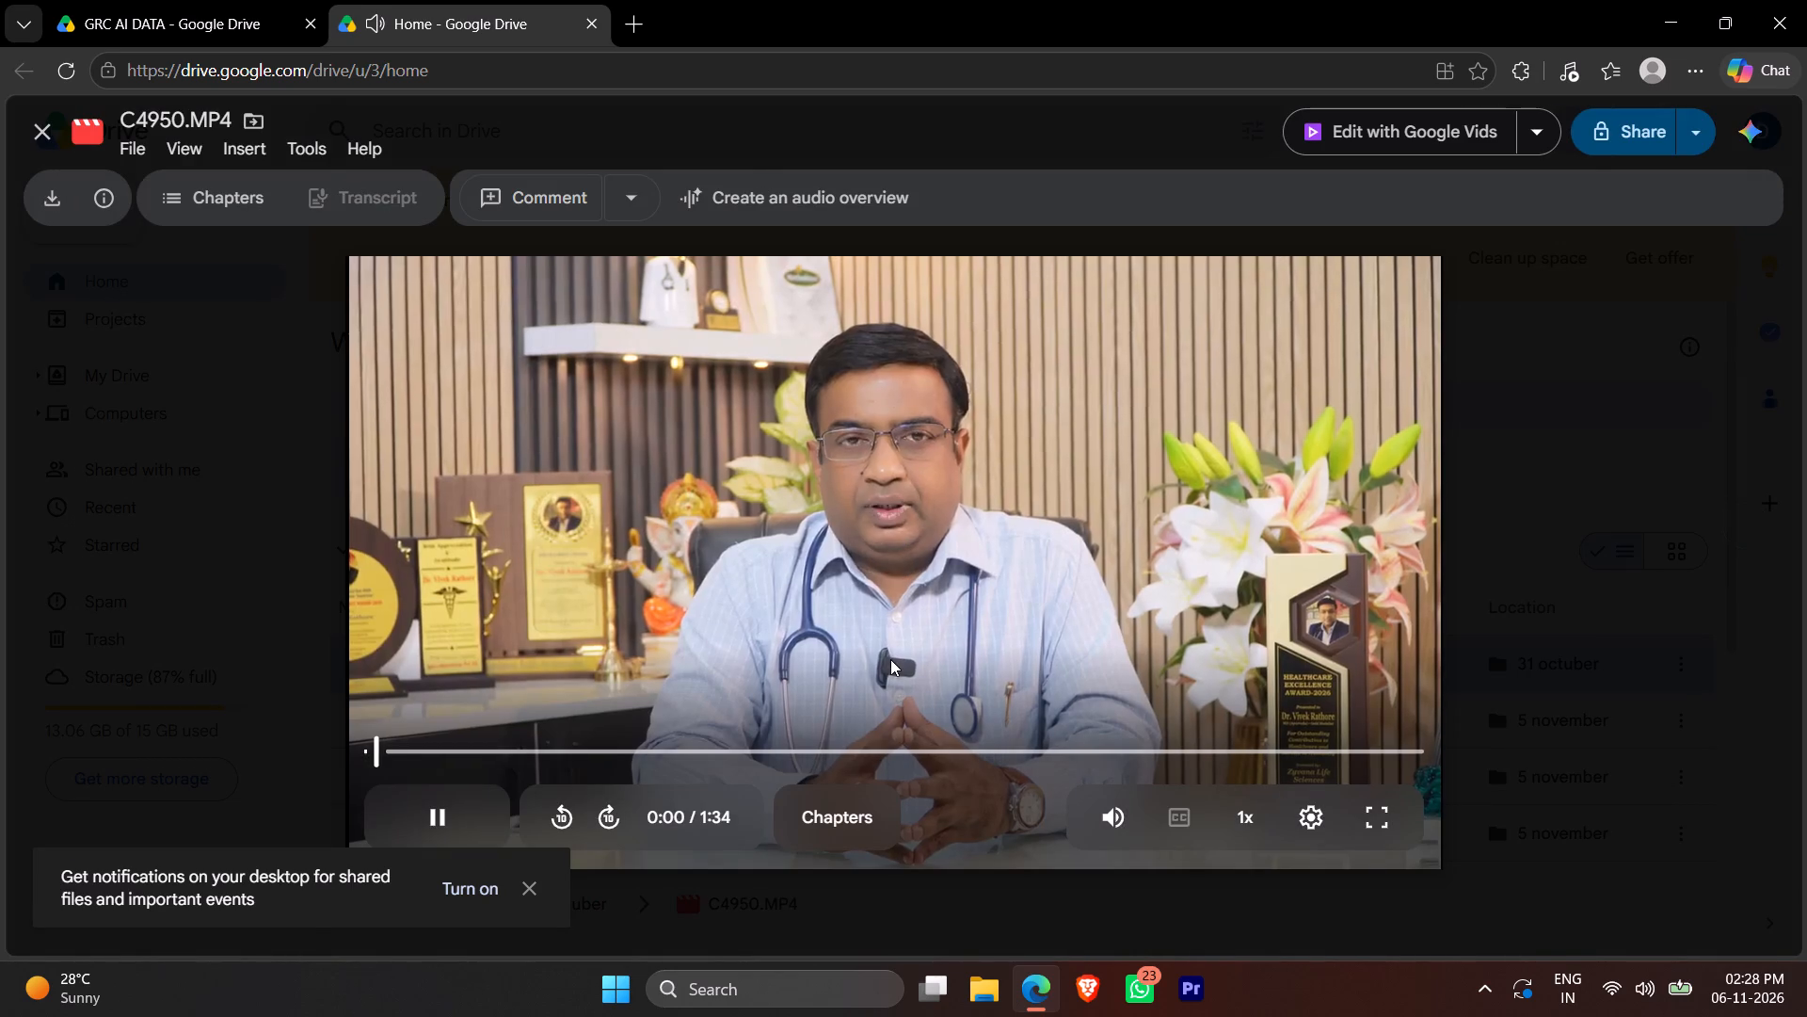
Check the browser's download list and download C4950.MP4 from Drive, accepting the download without a virus scan.
left_click(1698, 67)
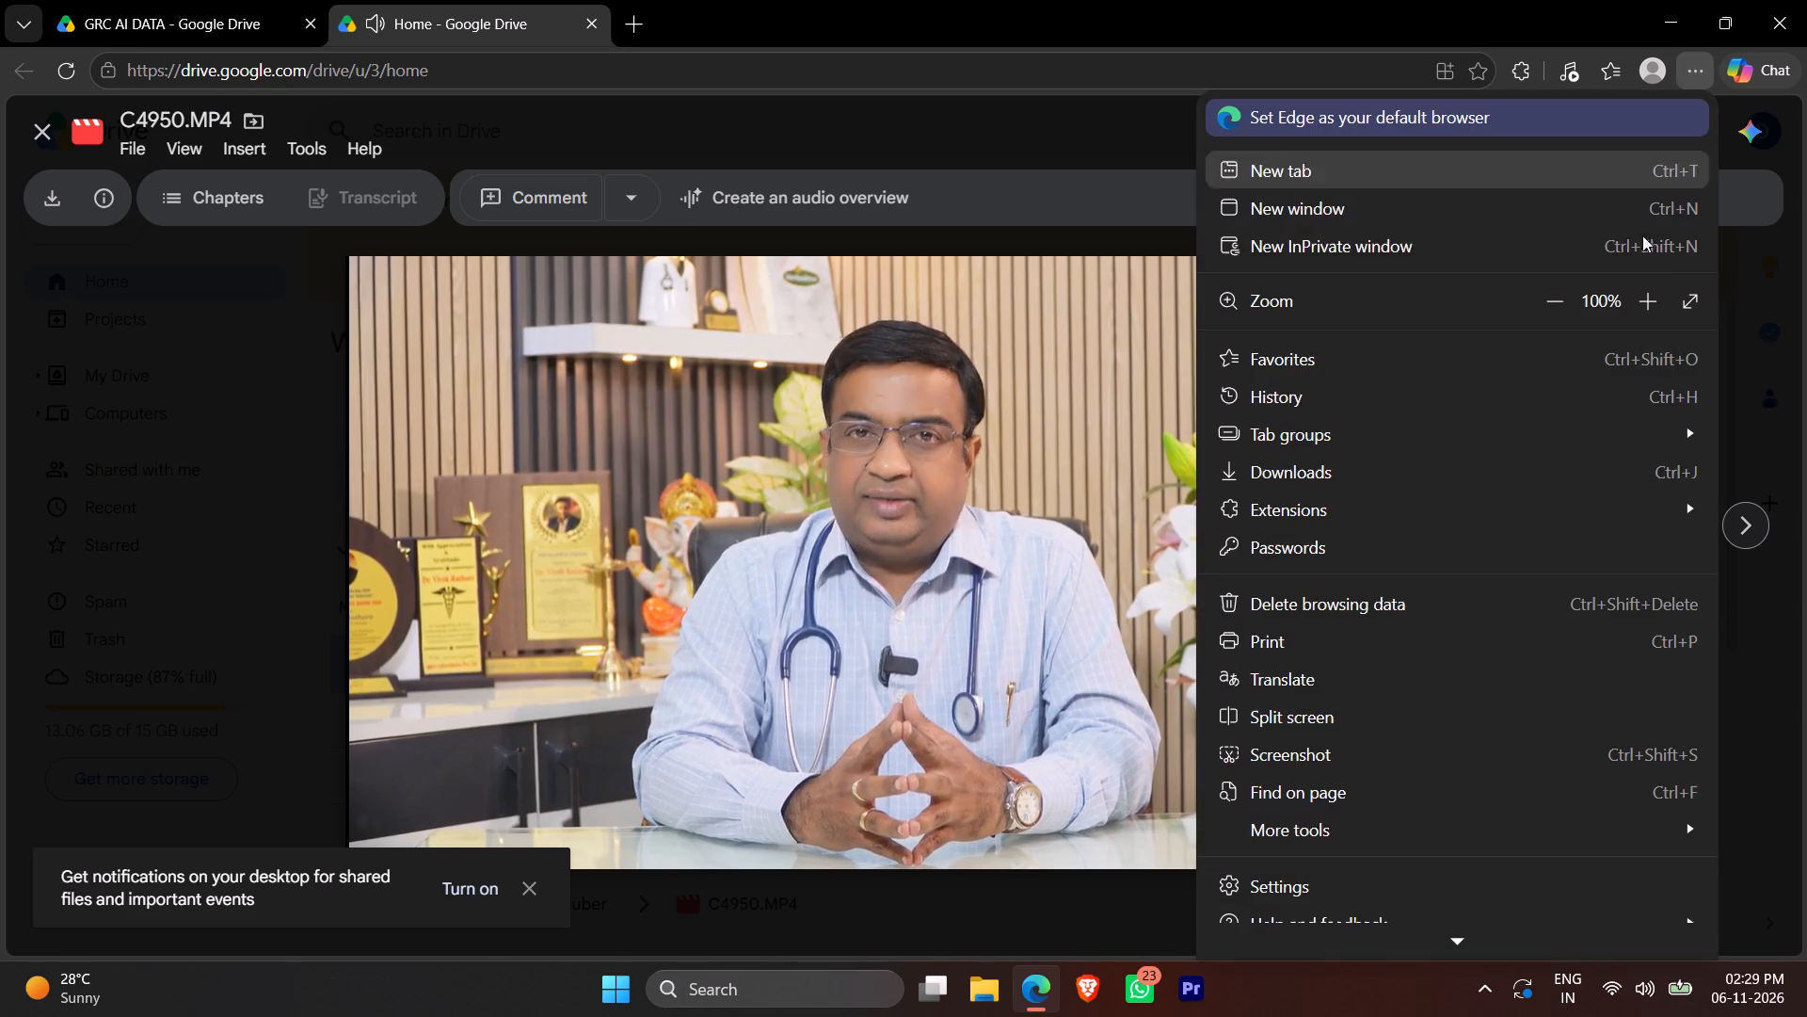
left_click(1518, 455)
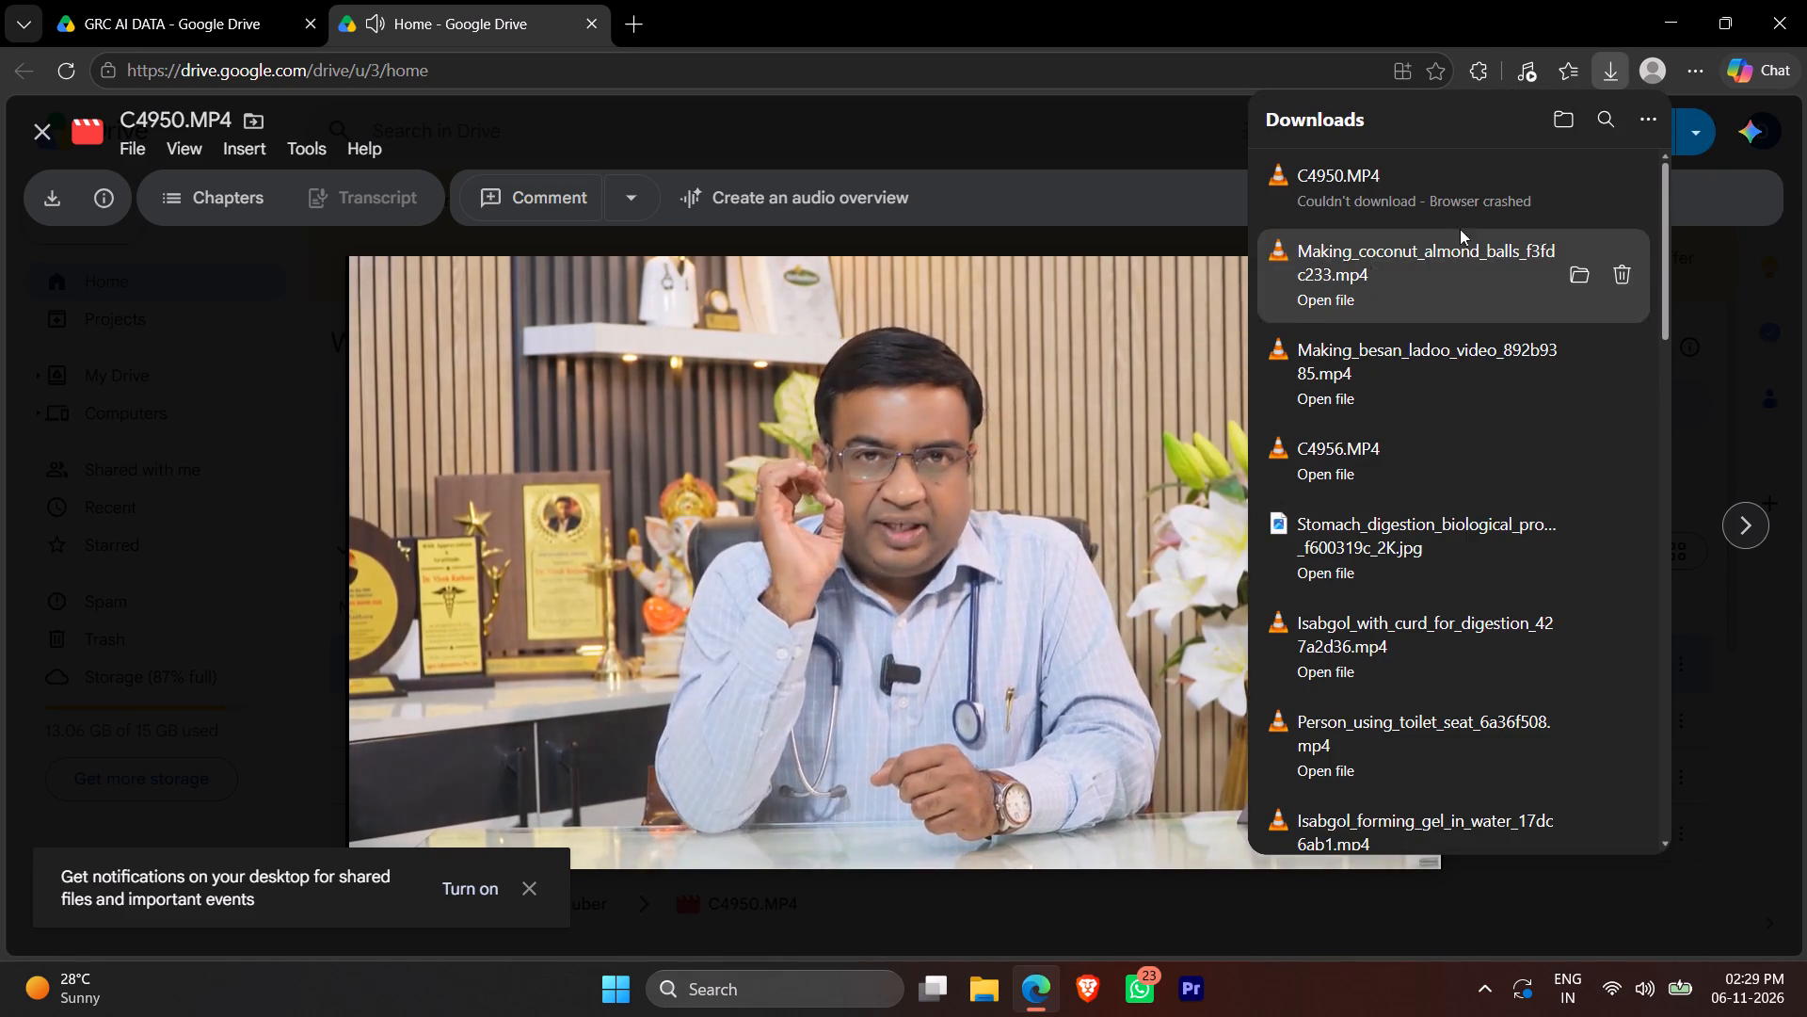
left_click(56, 201)
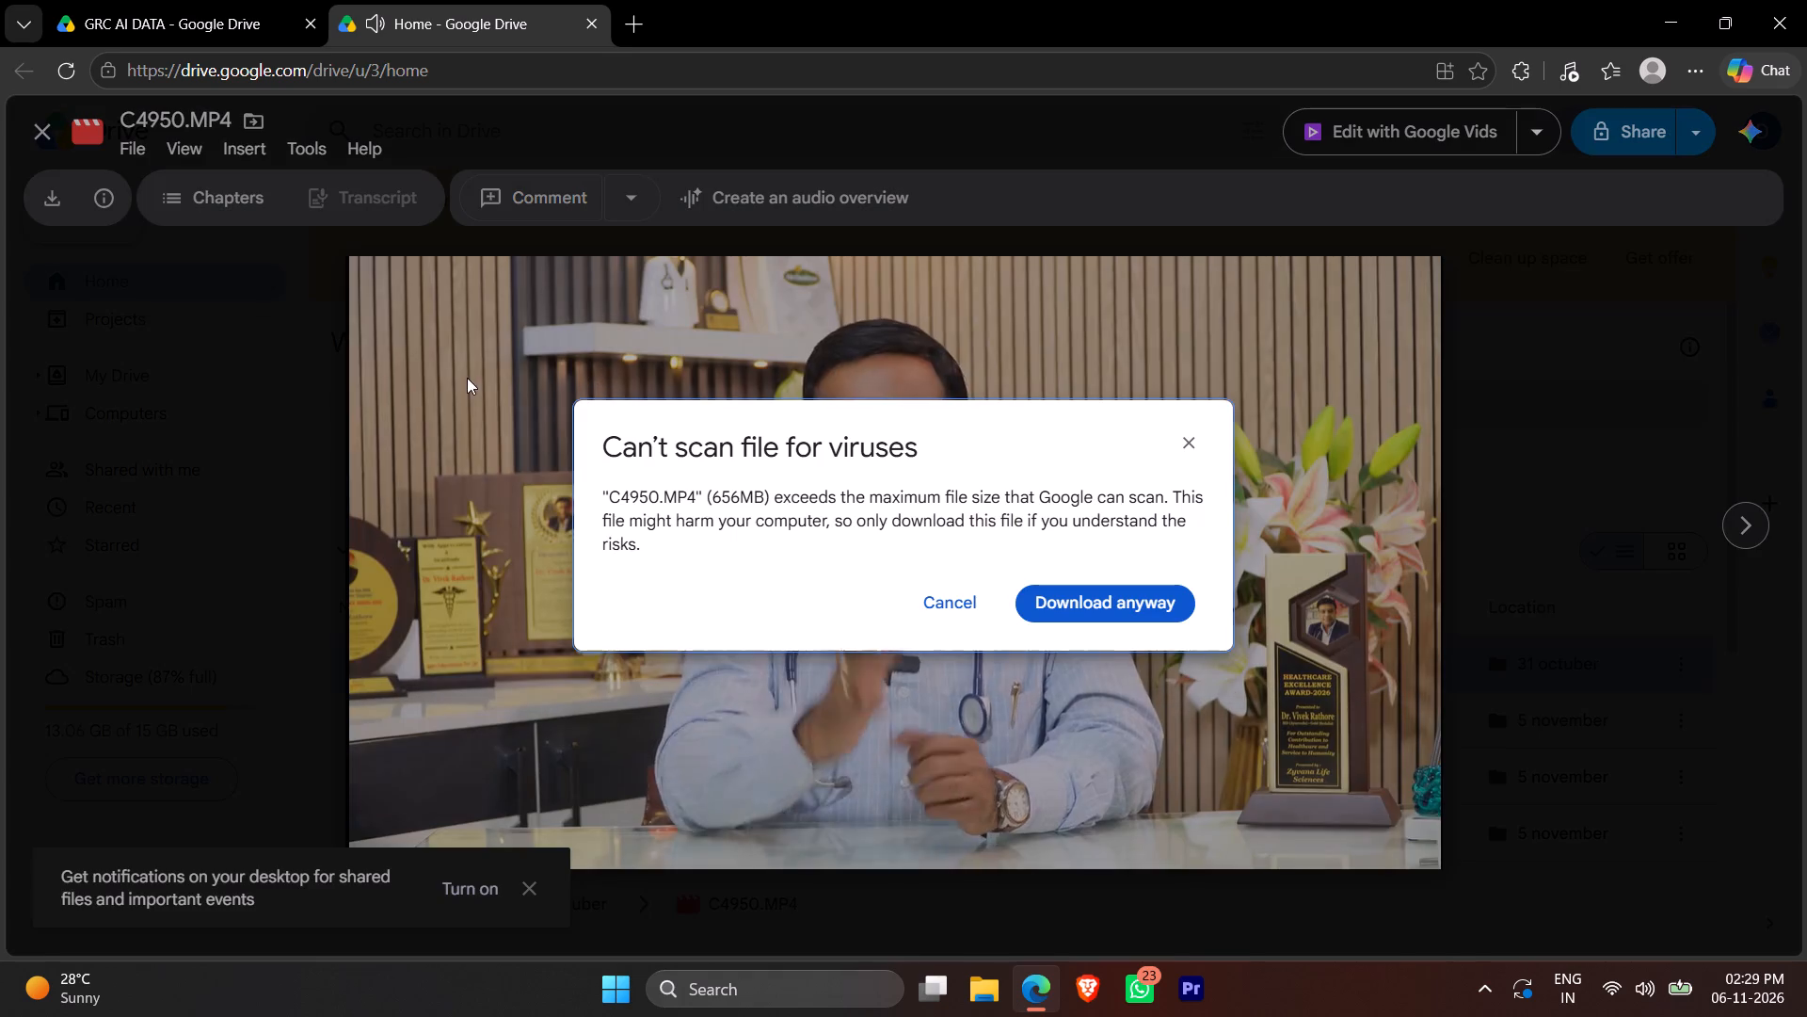
left_click(1143, 598)
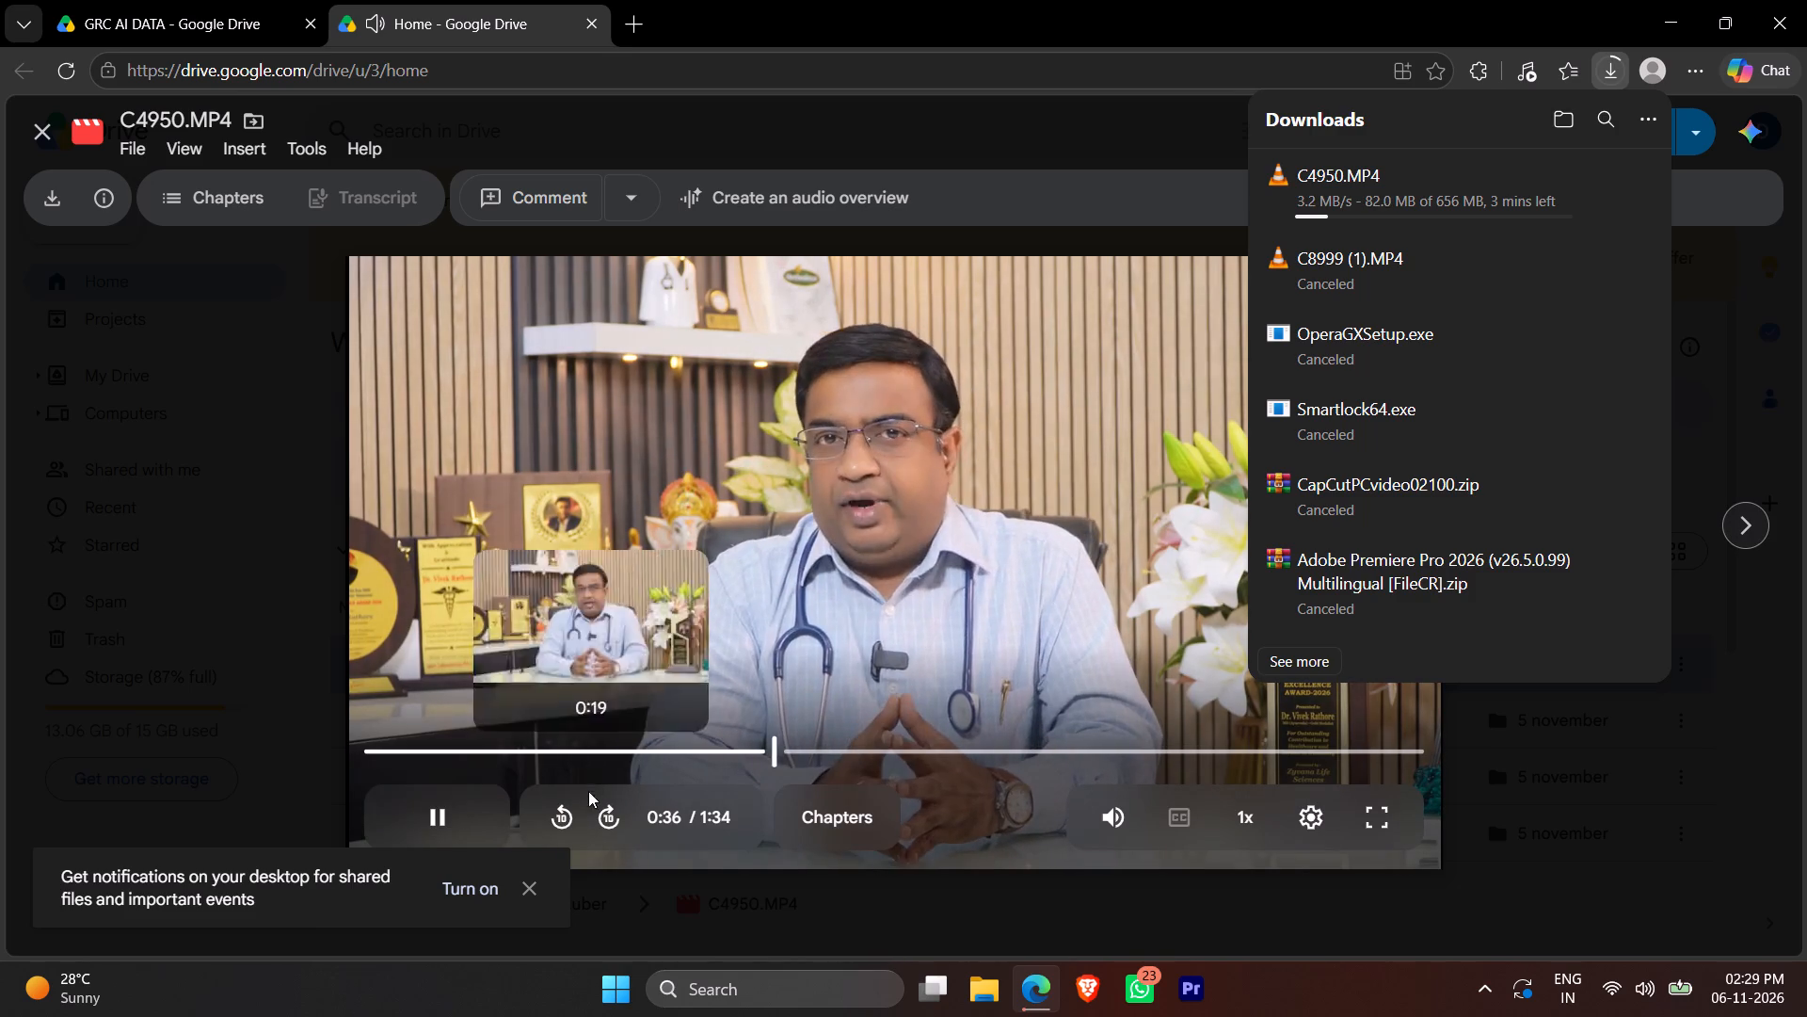
Rewind the C4950.MP4 preview in 10-second jumps and pause playback.
triple_click(561, 821)
left_click(405, 828)
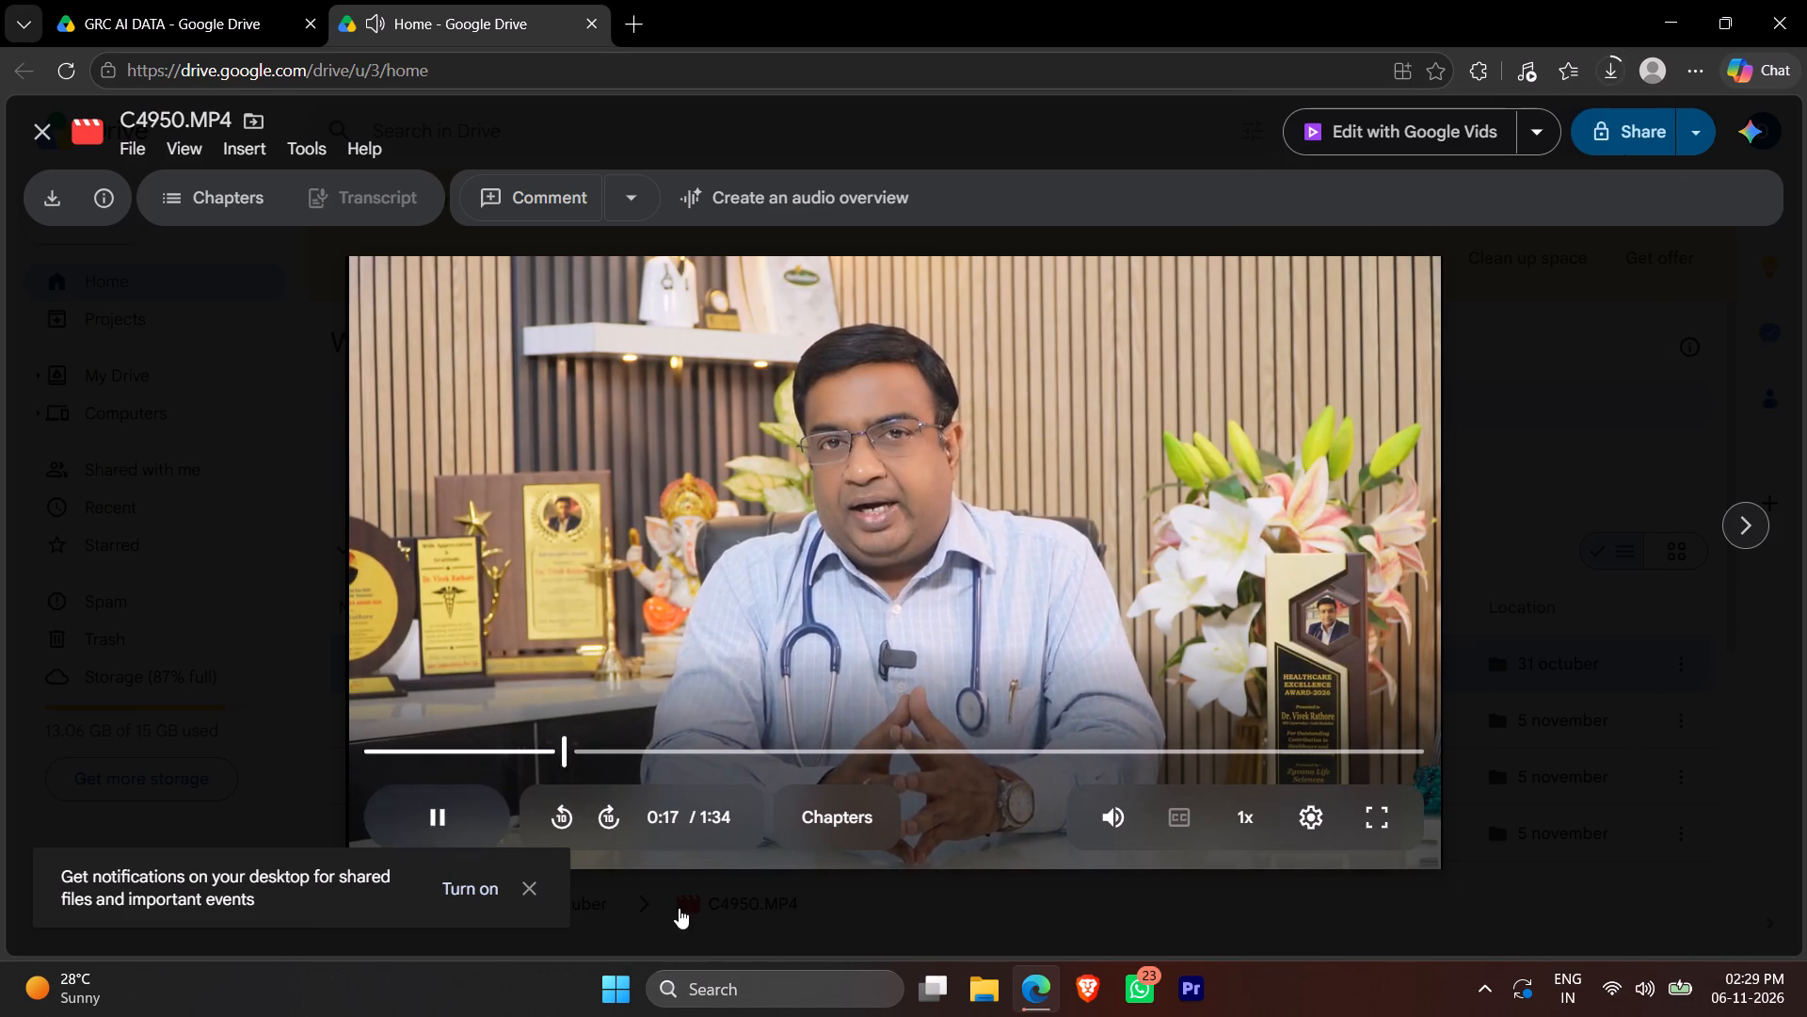
Switch to WhatsApp.
left_click(1127, 986)
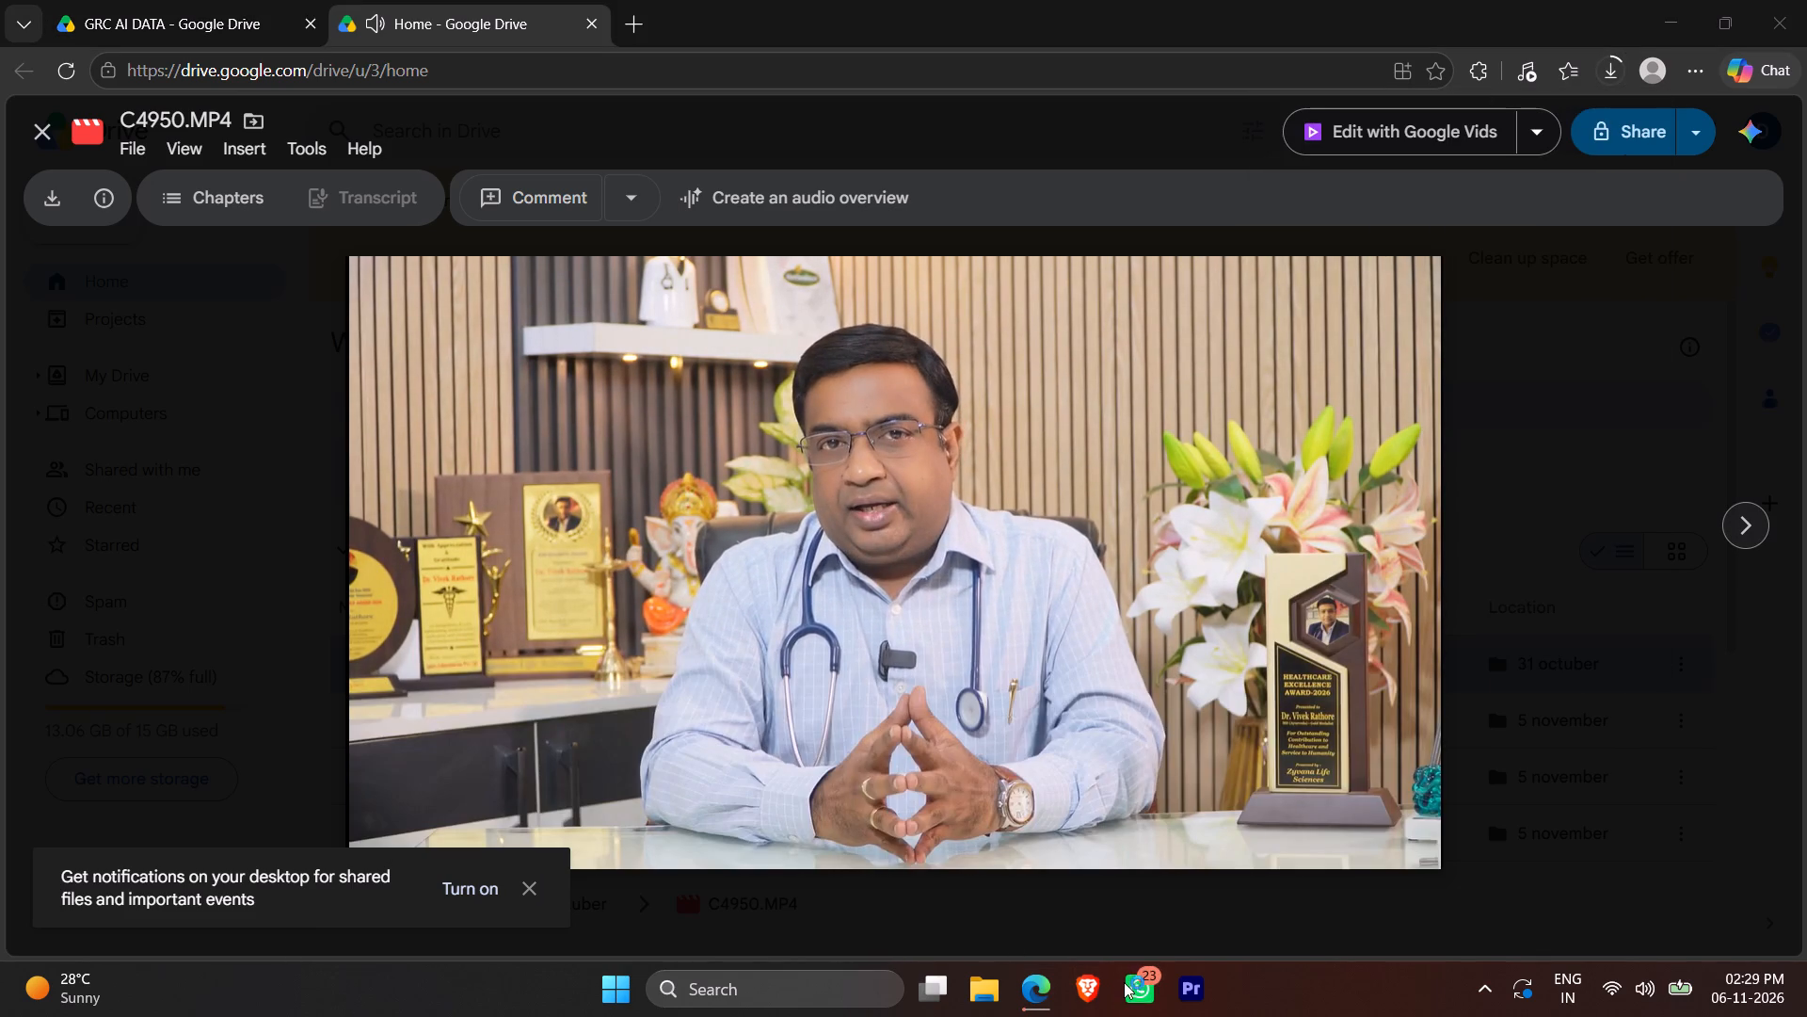
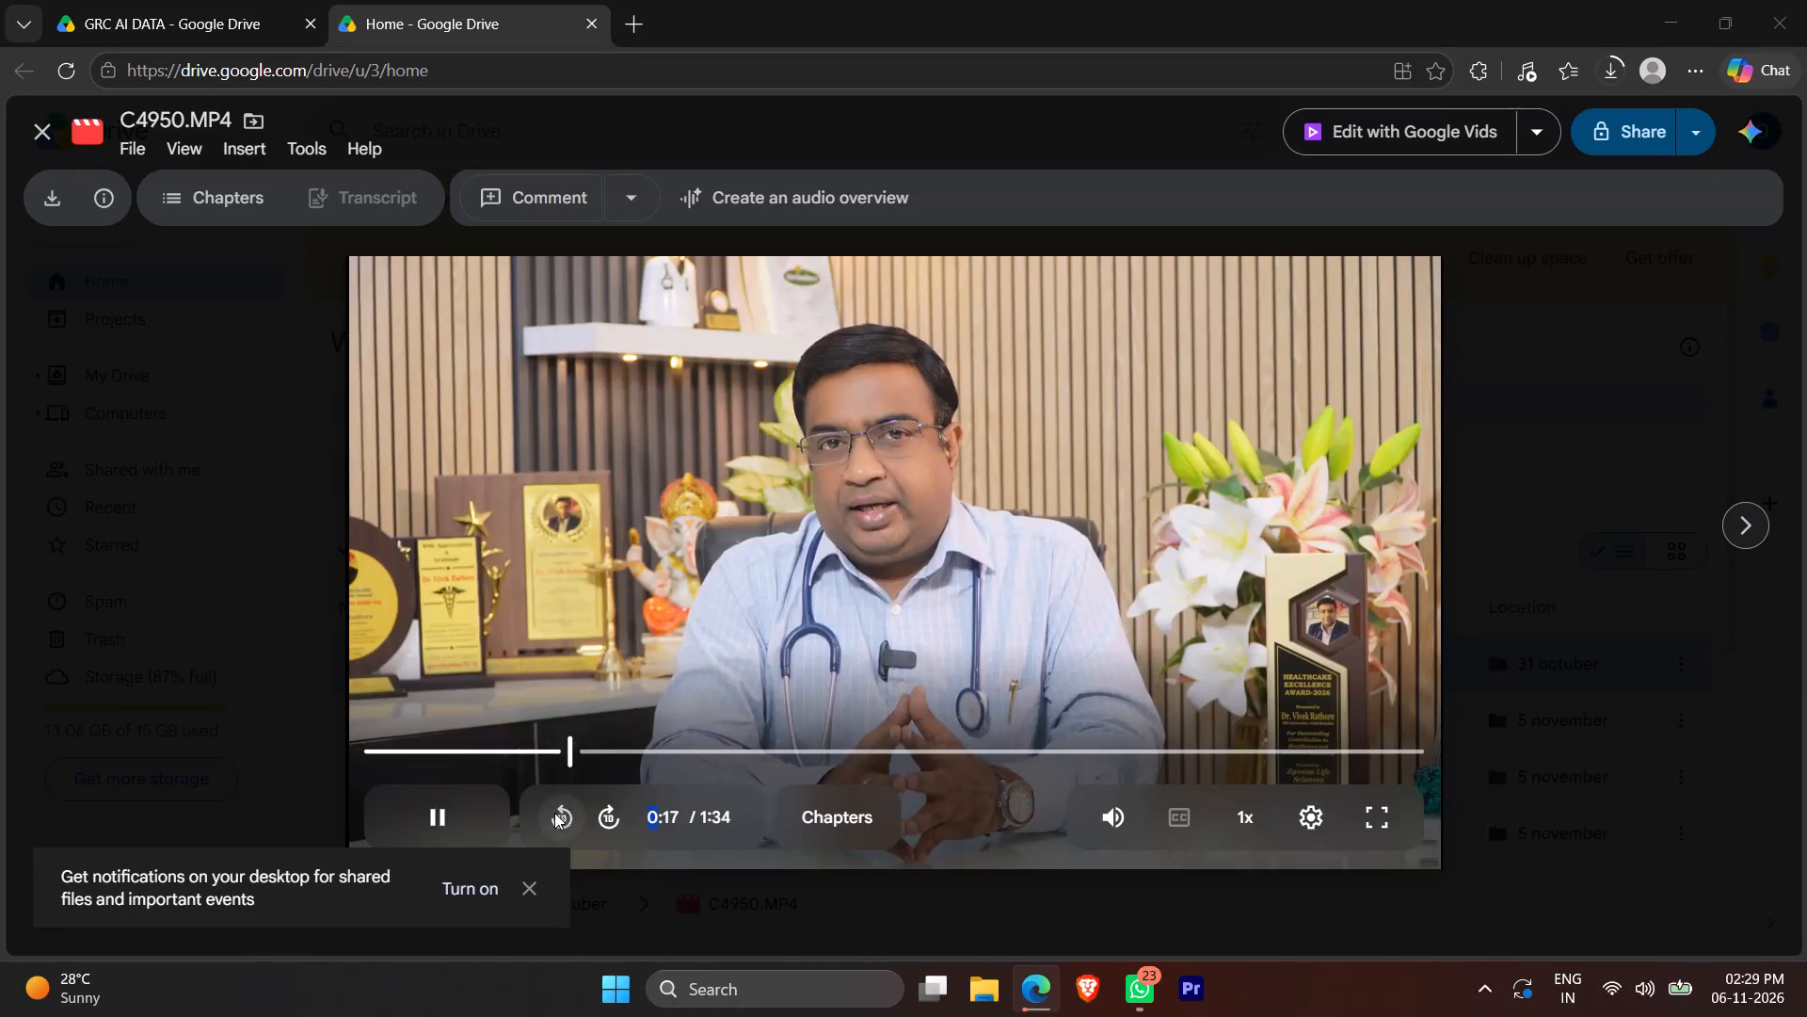
Open new browser tabs and check the progress of the C4950.MP4 download in the download list.
left_click(637, 38)
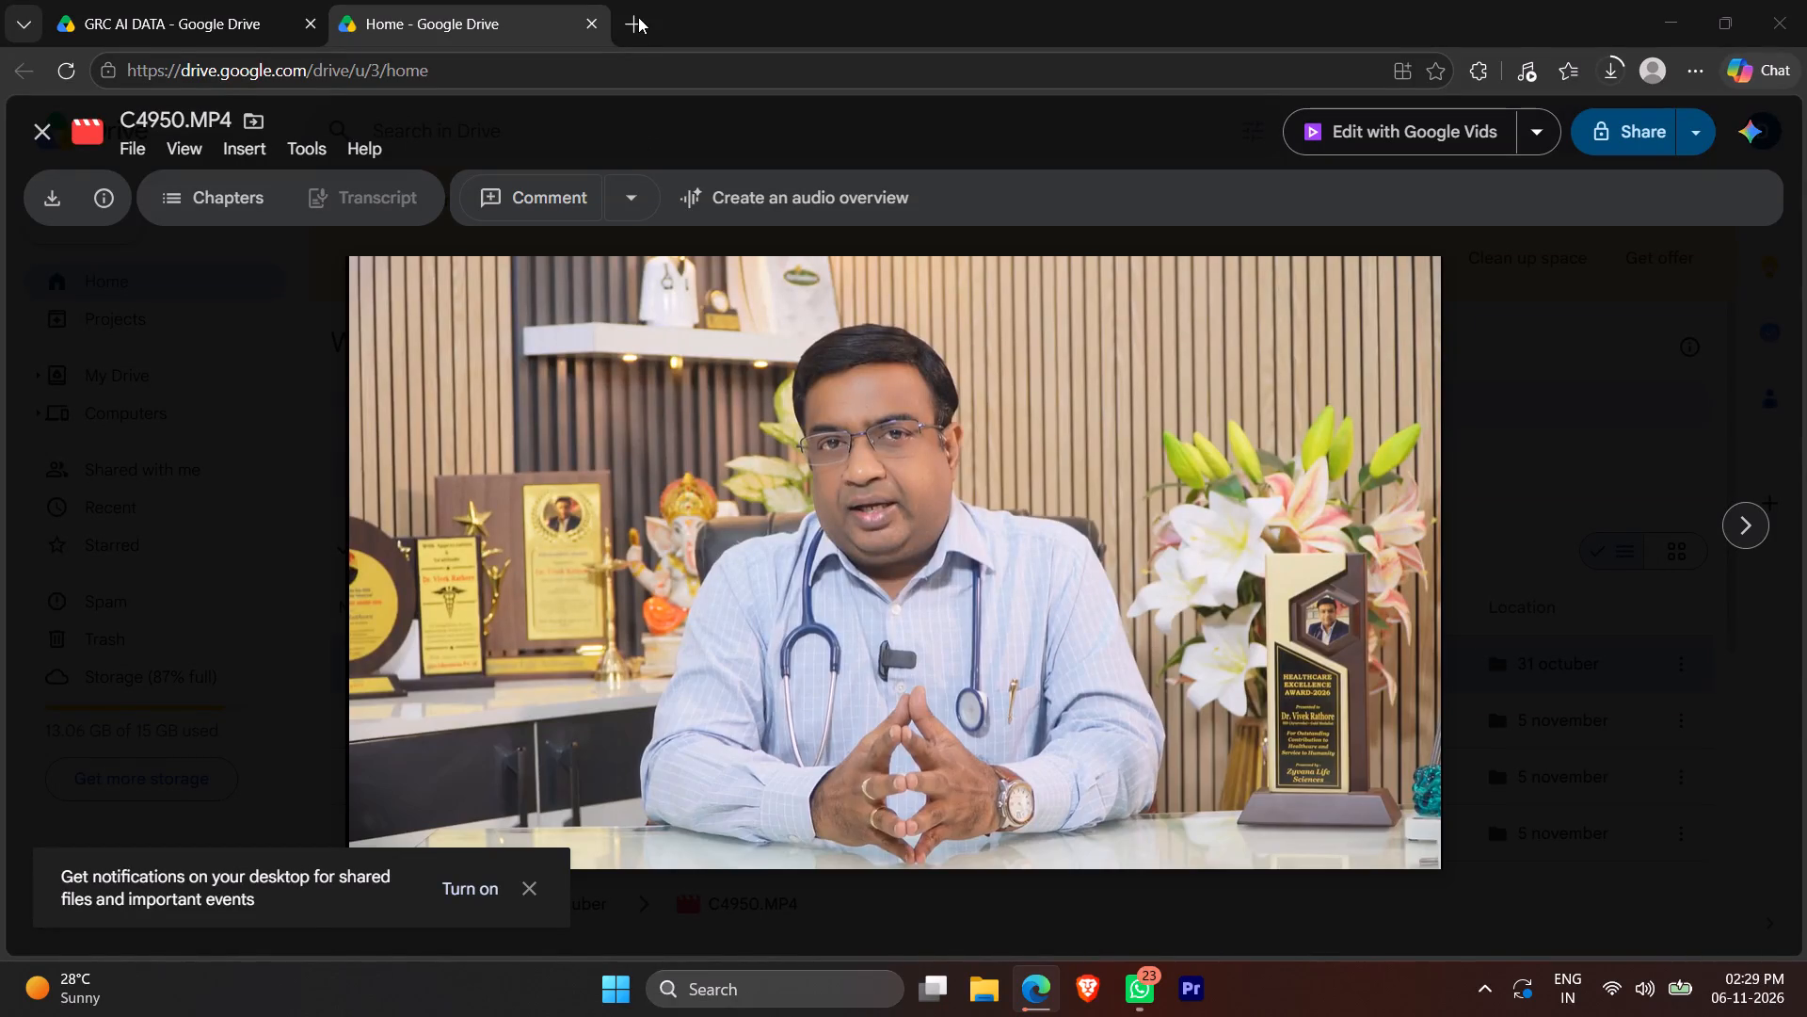
left_click(638, 17)
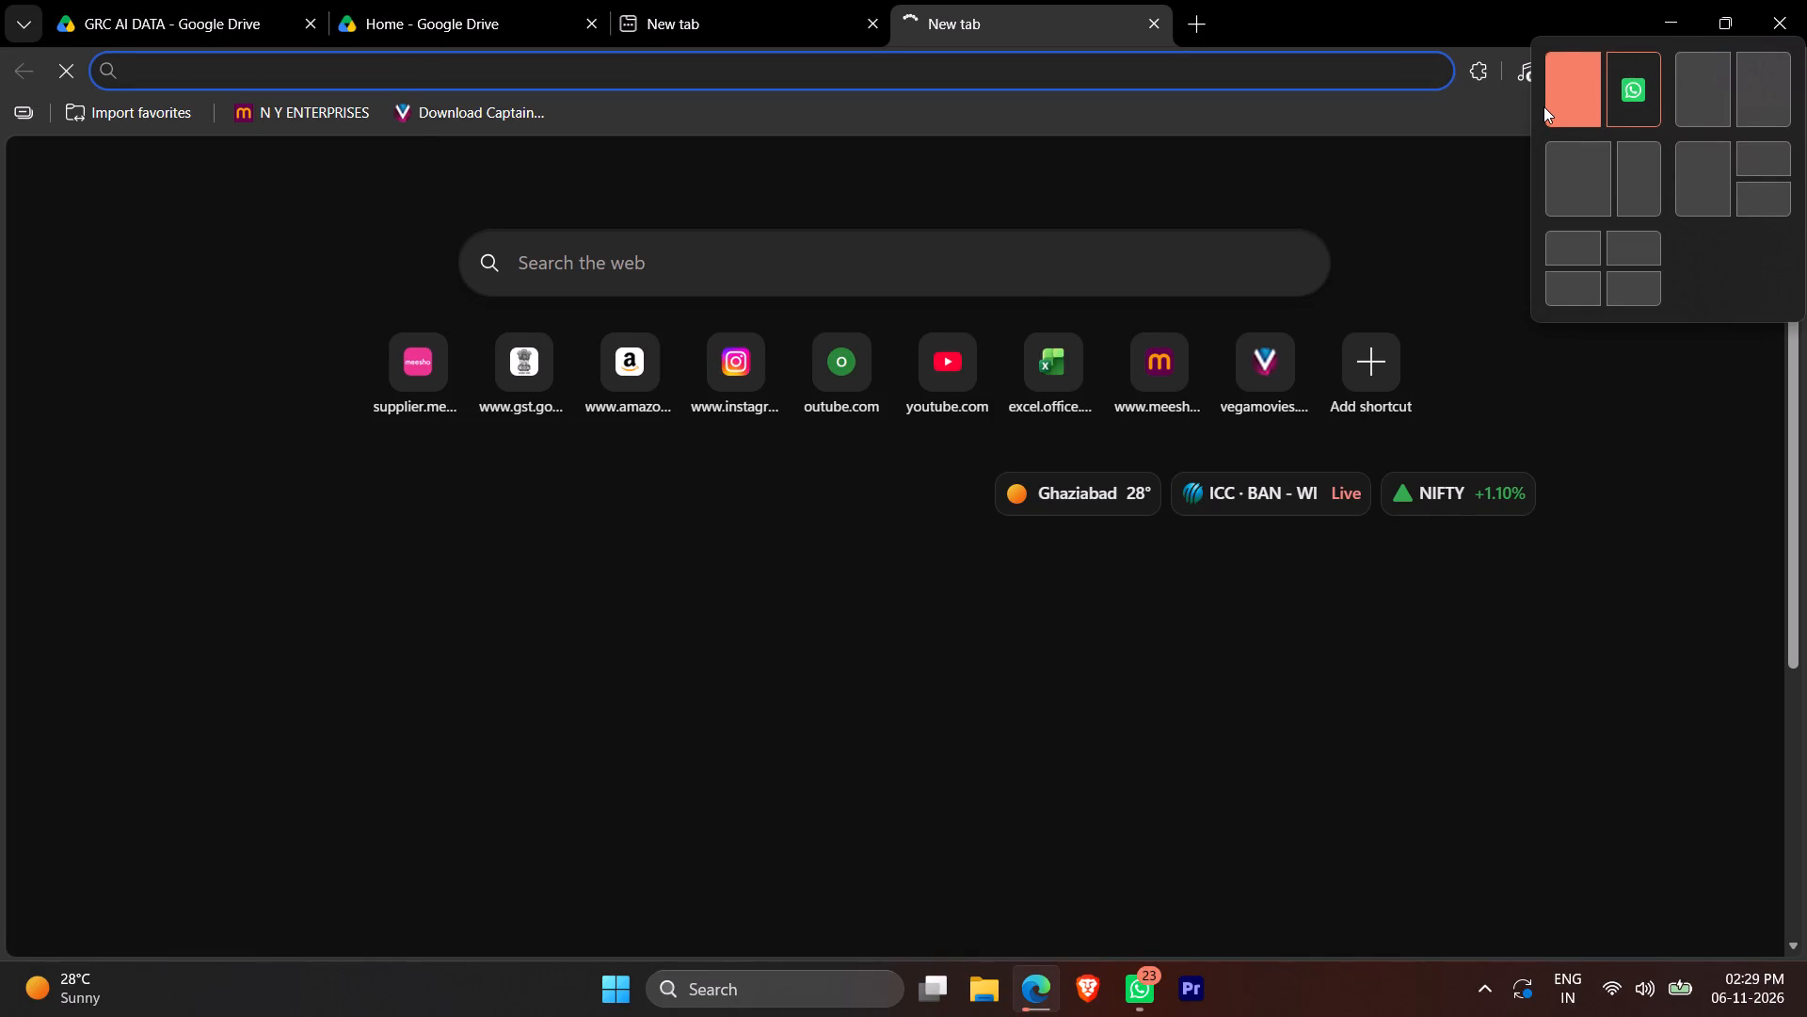
left_click(1357, 205)
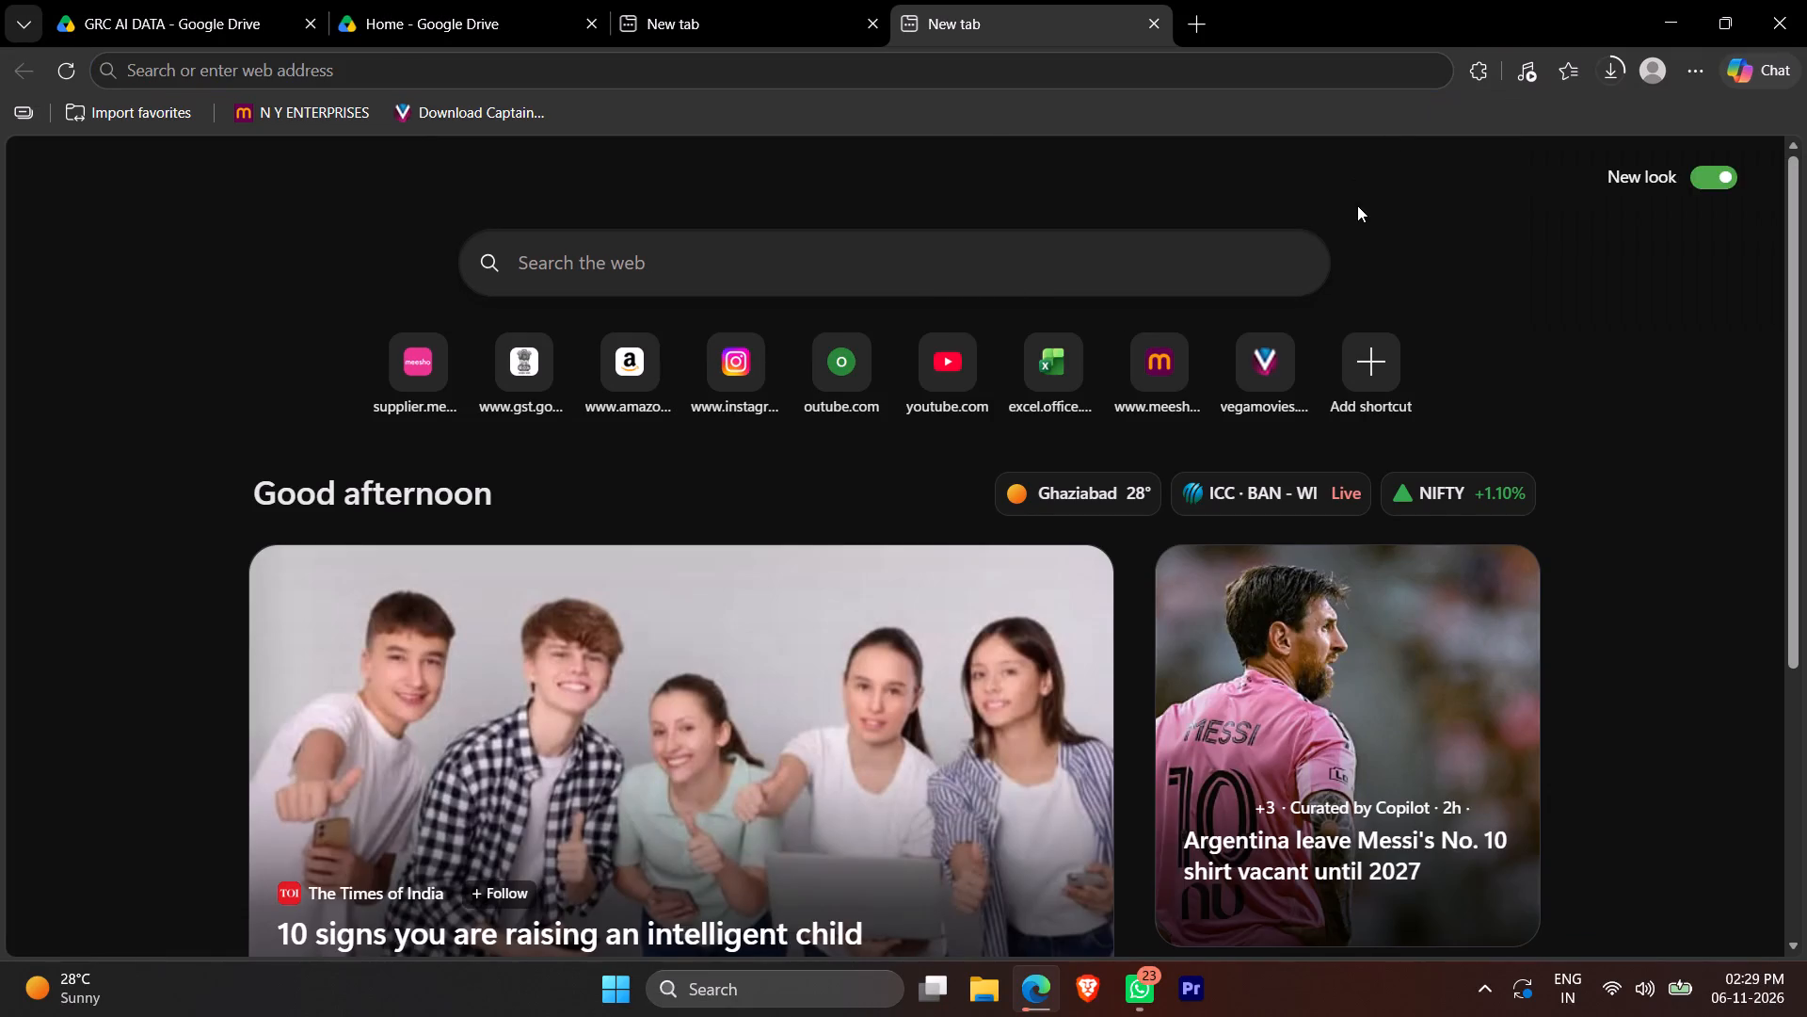
left_click(1614, 68)
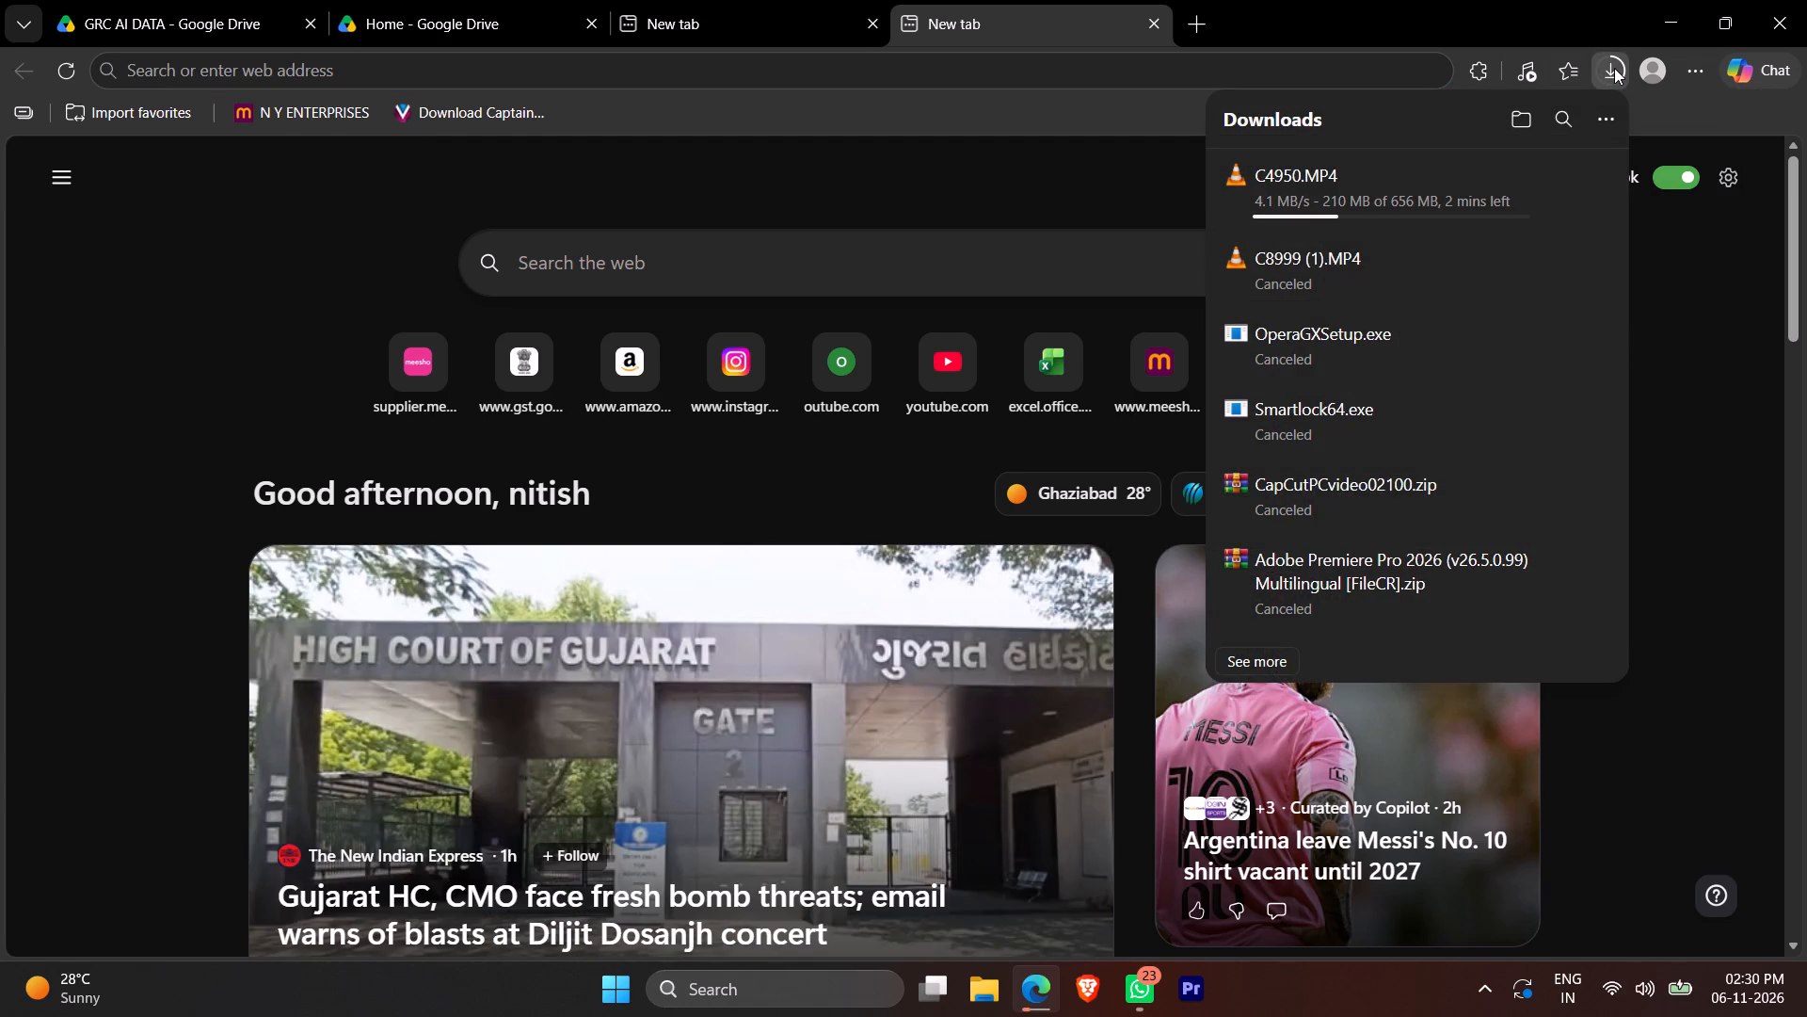
Switch to Brave and toggle playback of the open YouTube video.
left_click(1106, 993)
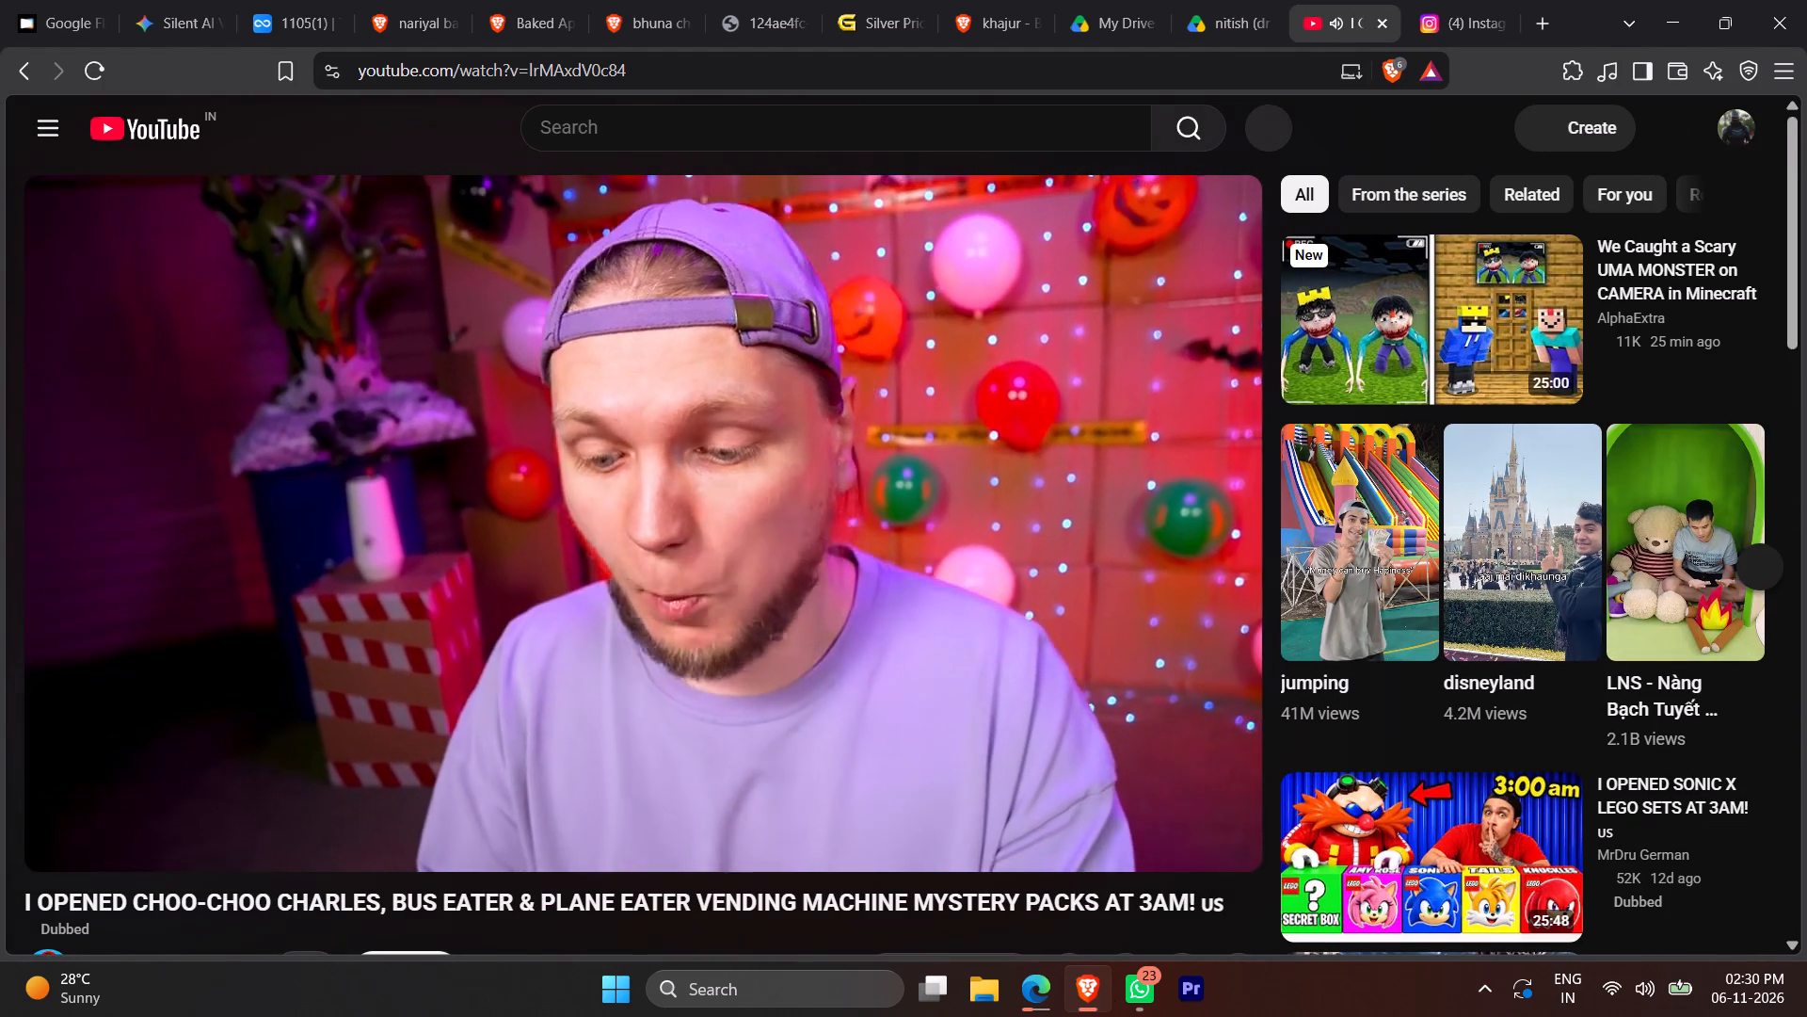
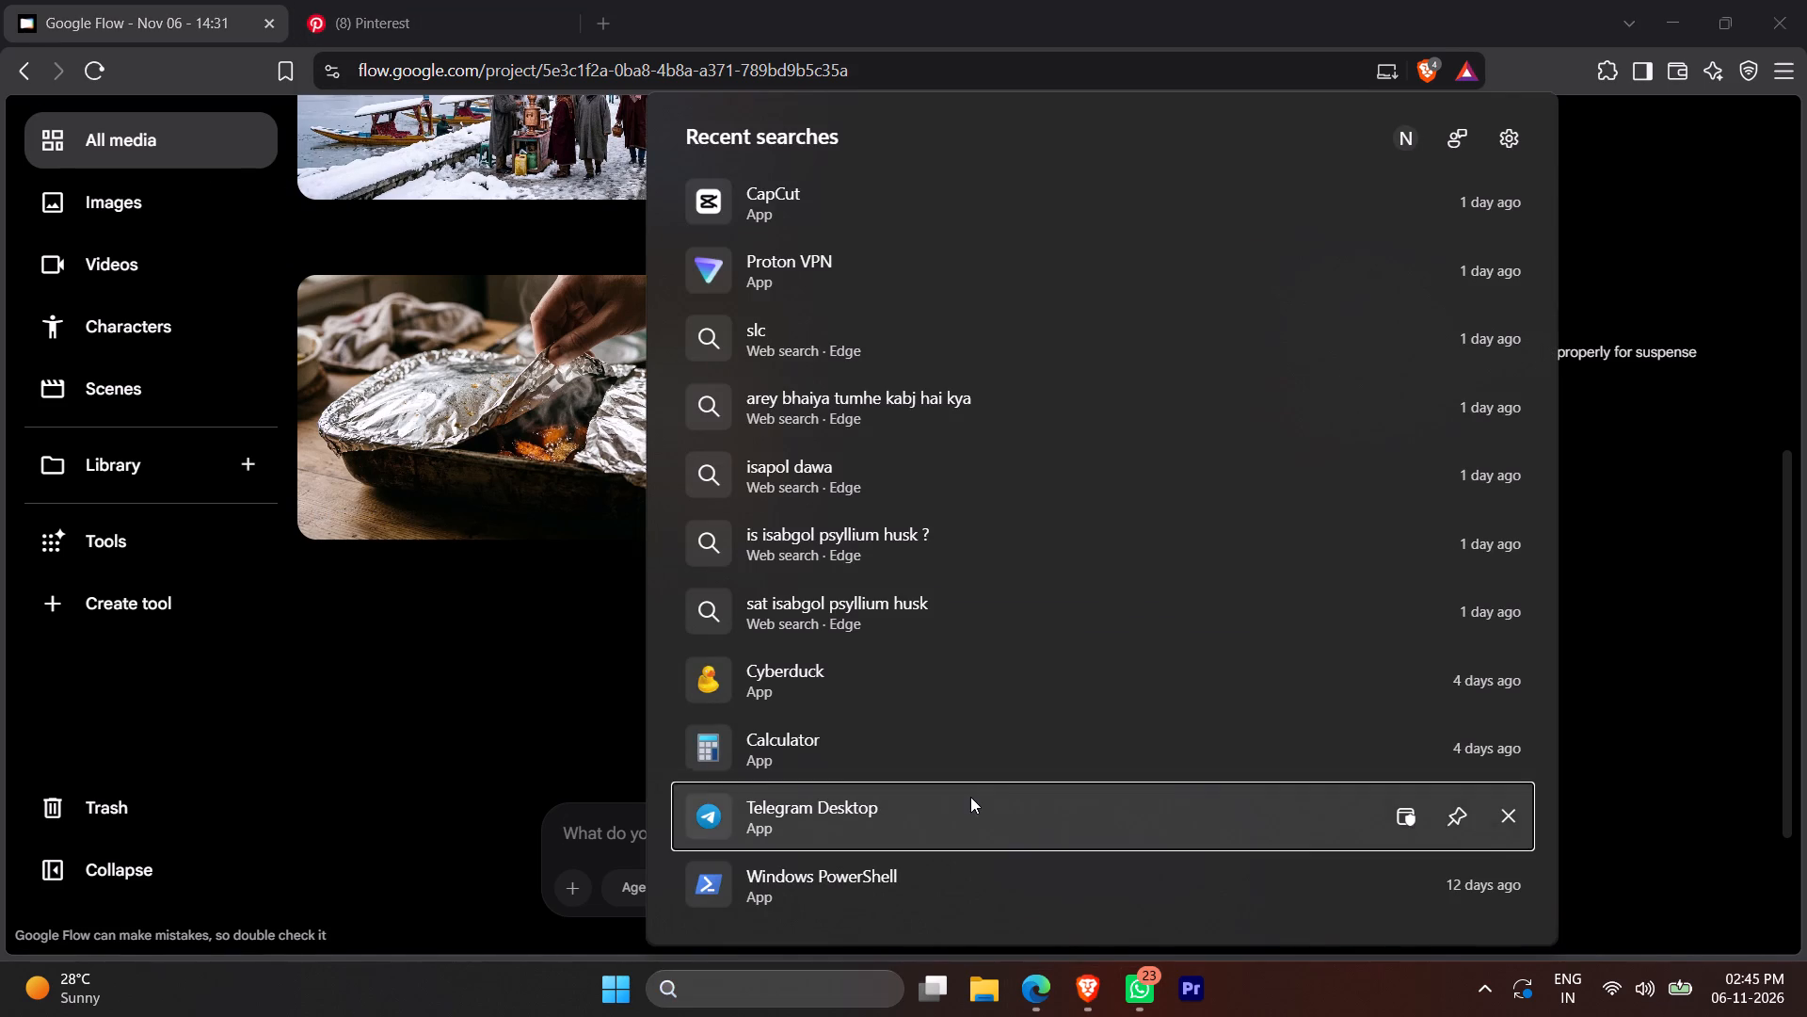
type("pn")
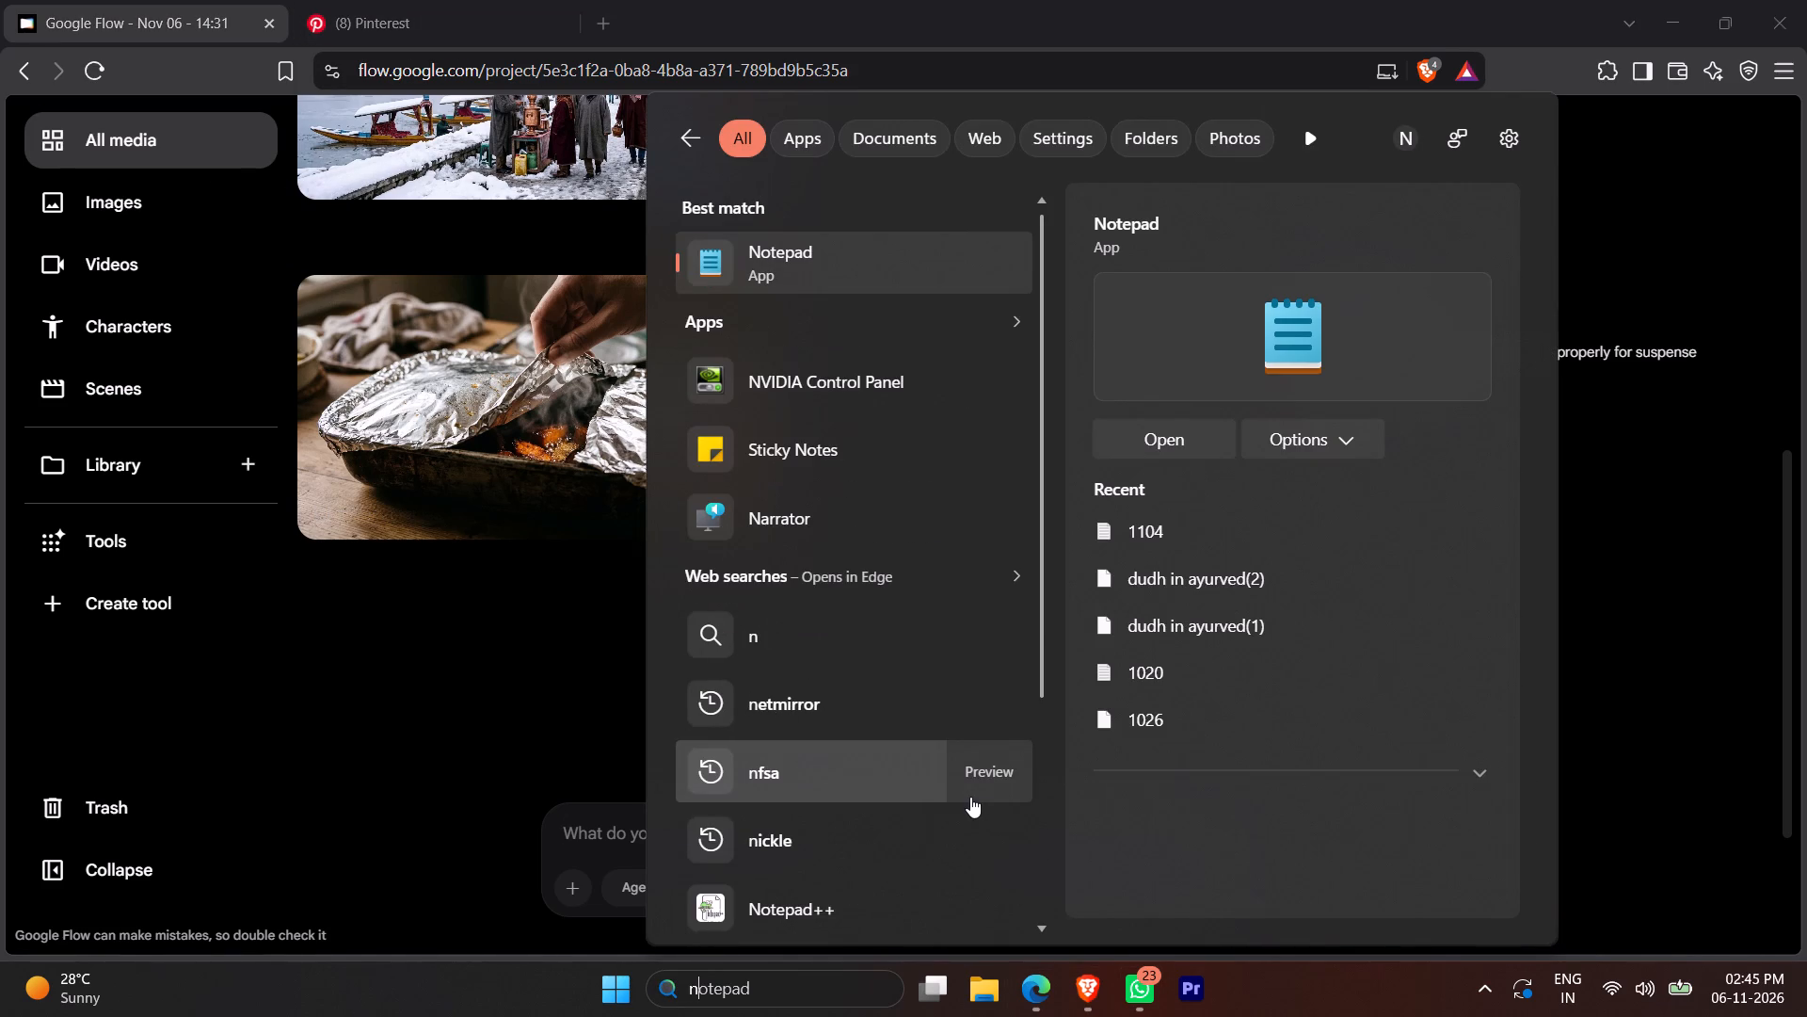
key("BackSpace")
key("BackSpace")
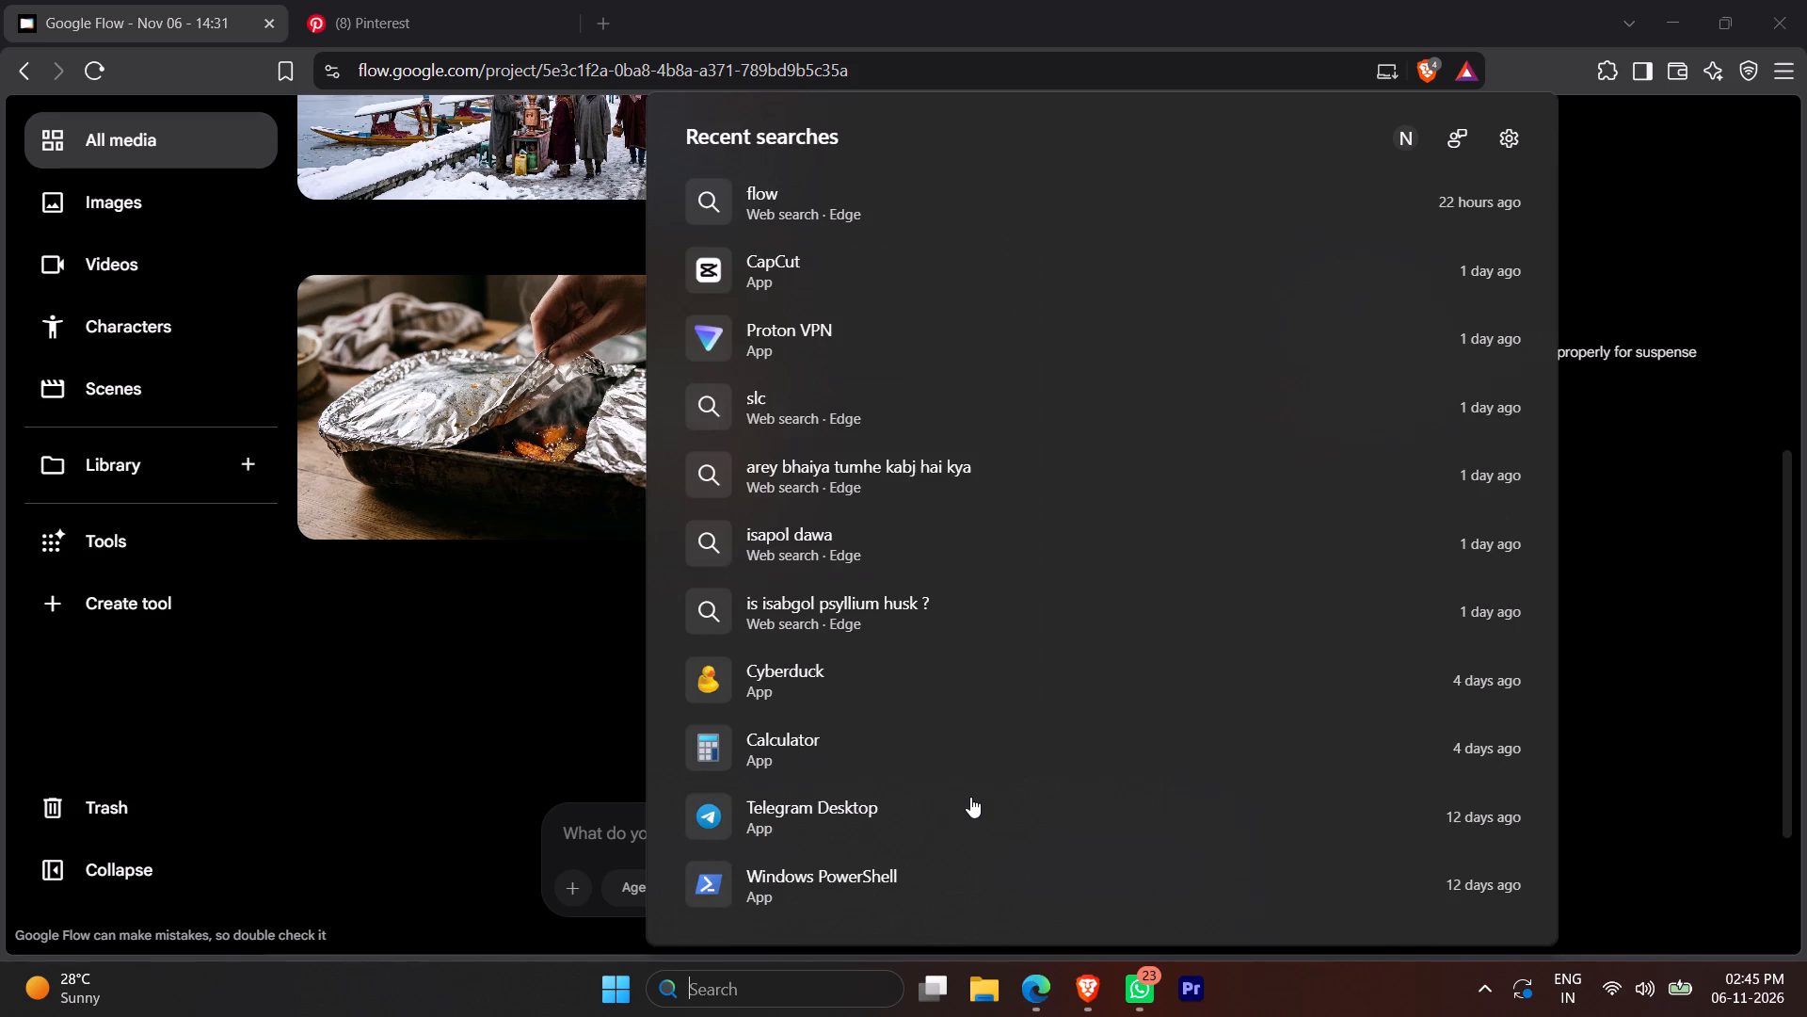
key("BackSpace")
type("vpn")
key("Return")
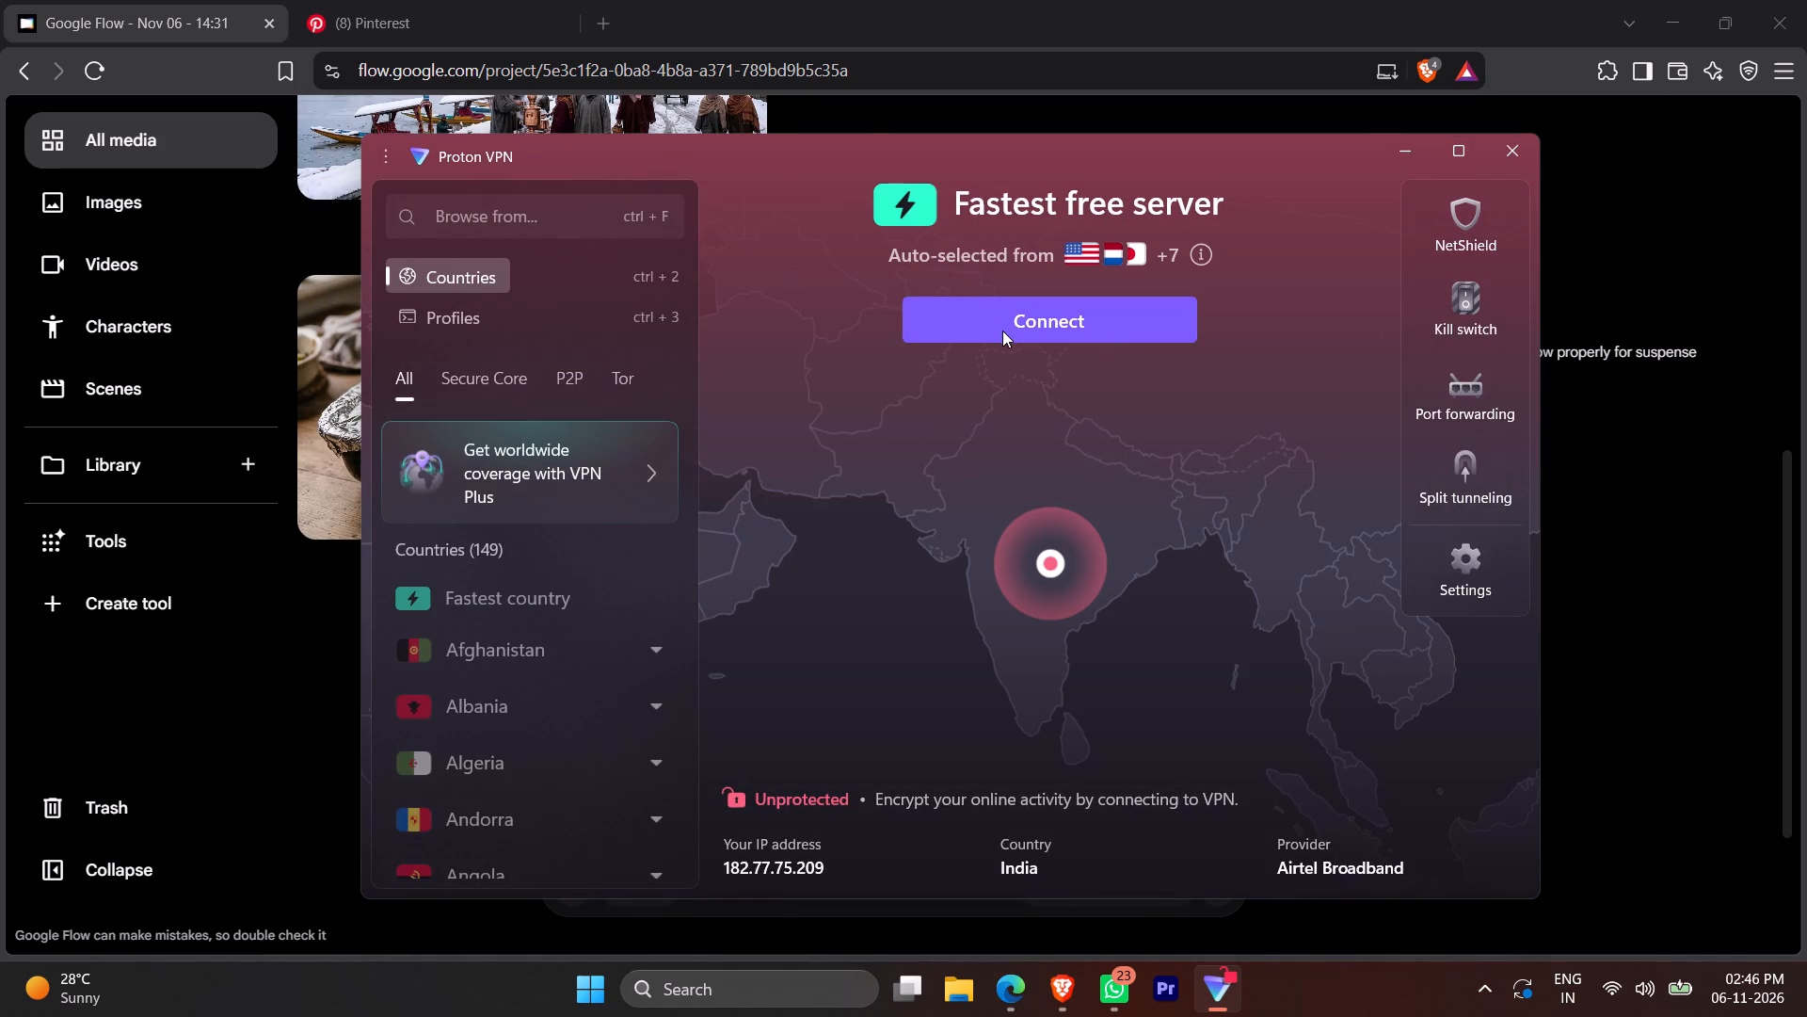
left_click(1049, 324)
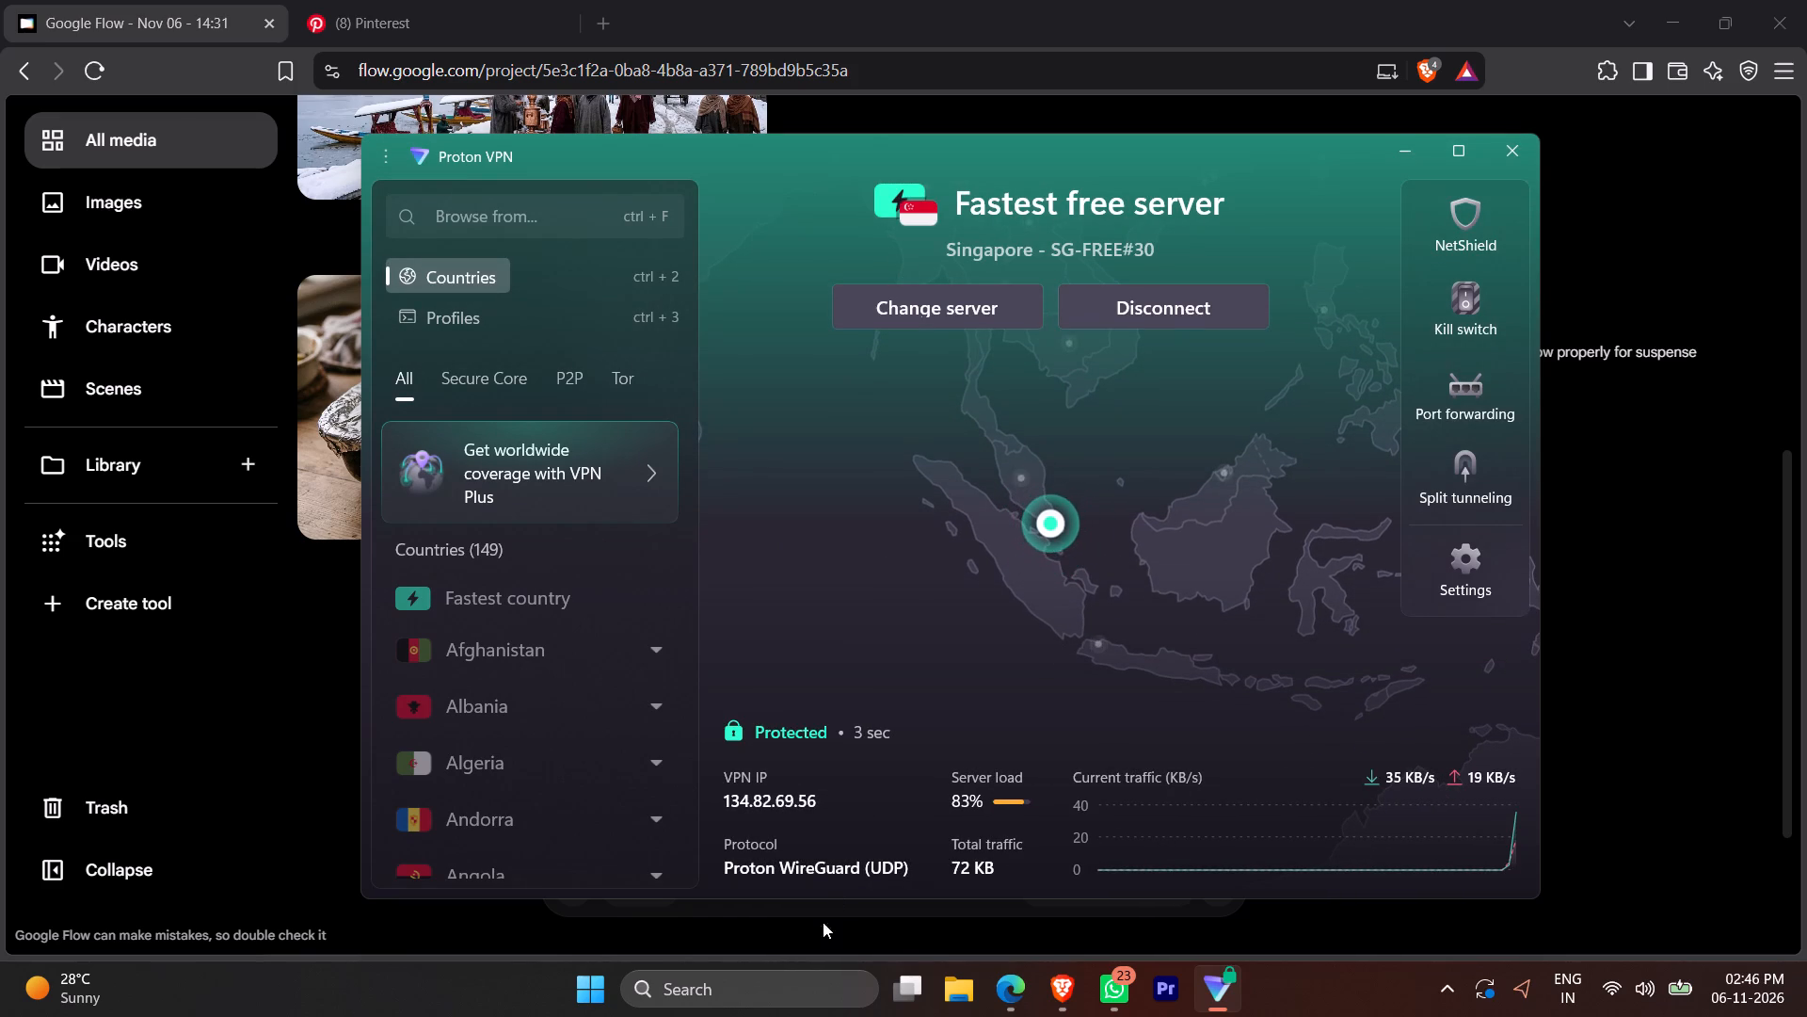
Launch CapCut and create a new project.
left_click(783, 989)
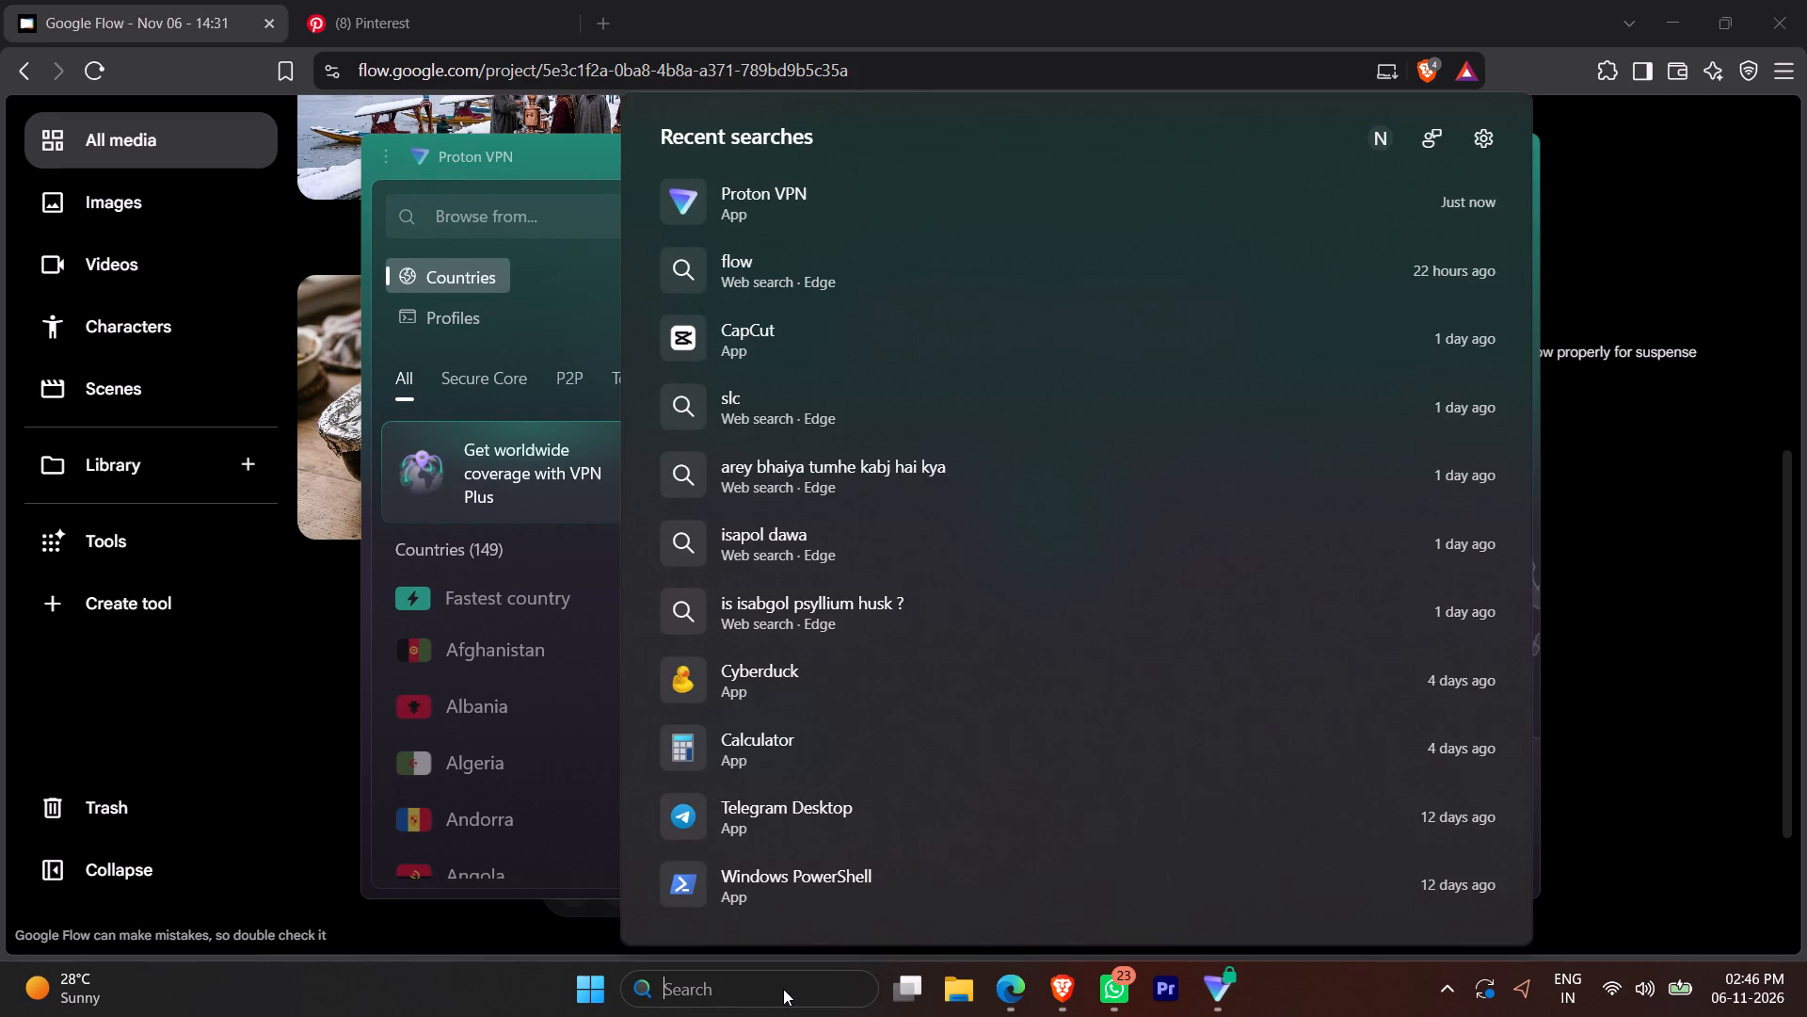
type("ca")
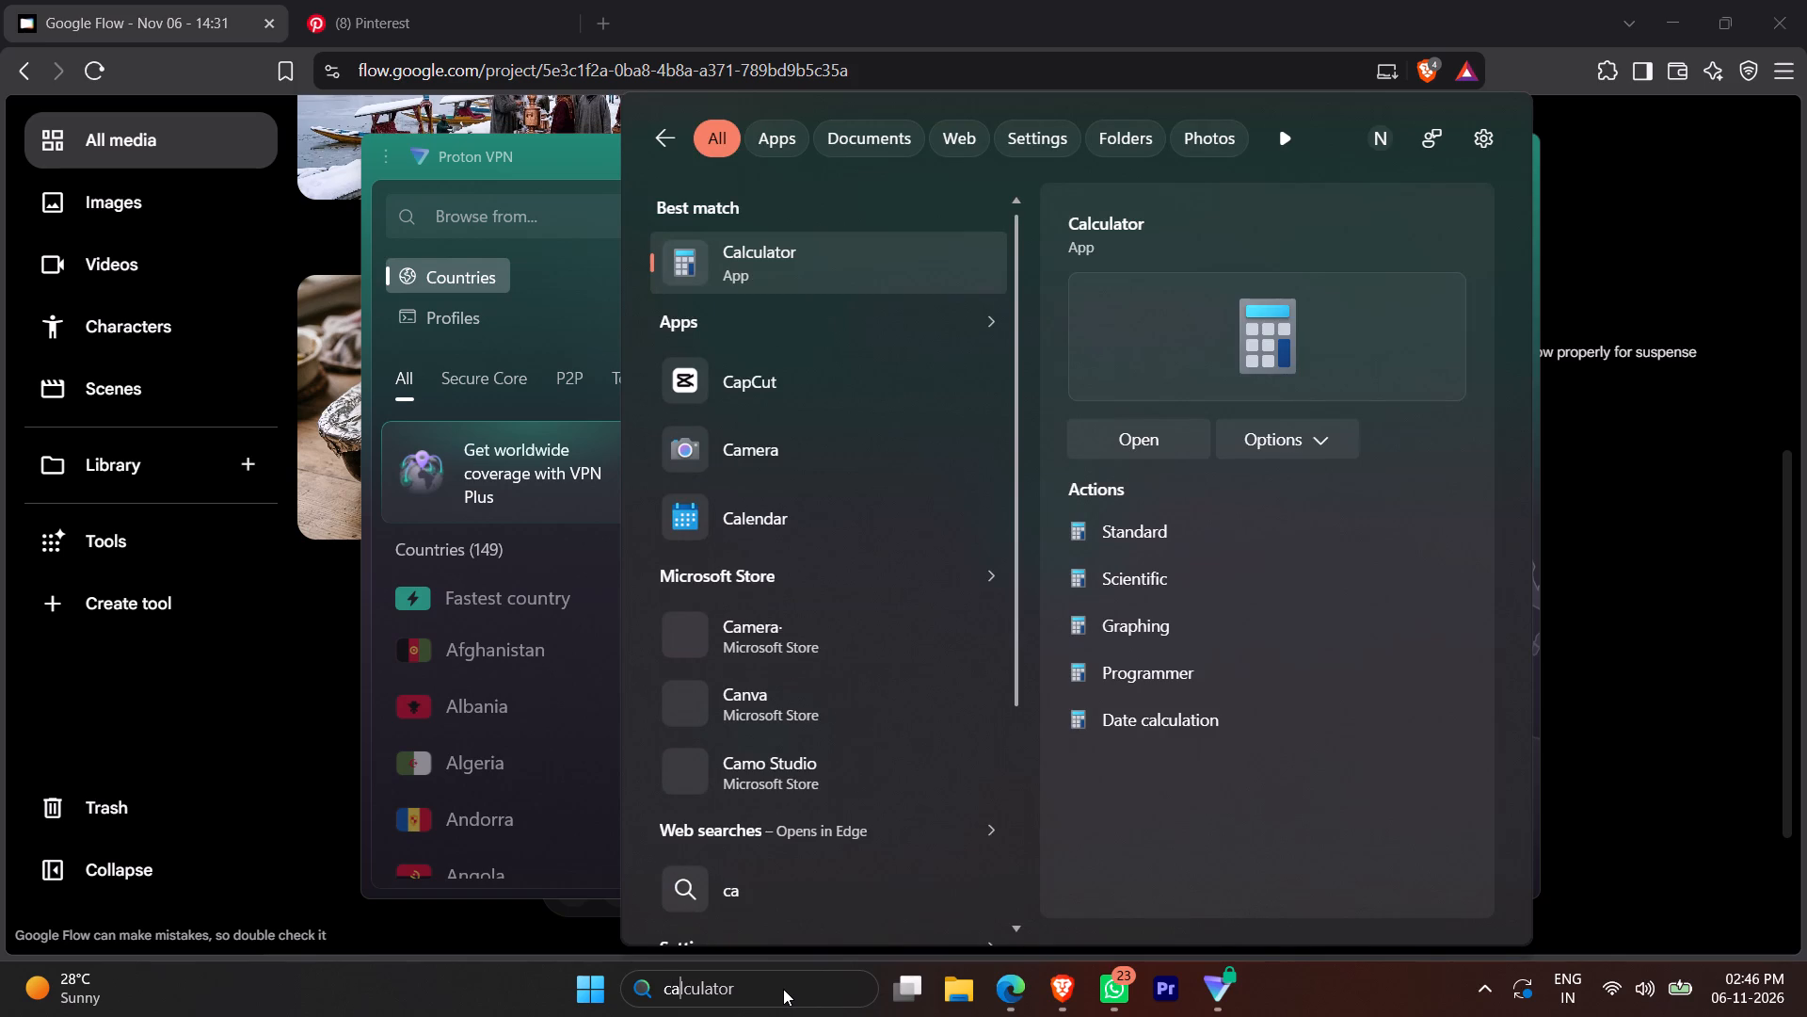
key("p")
key("Return")
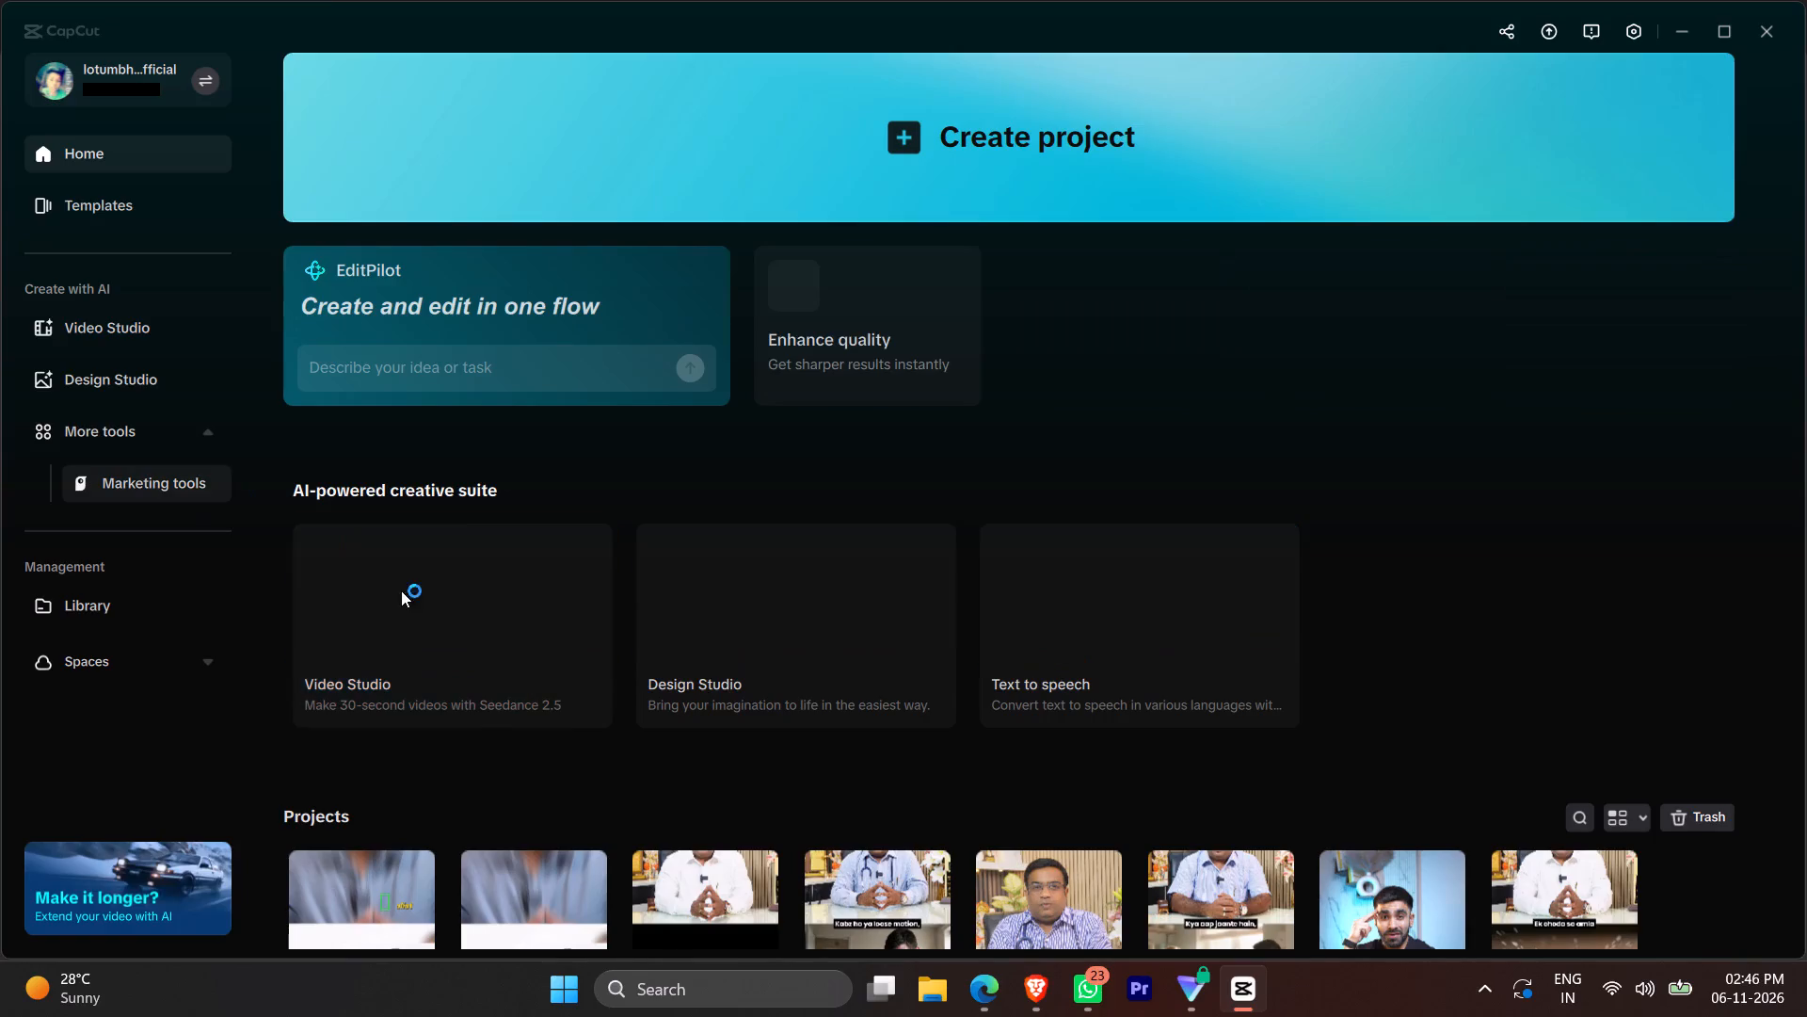
scroll(415, 612, "down", 3)
scroll(415, 612, "up", 3)
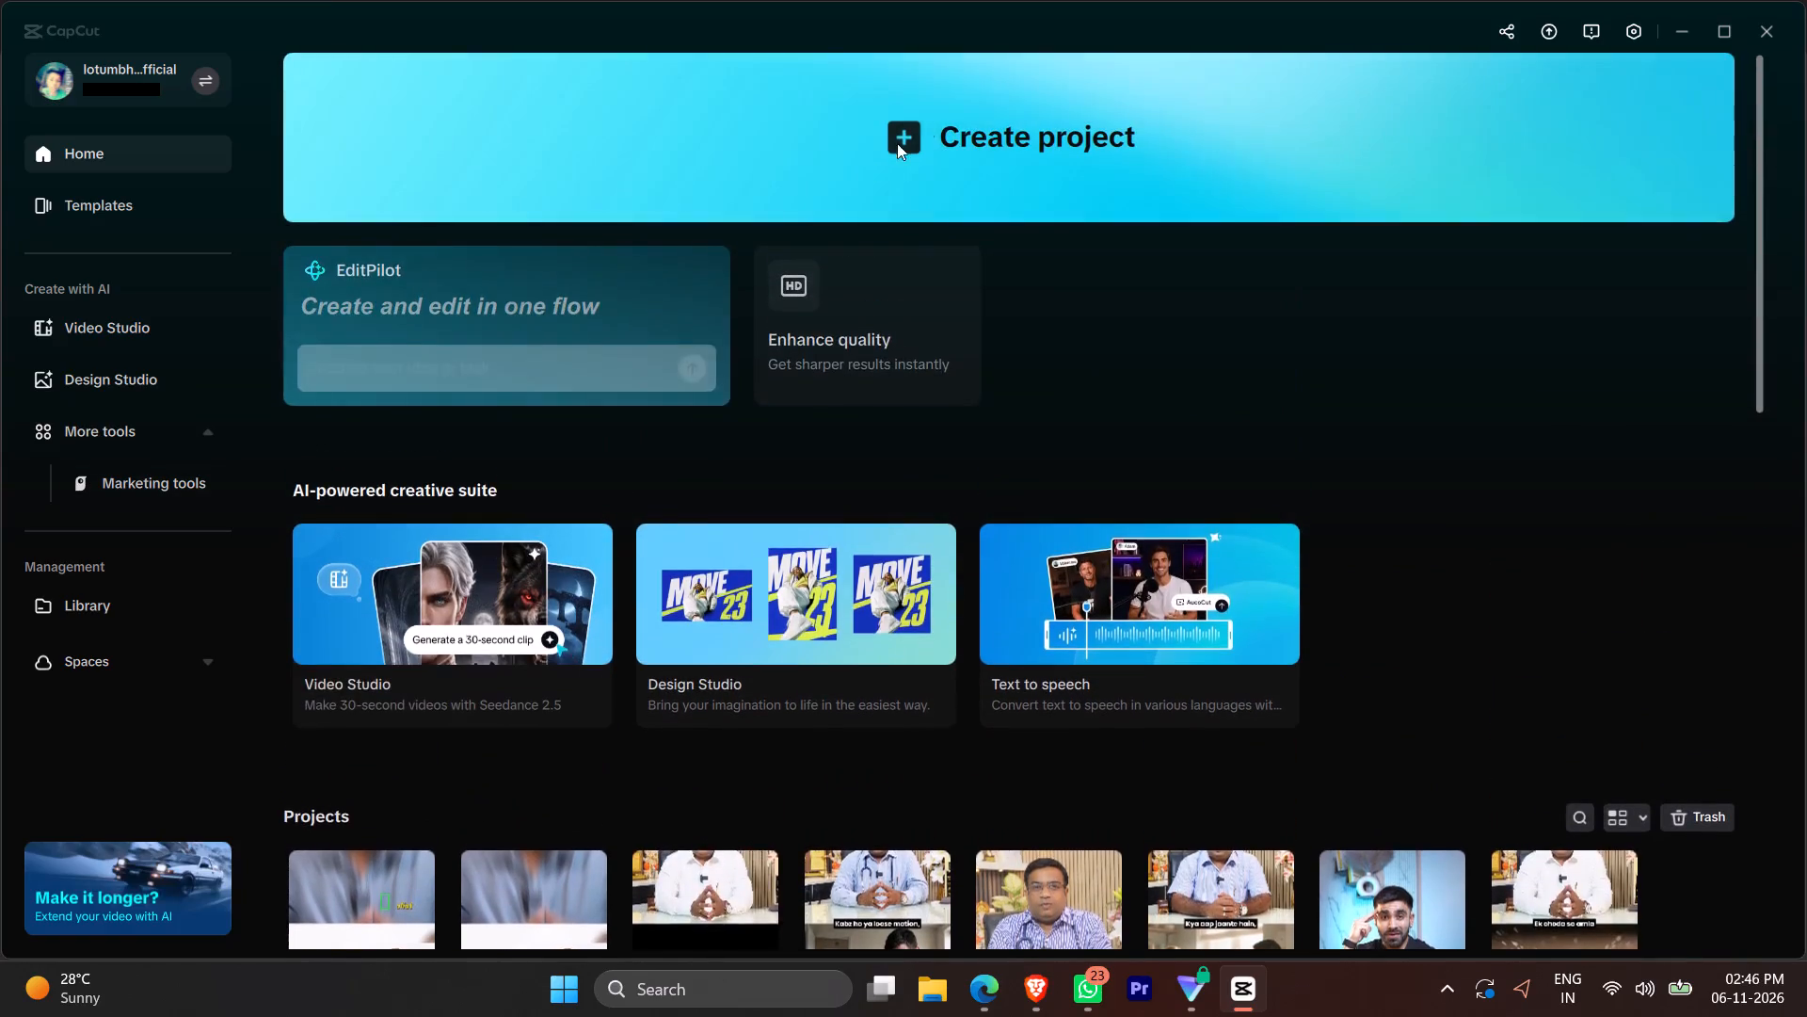
left_click(929, 122)
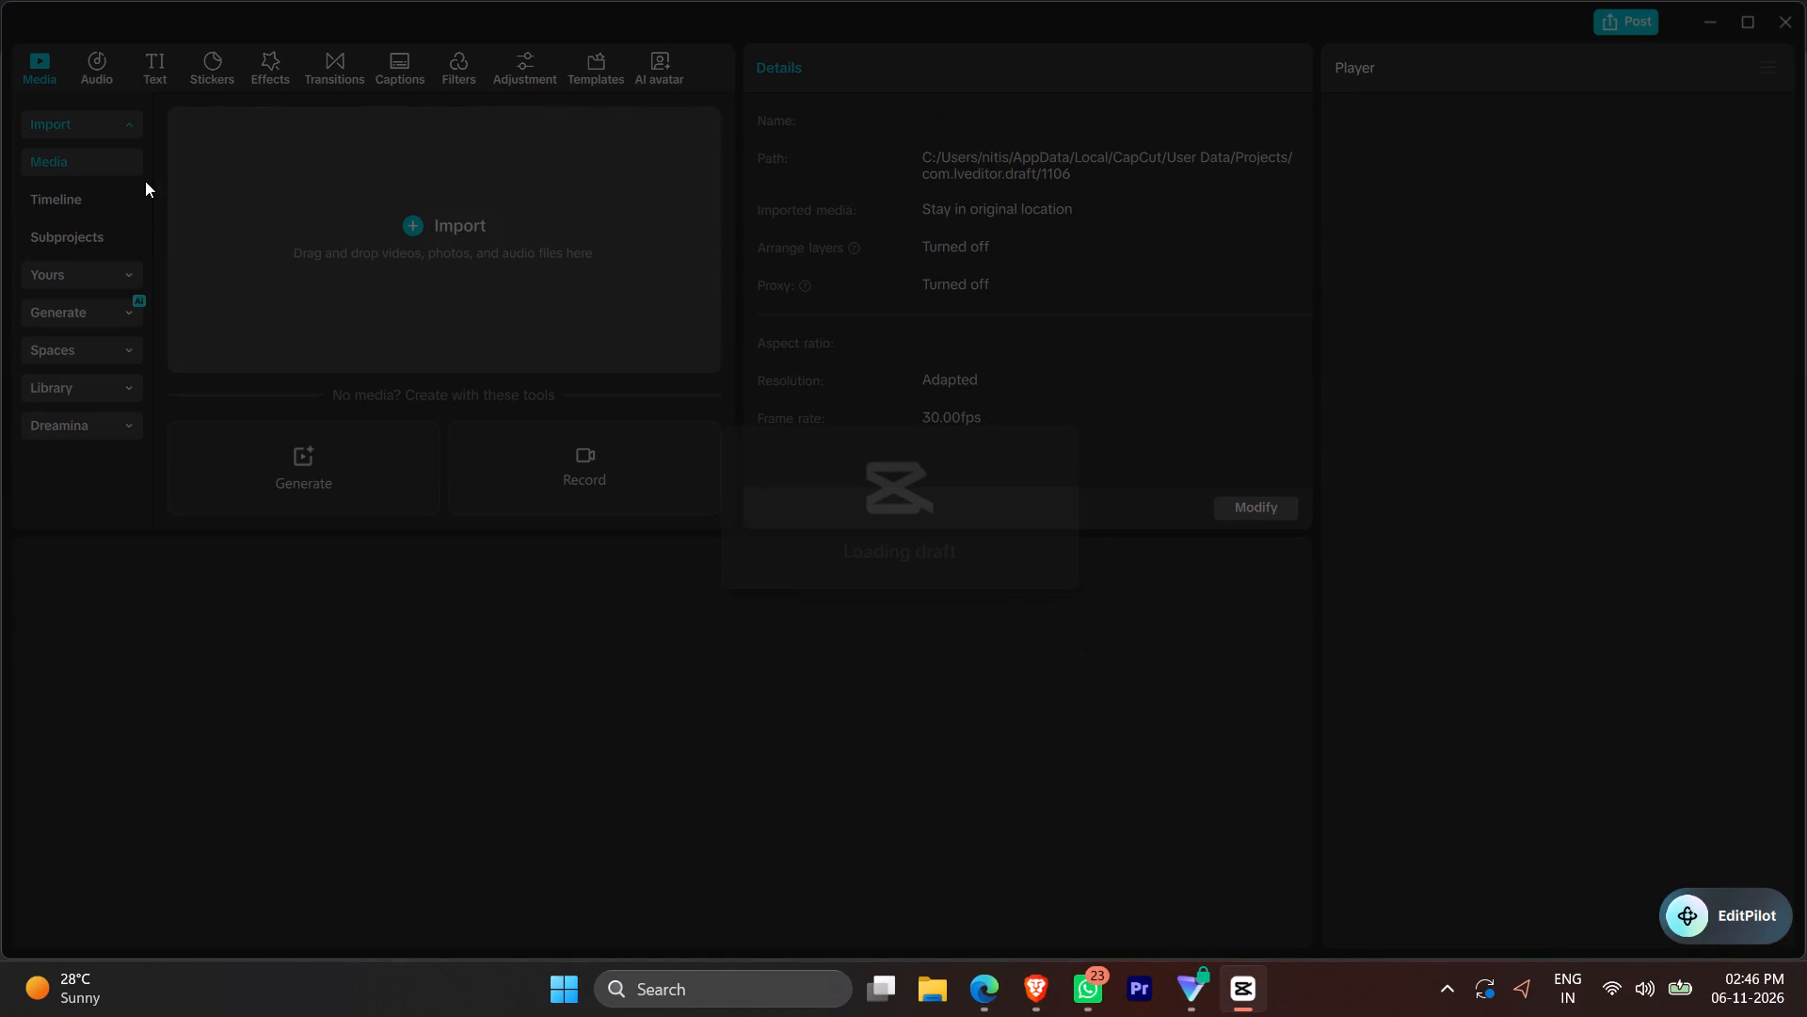
Import the video C4950 from the device's Downloads folder into the project media.
left_click(405, 193)
left_click(382, 267)
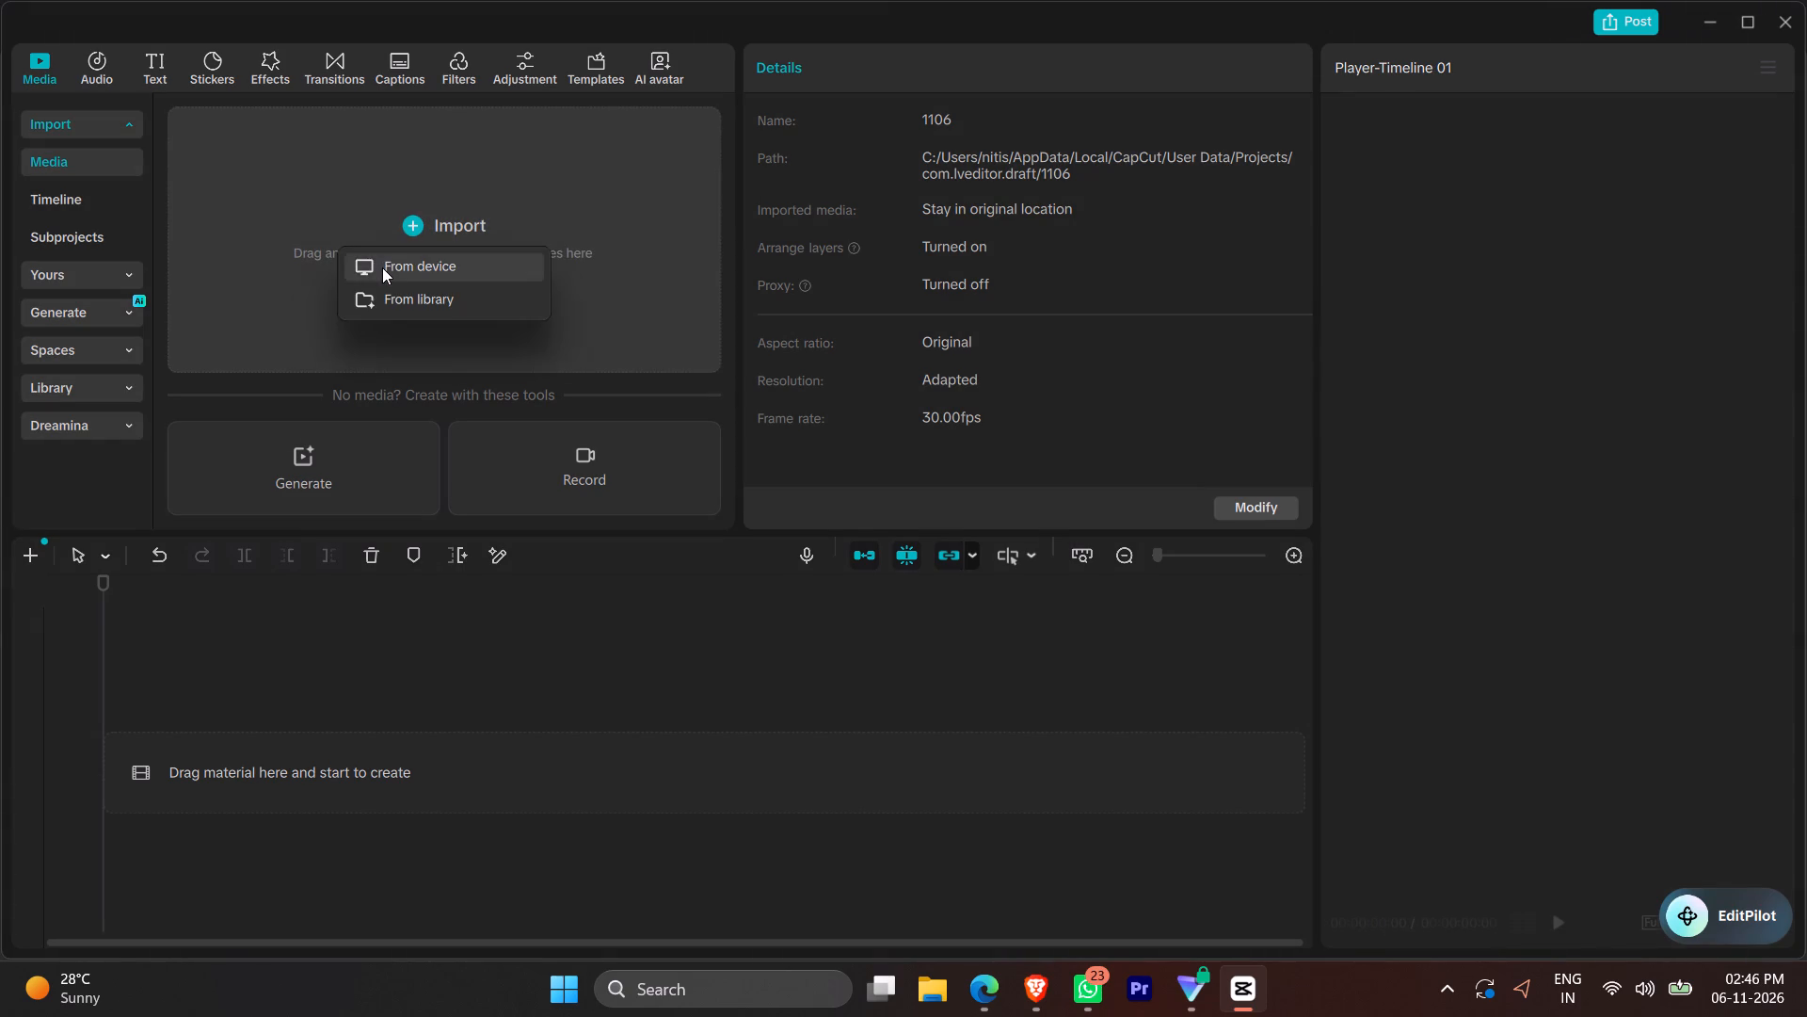
left_click(104, 250)
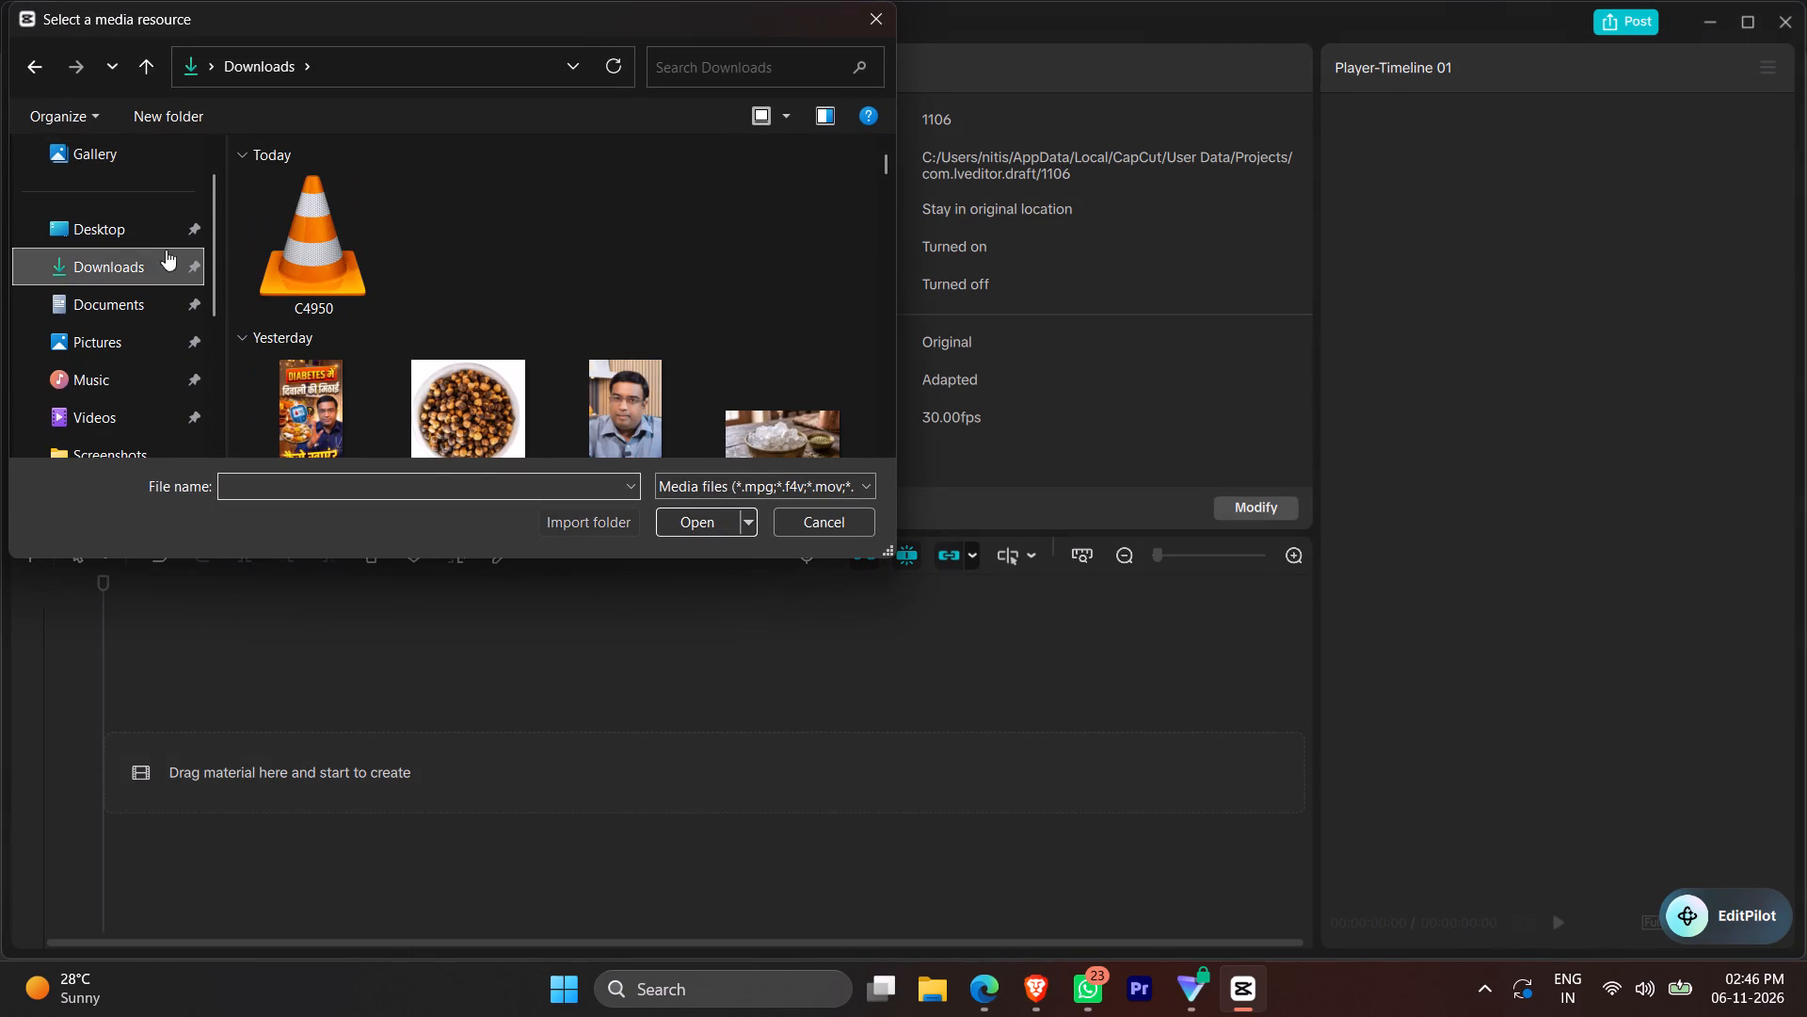
double_click(277, 250)
Place the C4950.MP4 clip at the start of the empty timeline.
left_click_drag(256, 218, 290, 383)
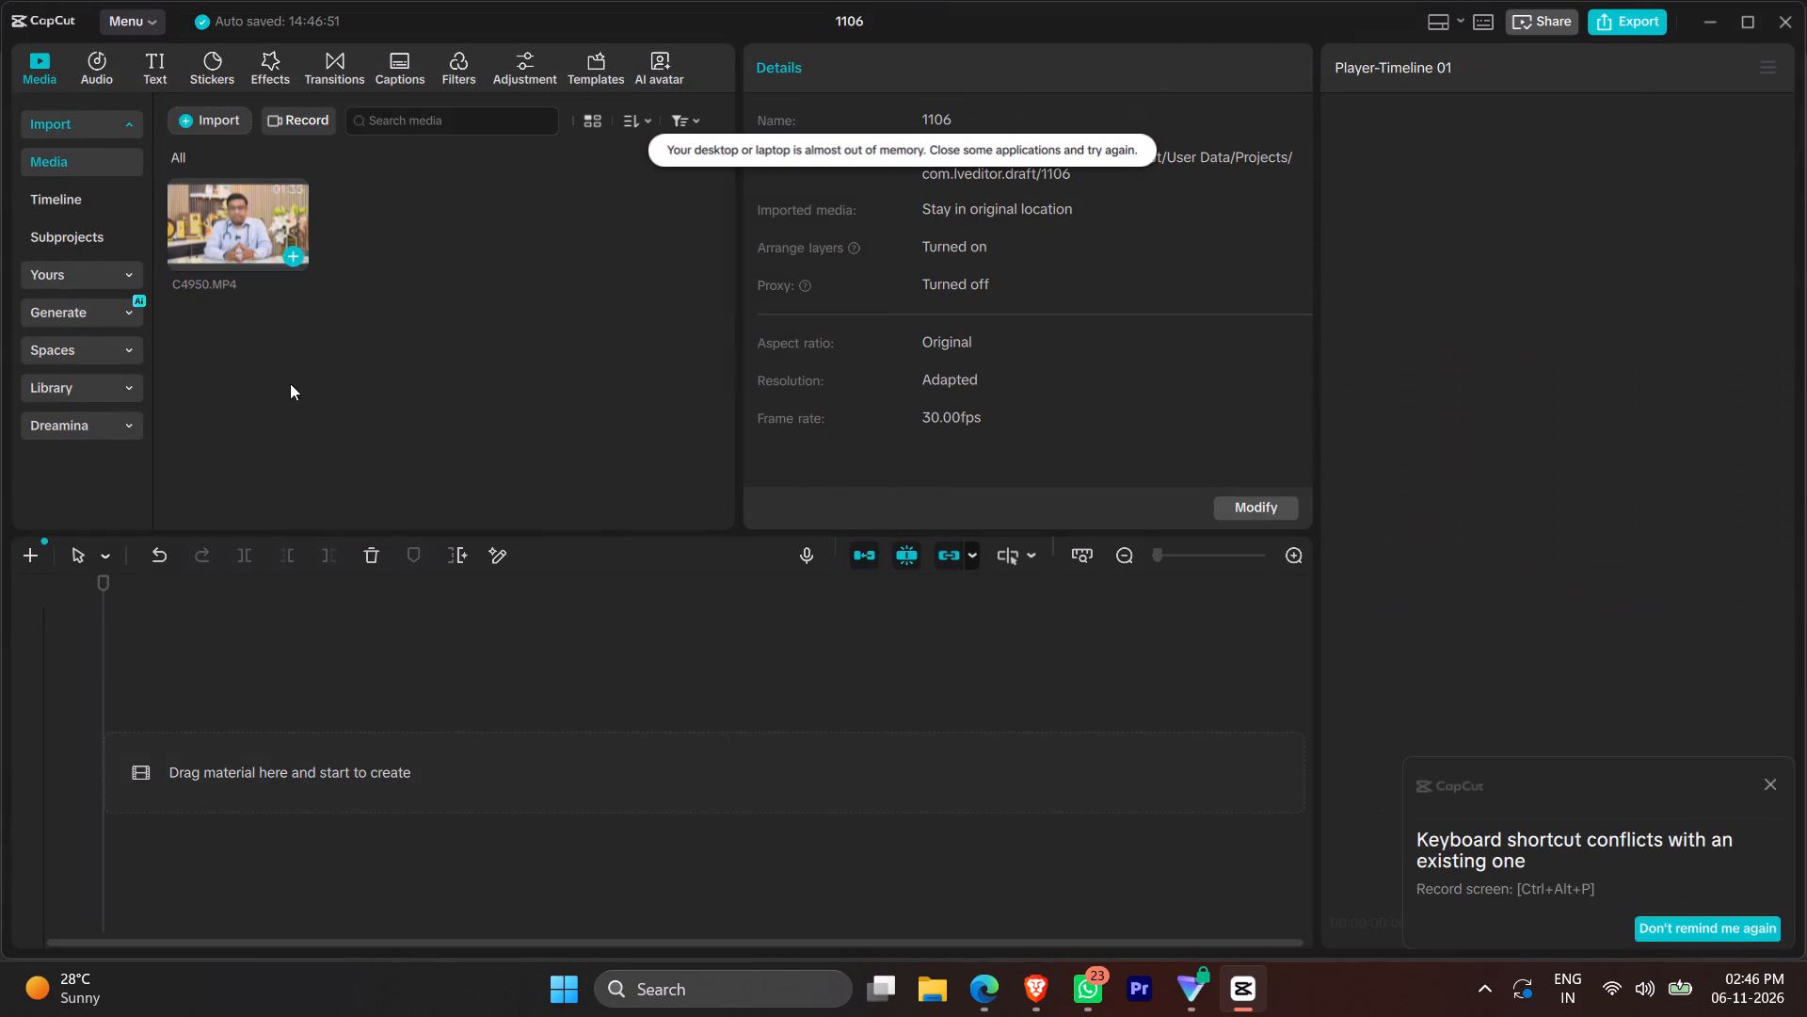
left_click_drag(290, 383, 200, 670)
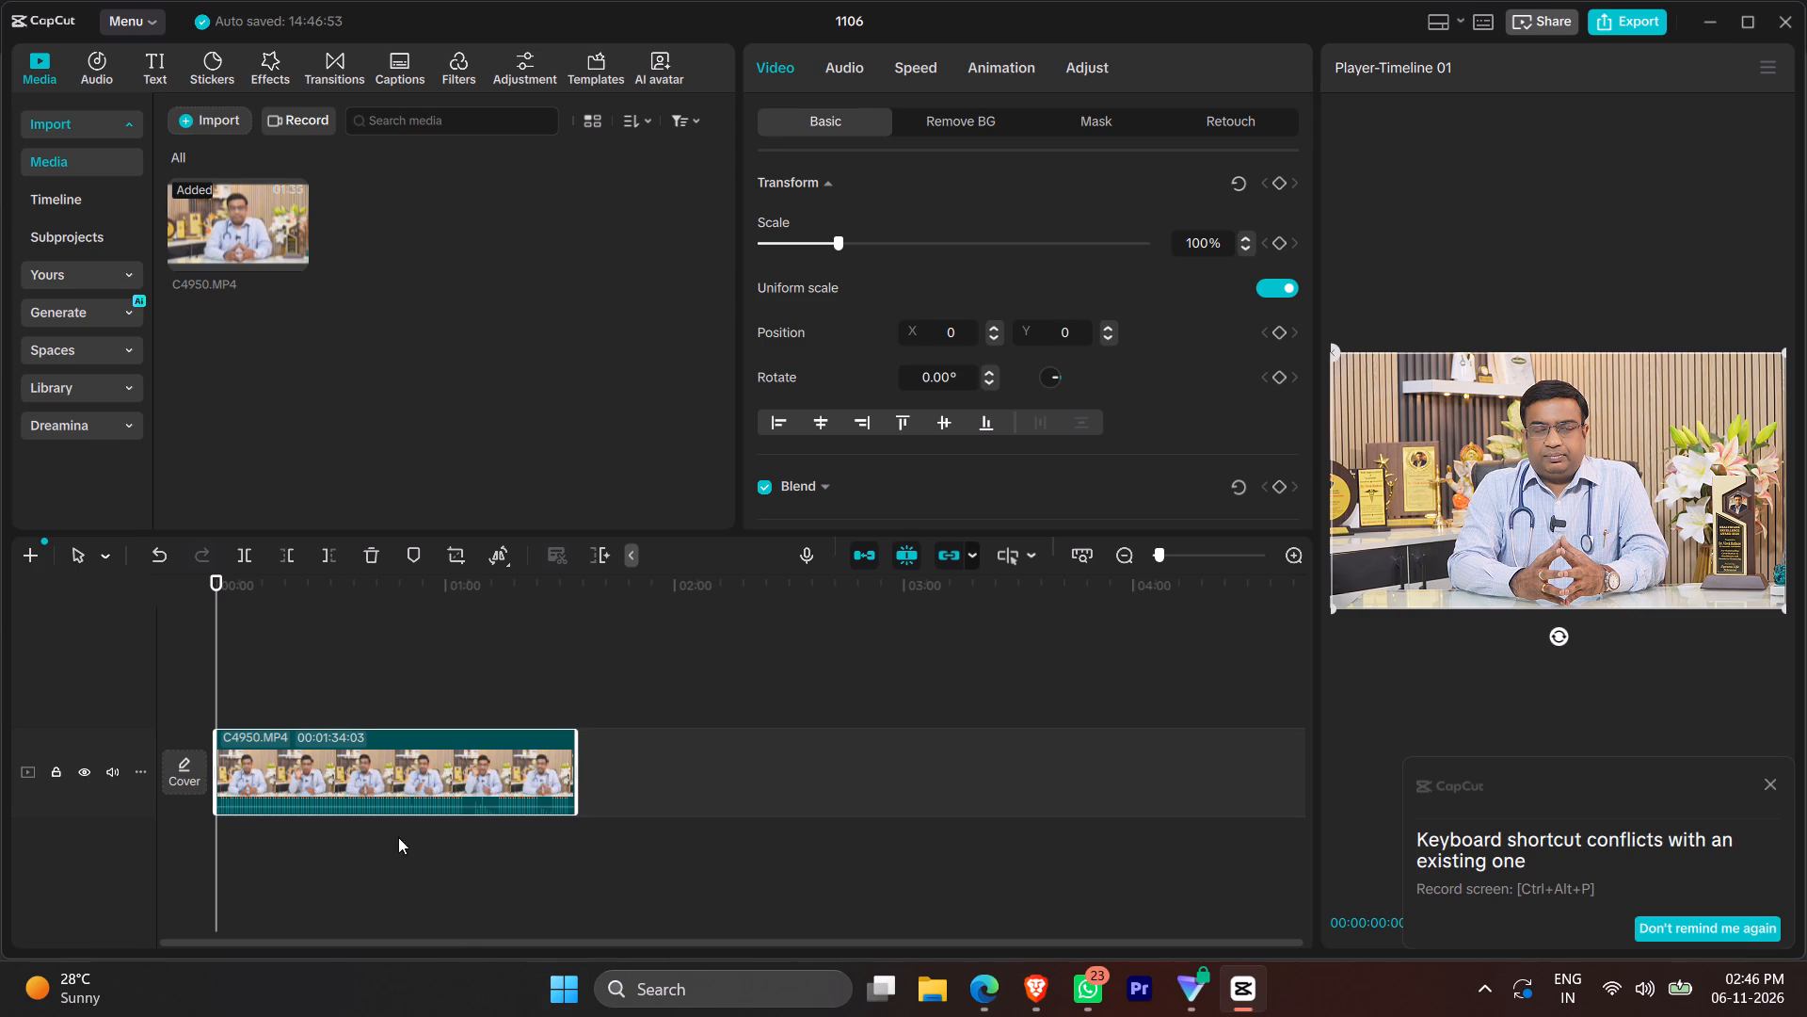
Split the C4950.MP4 clip at 00:00:00:22 and delete the opening segment so the clip starts at the speech.
scroll(453, 780, "up", 20)
scroll(453, 780, "up", 17)
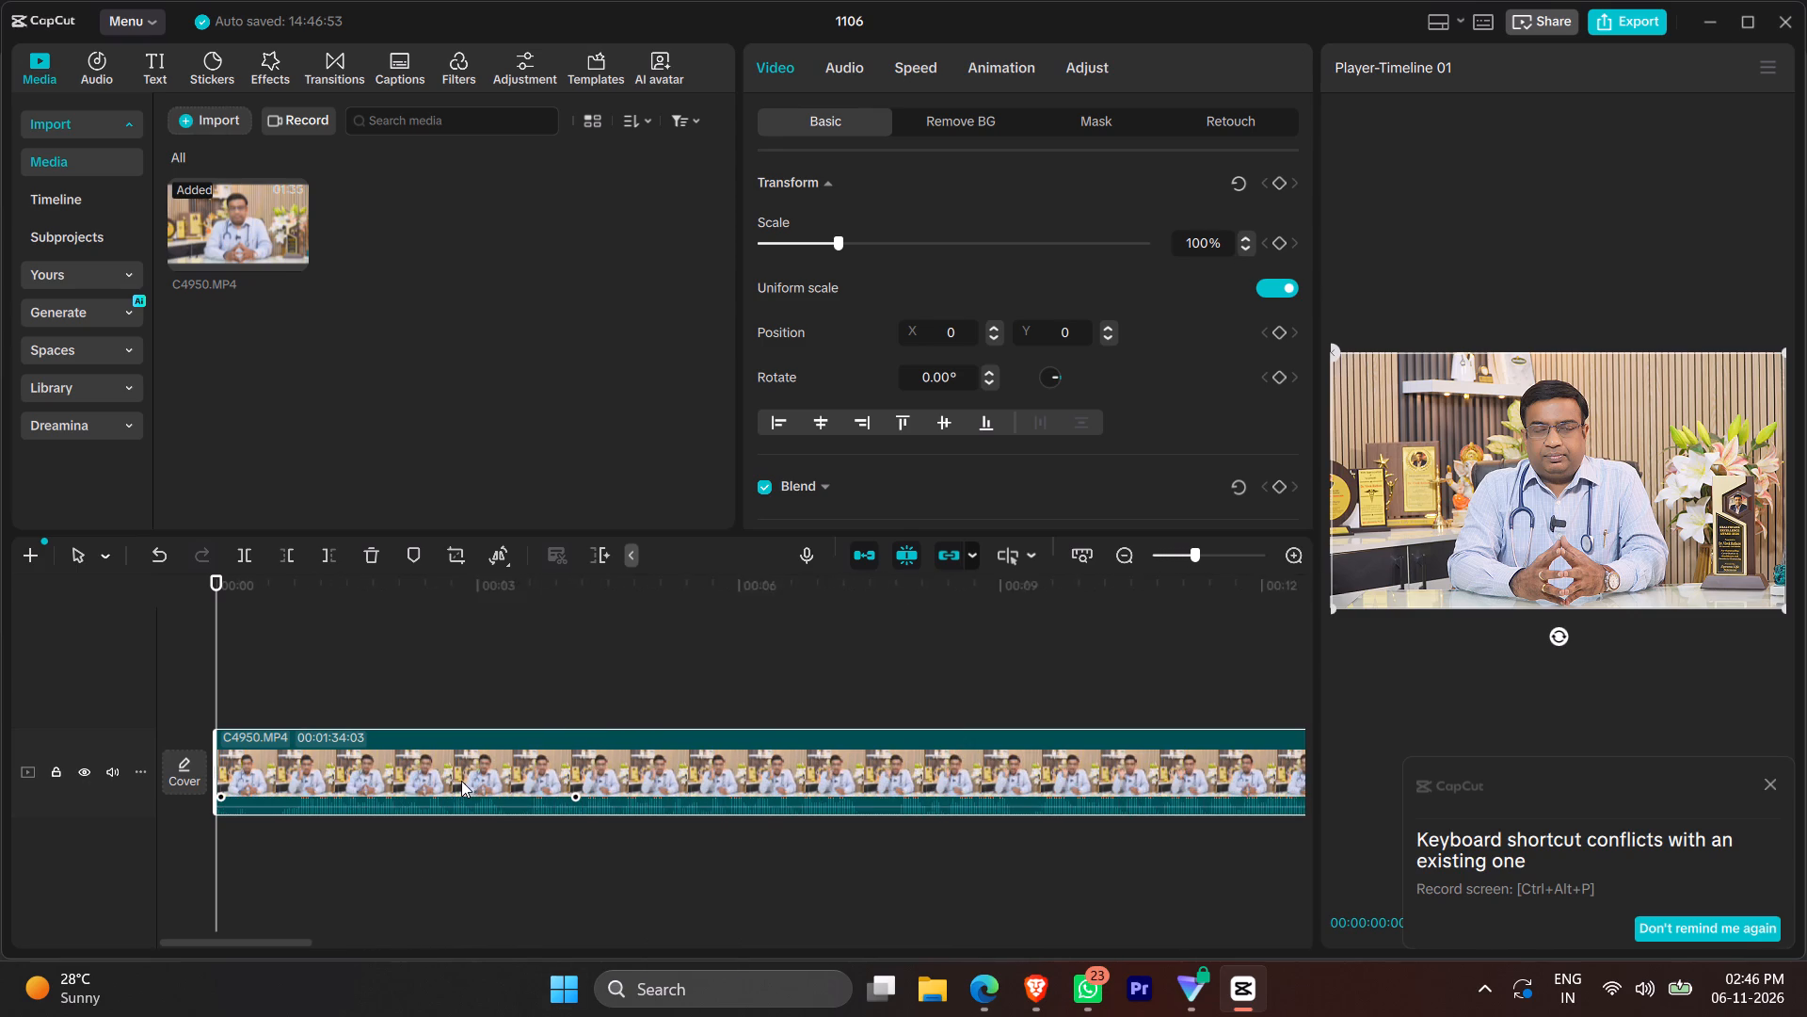
scroll(461, 781, "up", 10)
key("space")
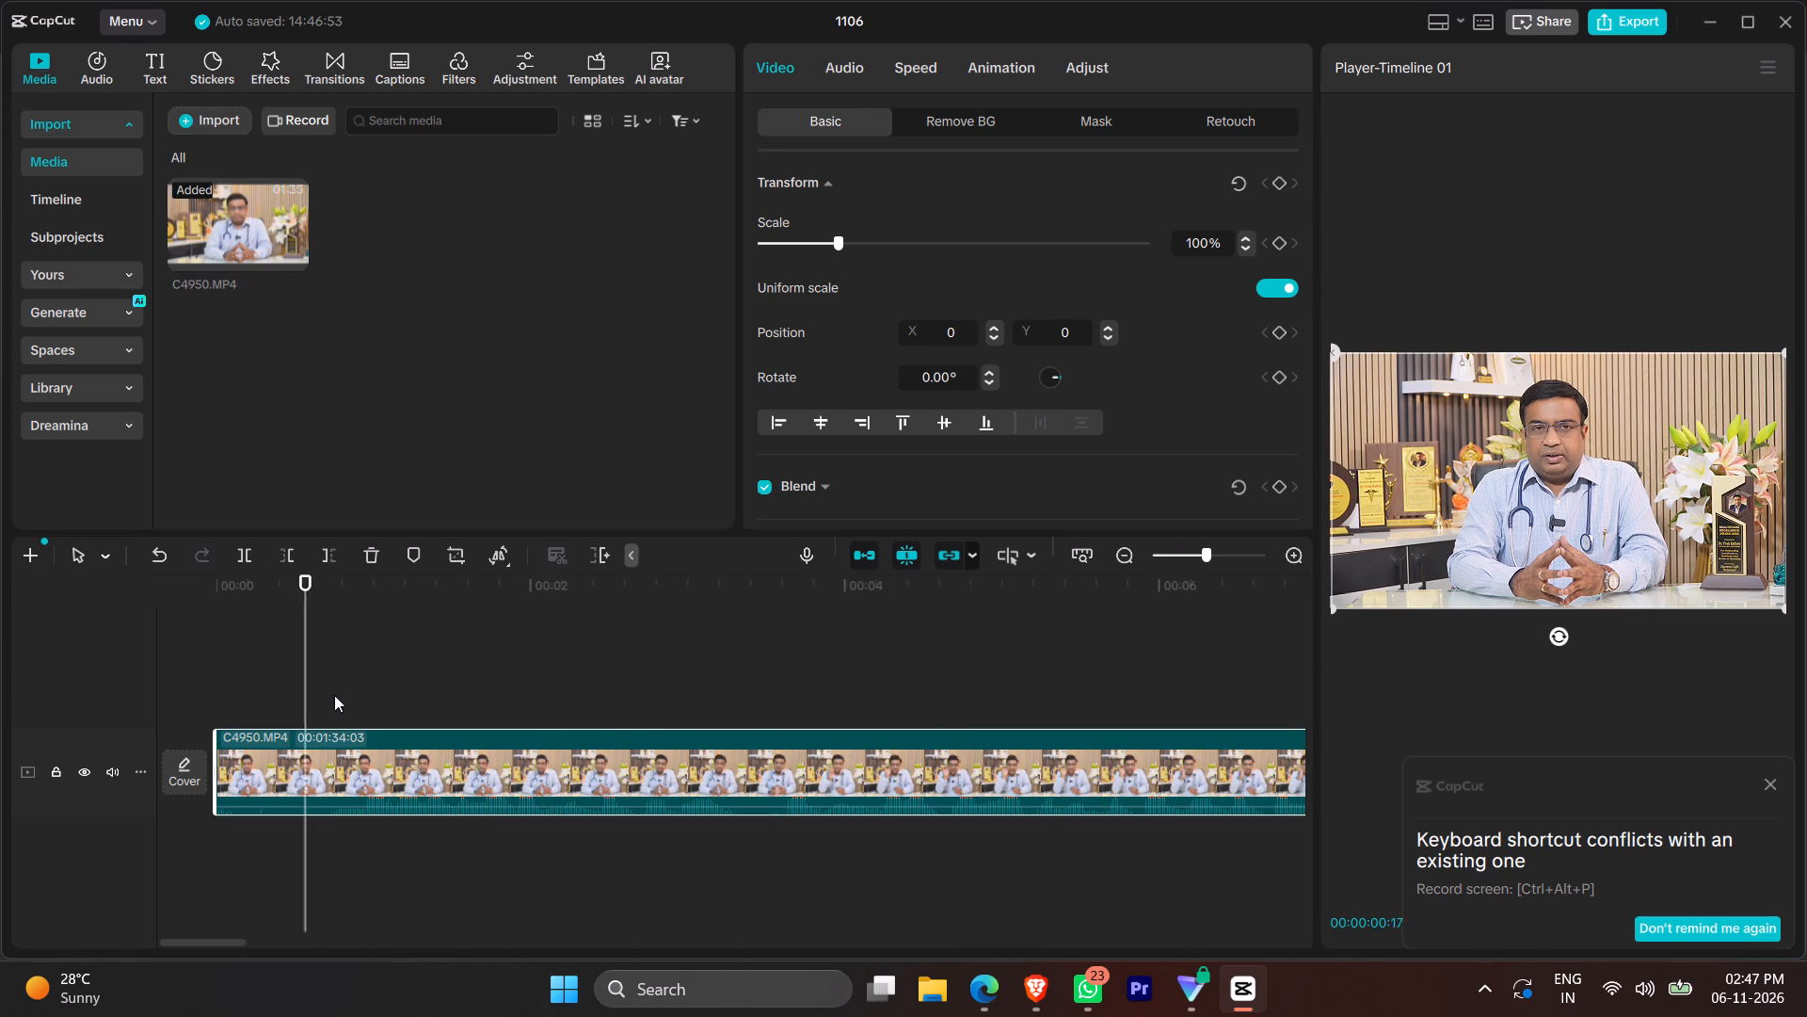
key("space")
left_click(332, 715)
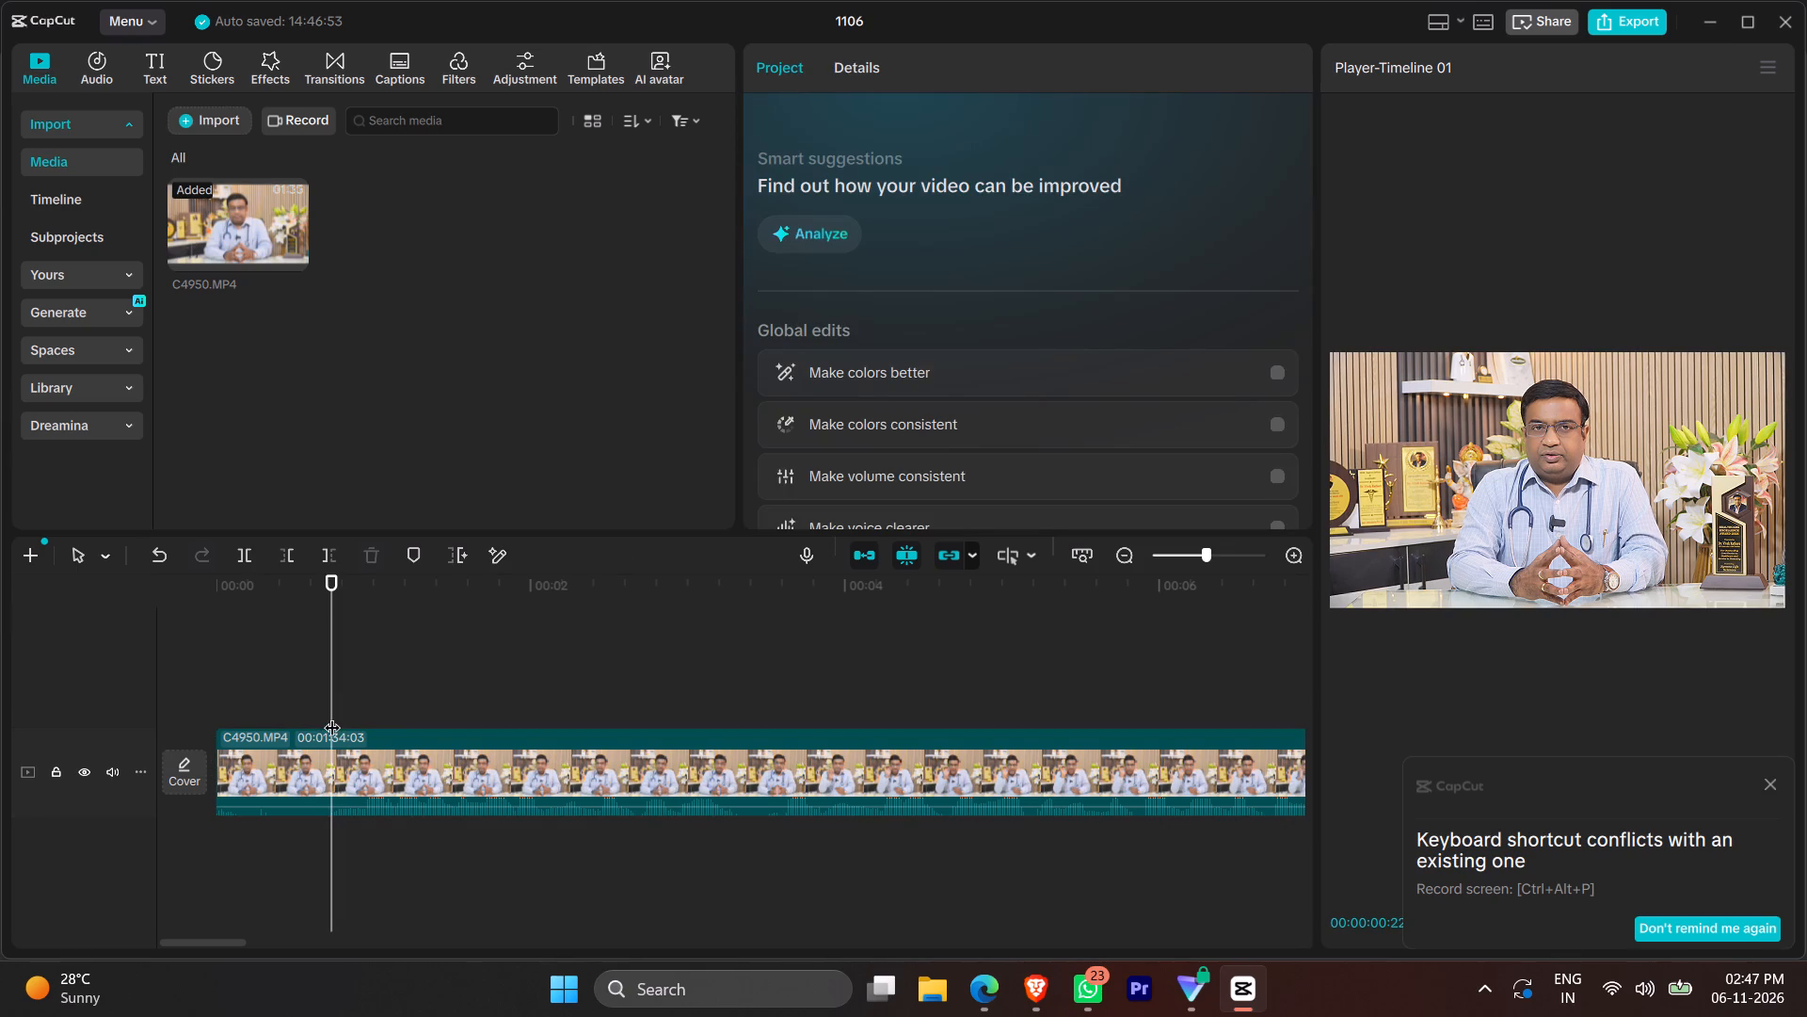
key("1")
key("q")
left_click(266, 776)
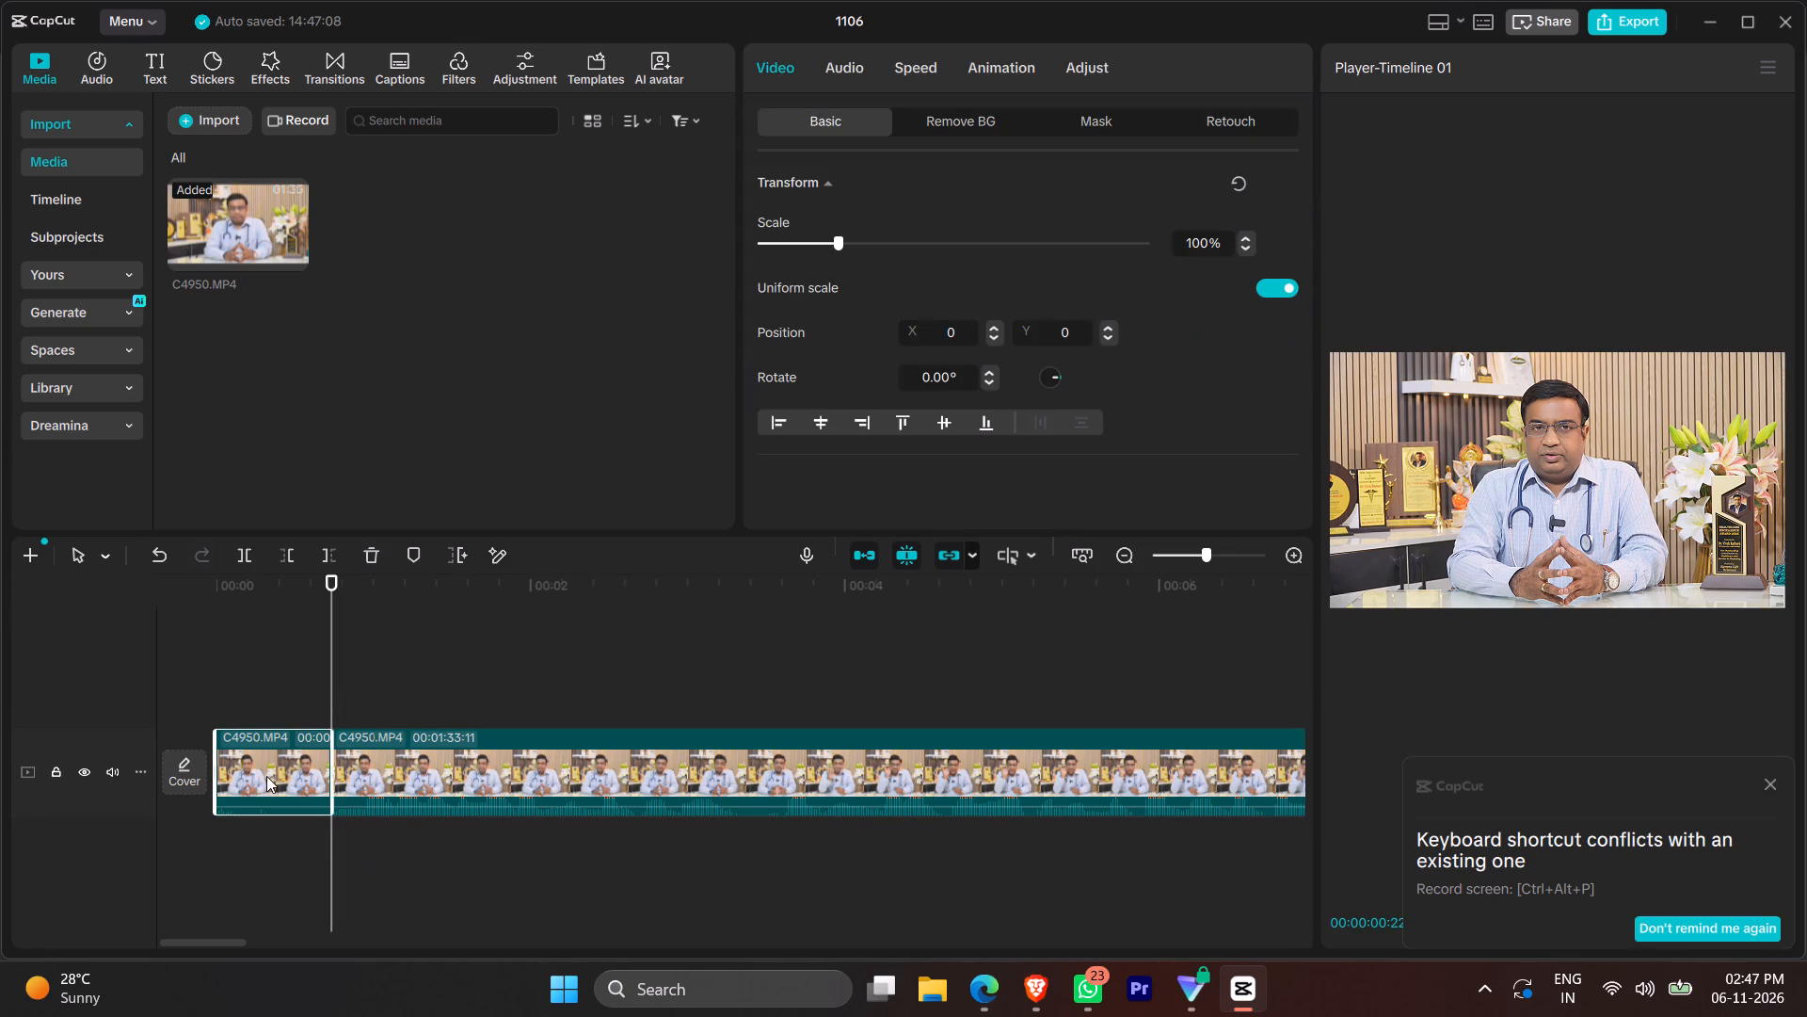
key("1")
type("0")
Play from the start, split the clip at 00:00:02:18 and 00:00:02:23, and delete the short segment between the cuts.
key("space")
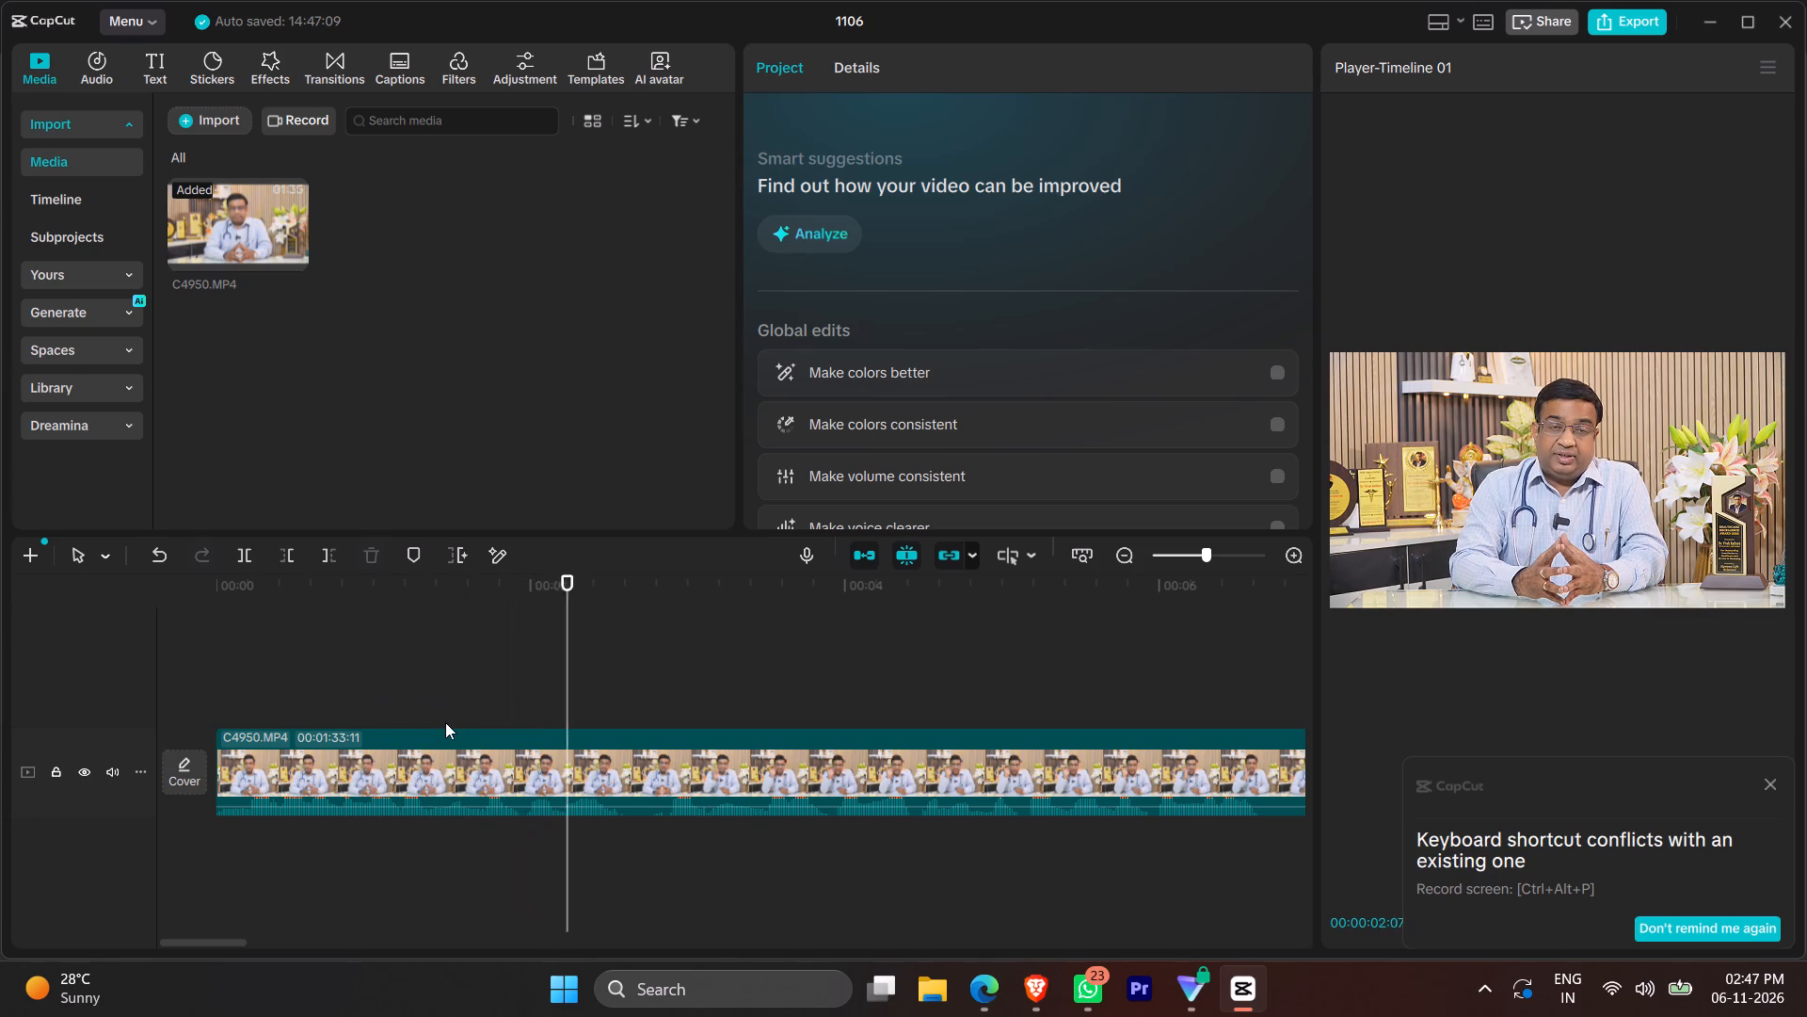
key("space")
left_click(624, 744)
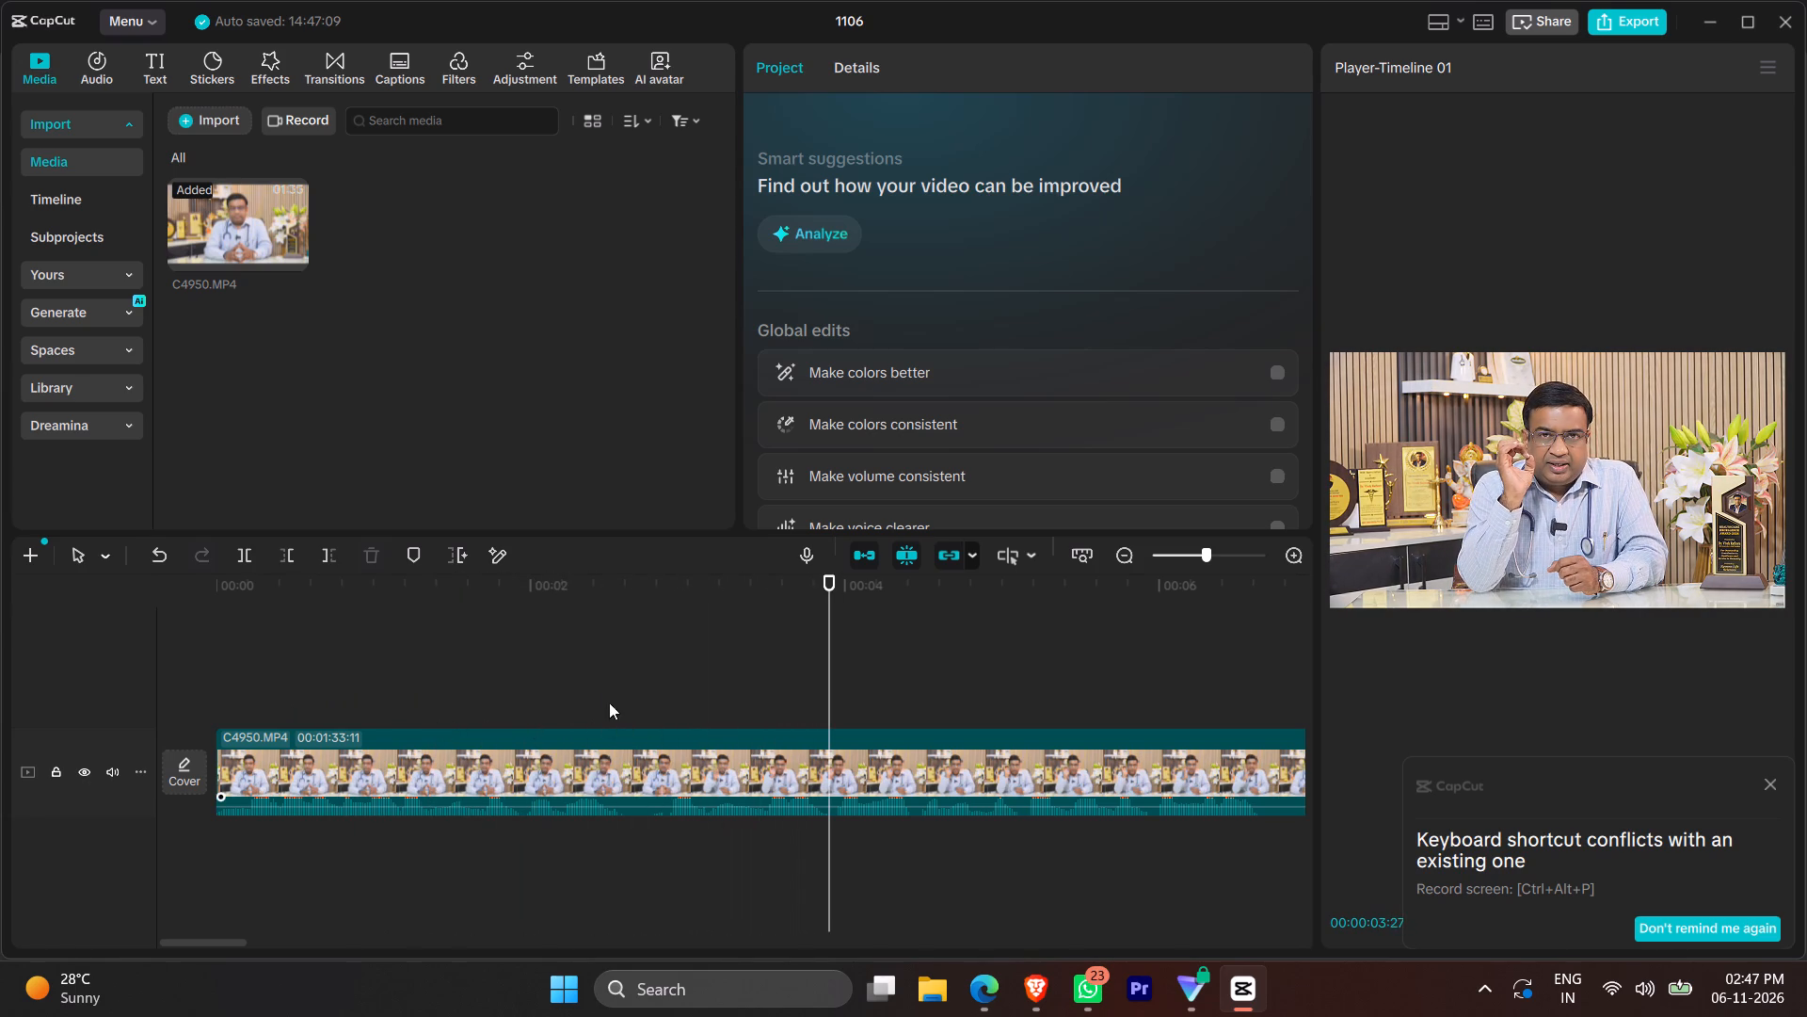
left_click(608, 686)
double_click(616, 686)
key("q")
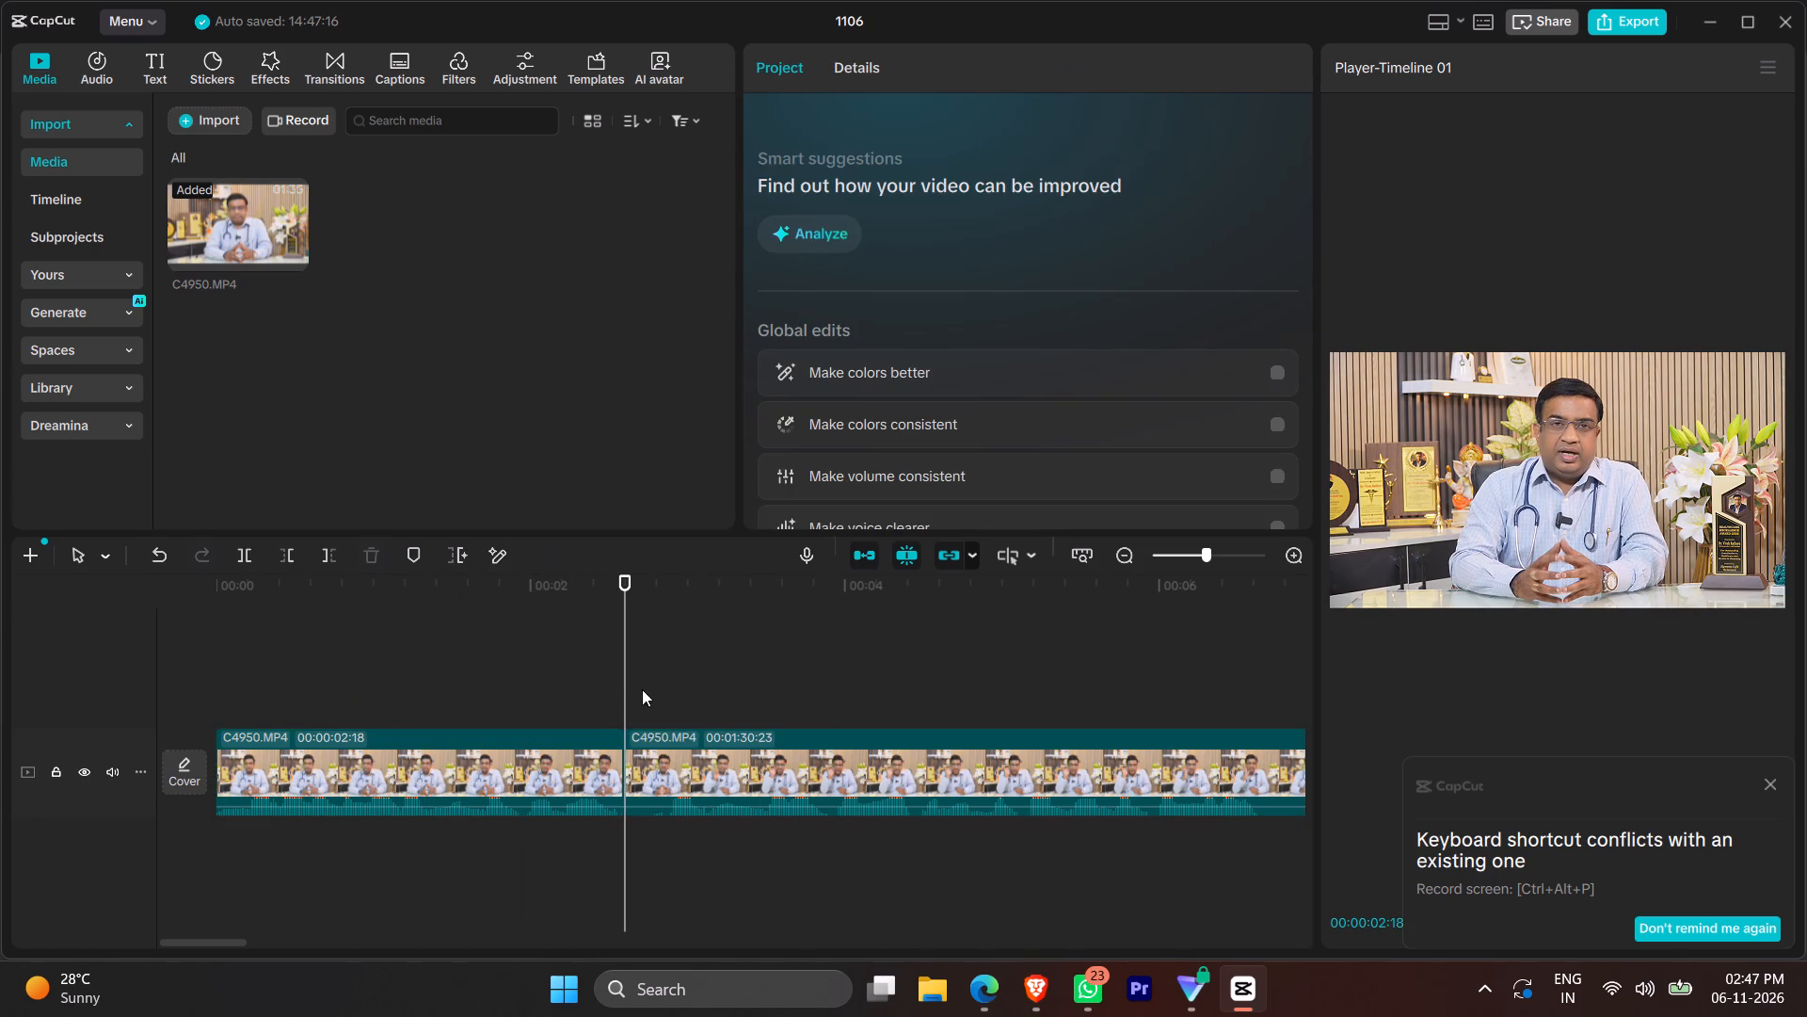
double_click(648, 687)
key("q")
left_click(630, 751)
key("1")
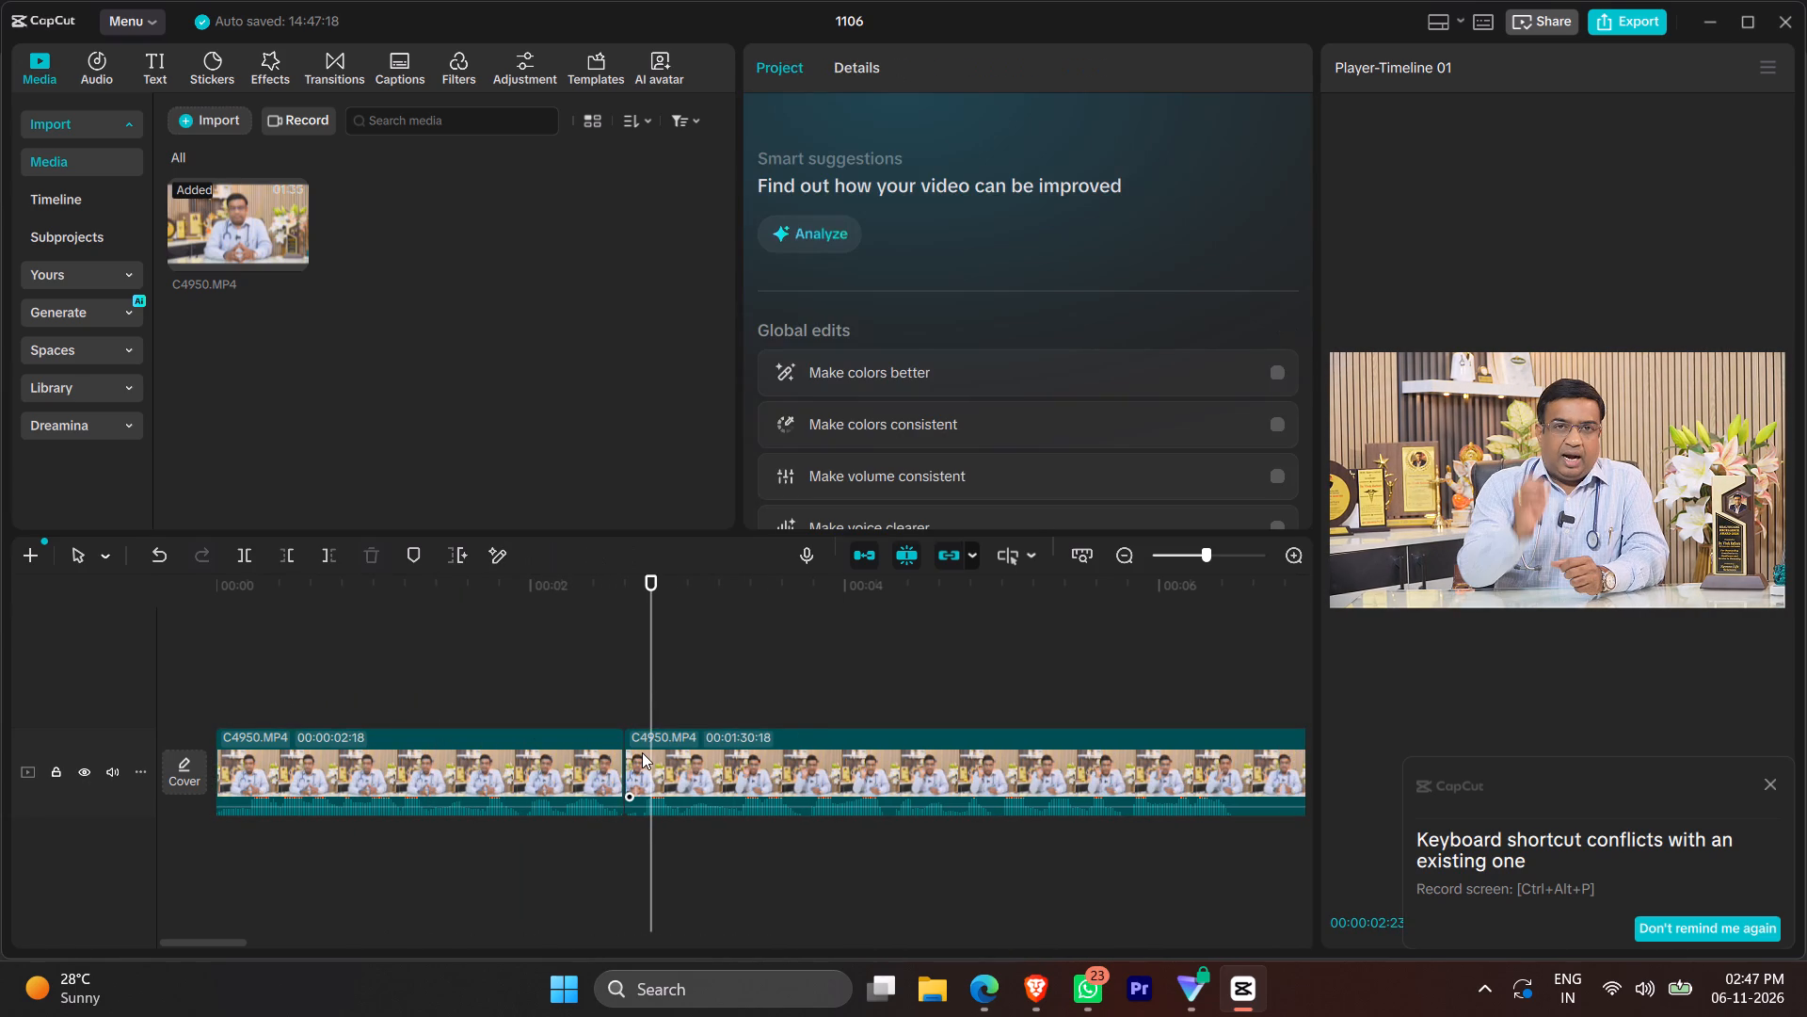
Play onward, split the clip at 00:00:06:15 and 00:00:06:27, and delete the segment between the cuts.
key("space")
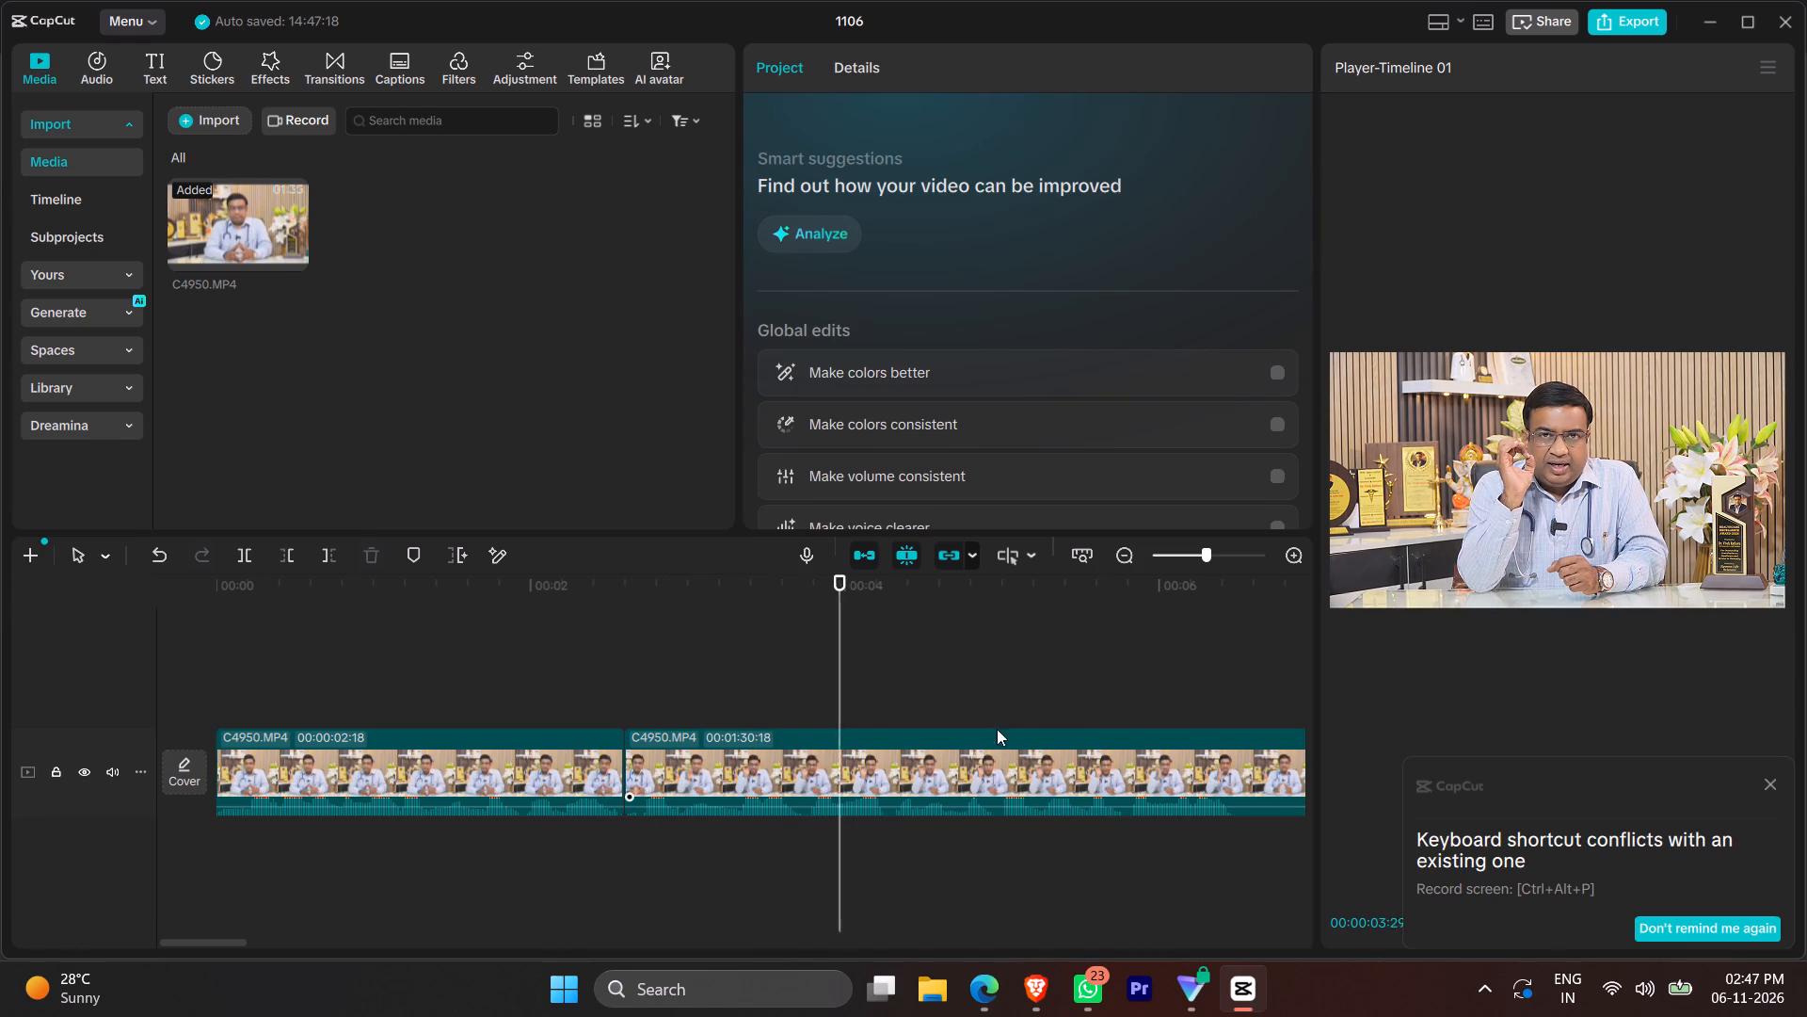
scroll(937, 725, "left", 1)
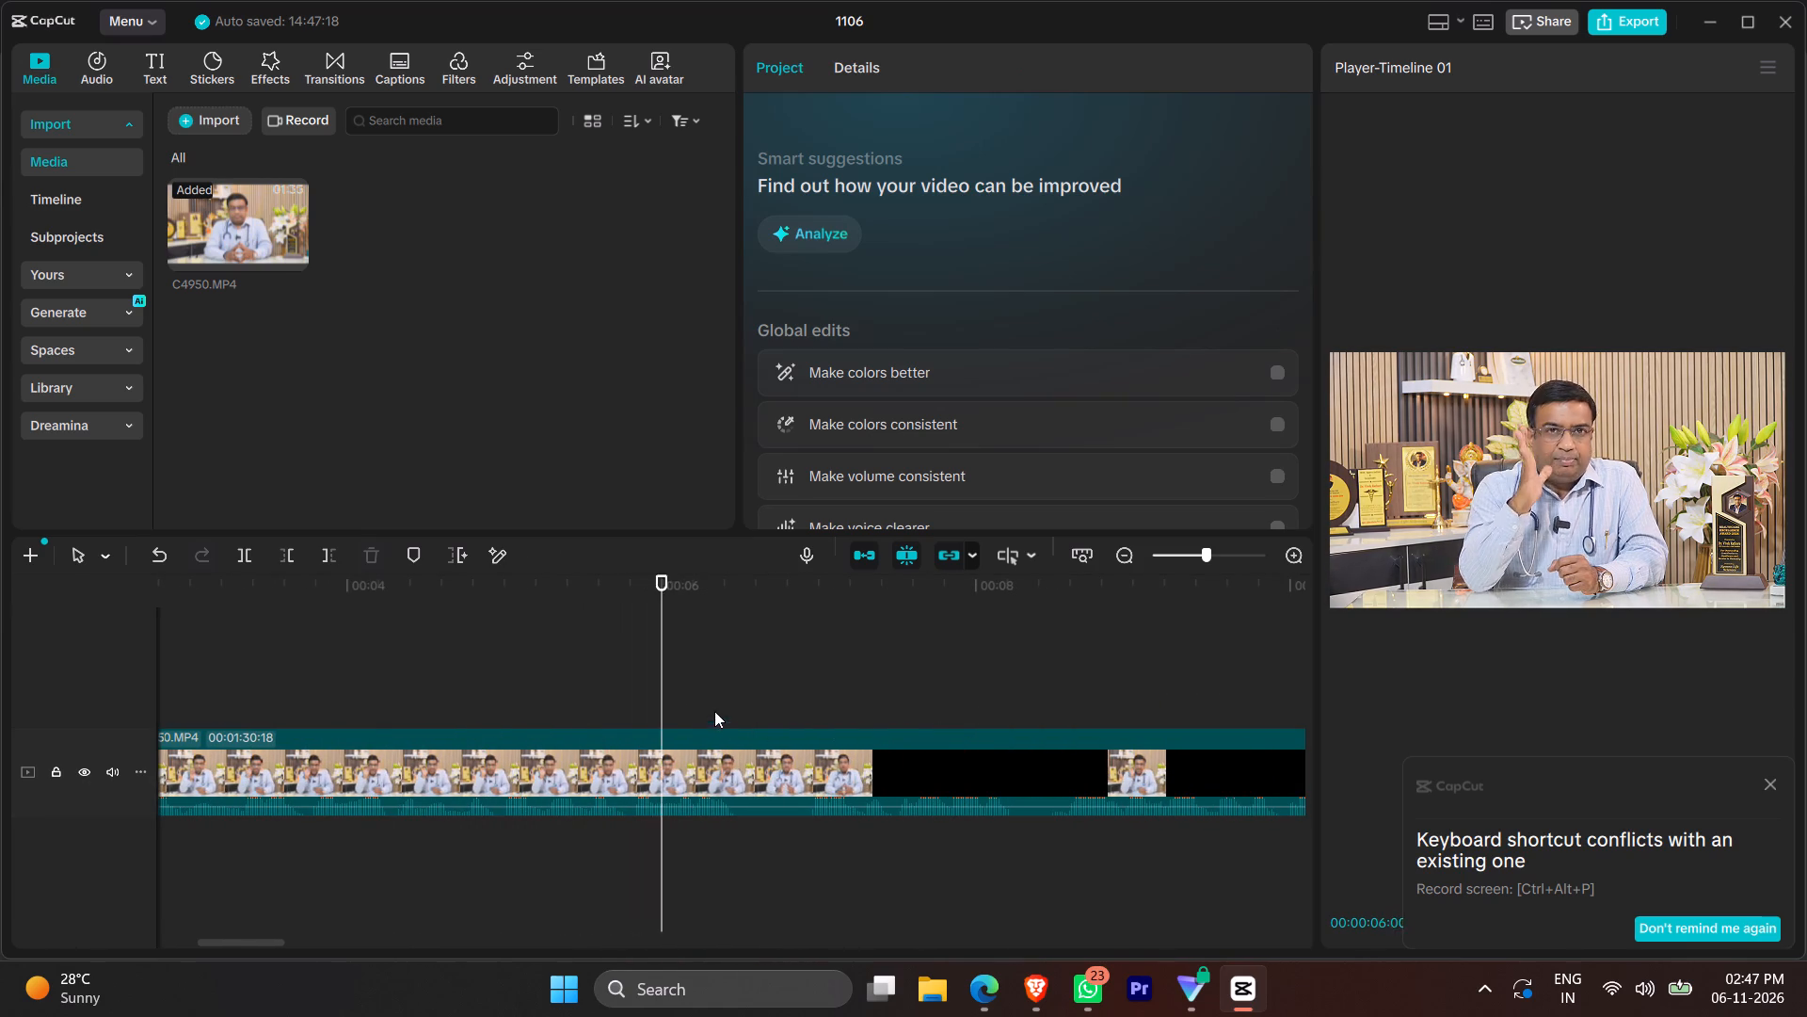
key("space")
left_click(733, 695)
left_click(741, 700)
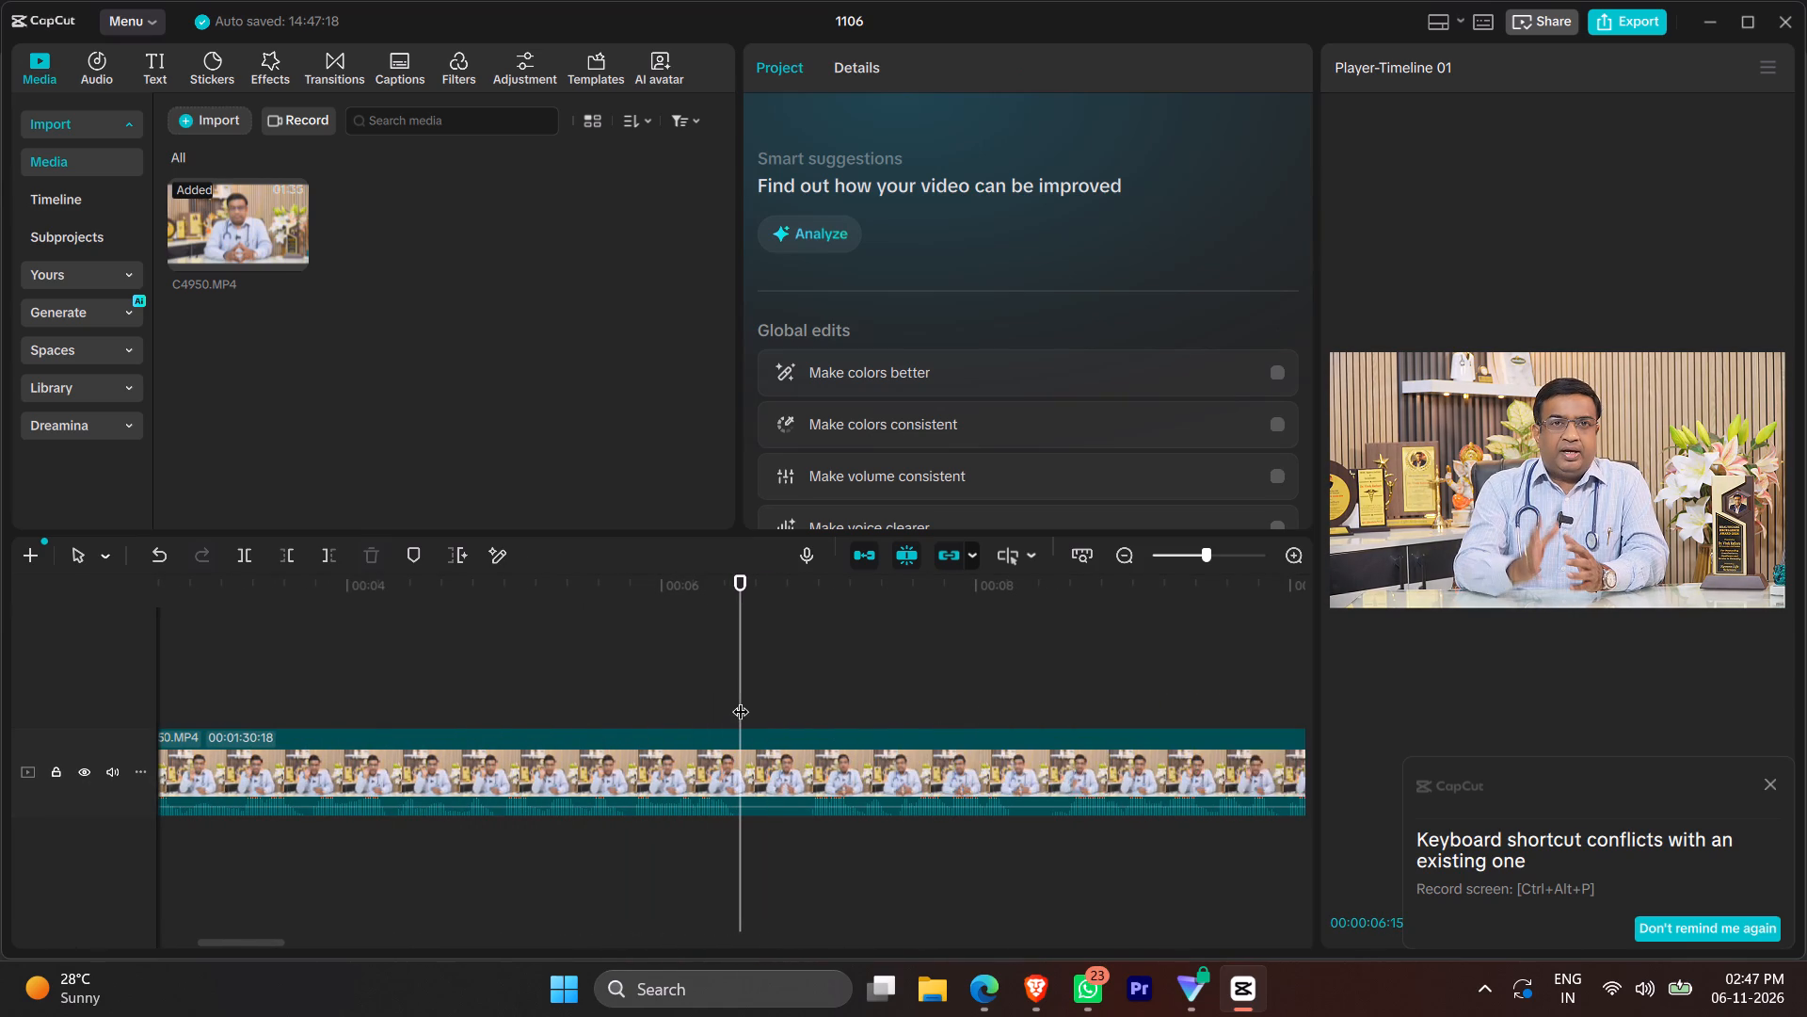
key("q")
left_click(796, 701)
left_click(806, 701)
key("q")
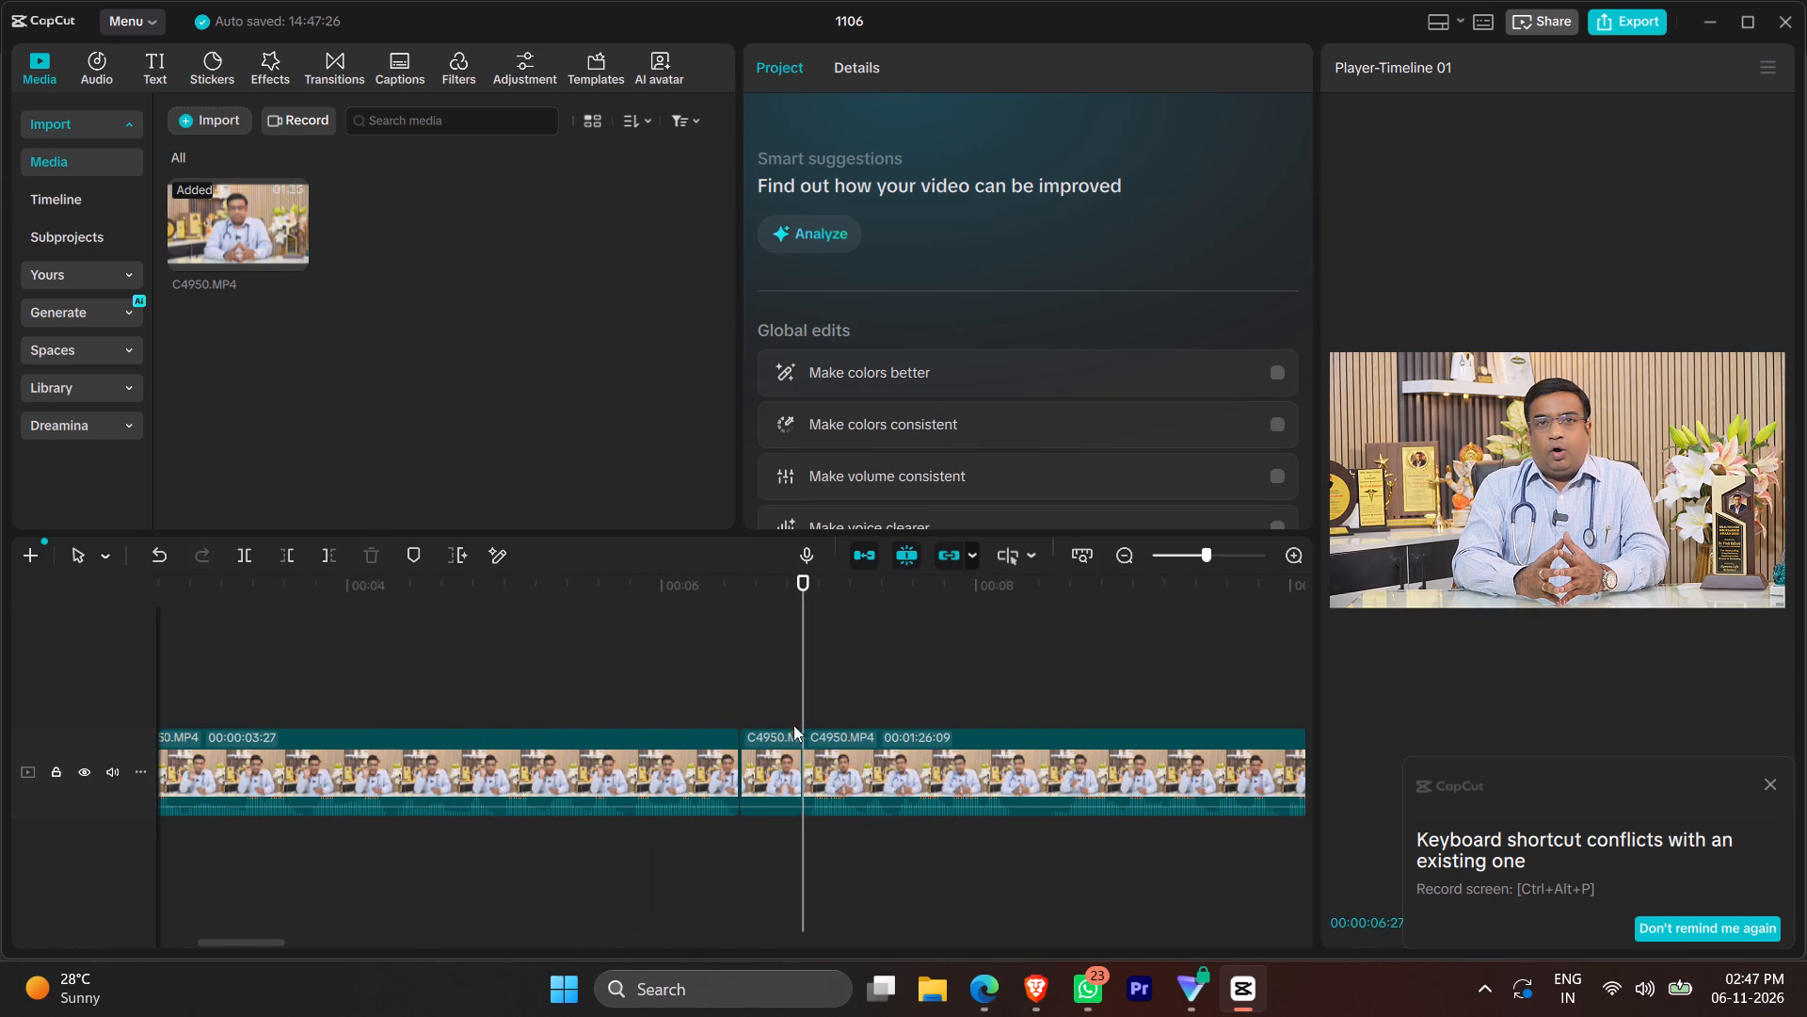
left_click(793, 746)
key("1")
Play past the last cut, split at 00:00:07:26 and 00:00:07:28, and delete the tiny segment between the cuts.
left_click(657, 645)
key("space")
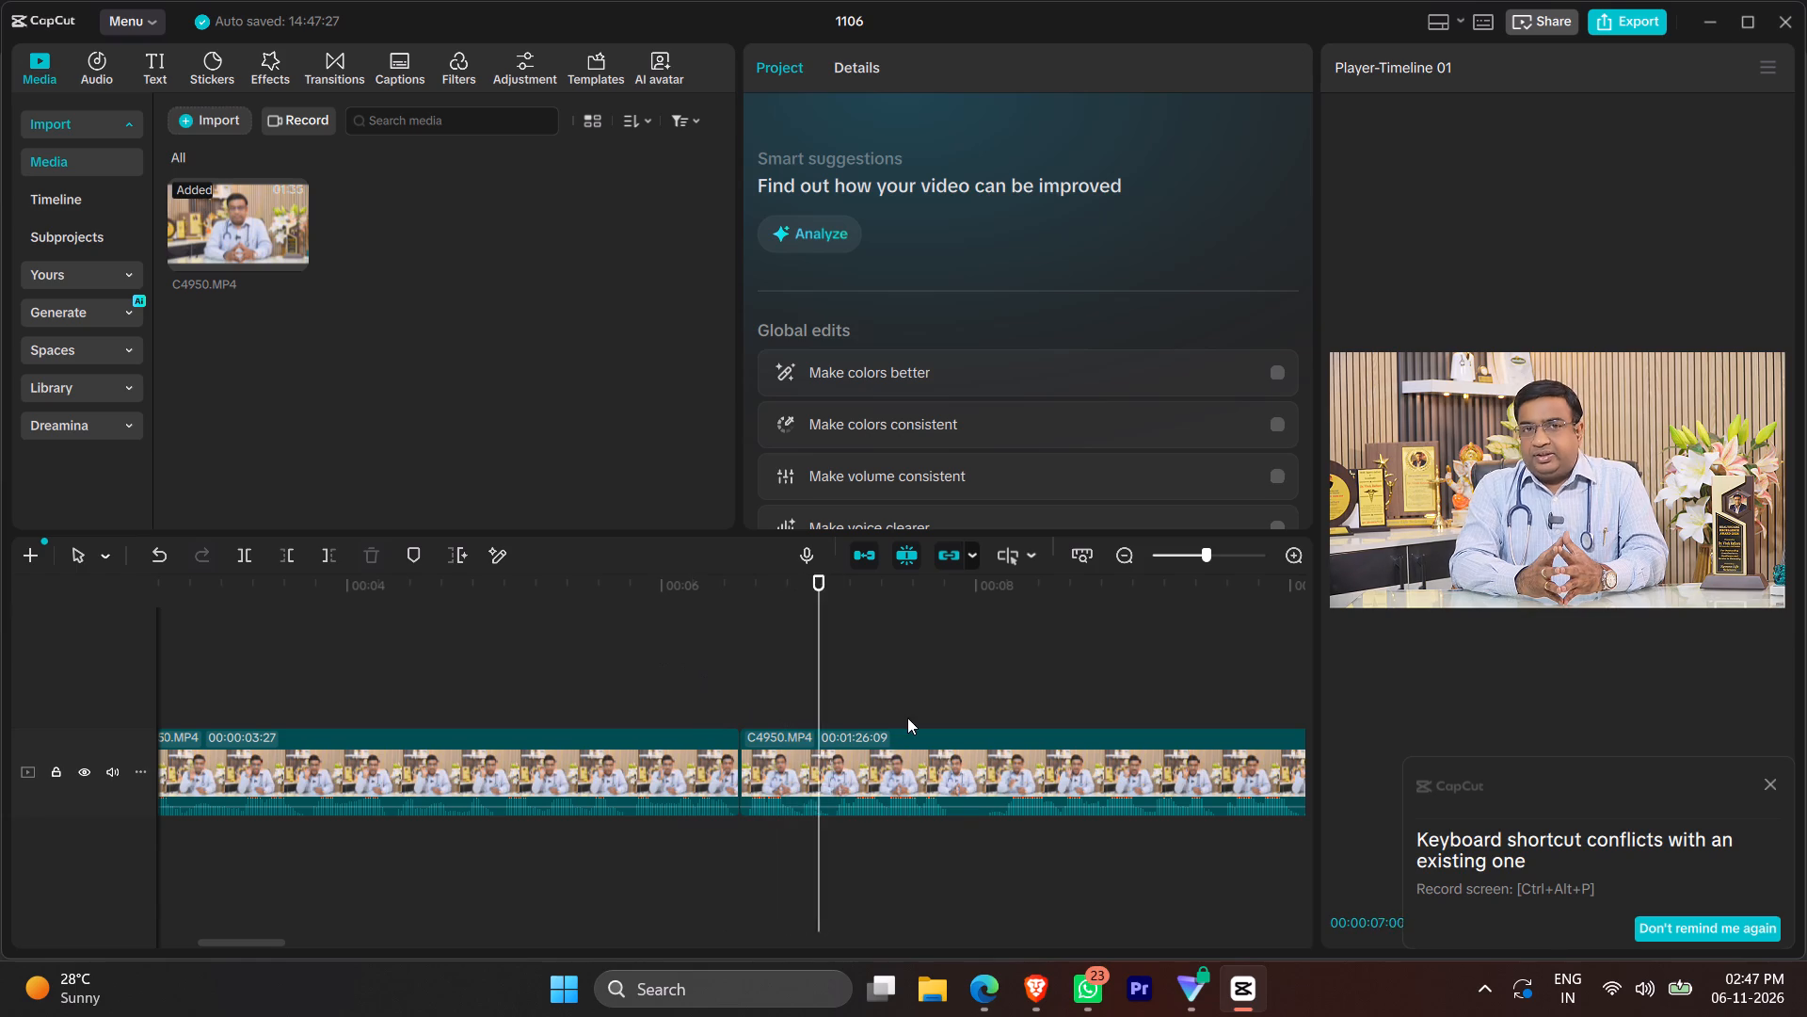
key("space")
left_click(947, 675)
left_click(954, 680)
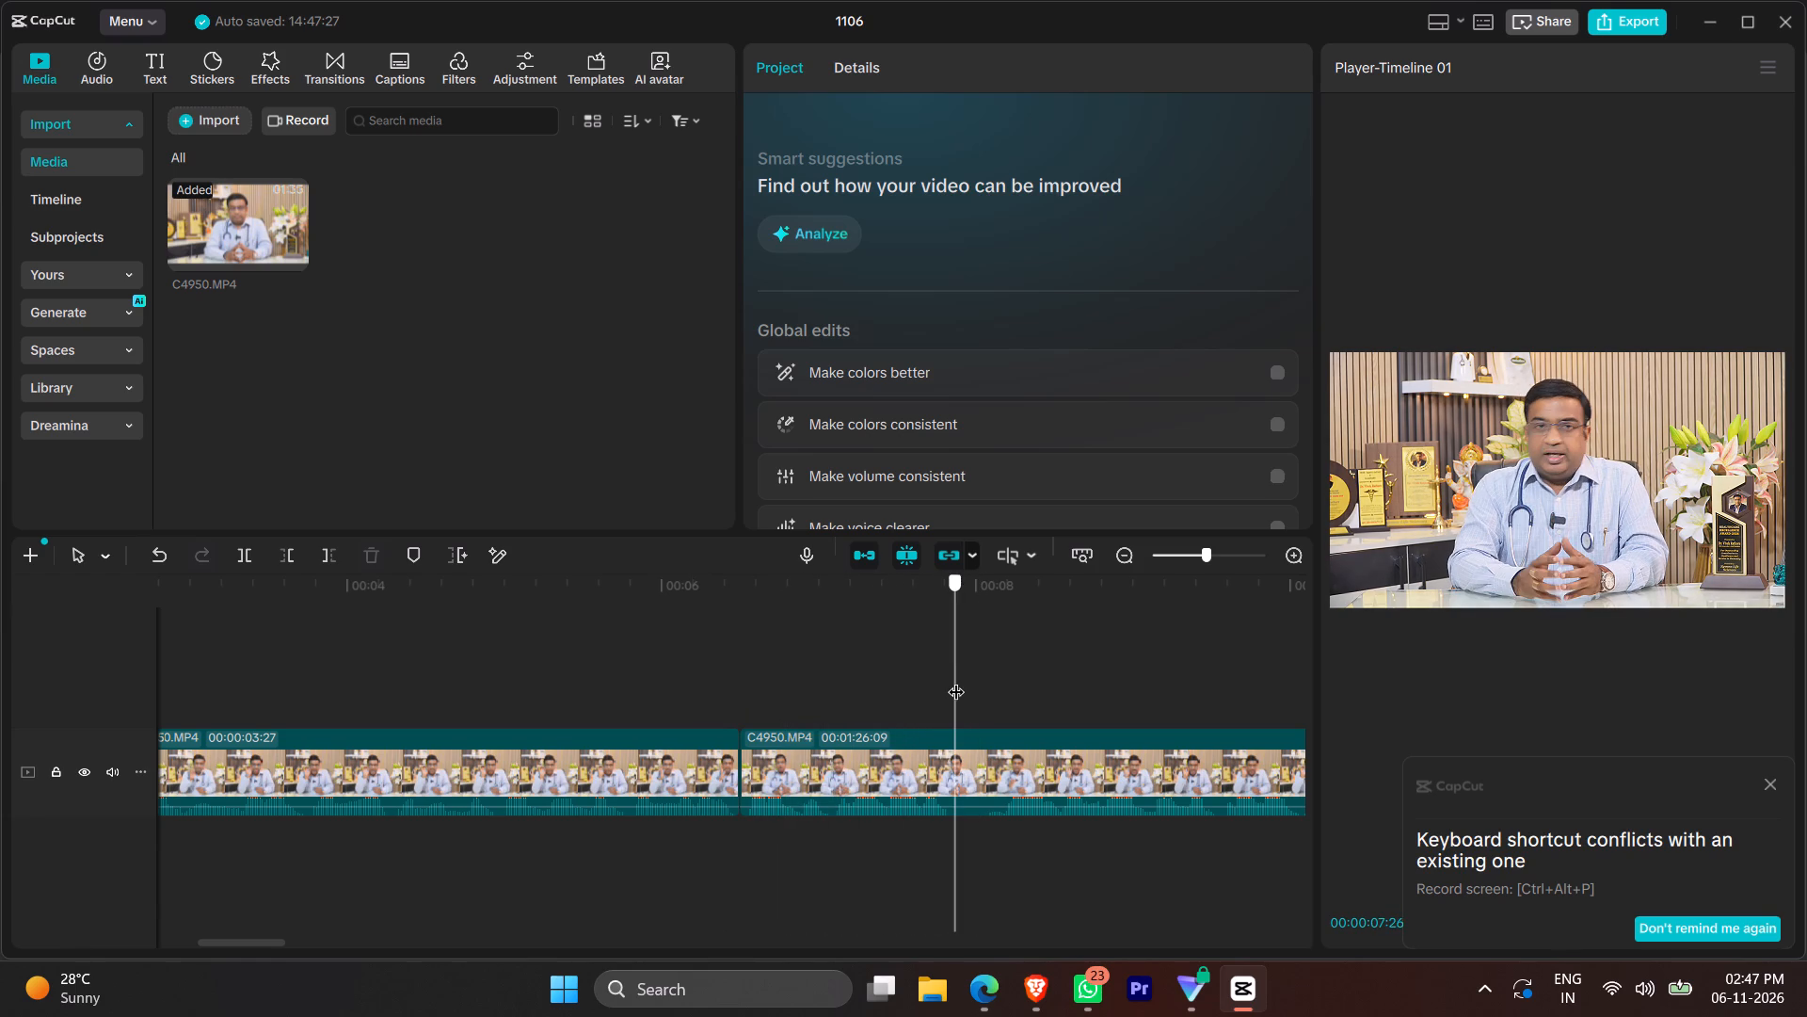
key("q")
left_click(979, 688)
left_click(970, 692)
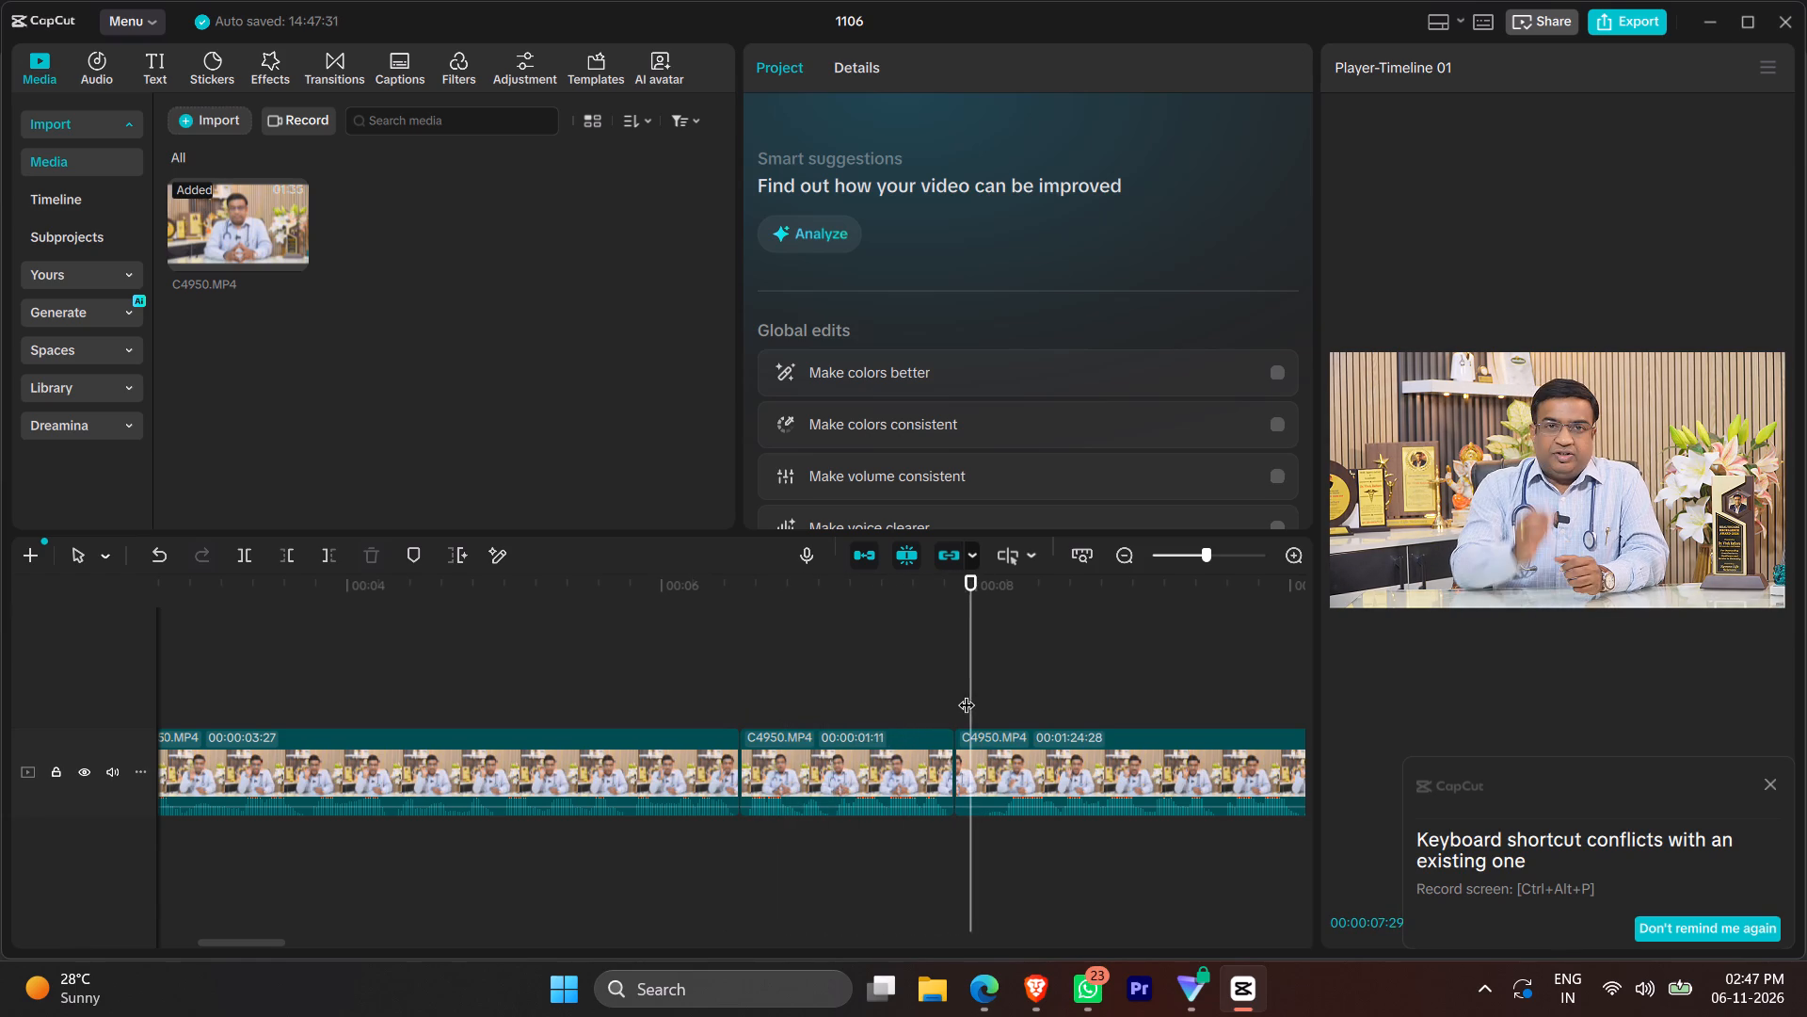
left_click(966, 693)
key("q")
left_click(959, 739)
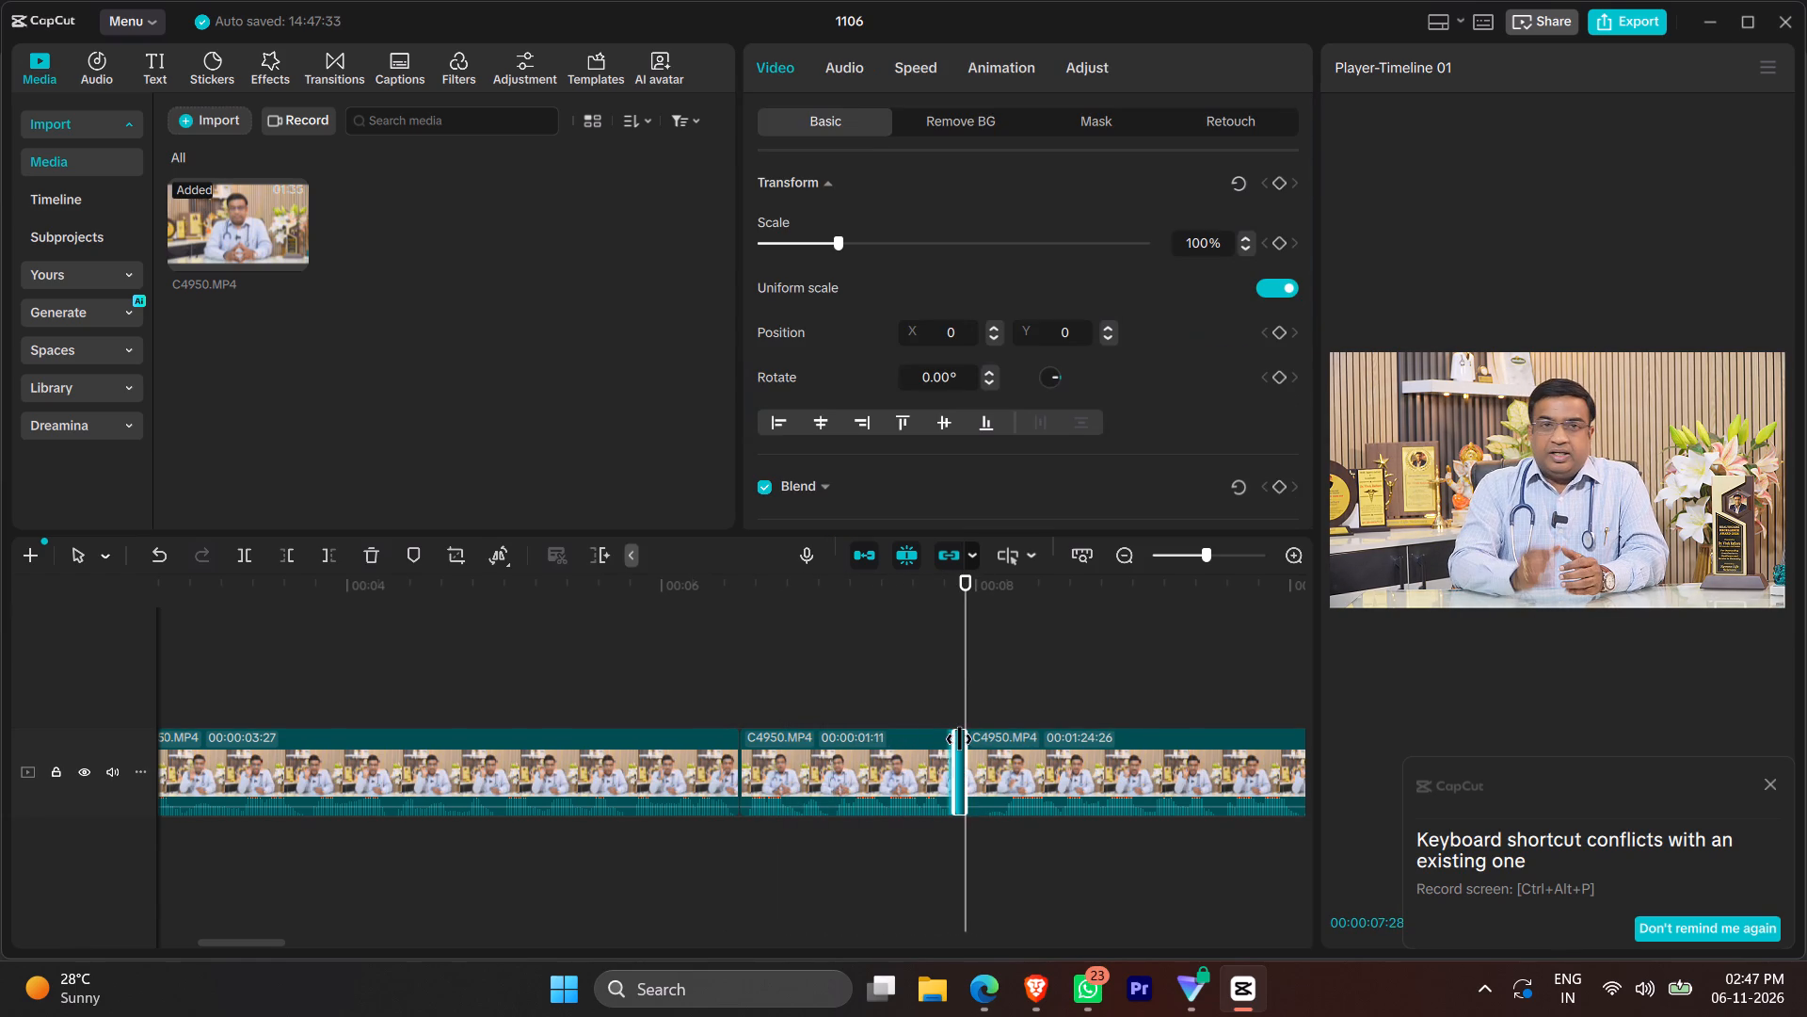
key("q")
left_click(841, 668)
left_click(959, 758)
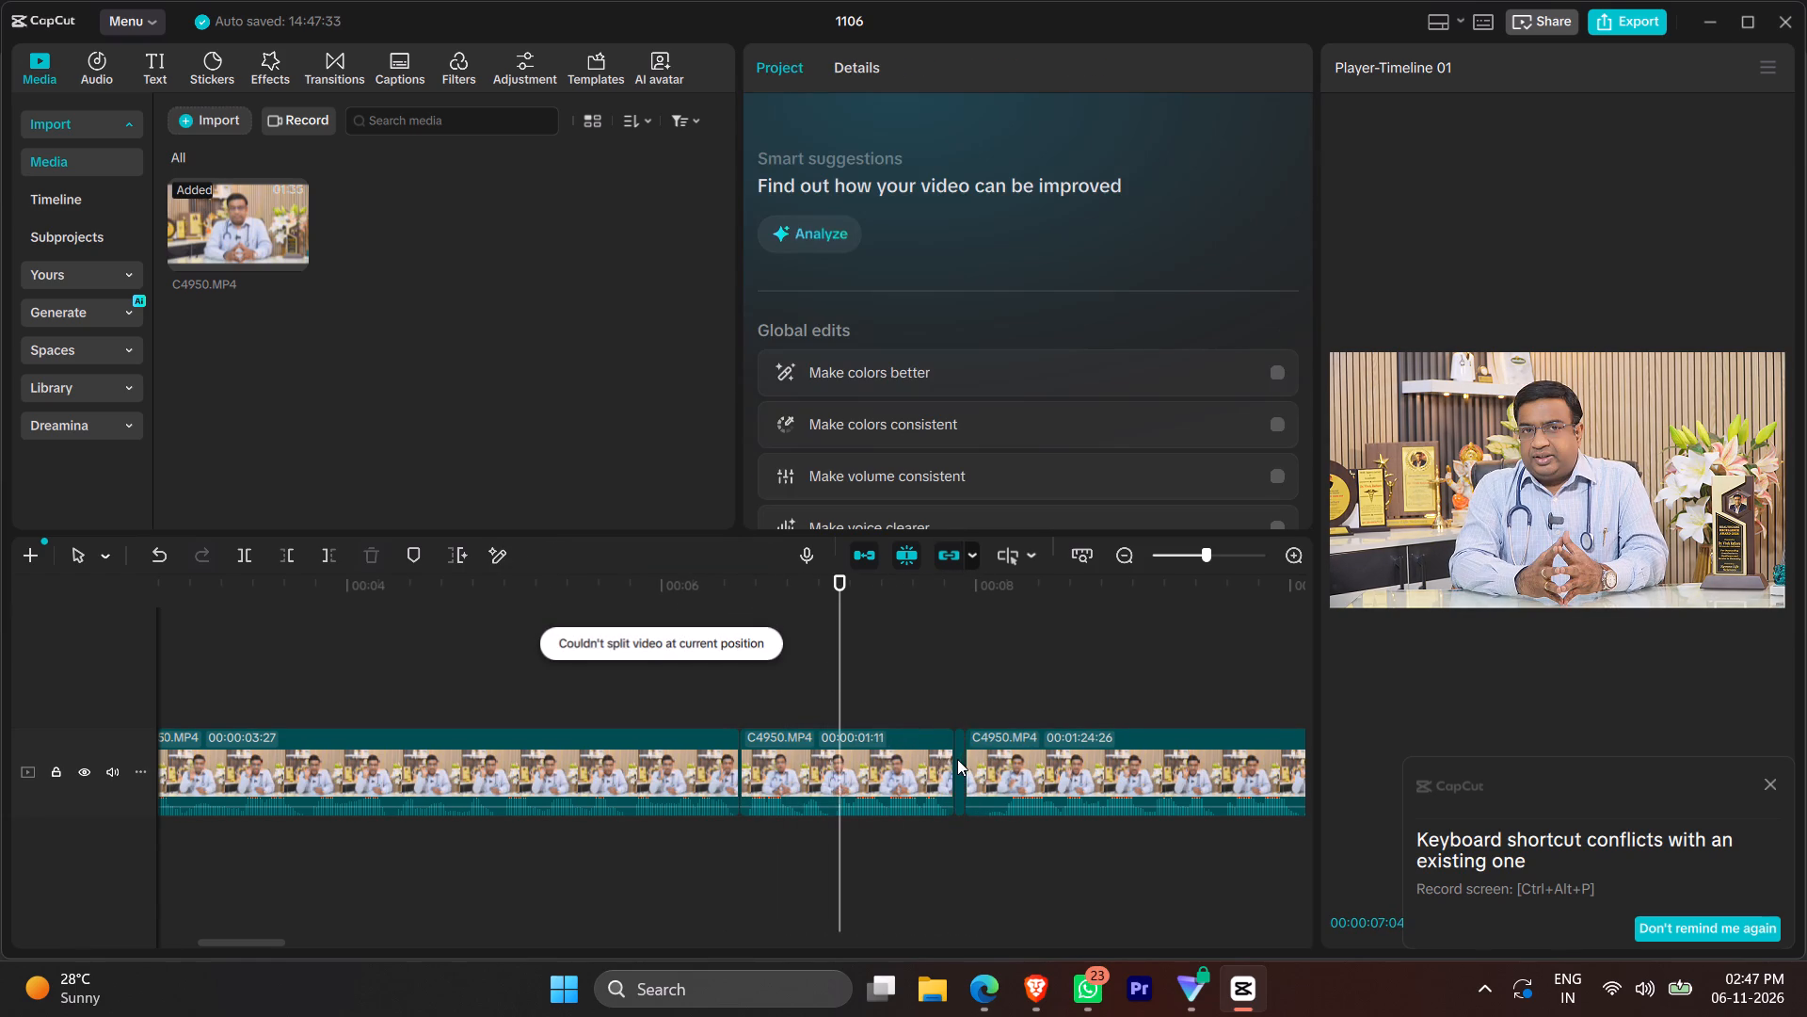
key("1")
Cut out two short pauses: about five frames from 00:00:11:12, and the segment between 00:00:12:07 and 00:00:12:18.
left_click(895, 689)
key("space")
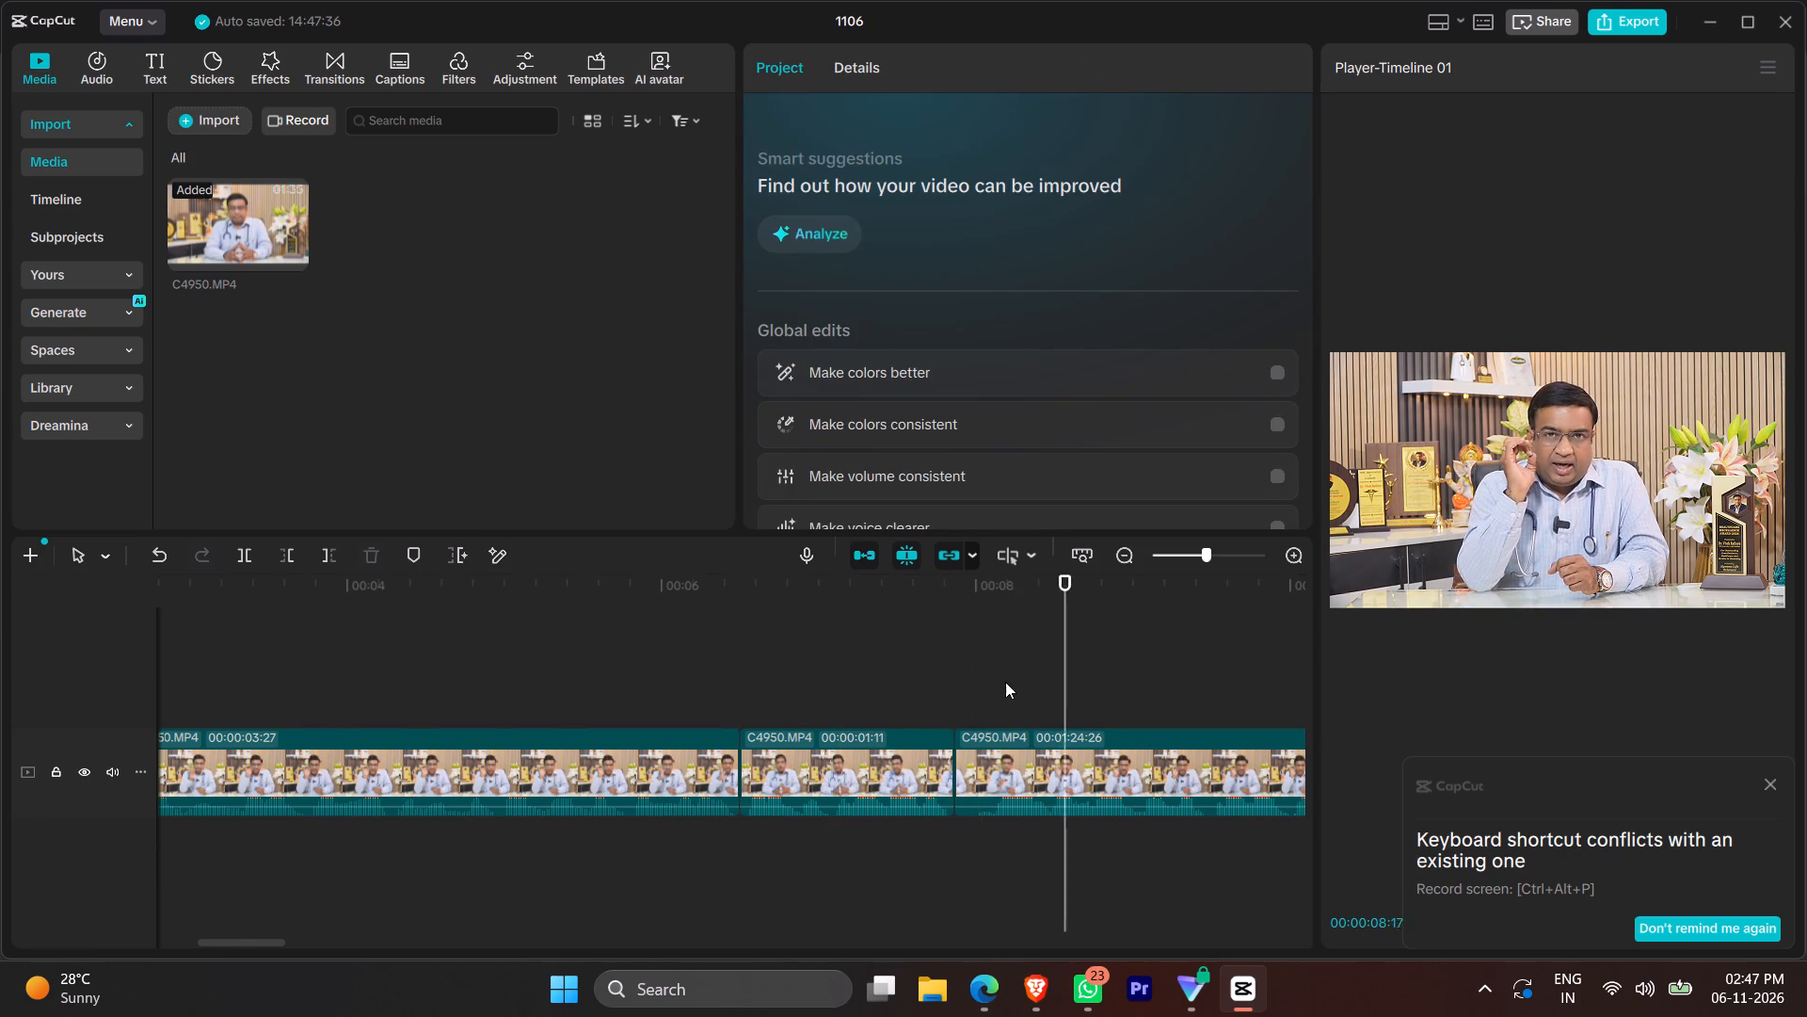
scroll(1005, 682, "left", 1)
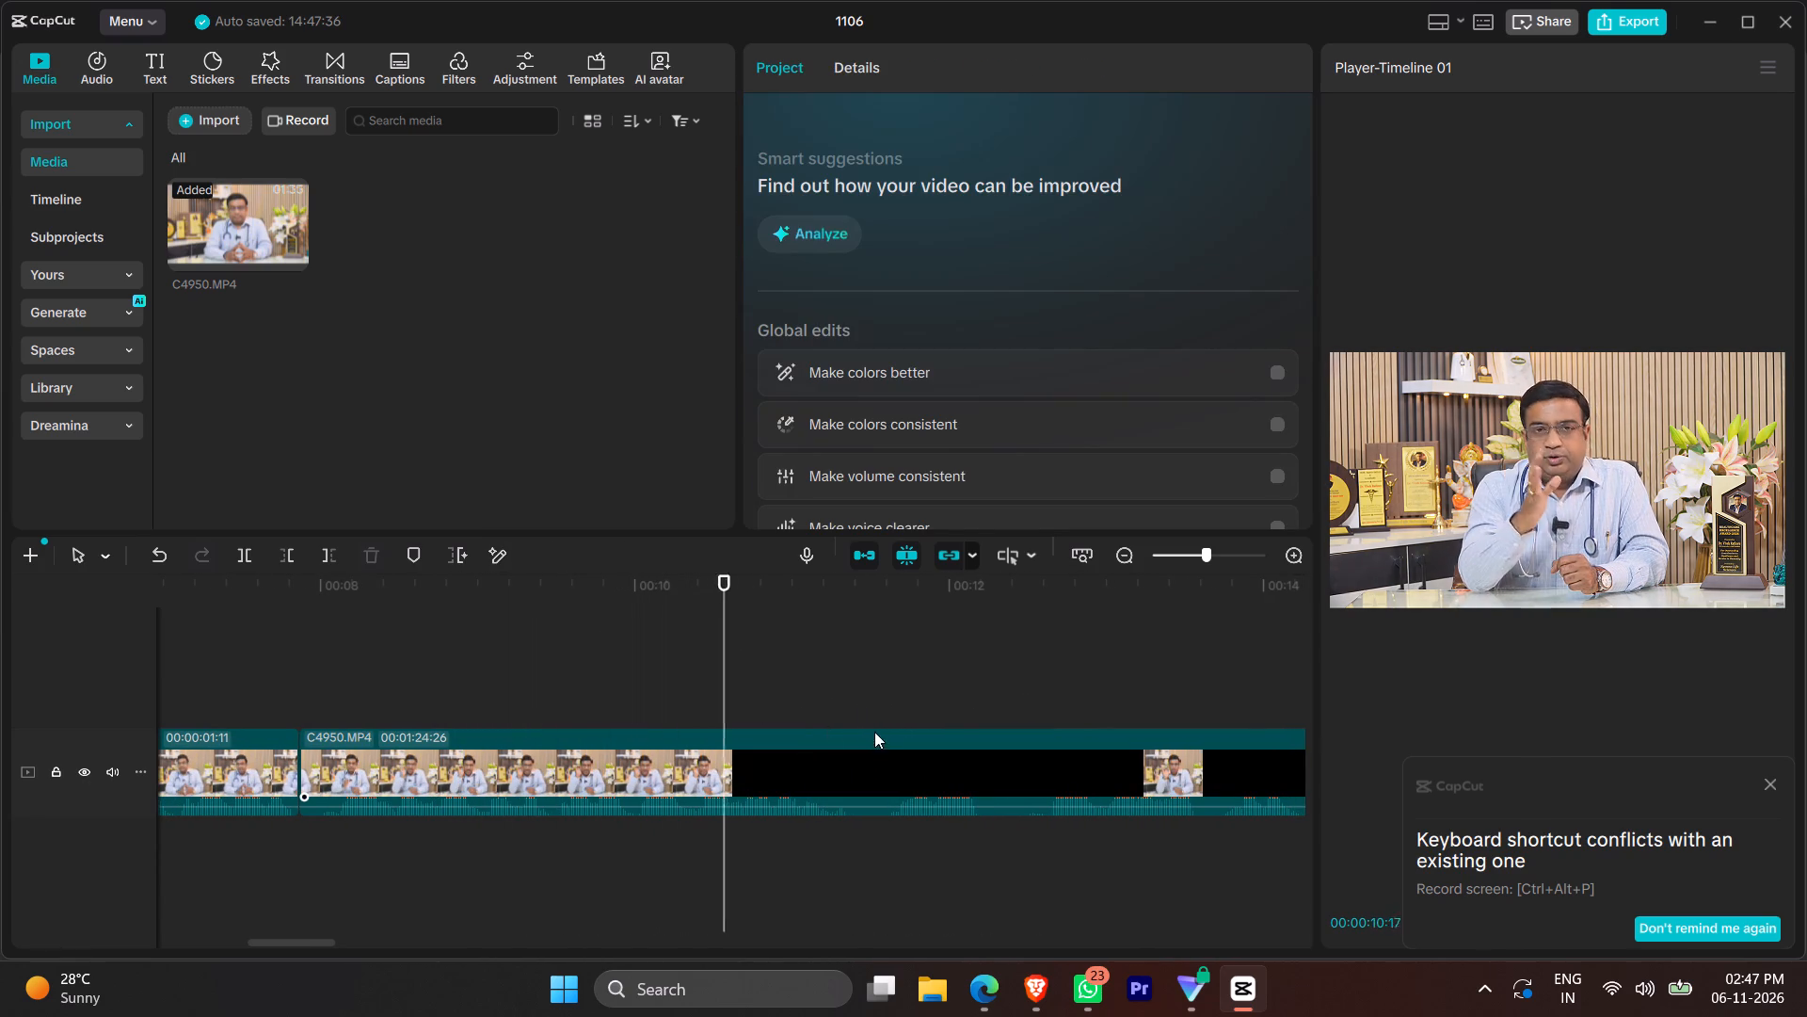
key("space")
left_click(853, 702)
left_click_drag(856, 702, 857, 702)
key("q")
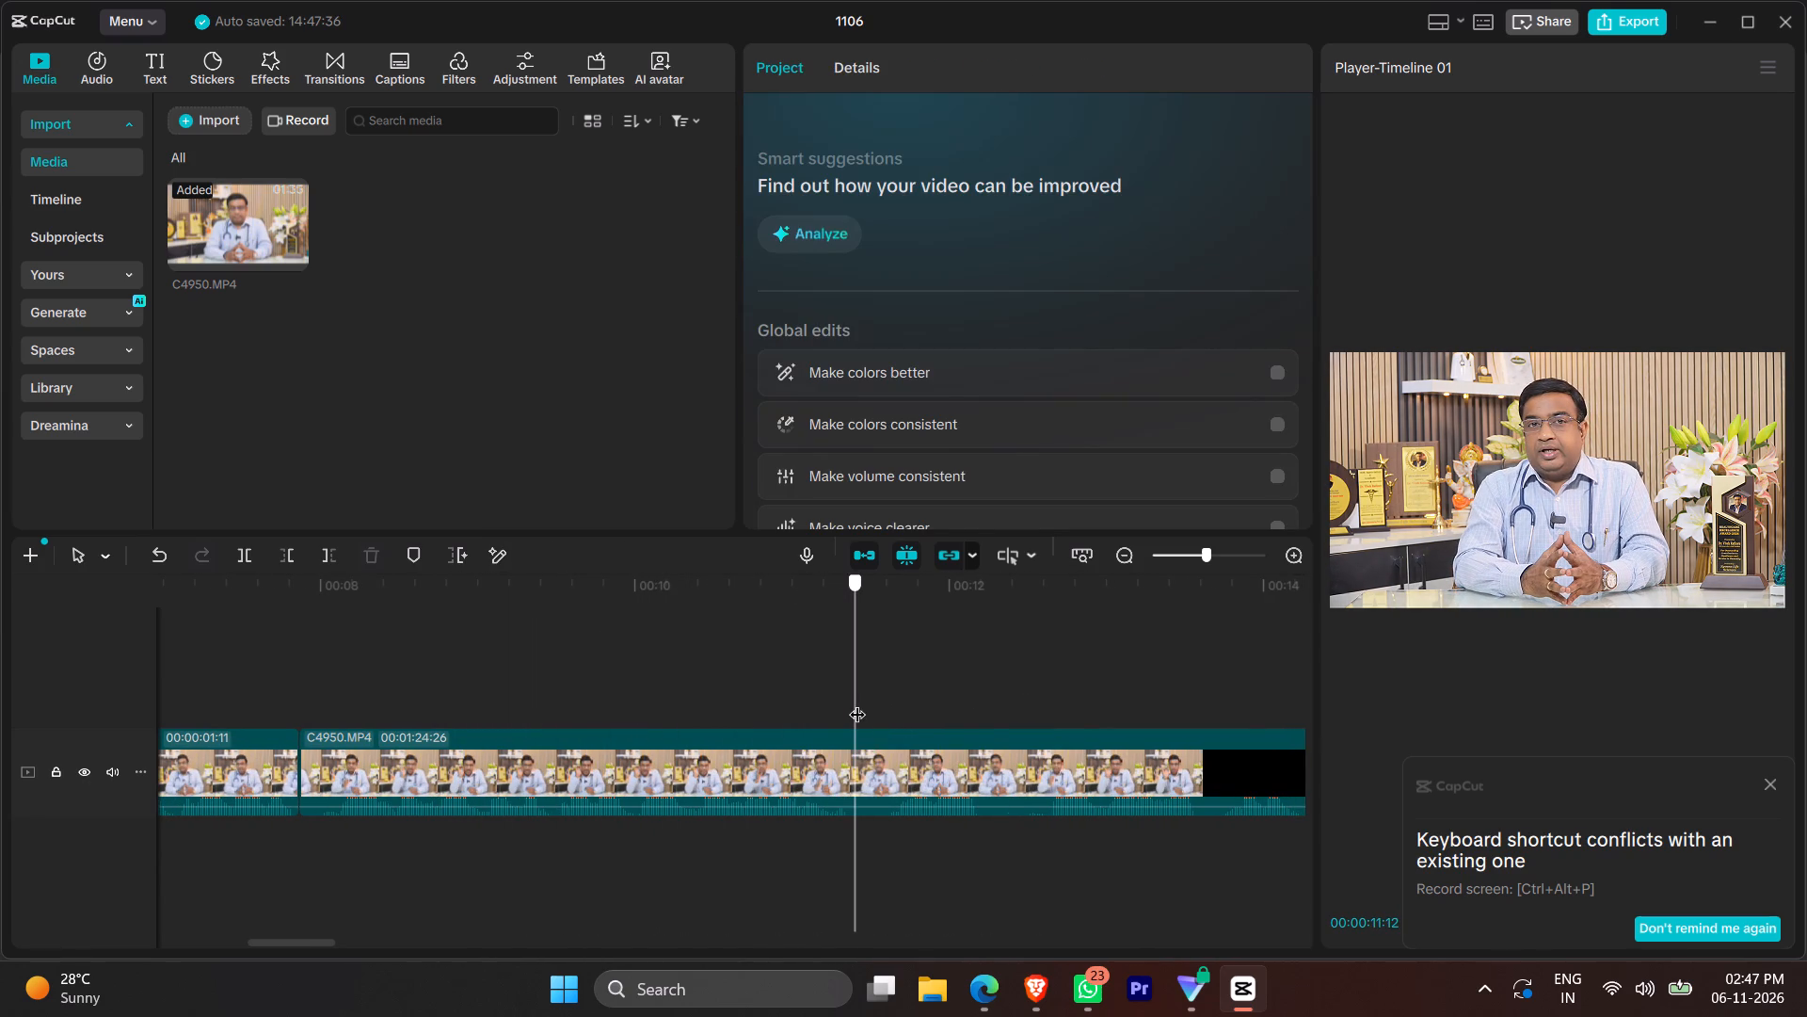
left_click_drag(857, 702, 987, 700)
key("q")
key("q")
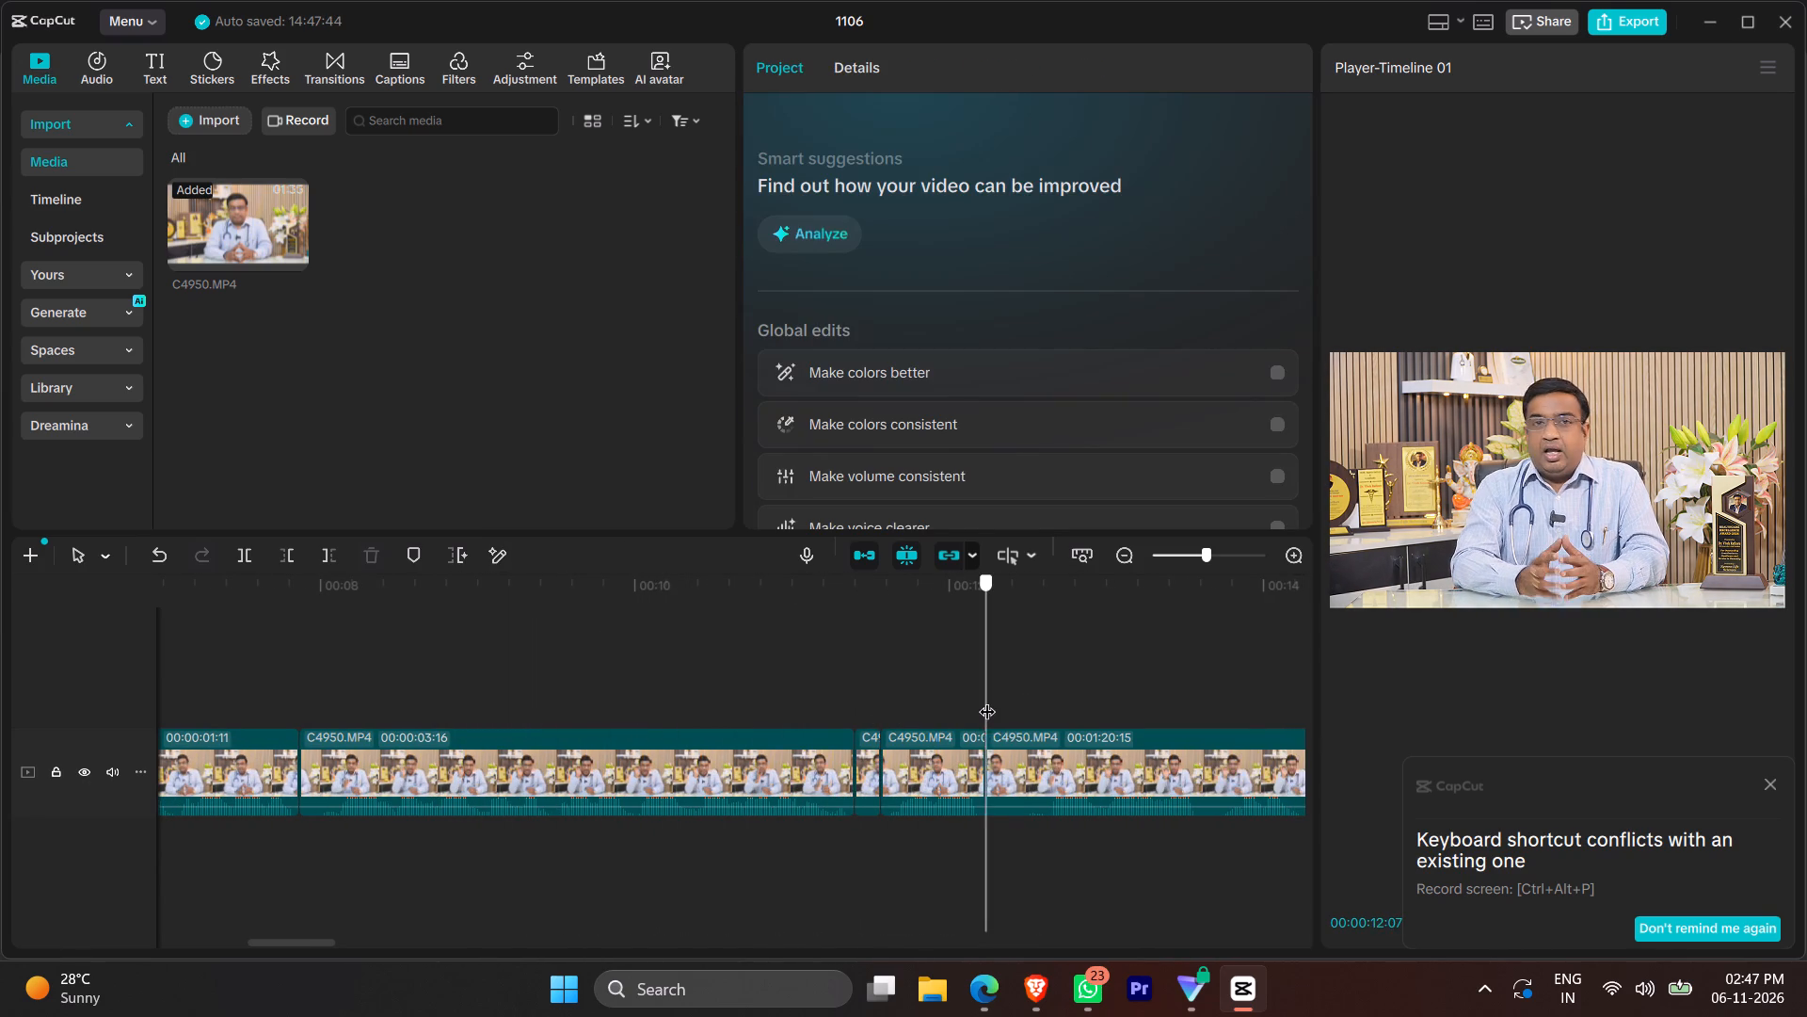
left_click_drag(987, 700, 1040, 711)
key("q")
left_click(862, 777)
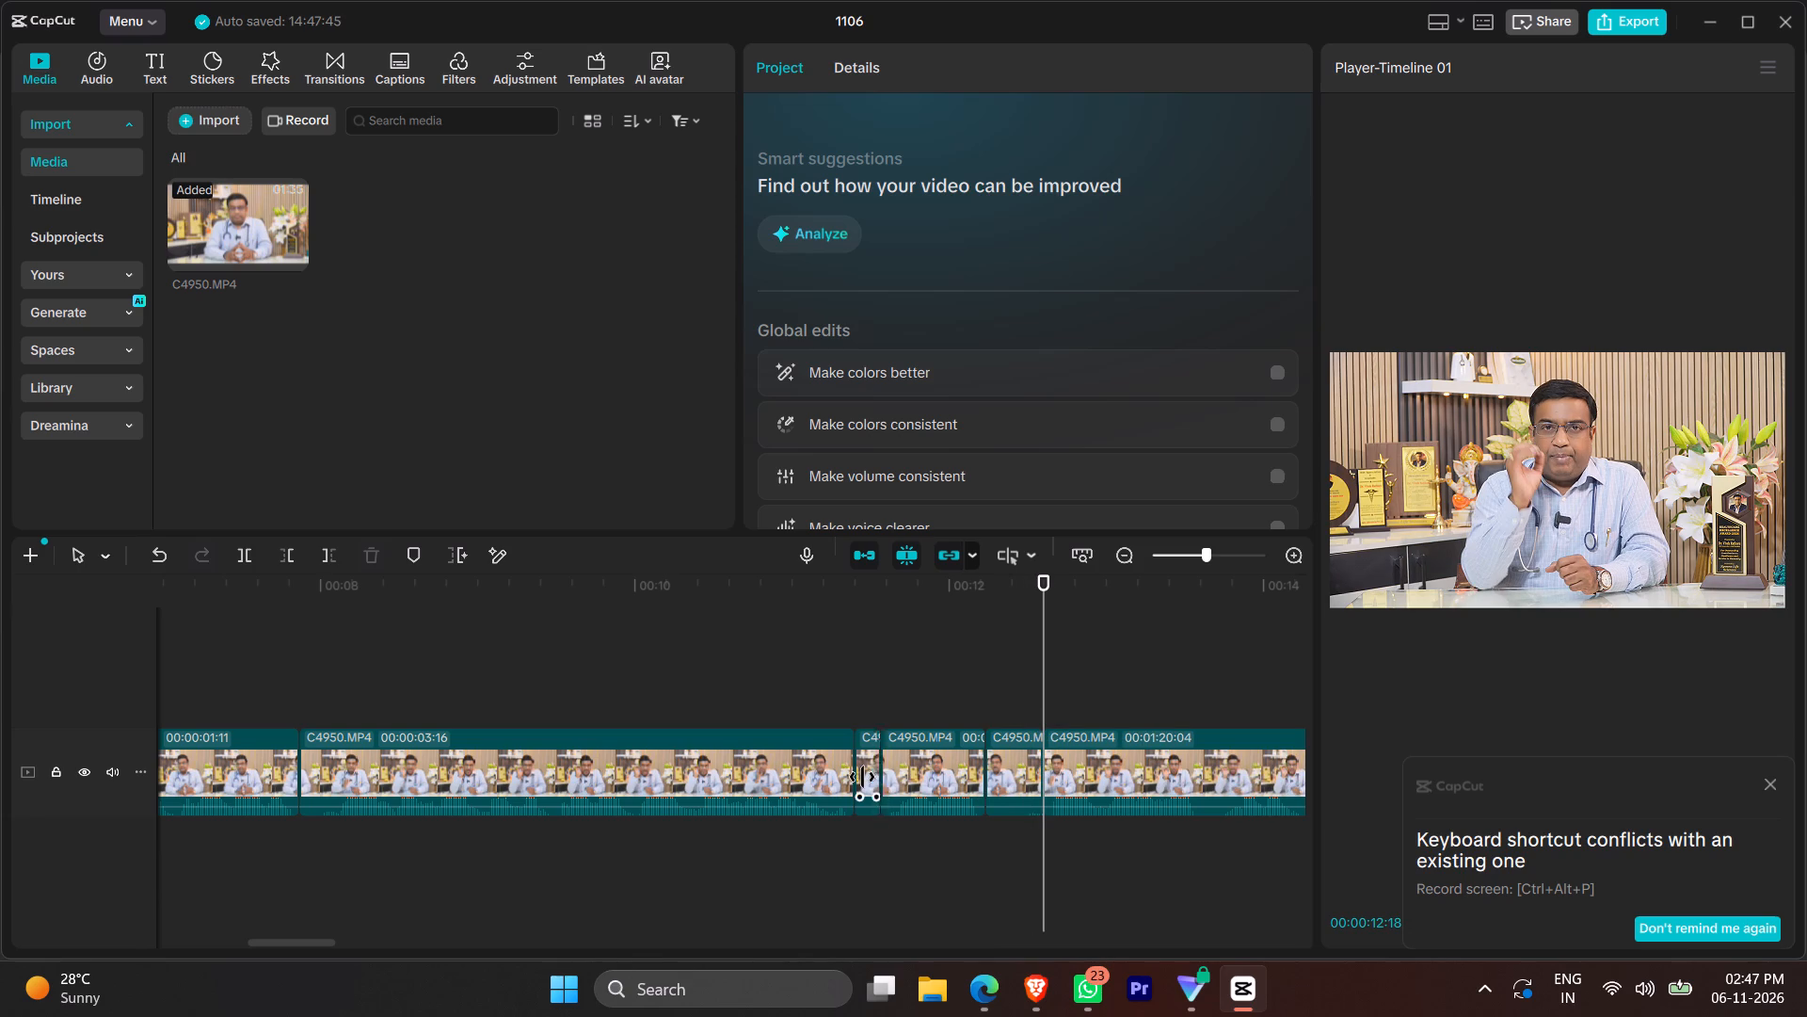
key("1")
left_click(983, 751)
key("1")
Review the recent cuts, split the clip at about 00:00:13:02 and 00:00:13:05, and delete the tiny segment between.
left_click(752, 681)
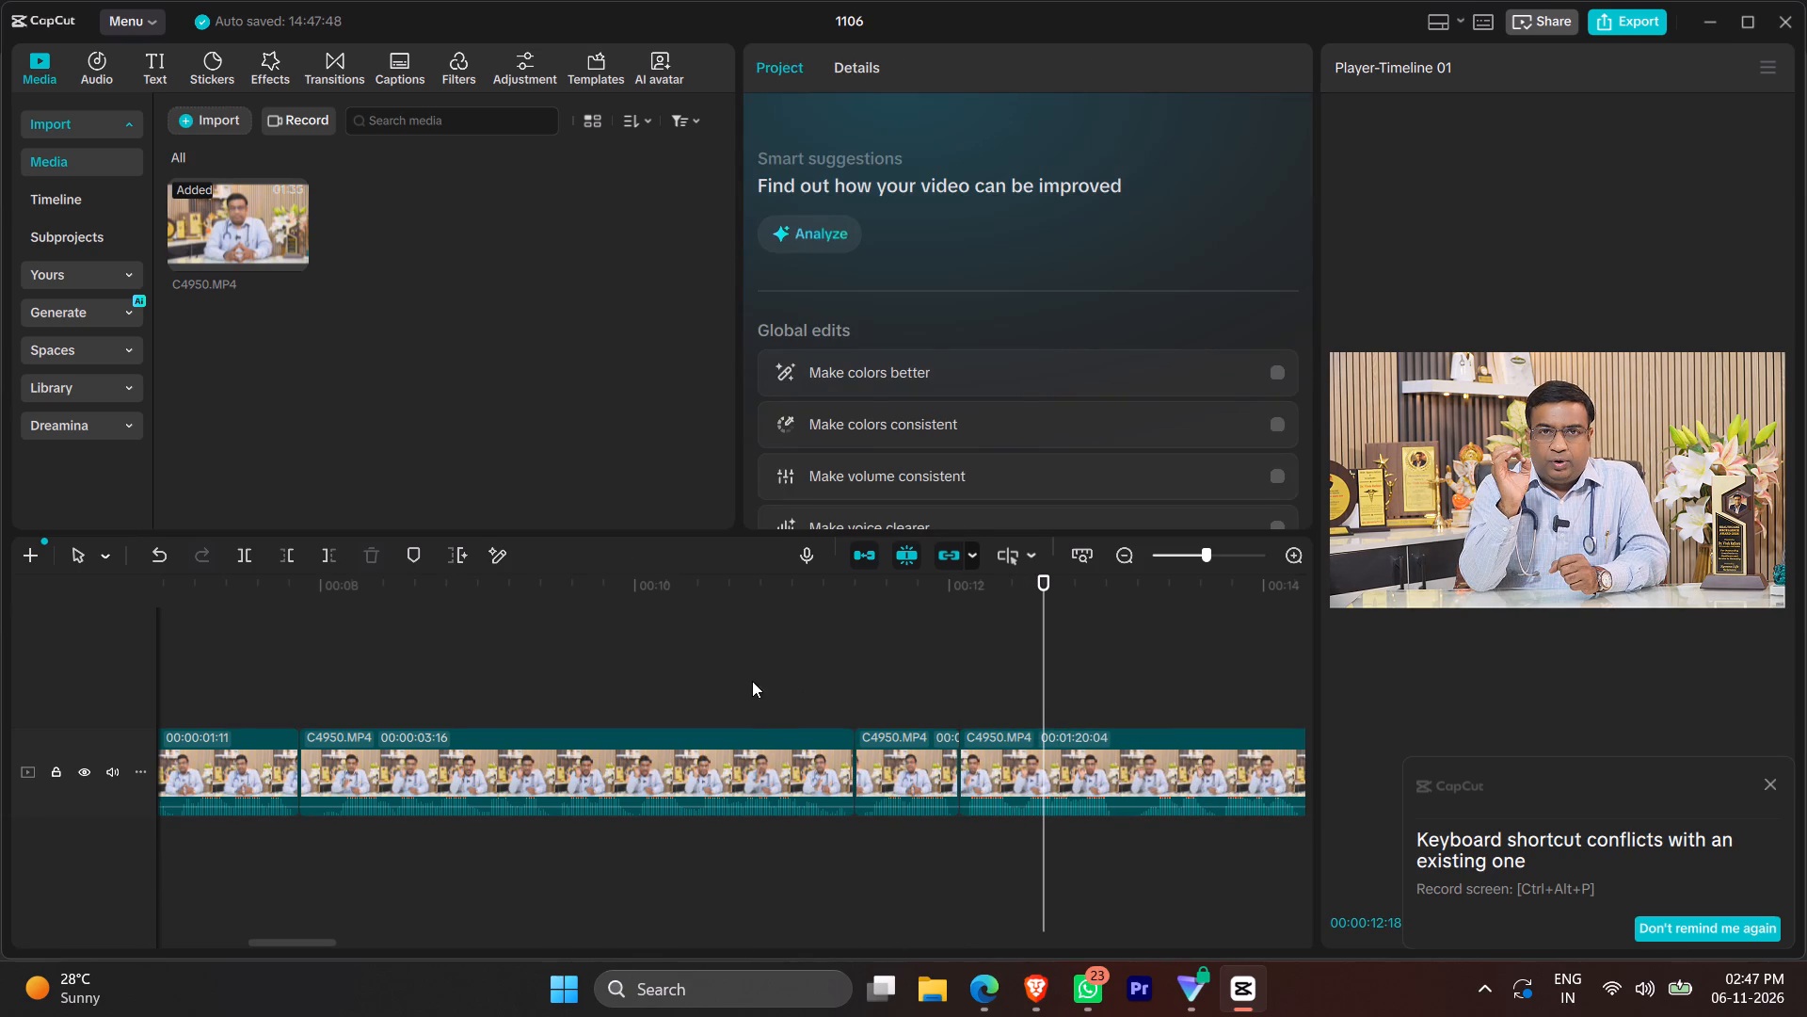
key("space")
scroll(719, 692, "left", 1)
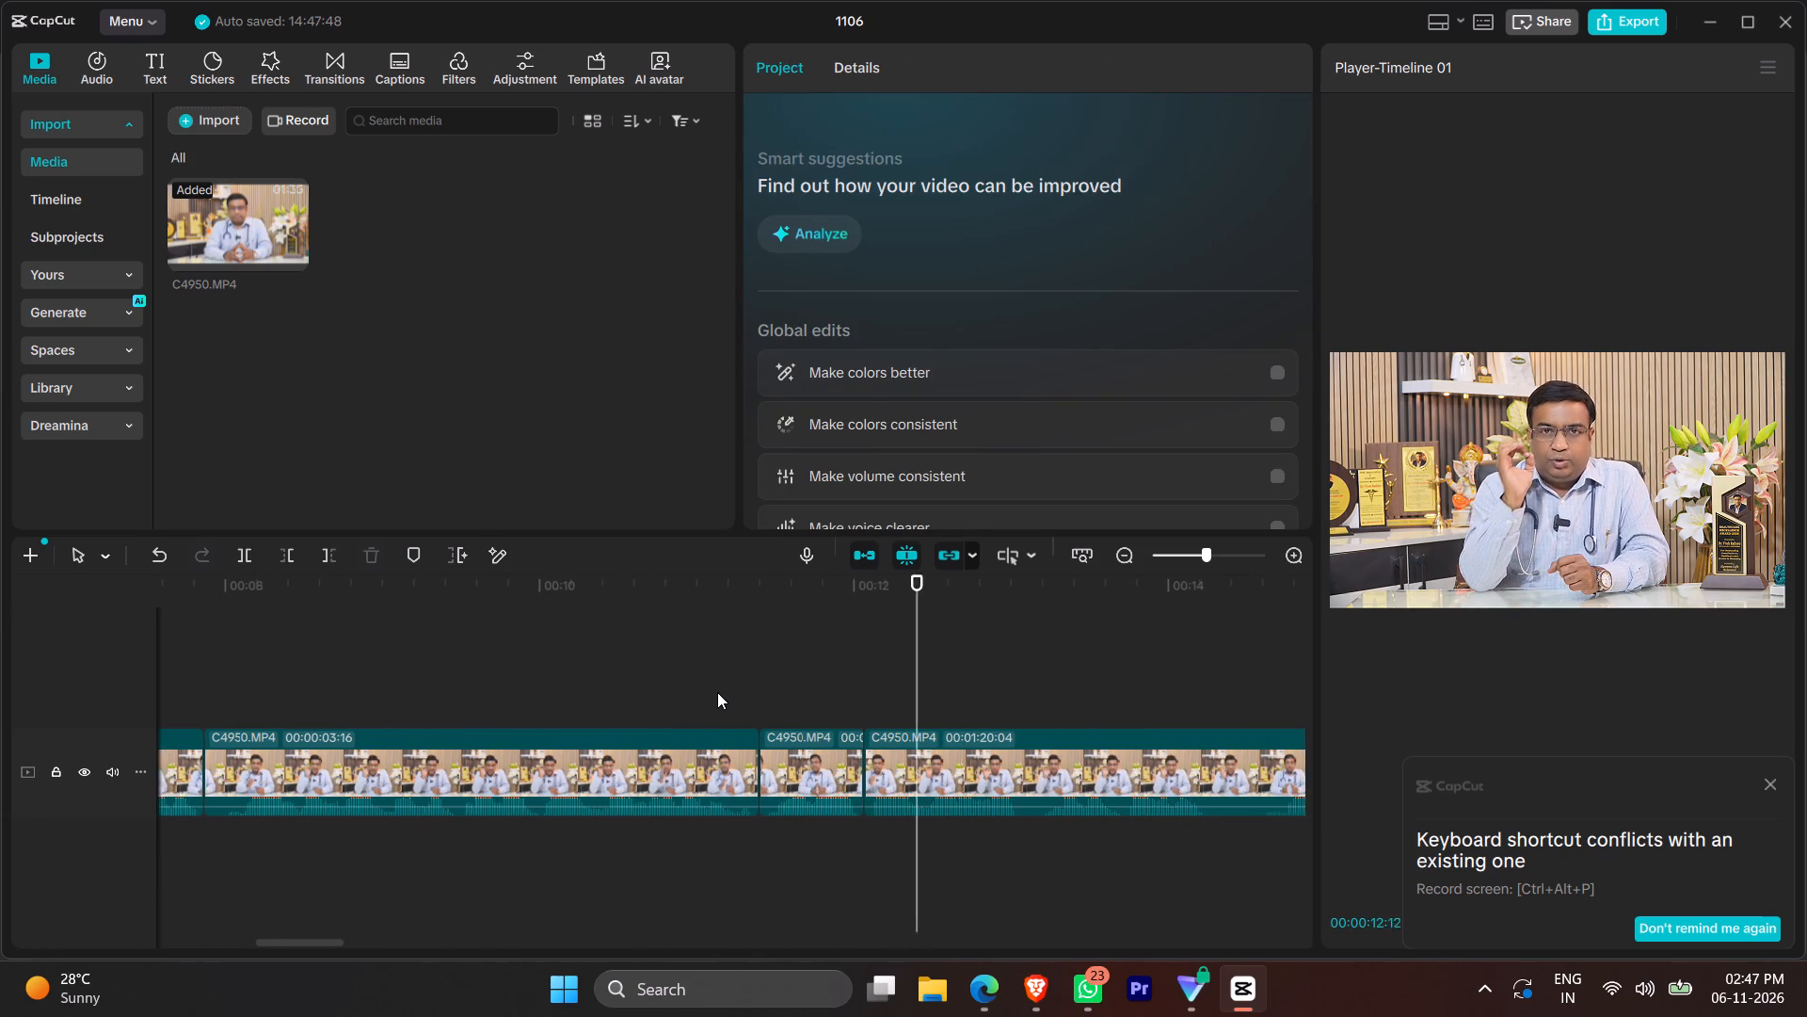
scroll(717, 692, "left", 1)
key("space")
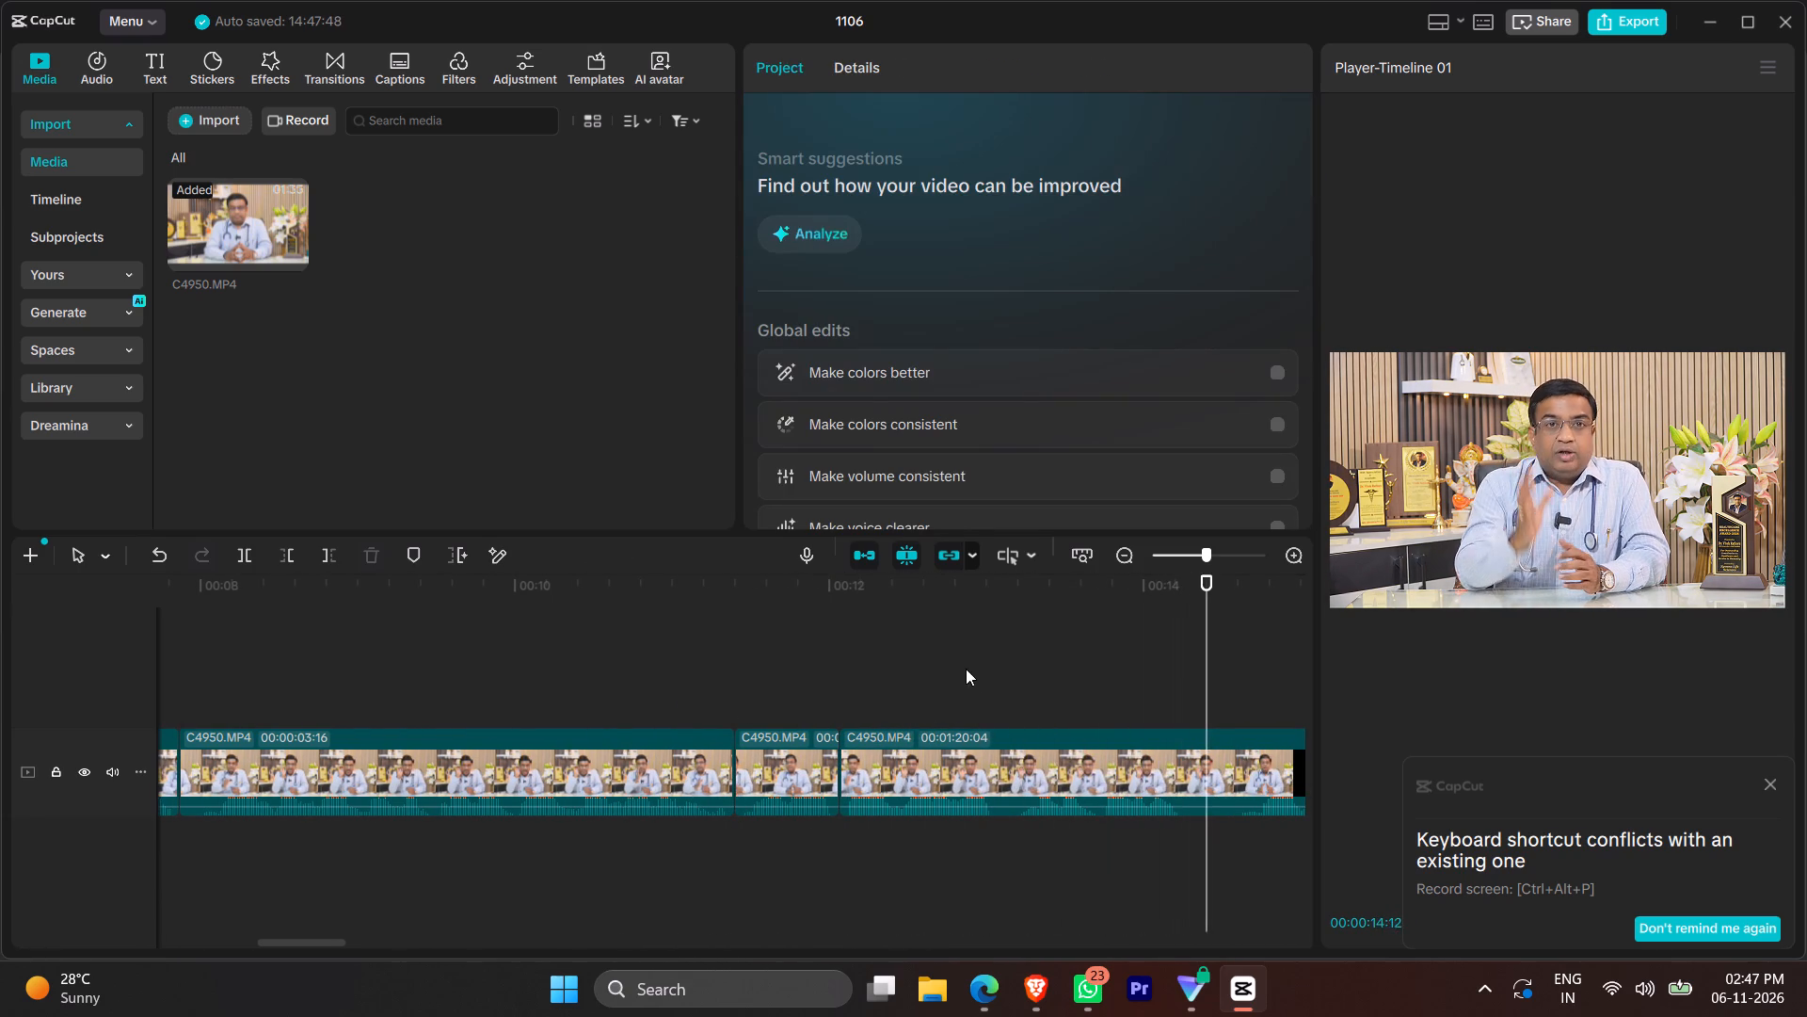
left_click(966, 669)
left_click(814, 669)
key("space")
key("space")
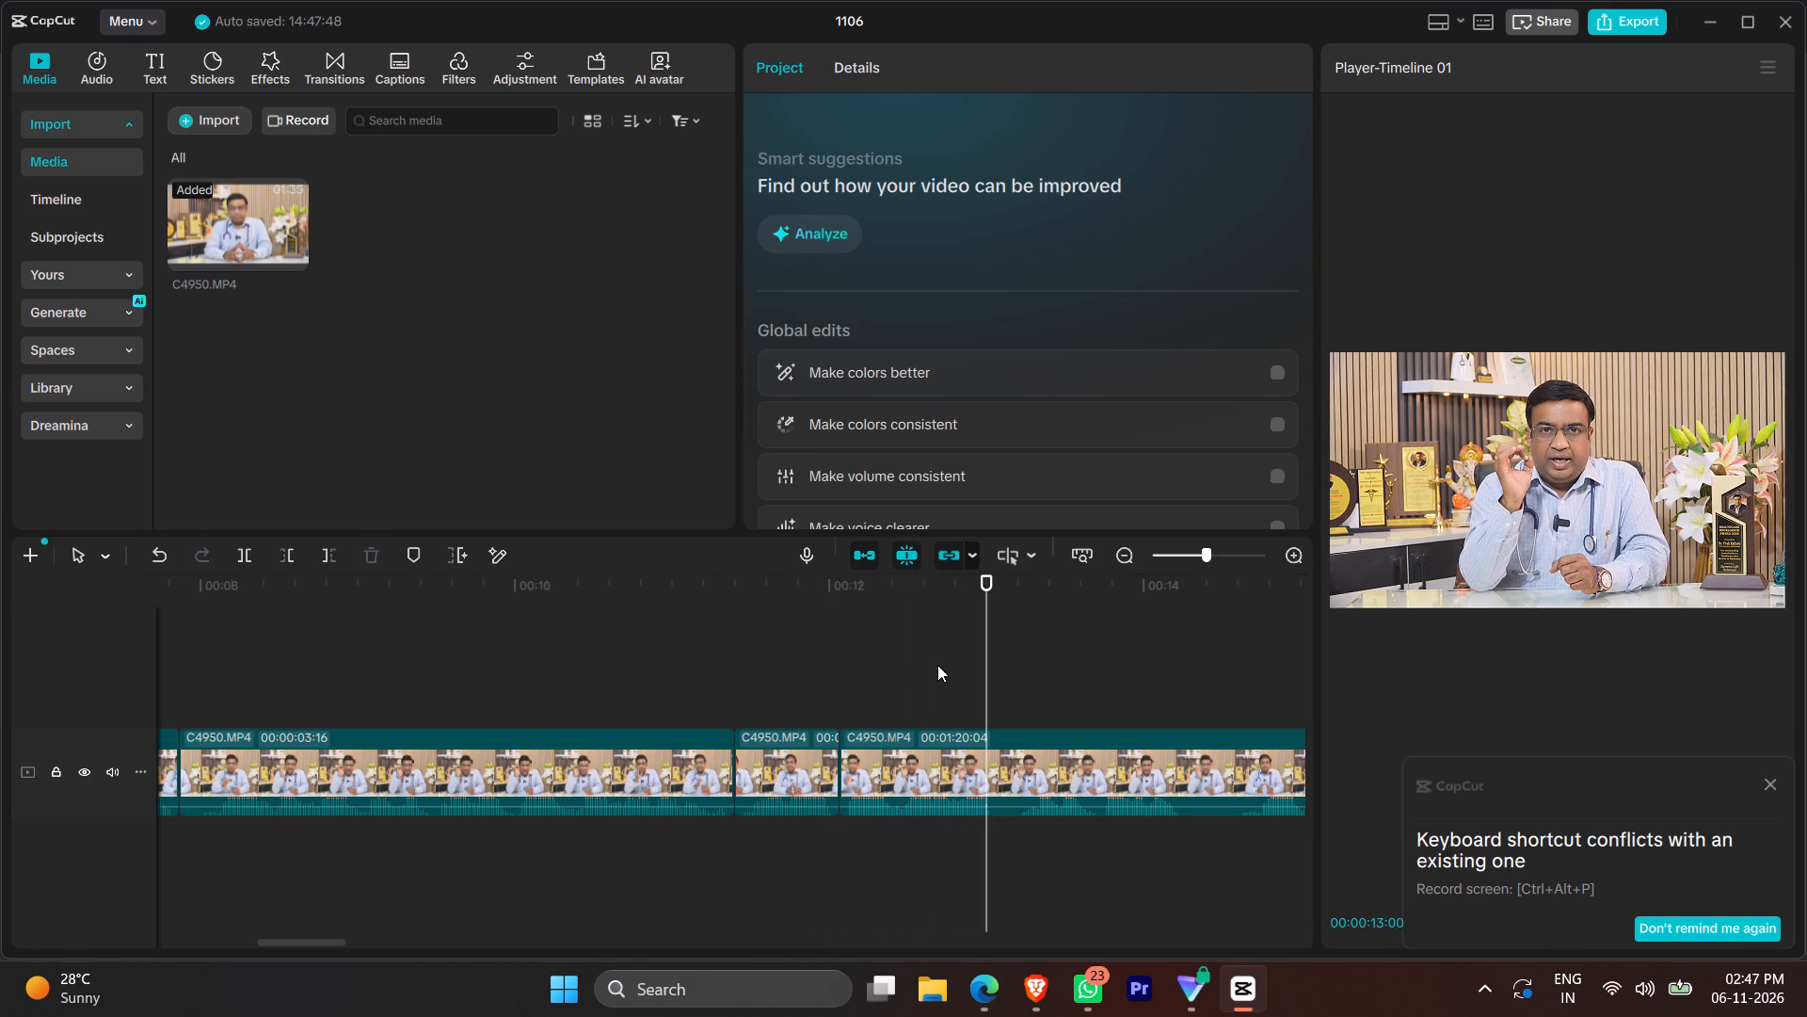
key("space")
left_click(1011, 673)
left_click_drag(1011, 673, 1002, 677)
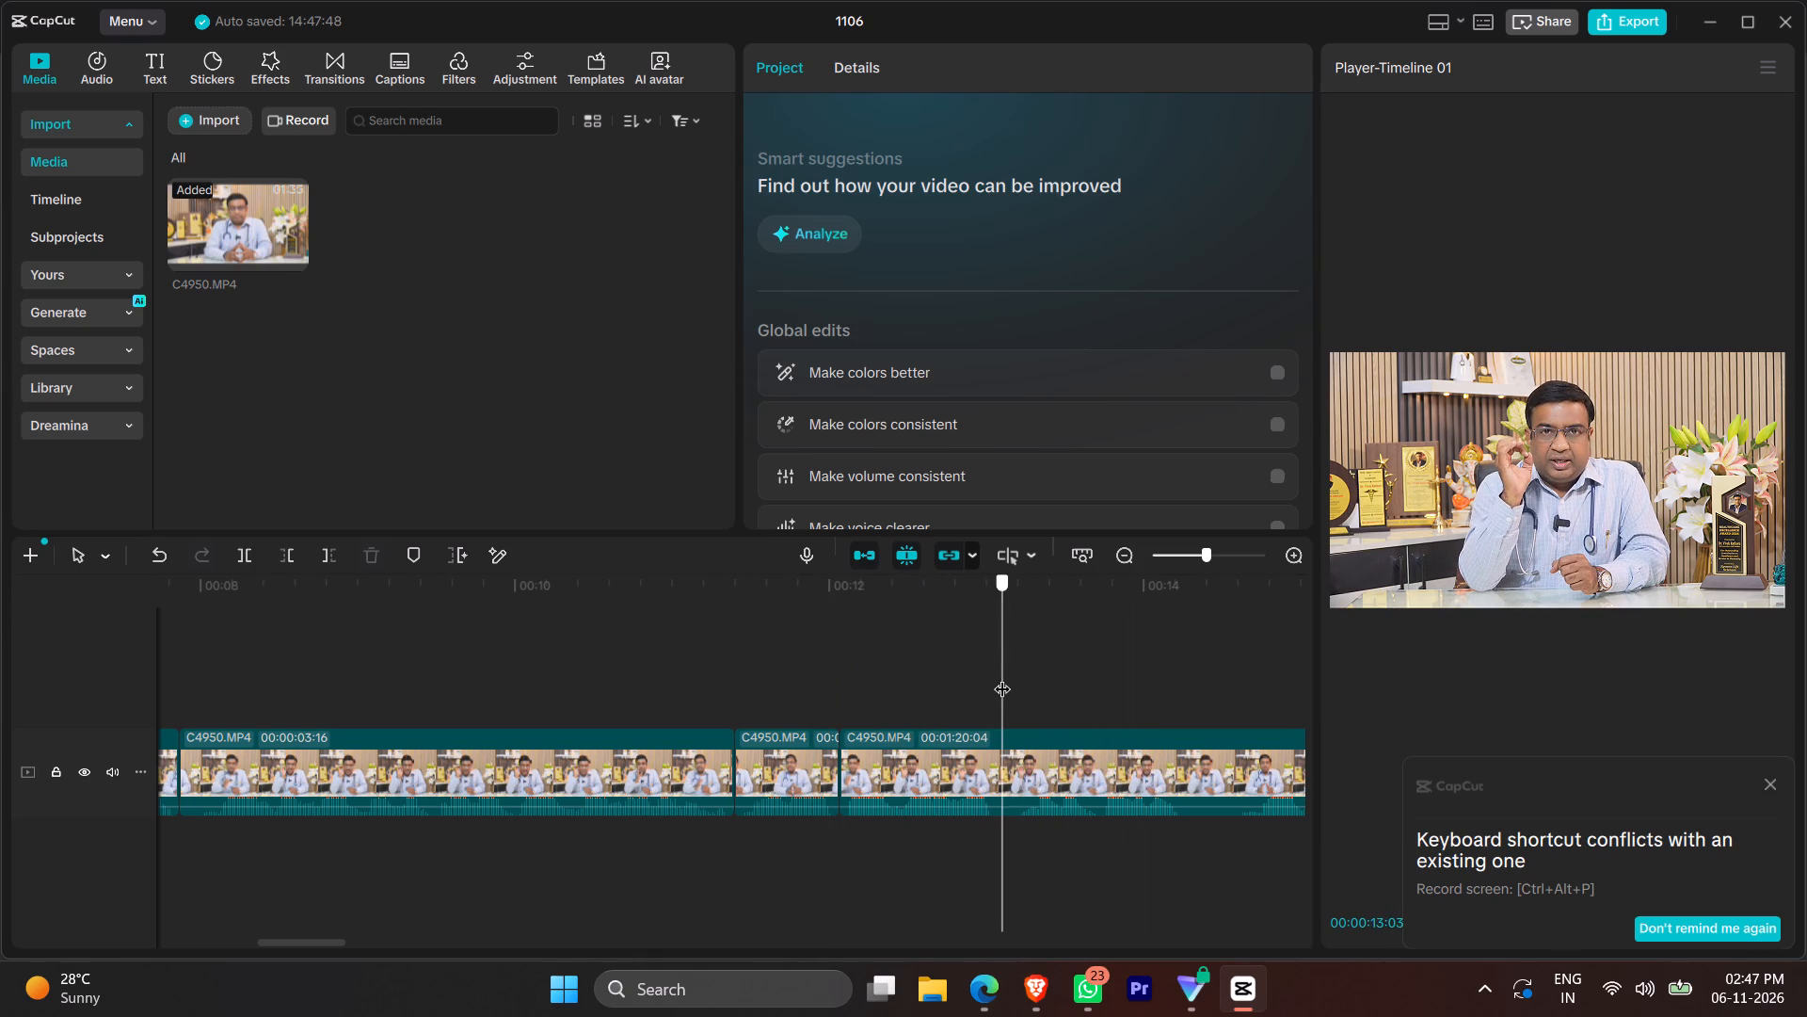
left_click_drag(1002, 677, 1015, 689)
key("q")
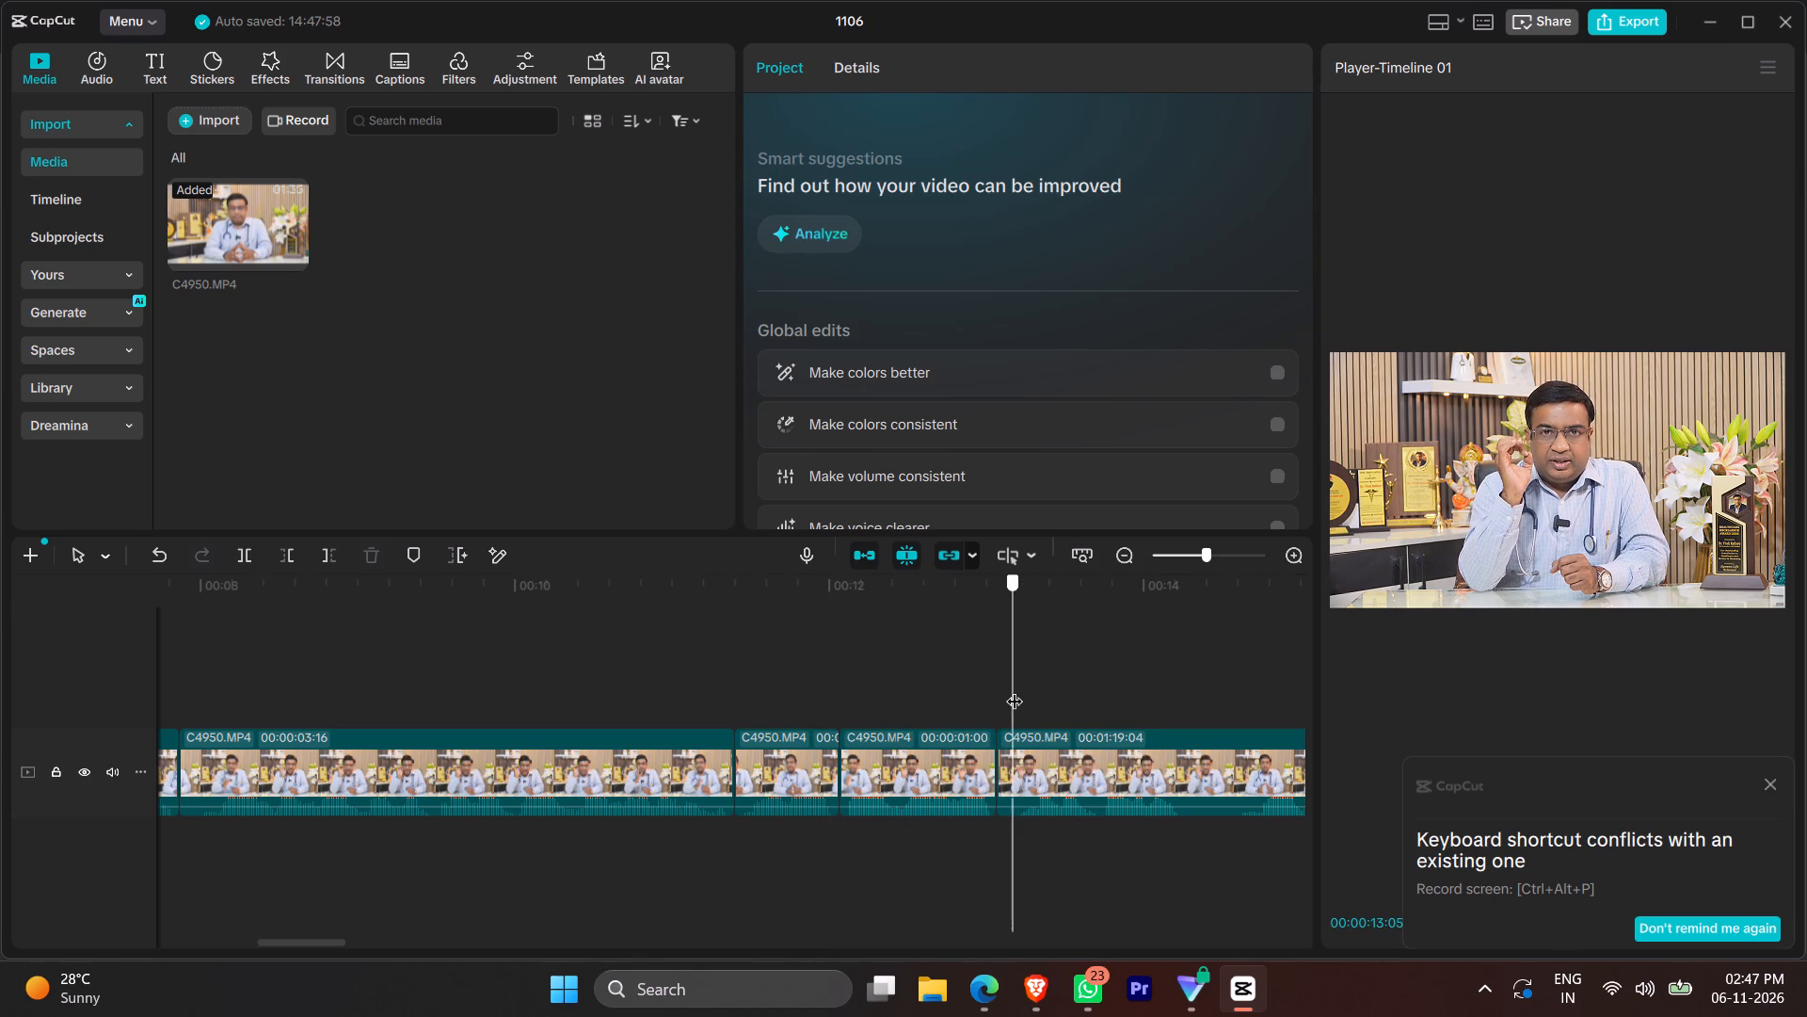
left_click_drag(1015, 689, 1012, 718)
key("q")
left_click(1002, 749)
key("1")
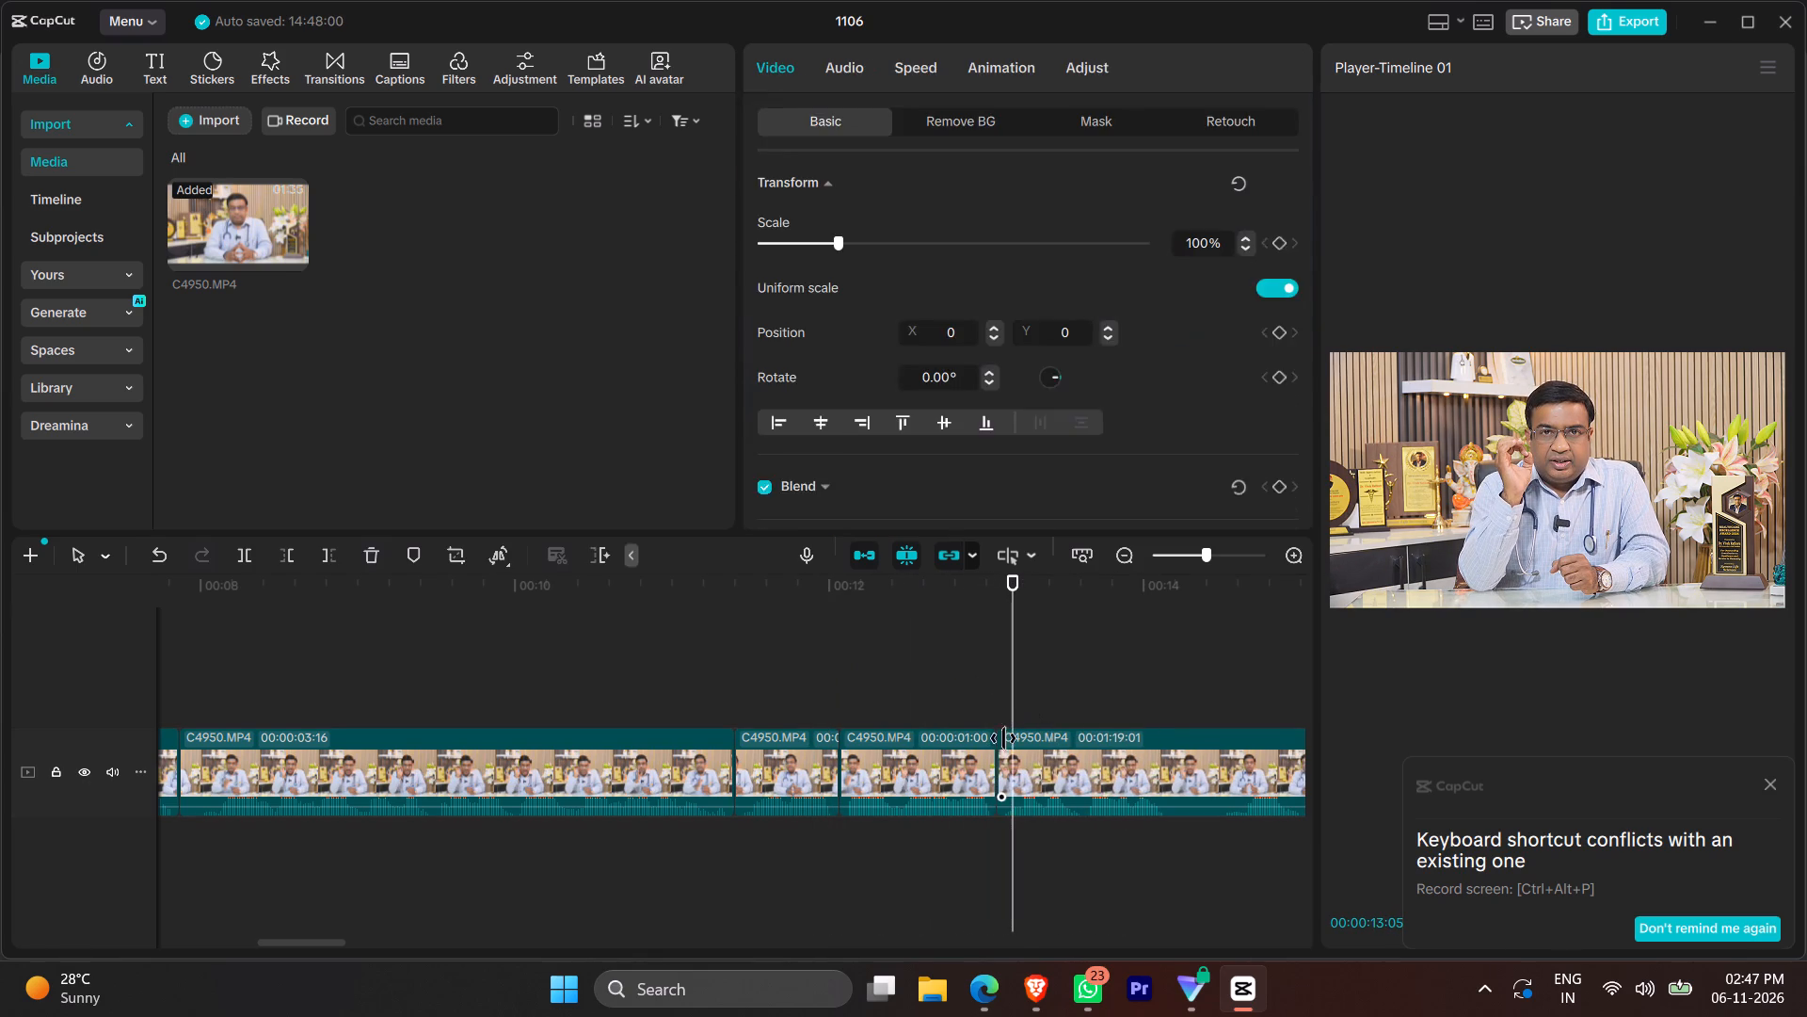
Play onward and split the clip at about 00:00:14:05 and at 00:00:14:14 to isolate a short segment.
left_click(1095, 687)
left_click(1171, 685)
left_click(1067, 674)
key("space")
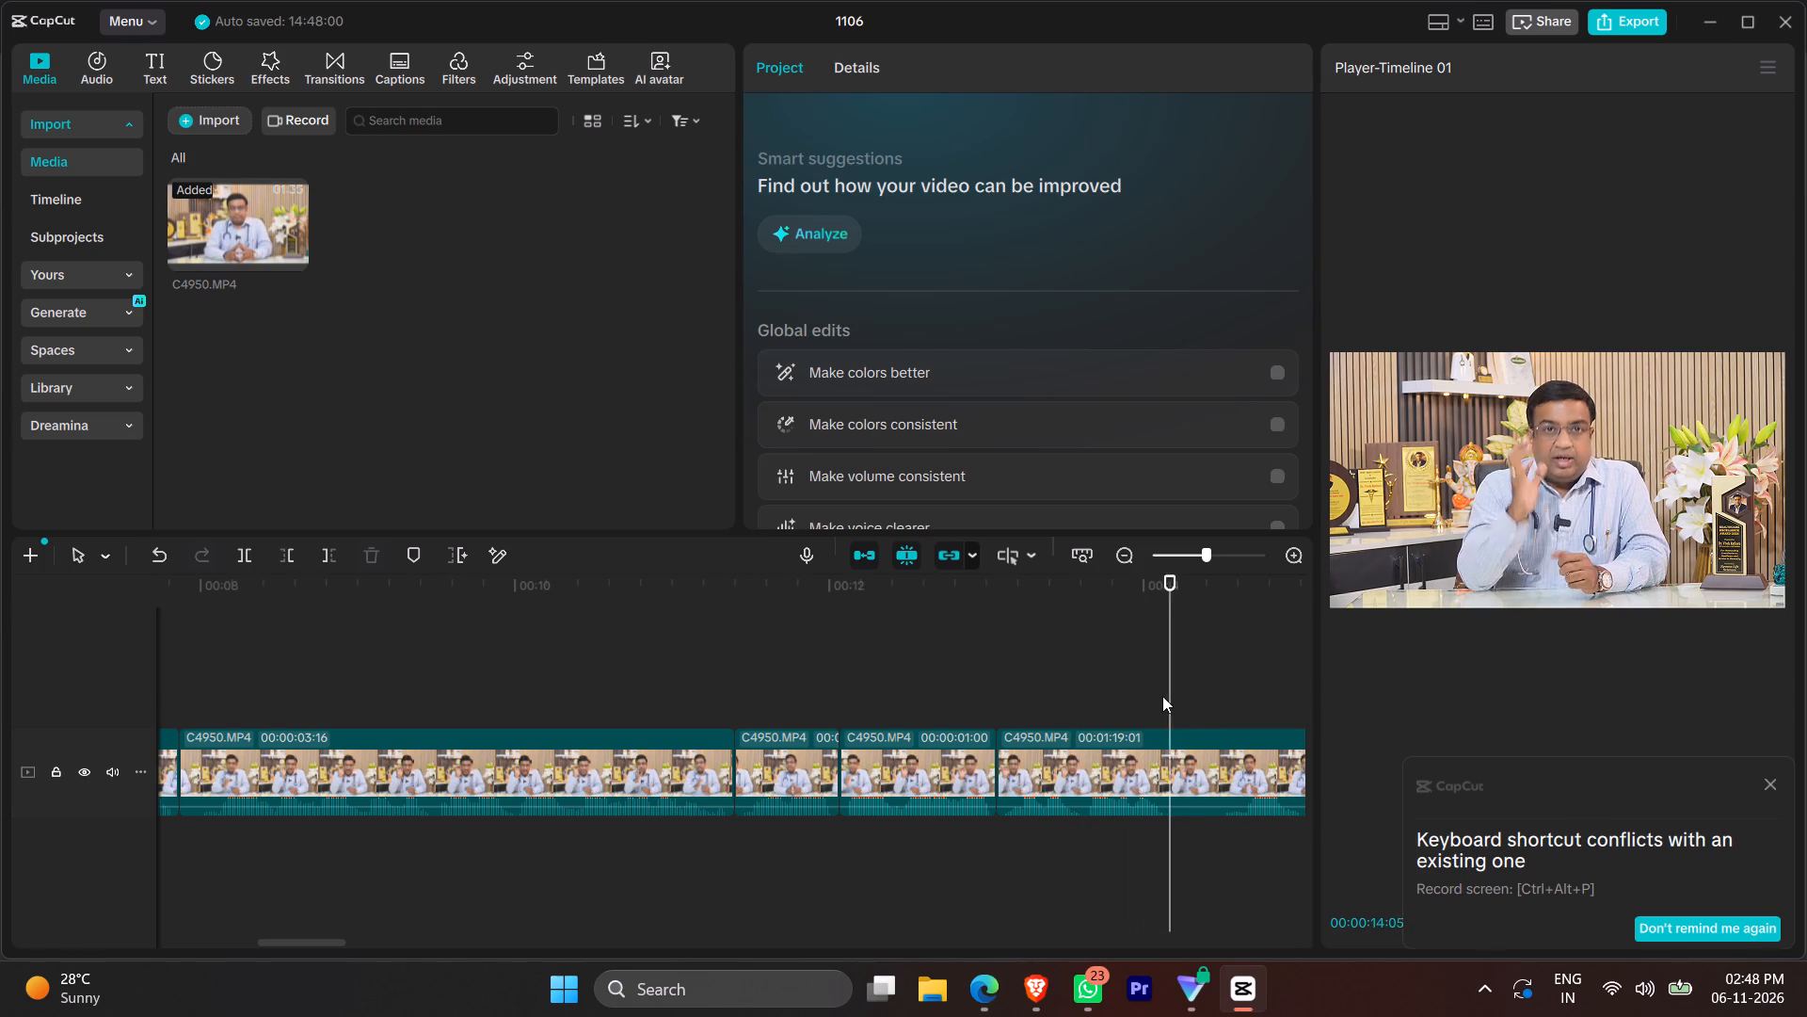
key("space")
left_click(1185, 697)
left_click_drag(1185, 697, 1173, 703)
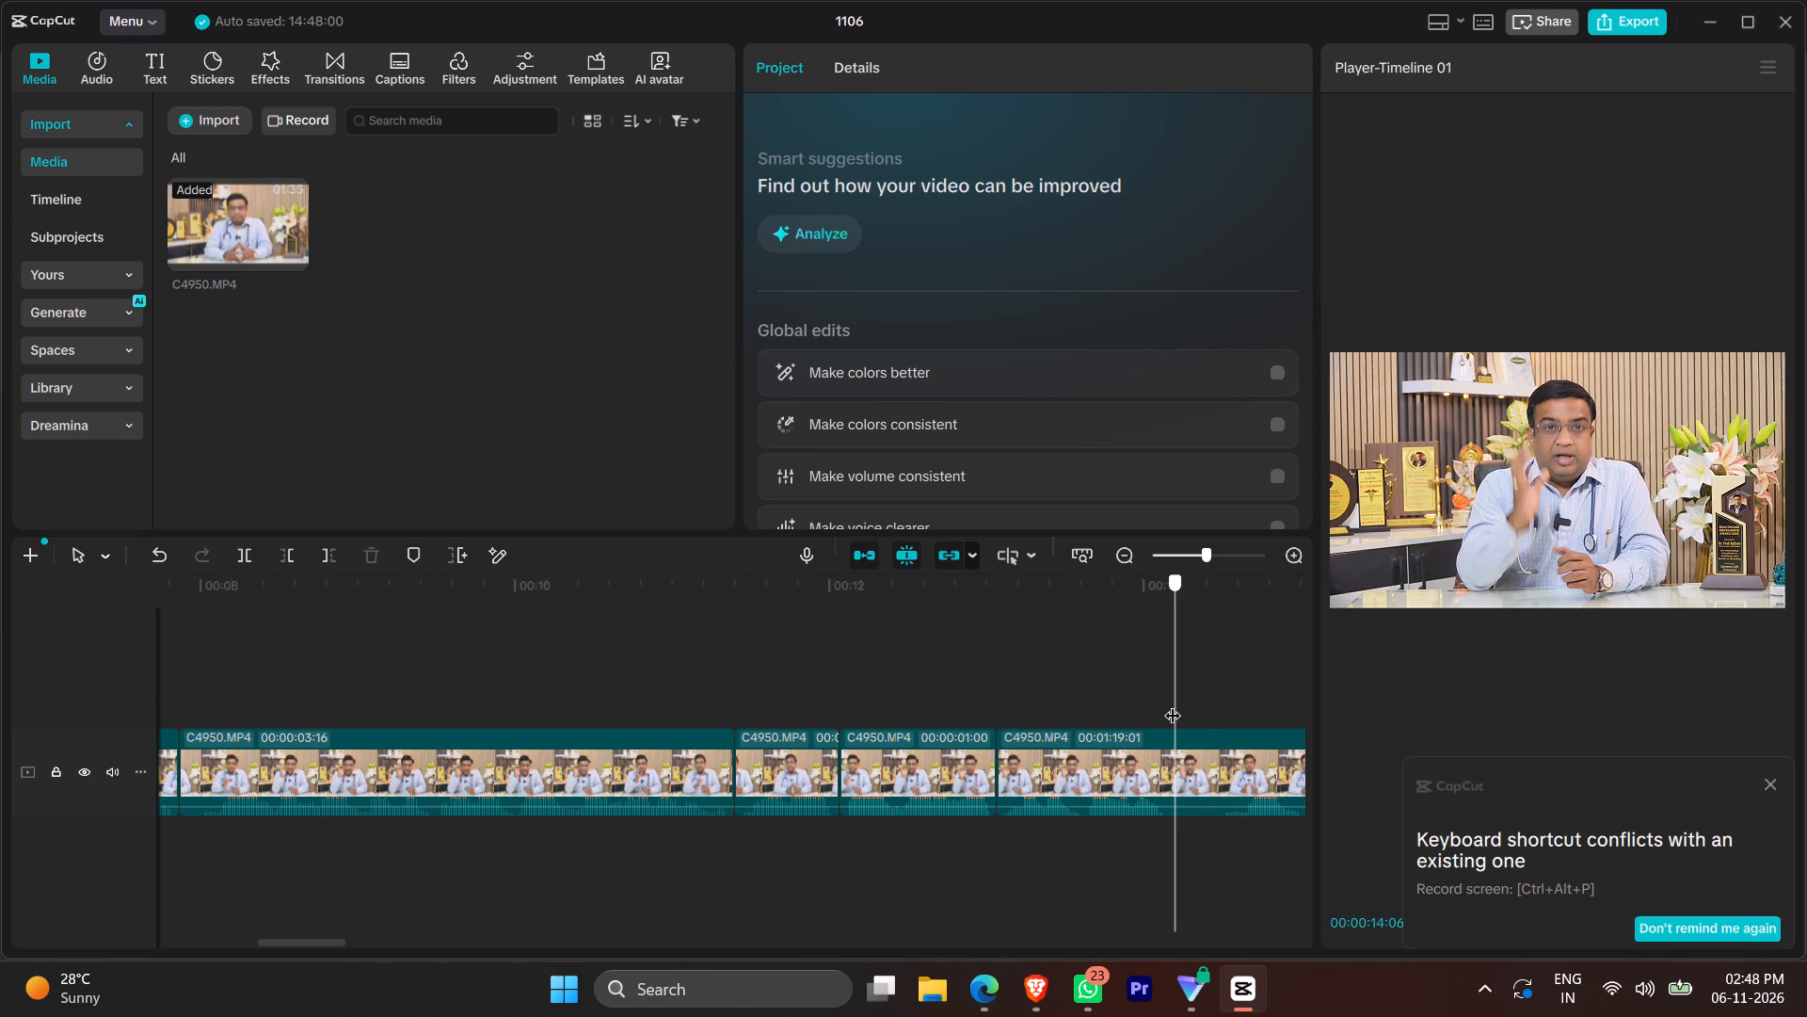
left_click_drag(1173, 703, 1219, 706)
key("q")
key("q")
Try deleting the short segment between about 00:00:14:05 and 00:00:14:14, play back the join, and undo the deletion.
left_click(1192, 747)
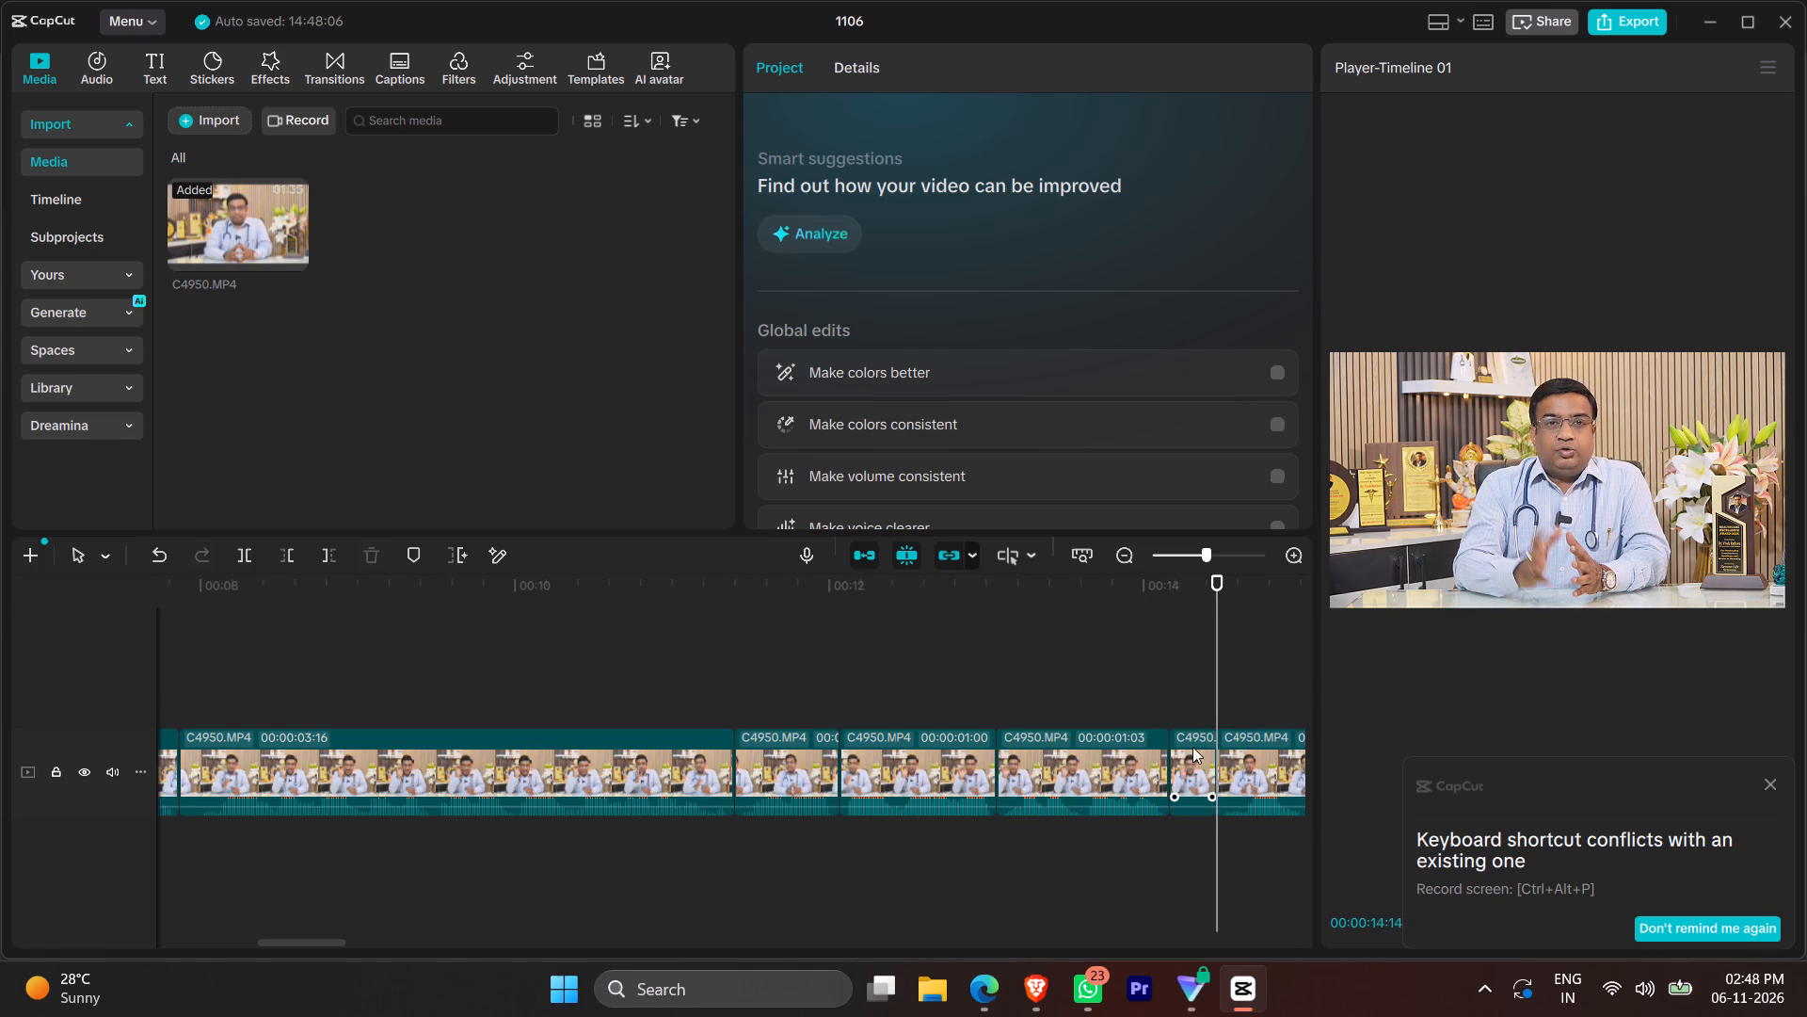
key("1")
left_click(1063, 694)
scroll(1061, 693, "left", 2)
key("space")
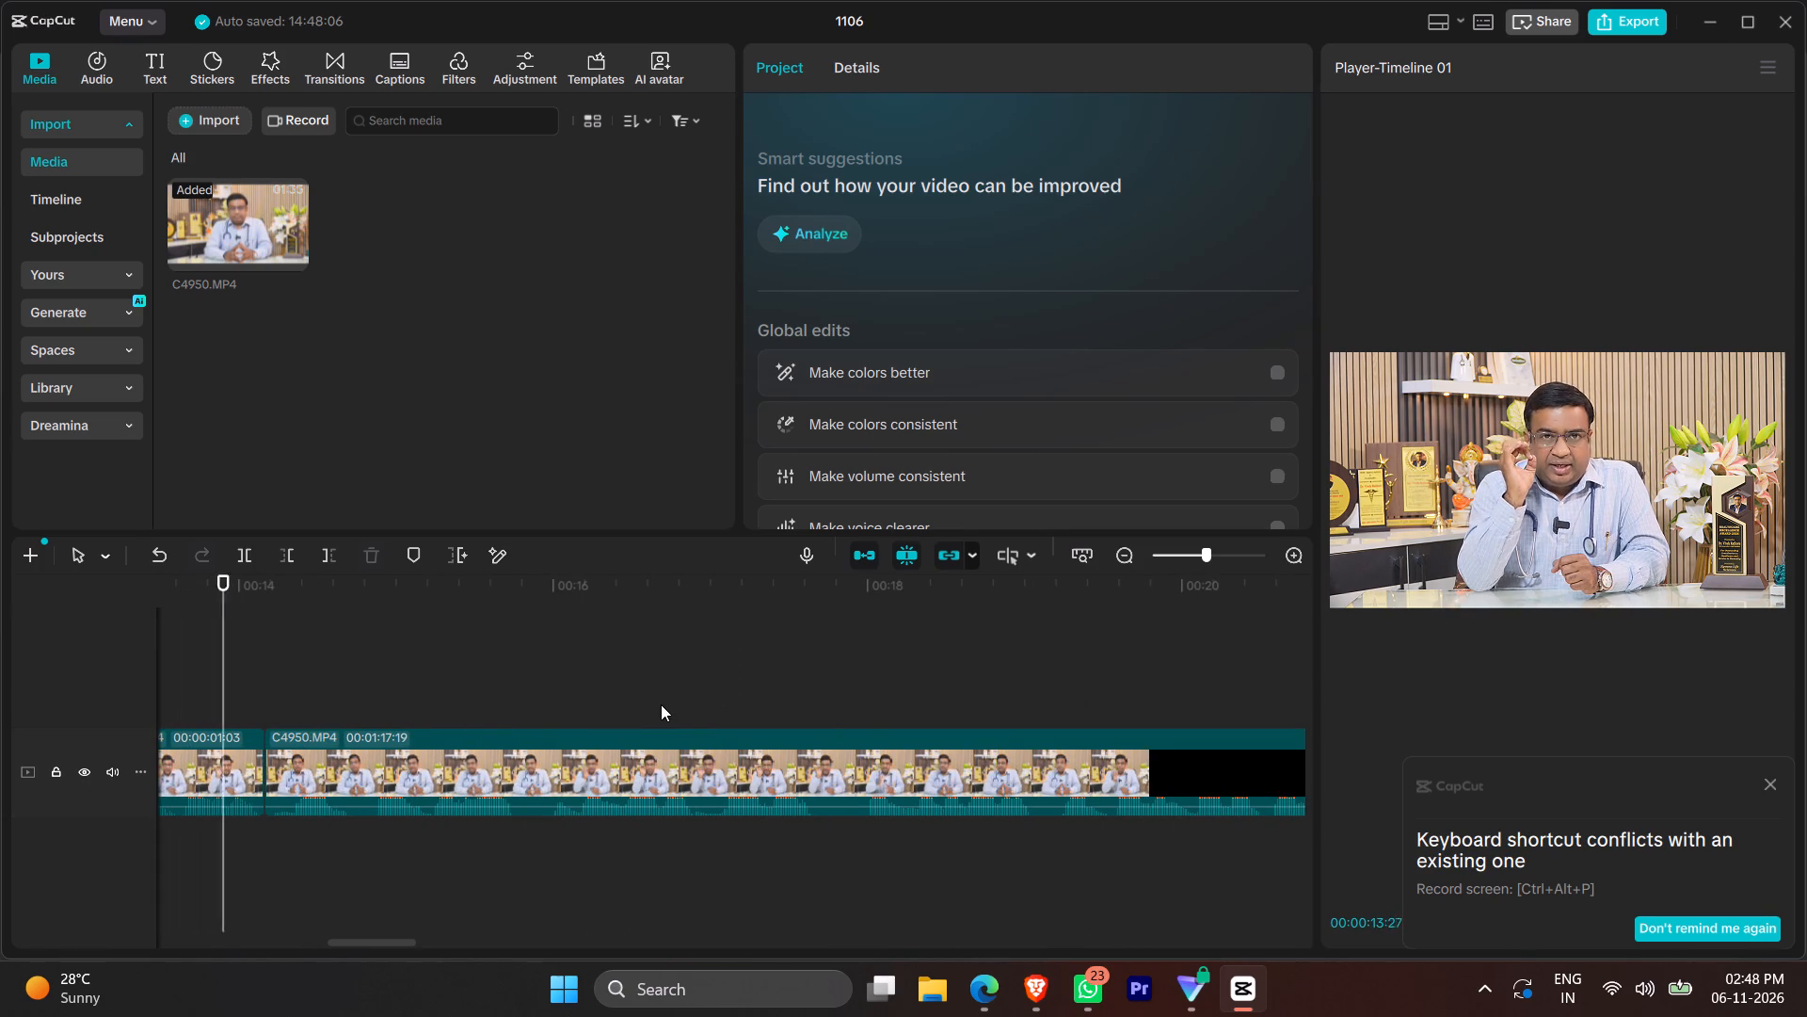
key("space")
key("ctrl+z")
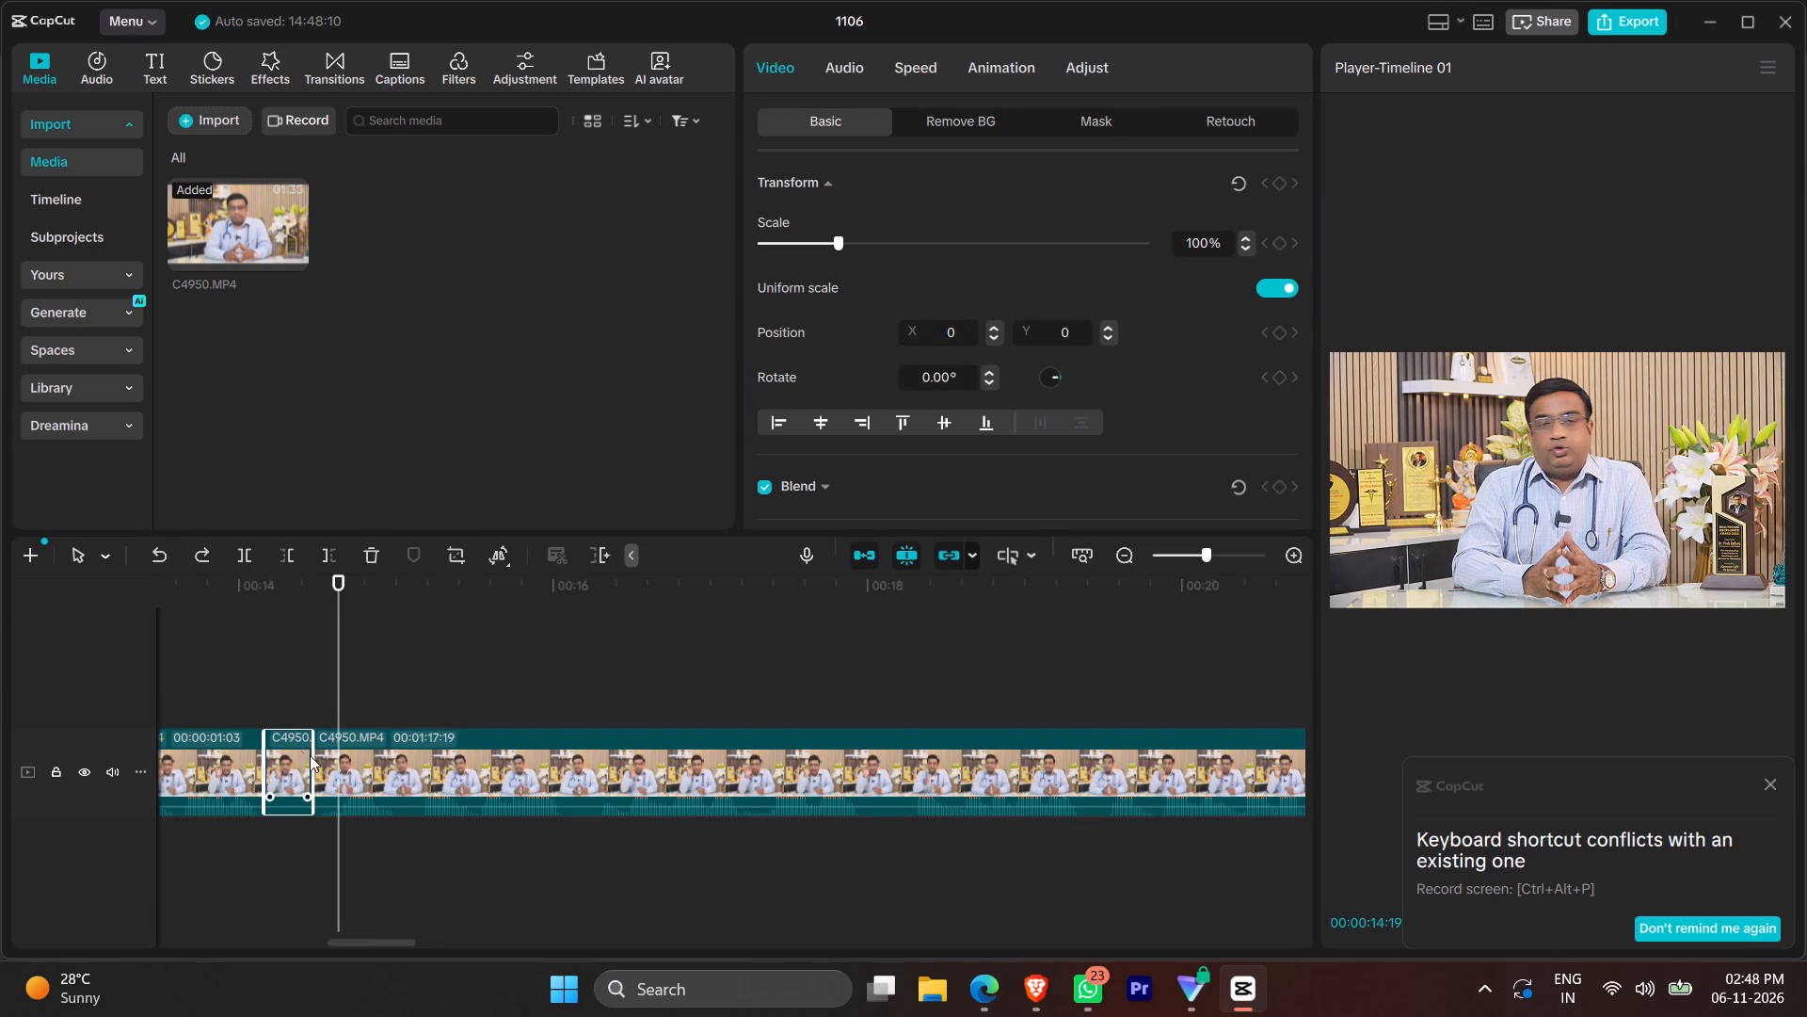
Speed up the short segment between about 00:00:14:05 and 00:00:14:14 to roughly half its length, and play back the join.
left_click(911, 73)
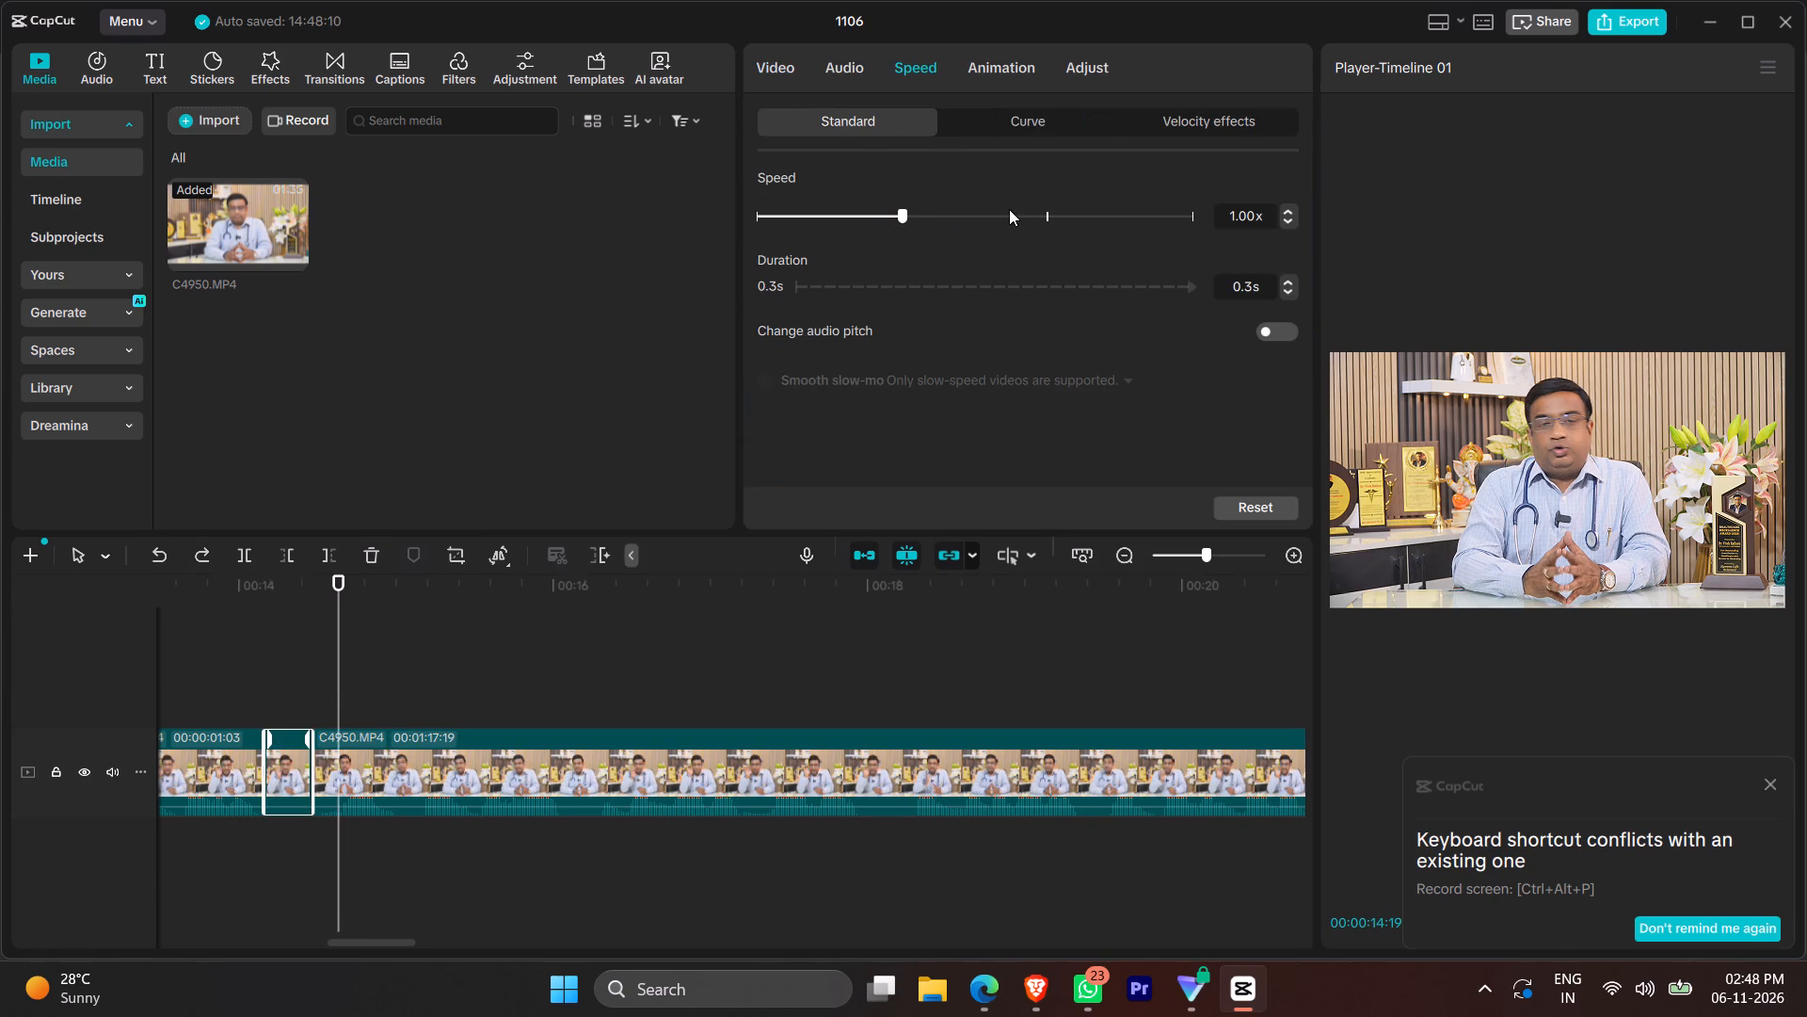
left_click(999, 214)
left_click(190, 667)
key("space")
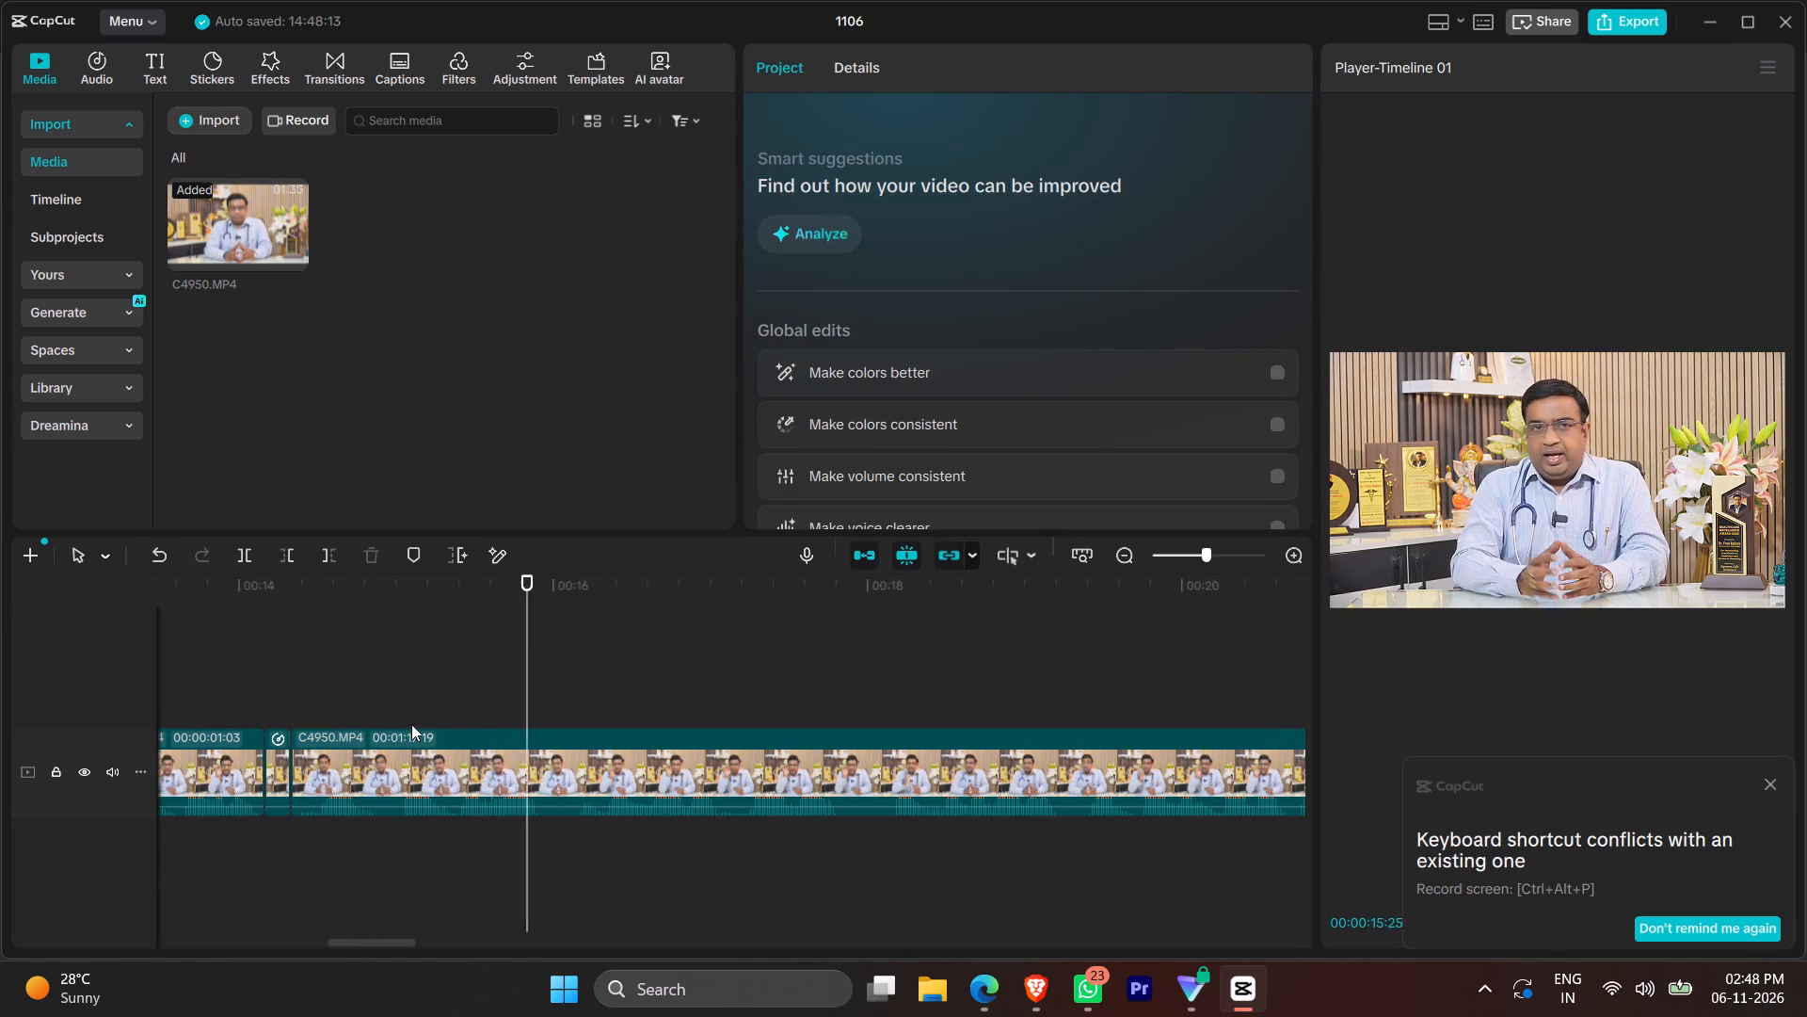
Split the clip at about 00:00:14:27 and 00:00:15:01, delete the short pause between, and play back the join.
left_click(357, 690)
key("space")
key("space")
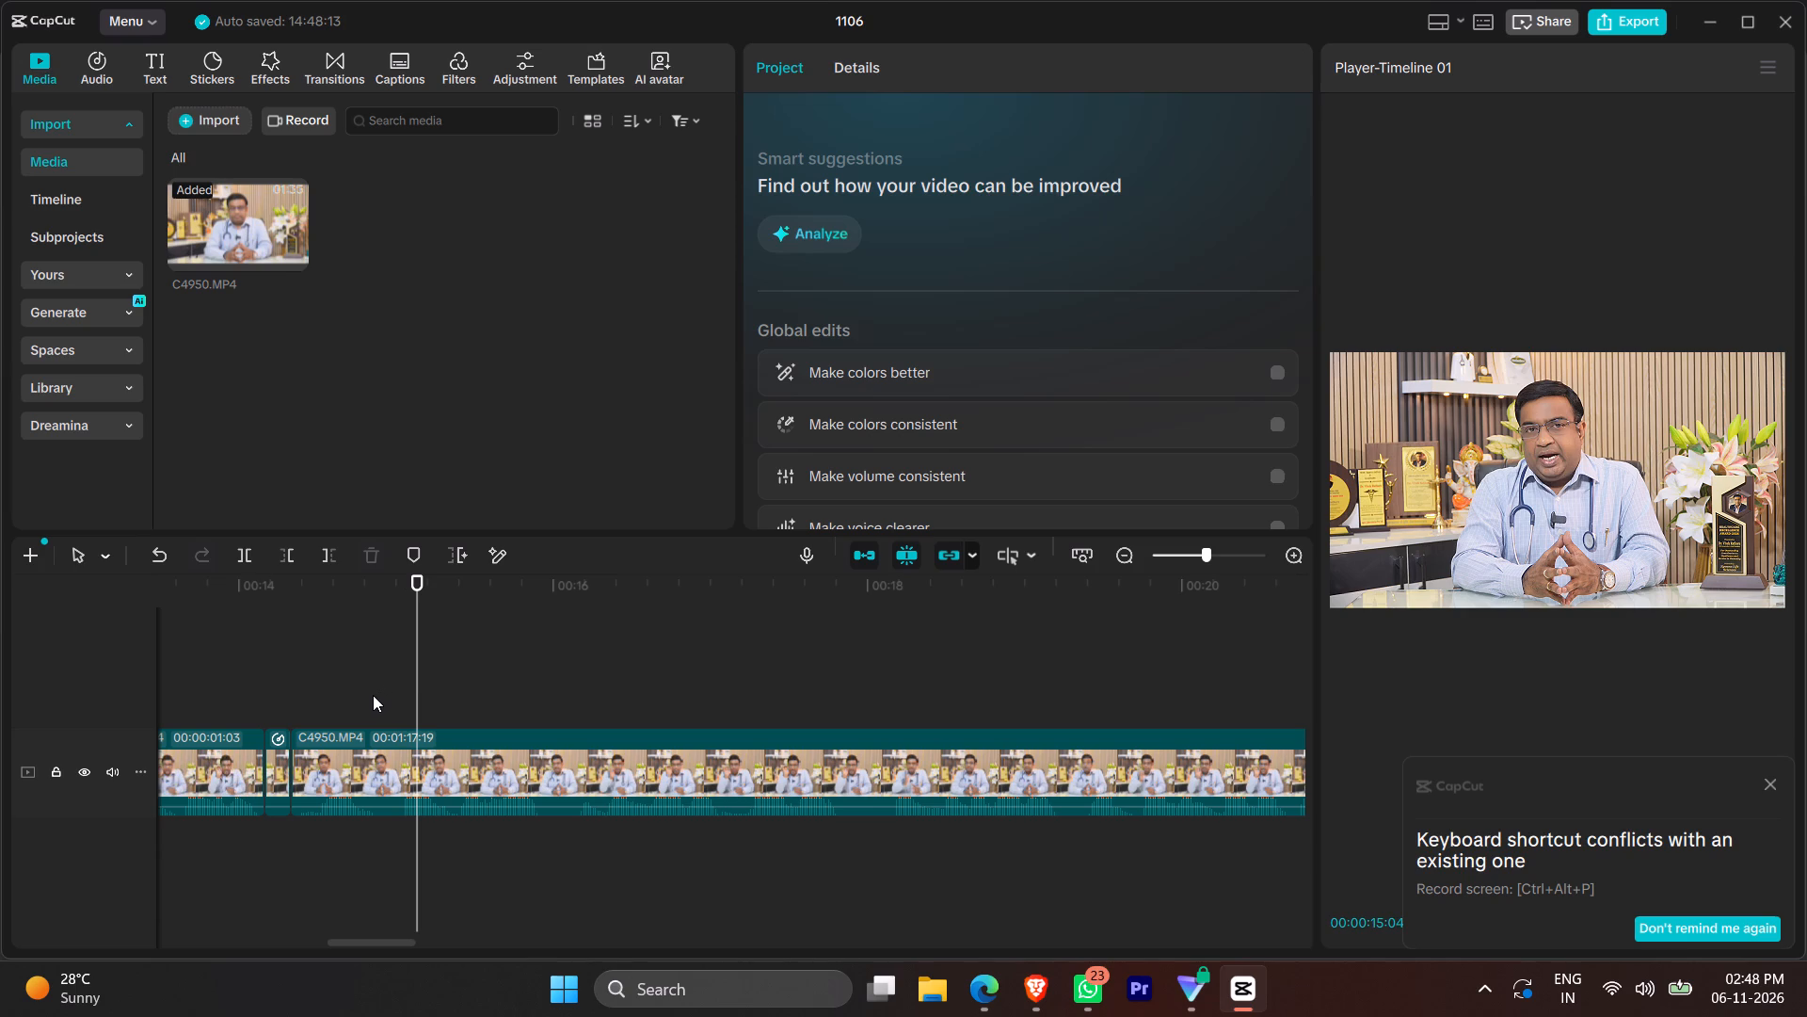
key("space")
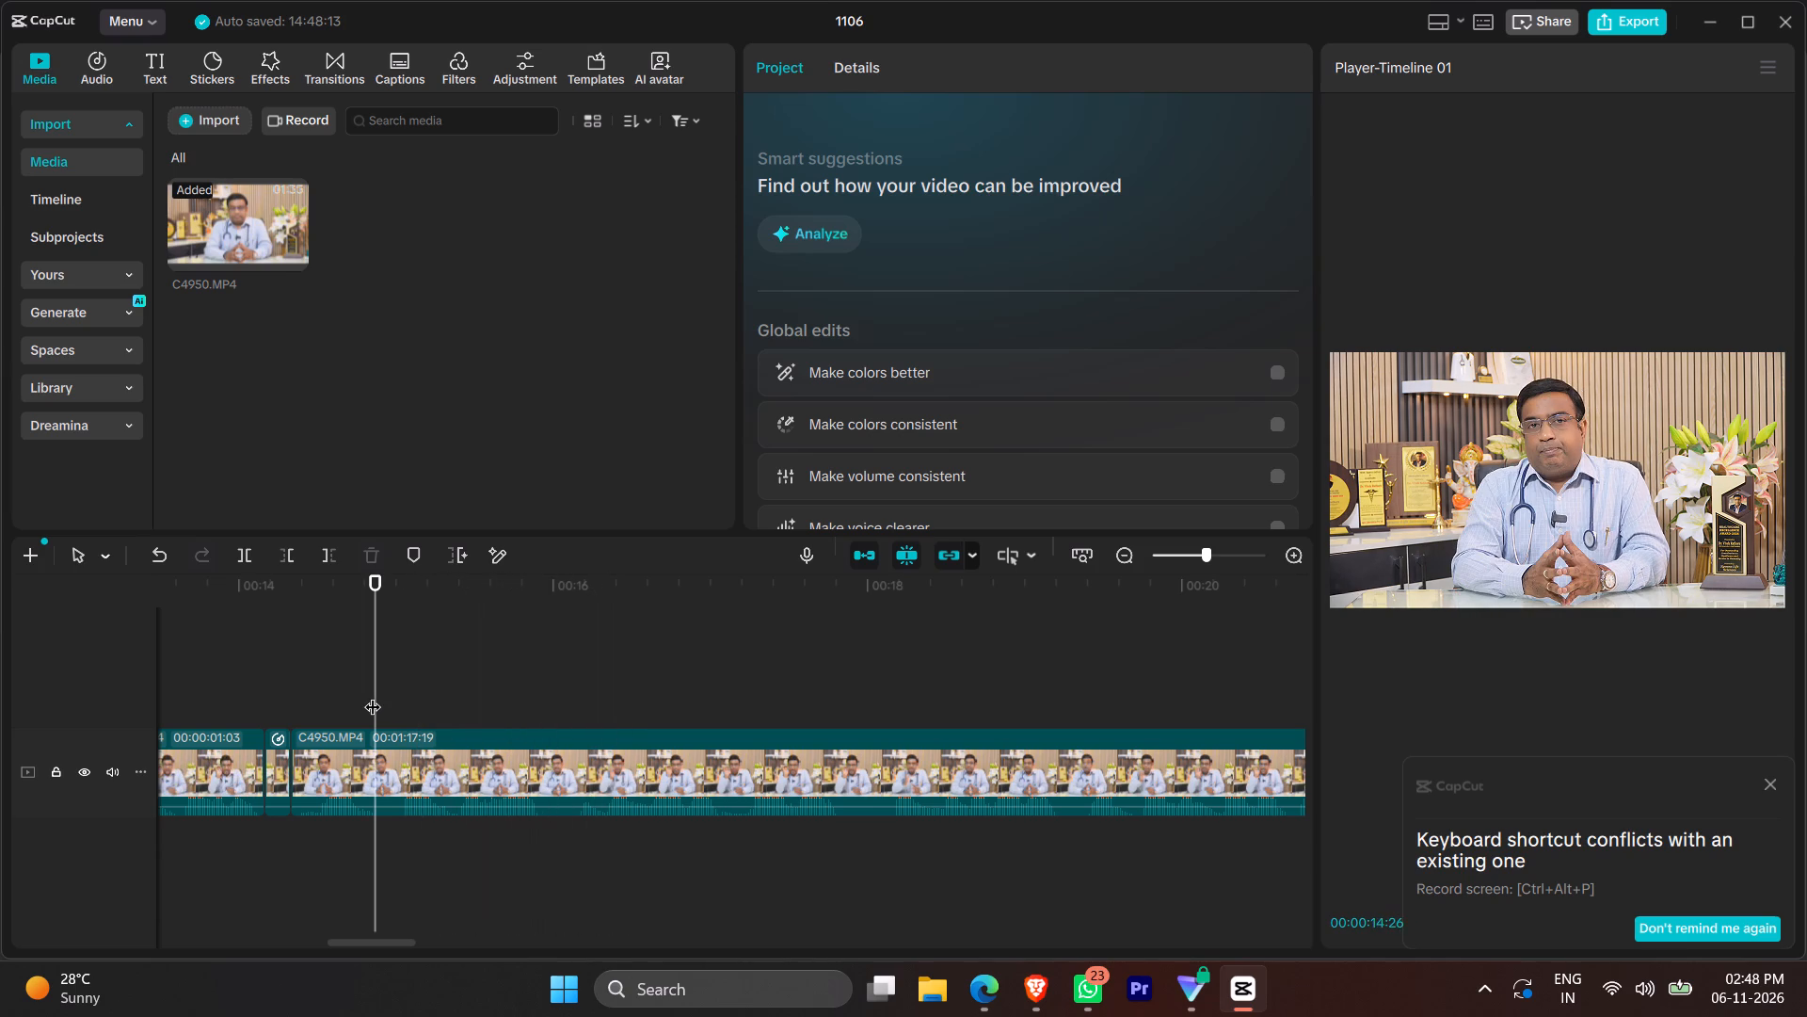
left_click_drag(376, 697, 374, 705)
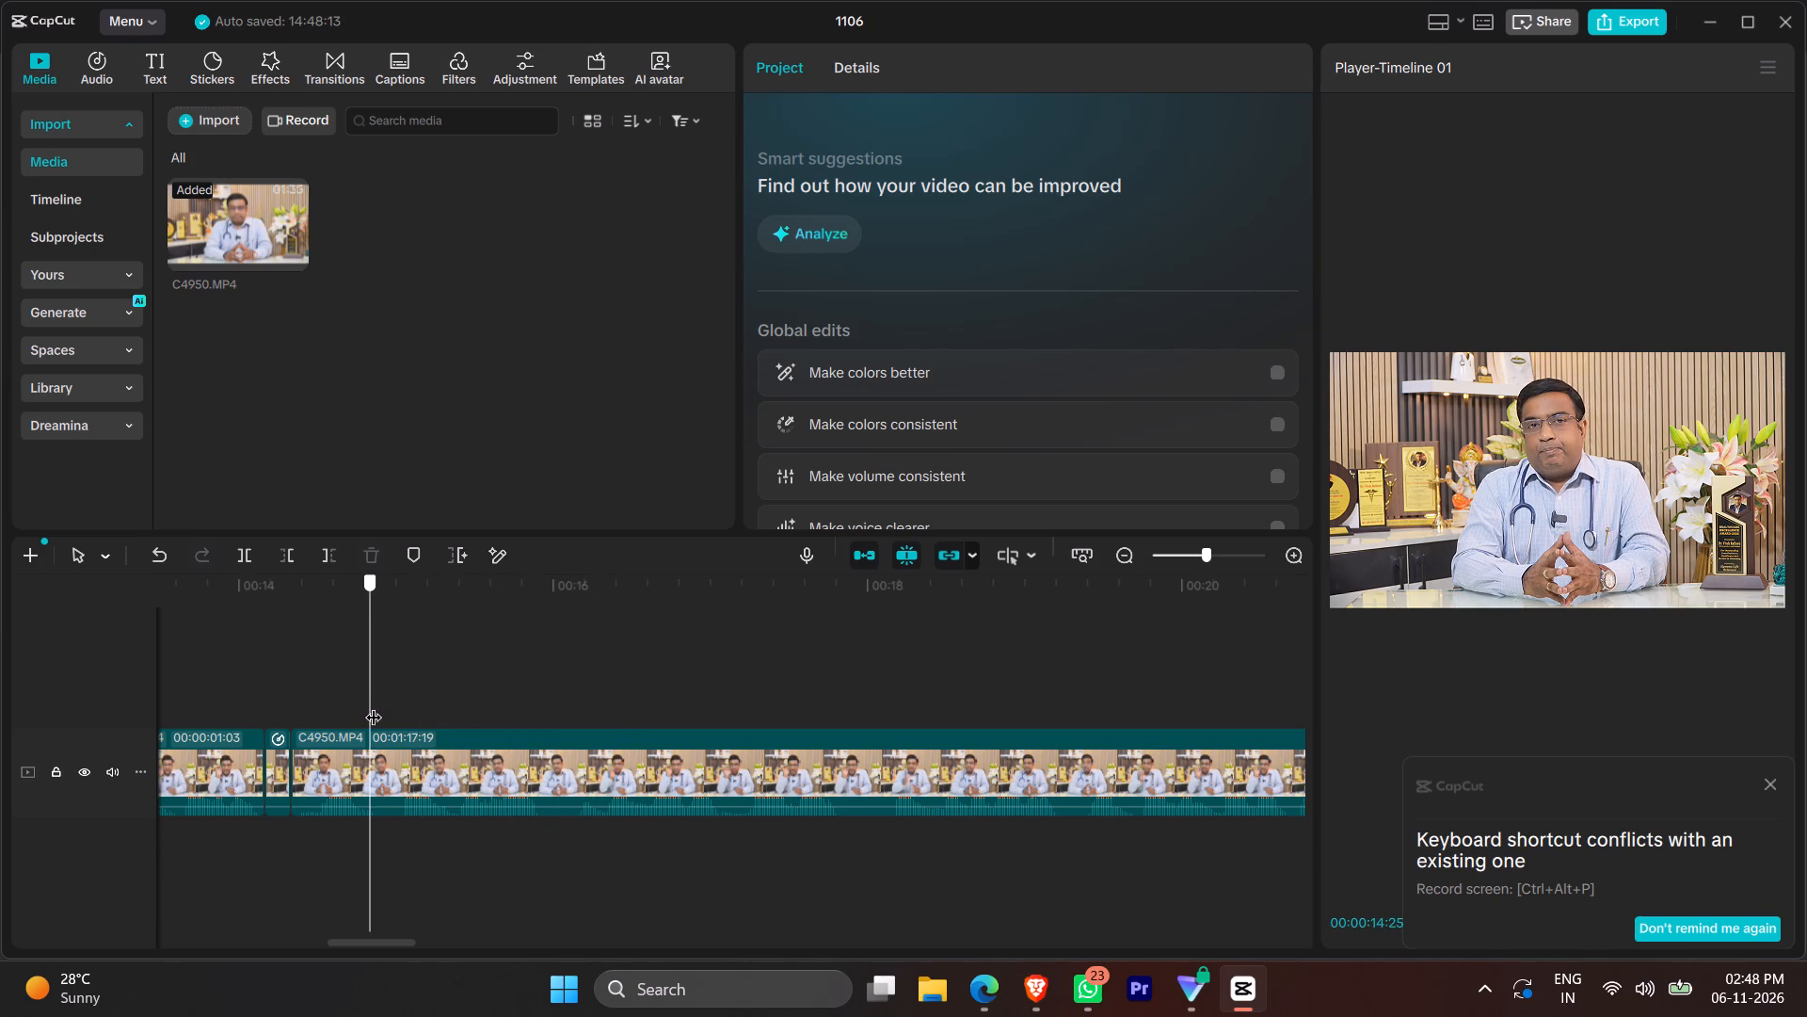
left_click_drag(374, 705, 400, 707)
key("q")
key("q")
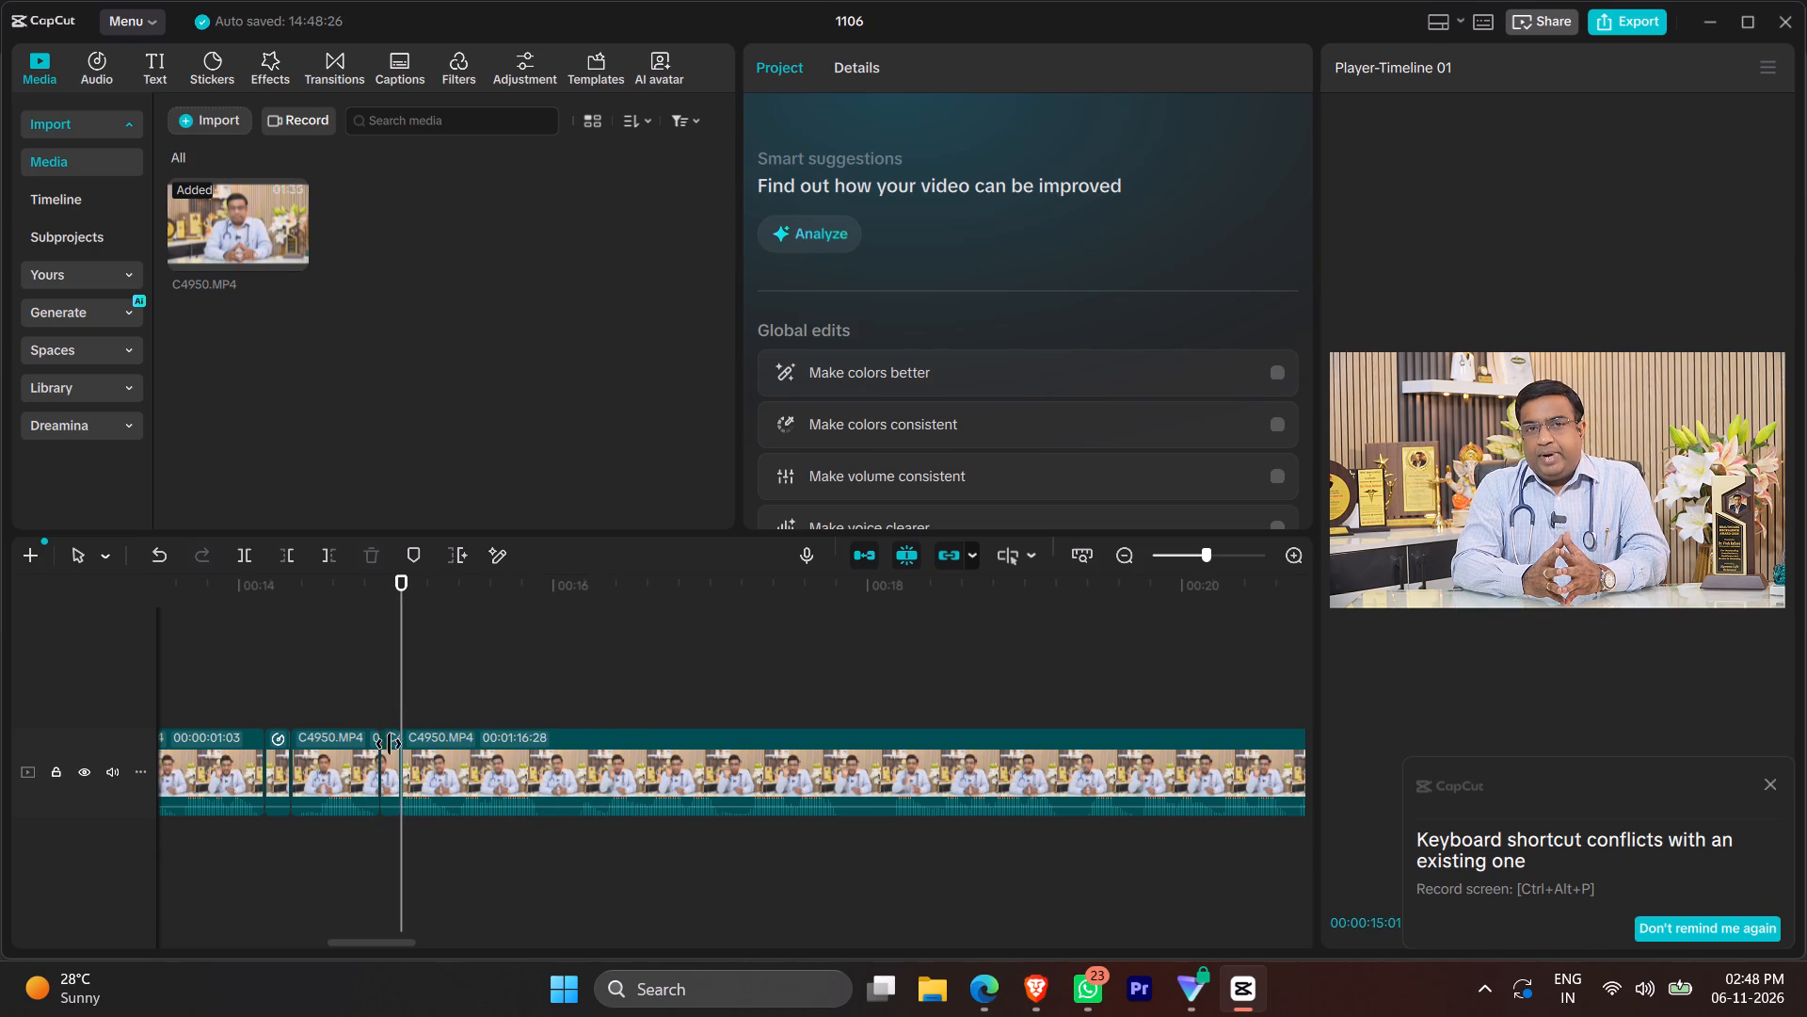
left_click(392, 750)
key("1")
left_click(350, 696)
key("space")
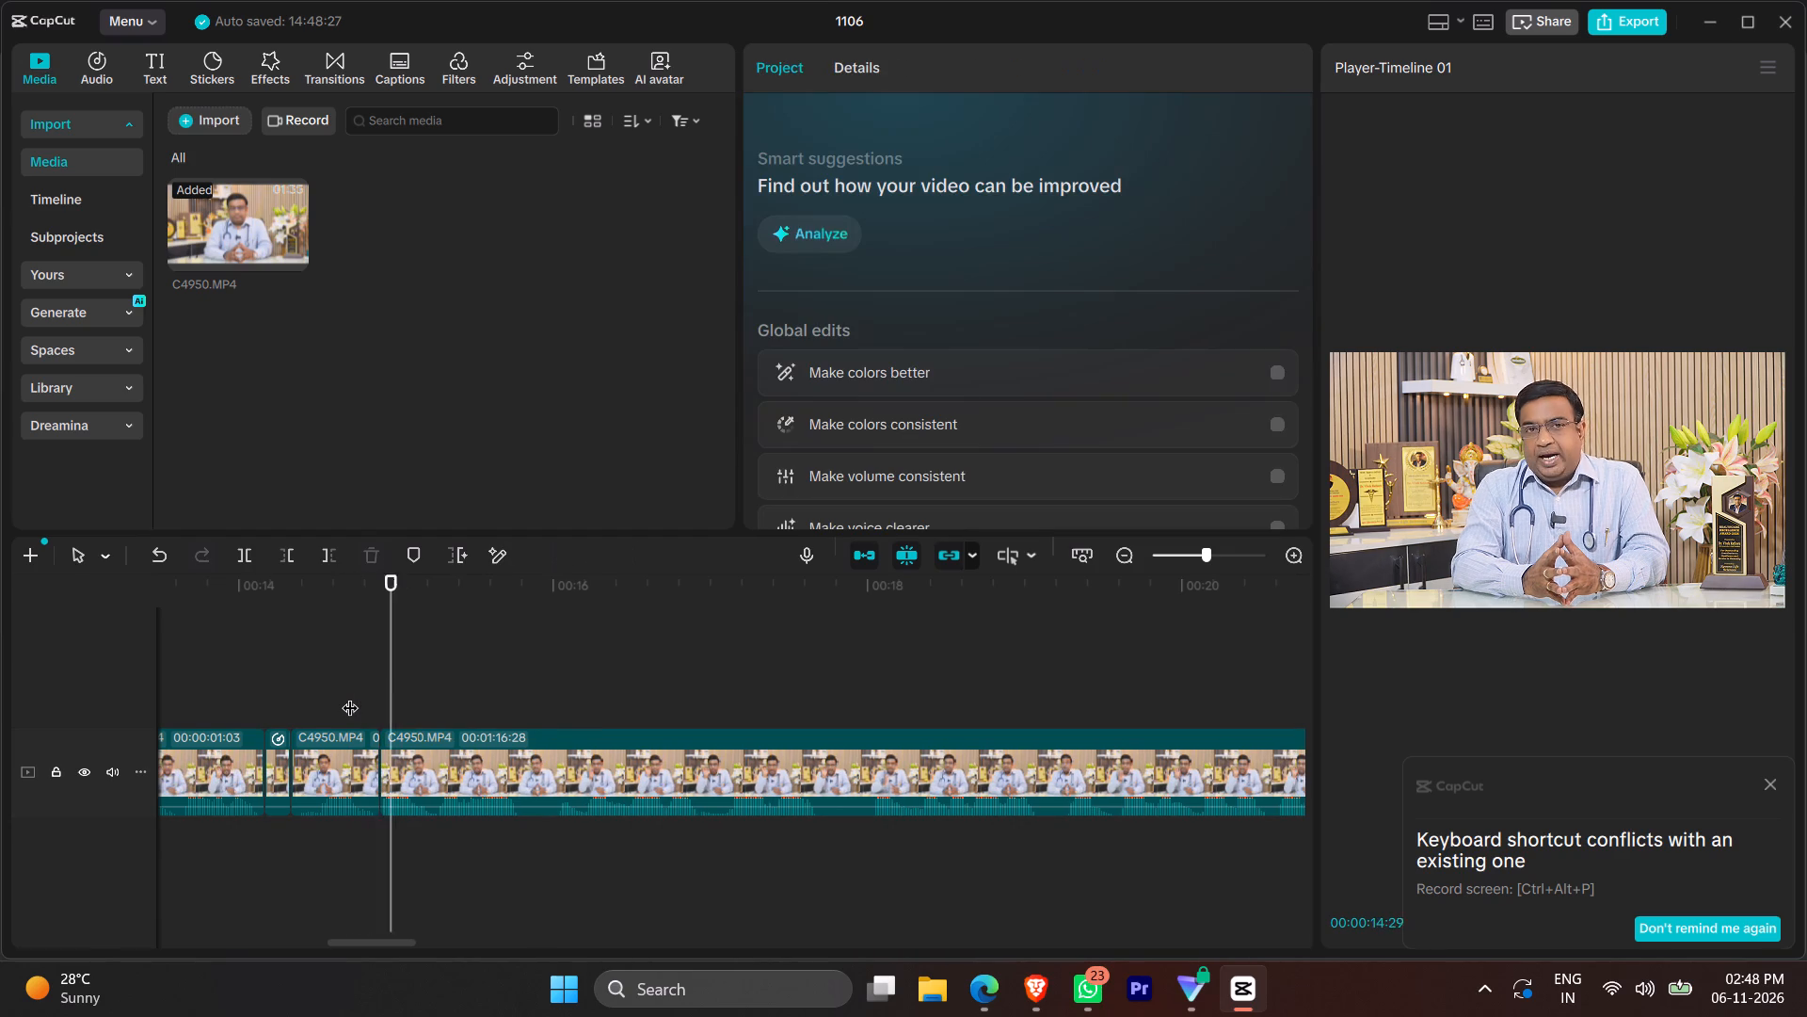
key("space")
key("space")
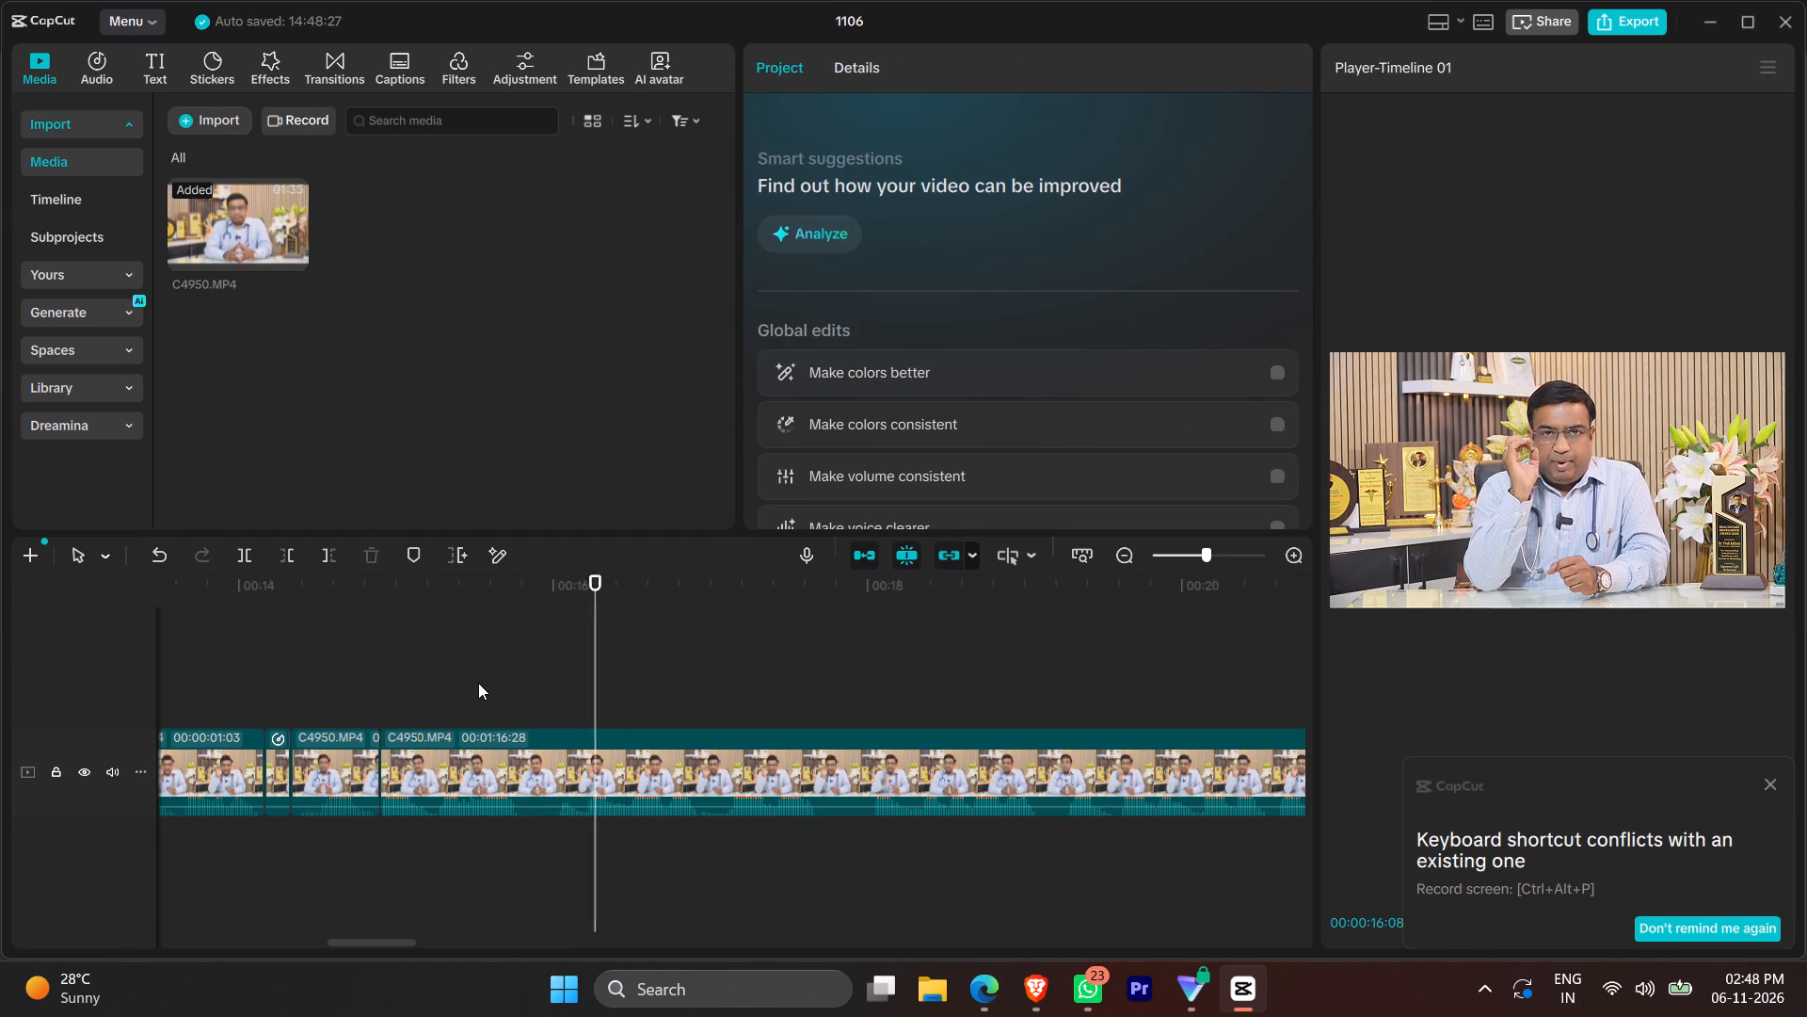
Play onward, split the clip at about 00:00:17:21 and 00:00:17:26, delete the five-frame pause between, and play back the join.
left_click(492, 667)
left_click_drag(495, 666, 517, 675)
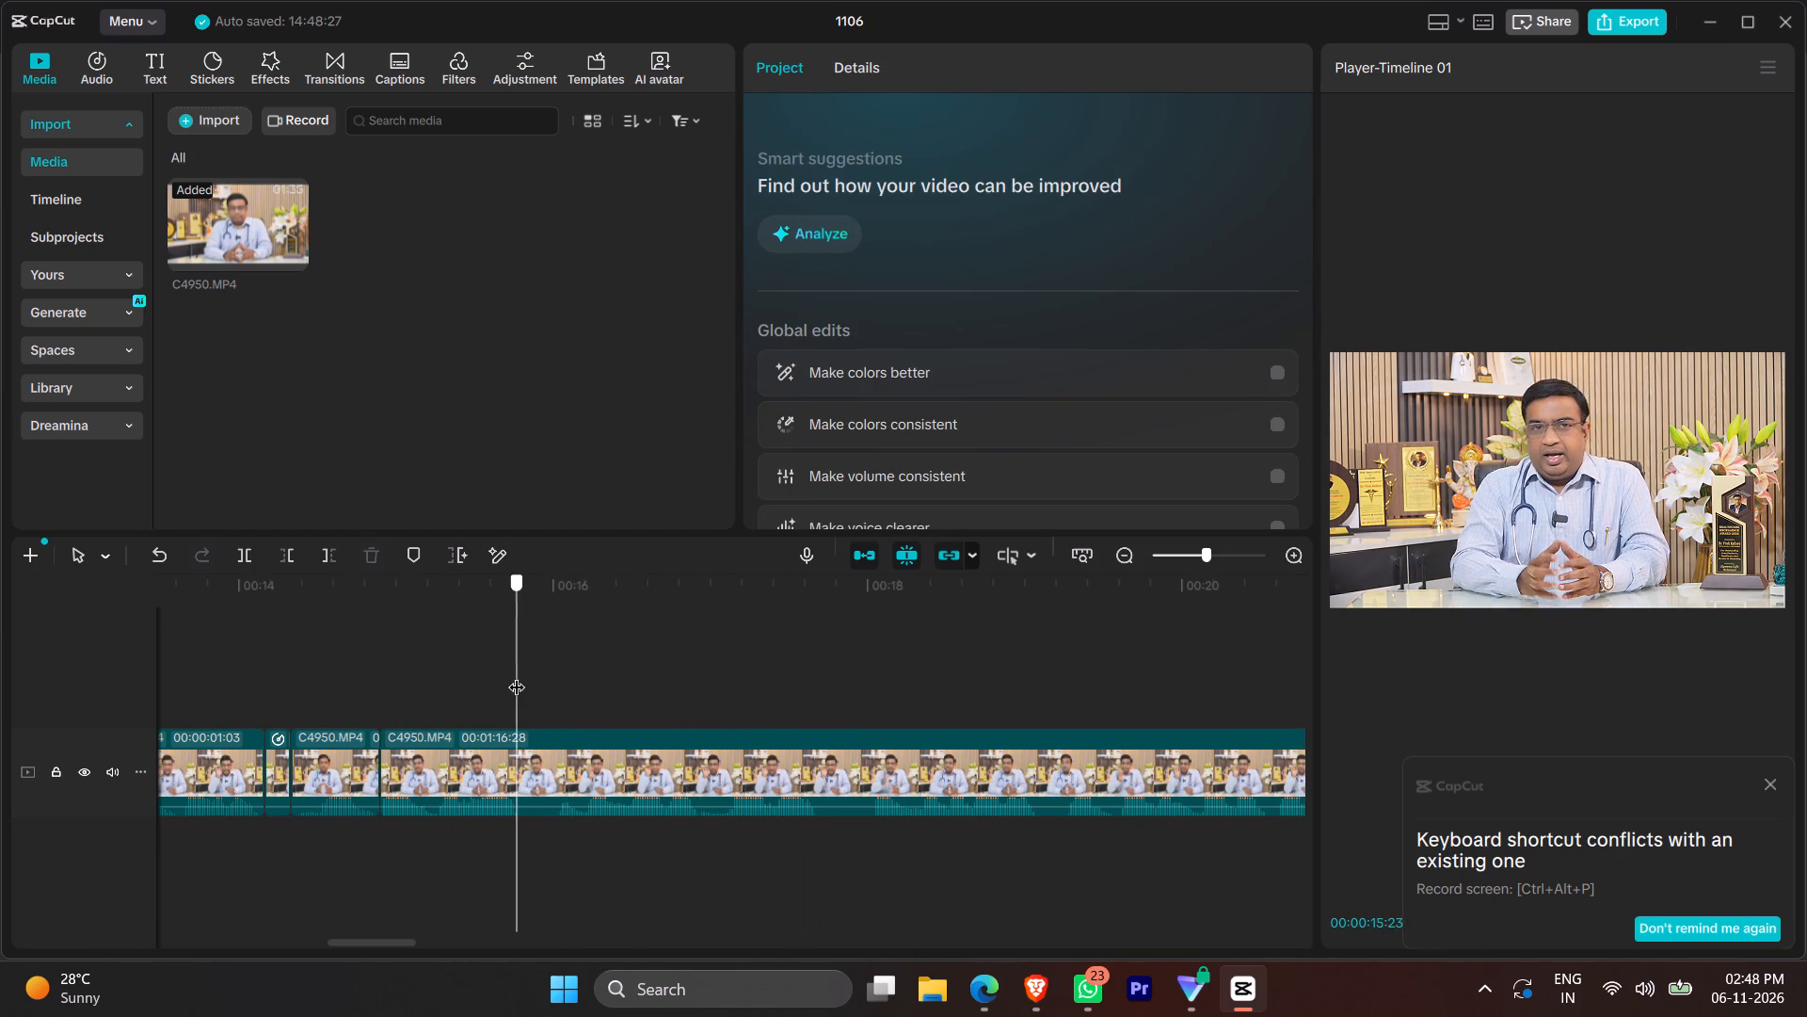
left_click_drag(517, 675, 558, 689)
key("space")
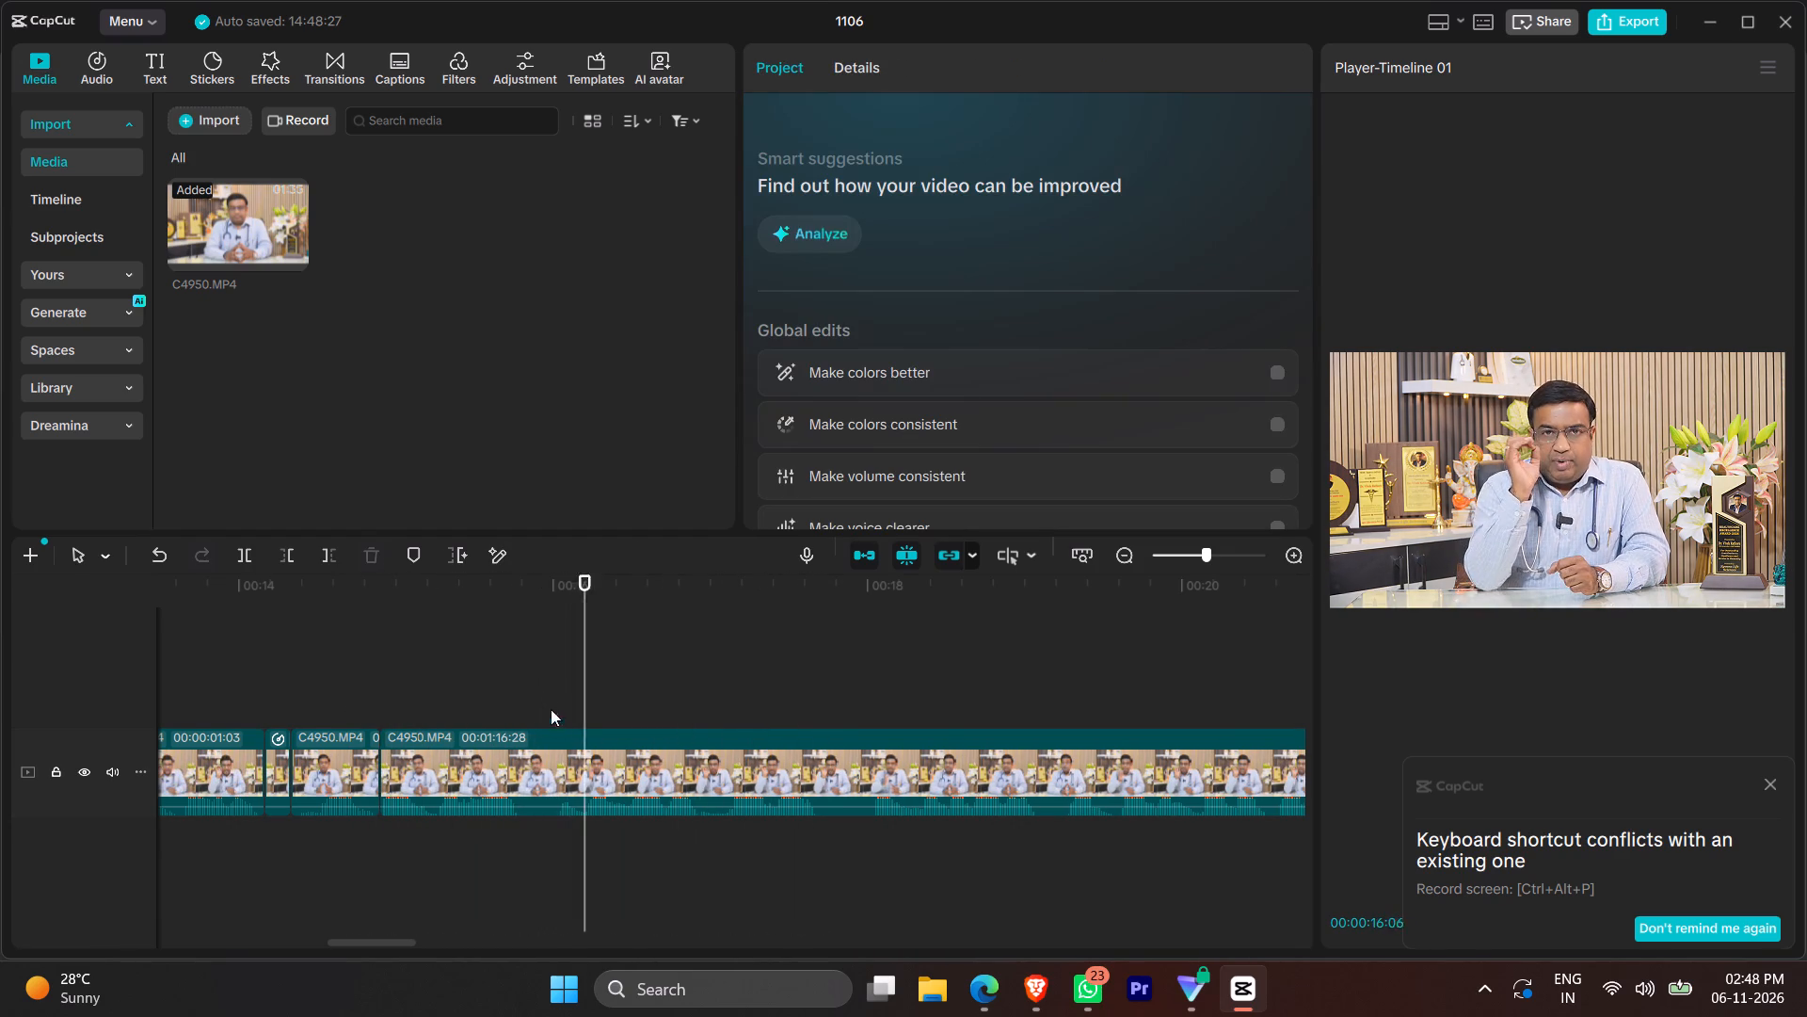
left_click(818, 708)
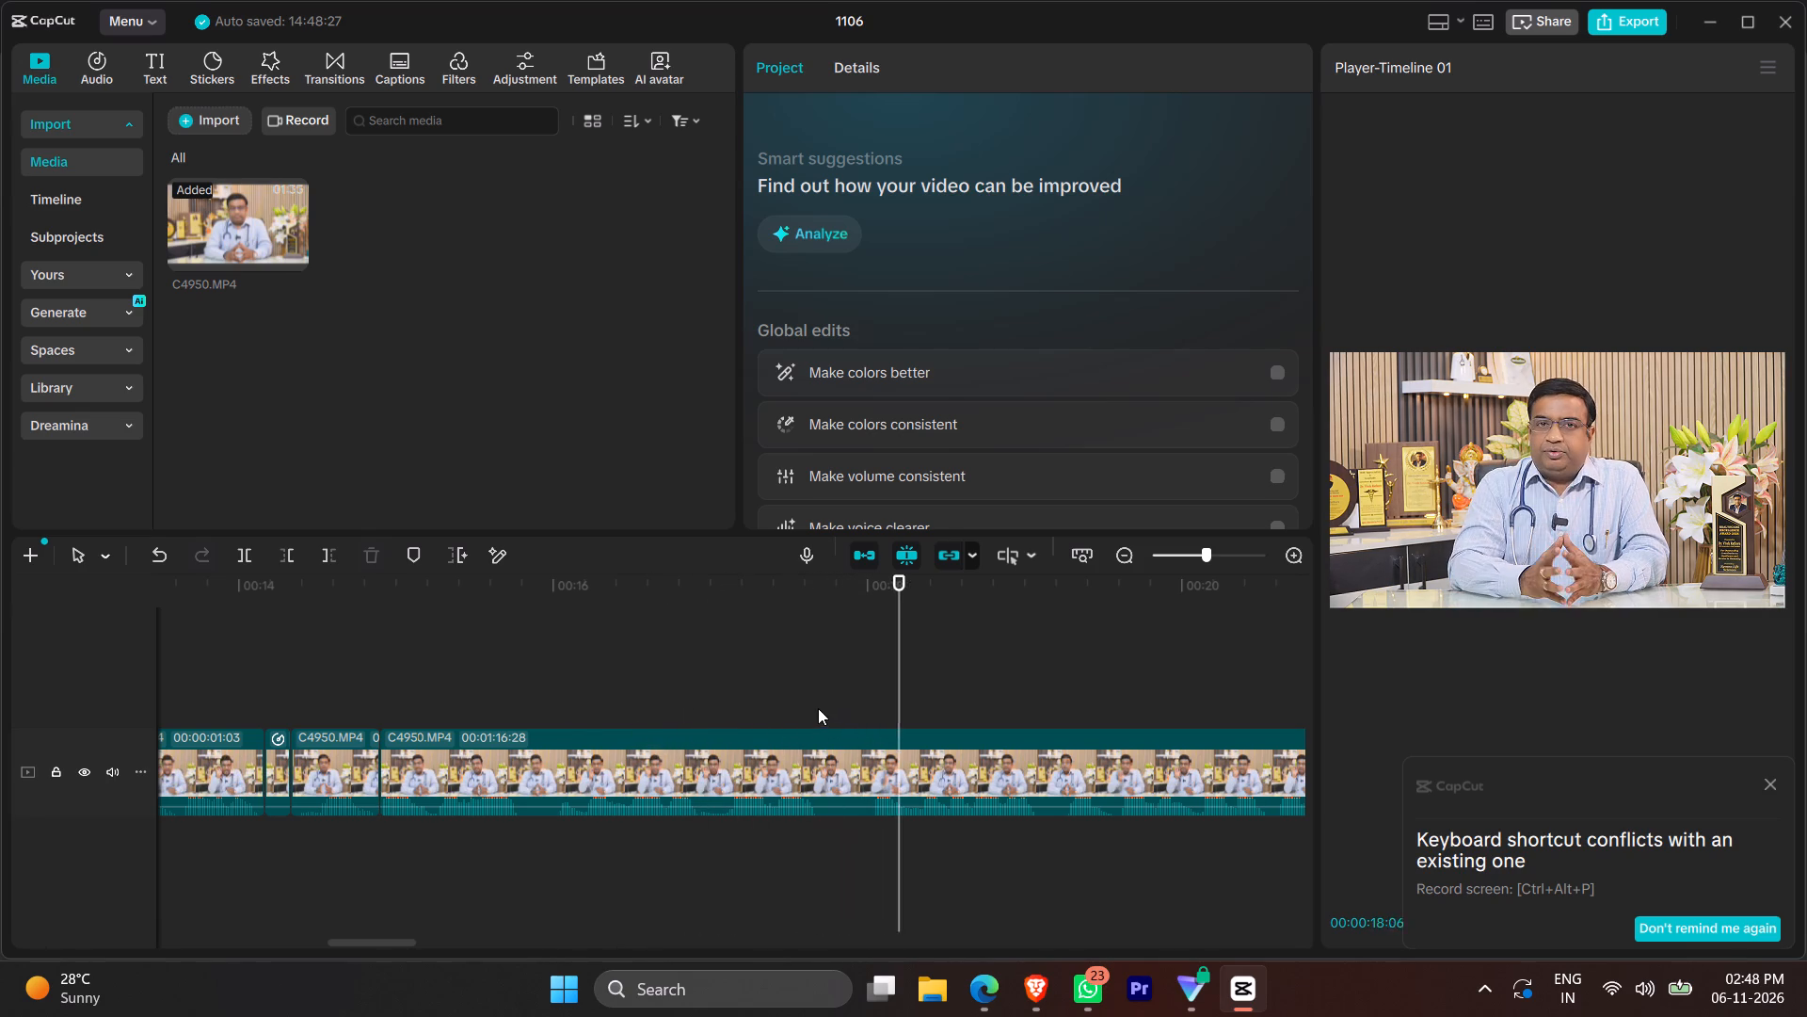
left_click_drag(818, 709, 818, 722)
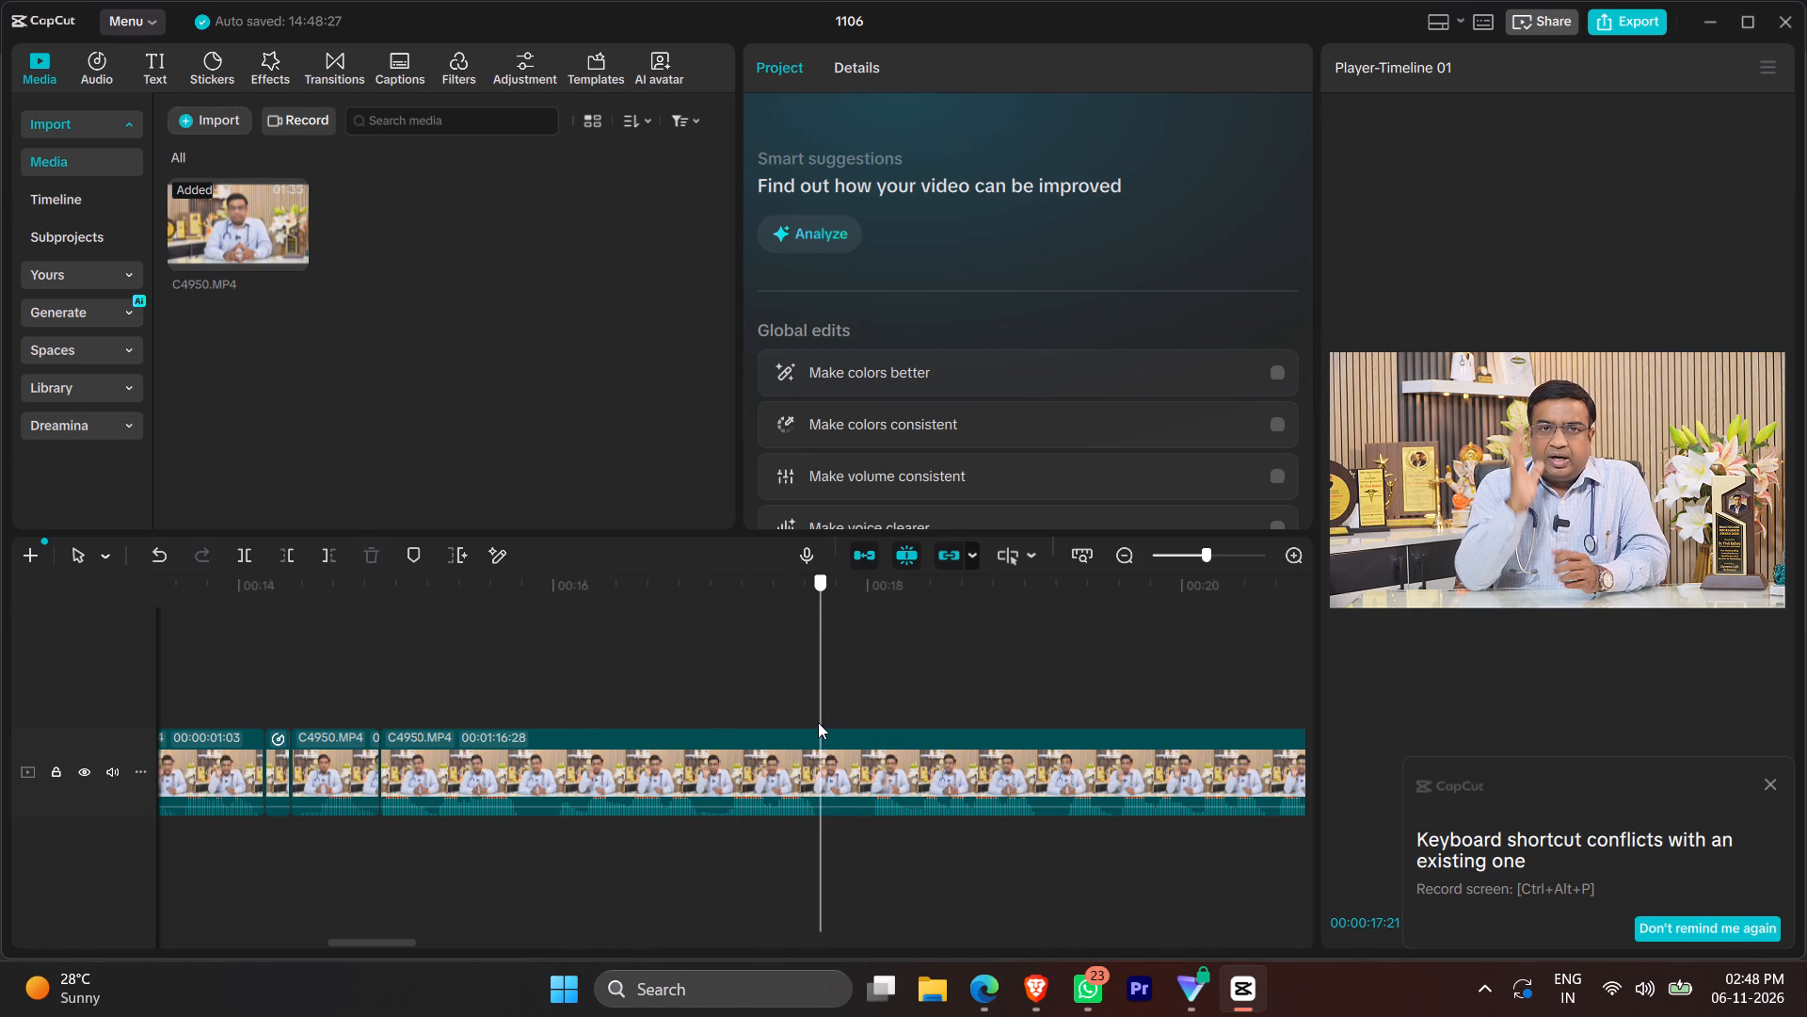
left_click_drag(818, 722, 845, 720)
key("q")
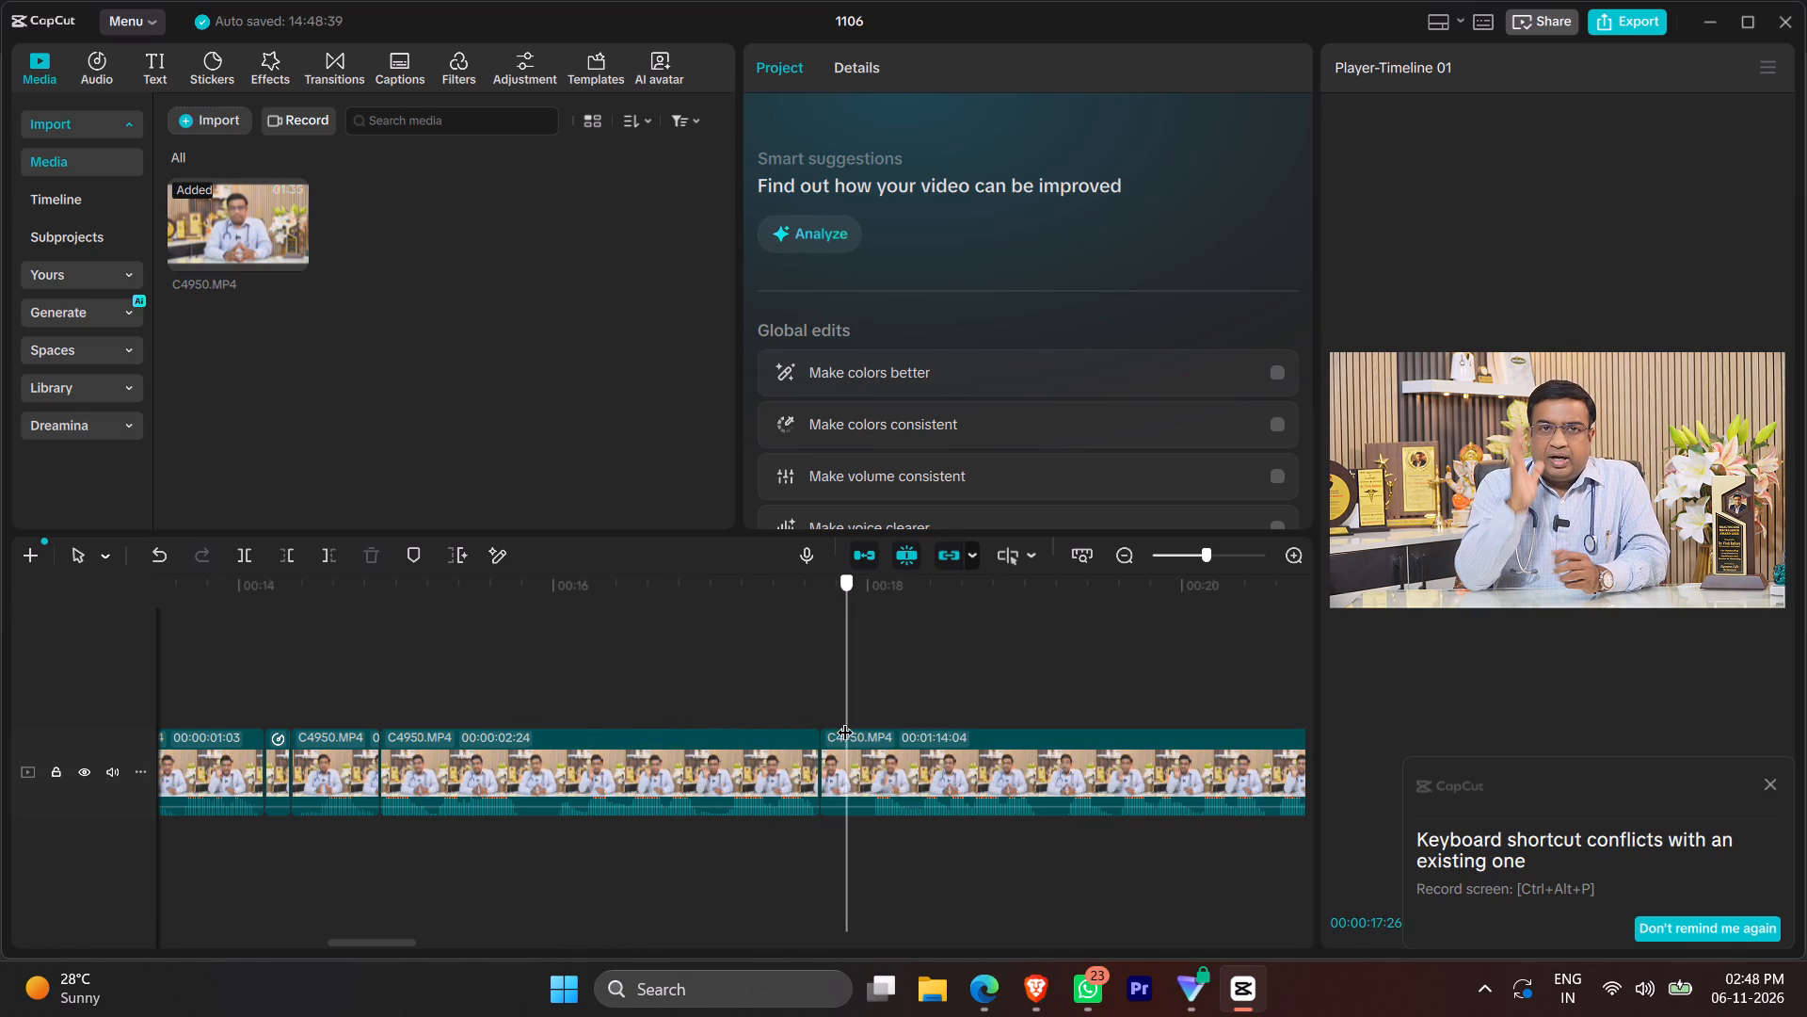
left_click_drag(845, 720, 844, 720)
key("q")
left_click(834, 758)
key("1")
left_click(776, 664)
key("space")
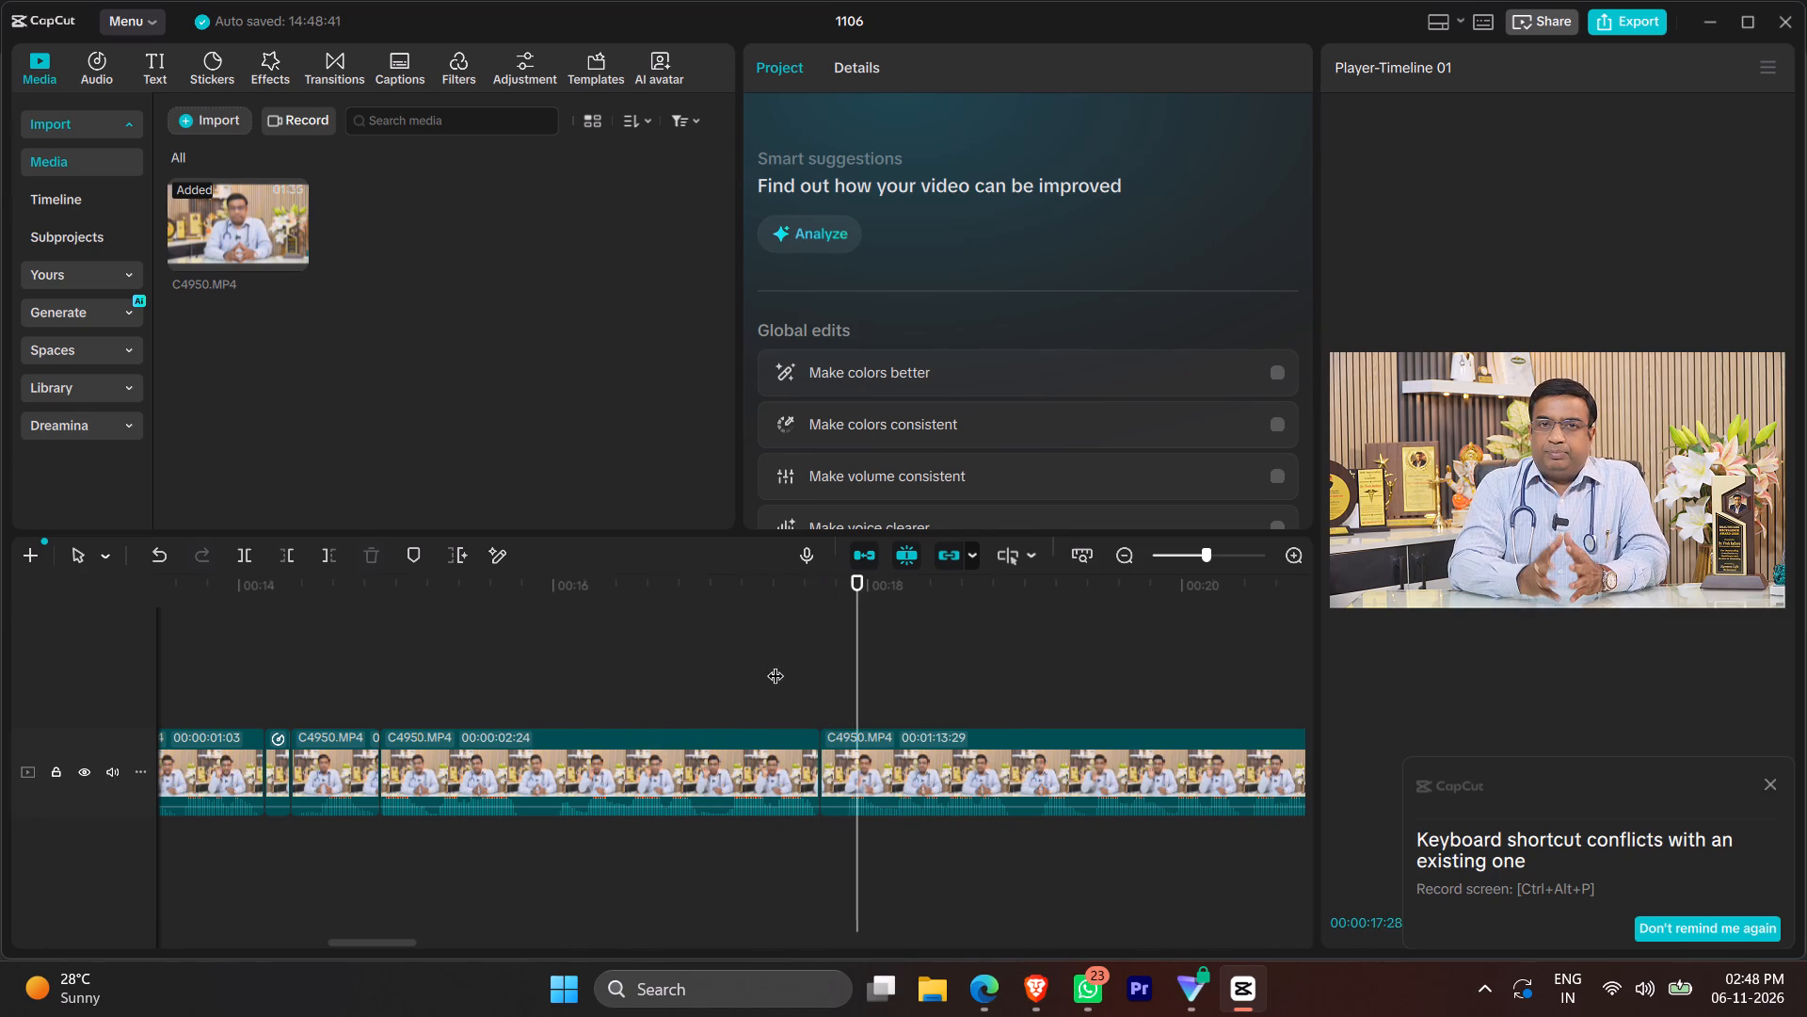
key("space")
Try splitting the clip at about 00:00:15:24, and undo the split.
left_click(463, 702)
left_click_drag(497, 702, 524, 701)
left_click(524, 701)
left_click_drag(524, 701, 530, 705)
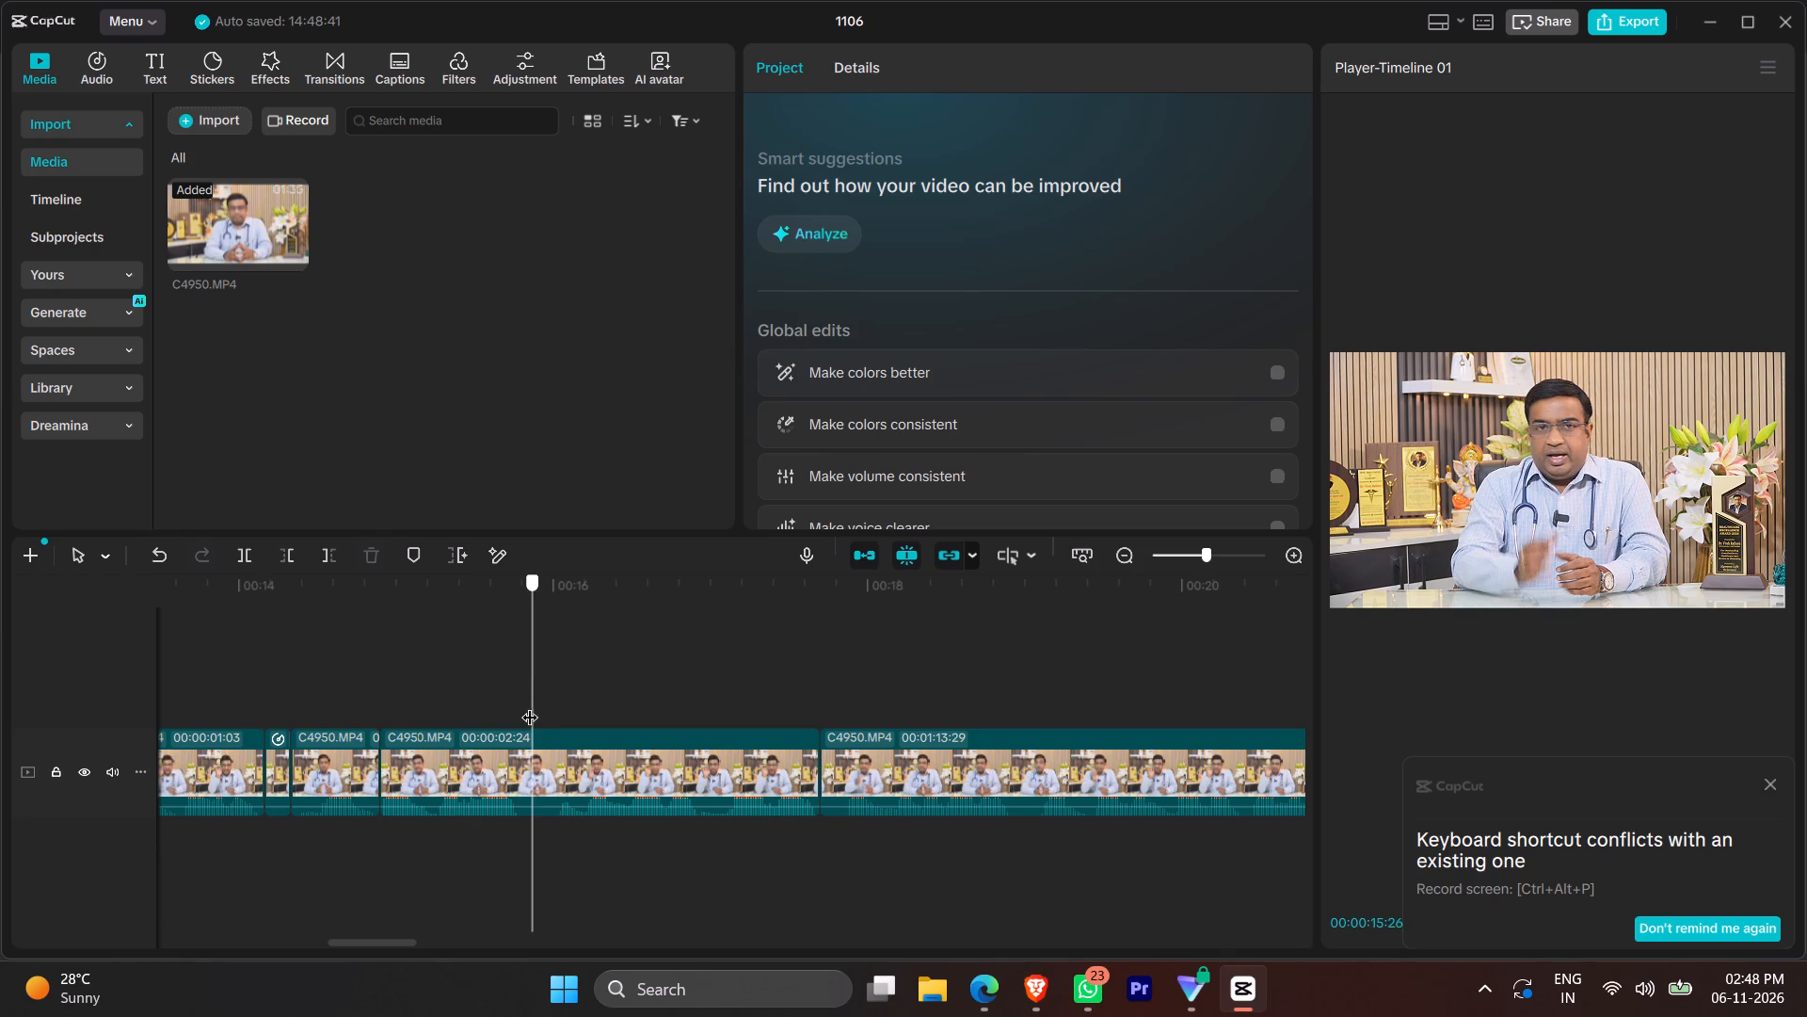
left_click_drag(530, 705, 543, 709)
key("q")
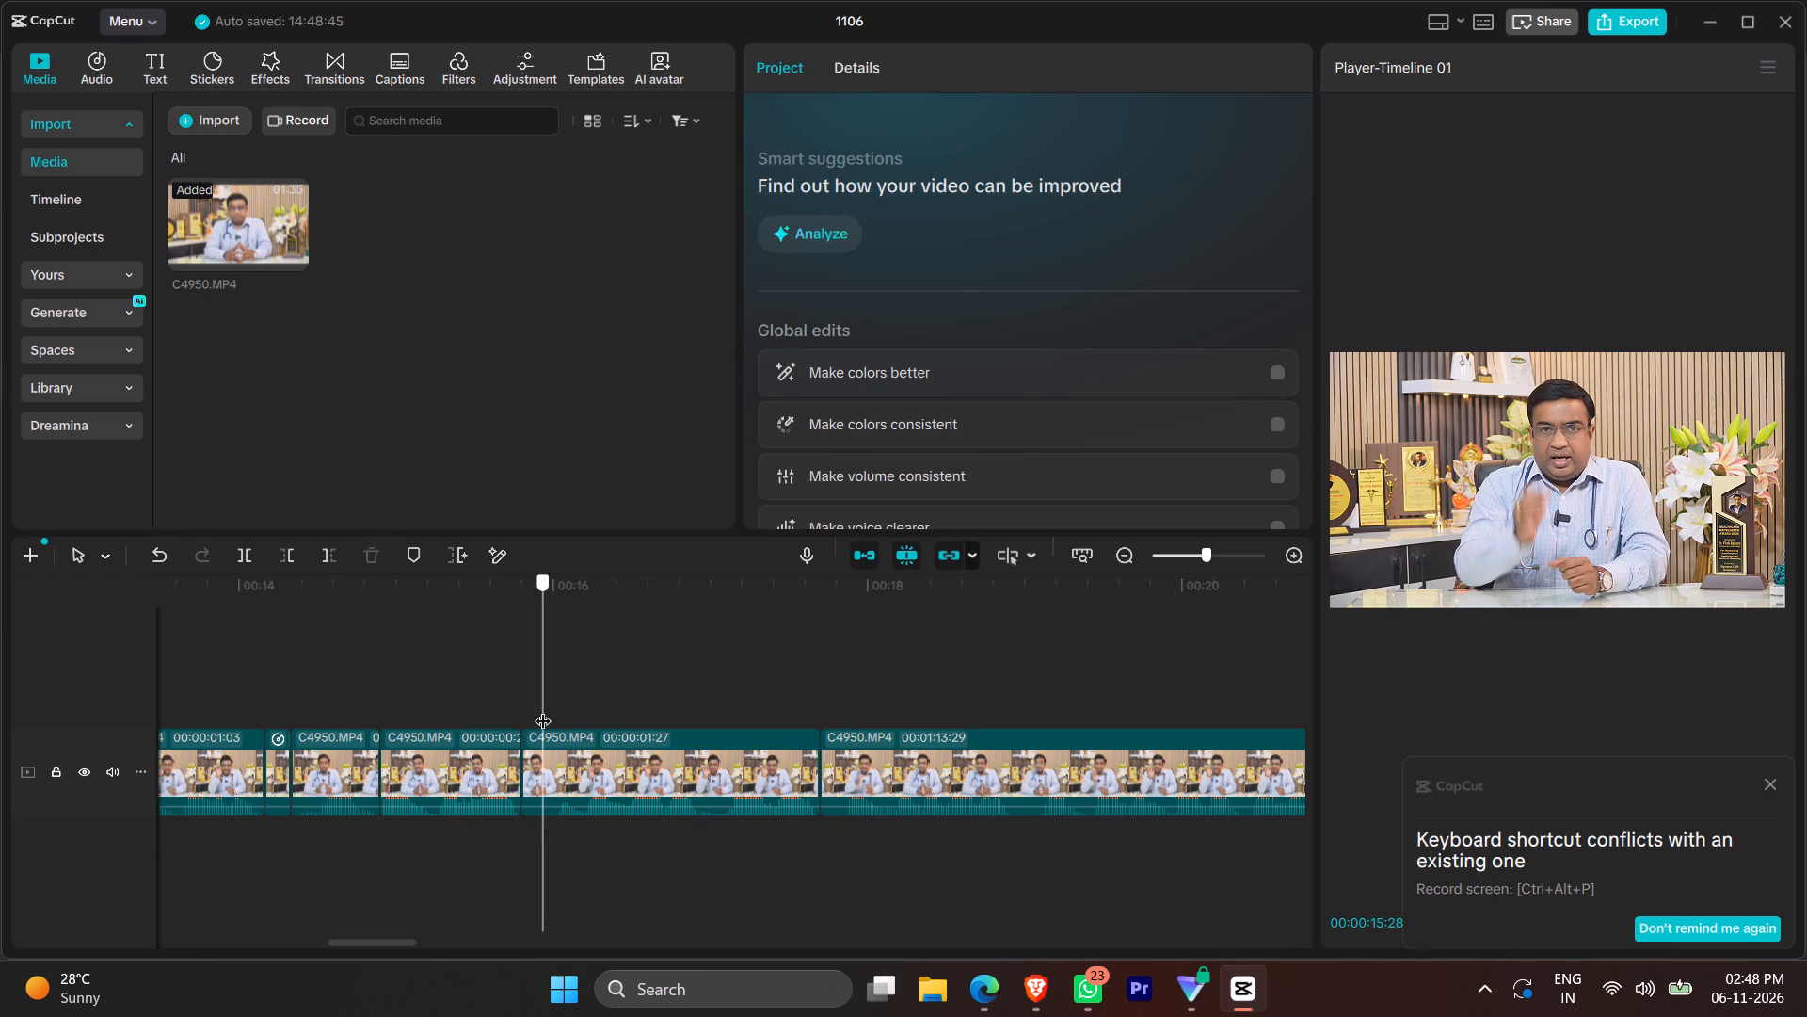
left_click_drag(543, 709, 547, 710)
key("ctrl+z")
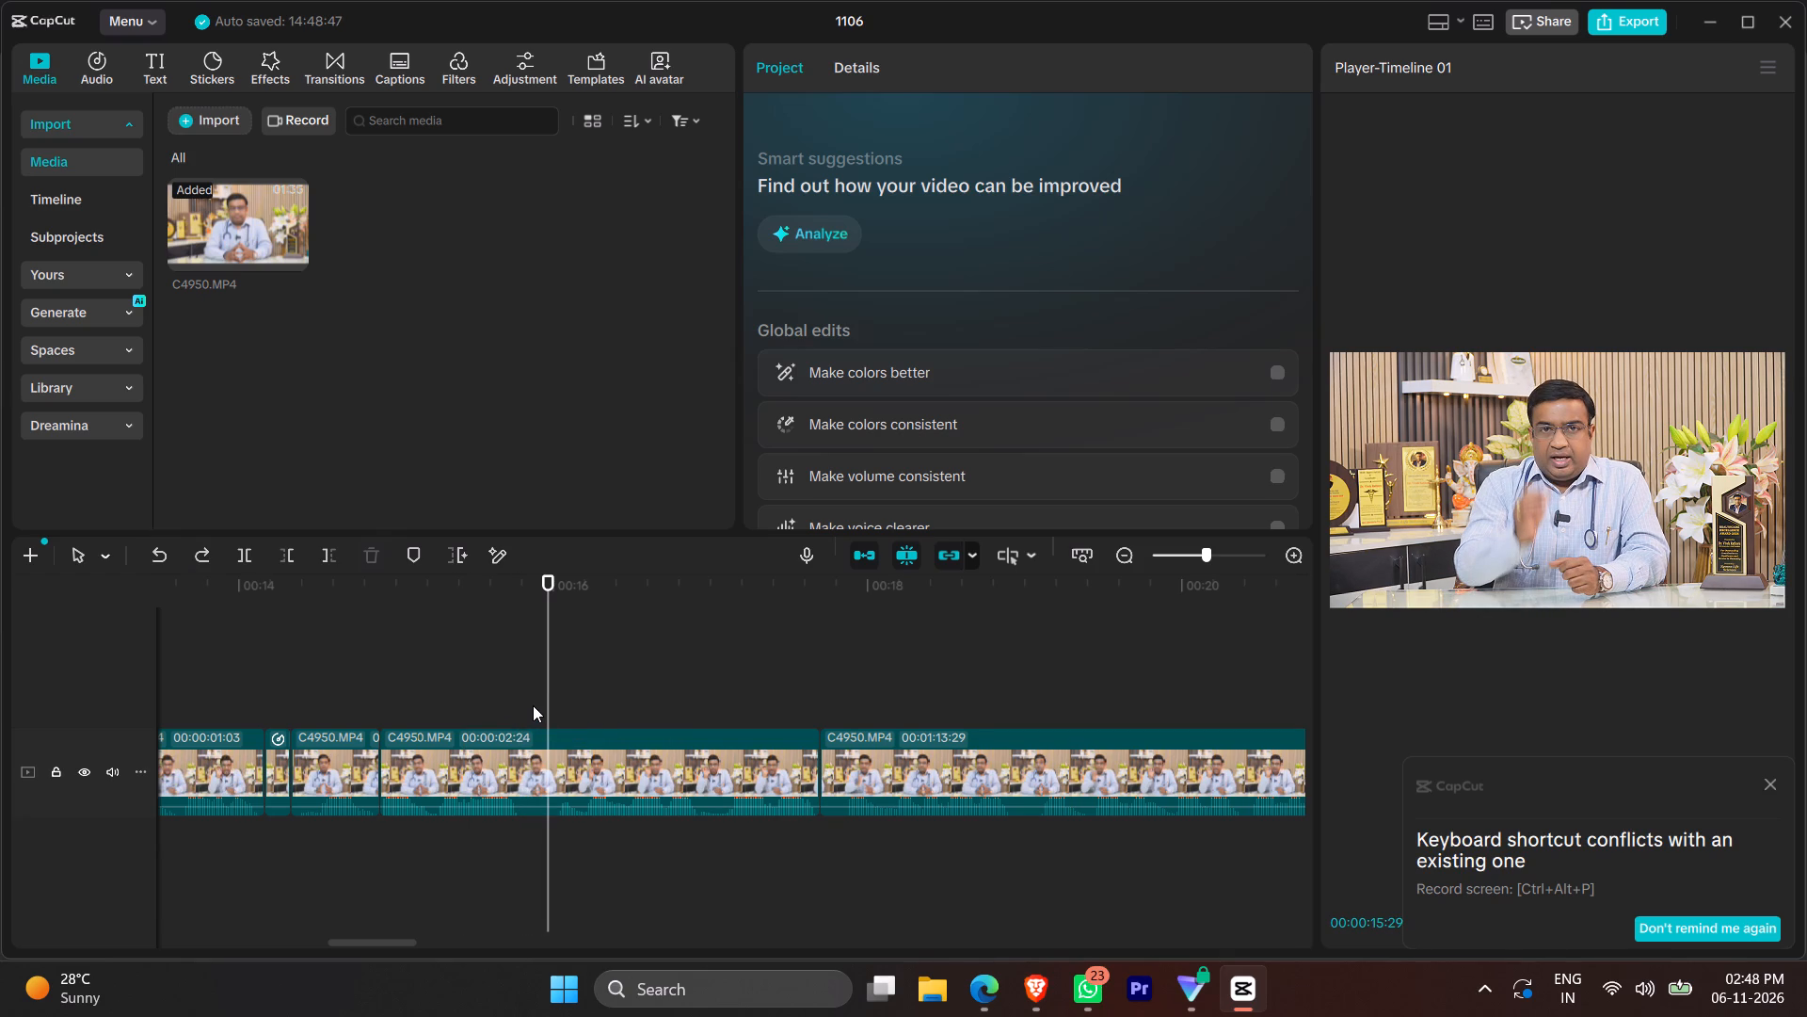
Play and scrub onward from about 00:00:15:29 to 00:00:21:27, examining the speech for further pauses.
key("space")
scroll(532, 705, "left", 1)
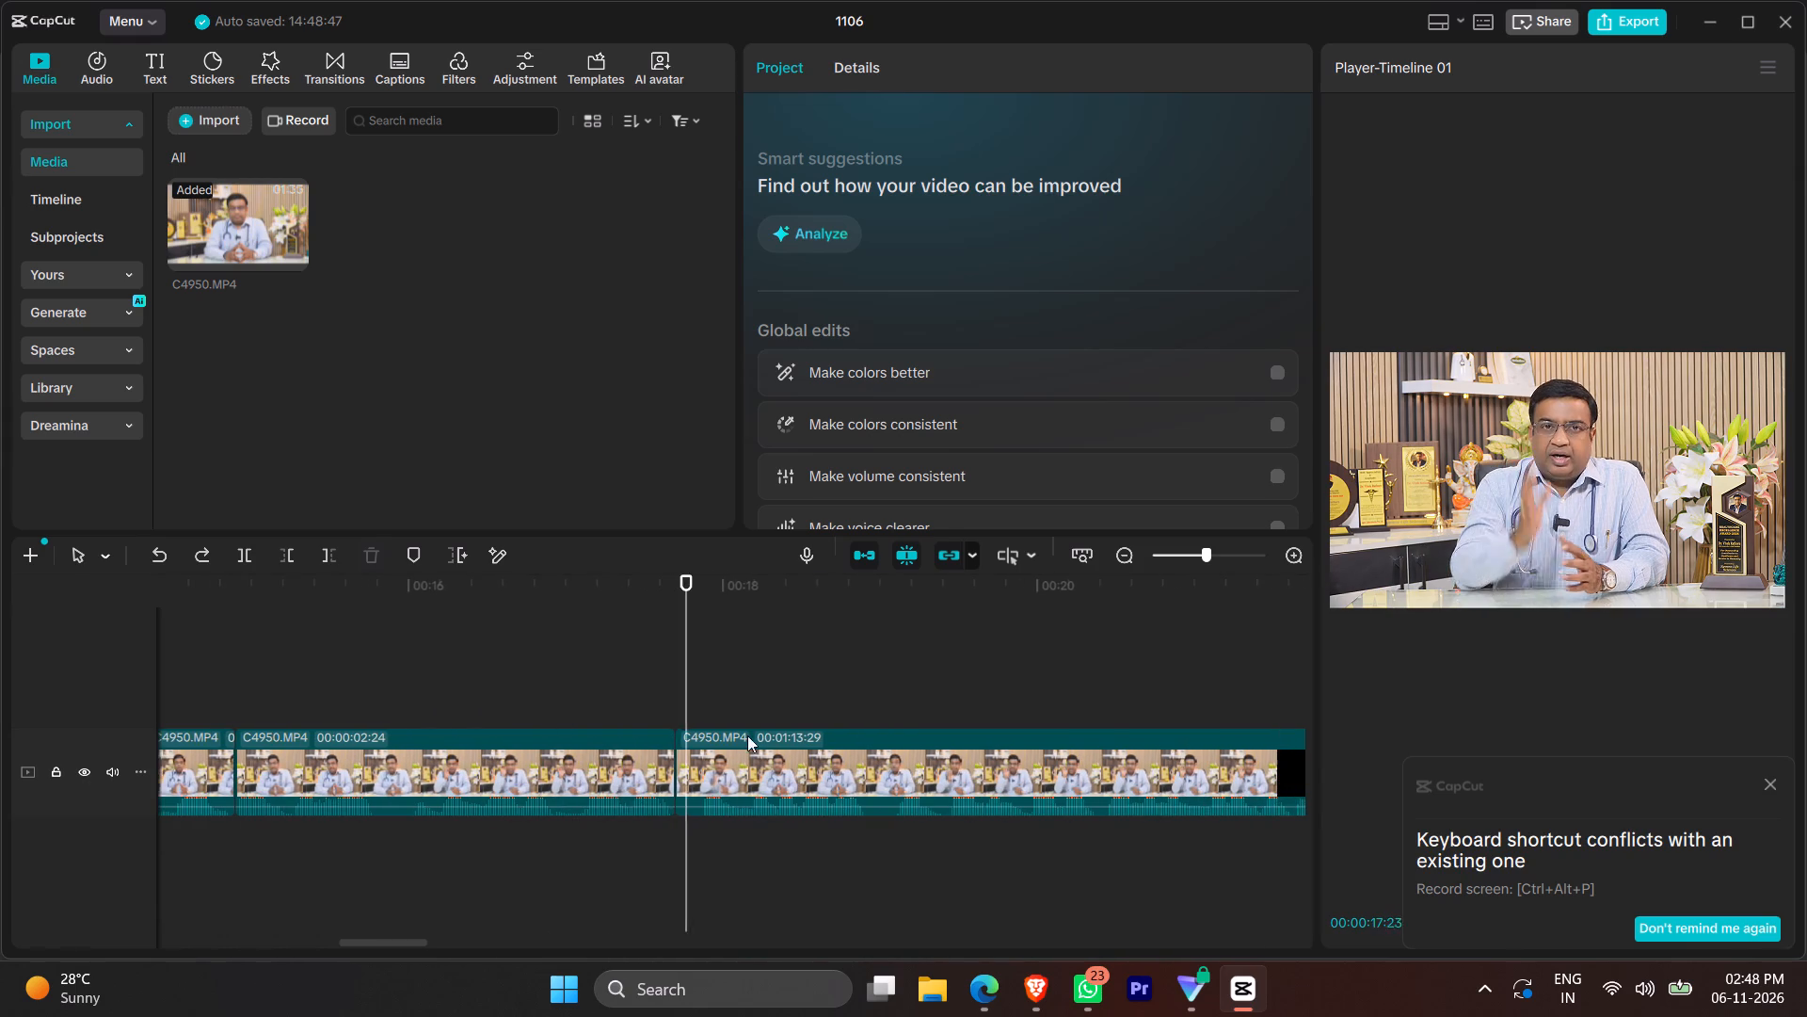
scroll(761, 736, "left", 1)
left_click(713, 658)
left_click_drag(715, 657, 745, 664)
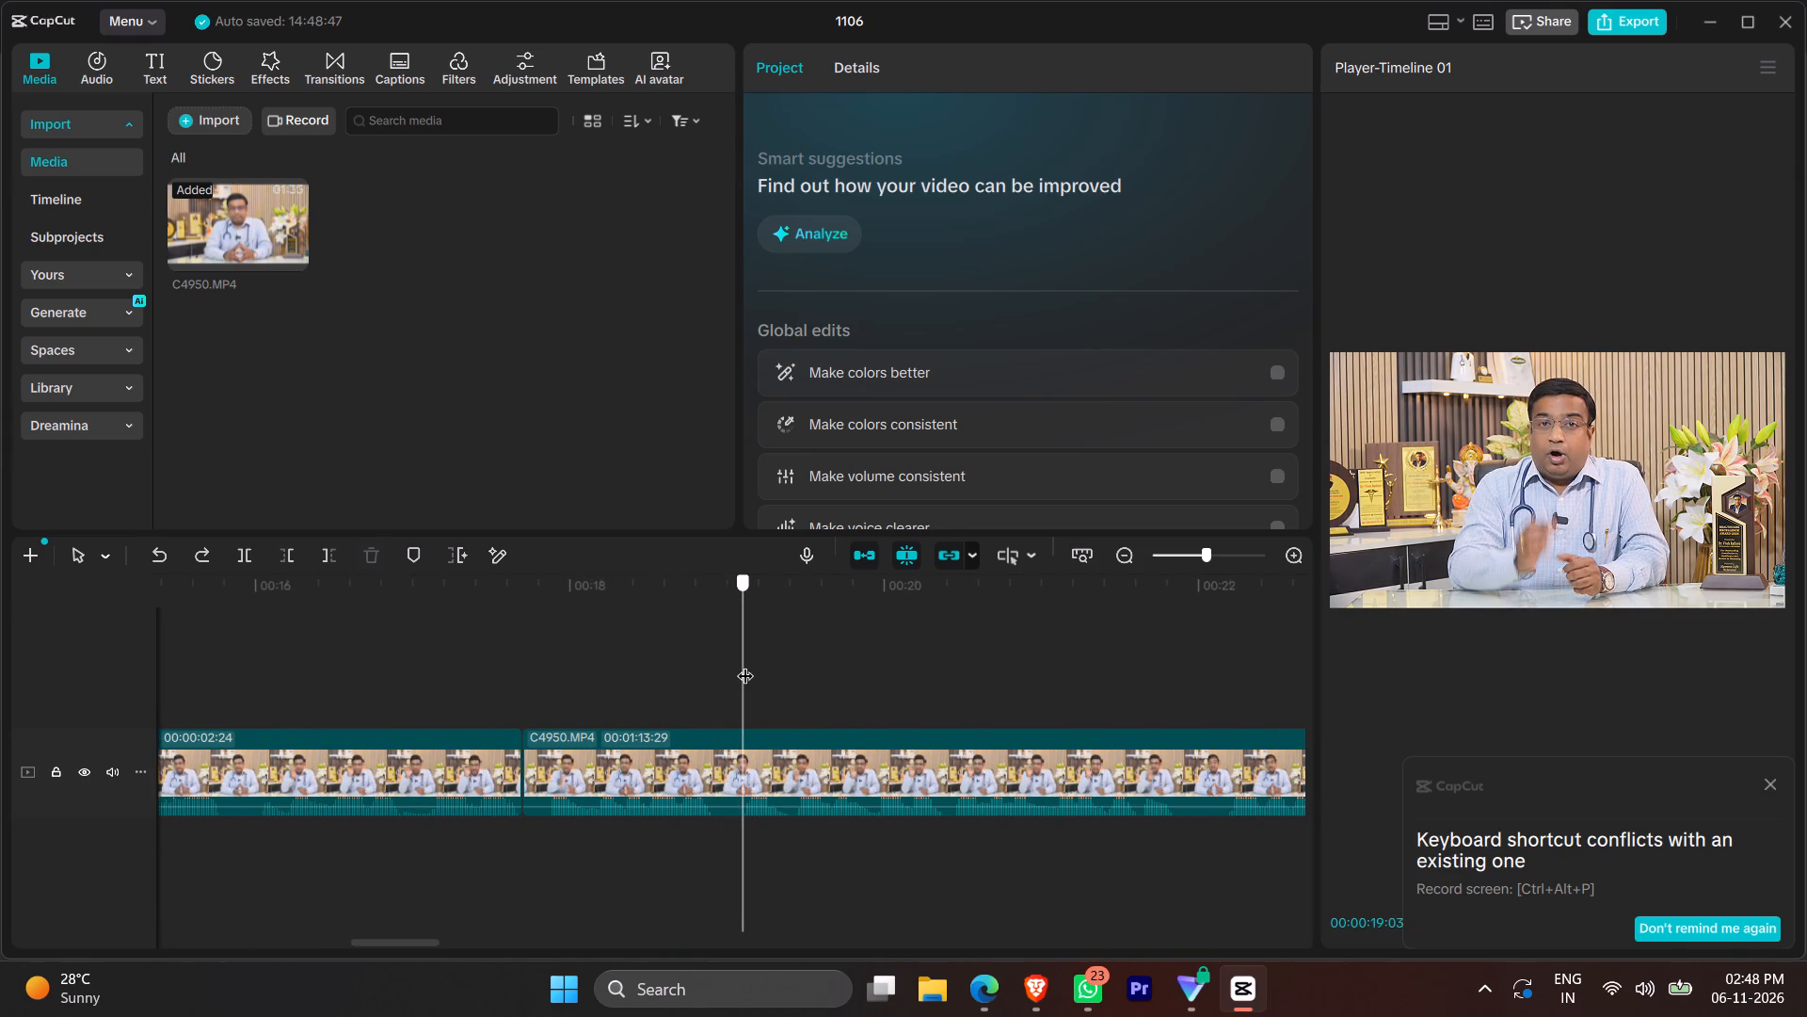
left_click_drag(745, 664, 743, 662)
left_click(684, 650)
key("space")
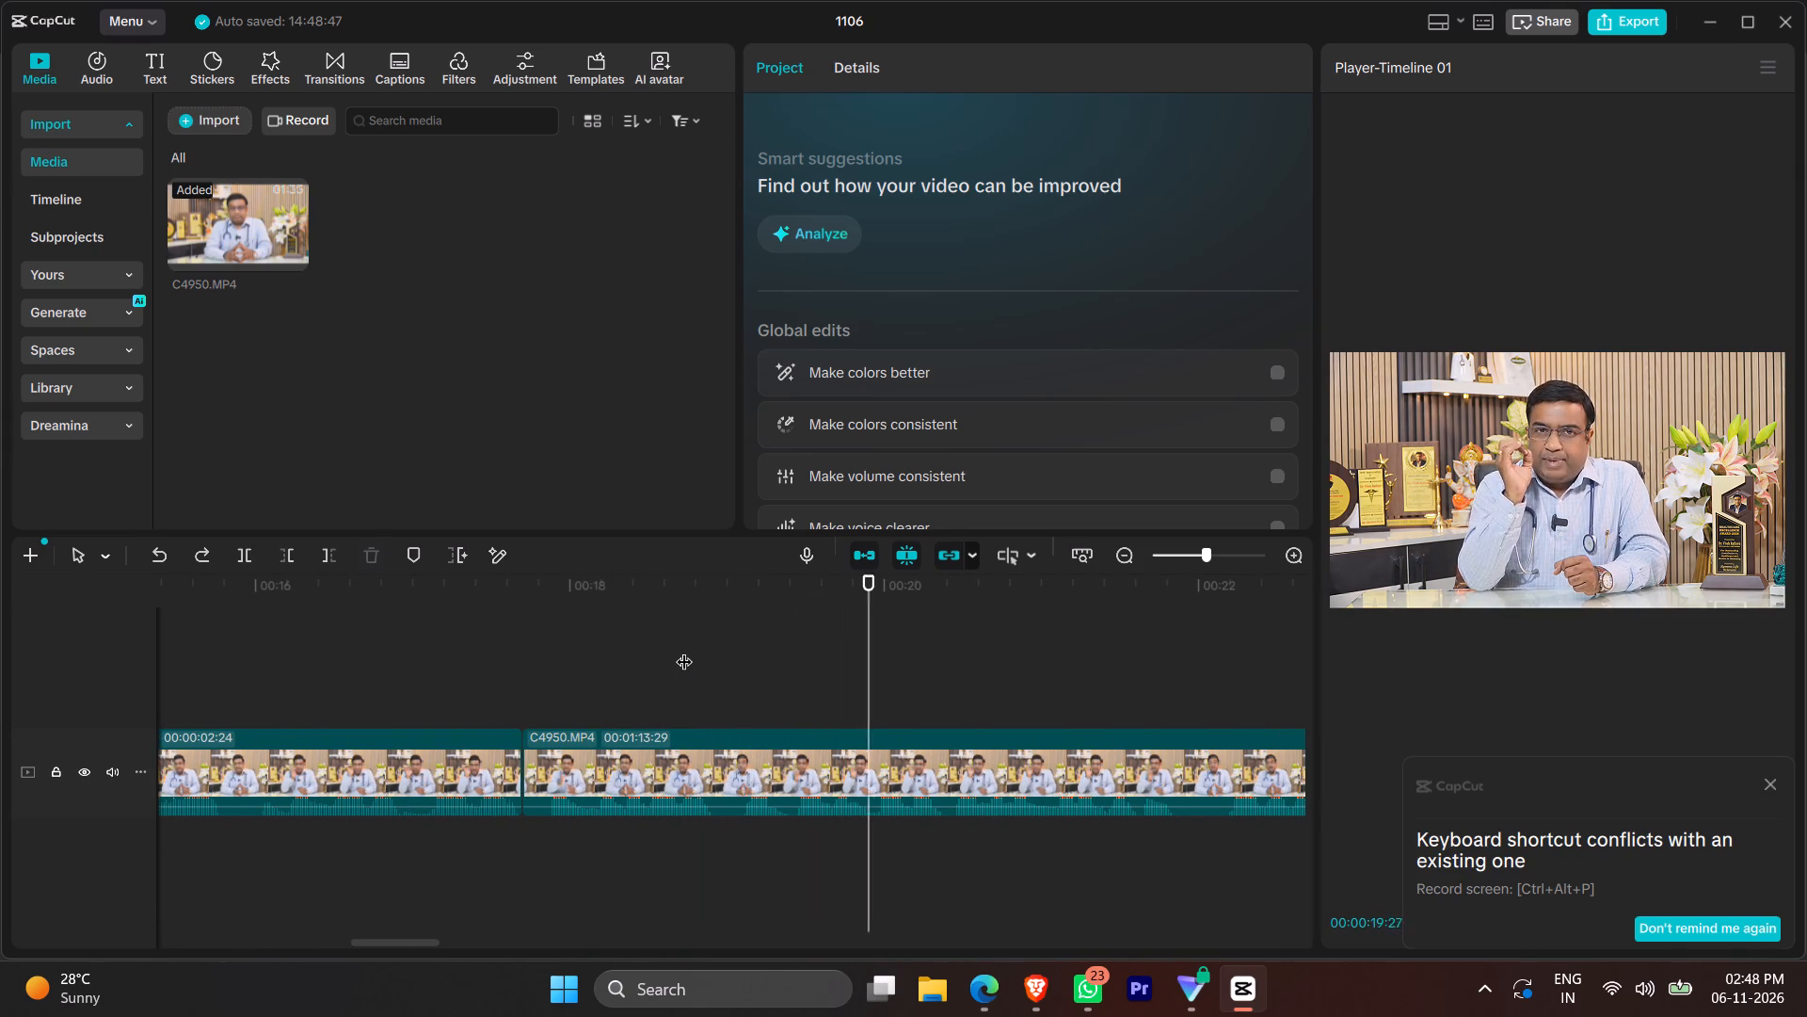
scroll(747, 788, "down", 10, "ctrl")
scroll(891, 750, "left", 1)
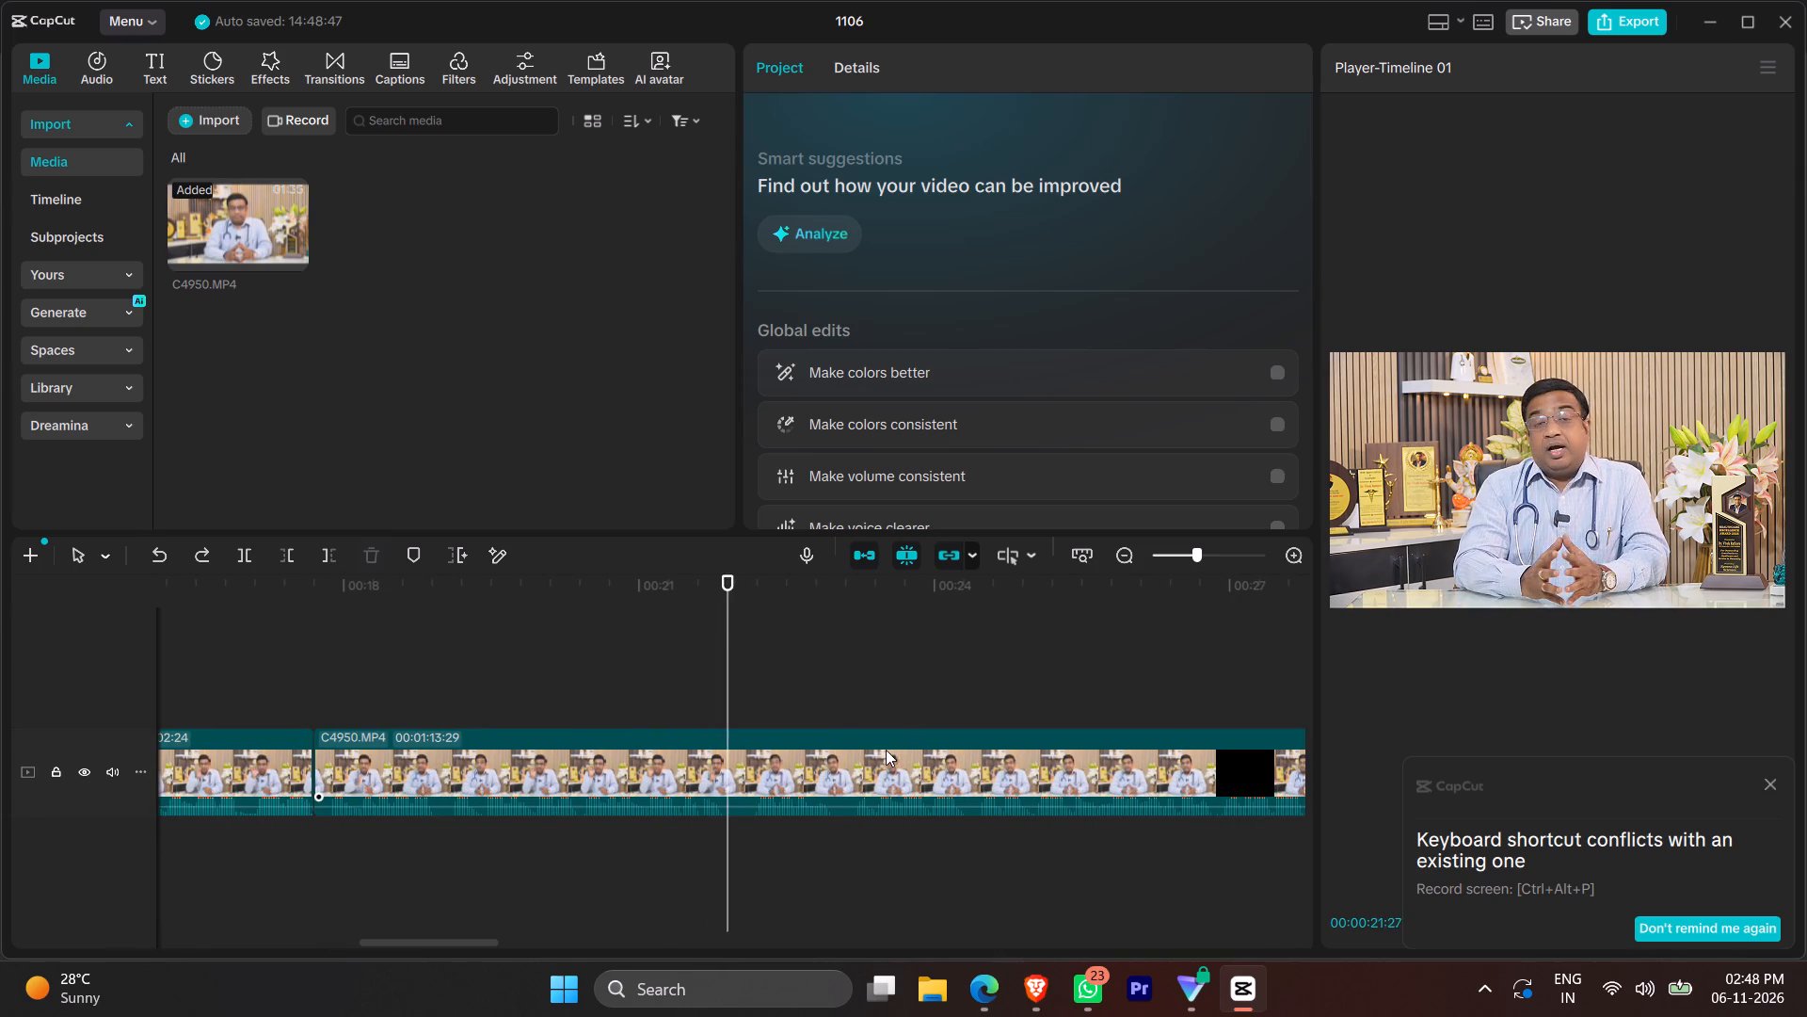
Split the clip at about 00:00:21:26 and 00:00:22:04, delete the eight-frame pause between, and play back the join.
left_click(733, 652)
left_click_drag(733, 652, 728, 654)
key("q")
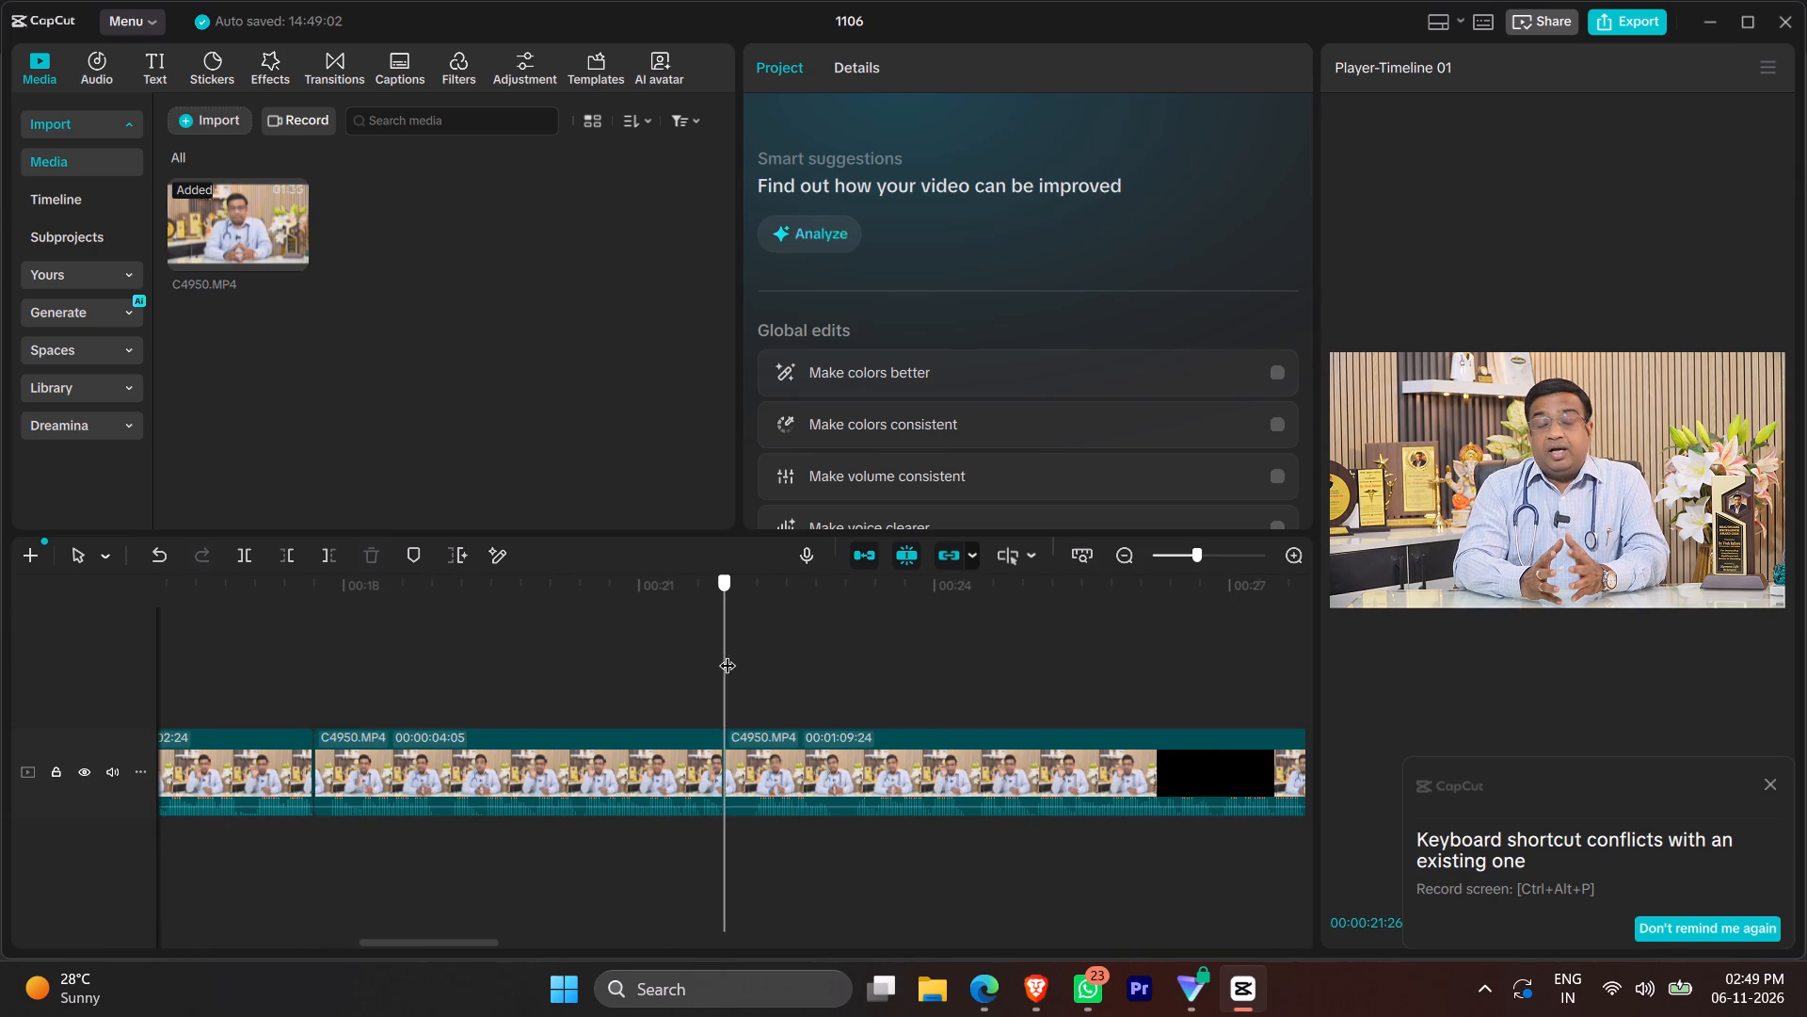
left_click_drag(728, 654, 745, 658)
key("q")
key("ctrl+z")
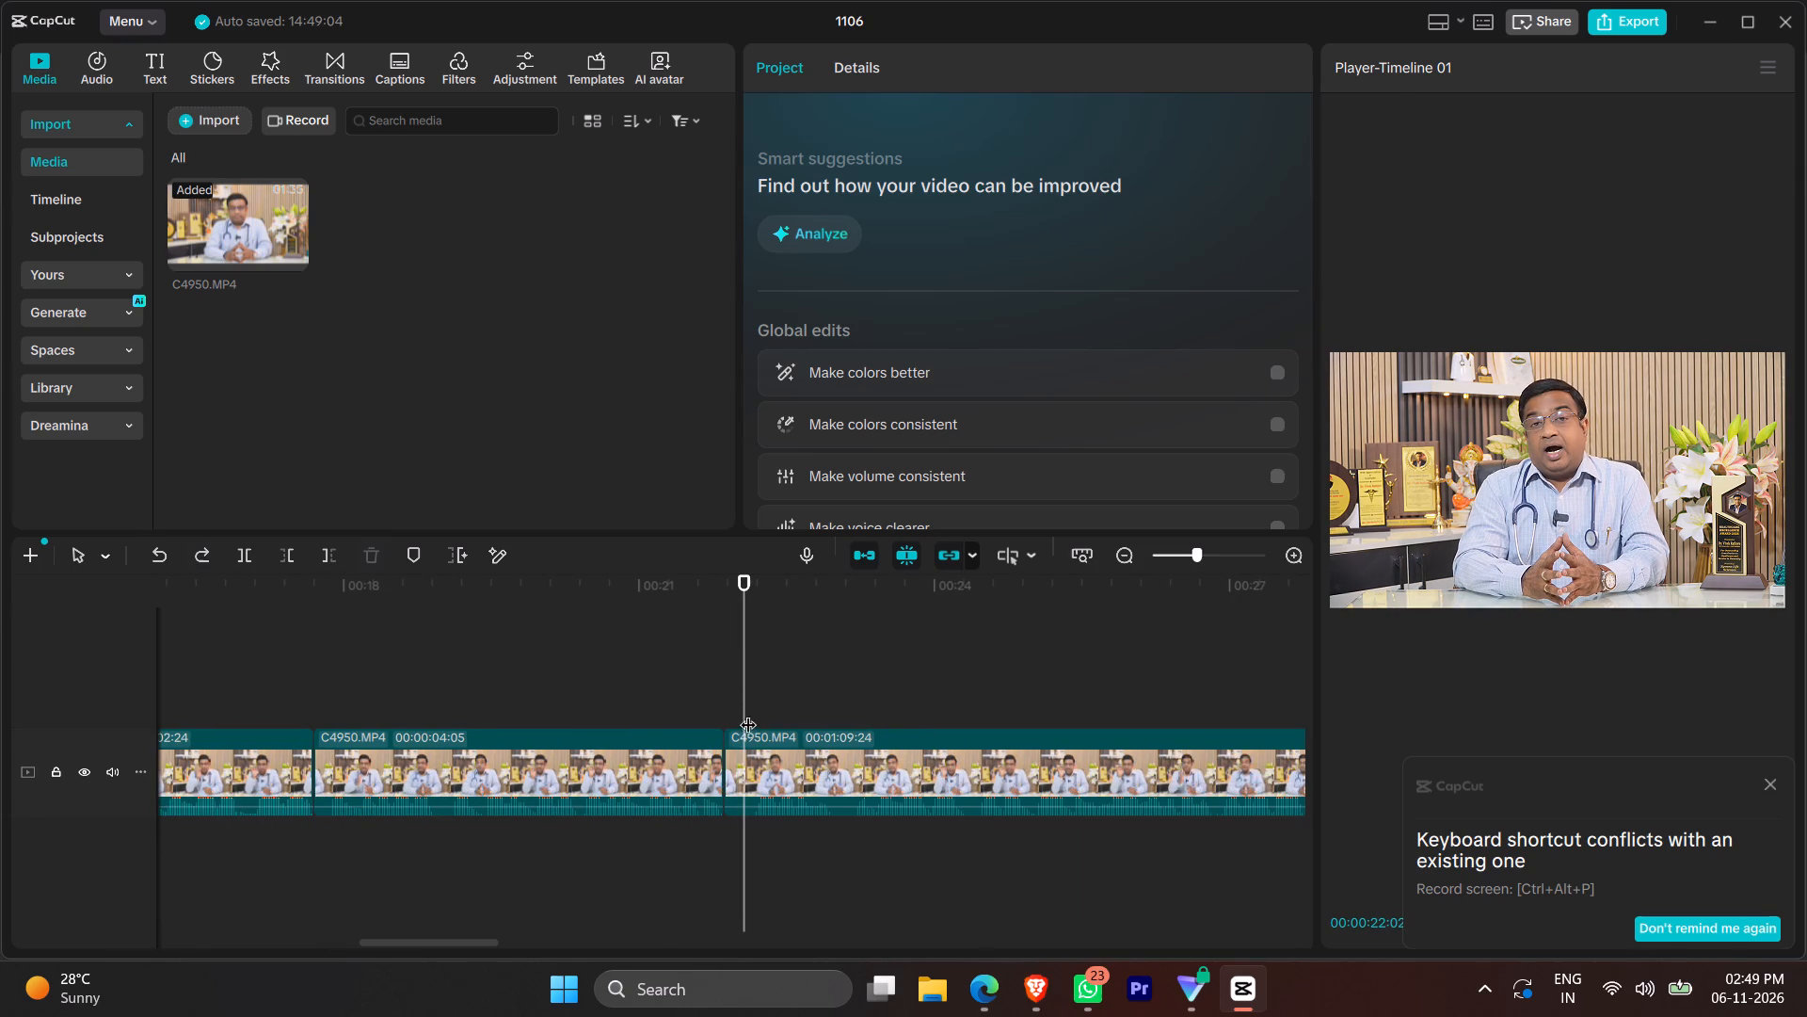
left_click(750, 709)
key("q")
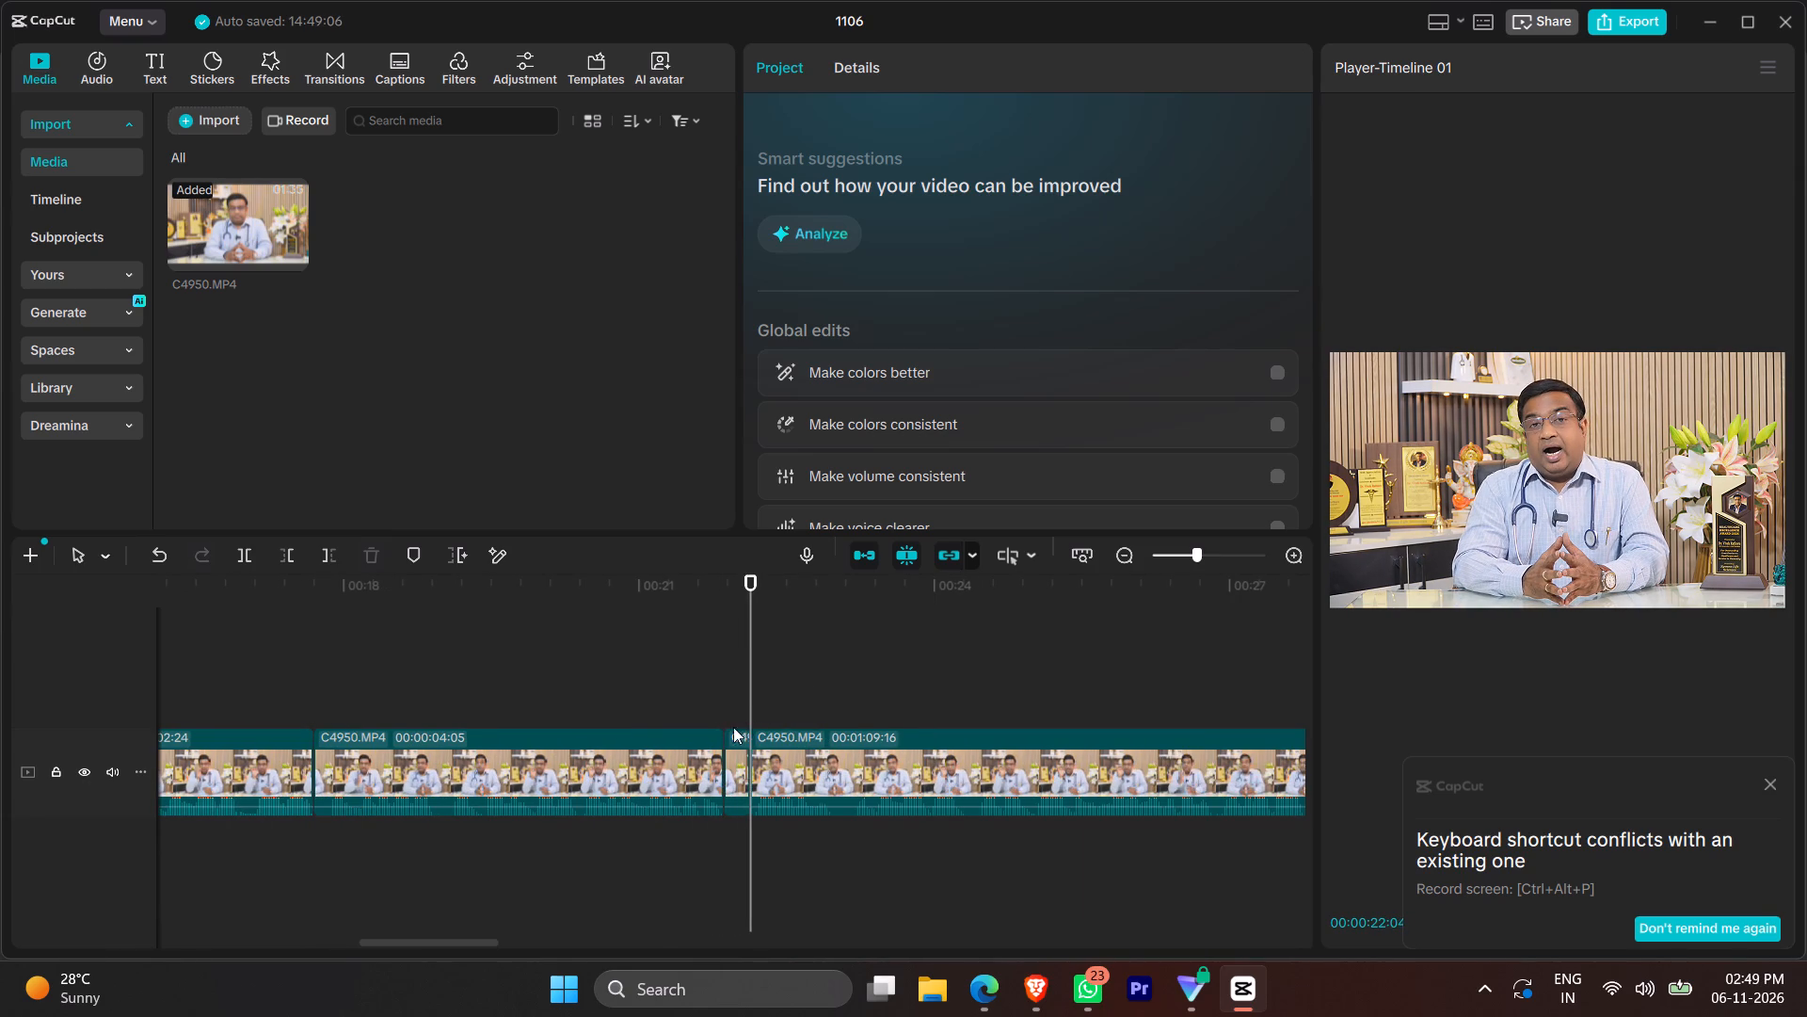
left_click(734, 742)
key("1")
left_click(674, 665)
key("space")
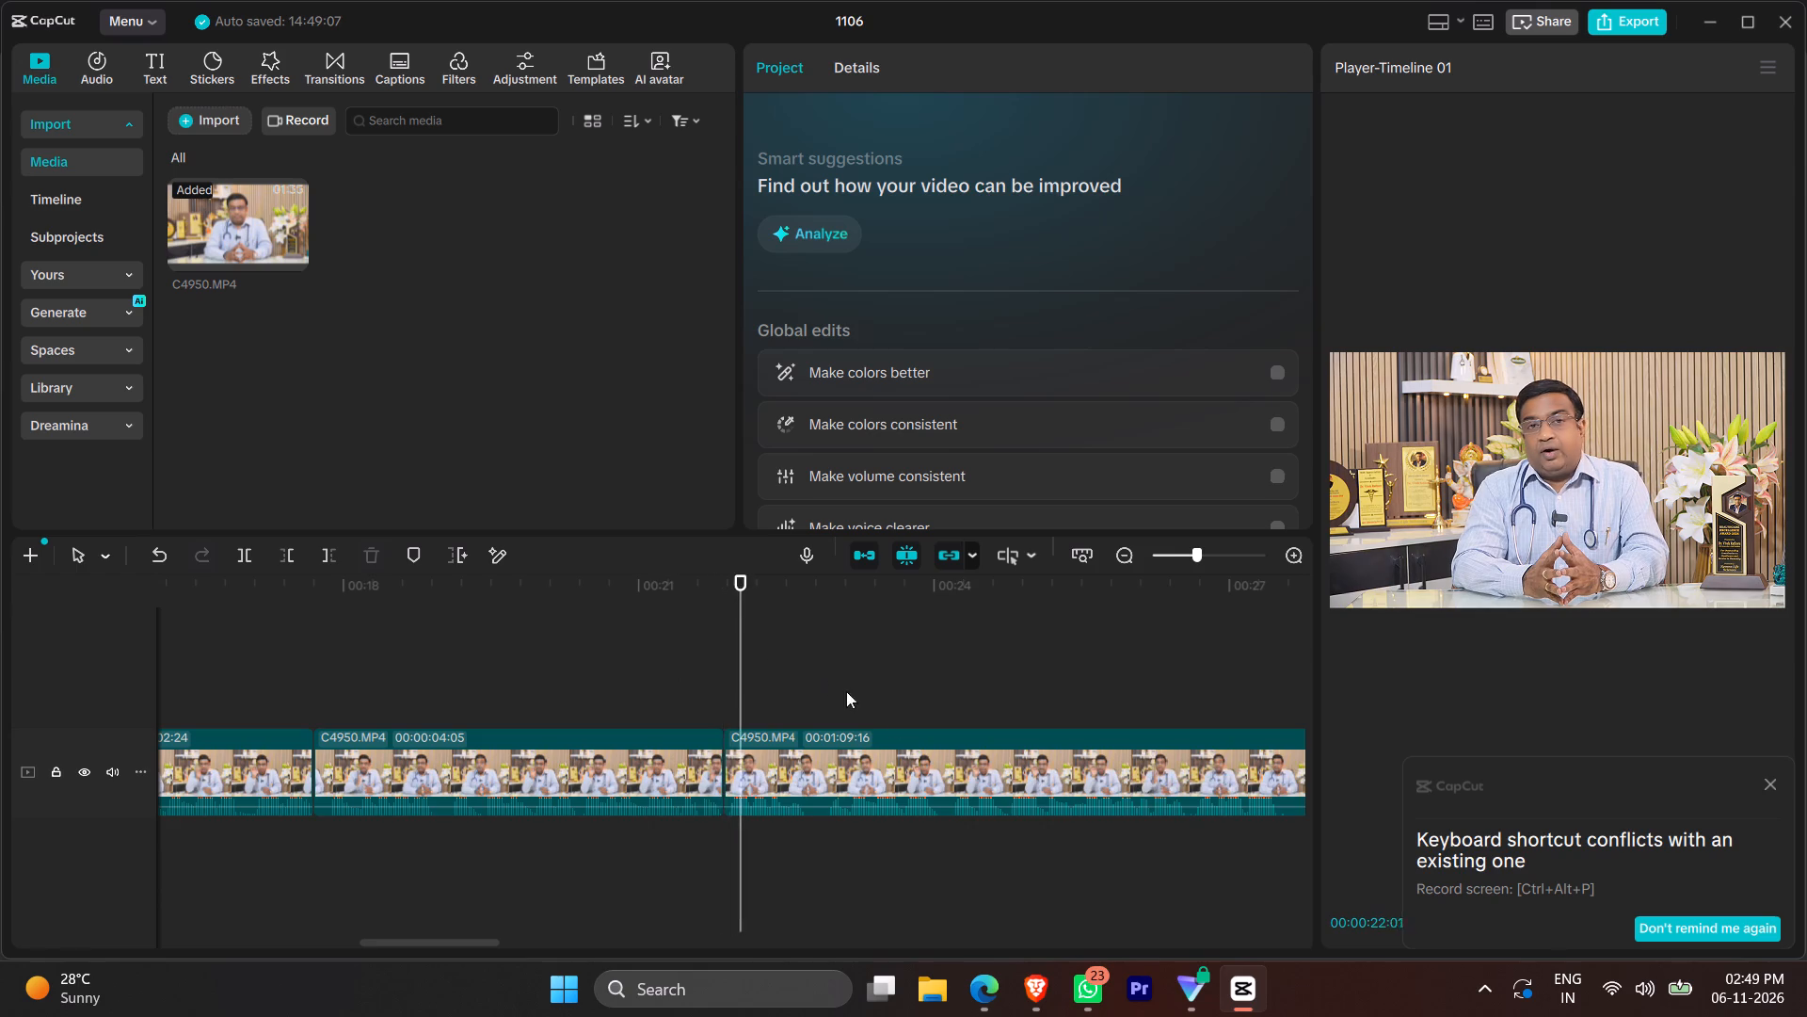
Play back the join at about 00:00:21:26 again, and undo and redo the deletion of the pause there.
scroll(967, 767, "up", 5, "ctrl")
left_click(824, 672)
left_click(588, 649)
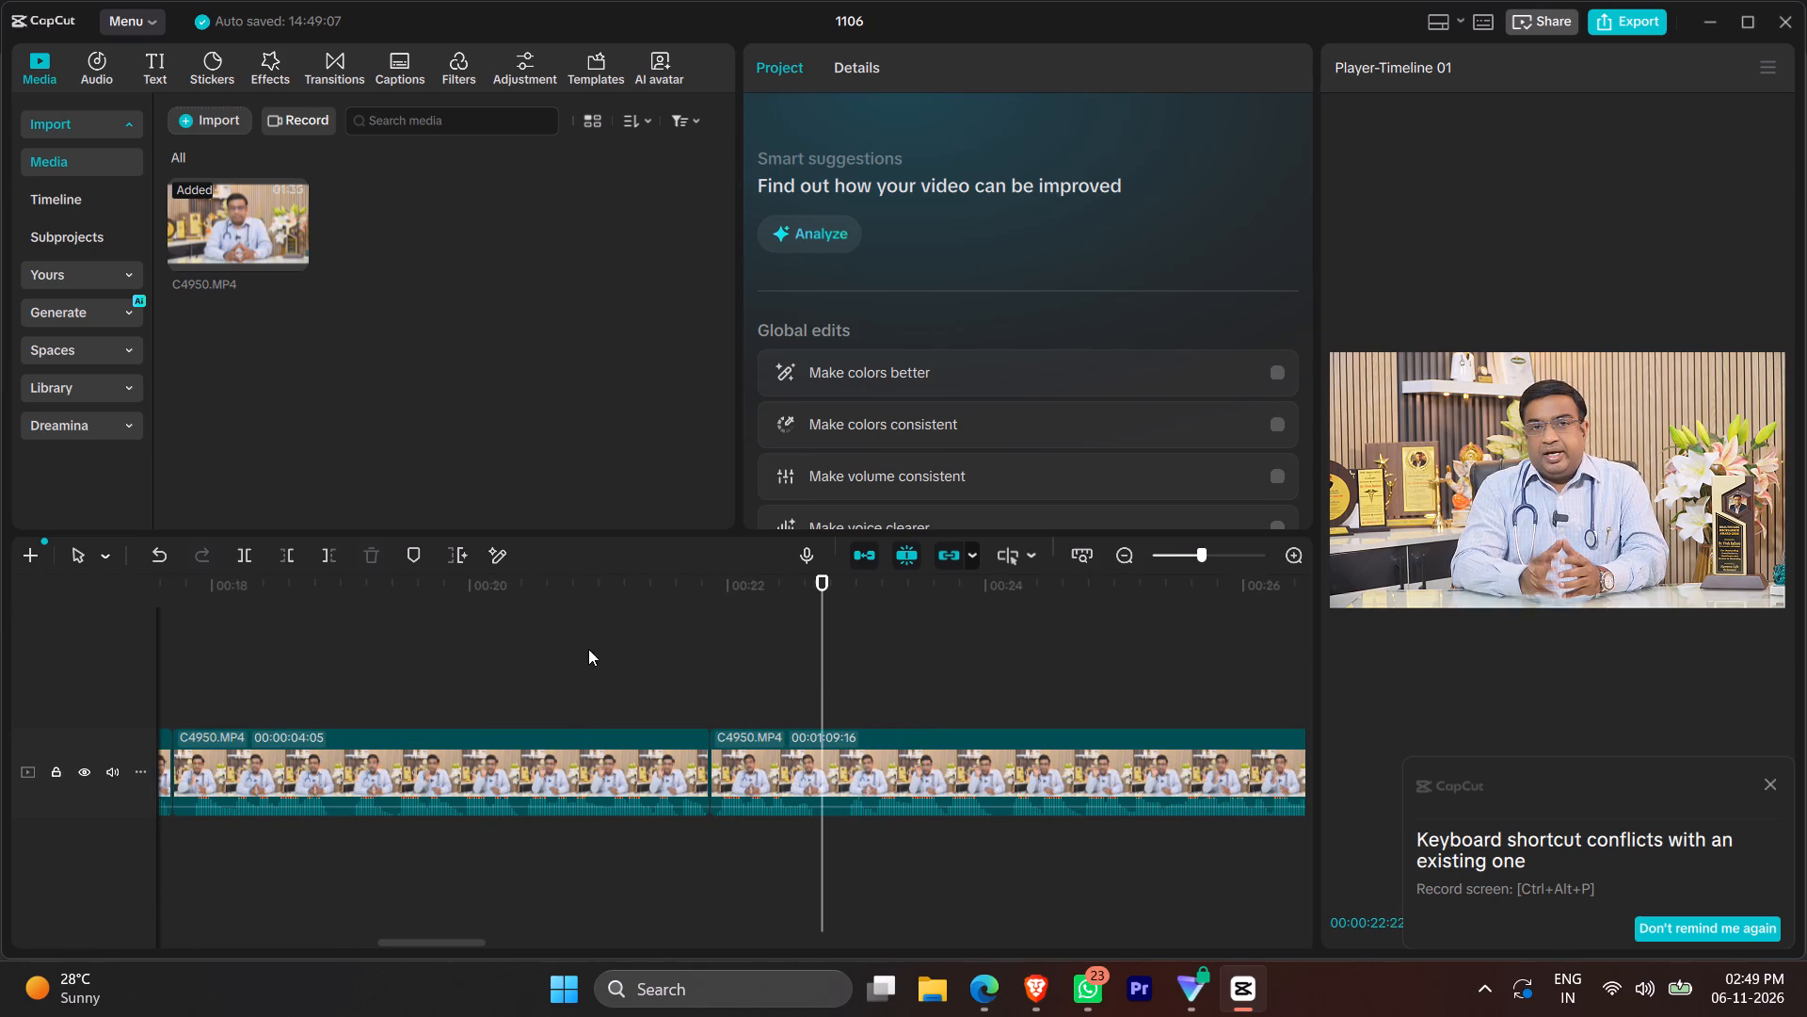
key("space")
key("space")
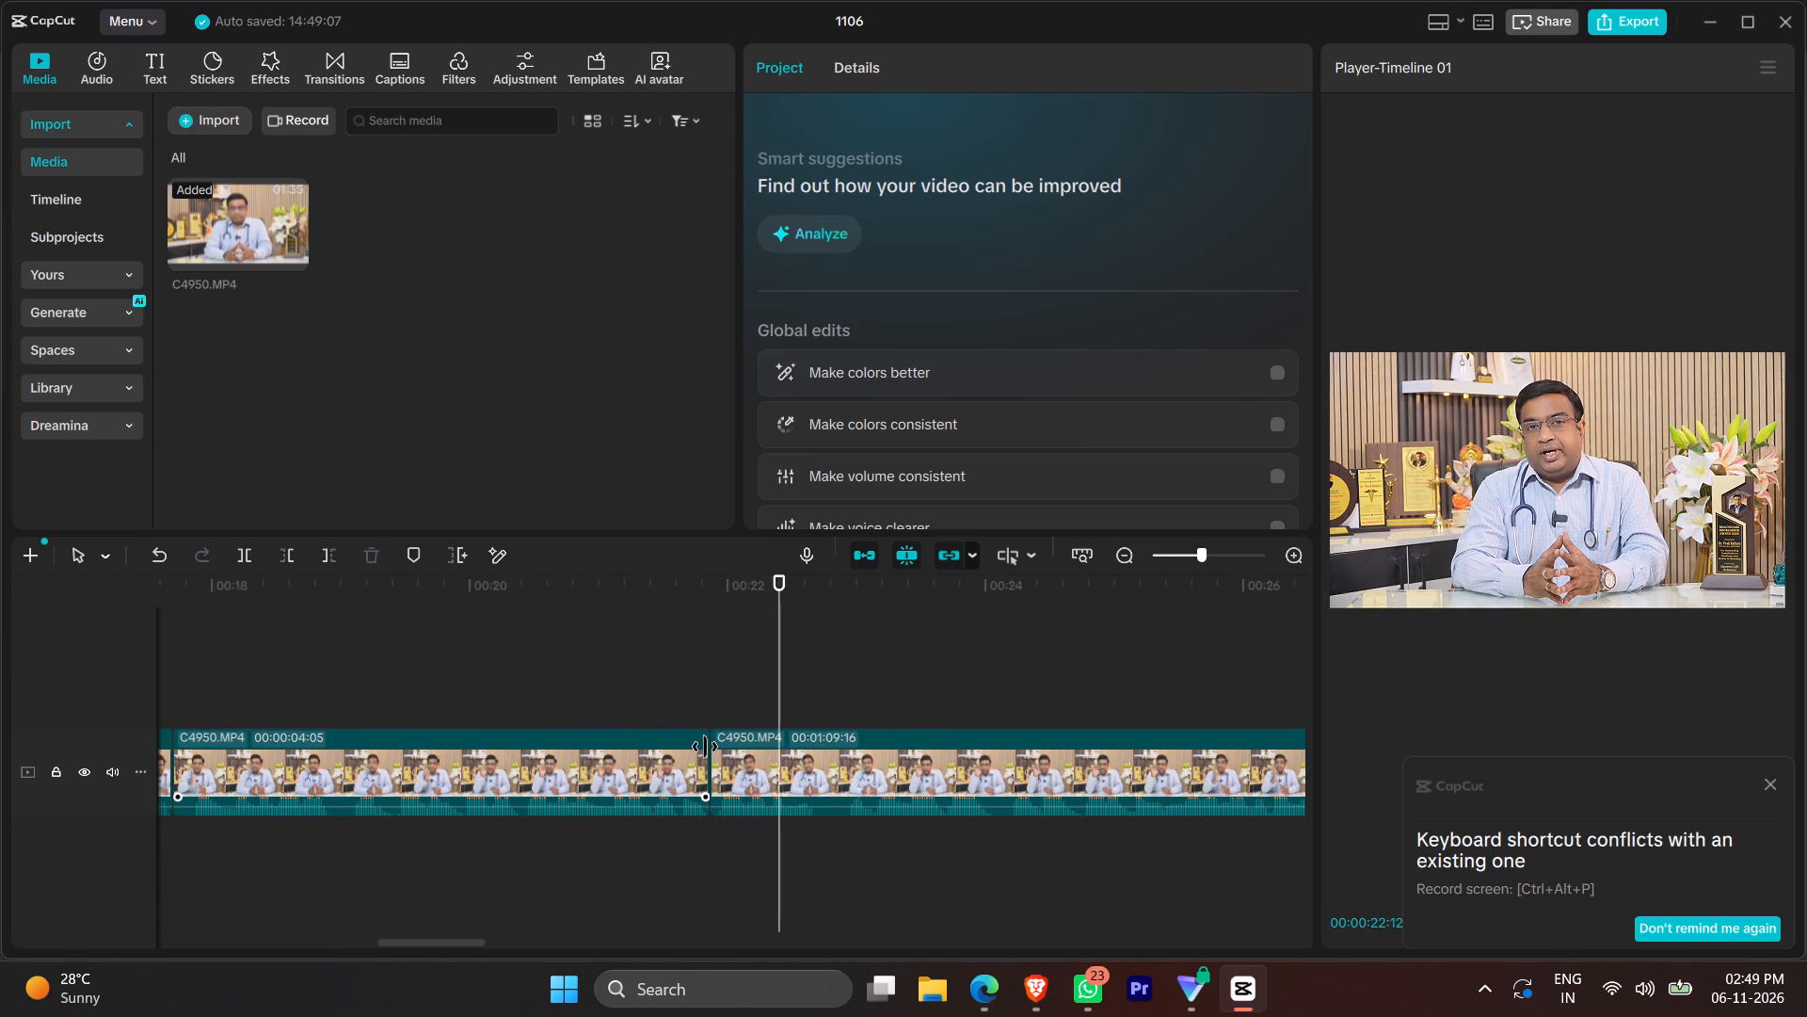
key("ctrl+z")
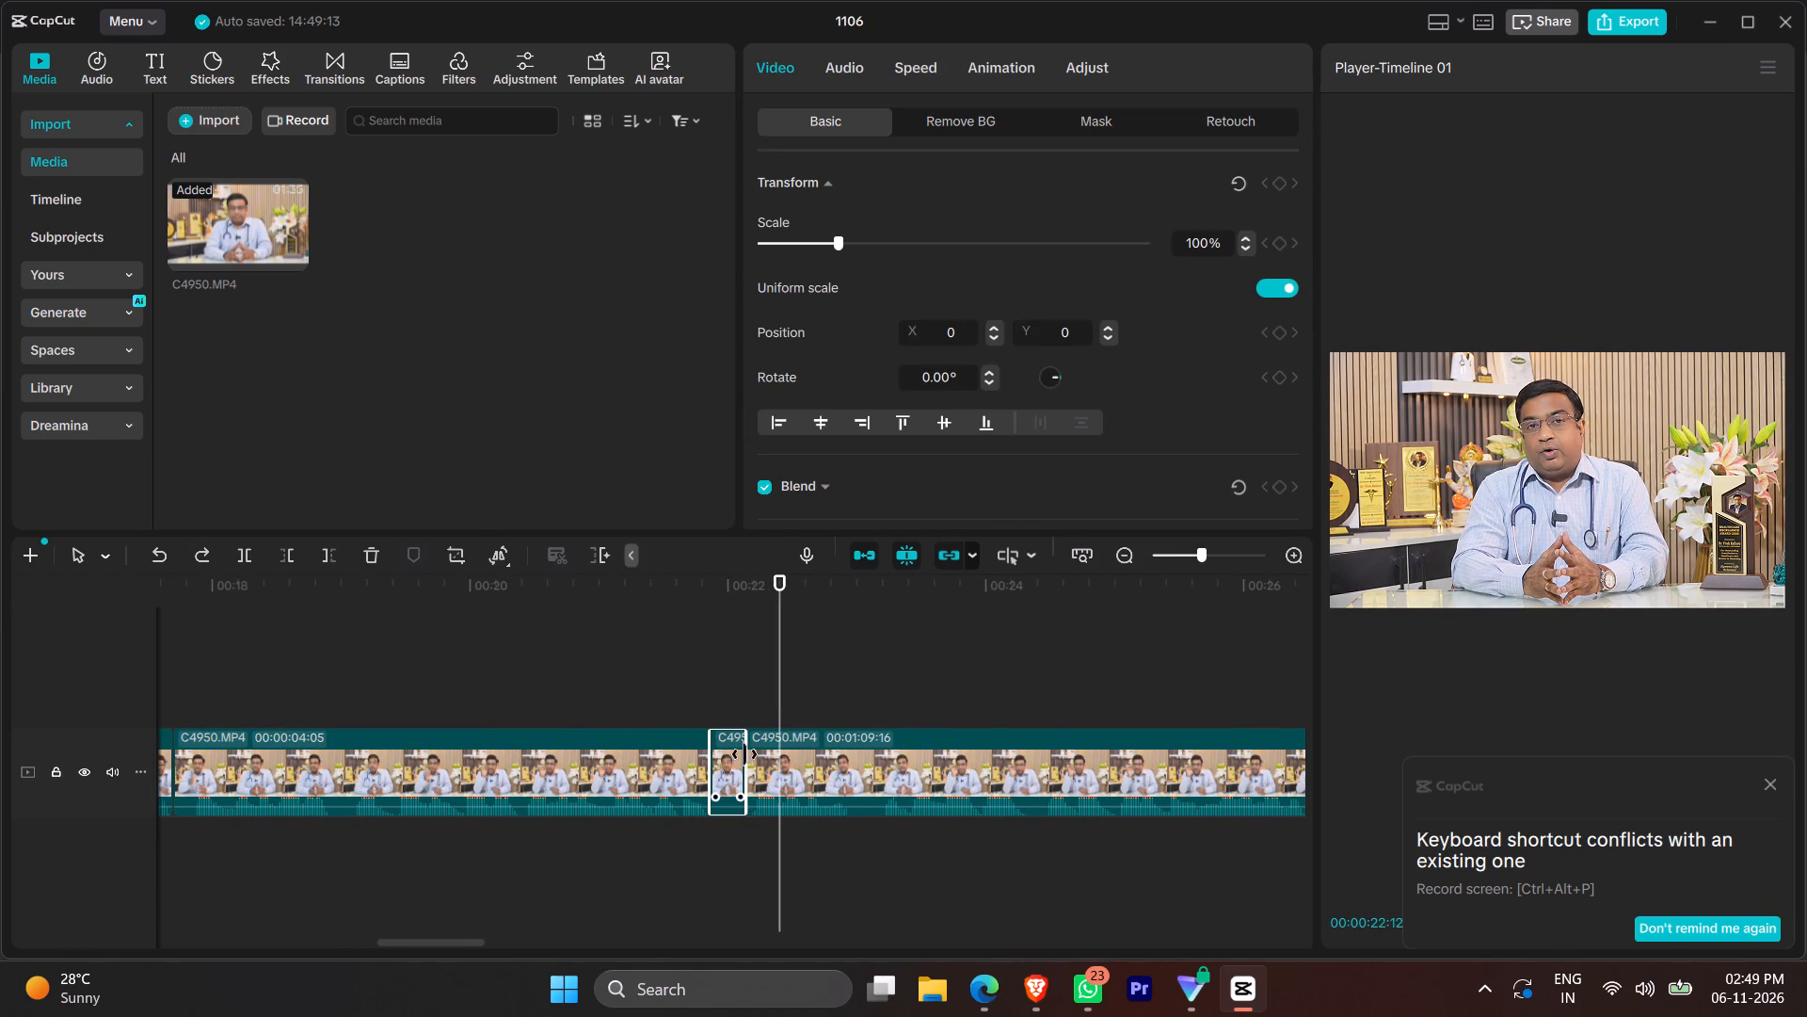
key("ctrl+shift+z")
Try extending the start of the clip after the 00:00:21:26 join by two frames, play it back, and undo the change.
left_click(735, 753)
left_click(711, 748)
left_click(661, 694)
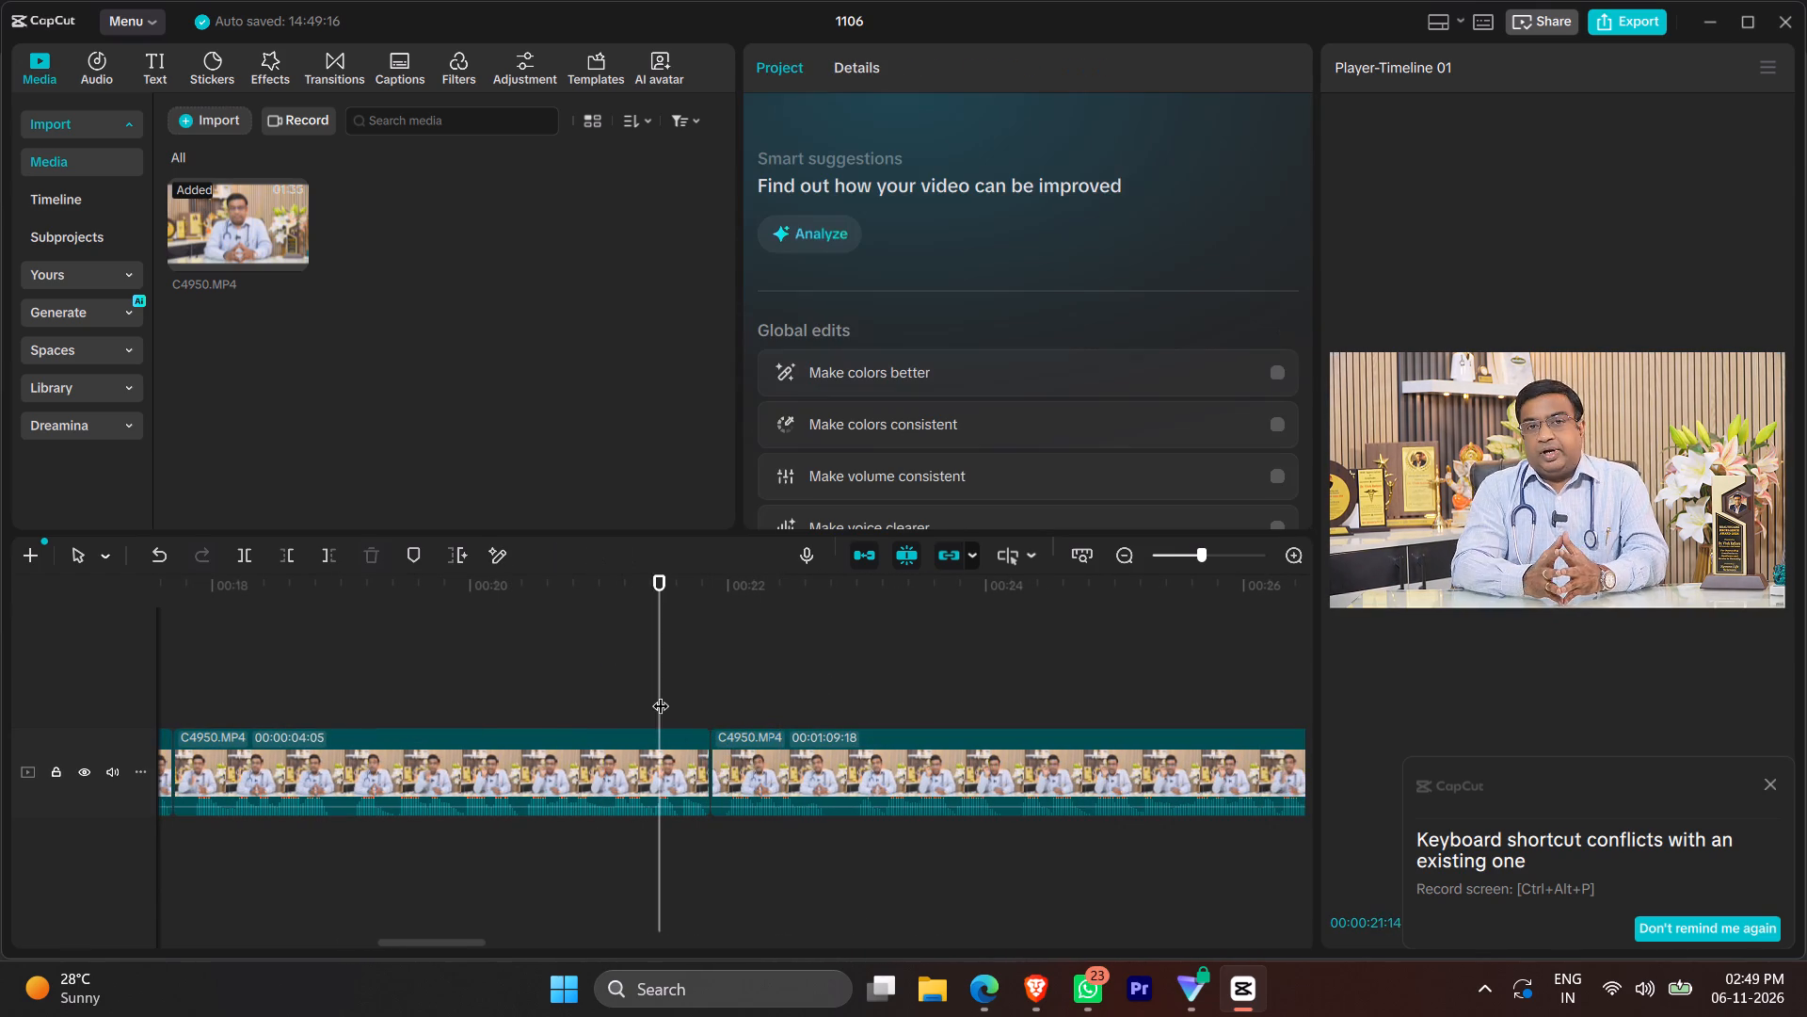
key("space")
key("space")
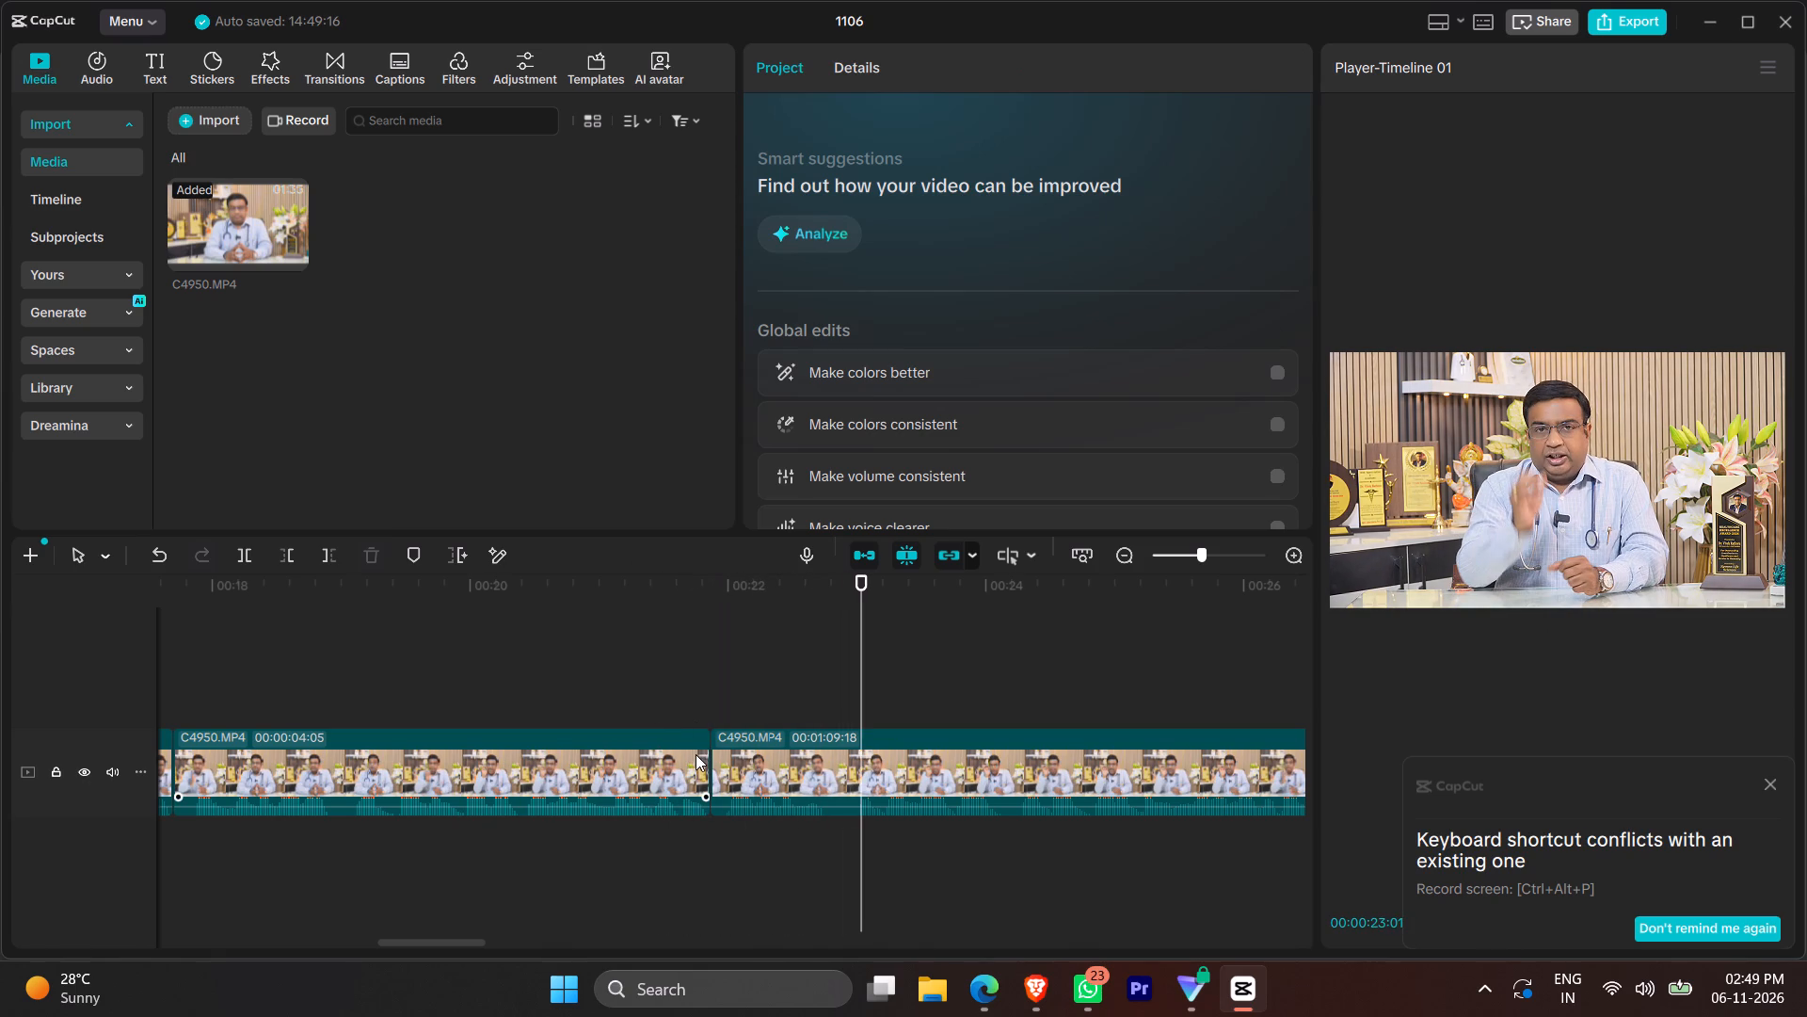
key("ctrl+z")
Extend the clip before the join to 00:00:04:08 and the start of the following clip by one frame, and play it back.
left_click(700, 763)
left_click(712, 765)
left_click(728, 765)
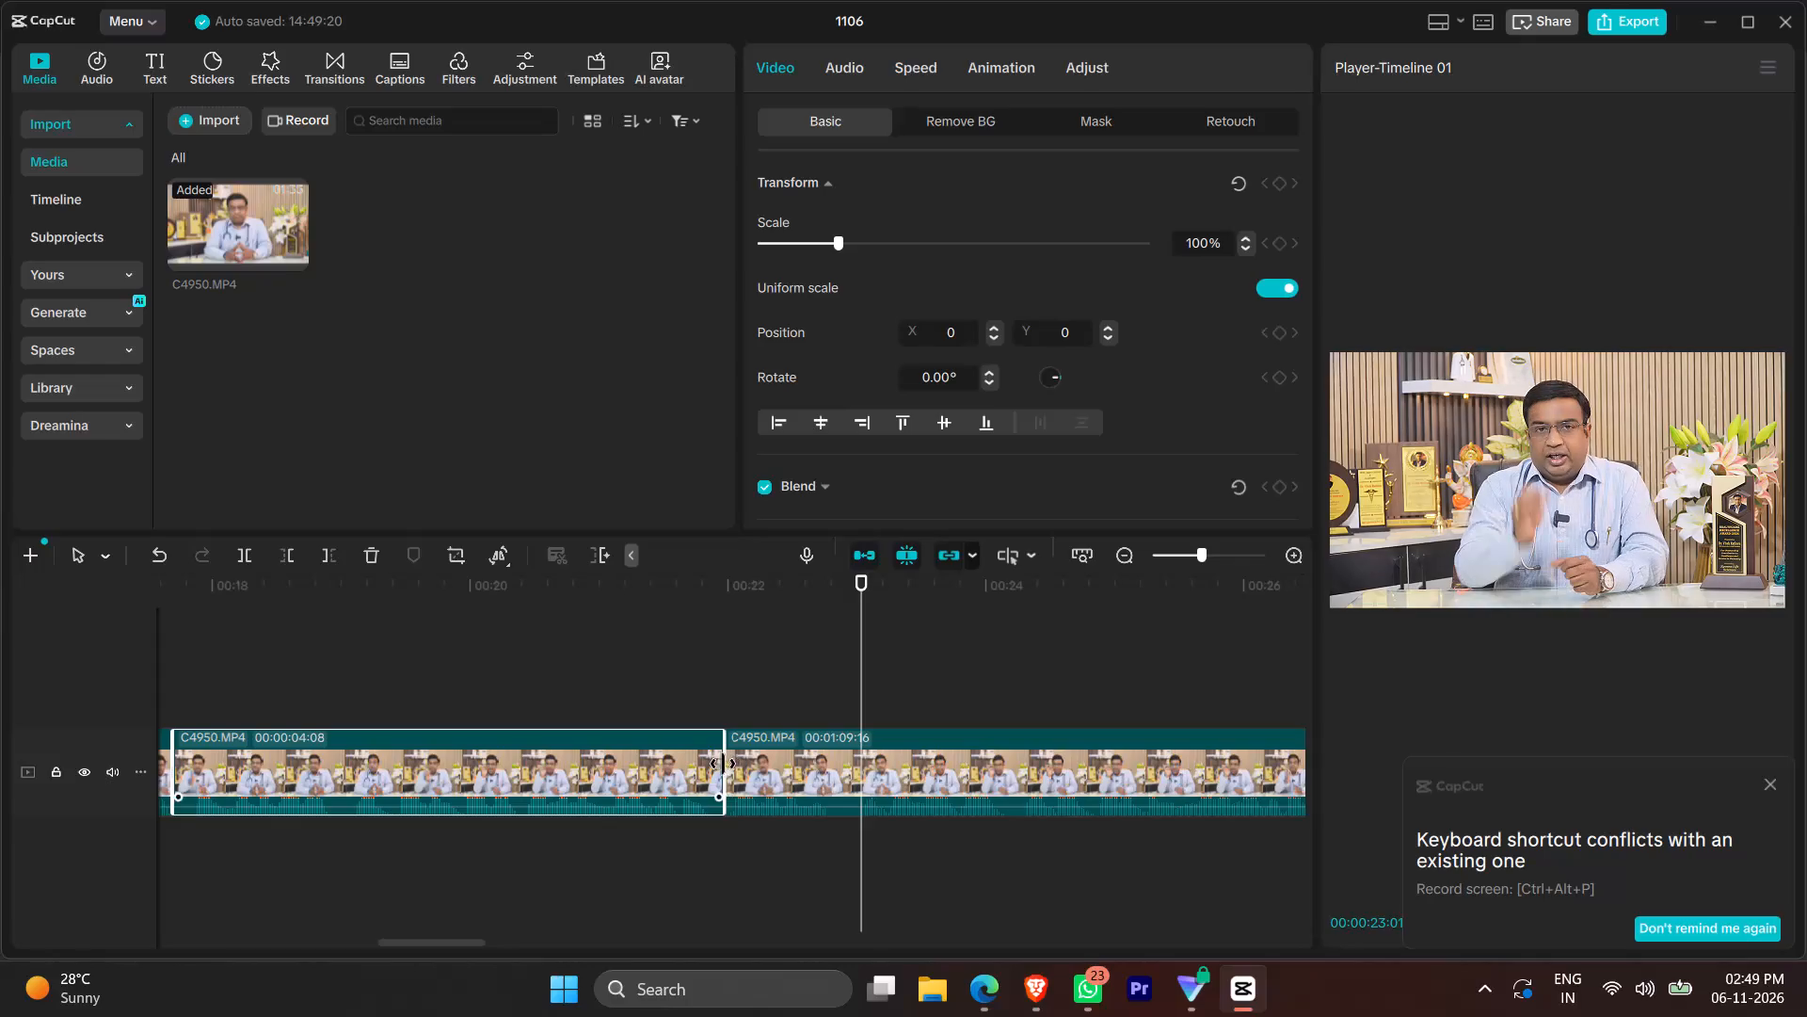
left_click(746, 763)
left_click(726, 762)
left_click(650, 688)
key("space")
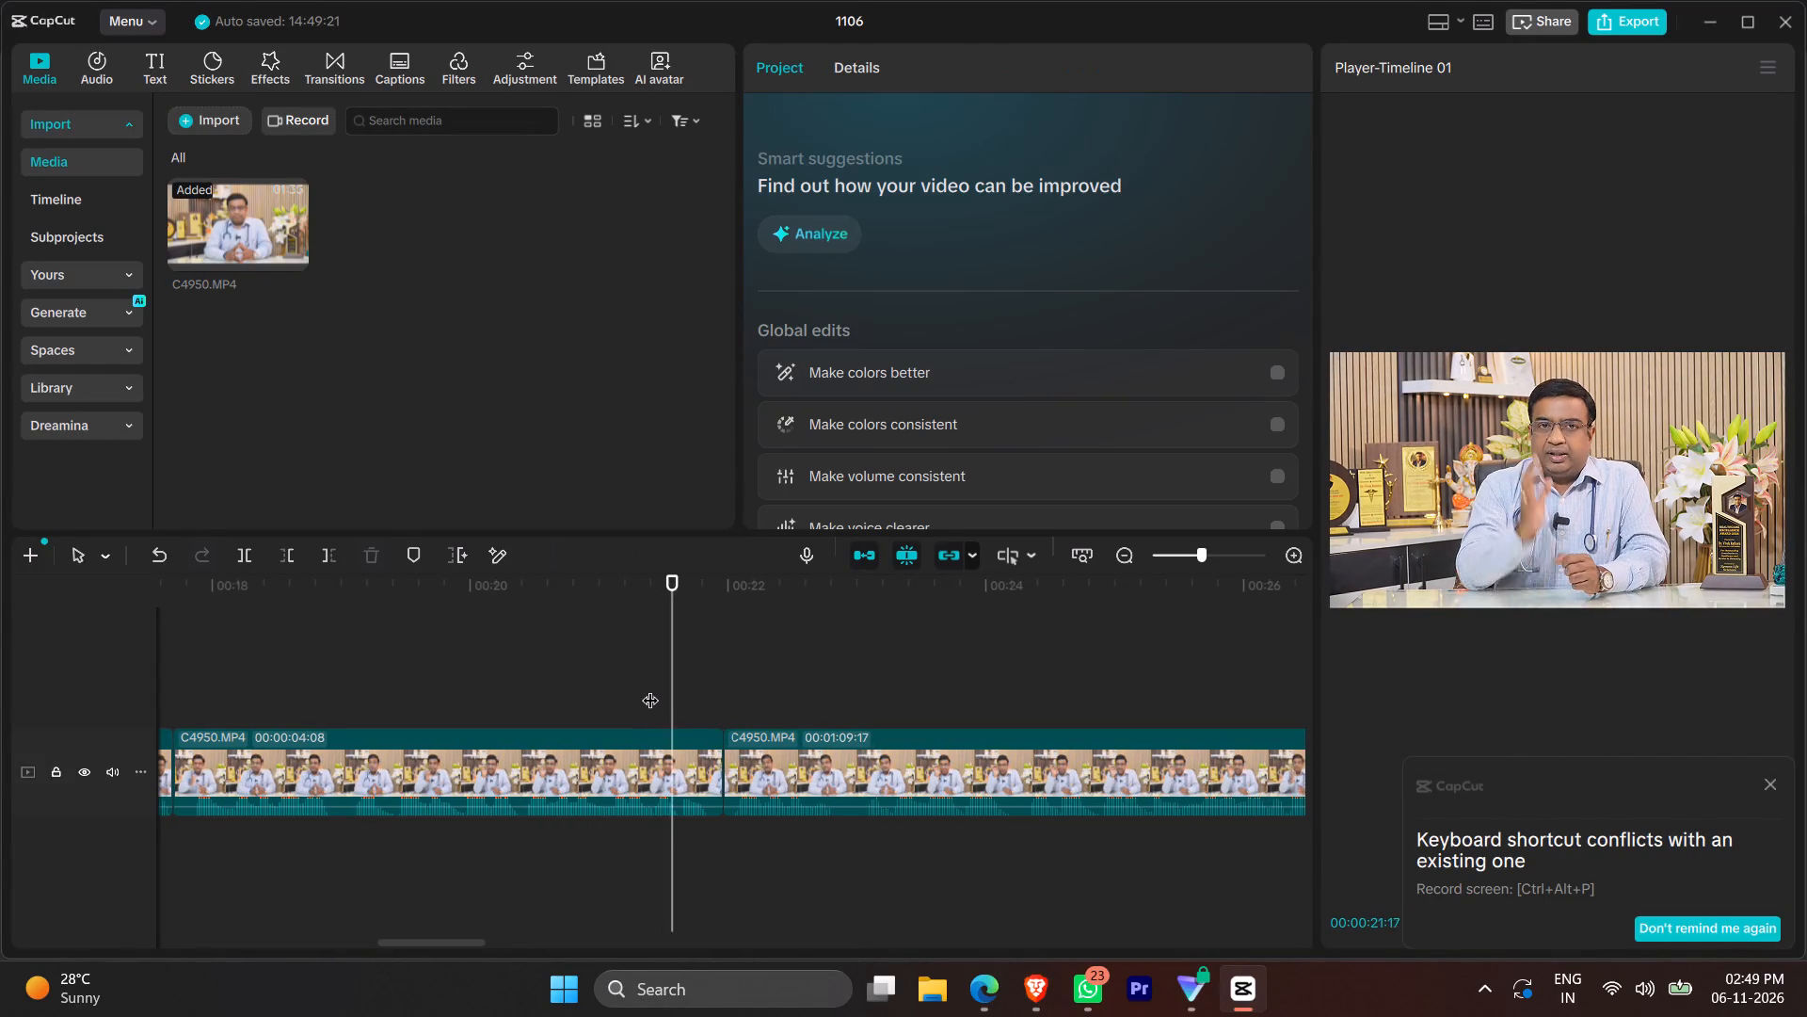
Play back the video from about 00:00:22:26 to about 00:00:27:18 to look for the next pause.
left_click(835, 674)
left_click_drag(835, 674, 861, 679)
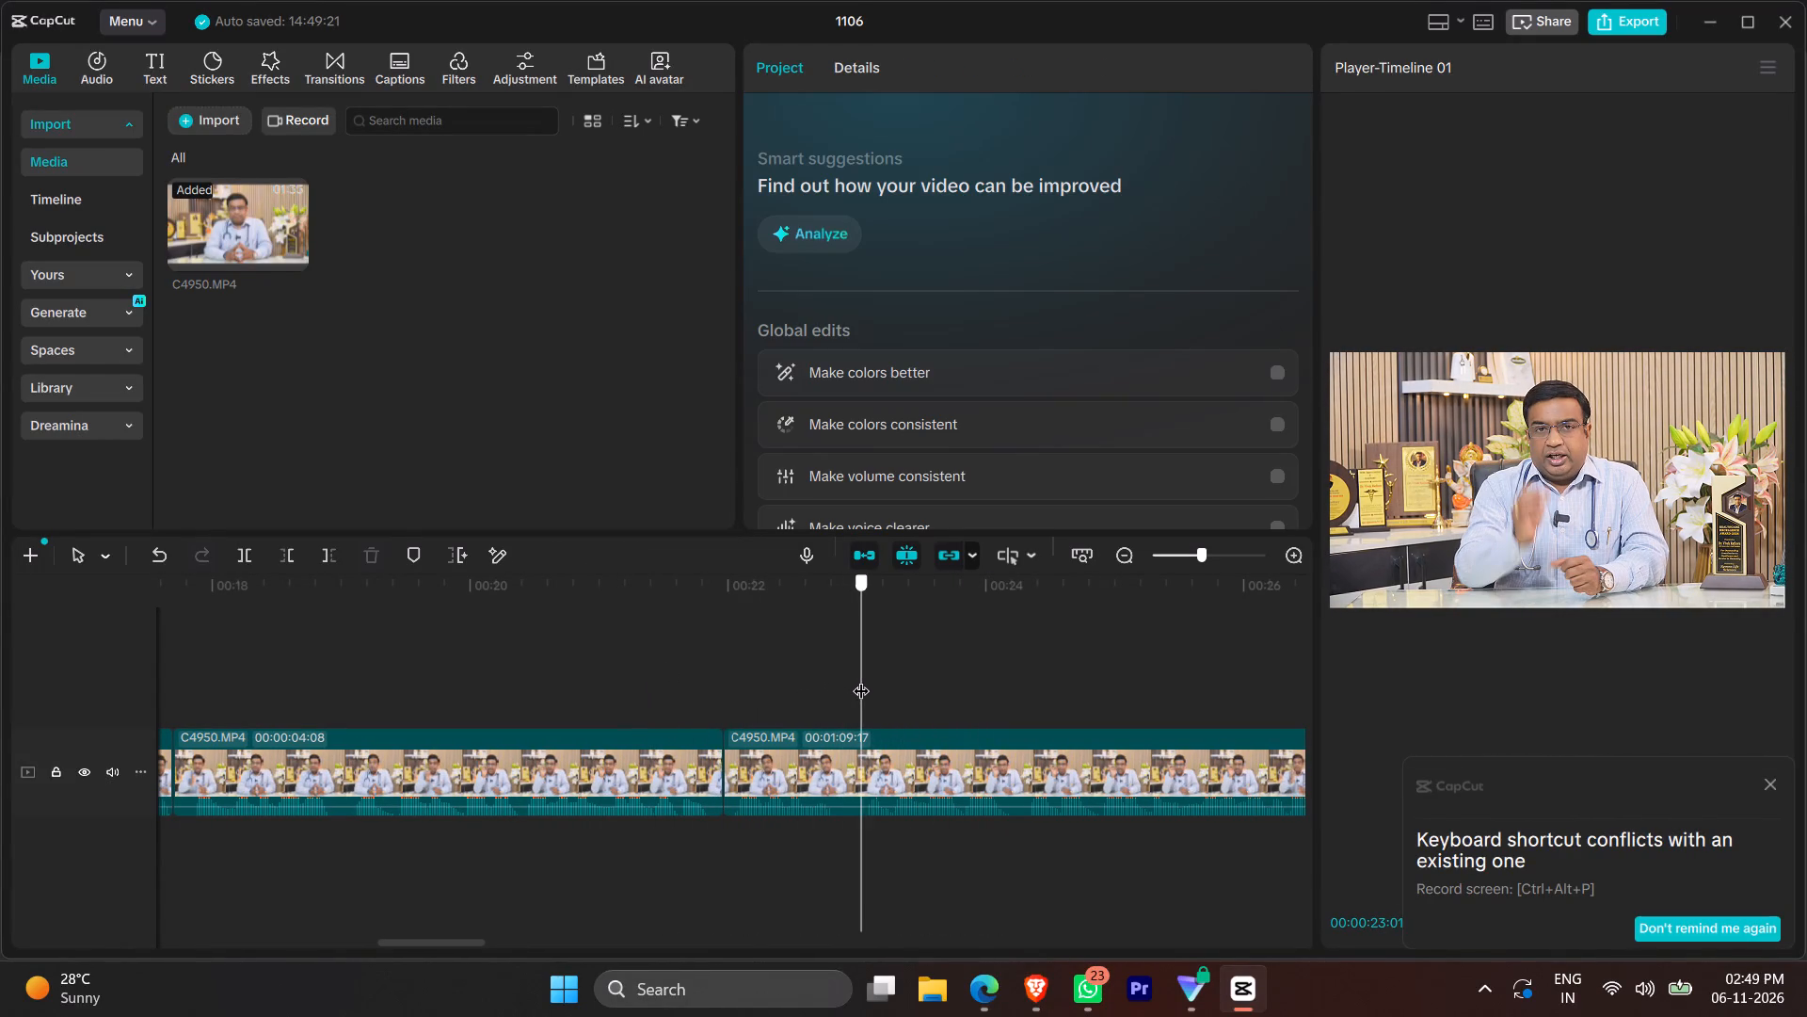
left_click_drag(861, 679, 839, 687)
key("space")
scroll(1011, 739, "down", 6, "ctrl")
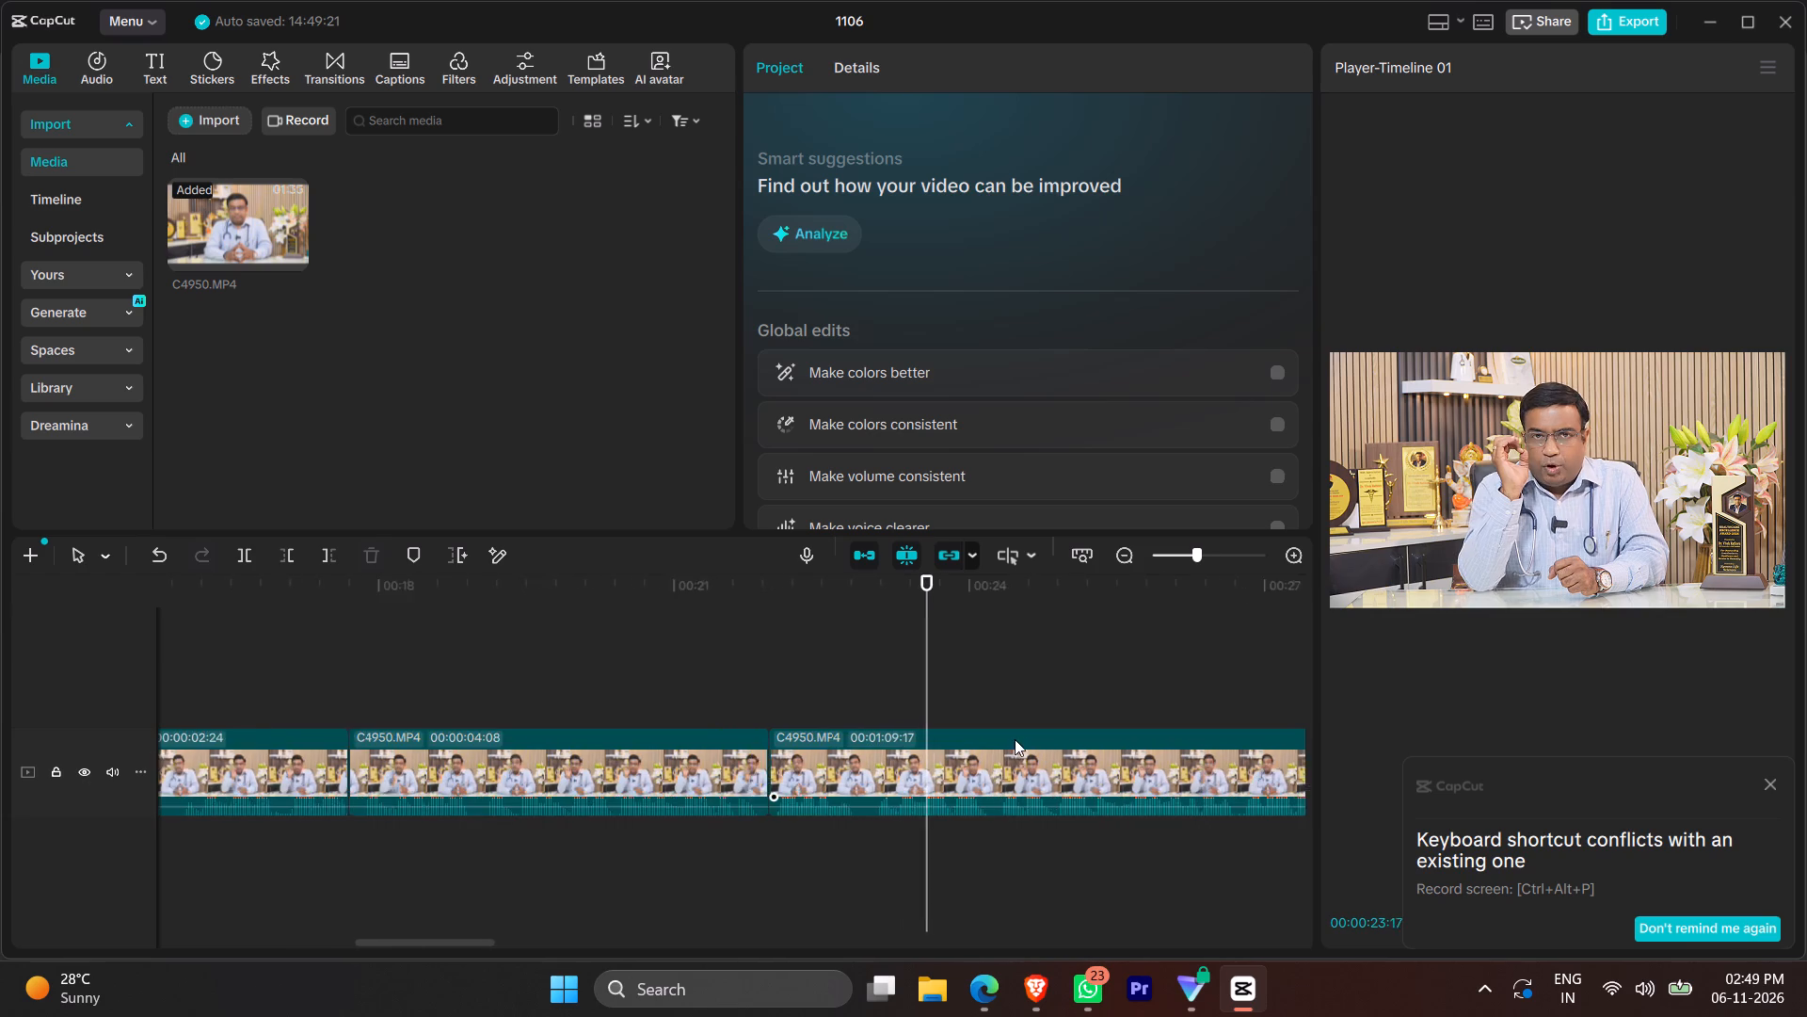
scroll(1015, 739, "down", 9, "ctrl")
scroll(1031, 744, "left", 1)
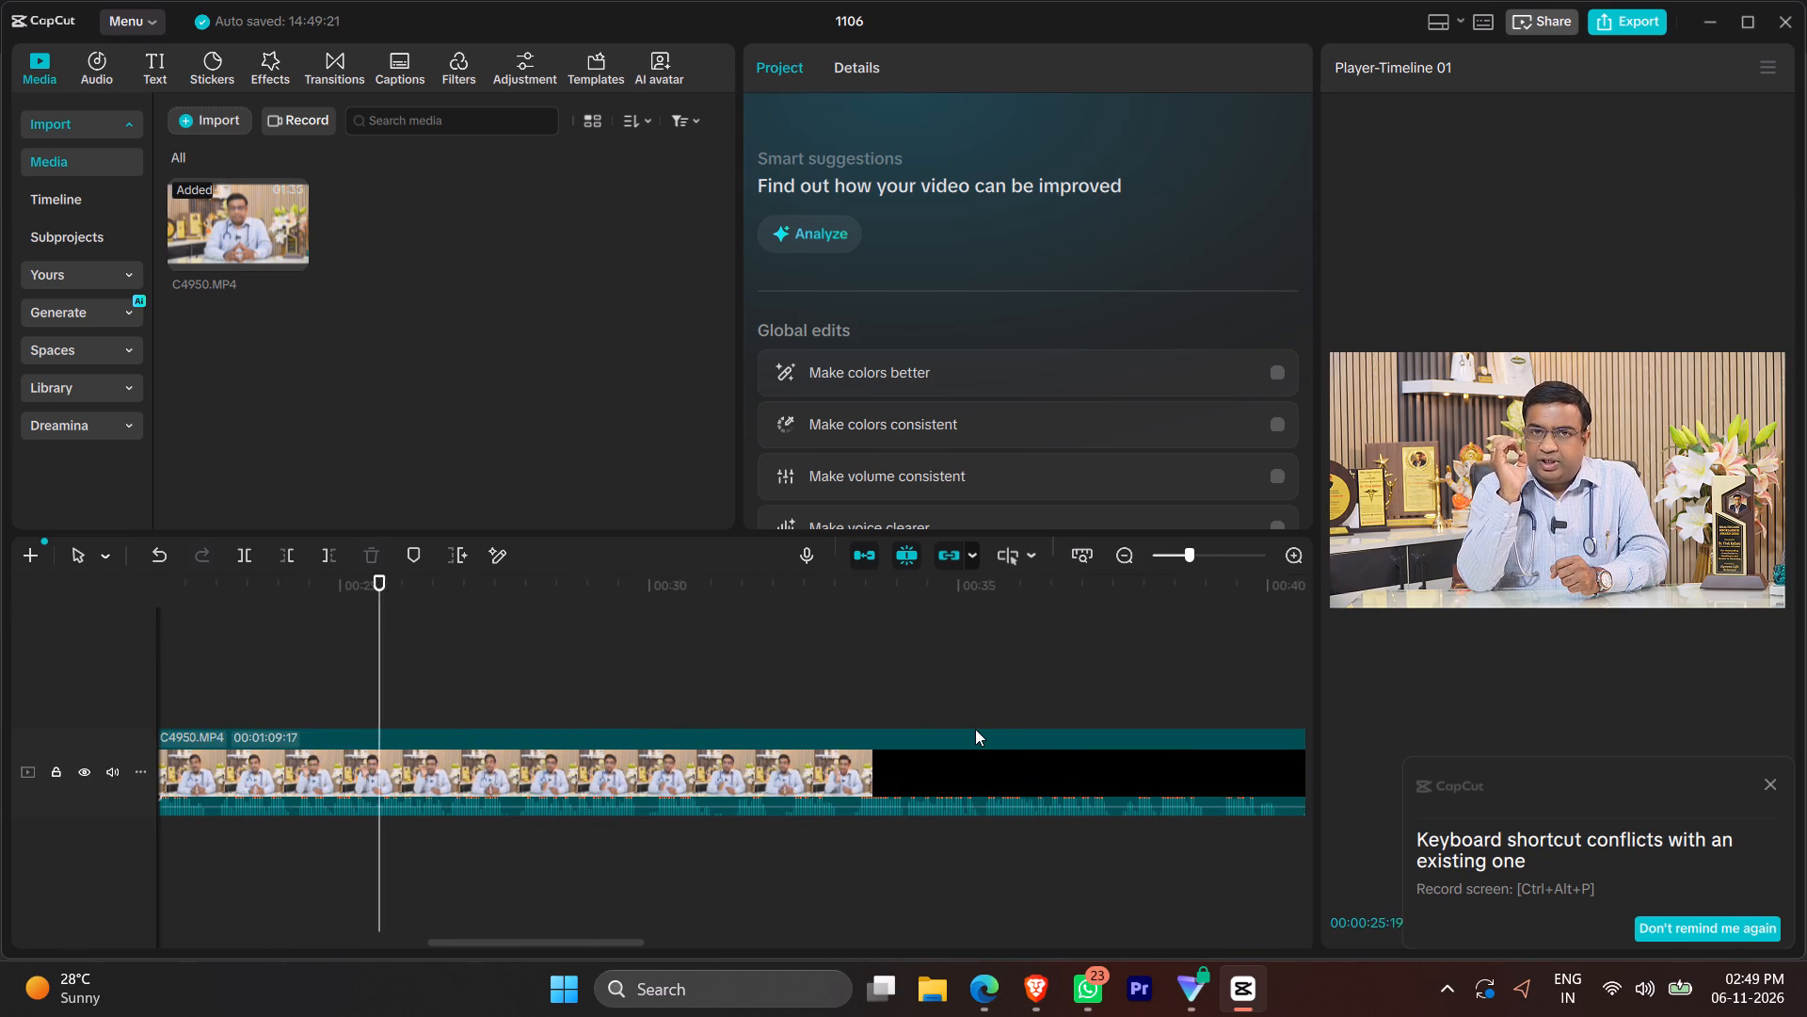
scroll(935, 721, "down", 6, "ctrl")
Split the clip at about 00:00:27:19 and 00:00:27:27, delete the eight-frame pause between, and play back the join.
scroll(935, 736, "up", 10, "ctrl")
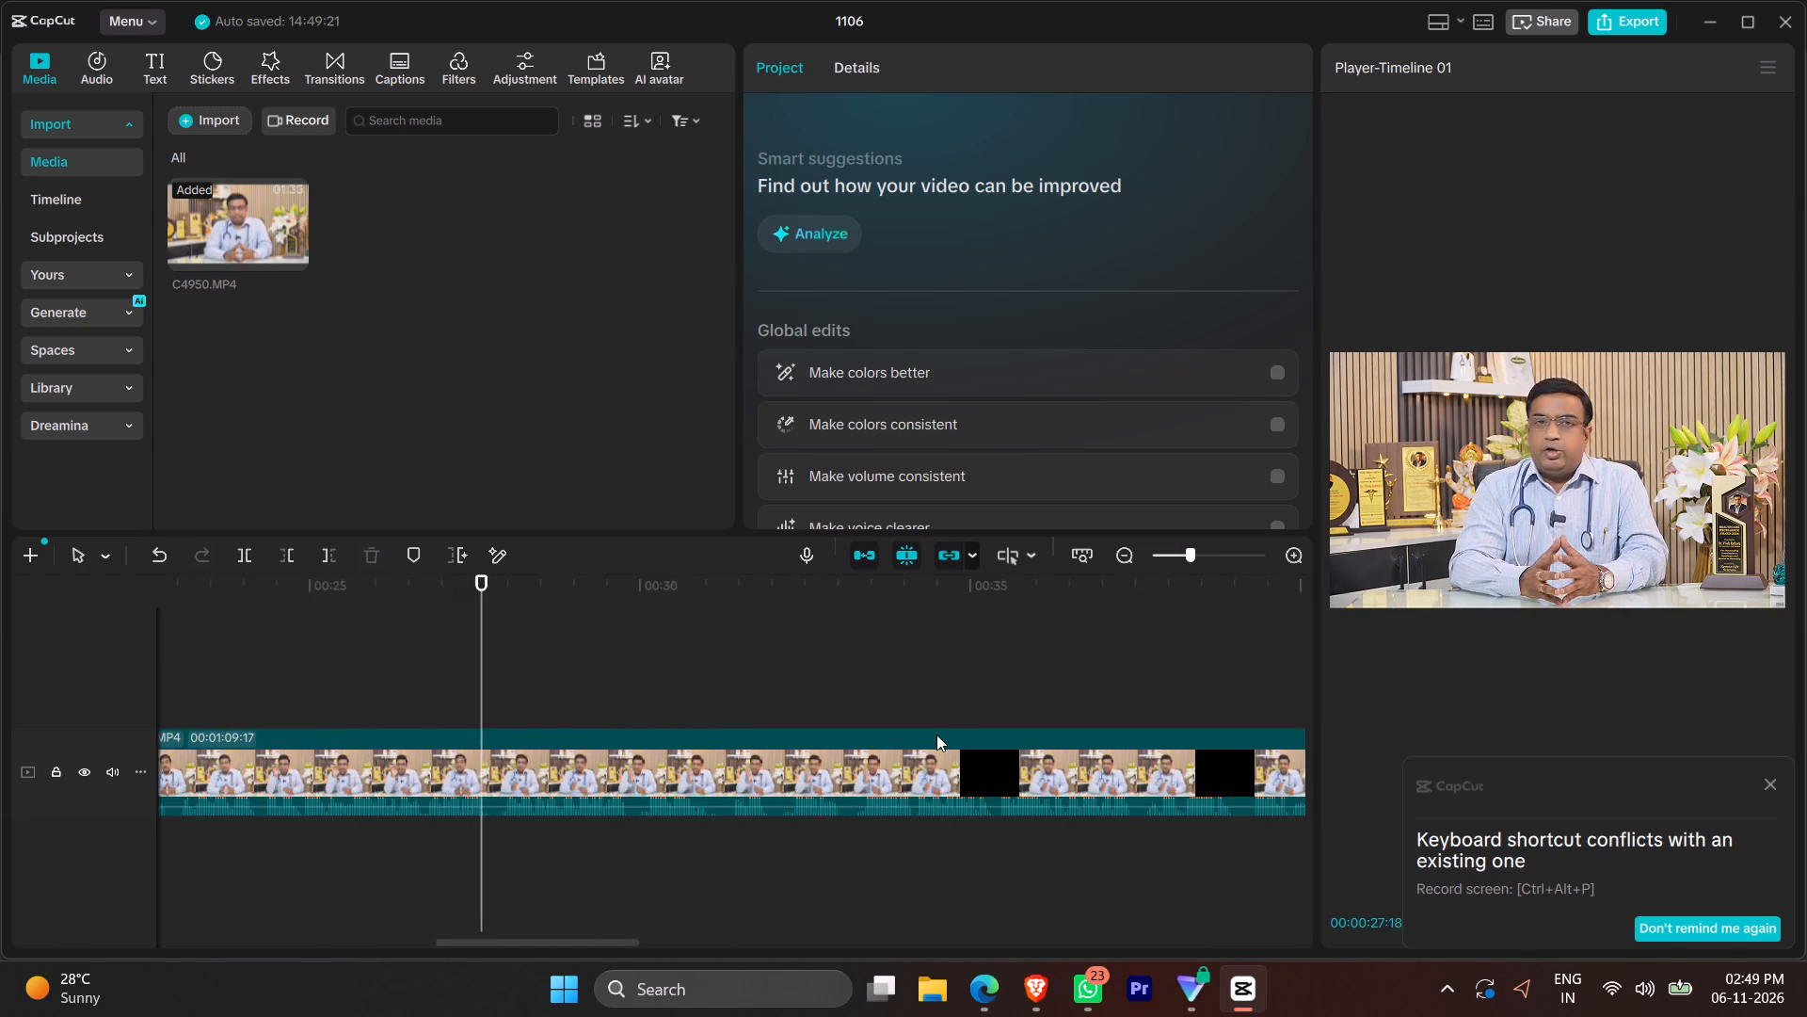
scroll(936, 734, "up", 16, "ctrl")
left_click(313, 648)
left_click(413, 647)
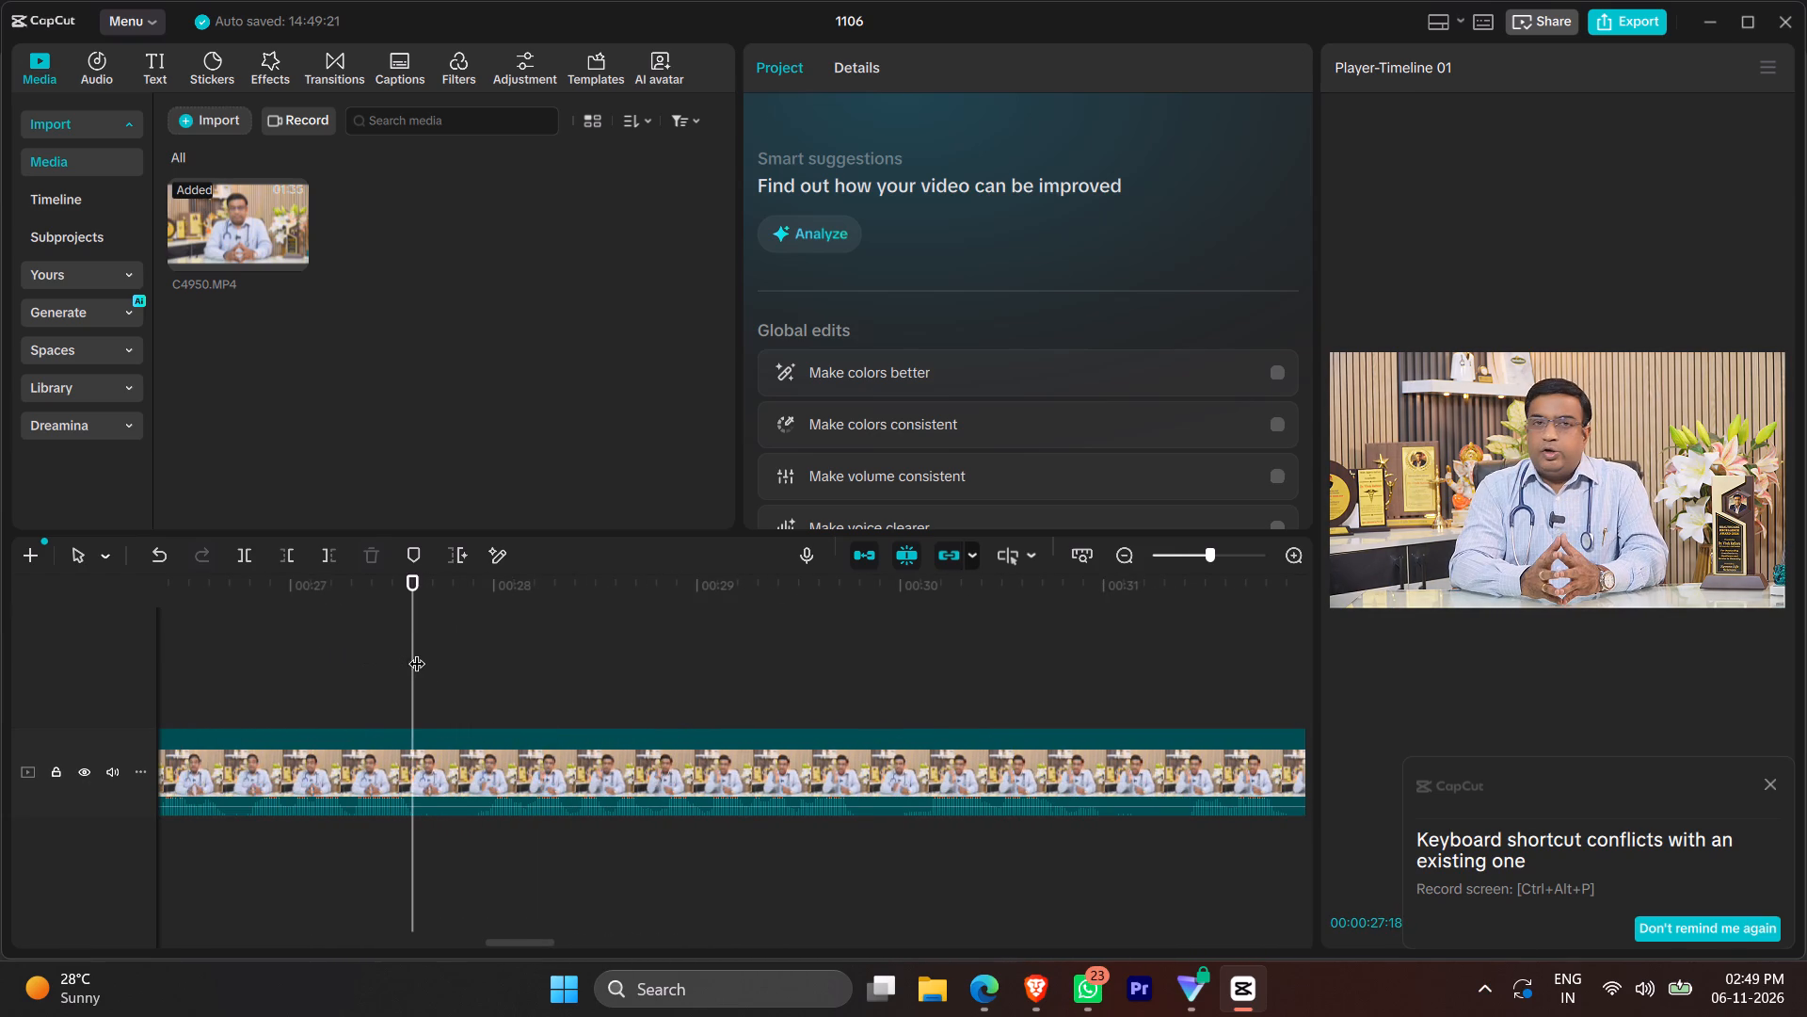
left_click(417, 652)
key("q")
left_click(474, 673)
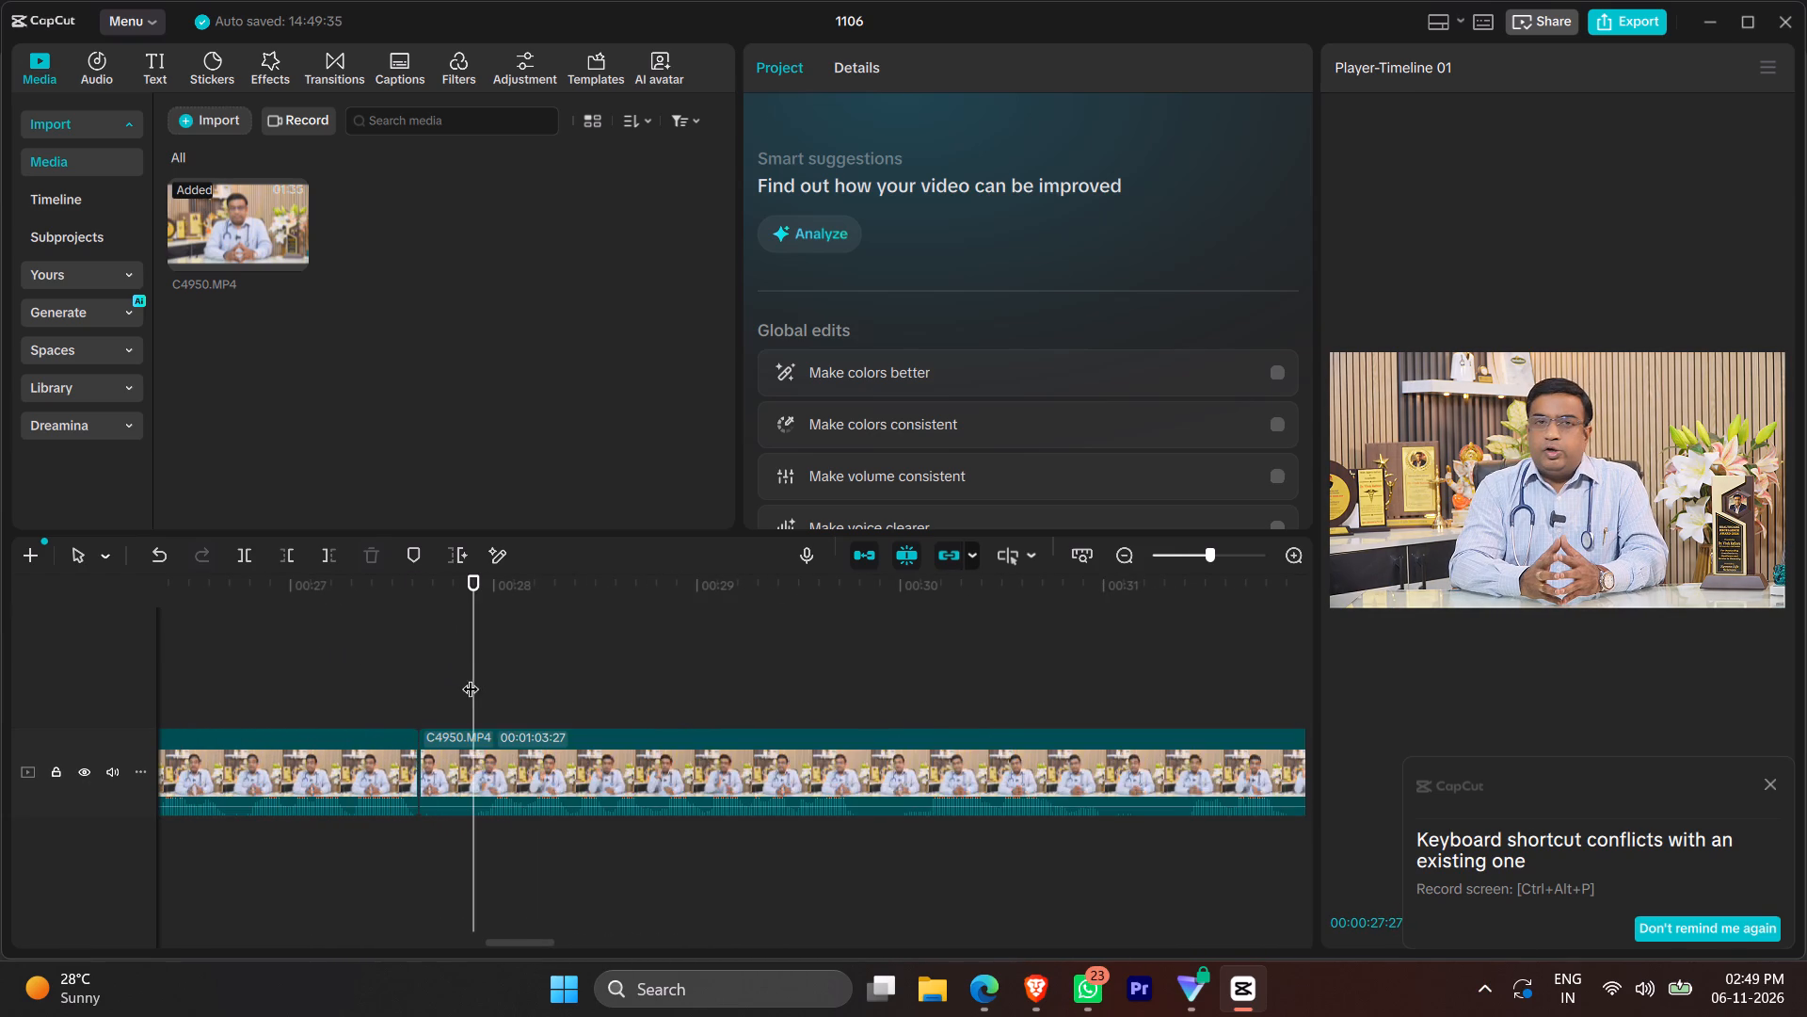
key("q")
left_click(445, 761)
key("1")
left_click(249, 637)
key("space")
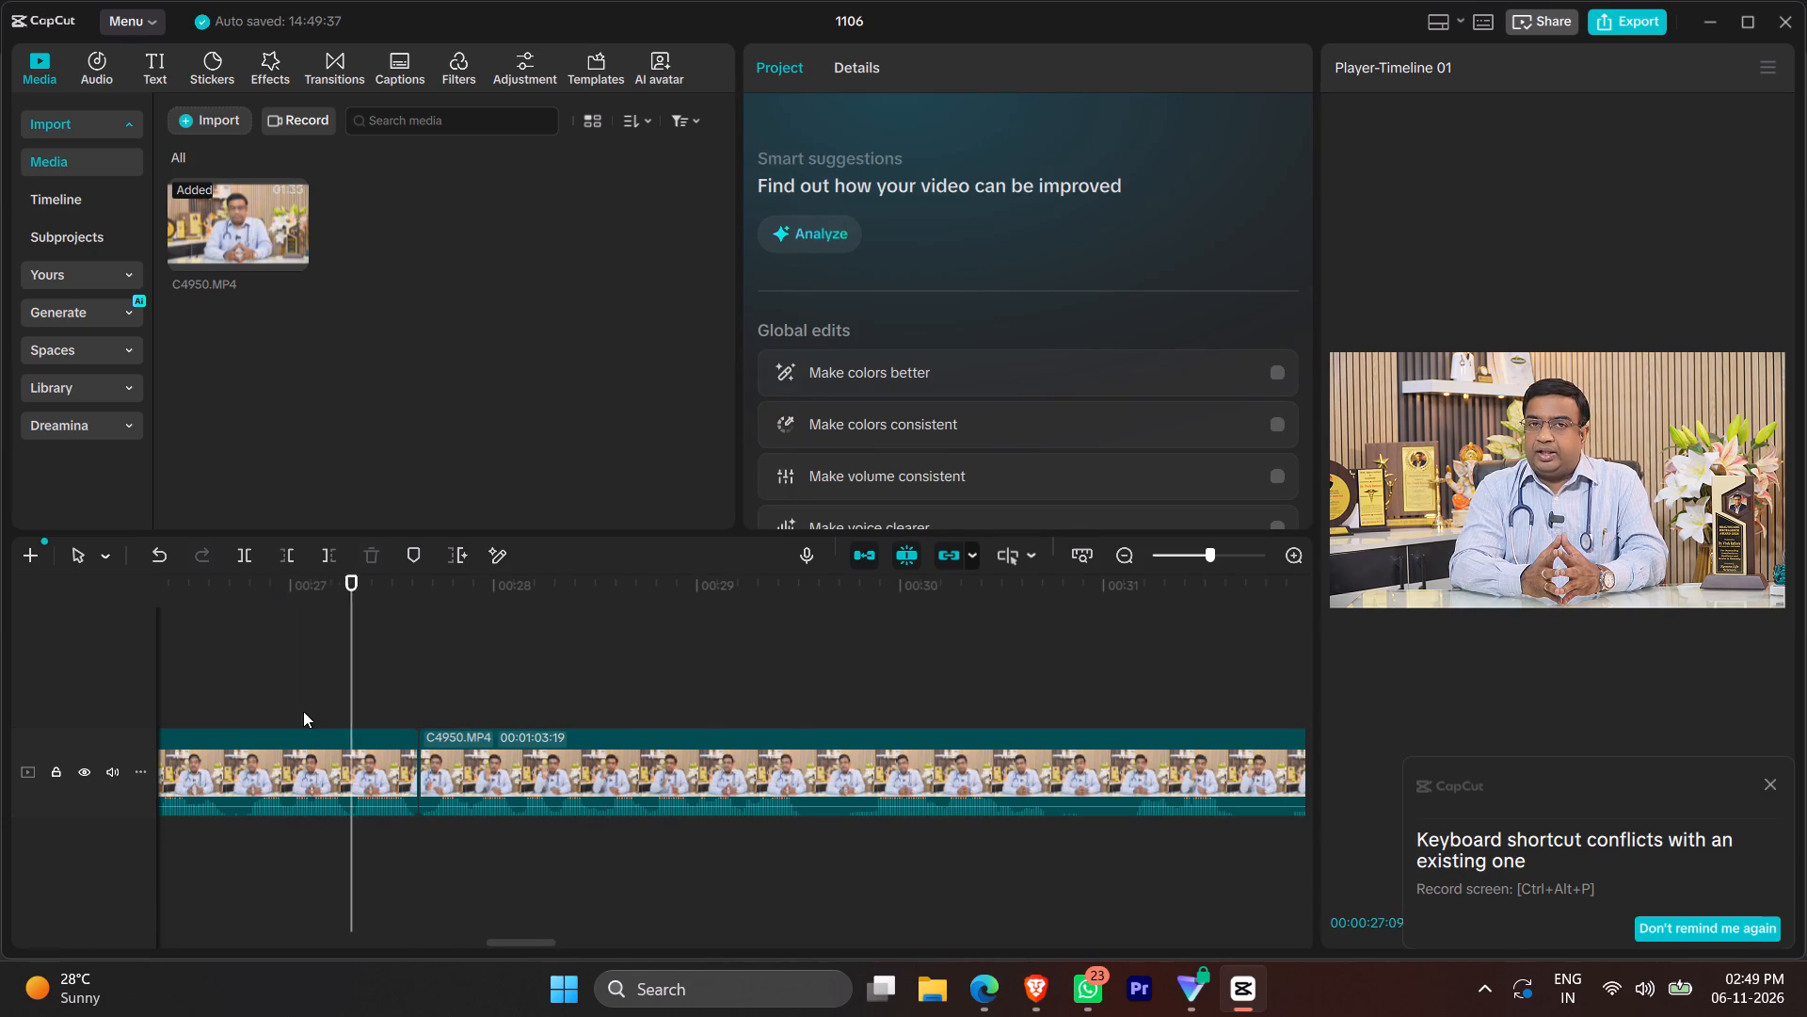
key("space")
Split the clip at about 00:00:29:16 and 00:00:29:22, delete the six-frame pause between, and play back the join.
left_click(812, 687)
left_click_drag(812, 687, 849, 689)
key("q")
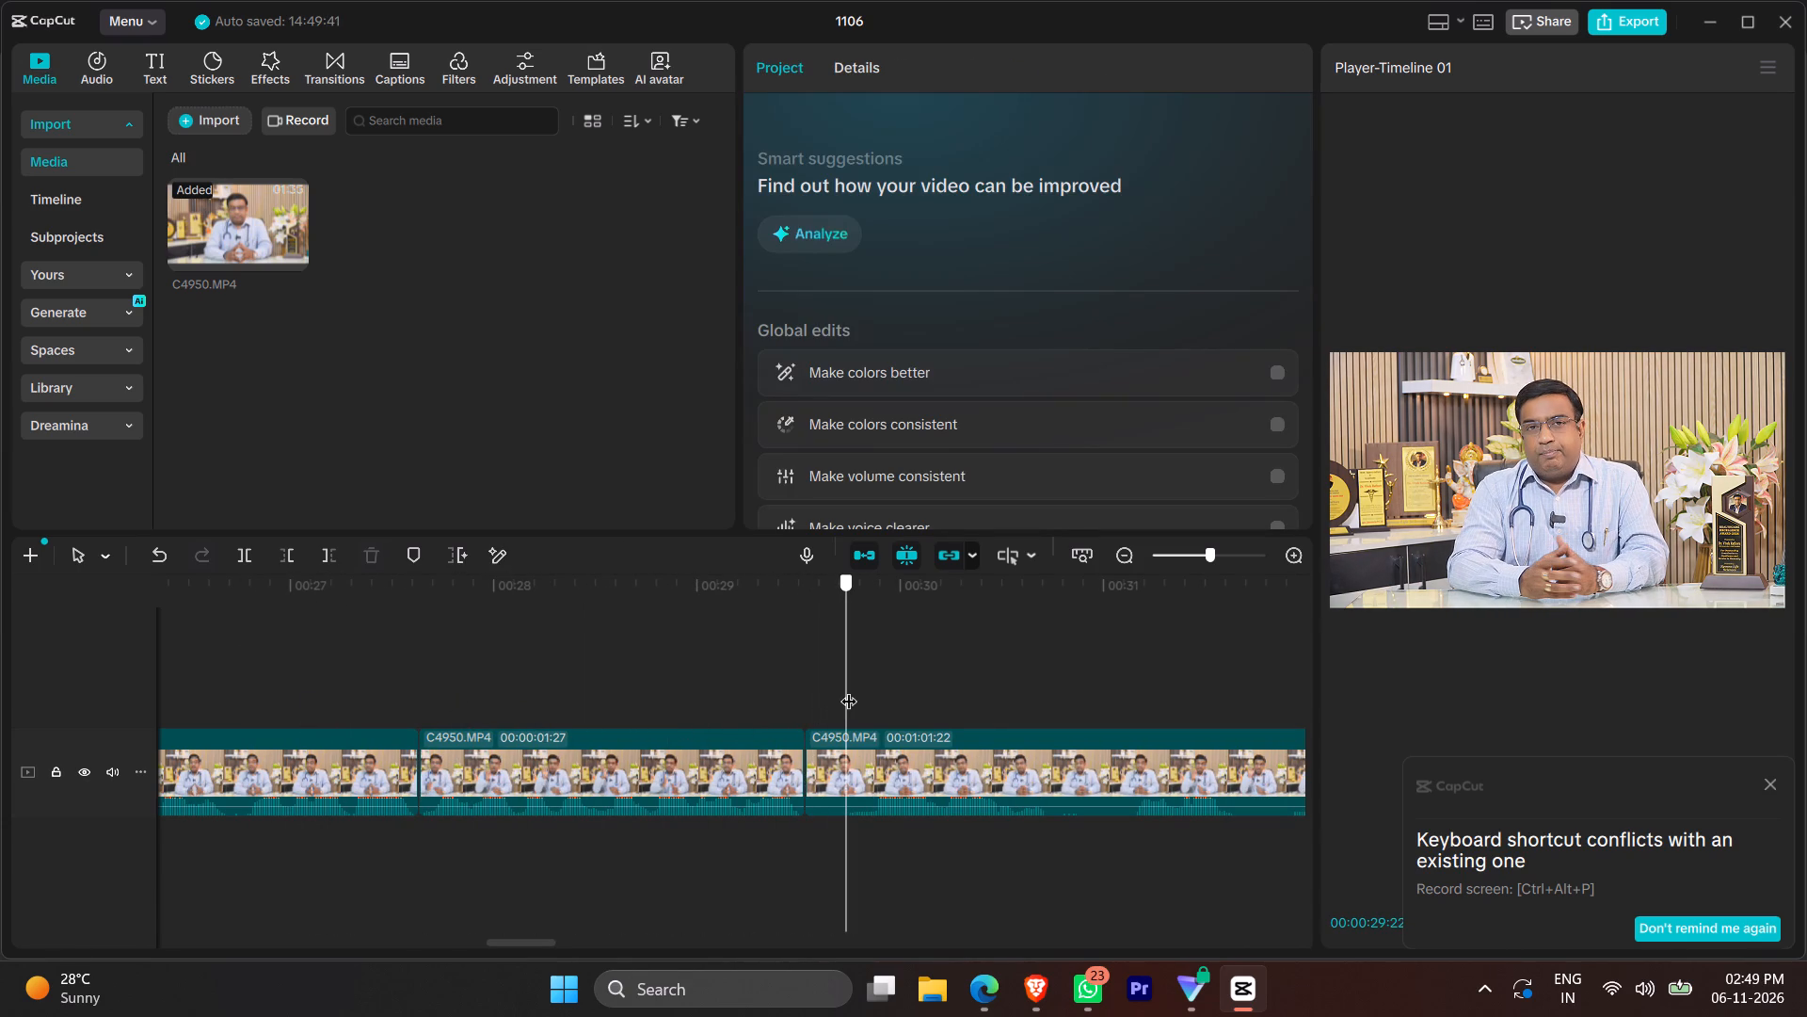
left_click_drag(849, 689, 849, 690)
key("q")
left_click(827, 743)
key("1")
left_click(695, 671)
key("space")
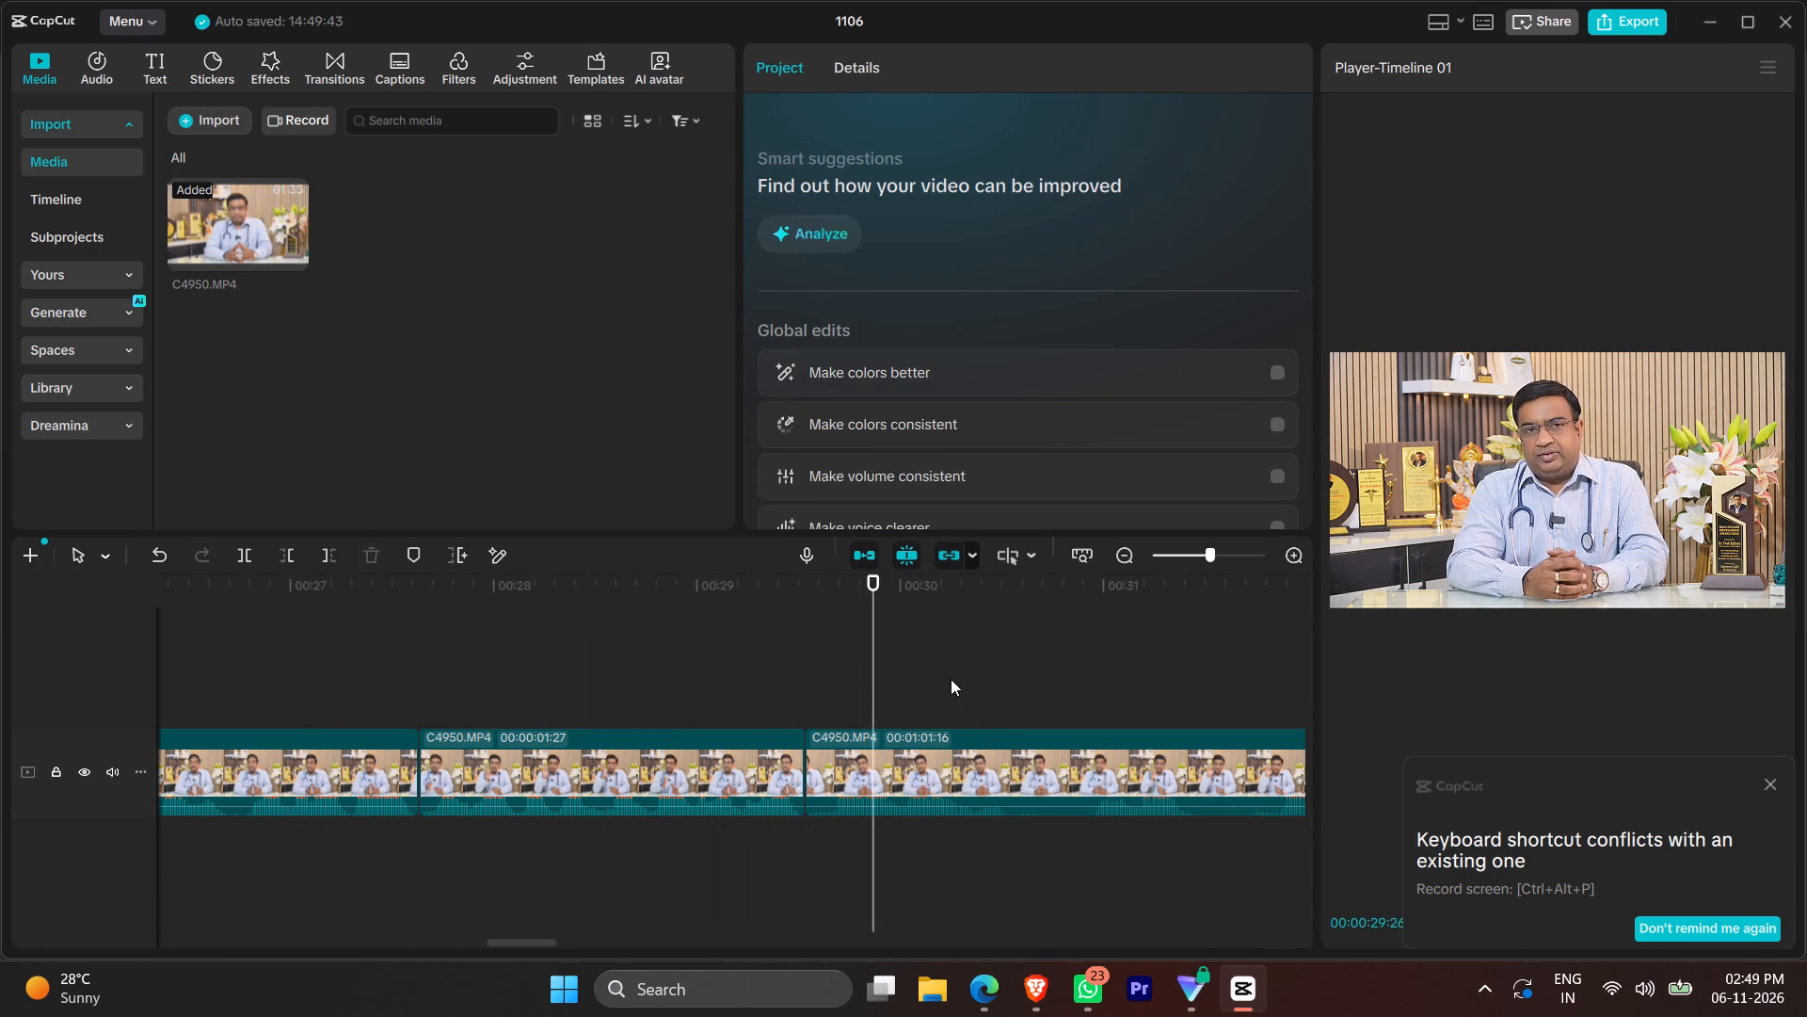
key("space")
key("space")
key("space")
Split the clip at about 00:00:30:16 and 00:00:30:28, delete the twelve-frame pause between, and play back the footage before the join.
left_click(1030, 665)
left_click(1014, 672)
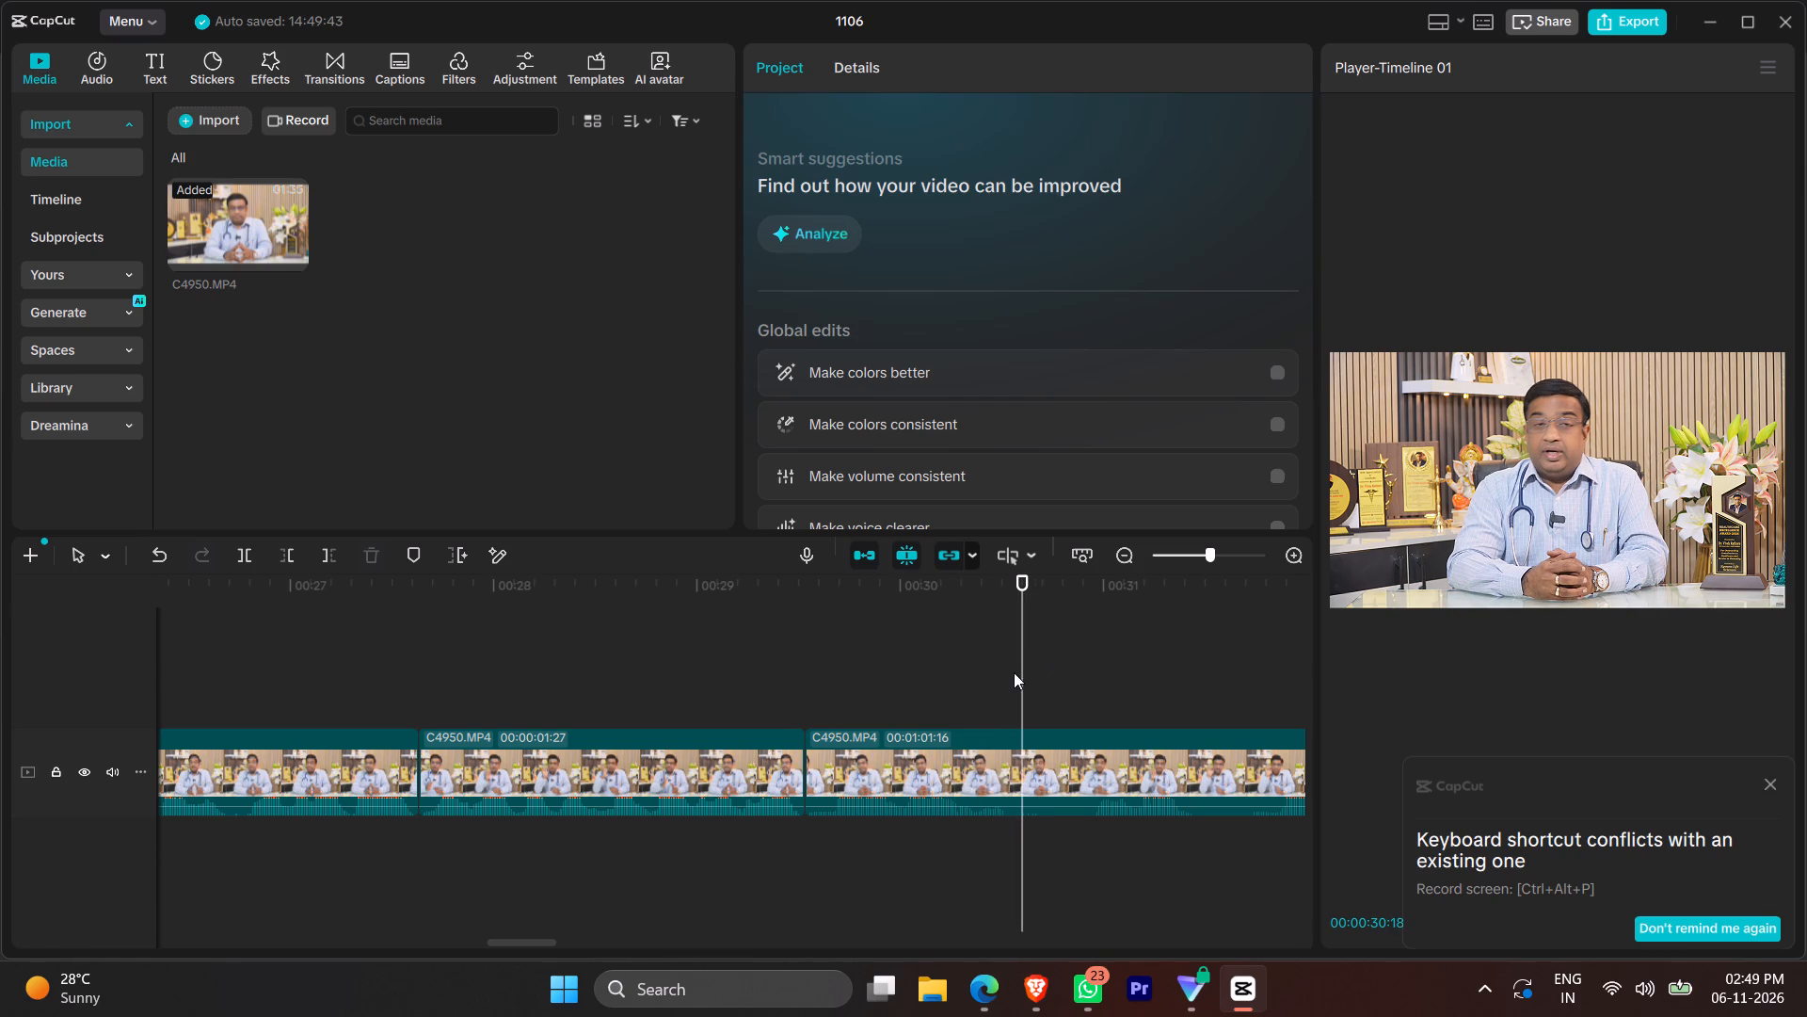
left_click(1012, 673)
key("q")
left_click(1093, 679)
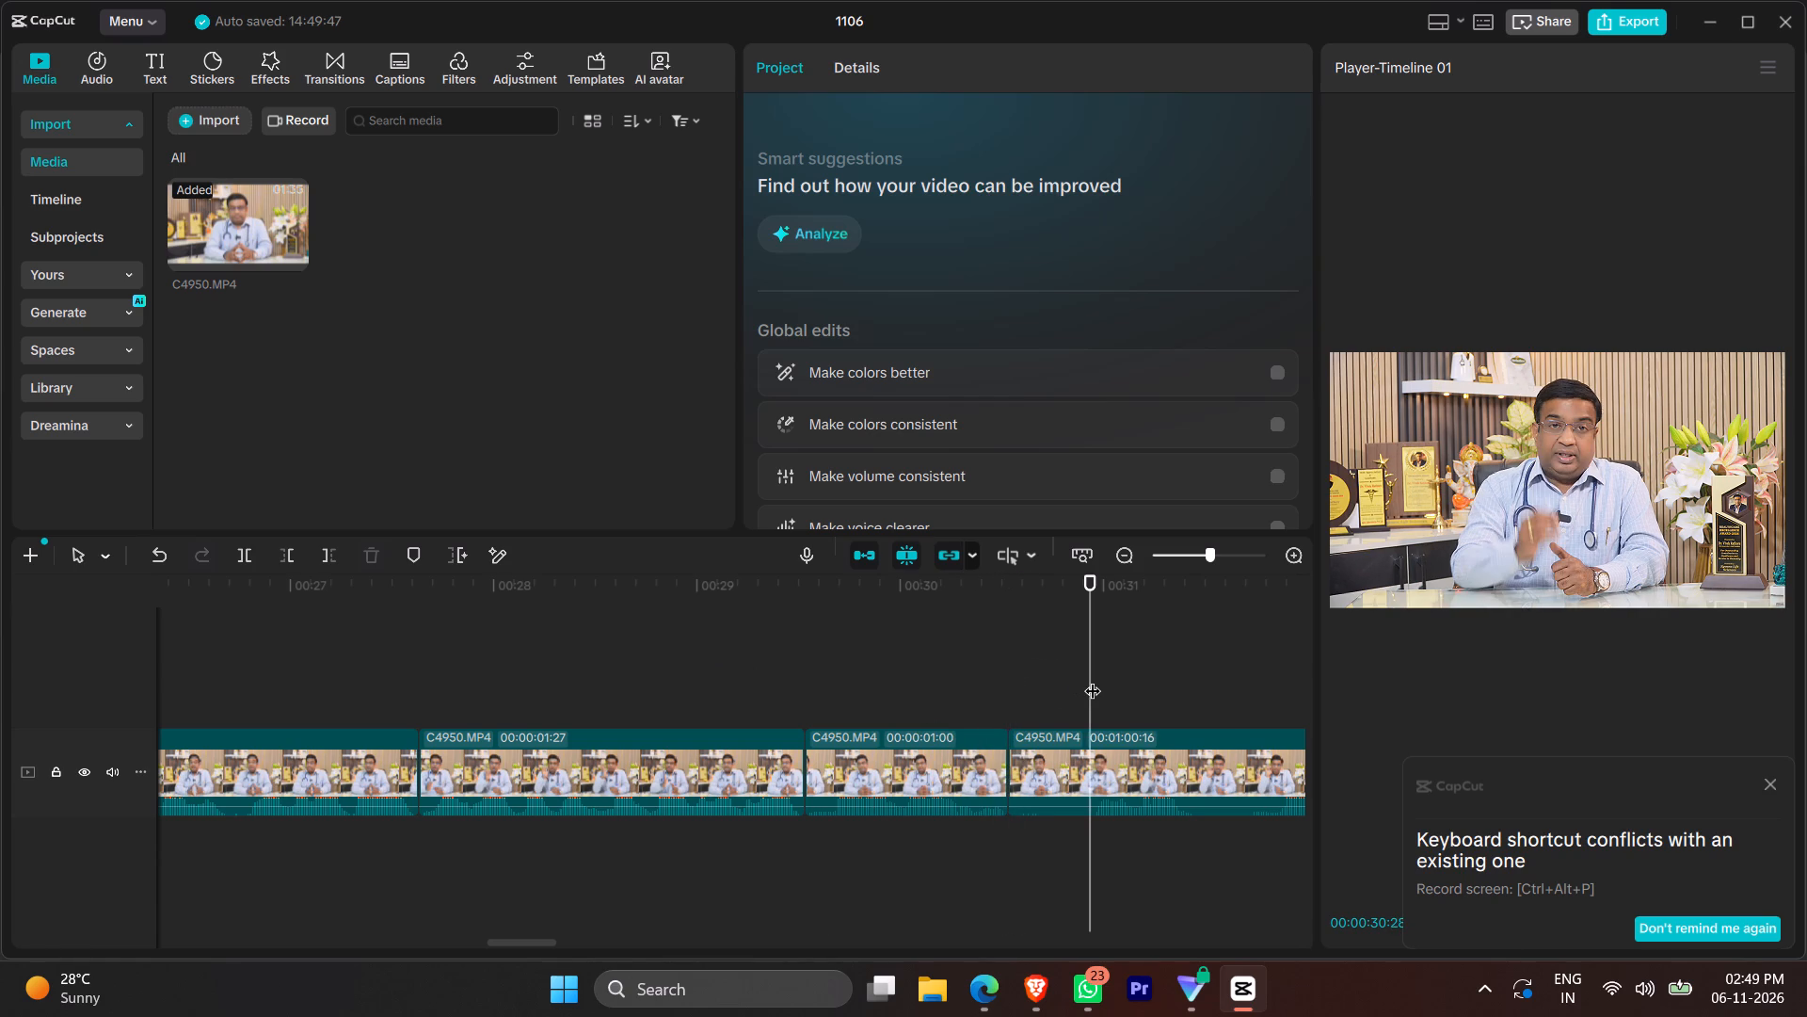
key("q")
left_click(1047, 734)
key("1")
left_click(855, 655)
key("space")
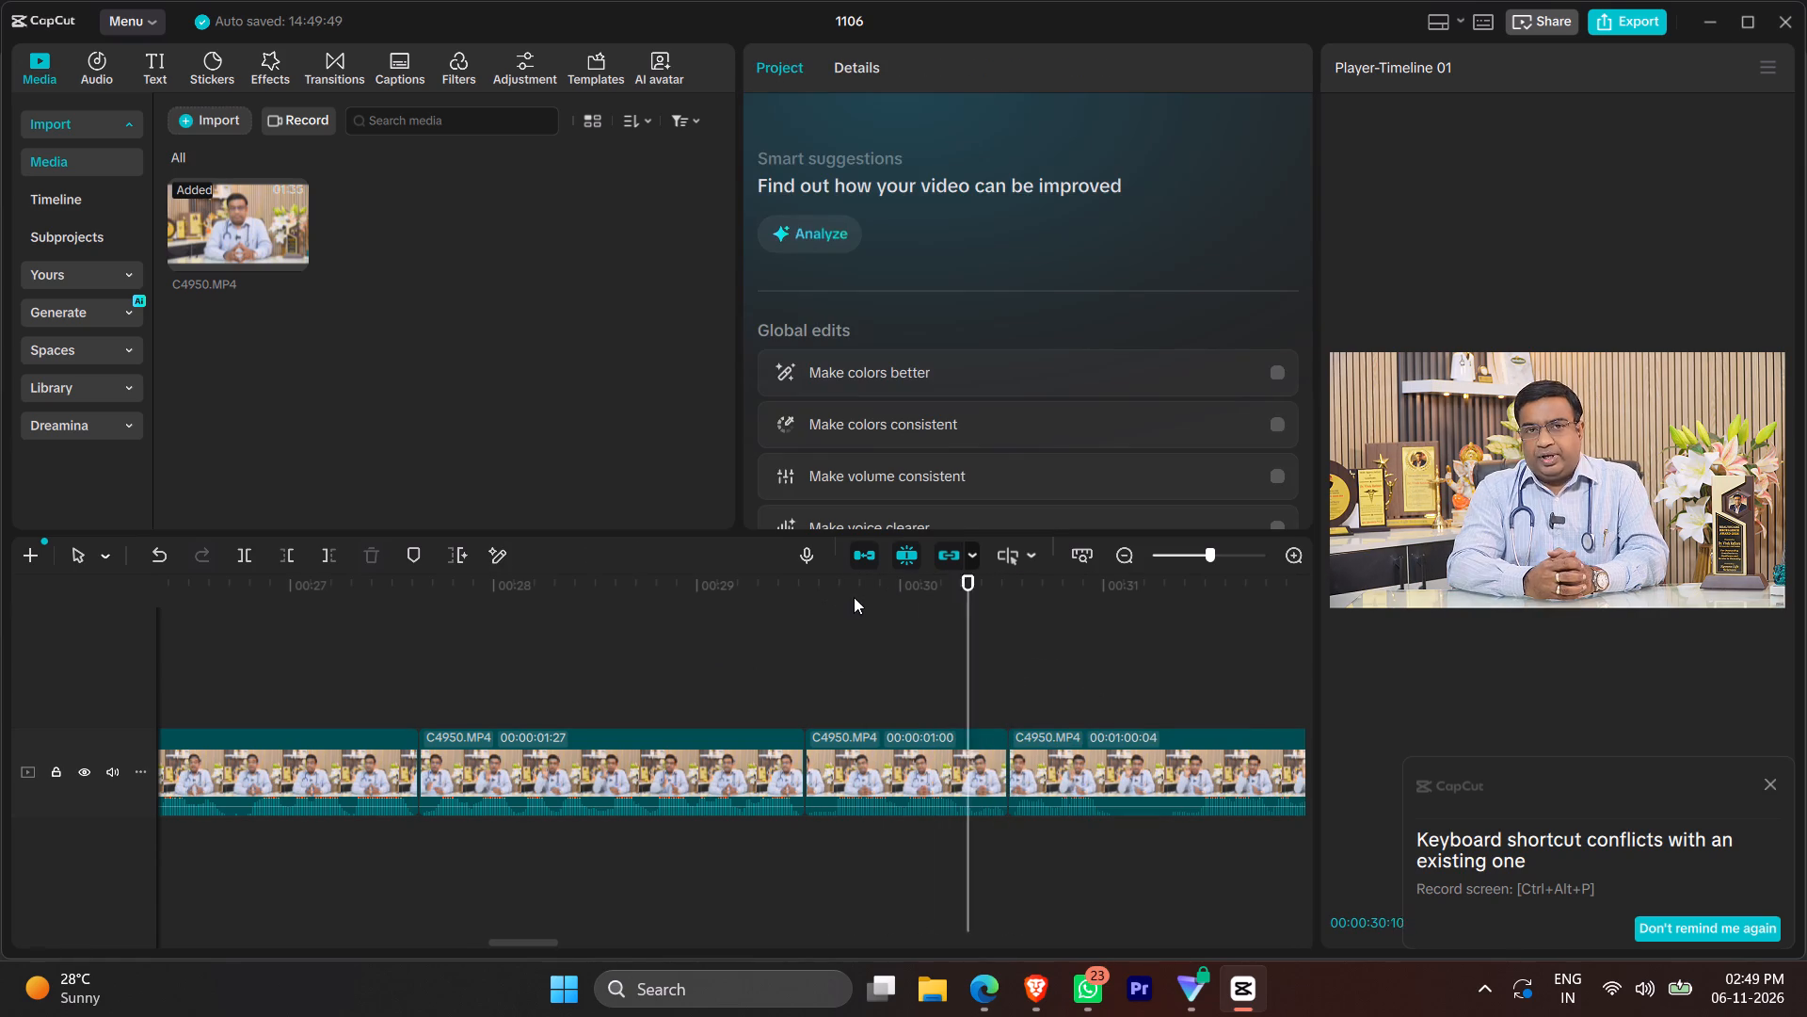
key("space")
Split the clip at about 00:00:31:03 and 00:00:31:10, delete the seven-frame pause between, and play back the join.
left_click(1129, 668)
left_click(1119, 675)
left_click(1112, 677)
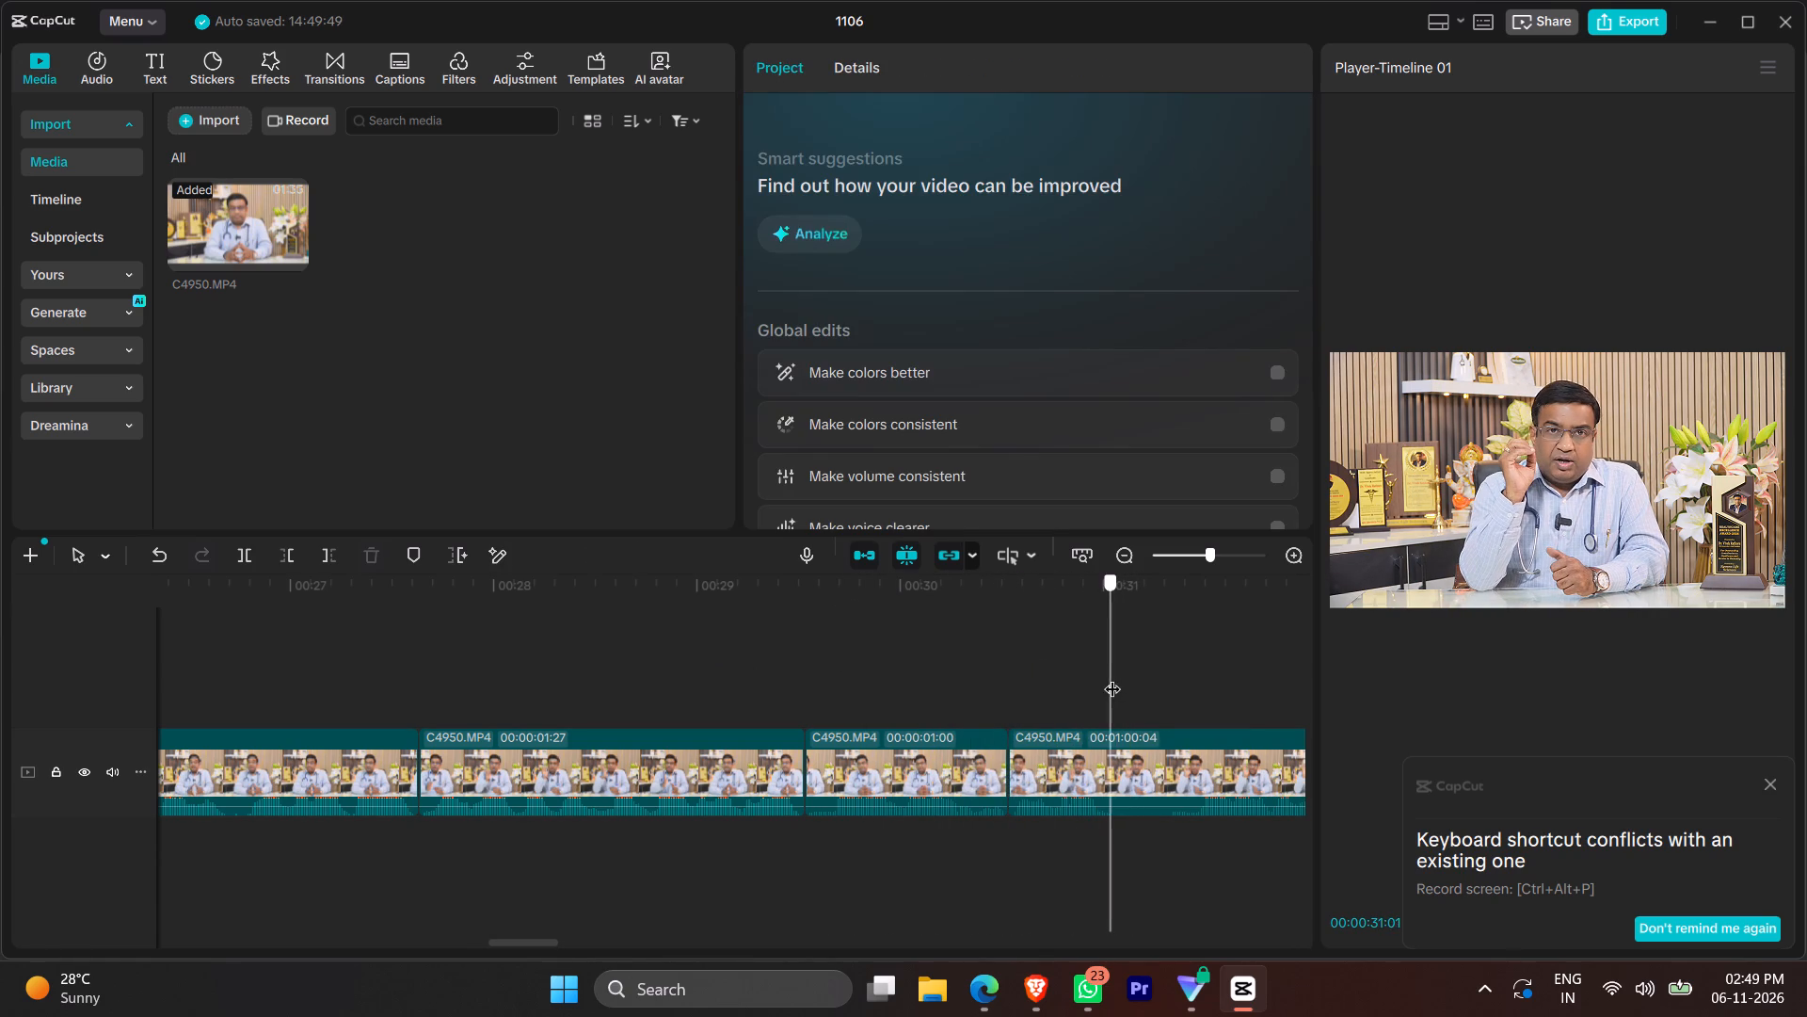
left_click(1122, 684)
key("q")
left_click(1168, 684)
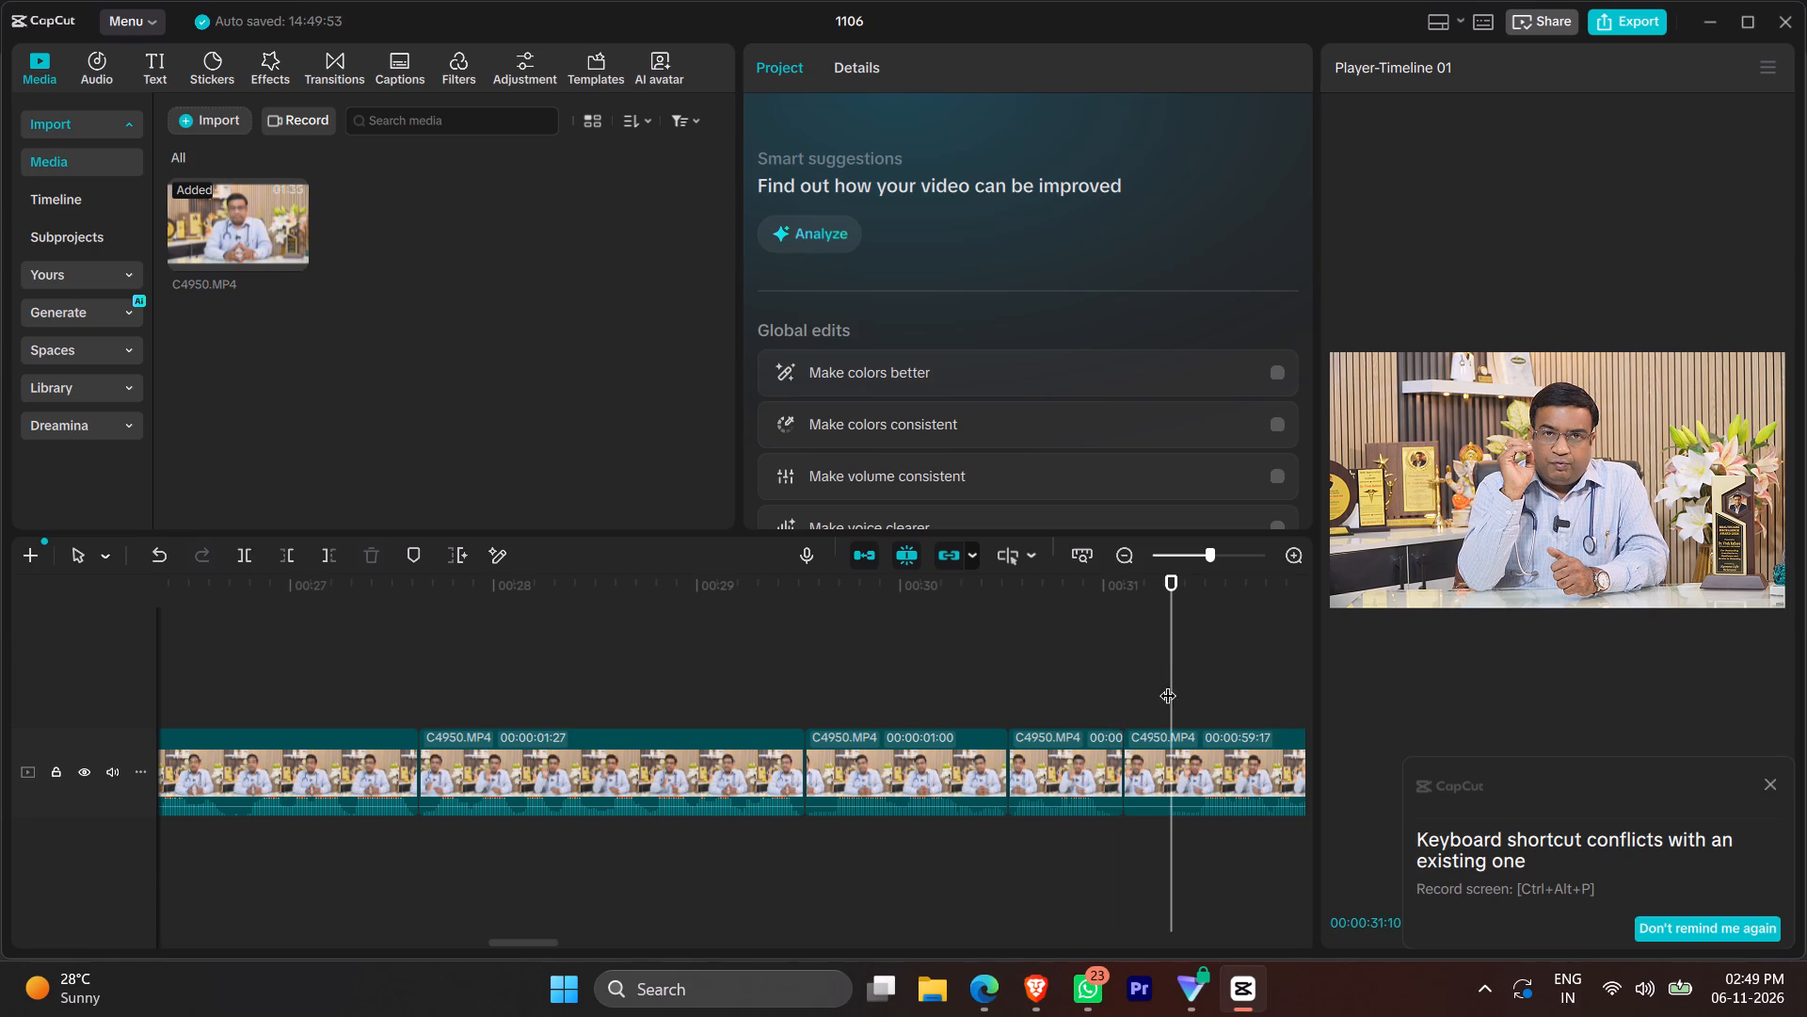
key("q")
left_click(1152, 762)
key("1")
left_click(1006, 708)
key("space")
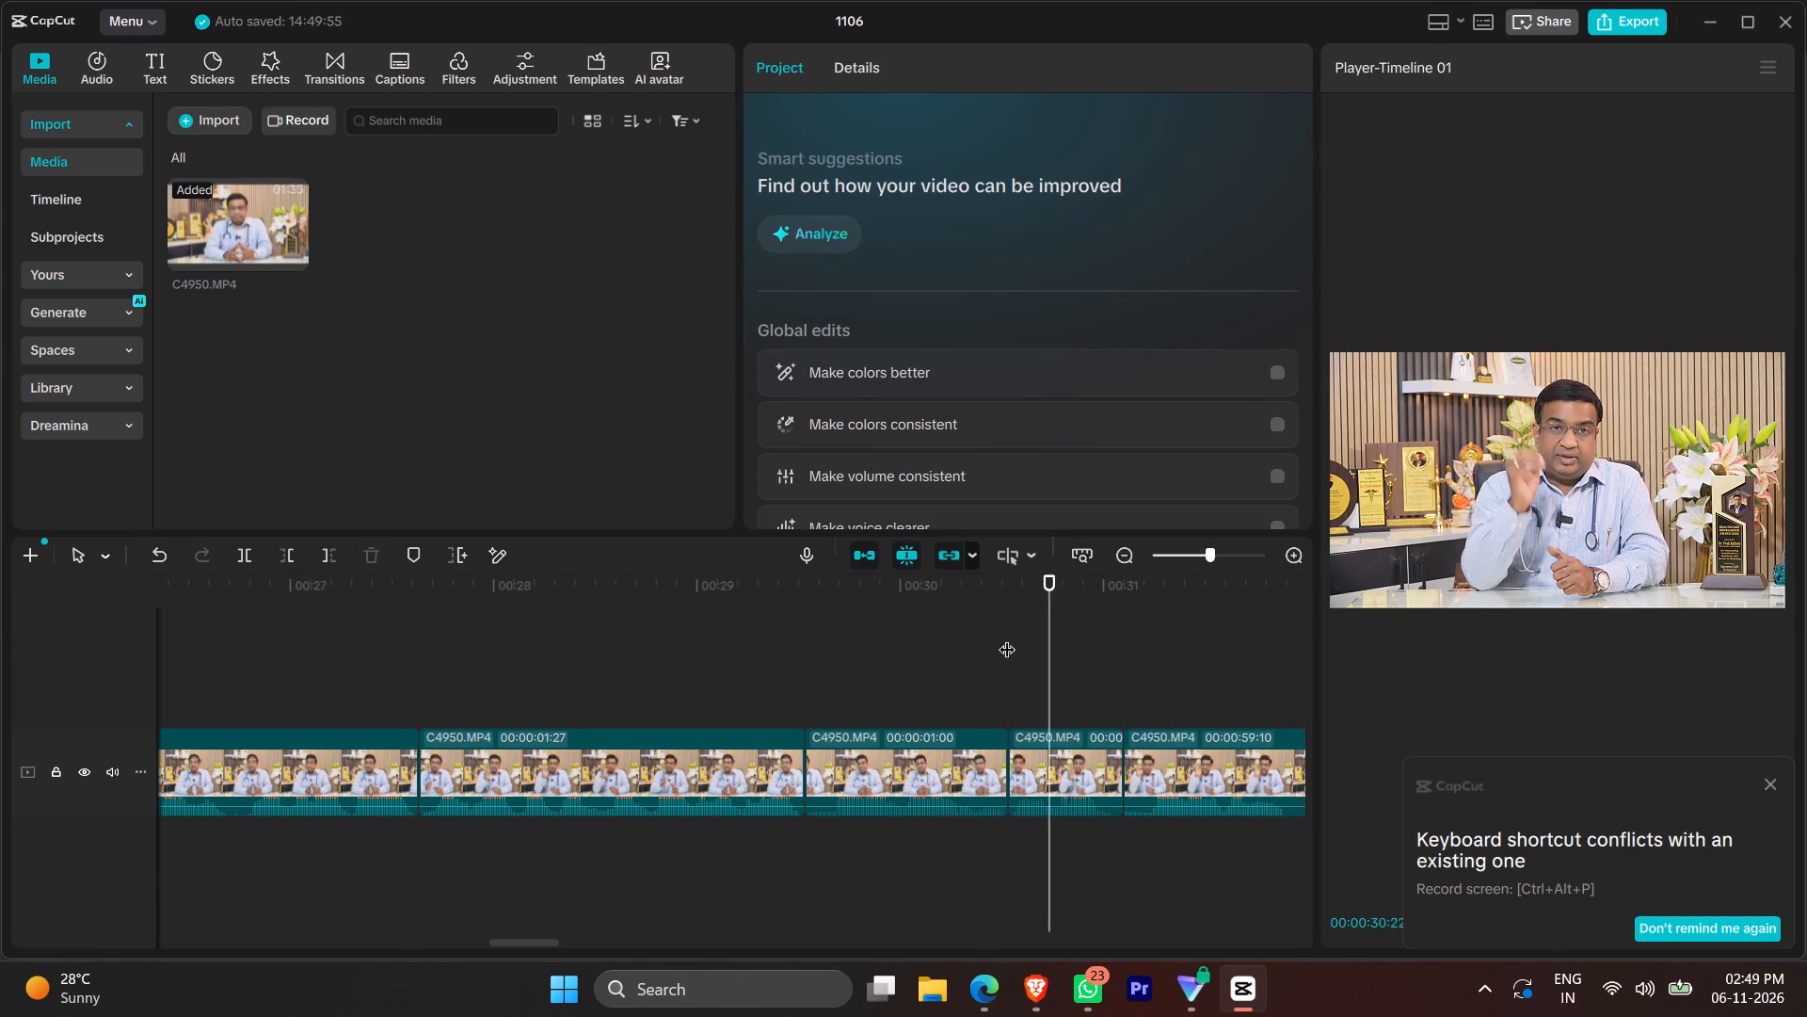
scroll(1007, 638, "left", 1)
key("space")
Play back the latest joins from about 00:00:30:00 to 00:00:32:00 to check them and locate the next pause.
left_click_drag(953, 638, 943, 639)
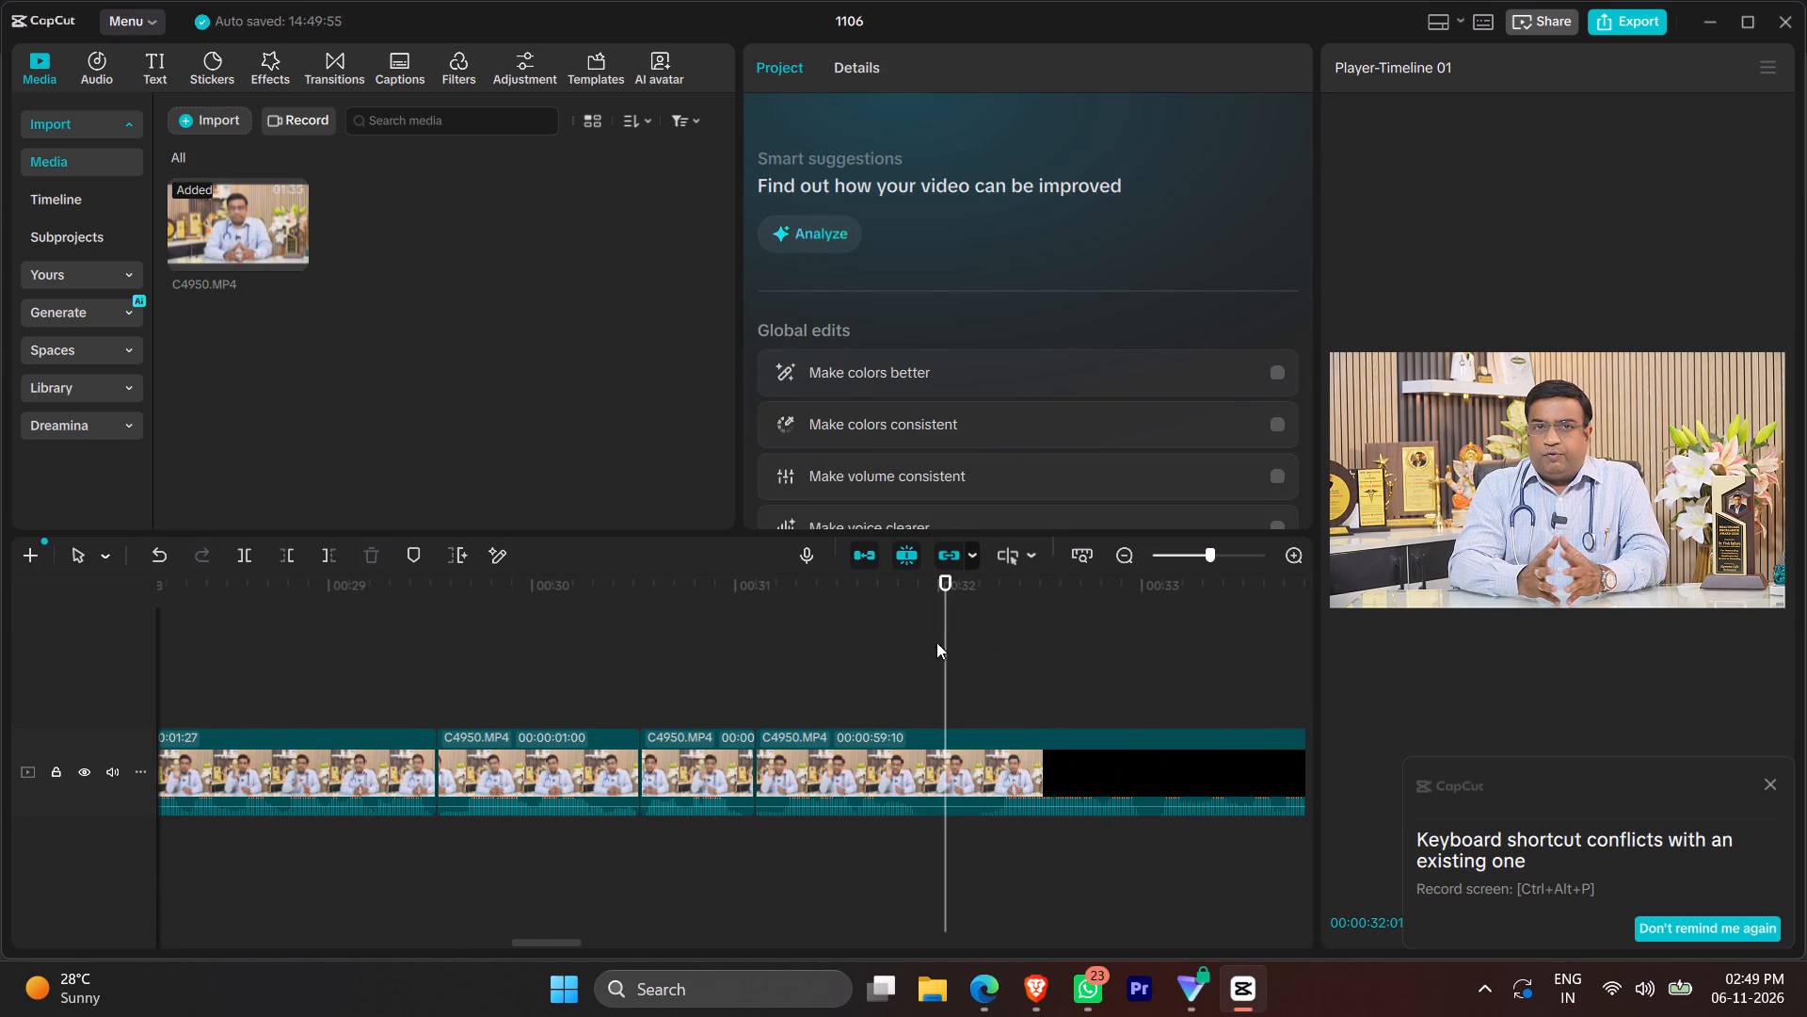
left_click(913, 640)
left_click(920, 645)
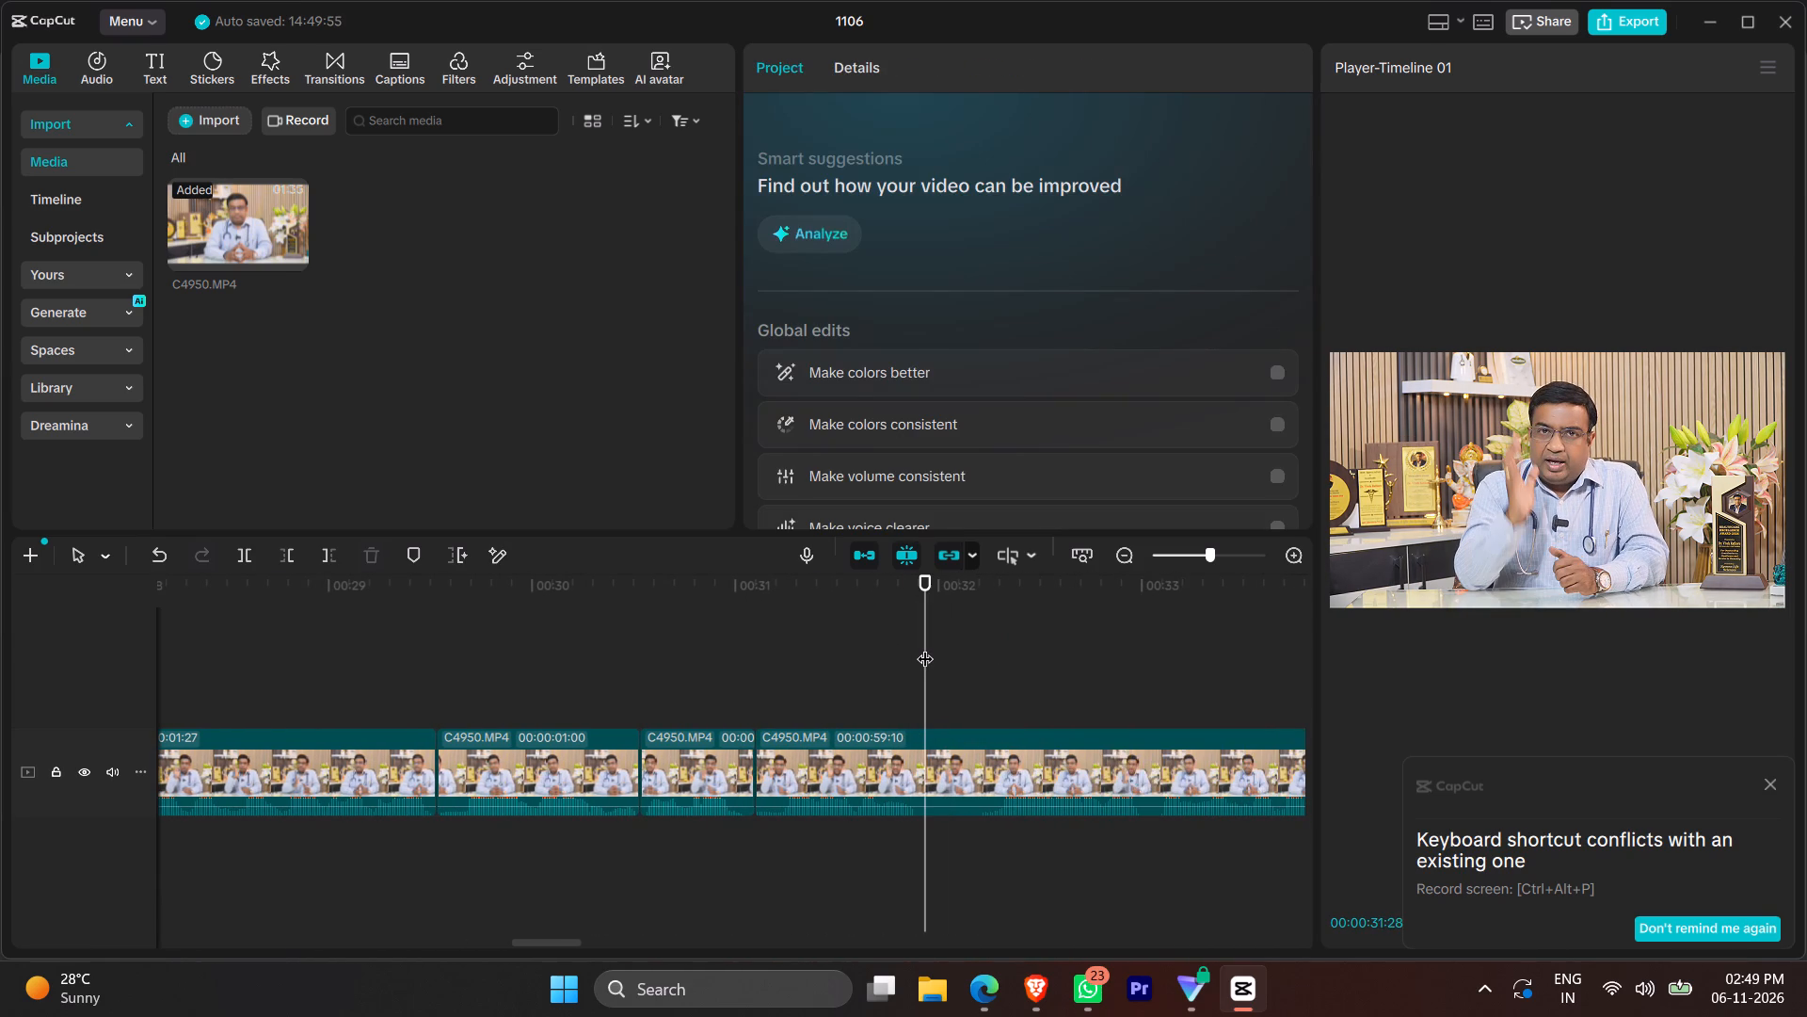
left_click_drag(925, 647, 532, 618)
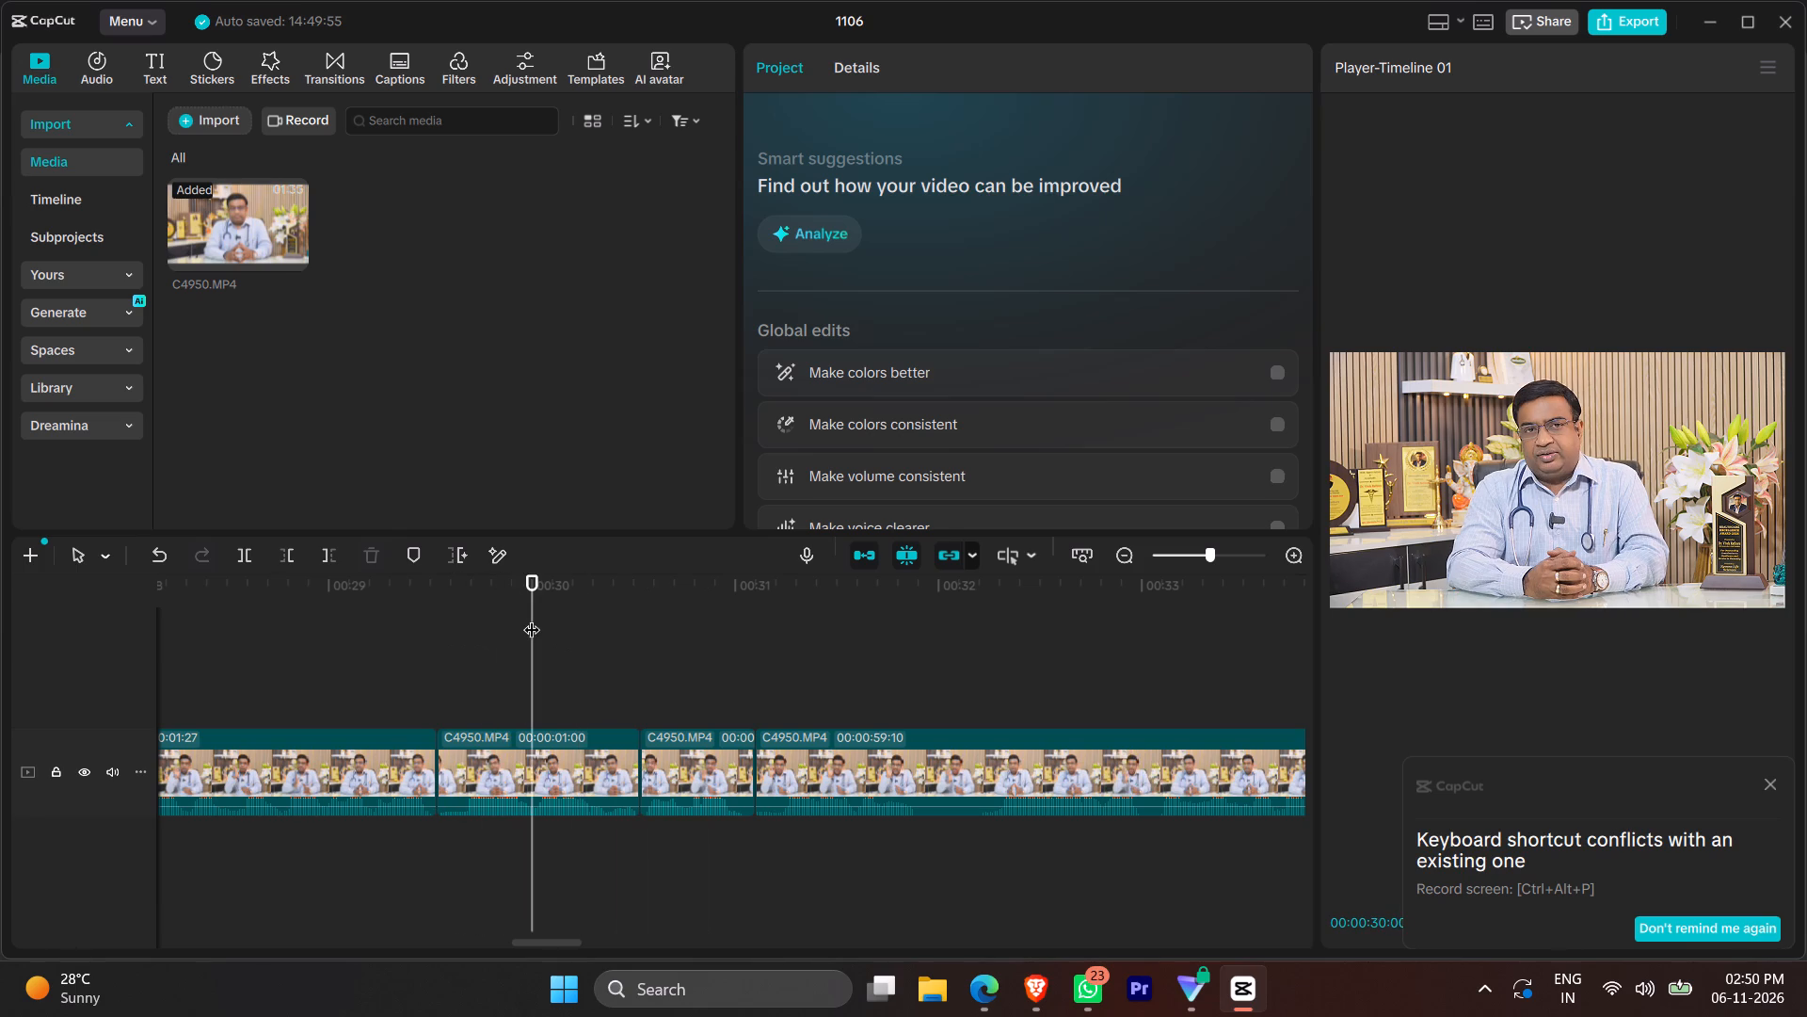
key("space")
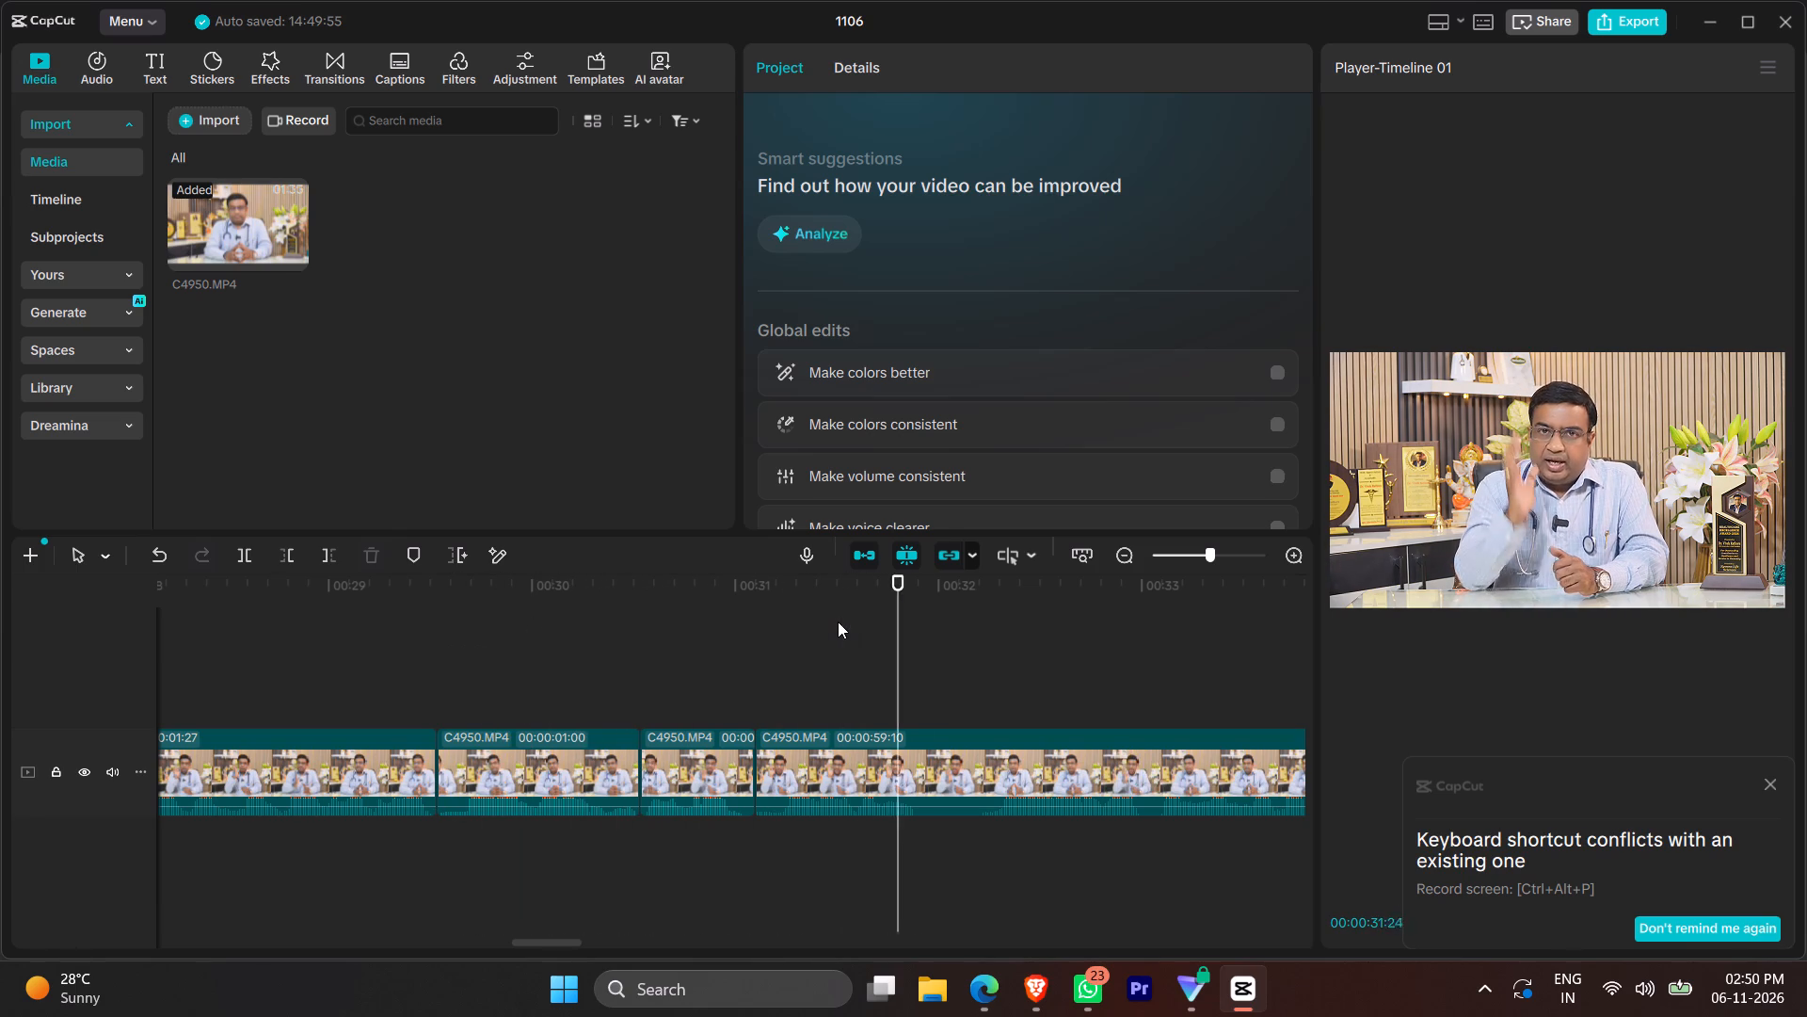
key("space")
left_click(615, 617)
key("space")
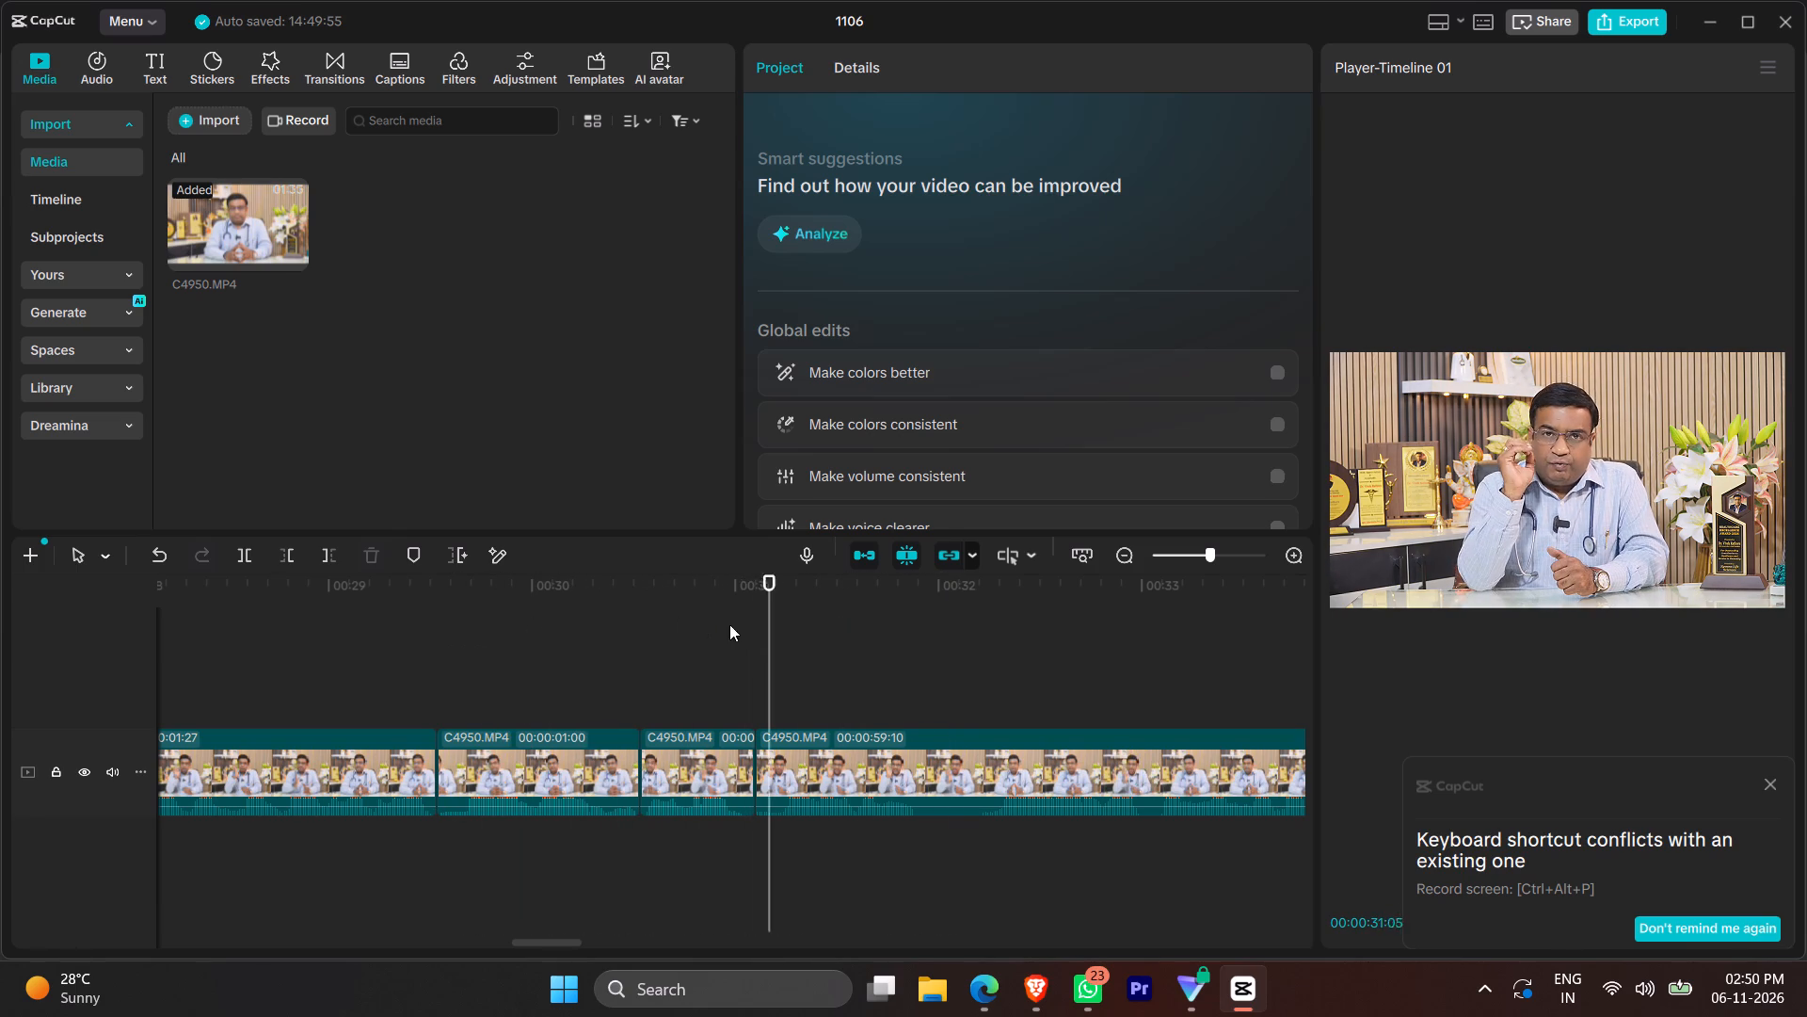
key("space")
key("space")
key("space")
key("space")
key("space")
Split the clip at about 00:00:31:28 and 00:00:32:05, delete the seven-frame pause between, and play back the join.
left_click(925, 663)
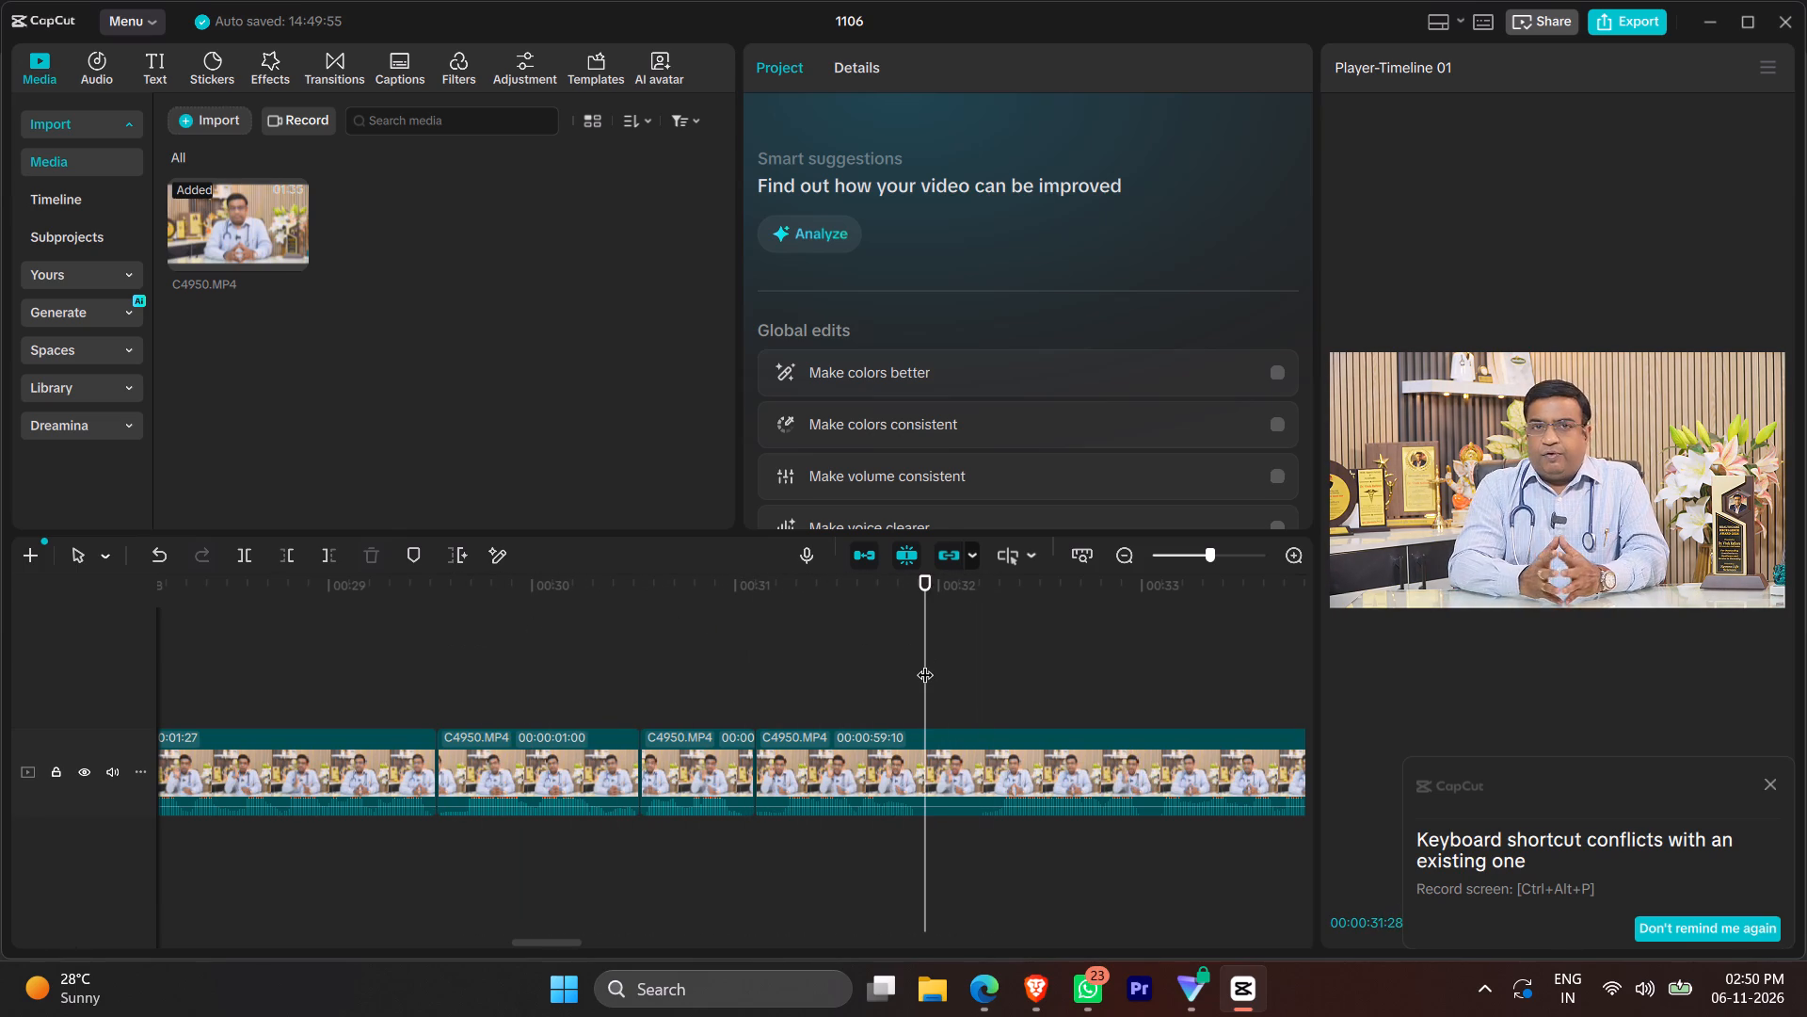
left_click_drag(925, 663, 968, 673)
key("q")
key("q")
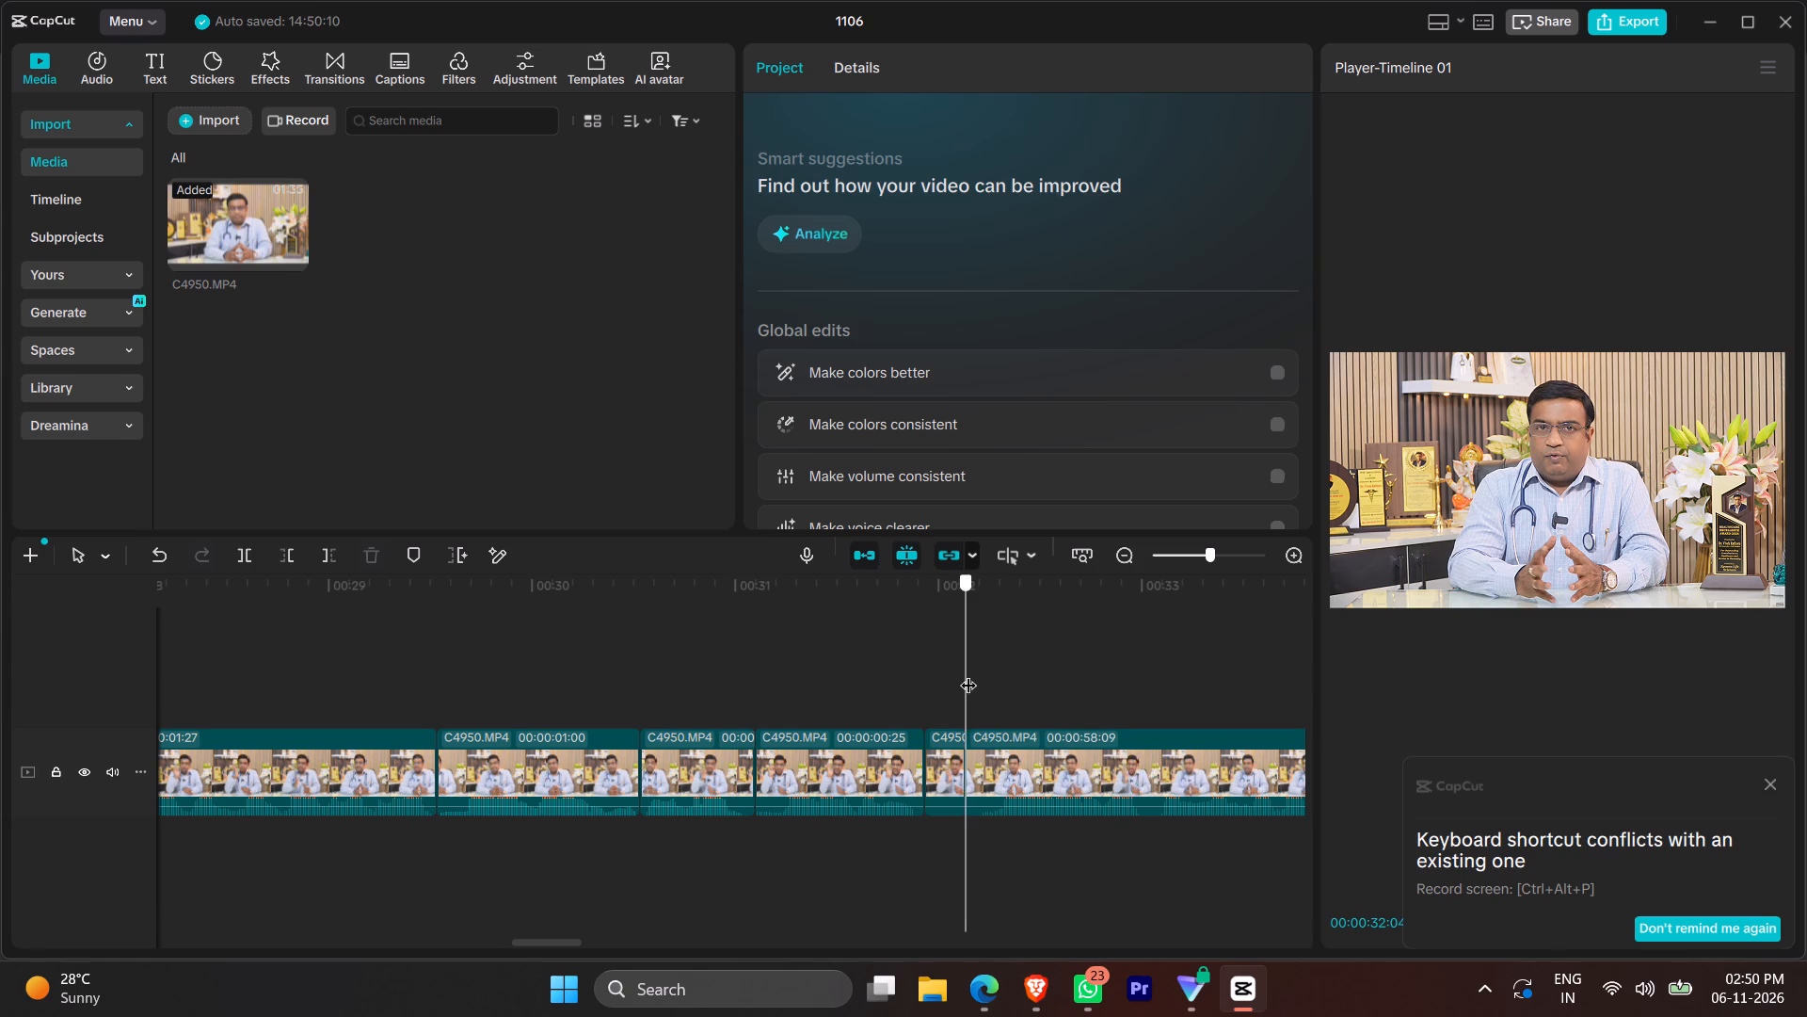
left_click_drag(968, 673, 973, 680)
key("ctrl+z")
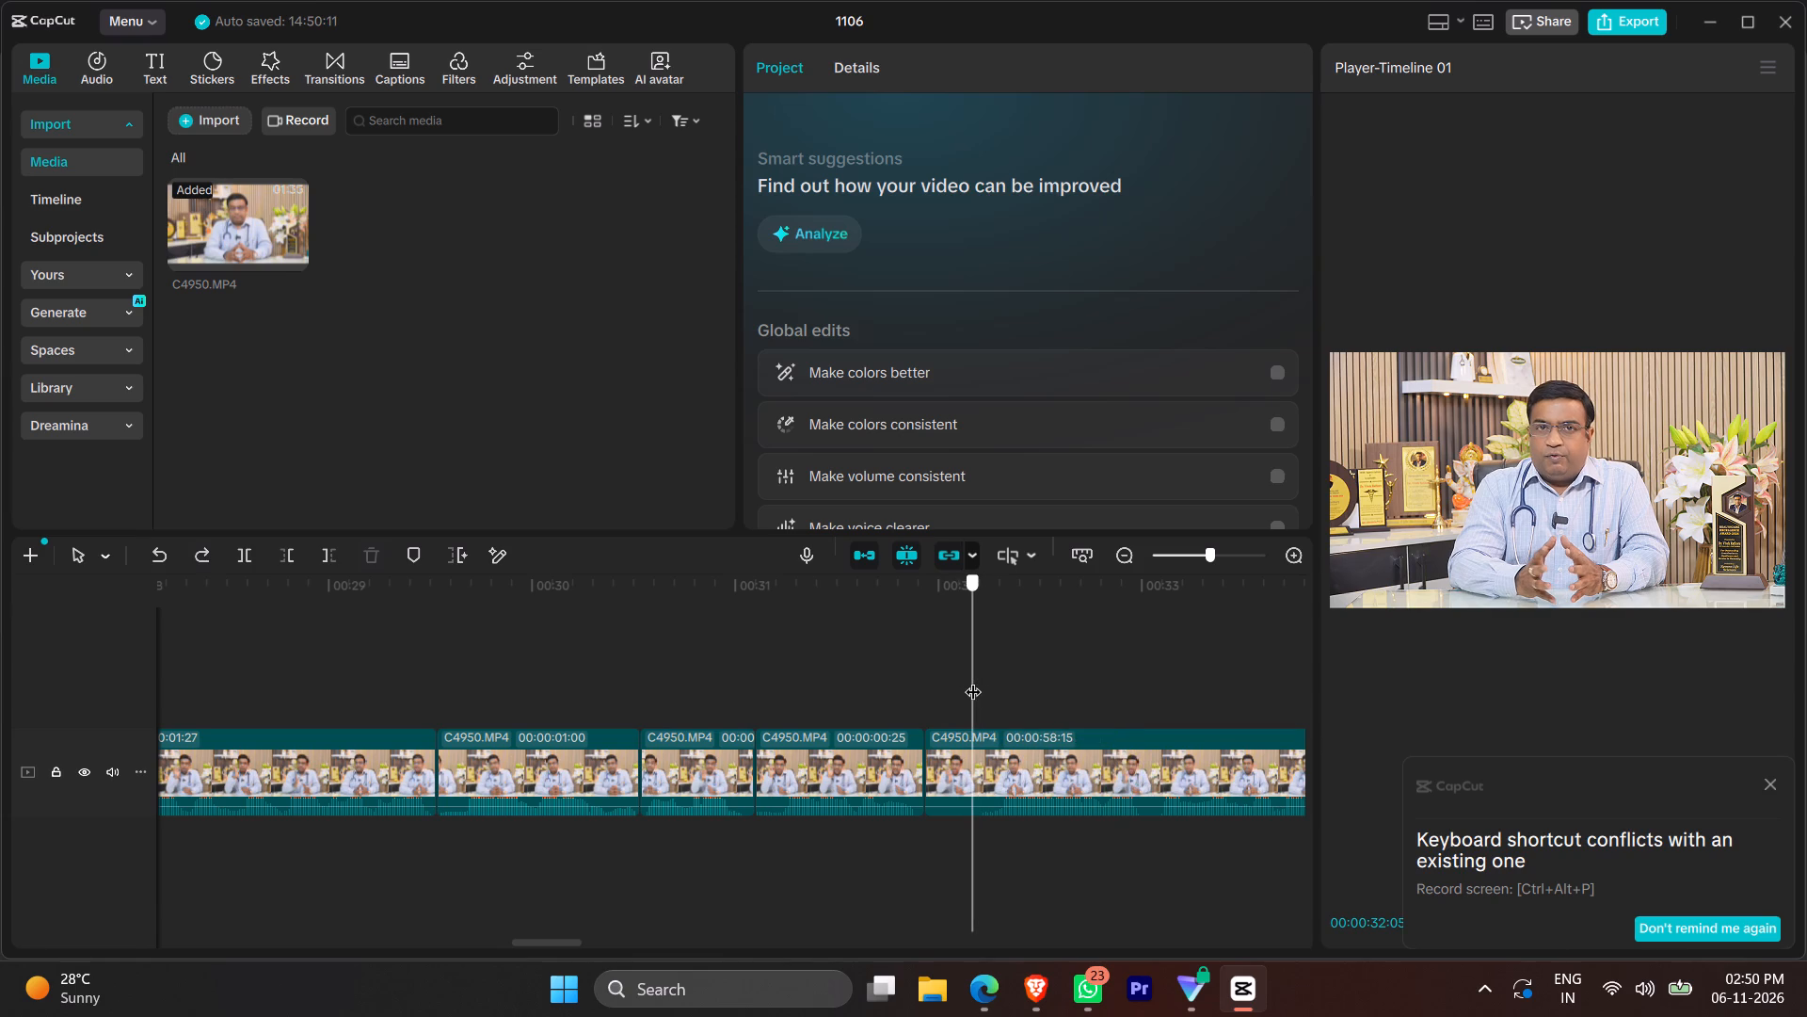
left_click_drag(973, 680, 951, 688)
key("q")
left_click(946, 742)
key("1")
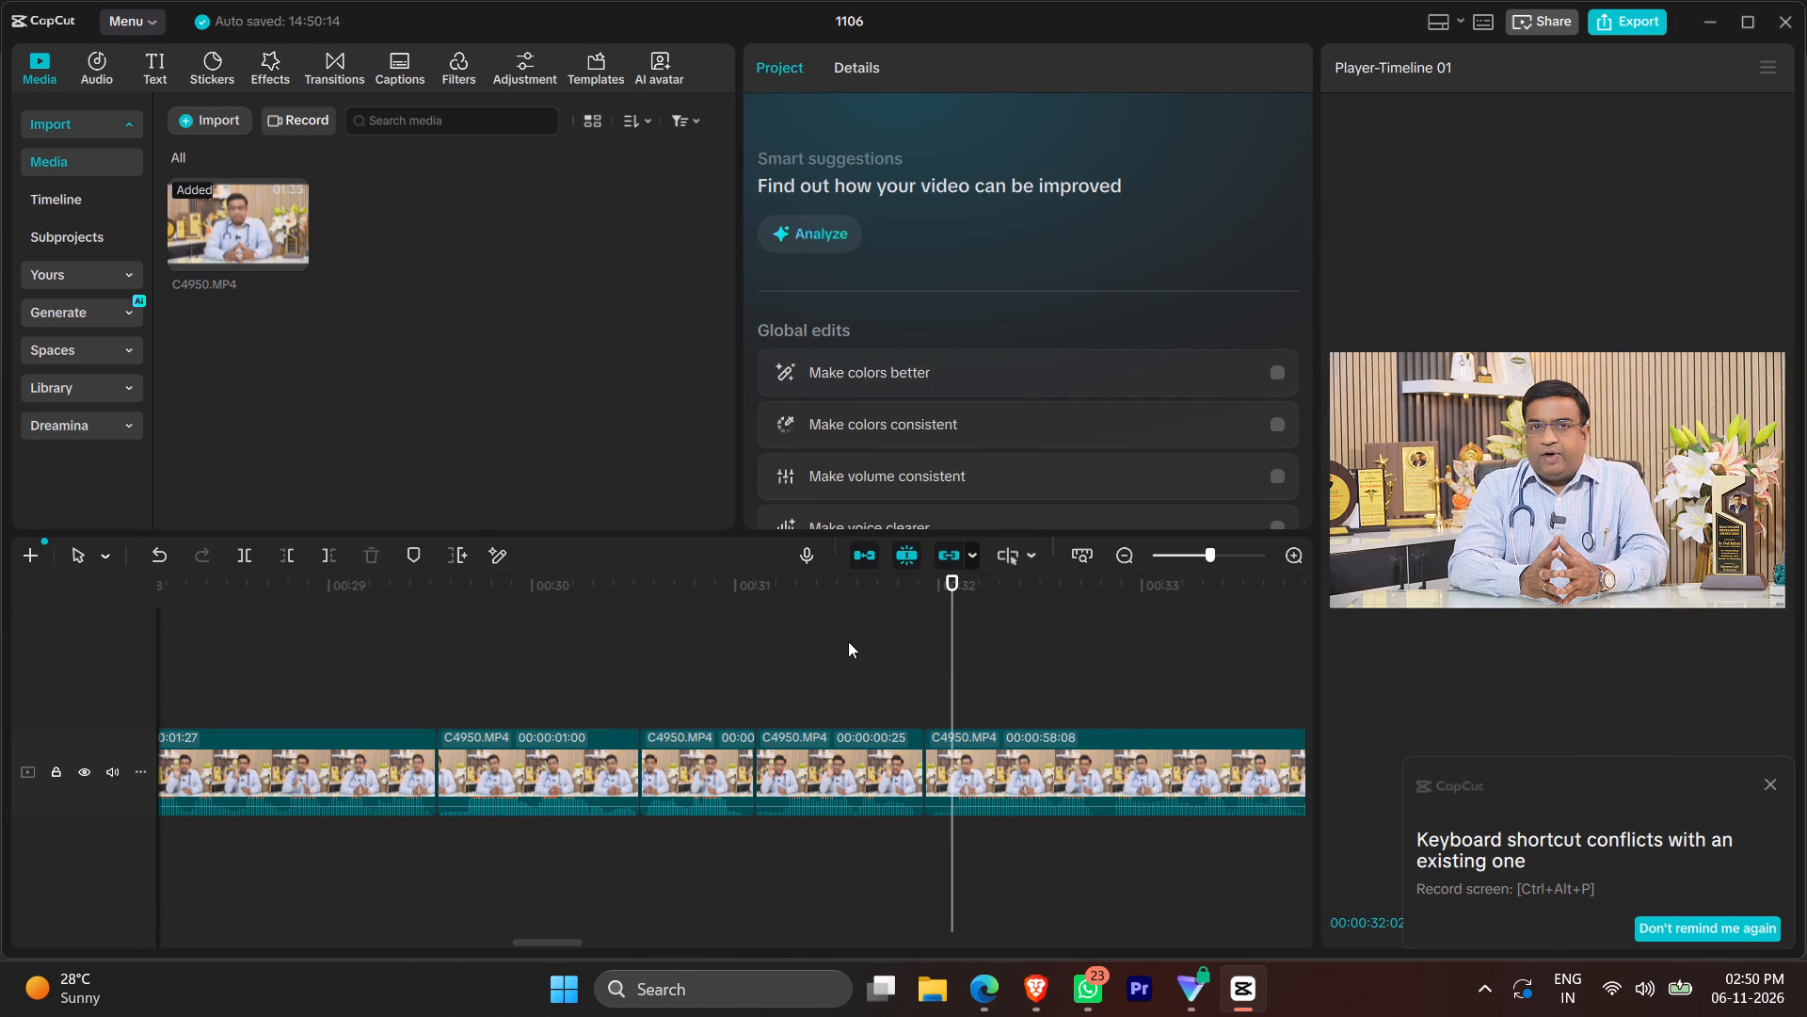
left_click(848, 641)
key("space")
left_click(847, 641)
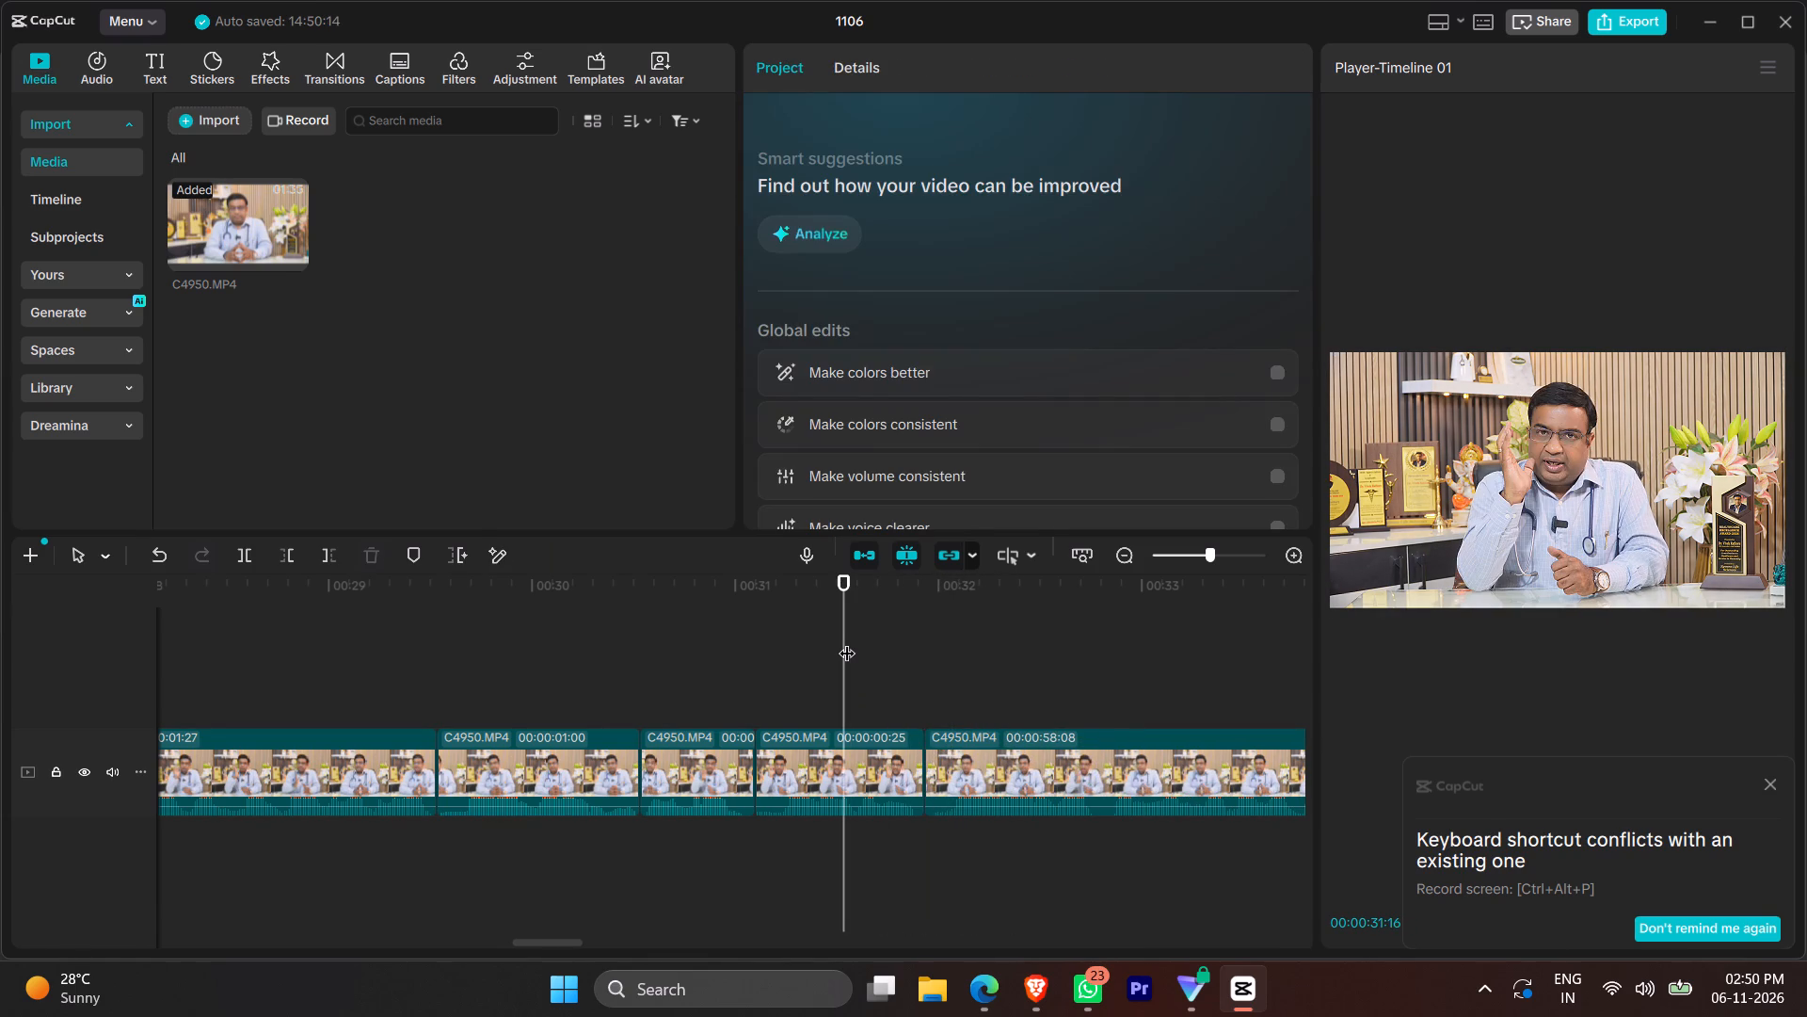
Play back the recent cuts from about 00:00:29:06 onward, continuing to about 00:00:37:23, to look for further pauses.
left_click(369, 654)
key("space")
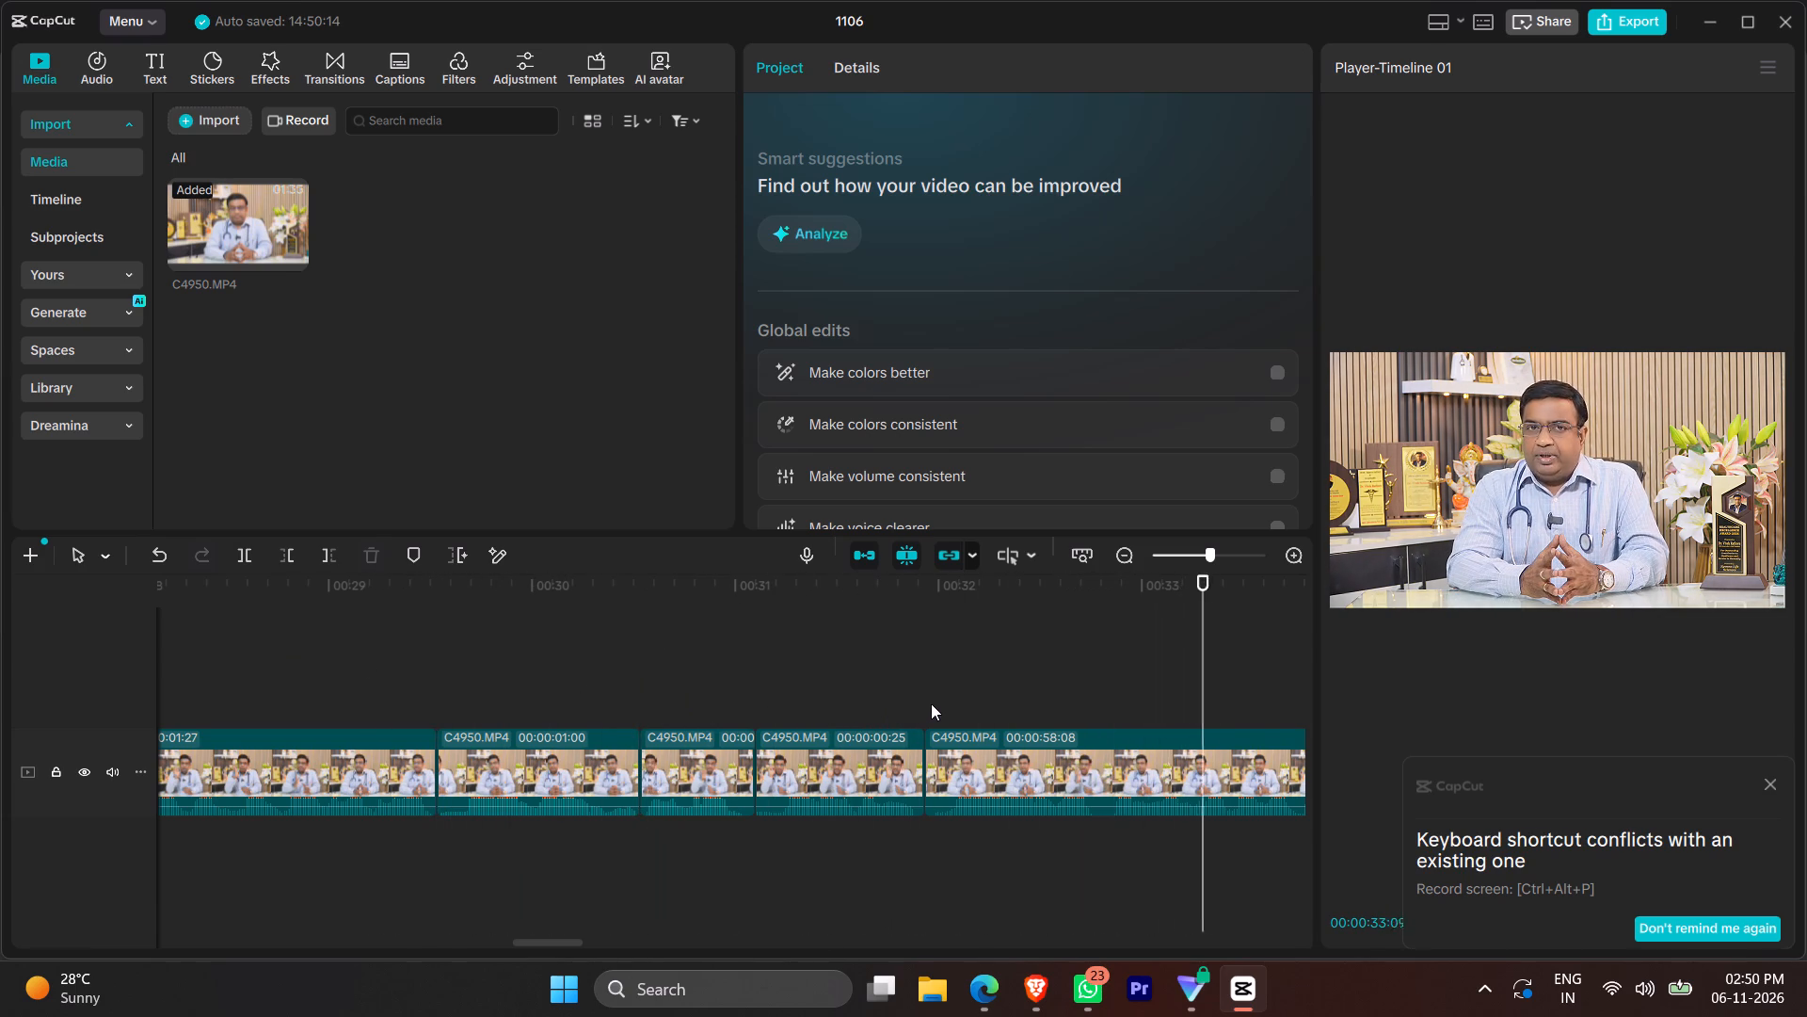
key("space")
scroll(716, 717, "right", 1)
scroll(822, 734, "down", 4, "ctrl")
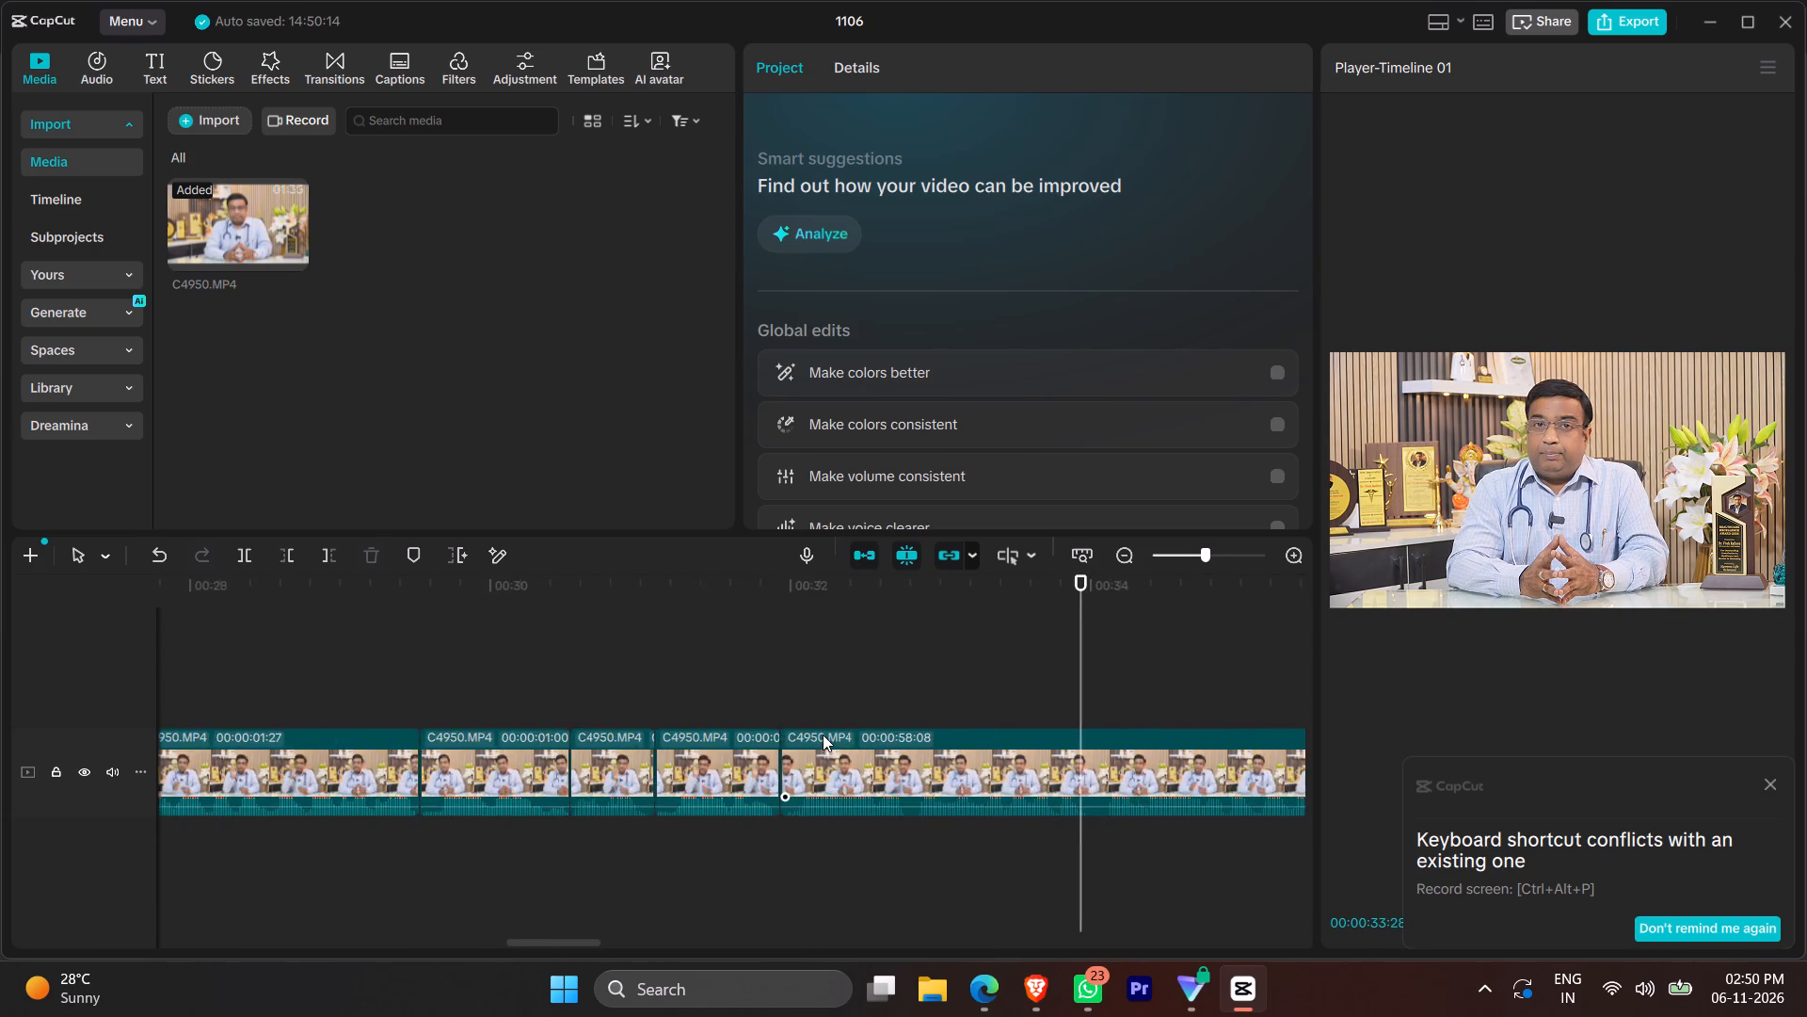
scroll(823, 734, "down", 12, "ctrl")
left_click(696, 651)
key("space")
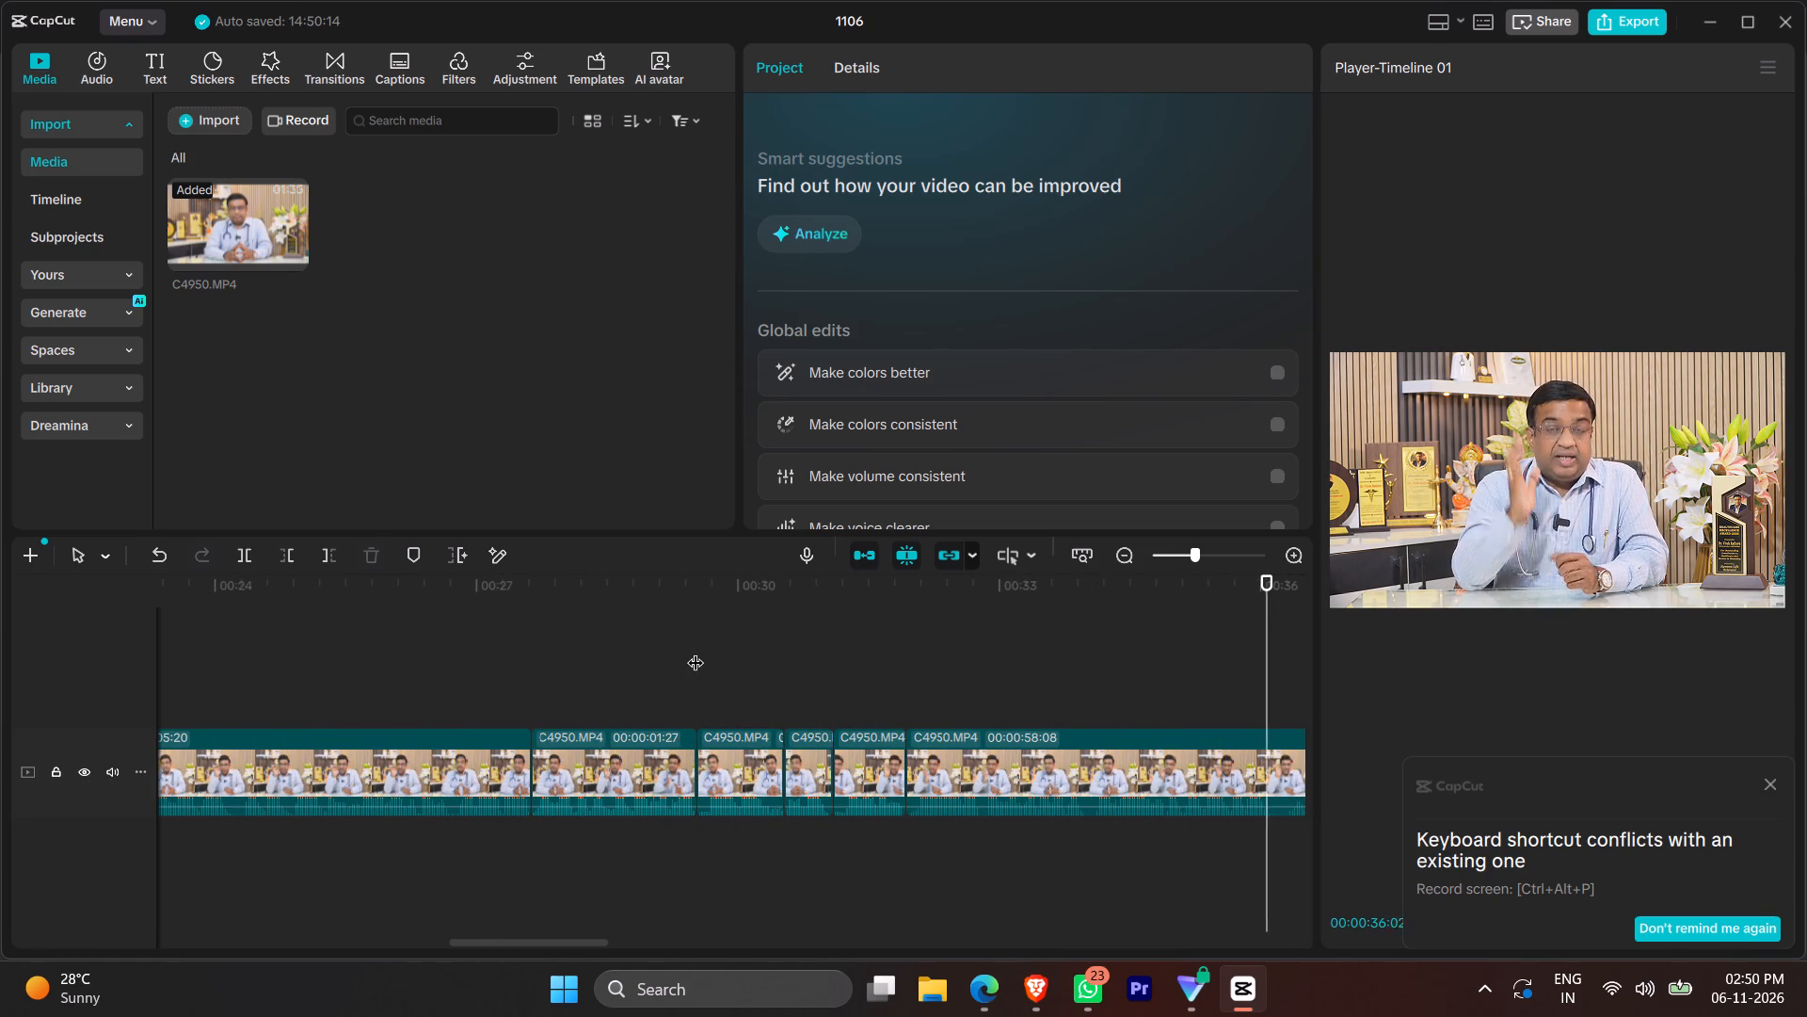
scroll(858, 663, "left", 1)
scroll(821, 728, "right", 1)
key("space")
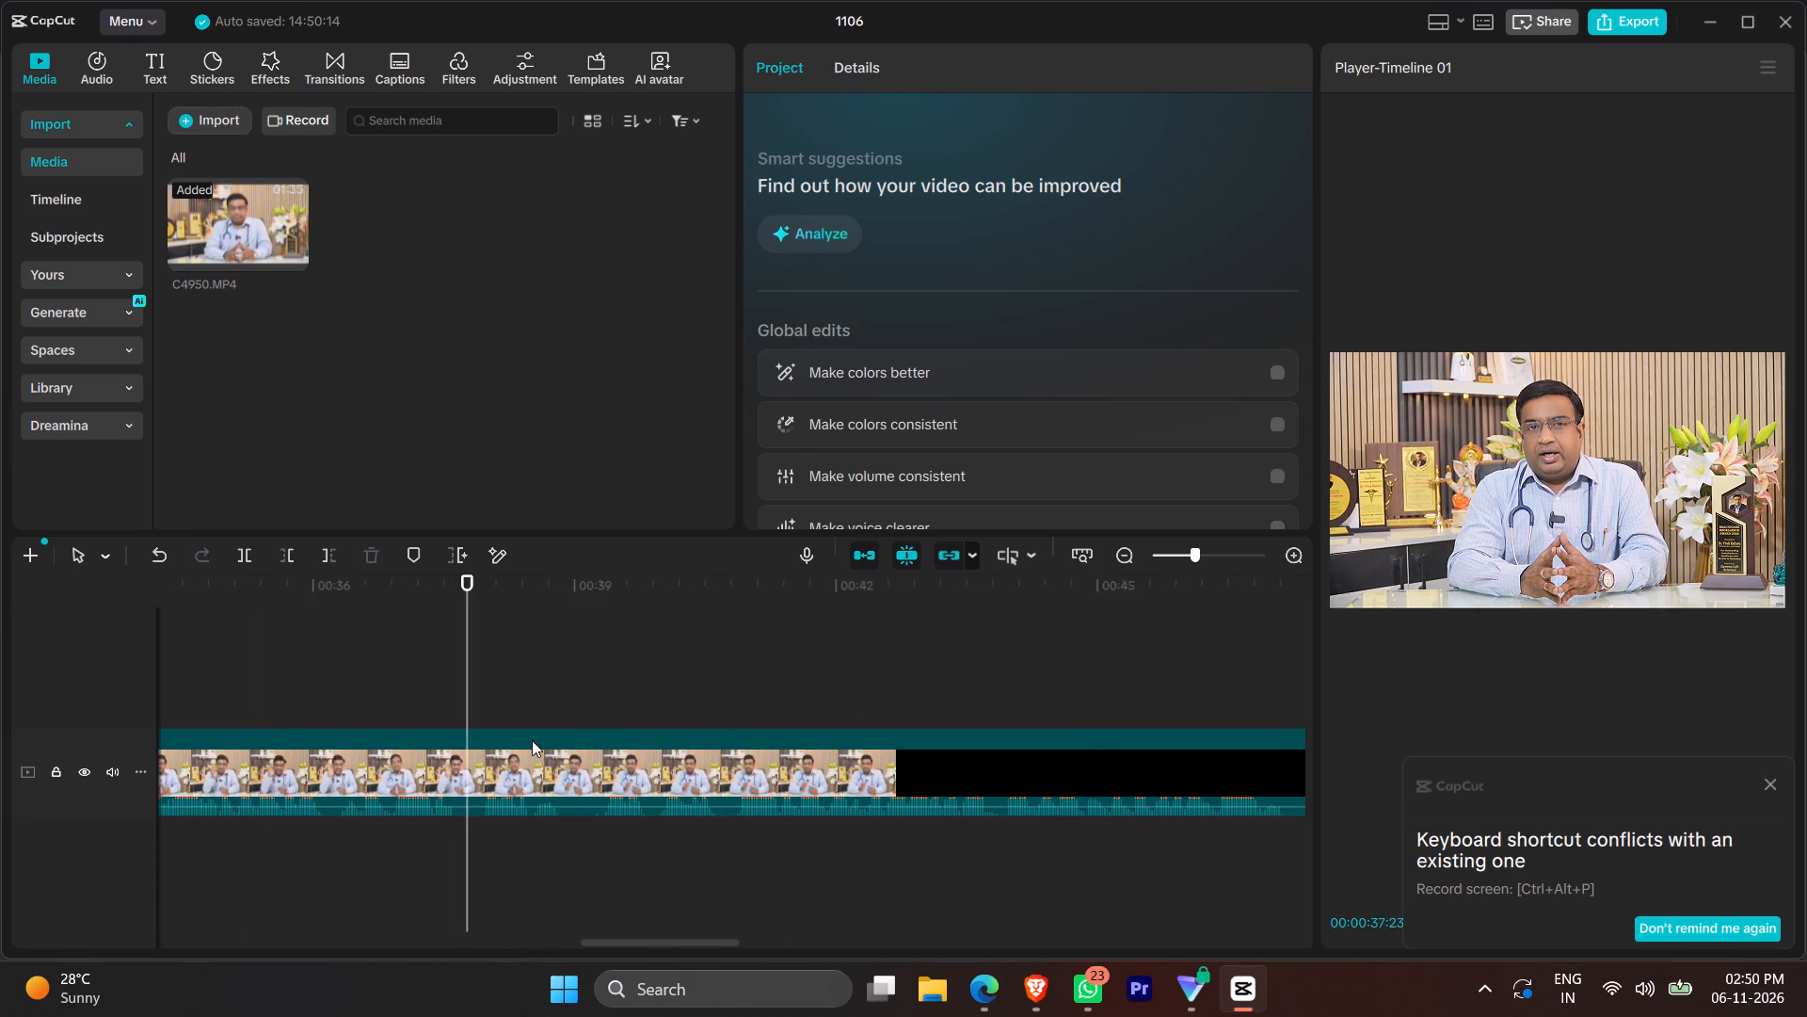
Locate the pause near 00:00:36, split the clip at about 00:00:36:04 and 00:00:36:08, delete the four frames between, and play back the join.
scroll(532, 740, "right", 1)
left_click(504, 638, "ctrl")
scroll(503, 659, "up", 18, "ctrl")
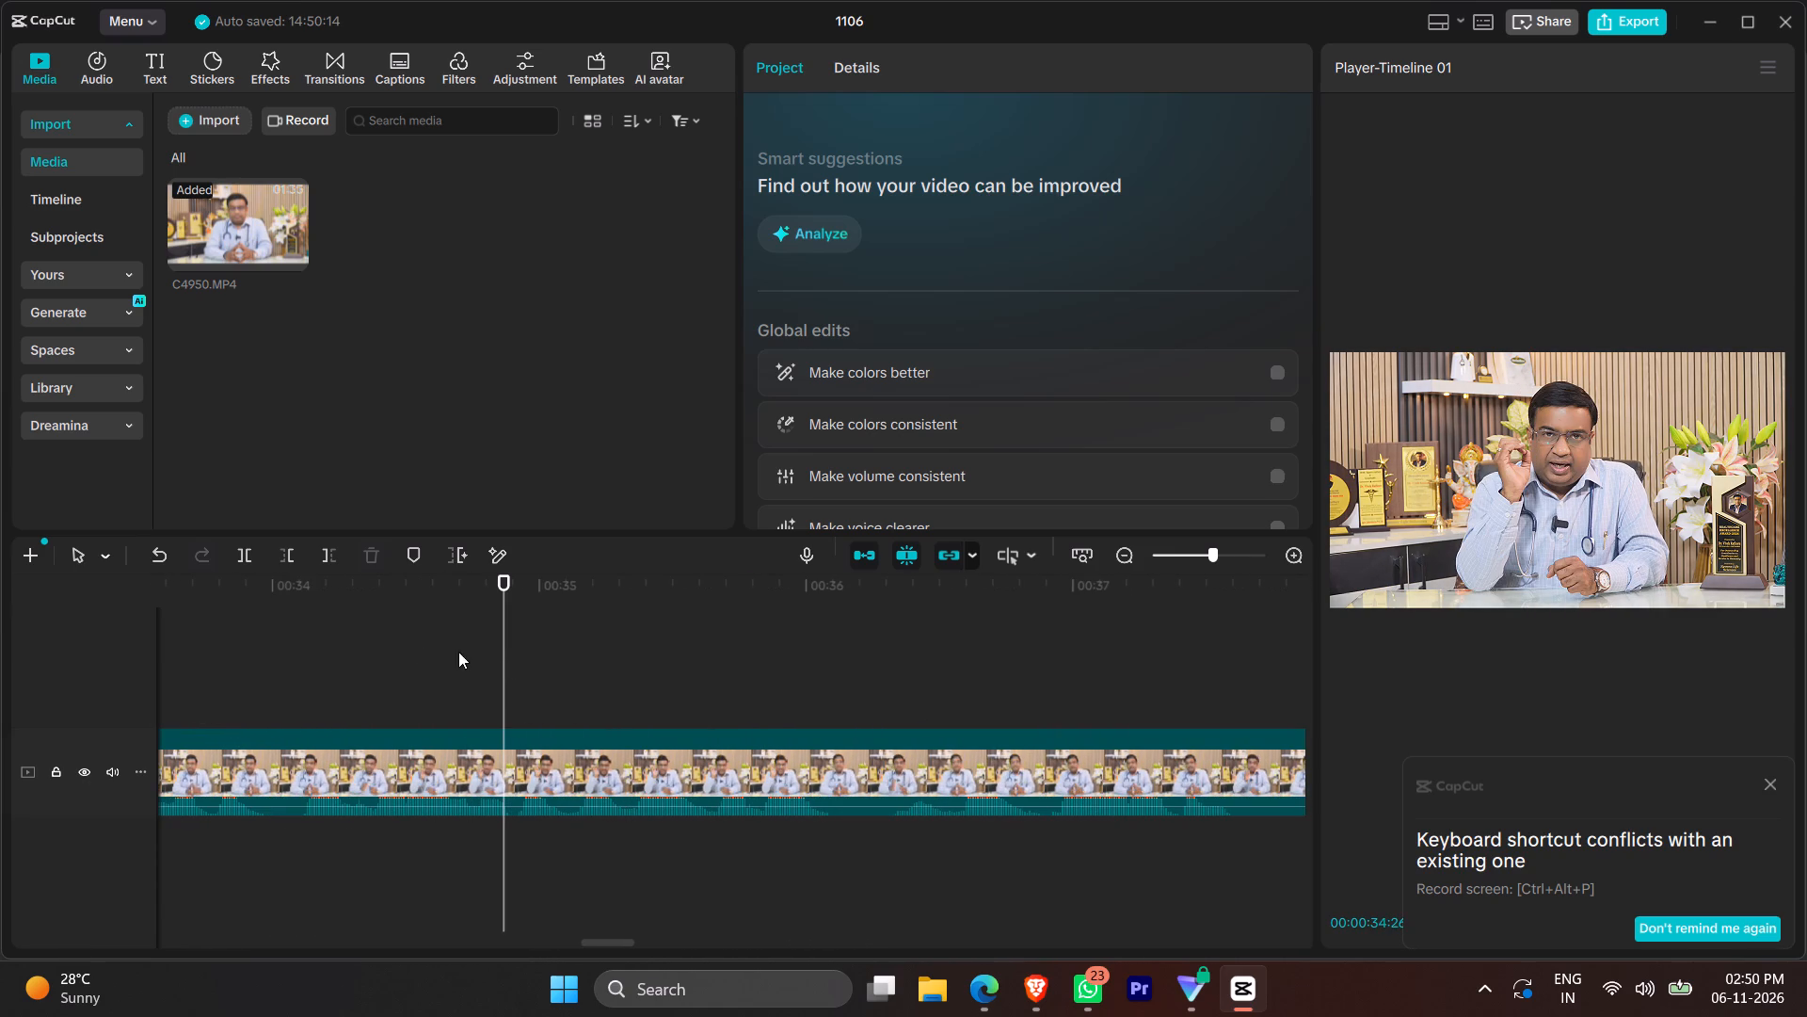
left_click(205, 676)
key("space")
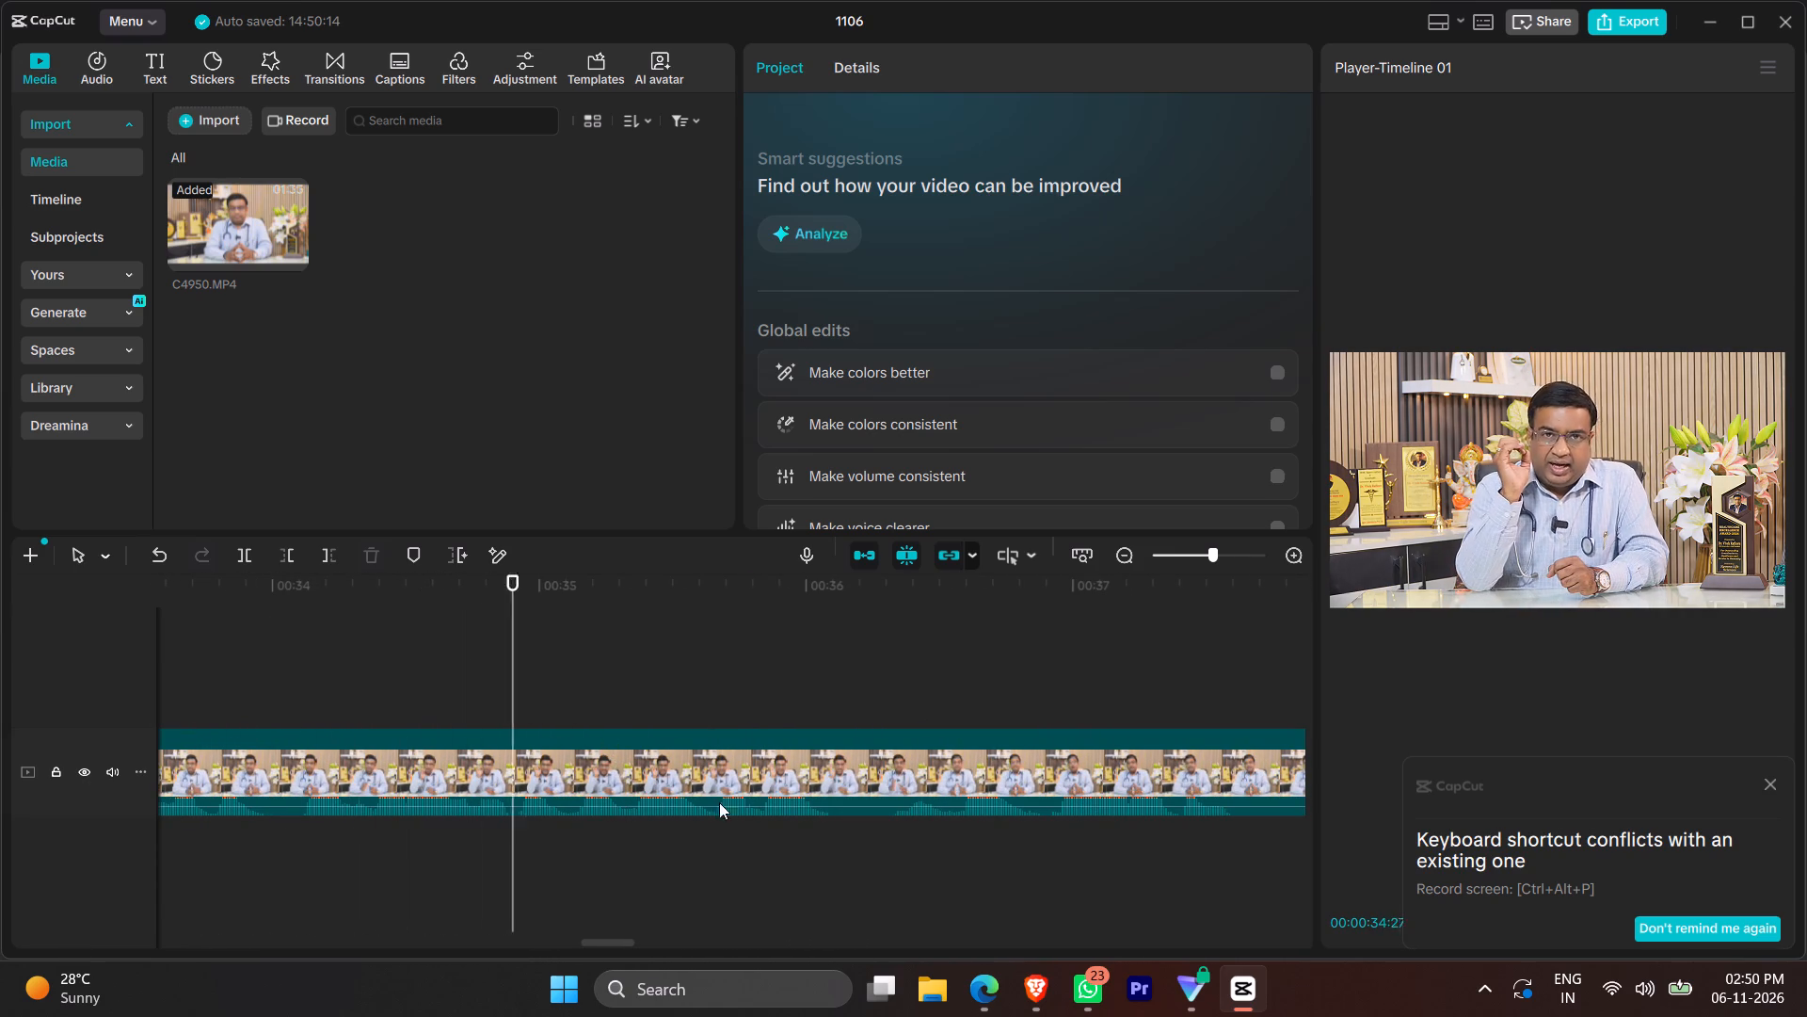
key("space")
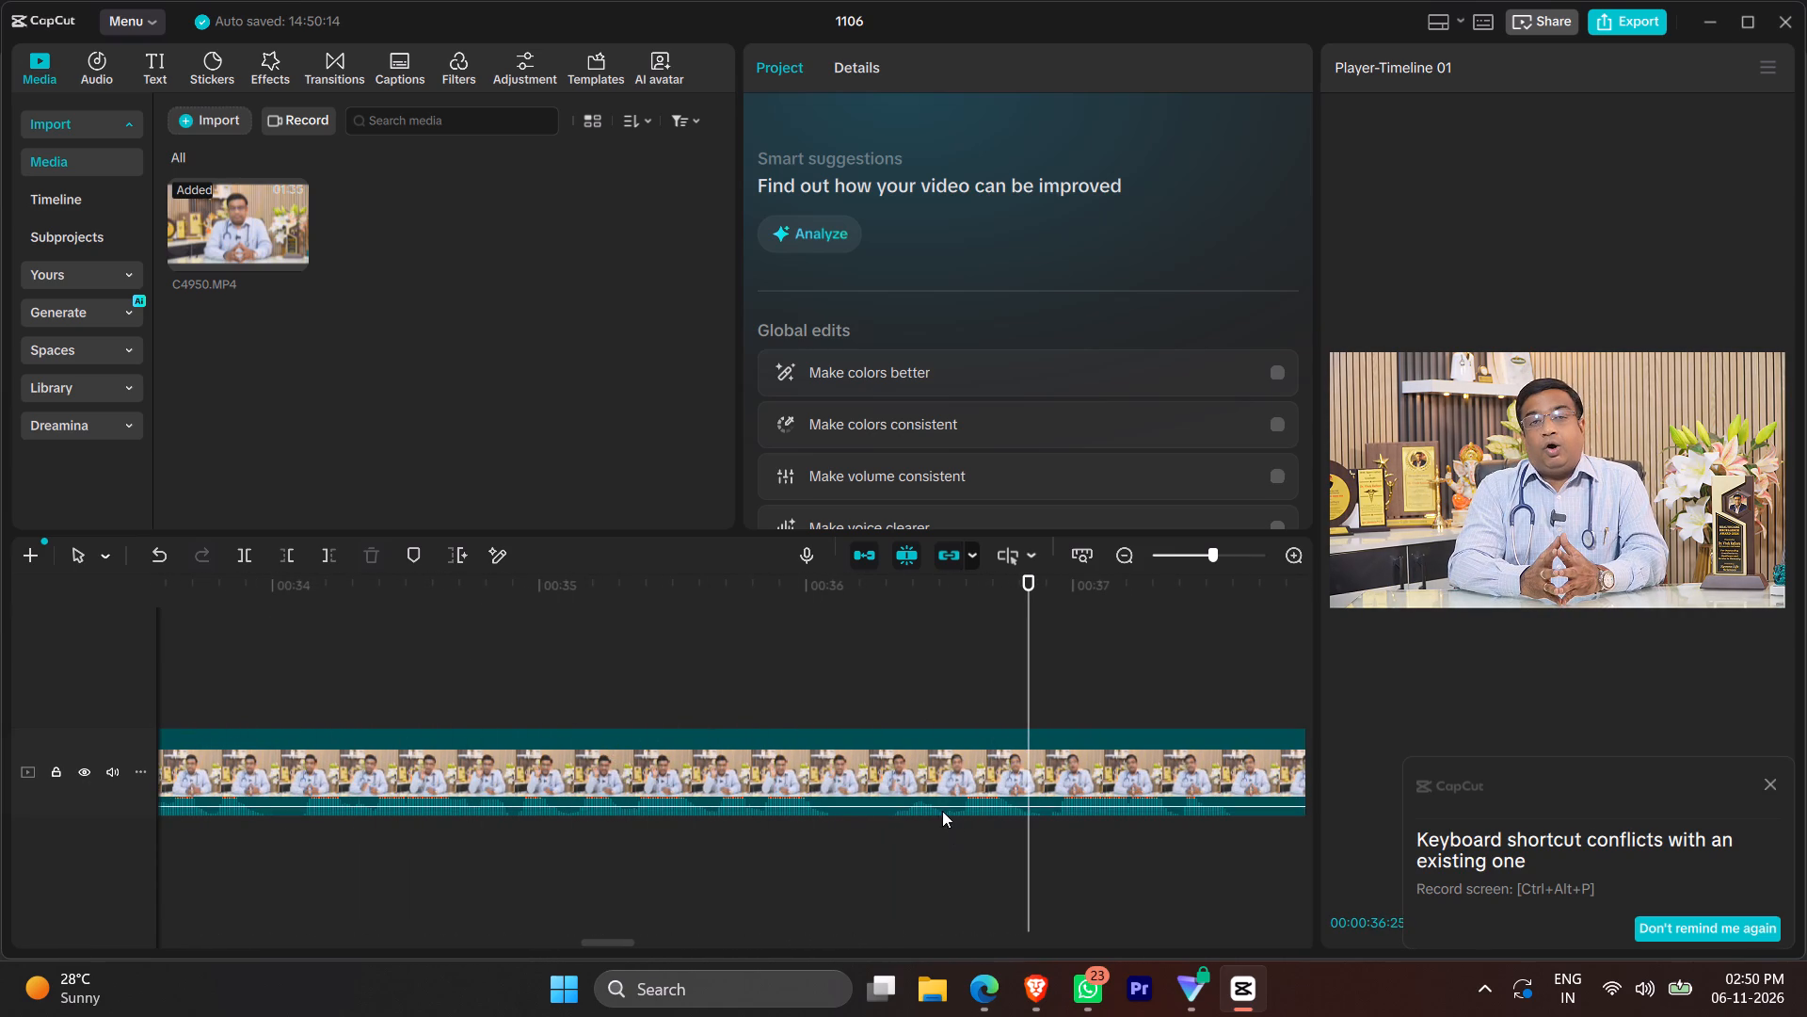
left_click(839, 670)
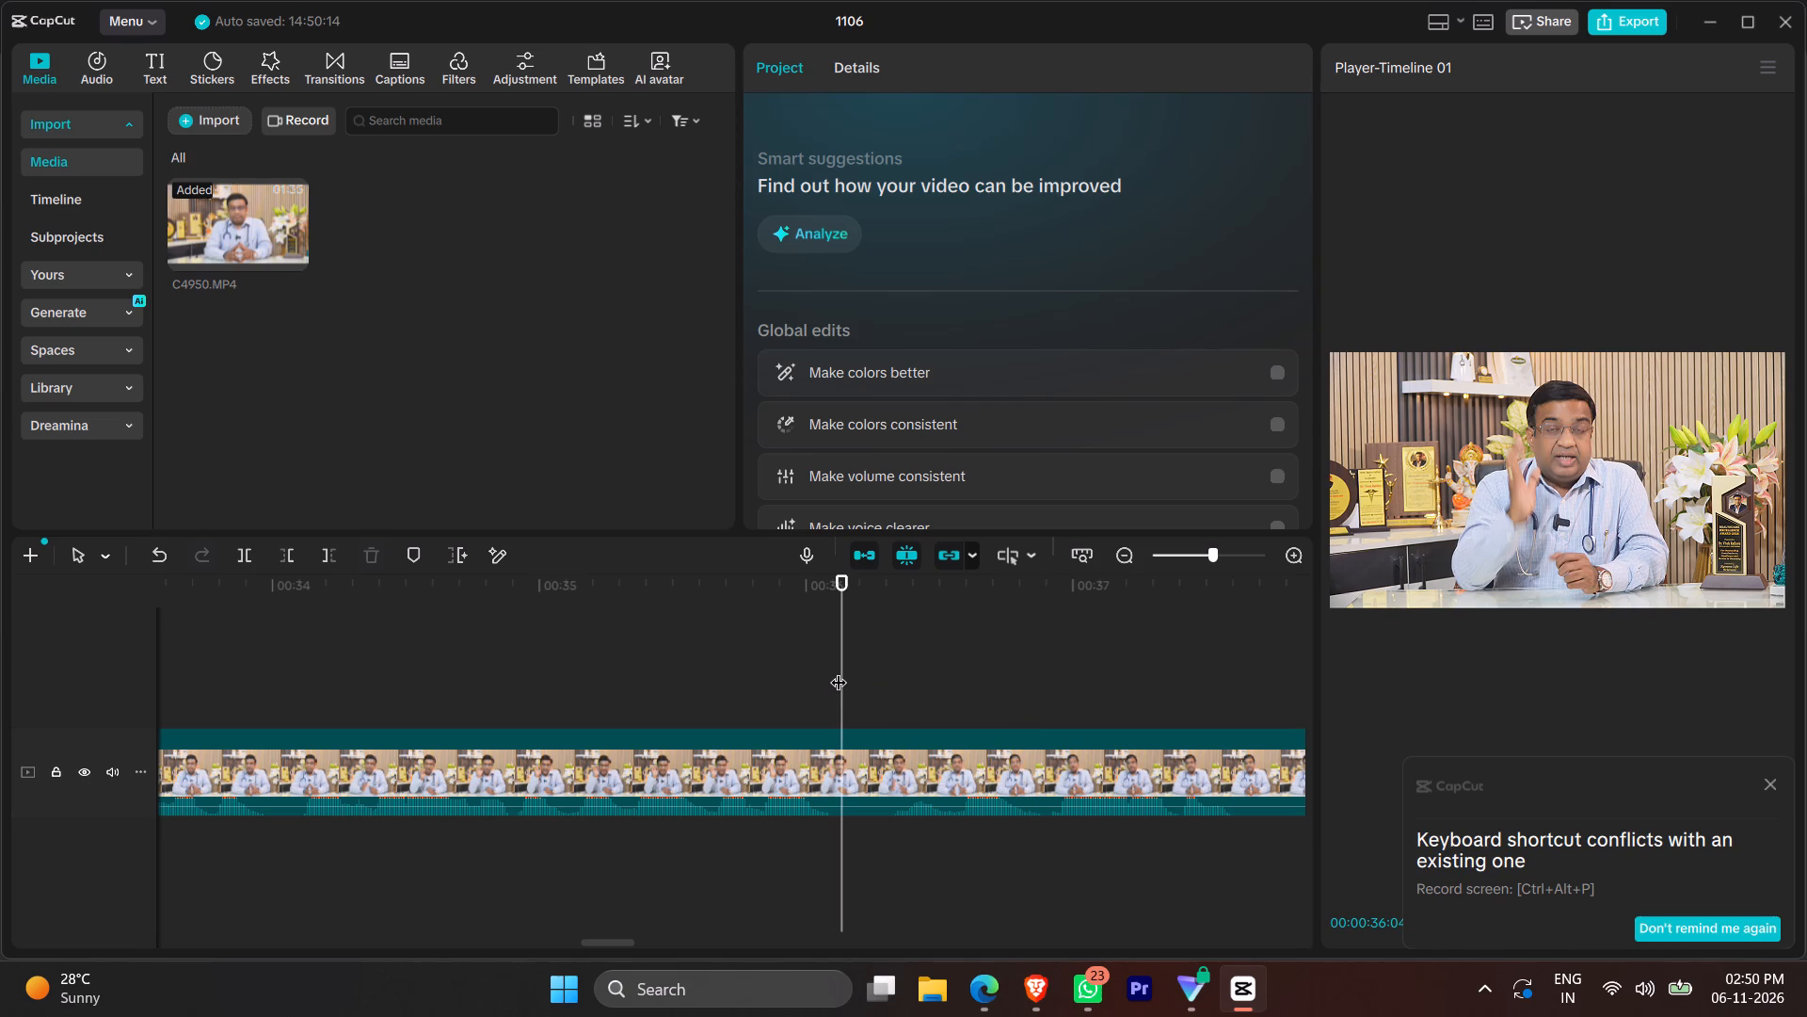
key("q")
left_click(867, 672)
left_click(873, 674)
key("q")
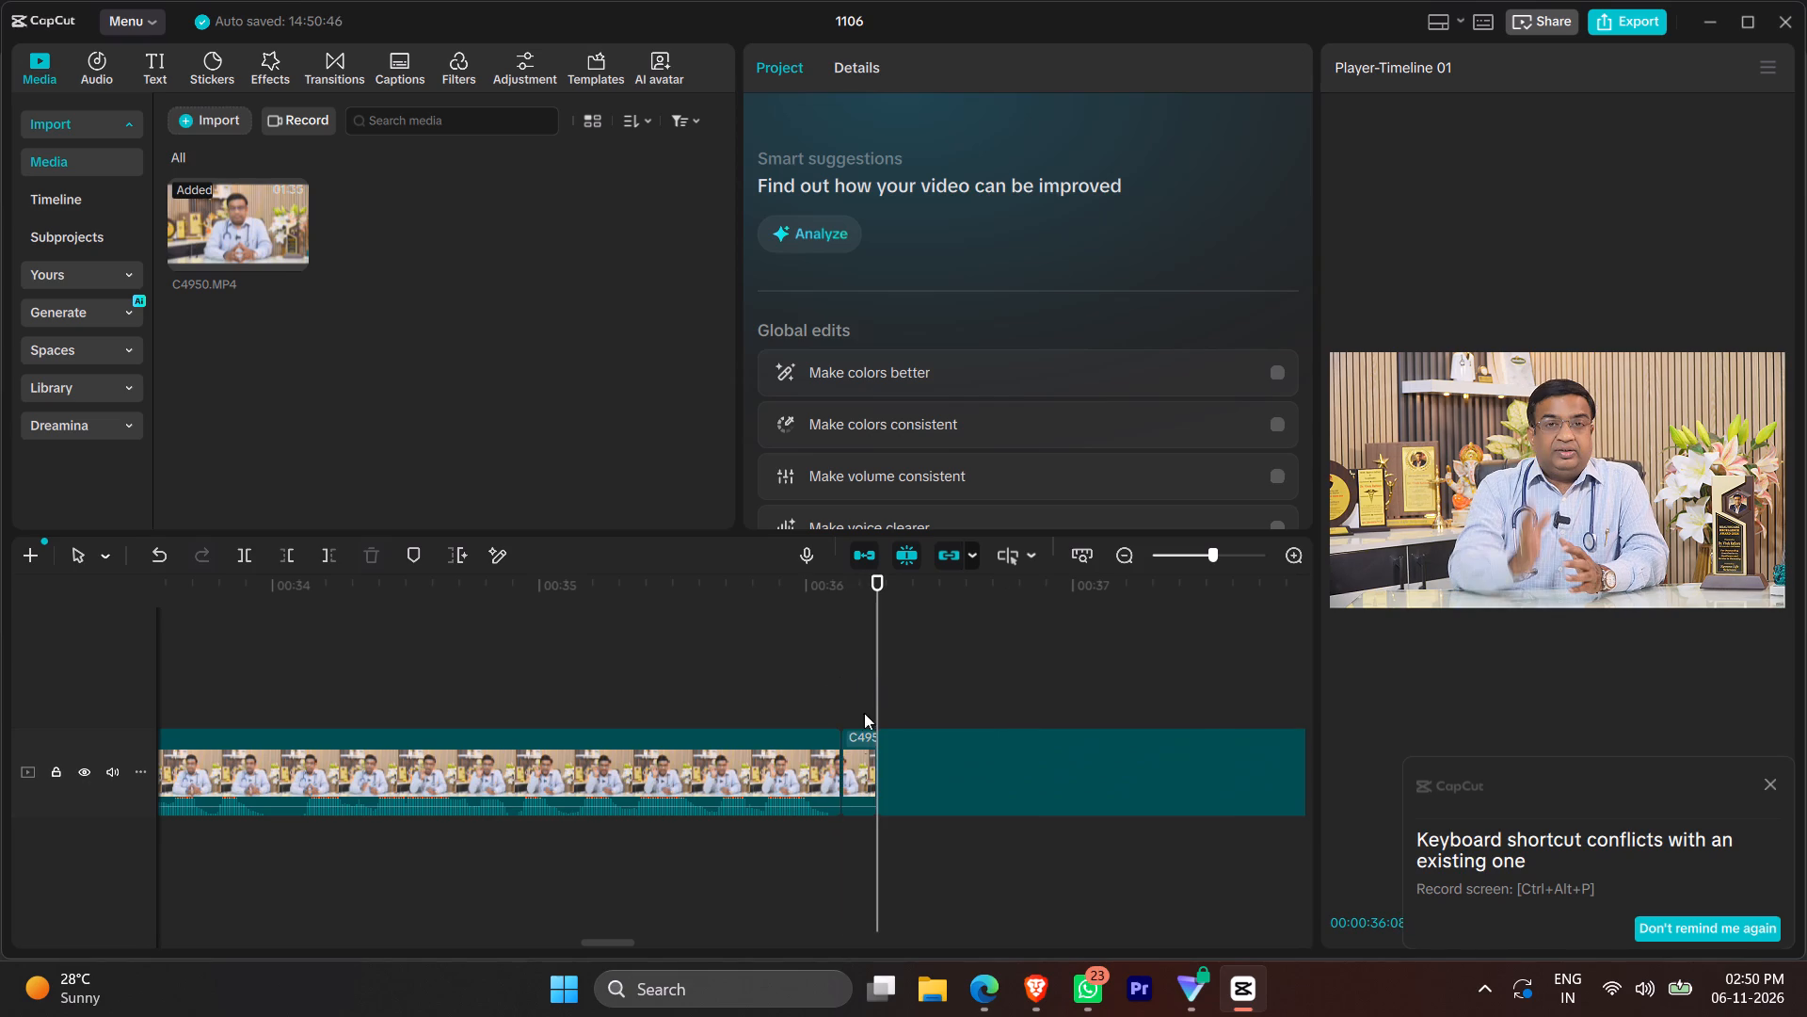
left_click(848, 770)
key("1")
left_click(741, 658)
key("space")
scroll(908, 696, "left", 1)
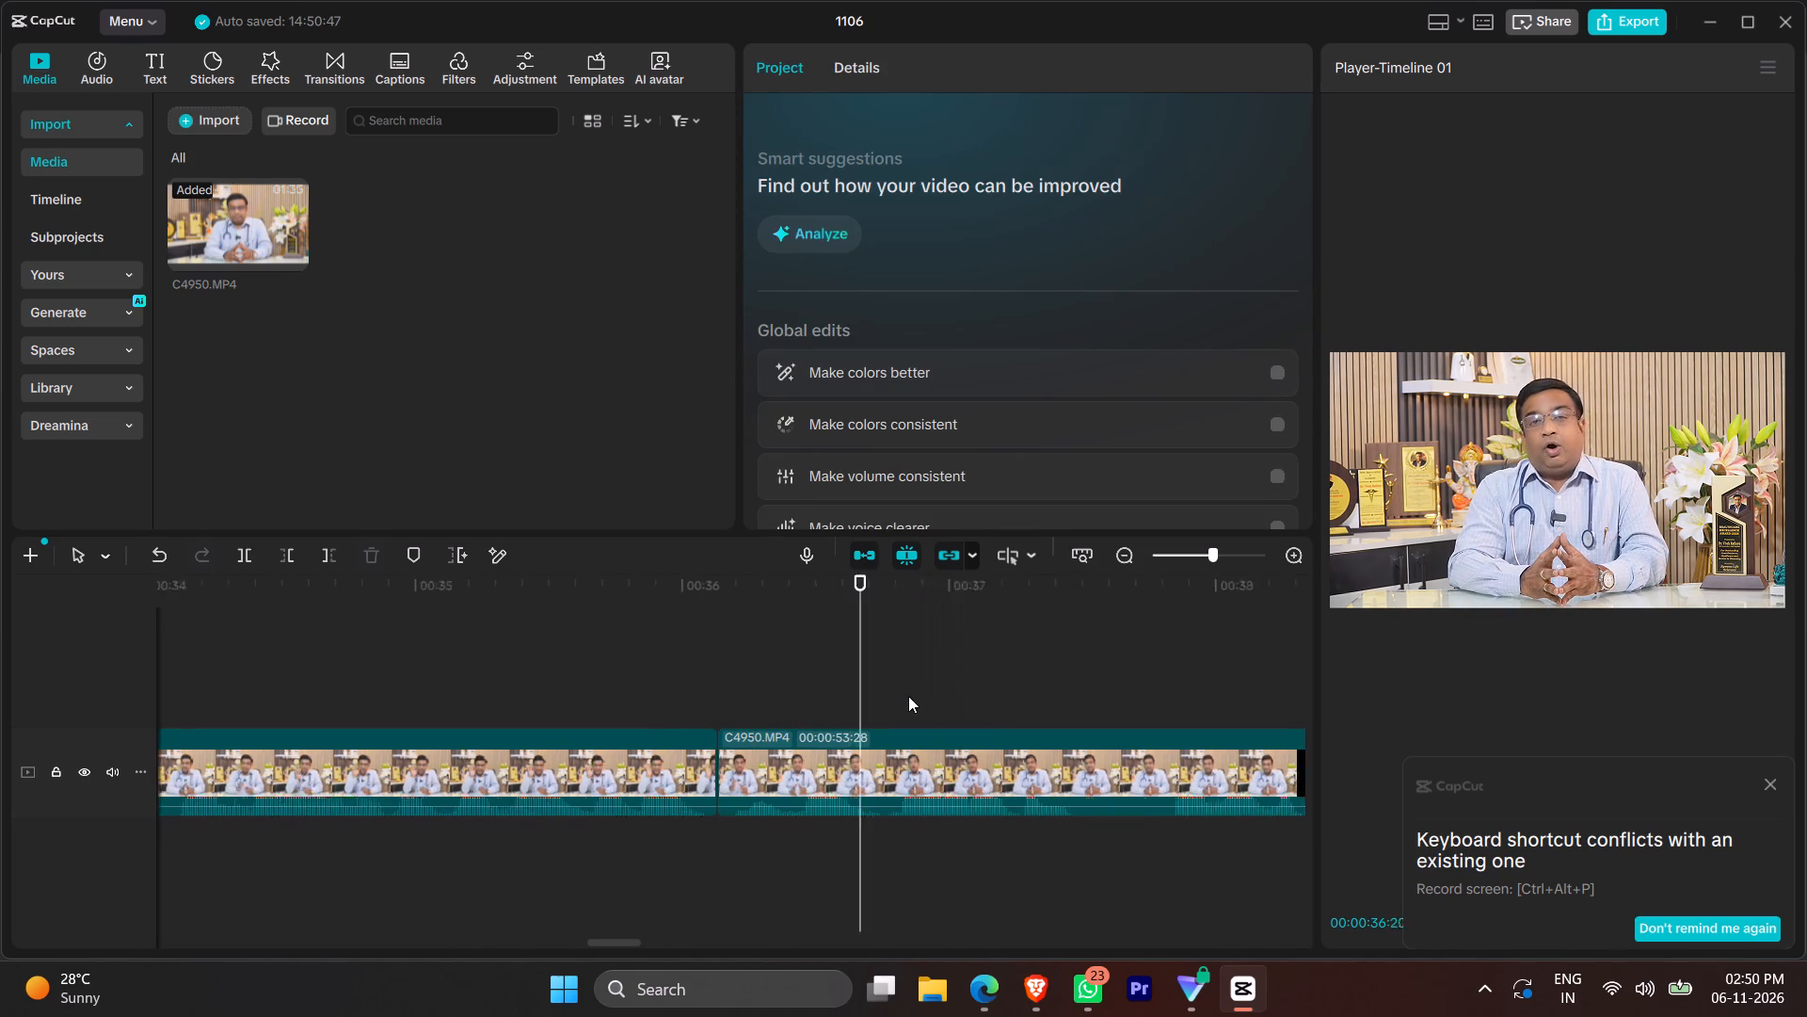
Split the clip at about 00:00:37:15 and 00:00:37:24, delete the nine-frame pause between, and play back the join.
scroll(908, 696, "left", 1)
key("space")
left_click(817, 686)
key("q")
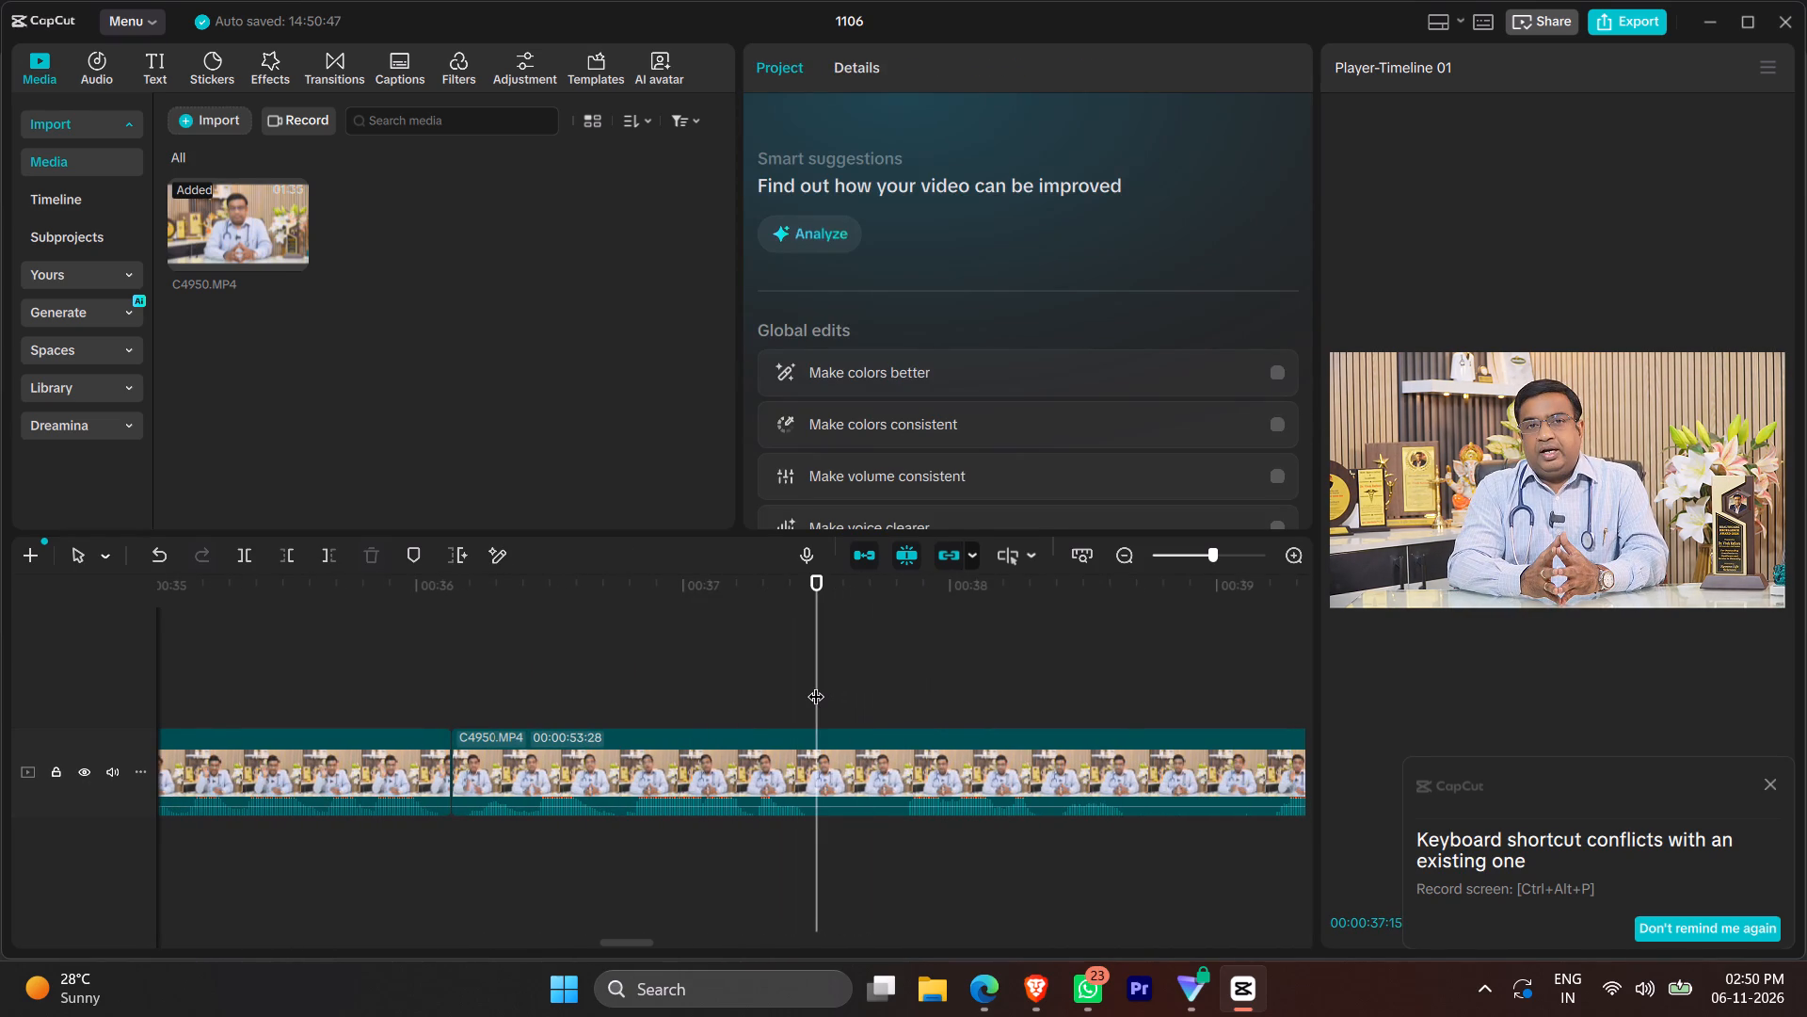
left_click(897, 677)
key("q")
left_click(876, 767)
key("1")
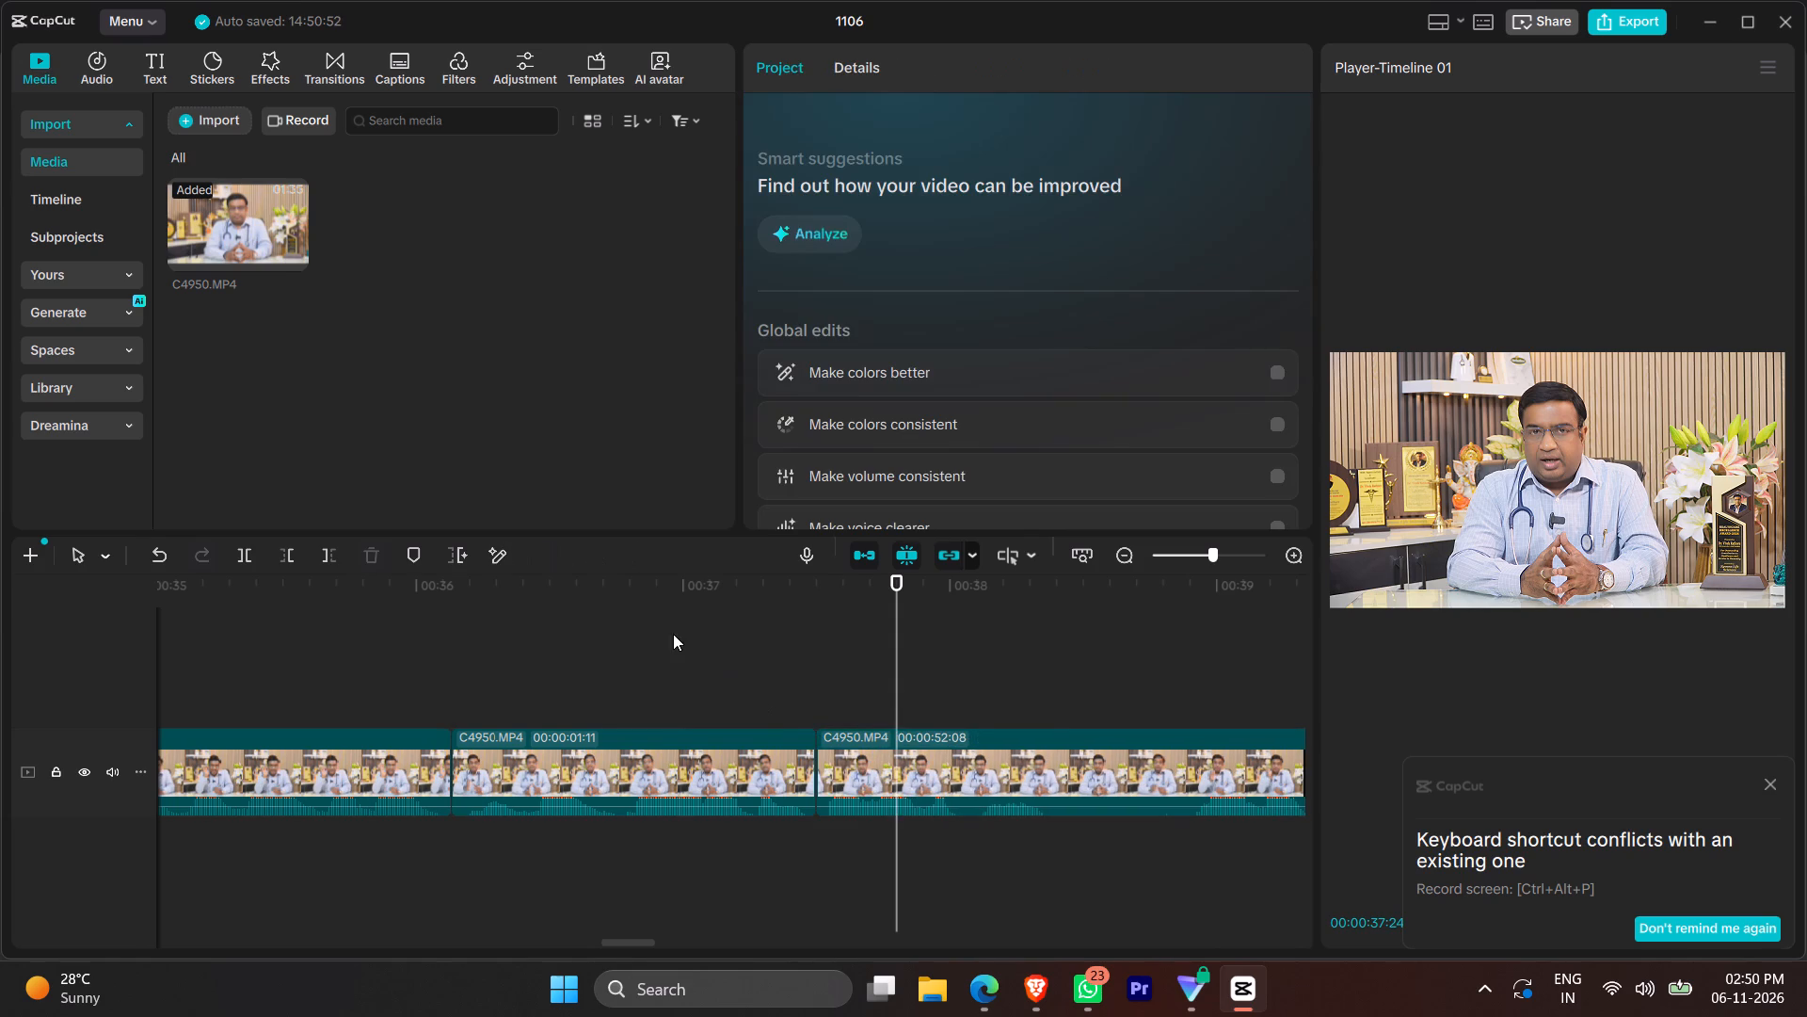
left_click(673, 634)
key("space")
Split the clip at about 00:00:38:13 and 00:00:38:26, delete the thirteen-frame pause between, and play back the join.
left_click(1047, 683)
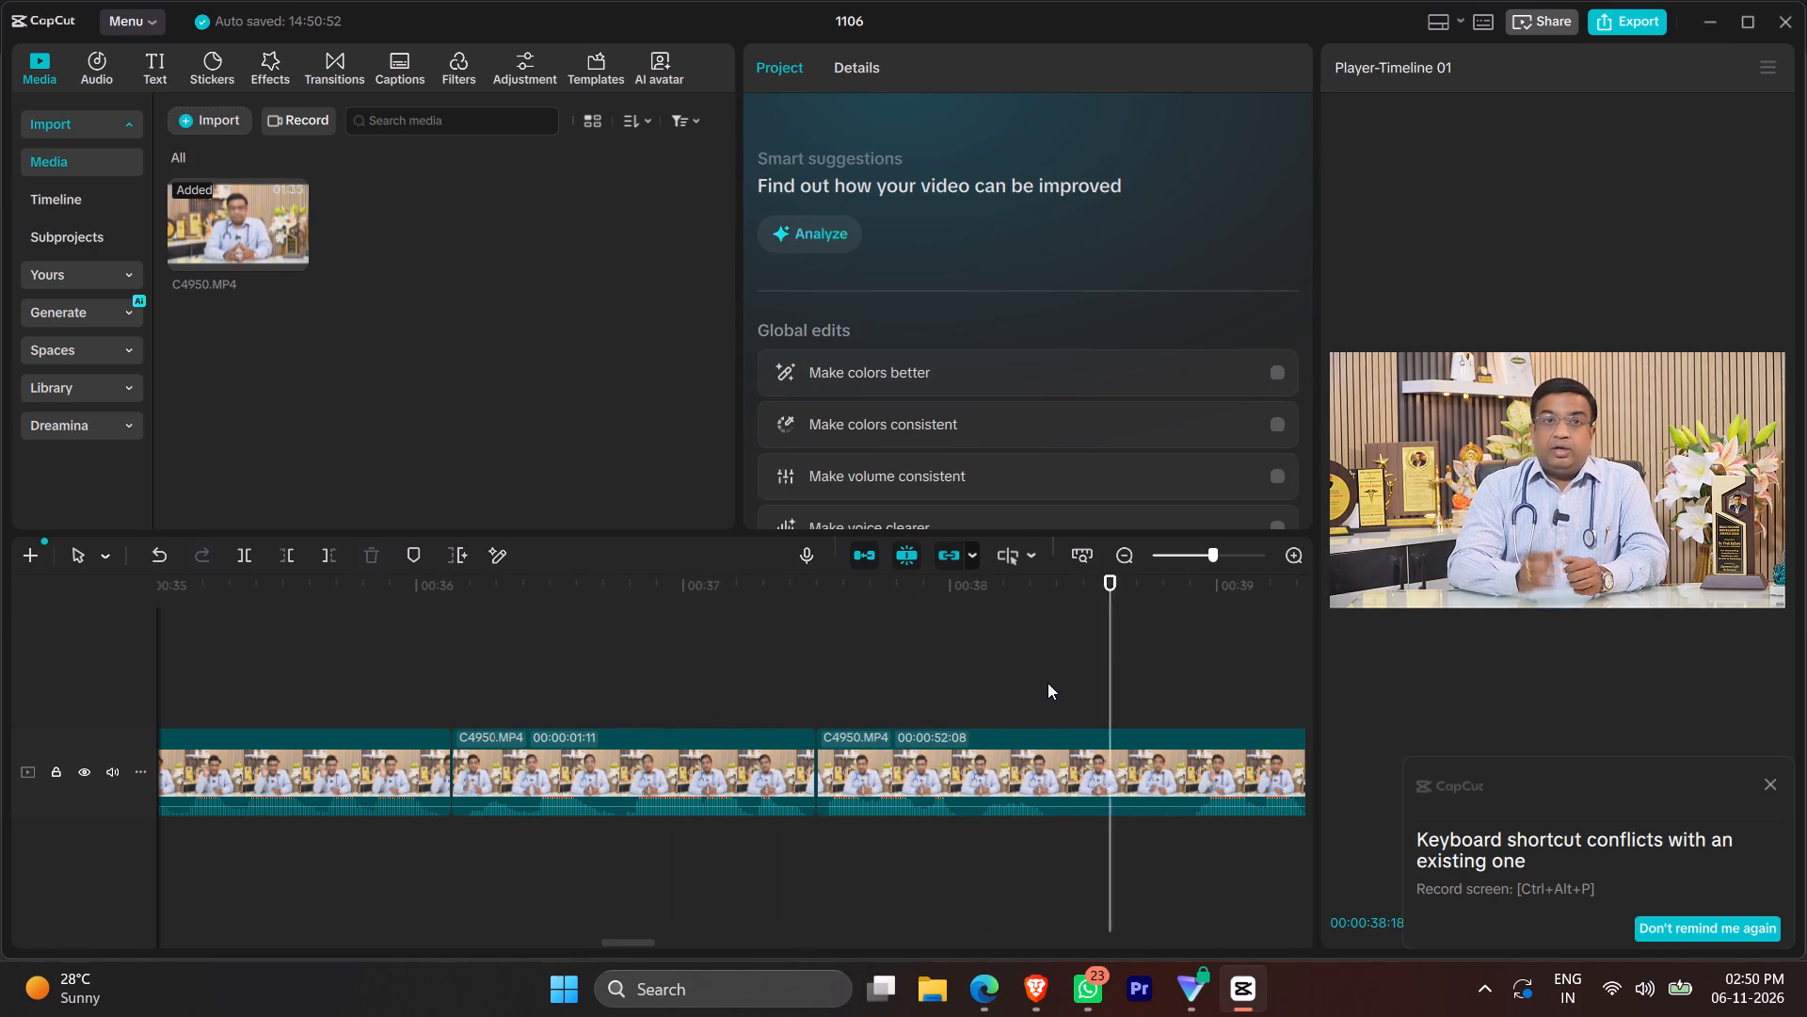
left_click(1060, 686)
left_click(1060, 688)
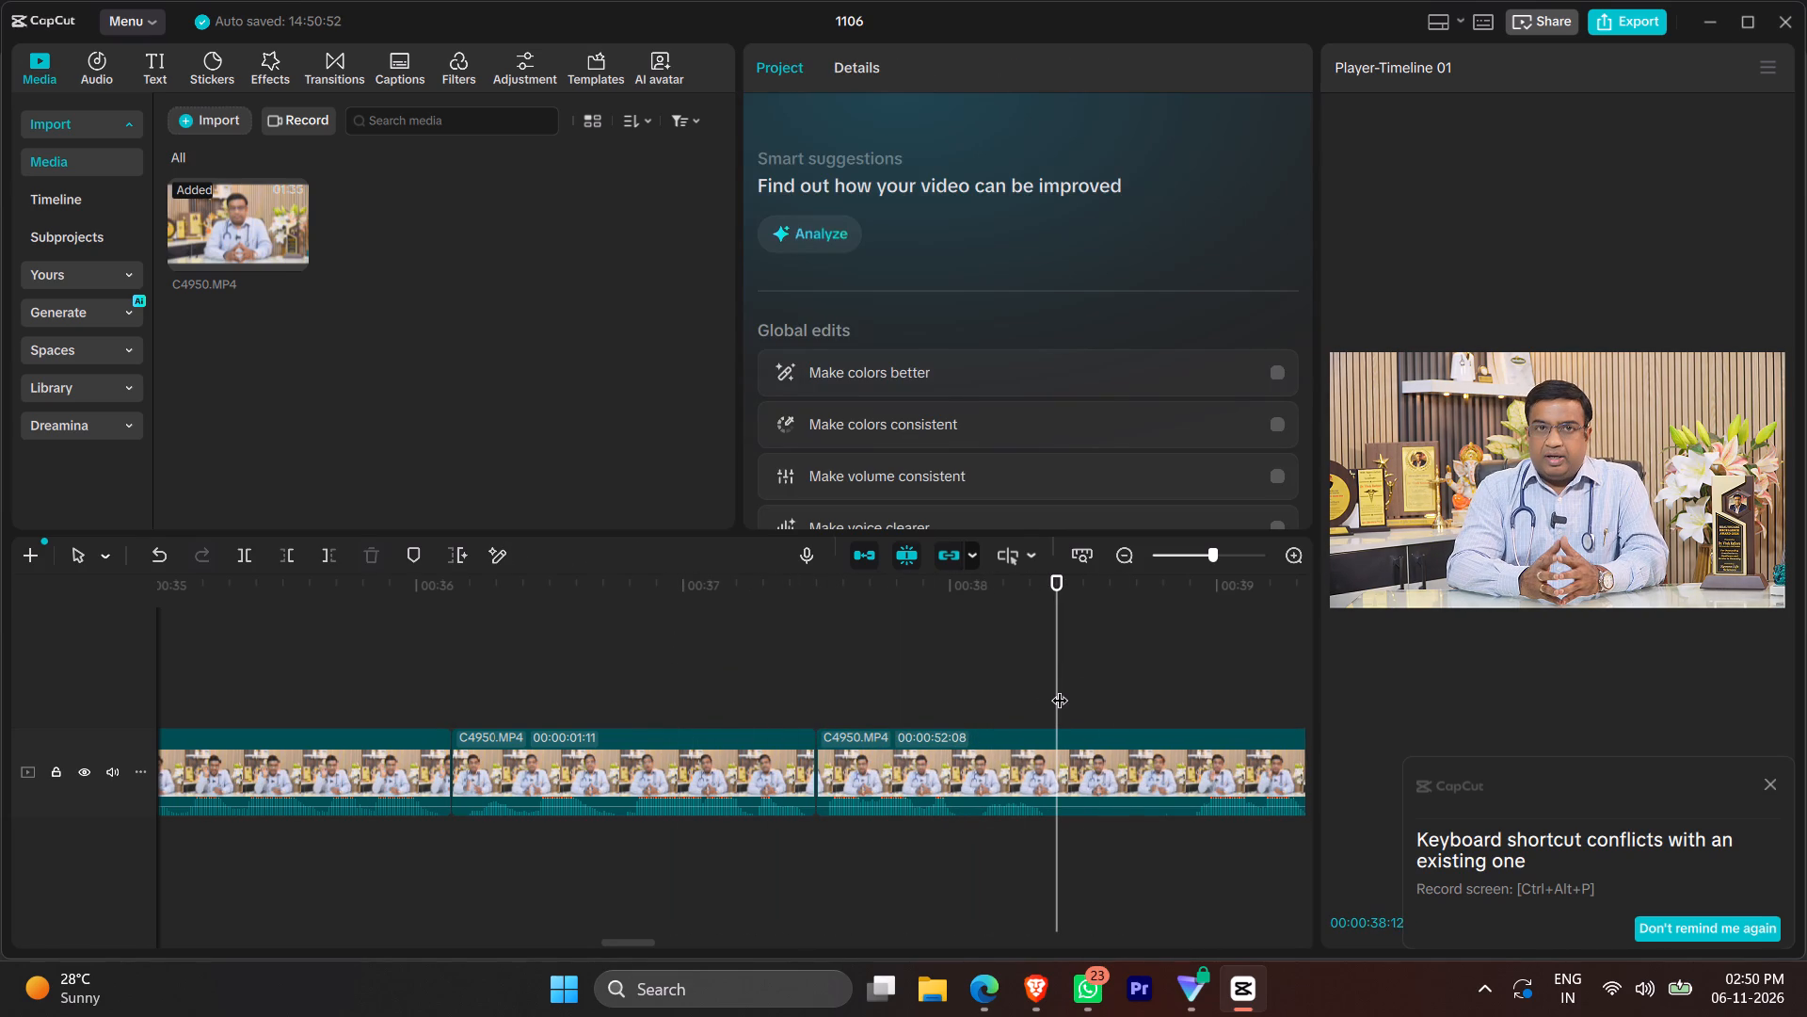
left_click(1060, 688)
key("q")
left_click(1161, 686)
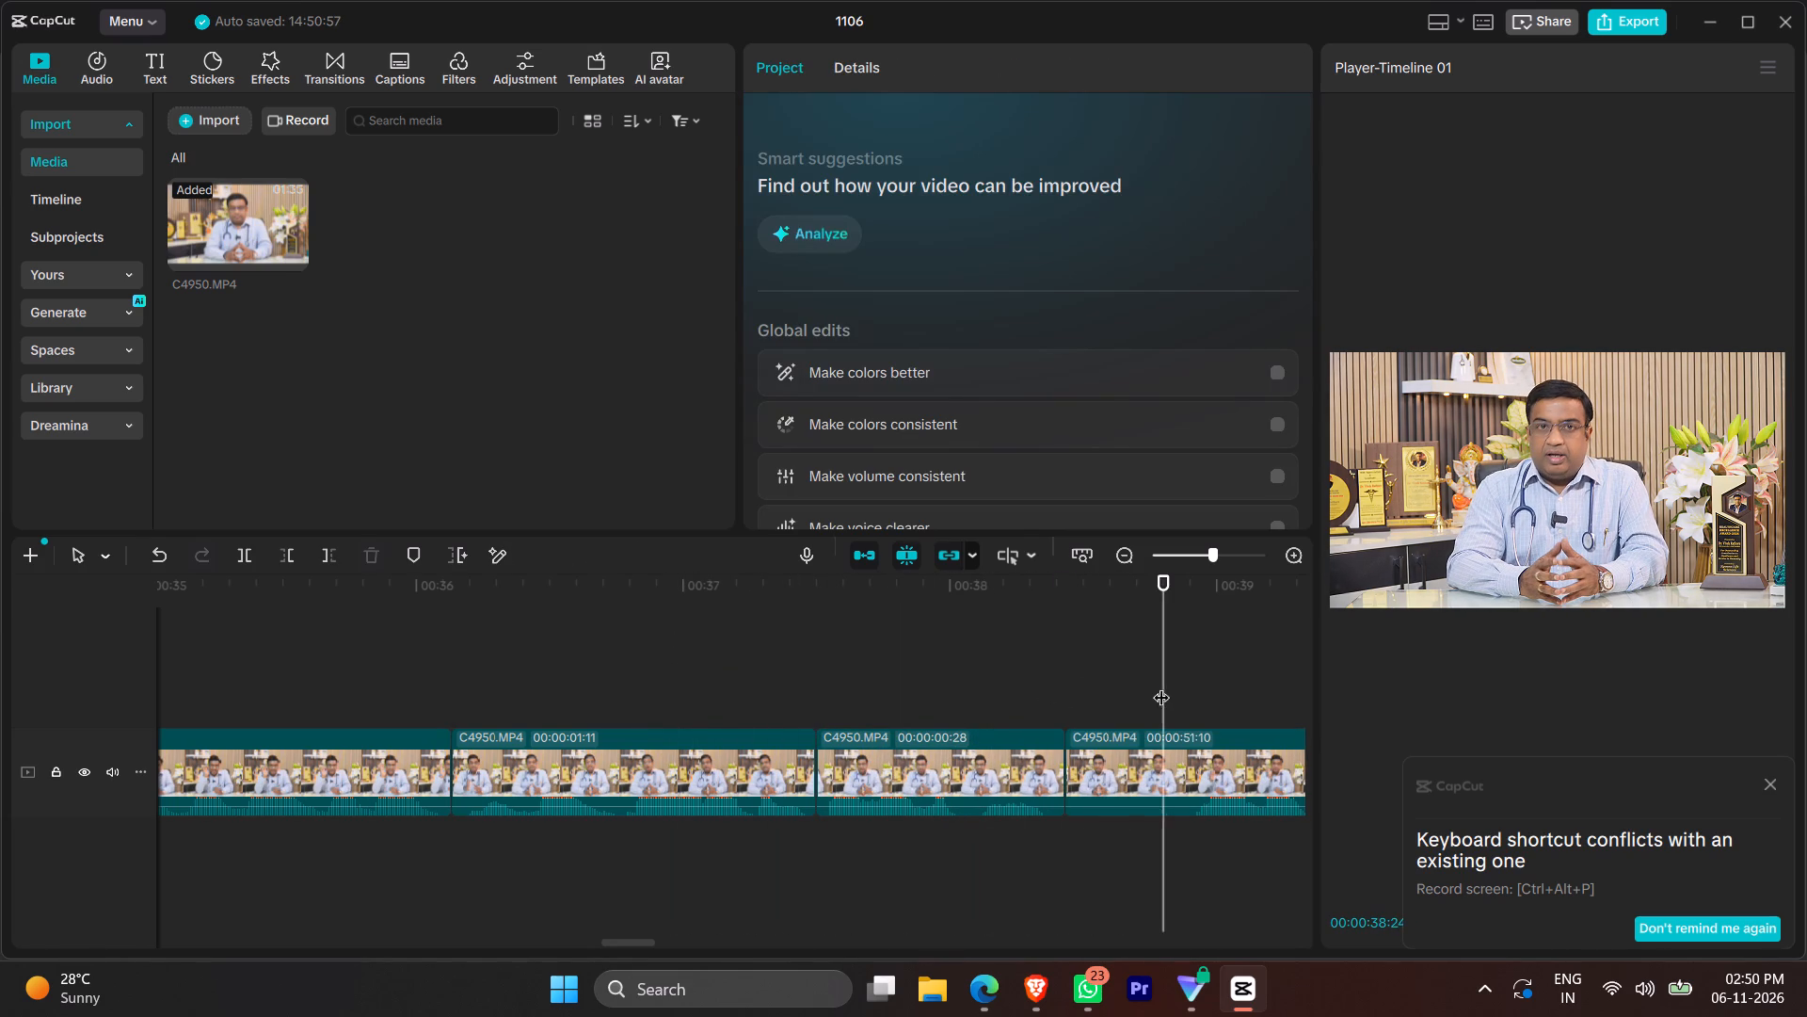
left_click(1171, 686)
left_click(1178, 689)
key("q")
left_click(1150, 748)
key("1")
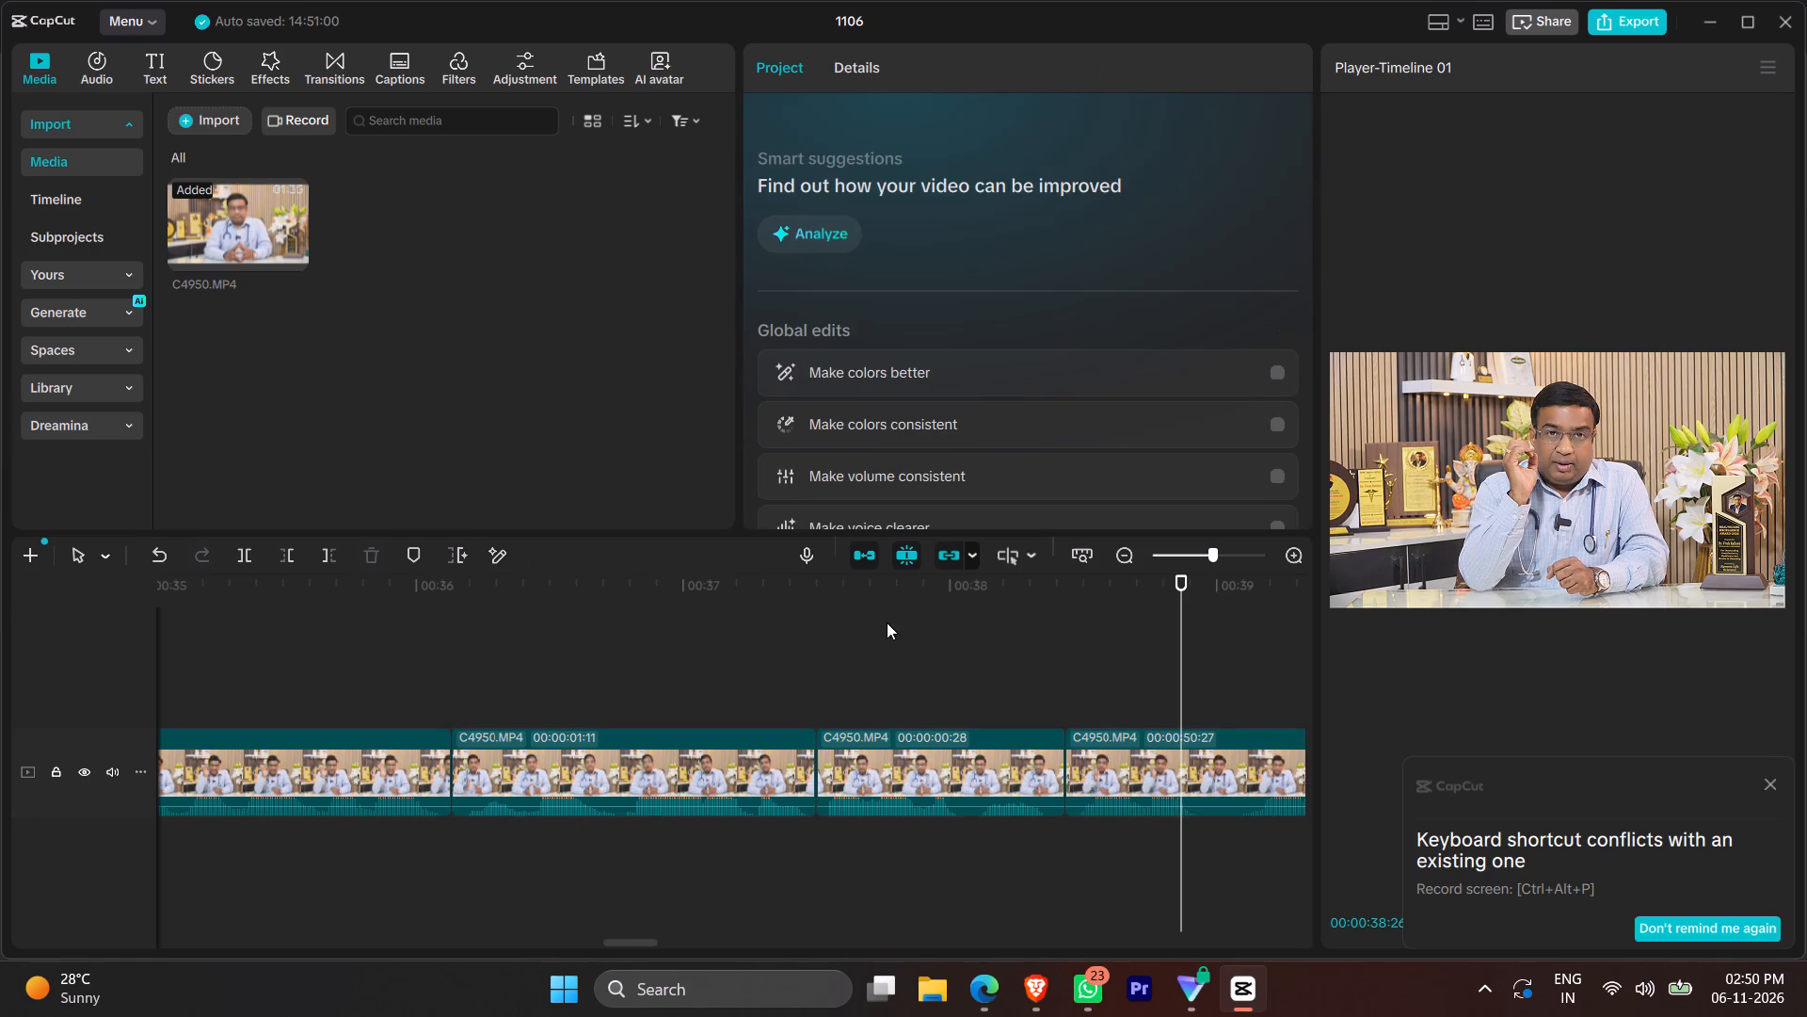
left_click(885, 622)
key("space")
key("space")
Locate the pause near 00:00:39, split the clip at about 00:00:38:28 and 00:00:39:02, delete the four frames between, and play back the join.
scroll(921, 633, "left", 1)
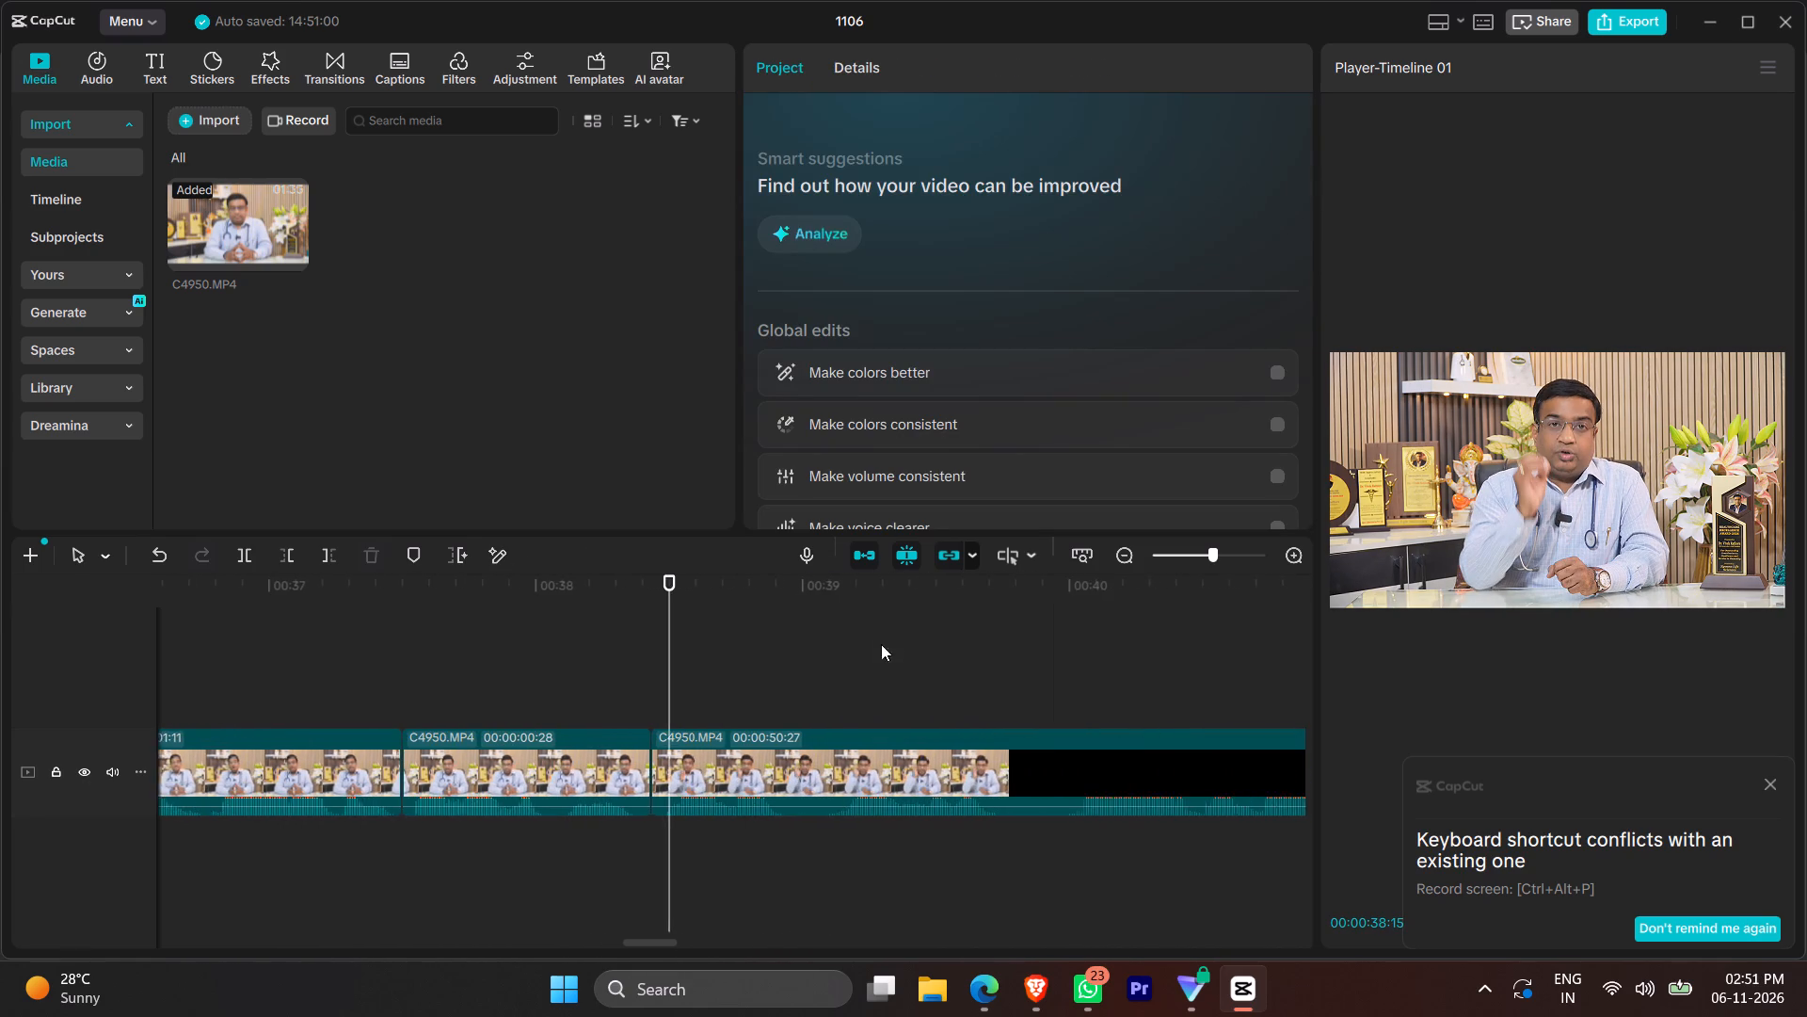
scroll(881, 644, "left", 1)
key("space")
key("space")
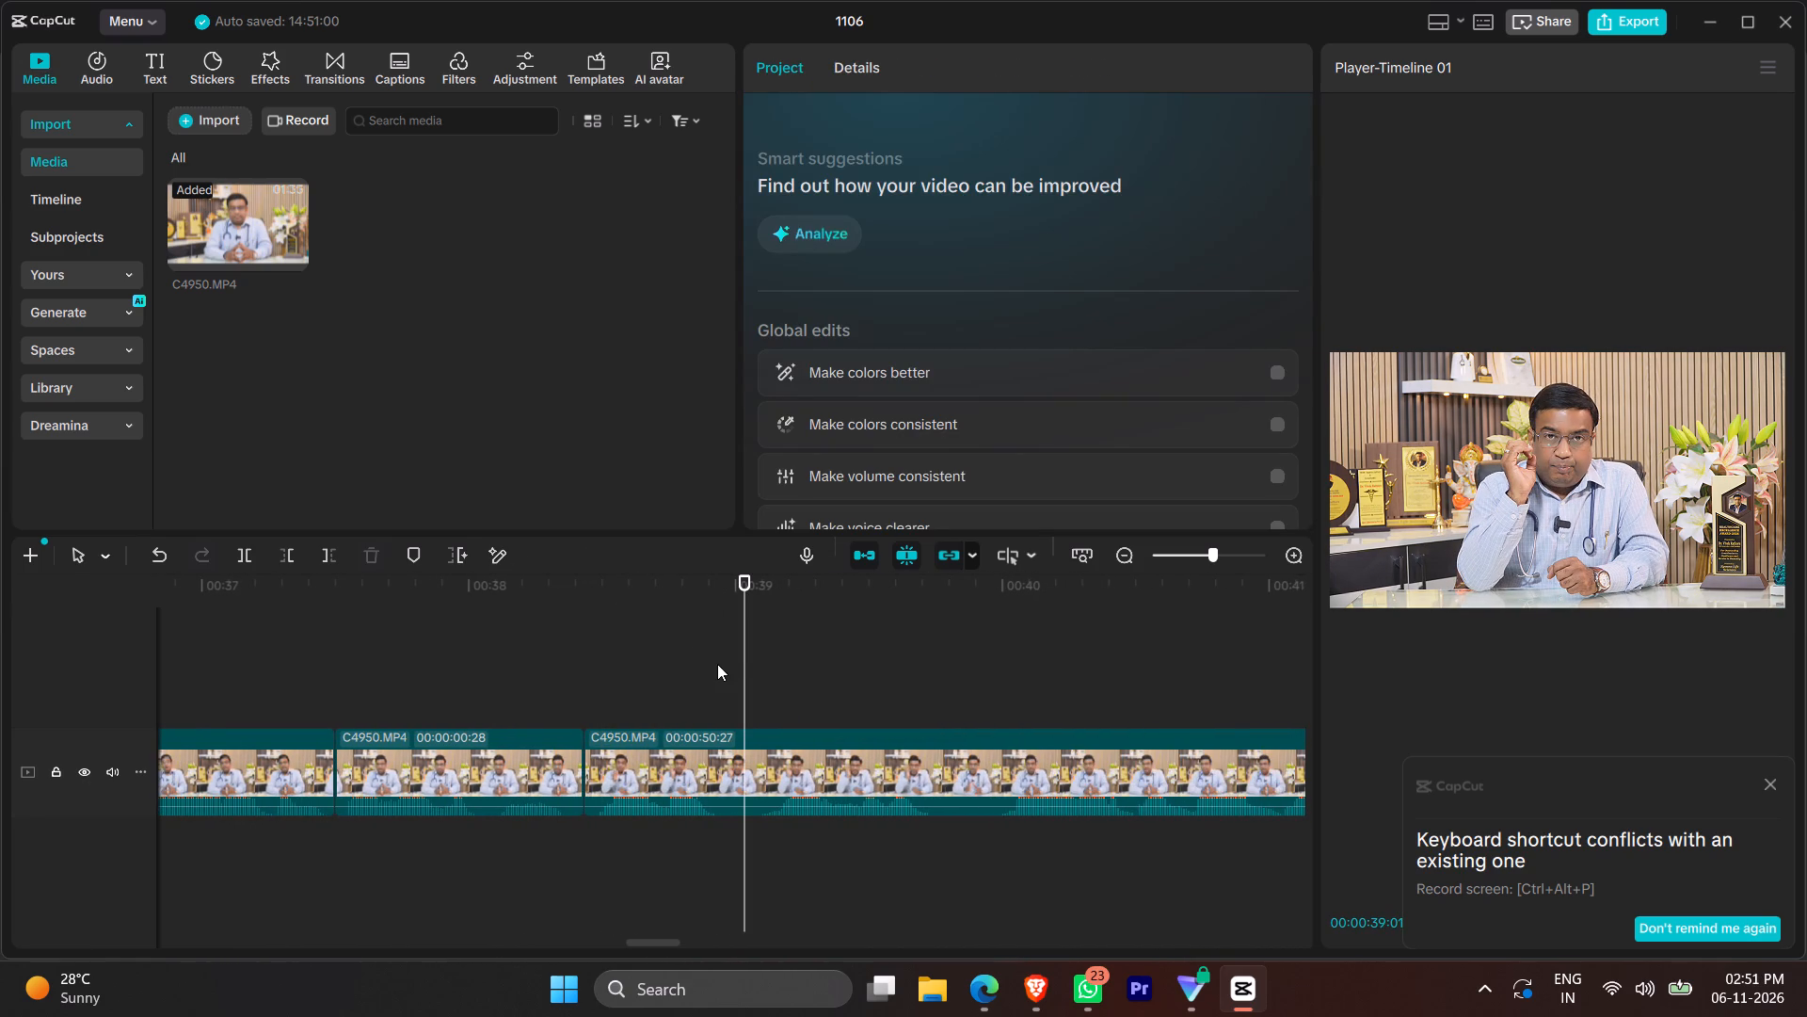
left_click(710, 662)
left_click(719, 669)
key("q")
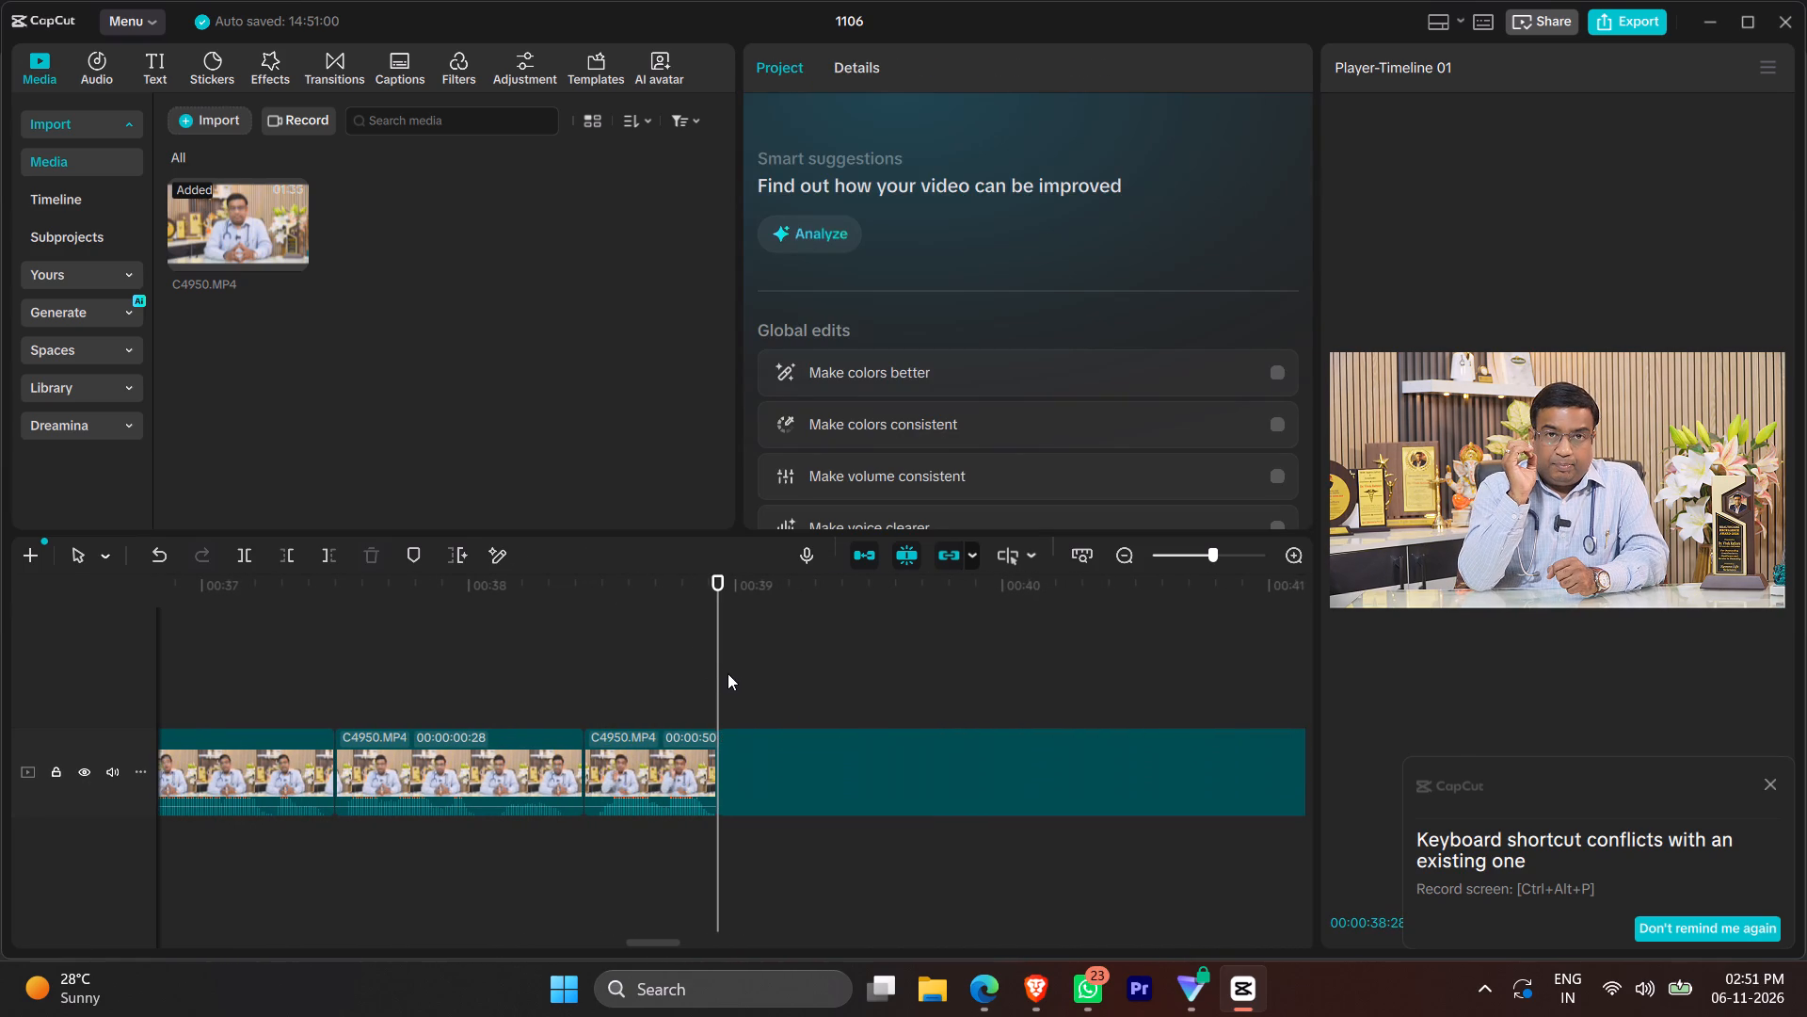
left_click(753, 686)
key("q")
left_click(740, 734)
key("1")
left_click(576, 585)
key("space")
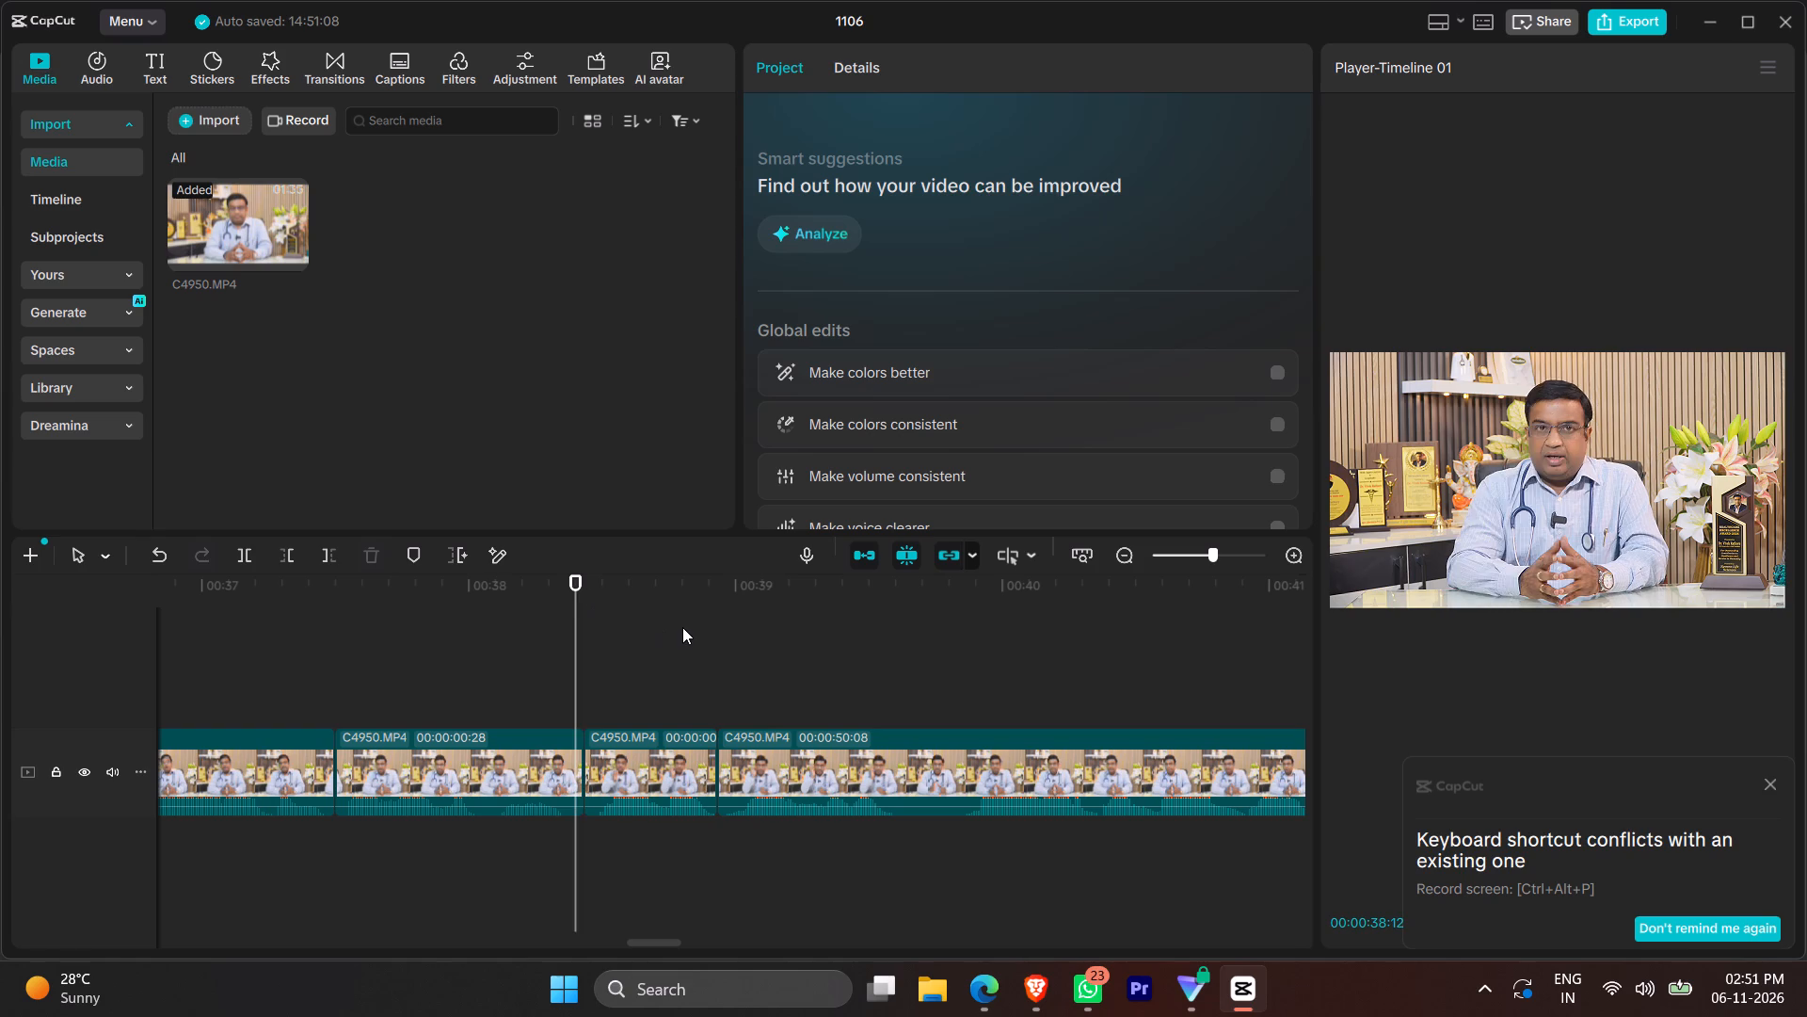
key("space")
Split the clip at about 00:00:39:18 and 00:00:39:24, delete the six-frame pause between, and play back the join.
left_click(886, 662)
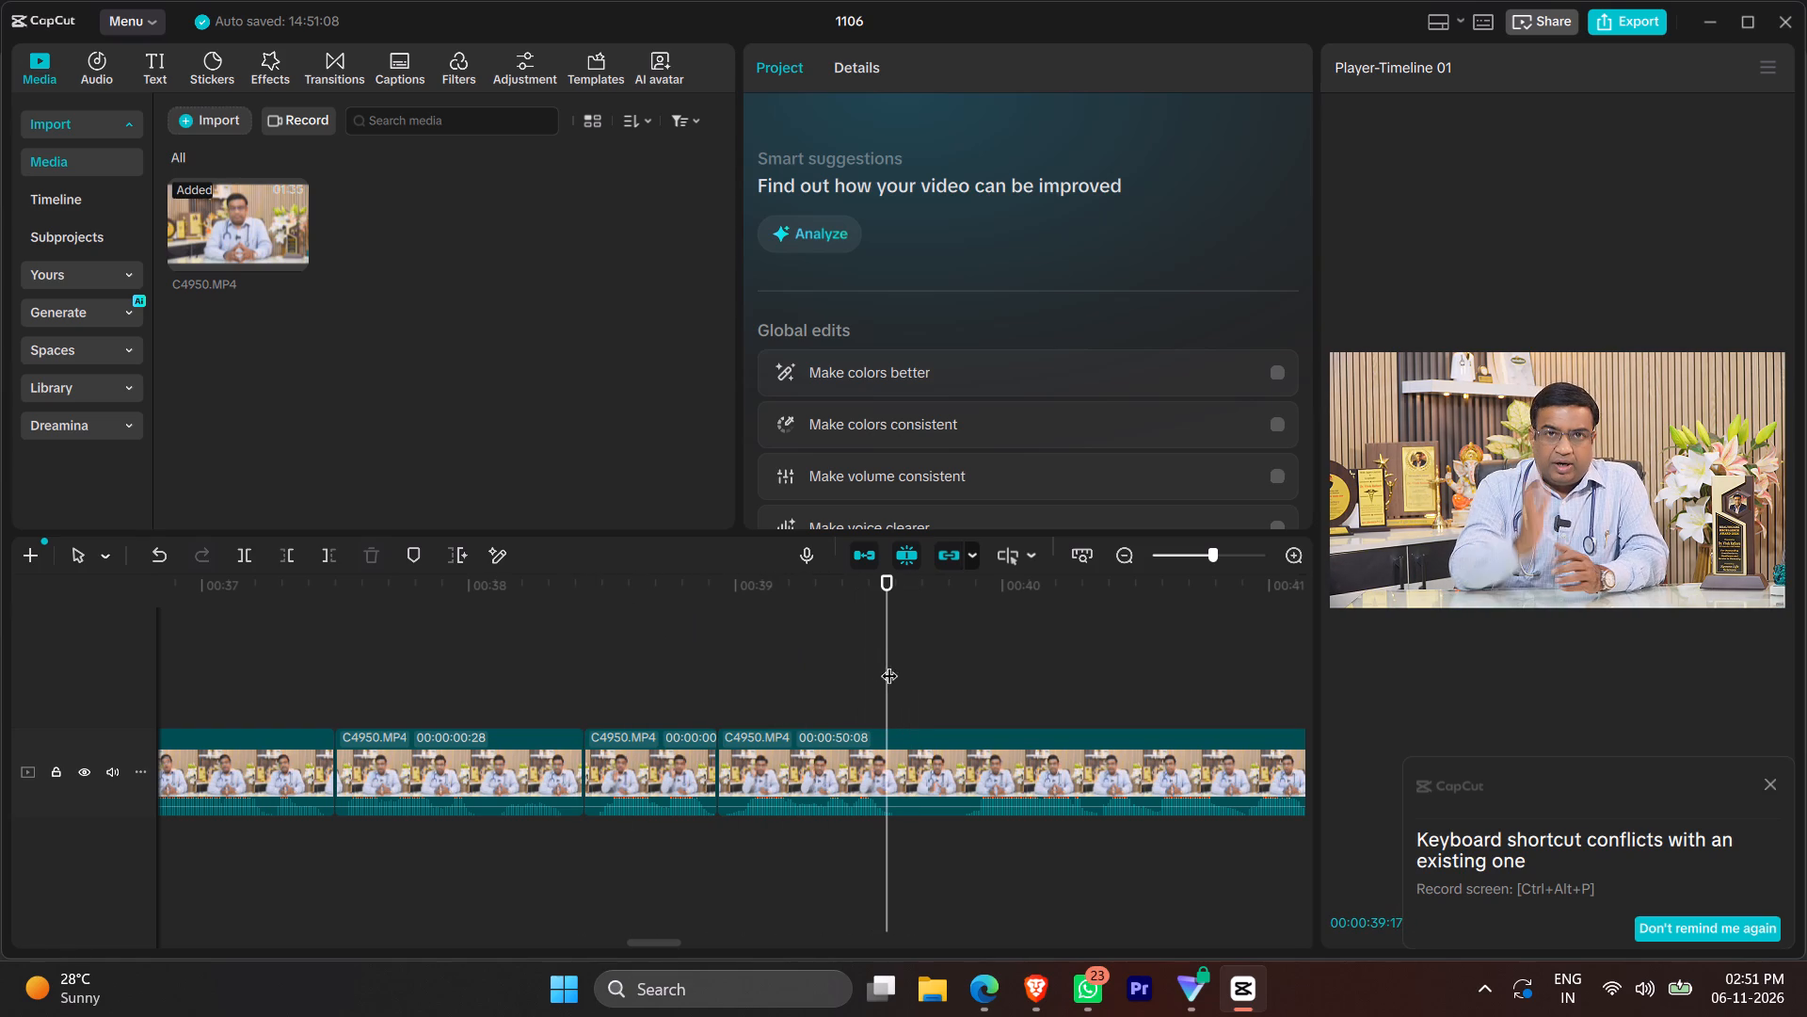
left_click(896, 671)
key("q")
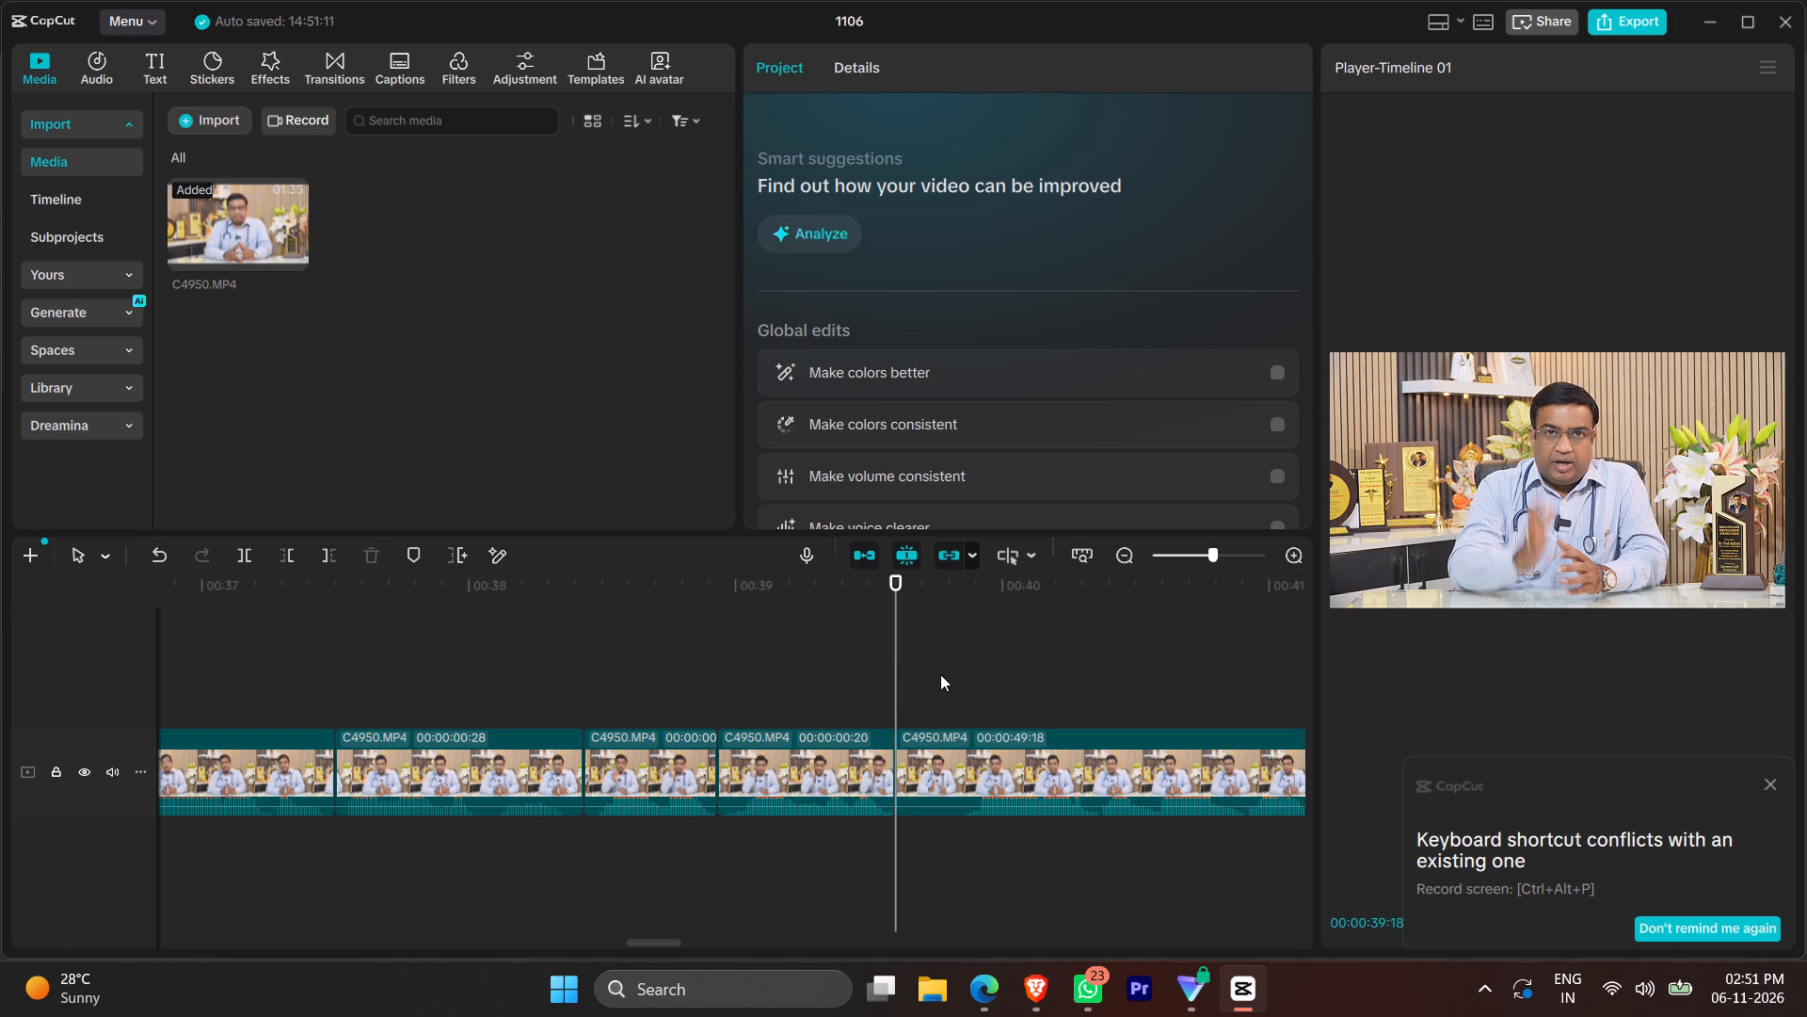
left_click(972, 675)
left_click(953, 684)
key("q")
left_click(938, 761)
key("1")
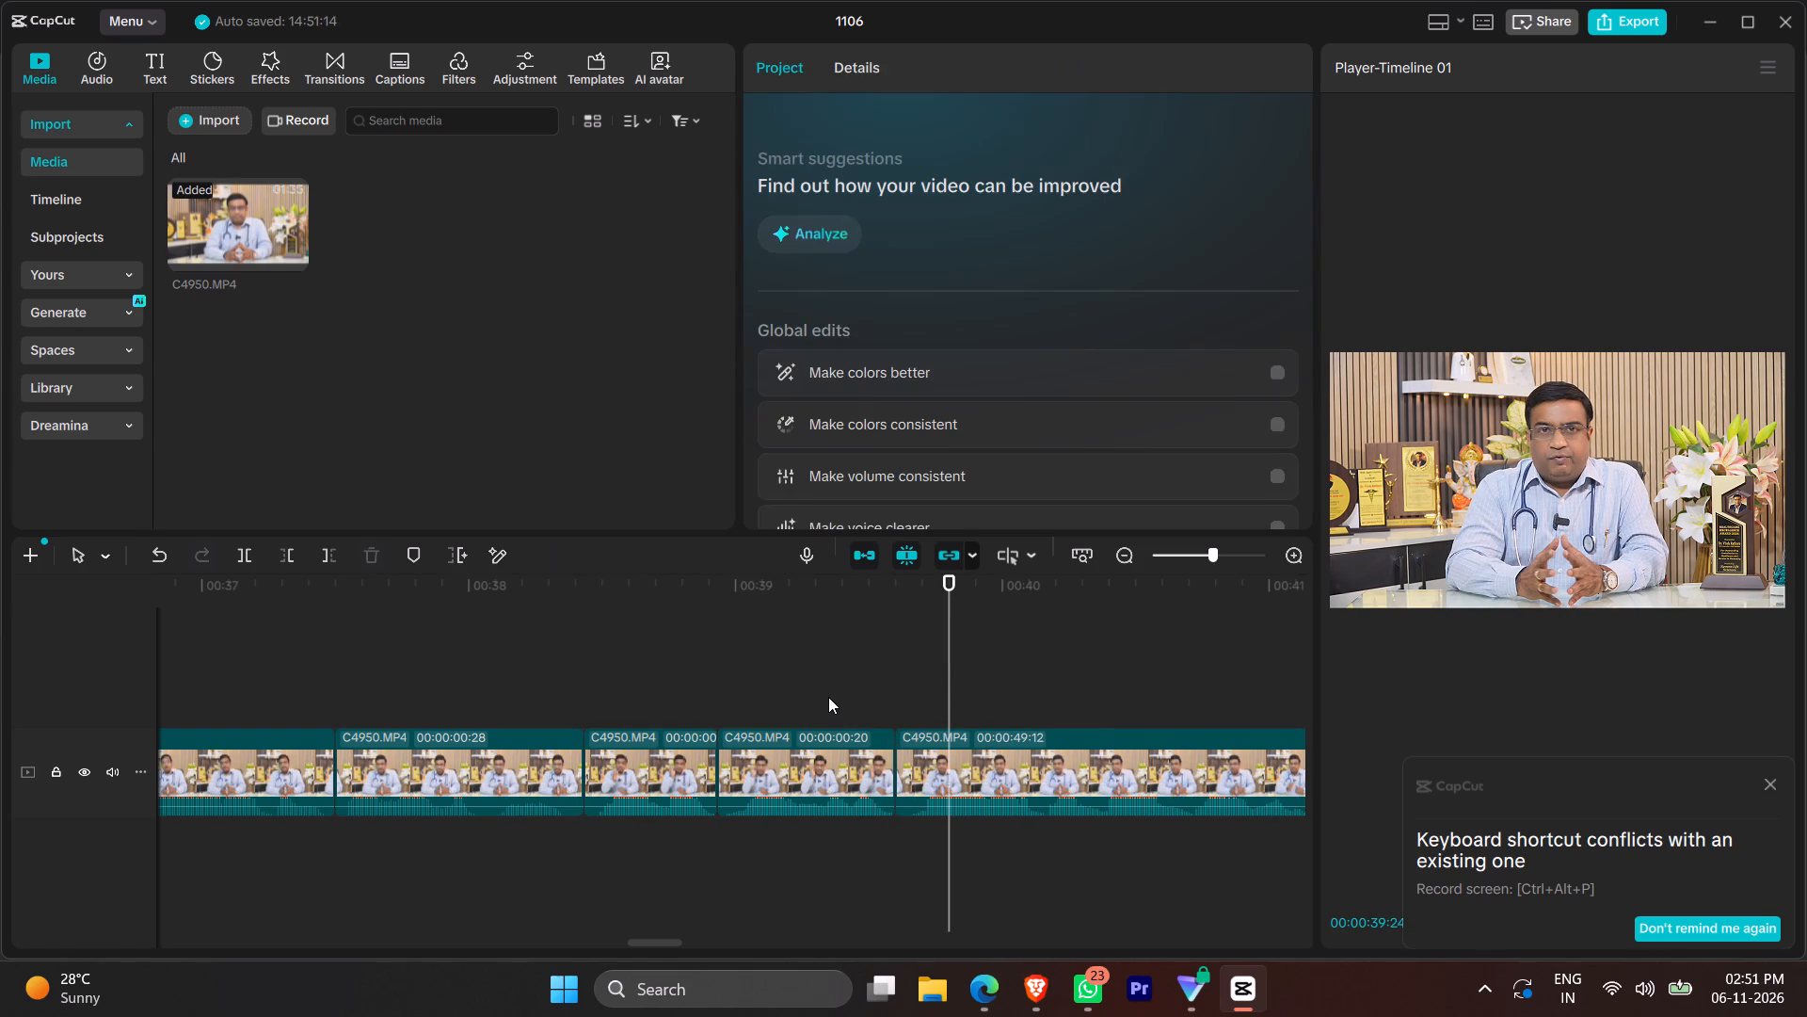
left_click(828, 697)
key("space")
left_click(677, 651)
key("space")
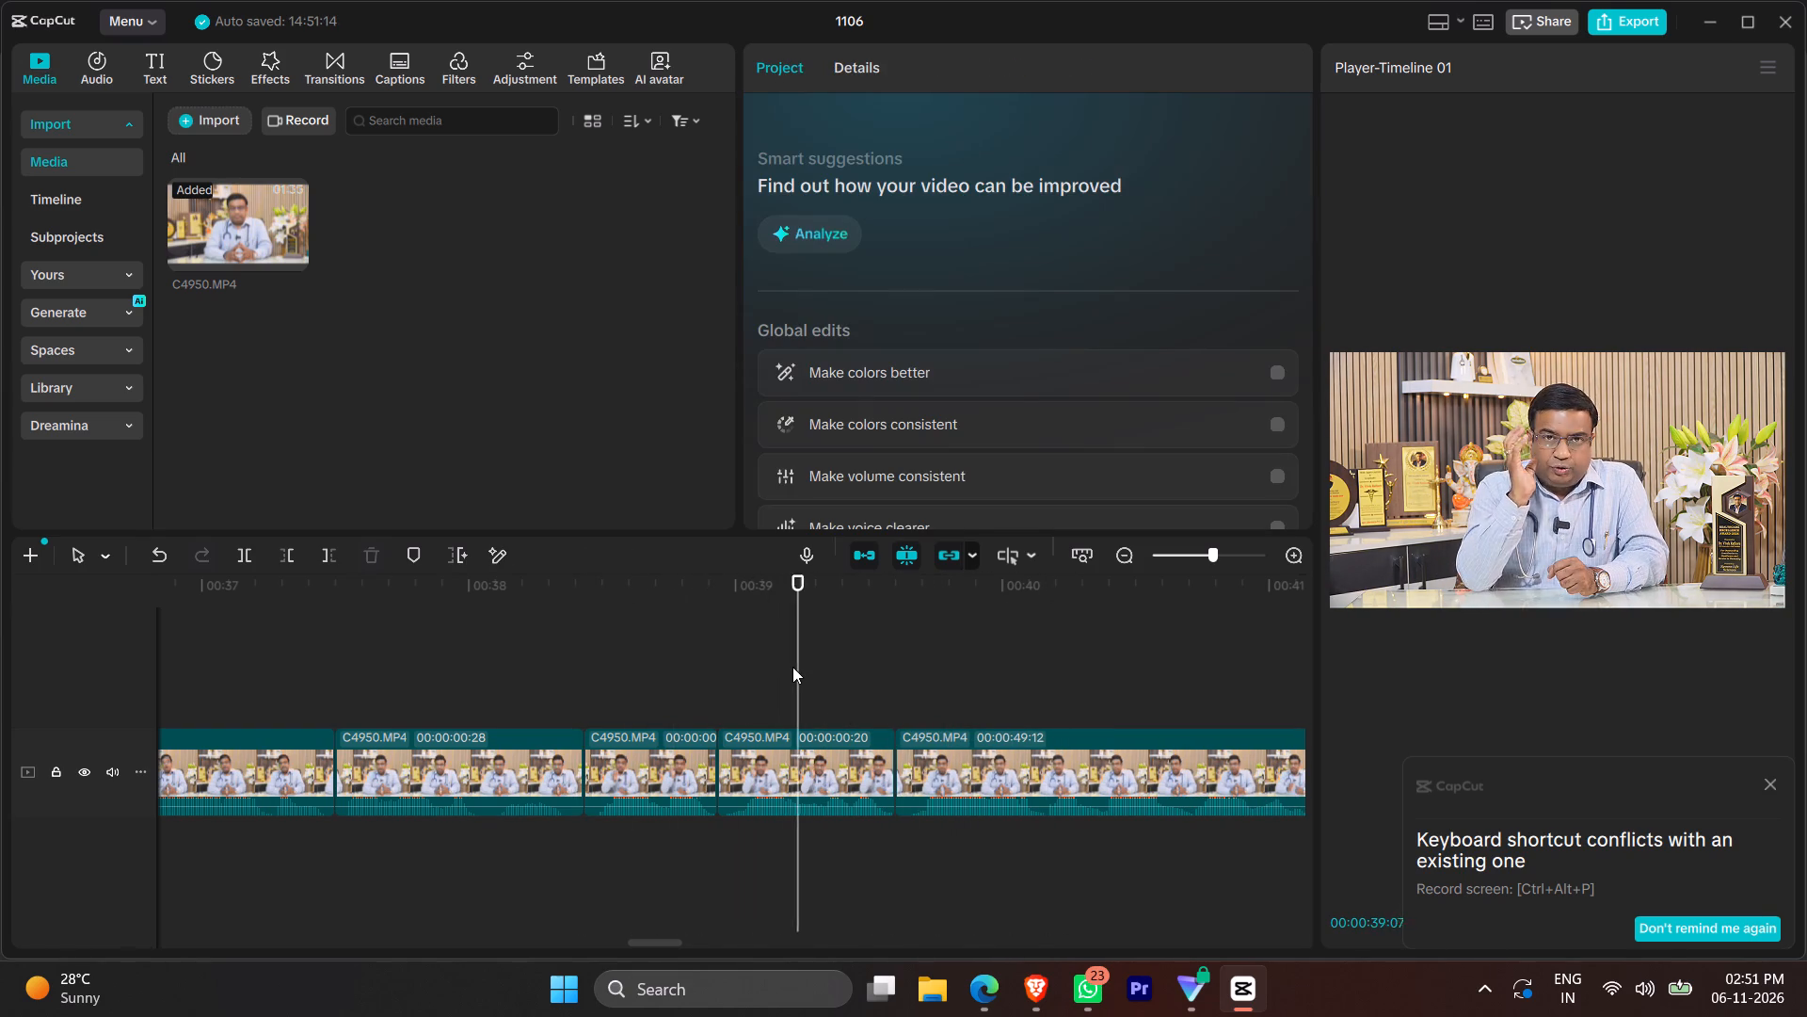
key("space")
Extend the end of the short clip before the join at about 00:00:39:18 by one frame, and play back the surrounding cuts.
left_click(822, 761)
left_click(891, 763)
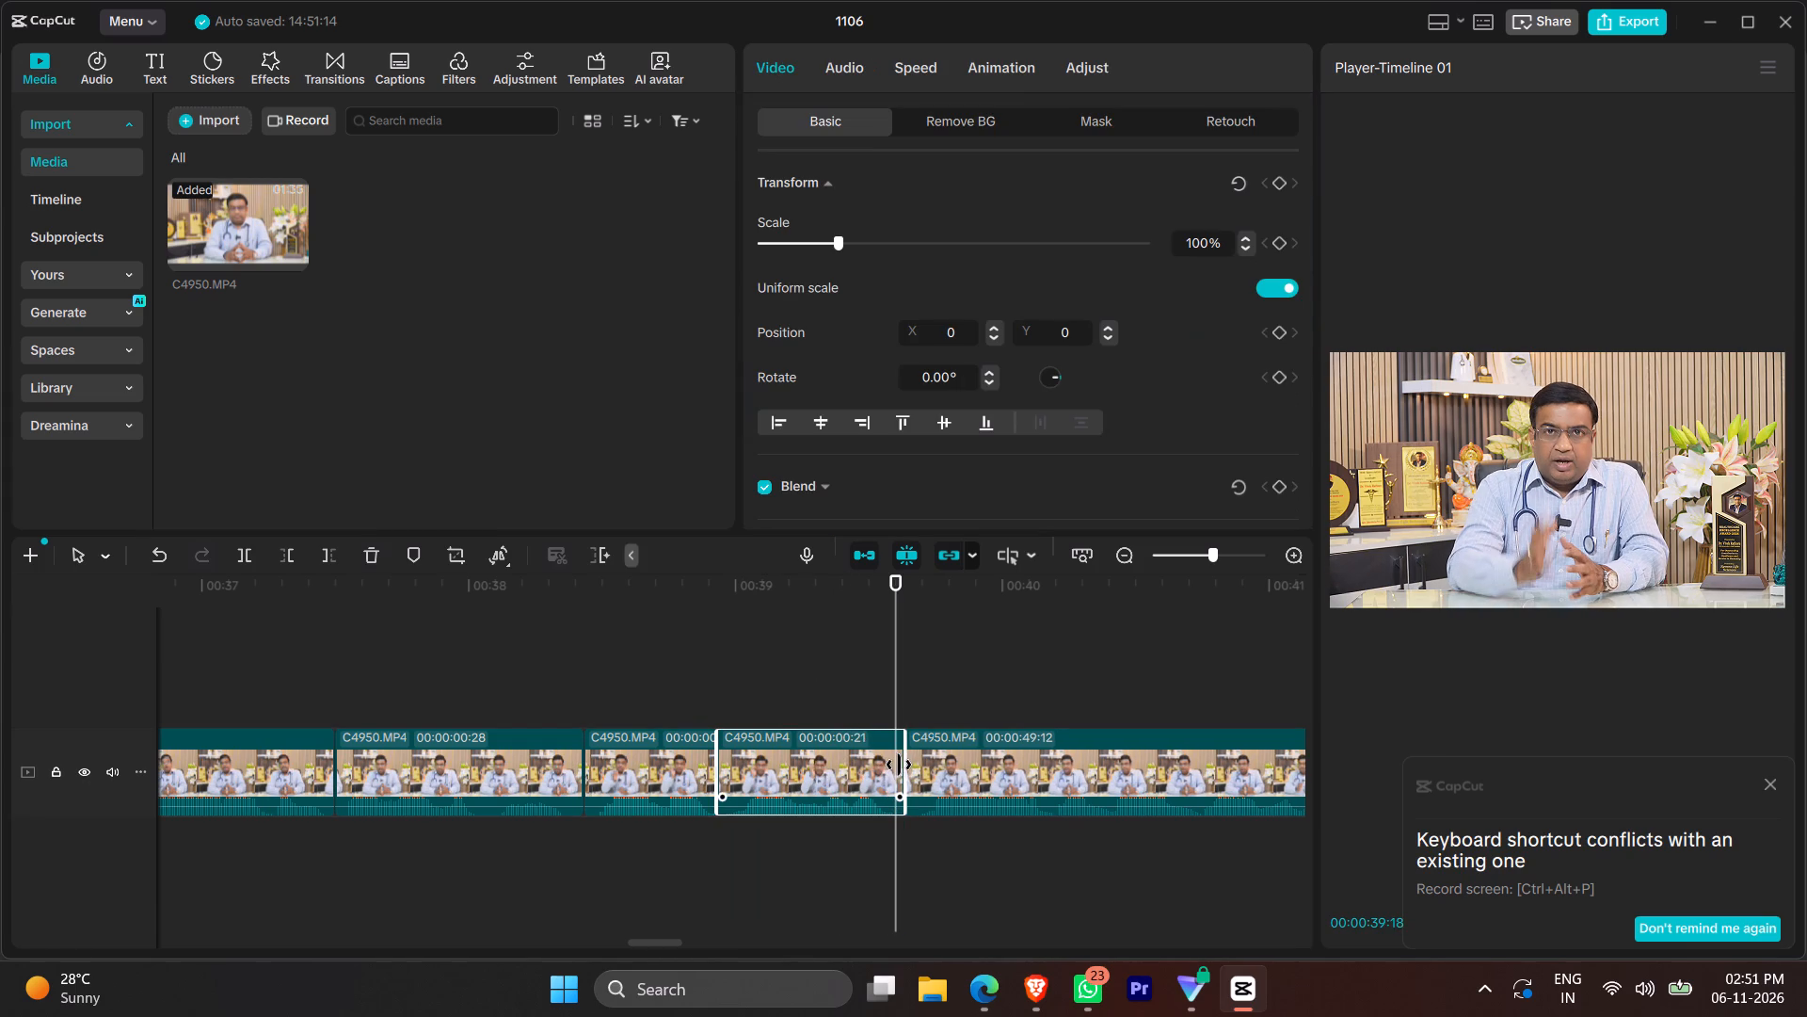
left_click(824, 659)
key("space")
left_click(824, 659)
key("space")
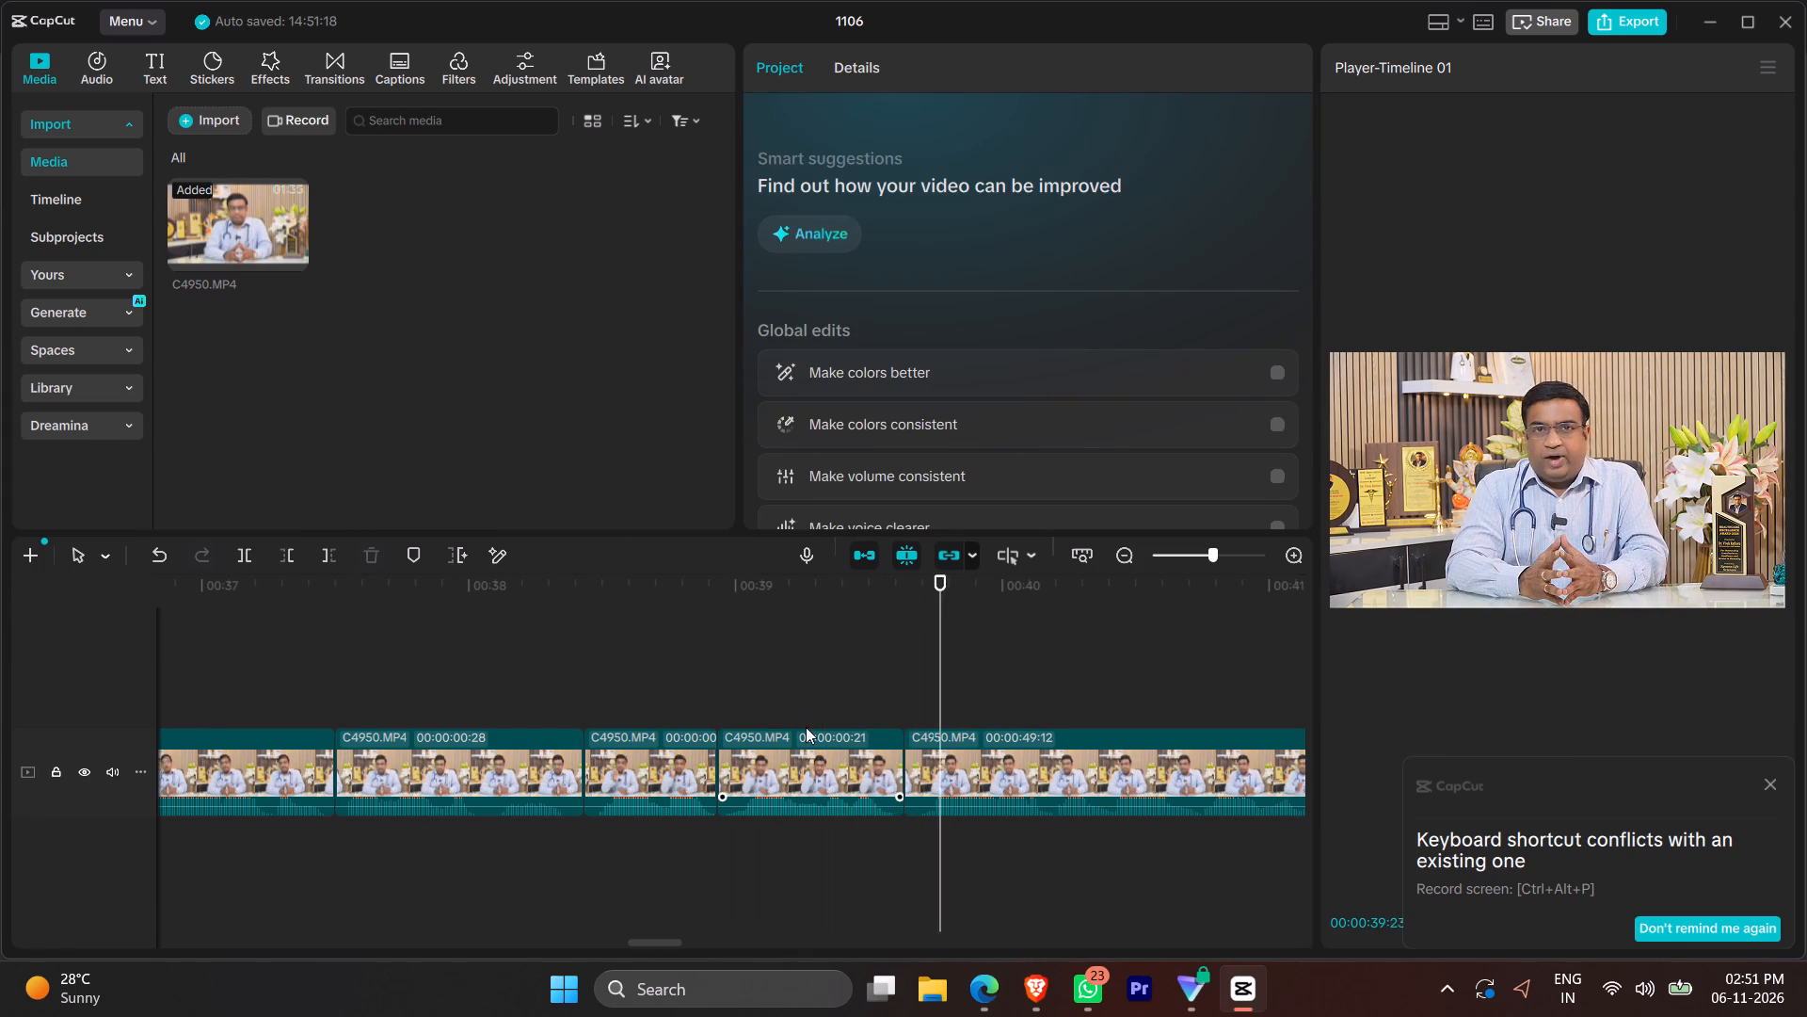
left_click(512, 660)
key("space")
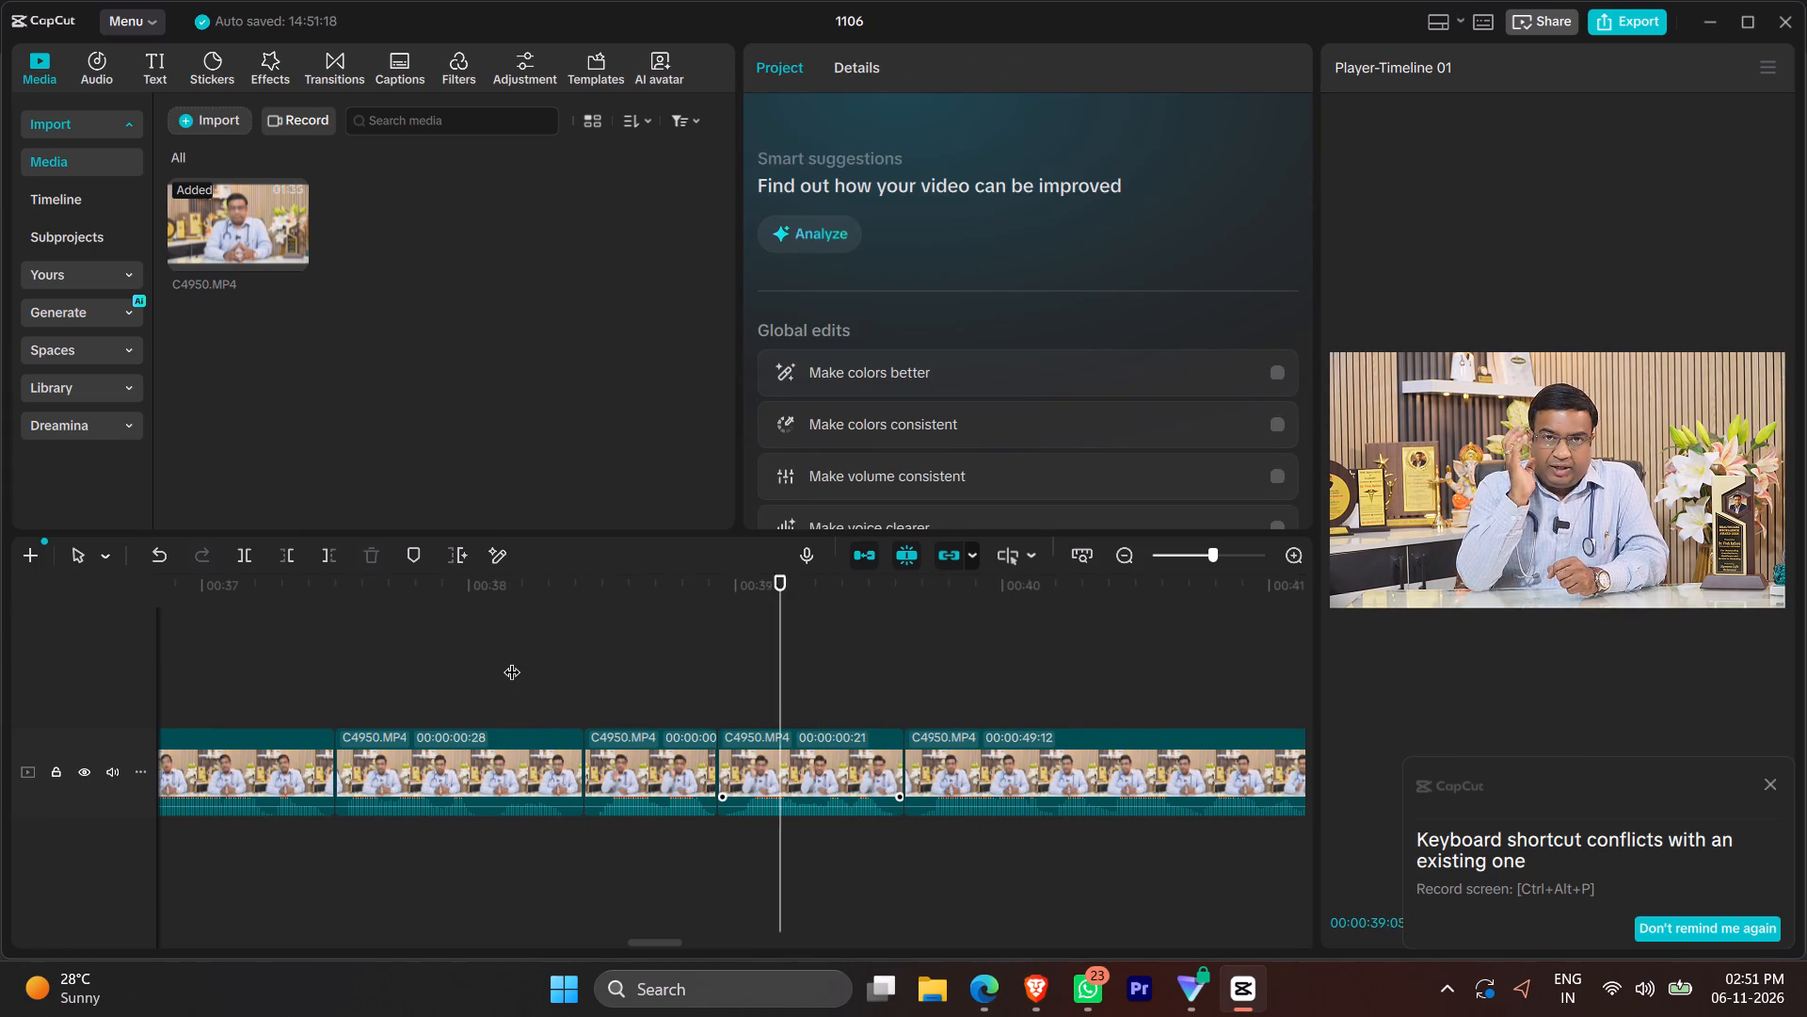
key("space")
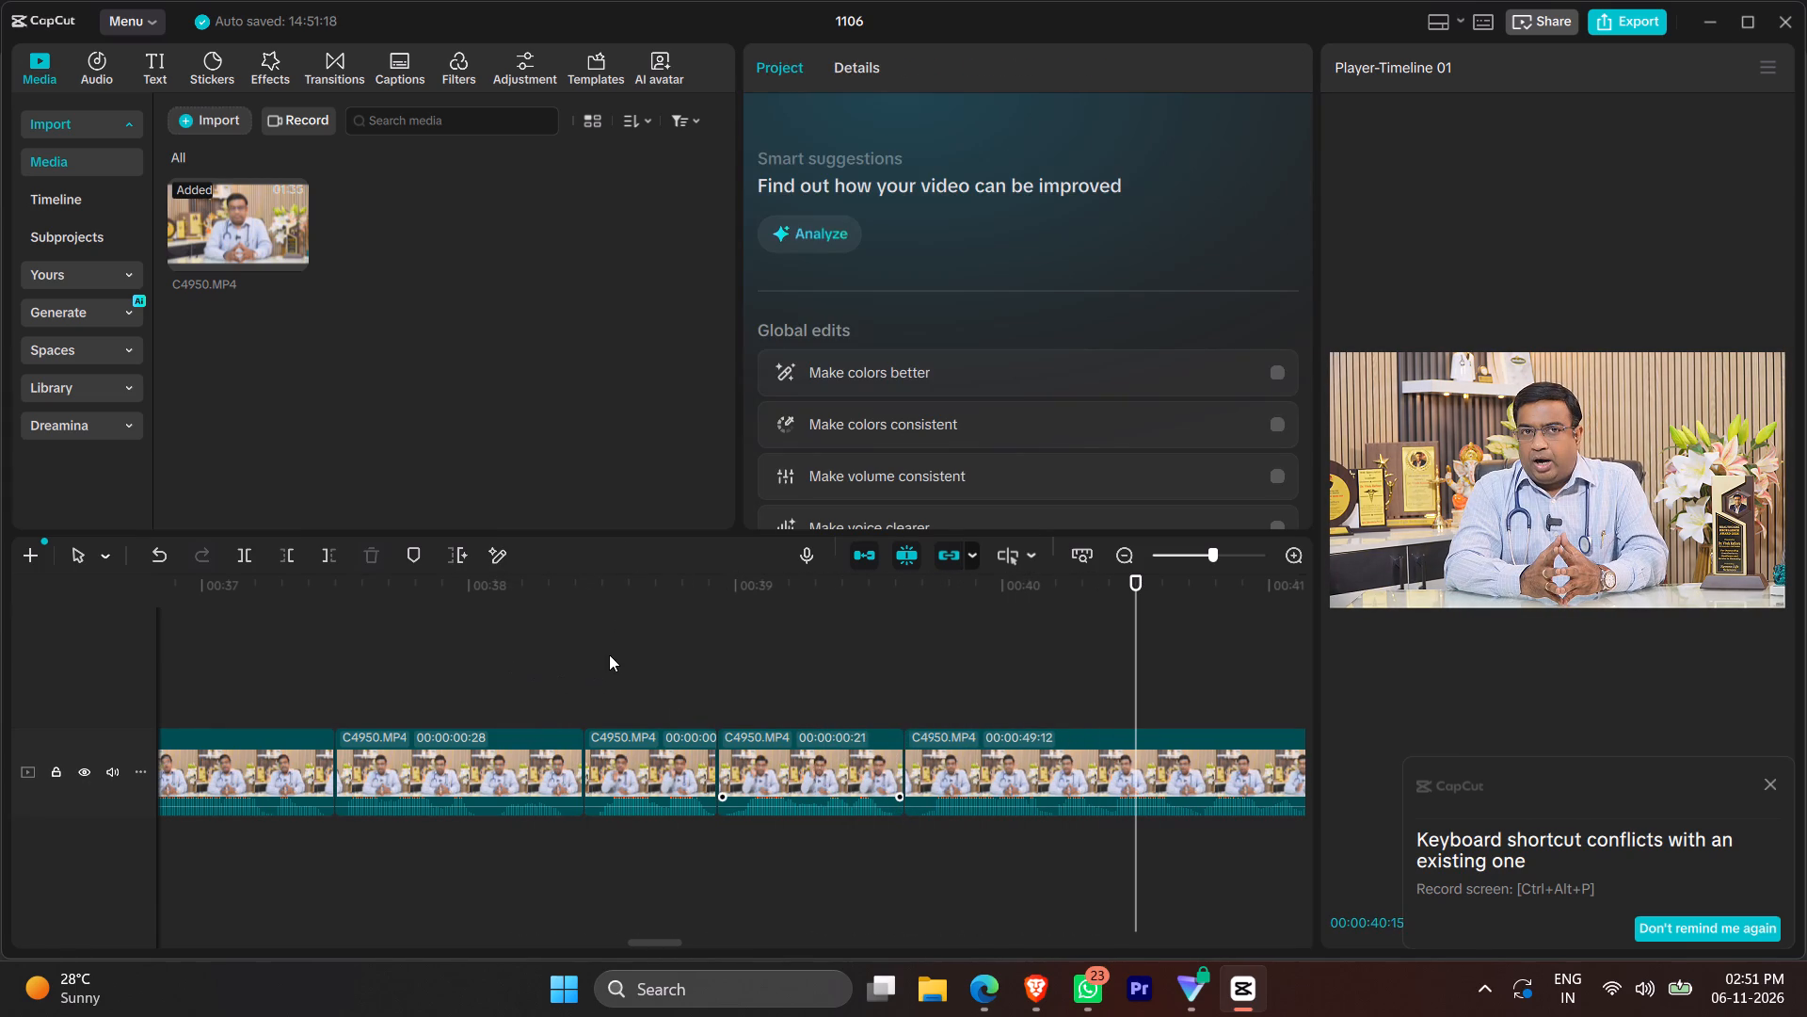
Locate the pause near 00:00:46, split the clip at about 00:00:45:29 and 00:00:46:15, delete the sixteen frames between, and play back the join.
key("space")
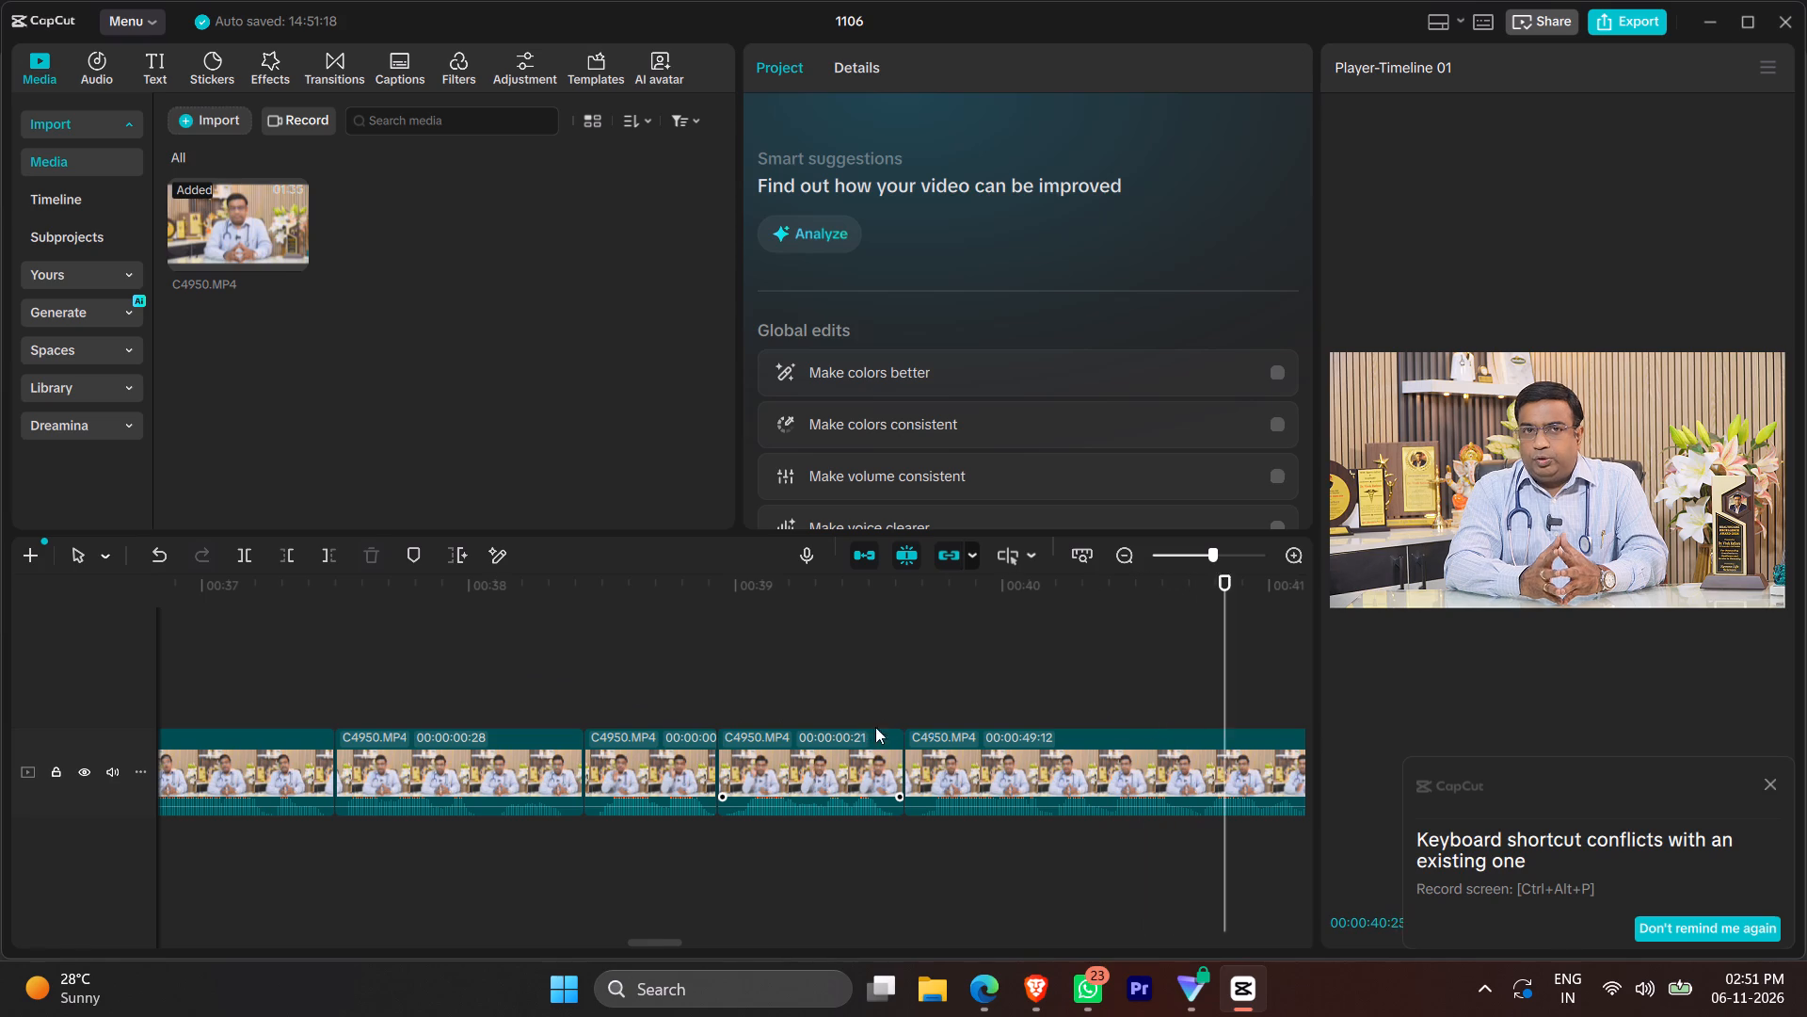
scroll(907, 748, "down", 19, "ctrl")
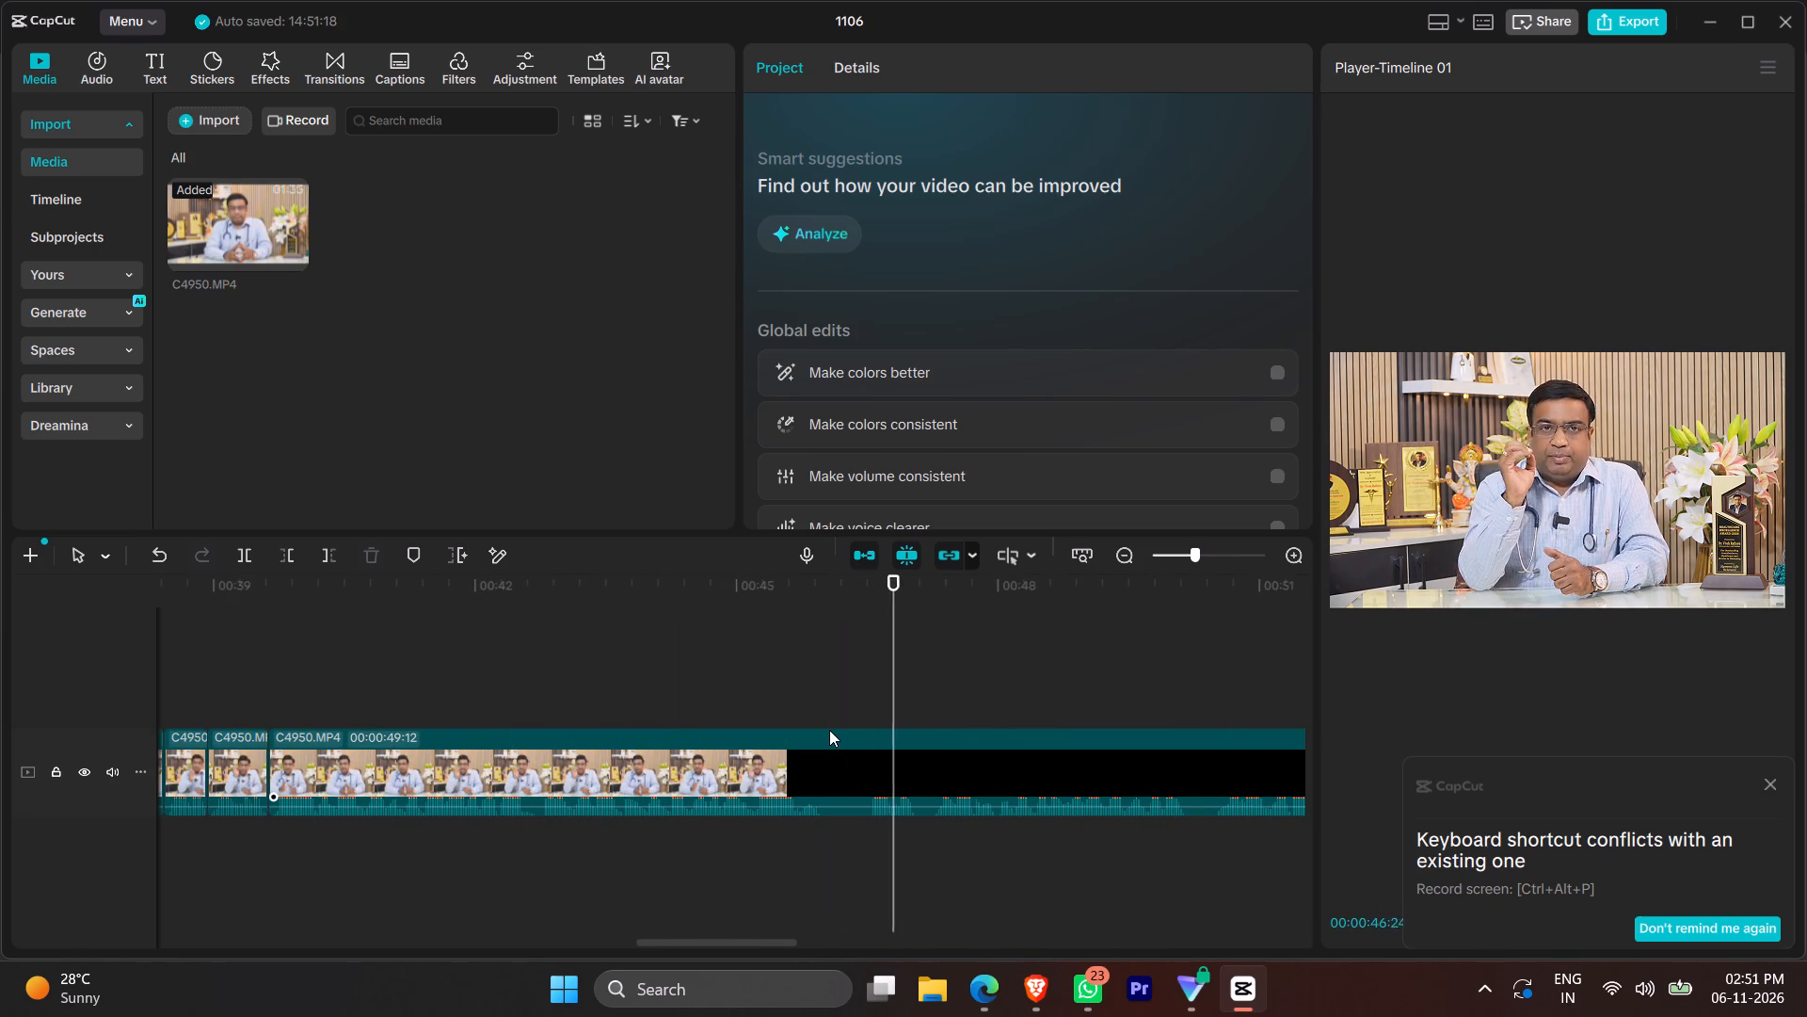
key("space")
left_click(822, 686)
scroll(888, 716, "up", 19, "ctrl")
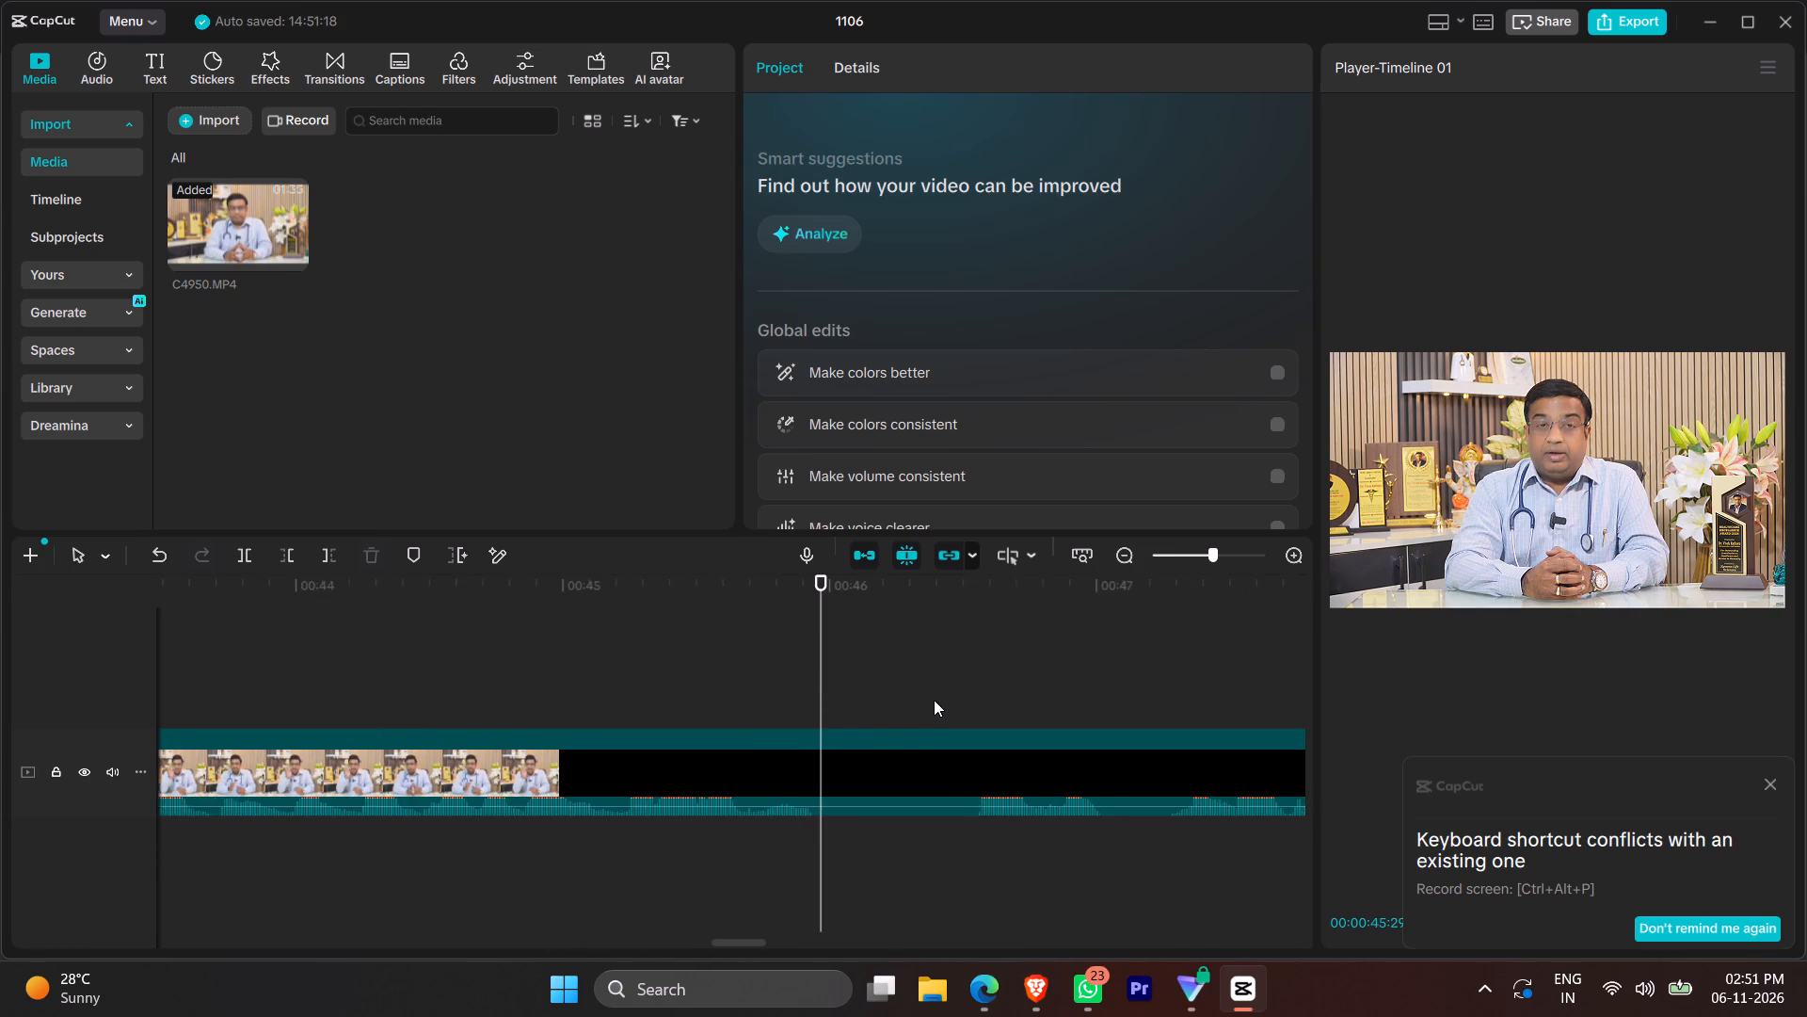
key("q")
left_click(913, 683)
left_click_drag(926, 678, 955, 672)
left_click_drag(979, 675, 990, 680)
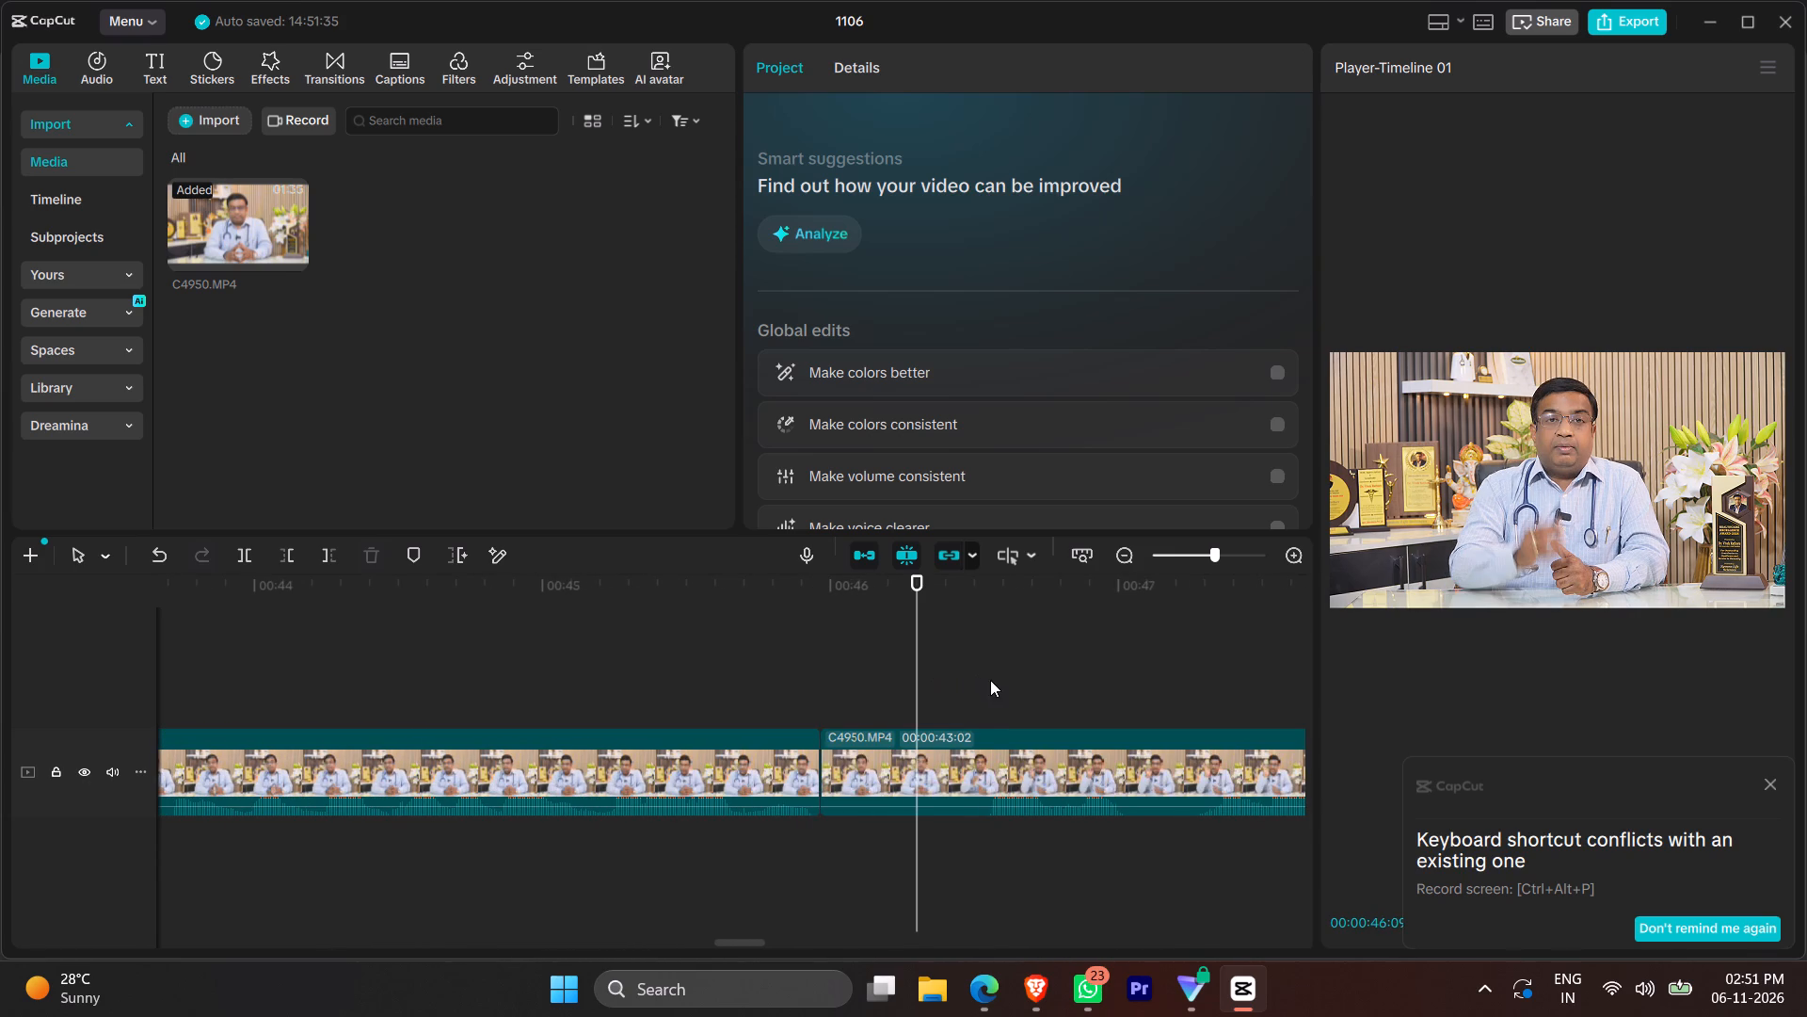
left_click(991, 681)
left_click(982, 683)
key("q")
left_click(893, 764)
key("1")
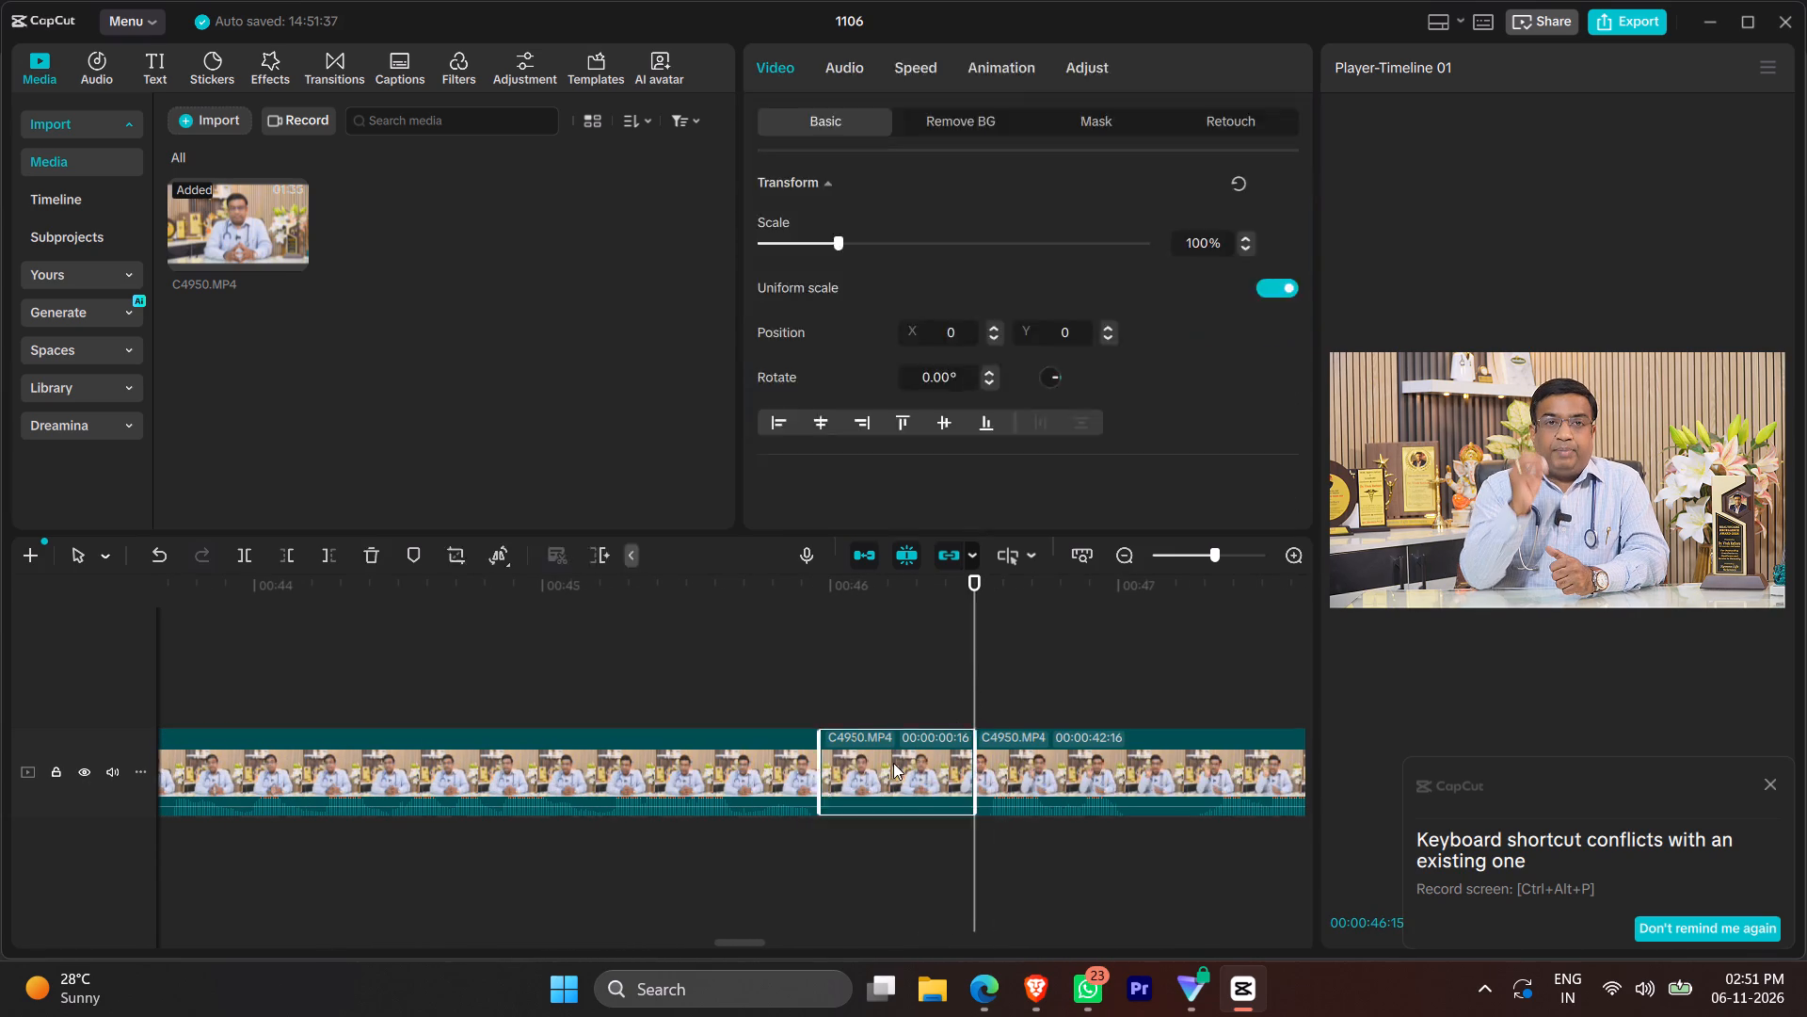
left_click(722, 644)
key("space")
left_click(593, 599)
key("space")
key("space")
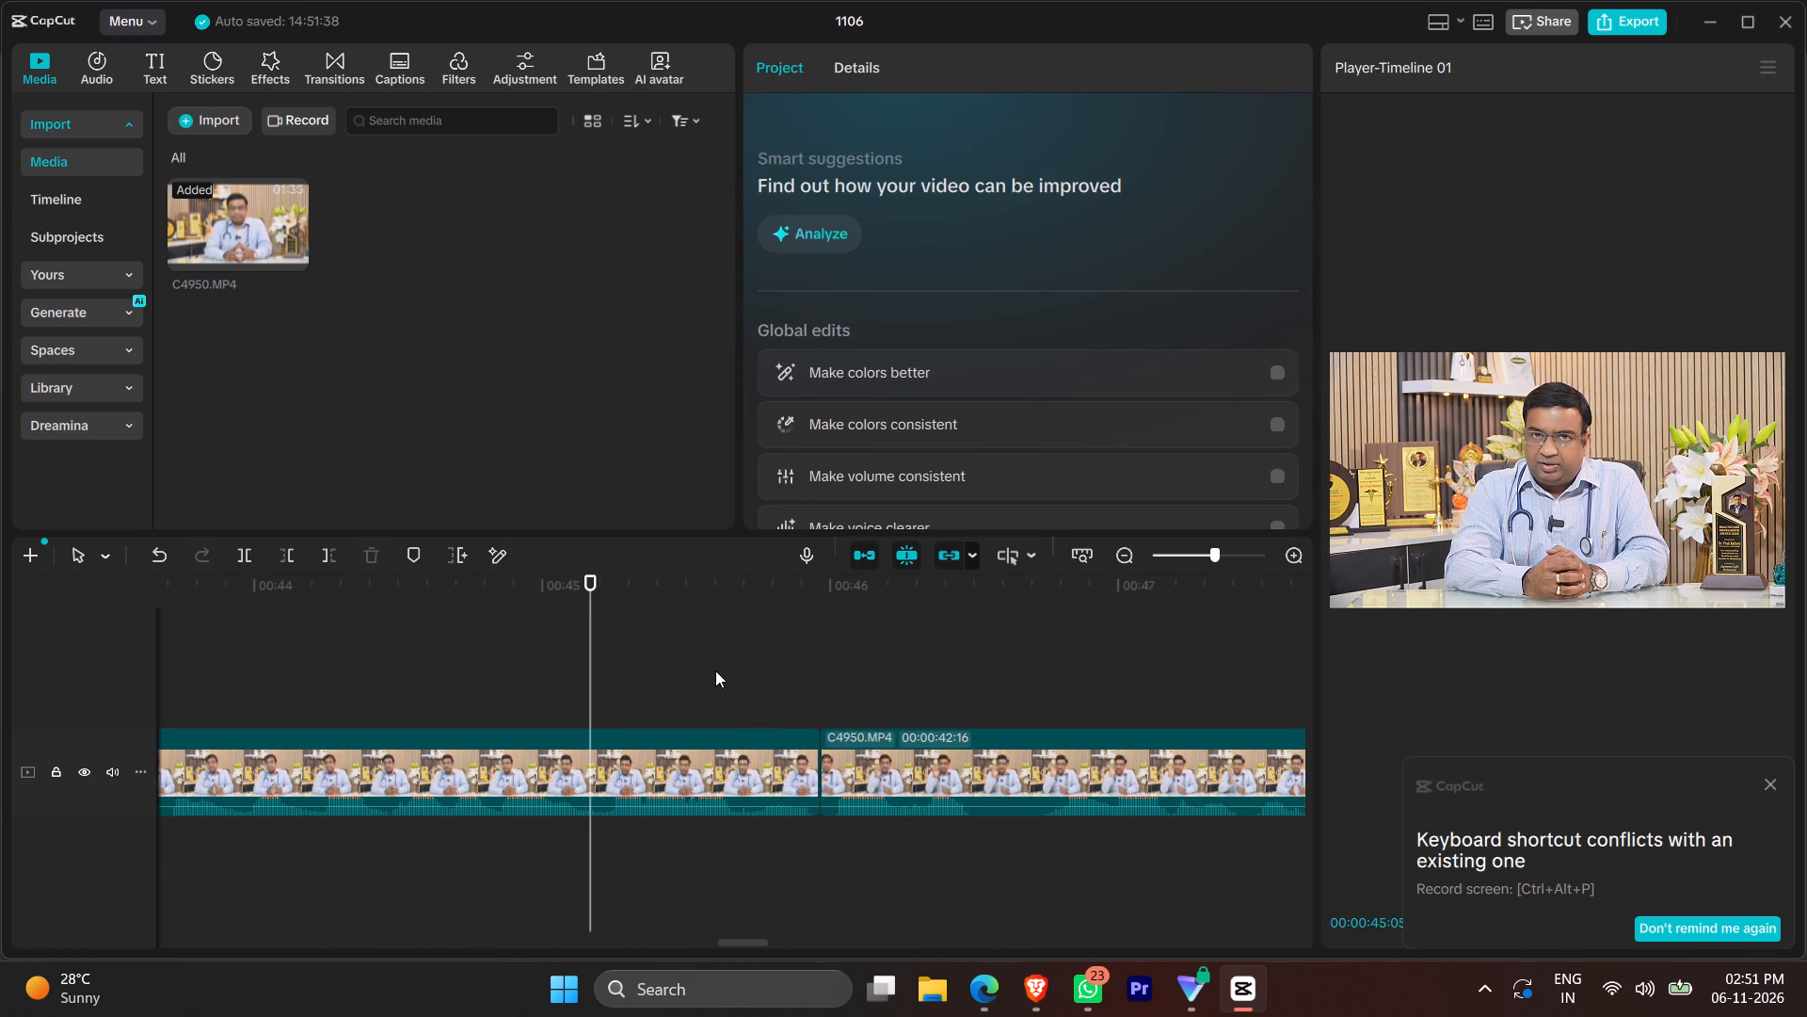
Find the next pause, split the clip at about 00:00:46:15 and 00:00:46:22, delete the seven frames between, and play back the join.
scroll(922, 747, "down", 18, "ctrl")
key("space")
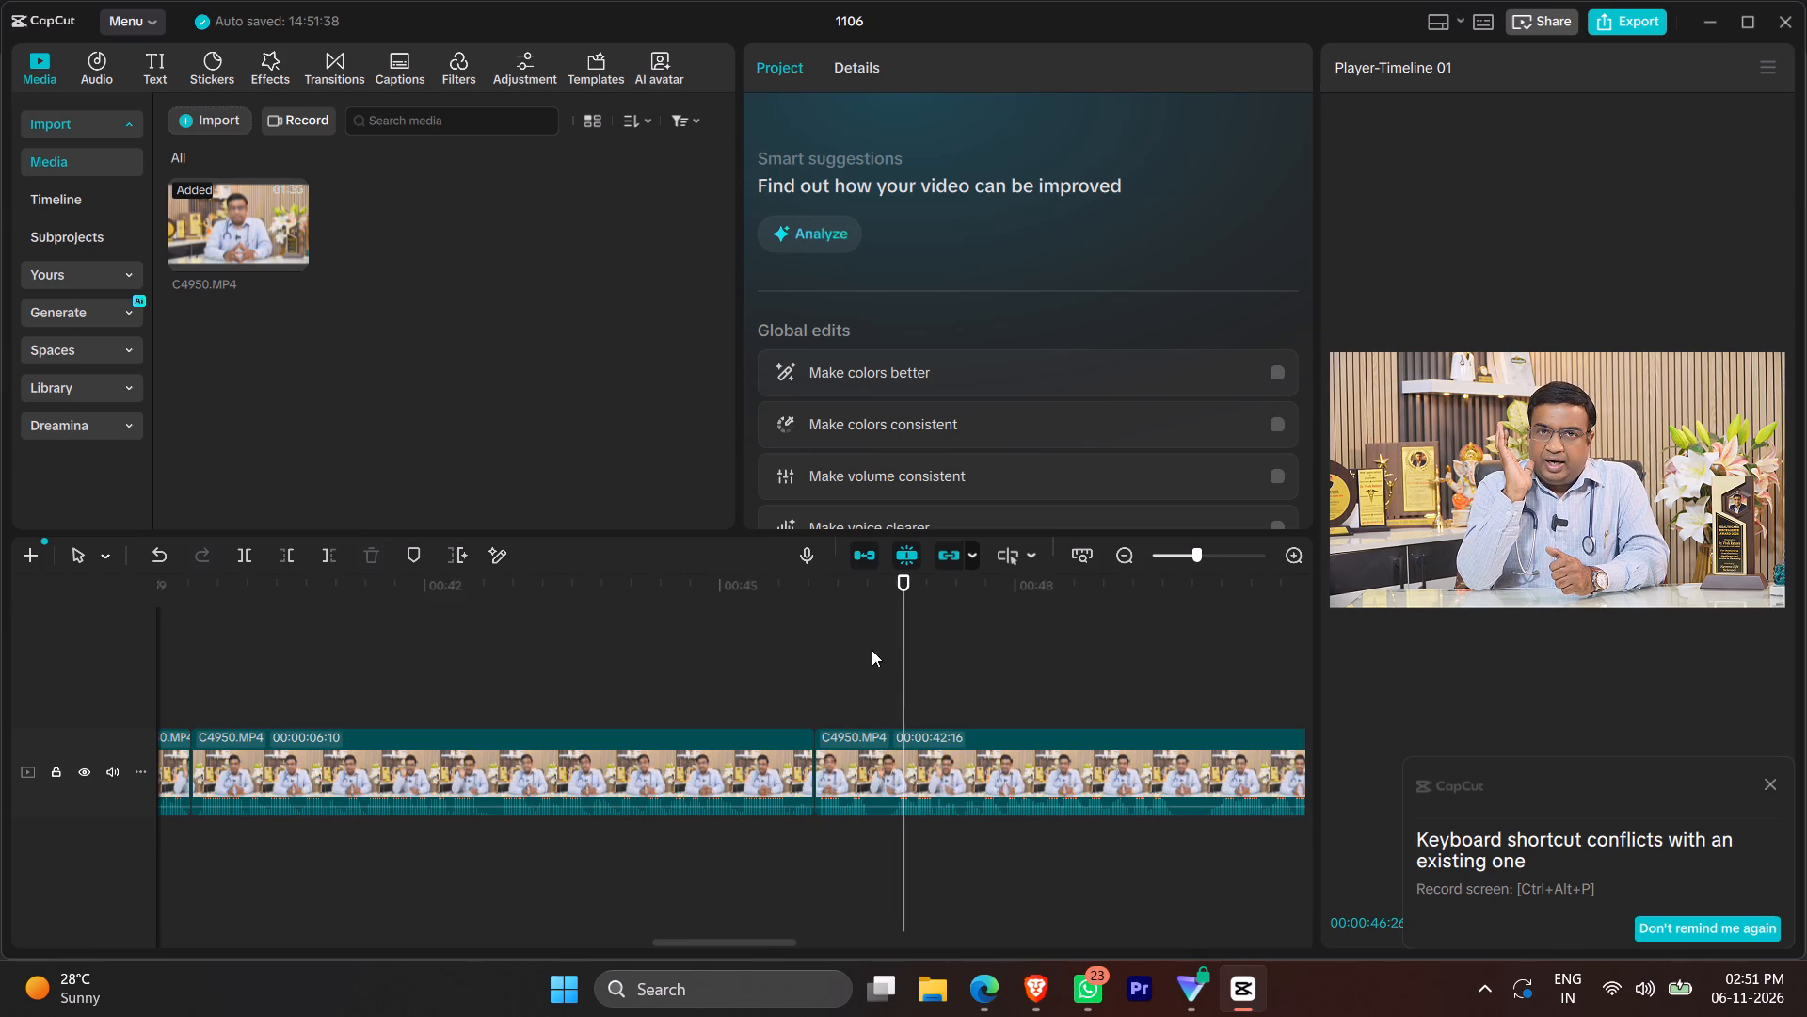
left_click(883, 668)
scroll(883, 668, "up", 20, "ctrl")
scroll(883, 668, "up", 8, "ctrl")
left_click(781, 645)
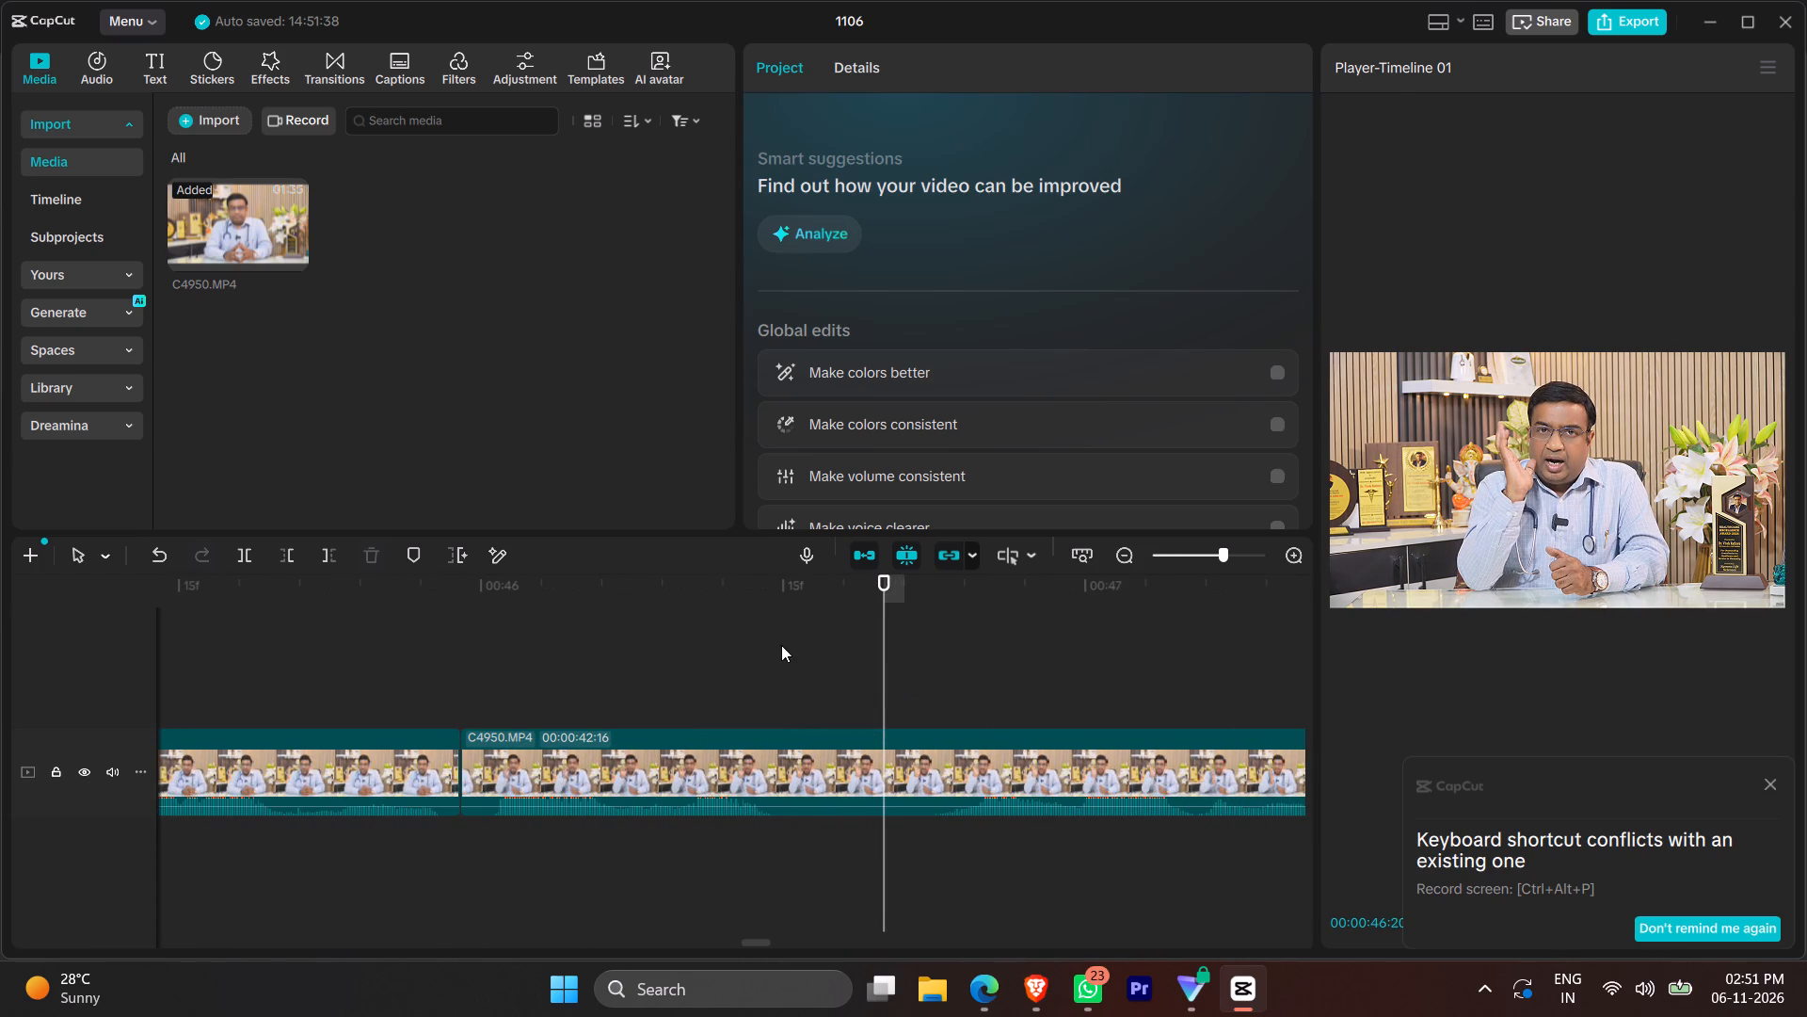
left_click(790, 647)
key("q")
left_click(900, 646)
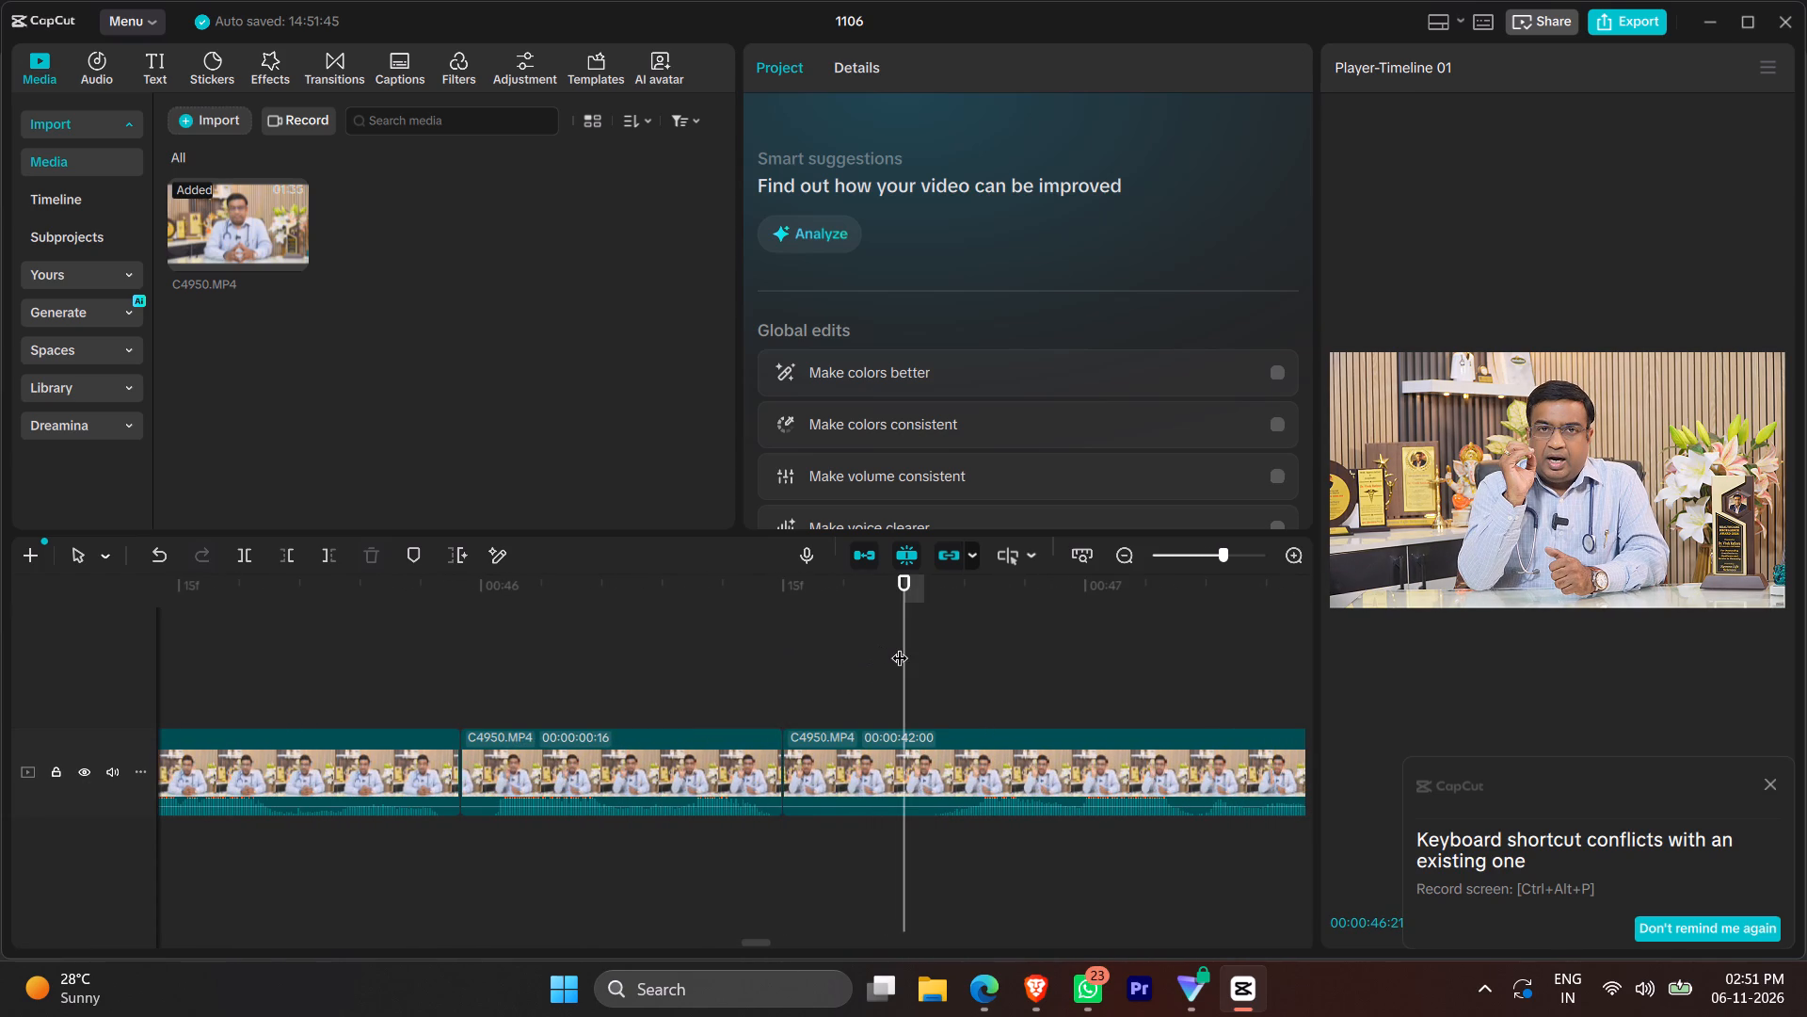
left_click(927, 688)
key("q")
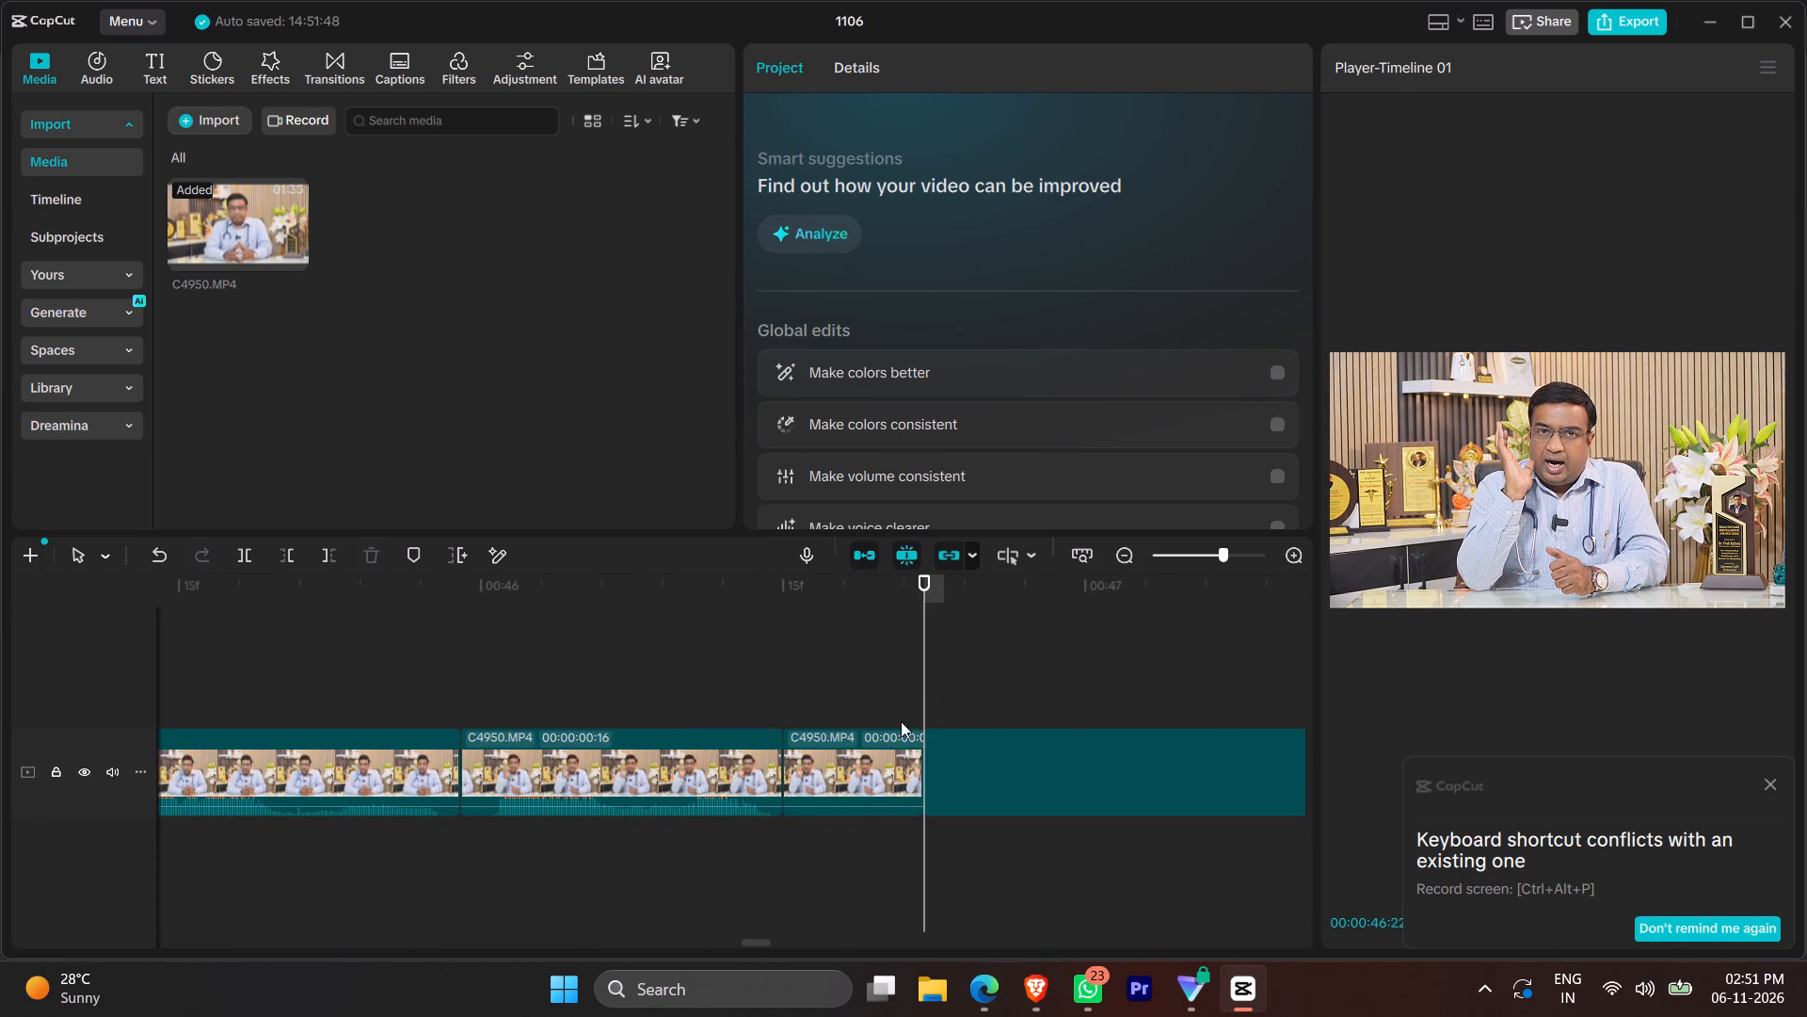
left_click(884, 743)
key("1")
left_click(628, 711)
key("space")
scroll(699, 719, "down", 18, "ctrl")
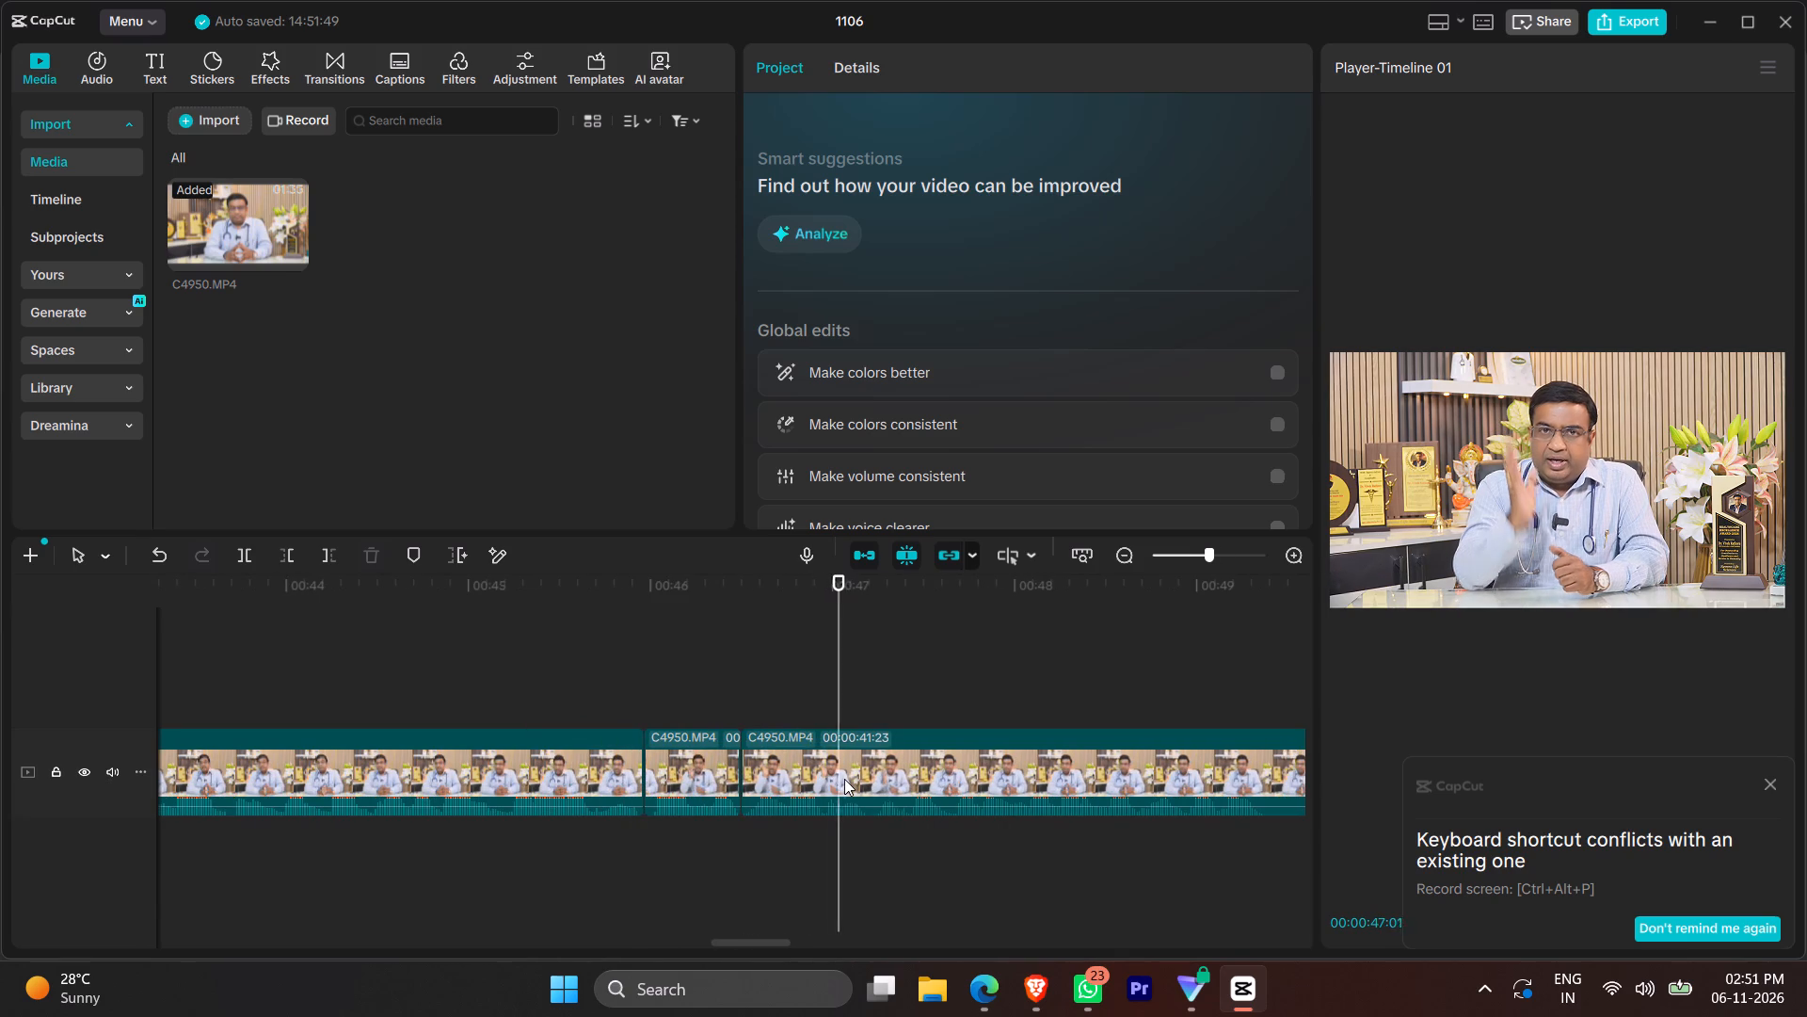
key("space")
Locate the pause after 00:00:49, split the clip at about 00:00:49:12 and 00:00:49:21, delete the nine frames between, and play on past the join.
scroll(854, 747, "down", 19, "ctrl")
scroll(951, 824, "left", 1)
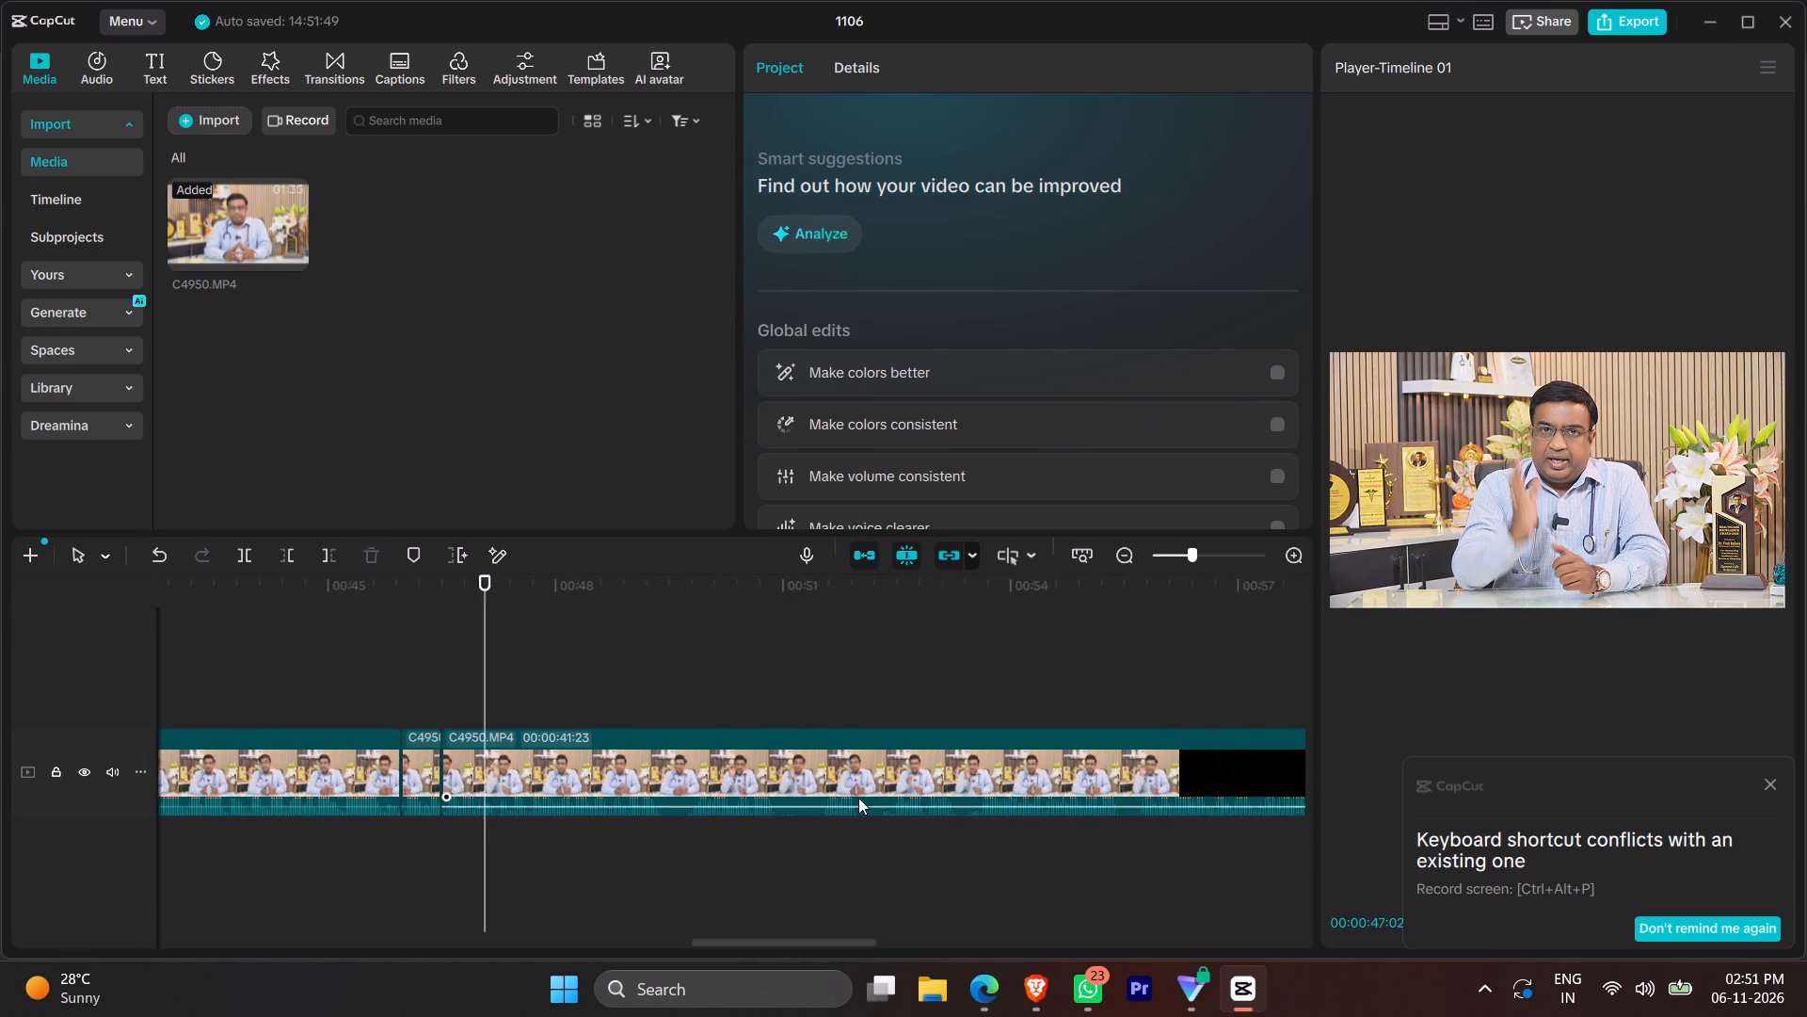
scroll(858, 798, "left", 1)
scroll(680, 794, "up", 11, "ctrl")
left_click(617, 660)
scroll(652, 676, "up", 15, "ctrl")
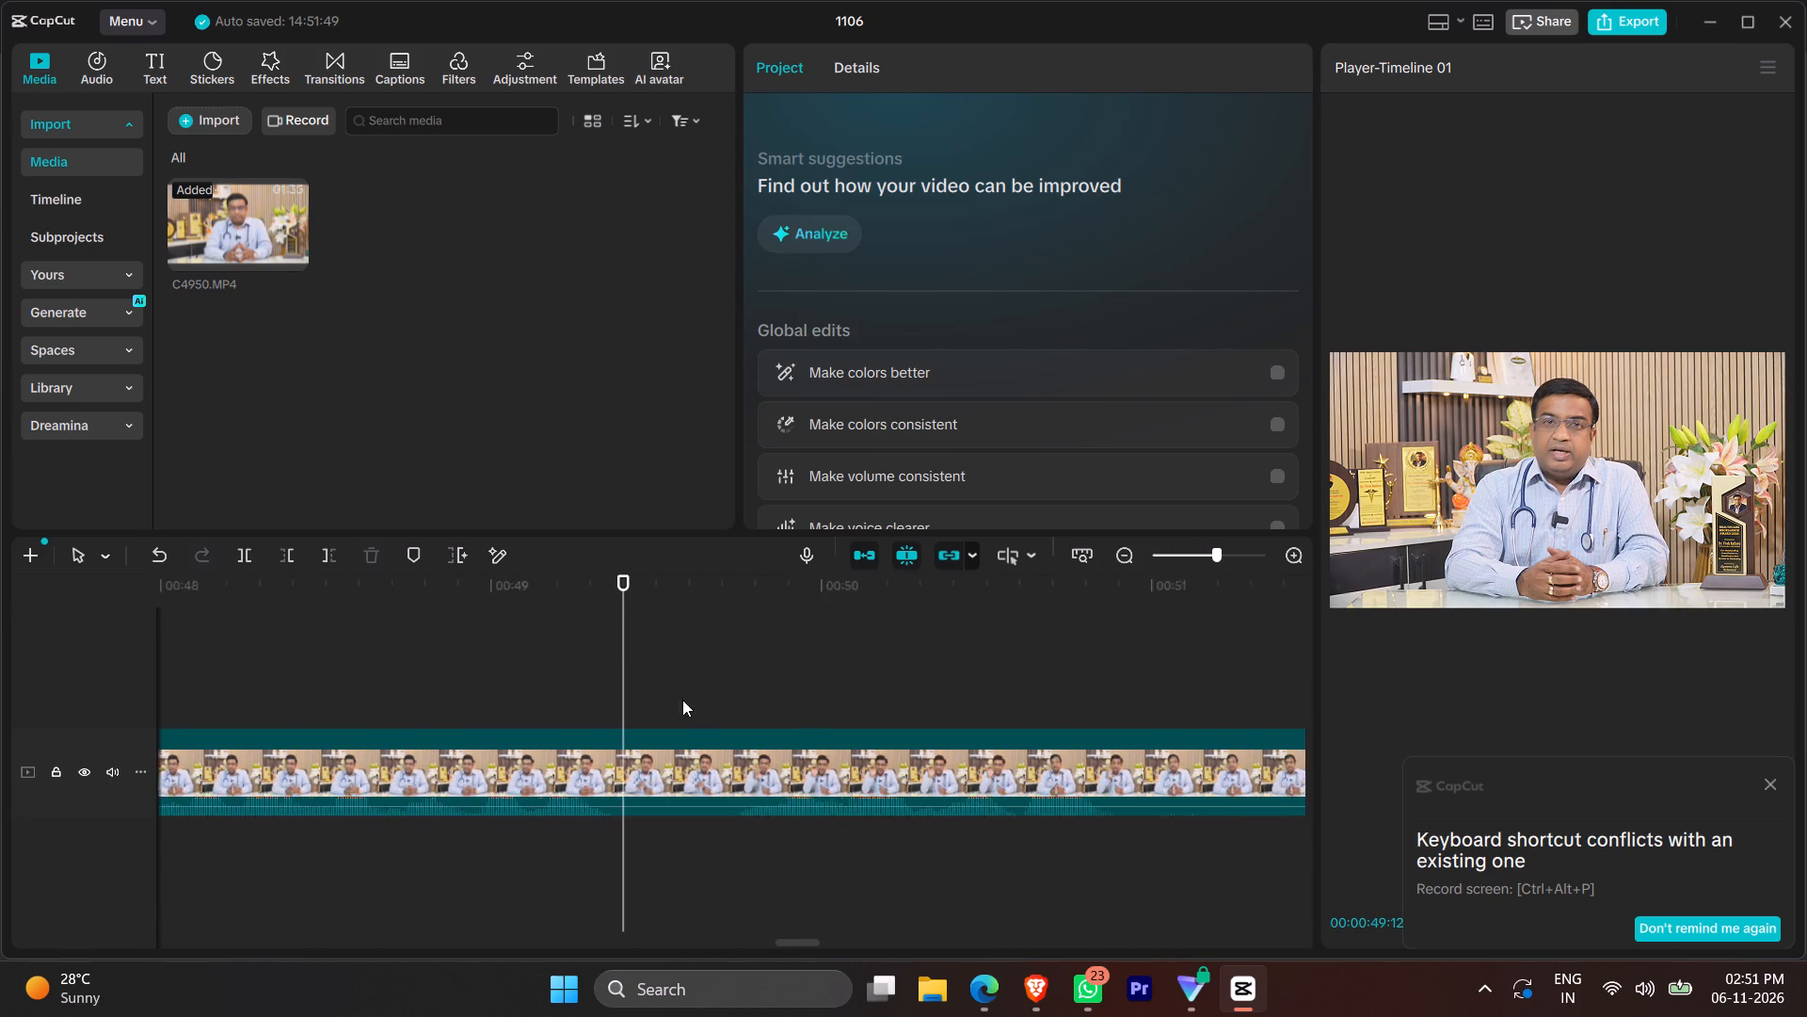
scroll(682, 700, "up", 4, "ctrl")
key("q")
left_click(784, 673)
key("q")
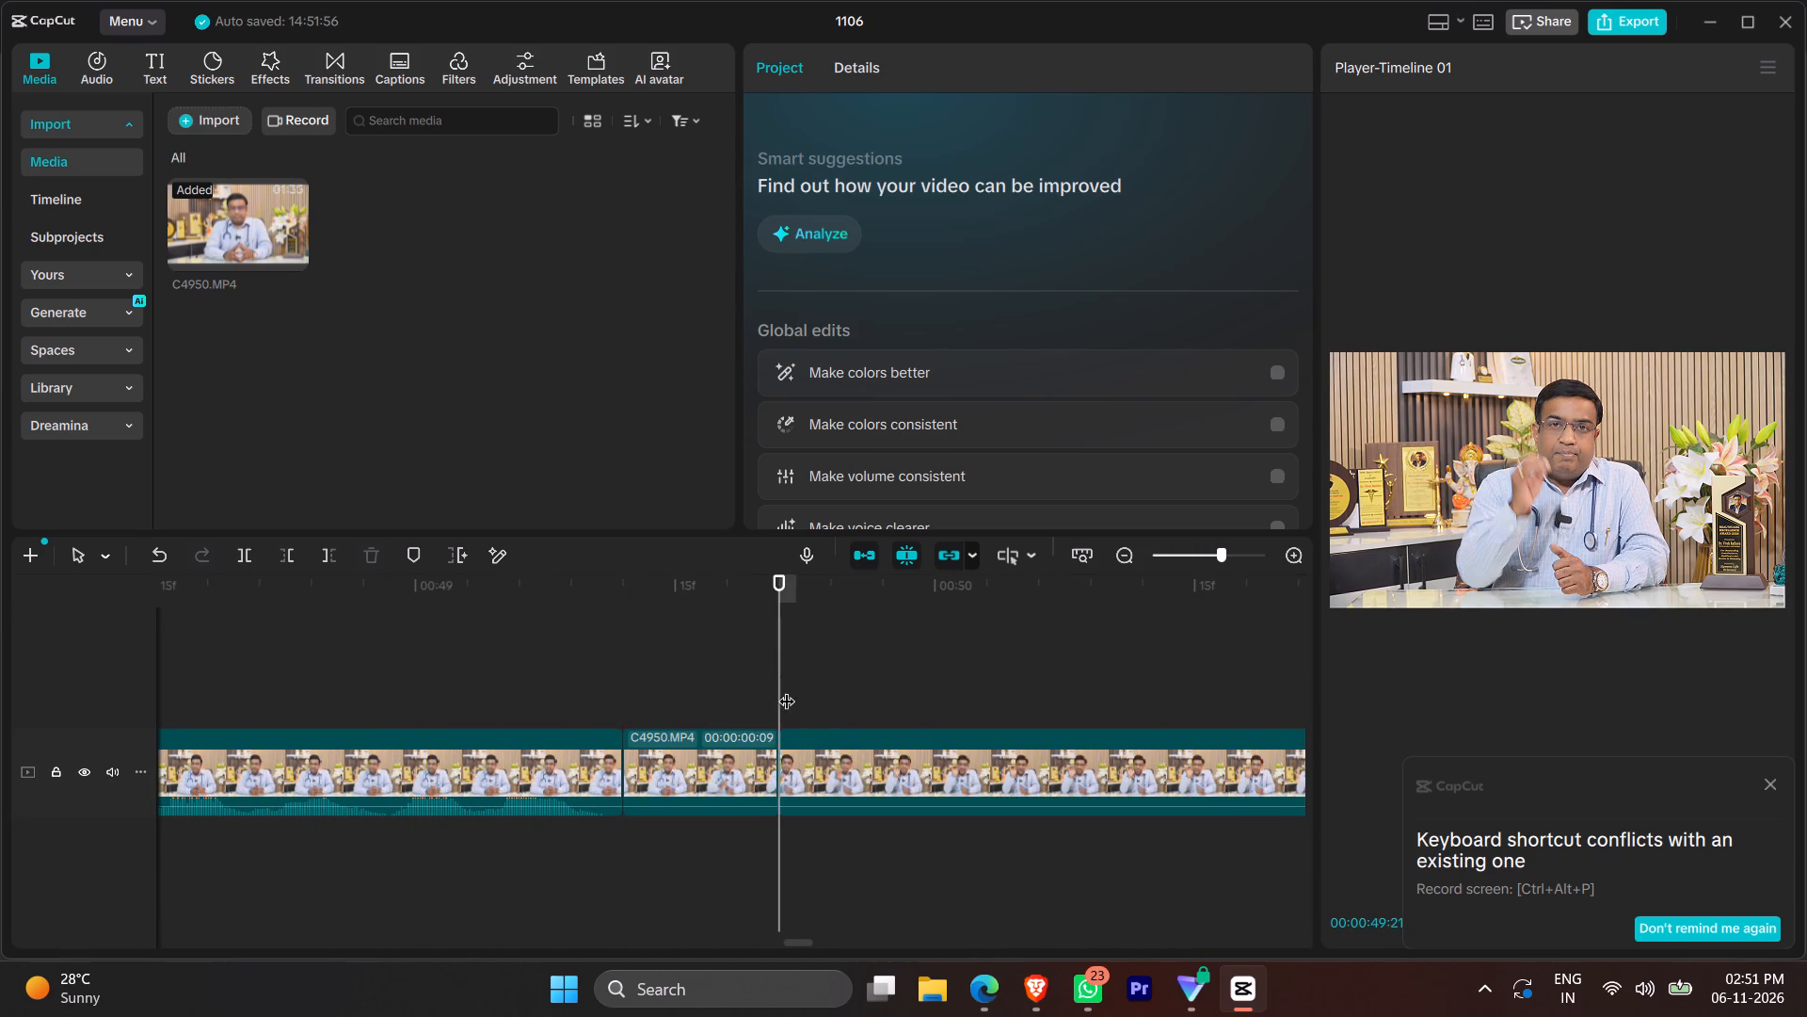
left_click(700, 754)
key("1")
left_click(470, 661)
key("space")
scroll(472, 715, "down", 10, "ctrl")
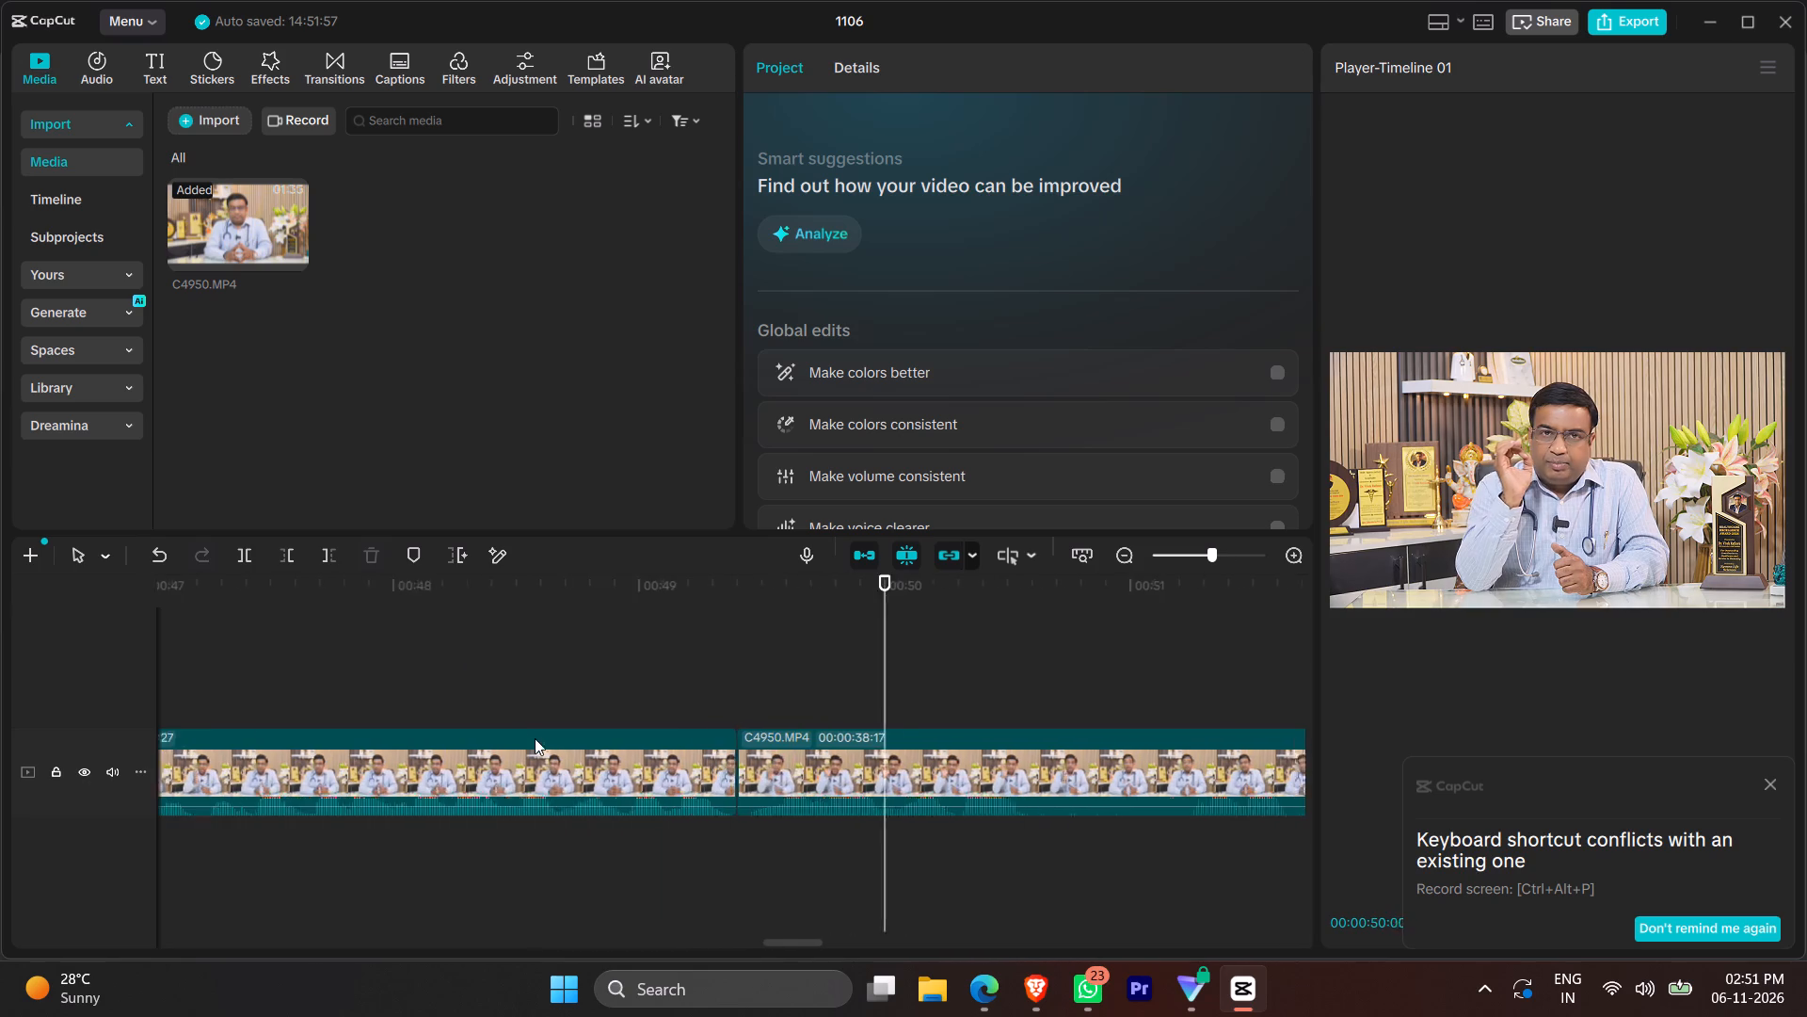
scroll(535, 738, "down", 13, "ctrl")
key("space")
scroll(714, 727, "left", 1)
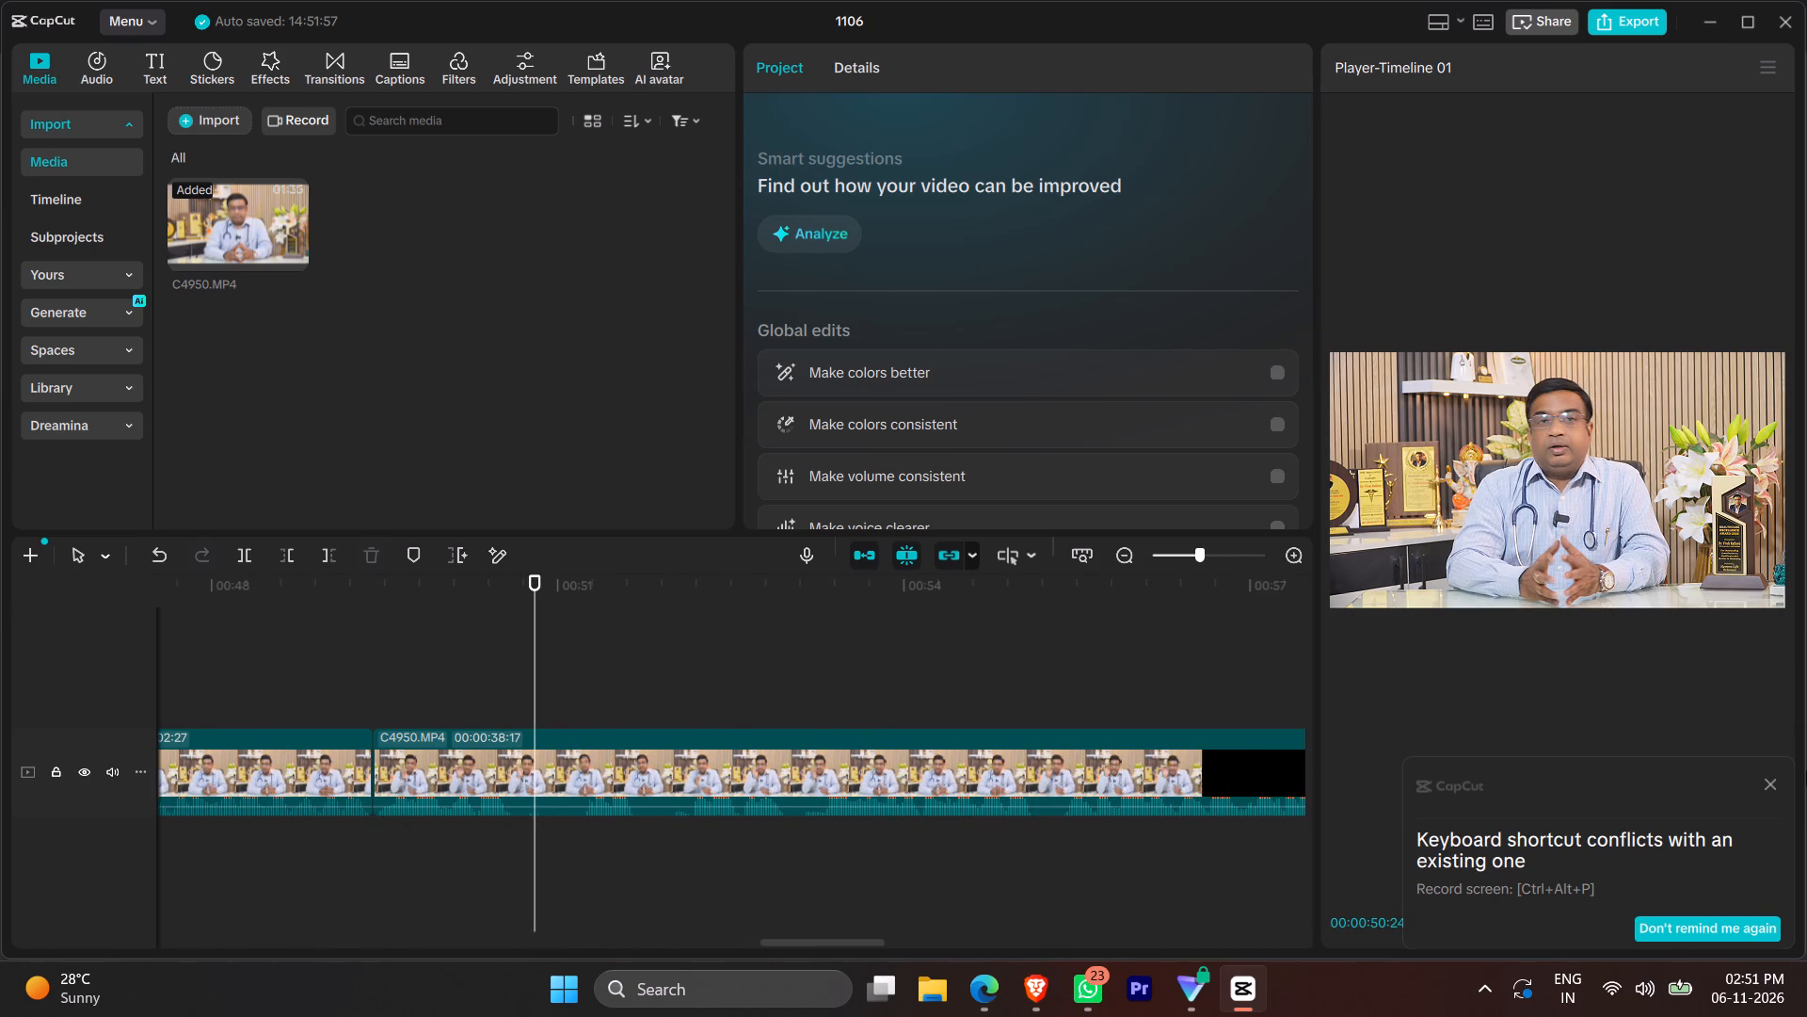
scroll(424, 826, "up", 5, "ctrl")
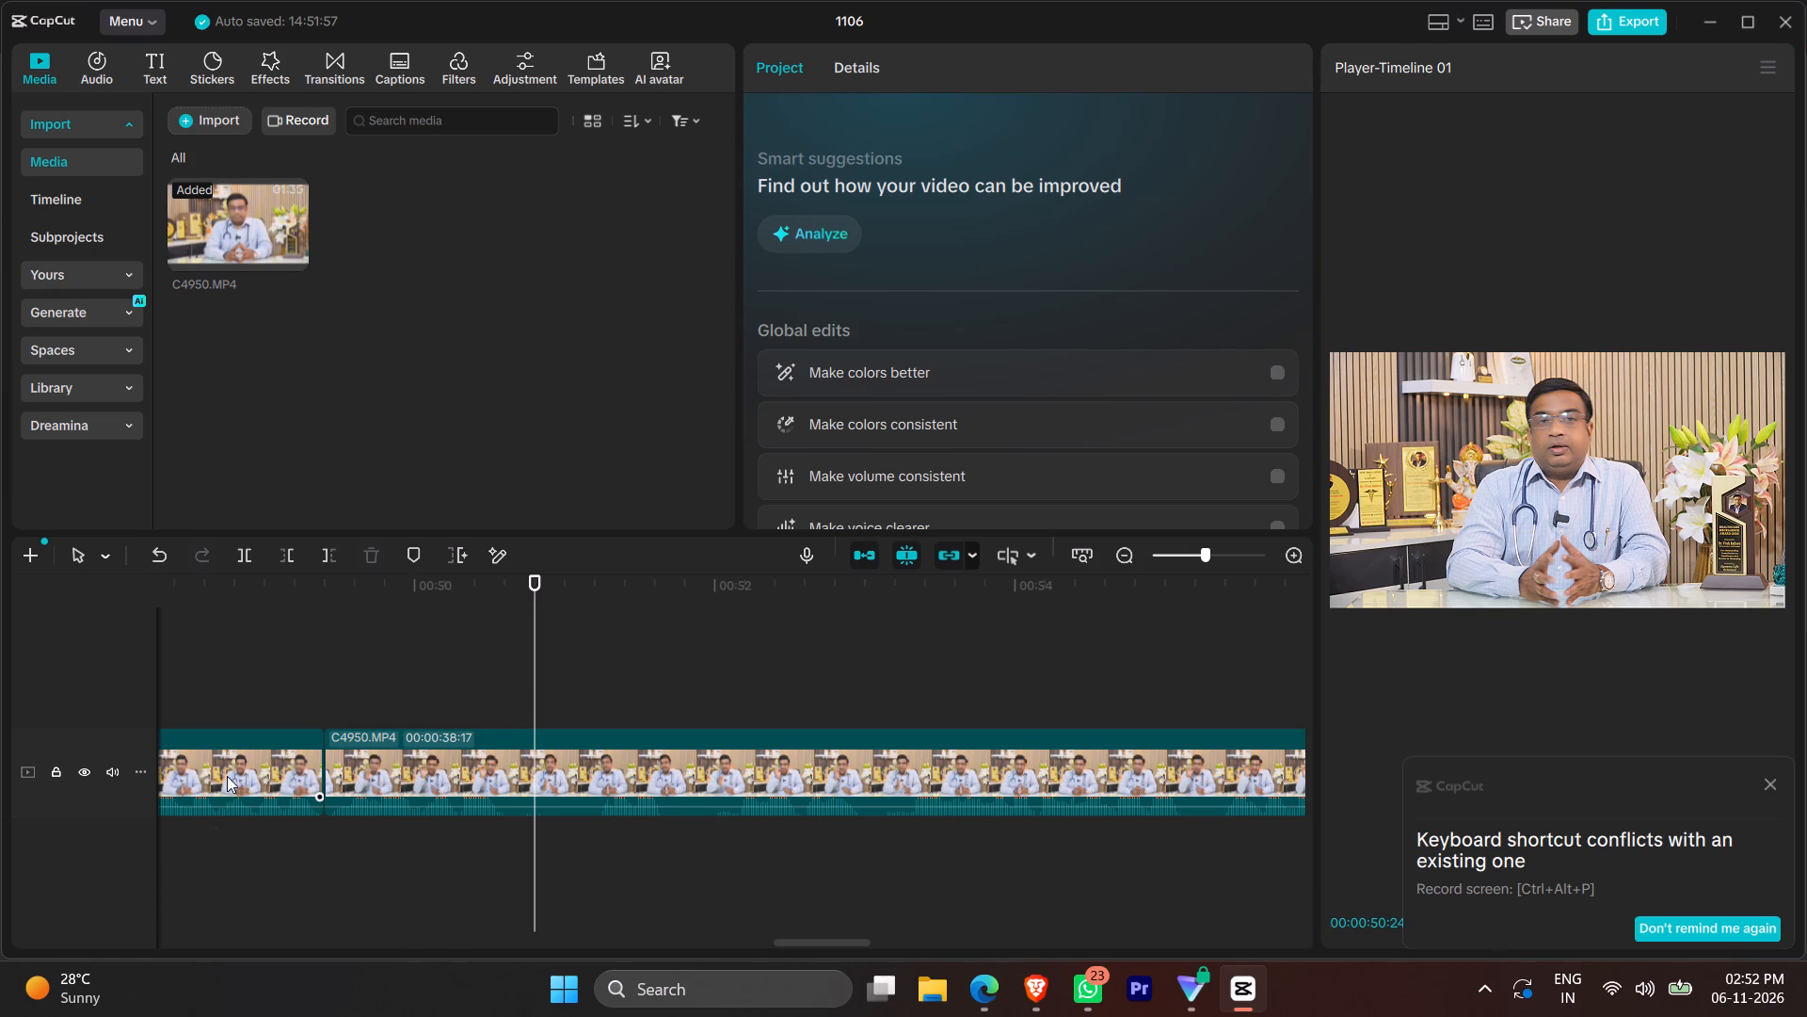
Locate the pause near 00:00:51, split the clip at about 00:00:50:19 and 00:00:51:05, delete the sixteen frames between, and play back the join.
left_click(340, 694)
key("space")
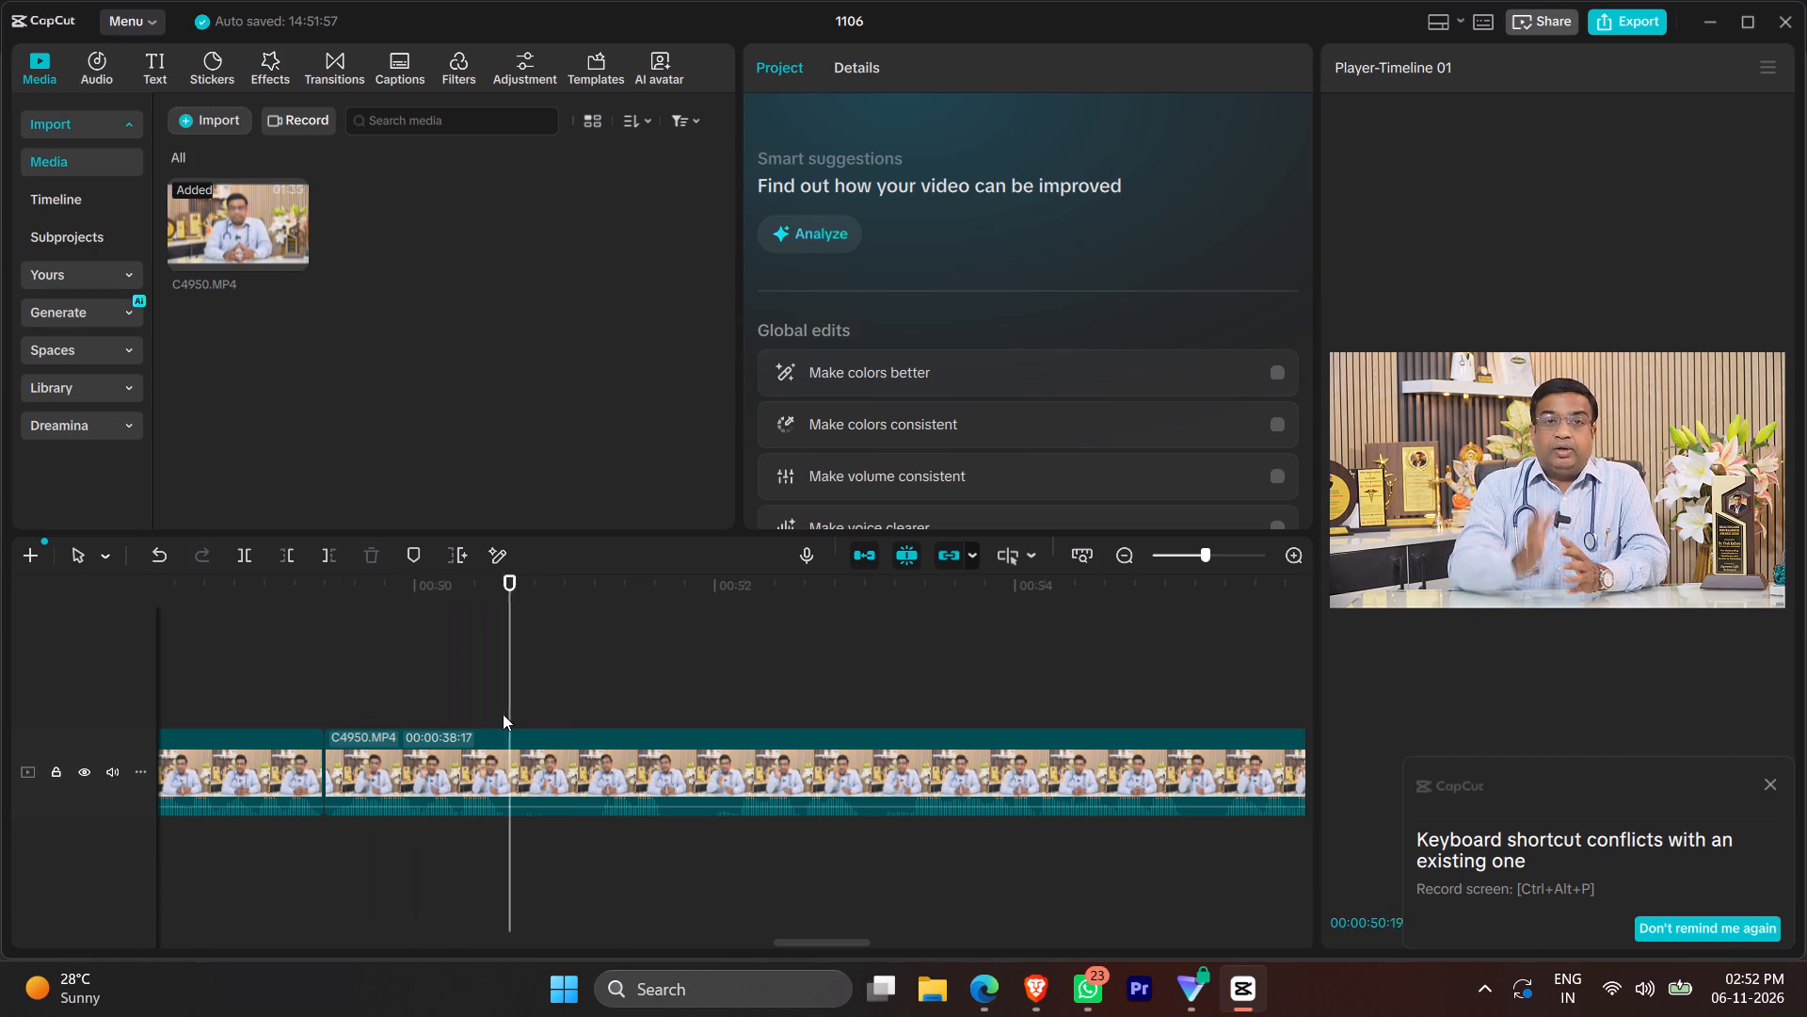
left_click(522, 692)
left_click(508, 695)
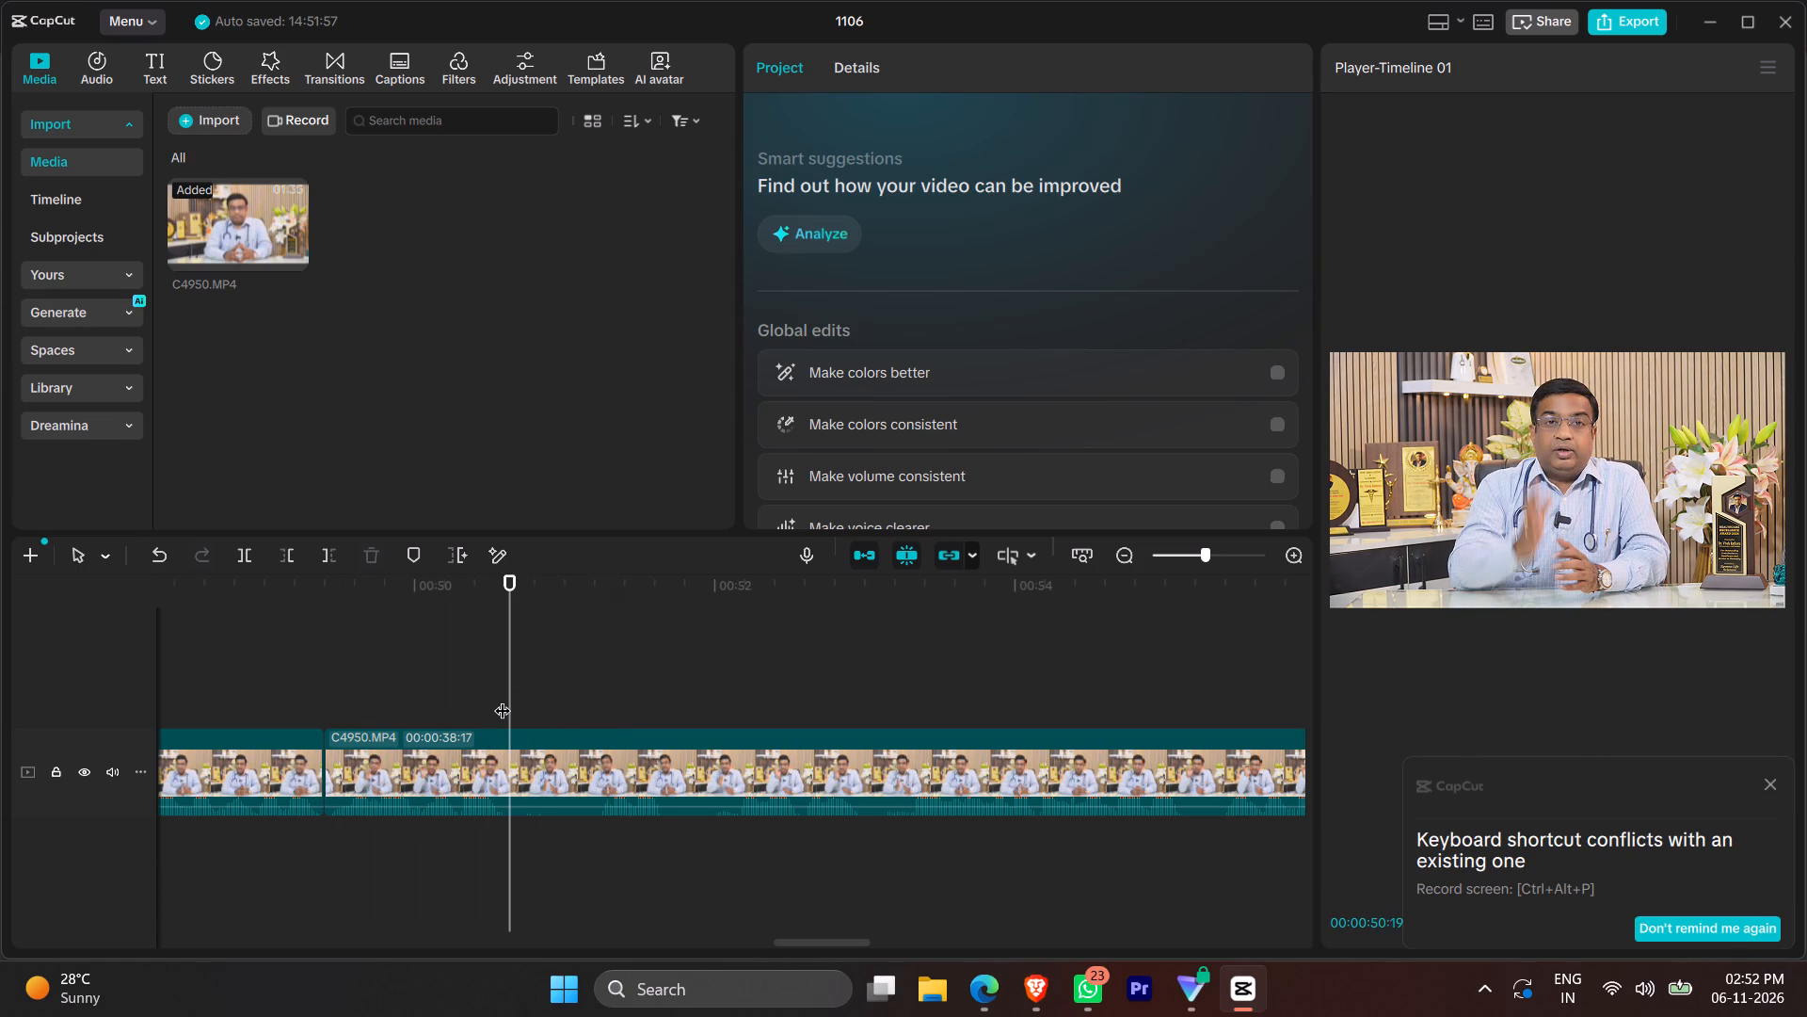
key("q")
left_click(610, 667)
left_click(590, 670)
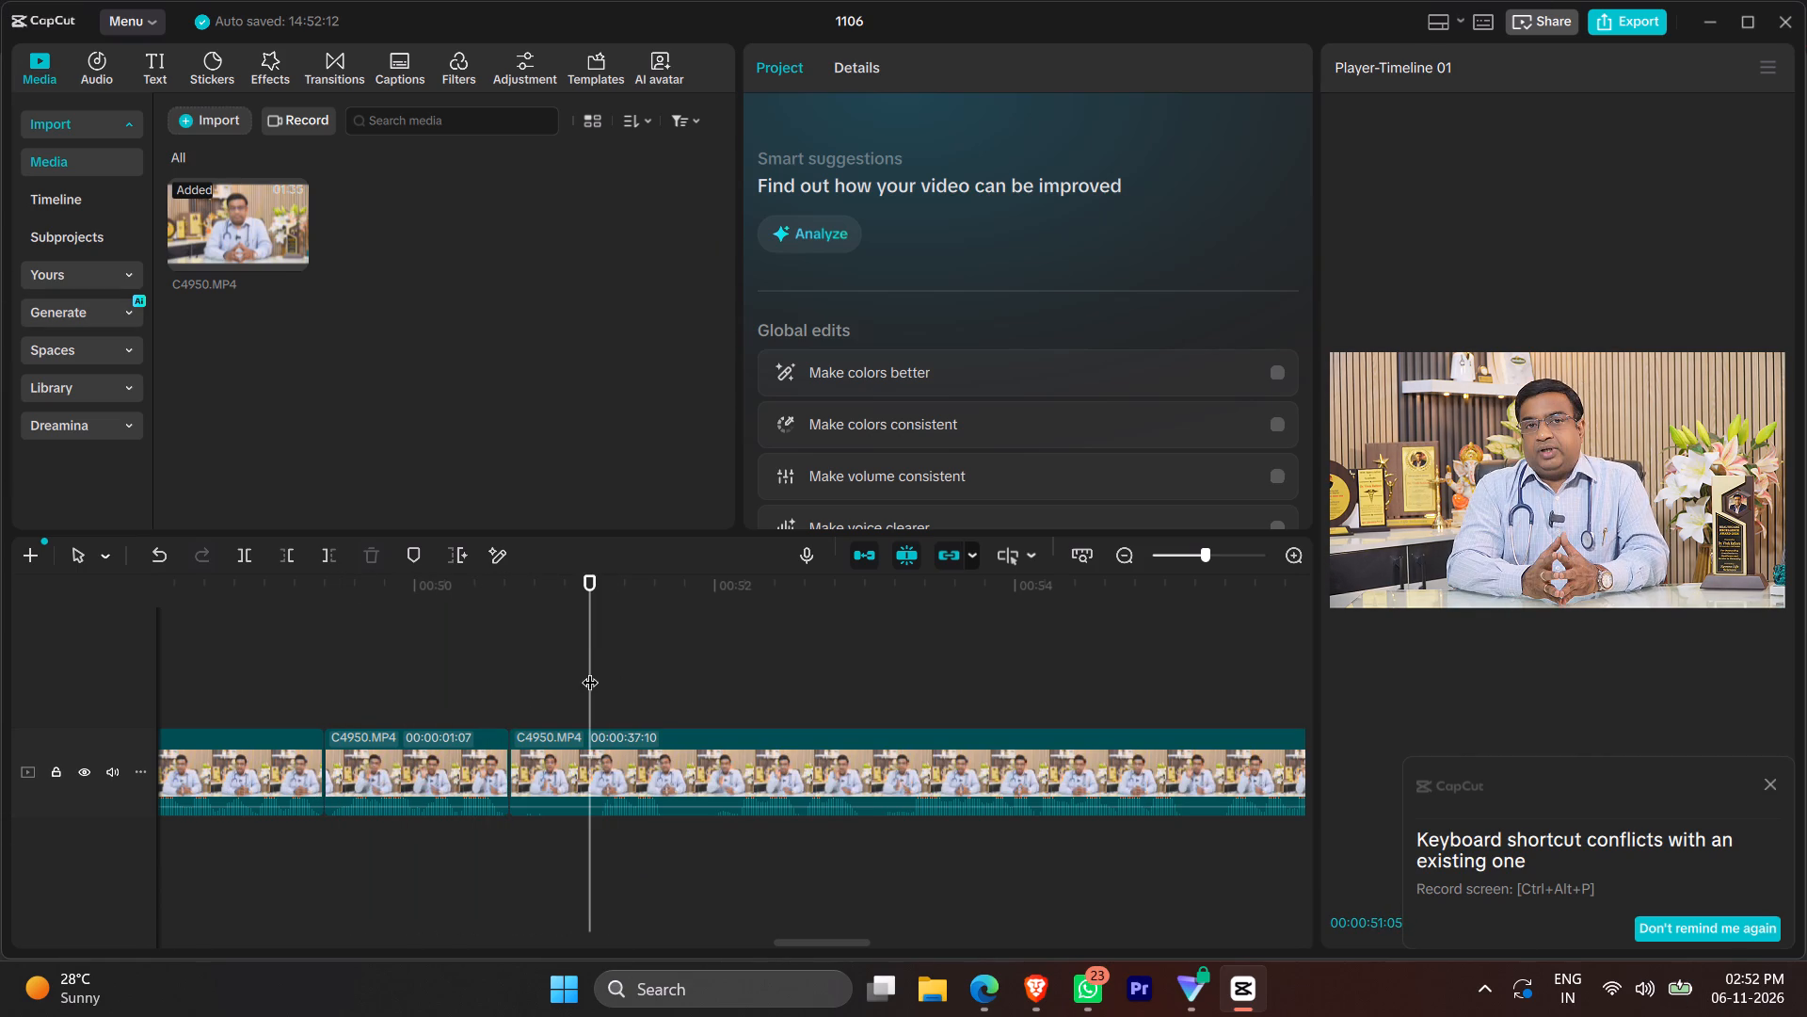
left_click(600, 673)
left_click(600, 674)
left_click(593, 677)
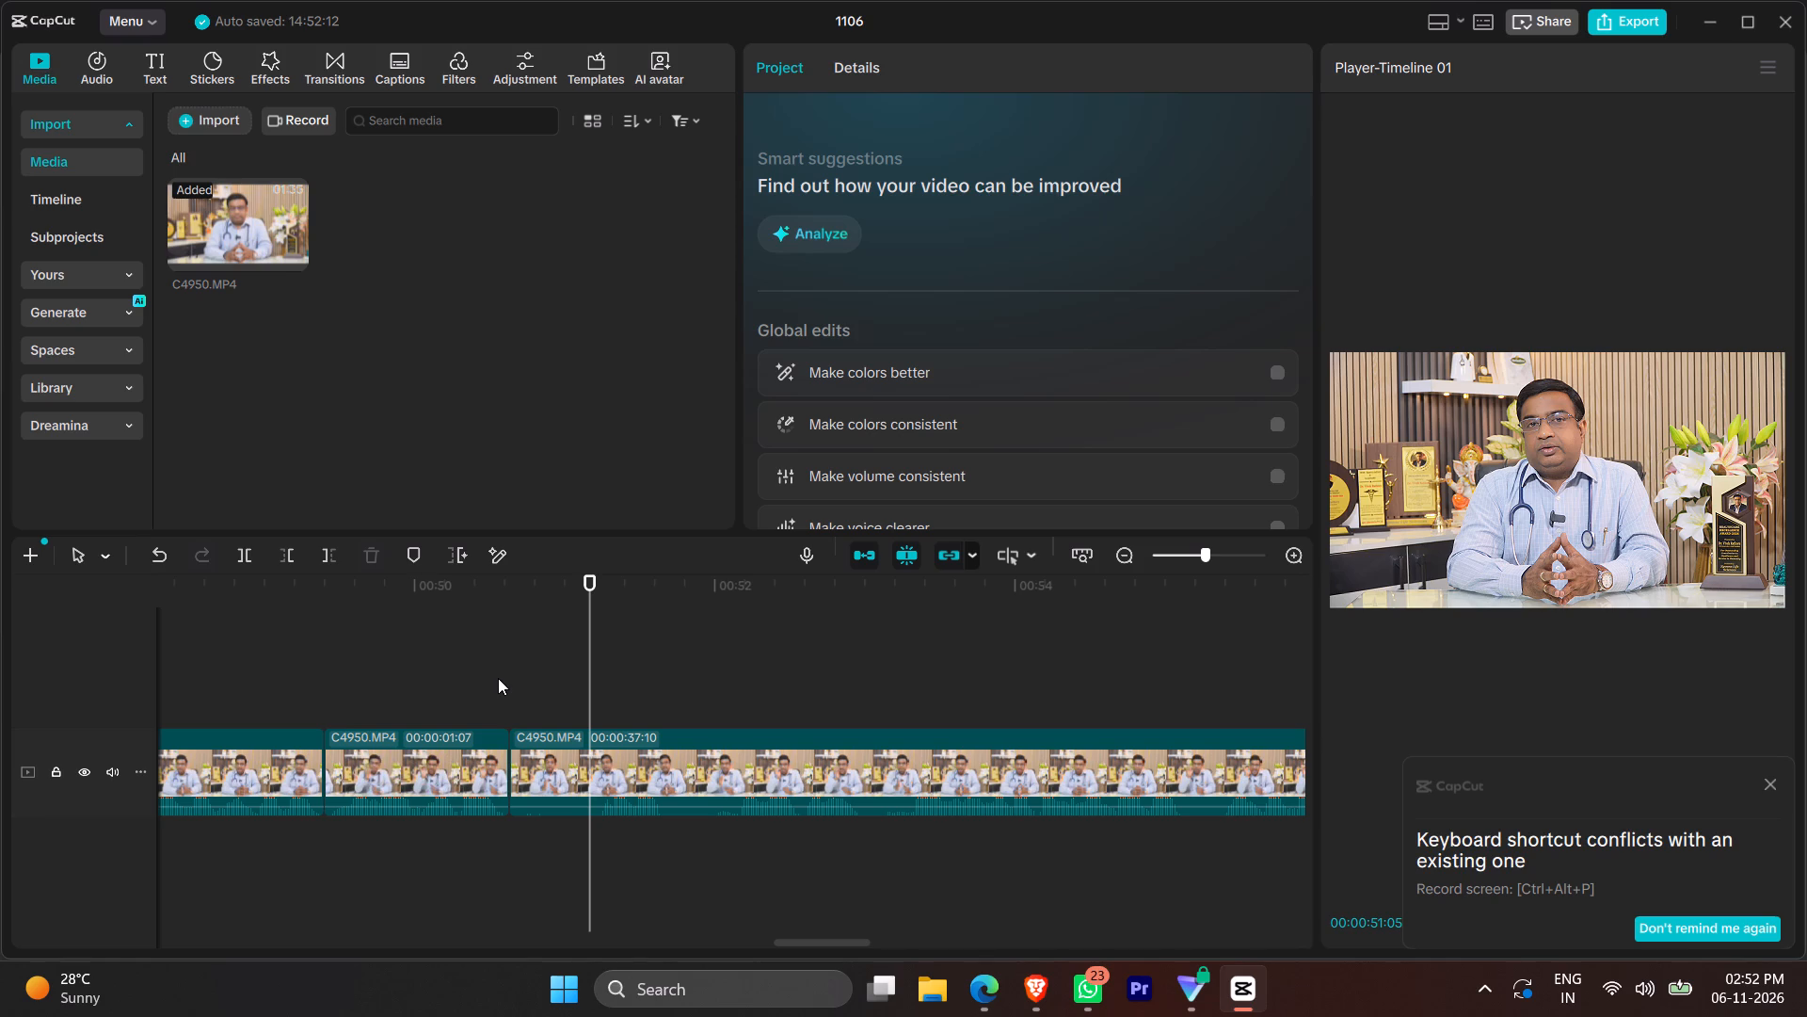
left_click(558, 758)
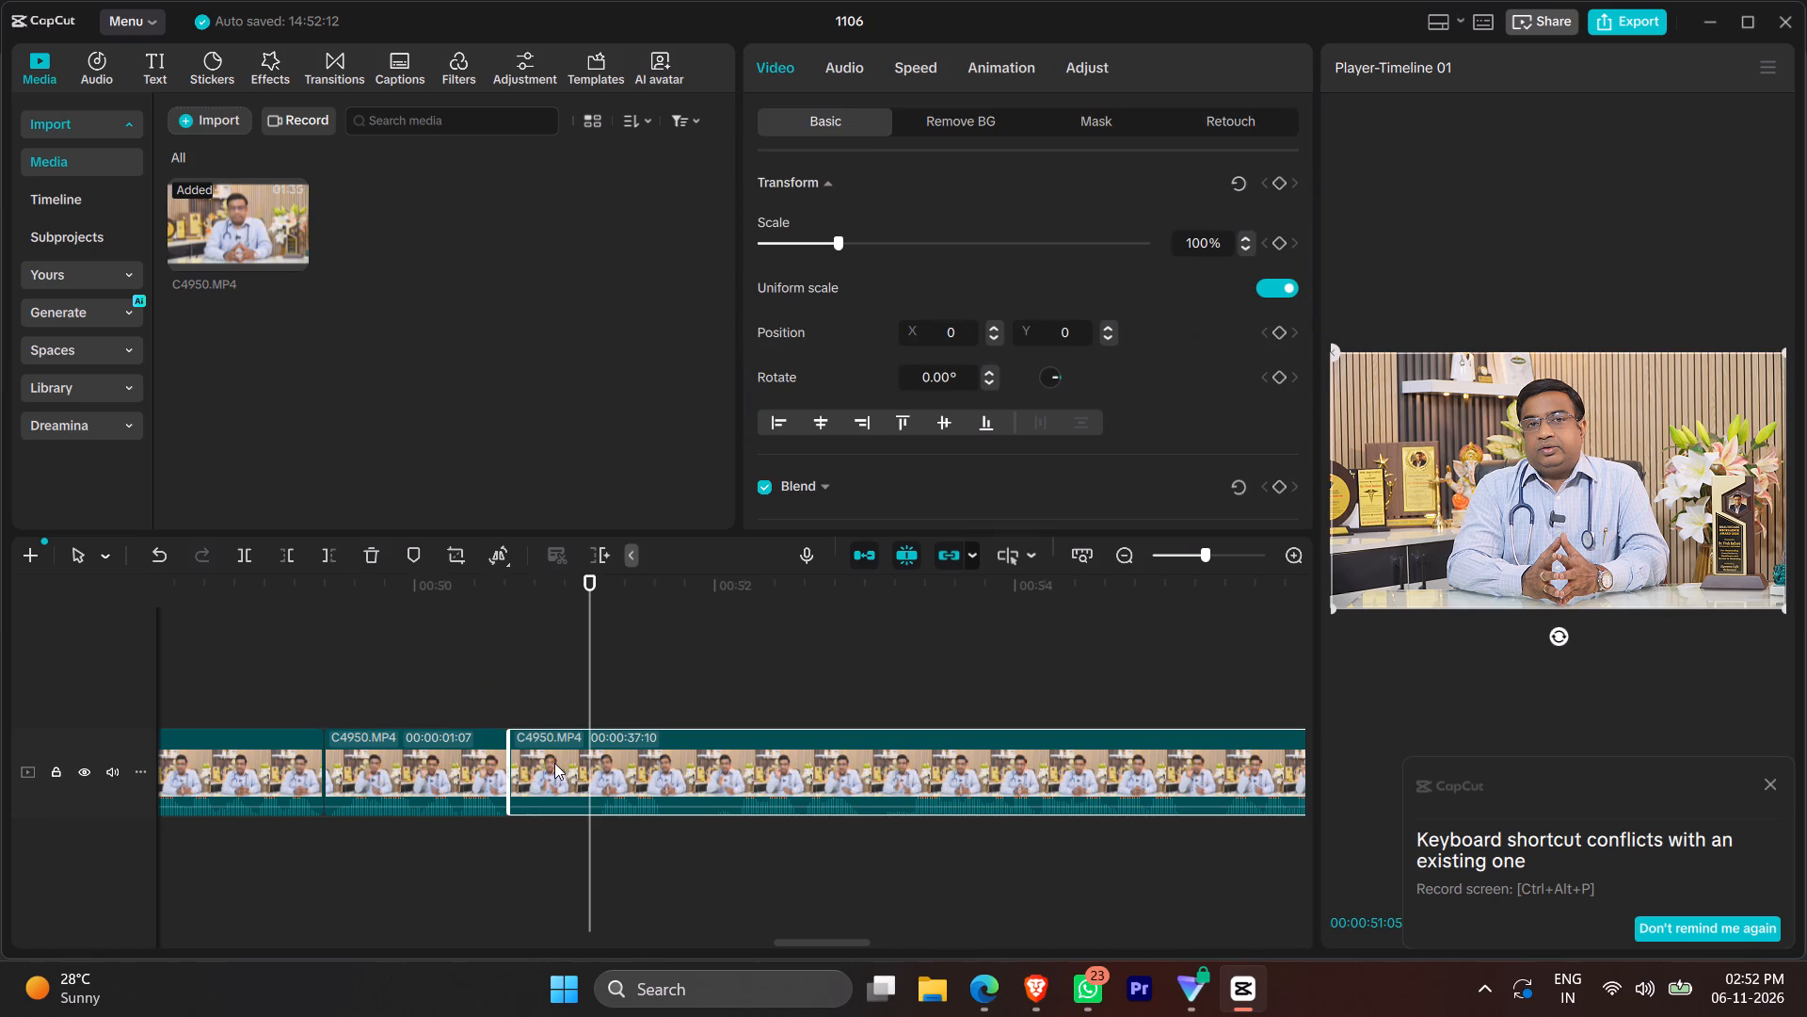
key("q")
left_click(549, 774)
key("1")
left_click(426, 697)
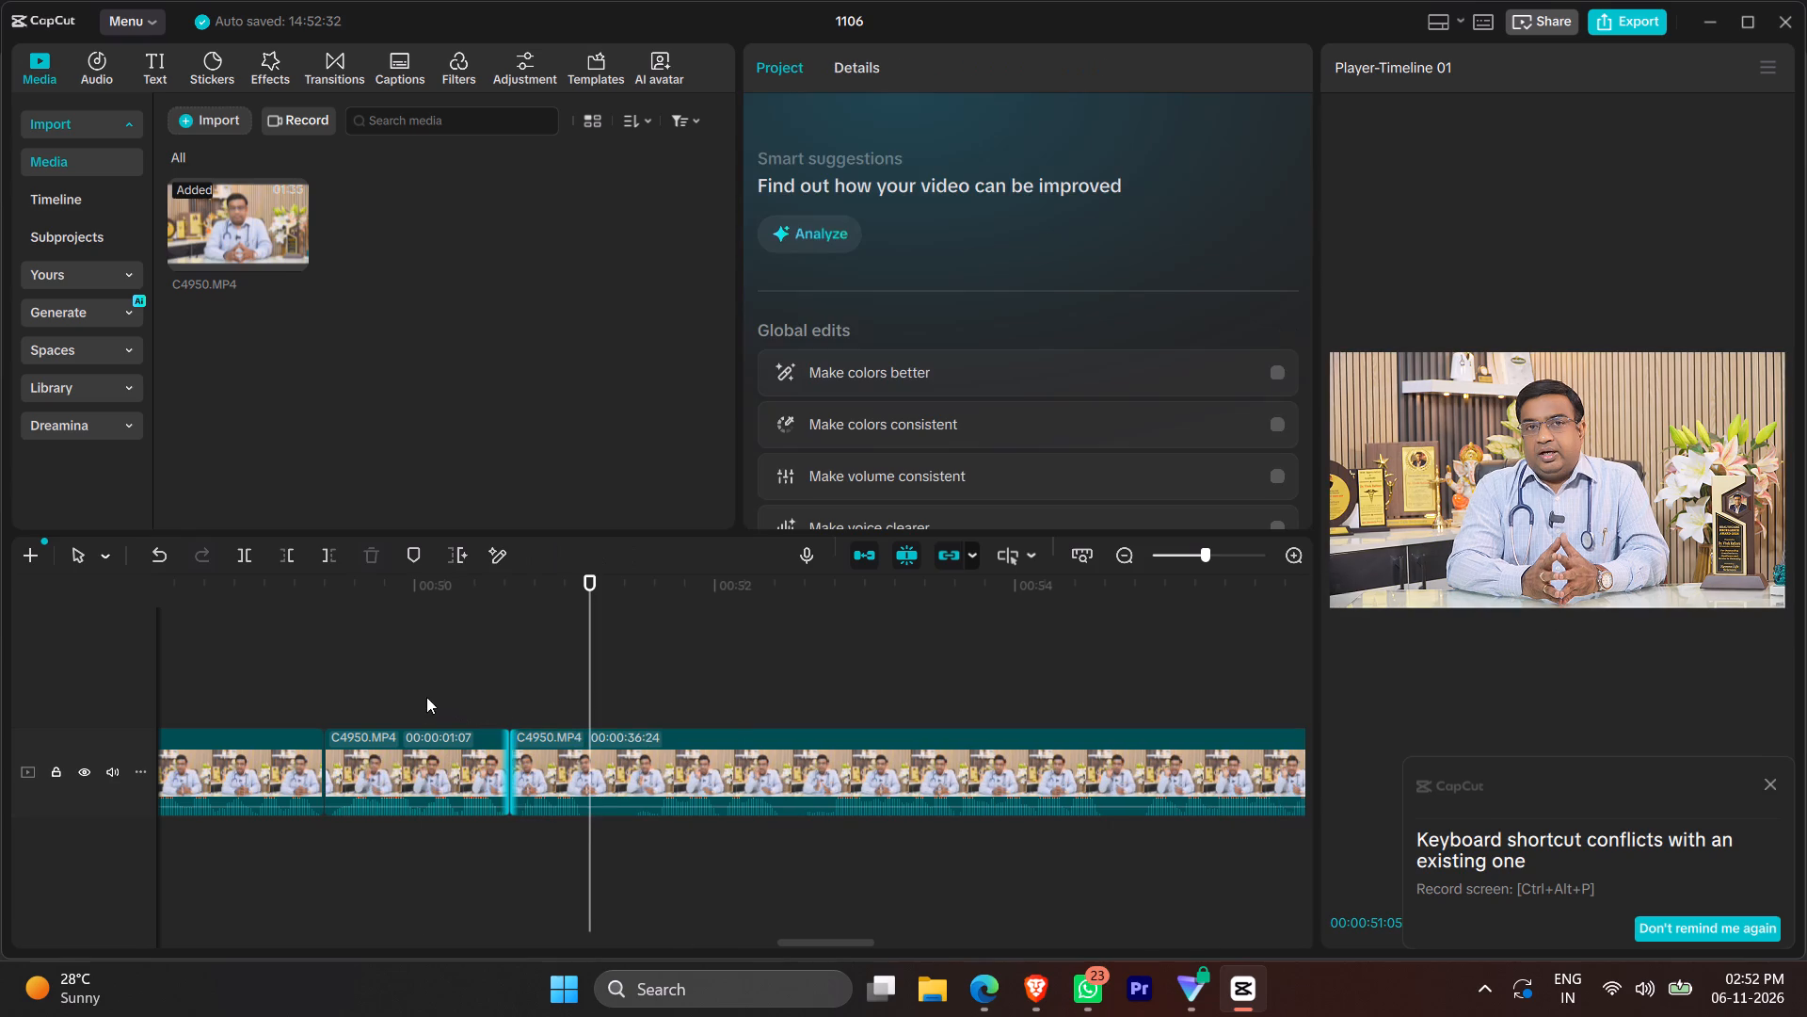
key("space")
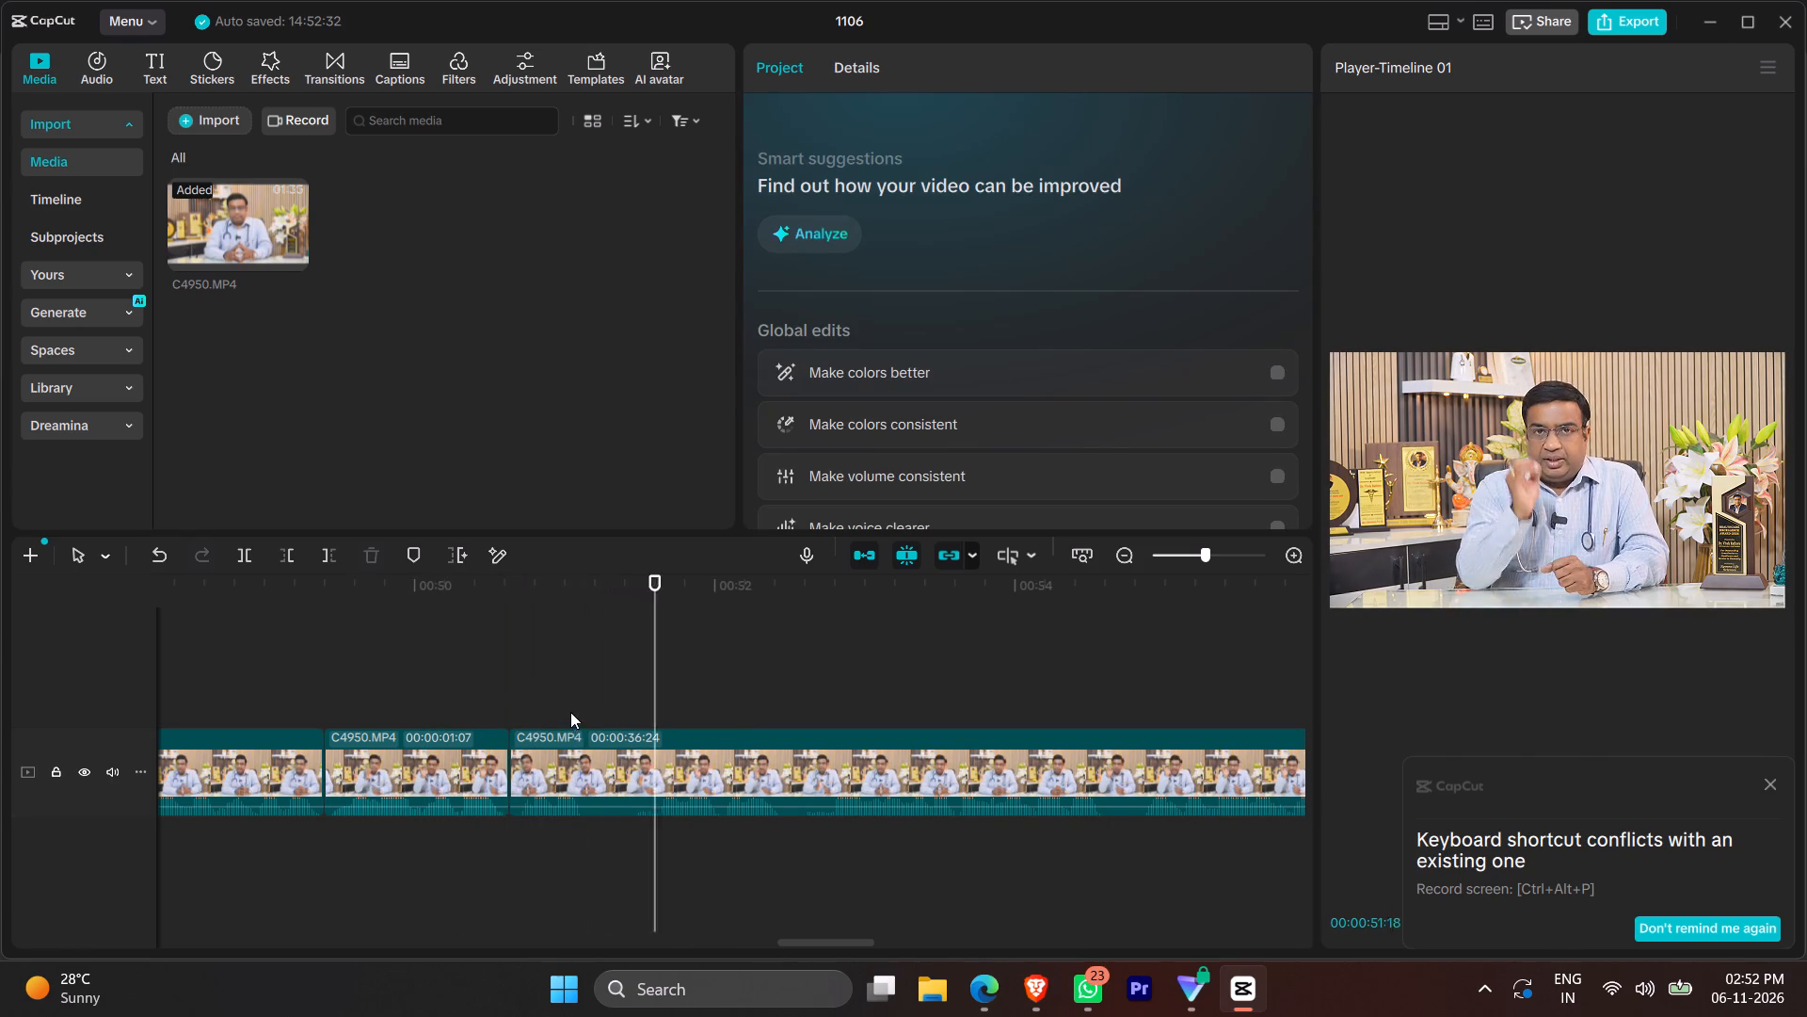
Replay the join near 00:00:50:19, extend the end of the short clip before it by three frames, and play it back.
left_click(623, 675)
left_click(348, 652)
key("space")
key("space")
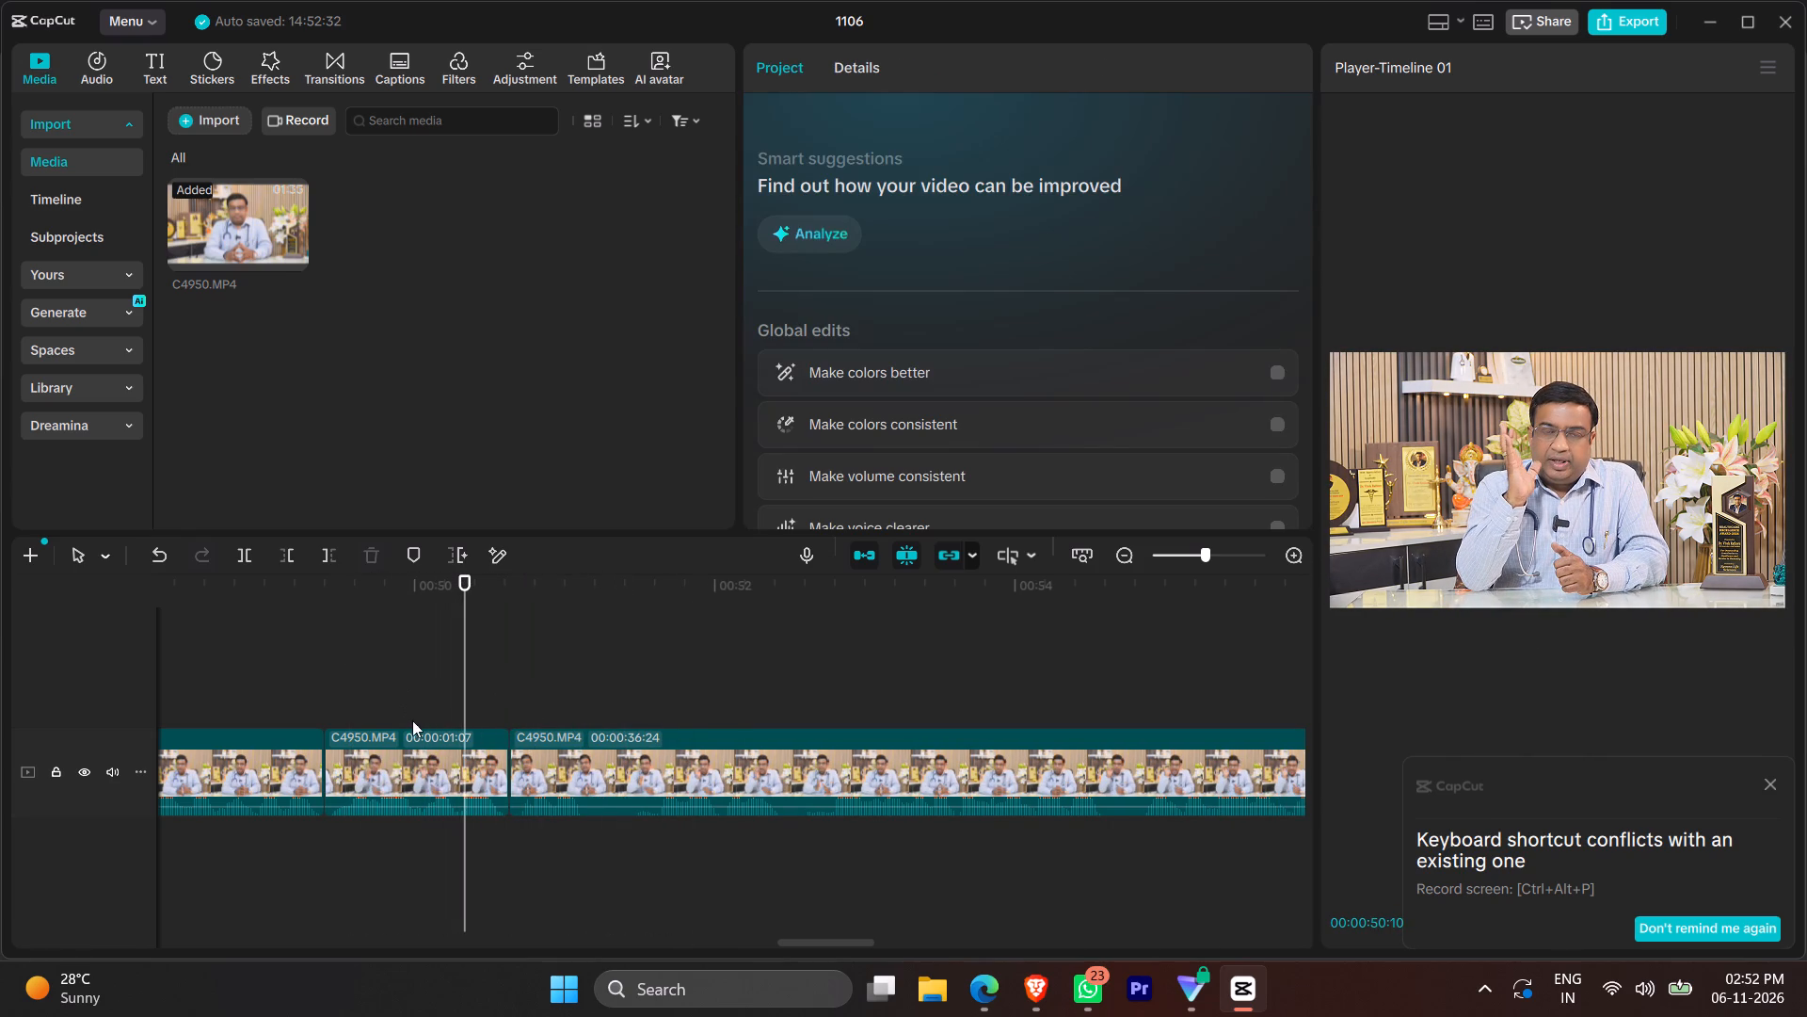
left_click(435, 791)
left_click_drag(512, 773, 522, 777)
key("space")
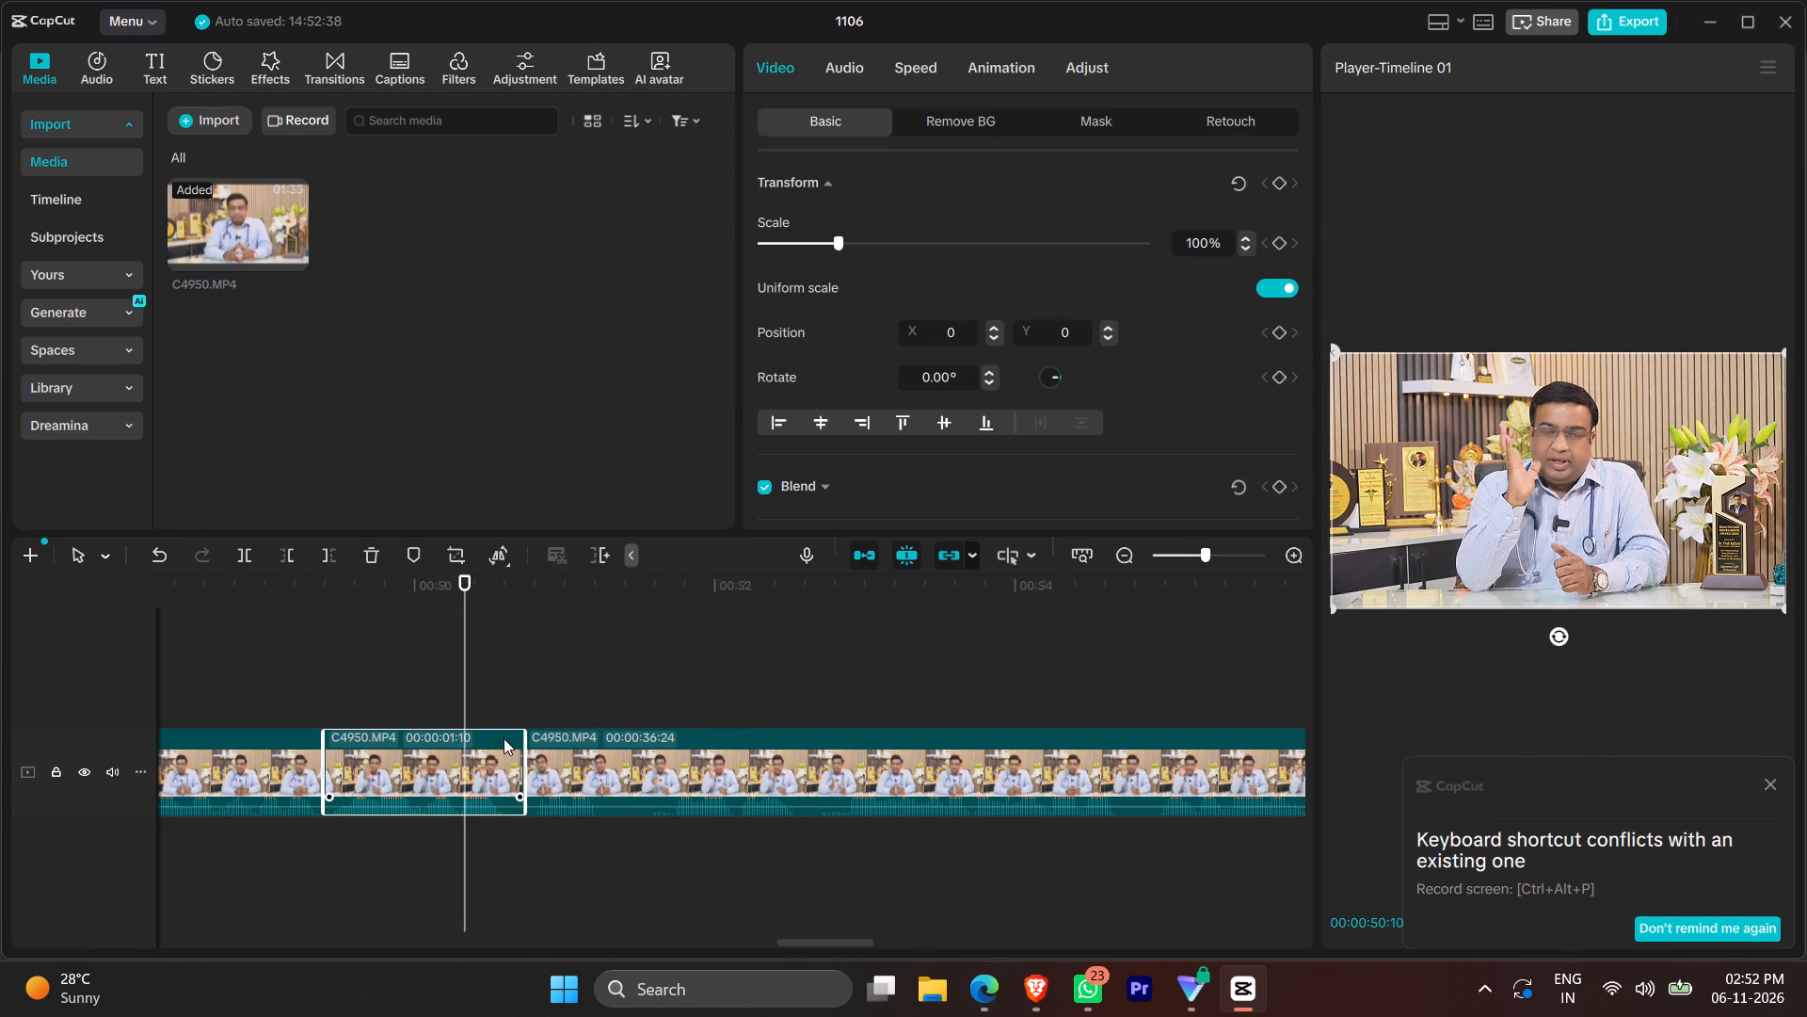
key("space")
Split the clip at about 00:00:51:08 and 00:00:51:15, delete the seven frames between, and play on past the join.
left_click(600, 698)
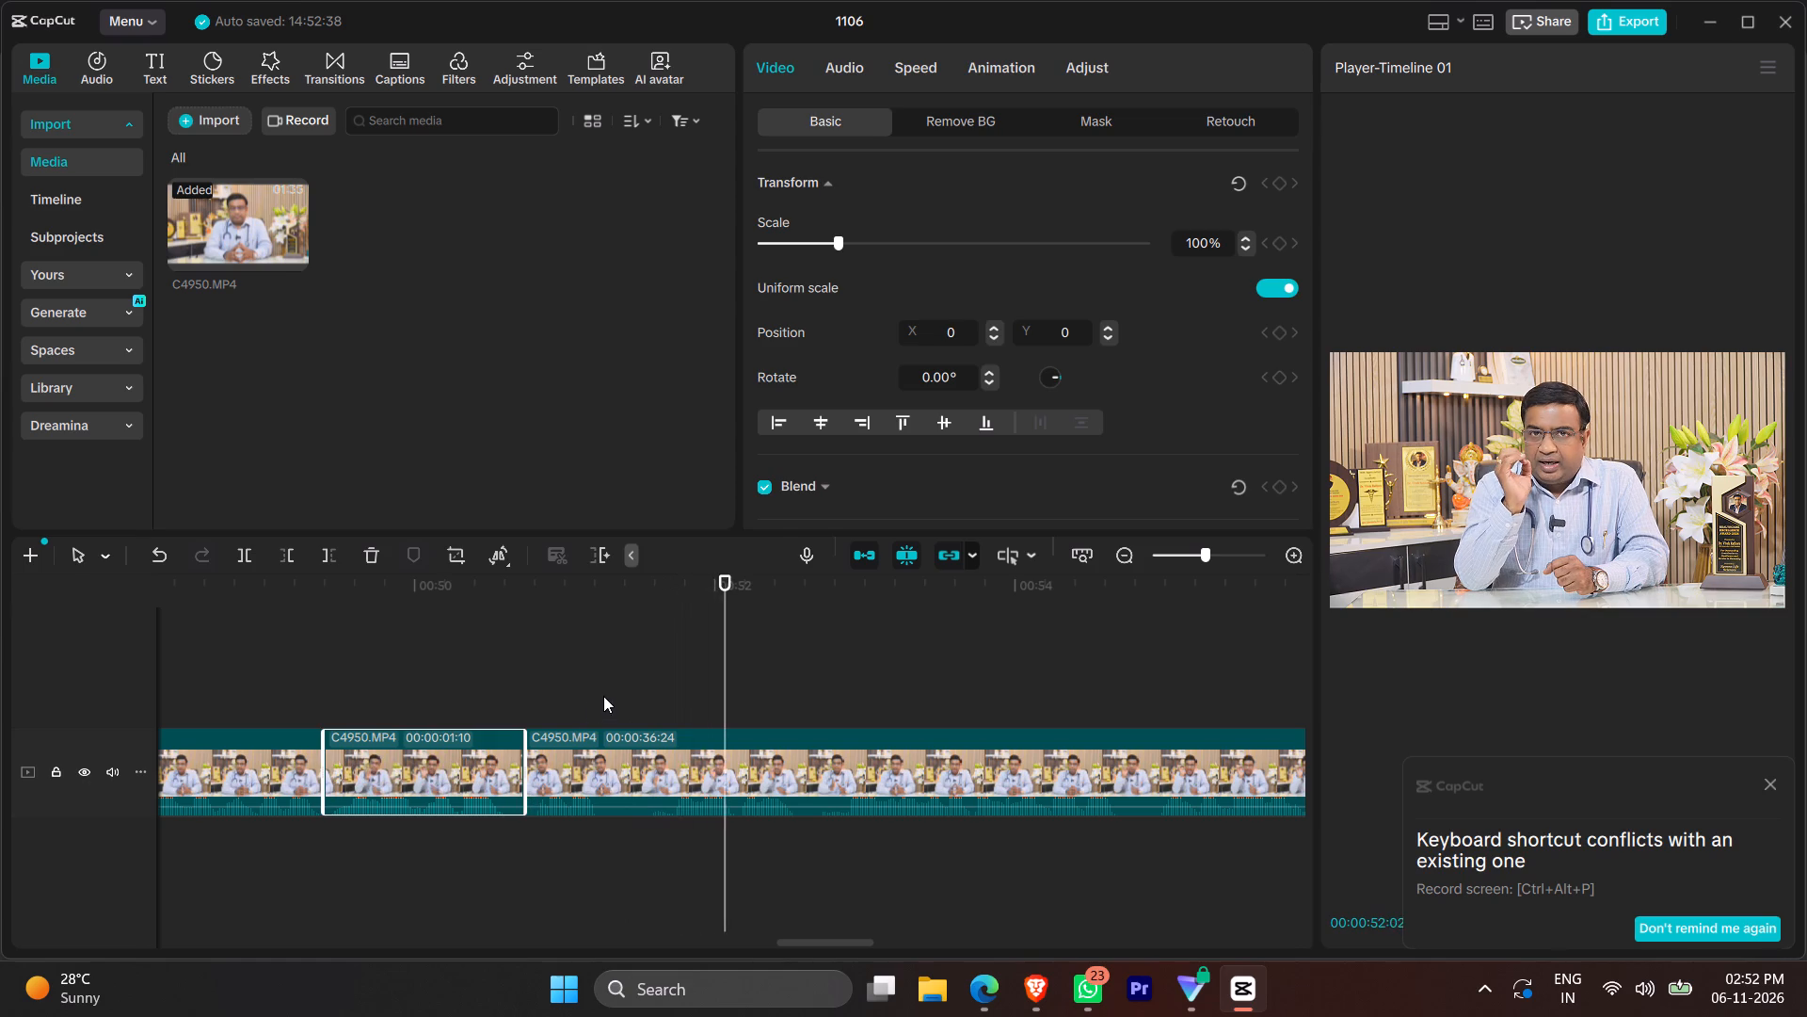
left_click(597, 694)
left_click(606, 698)
key("q")
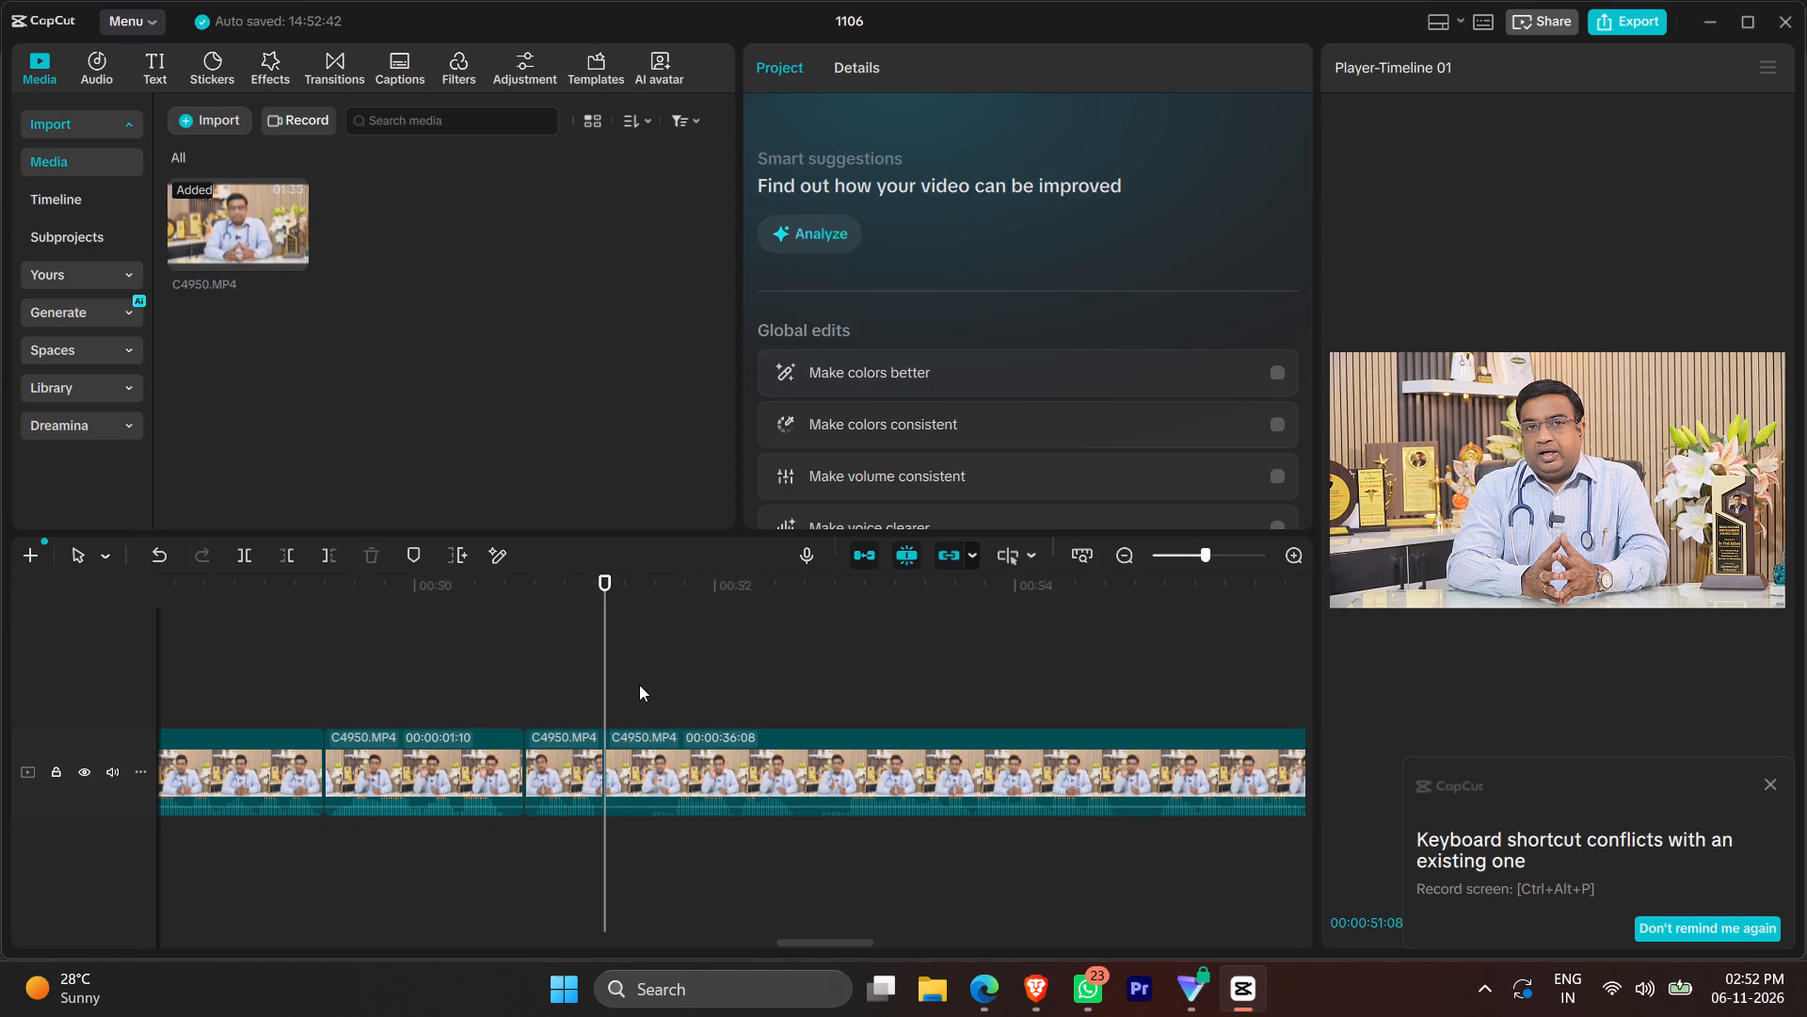
left_click(639, 685)
key("q")
left_click(624, 742)
key("1")
left_click(520, 652)
key("space")
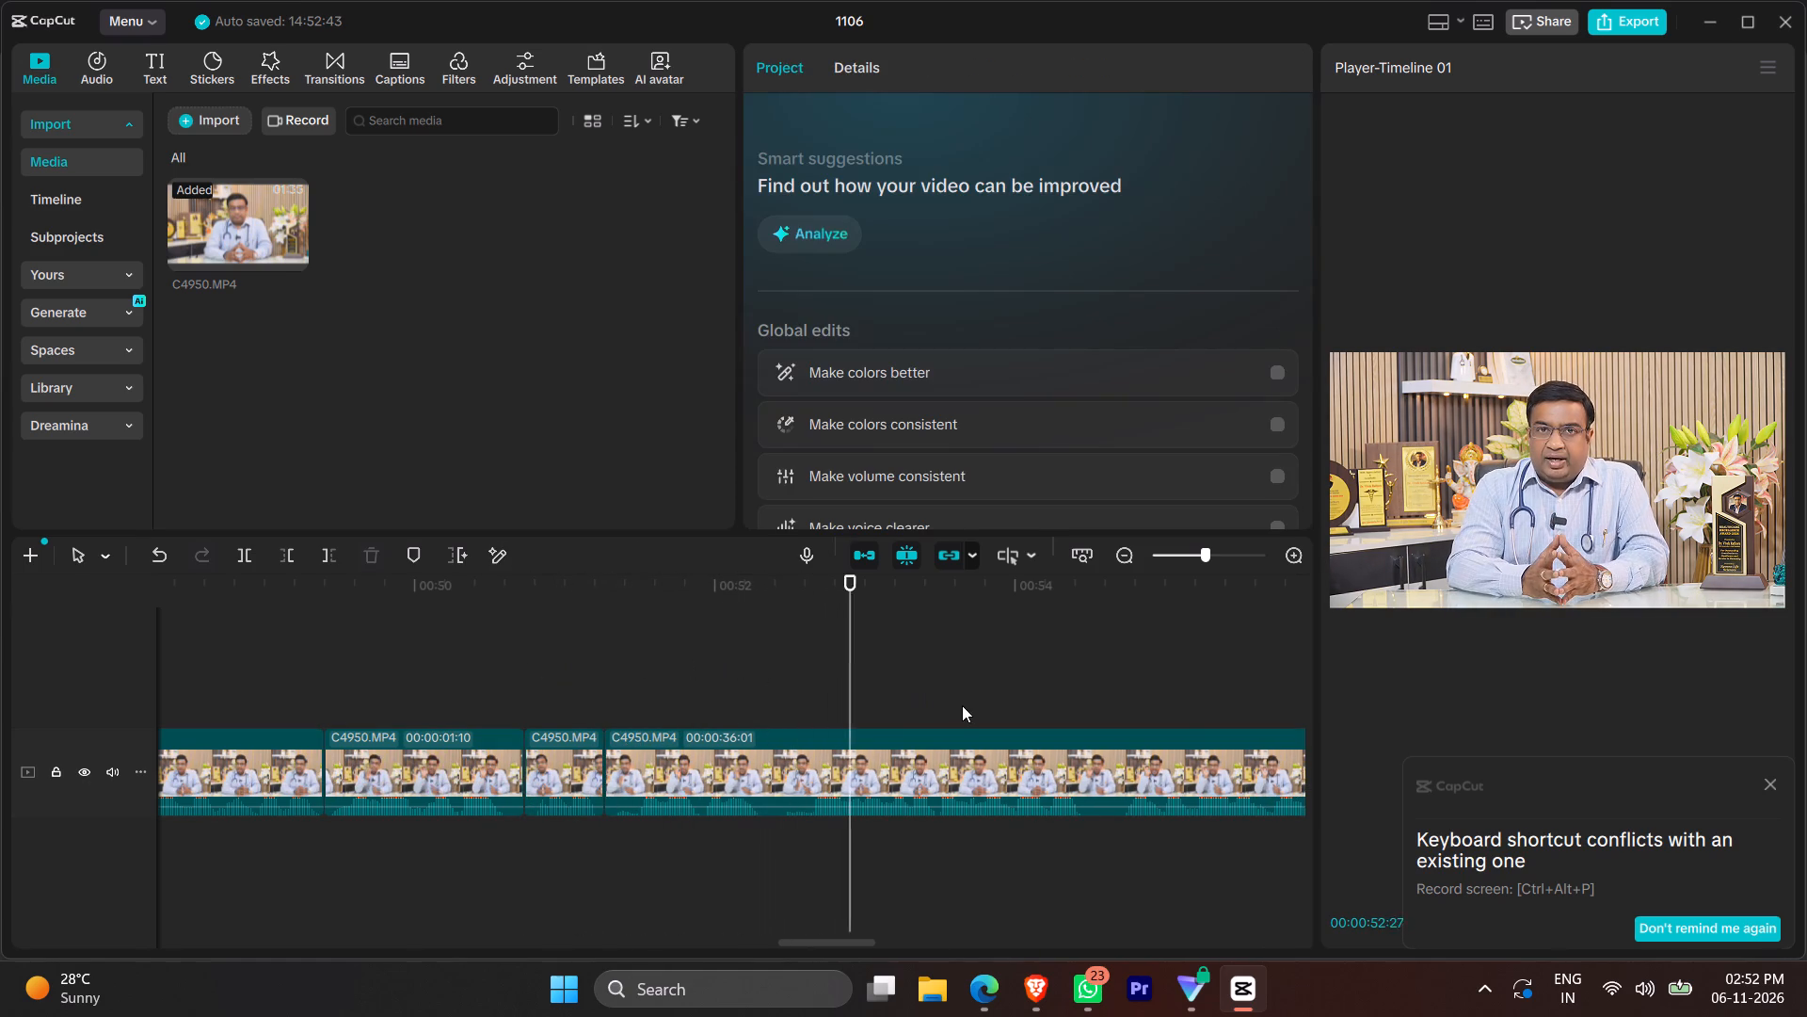
Review the footage after 00:00:54 for the end of the spoken passage and split the clip at about 00:00:57:16.
scroll(964, 706, "left", 1)
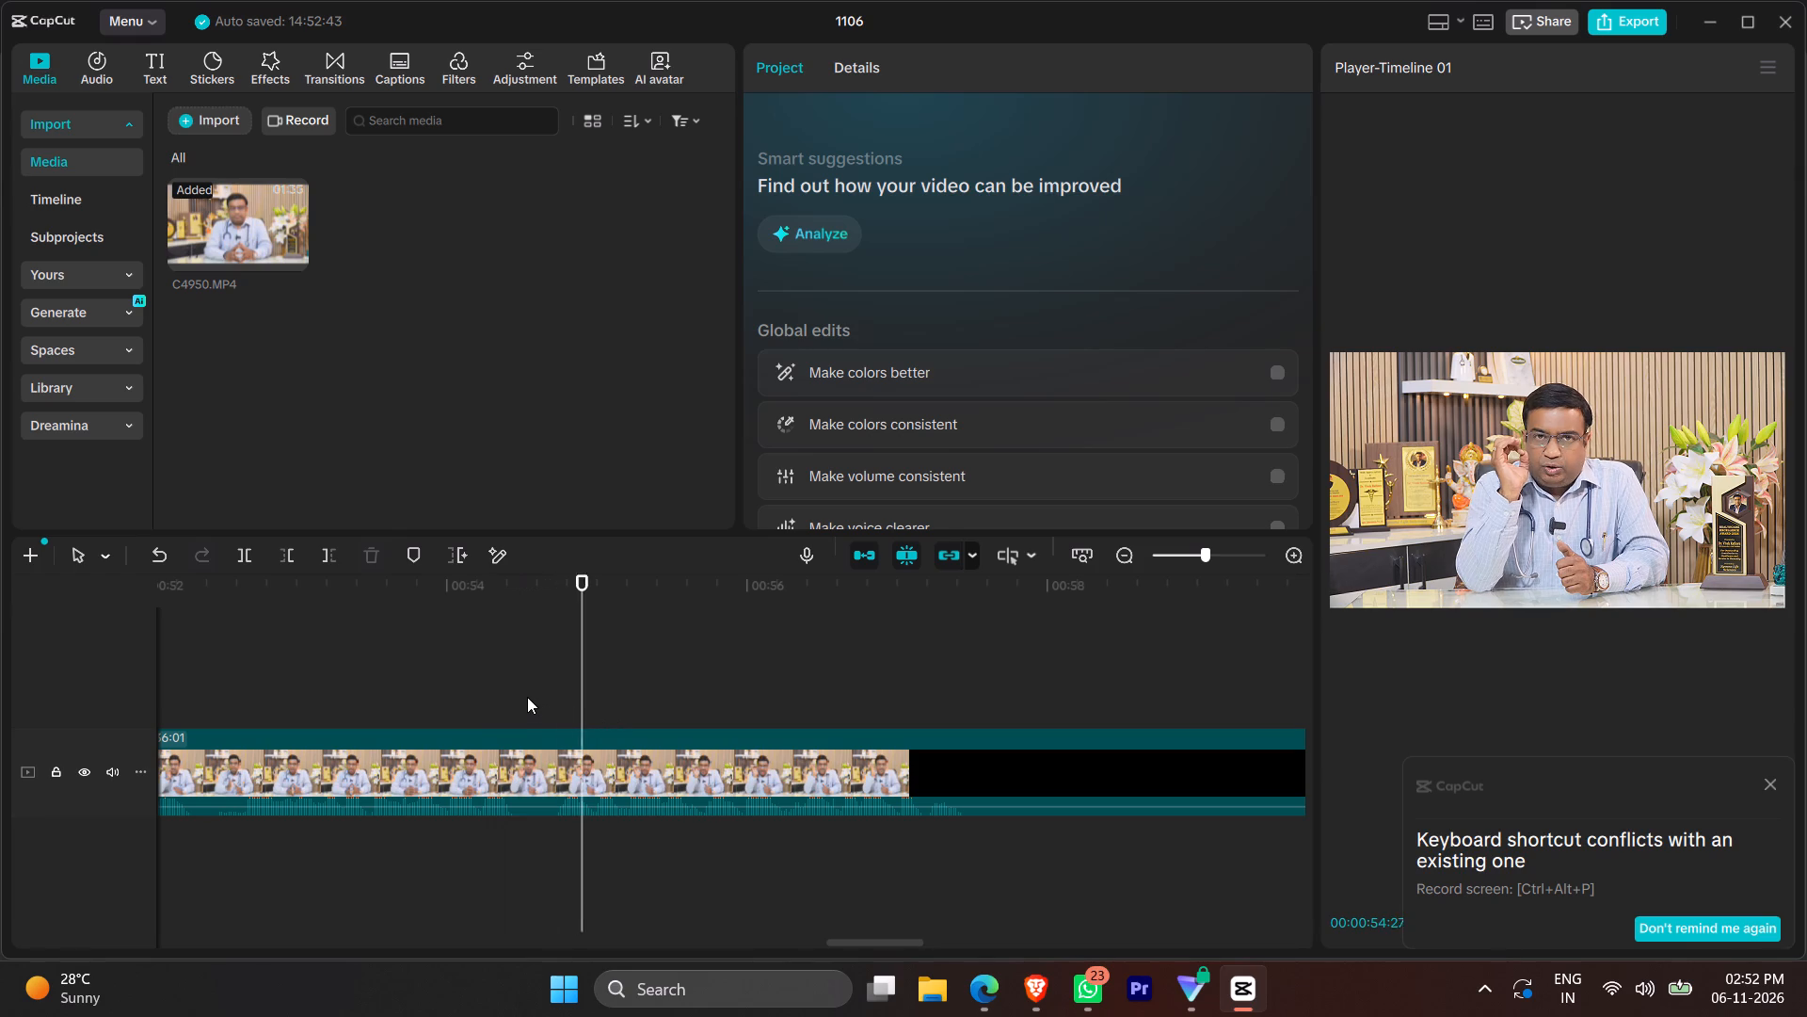
left_click(527, 697)
left_click(520, 693)
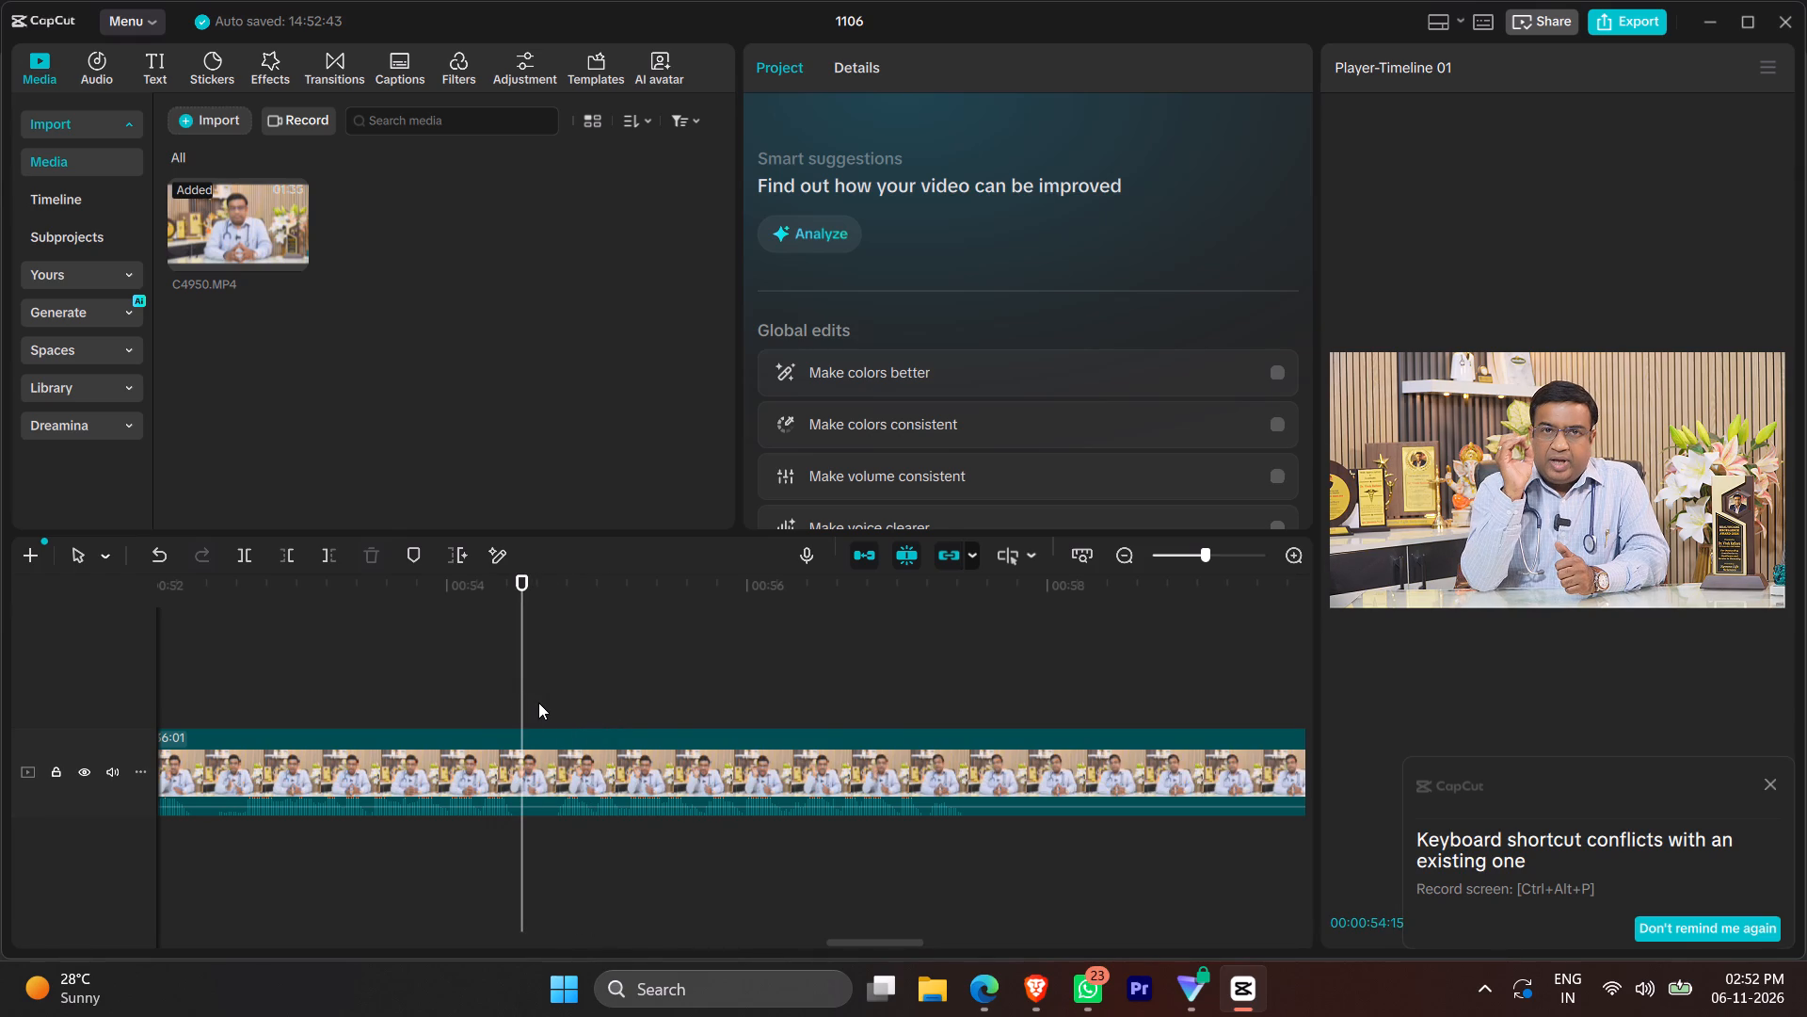
key("space")
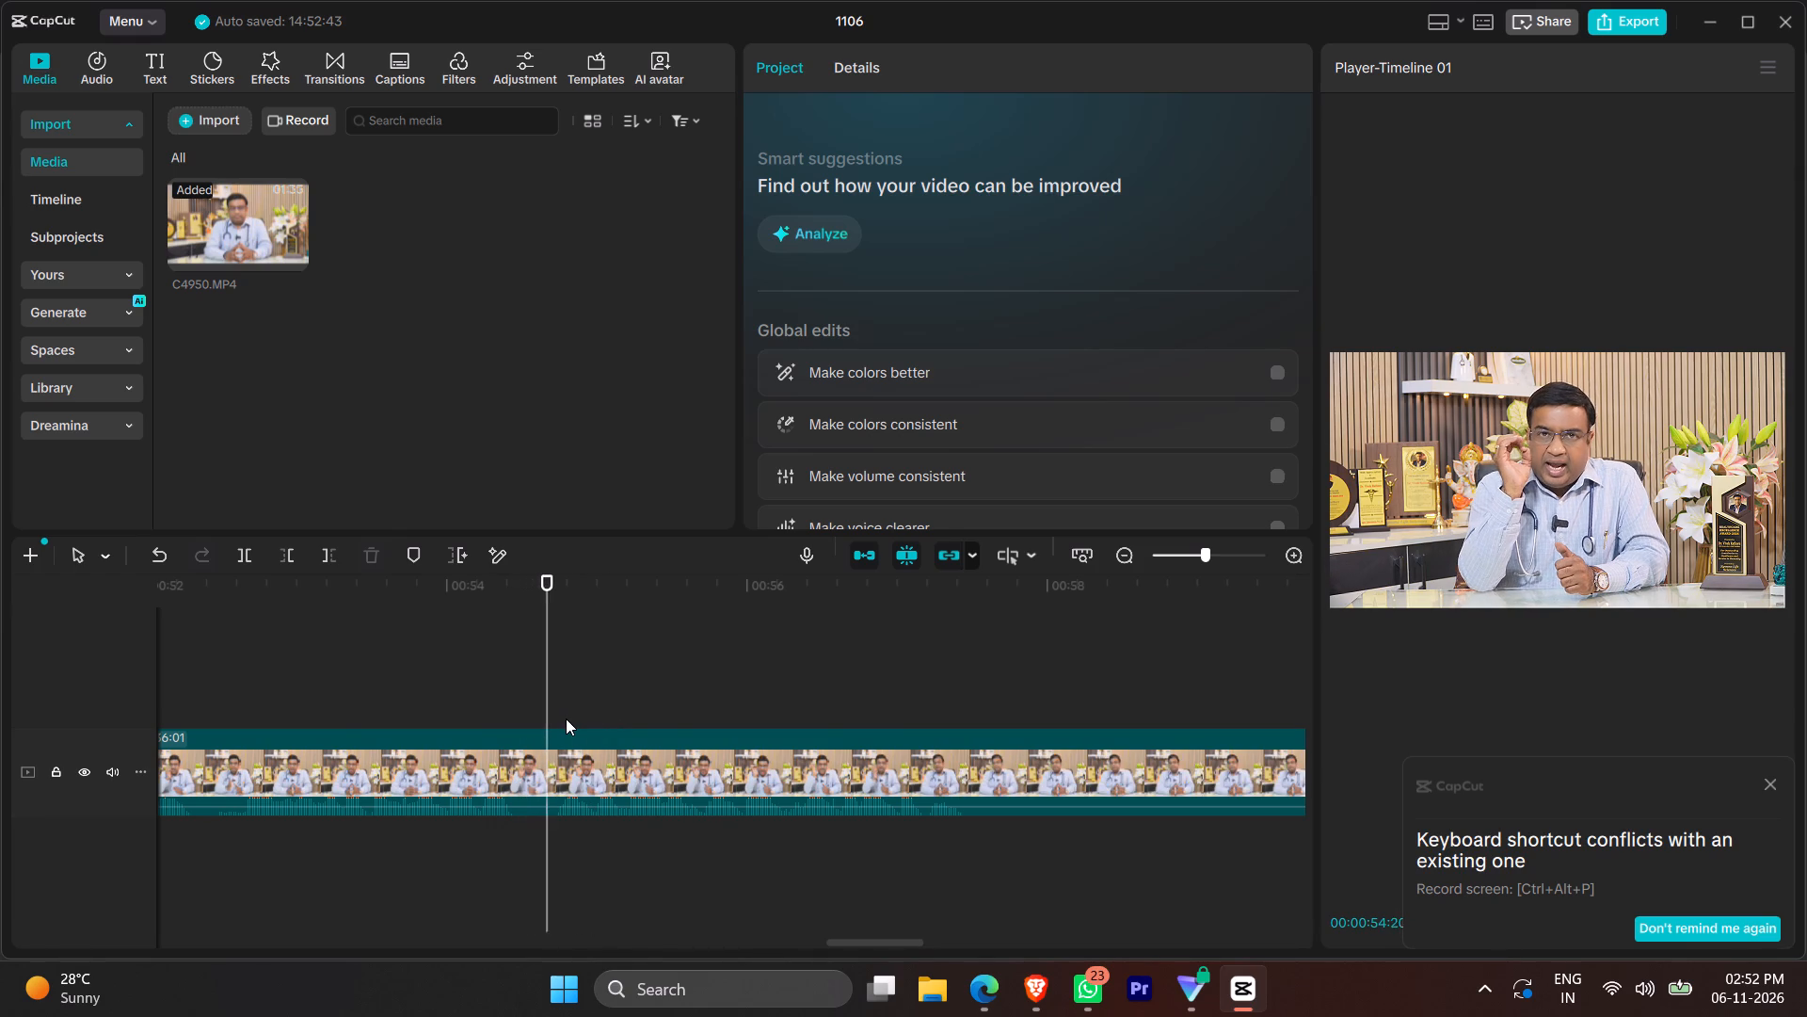
scroll(670, 746, "down", 18, "ctrl")
scroll(905, 795, "up", 2, "ctrl")
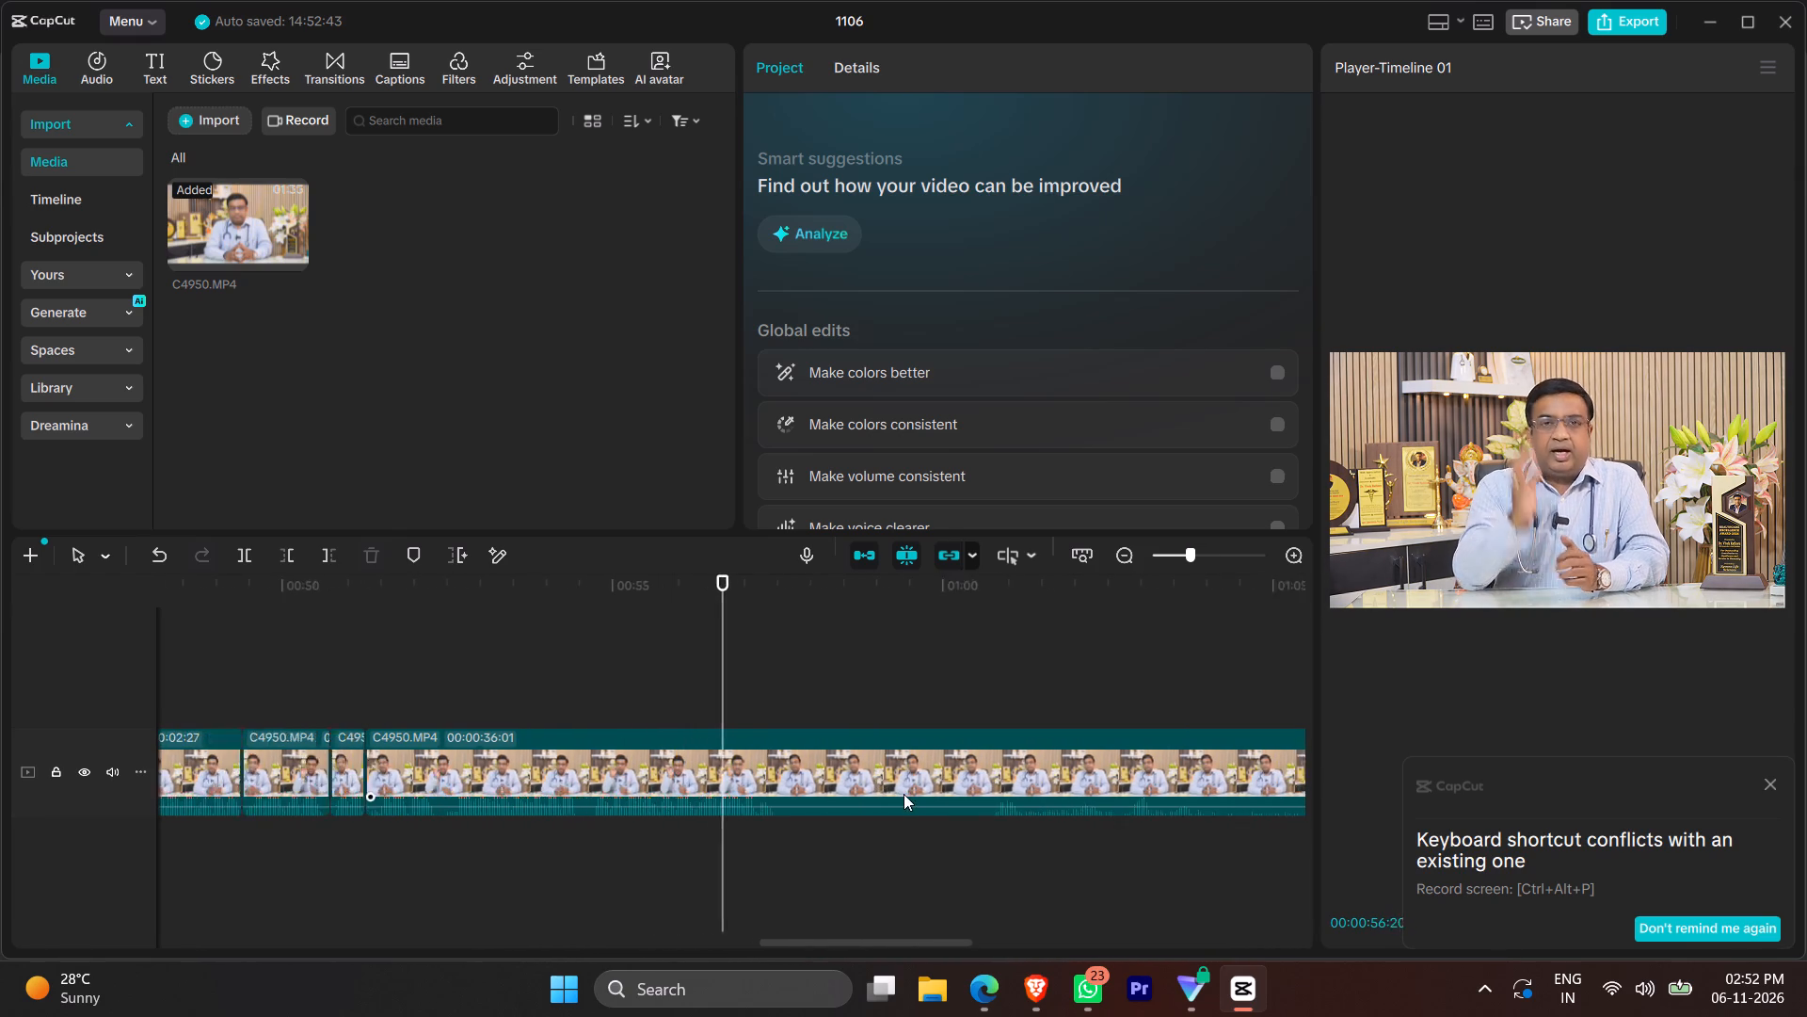
scroll(903, 794, "up", 2, "ctrl")
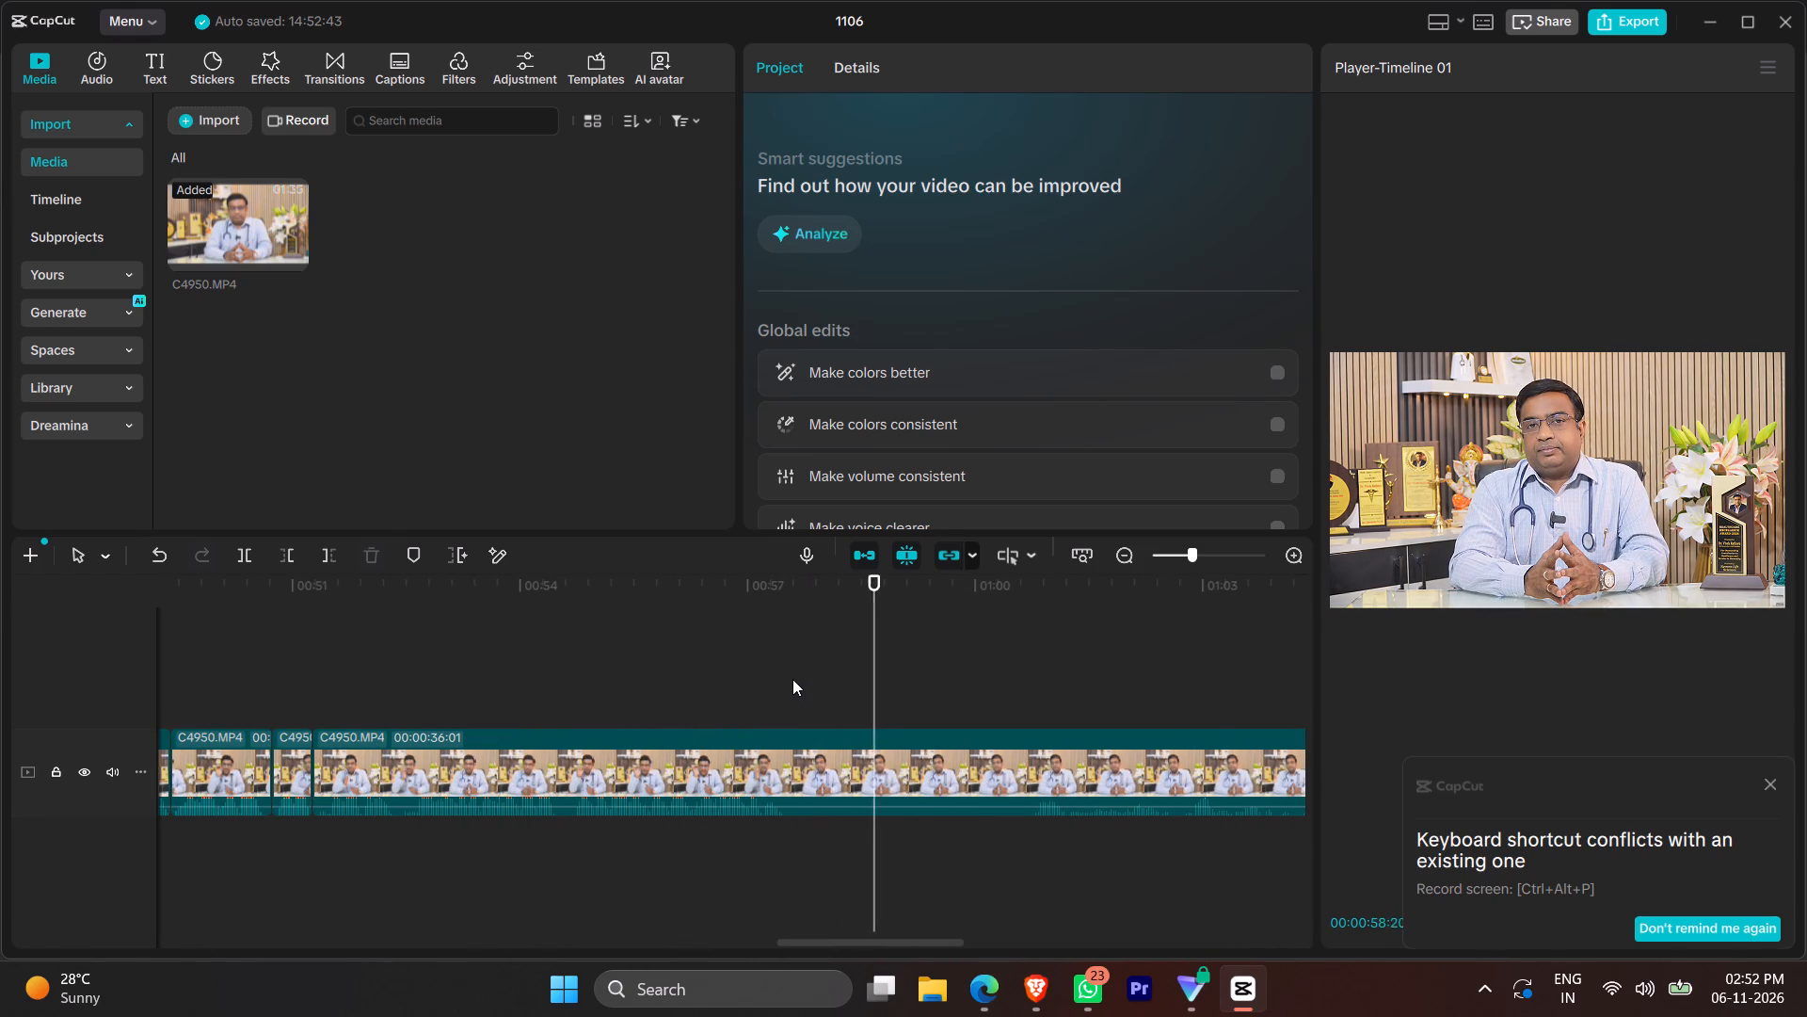
left_click(792, 679)
left_click(789, 679)
key("q")
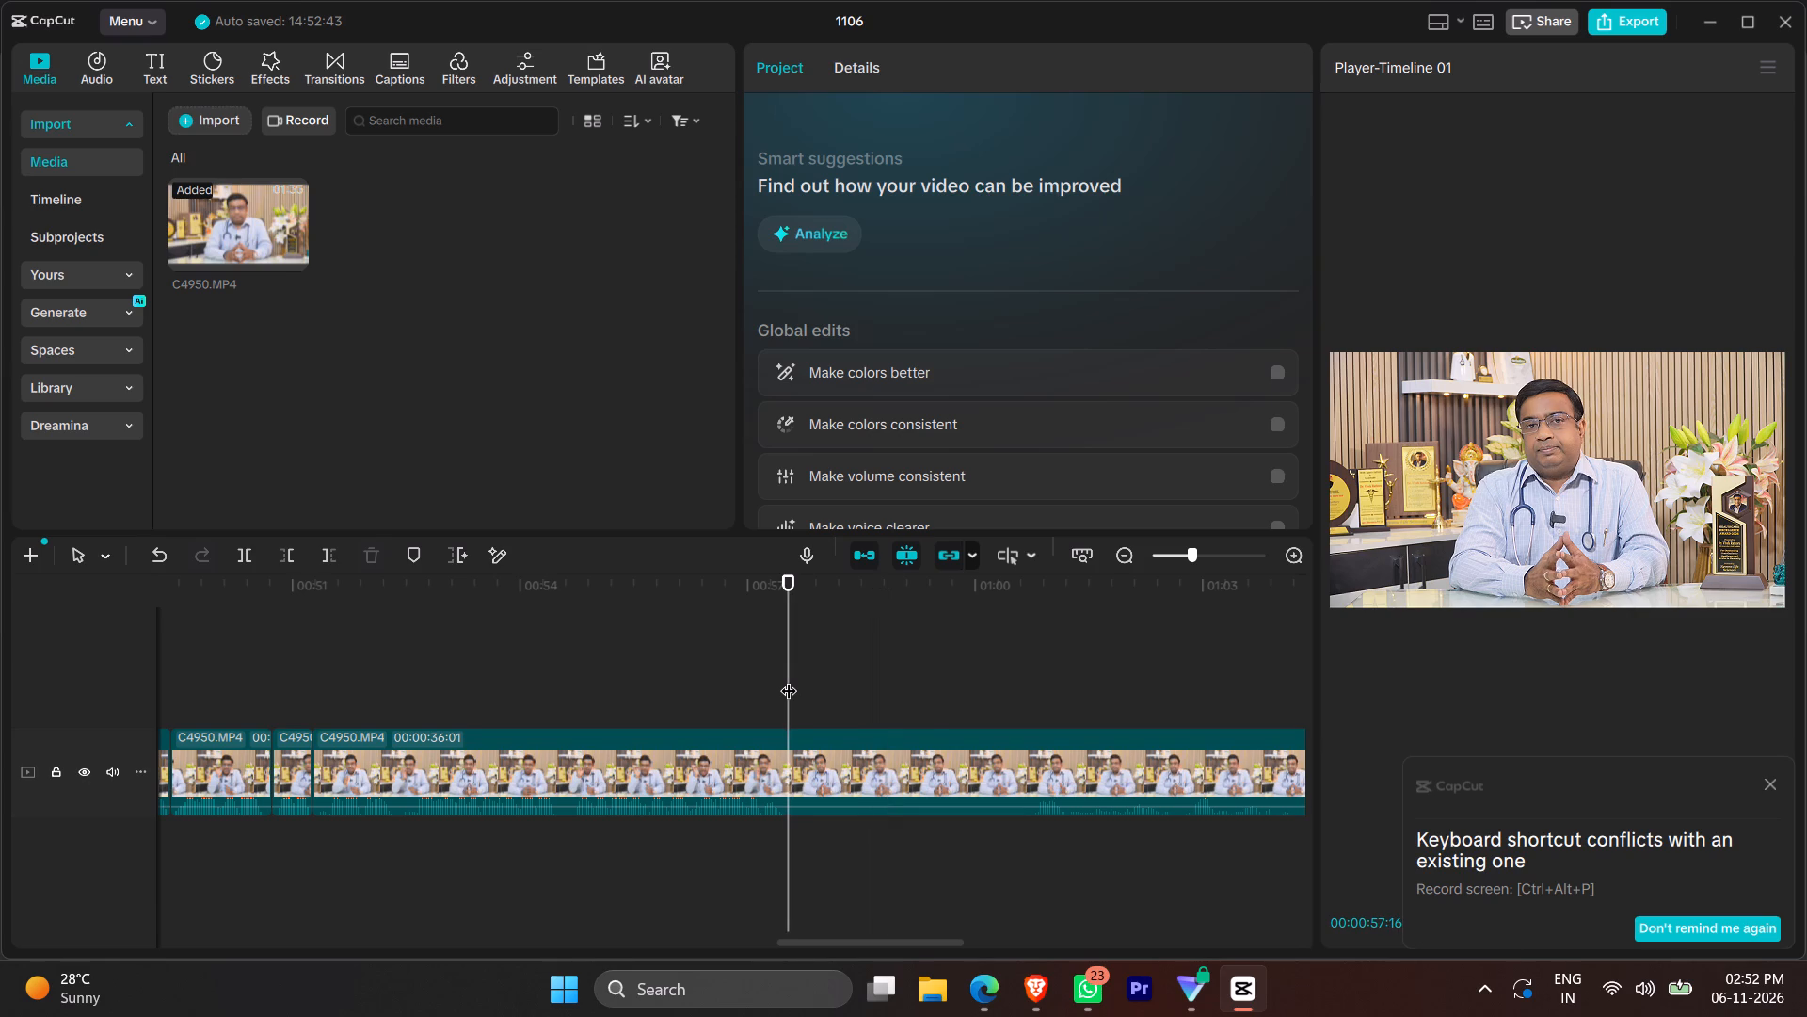
Play on from 00:00:57:16 to find where the next usable take begins and split the clip at about 00:01:07:02.
scroll(972, 732, "down", 11, "ctrl")
key("space")
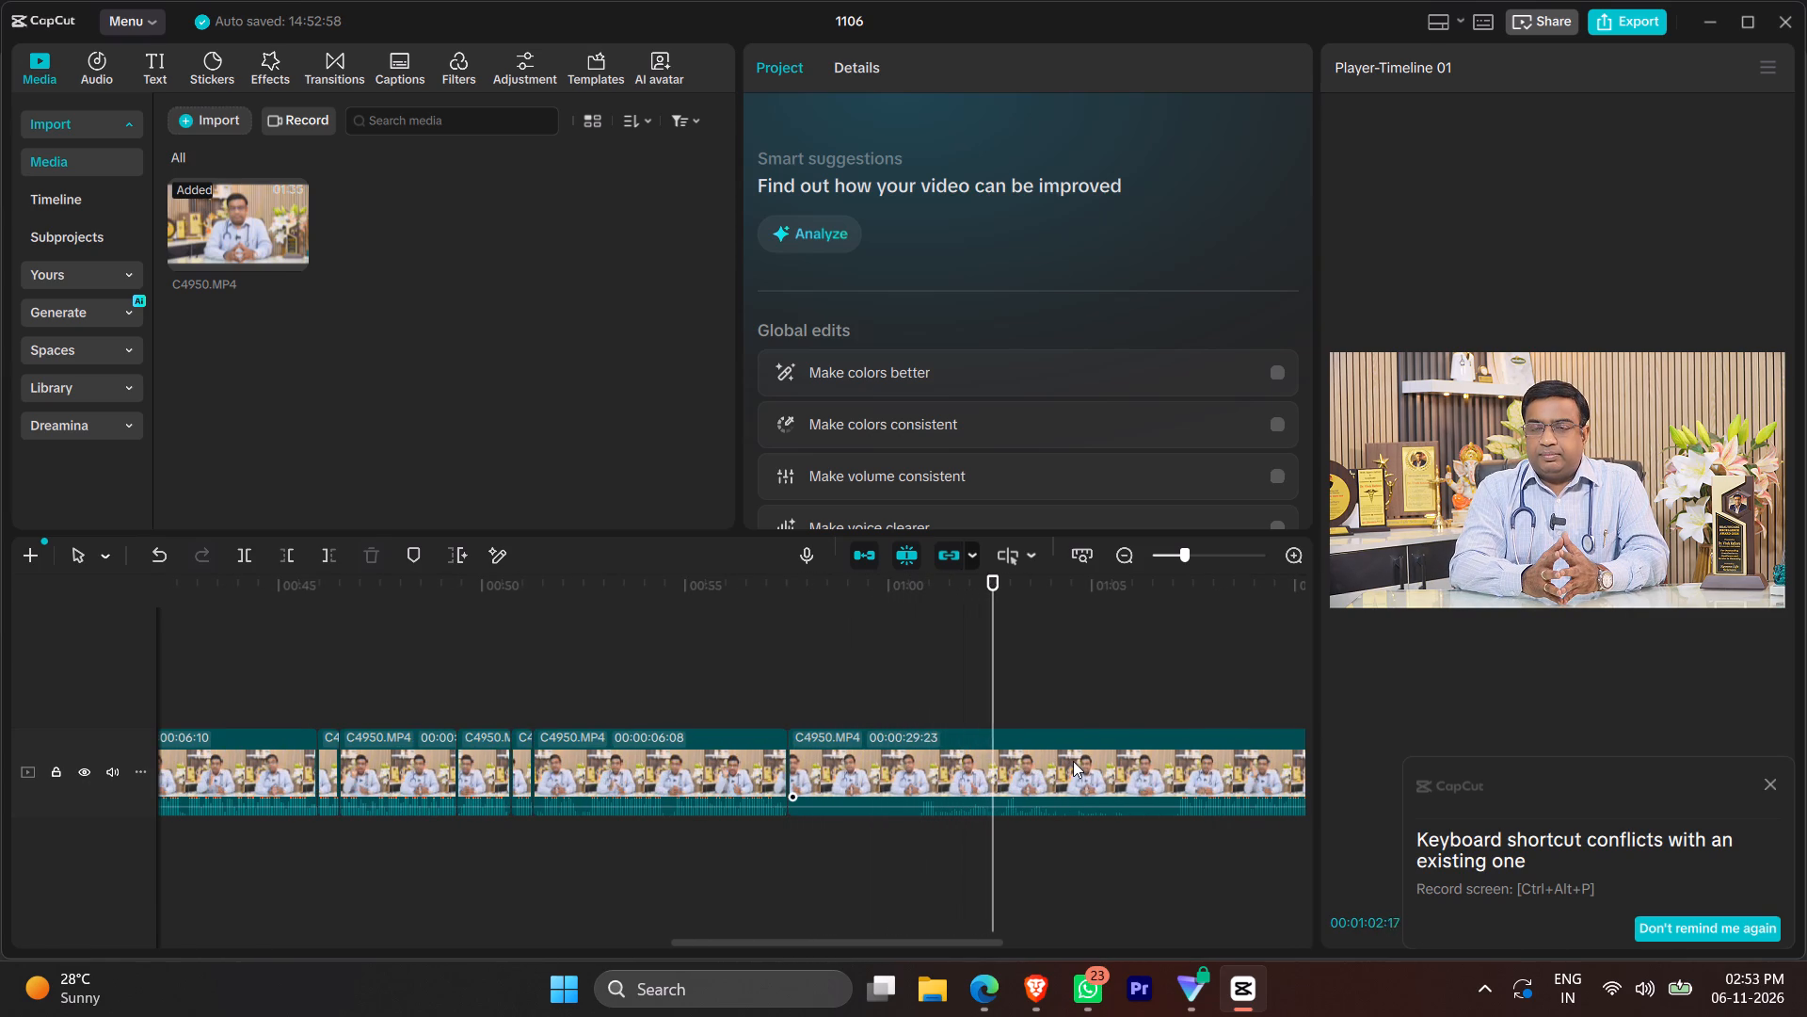
scroll(1085, 759, "left", 1)
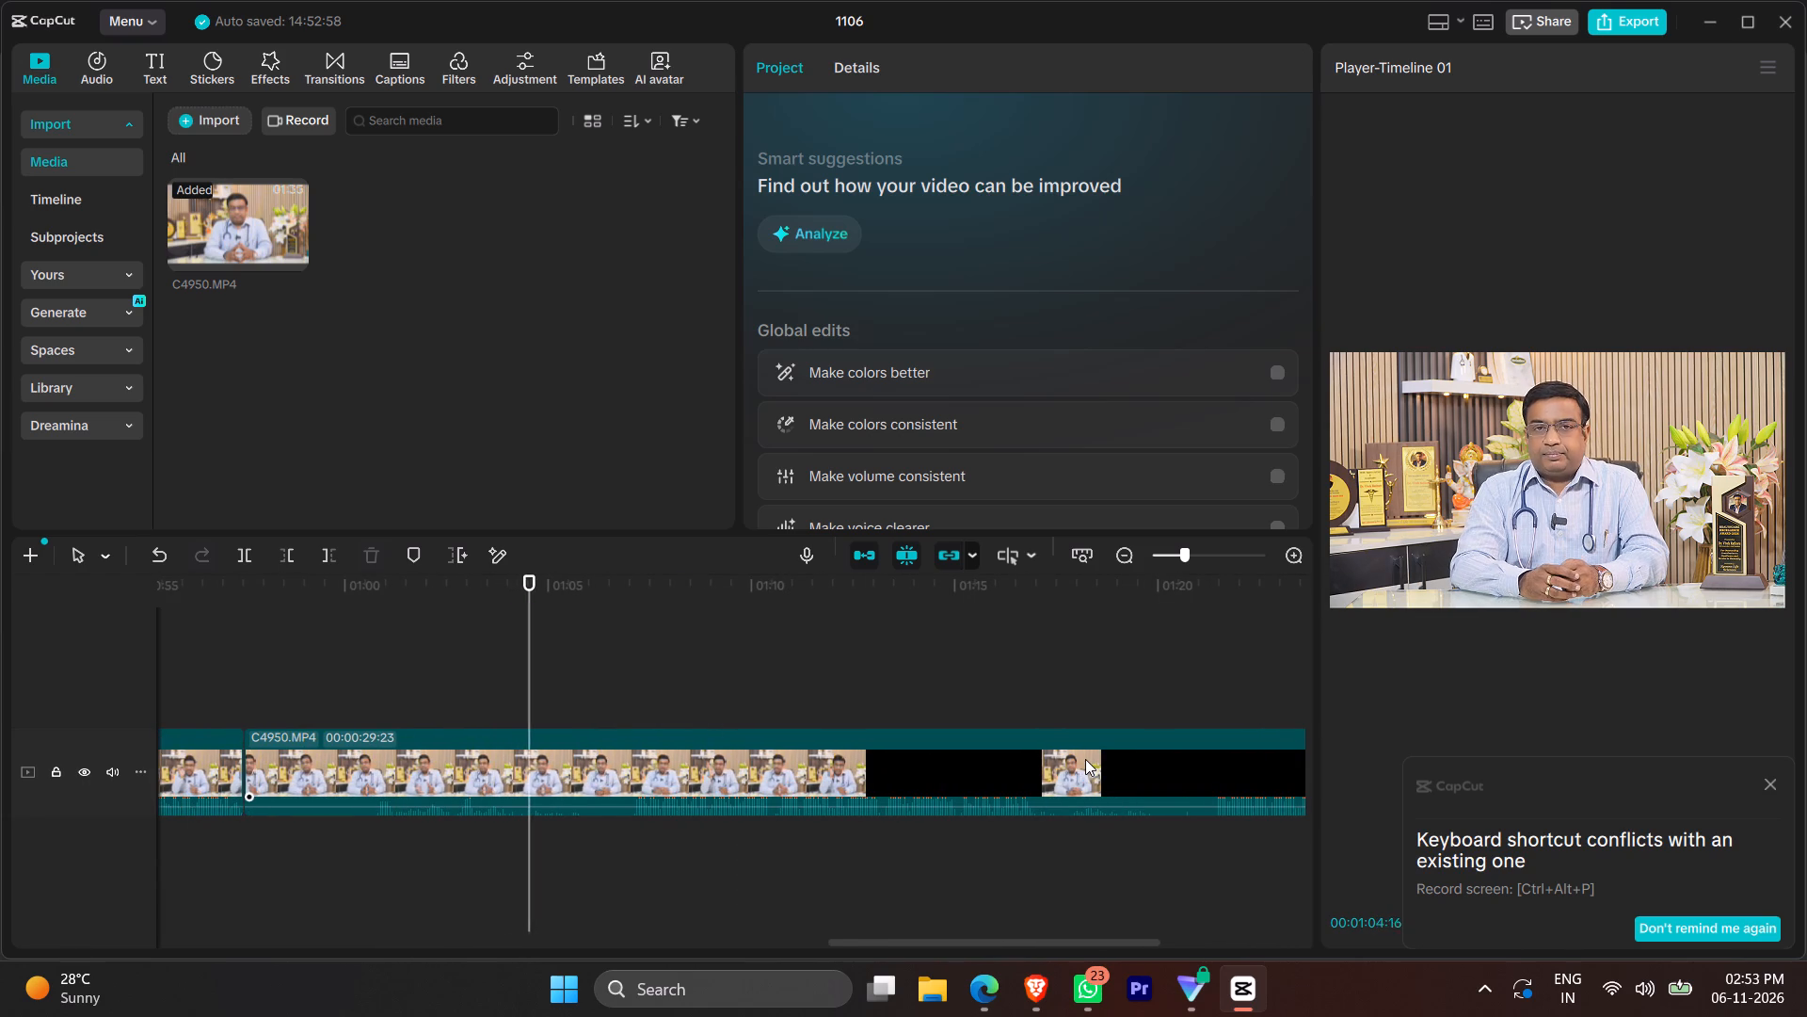
left_click(1767, 786)
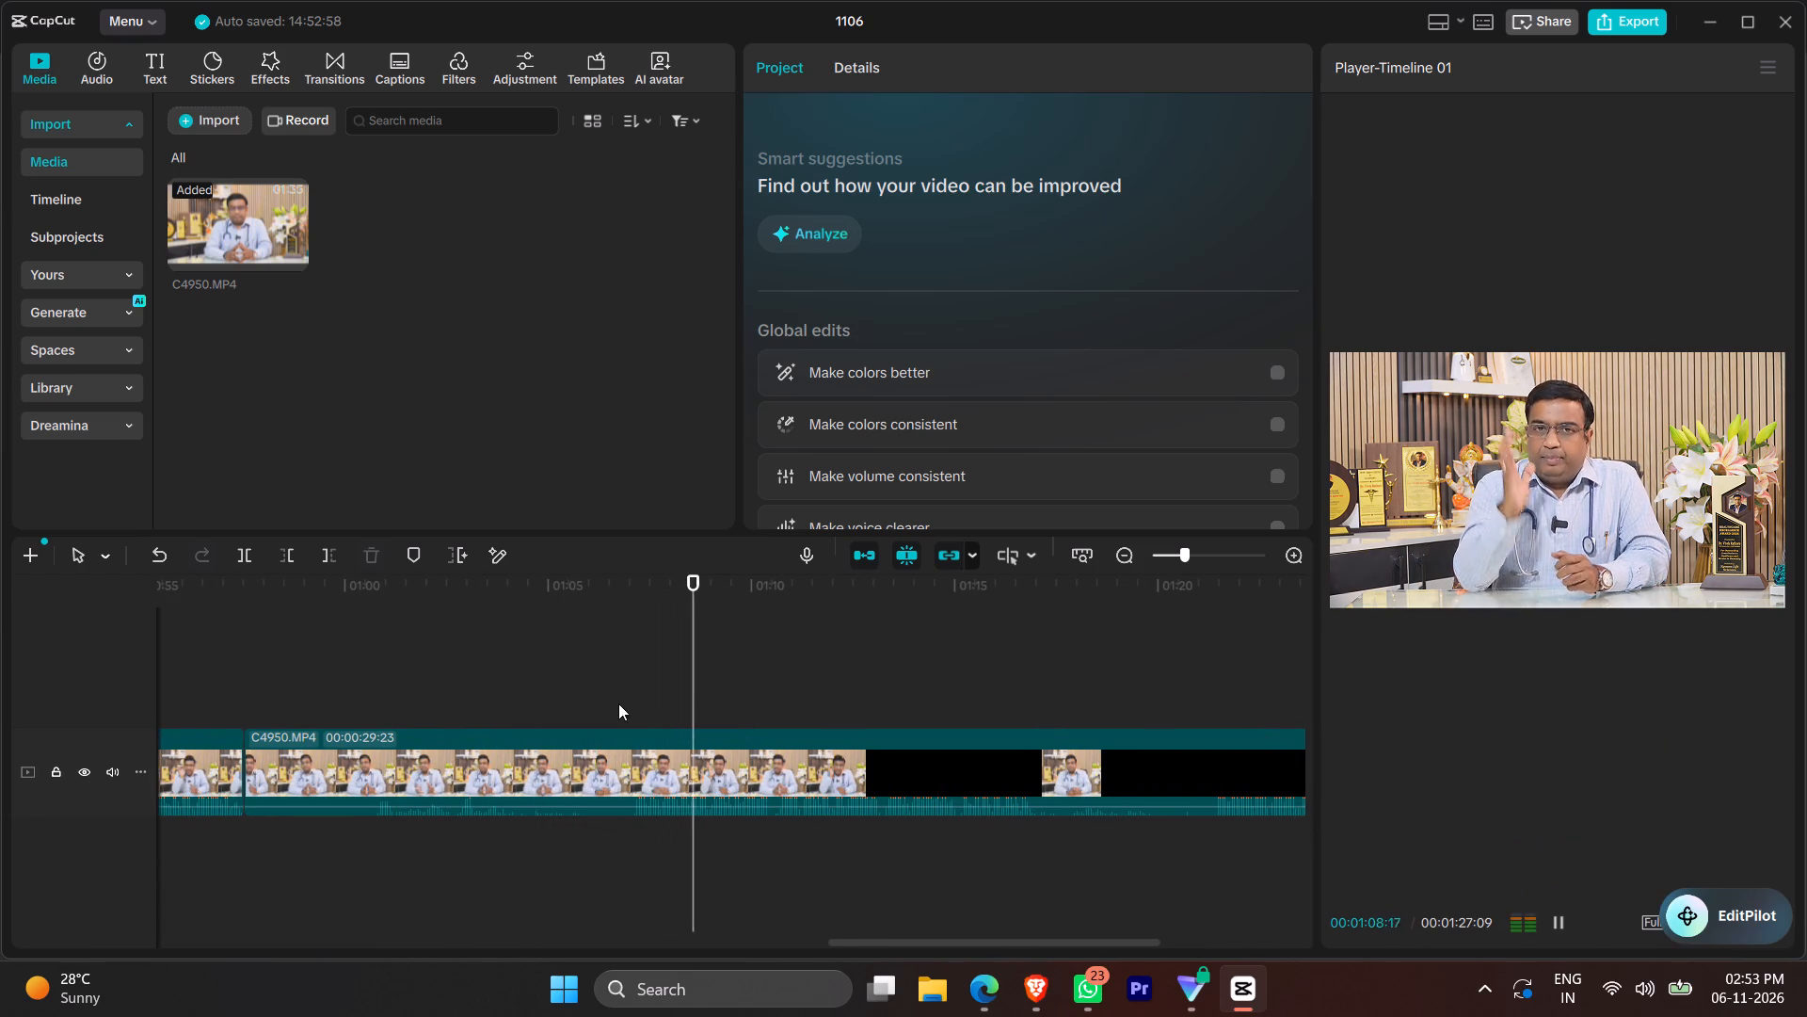
left_click(636, 678)
triple_click(633, 680)
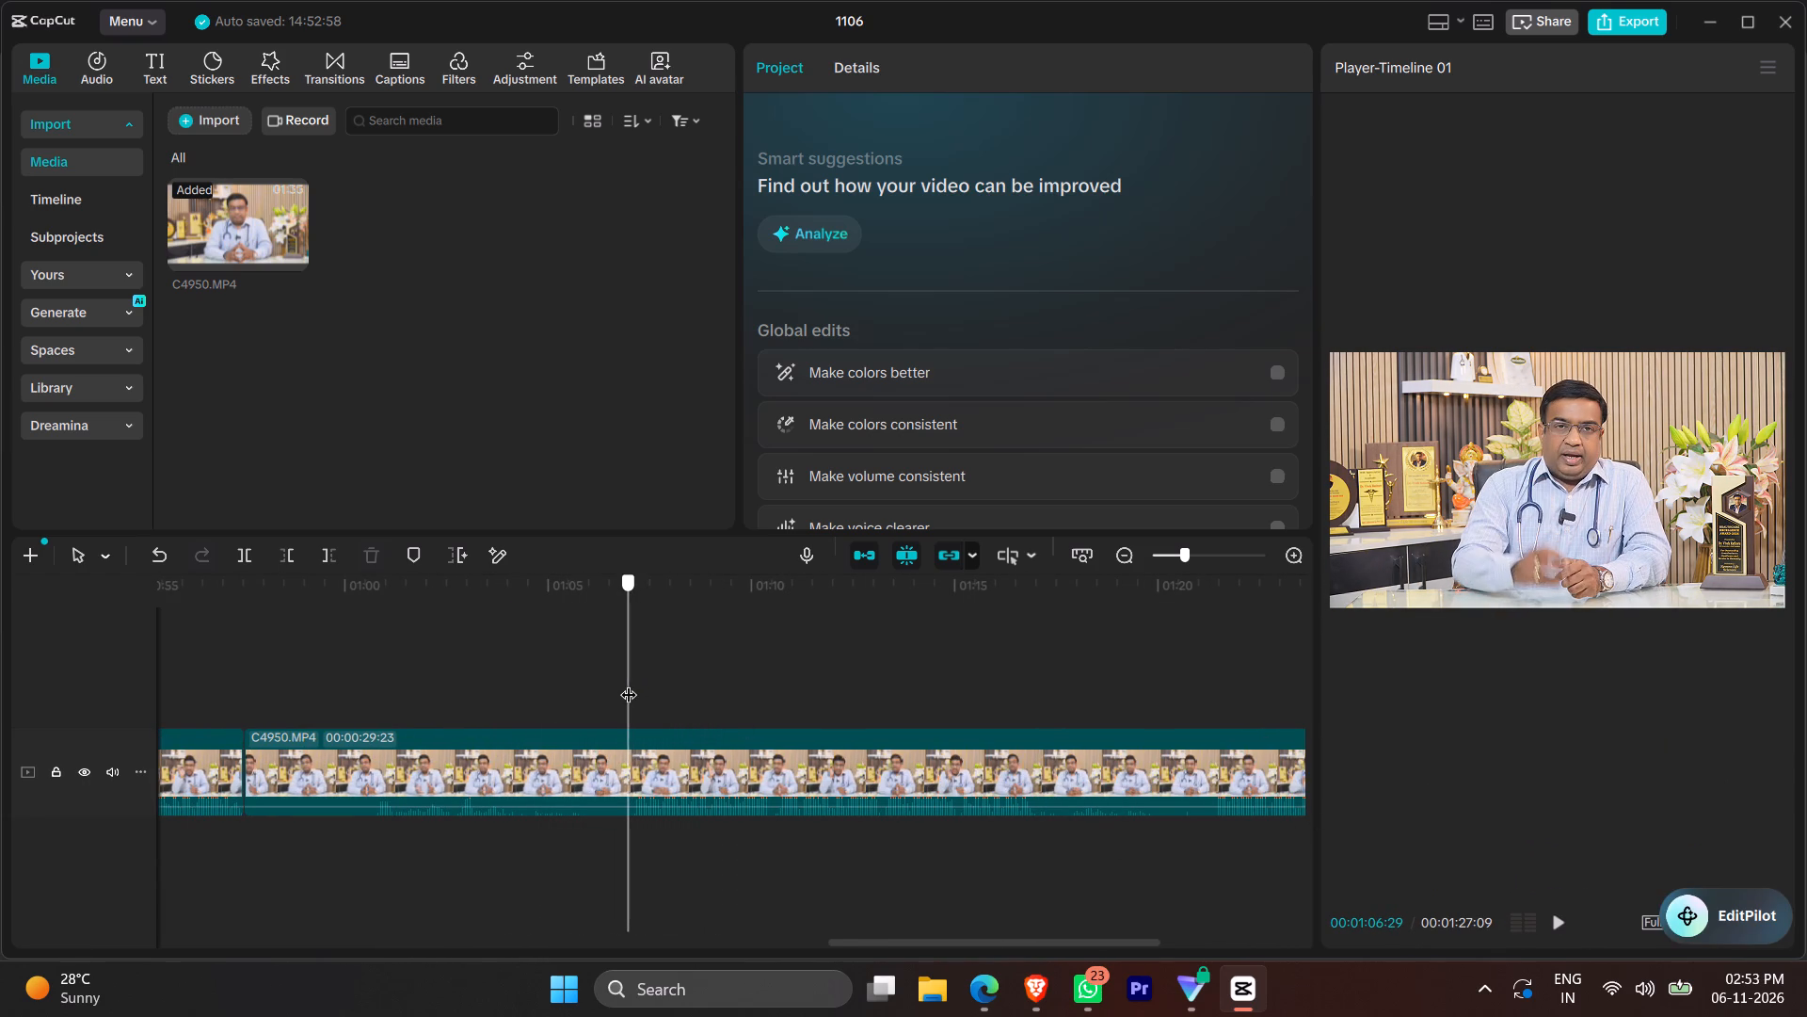
scroll(648, 754, "up", 18, "ctrl")
left_click(639, 681)
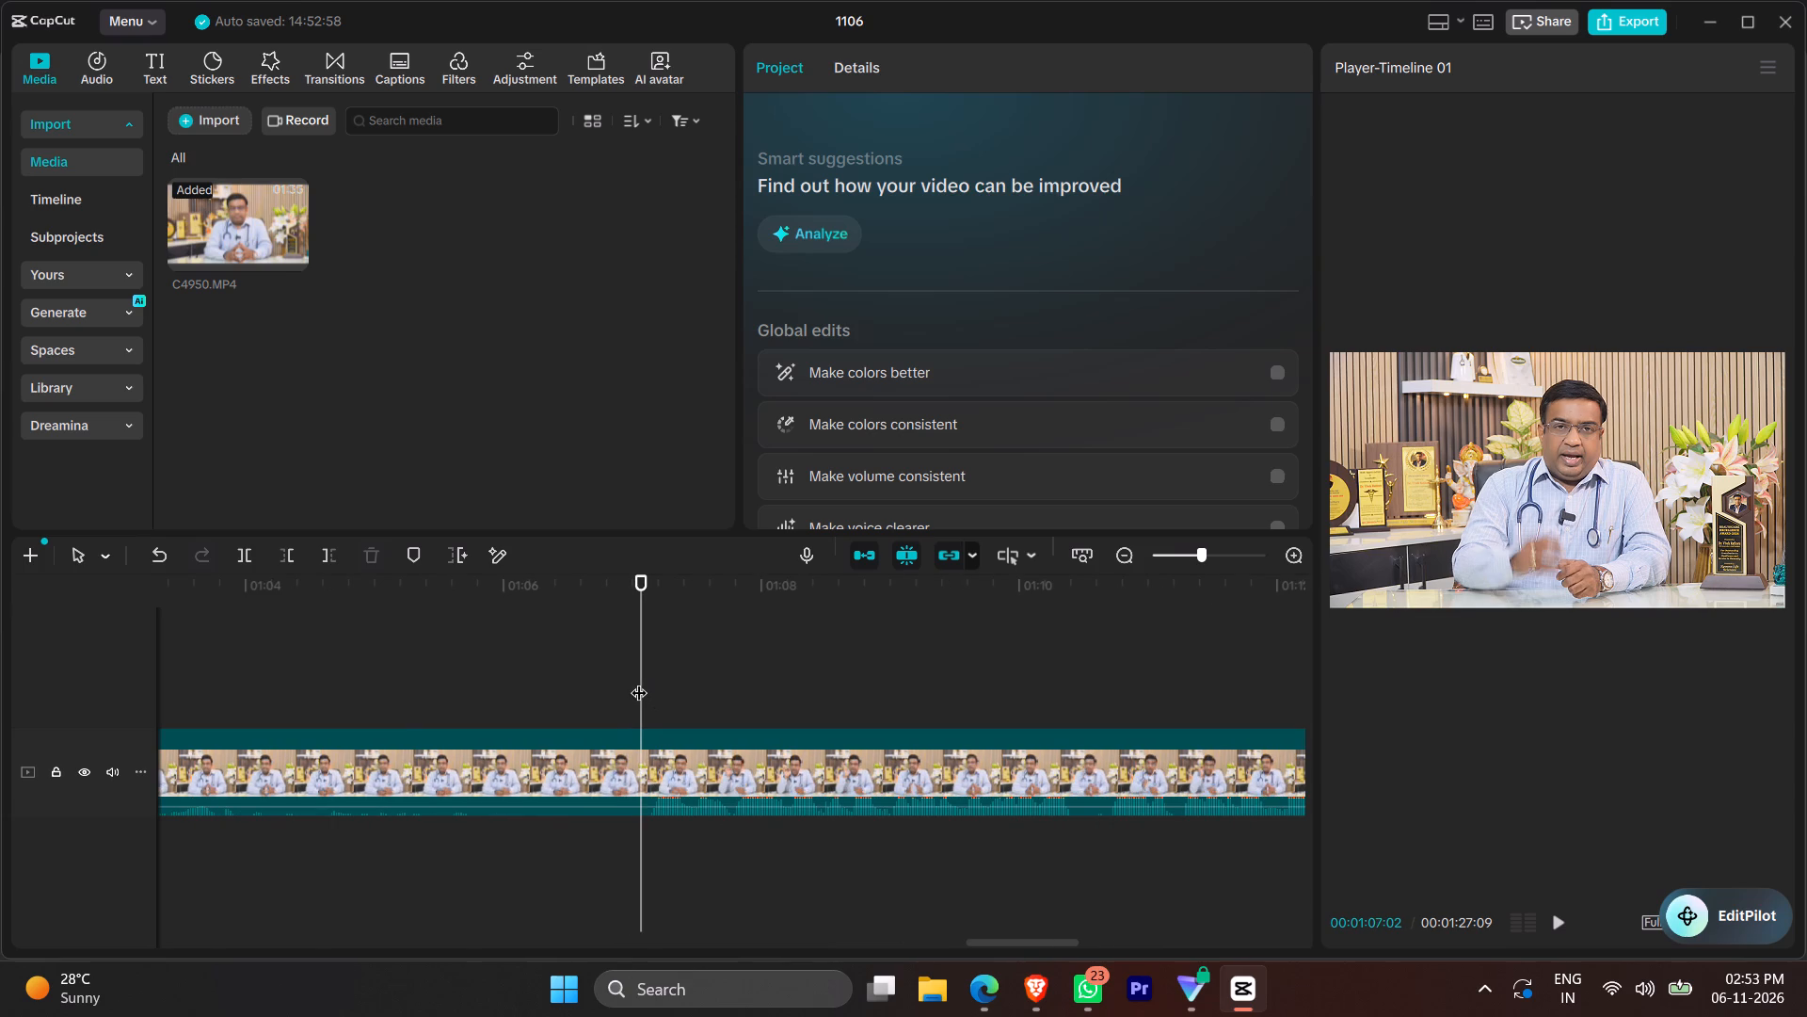
key("q")
Play the remaining footage to its end, return to the passage near 00:01:10, and split the clip at about 00:01:10:14.
scroll(791, 797, "down", 18, "ctrl")
key("space")
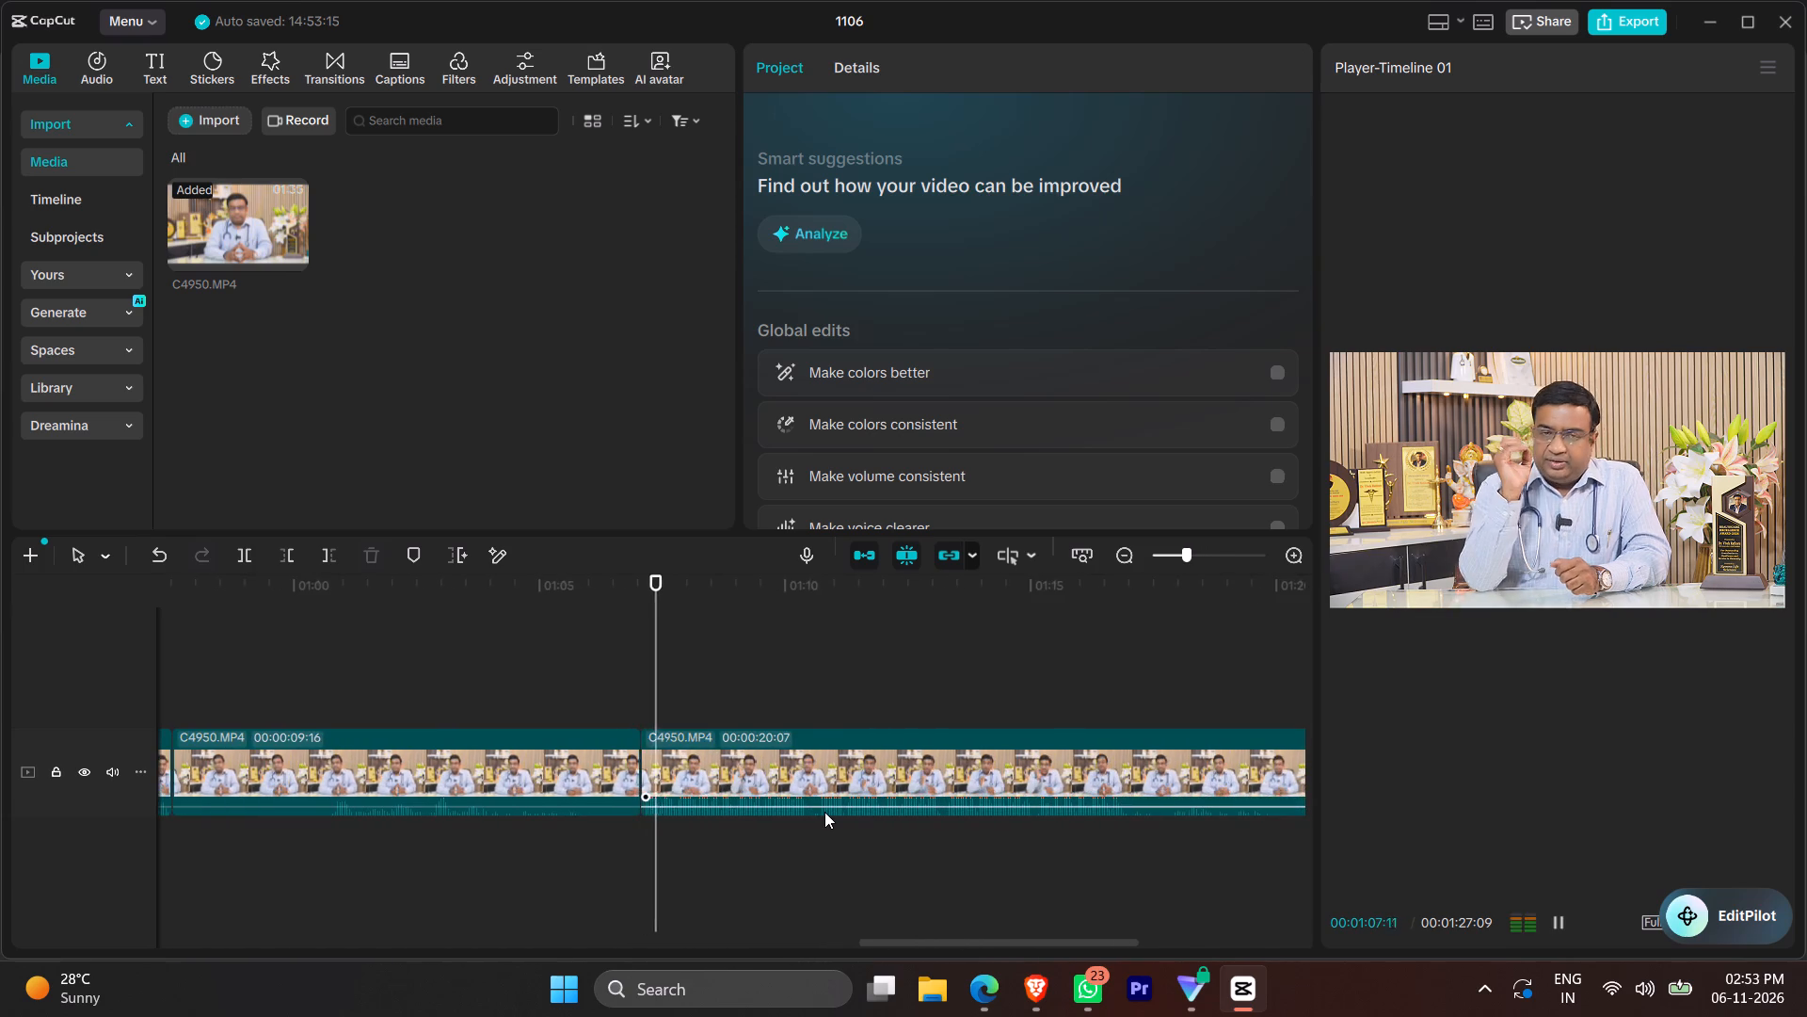
scroll(824, 812, "down", 18, "ctrl")
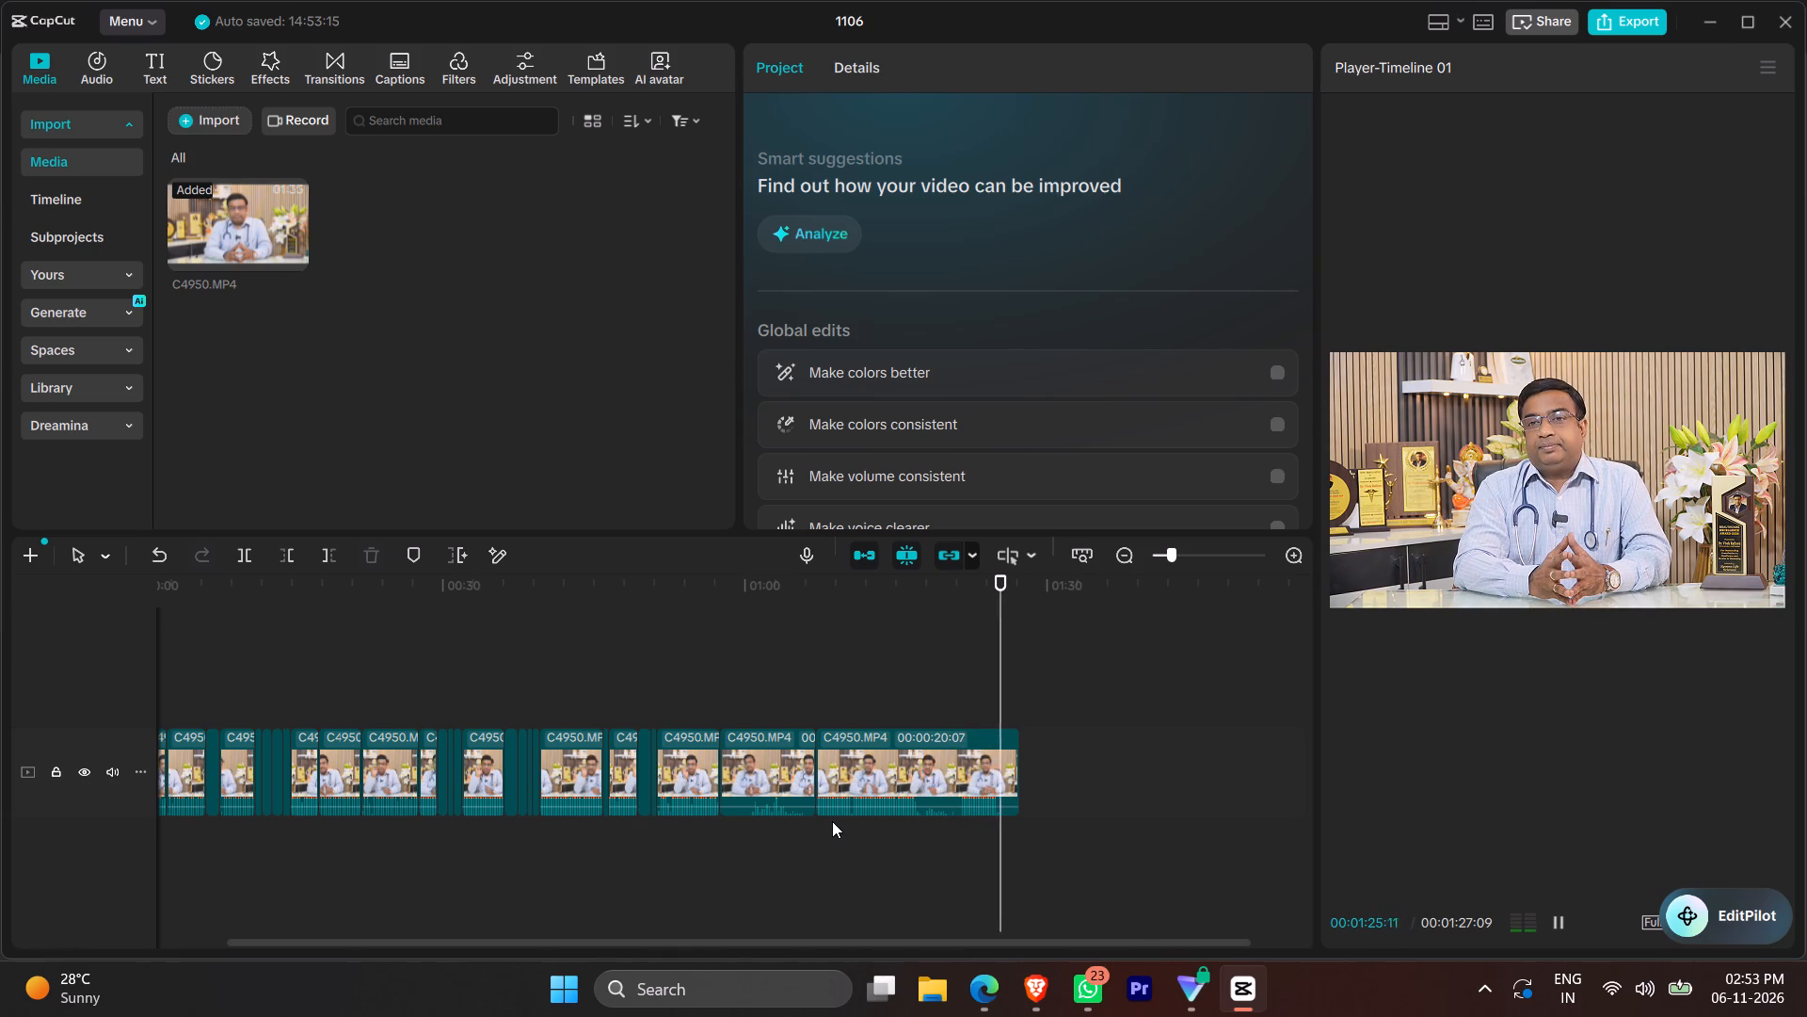
left_click(840, 670)
key("space")
scroll(983, 795, "up", 20, "ctrl")
scroll(983, 795, "up", 5, "ctrl")
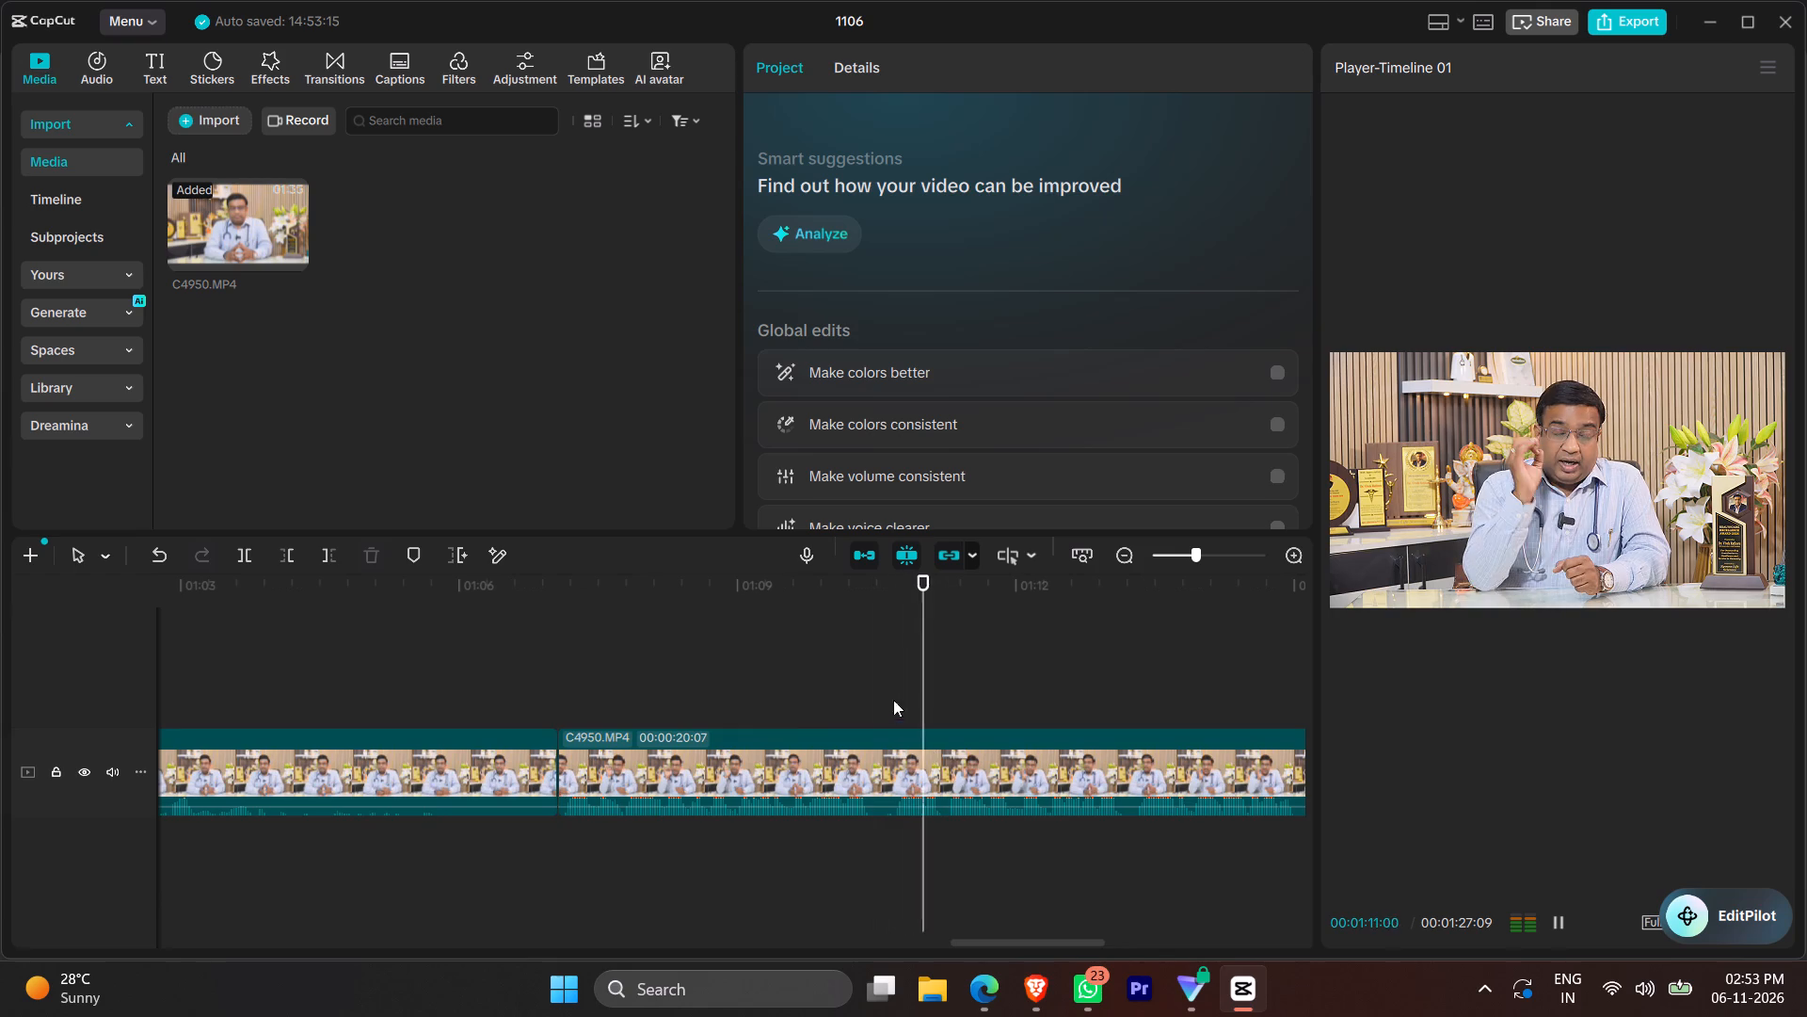
scroll(889, 687, "left", 1)
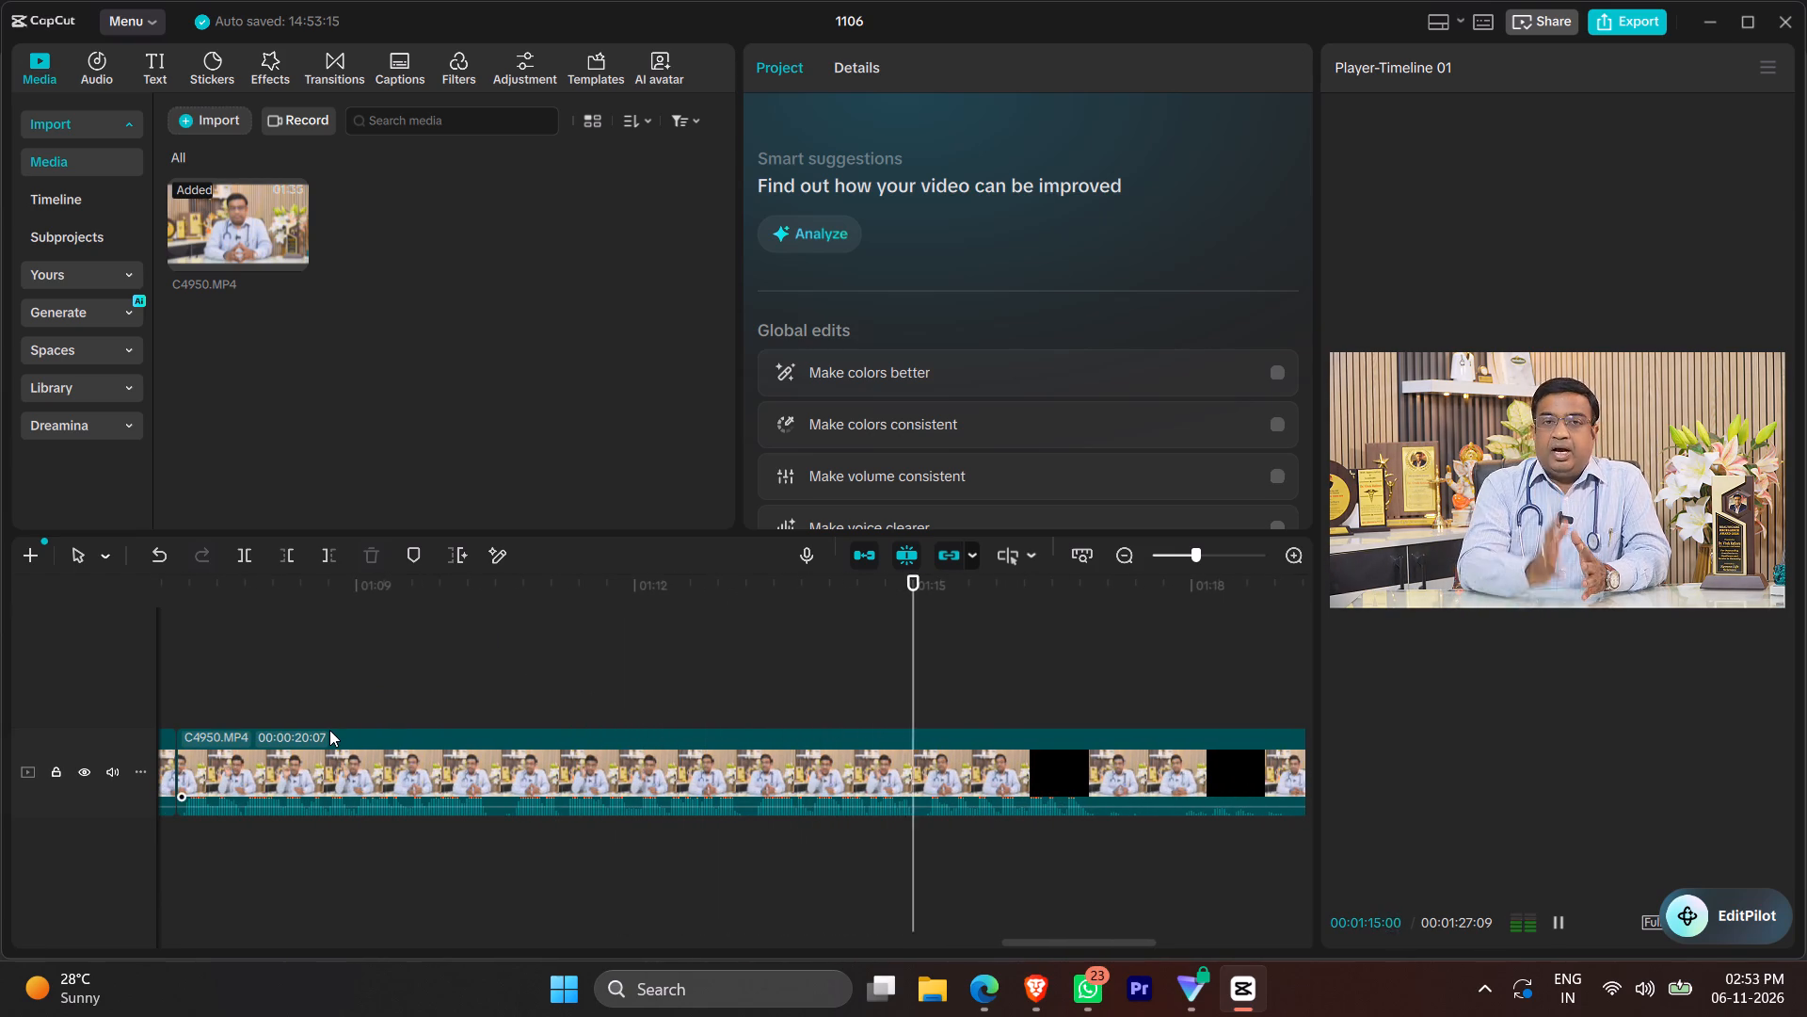
left_click(423, 638)
key("space")
key("space")
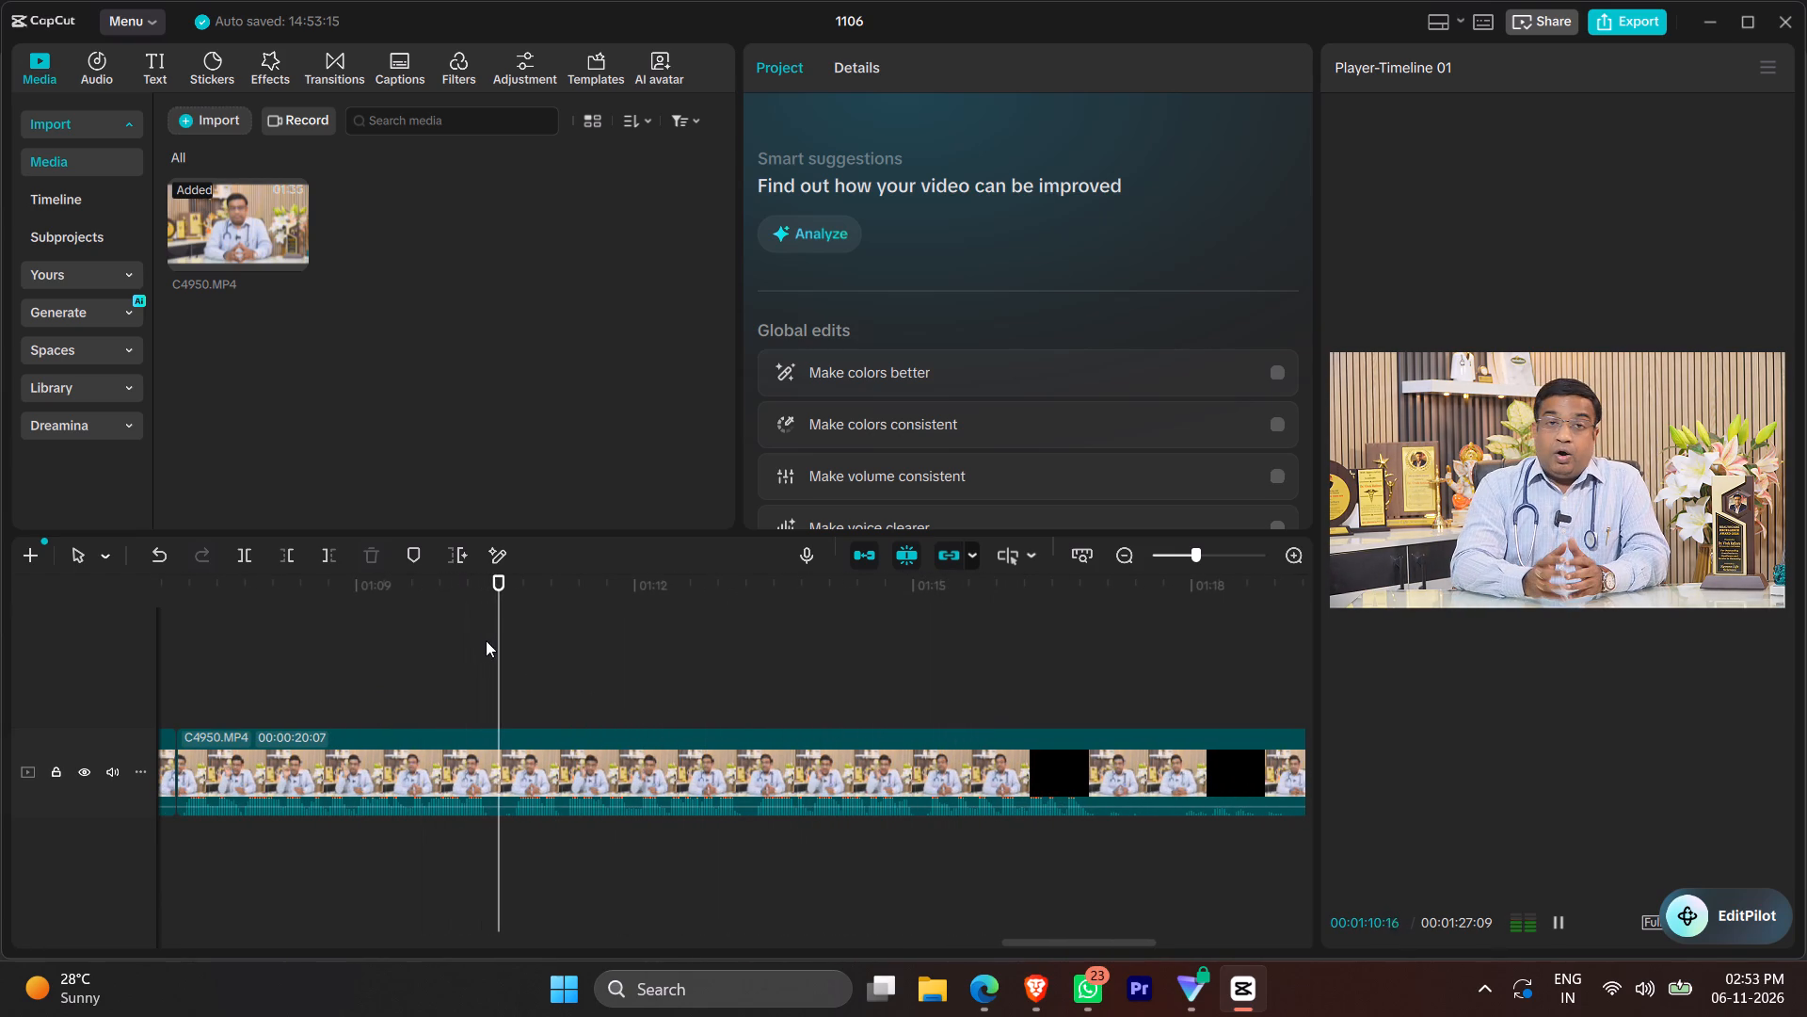
left_click(487, 645)
left_click(493, 650)
left_click(493, 653)
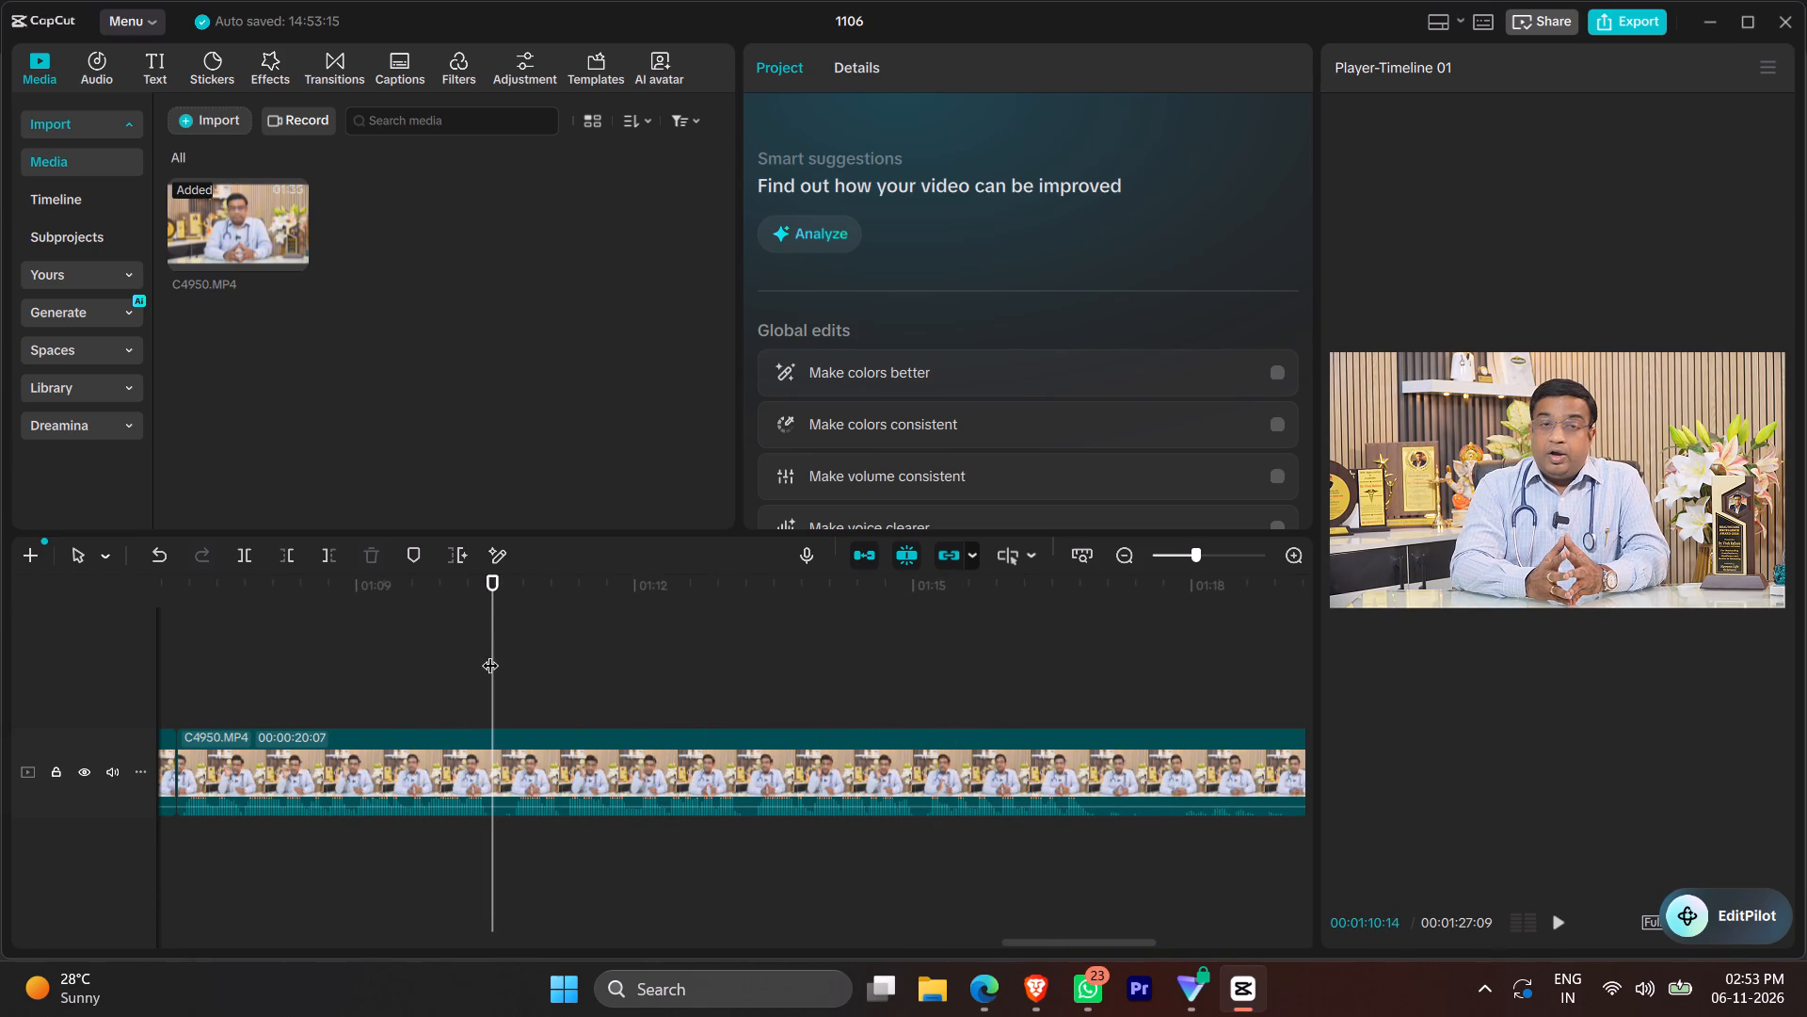
key("q")
Find where speech resumes, split the clip at about 00:01:21:12, and delete the section between 00:01:10:14 and that split.
scroll(889, 774, "down", 20, "ctrl")
key("space")
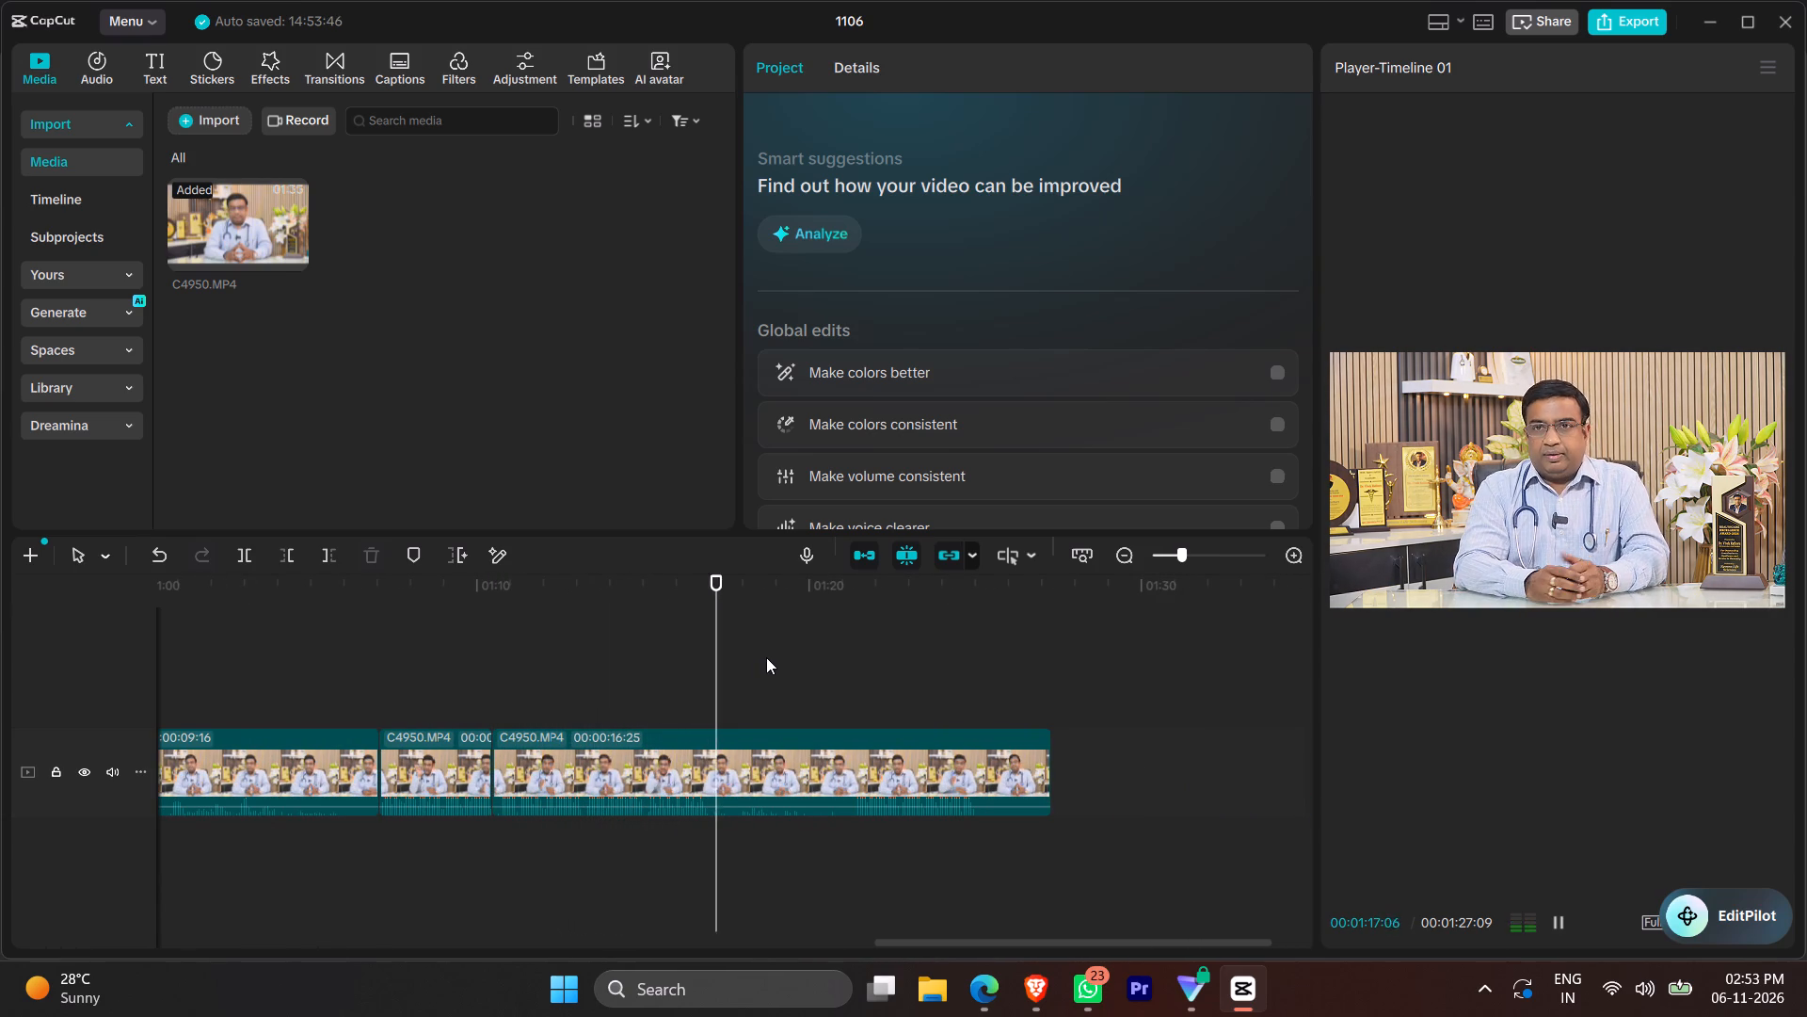
left_click(847, 675)
scroll(870, 676, "up", 20, "ctrl")
scroll(870, 676, "up", 8, "ctrl")
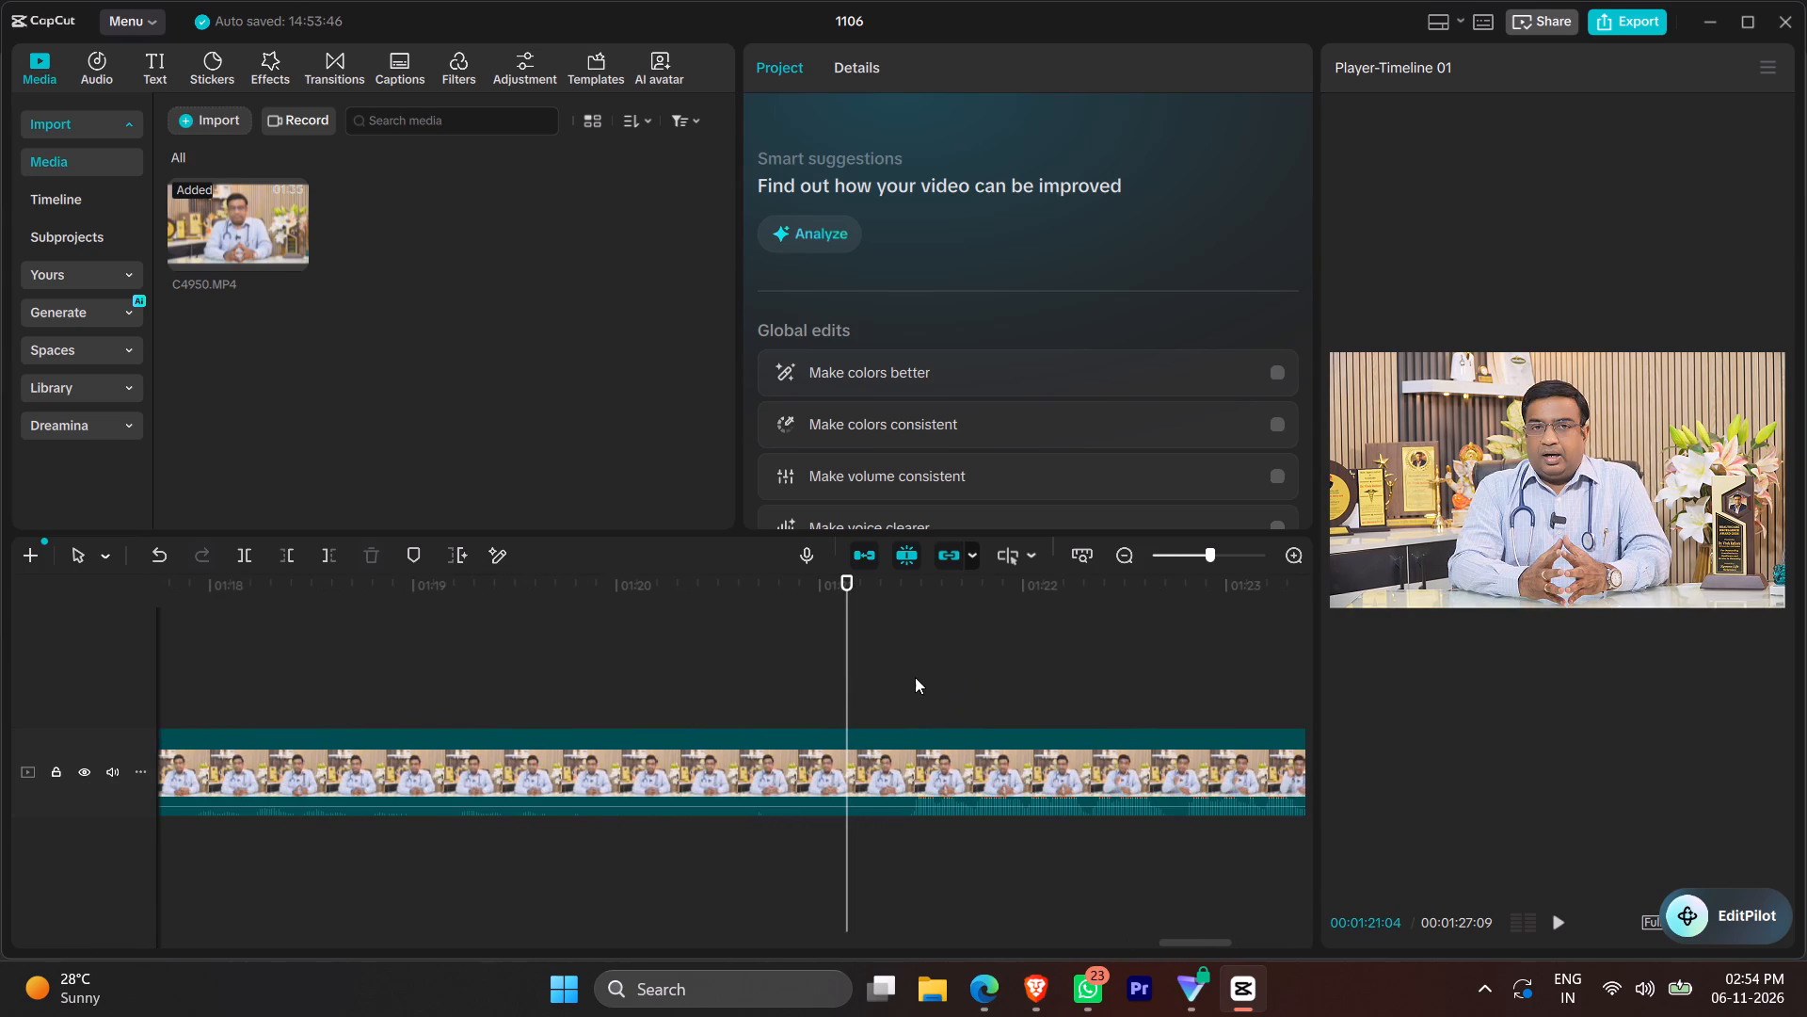
double_click(915, 677)
left_click(906, 672)
left_click(903, 674)
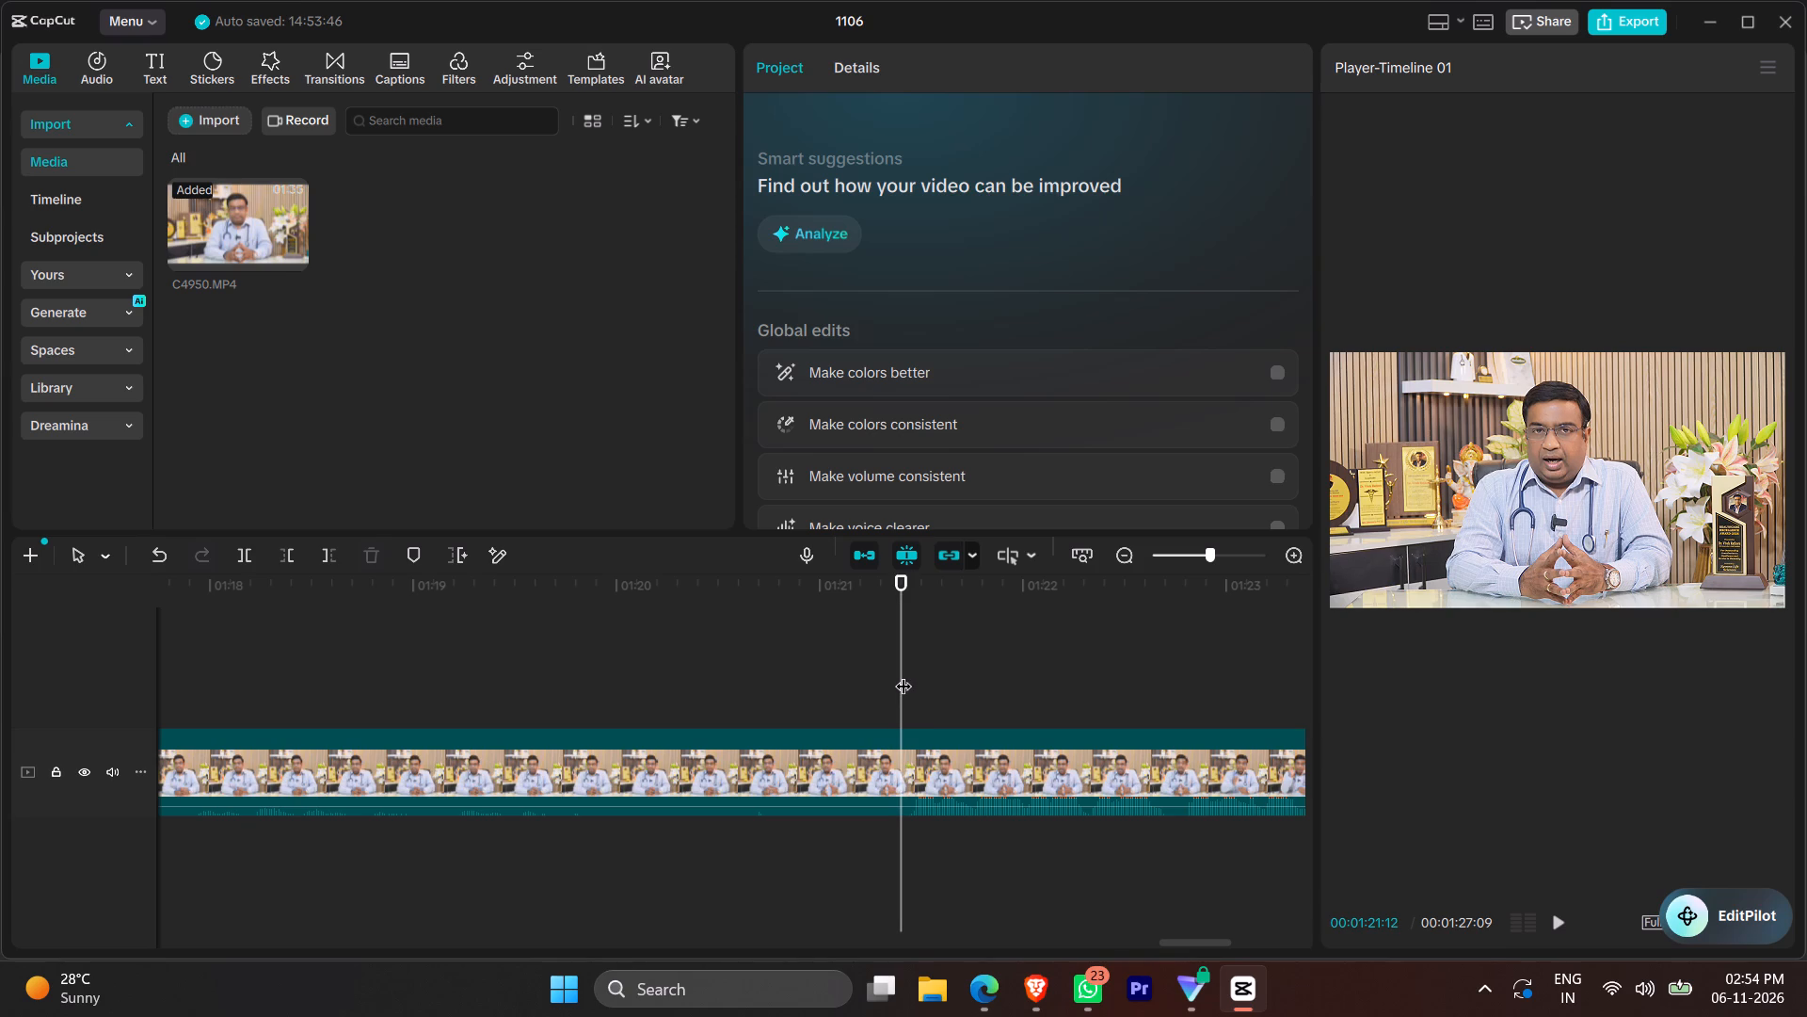
key("q")
scroll(907, 715, "down", 20, "ctrl")
scroll(907, 715, "down", 4, "ctrl")
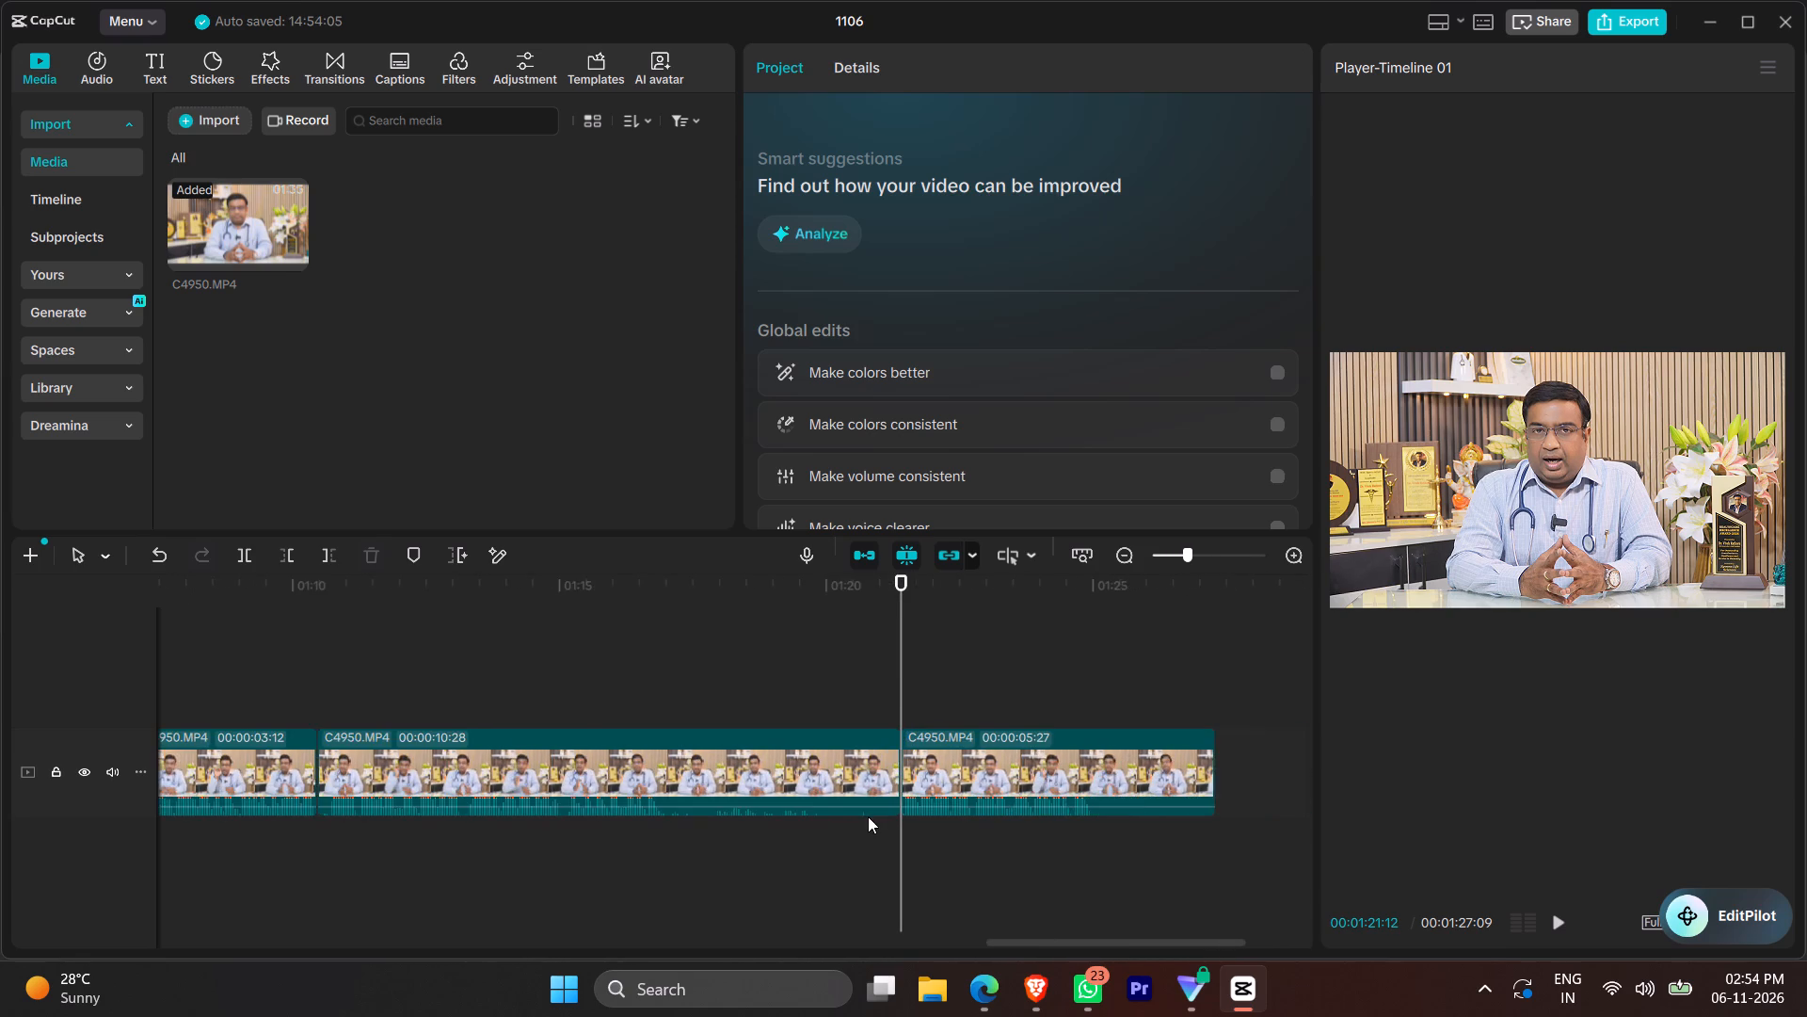
scroll(868, 816, "down", 5, "ctrl")
left_click(677, 778)
key("1")
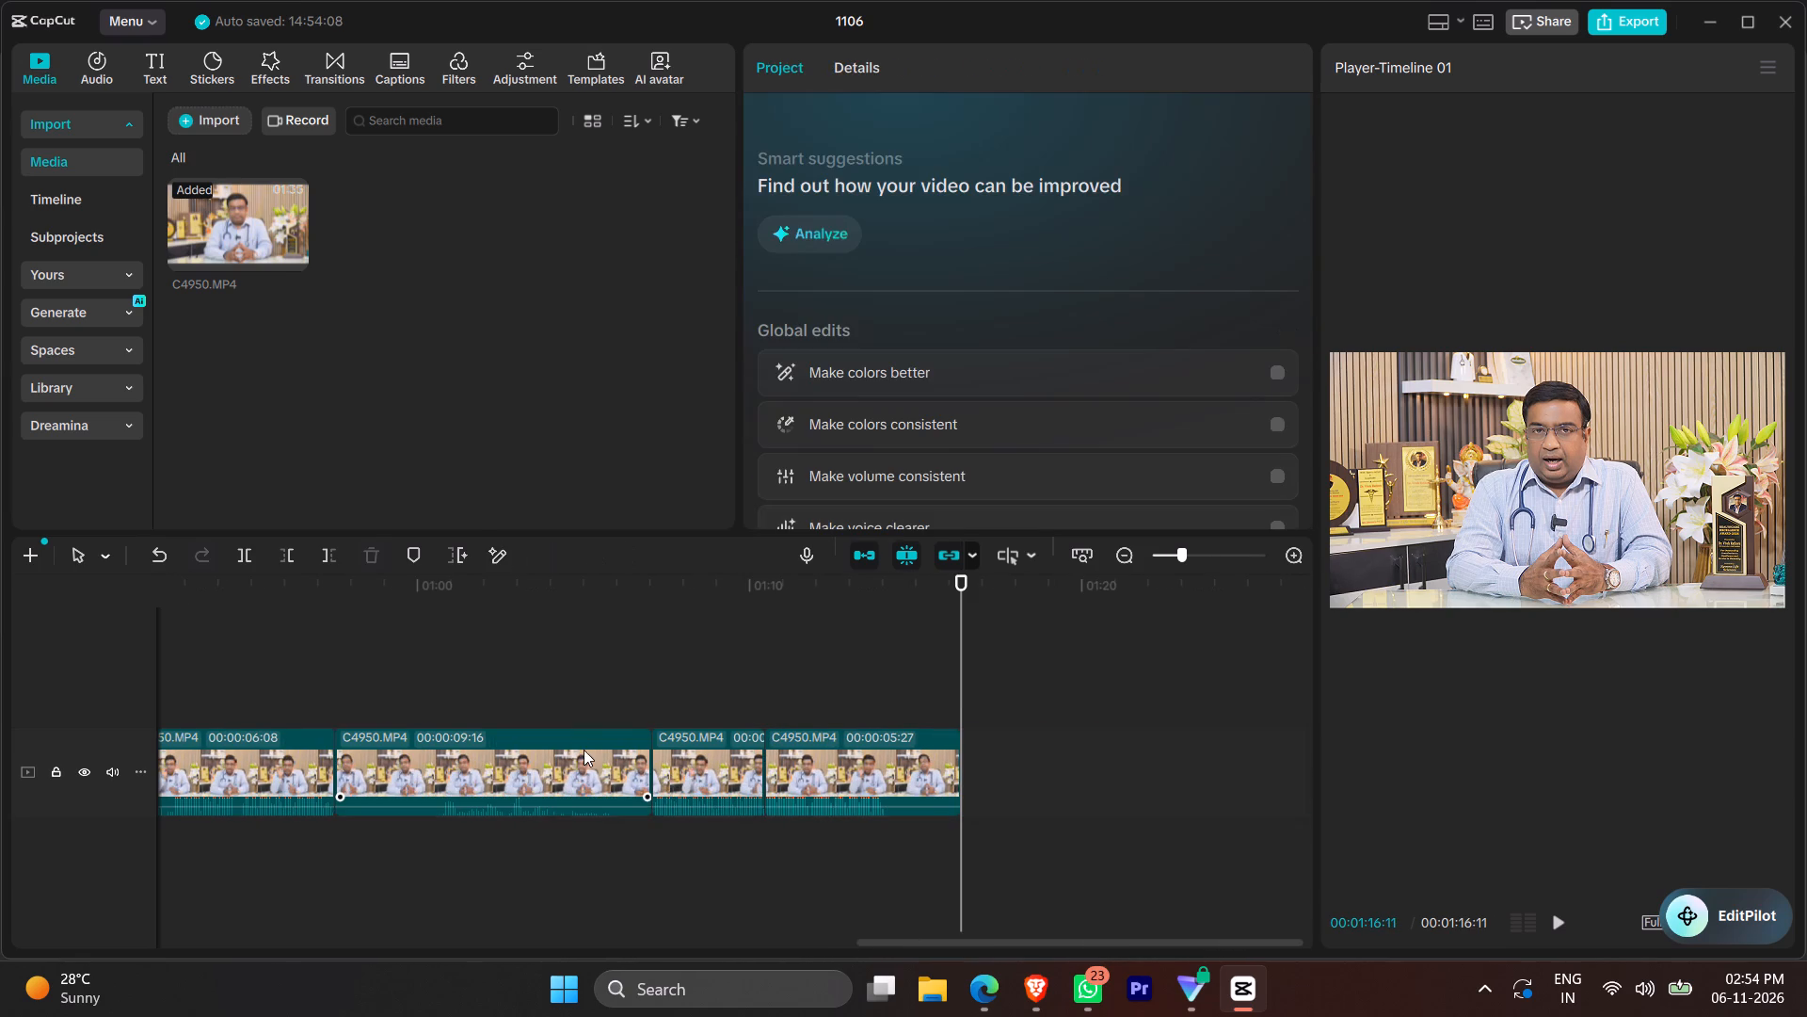
Delete the unwanted section between the splits at about 00:00:57:16 and 00:01:07:02.
left_click(579, 758)
key("1")
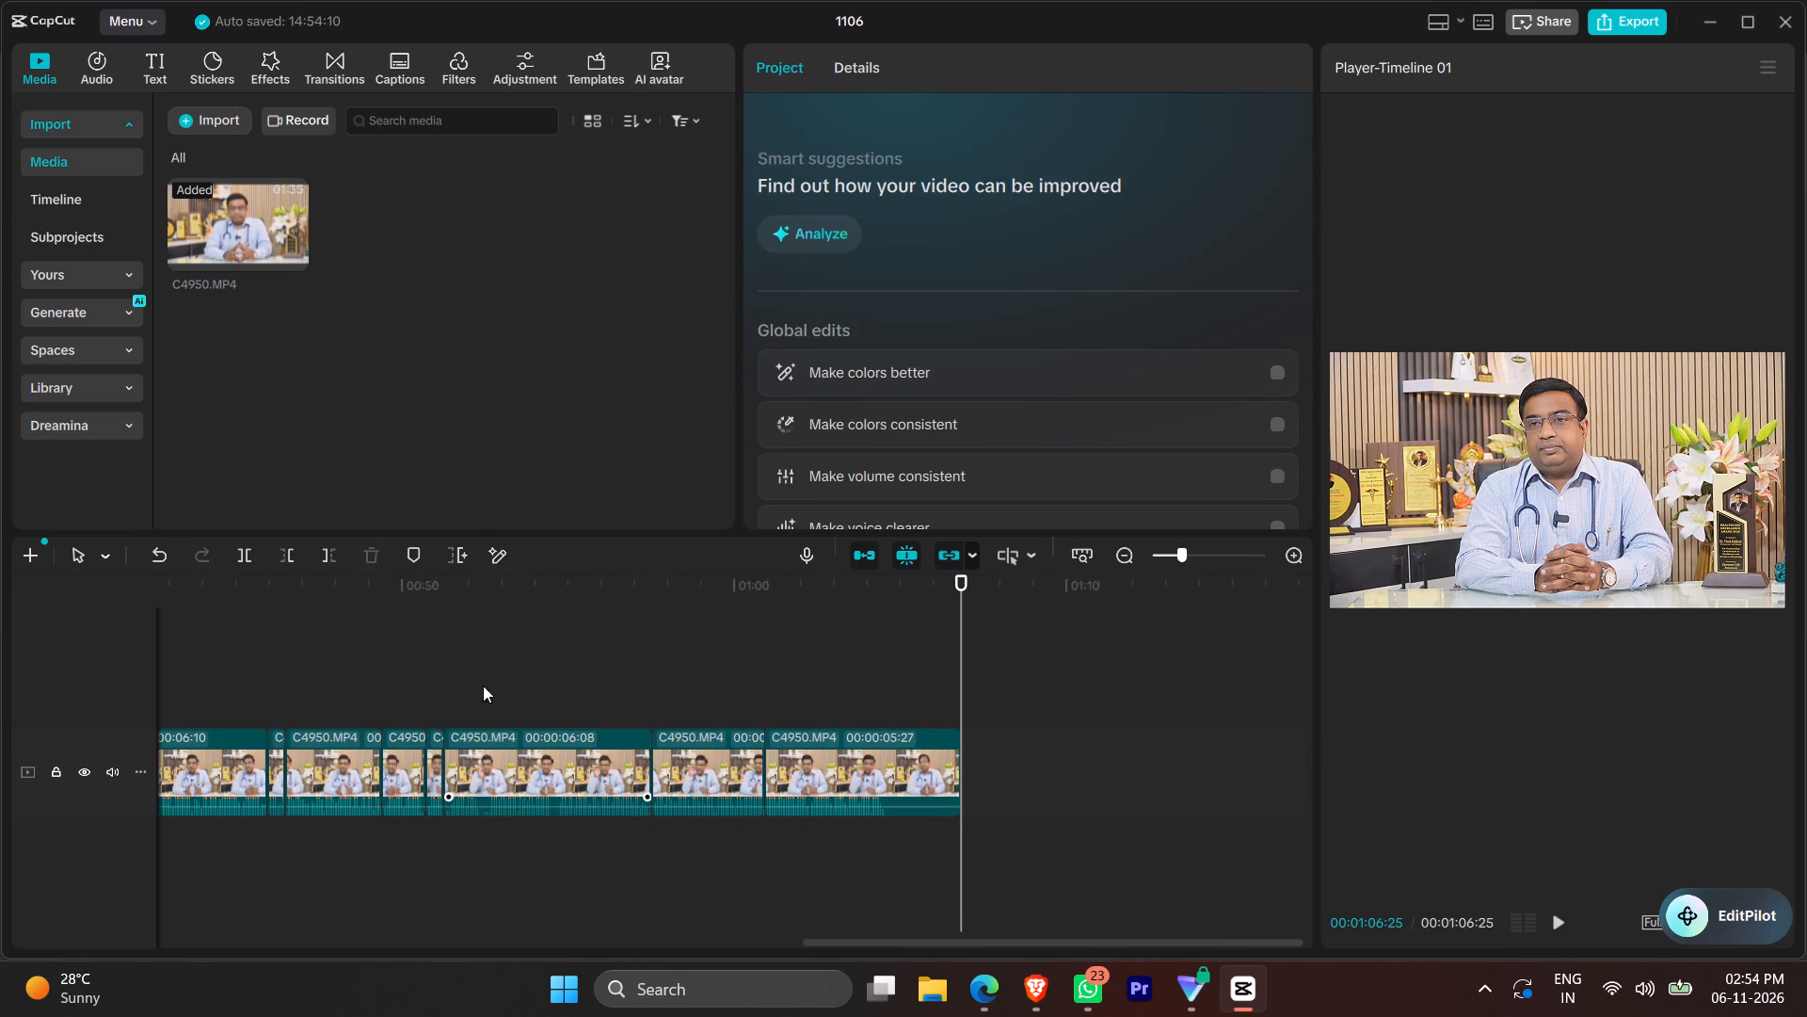
Trim the unneeded end of the final clip so the timeline finishes at about 00:01:04:23.
left_click(885, 707)
left_click(888, 705)
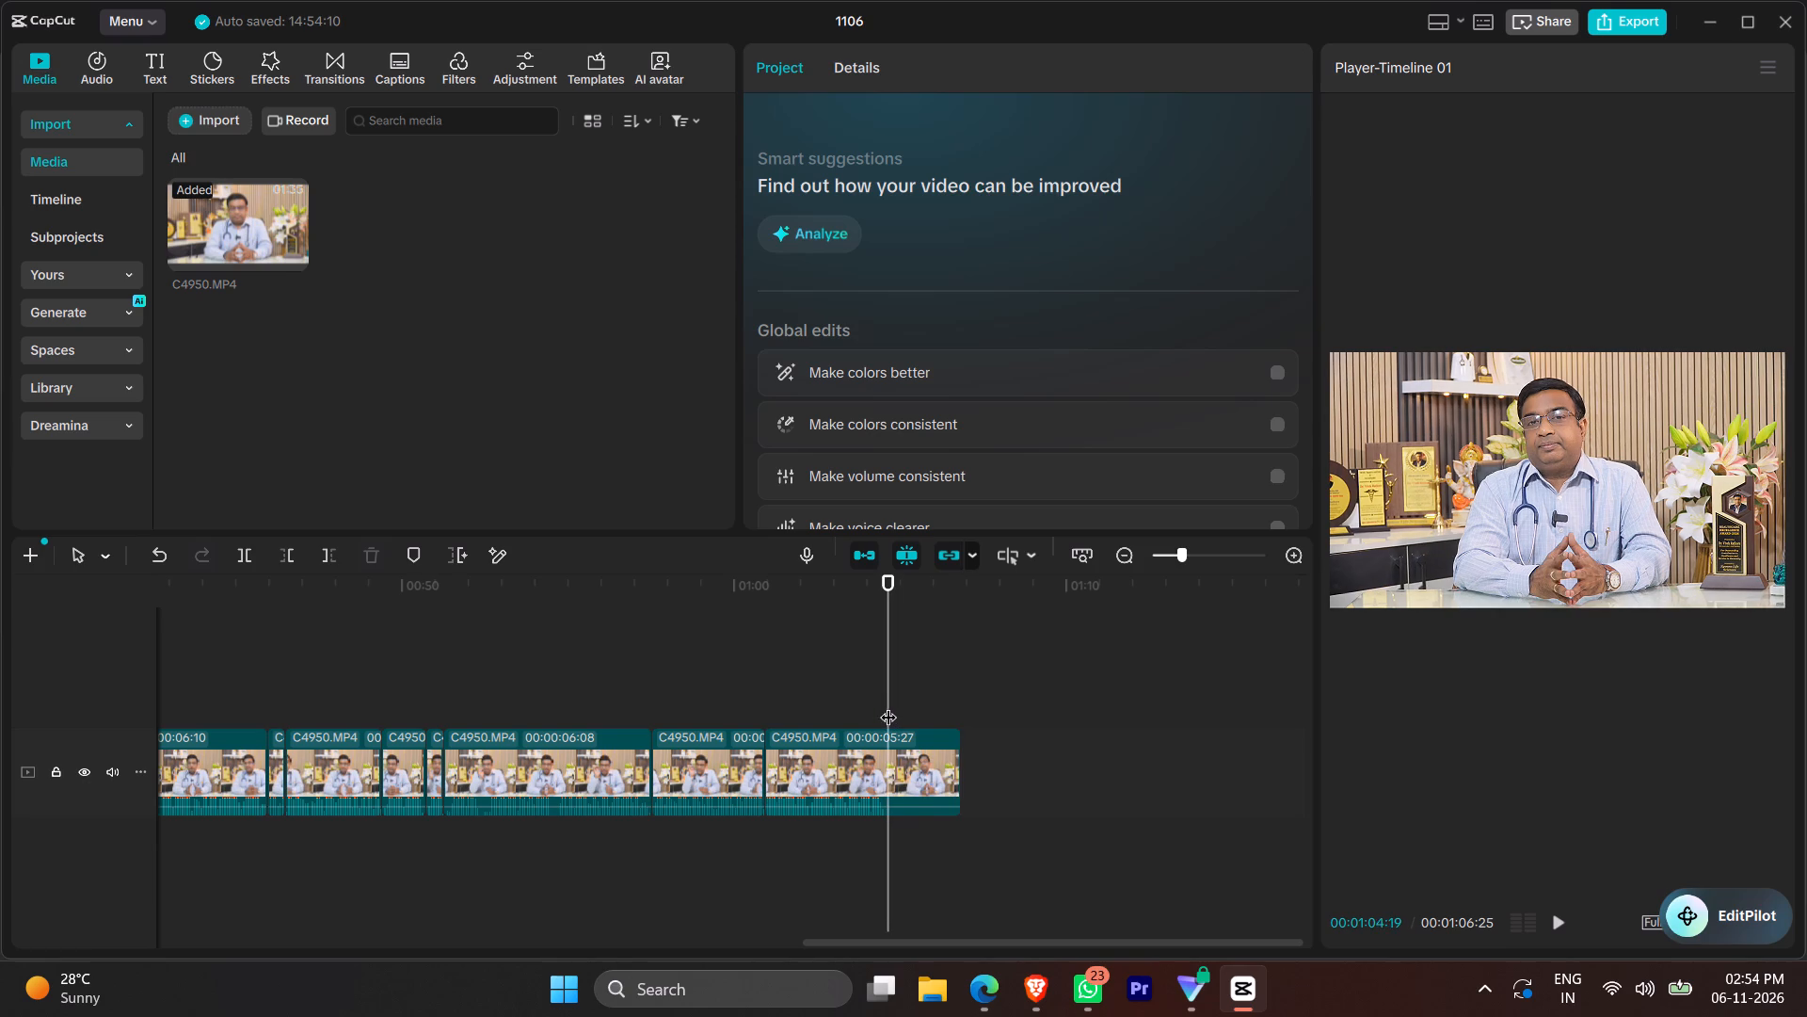
left_click(892, 692)
scroll(954, 760, "up", 12, "ctrl")
left_click(948, 744)
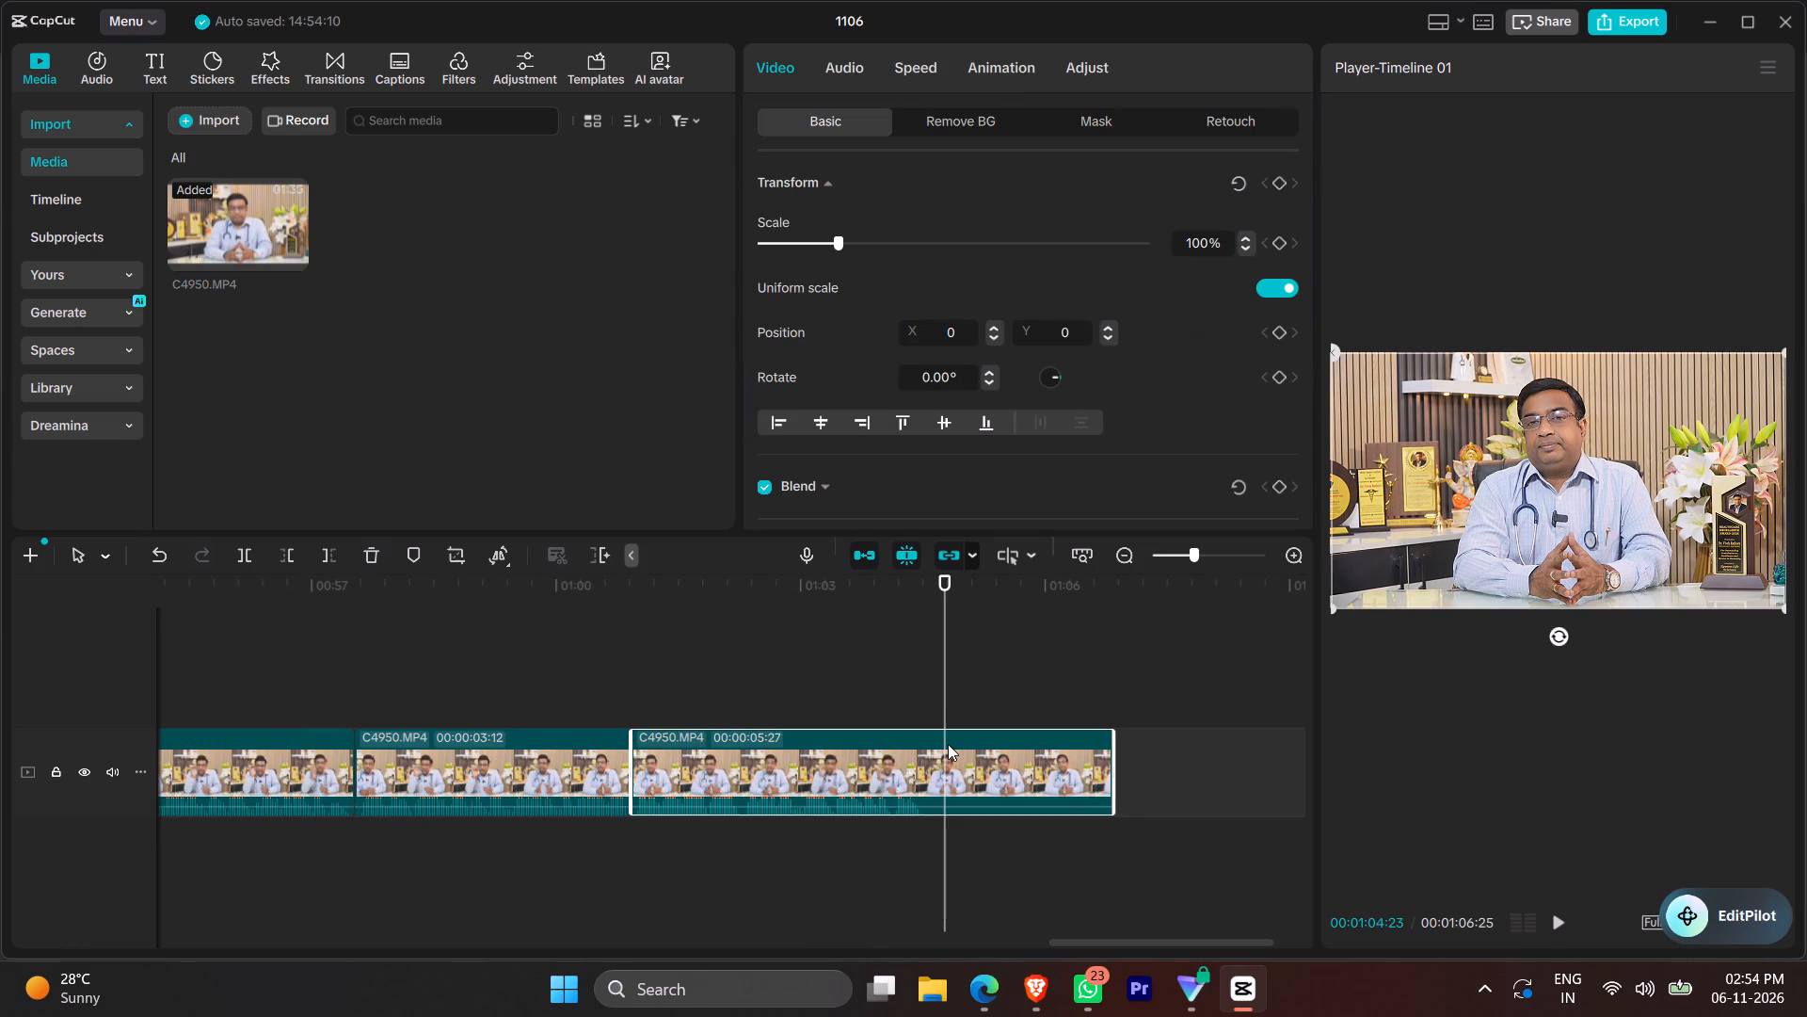
type("q1")
Play across the cut near 00:00:57 and extend the clips on either side to durations 00:00:06:12 and 00:00:03:14.
scroll(583, 746, "down", 8)
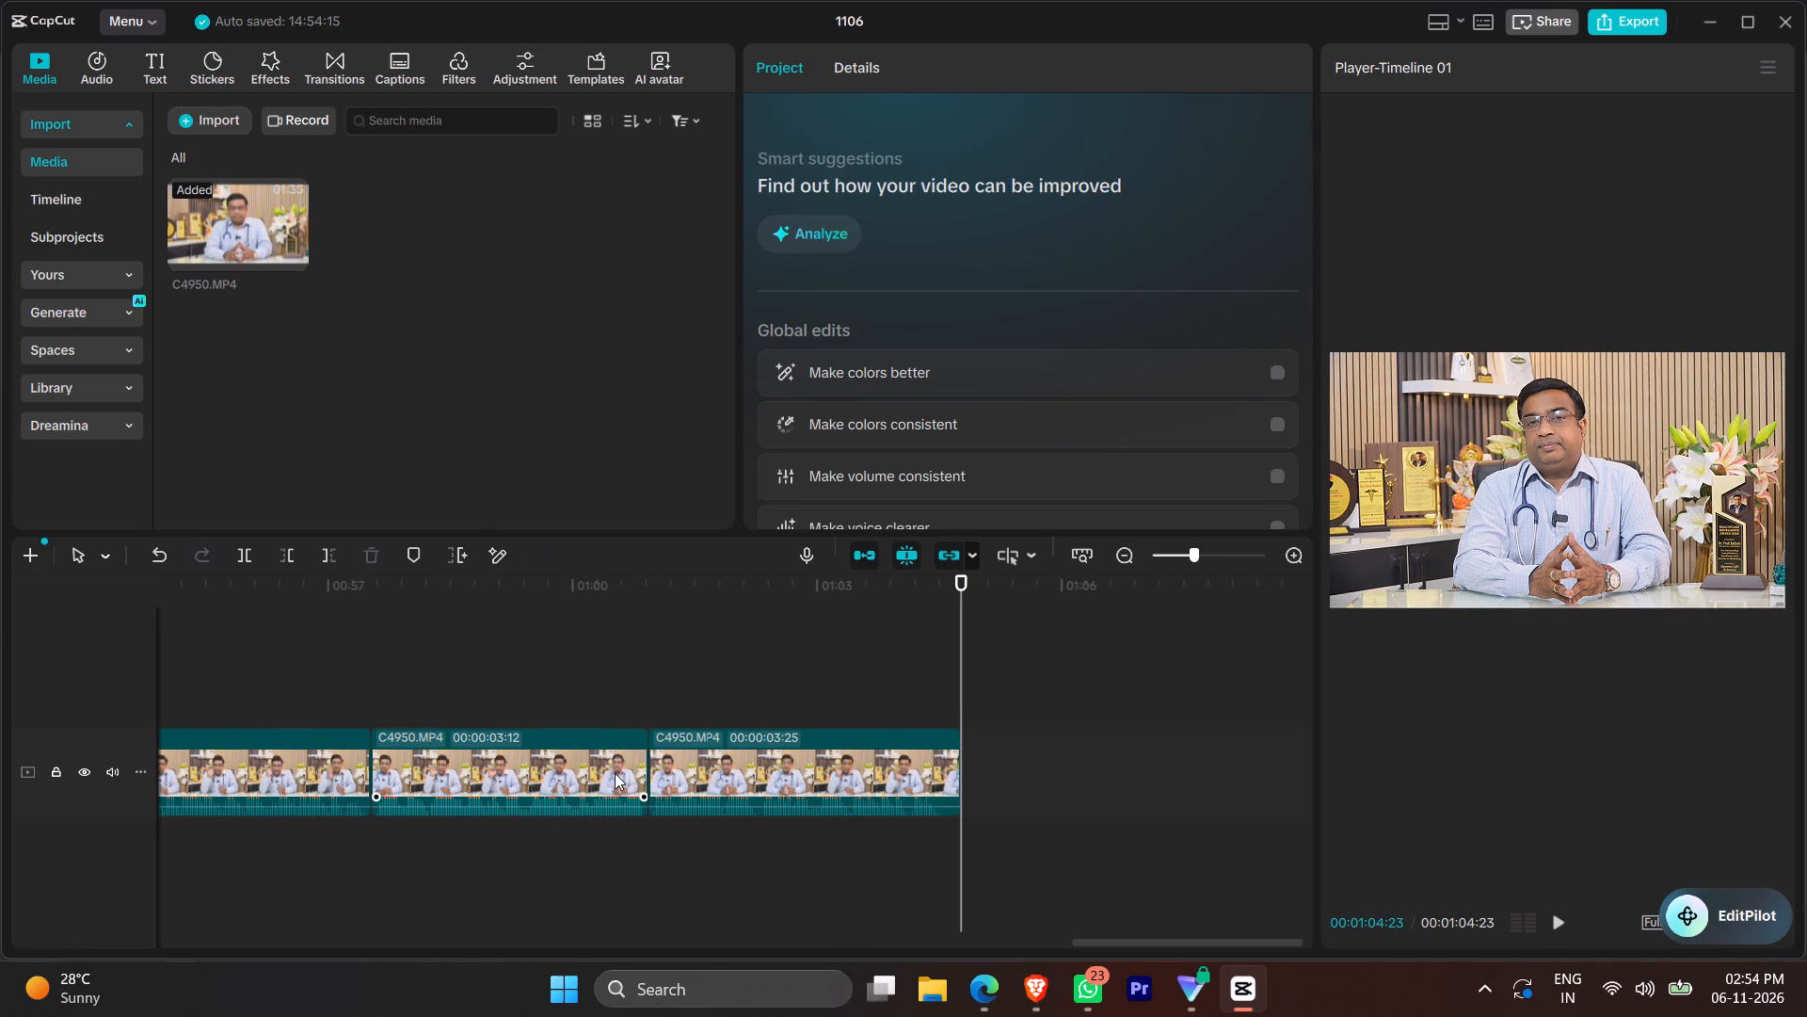
scroll(615, 773, "down", 10)
left_click(392, 701)
key("space")
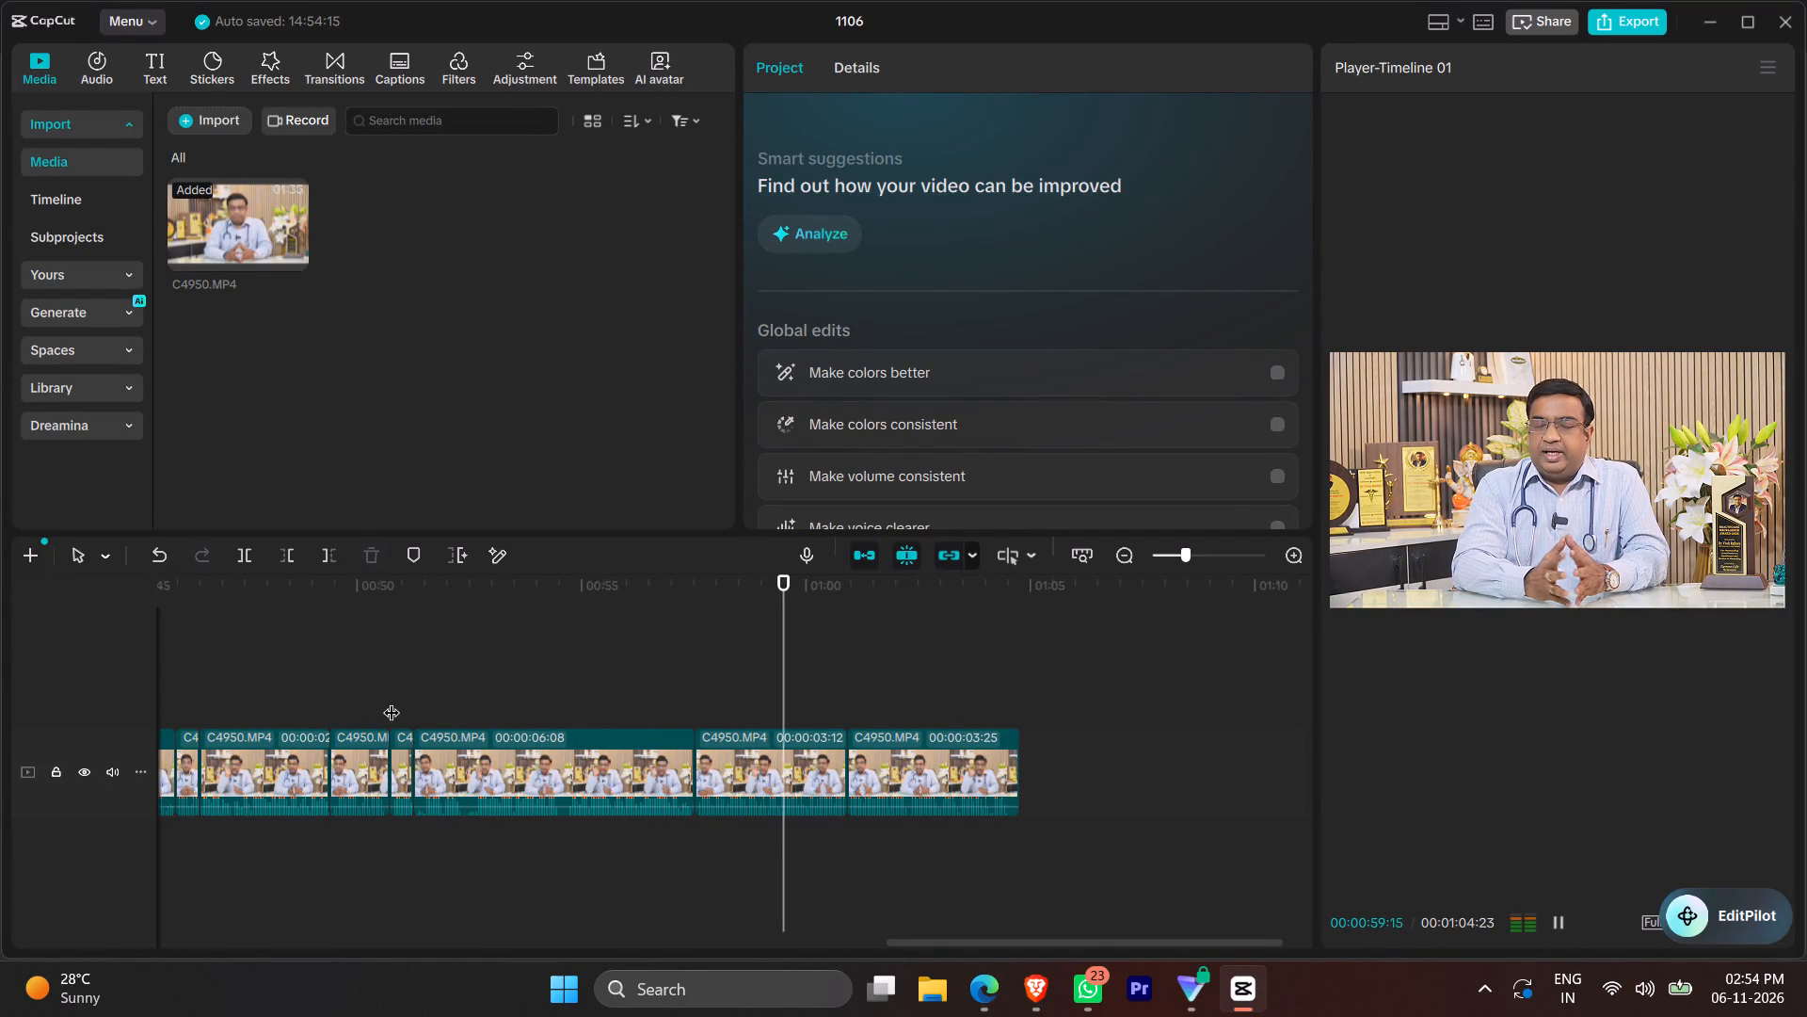
key("space")
scroll(675, 819, "up", 10, "ctrl")
left_click(504, 783)
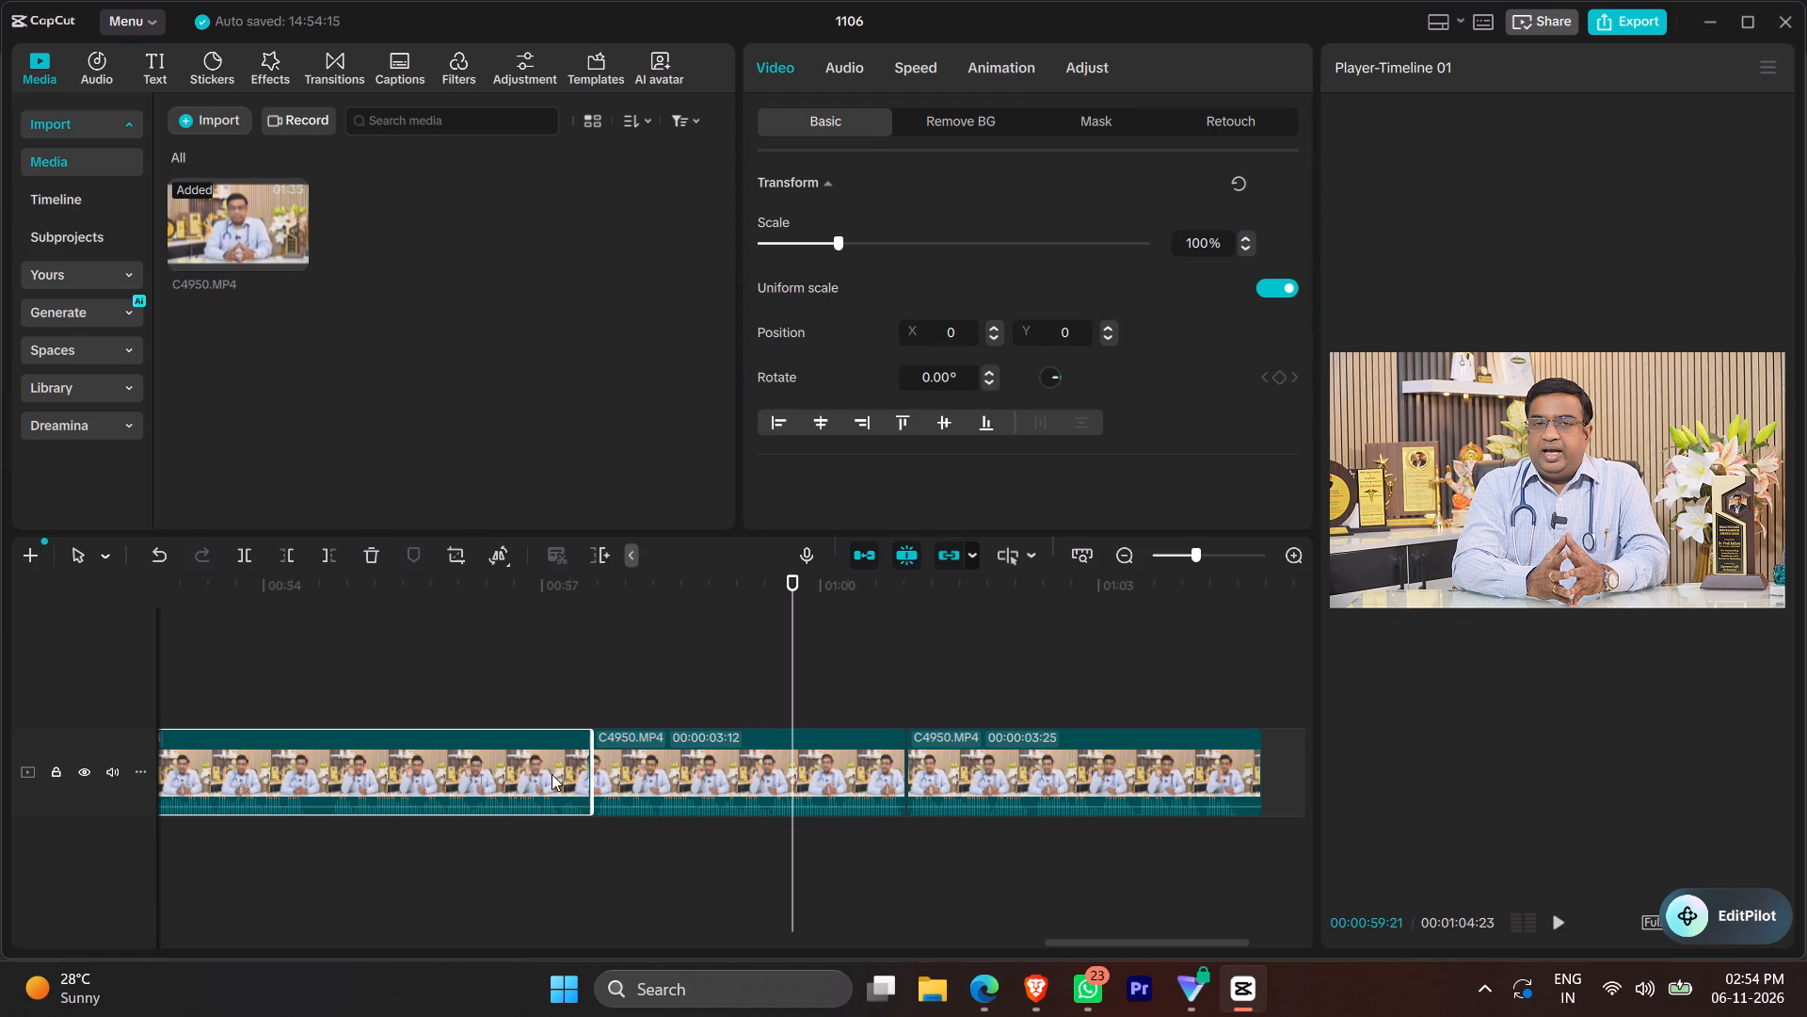
left_click(593, 768)
left_click(626, 763)
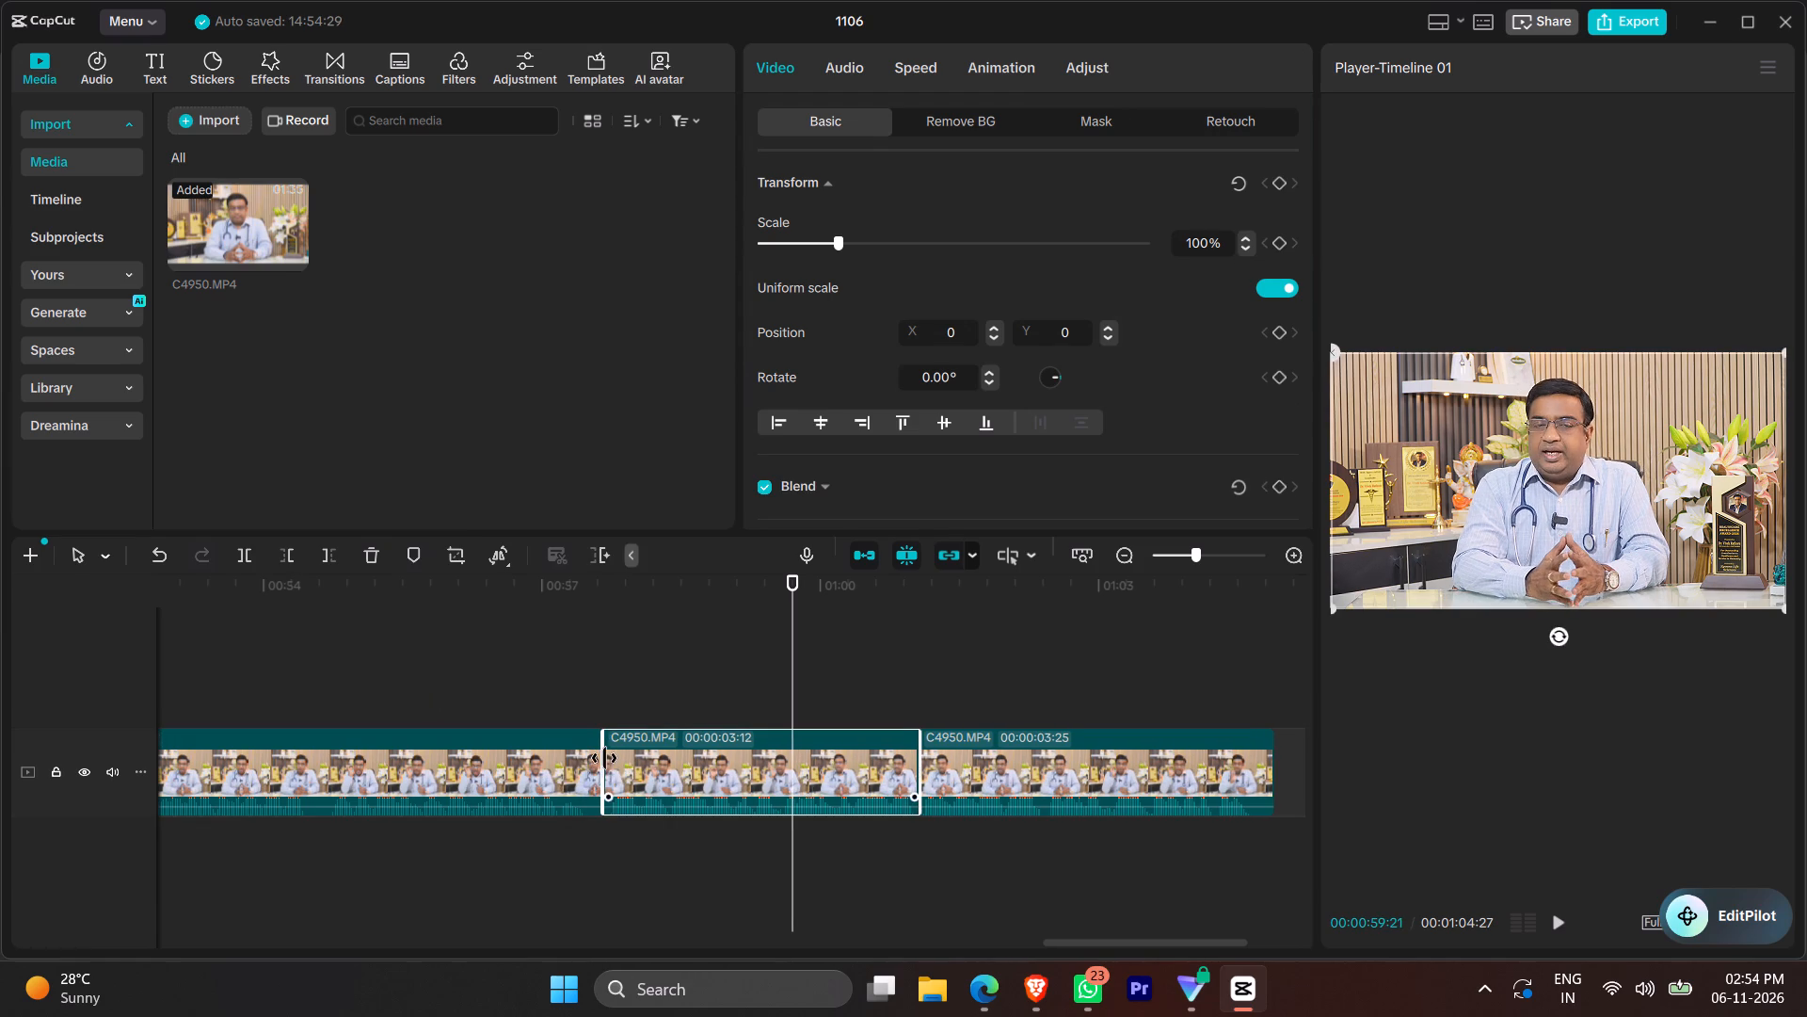
left_click(604, 758)
Play back the extended cut near 00:00:57 and the final clips to check that the speech flows.
left_click(532, 686)
key("space")
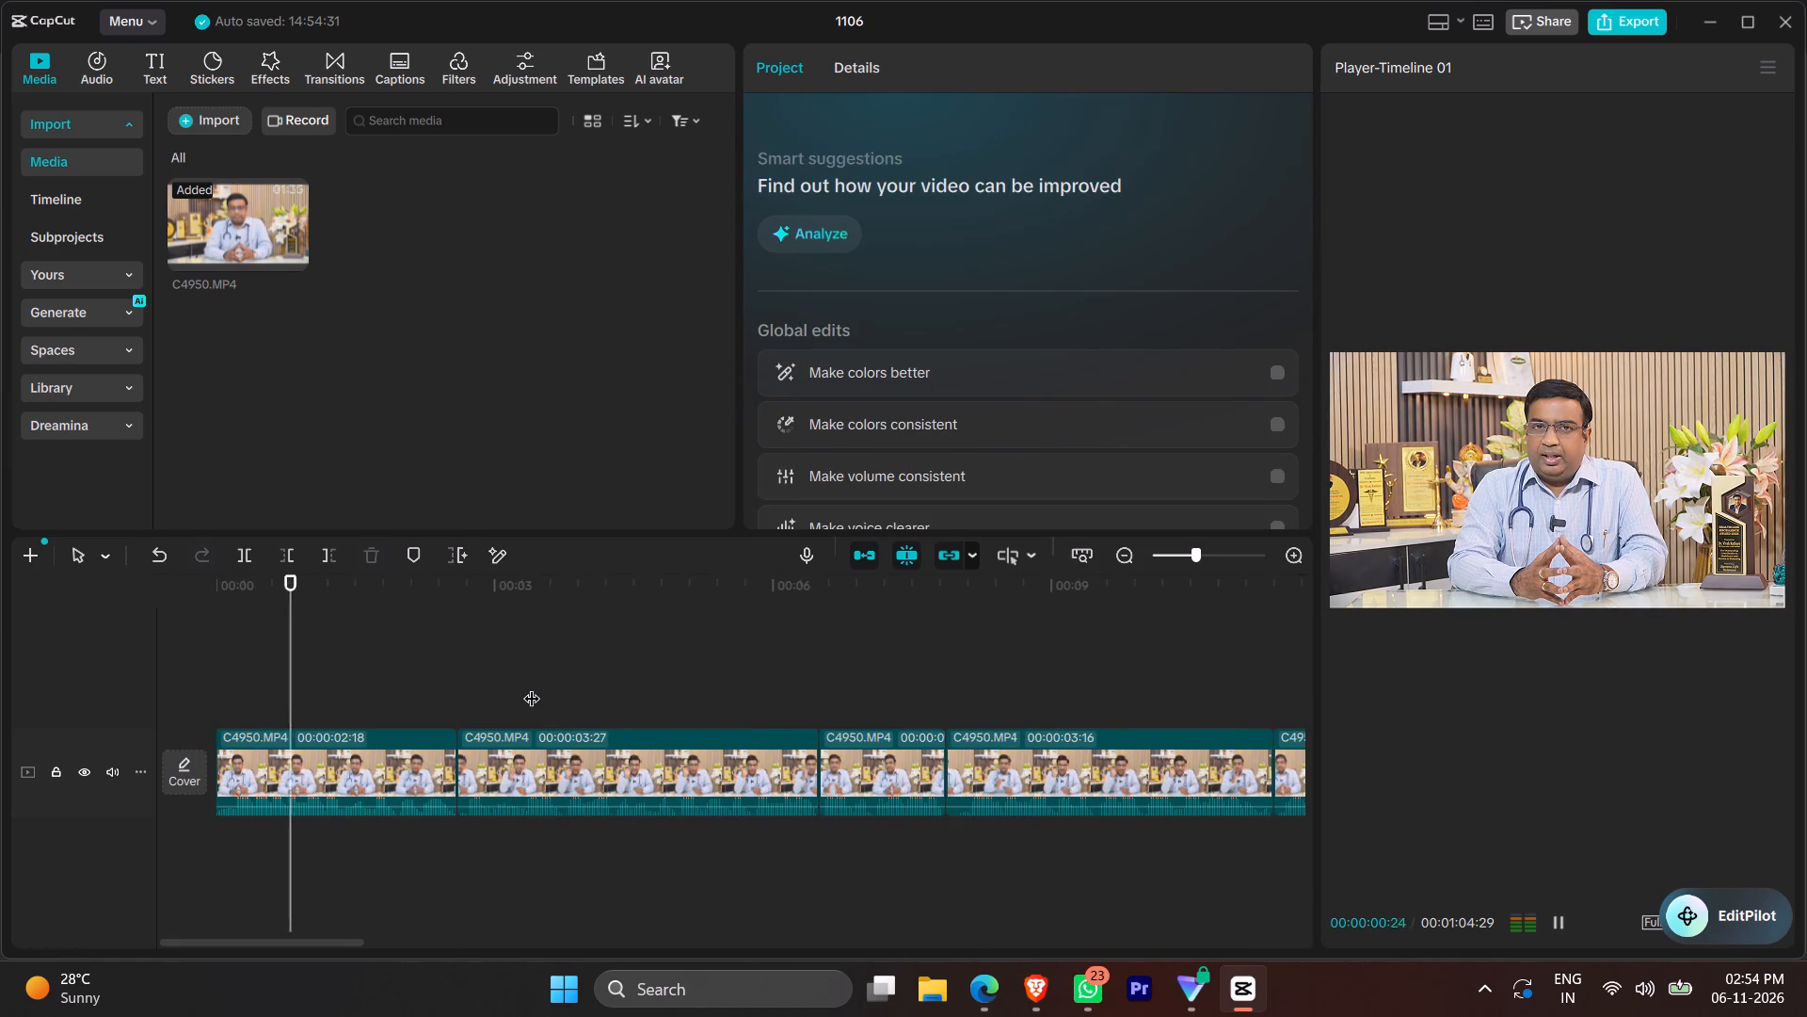
key("space")
scroll(1104, 728, "down", 20)
scroll(1104, 728, "down", 20)
left_click(853, 653)
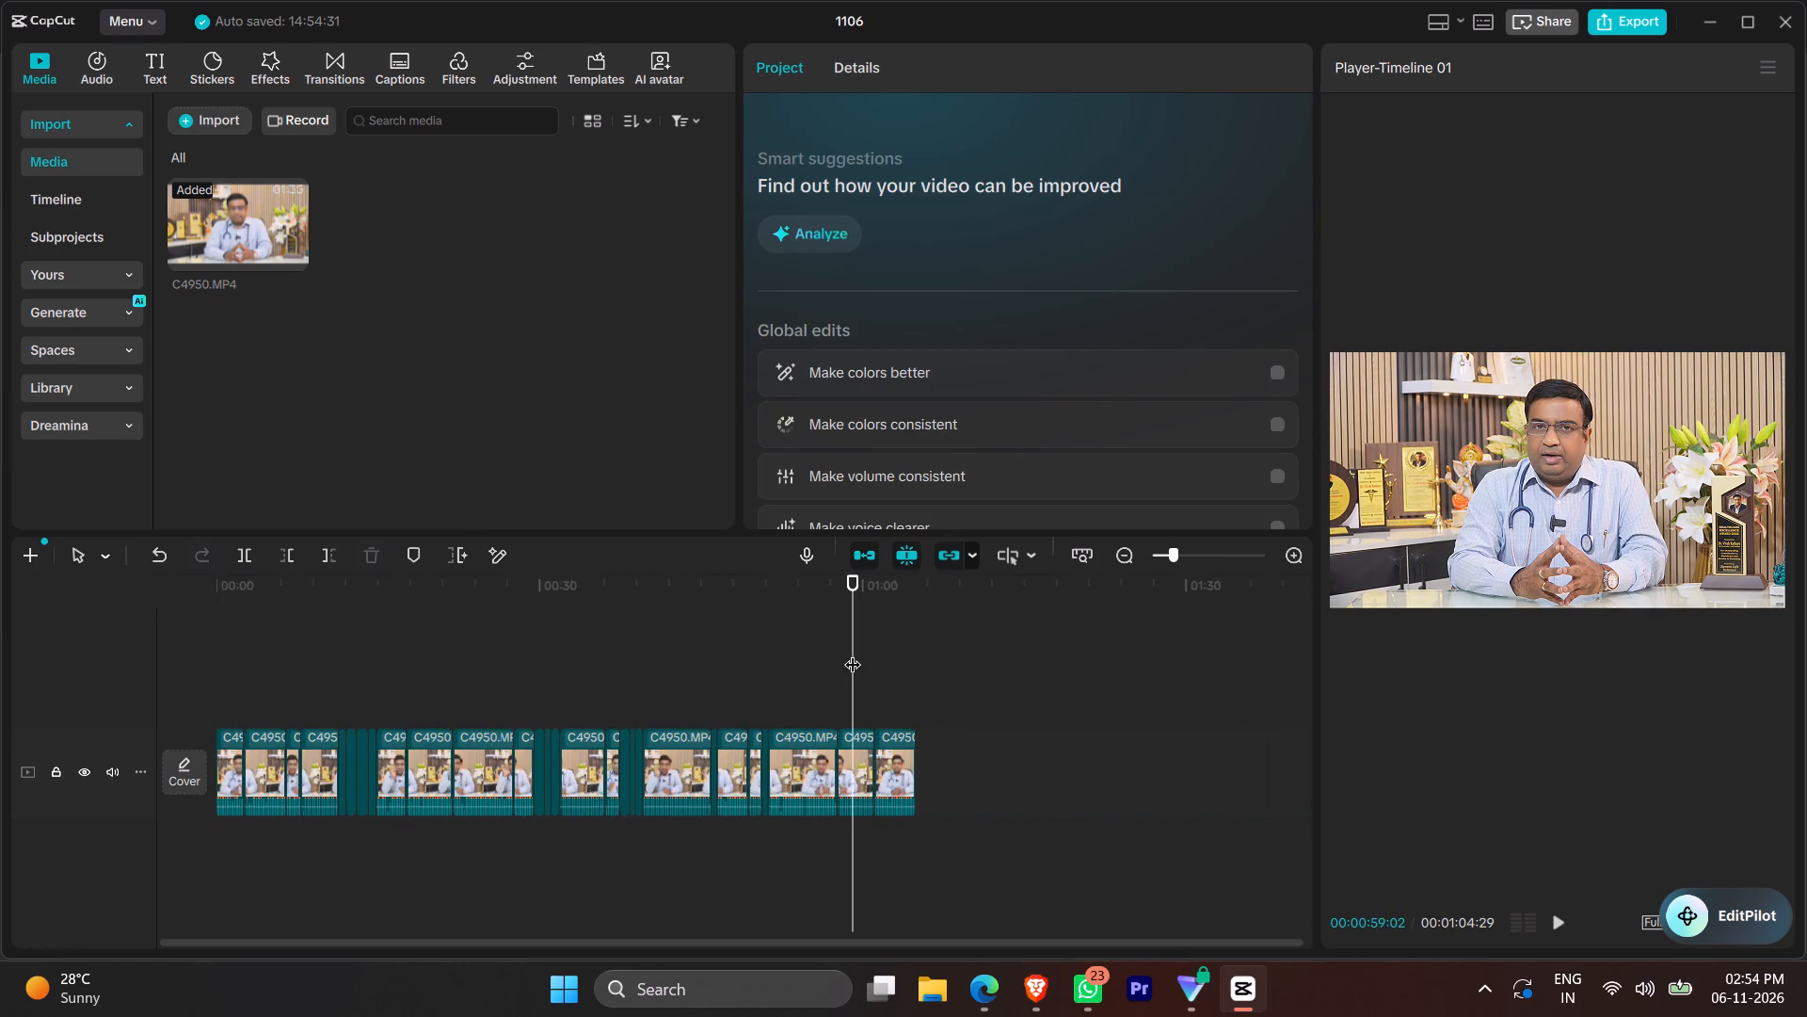
scroll(853, 653, "up", 20, "ctrl")
scroll(853, 653, "up", 8, "ctrl")
left_click(682, 659)
key("space")
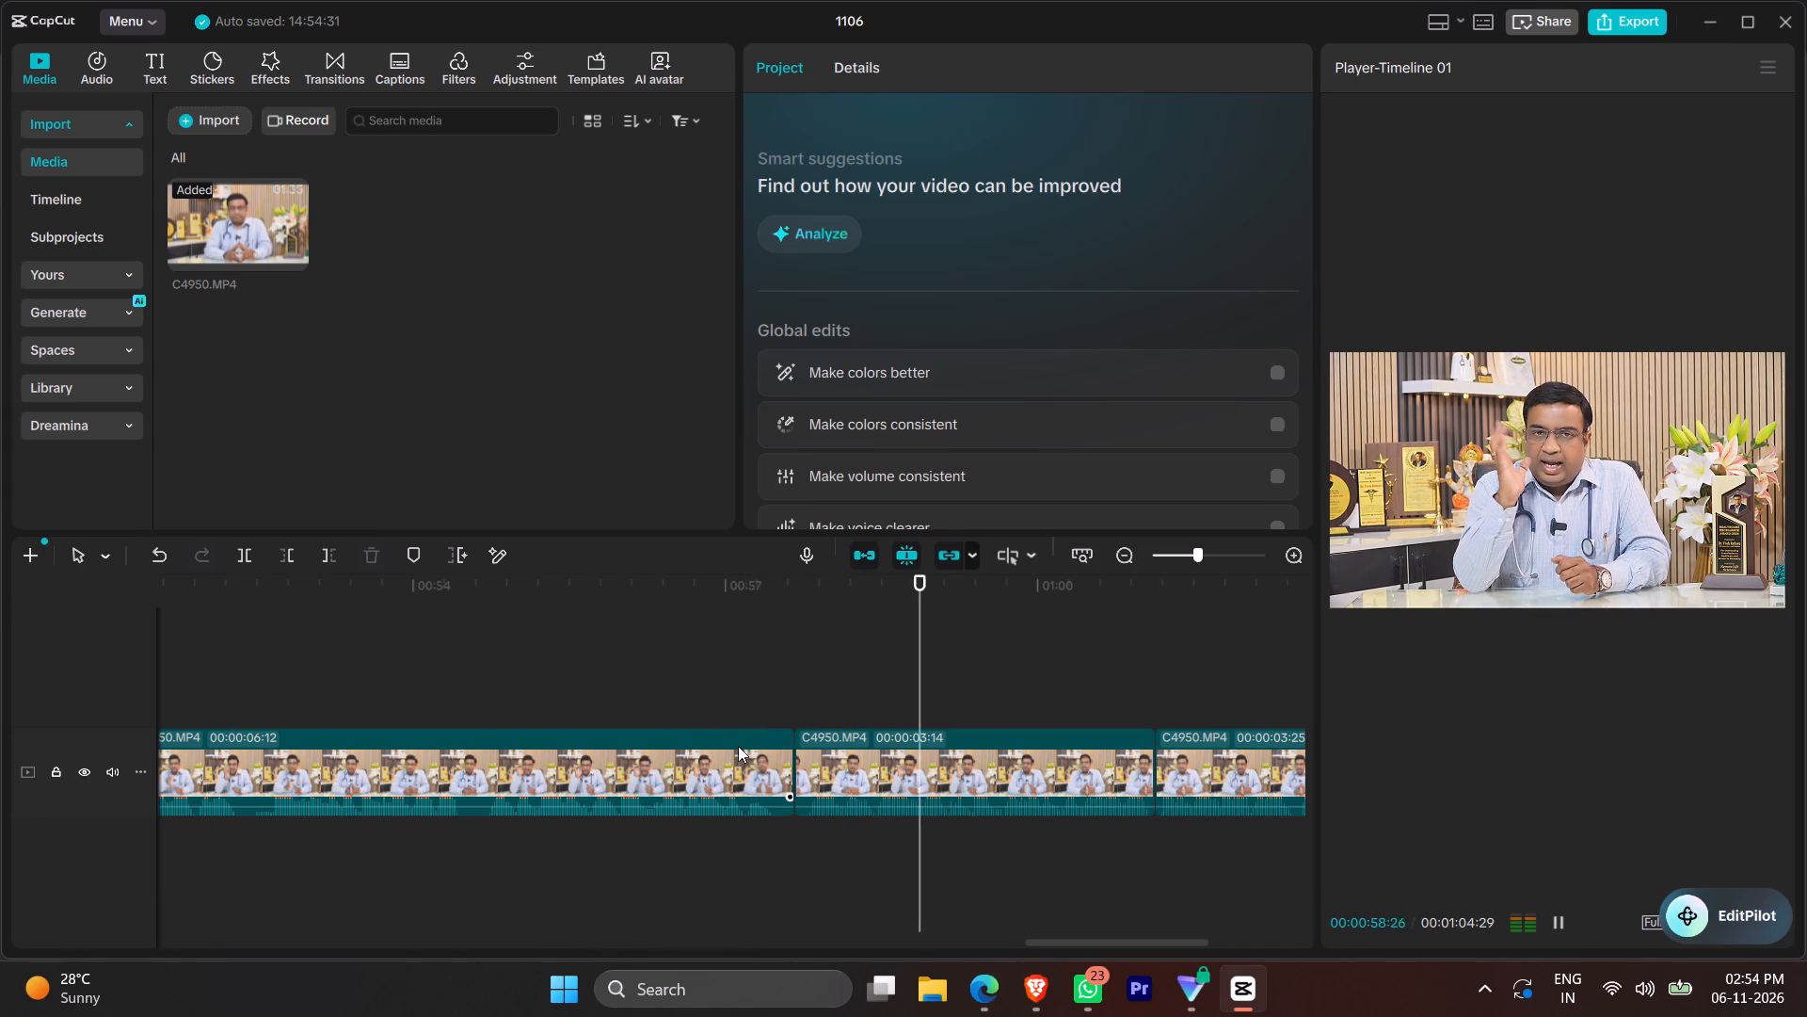
key("space")
left_click(675, 692)
key("space")
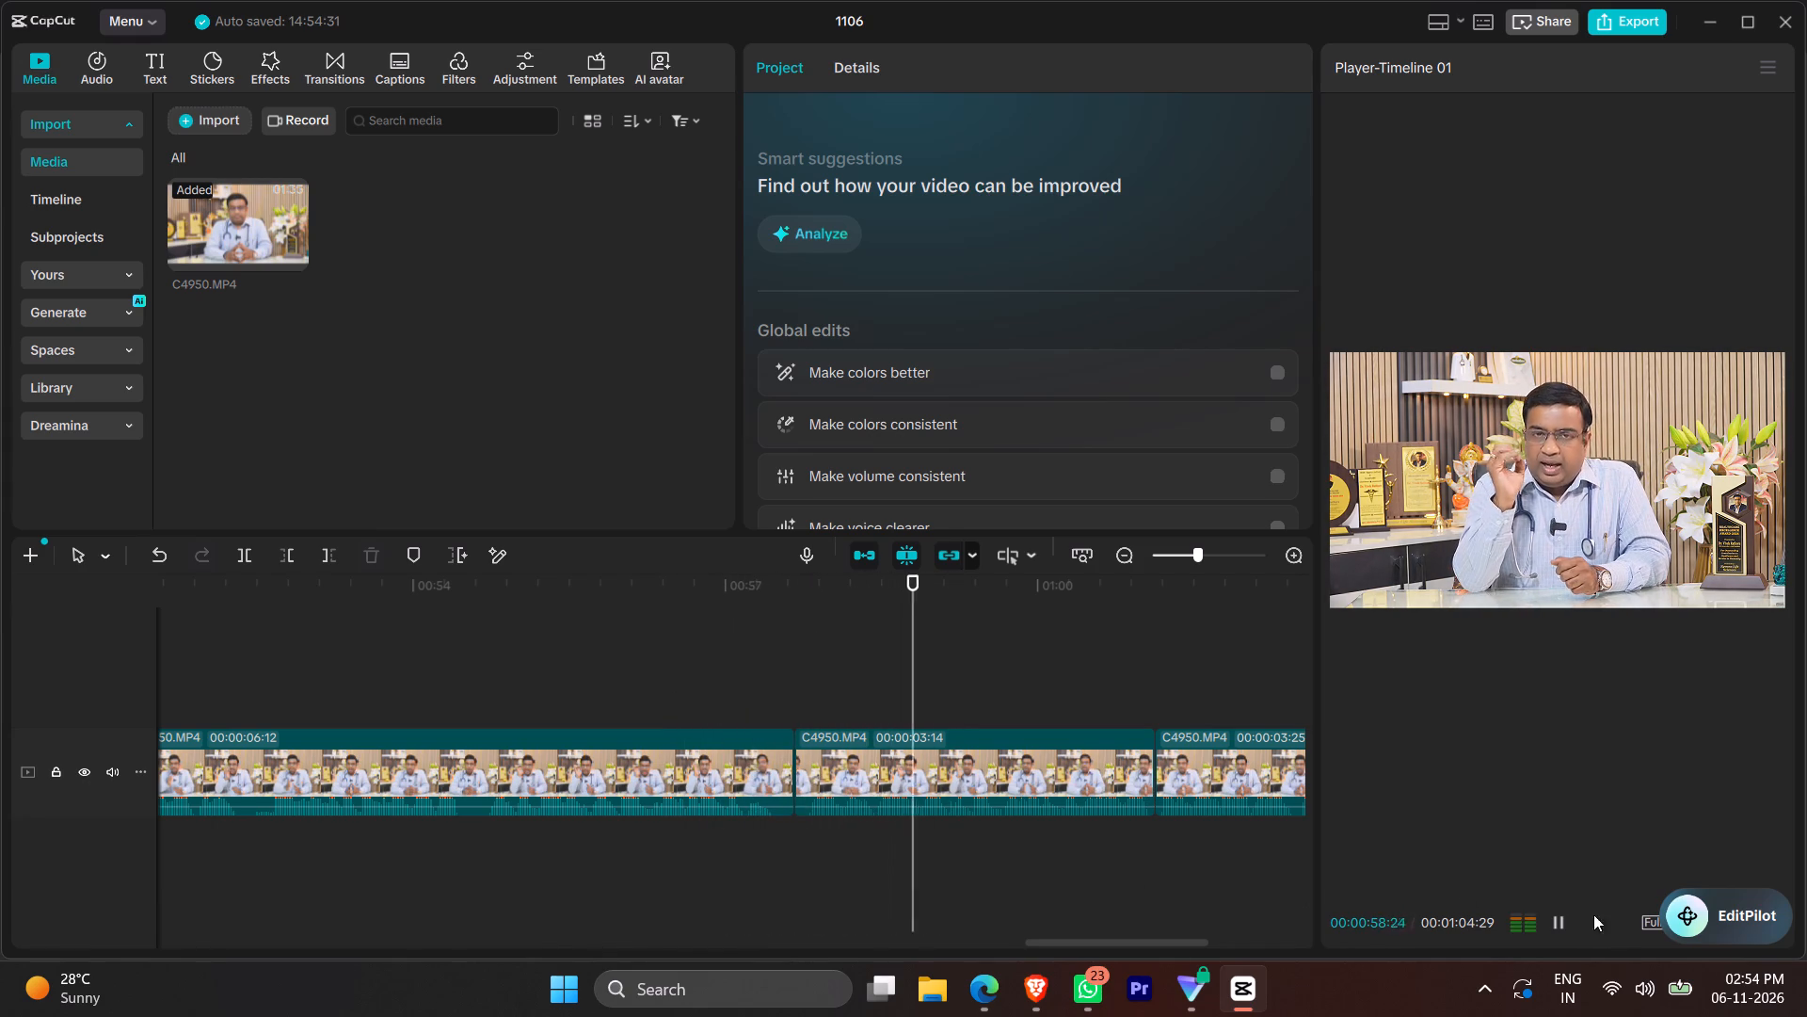
Move the floating EditPilot button clear of the player controls and the Adjustment category, and return the playhead to the timeline start.
left_click_drag(1689, 907, 668, 0)
left_click_drag(673, 56, 592, 32)
scroll(1101, 756, "down", 13, "ctrl")
scroll(1102, 760, "left", 1)
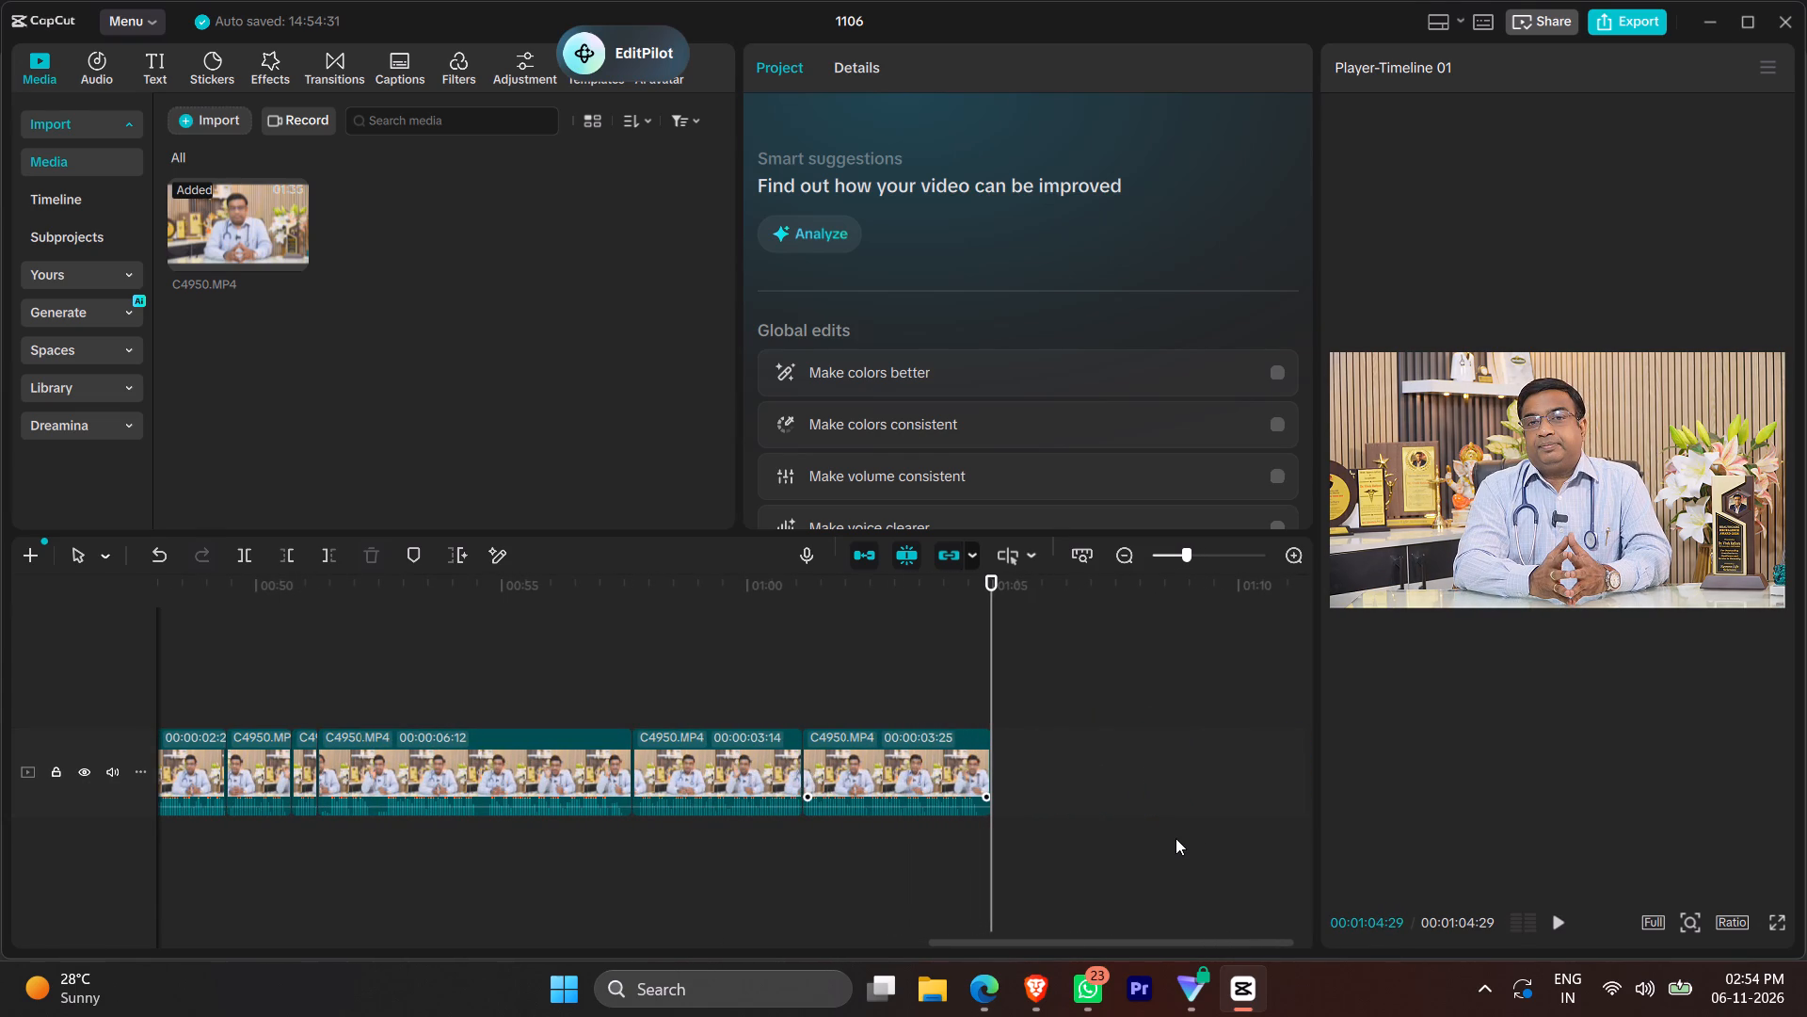
key("0")
left_click(1159, 697)
type("000")
scroll(1159, 697, "down", 14, "ctrl")
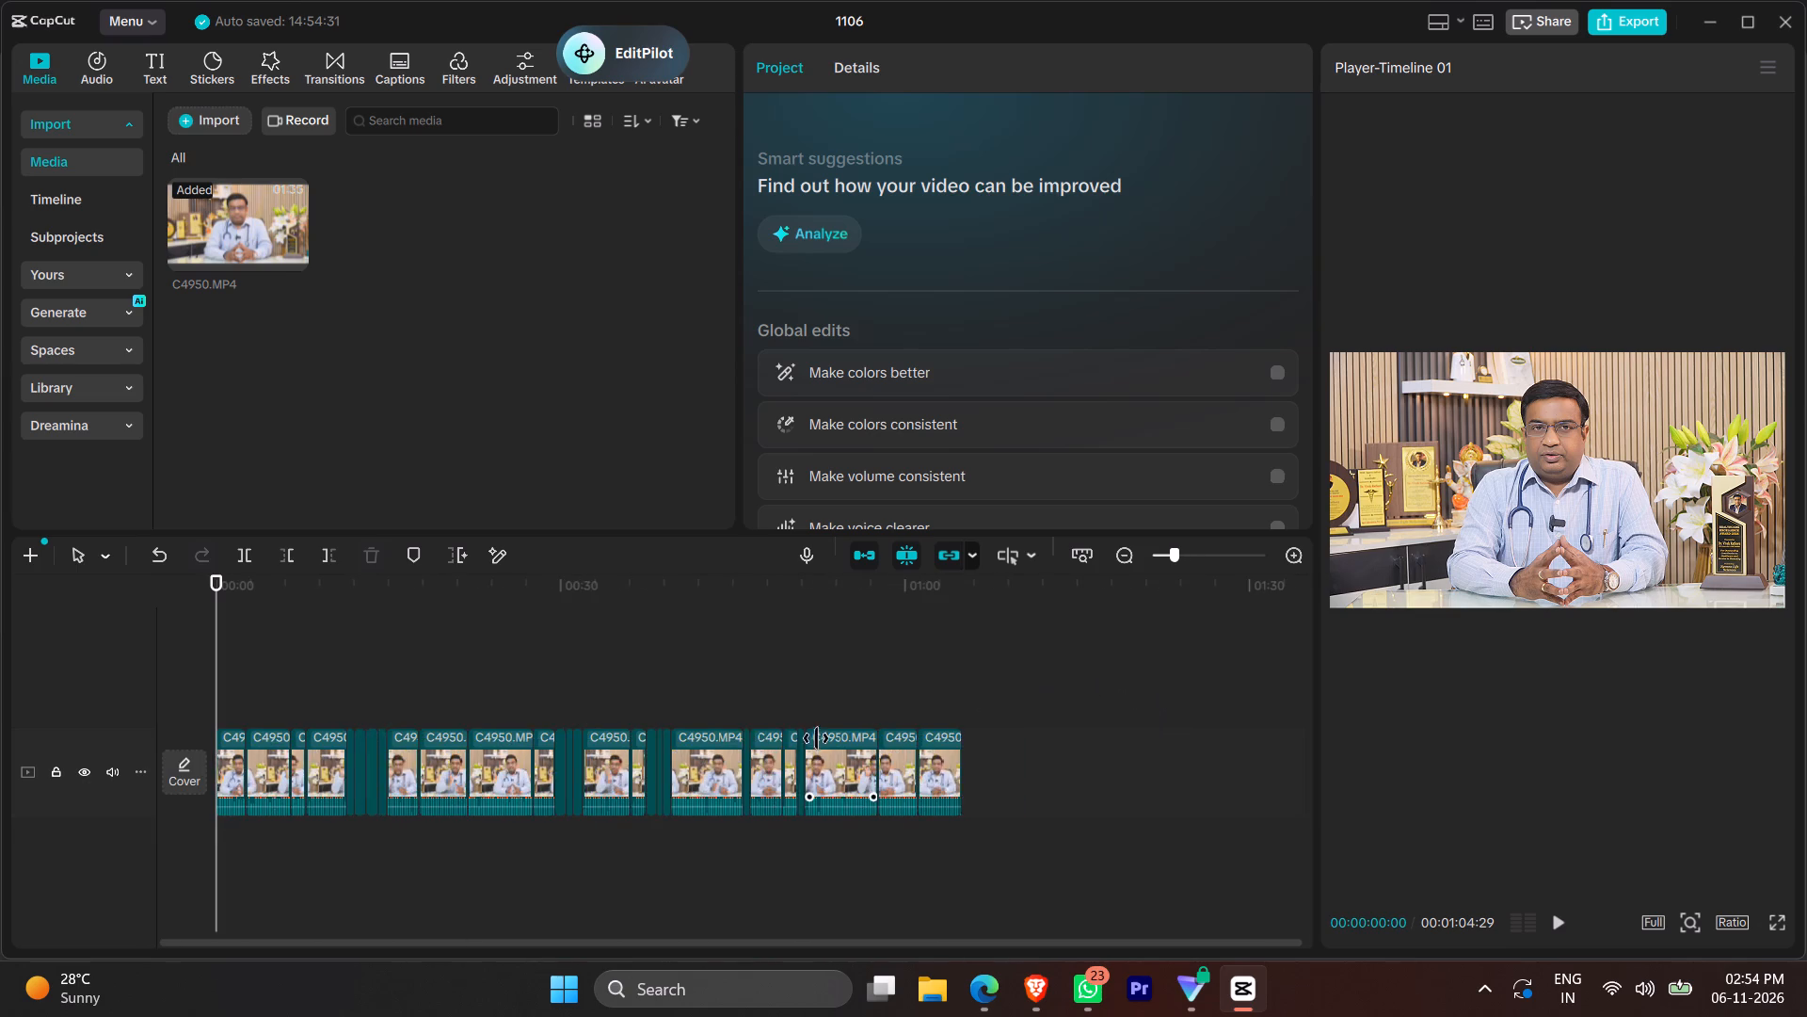
scroll(819, 739, "up", 20, "ctrl")
scroll(819, 739, "up", 3, "ctrl")
scroll(833, 721, "down", 12, "ctrl")
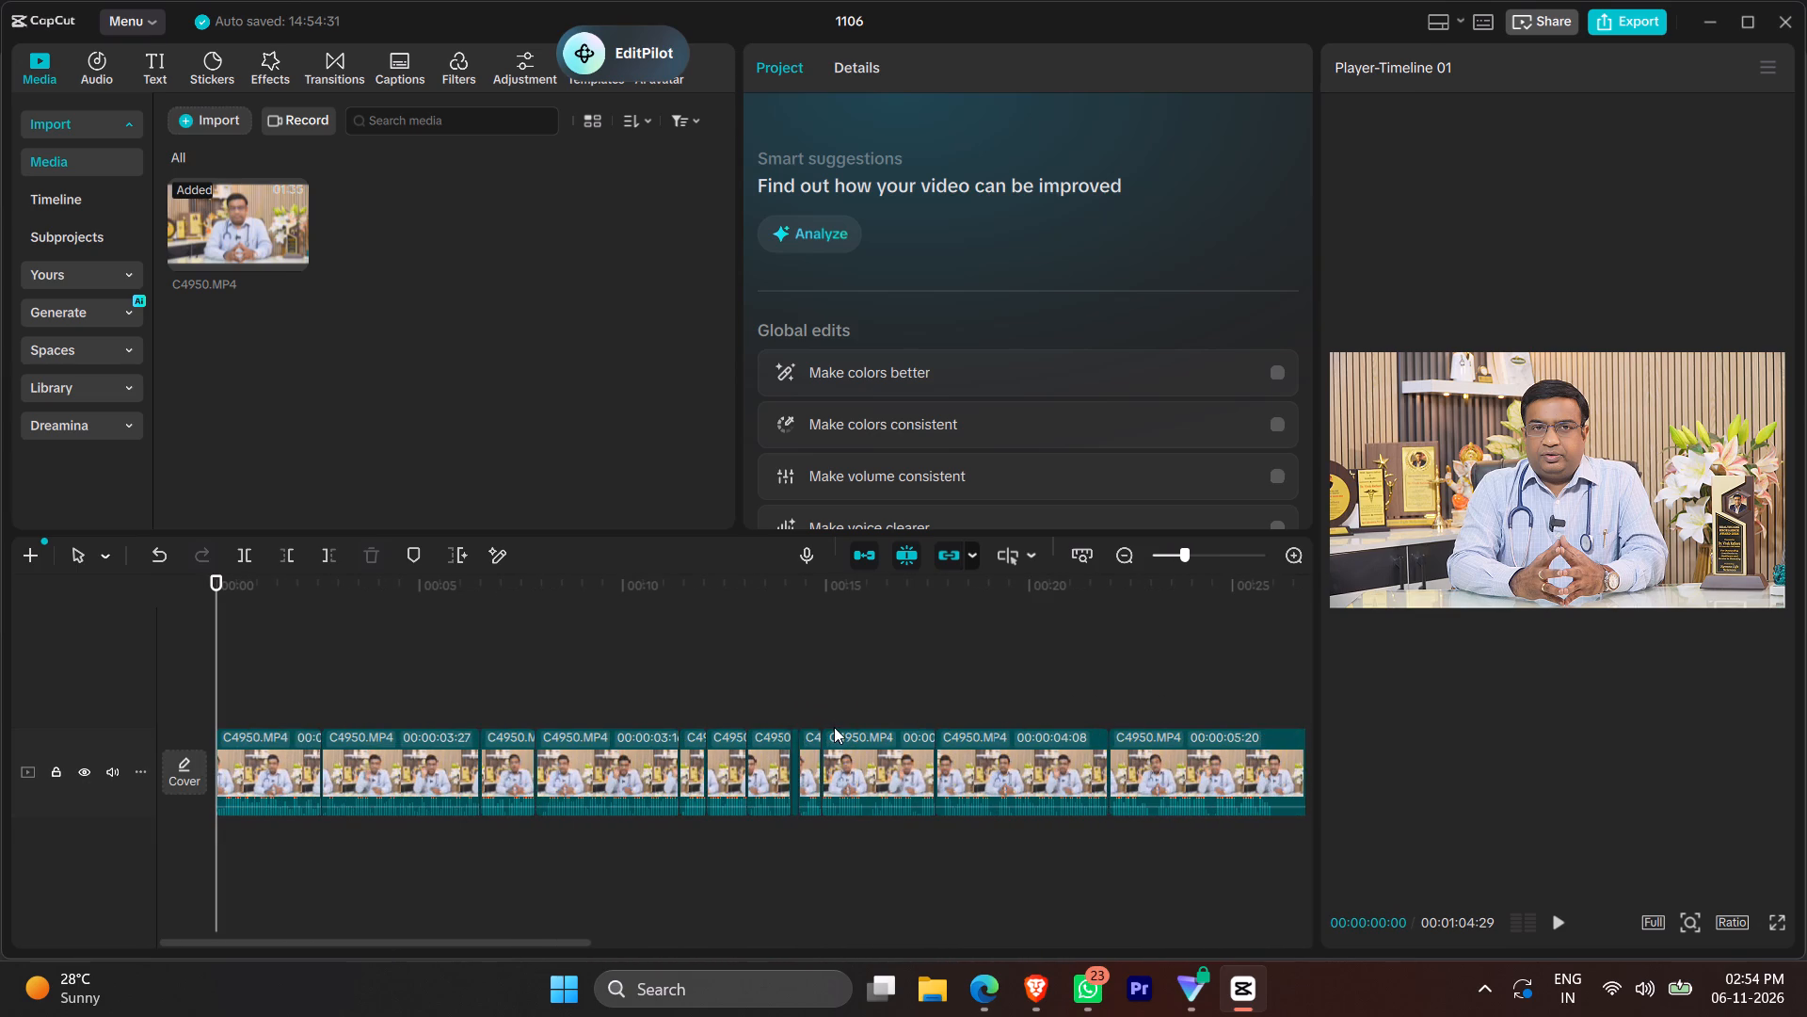
left_click(271, 769)
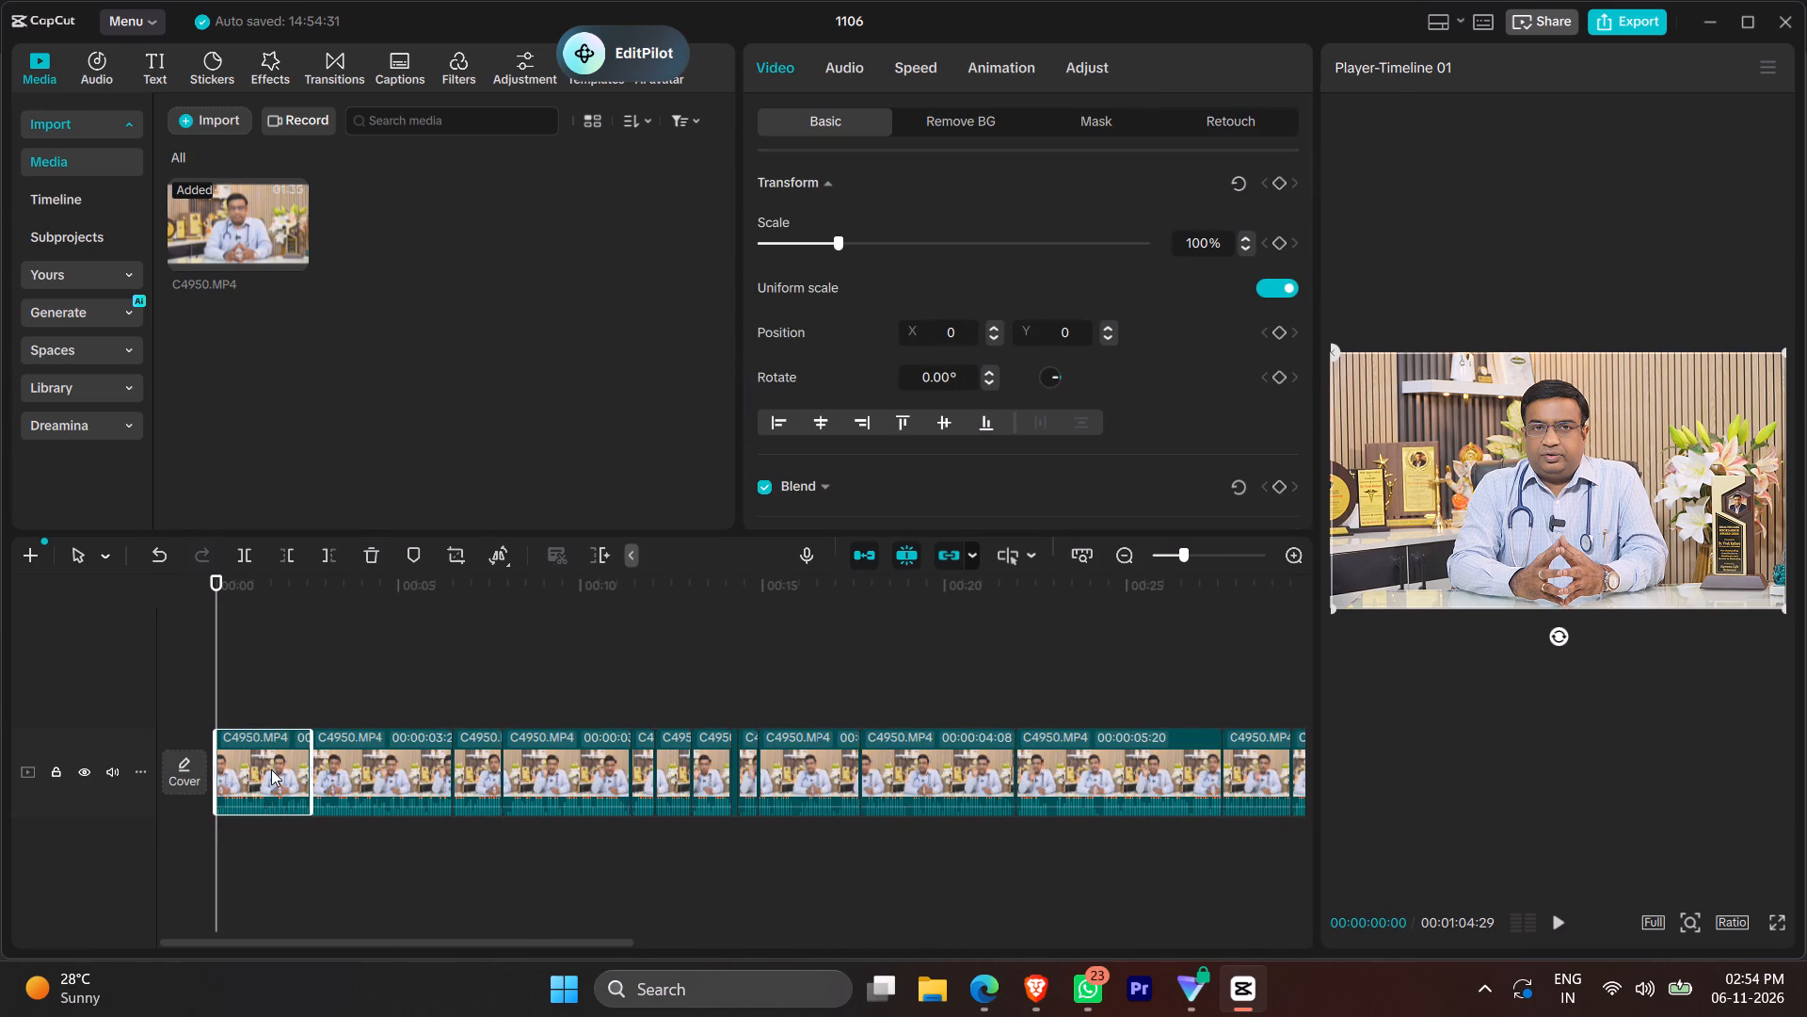
left_click_drag(635, 54, 0, 0)
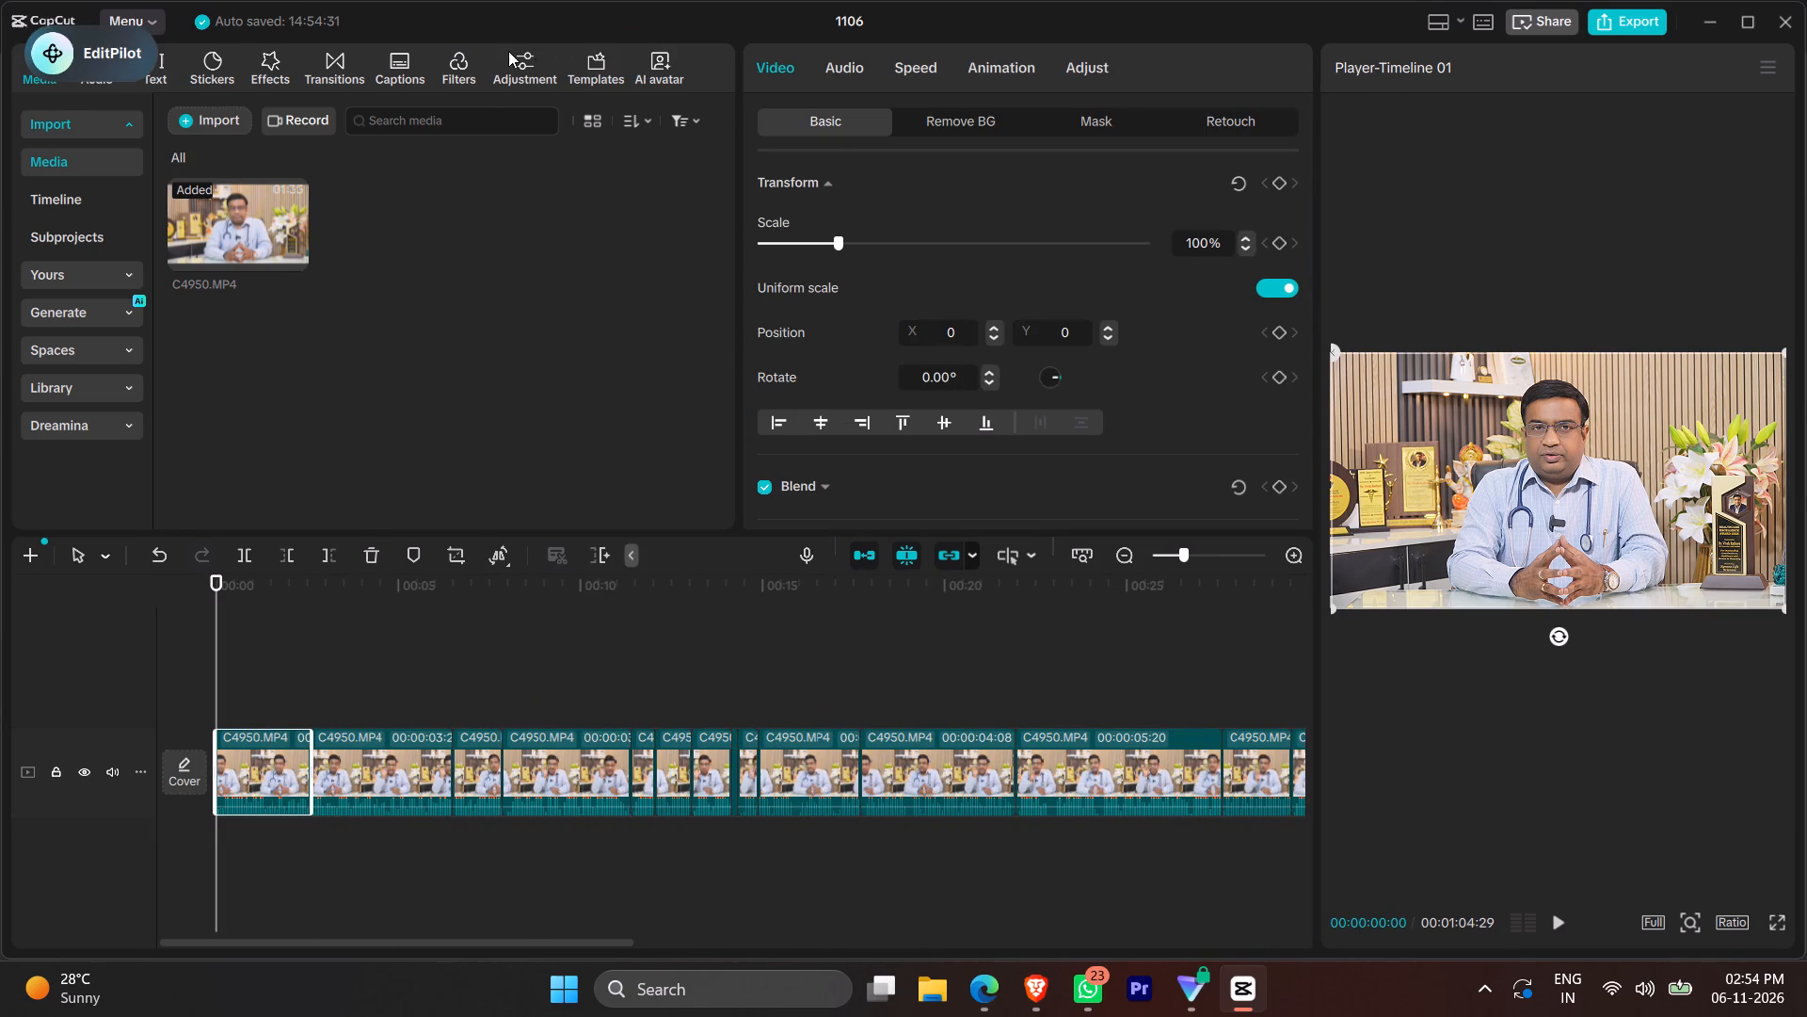
Enable Auto adjust at intensity 69 and Color correction at intensity 24 on the first clip.
left_click(520, 65)
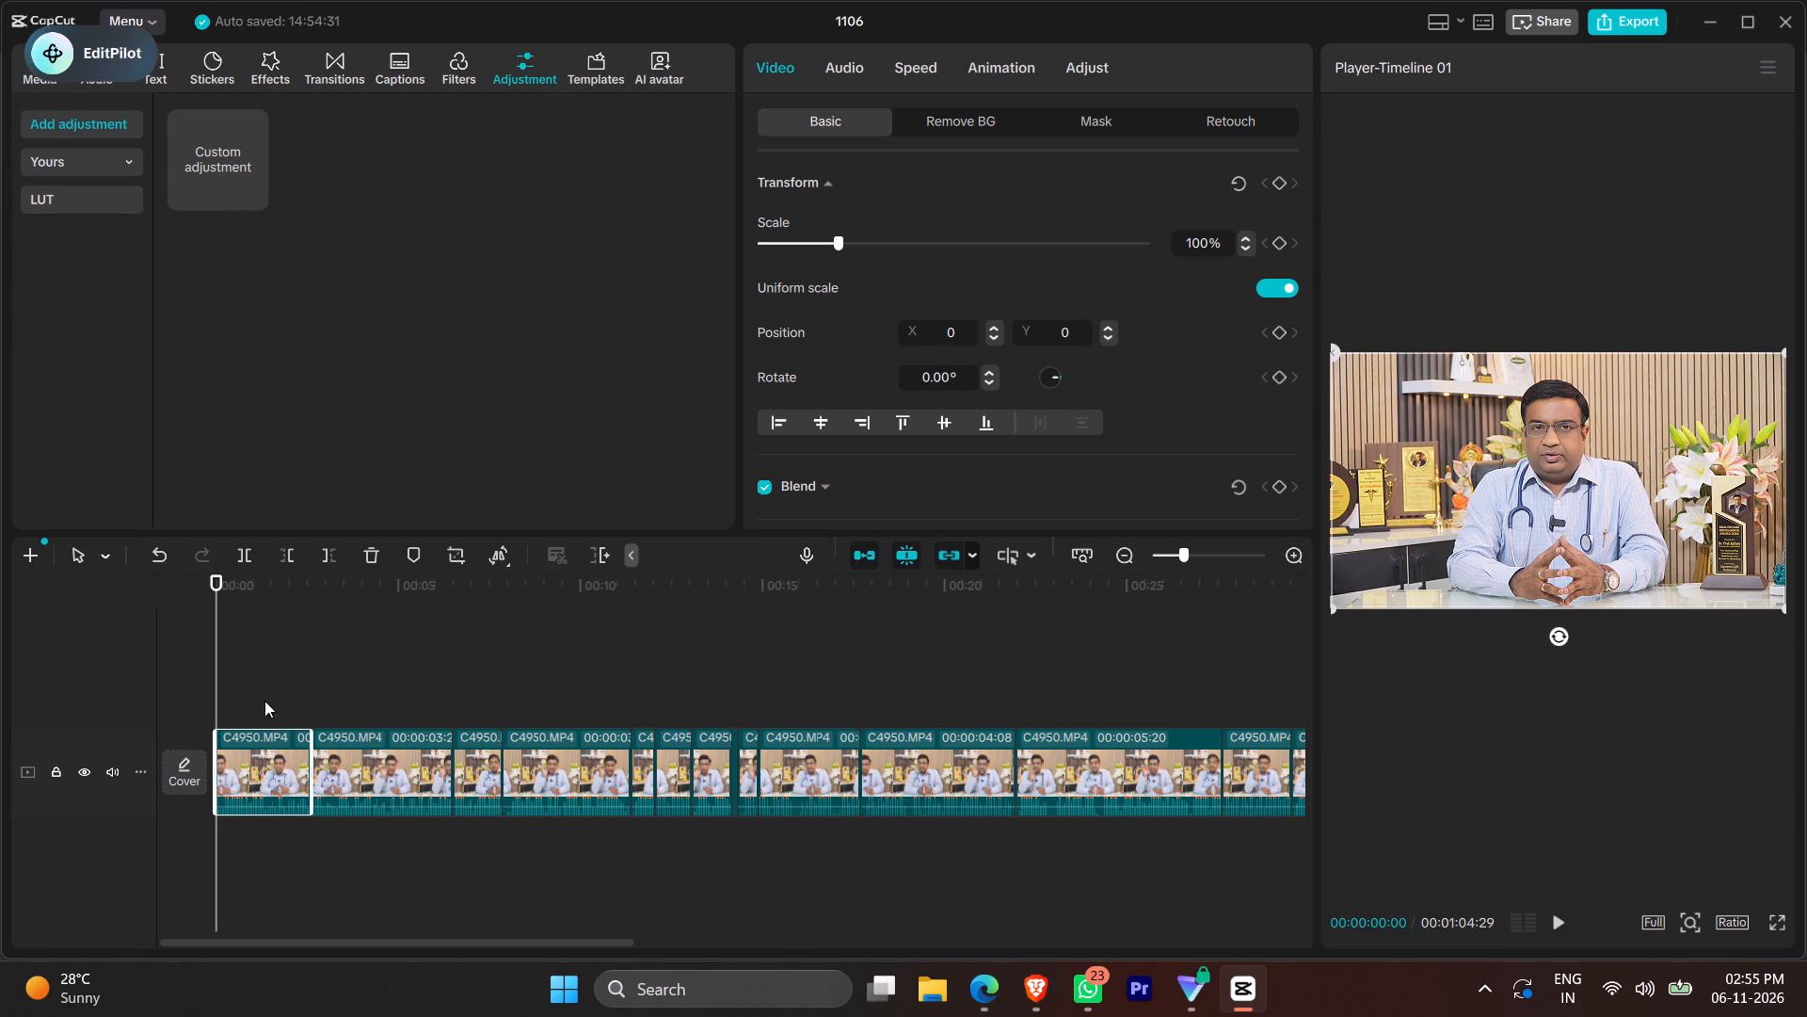
left_click(255, 797)
left_click(1076, 79)
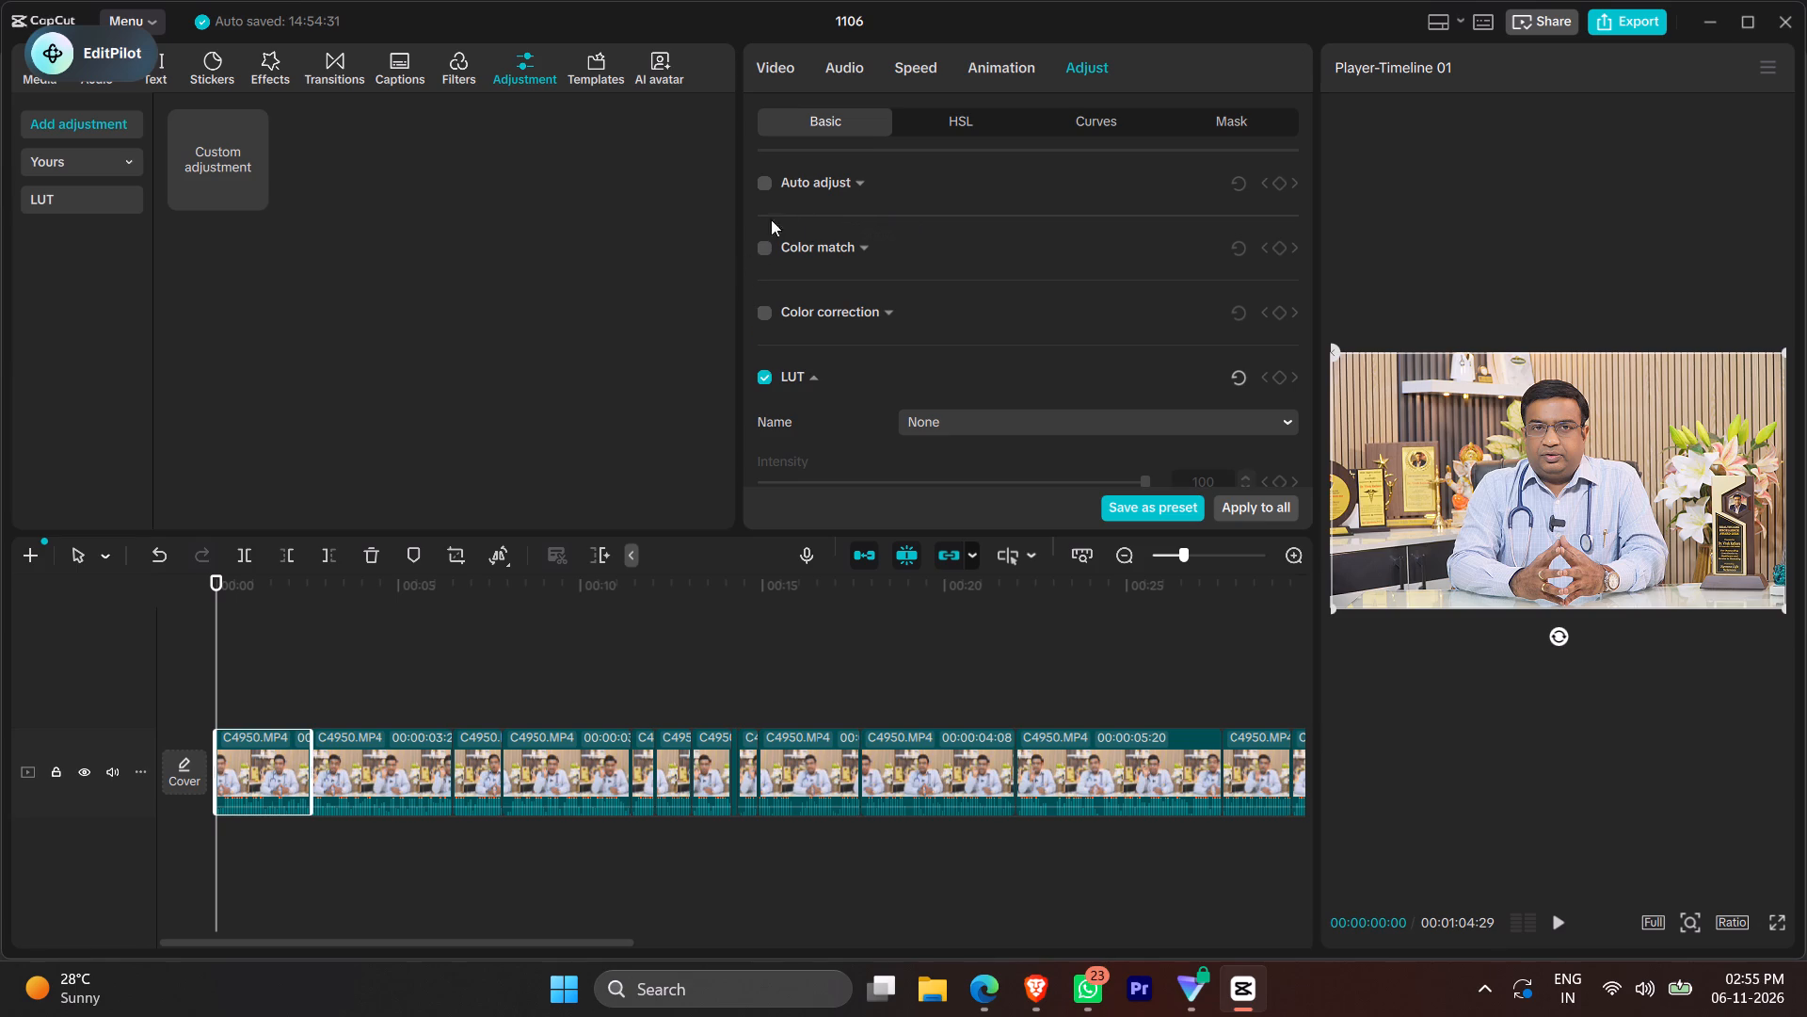
left_click(762, 180)
left_click(764, 370)
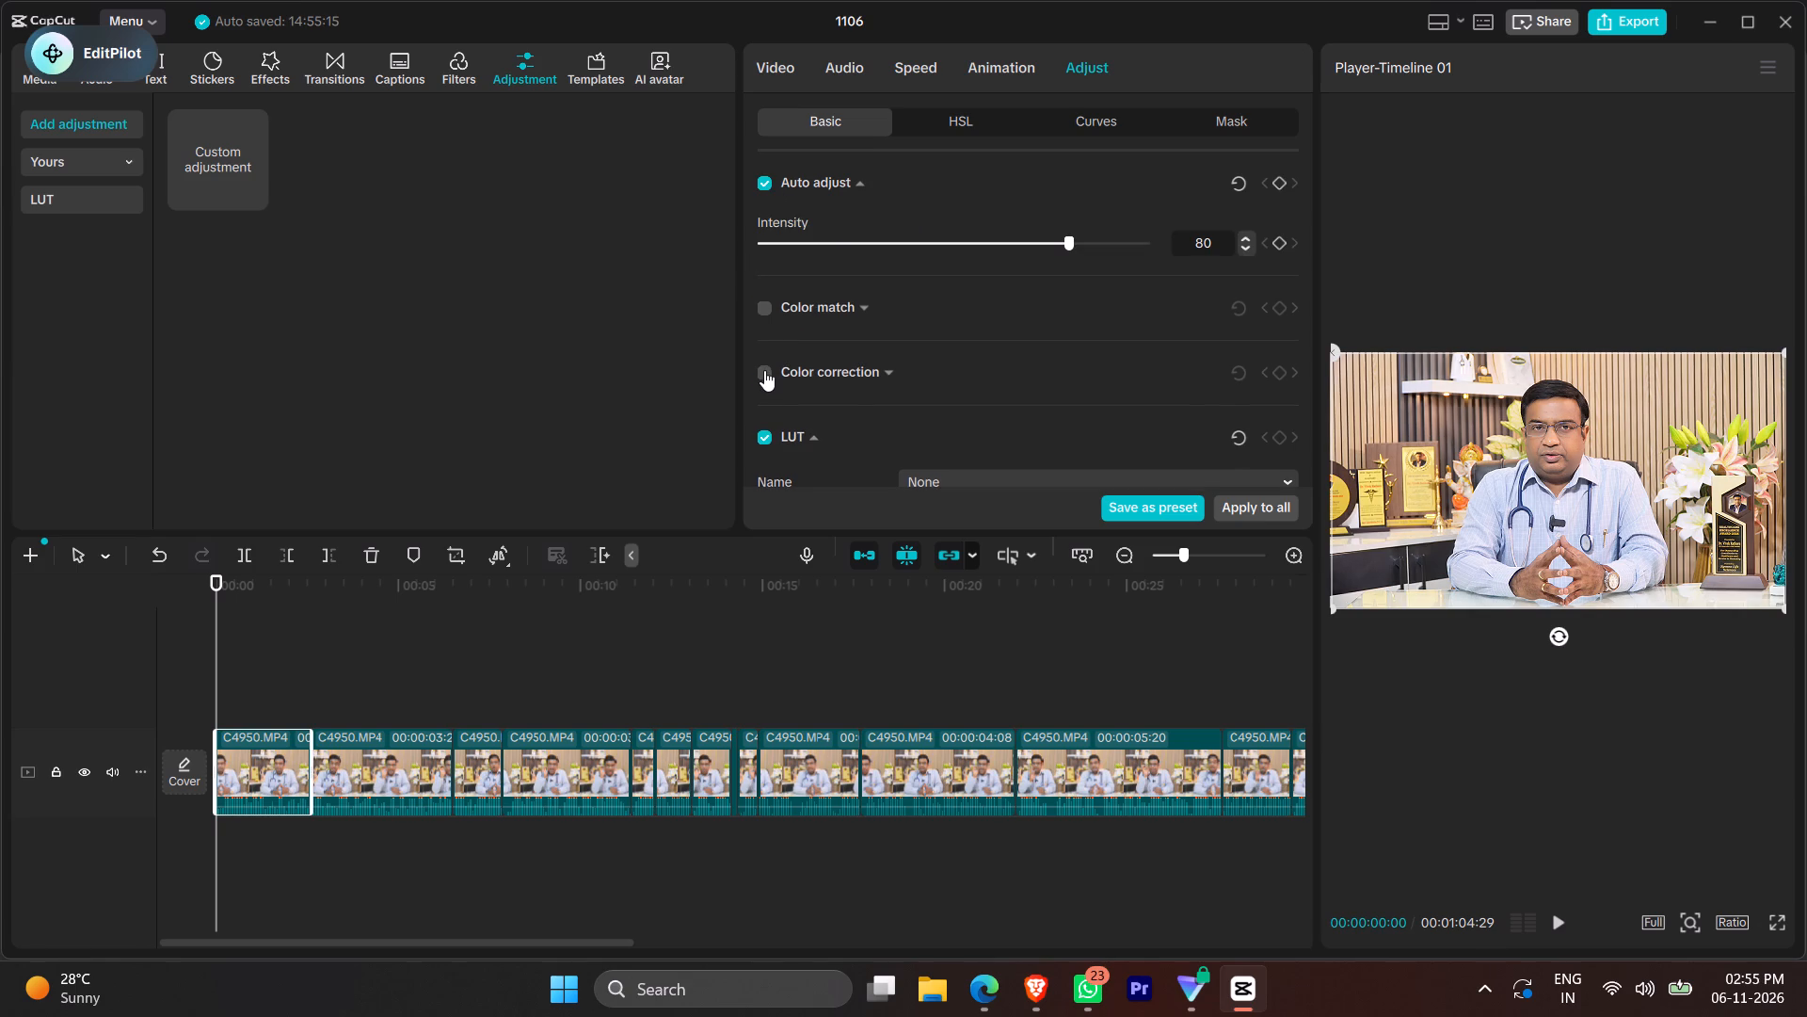
left_click(842, 435)
left_click(863, 427)
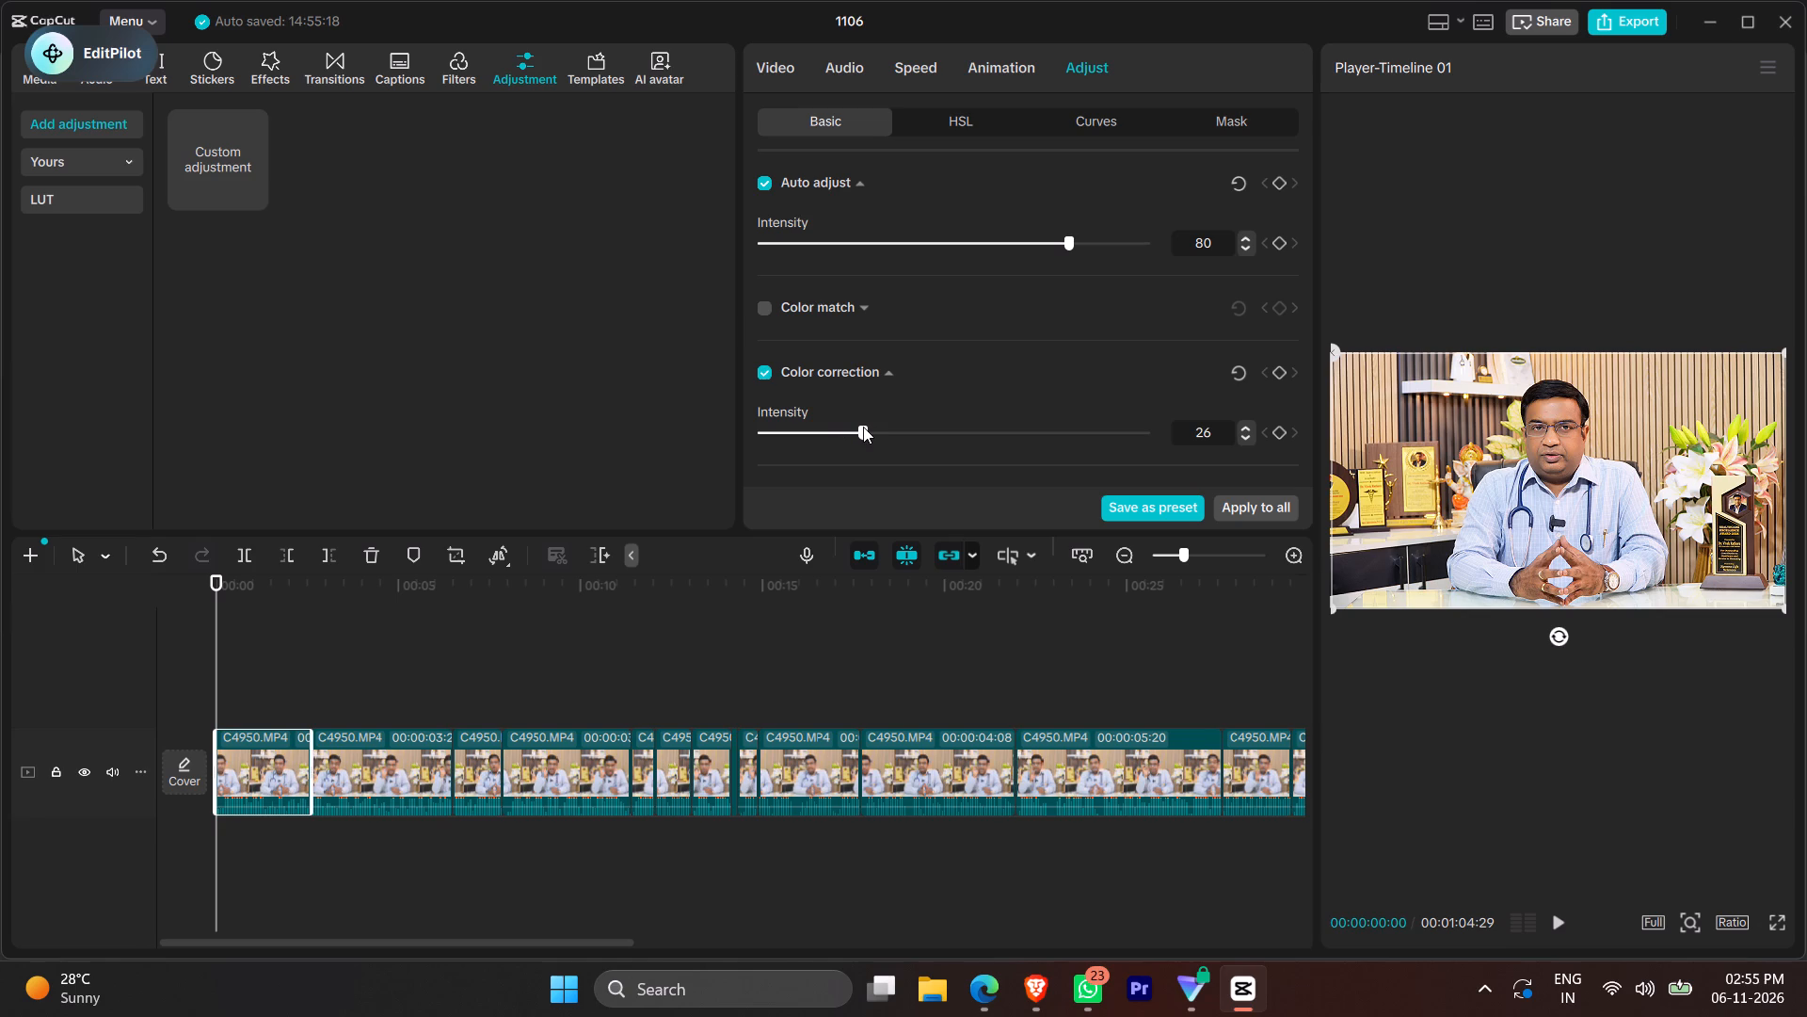
left_click(1039, 244)
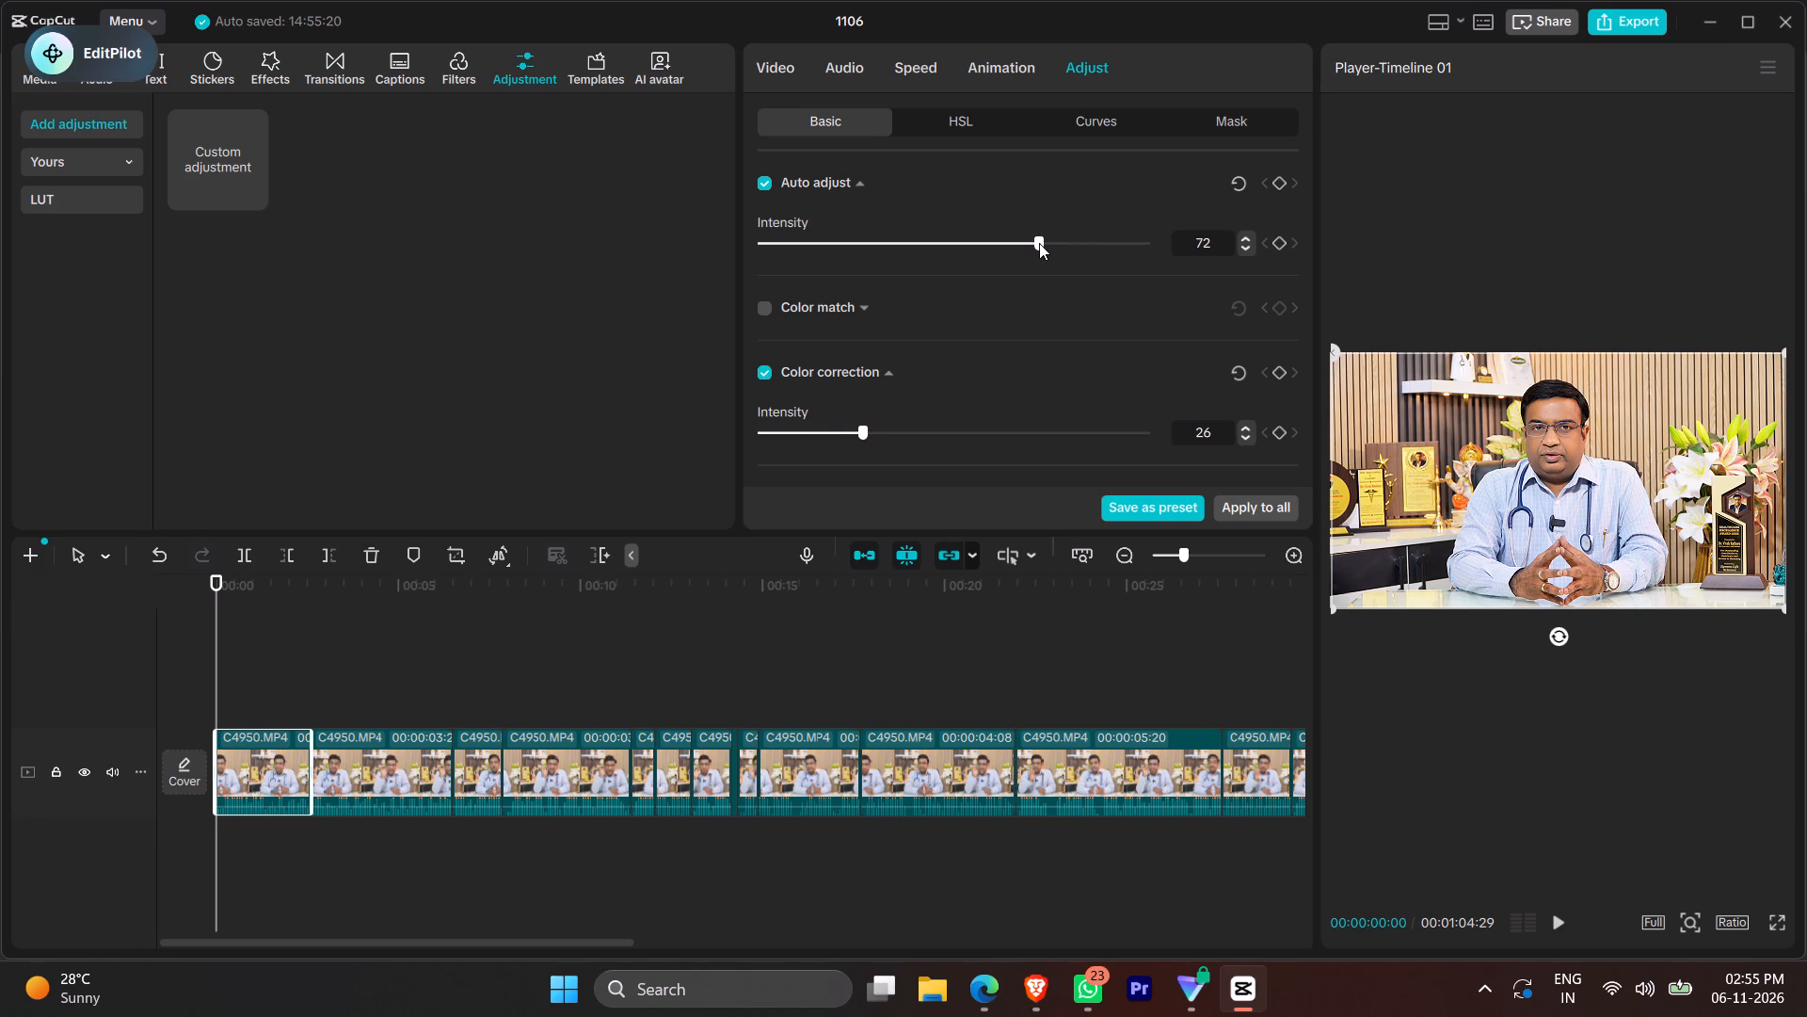
left_click(1033, 242)
left_click(1030, 240)
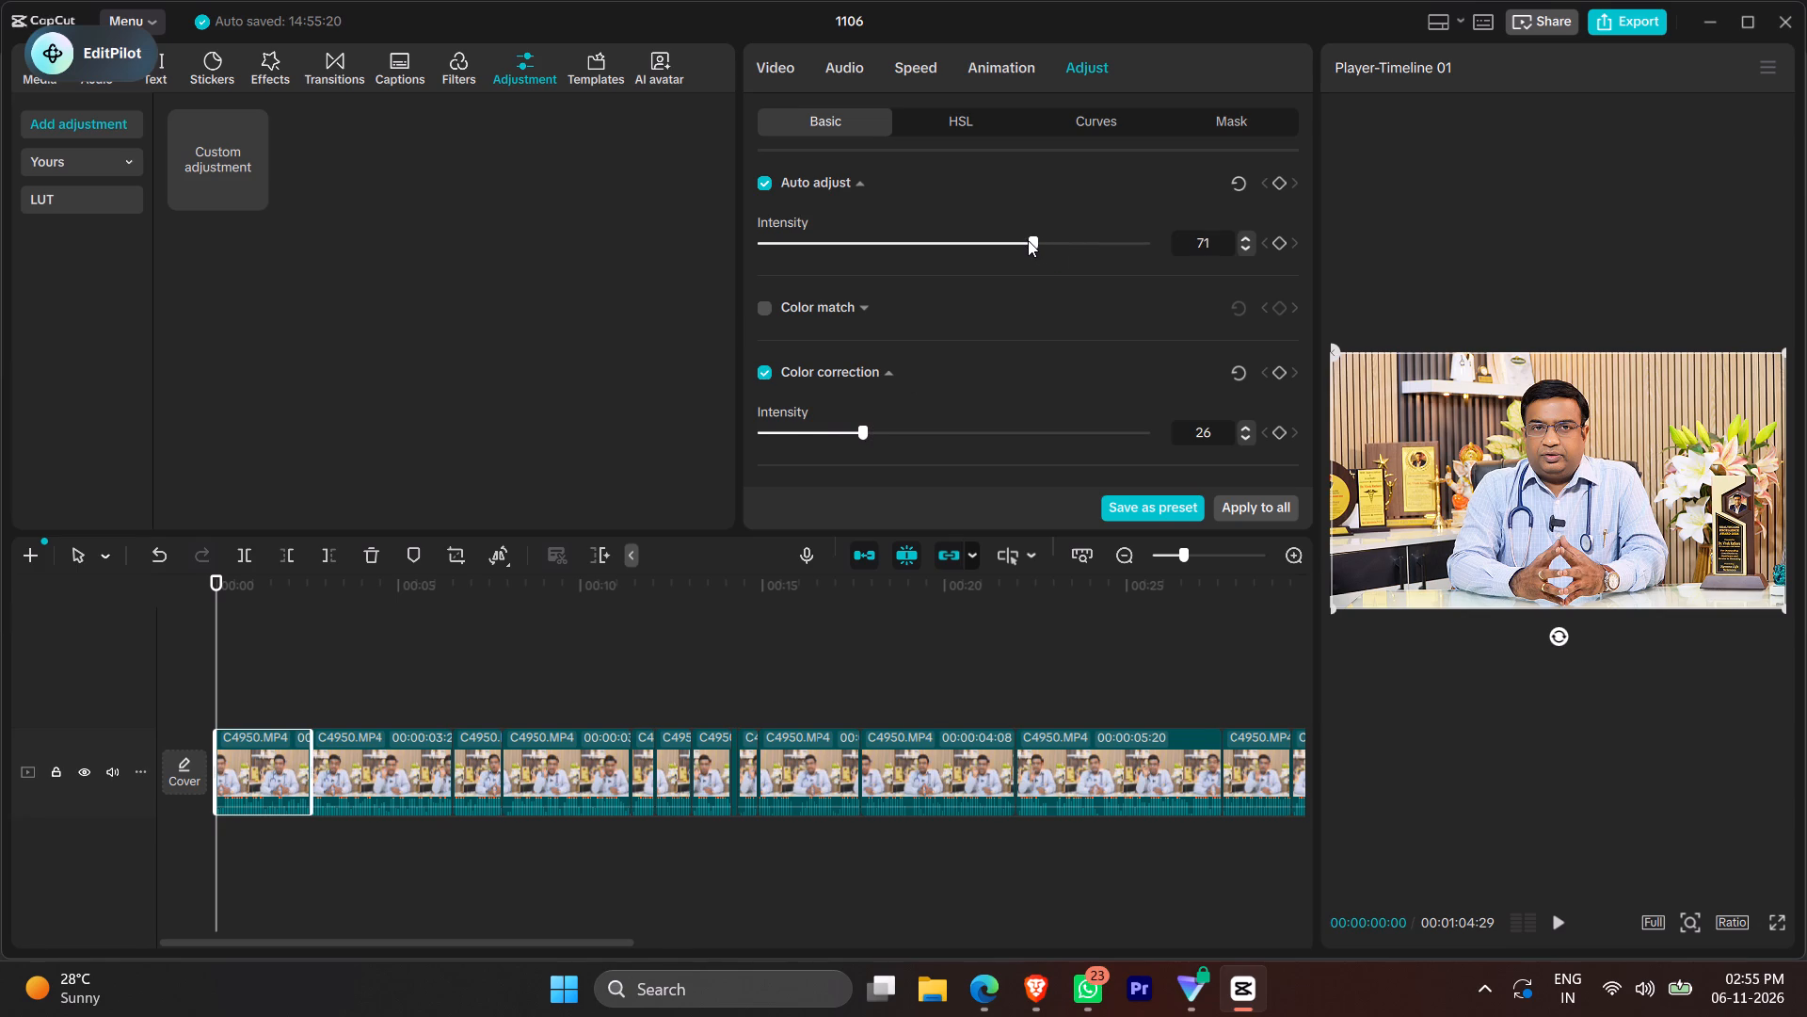
left_click(1027, 240)
left_click(855, 433)
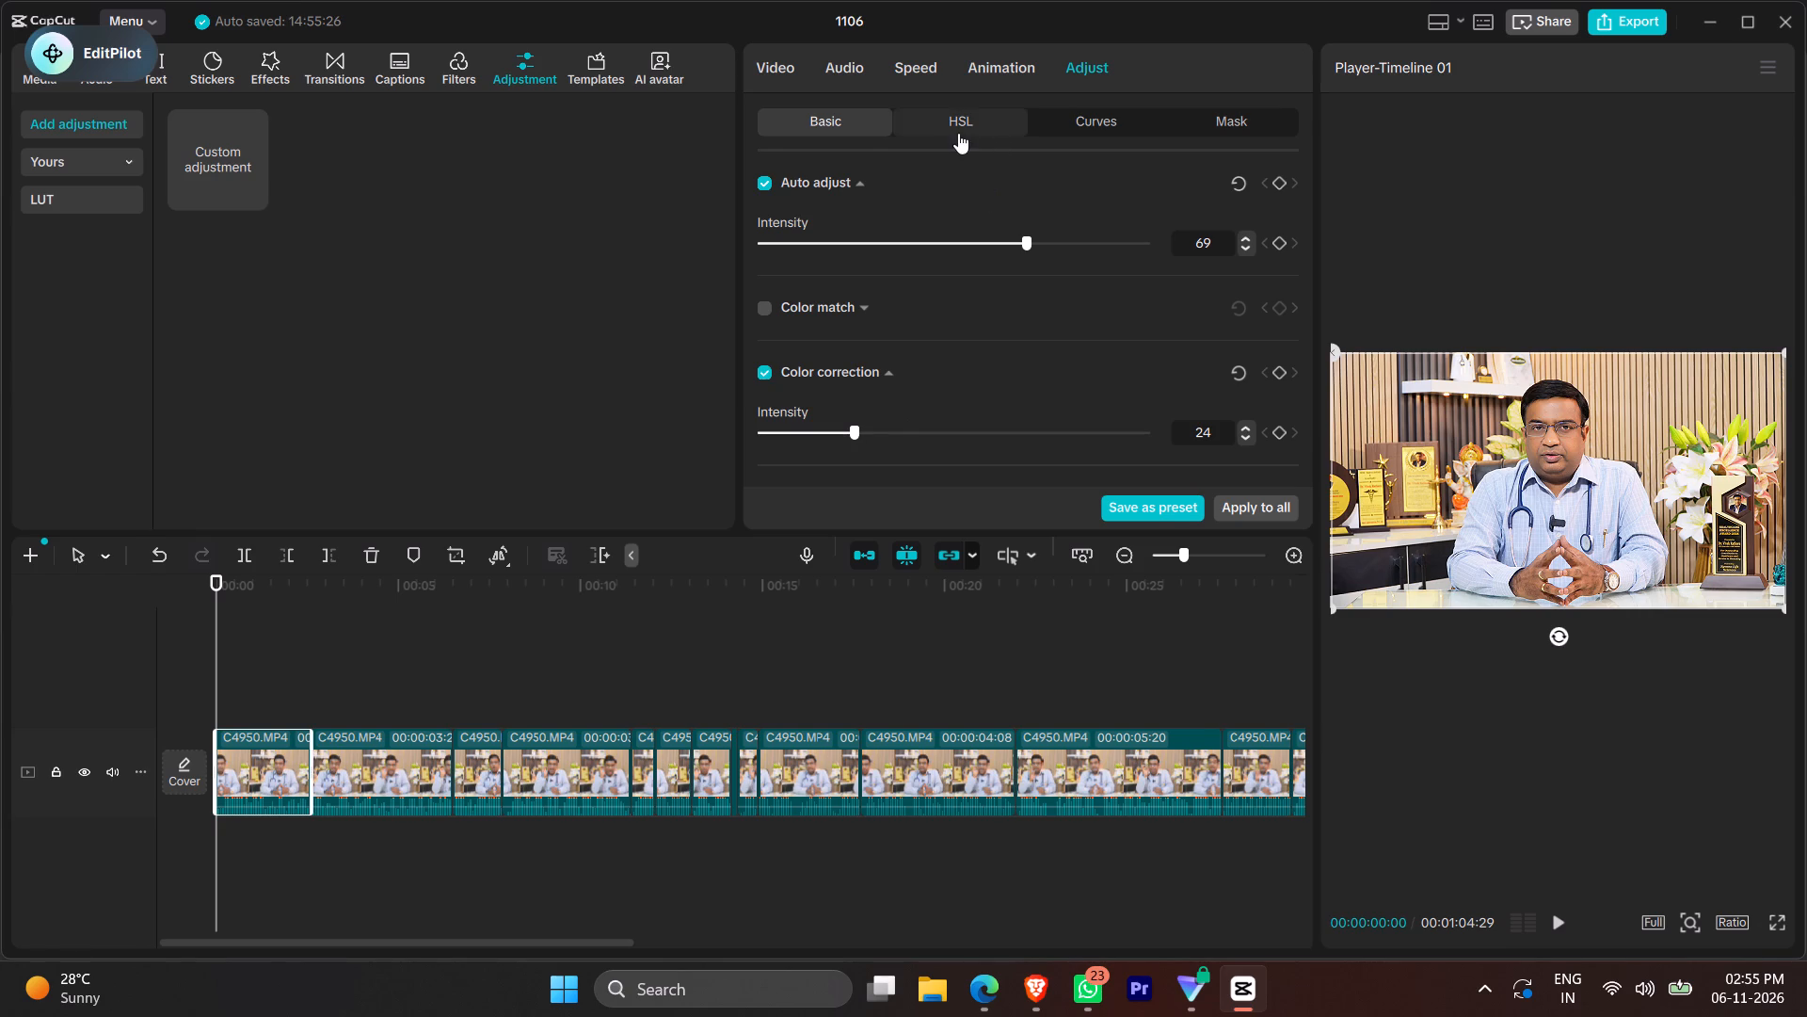
Set the red saturation of the first clip to 12 in the HSL adjustments.
left_click(958, 133)
left_click(984, 340)
left_click(987, 340)
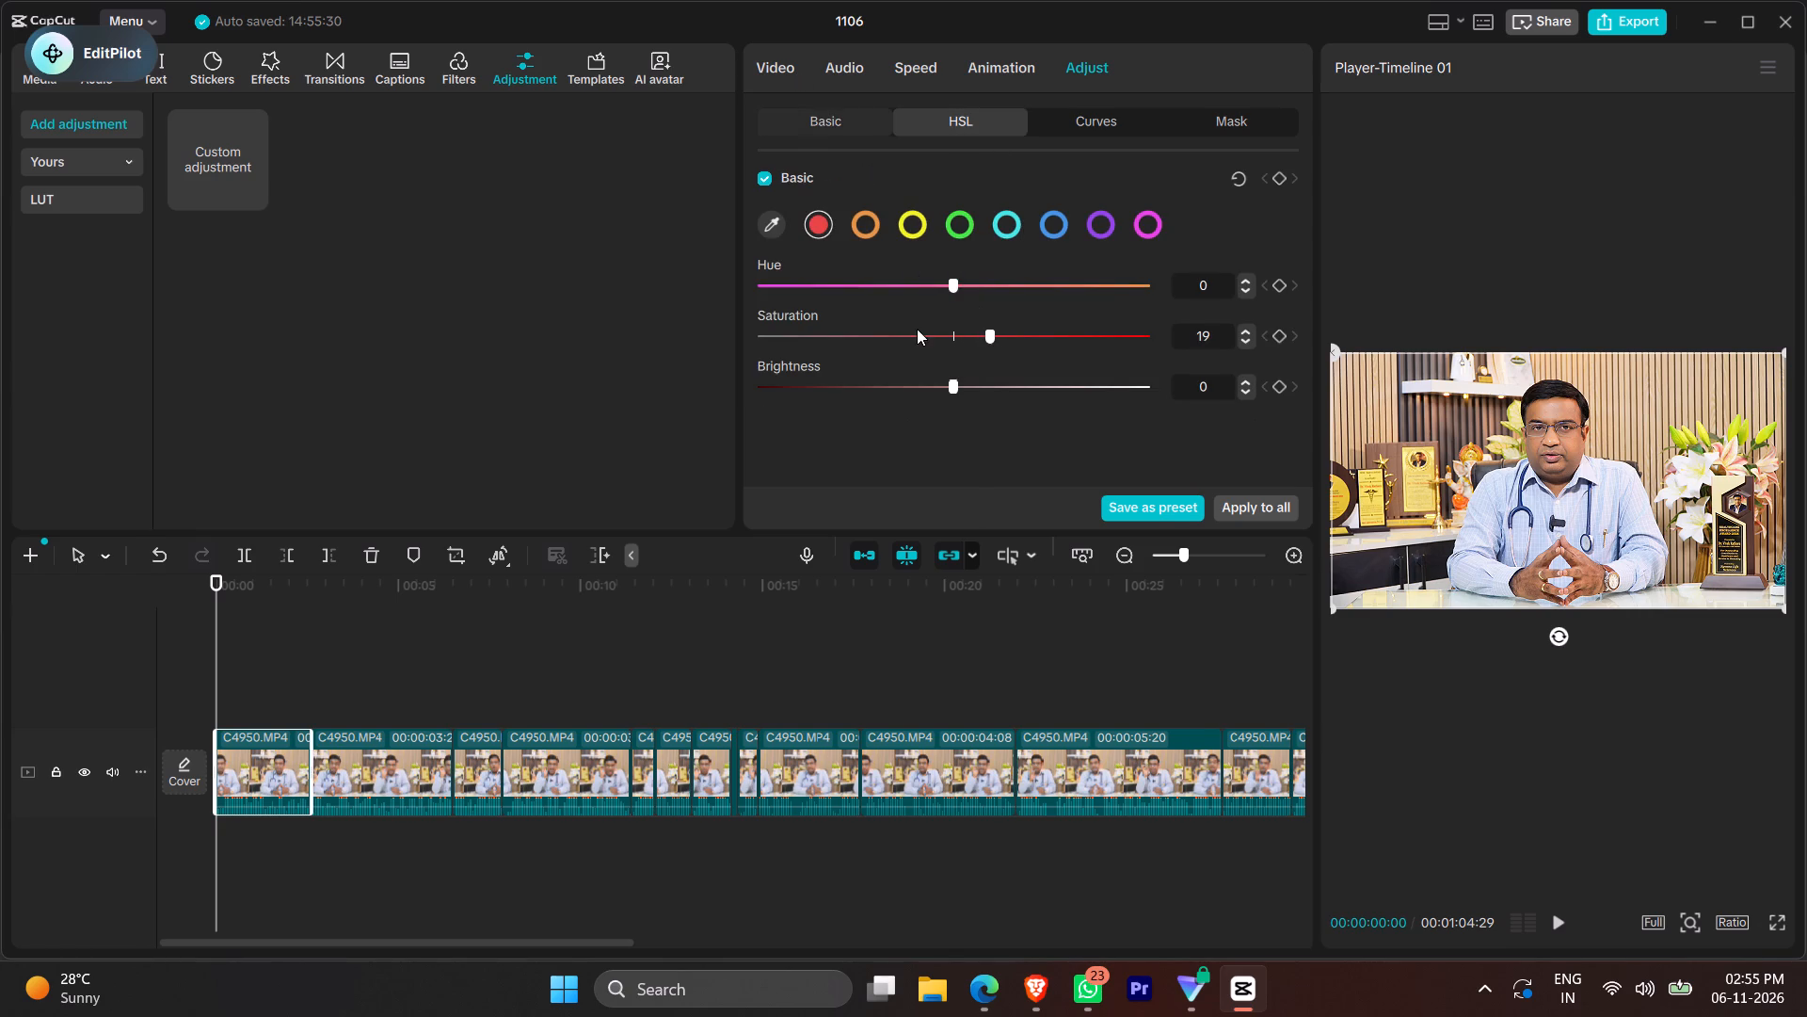
left_click(979, 335)
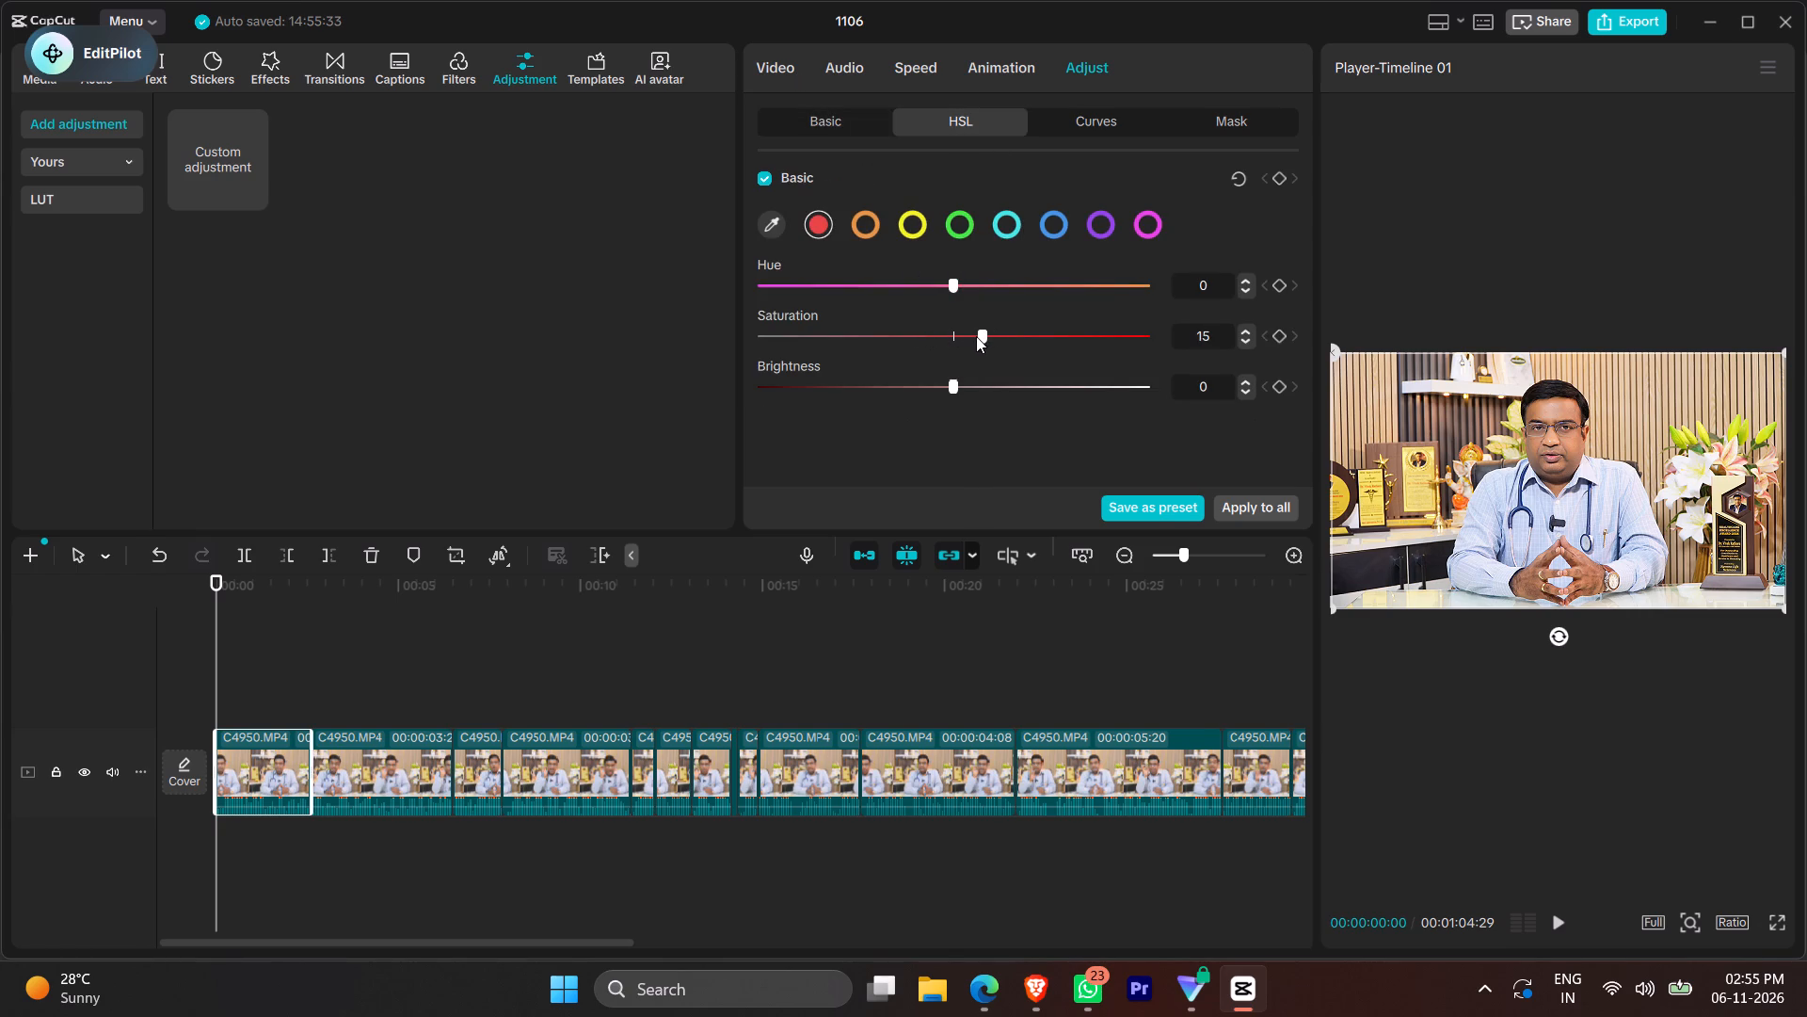
left_click(976, 336)
left_click(976, 336)
left_click(976, 336)
Enable Skin retouching on the first clip and set Smooth to 63.
left_click(792, 73)
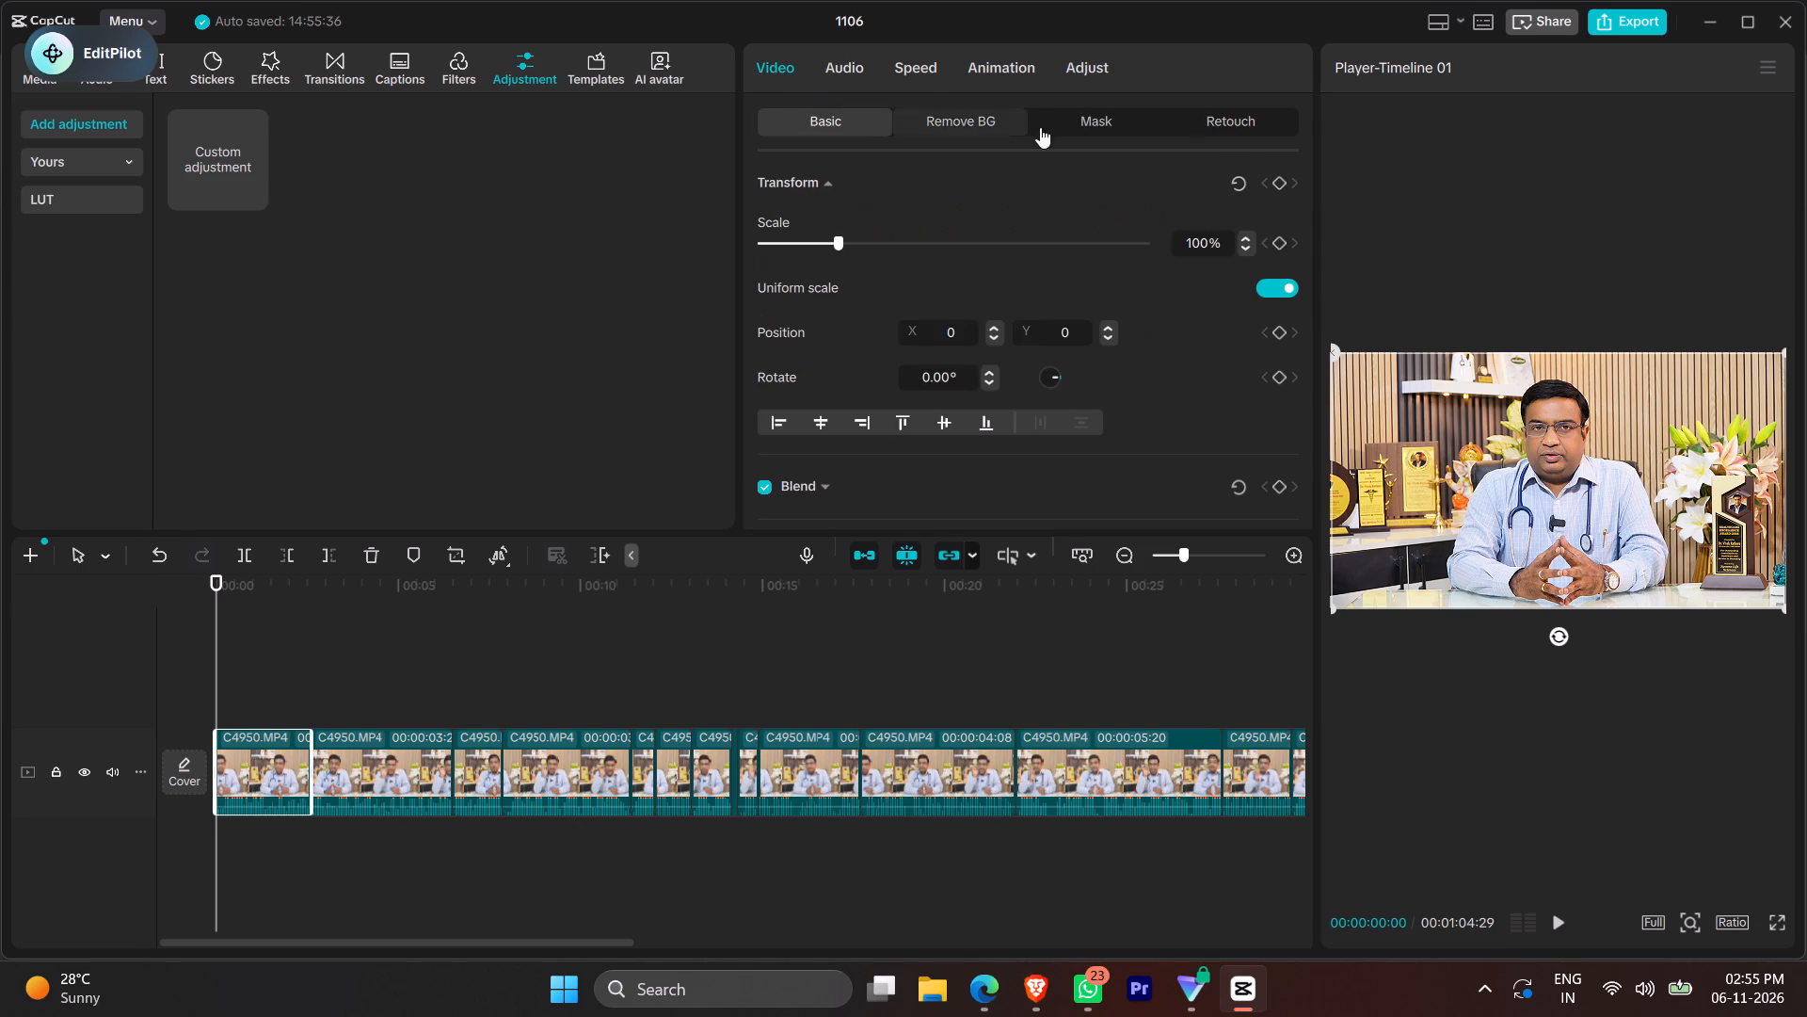
left_click(1135, 128)
left_click(1216, 124)
scroll(939, 291, "down", 1)
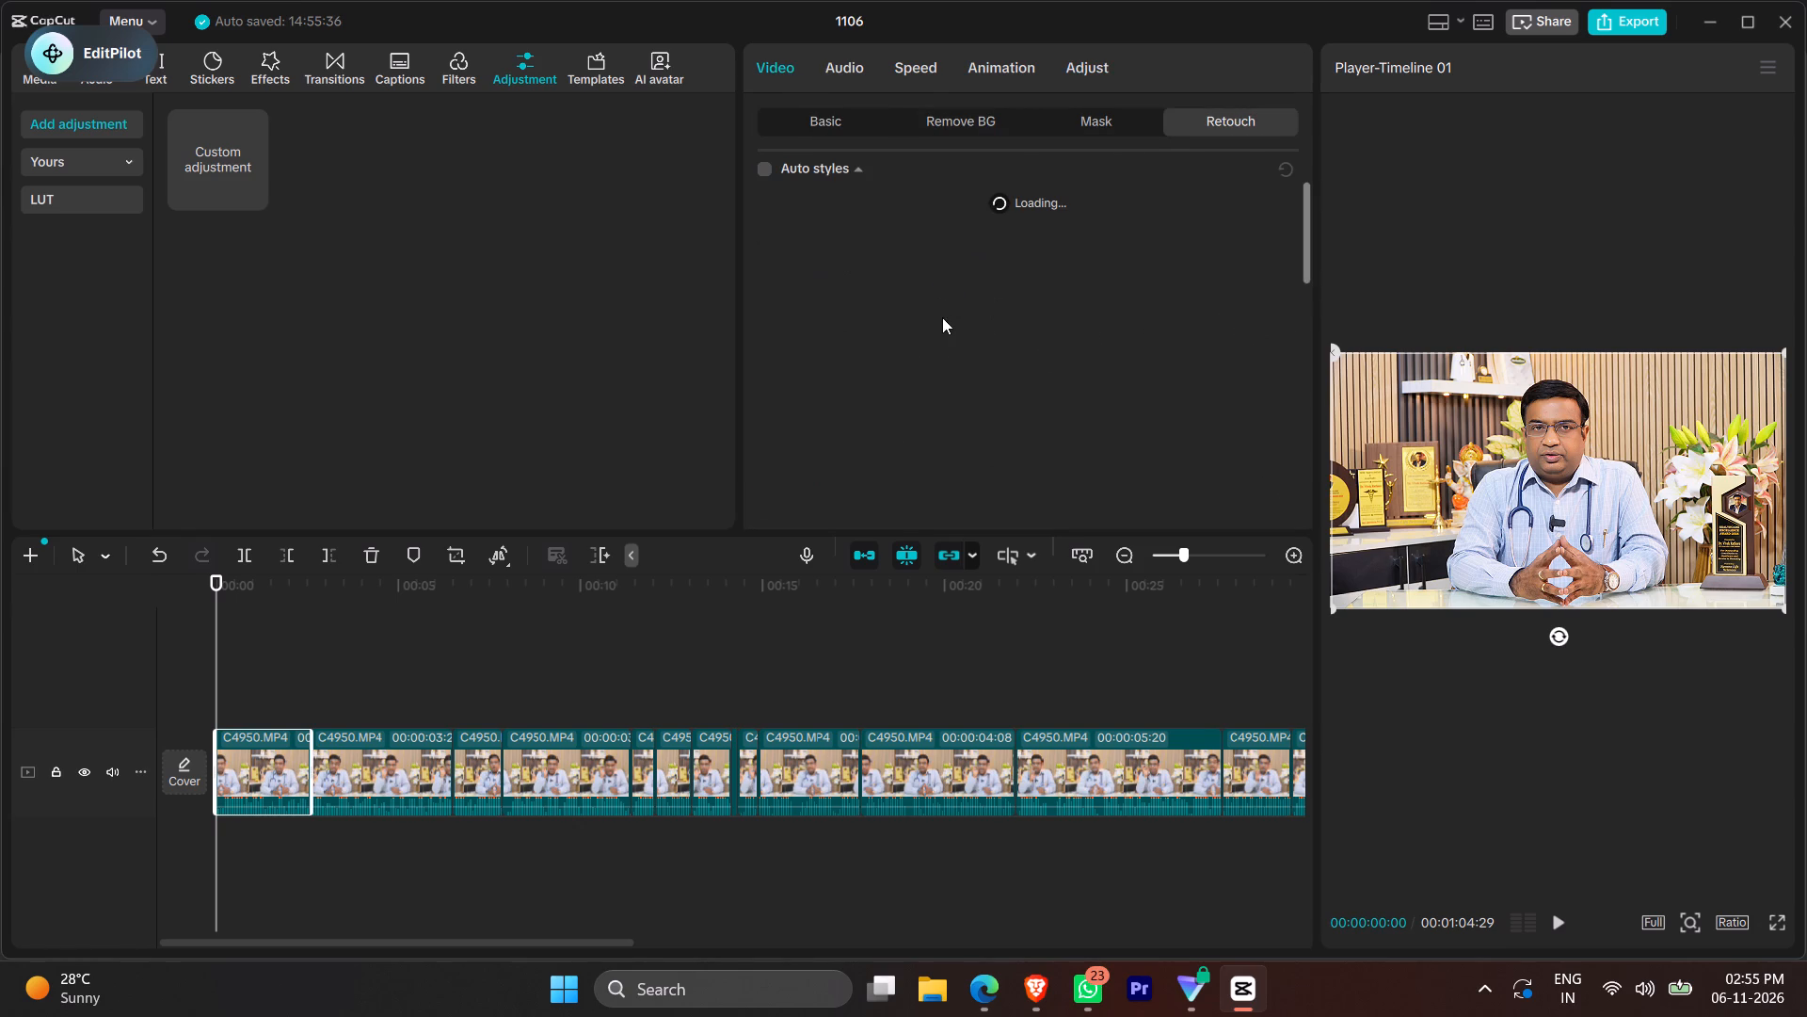
left_click(766, 288)
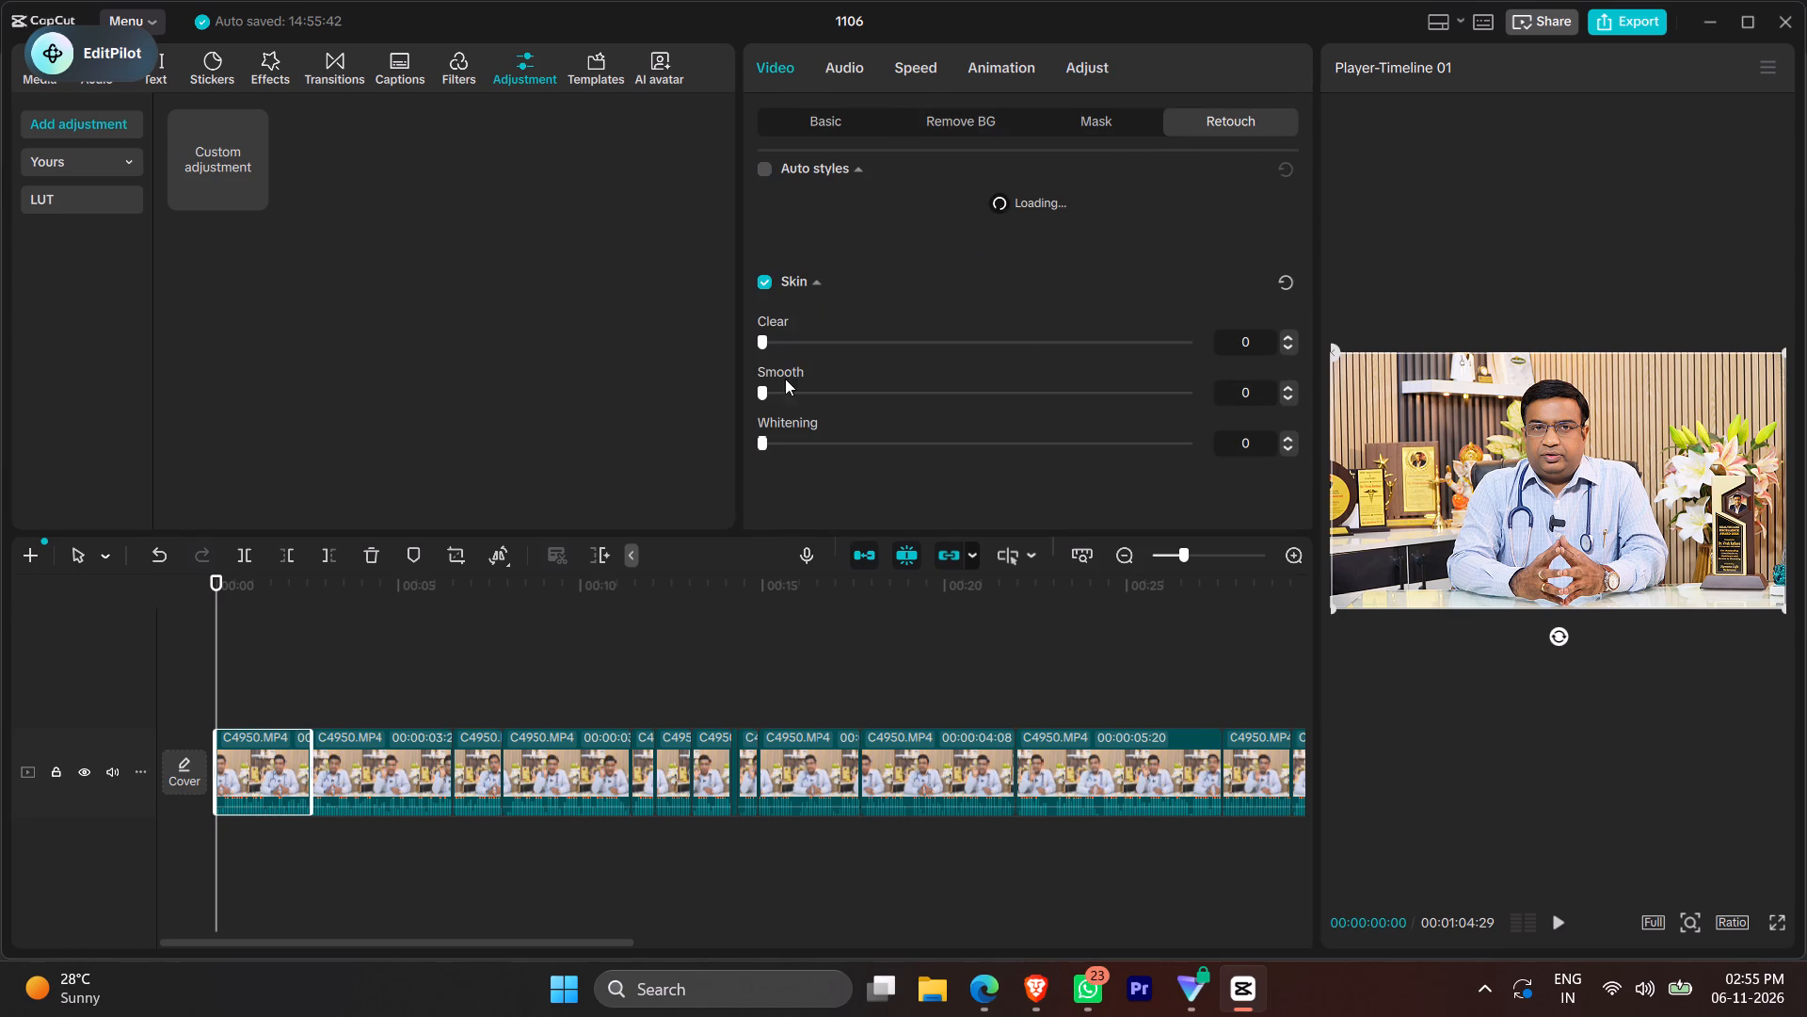
left_click_drag(769, 388, 888, 371)
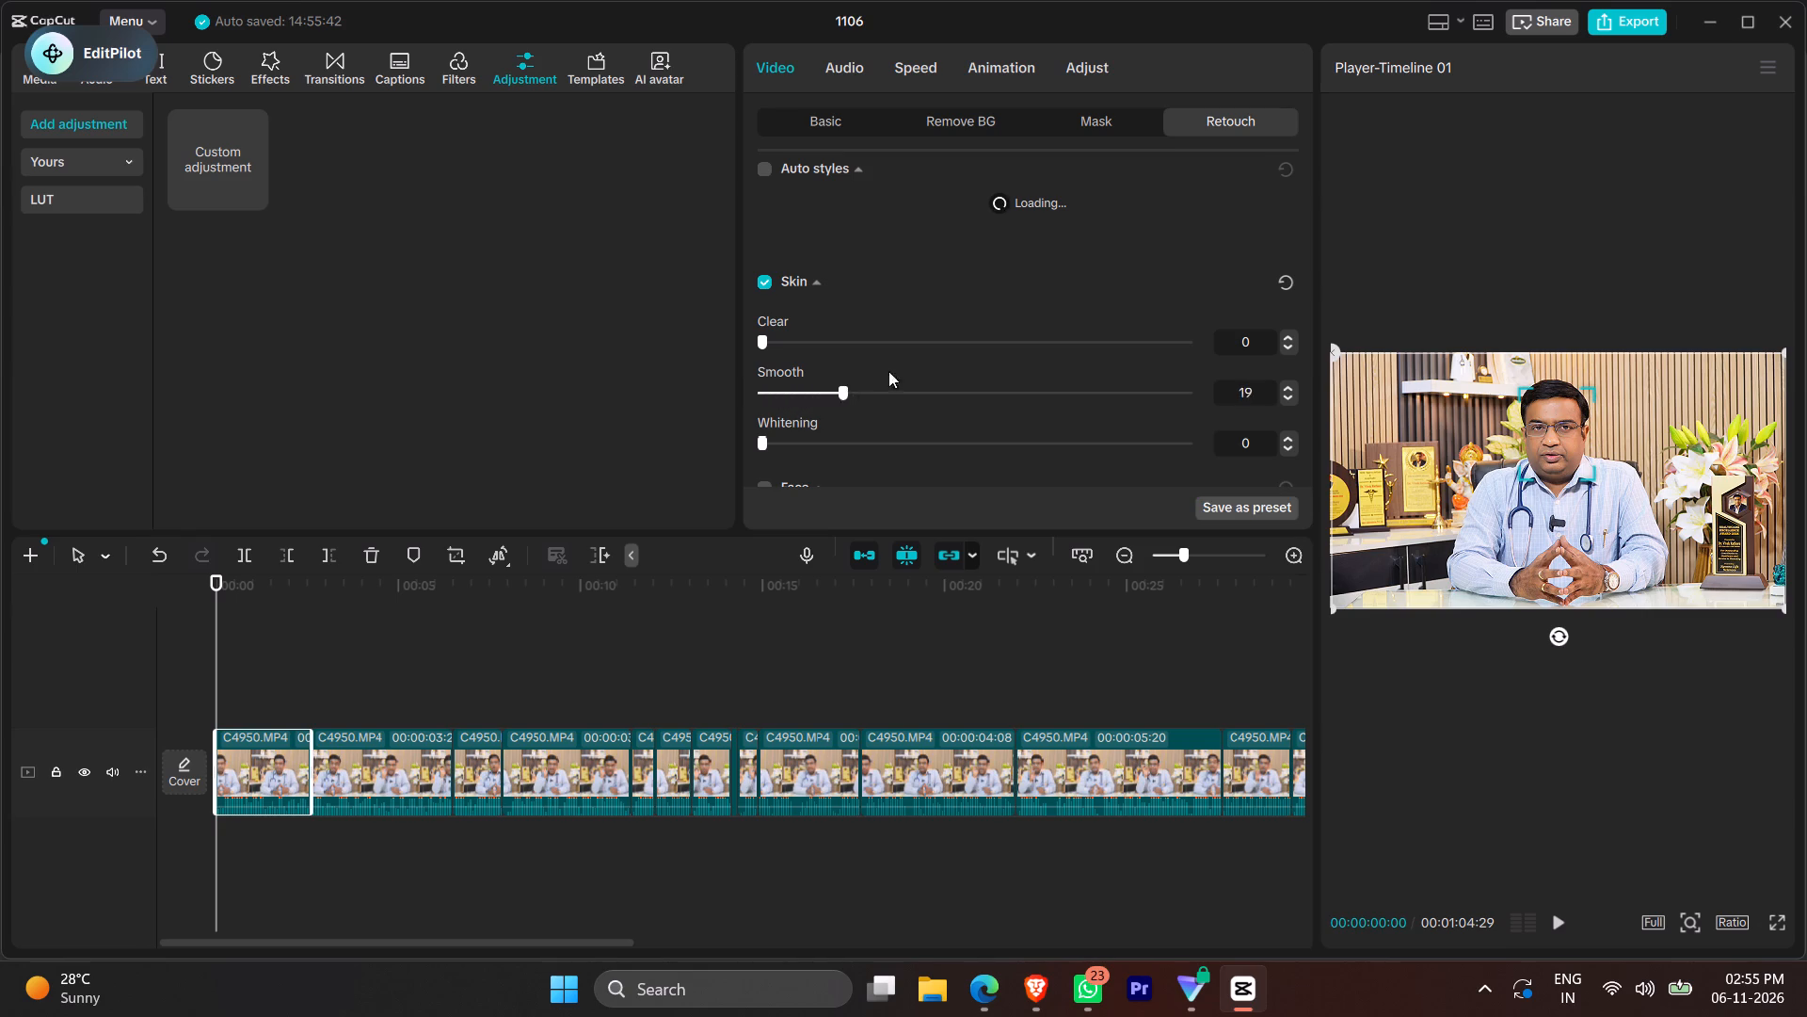
left_click_drag(888, 371, 990, 357)
left_click_drag(990, 357, 1030, 363)
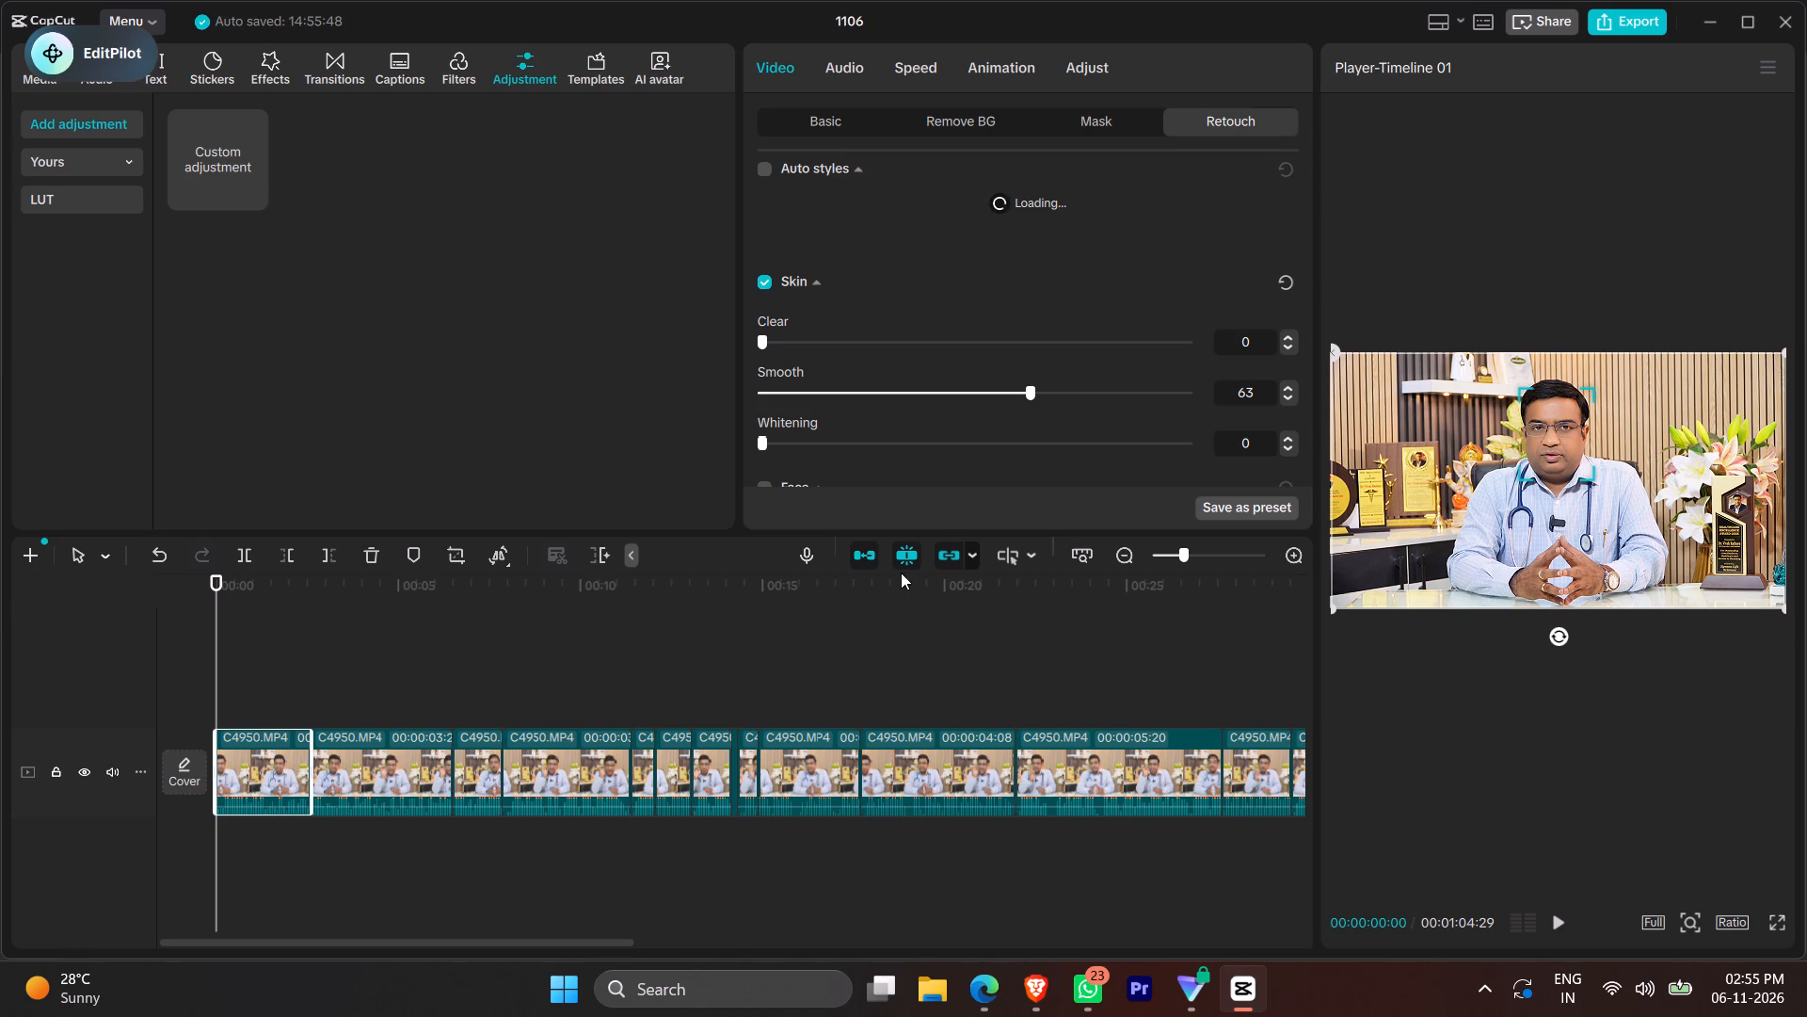
Scale up the first clip in the player for a closer framing of the doctor.
left_click_drag(1332, 610, 1007, 795)
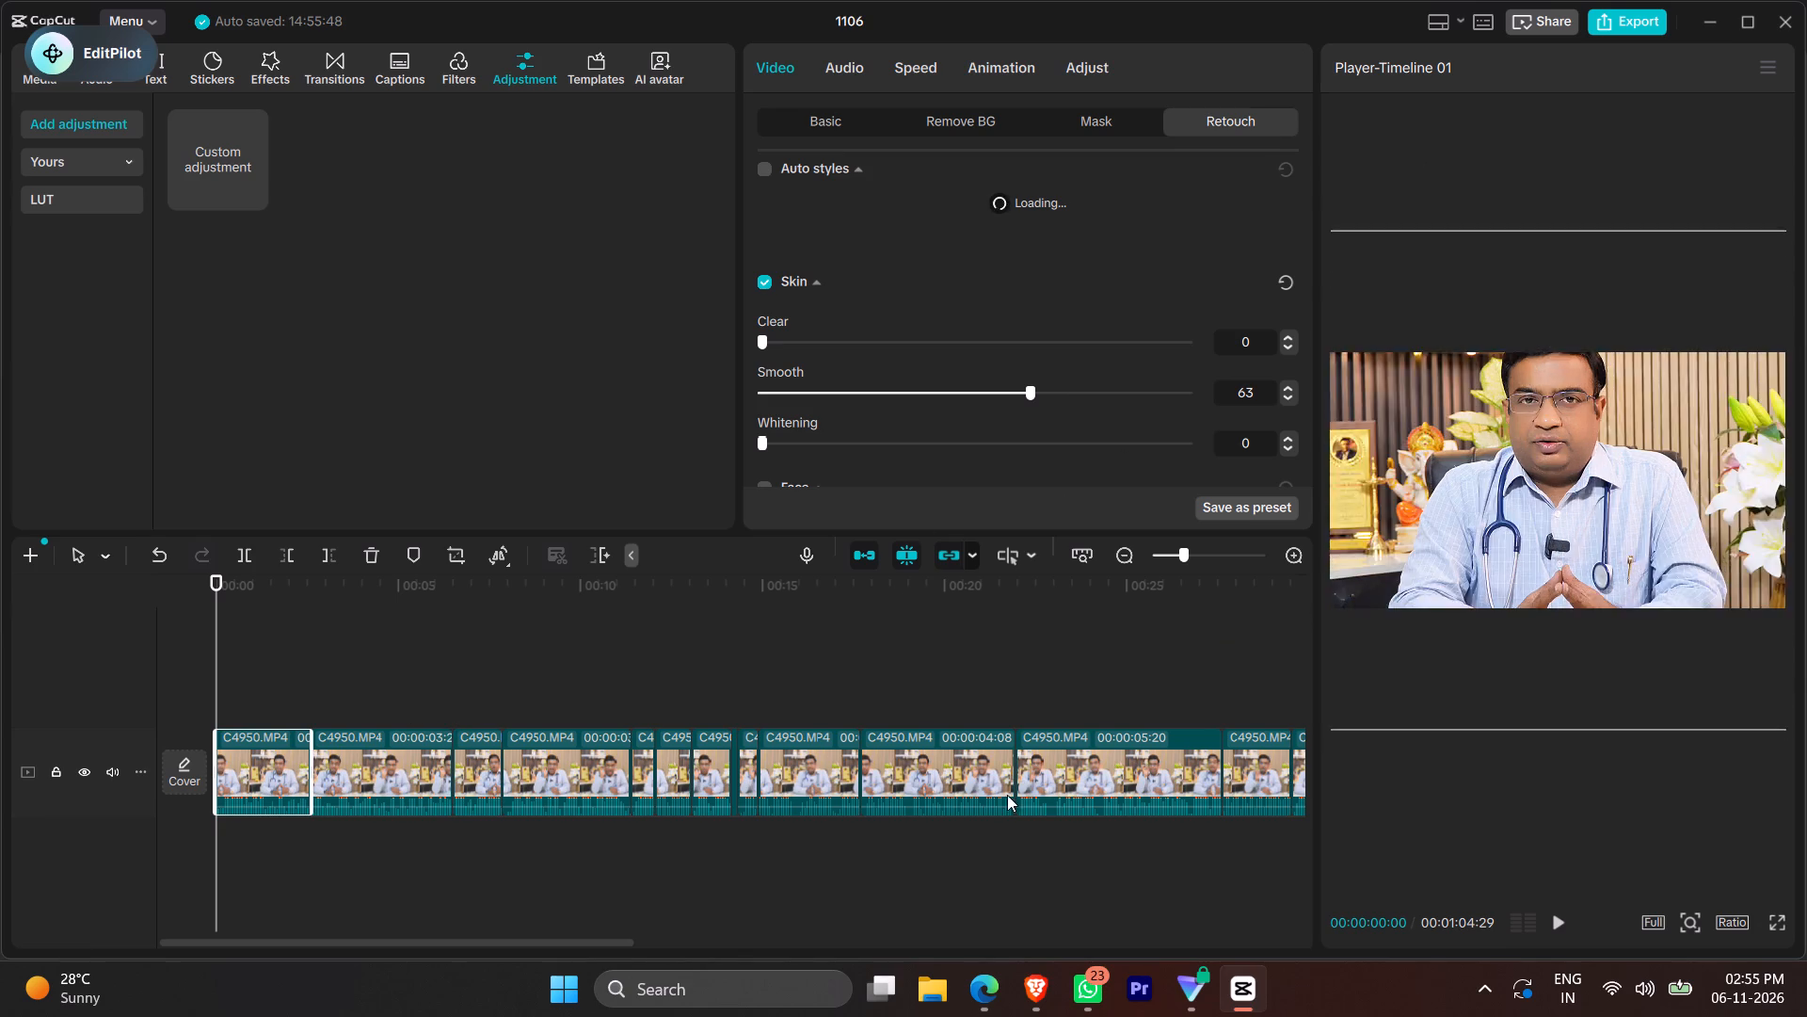
left_click_drag(1007, 795, 935, 859)
Set the project's aspect ratio to 9:16.
left_click(1729, 917)
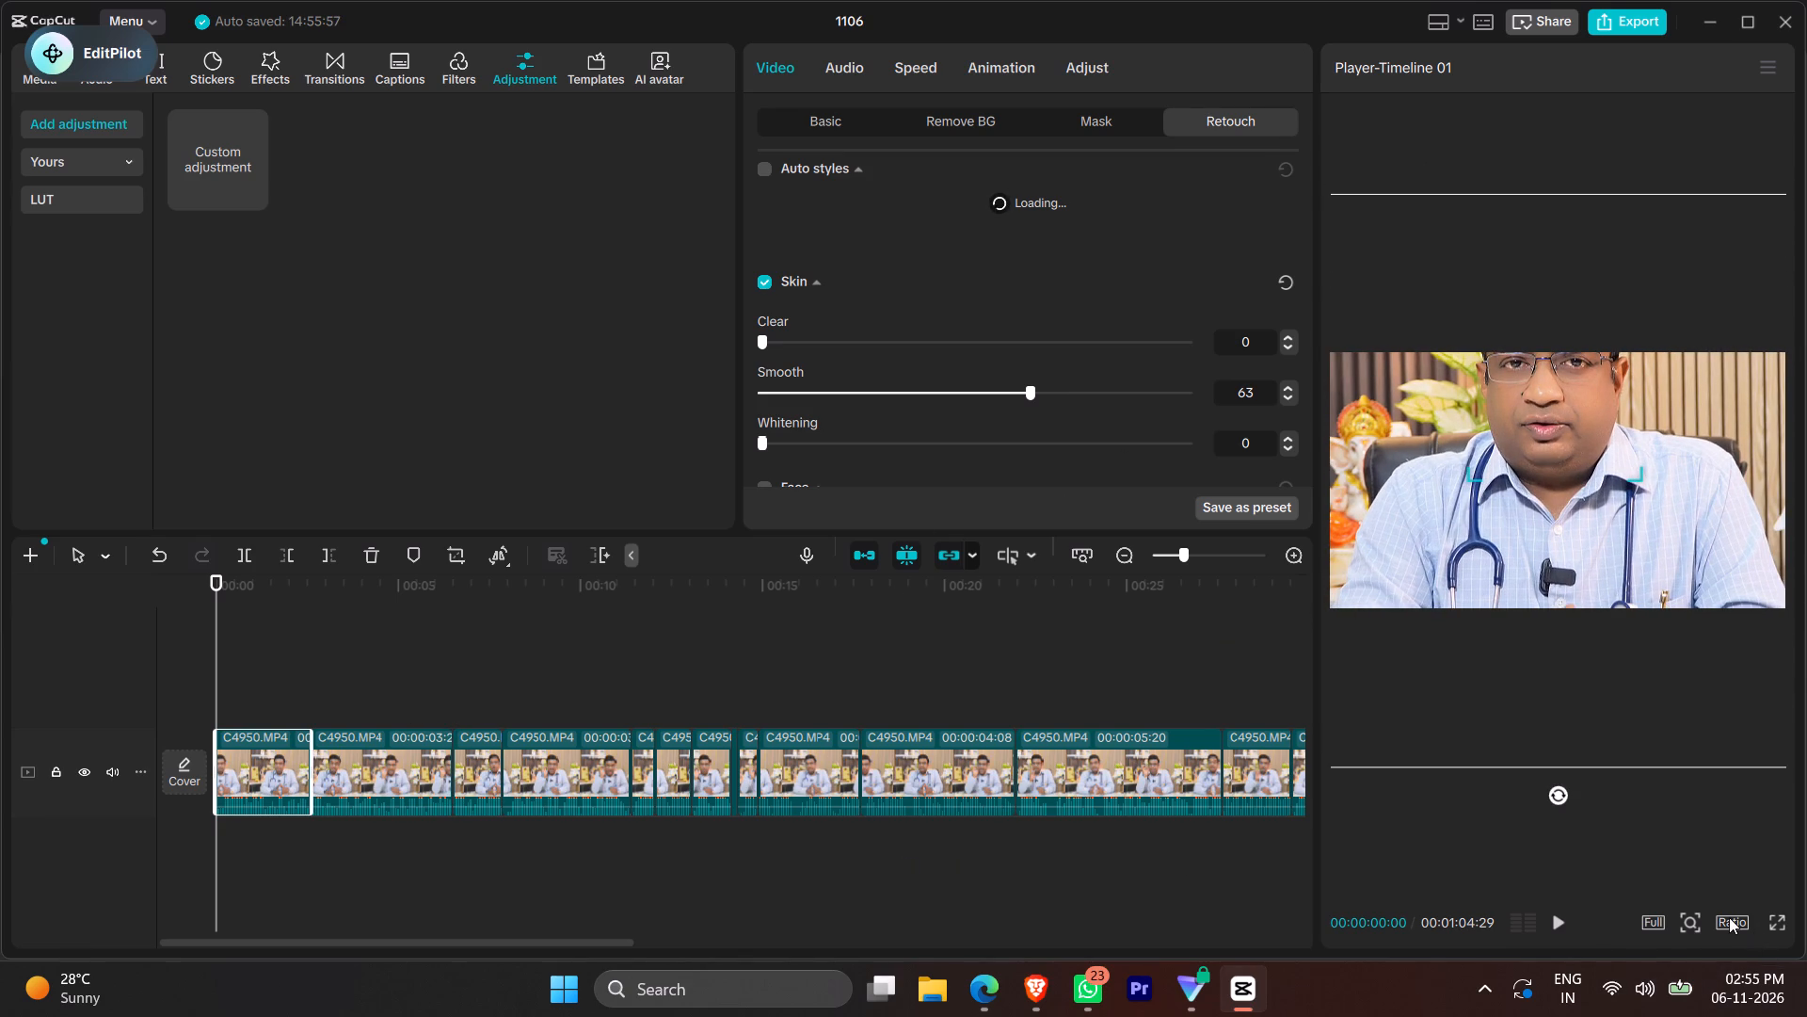
left_click(1666, 842)
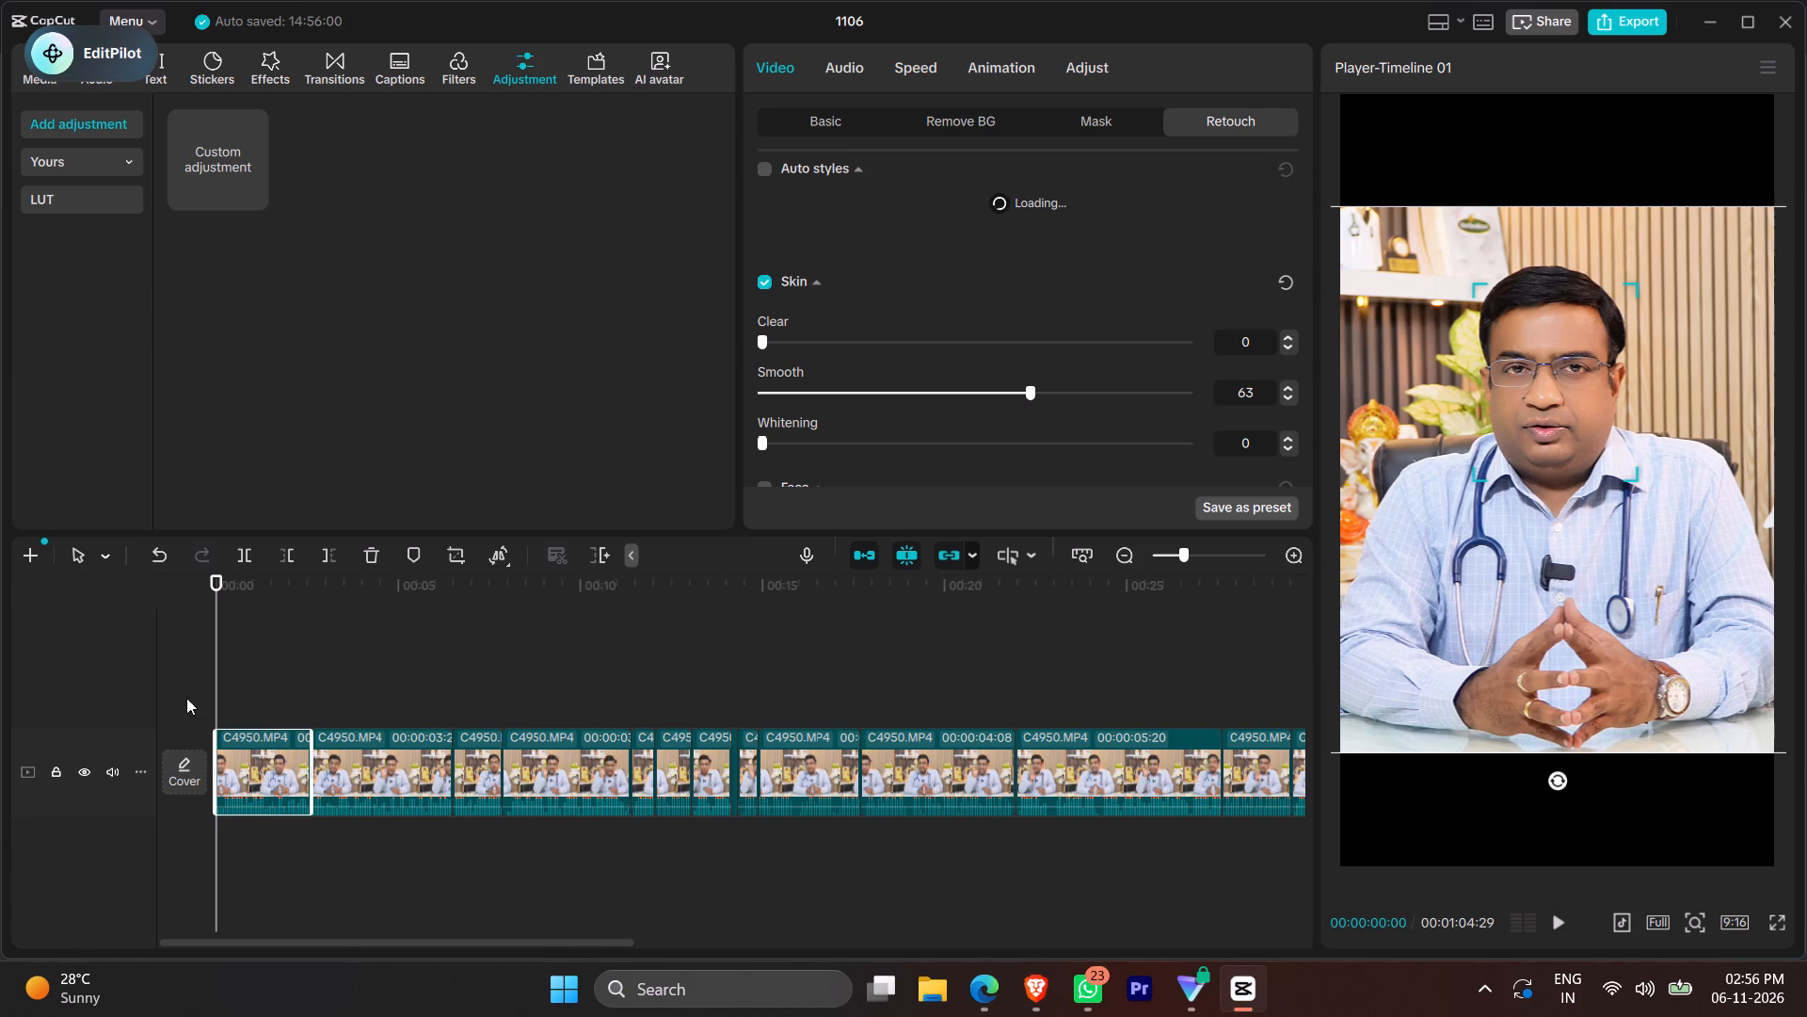
Set the first clip's Skin Smooth retouching to 70.
key("space")
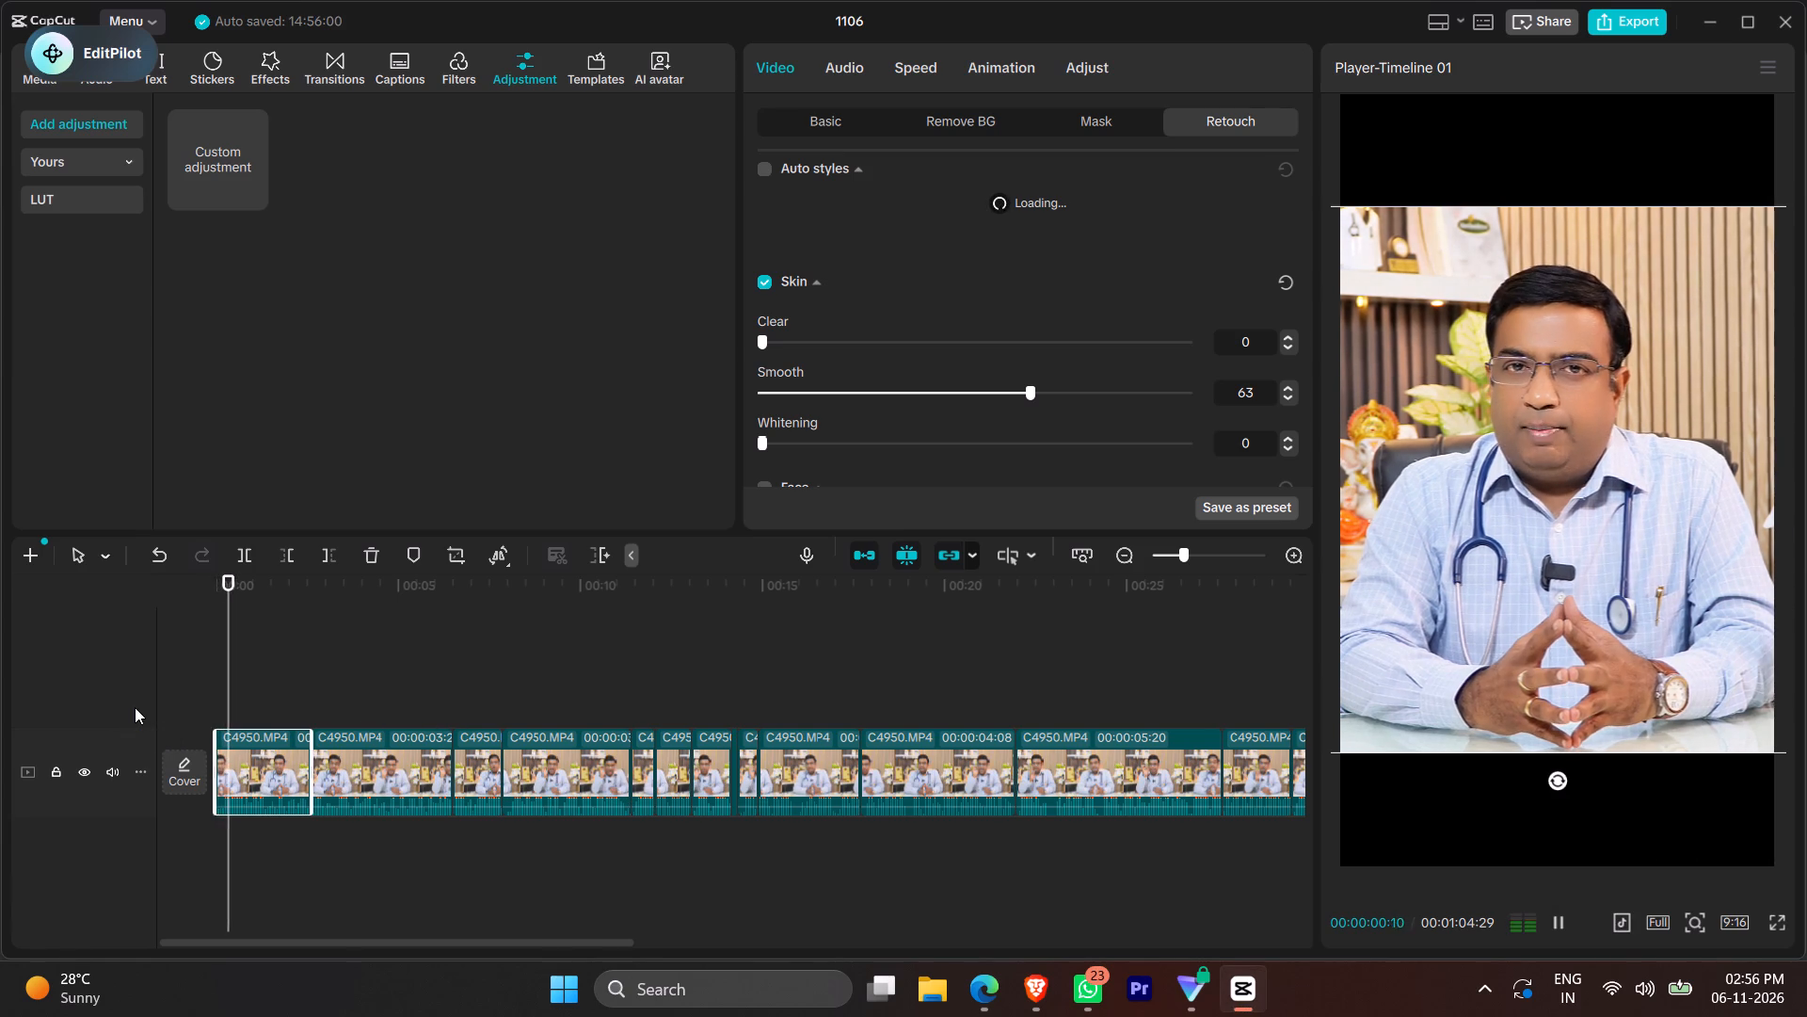
key("space")
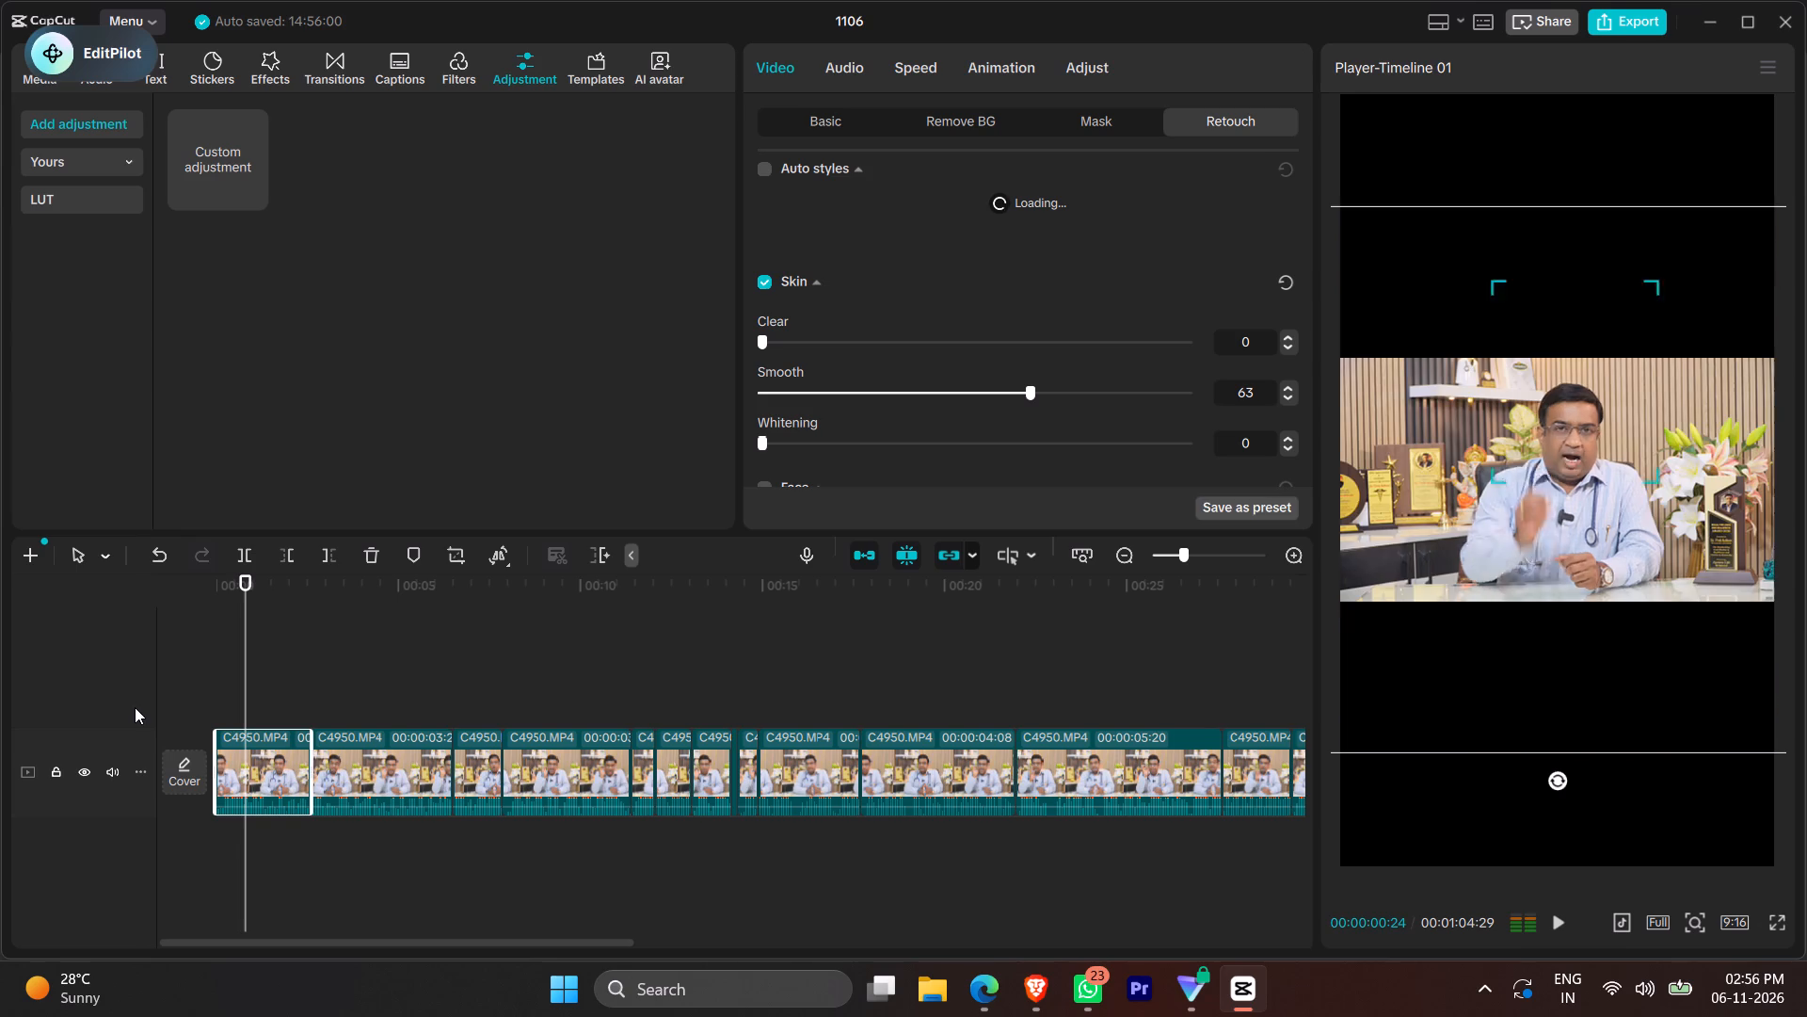
left_click(280, 700)
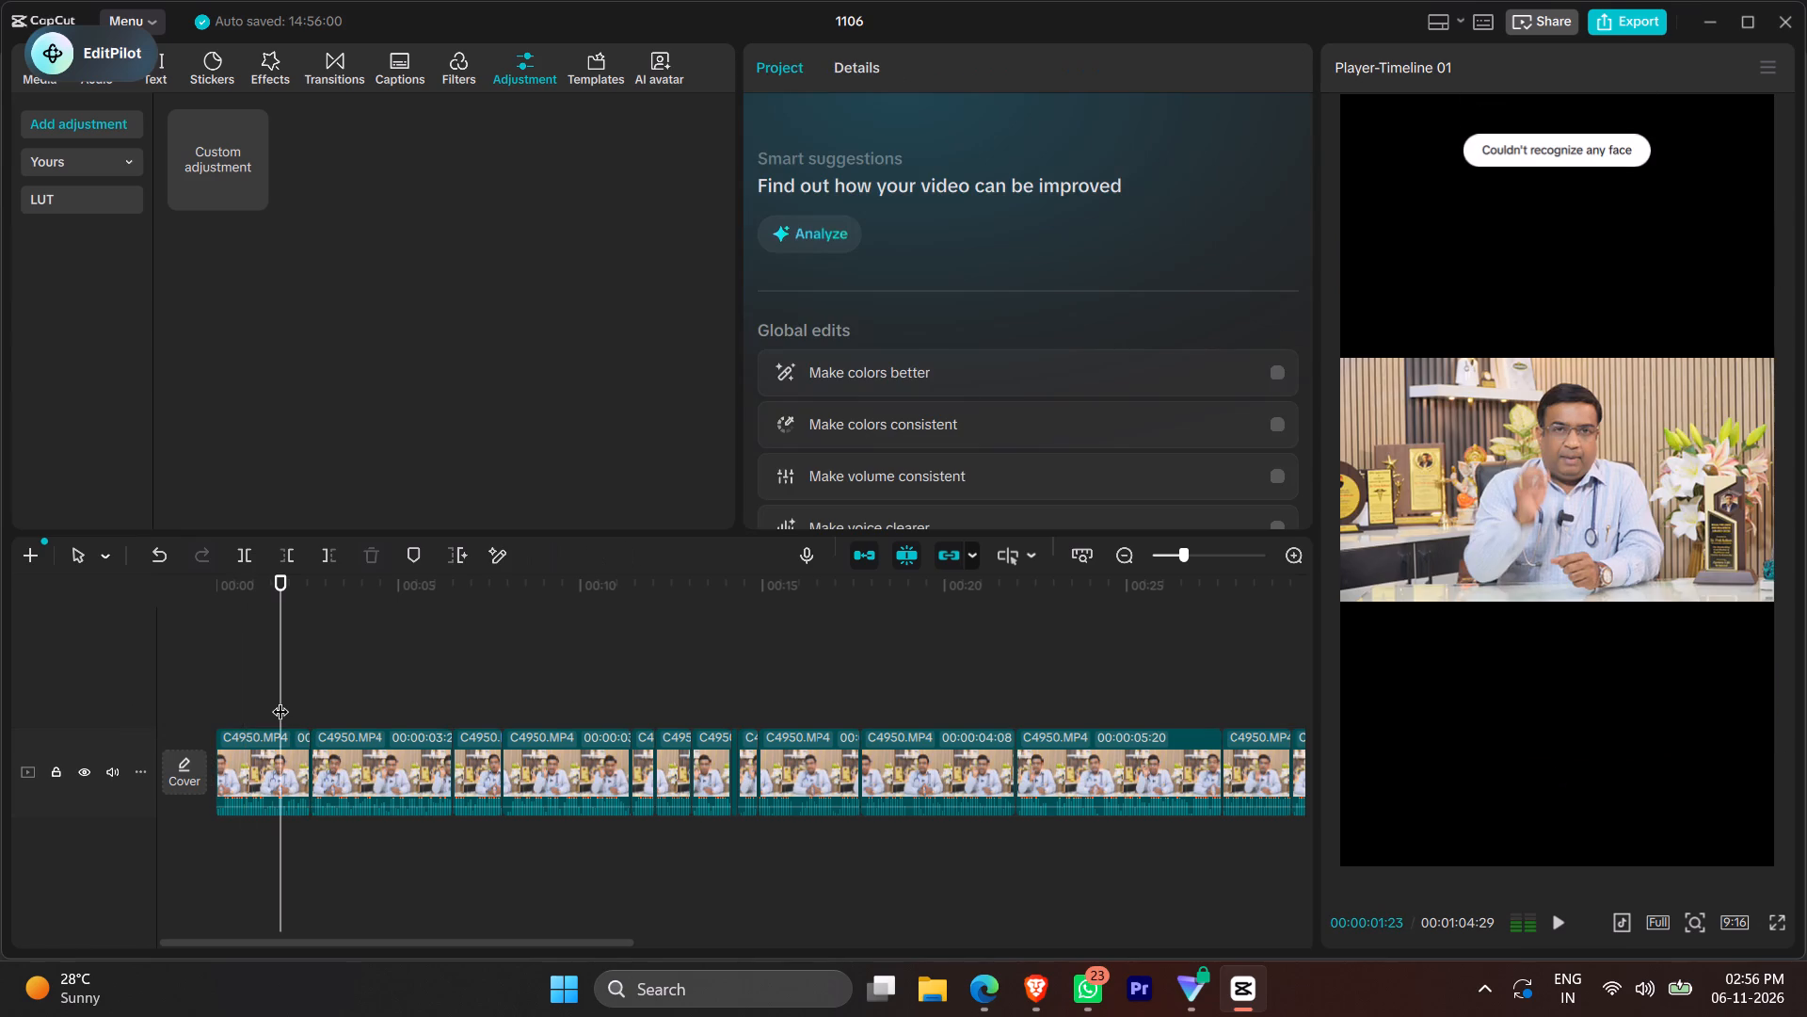
left_click_drag(280, 700, 303, 697)
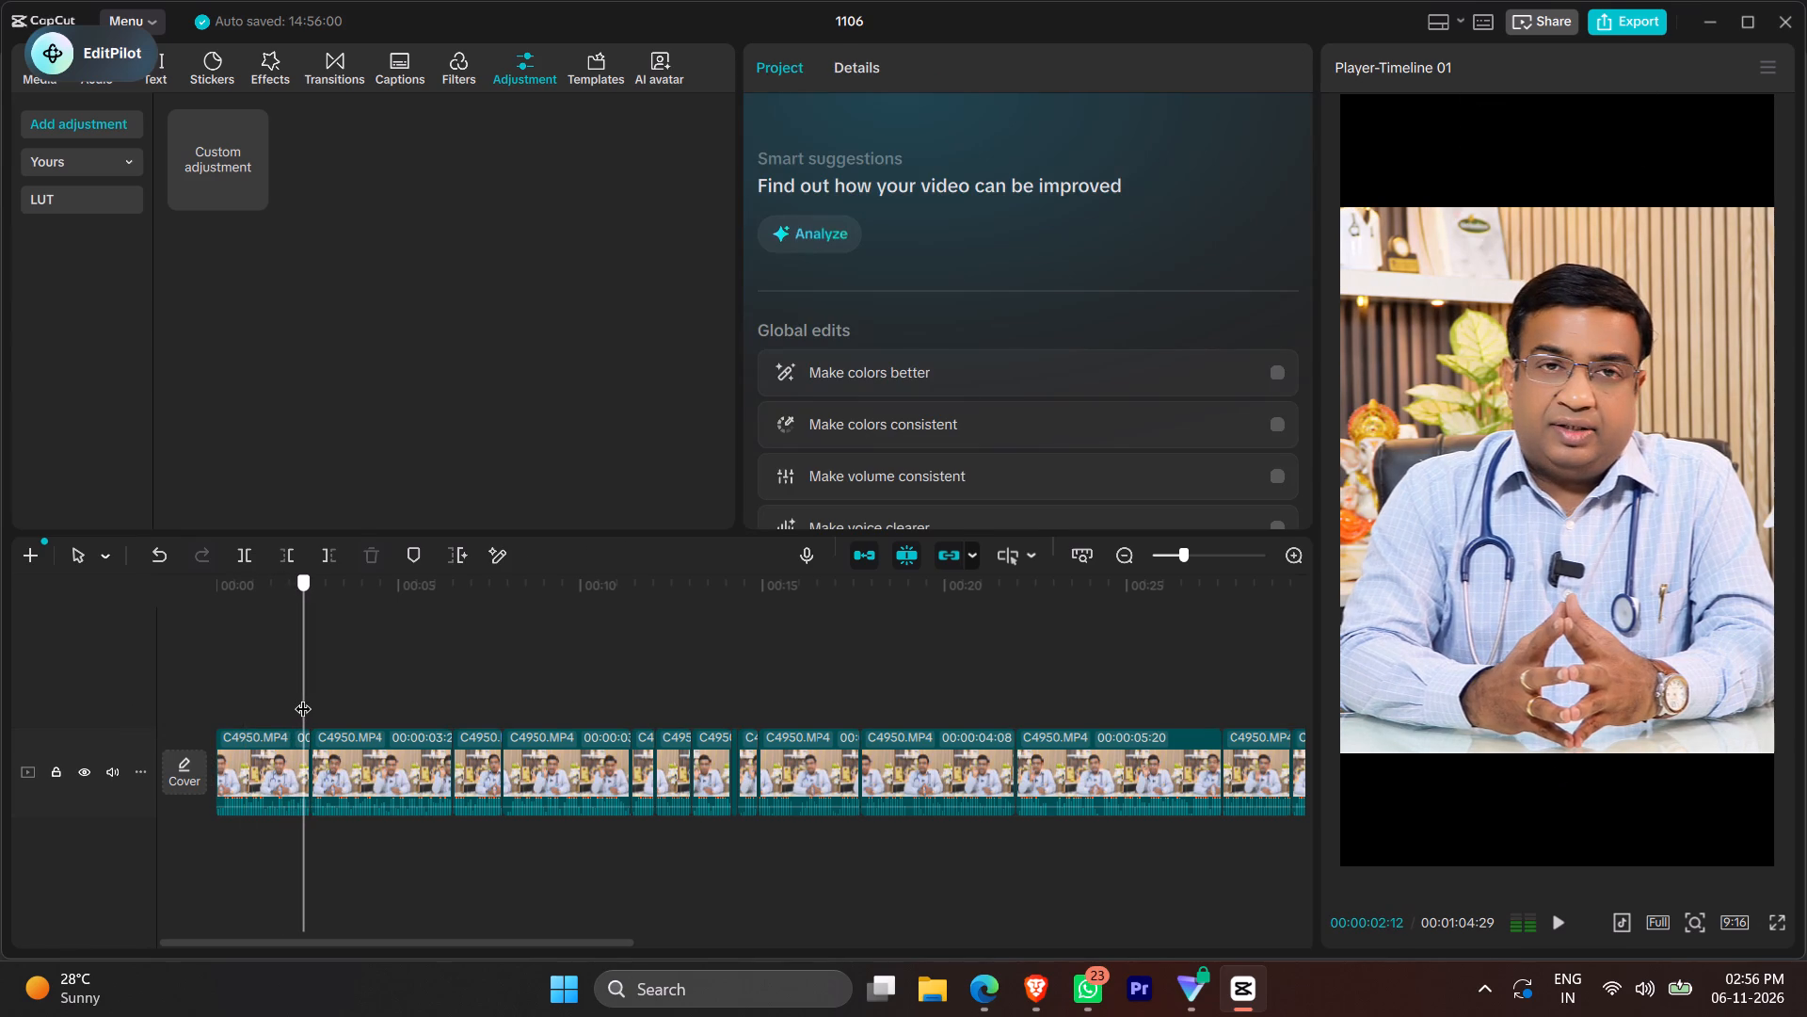
left_click_drag(303, 697, 317, 706)
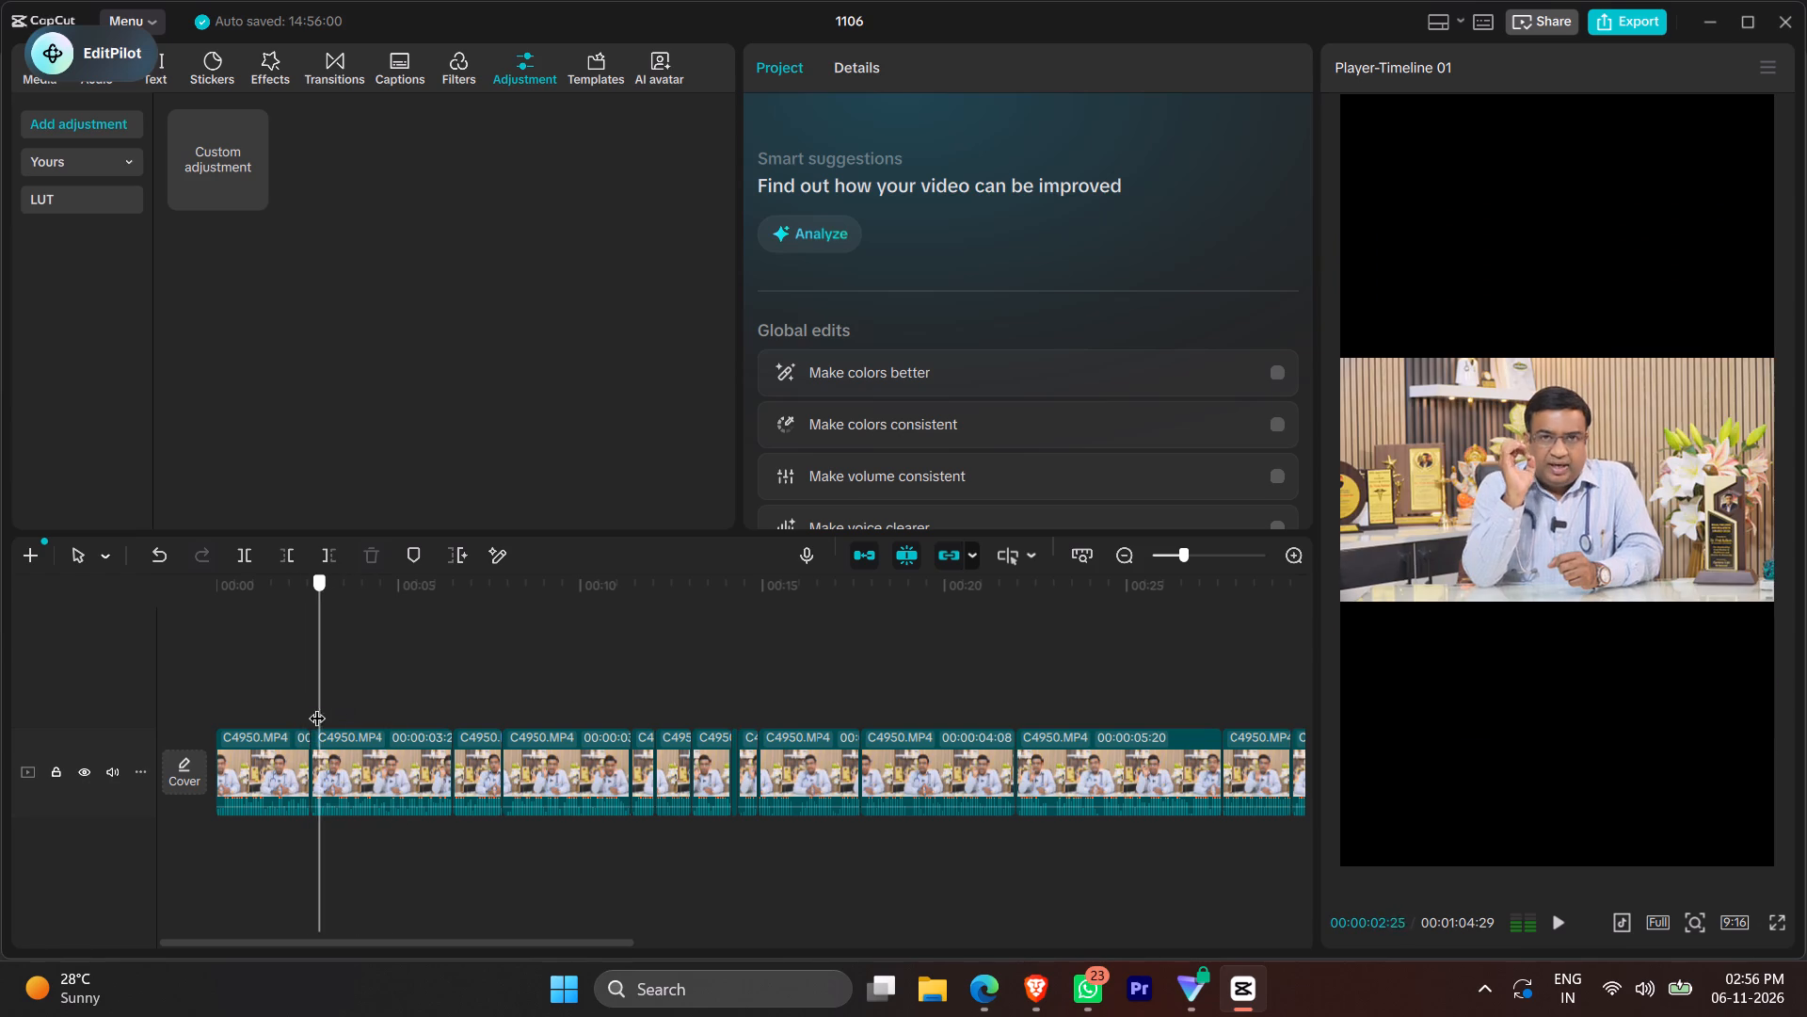
left_click_drag(317, 706, 257, 709)
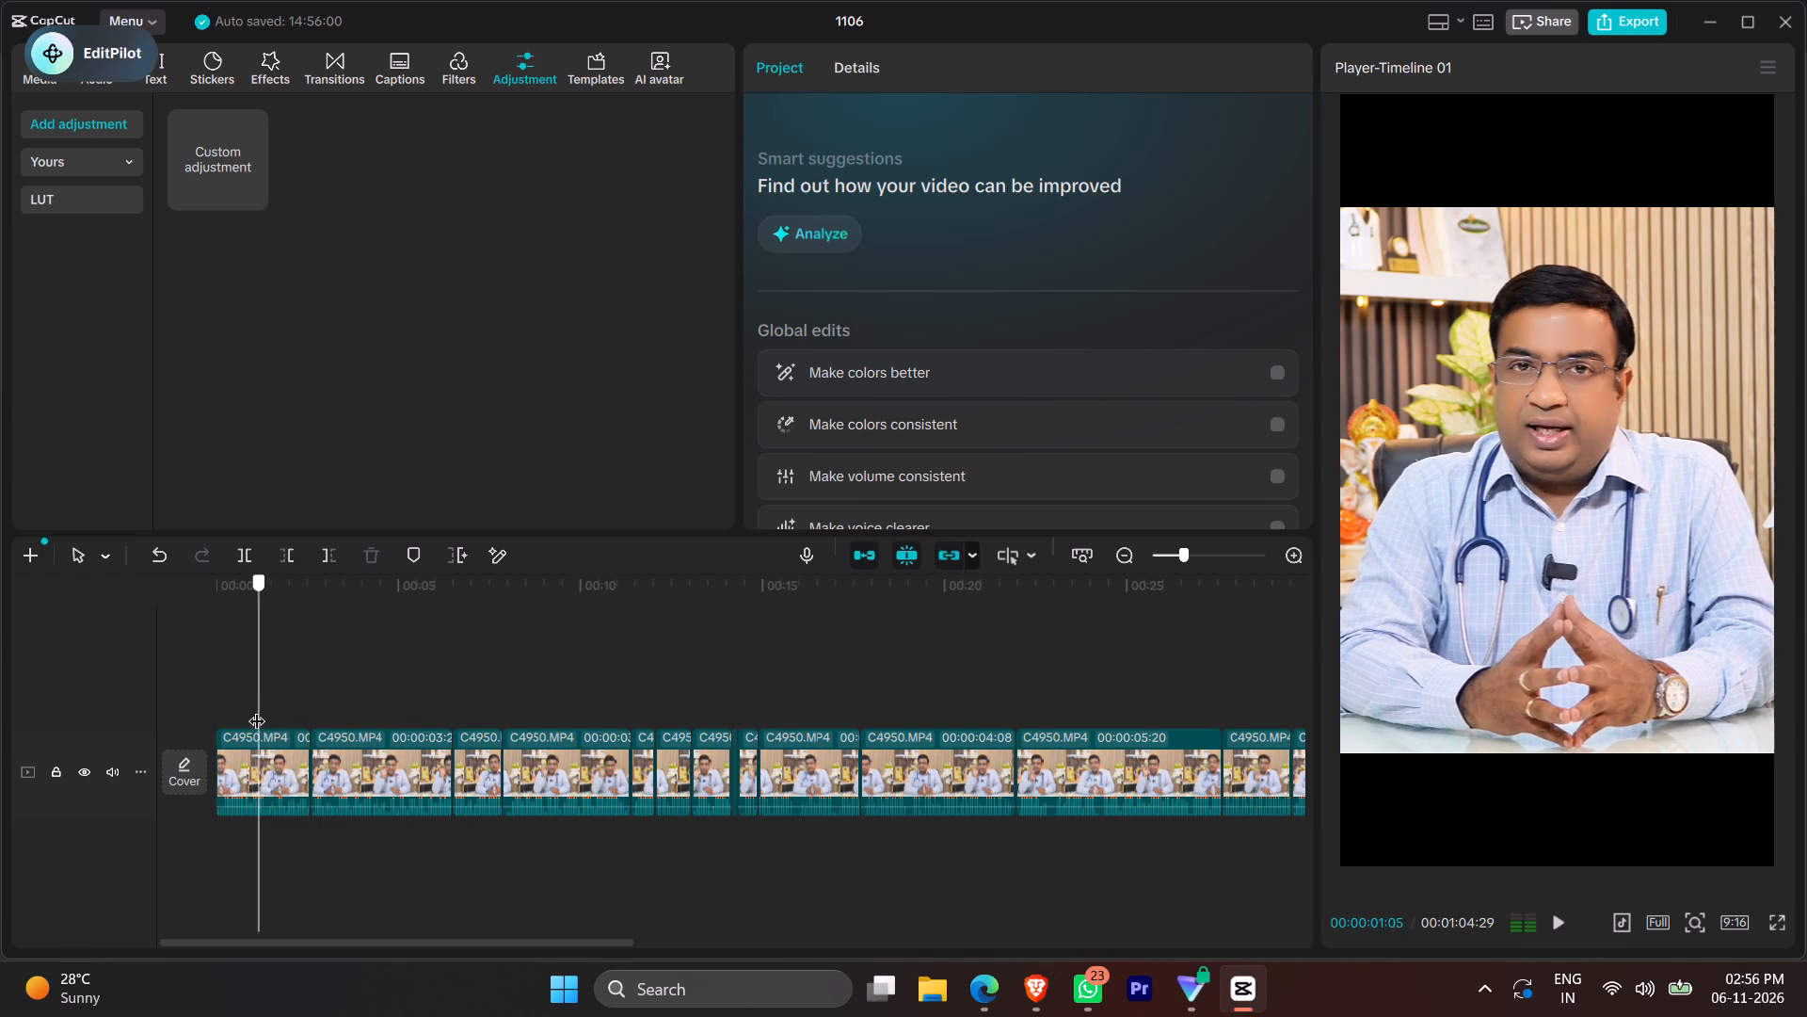
left_click_drag(257, 709, 259, 704)
left_click(257, 783)
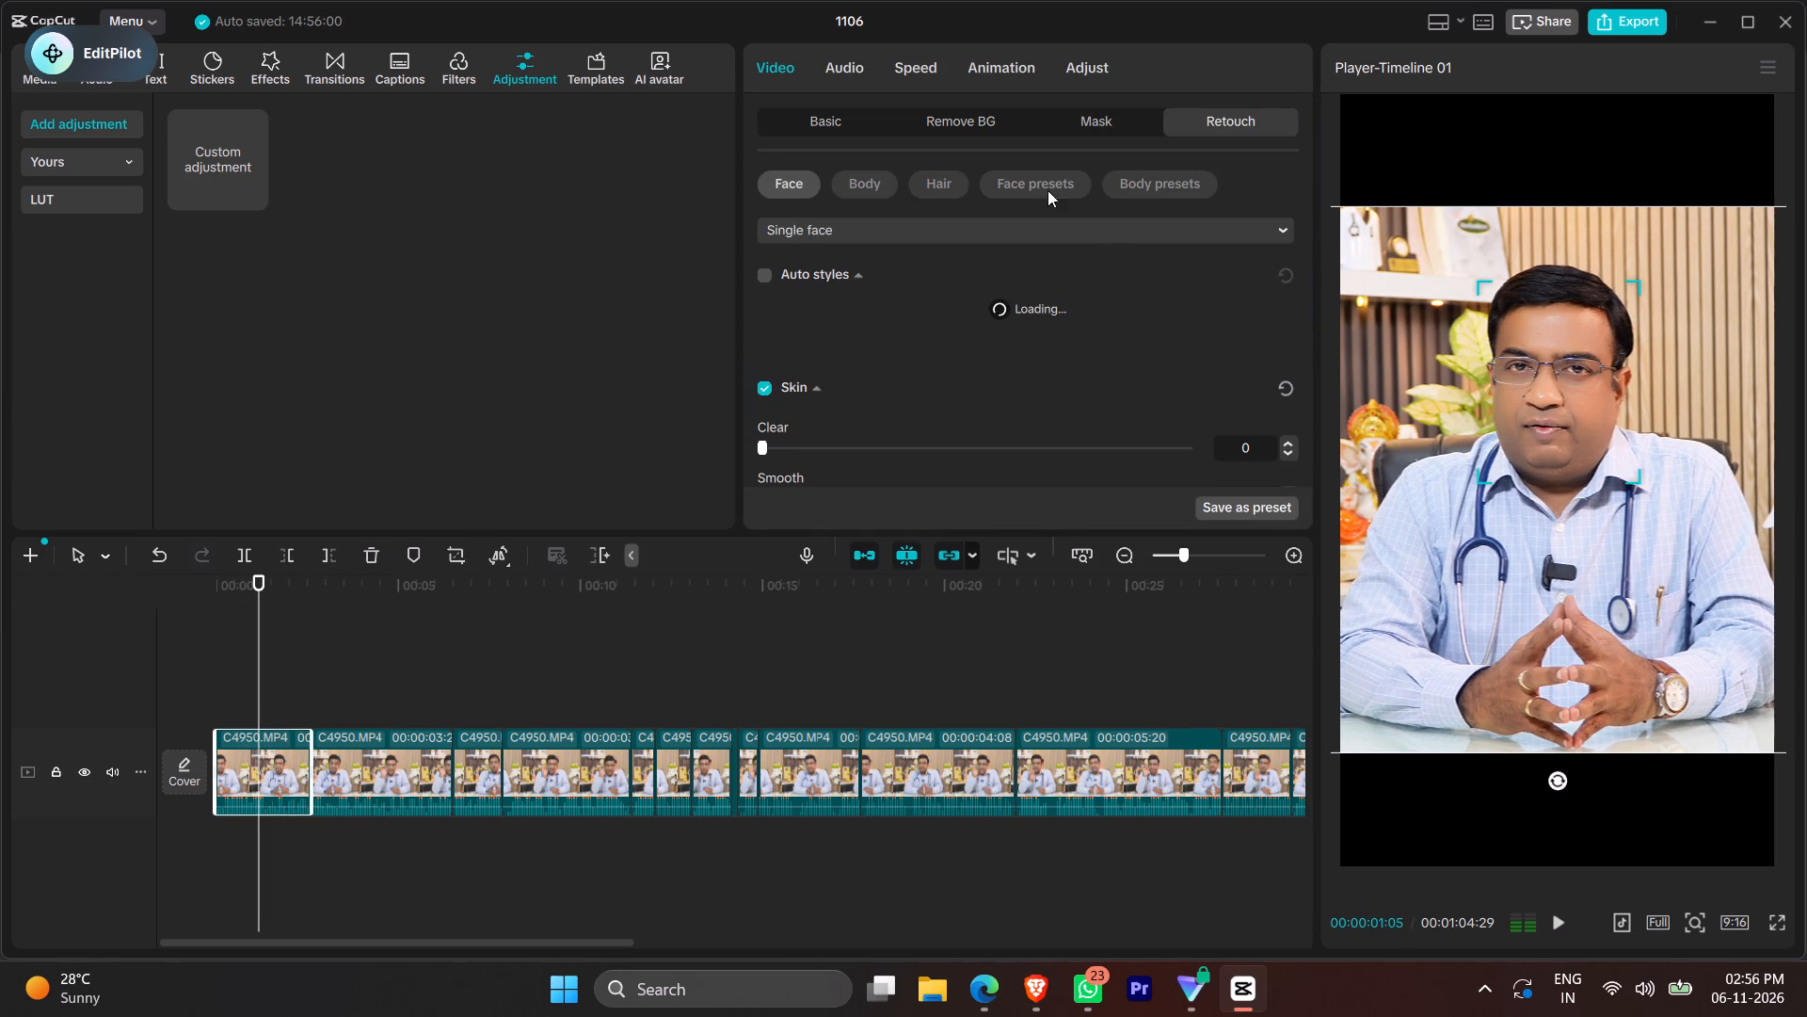
scroll(1009, 291, "down", 1)
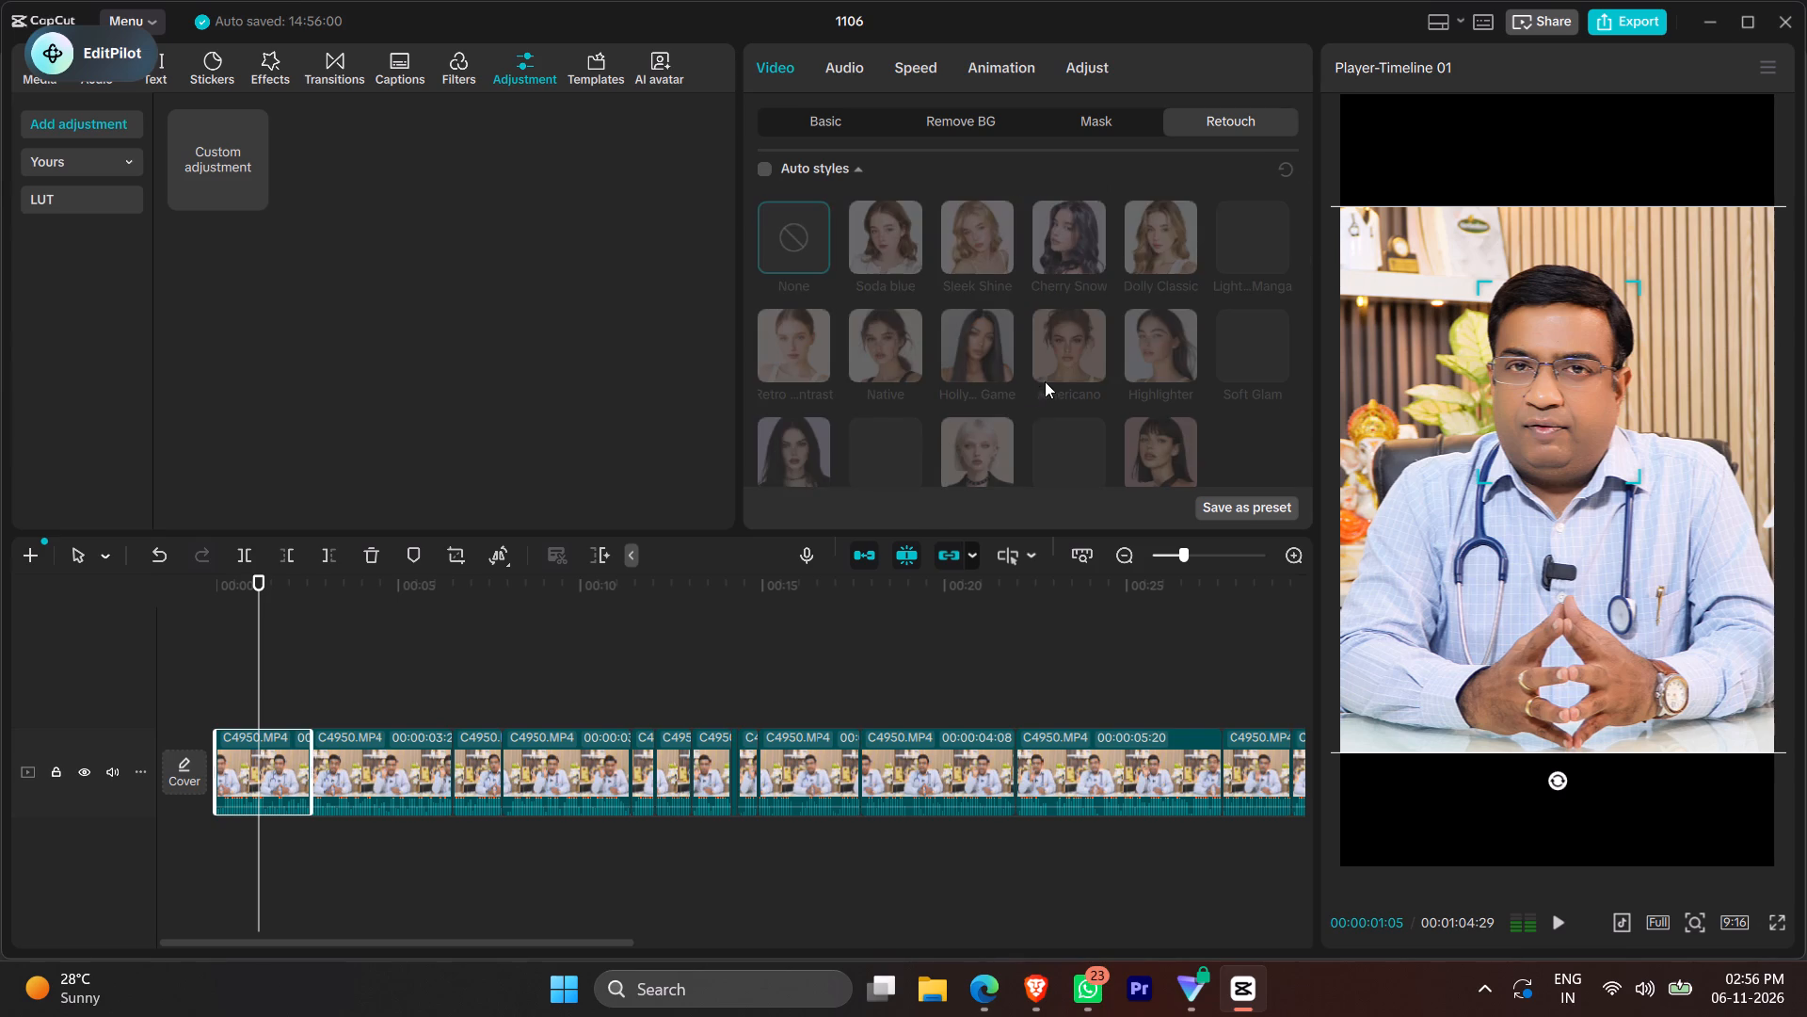
scroll(997, 313, "down", 3)
left_click(1057, 352)
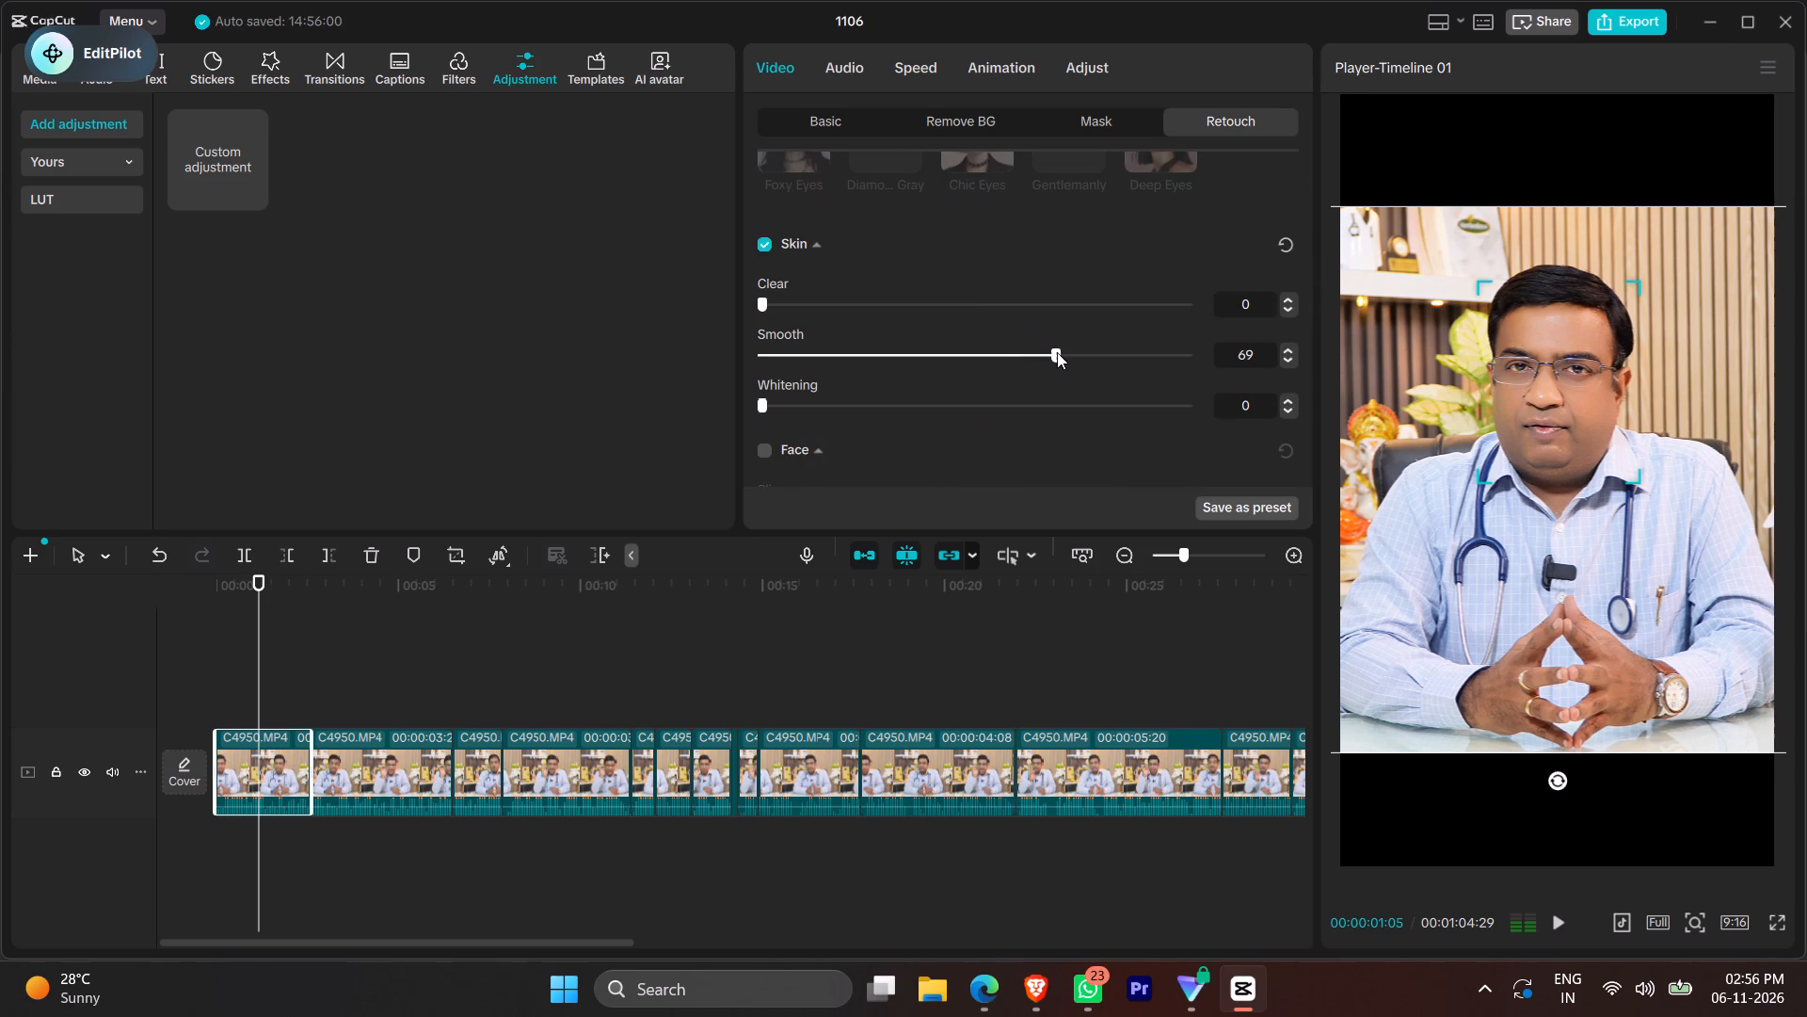
left_click(1061, 352)
Set the first clip's red saturation to 19 in the HSL adjustments.
left_click_drag(262, 661, 244, 660)
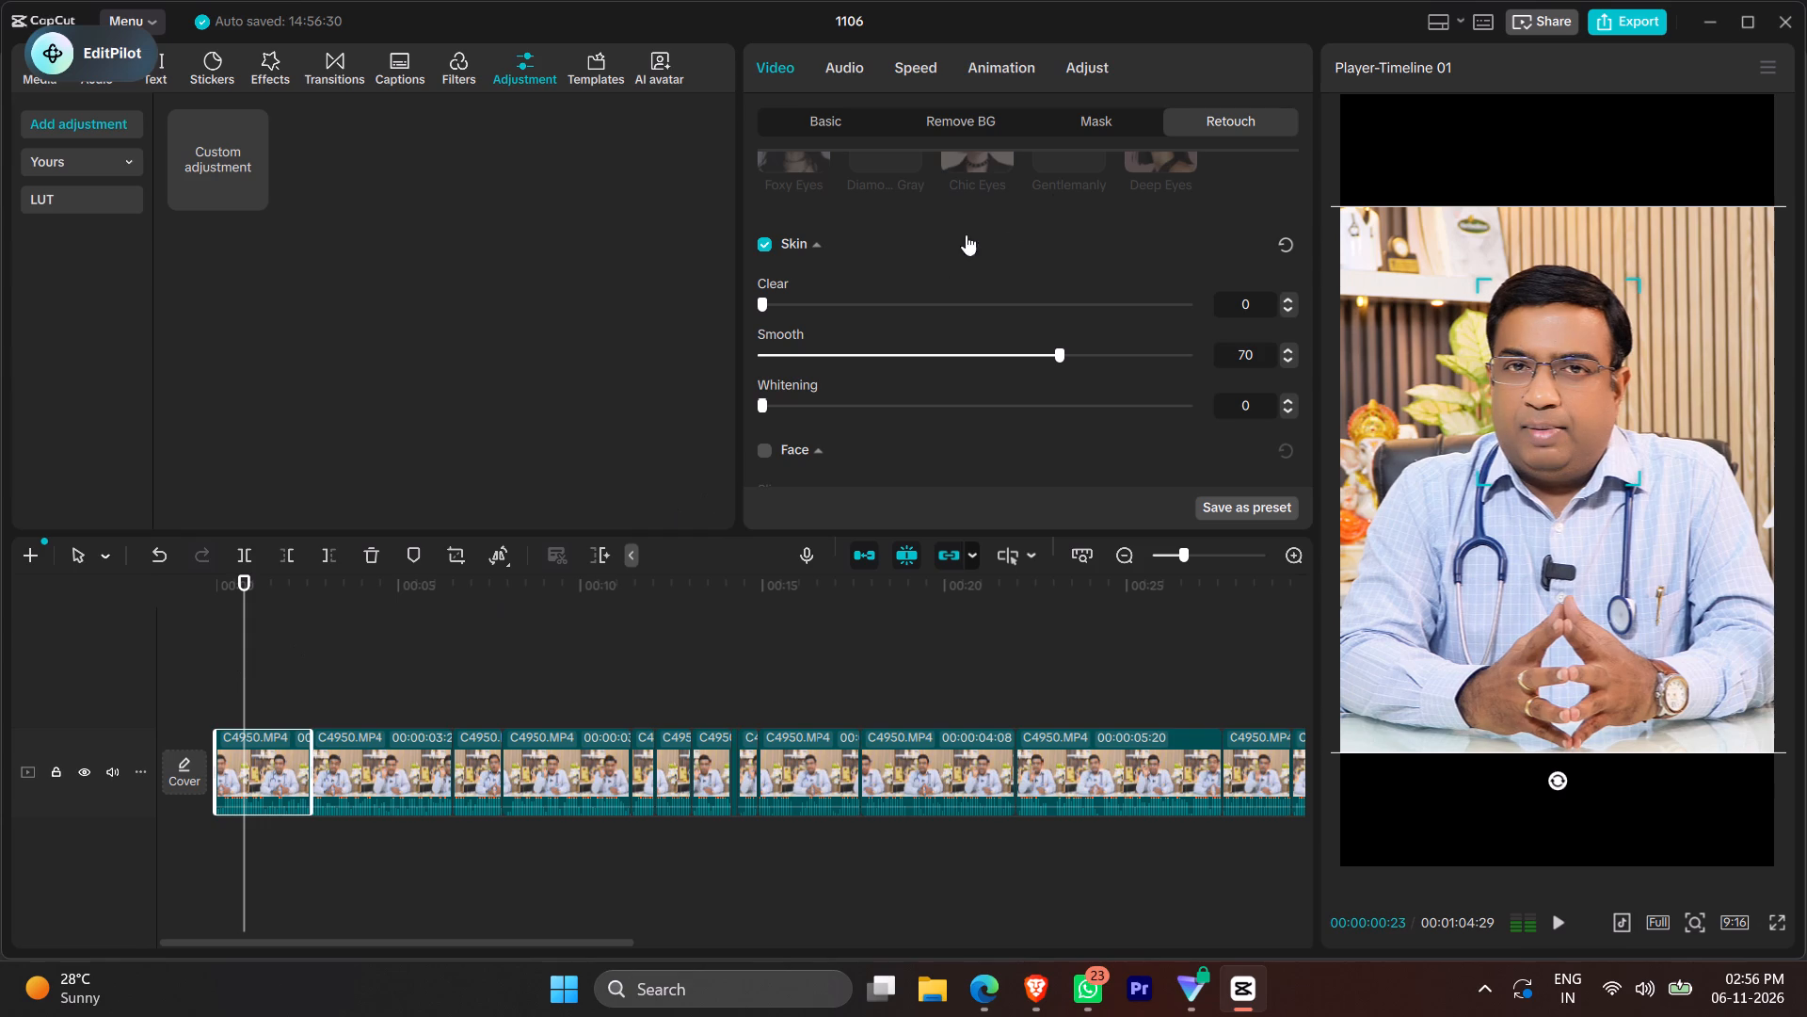
left_click(1101, 68)
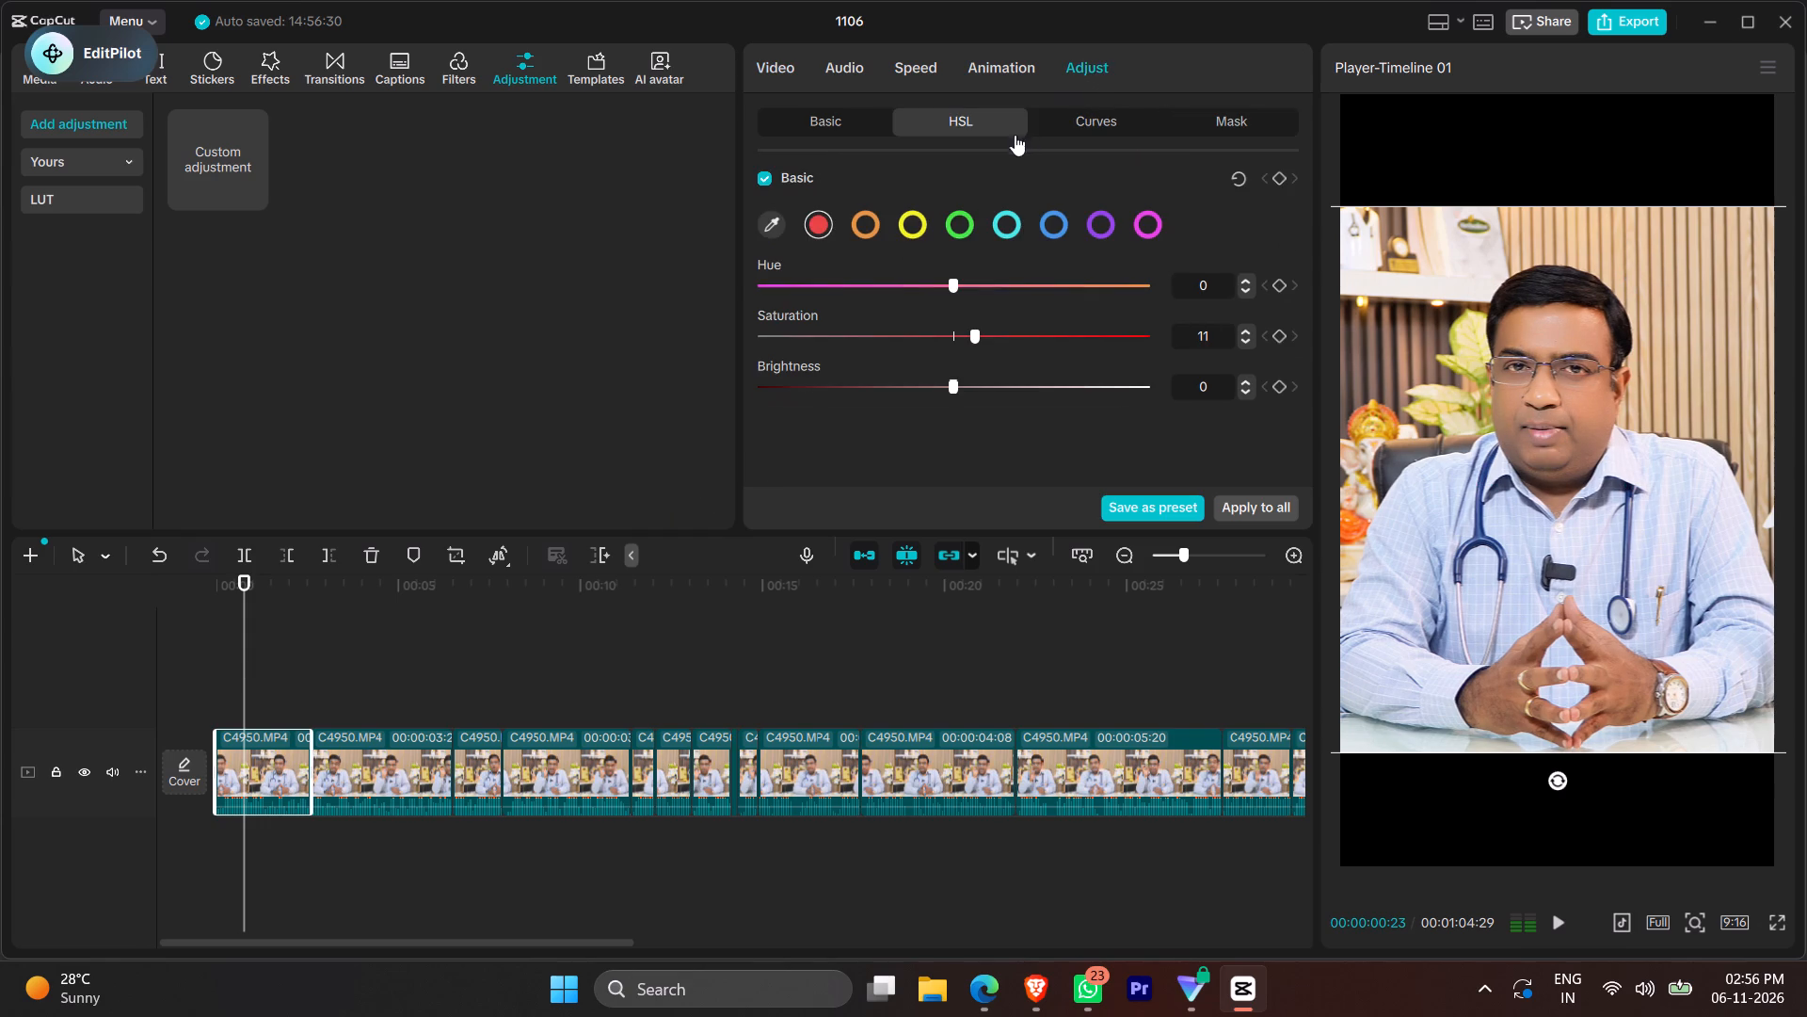
left_click(987, 337)
left_click(260, 683)
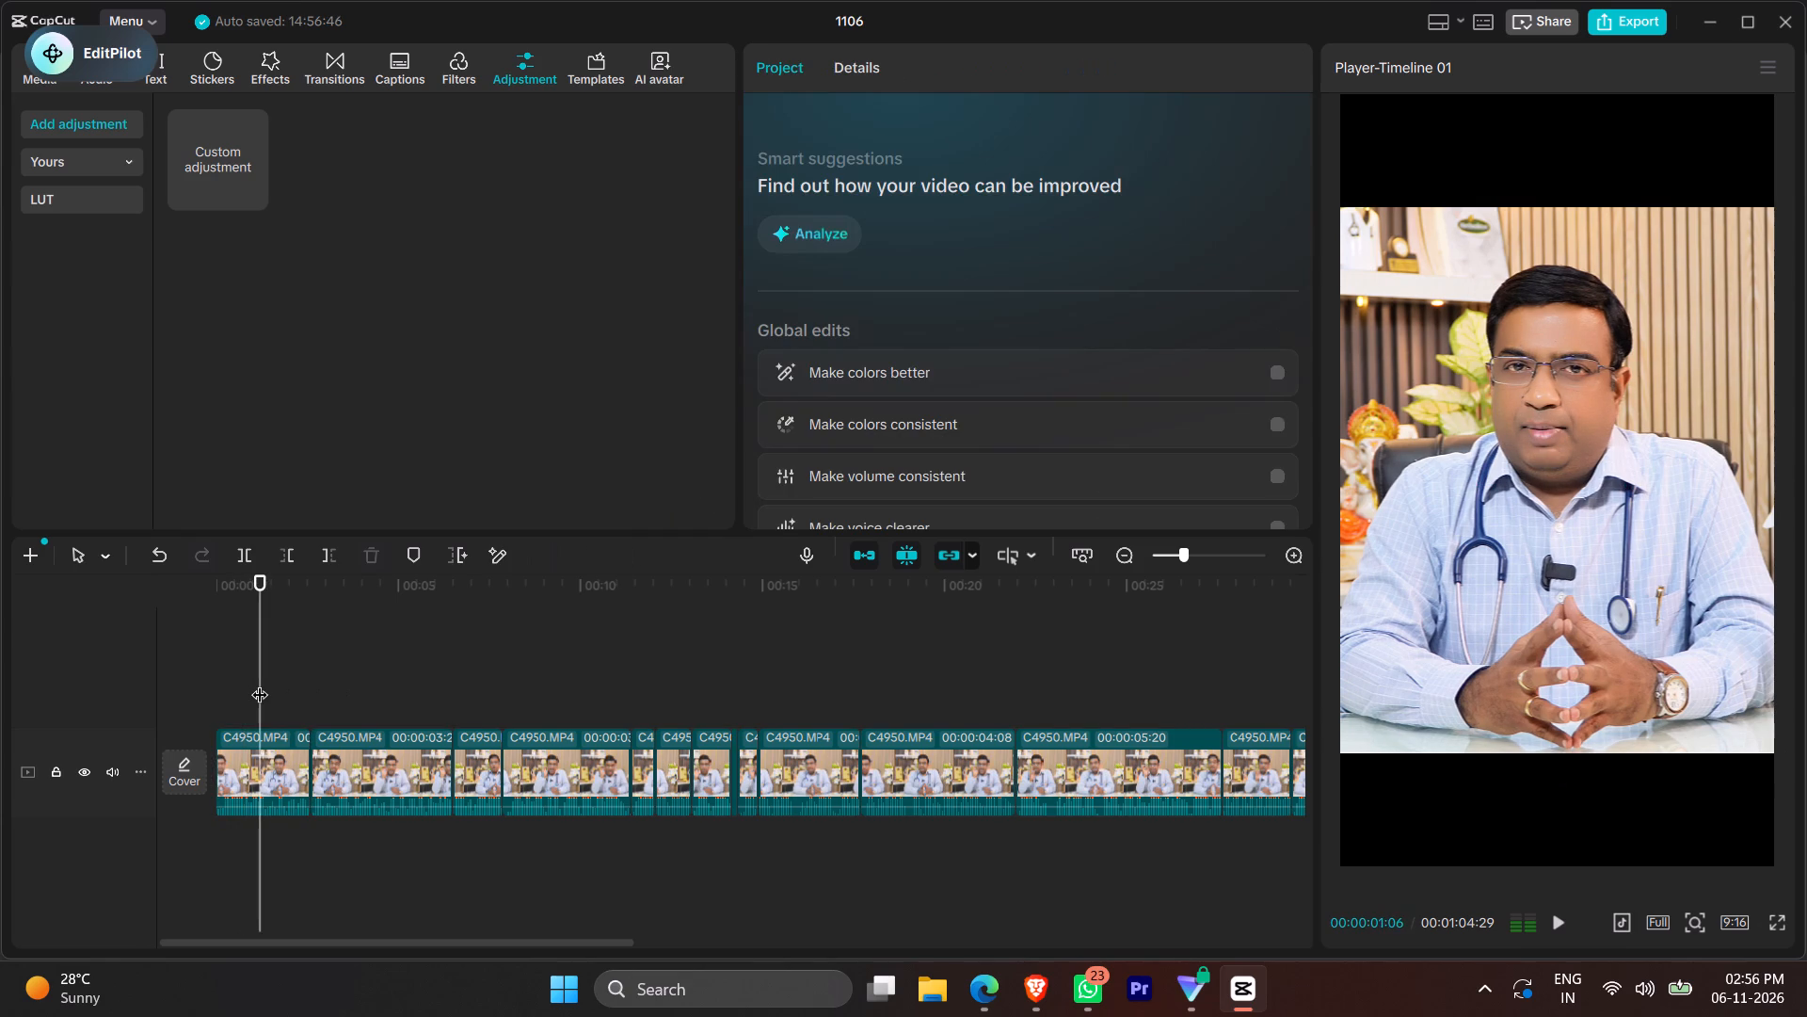
left_click_drag(263, 682, 277, 688)
Copy the first clip's attributes and paste all video, audio and adjustment attributes onto every clip in the timeline.
scroll(478, 639, "down", 2, "ctrl")
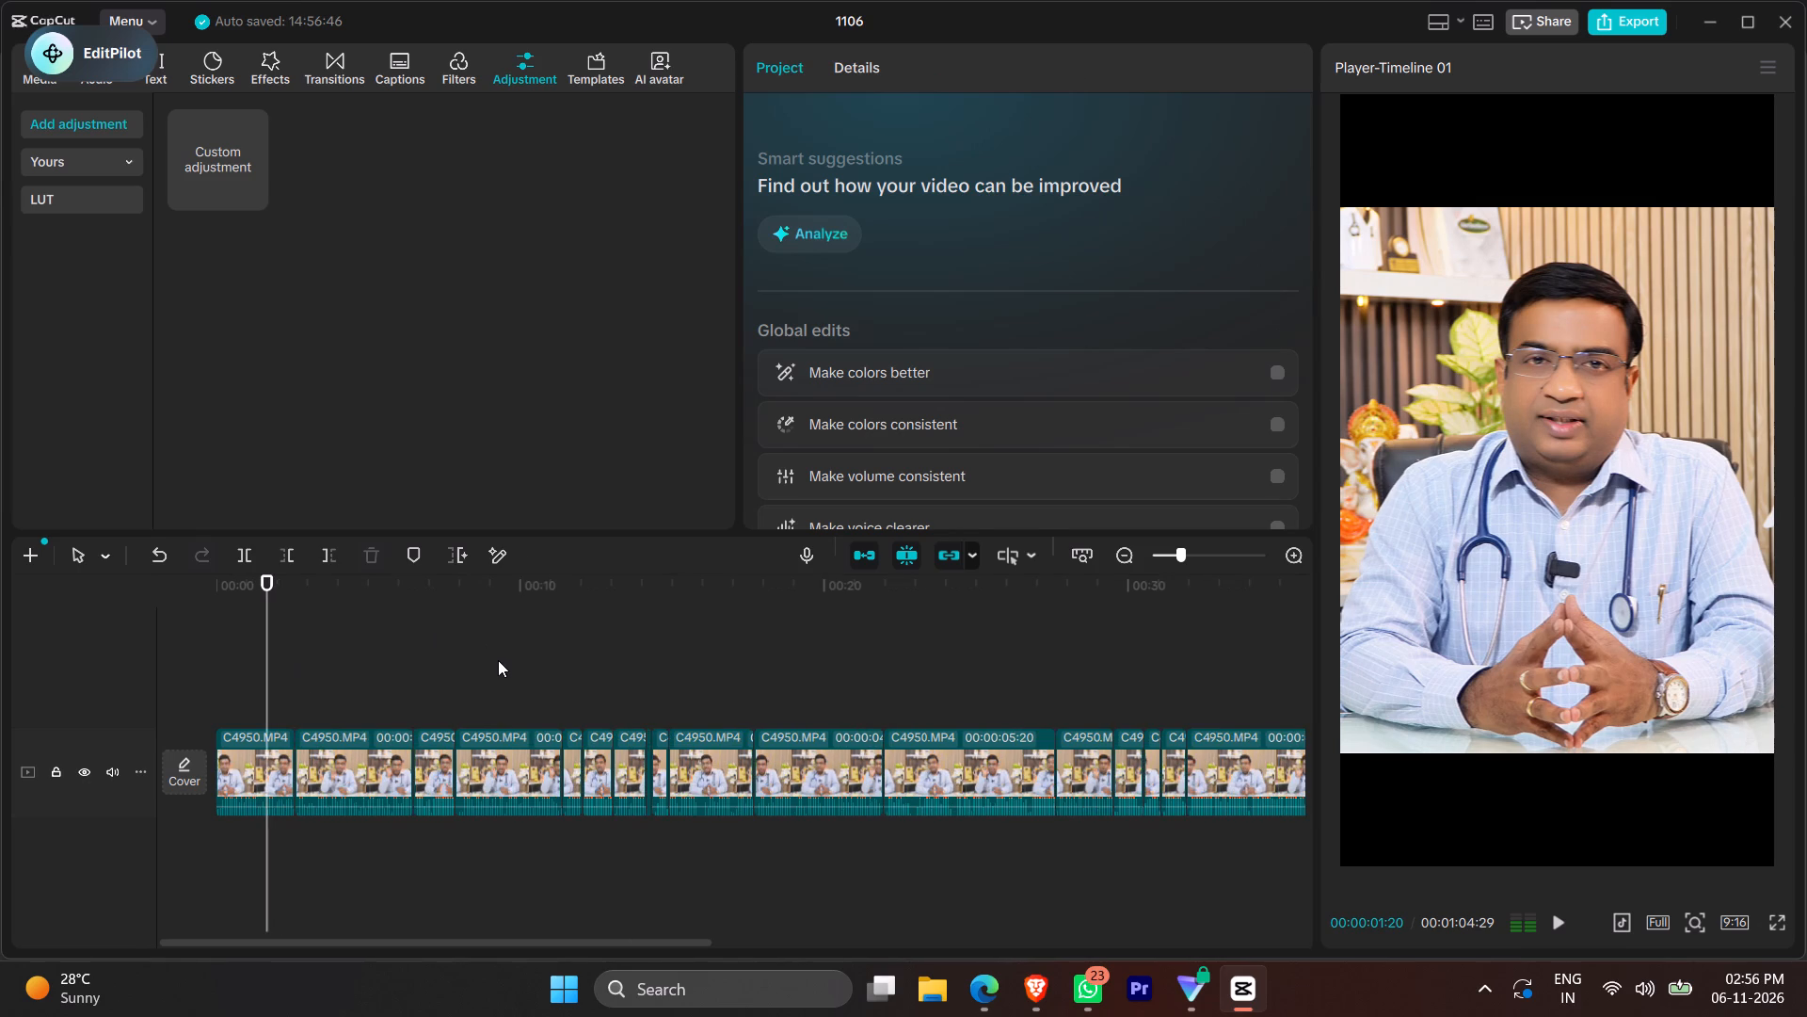
scroll(490, 665, "down", 3, "ctrl")
right_click(230, 751)
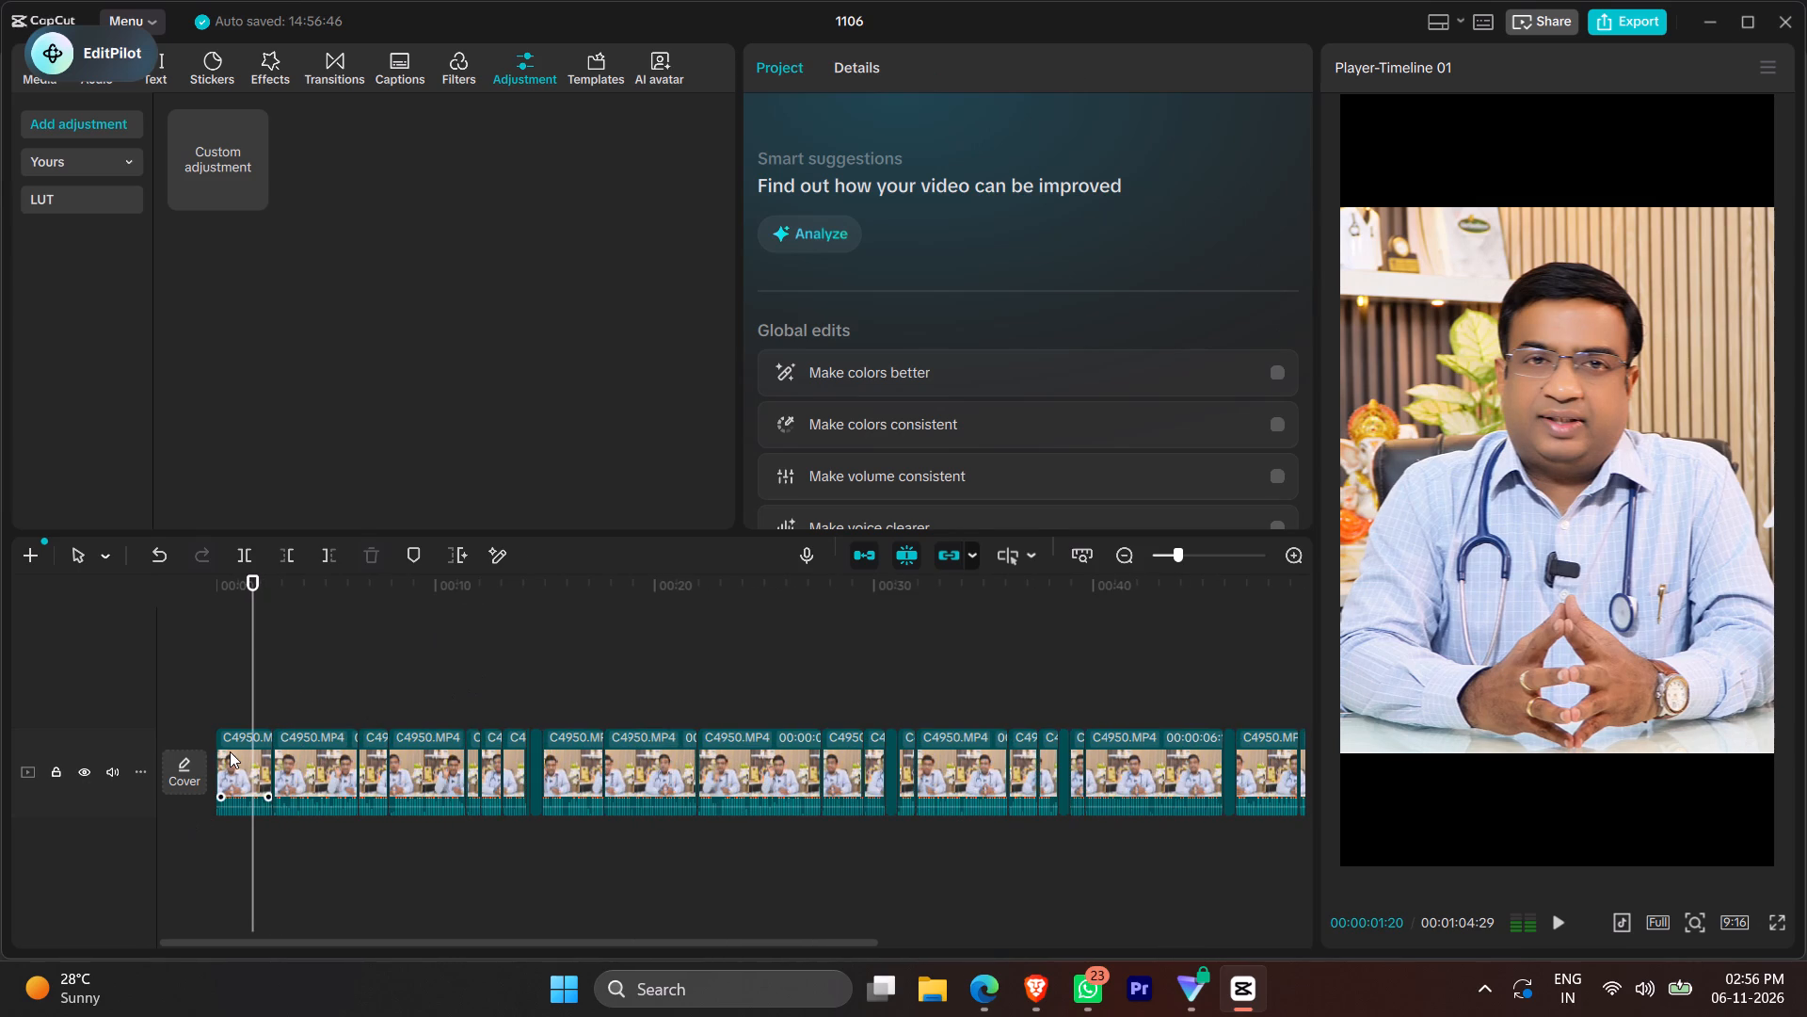
left_click(345, 126)
scroll(614, 585, "down", 5, "ctrl")
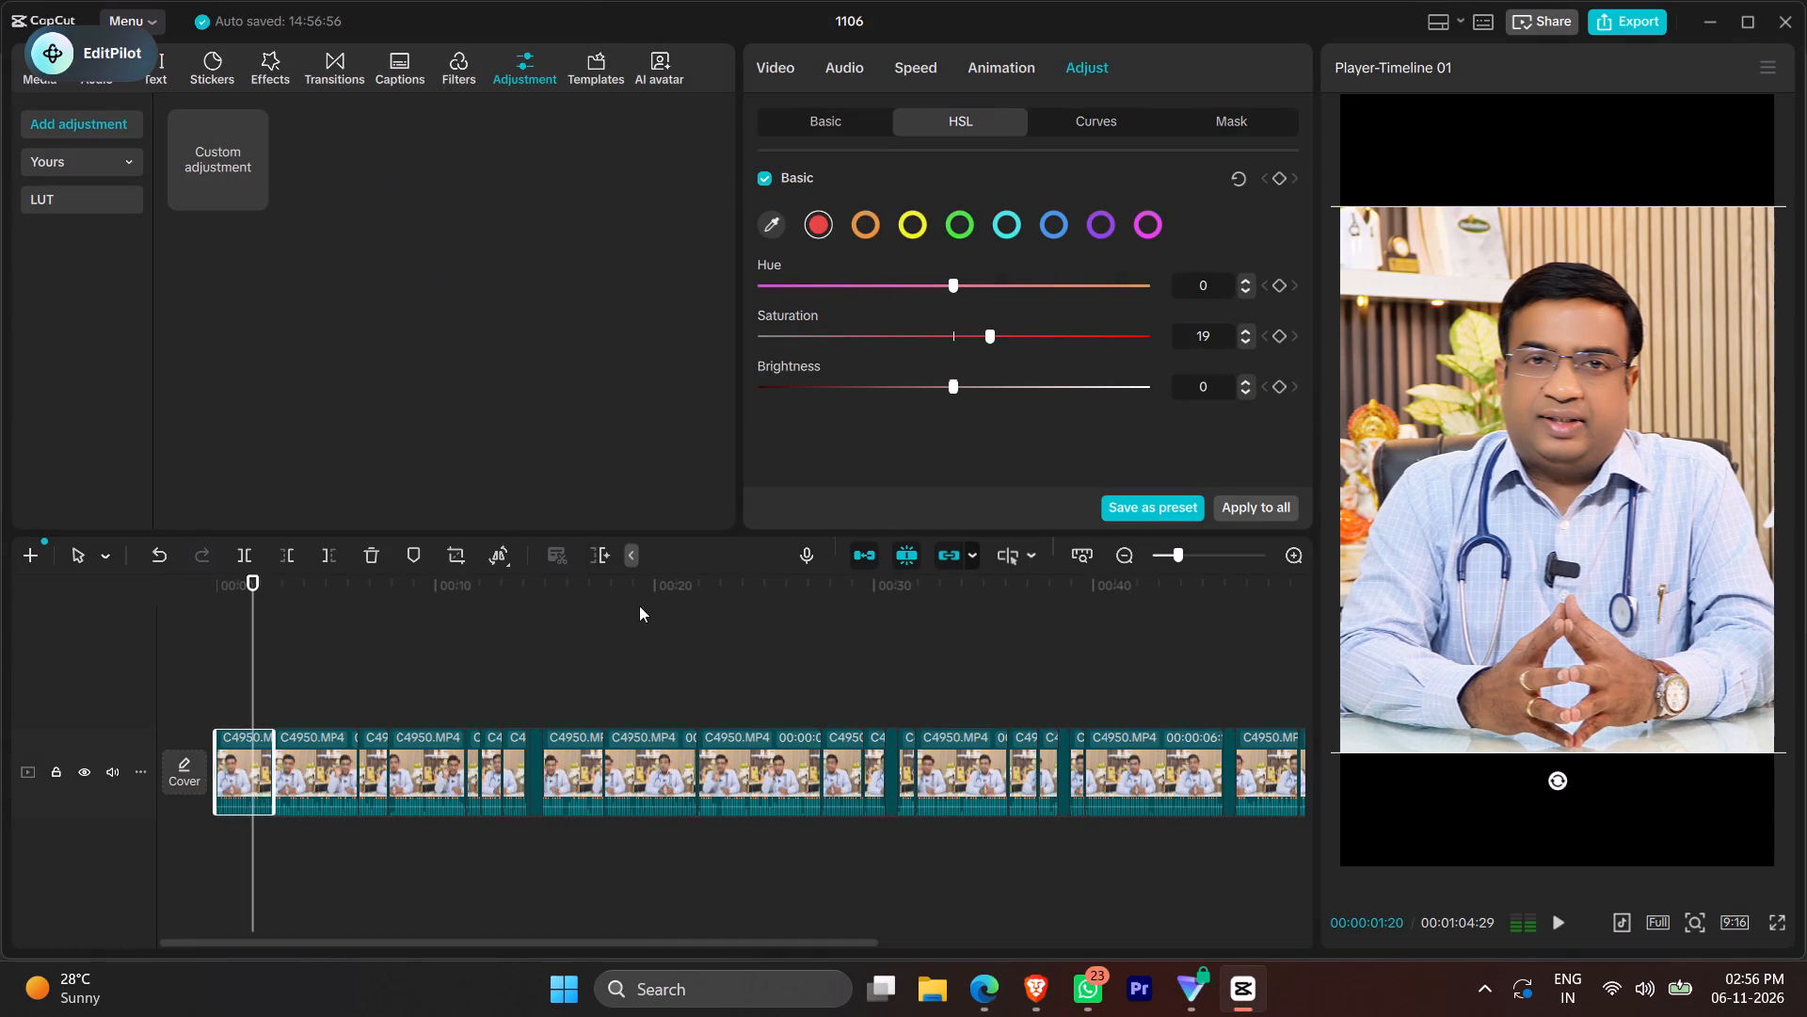
scroll(639, 605, "down", 8, "ctrl")
left_click_drag(1106, 673, 146, 846)
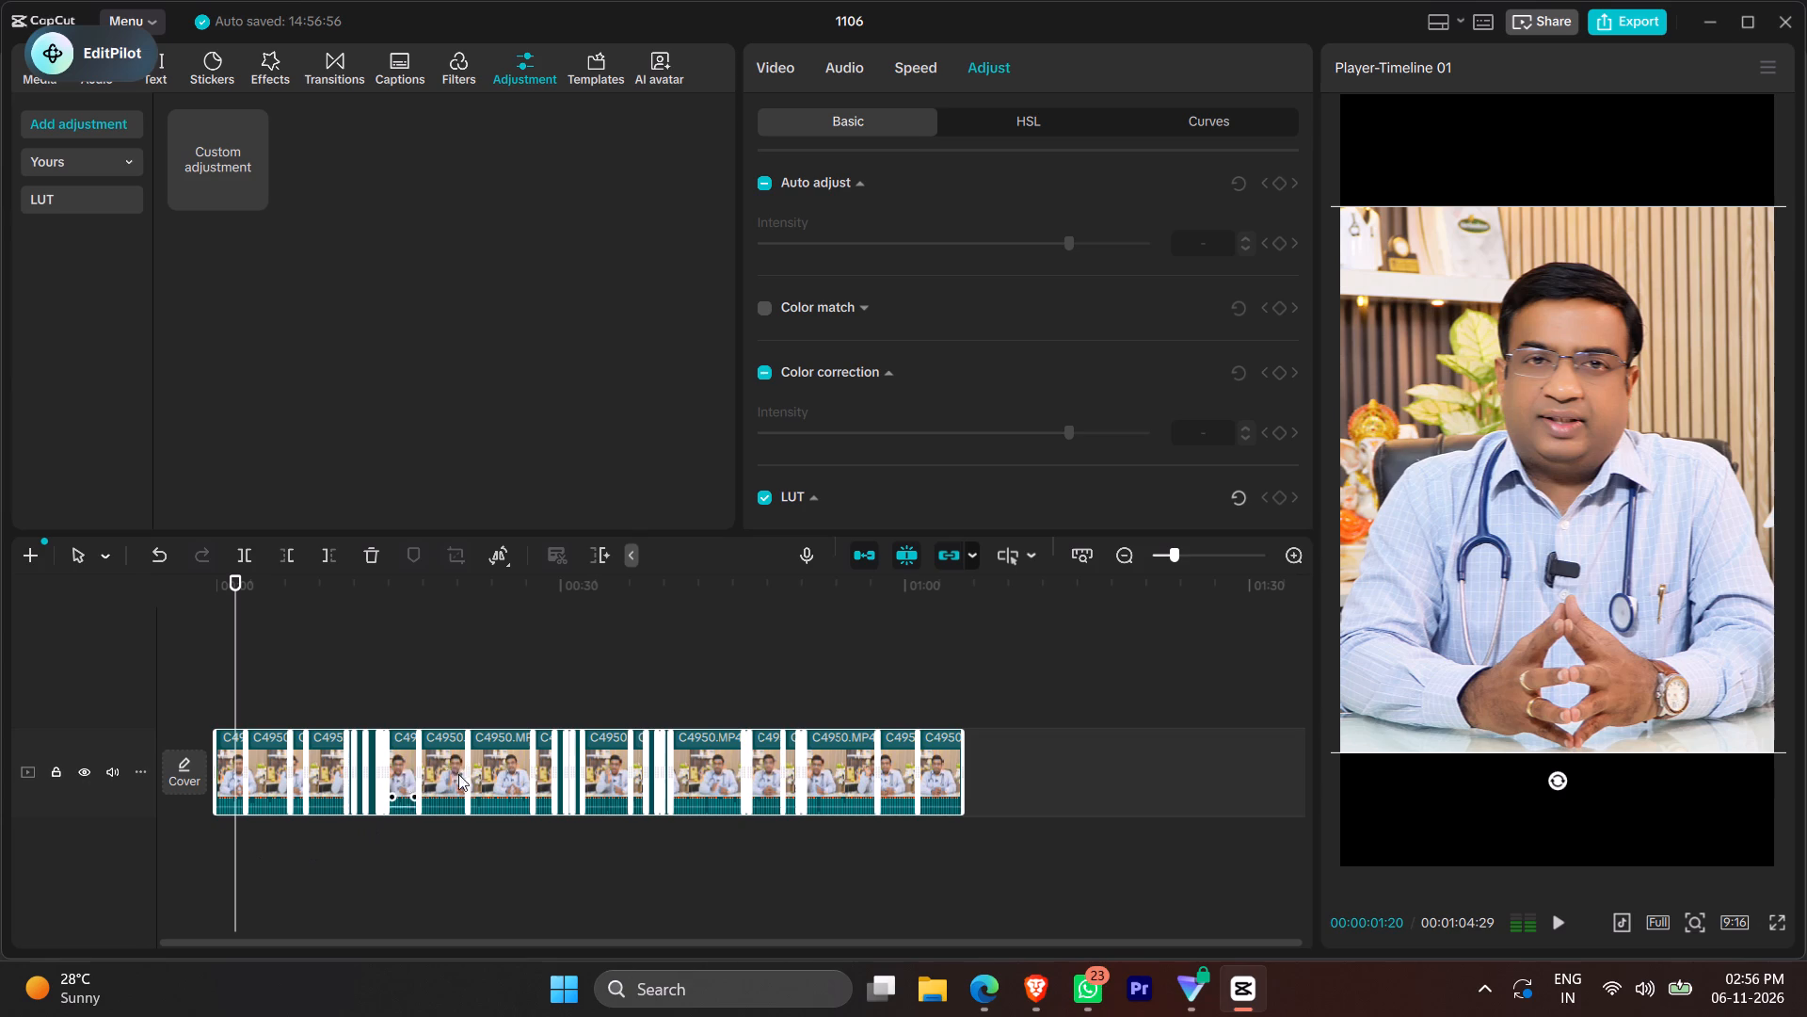
right_click(440, 767)
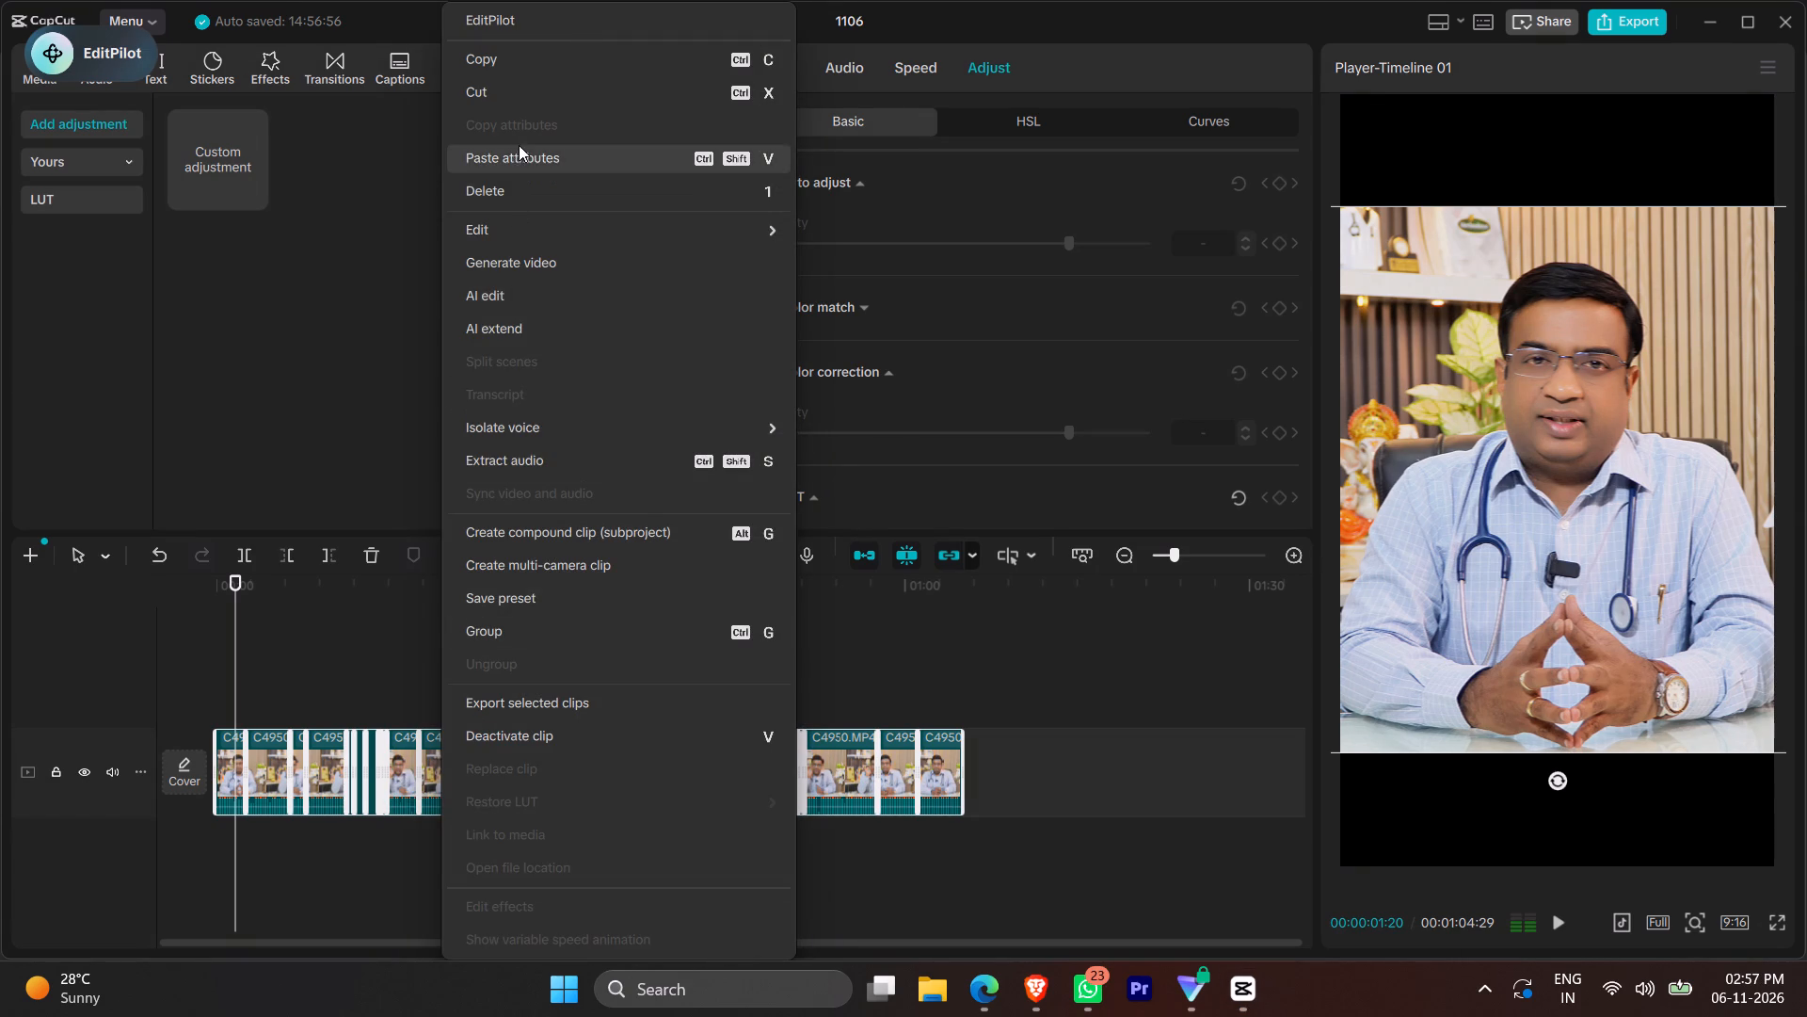
left_click(525, 154)
left_click(1162, 833)
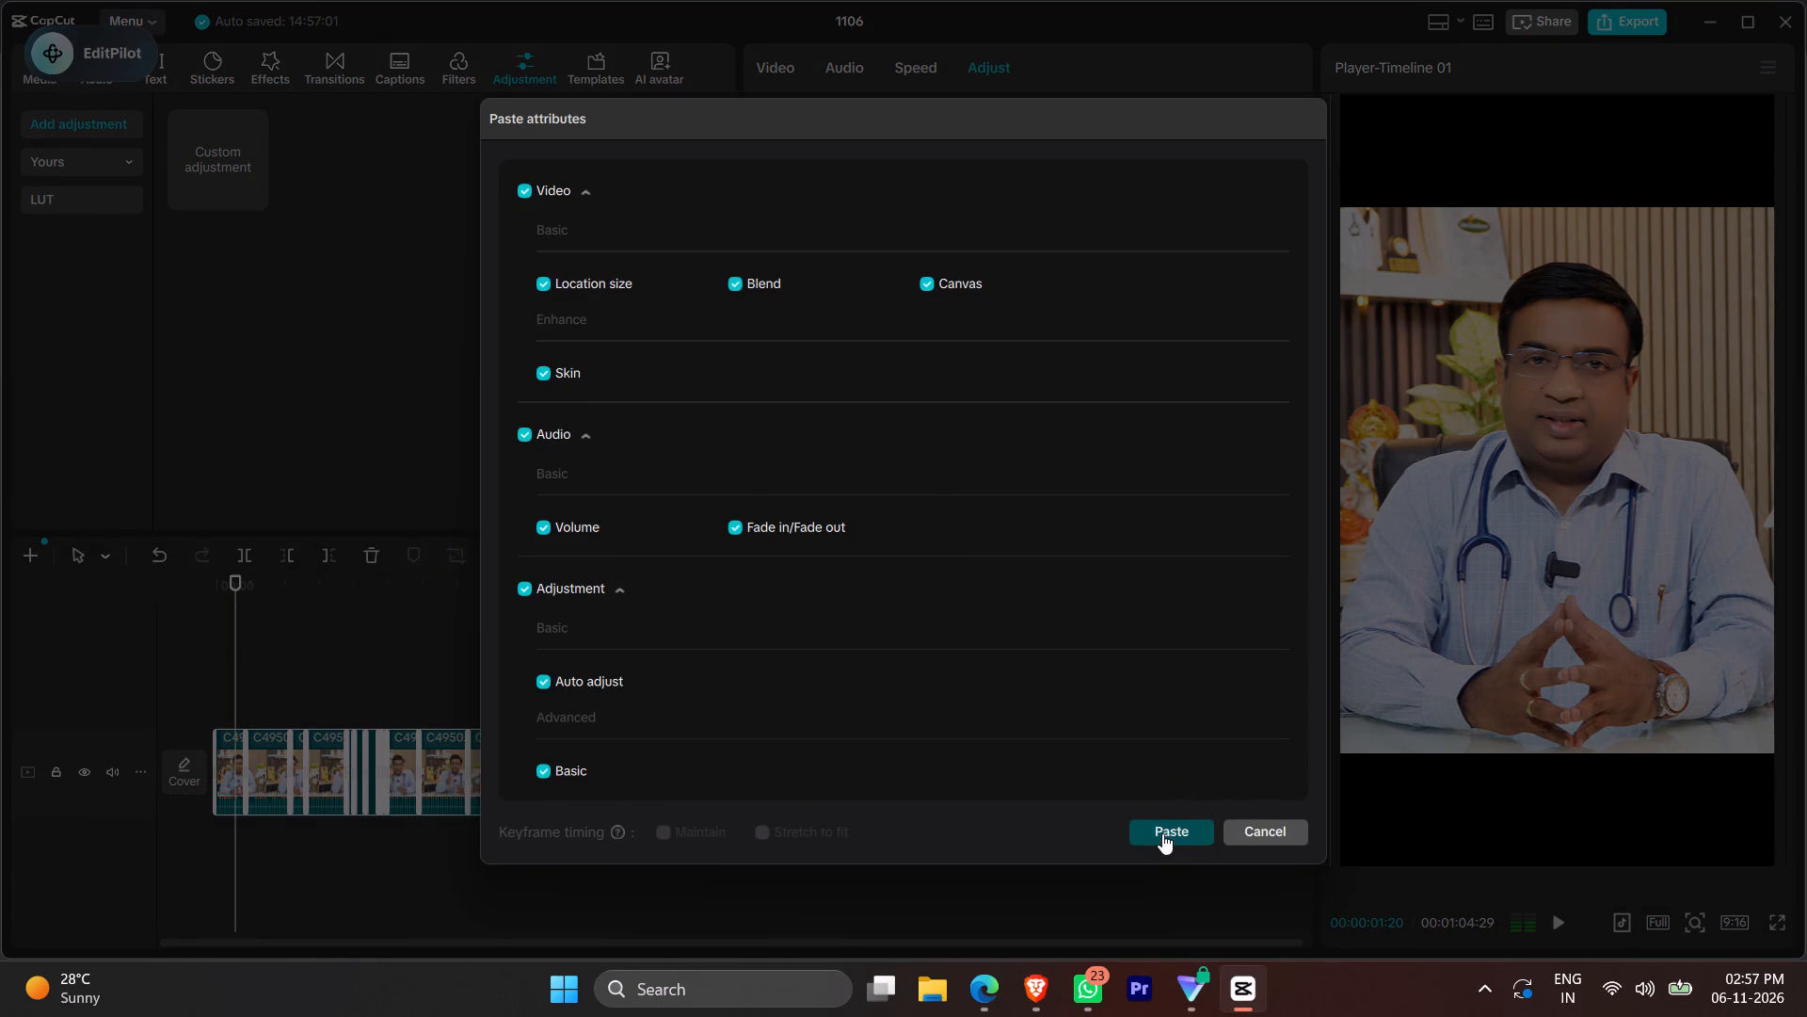
Spot-check the framing, colour and retouching of clips at several points along the timeline.
left_click(250, 654)
left_click(280, 654)
left_click(413, 656)
left_click(438, 657)
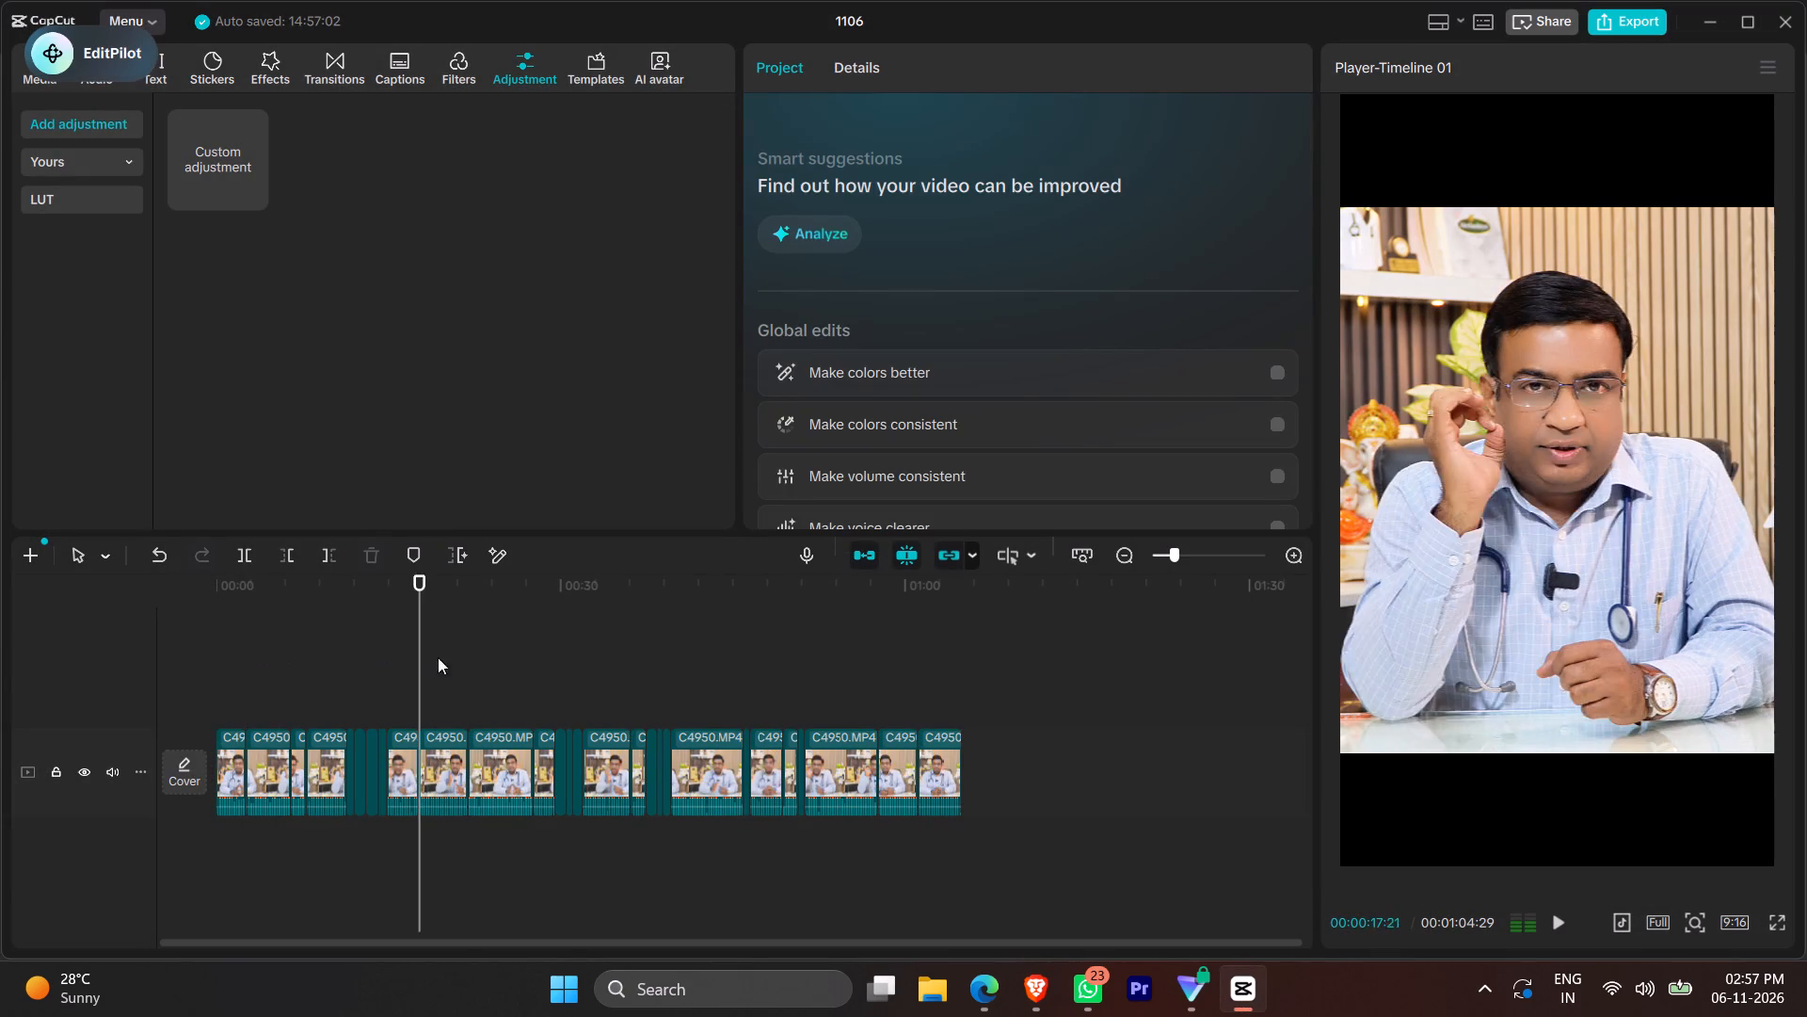
left_click(523, 653)
left_click(620, 646)
left_click(670, 650)
left_click(738, 651)
Play back the opening clips from the start of the timeline to review their cuts, framing and look.
key("0")
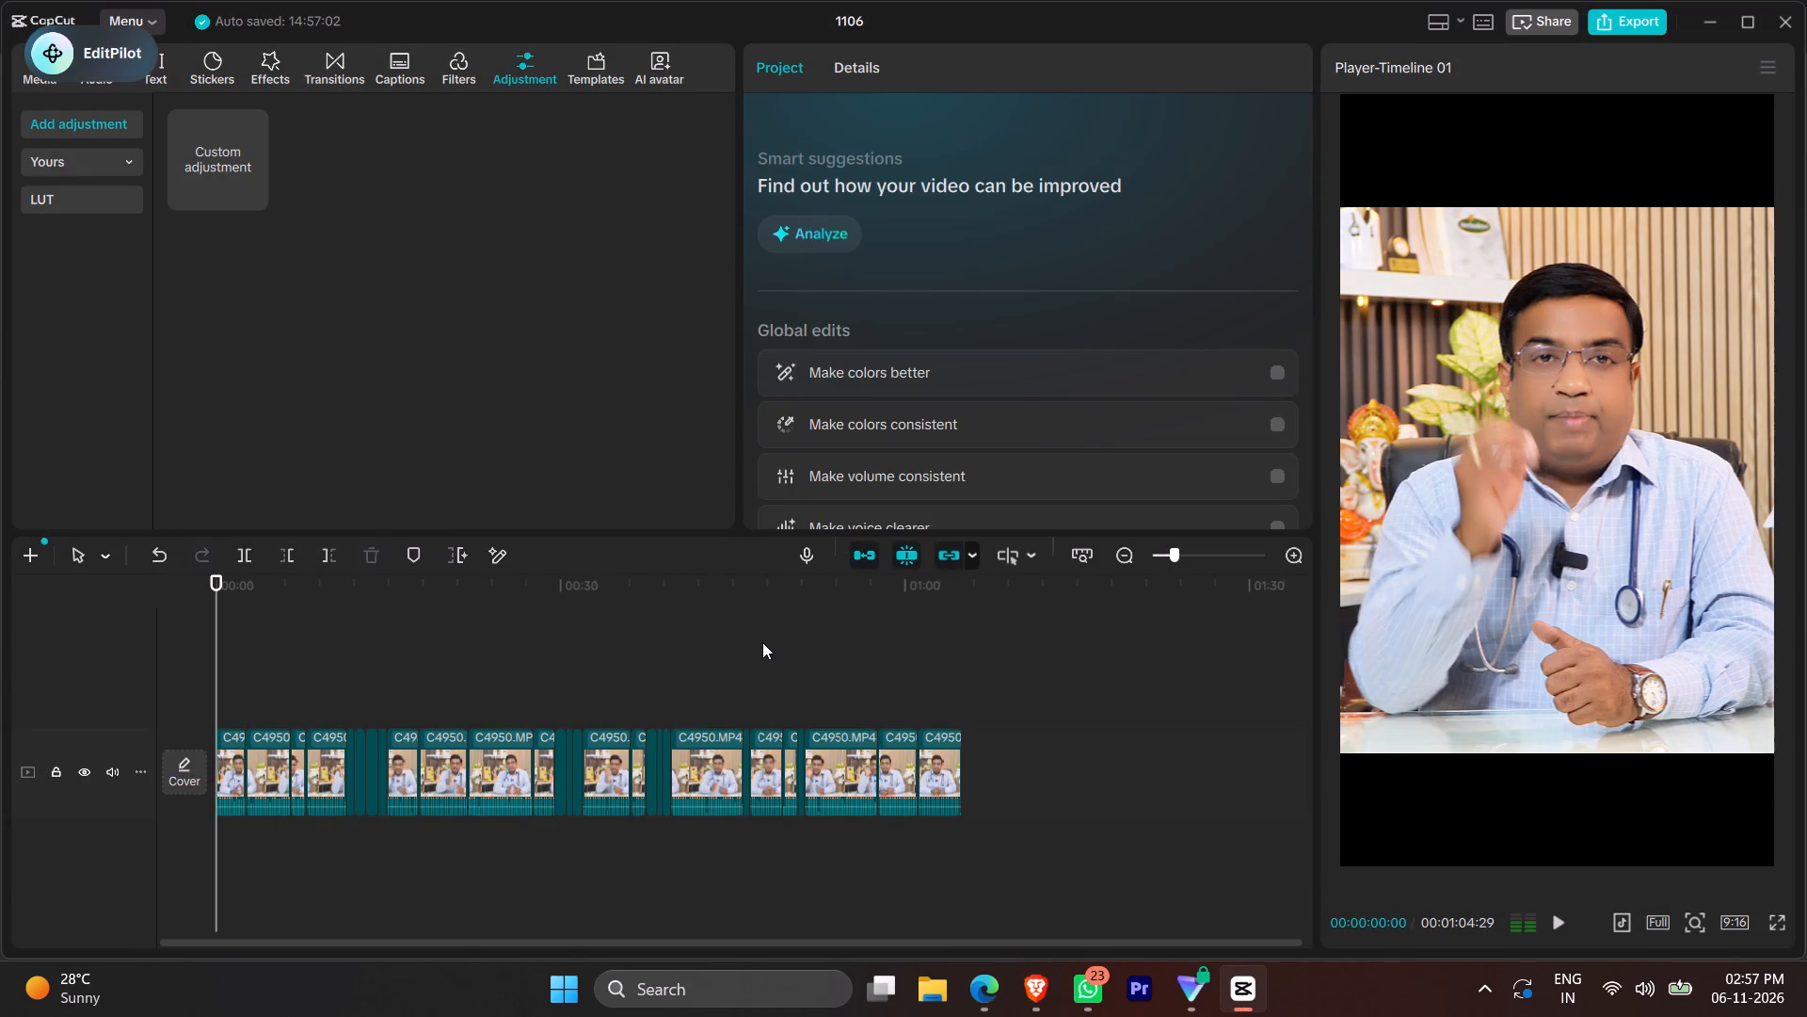
scroll(727, 713, "up", 11, "ctrl")
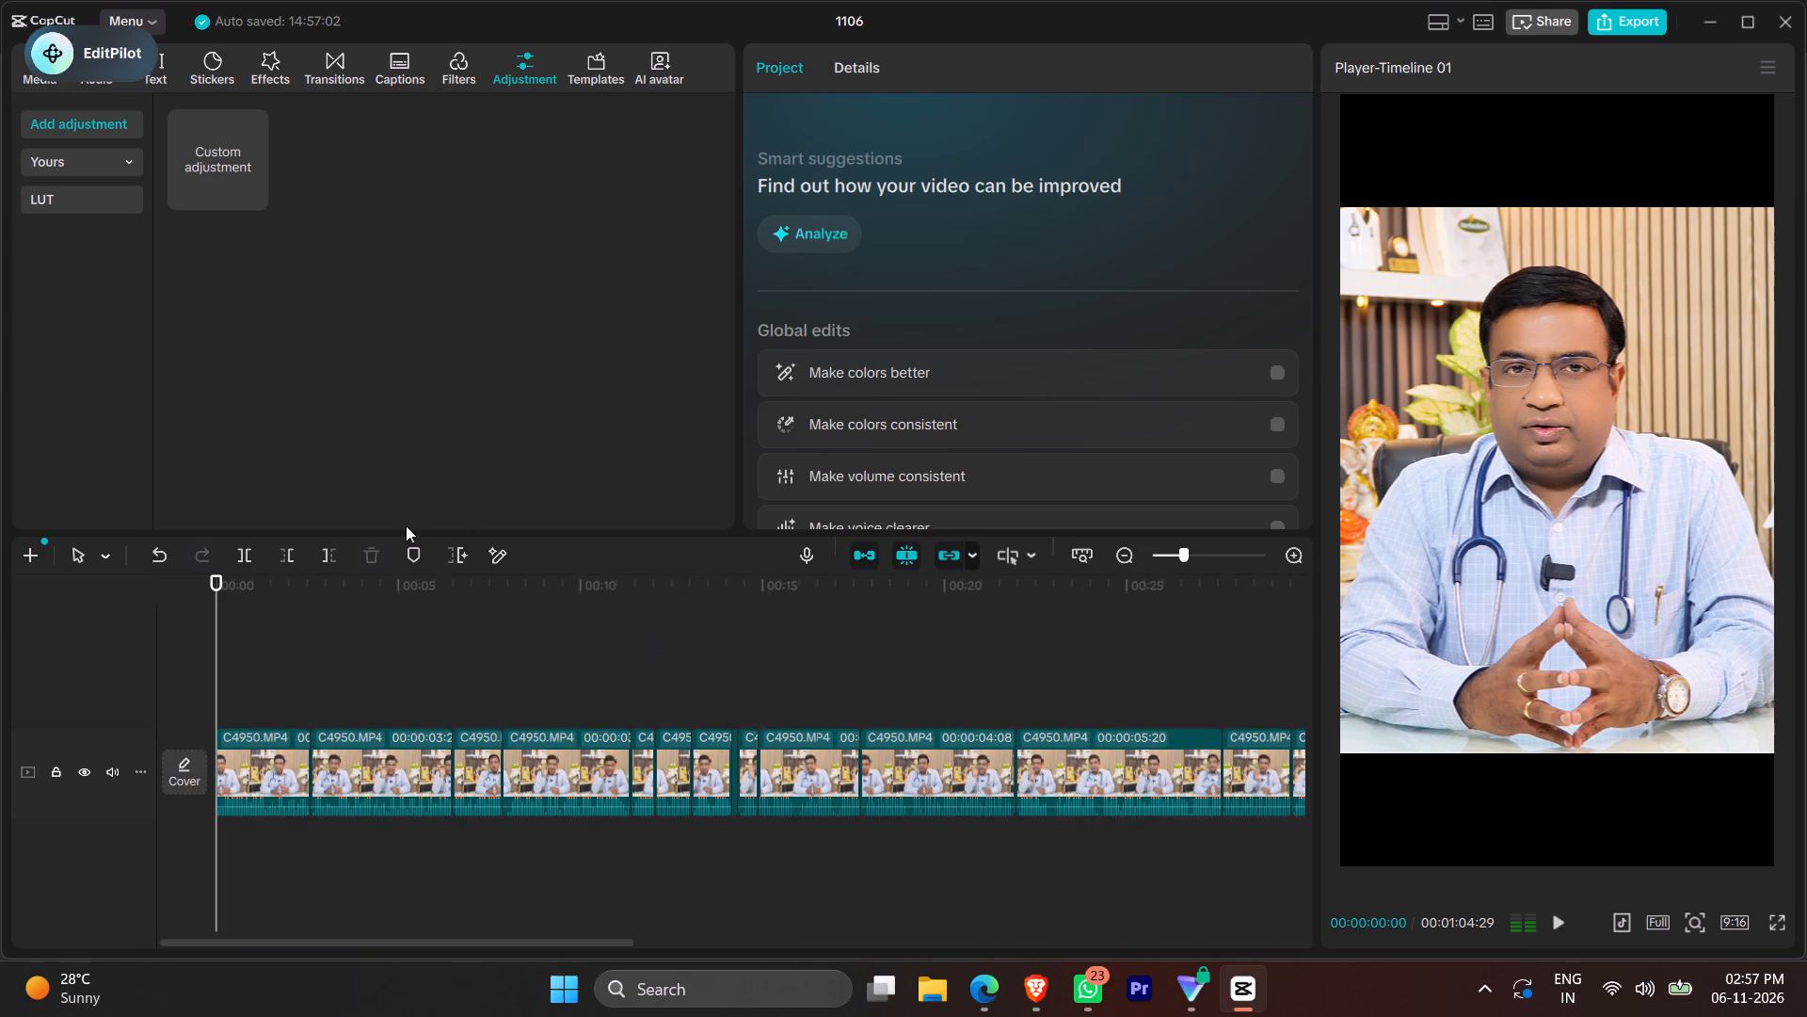
scroll(303, 864, "up", 14, "ctrl")
scroll(512, 762, "down", 5, "ctrl")
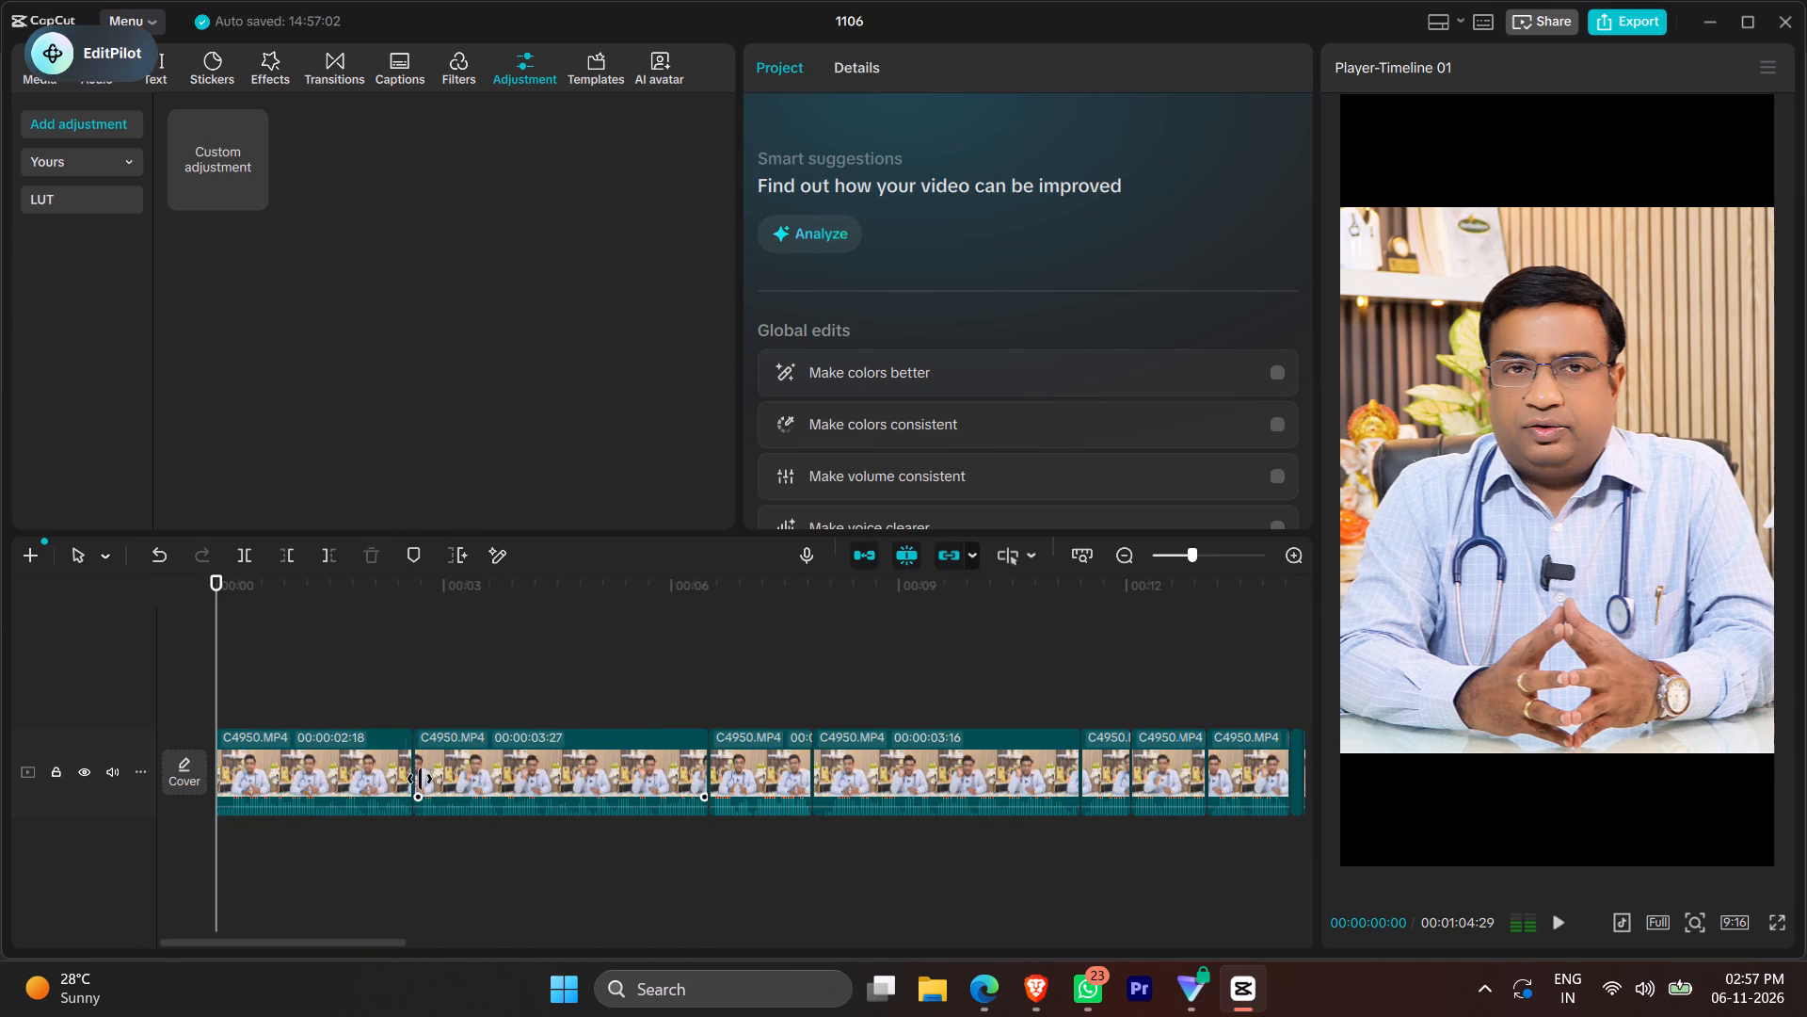
key("space")
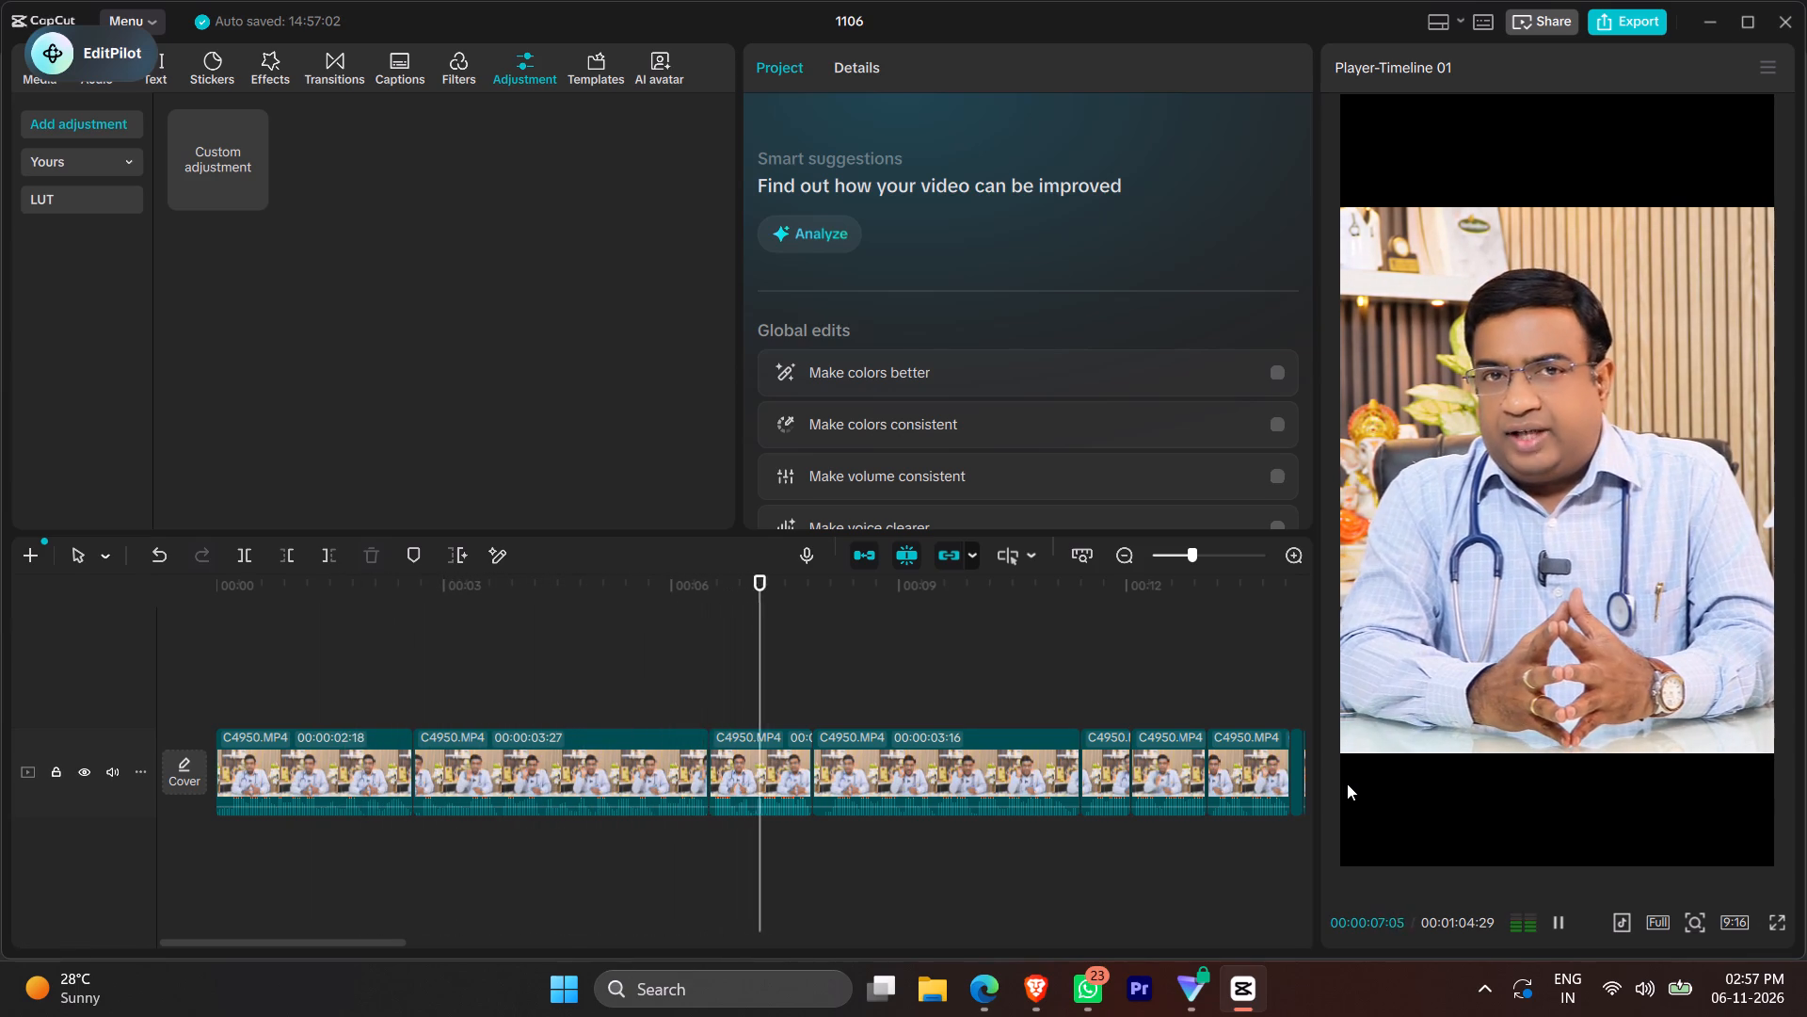
key("space")
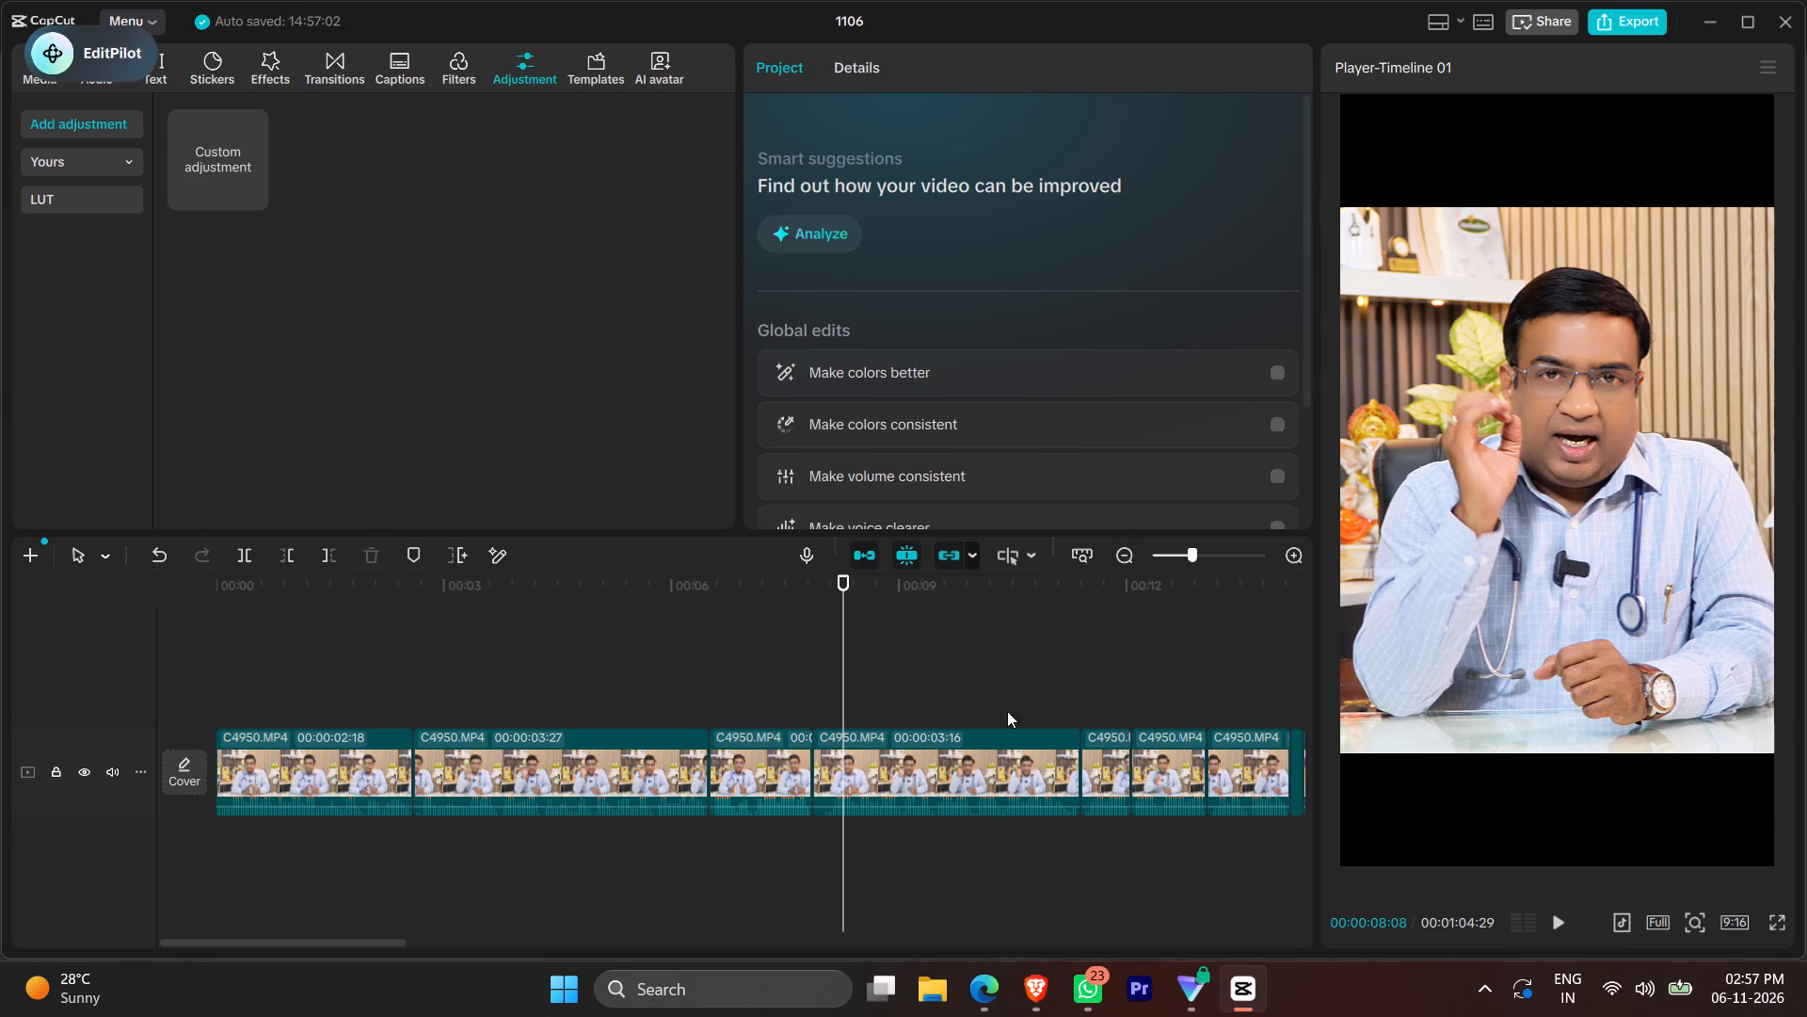
left_click(286, 640)
left_click(355, 748)
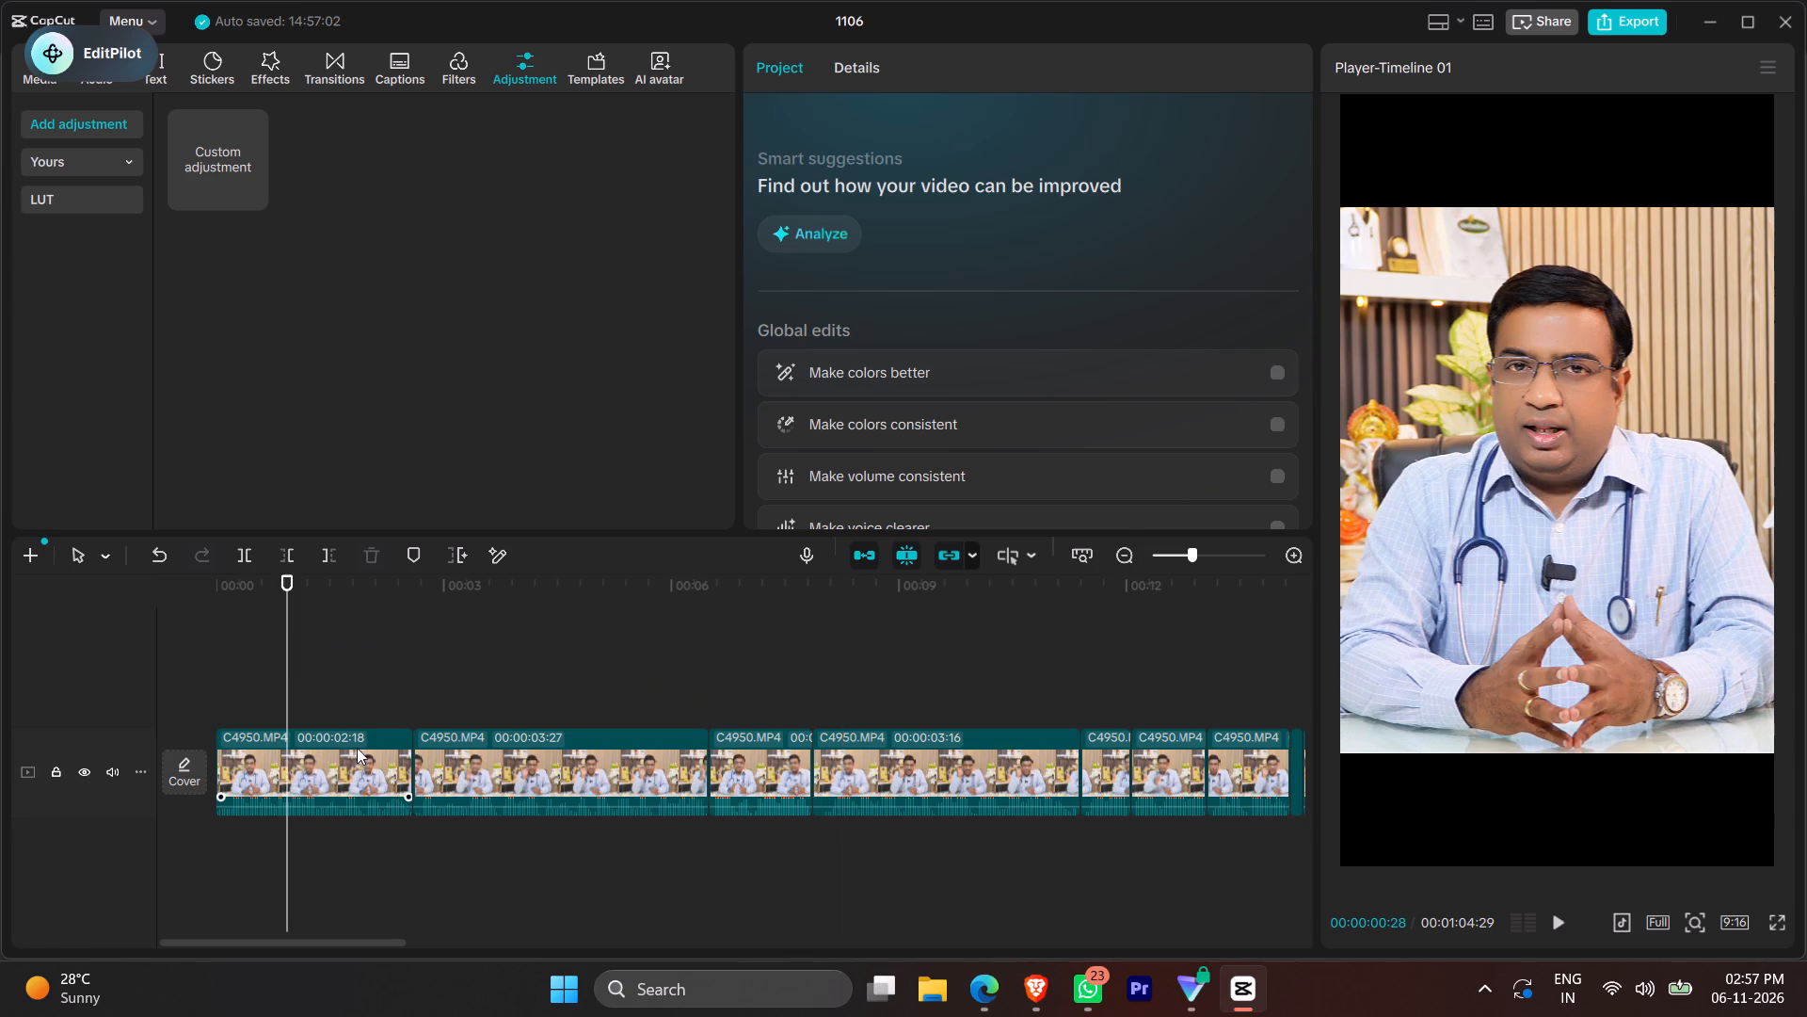
key("space")
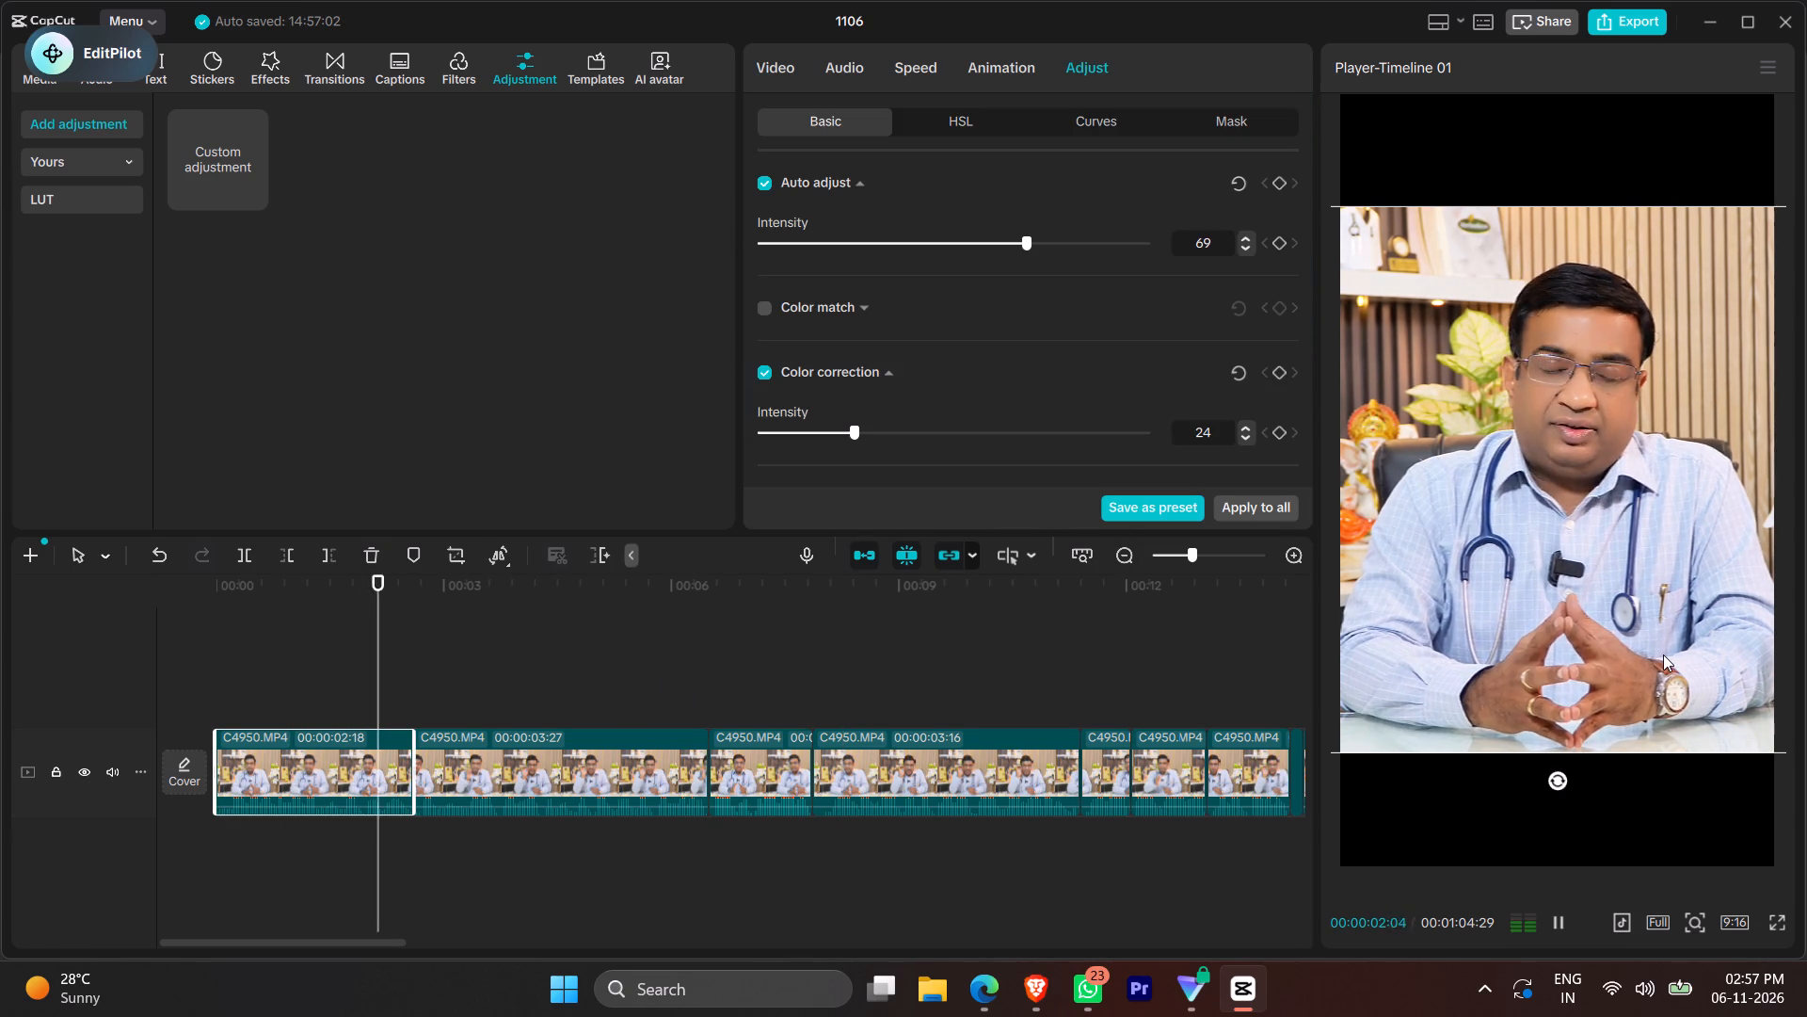
key("space")
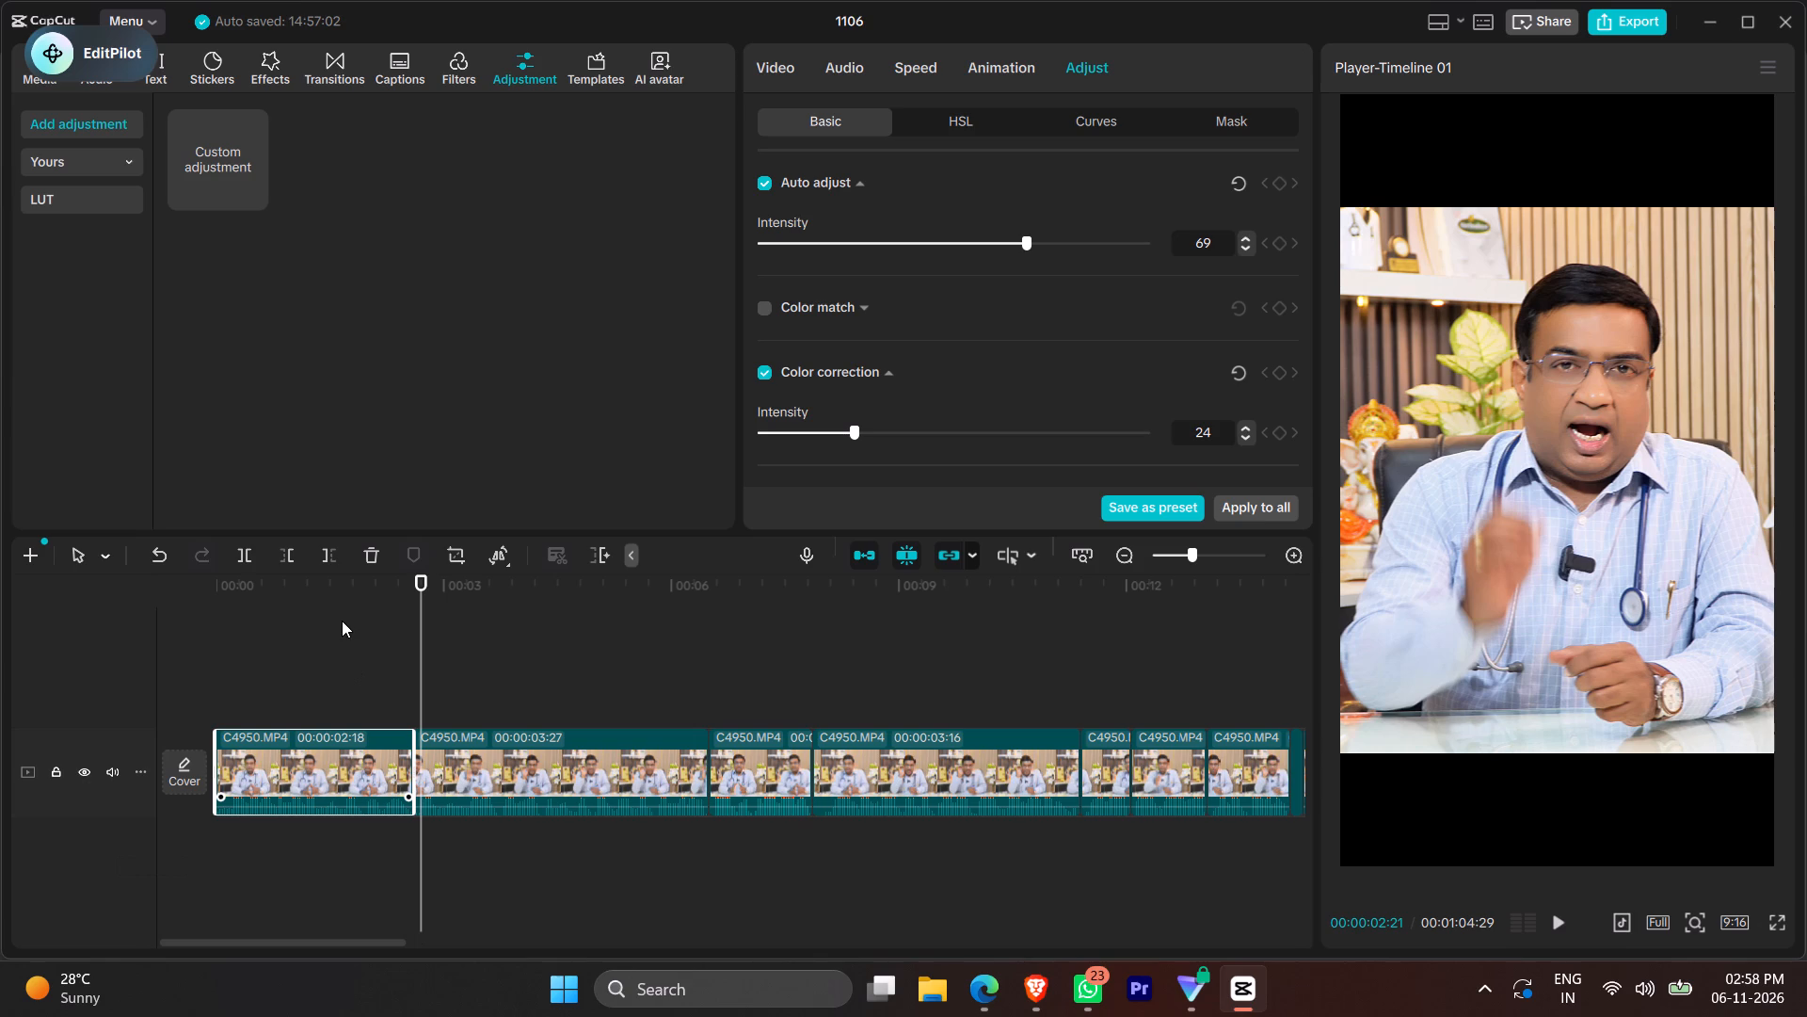
left_click(384, 672)
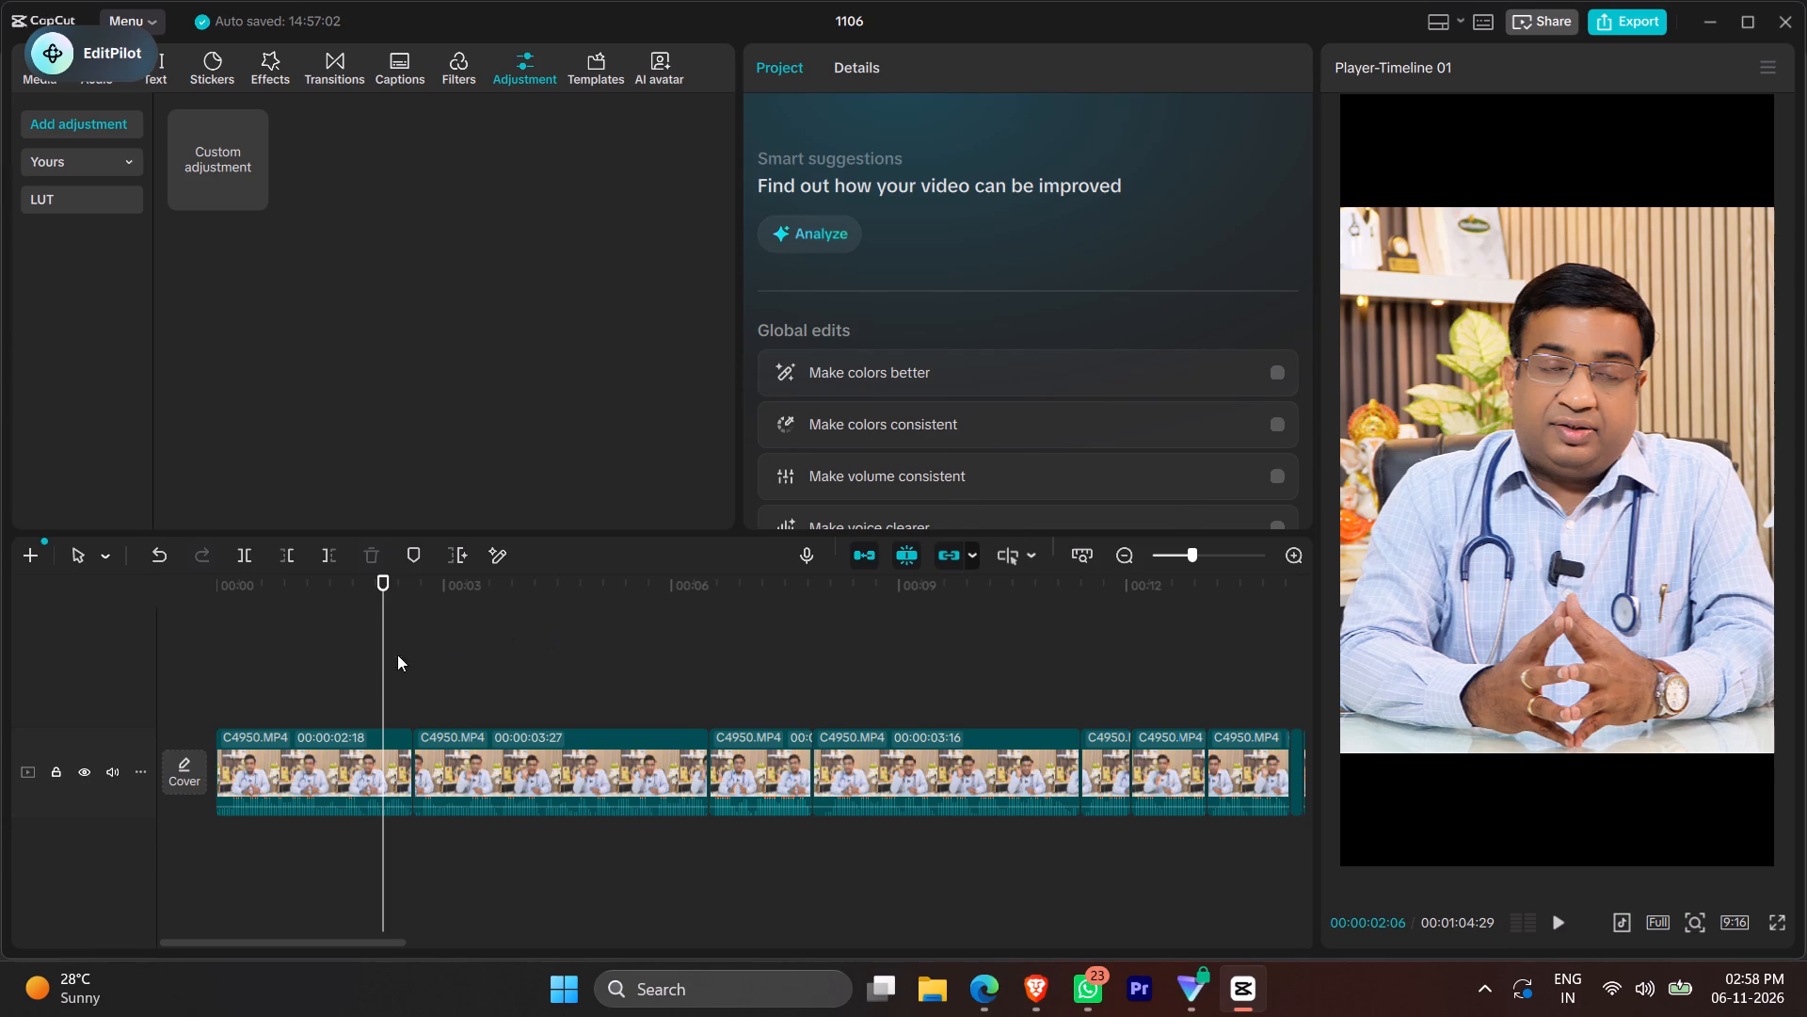
left_click(326, 687)
type("0")
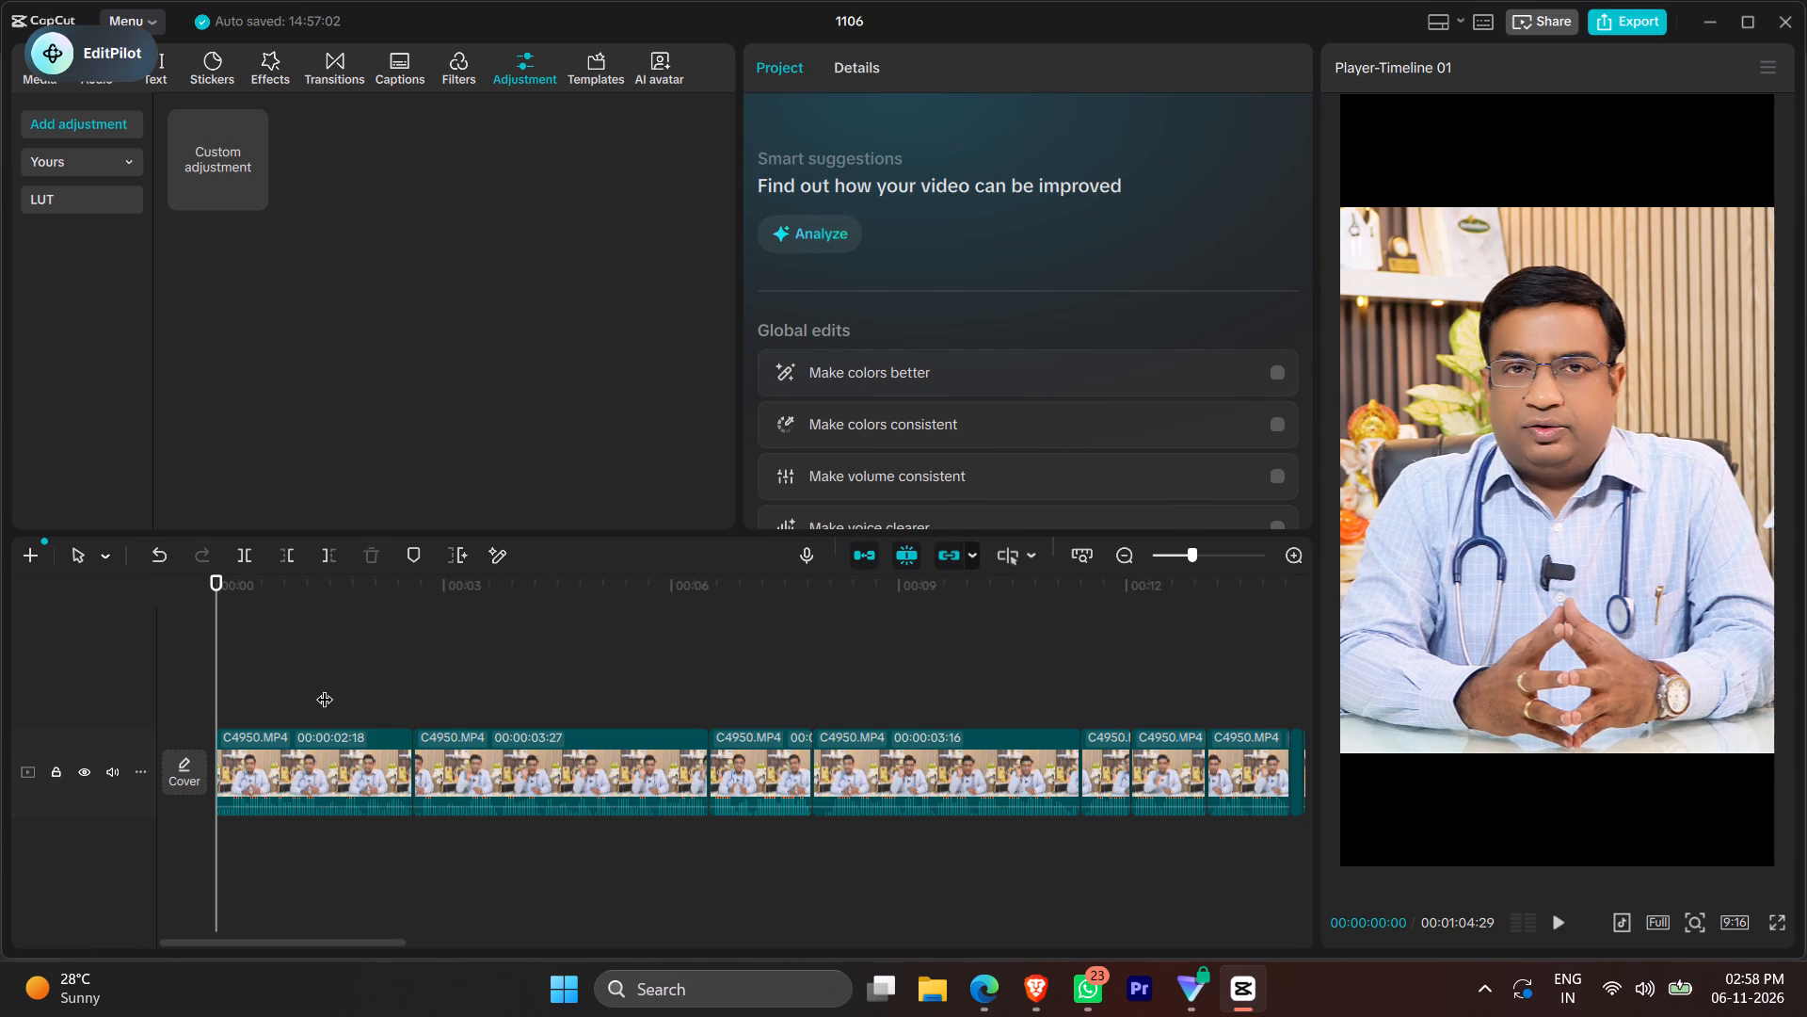
key("space")
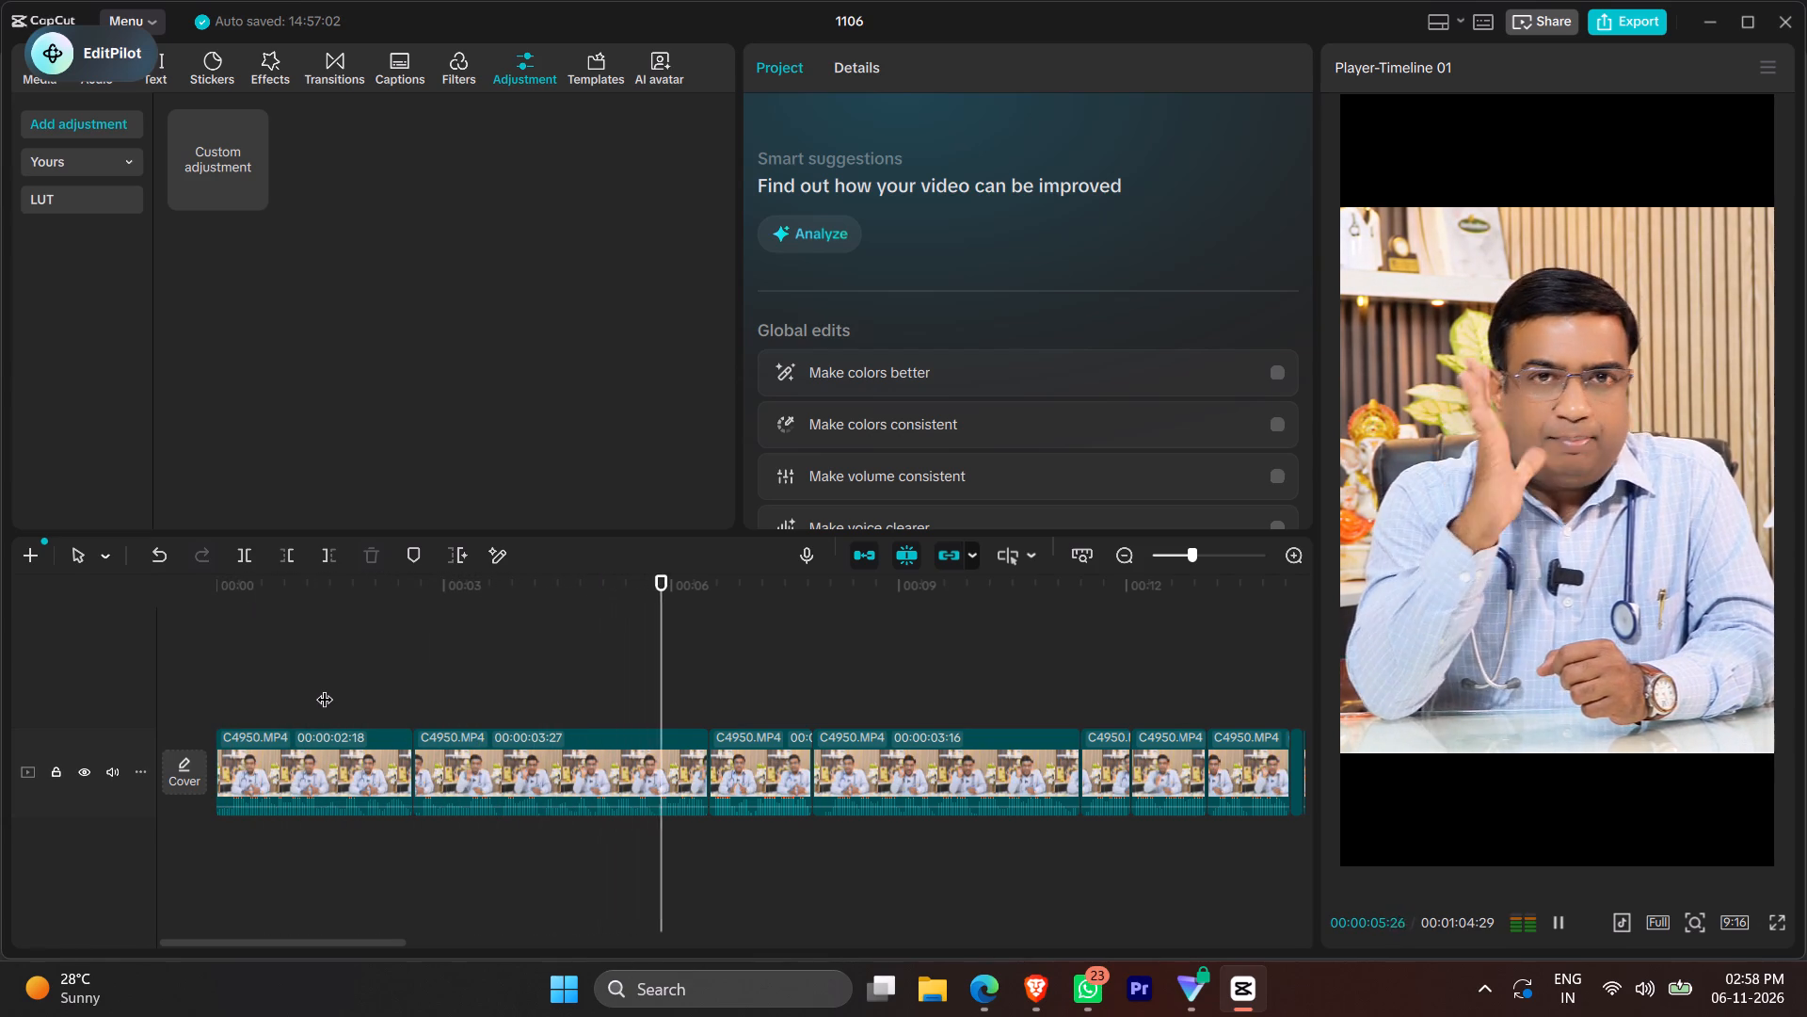
key("space")
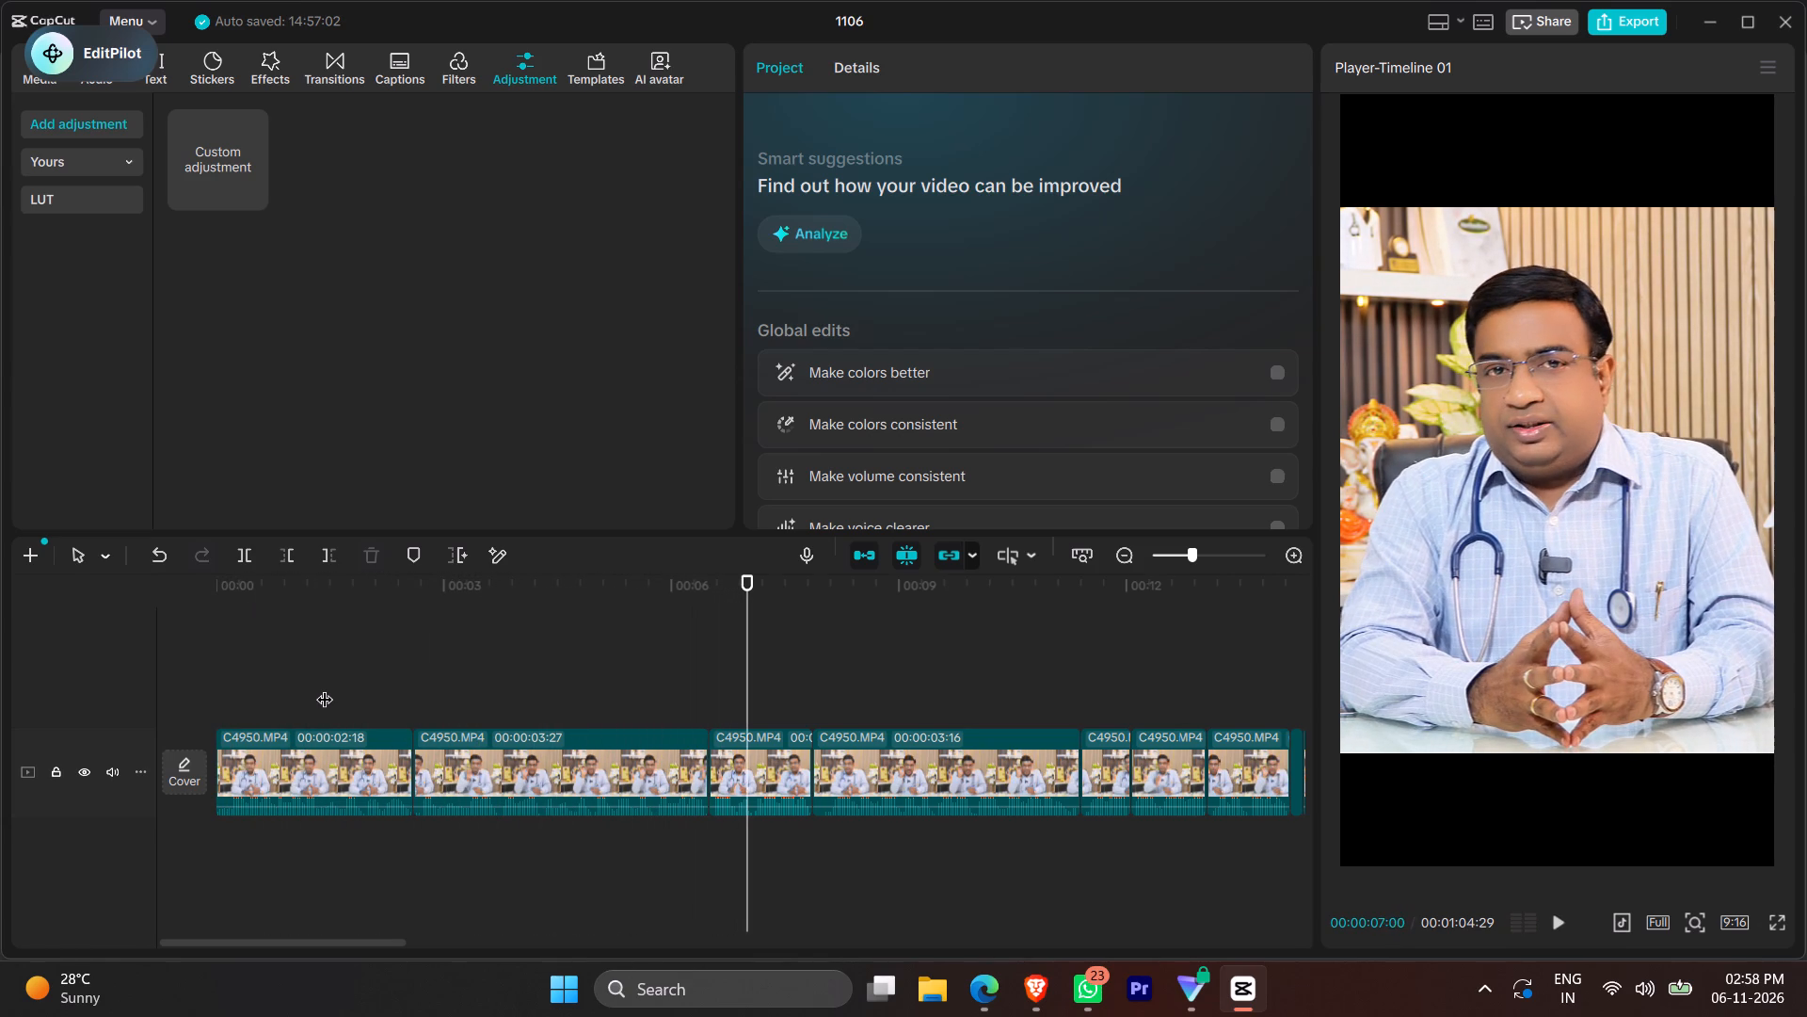
key("space")
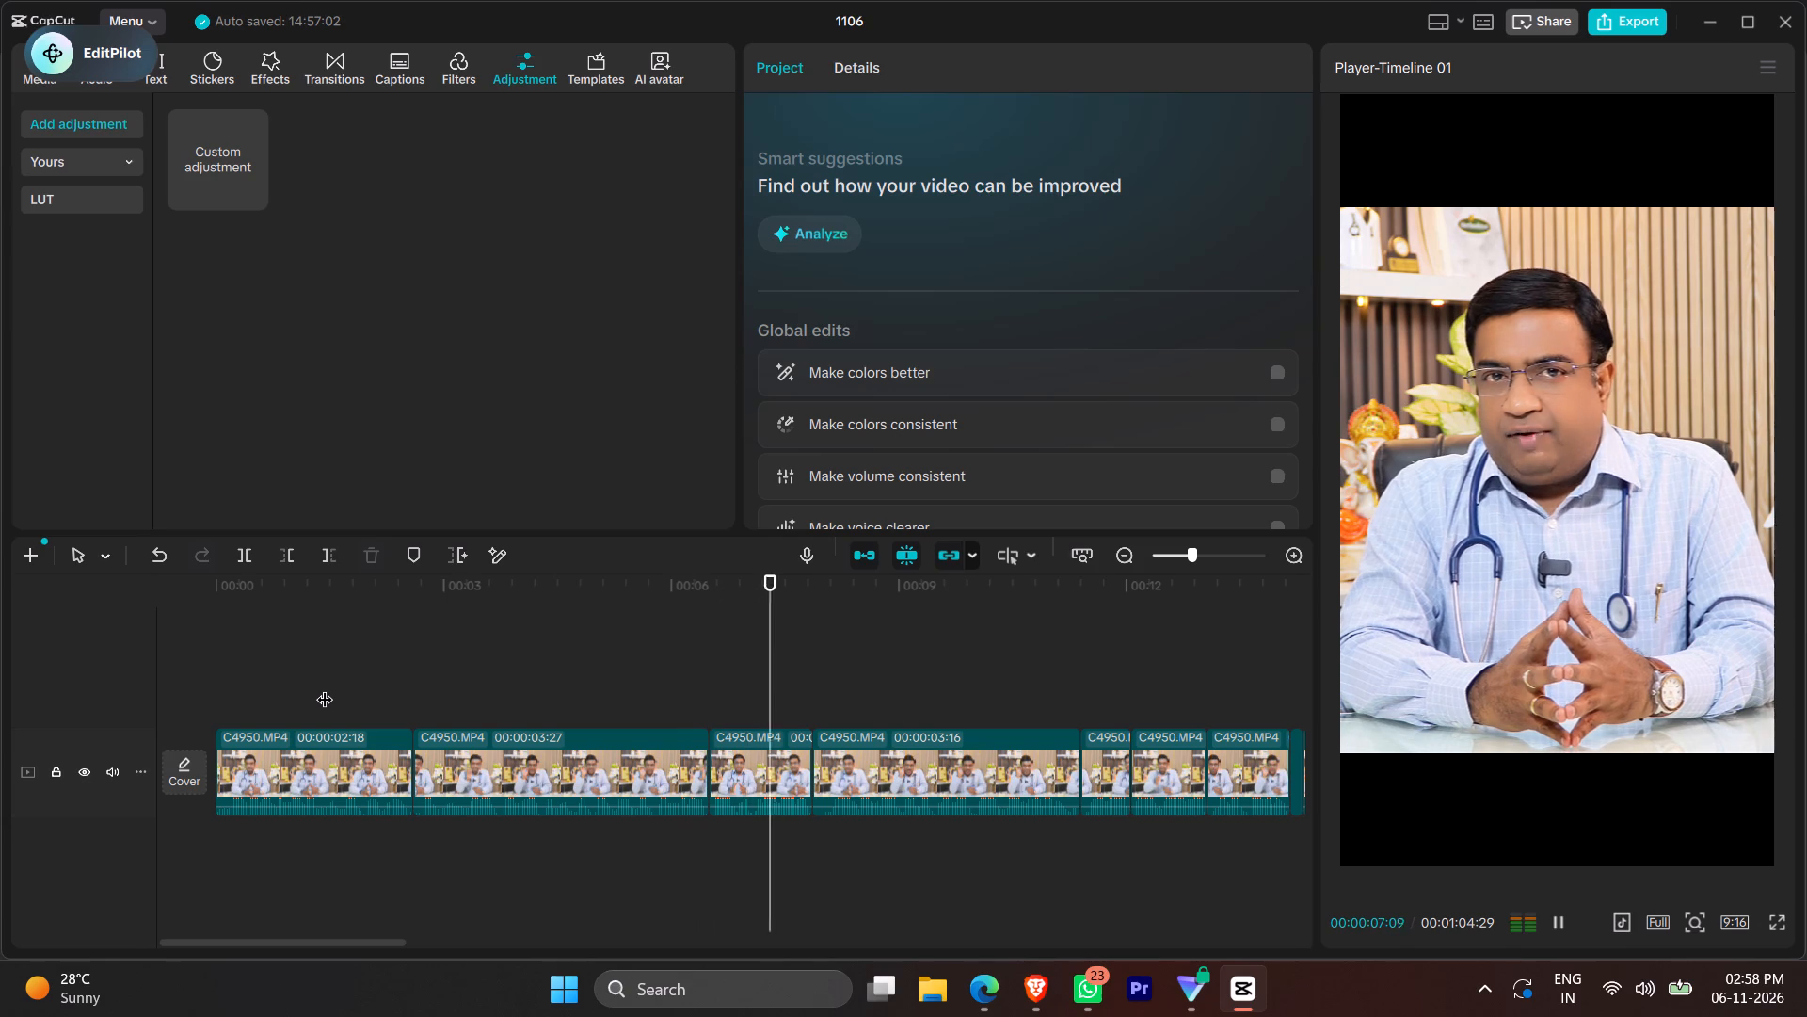
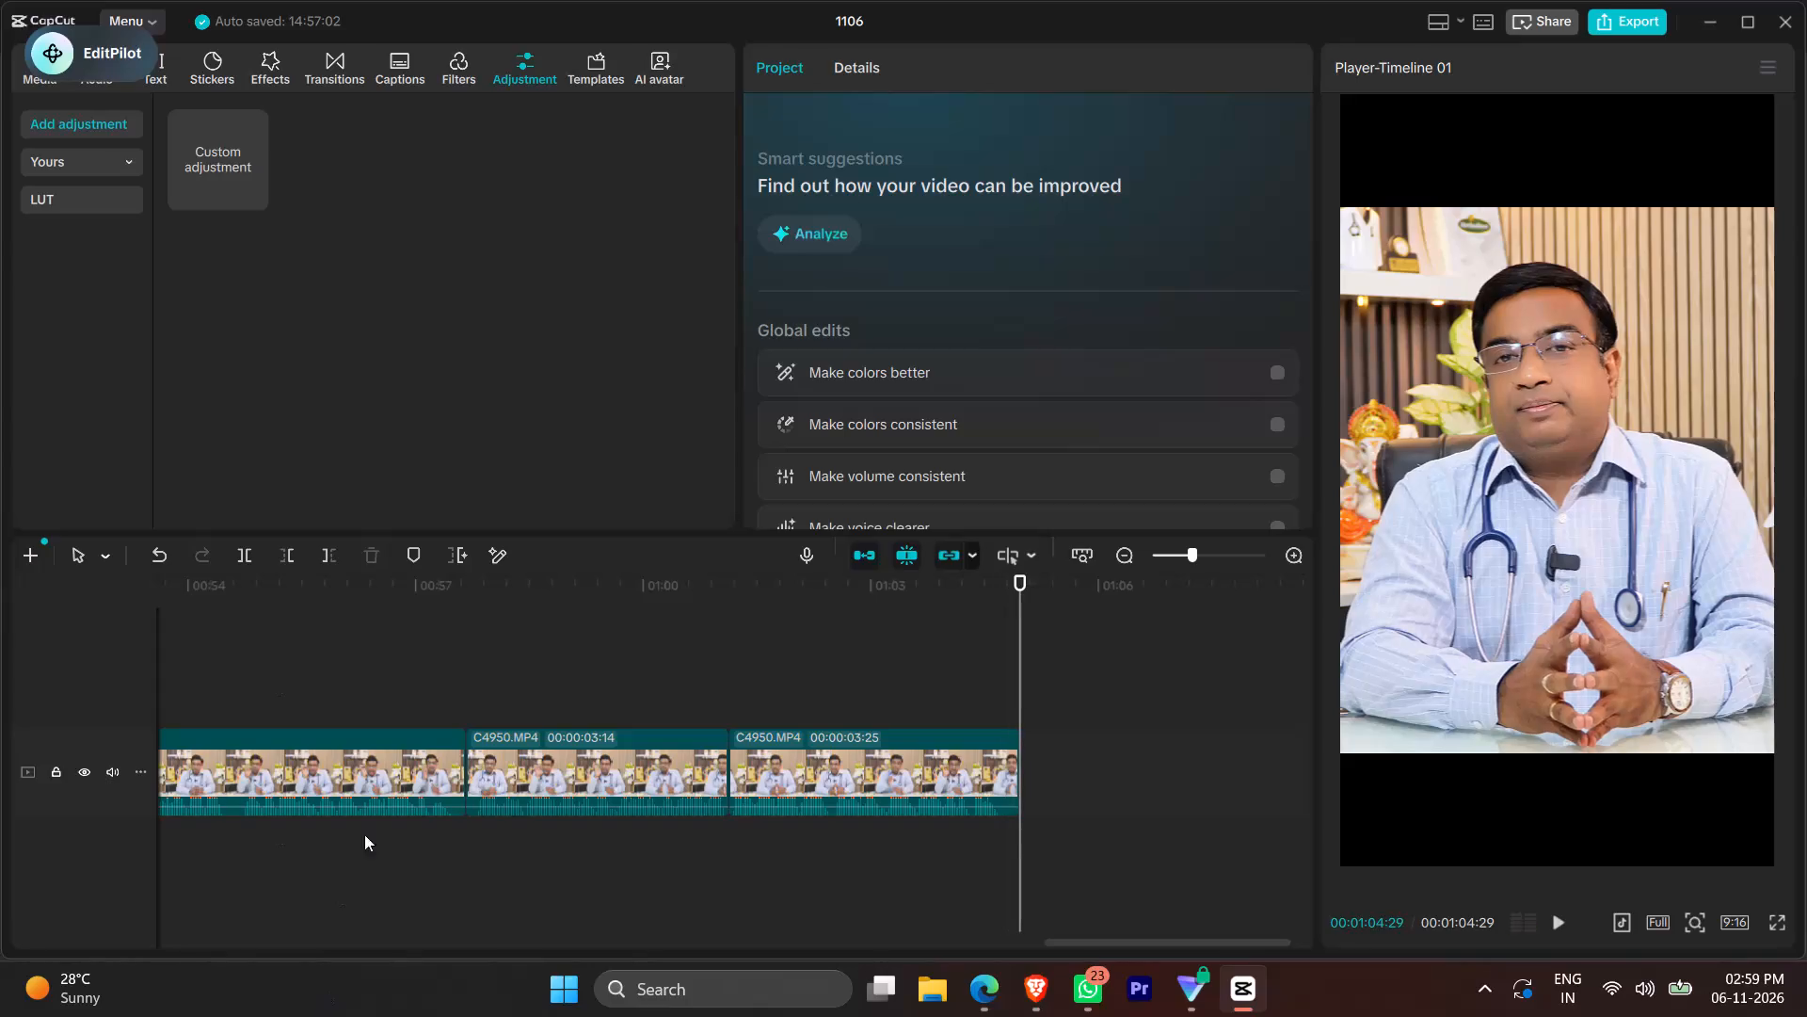
Move the floating EditPilot widget clear of the media and audio categories it covers.
scroll(667, 697, "right", 1)
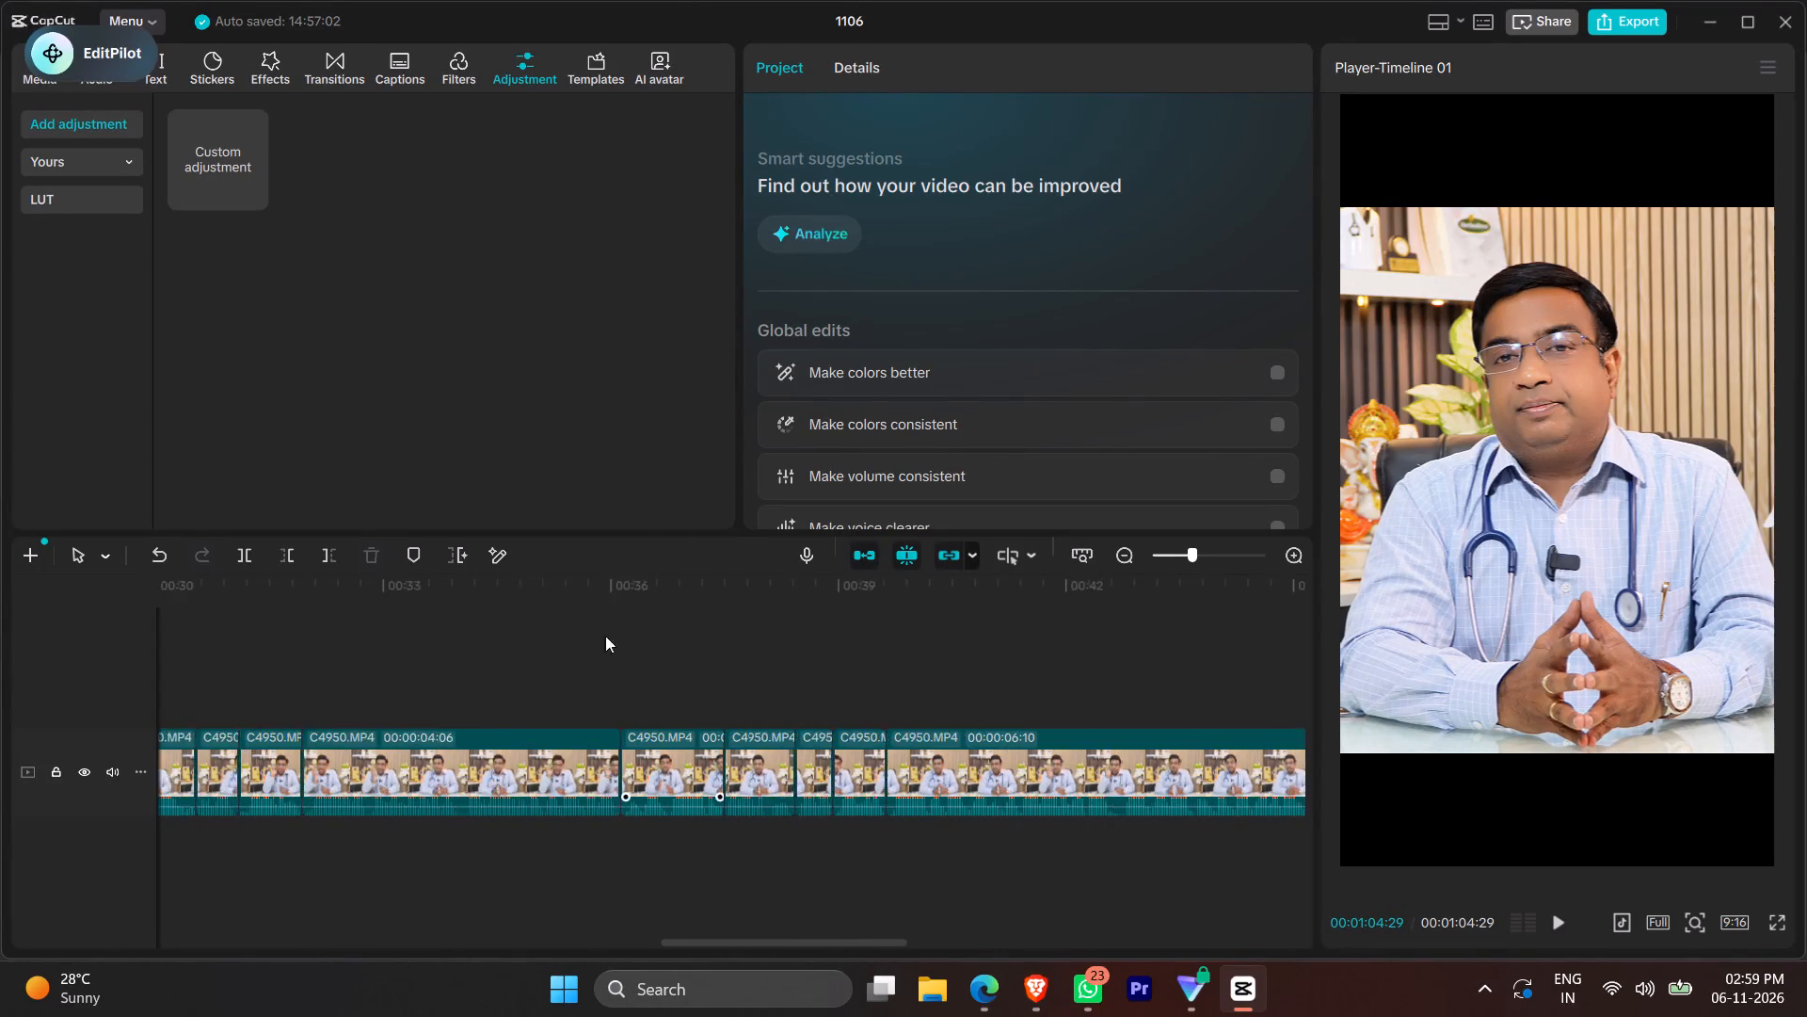
scroll(605, 636, "right", 1)
left_click_drag(85, 57, 298, 56)
left_click_drag(288, 53, 895, 0)
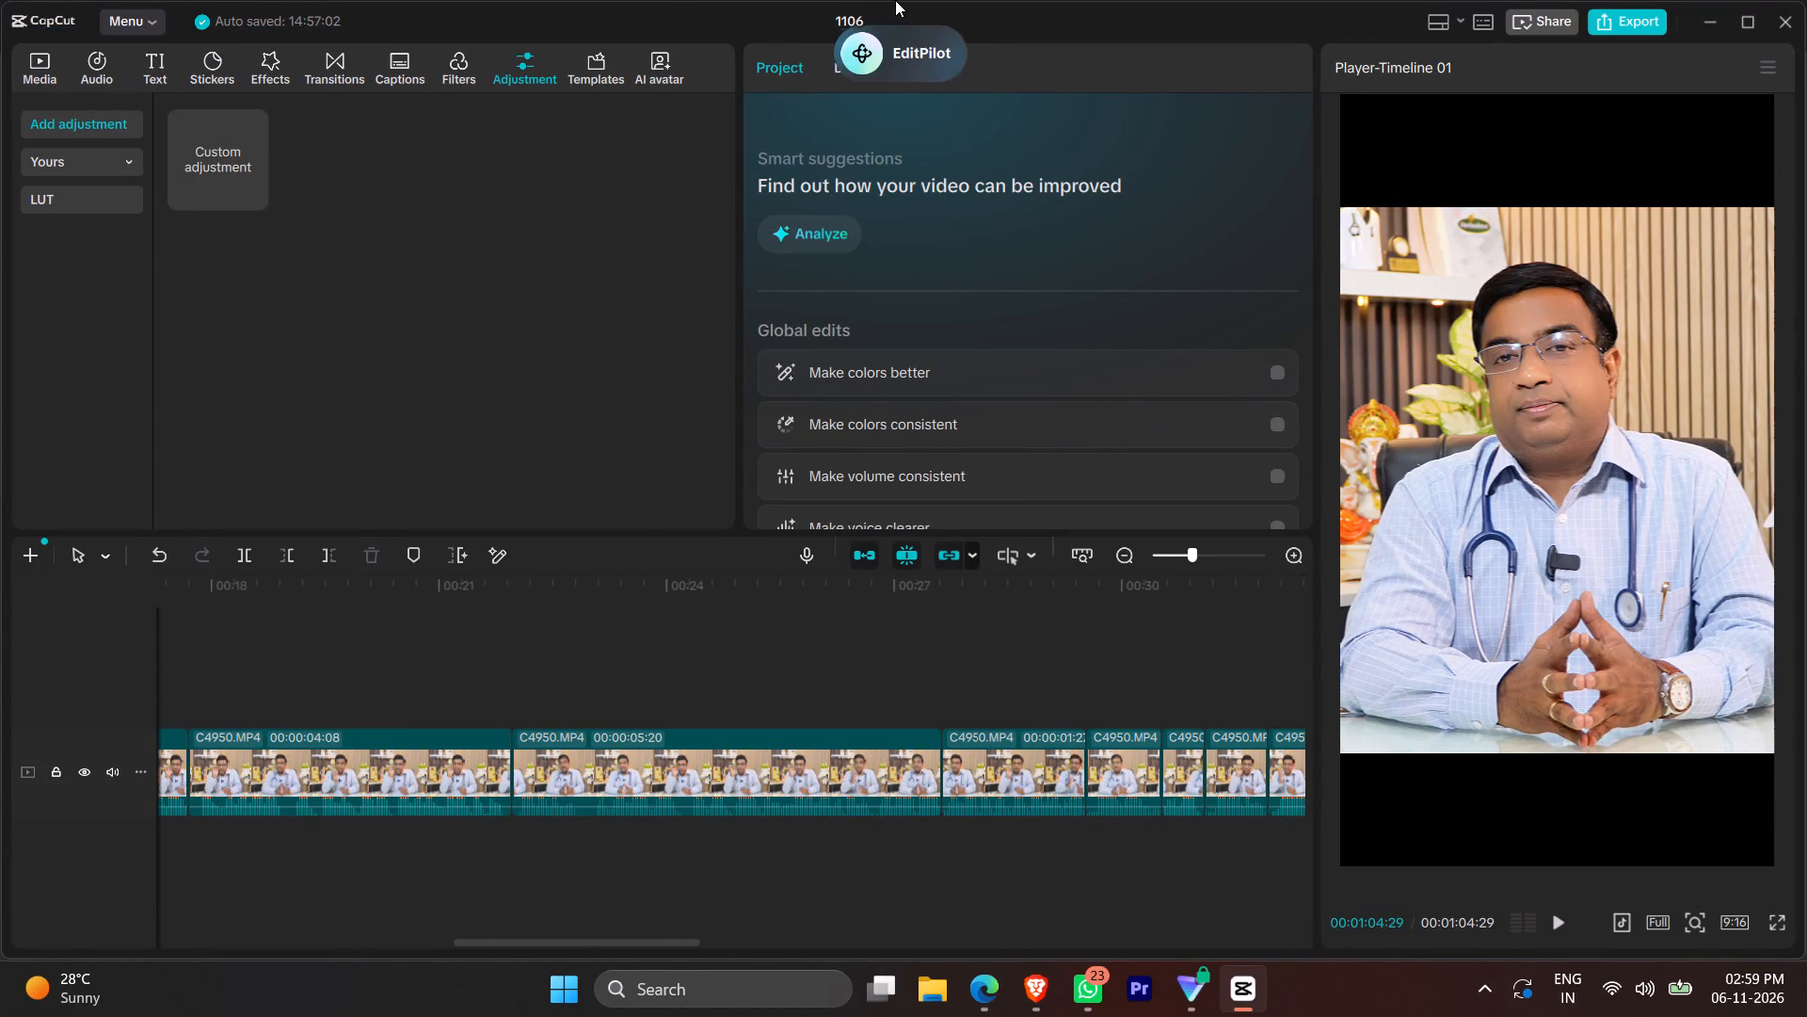
left_click_drag(895, 0, 733, 5)
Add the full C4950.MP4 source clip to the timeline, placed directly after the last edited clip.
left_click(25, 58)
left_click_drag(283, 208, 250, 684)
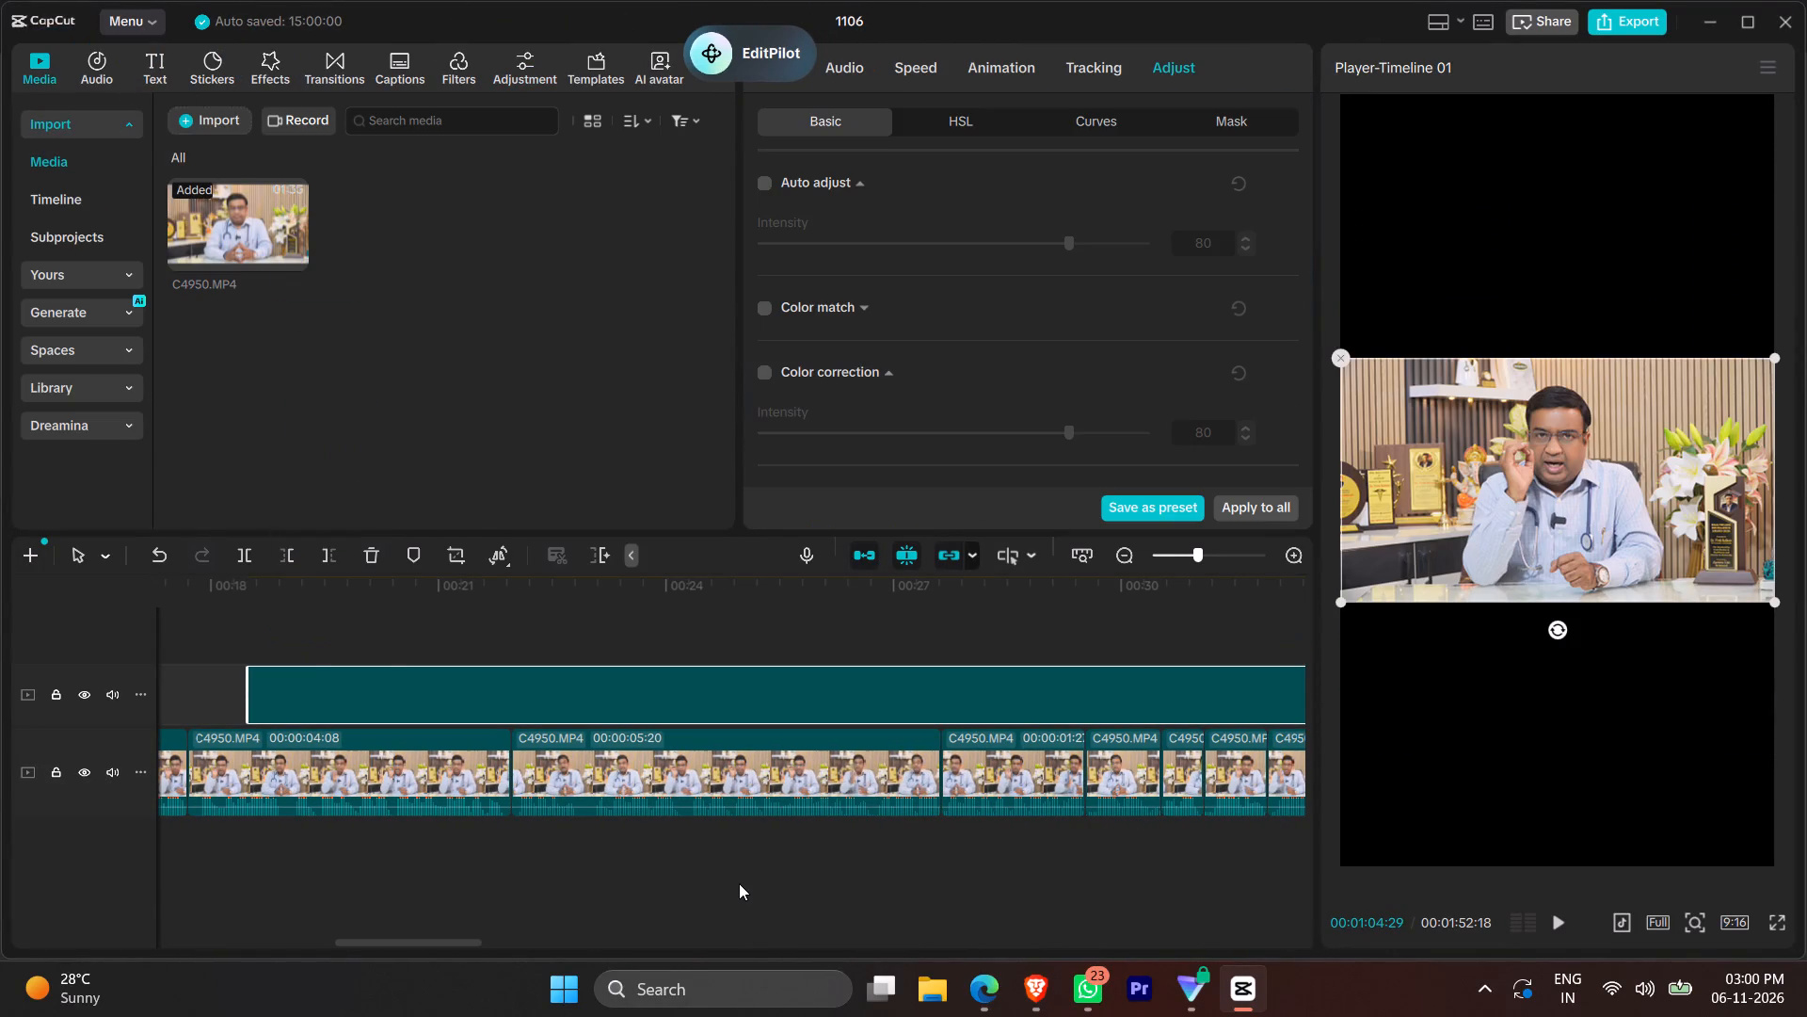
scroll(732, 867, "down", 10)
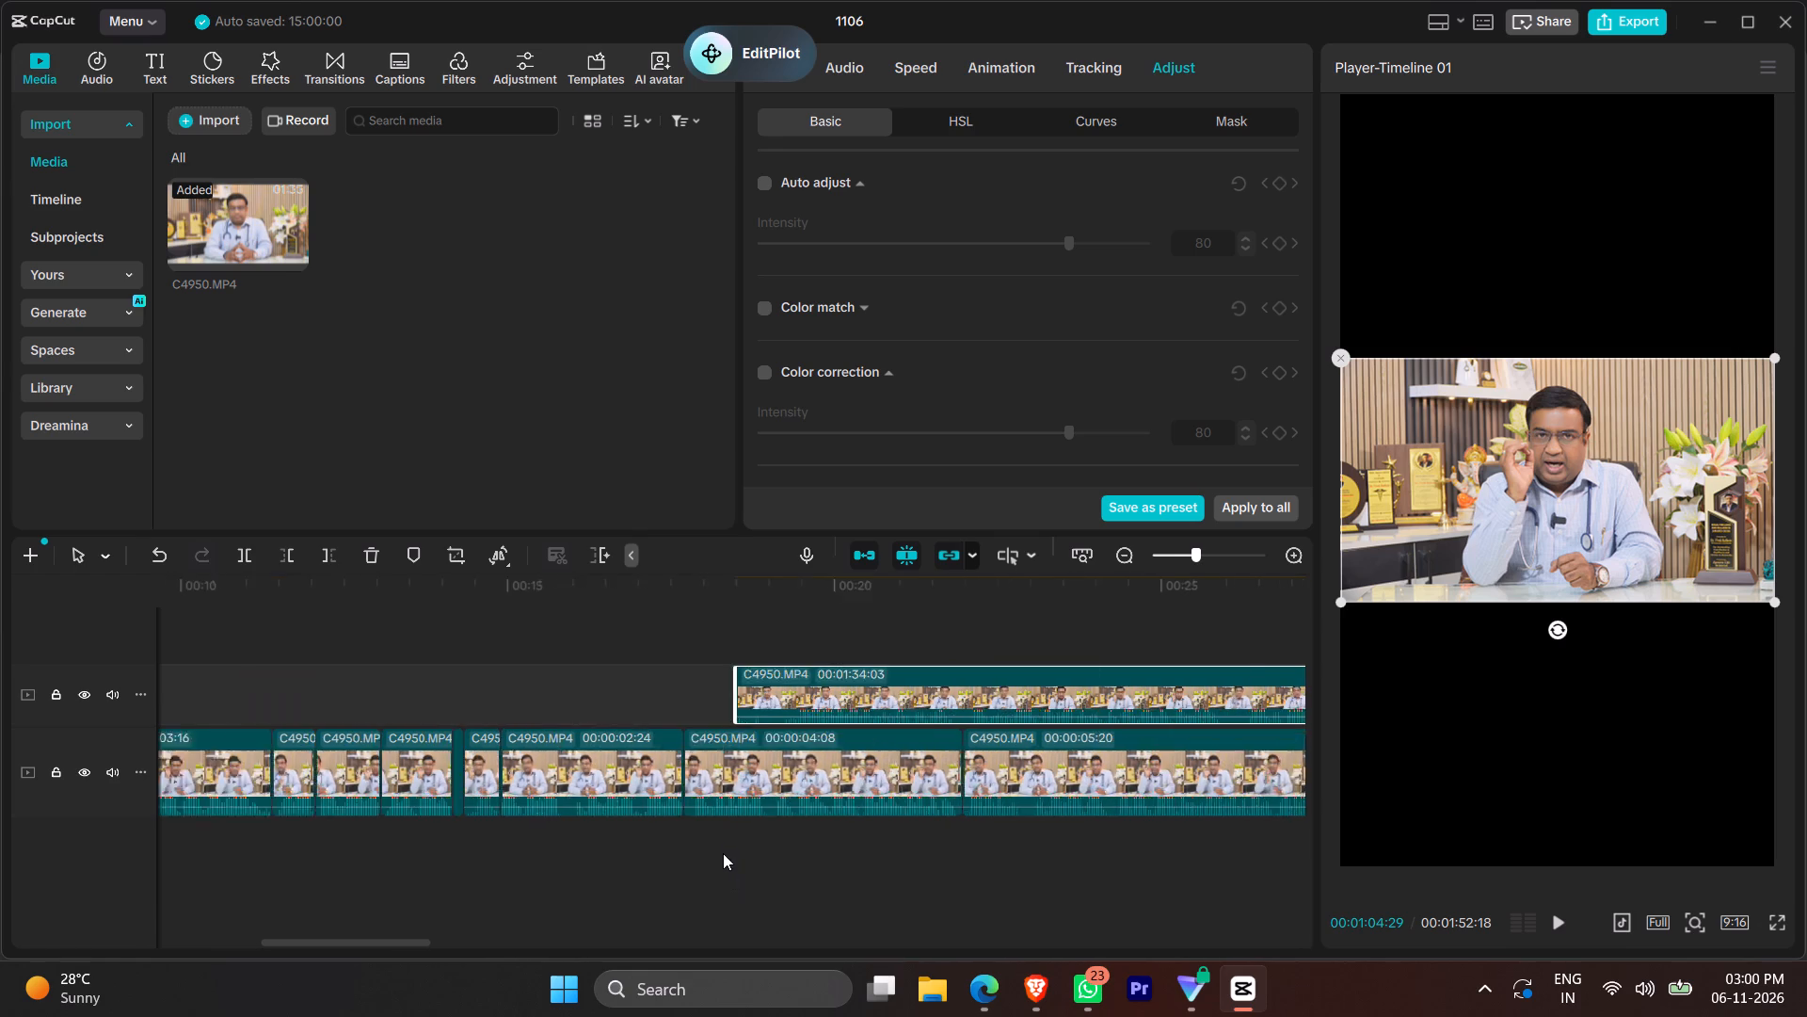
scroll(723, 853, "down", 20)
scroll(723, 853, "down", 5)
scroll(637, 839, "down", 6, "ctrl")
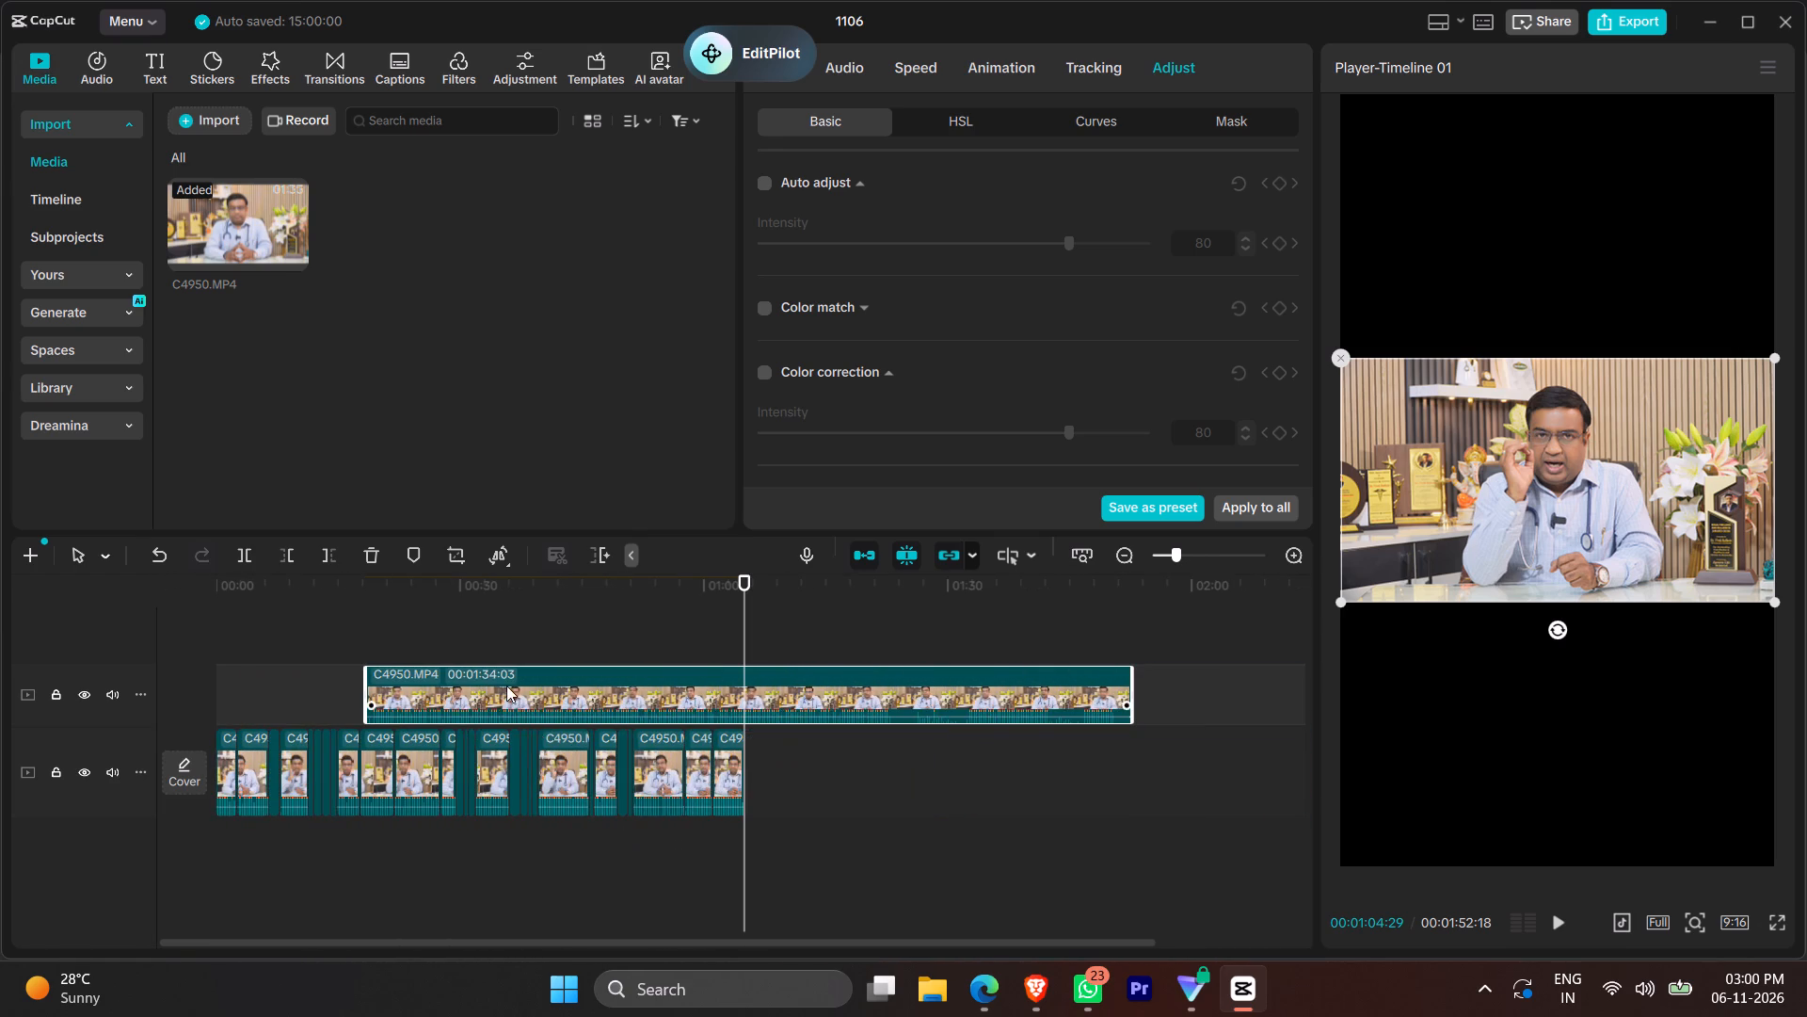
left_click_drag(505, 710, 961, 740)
Play the appended raw C4950.MP4 clip at several points to review the original, uncut speech.
scroll(923, 774, "up", 20, "ctrl")
scroll(923, 774, "up", 7, "ctrl")
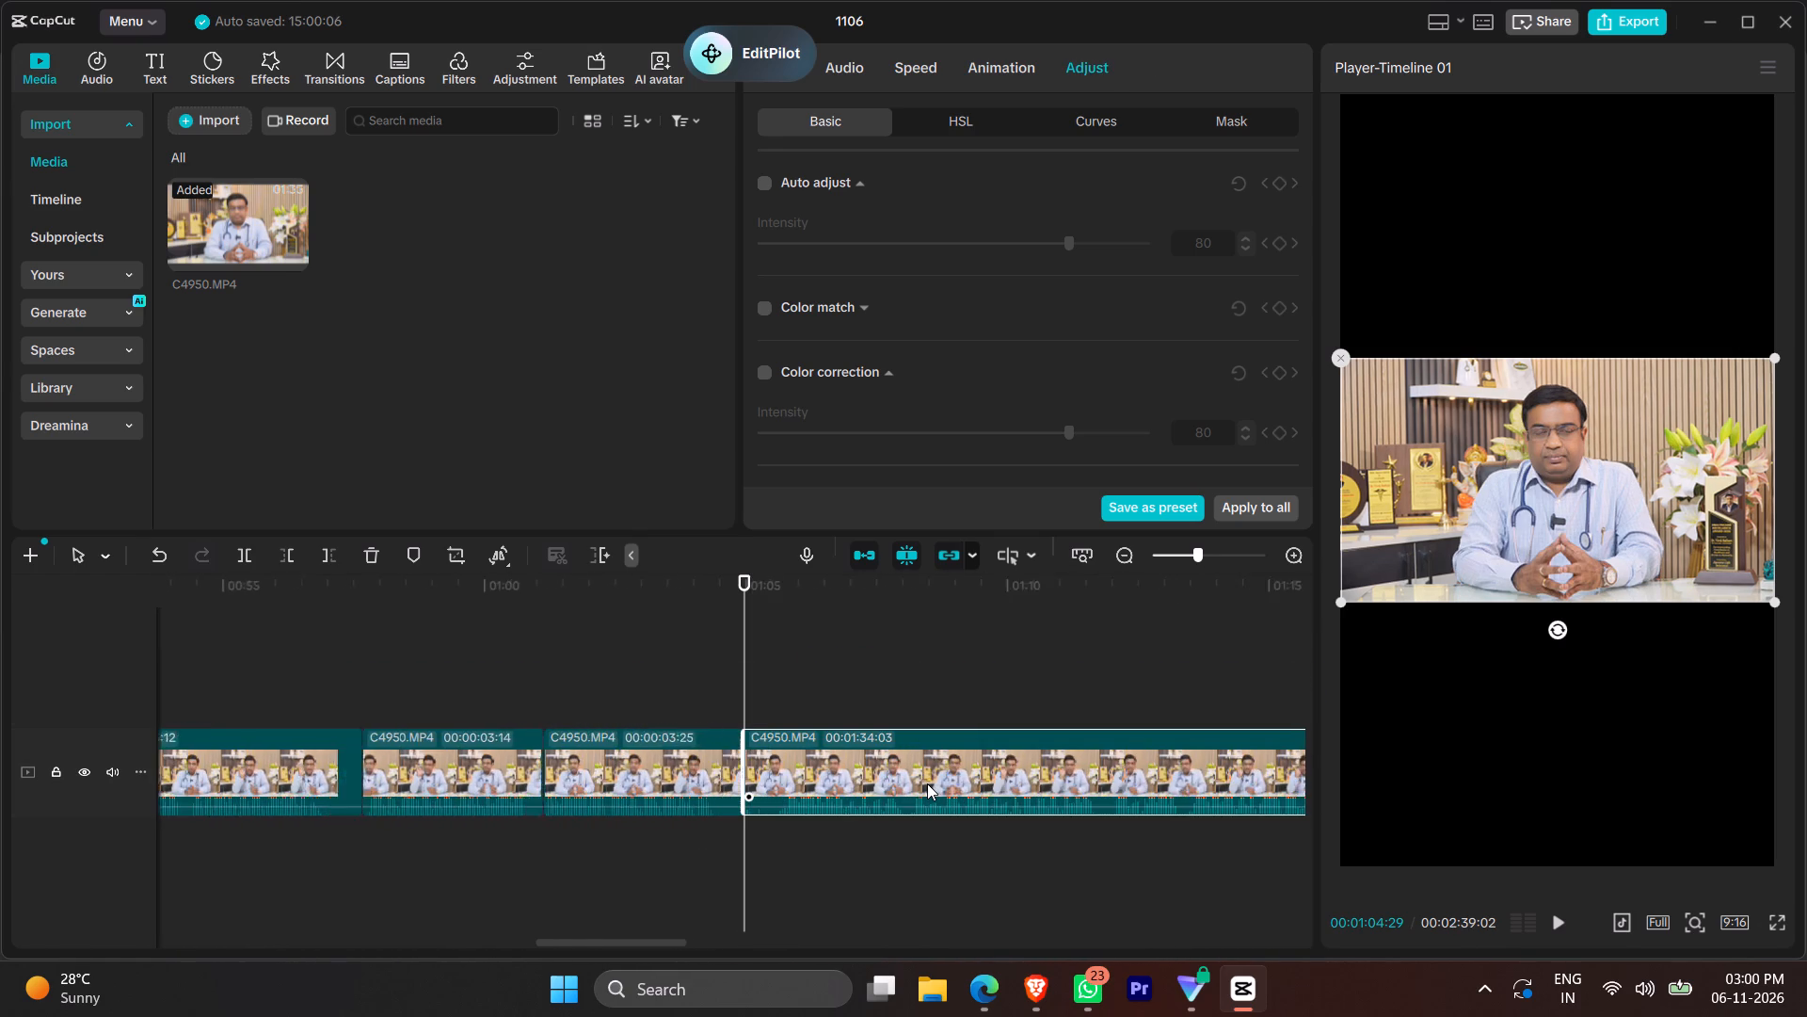
scroll(927, 783, "down", 1)
scroll(927, 783, "left", 1)
scroll(927, 783, "down", 1)
scroll(927, 783, "left", 1)
left_click(695, 621)
key("space")
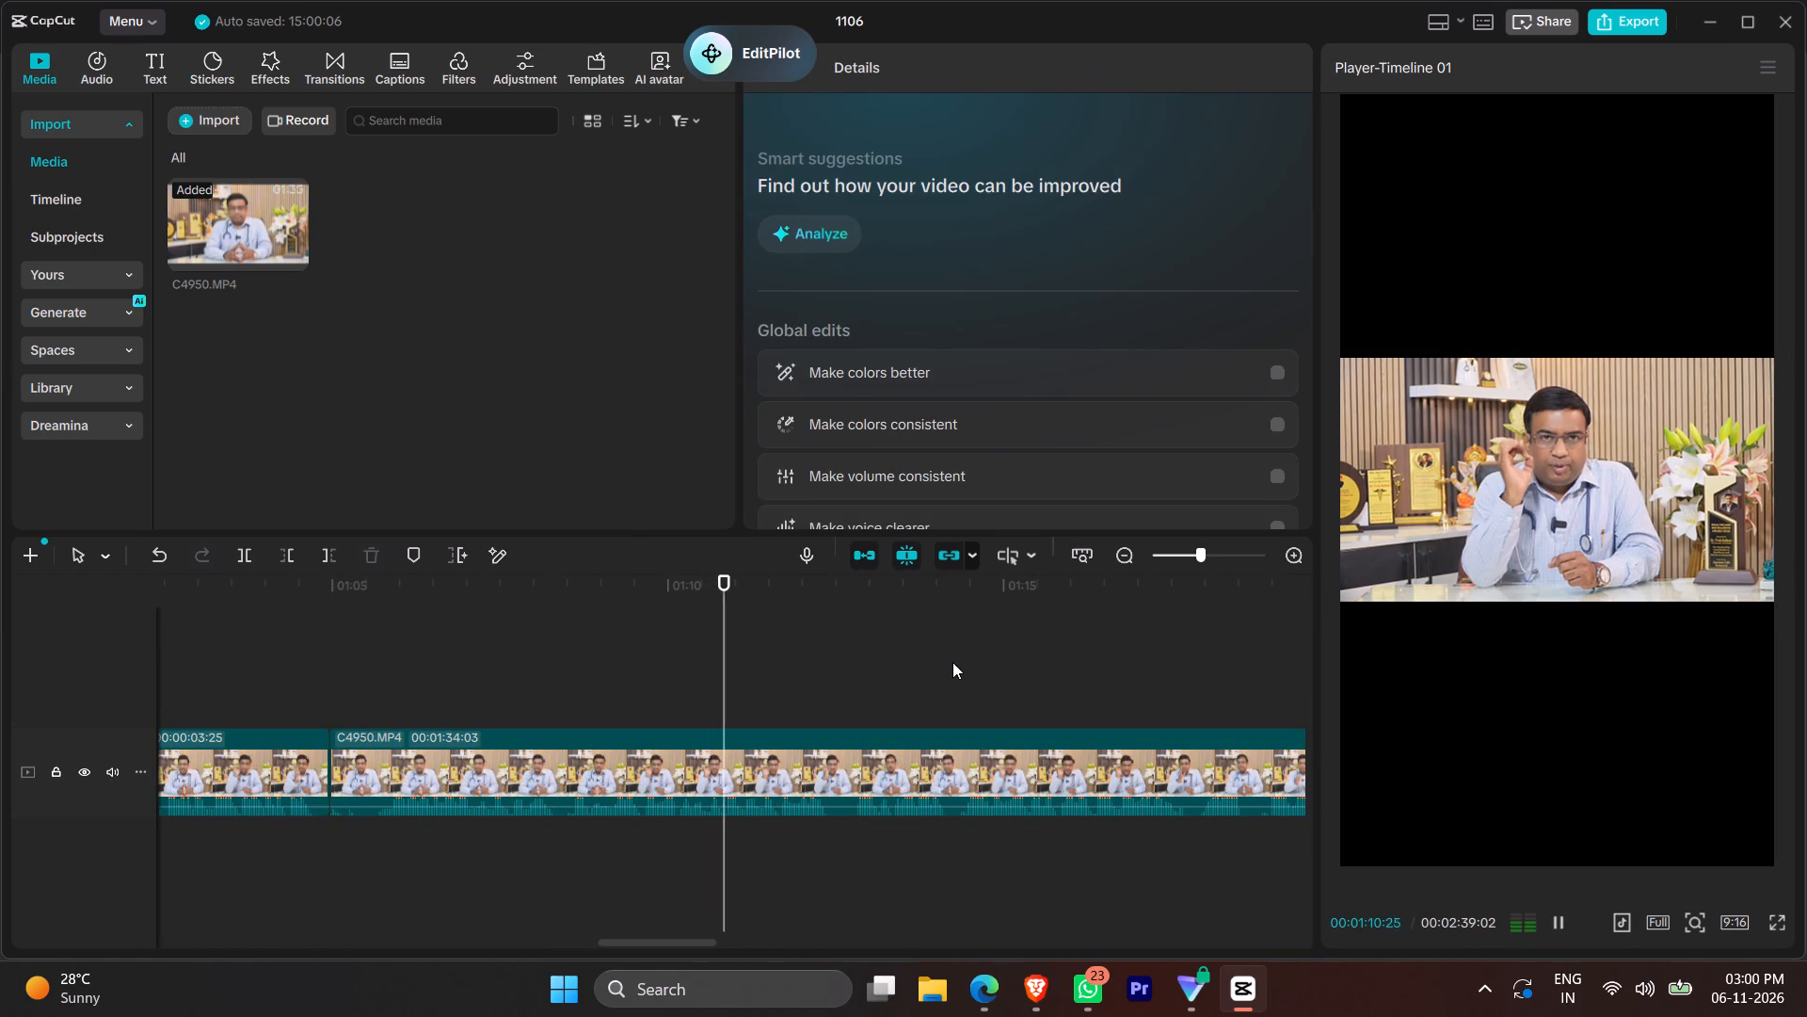
left_click(1044, 659)
key("space")
scroll(1111, 673, "left", 1)
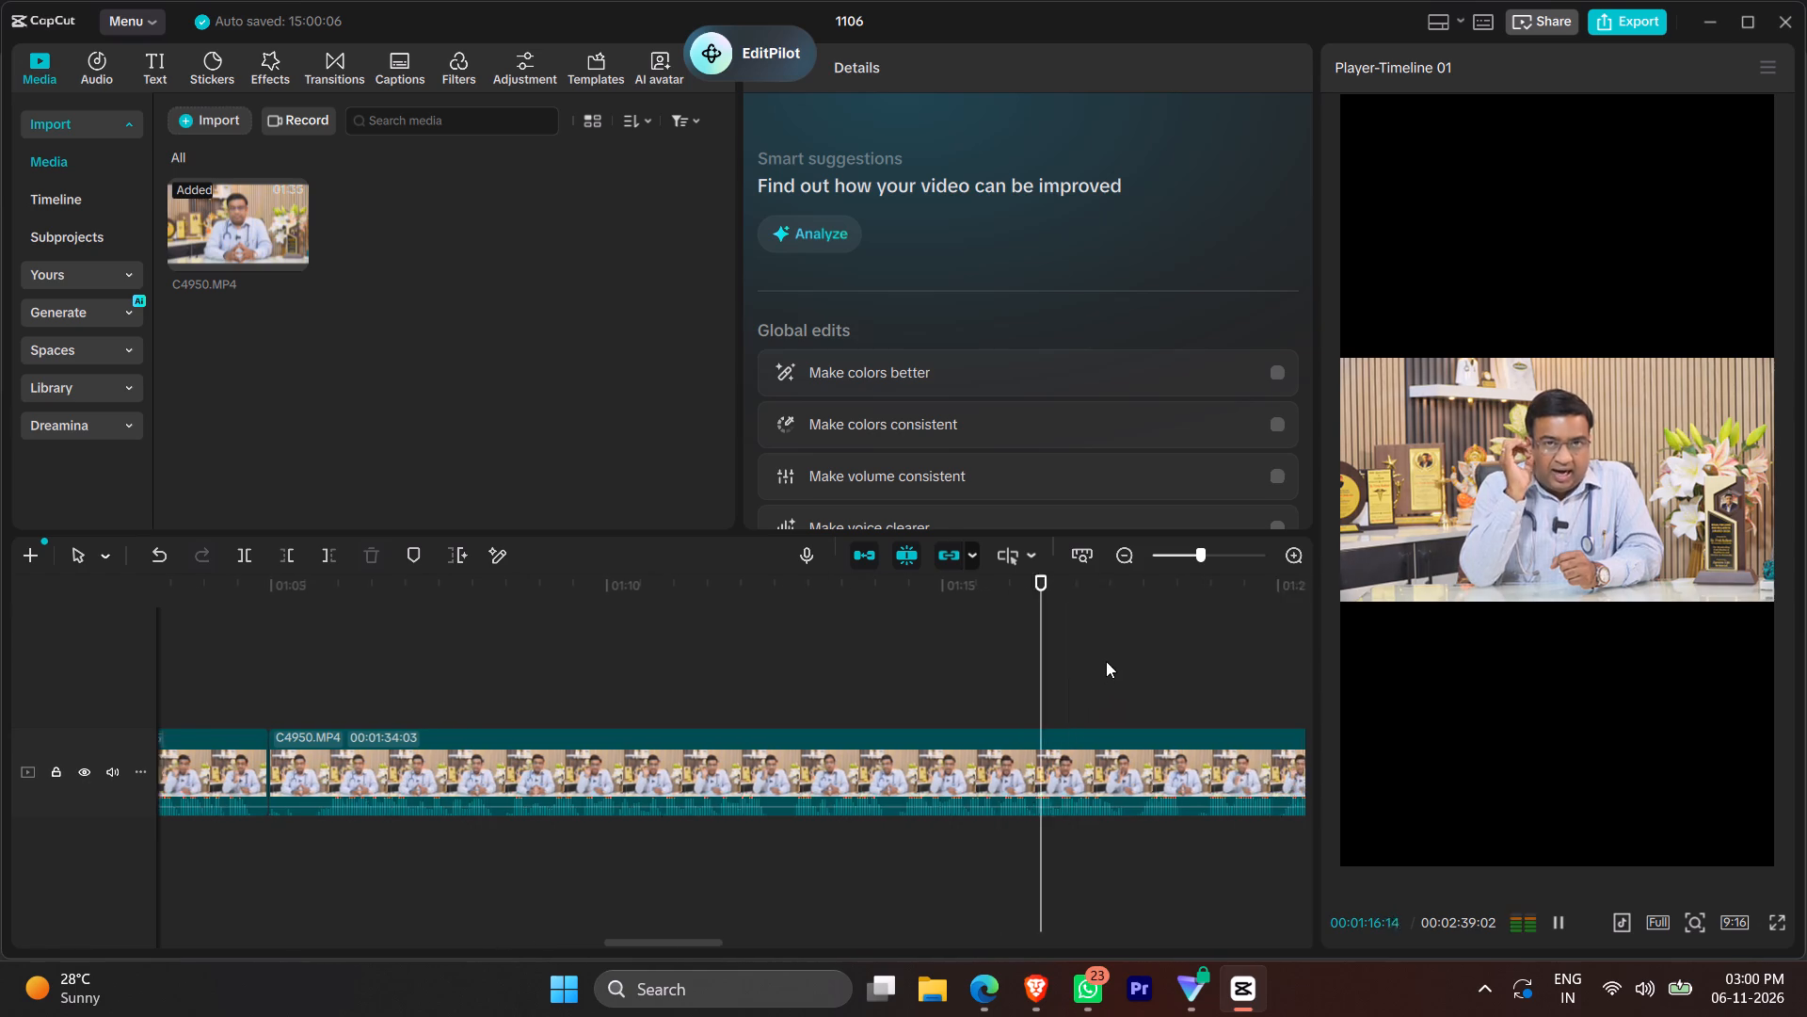
scroll(1106, 661, "left", 1)
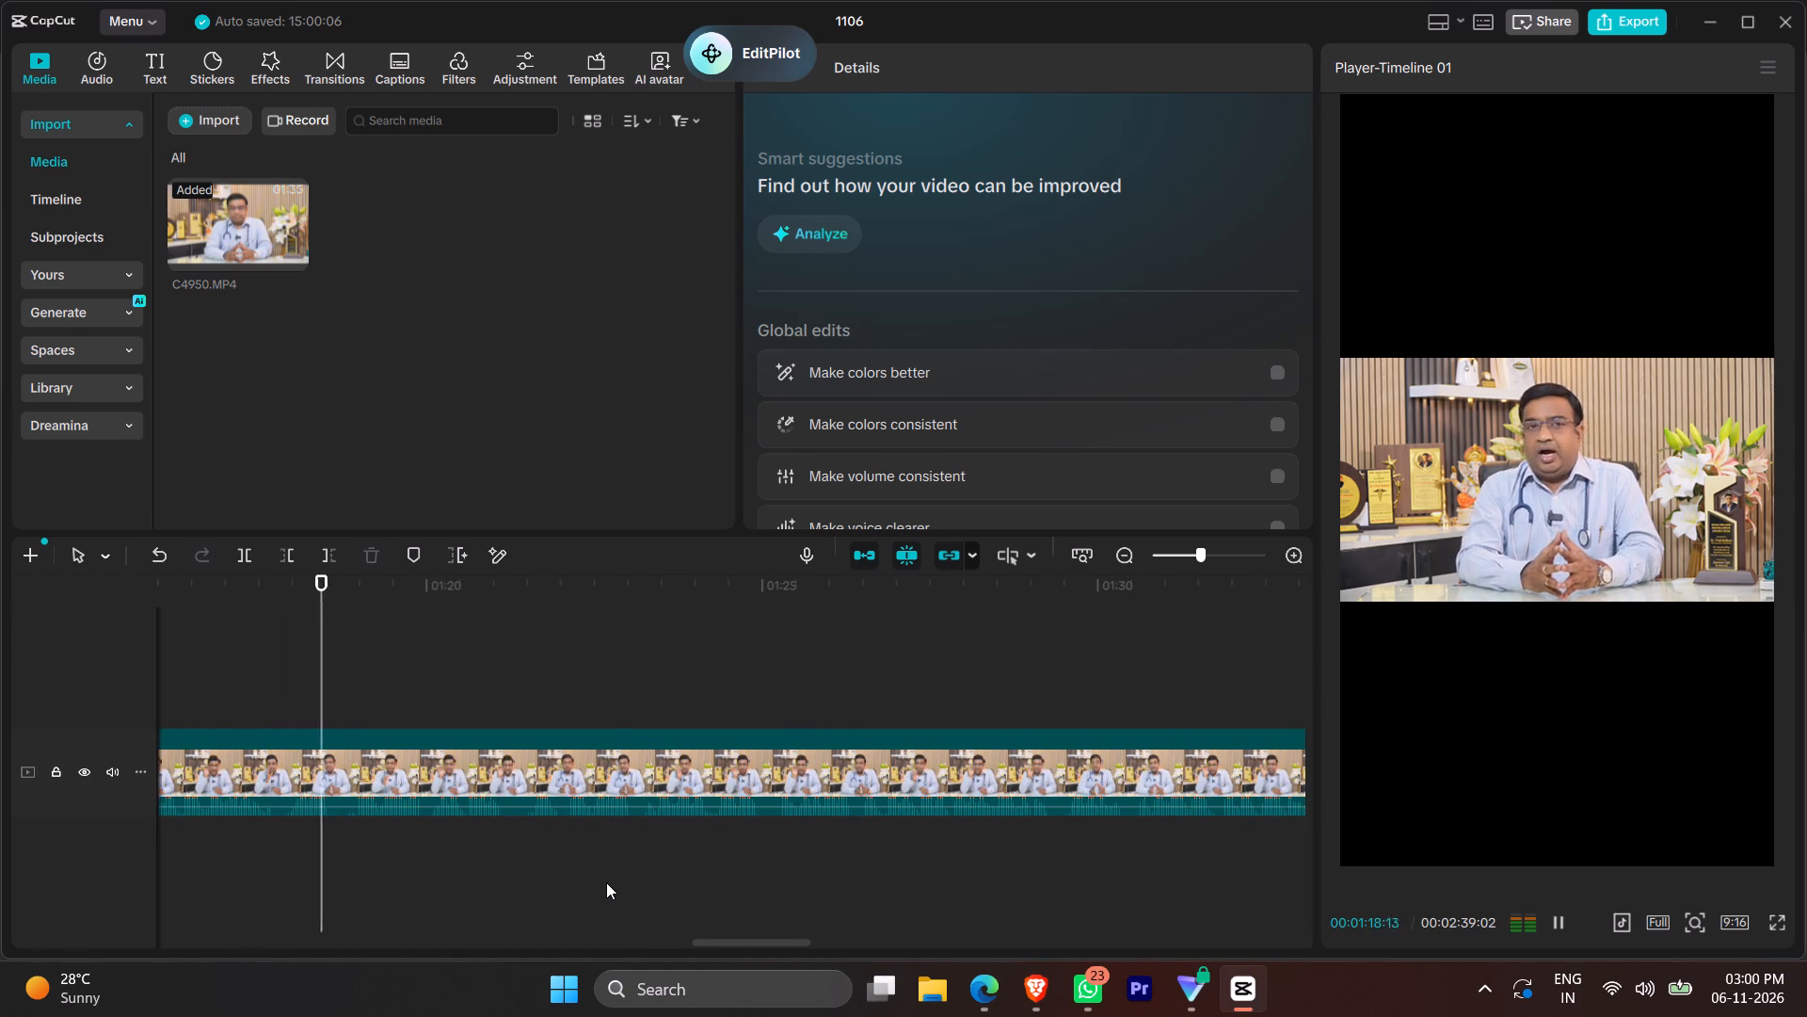
left_click(757, 647)
key("space")
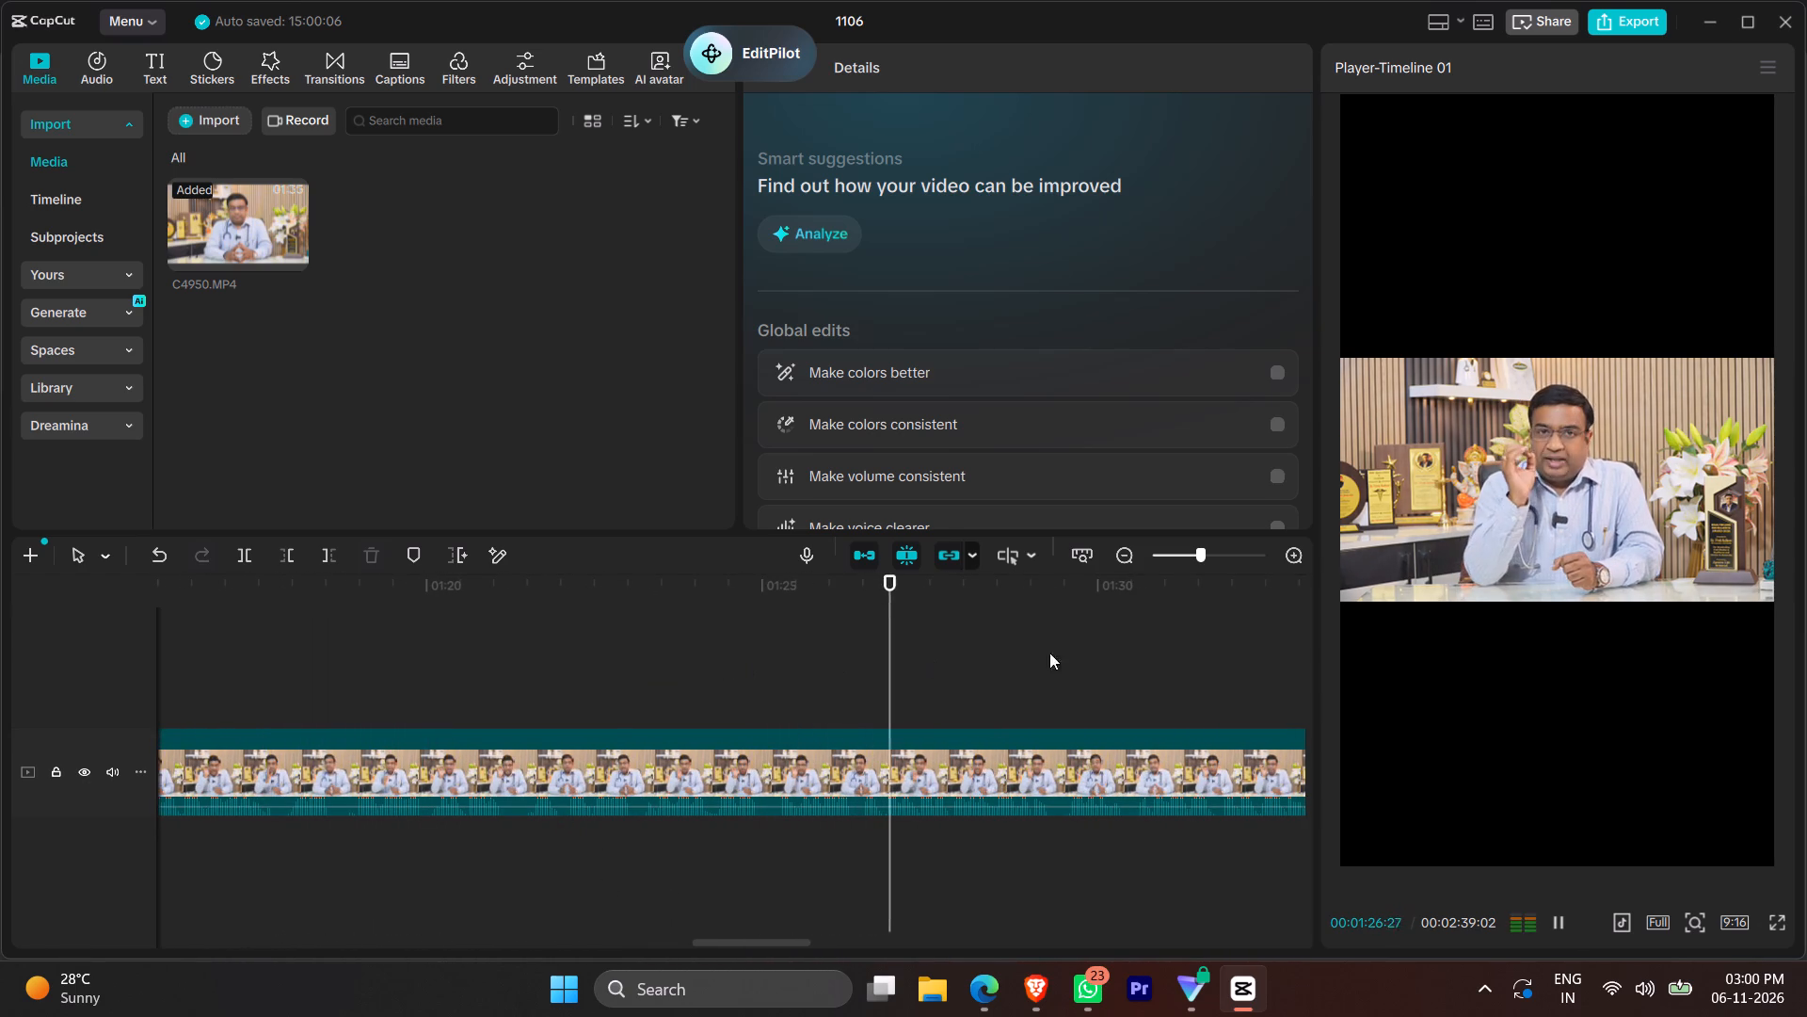
left_click(992, 682)
key("space")
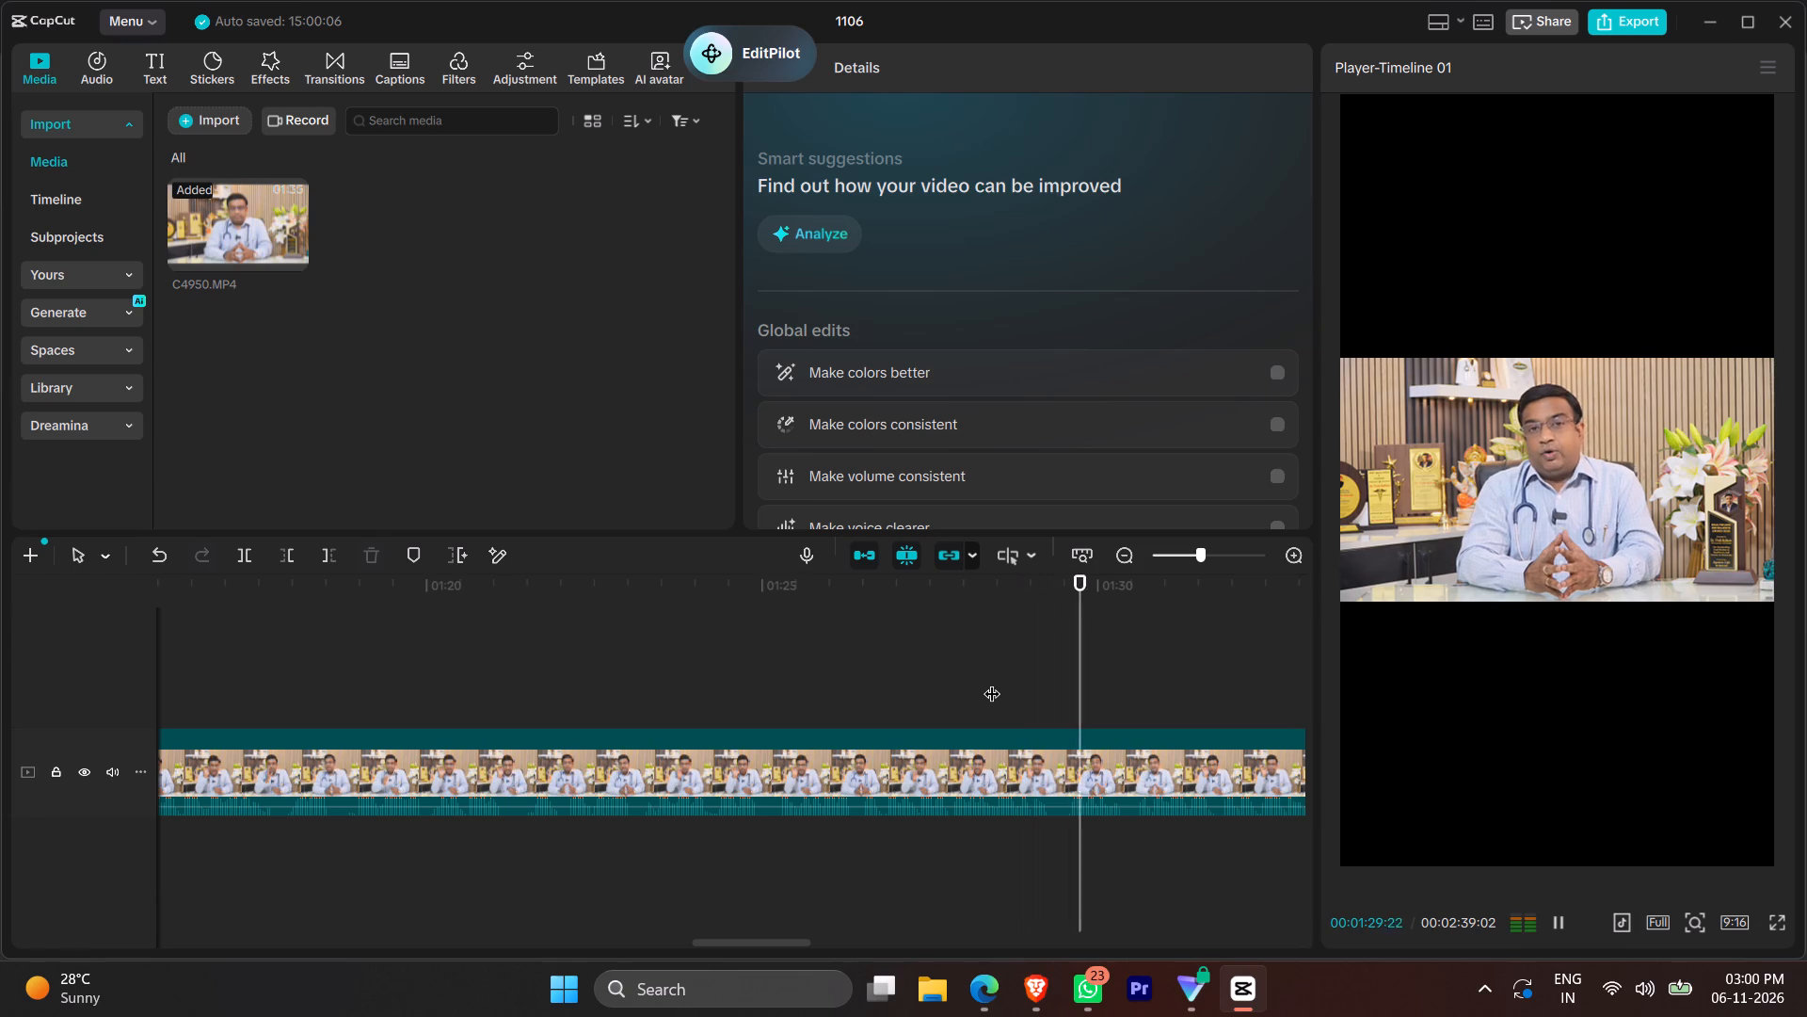
key("space")
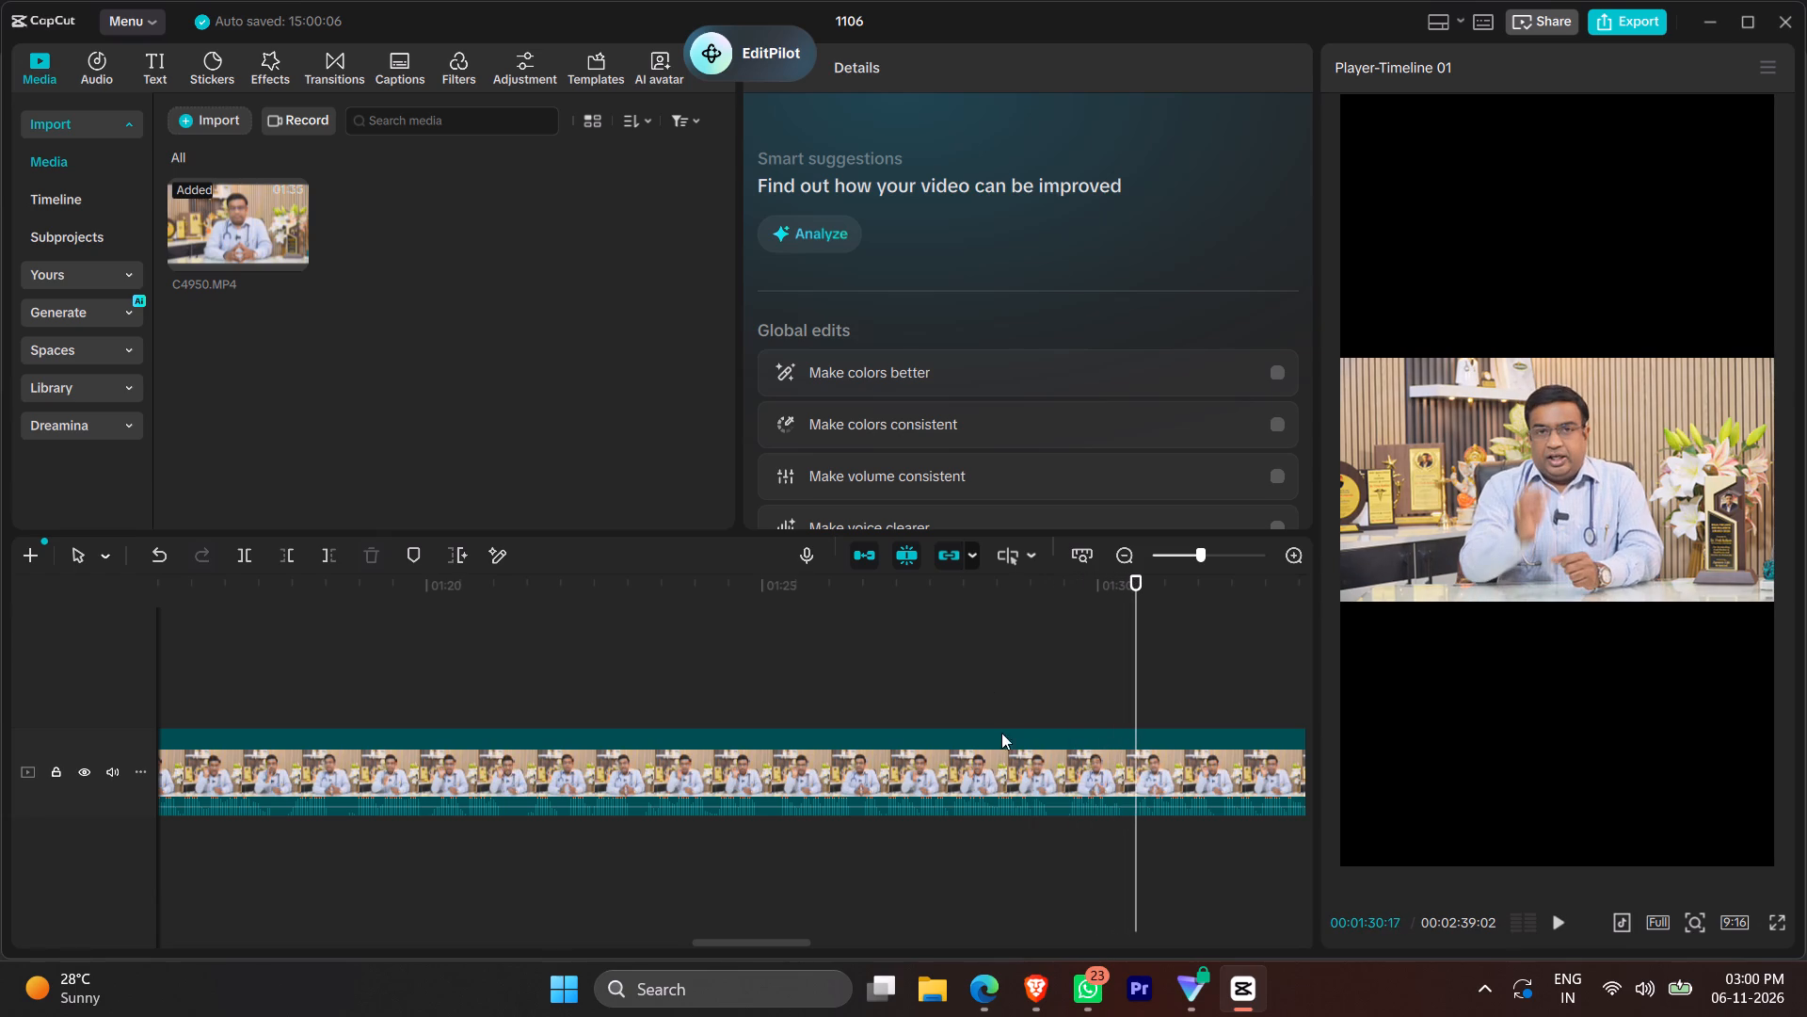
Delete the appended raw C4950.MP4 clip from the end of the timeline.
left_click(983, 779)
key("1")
Play the edited video from the start, pausing and replaying the opening clips to review the speech and cuts.
type("0")
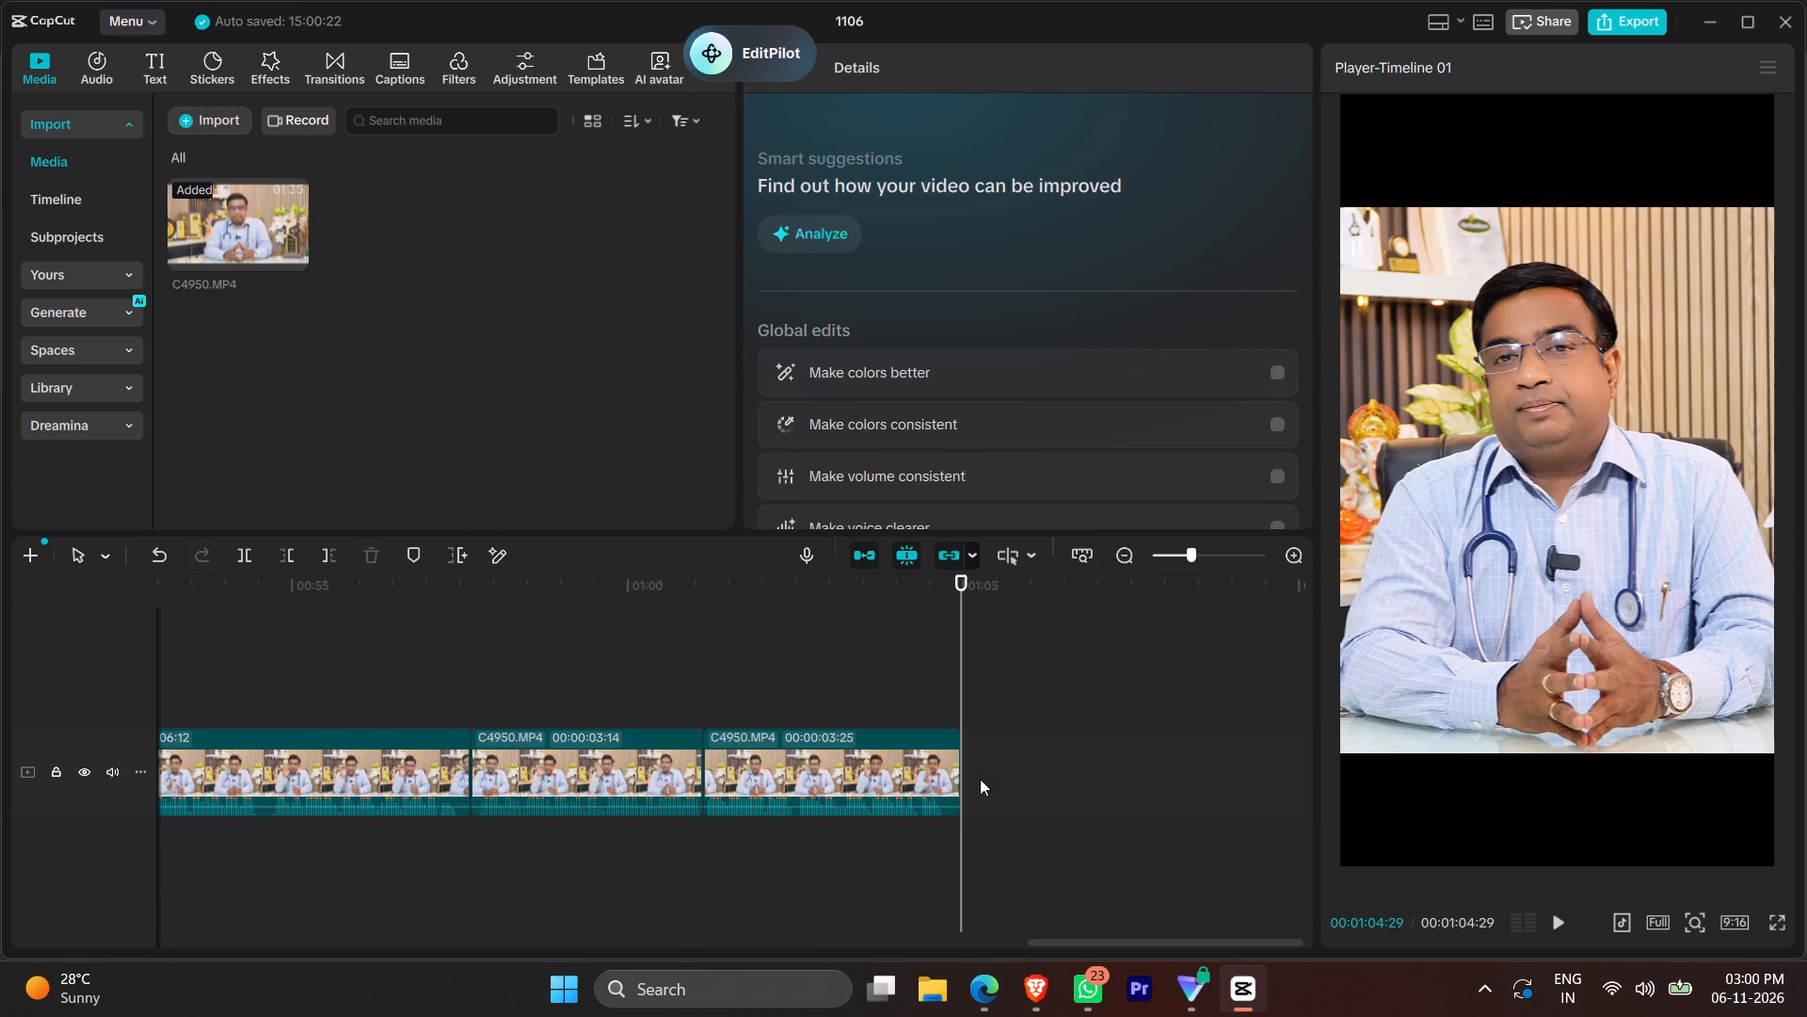
key("space")
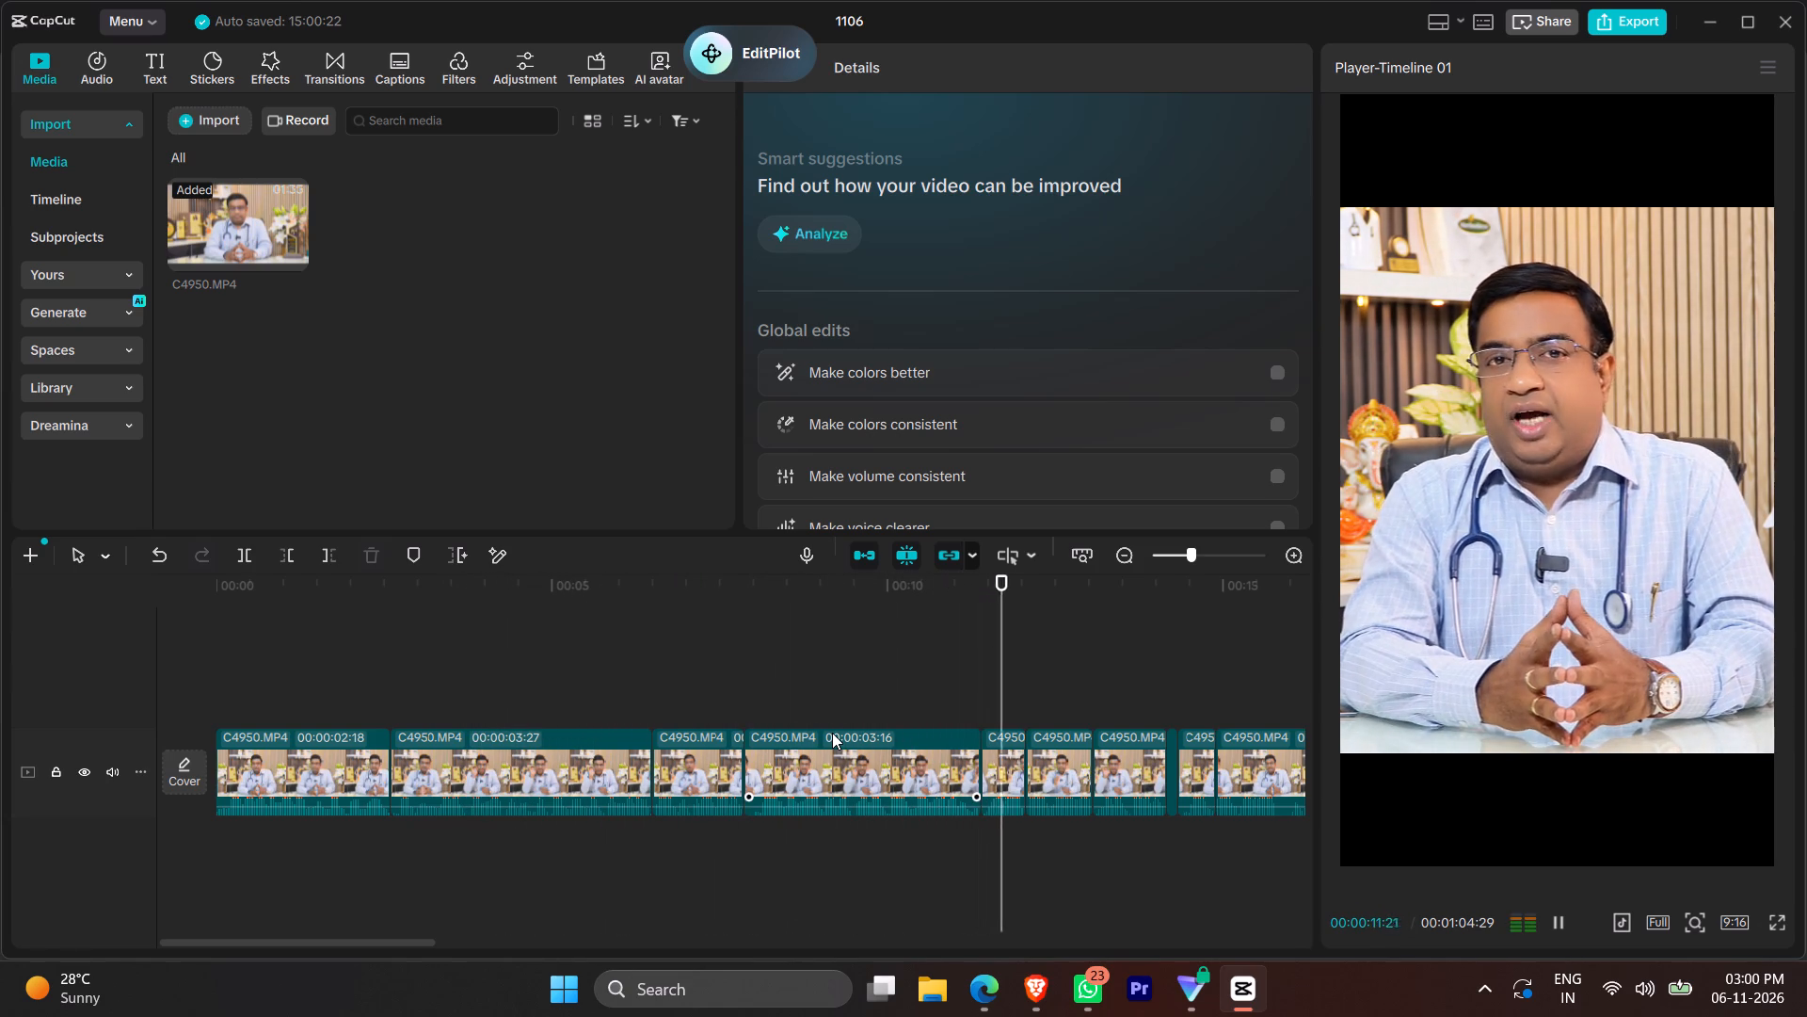
key("space")
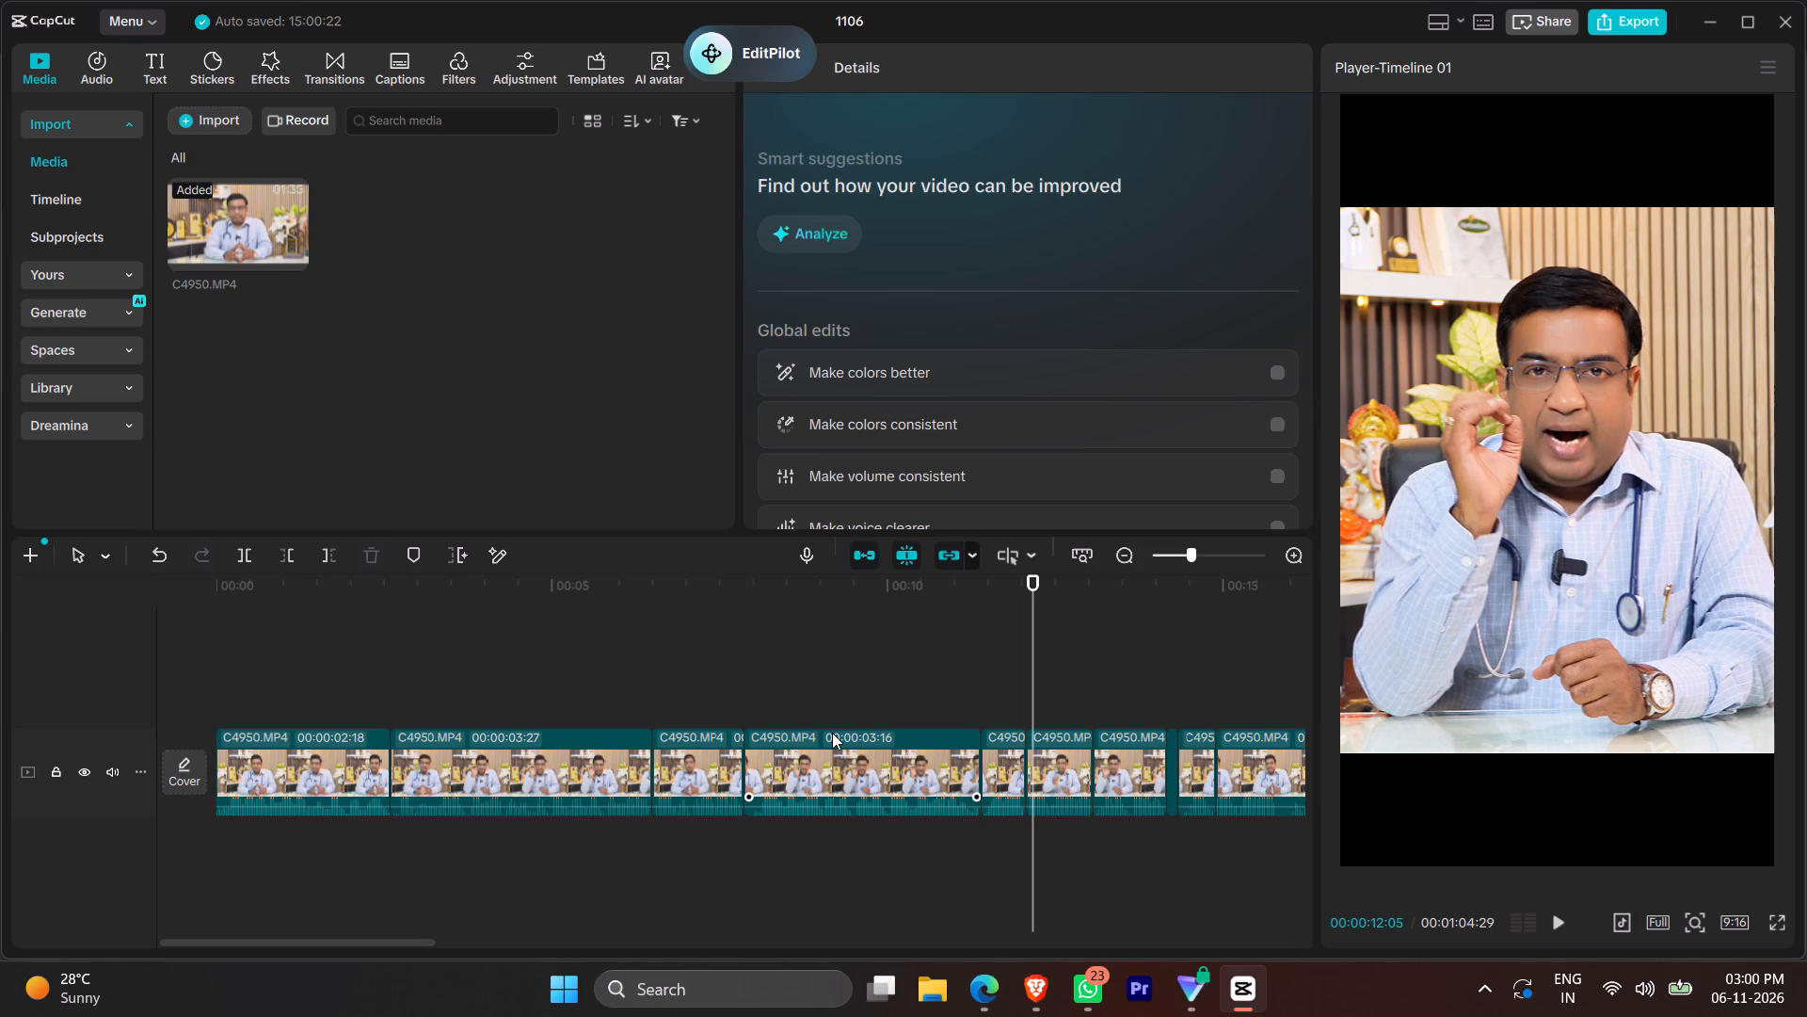
key("space")
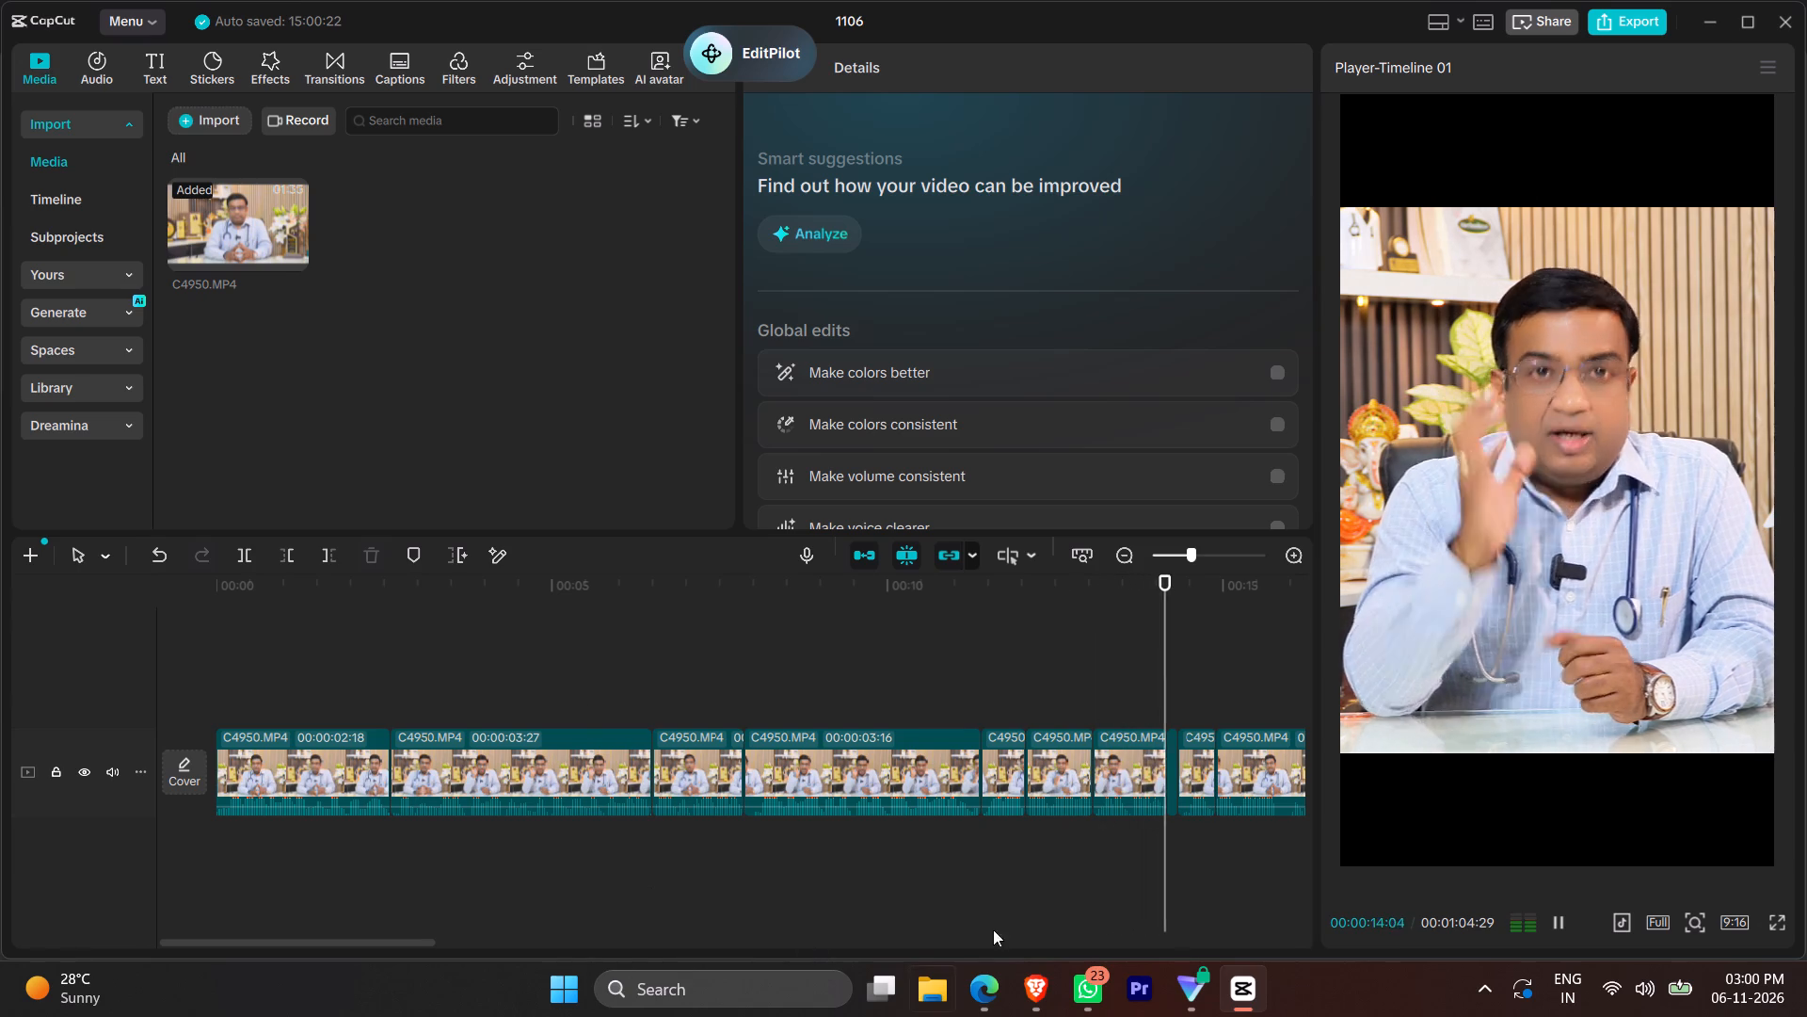
key("space")
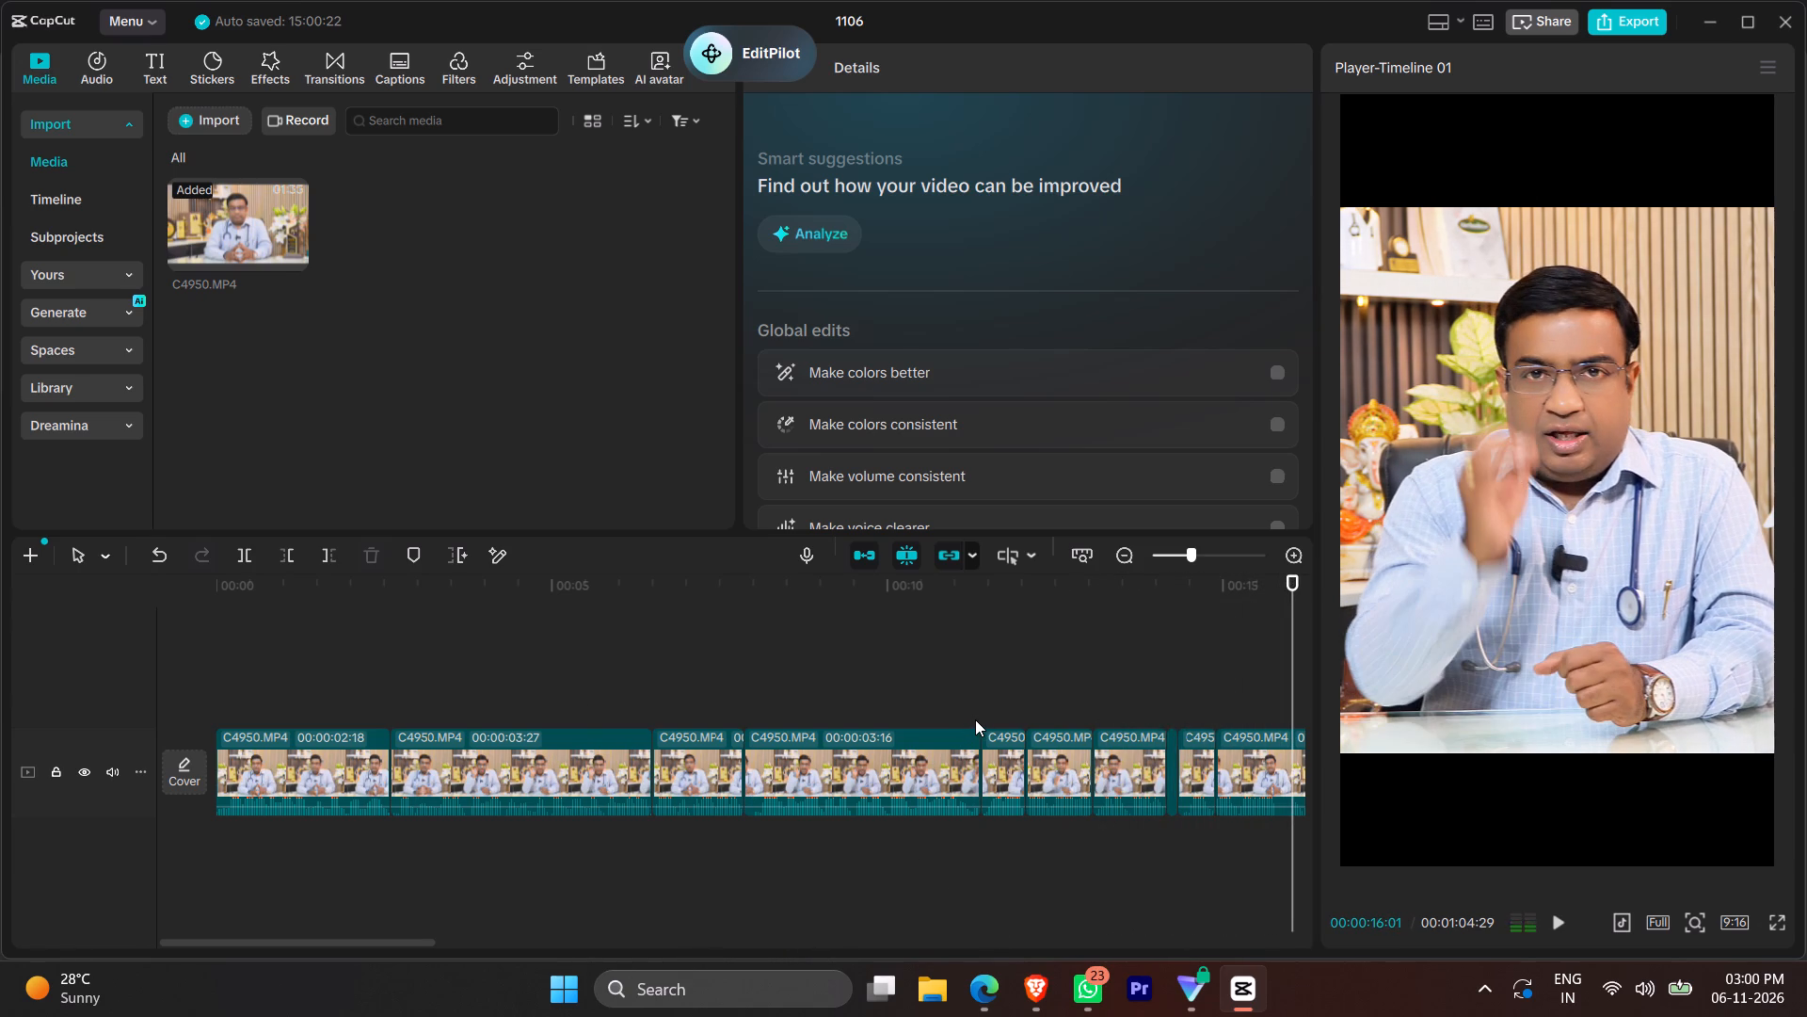
key("space")
key("space")
key("space")
key("space")
key("space")
key("space")
key("space")
key("space")
key("space")
key("space")
key("space")
key("space")
key("space")
key("space")
key("space")
key("space")
key("space")
key("space")
key("space")
key("space")
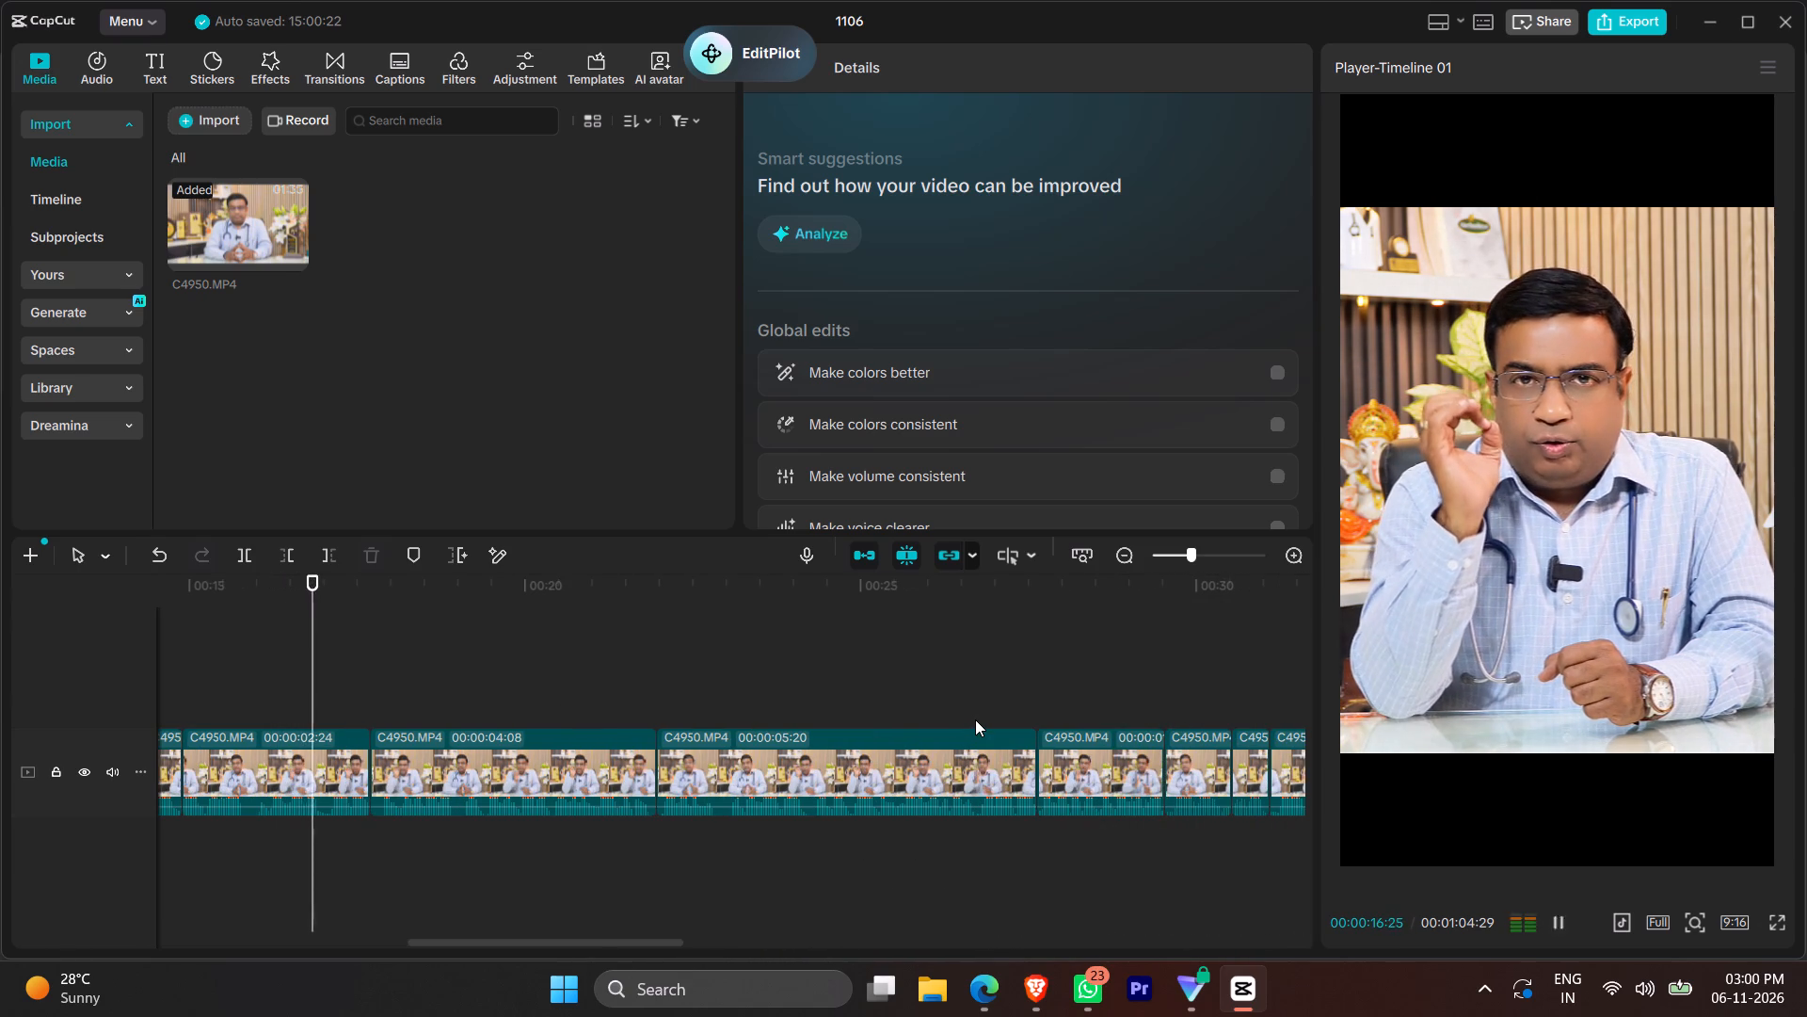
key("0")
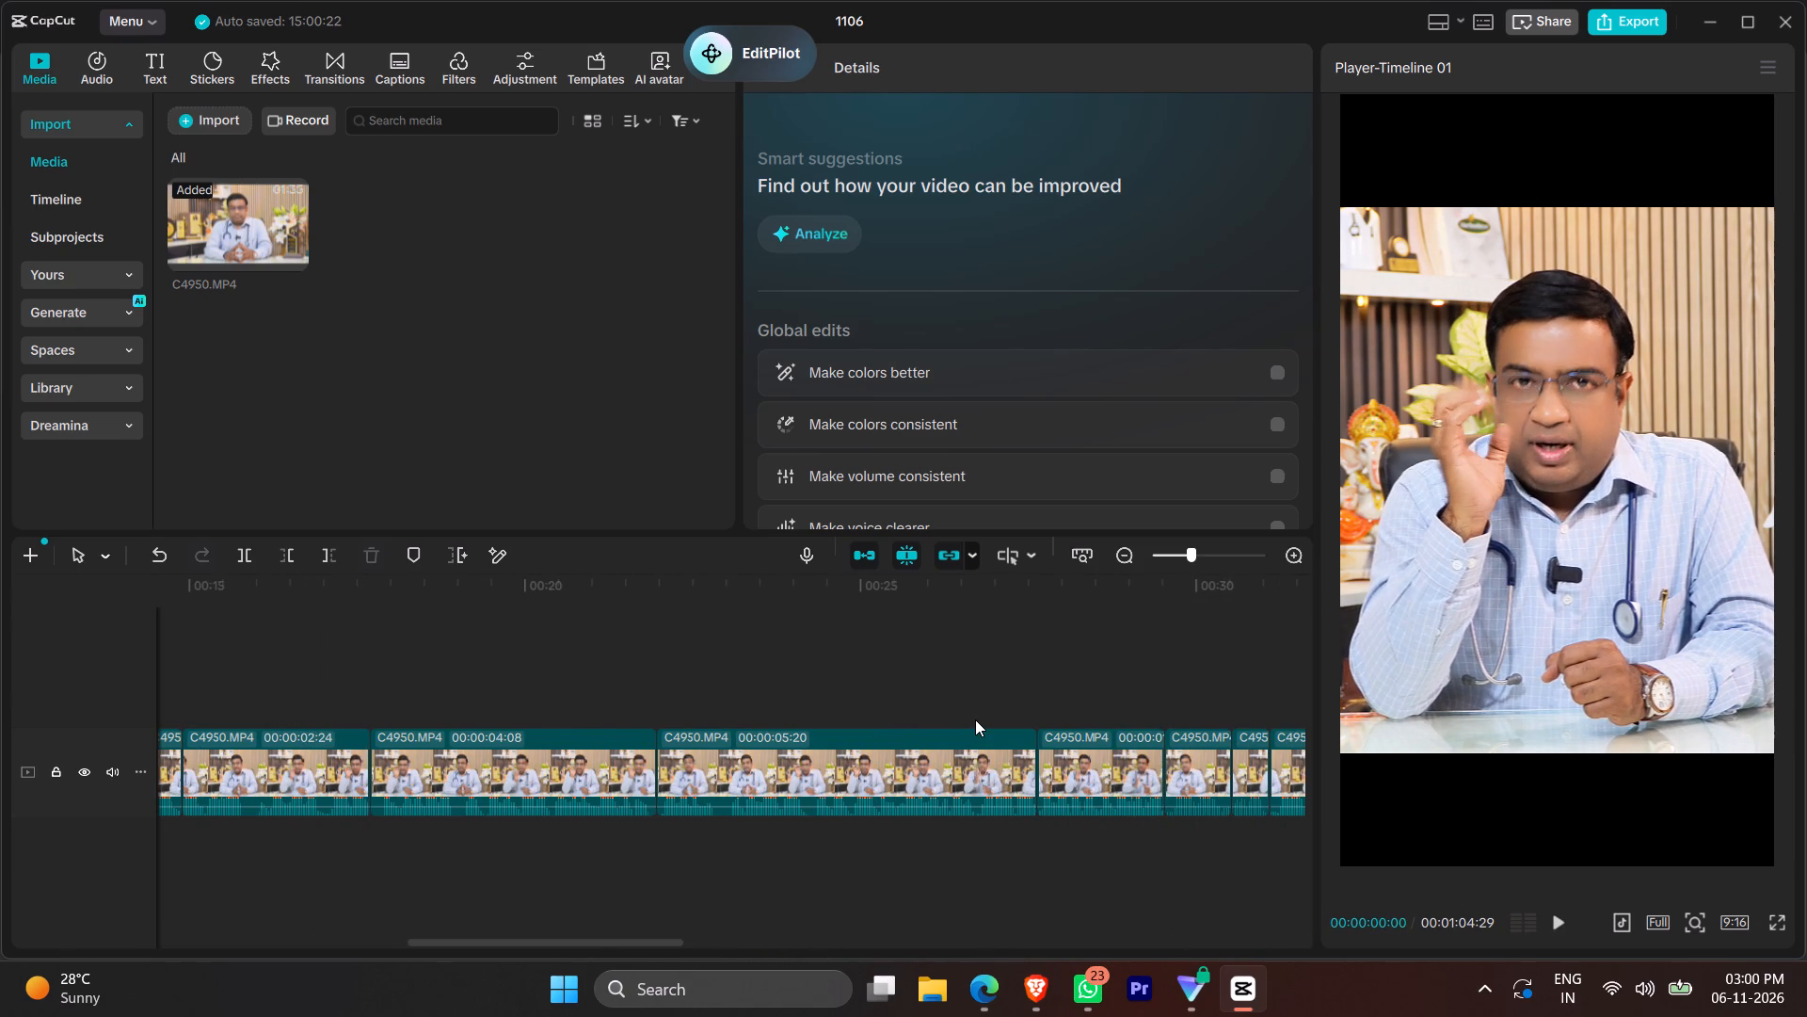
scroll(975, 719, "right", 6)
key("space")
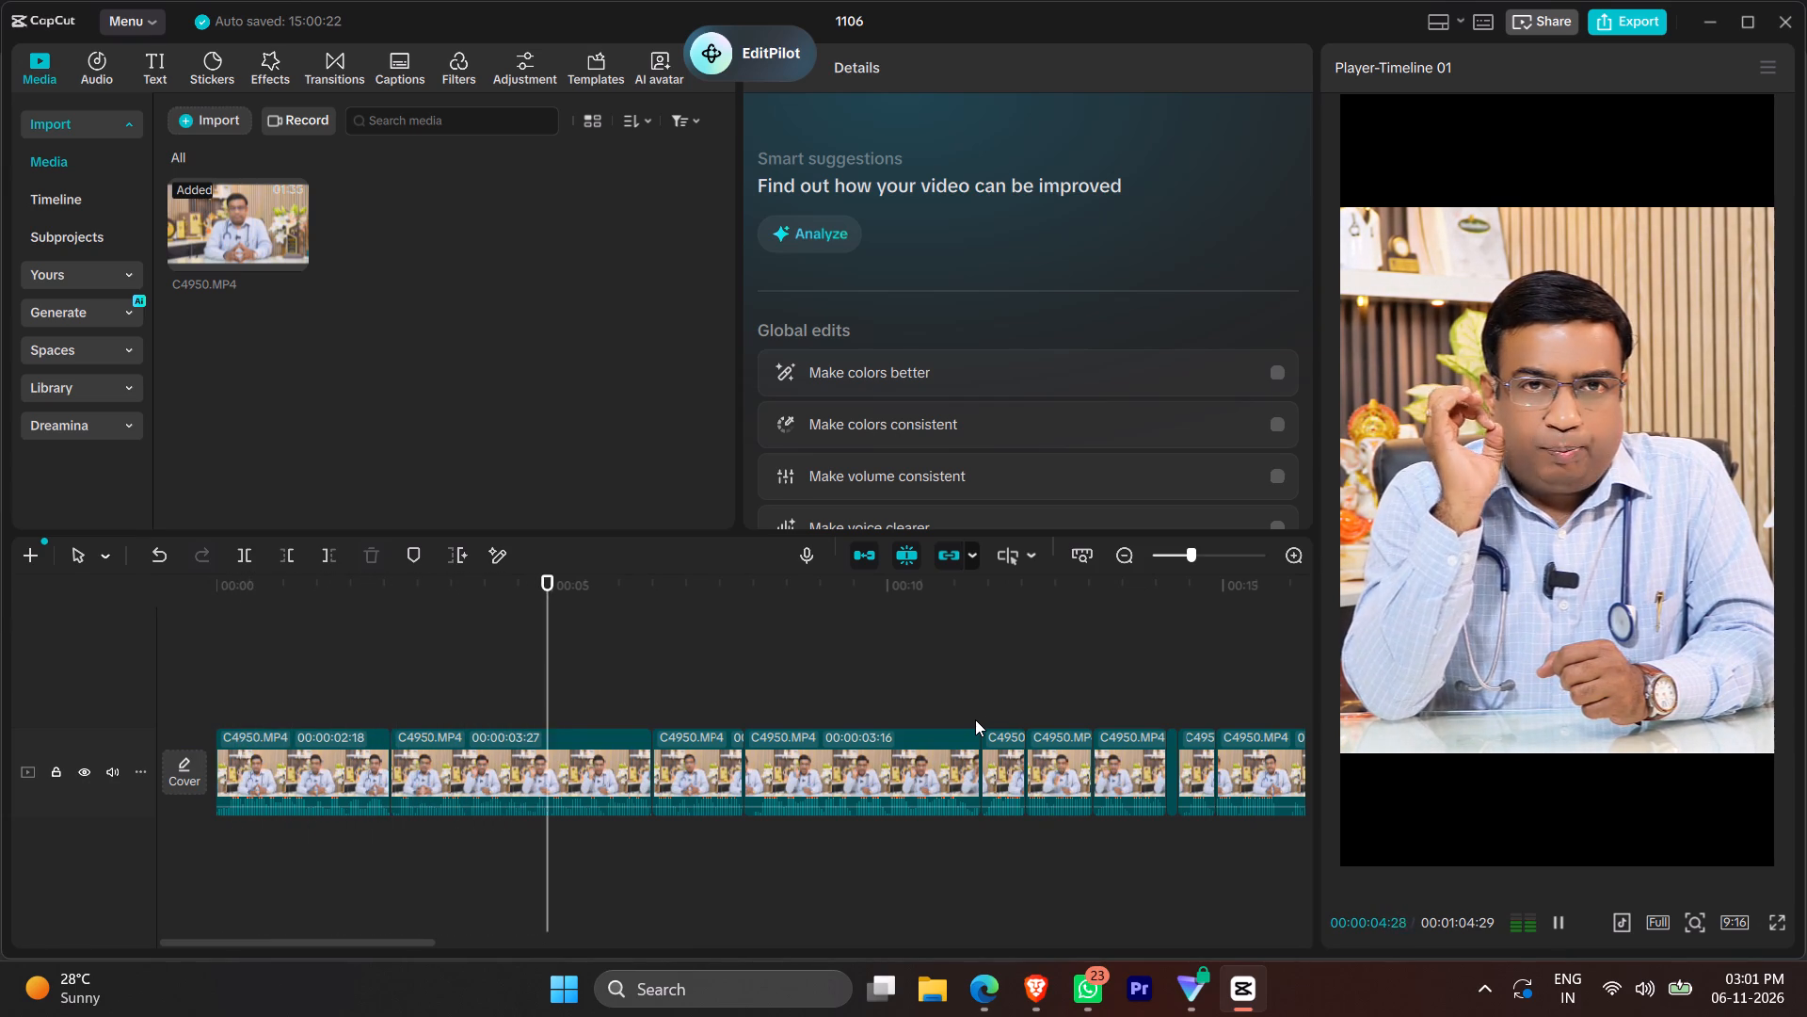
key("space")
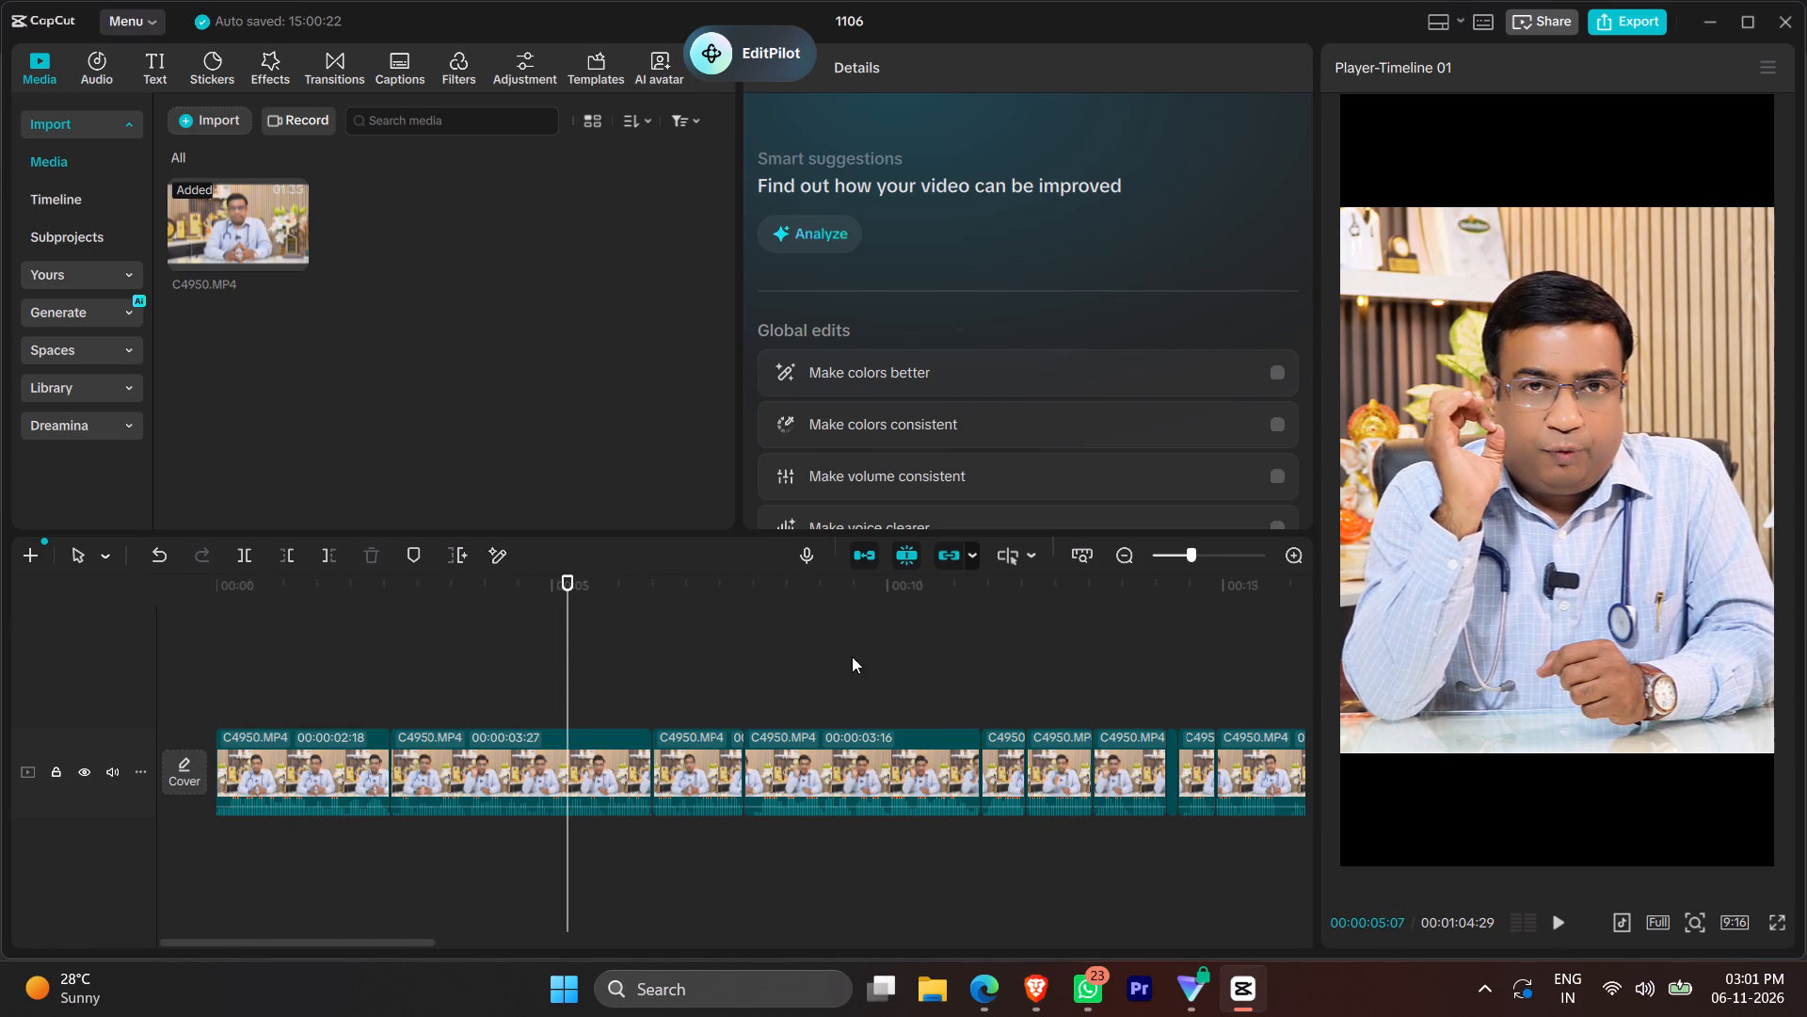
Play the closing clips from around 57 seconds to review the end of the doctor's speech.
scroll(968, 692, "down", 20, "ctrl")
scroll(968, 692, "down", 5, "ctrl")
left_click(727, 663)
scroll(843, 736, "up", 3, "ctrl")
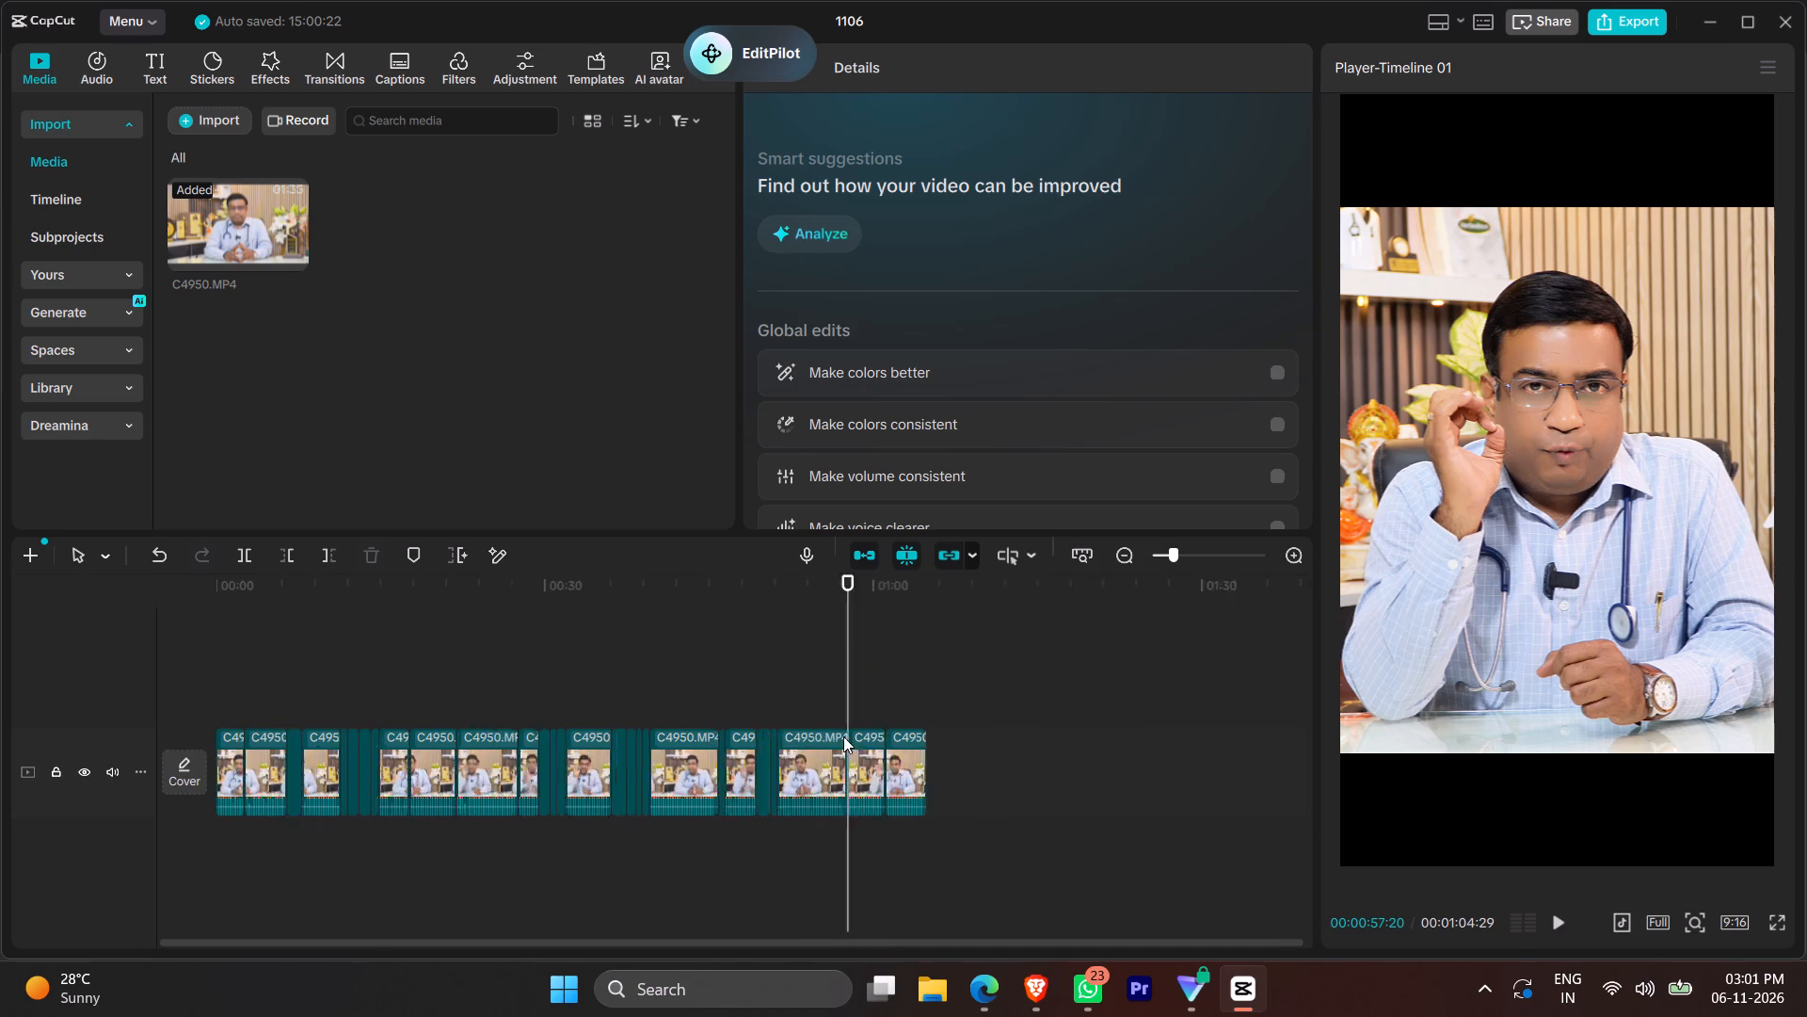
scroll(843, 736, "up", 20, "ctrl")
scroll(843, 736, "up", 3, "ctrl")
key("space")
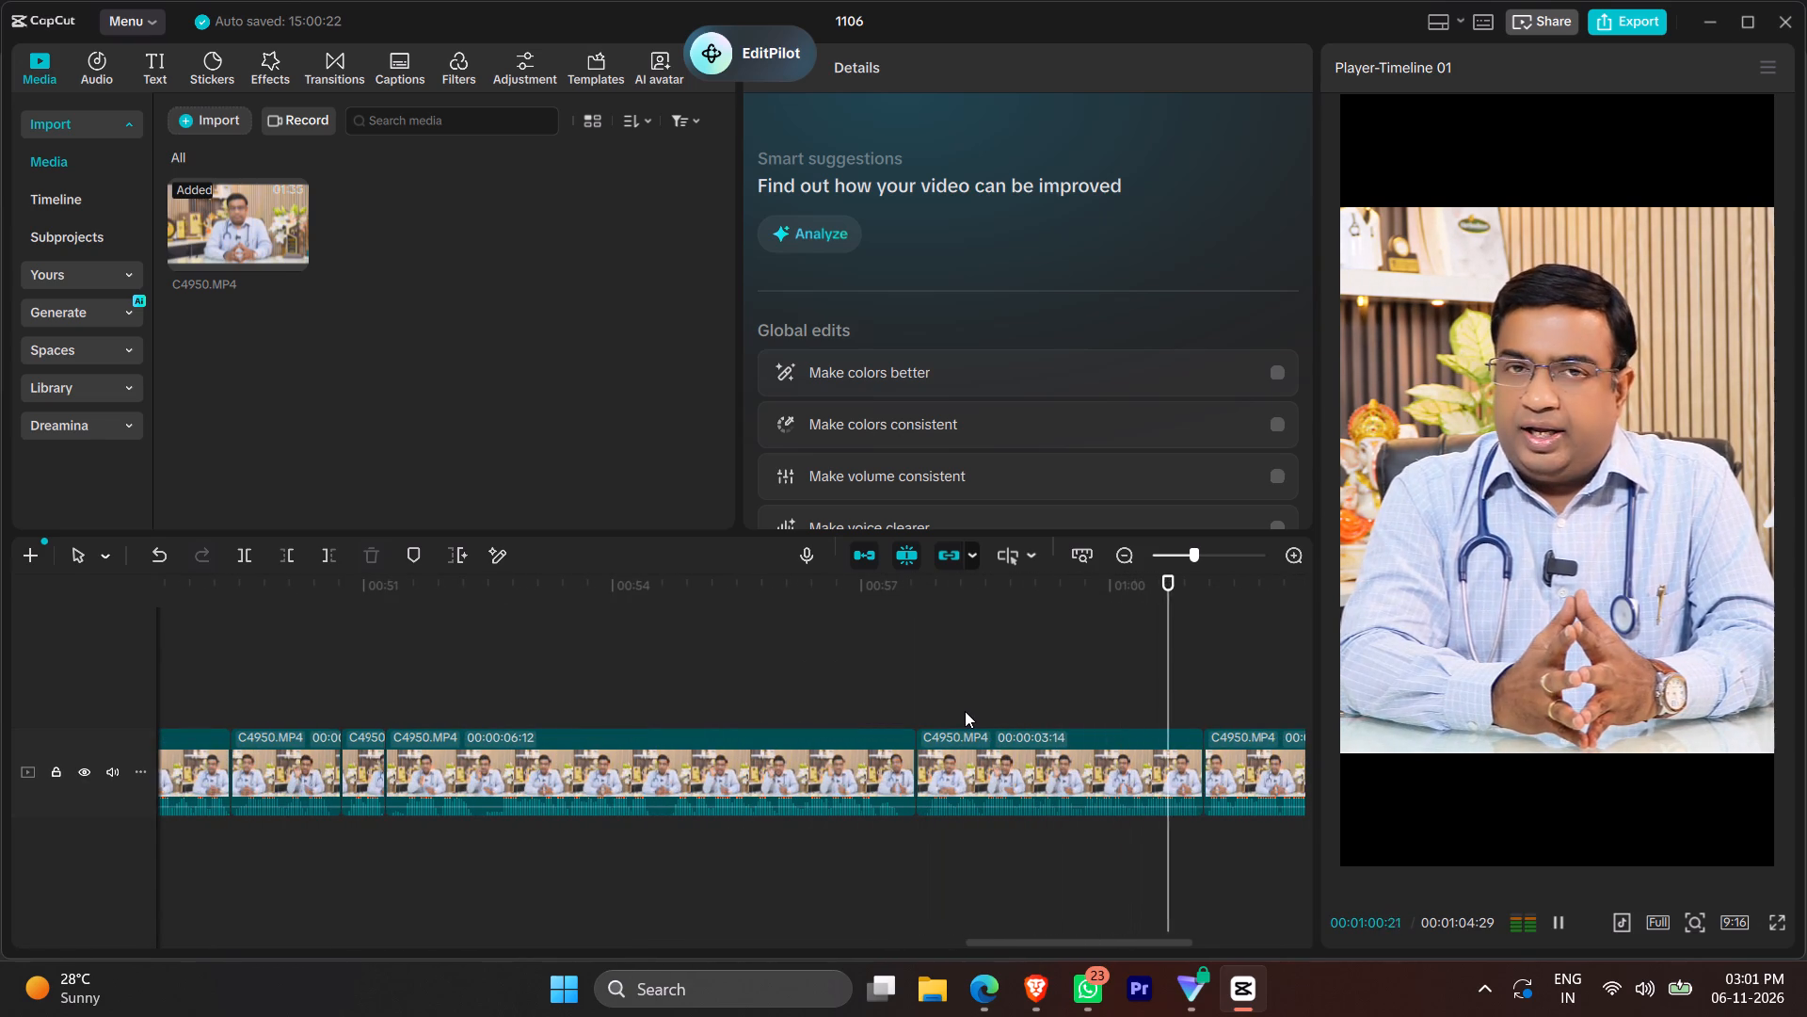
left_click(734, 668)
key("space")
key("space")
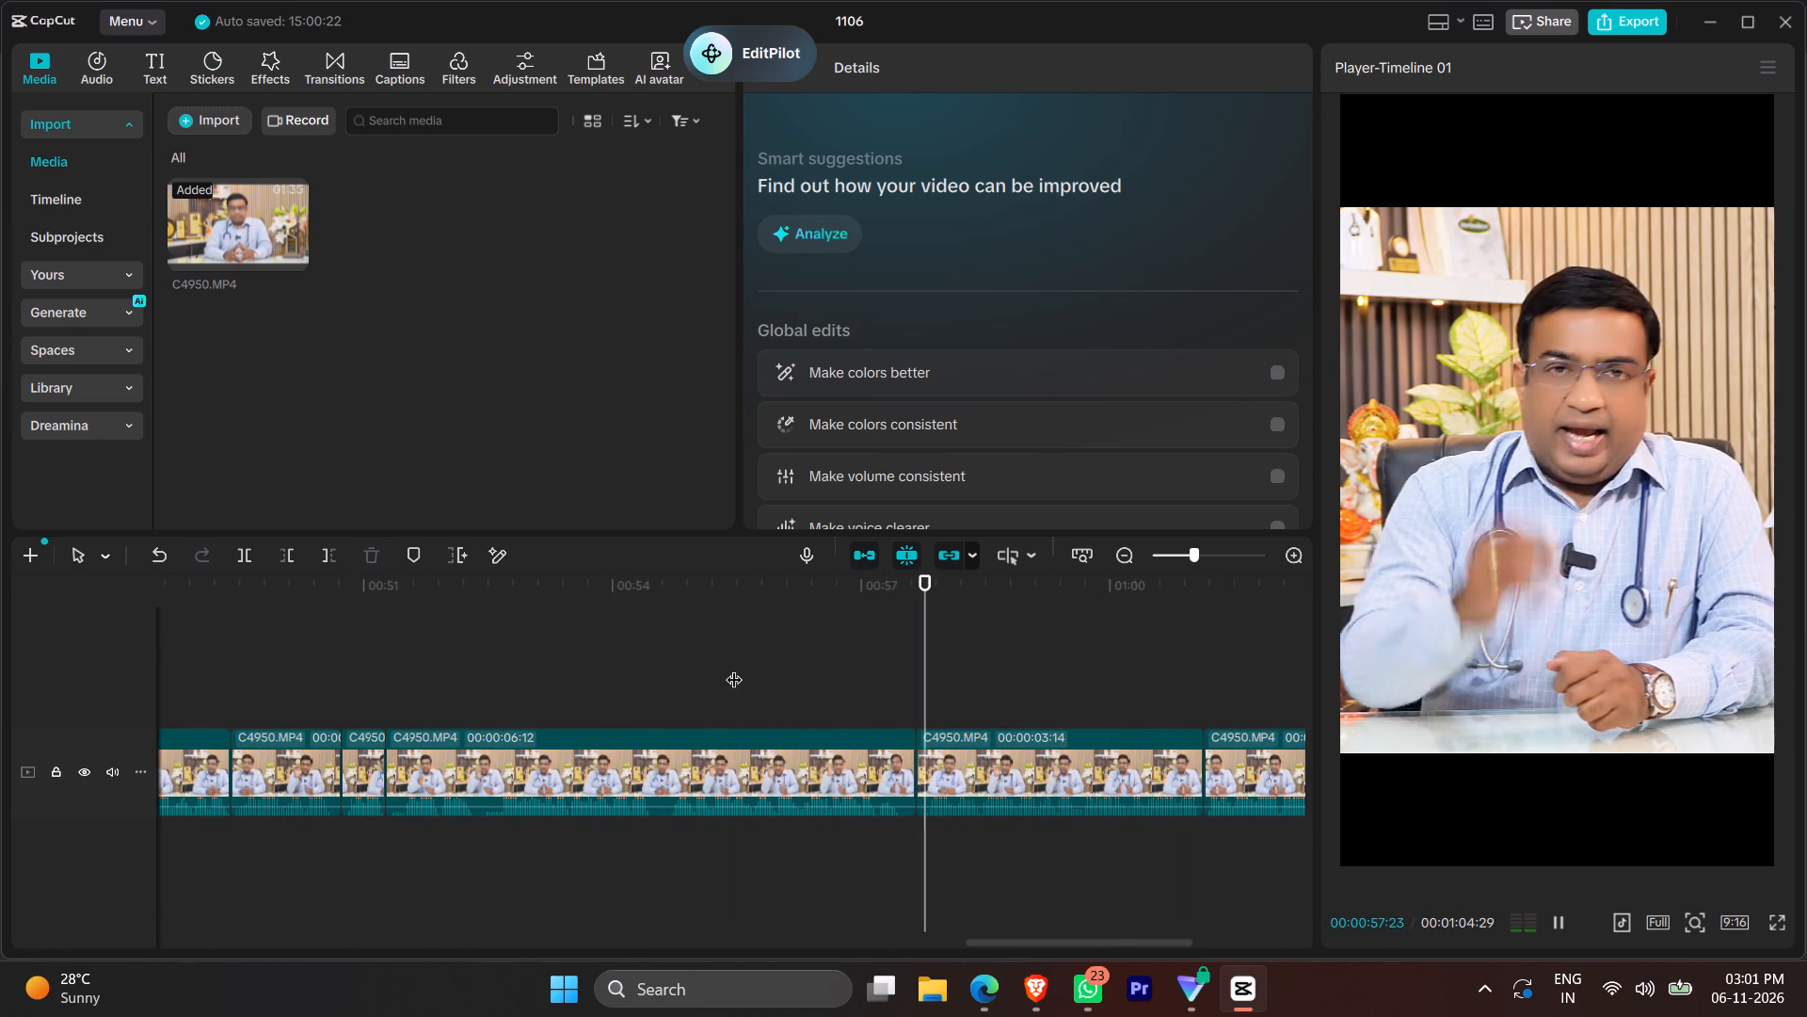
scroll(1007, 740, "down", 16, "ctrl")
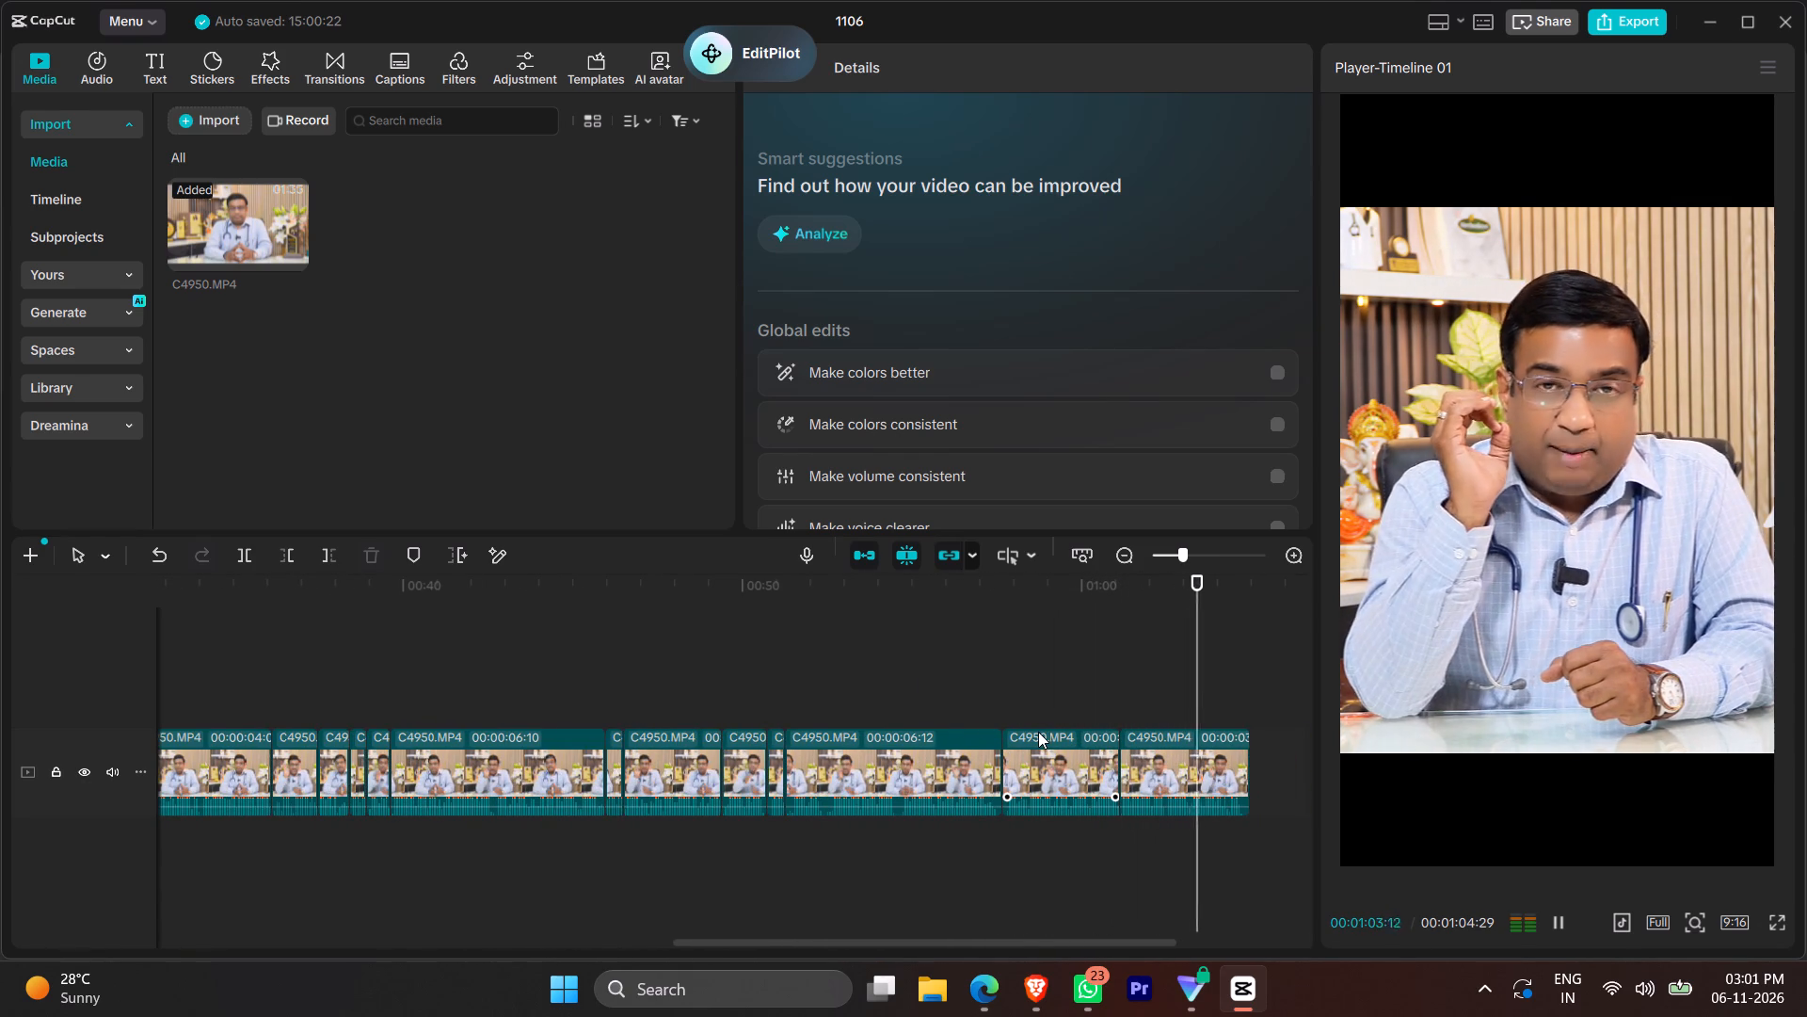
Replay the first six seconds of the timeline to review the opening lines.
key("0")
key("space")
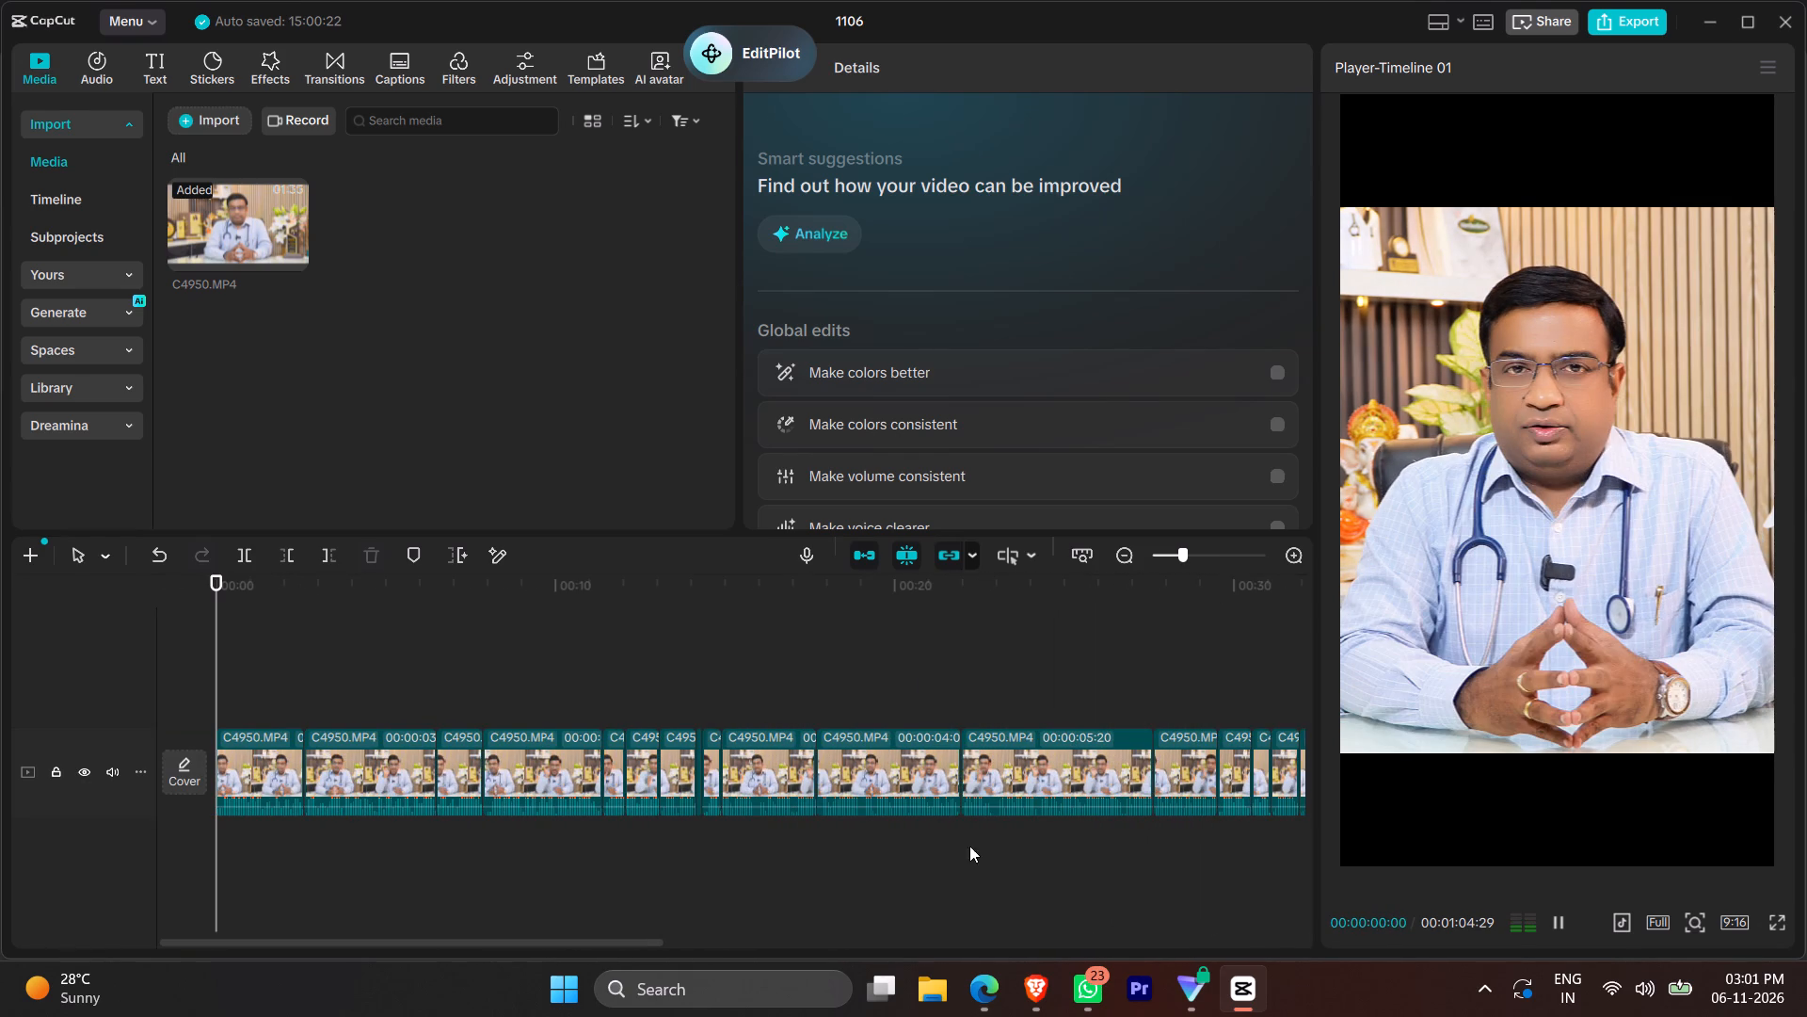
key("space")
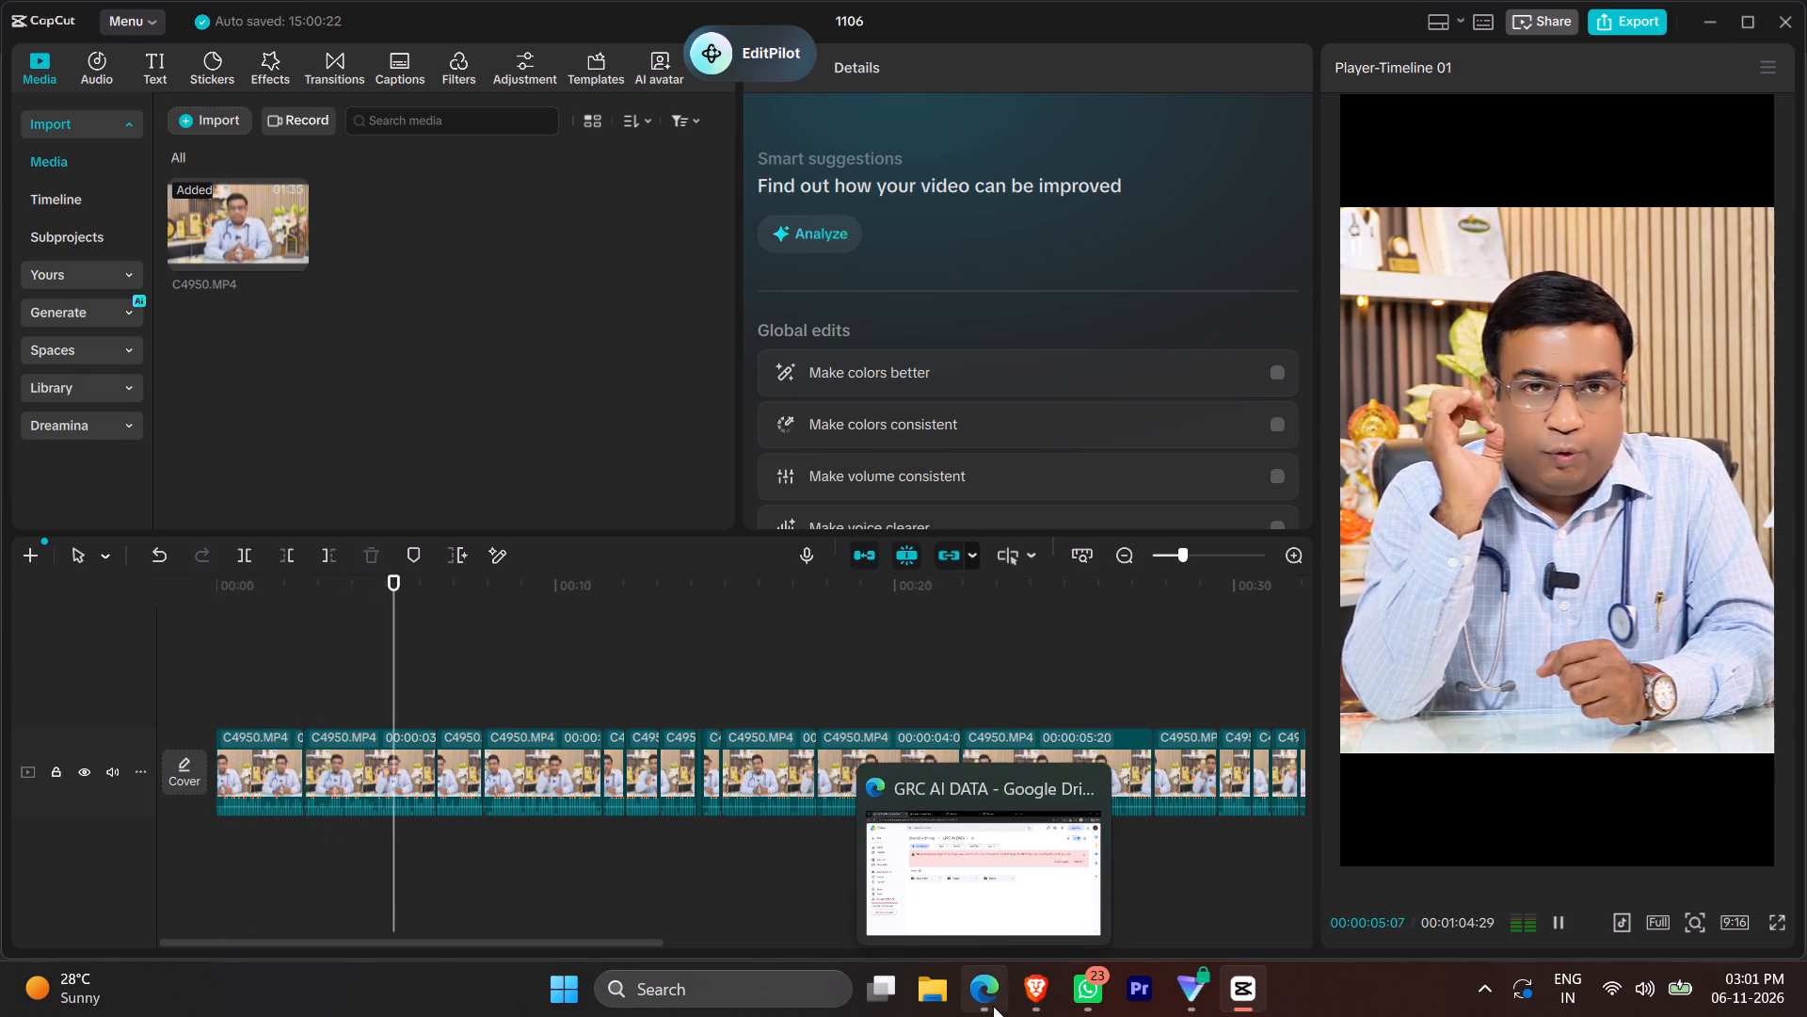
key("space")
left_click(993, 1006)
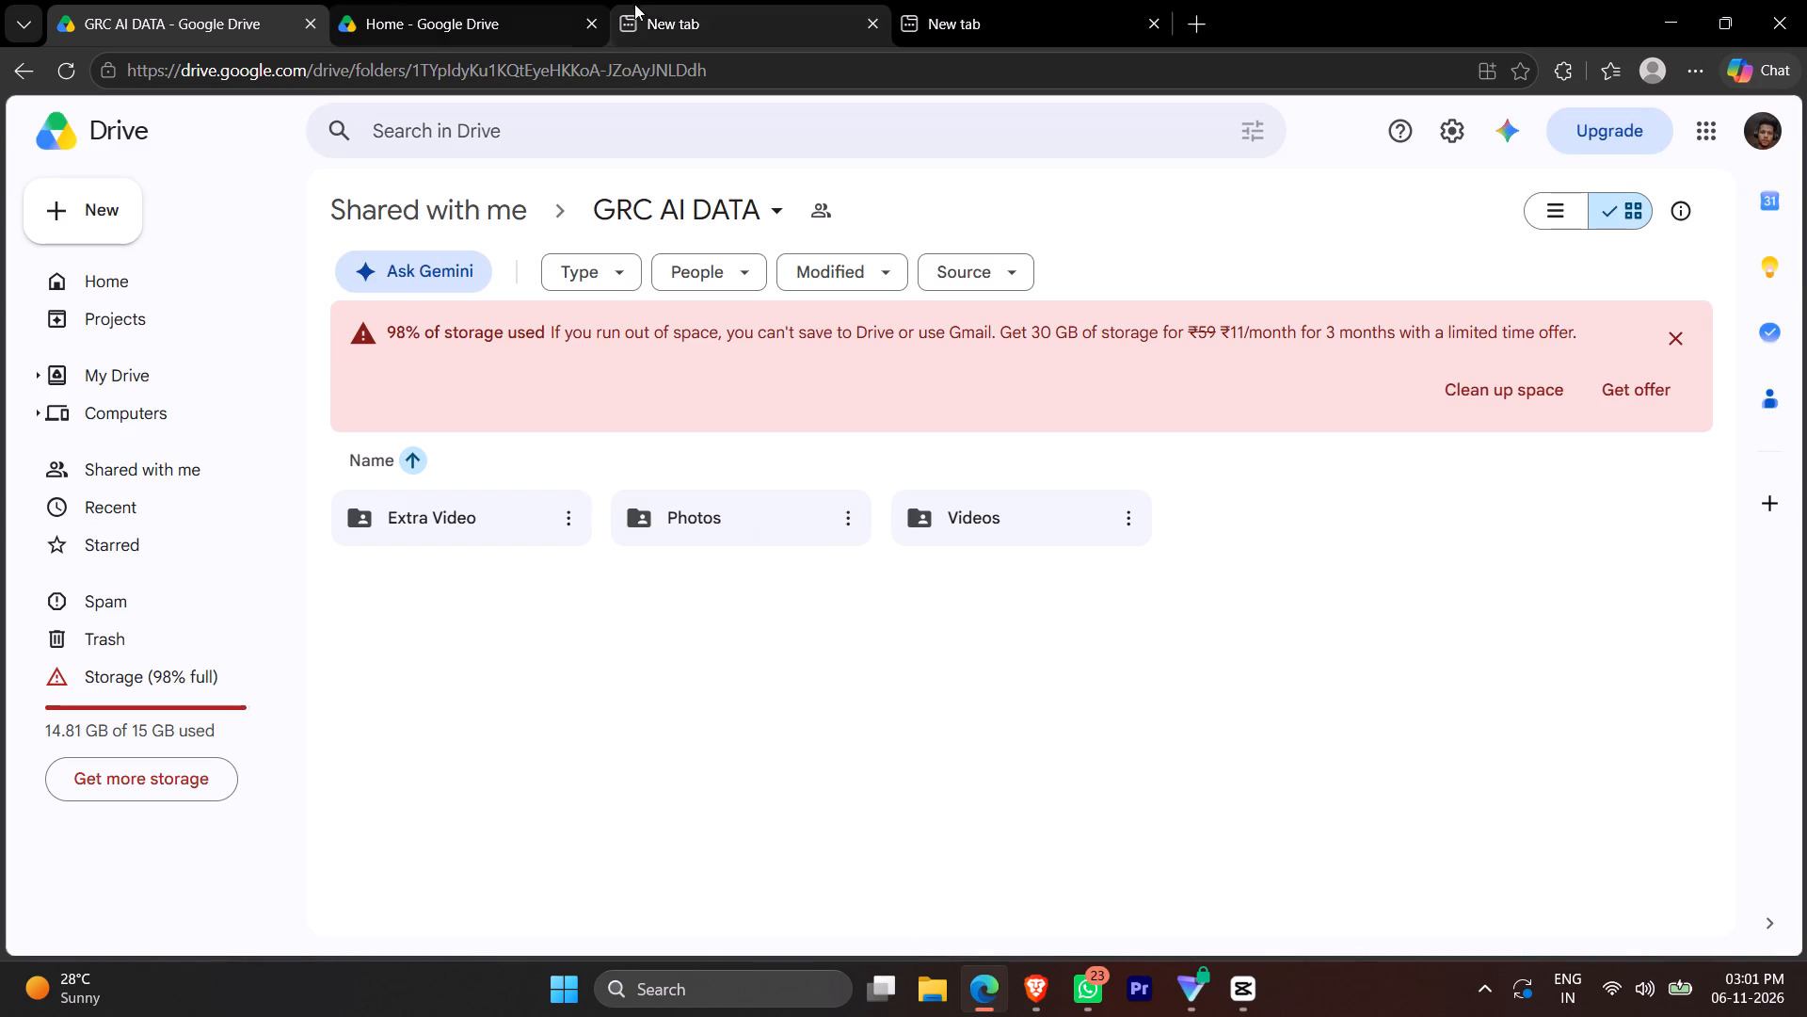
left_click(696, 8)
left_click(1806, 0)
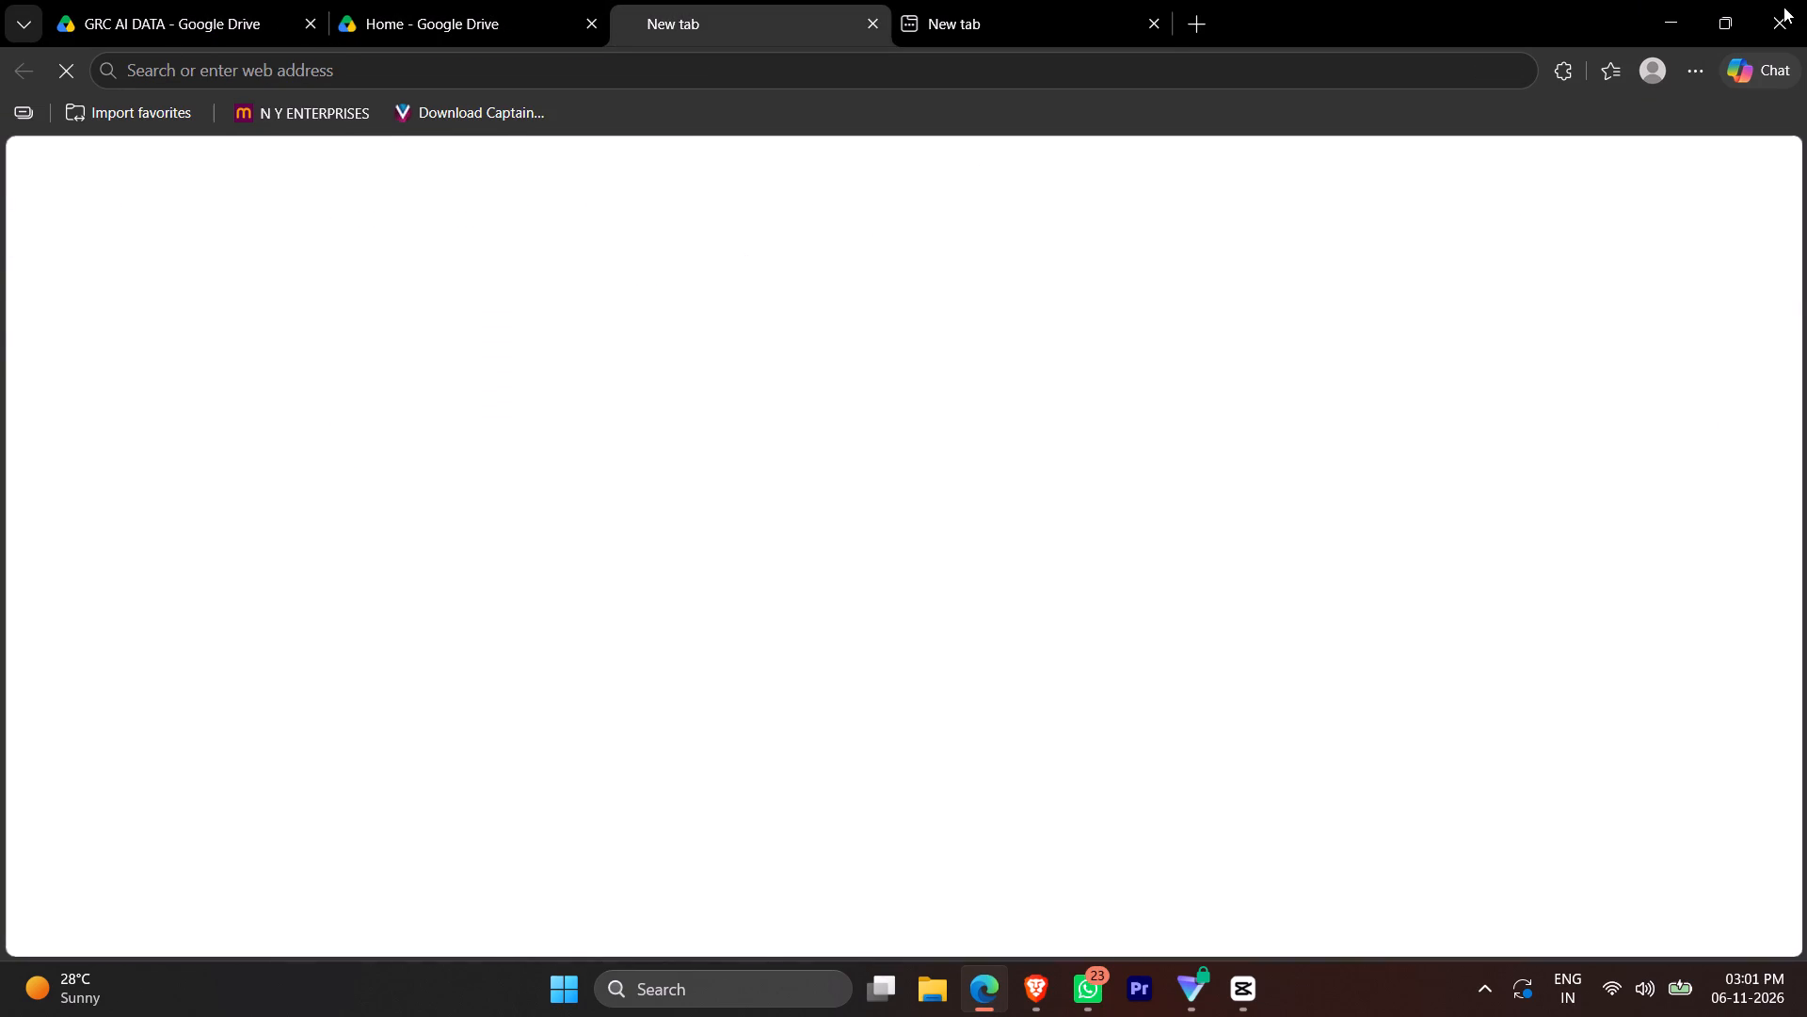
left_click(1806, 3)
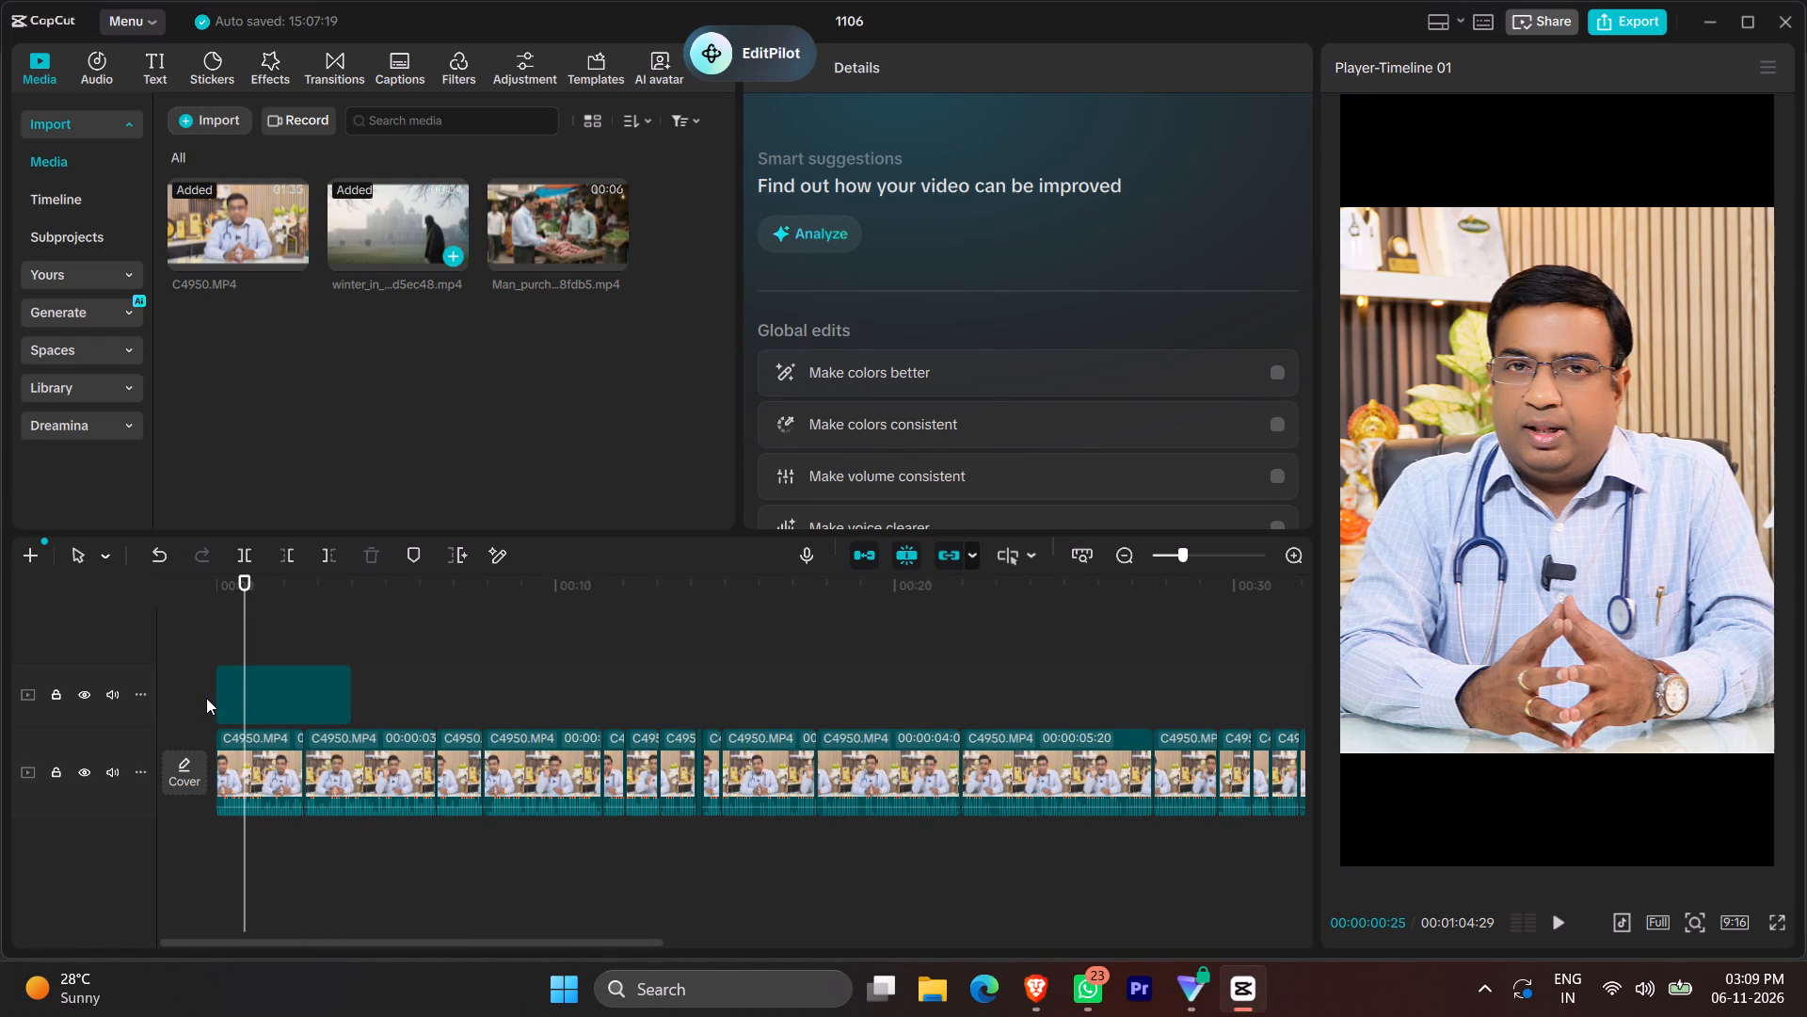
key("space")
key("space")
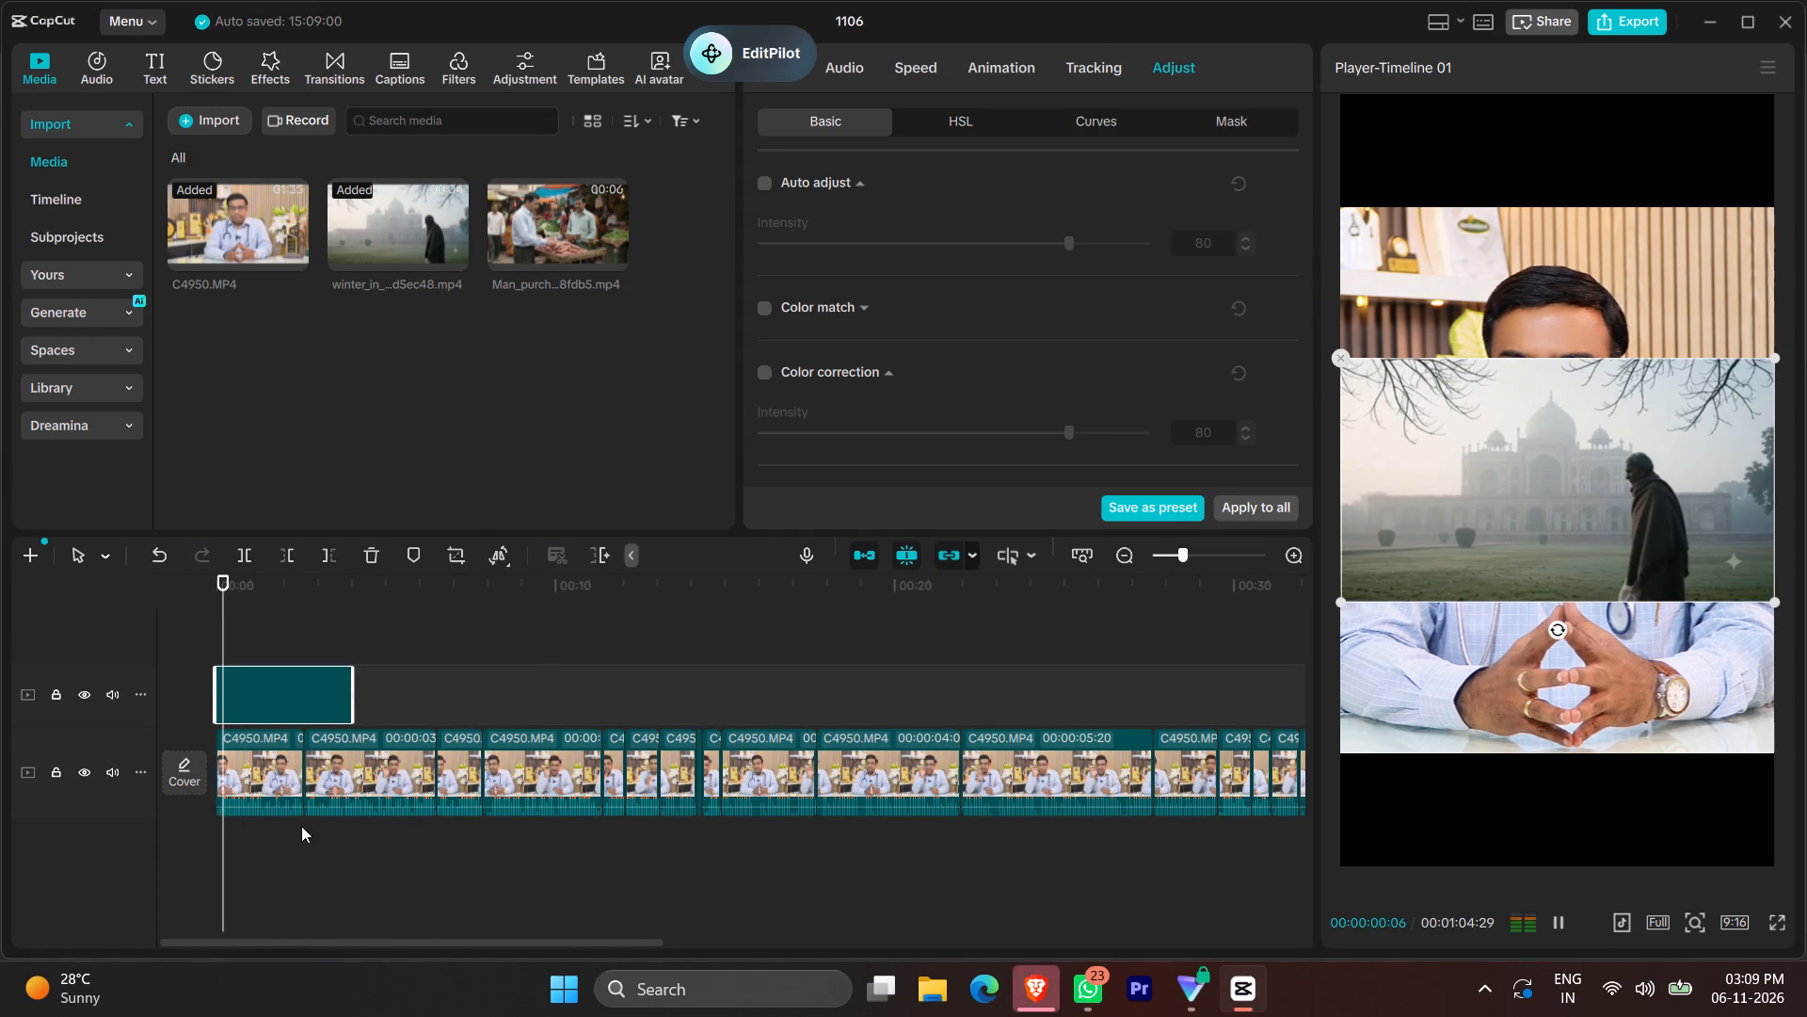
key("space")
Set the scale of the first C4950.MP4 clip to 159%.
left_click(238, 760)
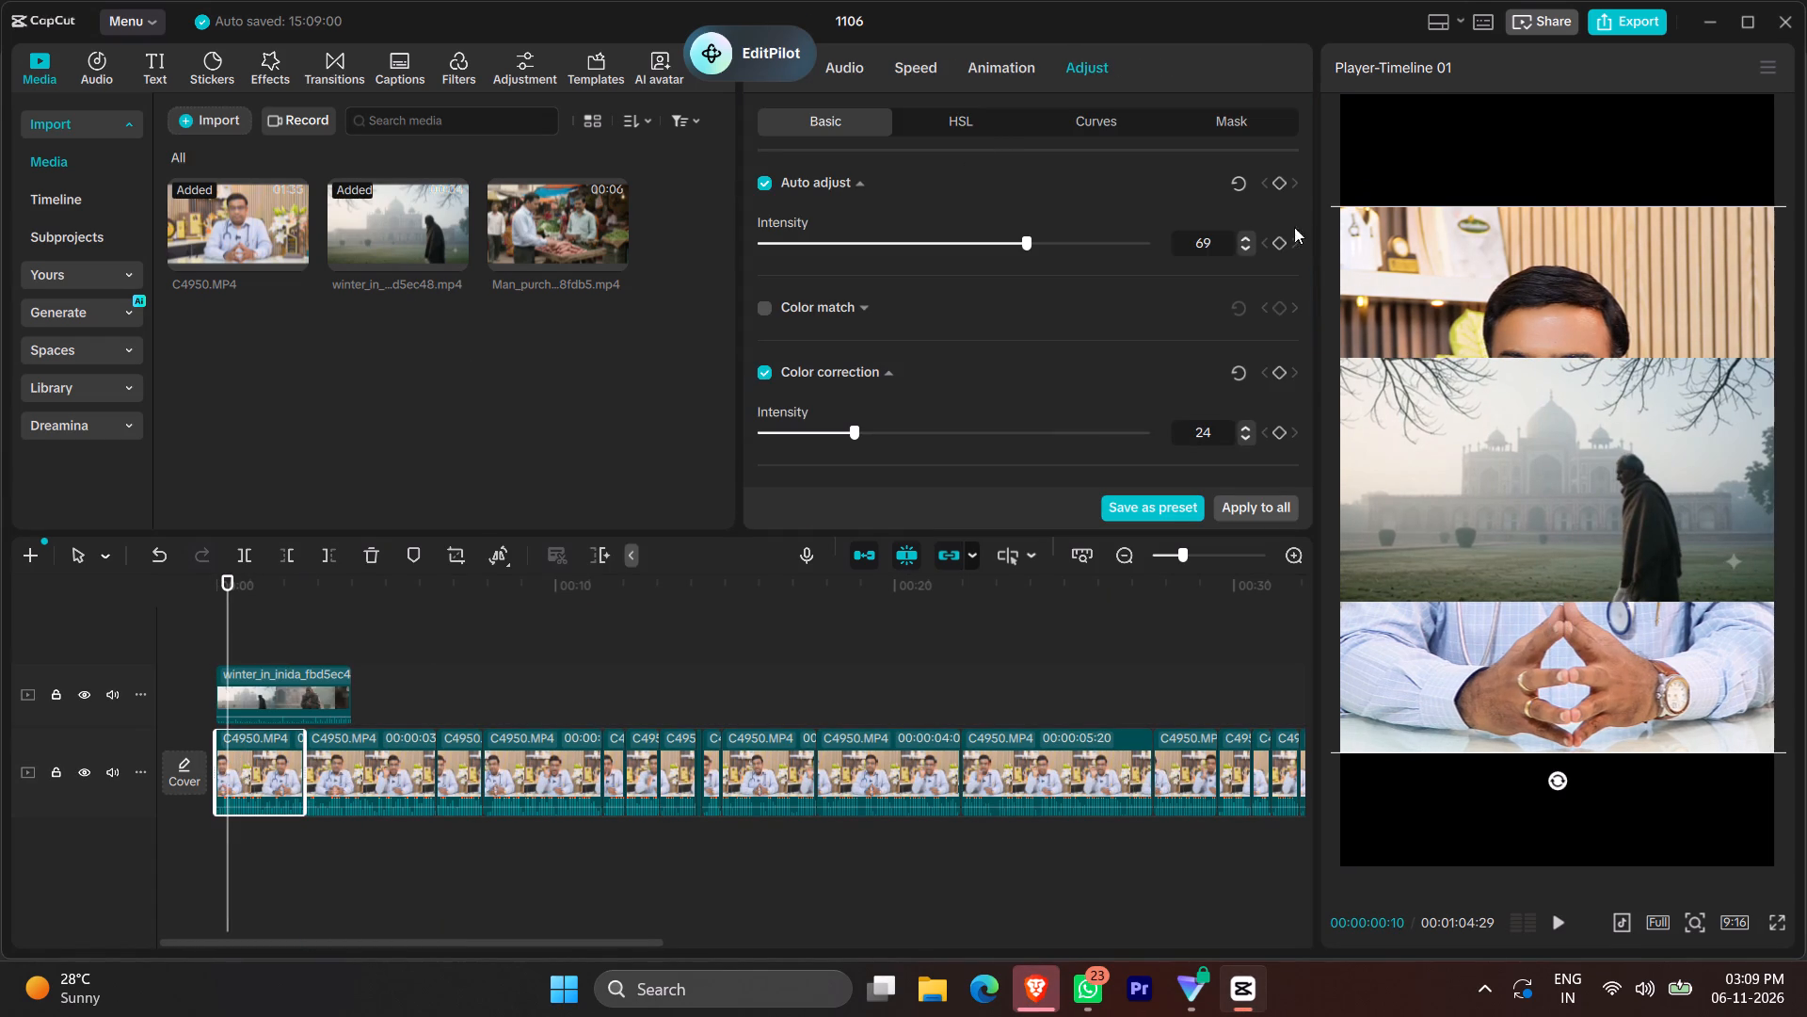
left_click(1216, 241)
left_click_drag(762, 45, 579, 45)
left_click(805, 67)
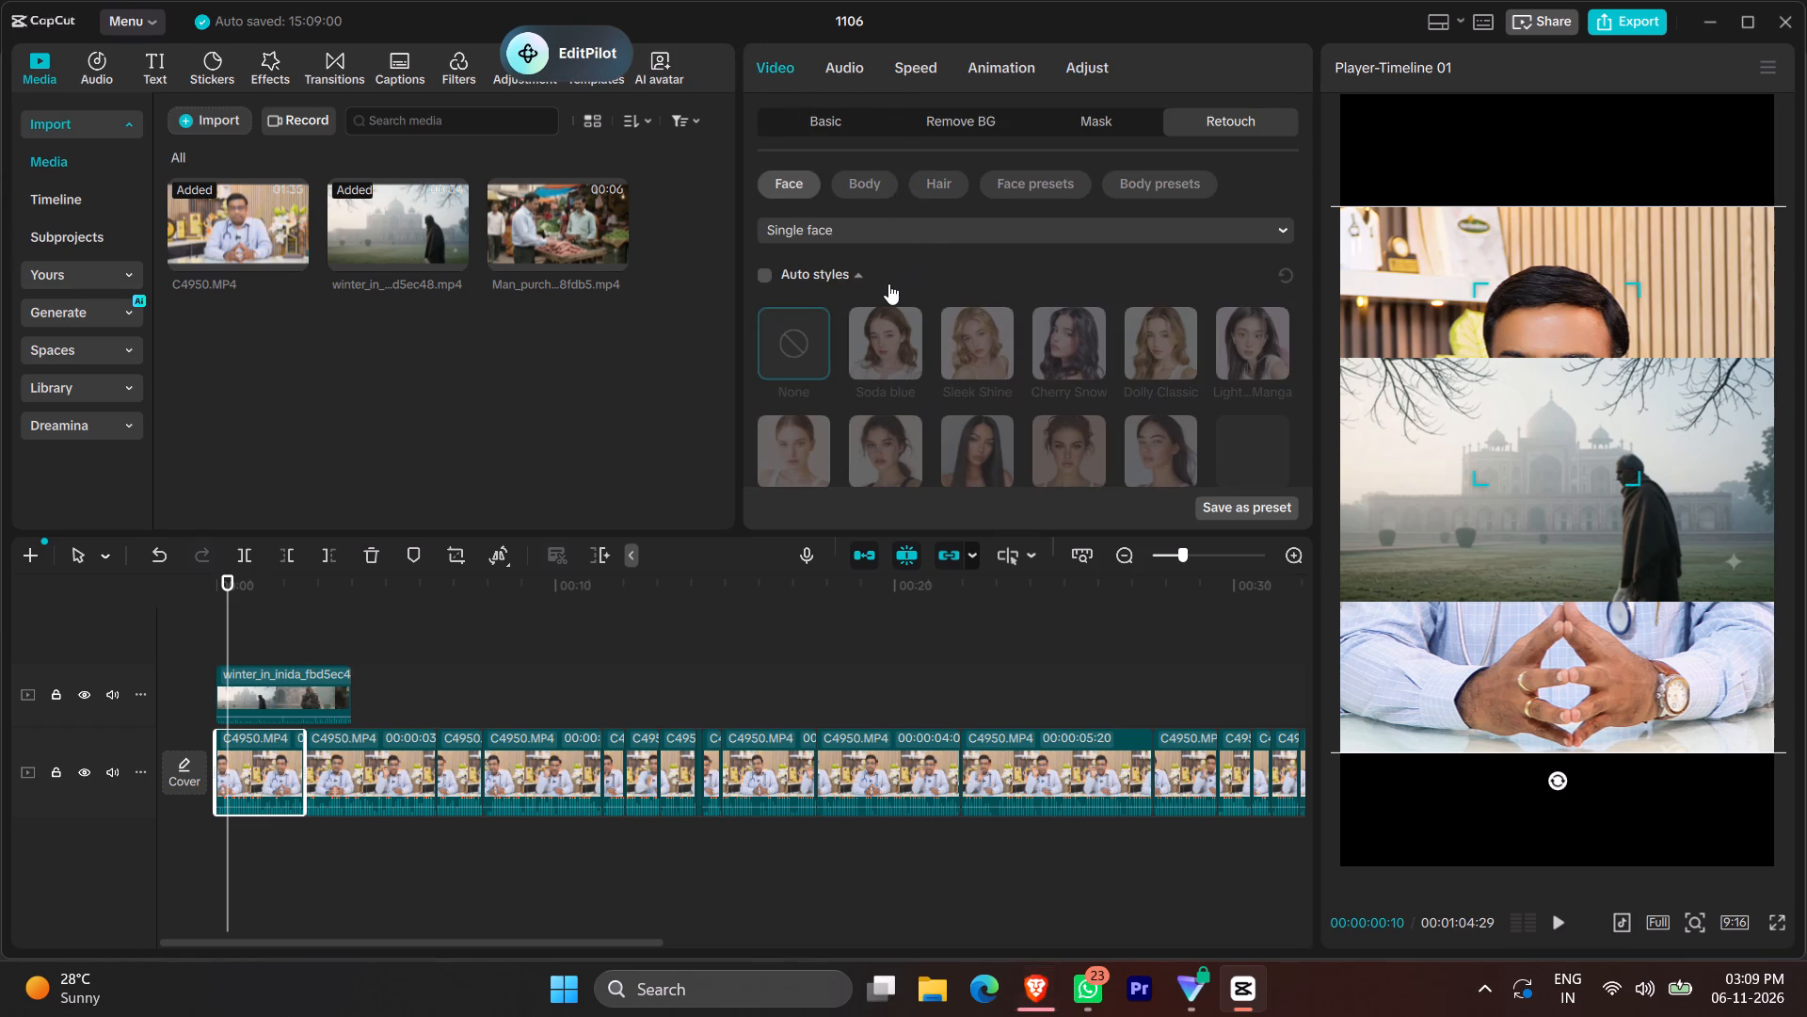
left_click(880, 134)
left_click(876, 242)
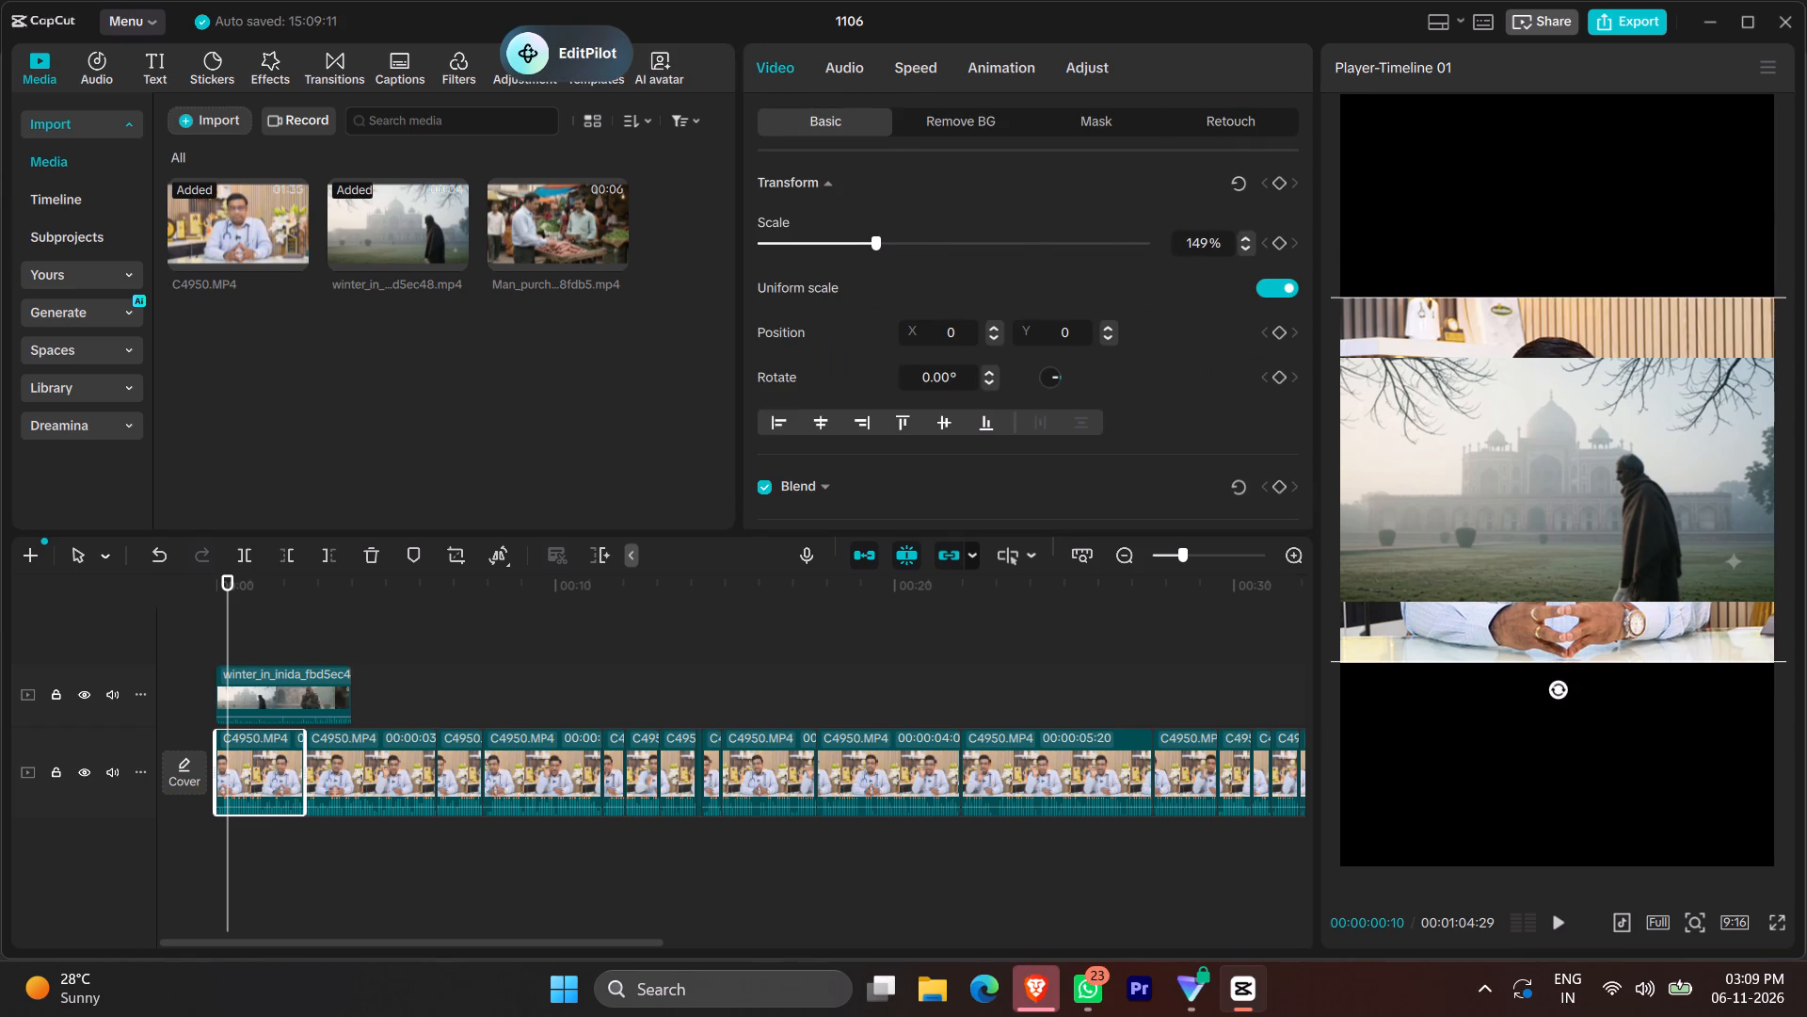
scroll(1202, 244, "up", 1)
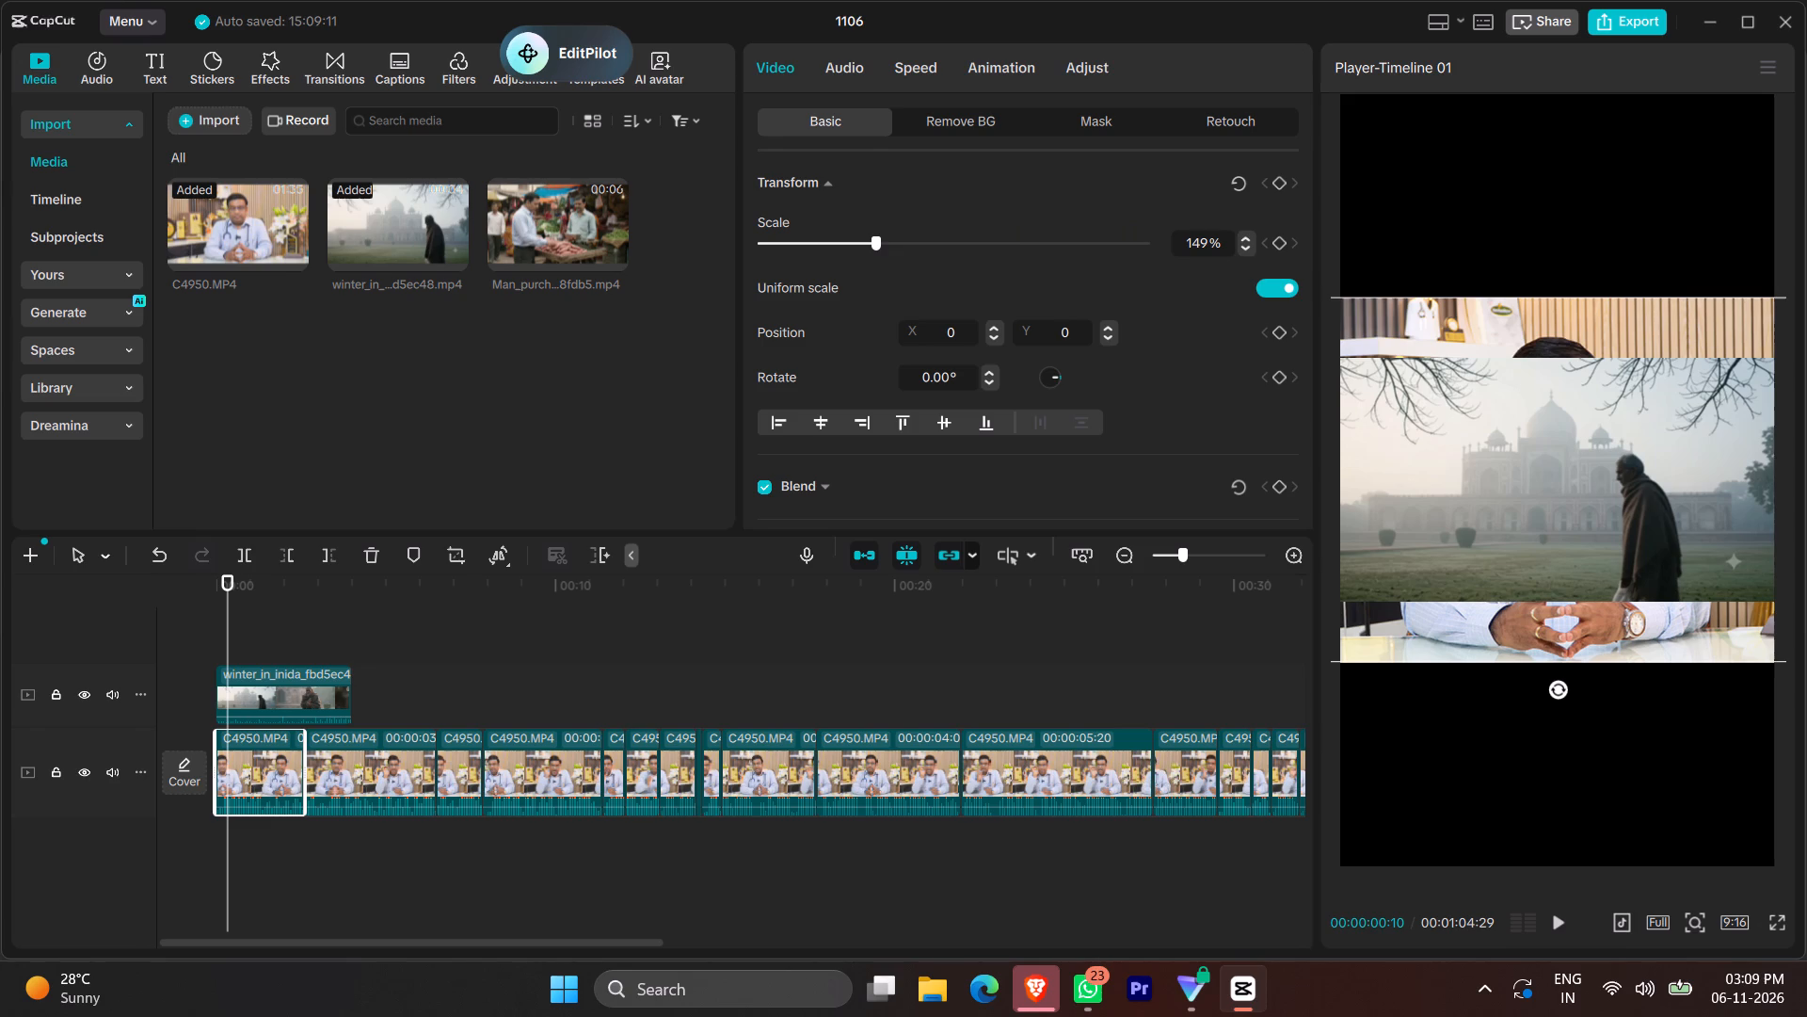
scroll(1202, 244, "up", 7)
left_click(1202, 244)
scroll(1202, 244, "up", 12)
scroll(1207, 245, "down", 2)
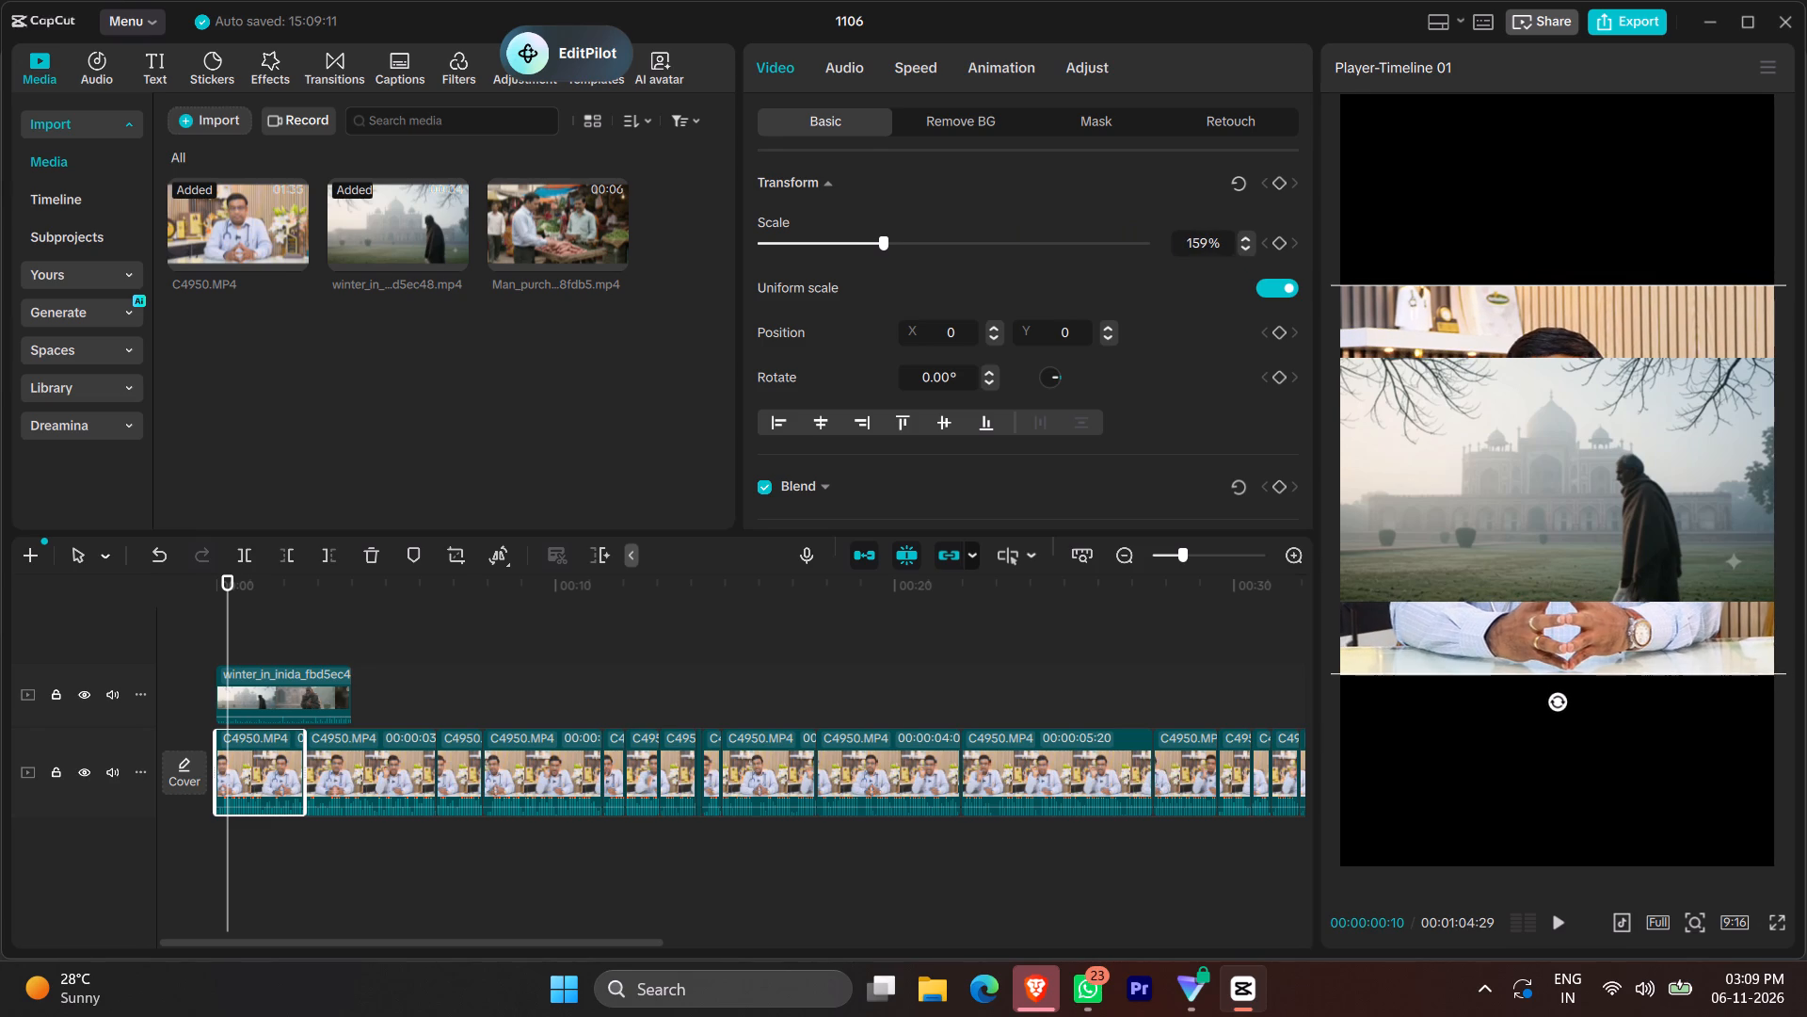
left_click(1543, 308)
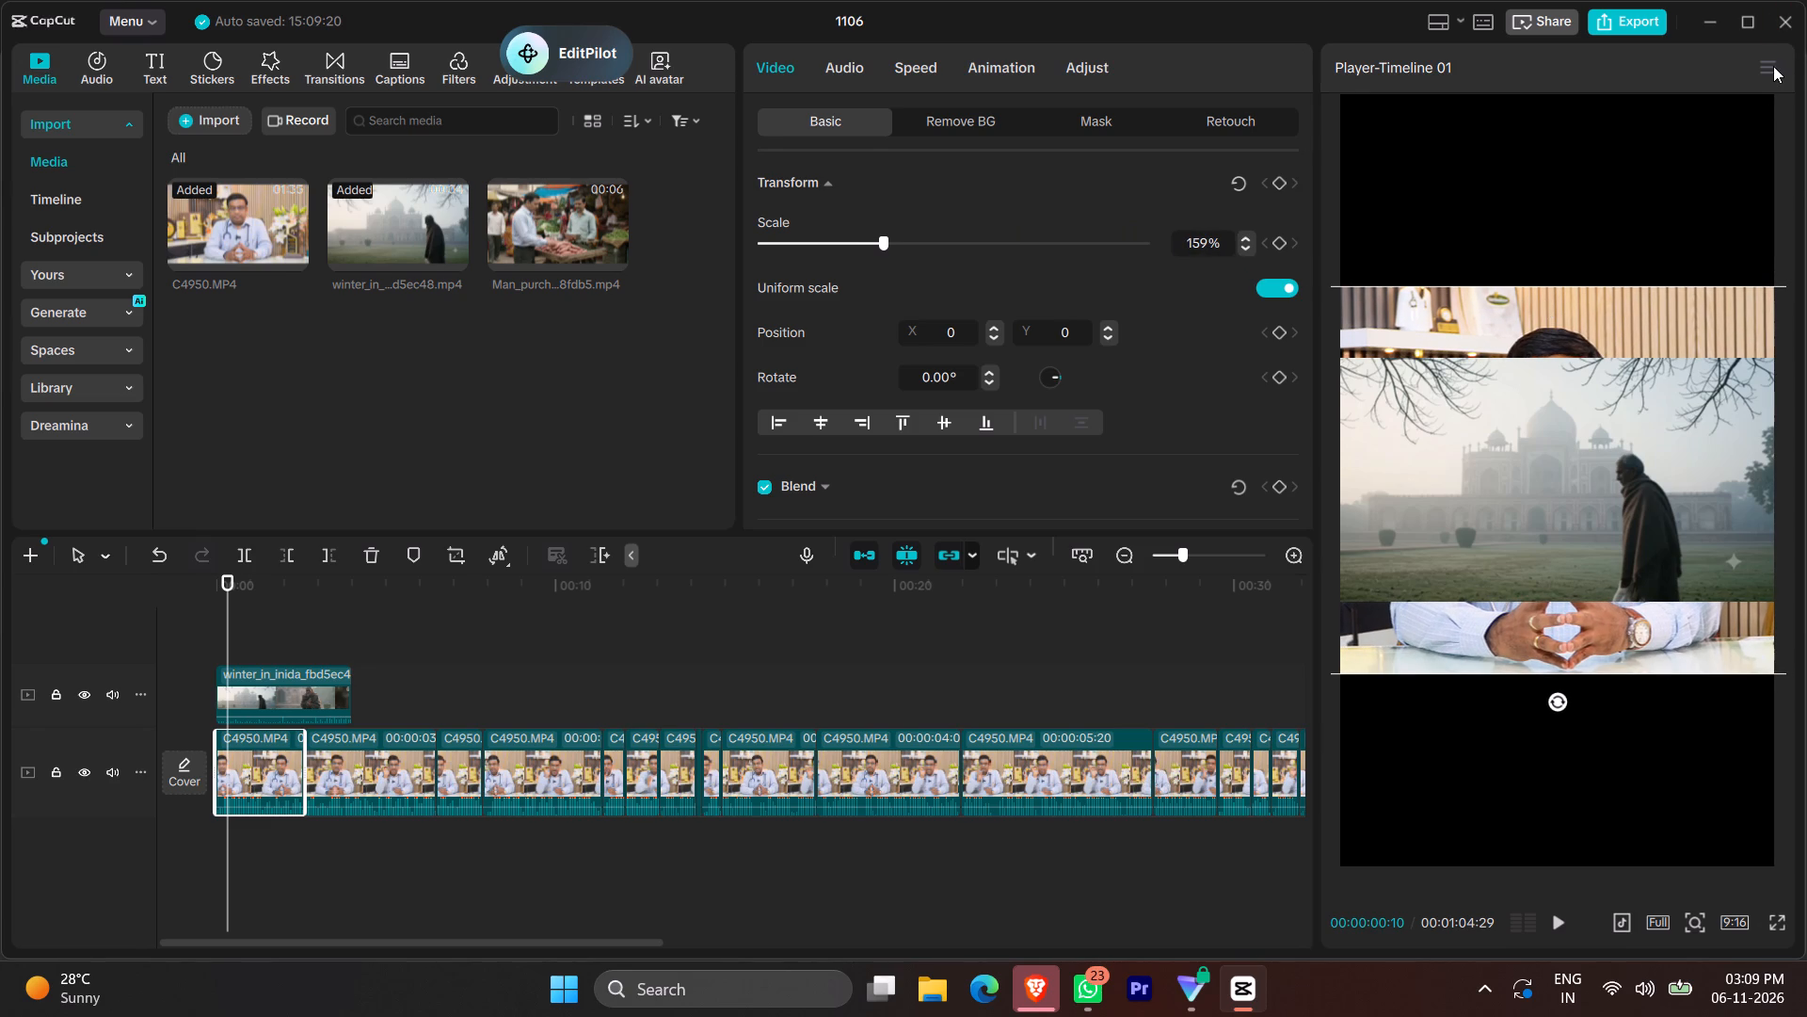
Add a horizontal guide across the player preview and lock the guides.
left_click(1770, 72)
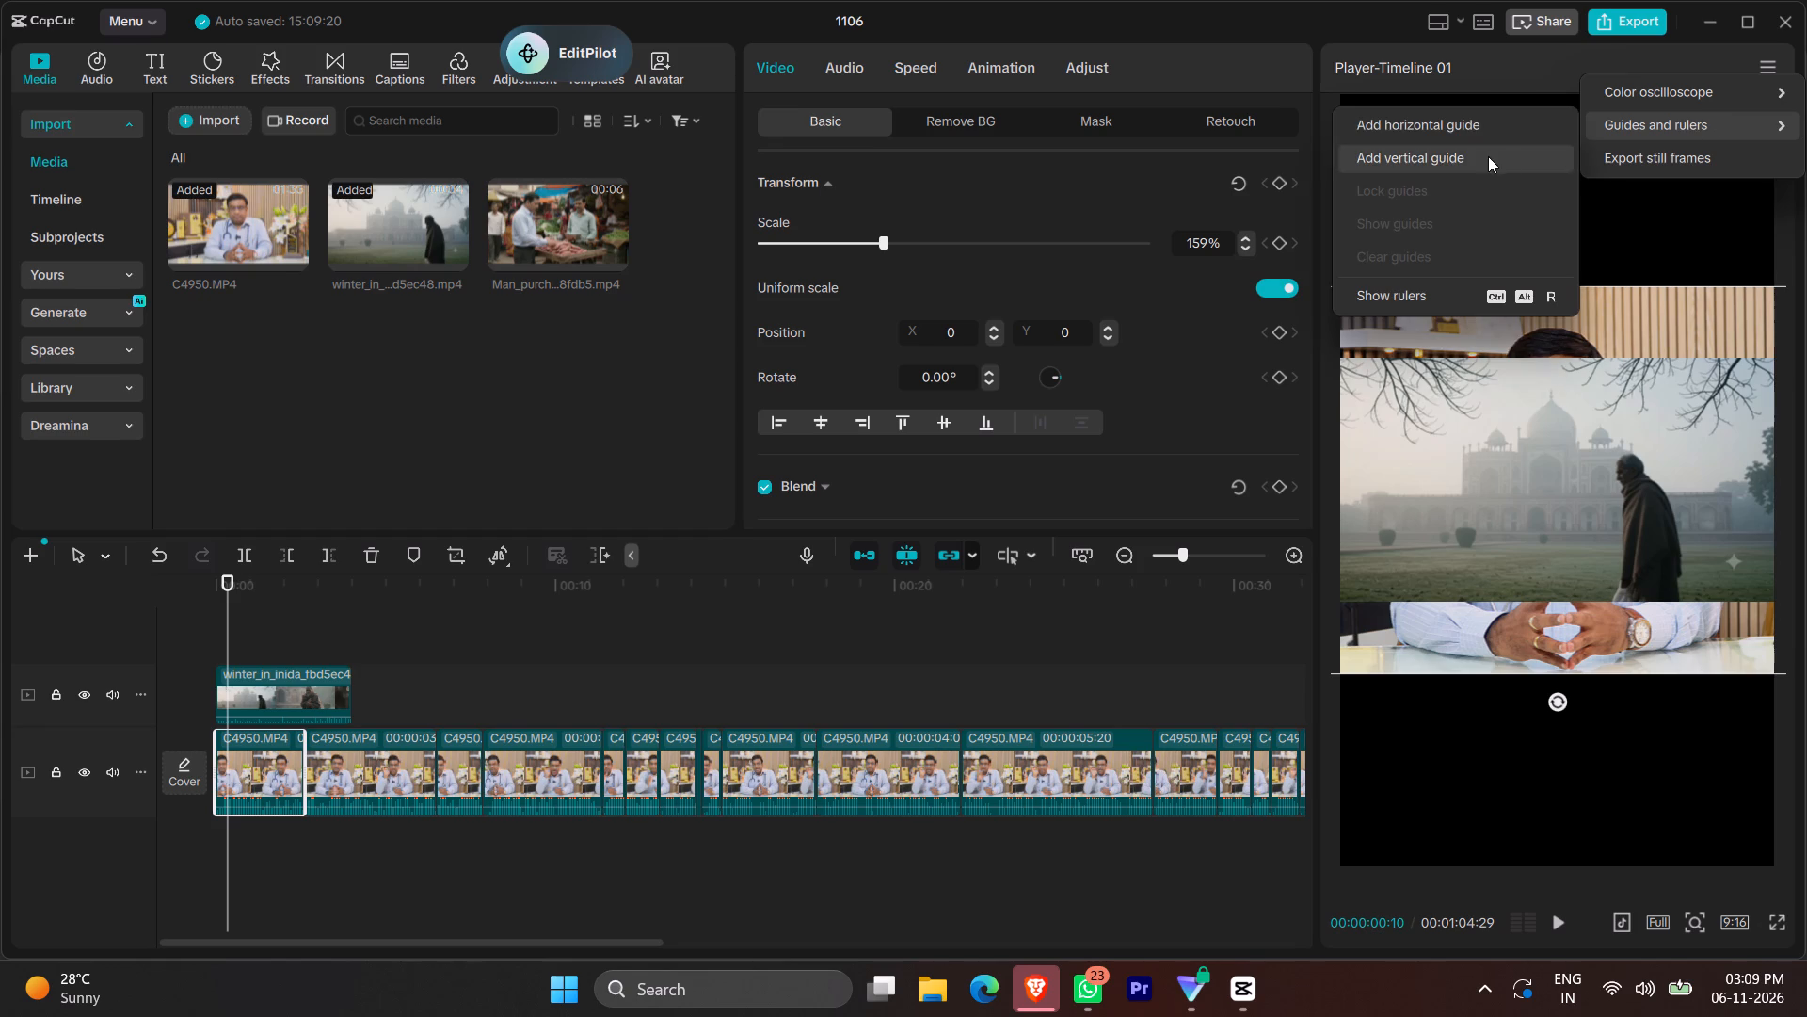
left_click(1430, 126)
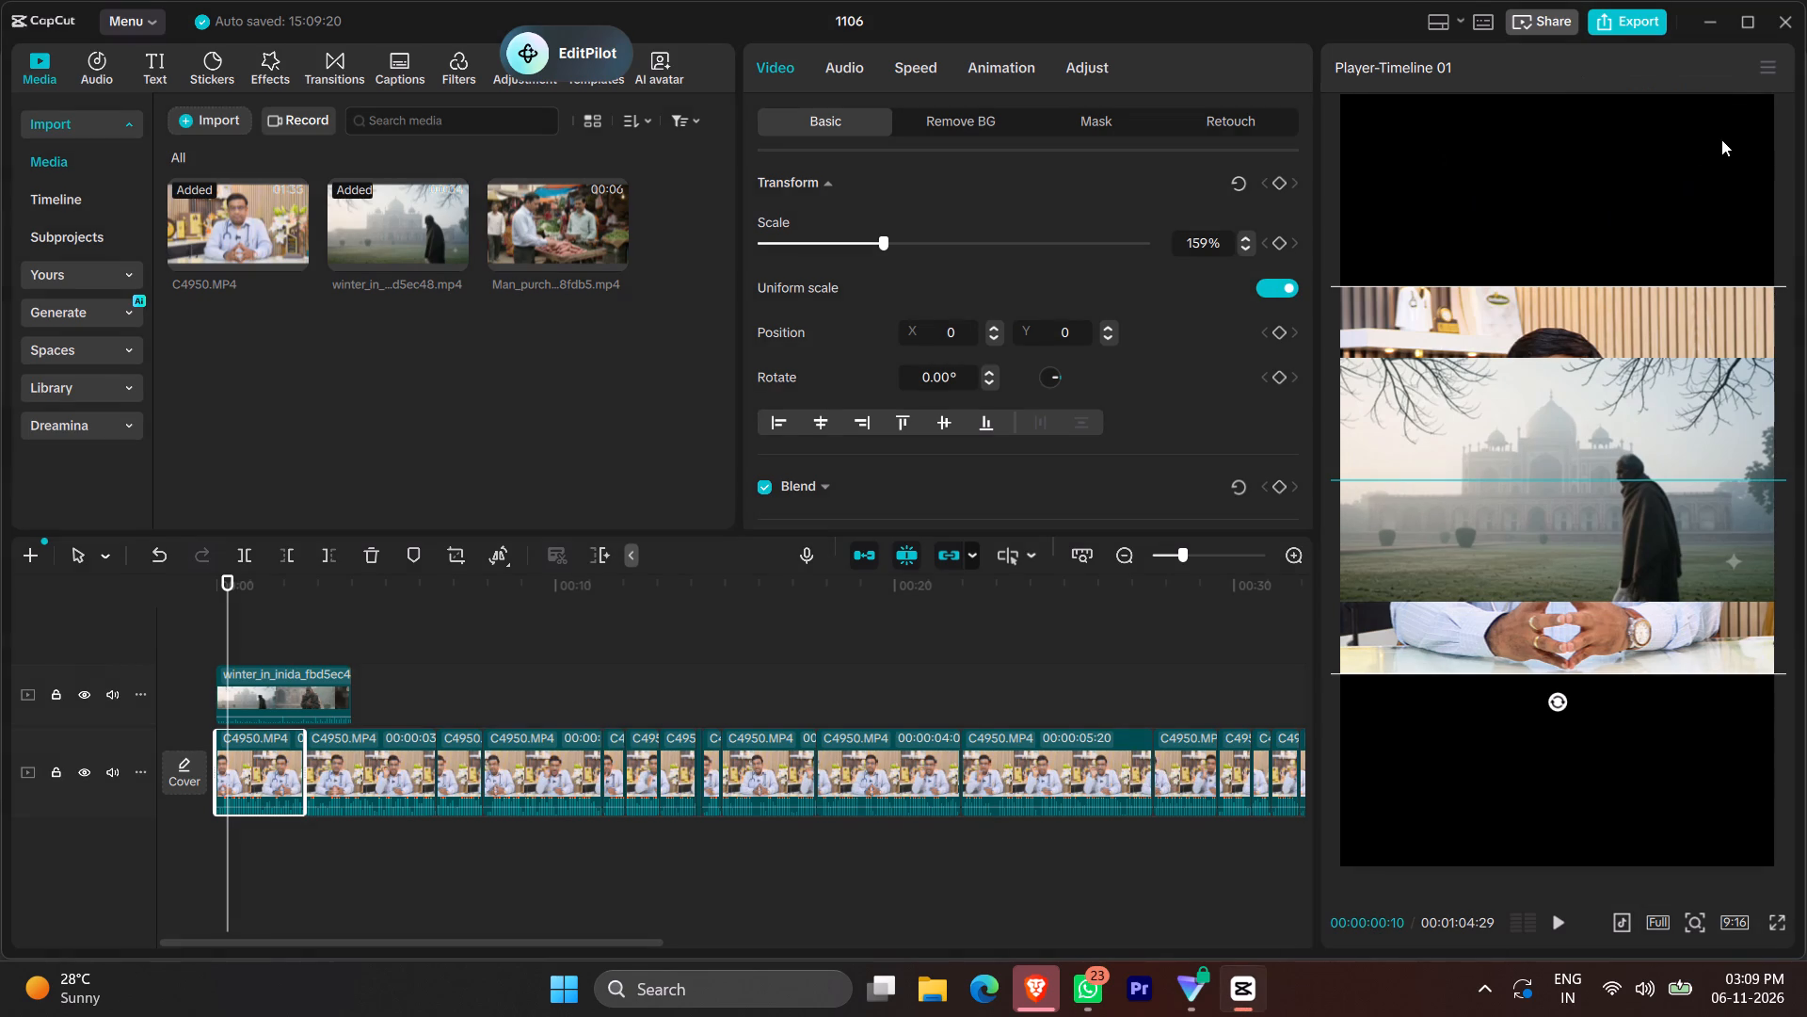
left_click(1760, 61)
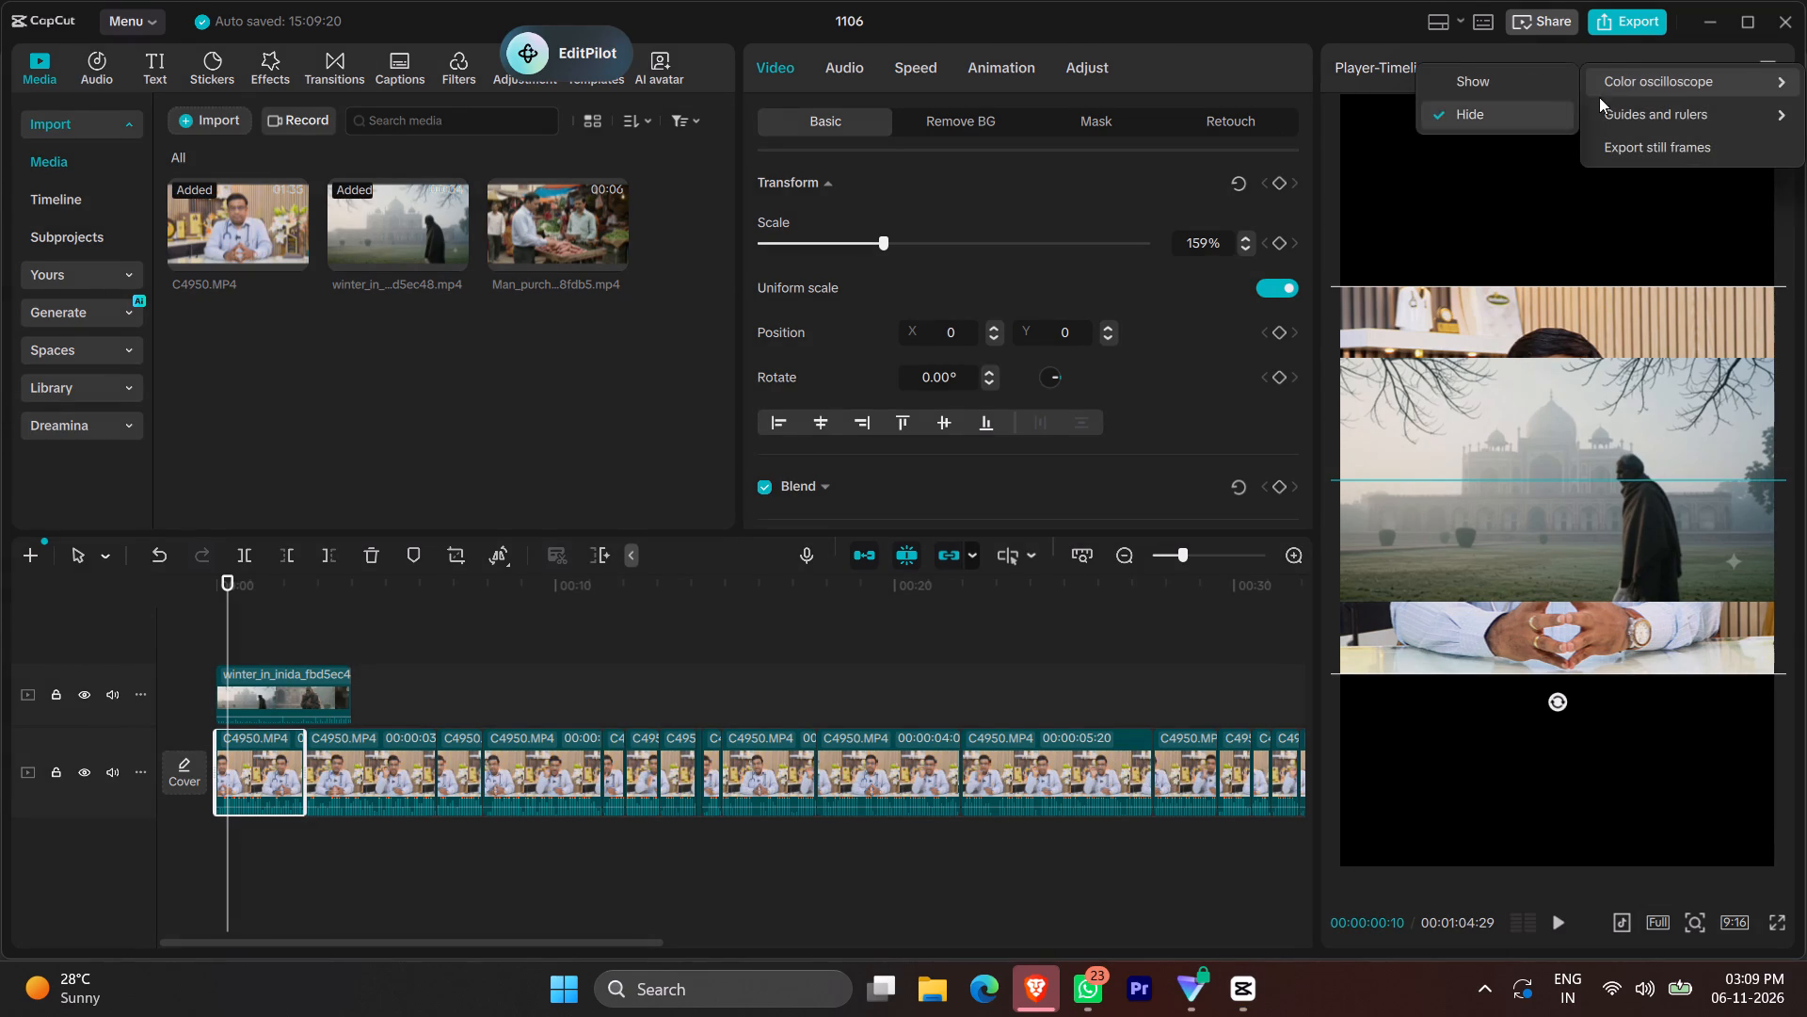
left_click(1400, 189)
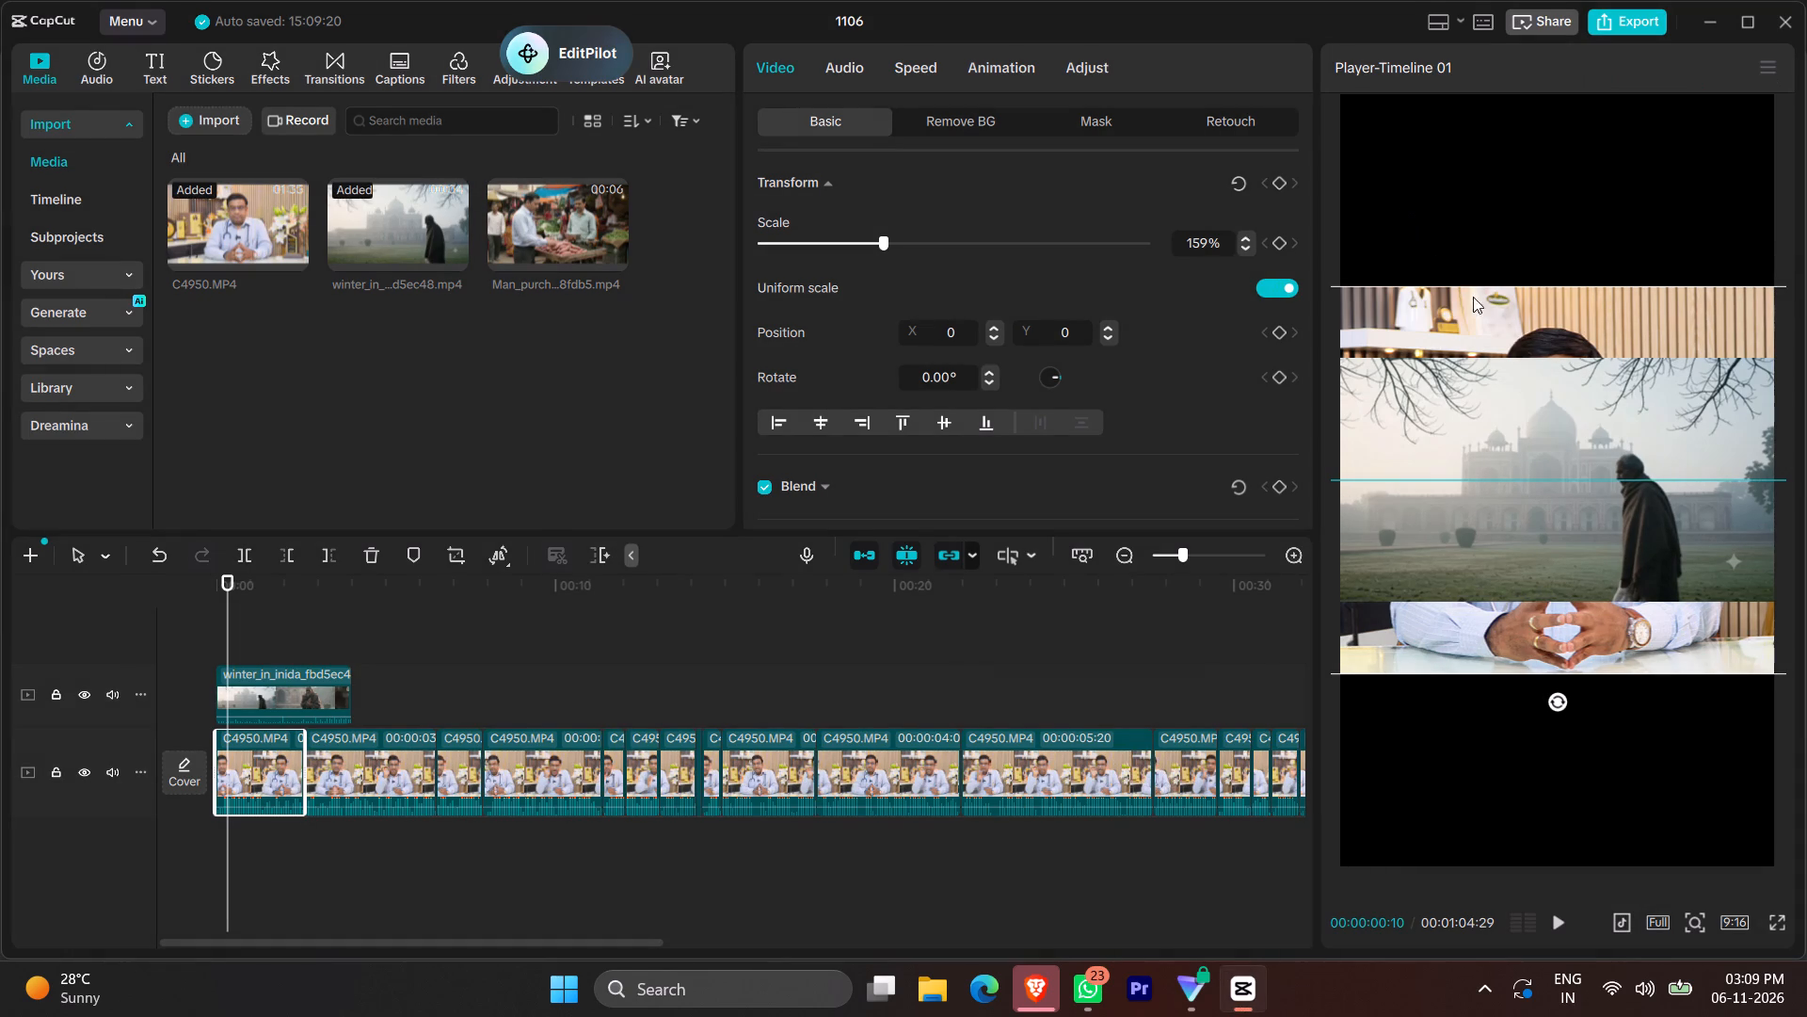
Move the first C4950.MP4 clip up so it fills the upper half of the frame above the guide.
left_click_drag(1514, 321, 1519, 130)
Fit the winter_in_inida clip into the frame's lower half below the guide, at scale 159% and position X -117, Y -955.
left_click(1528, 502)
left_click_drag(1519, 400, 1527, 531)
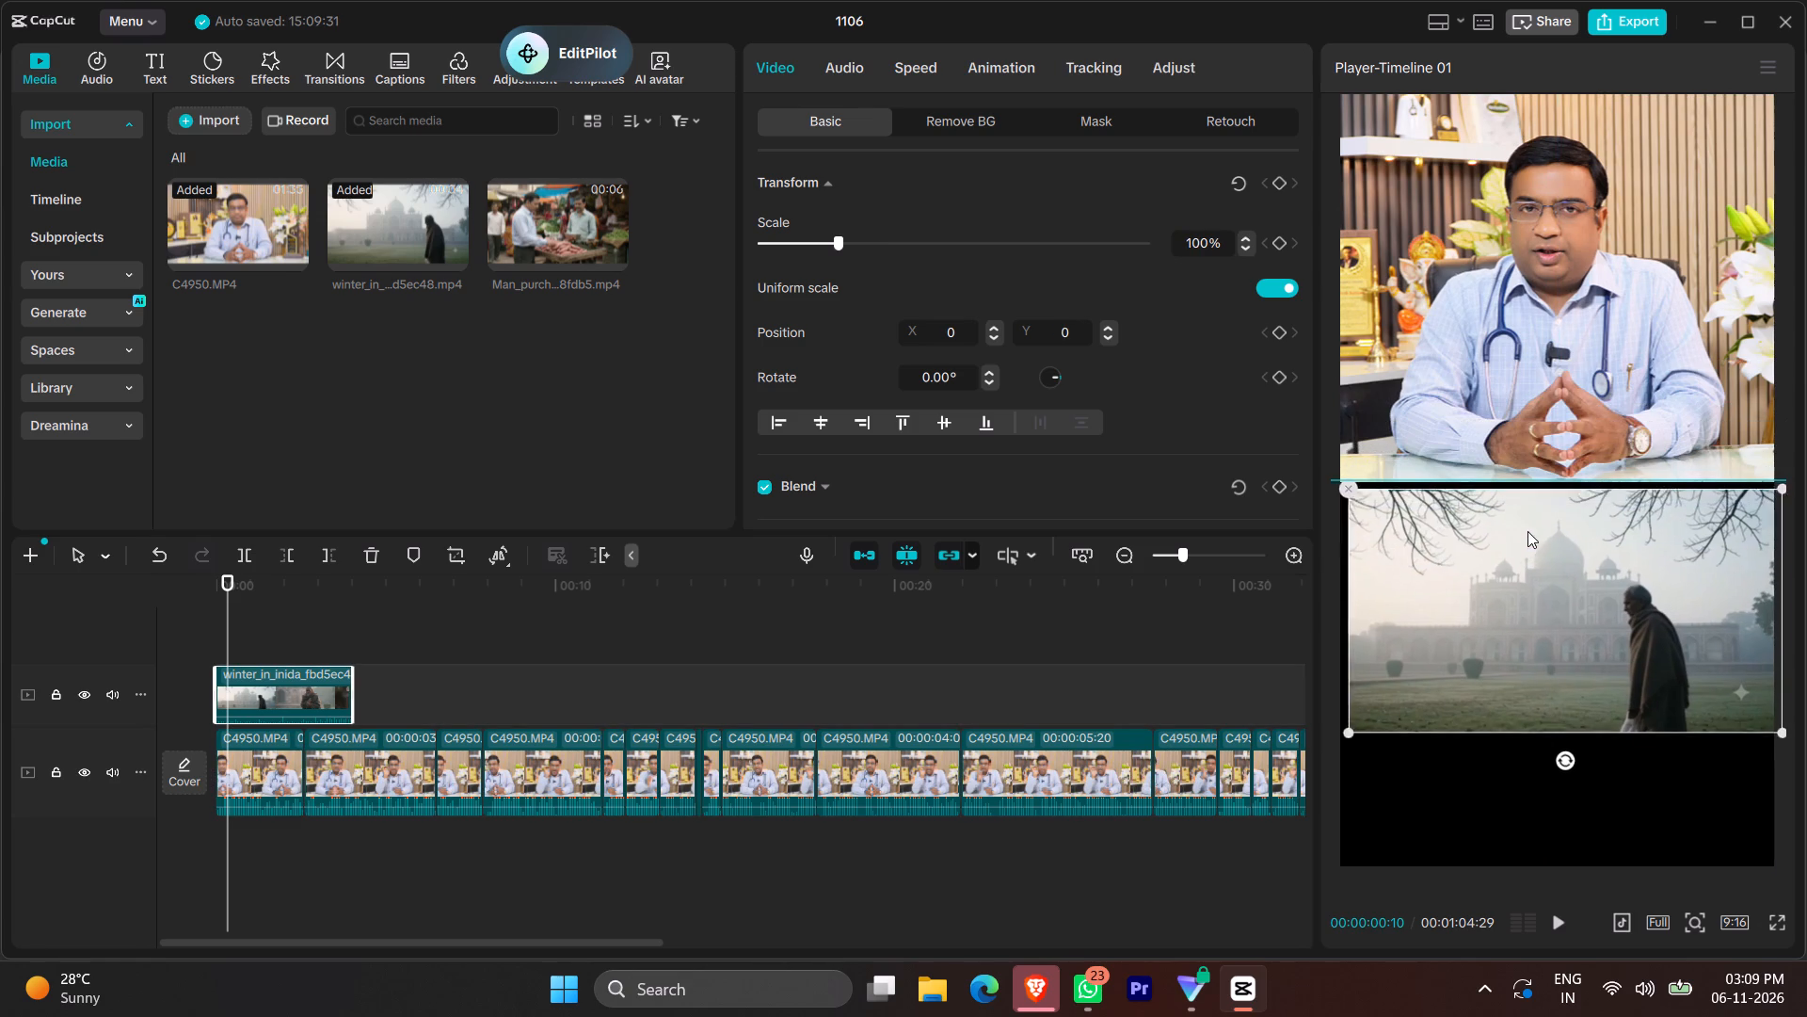
left_click_drag(1527, 531, 1524, 586)
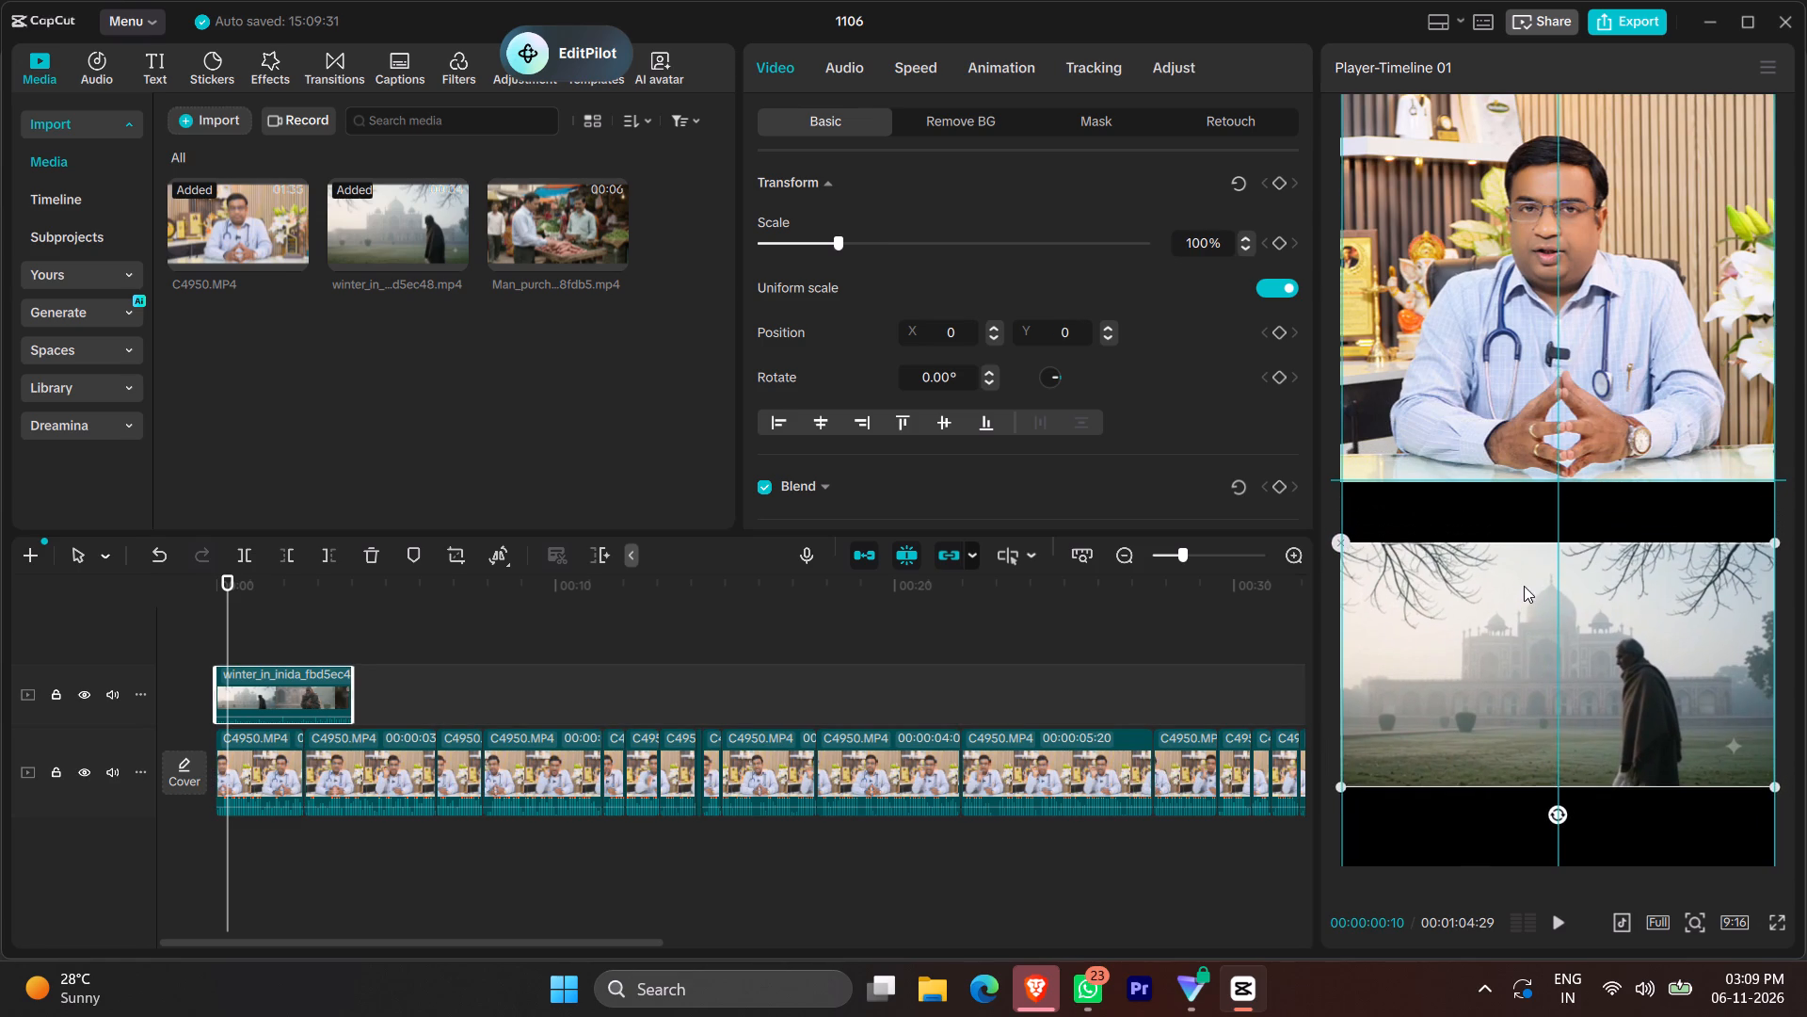
left_click_drag(1524, 586, 1522, 599)
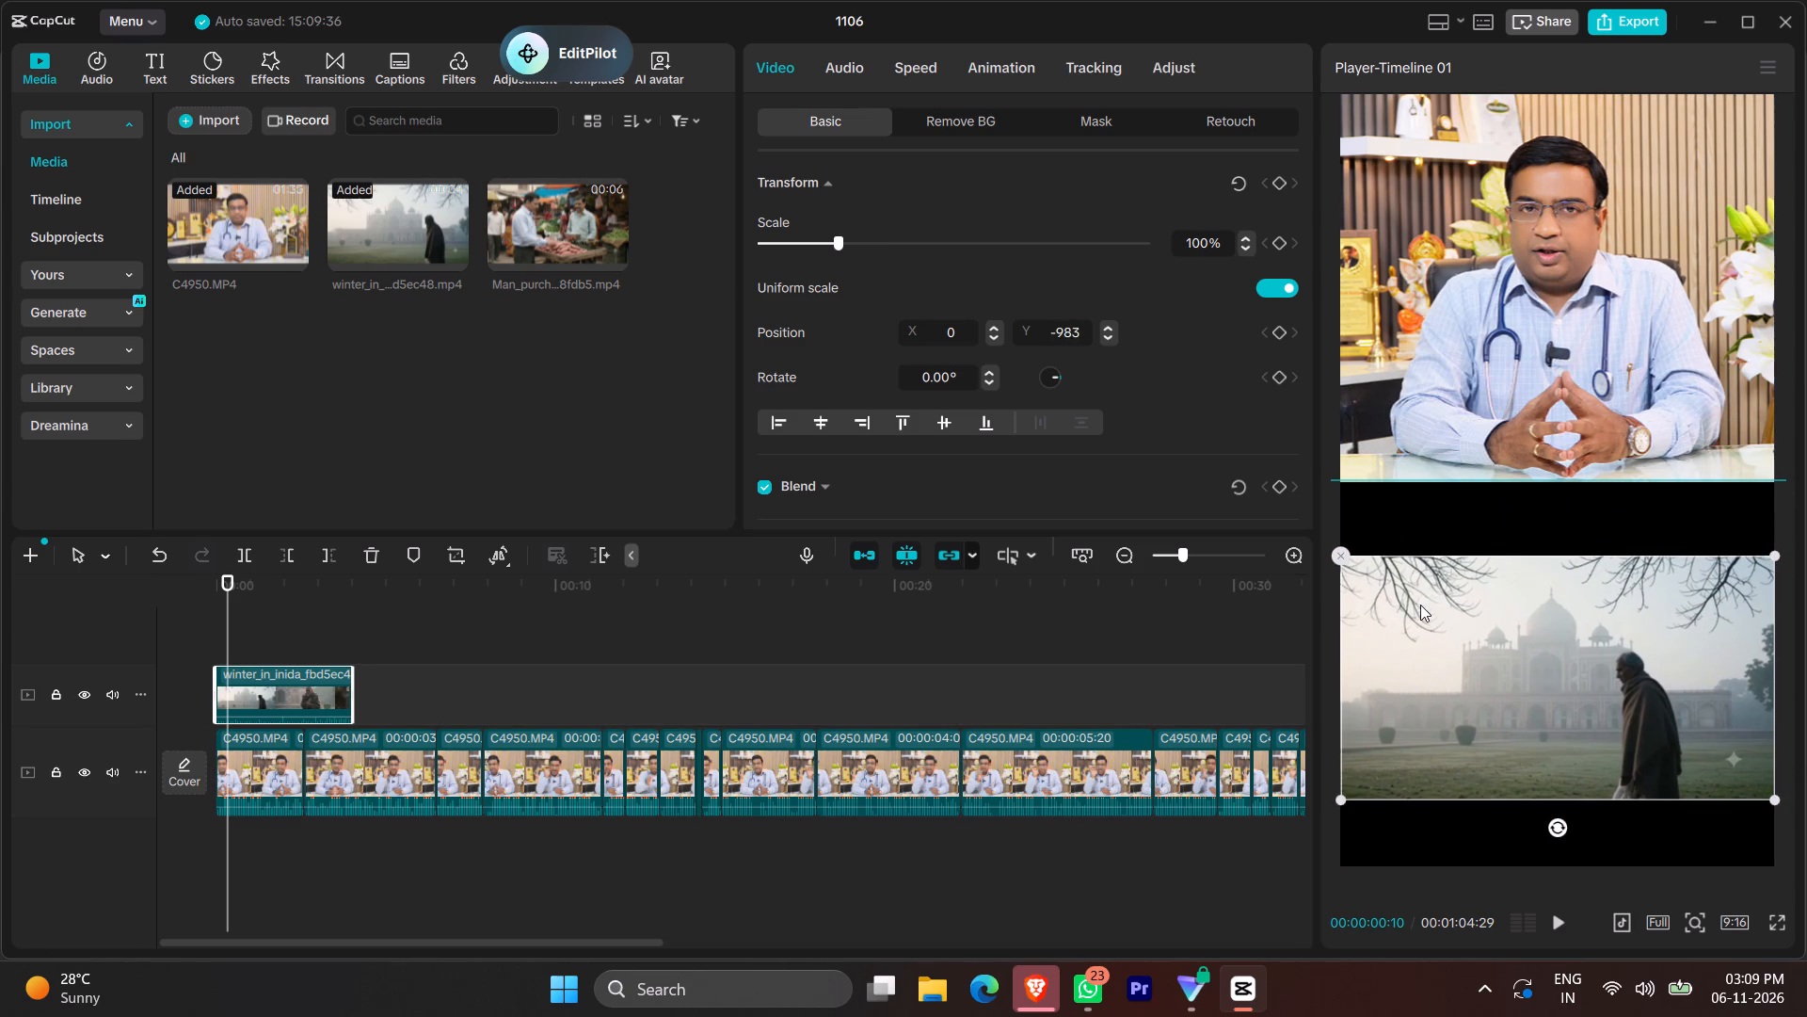
left_click(1420, 605)
left_click_drag(841, 243, 877, 250)
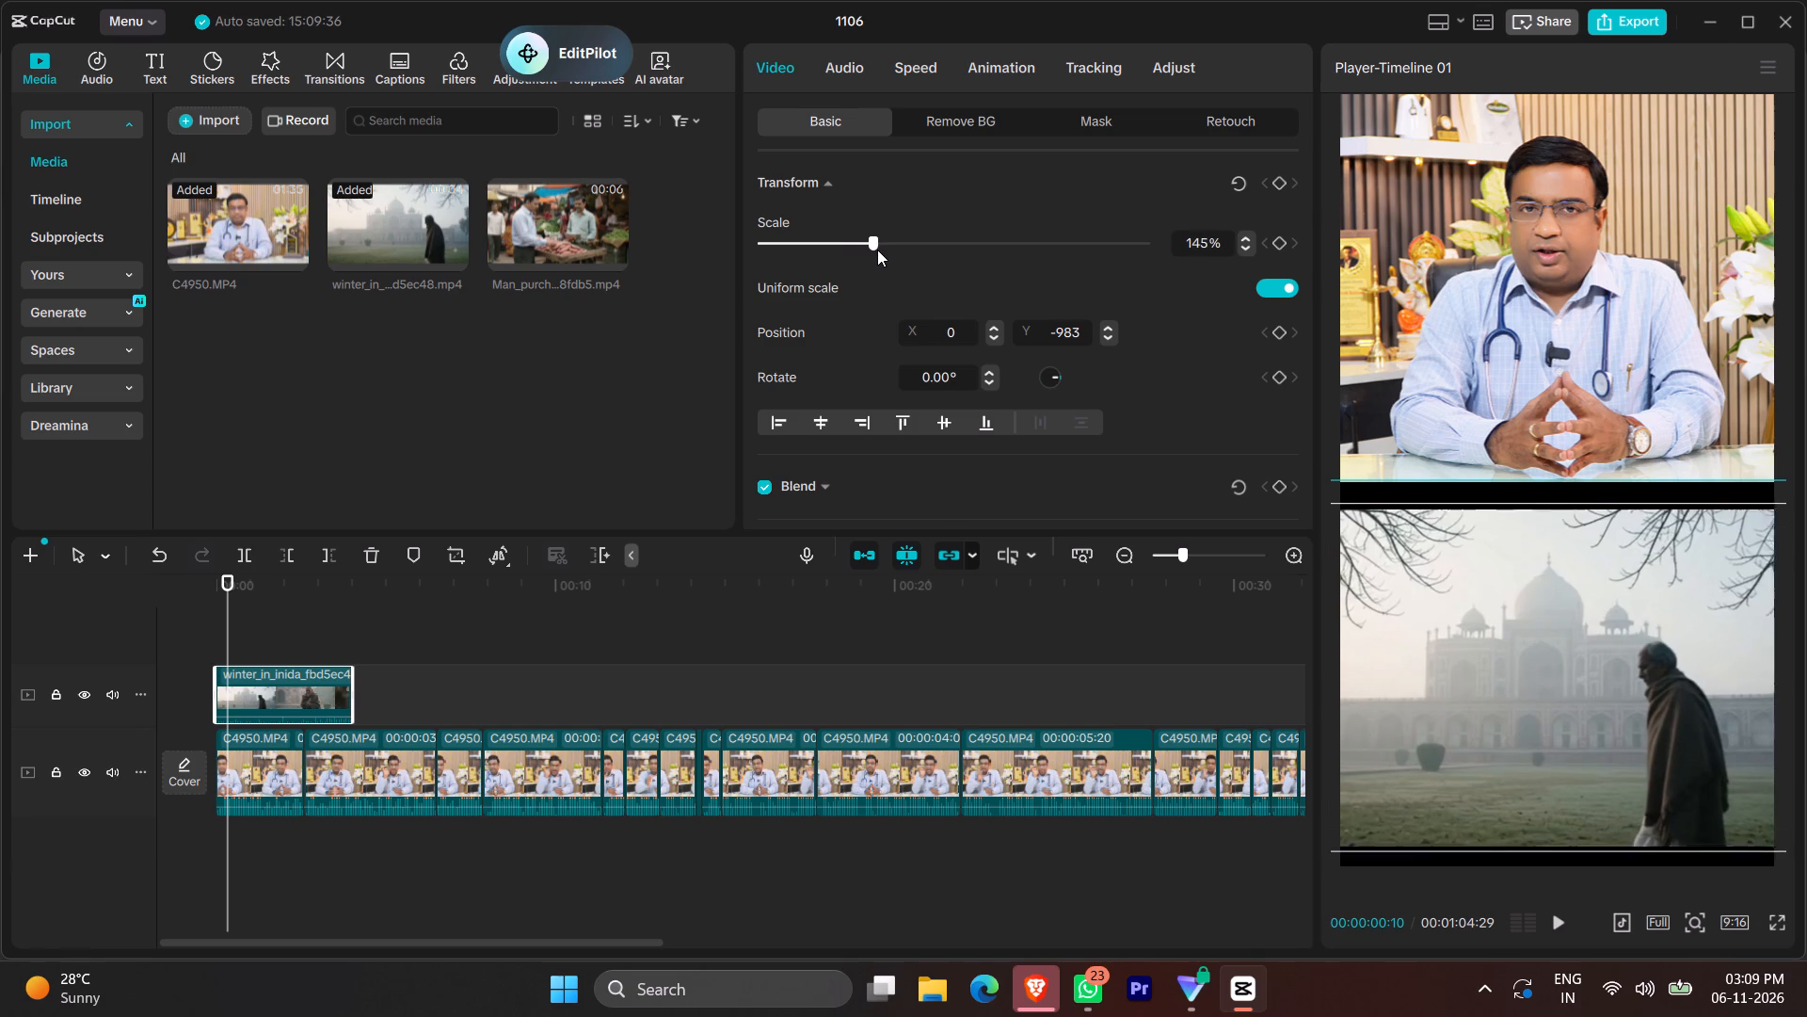
left_click_drag(877, 250, 888, 250)
left_click(1192, 240)
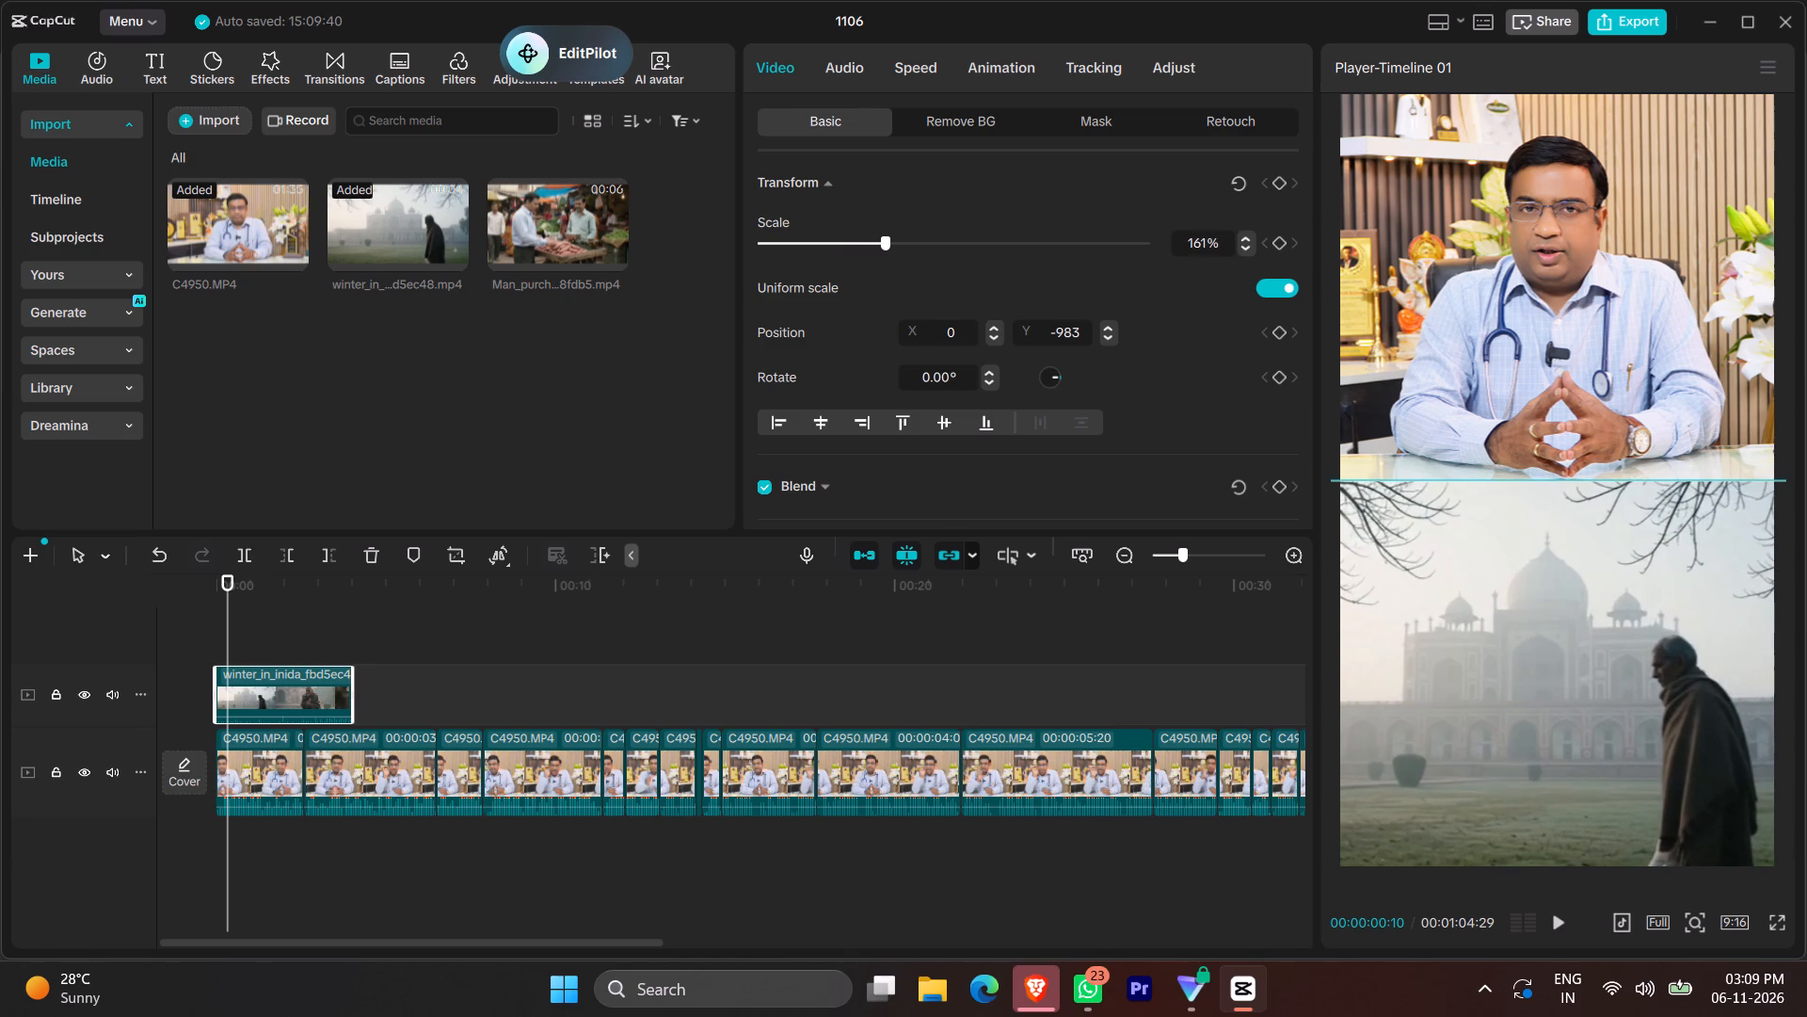
scroll(1192, 240, "down", 2)
left_click_drag(1666, 674, 1647, 664)
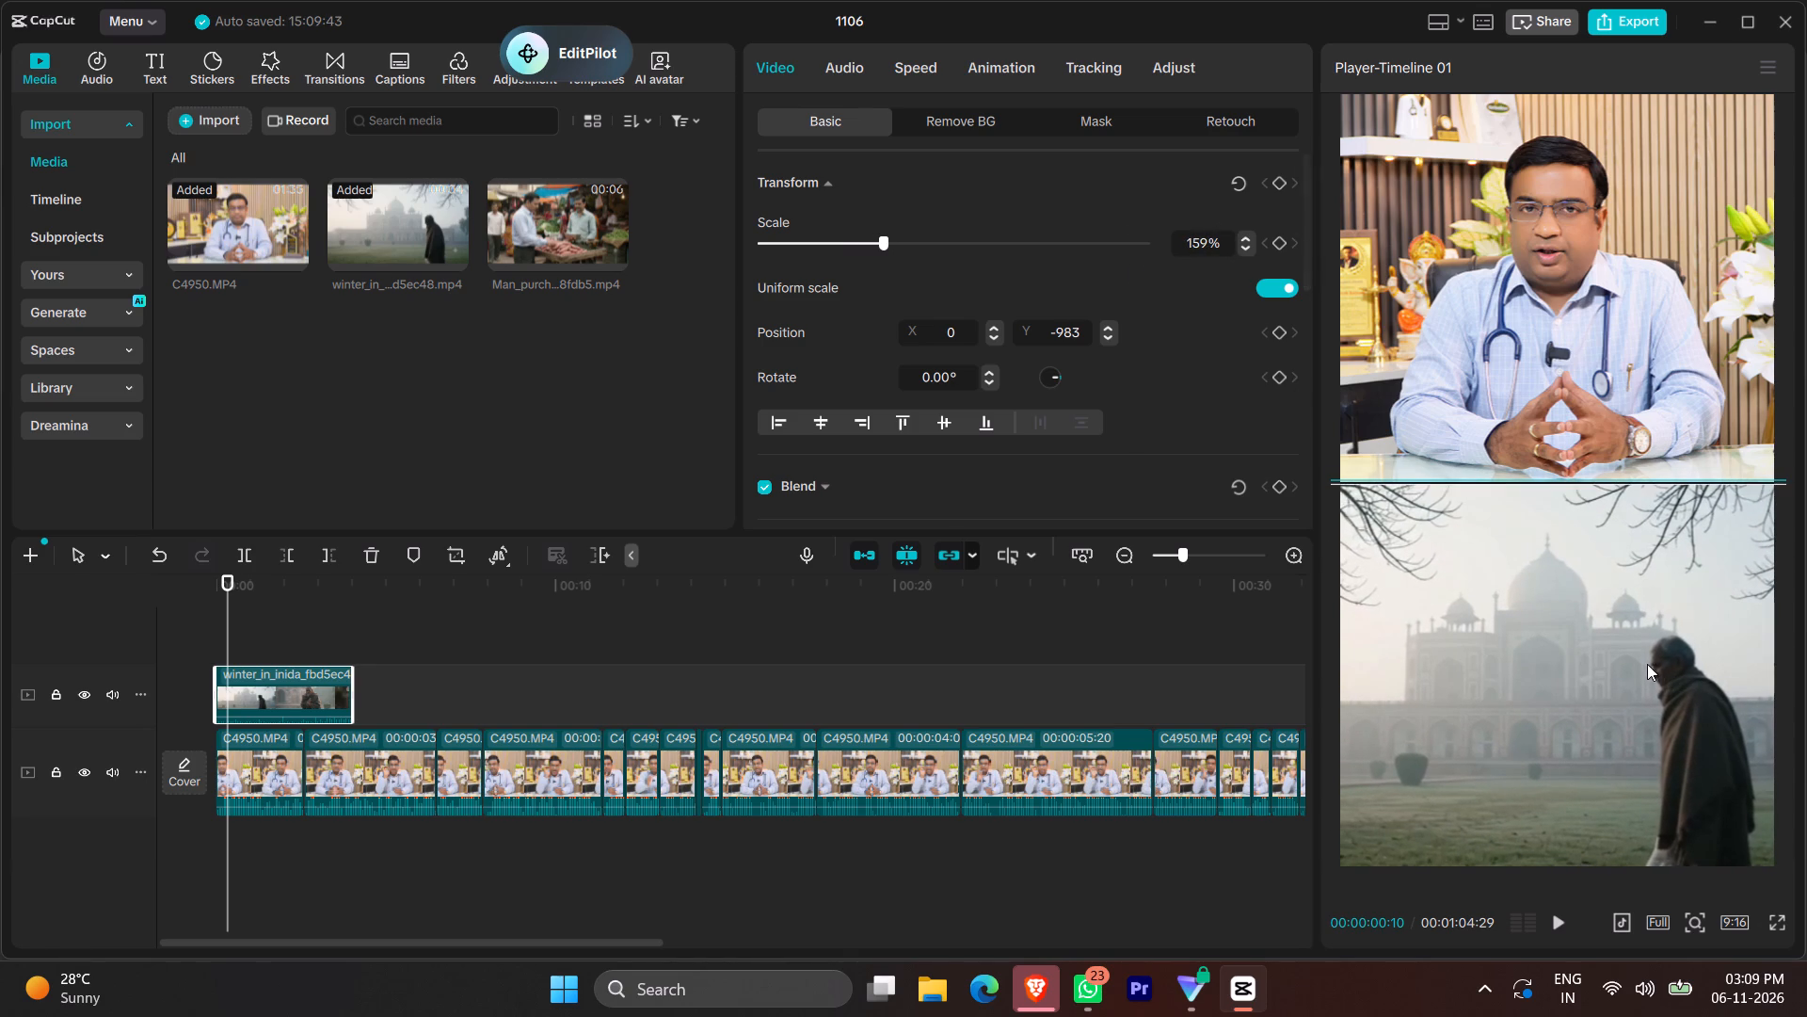
left_click_drag(1647, 664, 1642, 664)
Play the opening to find the end of the winter clip's first shot, split the clip at 00:00:01:07, and delete the remainder.
left_click(524, 656)
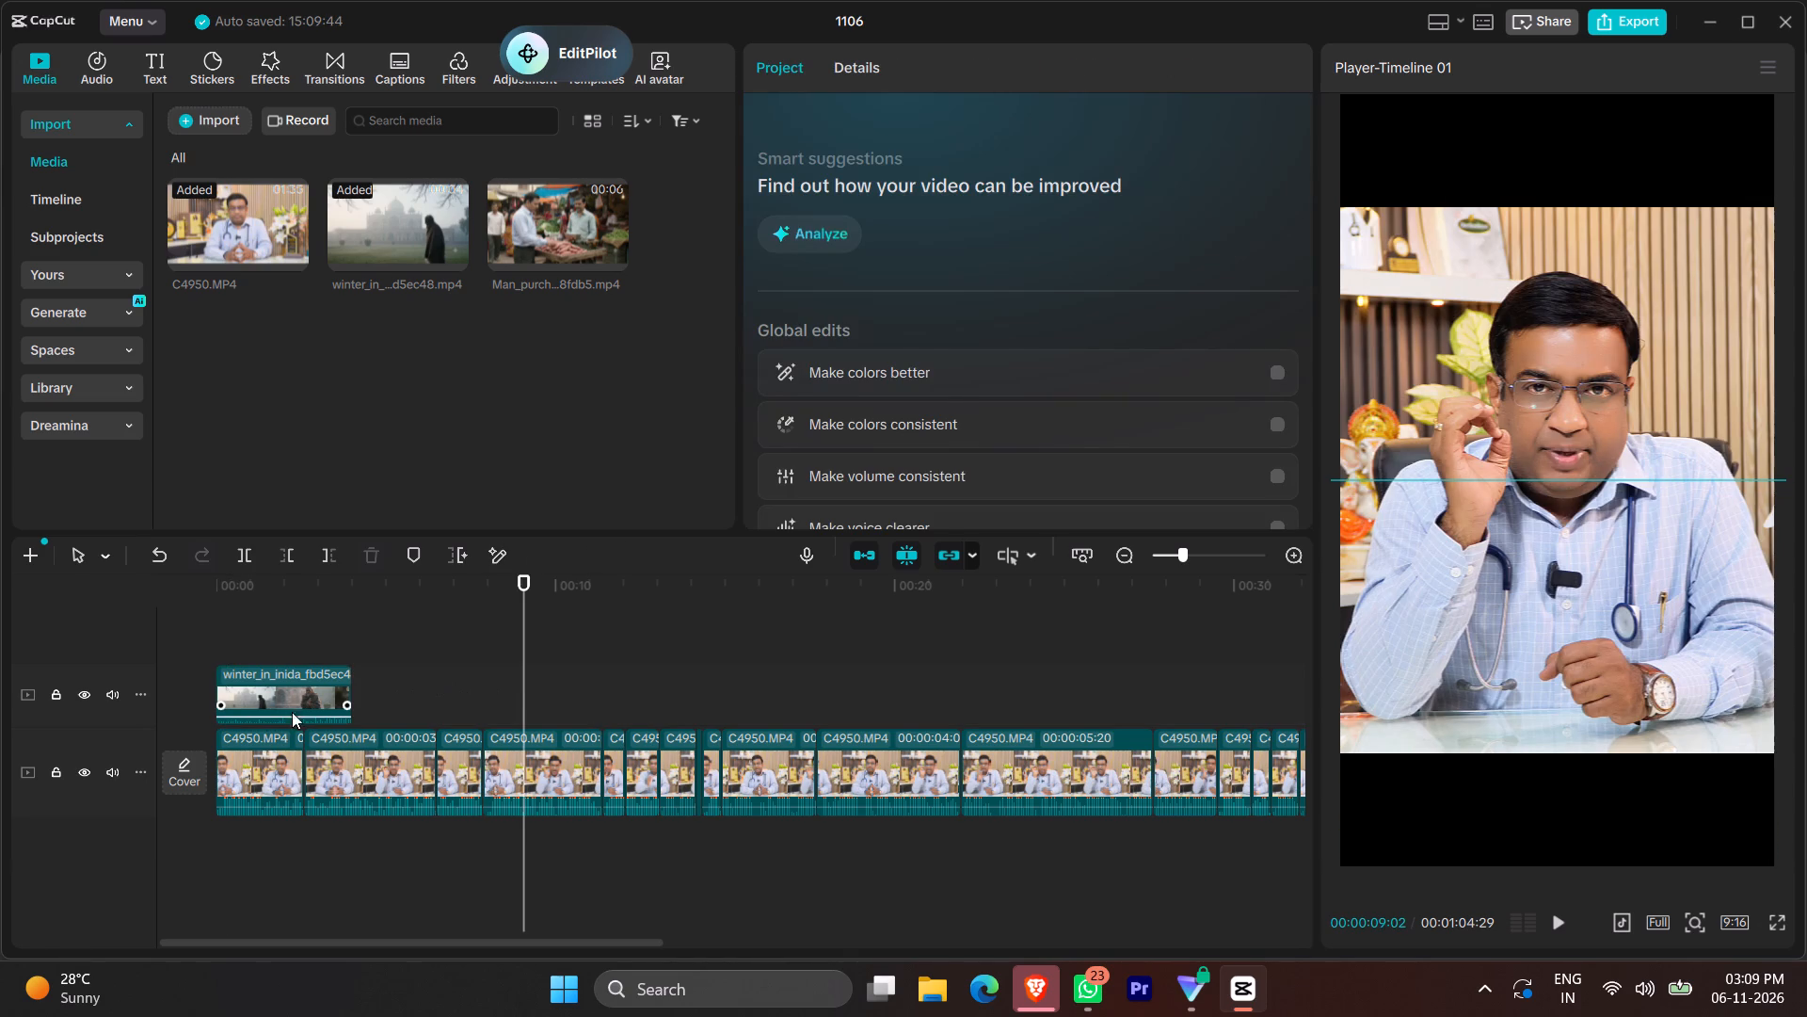
left_click_drag(303, 716, 302, 796)
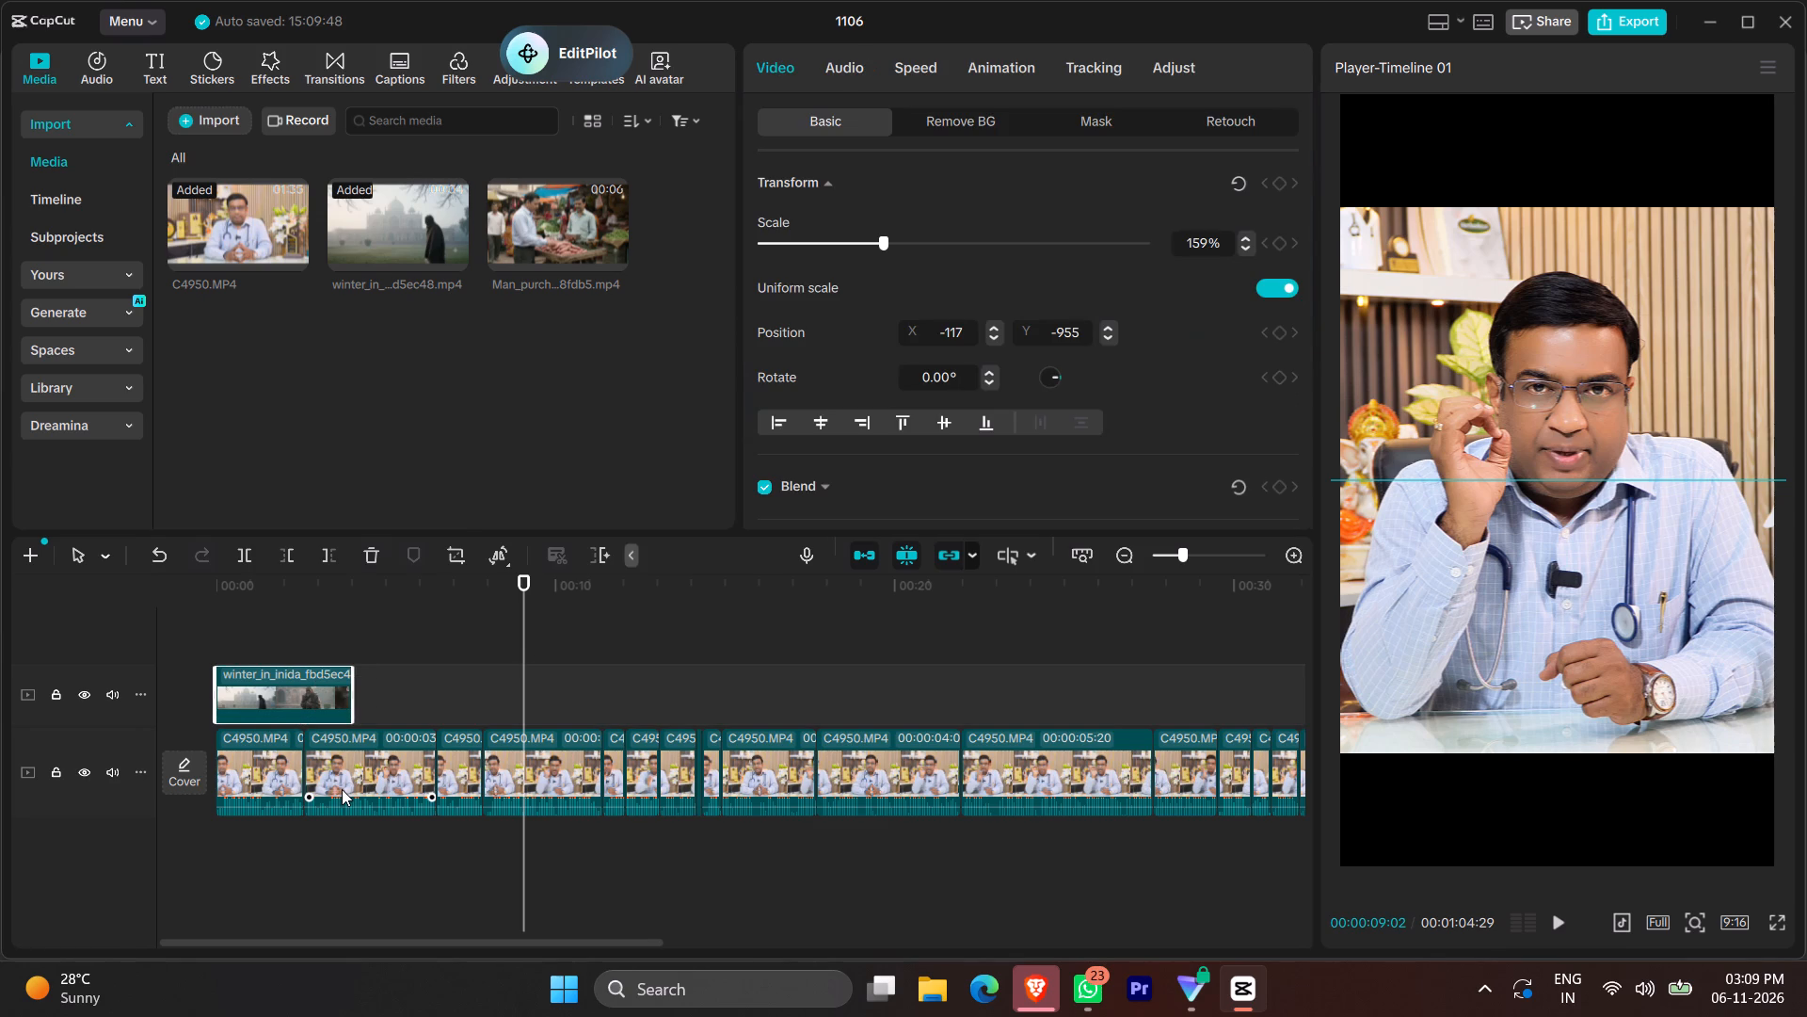
key("0")
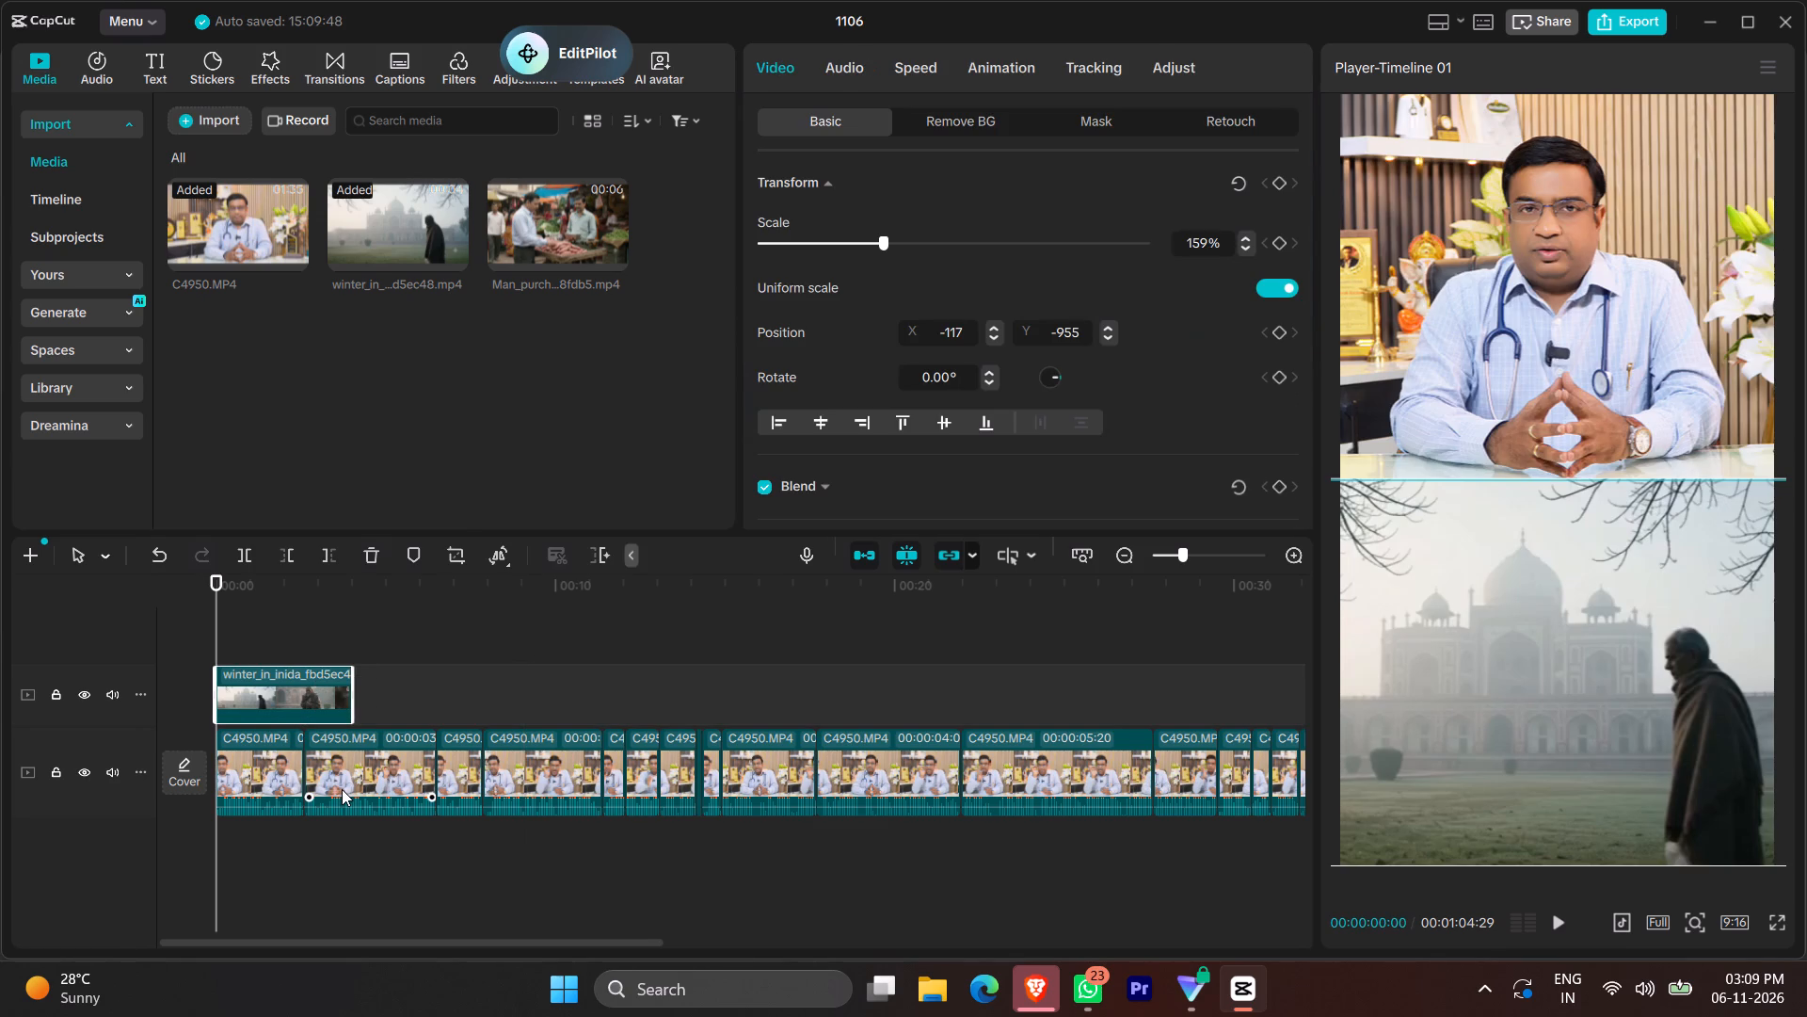
key("space")
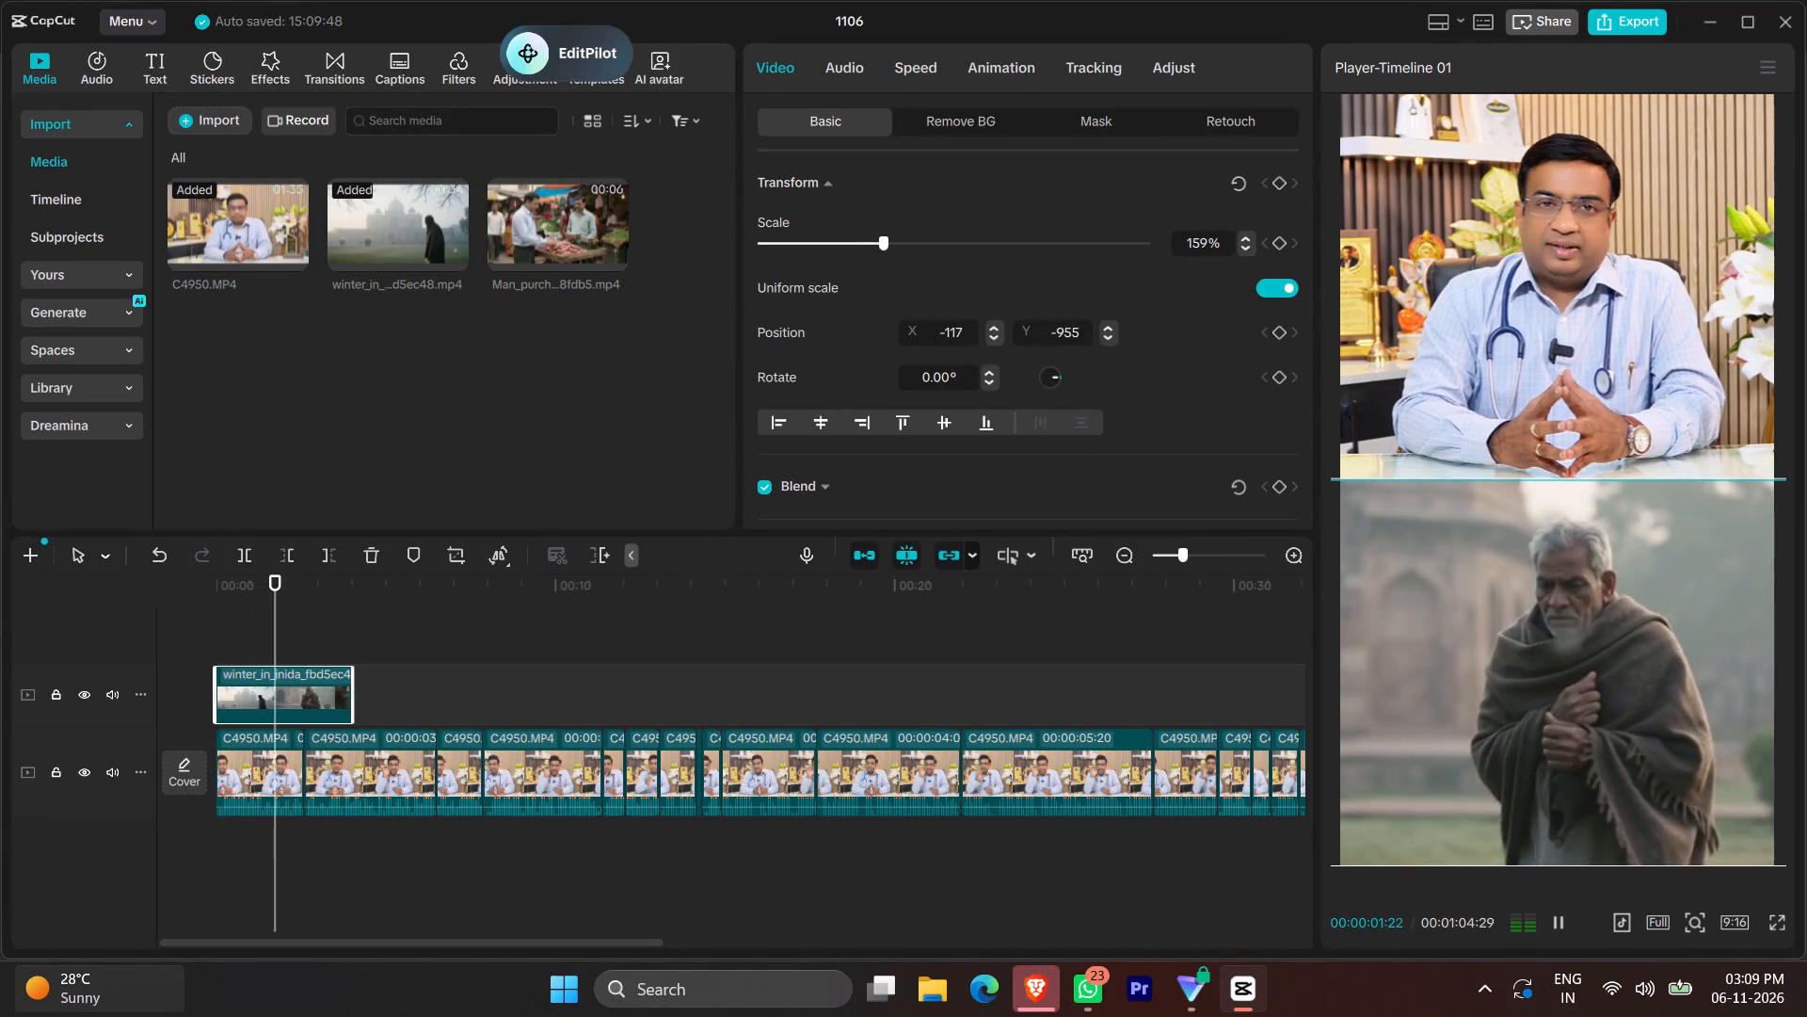
key("space")
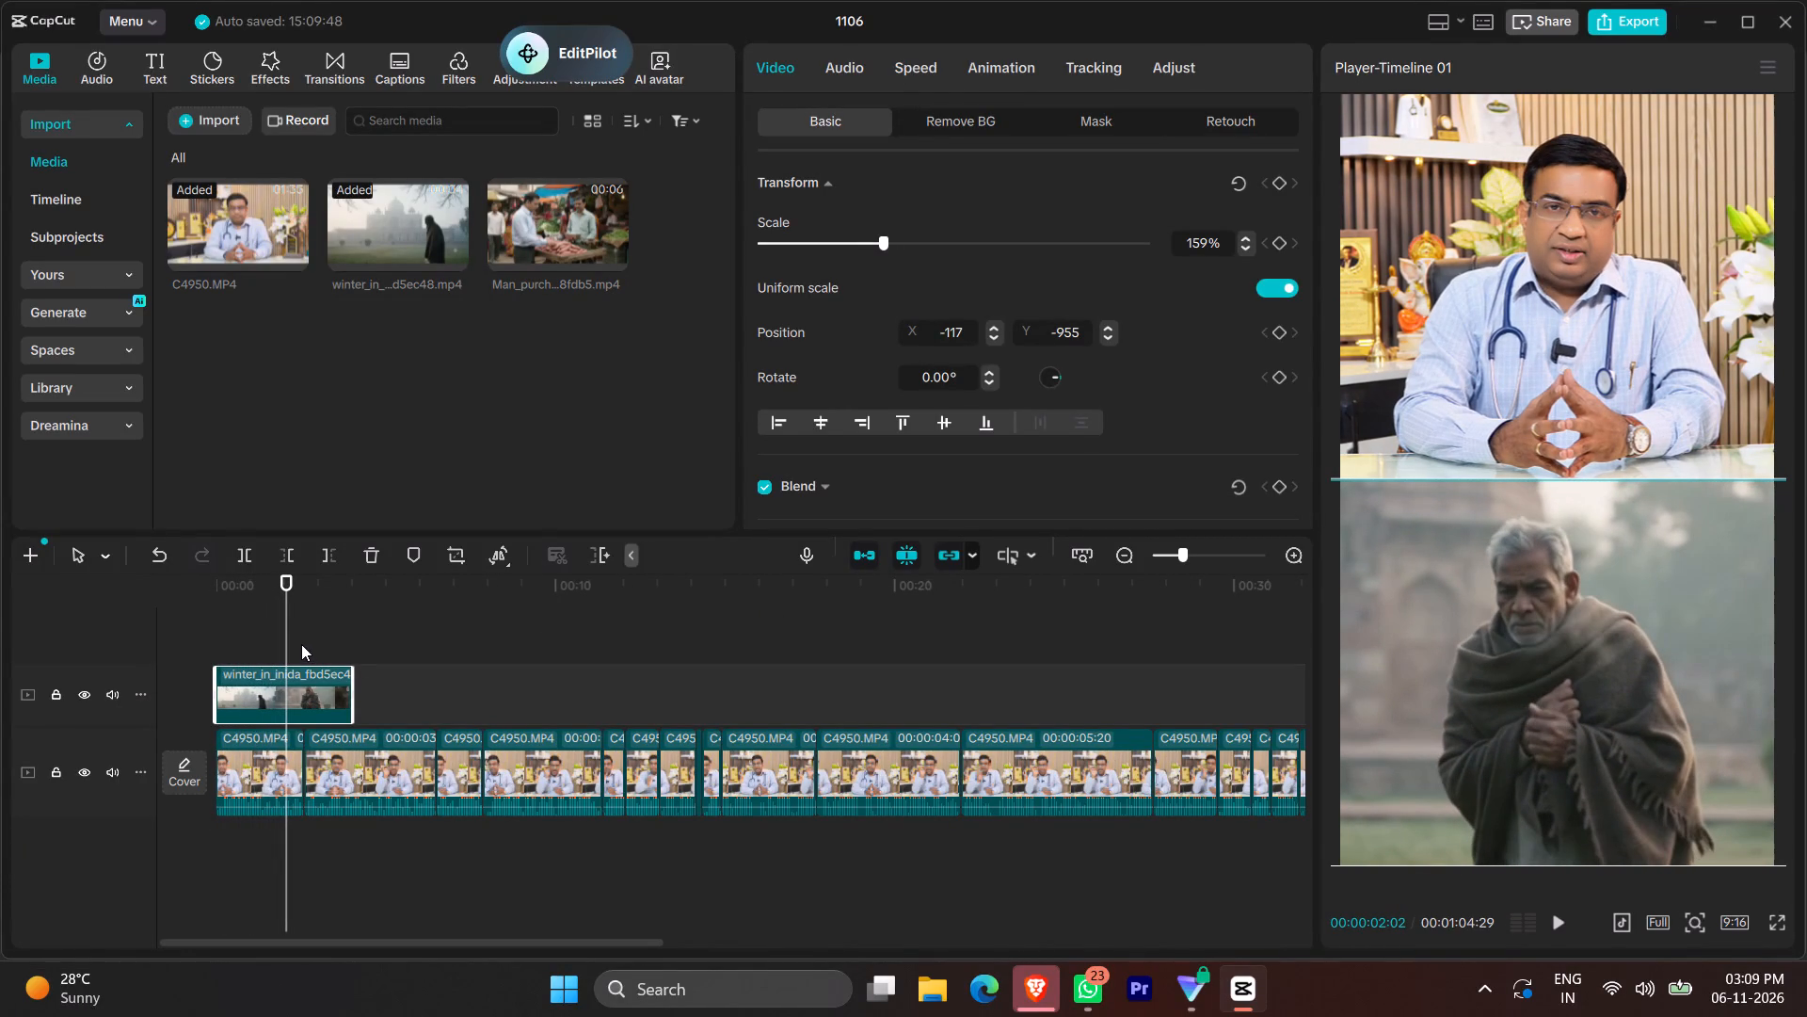
left_click_drag(295, 640, 269, 646)
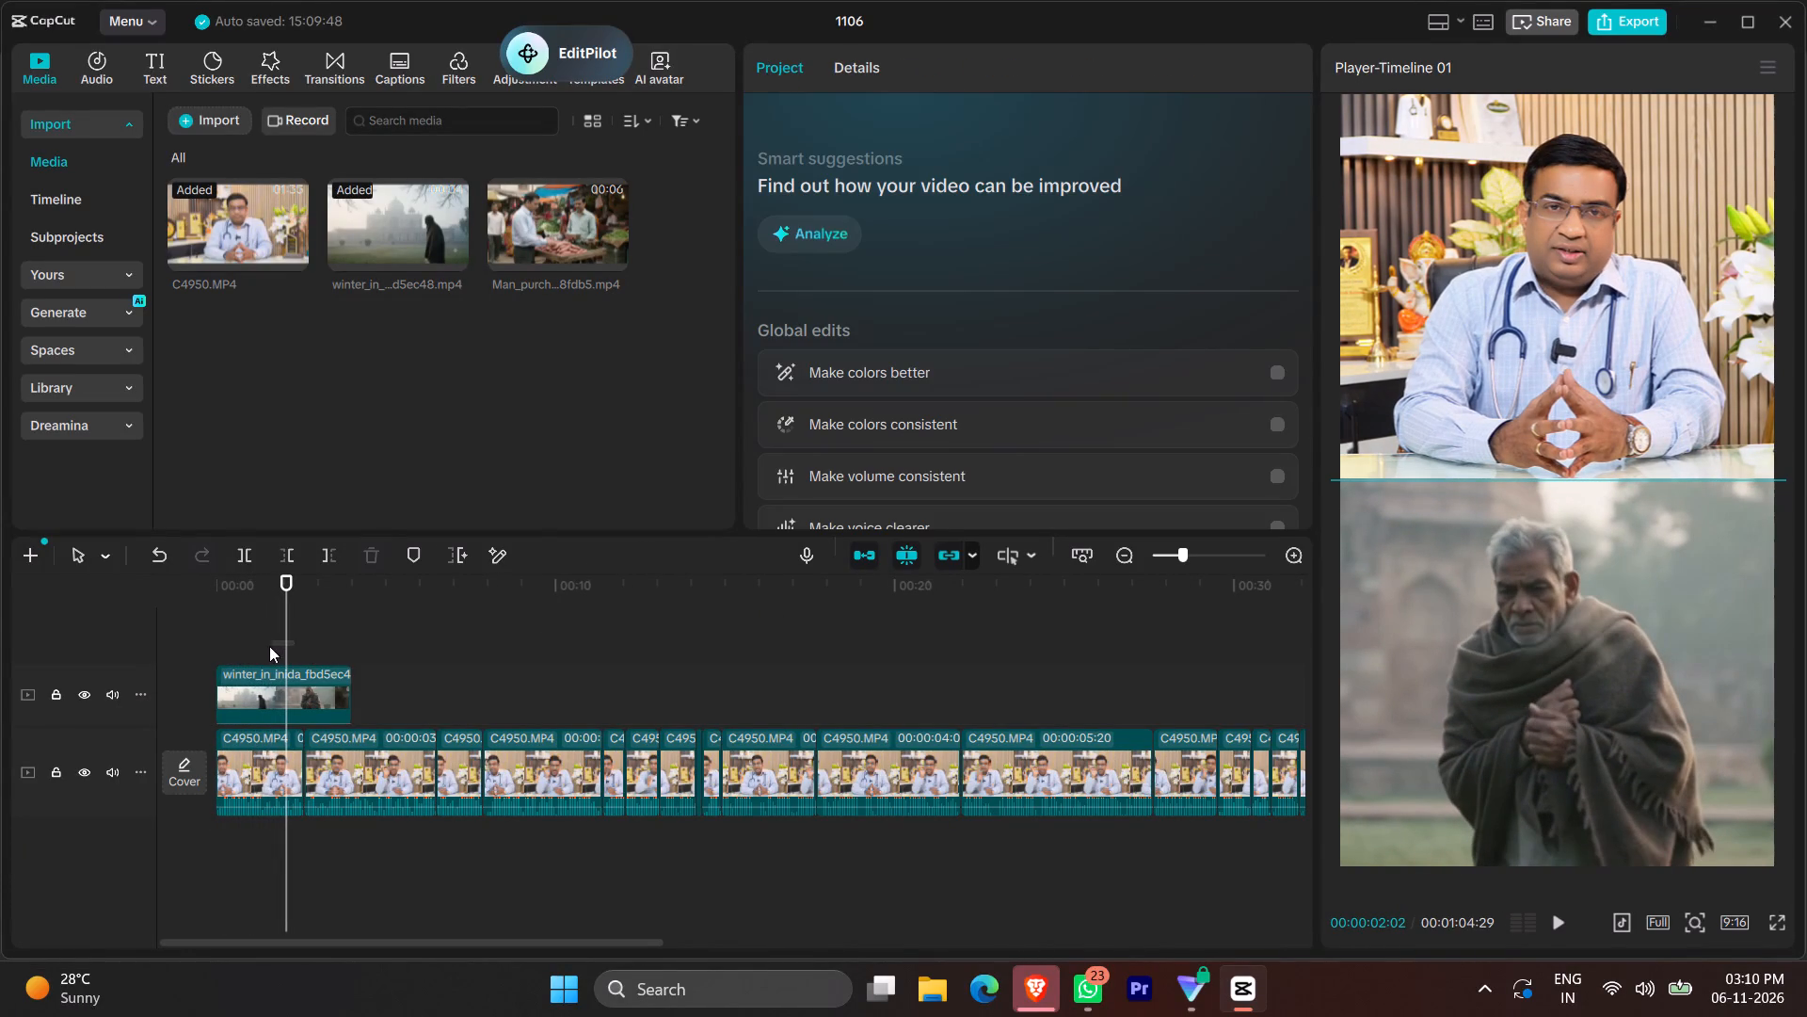
left_click_drag(269, 646, 115, 673)
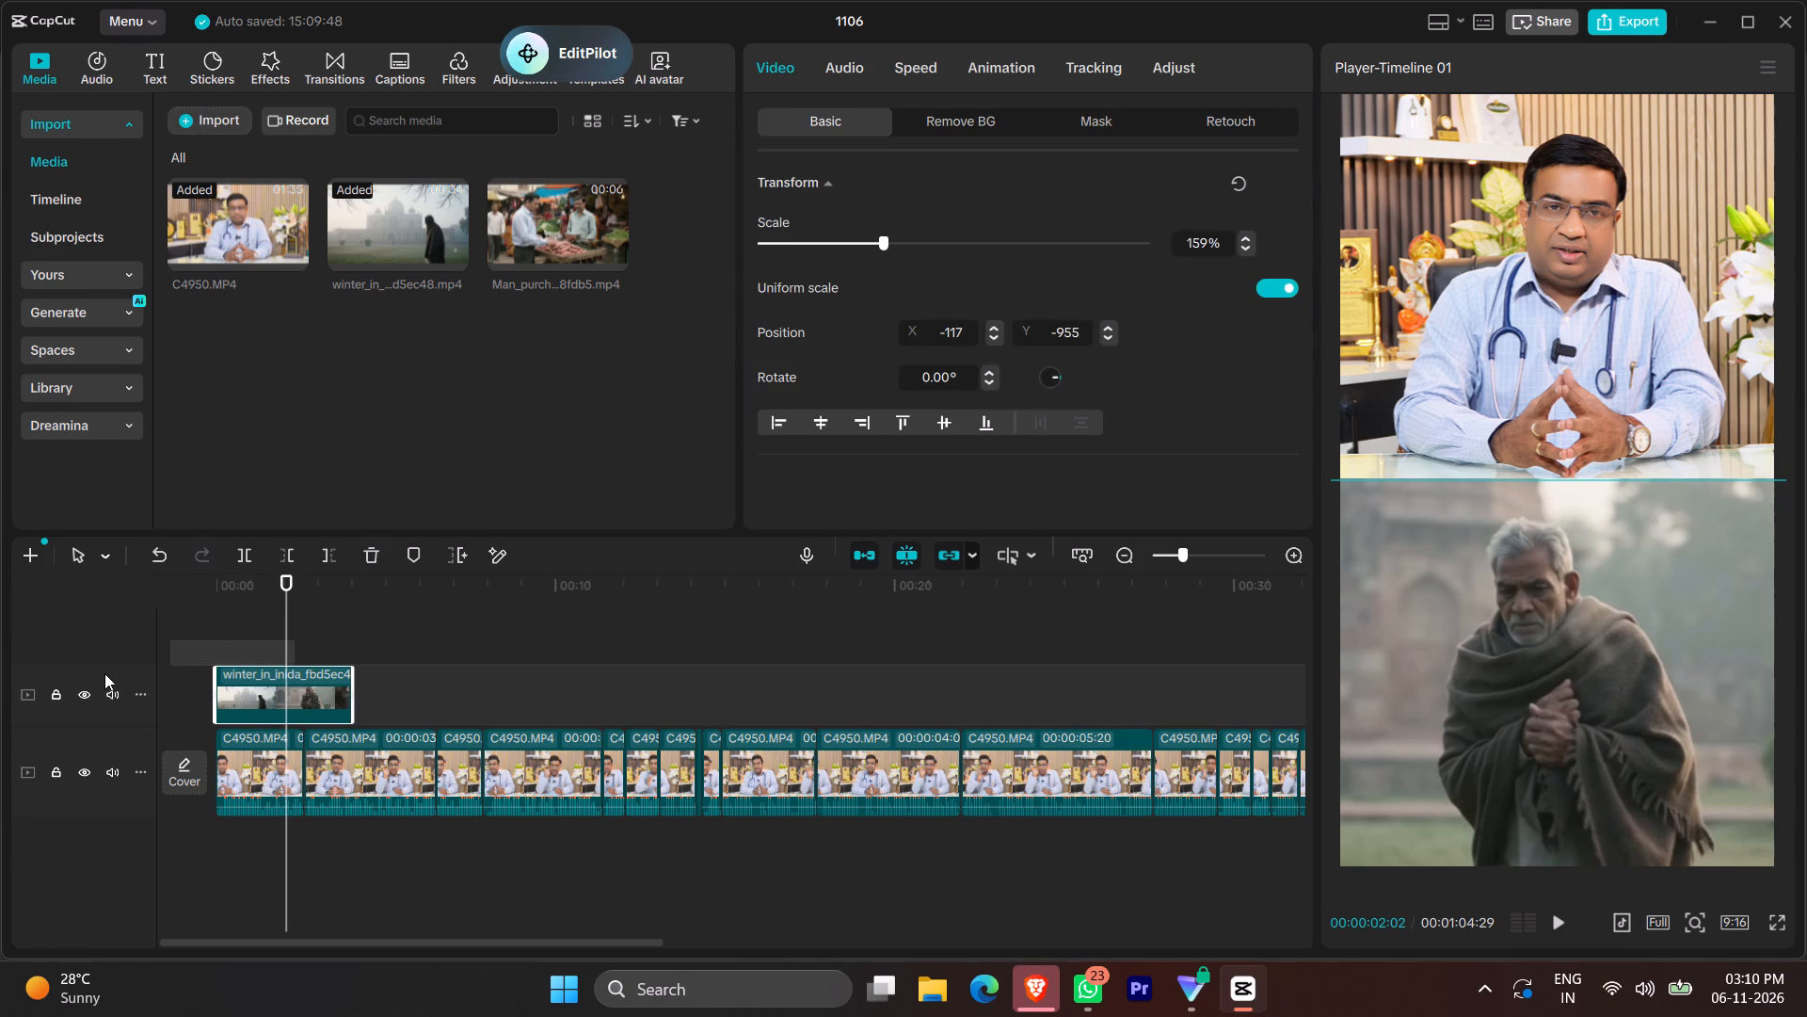
left_click_drag(276, 626, 258, 625)
left_click_drag(262, 621, 104, 629)
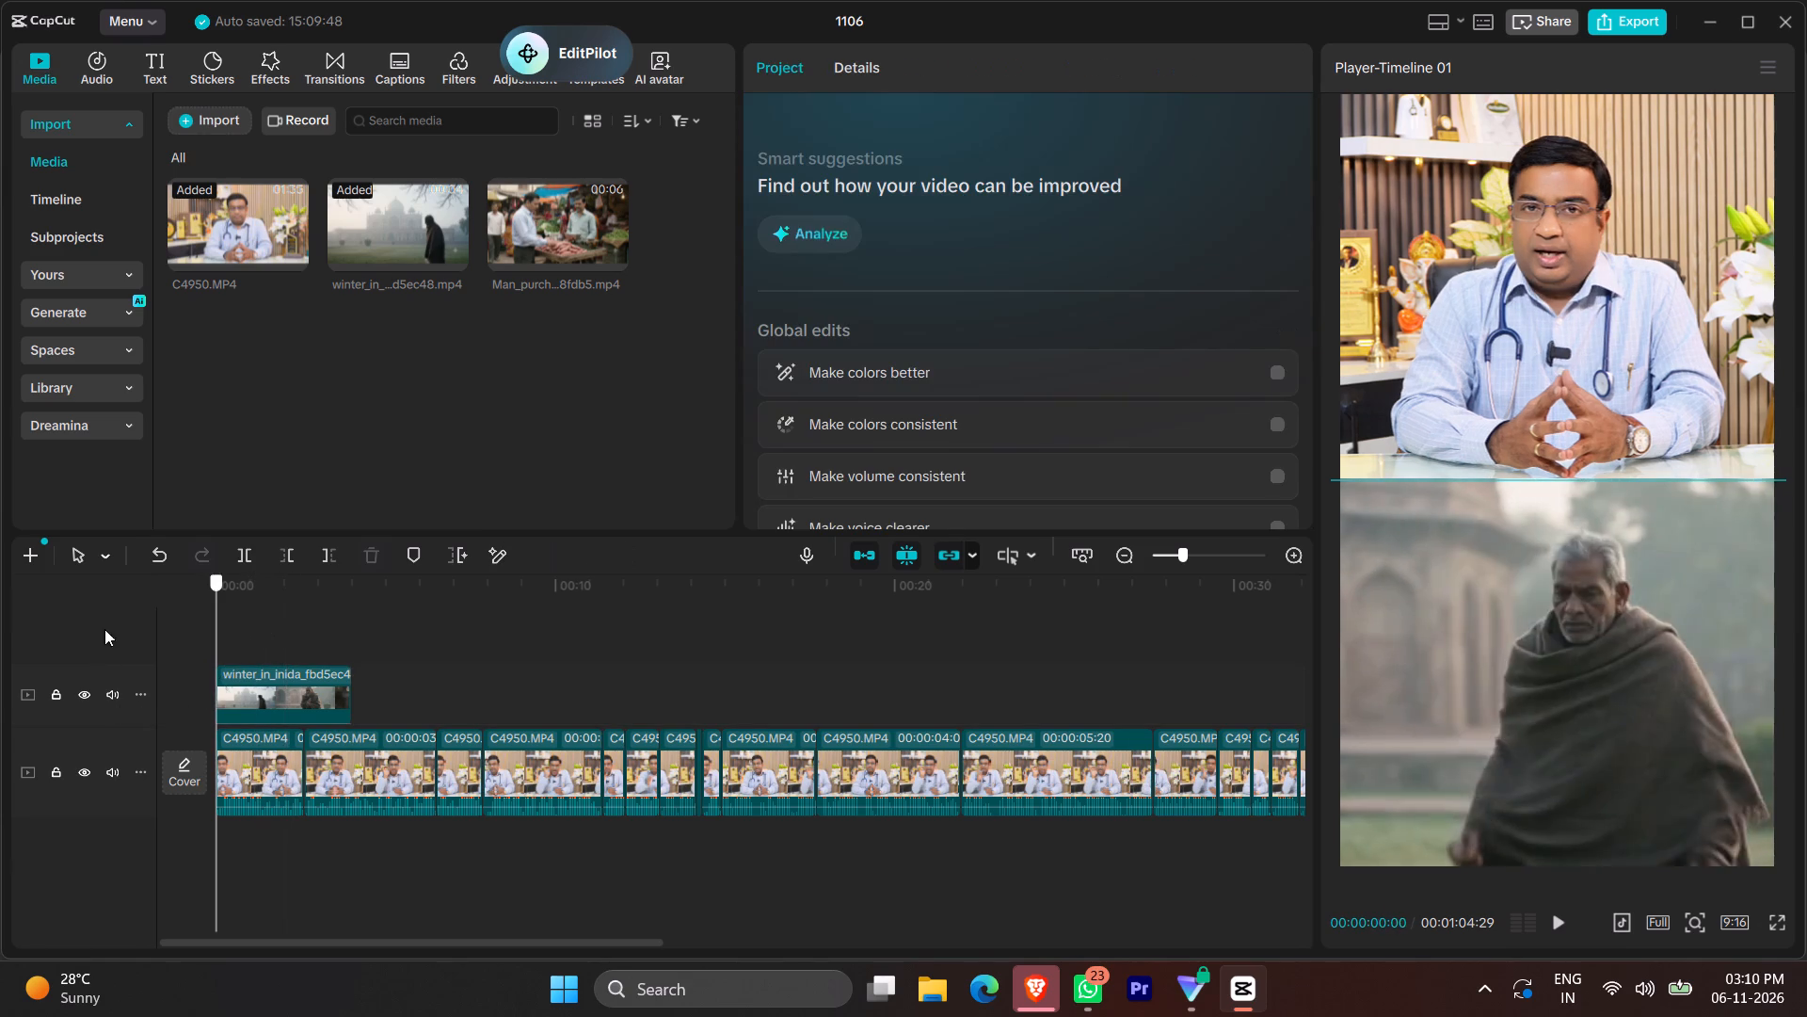
left_click_drag(104, 629, 93, 628)
key("space")
key("space")
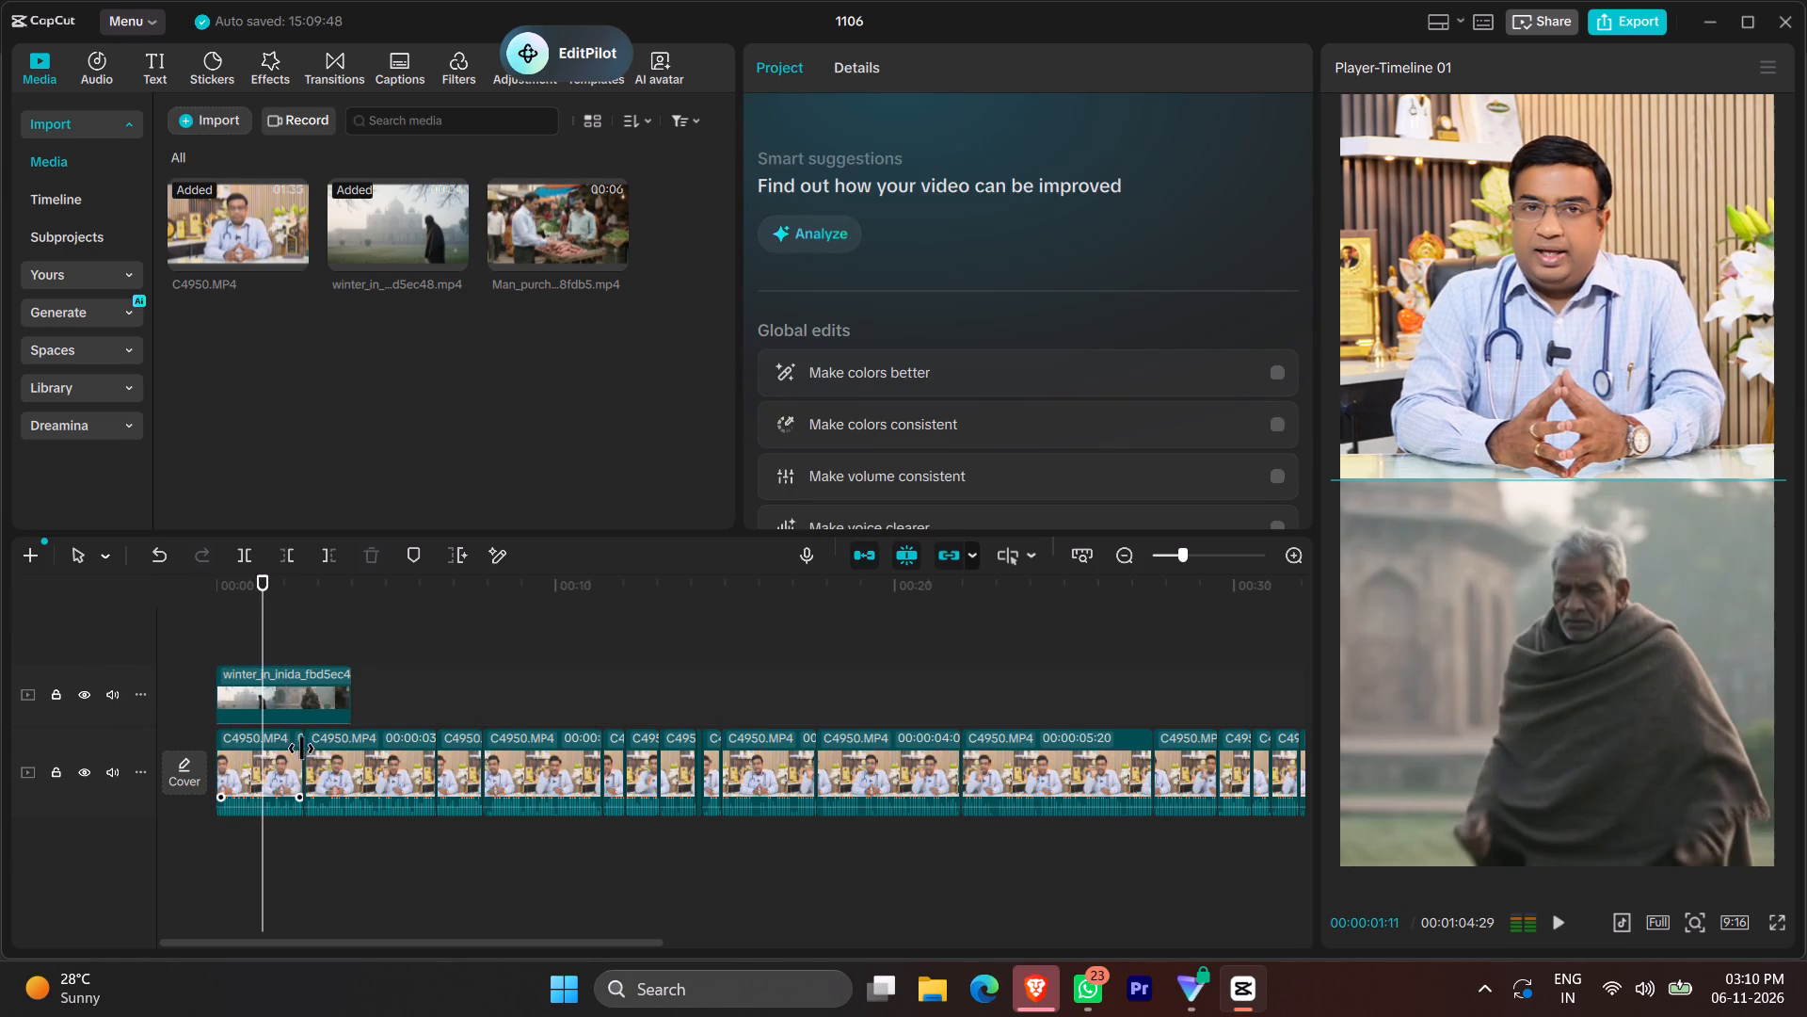
key("Left")
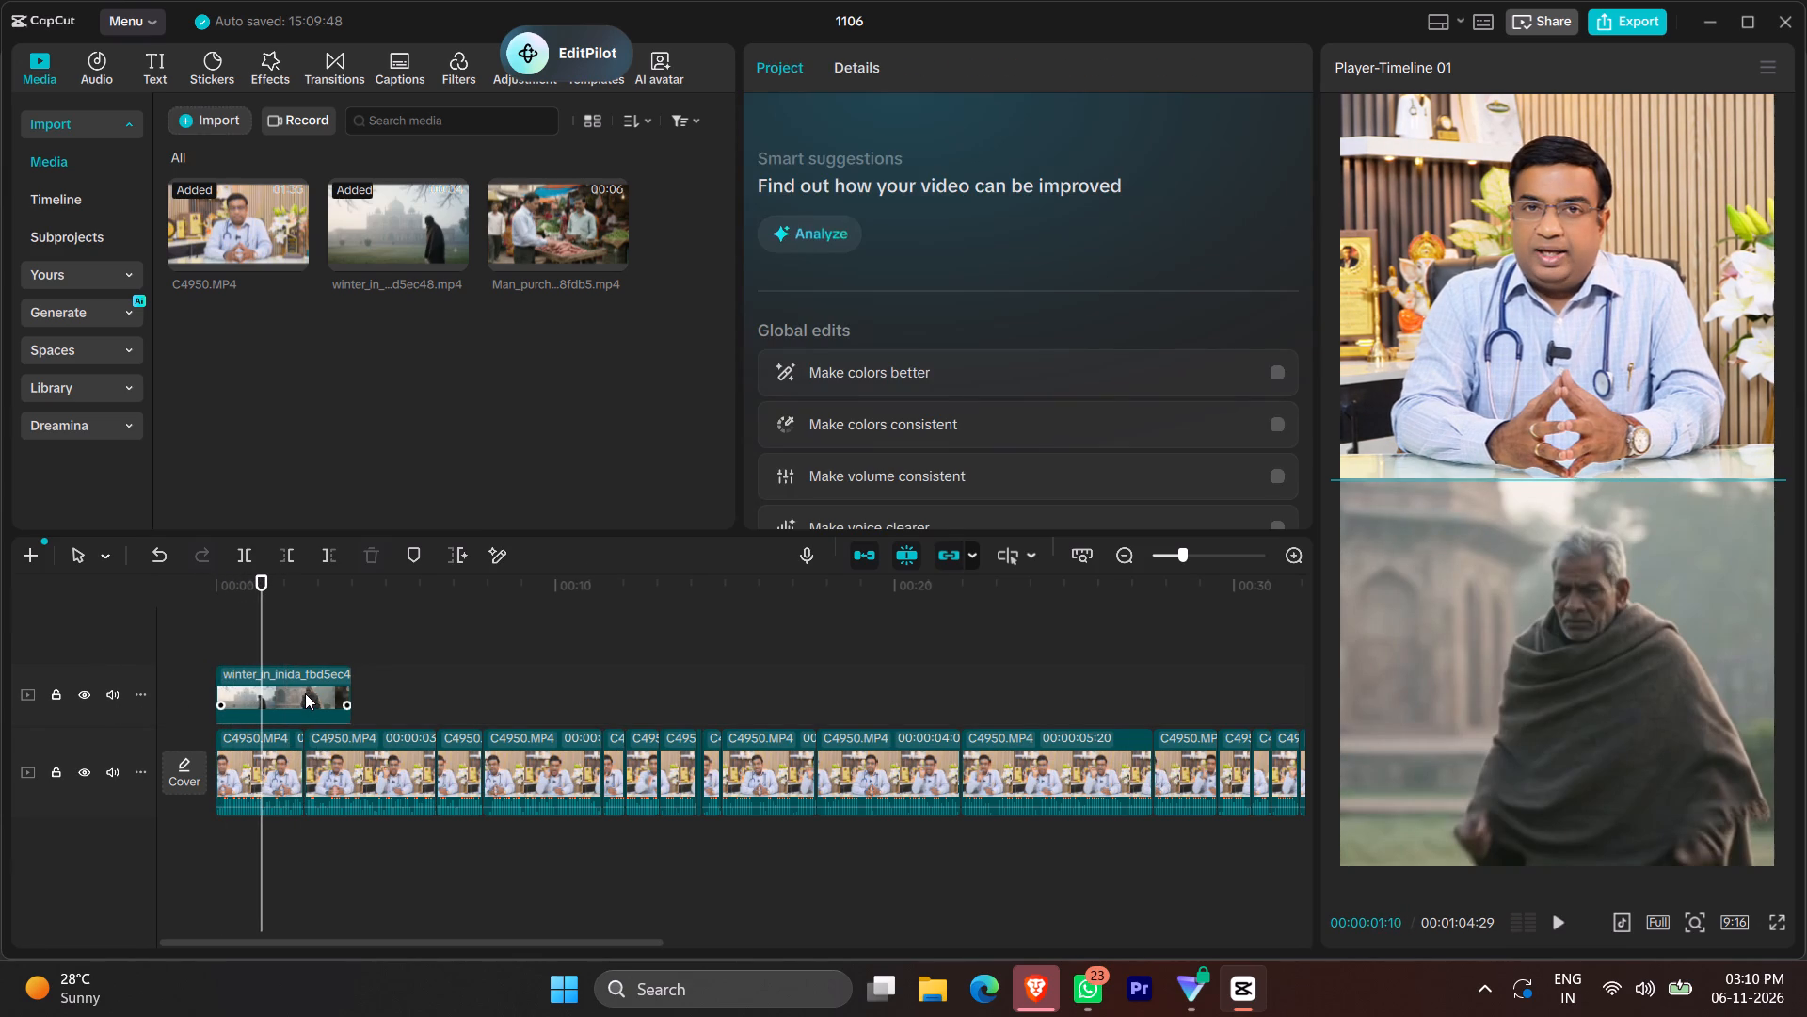
key("Left")
key("Left")
key("Left")
key("Left")
key("Right")
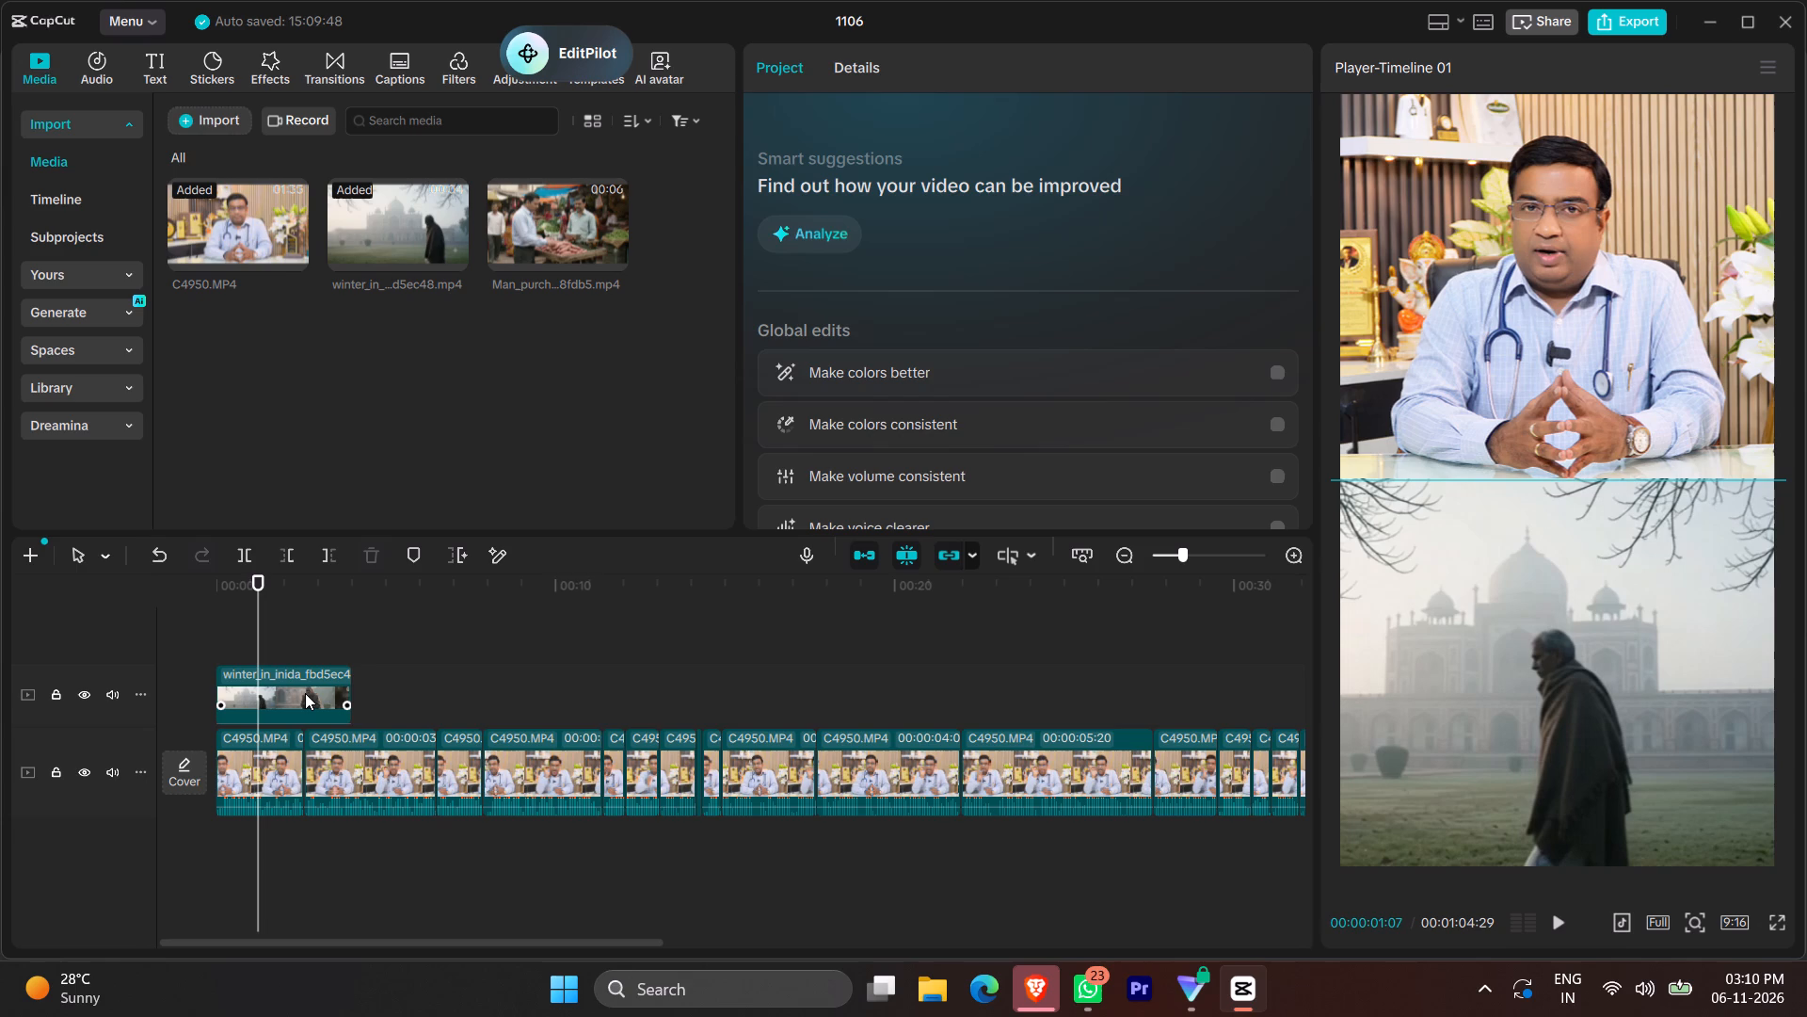
key("ctrl+b")
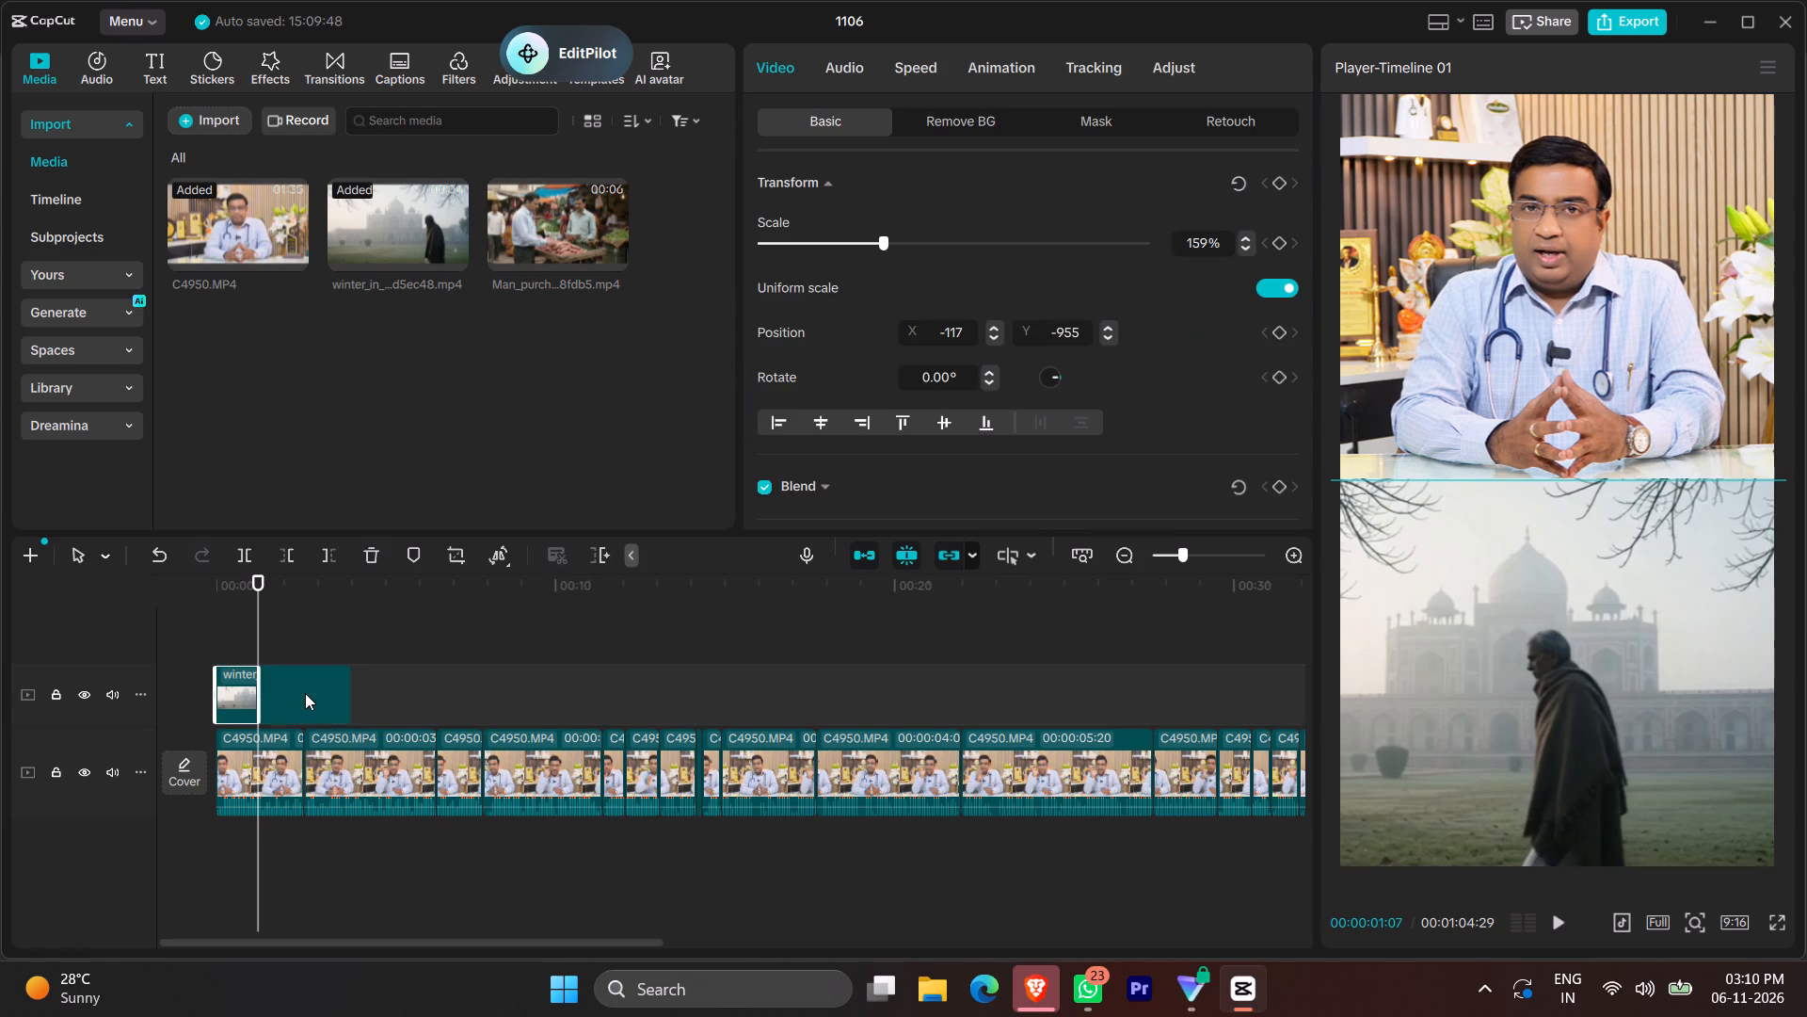
key("1")
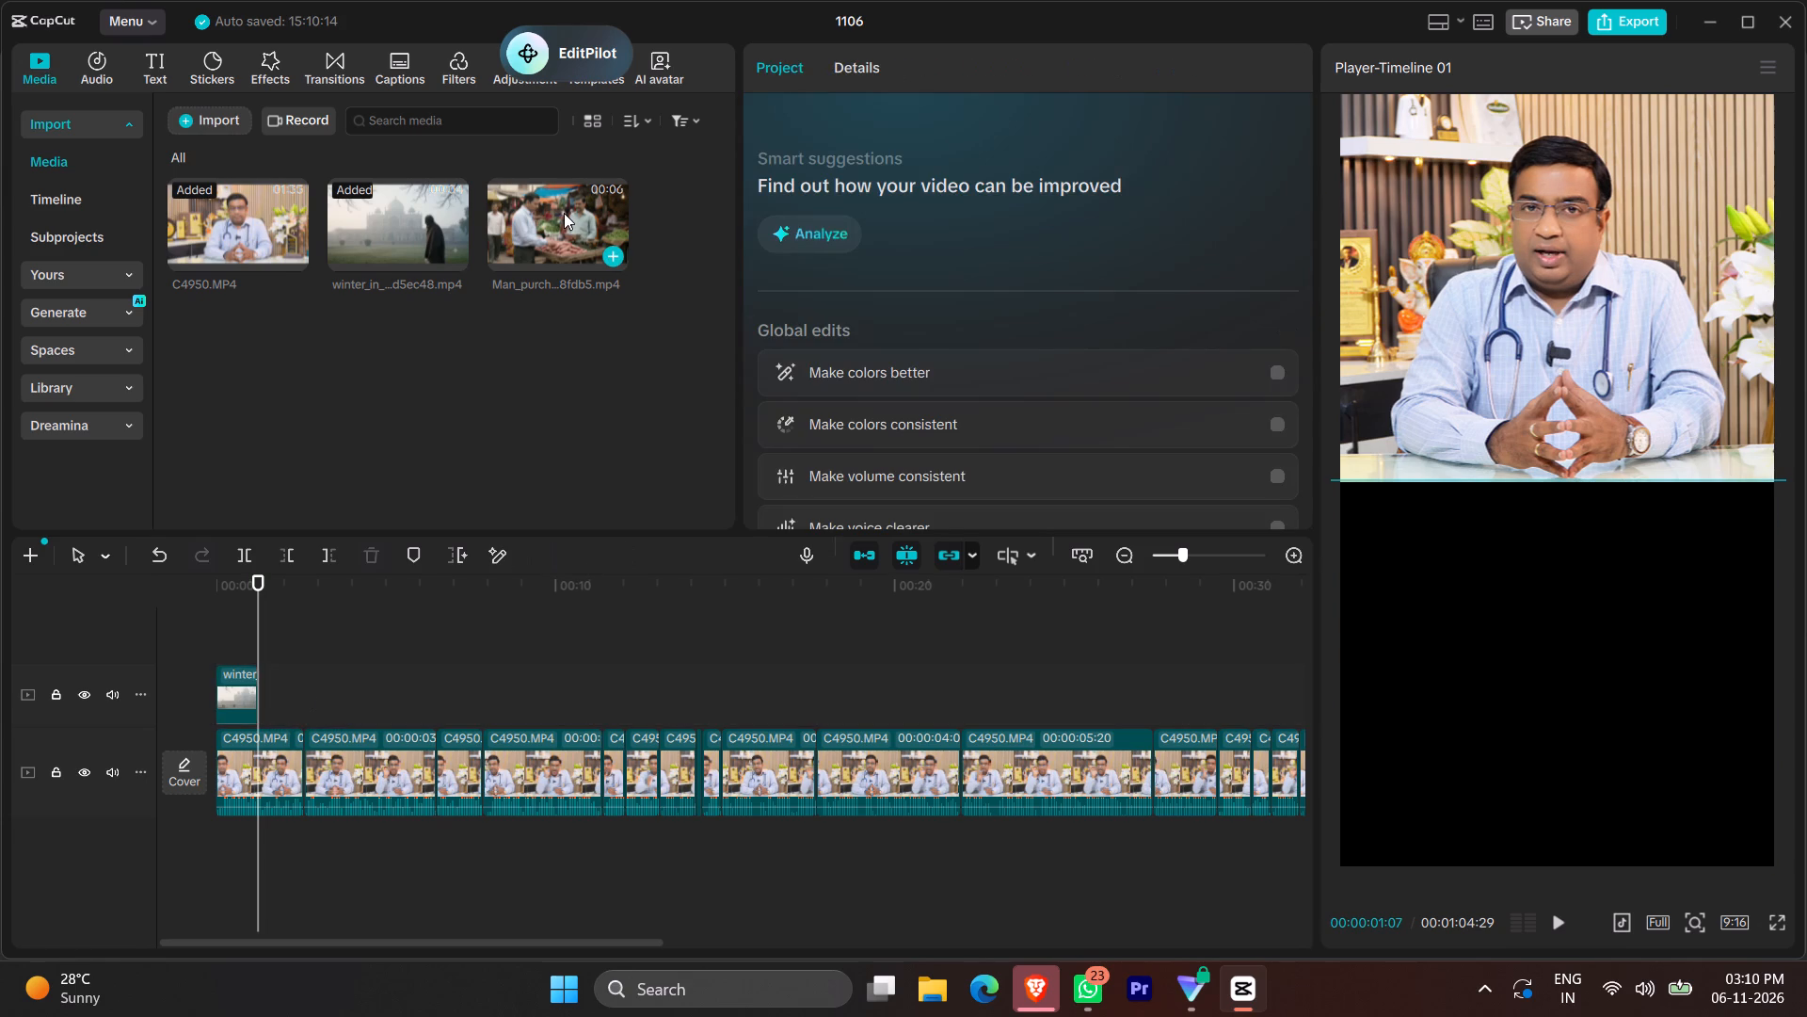
Switch to Brave and save the generated video to Downloads as Man_purchasing_sweet_potato_0f37f926.
left_click(207, 129)
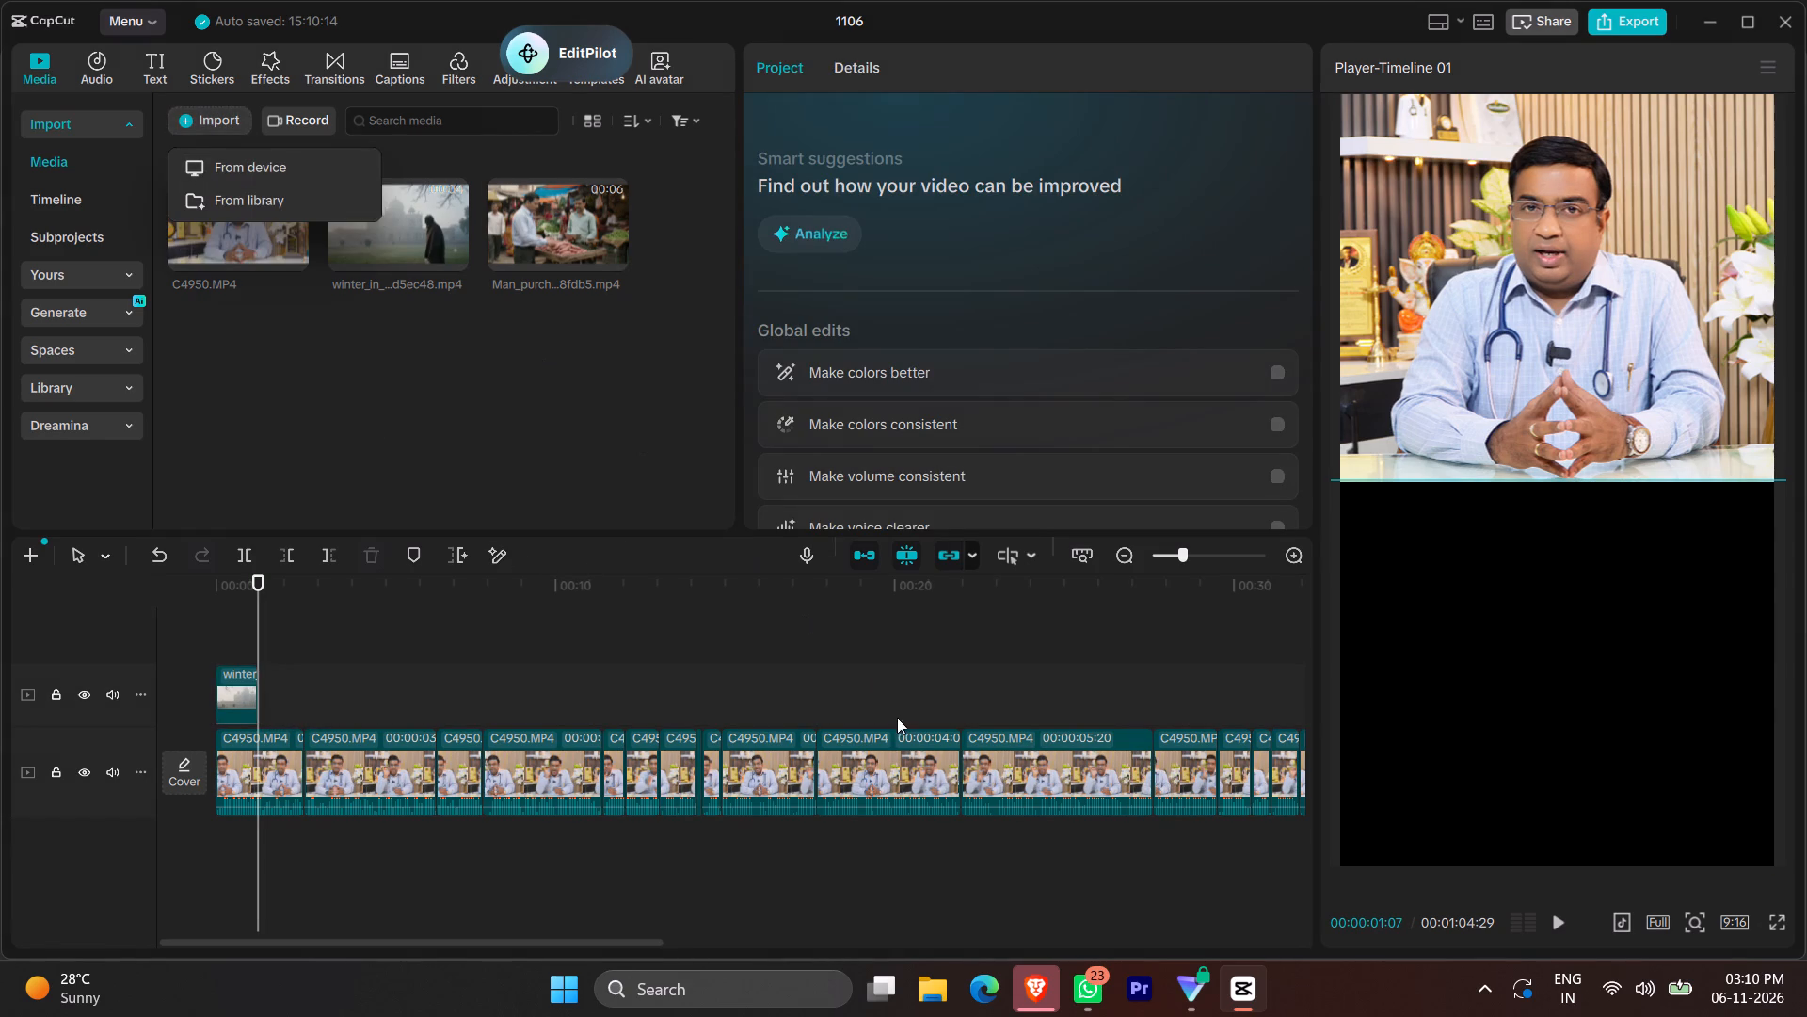
left_click(1031, 979)
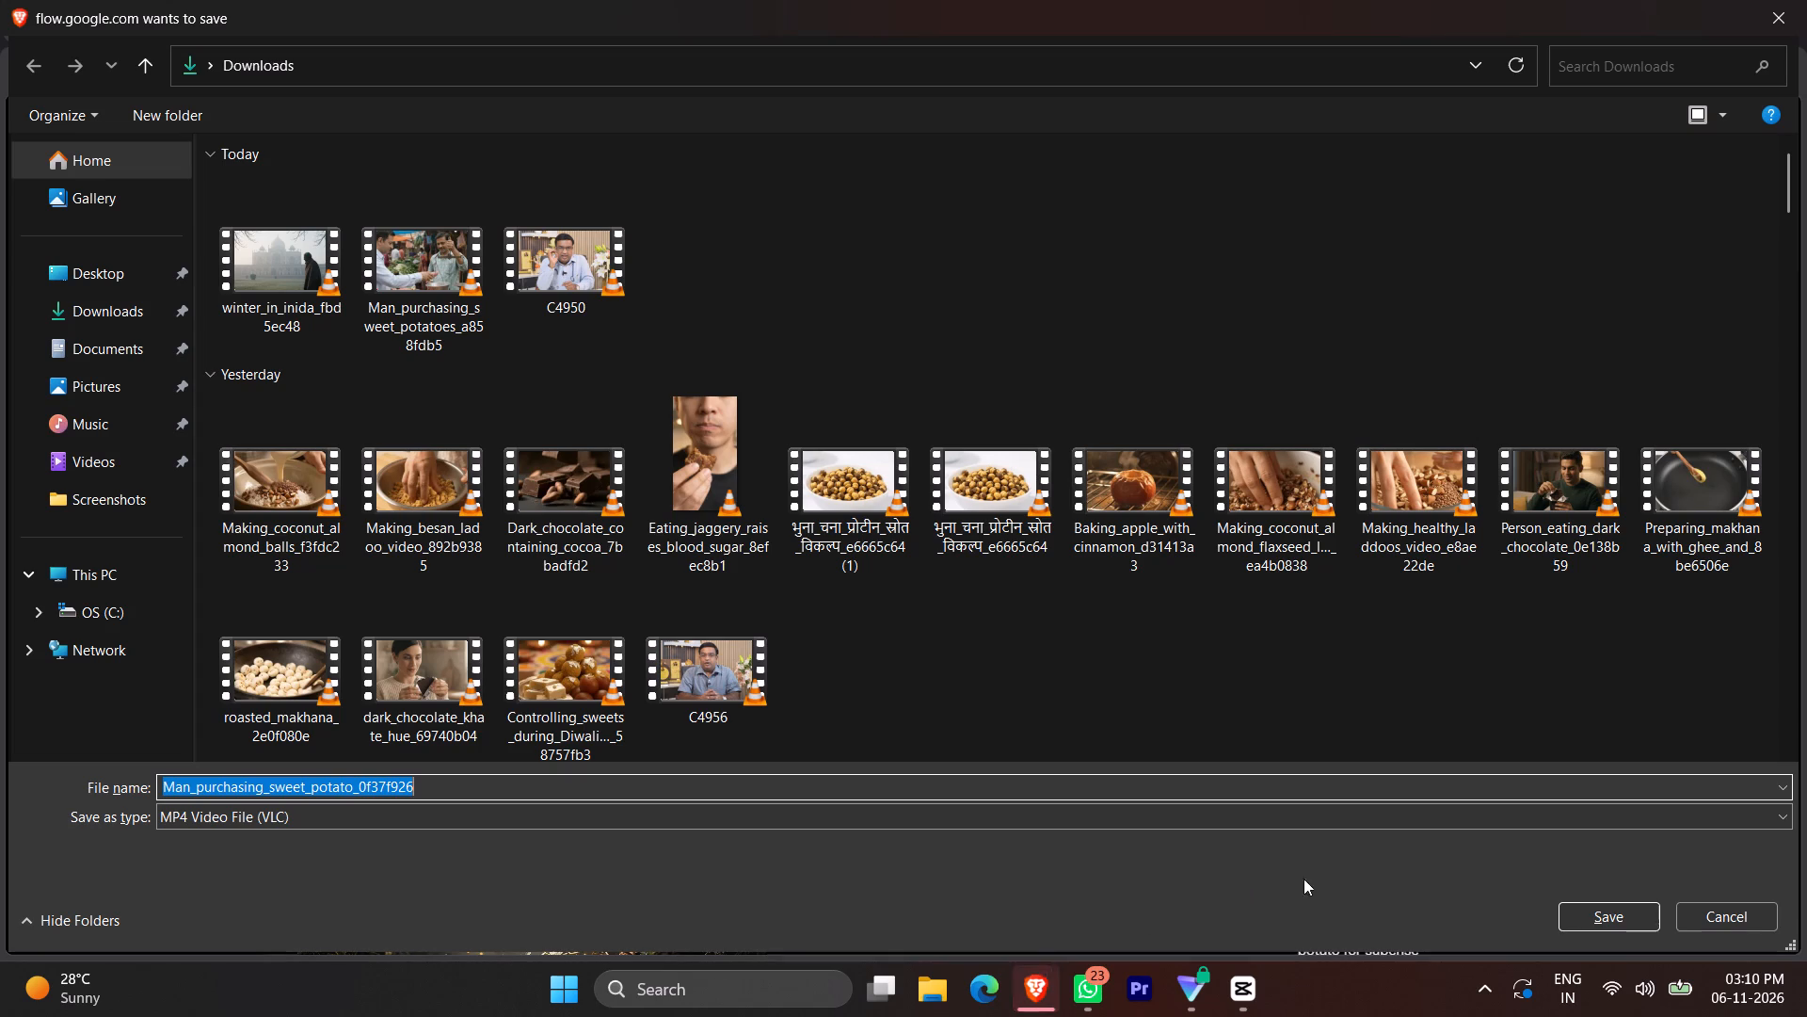
left_click(1658, 910)
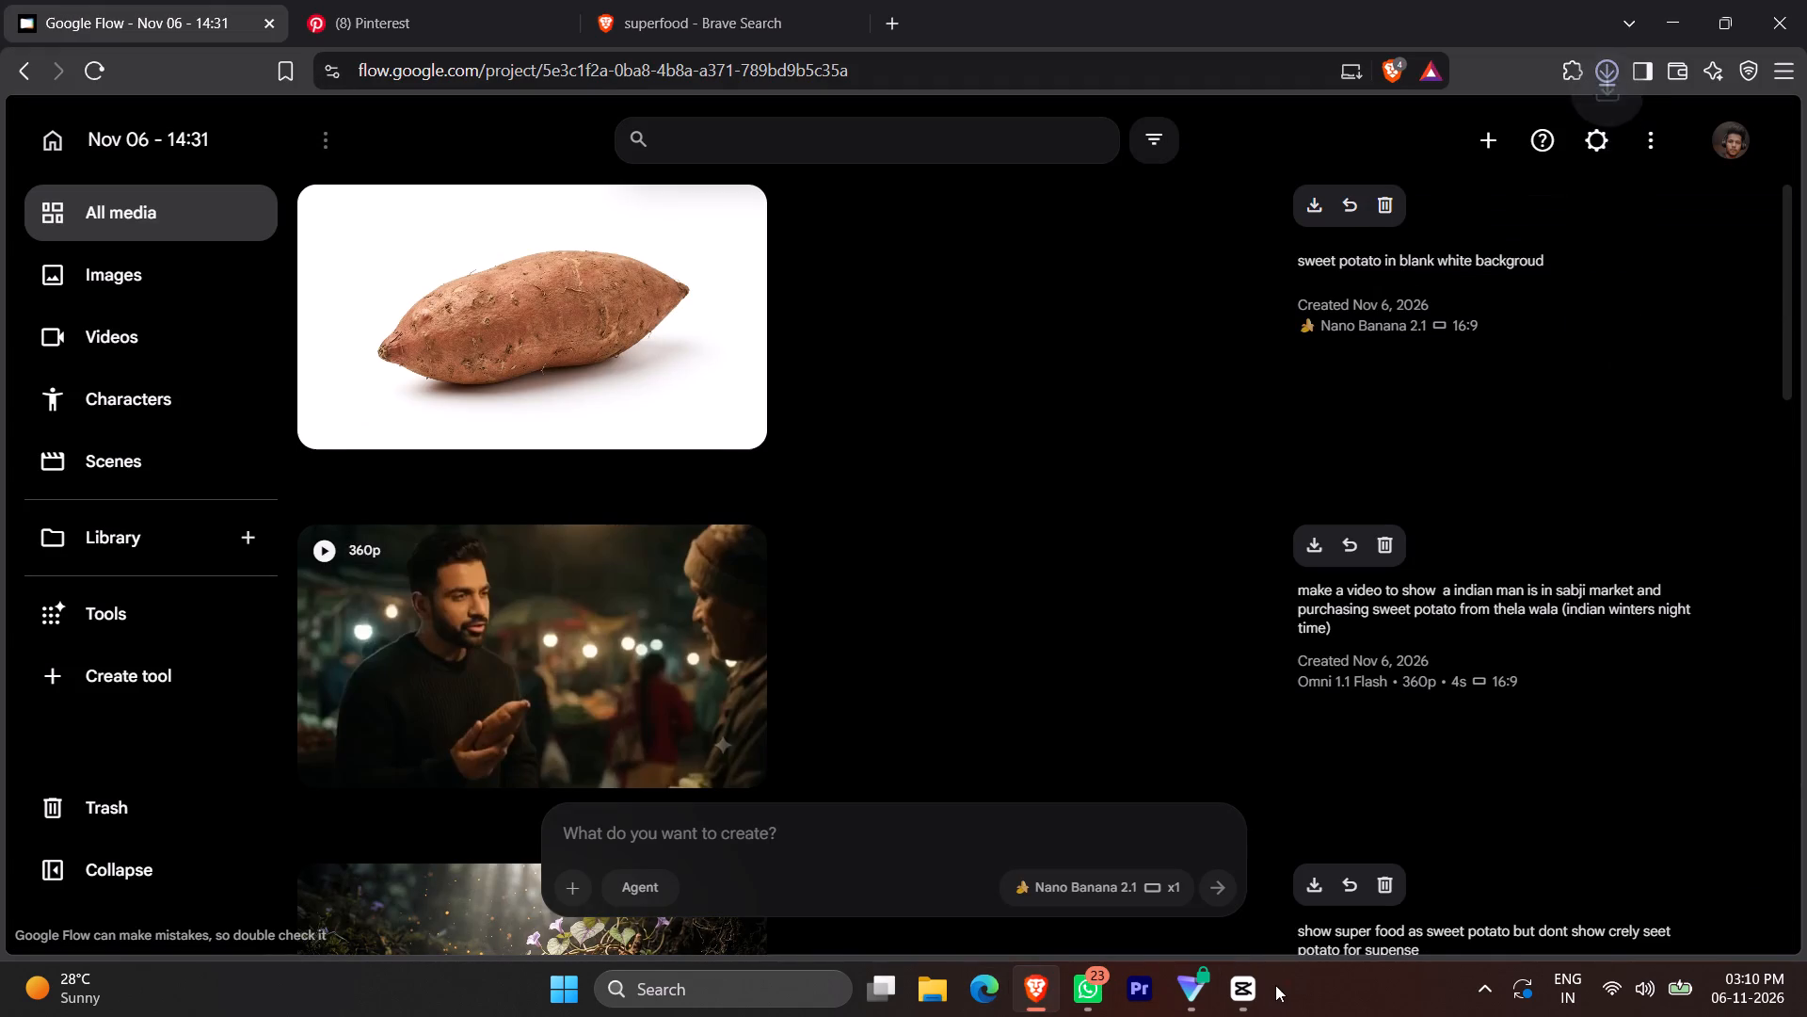
Switch to CapCut, import the Man_purchasing_sweet_potato_0f37f926 video, and place it directly after the winter clip on the overlay track.
left_click(1242, 993)
left_click(193, 119)
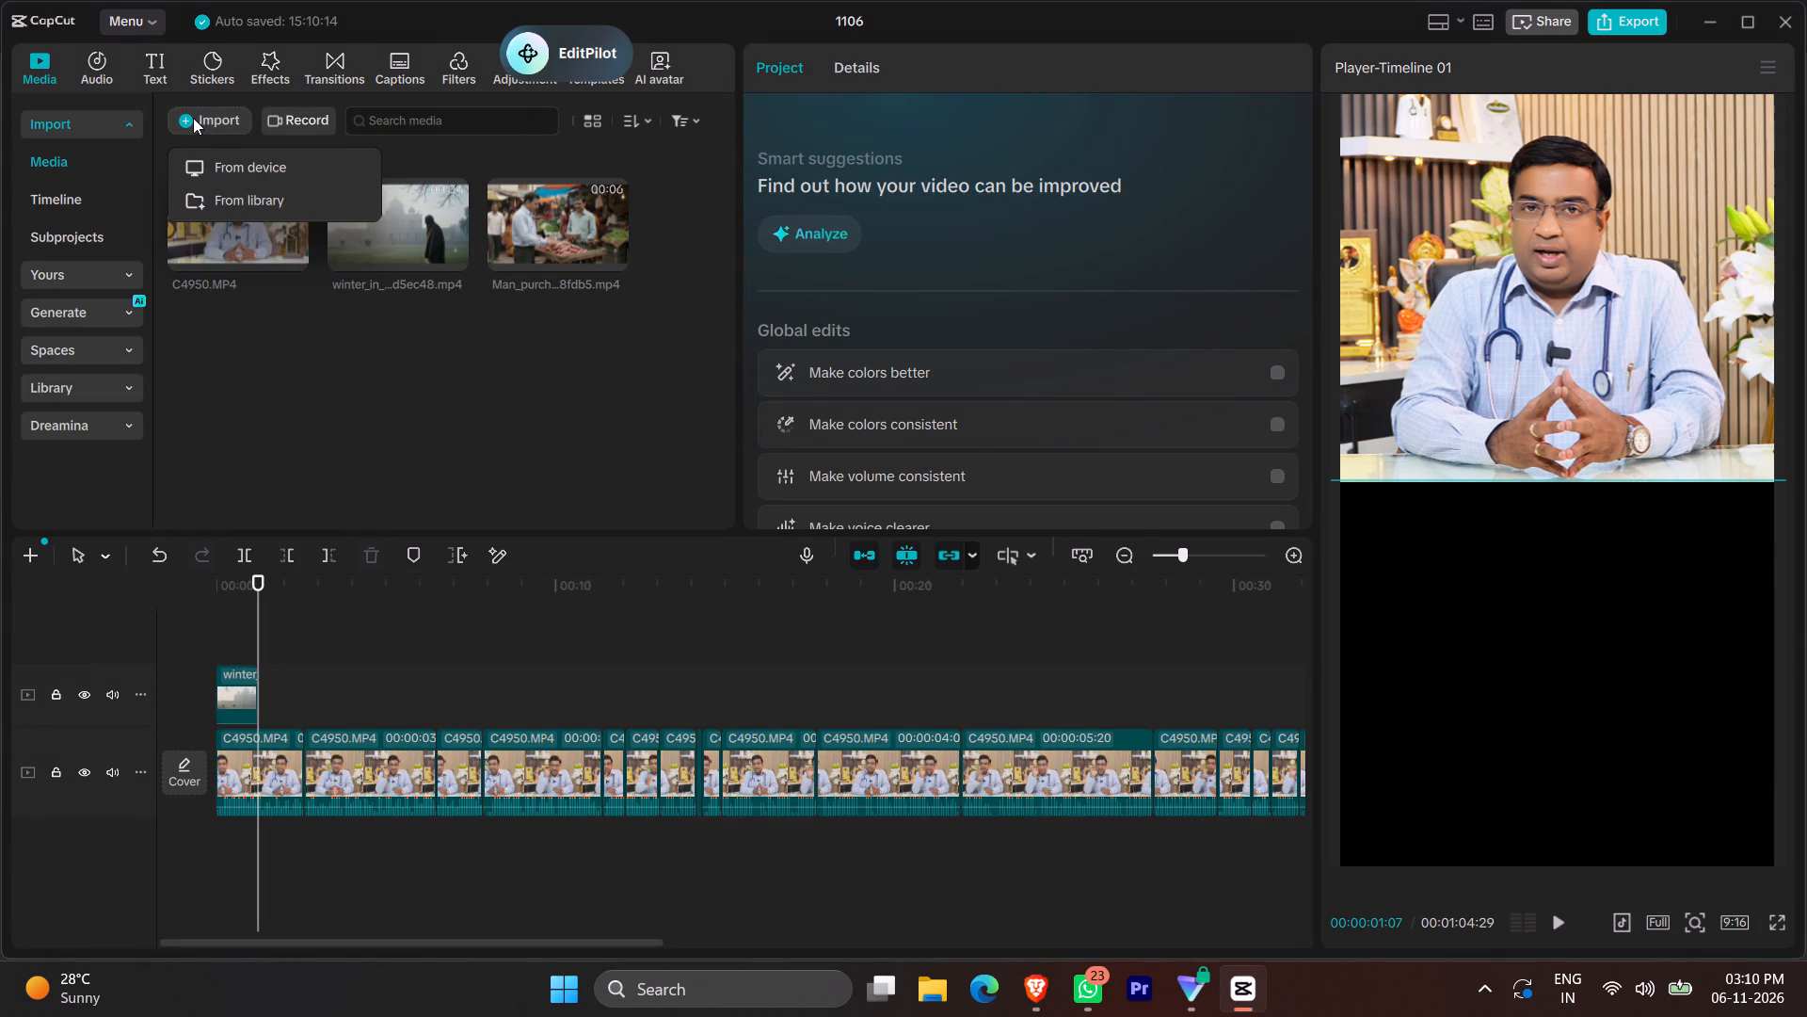
left_click(273, 170)
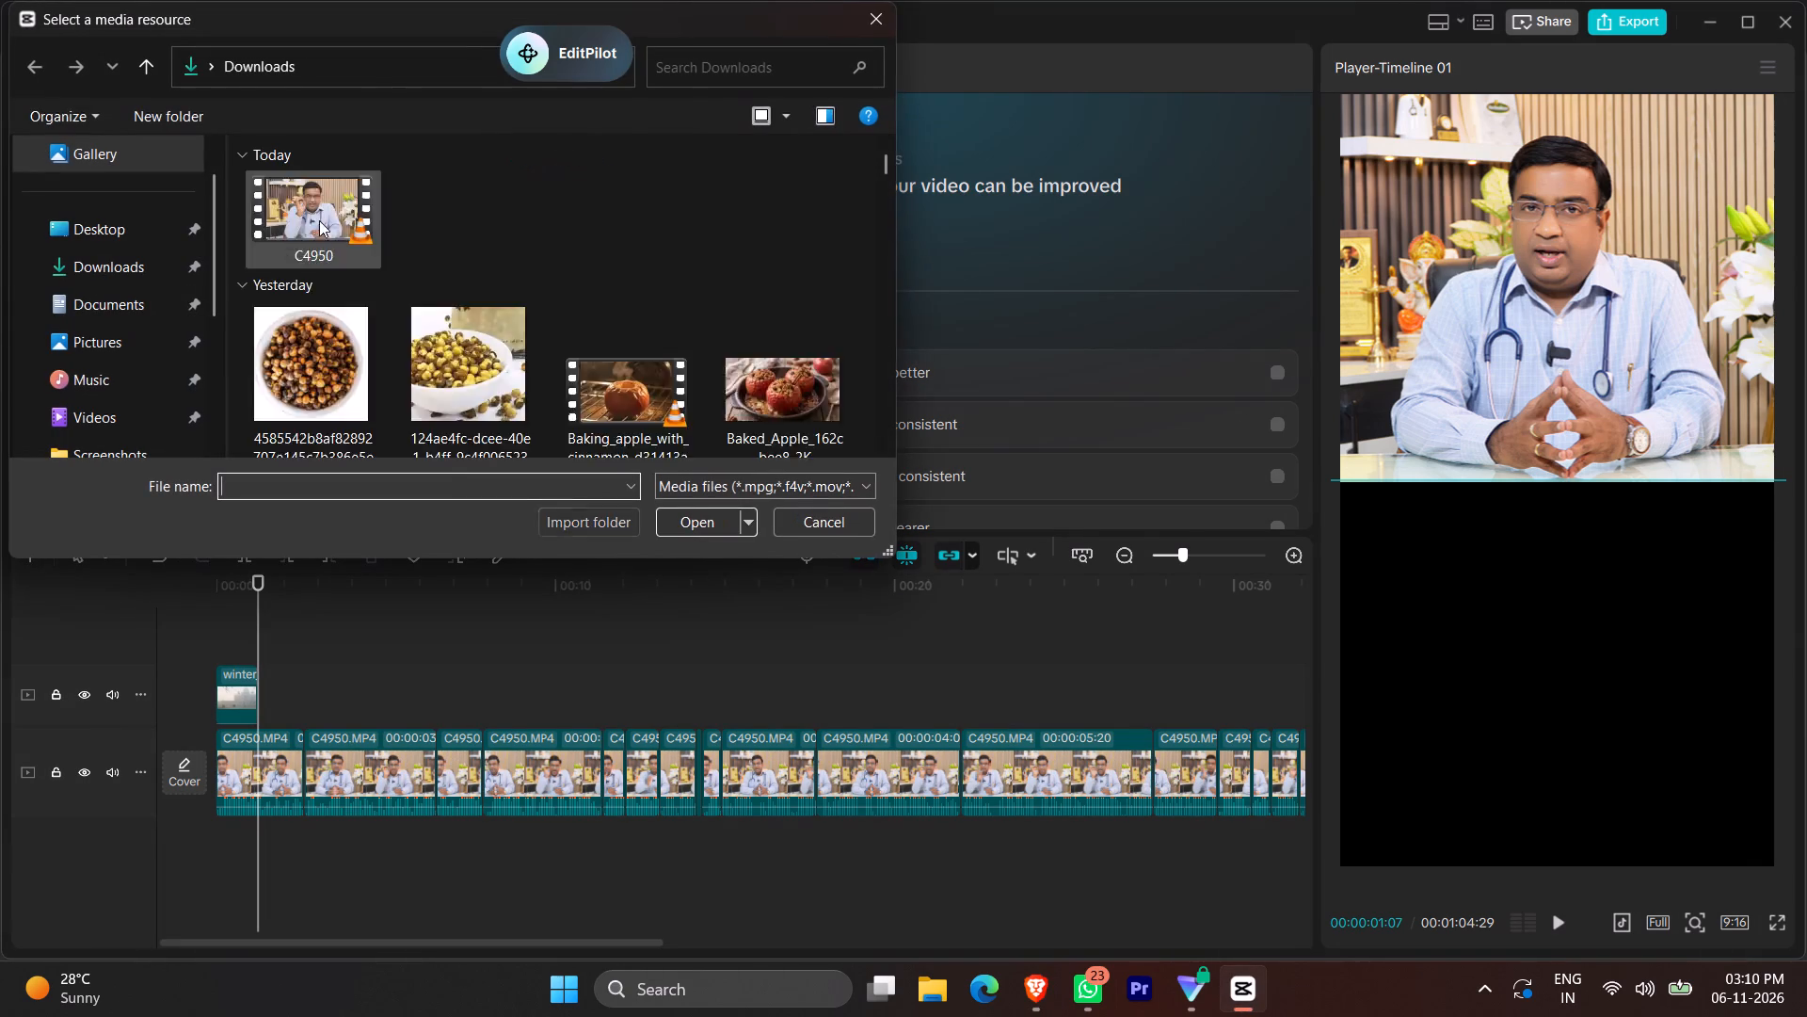
double_click(261, 239)
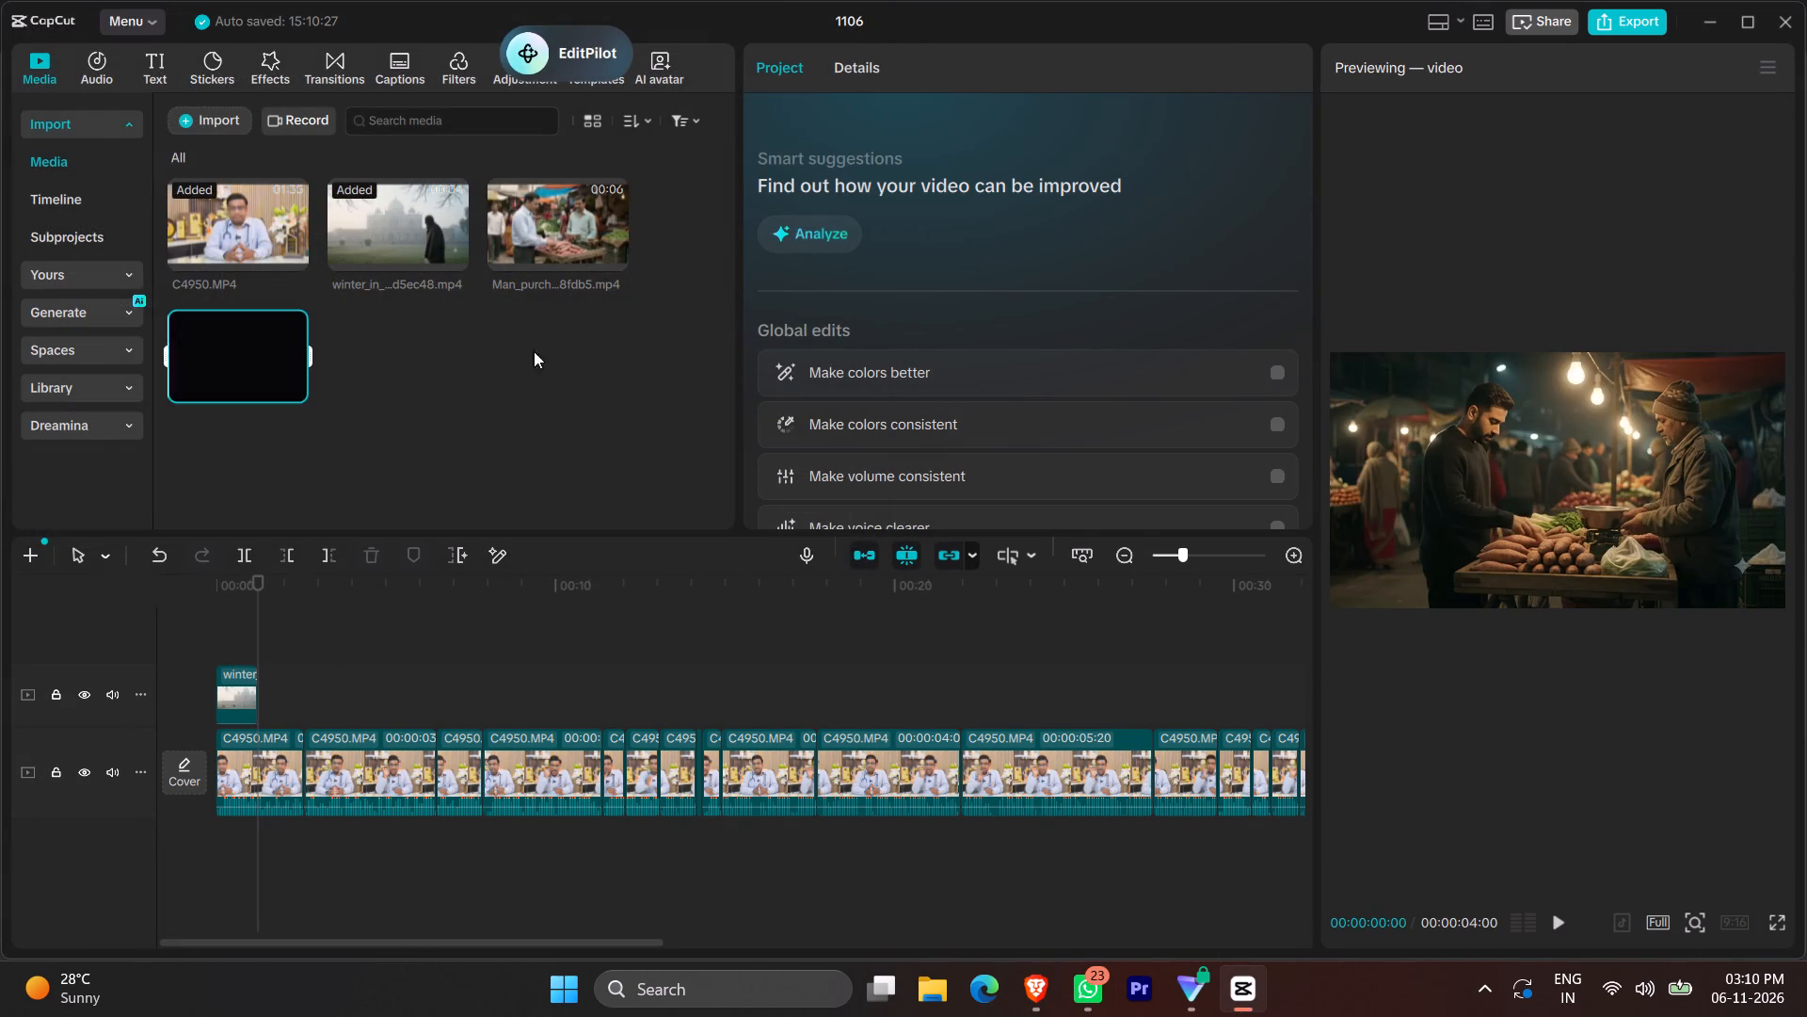
left_click_drag(235, 379, 269, 689)
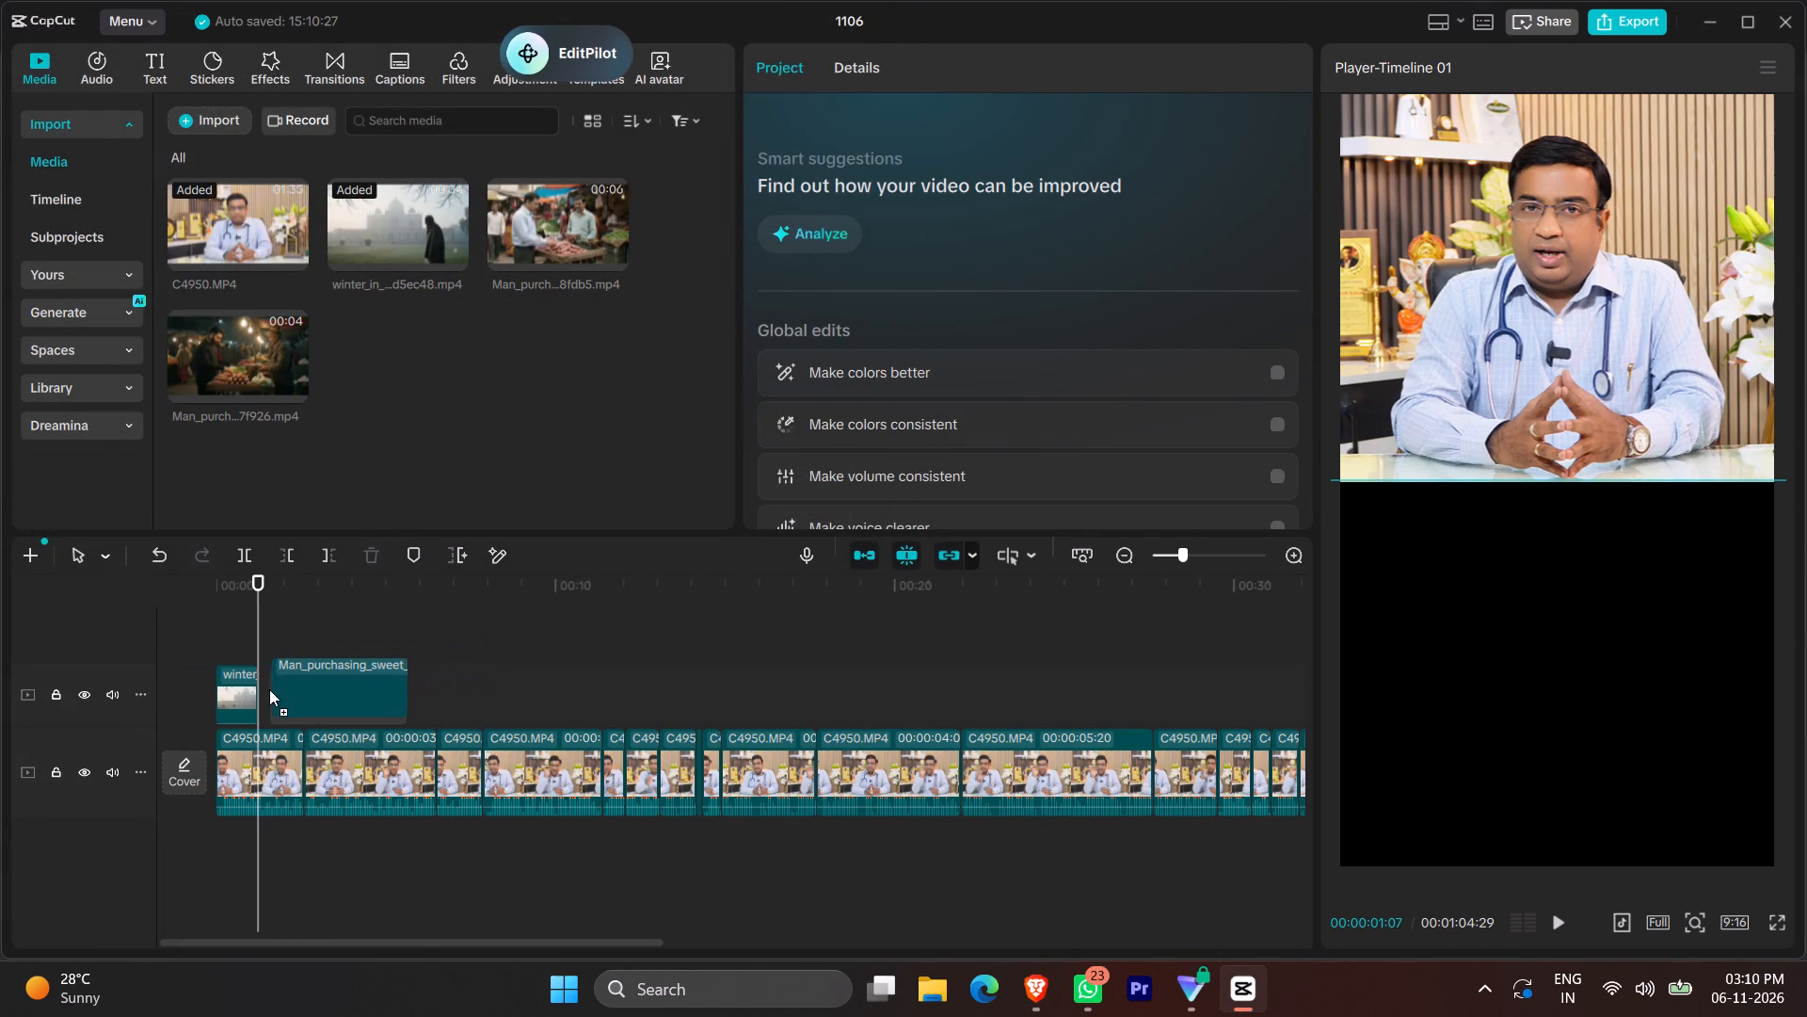
left_click_drag(269, 689, 256, 691)
Copy the winter clip's attributes and paste all video and audio attributes onto the Man_purchasing_sweet_potato clip.
right_click(240, 694)
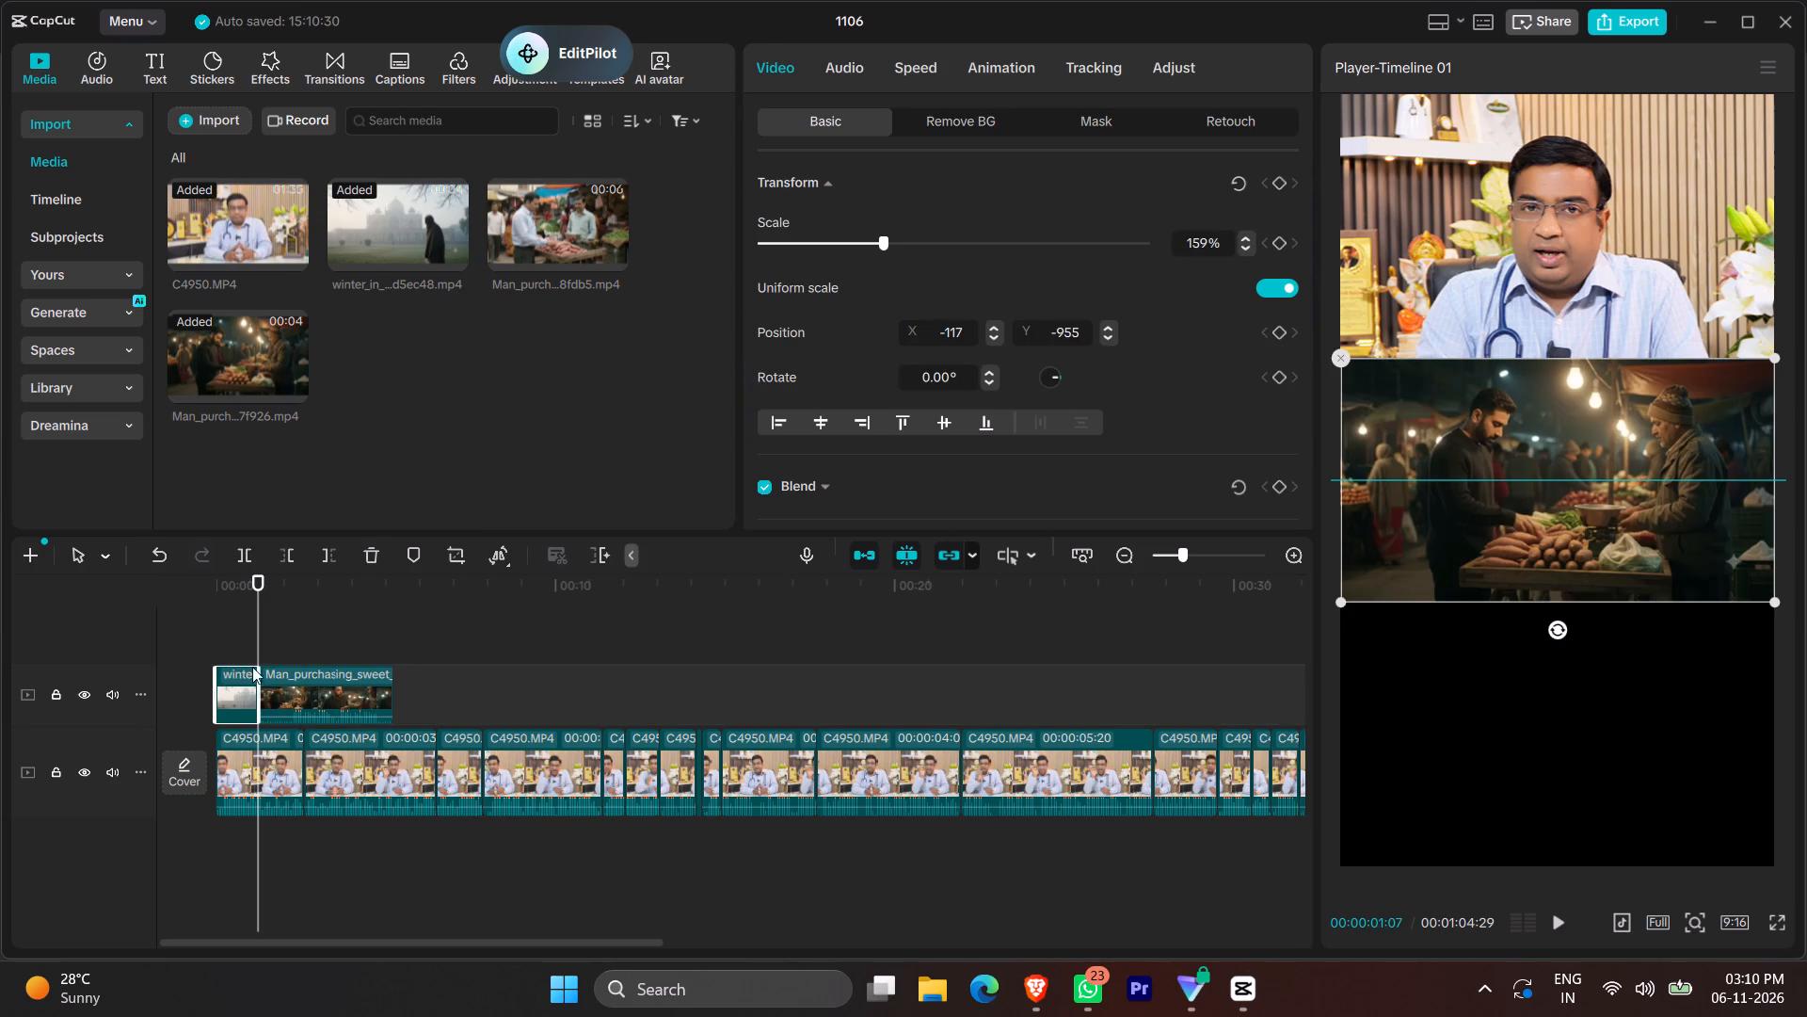
left_click(360, 132)
right_click(318, 682)
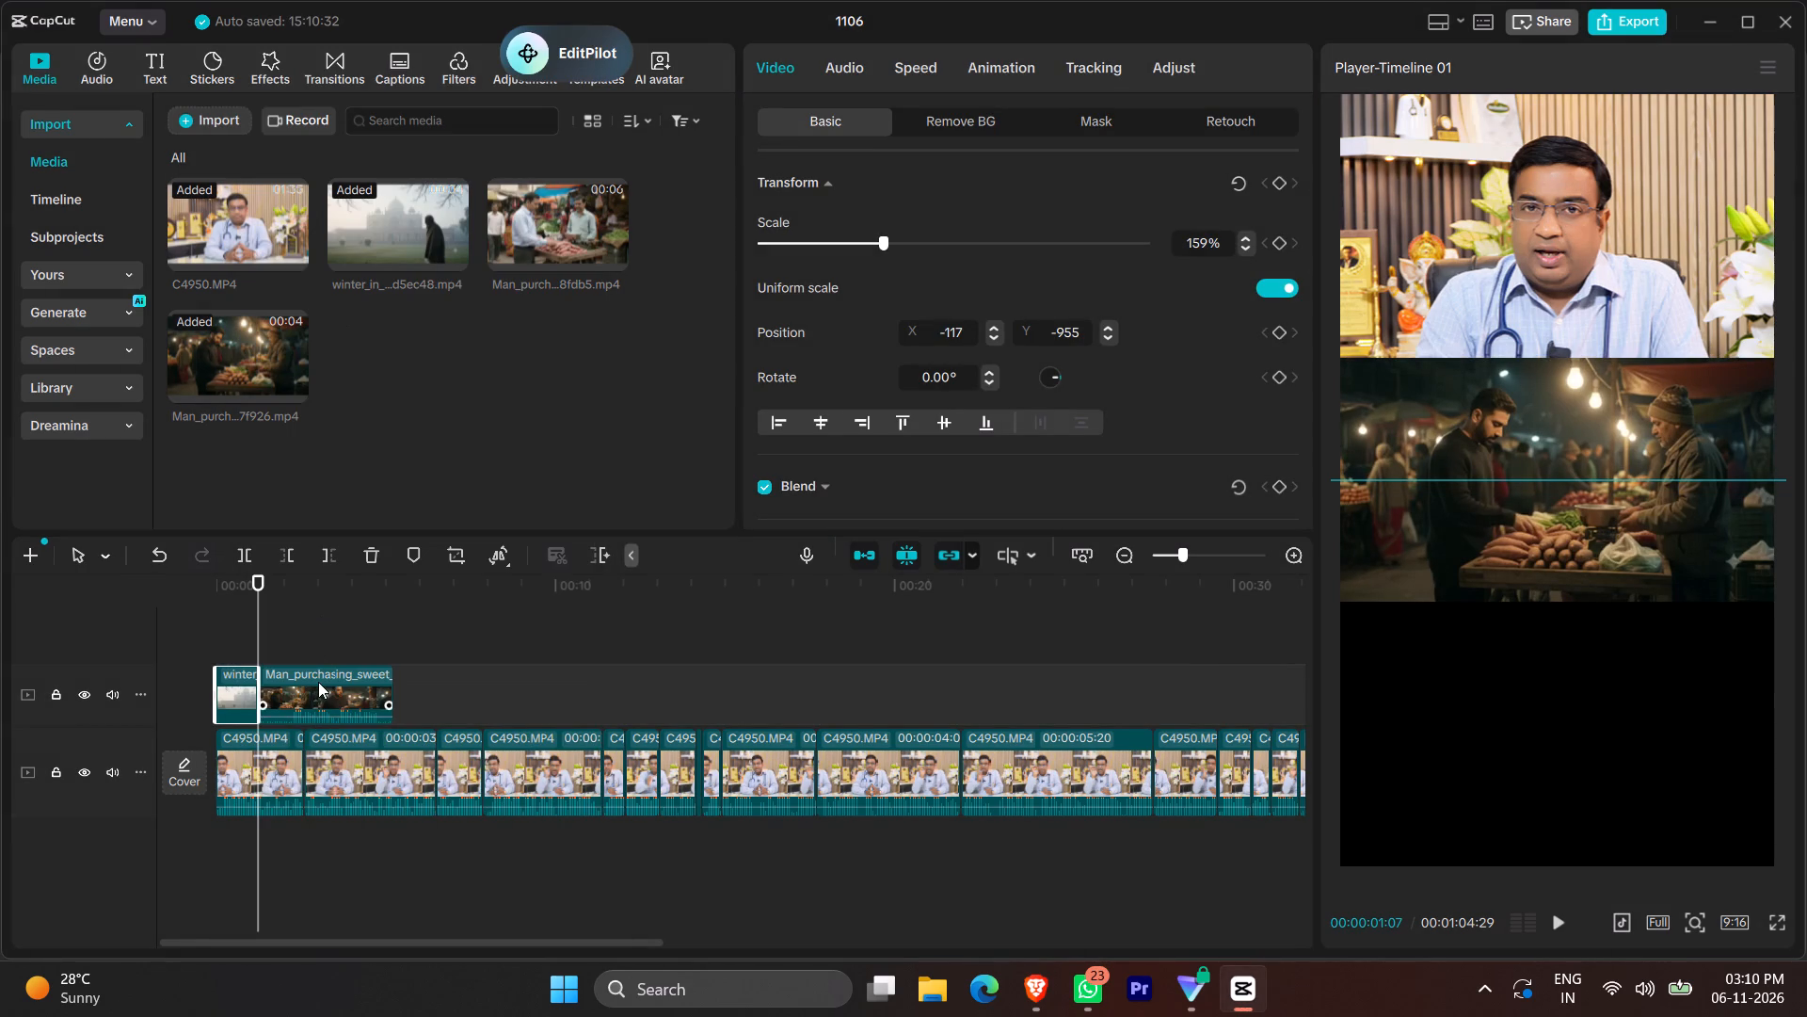
left_click(434, 162)
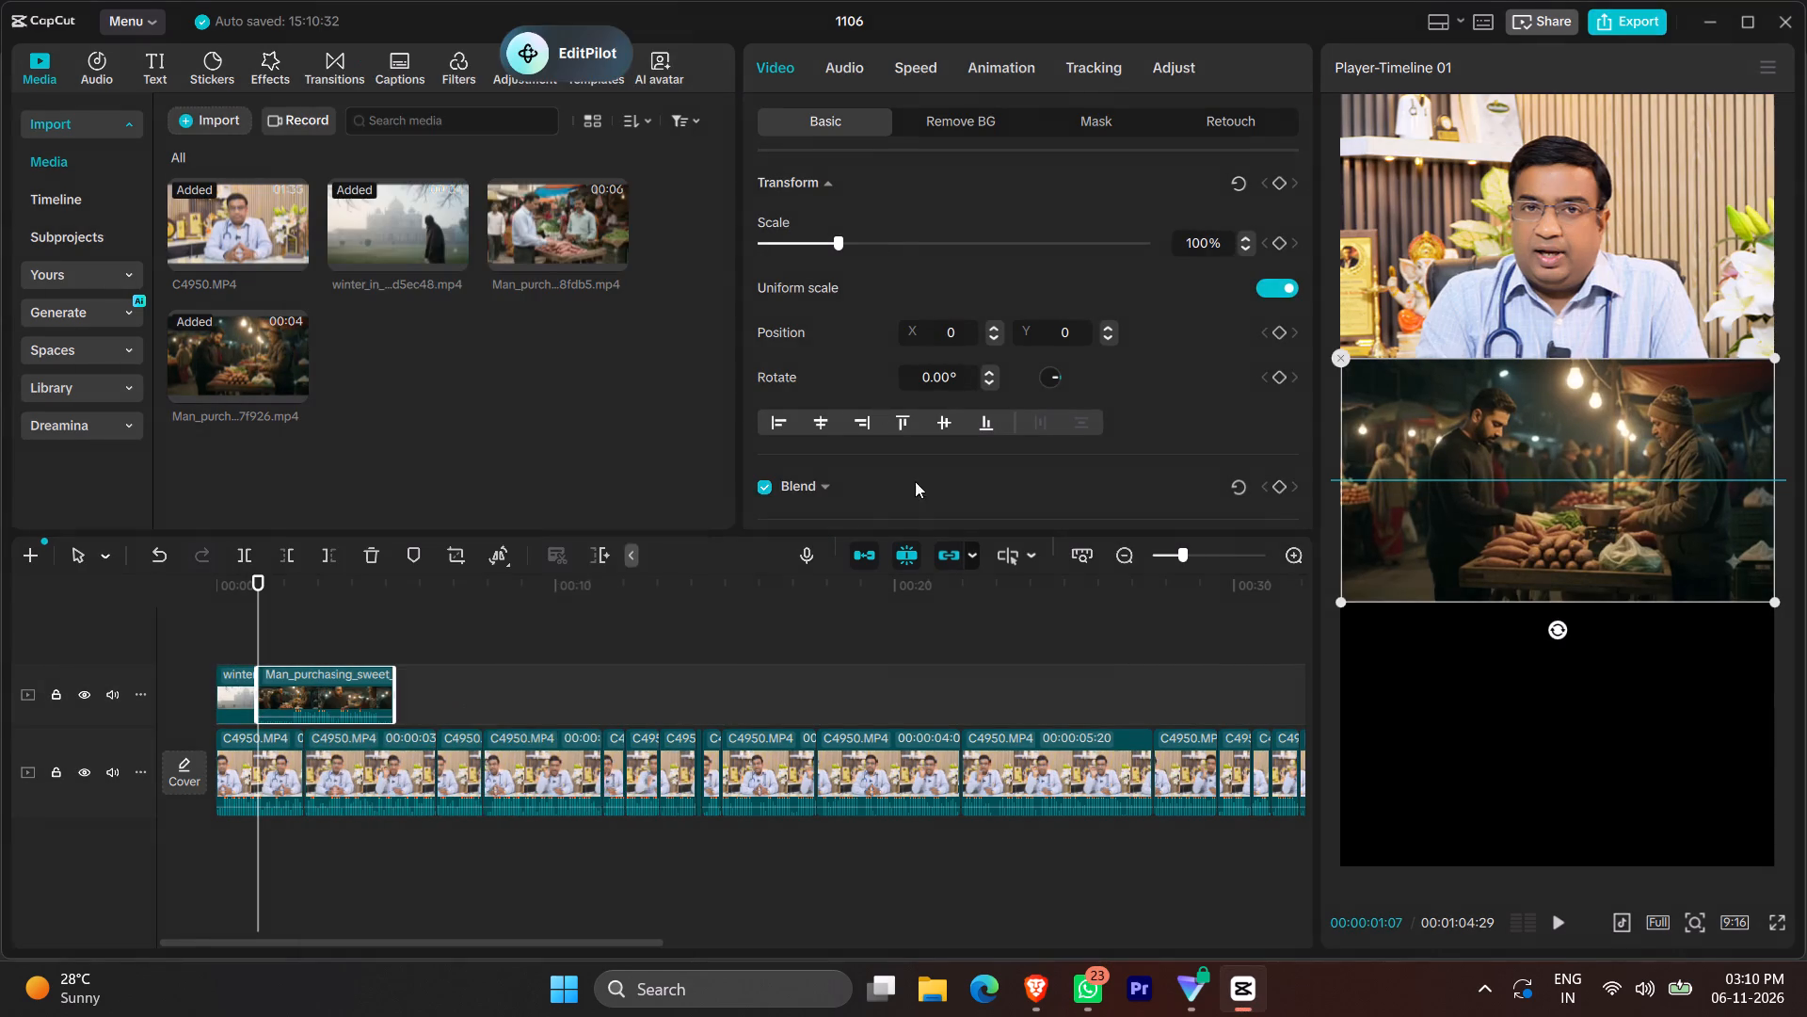
left_click(1176, 678)
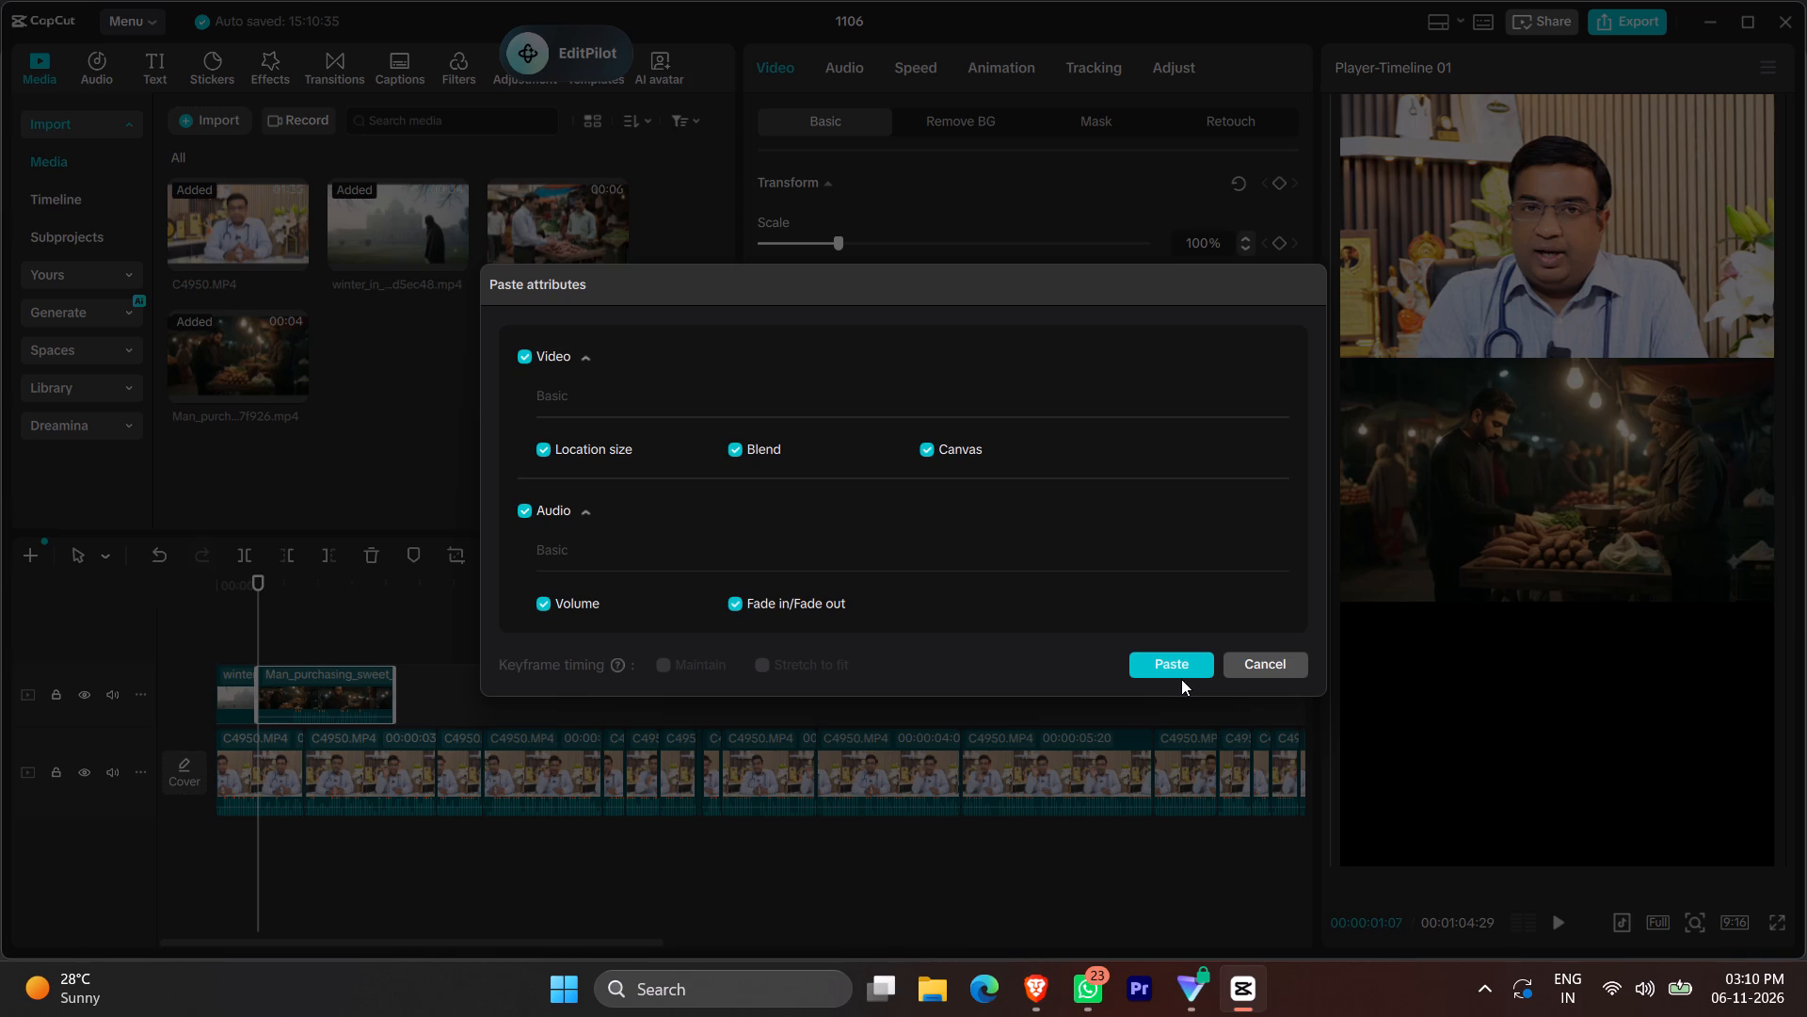
left_click(1181, 660)
Play the timeline from the start to check the winter and night-market overlays against the doctor's footage.
left_click(991, 684)
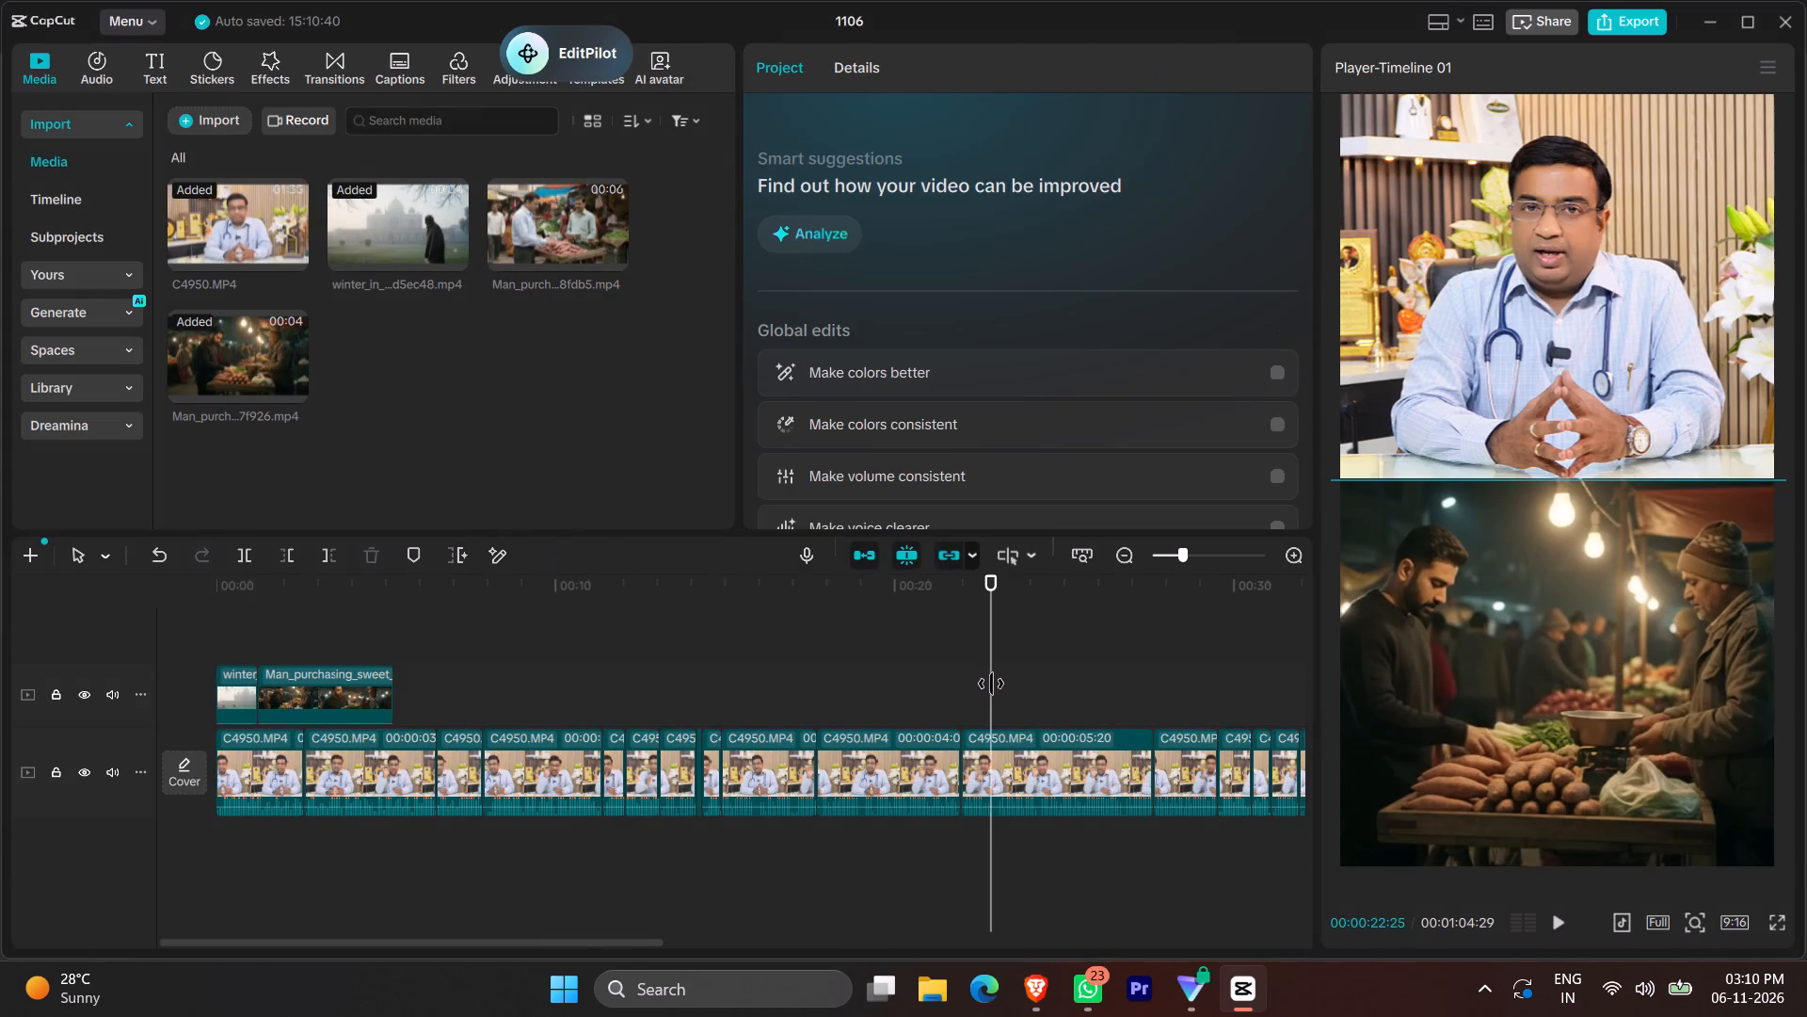
type("0")
key("space")
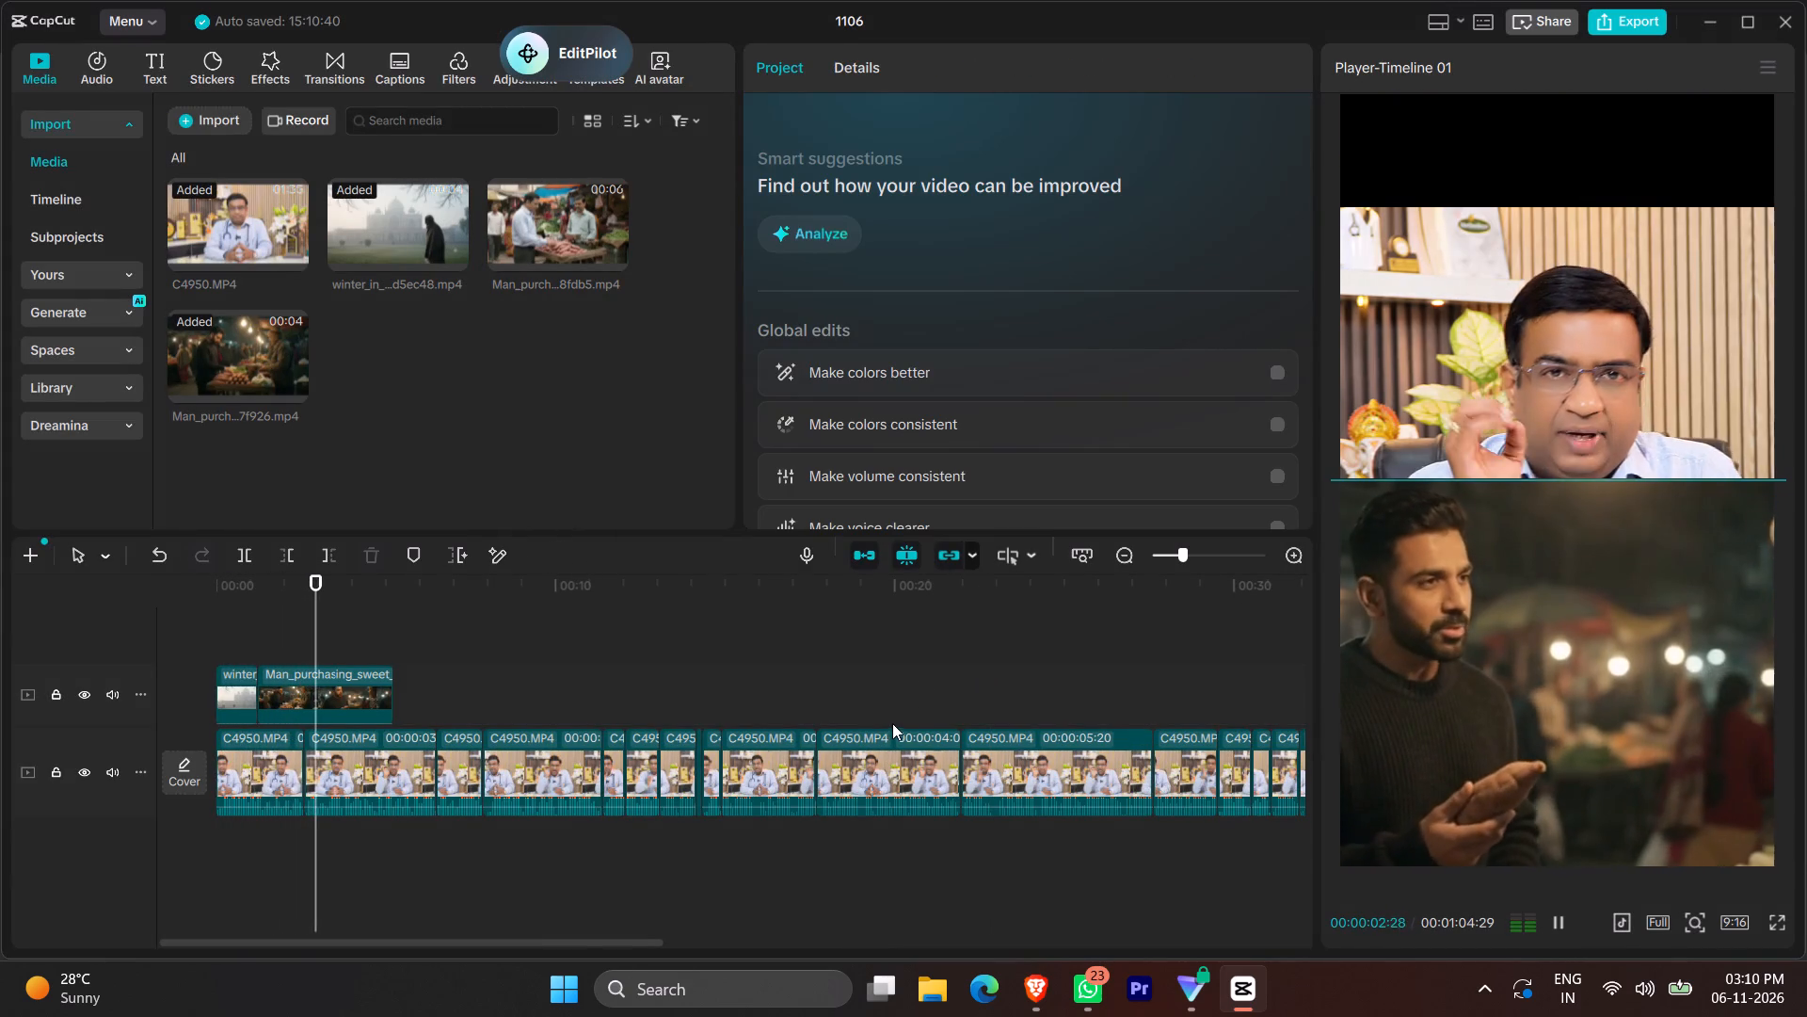
key("space")
key("space")
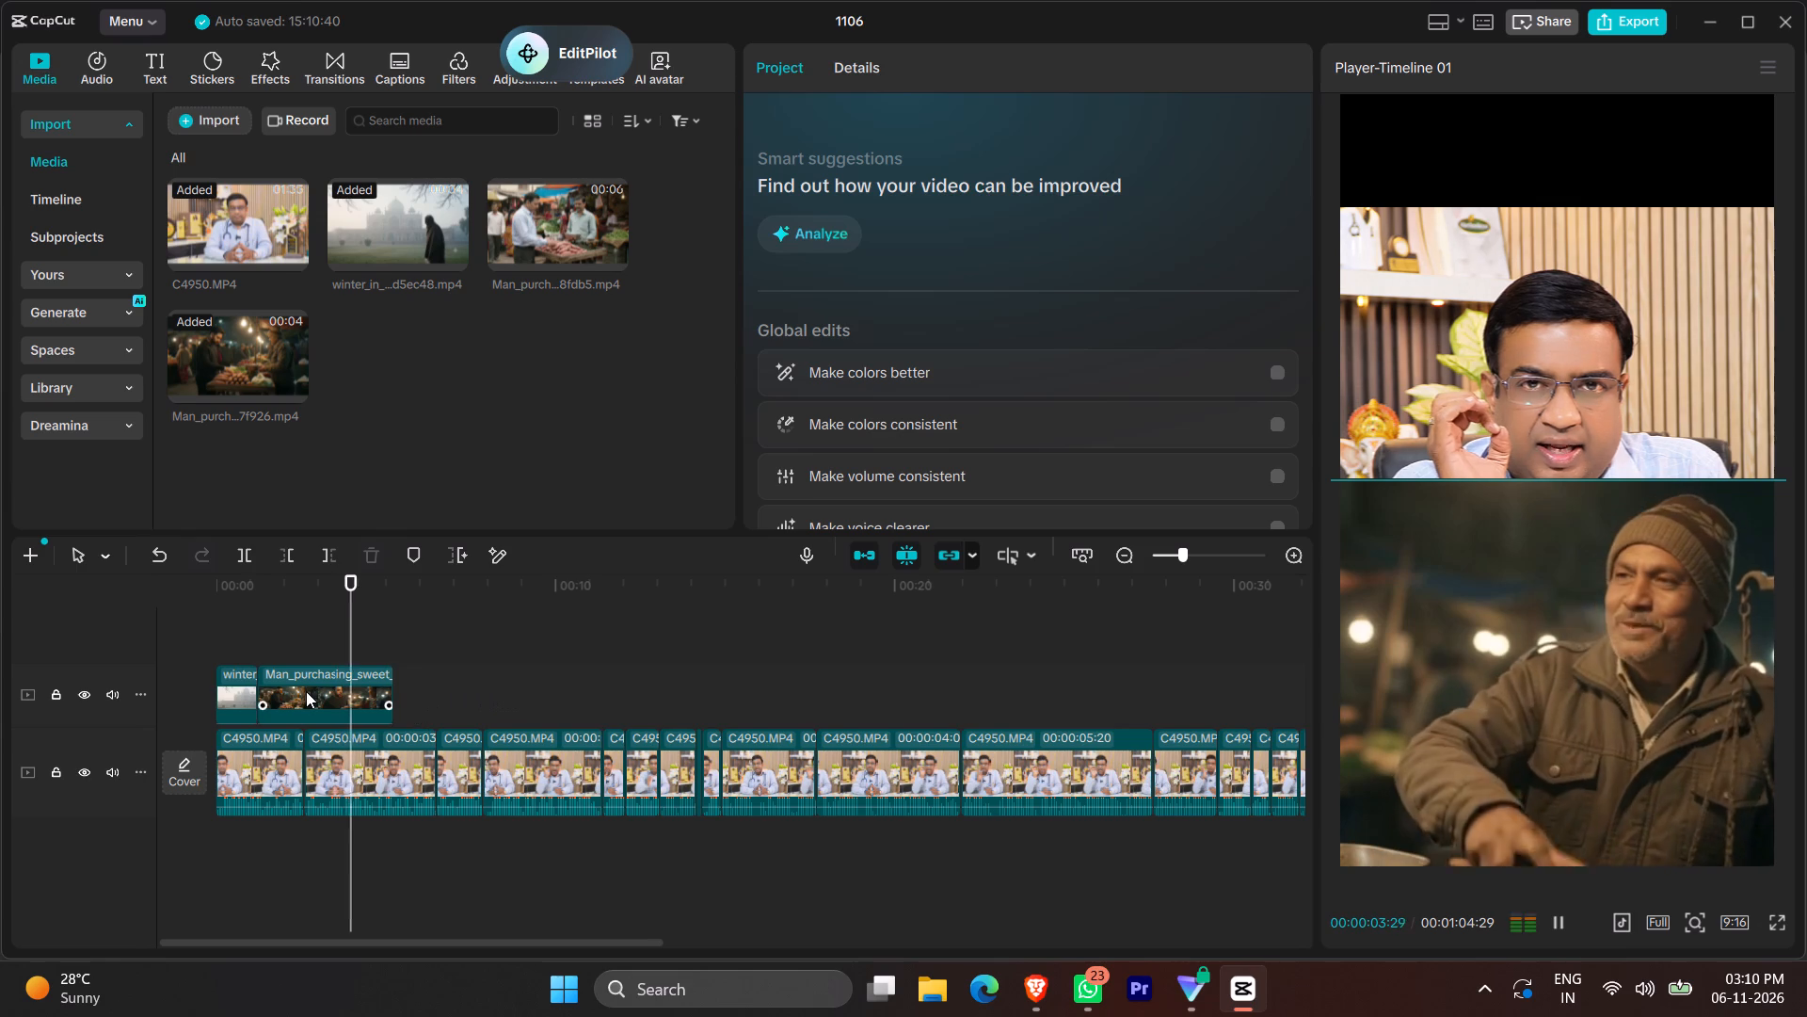
key("space")
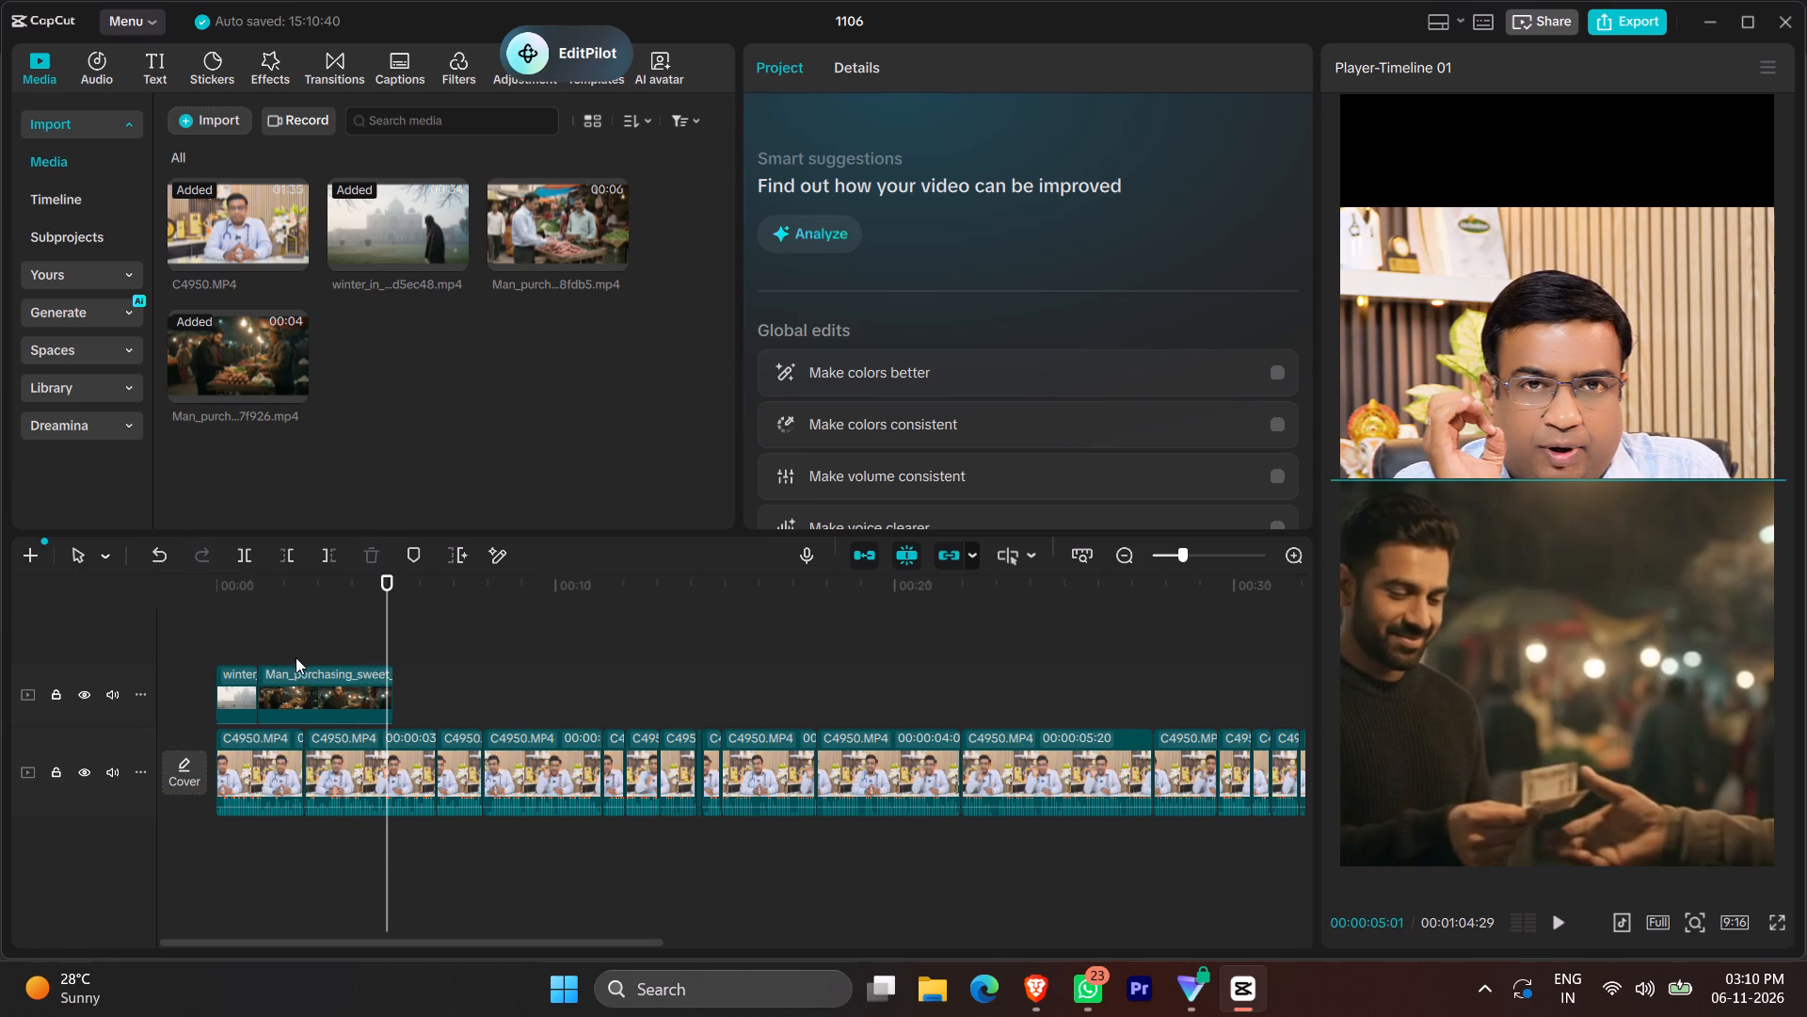
Trim the start of the Man_purchasing_sweet_potato clip to leave about 2 seconds, move it directly after the winter clip, and play it.
left_click(311, 635)
left_click(311, 688)
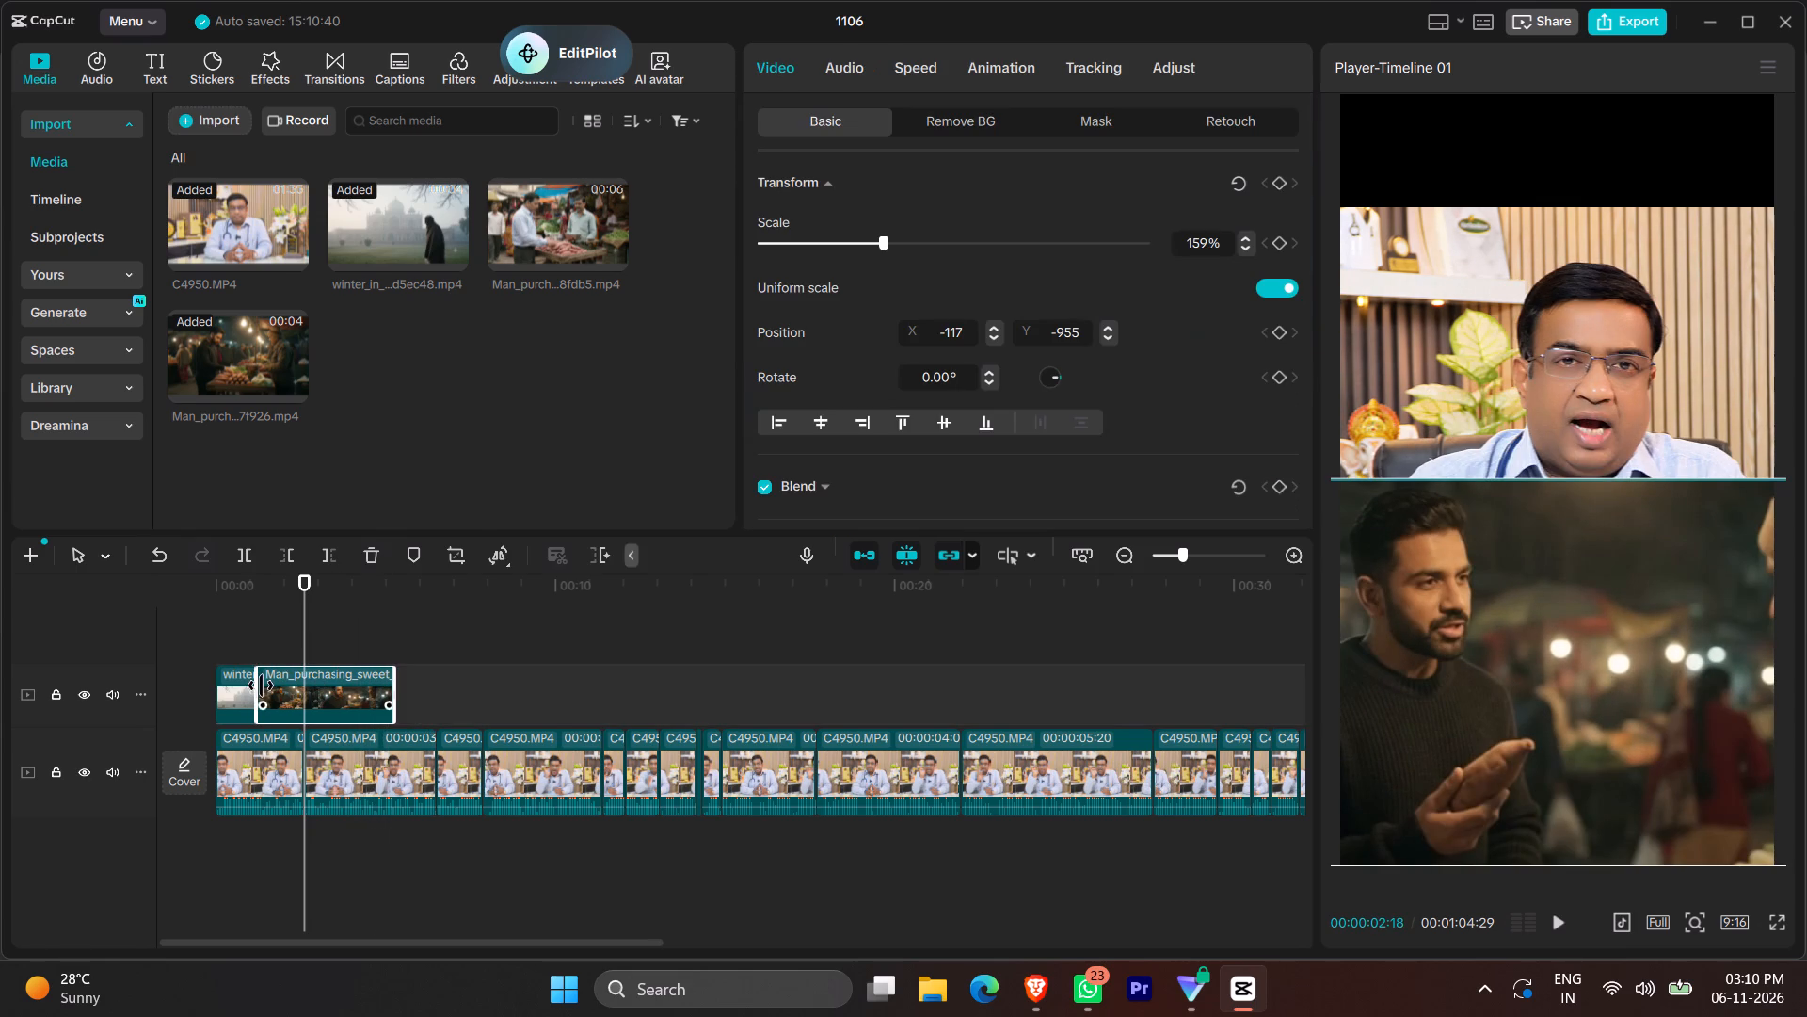
left_click_drag(261, 686, 338, 702)
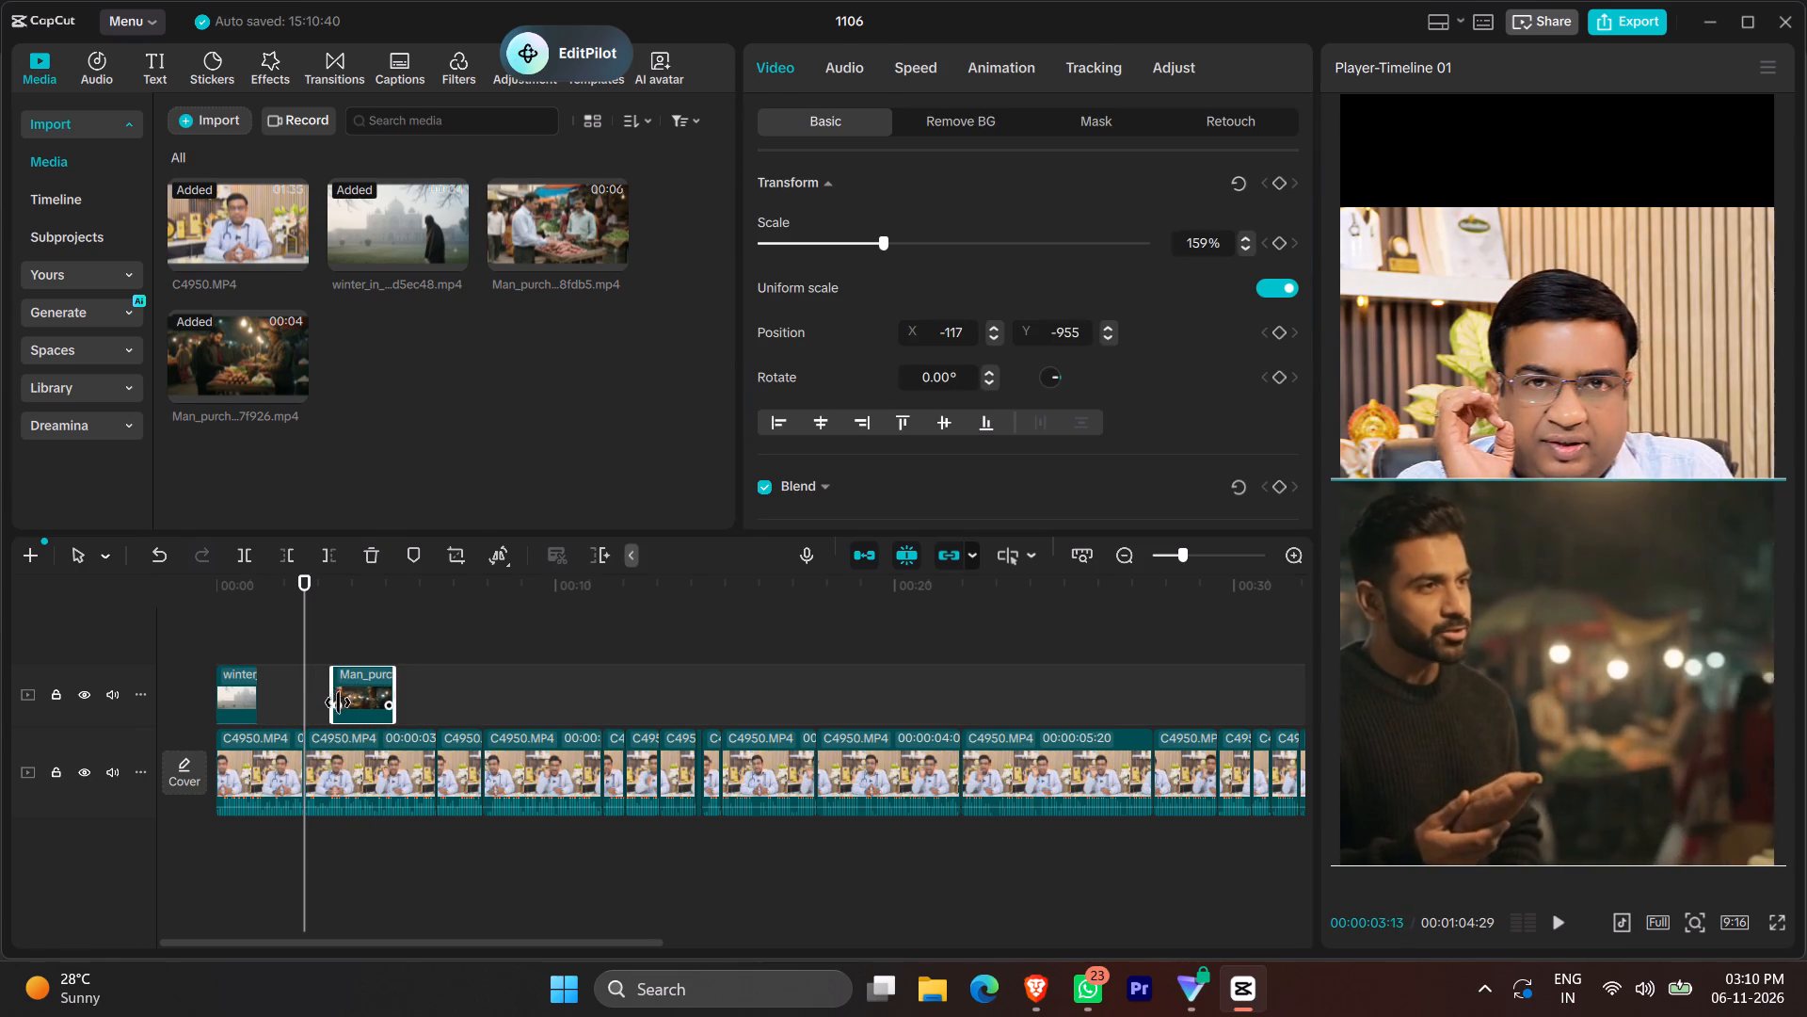
left_click_drag(338, 702, 331, 710)
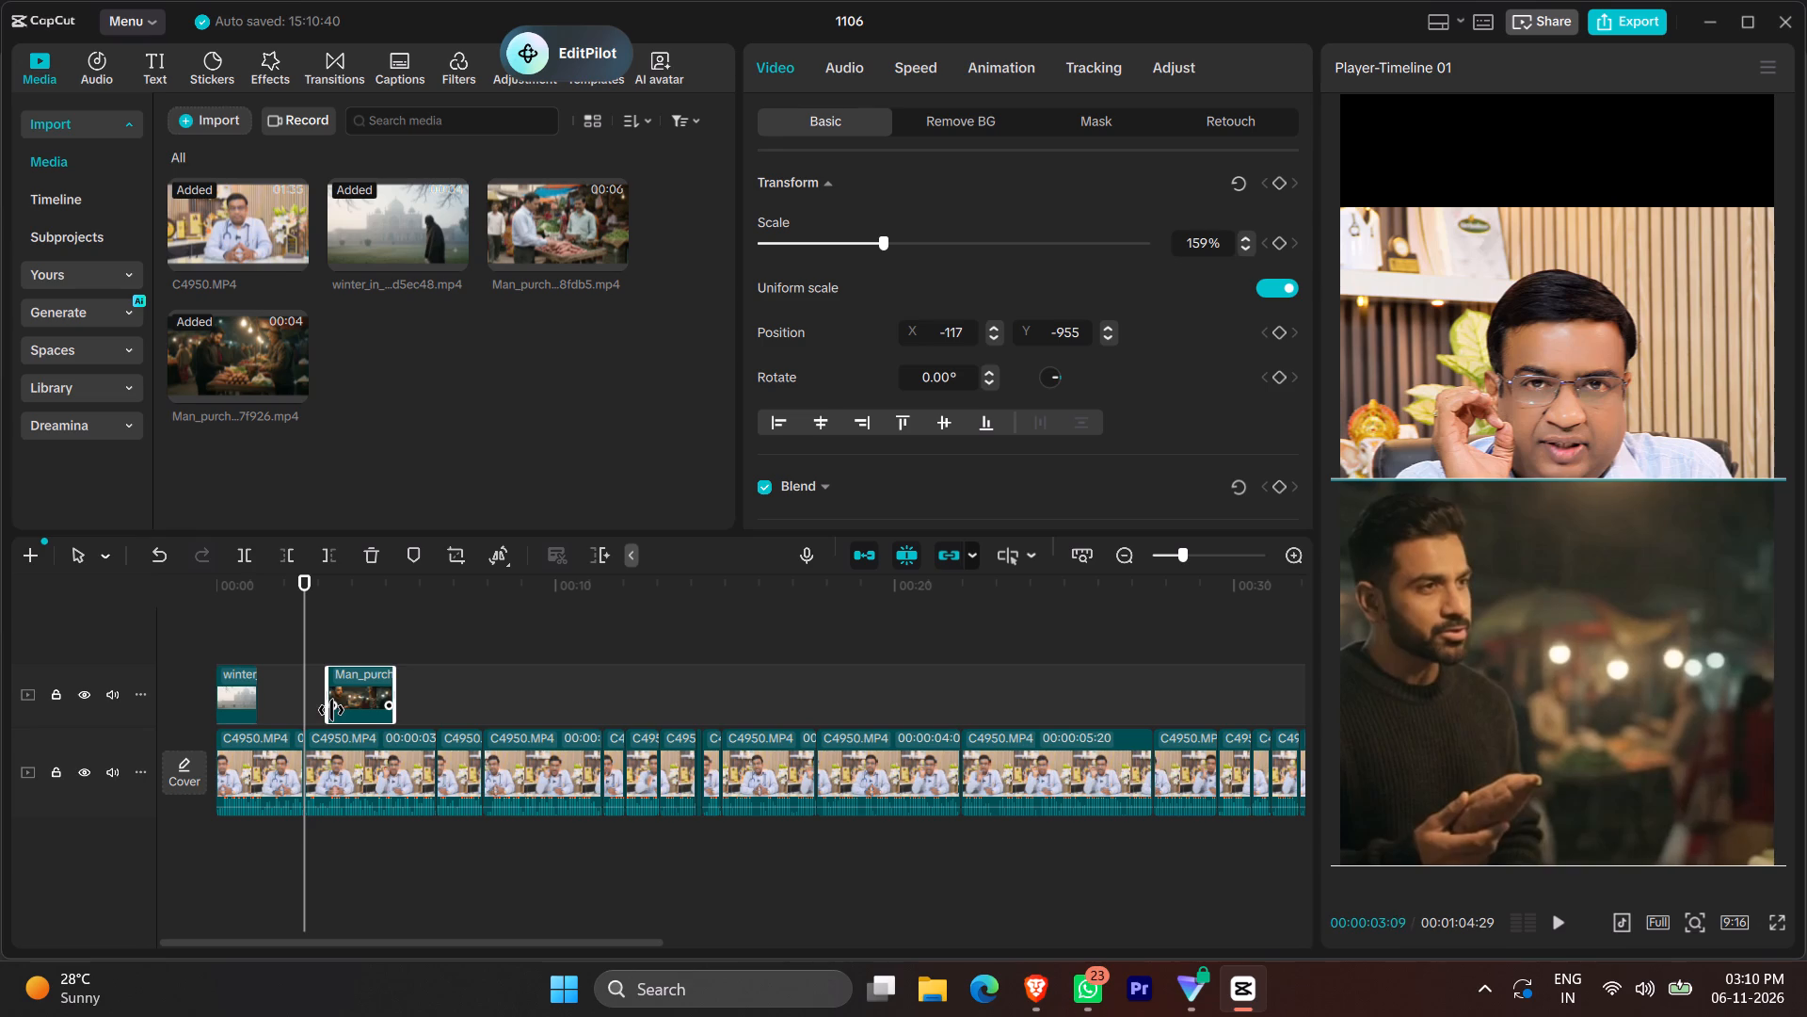
left_click_drag(331, 710, 333, 709)
left_click_drag(355, 691, 298, 682)
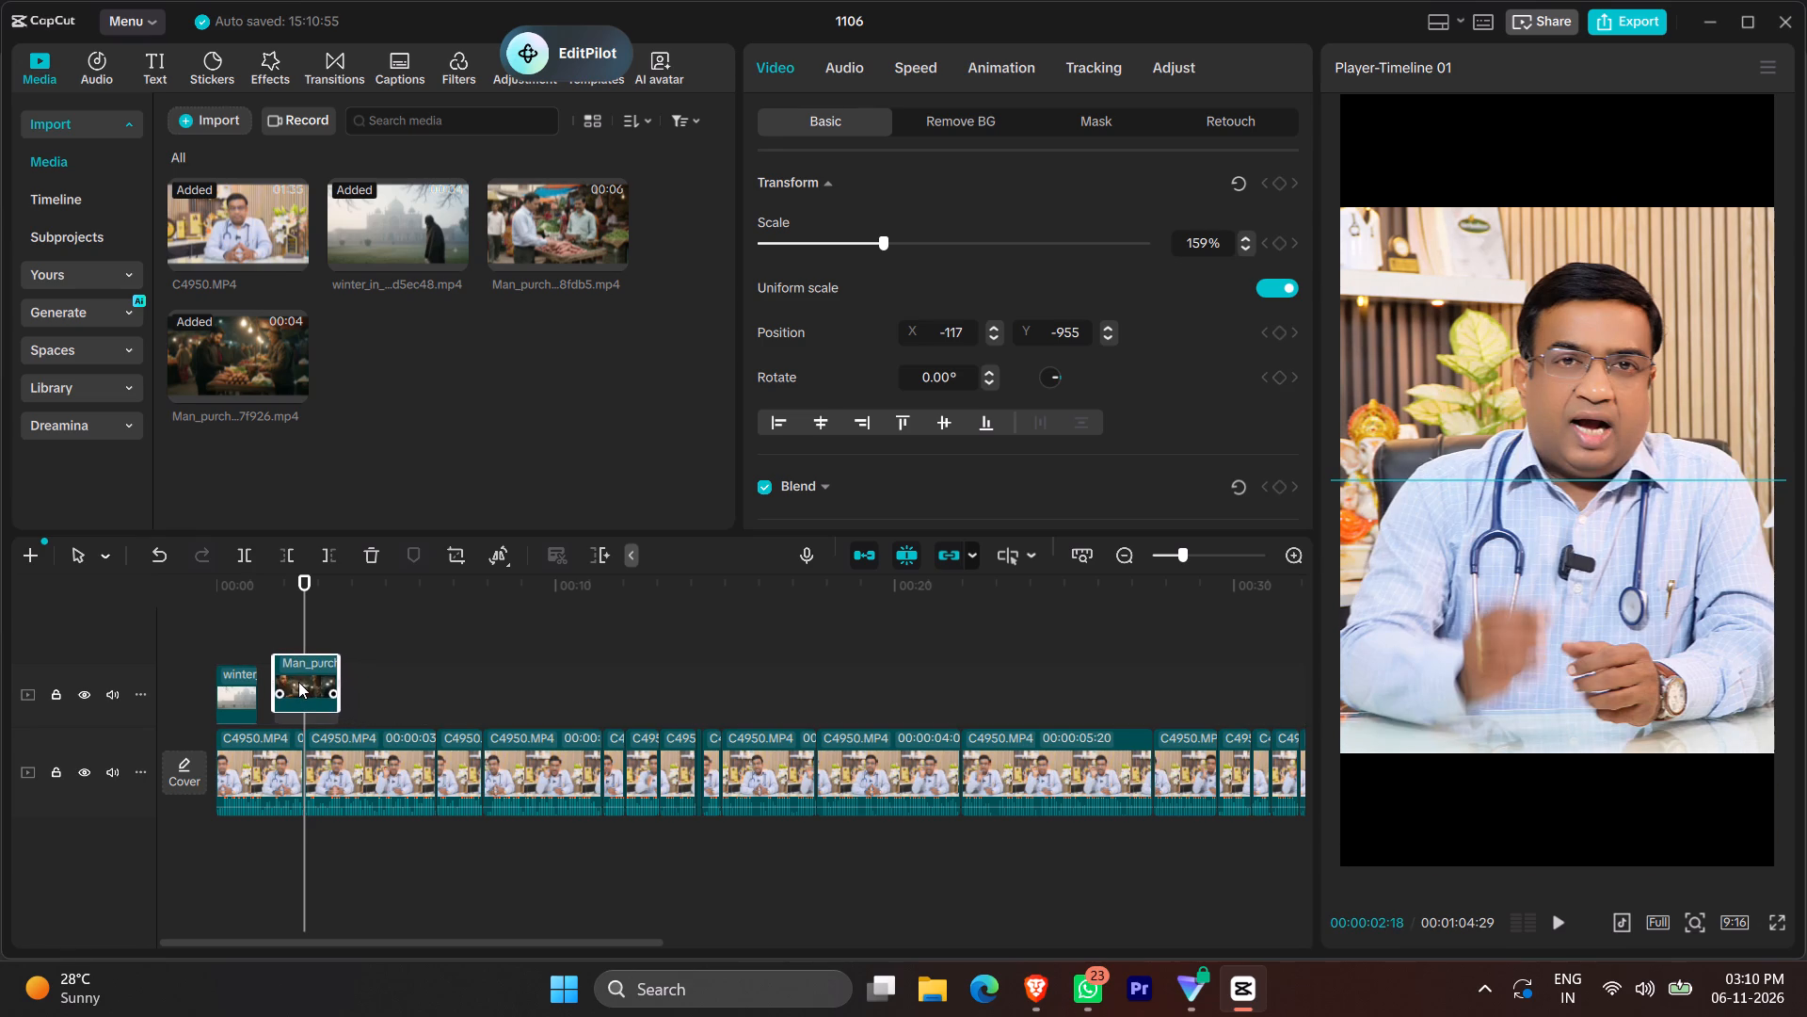
left_click_drag(298, 682, 287, 686)
type("0")
key("space")
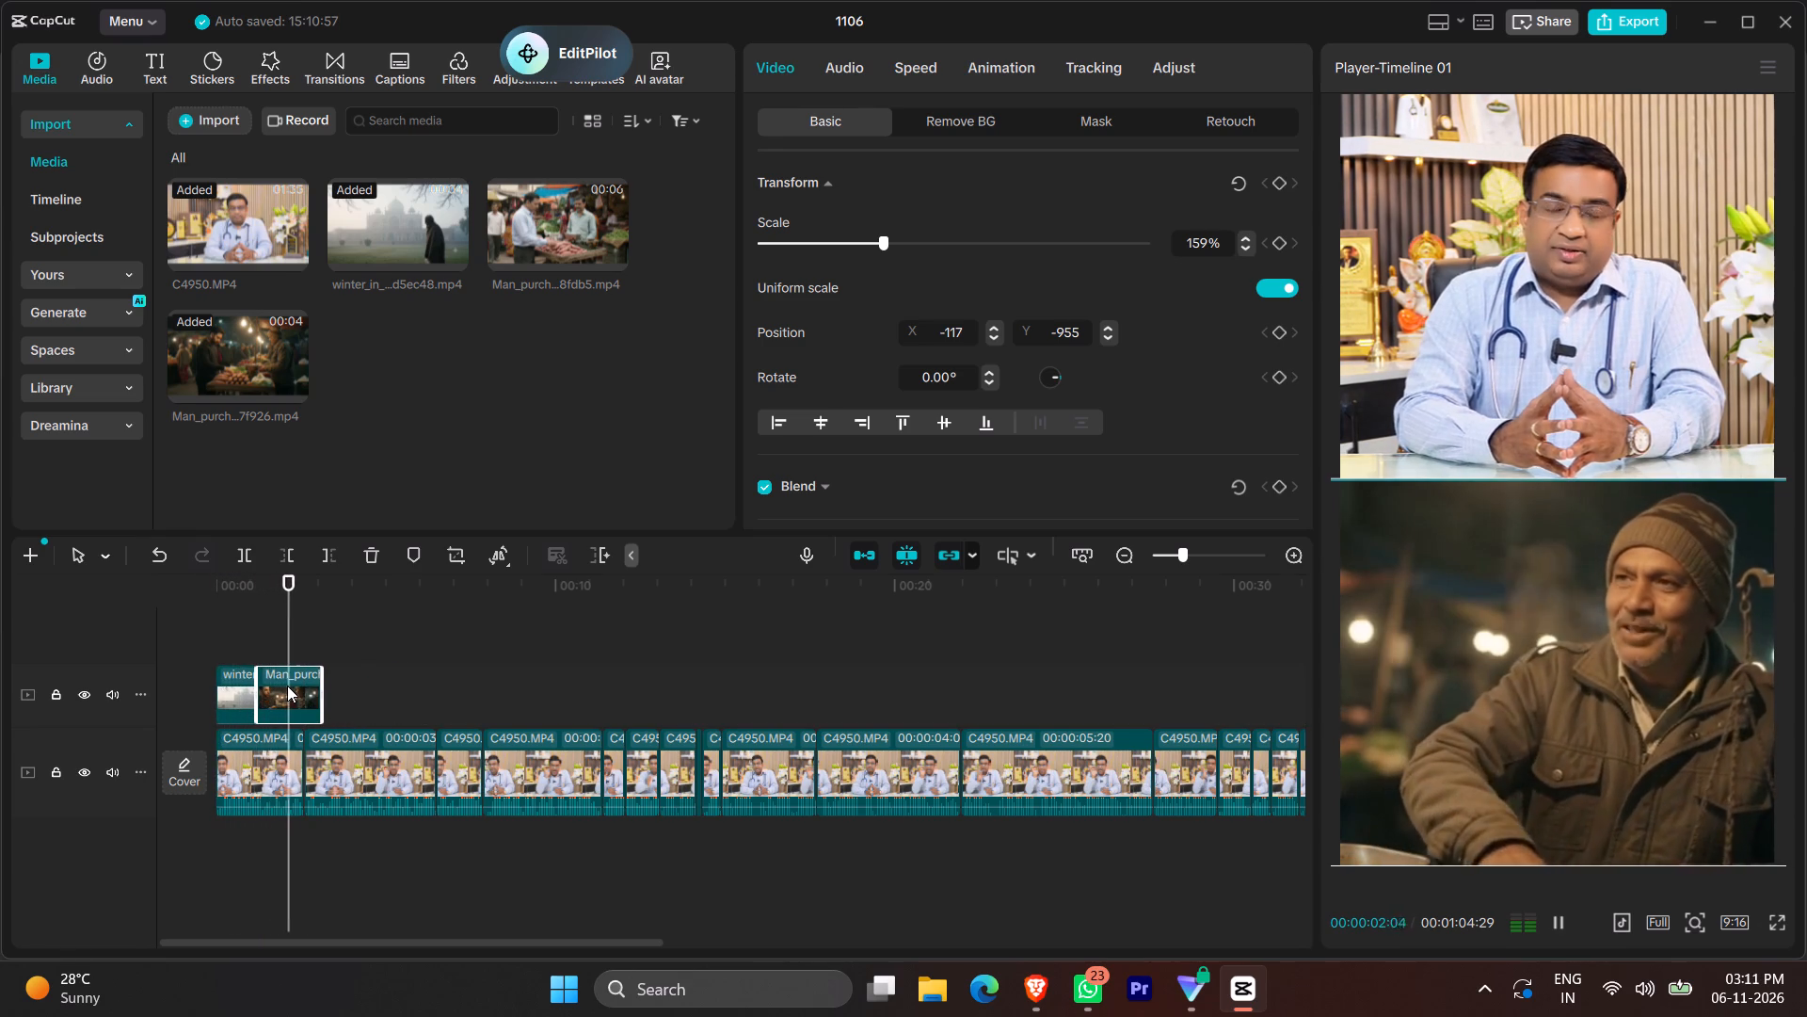
key("space")
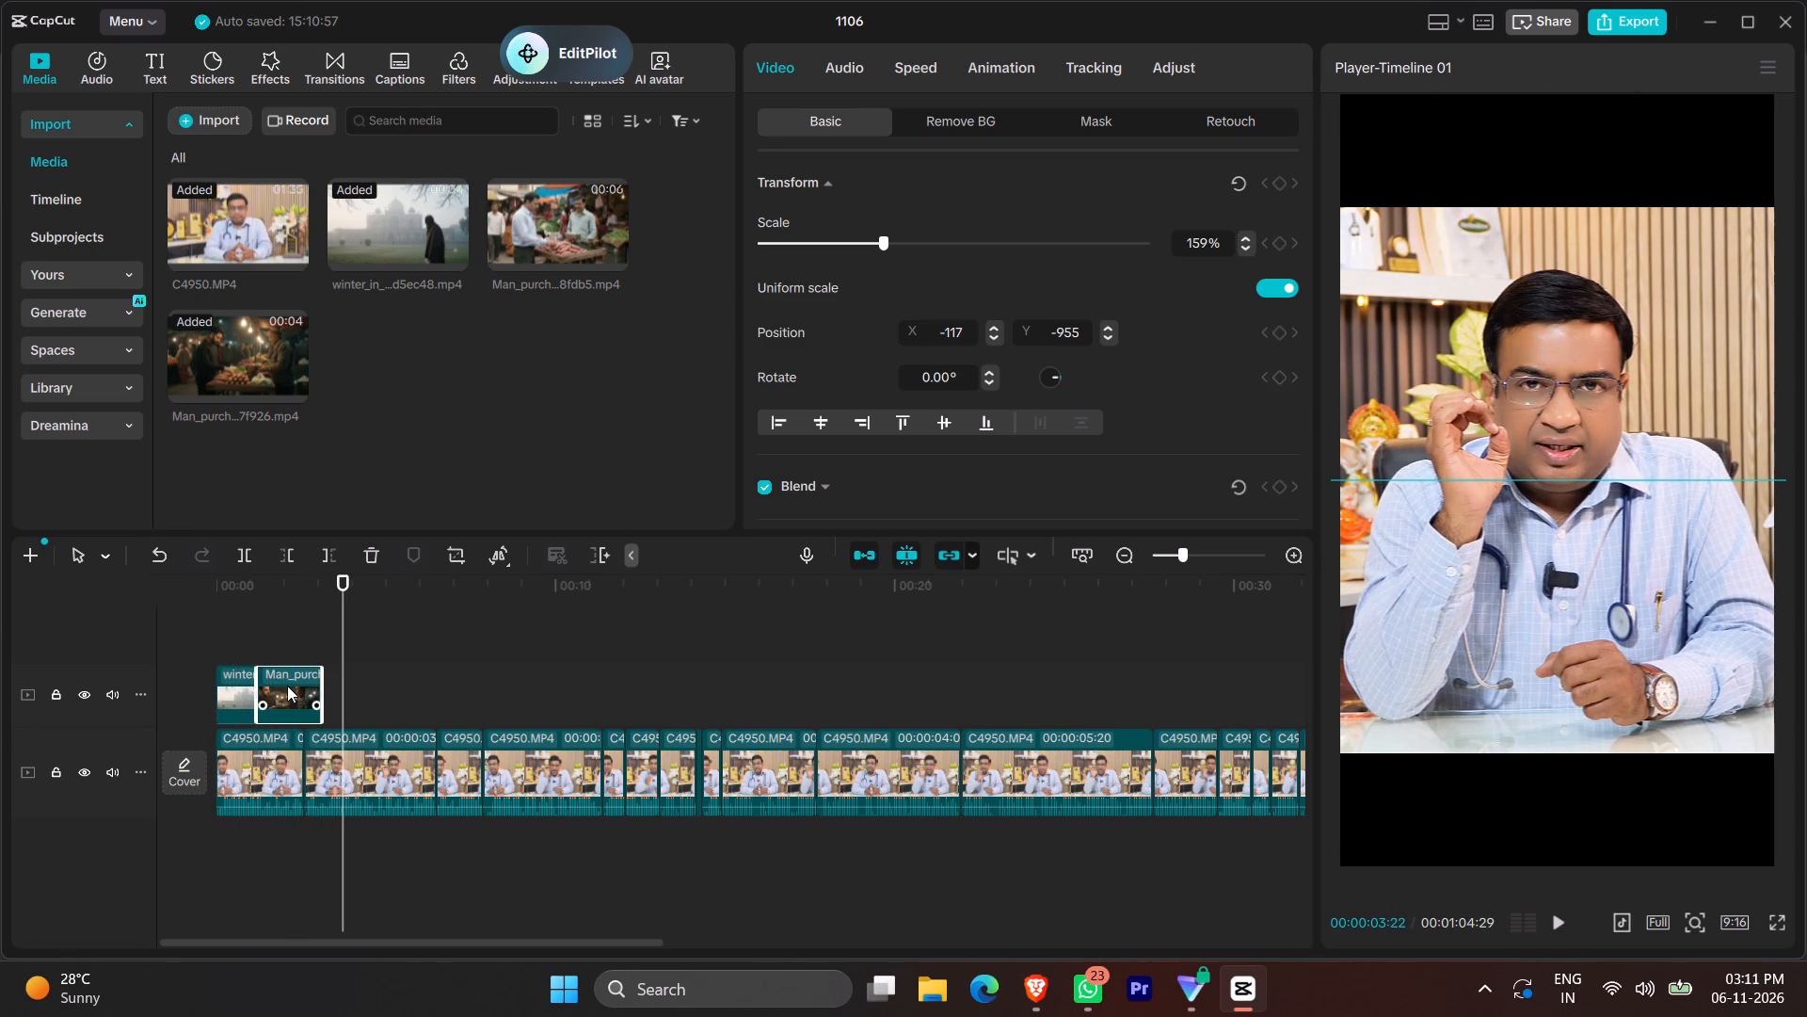
Copy the first C4950.MP4 clip's attributes and paste them onto all C4950.MP4 clips on the main track.
right_click(254, 788)
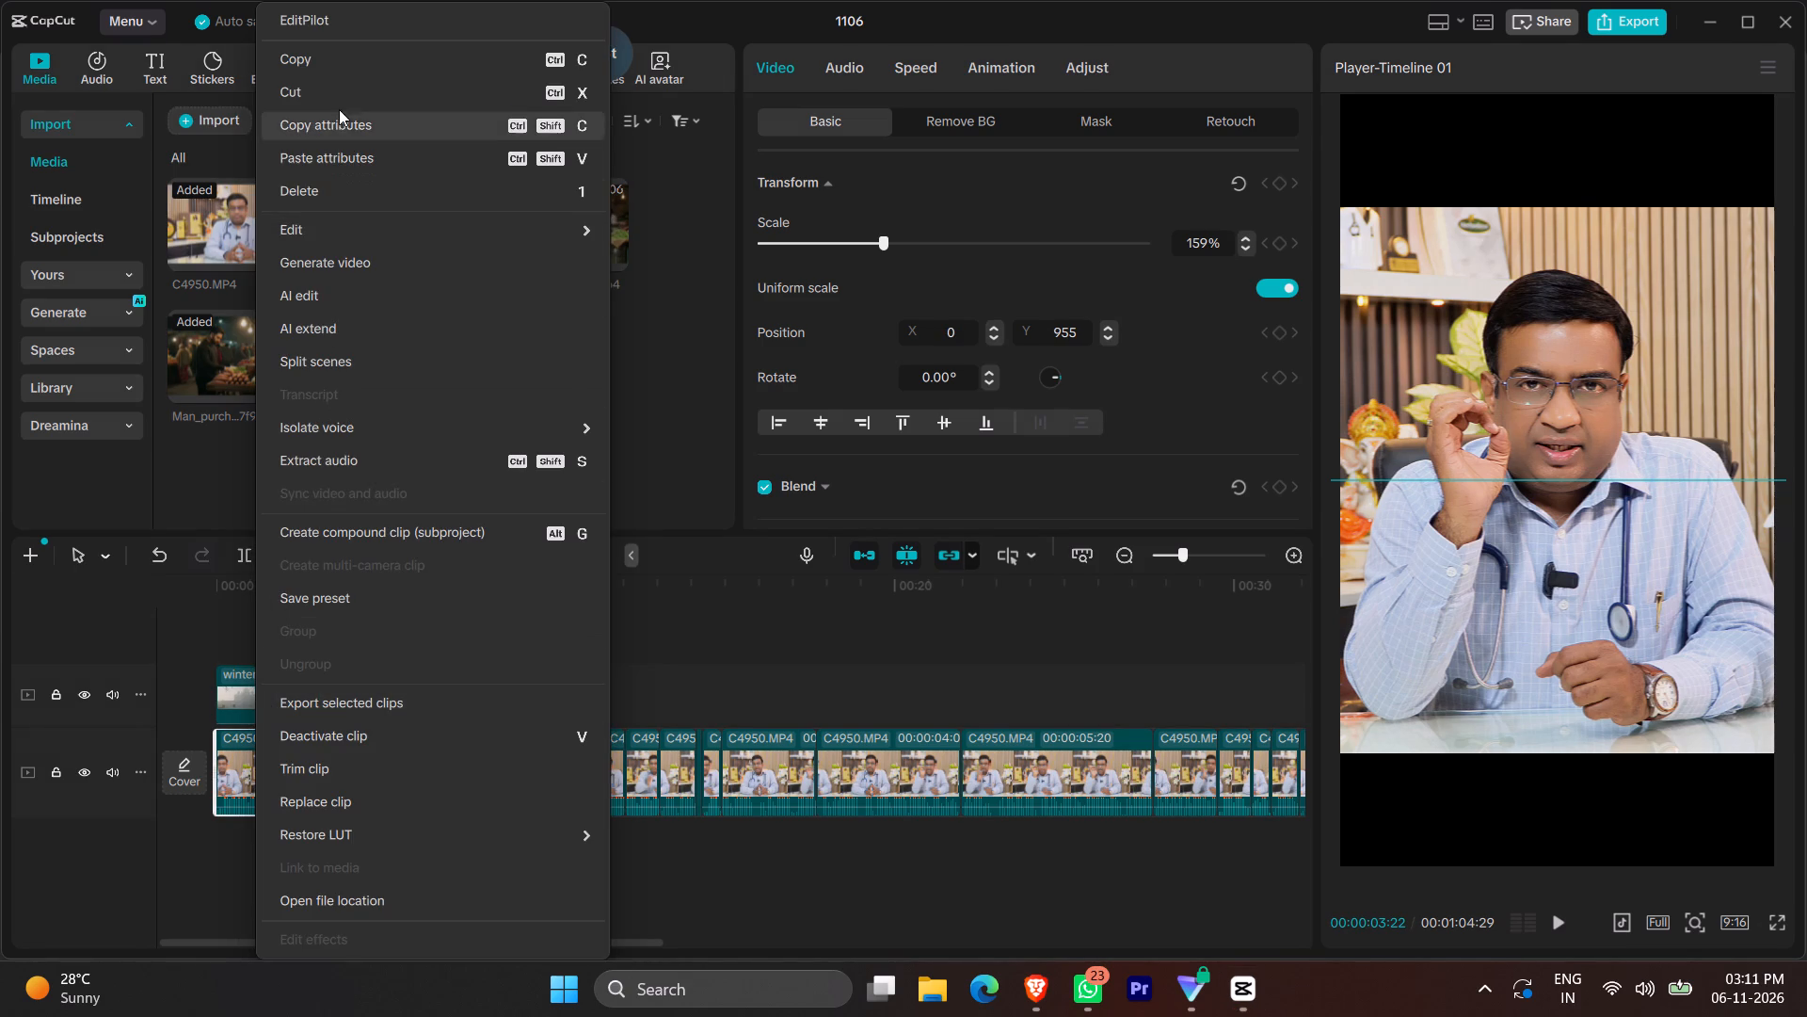
left_click(347, 128)
scroll(787, 682, "down", 20, "ctrl")
scroll(787, 682, "down", 4, "ctrl")
left_click_drag(799, 749, 716, 761)
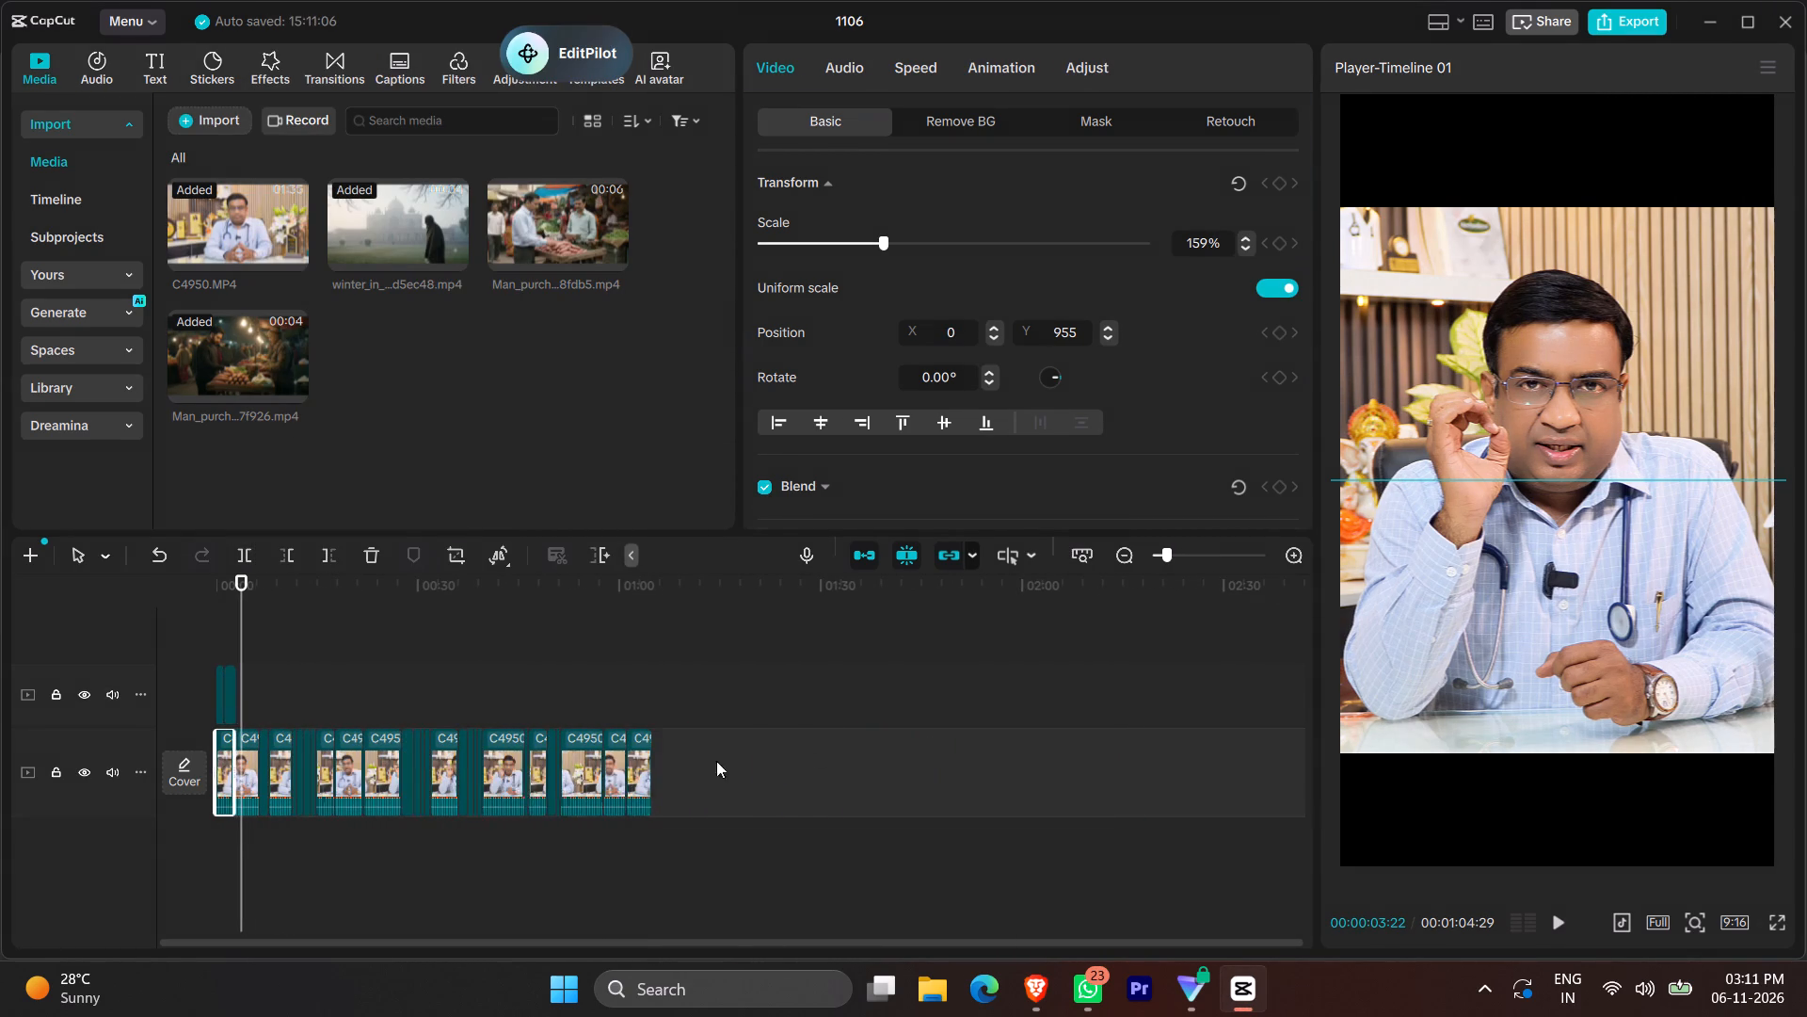
left_click_drag(716, 761, 0, 847)
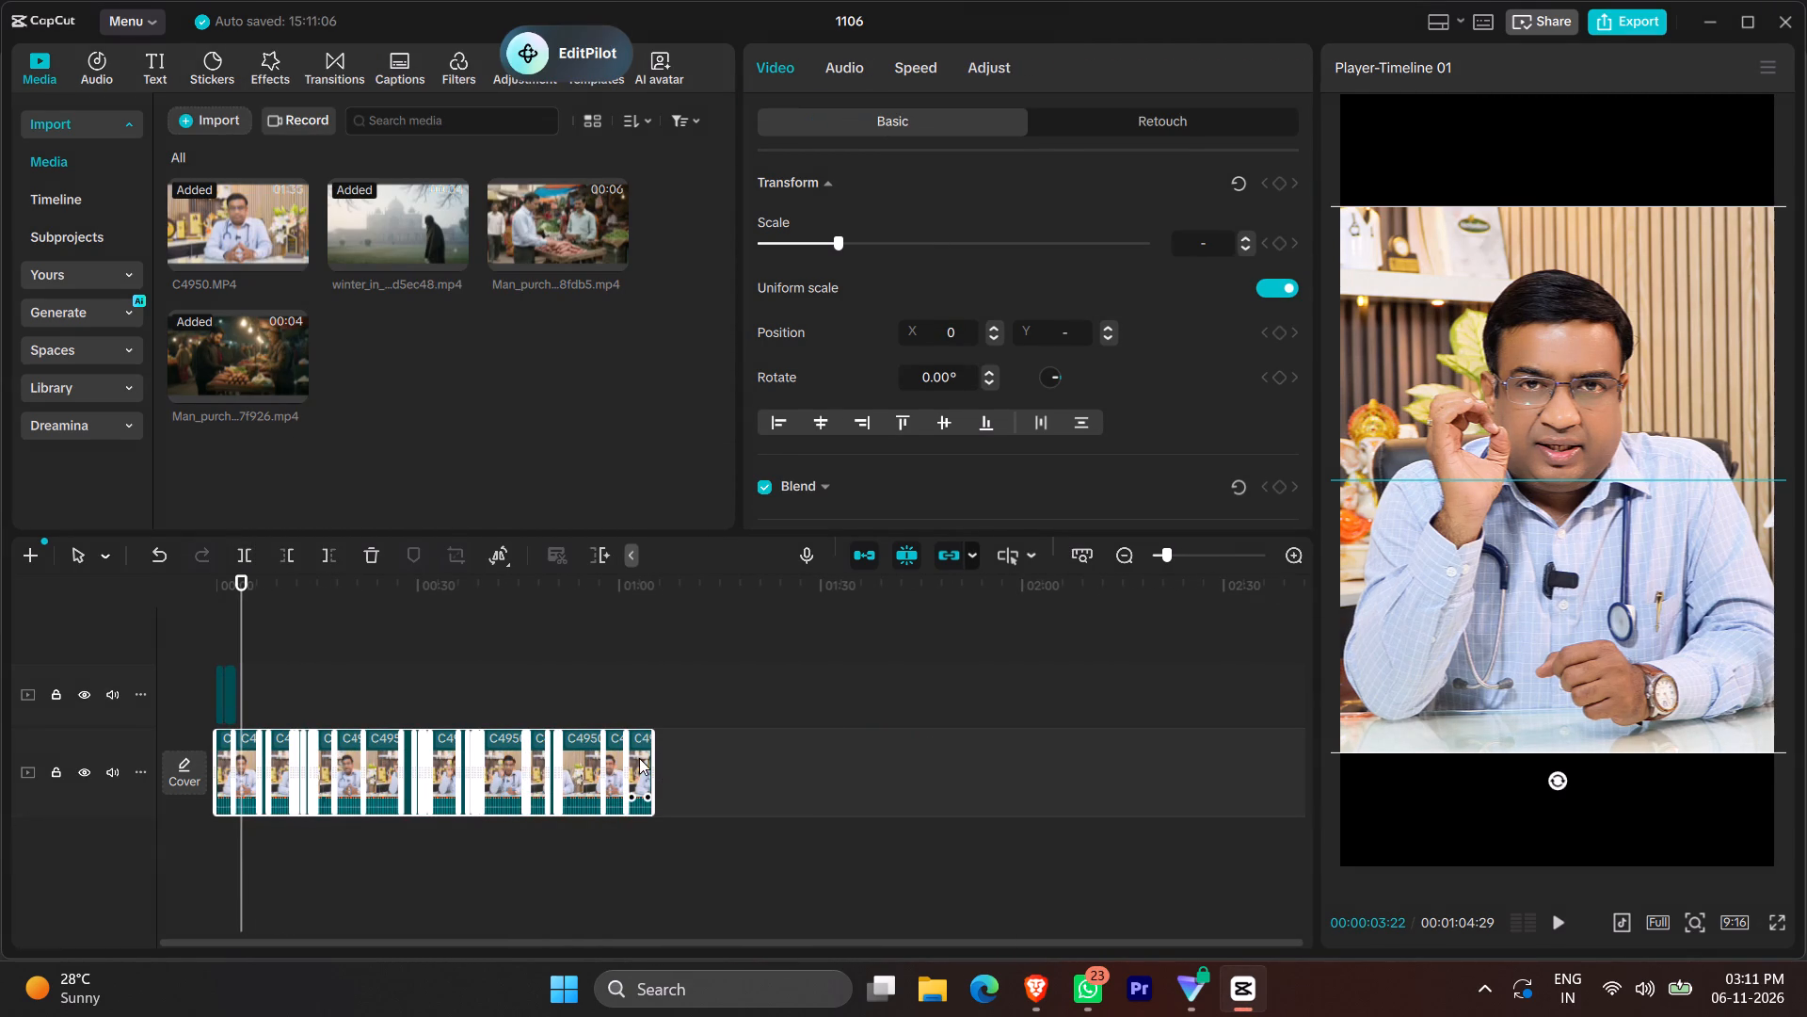
right_click(666, 765)
right_click(604, 767)
right_click(588, 782)
left_click(671, 149)
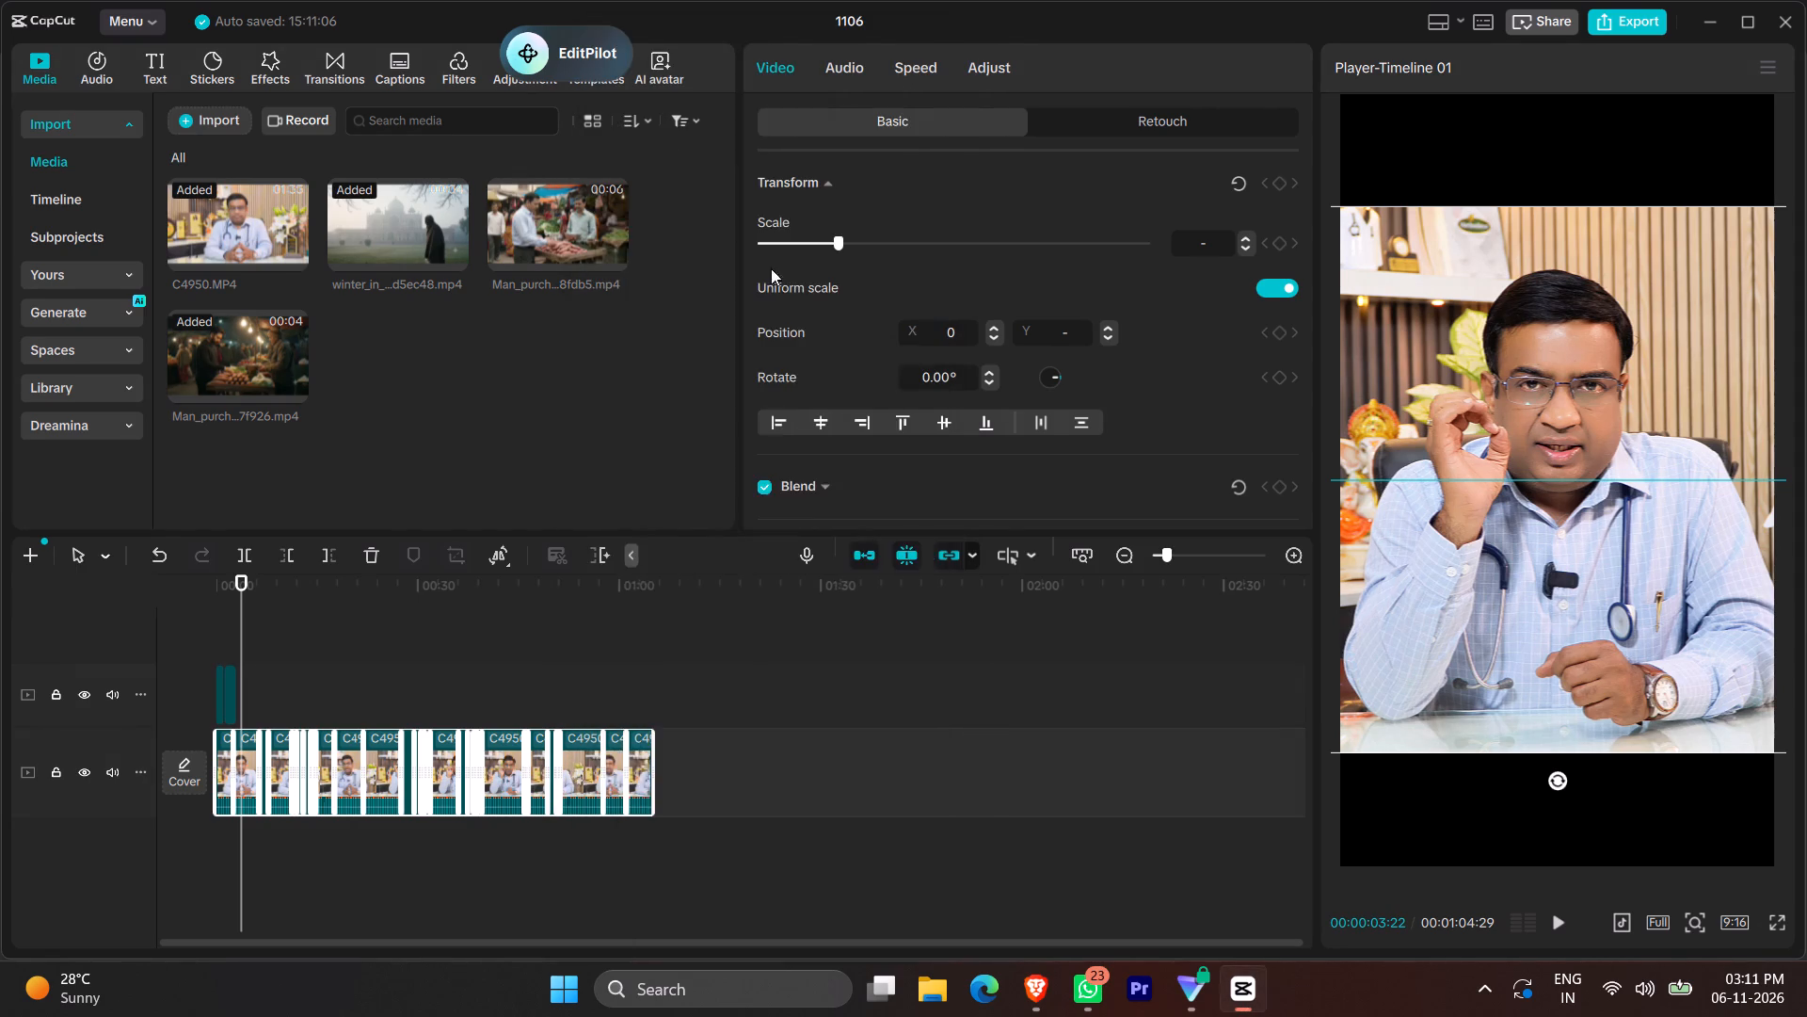
left_click(1179, 838)
Review the opening split-screen section with the winter and night-market clips against the doctor's footage.
scroll(714, 797, "up", 13, "ctrl")
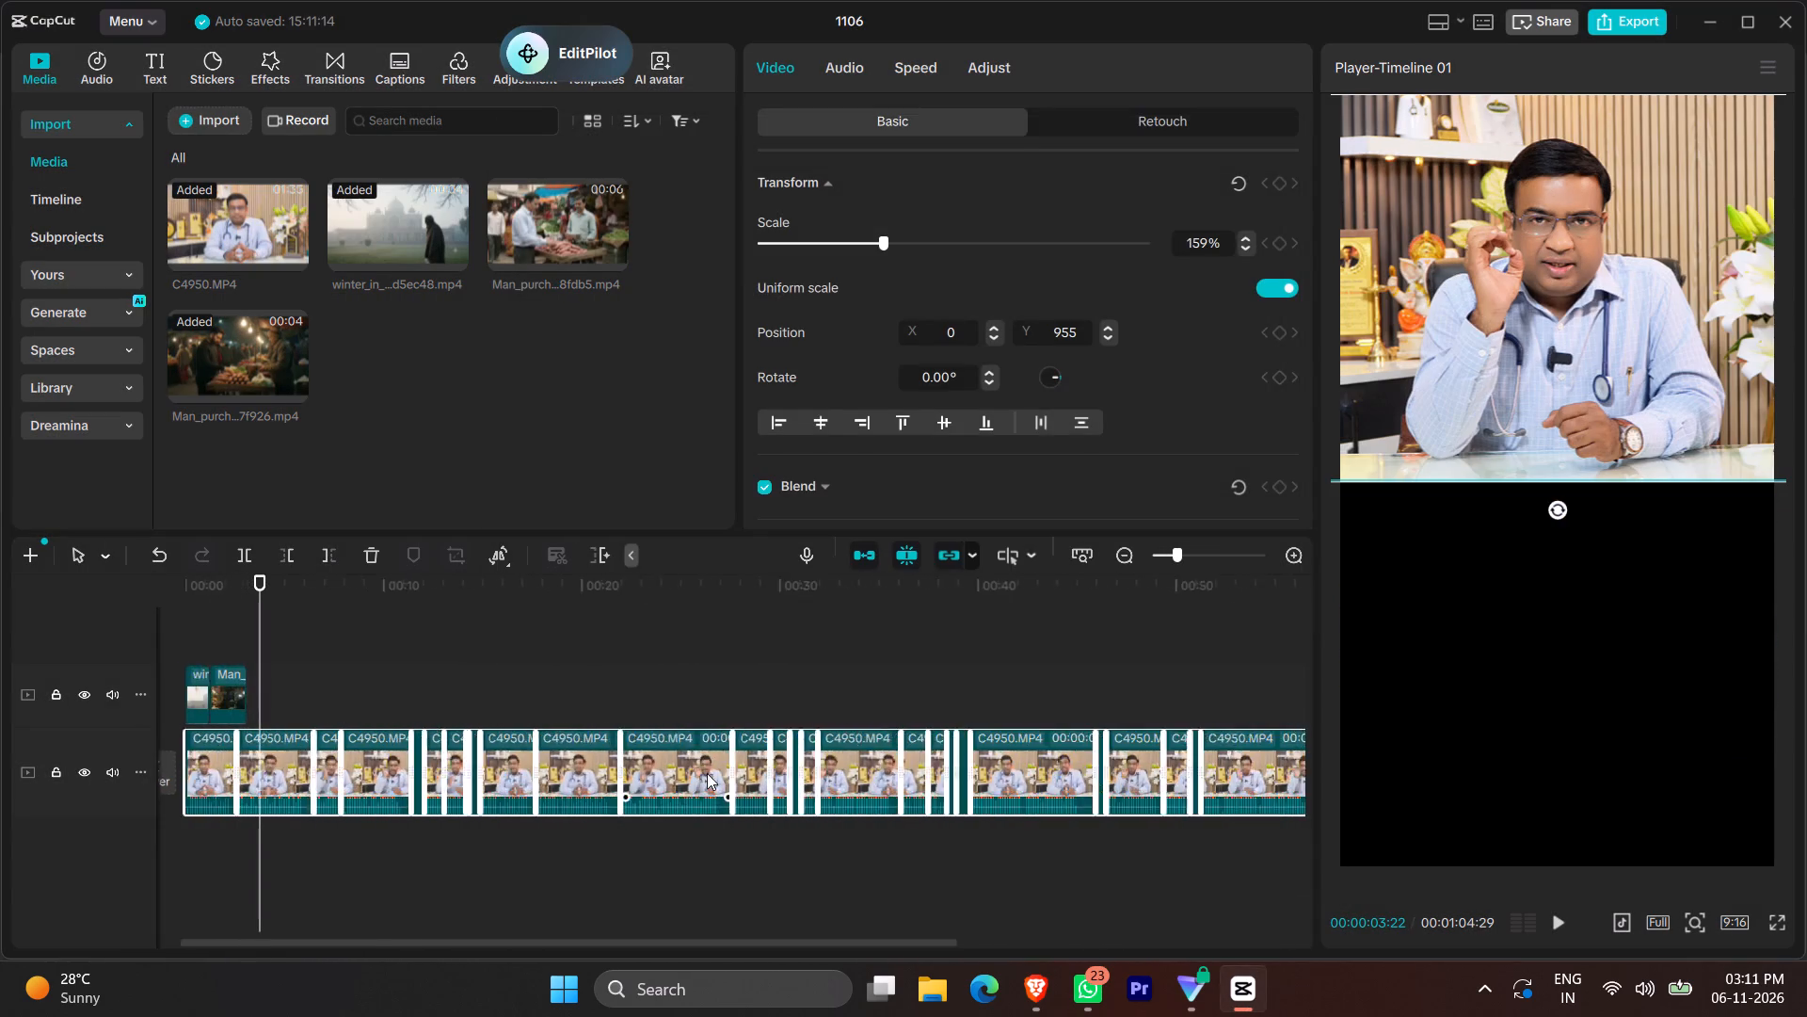
scroll(707, 773, "up", 19, "ctrl")
scroll(550, 658, "down", 9)
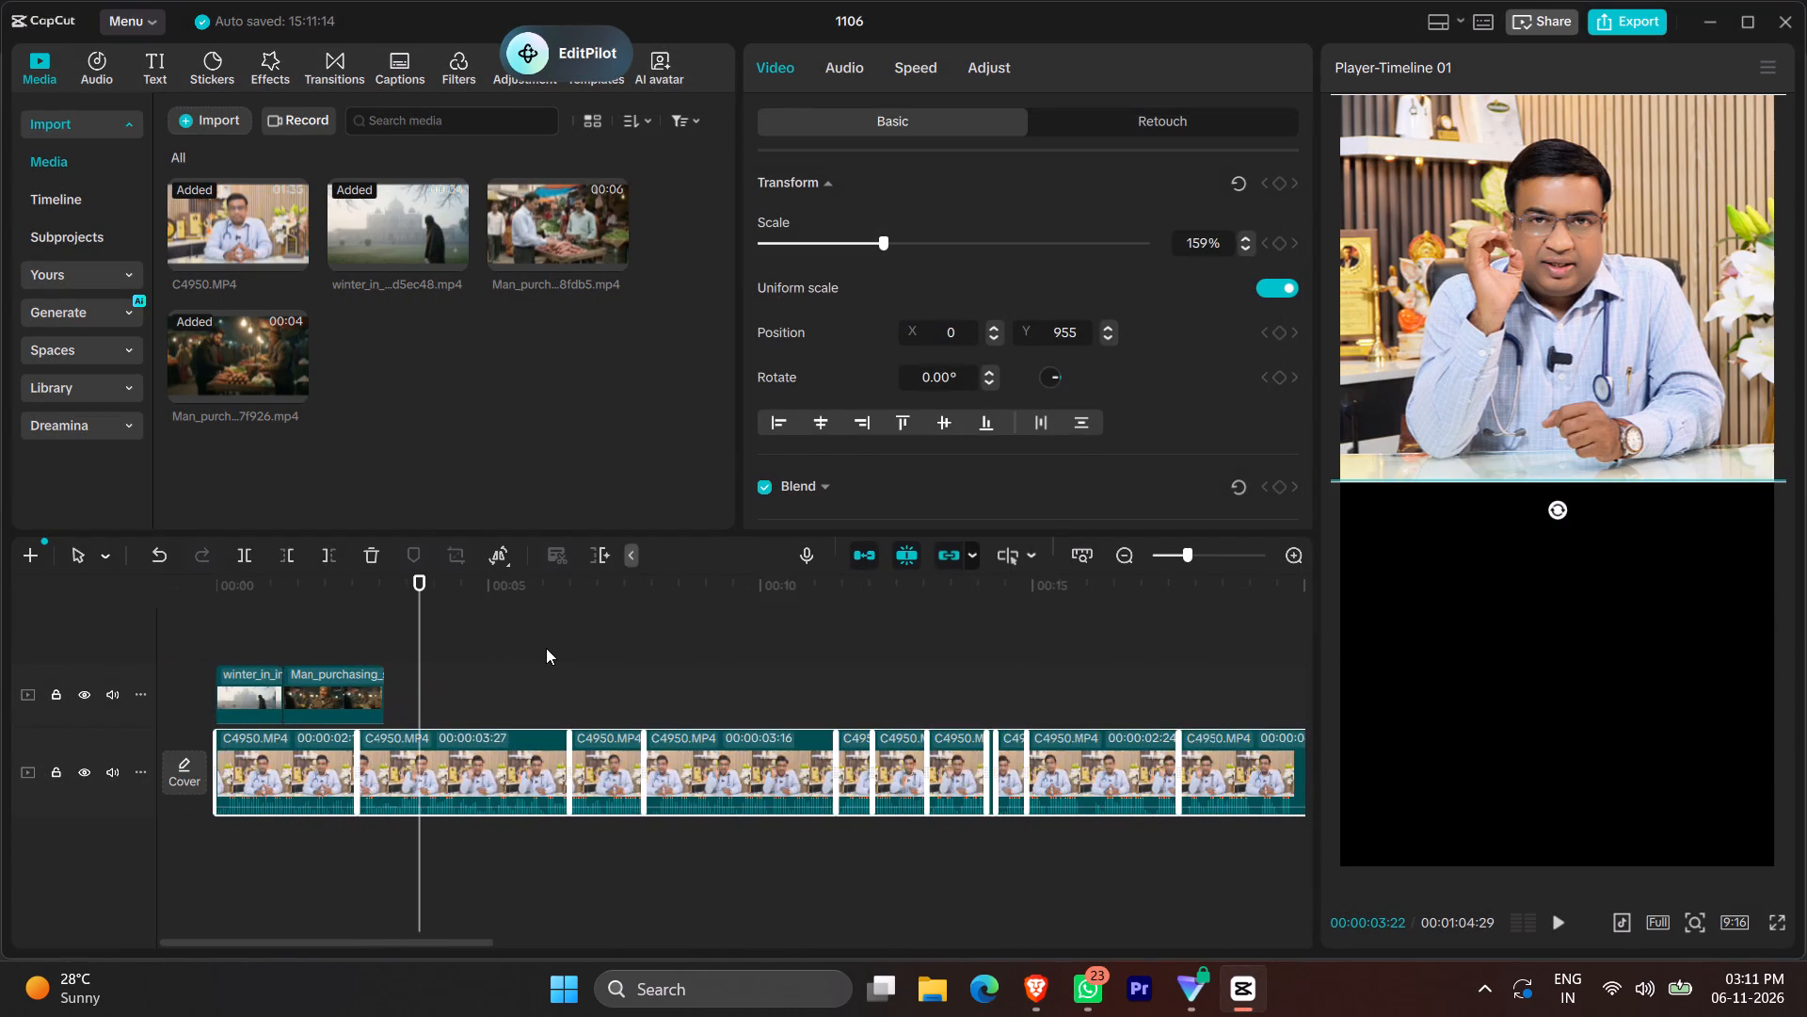
left_click(544, 646)
left_click_drag(554, 646, 29, 647)
left_click(278, 652)
left_click_drag(276, 633, 157, 666)
key("space")
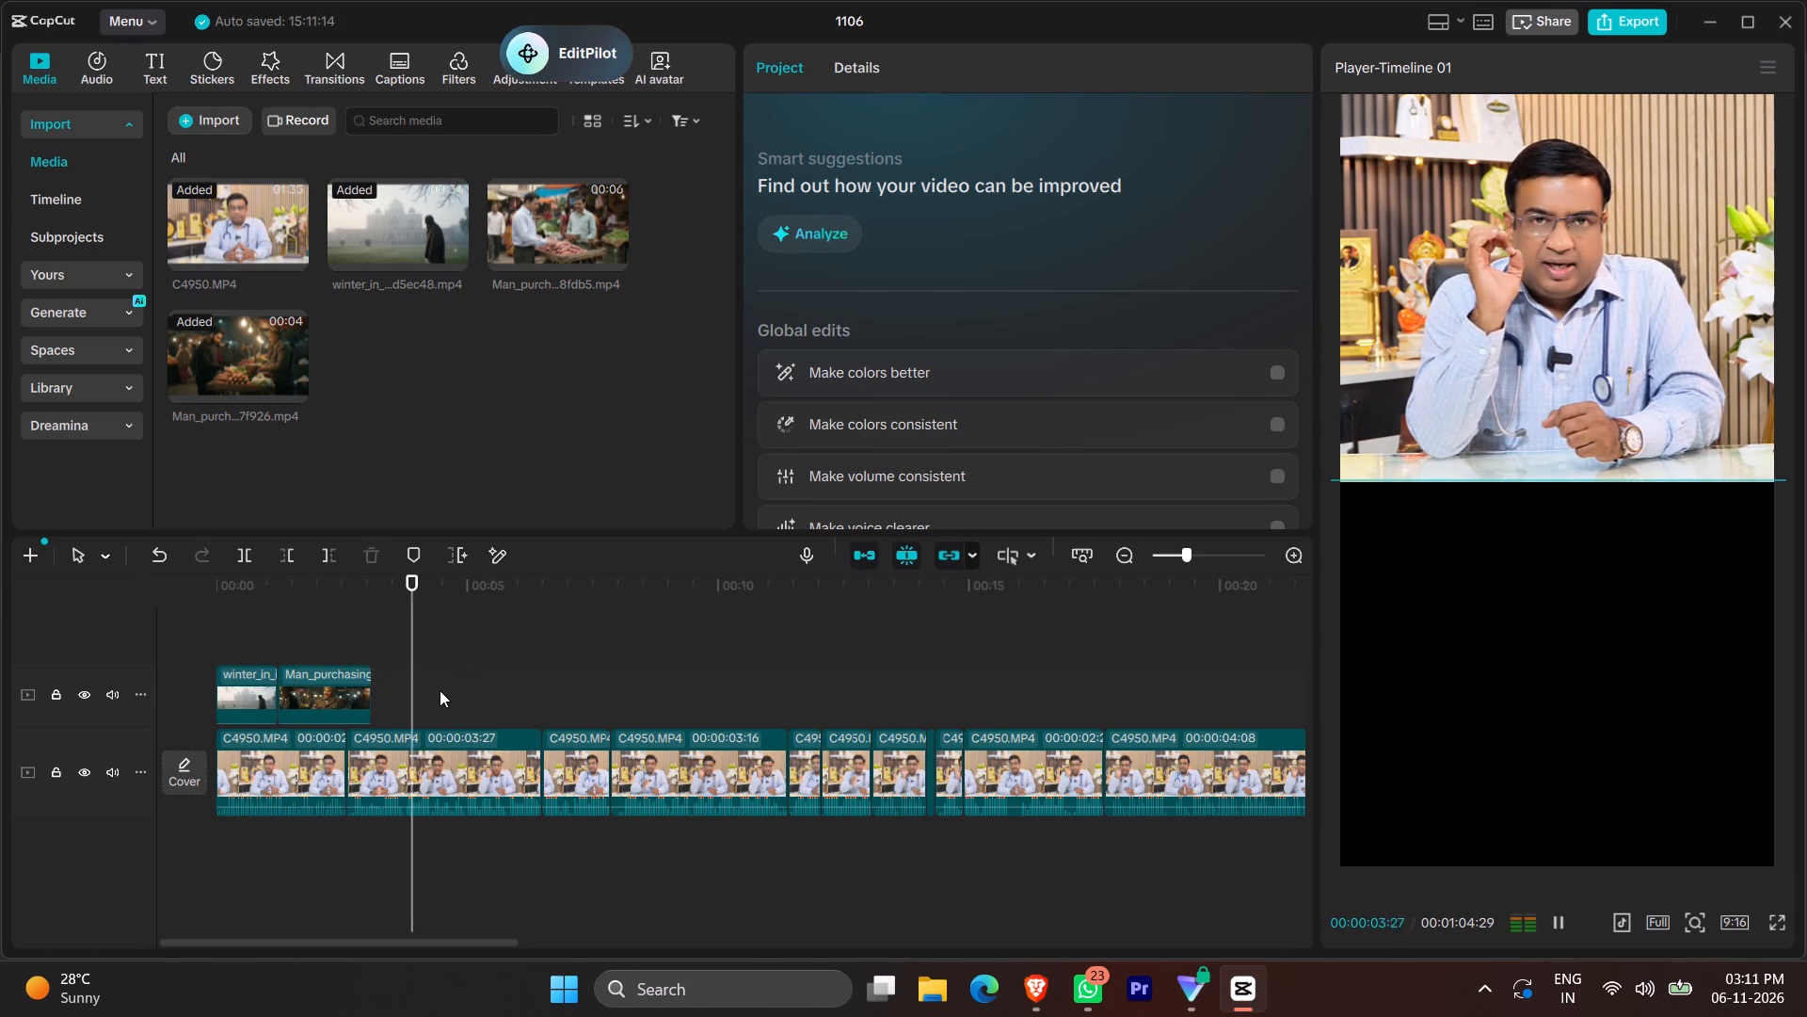
left_click(297, 610)
left_click_drag(297, 610, 278, 609)
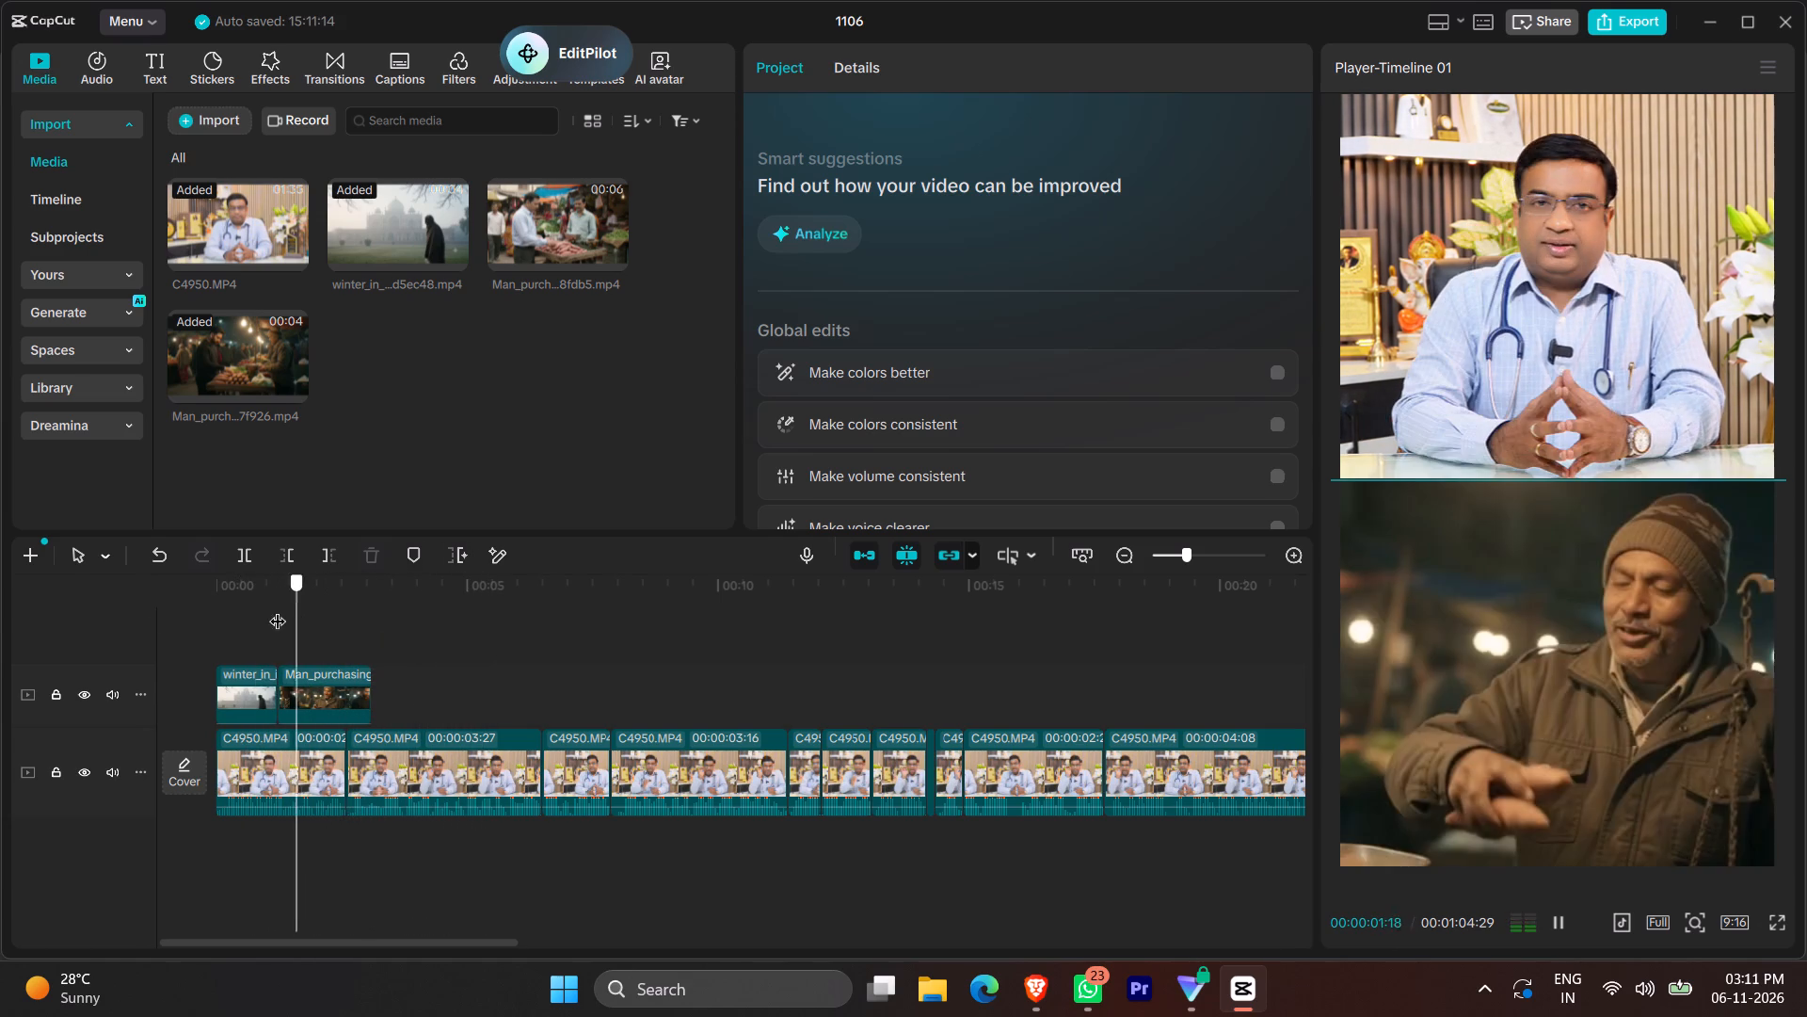
left_click_drag(278, 609, 77, 611)
key("space")
key("space")
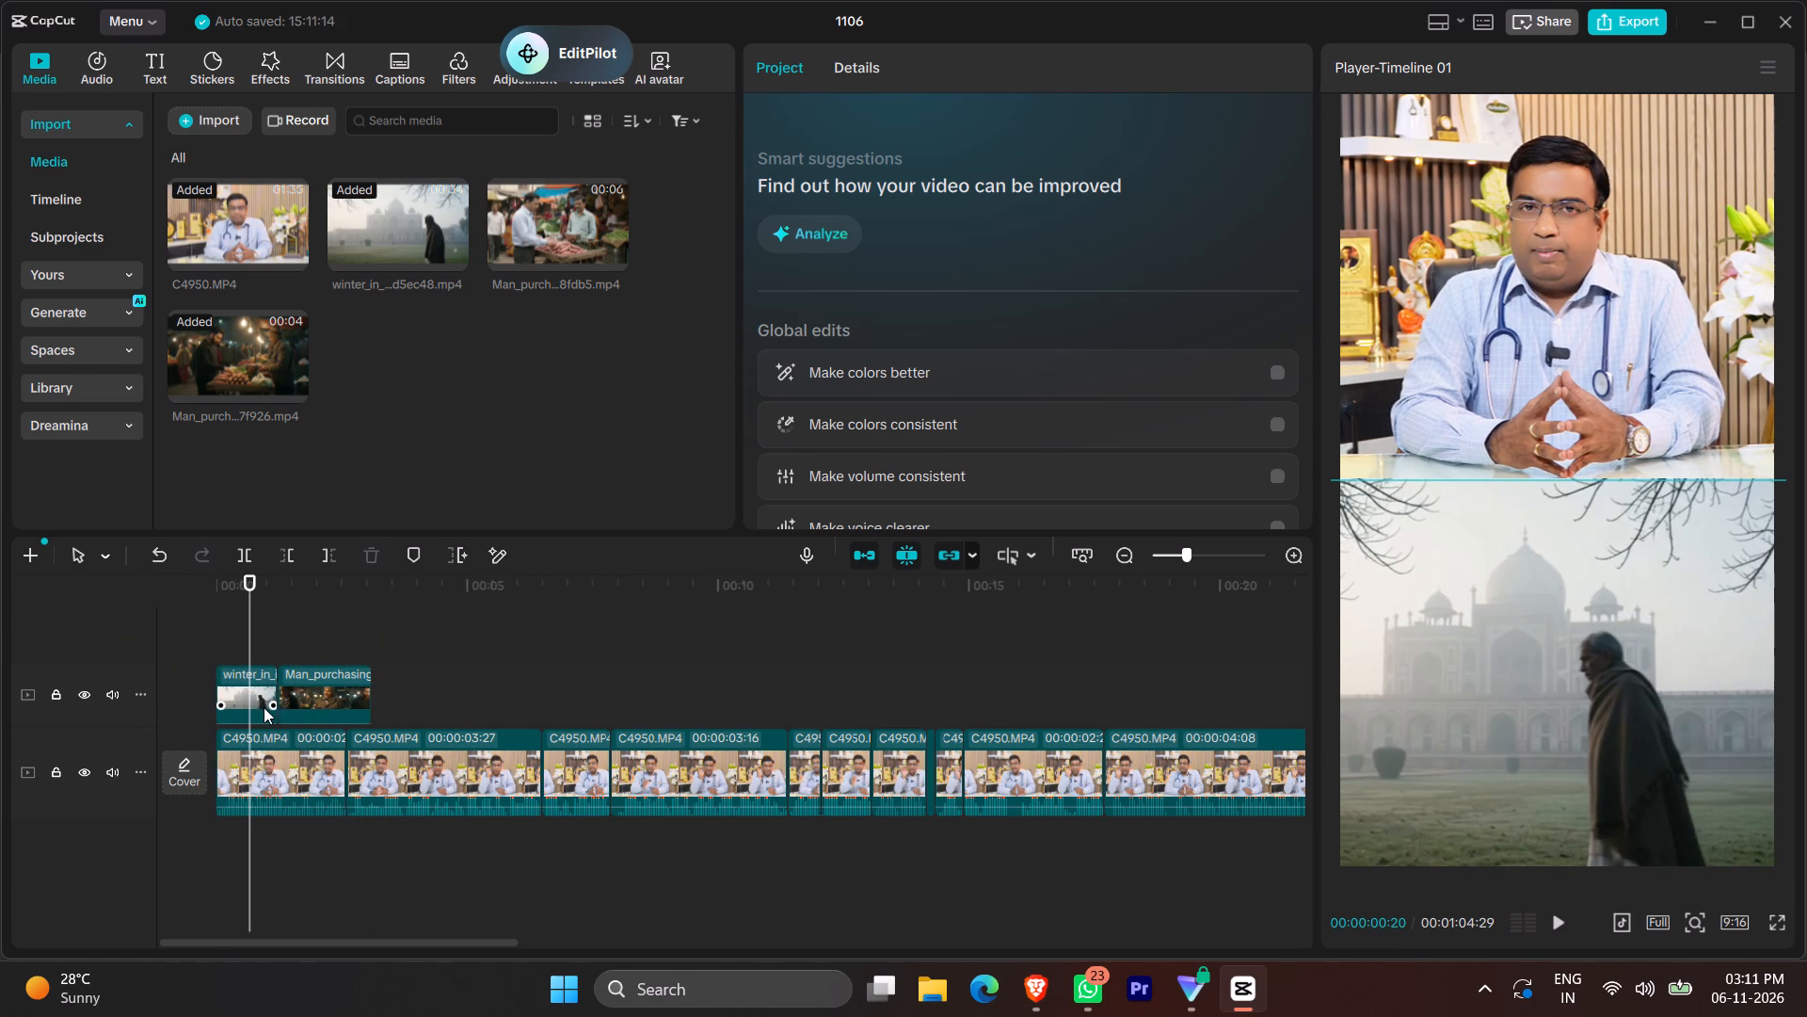
Trim the end of the winter clip to about 20 frames and play the opening.
left_click(262, 701)
left_click_drag(276, 686, 237, 689)
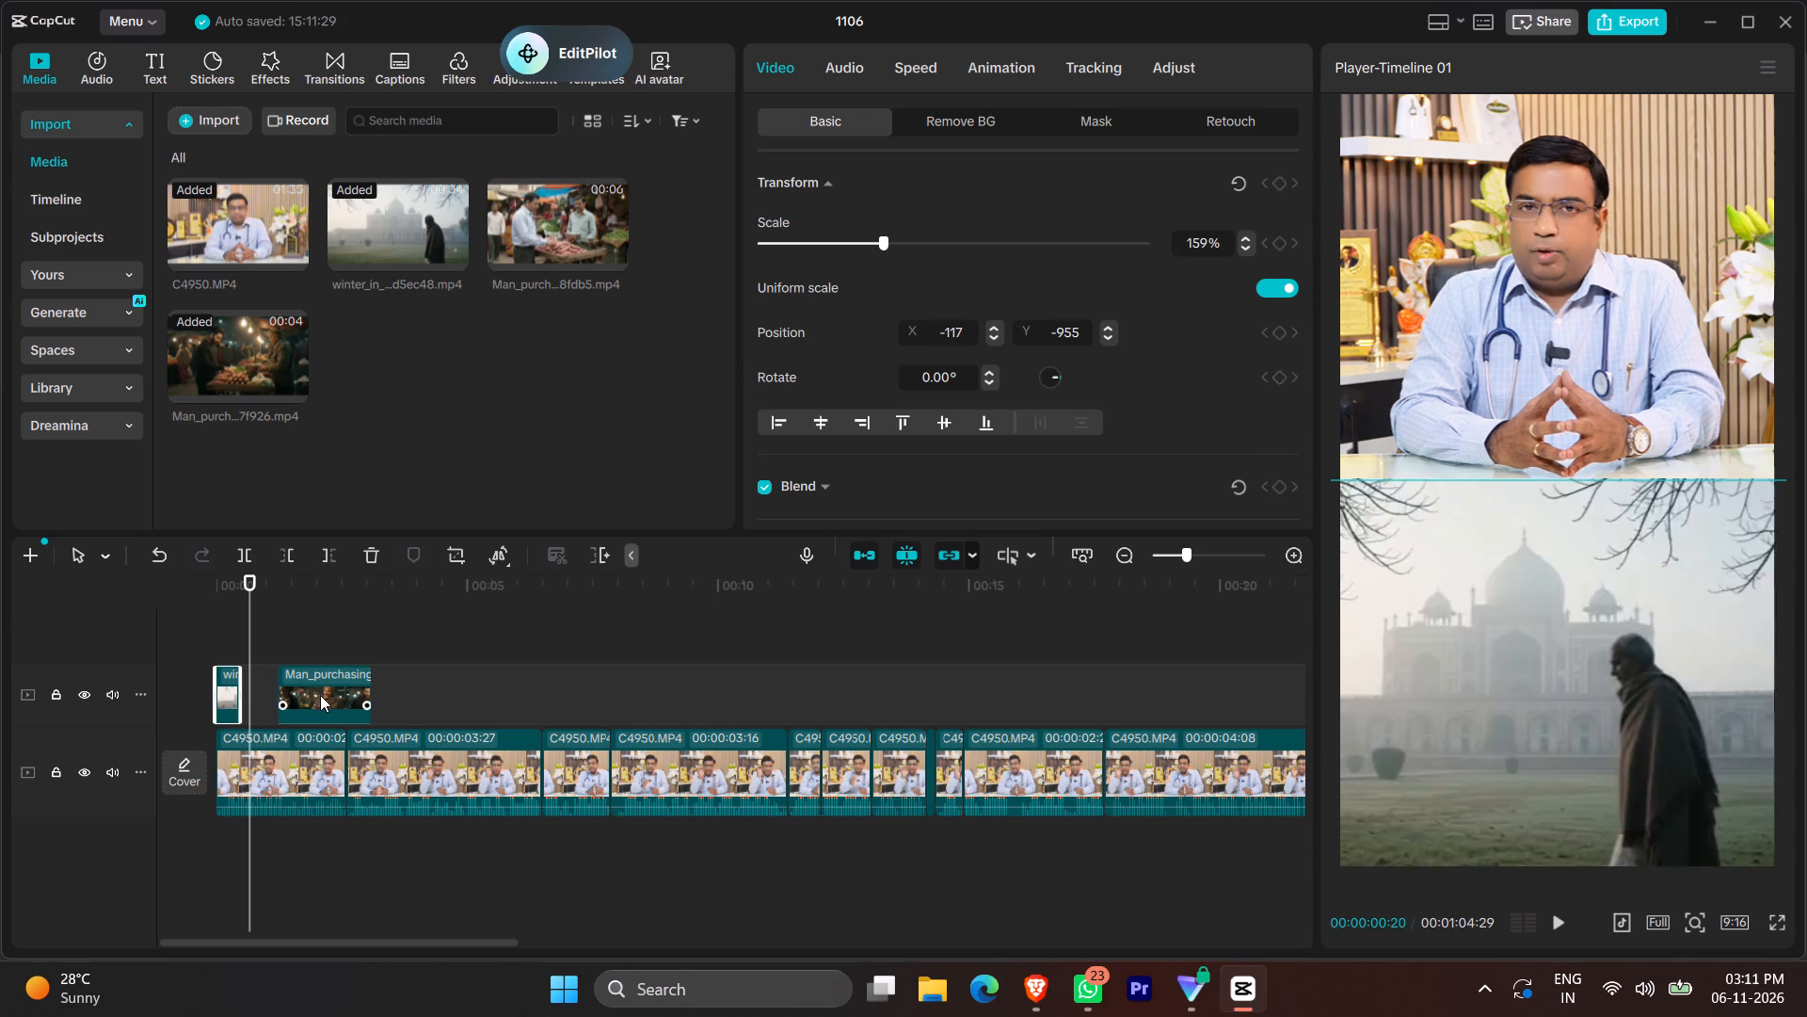
left_click(240, 692)
key("0")
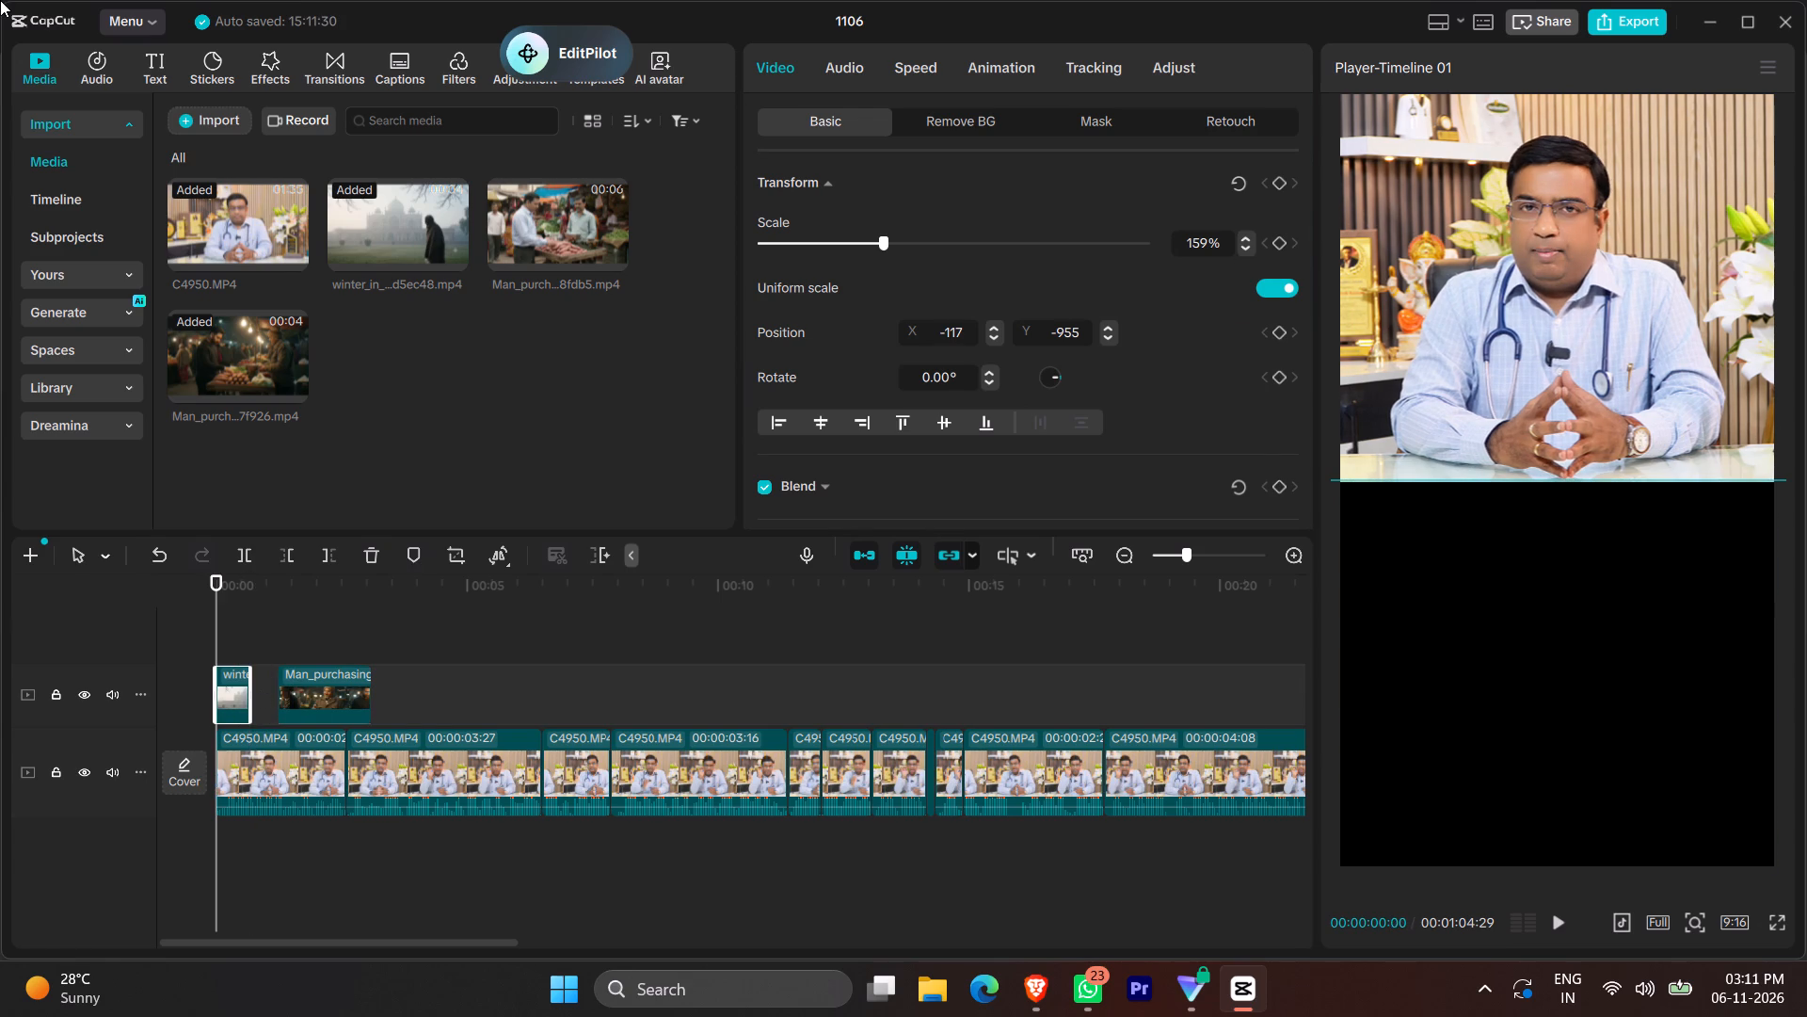
key("space")
key("space")
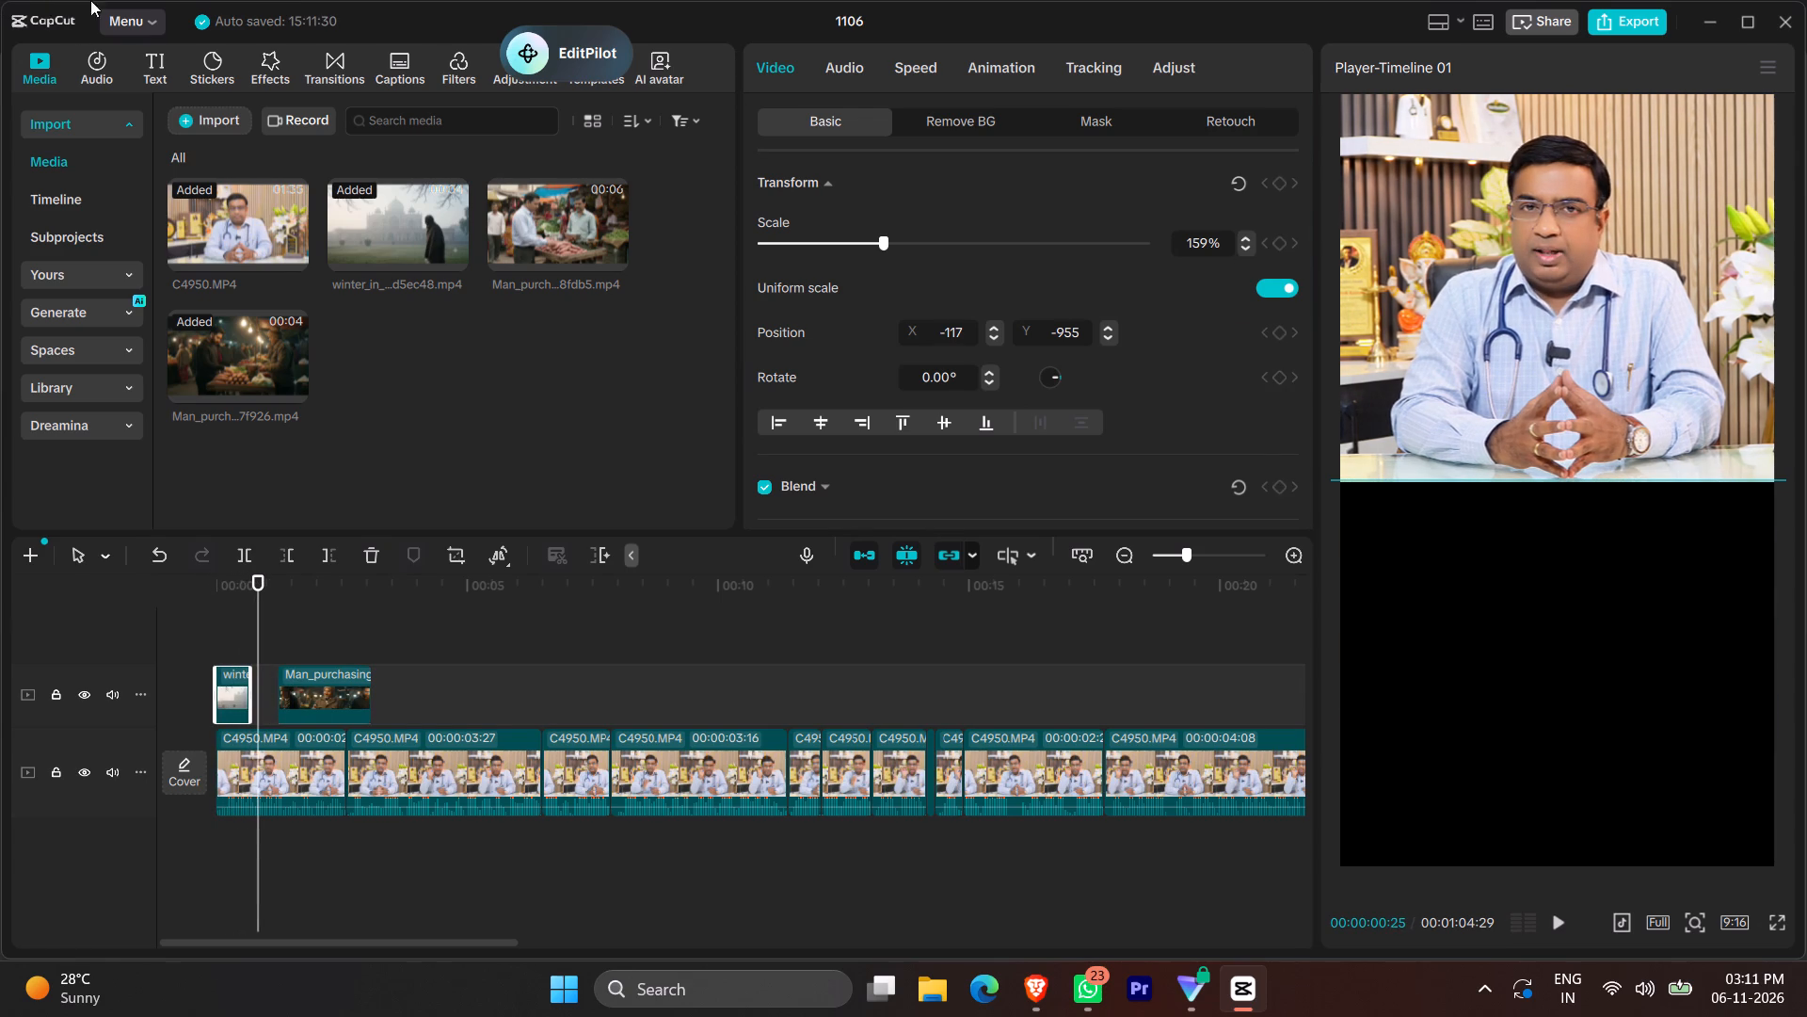
Move the Man_purchasing_sweet_potato clip up to the shortened winter clip, extend its start to close the gap, and play the join.
left_click_drag(325, 689, 301, 692)
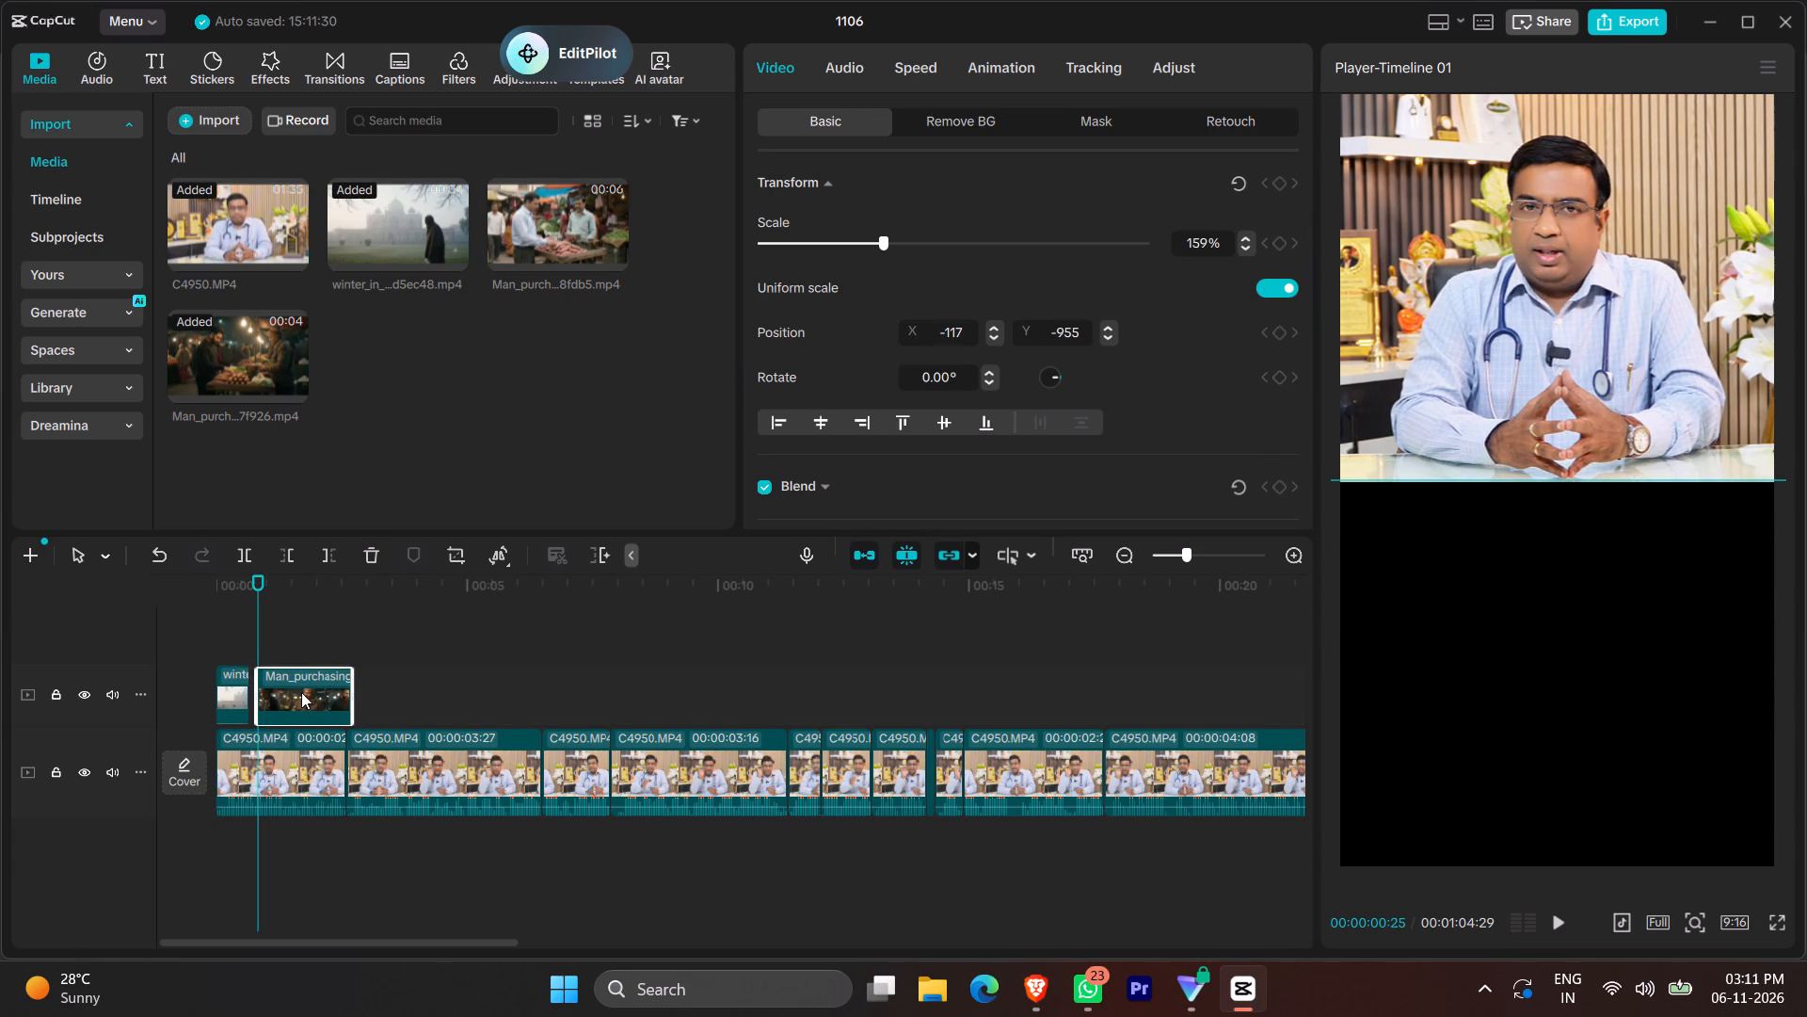
left_click_drag(301, 692, 295, 695)
left_click(245, 622)
key("space")
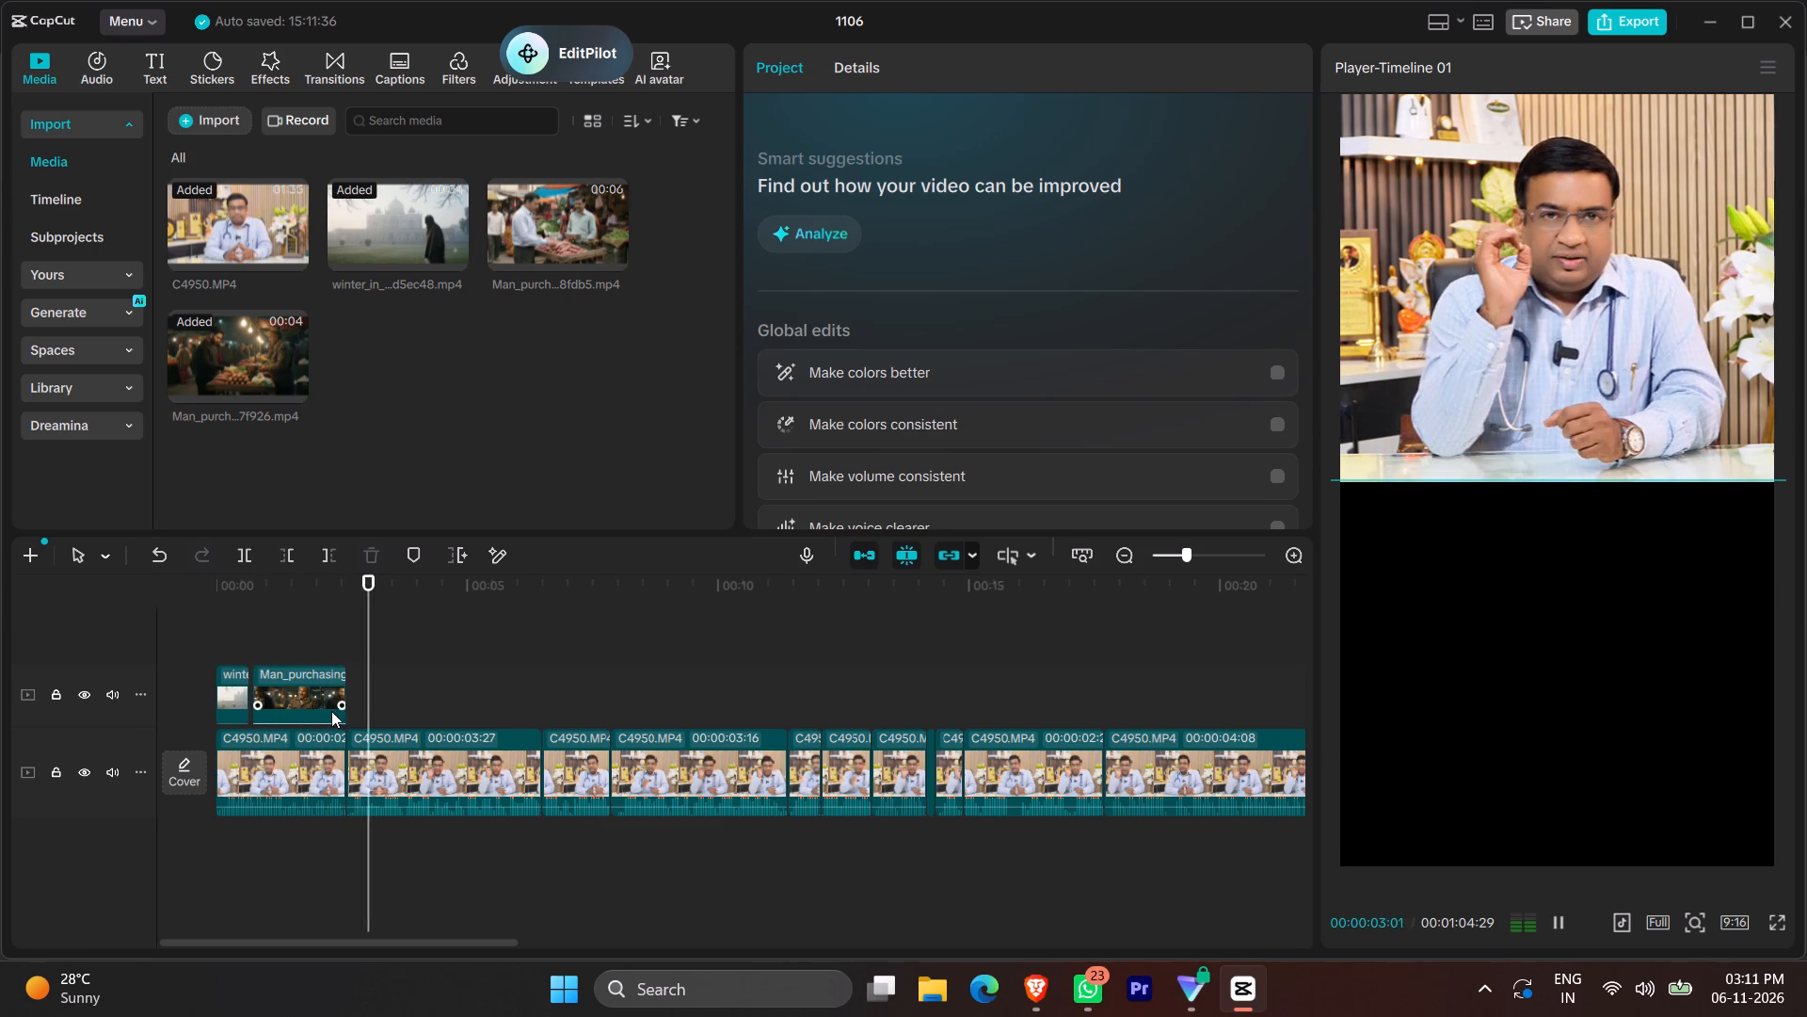
left_click(343, 633)
scroll(321, 678, "up", 6, "ctrl")
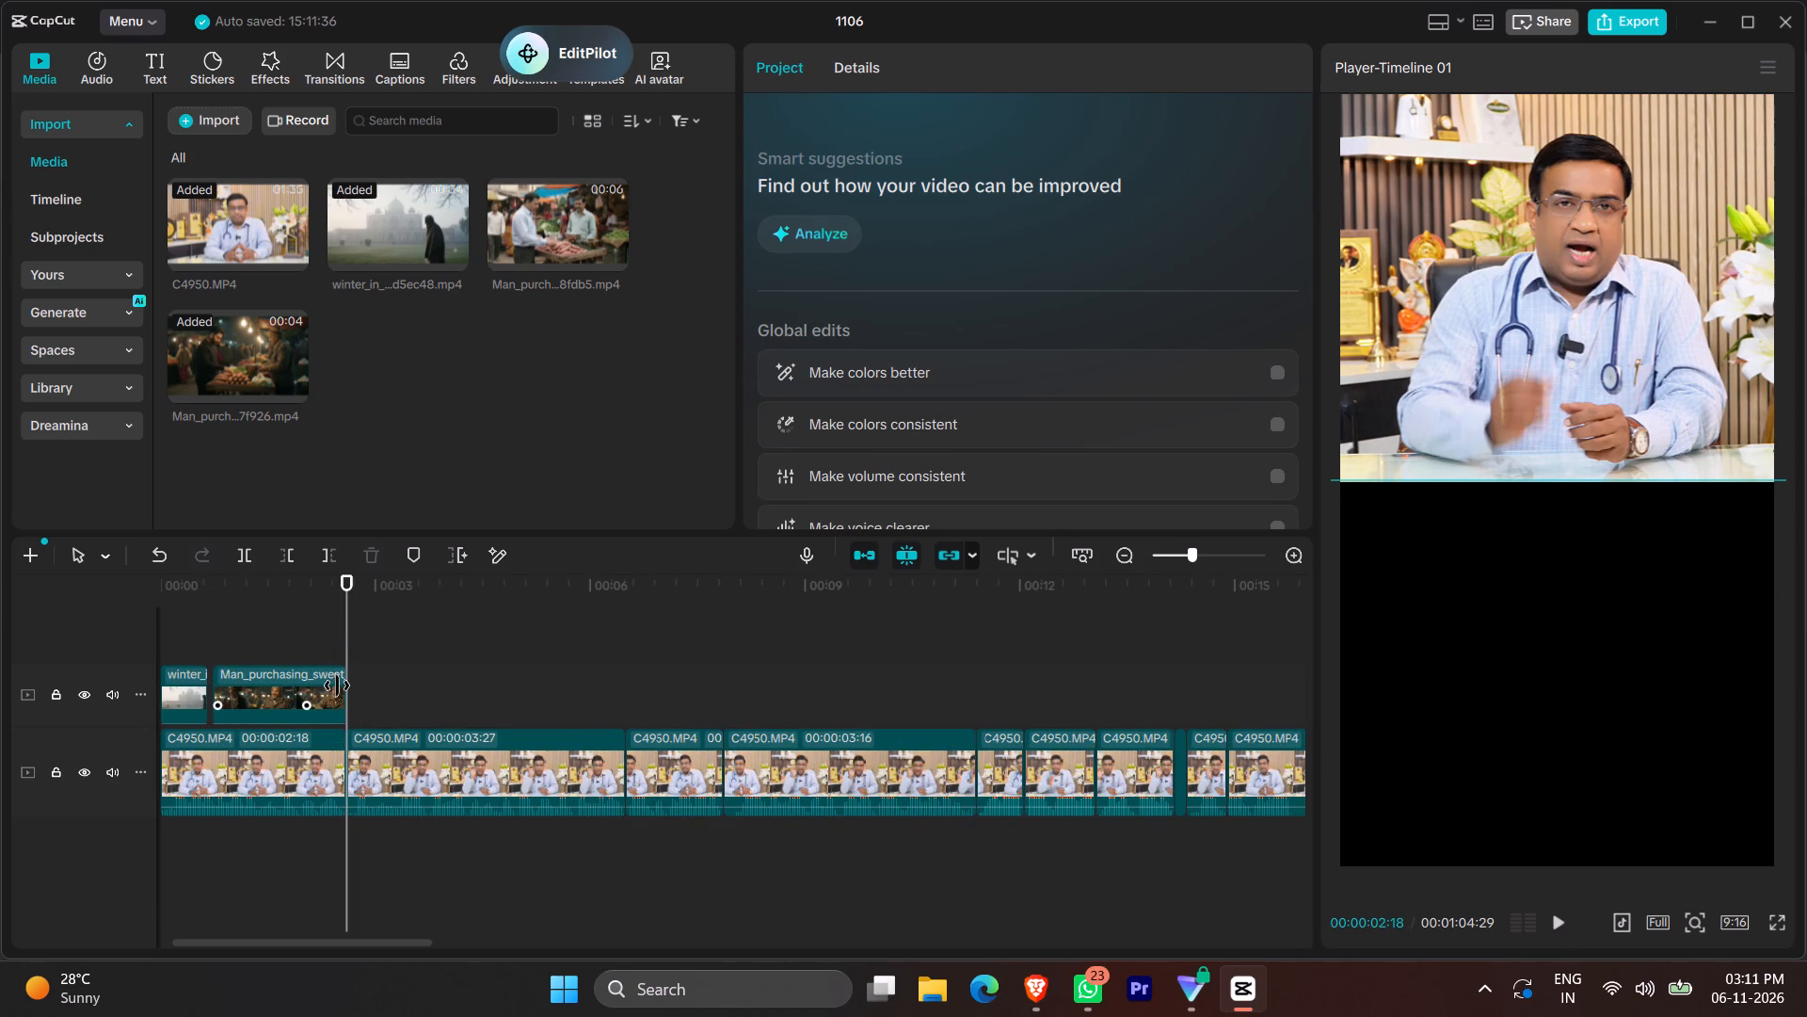
left_click(266, 702)
left_click_drag(208, 686, 196, 690)
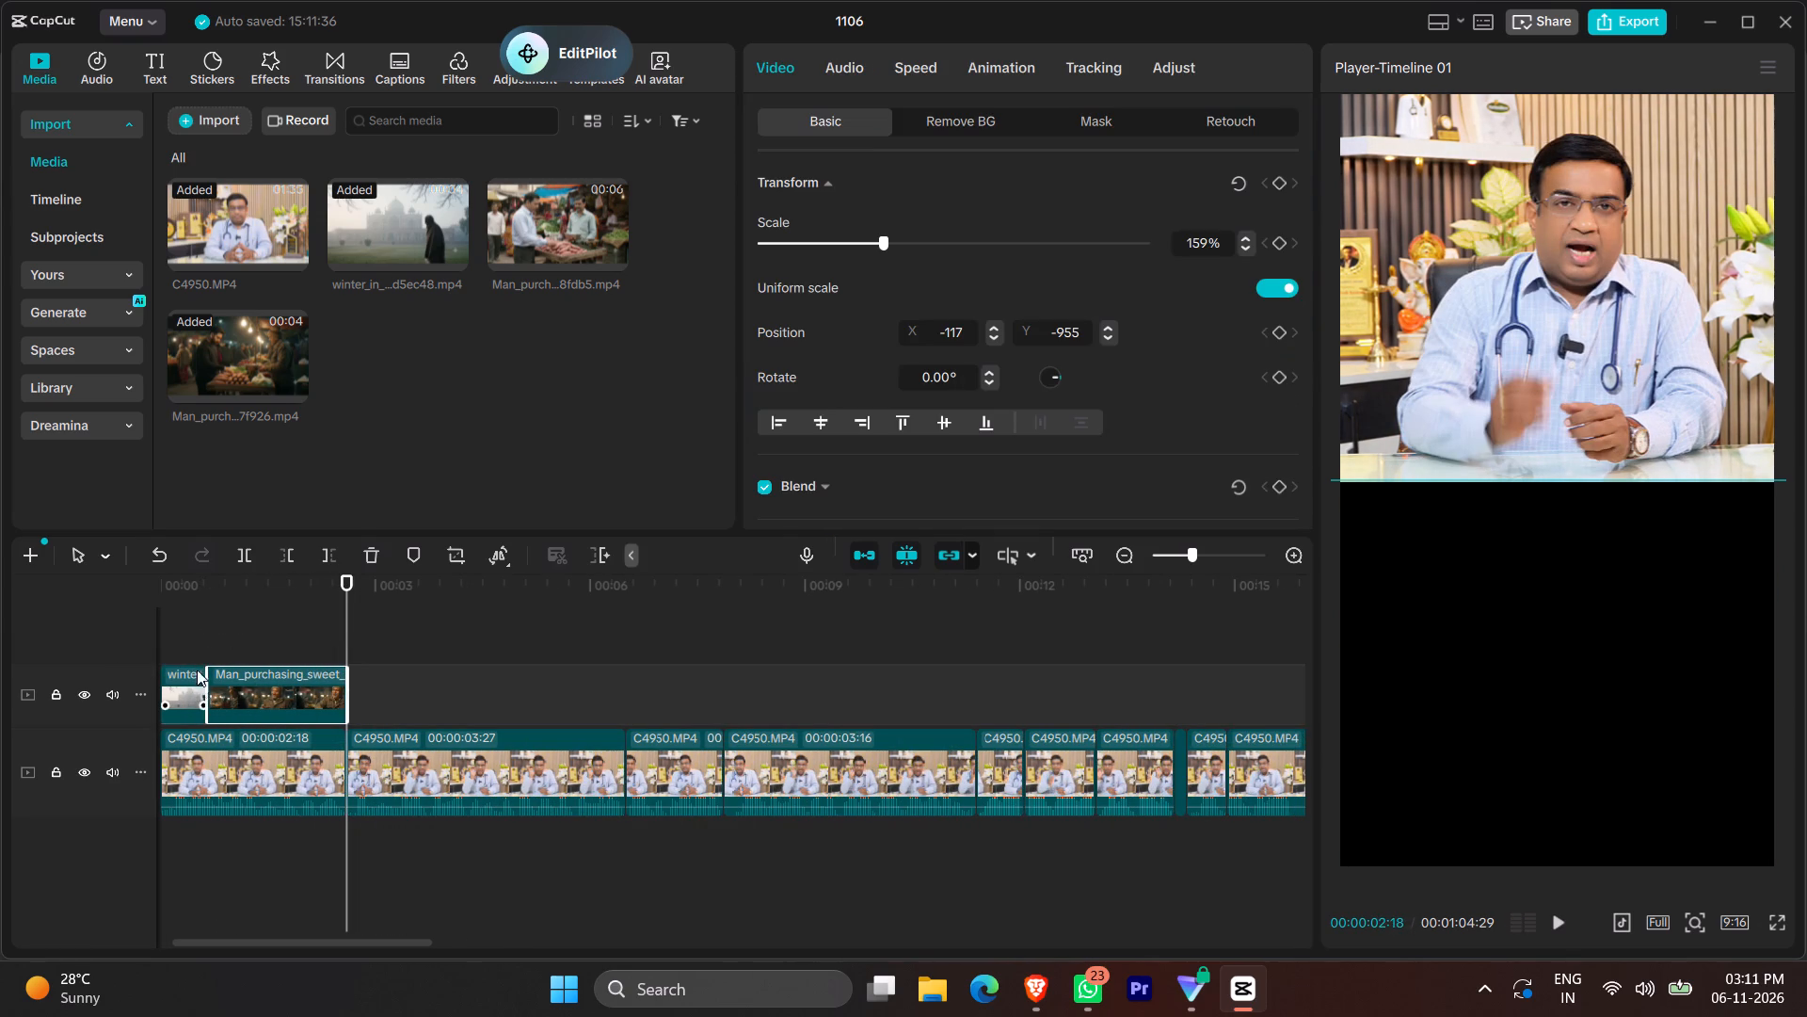
left_click(202, 649)
key("space")
left_click(202, 646)
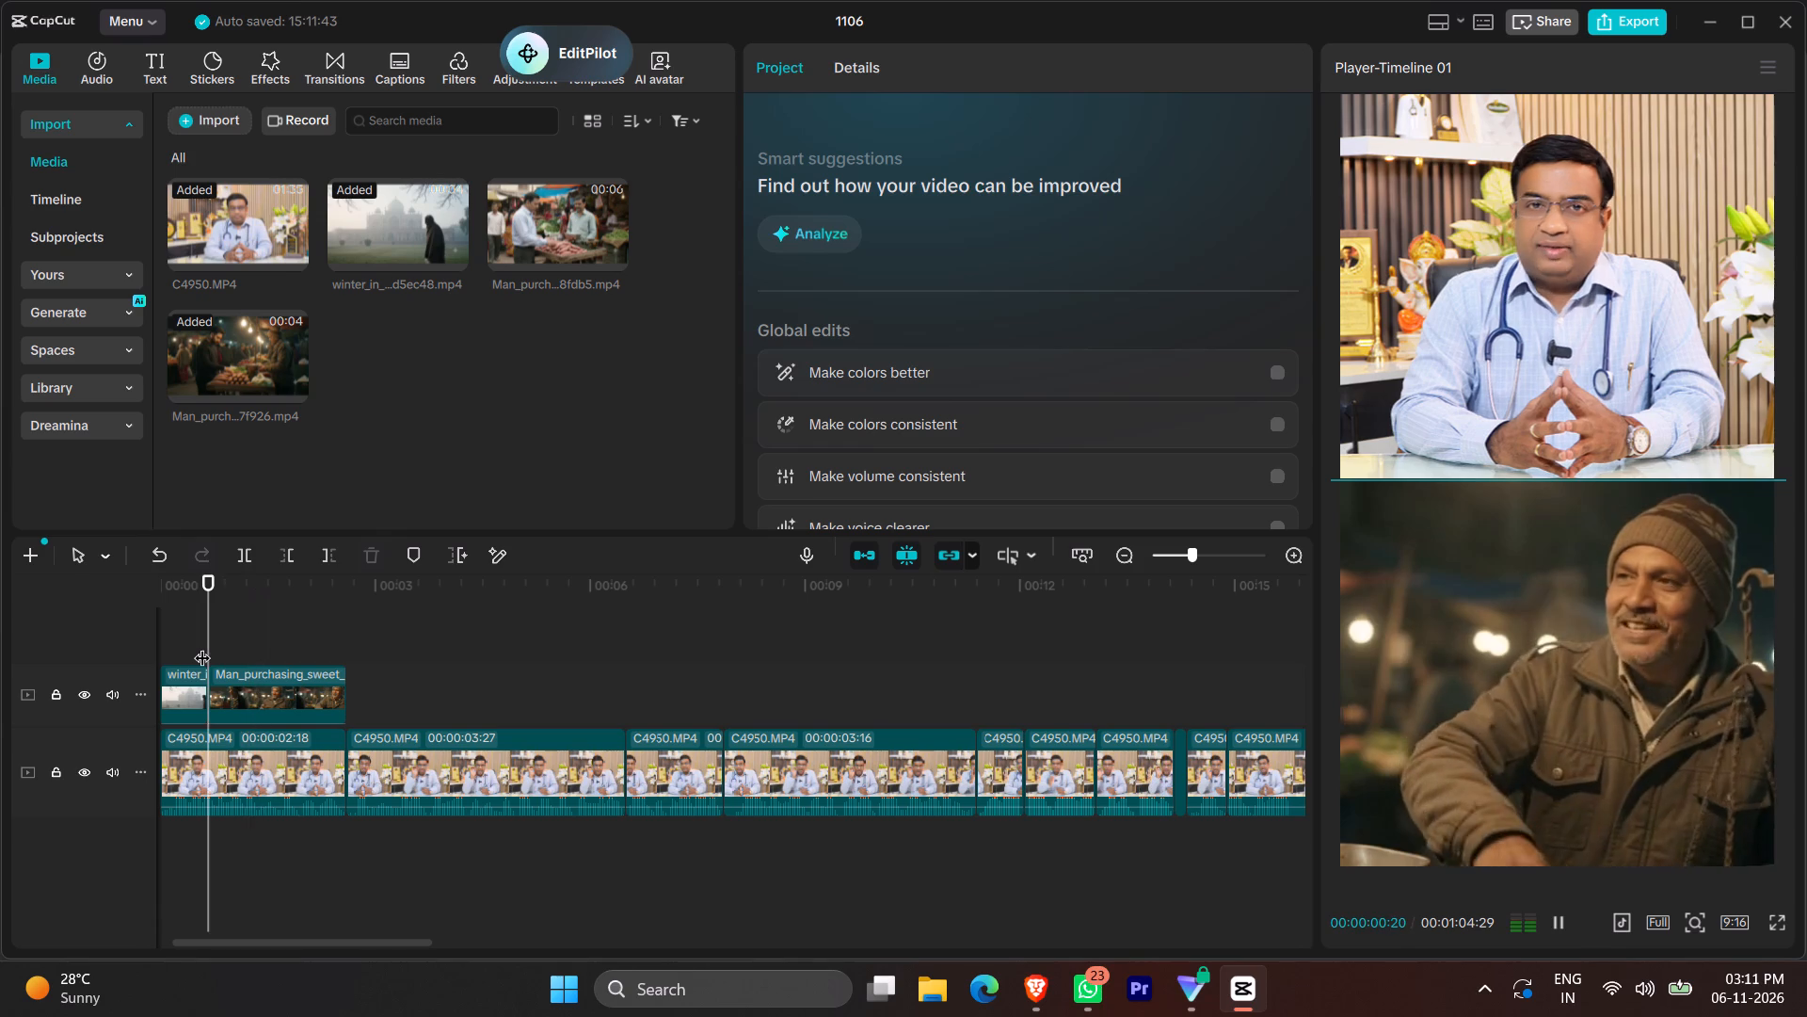
Shift the Man_purchasing_sweet_potato clip to start at 00:00:00:20, on a separate track above the winter clip.
left_click(232, 683)
left_click(210, 680)
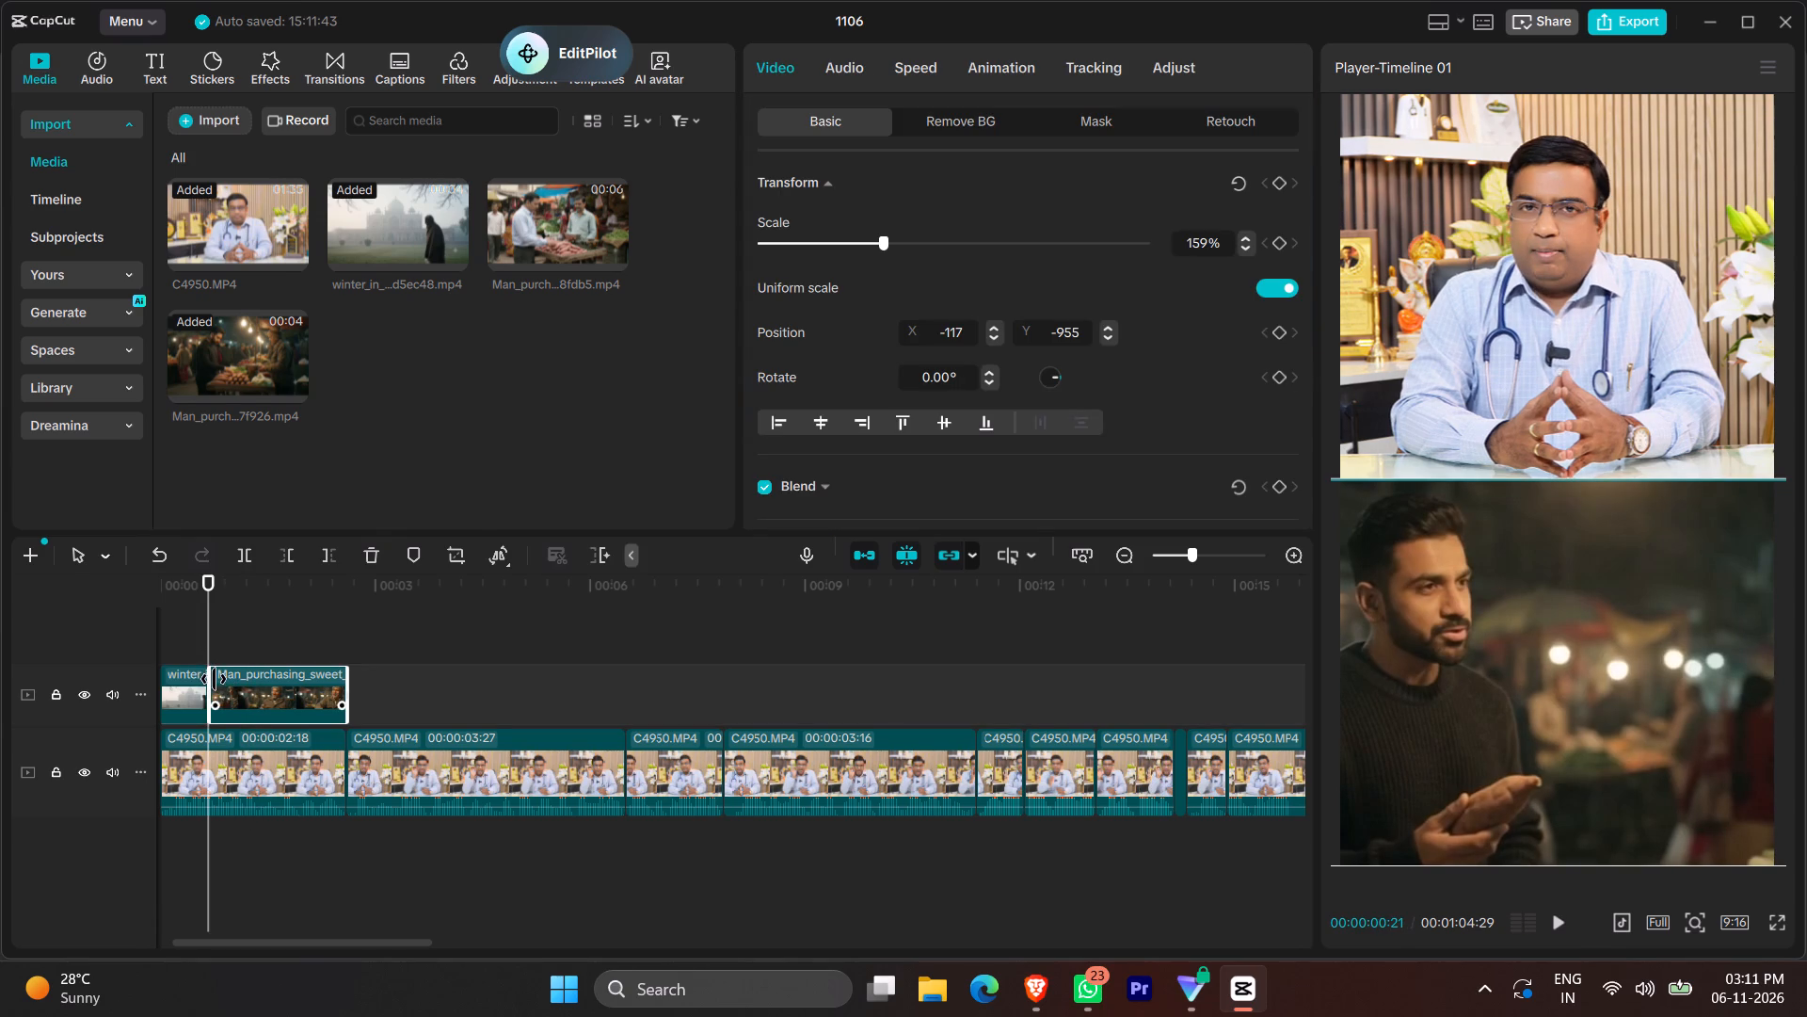
left_click_drag(238, 679, 229, 682)
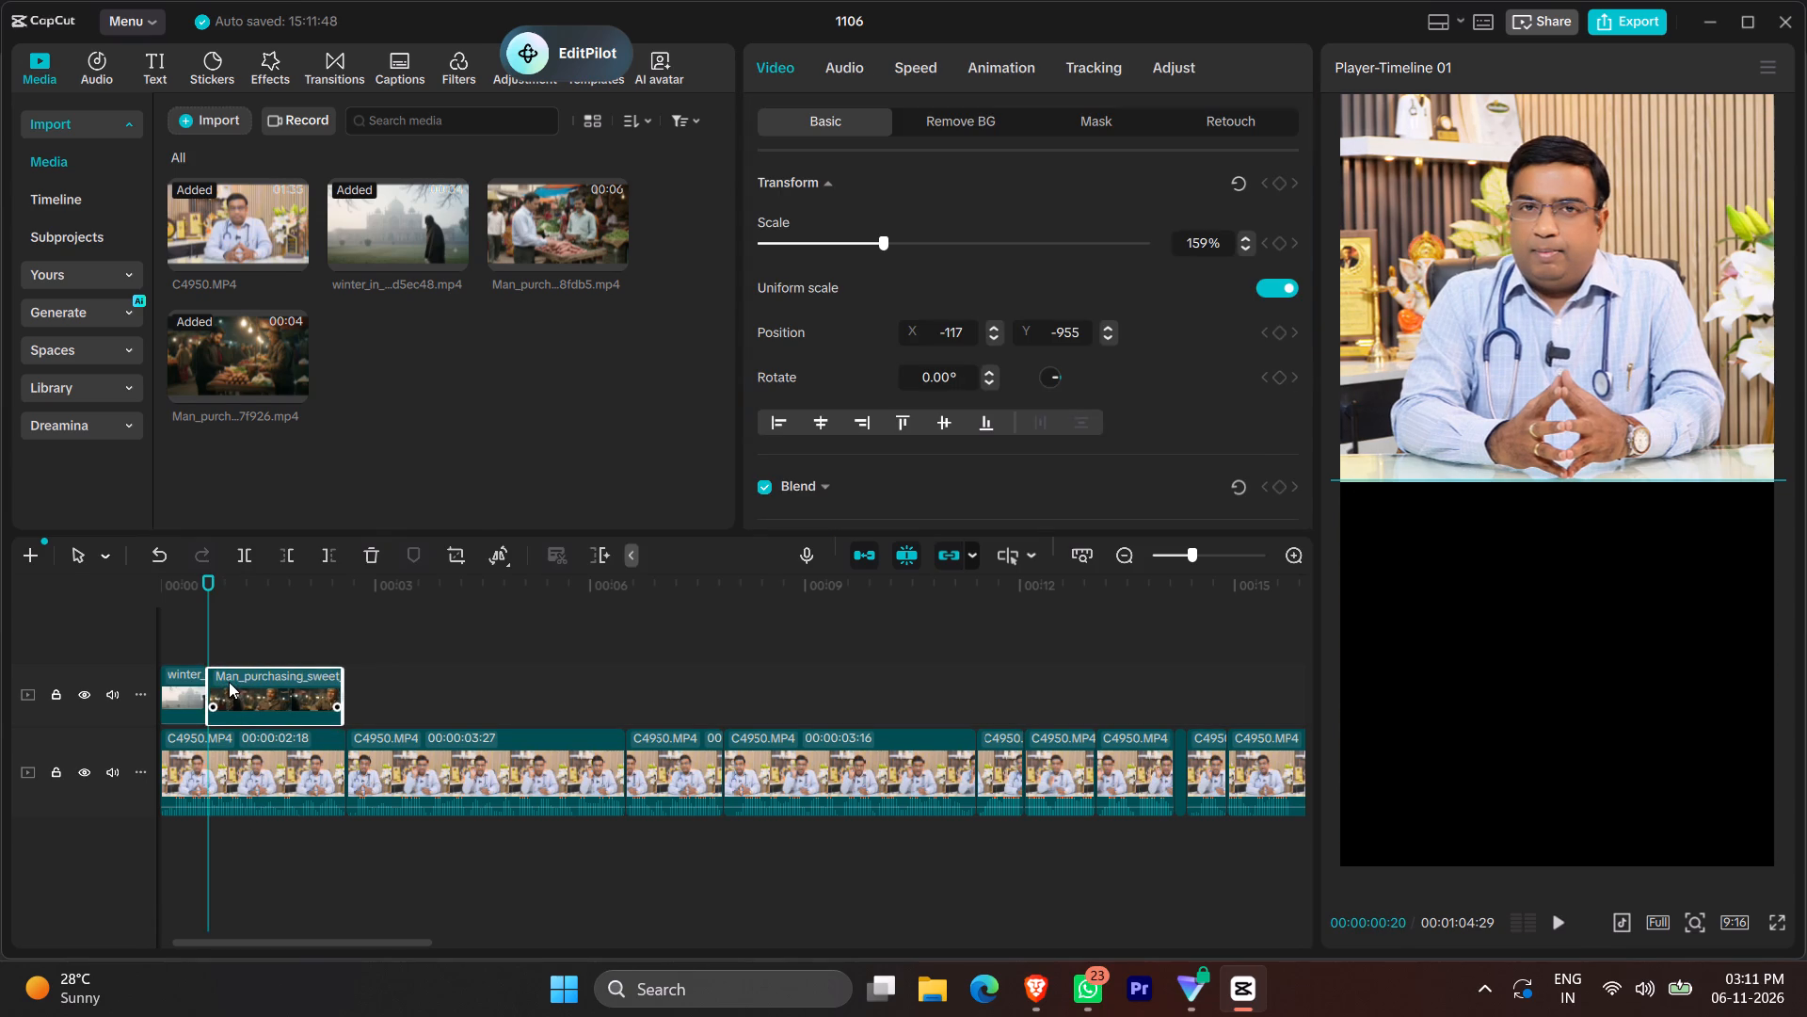
left_click_drag(229, 682, 225, 682)
left_click_drag(328, 683, 348, 684)
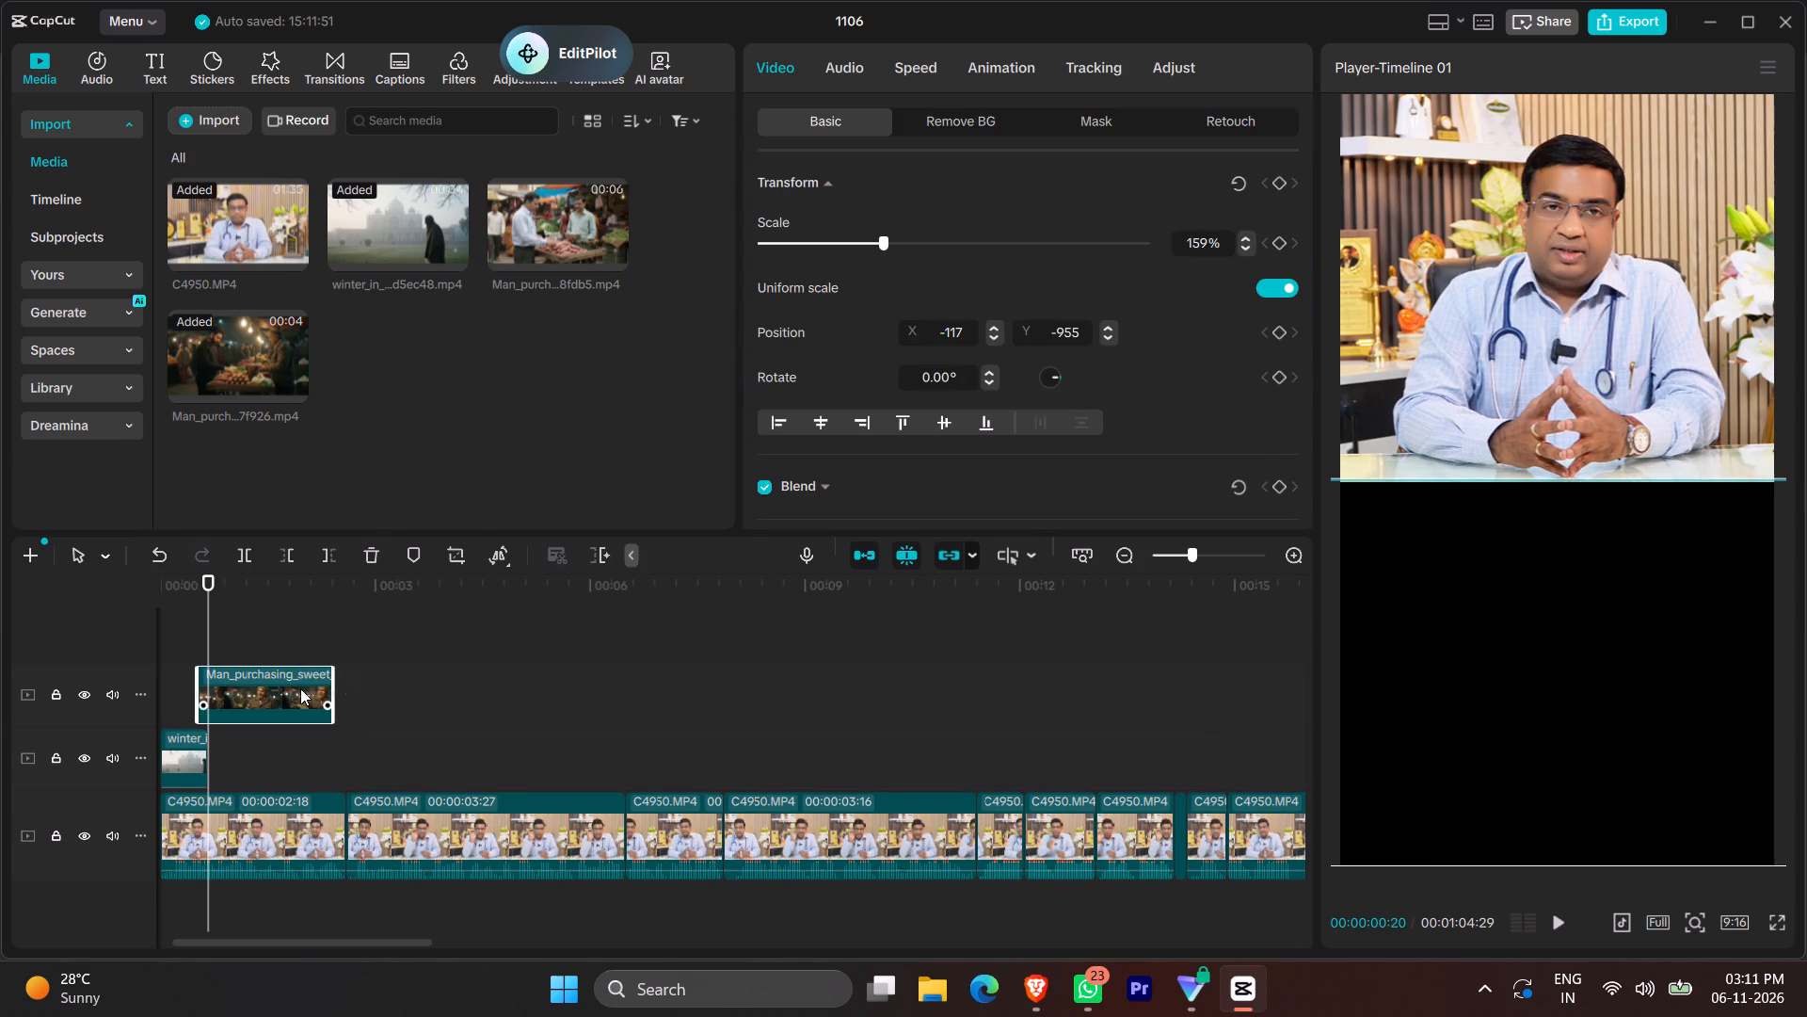
left_click_drag(300, 688, 307, 712)
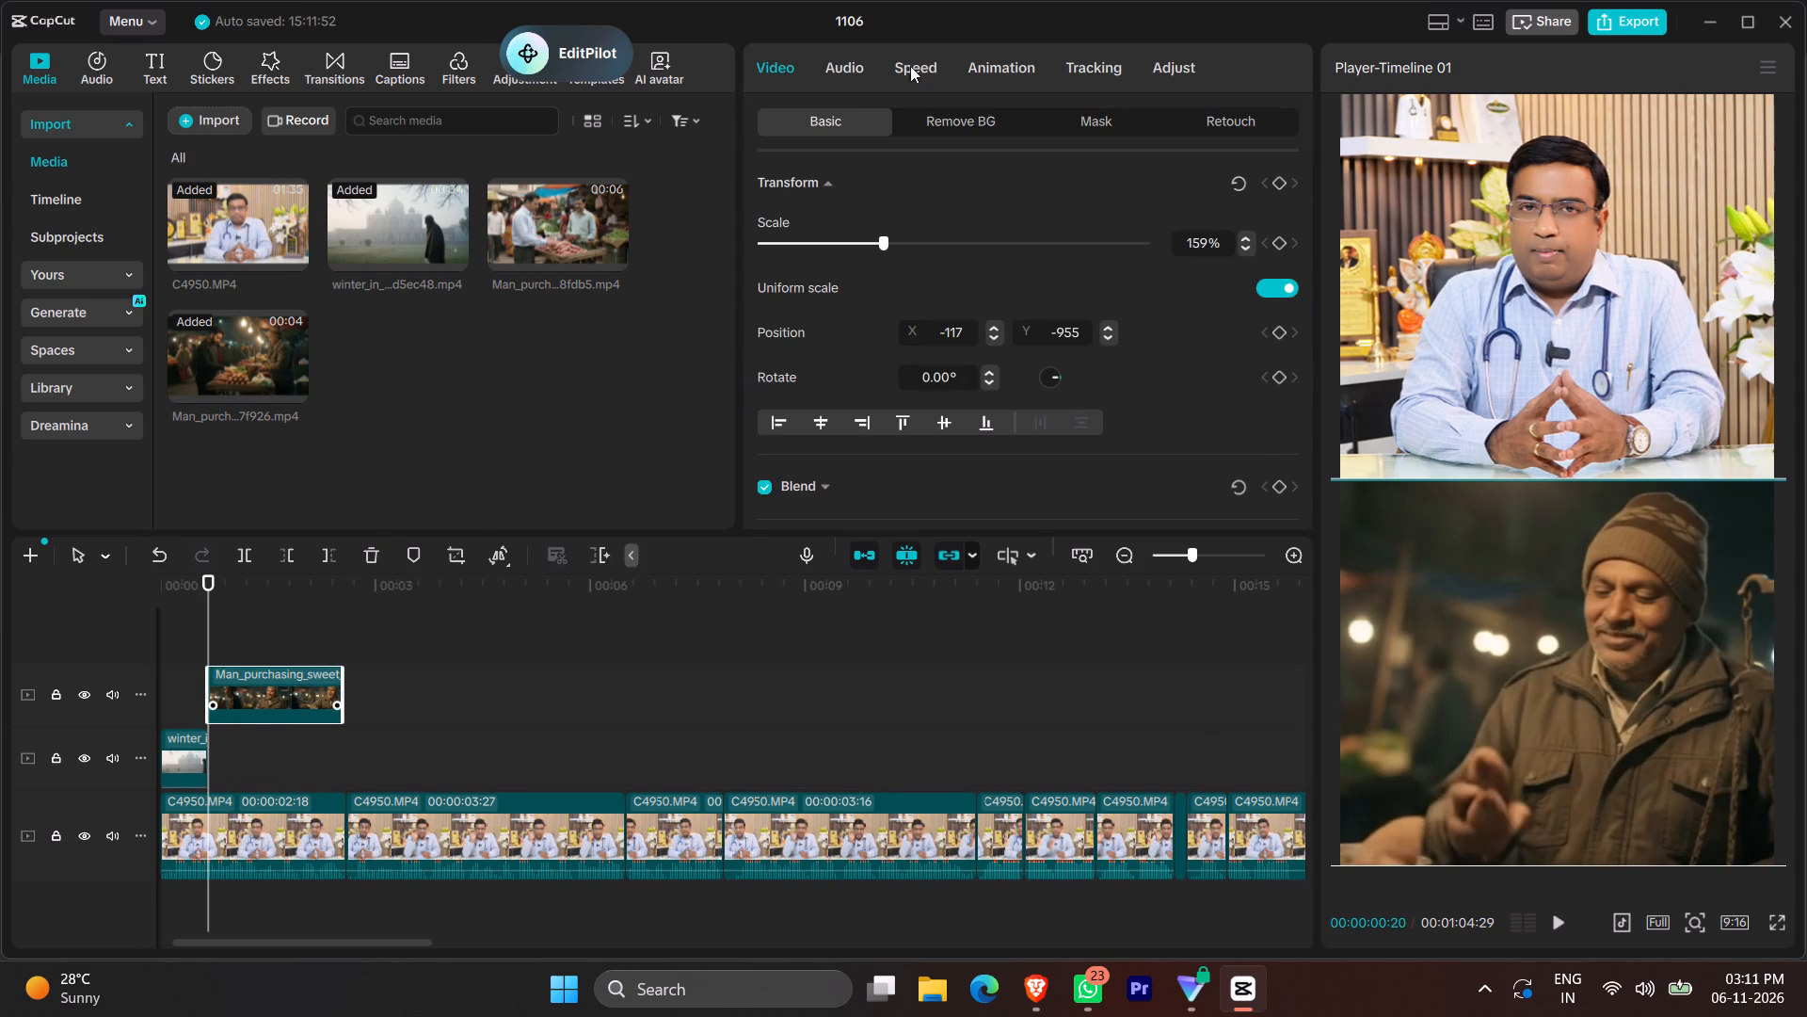
Set the Man_purchasing_sweet_potato clip's speed to 0.95x.
left_click(913, 67)
left_click(1256, 218)
scroll(1256, 218, "down", 1)
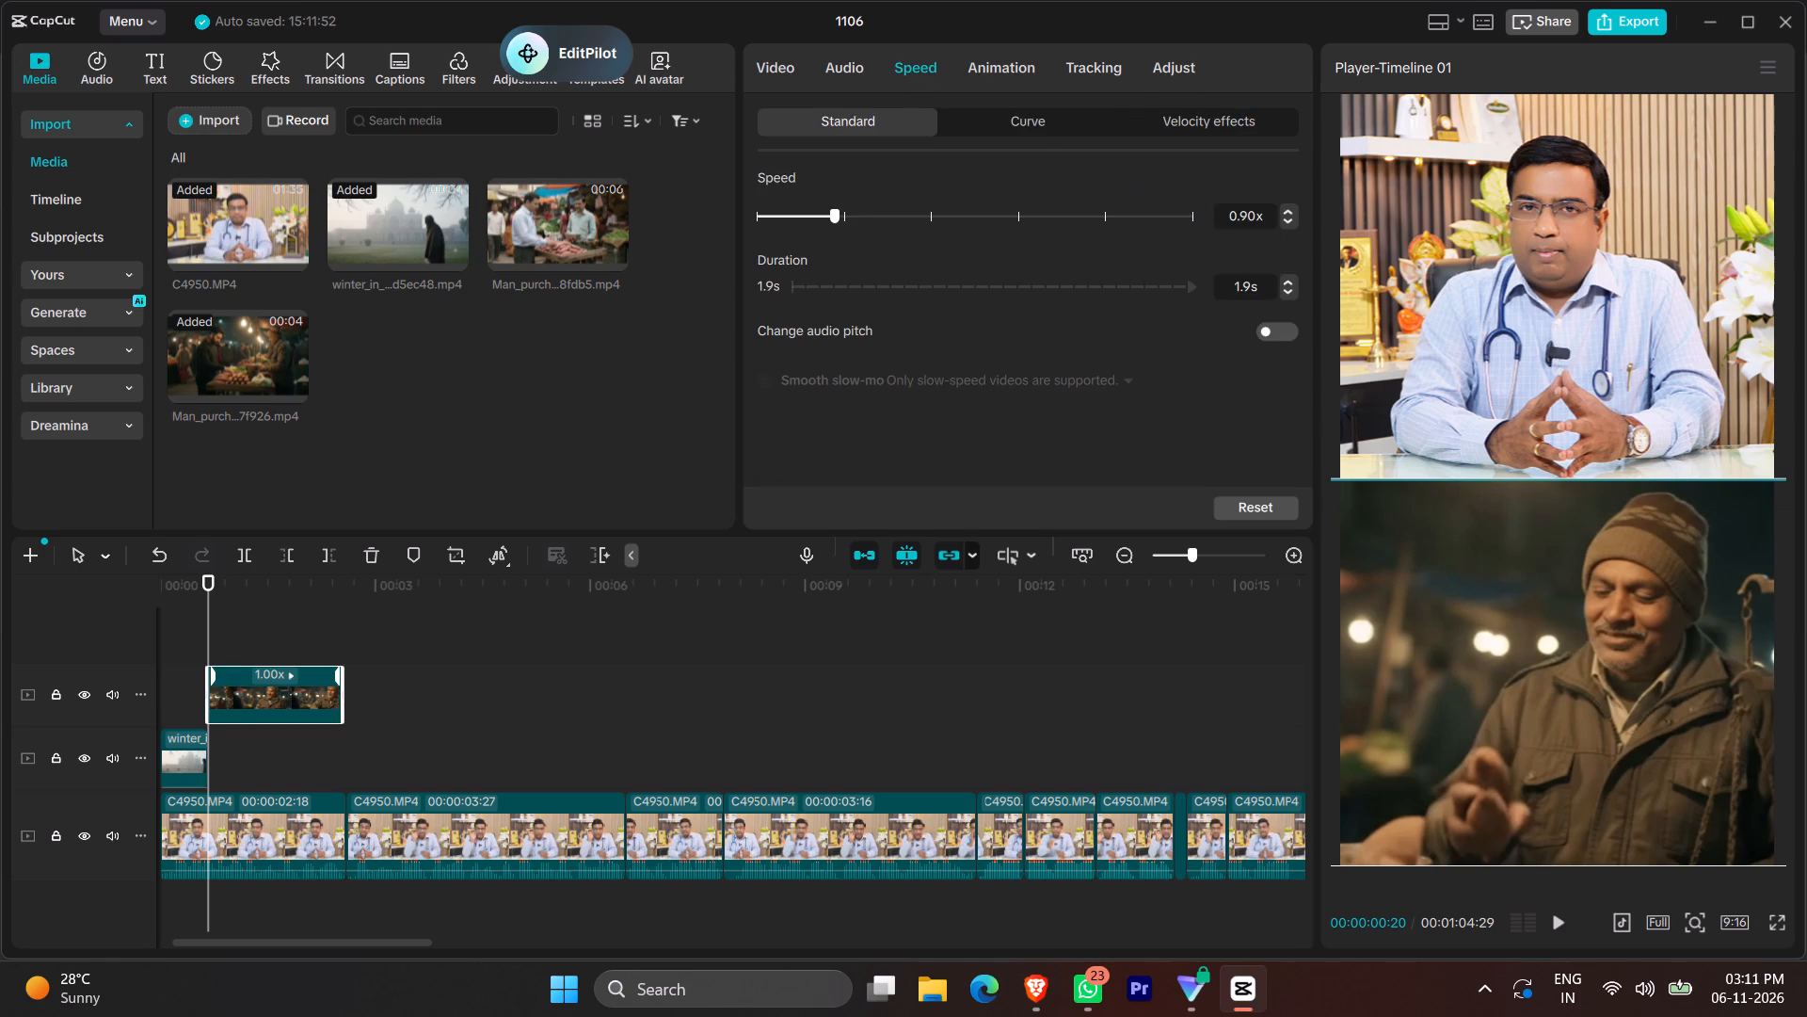
key("BackSpace")
key("5")
key("Return")
Move the slowed Man_purchasing_sweet_potato clip back onto the winter clip's track, directly after it, and return the playhead to the winter clip.
scroll(331, 752, "right", 1)
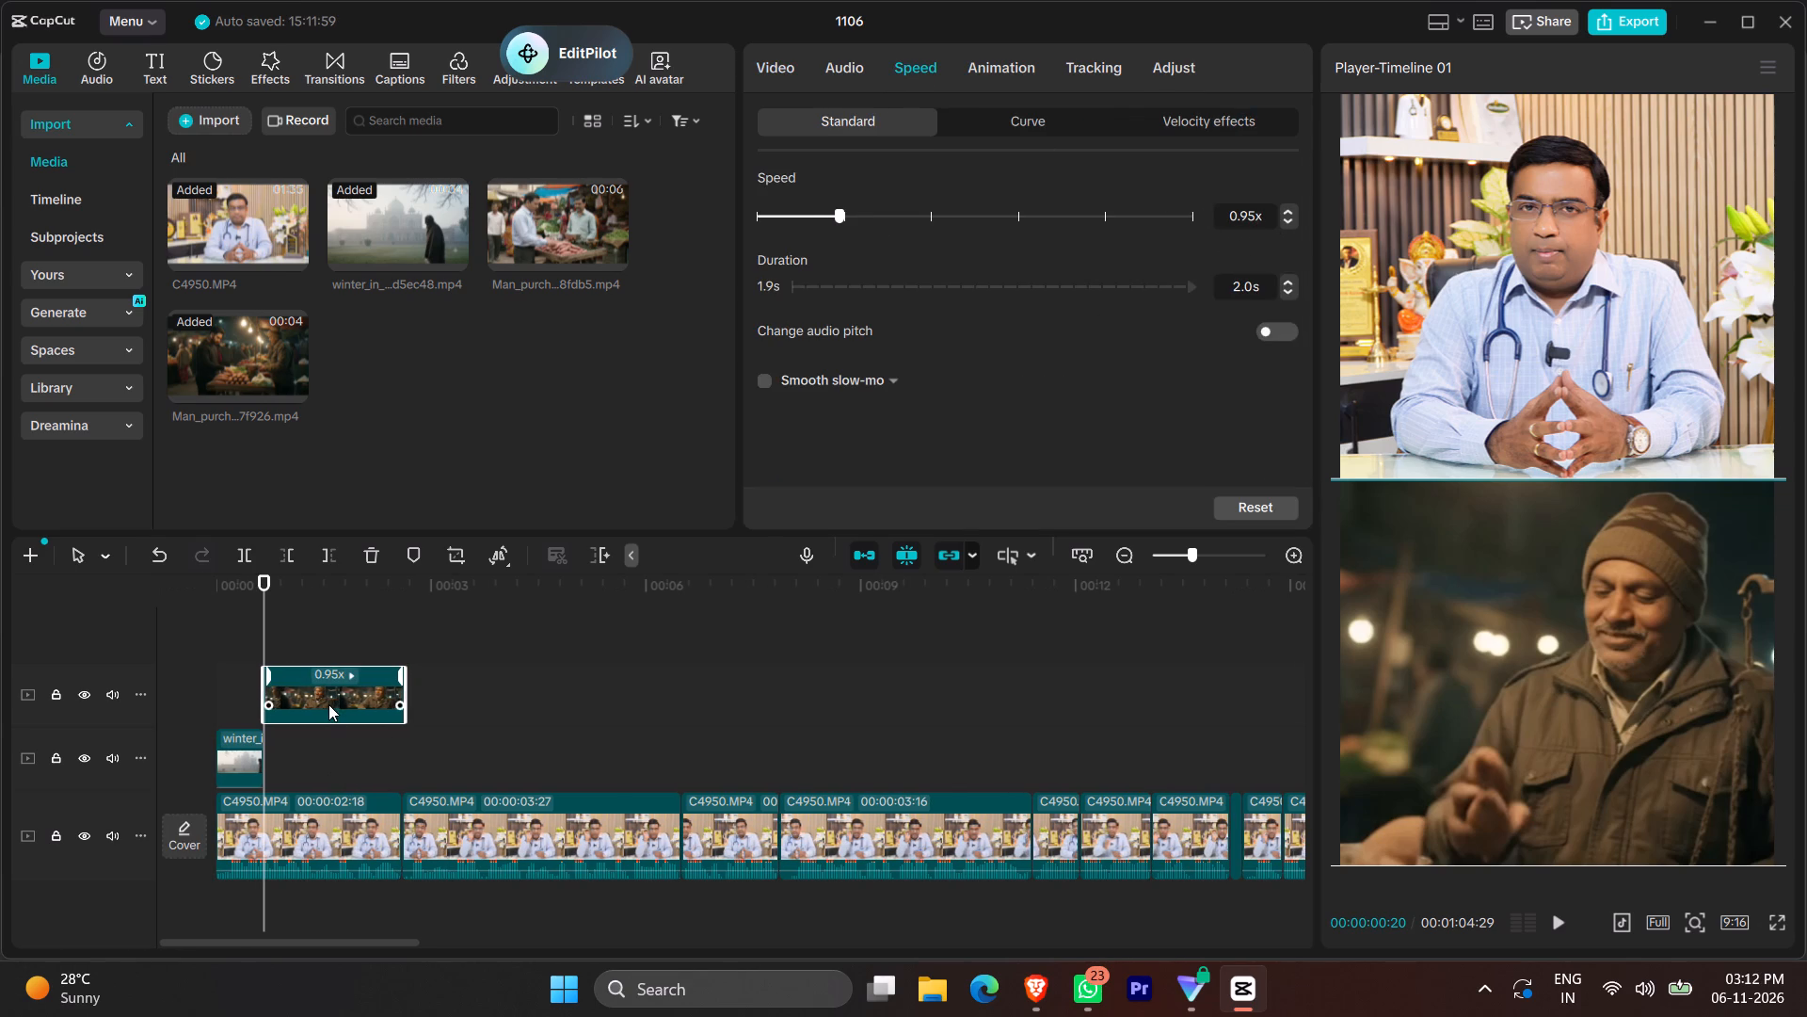
scroll(328, 704, "right", 1)
left_click(310, 651)
left_click_drag(336, 692, 344, 749)
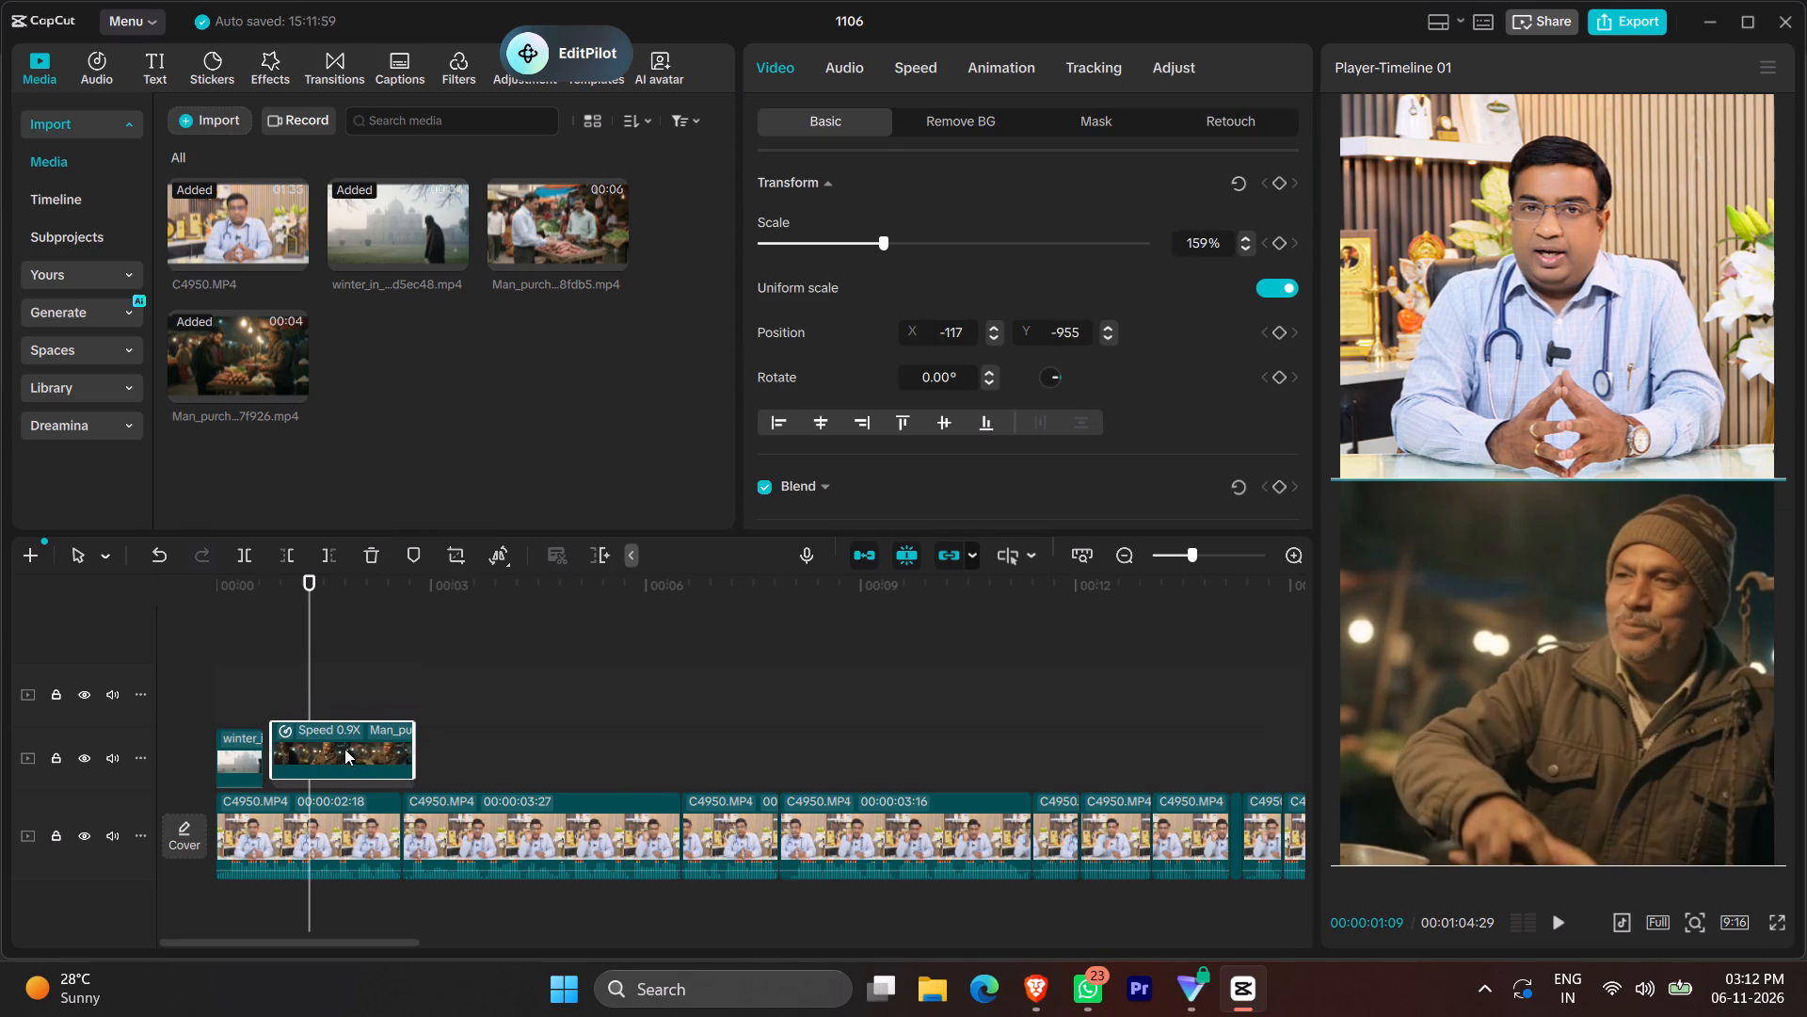
left_click_drag(344, 749, 337, 751)
left_click_drag(325, 707, 337, 780)
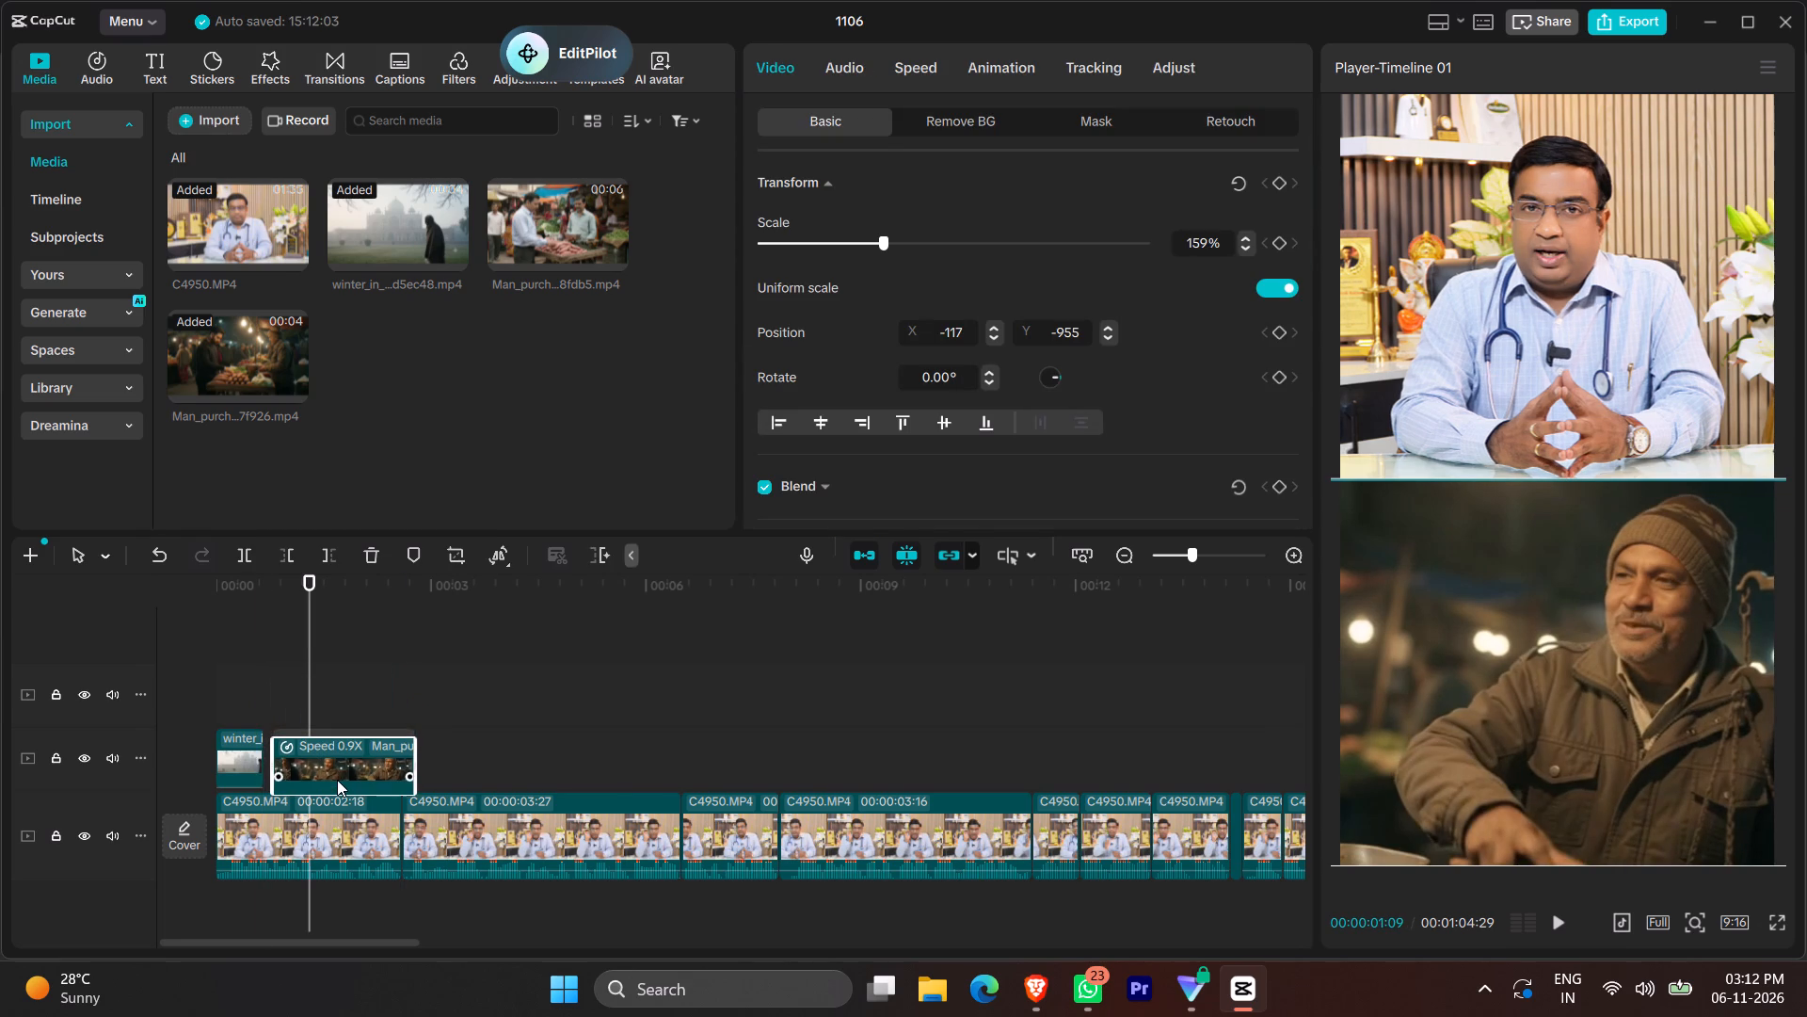
left_click_drag(337, 780, 334, 782)
left_click(253, 635)
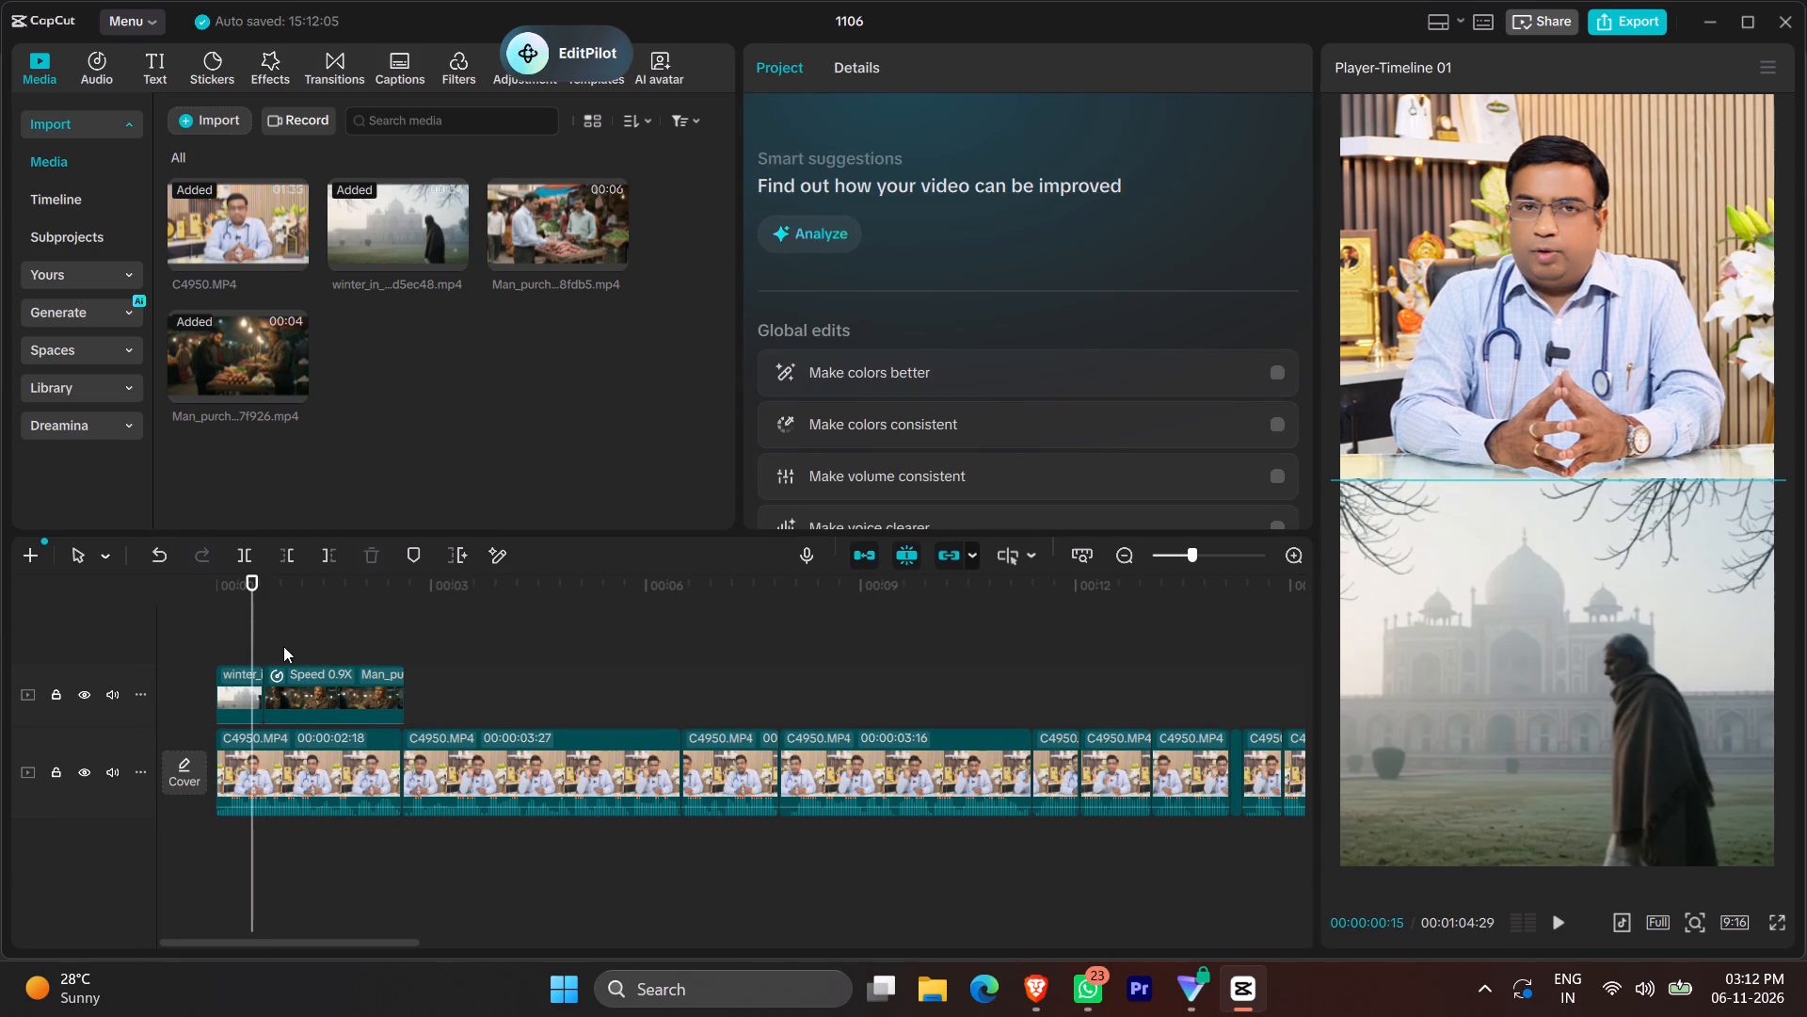
Trim the end of the Man_purchasing_sweet_potato clip to the end of the first doctor segment at 00:00:02:18.
left_click(382, 687)
left_click(406, 688)
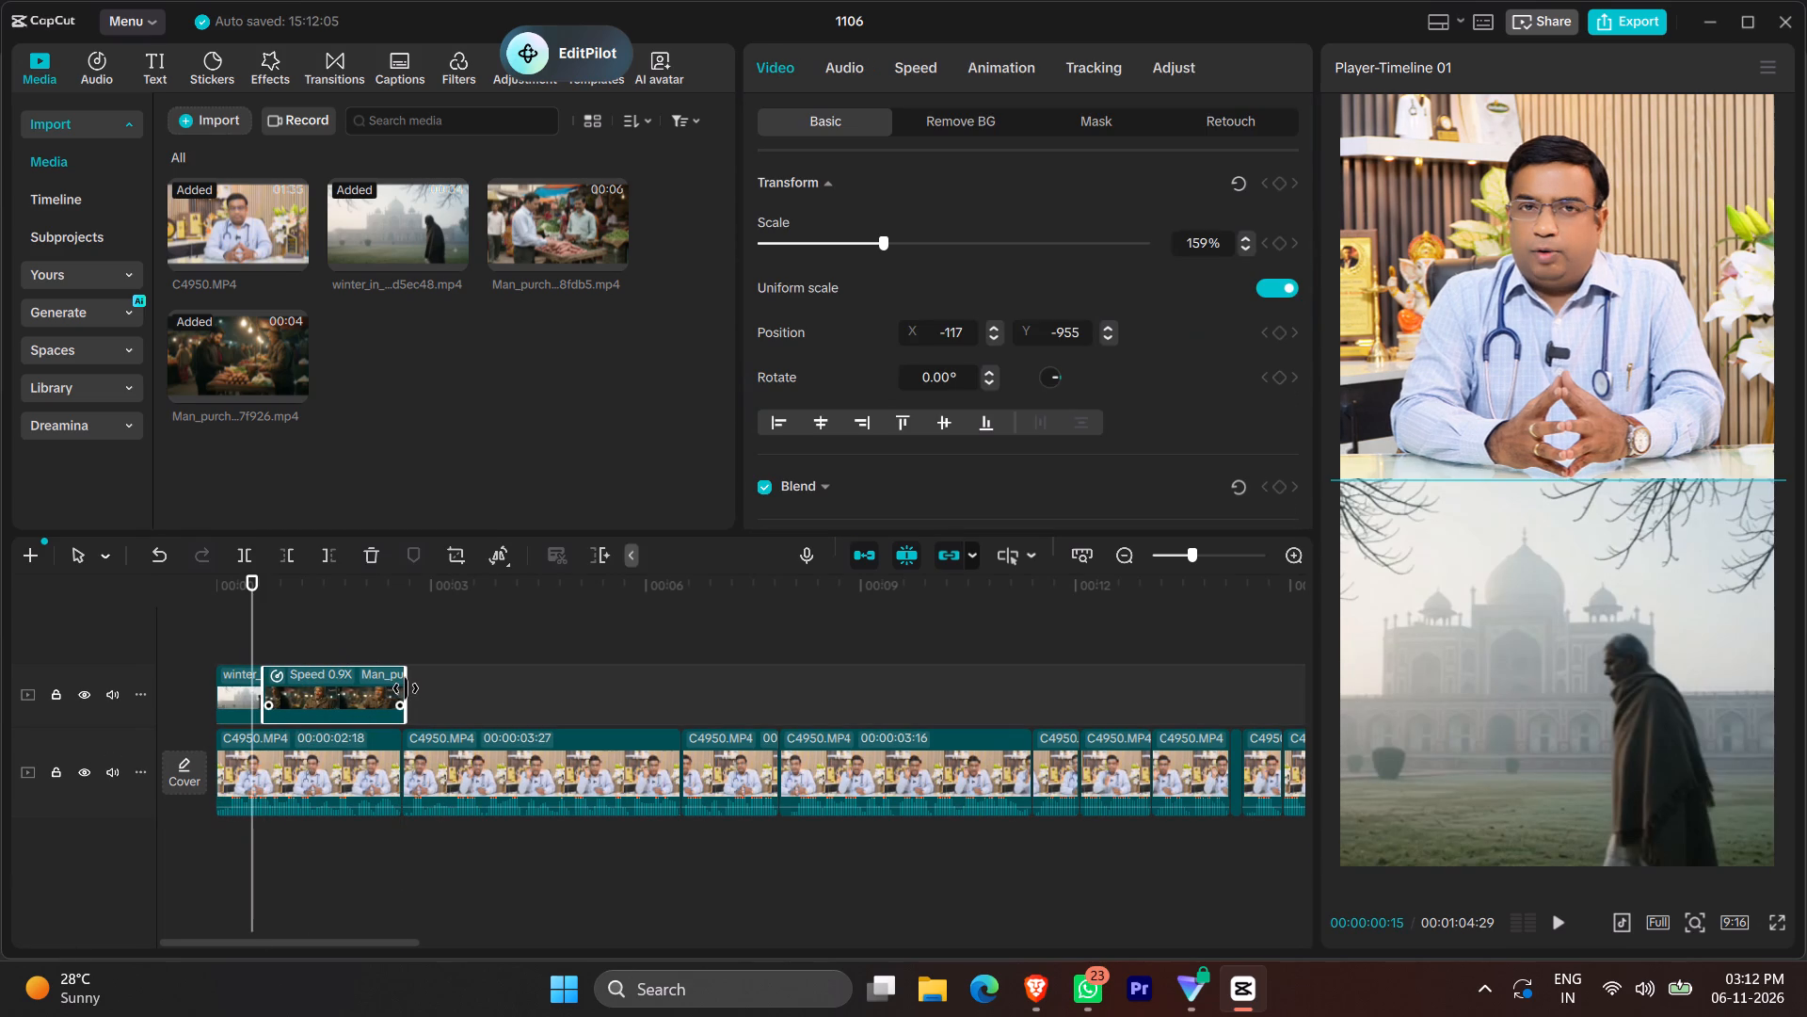
left_click_drag(410, 686, 400, 689)
left_click_drag(400, 689, 399, 690)
scroll(393, 662, "up", 13, "ctrl")
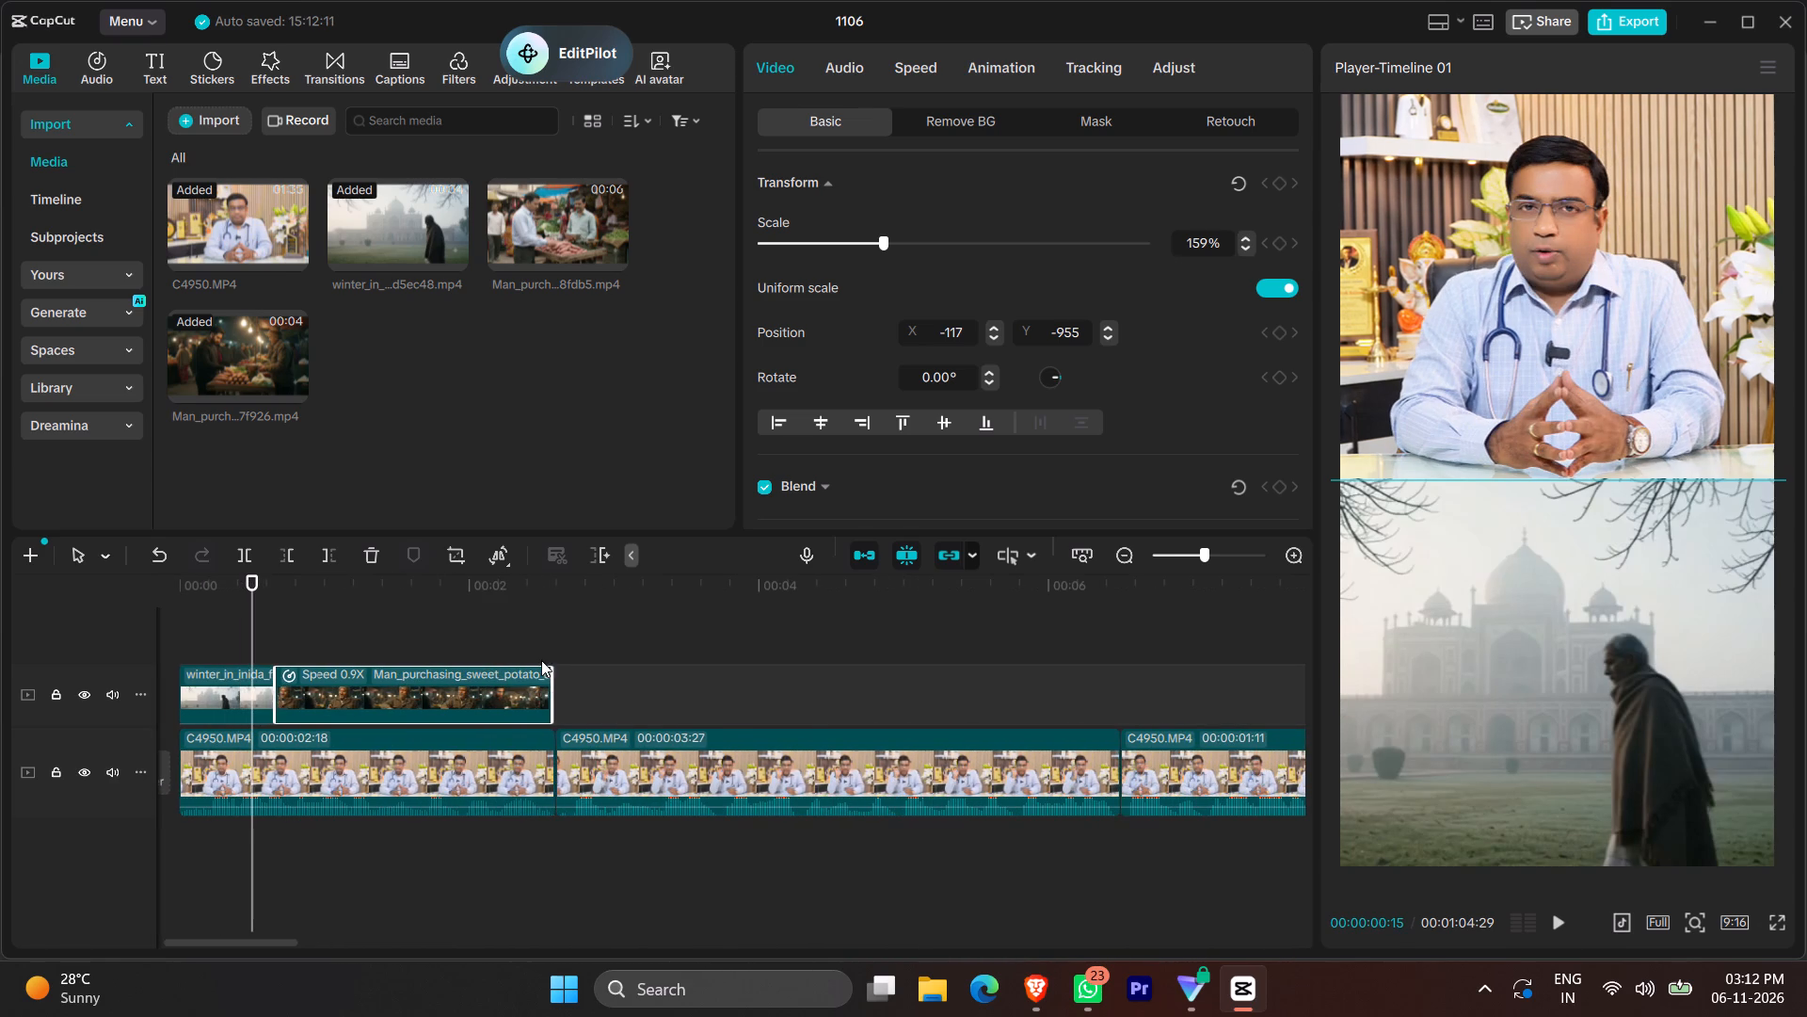
left_click(559, 613)
left_click(511, 703)
left_click(556, 694)
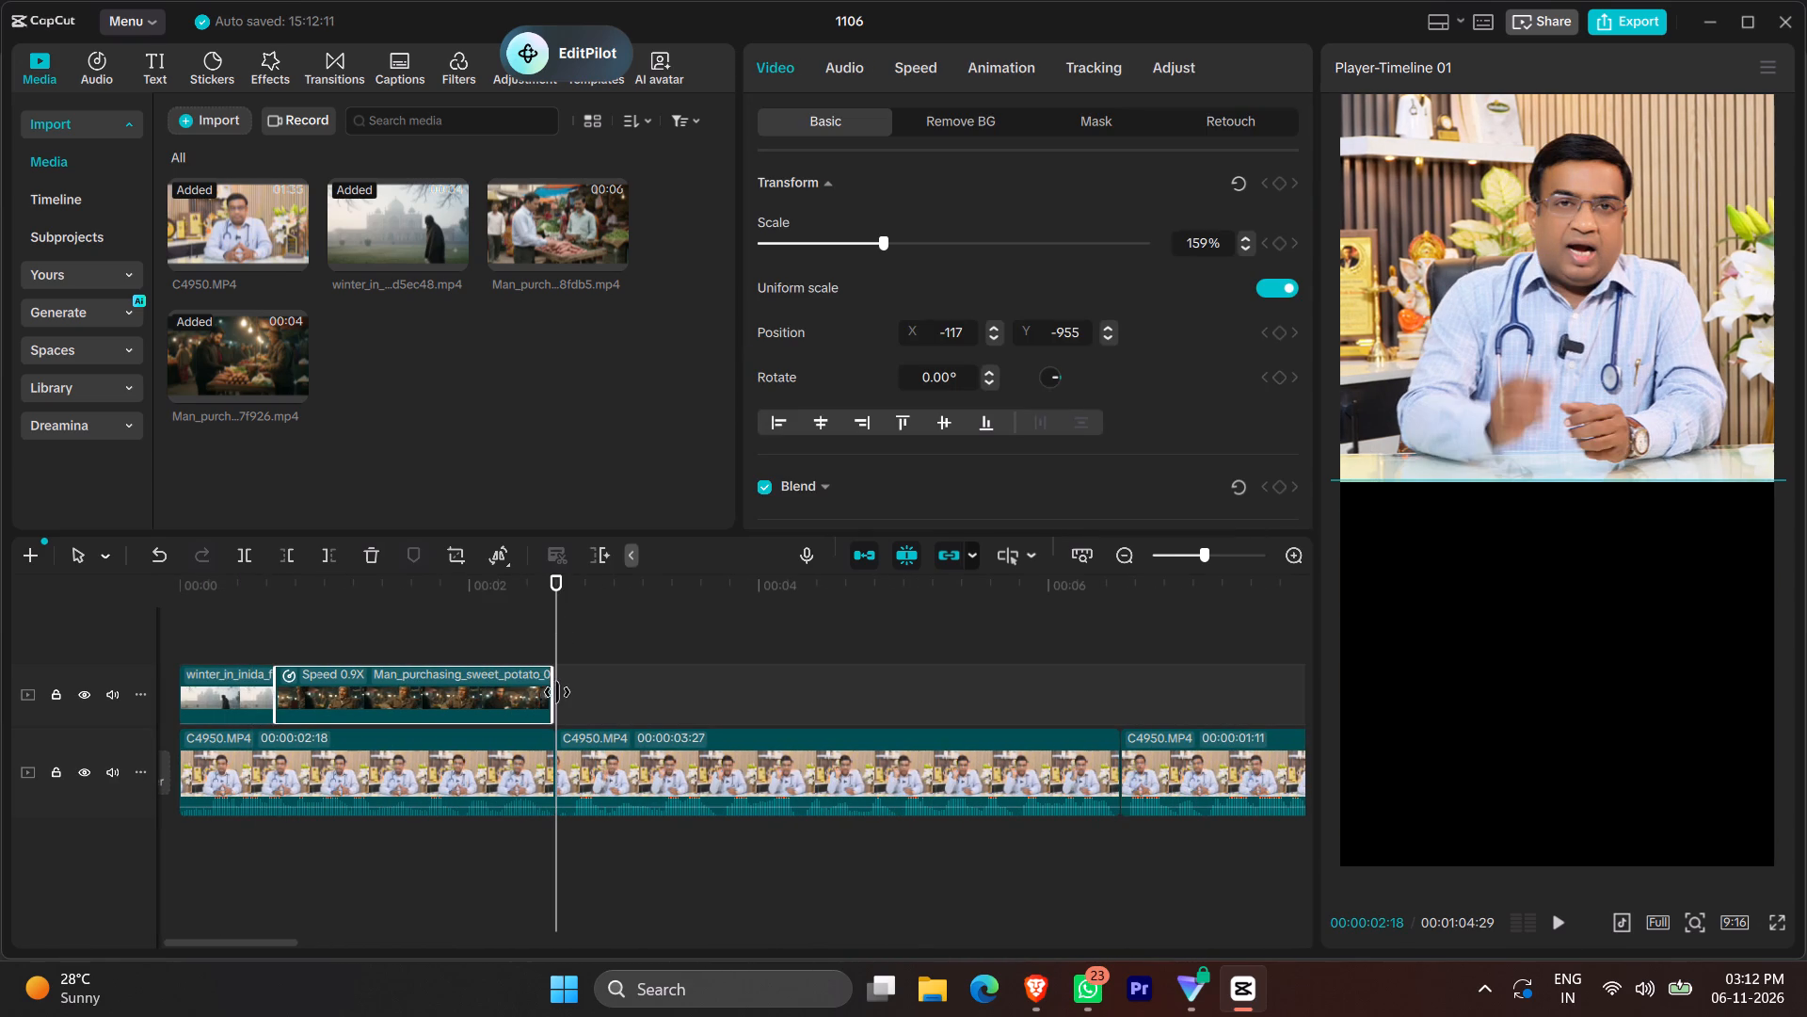
left_click_drag(561, 690, 546, 690)
scroll(542, 696, "up", 20, "ctrl")
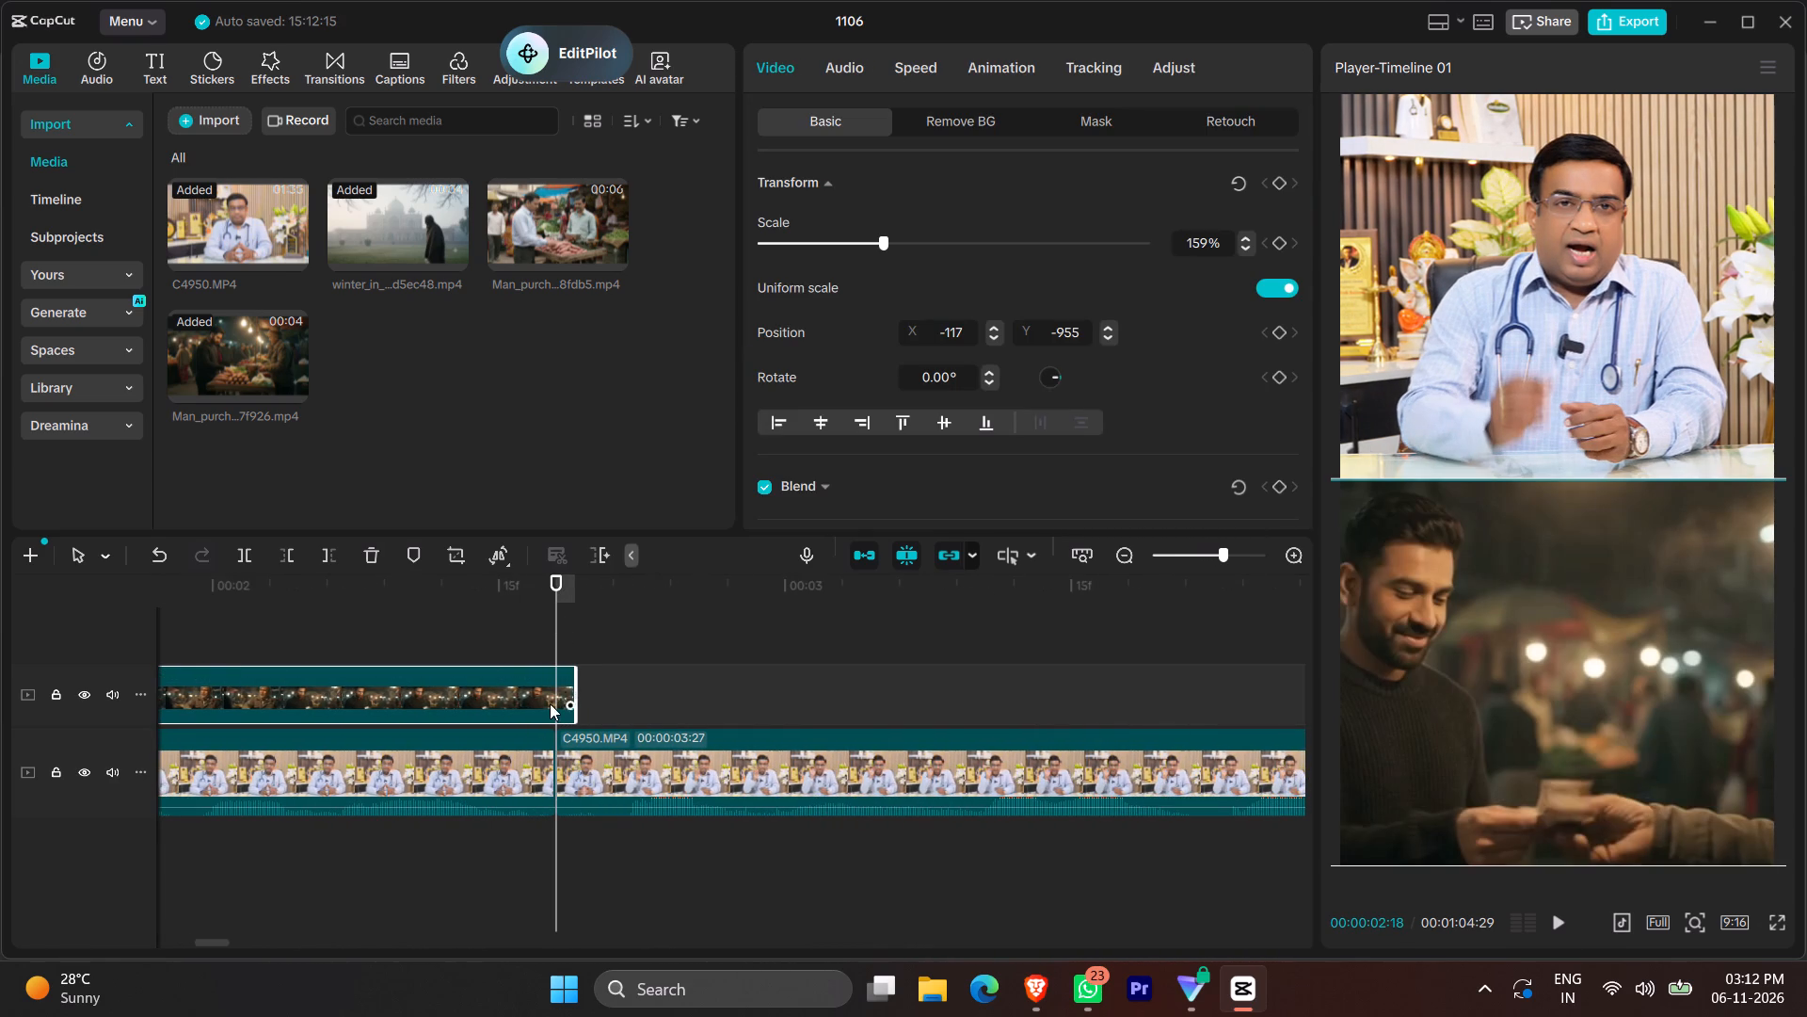
left_click_drag(576, 687, 557, 682)
scroll(551, 678, "down", 7, "ctrl")
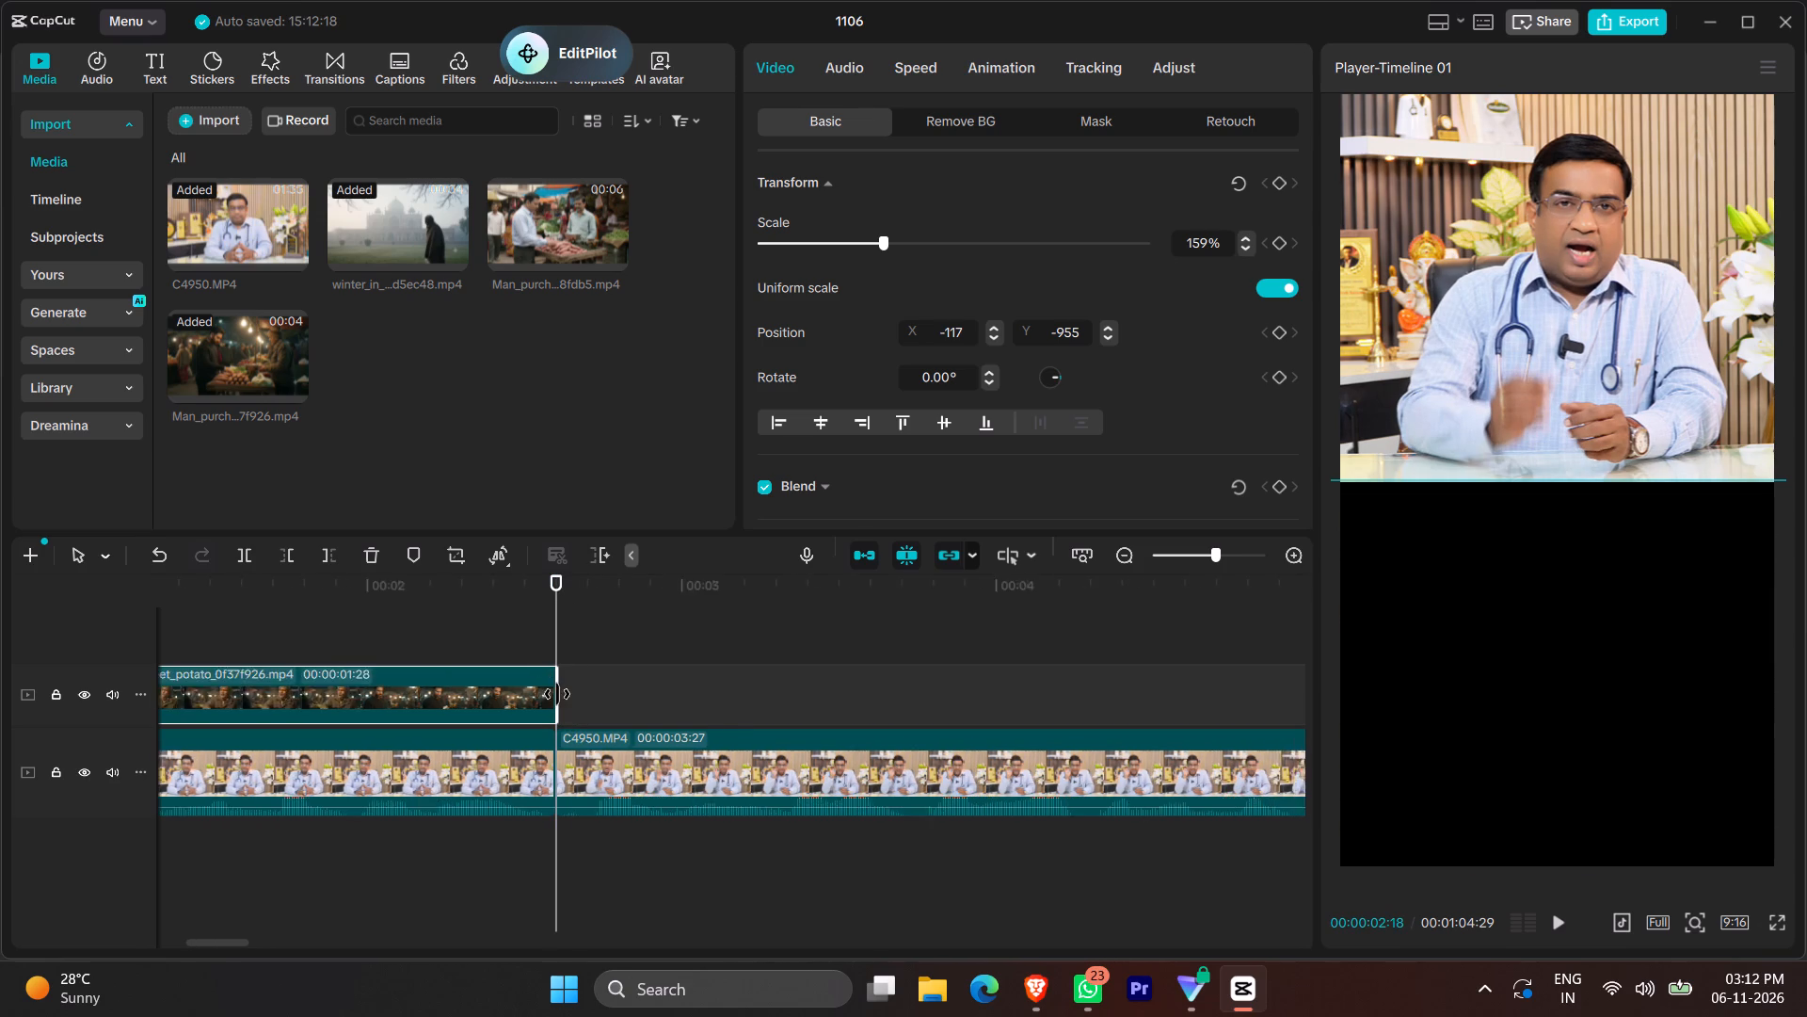
scroll(557, 694, "down", 20, "ctrl")
Play the sequence from the beginning to review the winter and market visuals and listen on into the doctor's following segments.
left_click(460, 642)
left_click_drag(460, 642, 0, 766)
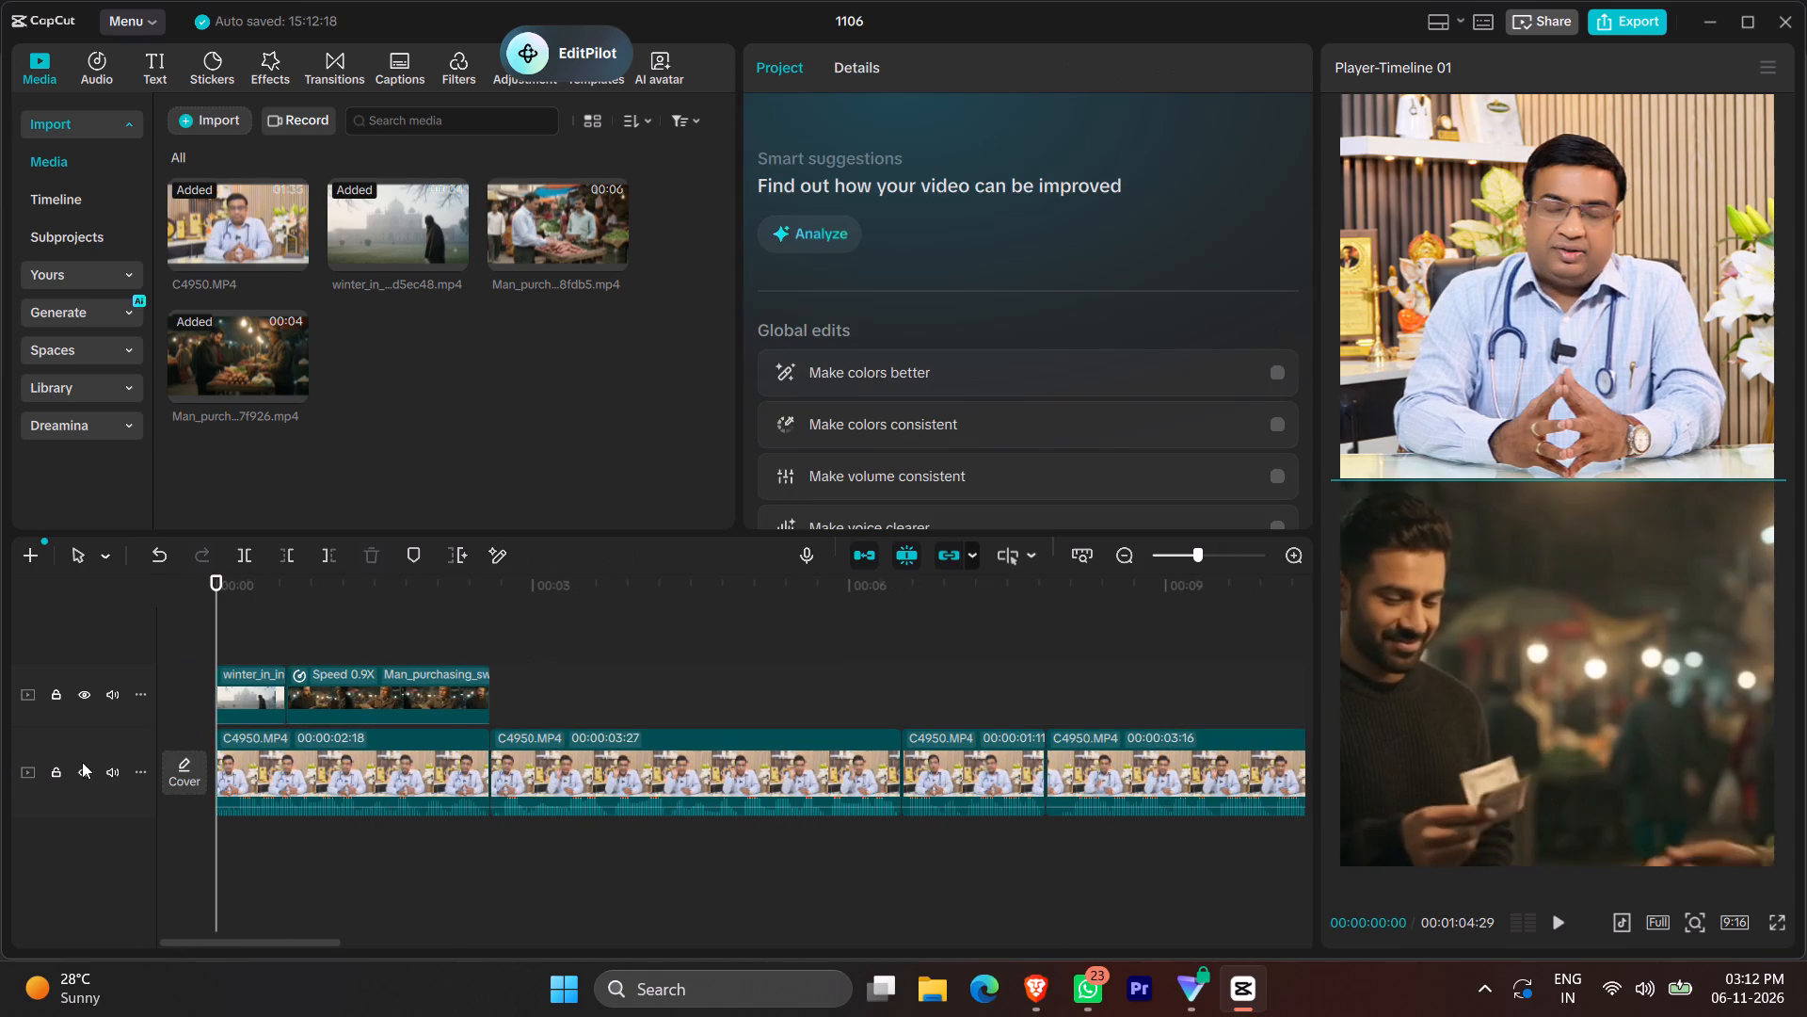
key("space")
left_click(102, 733)
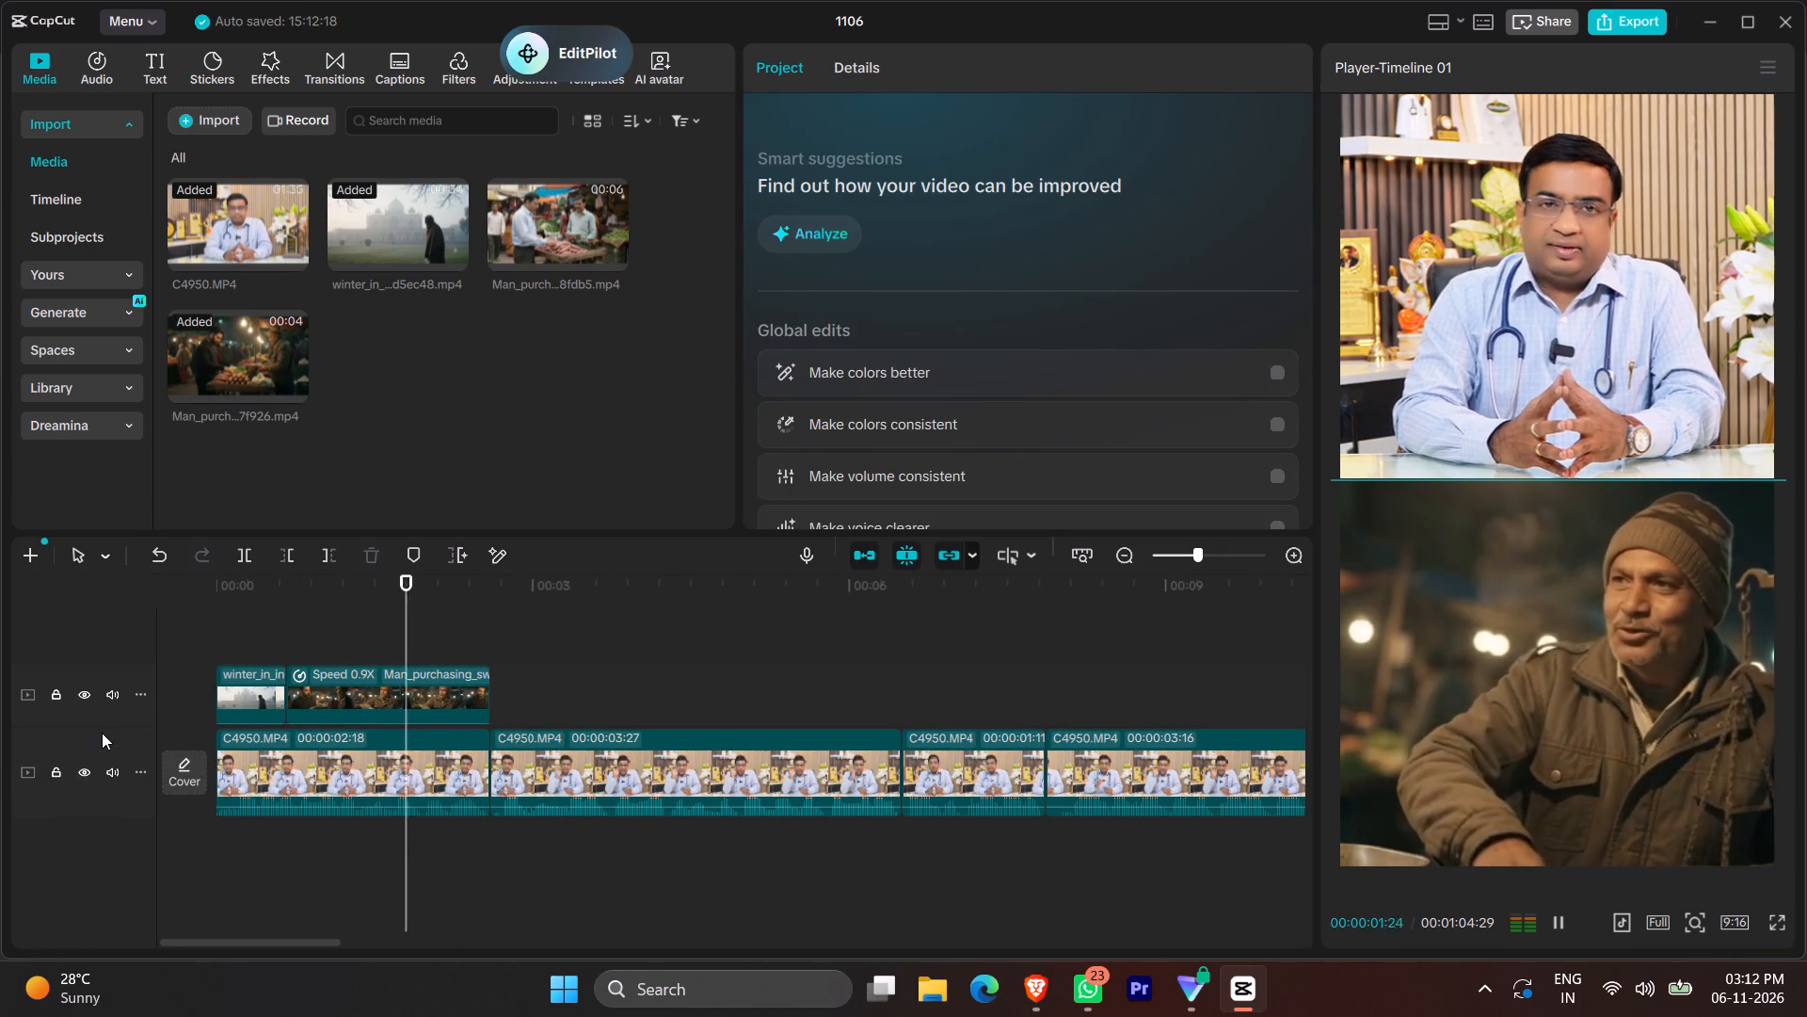
left_click(264, 624)
left_click_drag(264, 624, 89, 637)
key("space")
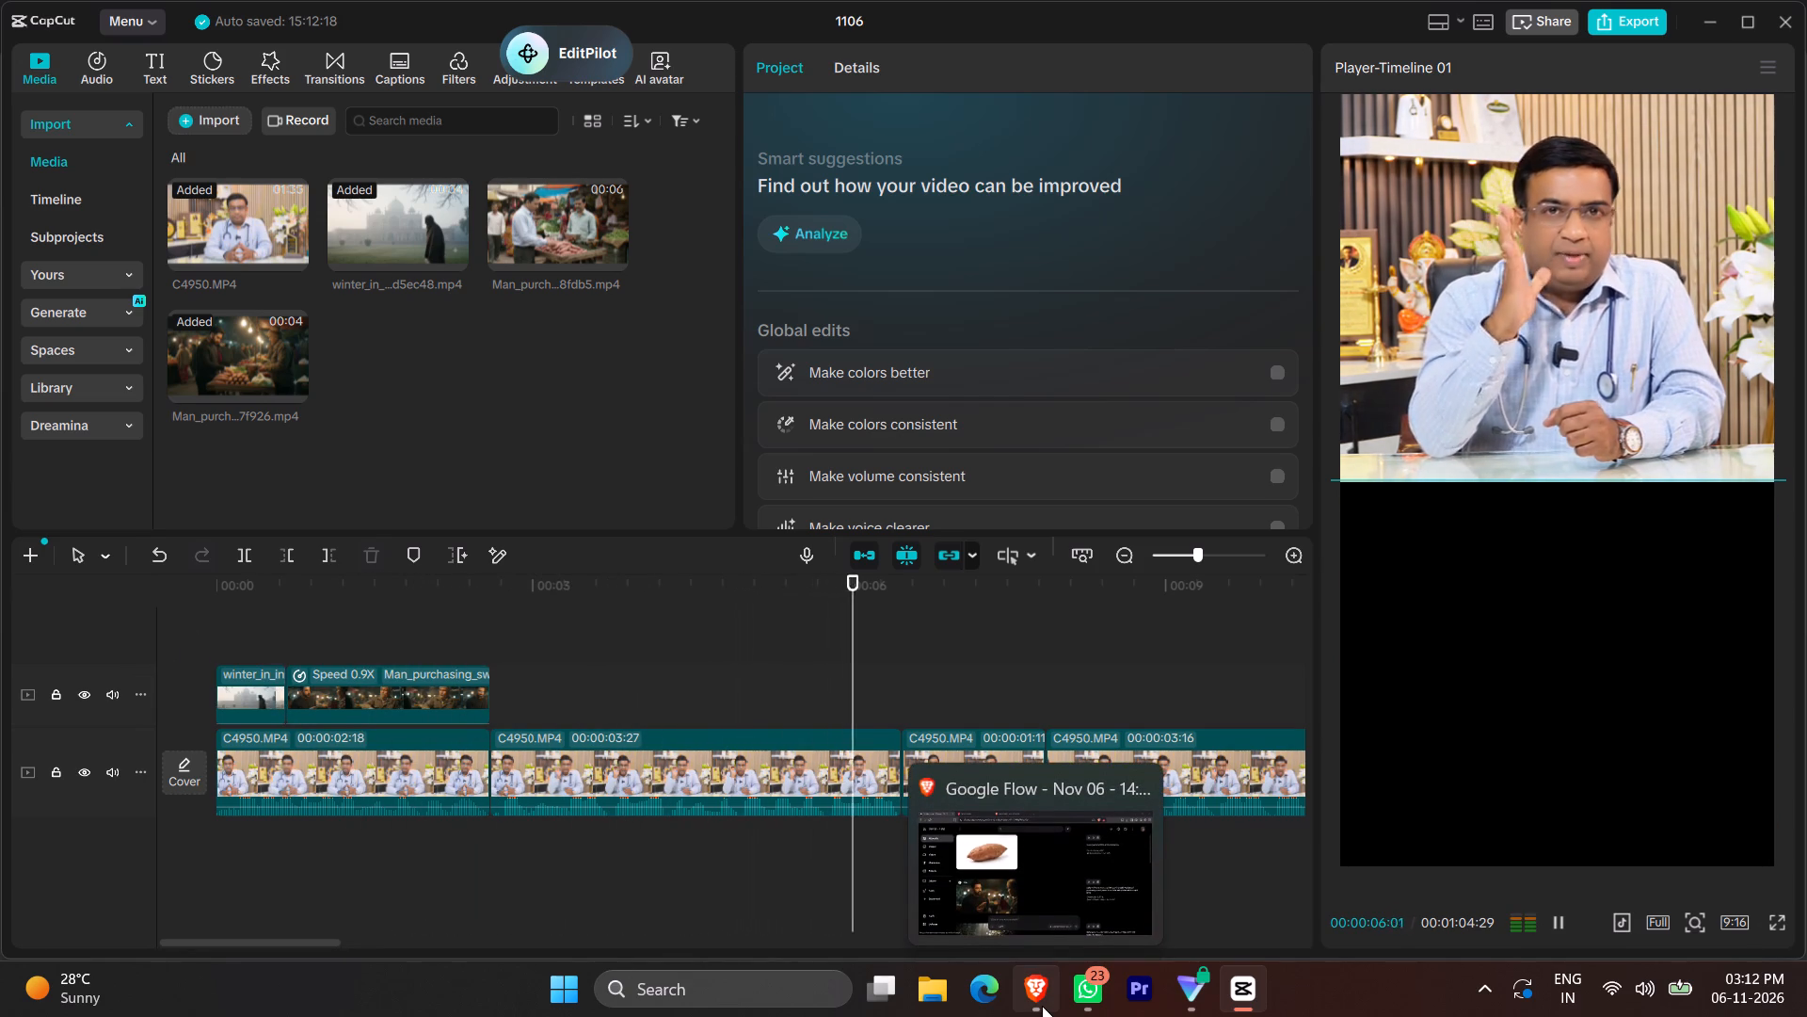
key("space")
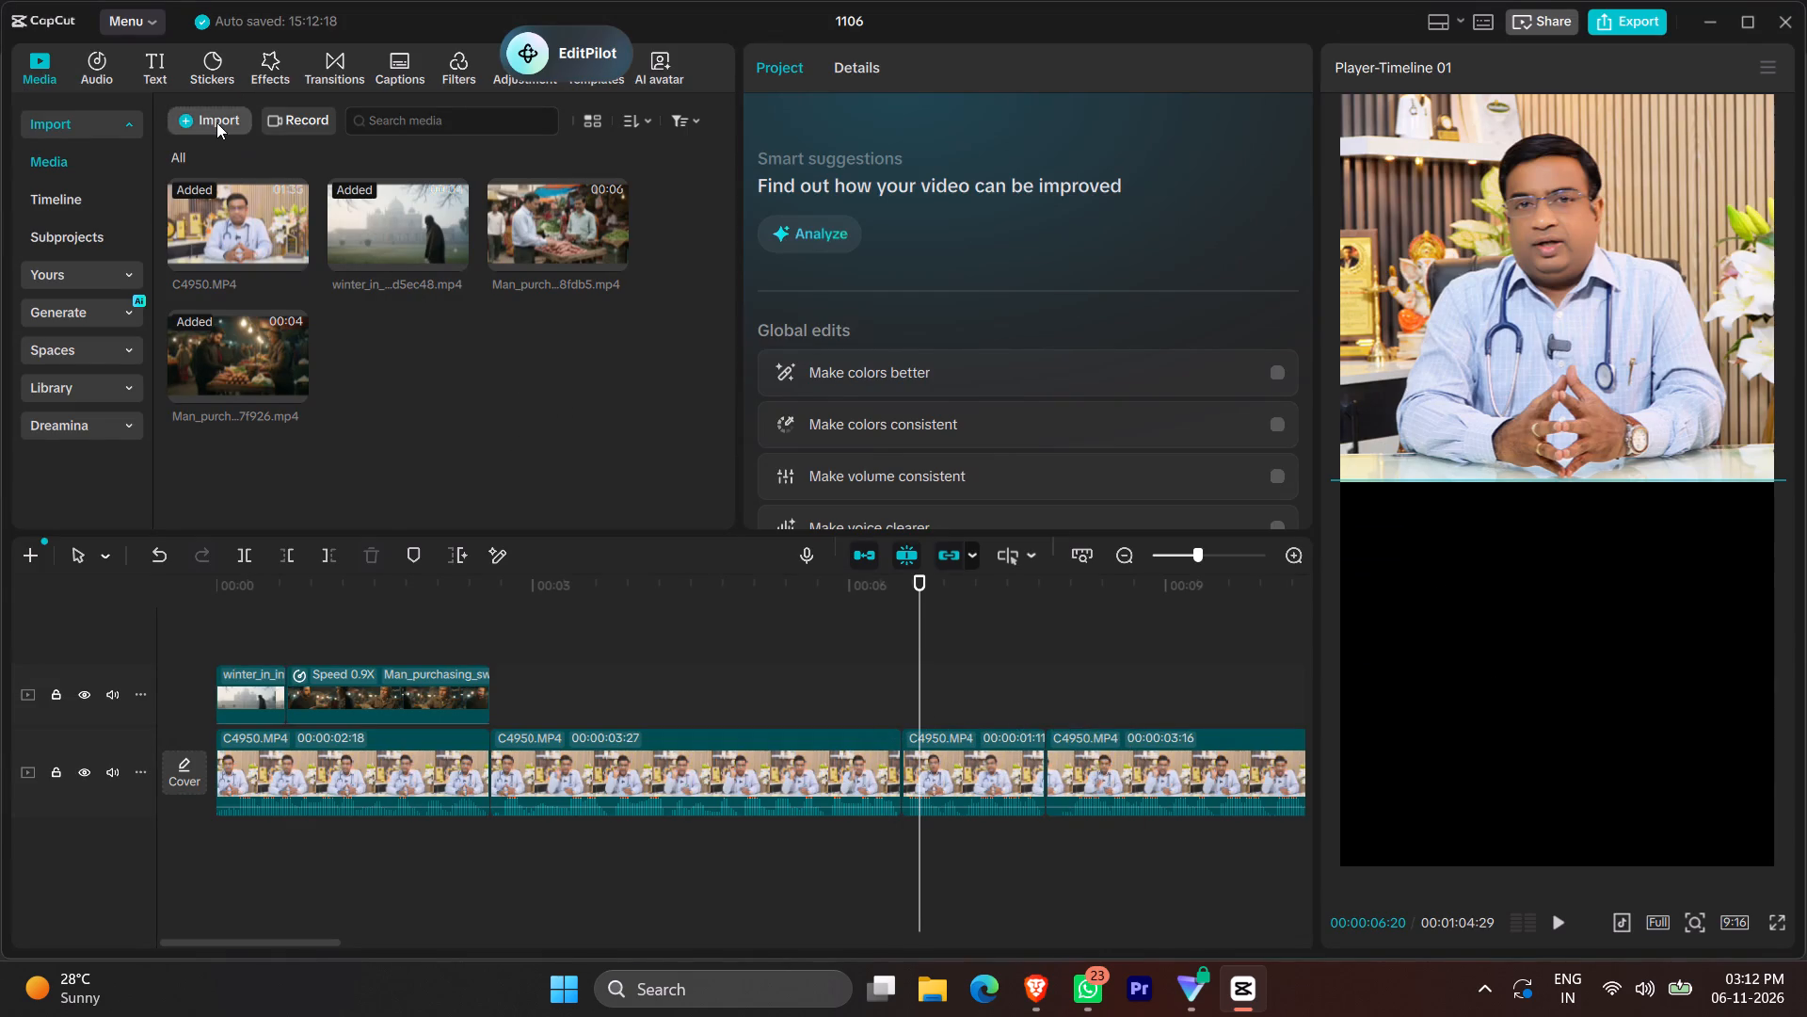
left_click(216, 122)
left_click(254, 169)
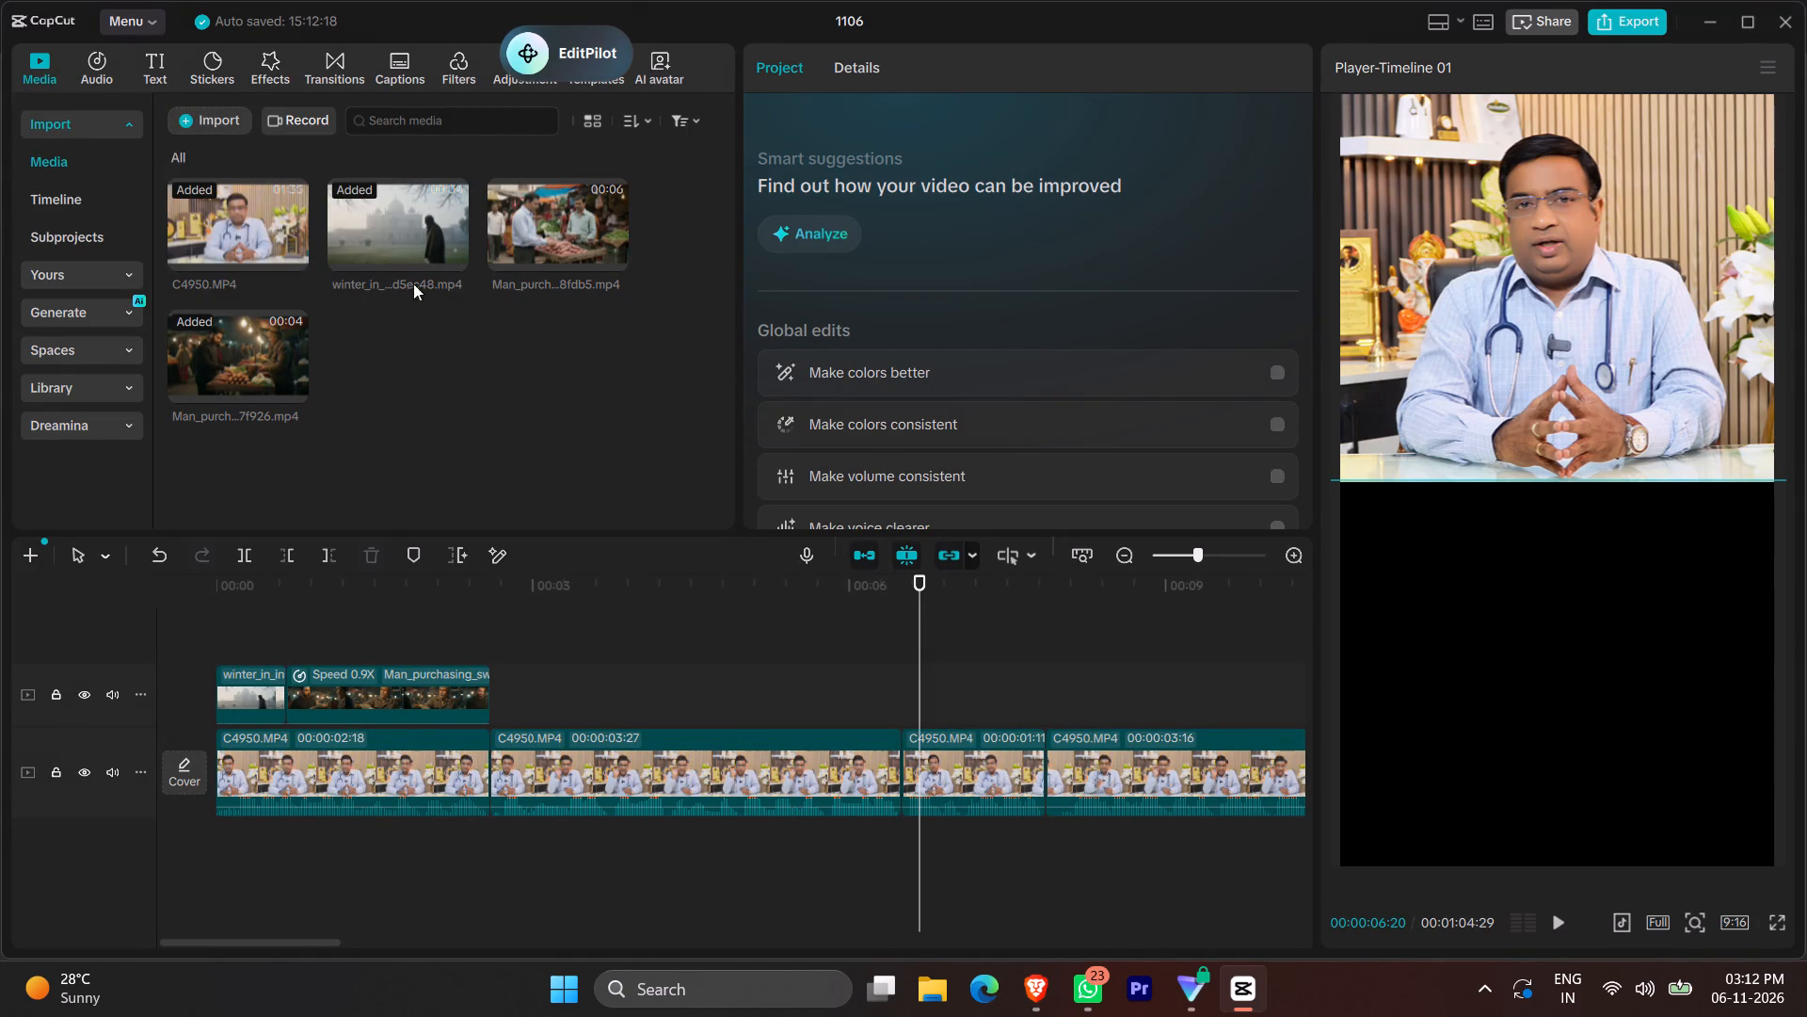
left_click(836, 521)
left_click(1026, 1005)
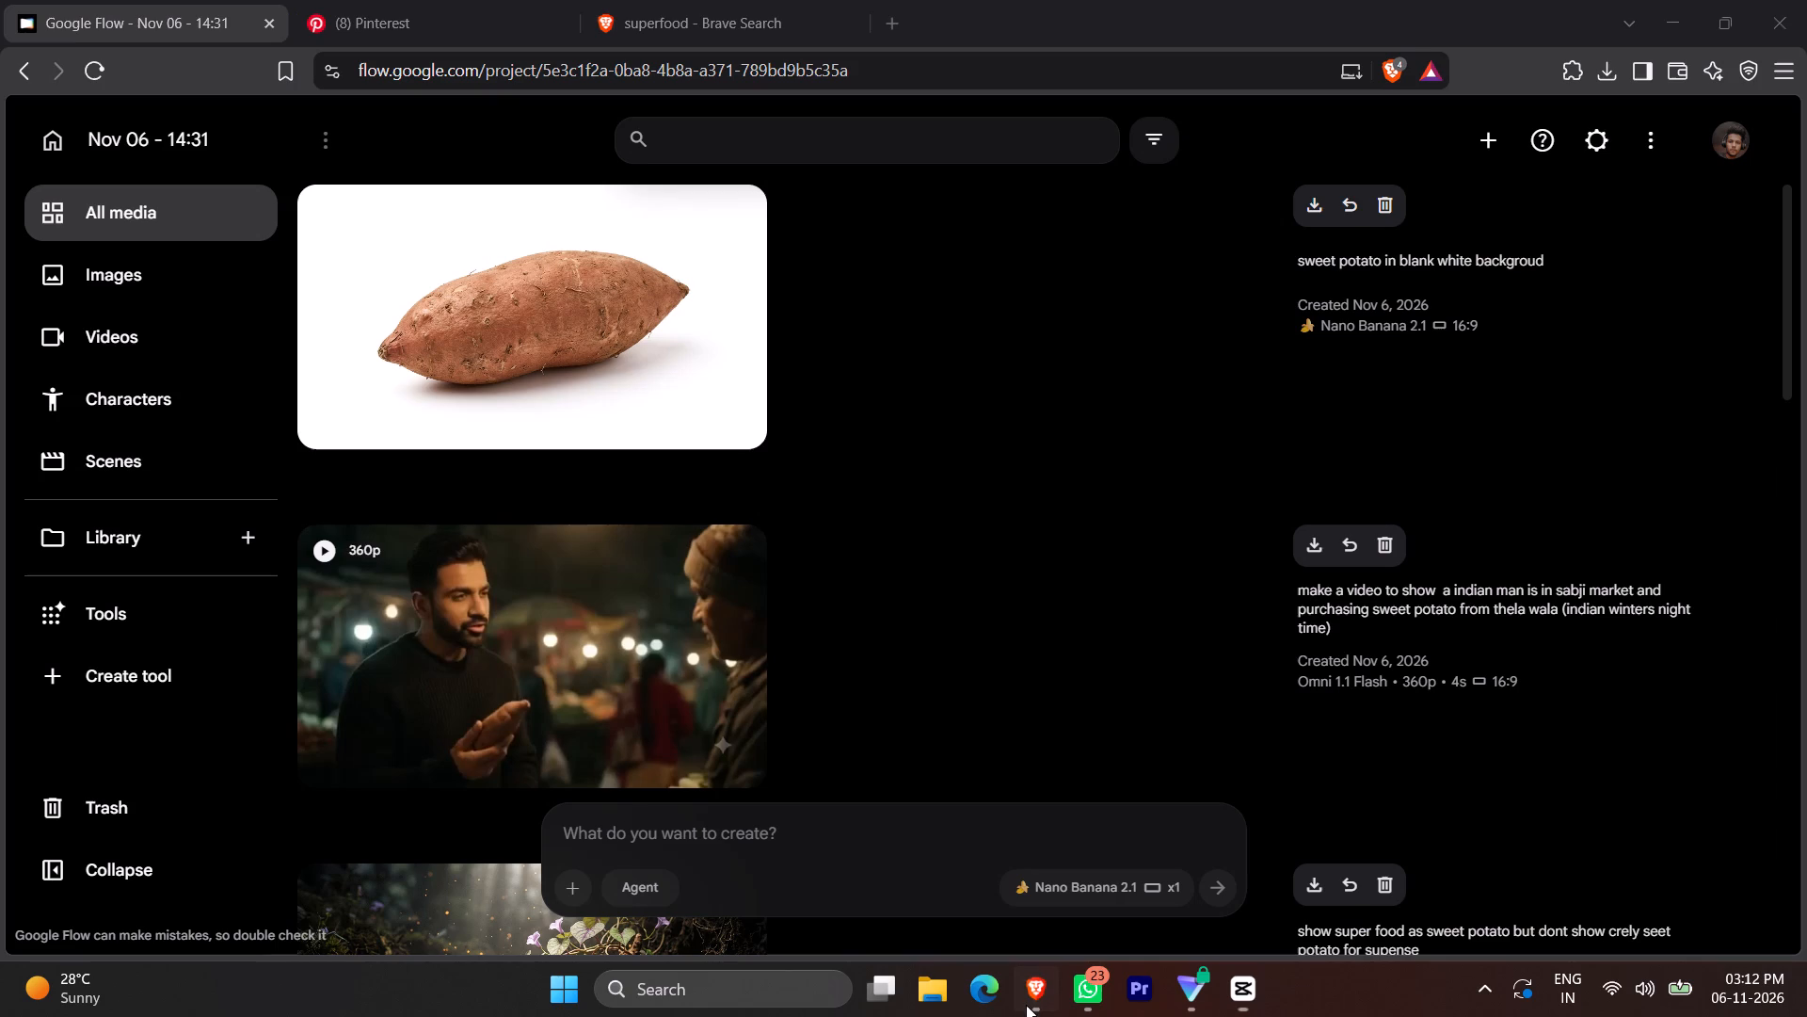
left_click(733, 222)
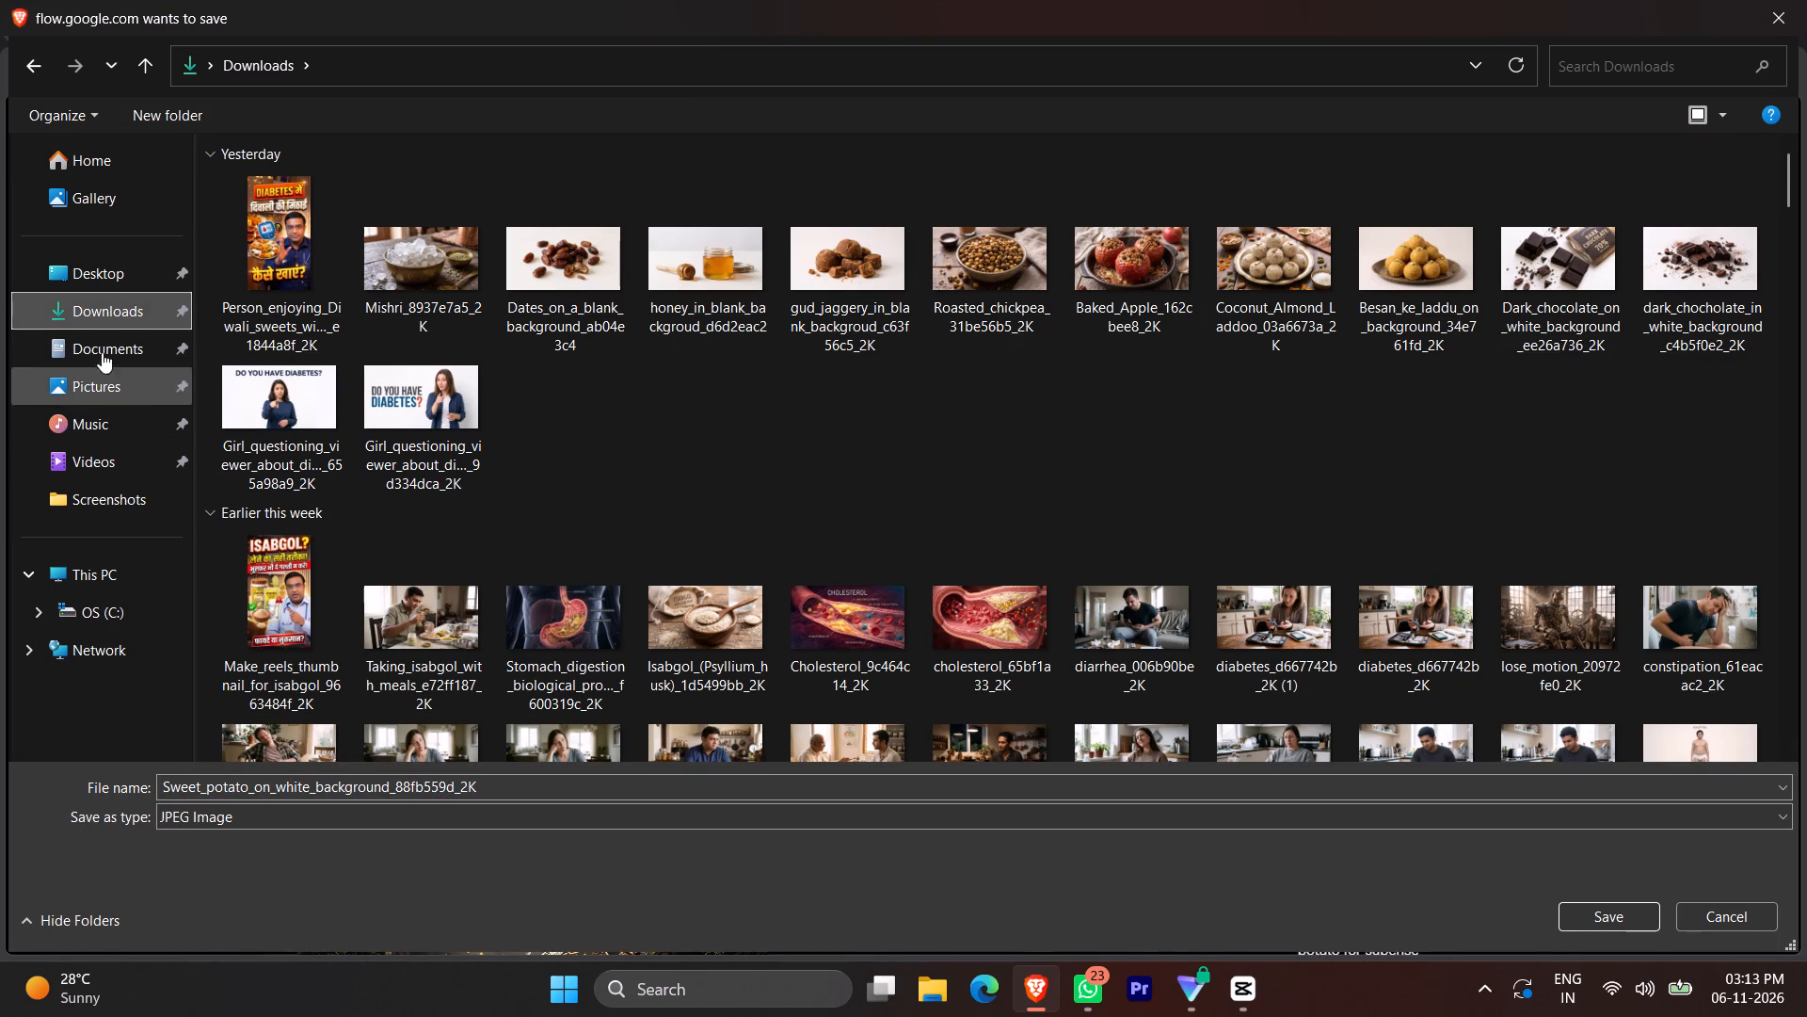
left_click(1620, 913)
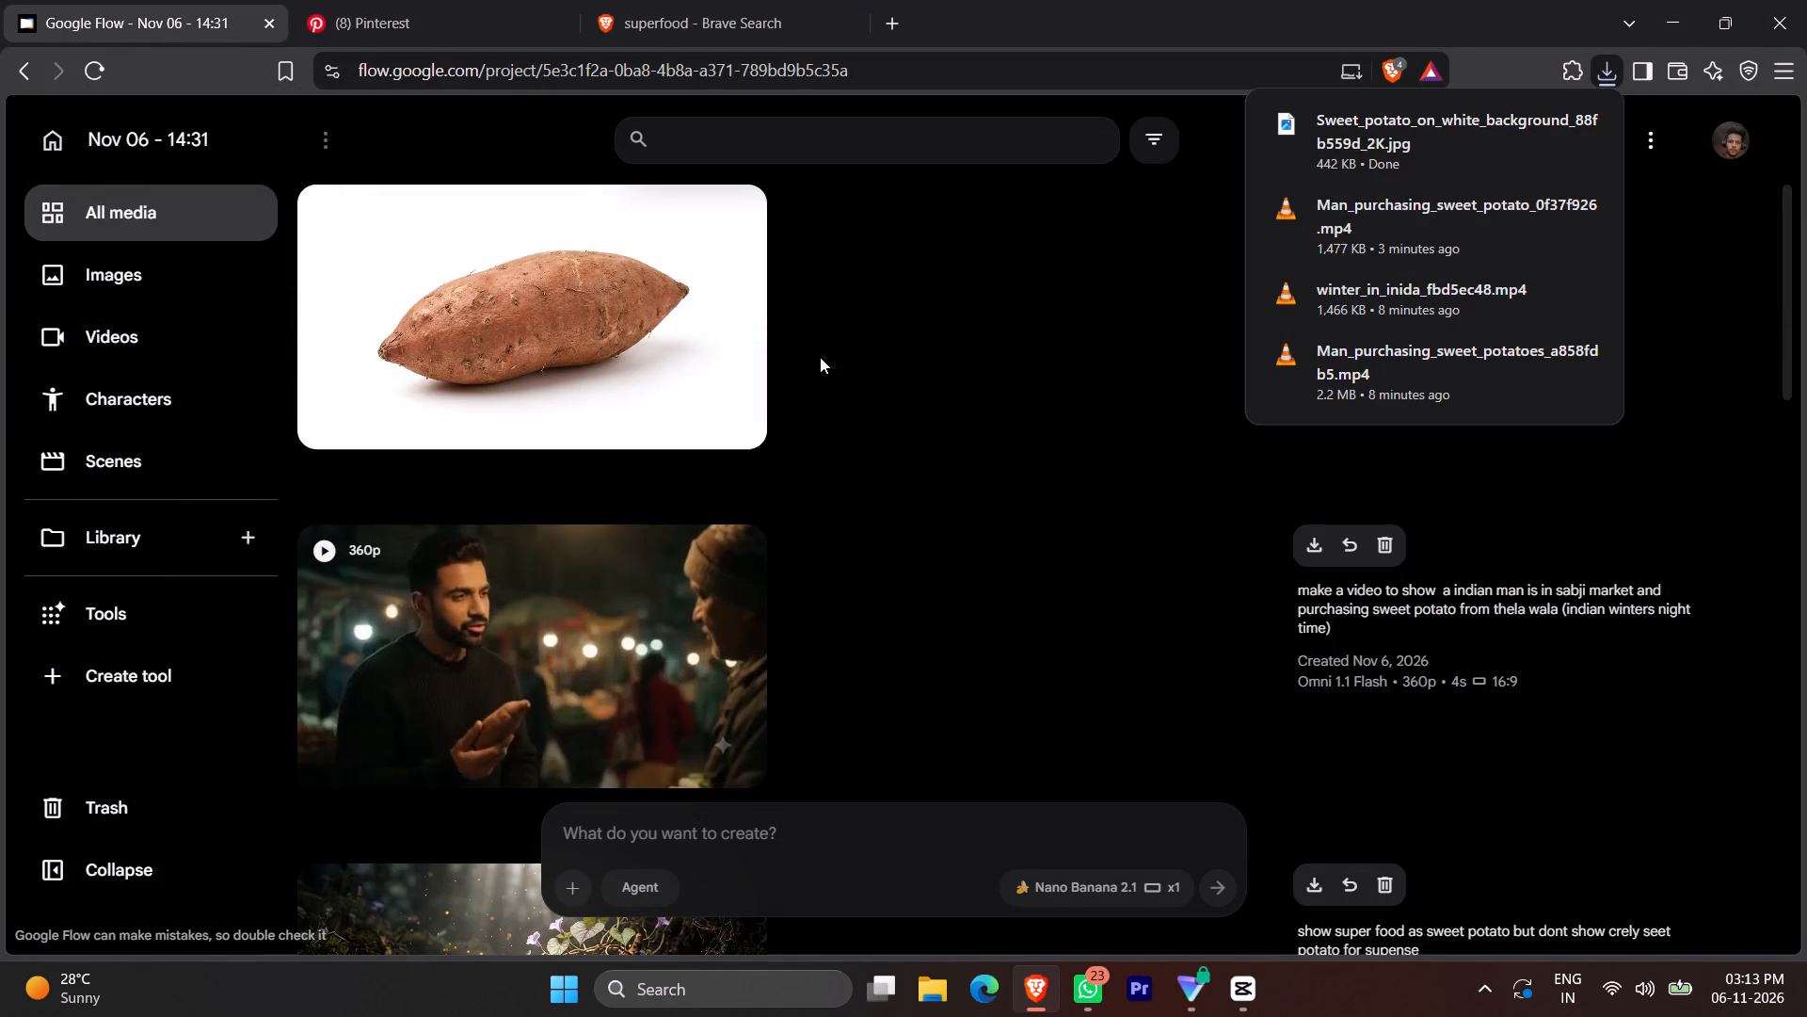
Bring the downloaded Sweet_potato_on_white_background image from Brave into the CapCut project media.
left_click_drag(1392, 148, 1251, 979)
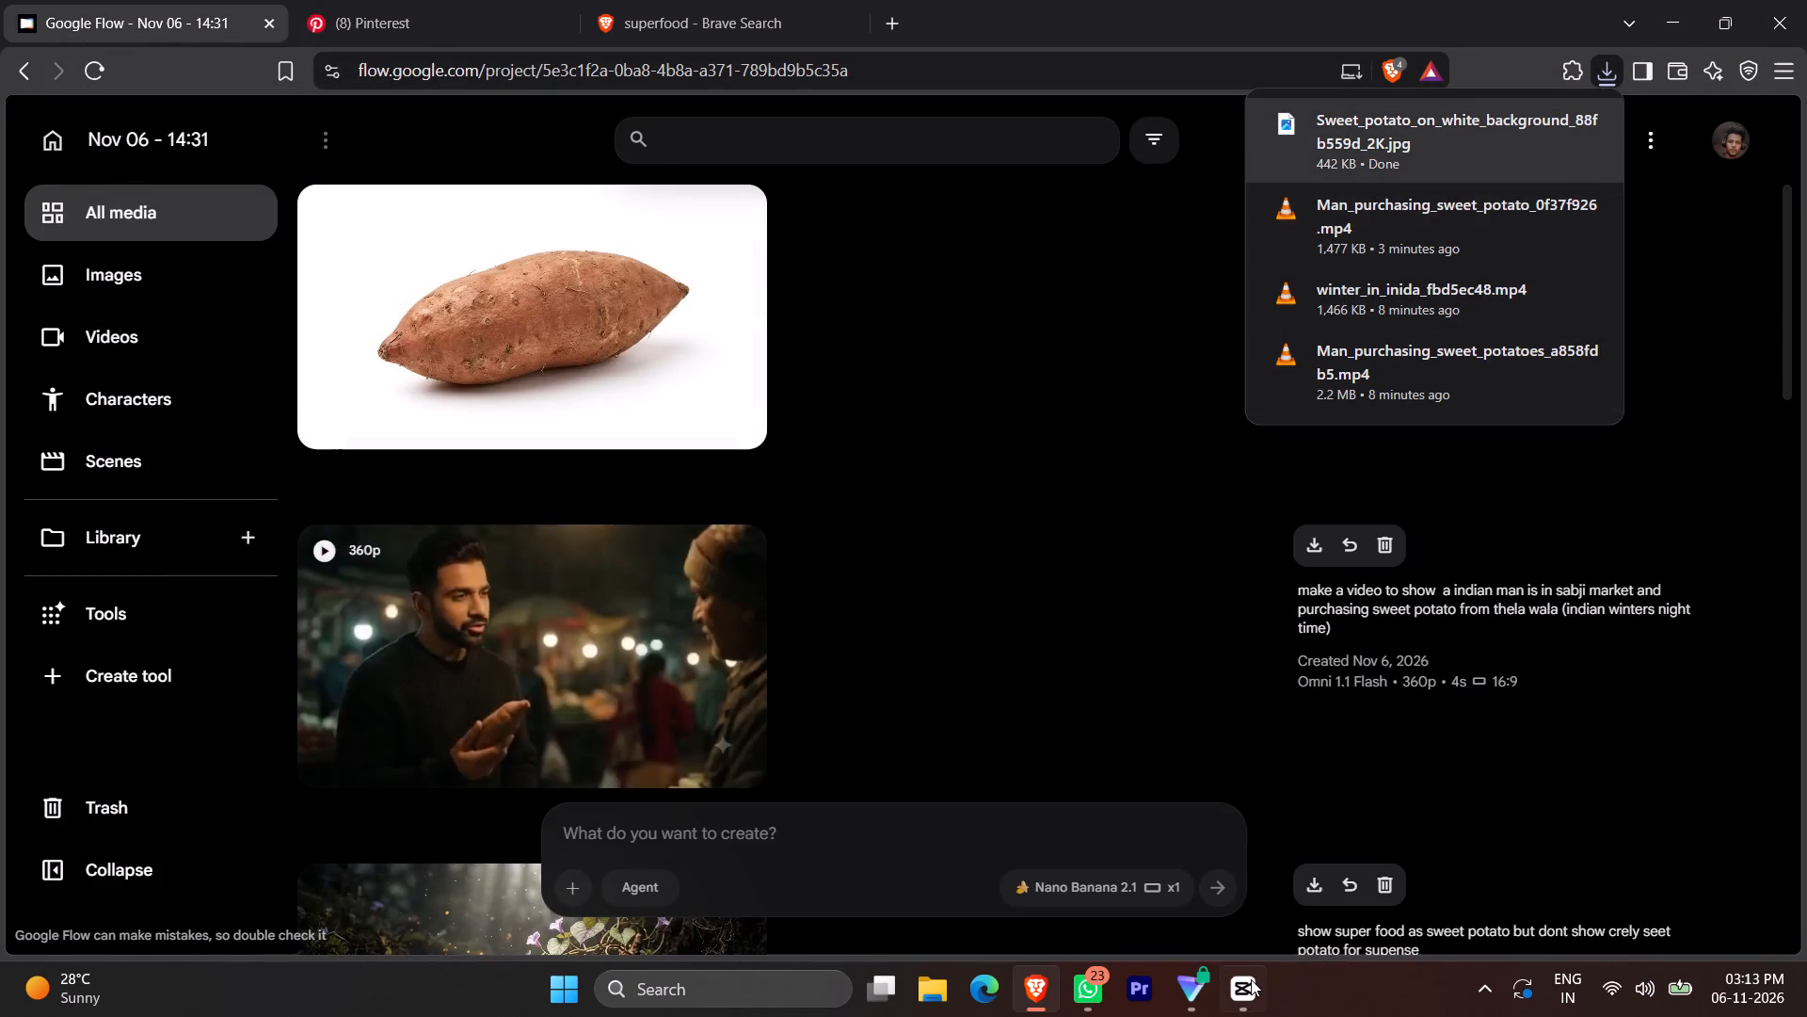
left_click_drag(1251, 979, 568, 429)
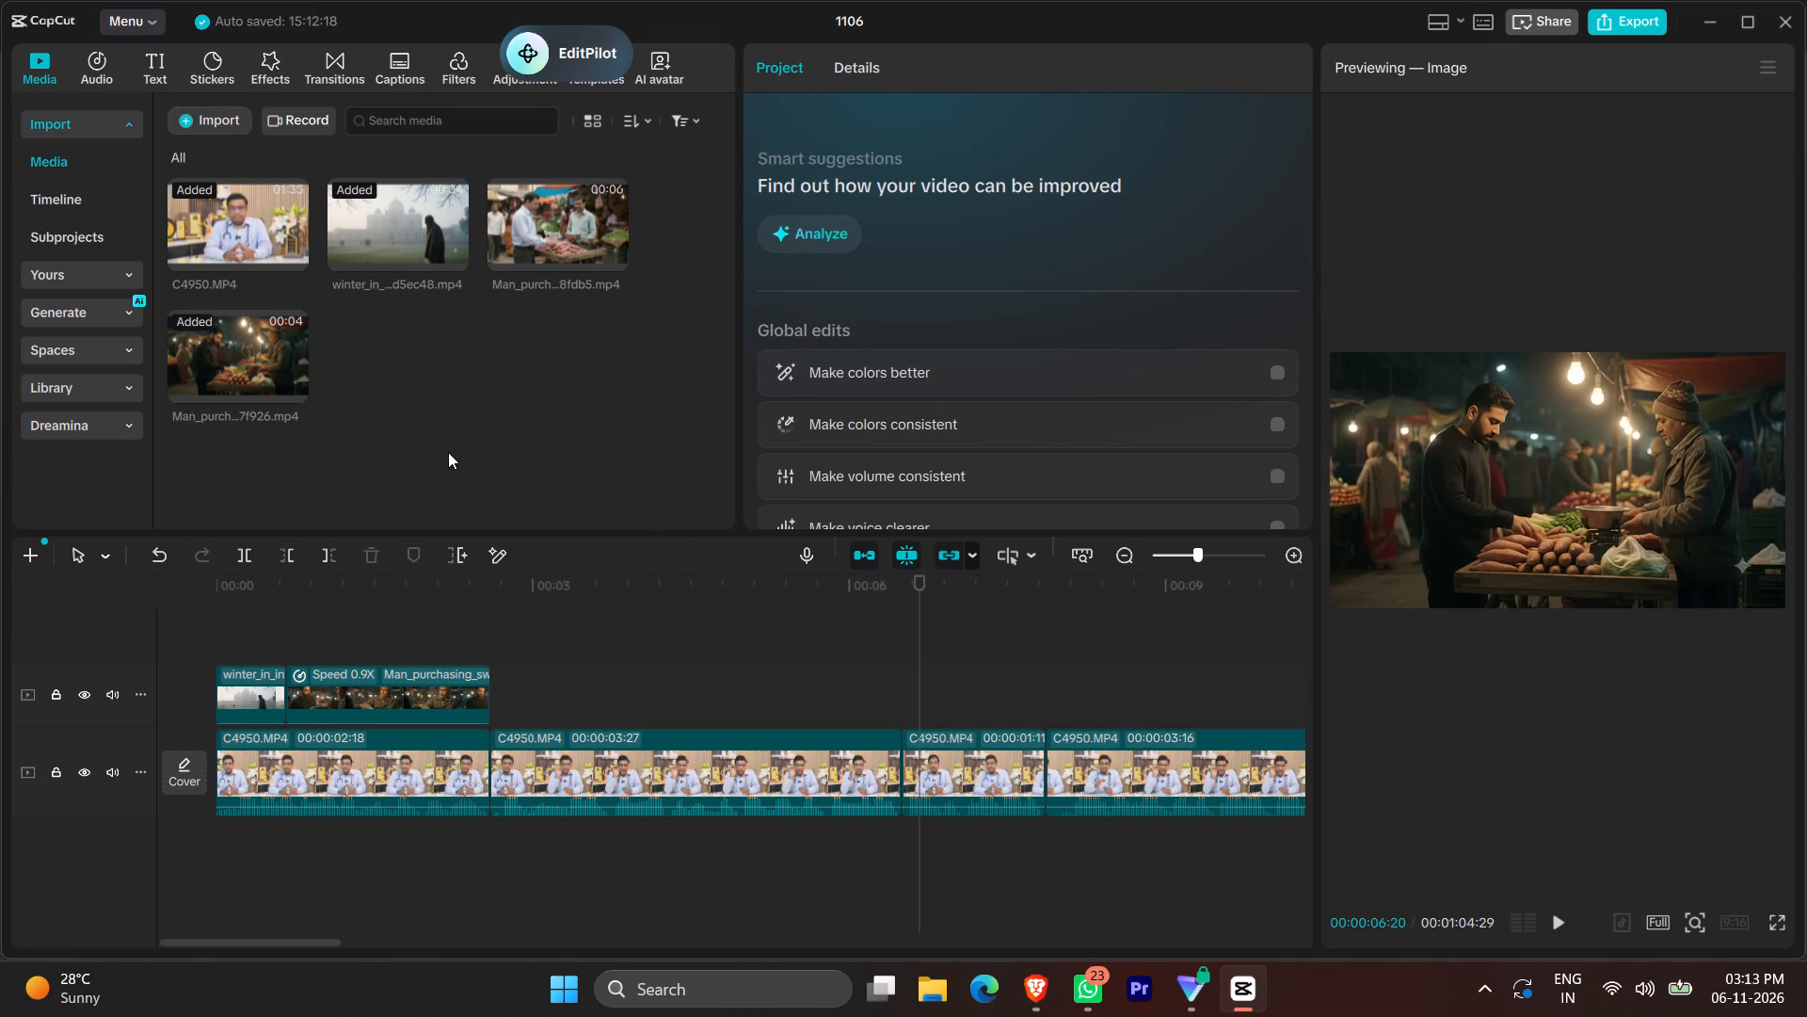
Place the Sweet_potato_on_white_background image at 00:00:02:18, directly after the Man_purchasing_sweet_potato clip on the same track.
left_click_drag(392, 330, 483, 679)
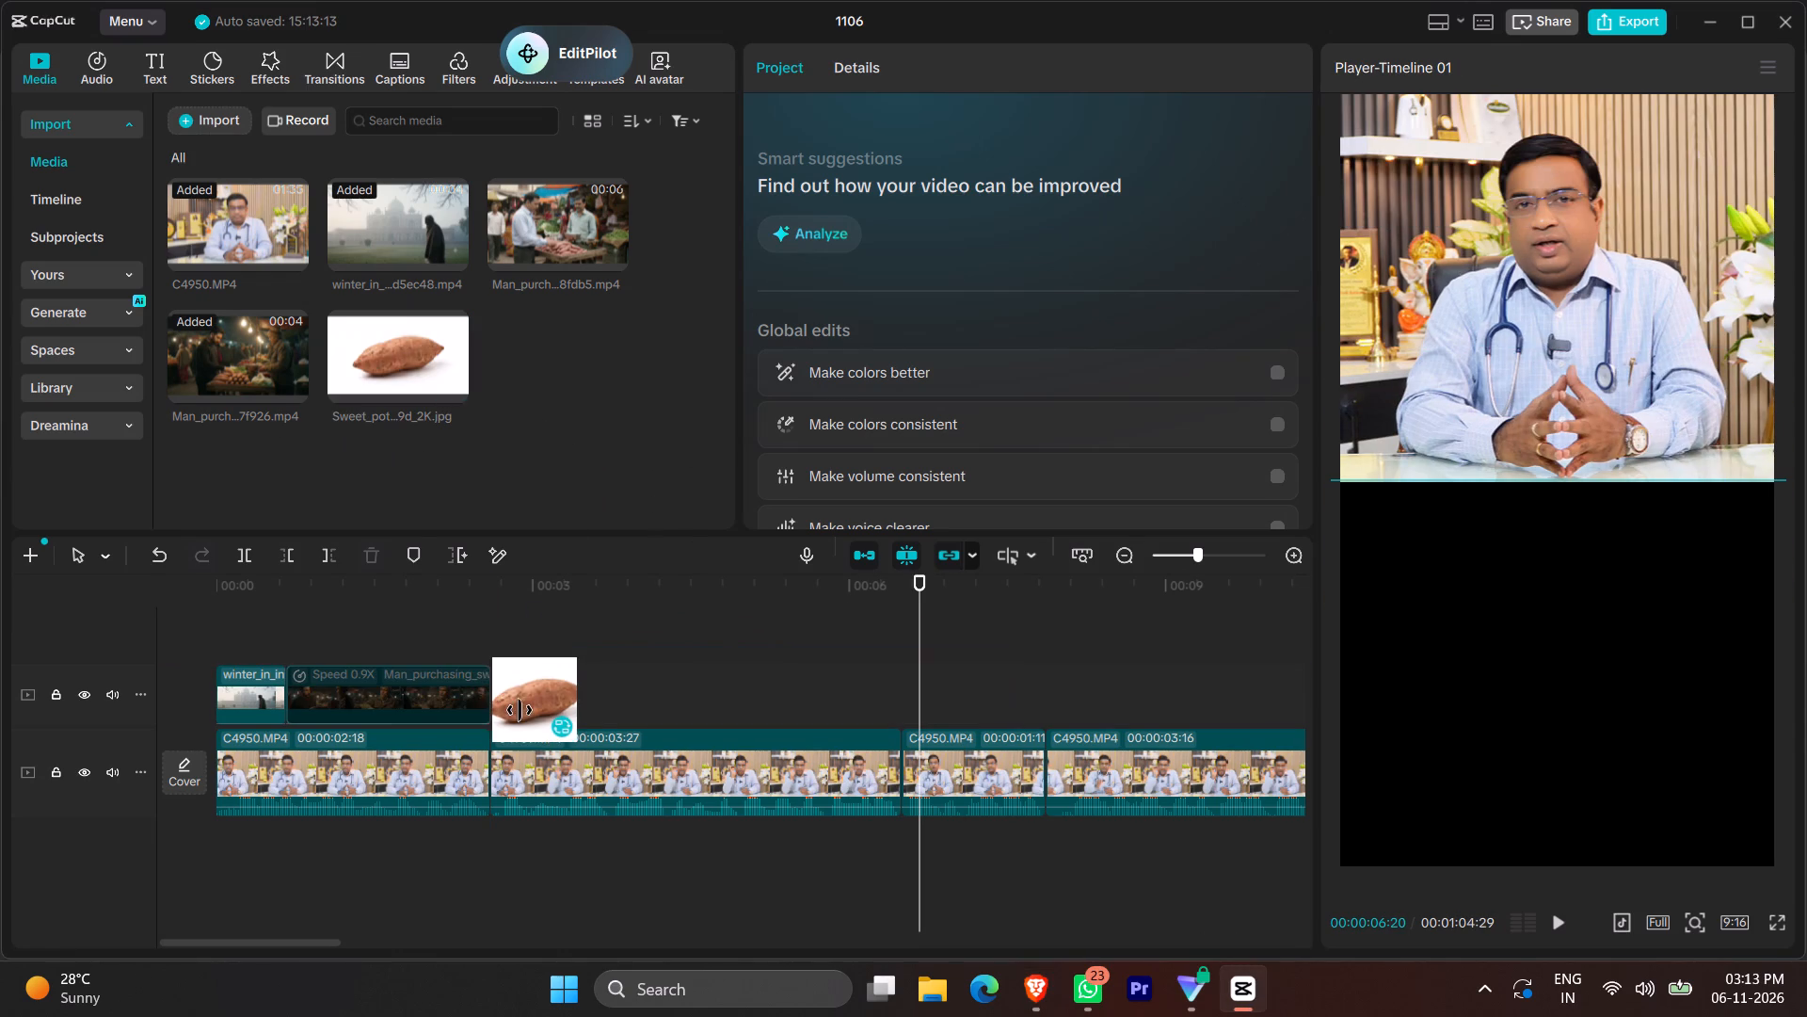
left_click(1082, 690)
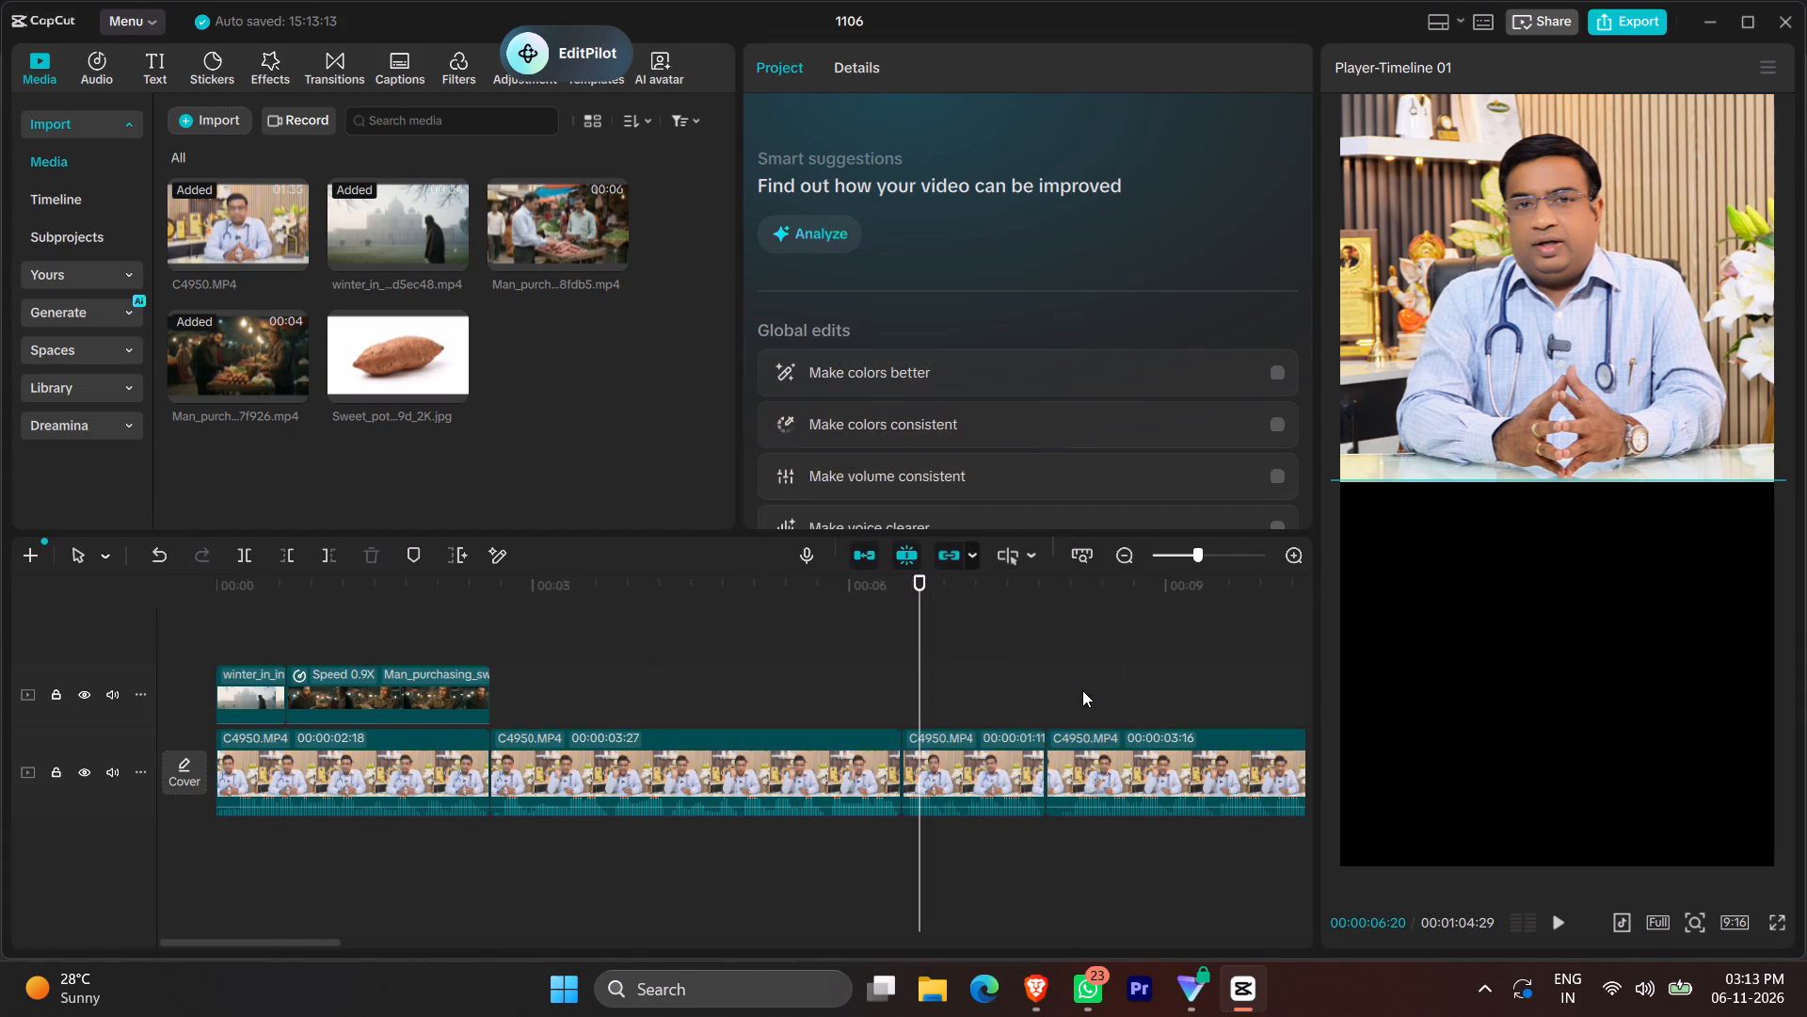
left_click(491, 633)
scroll(540, 708, "up", 17, "ctrl")
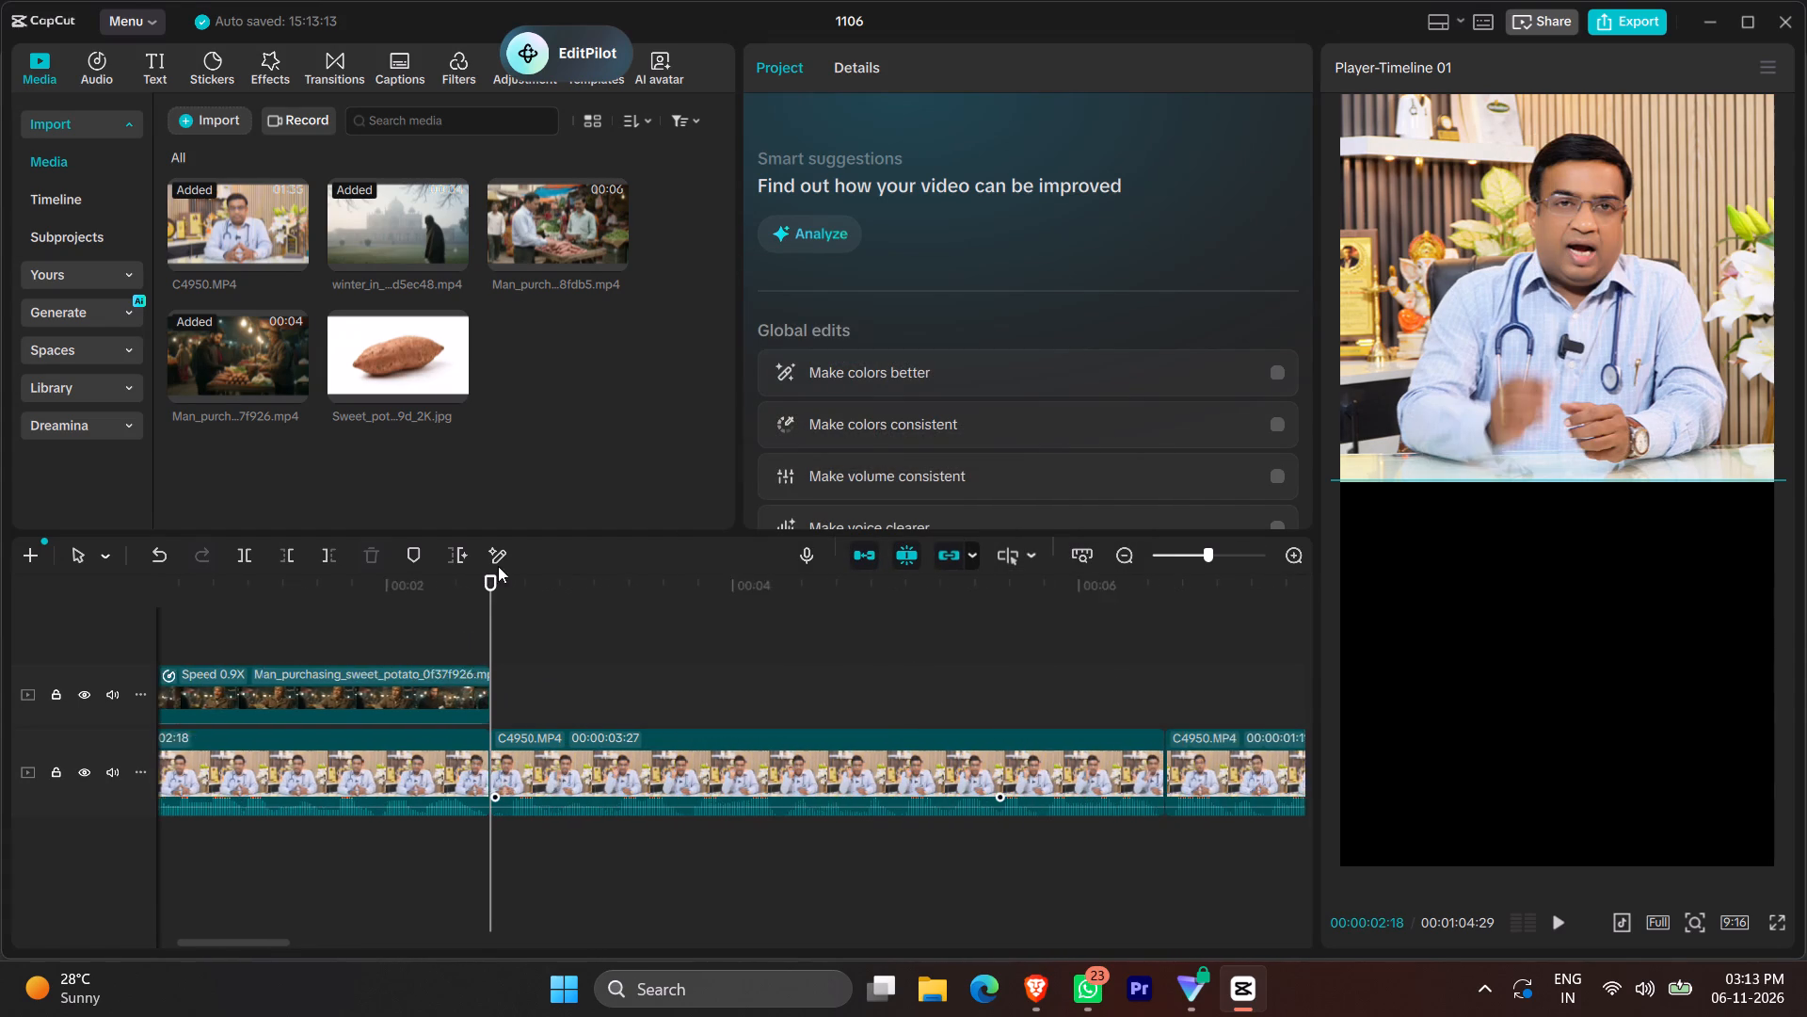
left_click_drag(392, 361, 493, 688)
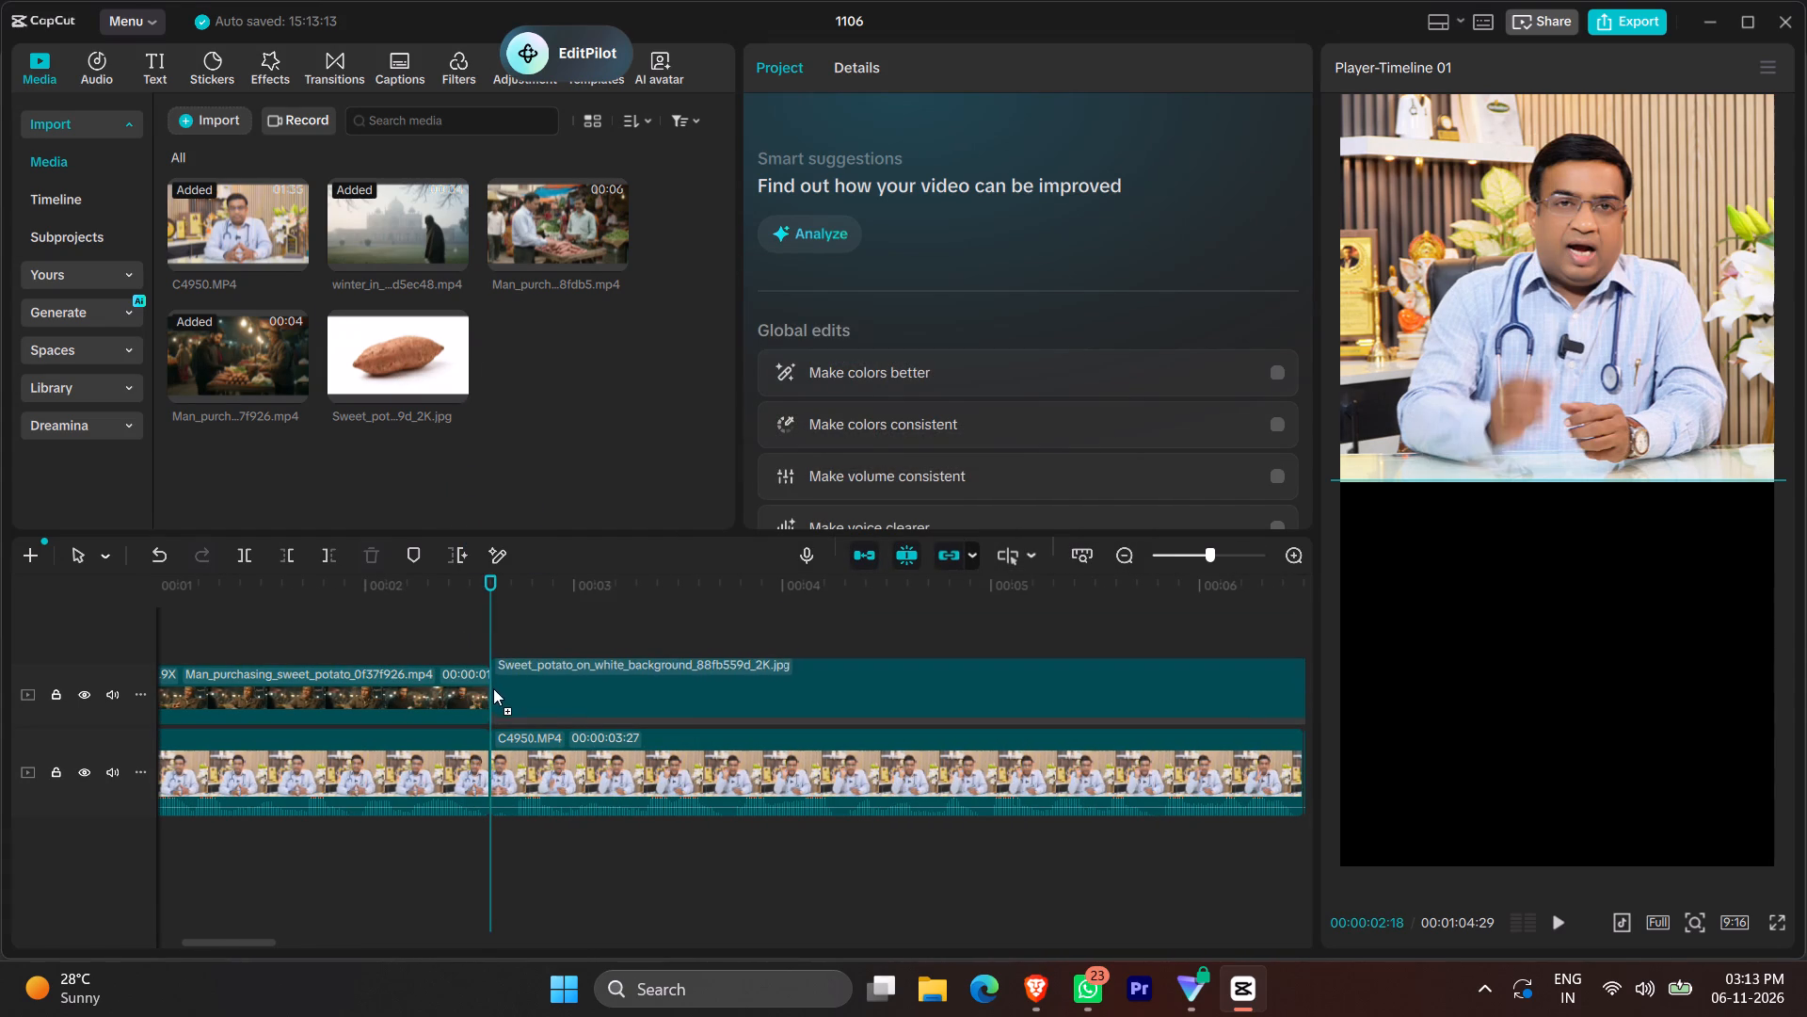
left_click_drag(493, 688, 492, 689)
scroll(587, 638, "down", 20, "ctrl")
scroll(587, 638, "down", 12, "ctrl")
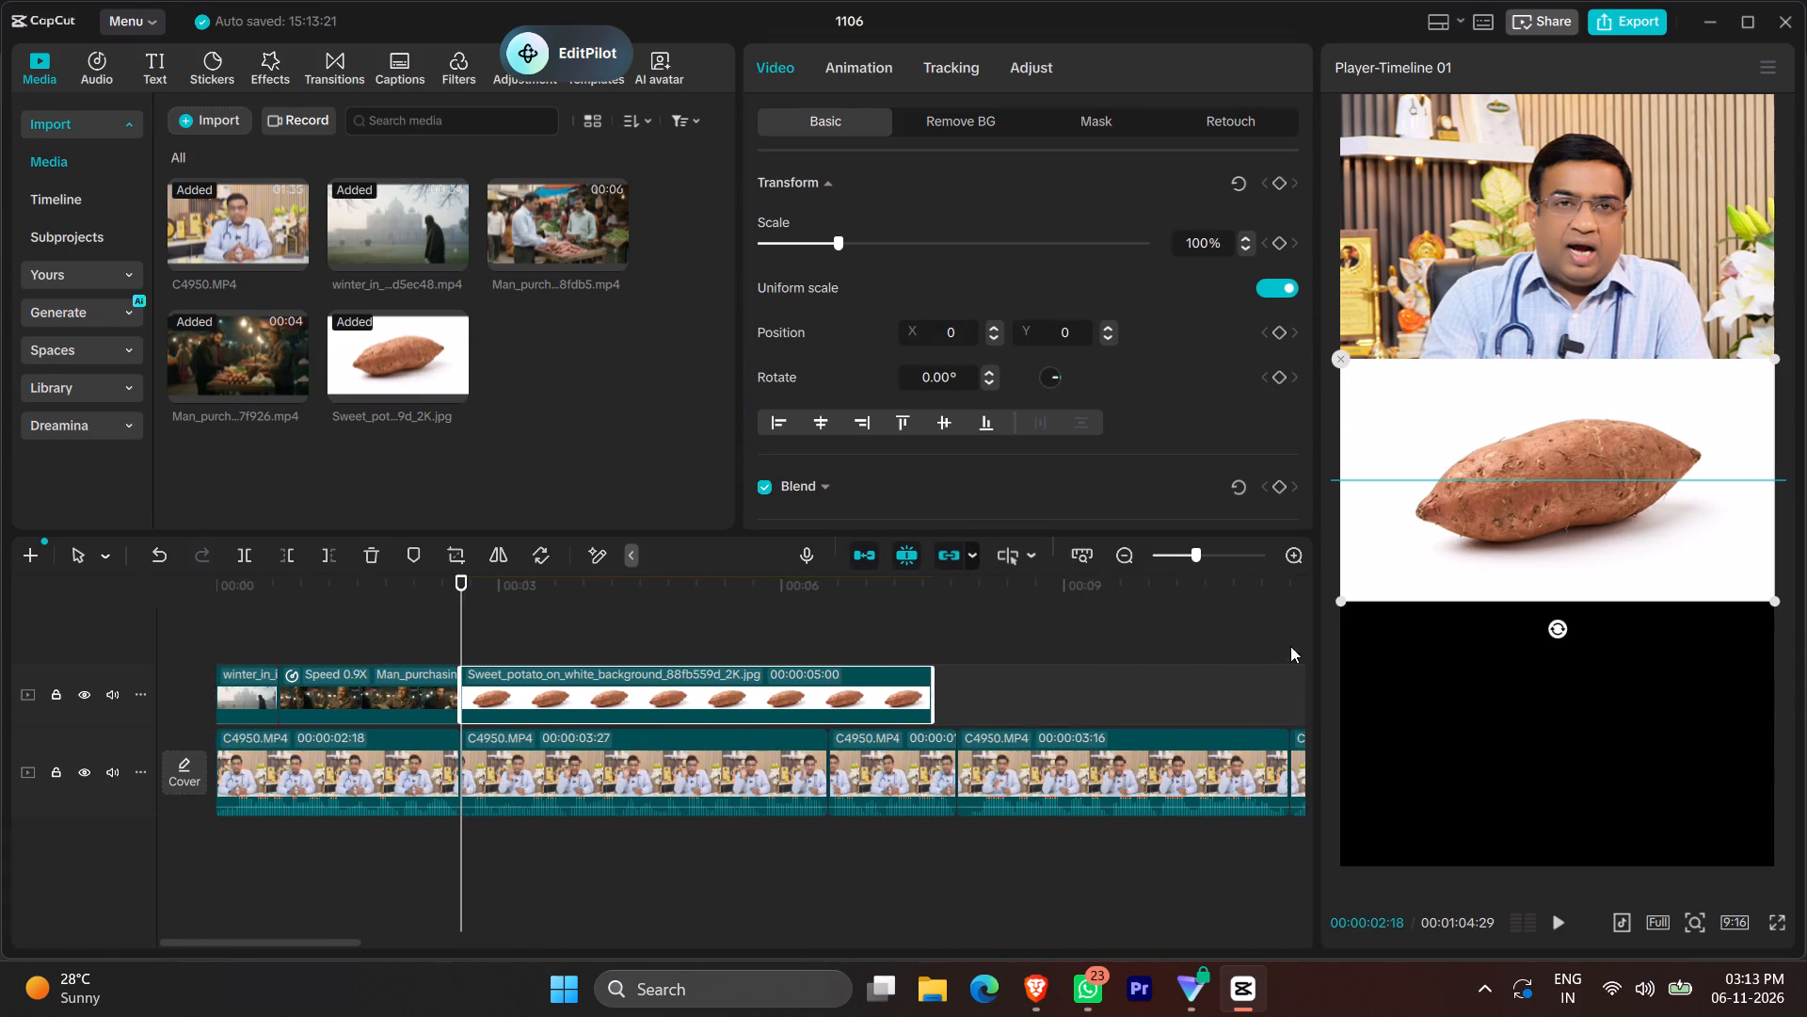
Fit the sweet potato image to the lower half of the frame, at 159% scale and position Y -960.
left_click_drag(1495, 531, 1496, 734)
left_click_drag(1495, 732, 1503, 721)
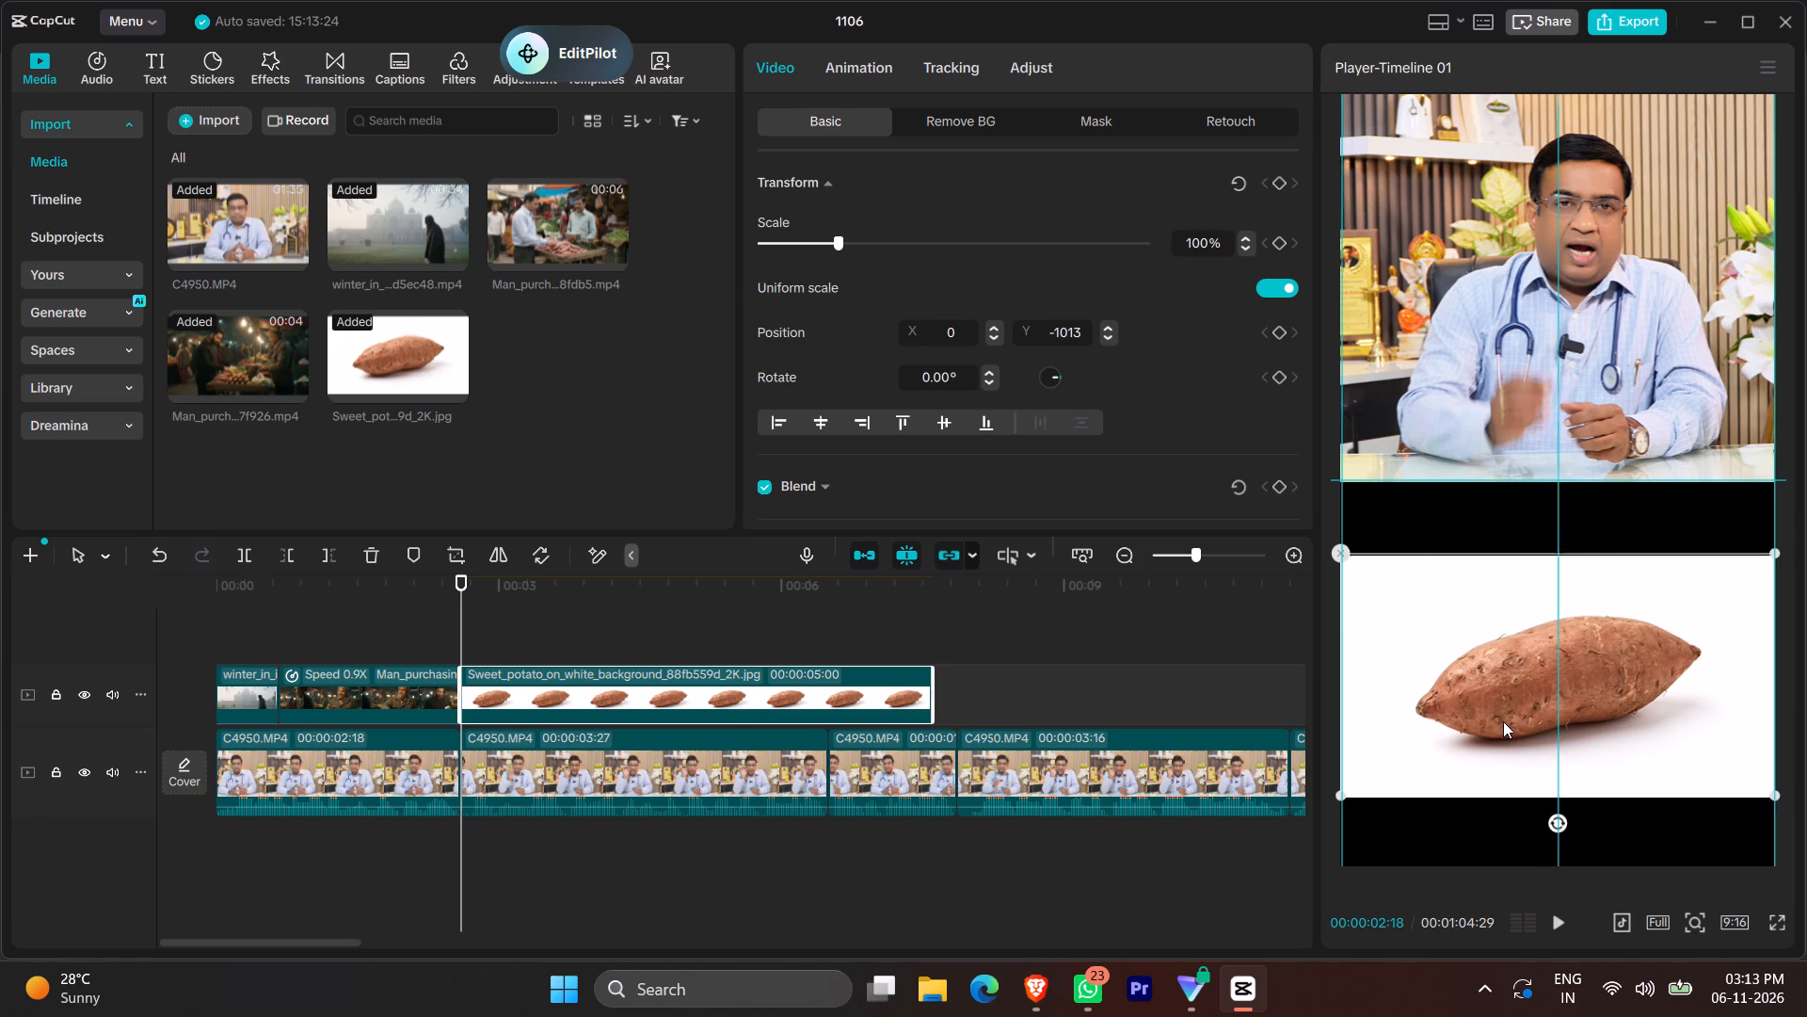
left_click_drag(1503, 721, 1496, 720)
left_click_drag(1339, 802, 1226, 903)
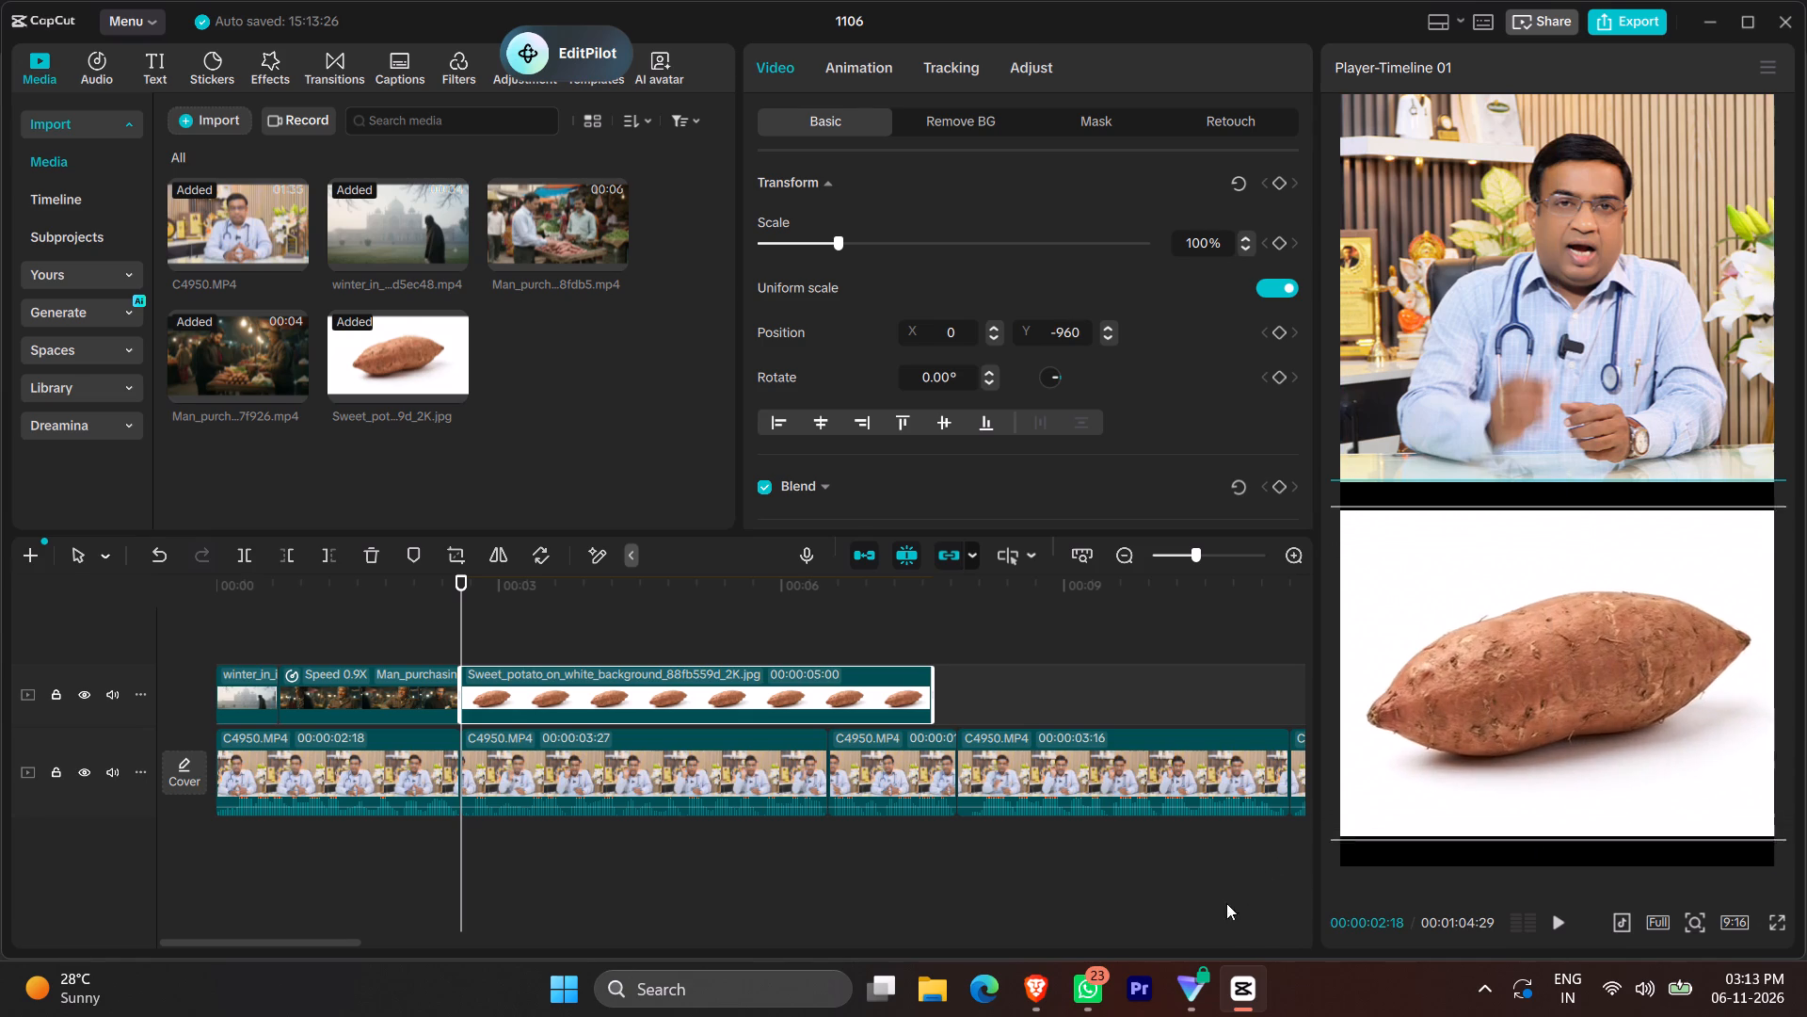
left_click_drag(1226, 903, 1164, 934)
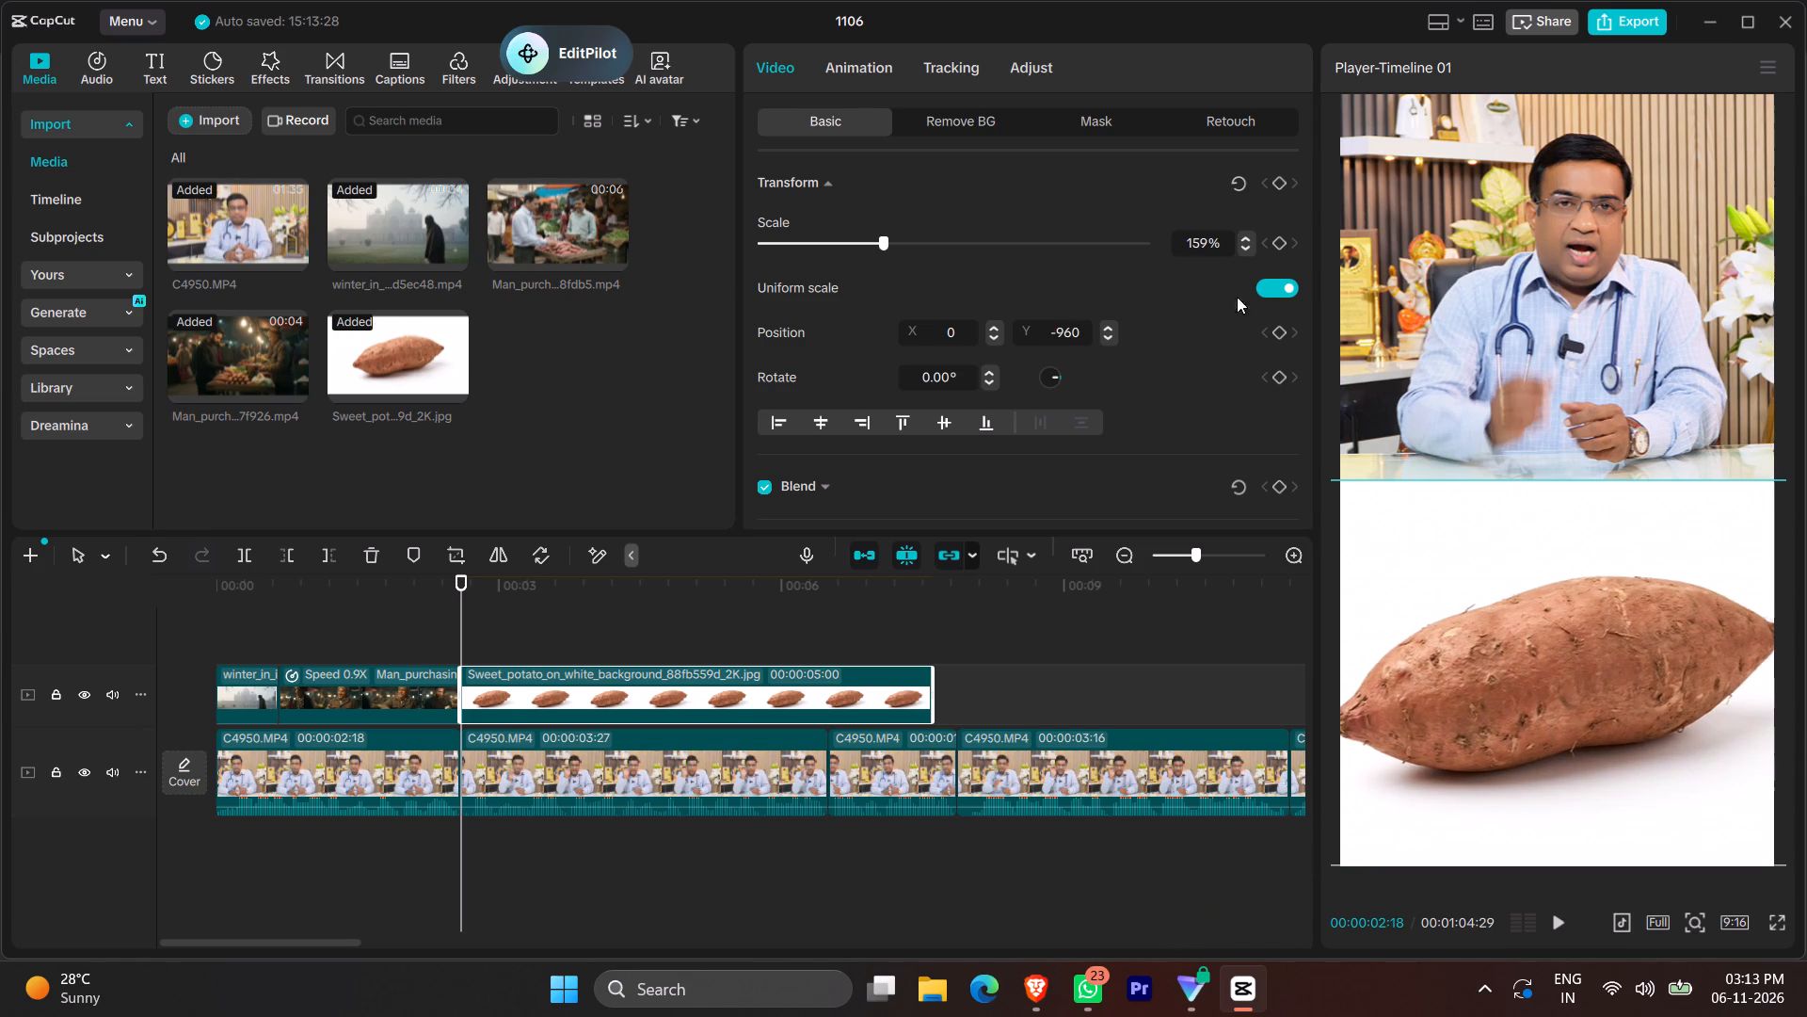
Animate the sweet potato image sliding horizontally, with keyframes at X 375 at its start and X -187 at 00:00:06:13.
left_click_drag(1462, 607, 1537, 614)
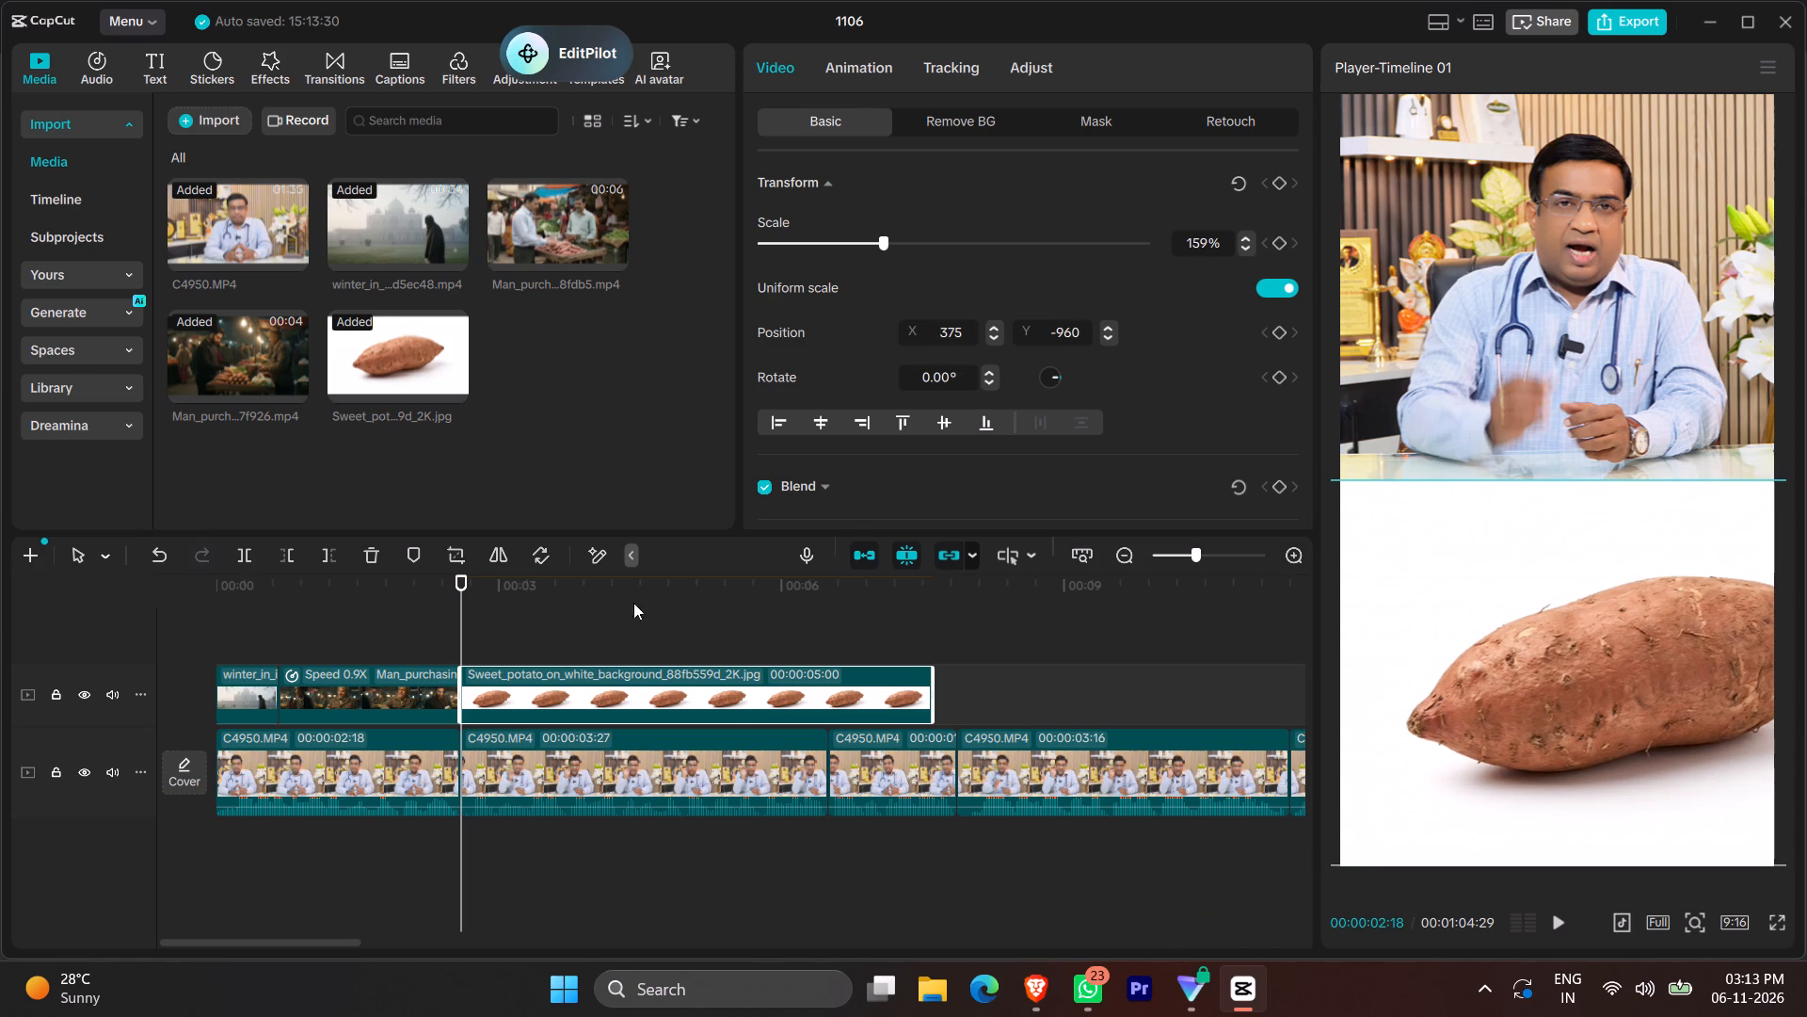
left_click(1282, 184)
key("space")
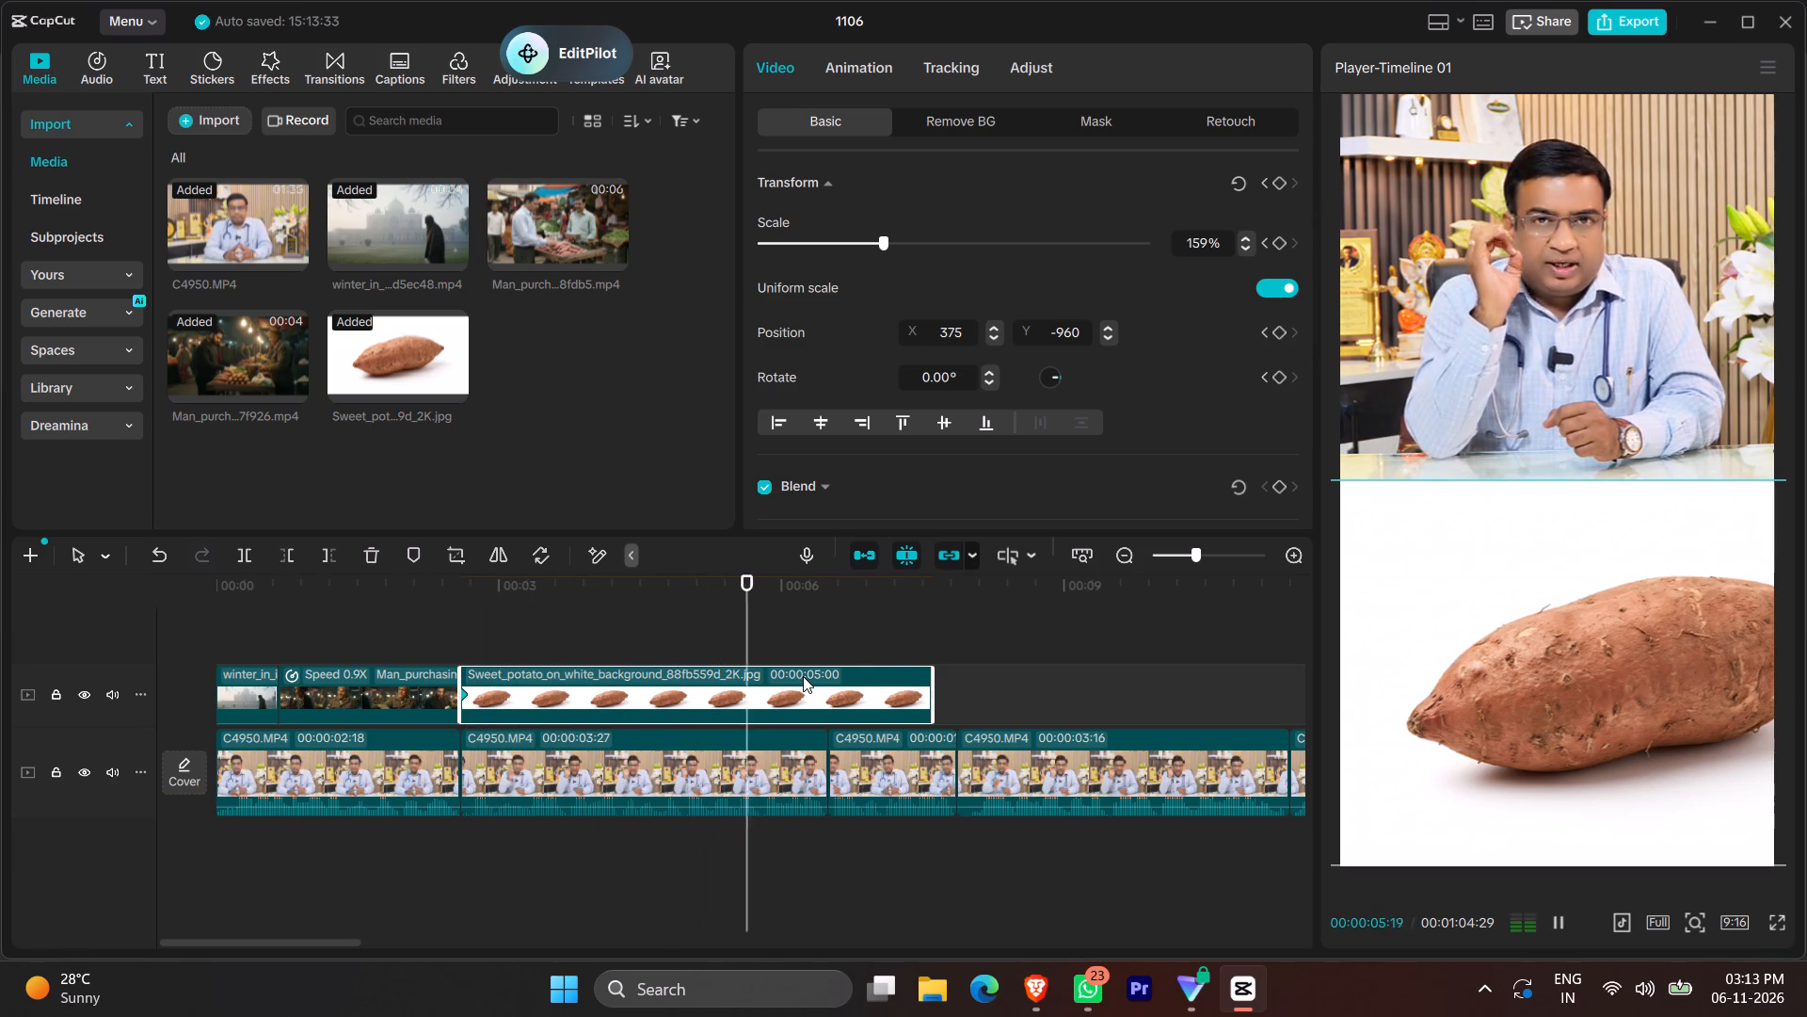
key("space")
left_click_drag(1665, 620, 1556, 617)
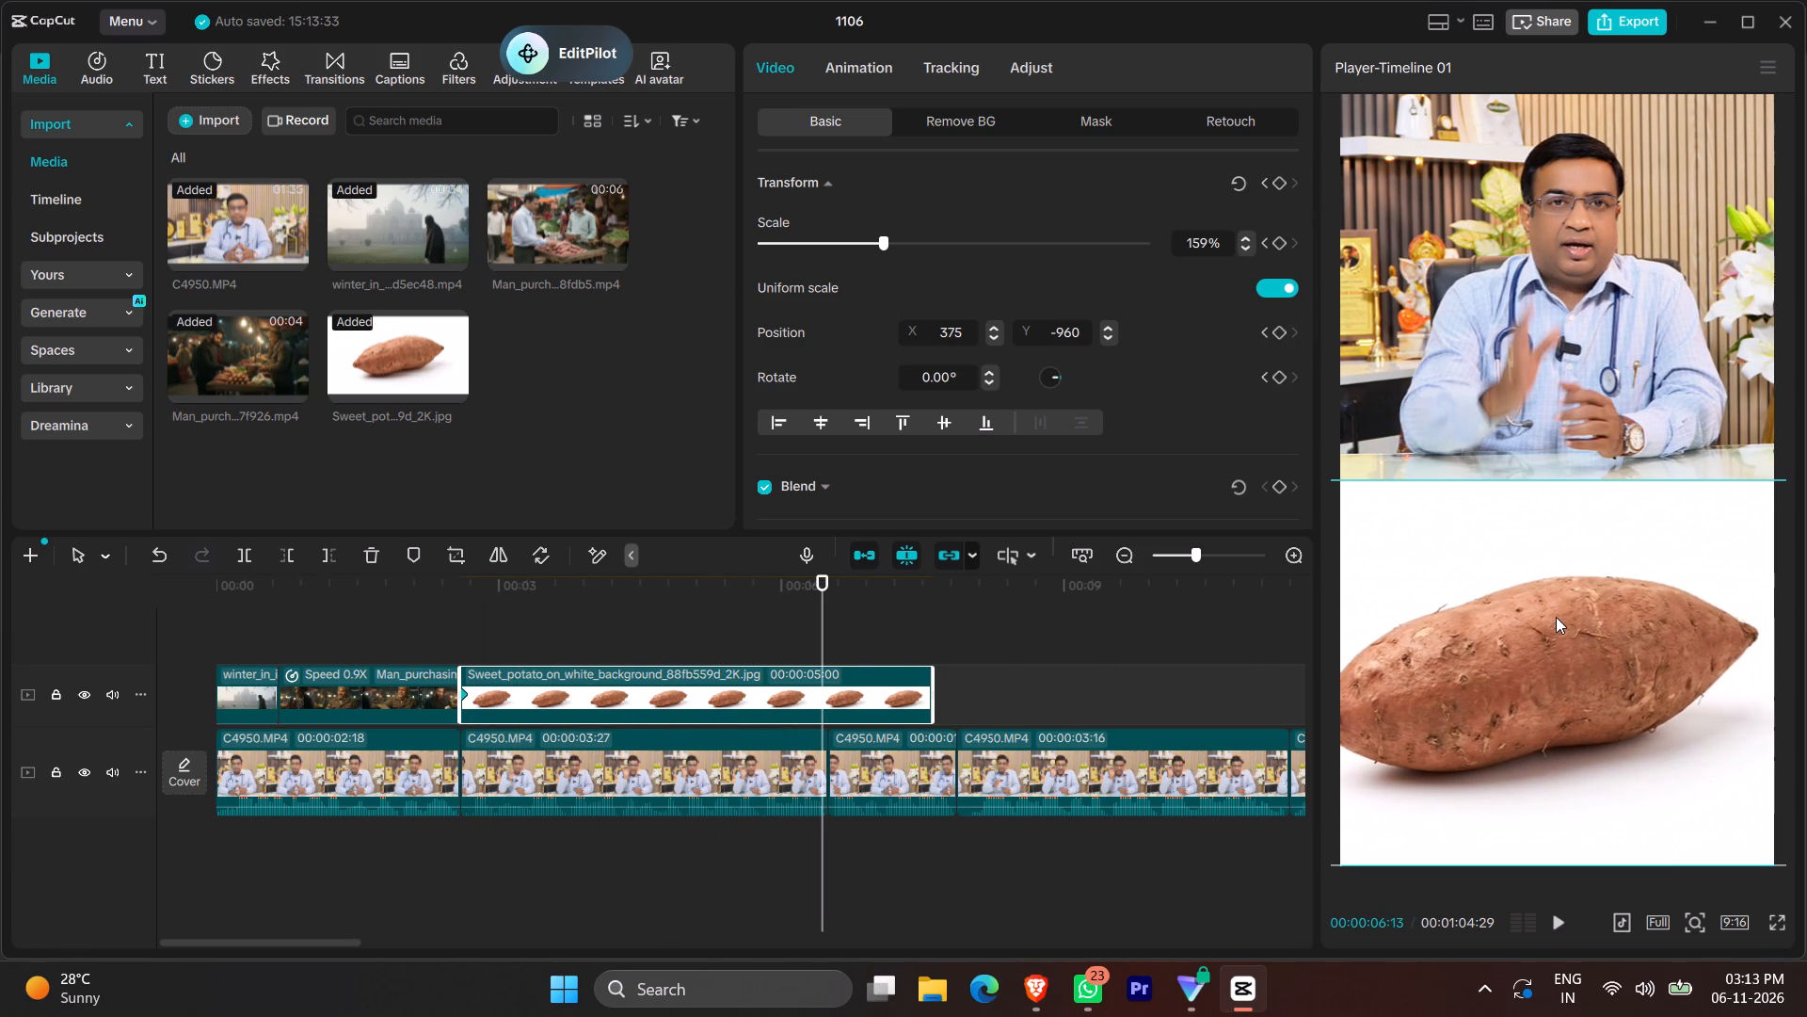
left_click_drag(1556, 617, 1553, 615)
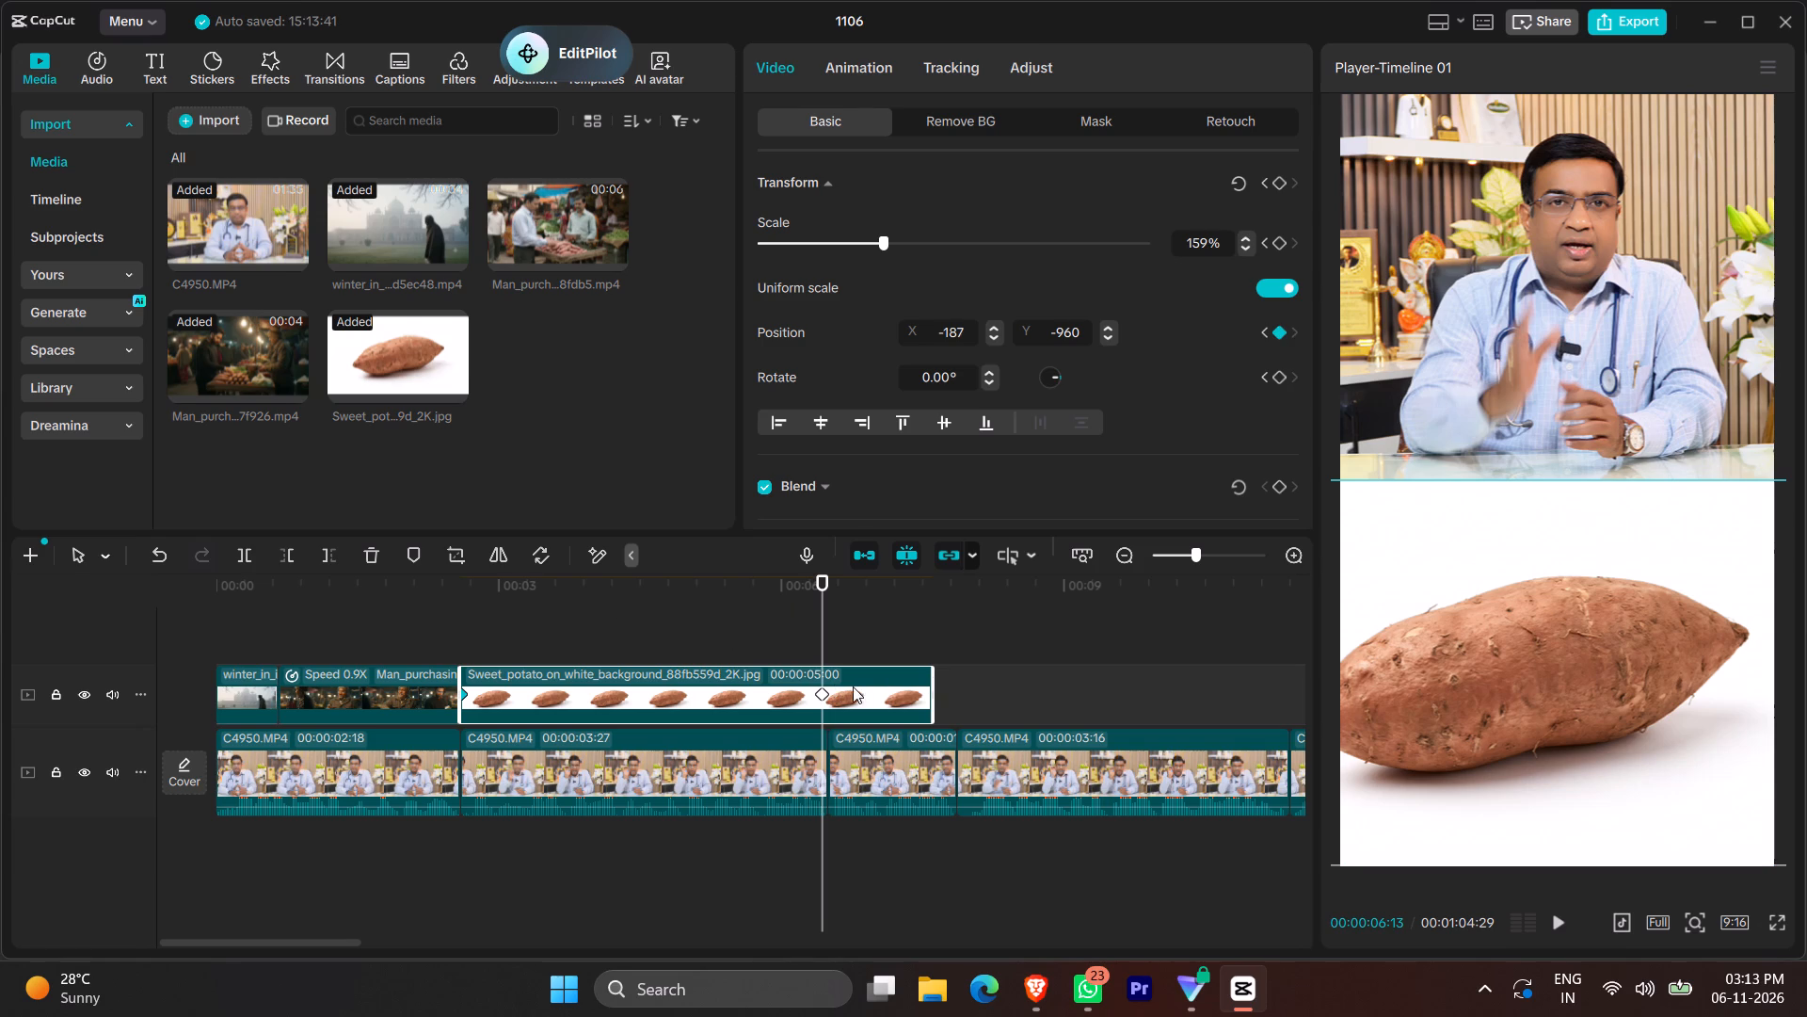
Move the sweet potato image's second position keyframe to the doctor cut at 00:00:06:15.
left_click_drag(823, 692, 833, 698)
scroll(827, 699, "up", 15, "ctrl")
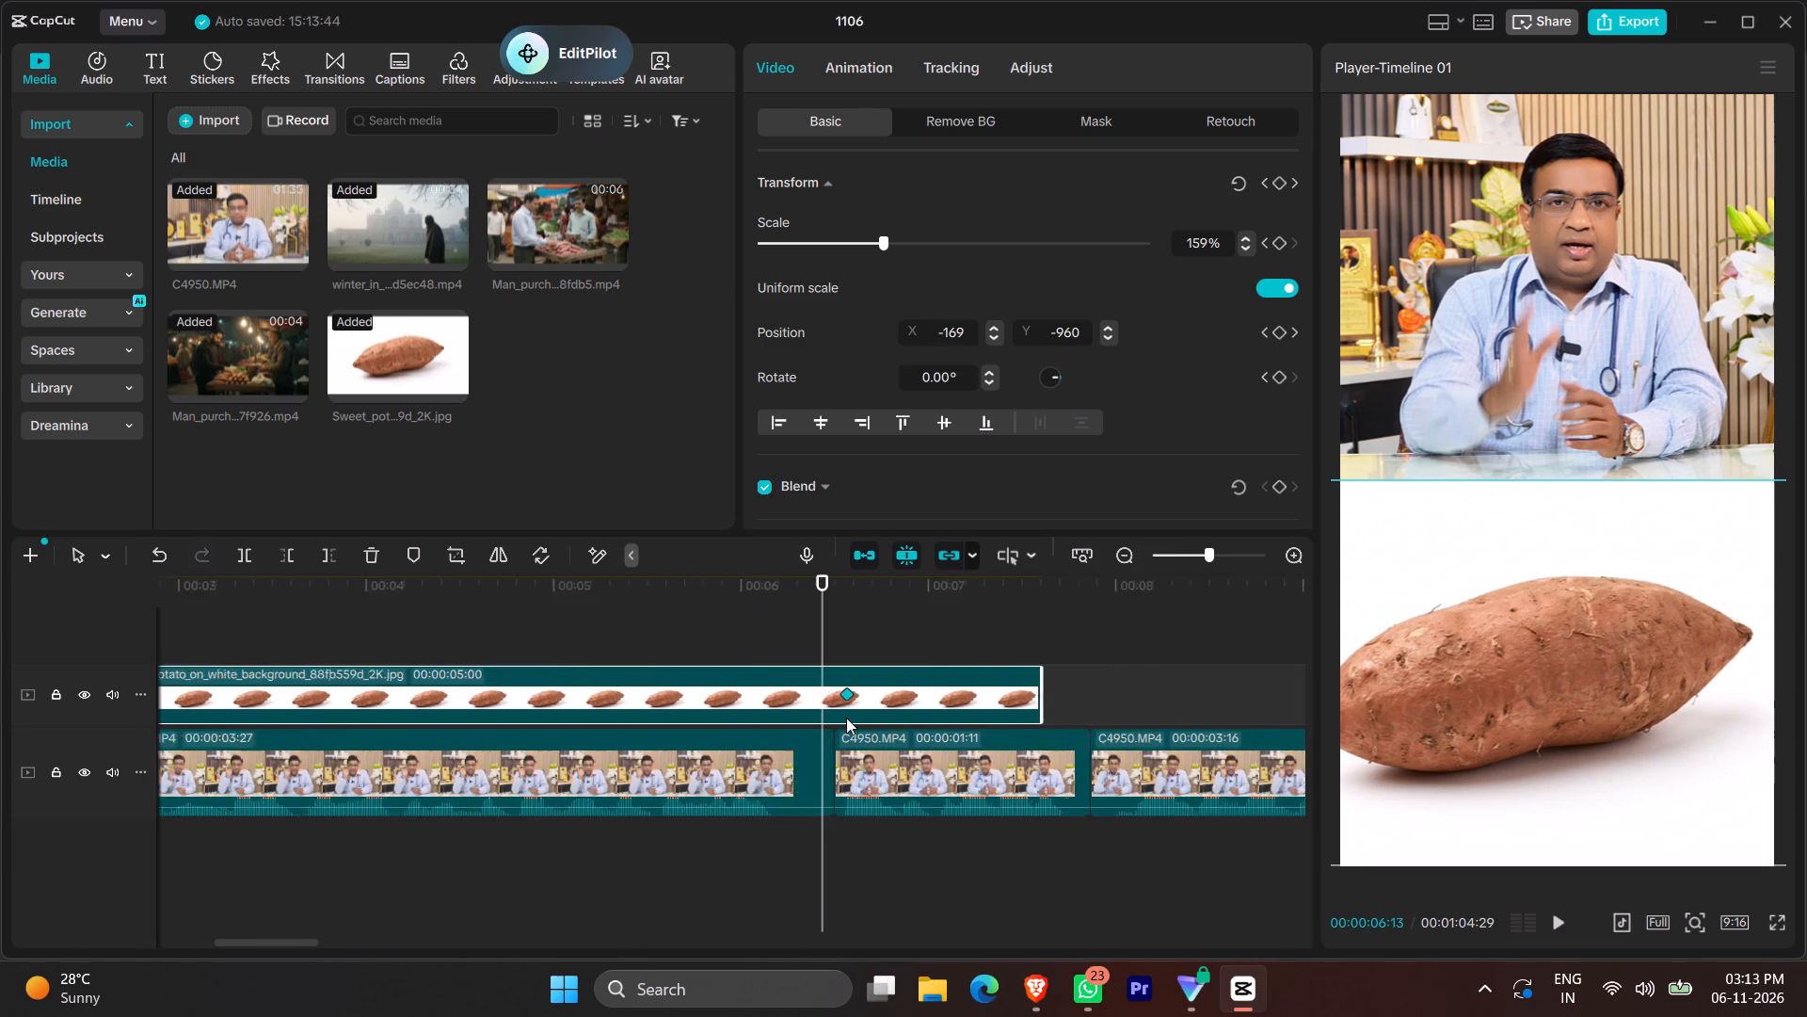
scroll(846, 718, "up", 8, "ctrl")
left_click_drag(876, 693, 852, 702)
left_click(852, 702)
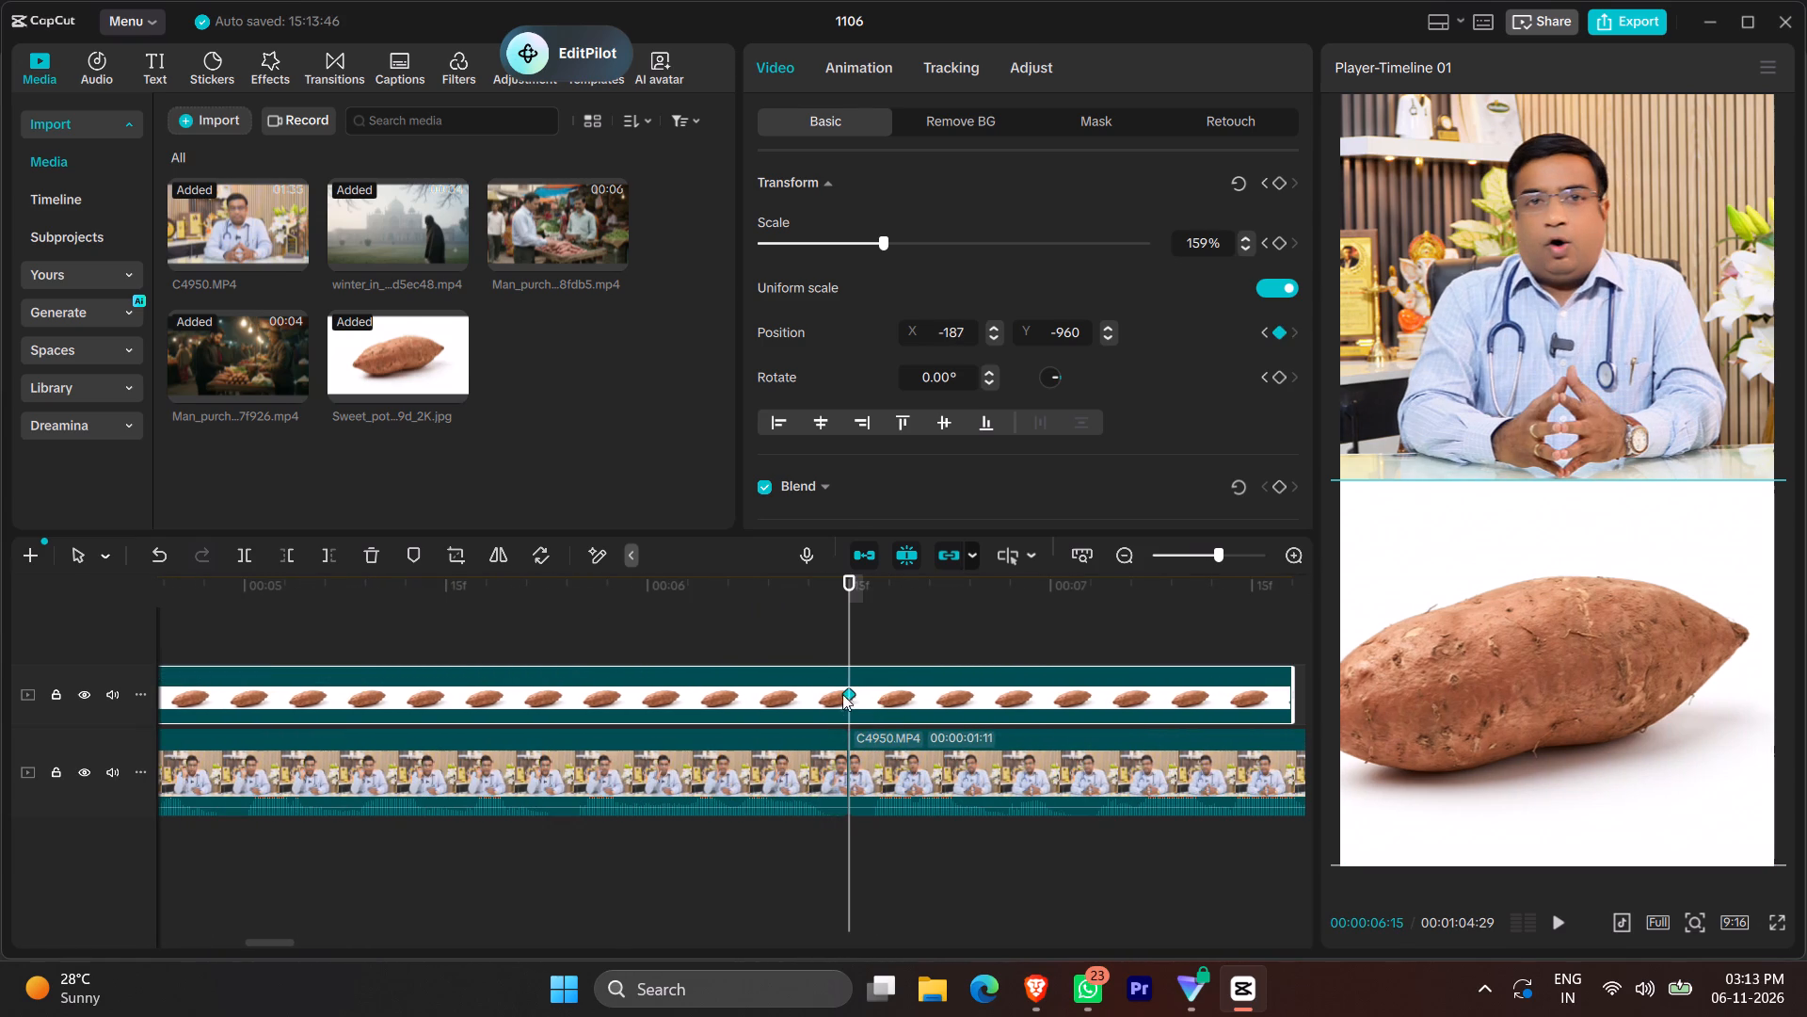
Trim the end of the sweet potato image clip to the second keyframe at 00:00:06:15.
scroll(951, 730, "down", 13, "ctrl")
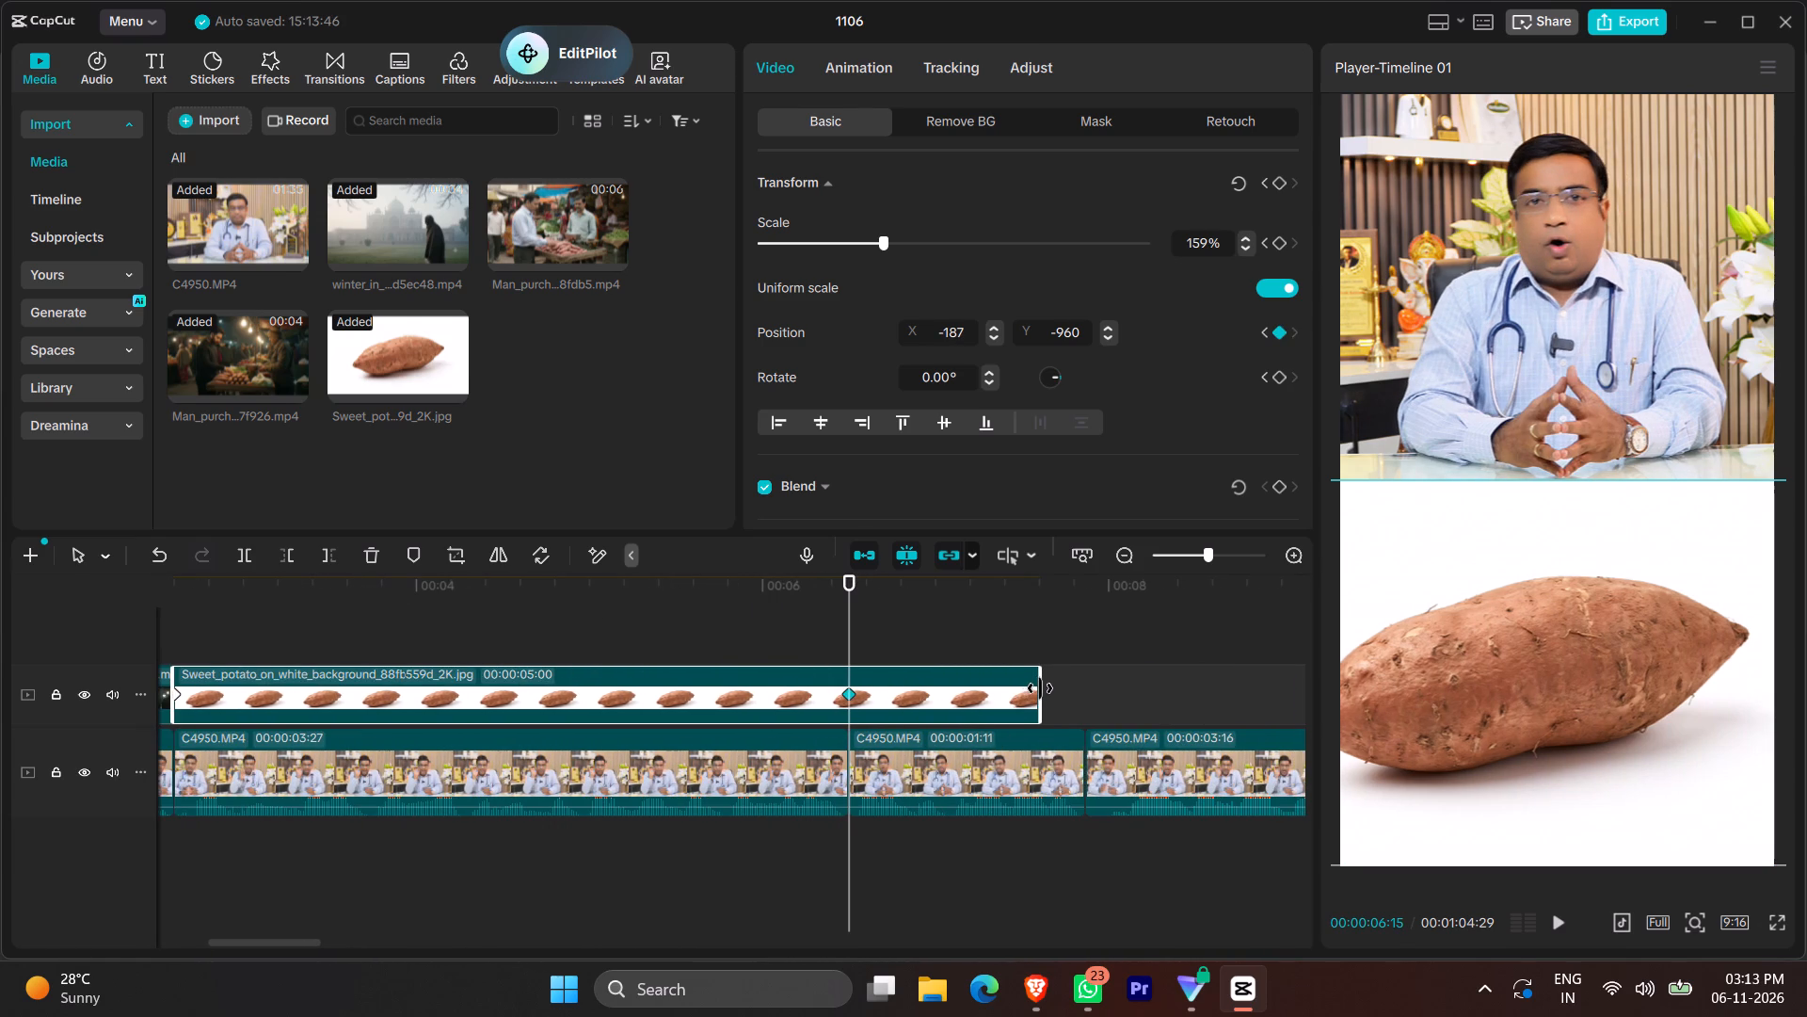
left_click_drag(1040, 688, 844, 702)
scroll(843, 711, "down", 19, "ctrl")
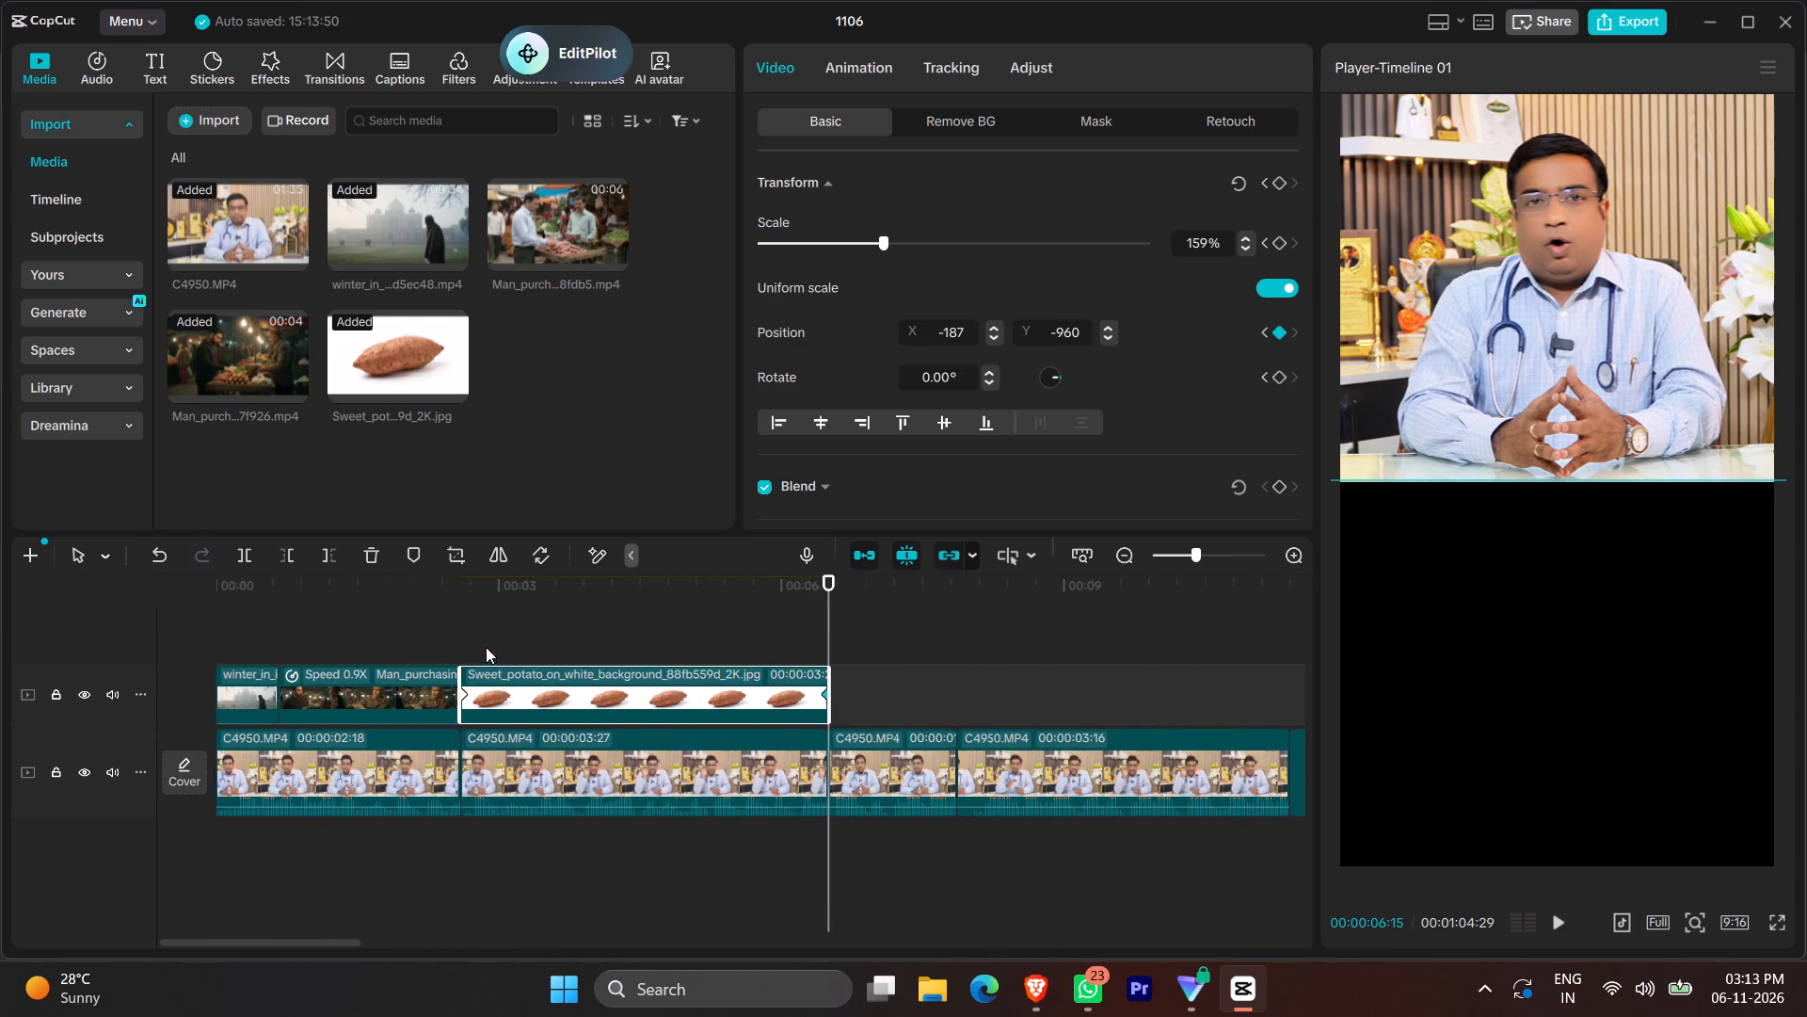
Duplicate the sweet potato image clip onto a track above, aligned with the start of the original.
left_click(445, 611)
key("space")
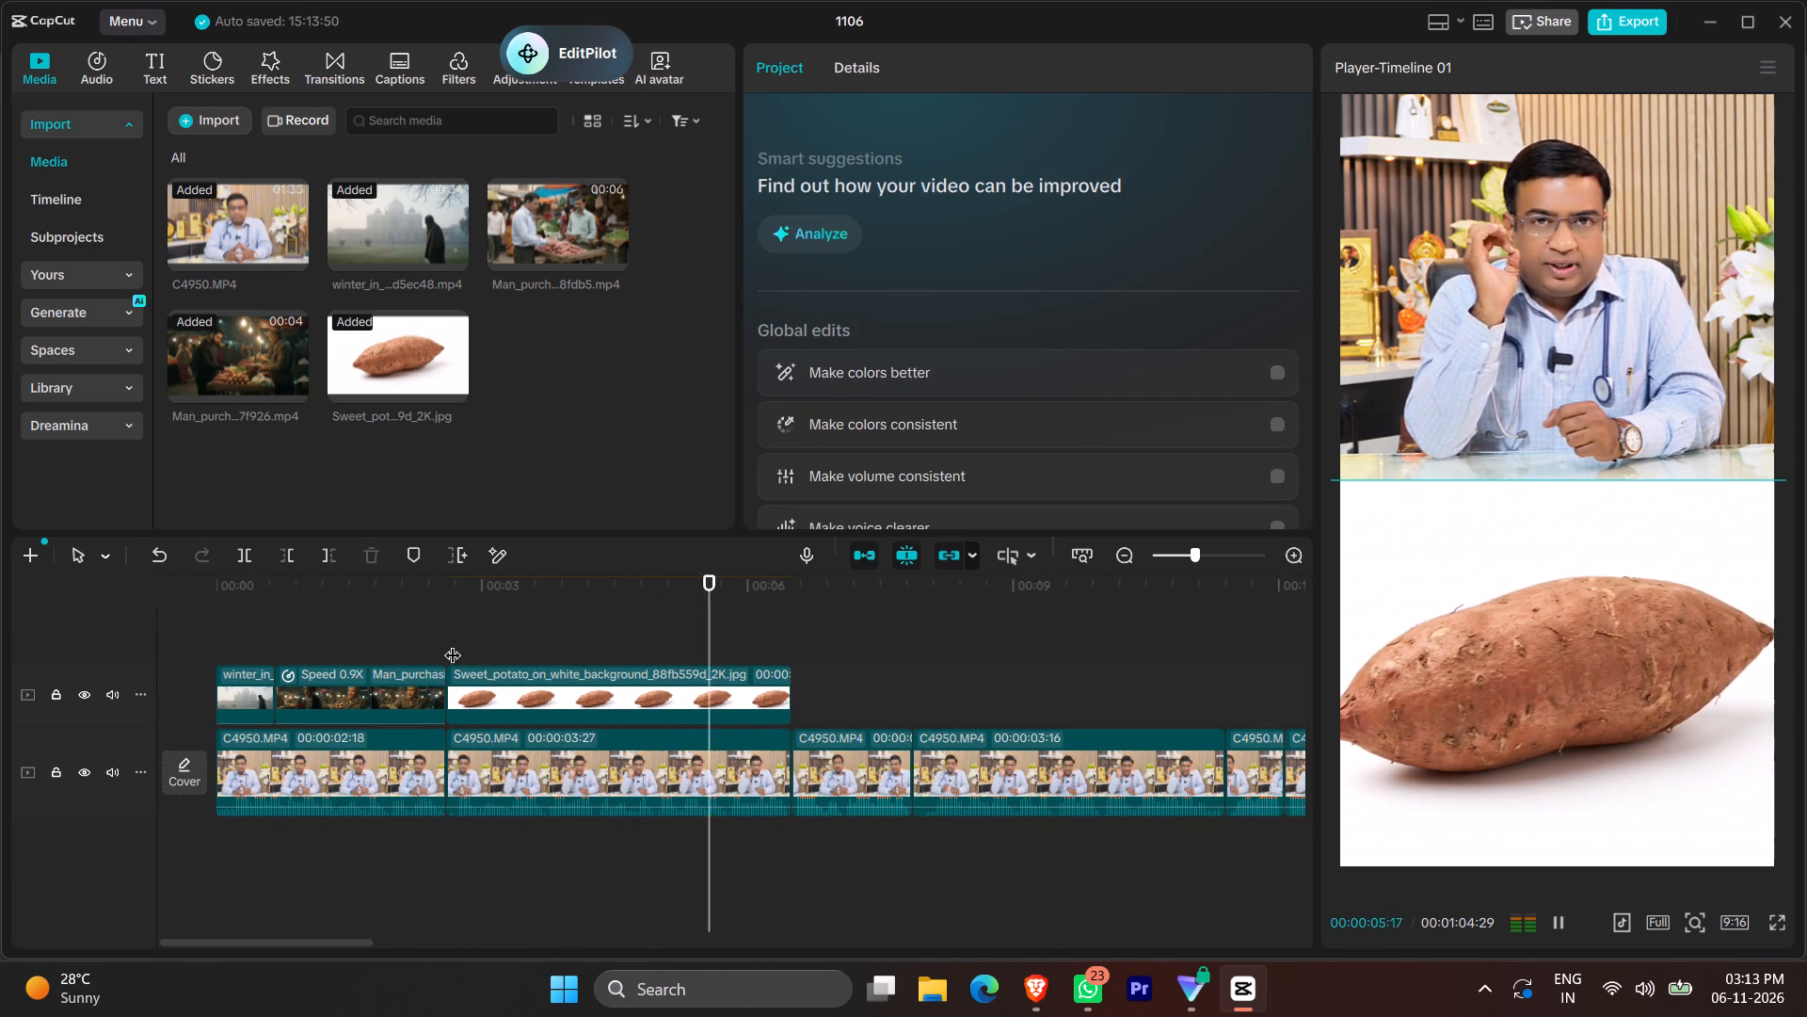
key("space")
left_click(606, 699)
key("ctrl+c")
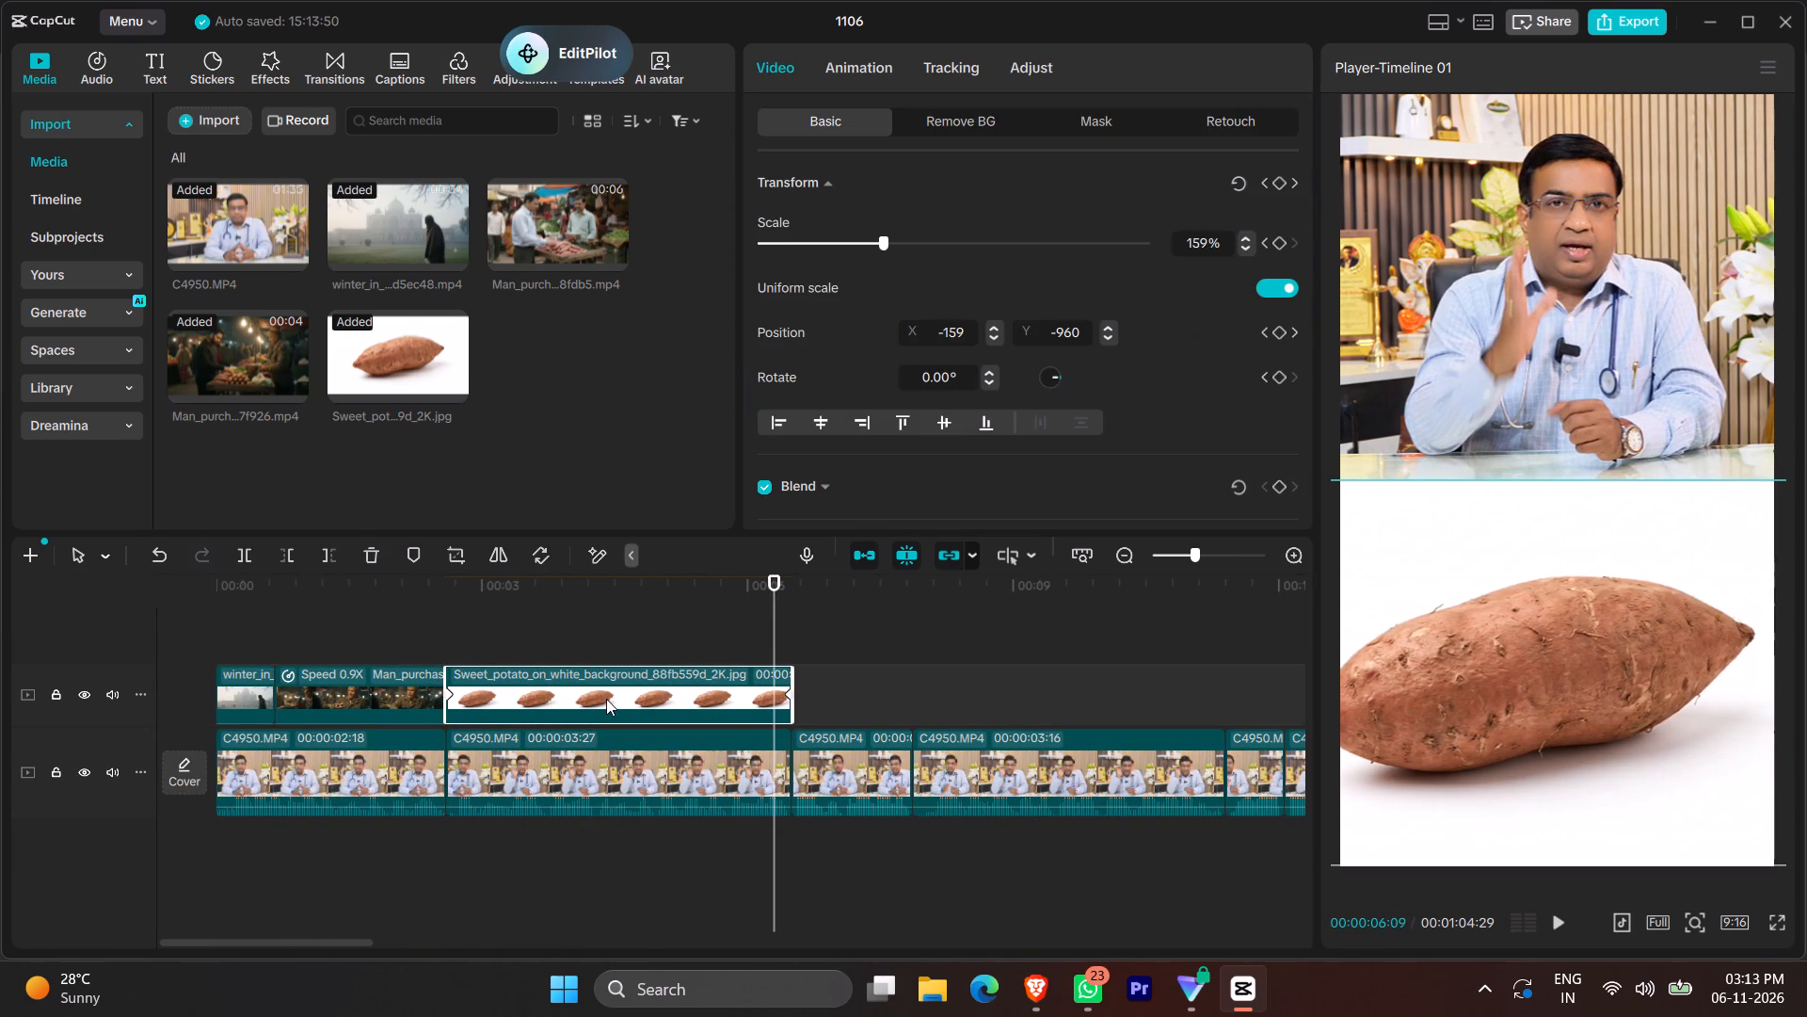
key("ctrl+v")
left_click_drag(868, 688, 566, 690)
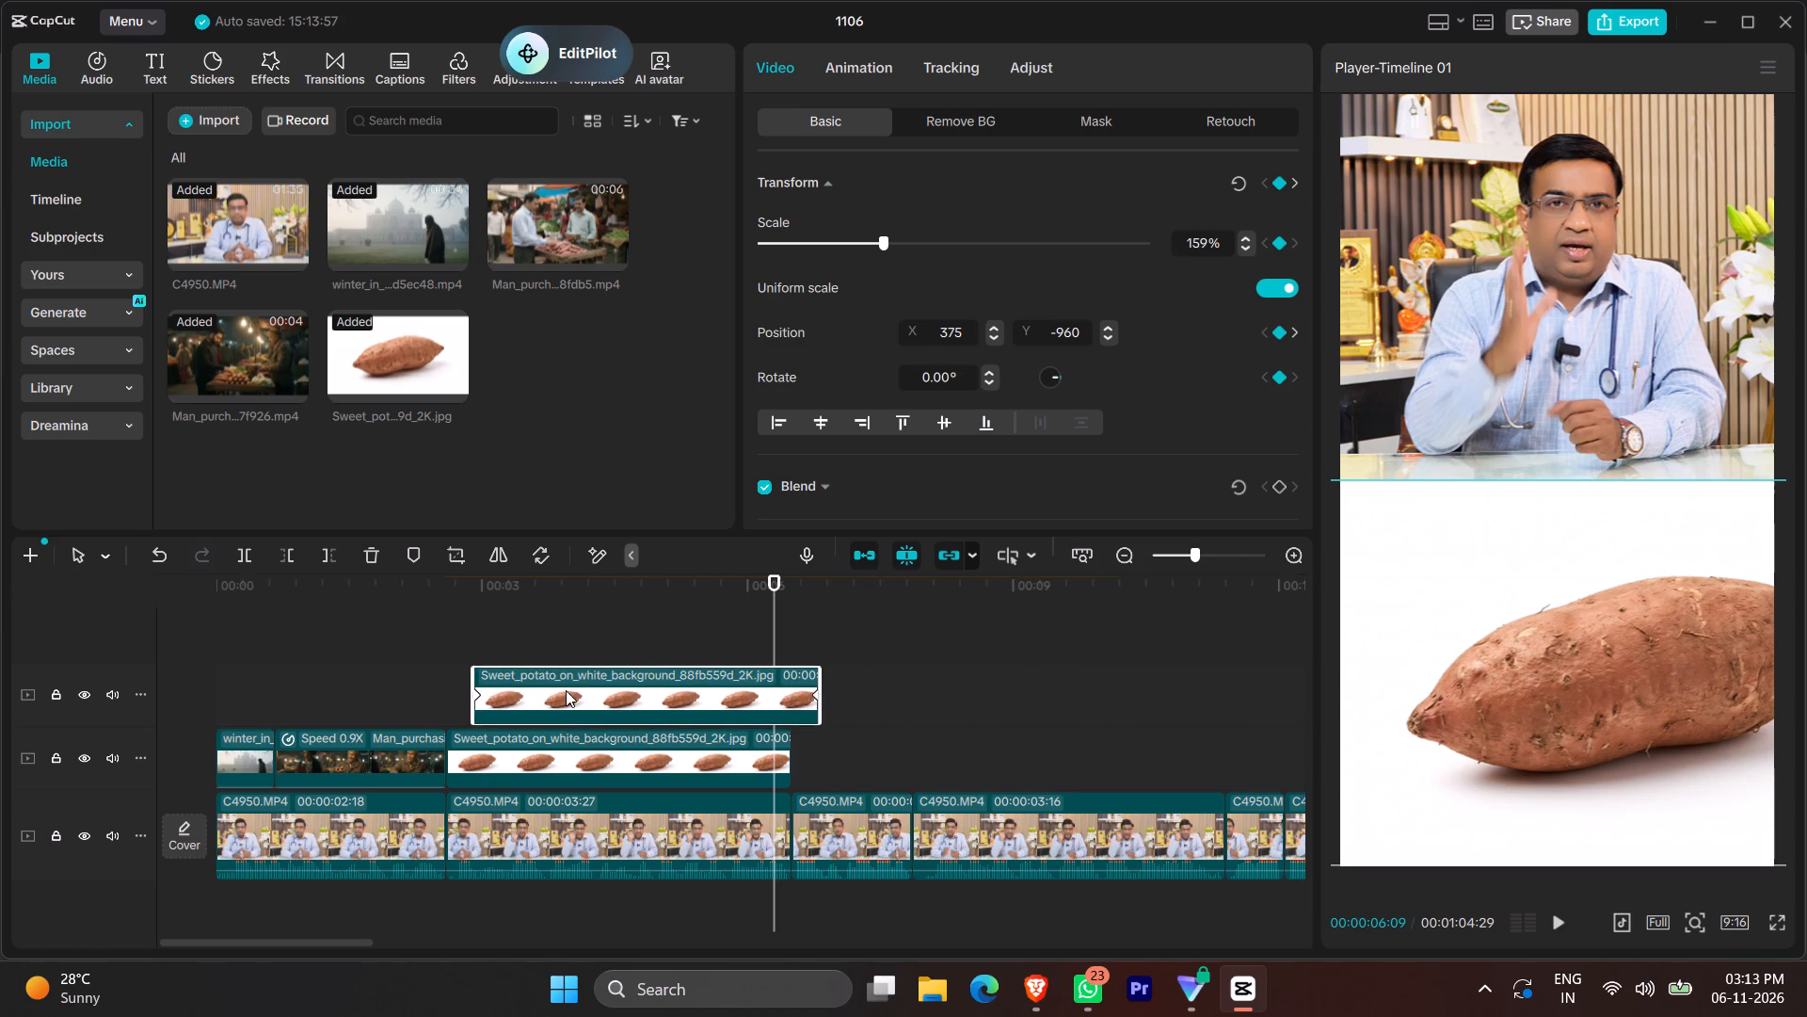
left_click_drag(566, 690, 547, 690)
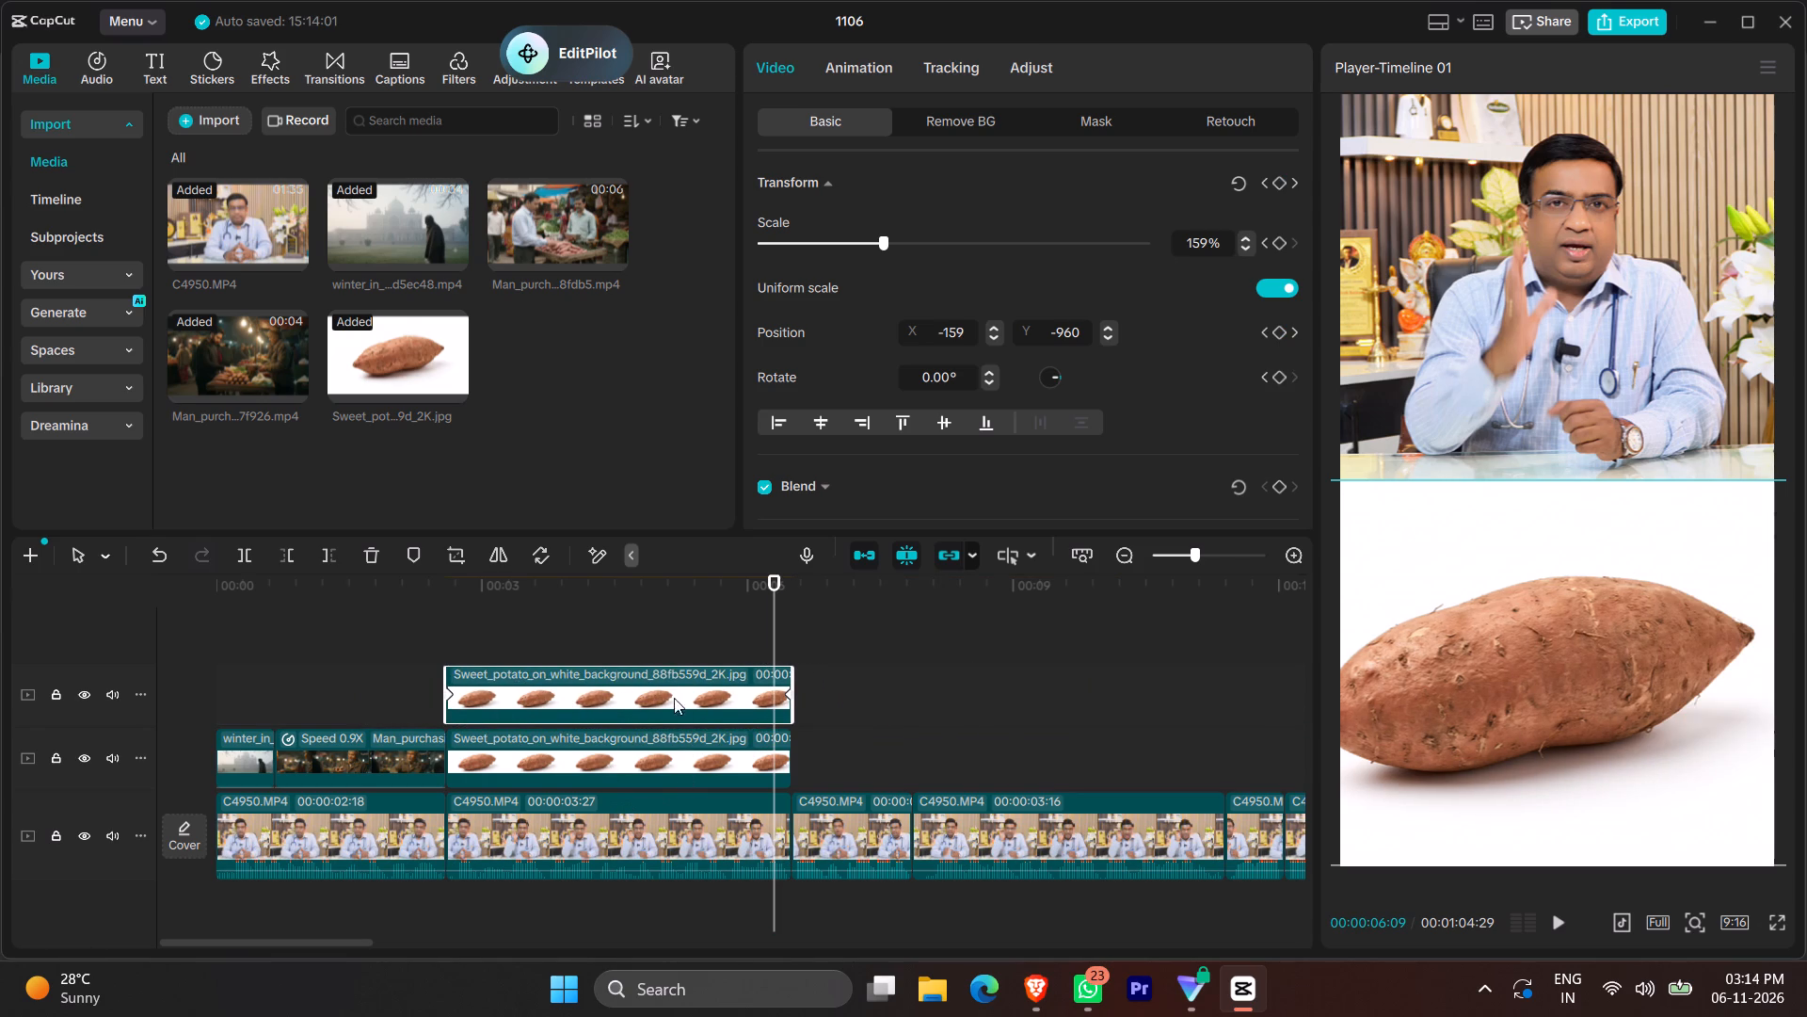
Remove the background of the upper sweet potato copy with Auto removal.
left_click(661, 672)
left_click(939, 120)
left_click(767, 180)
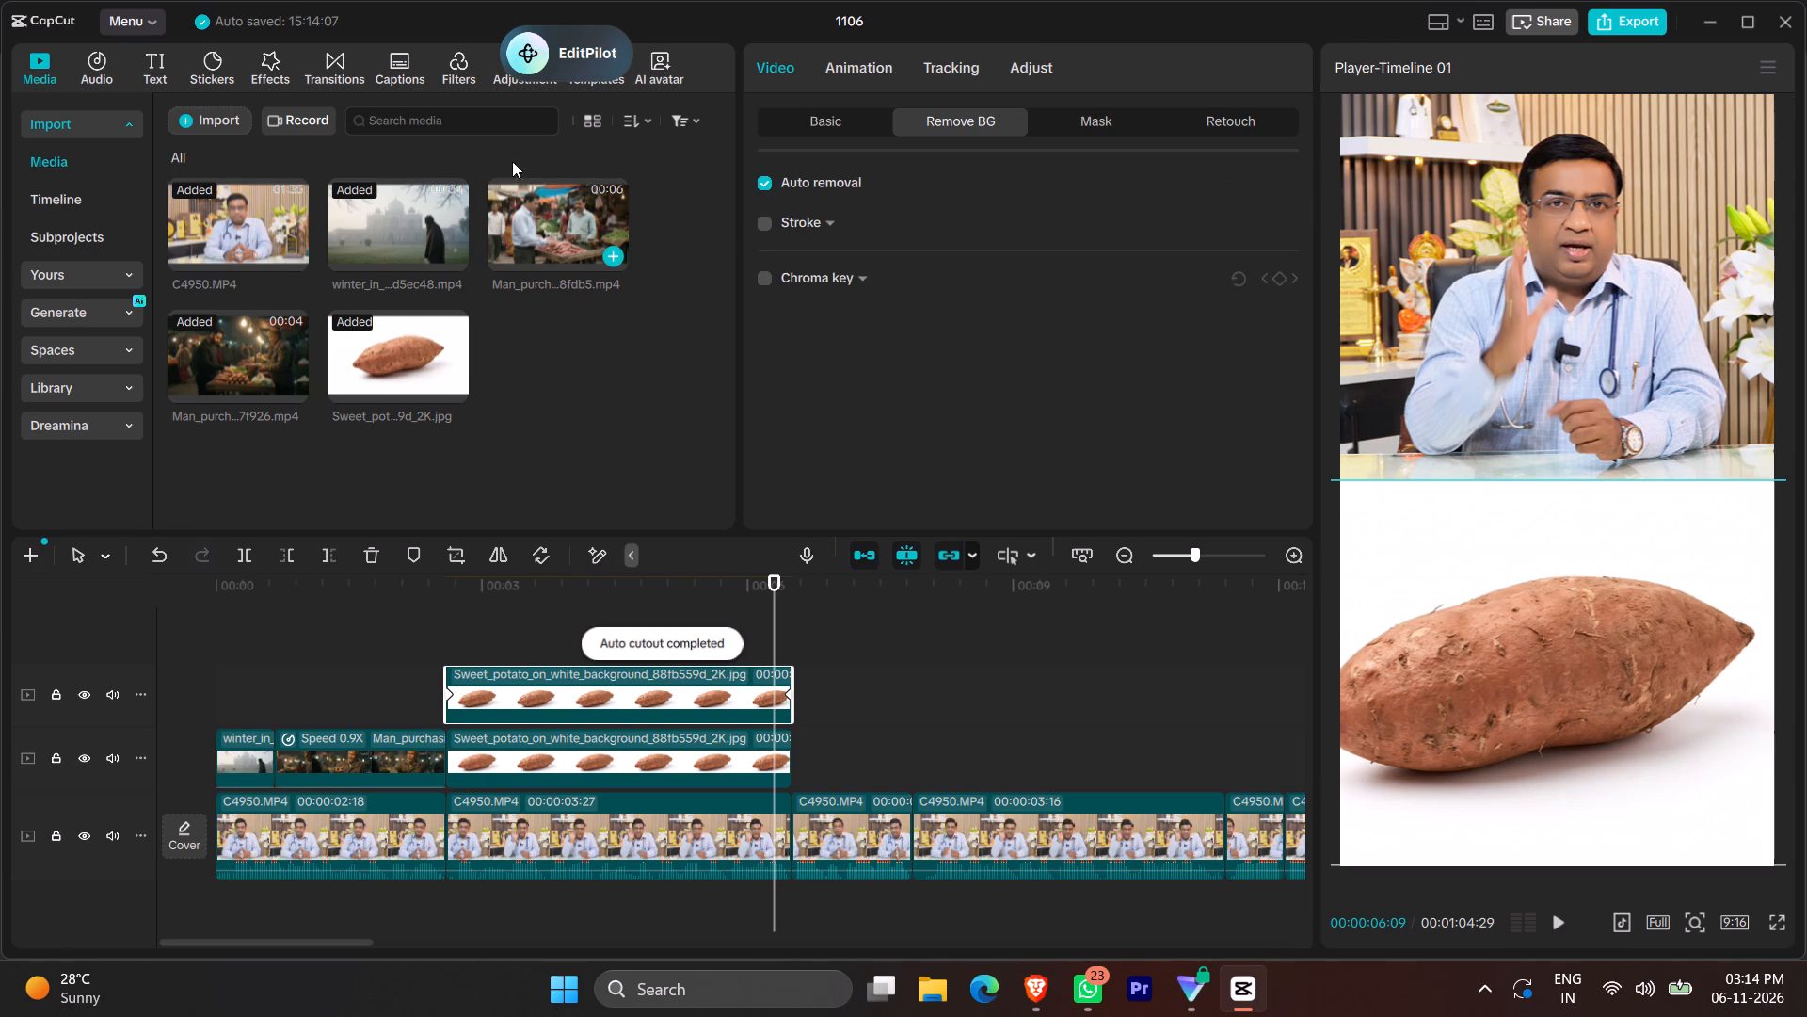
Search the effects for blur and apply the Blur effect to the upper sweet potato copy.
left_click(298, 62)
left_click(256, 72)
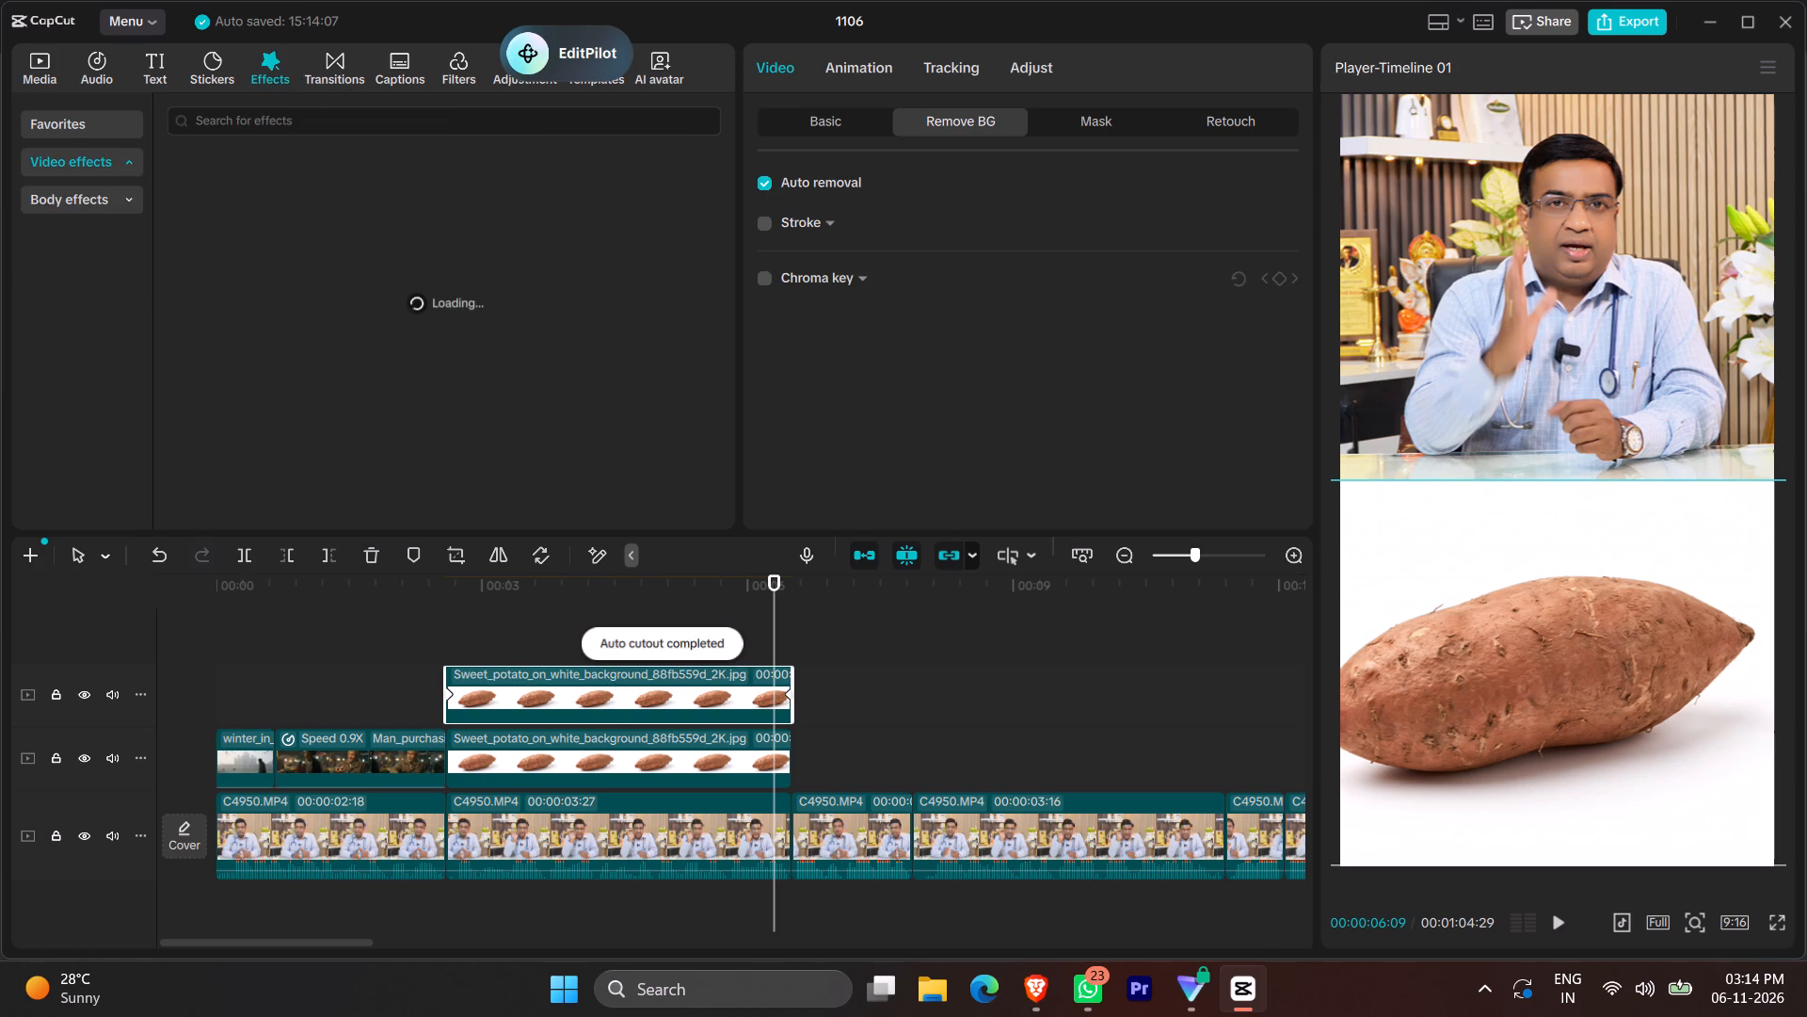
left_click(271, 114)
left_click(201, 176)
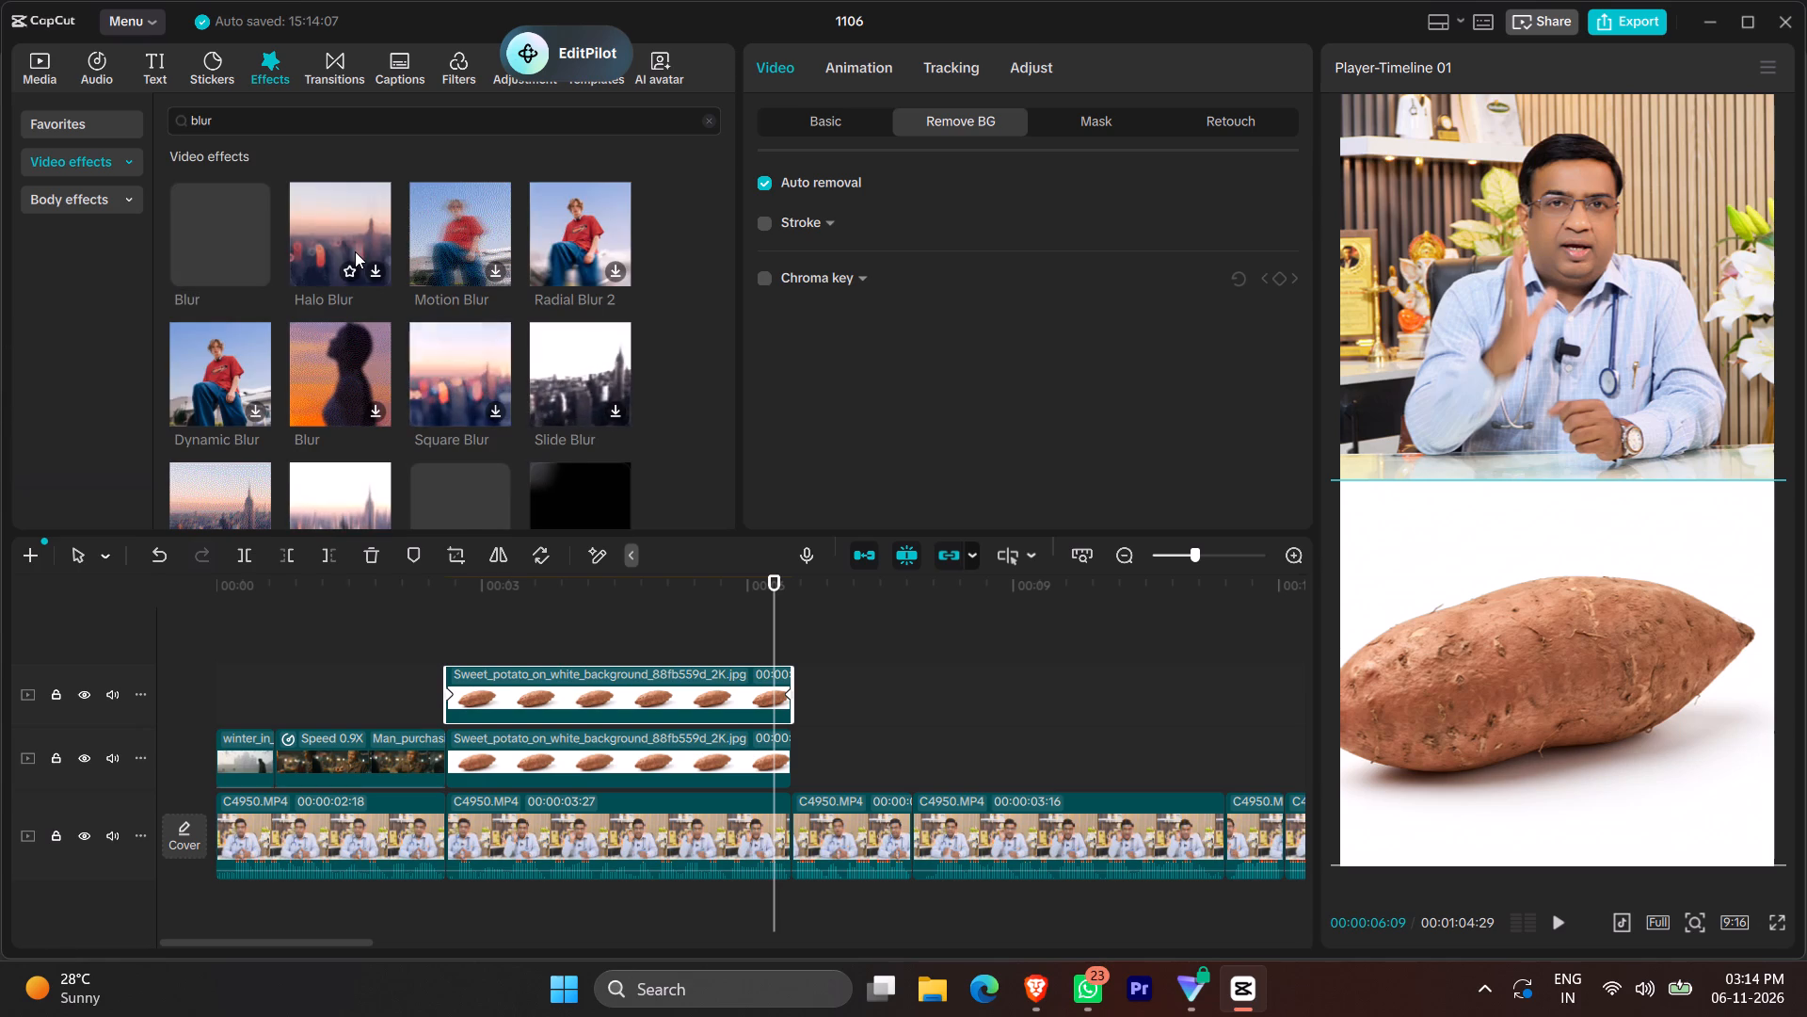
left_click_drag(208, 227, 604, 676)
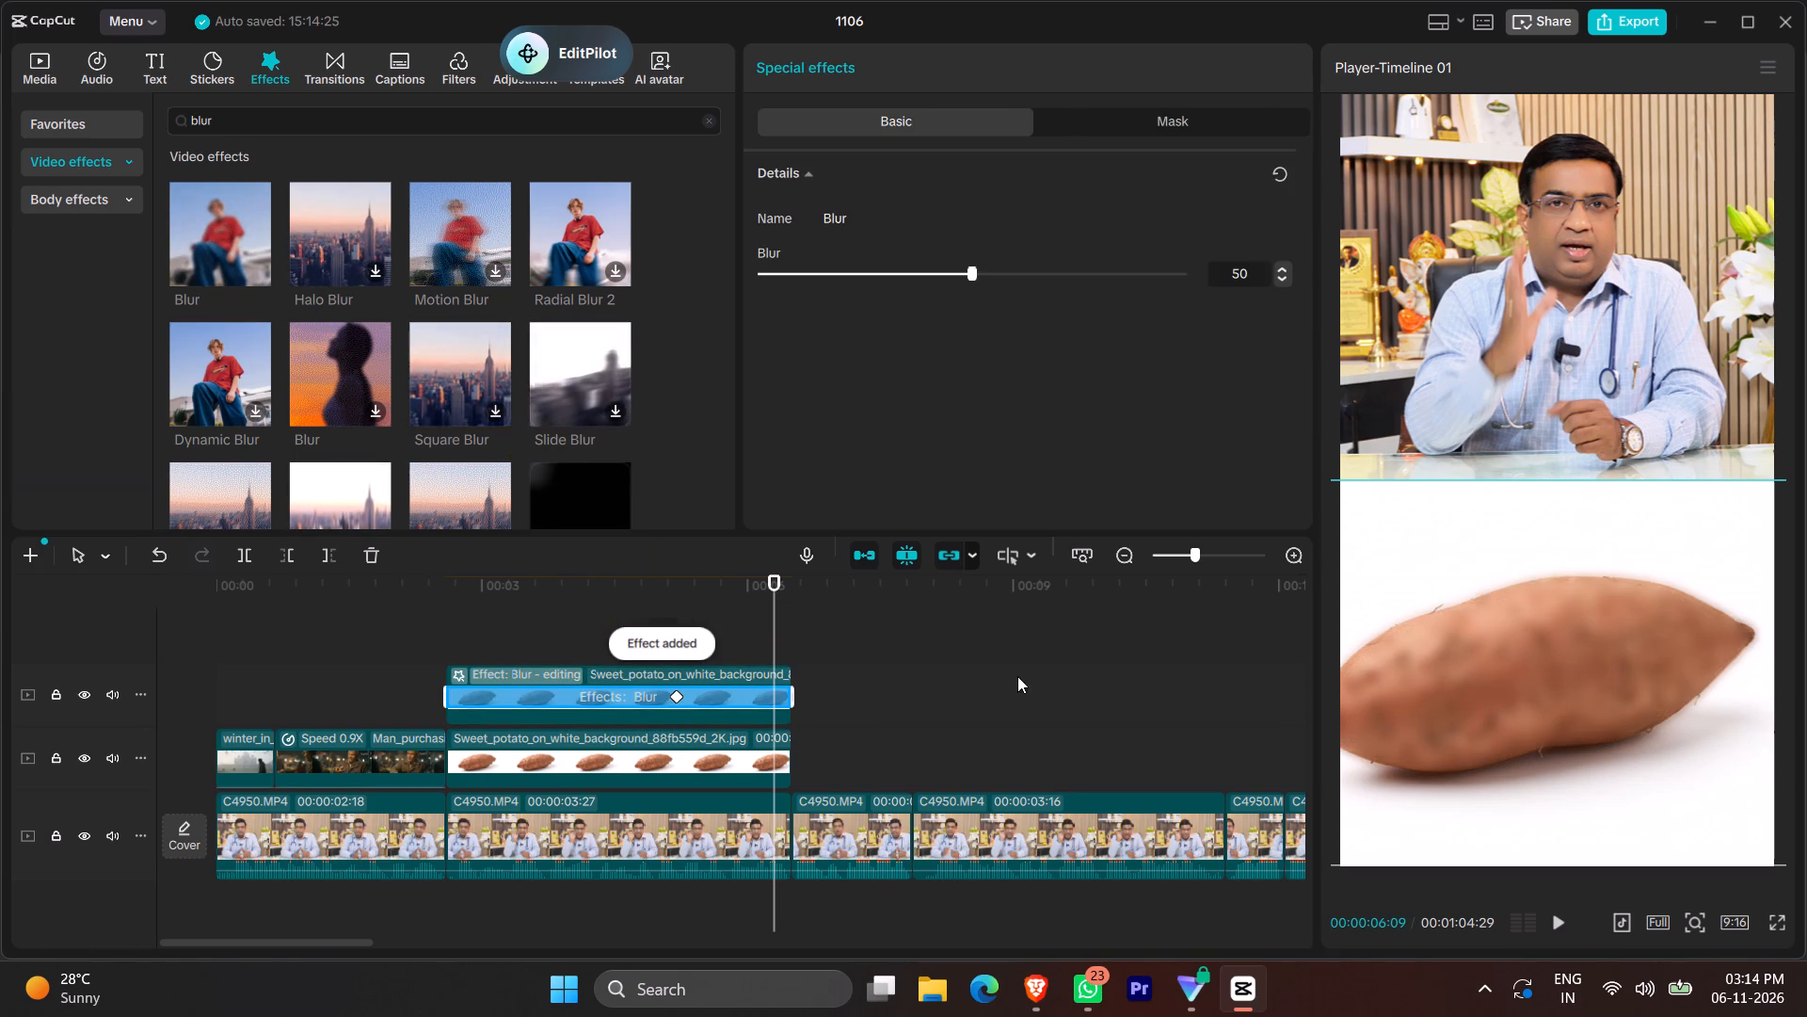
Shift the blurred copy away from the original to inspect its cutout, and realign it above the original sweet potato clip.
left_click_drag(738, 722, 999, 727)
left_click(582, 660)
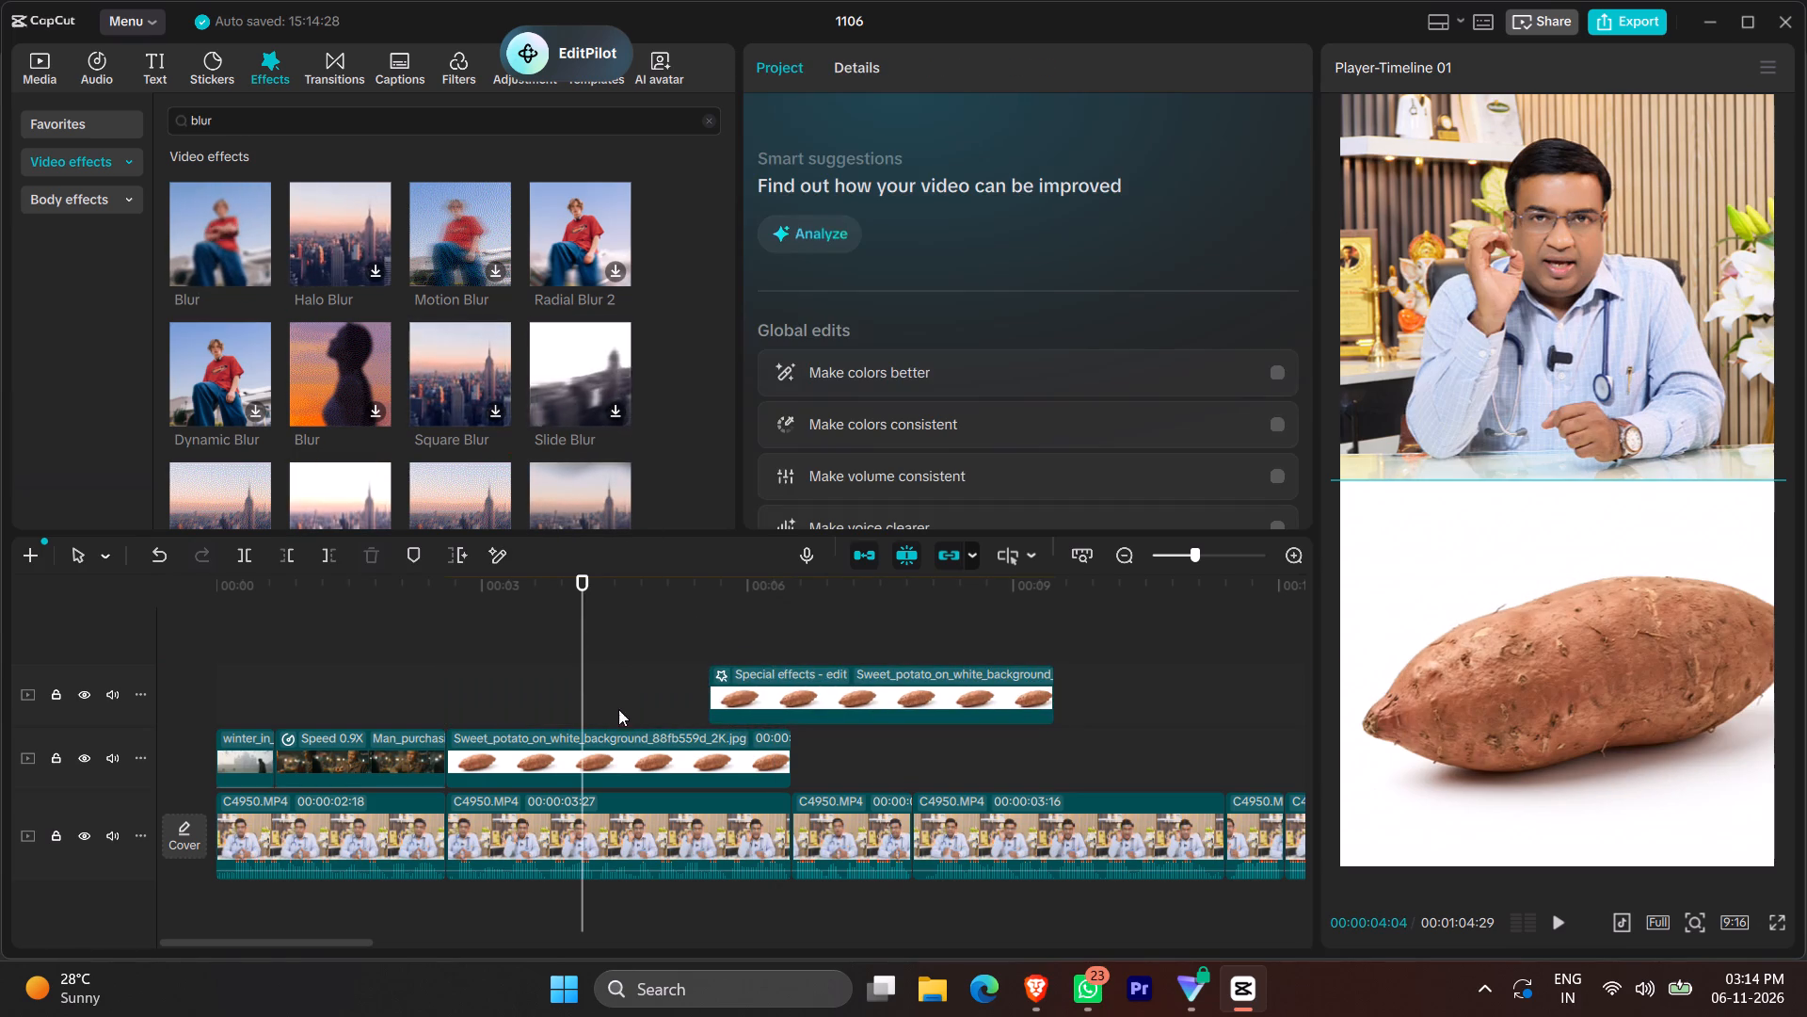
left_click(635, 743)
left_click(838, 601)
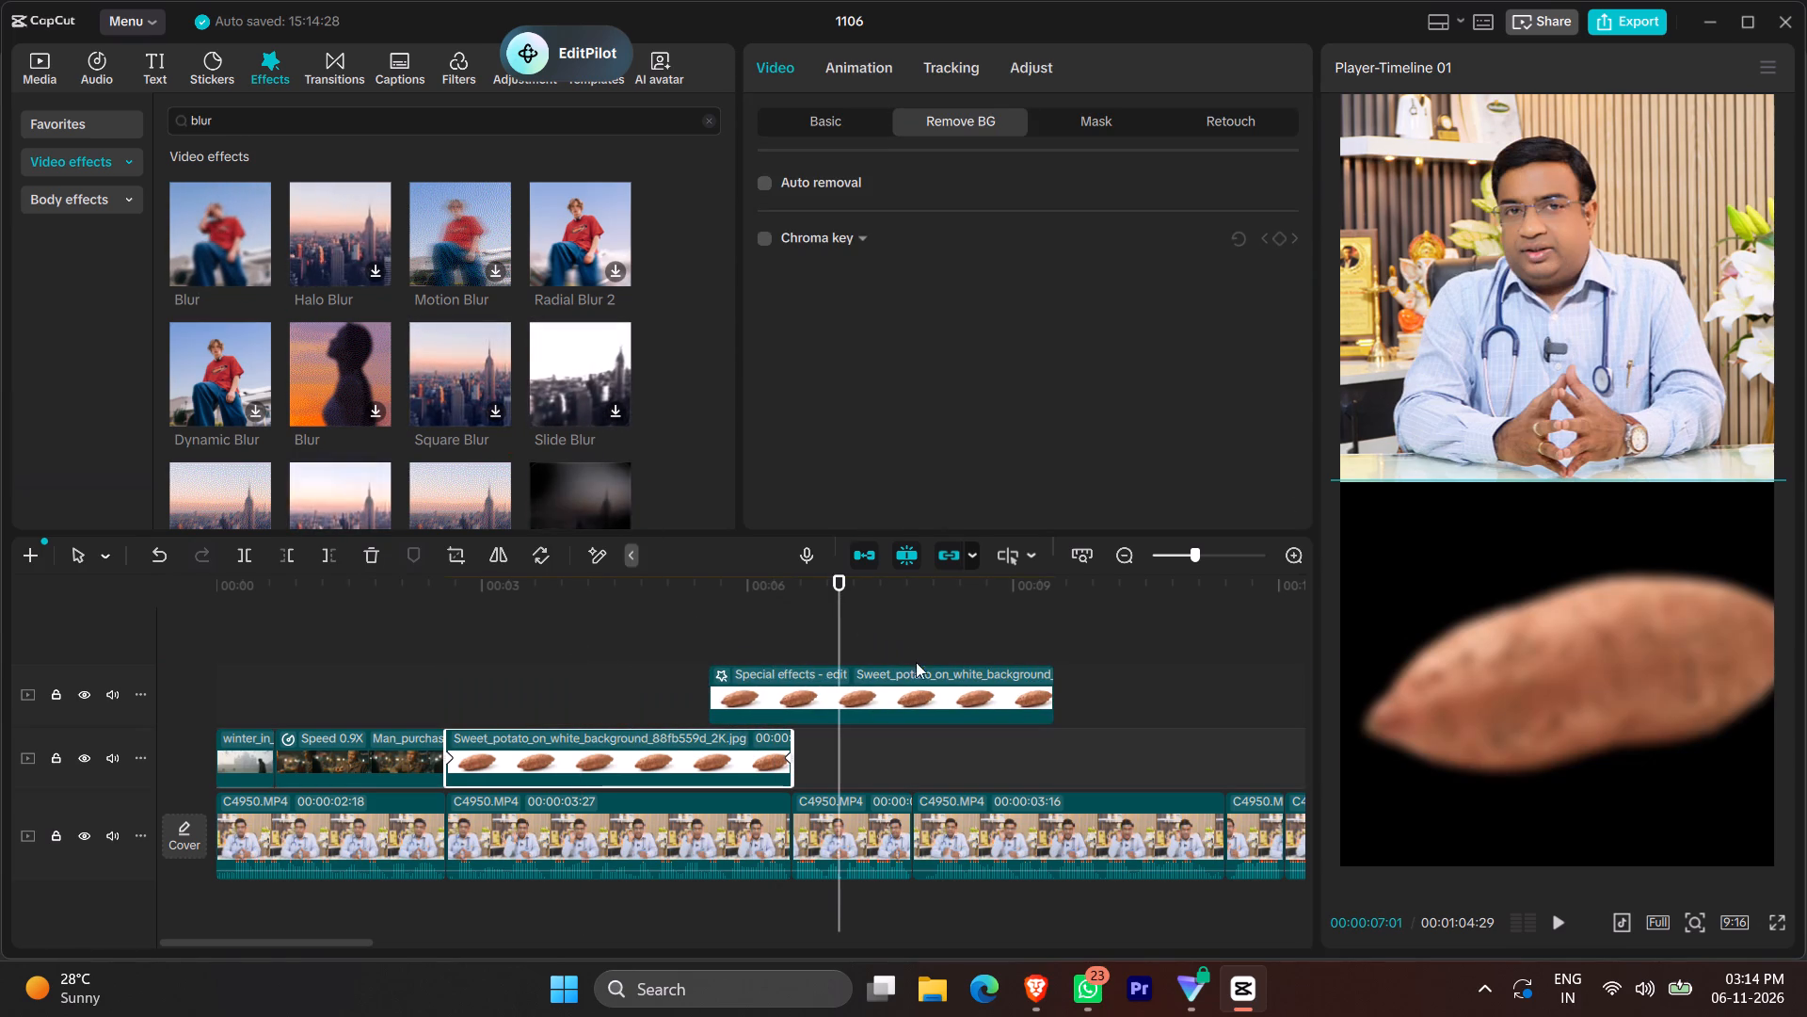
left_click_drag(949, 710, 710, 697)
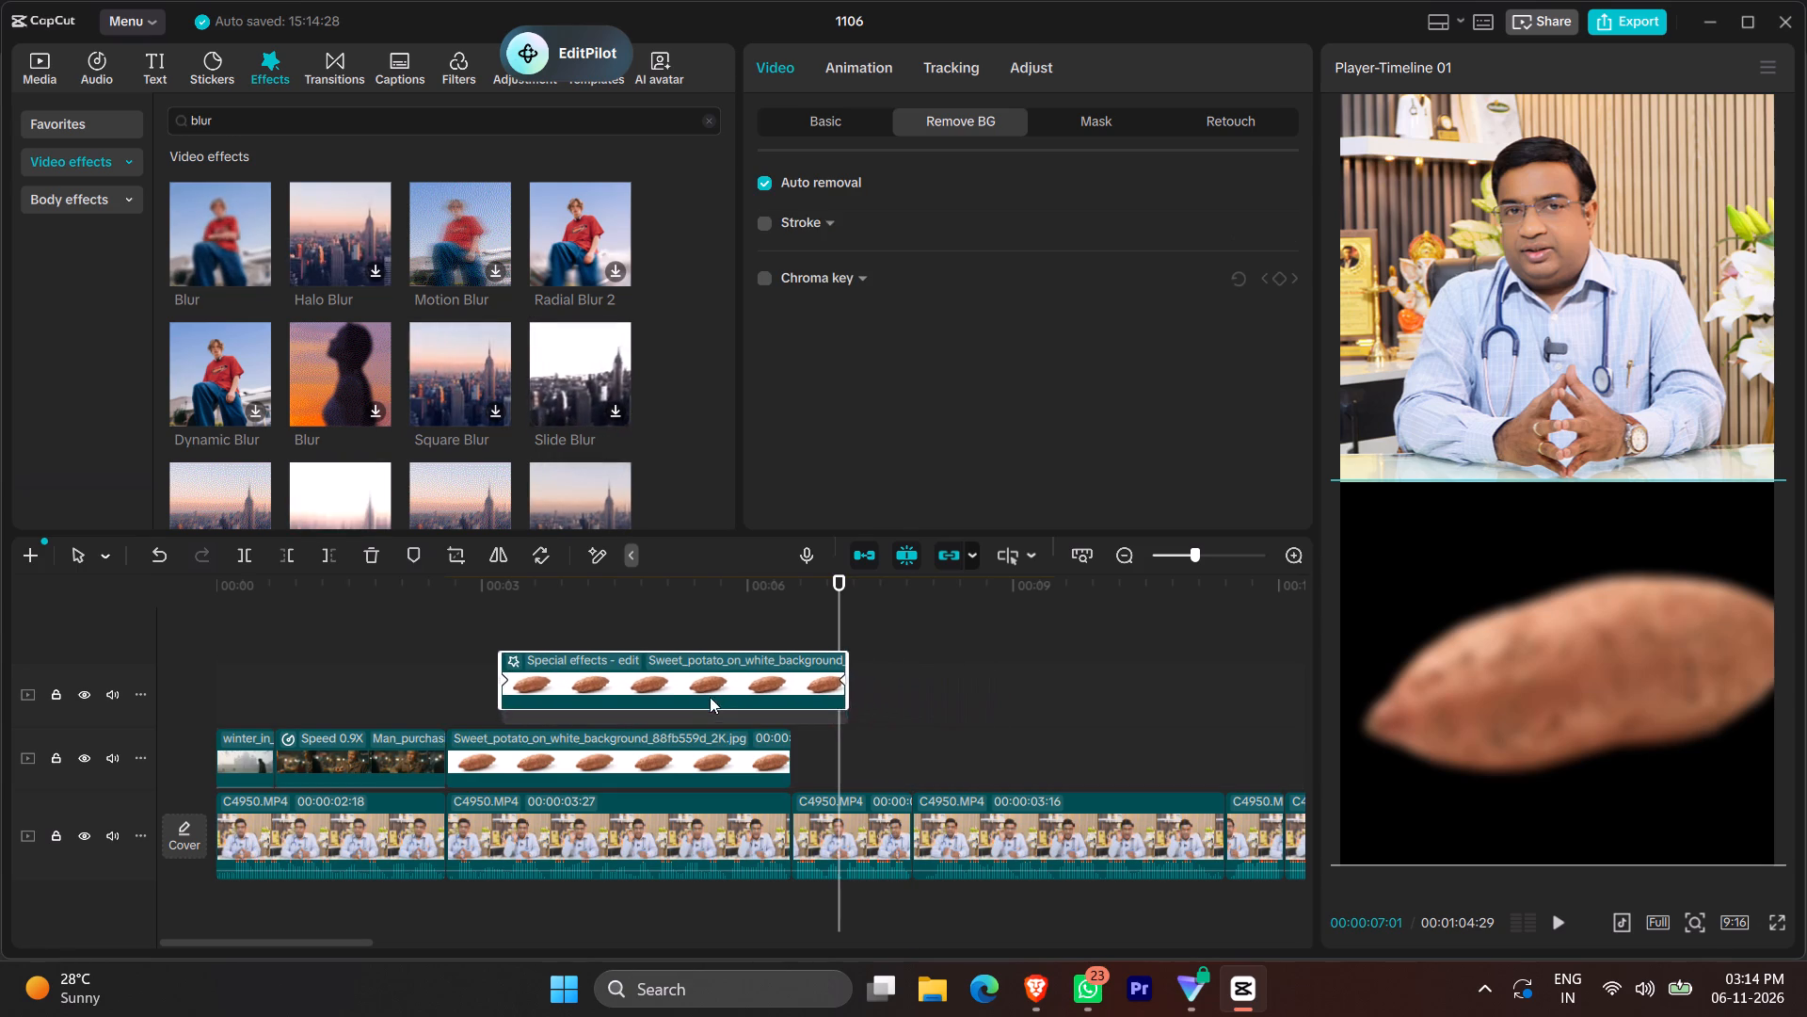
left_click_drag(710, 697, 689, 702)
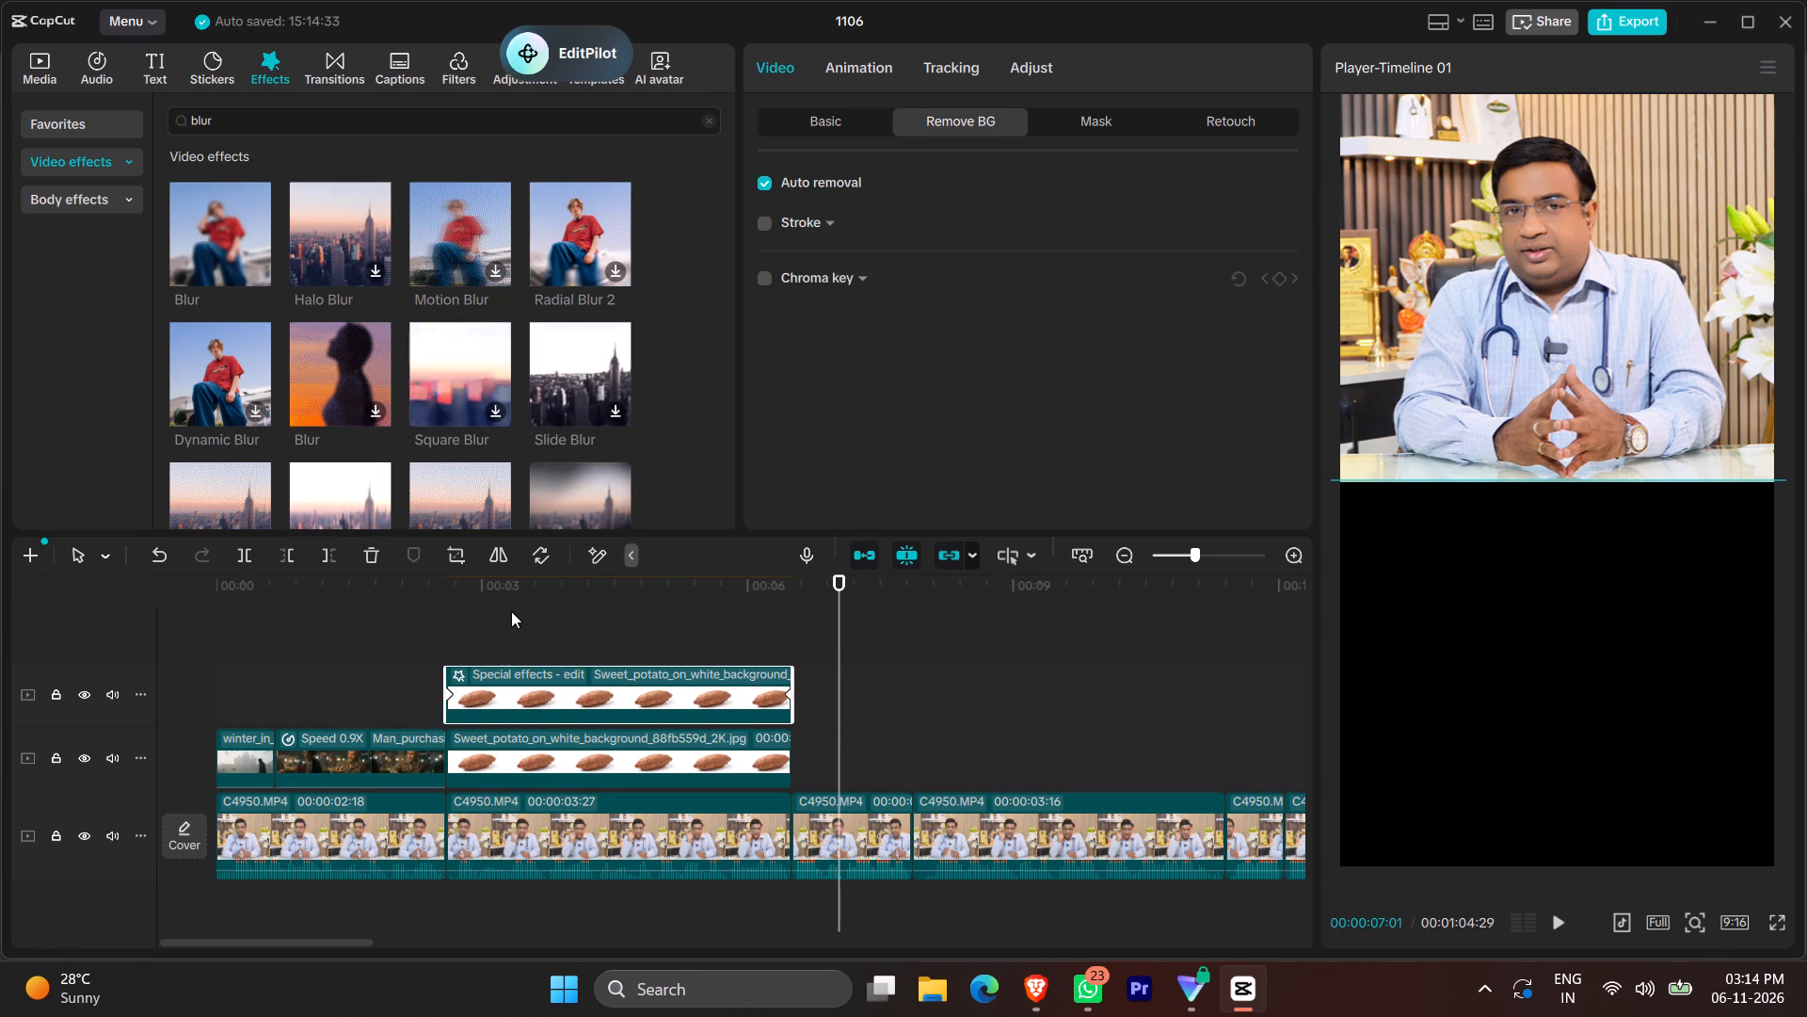
Play the layered sweet potato clips from 00:00:02:18 to check how the blurred copy looks over the original.
left_click(505, 640)
left_click(597, 677)
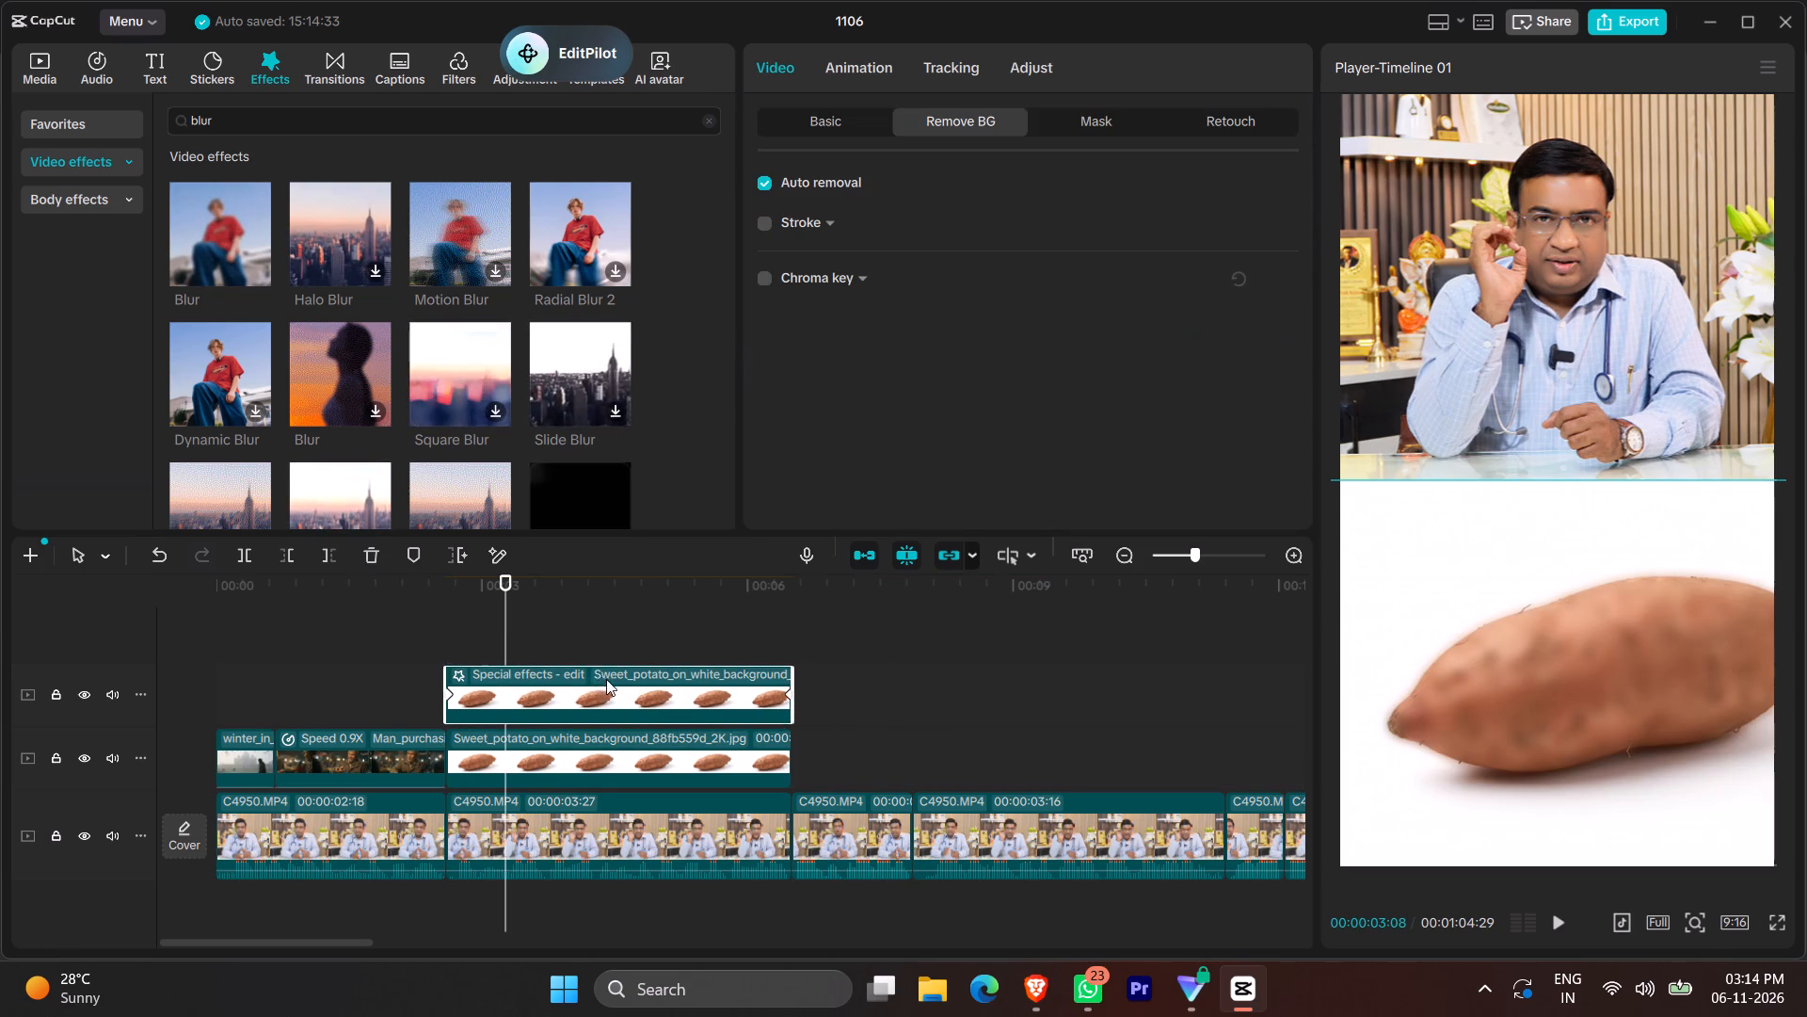
left_click(441, 600)
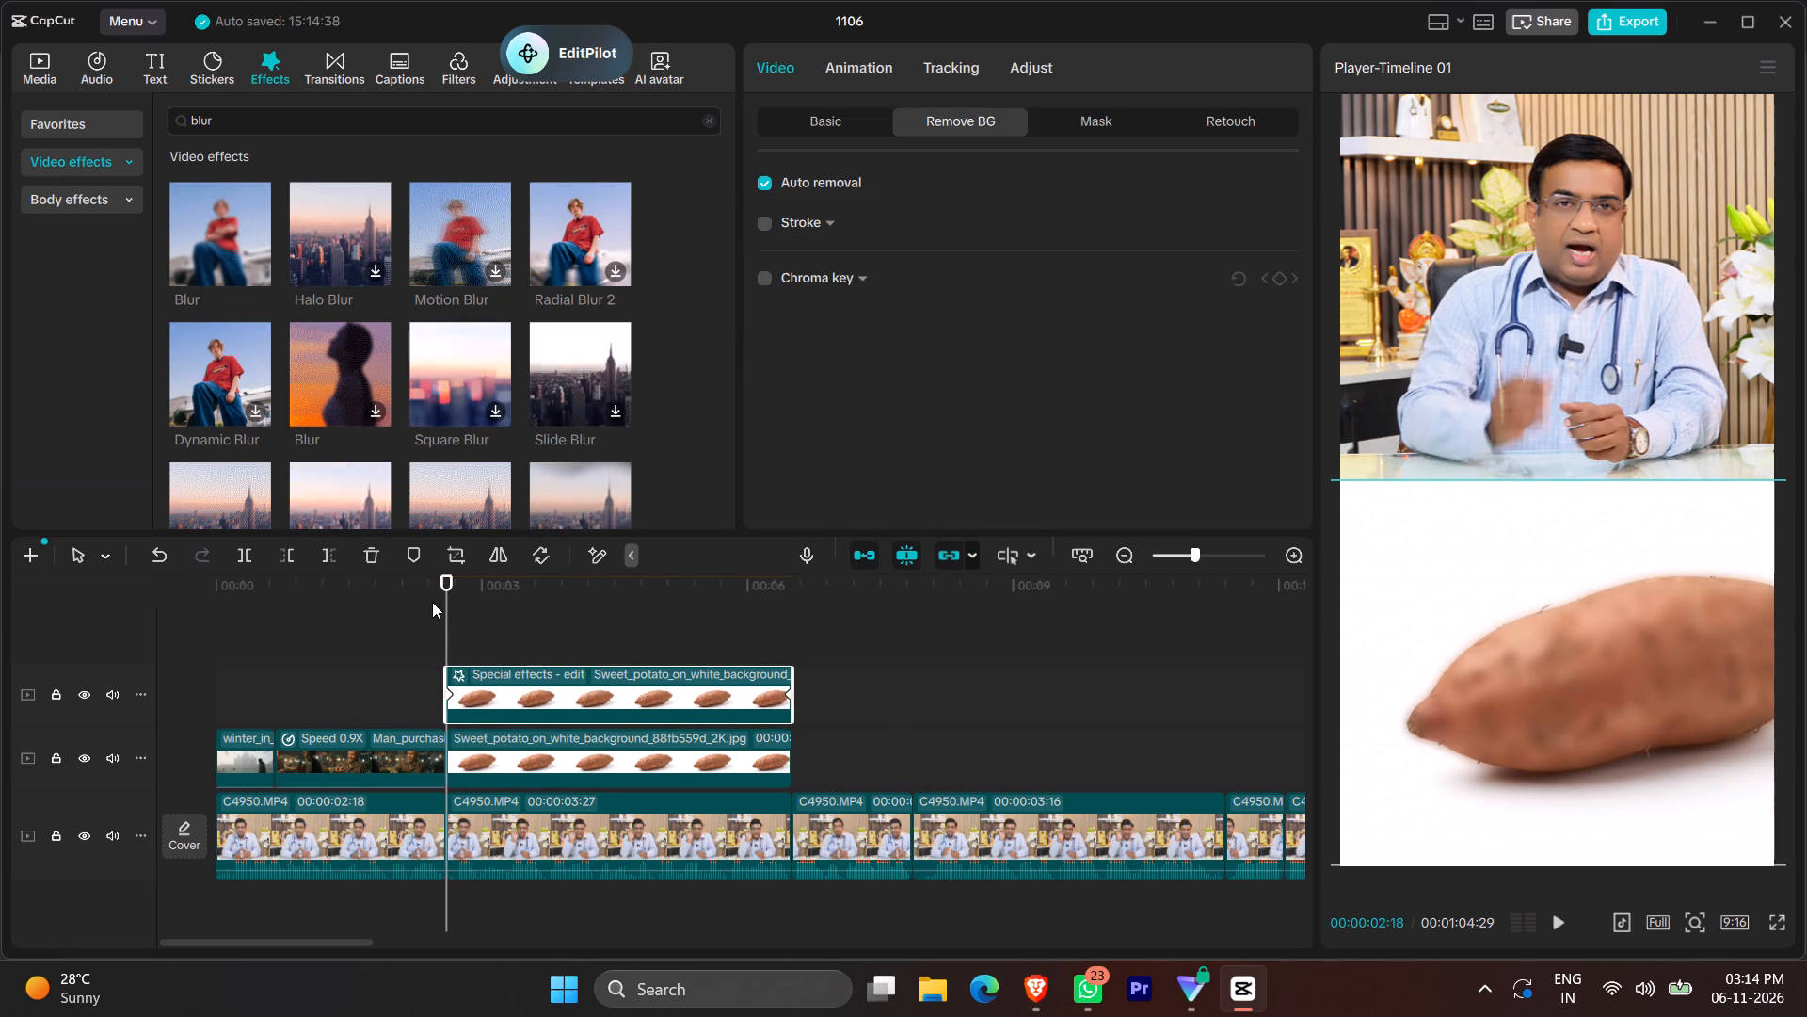
left_click(432, 602)
left_click(436, 608)
left_click(429, 623)
left_click(451, 638)
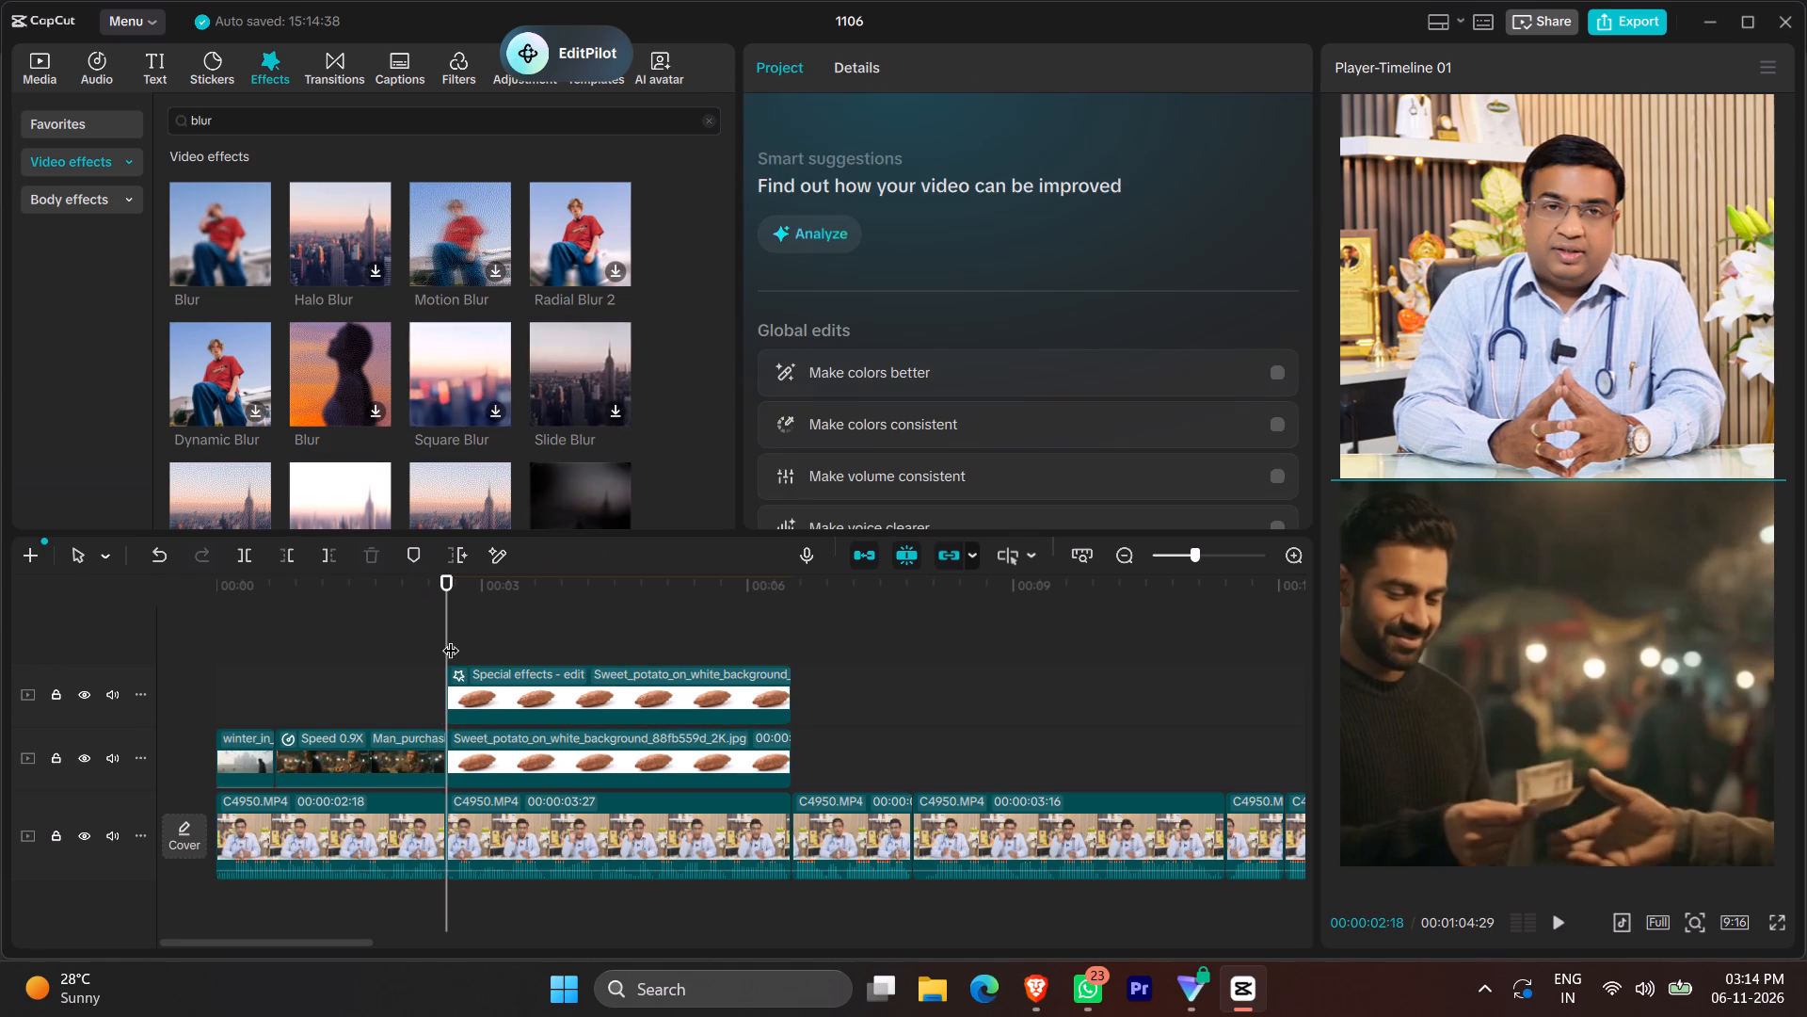
scroll(551, 686, "up", 16, "ctrl")
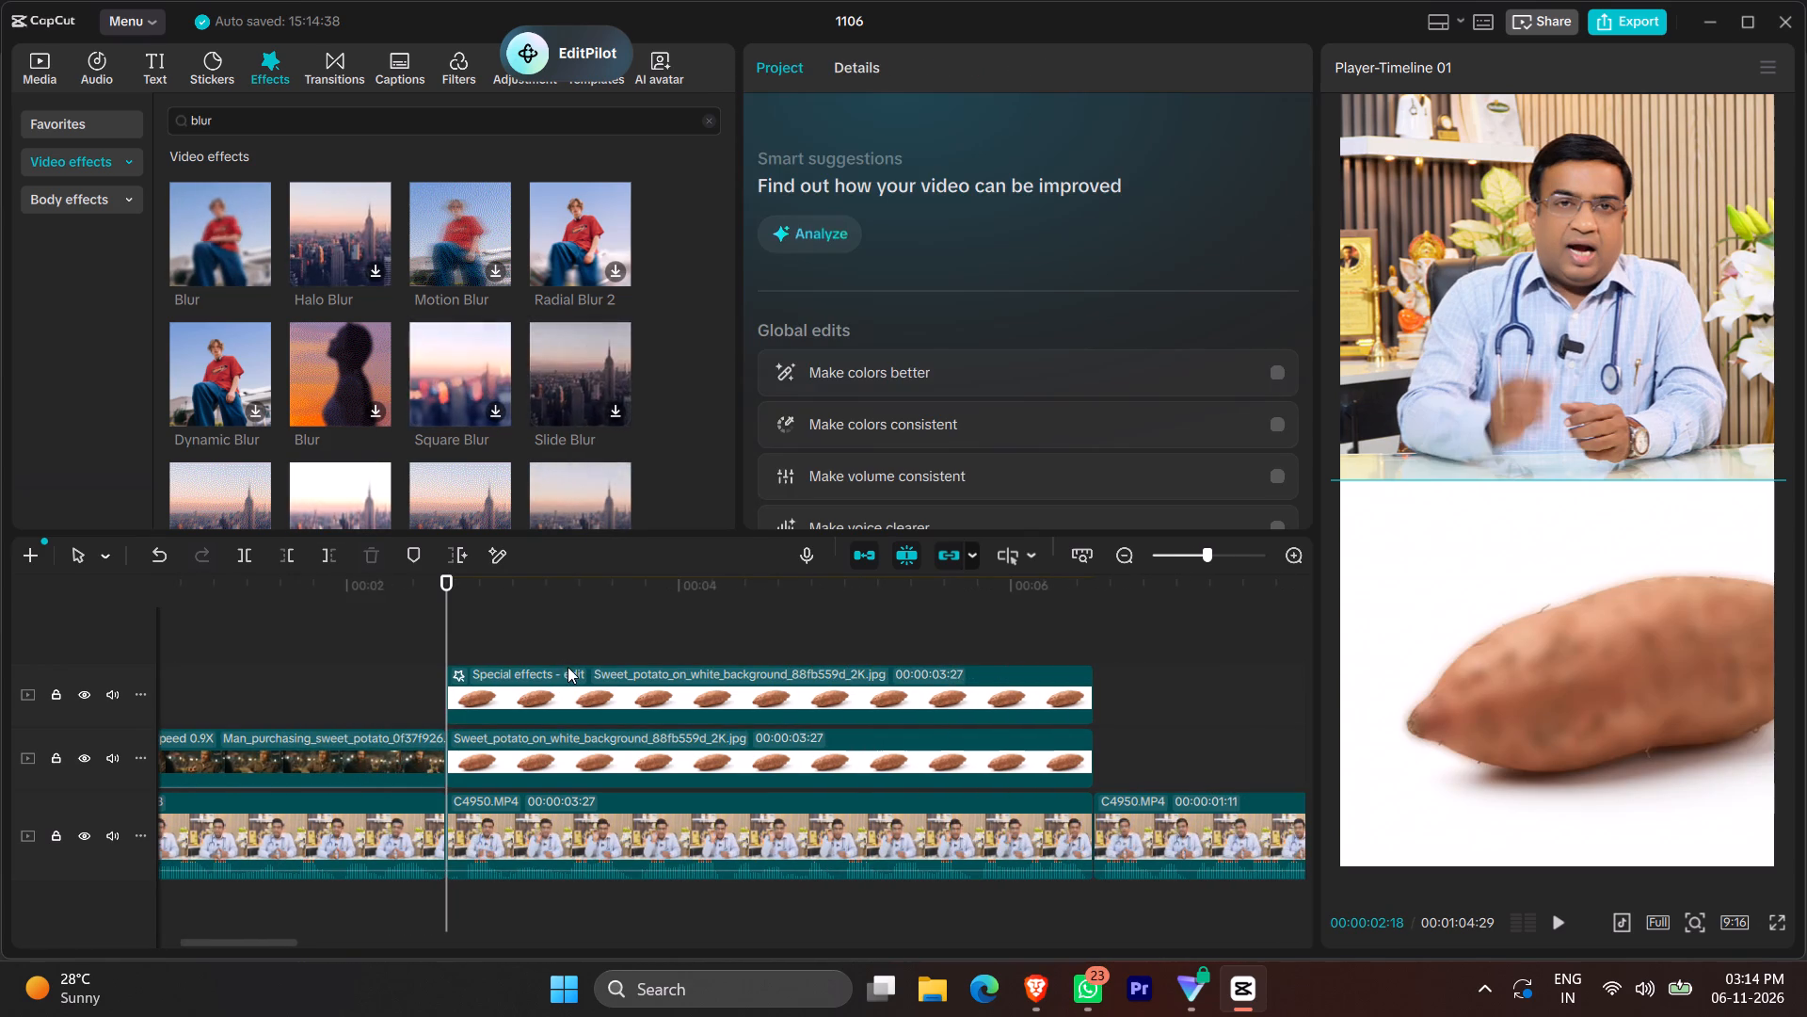
key("space")
key("space")
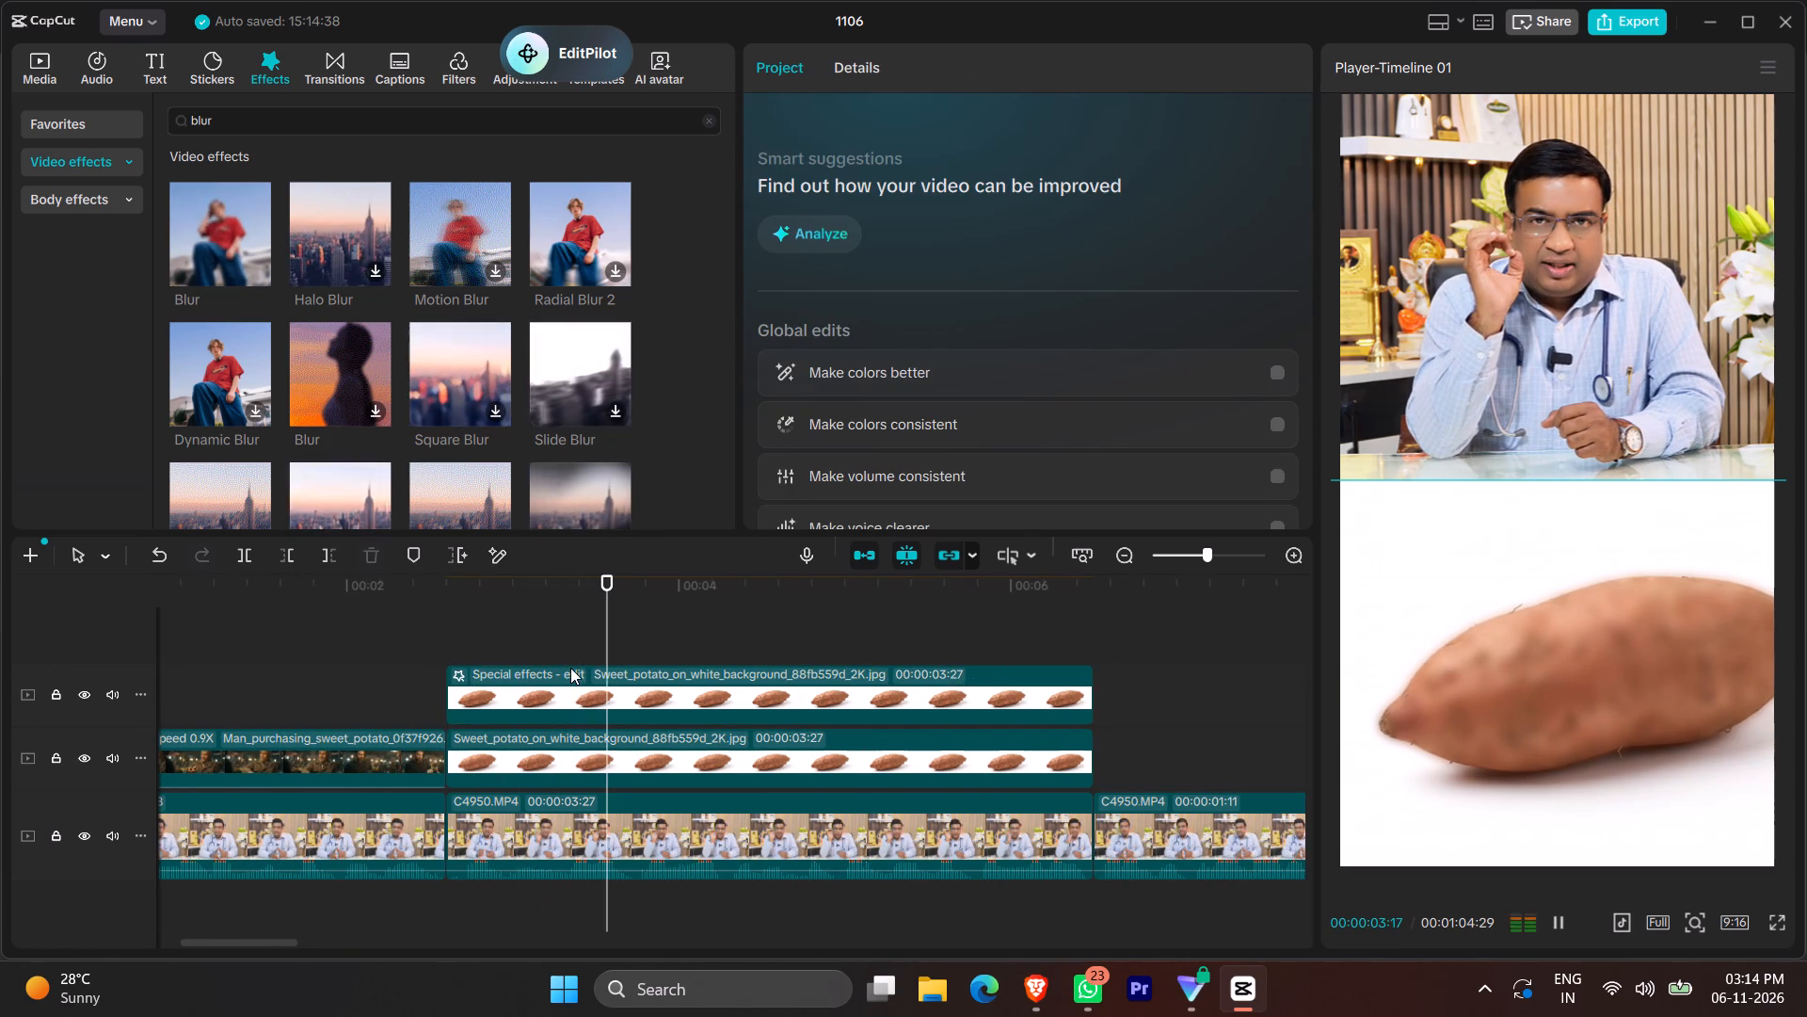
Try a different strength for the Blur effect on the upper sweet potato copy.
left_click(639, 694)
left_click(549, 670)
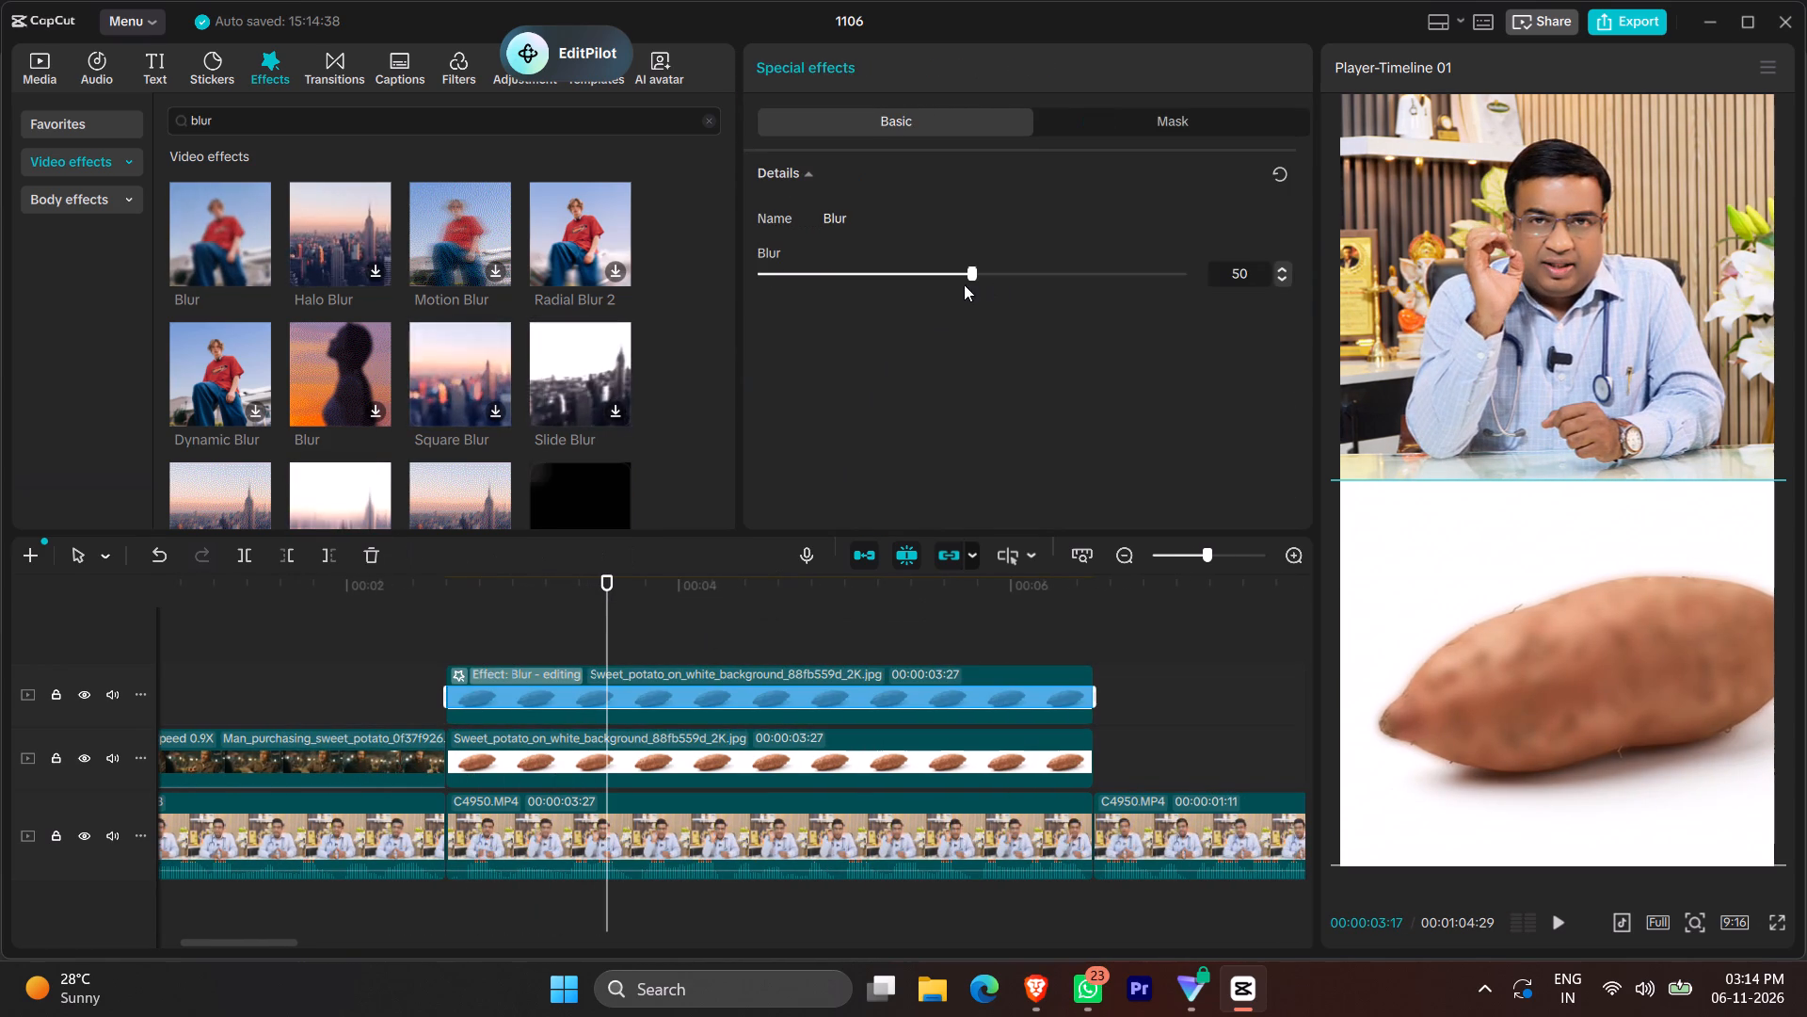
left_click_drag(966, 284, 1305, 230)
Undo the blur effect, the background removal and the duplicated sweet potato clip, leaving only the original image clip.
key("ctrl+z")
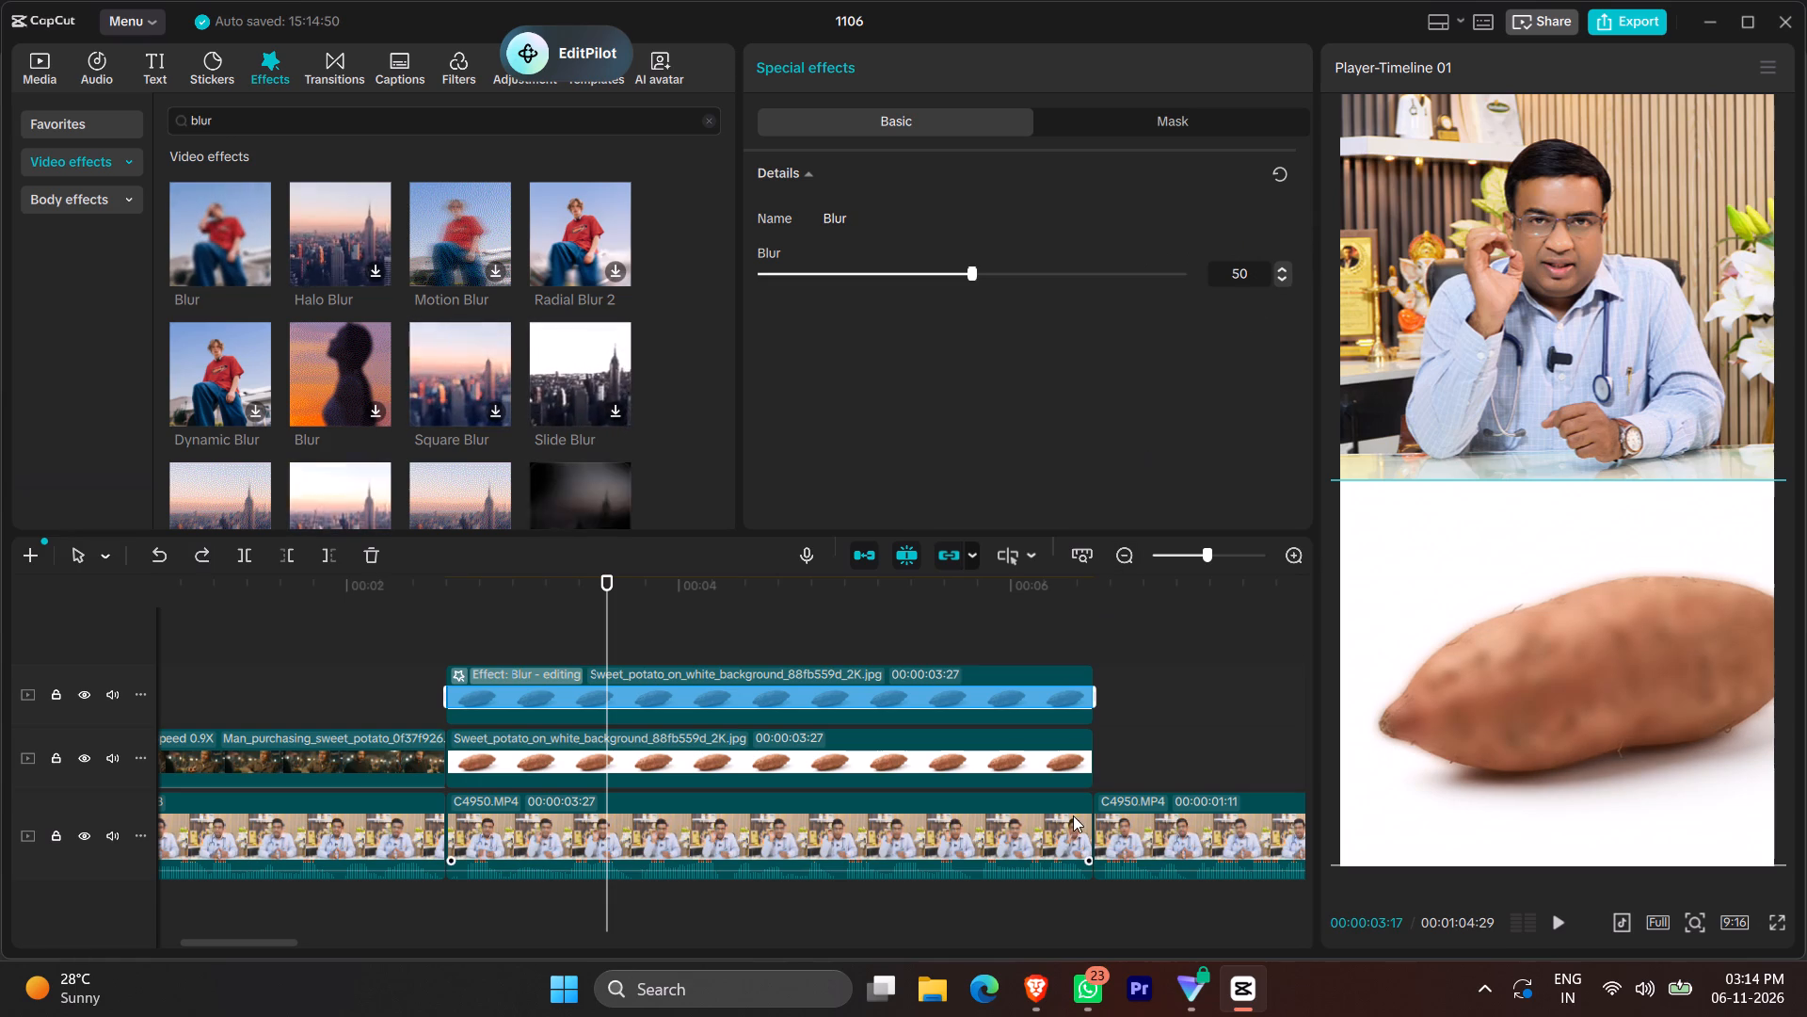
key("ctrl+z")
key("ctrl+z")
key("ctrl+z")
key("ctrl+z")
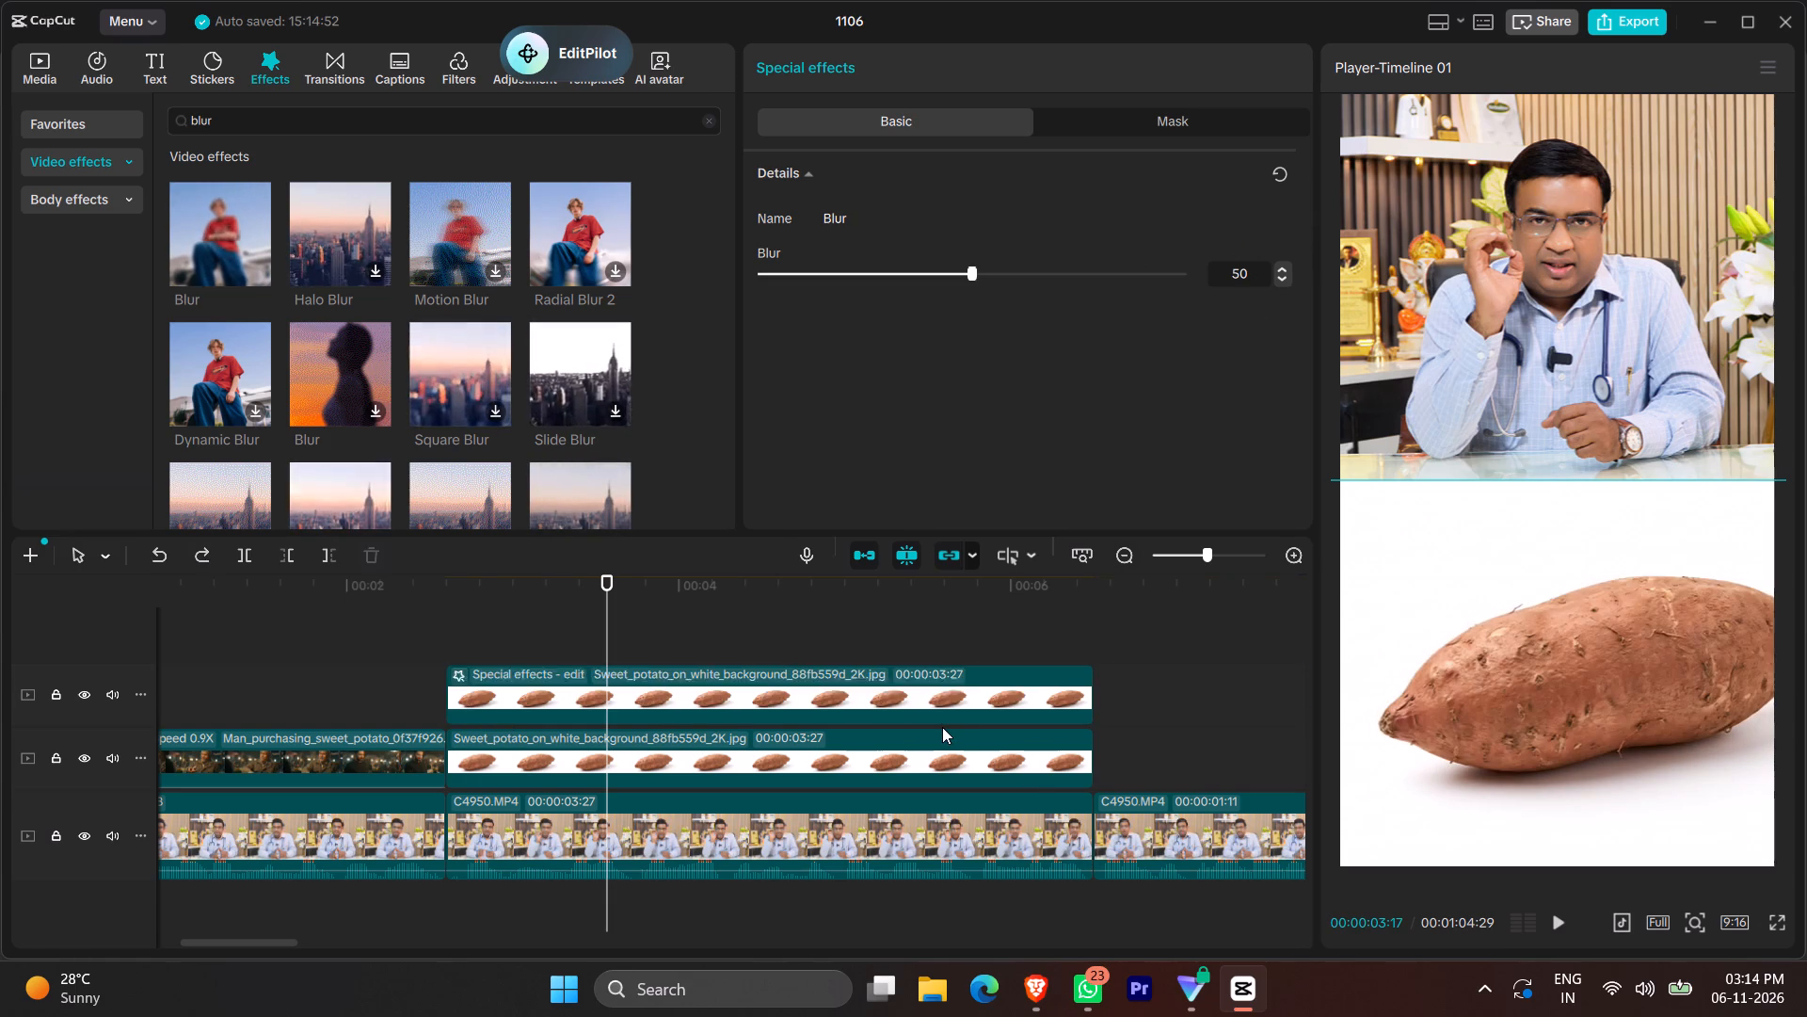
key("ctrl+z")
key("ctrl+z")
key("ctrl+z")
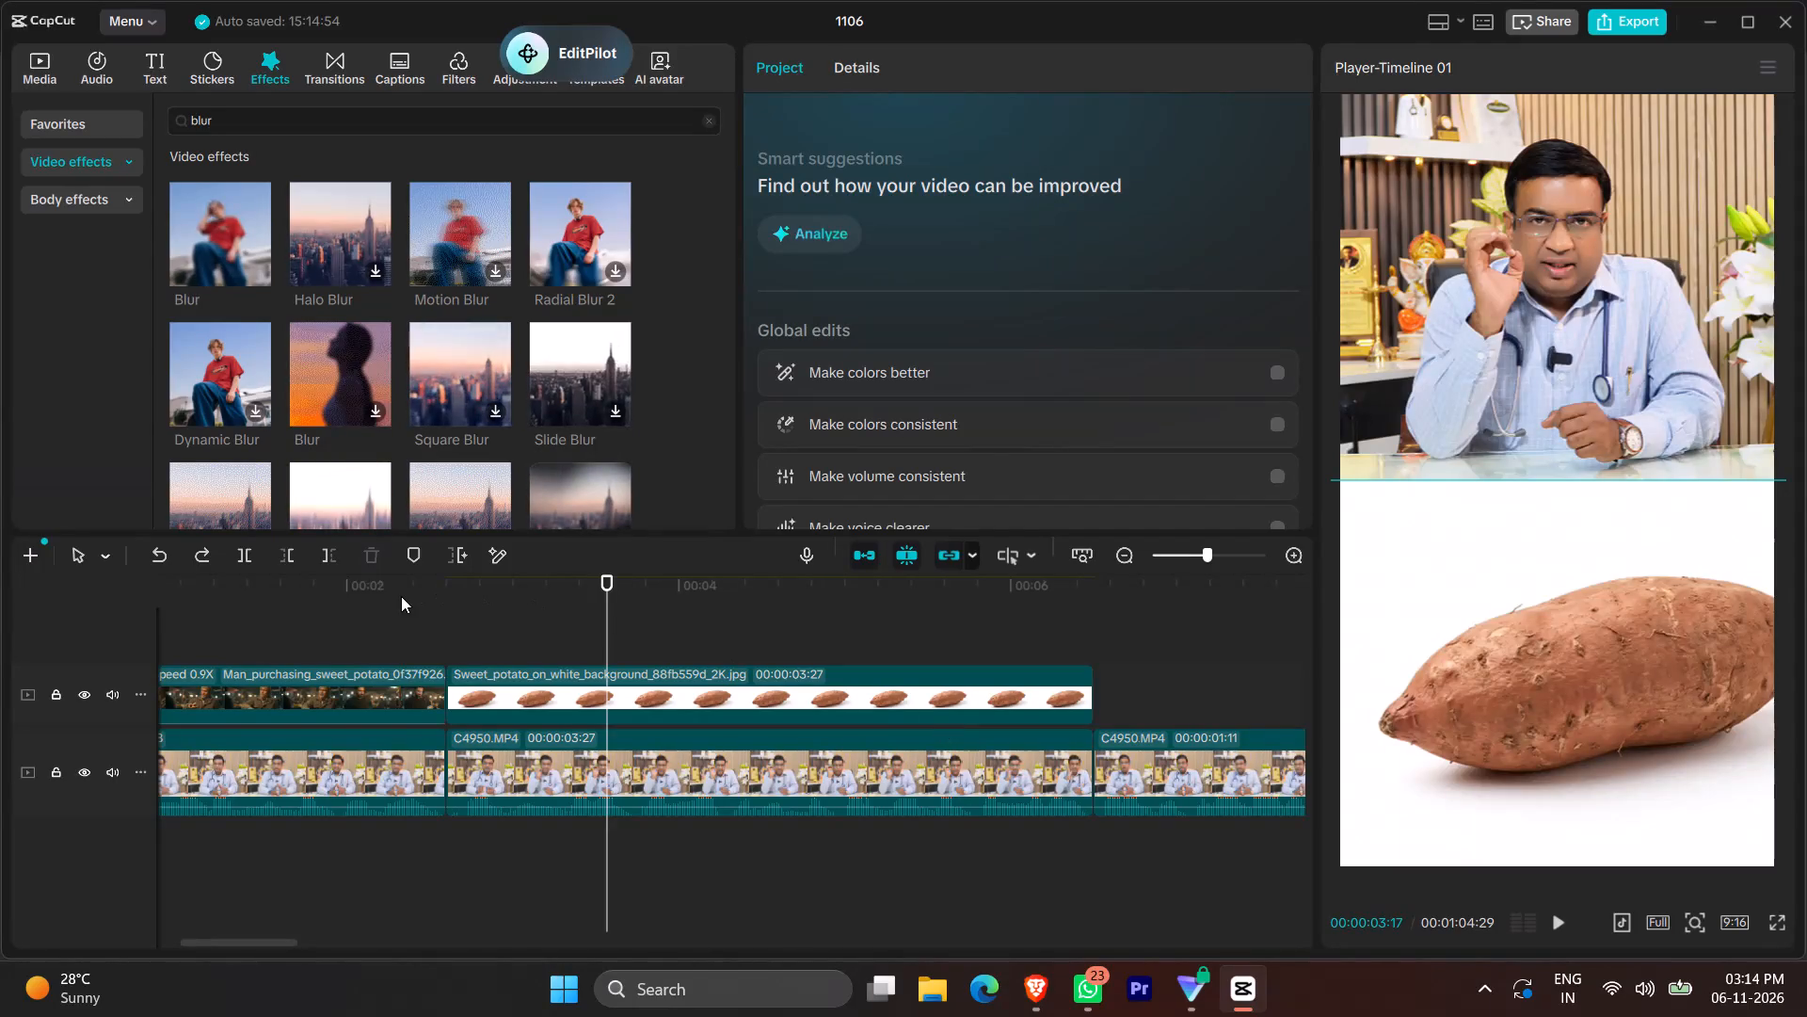
Play the sweet potato section up to about 00:00:05:05 to check the speech against the sliding image.
left_click(401, 596)
key("space")
key("space")
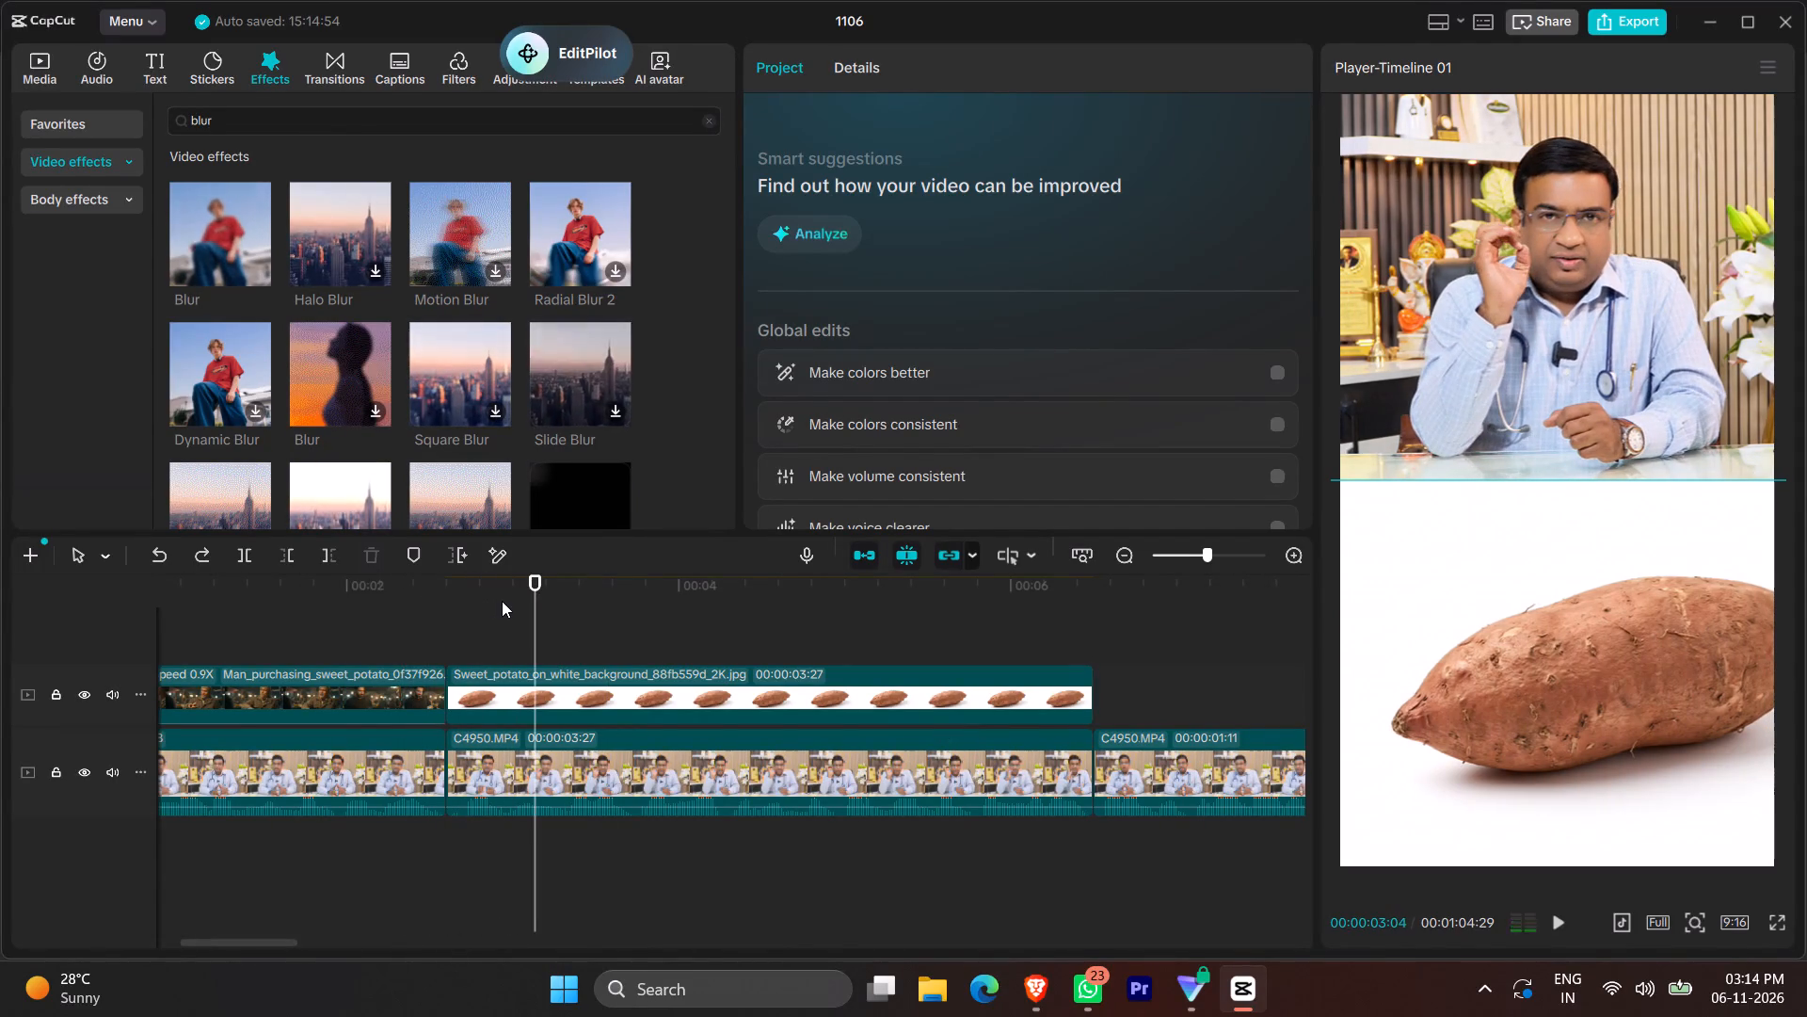
key("space")
key("space")
key("space")
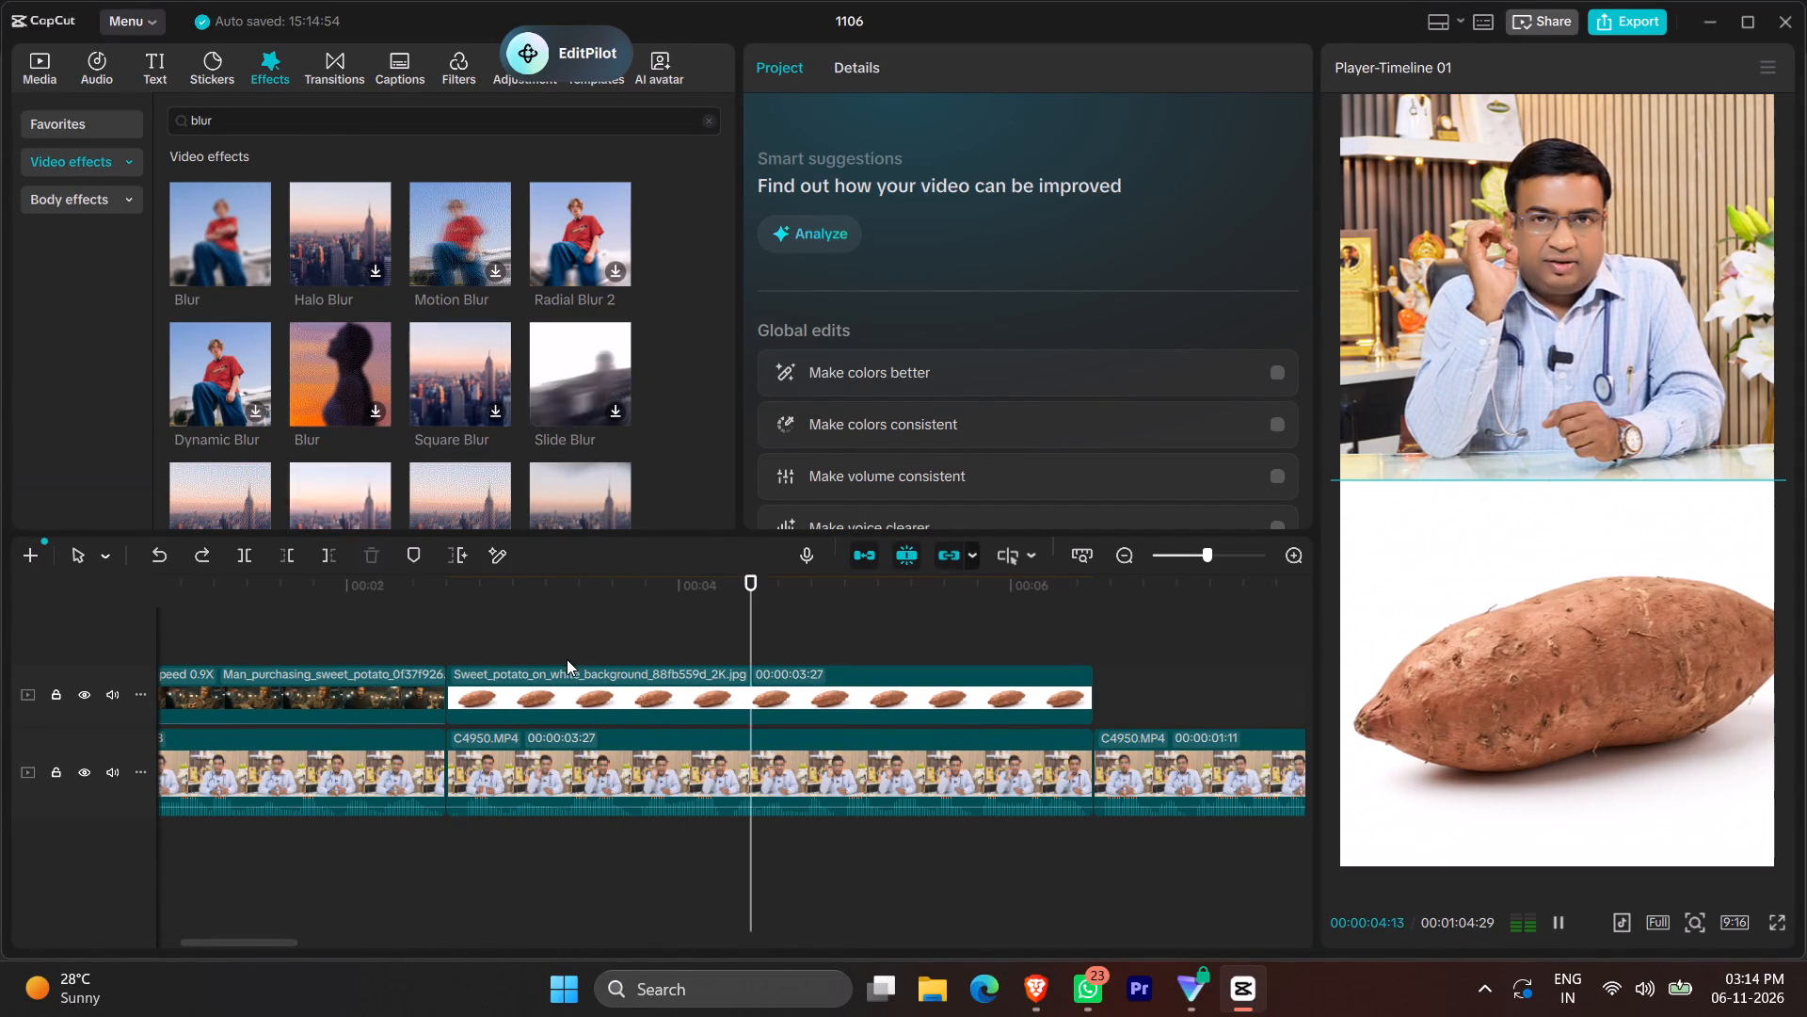
key("space")
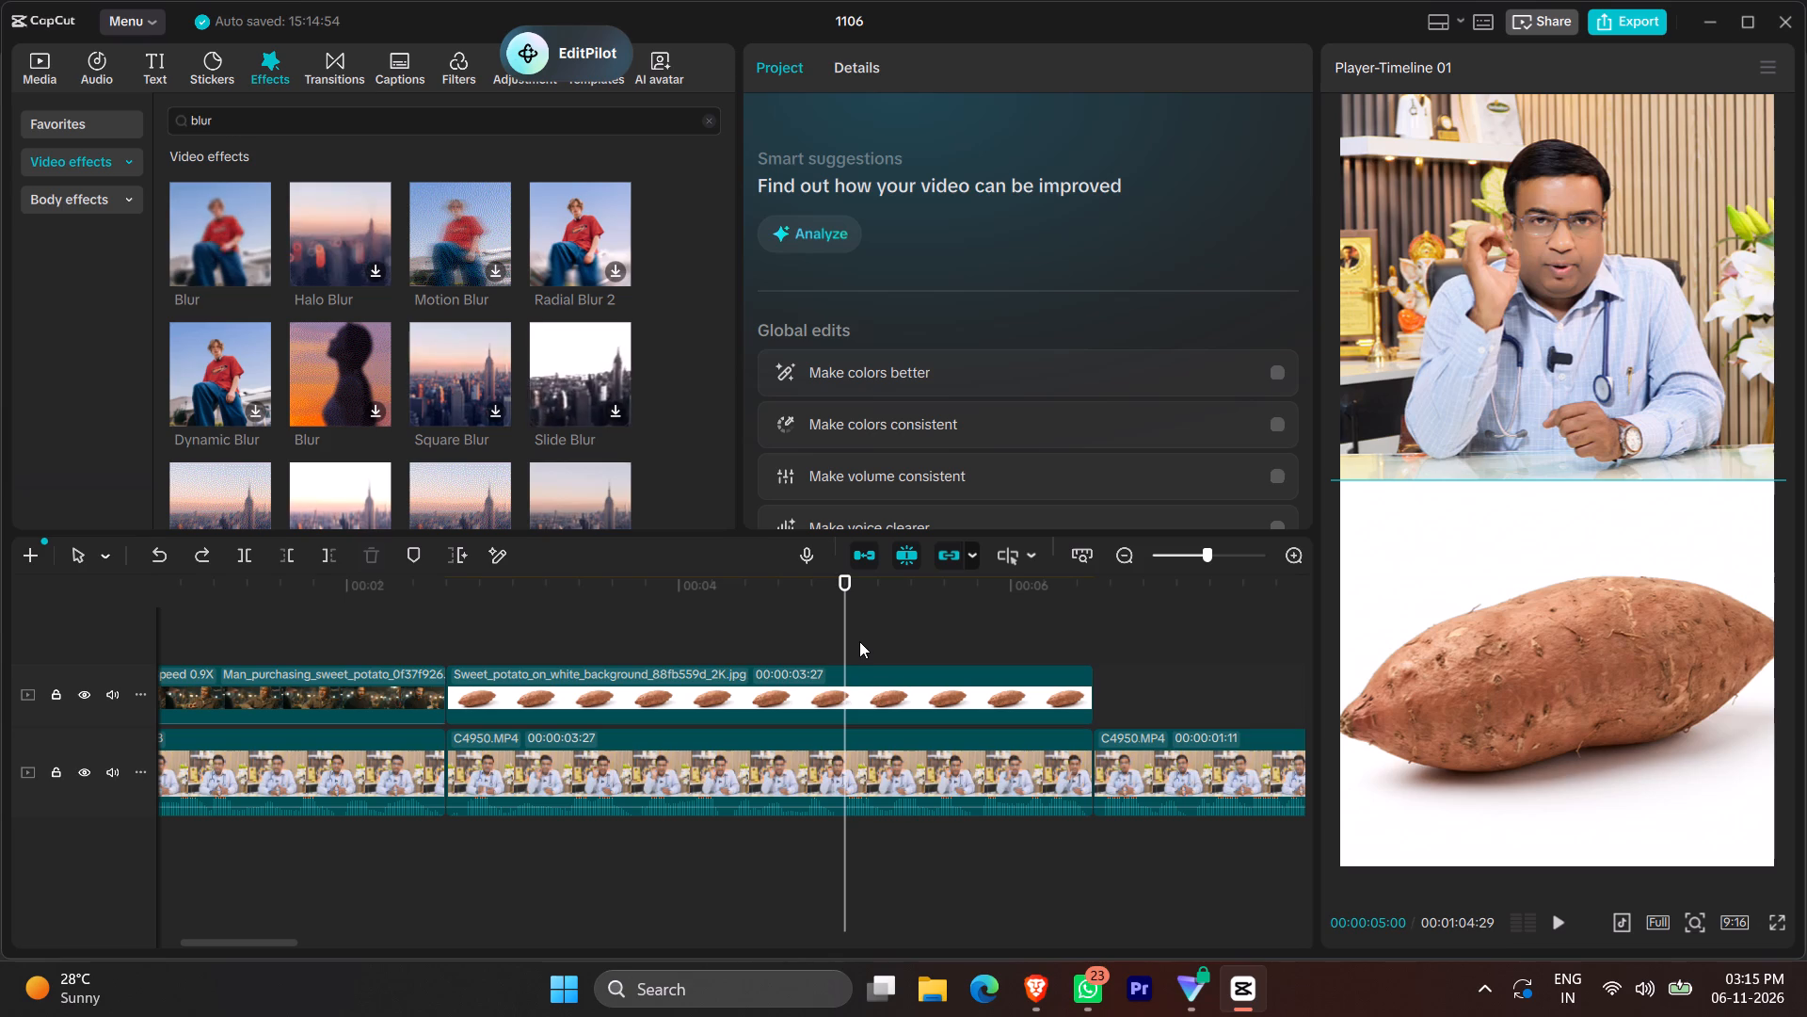
key("space")
left_click(872, 619)
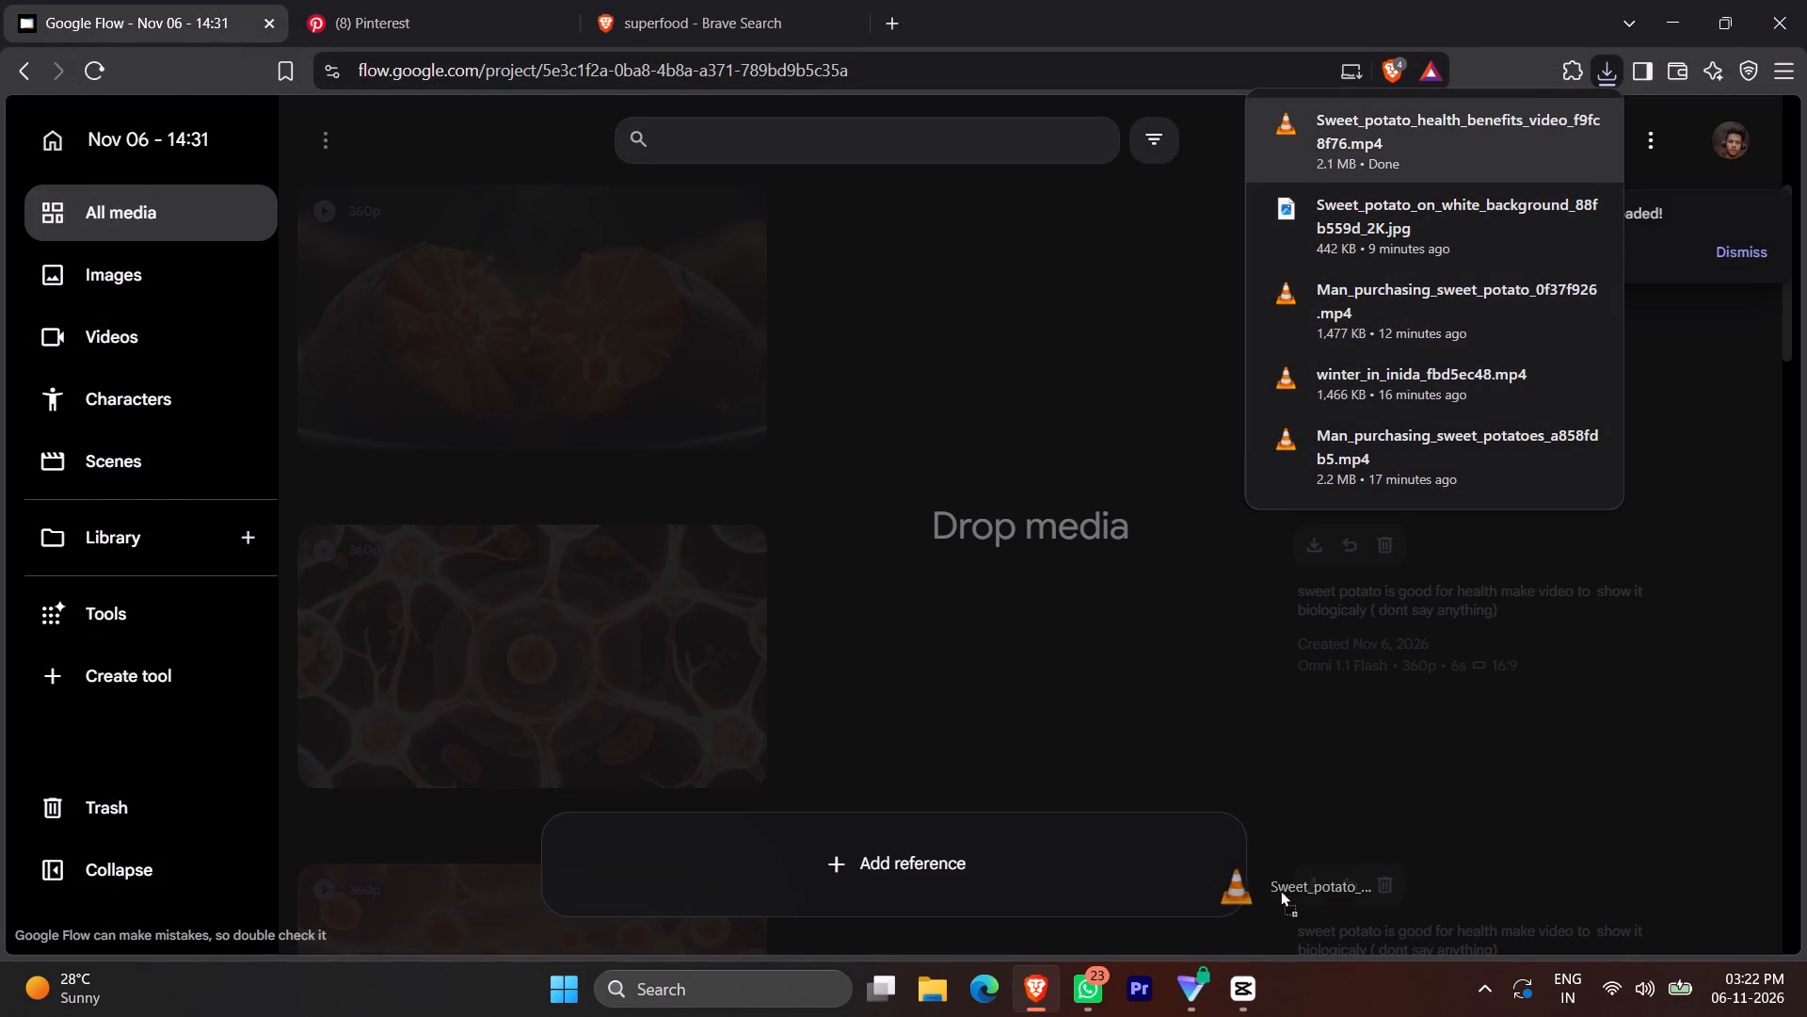
left_click_drag(1280, 890, 551, 650)
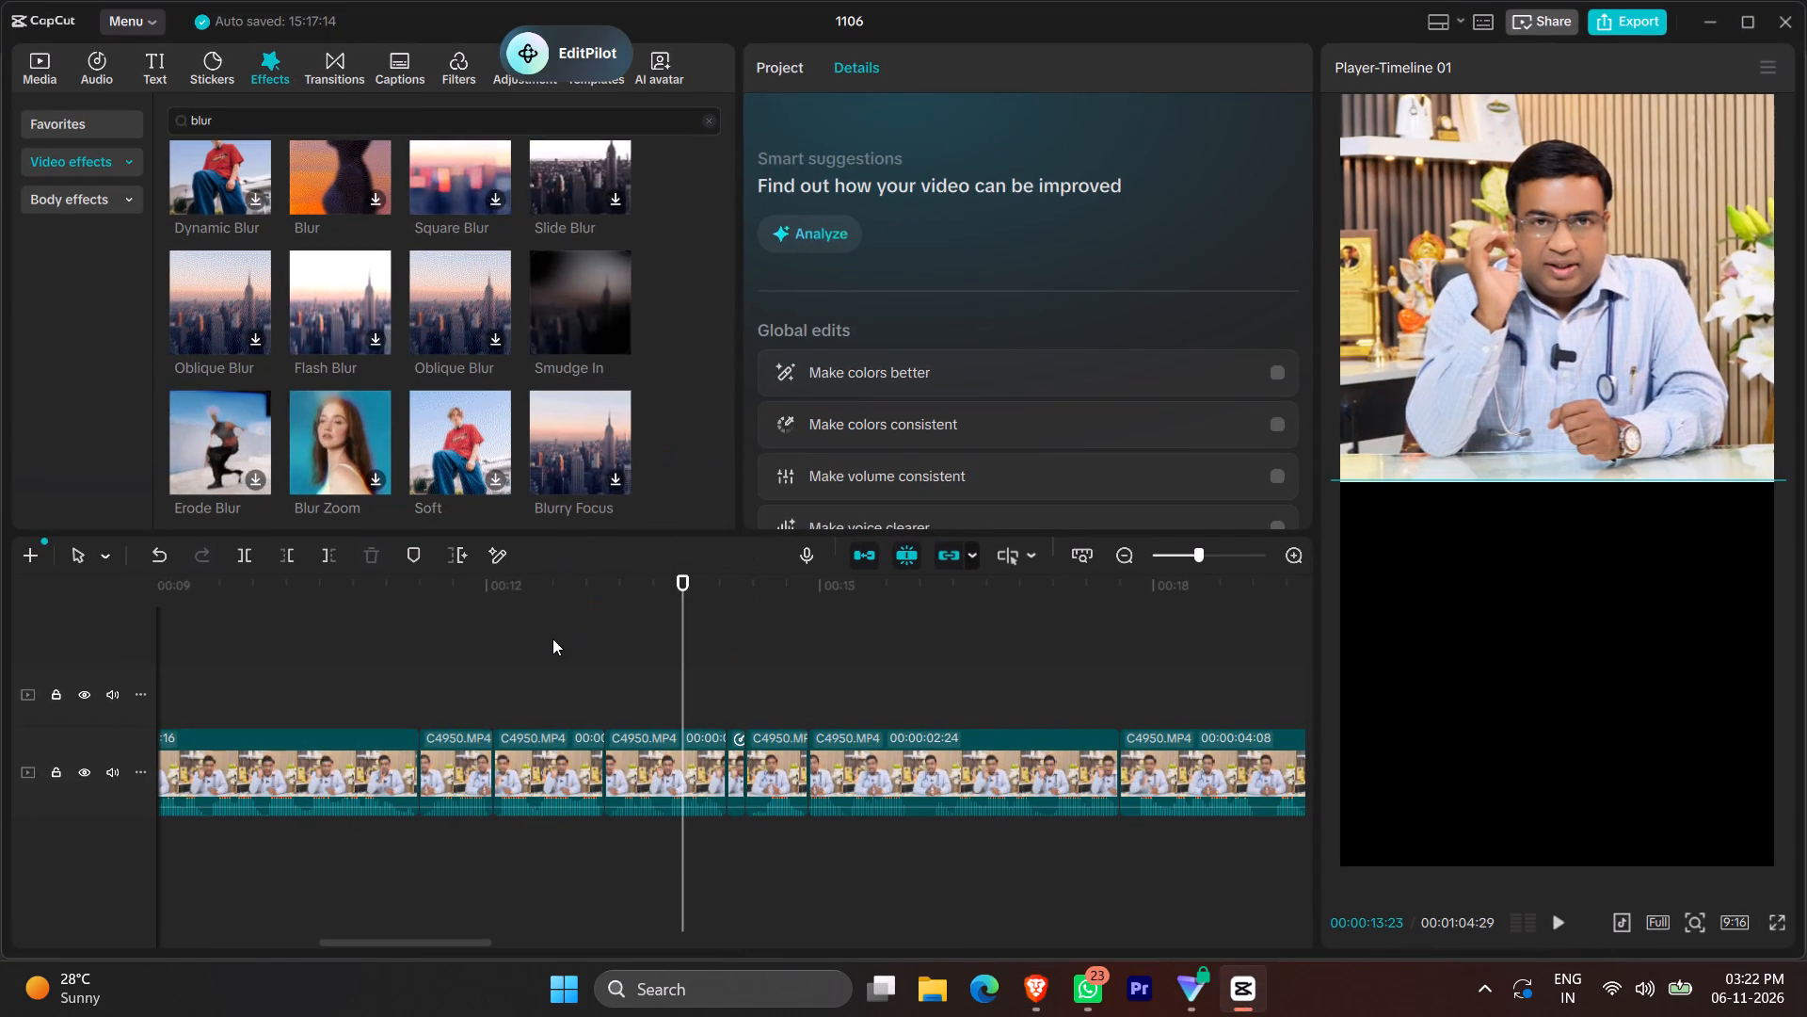
left_click_drag(766, 708, 690, 708)
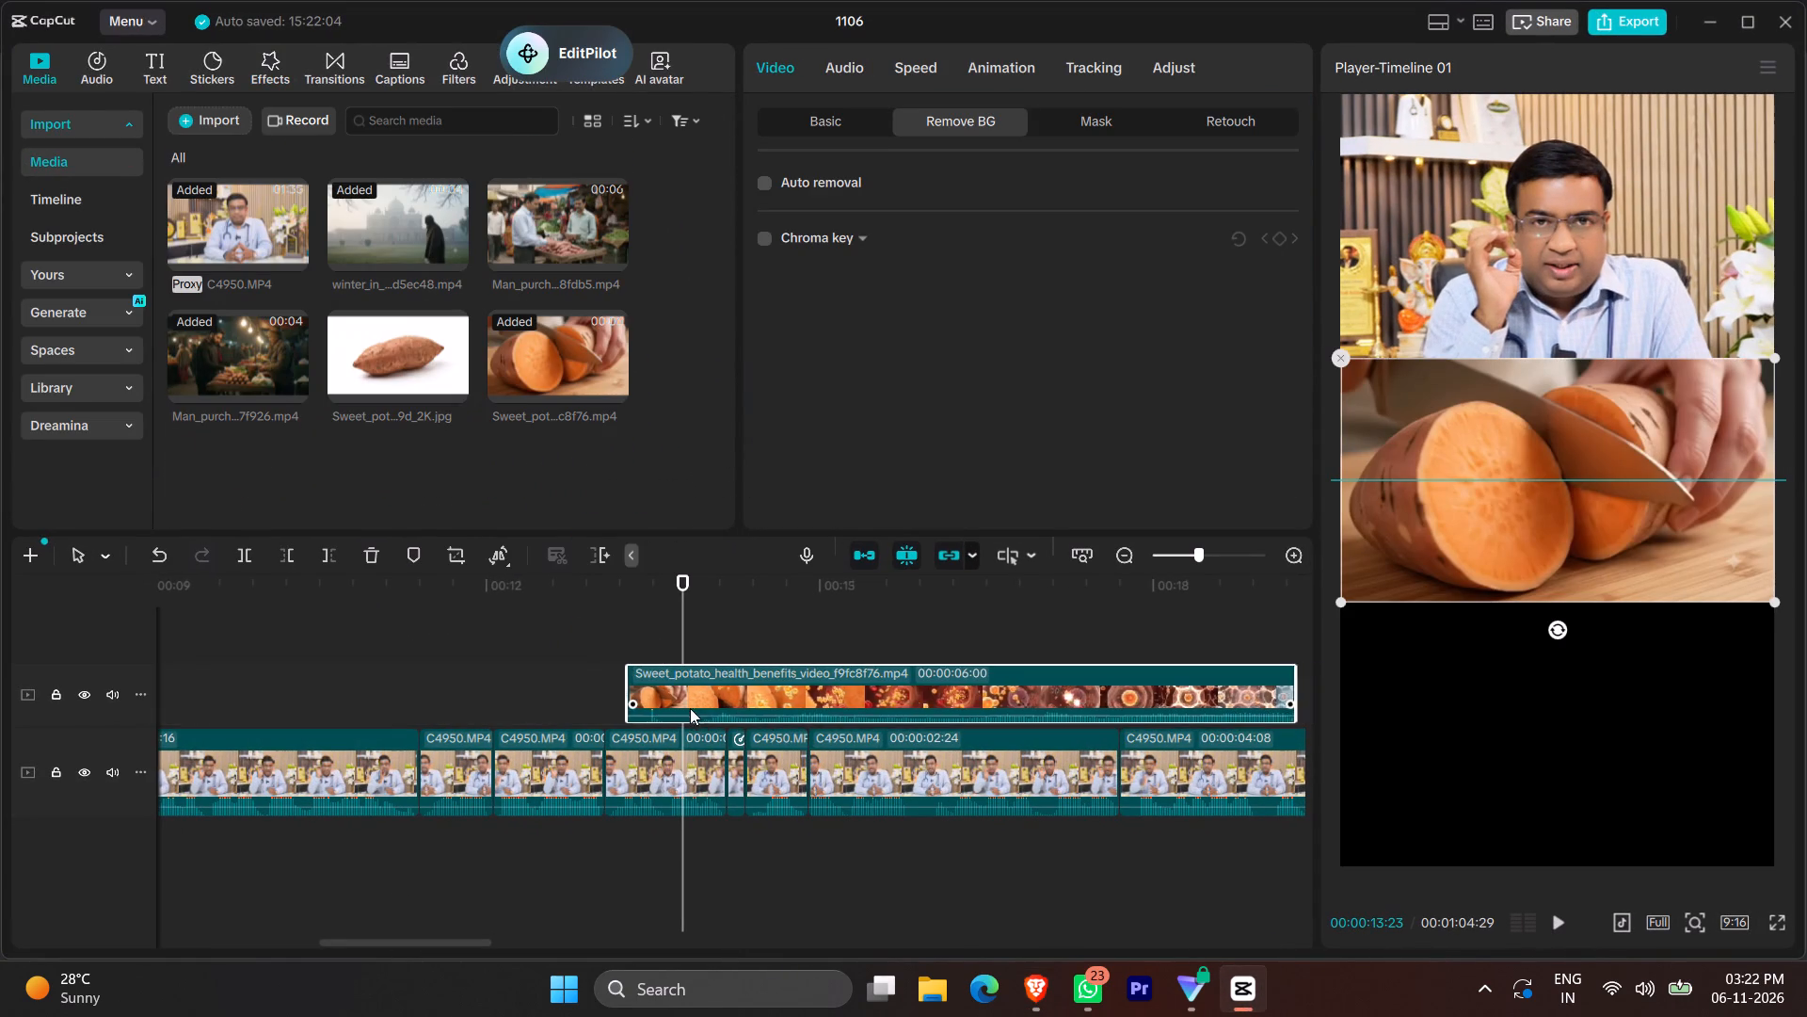
left_click_drag(690, 708, 582, 713)
scroll(585, 713, "right", 6)
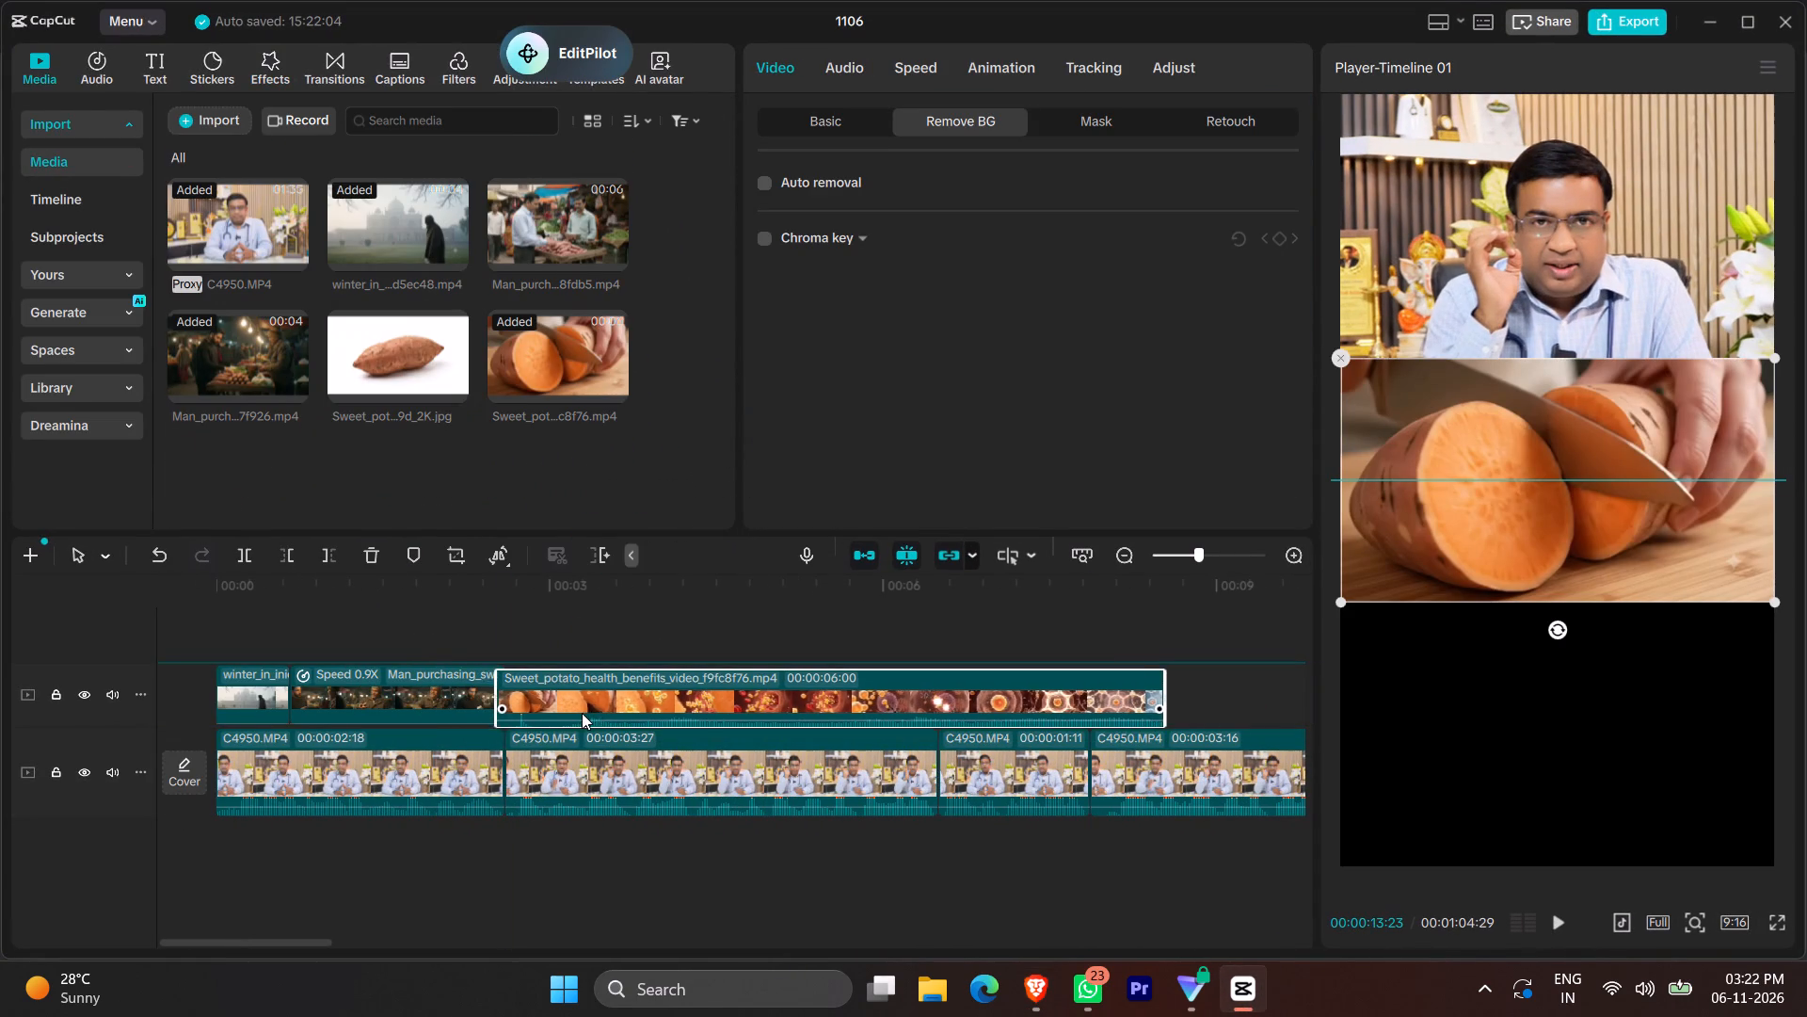
left_click_drag(582, 713, 584, 713)
Paste the copied location size, blend and canvas attributes onto the sweet potato health clip and briefly play it.
left_click(465, 701)
right_click(465, 701)
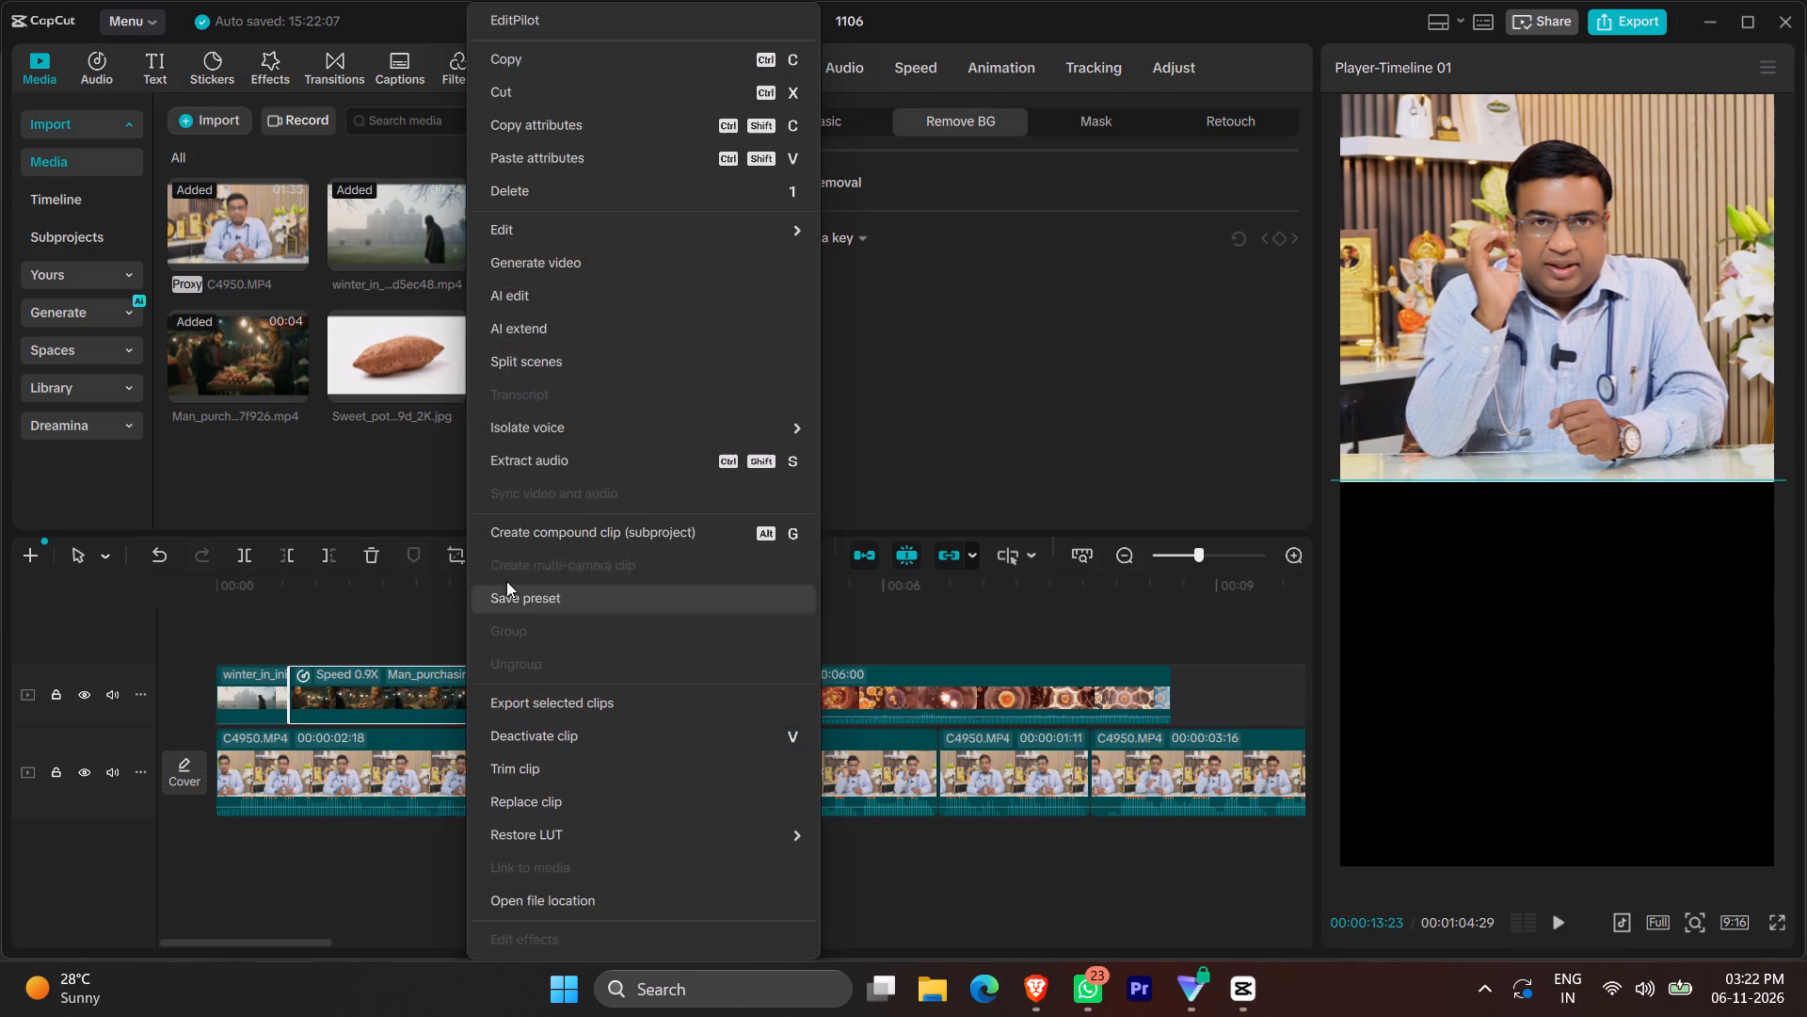
left_click(403, 571)
right_click(626, 707)
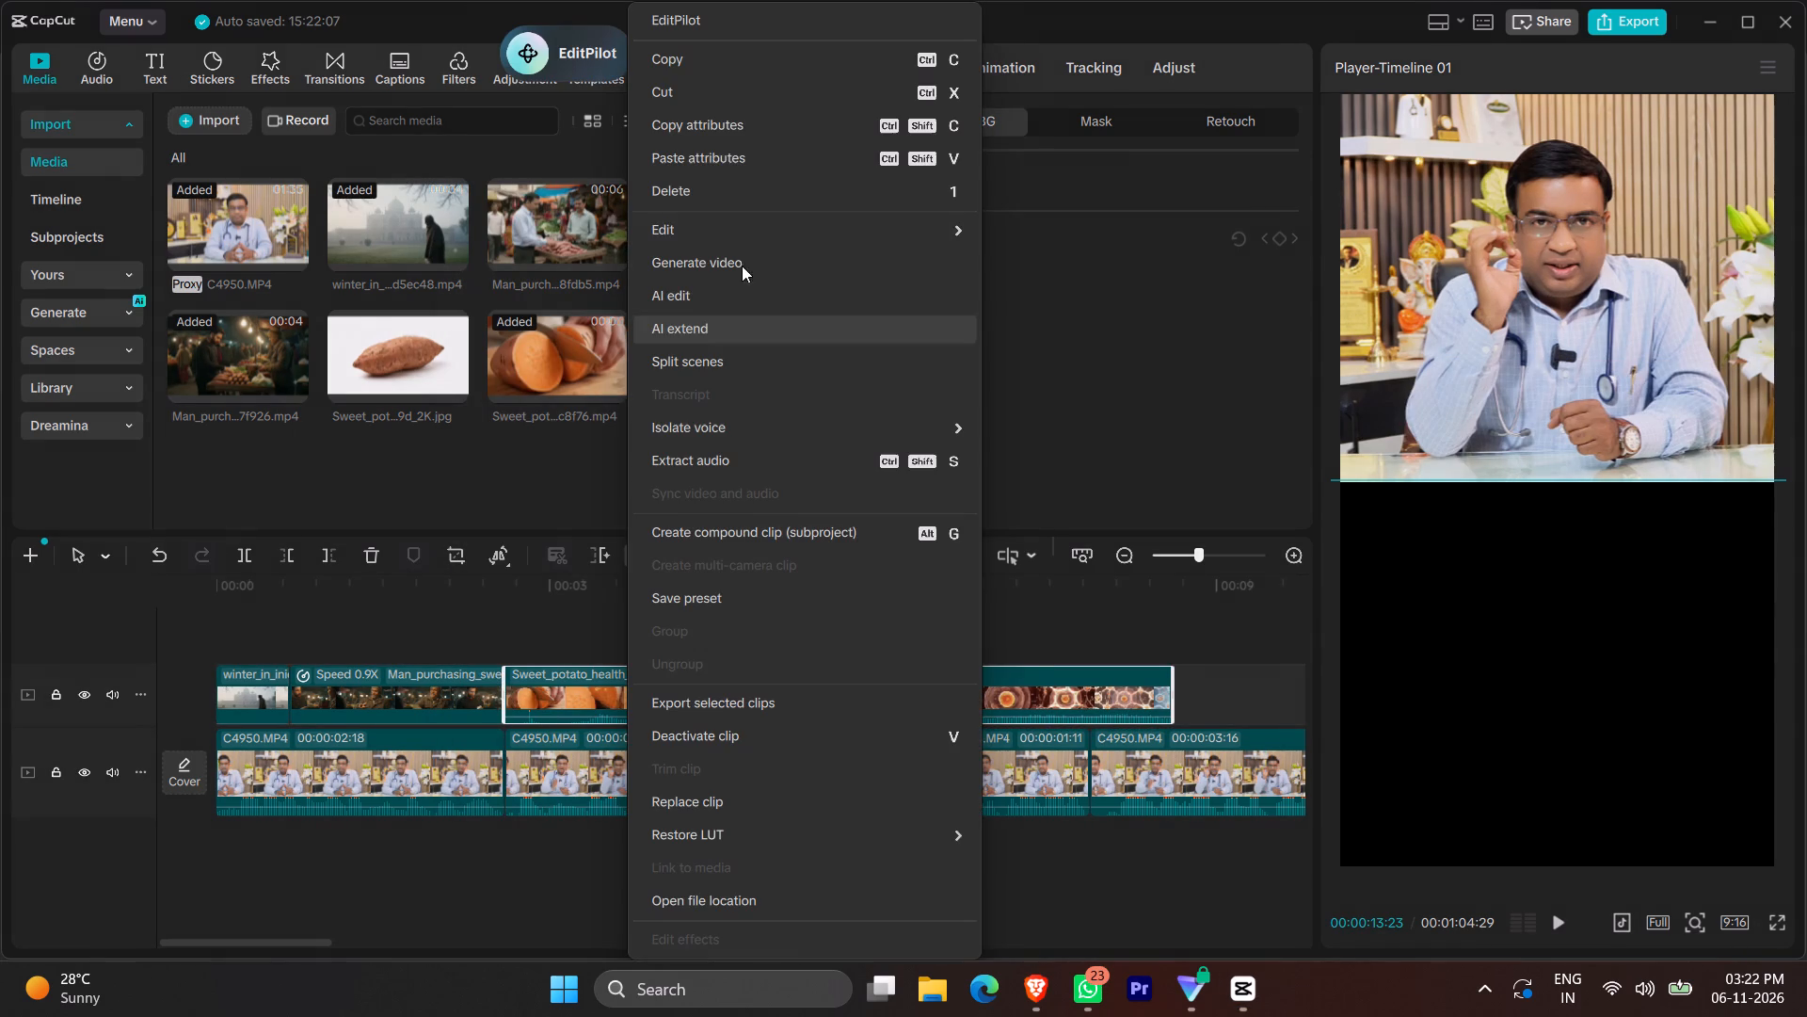
left_click(736, 164)
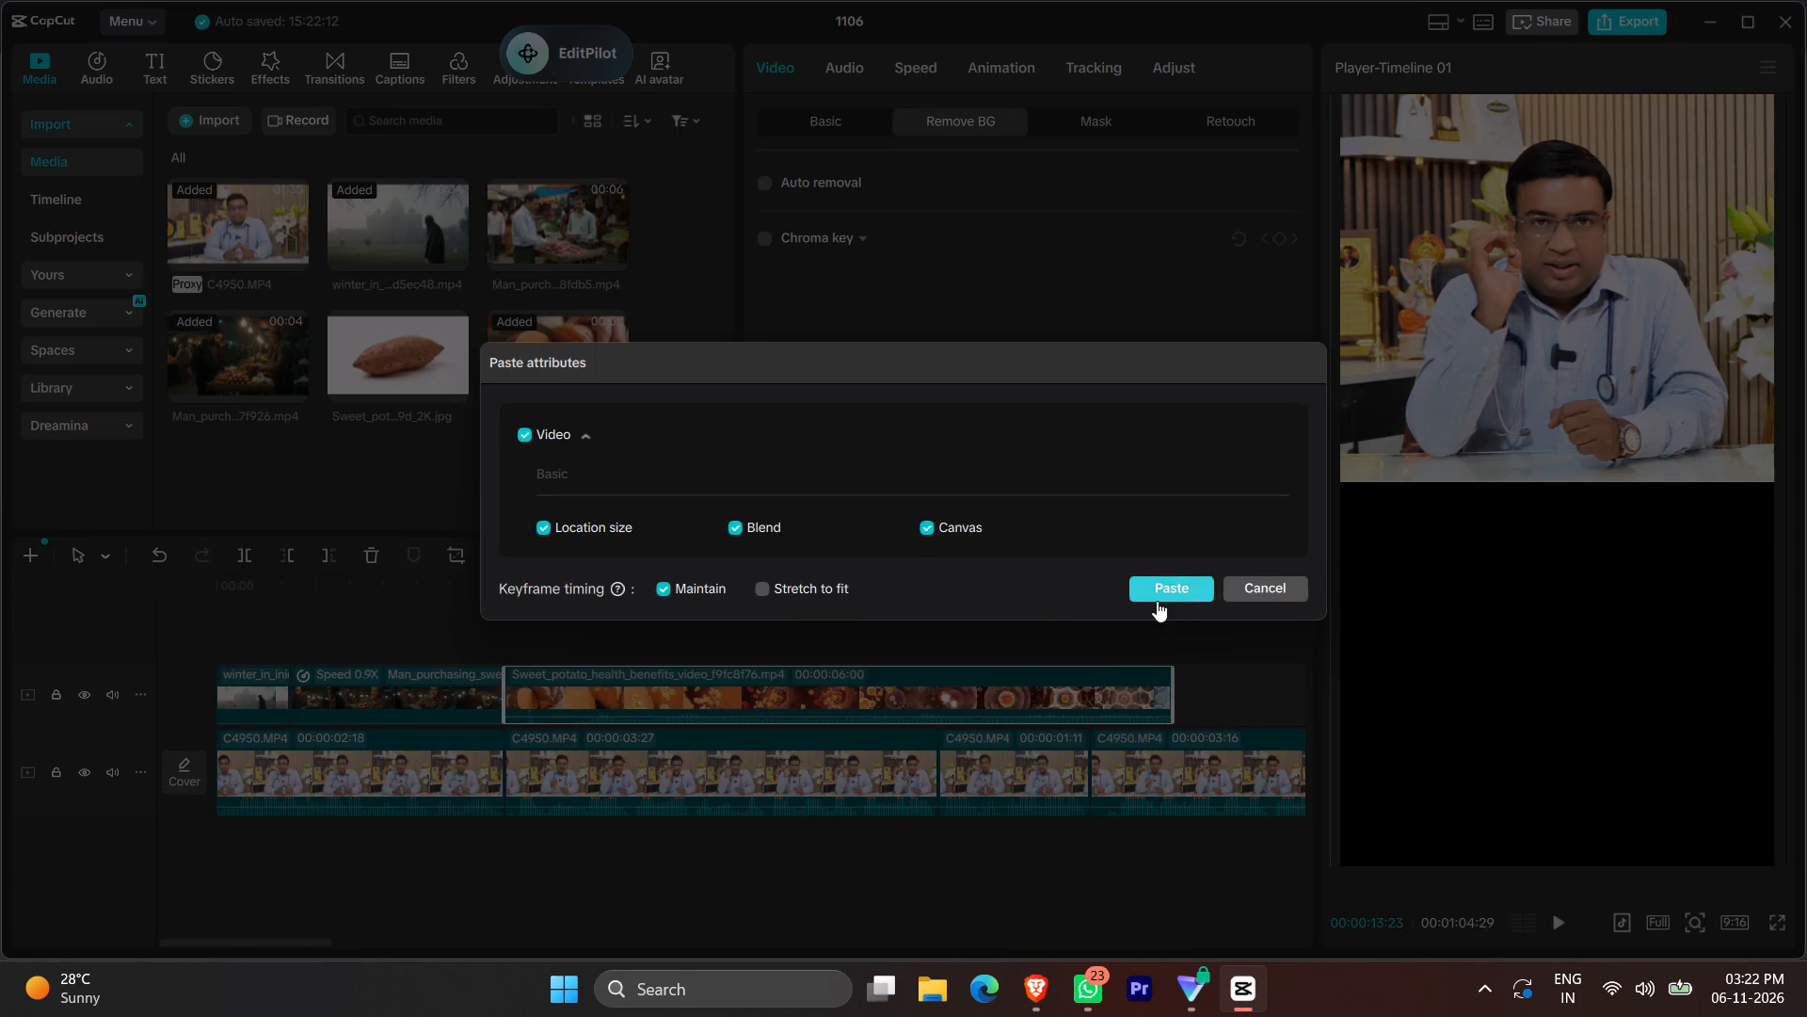
left_click(1157, 601)
left_click(576, 614)
key("space")
key("space")
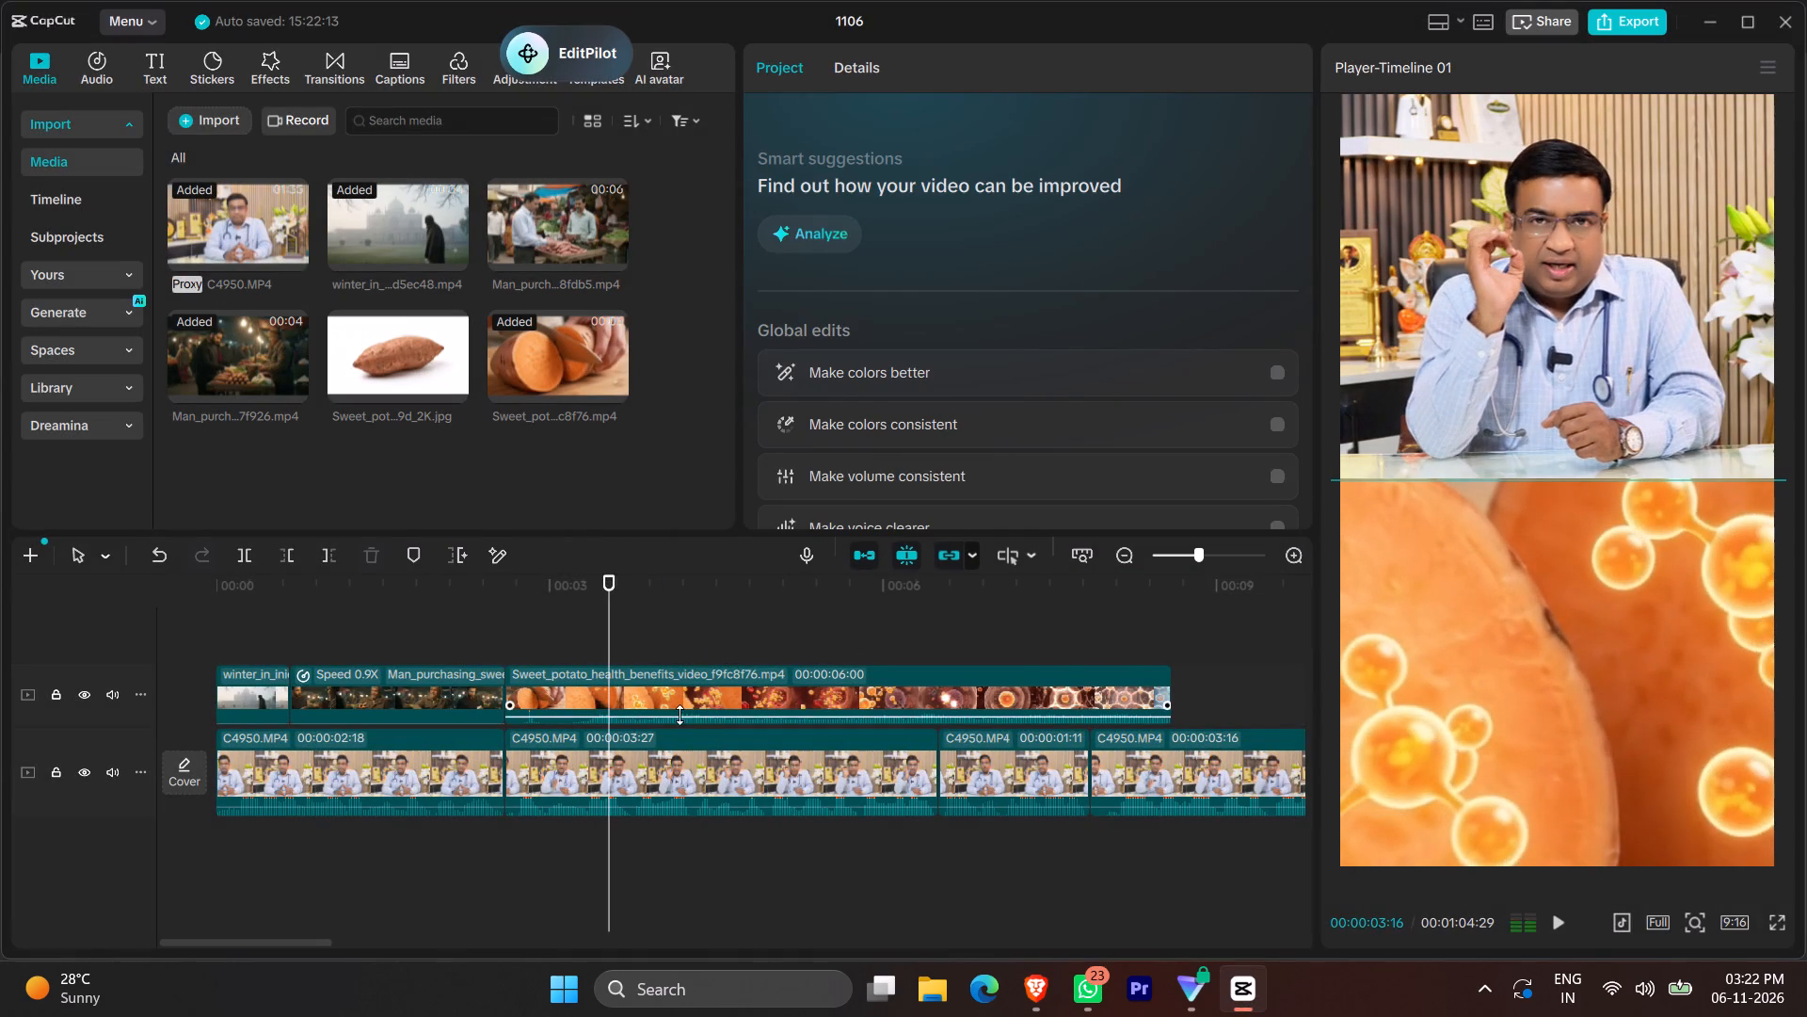
Copy the attributes of the winter clip at the start of the overlay track and paste them onto the sweet potato health clip.
left_click(224, 659)
left_click(247, 685)
right_click(247, 685)
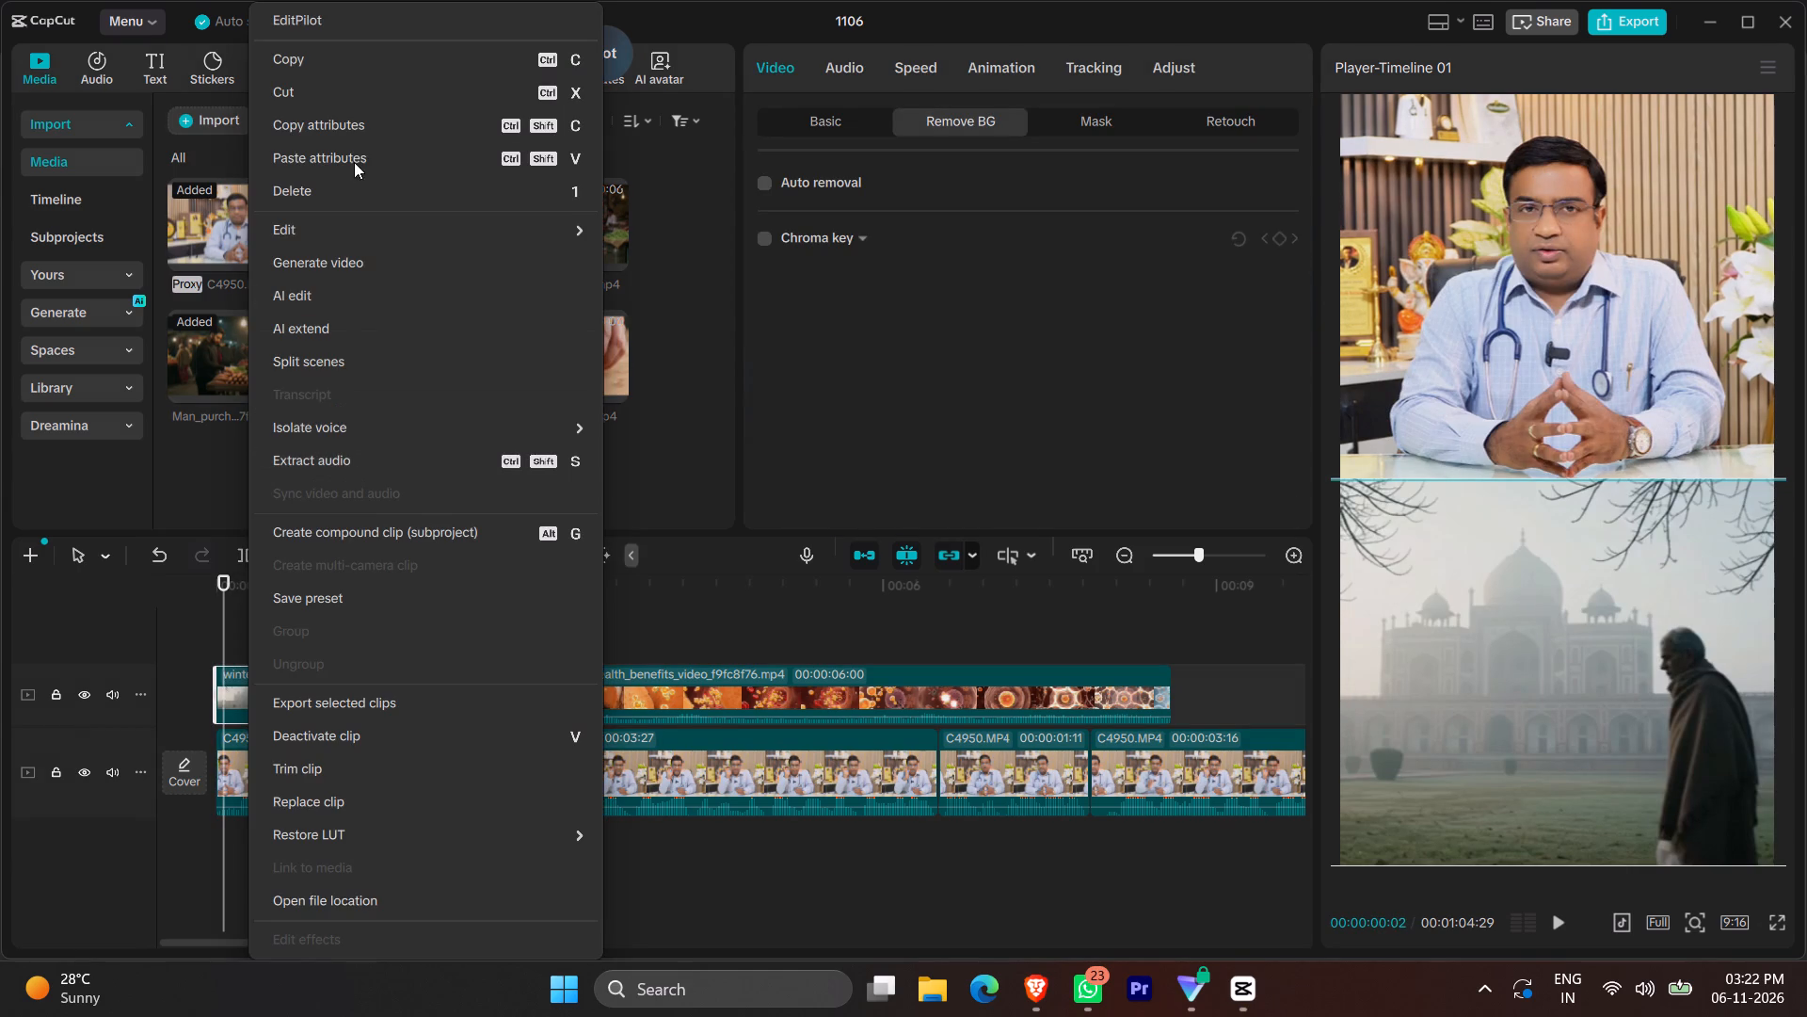
left_click(348, 137)
left_click(663, 684)
right_click(663, 684)
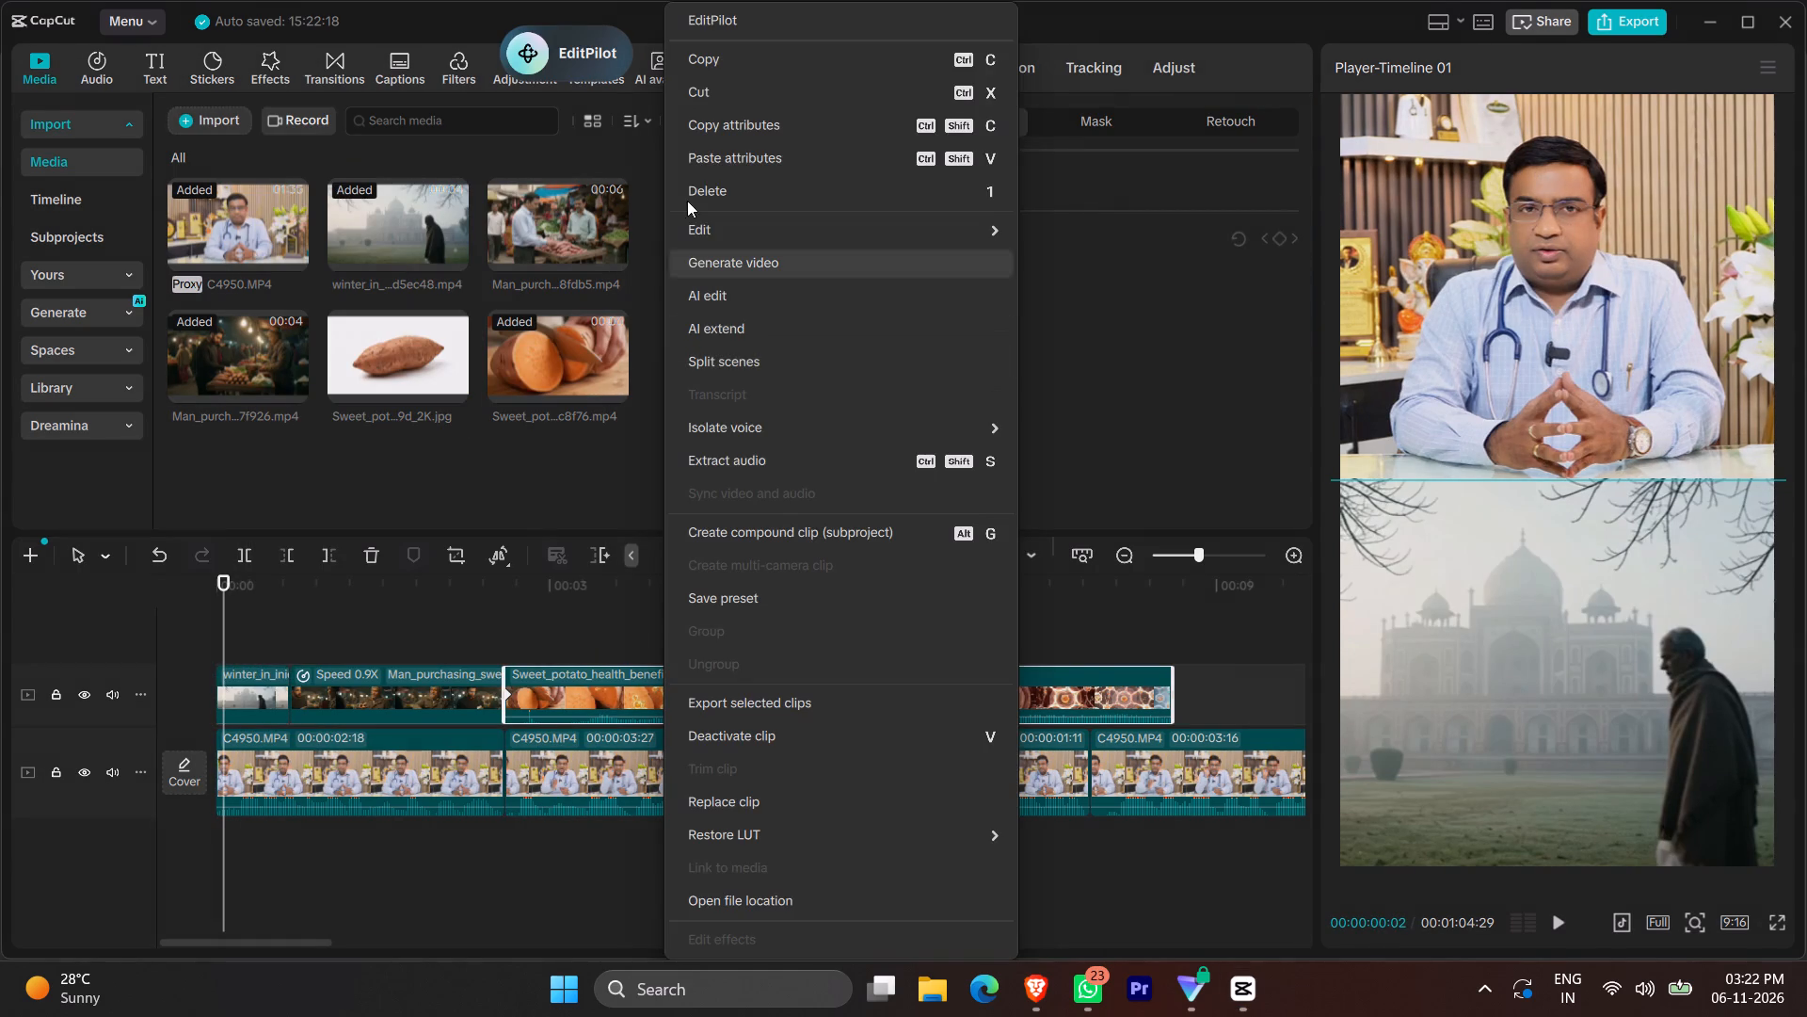
left_click(695, 156)
left_click(1154, 671)
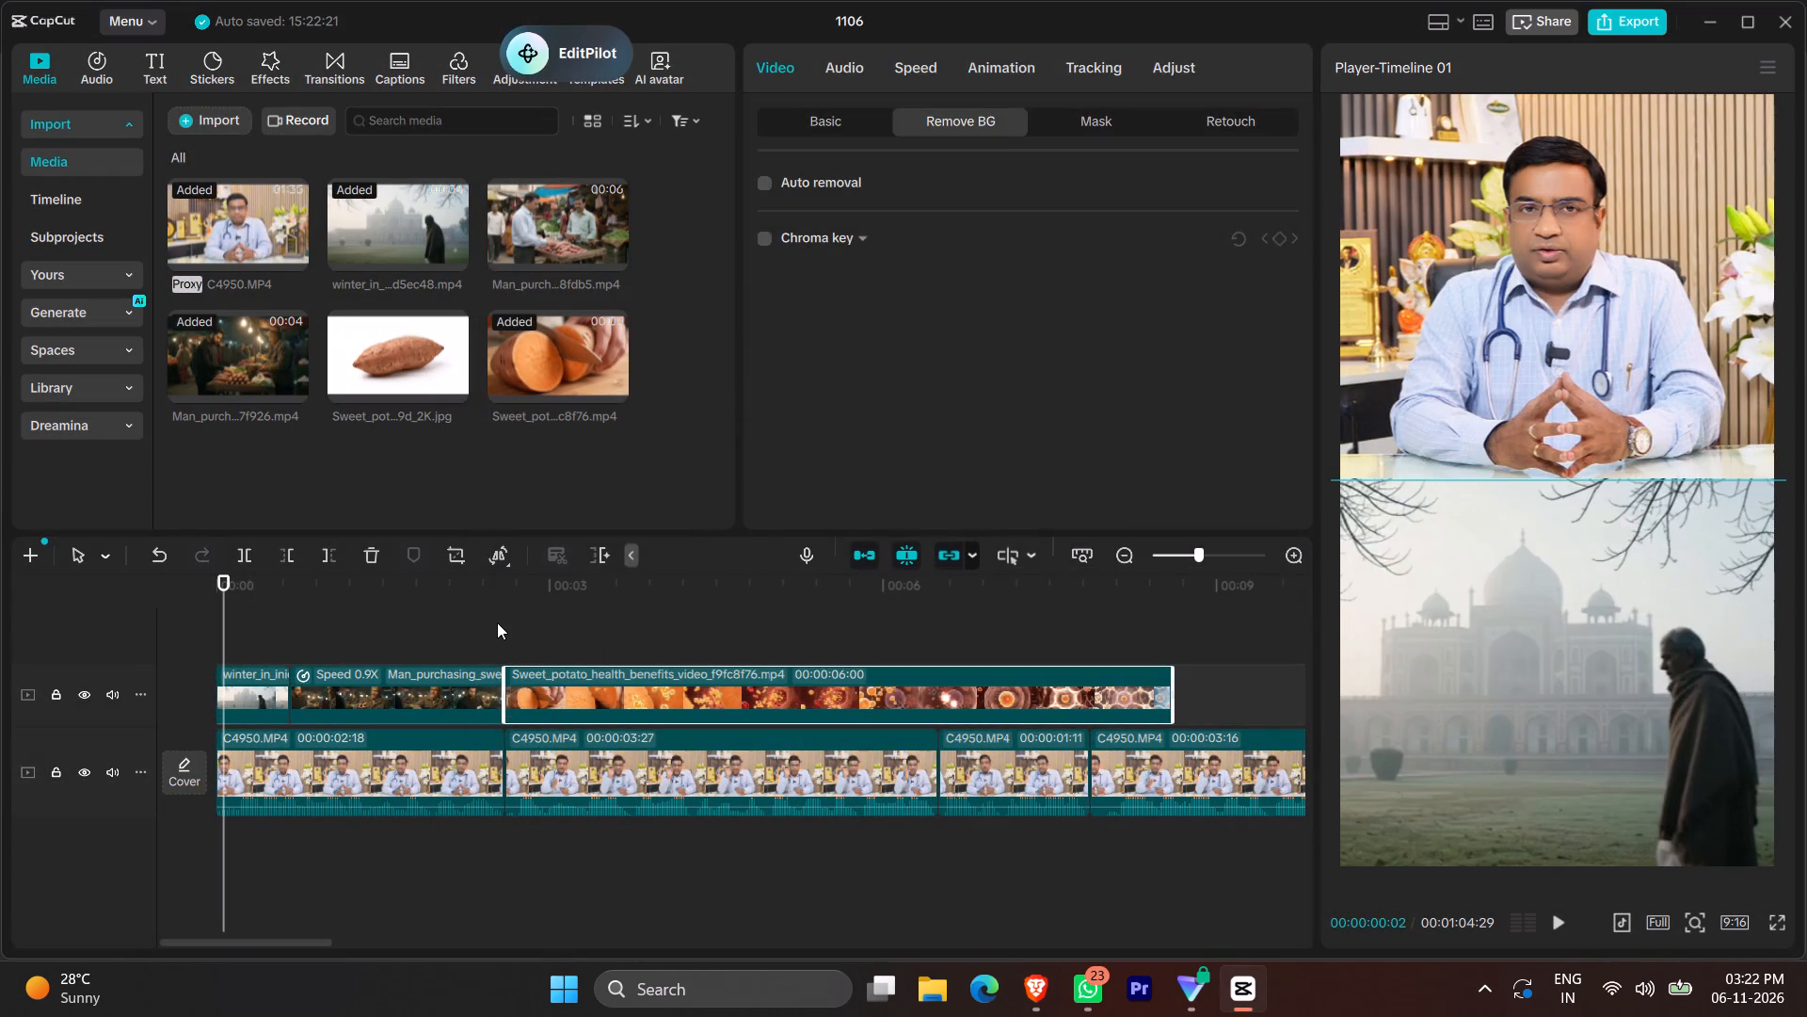
Play back the sweet potato health section and check the clip's start and end against the doctor segment beneath it.
left_click(495, 617)
key("space")
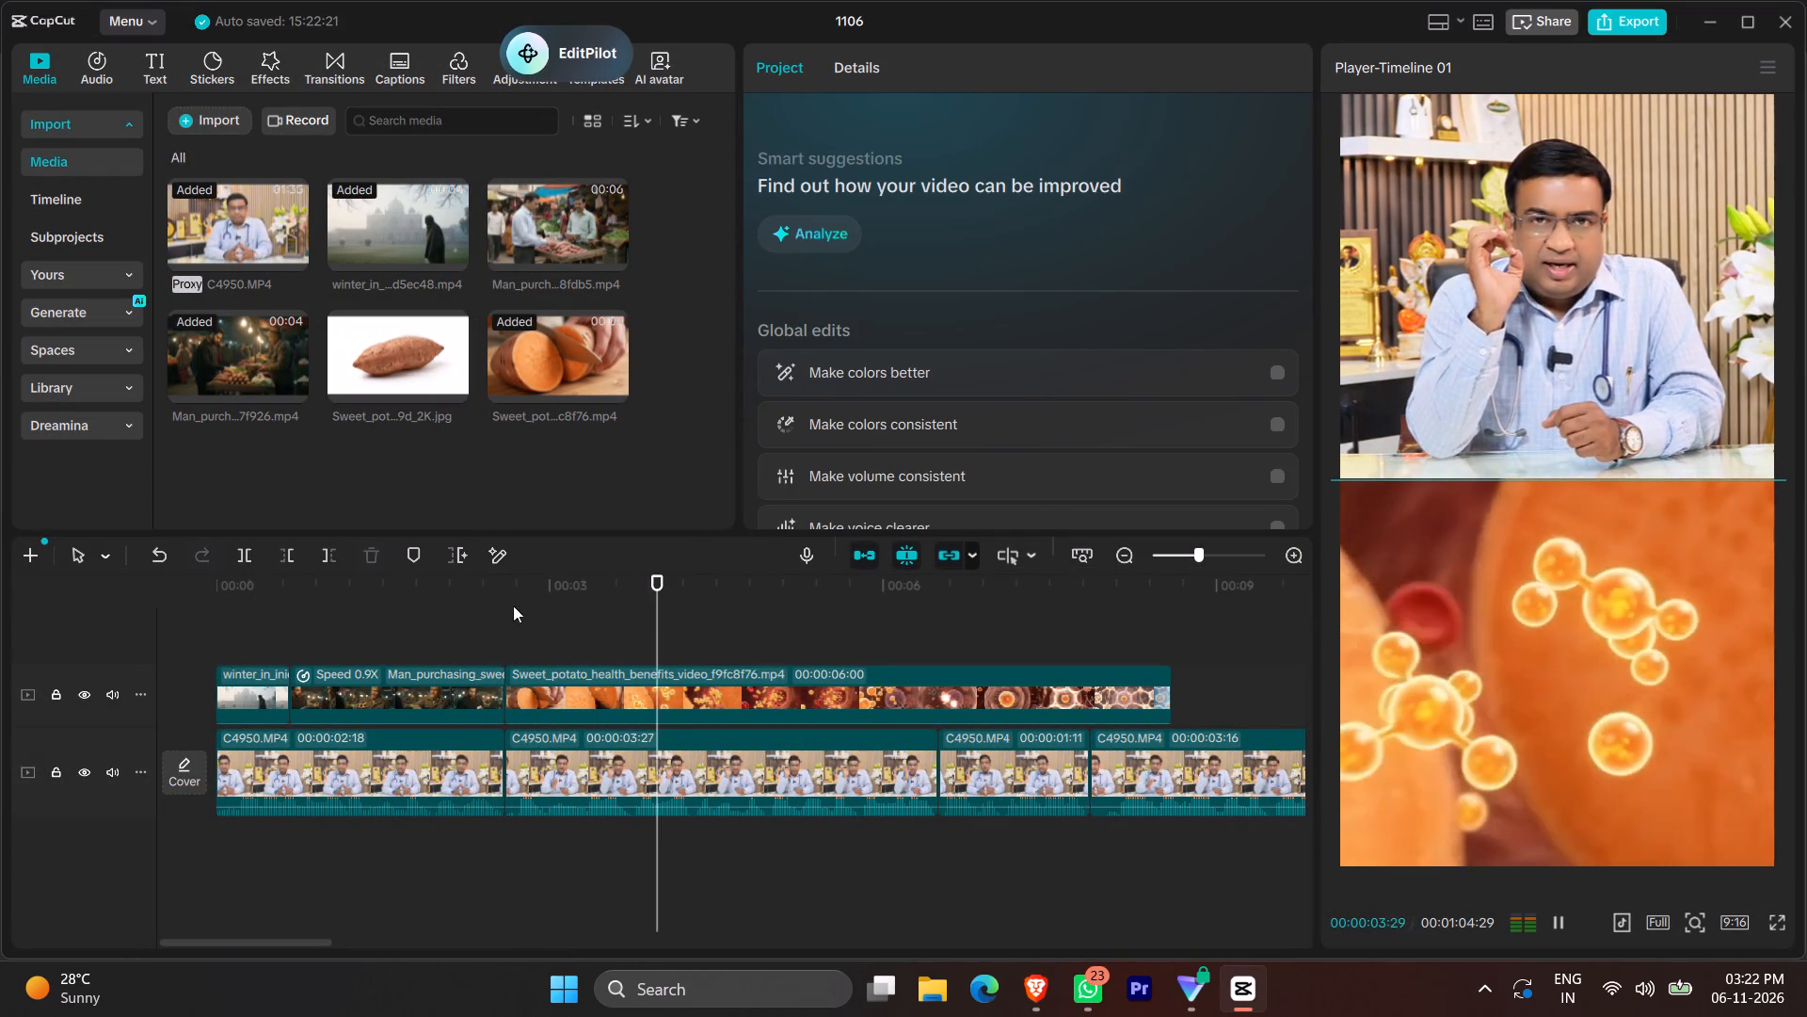
left_click(462, 619)
key("space")
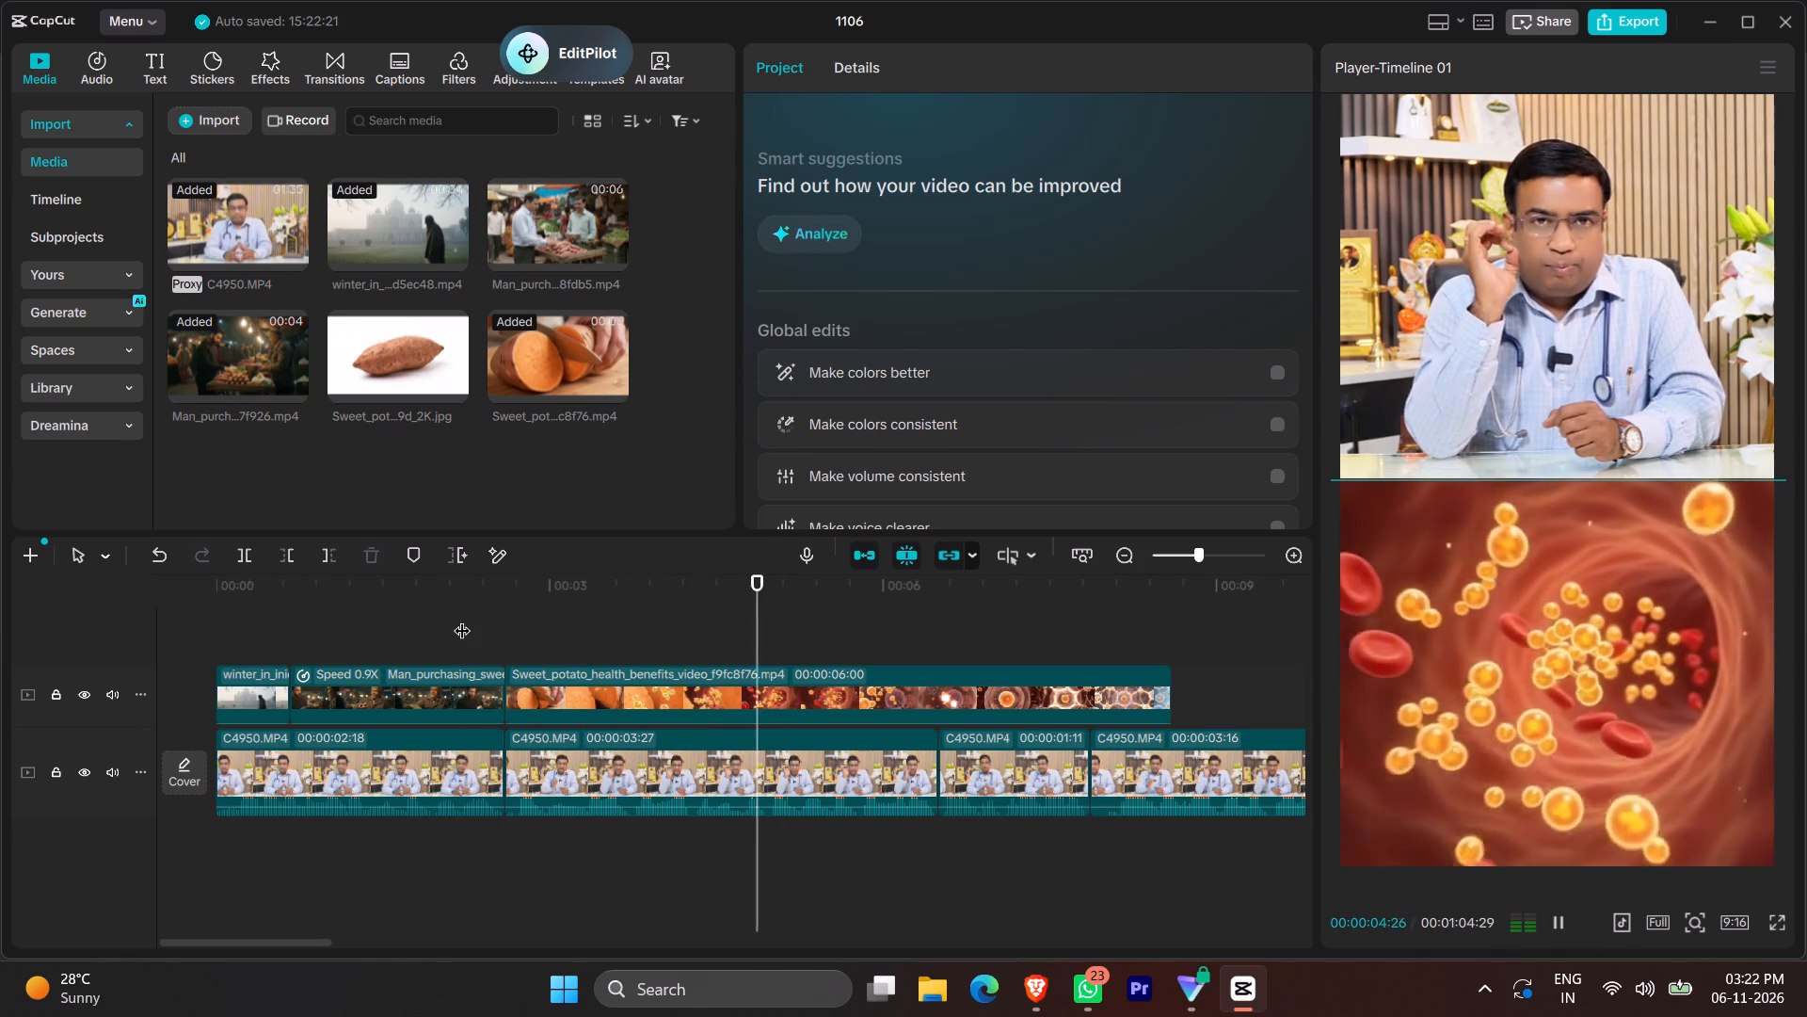
key("space")
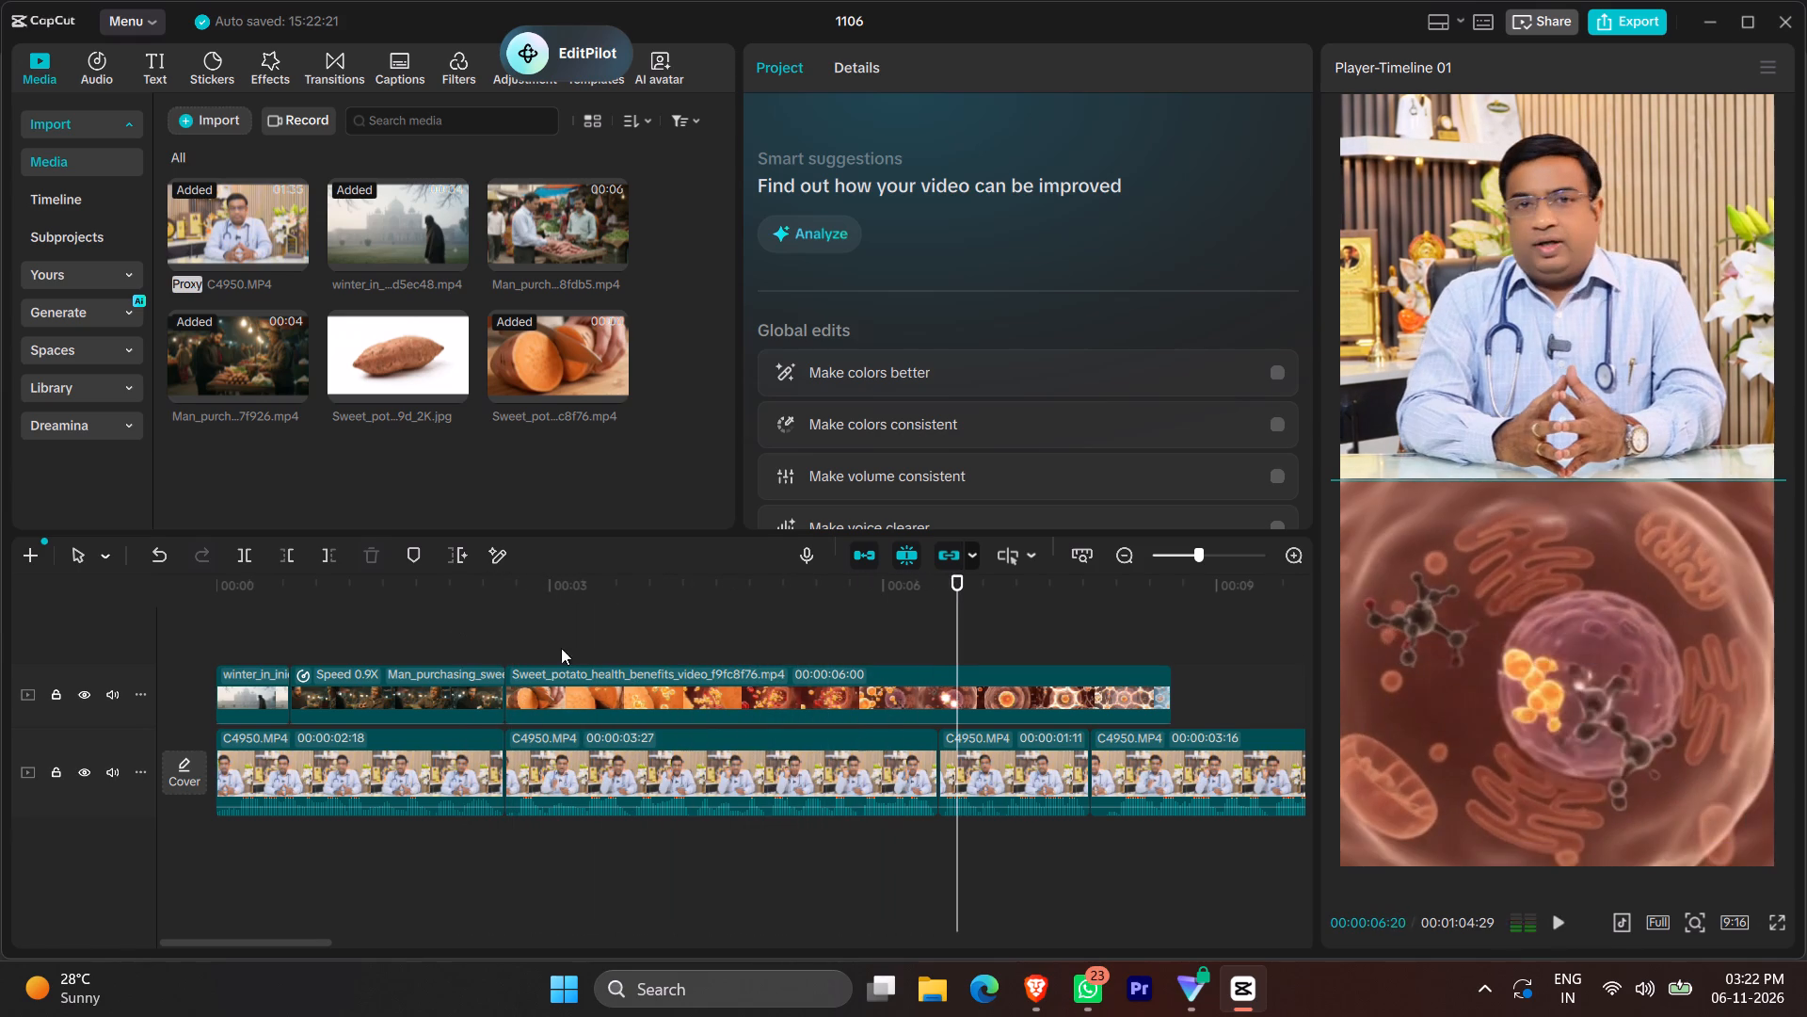
key("space")
key("space")
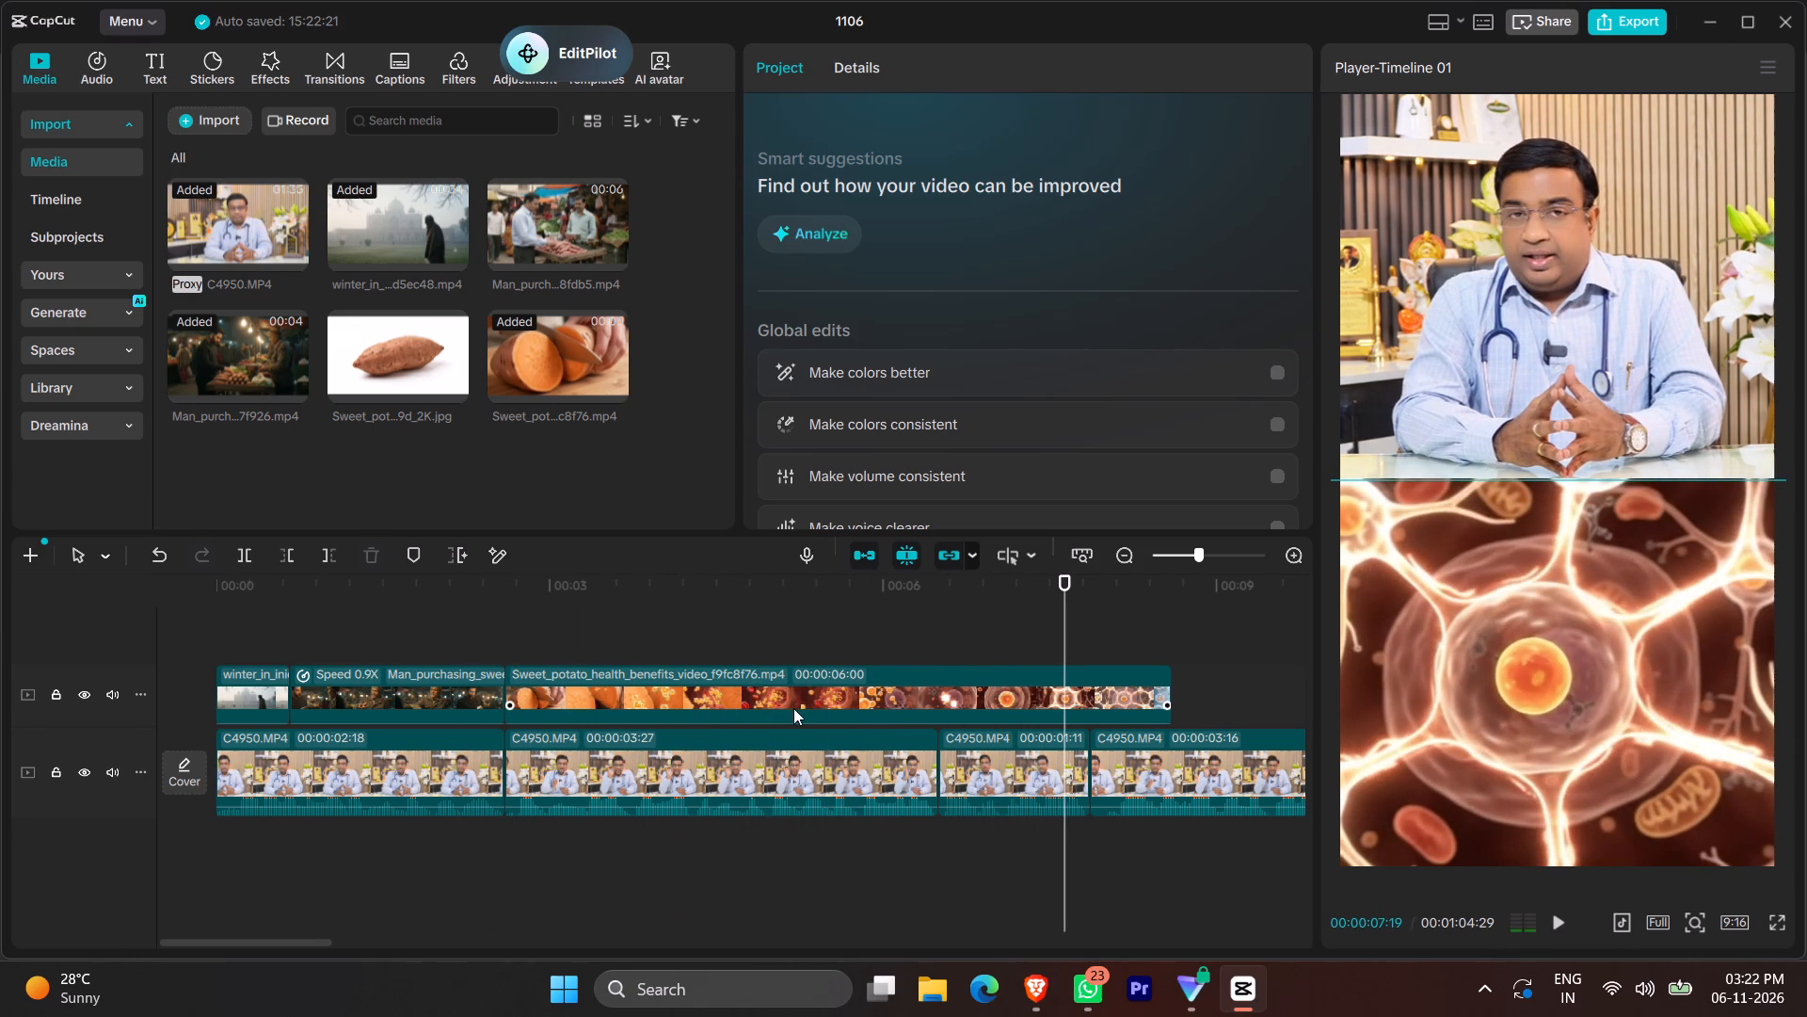
left_click(802, 707)
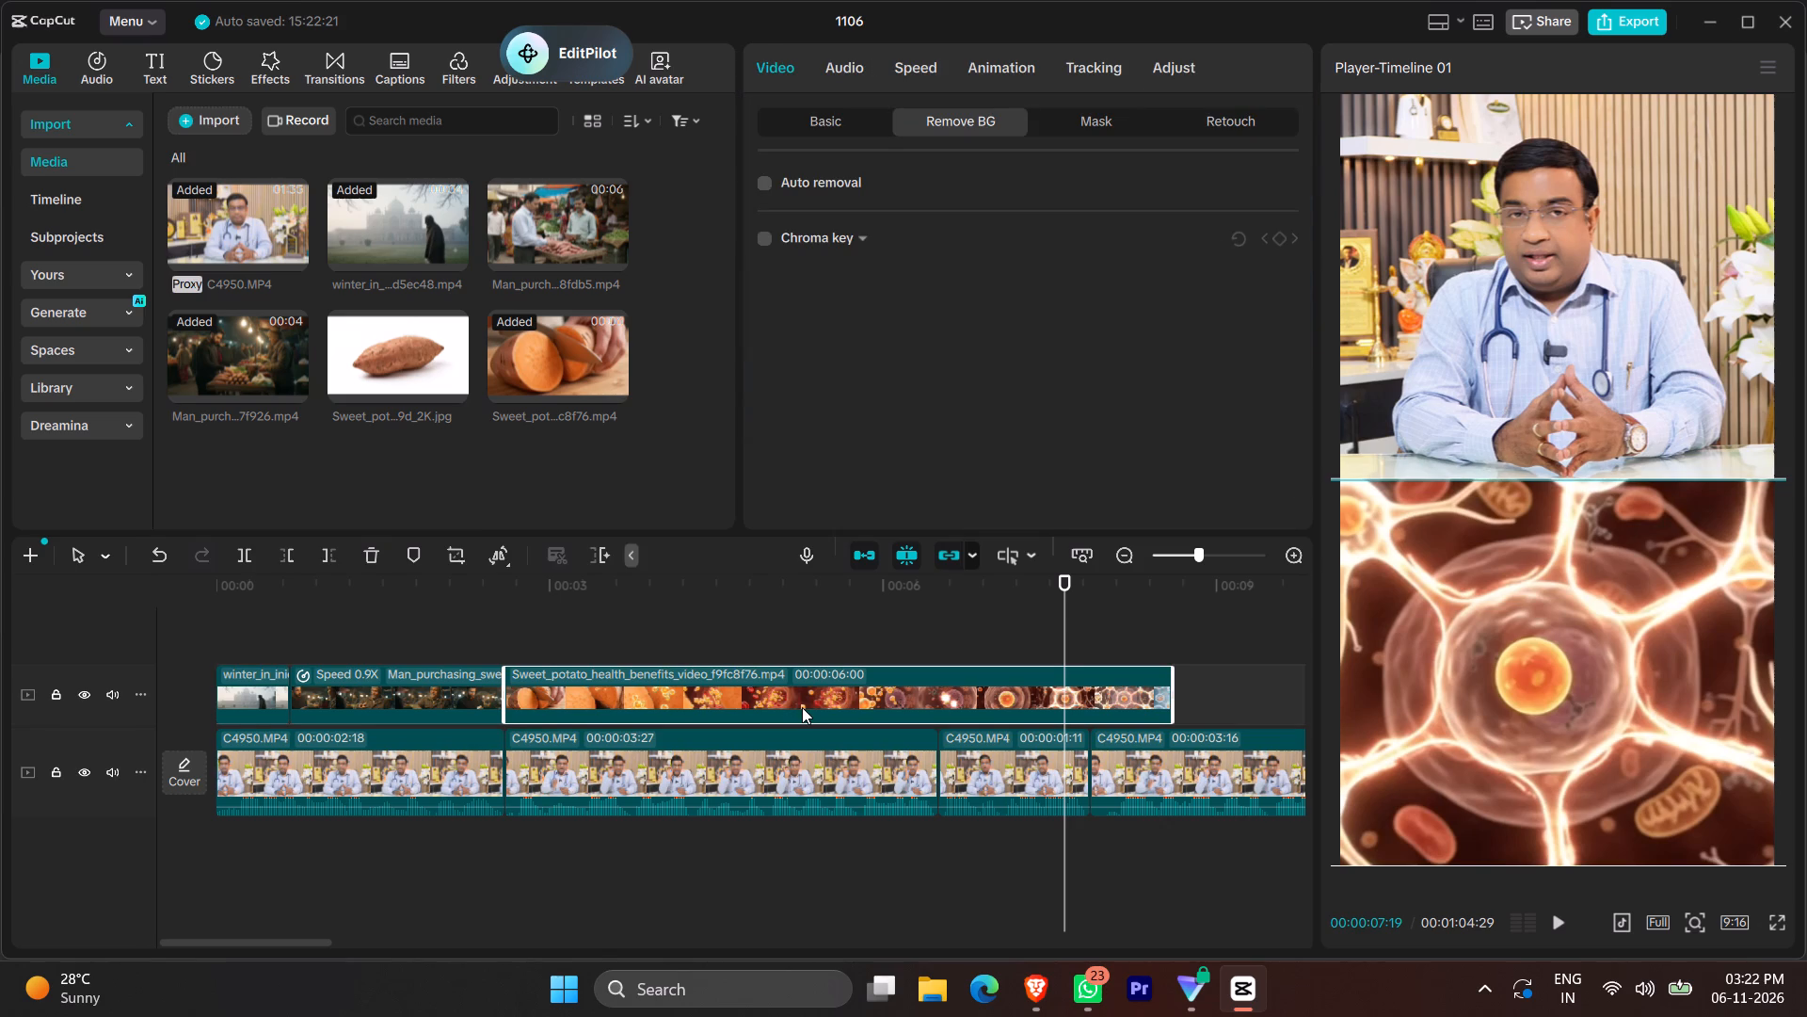
left_click(1046, 1013)
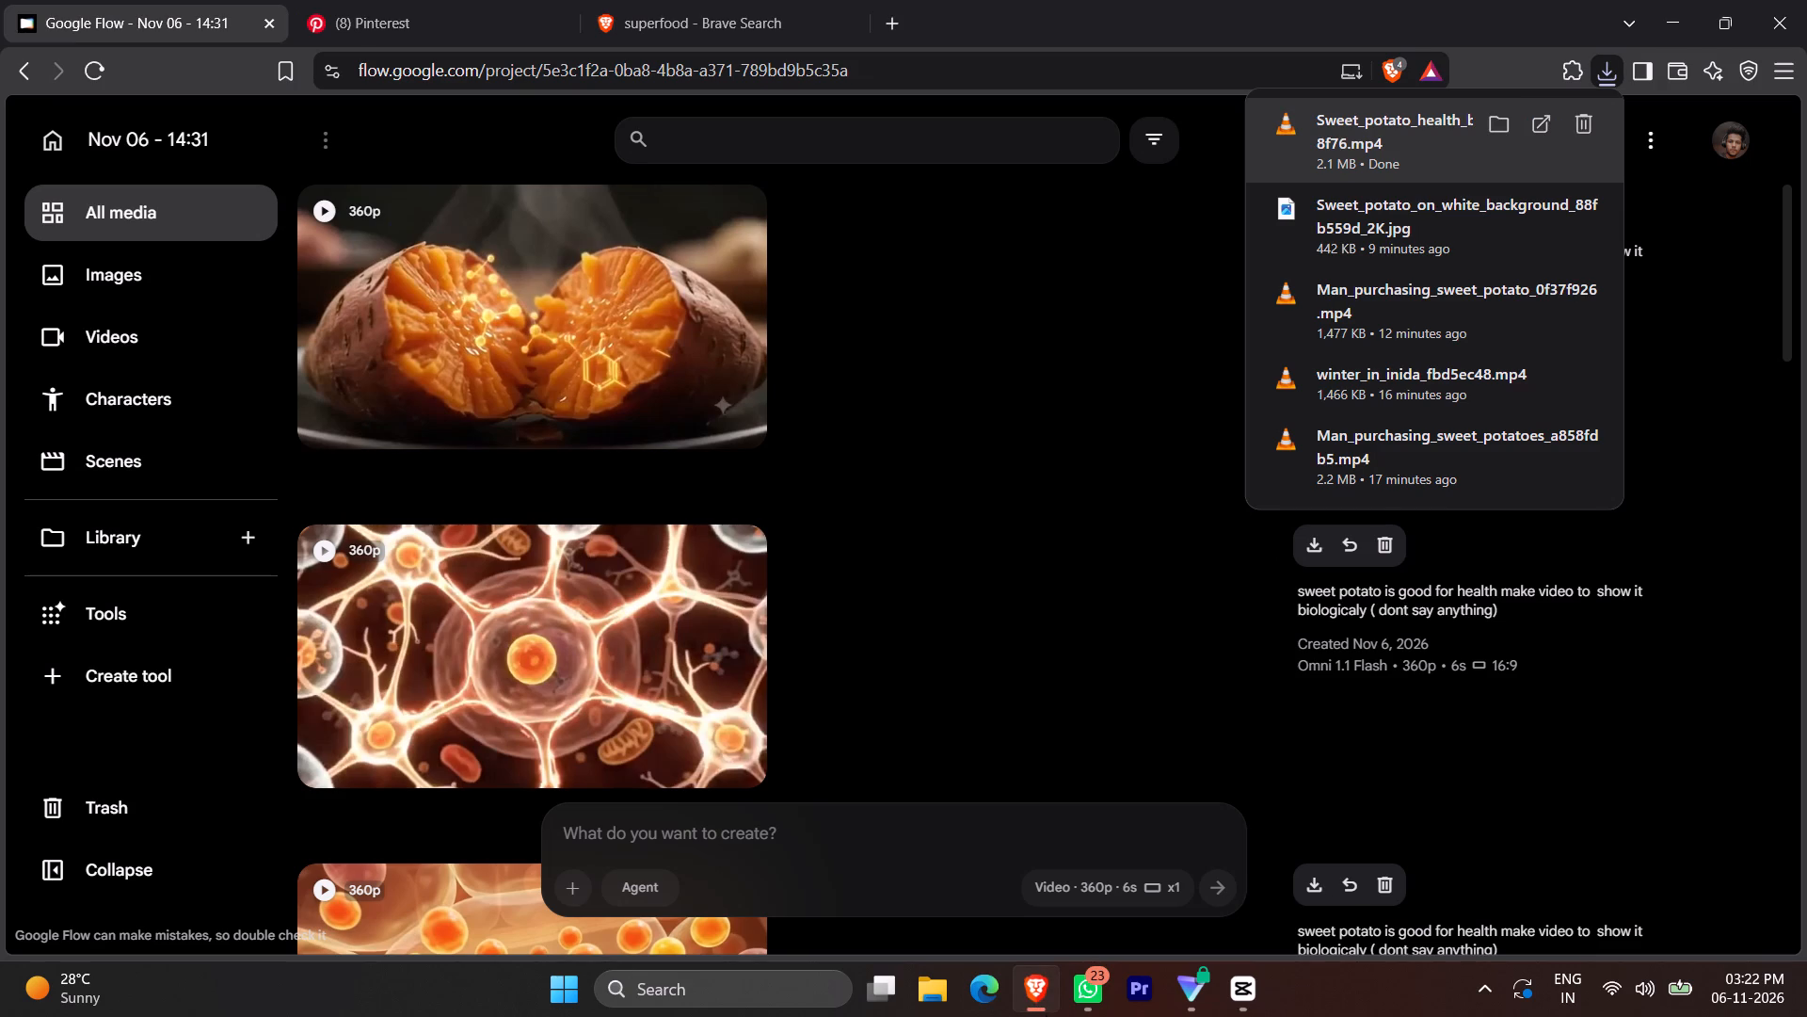
left_click(1046, 1015)
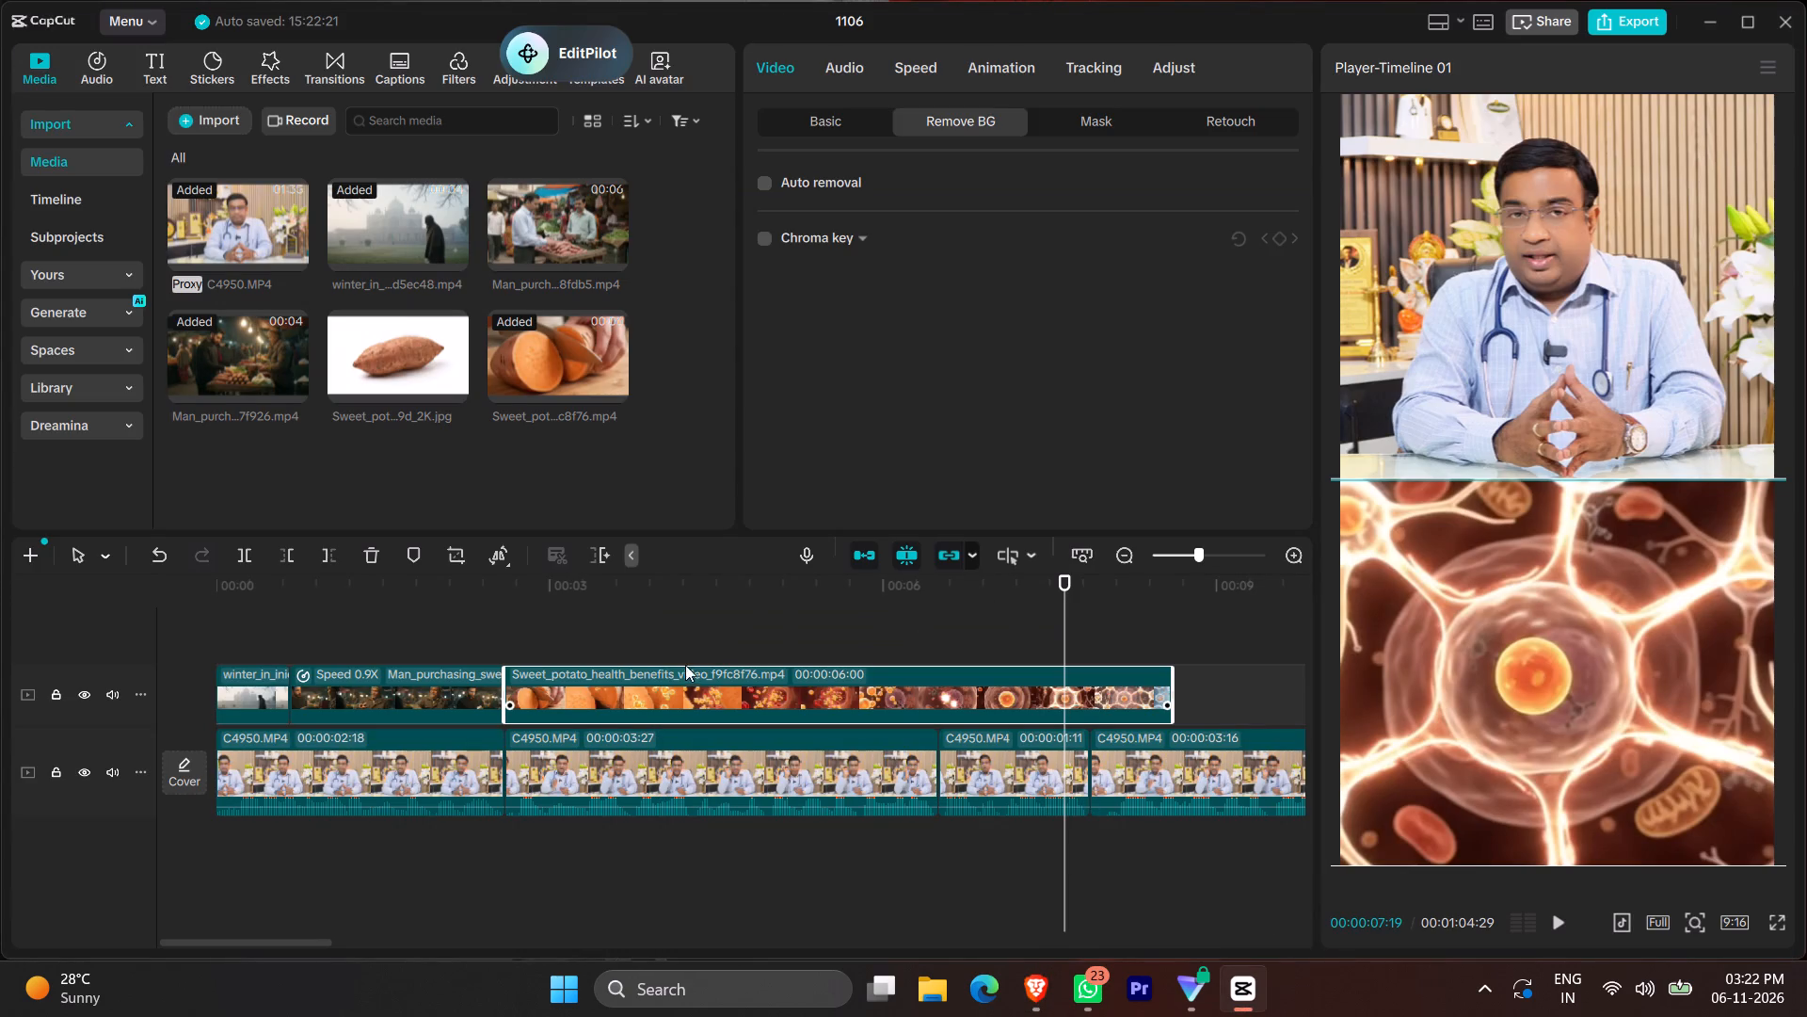
left_click(617, 685)
left_click(491, 615)
left_click(504, 618)
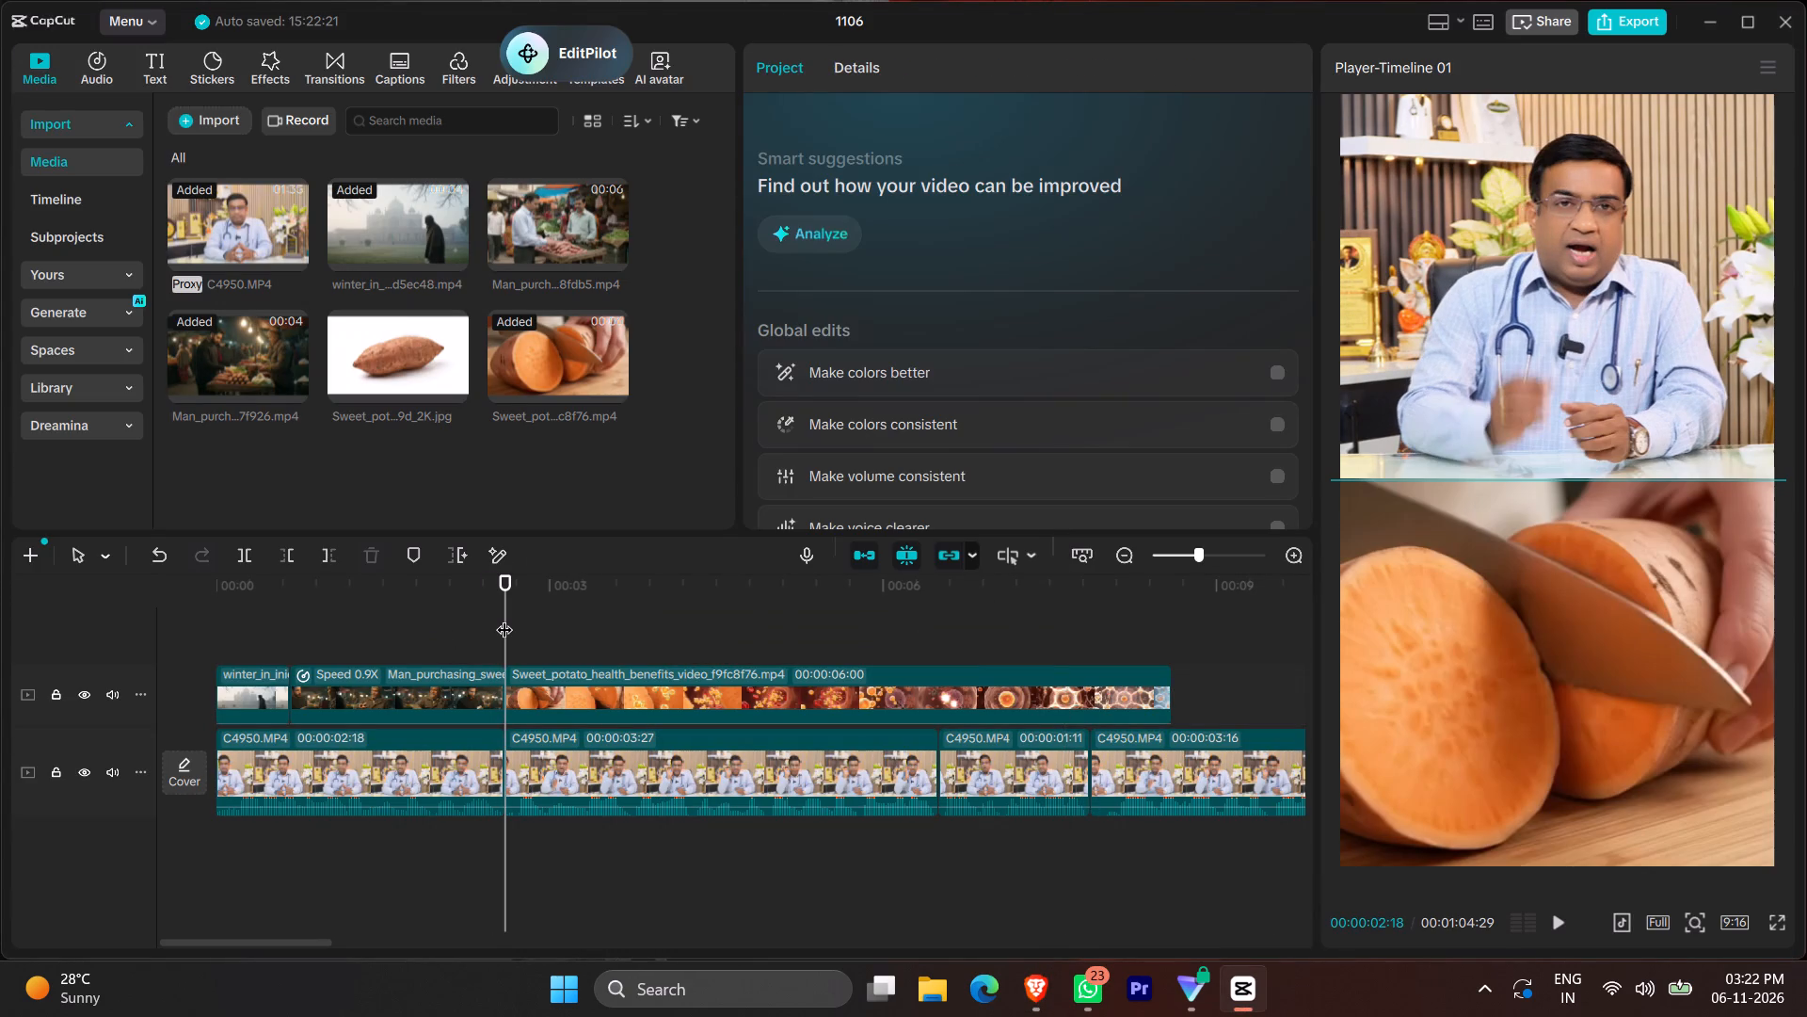
left_click(947, 634)
left_click(938, 630)
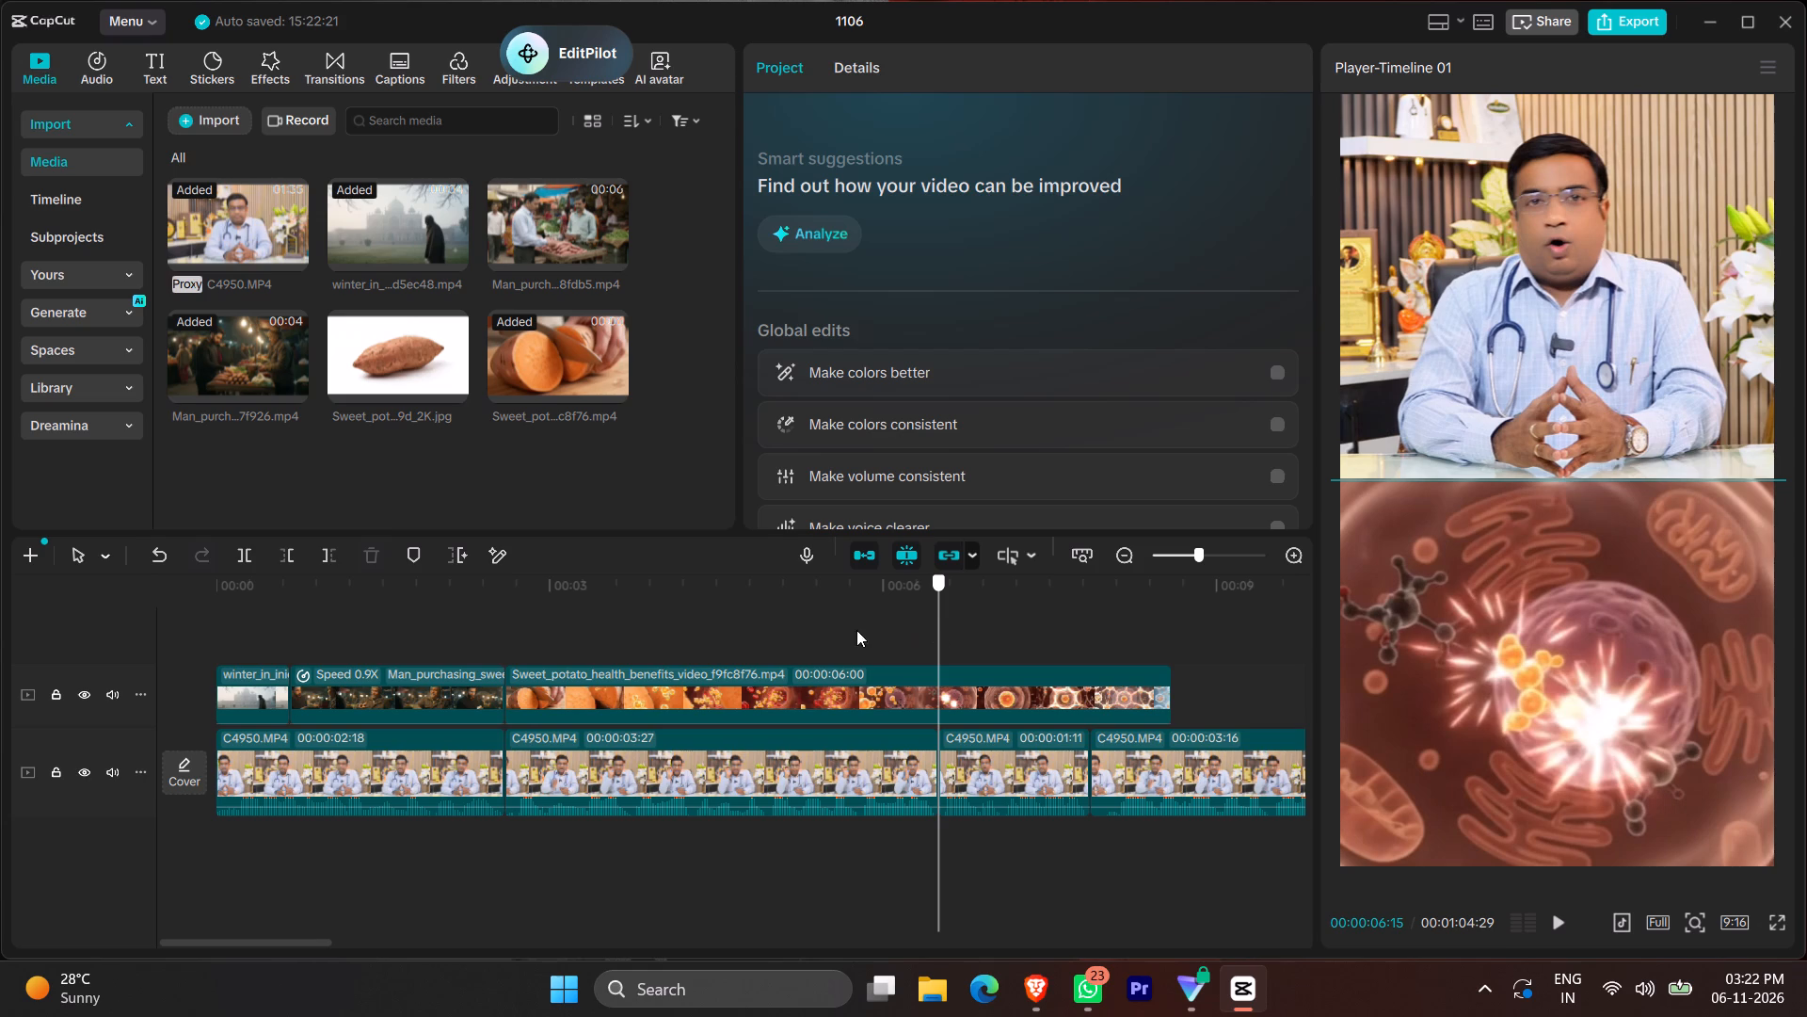
left_click(499, 622)
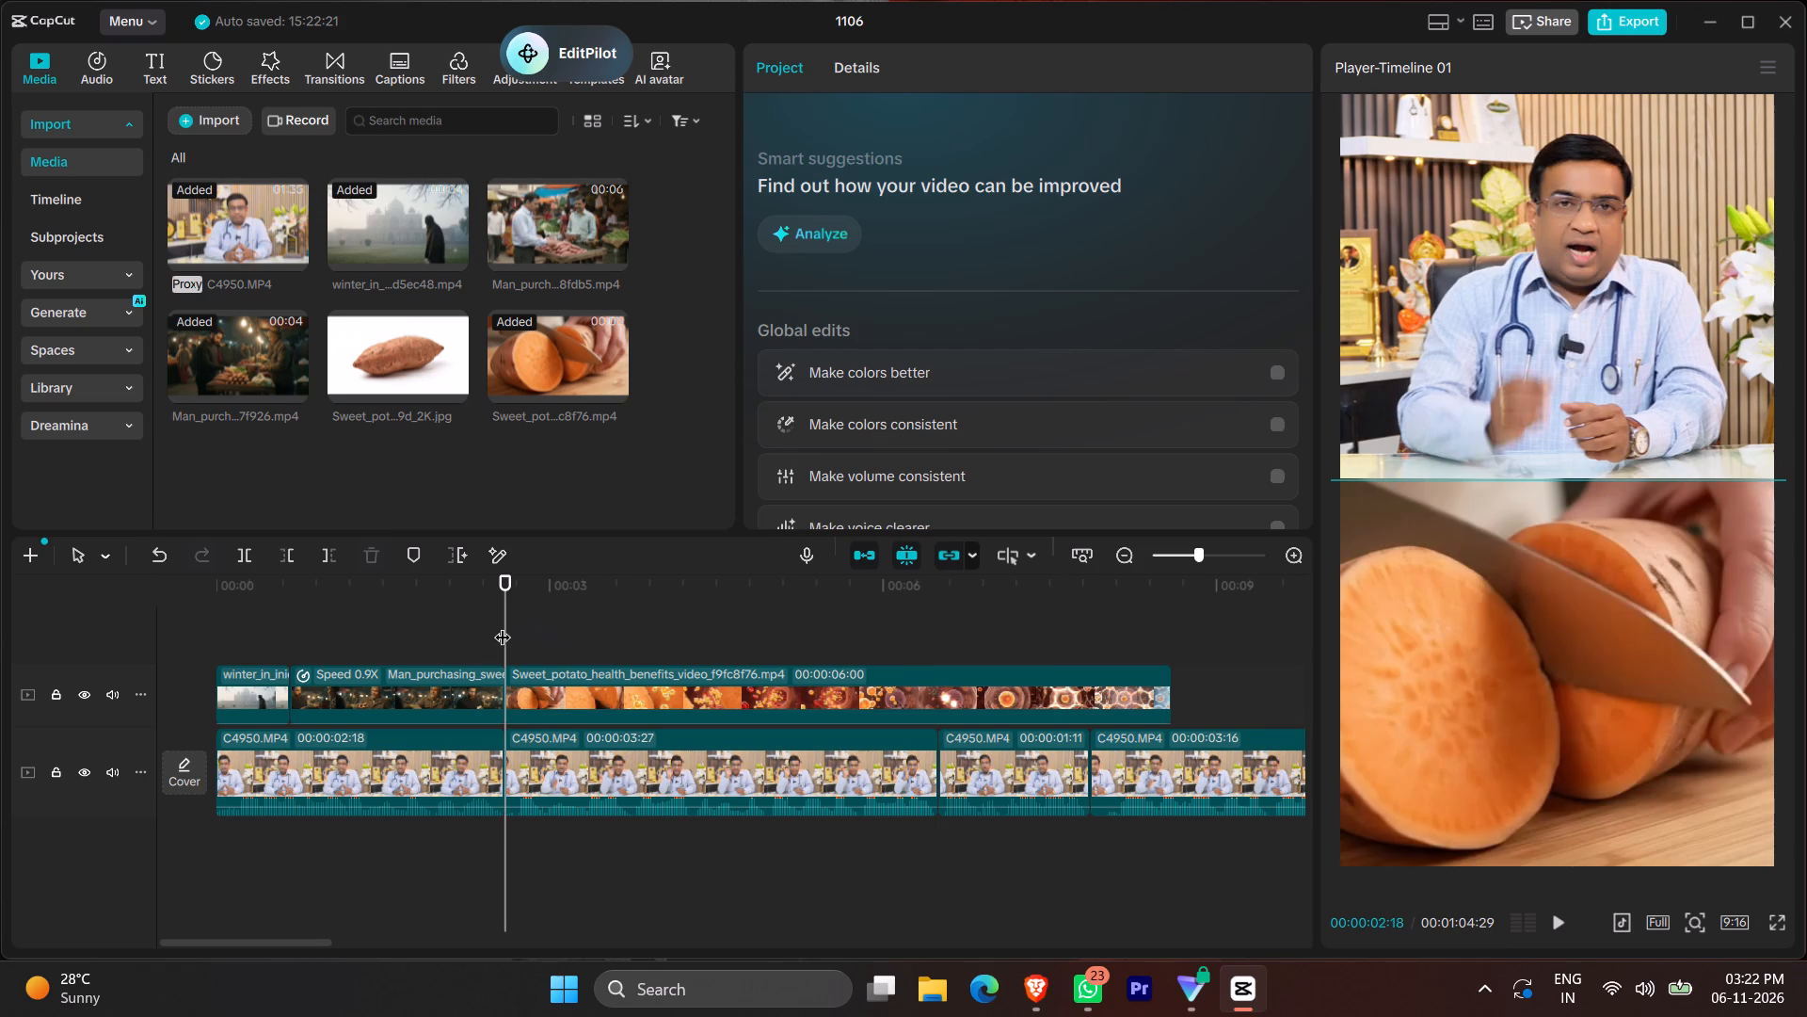
left_click(950, 636)
left_click(935, 636)
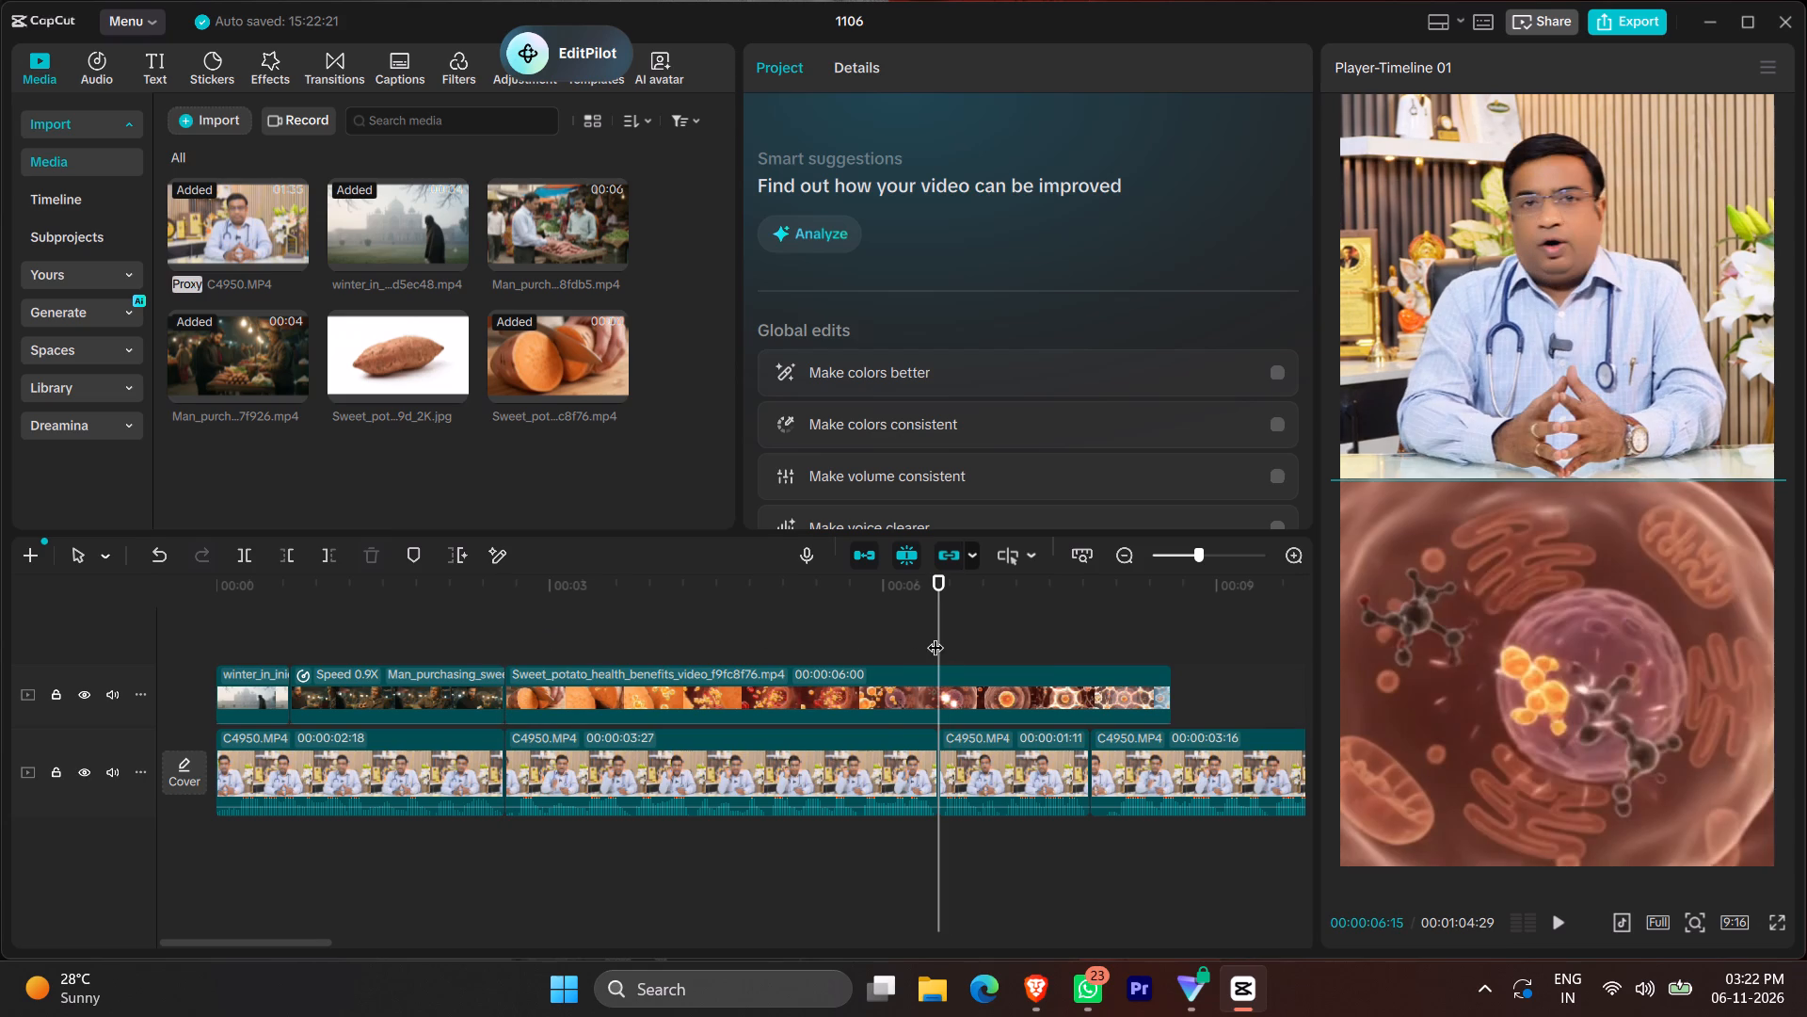
Set the sweet potato health clip's standard speed to 1.56x so it spans the doctor segment beneath it.
left_click(878, 718)
key("space")
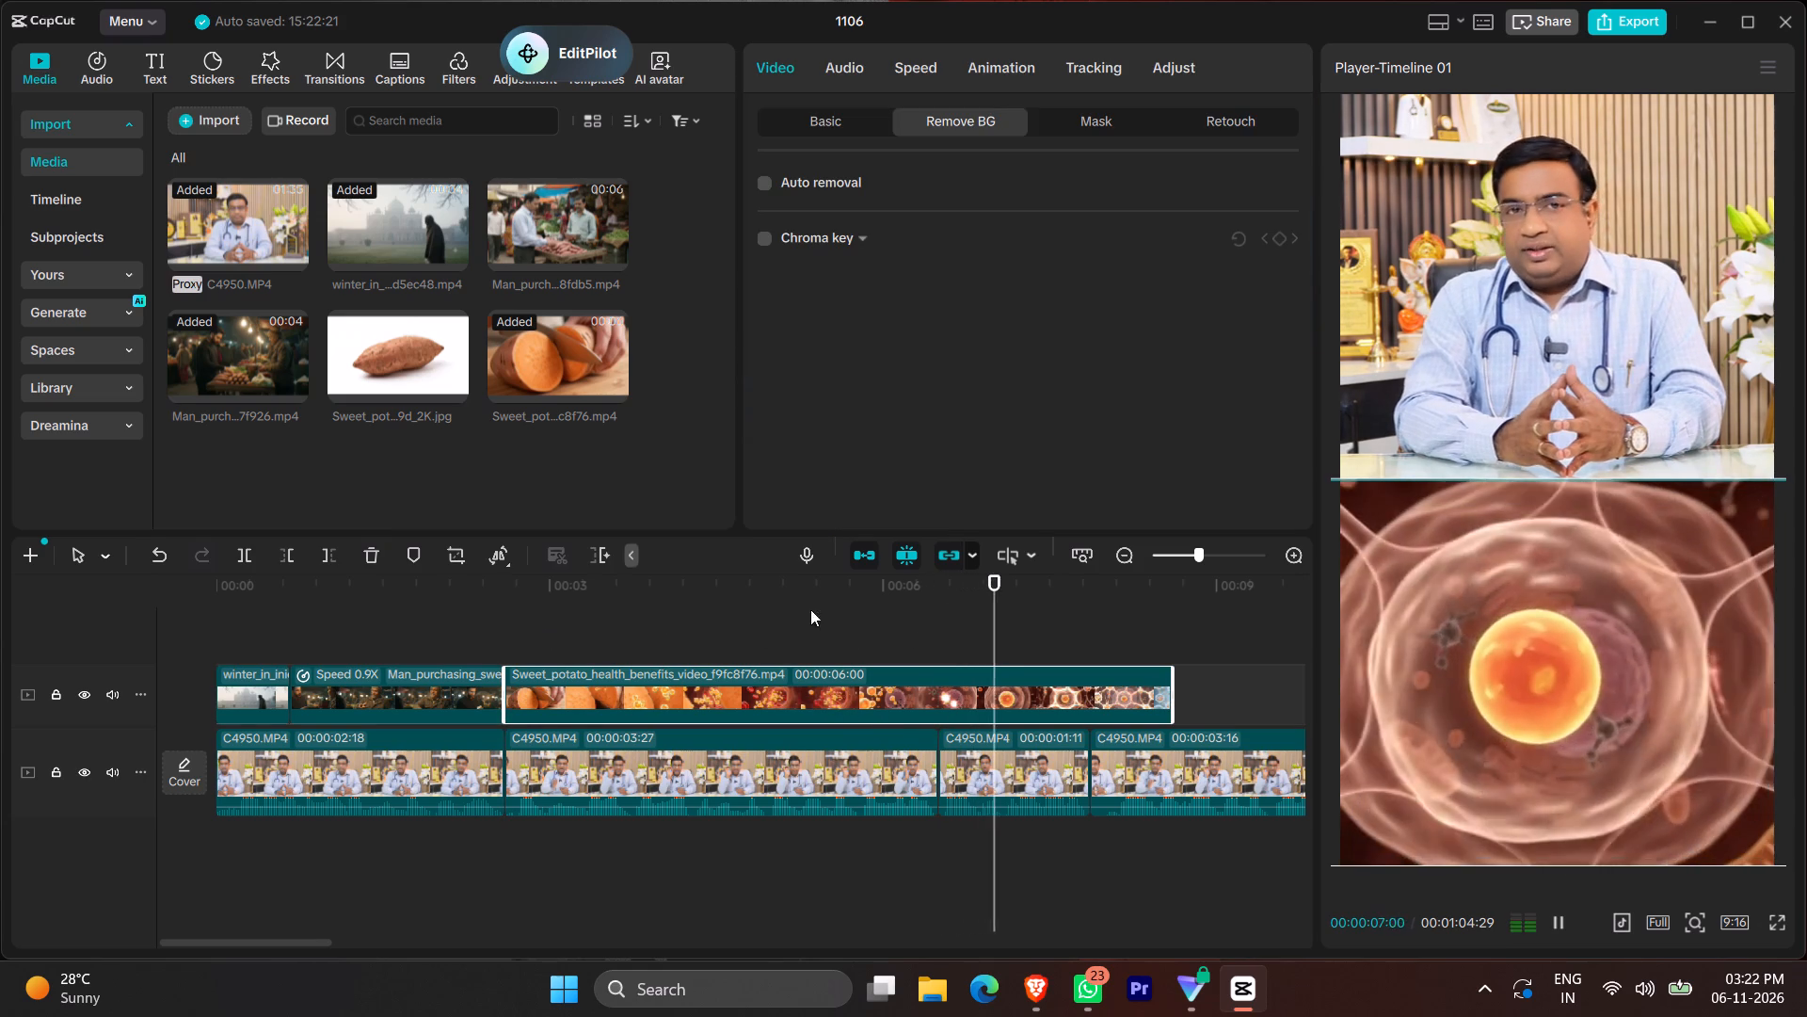
key("space")
left_click(919, 65)
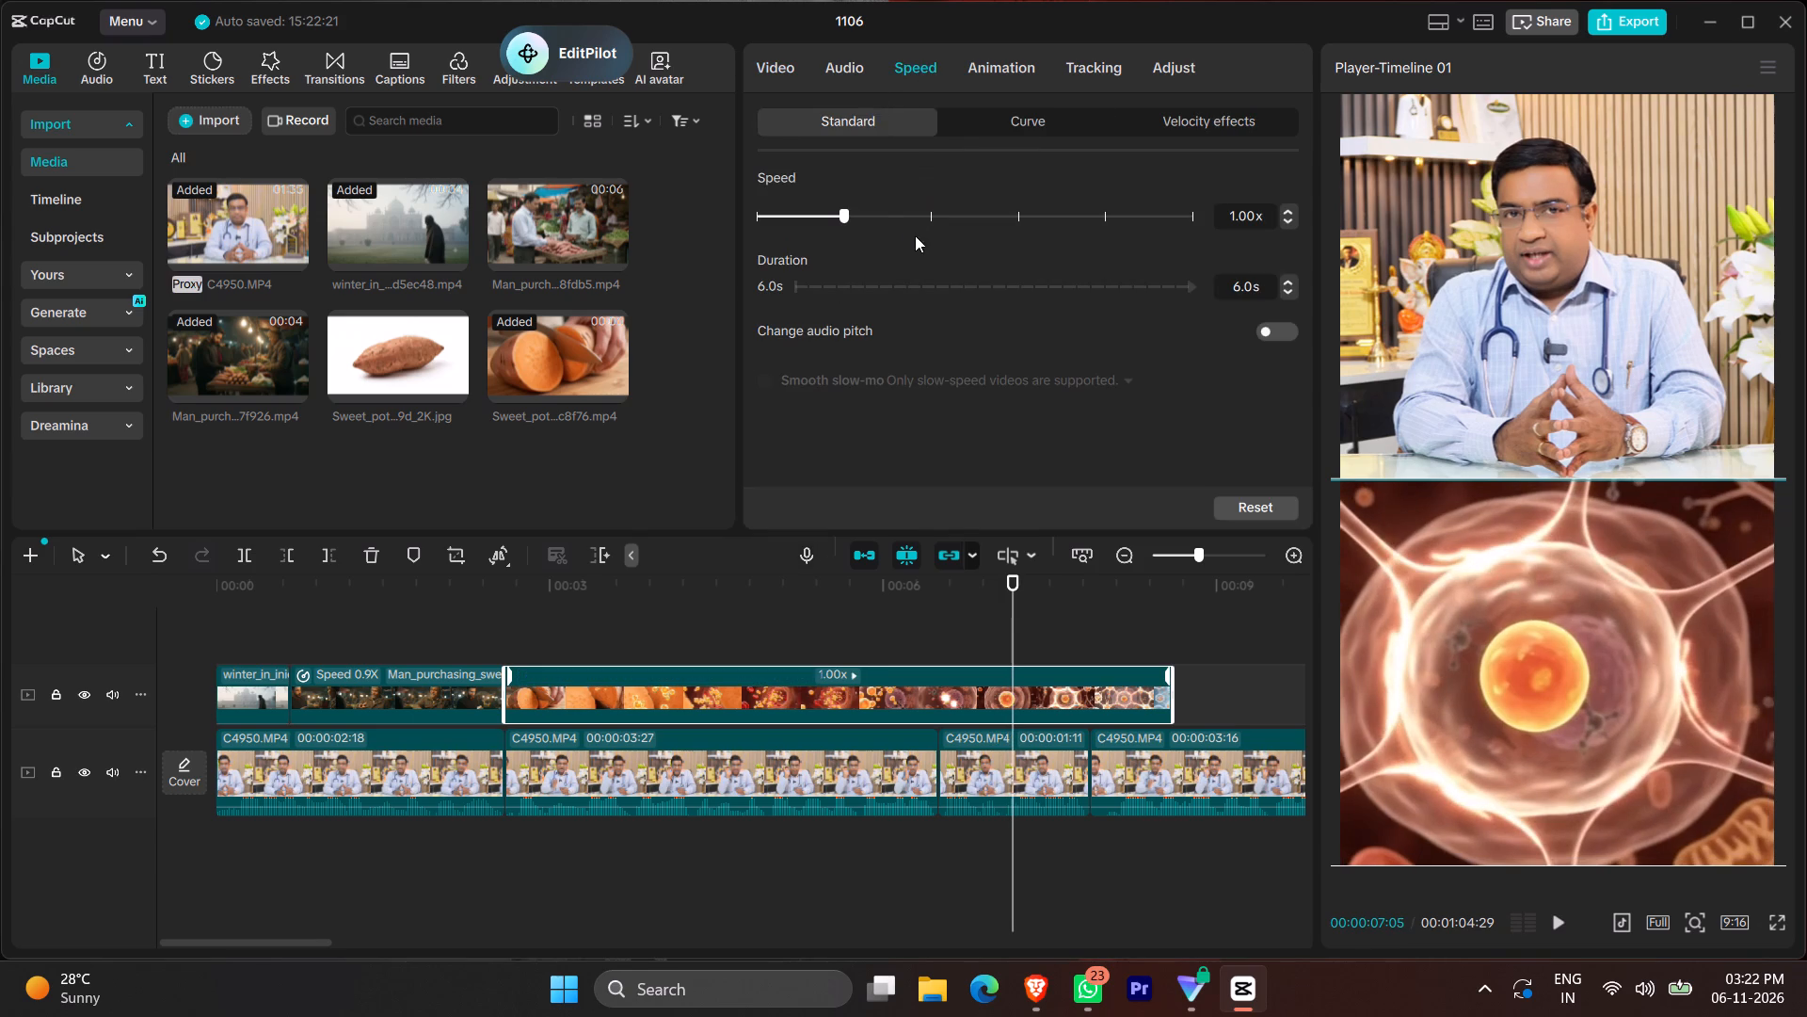
left_click(898, 223)
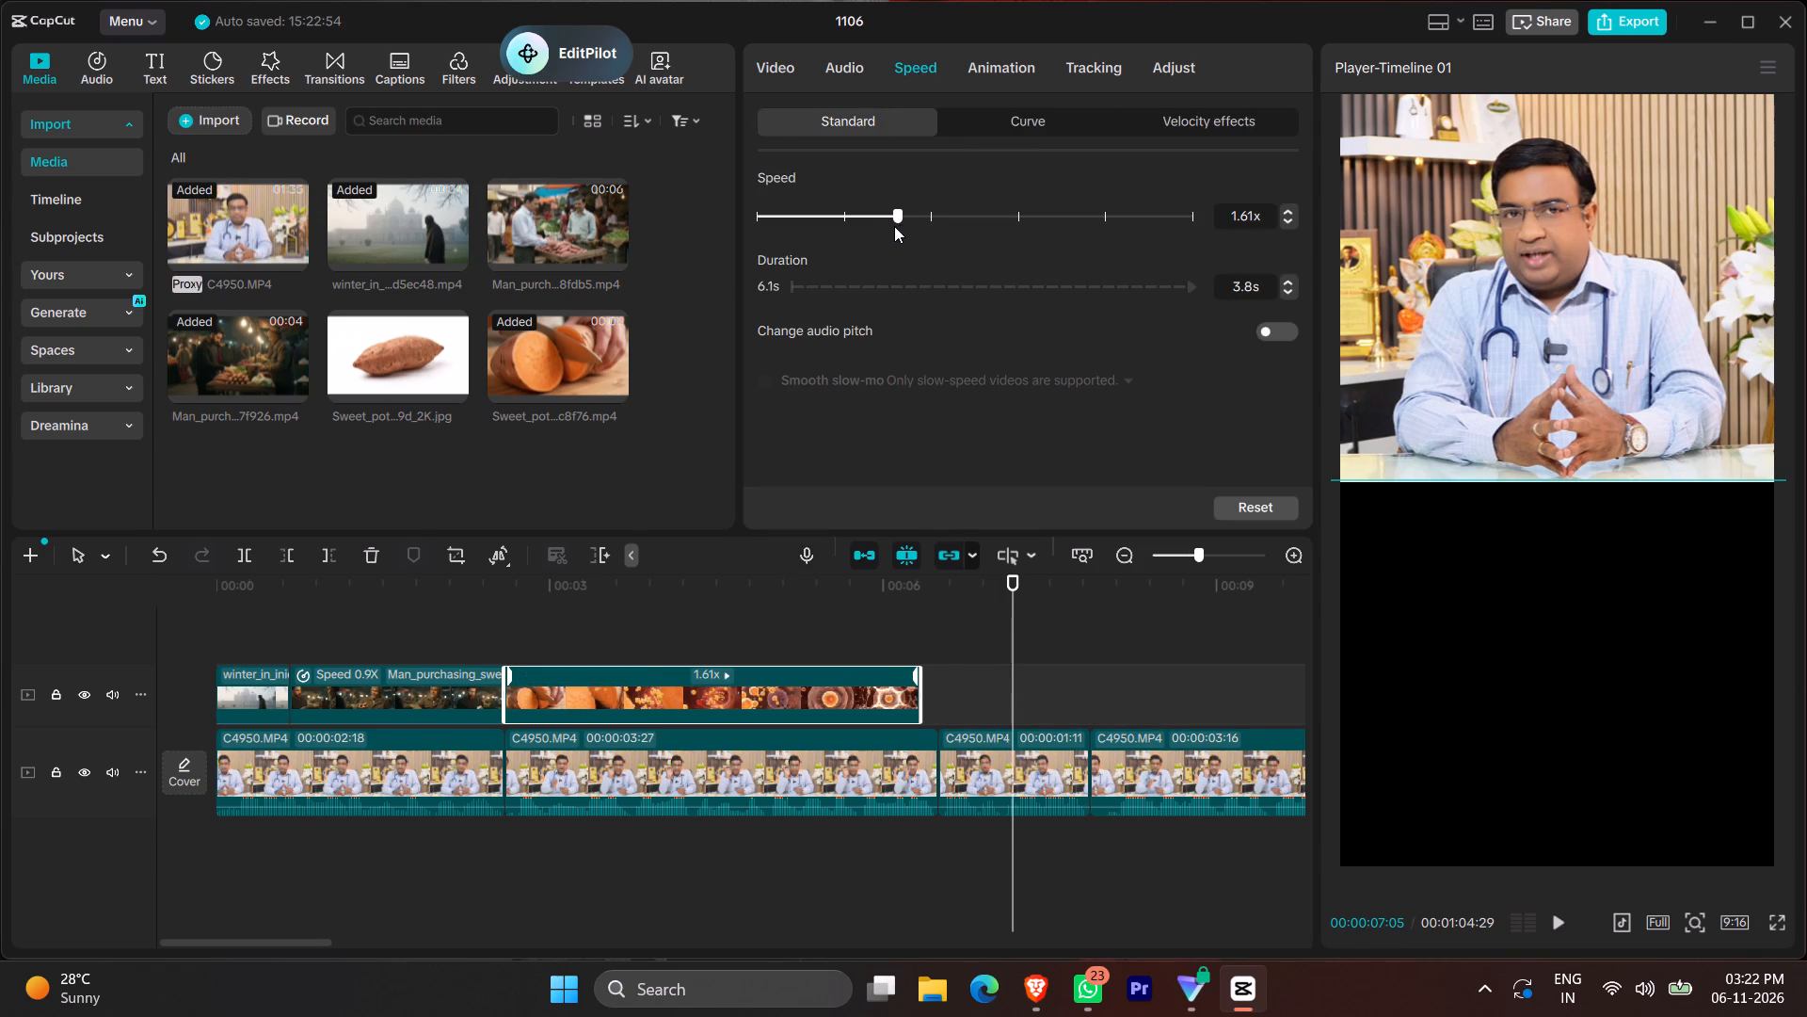
left_click(888, 222)
left_click(893, 223)
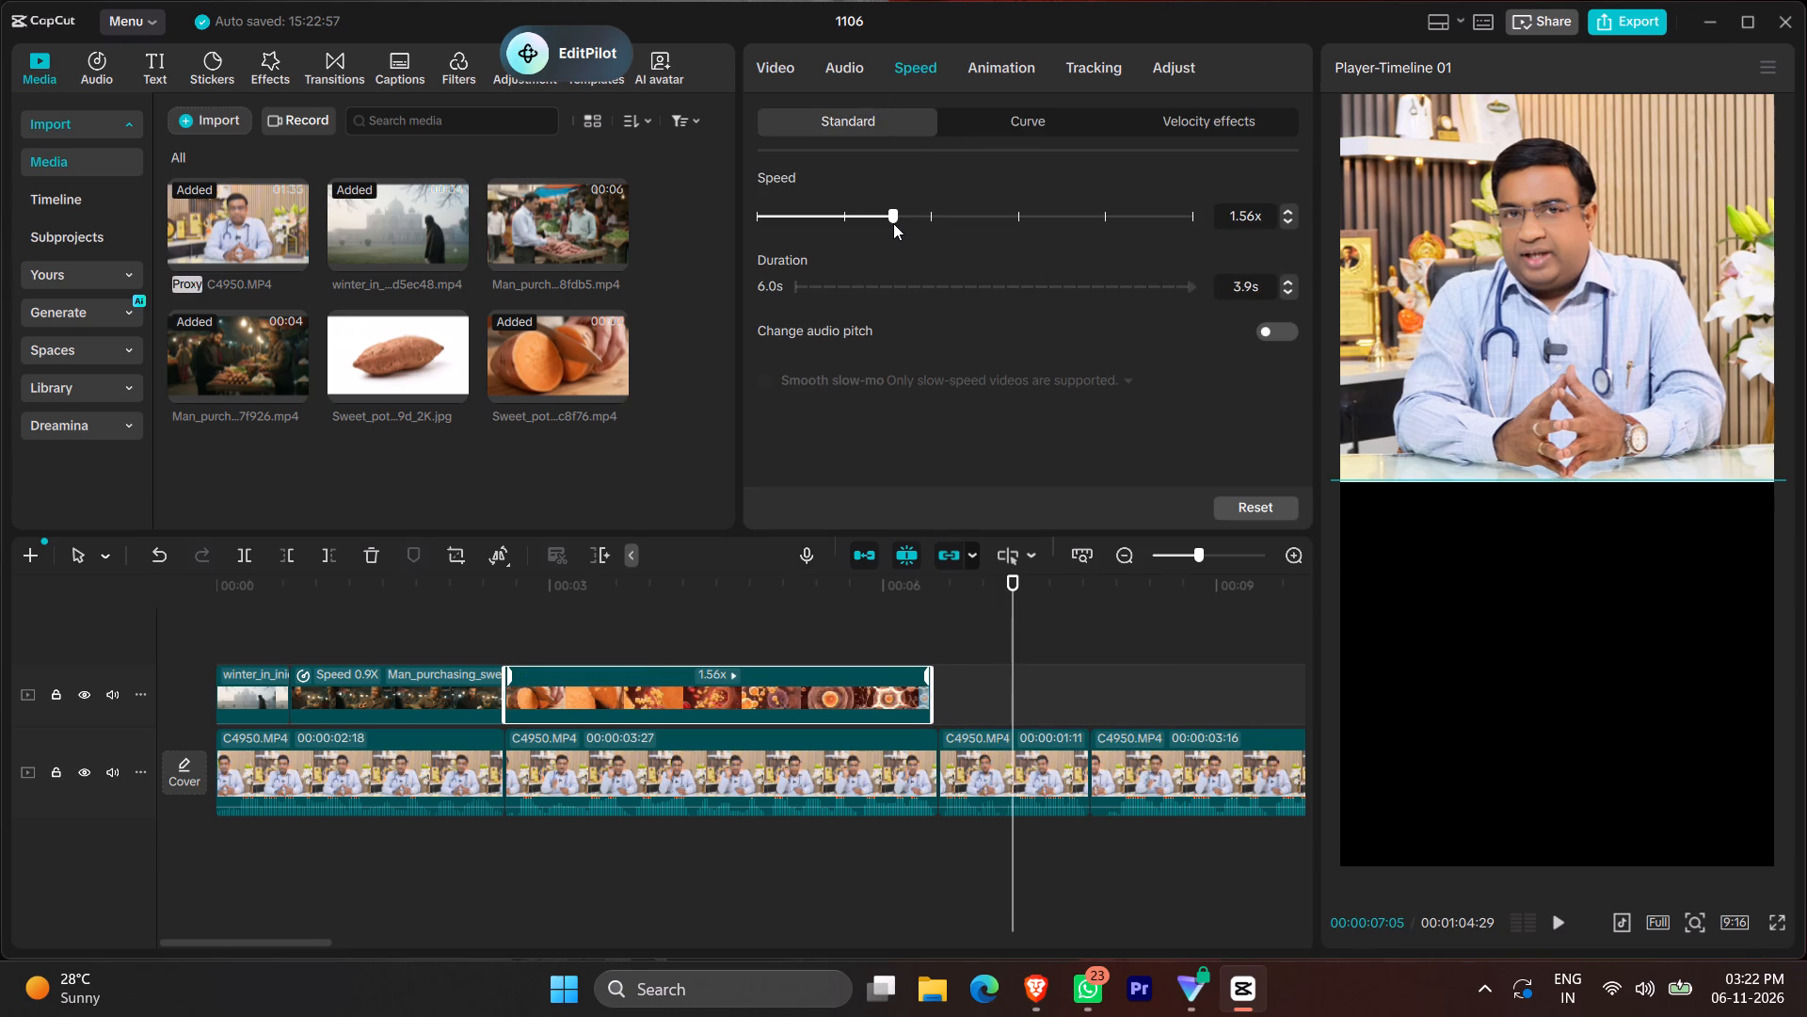
Set the sweet potato health clip's standard speed to 1.52x so its end aligns with the doctor segment beneath it.
left_click(888, 218)
scroll(940, 676, "up", 8, "ctrl")
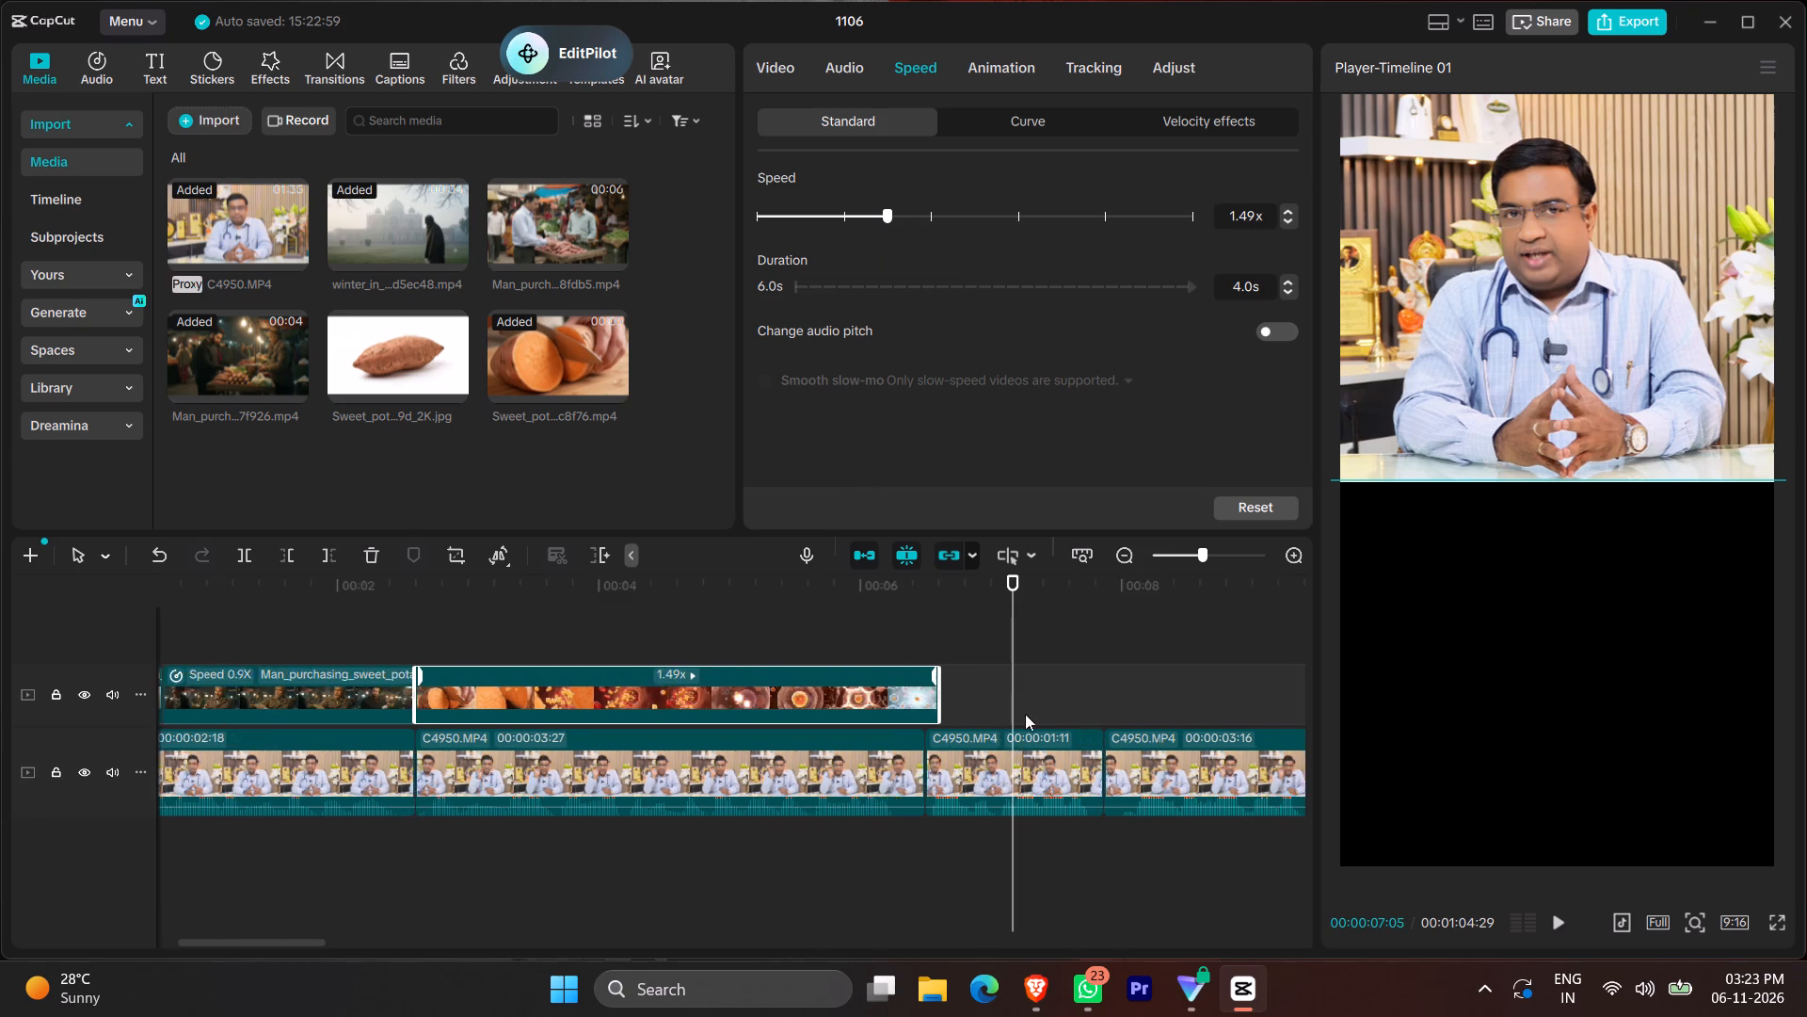
scroll(1025, 714, "up", 16, "ctrl")
left_click(1261, 208)
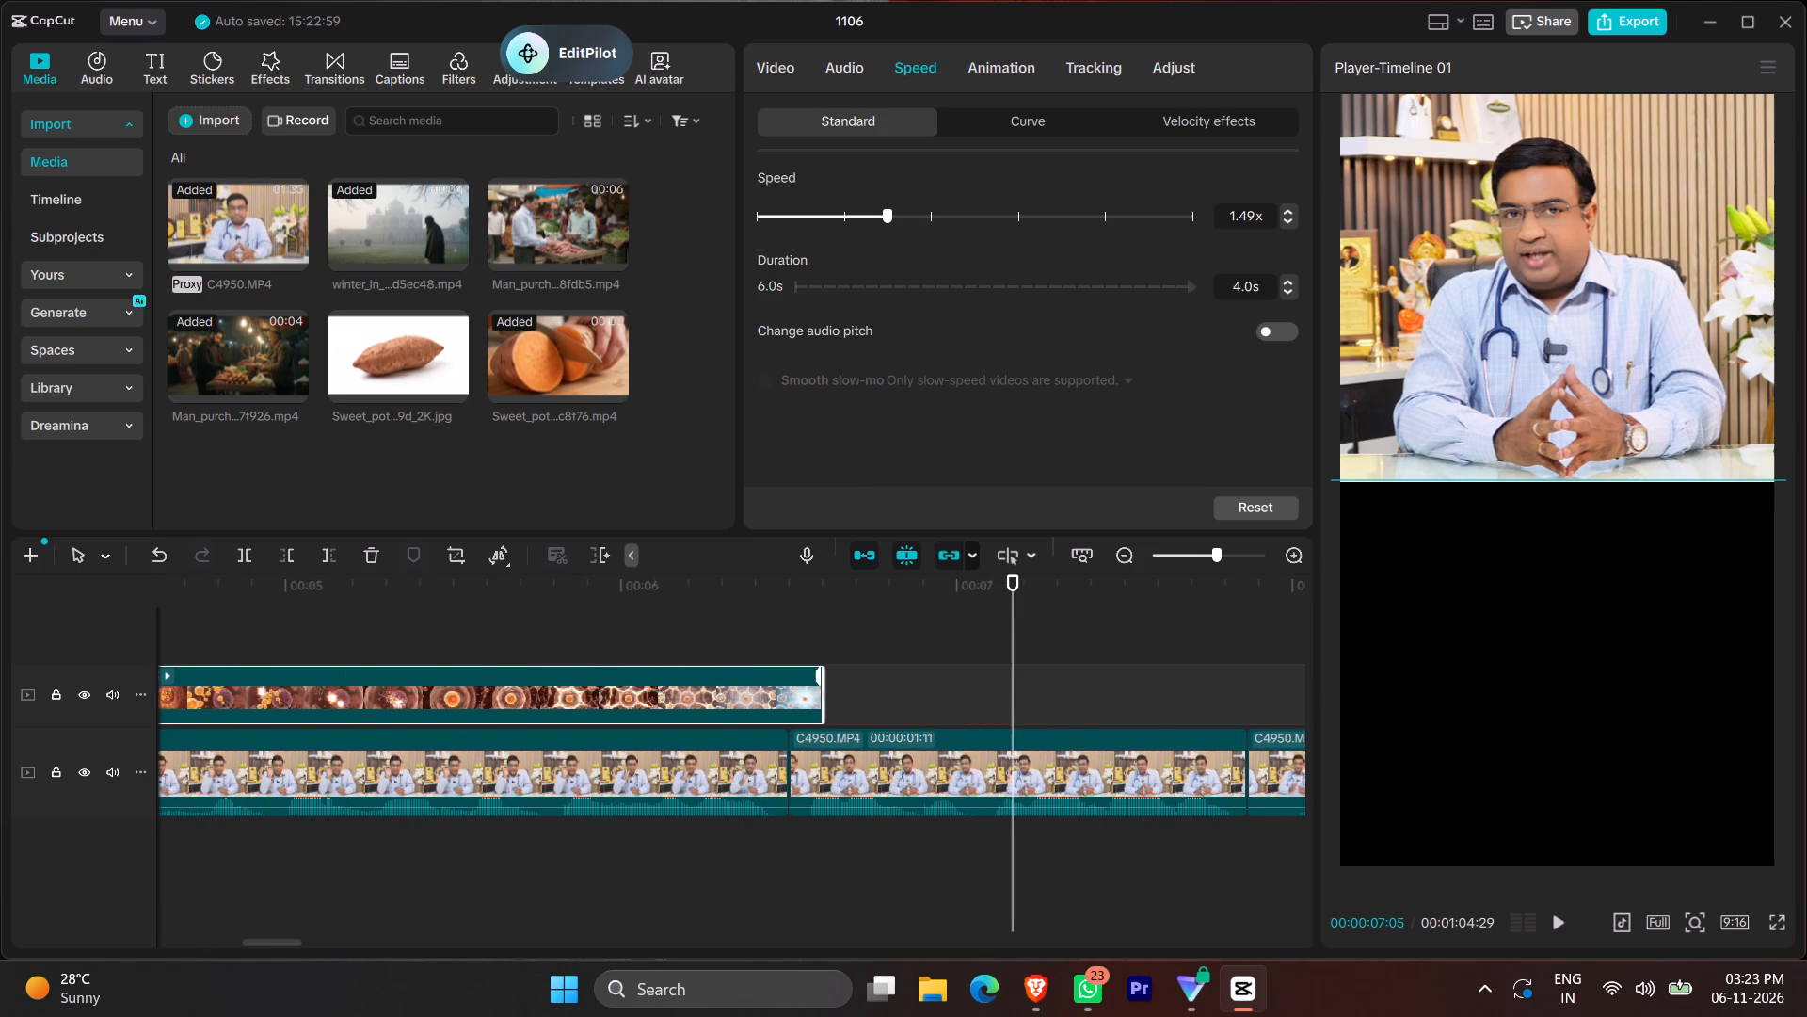
scroll(1260, 207, "up", 1)
left_click(1220, 250)
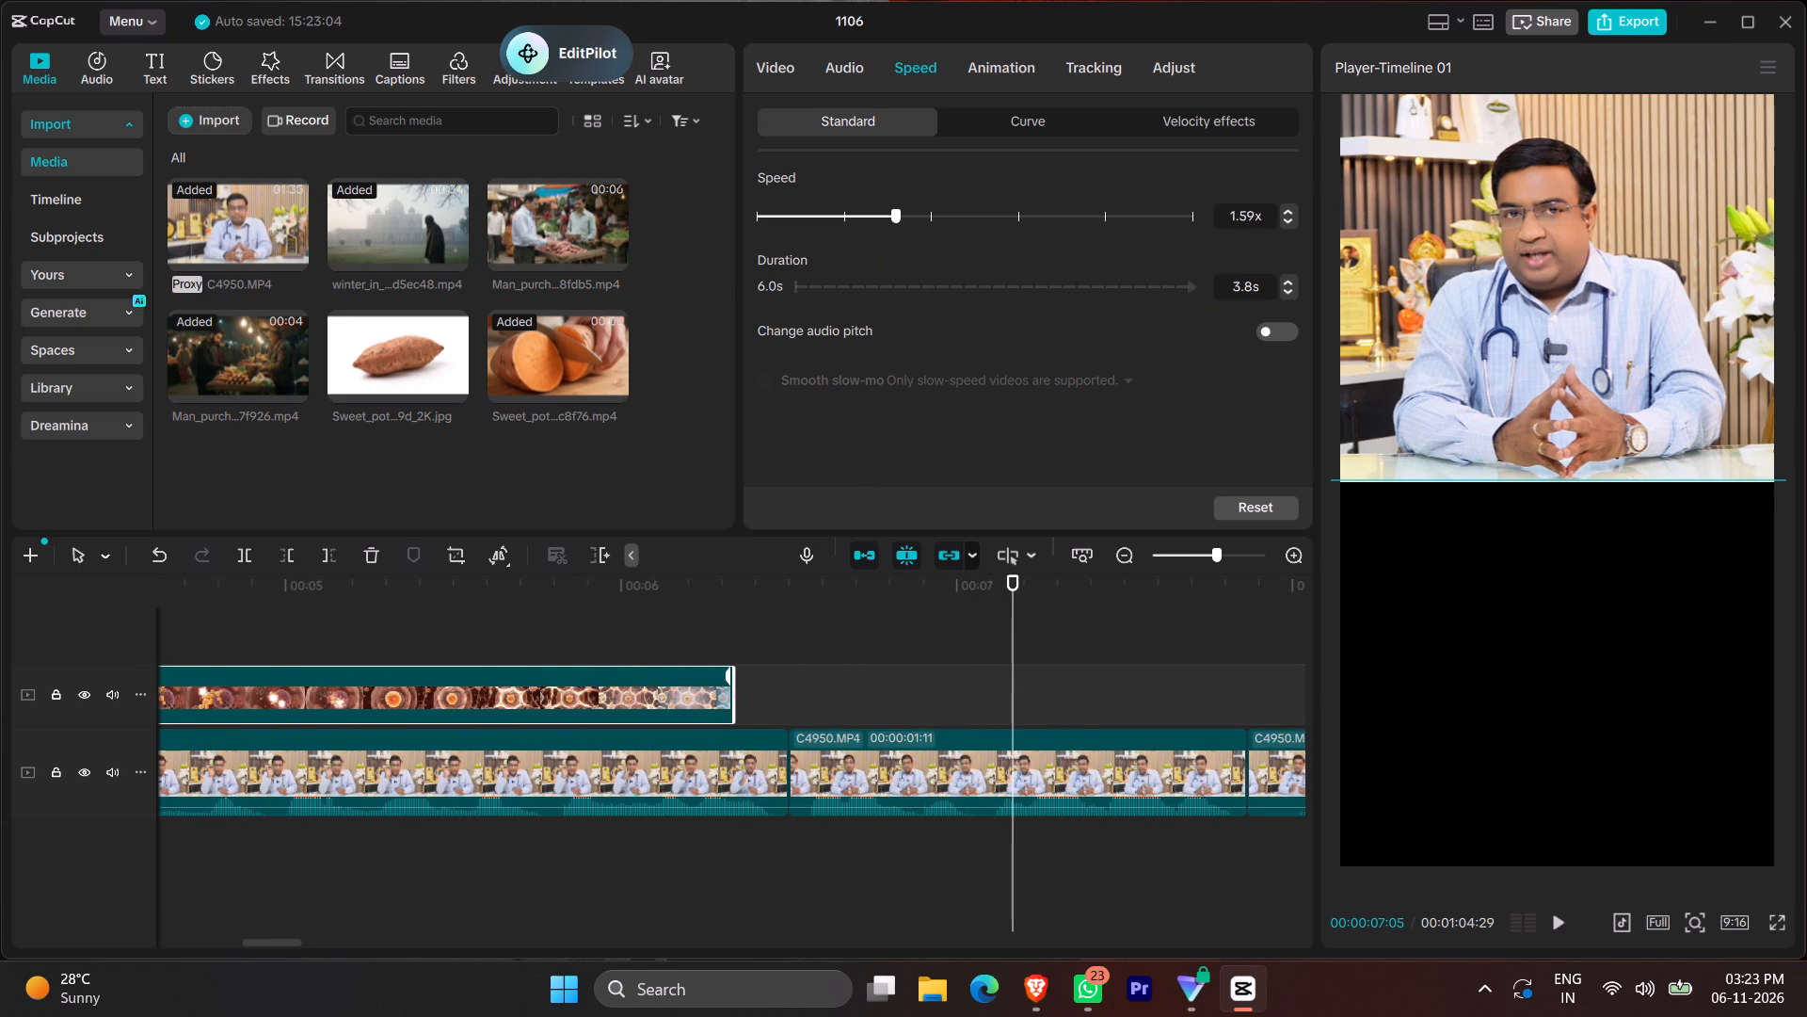
left_click(1255, 210)
left_click(1255, 210)
key("BackSpace")
key("3")
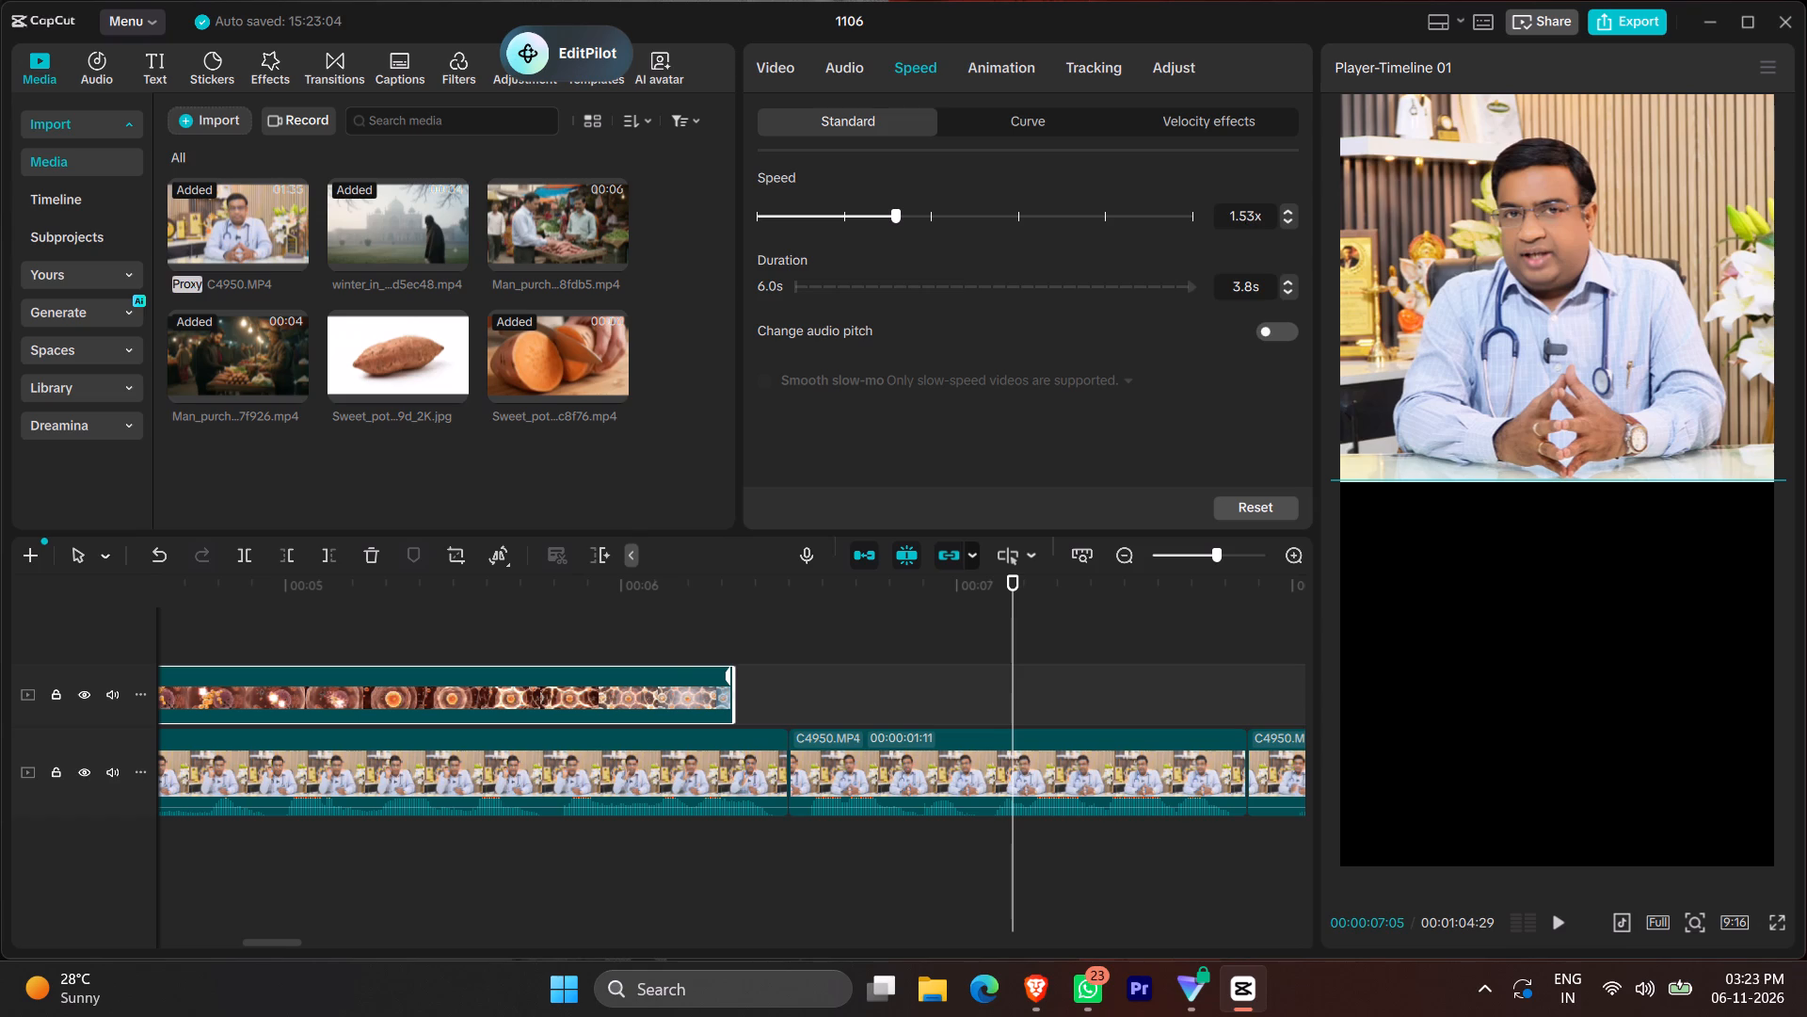
key("Return")
key("c")
left_click(1255, 210)
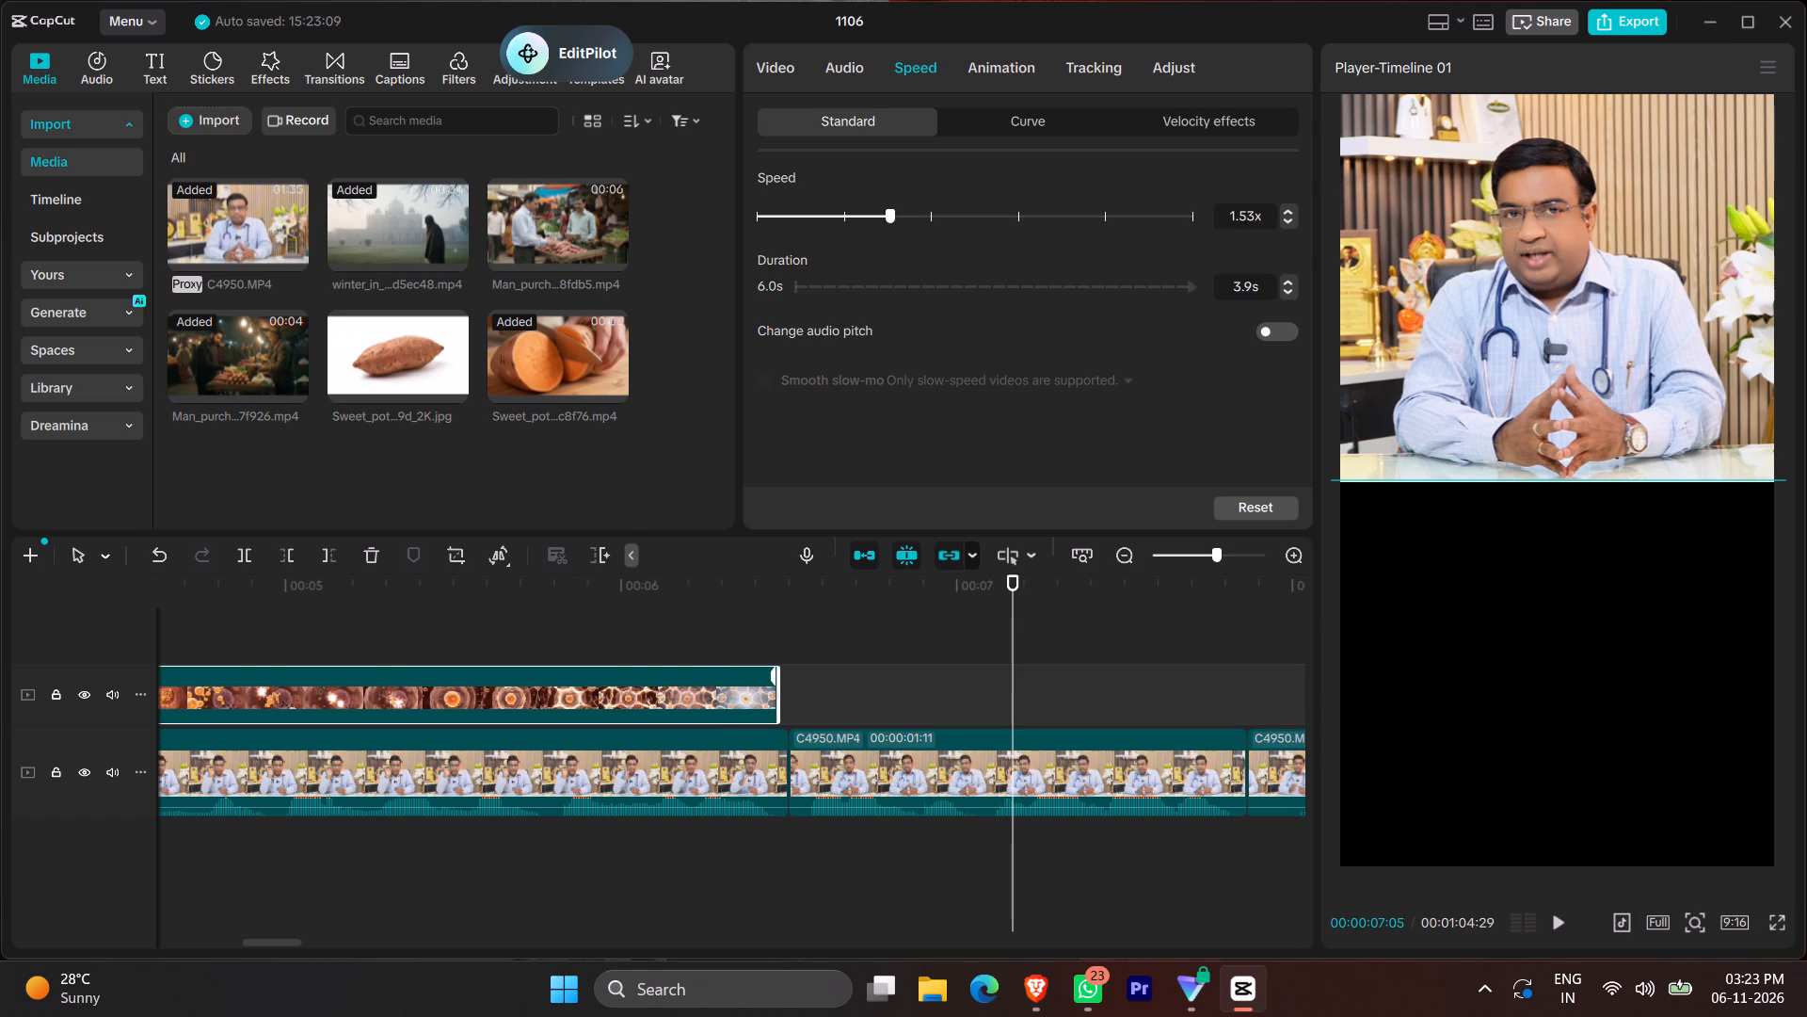
key("BackSpace")
key("2")
key("Return")
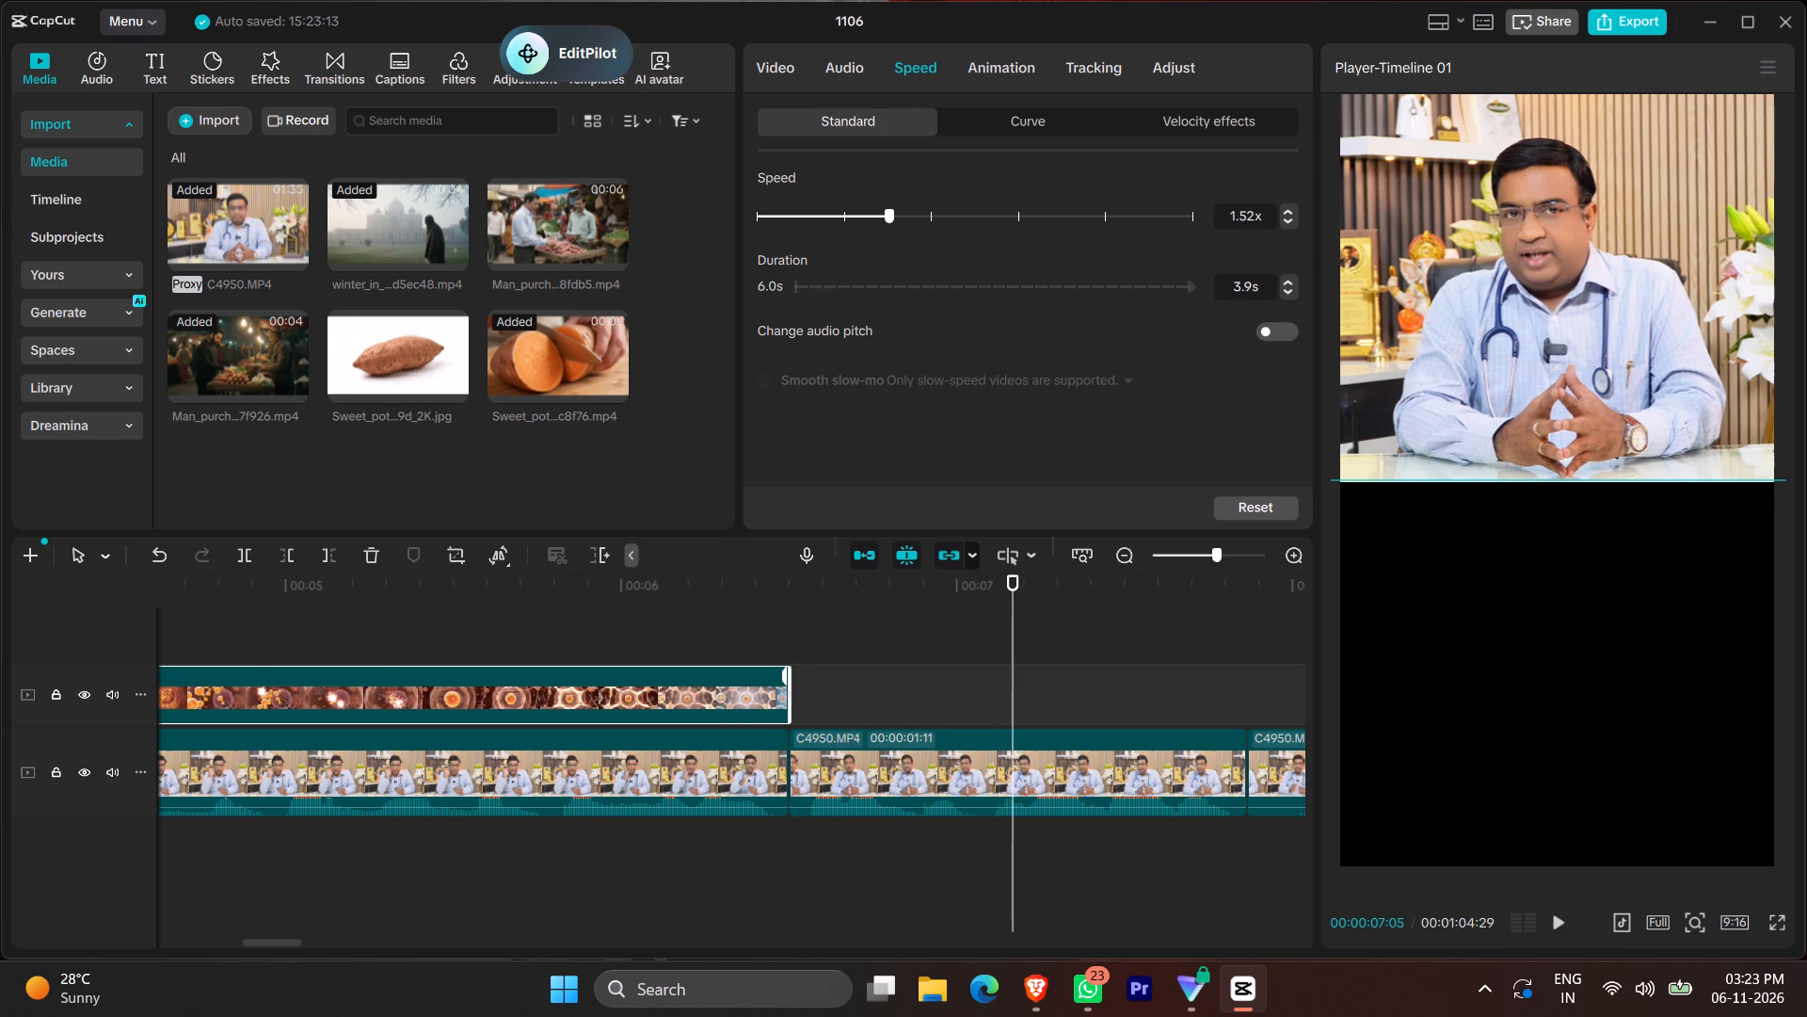
left_click(815, 621)
left_click(776, 625)
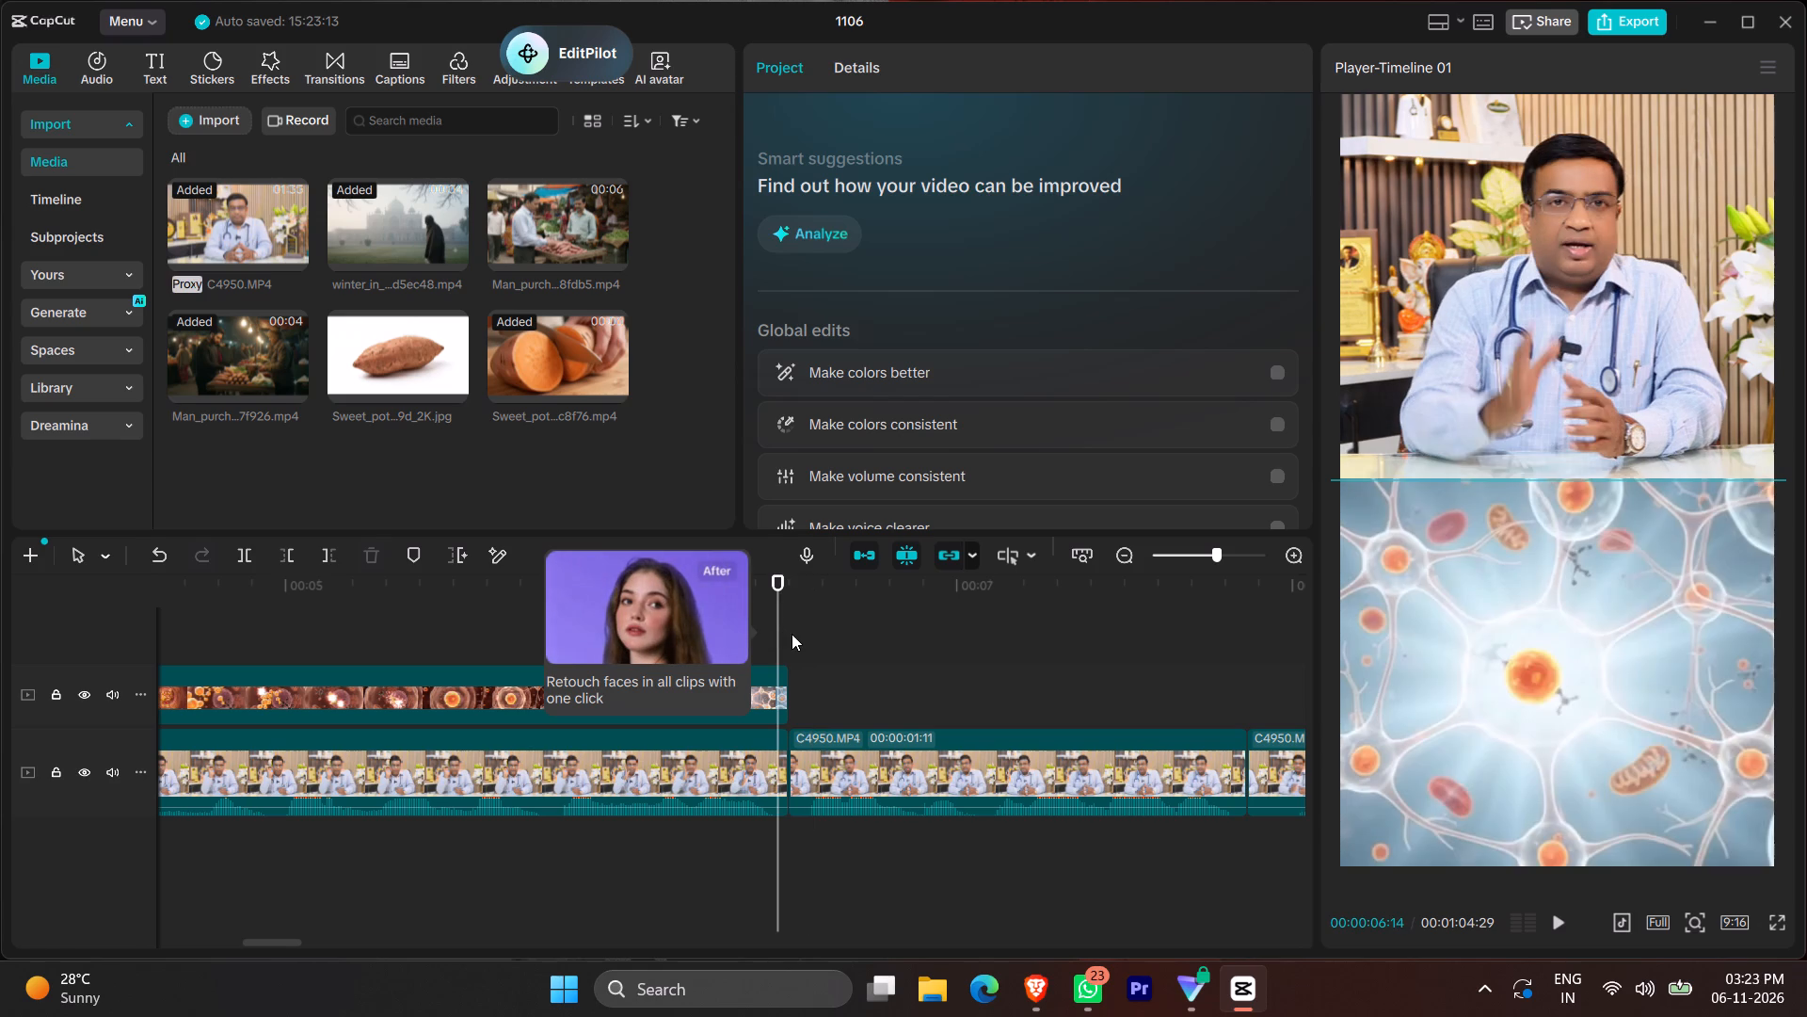
left_click(792, 634)
scroll(849, 696, "down", 18, "ctrl")
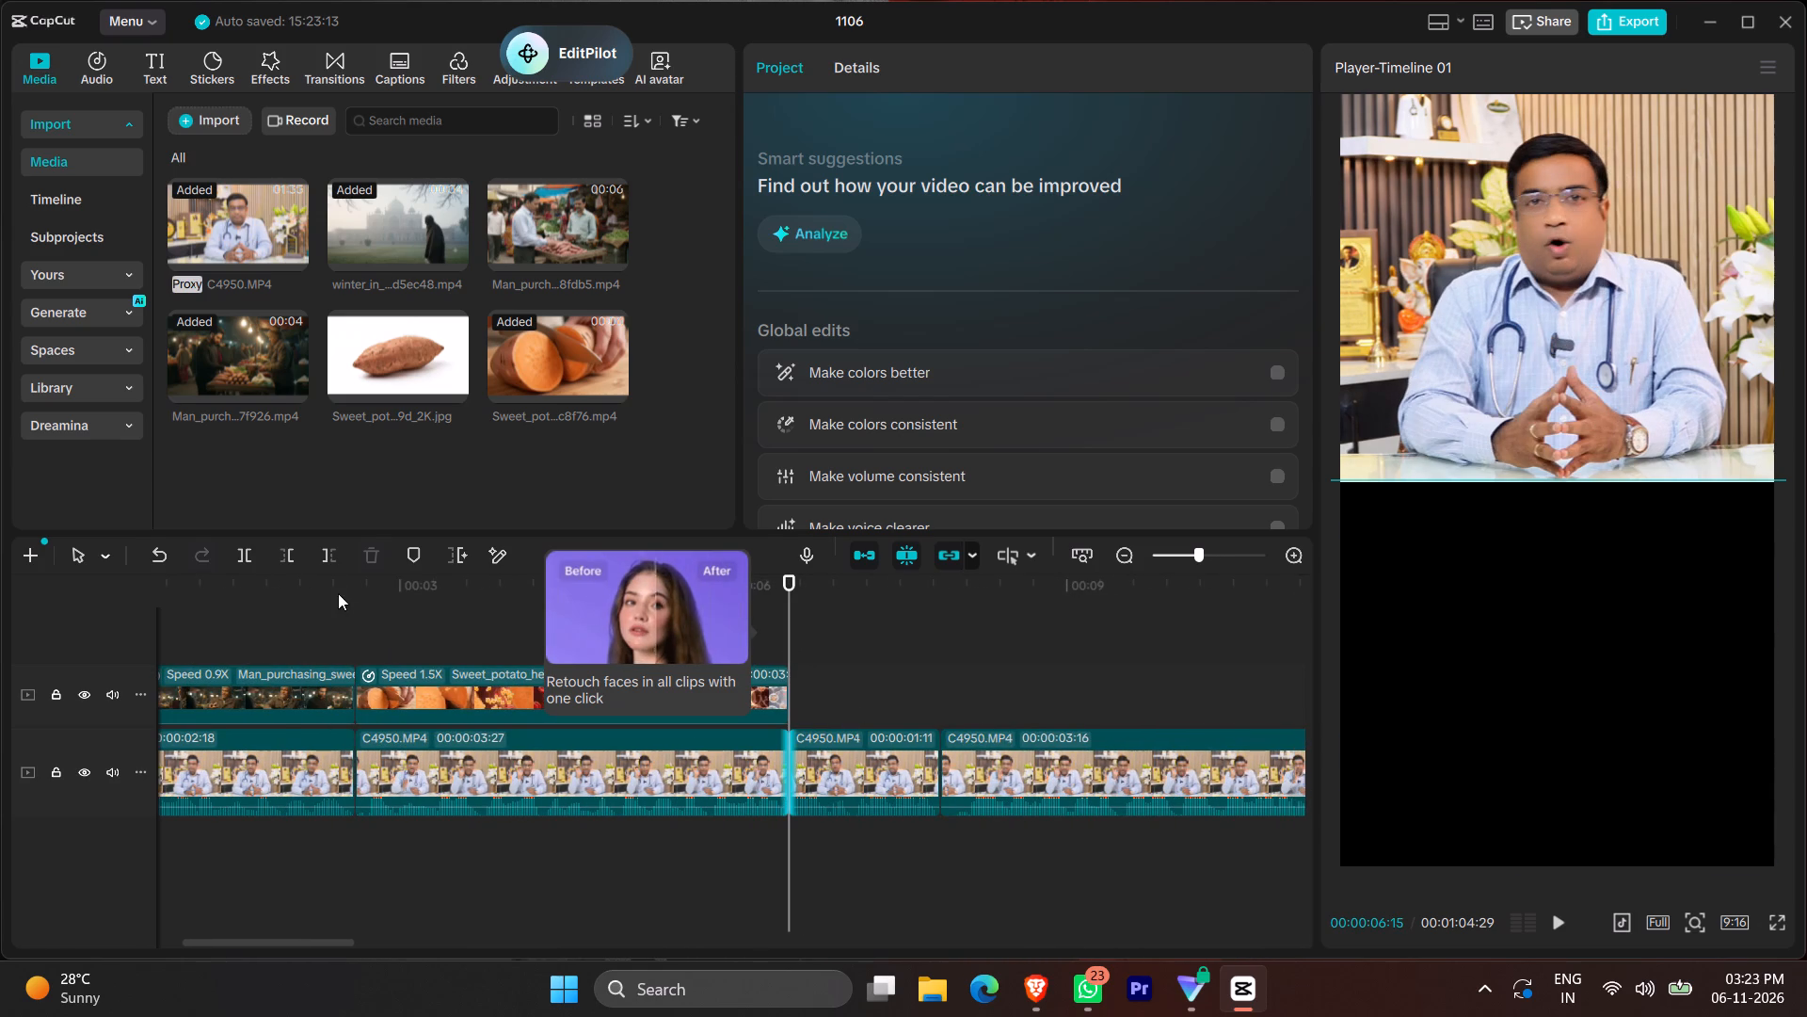
left_click(286, 605)
key("space")
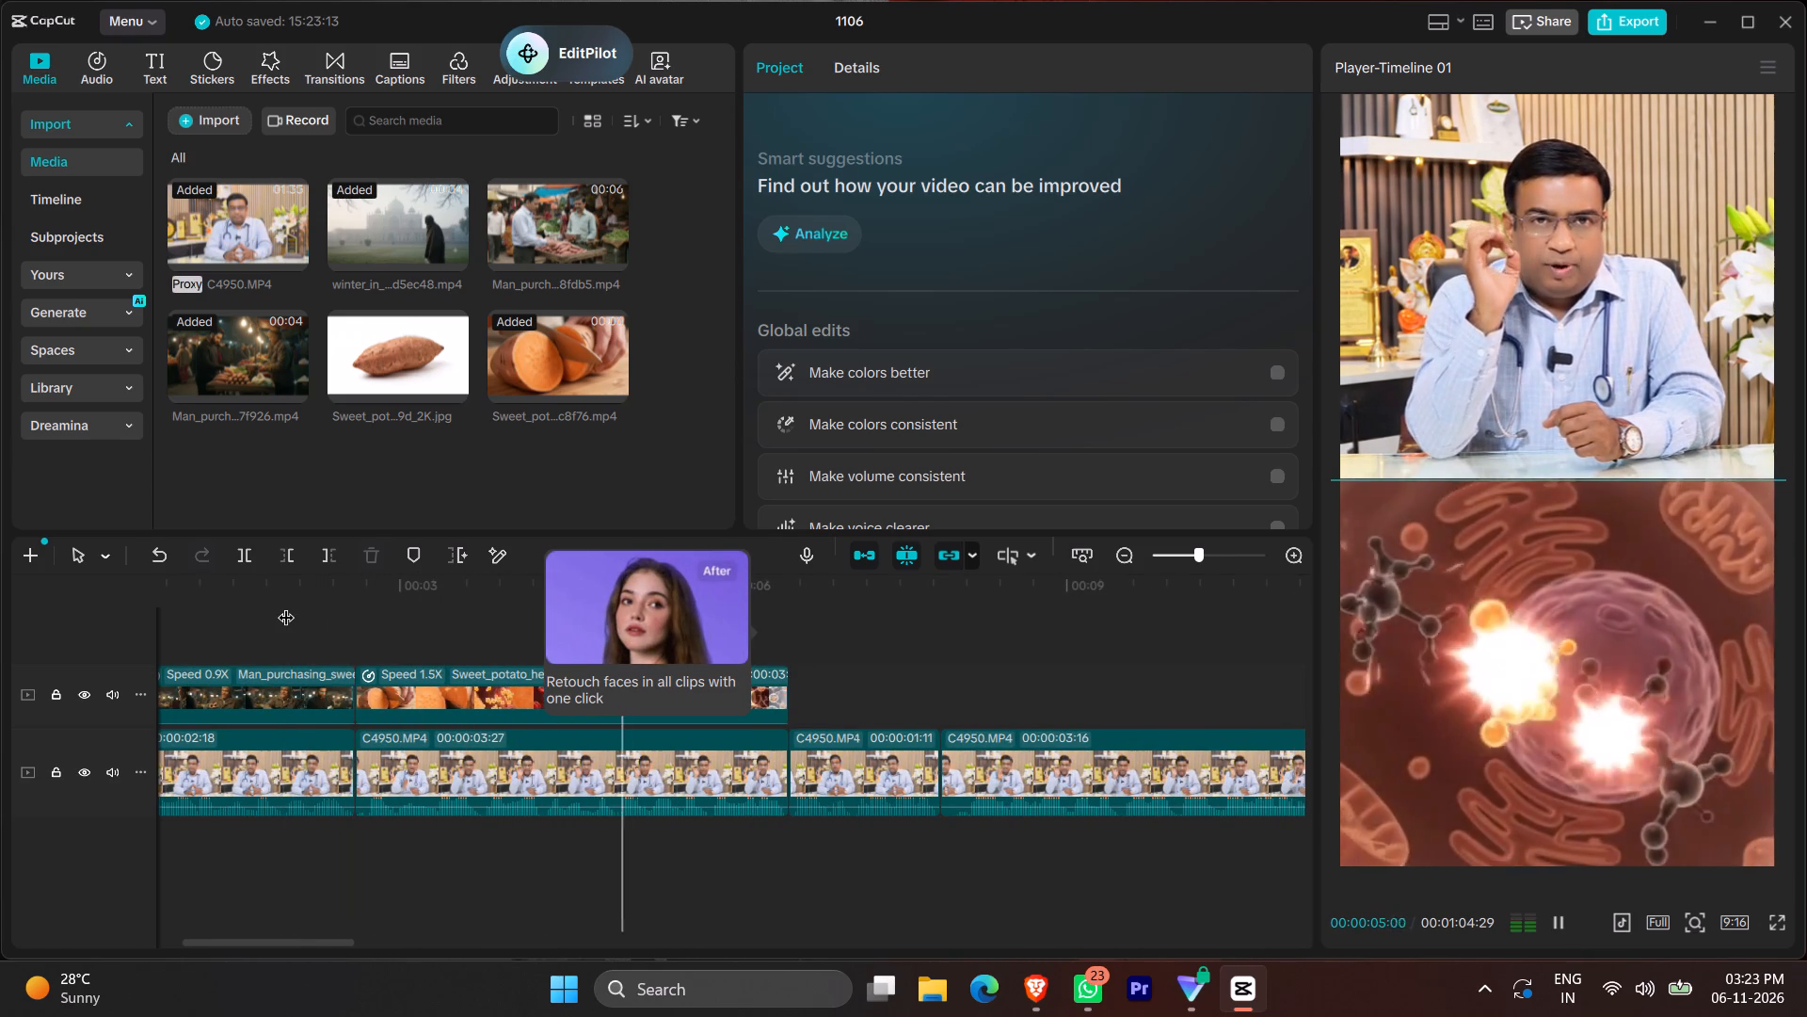
key("space")
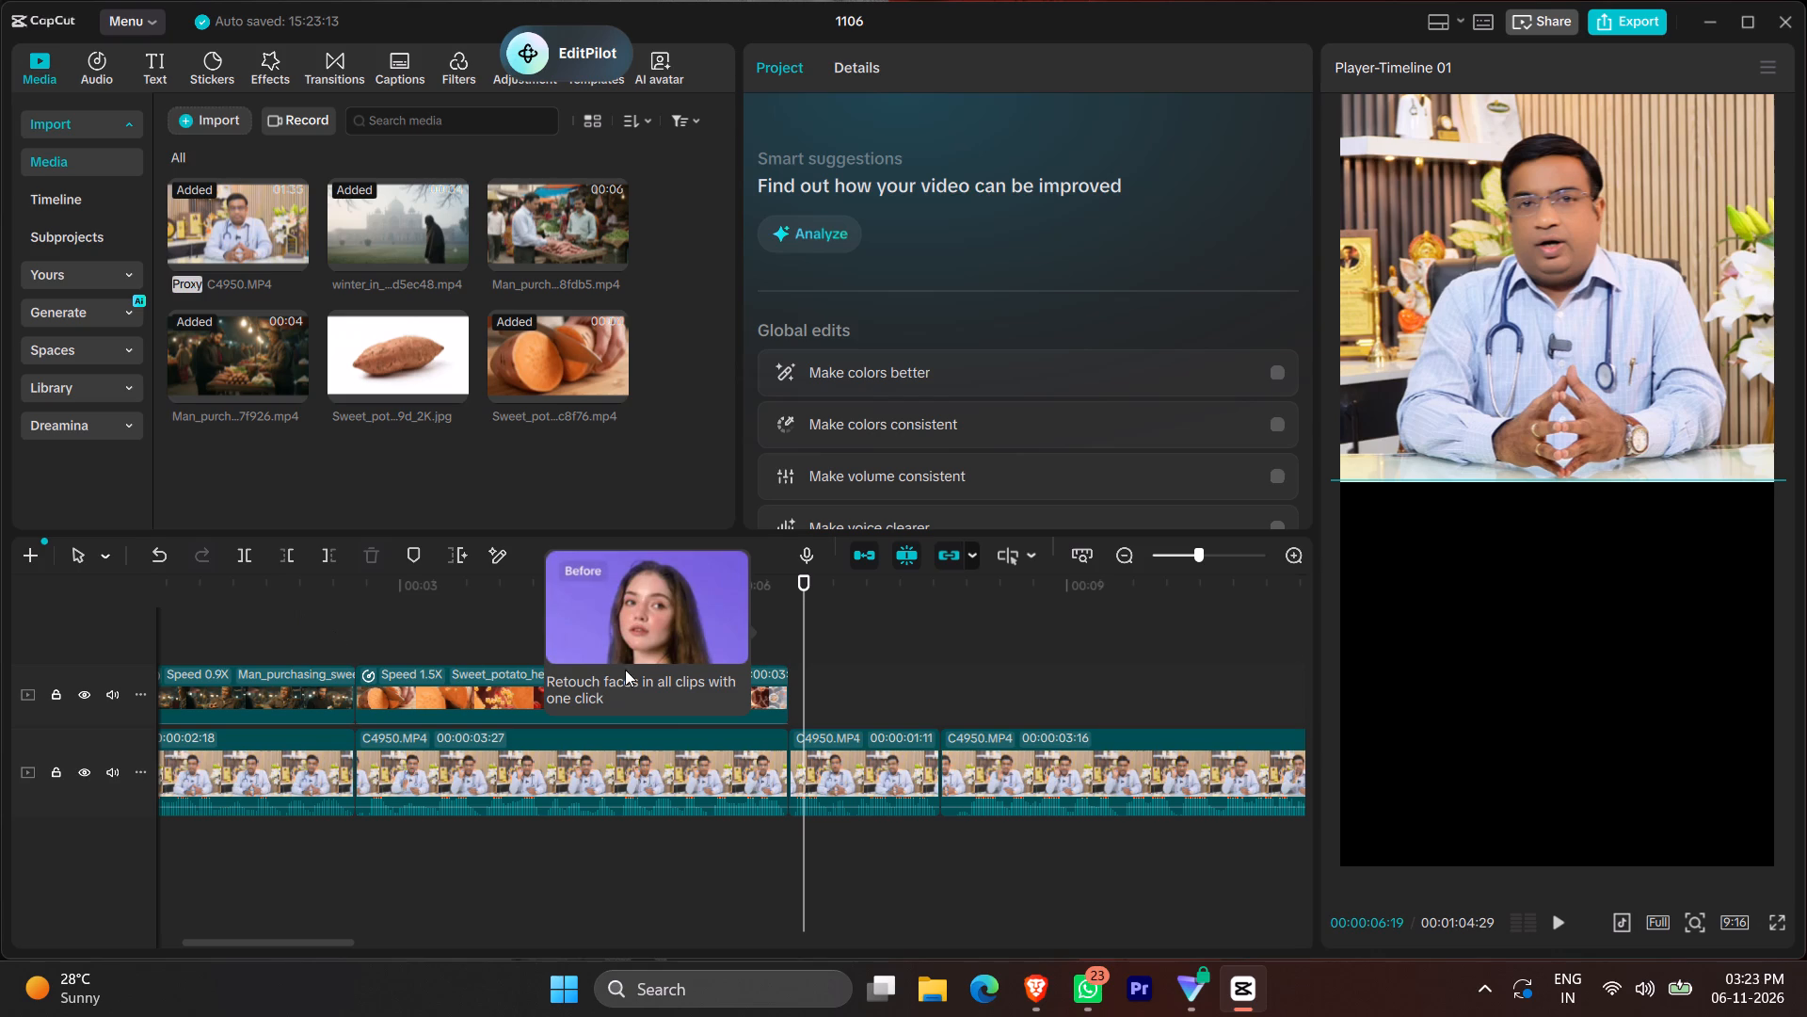
left_click(362, 624)
left_click(309, 630)
key("space")
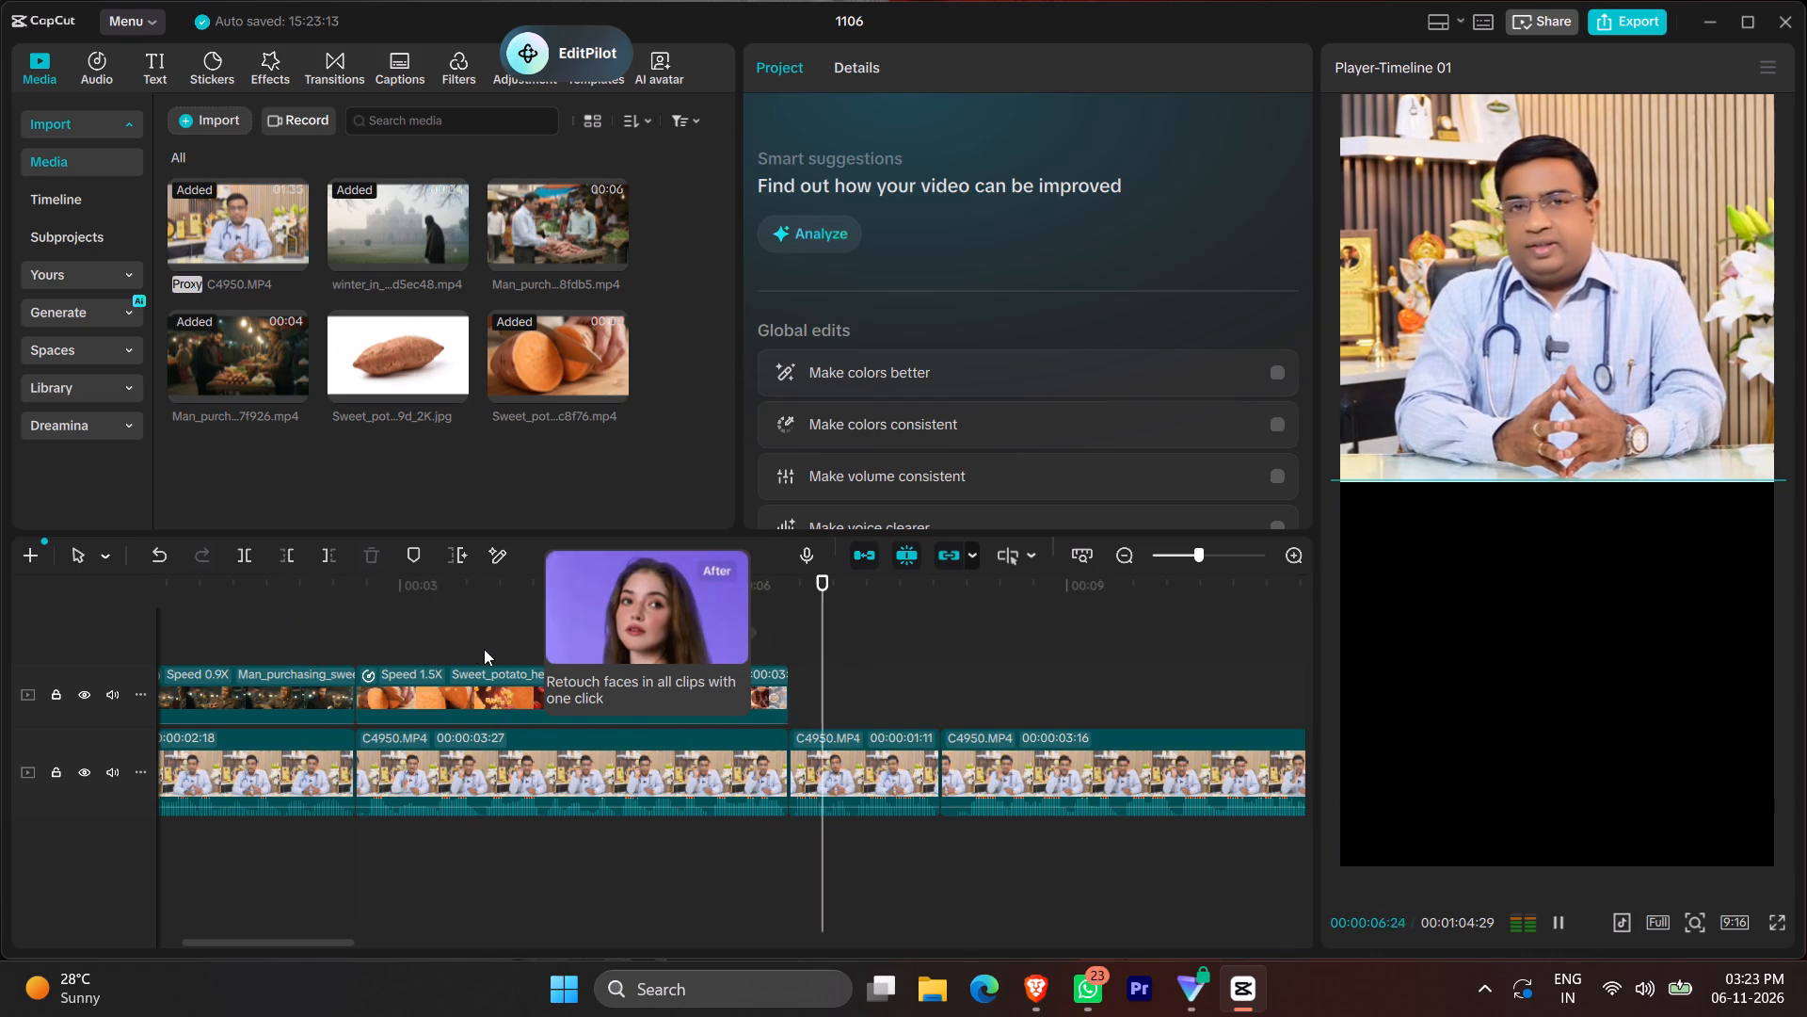
key("space")
left_click(769, 708)
key("space")
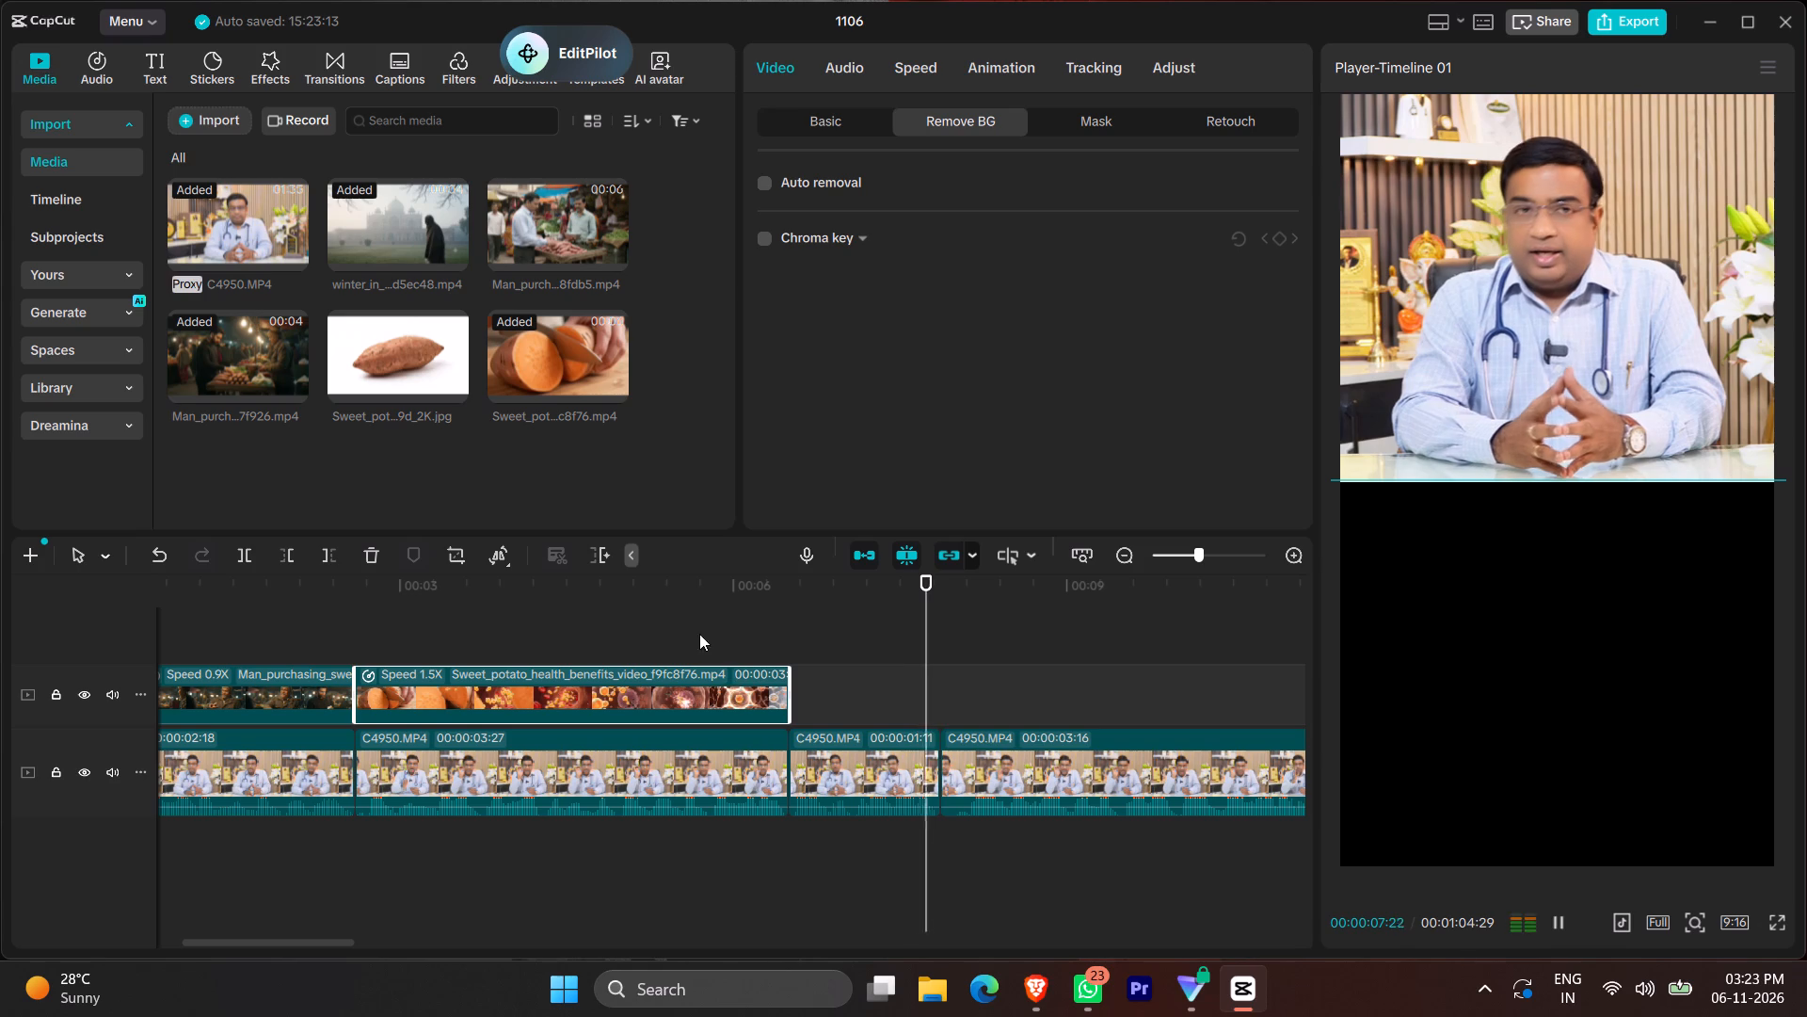
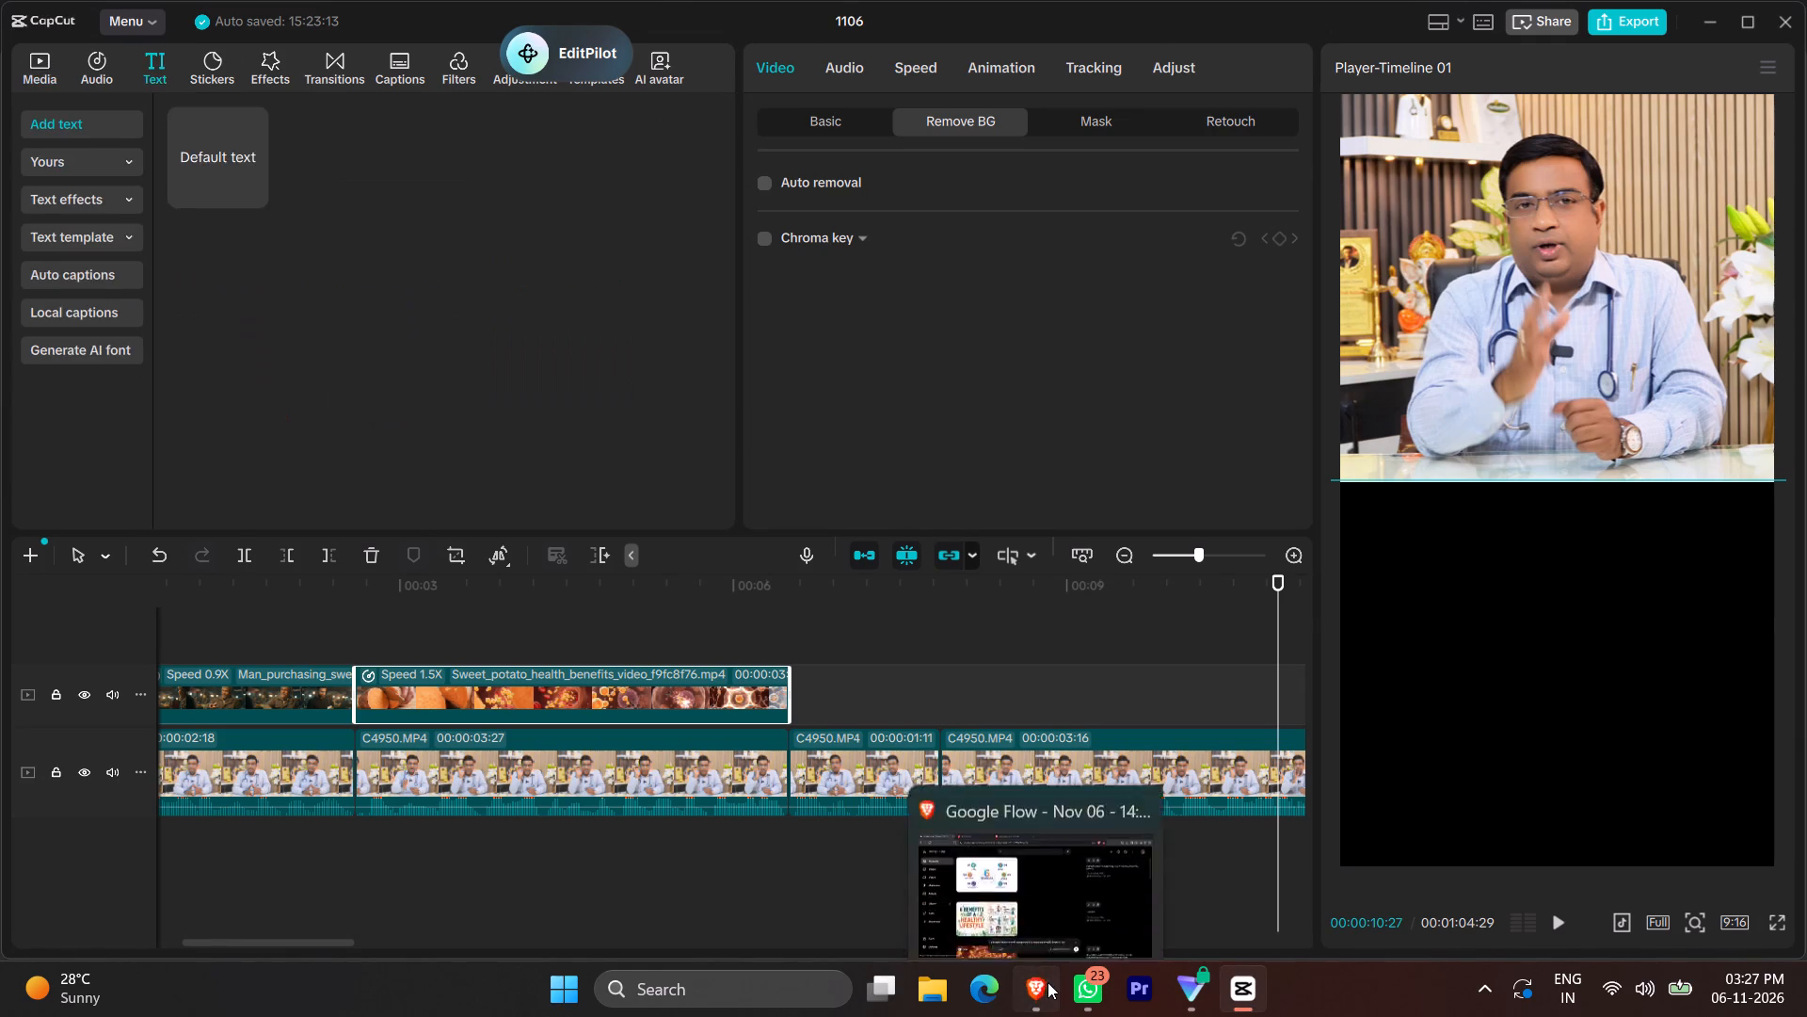
left_click(464, 0)
left_click(538, 155)
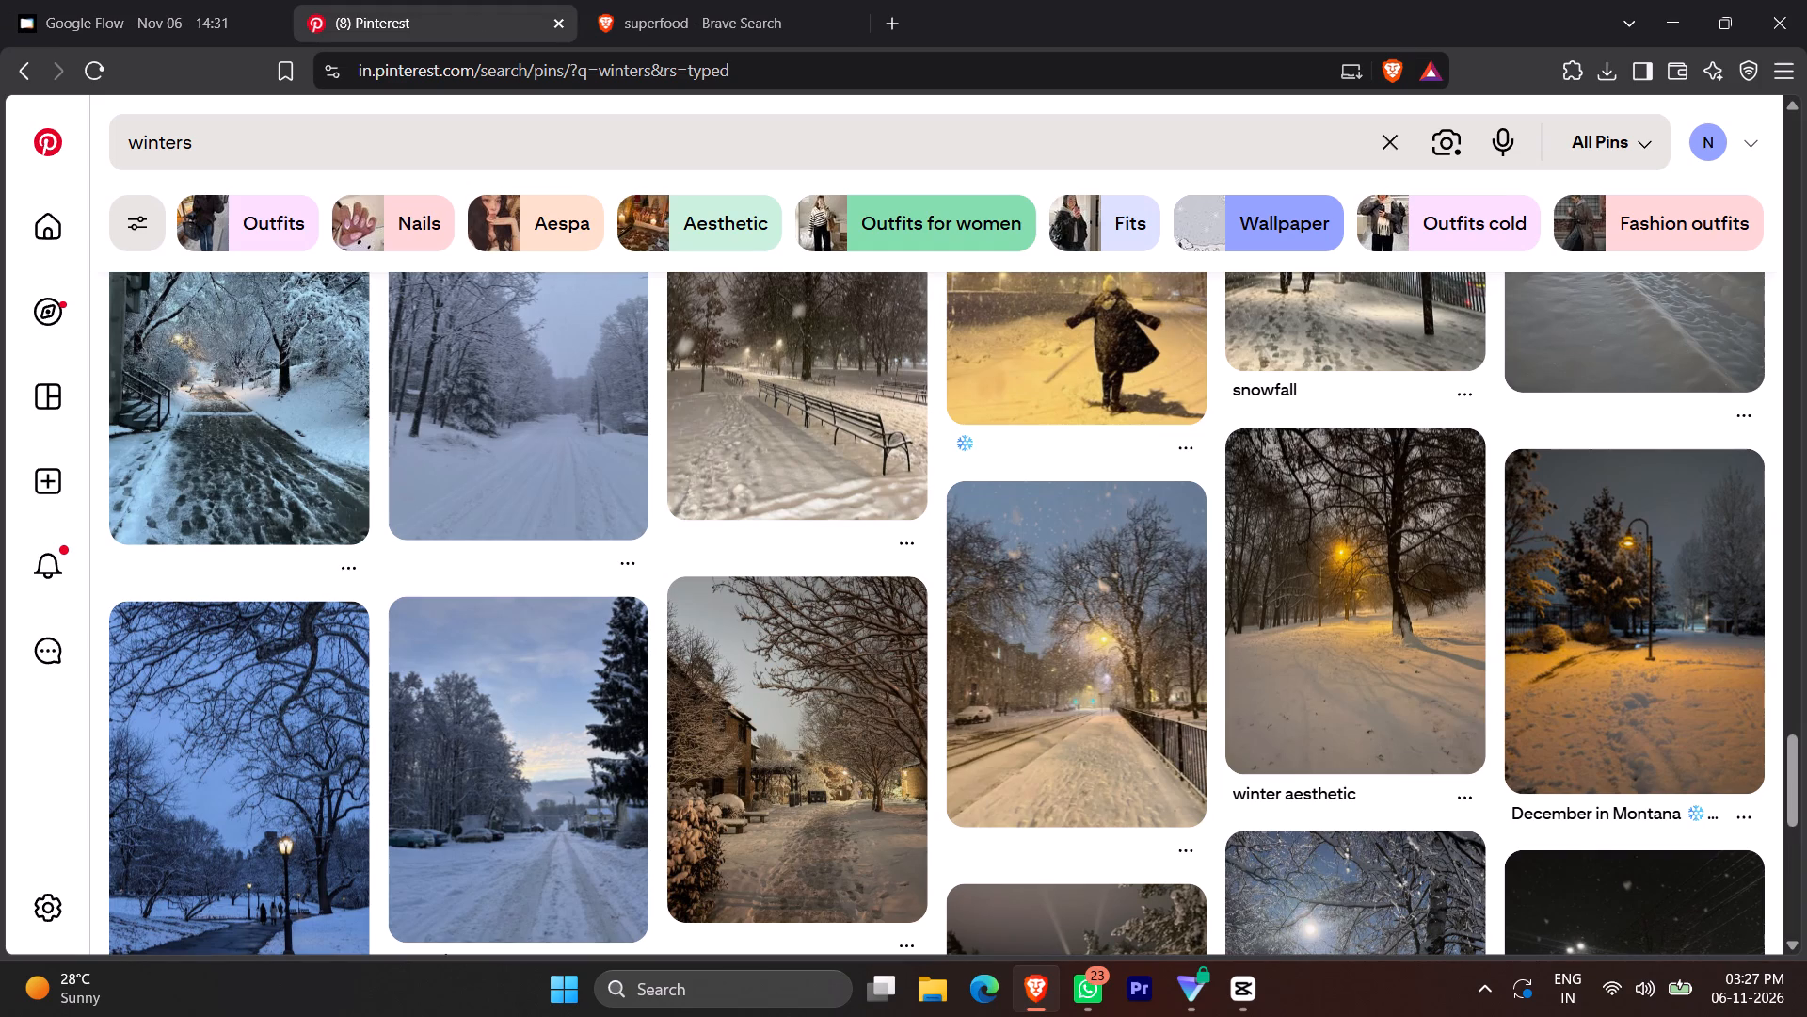
key("w")
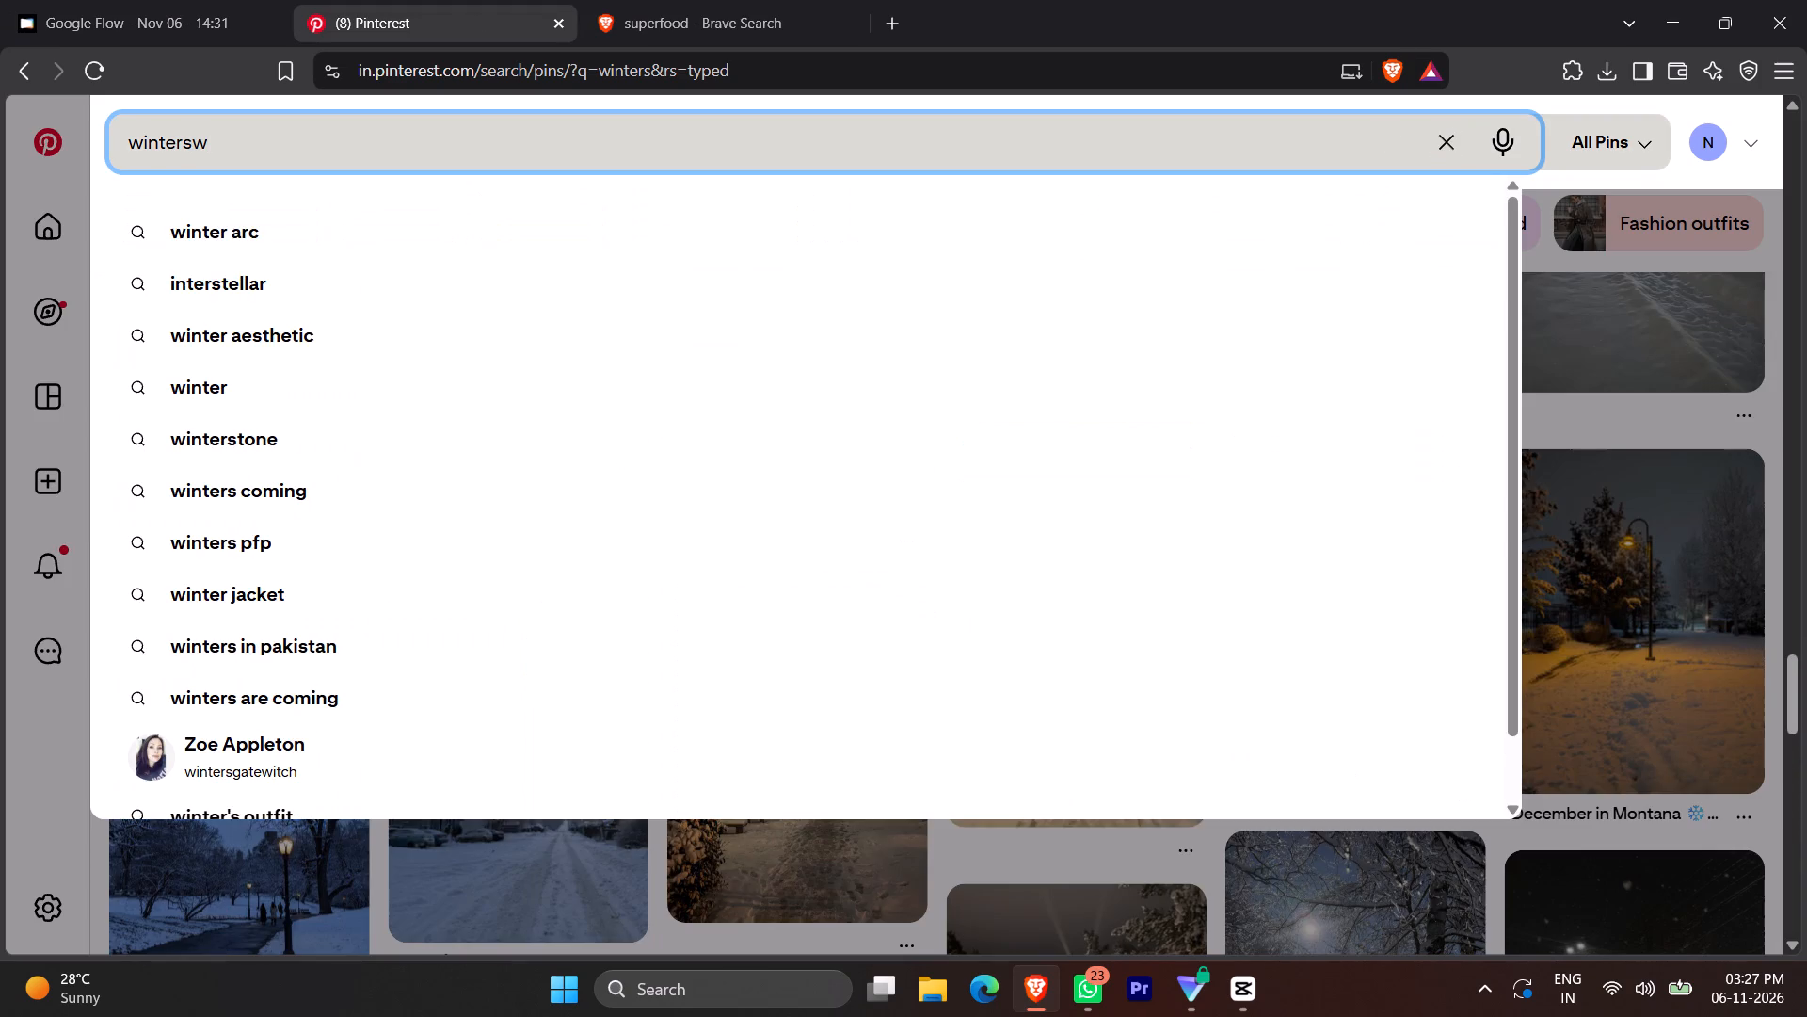
key("BackSpace")
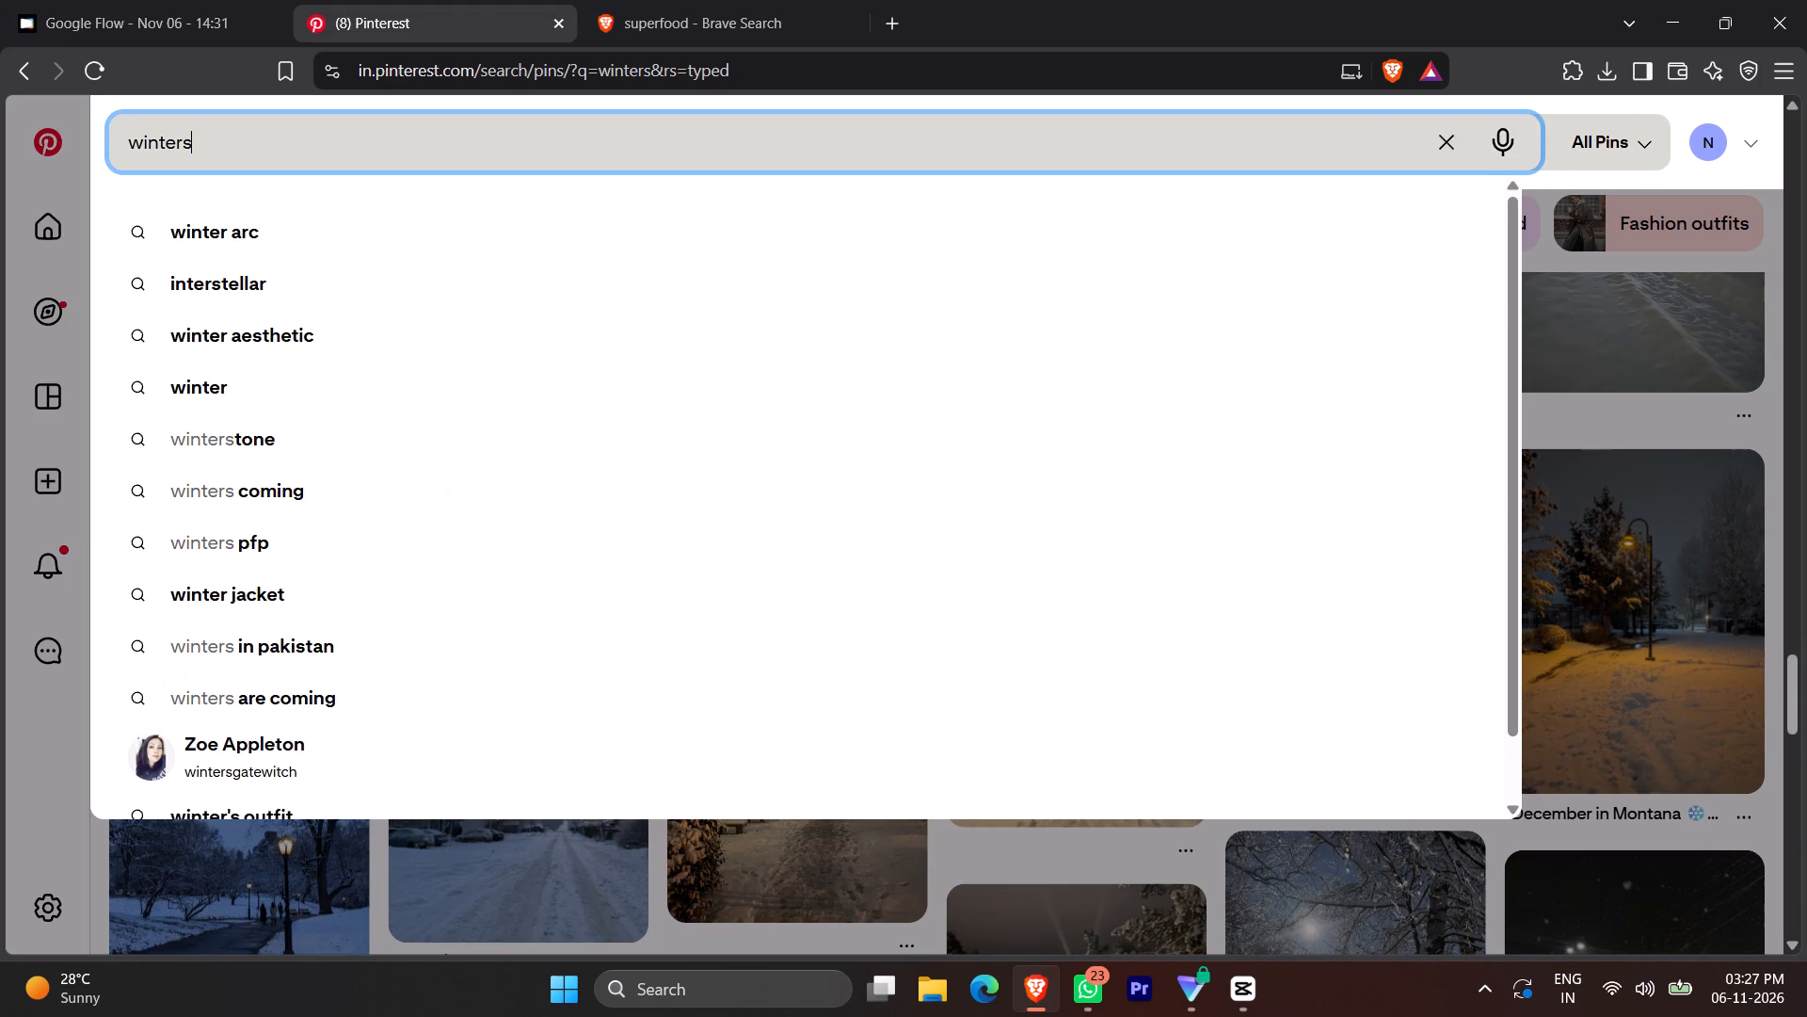
key("BackSpace")
key("BackSpace")
key("BackSpace")
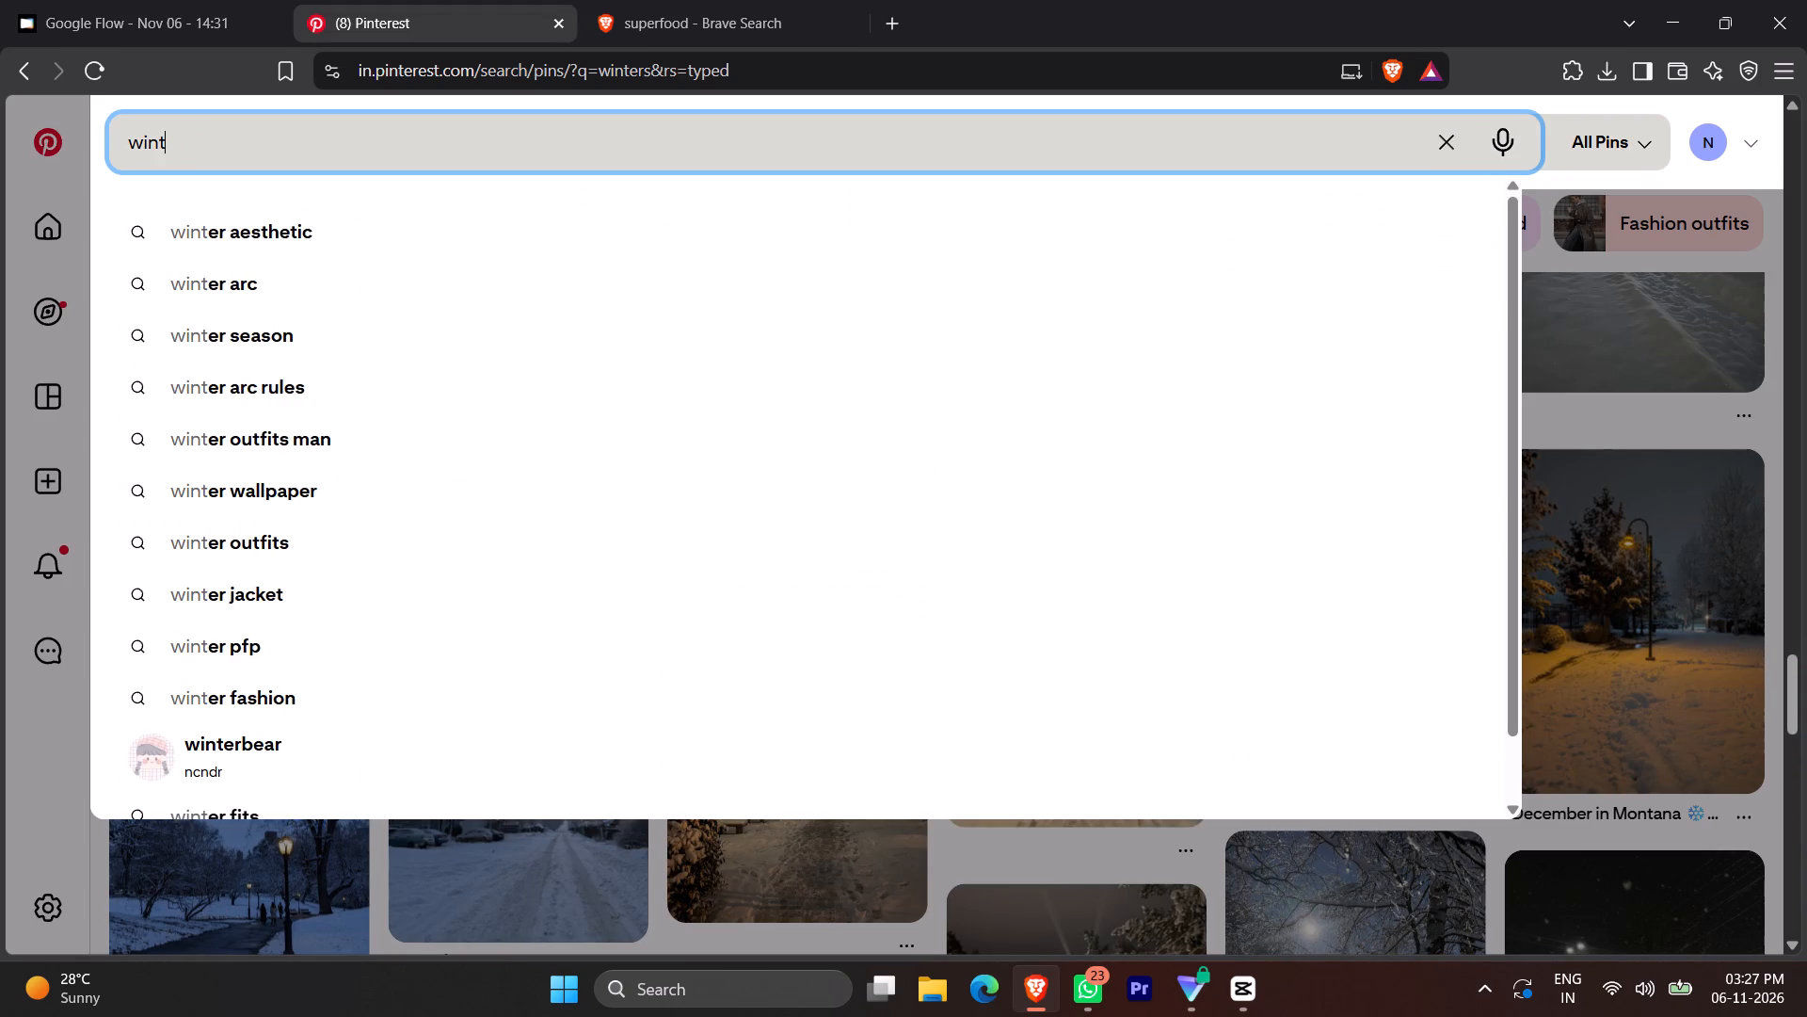
key("BackSpace")
key("BackSpace")
key("BackSpace")
type("hite")
key("Return")
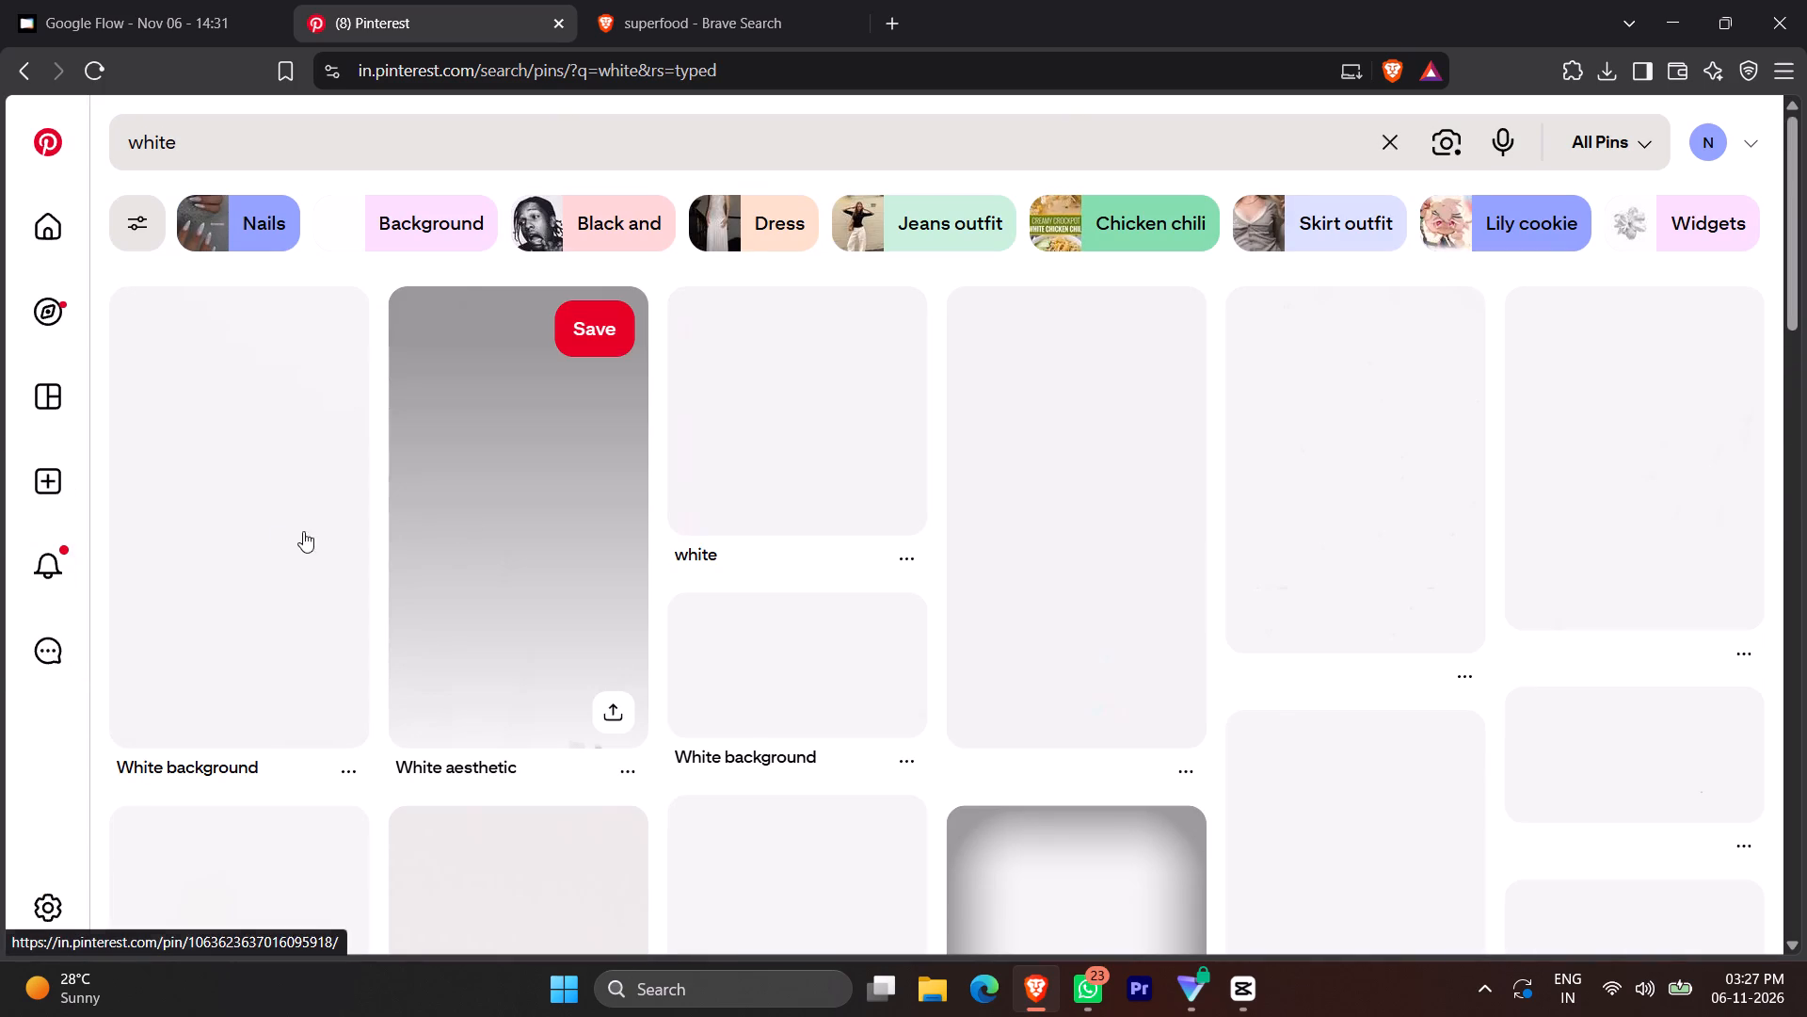
Open the plain "White background" pin and download its image as a JPEG to the Downloads folder.
left_click(276, 533)
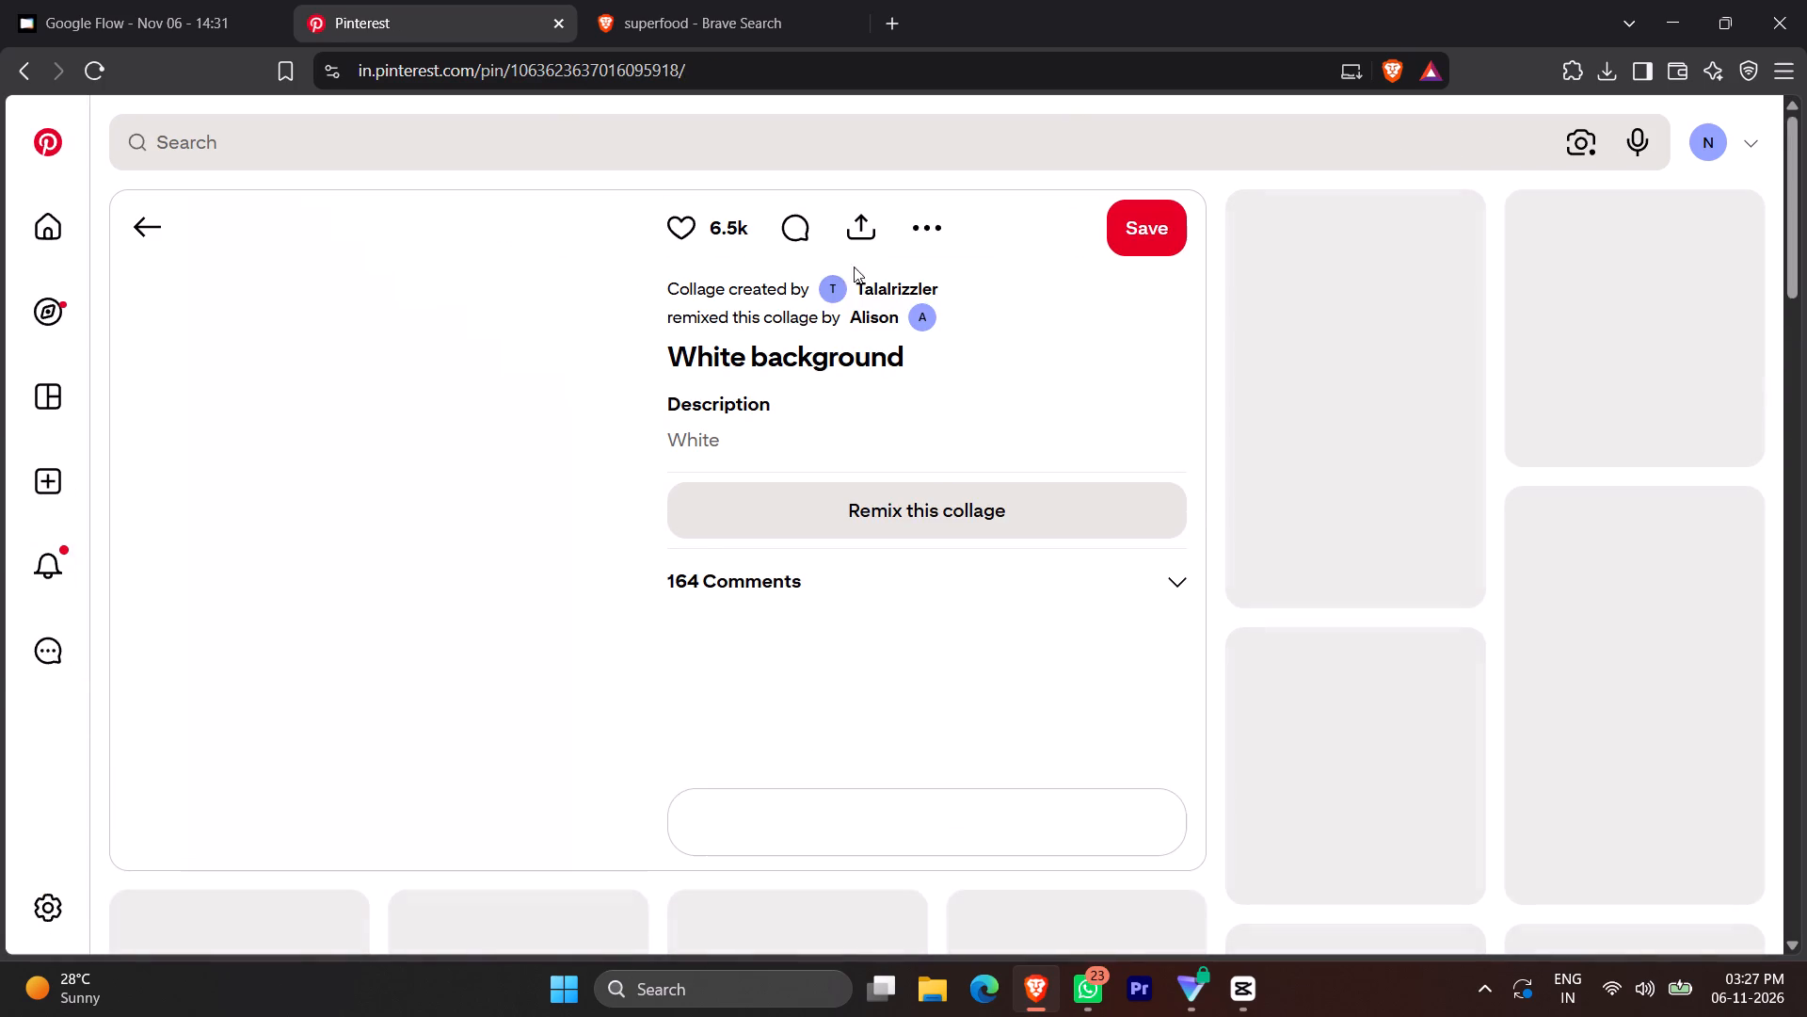
left_click(939, 225)
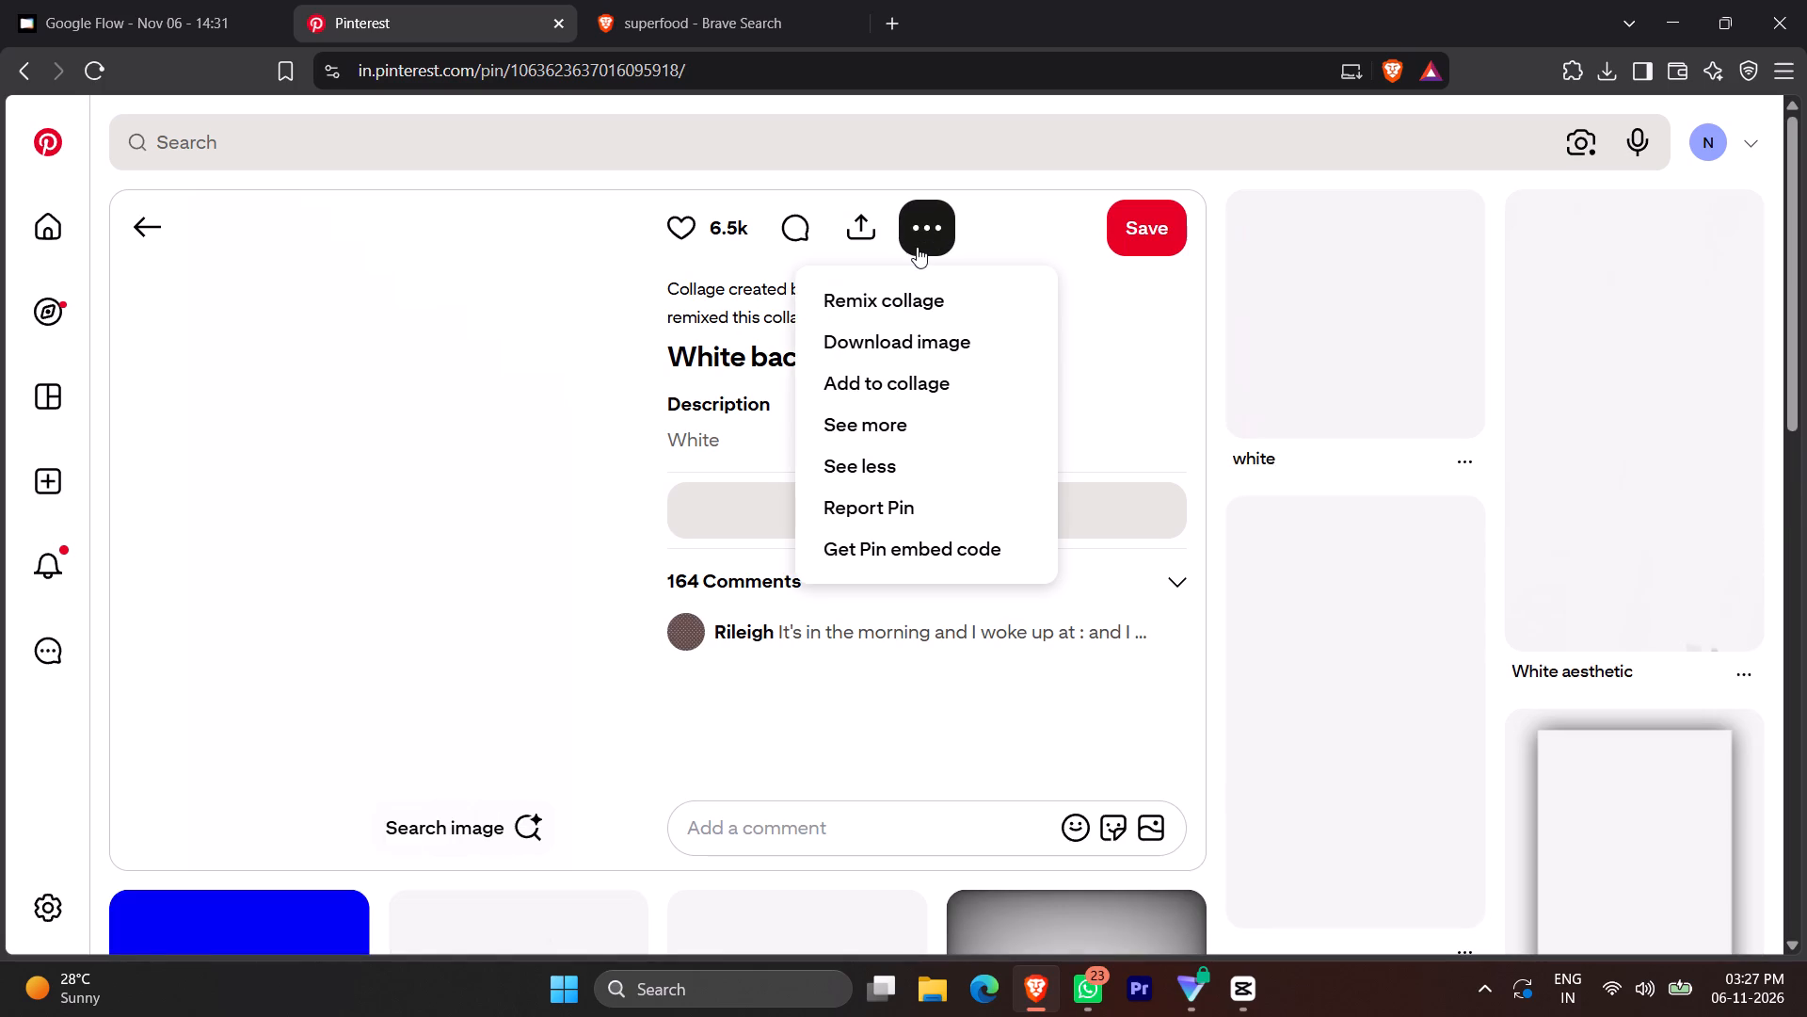
left_click(945, 344)
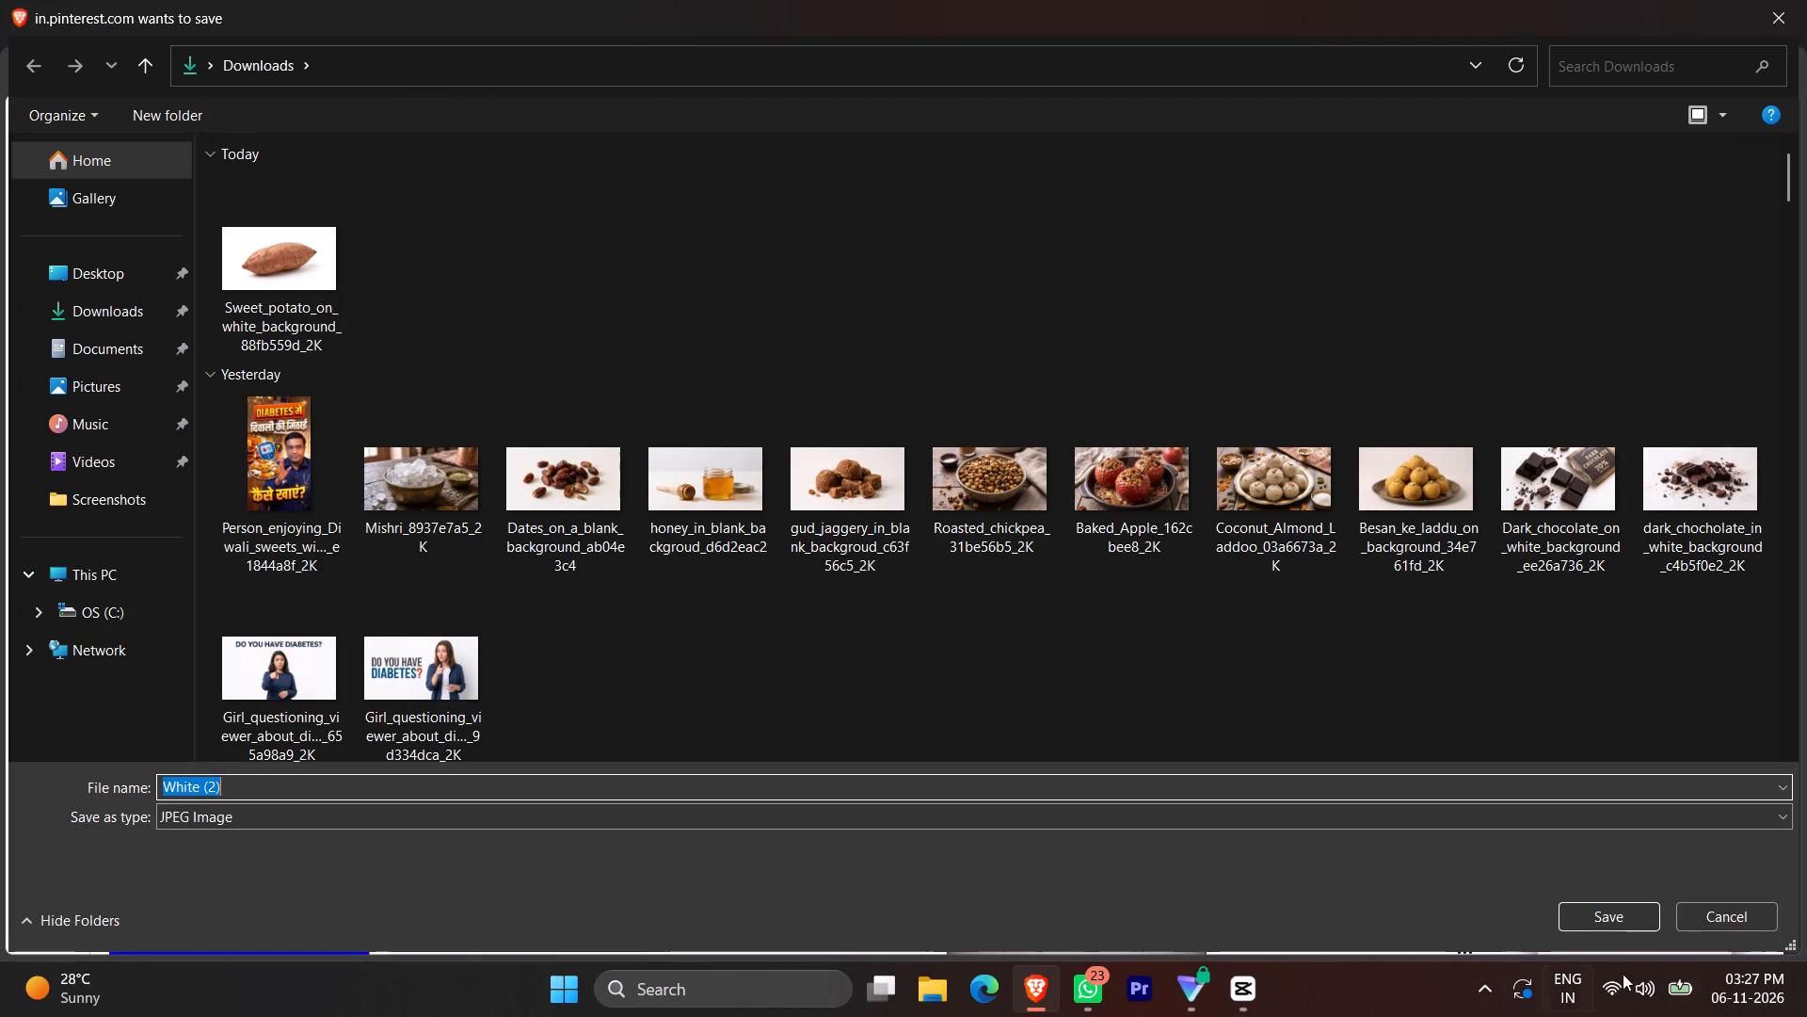
left_click(1584, 925)
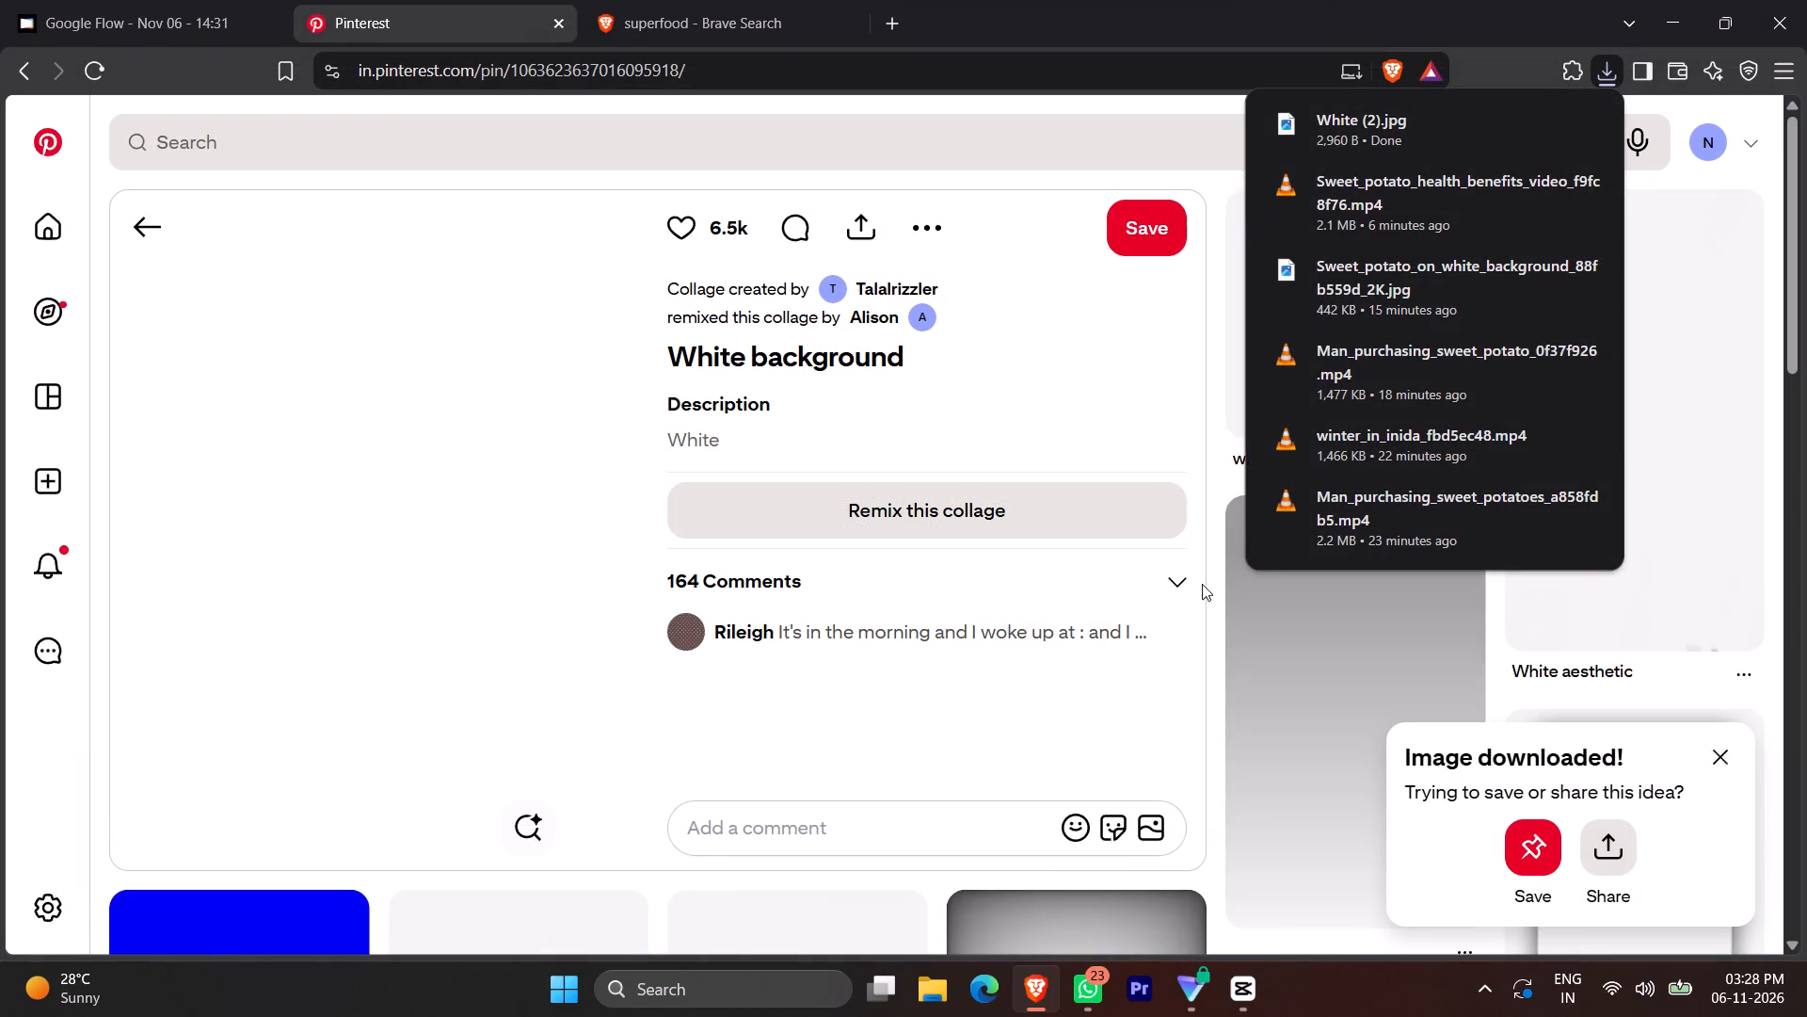
Switch back to the CapCut project and import the downloaded White (2).jpg into the project media.
left_click(1221, 1011)
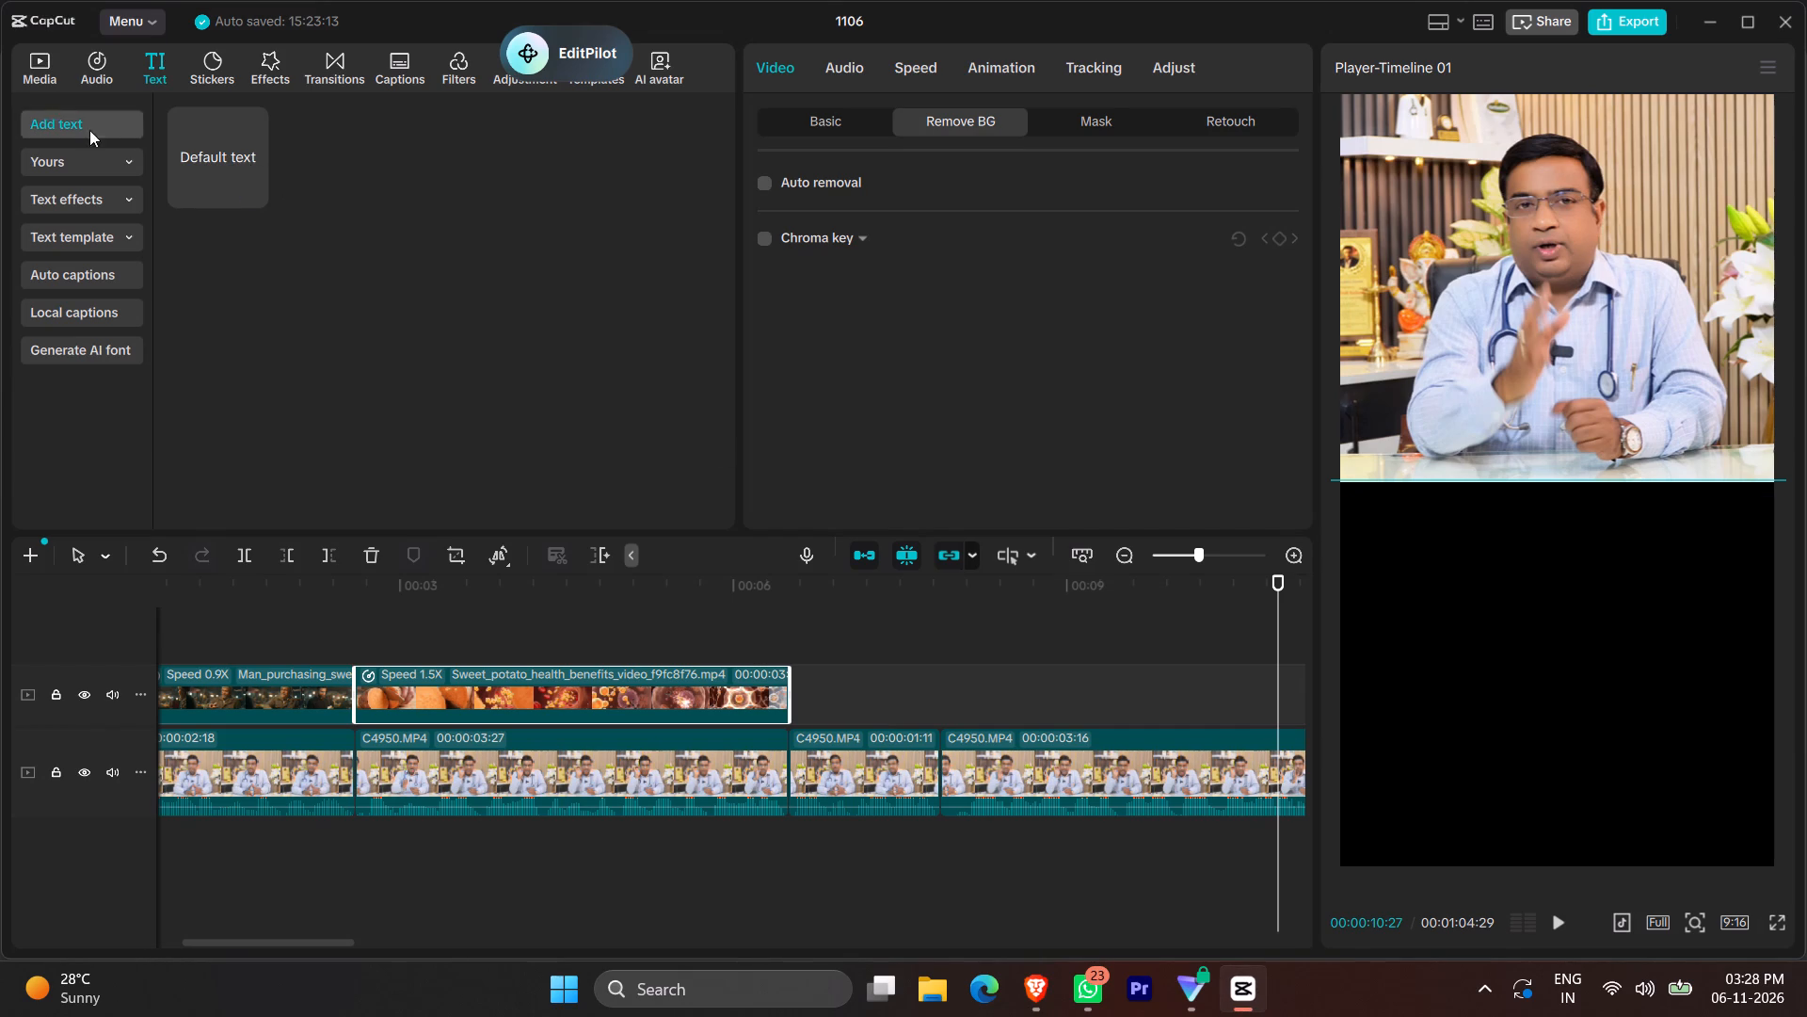
left_click(40, 70)
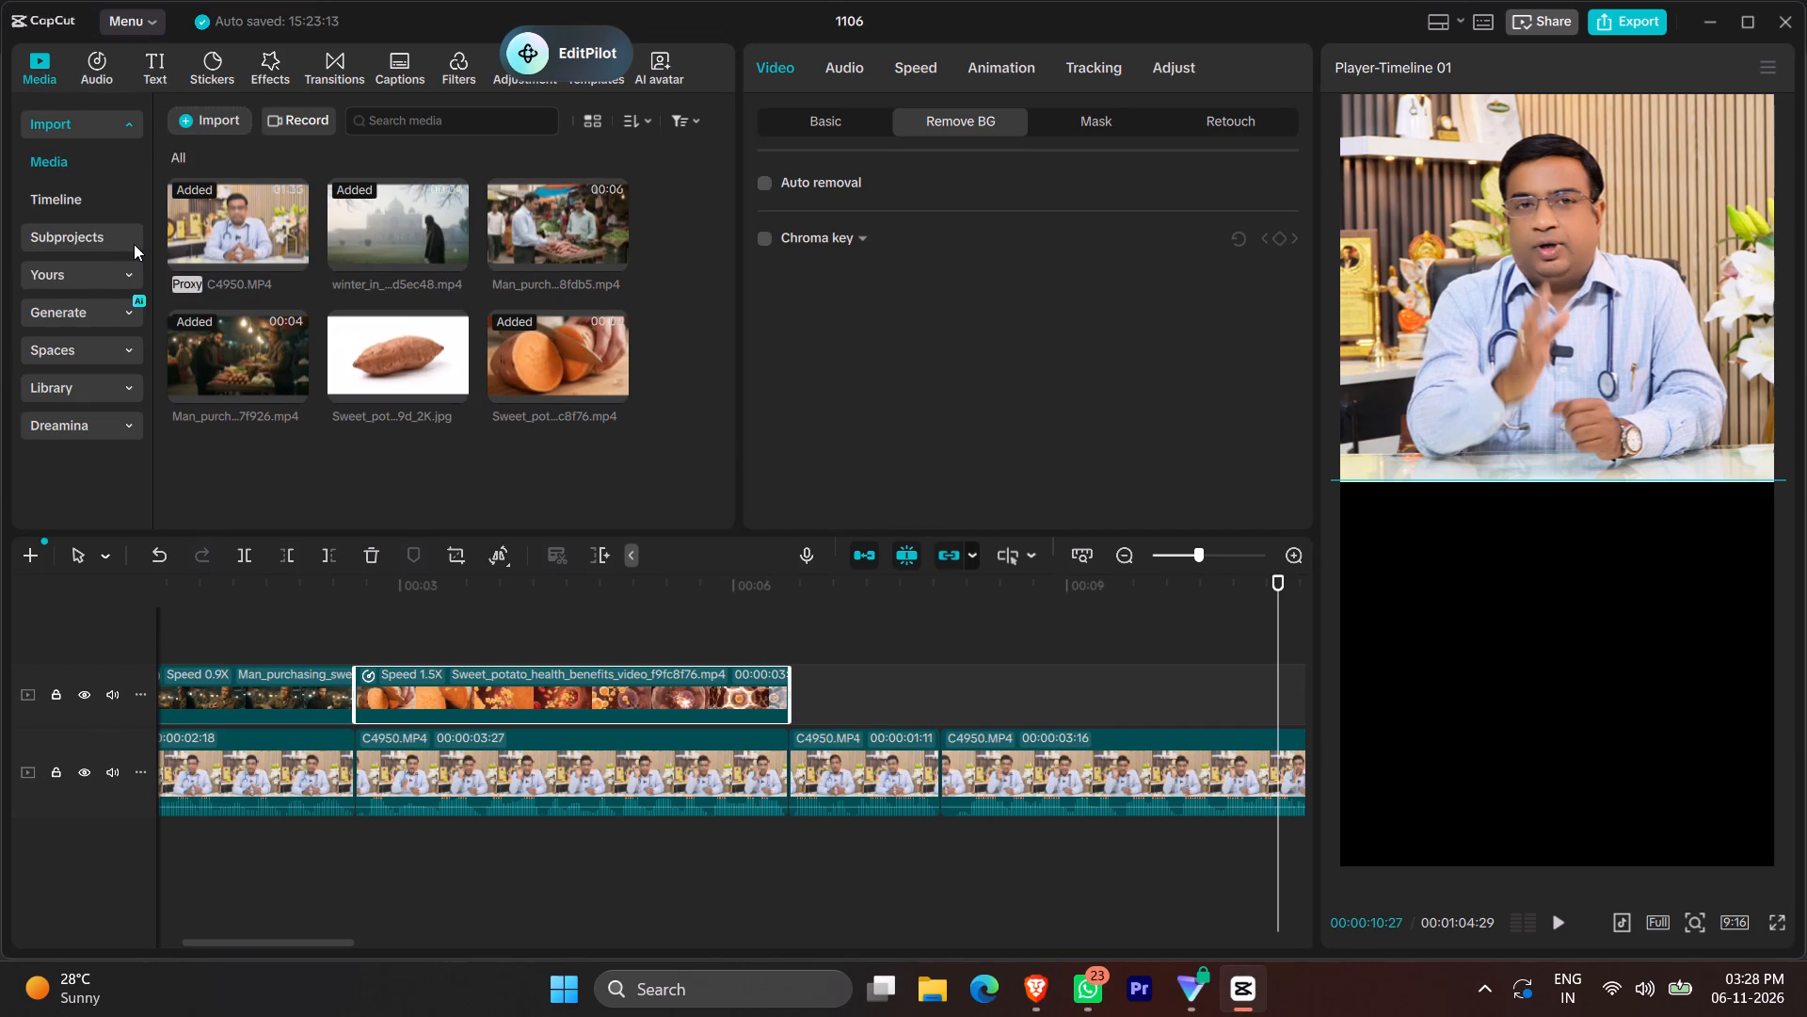
left_click(233, 122)
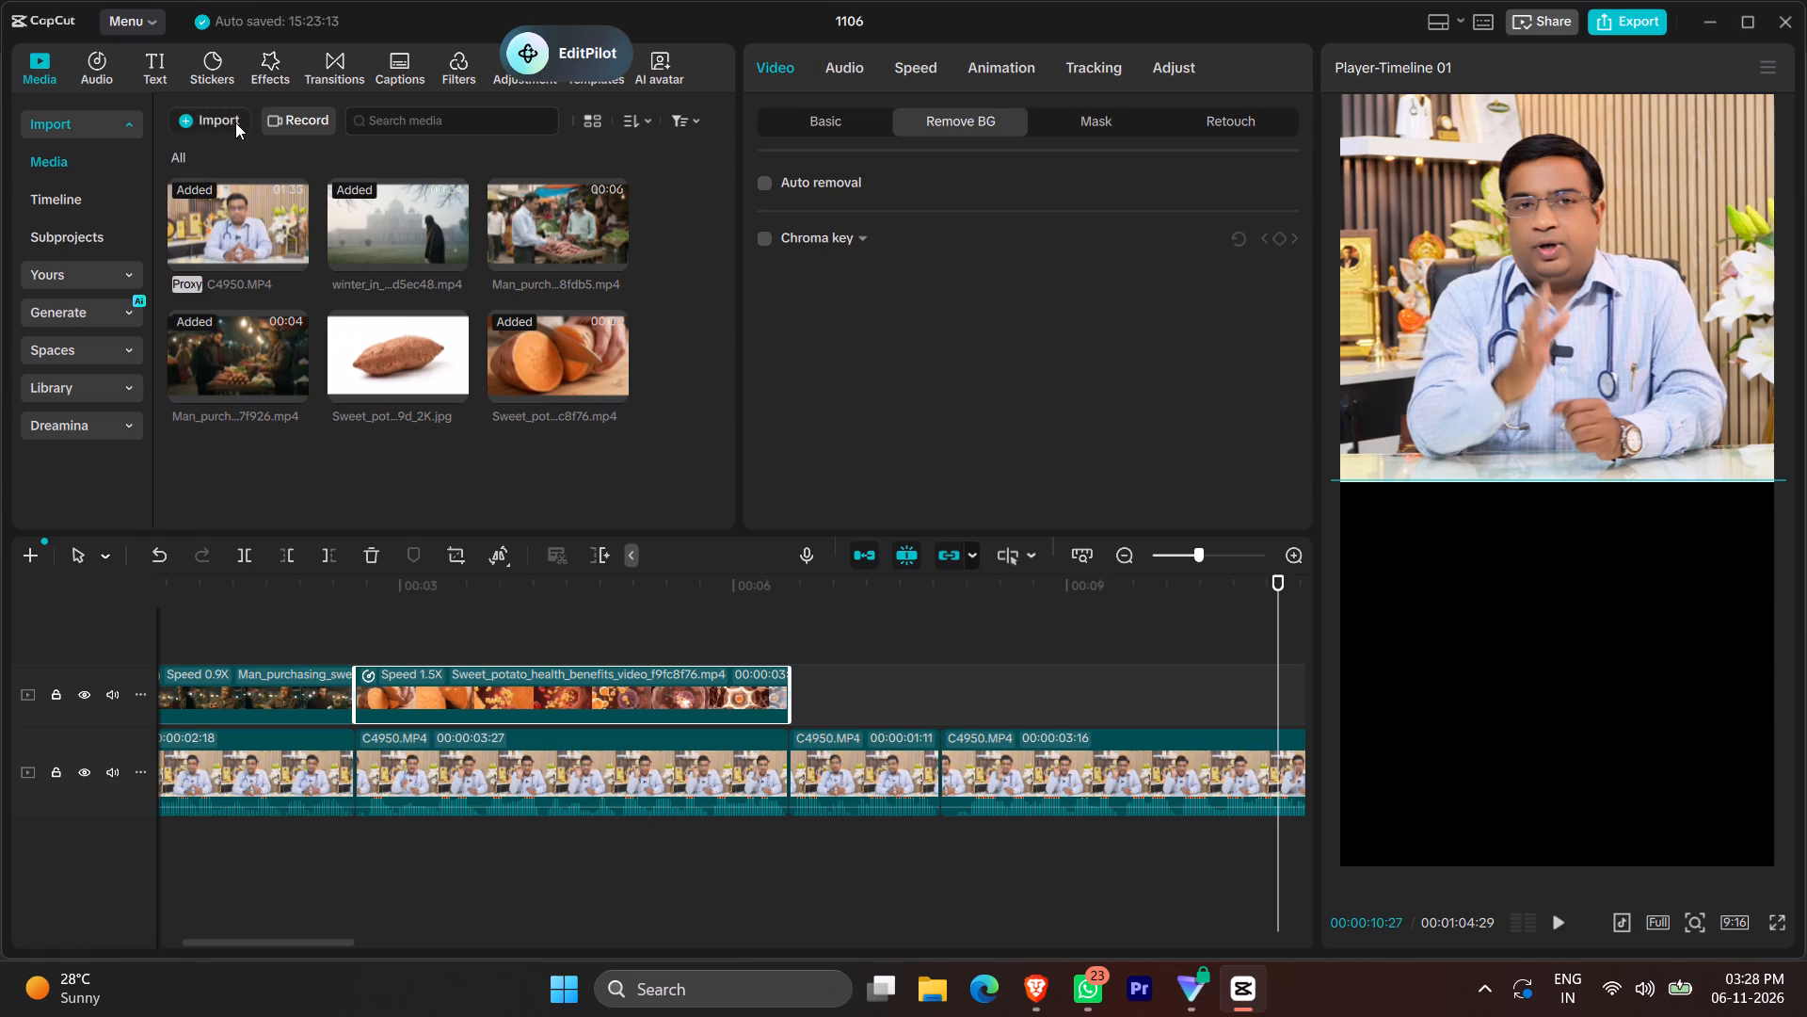
left_click(270, 151)
left_click(283, 162)
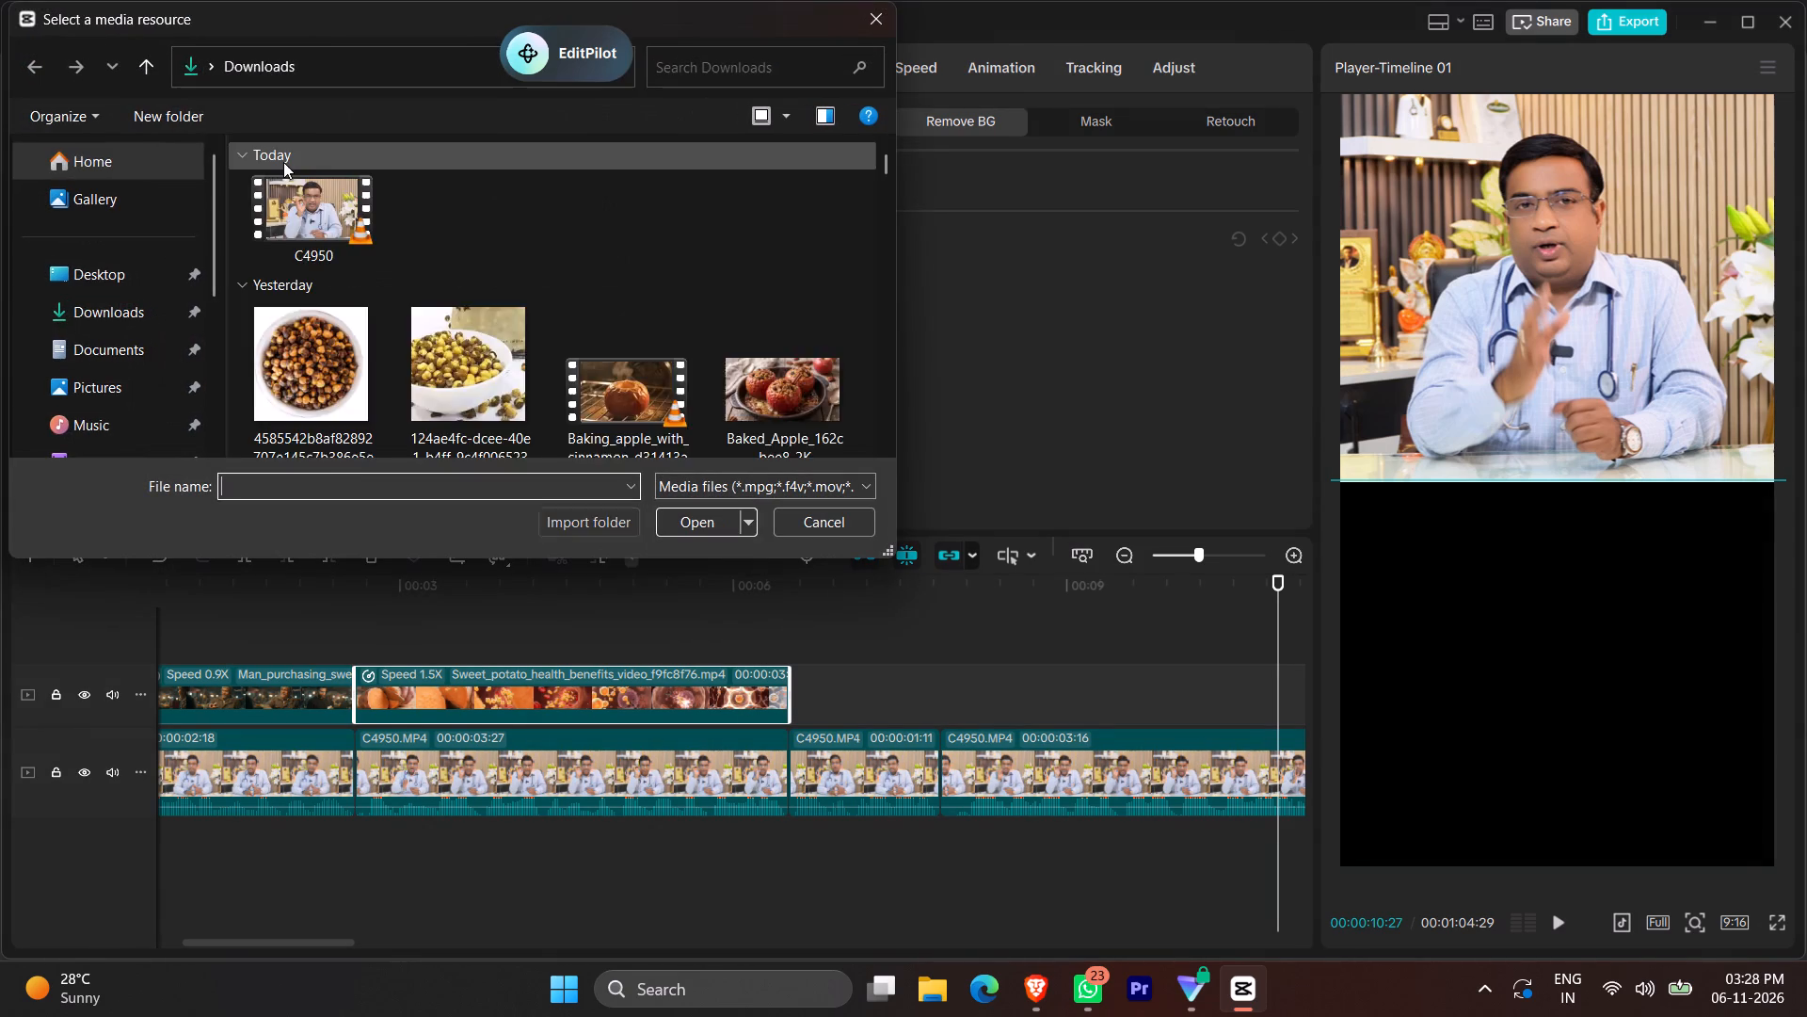
double_click(367, 282)
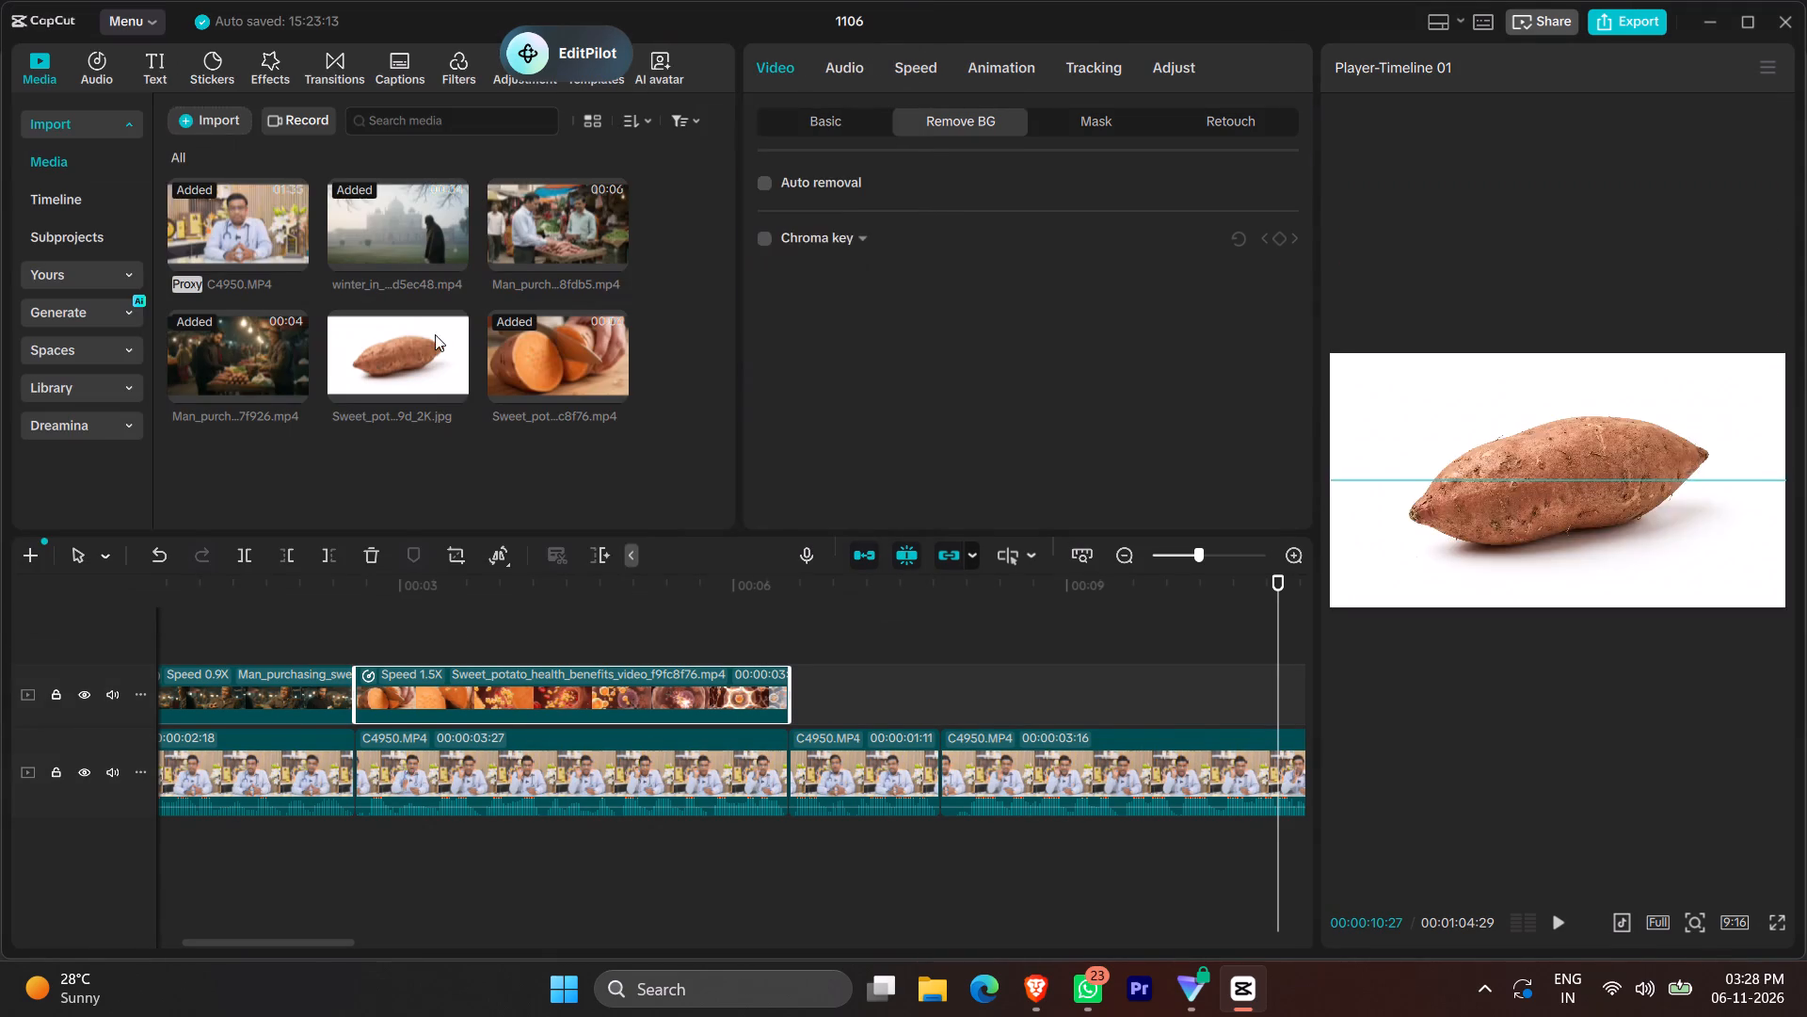
Place White (2).jpg on the overlay track at 00:00:06:15, directly after the sweet potato health benefits clip.
left_click(811, 628)
left_click(792, 623)
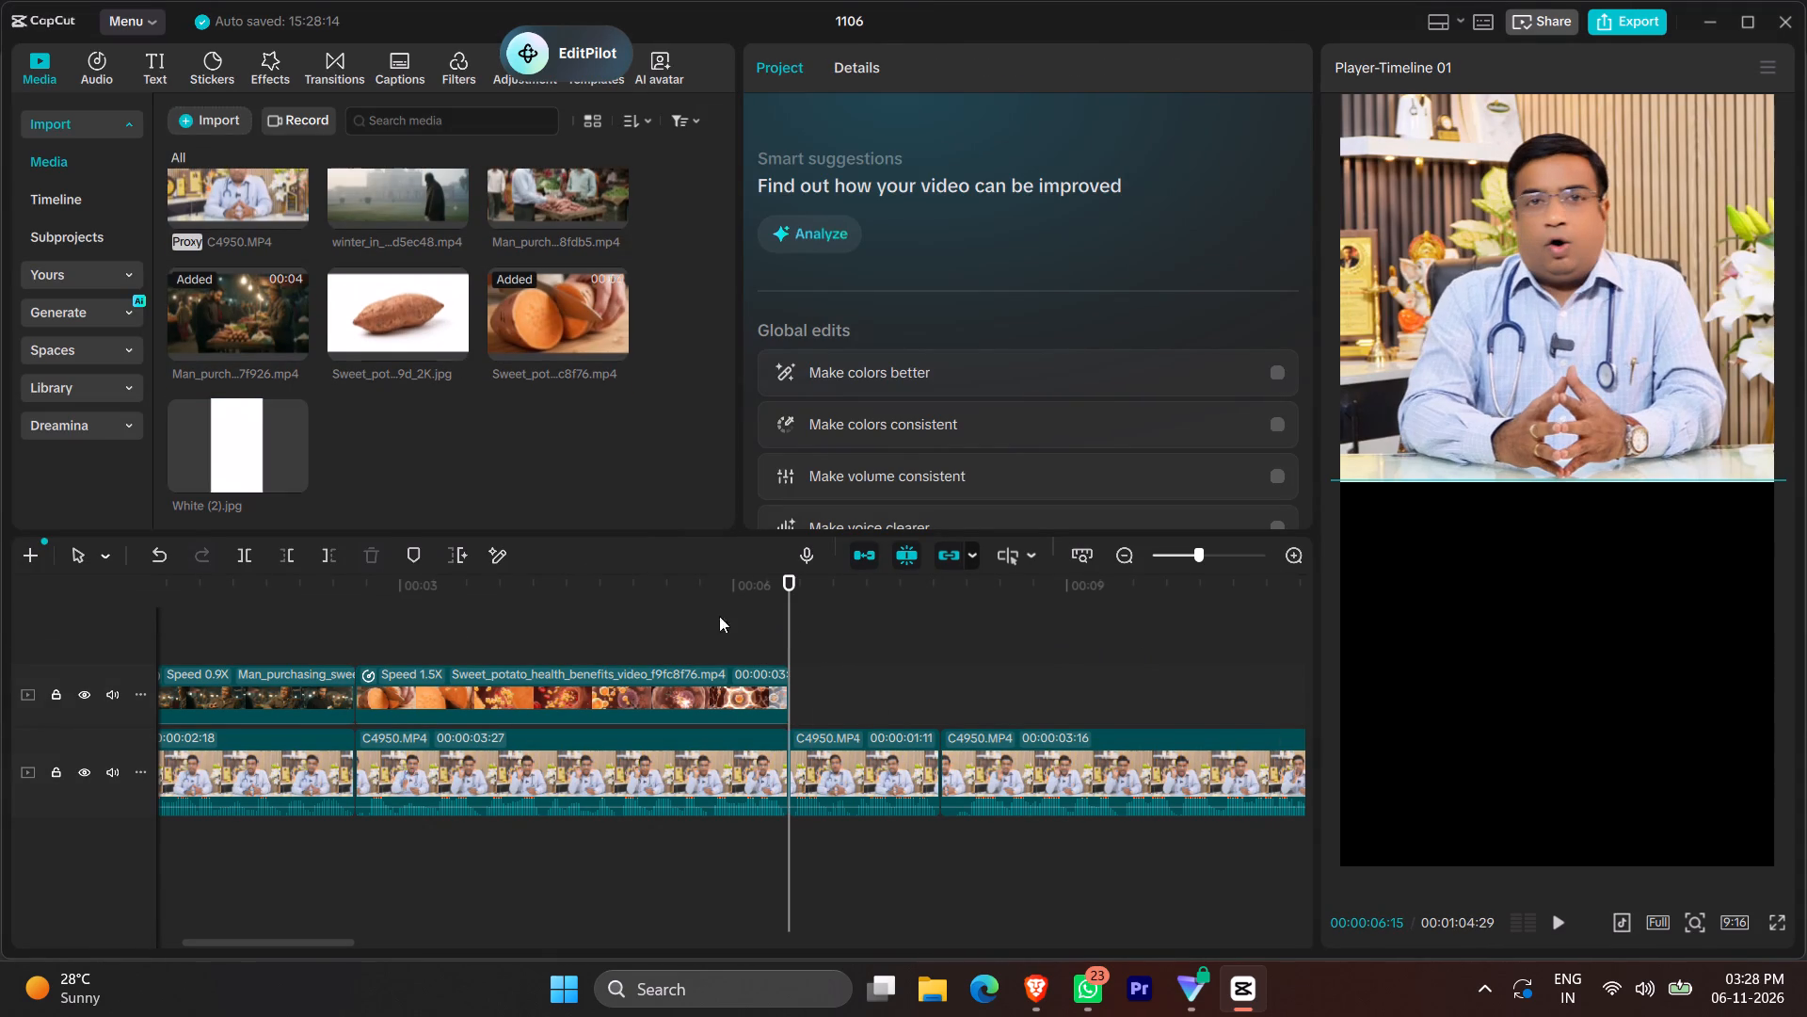
left_click_drag(256, 464, 780, 658)
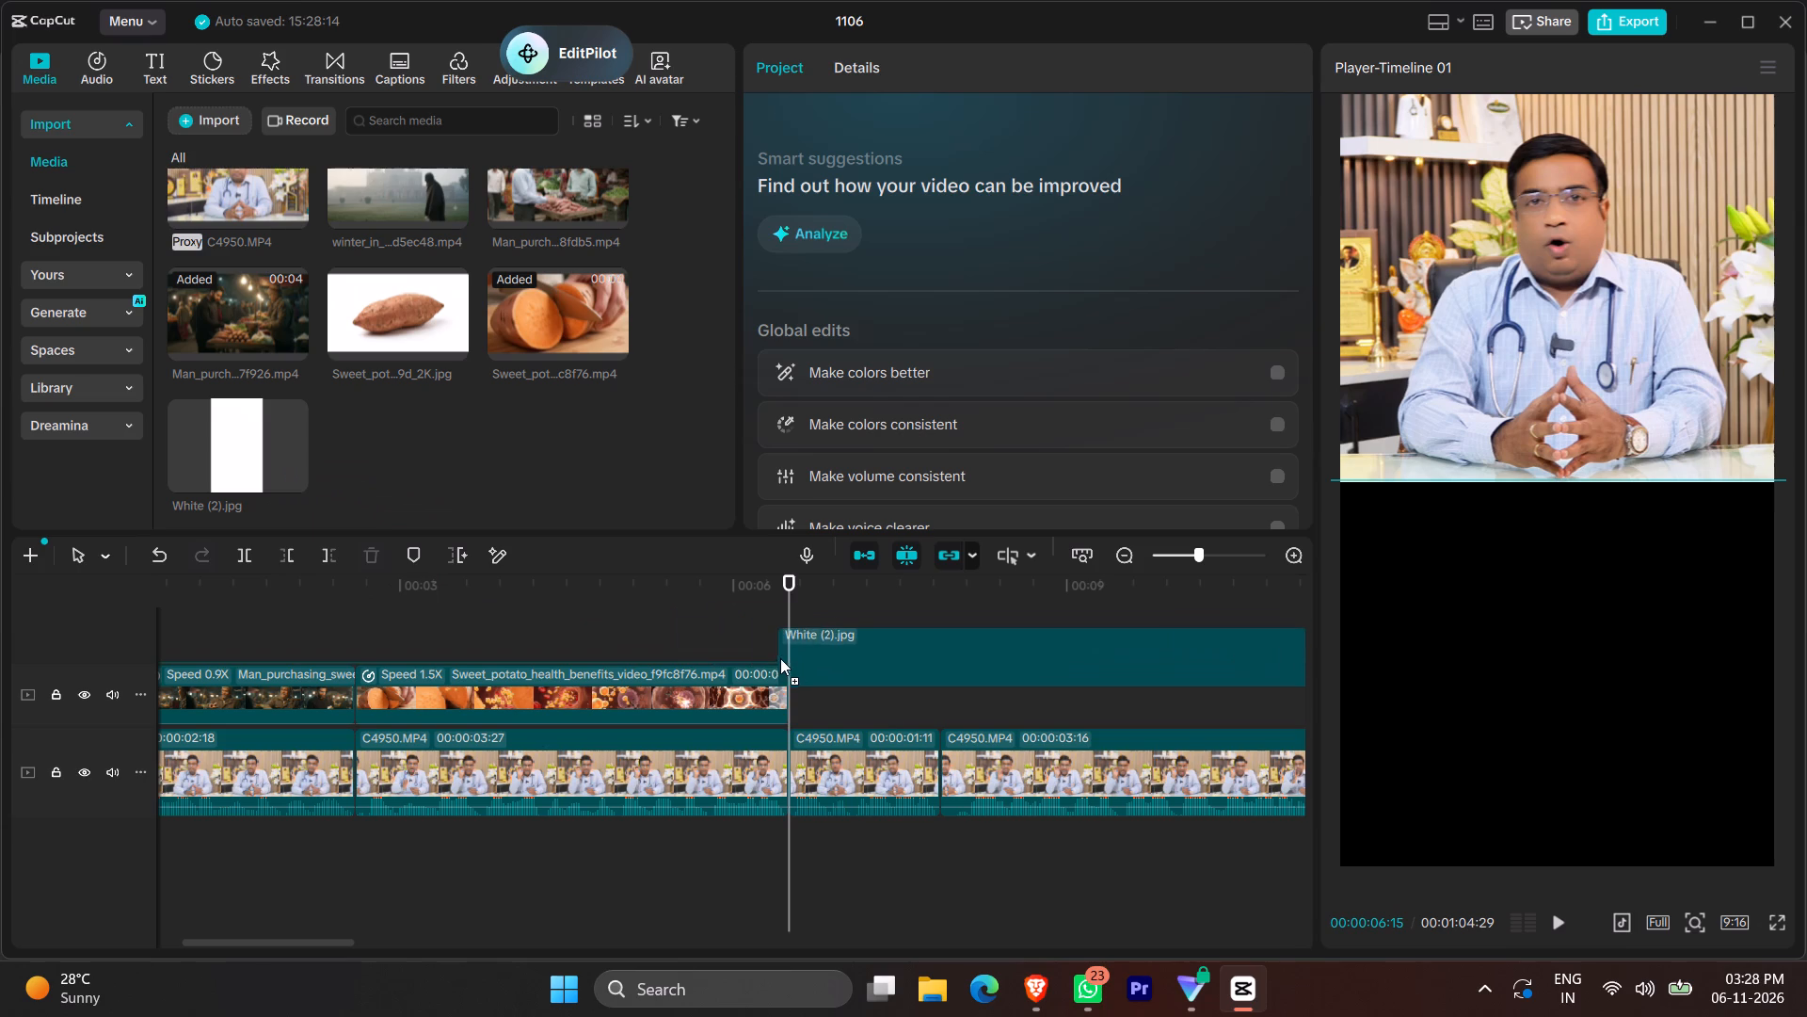
left_click_drag(780, 658, 784, 672)
scroll(882, 749, "down", 13, "ctrl")
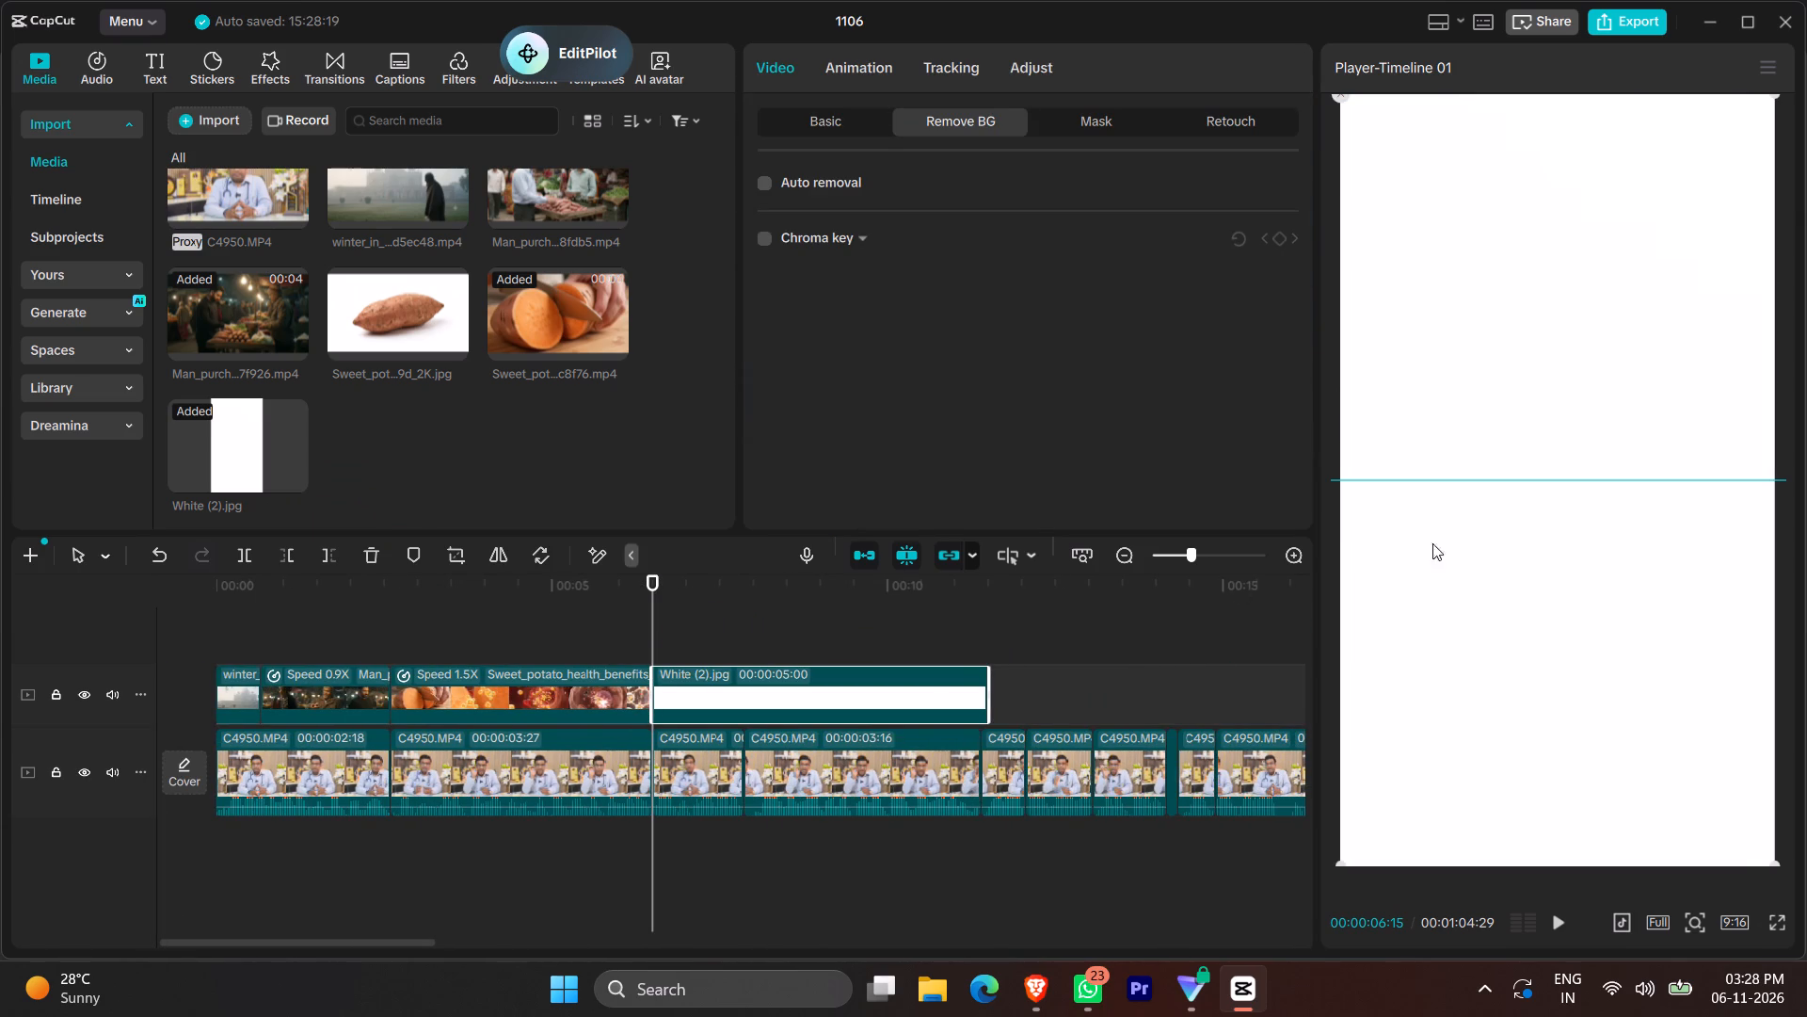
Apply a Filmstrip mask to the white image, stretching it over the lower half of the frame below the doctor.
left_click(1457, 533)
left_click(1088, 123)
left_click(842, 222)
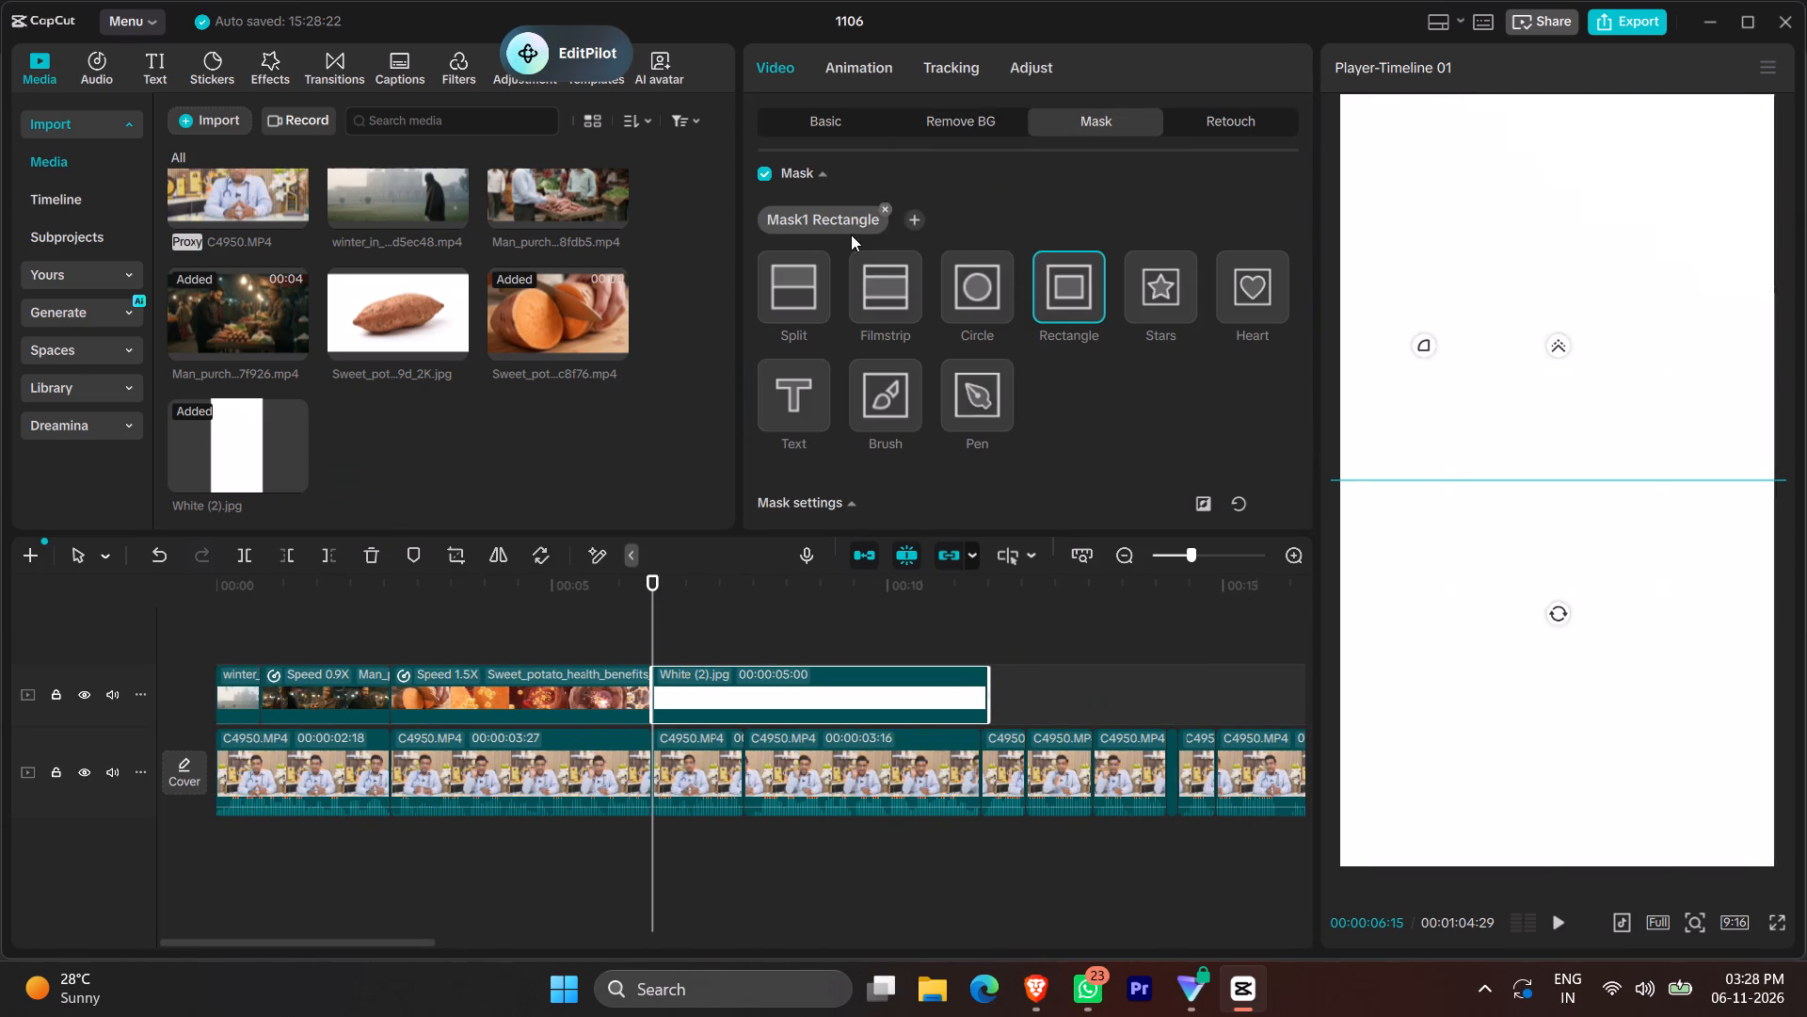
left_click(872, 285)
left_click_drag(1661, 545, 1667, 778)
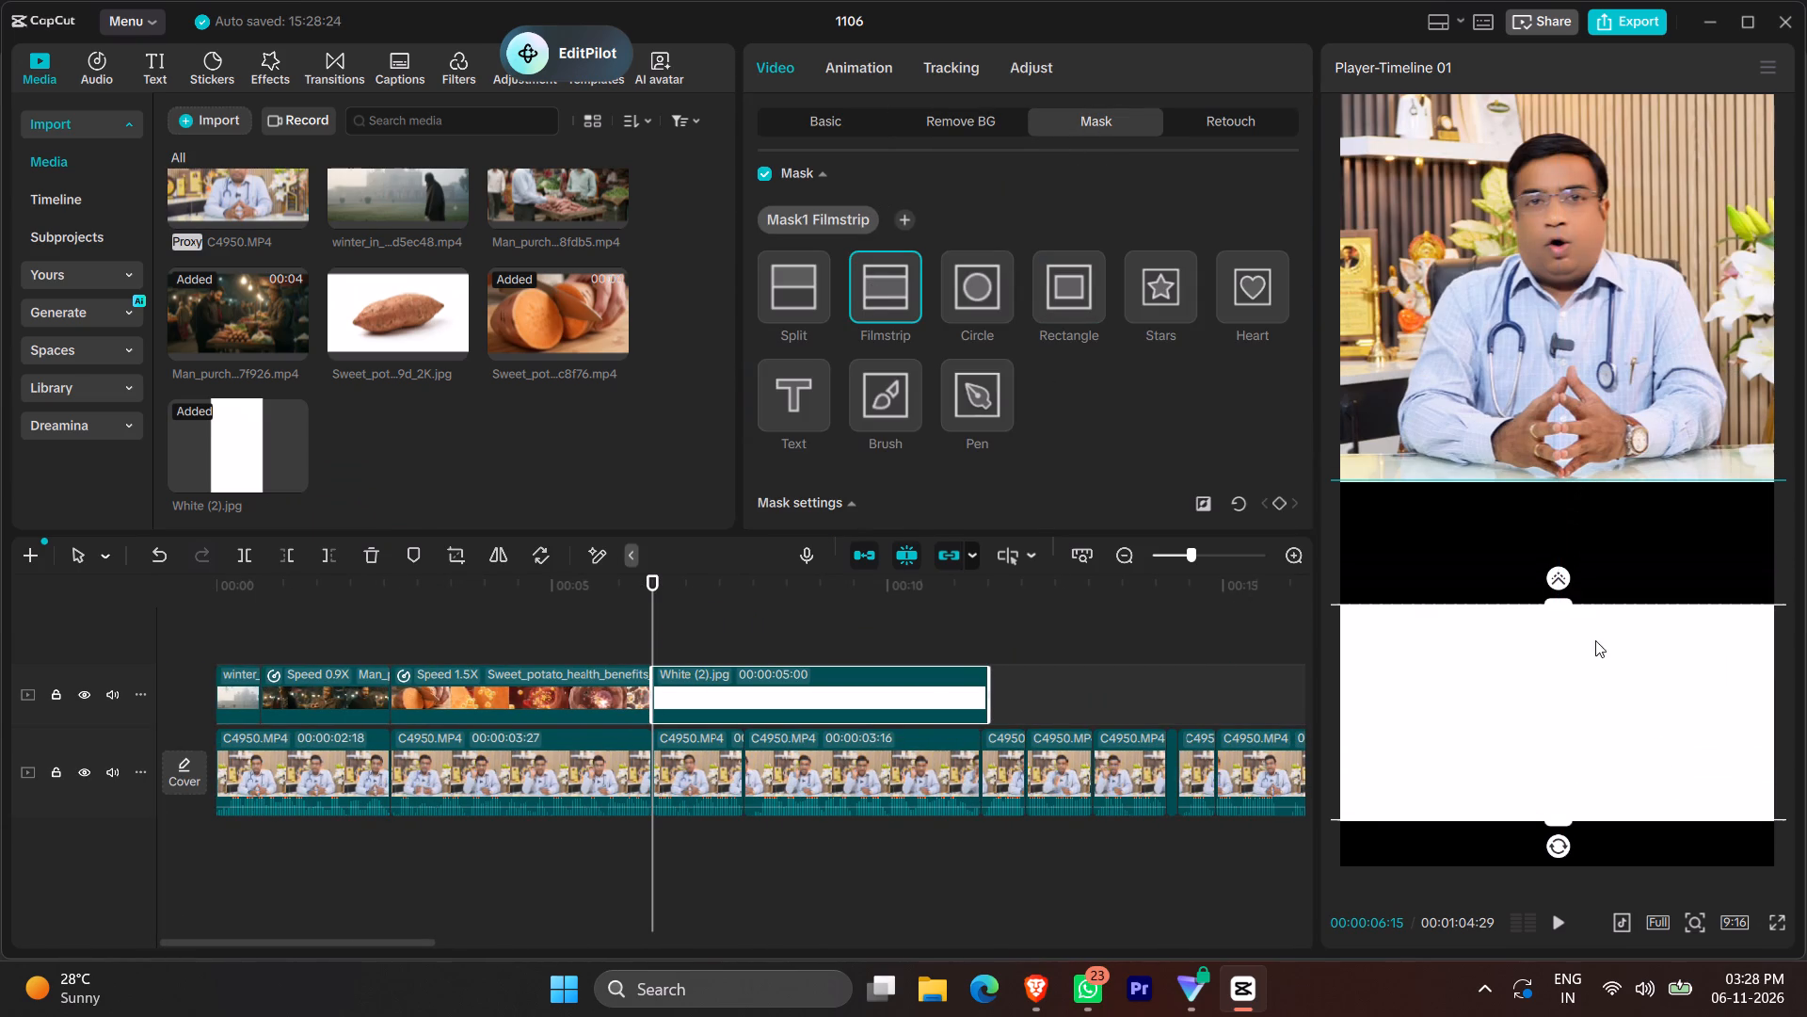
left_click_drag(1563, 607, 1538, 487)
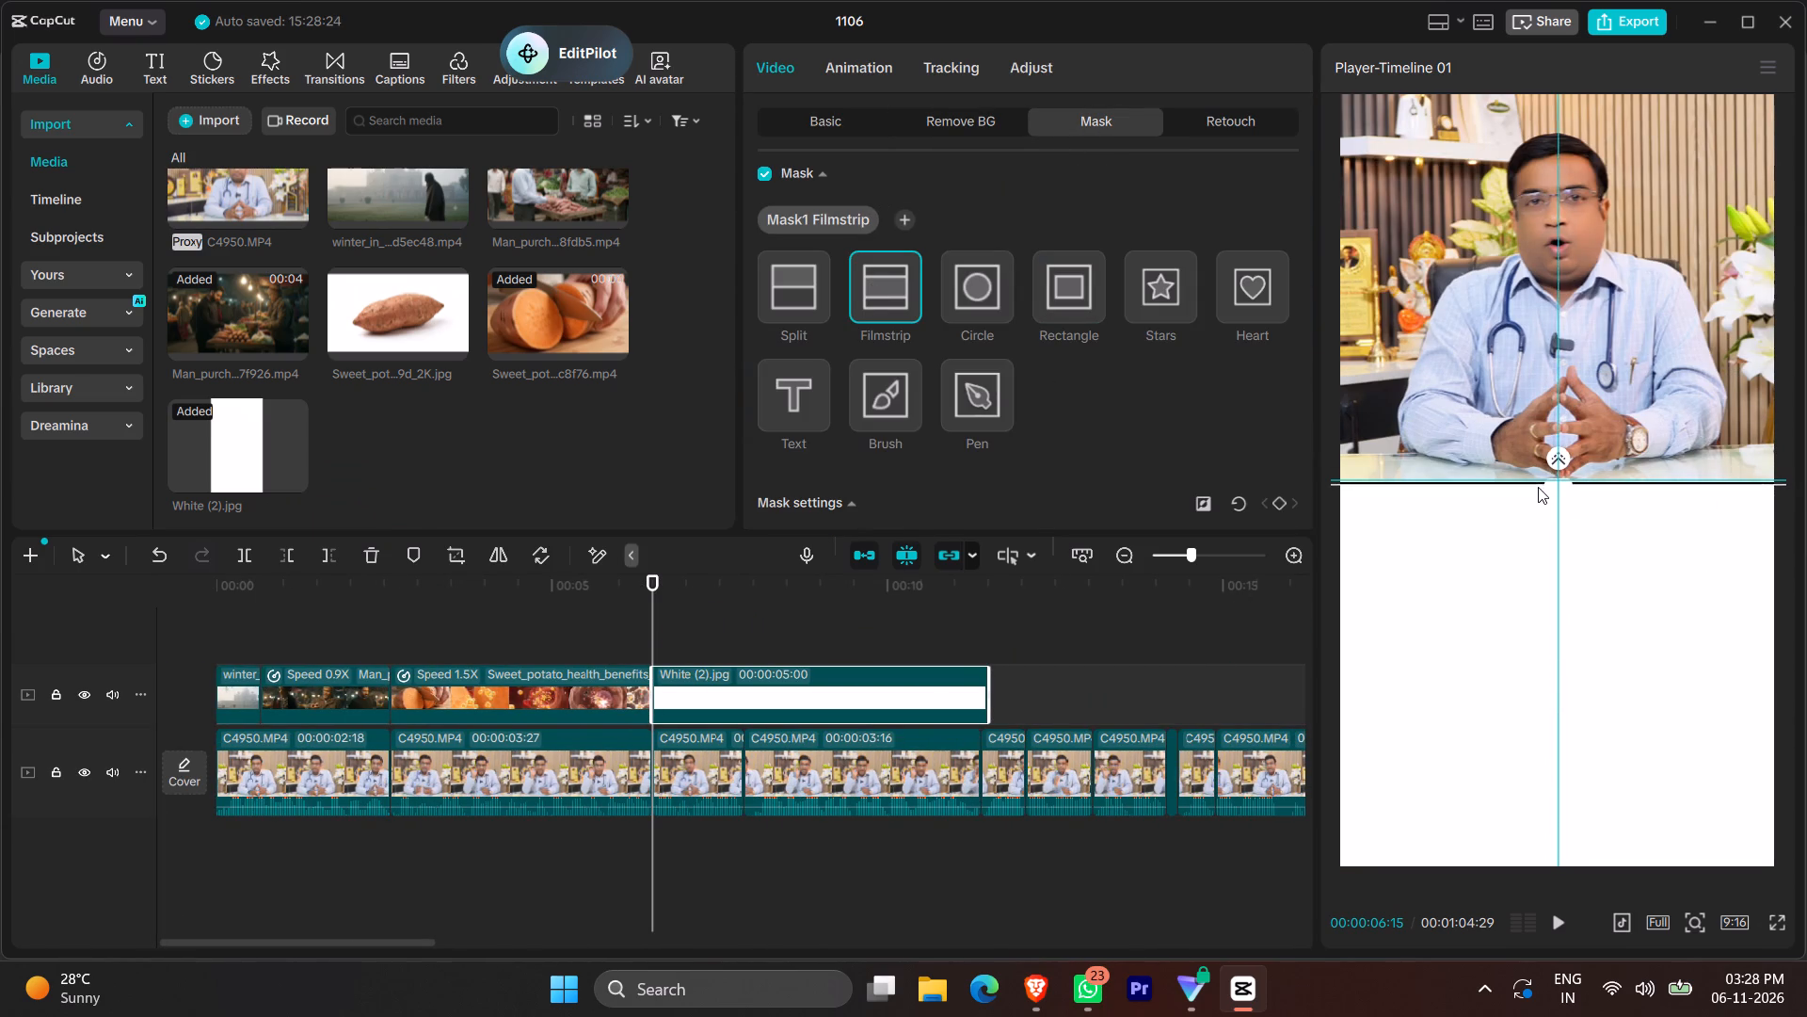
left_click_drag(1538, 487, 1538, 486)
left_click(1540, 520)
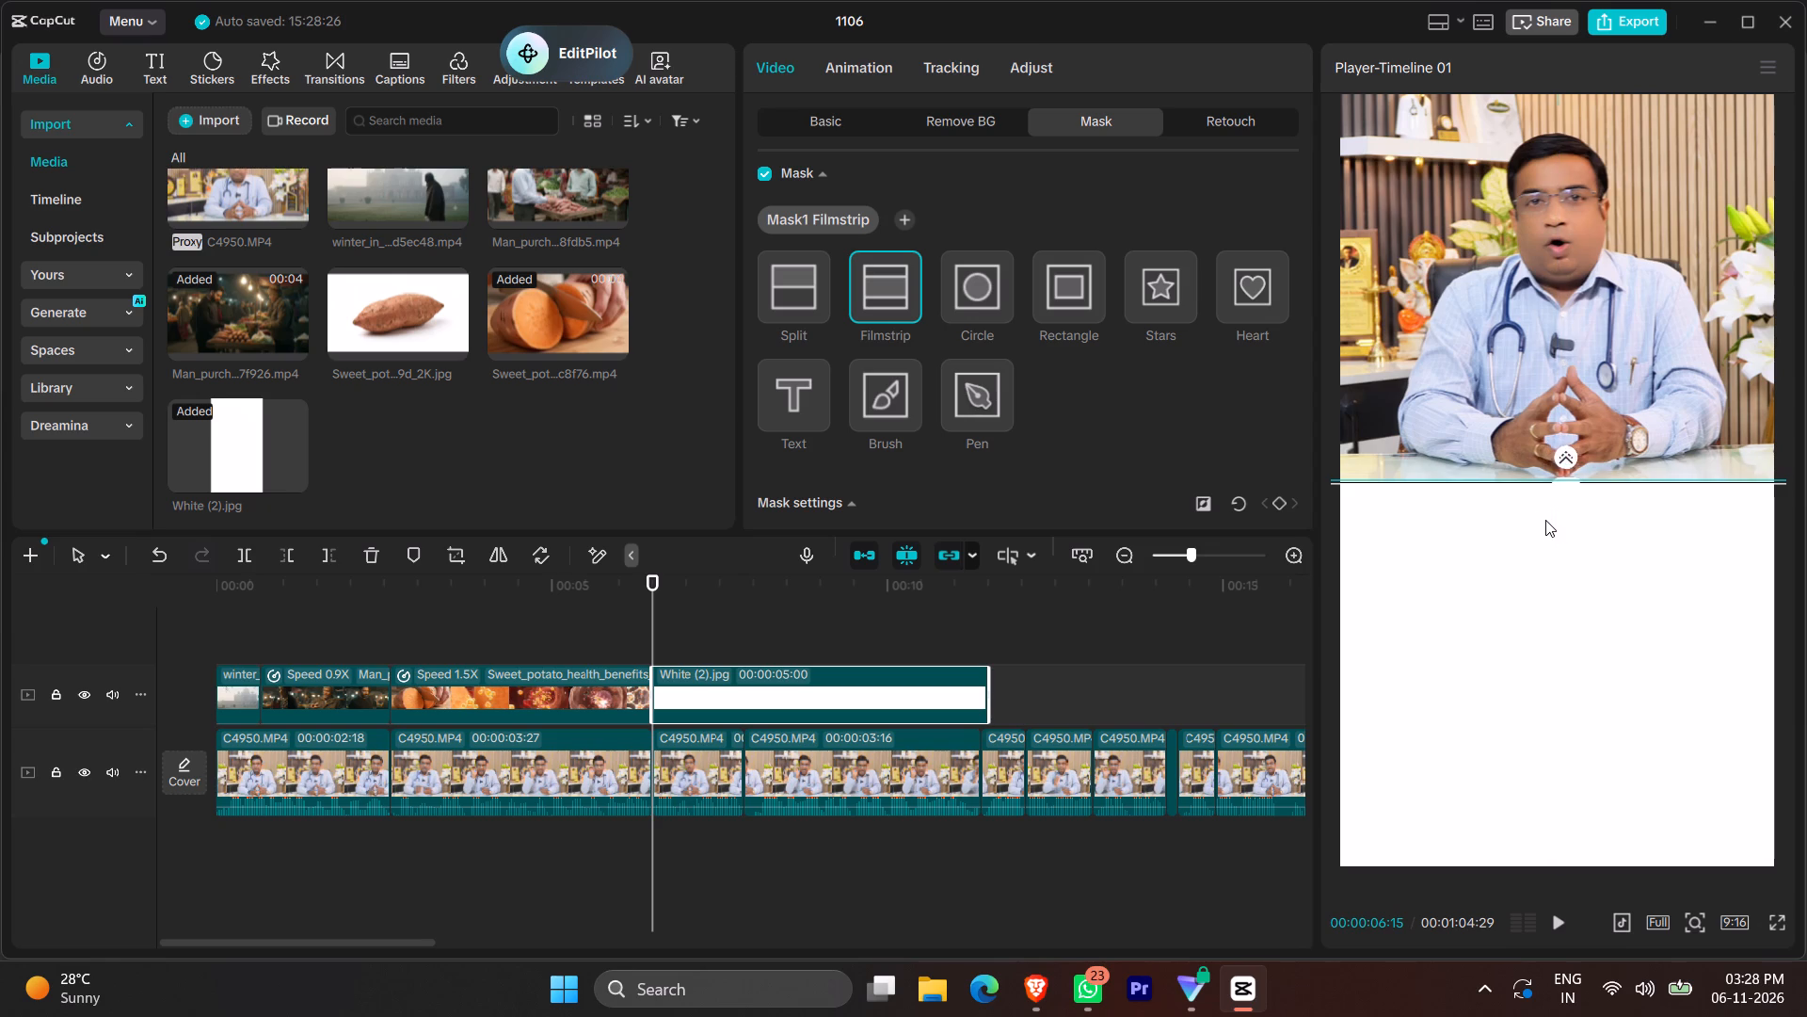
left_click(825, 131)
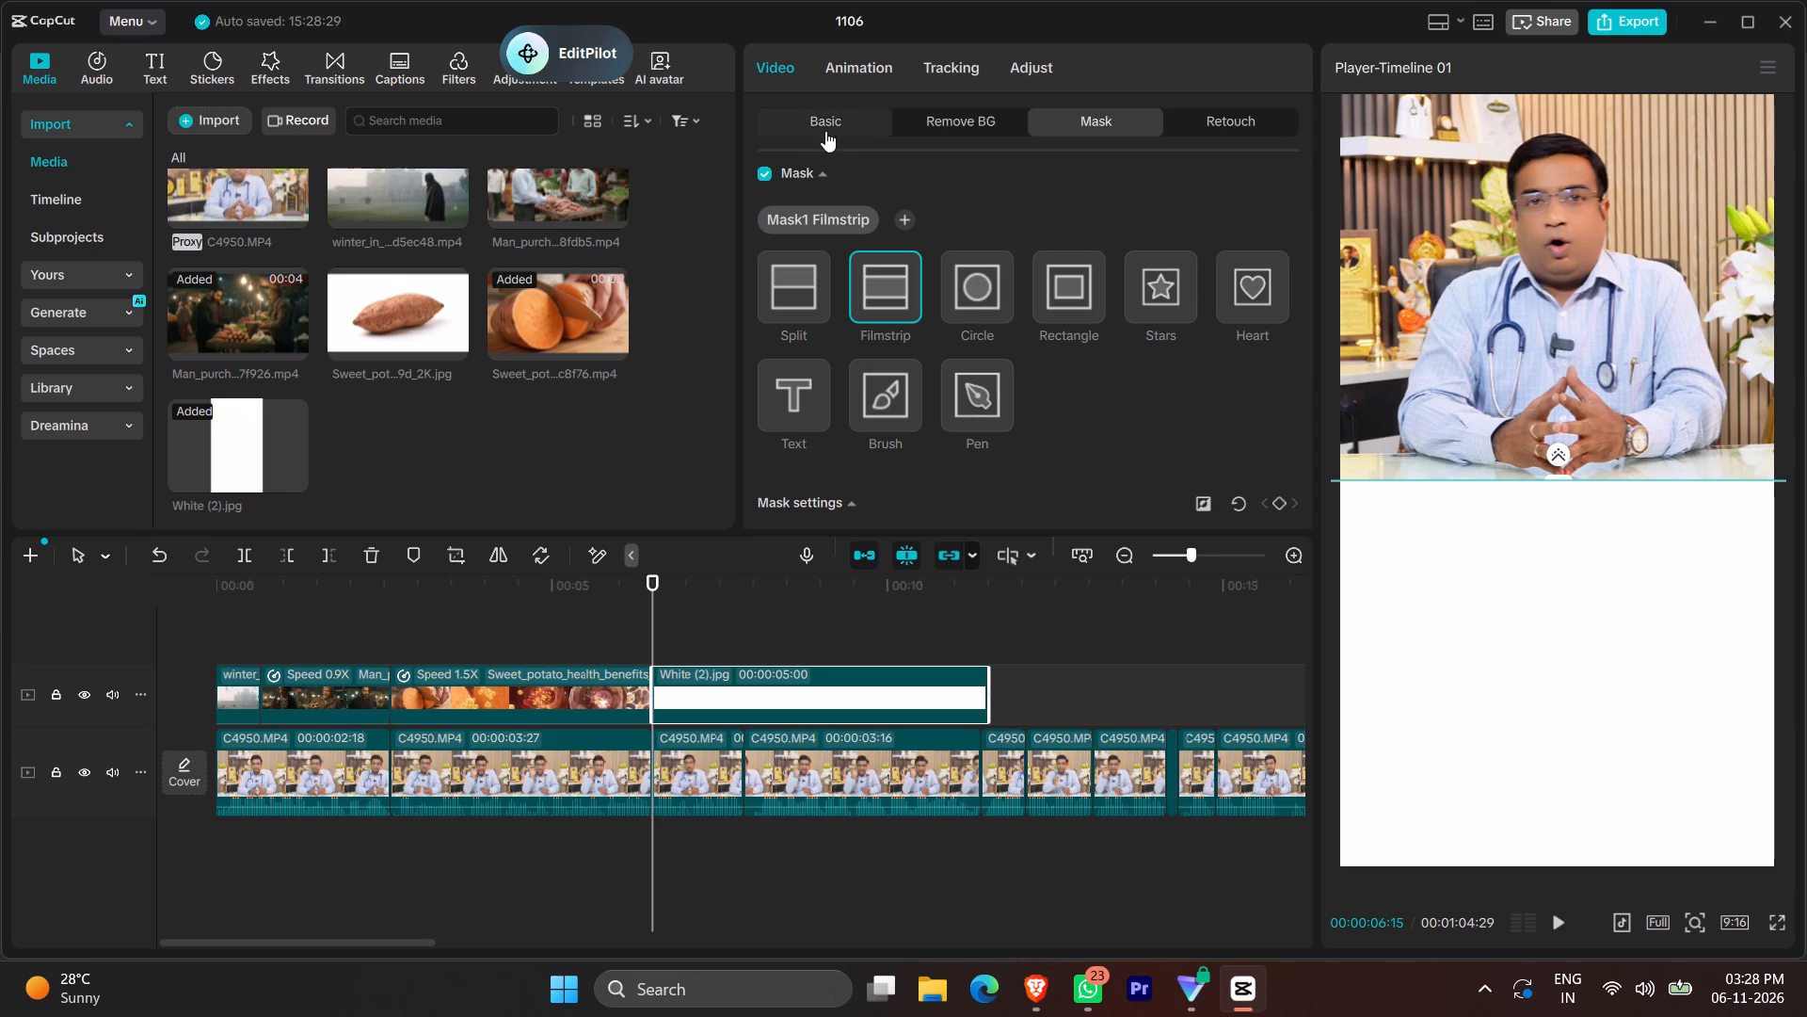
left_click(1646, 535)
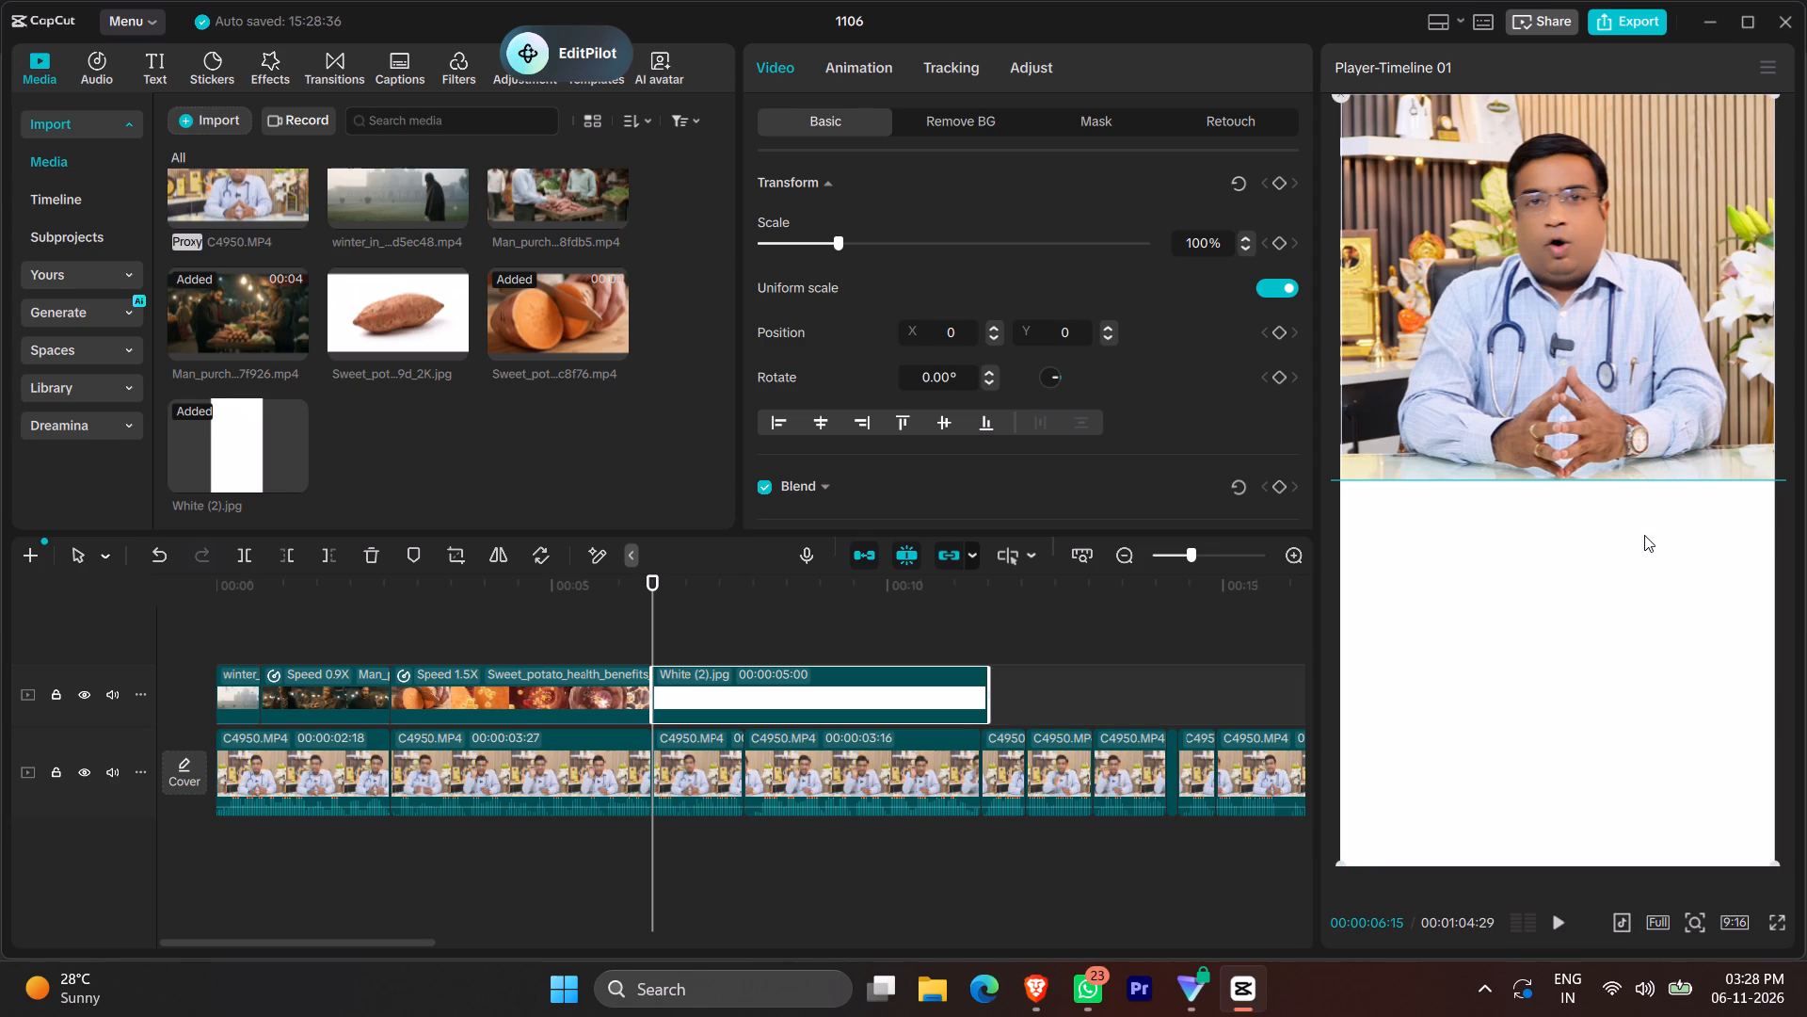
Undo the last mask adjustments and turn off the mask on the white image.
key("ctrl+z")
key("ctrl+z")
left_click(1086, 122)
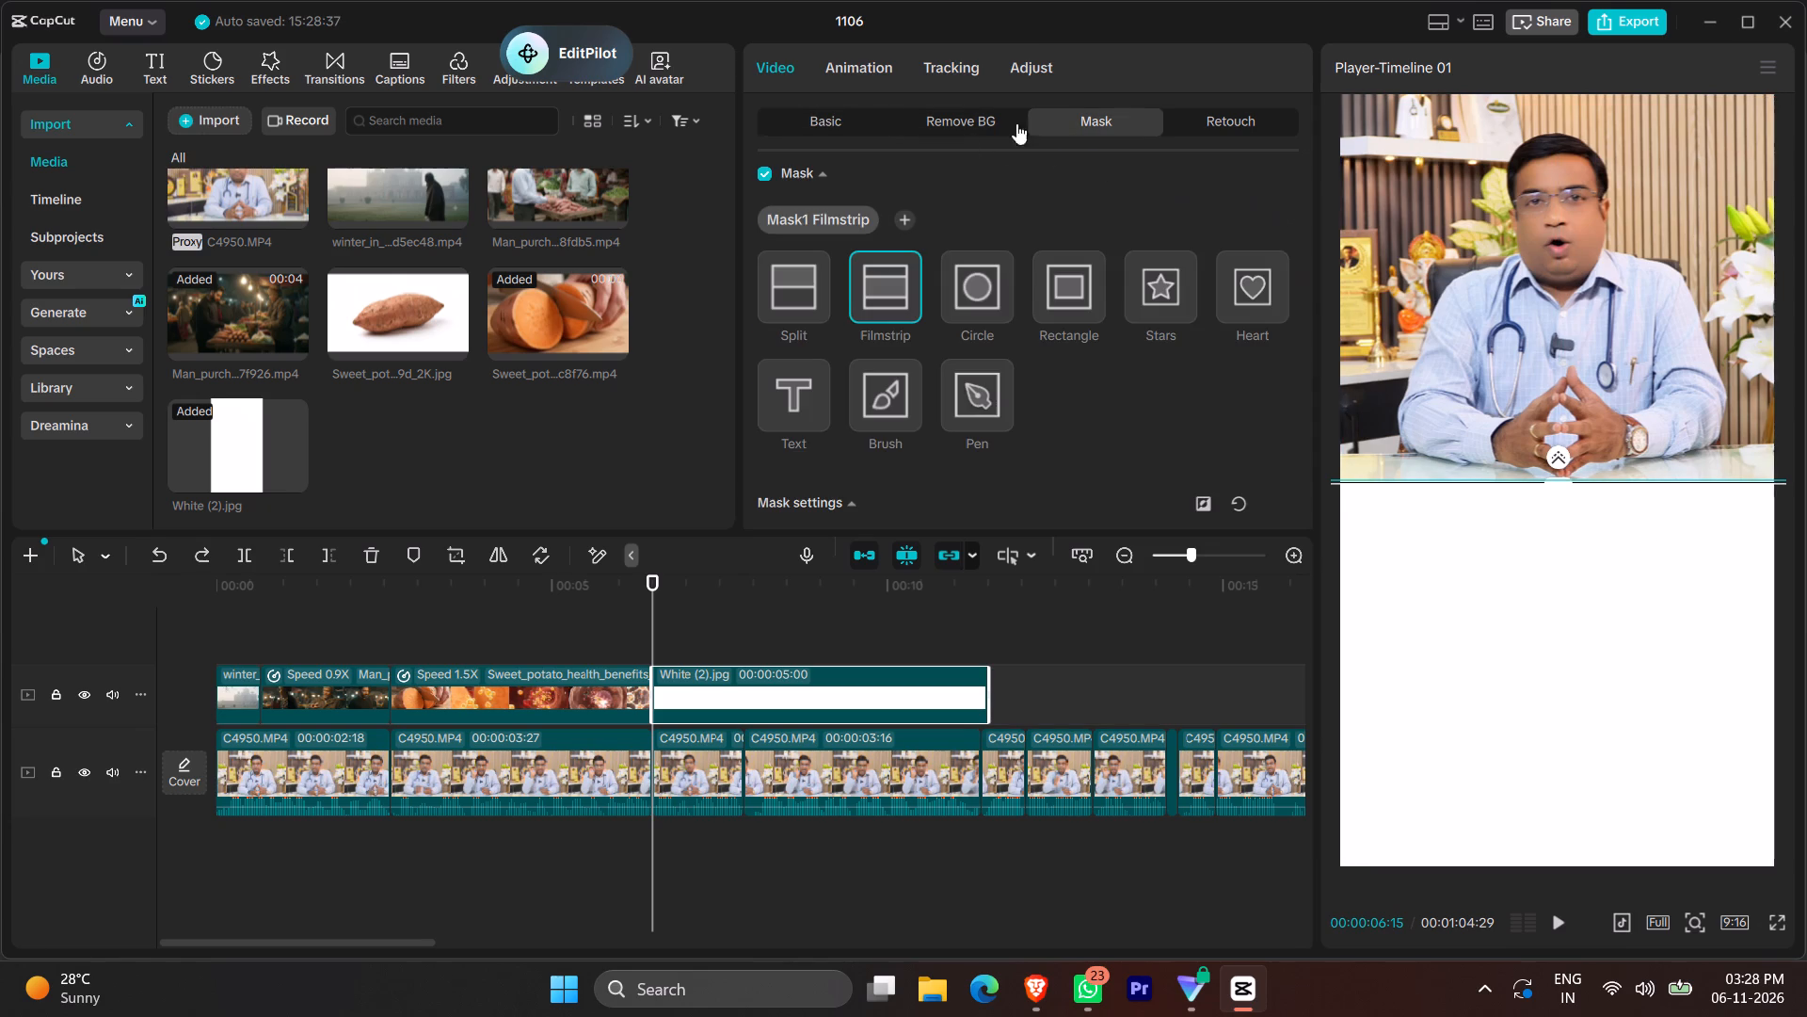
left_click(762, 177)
Rotate the white image to -90° and move it to X 0, Y -1080, filling the lower half of the frame.
left_click_drag(1456, 531, 1445, 529)
left_click(830, 103)
left_click(840, 125)
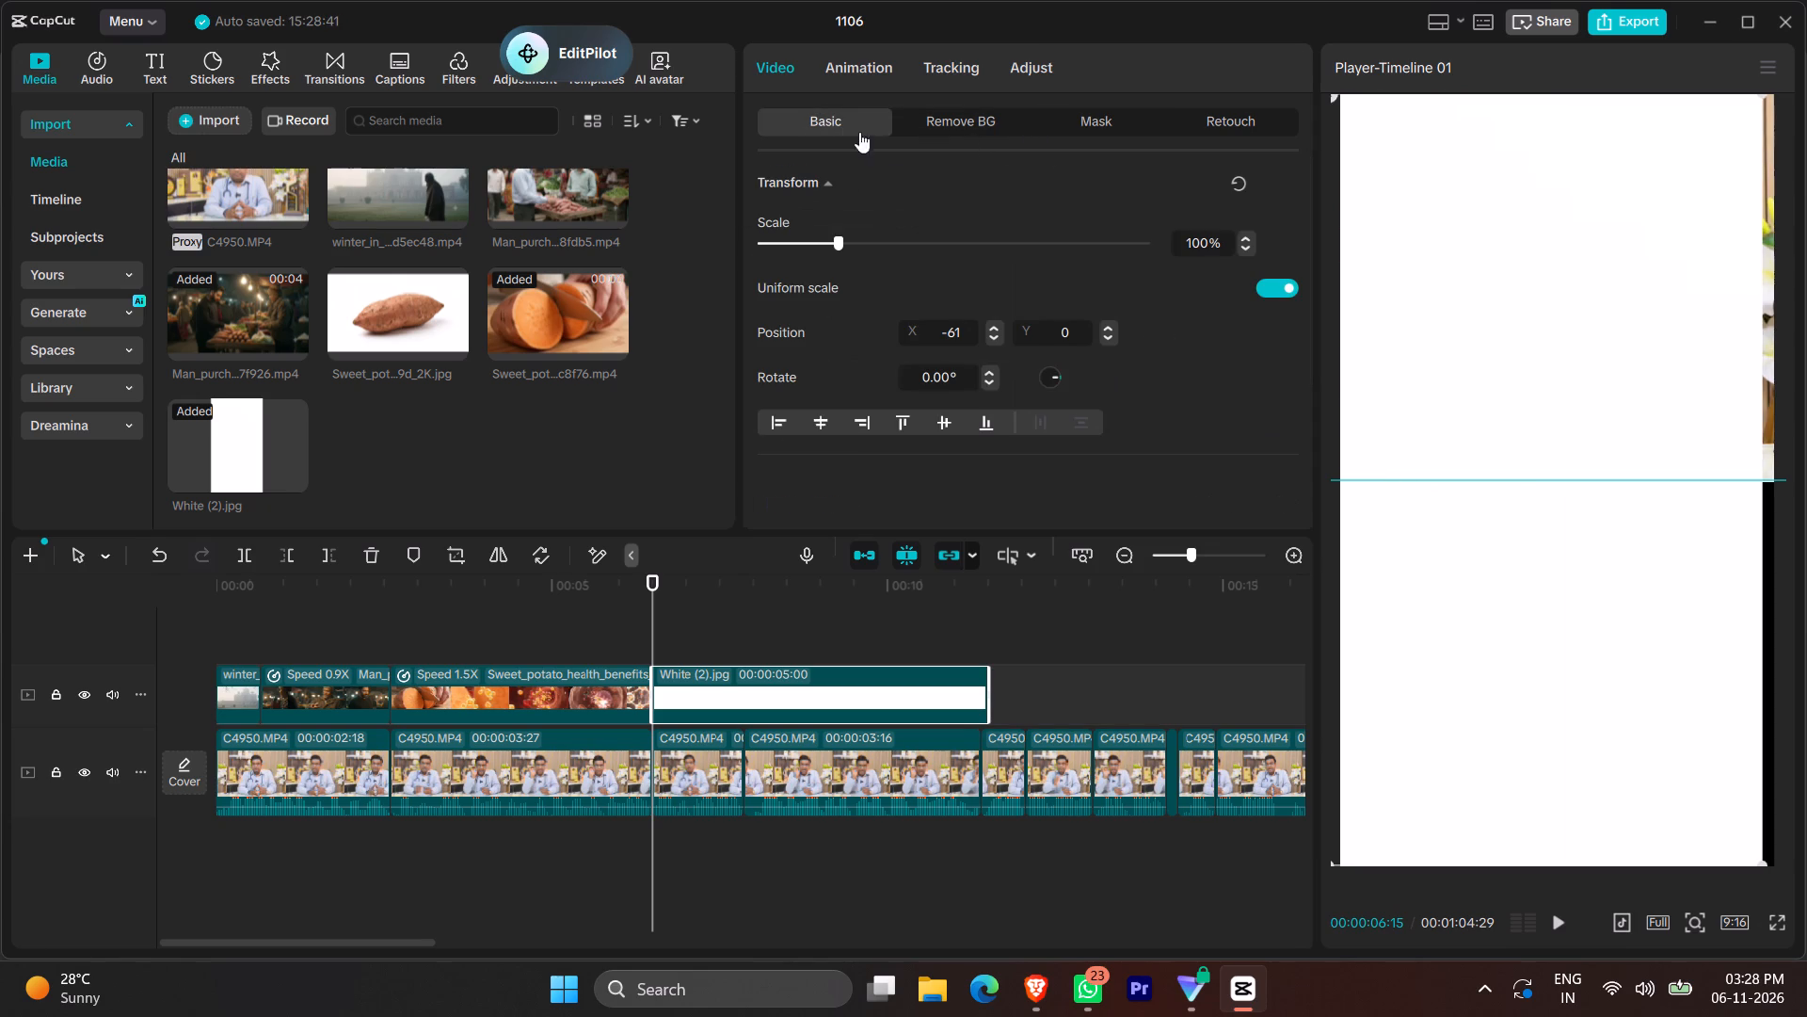
left_click_drag(1052, 374, 1057, 344)
left_click_drag(1047, 372, 1050, 357)
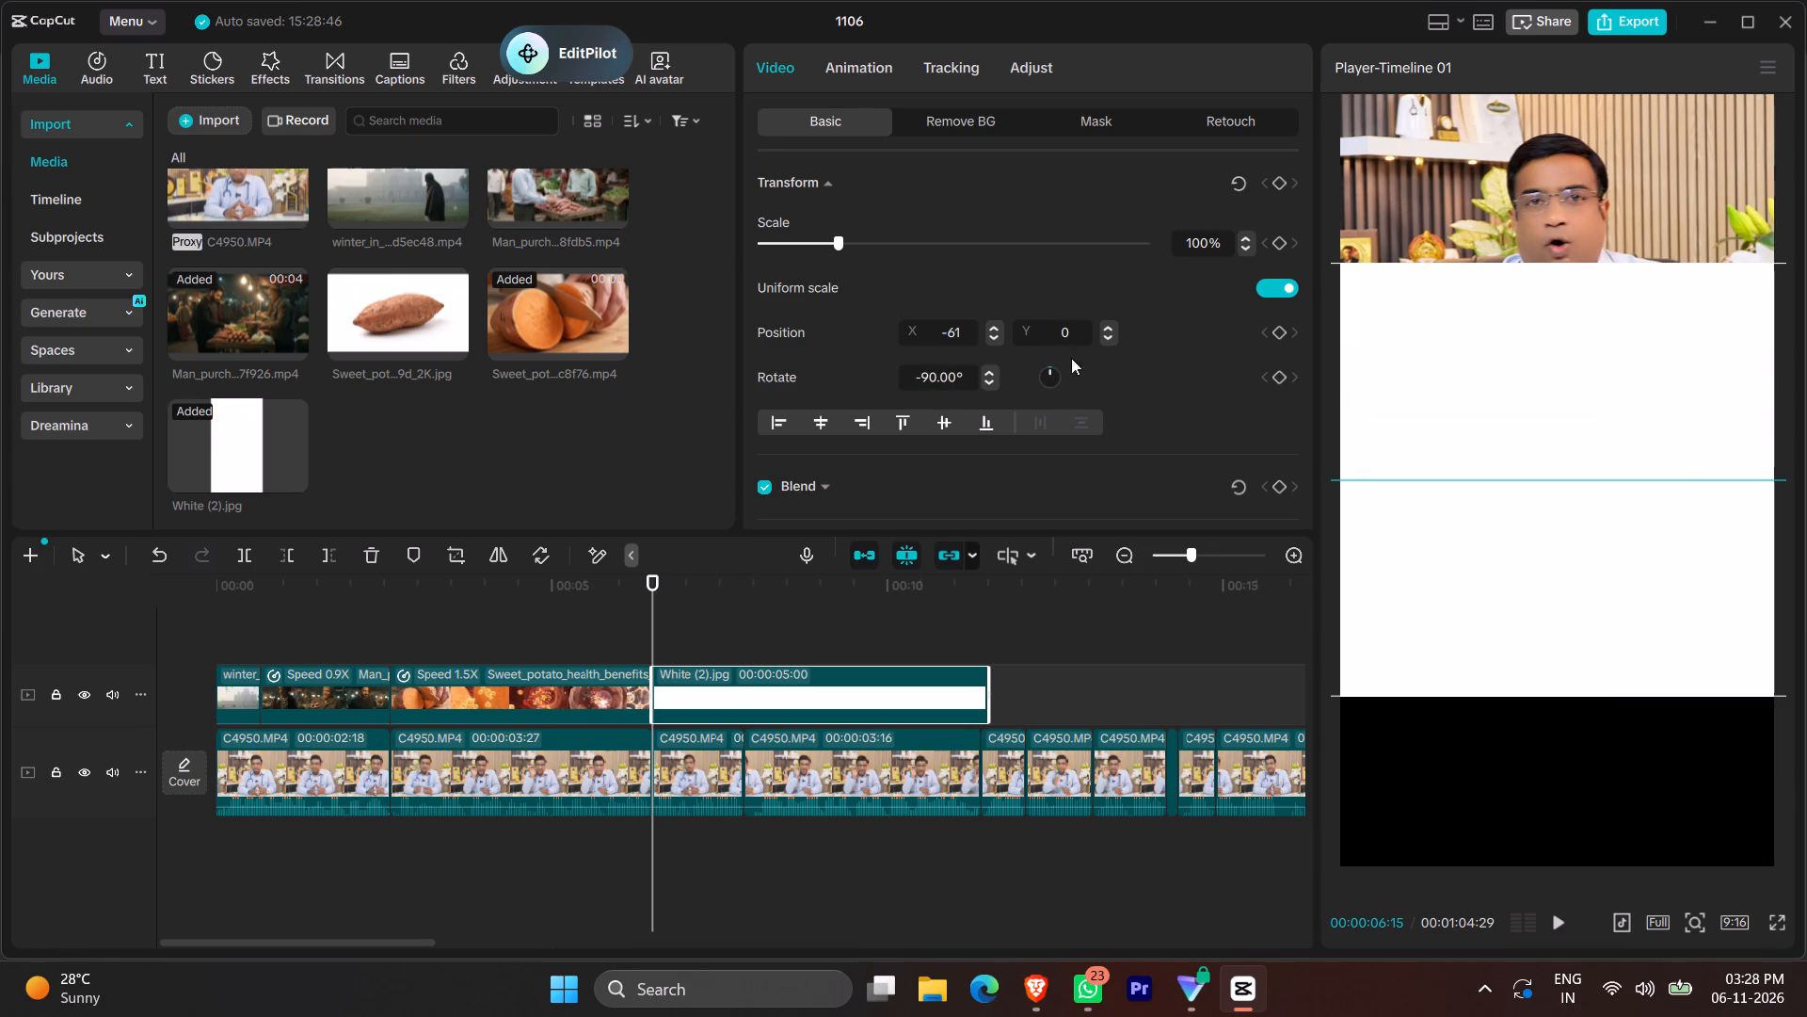
left_click_drag(1564, 382, 1564, 610)
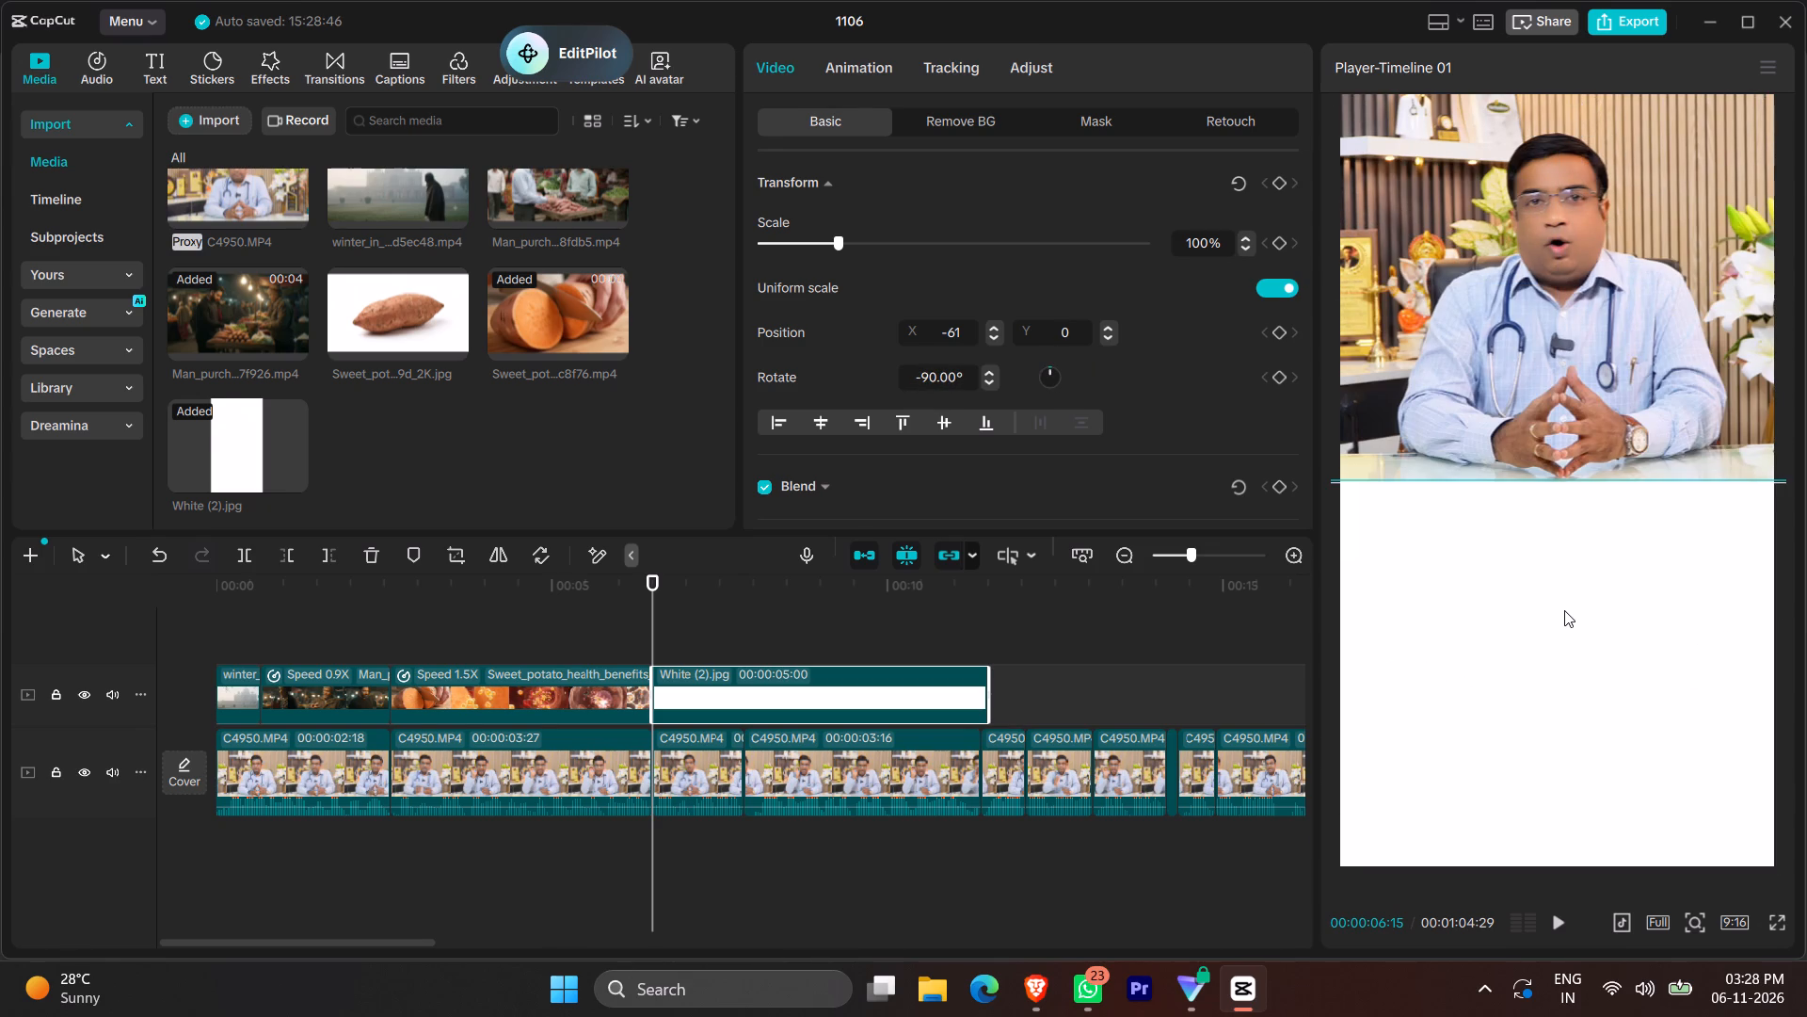
left_click_drag(1564, 610, 1627, 599)
left_click_drag(1627, 599, 1579, 600)
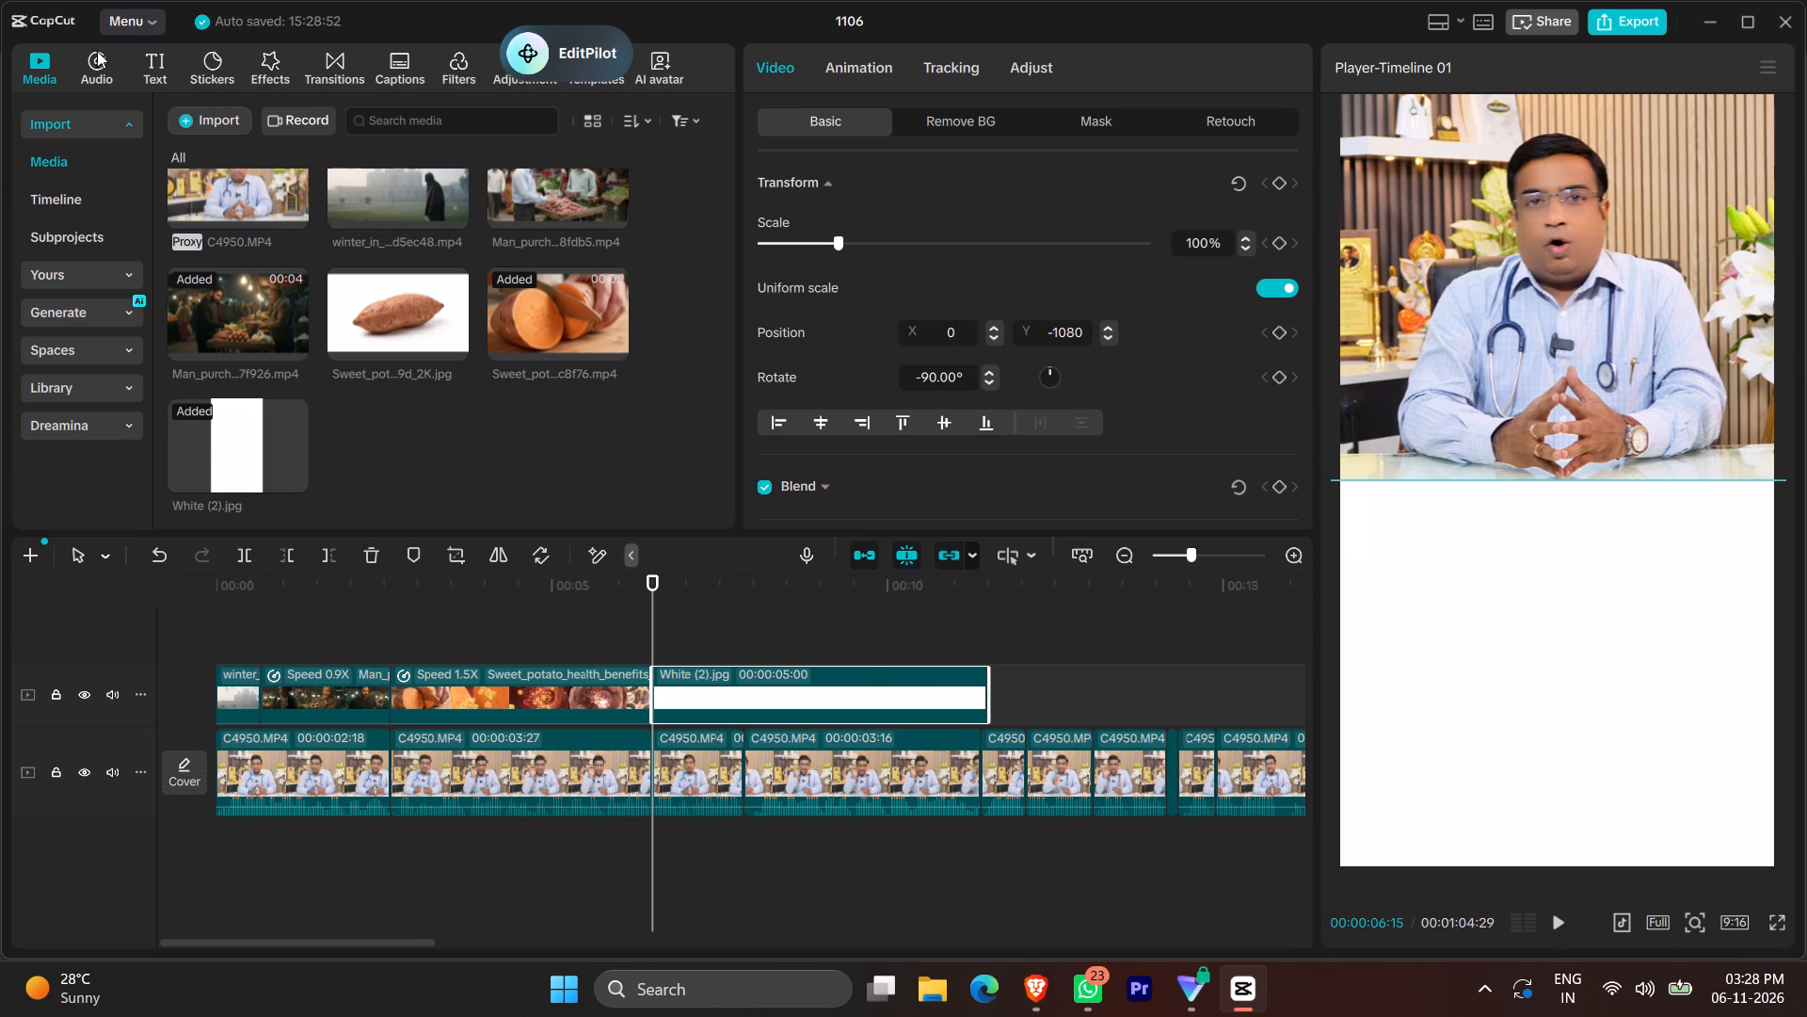
Add a default text at 00:00:06:15 above the white image and replace its content with "6".
left_click(158, 70)
left_click(251, 197)
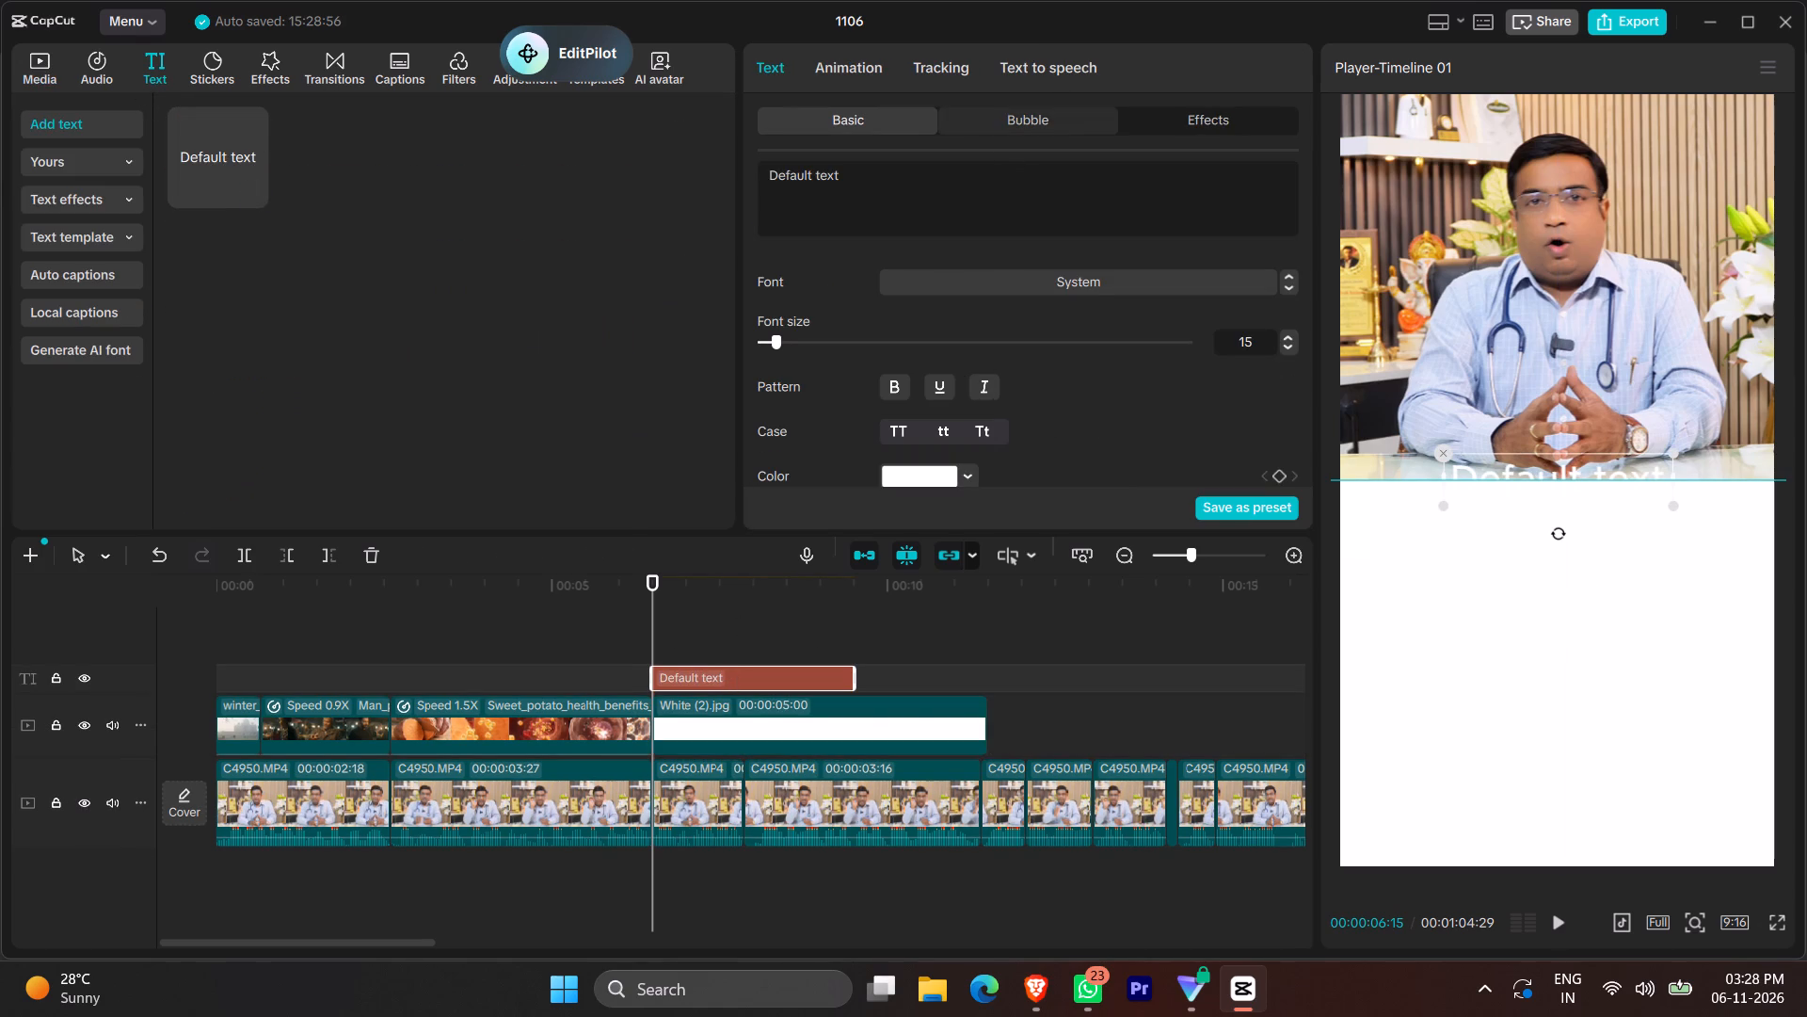
triple_click(1002, 178)
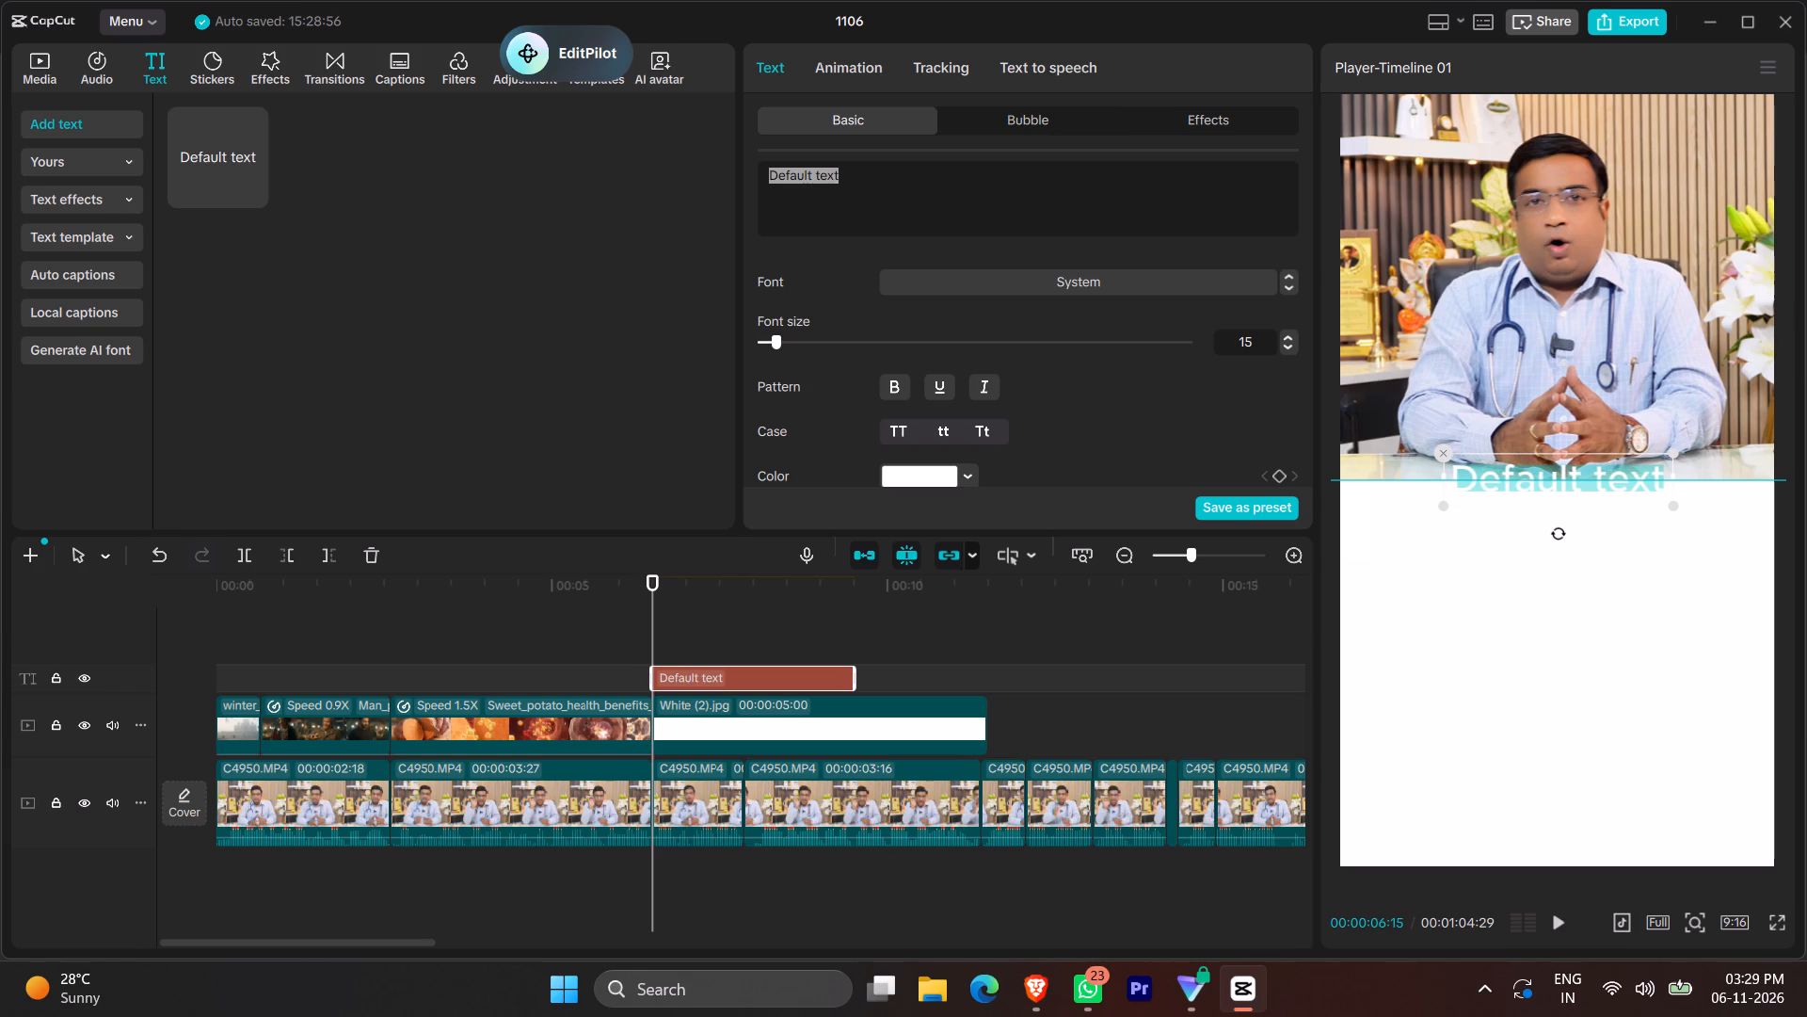
key("Right")
key("BackSpace")
key("BackSpace")
key("BackSpace")
key("BackSpace")
key("BackSpace")
key("BackSpace")
key("BackSpace")
key("BackSpace")
key("BackSpace")
key("BackSpace")
key("BackSpace")
key("BackSpace")
key("BackSpace")
key("BackSpace")
key("BackSpace")
key("BackSpace")
key("BackSpace")
key("BackSpace")
key("BackSpace")
key("BackSpace")
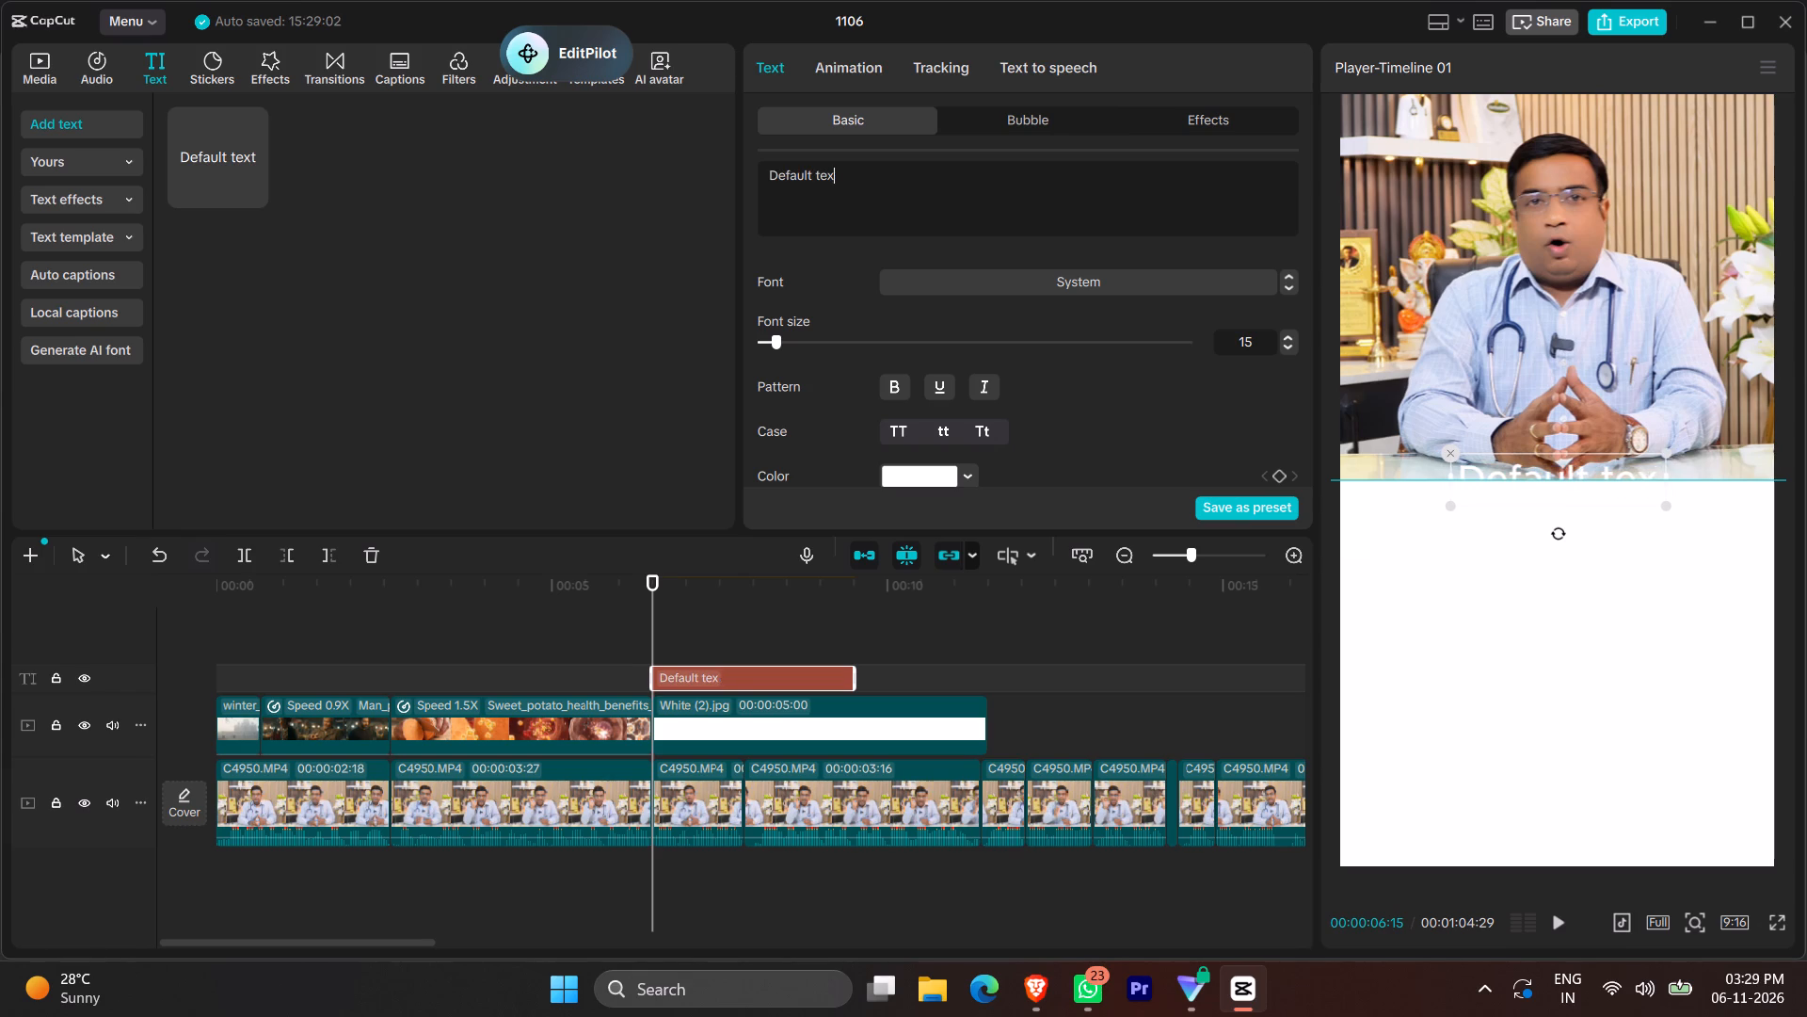
key("Right")
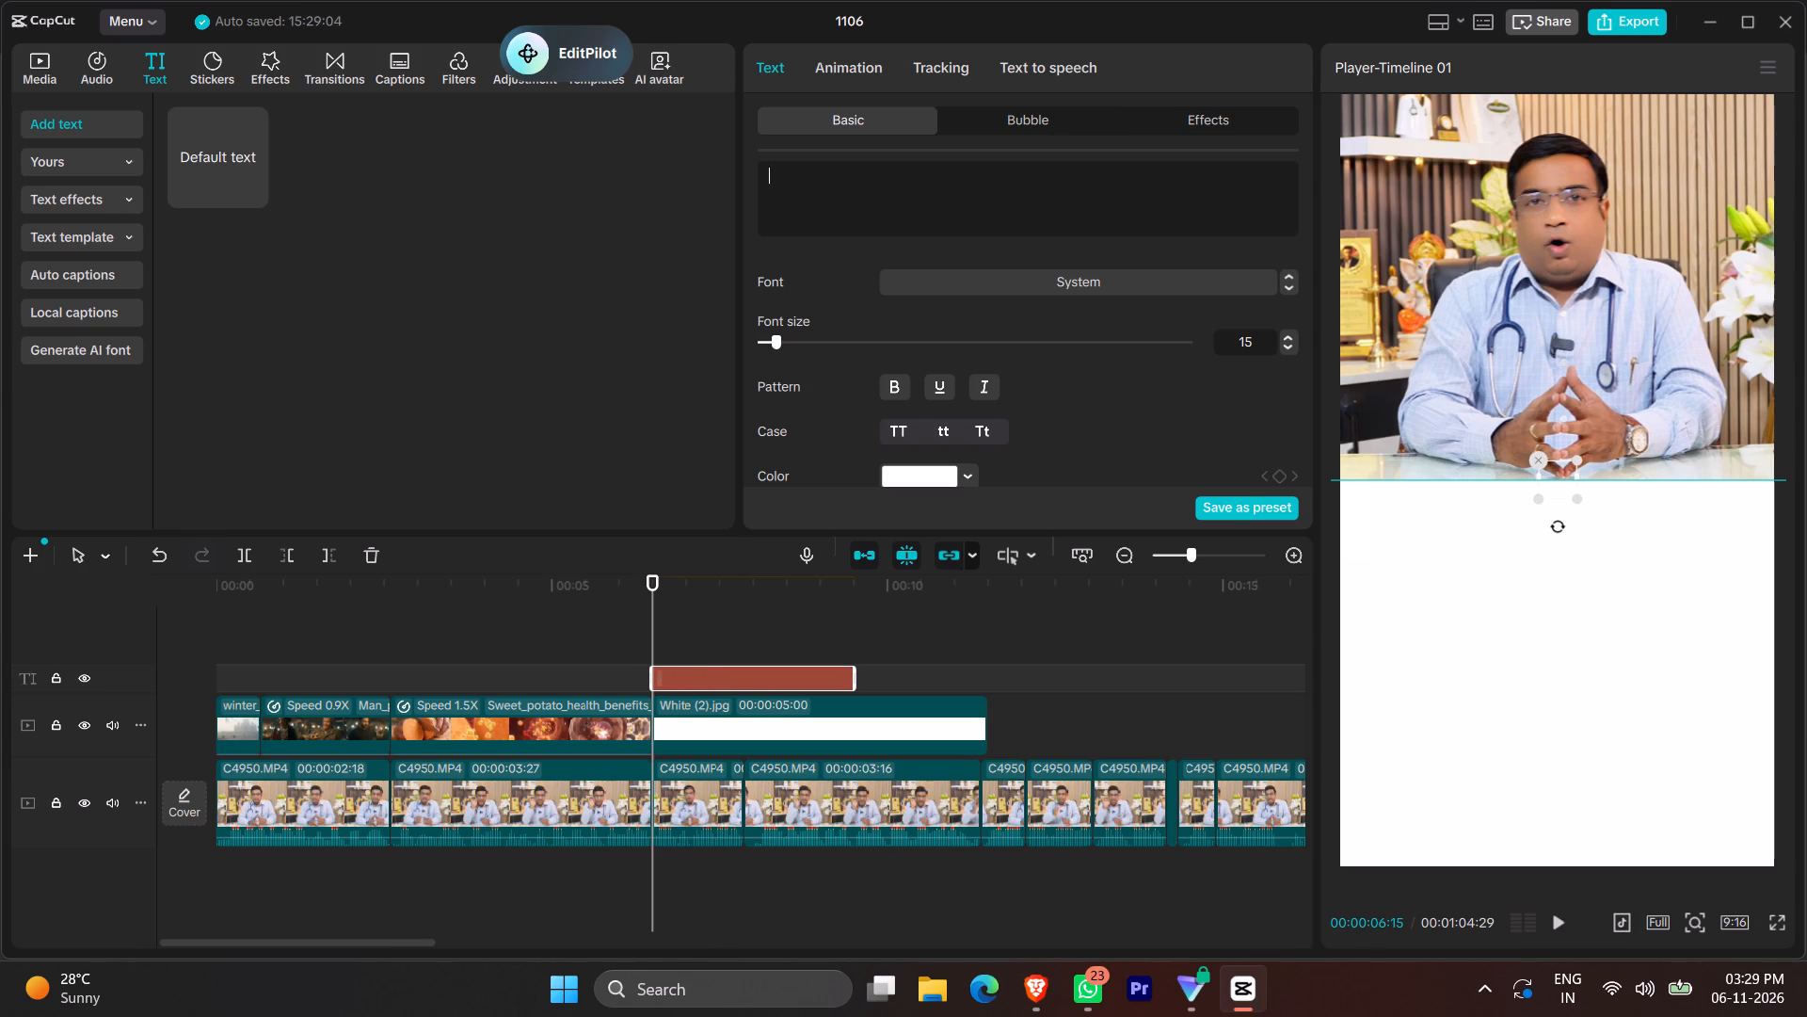
key("BackSpace")
type("+6")
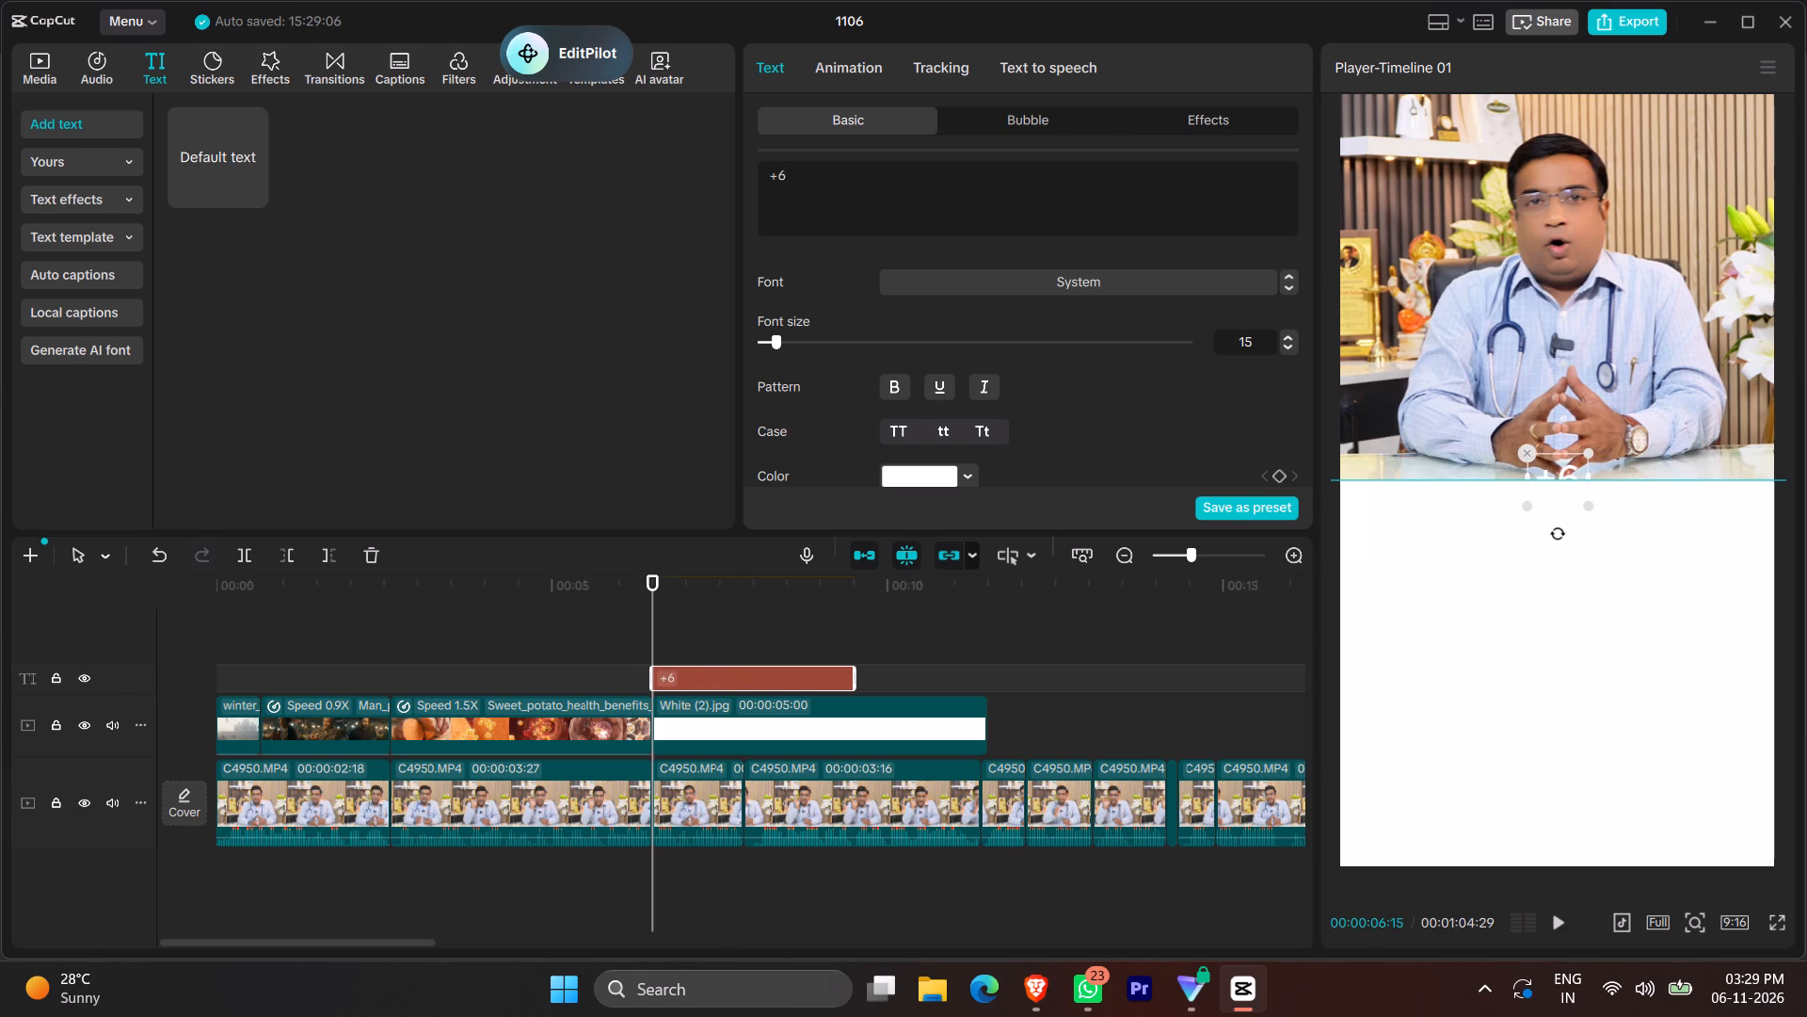
key("BackSpace")
key("BackSpace")
type("6")
key("space")
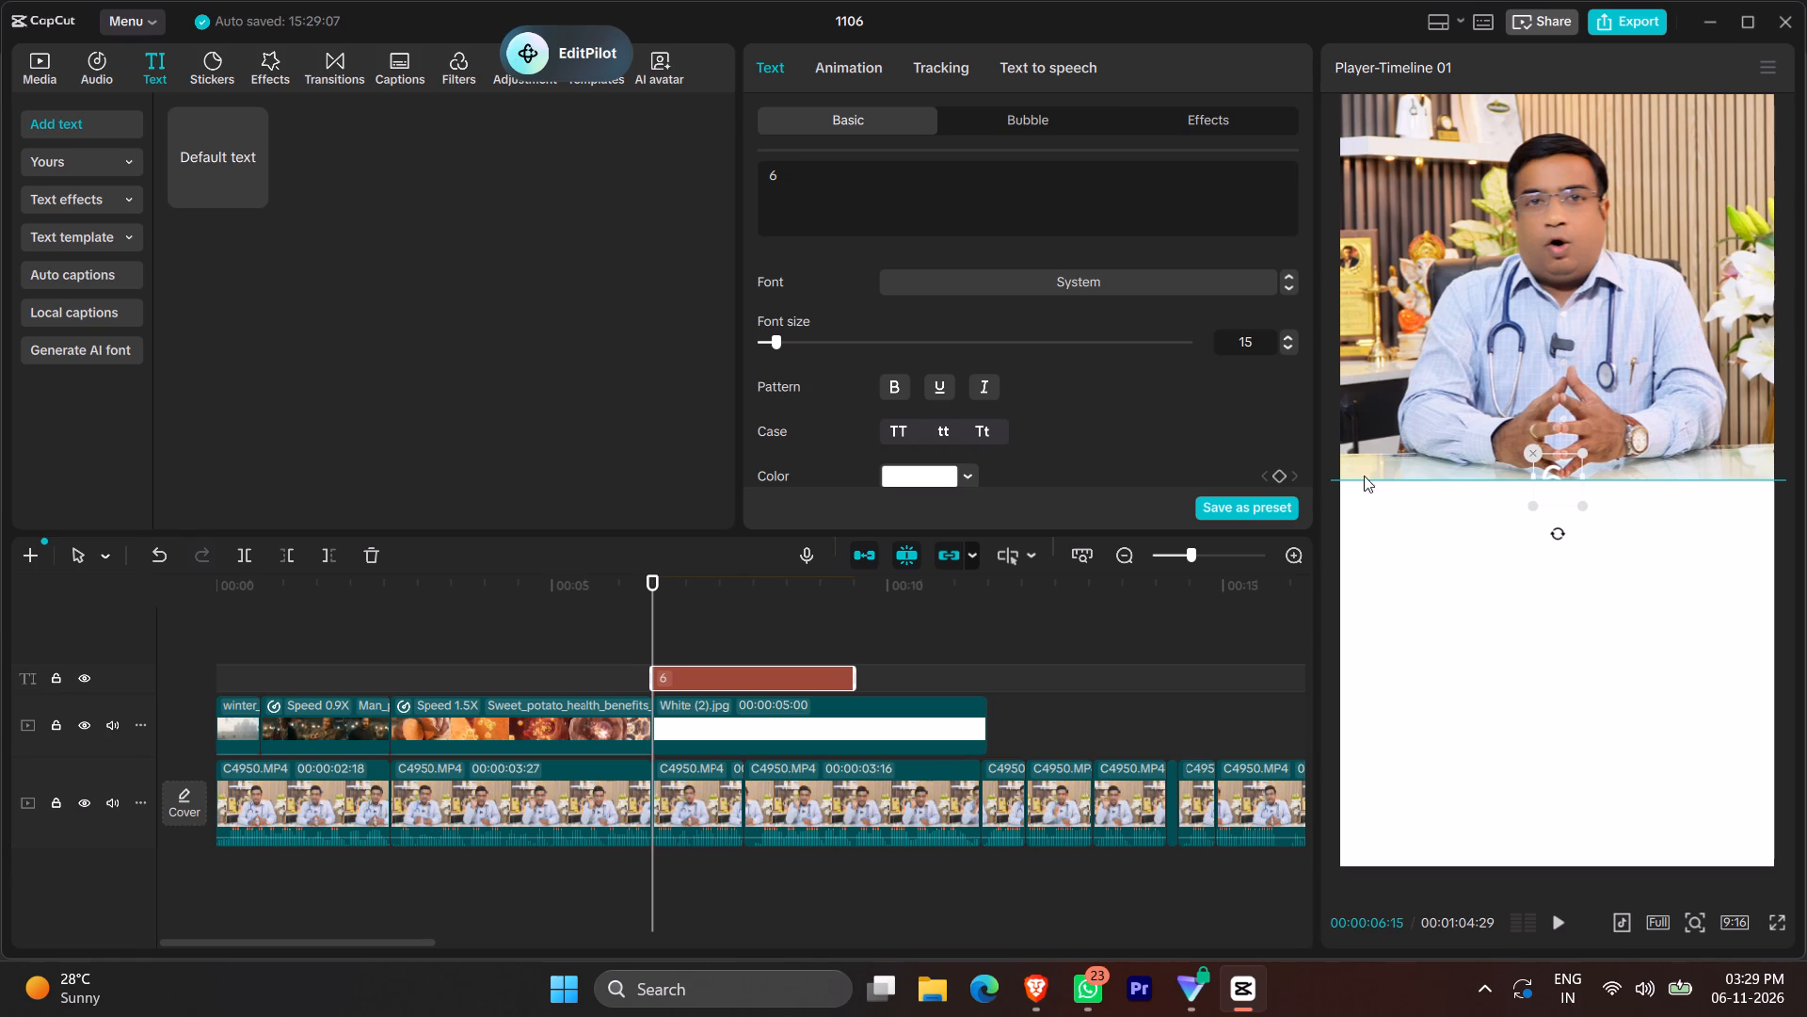
Set the "6" text's font to Rubik and its color to black (000000).
left_click(1079, 278)
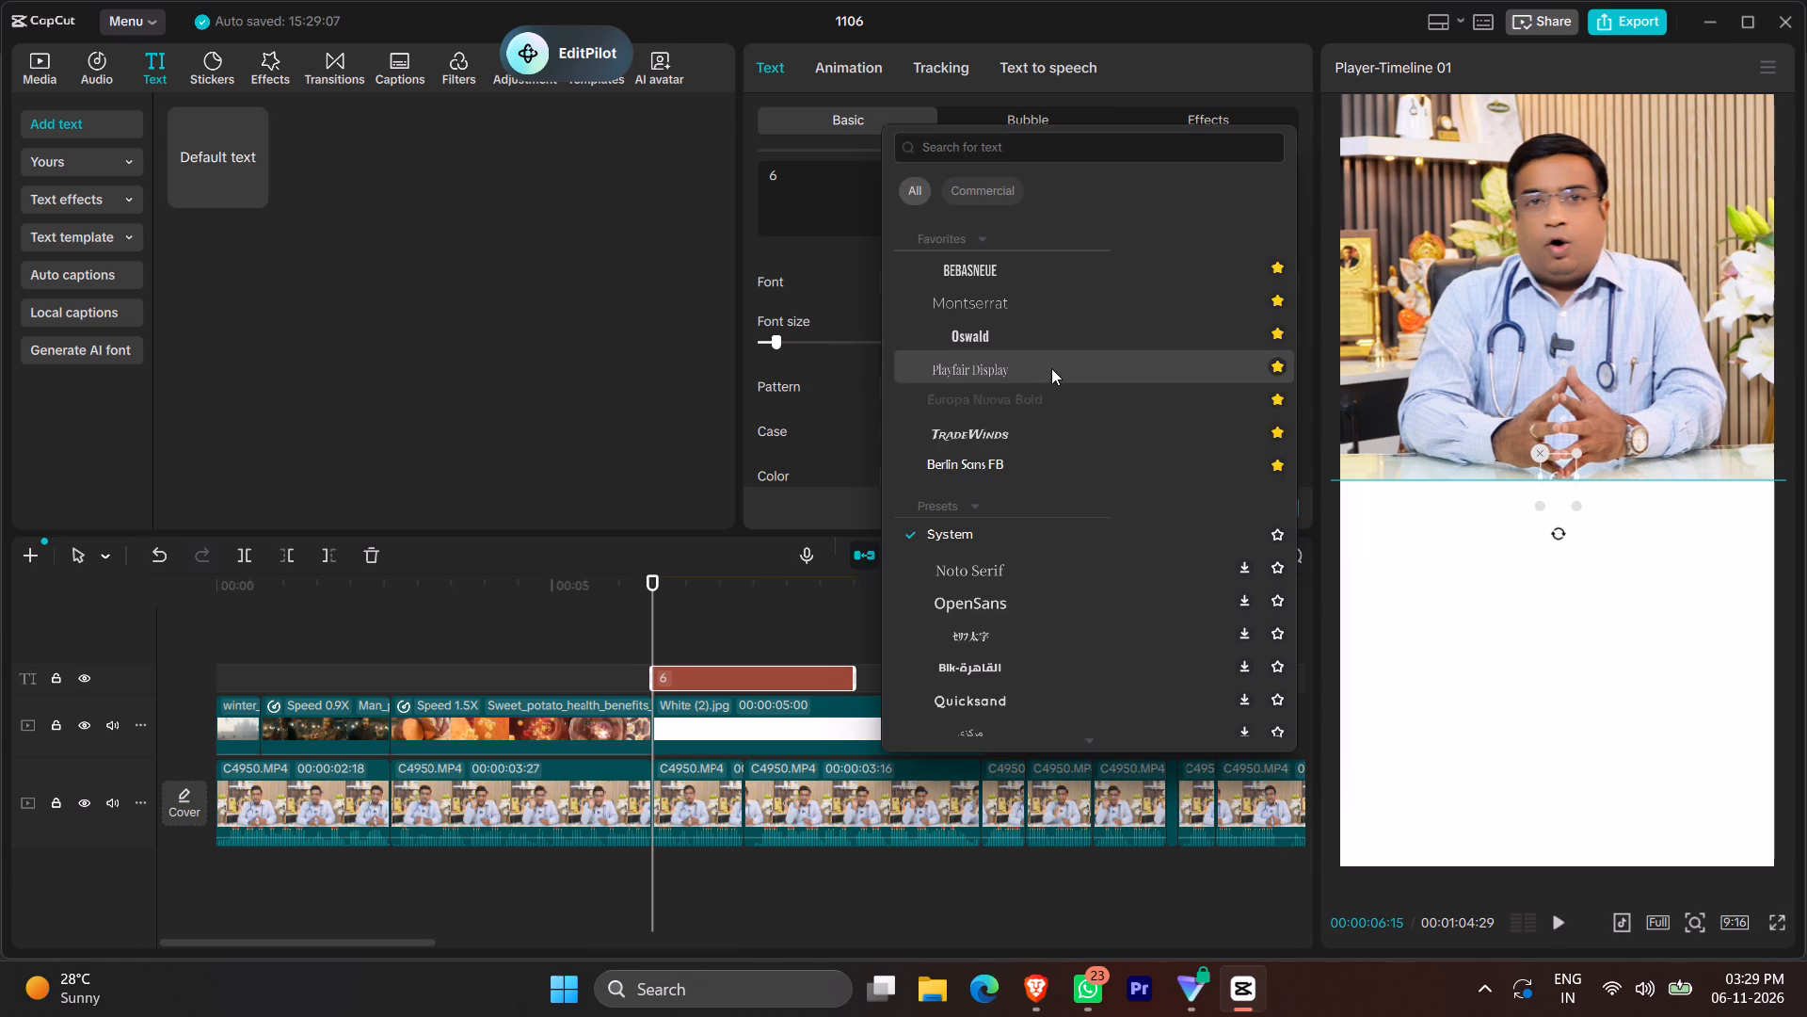
scroll(1020, 617, "down", 2)
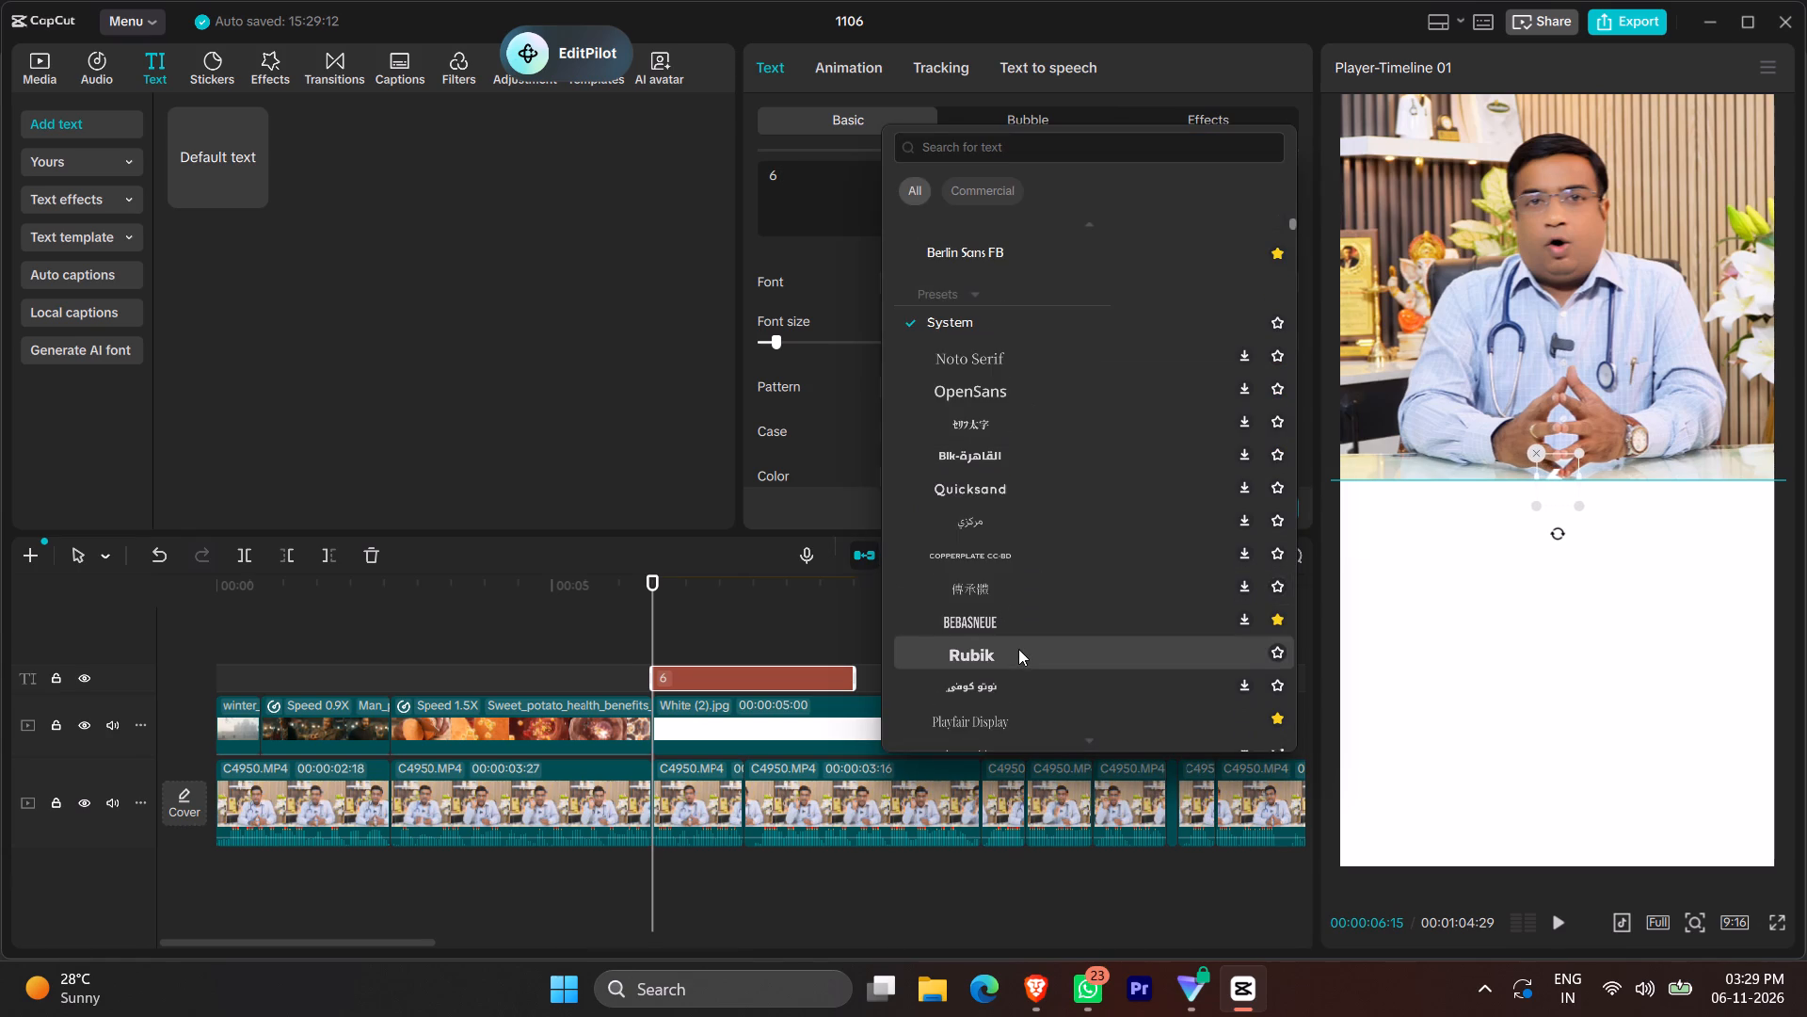
left_click(1018, 649)
scroll(940, 459, "down", 1)
left_click(934, 368)
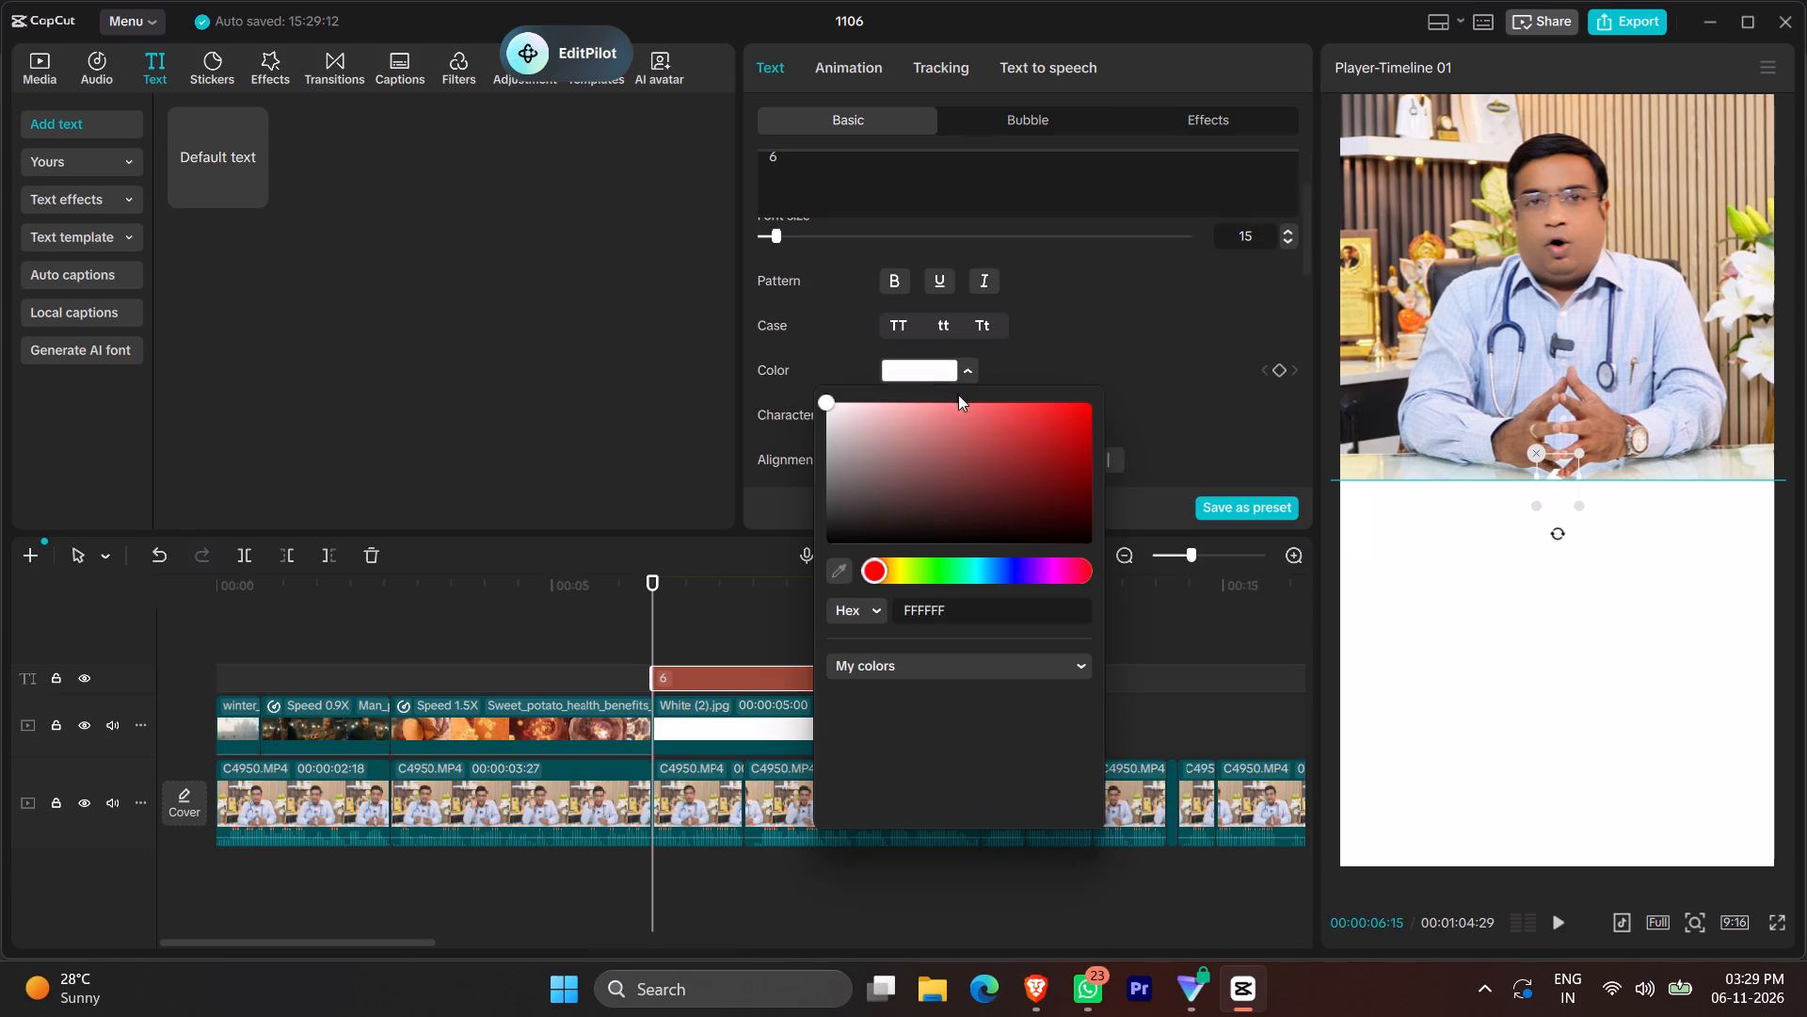
left_click_drag(891, 488, 706, 701)
Enlarge the "6" and move it down onto the upper middle of the white area.
left_click_drag(1584, 511, 1657, 606)
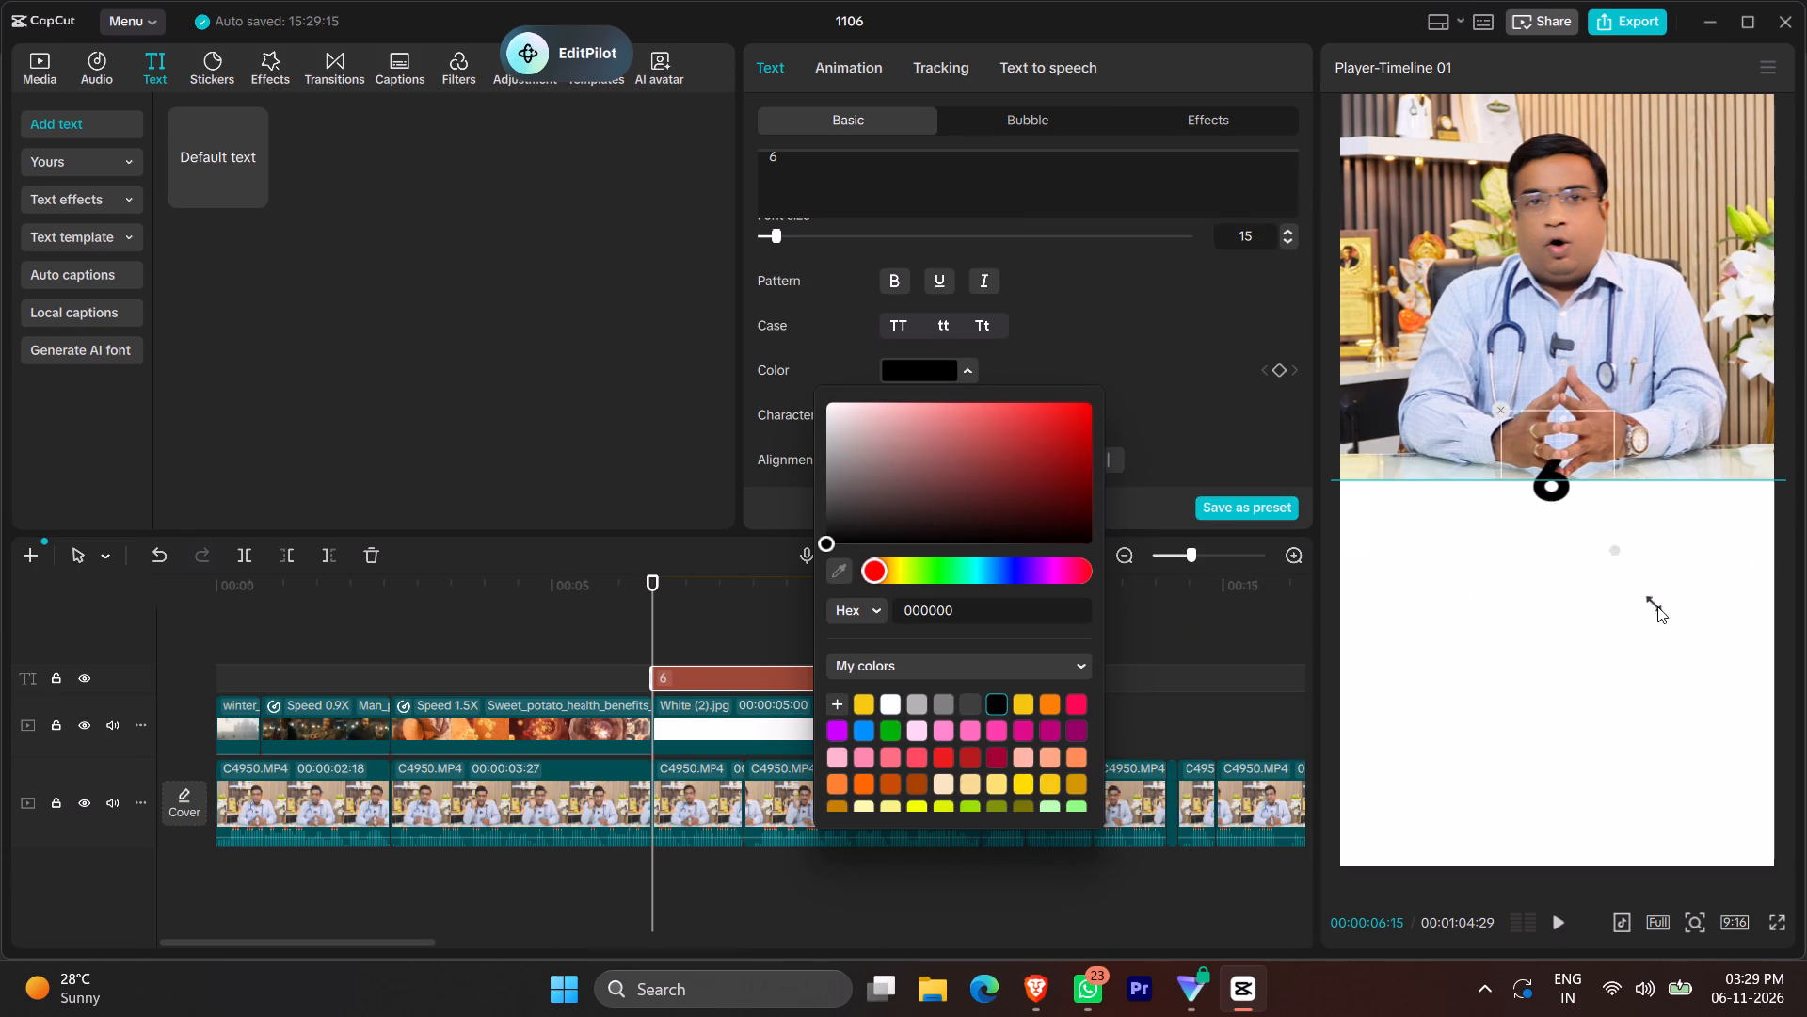
left_click_drag(1657, 606, 1658, 606)
left_click_drag(1540, 478, 1542, 635)
left_click_drag(1562, 546, 1559, 651)
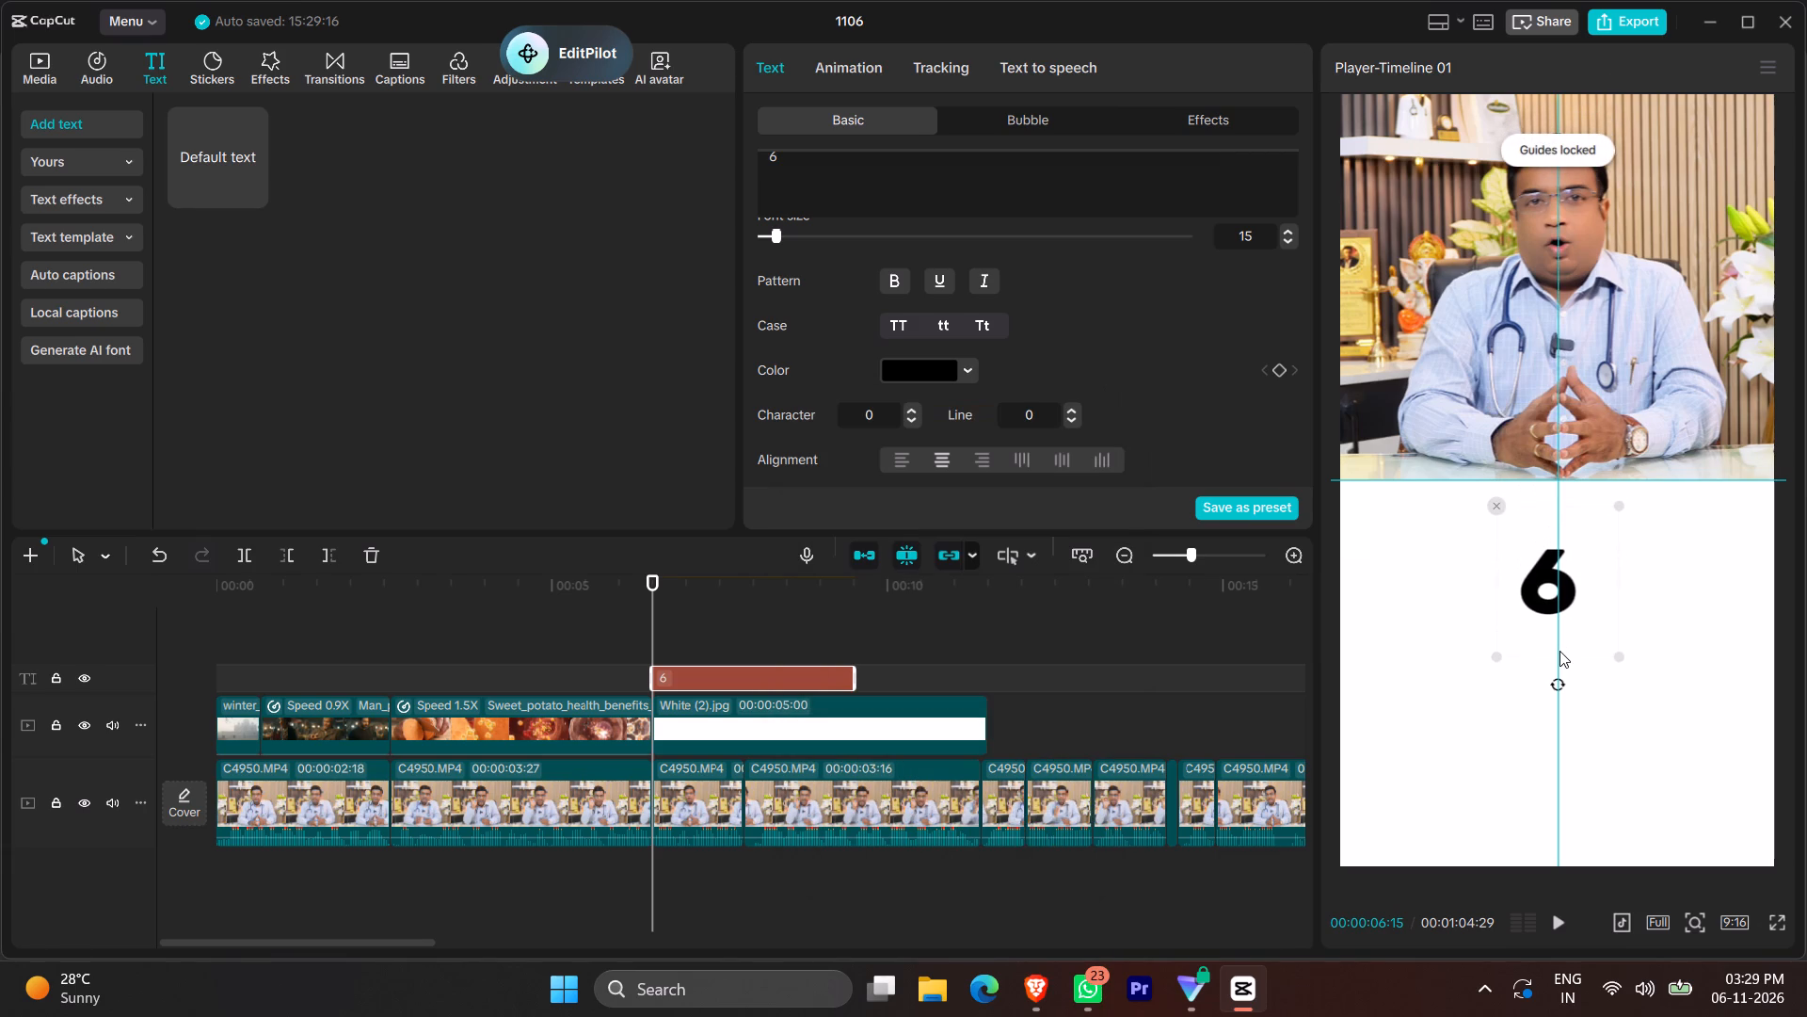
left_click_drag(1559, 651, 1559, 655)
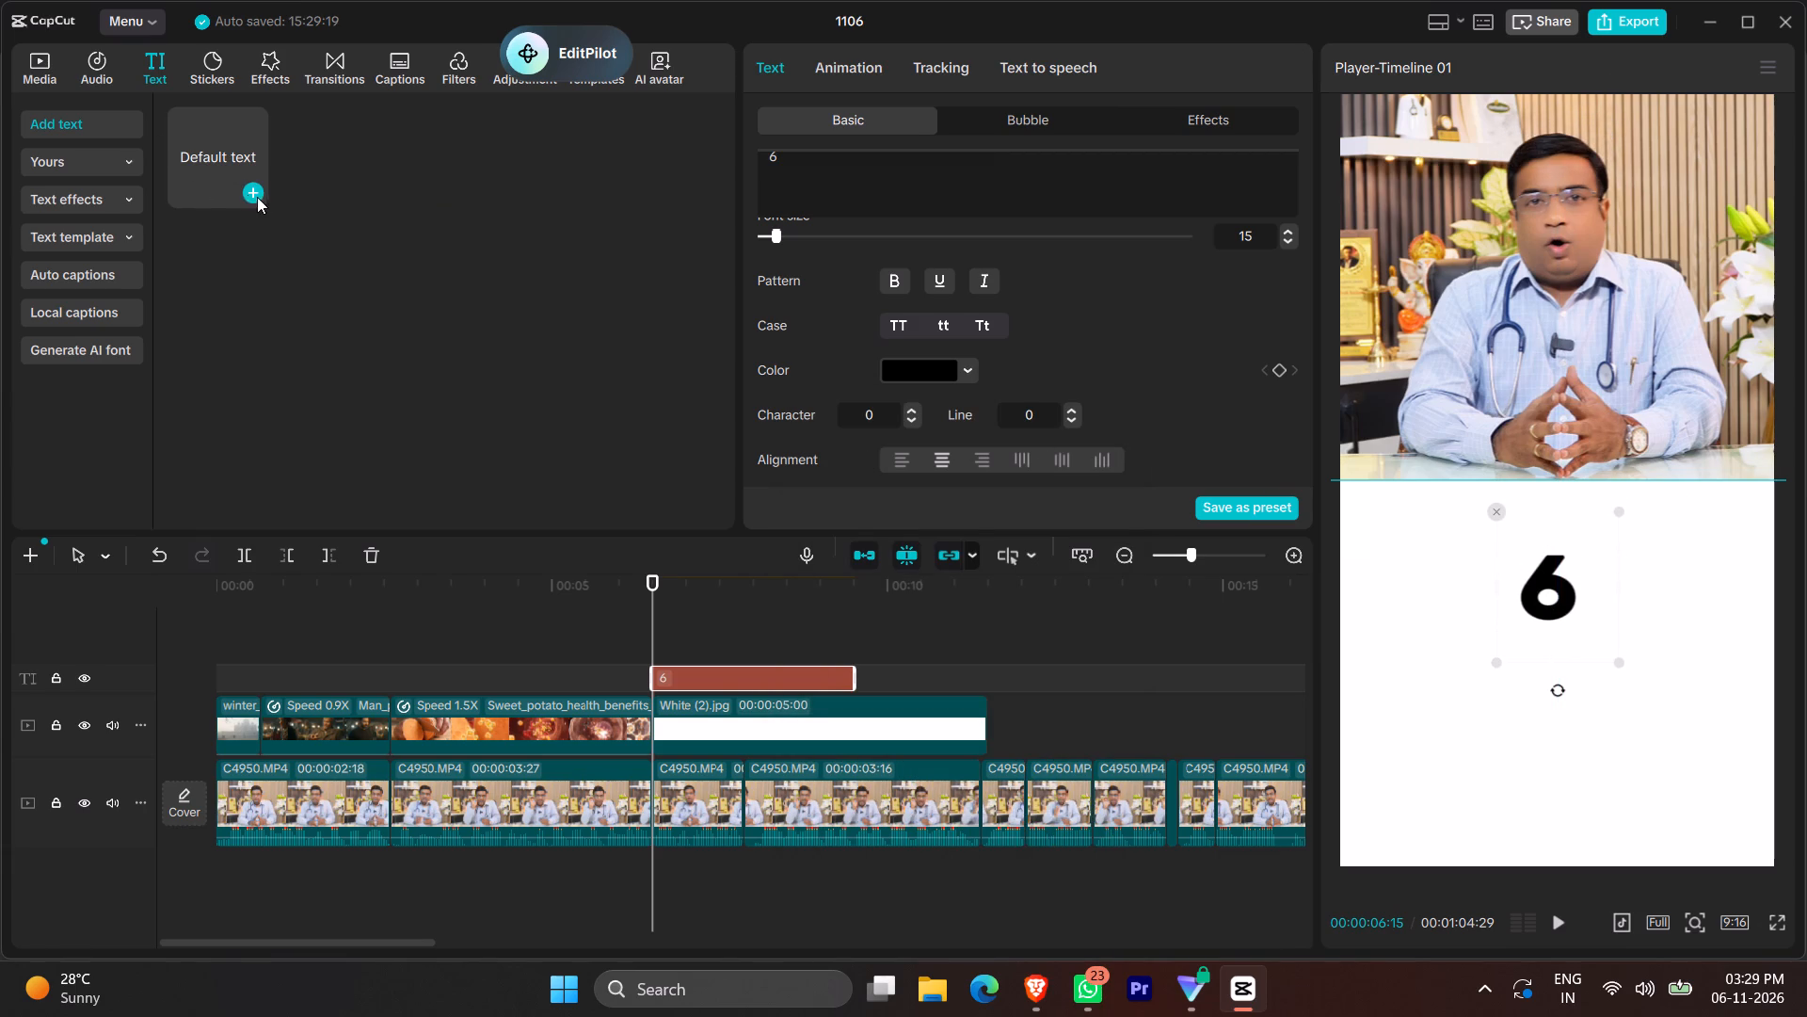
Add a second default text at 00:00:06:15 reading "Benefits" and set its font to Lalezar.
left_click(253, 195)
triple_click(829, 172)
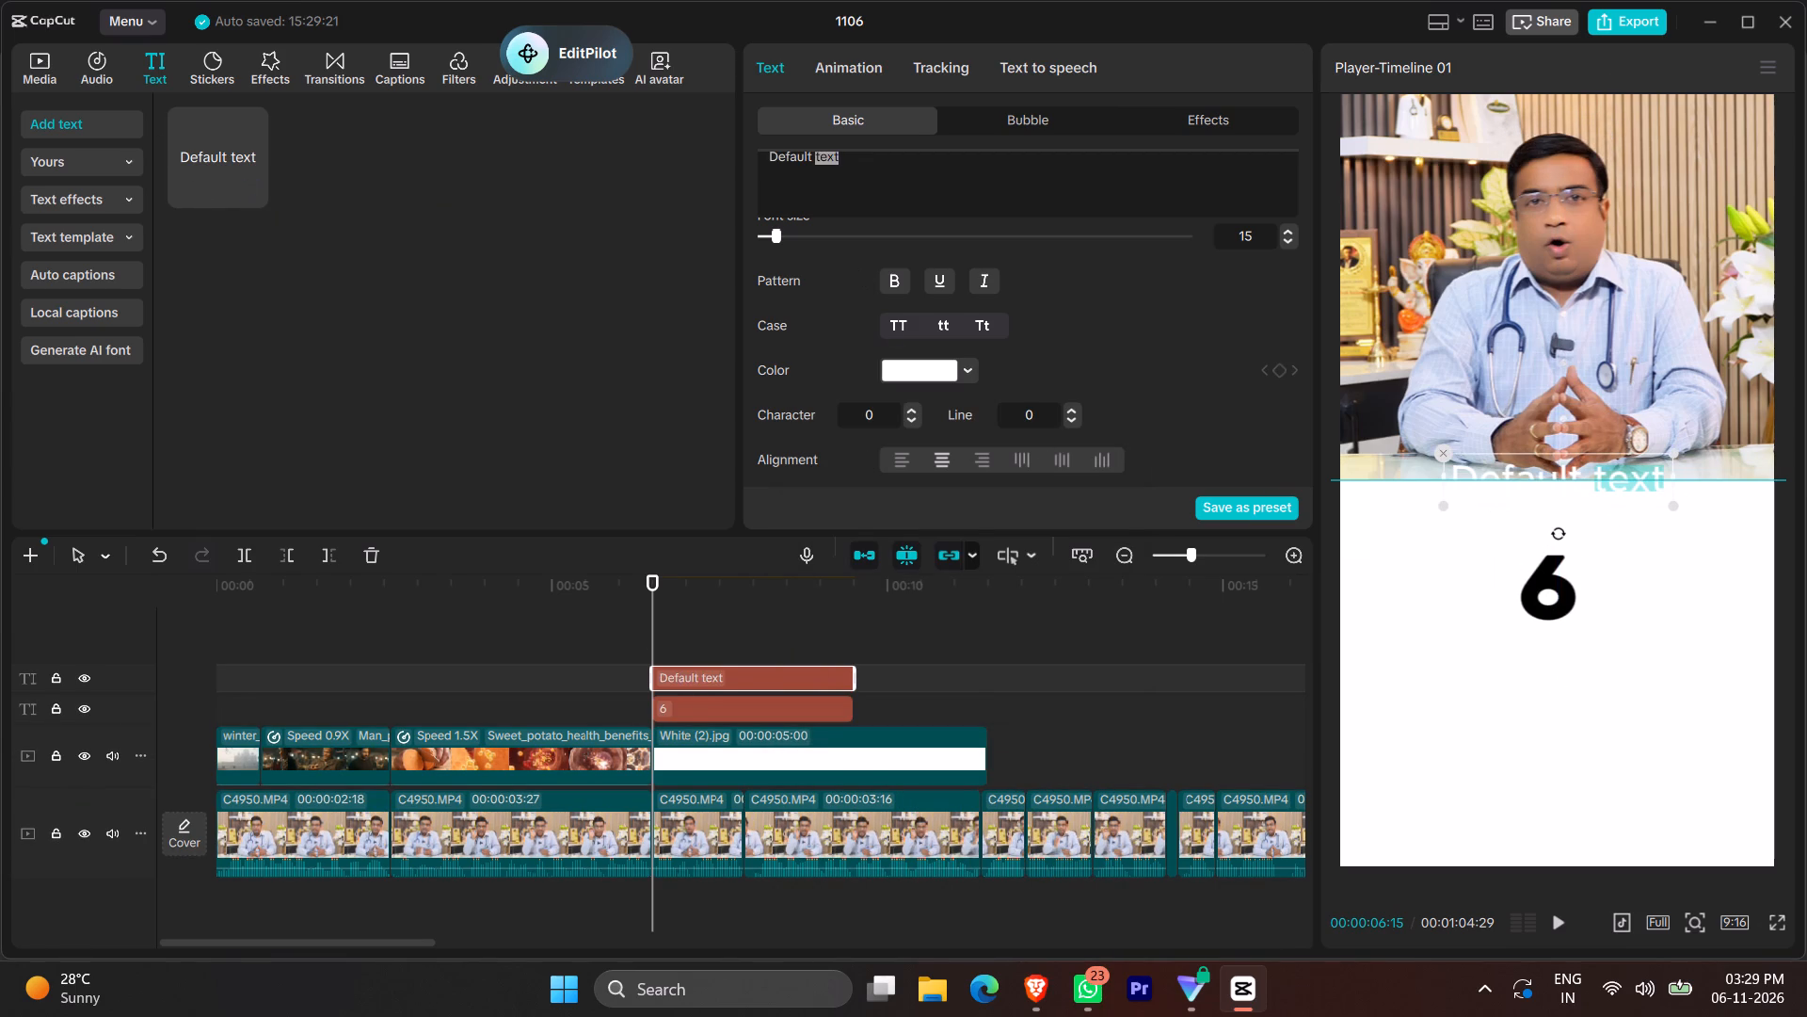
type("Benefits")
scroll(1035, 319, "up", 4)
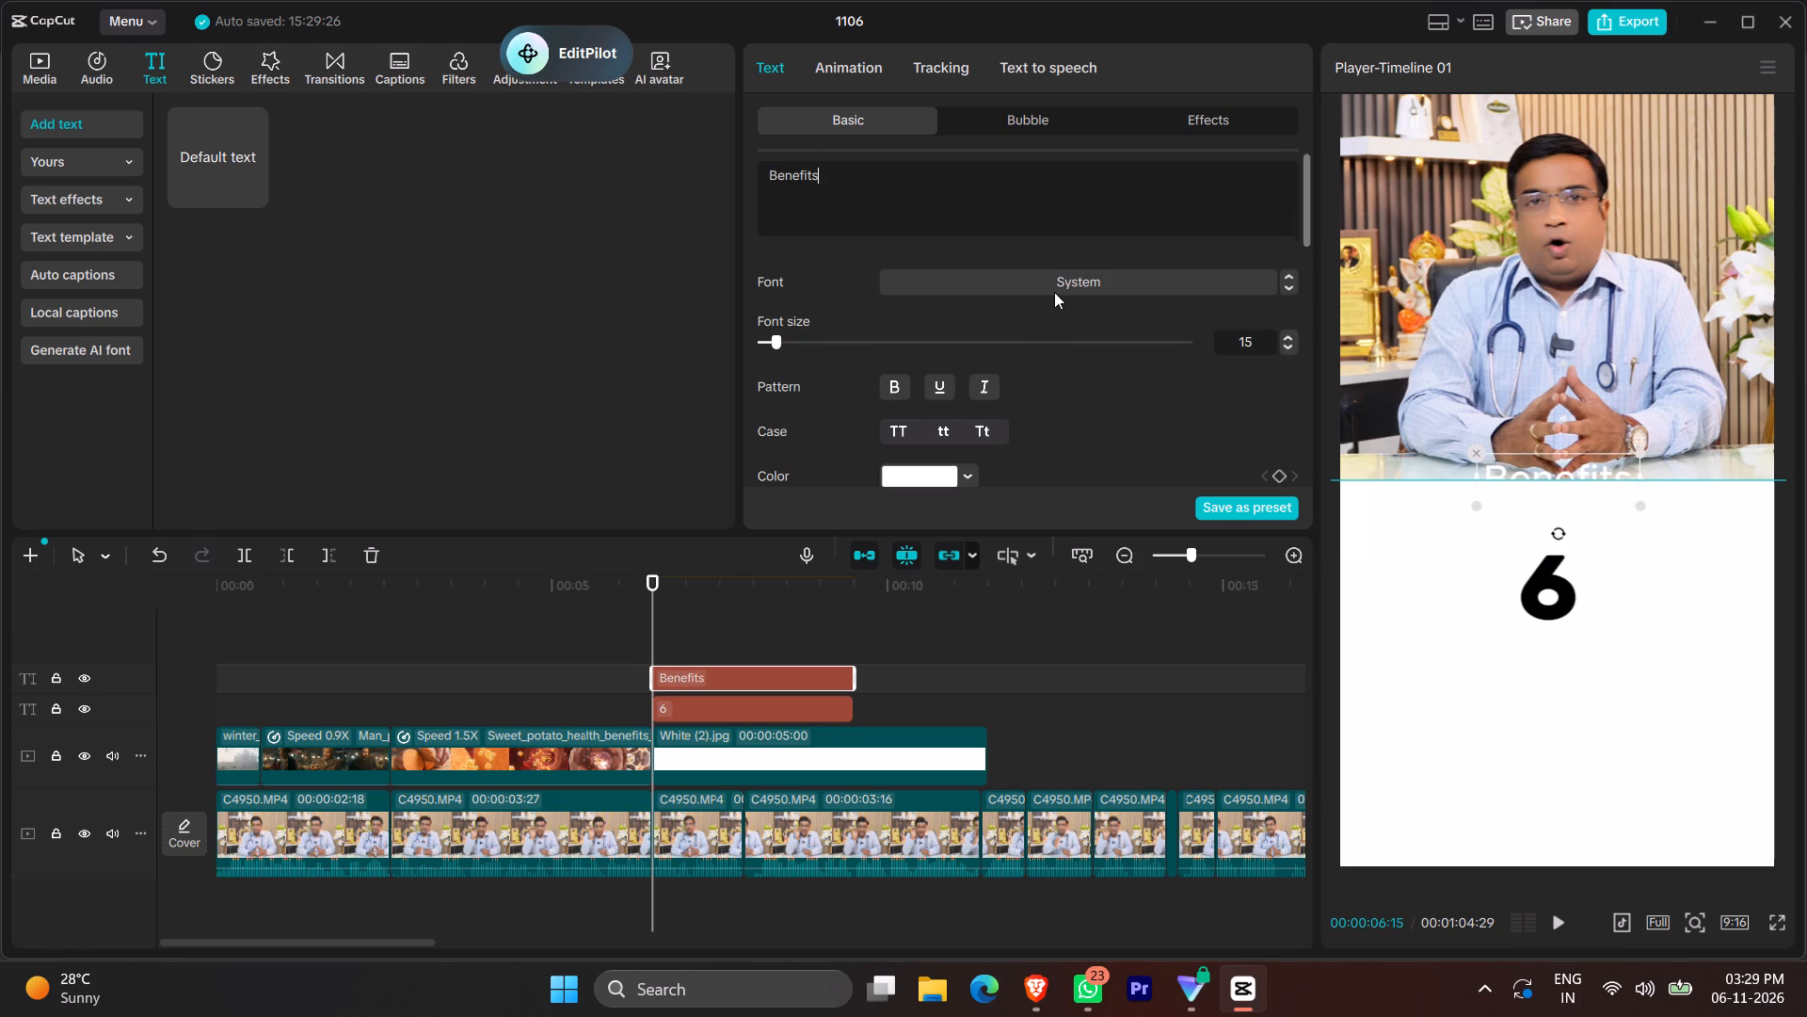
left_click(1056, 291)
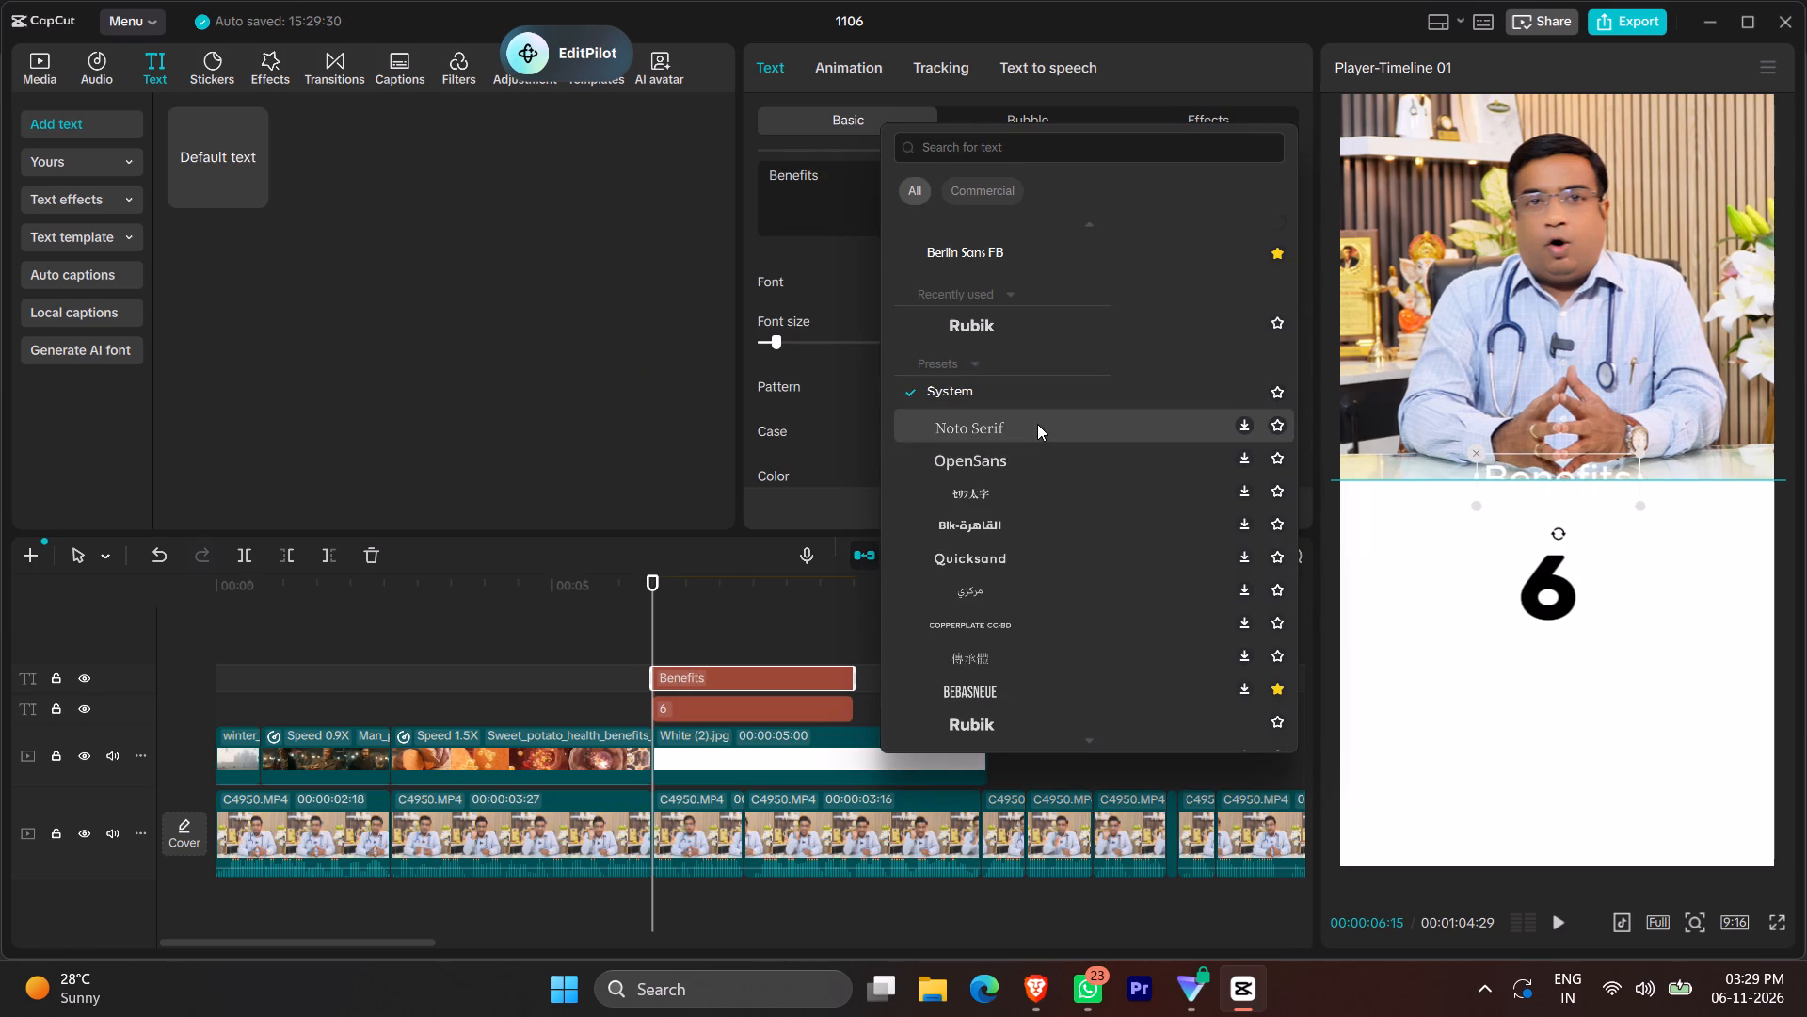
scroll(1074, 661, "down", 2)
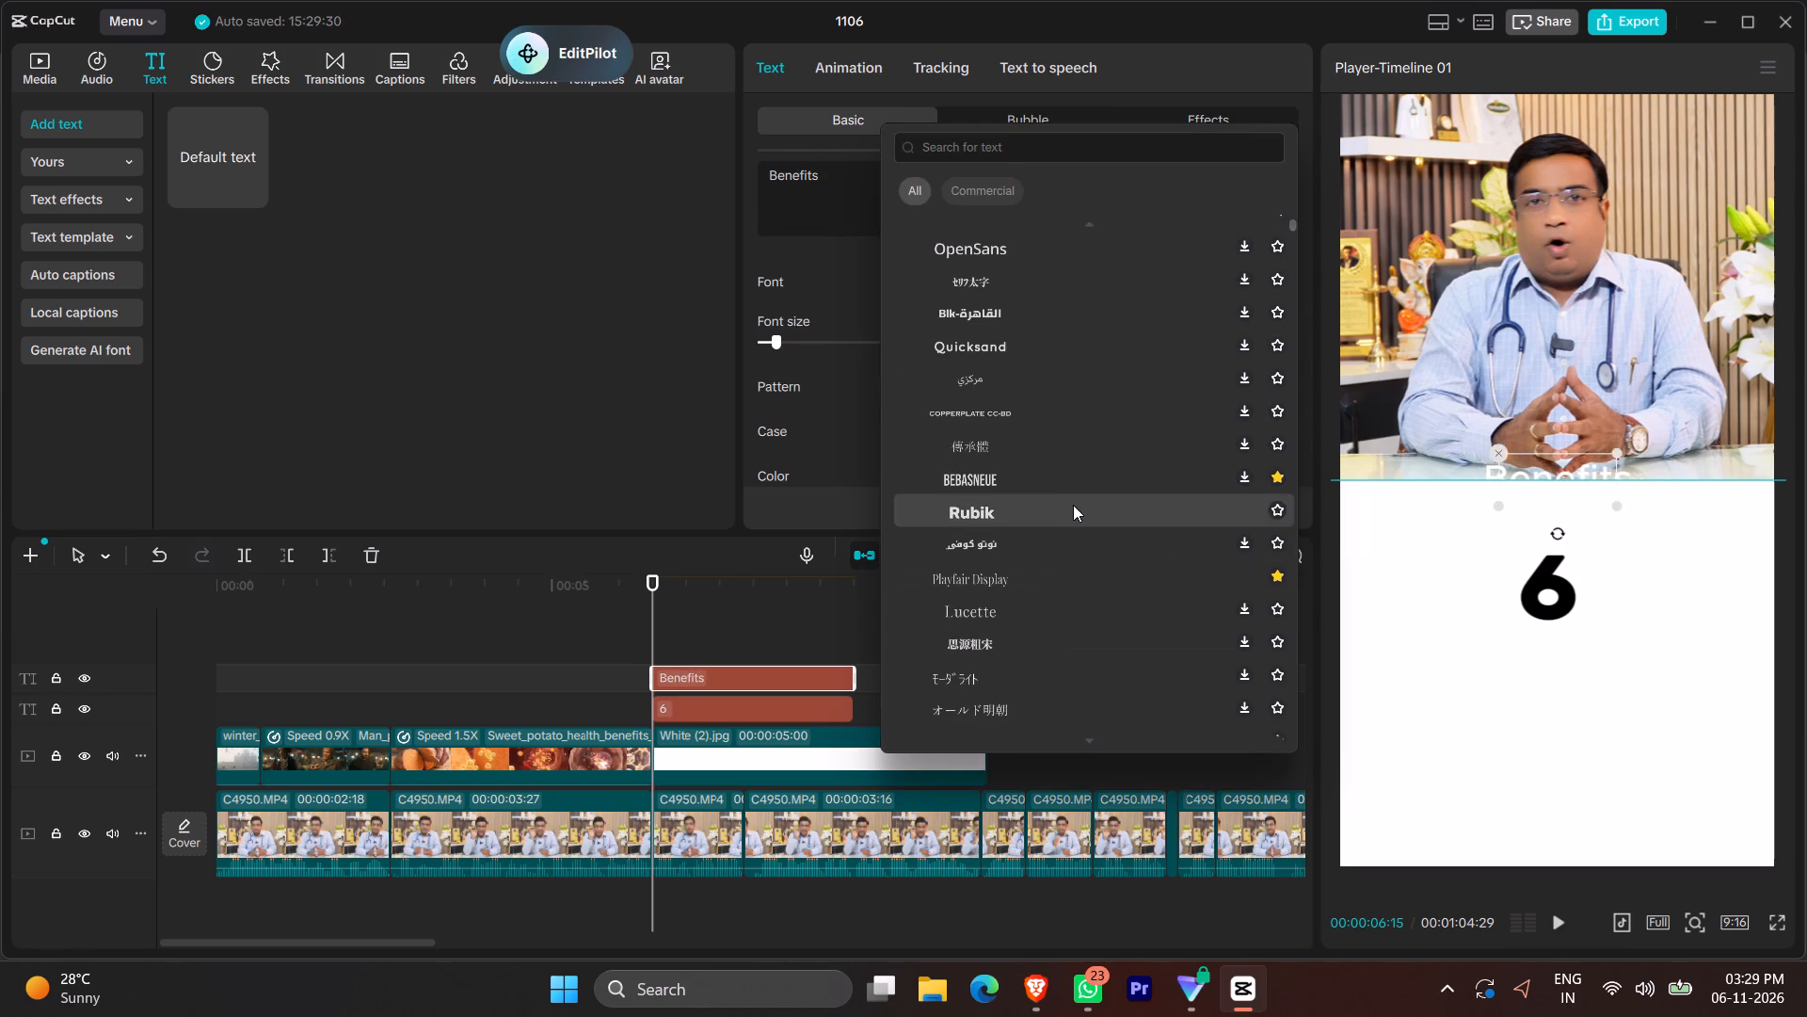
scroll(1059, 415, "down", 1)
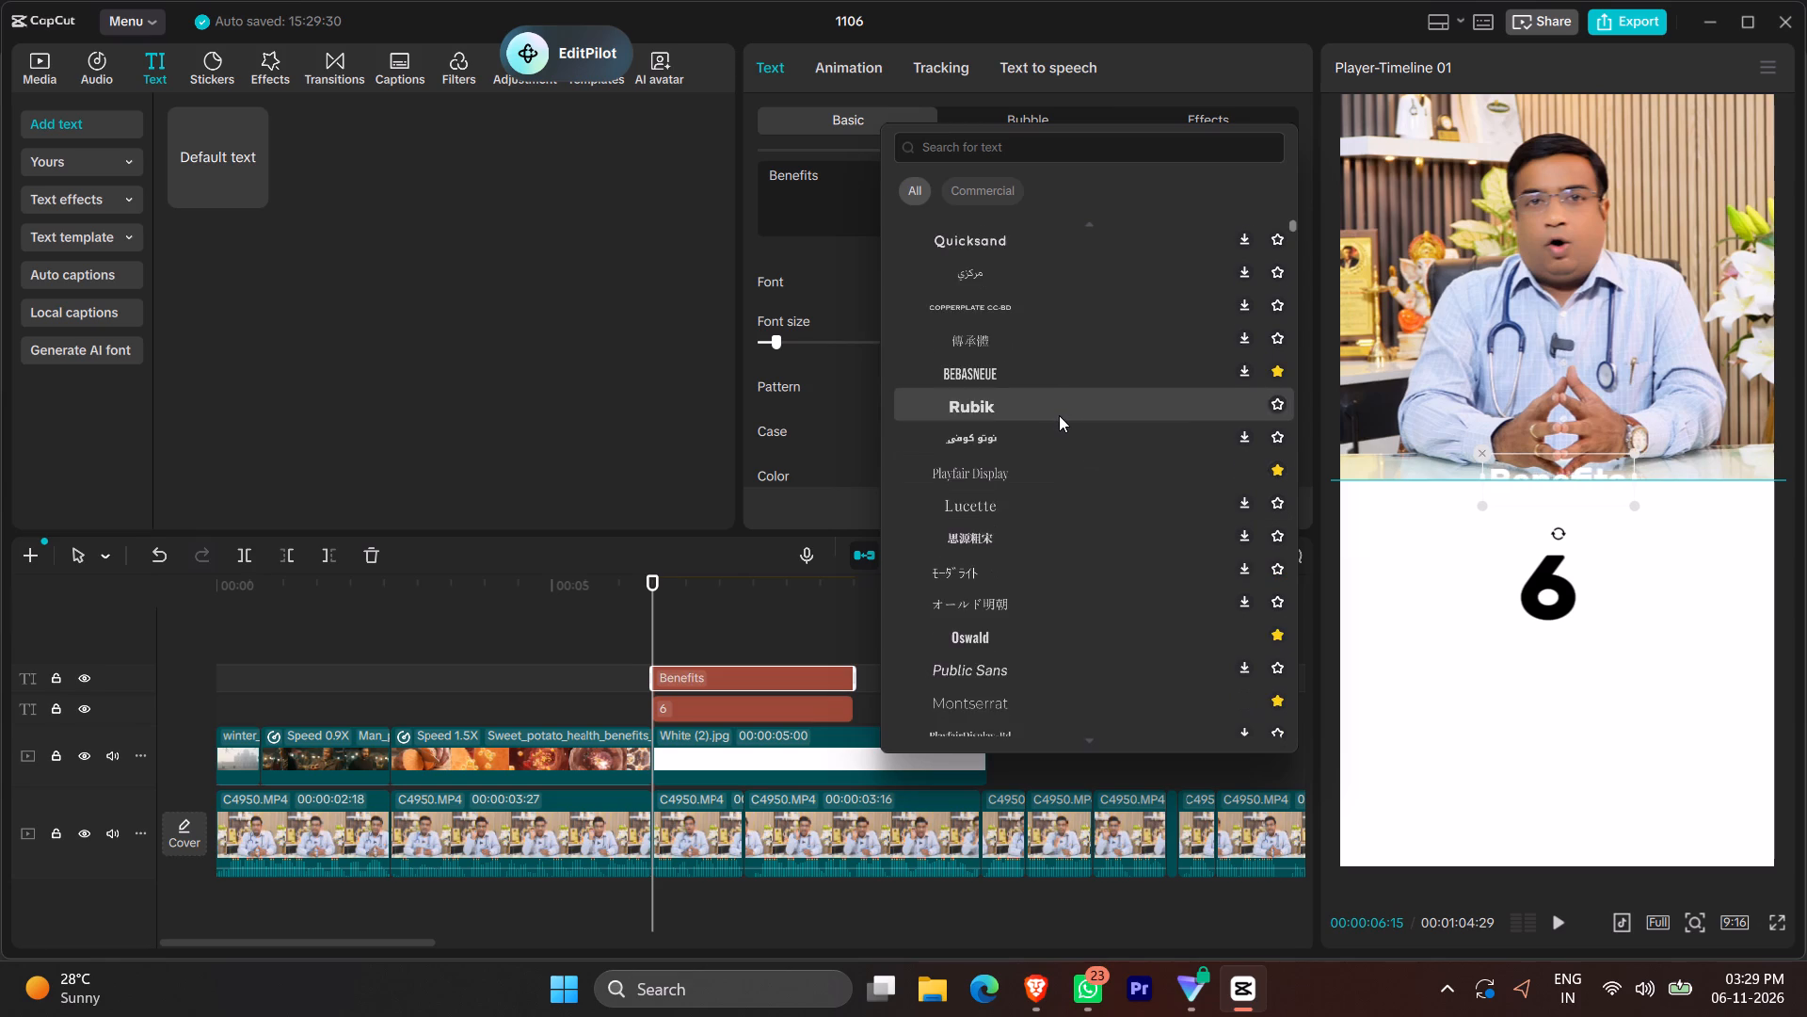
scroll(1059, 415, "down", 1)
scroll(1086, 696, "down", 1)
left_click(1068, 578)
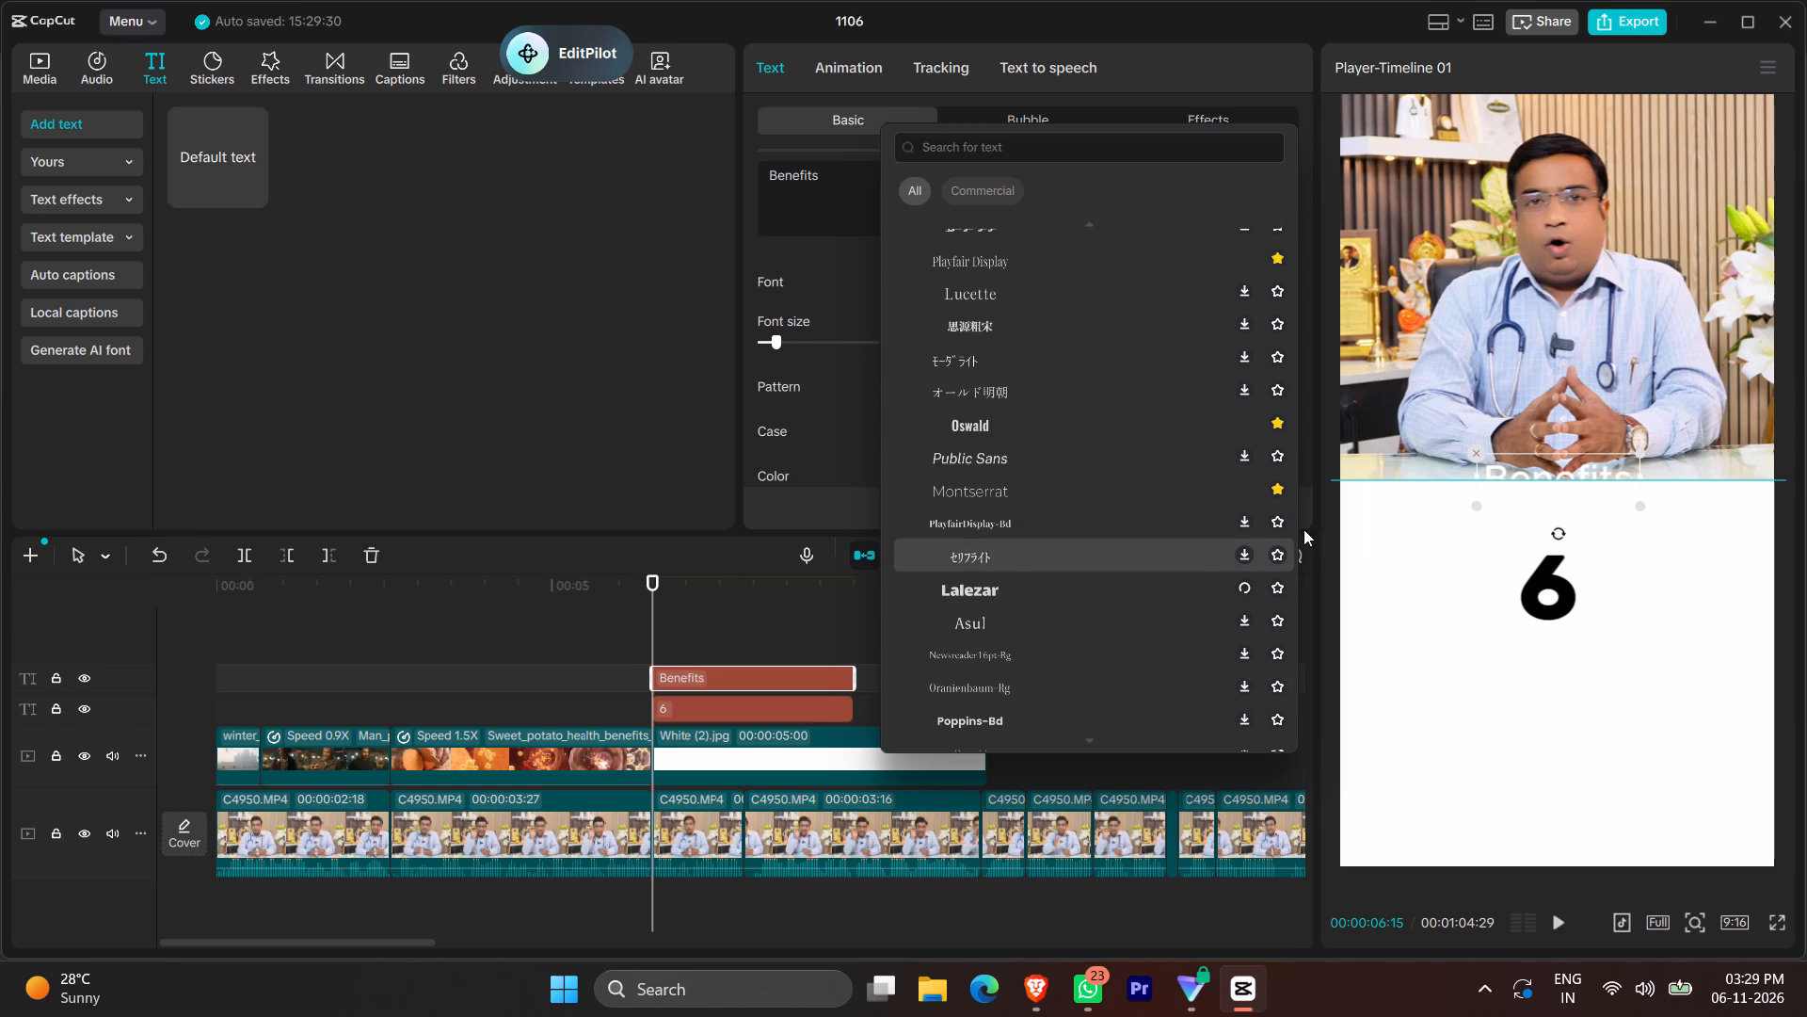
Color the "Benefits" text black (000000), enlarge it and place it directly below the "6" on the white area.
left_click_drag(1544, 482, 1538, 656)
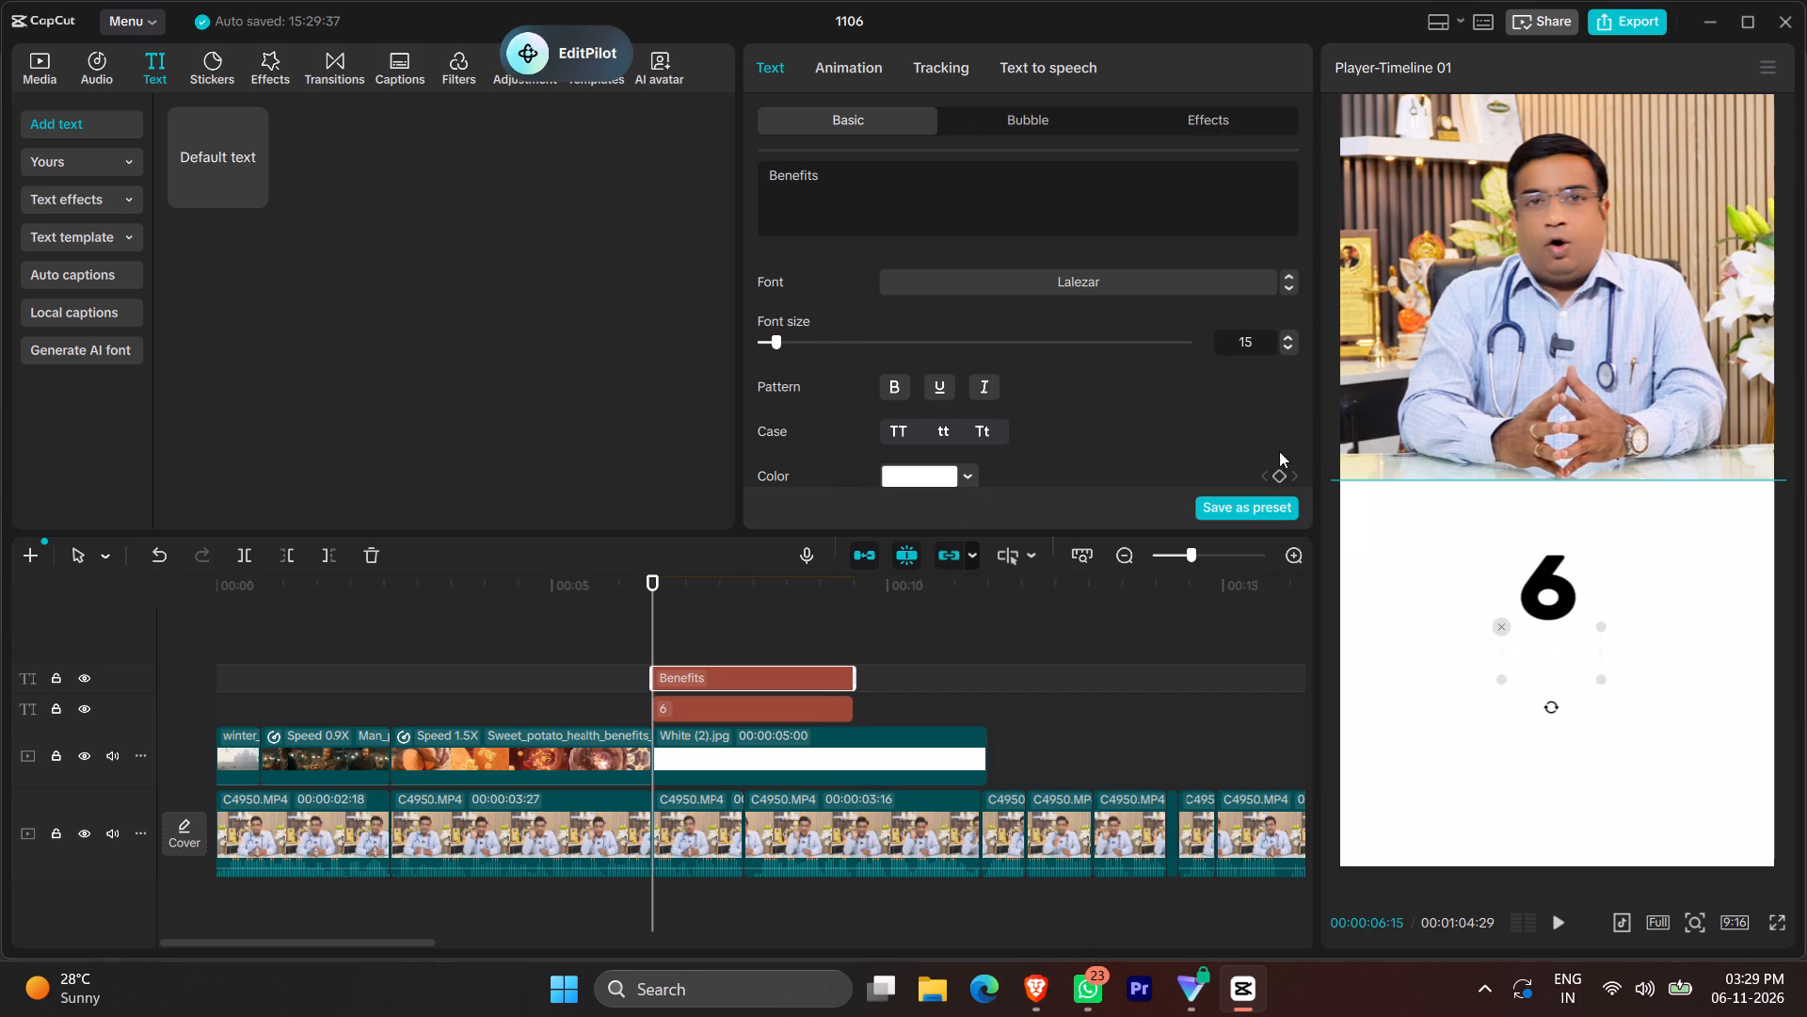
left_click(909, 491)
left_click(913, 481)
left_click_drag(895, 546, 791, 829)
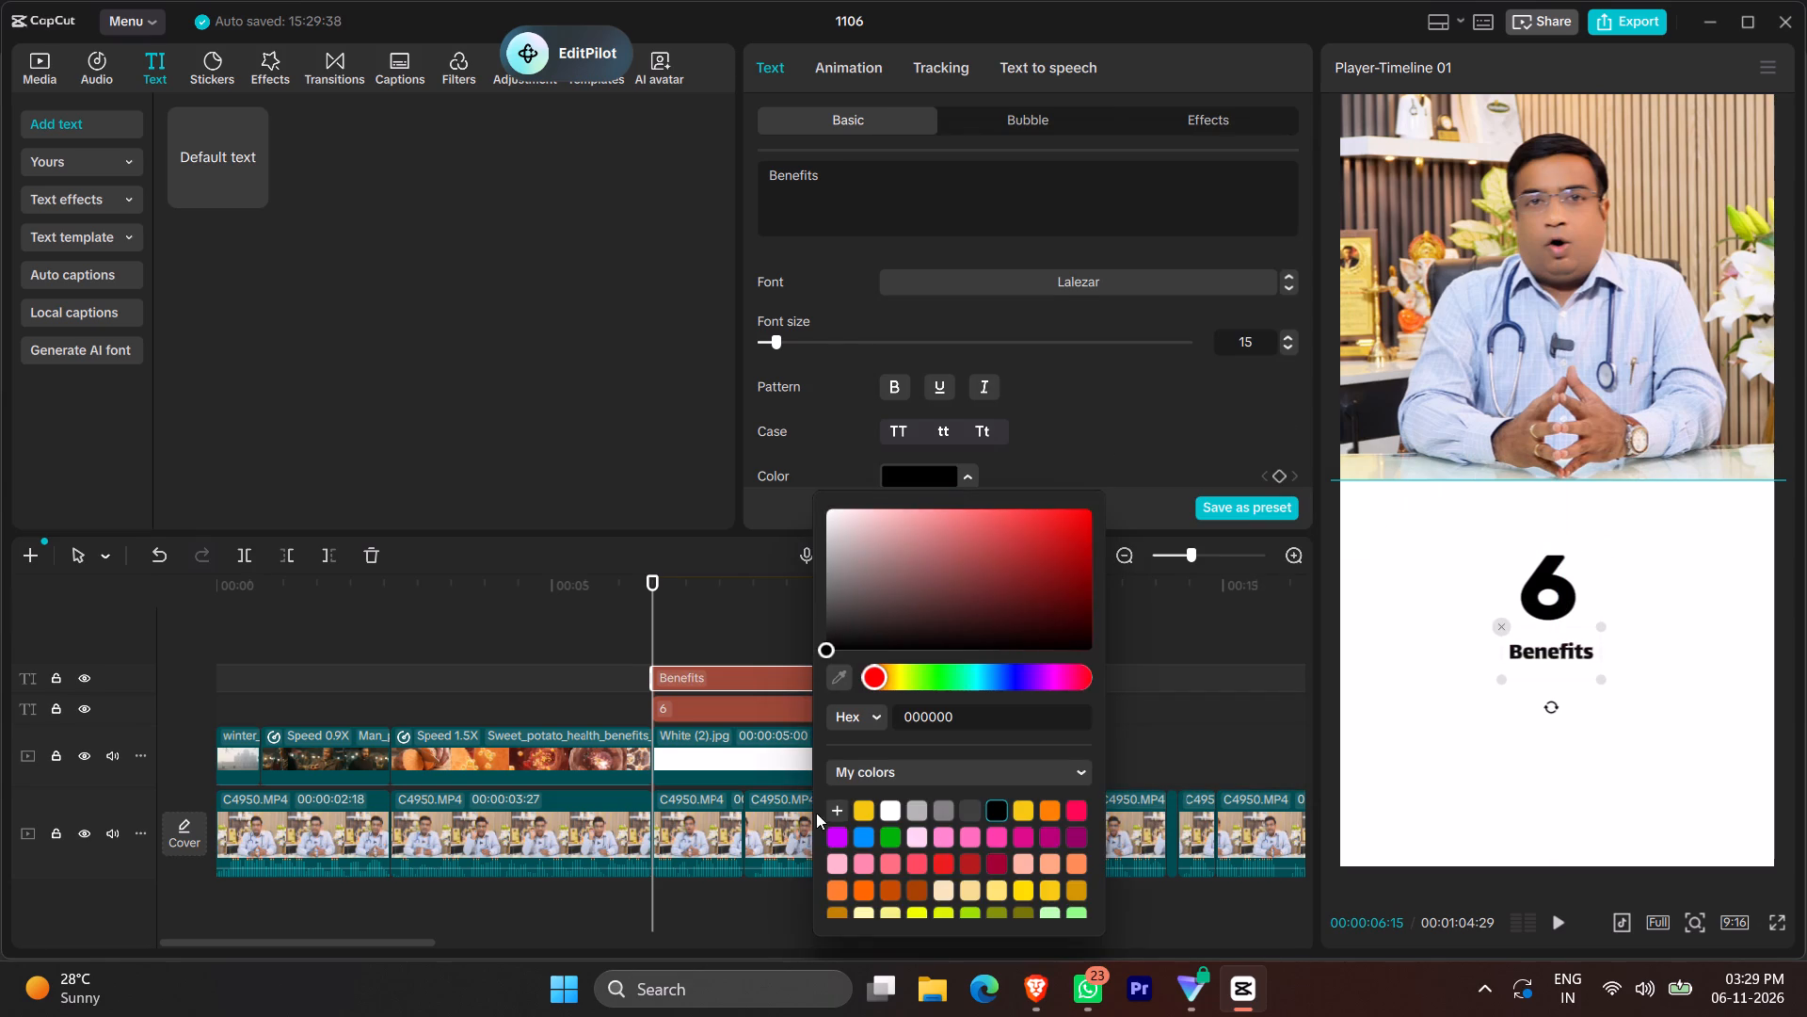
left_click_drag(1602, 677, 1642, 708)
left_click_drag(1586, 660, 1600, 672)
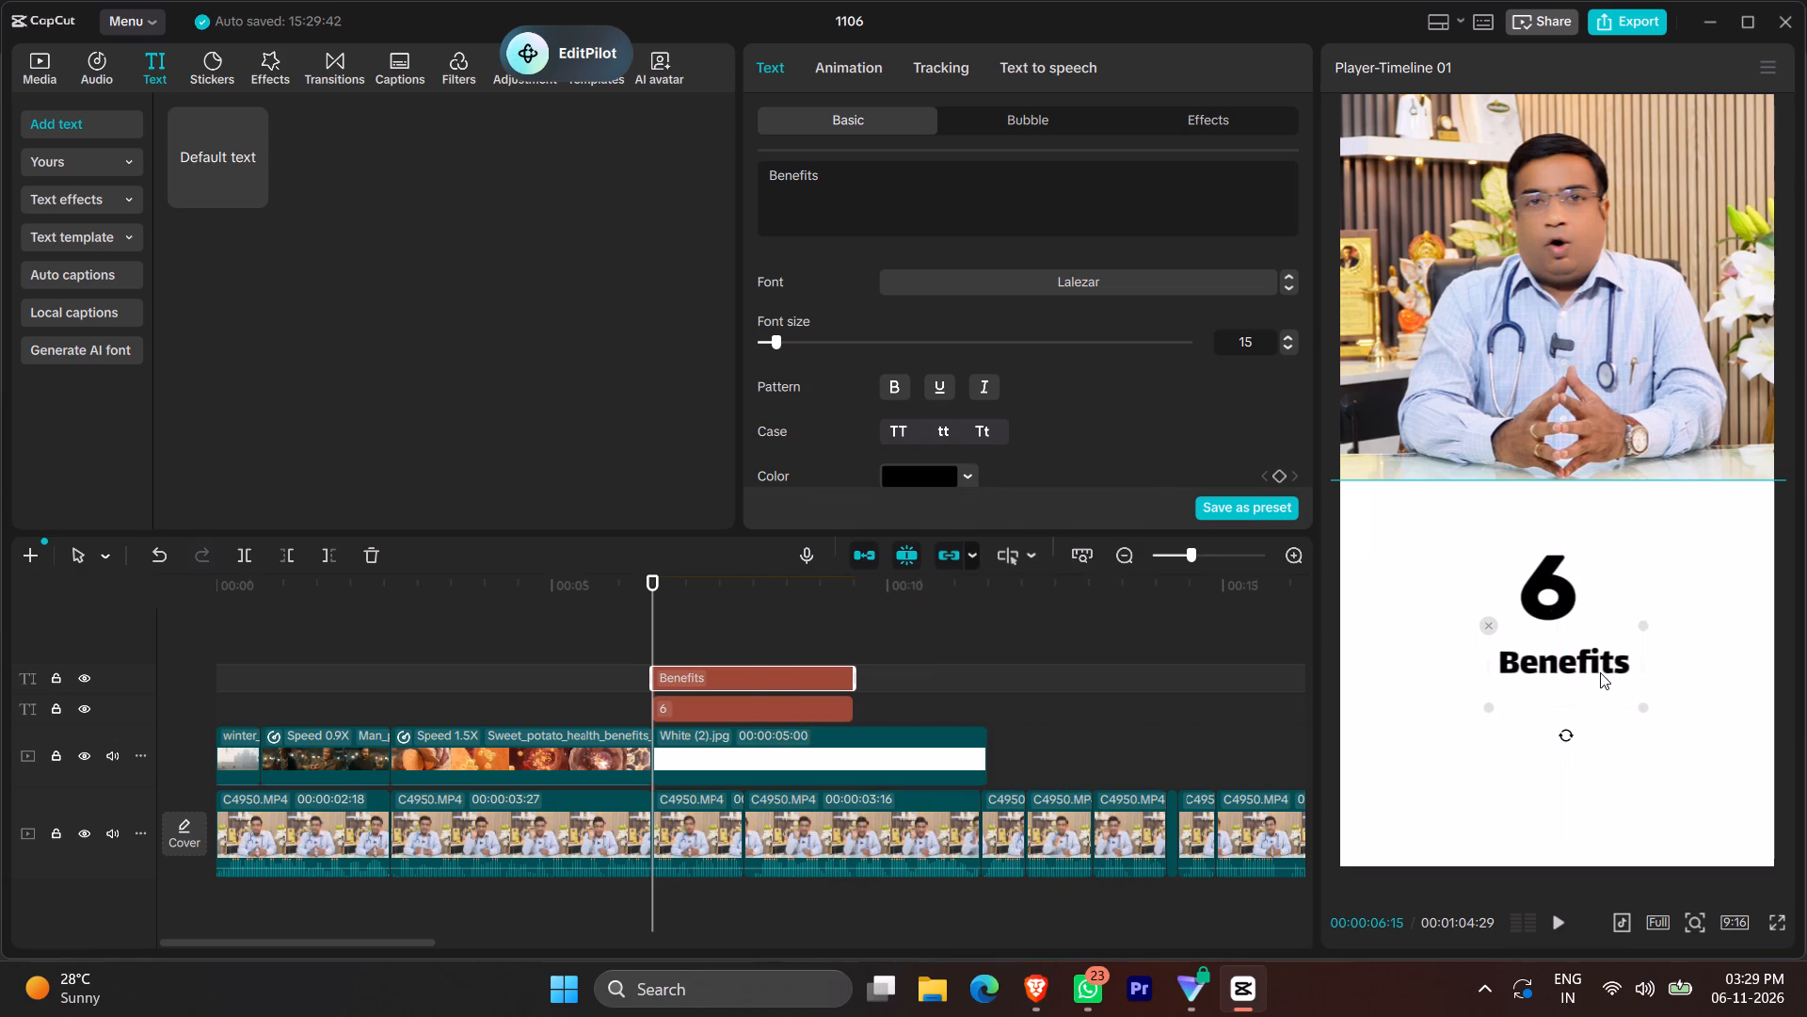
left_click_drag(1600, 672, 1593, 690)
left_click_drag(1634, 729, 1687, 764)
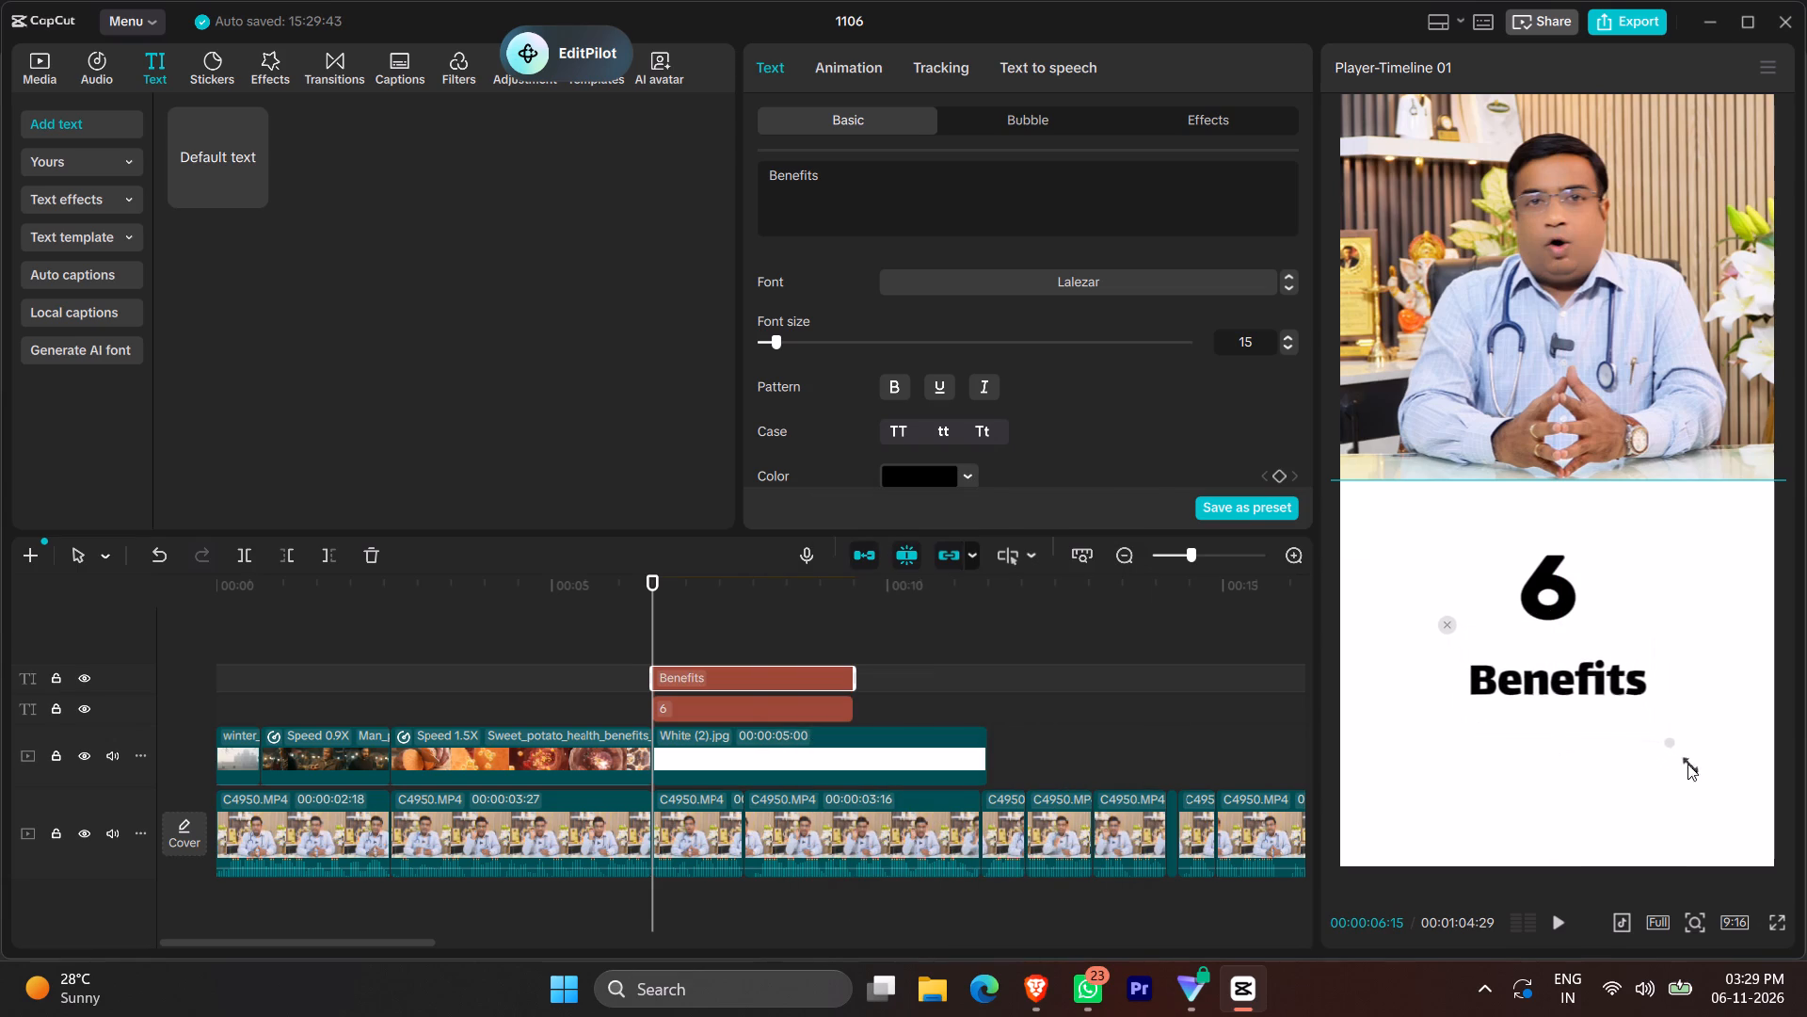
left_click_drag(1687, 764, 1698, 767)
Enlarge the "6" further so it stands out above the "Benefits" text.
left_click(1551, 594)
left_click_drag(1615, 661, 1653, 692)
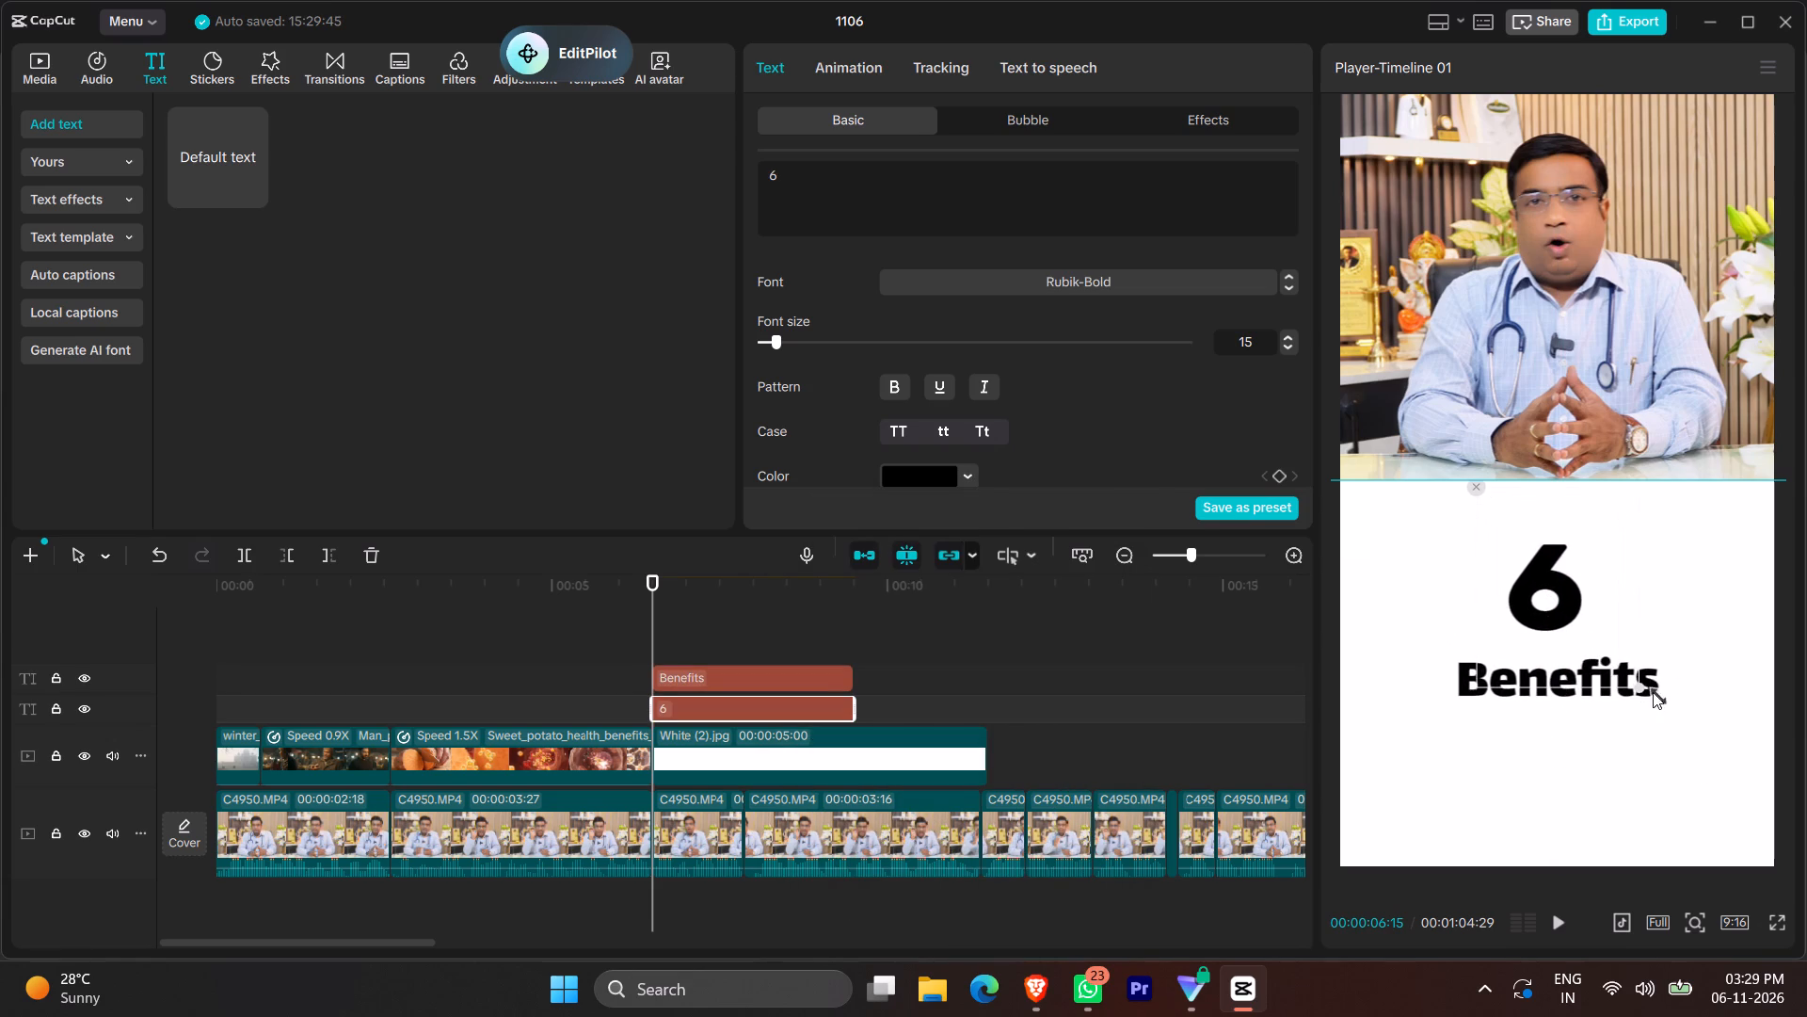
left_click_drag(1653, 692, 1652, 692)
left_click(1574, 612)
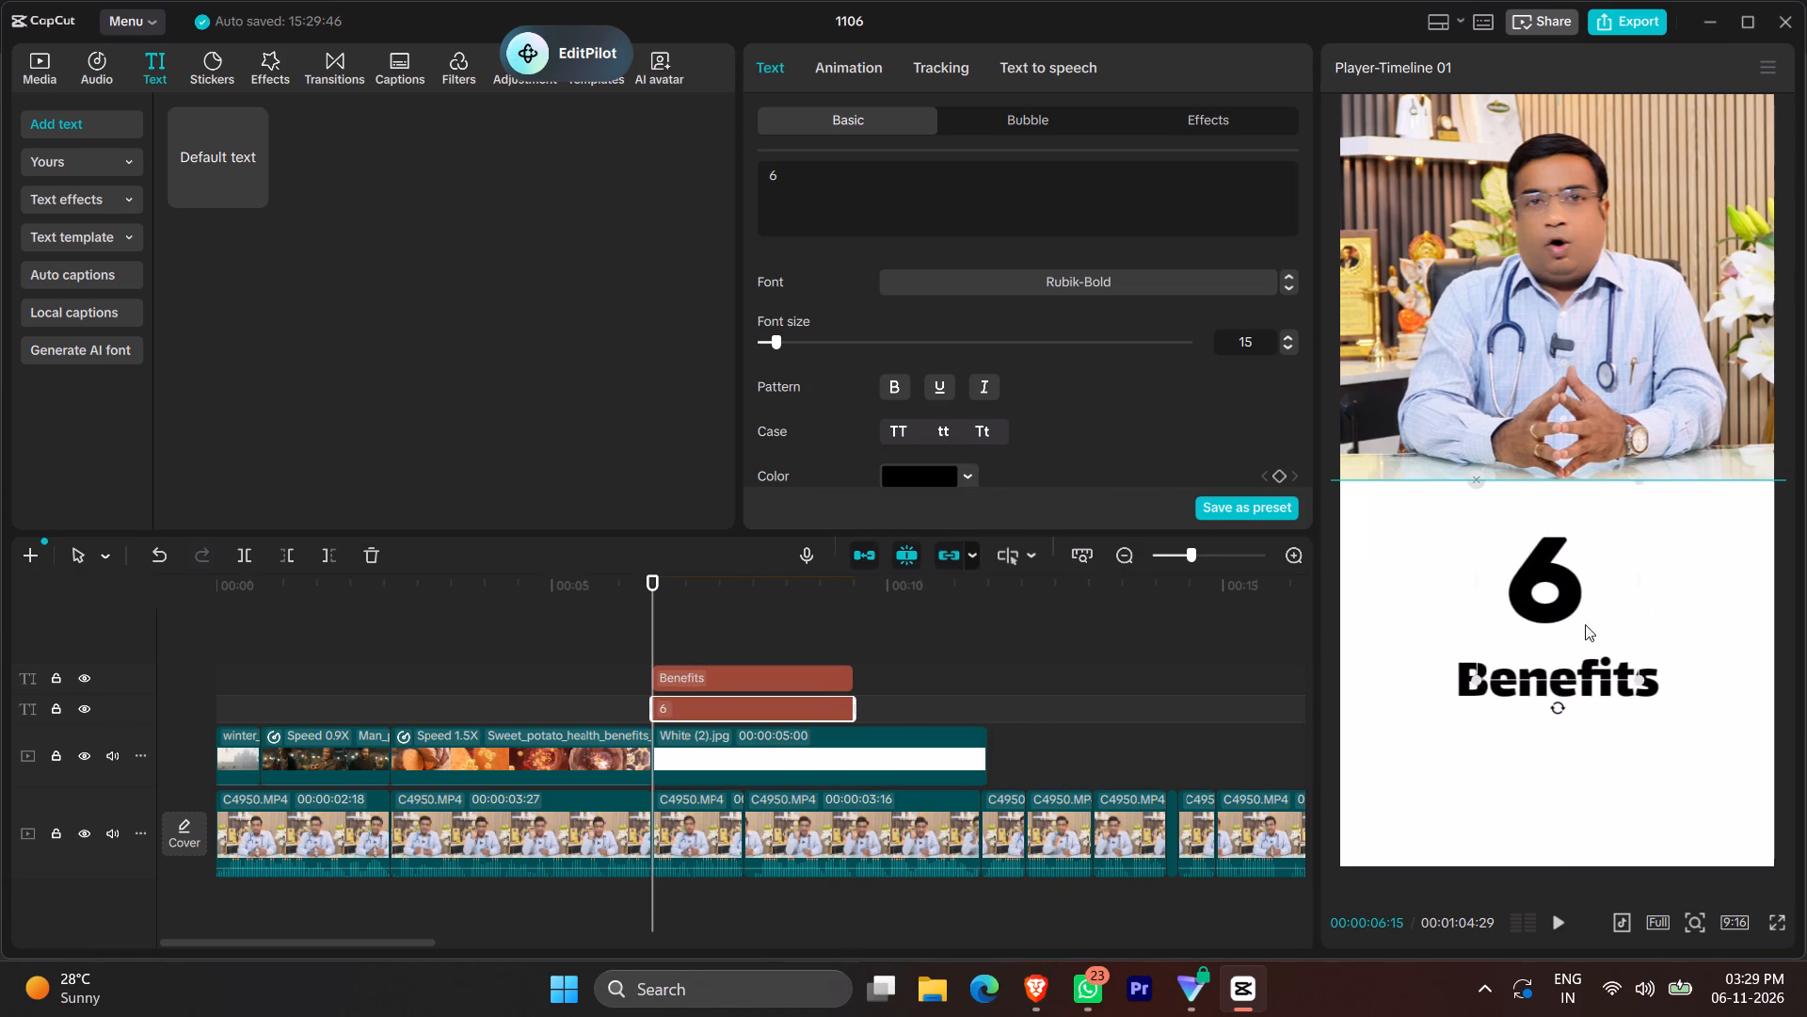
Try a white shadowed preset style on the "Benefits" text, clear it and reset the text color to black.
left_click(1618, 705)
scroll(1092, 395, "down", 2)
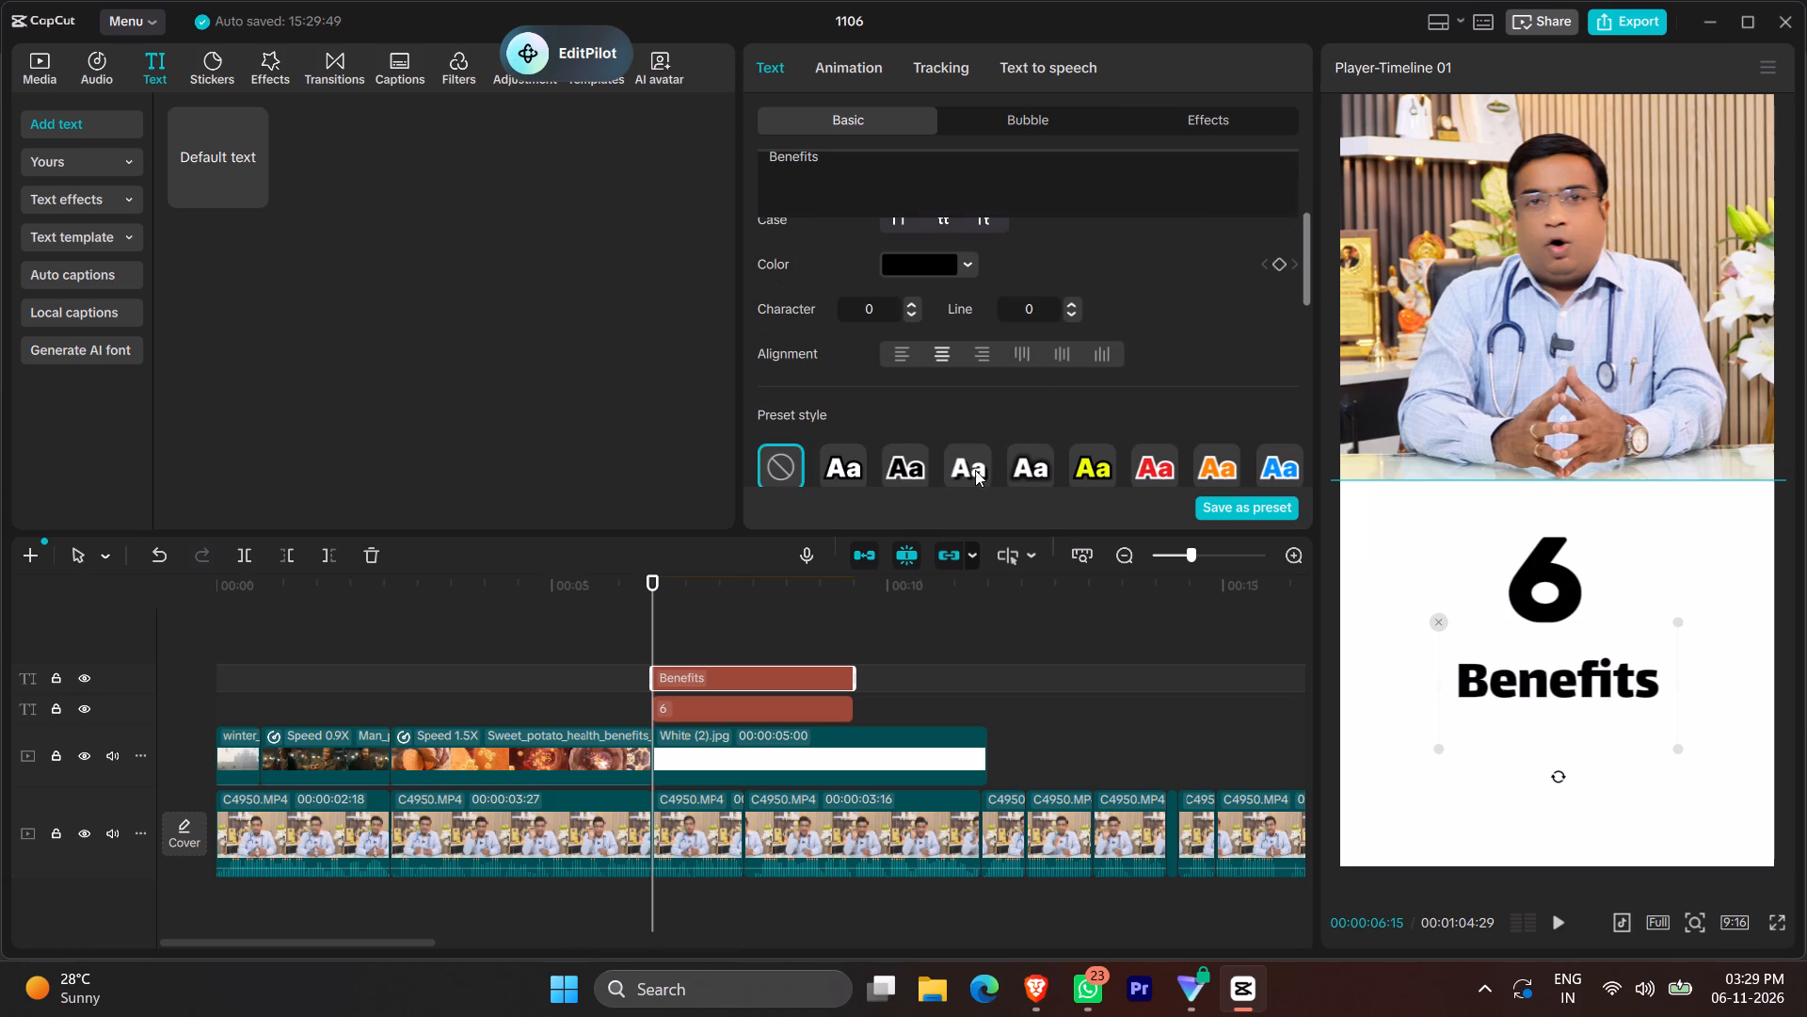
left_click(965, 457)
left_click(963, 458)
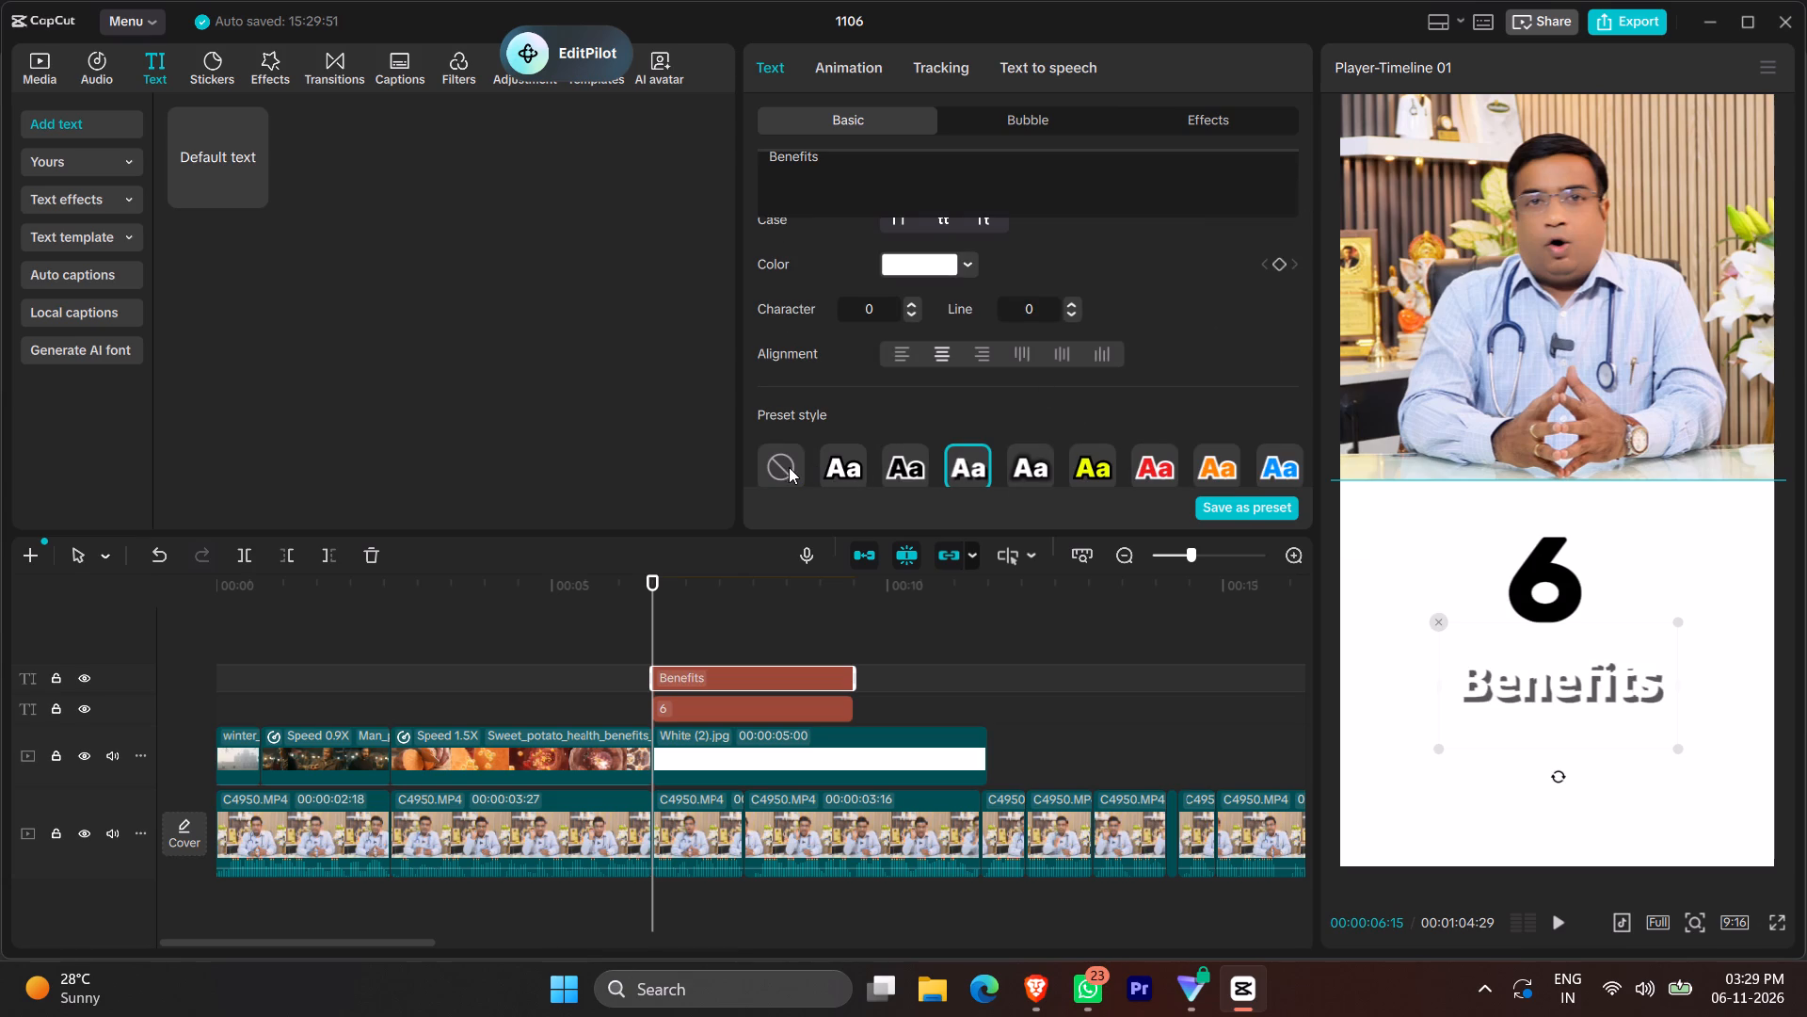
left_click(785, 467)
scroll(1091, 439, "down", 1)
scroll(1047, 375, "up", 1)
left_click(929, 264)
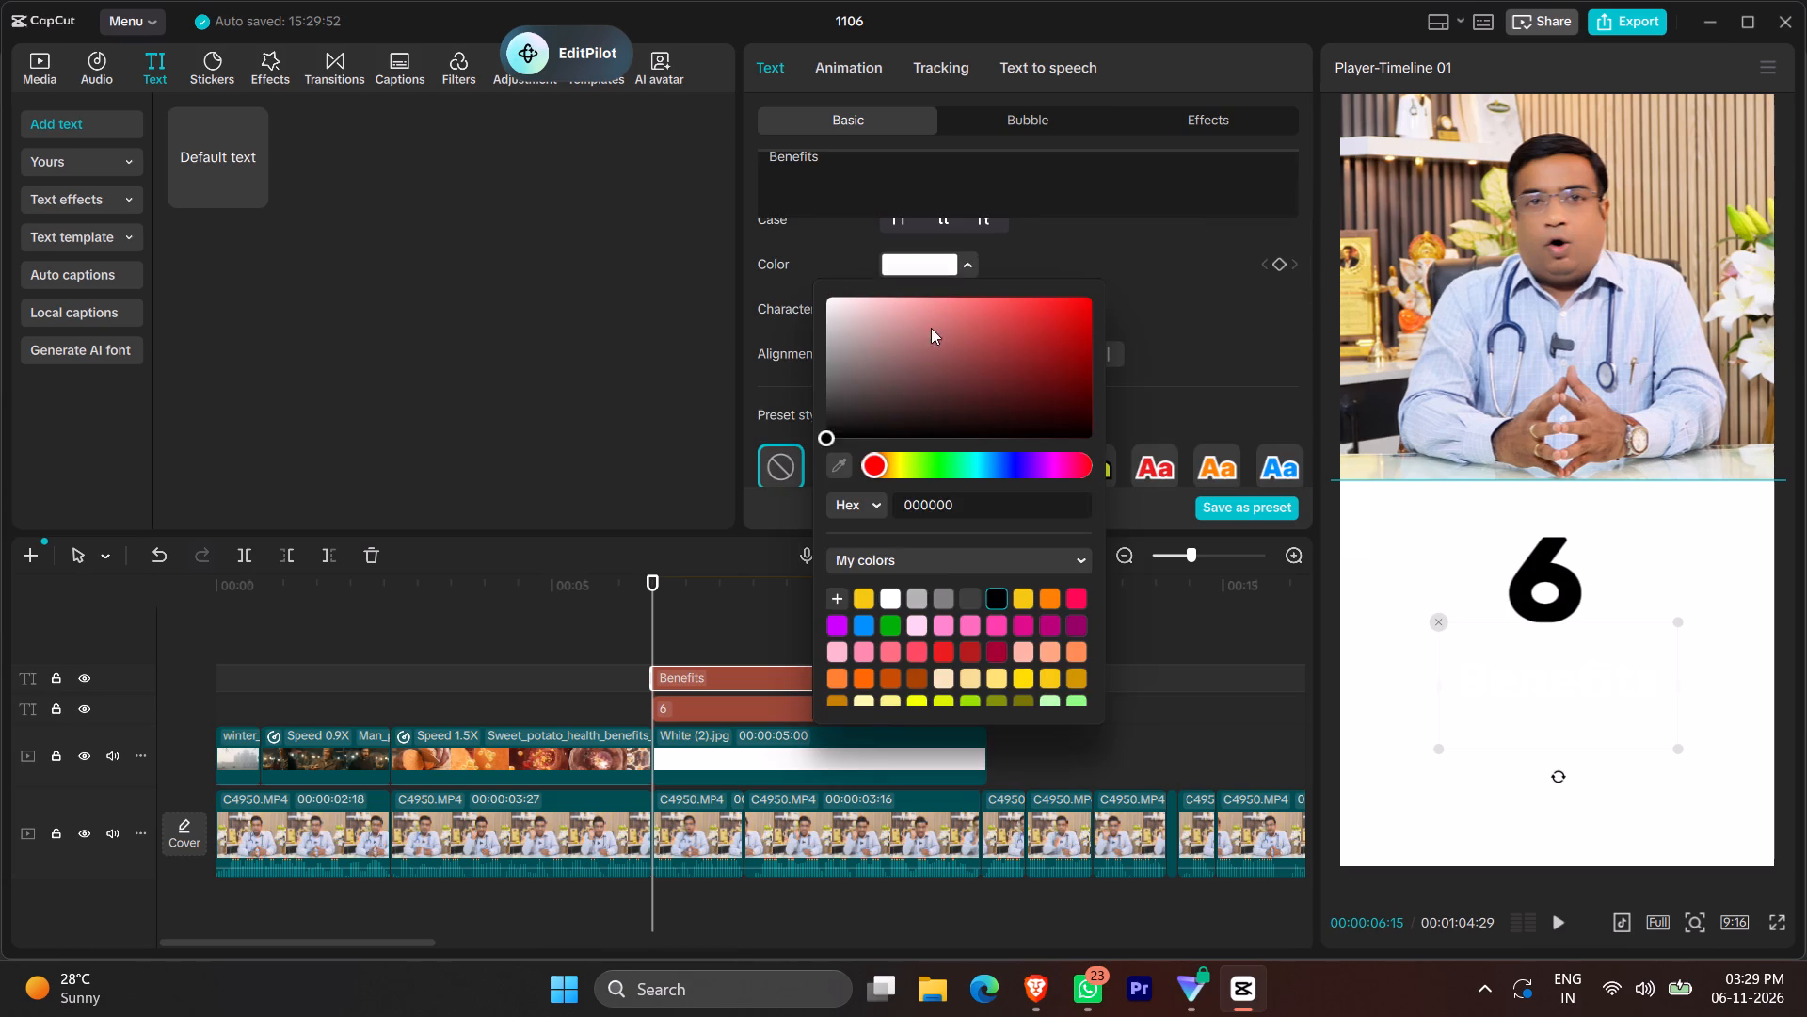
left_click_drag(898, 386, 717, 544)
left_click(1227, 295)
Move the "6" down closer to "Benefits", nudge "Benefits" to line up beneath it, and preview the section.
left_click(1587, 617)
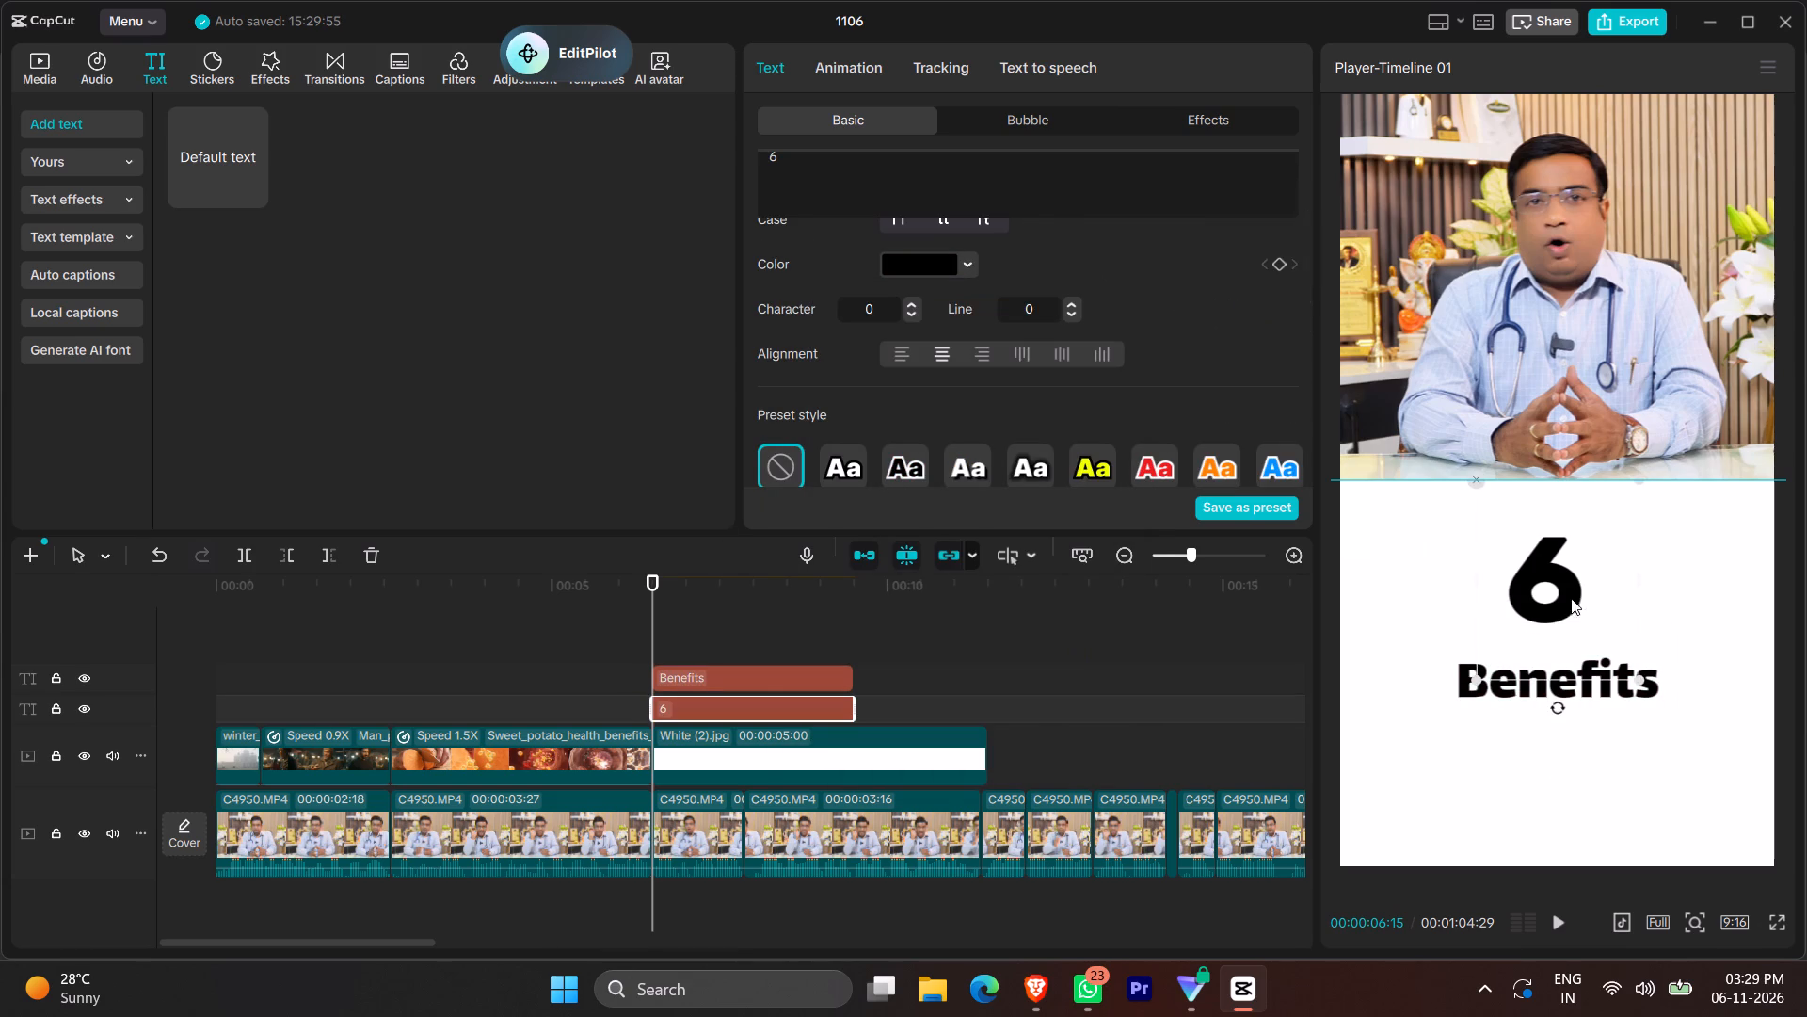
left_click_drag(1561, 589, 1571, 613)
left_click(1651, 683)
left_click_drag(1639, 683, 1650, 687)
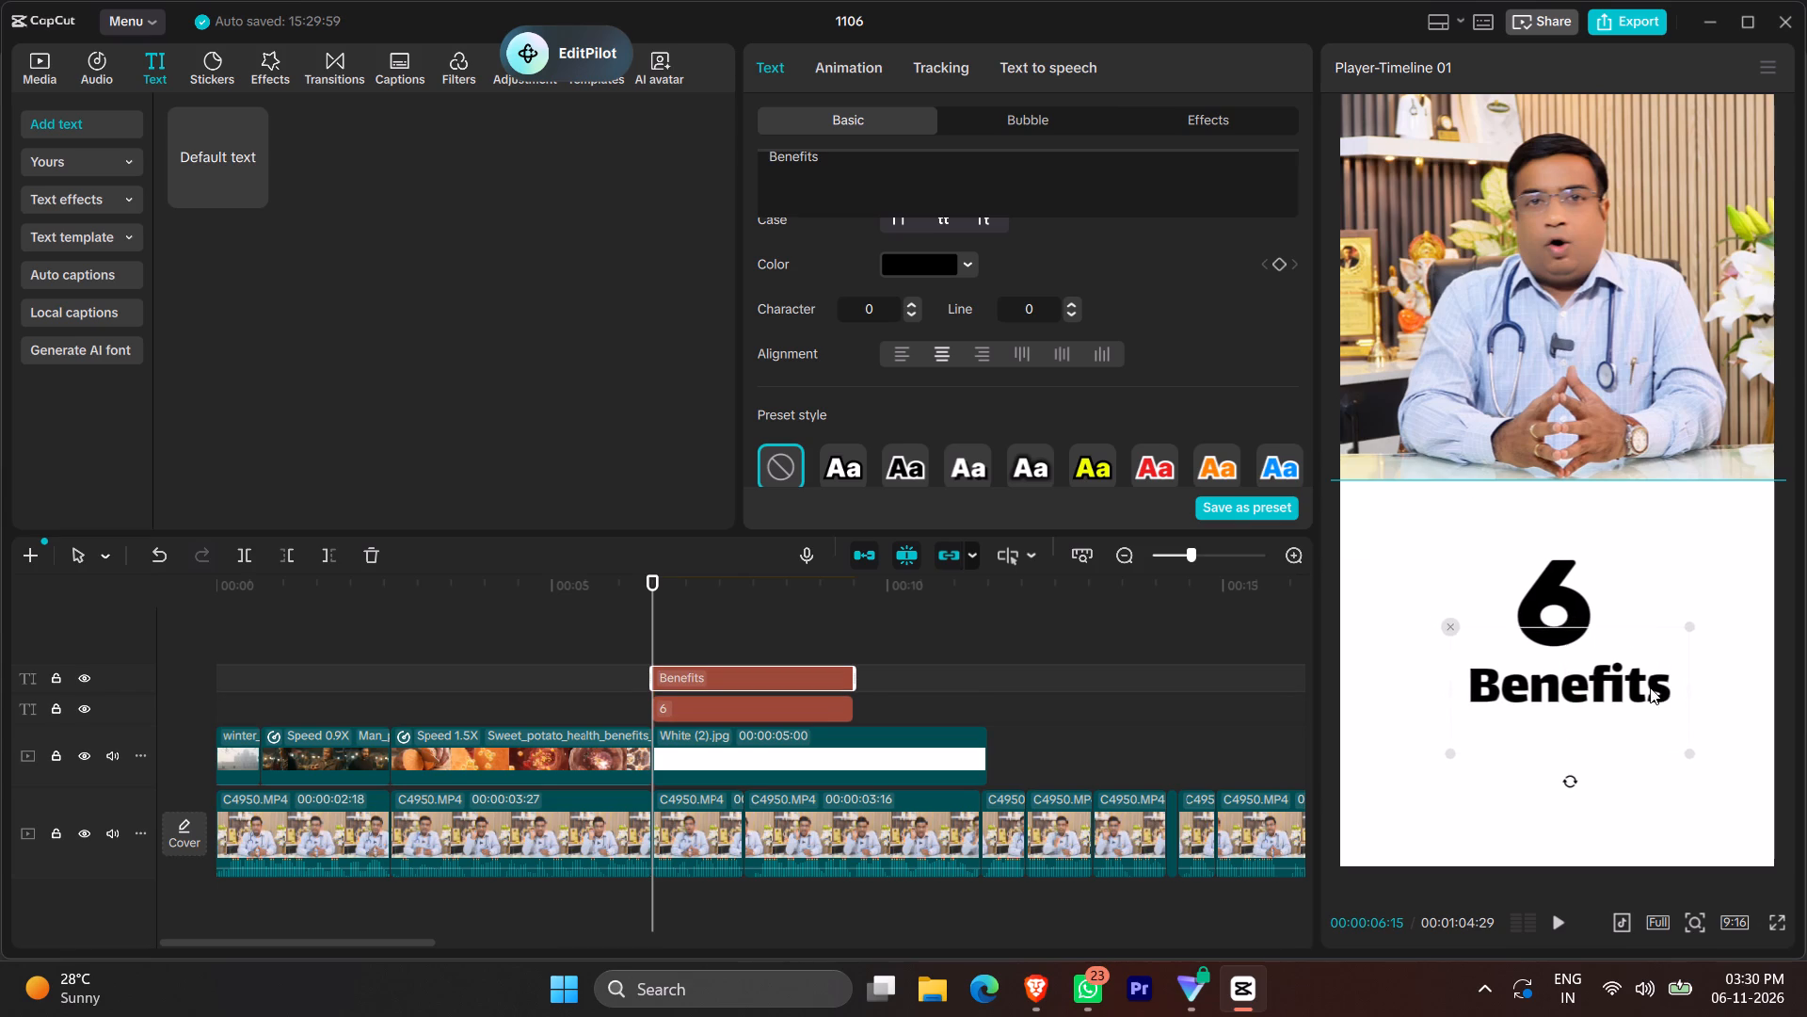
left_click_drag(1650, 687, 1649, 690)
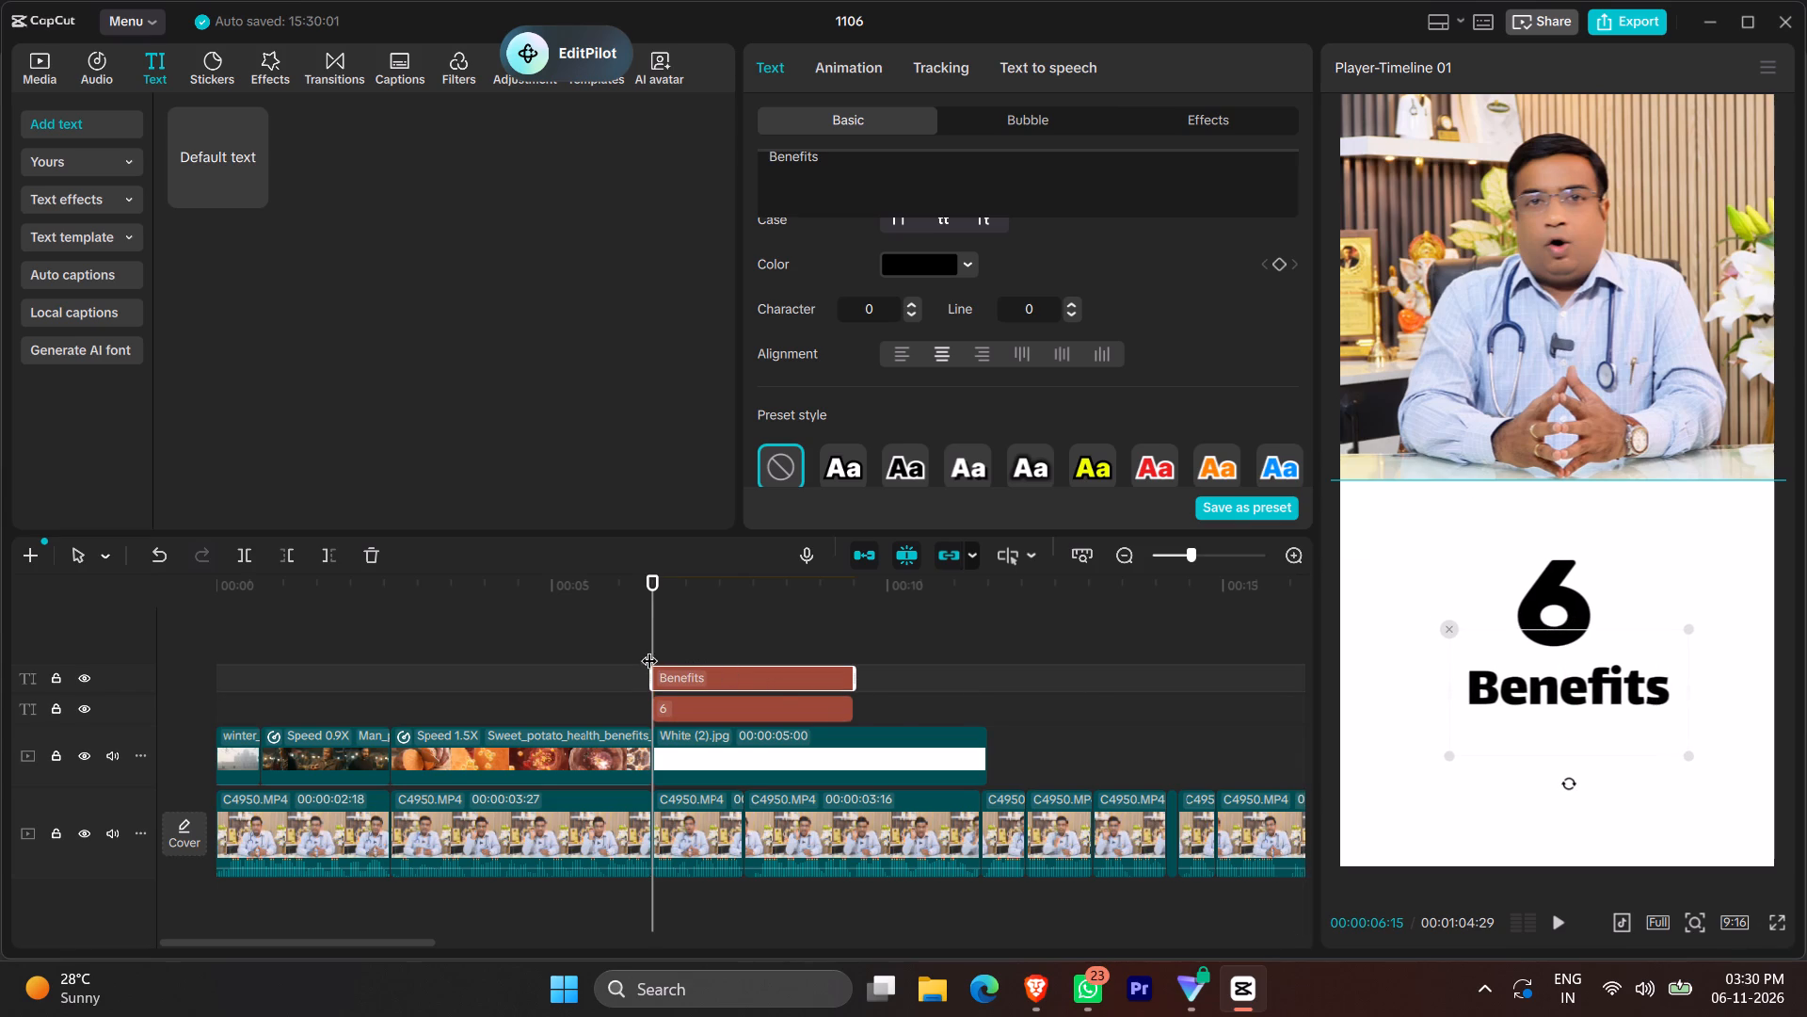
left_click(649, 649)
left_click(602, 624)
key("space")
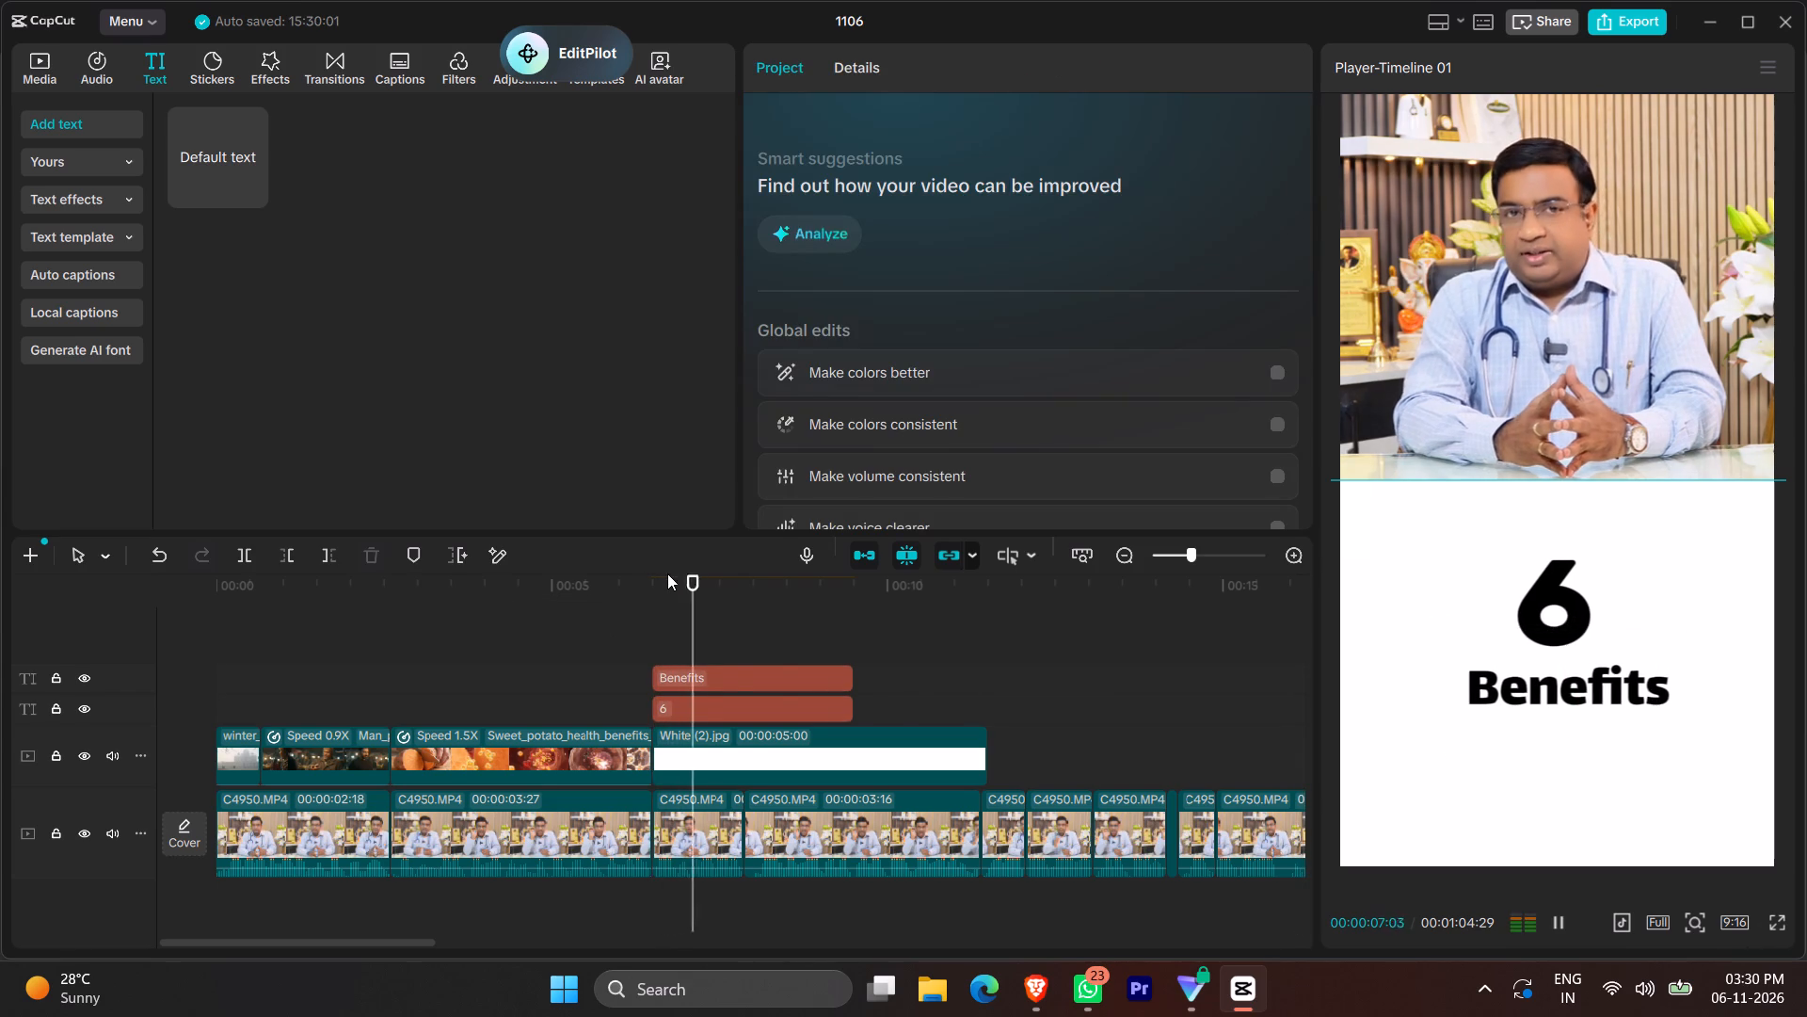
key("space")
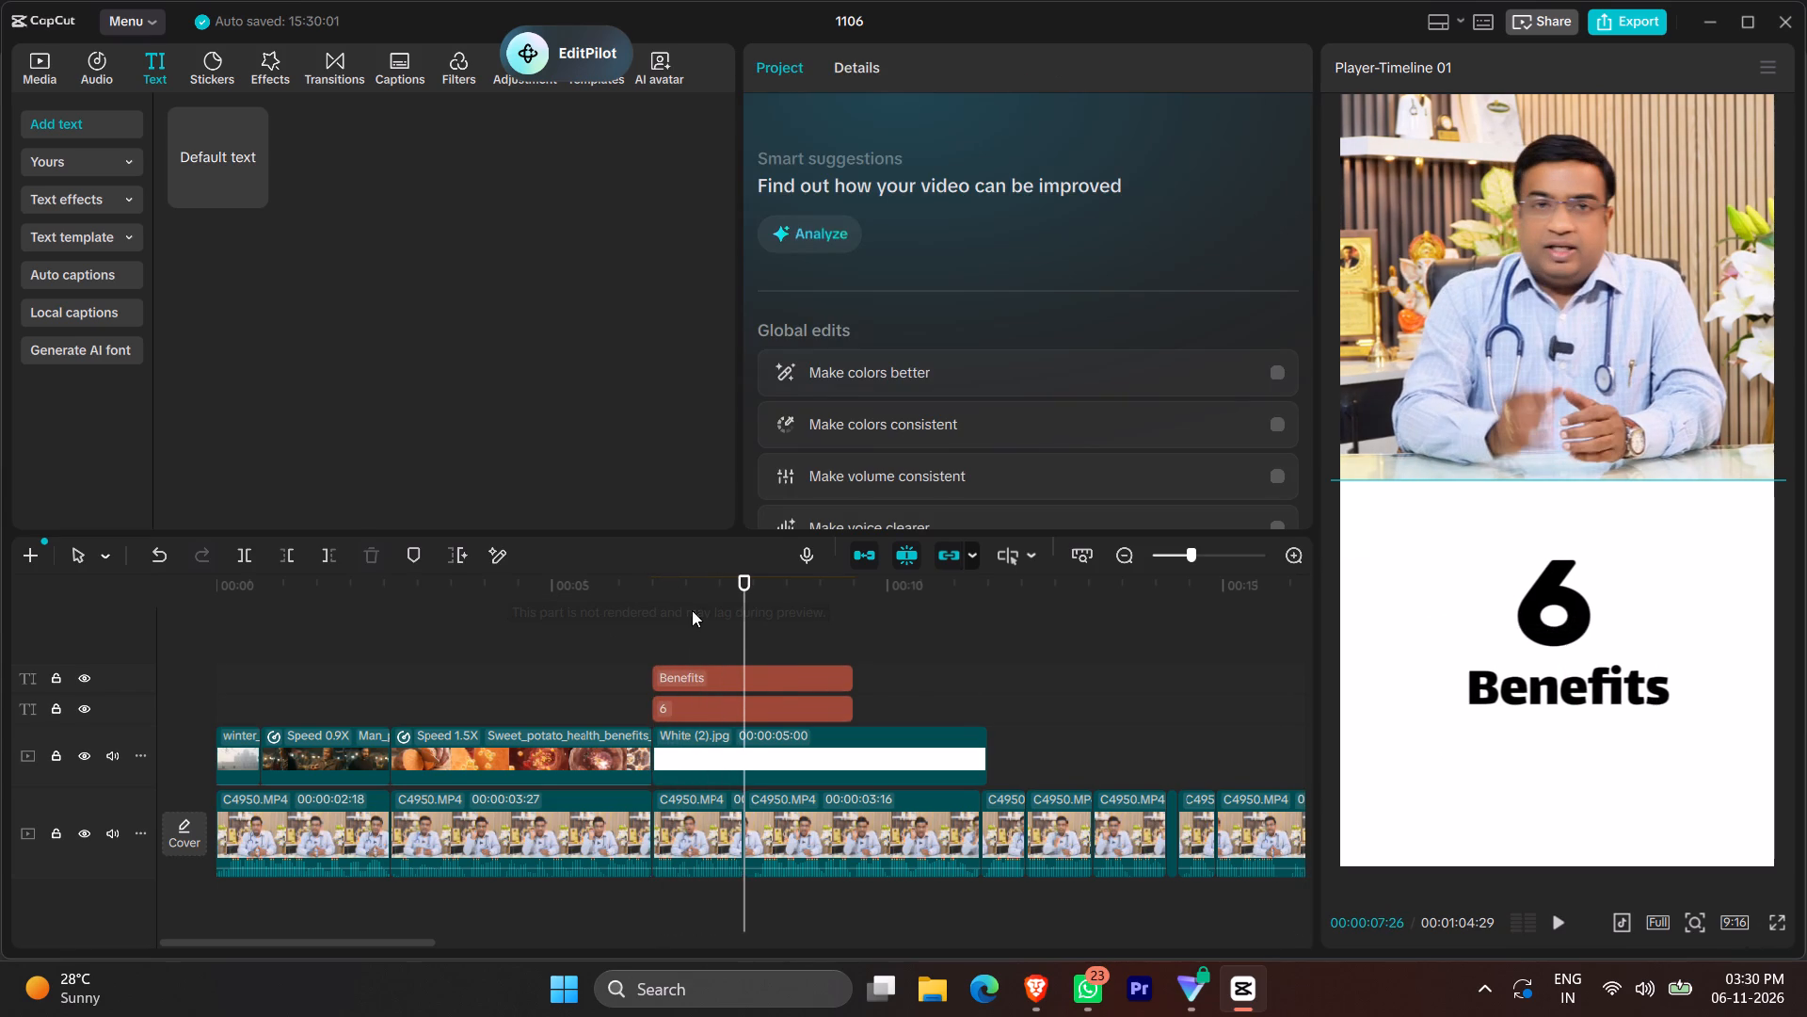
Apply the Retro Click-In entry animation to the "Benefits" text, after trying Slide & Rise from the favorites.
left_click(743, 680)
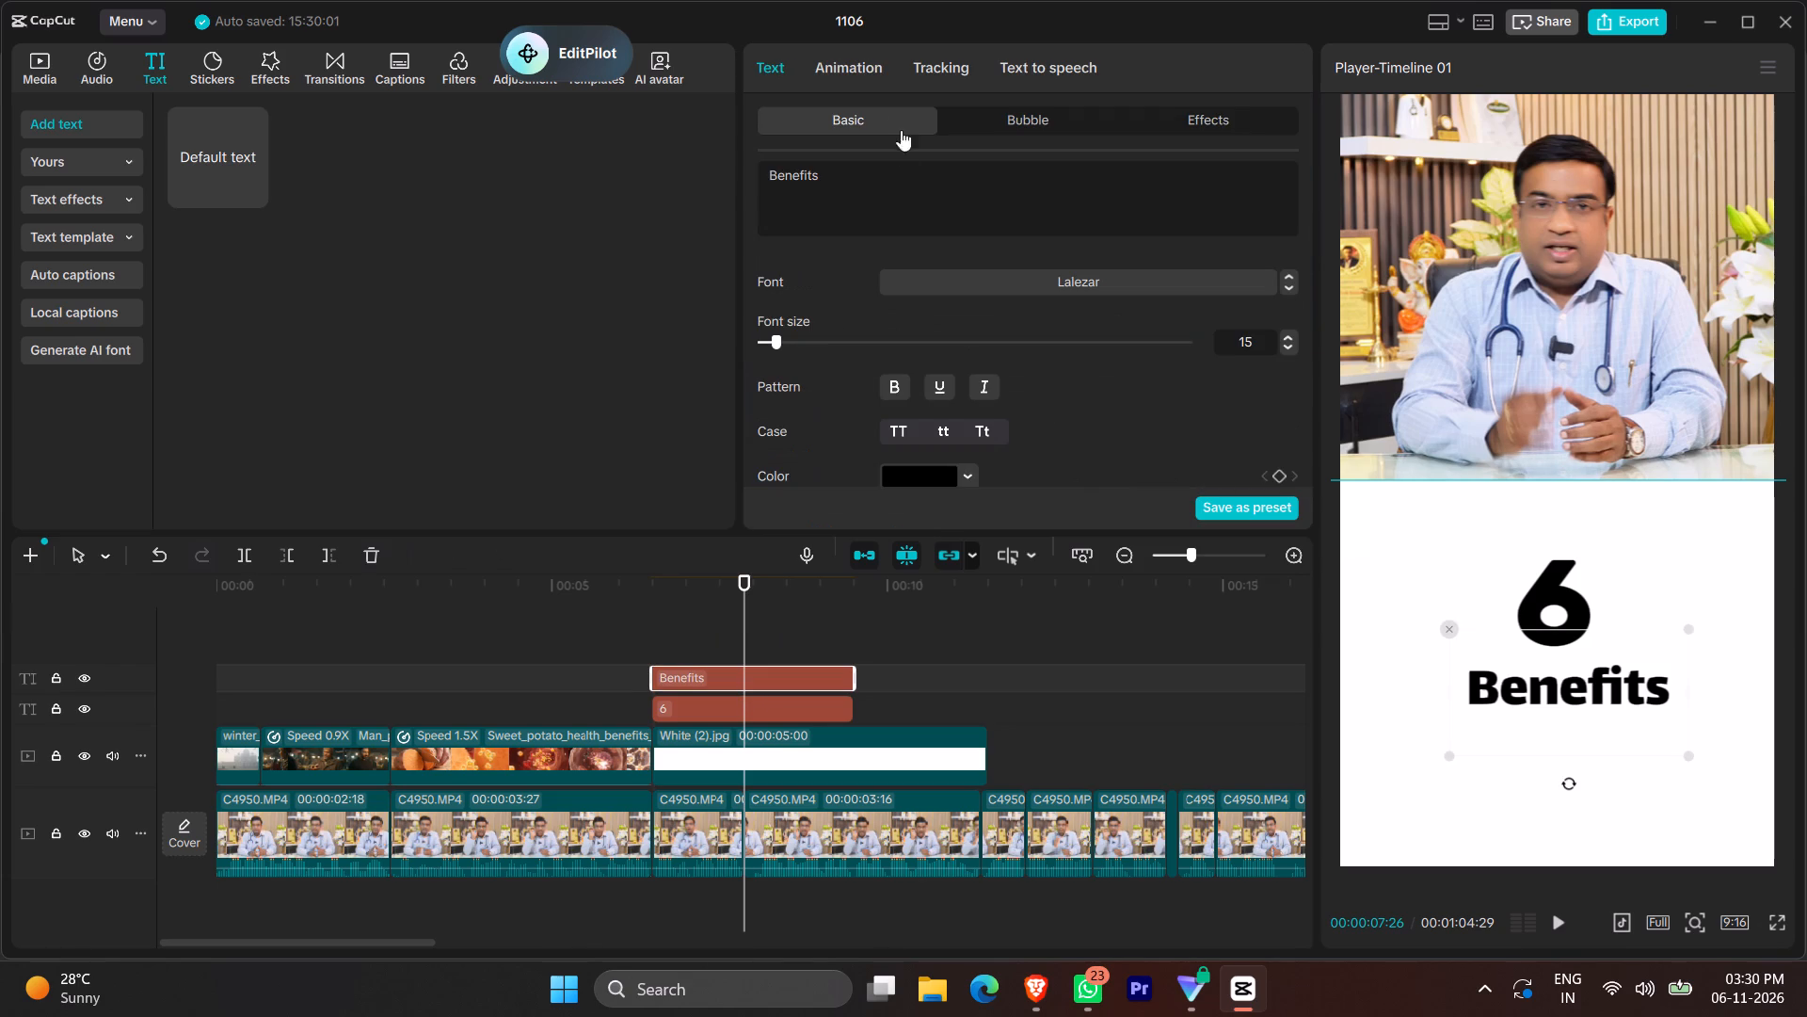
left_click(837, 63)
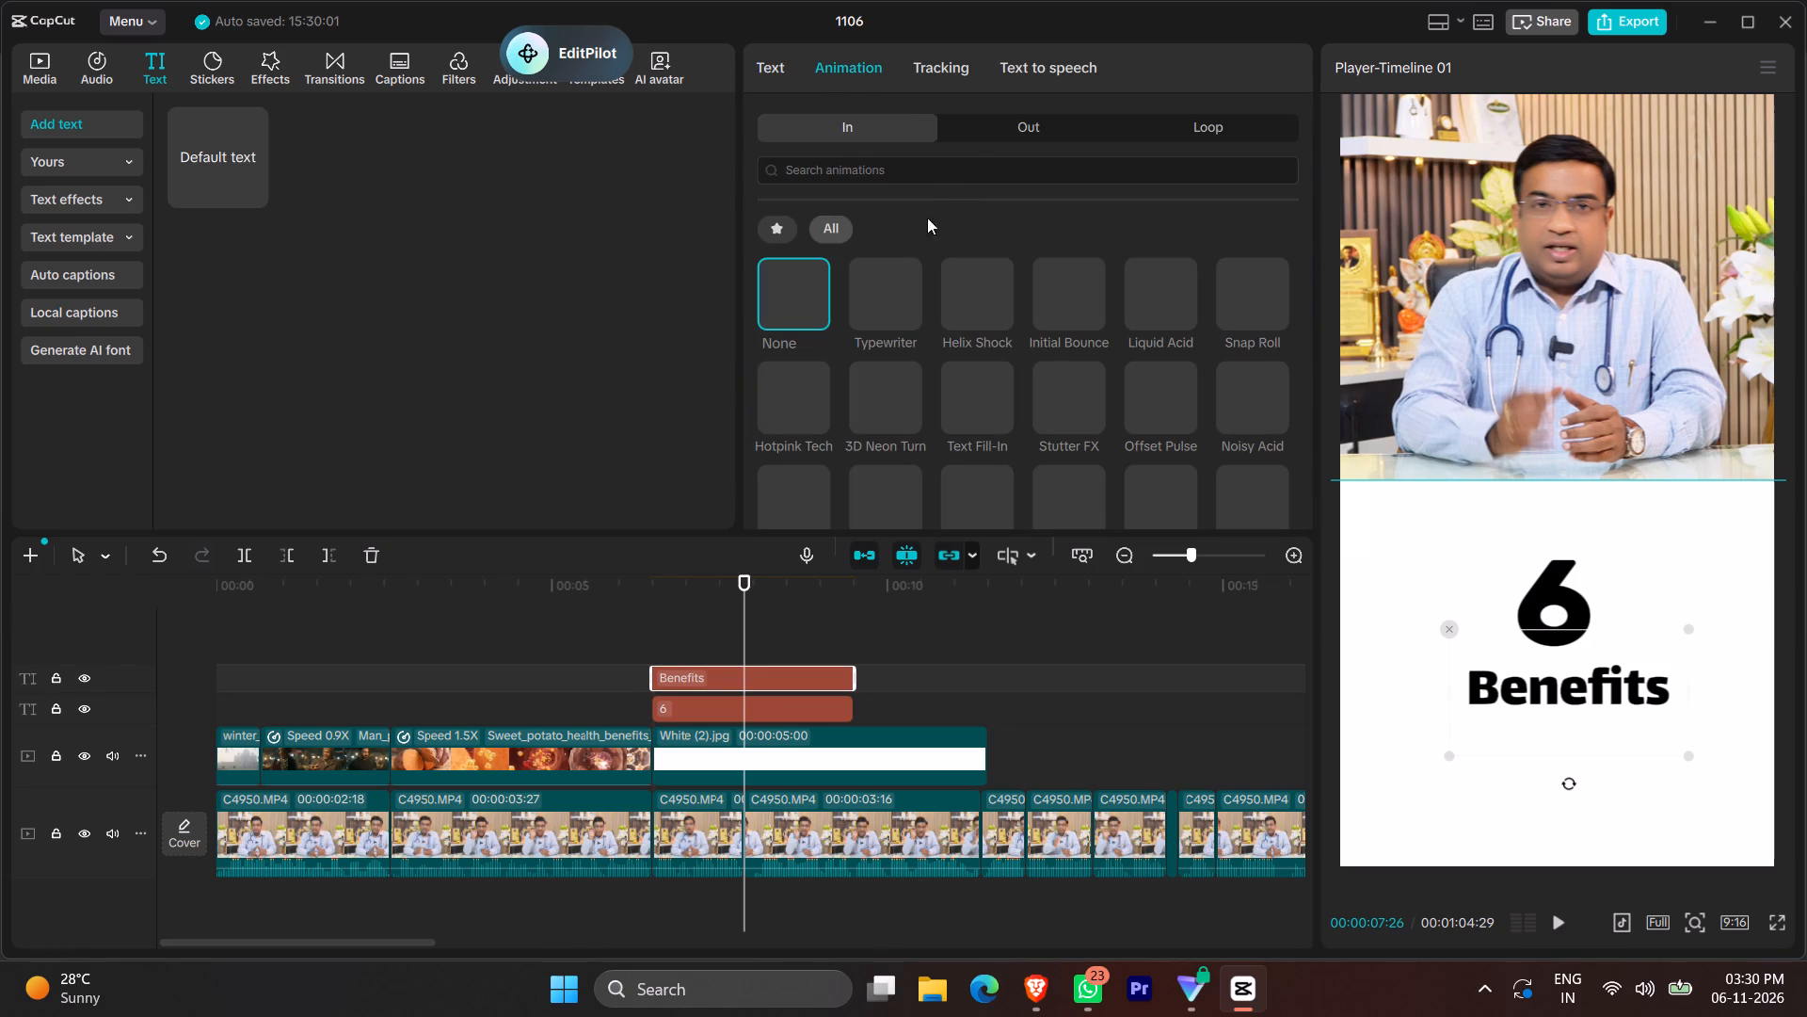
left_click(782, 222)
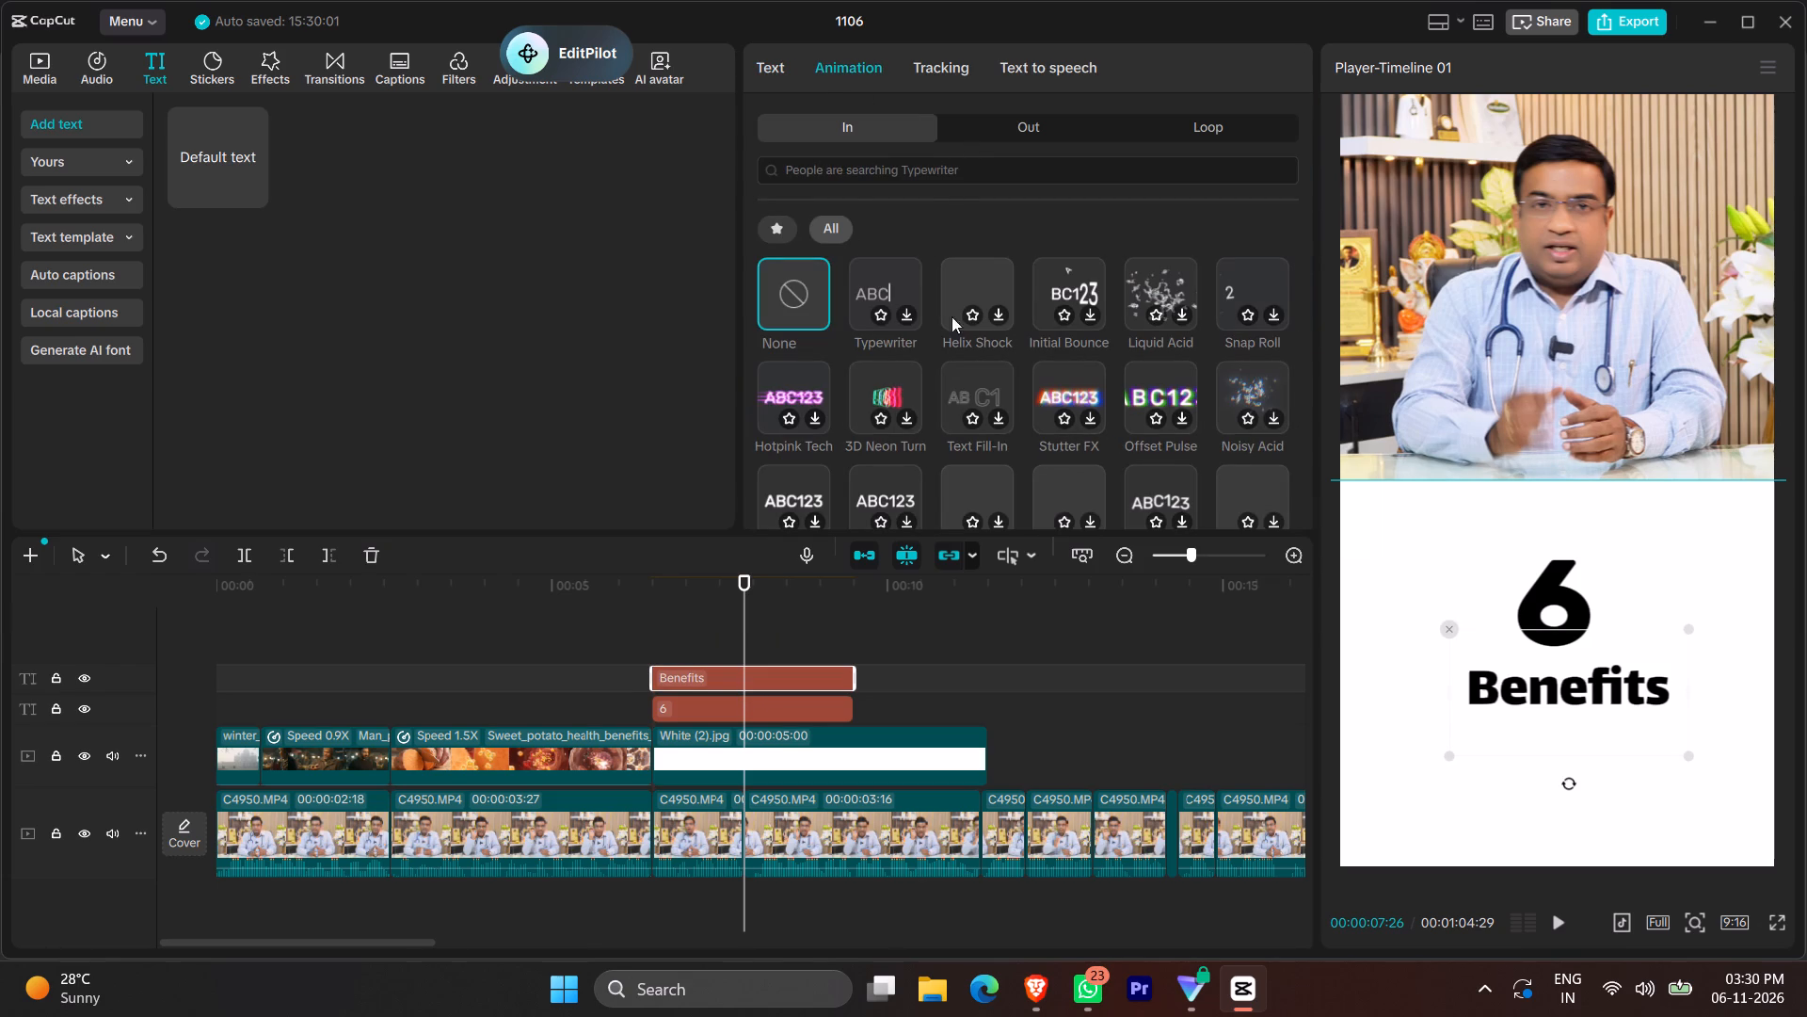
left_click(781, 236)
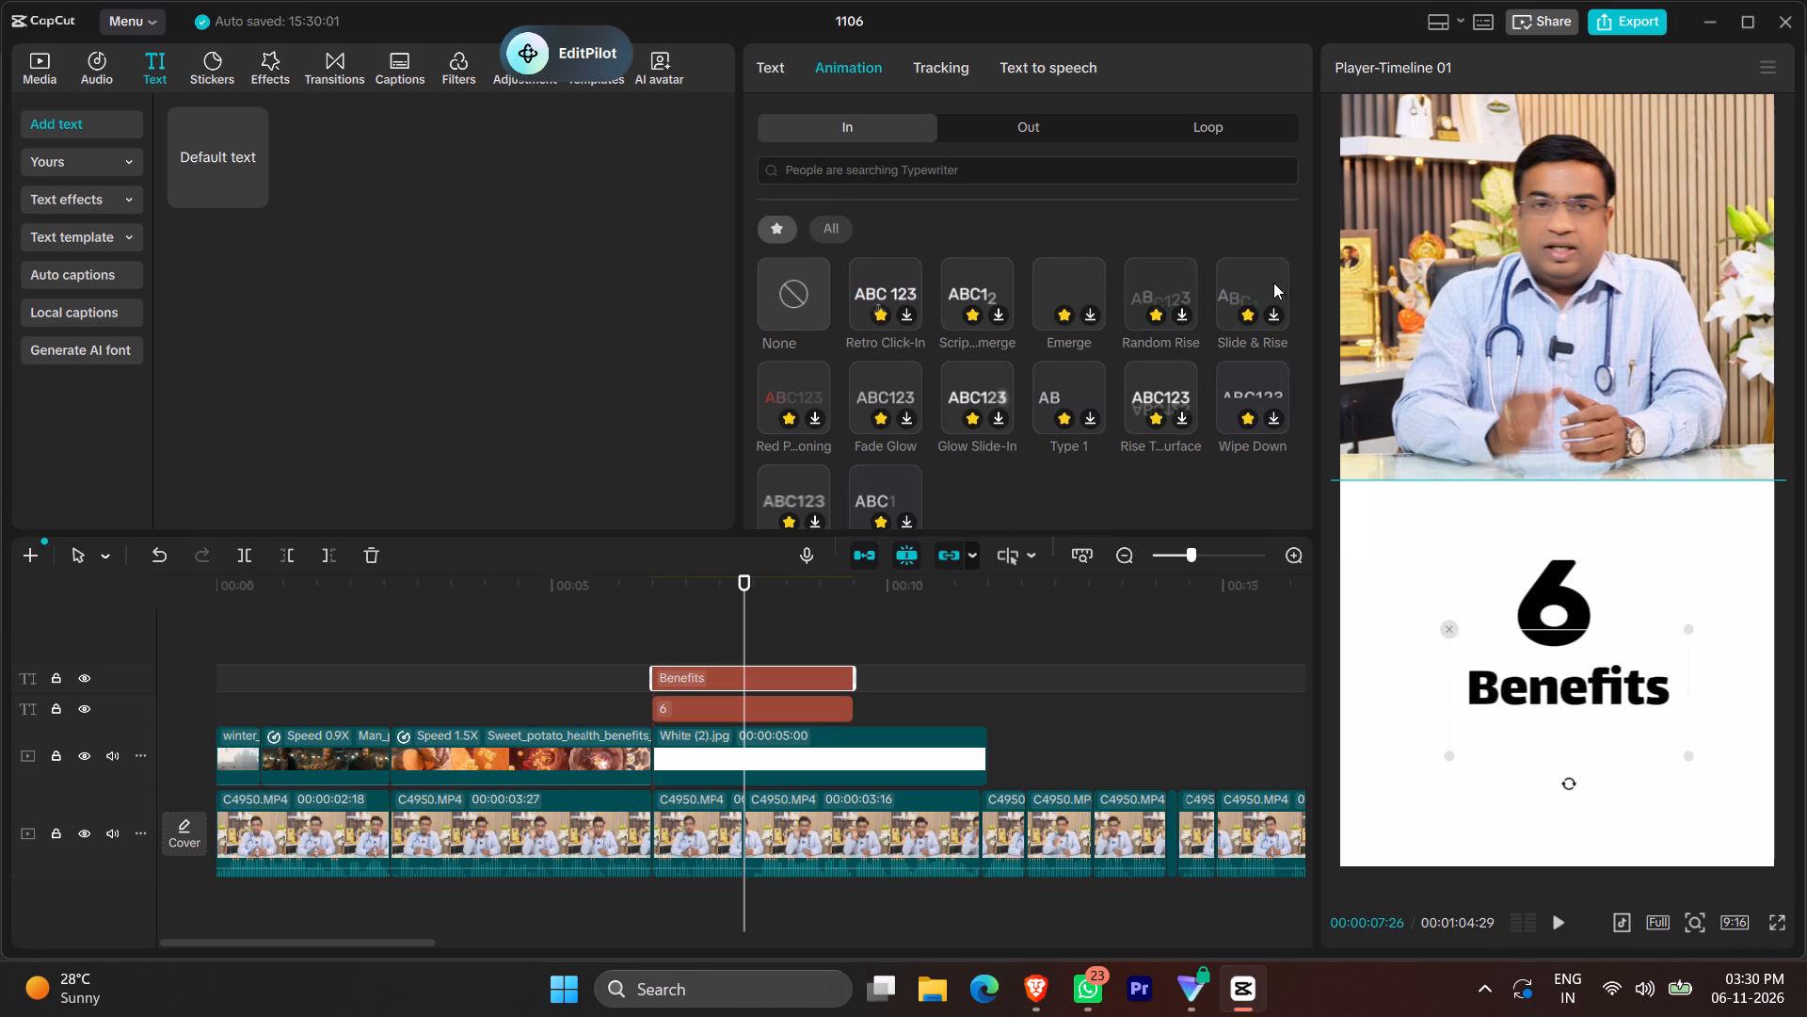
left_click(1221, 292)
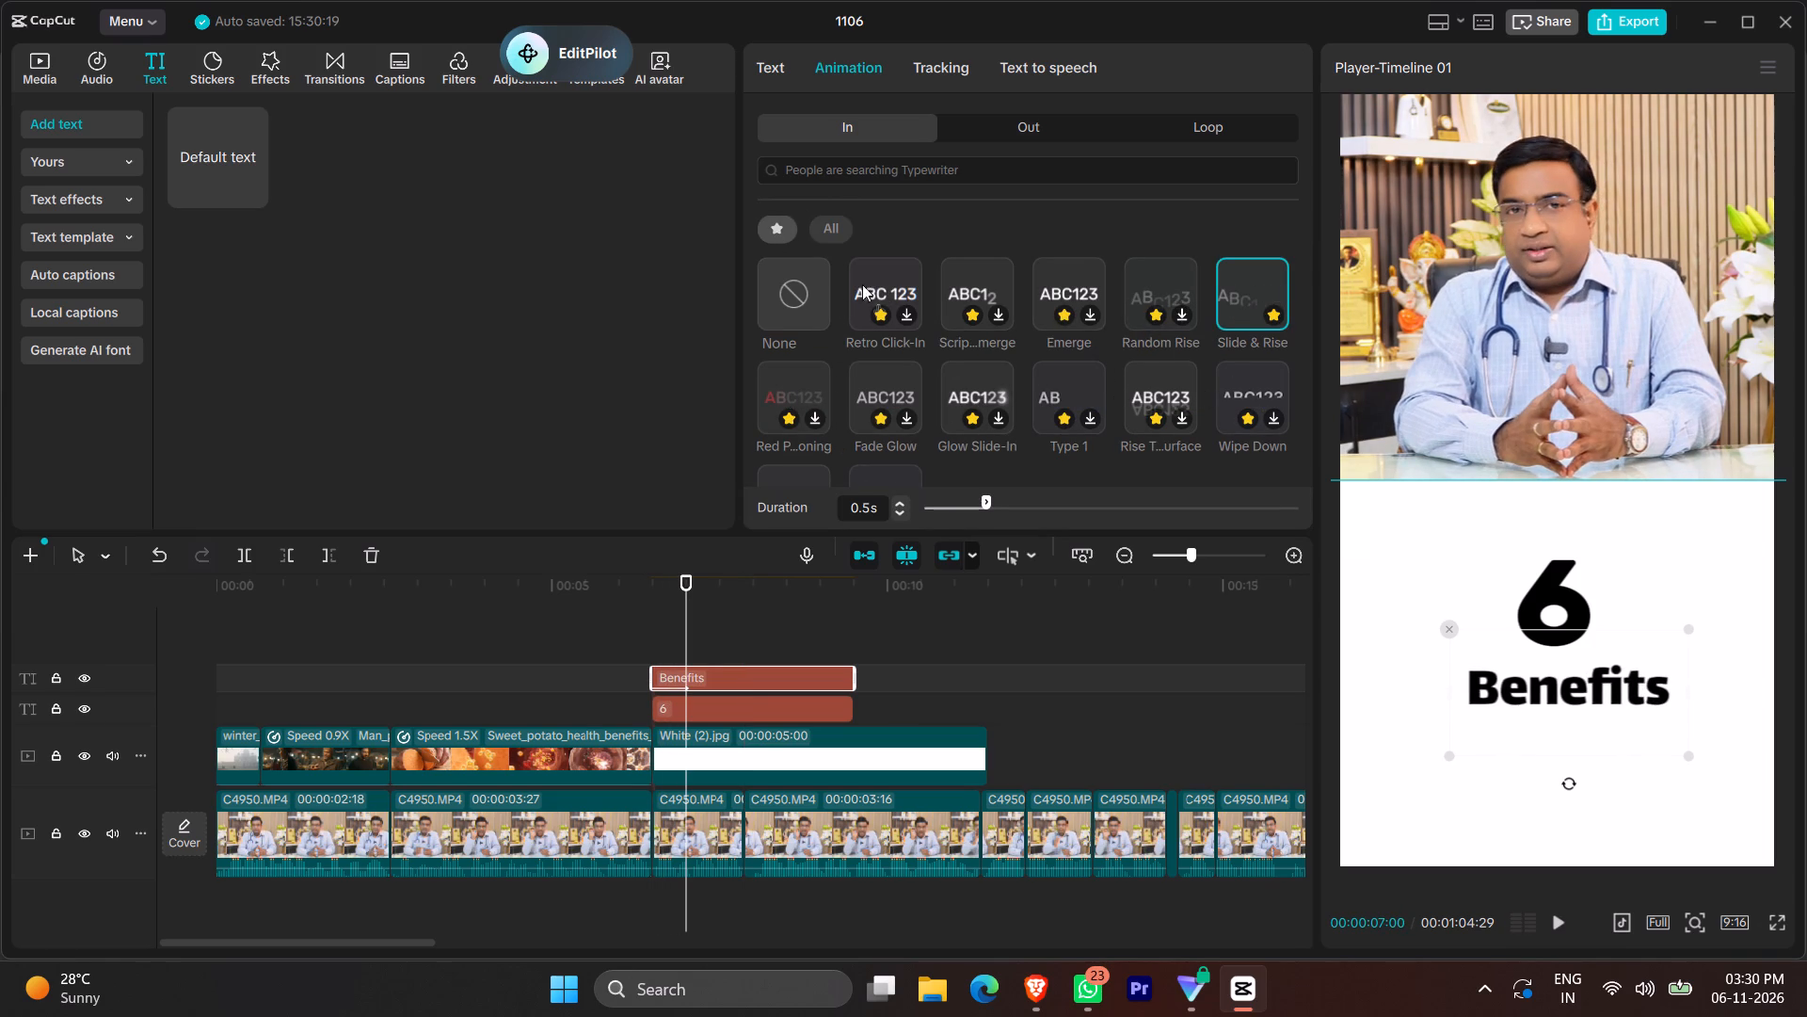
left_click(903, 278)
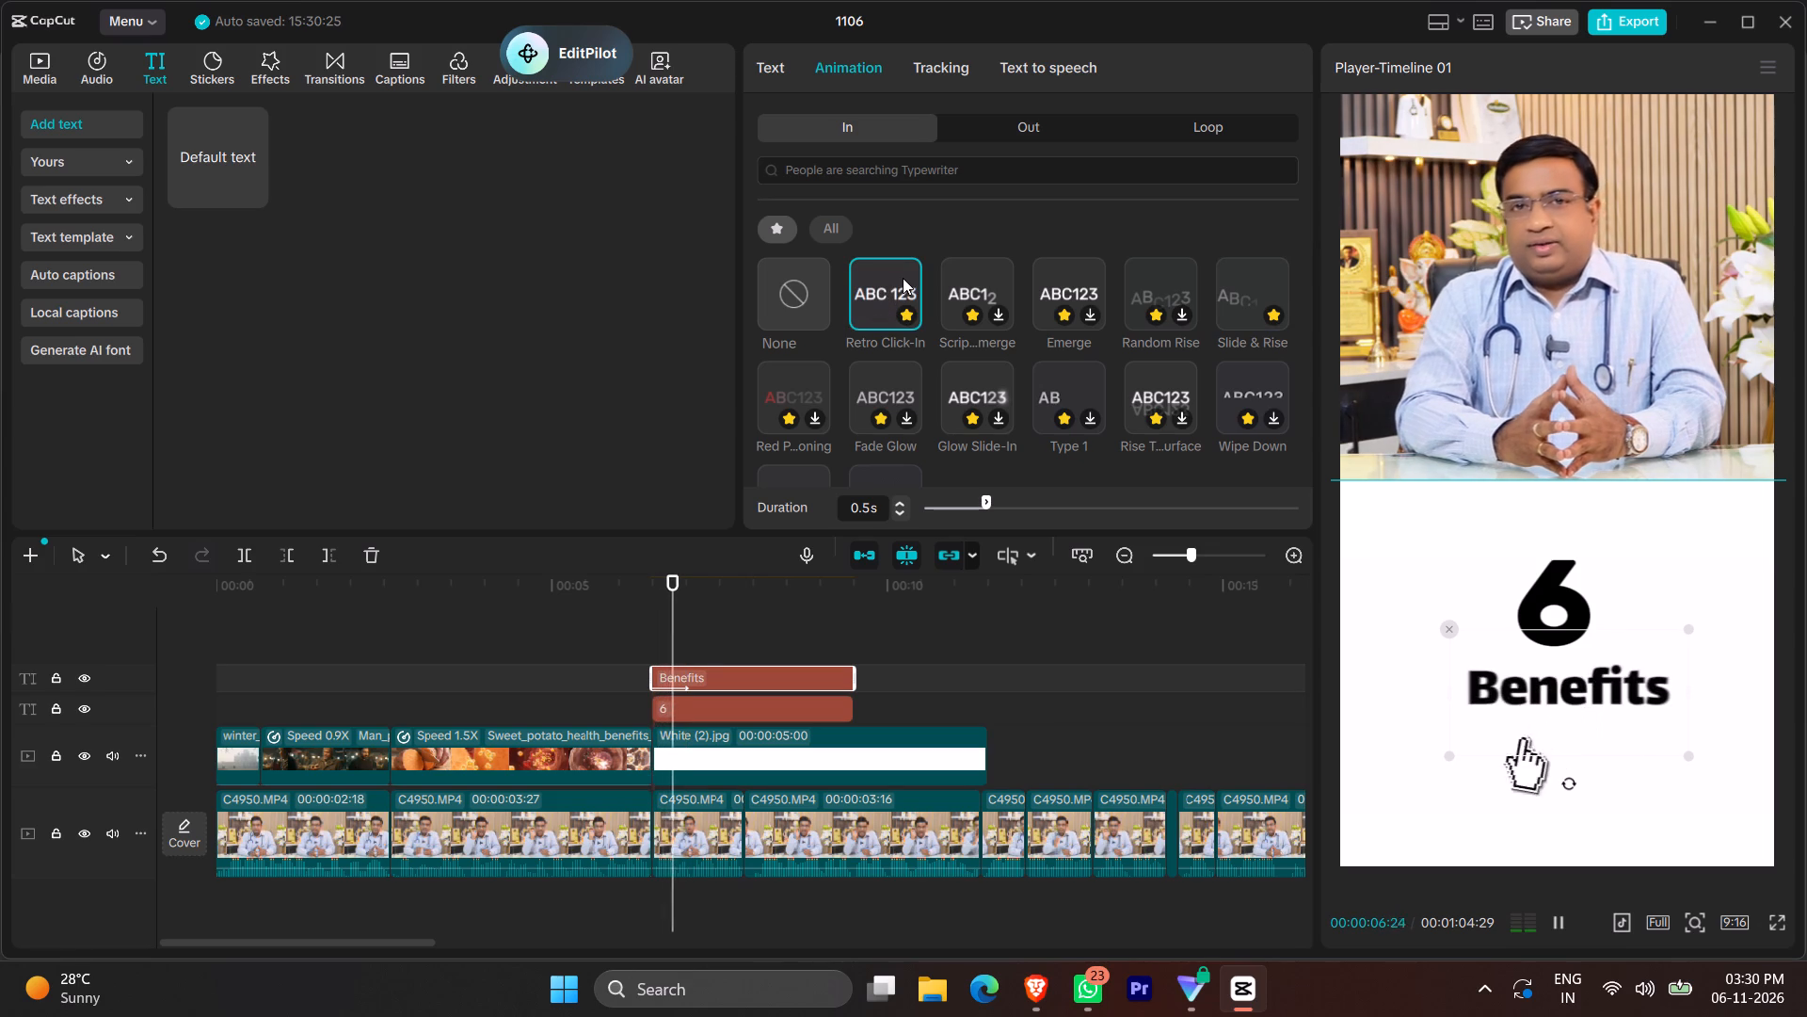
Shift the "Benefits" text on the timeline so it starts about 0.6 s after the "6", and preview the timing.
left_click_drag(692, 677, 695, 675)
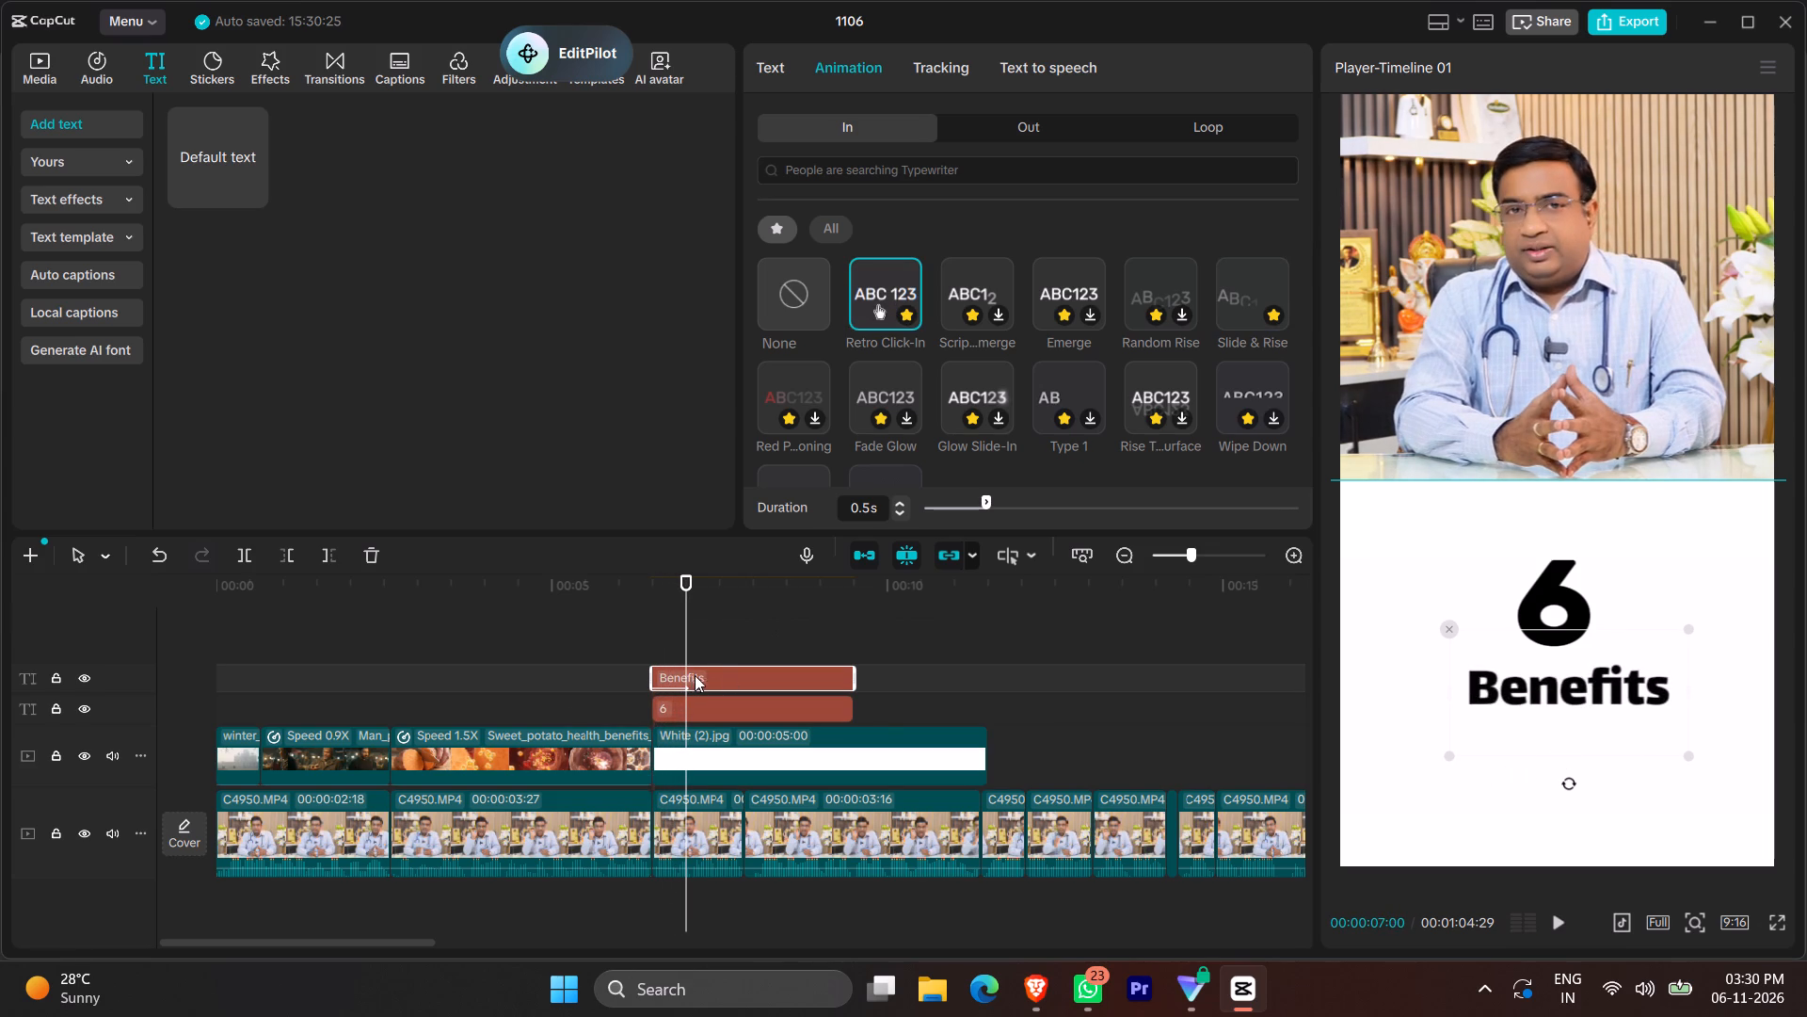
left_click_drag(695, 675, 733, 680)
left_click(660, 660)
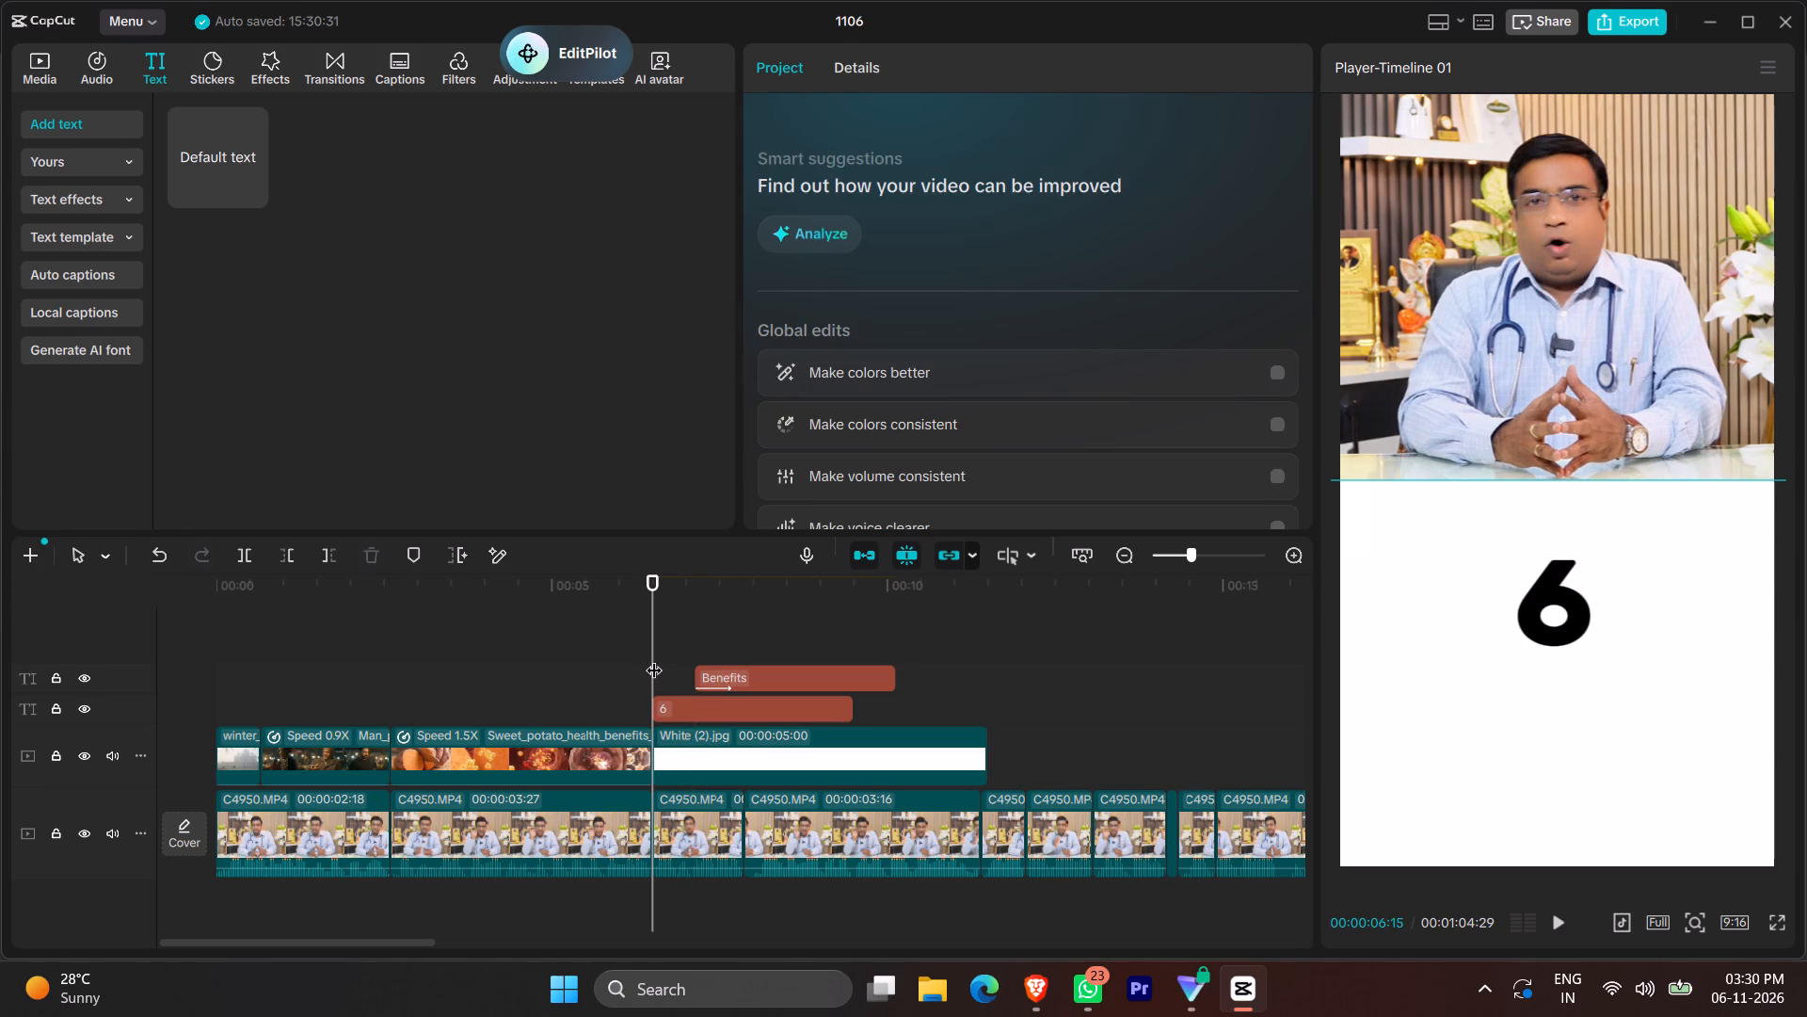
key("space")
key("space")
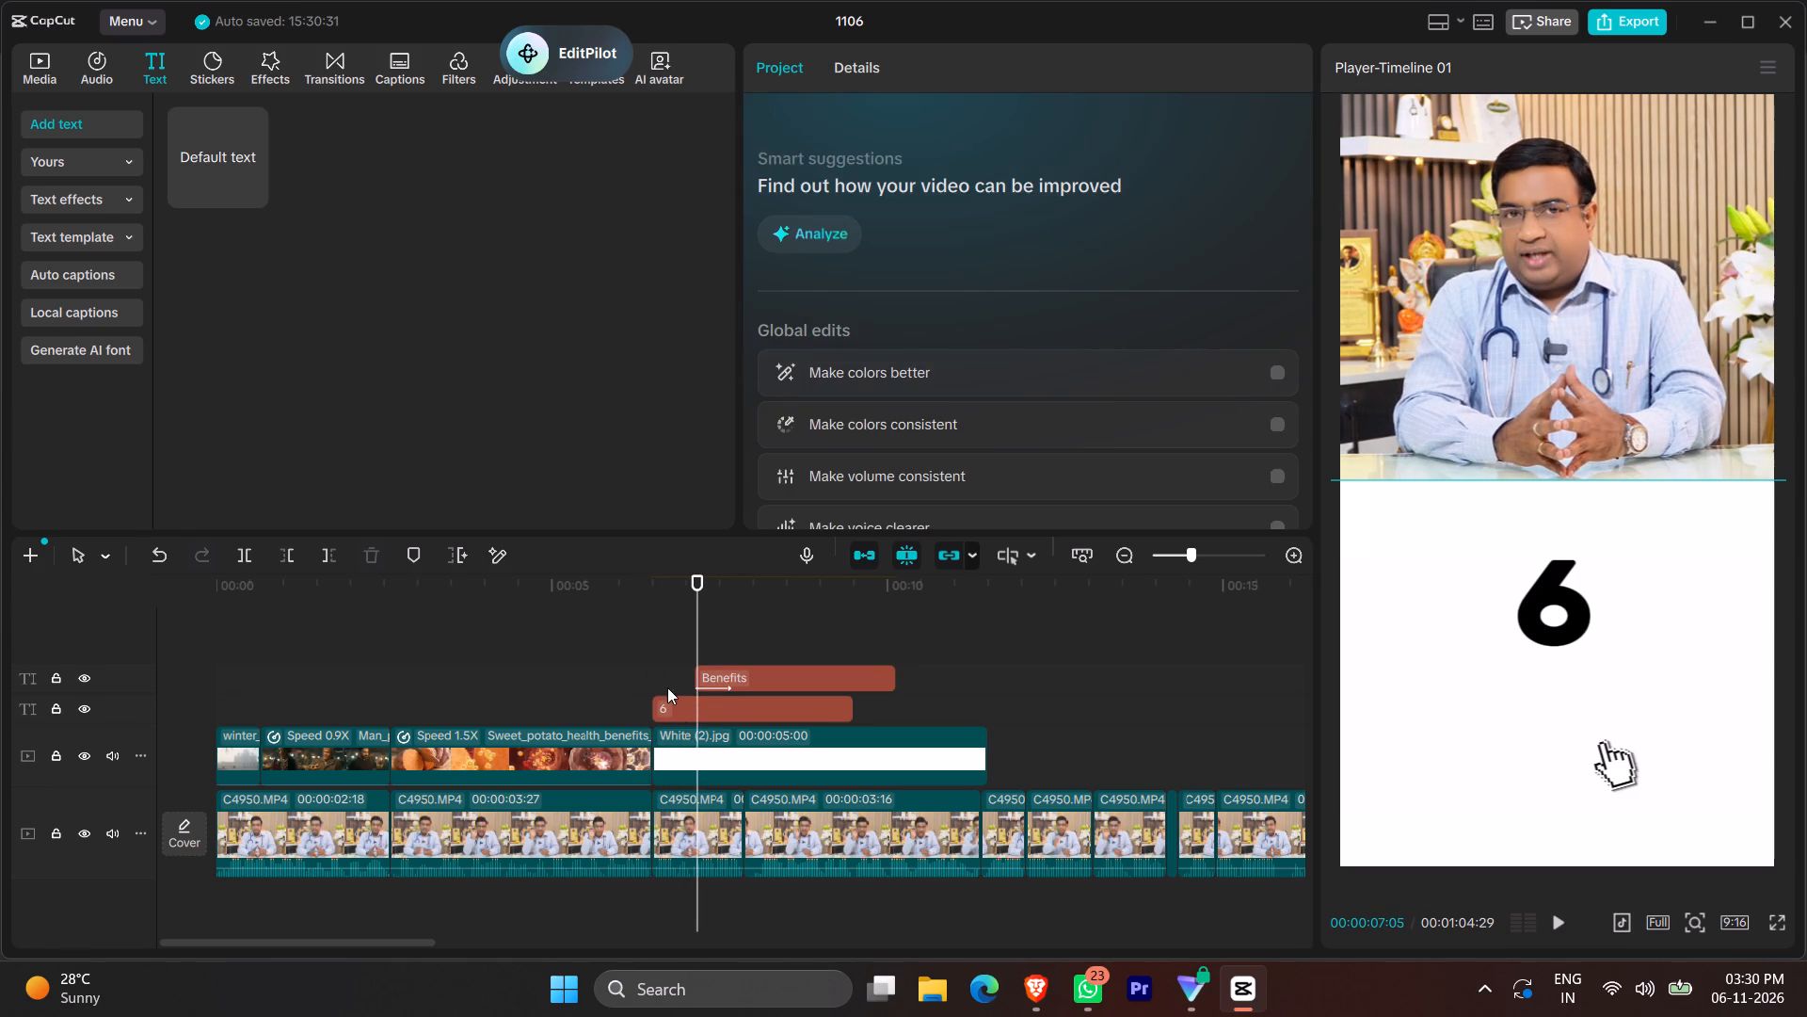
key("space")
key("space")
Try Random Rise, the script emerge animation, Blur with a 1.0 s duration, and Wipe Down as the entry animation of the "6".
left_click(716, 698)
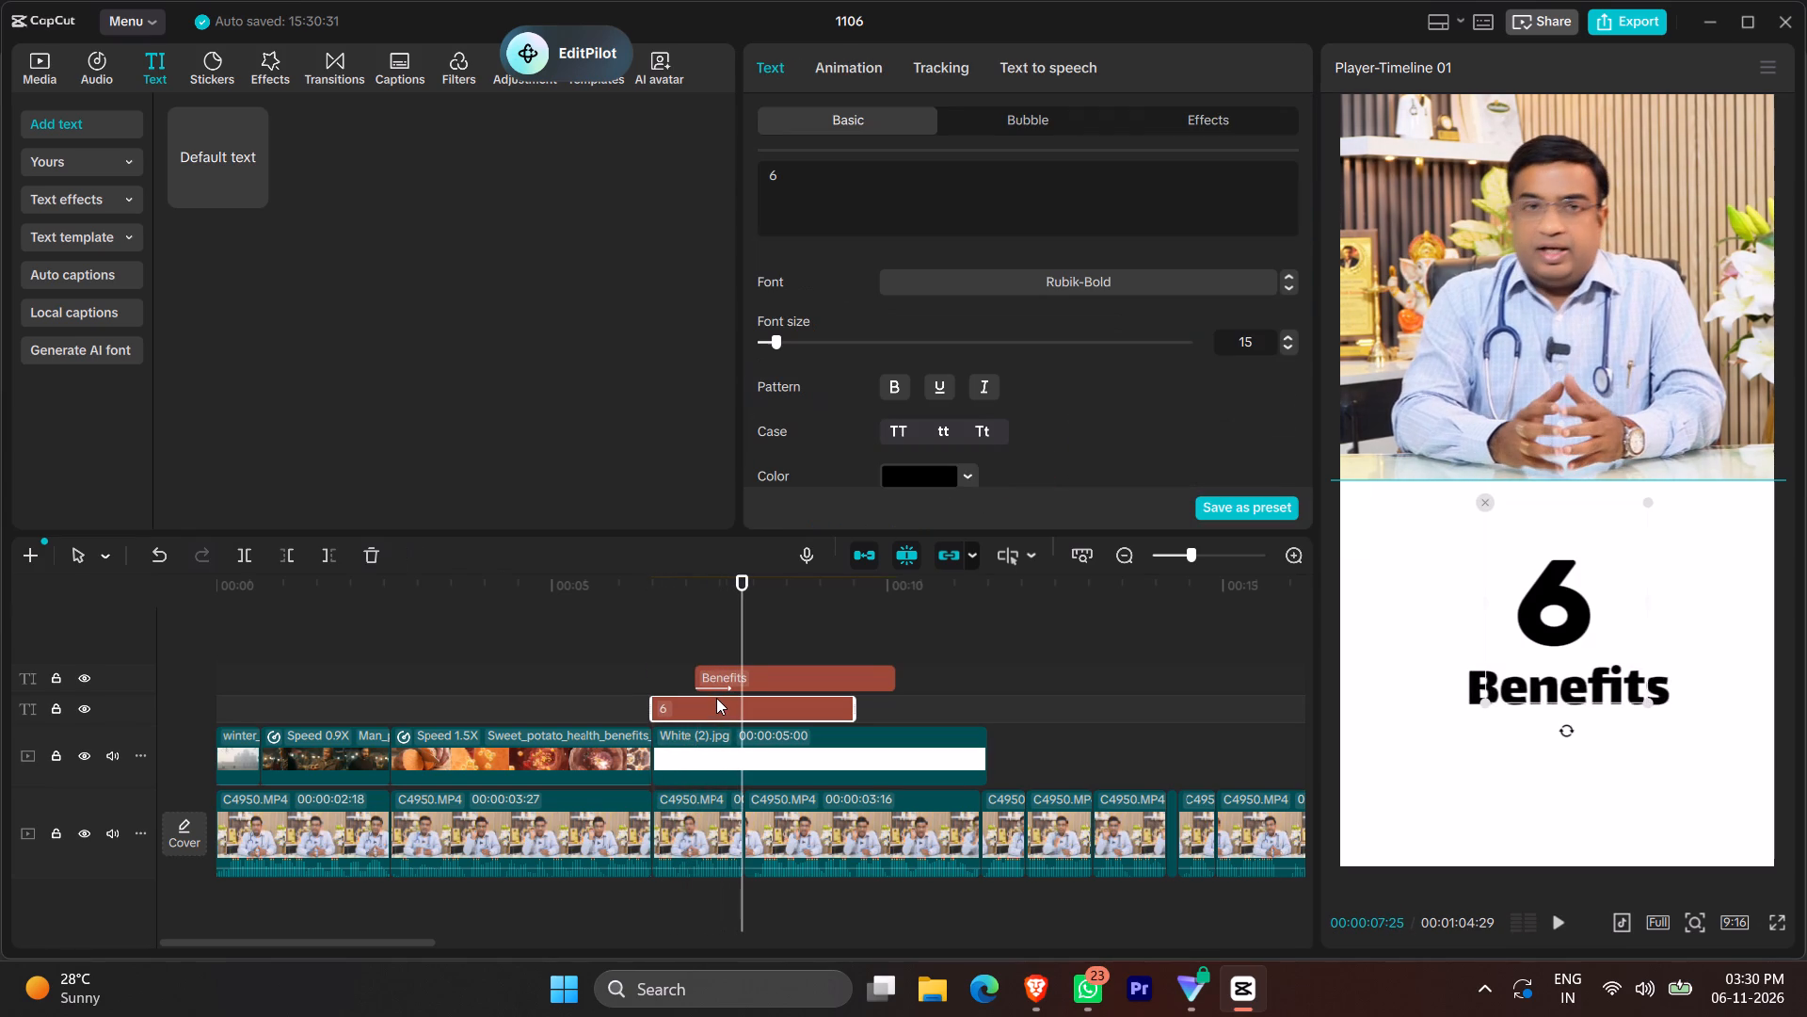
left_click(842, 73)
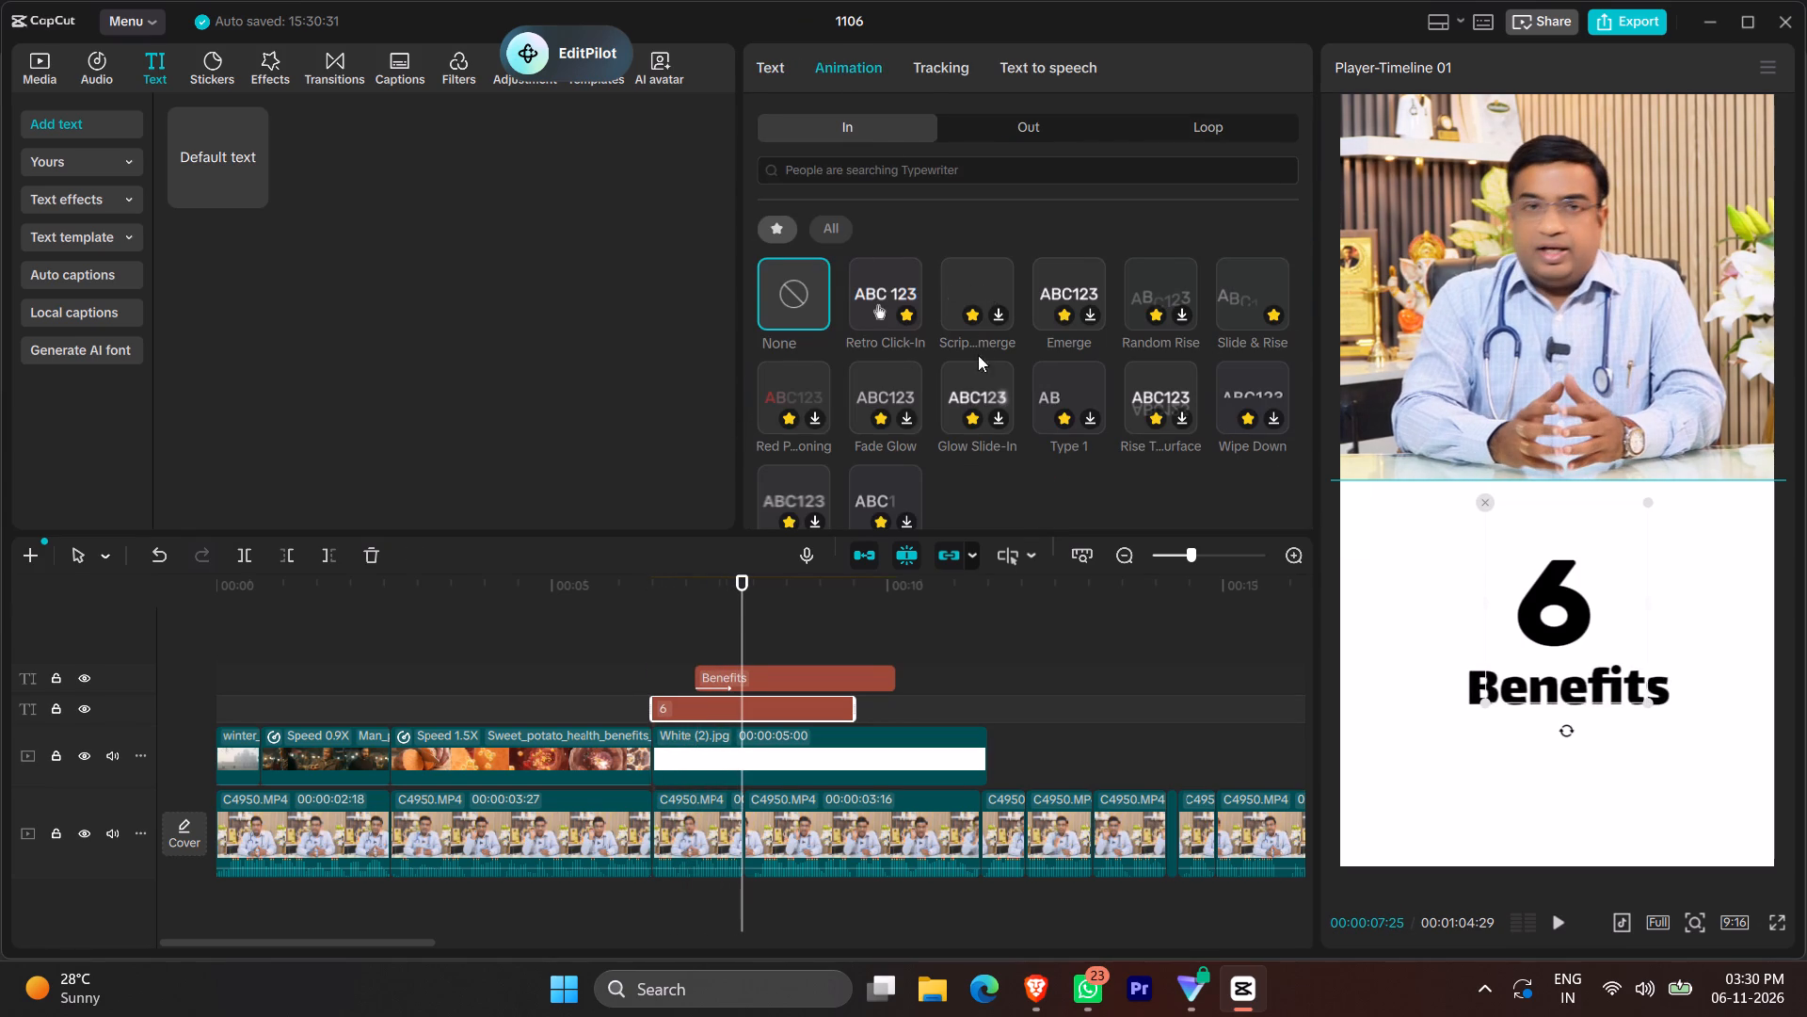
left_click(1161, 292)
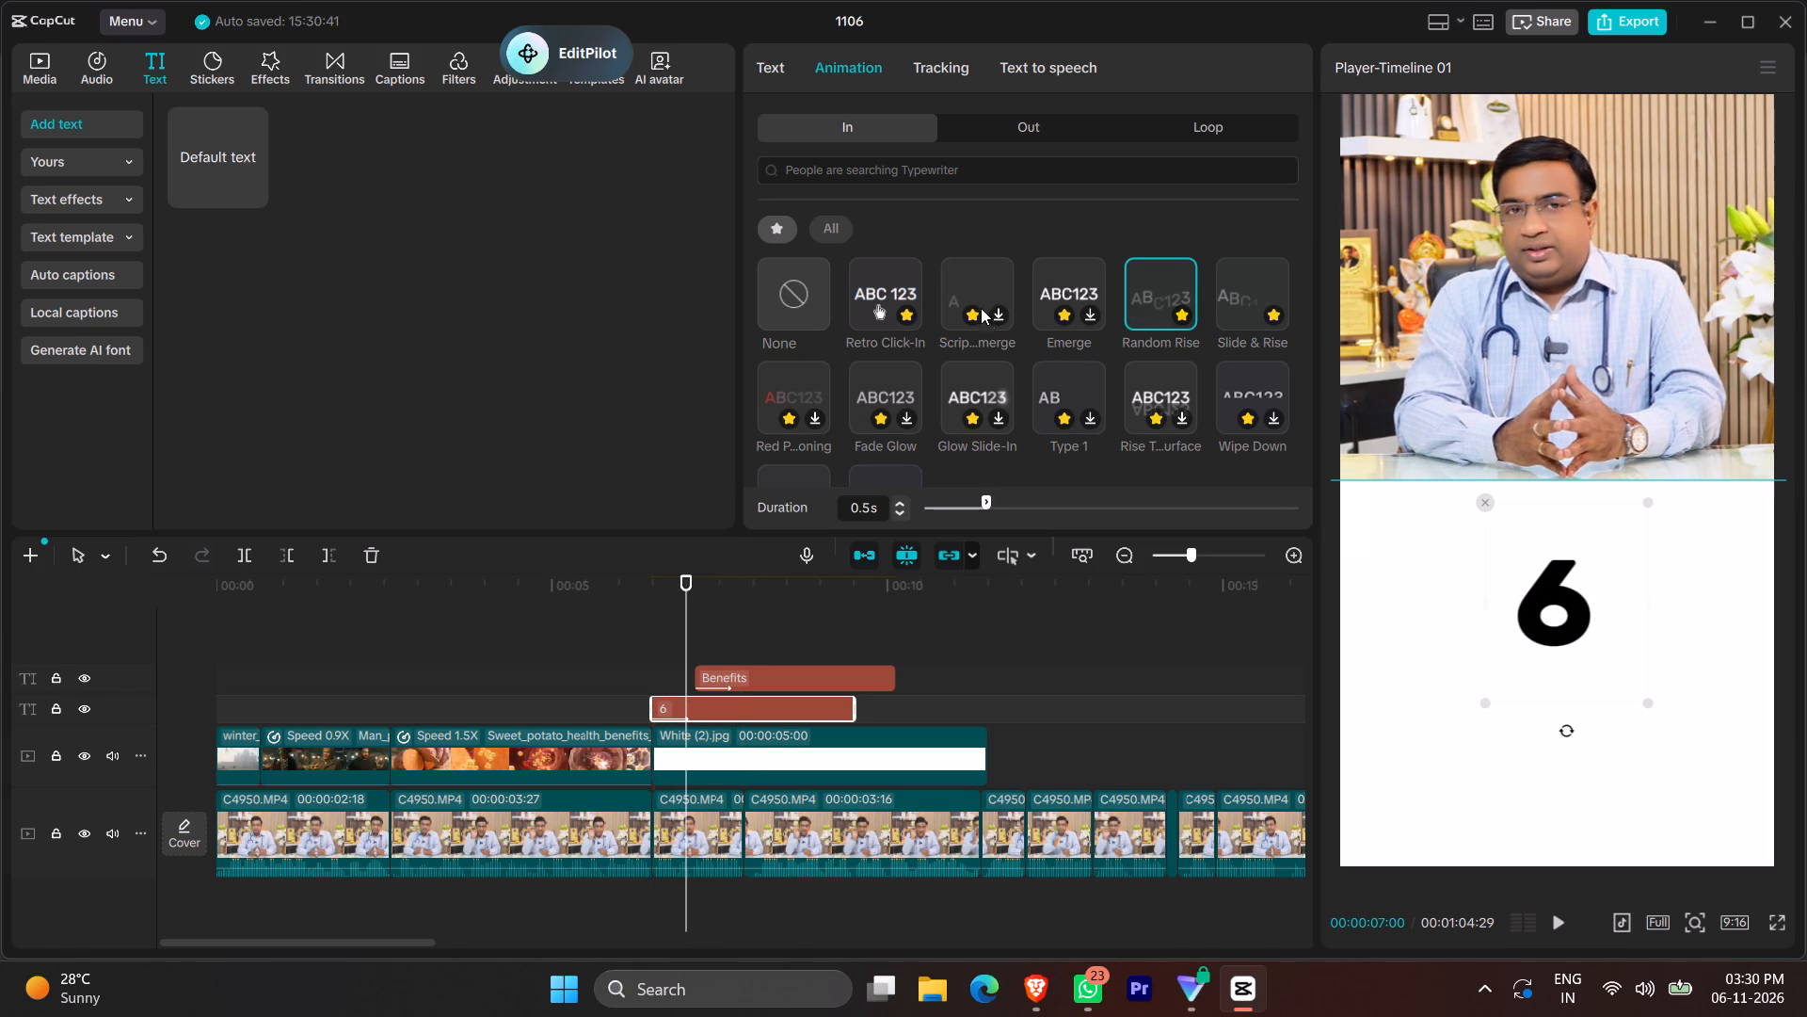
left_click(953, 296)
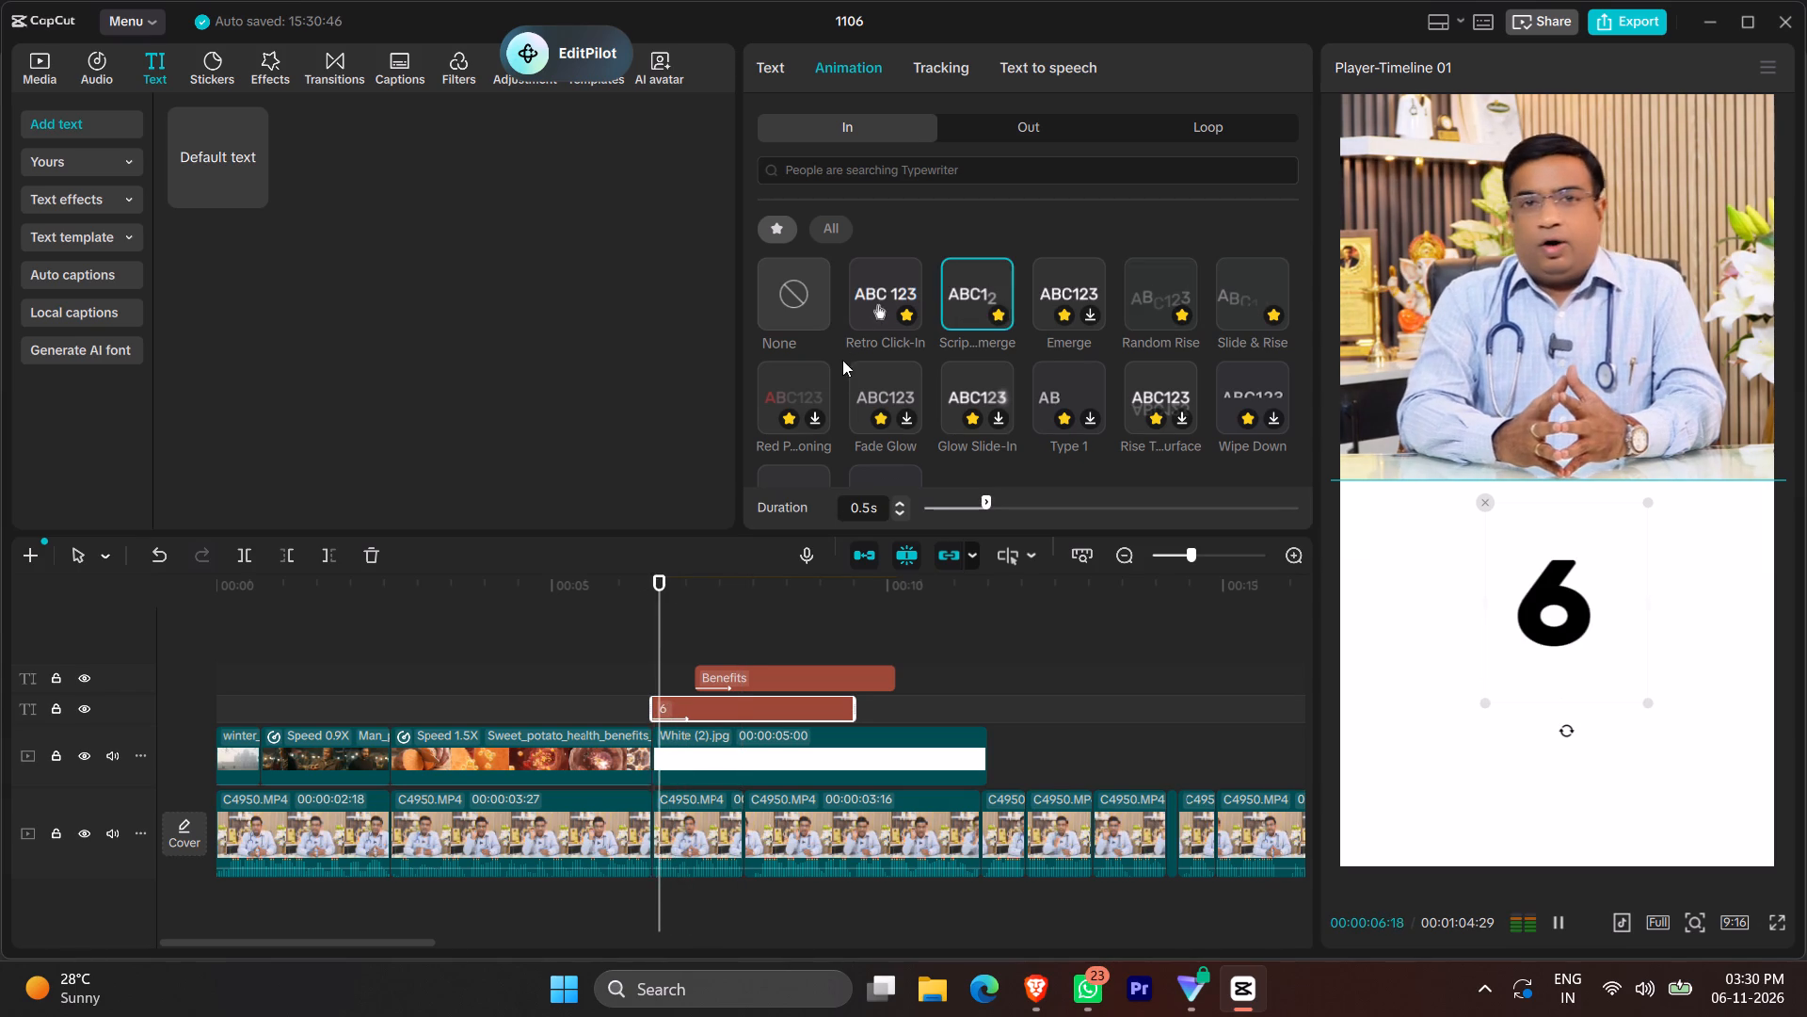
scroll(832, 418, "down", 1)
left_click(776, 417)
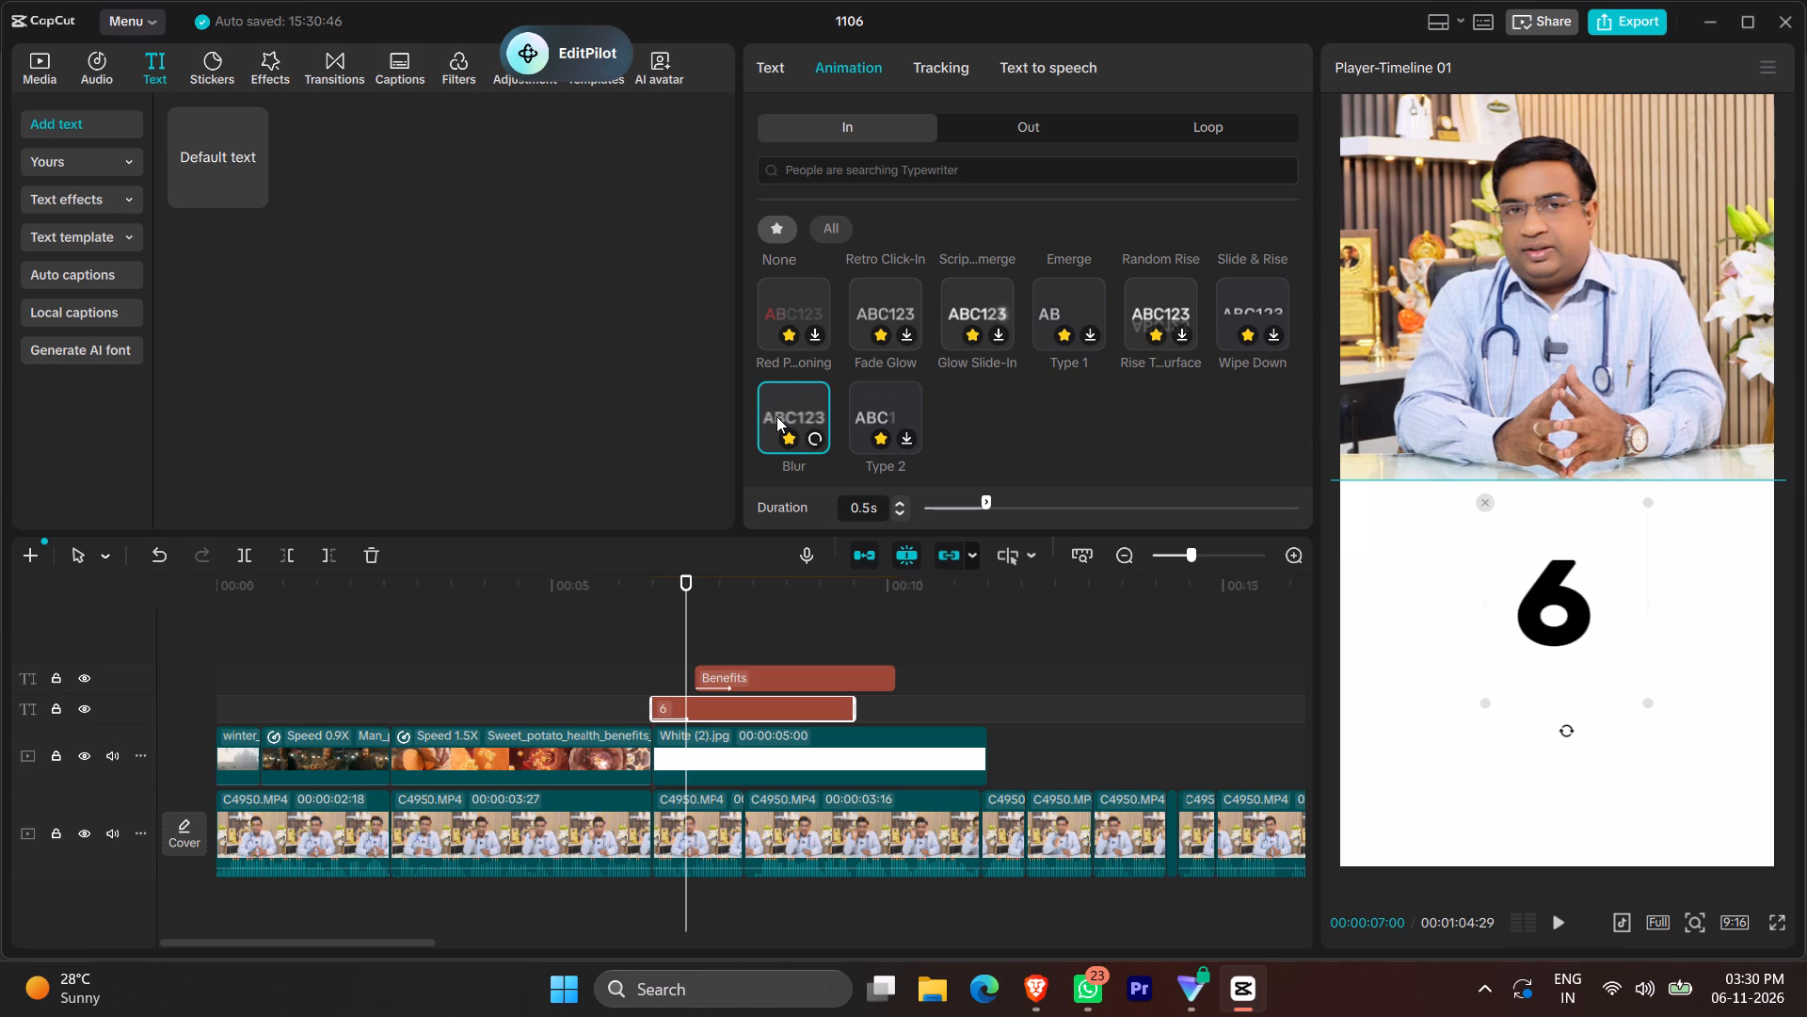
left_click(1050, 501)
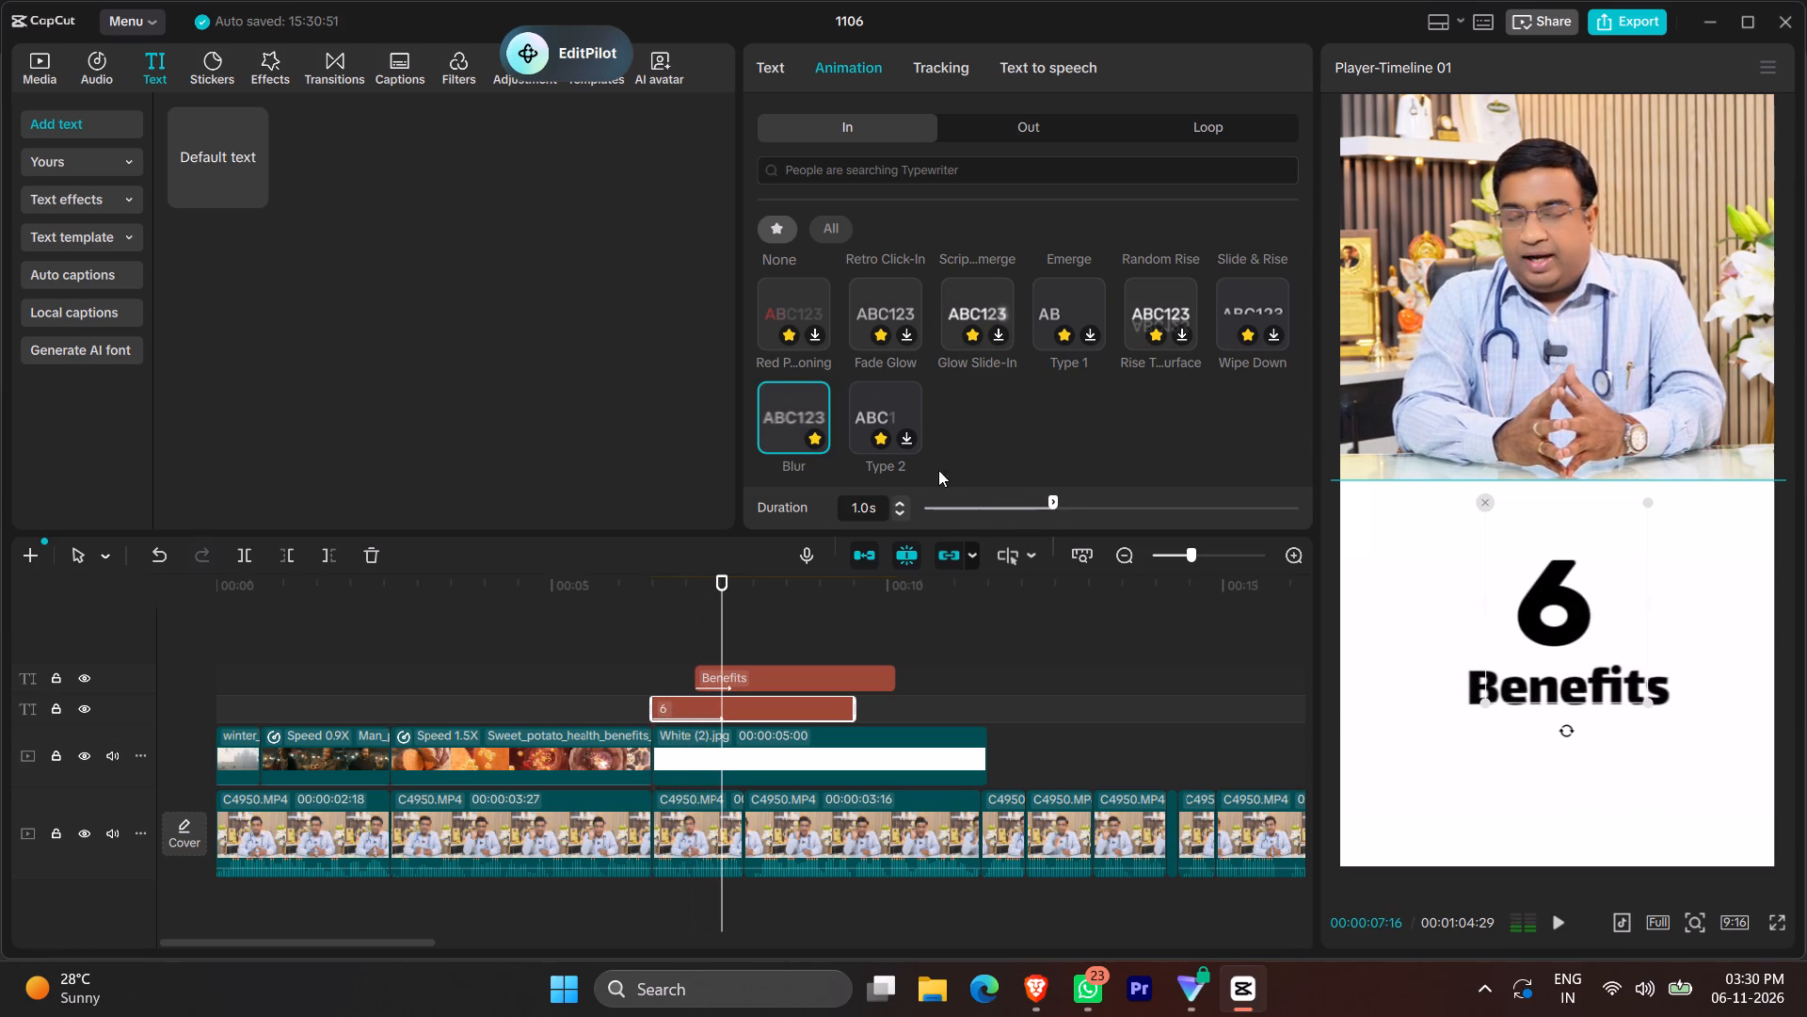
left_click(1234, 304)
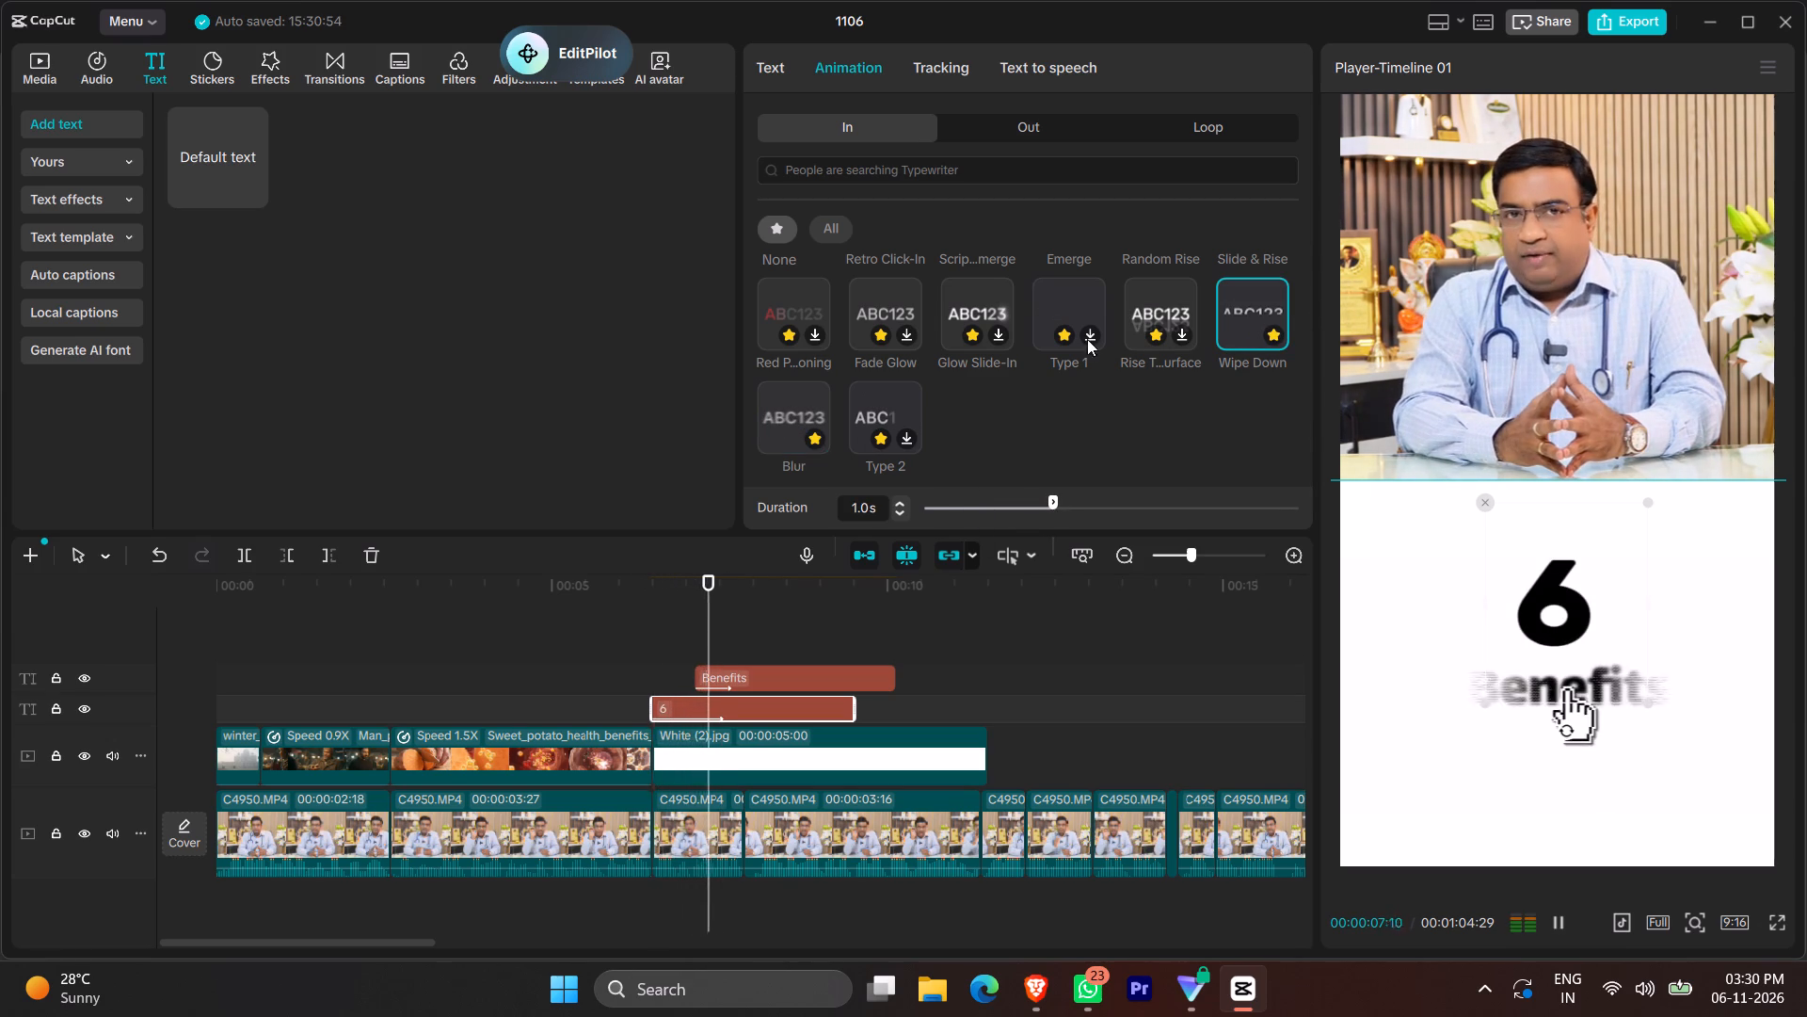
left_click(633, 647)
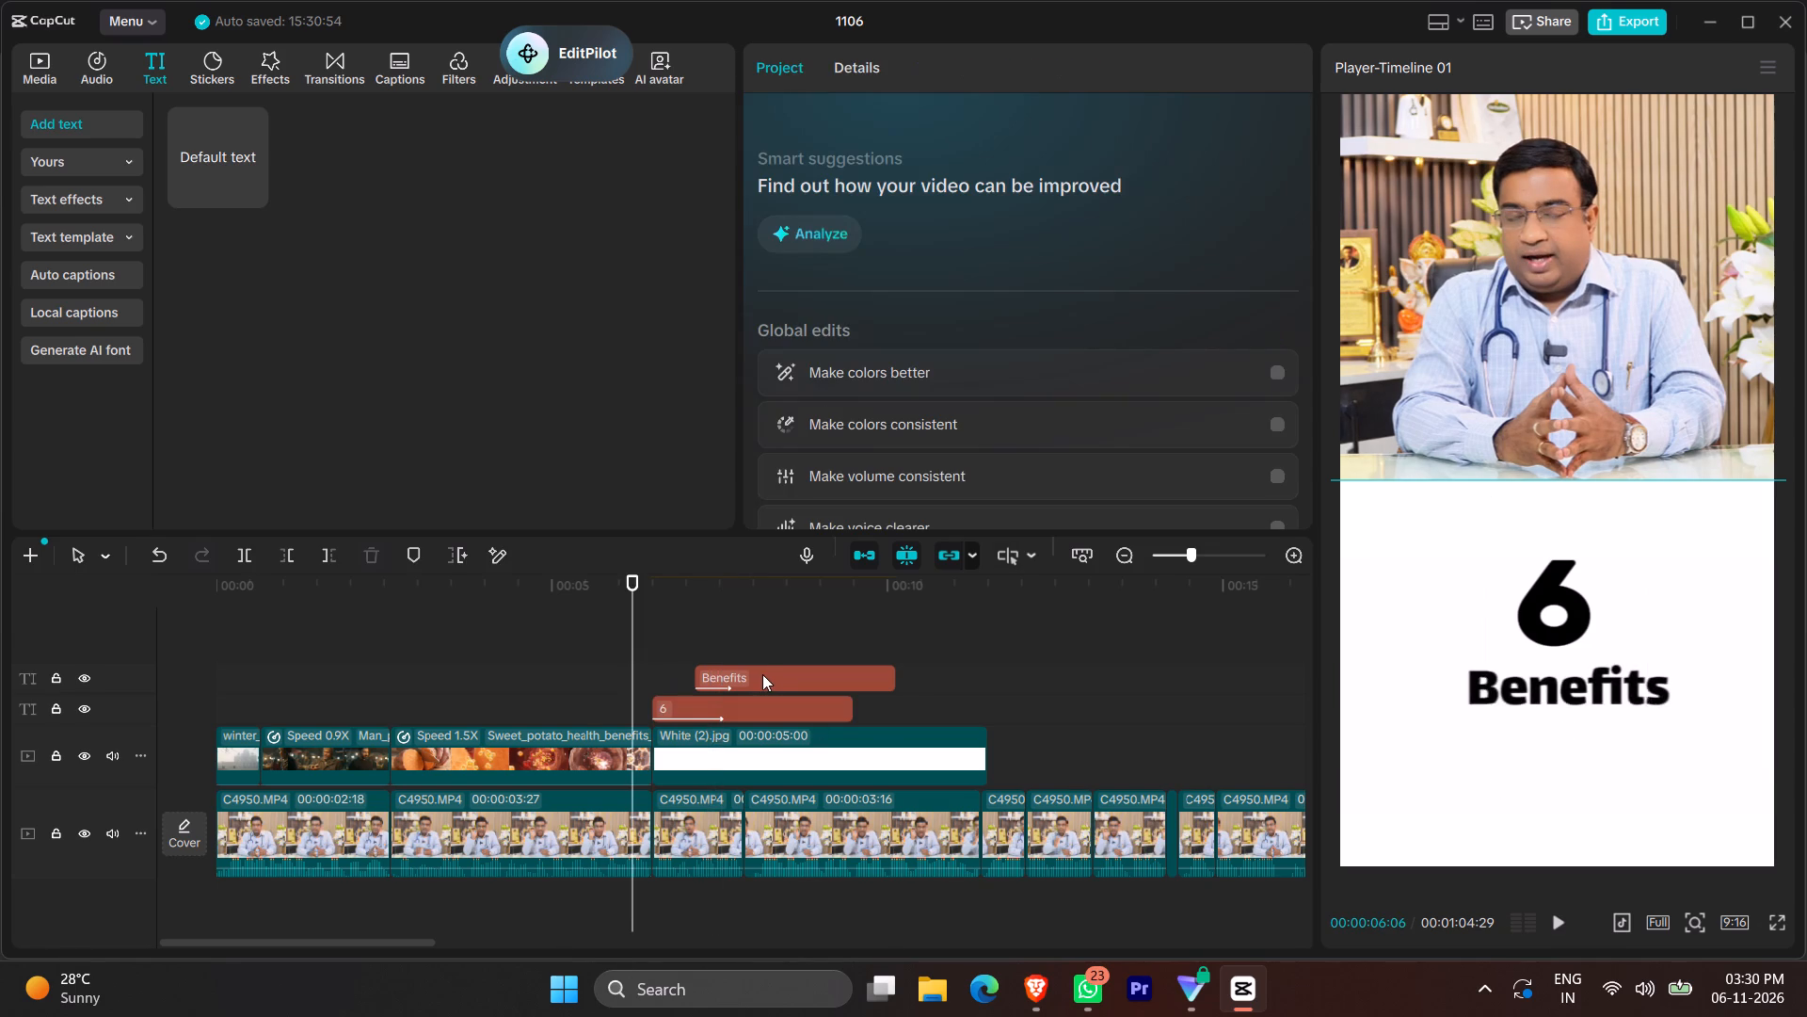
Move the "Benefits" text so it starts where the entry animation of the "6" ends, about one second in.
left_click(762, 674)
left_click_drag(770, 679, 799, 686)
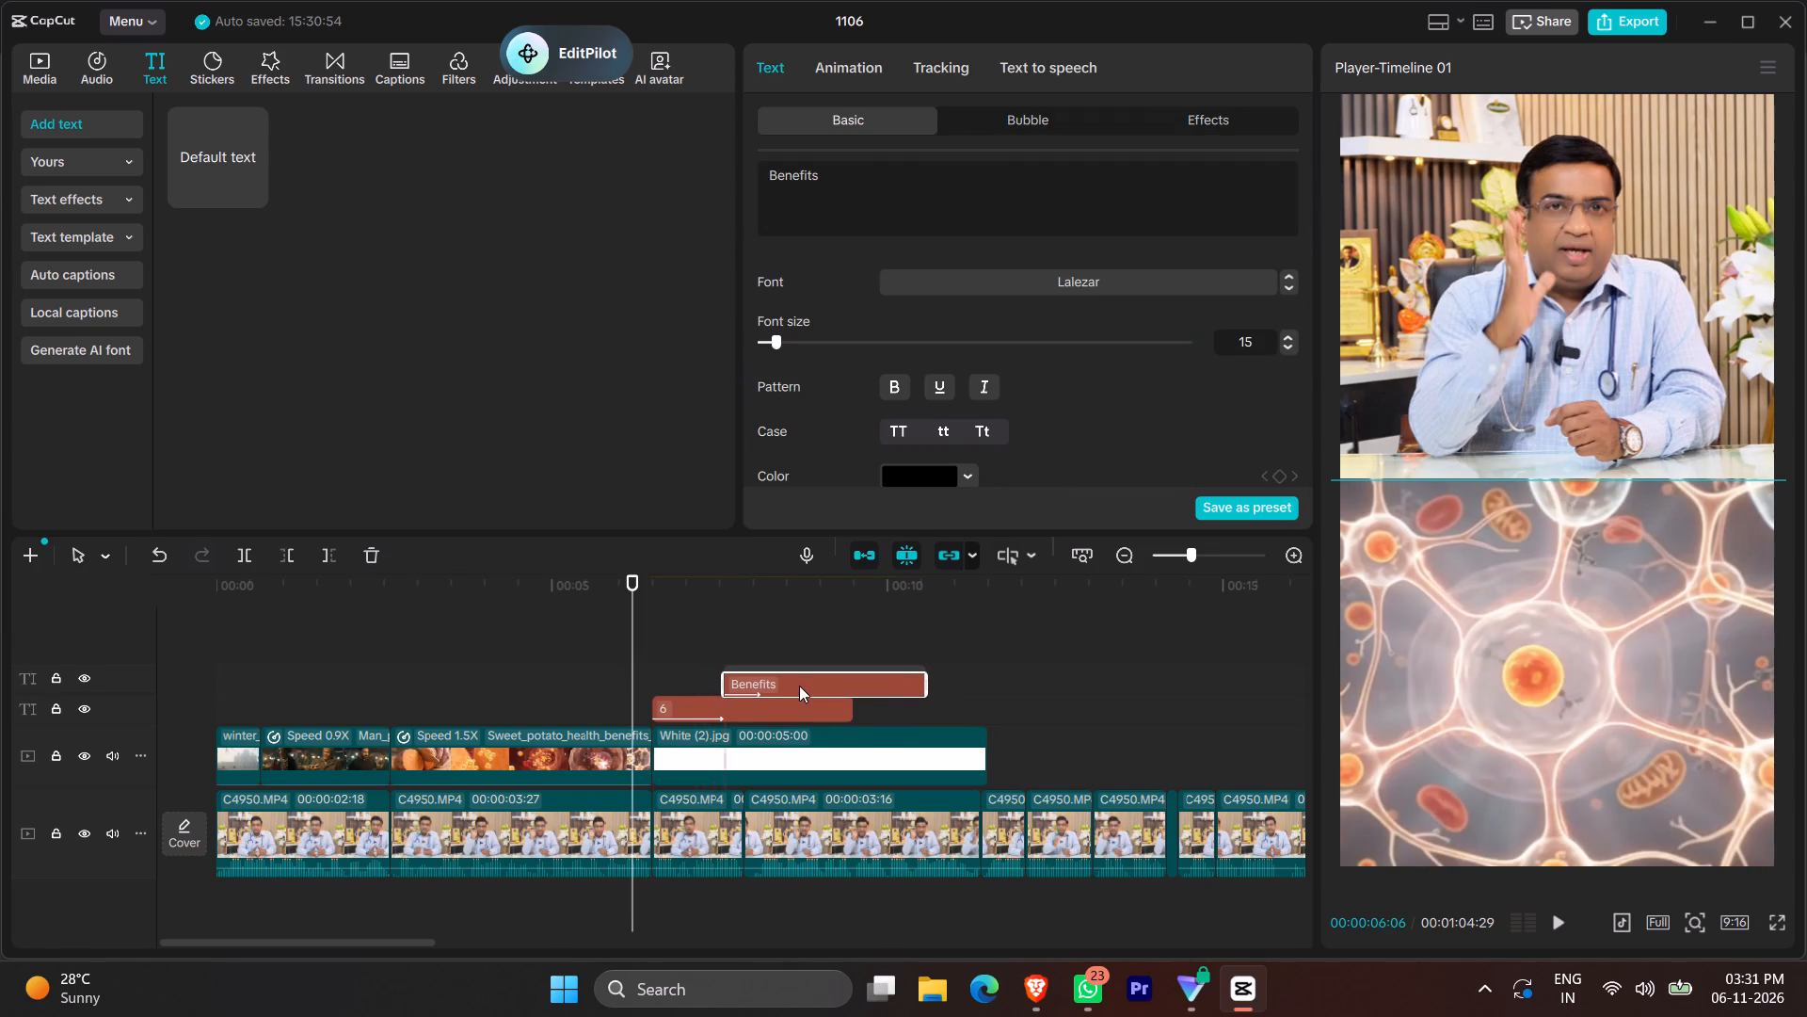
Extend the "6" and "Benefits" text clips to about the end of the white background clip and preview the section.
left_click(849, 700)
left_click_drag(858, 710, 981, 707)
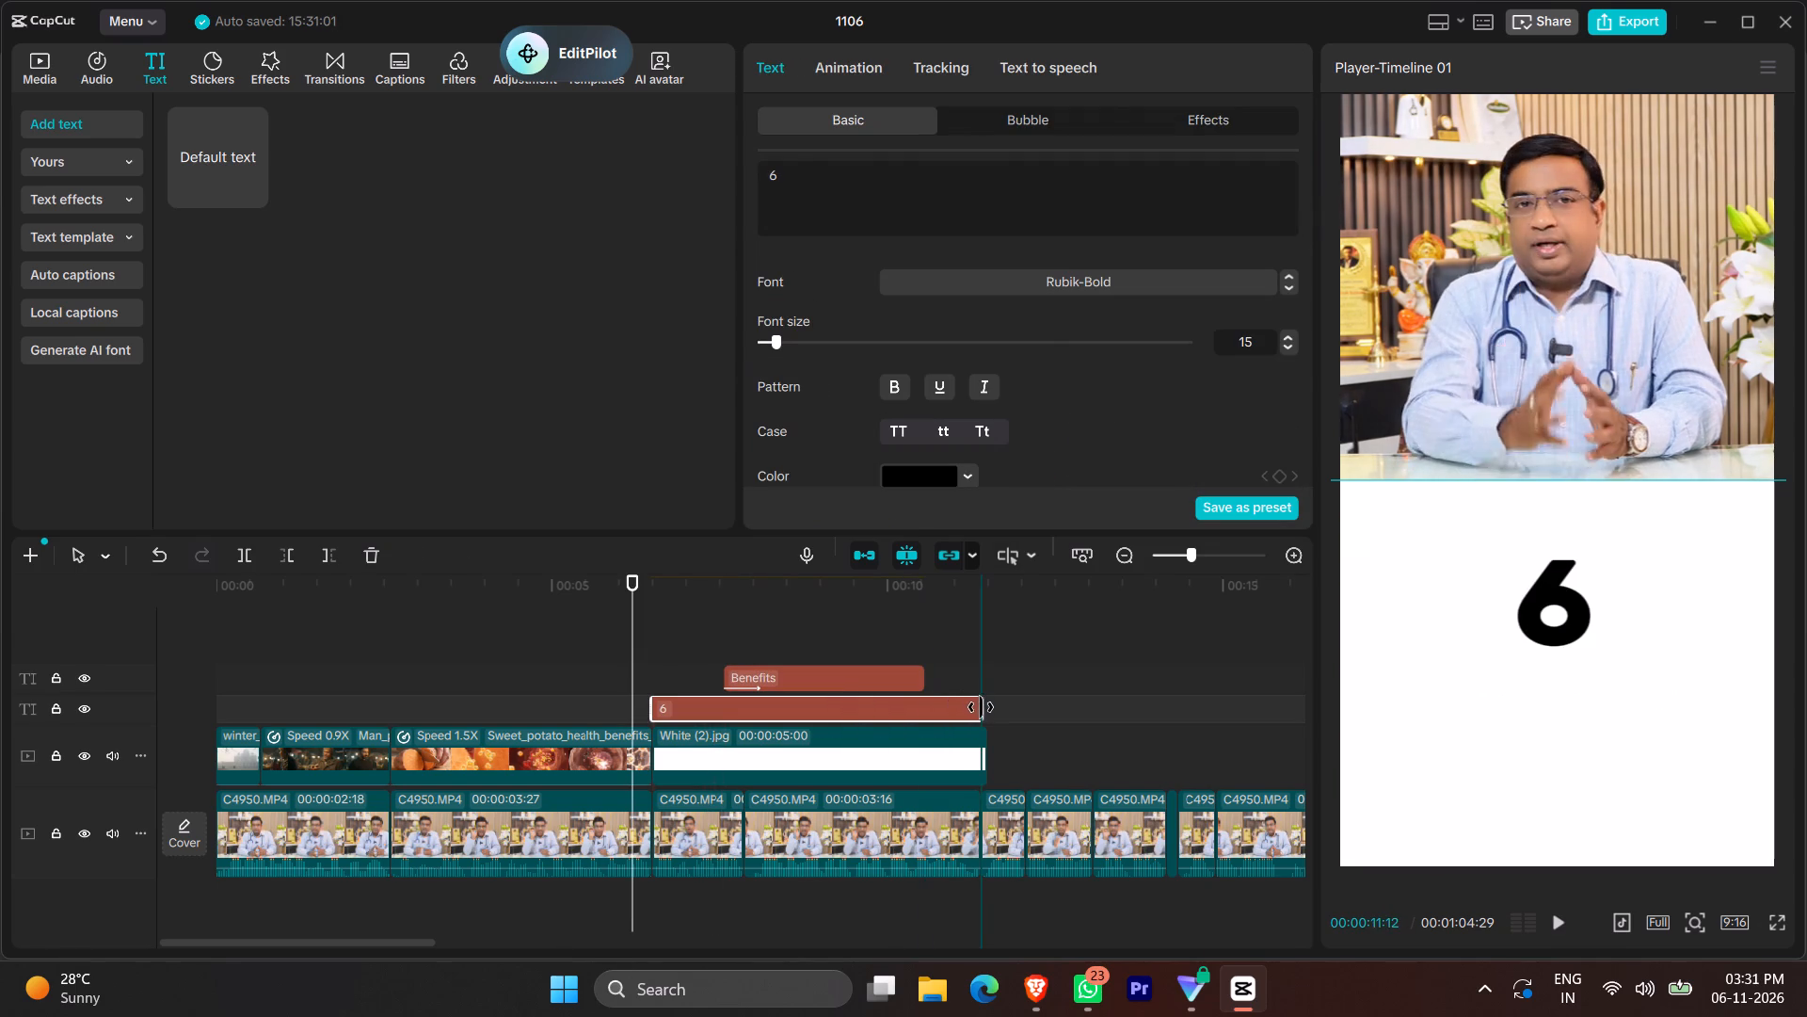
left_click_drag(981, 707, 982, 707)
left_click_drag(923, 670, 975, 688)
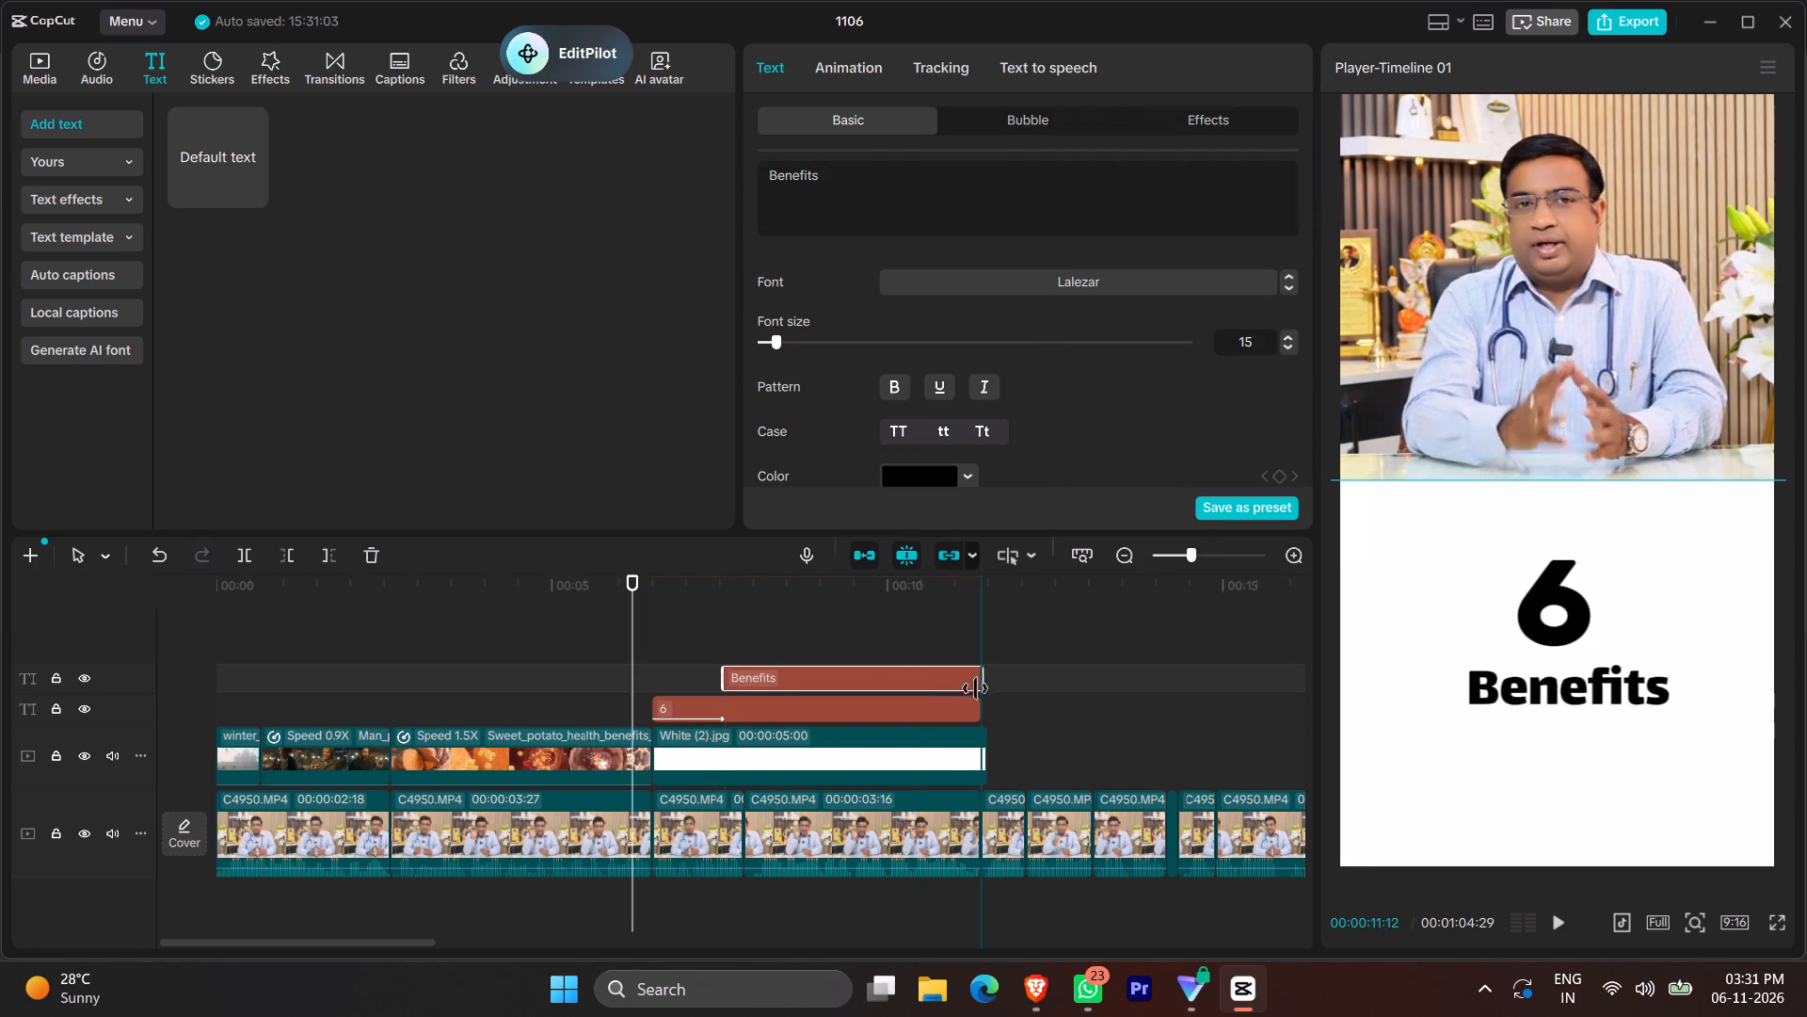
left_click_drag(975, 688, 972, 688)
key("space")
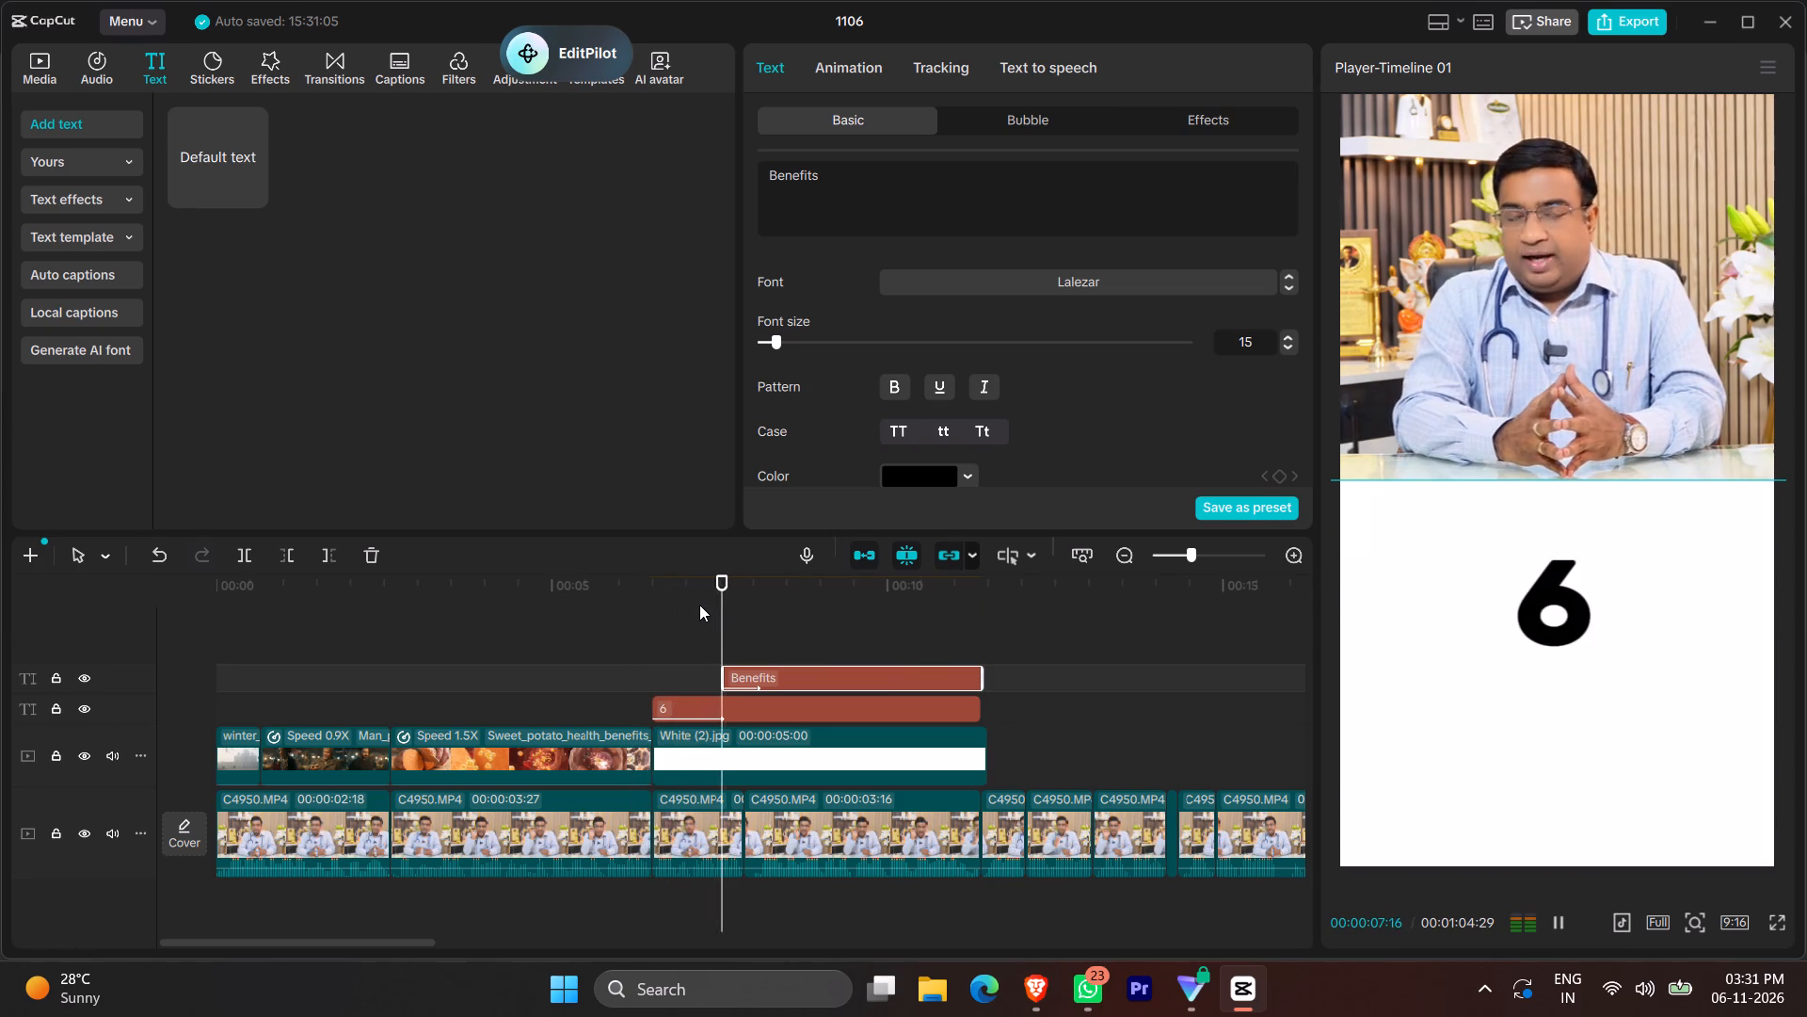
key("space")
Shorten the entry animation of the "6" to 0.6 s, try Glow Slide-In, choose Fade Glow and preview it.
left_click(735, 712)
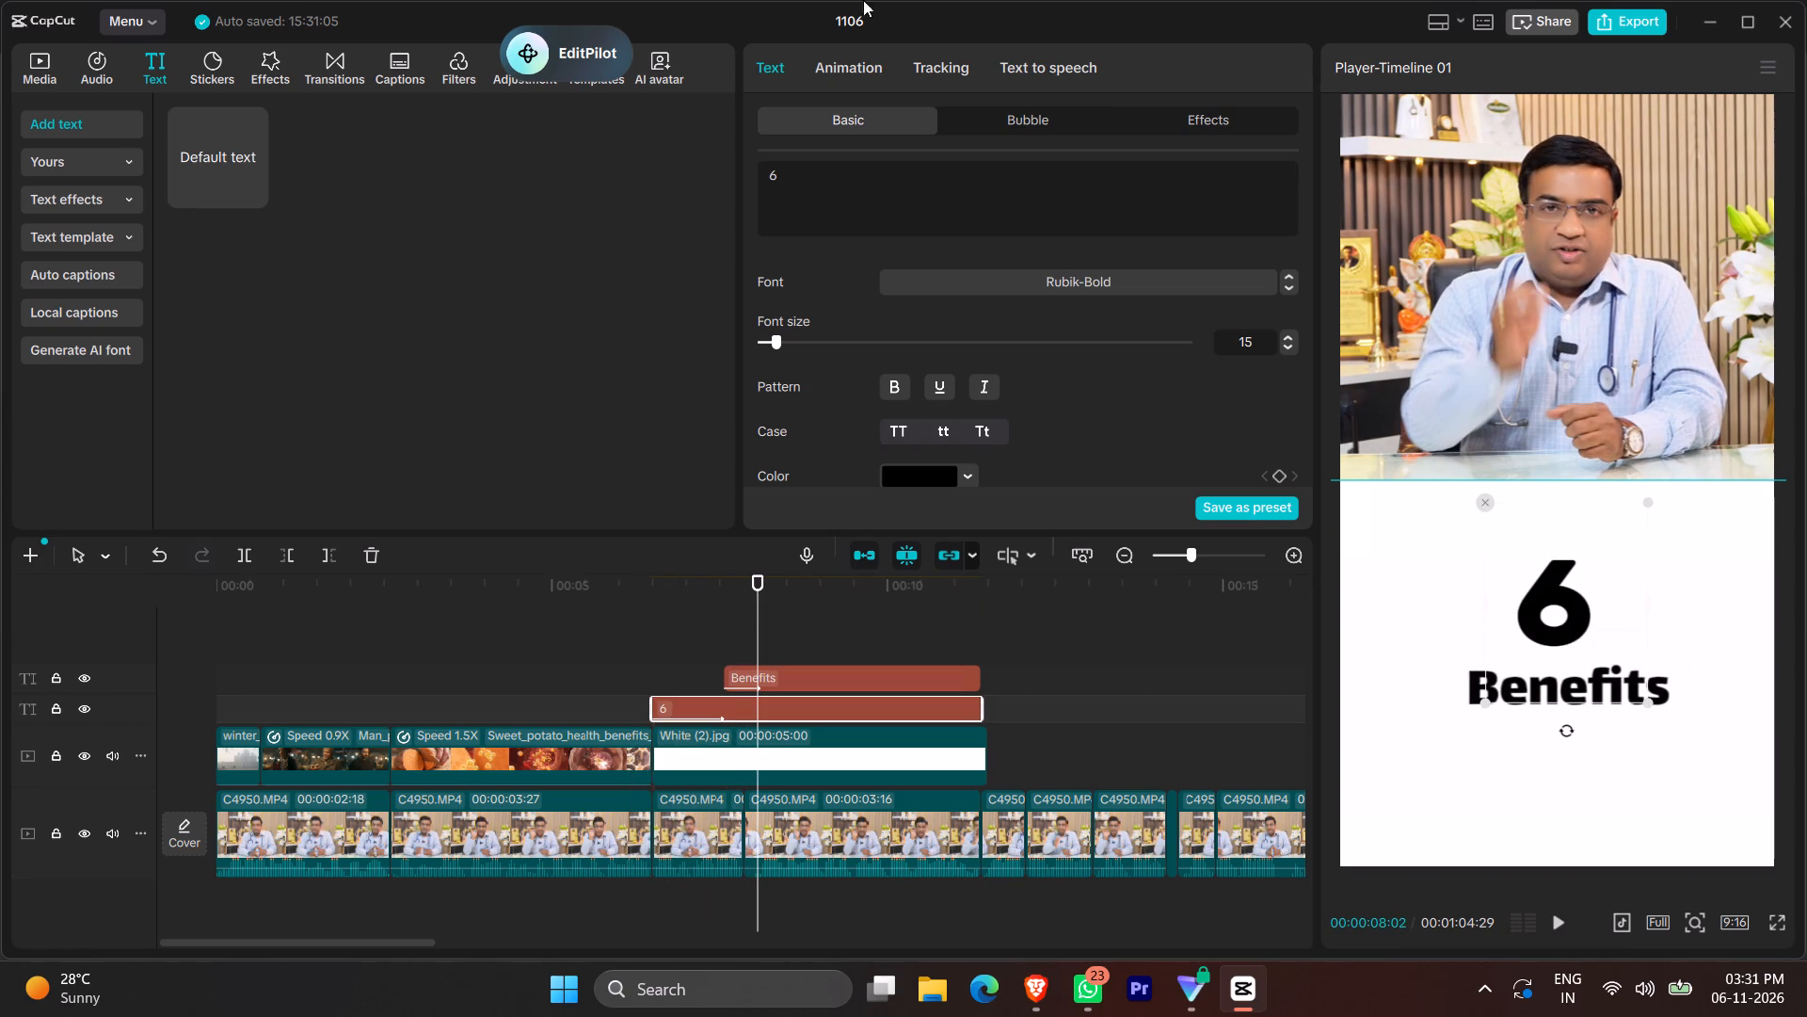
left_click(864, 63)
left_click(972, 501)
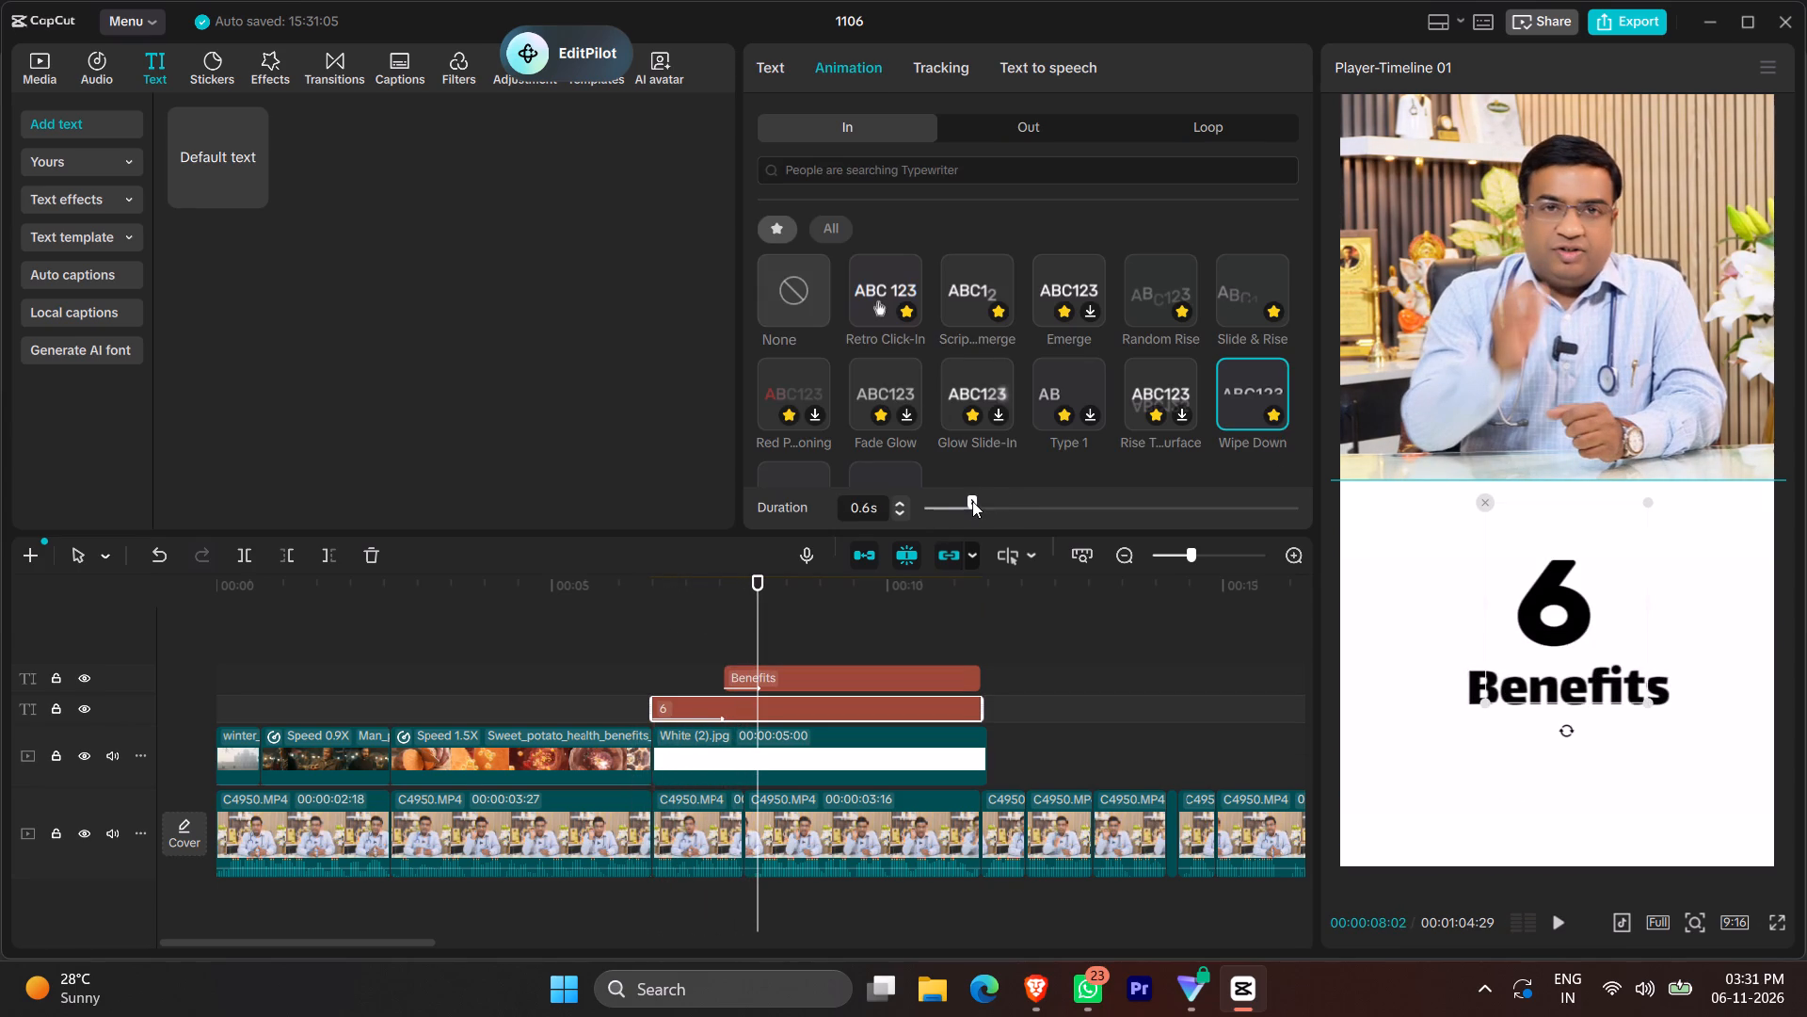
left_click(981, 375)
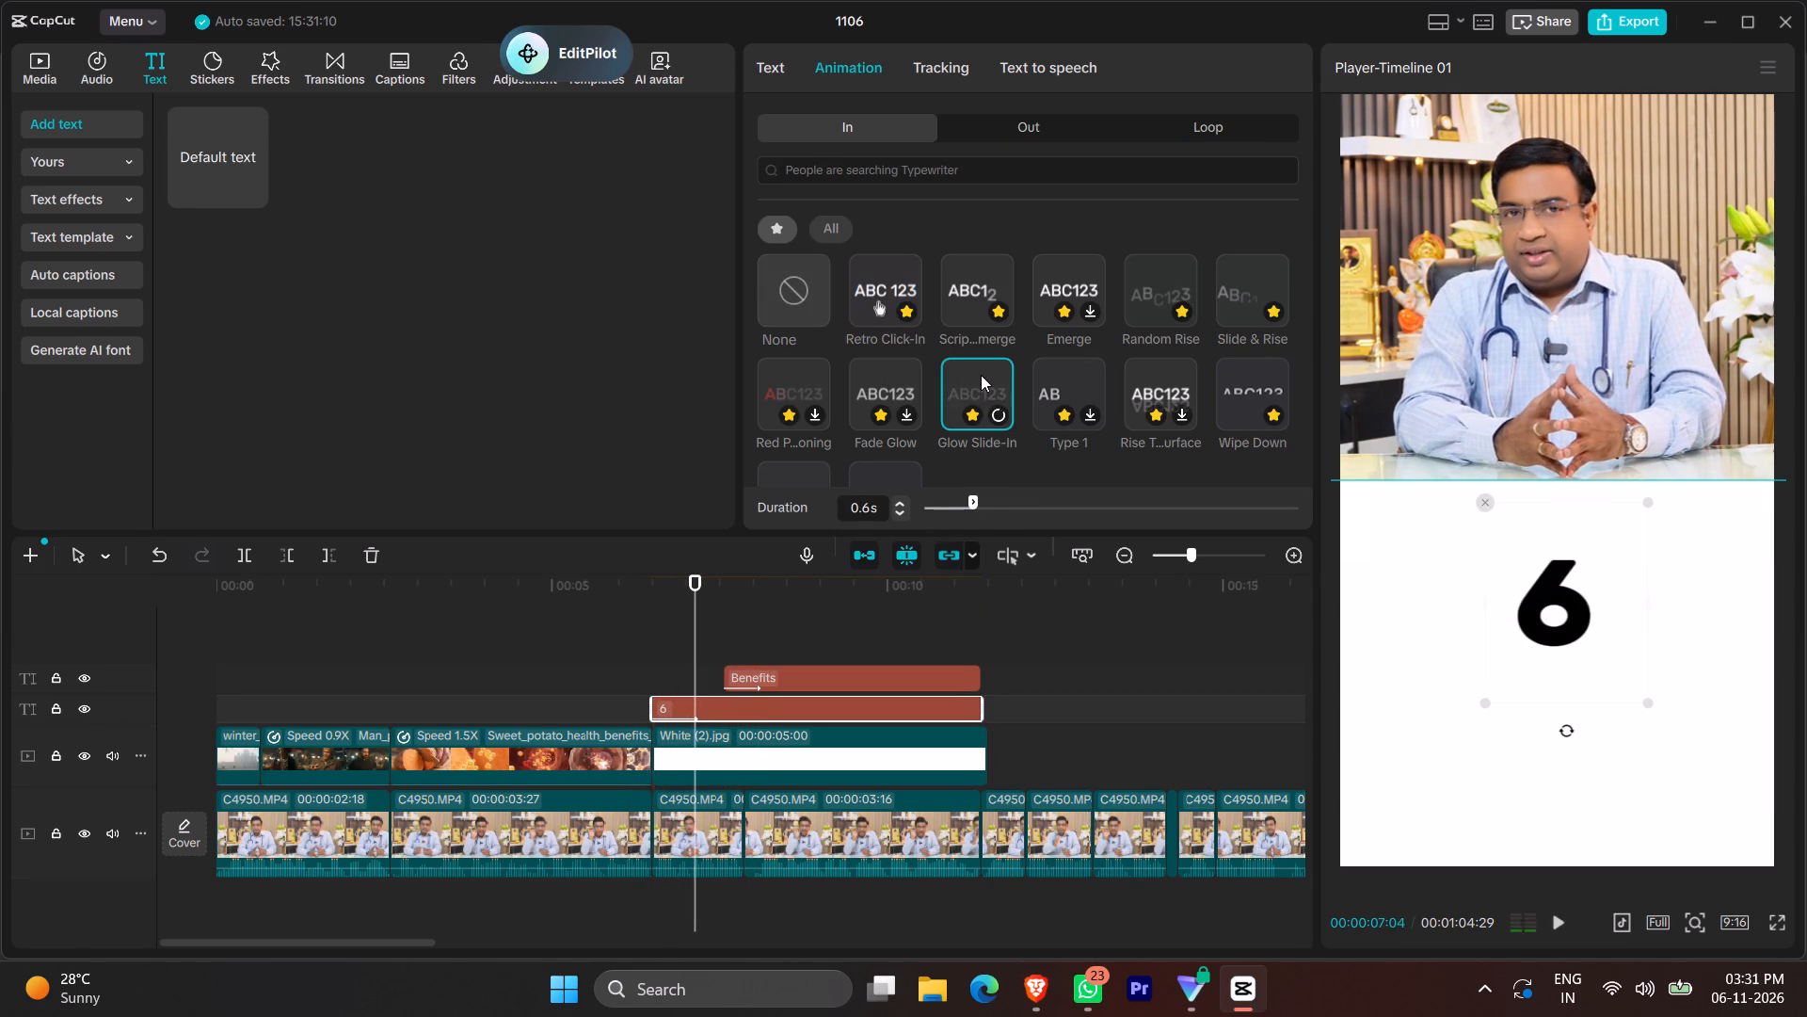
left_click(981, 375)
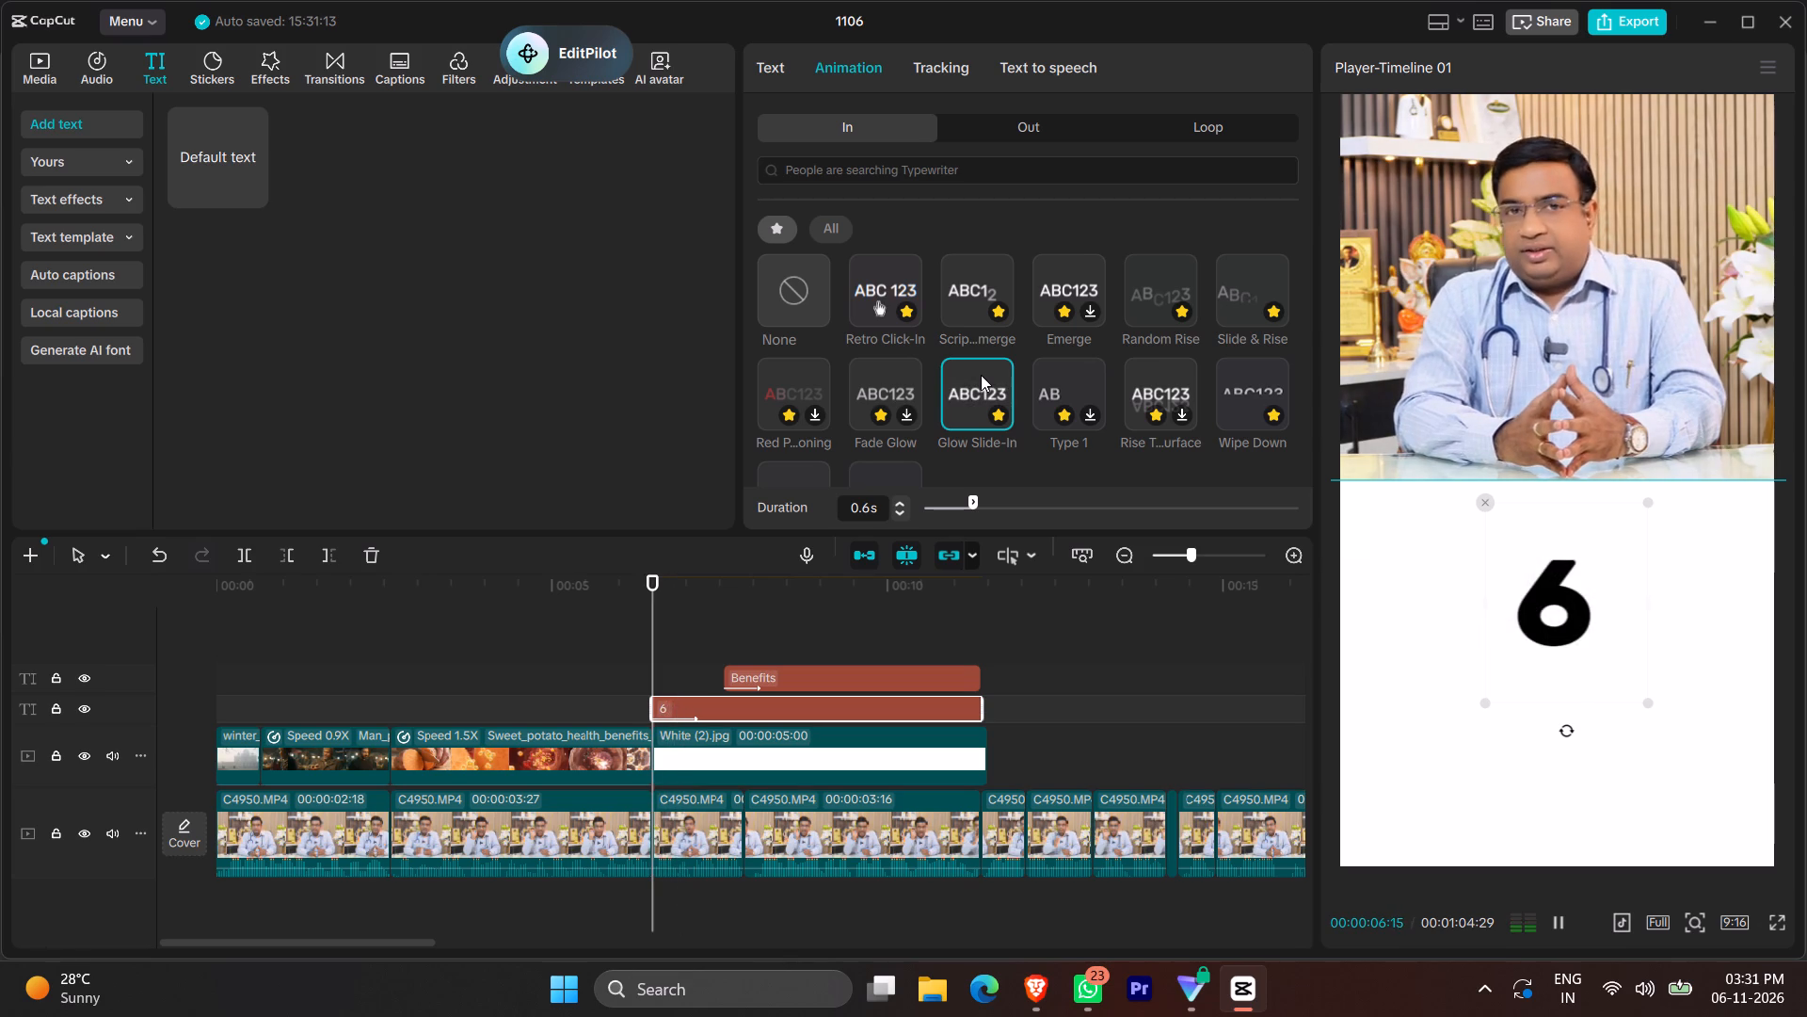
left_click(981, 375)
left_click(981, 375)
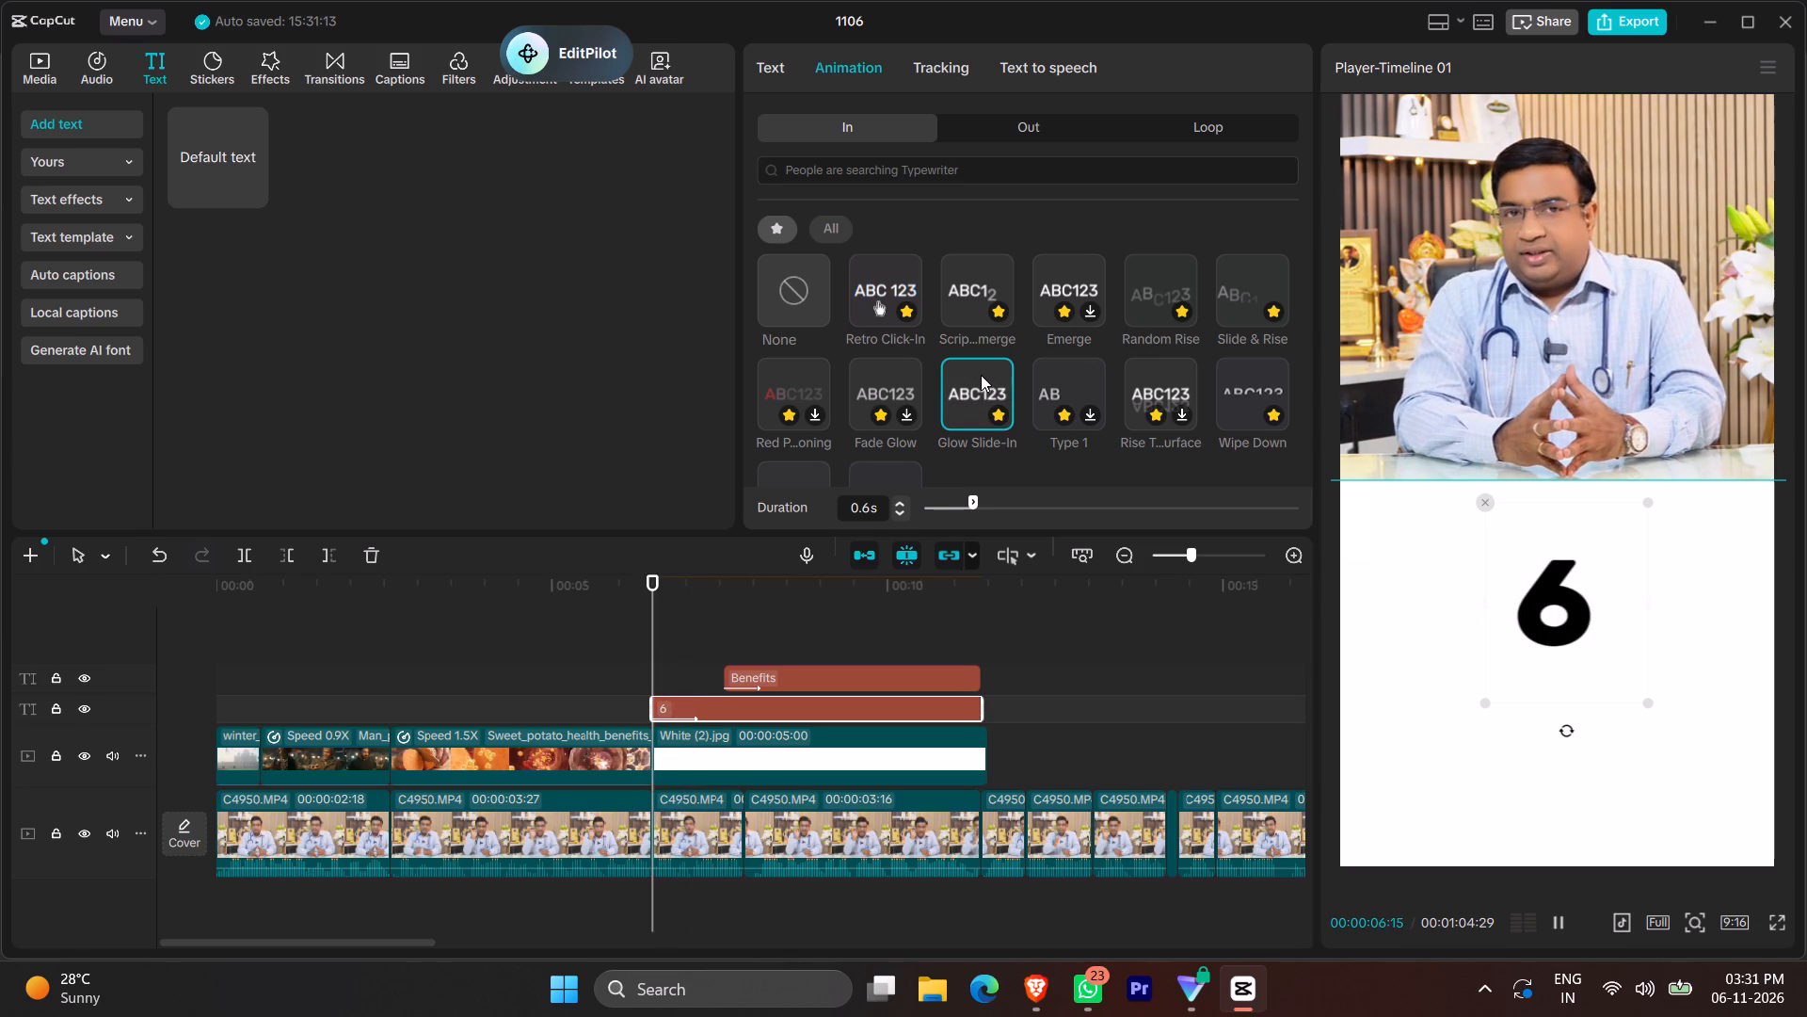
left_click(897, 386)
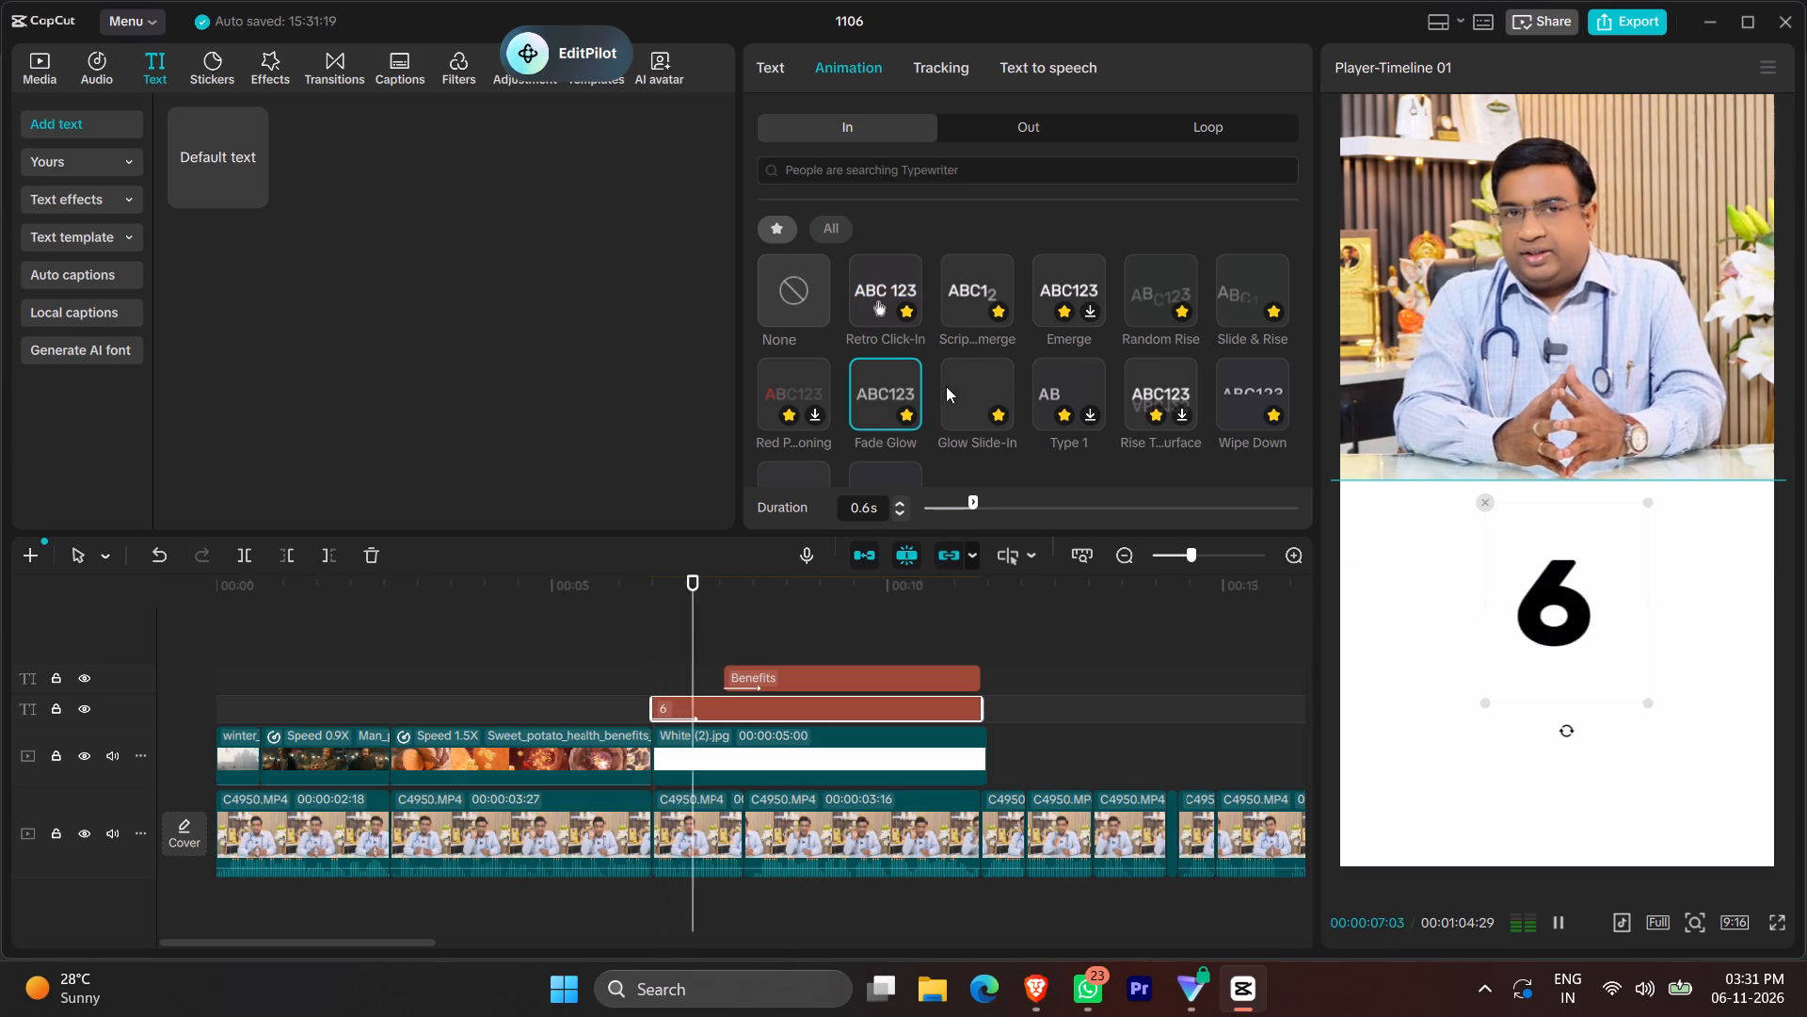
left_click(658, 638)
key("space")
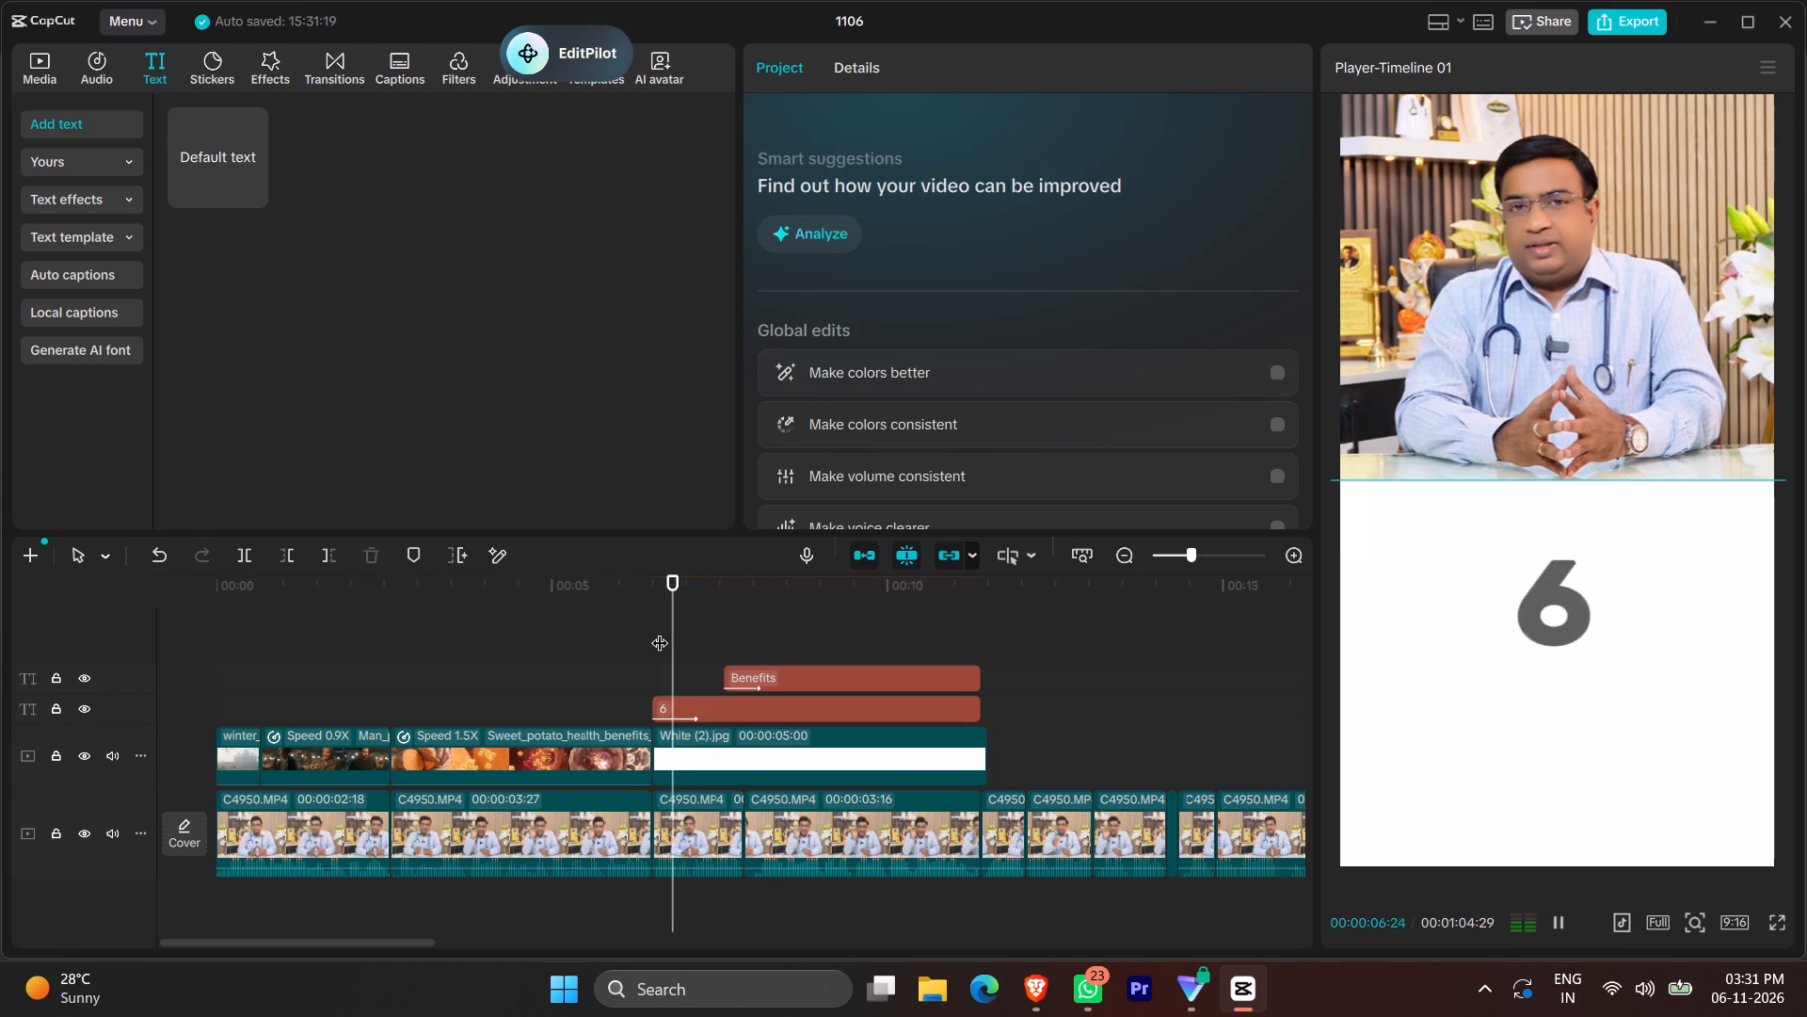
key("space")
Move the "Benefits" text to start at about 00:00:07:02, roughly half a second after the "6", and play it back.
left_click_drag(756, 677, 731, 683)
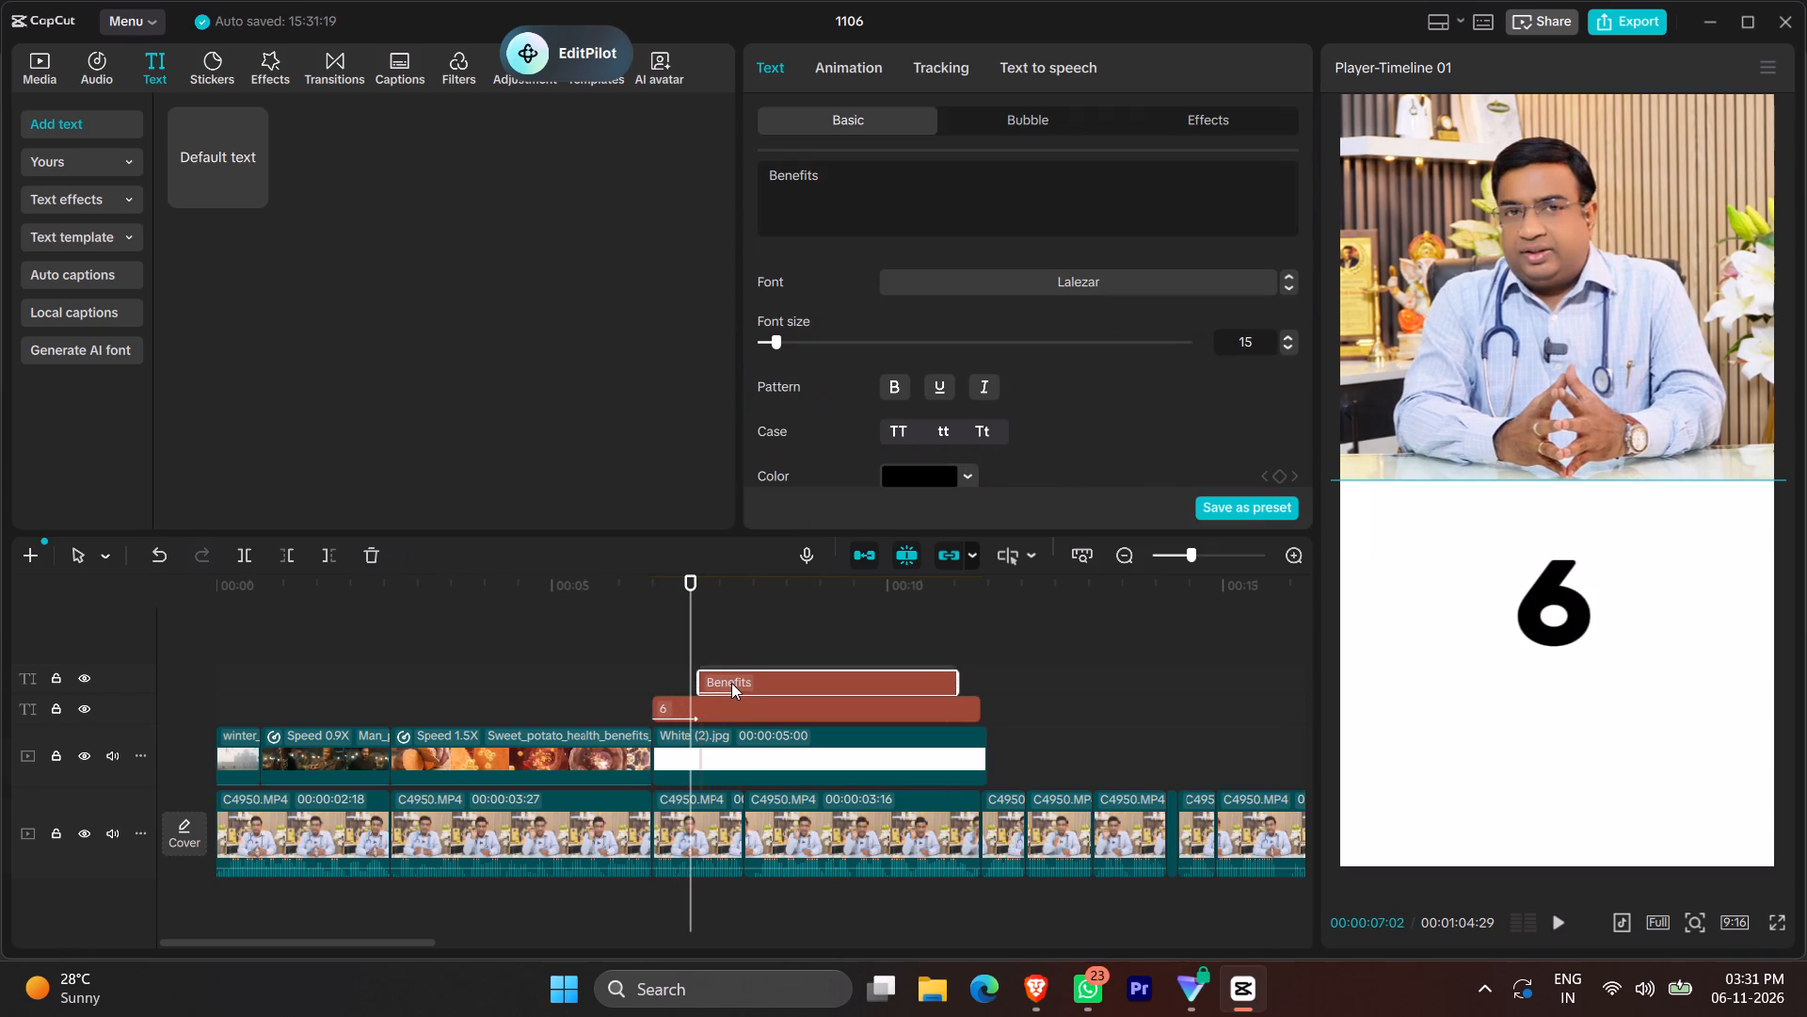
left_click_drag(731, 683, 728, 685)
key("space")
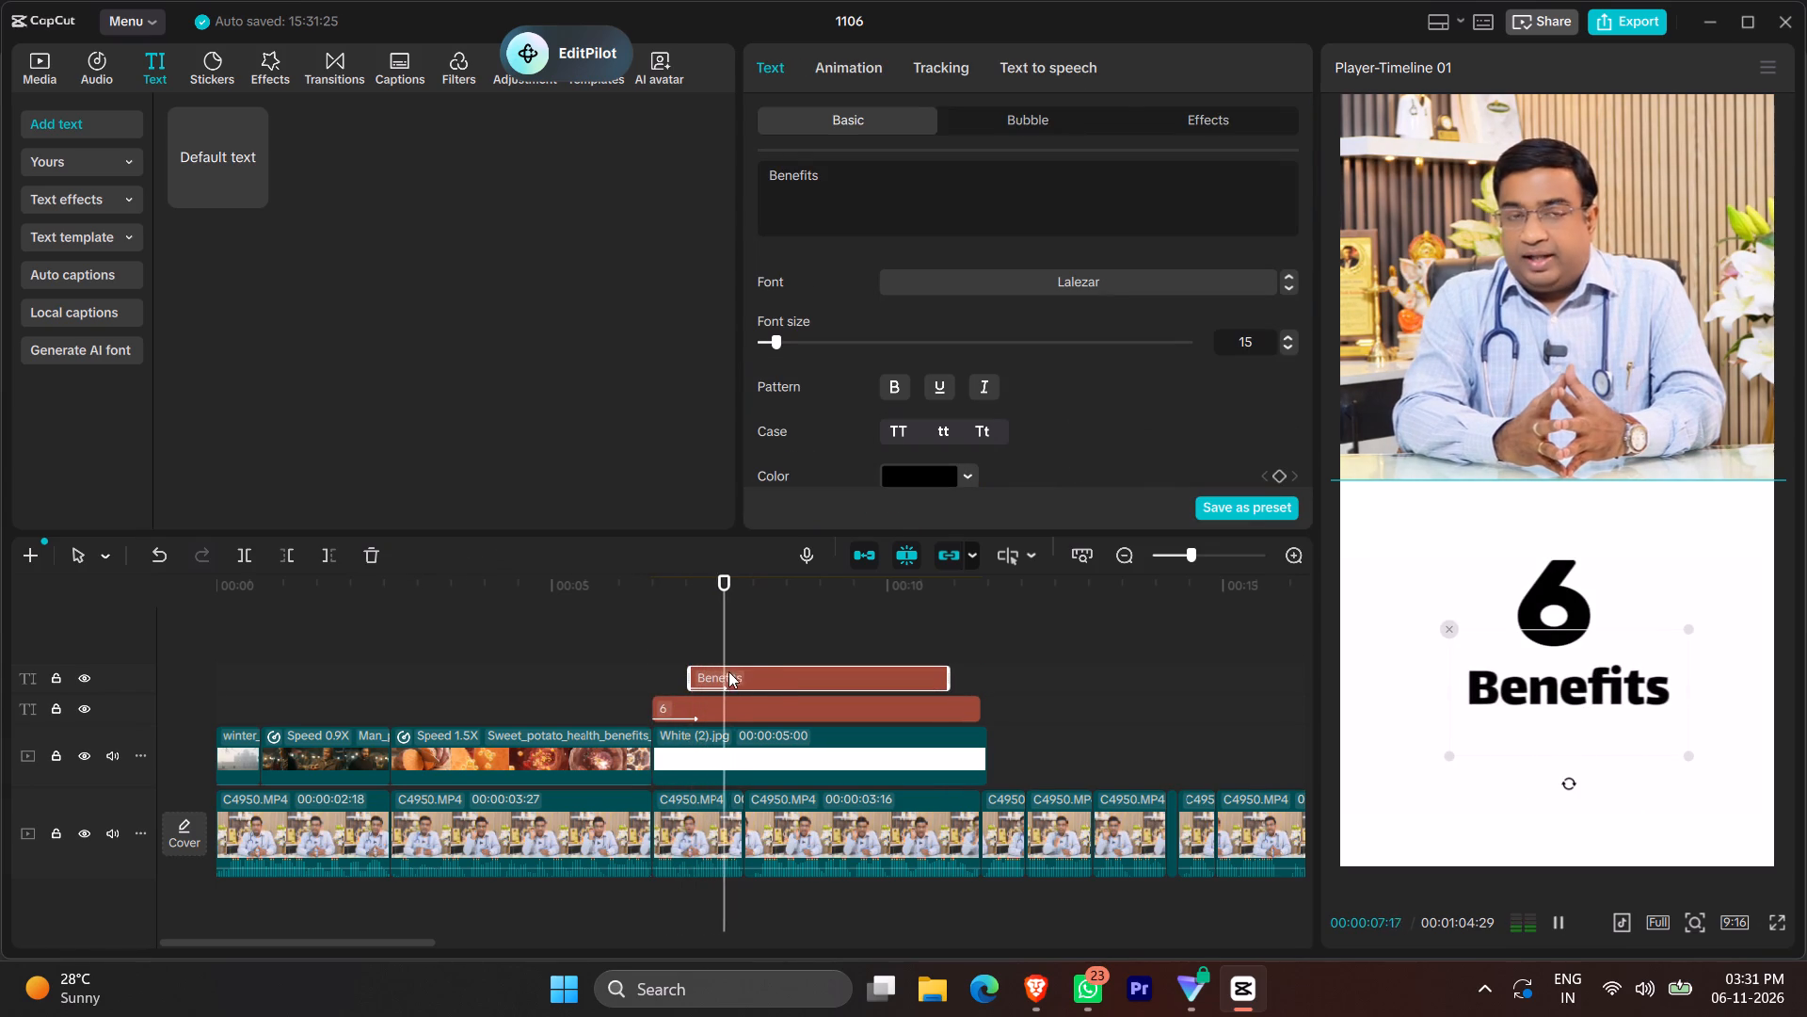
key("space")
key("space")
key("space")
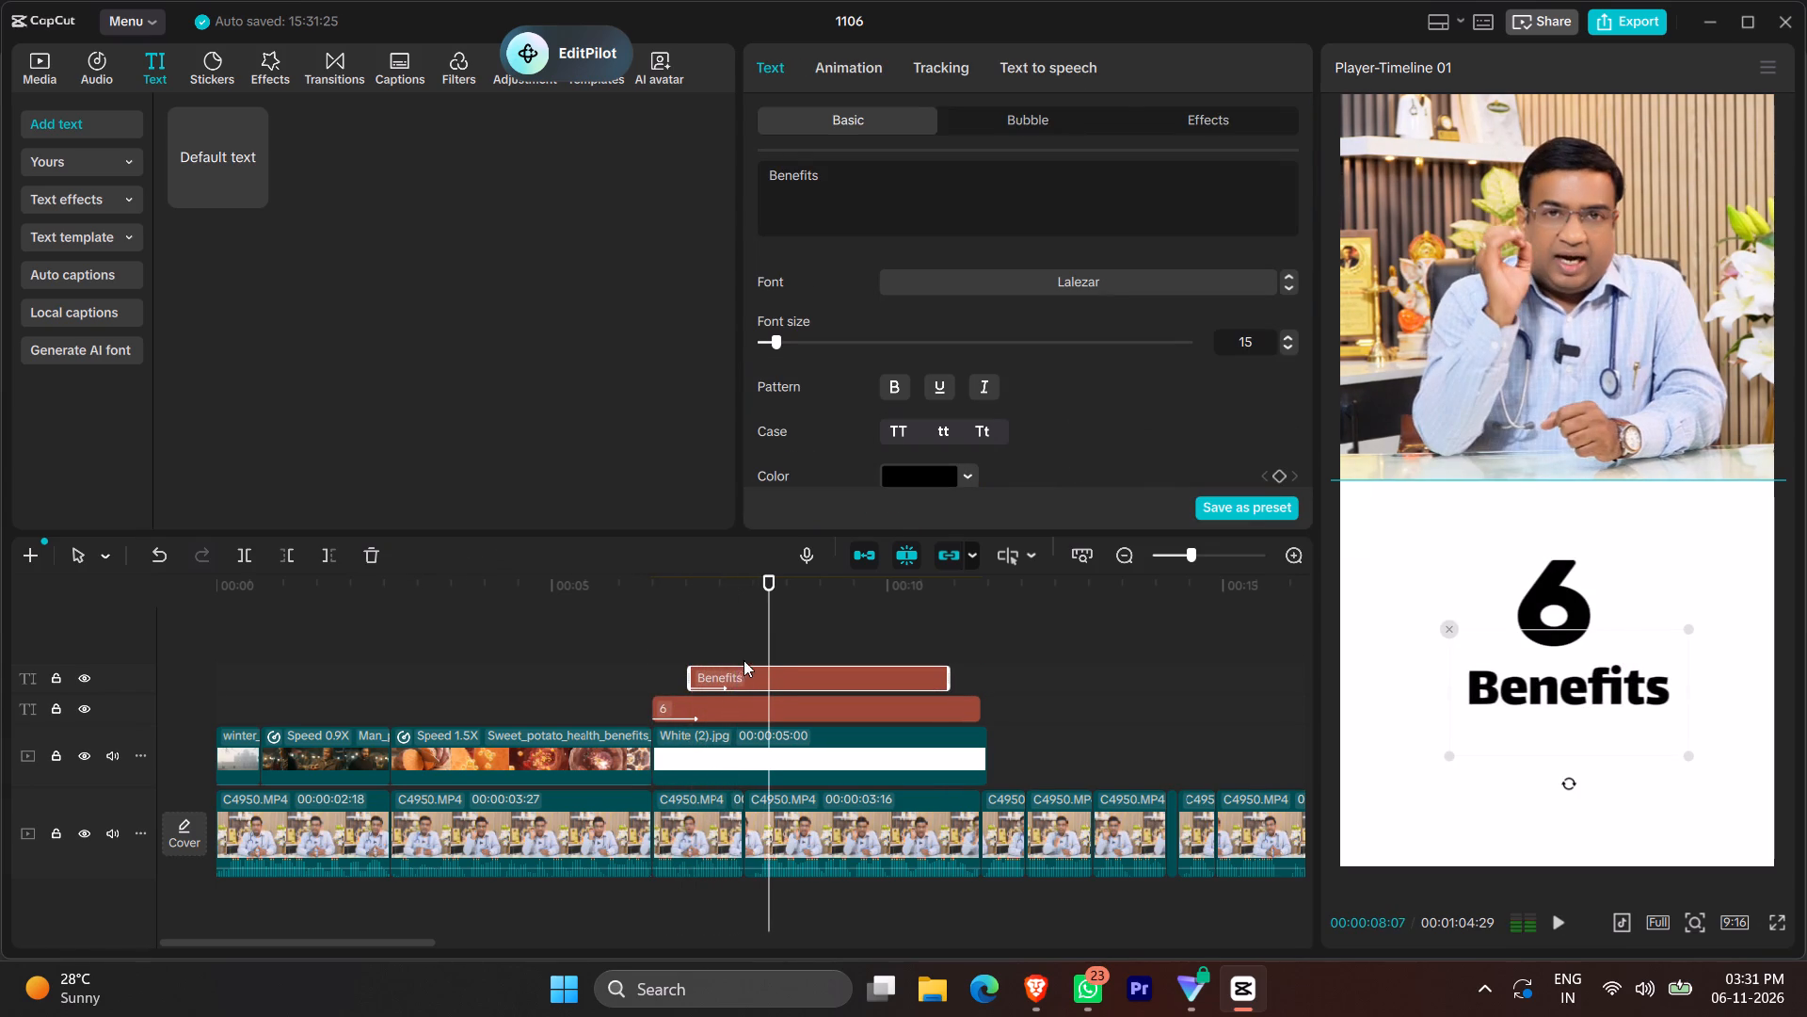
Split the "6", "Benefits" and white background clips at the 00:00:07:26 talking-video cut, delete their remainders and preview the section.
left_click(737, 627)
left_click(742, 636)
left_click_drag(798, 640, 817, 721)
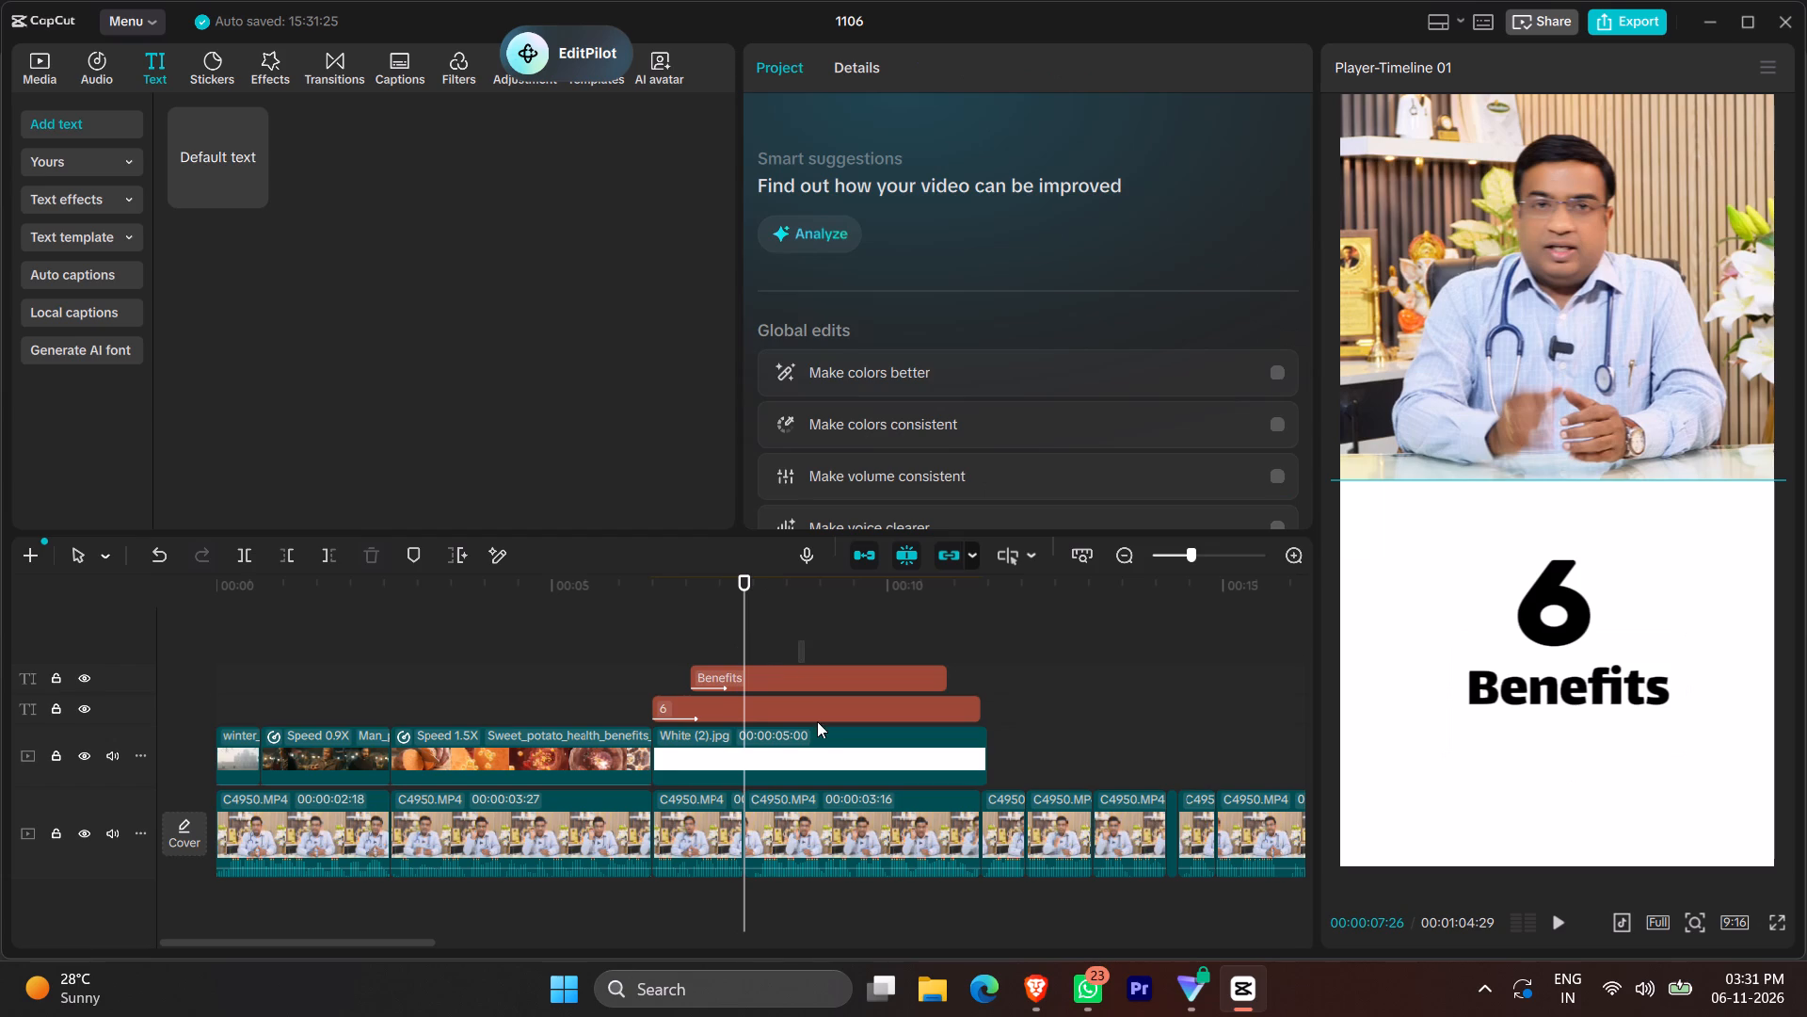
left_click_drag(817, 721, 832, 753)
scroll(863, 782, "up", 18, "ctrl")
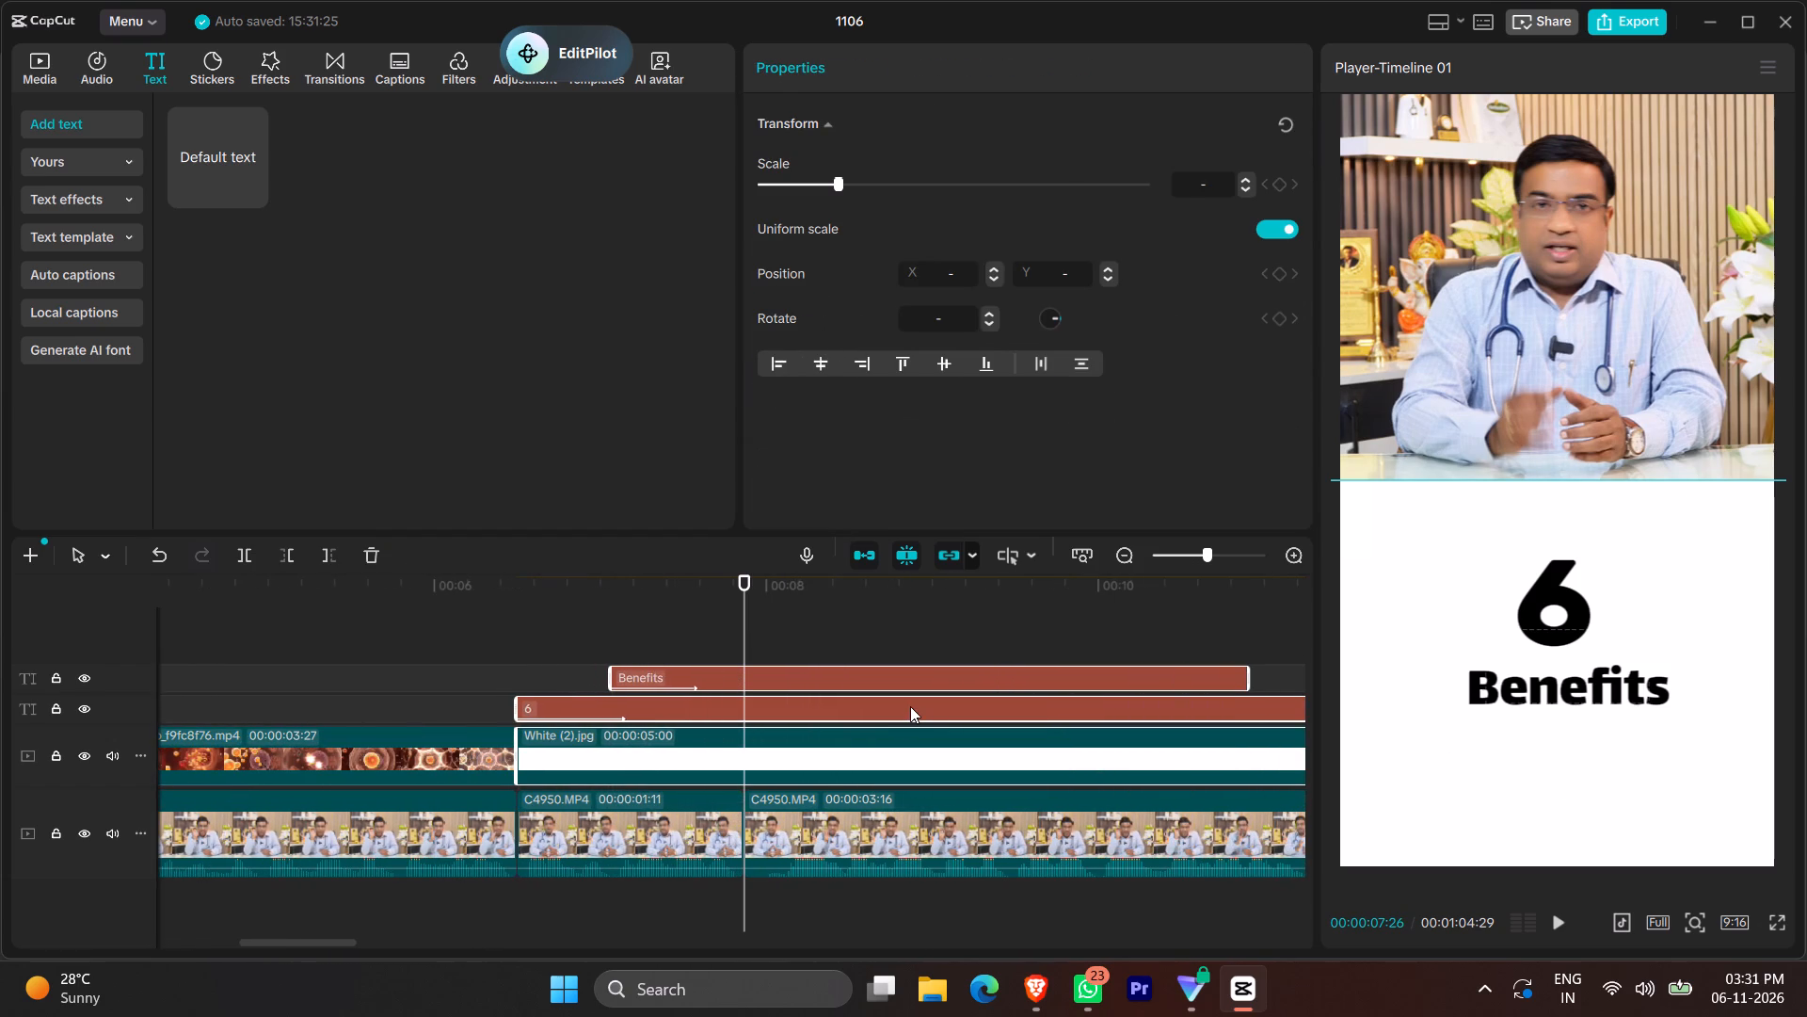
key("ctrl+b")
key("q")
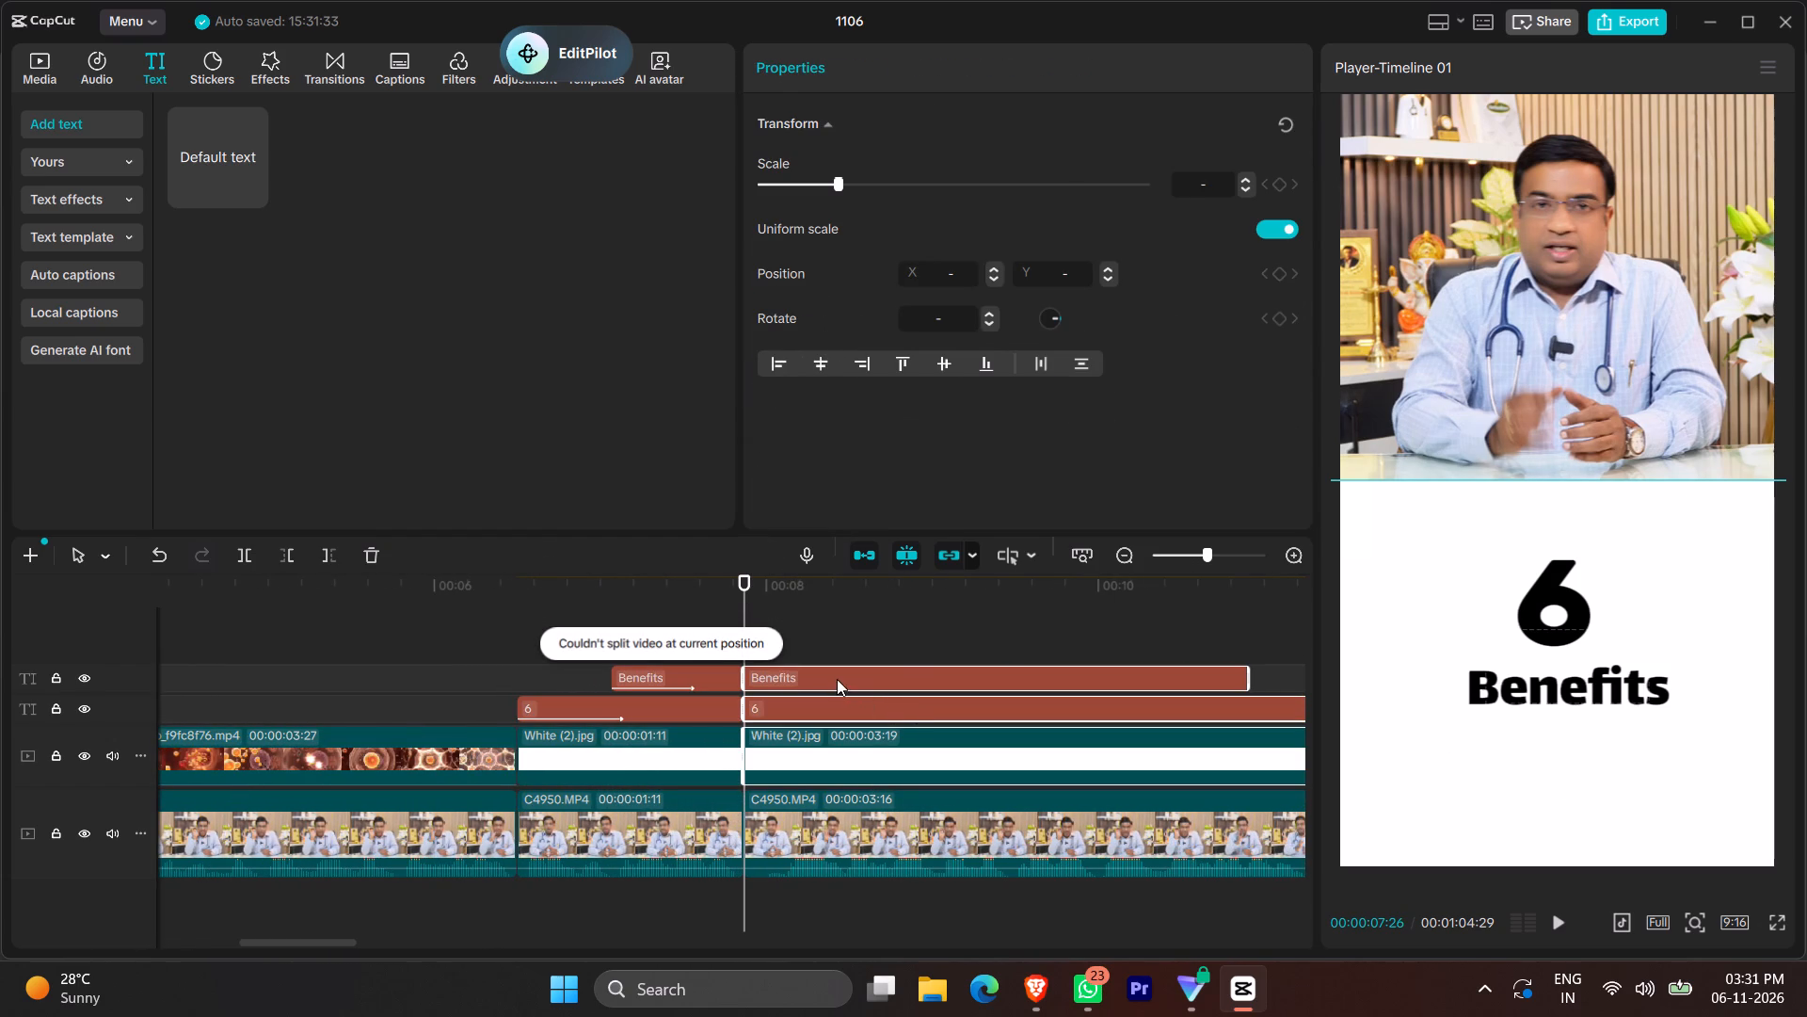
key("1")
left_click(509, 642)
key("space")
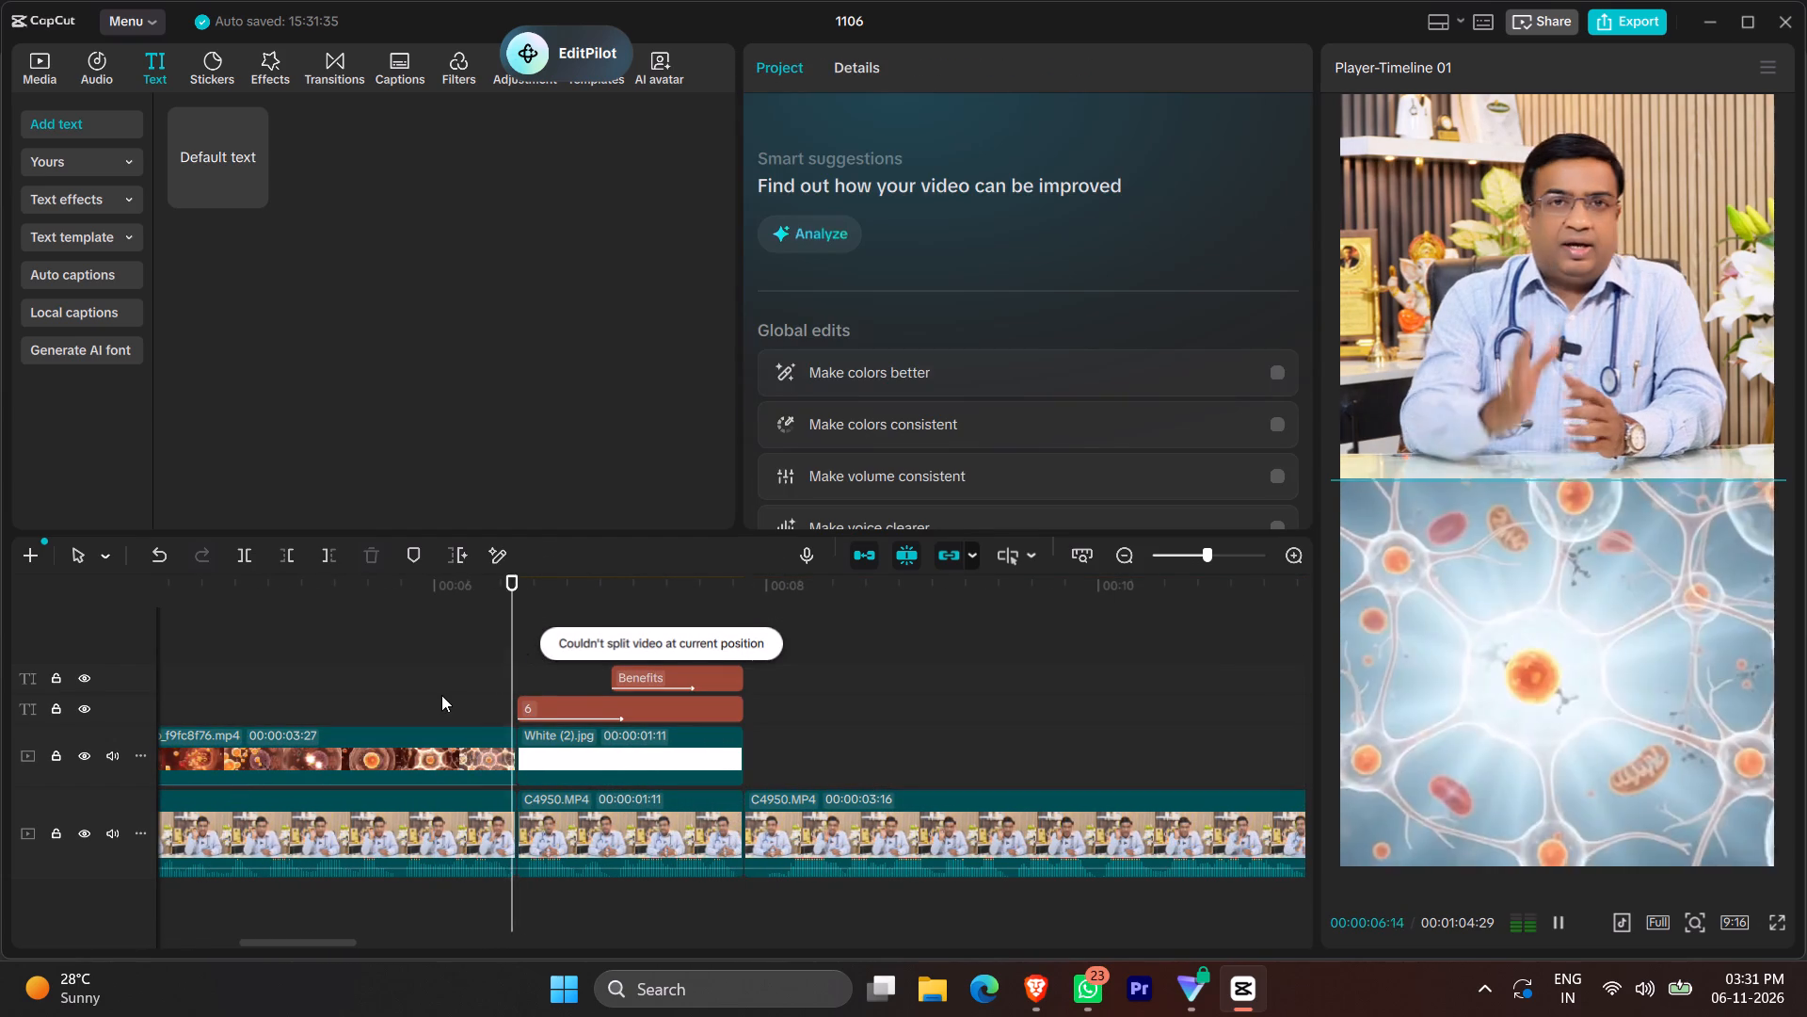
Play back the timeline from about 00:00:05:17 through the "6 Benefits" title into the following talking clip.
left_click(363, 692)
key("space")
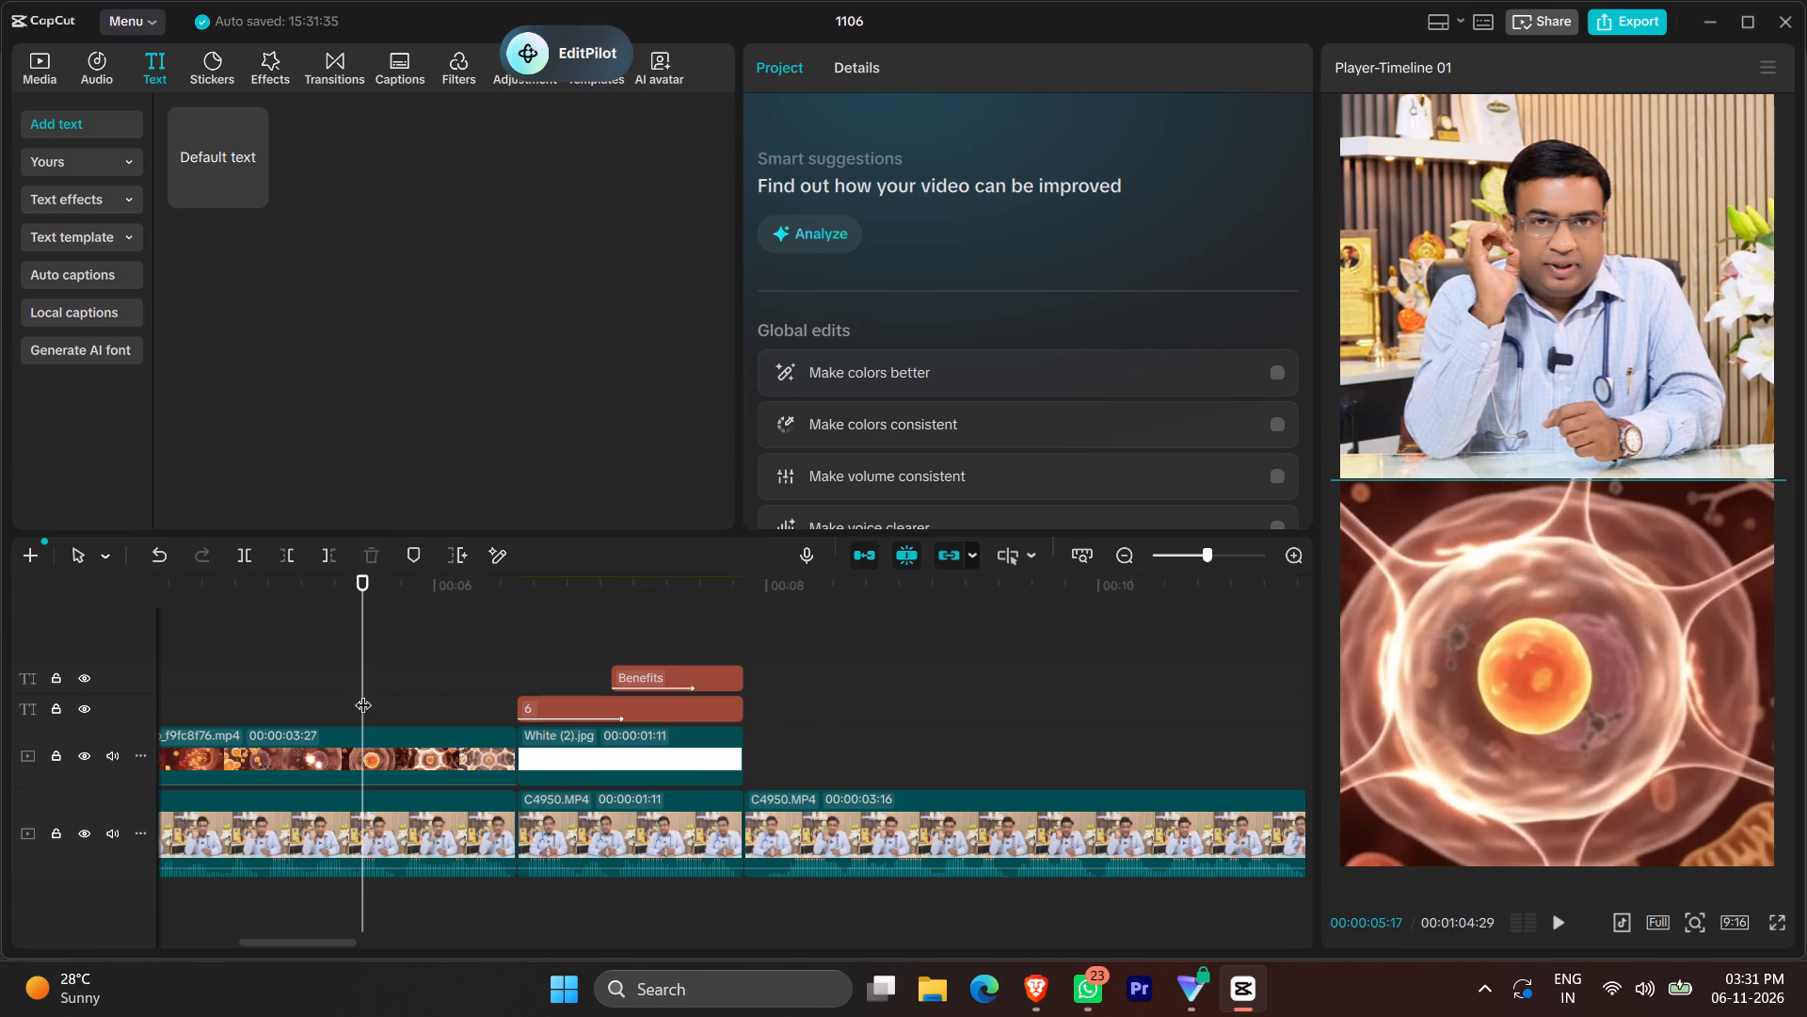
key("space")
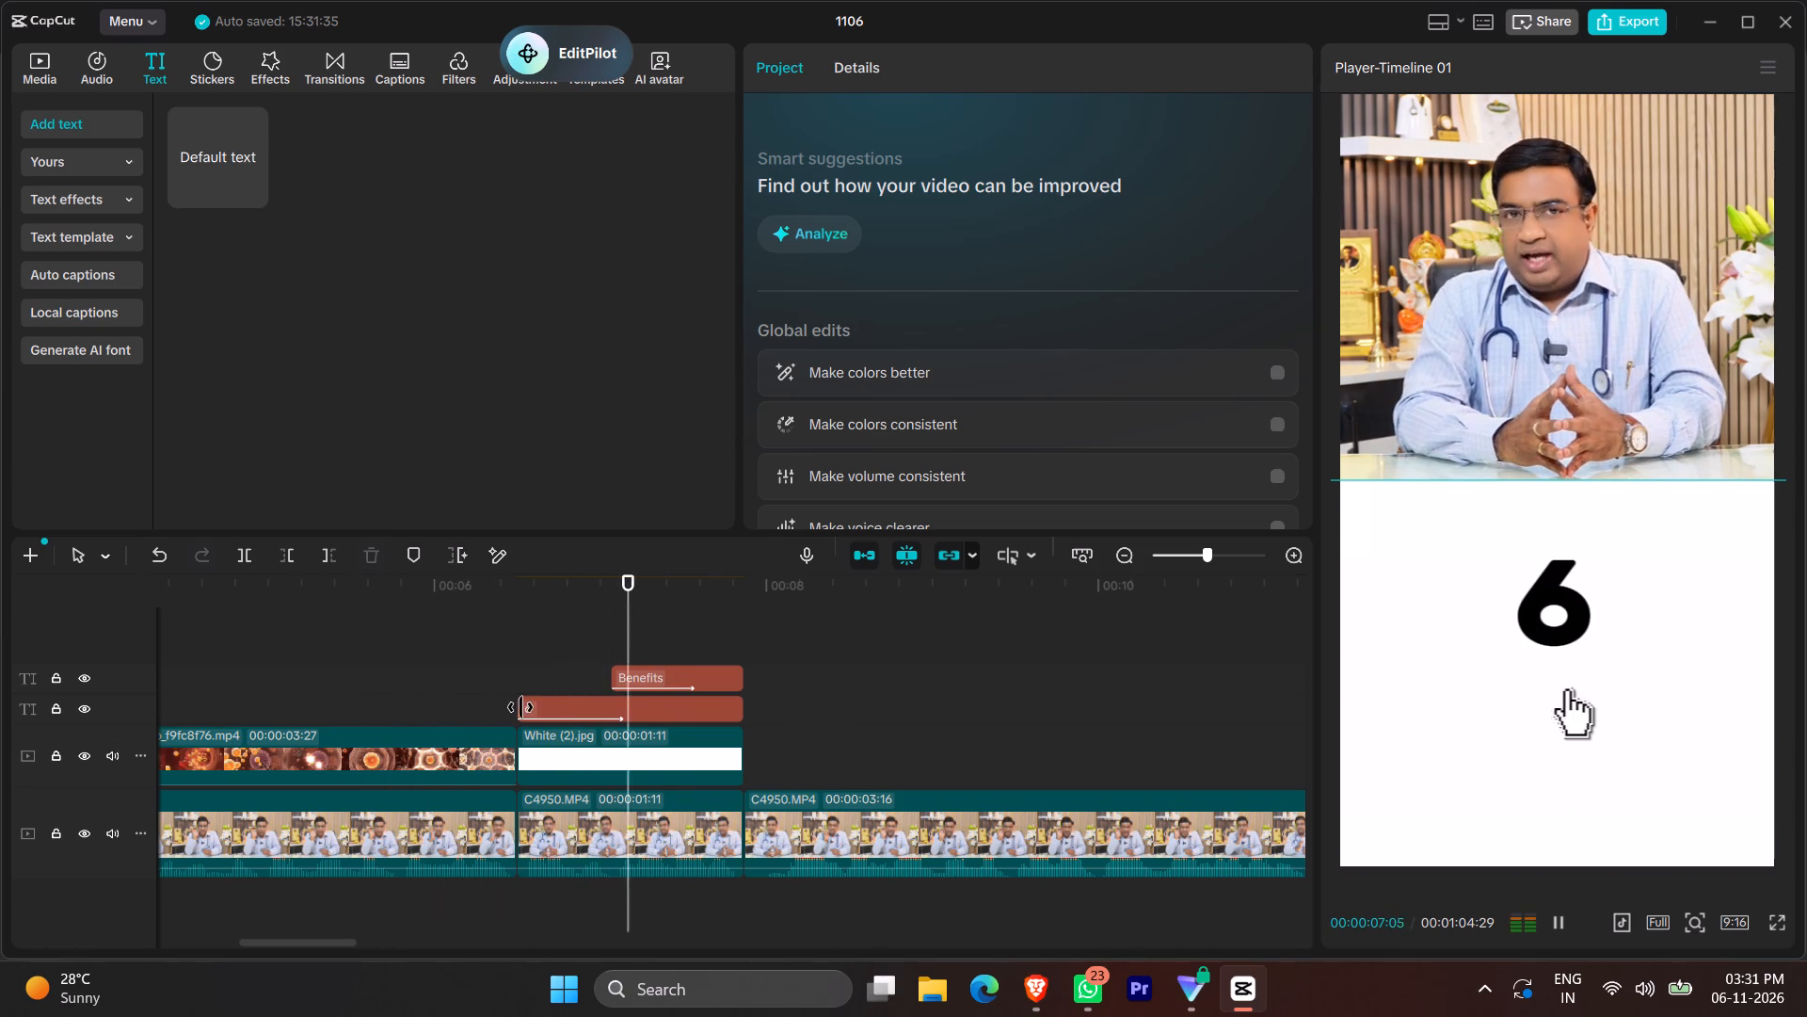
key("space")
left_click(631, 696)
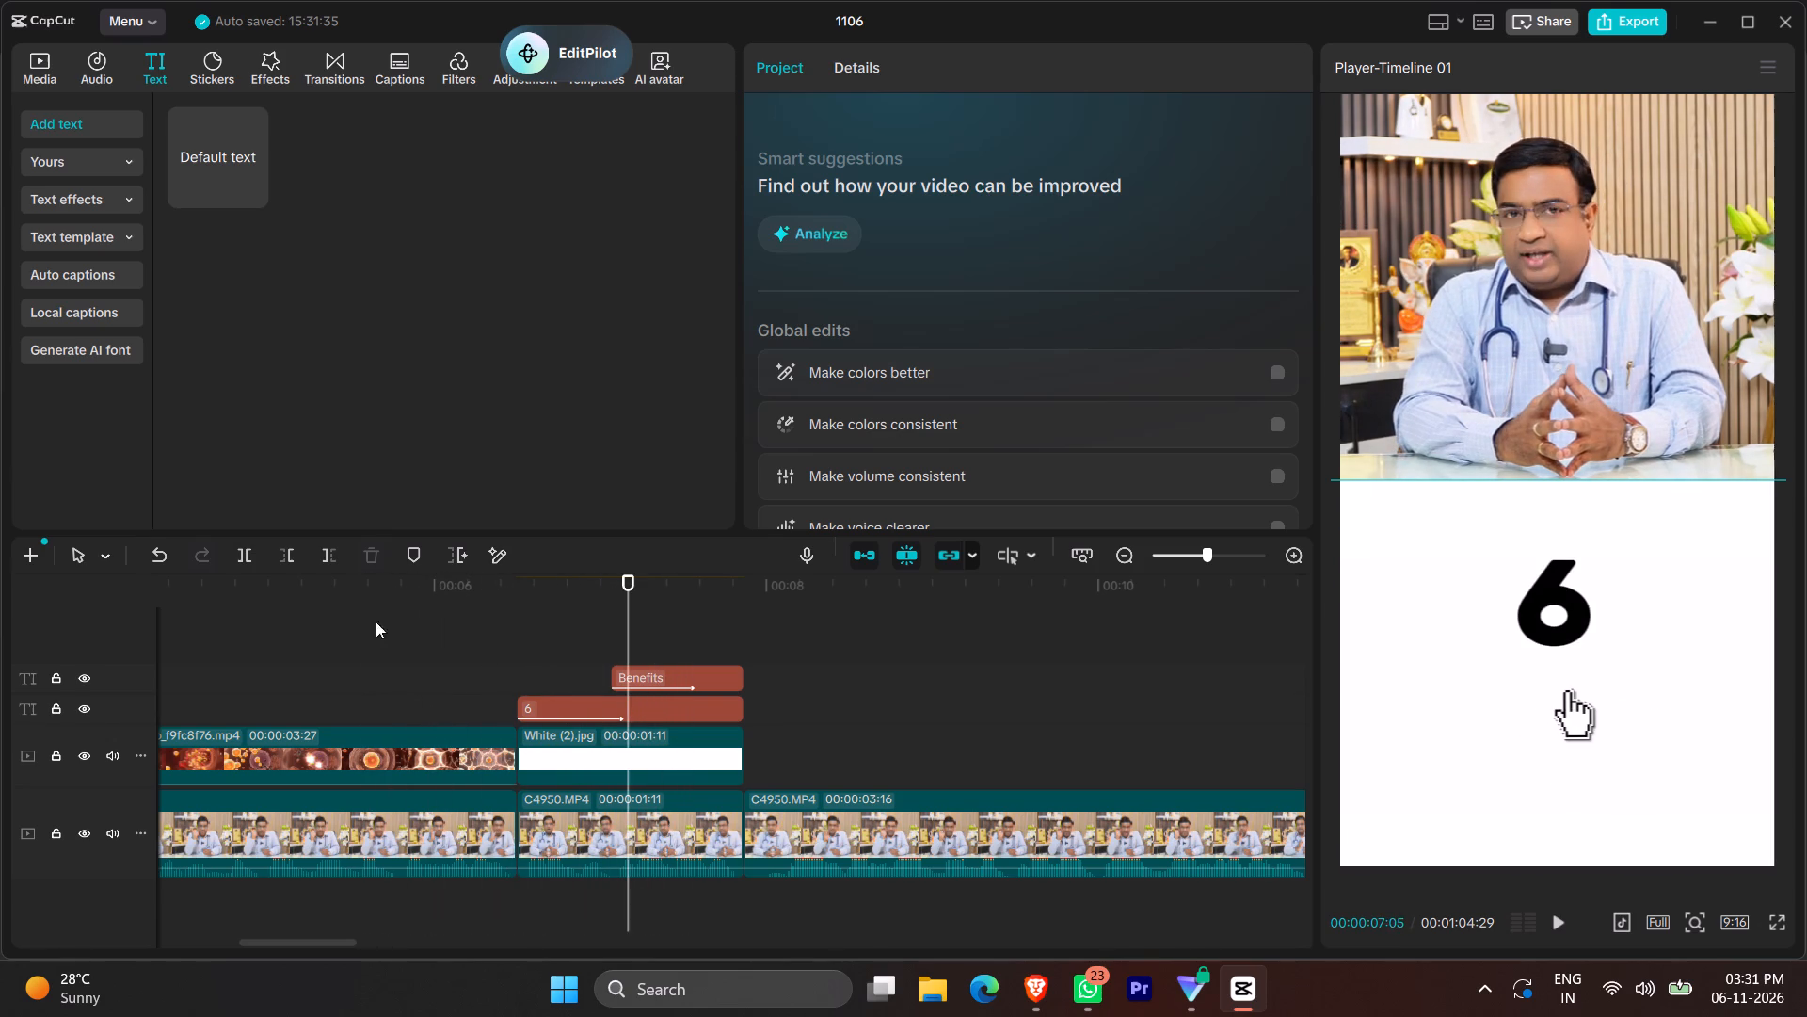
left_click(344, 619)
key("space")
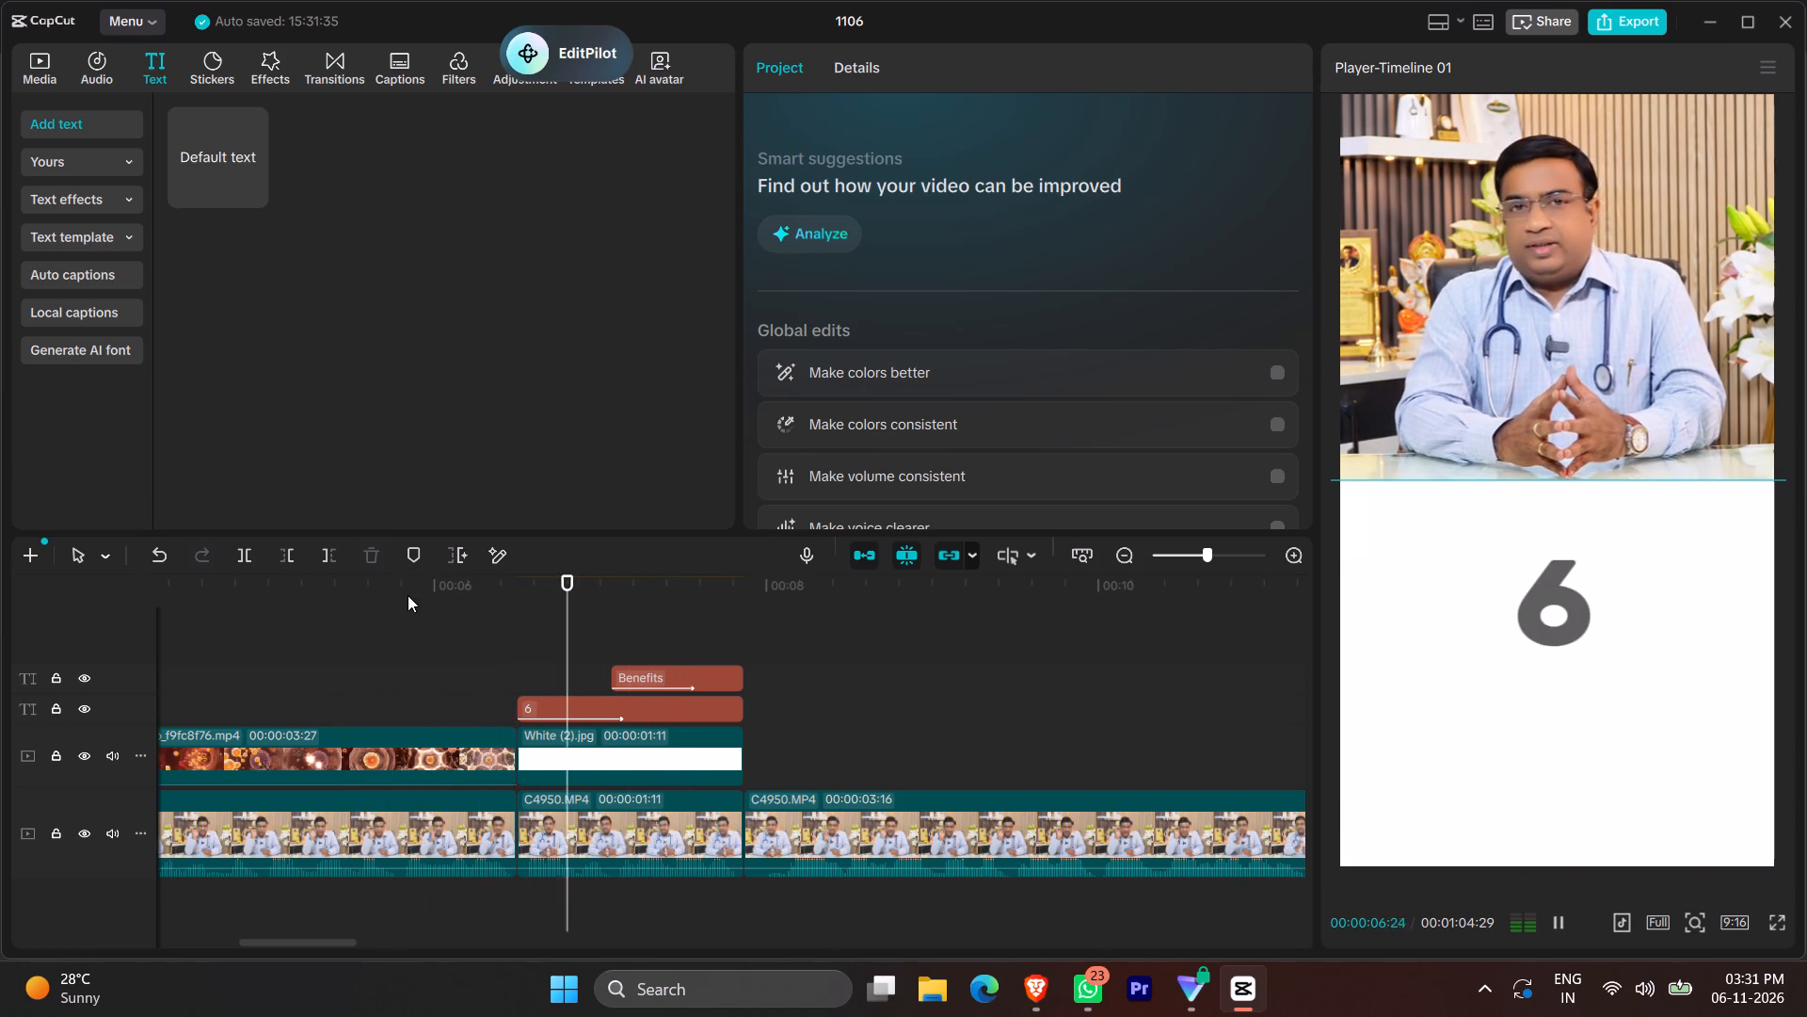
key("space")
key("space")
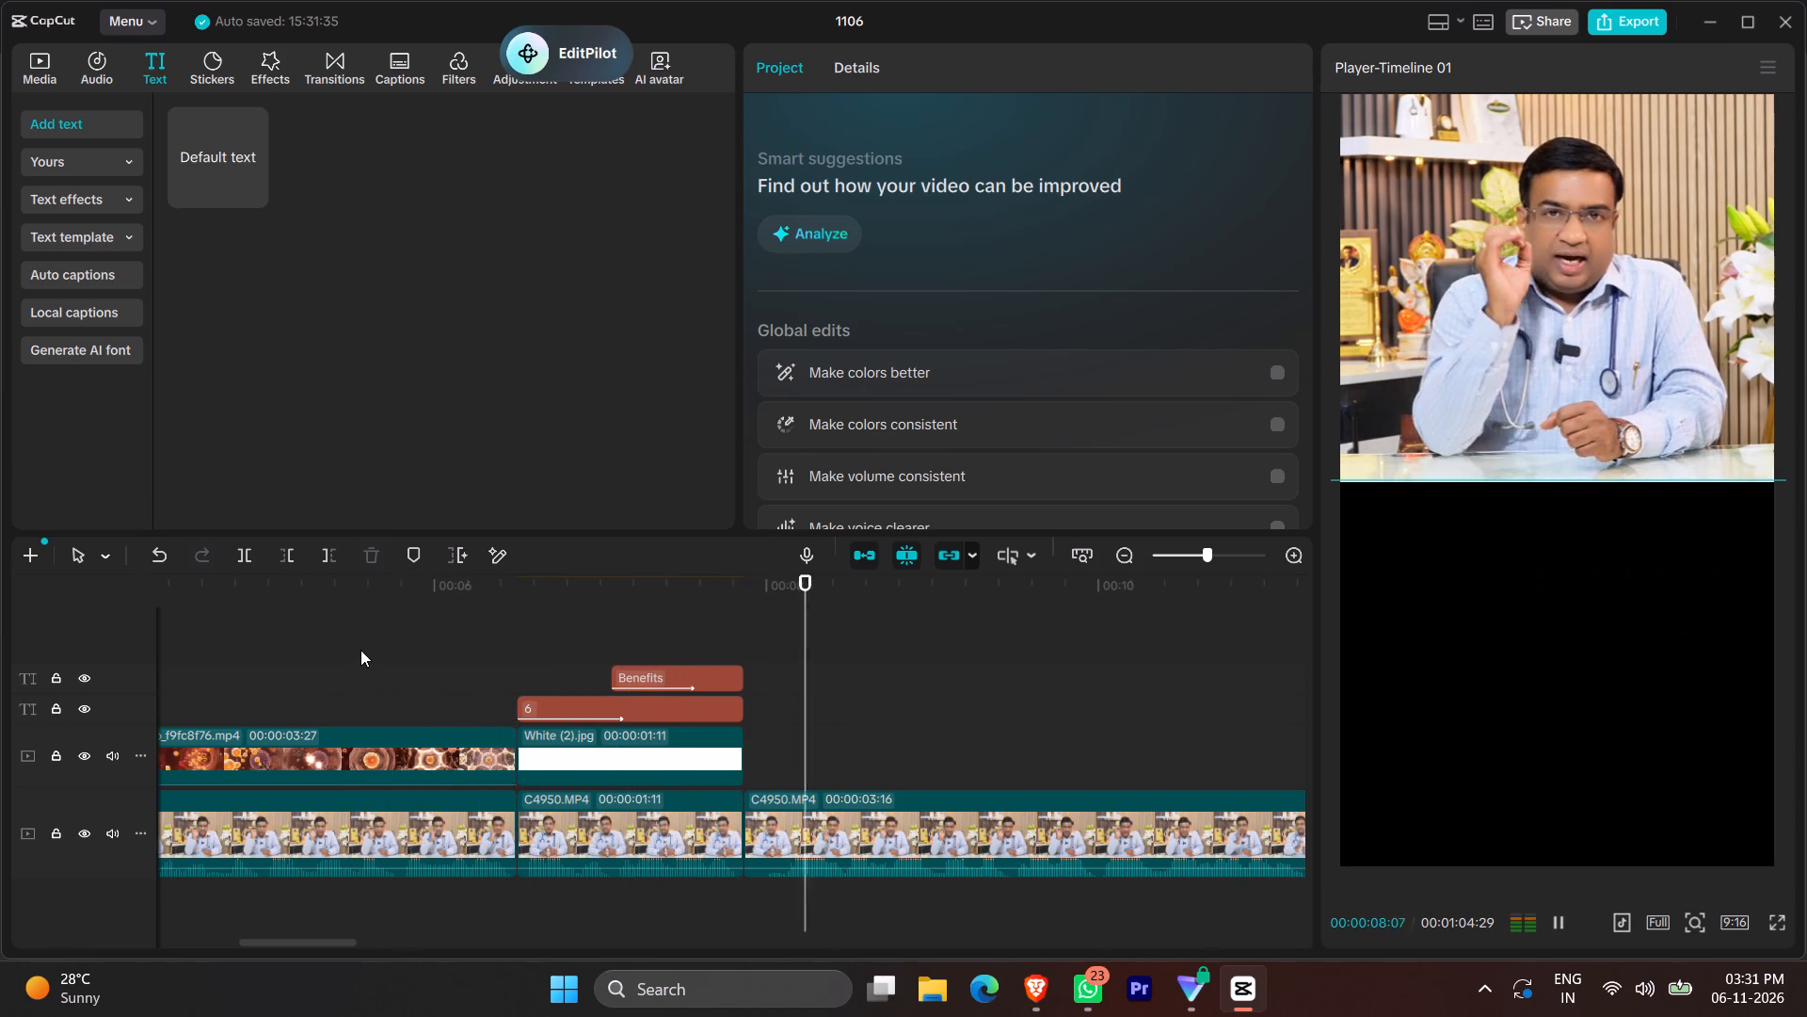
scroll(784, 771, "down", 20, "ctrl")
scroll(784, 771, "down", 2, "ctrl")
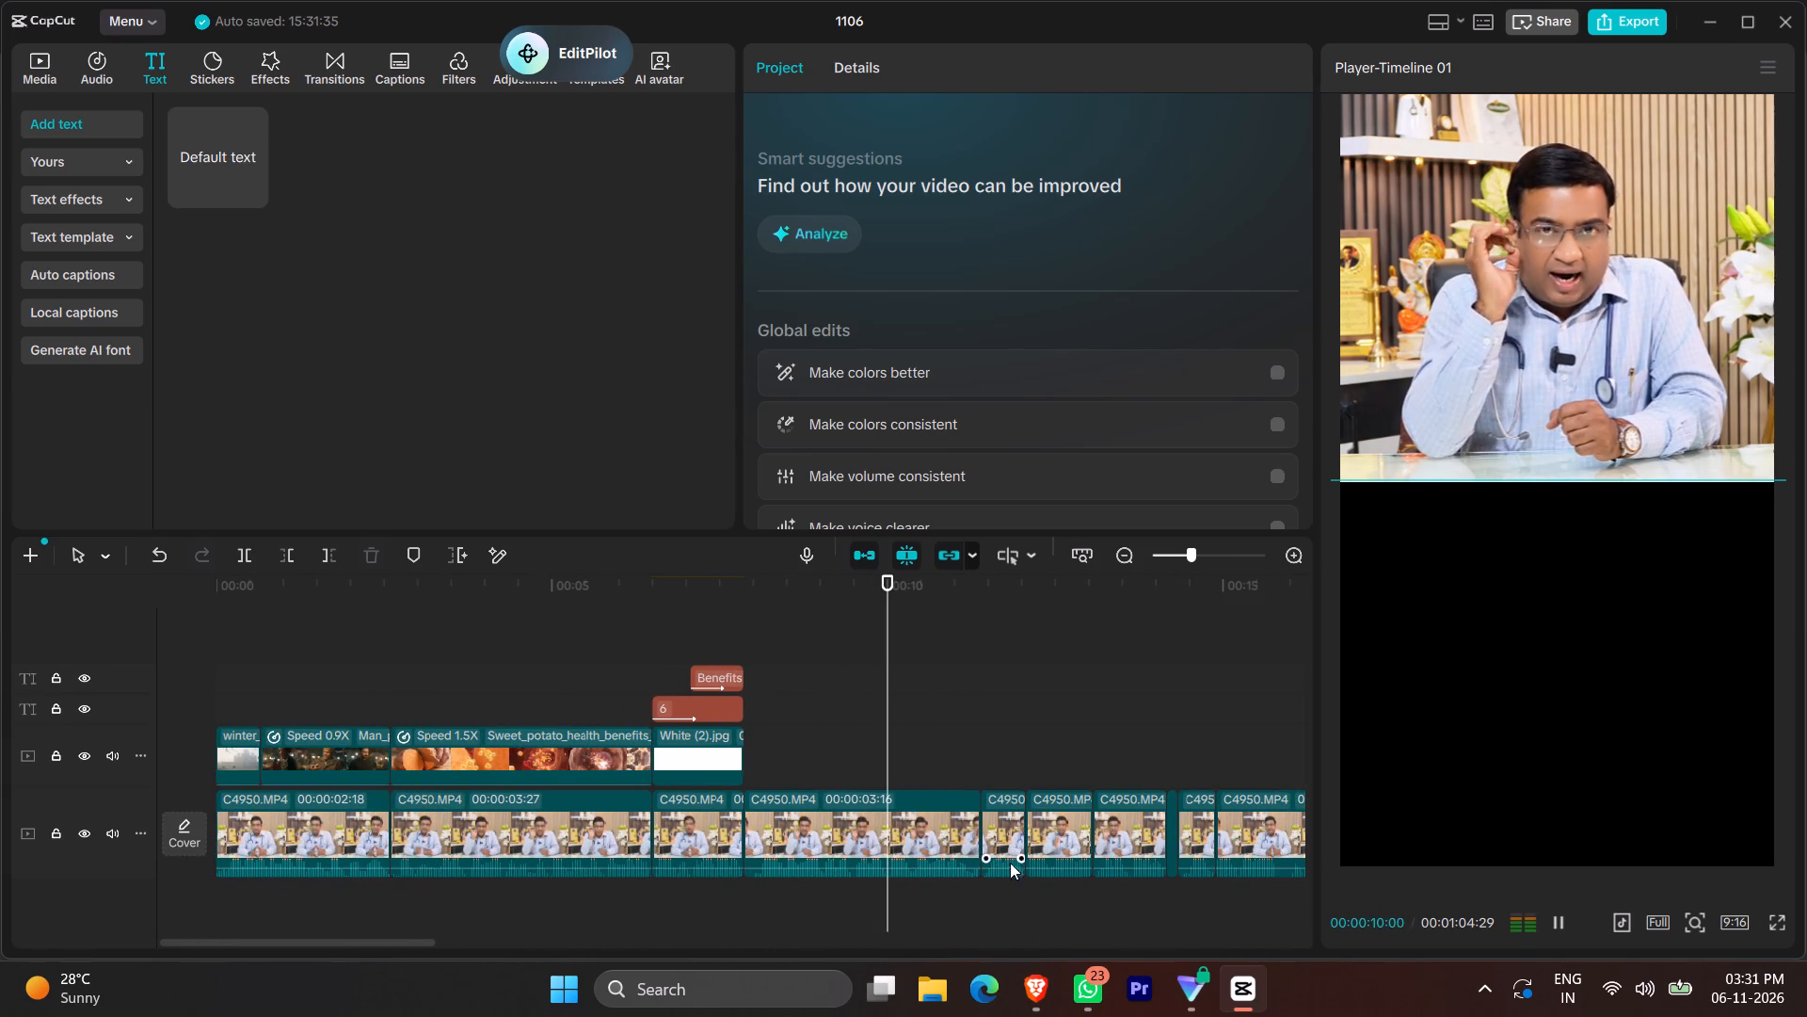
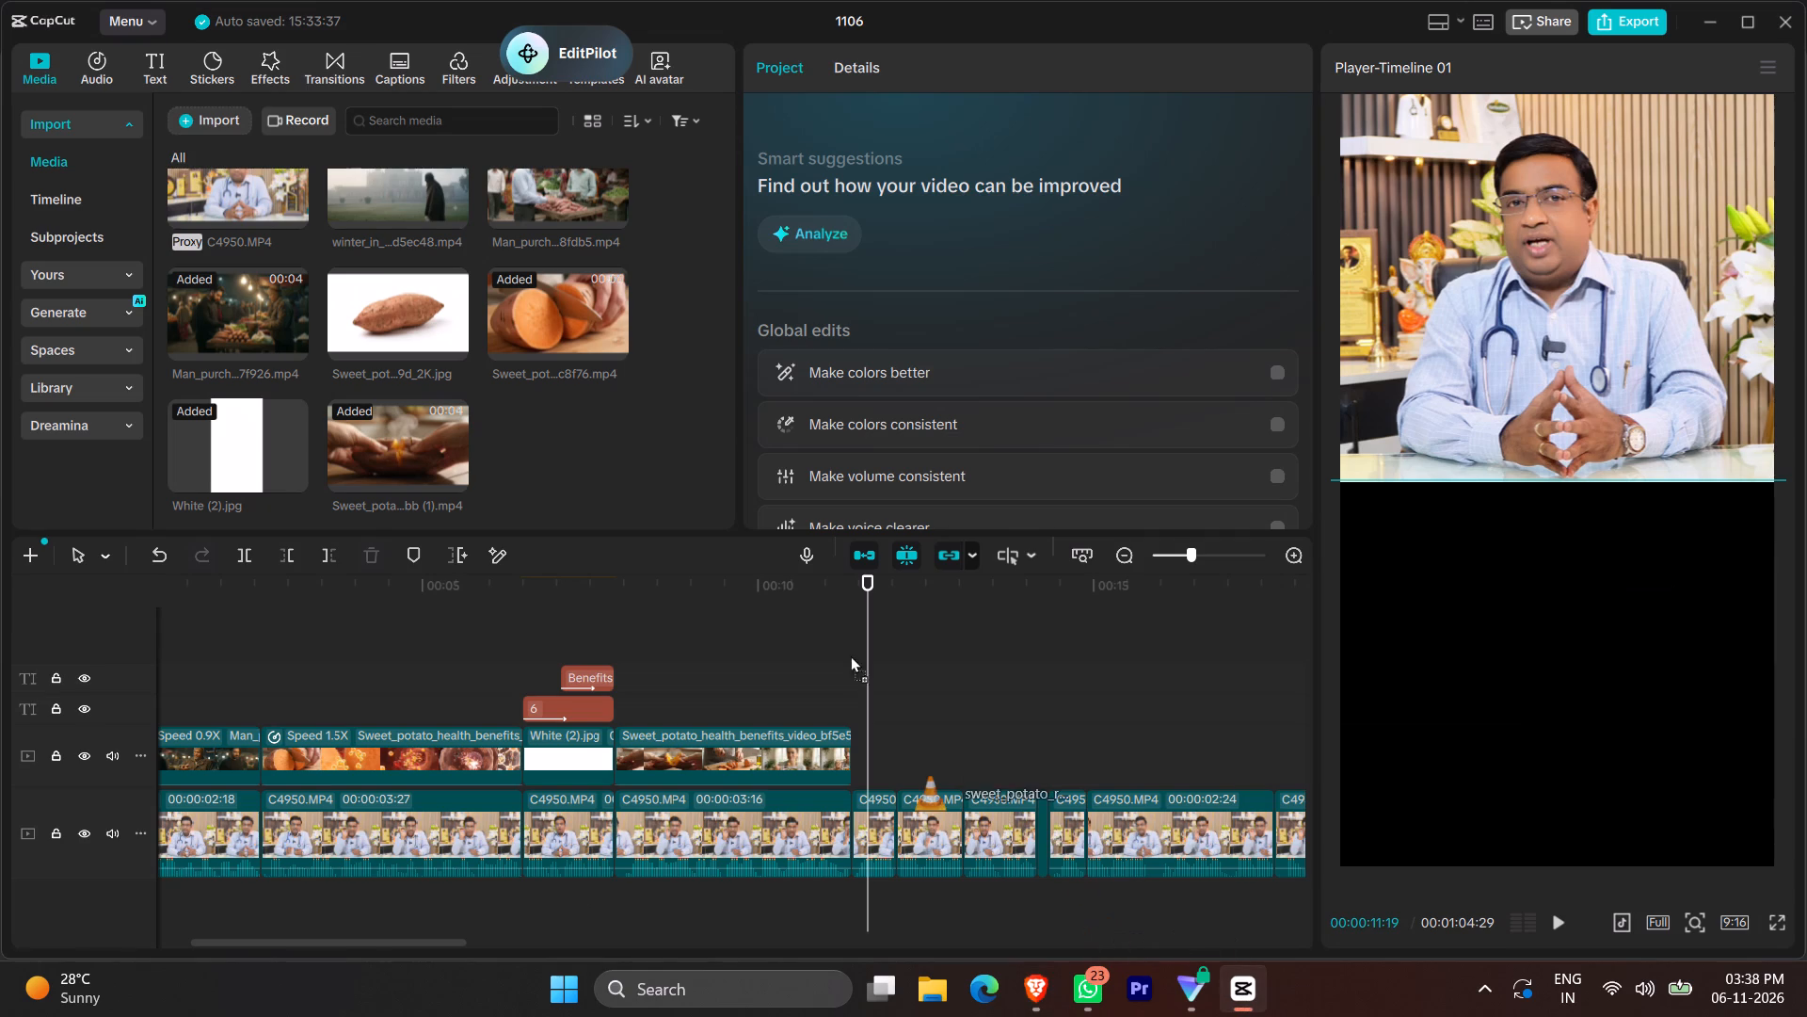
left_click_drag(850, 655, 611, 462)
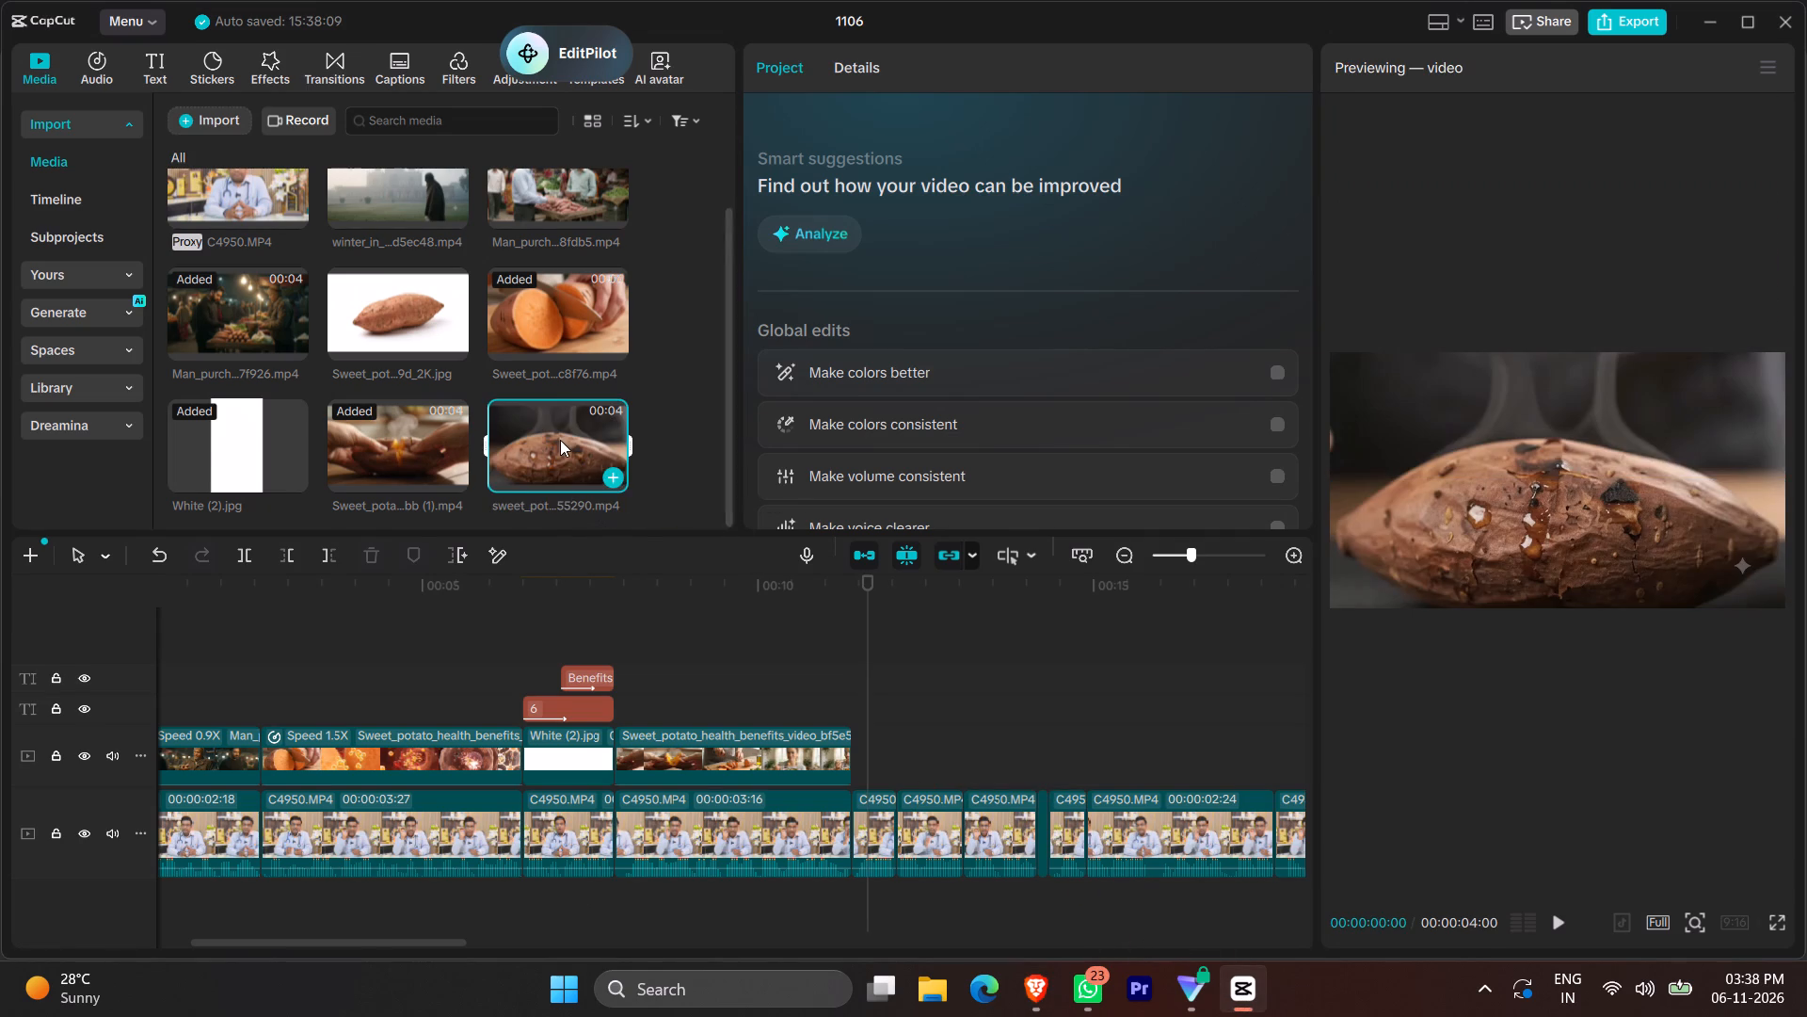
left_click_drag(560, 440, 858, 744)
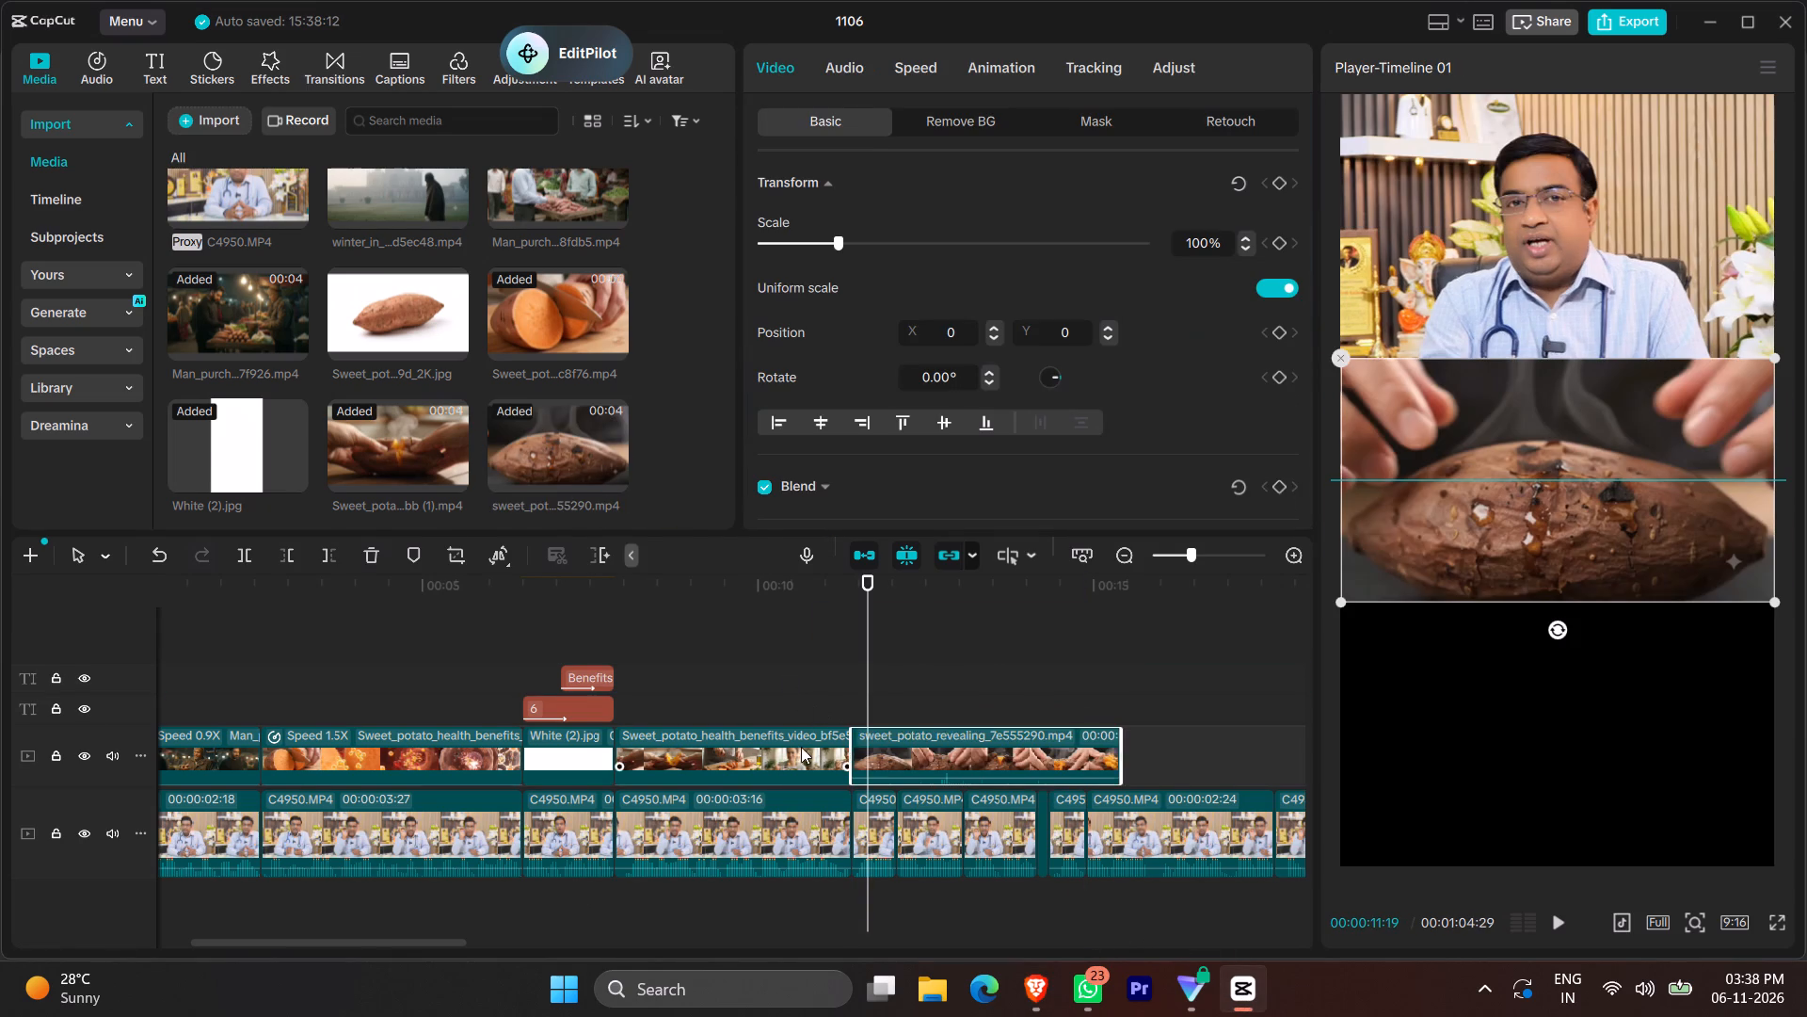
Copy the attributes of the preceding Sweet_potato_health_benefits clip and paste them onto the sweet_potato_revealing clip.
left_click(799, 747)
right_click(799, 747)
left_click(869, 128)
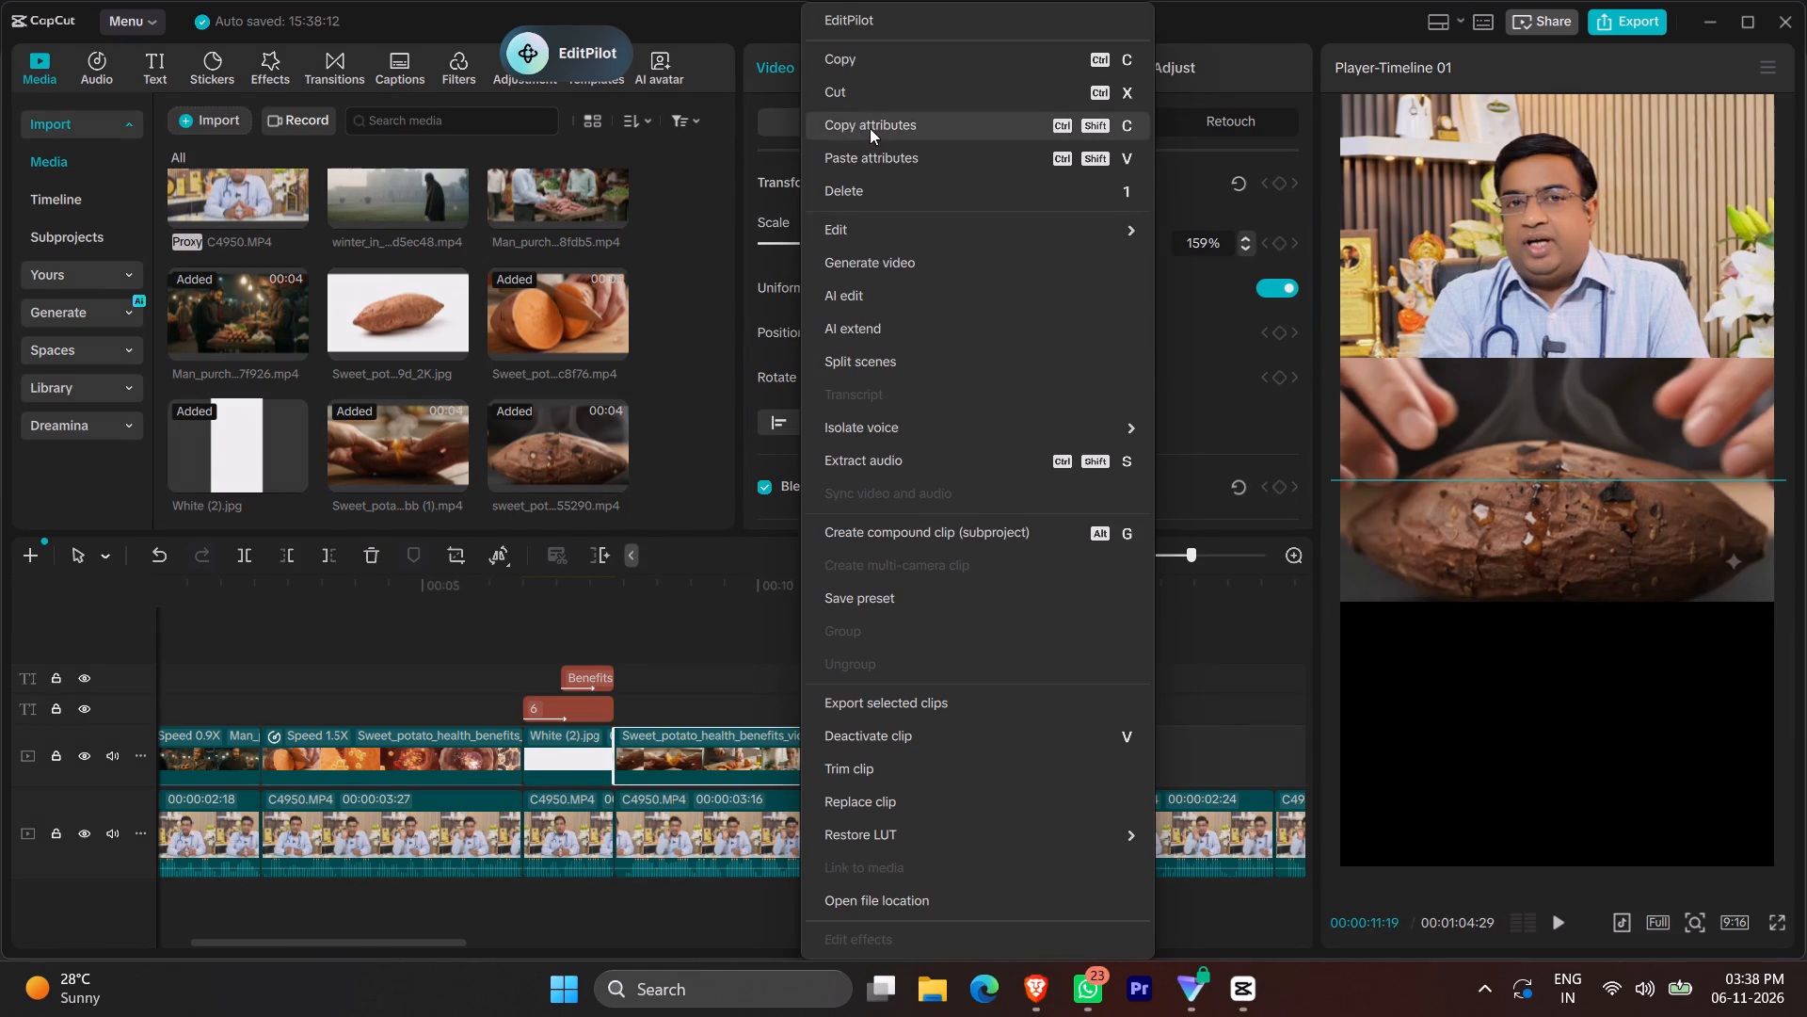
left_click(1016, 749)
right_click(1016, 749)
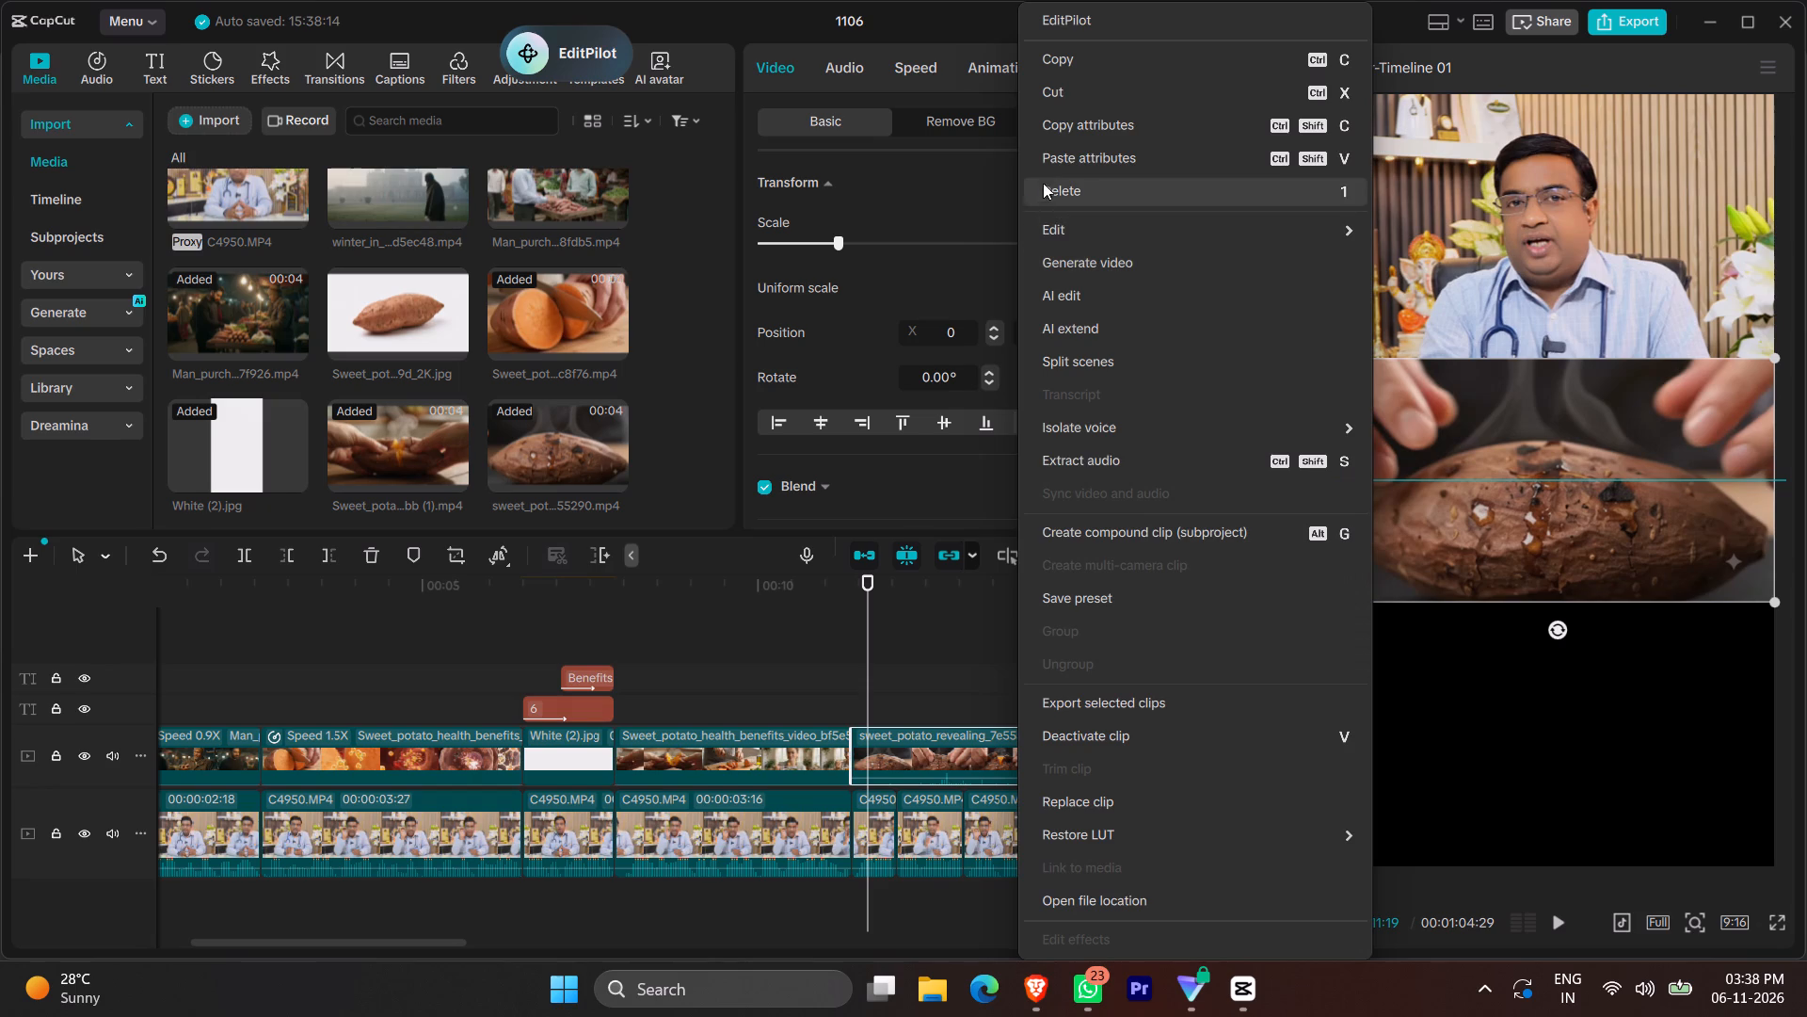
left_click(1058, 155)
left_click(1154, 653)
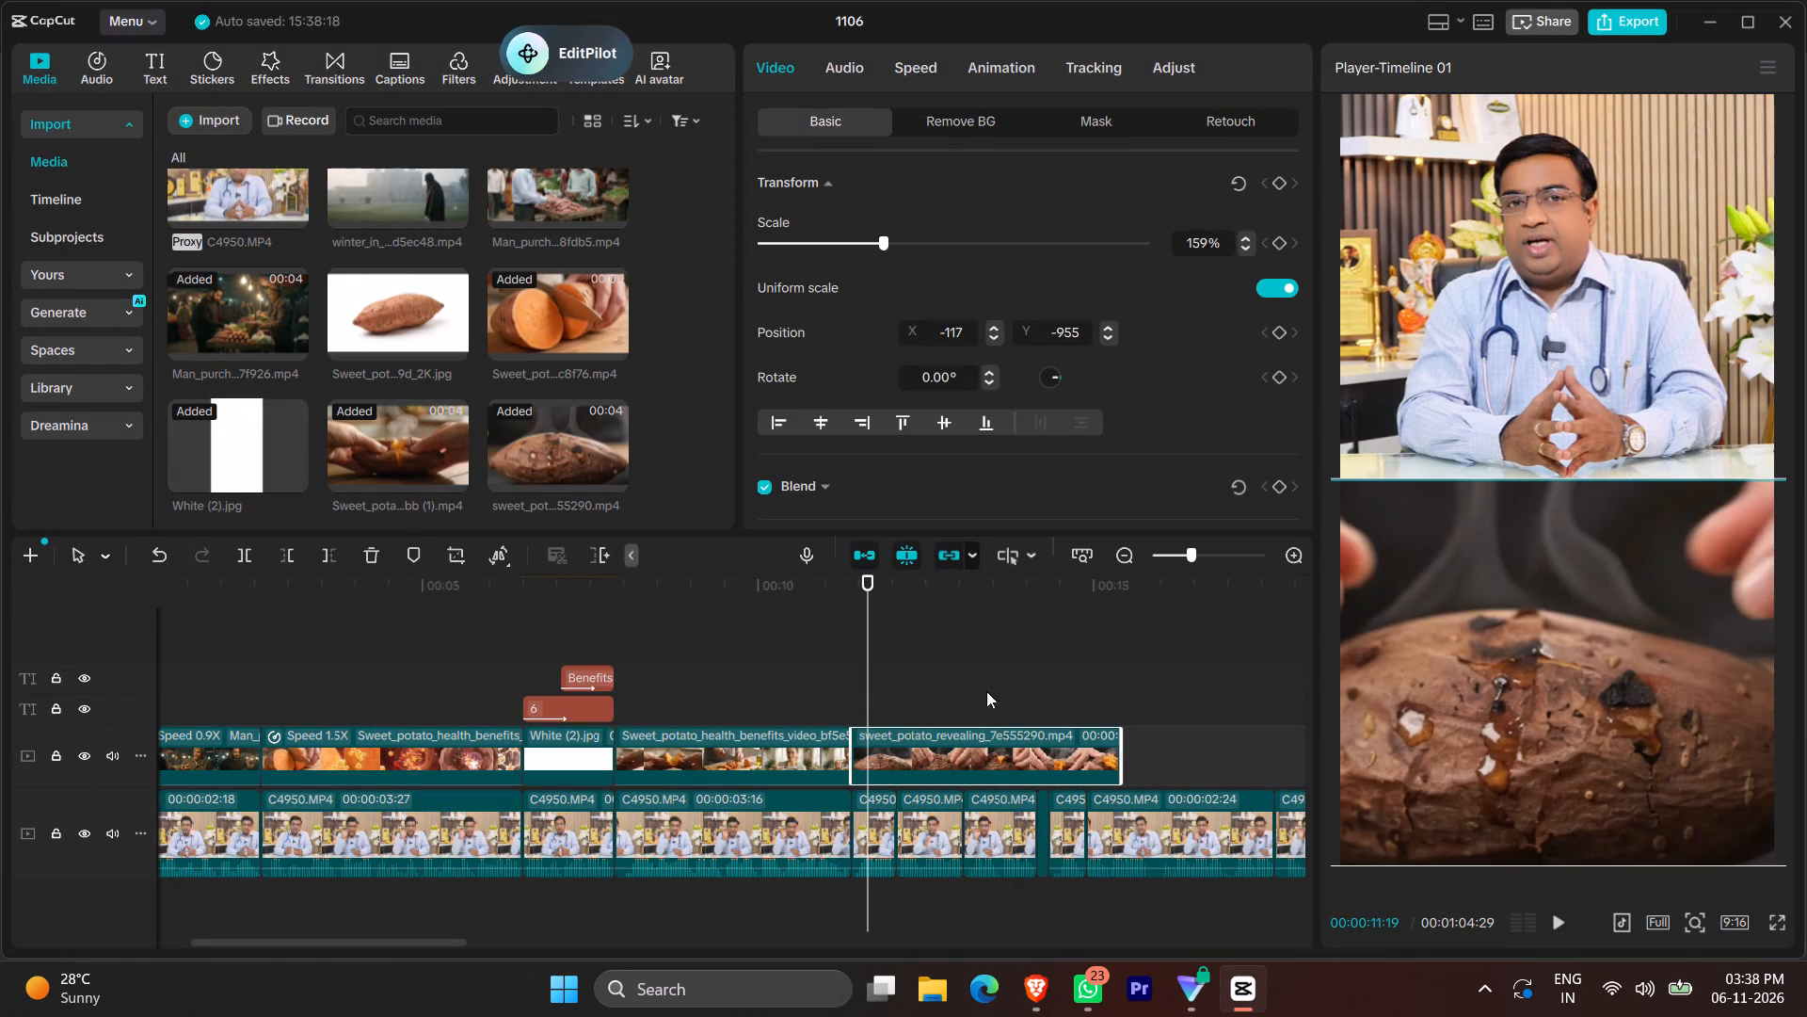
Play back the sweet_potato_revealing clip, trim its start and fit it flush against the preceding overlay clip.
key("space")
key("space")
key("space")
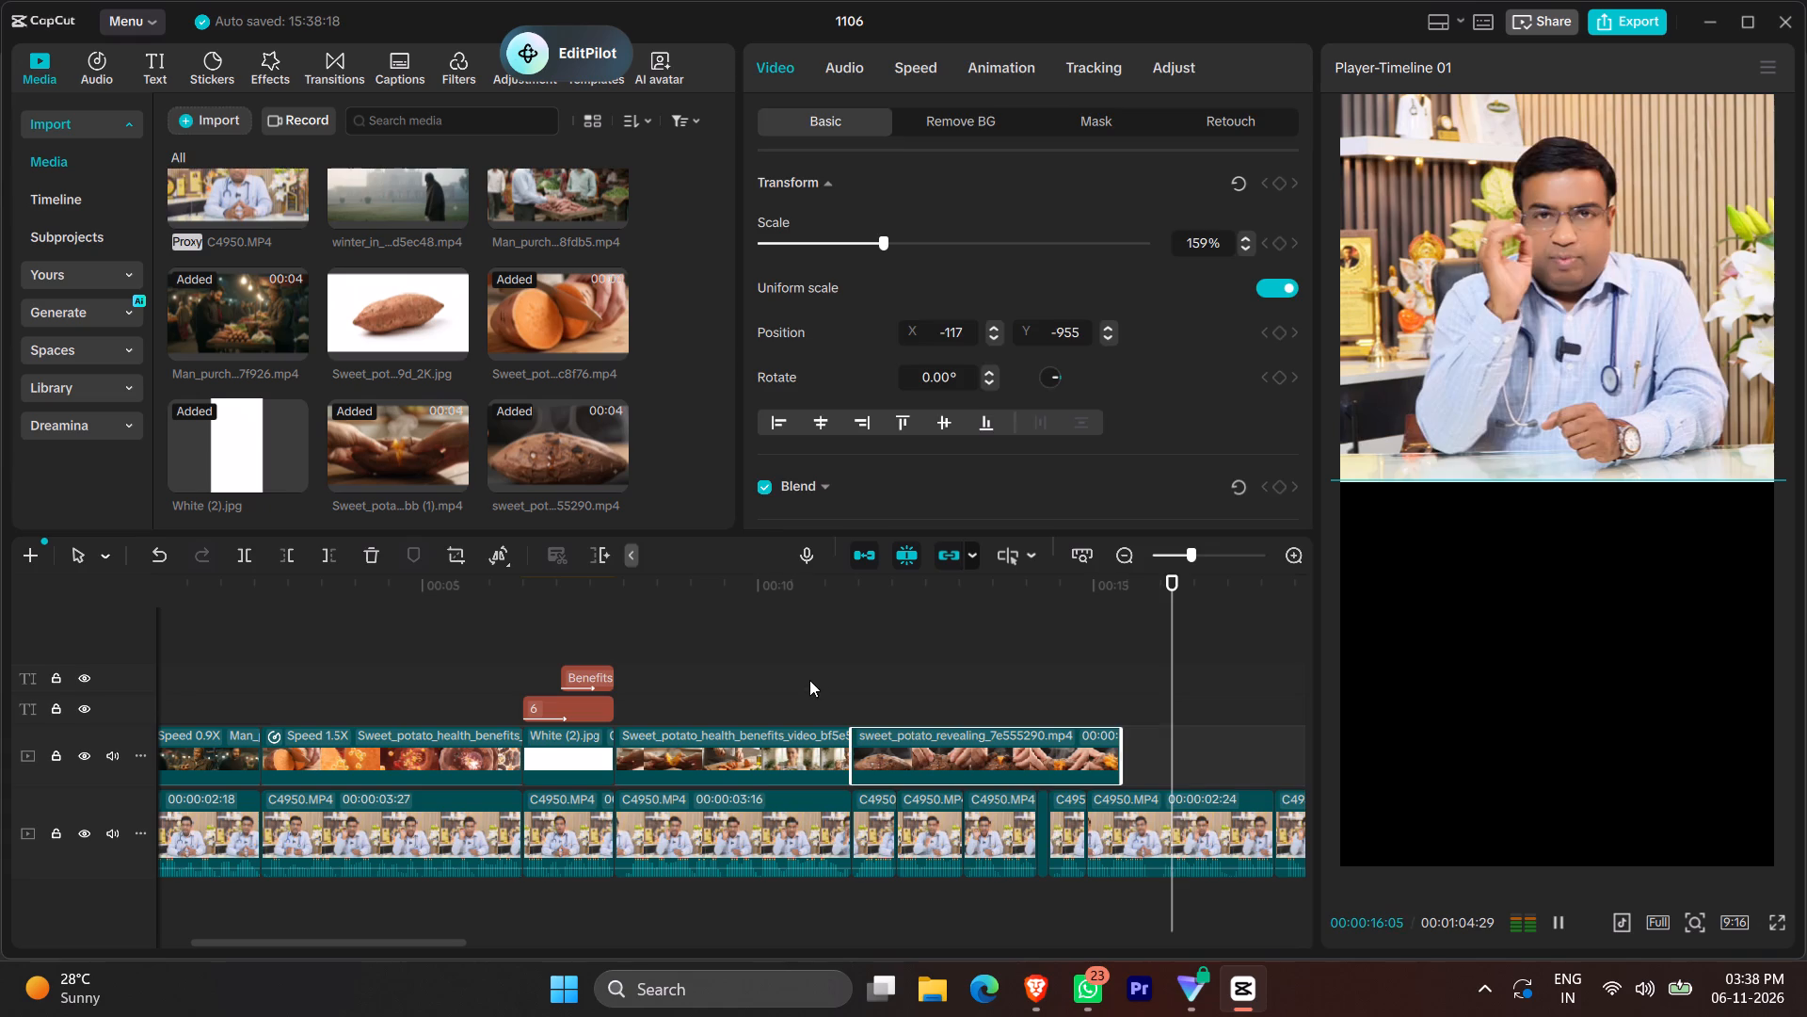
left_click(816, 659)
key("space")
key("space")
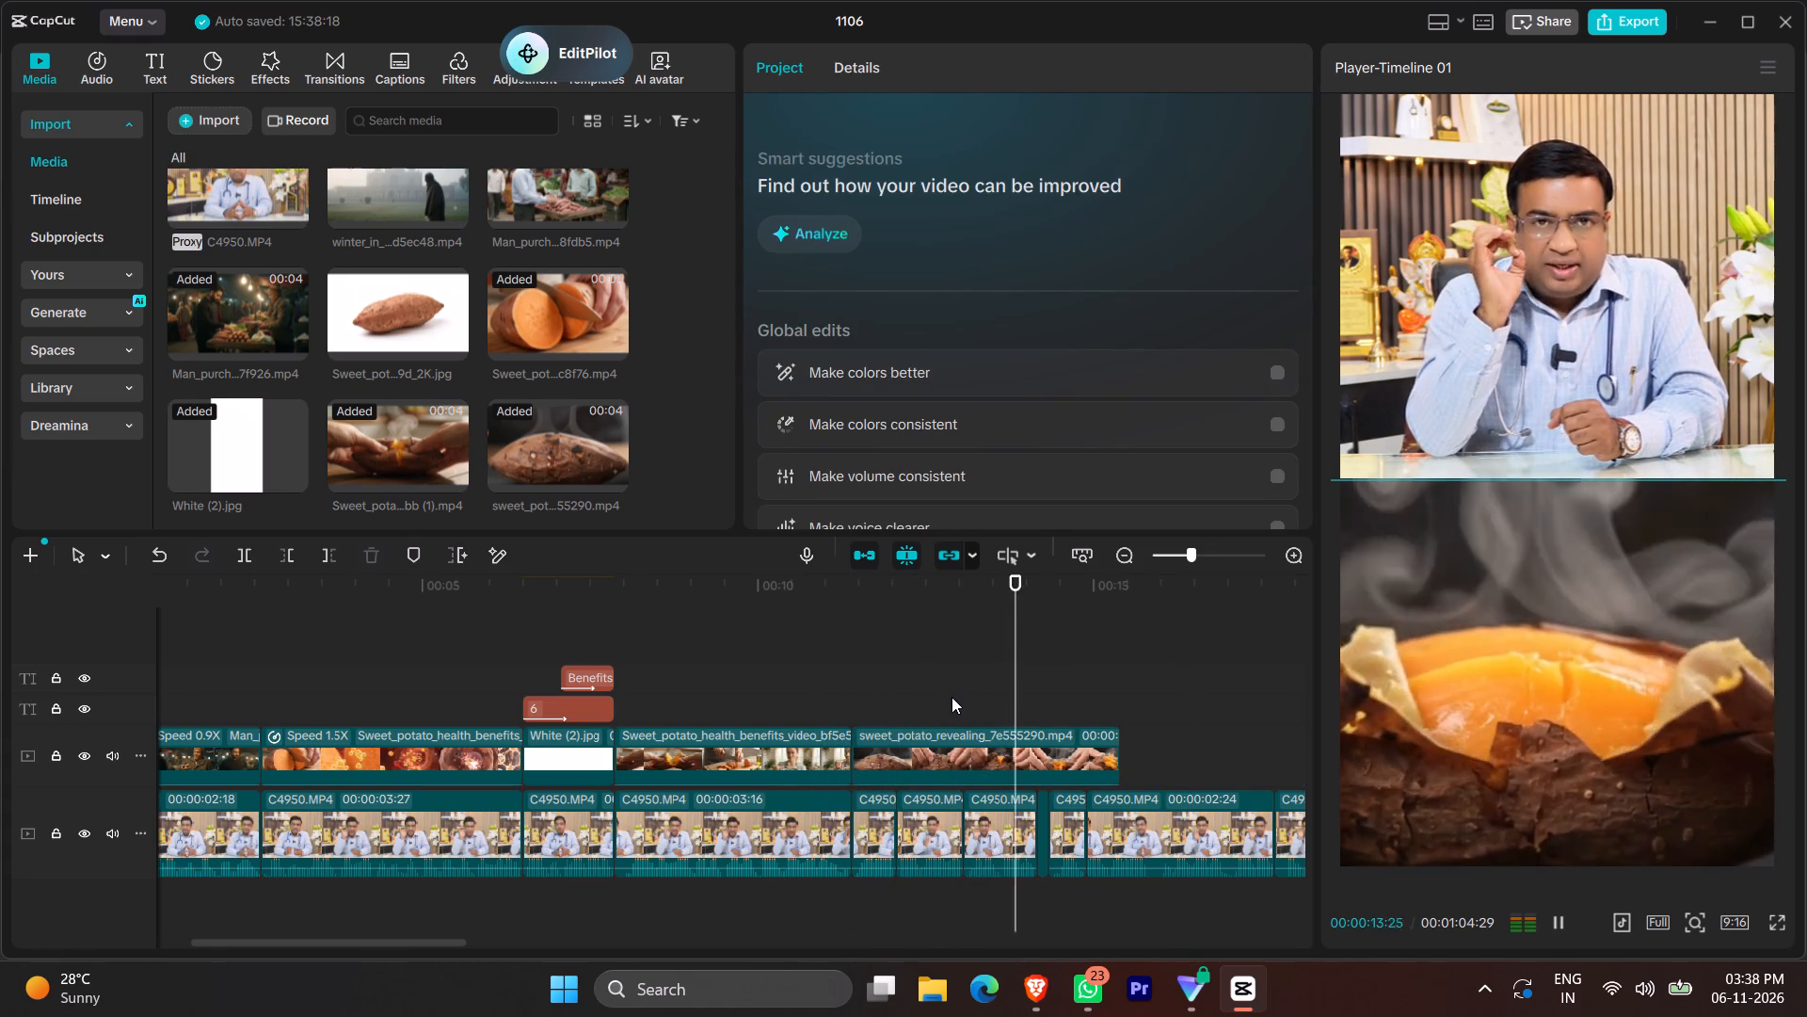
key("space")
left_click(927, 742)
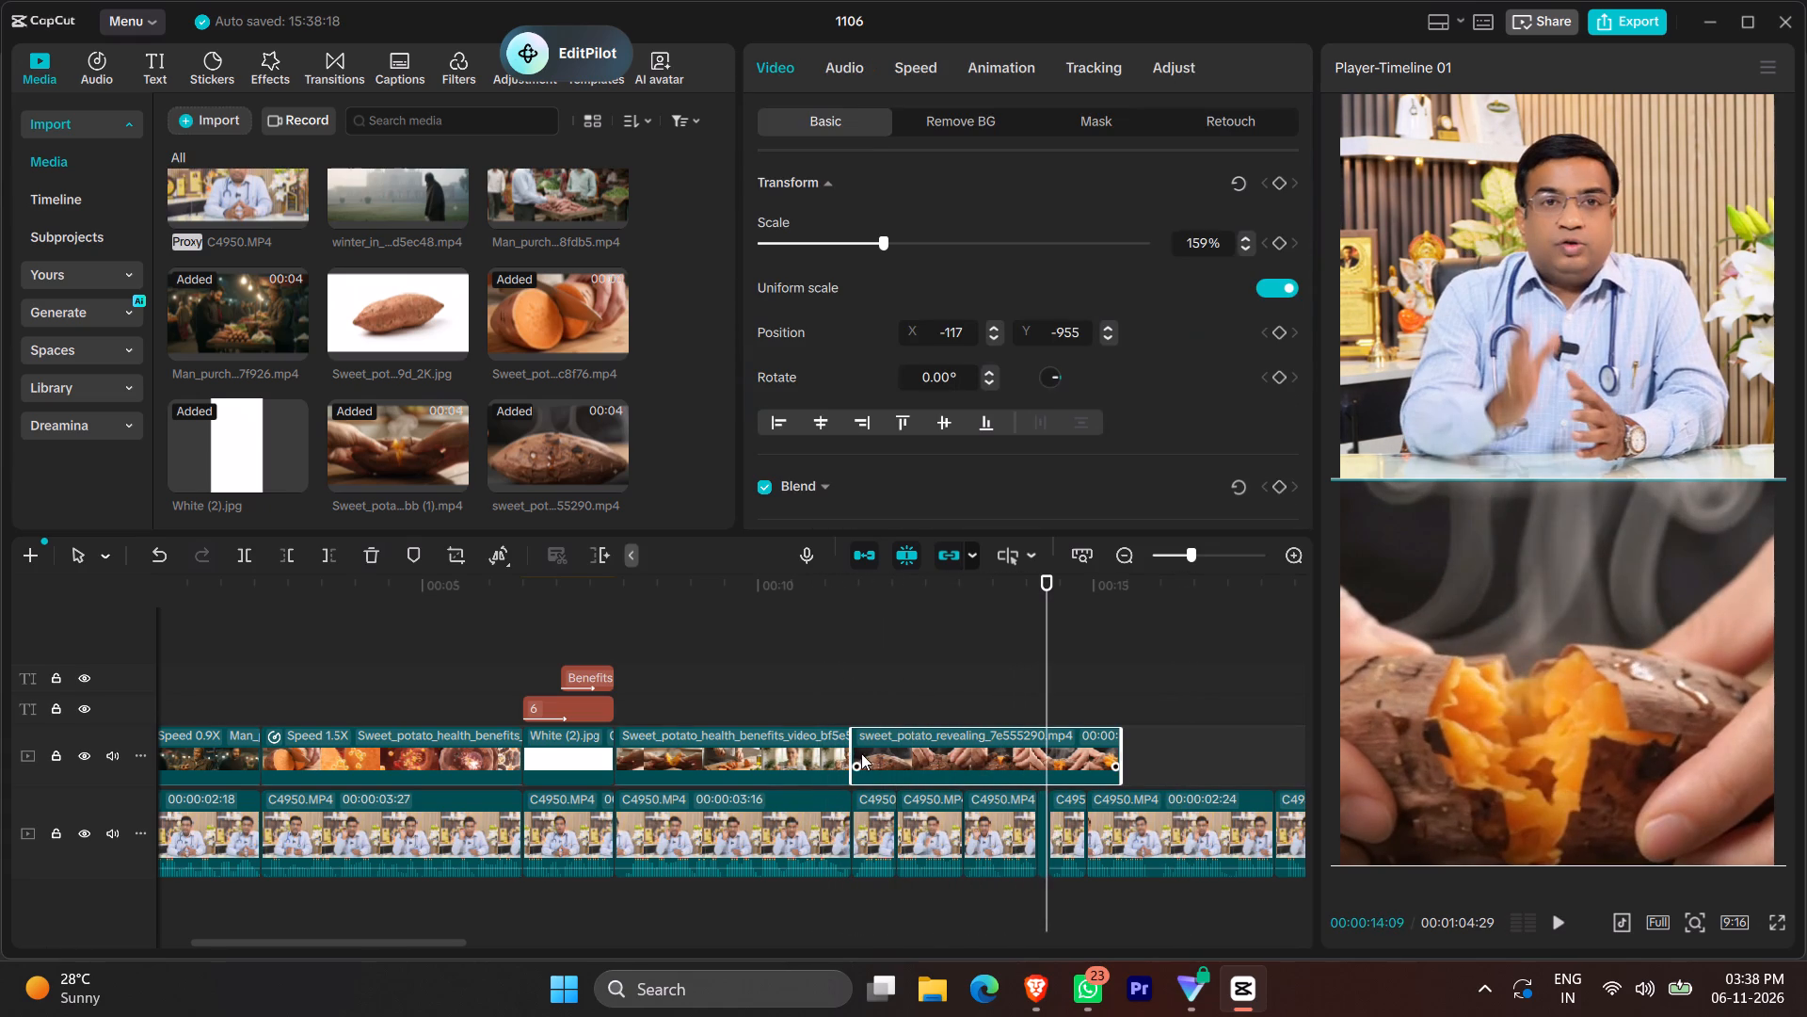
left_click_drag(858, 754, 951, 736)
left_click_drag(999, 731, 928, 738)
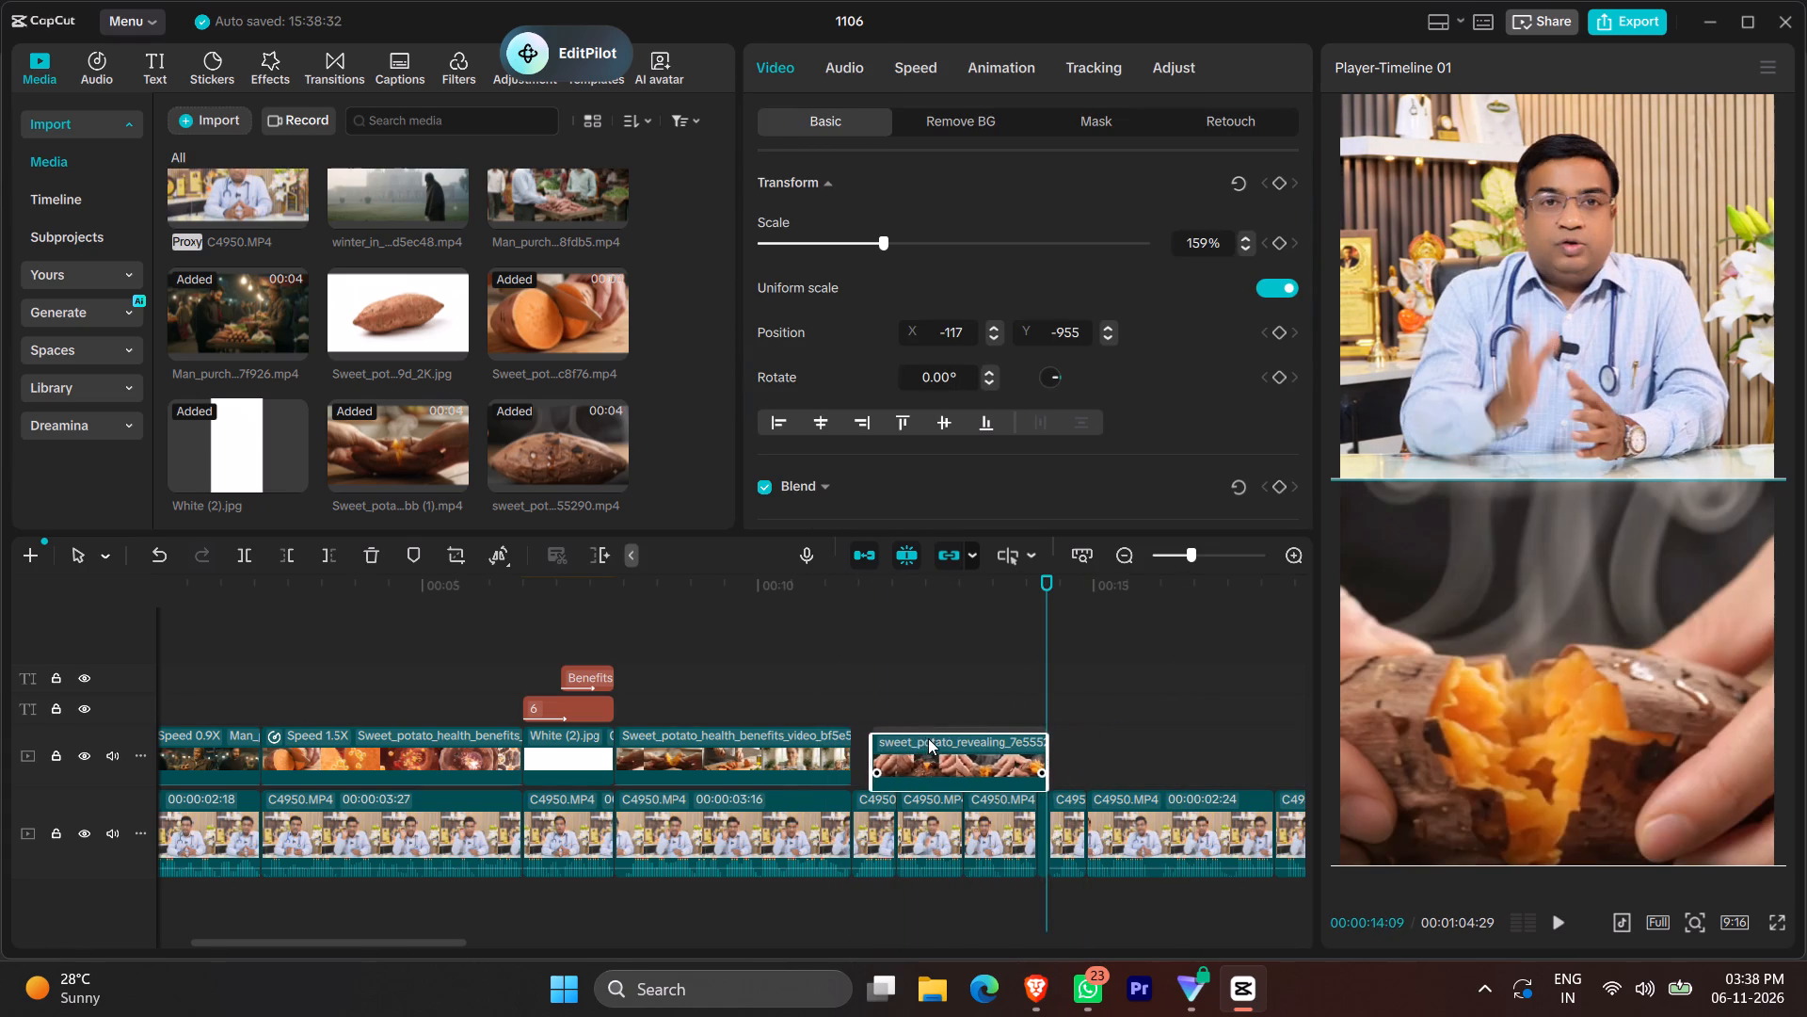
left_click_drag(928, 738, 910, 734)
left_click_drag(863, 743, 818, 763)
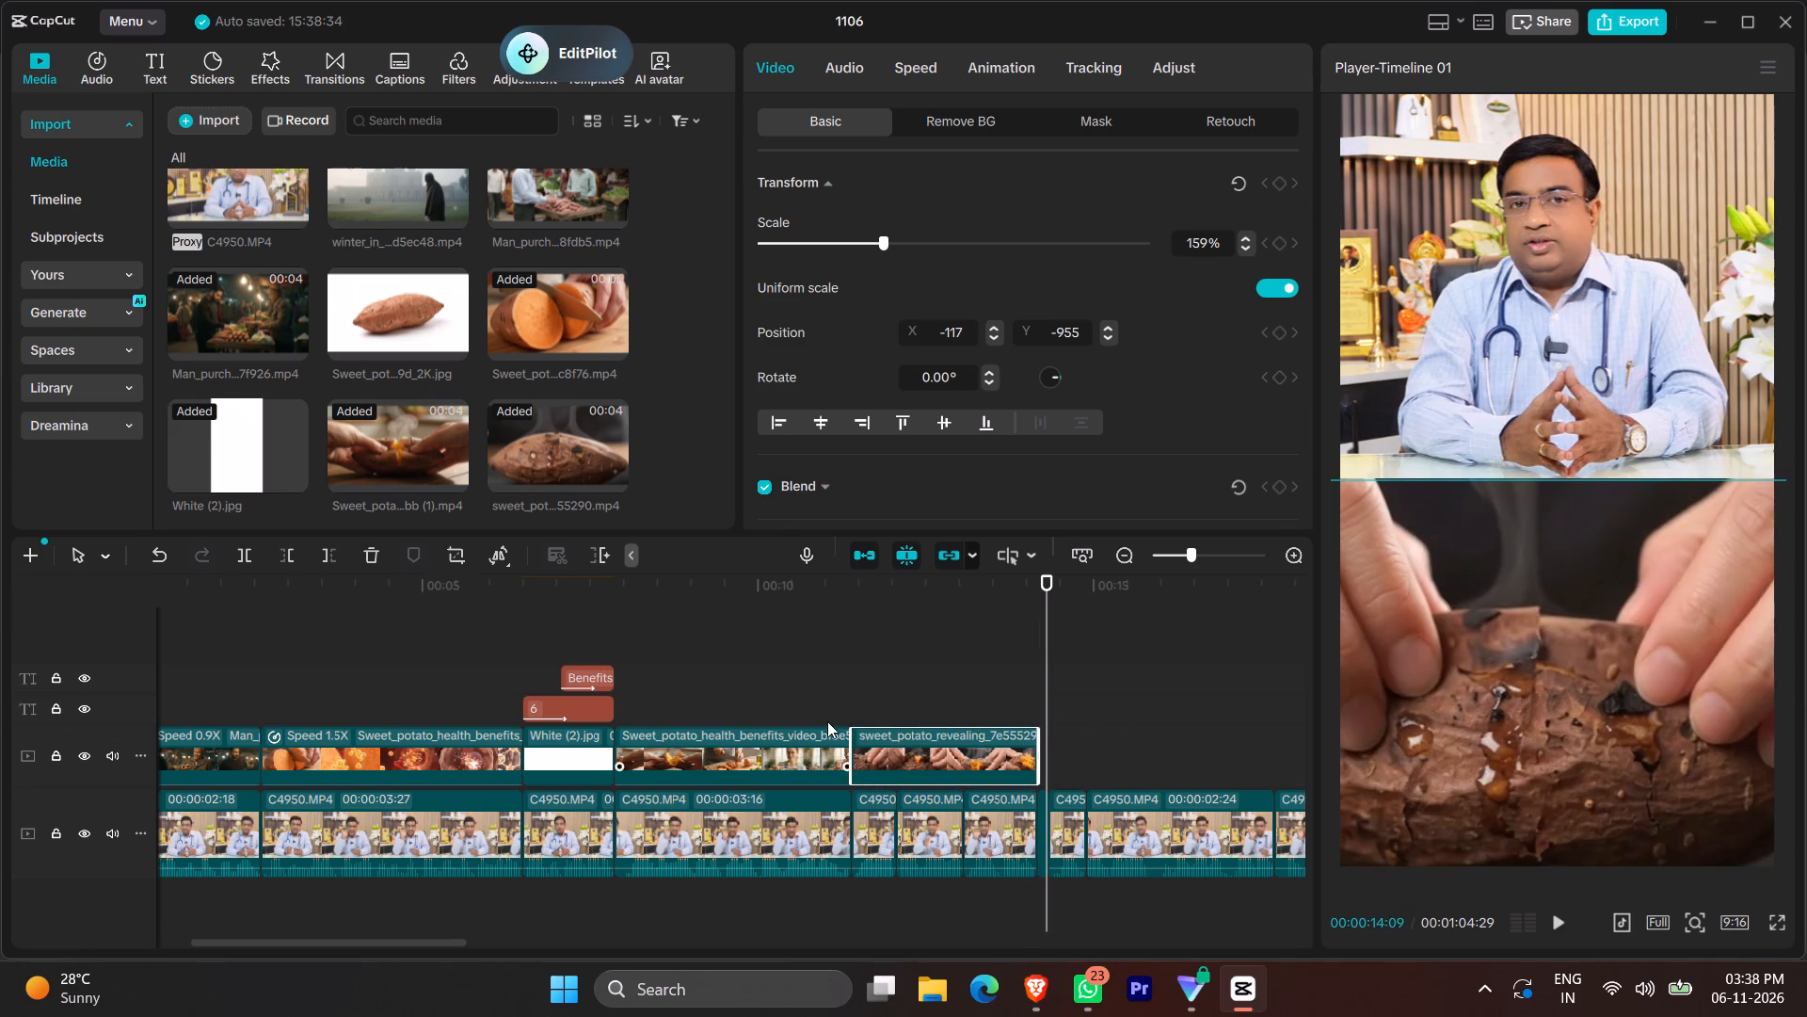
Review the overlay clips against the doctor's footage, including the slicing and sweet potato revealing shots.
left_click(827, 721)
key("space")
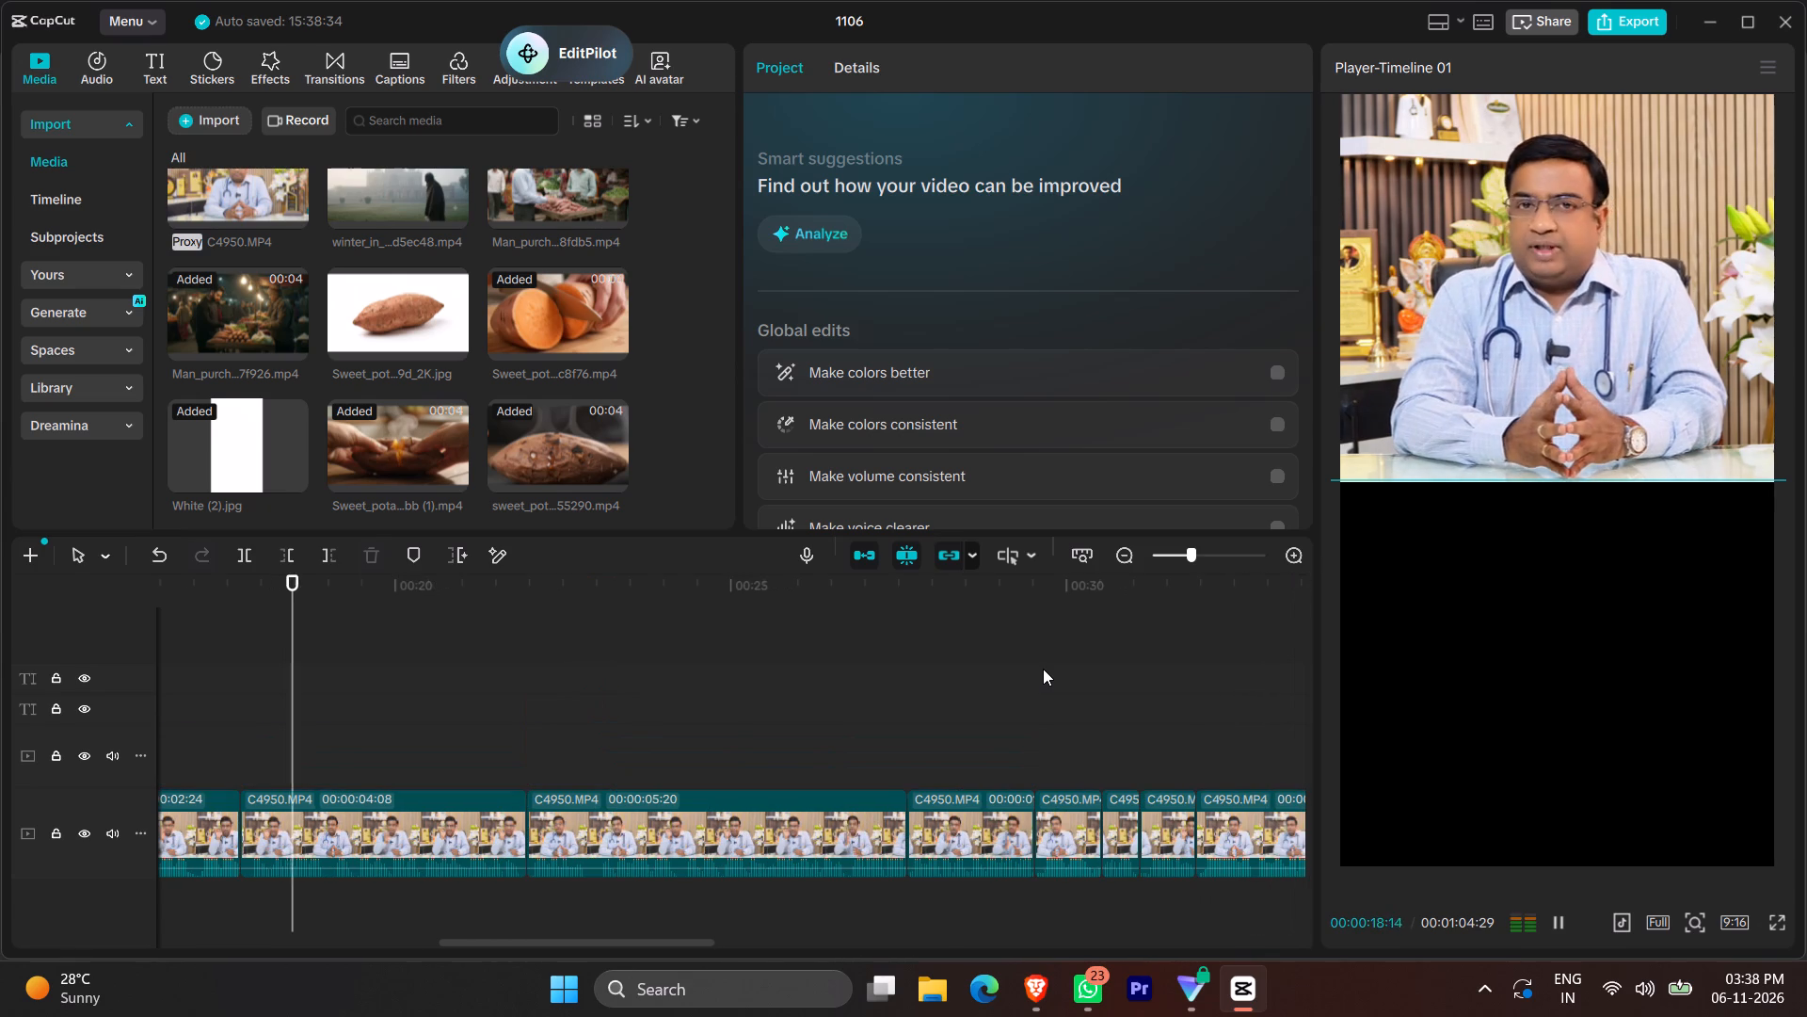
key("space")
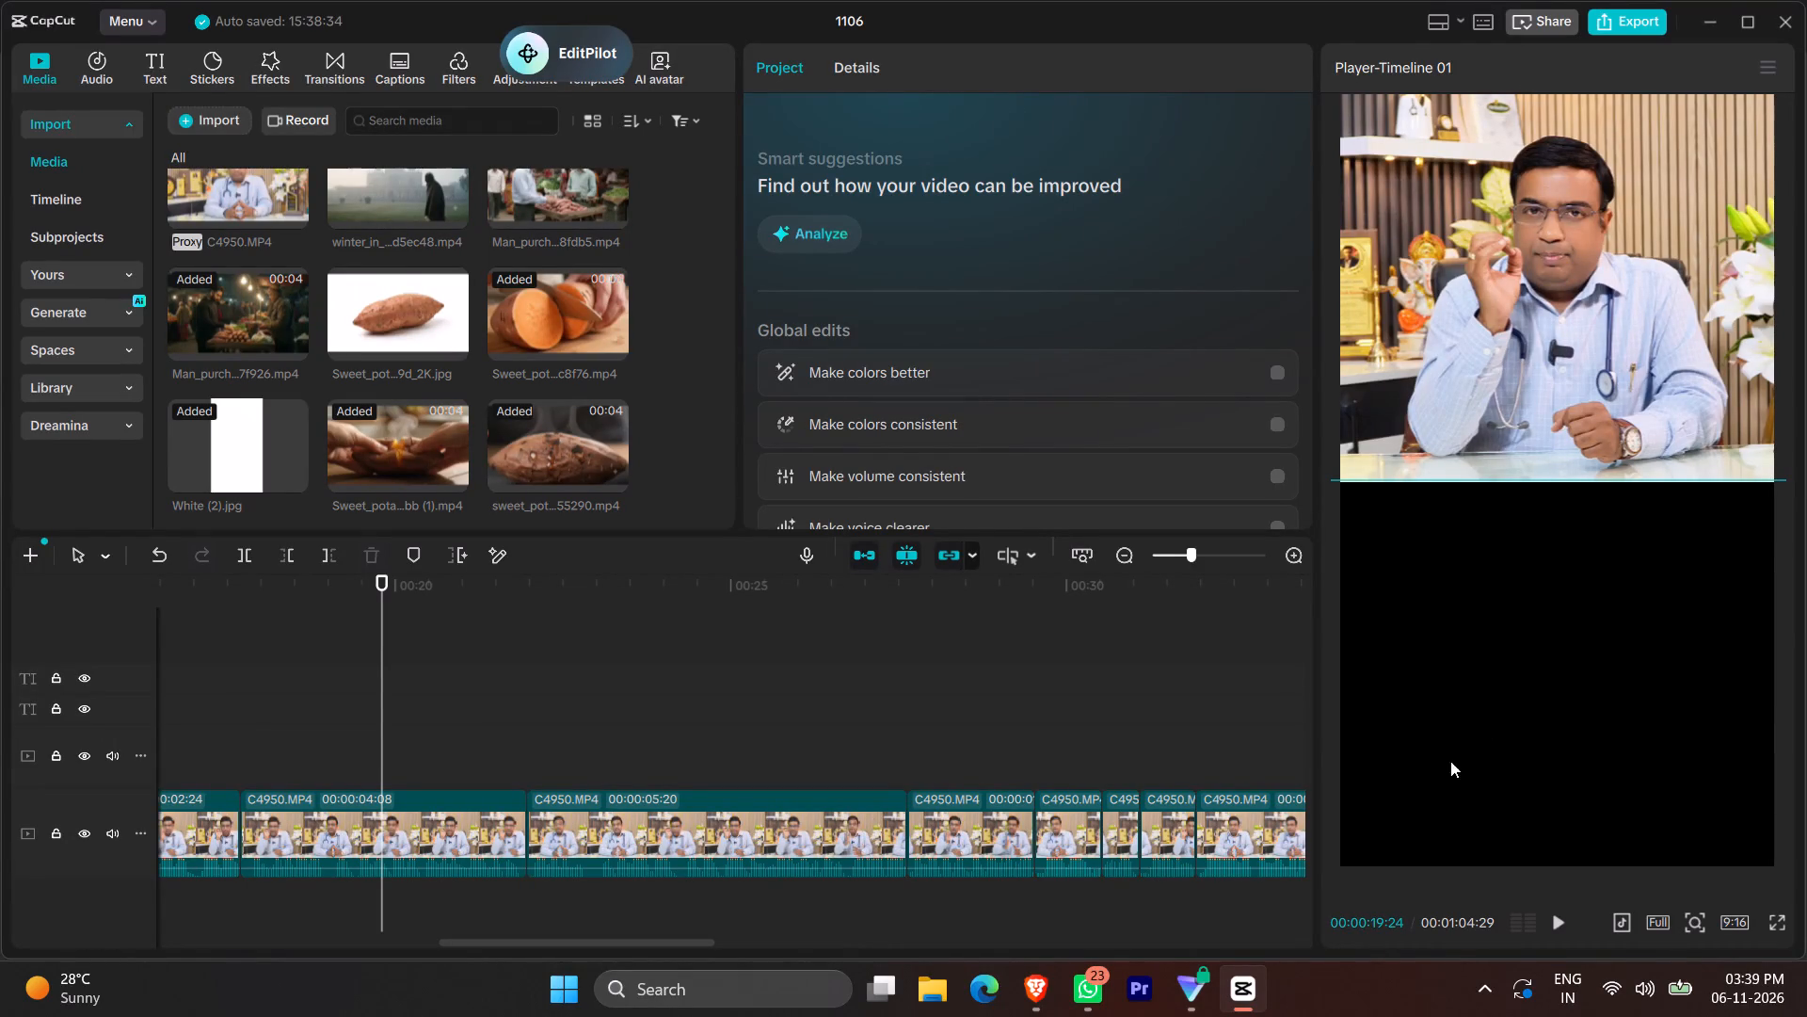
scroll(695, 718, "up", 1, "ctrl")
scroll(556, 766, "right", 1)
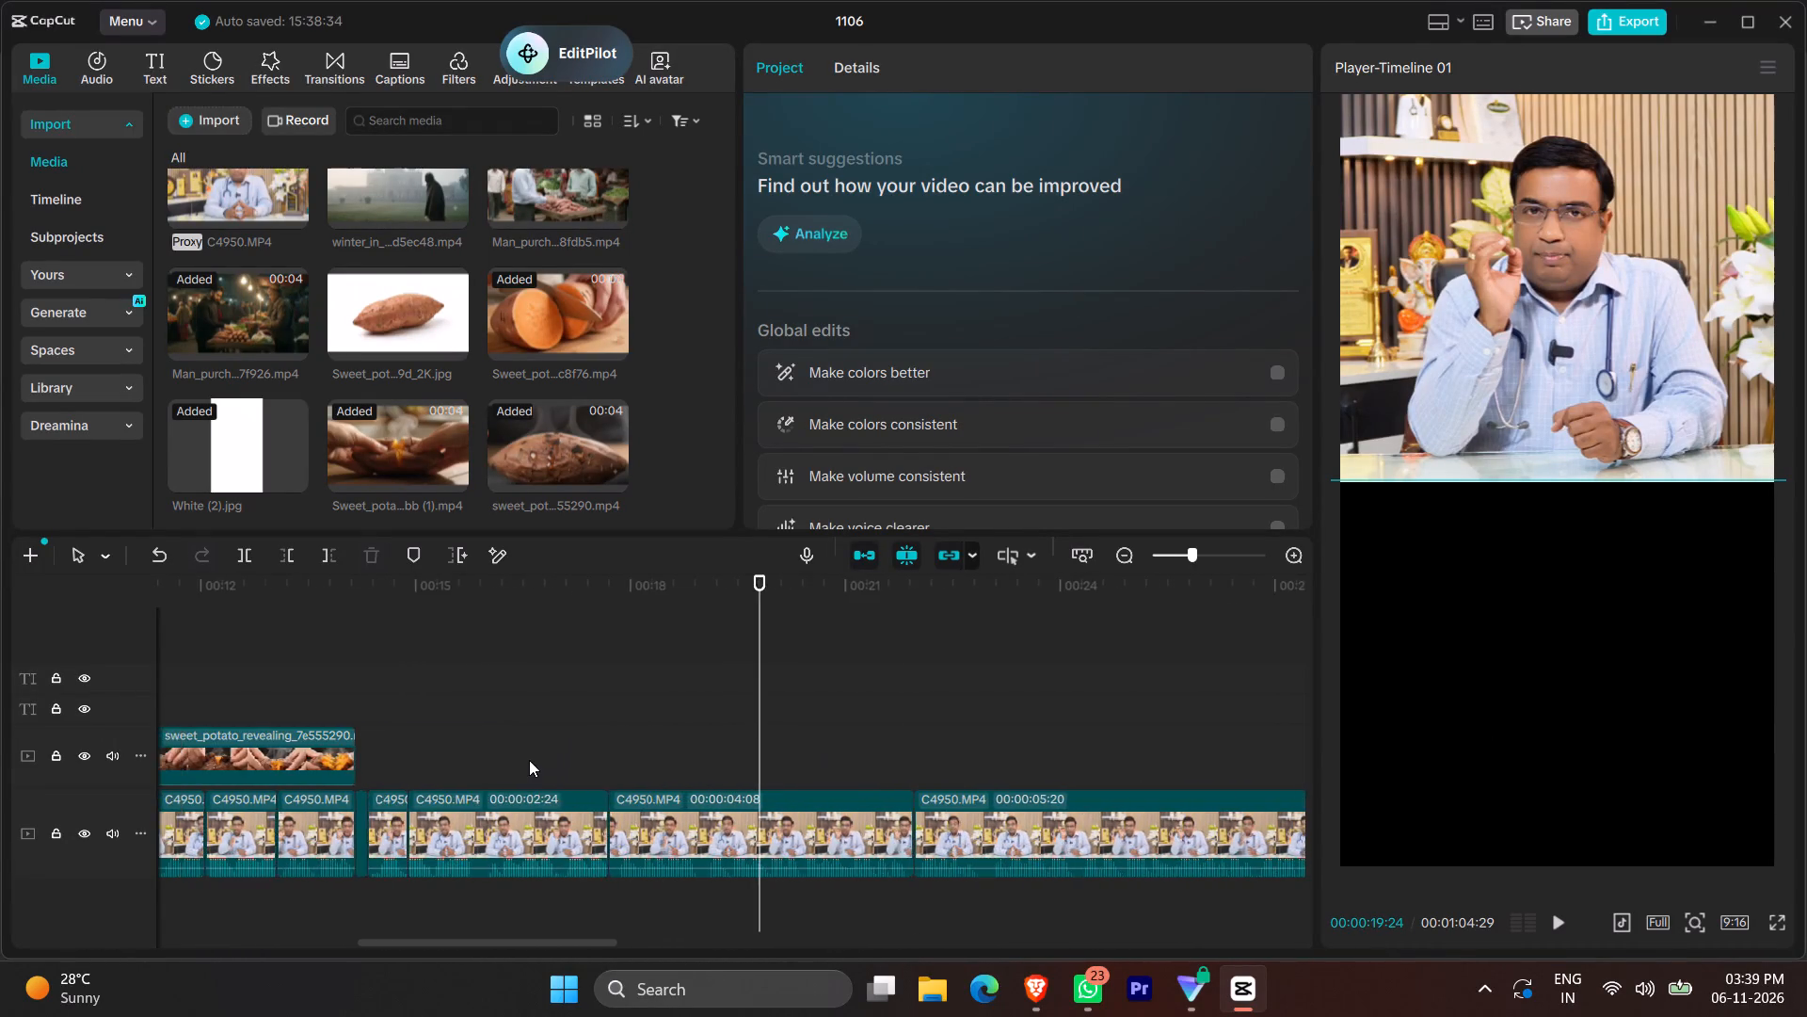
scroll(529, 760, "right", 1)
left_click(460, 677)
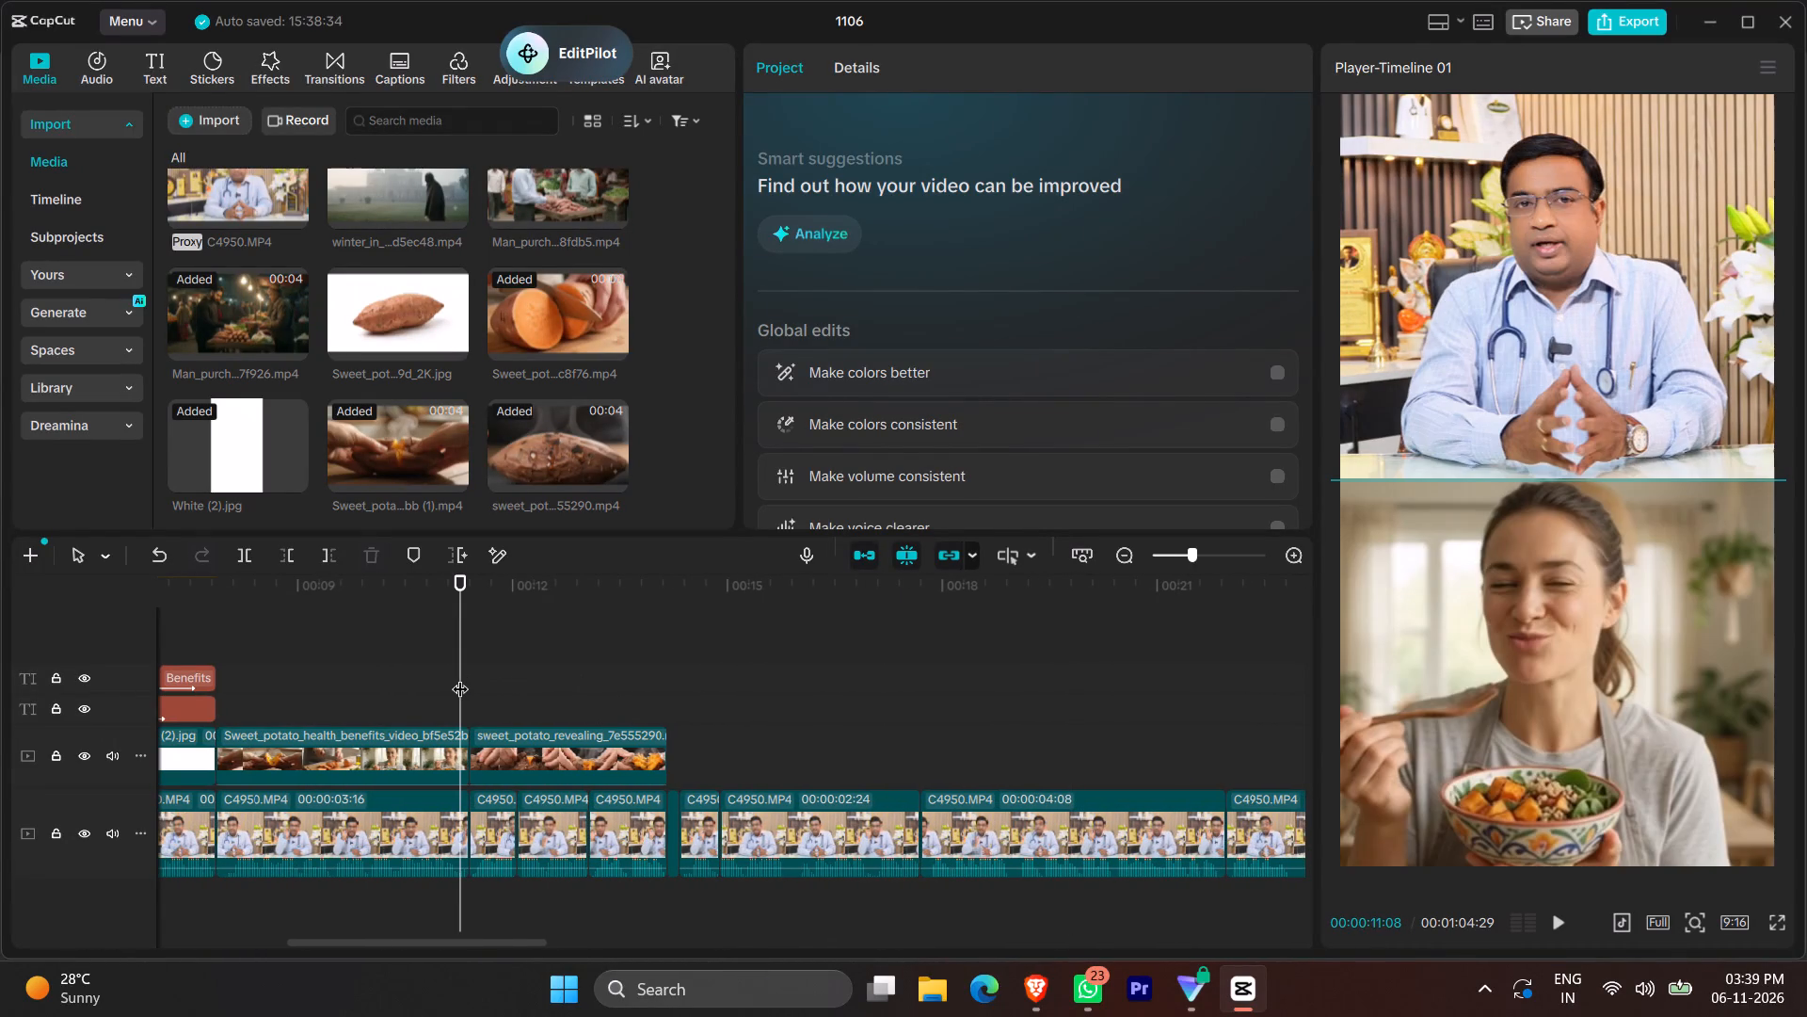
left_click_drag(460, 677, 340, 702)
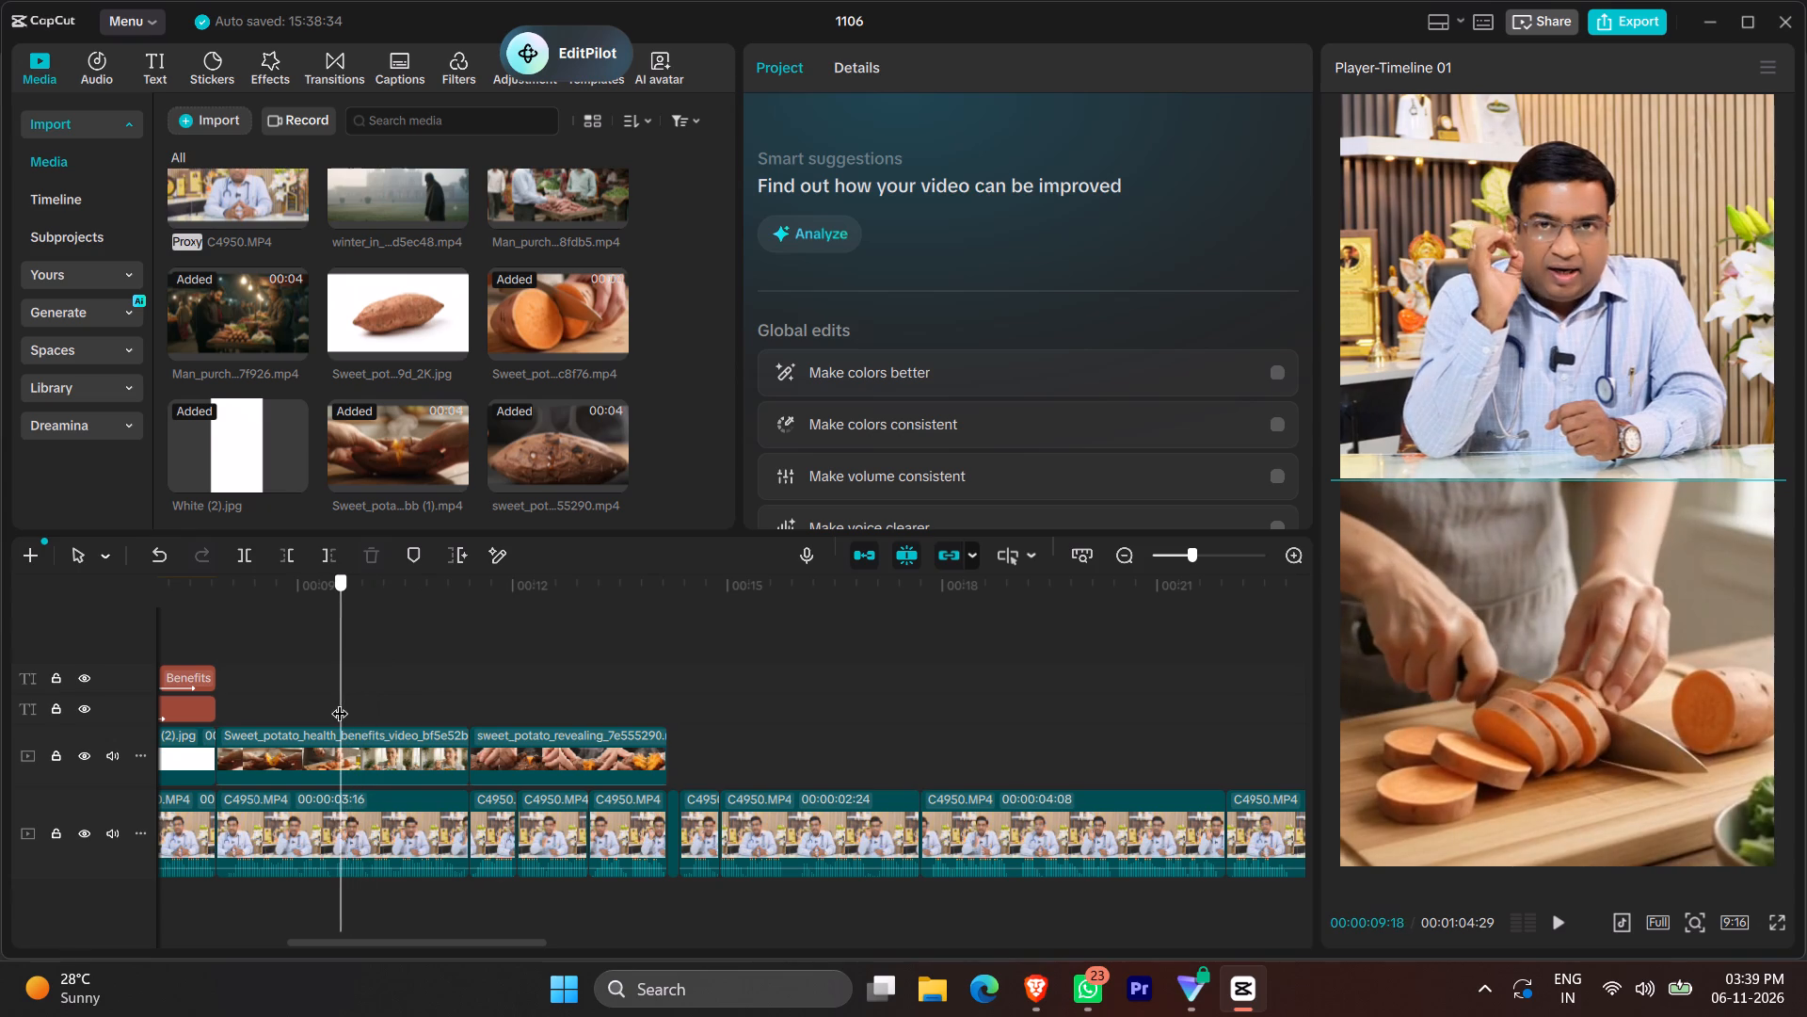
left_click_drag(340, 702, 331, 708)
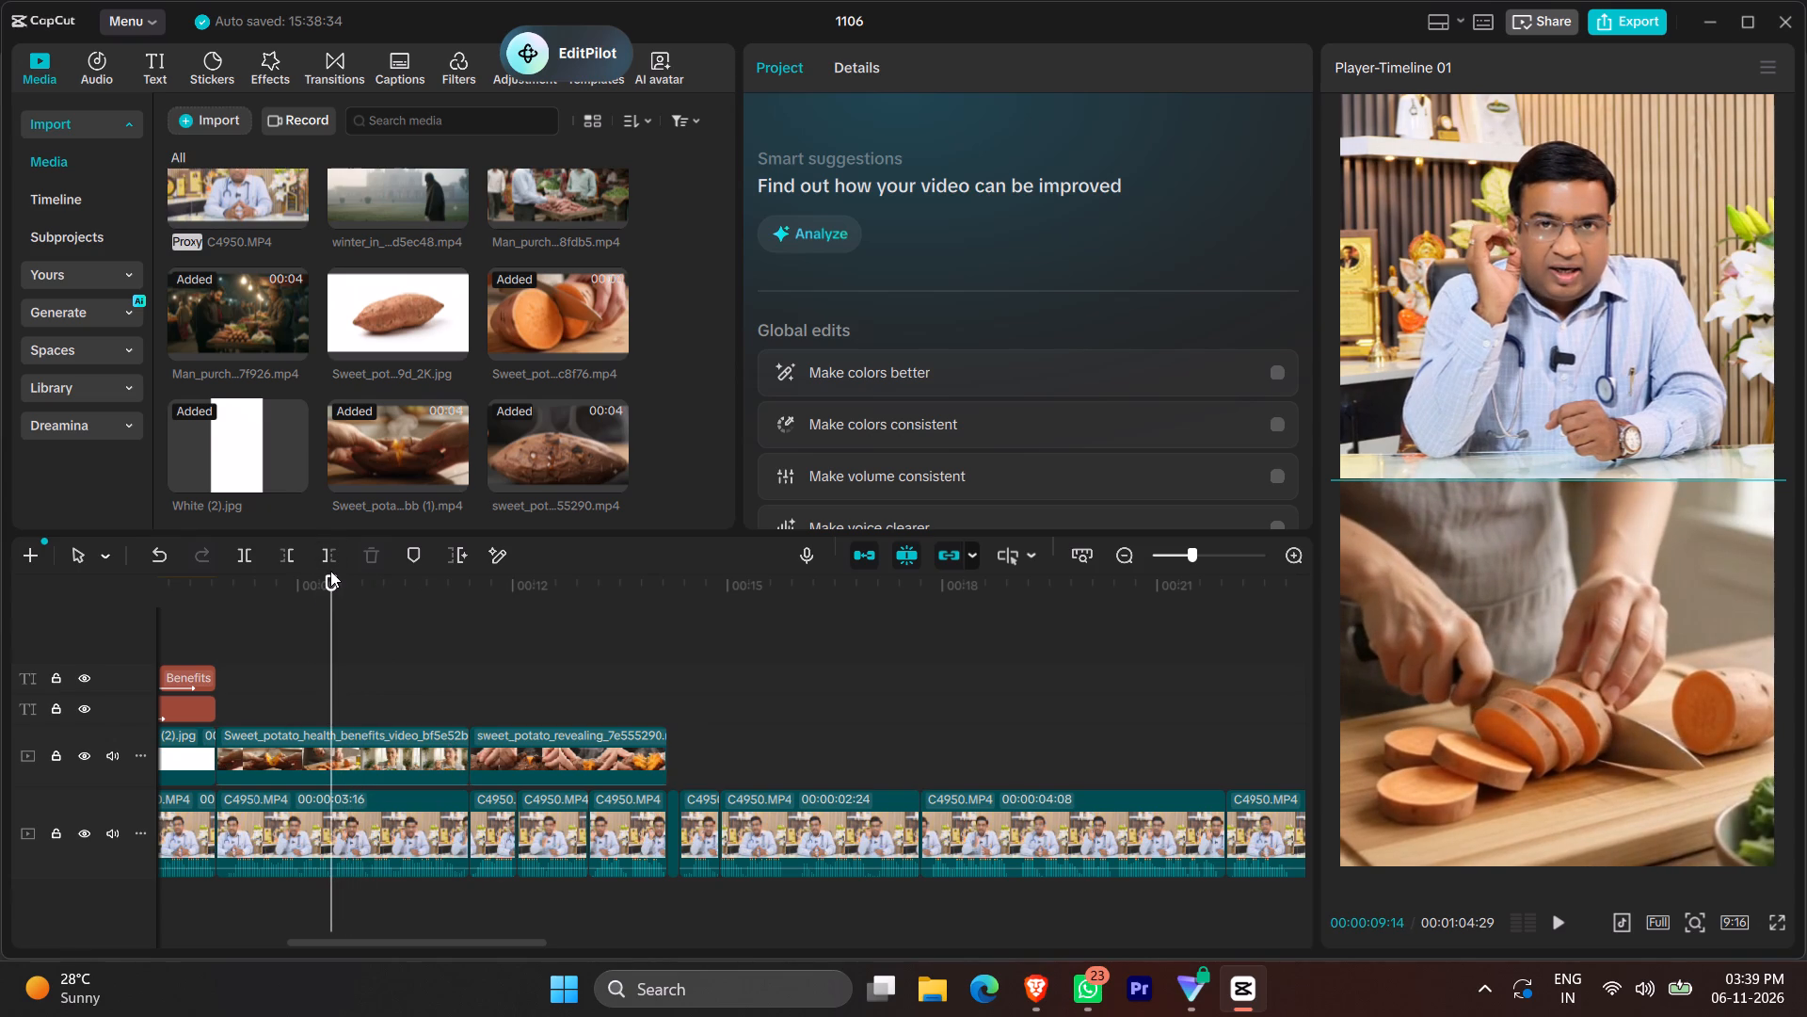
left_click_drag(330, 575, 383, 585)
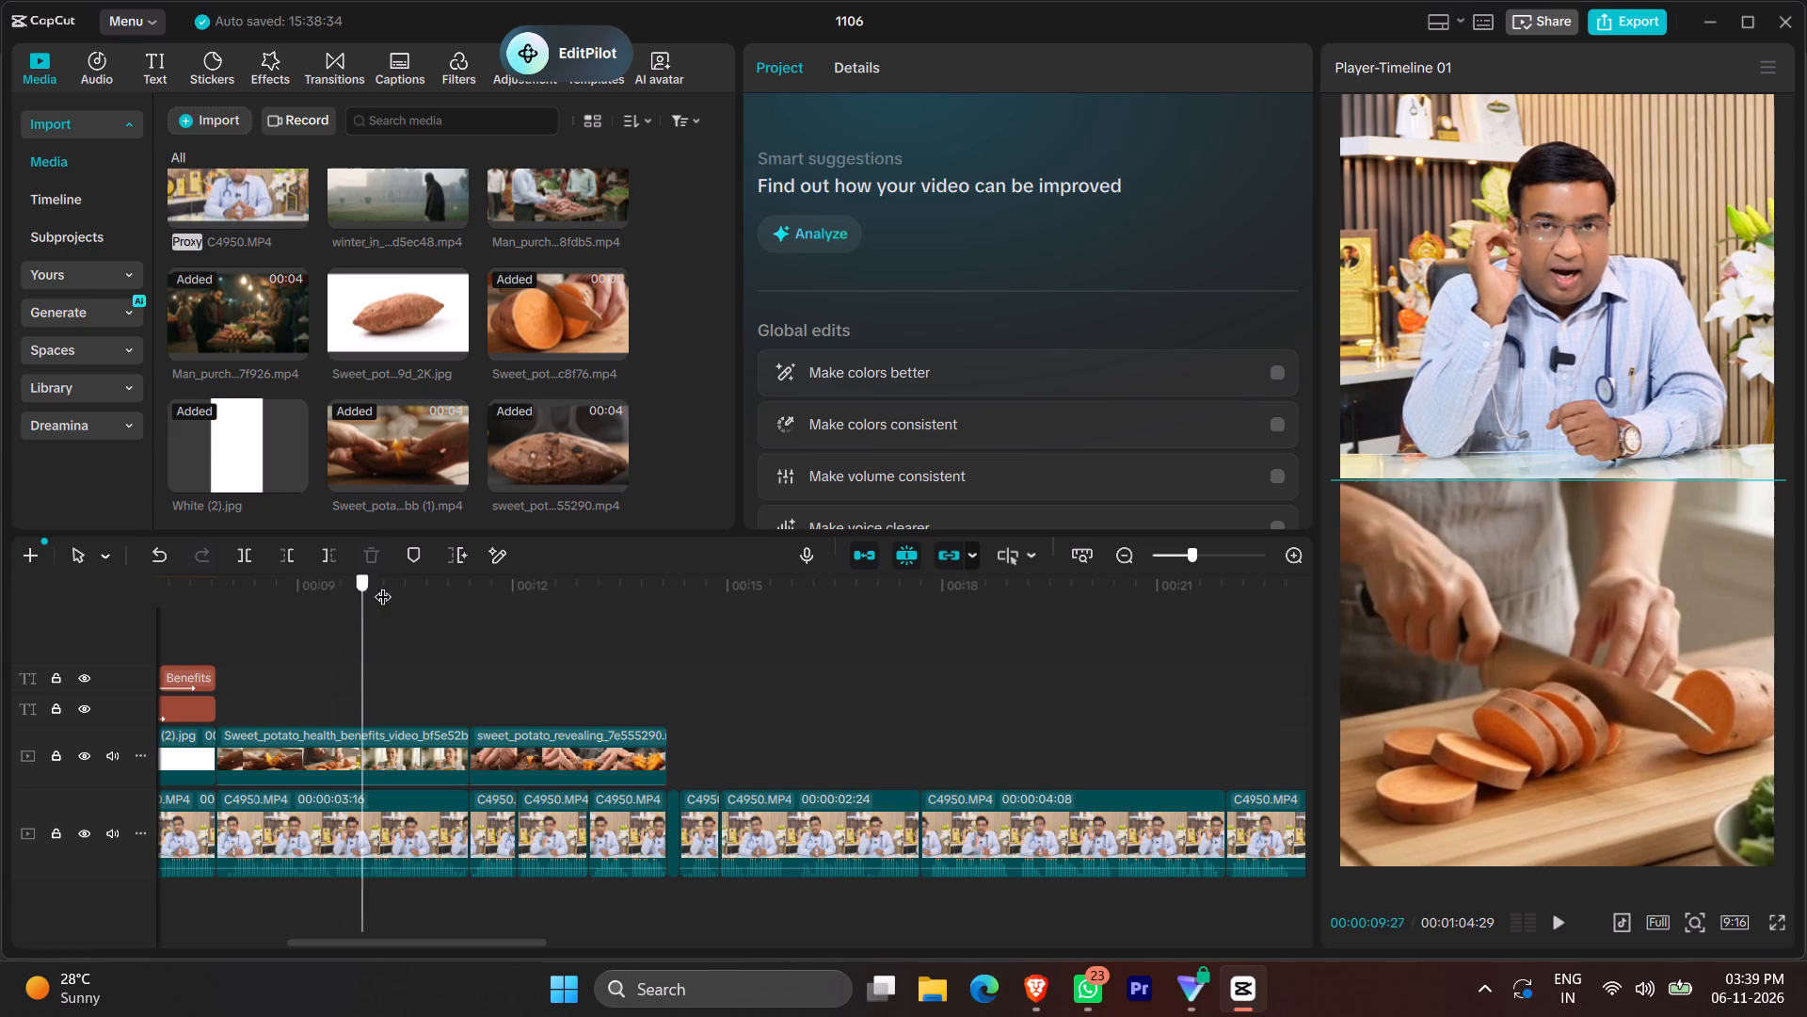
left_click_drag(383, 585, 645, 621)
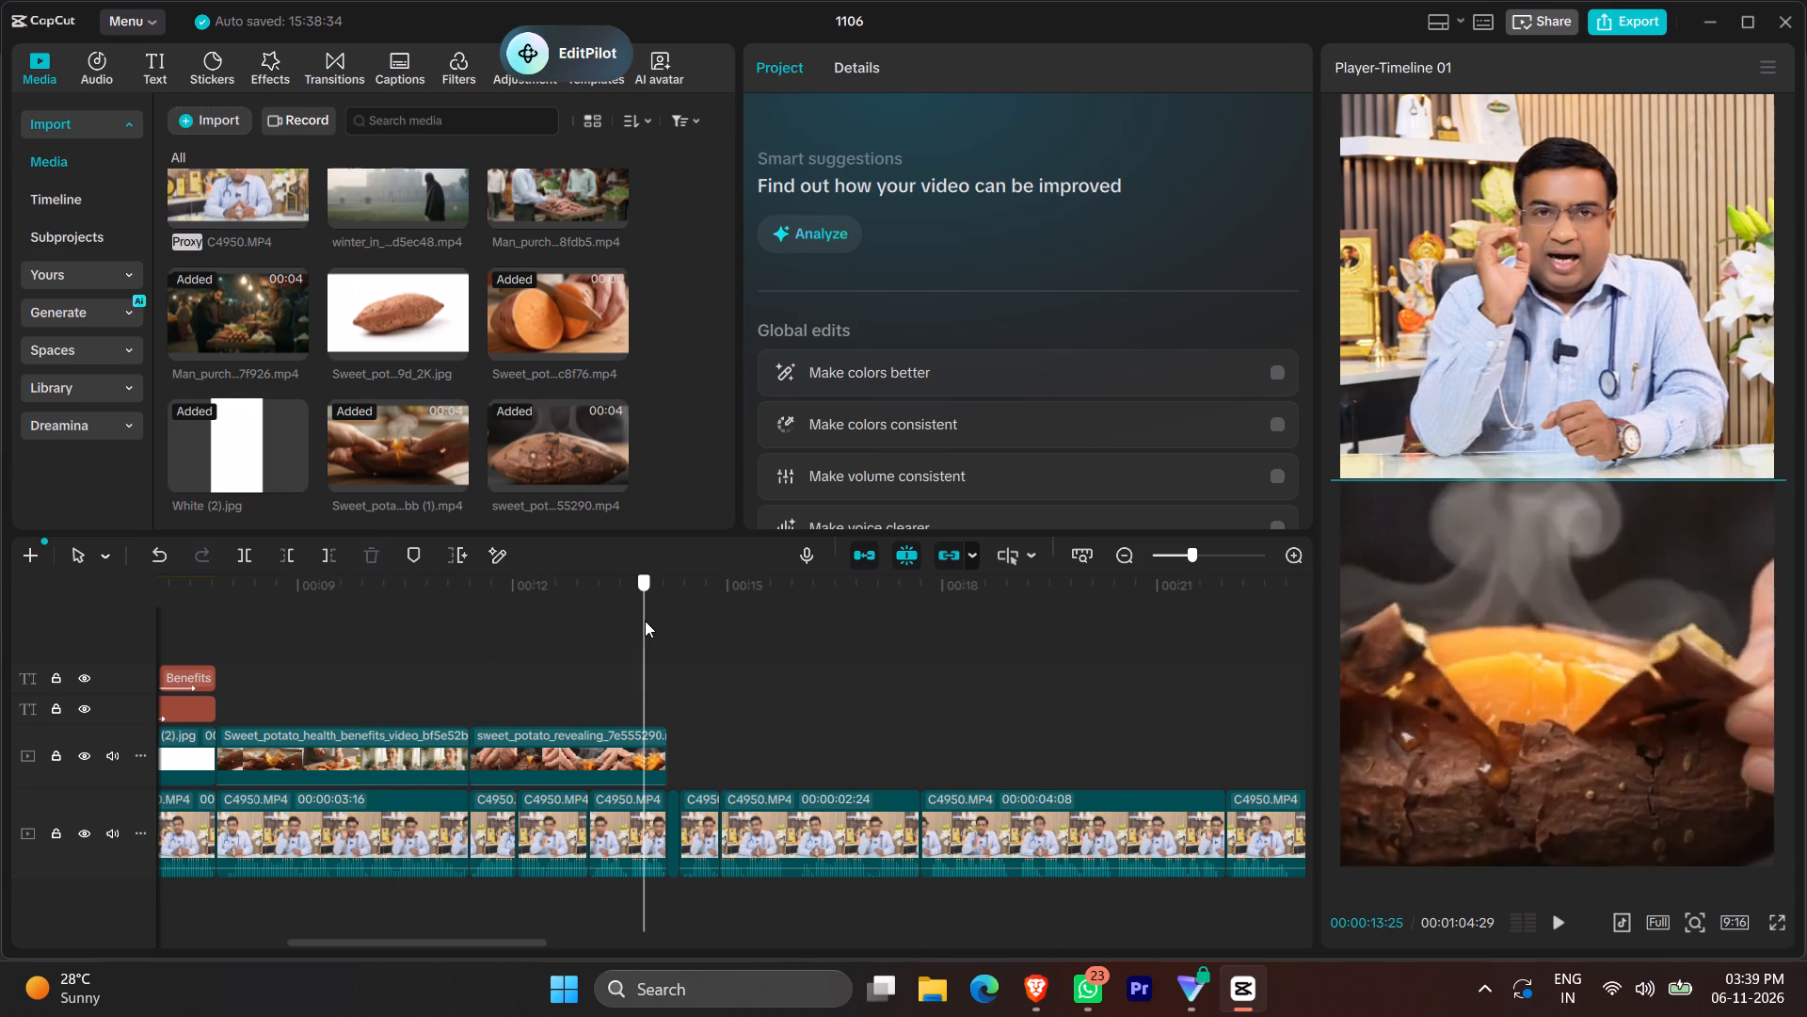
left_click_drag(645, 621, 666, 617)
Replay the doctor's footage that follows the sweet_potato_revealing clip and has no overlay yet.
key("space")
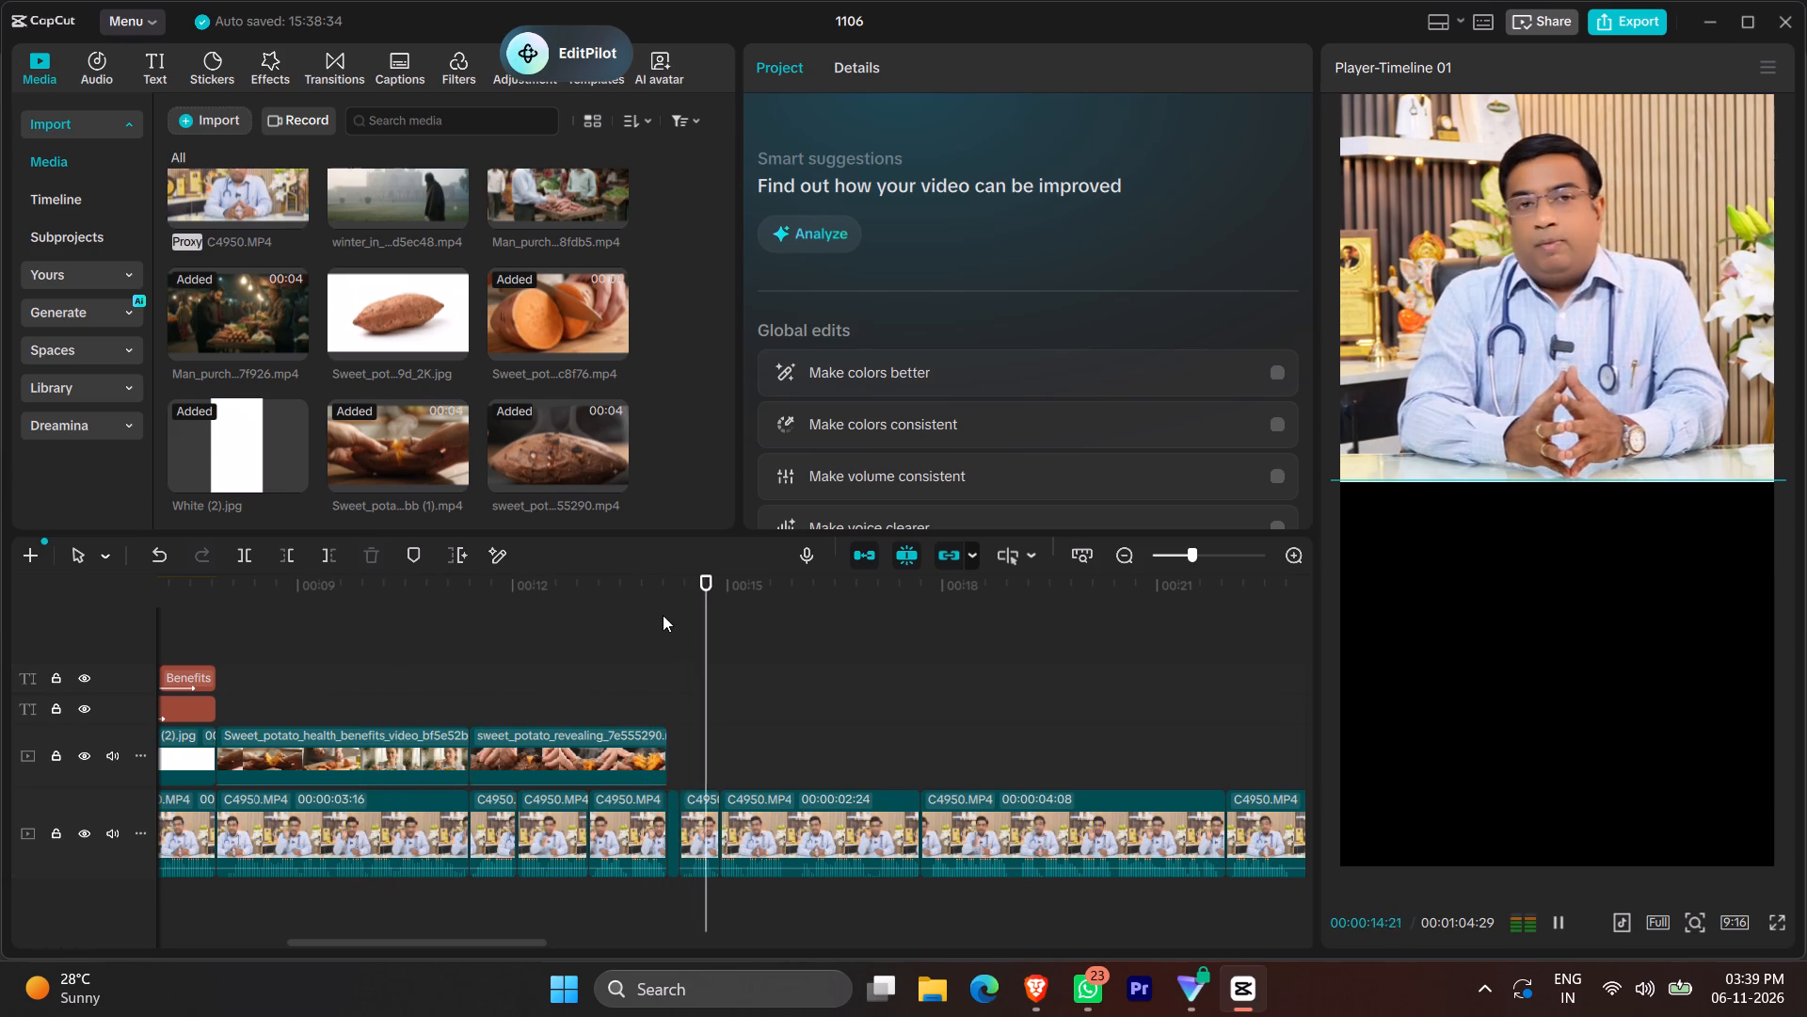
key("space")
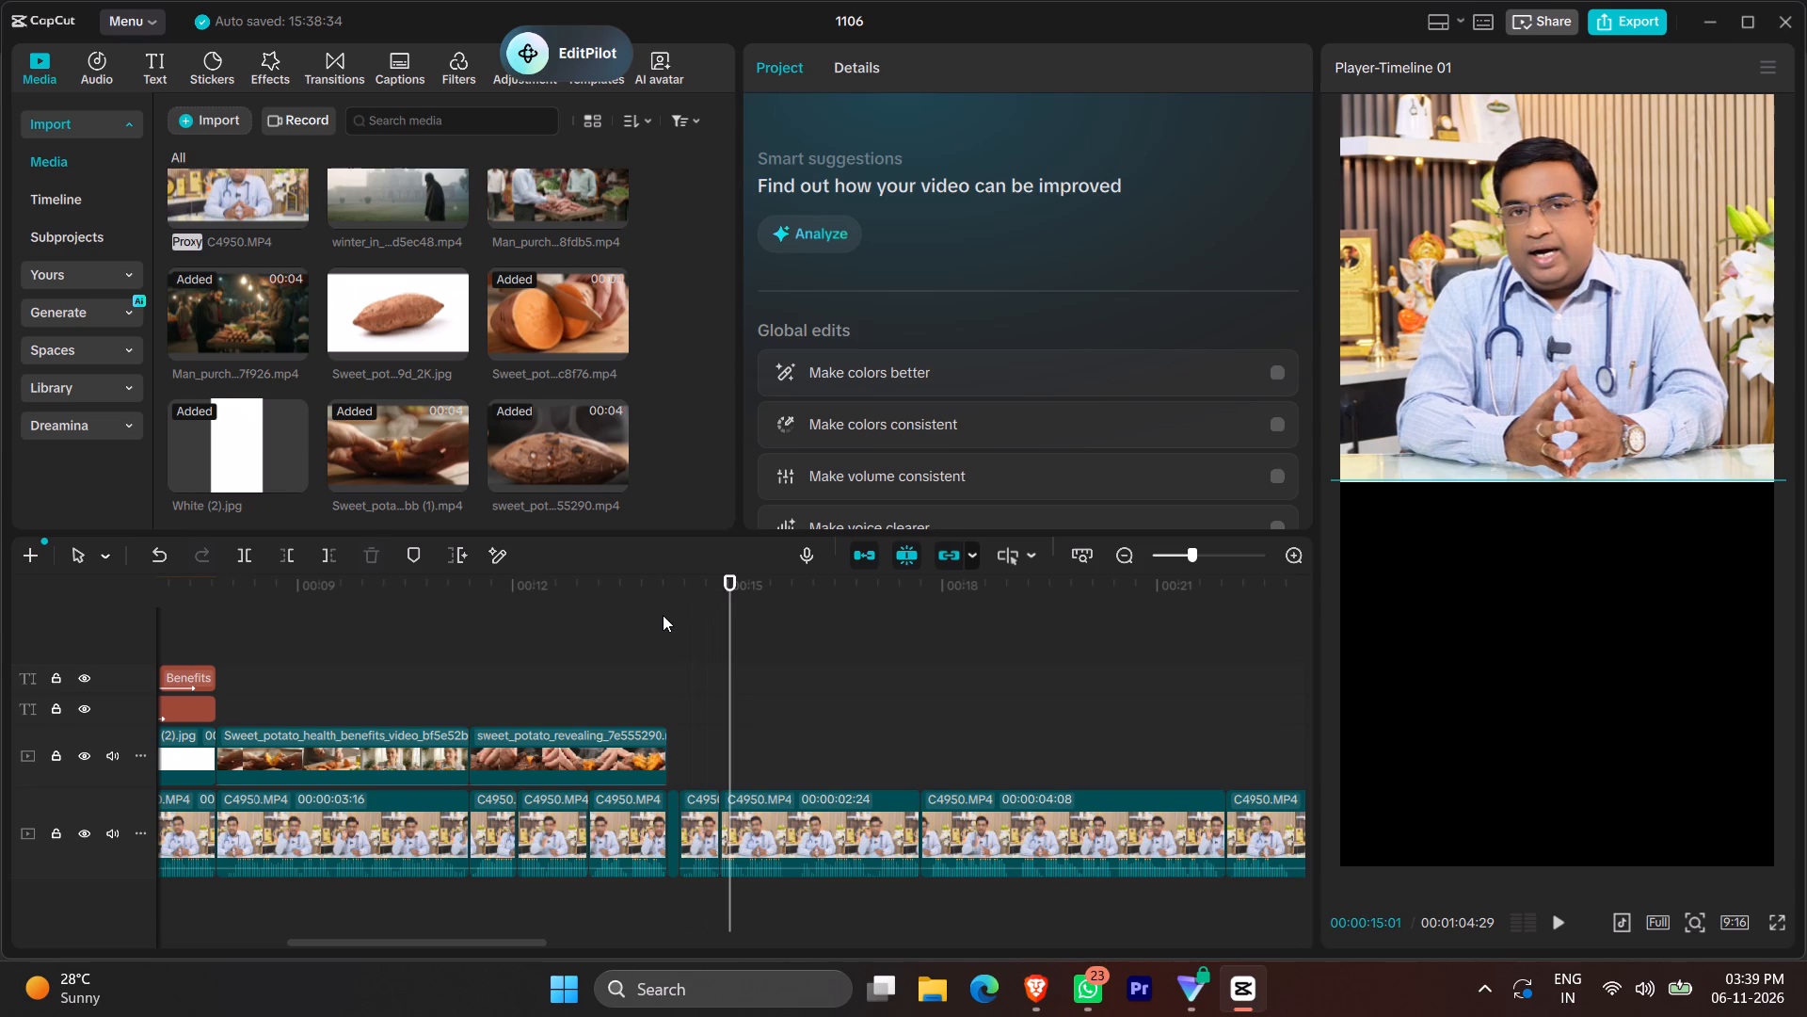
key("space")
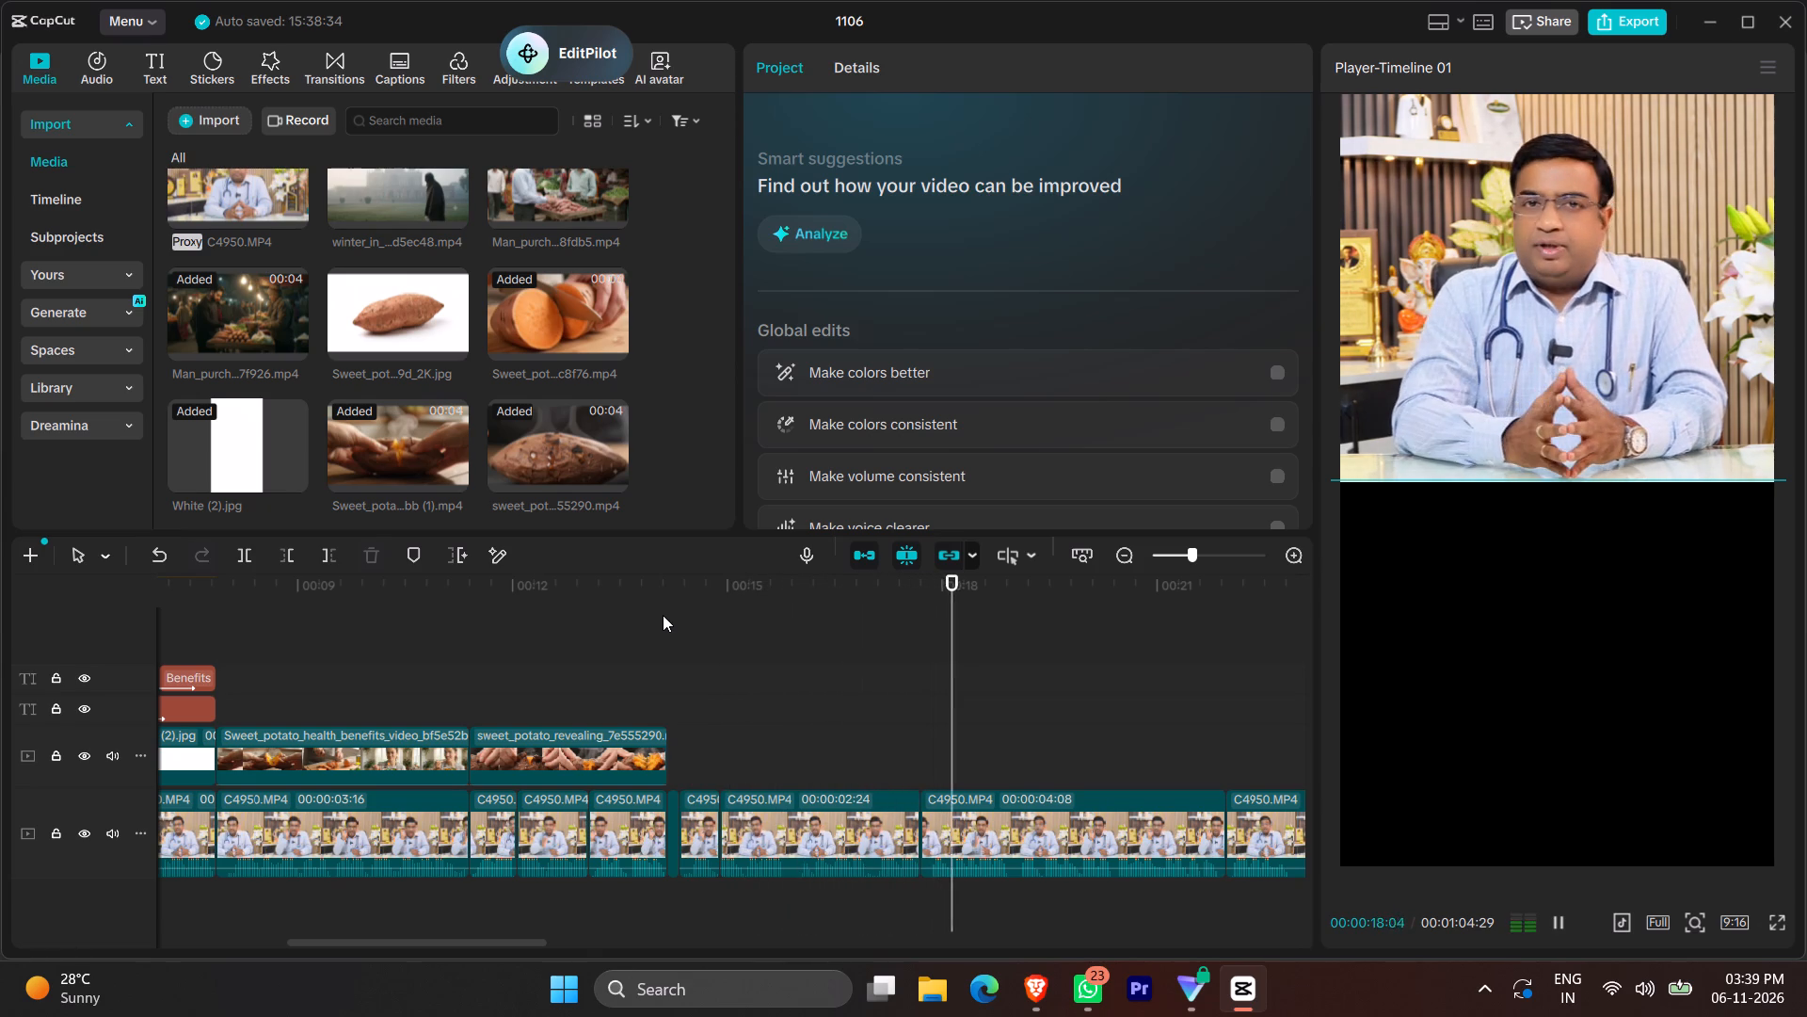
key("space")
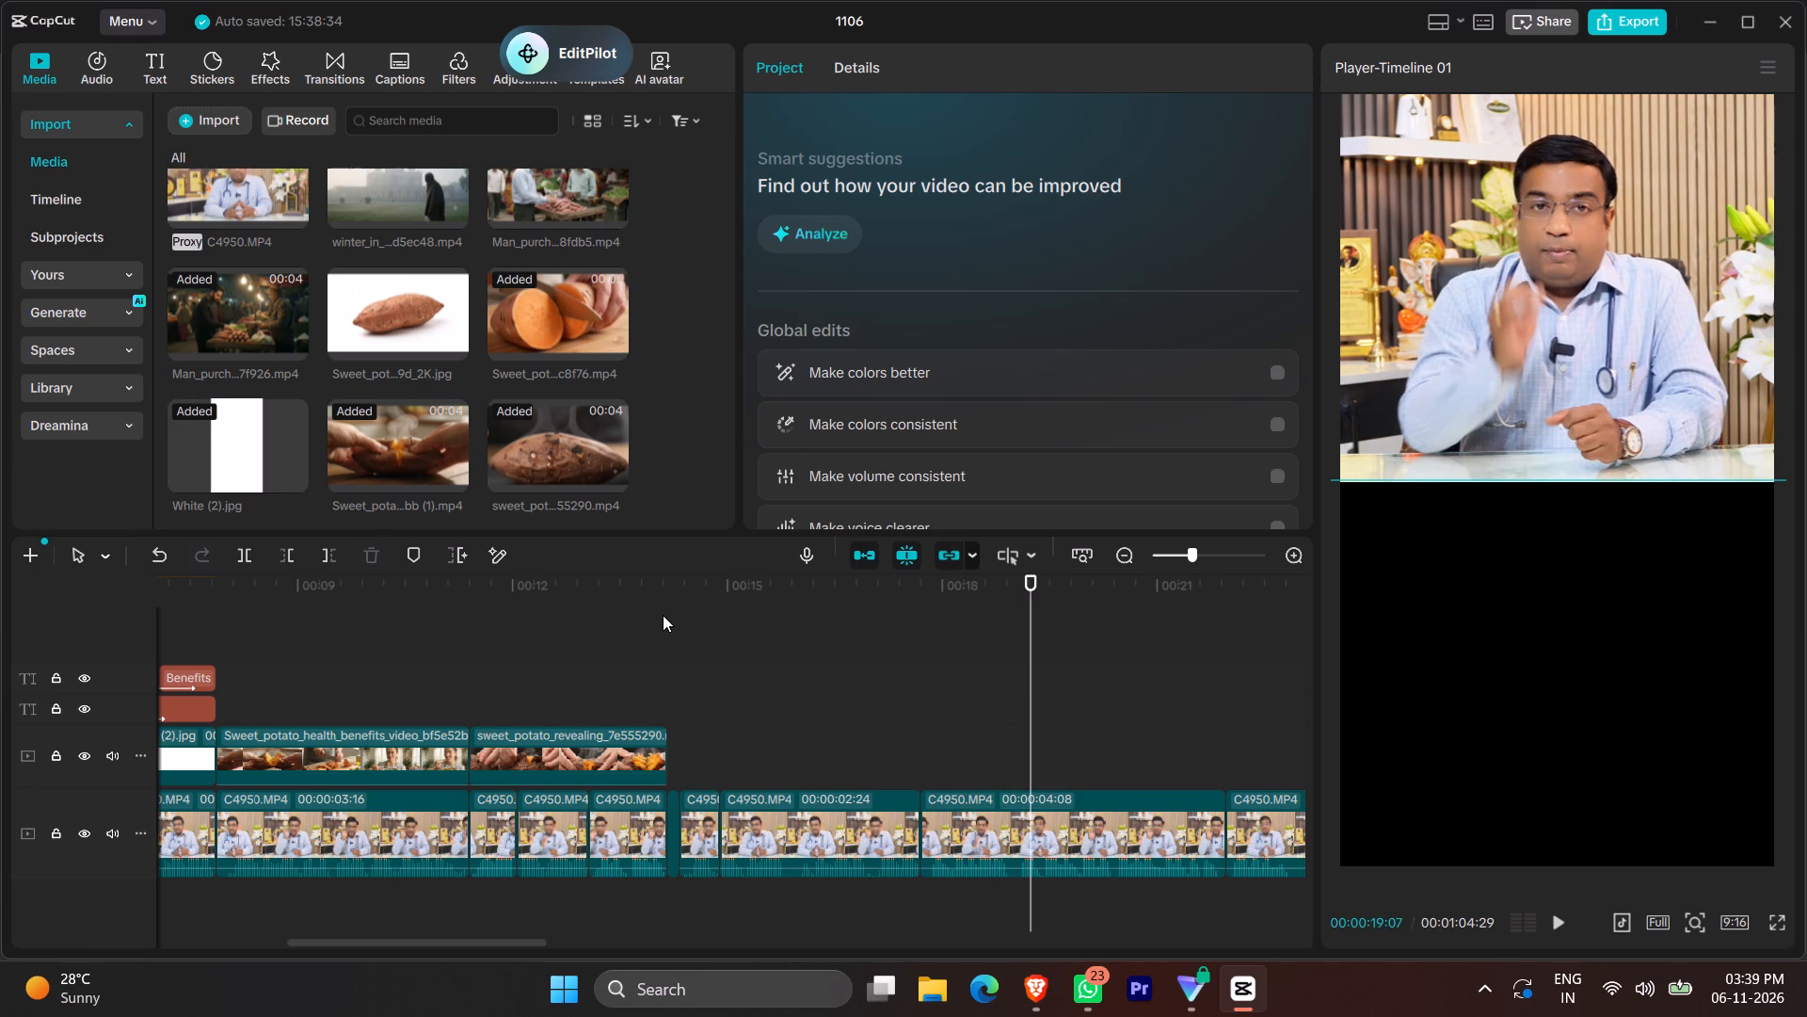
left_click(663, 615)
key("space")
key("space")
double_click(663, 615)
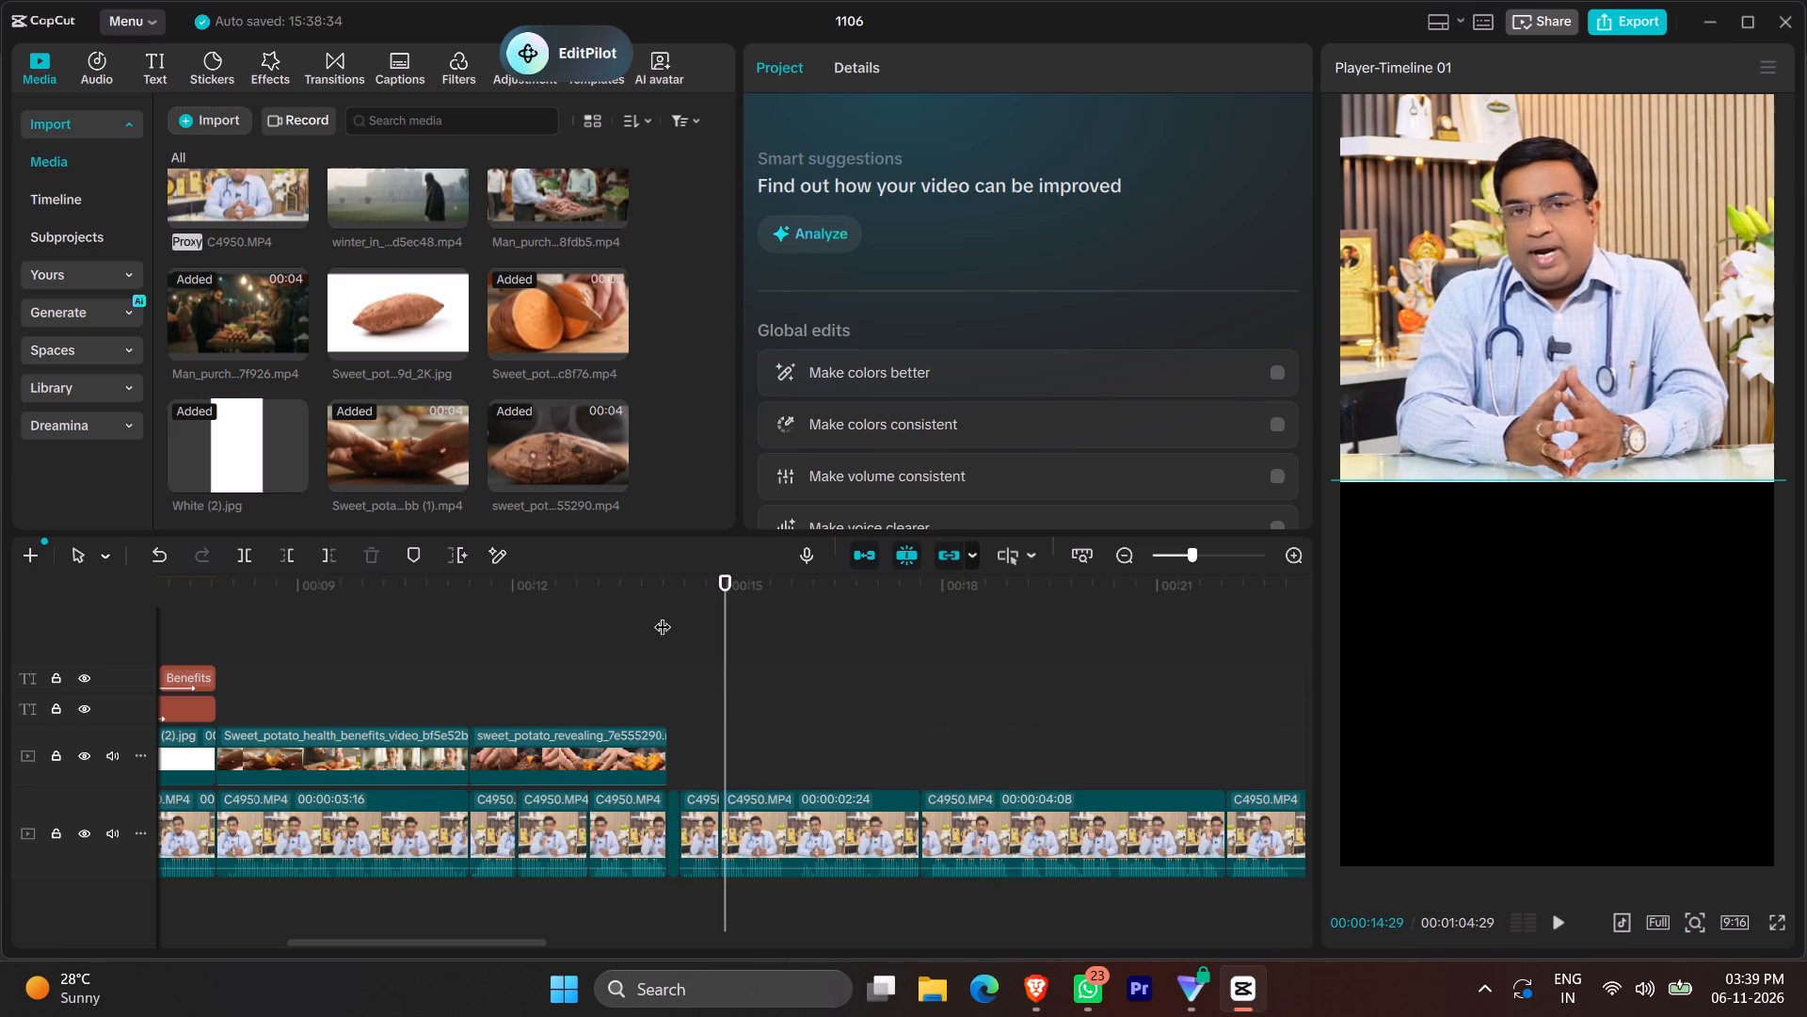
key("space")
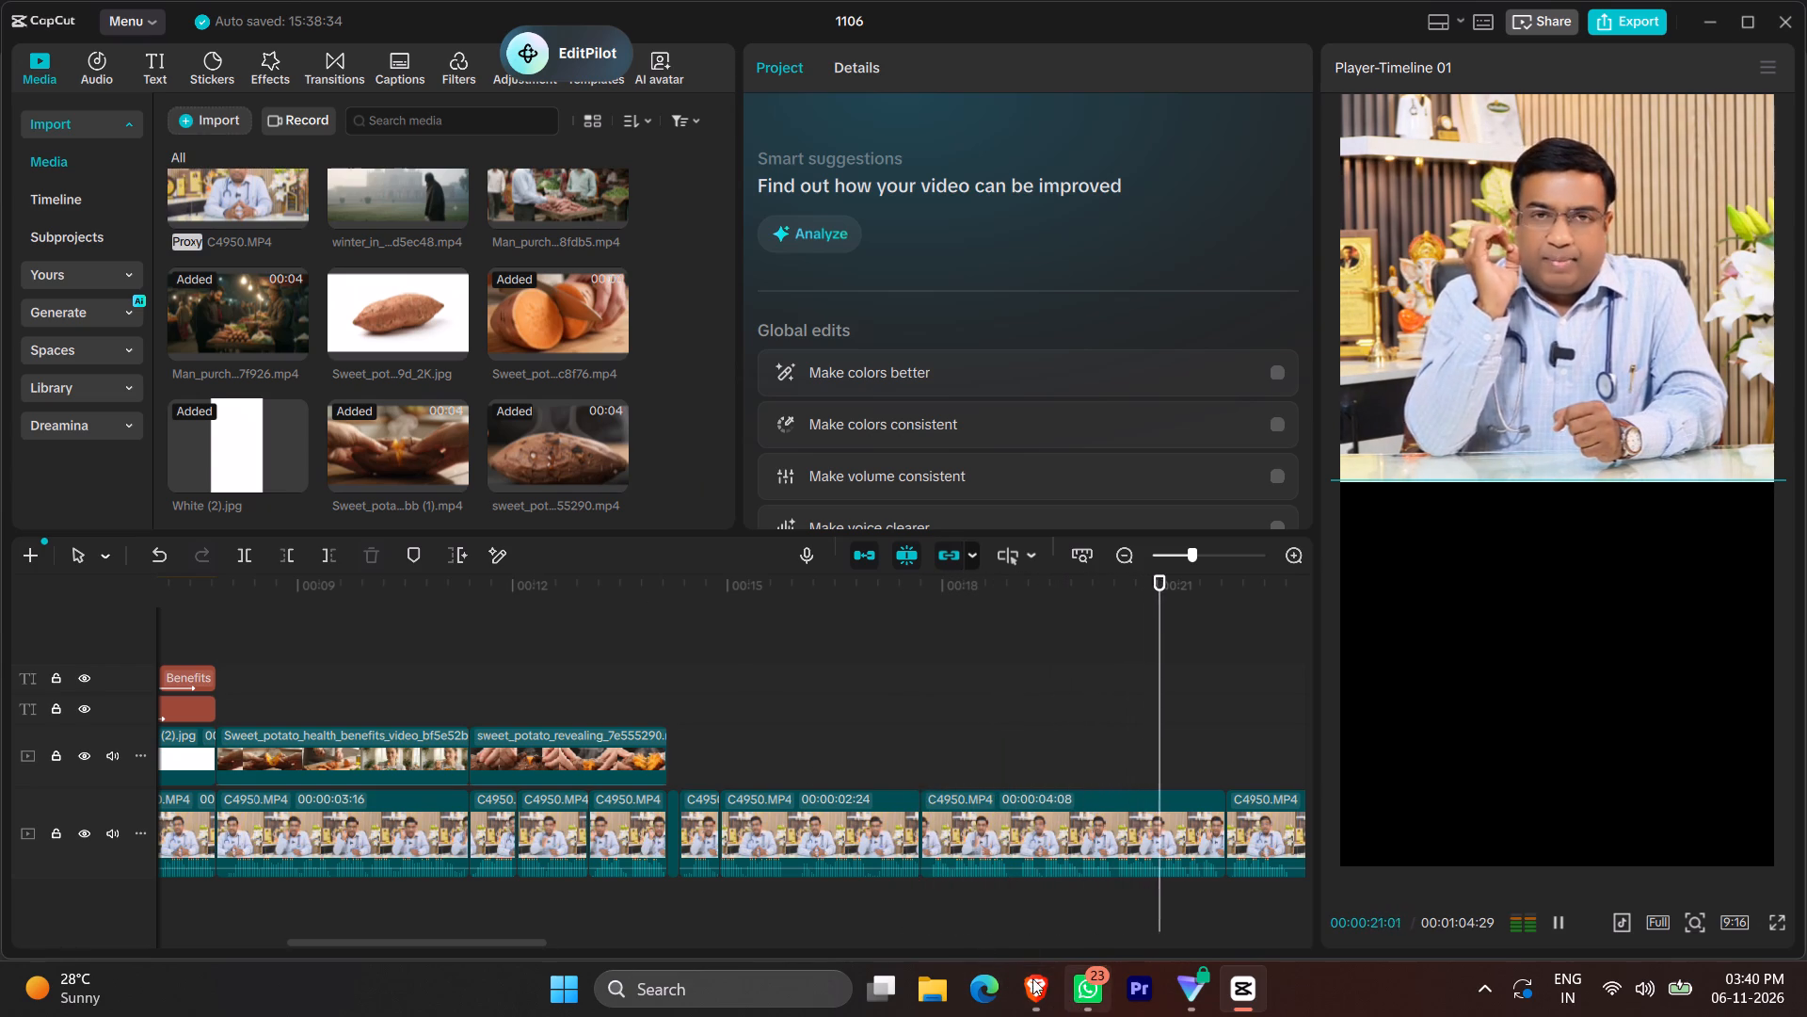
left_click(673, 656)
key("space")
key("space")
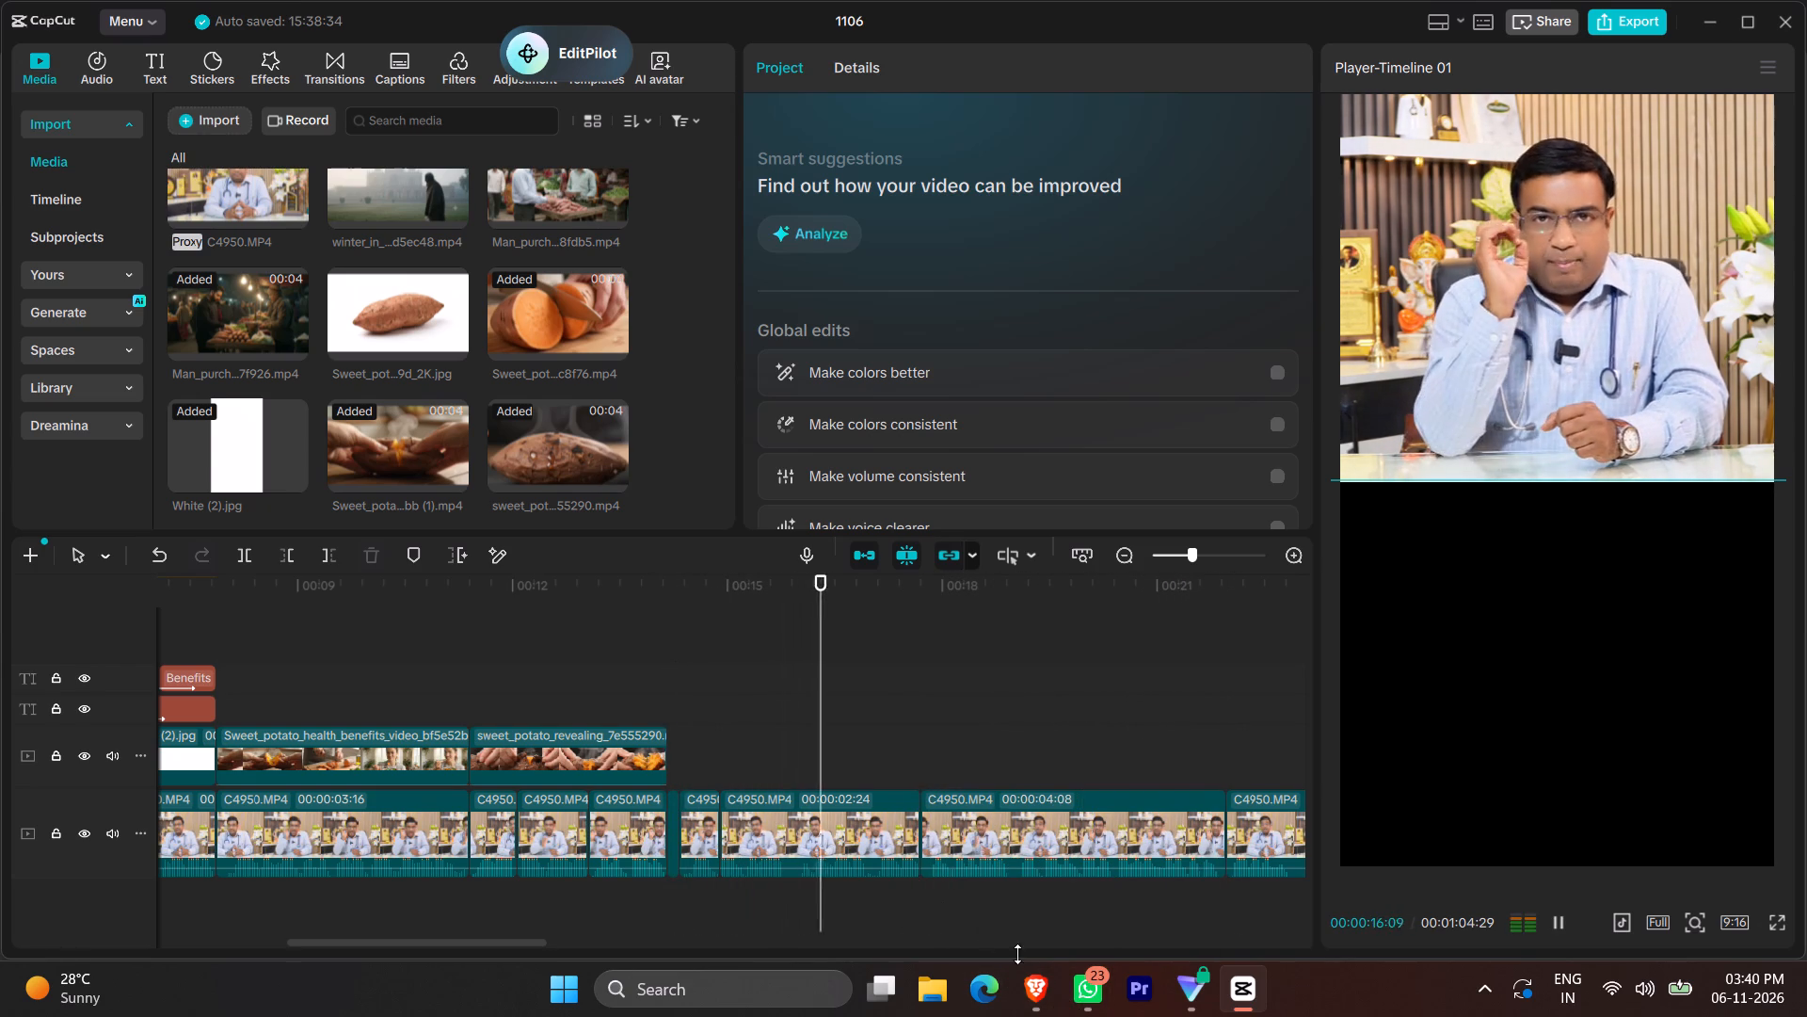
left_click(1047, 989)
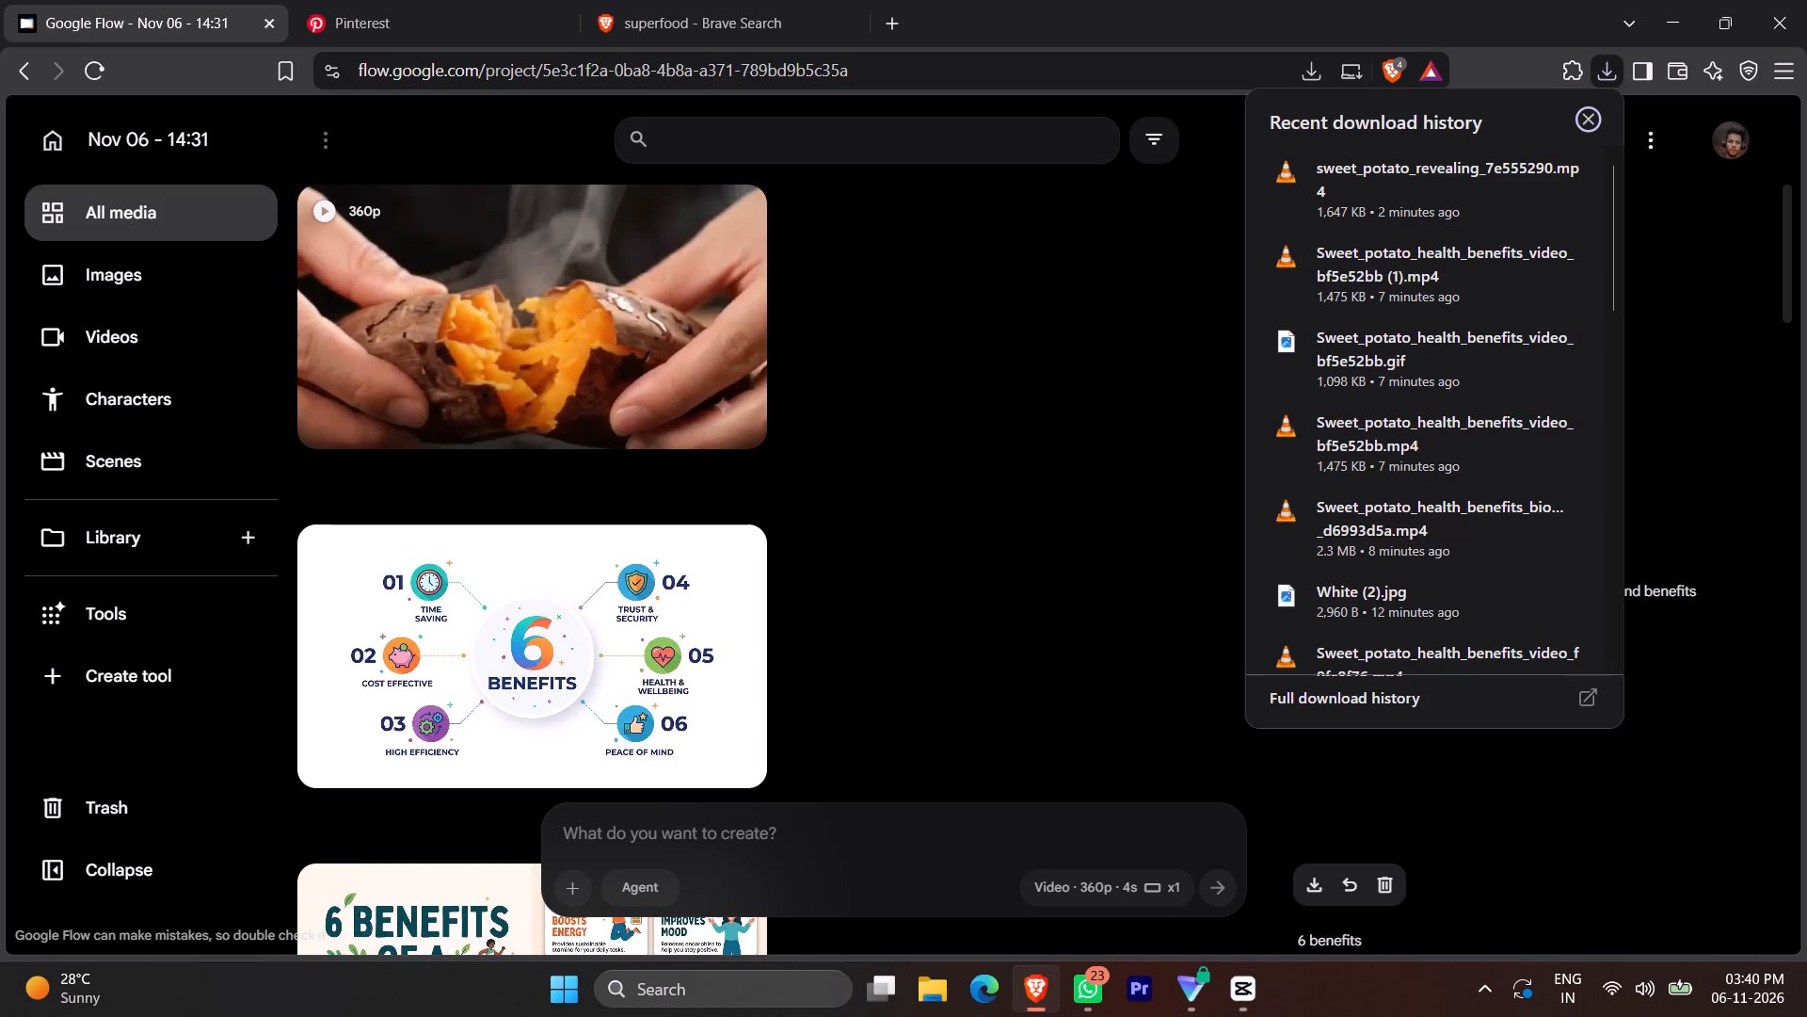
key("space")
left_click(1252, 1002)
Check the whole timeline and play the doctor's footage near the end of the video.
left_click(806, 718)
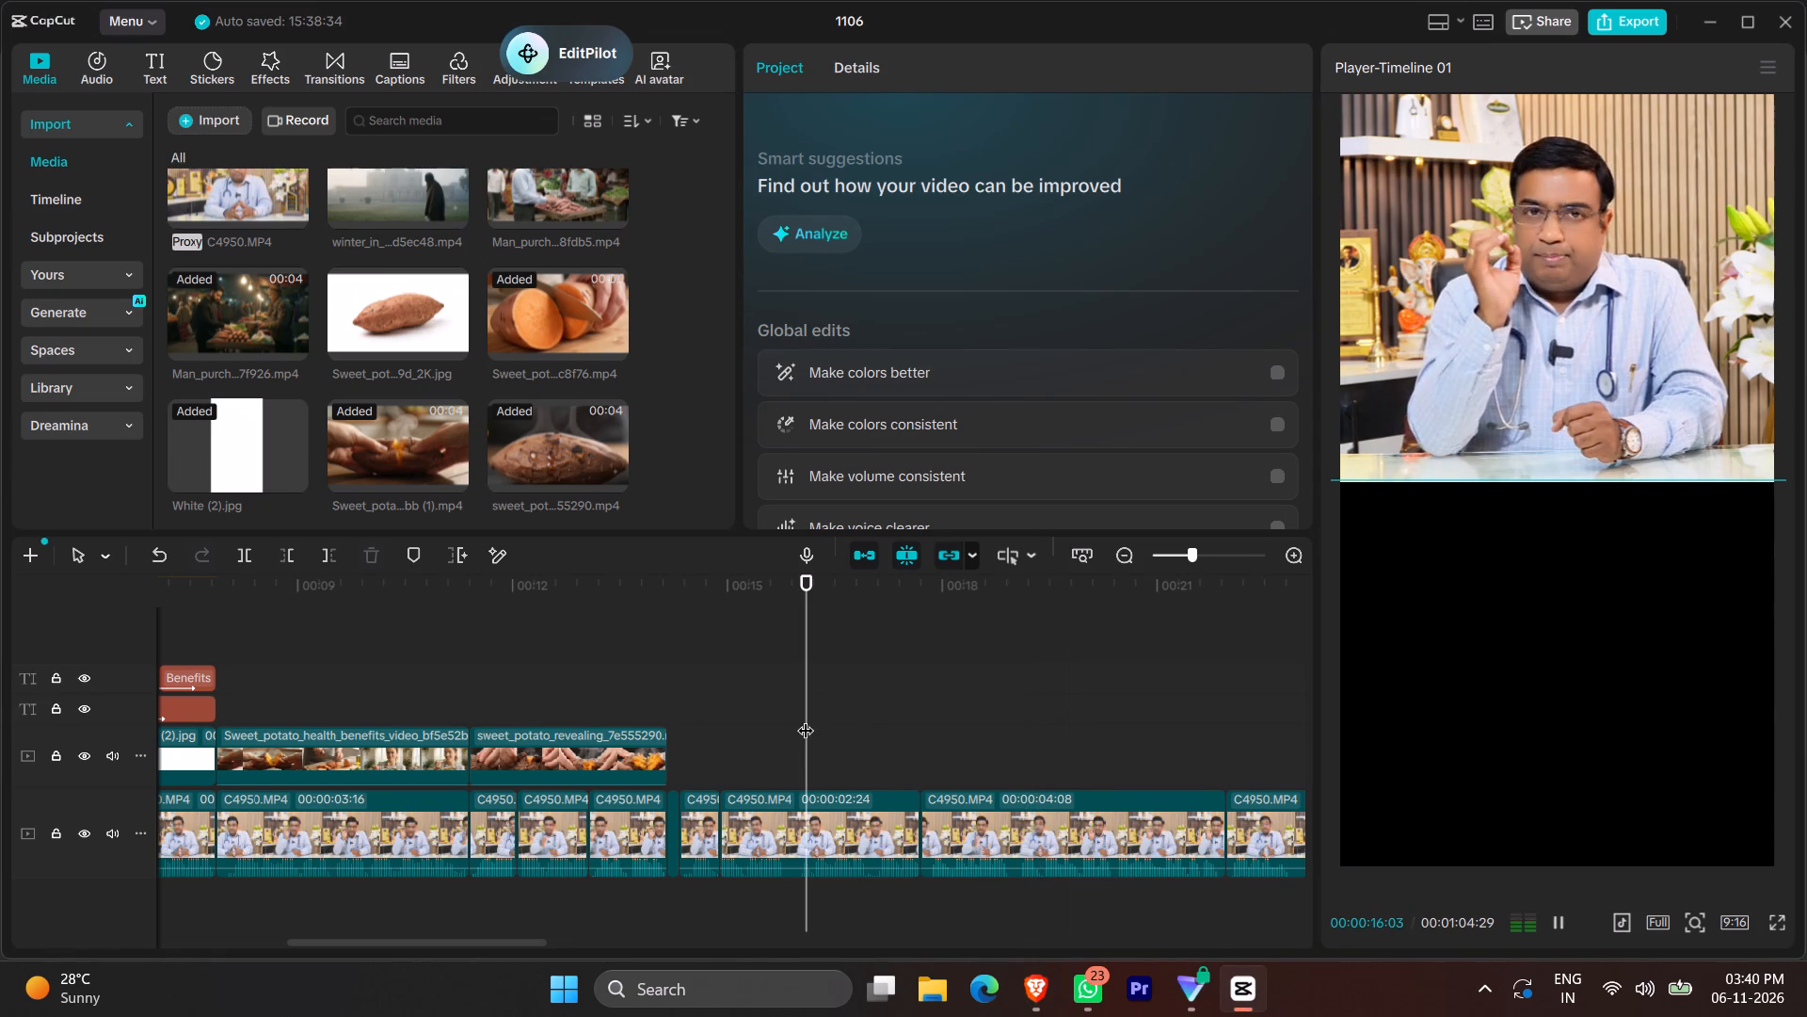
scroll(1030, 699, "down", 20, "ctrl")
scroll(1030, 699, "down", 9, "ctrl")
left_click(1032, 684)
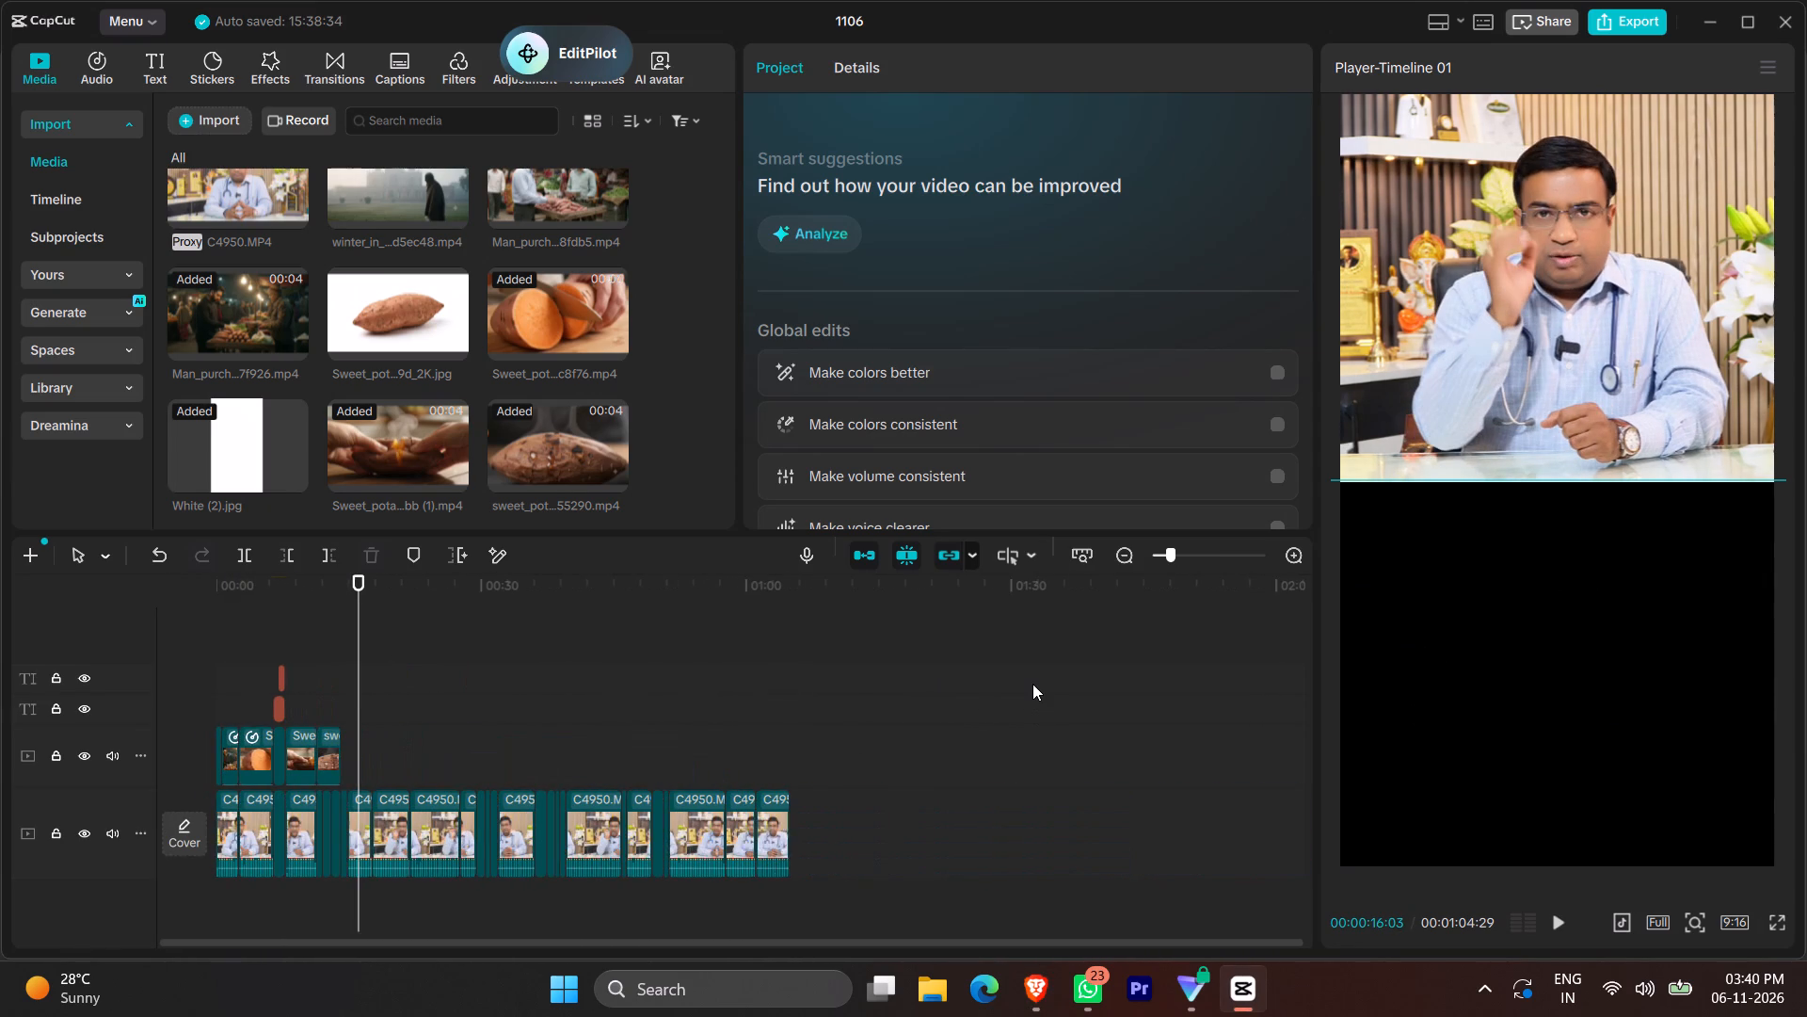
left_click(704, 705)
key("space")
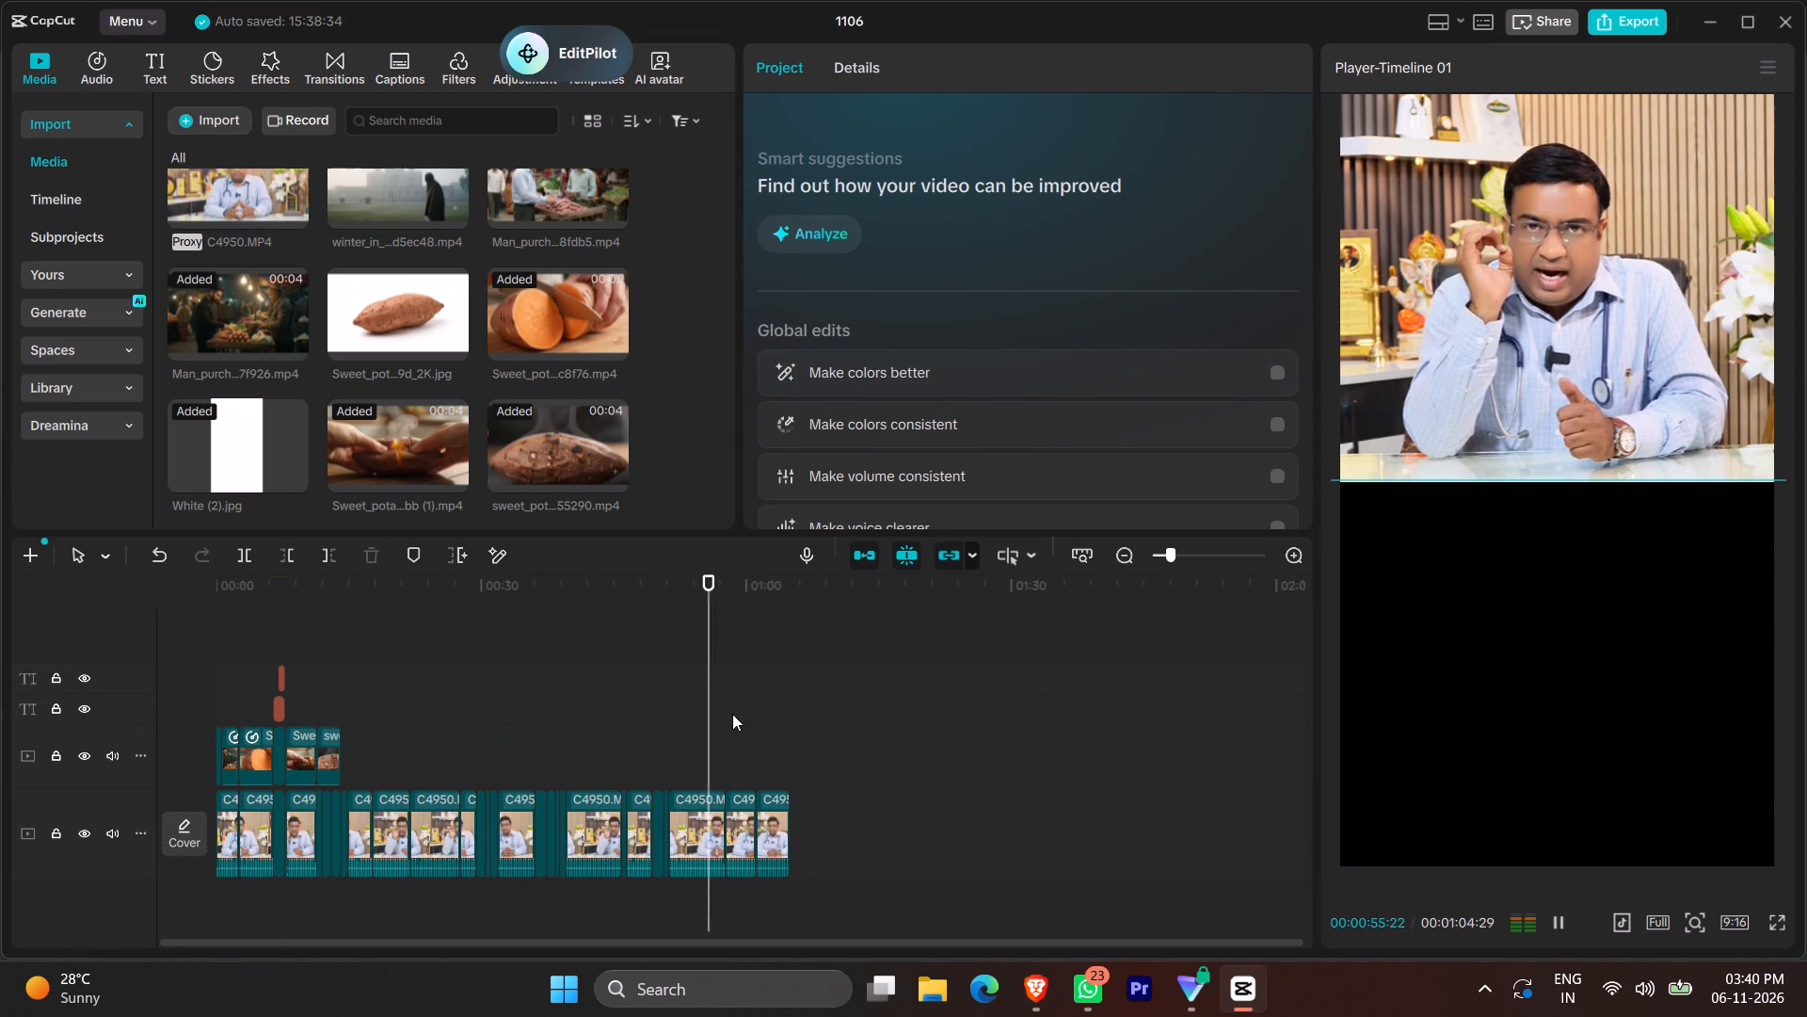
left_click(732, 714)
left_click(842, 708)
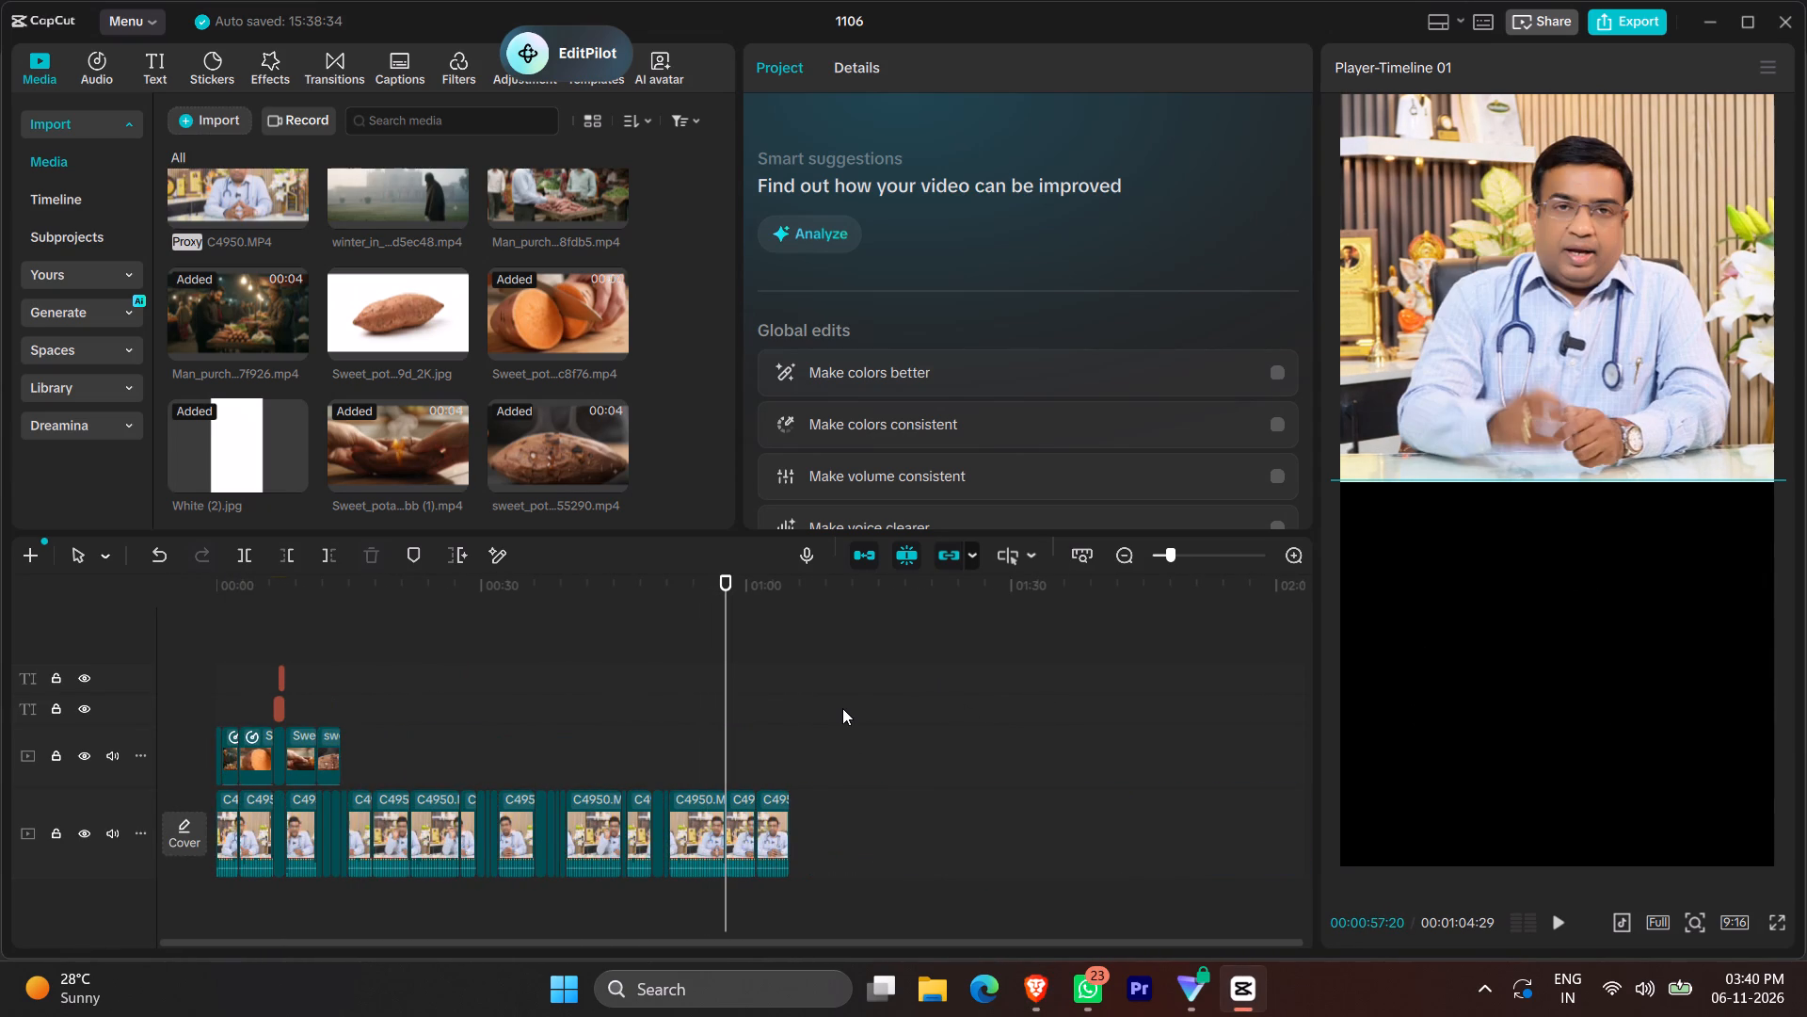
Export project 1106 as audio only, with video output turned off and MP3 as the format.
left_click(1625, 15)
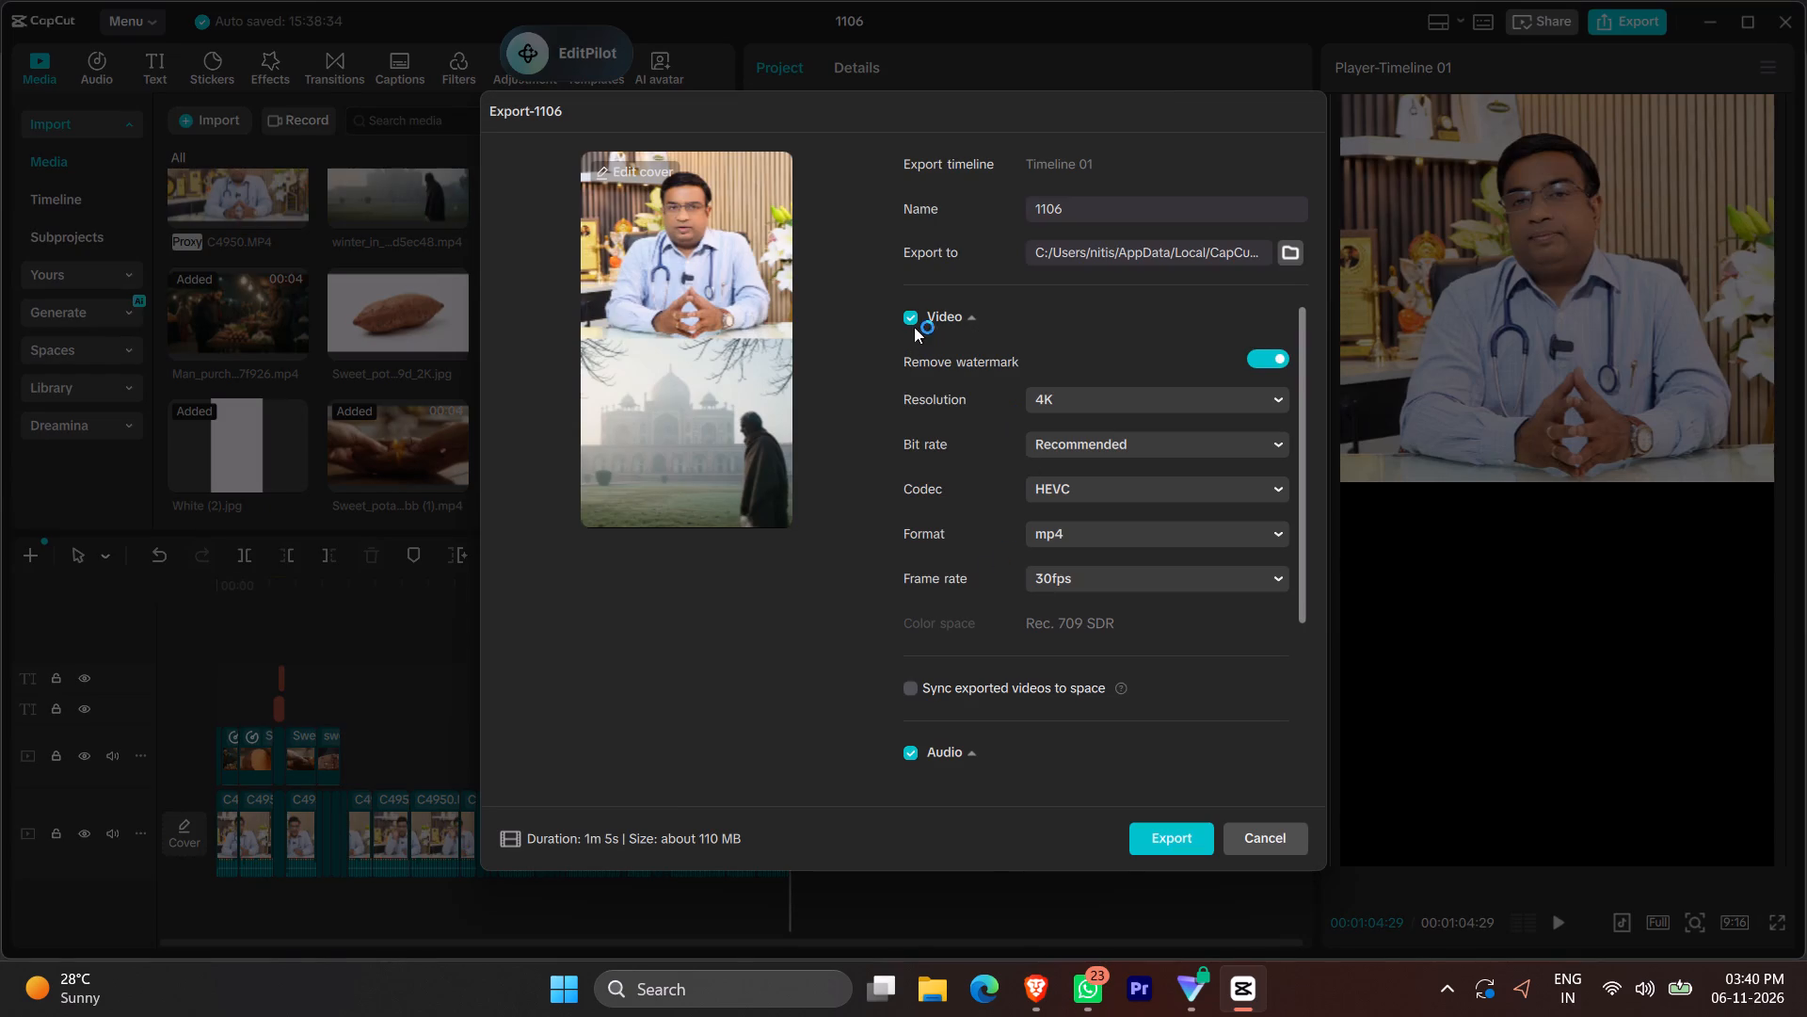
left_click_drag(912, 316, 907, 325)
left_click(909, 320)
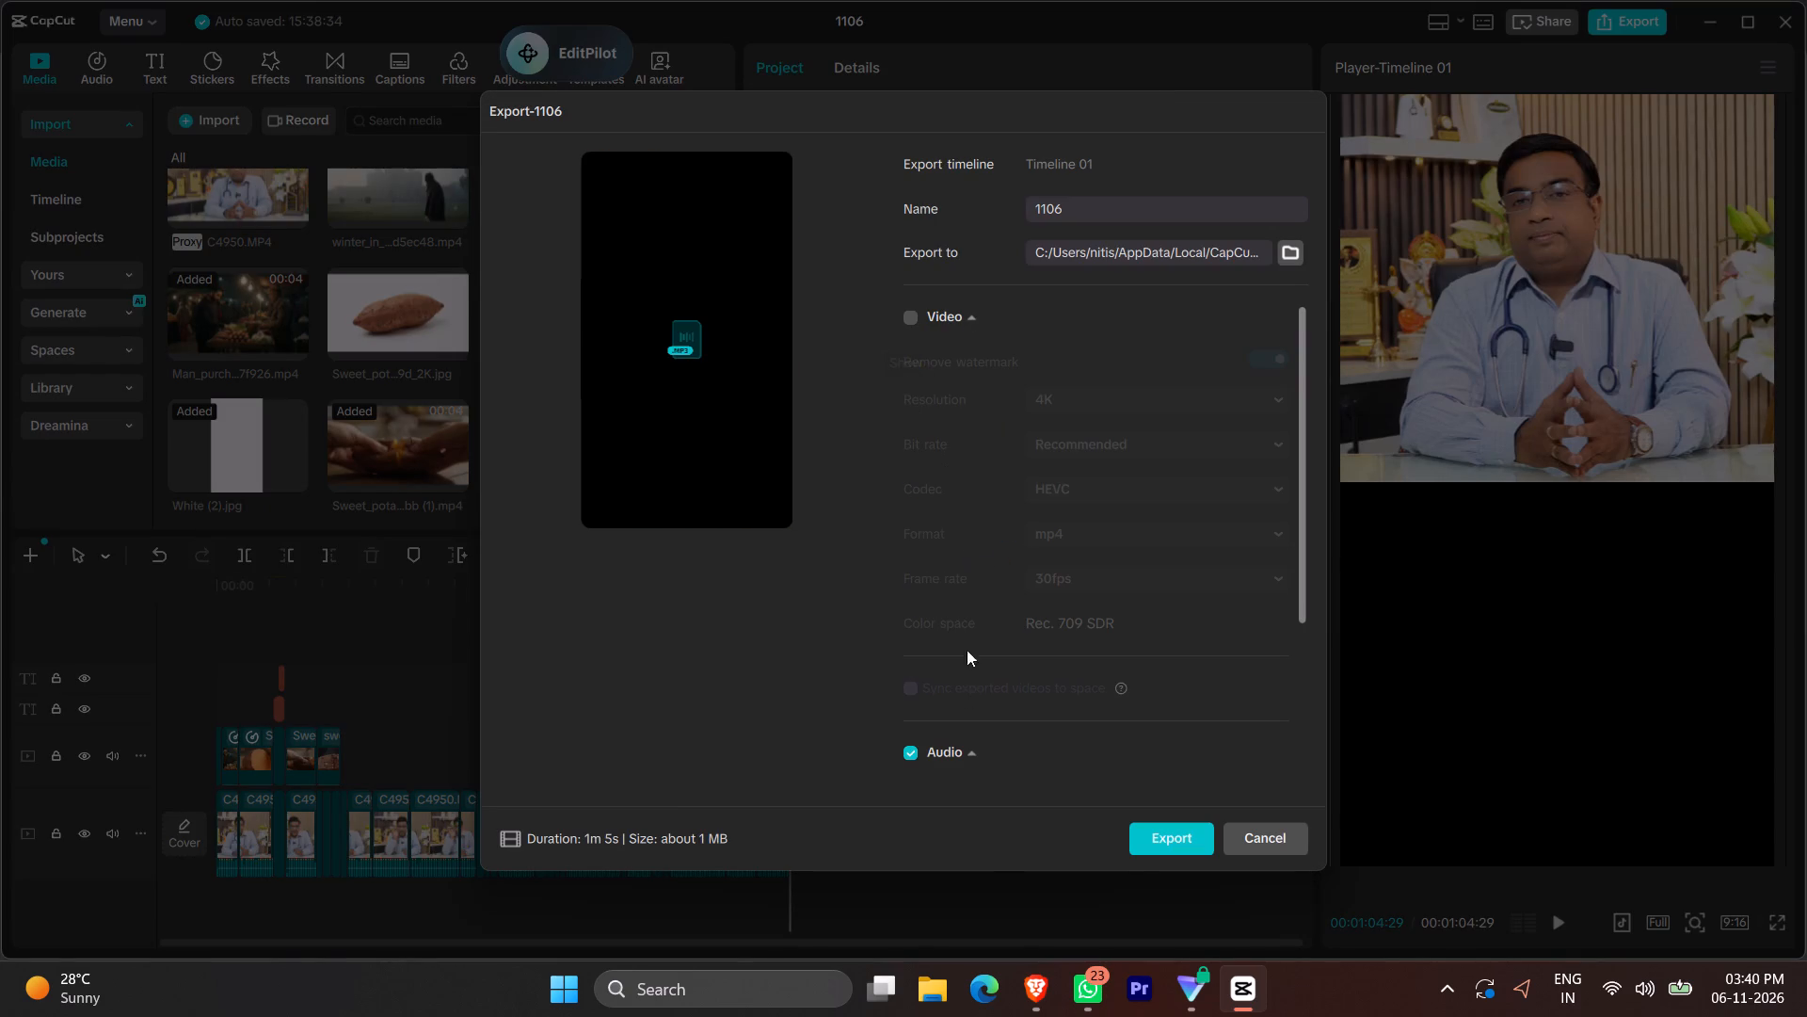
left_click(1193, 836)
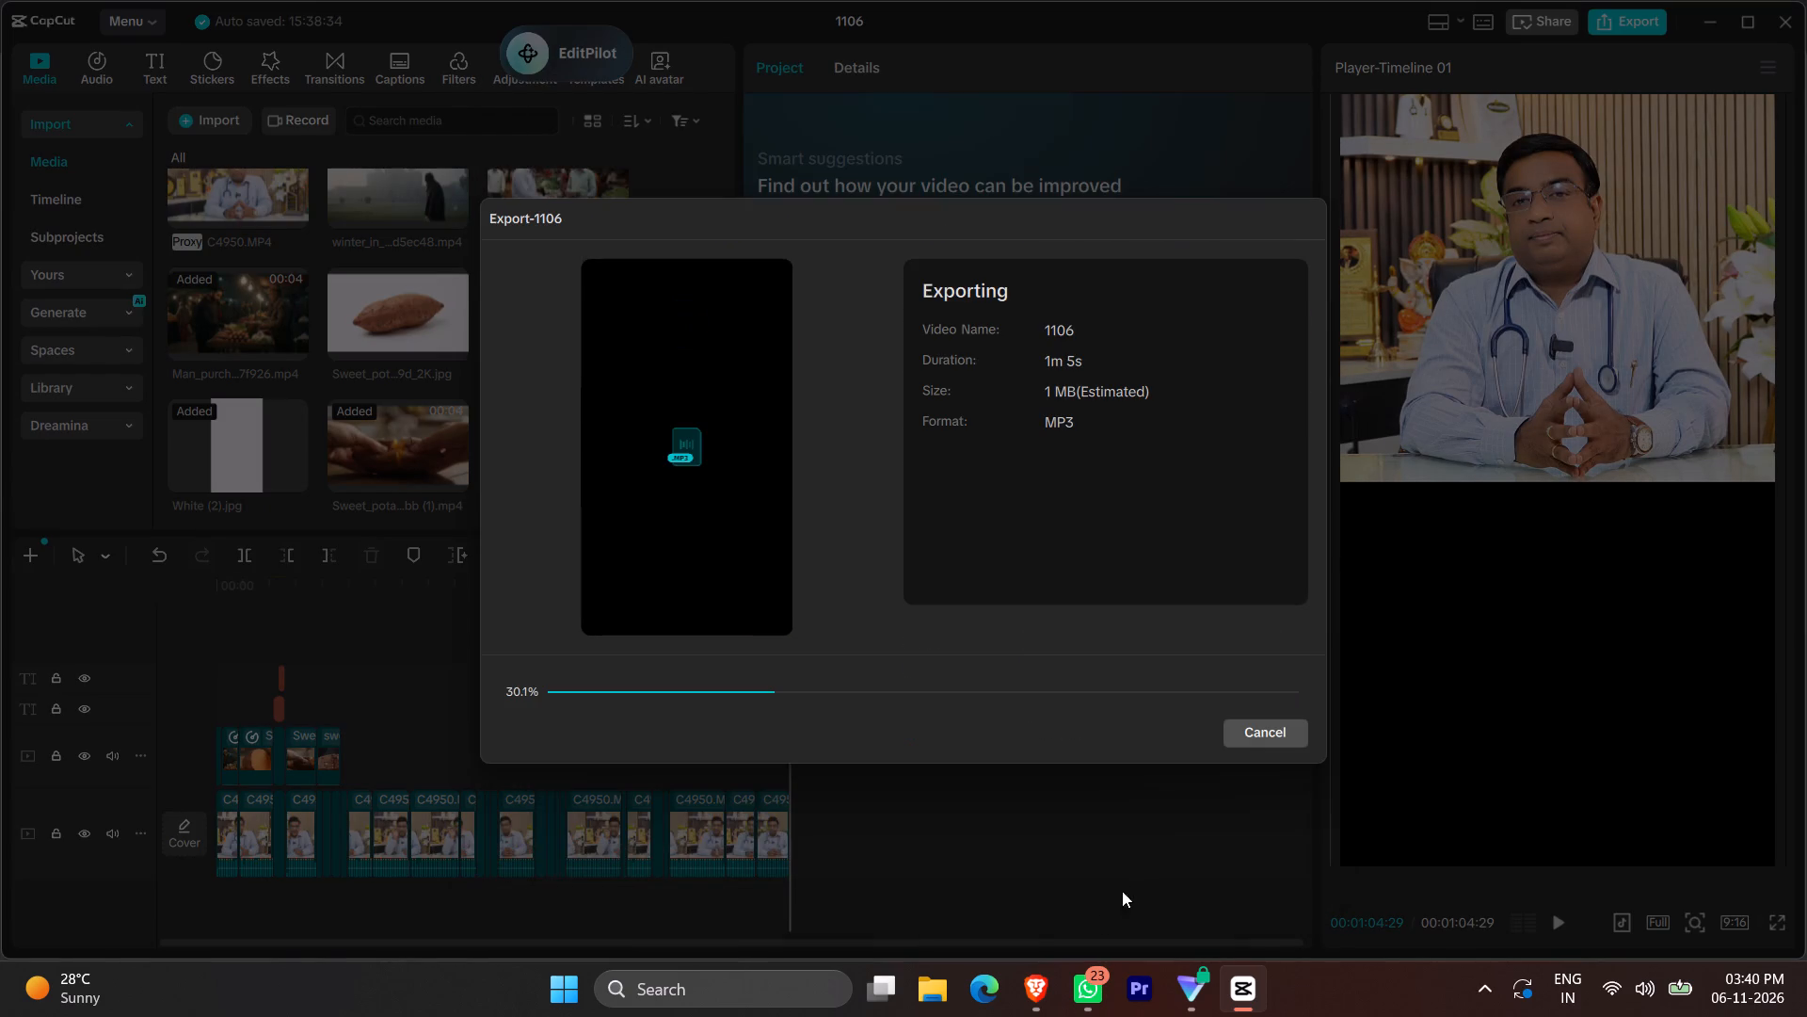
Switch to the Brave browser, open TurboScribe in a new tab and start a new file transcription.
left_click(1015, 1005)
left_click(887, 18)
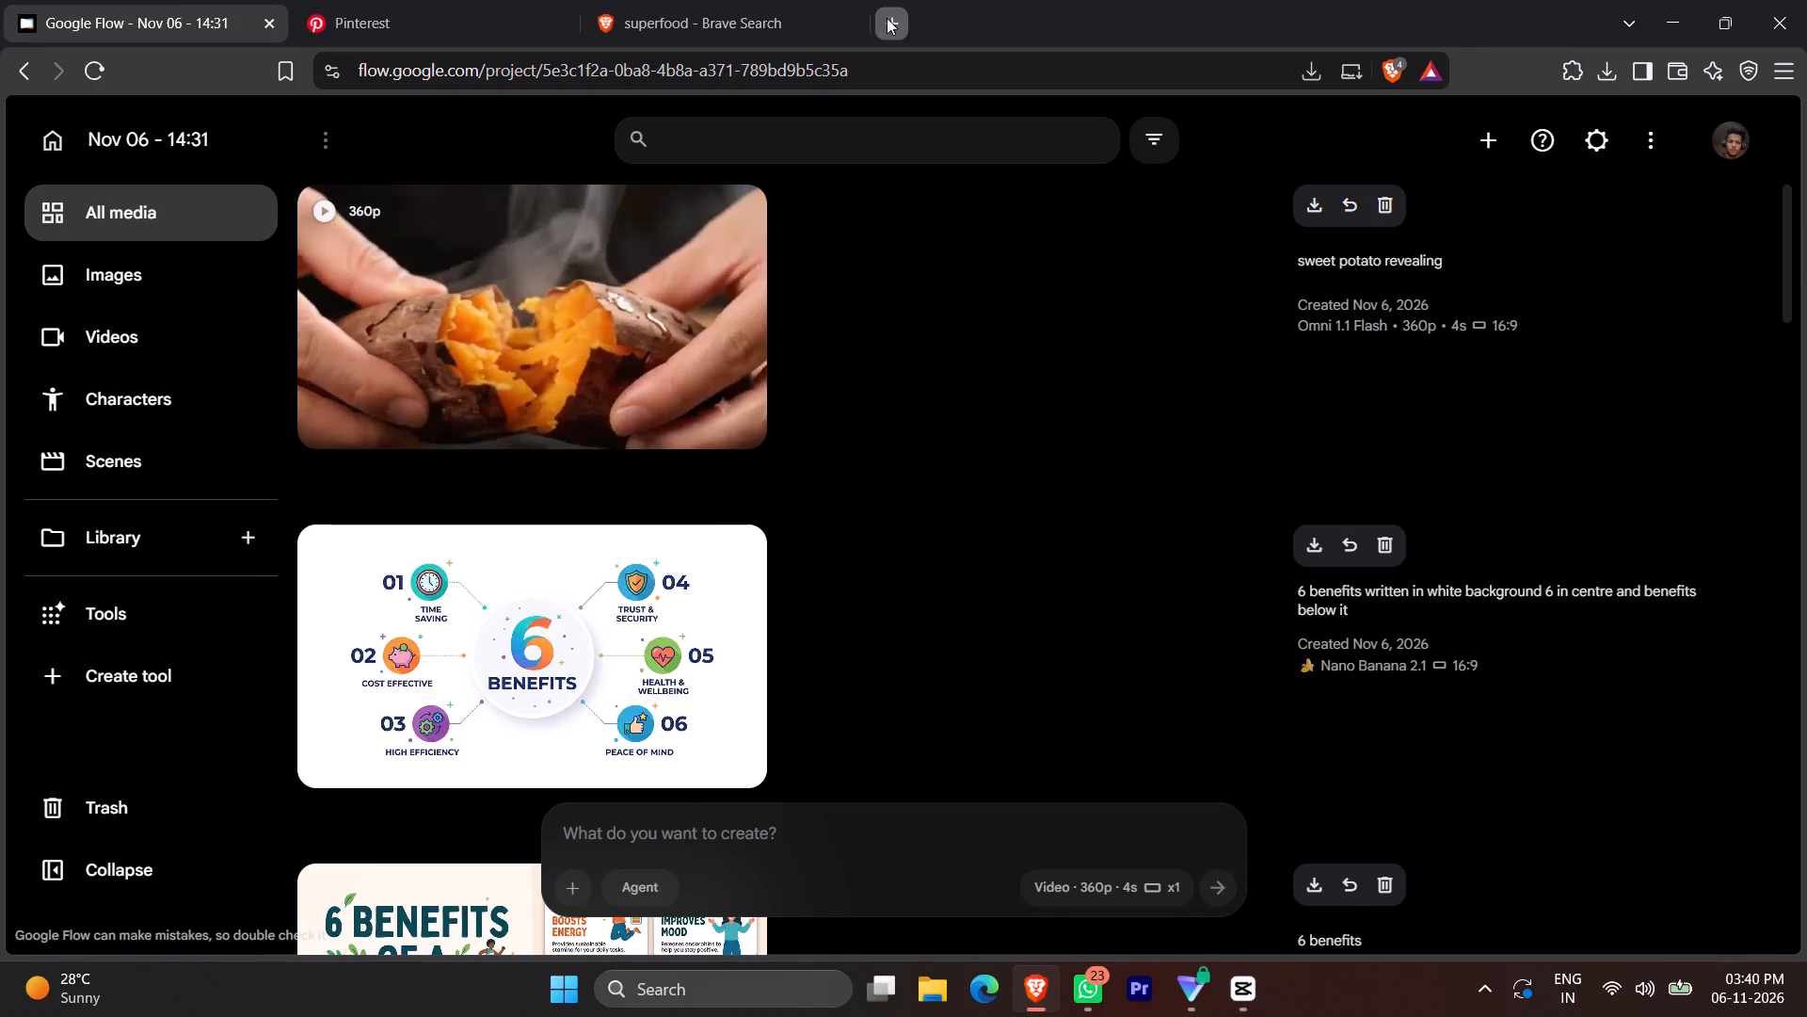
left_click(808, 212)
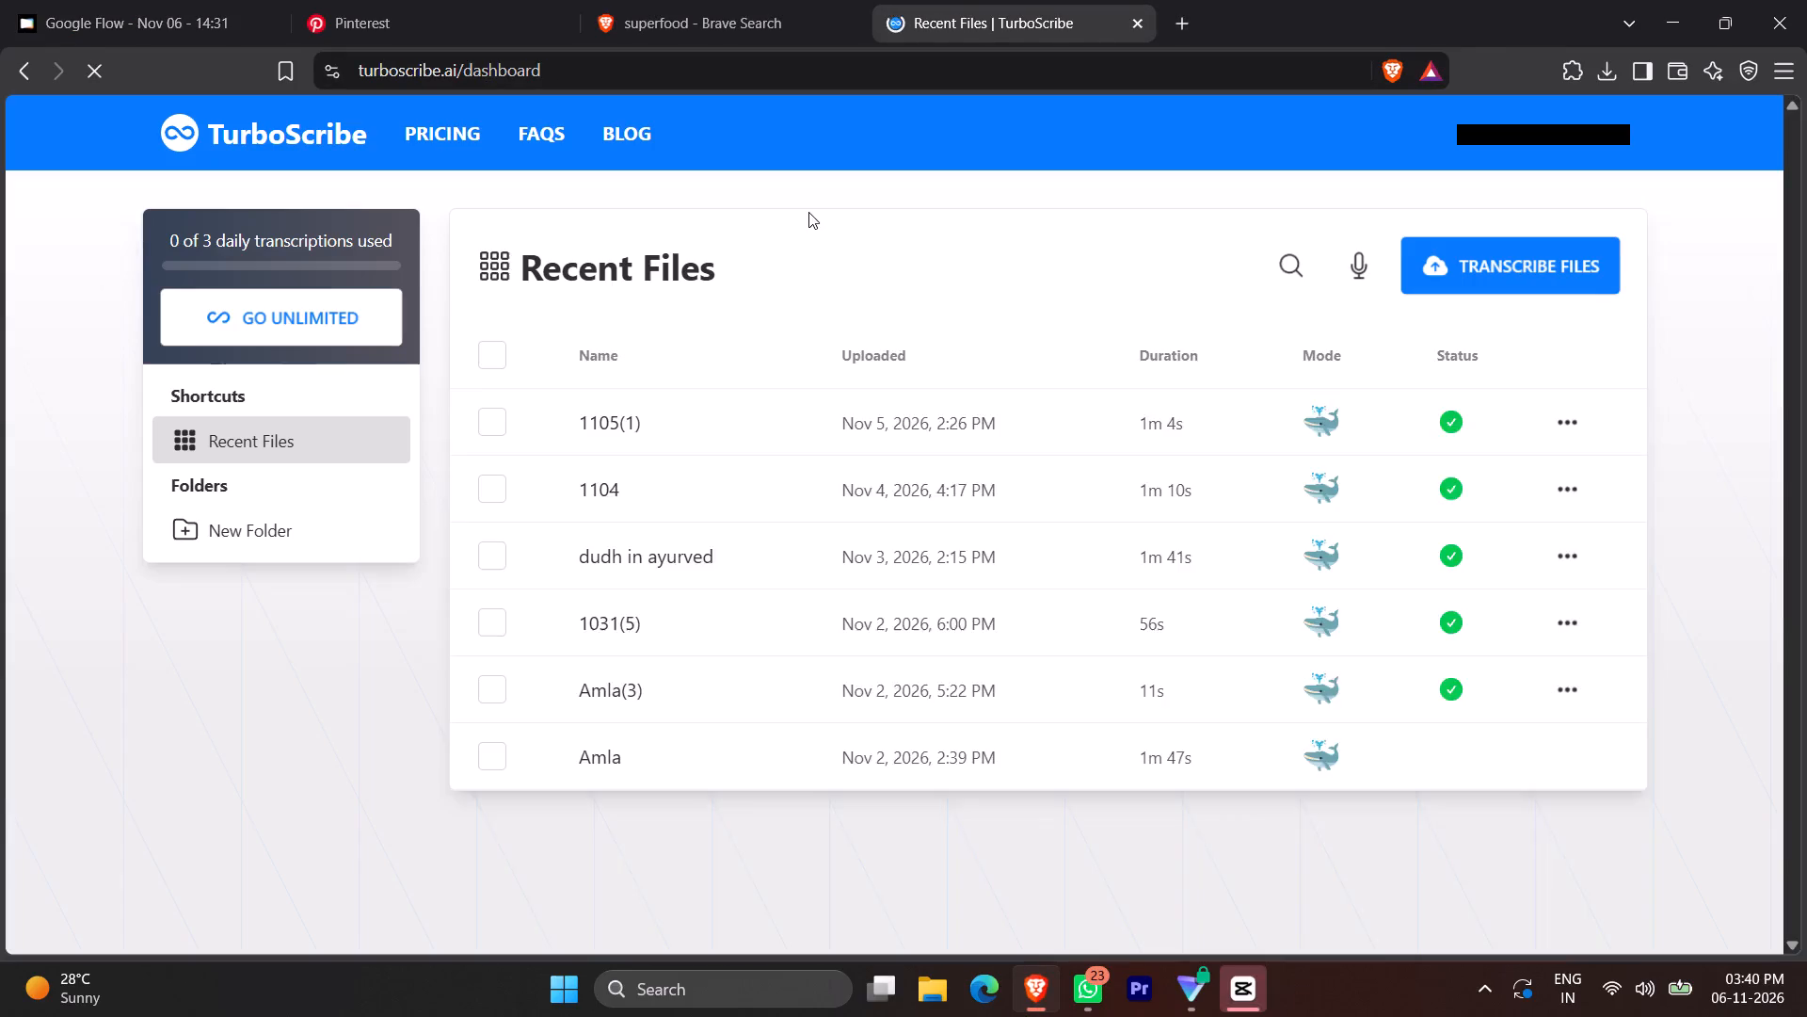
left_click(1501, 267)
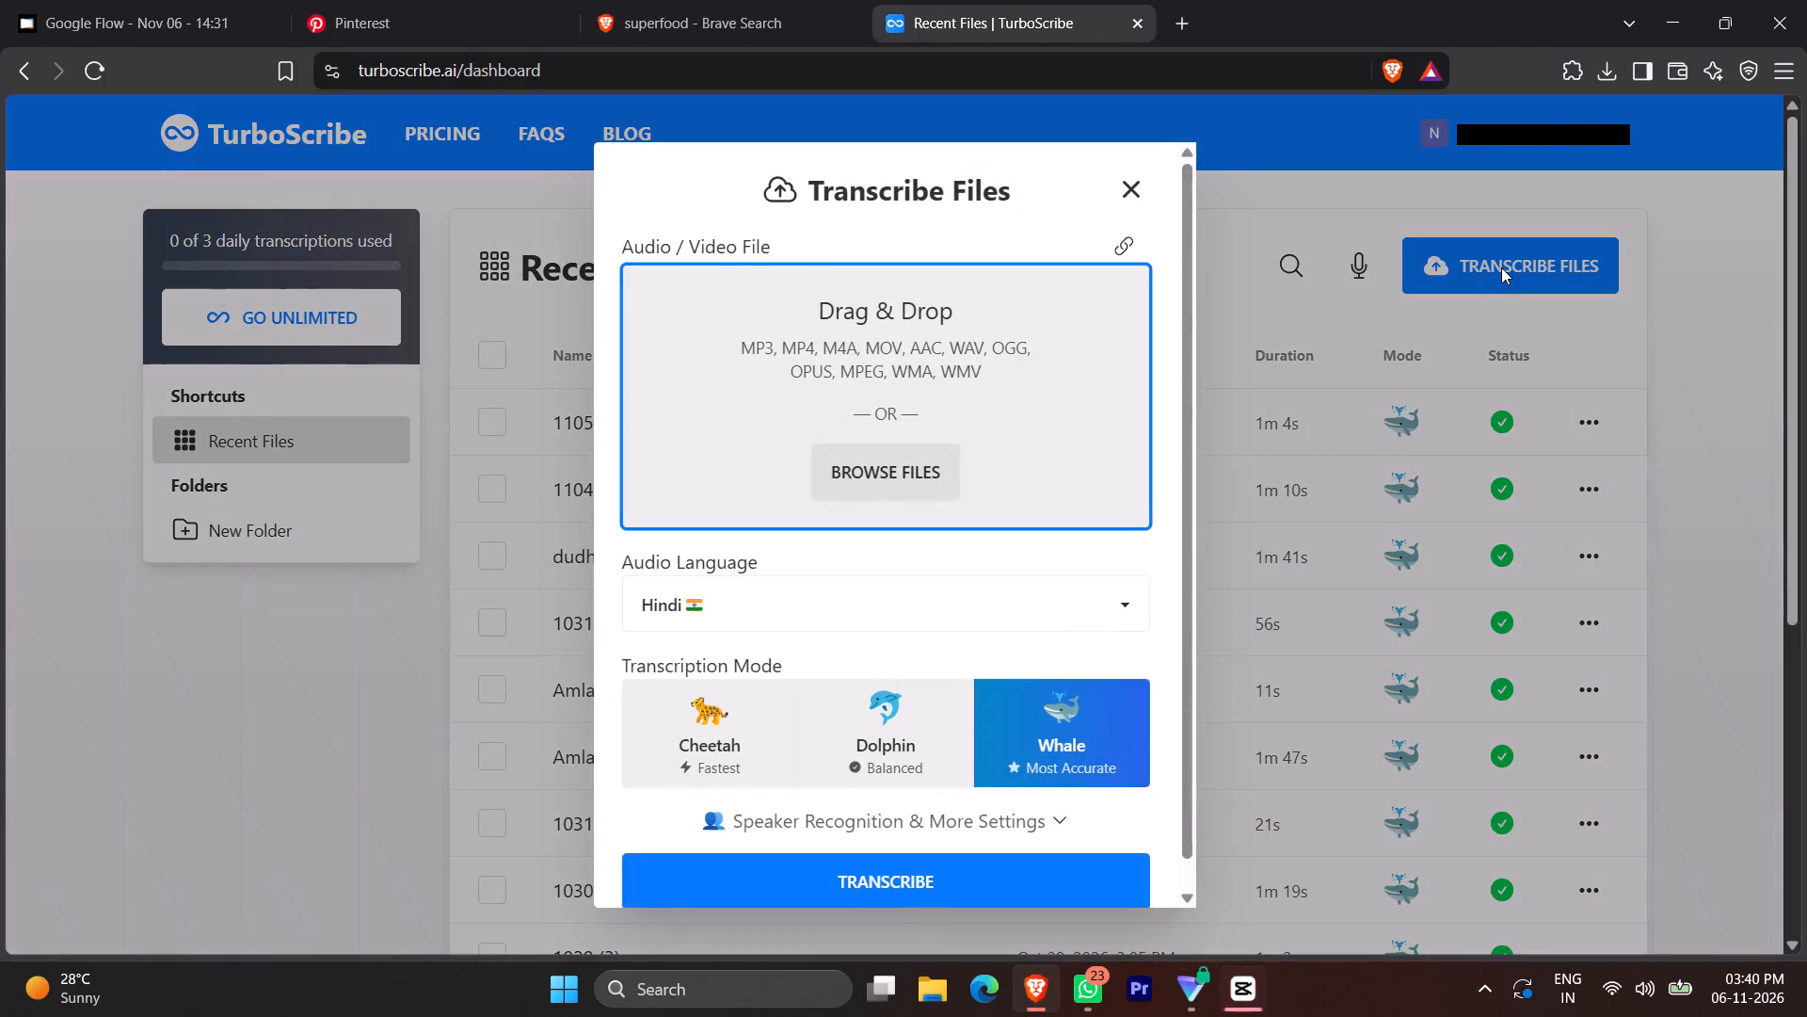
Upload the exported 1106 MP3 from CapCut's export folder to TurboScribe and transcribe it.
left_click(1249, 1001)
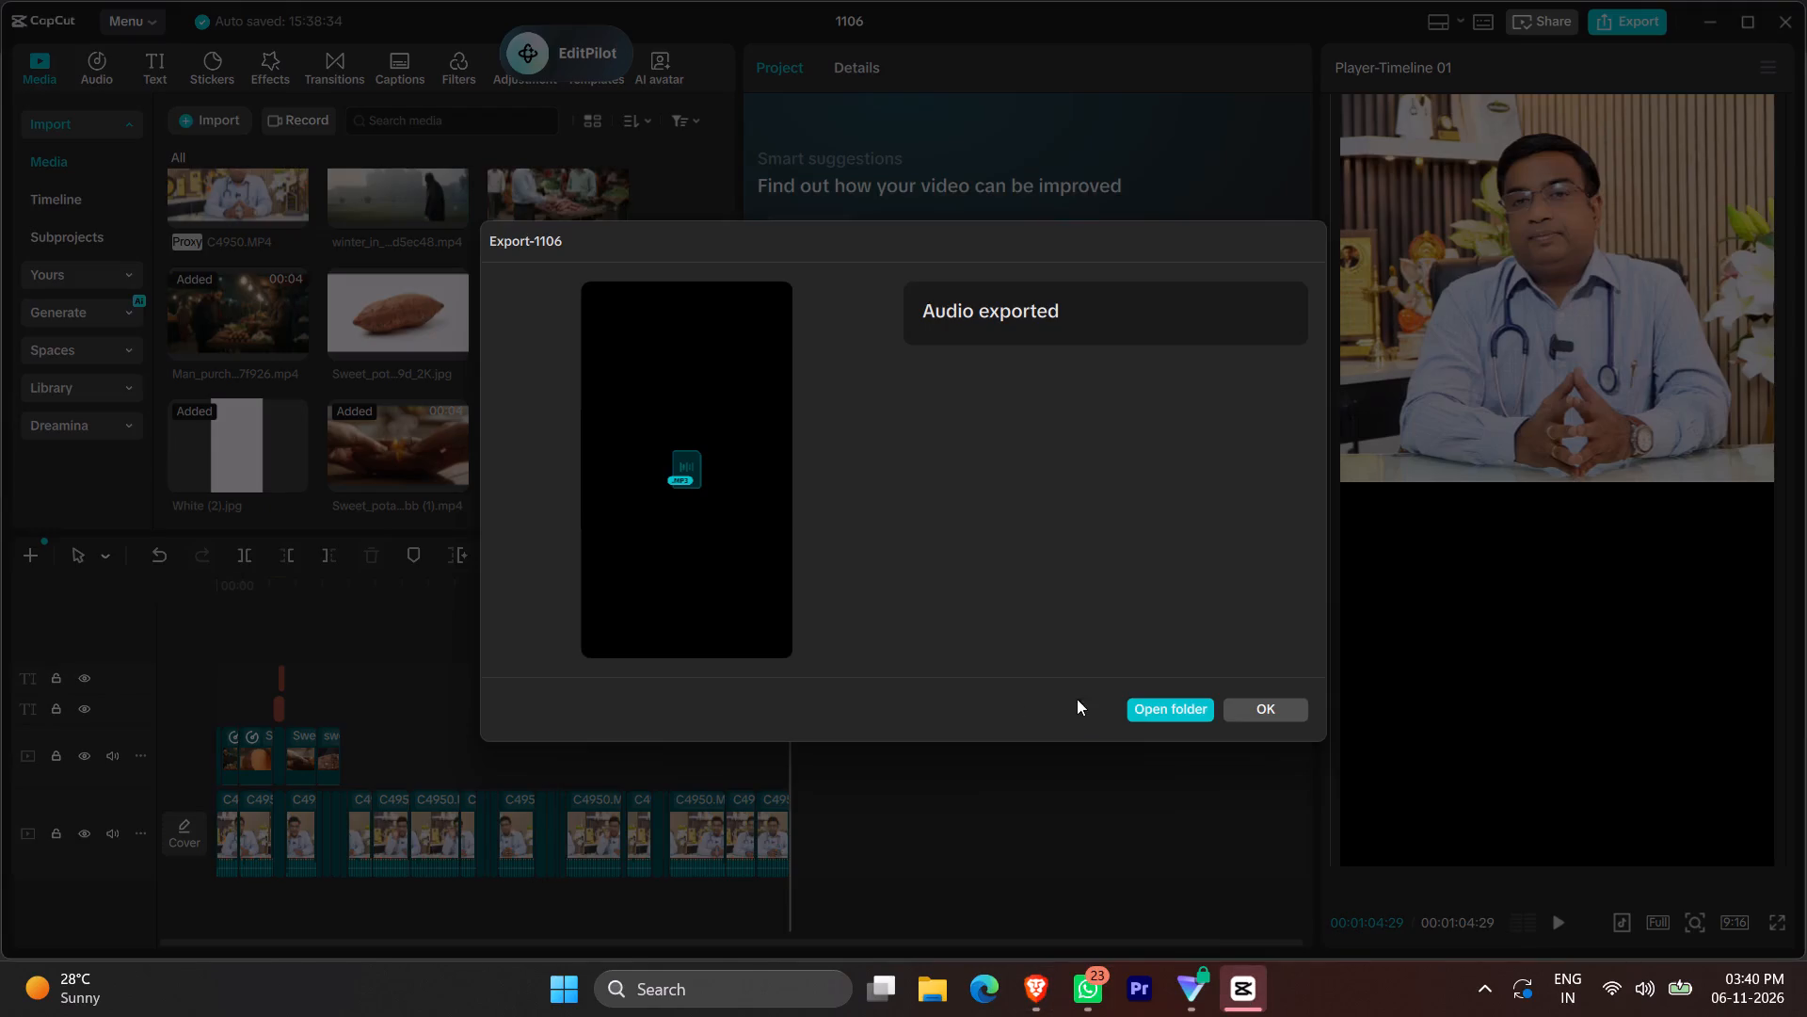
left_click(1151, 715)
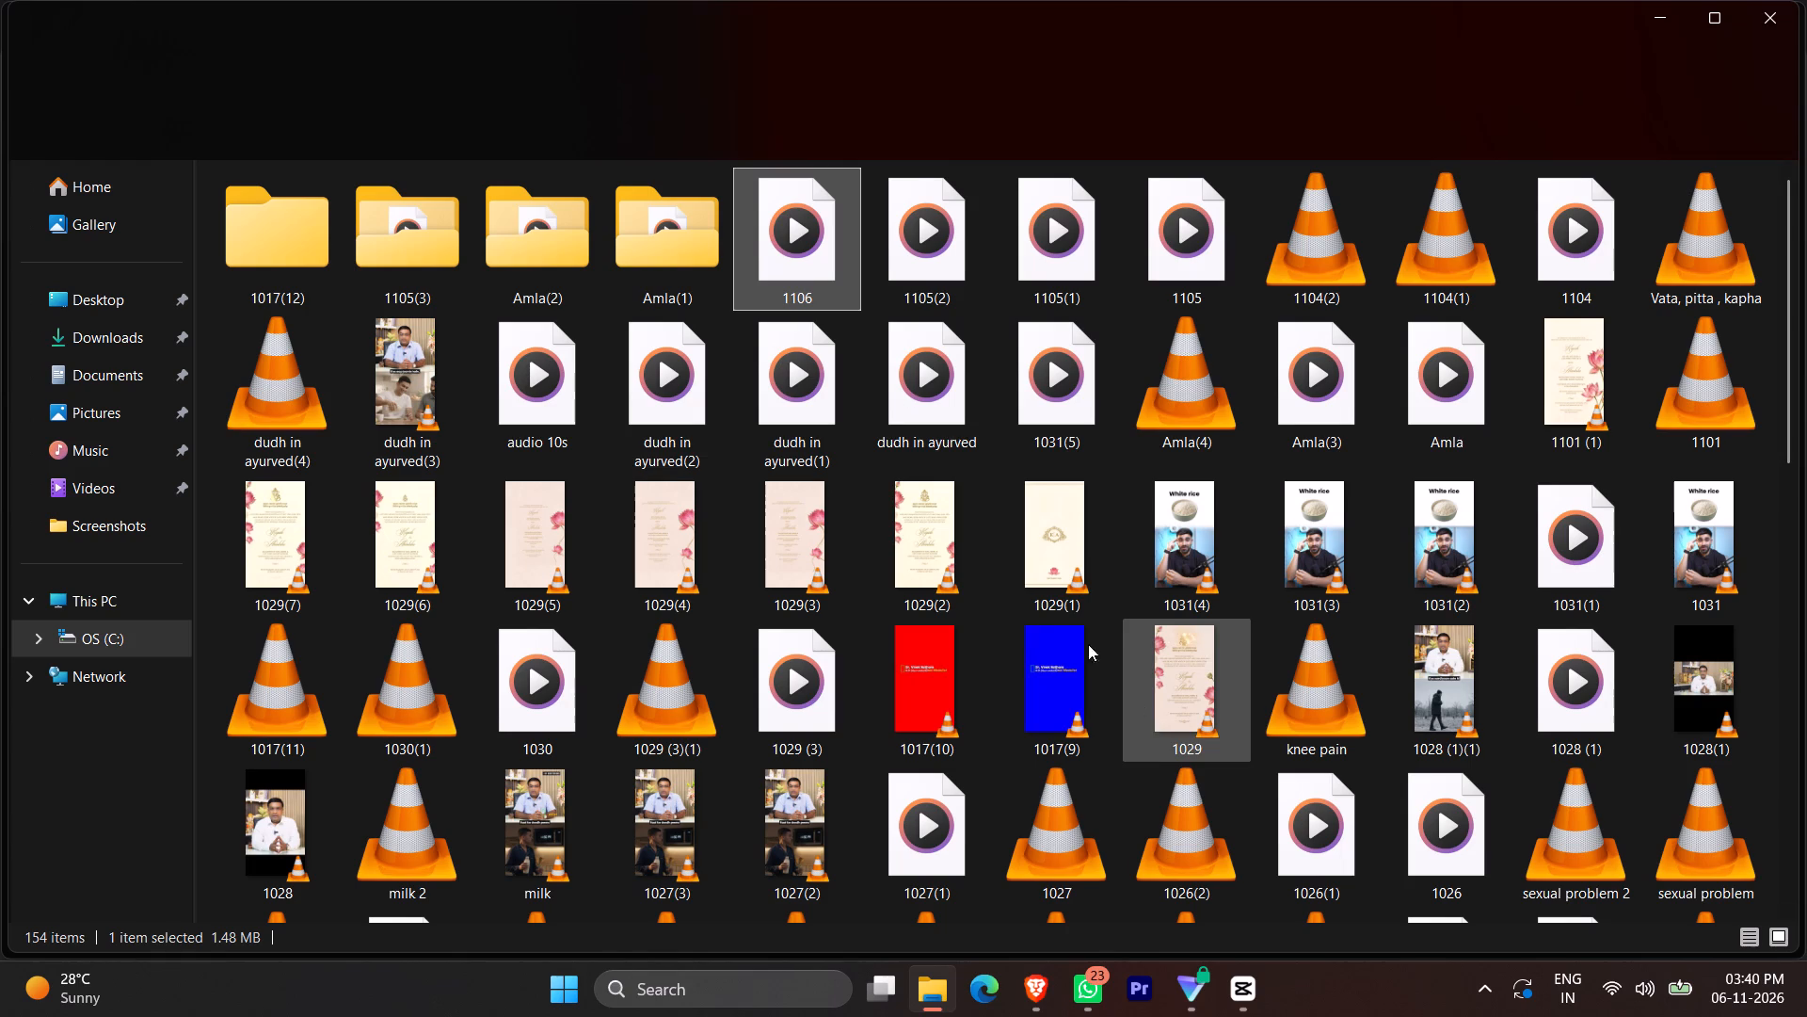
left_click_drag(802, 264, 1049, 976)
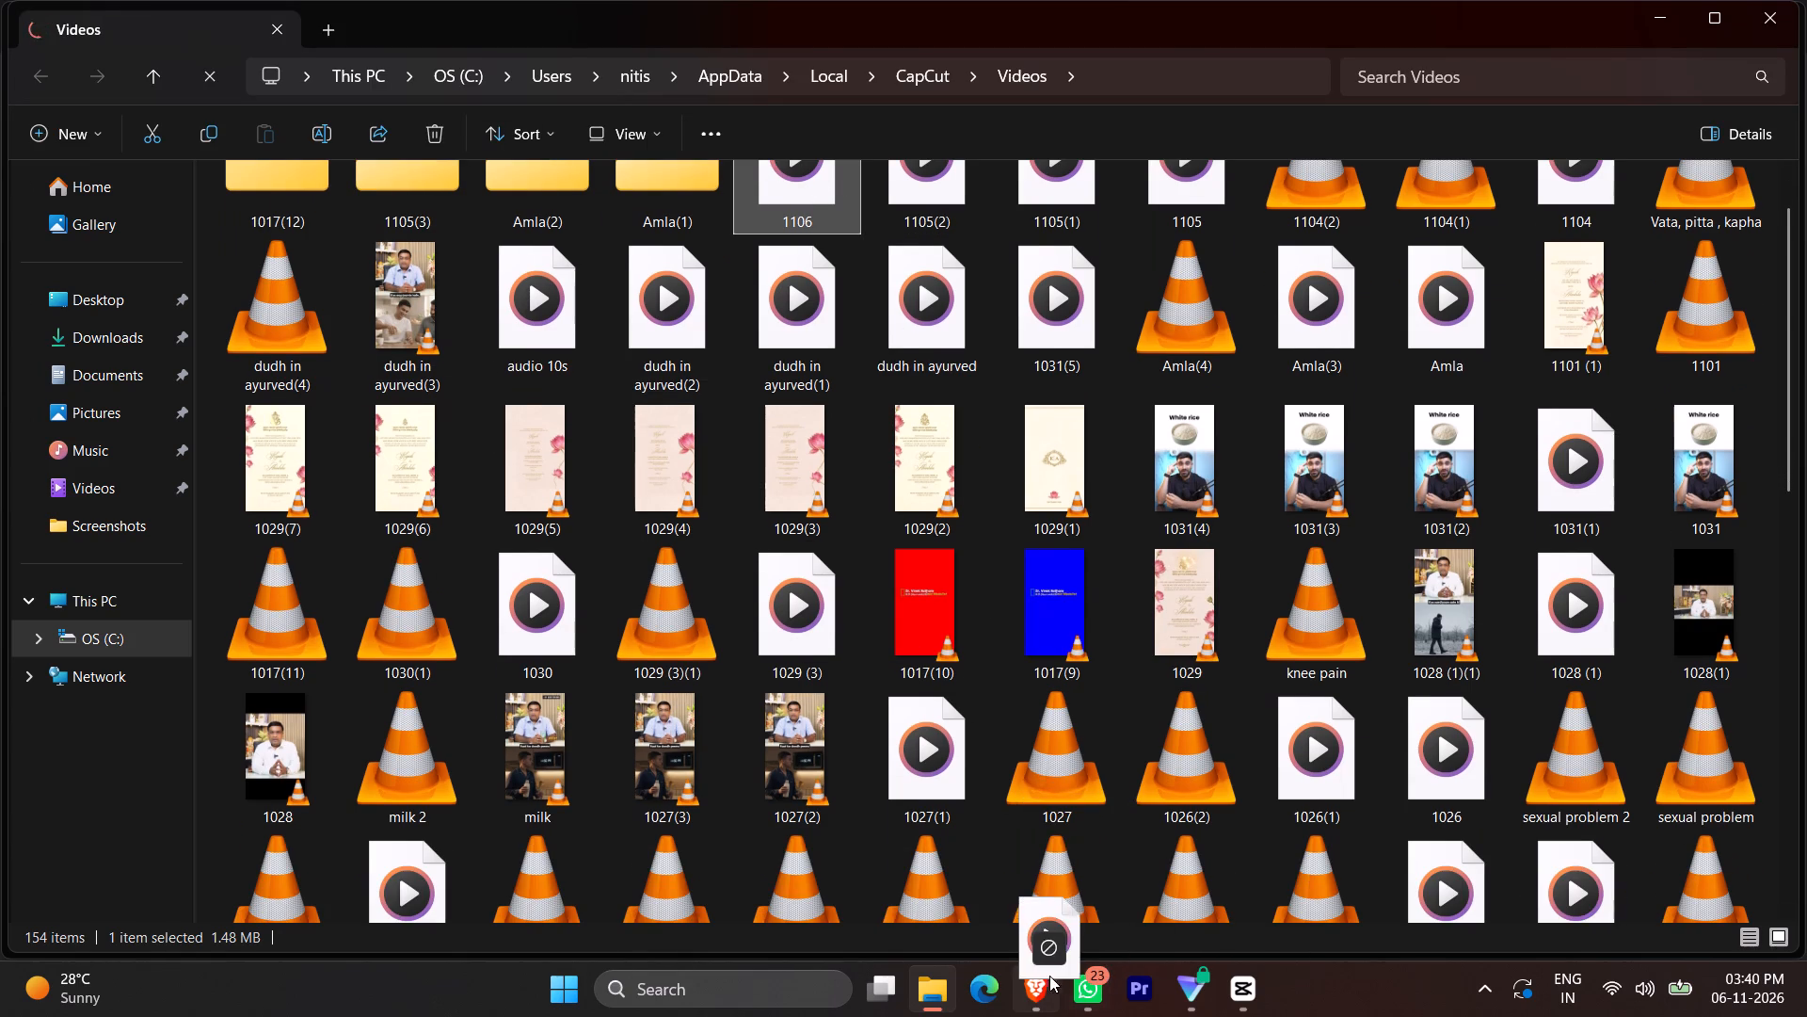
left_click_drag(1049, 976, 787, 456)
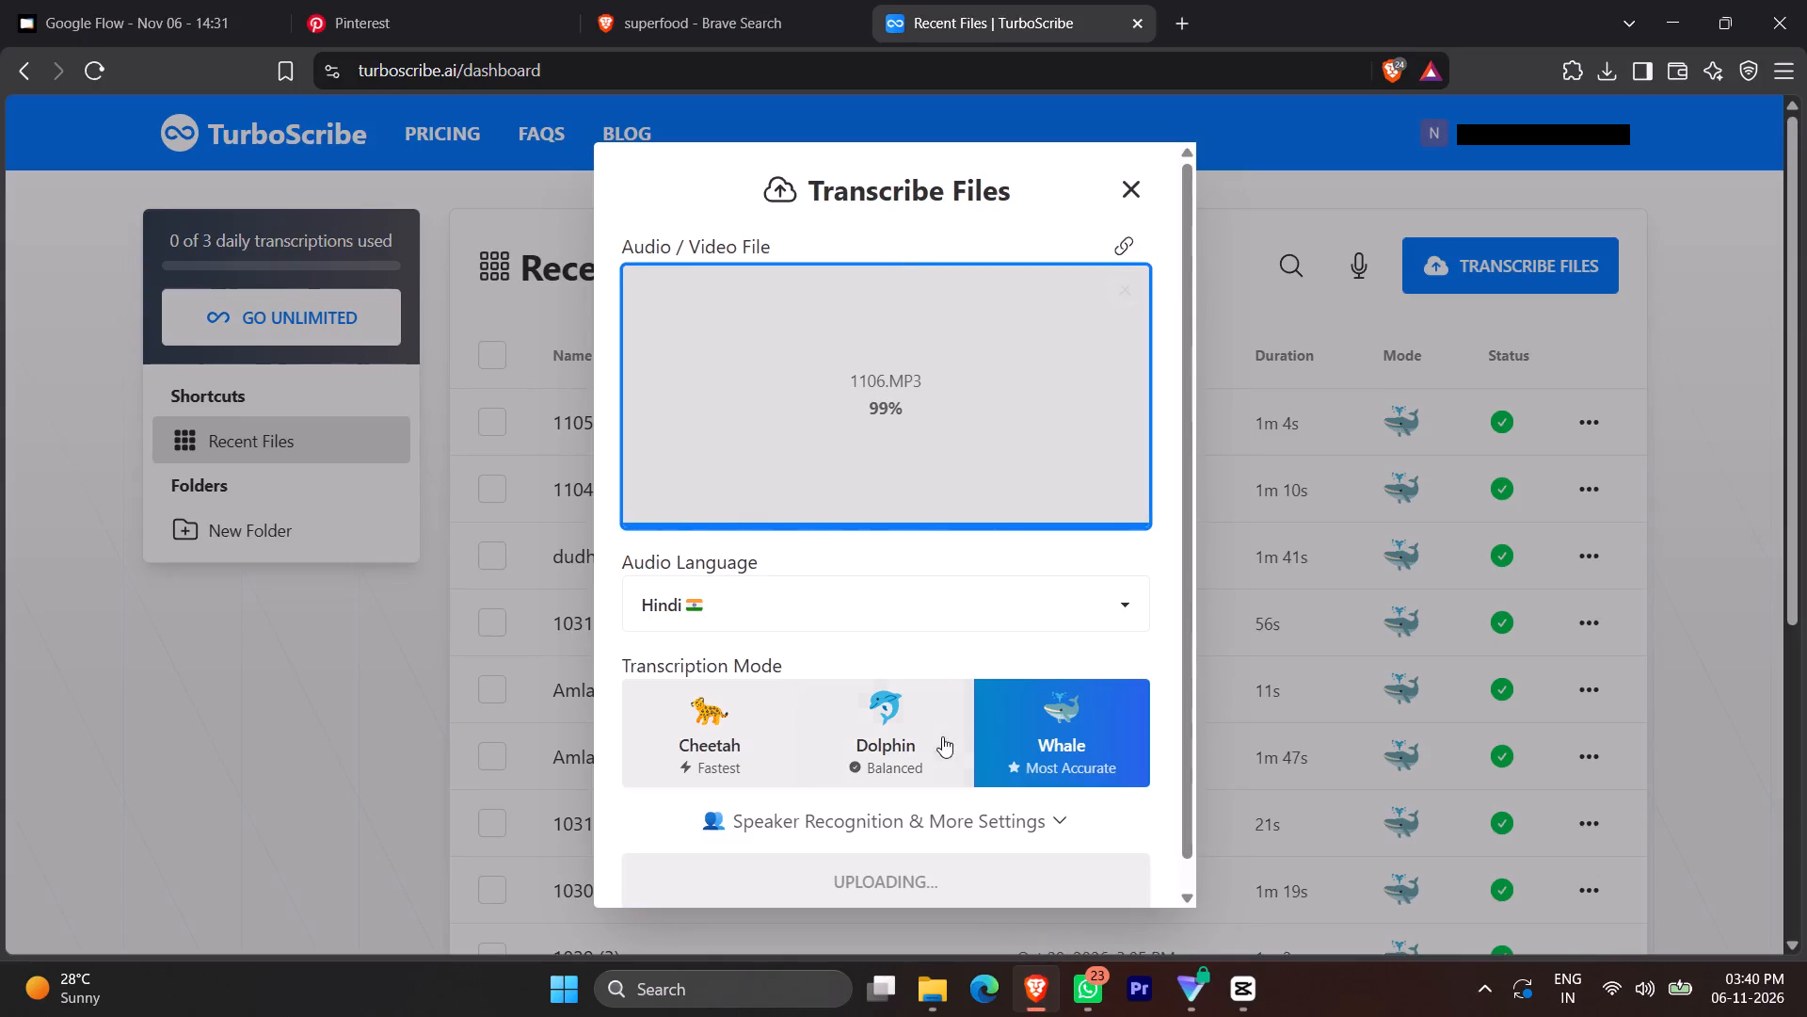
left_click(983, 861)
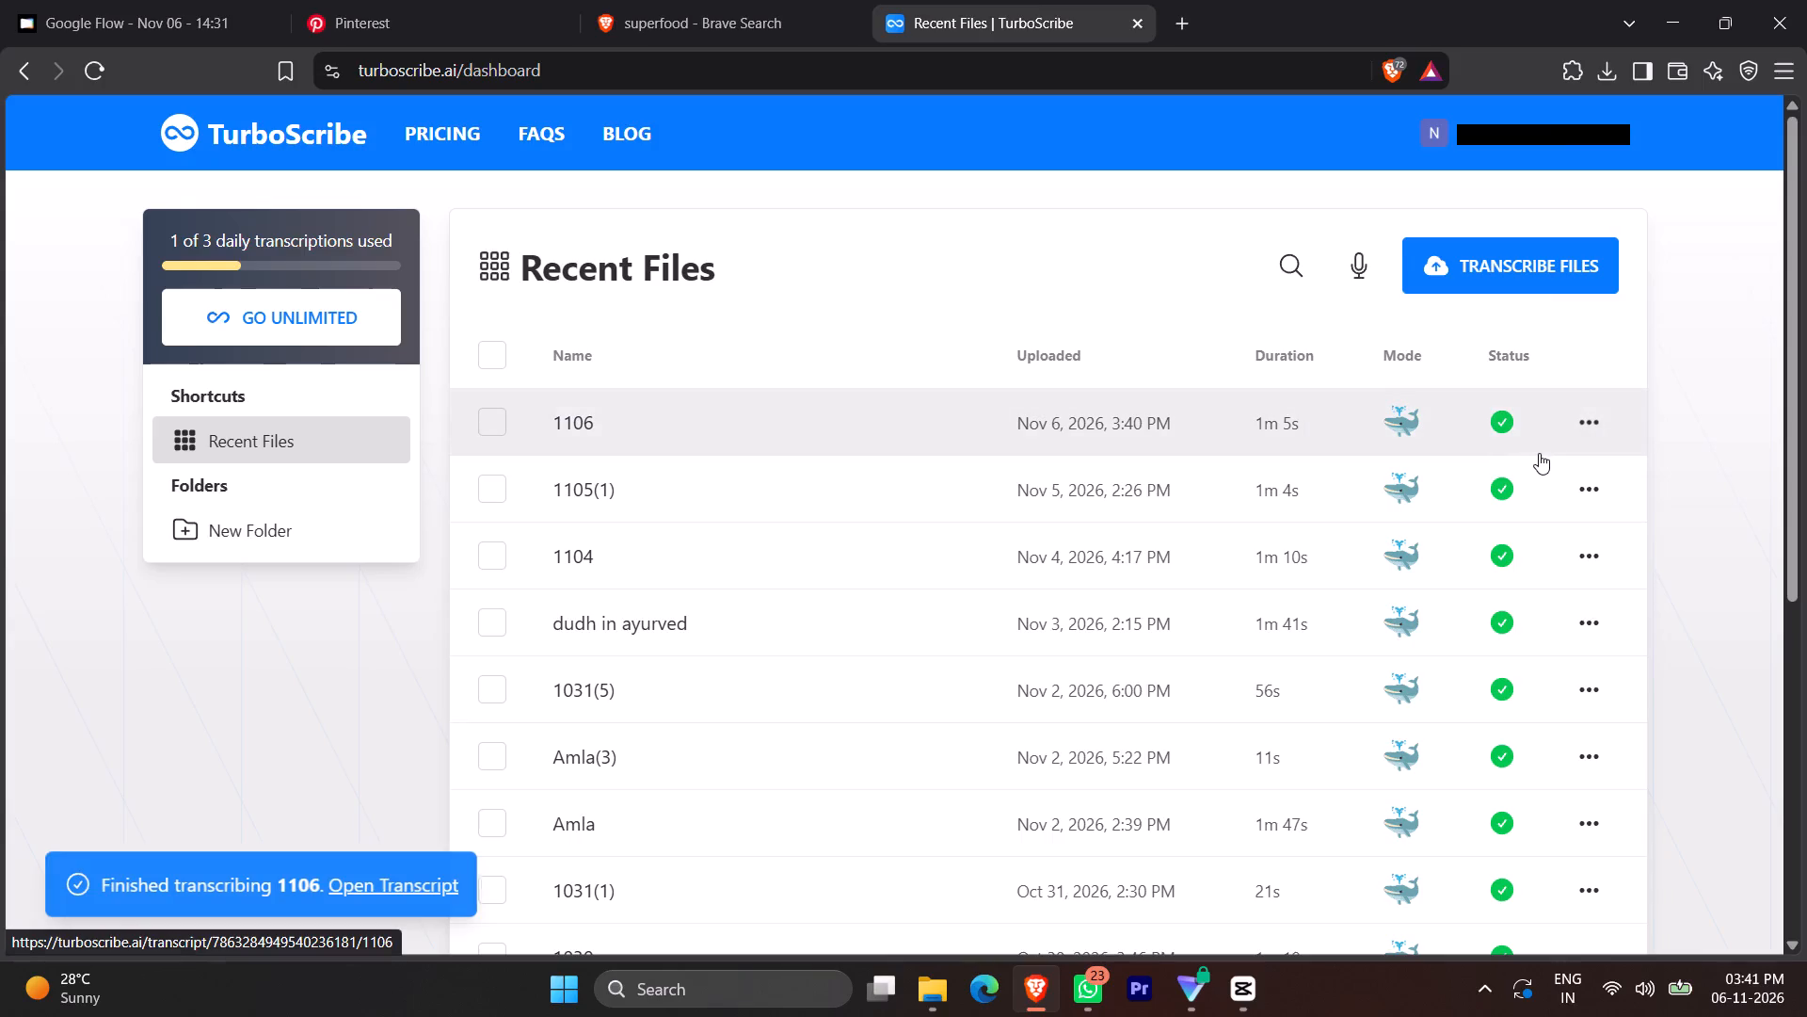
Open the transcript of file 1106 from the recent files.
left_click(1597, 426)
left_click(1552, 483)
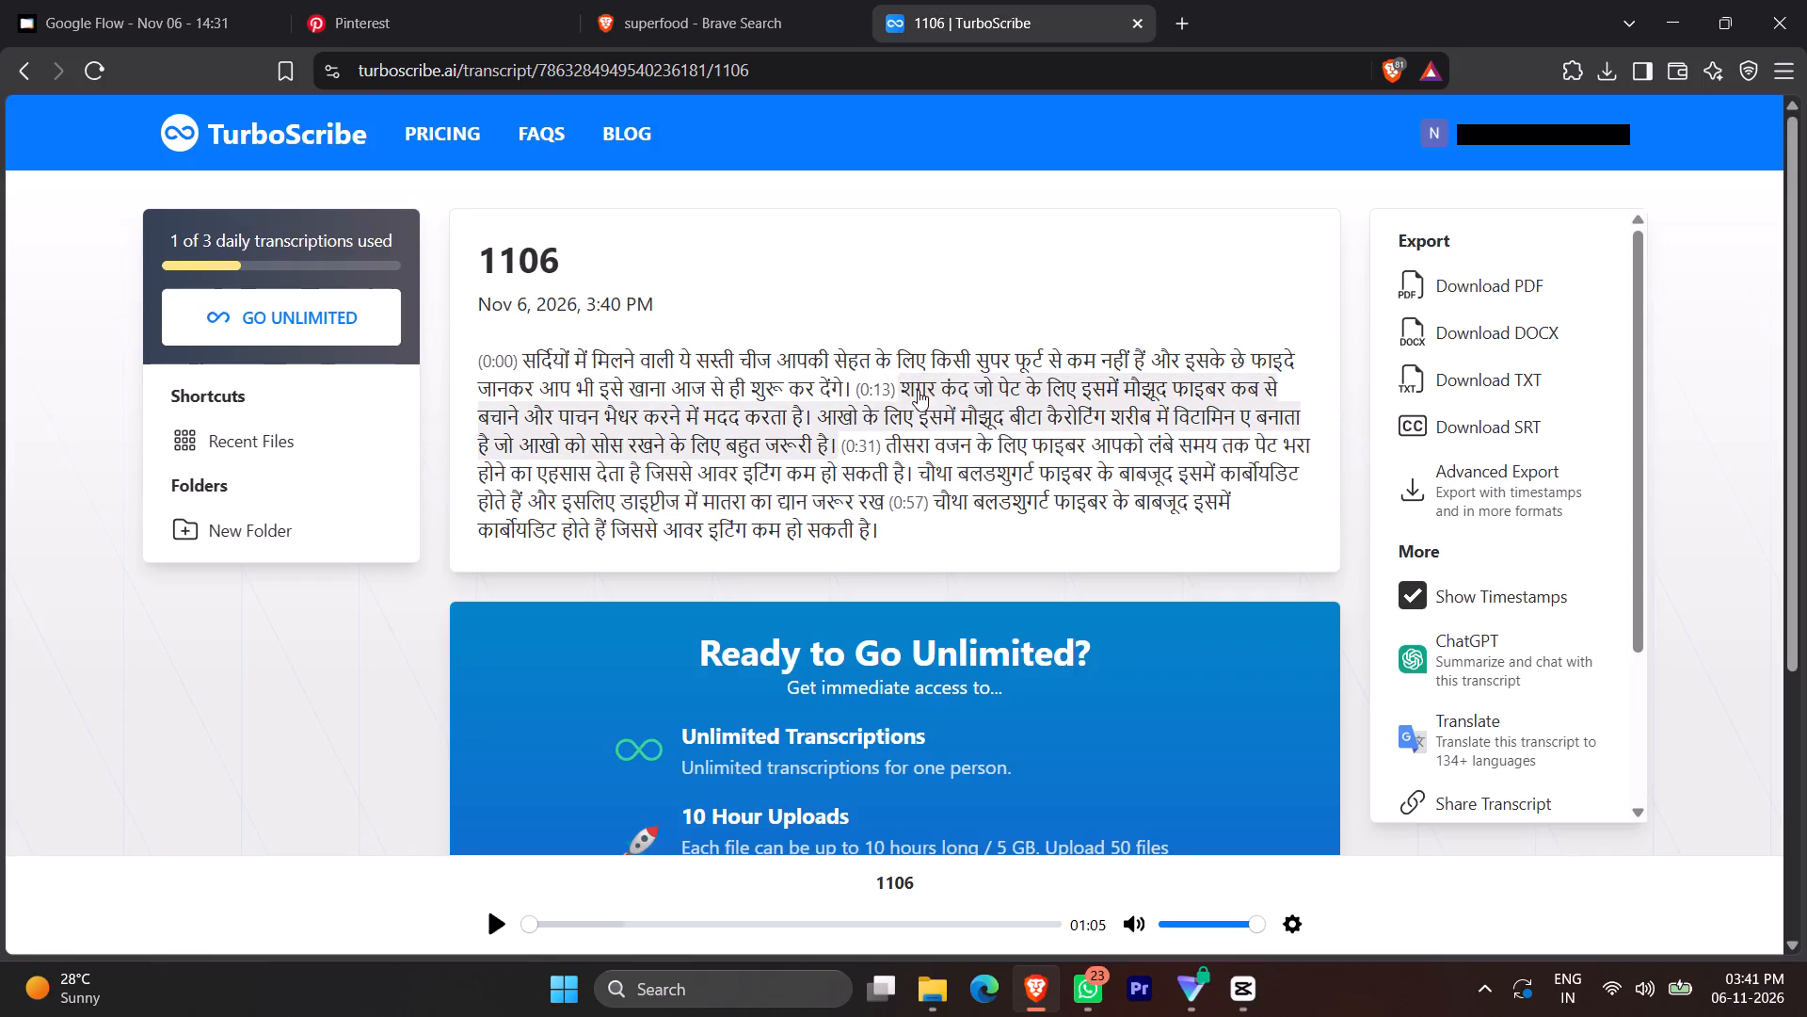
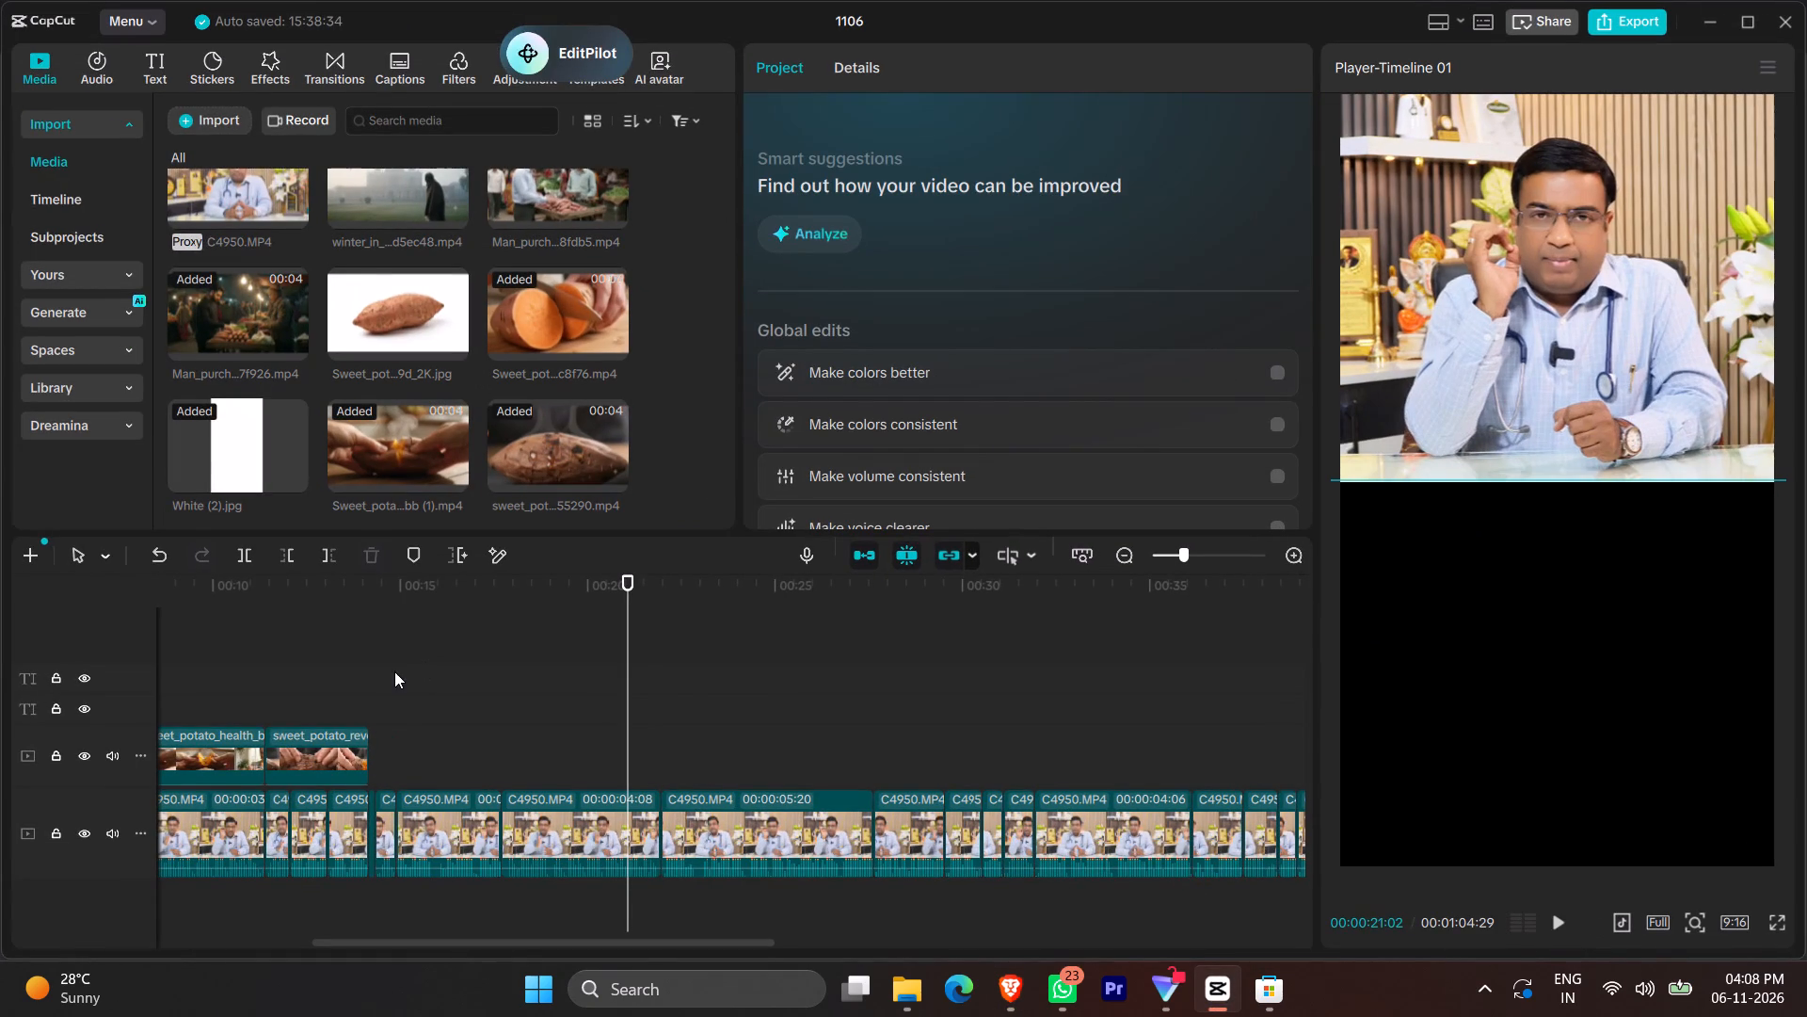
left_click(394, 671)
left_click(360, 676)
left_click(371, 685)
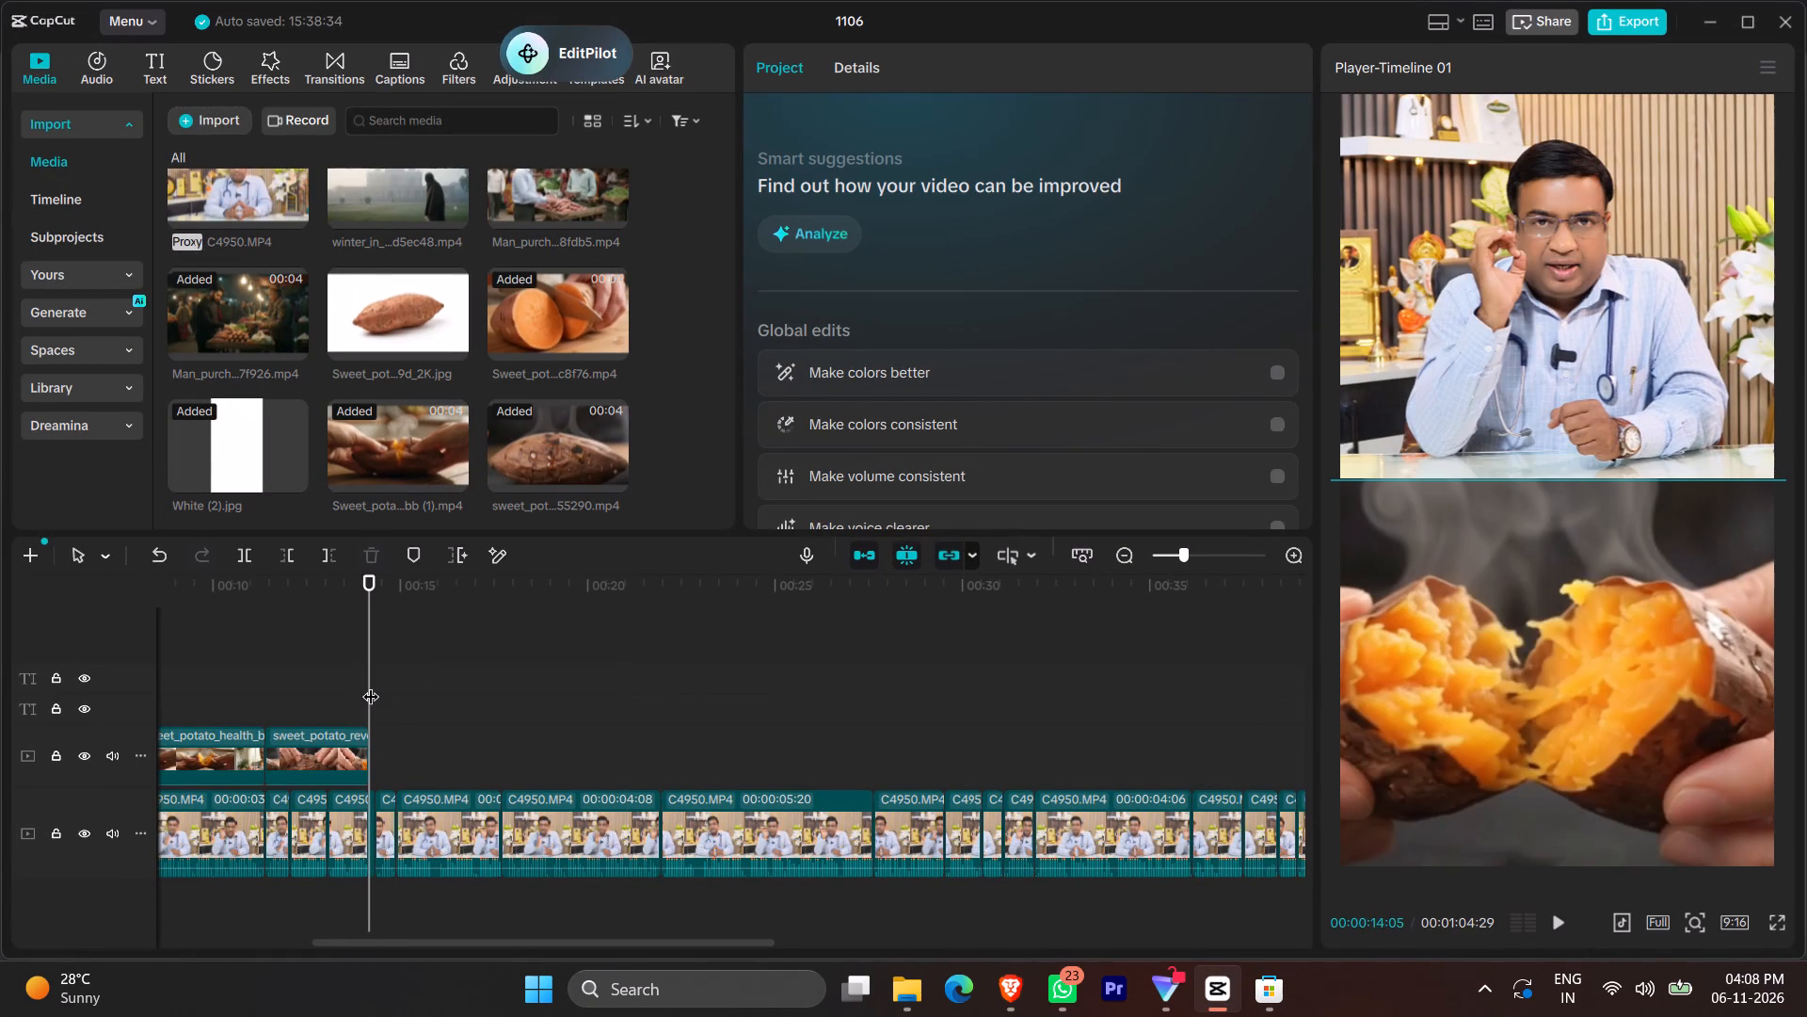
scroll(371, 685, "up", 9, "ctrl")
scroll(371, 685, "down", 4, "ctrl")
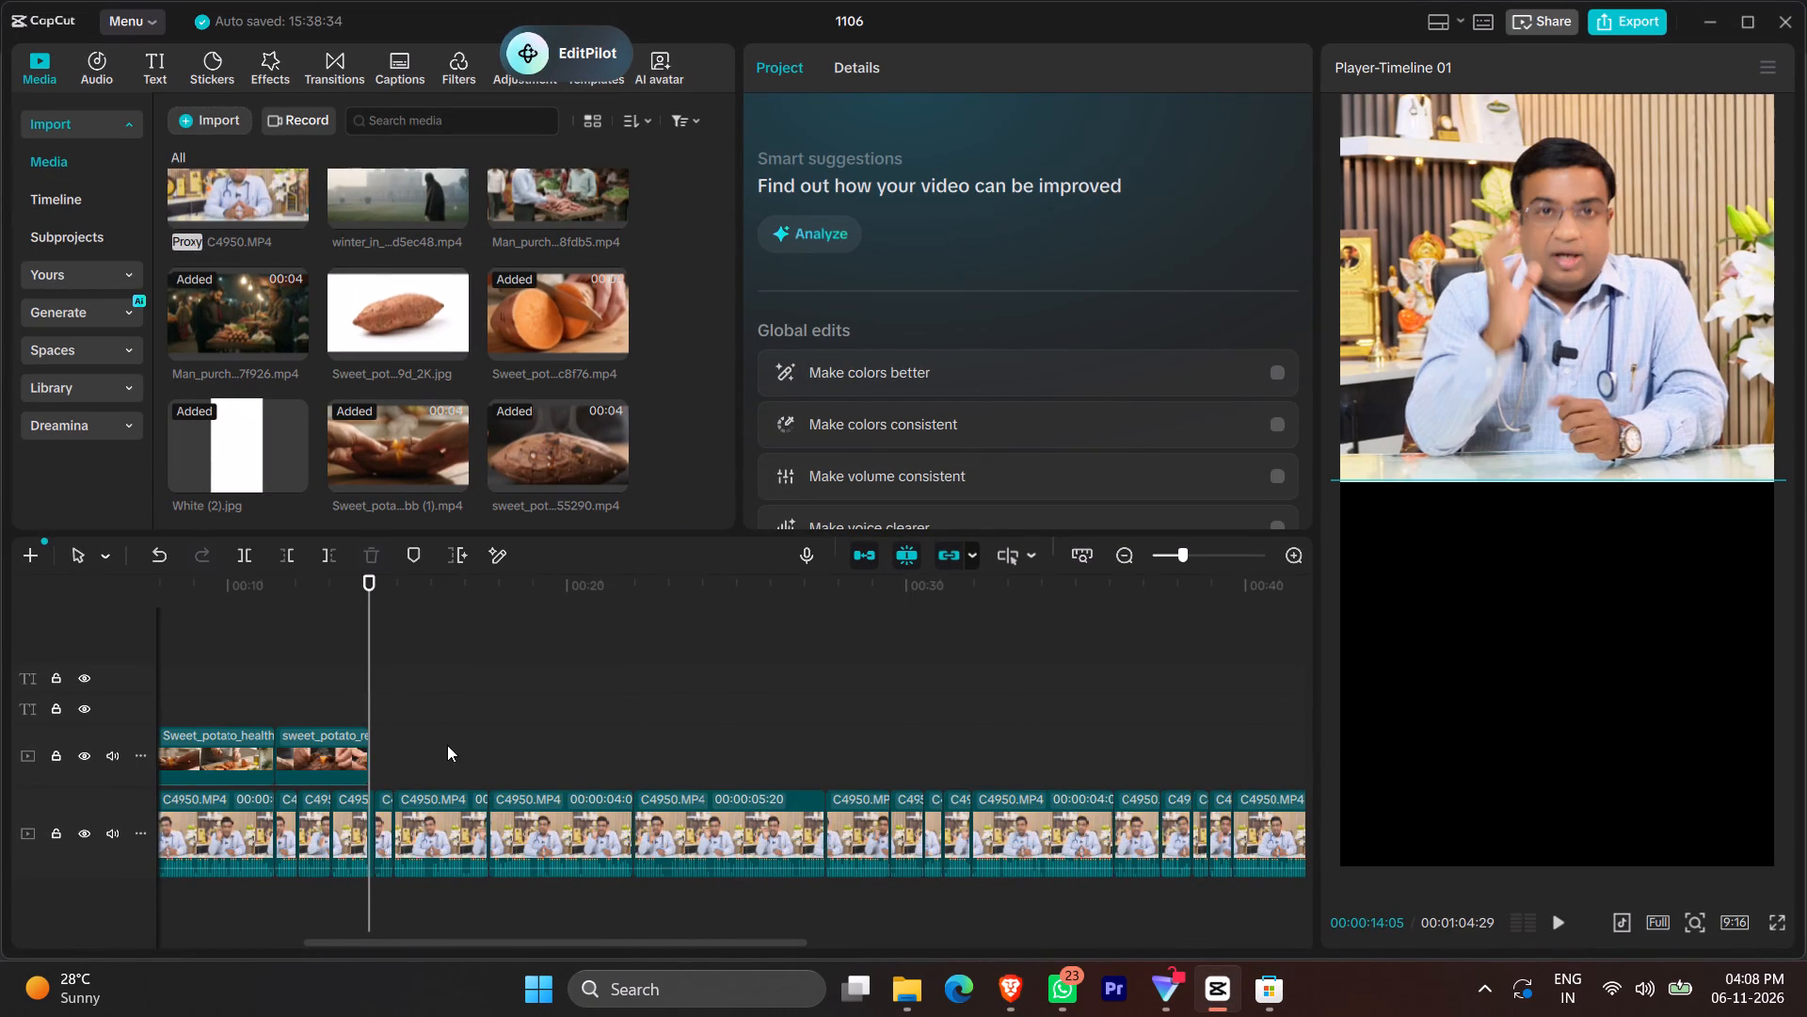
scroll(447, 745, "up", 14, "ctrl")
left_click(436, 739)
left_click(373, 685)
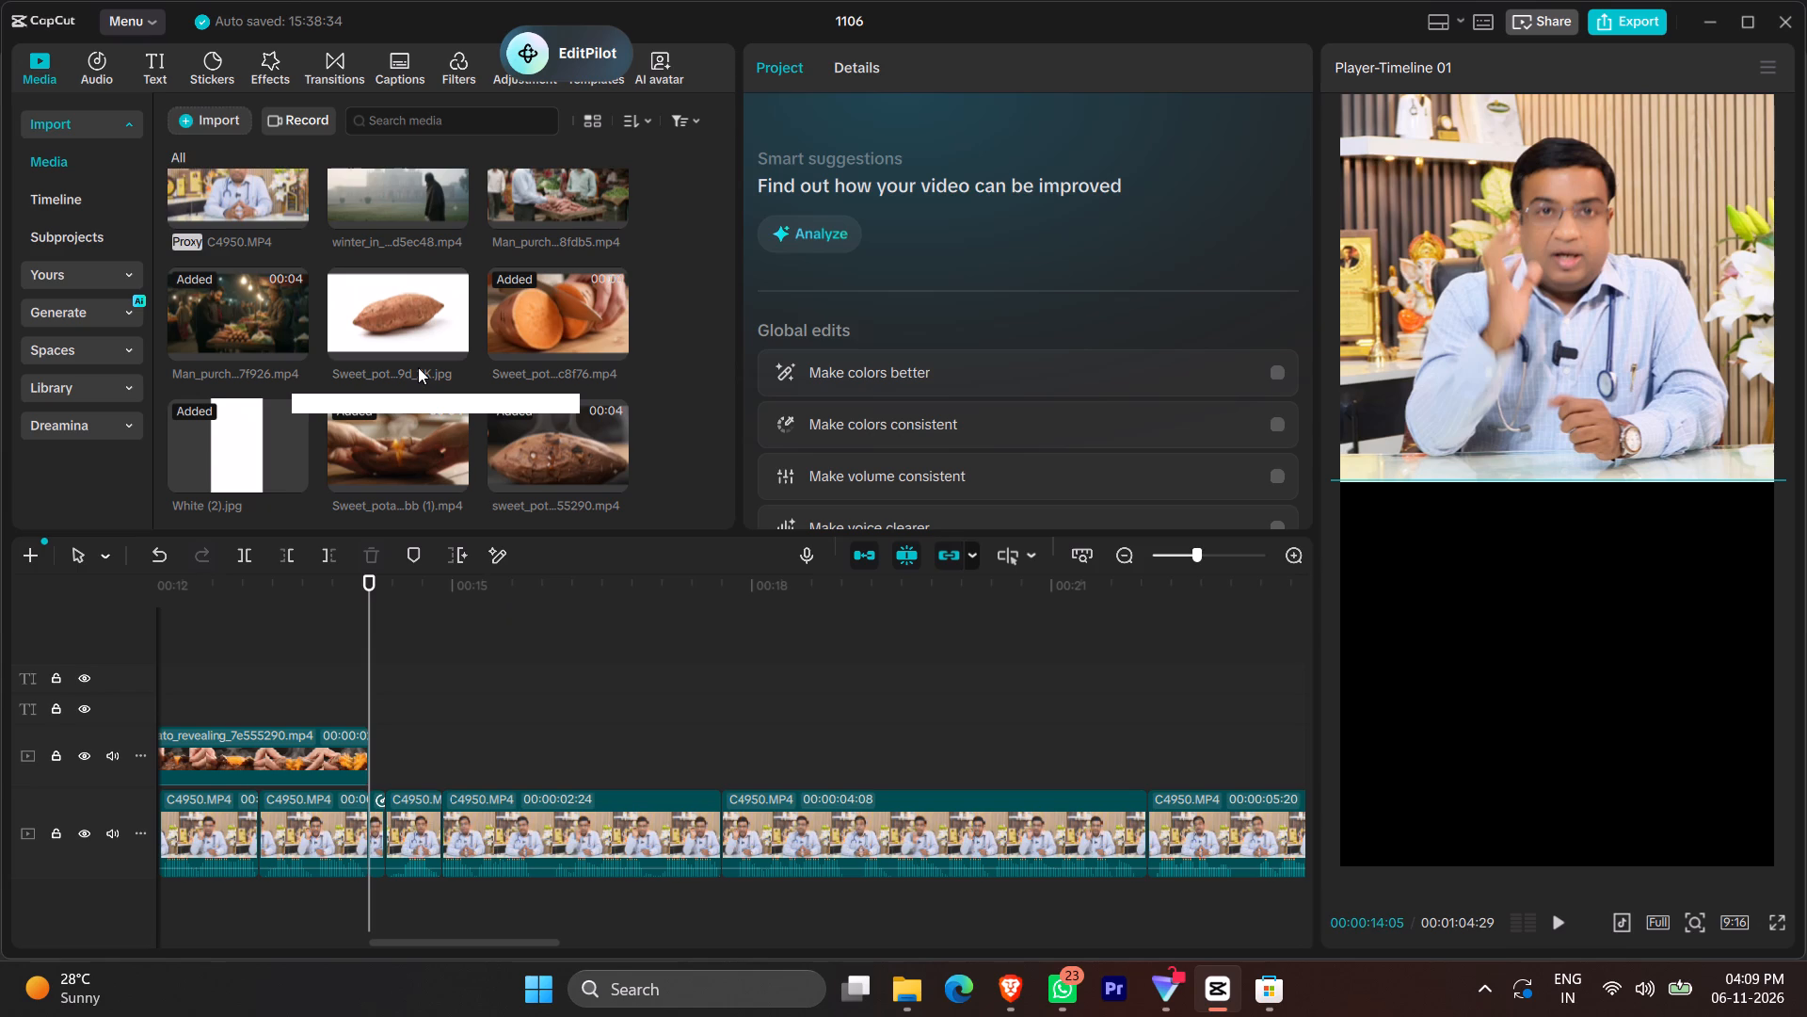
Import the better digestion, digestion, constipation and sweet potato fiber images from Downloads into the project media.
scroll(594, 349, "up", 4)
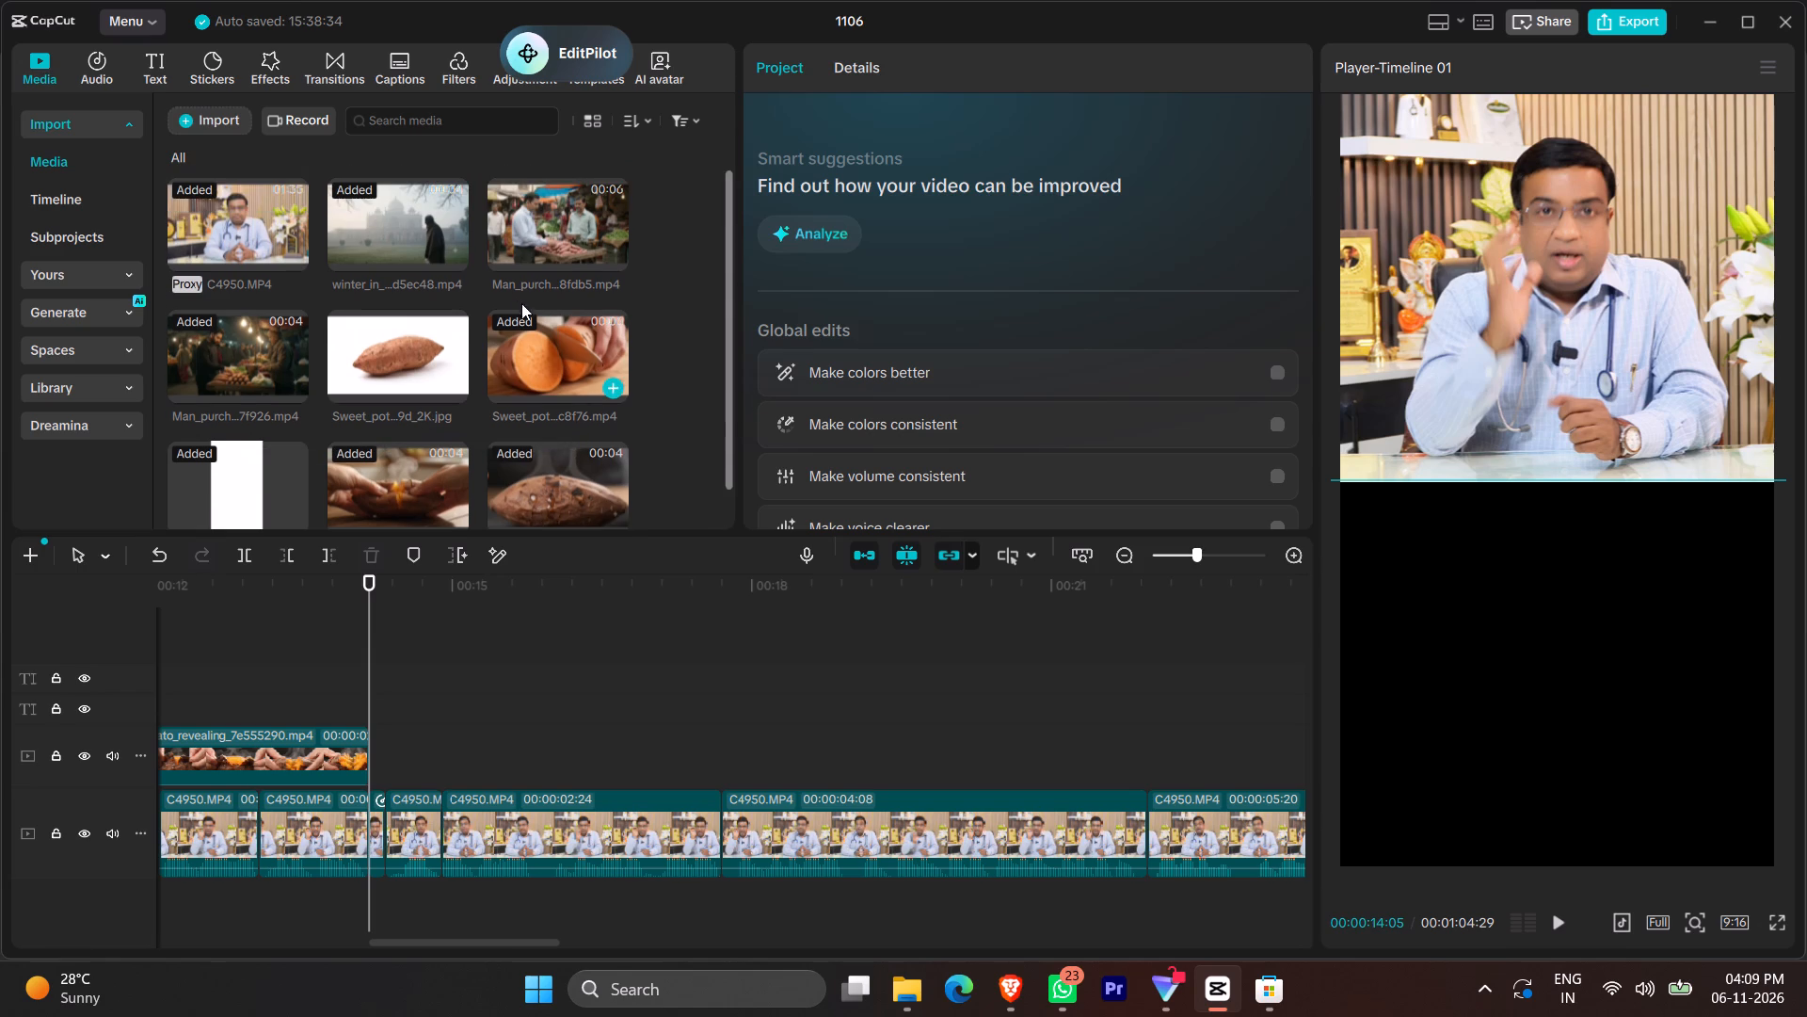
scroll(521, 303, "up", 10)
scroll(326, 492, "down", 4)
left_click(200, 121)
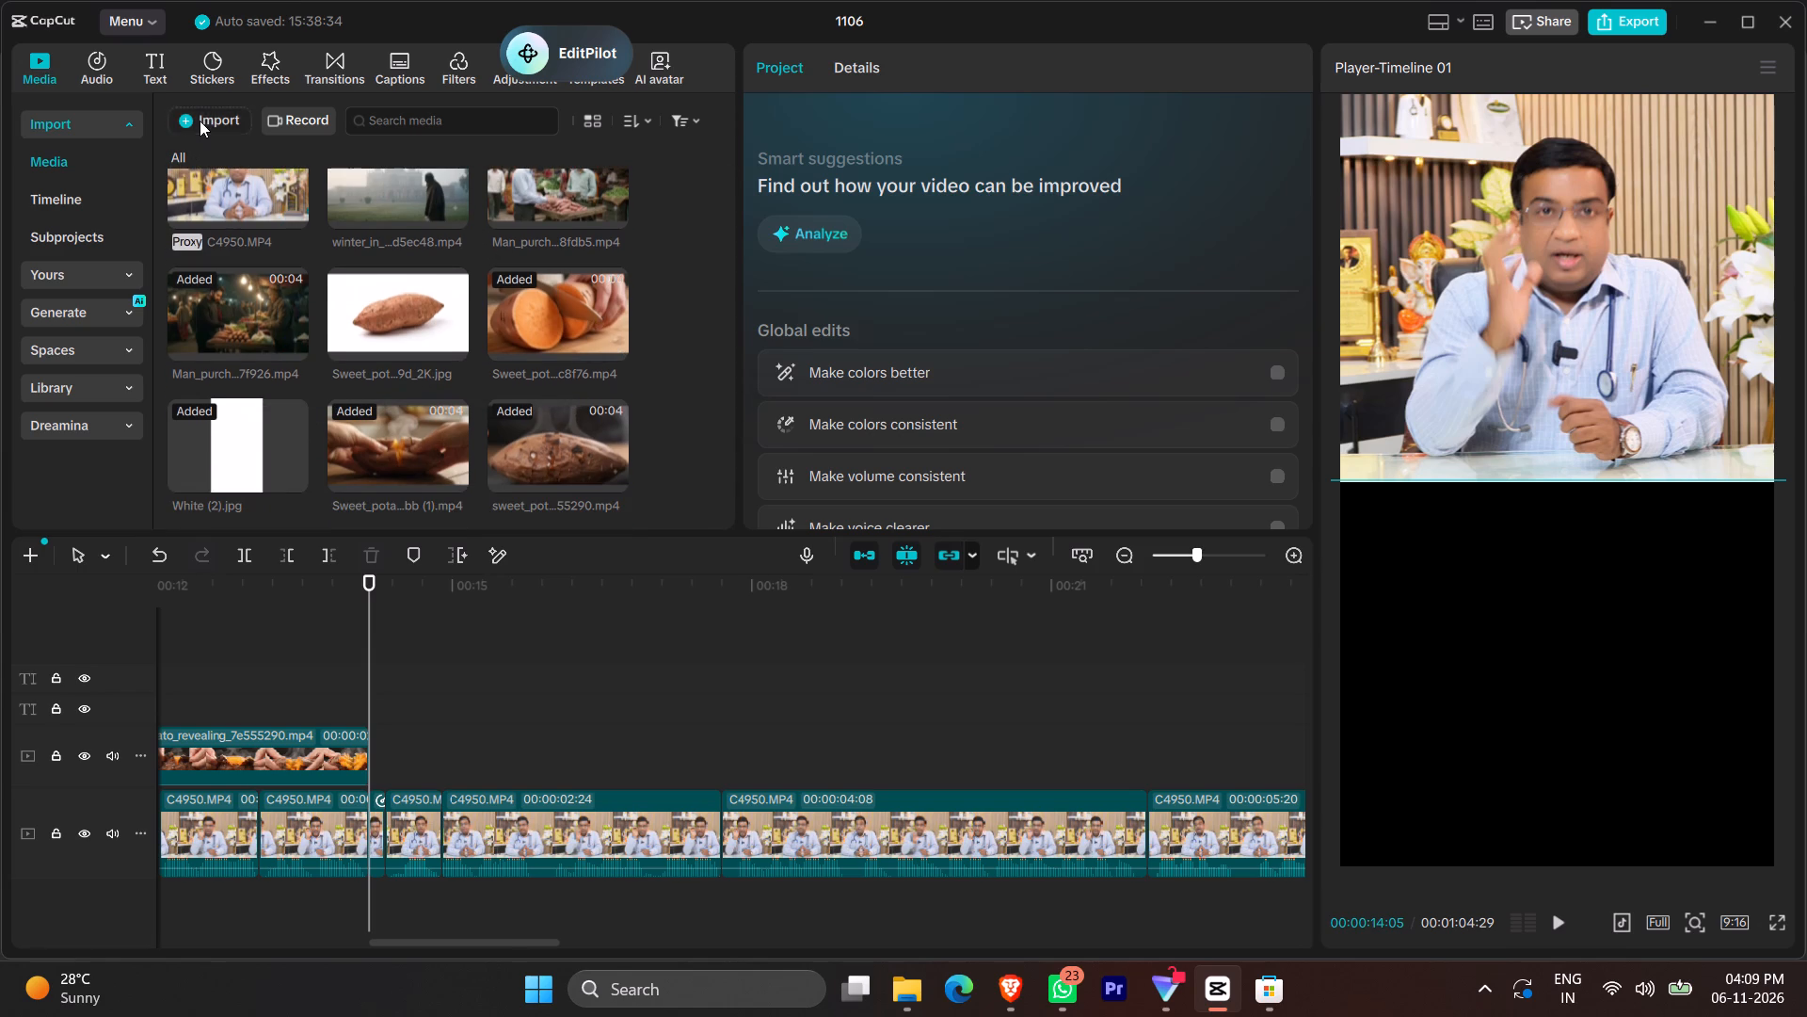
left_click(260, 177)
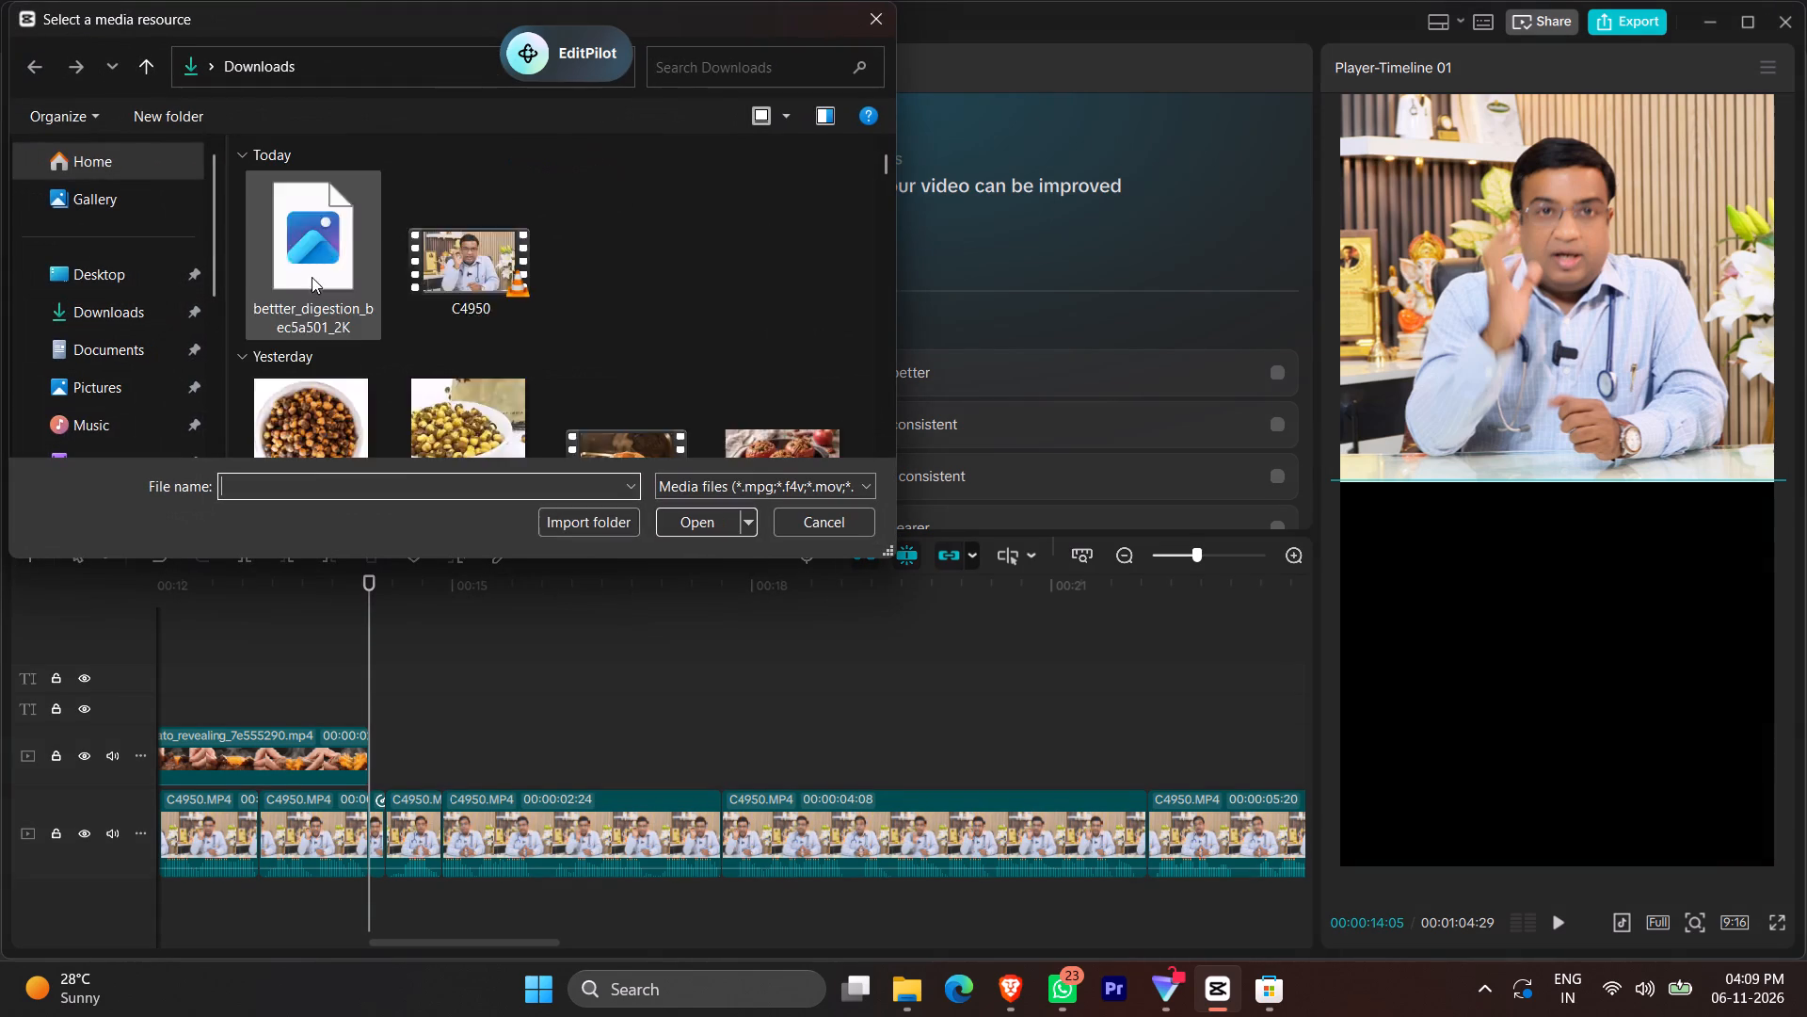
left_click_drag(237, 271, 797, 315)
left_click(691, 510)
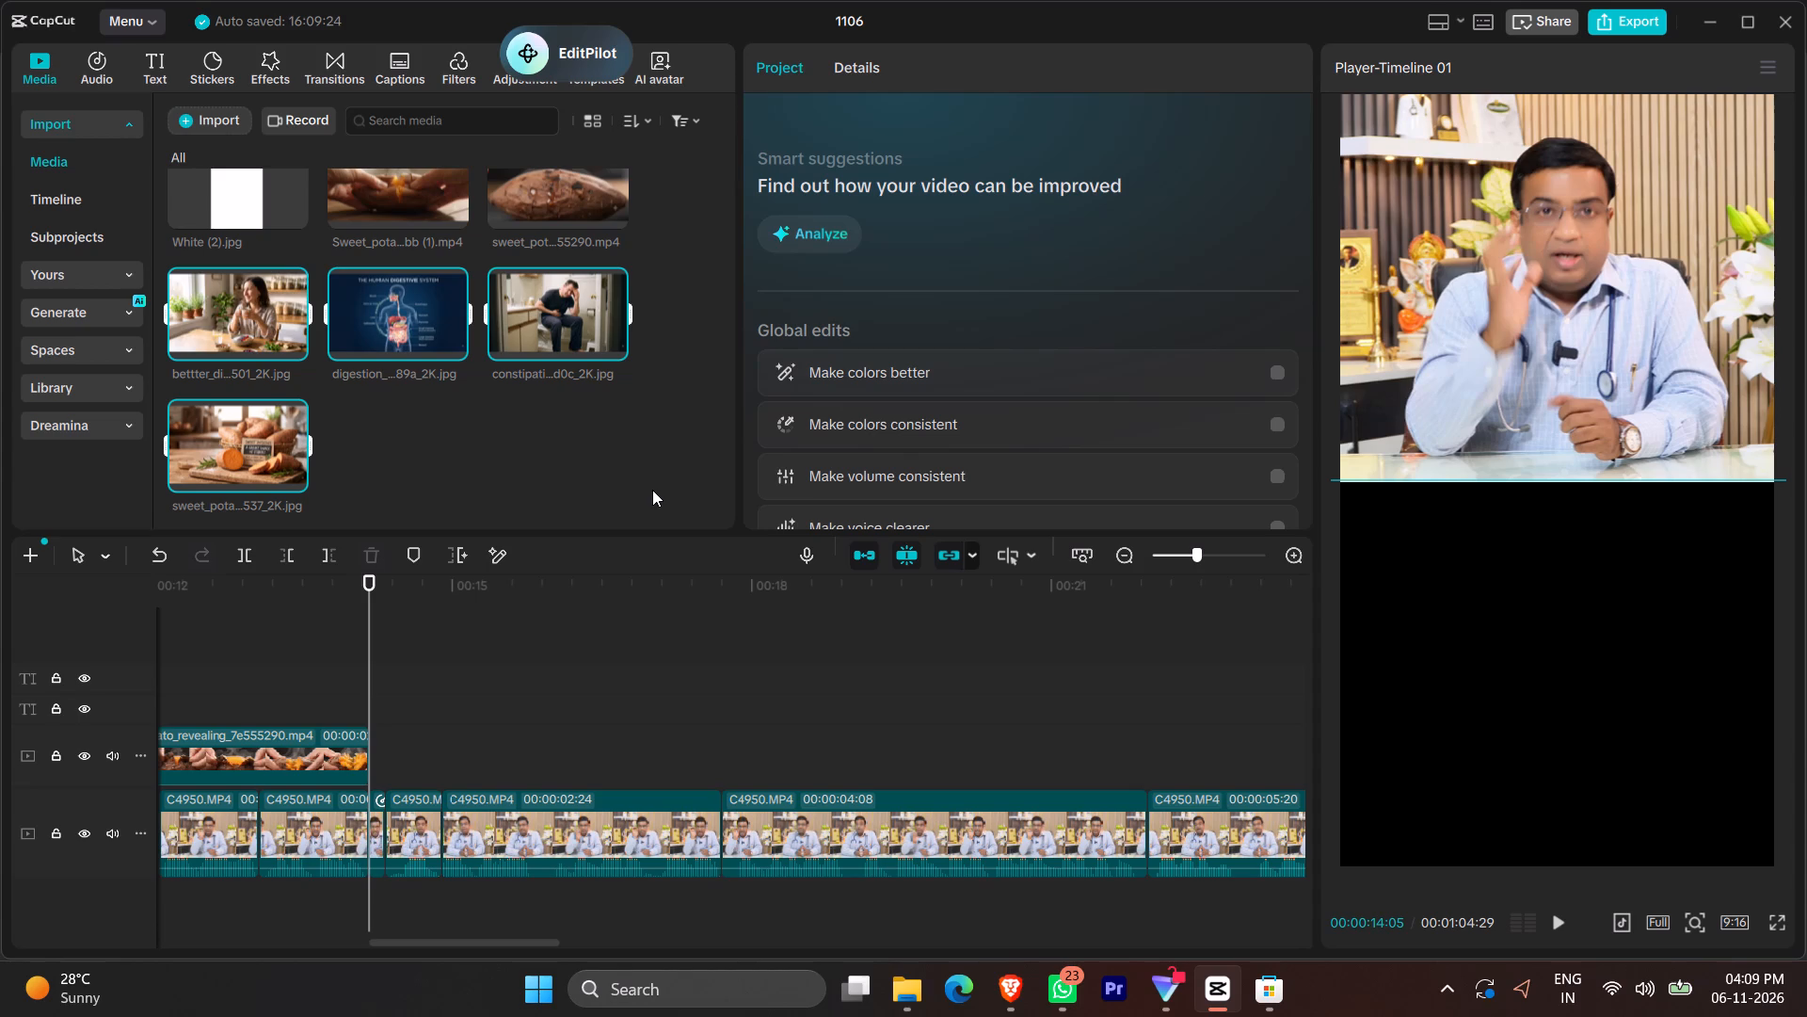
Place the sweet potato fiber image on the overlay track directly after the last sweet potato clip, at 00:00:14:05.
left_click(263, 453)
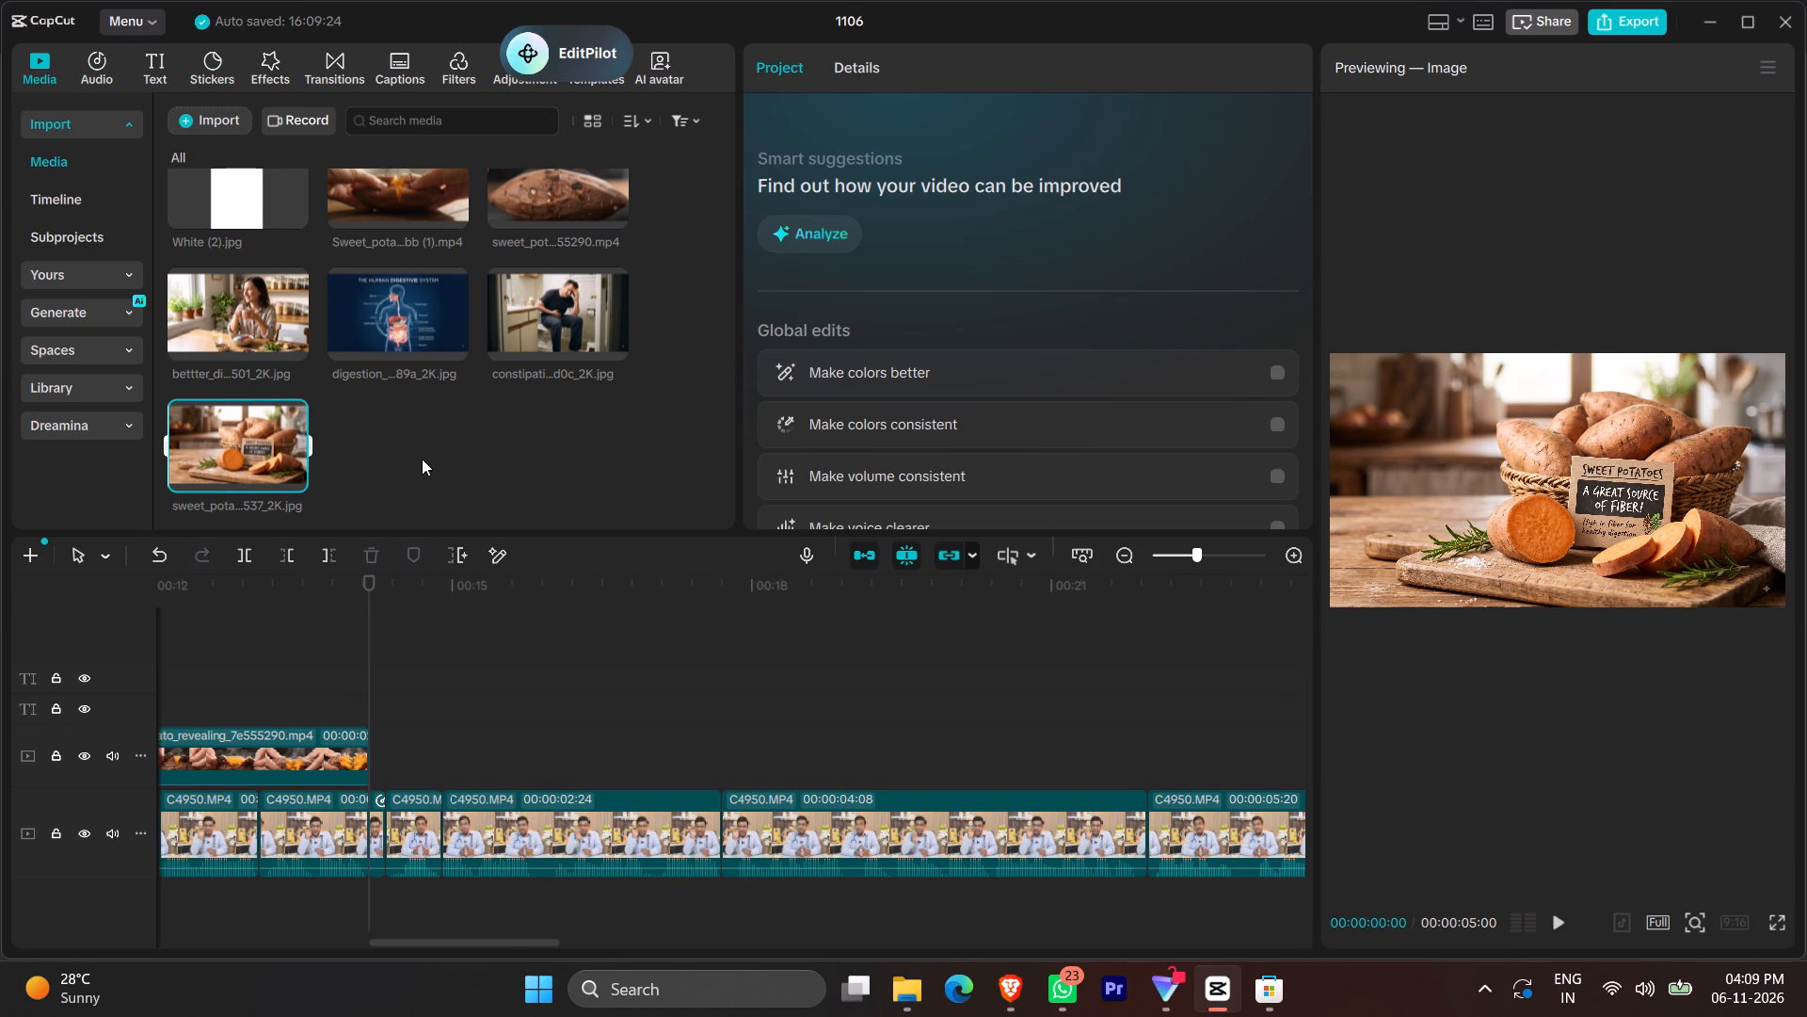
left_click_drag(241, 461, 394, 746)
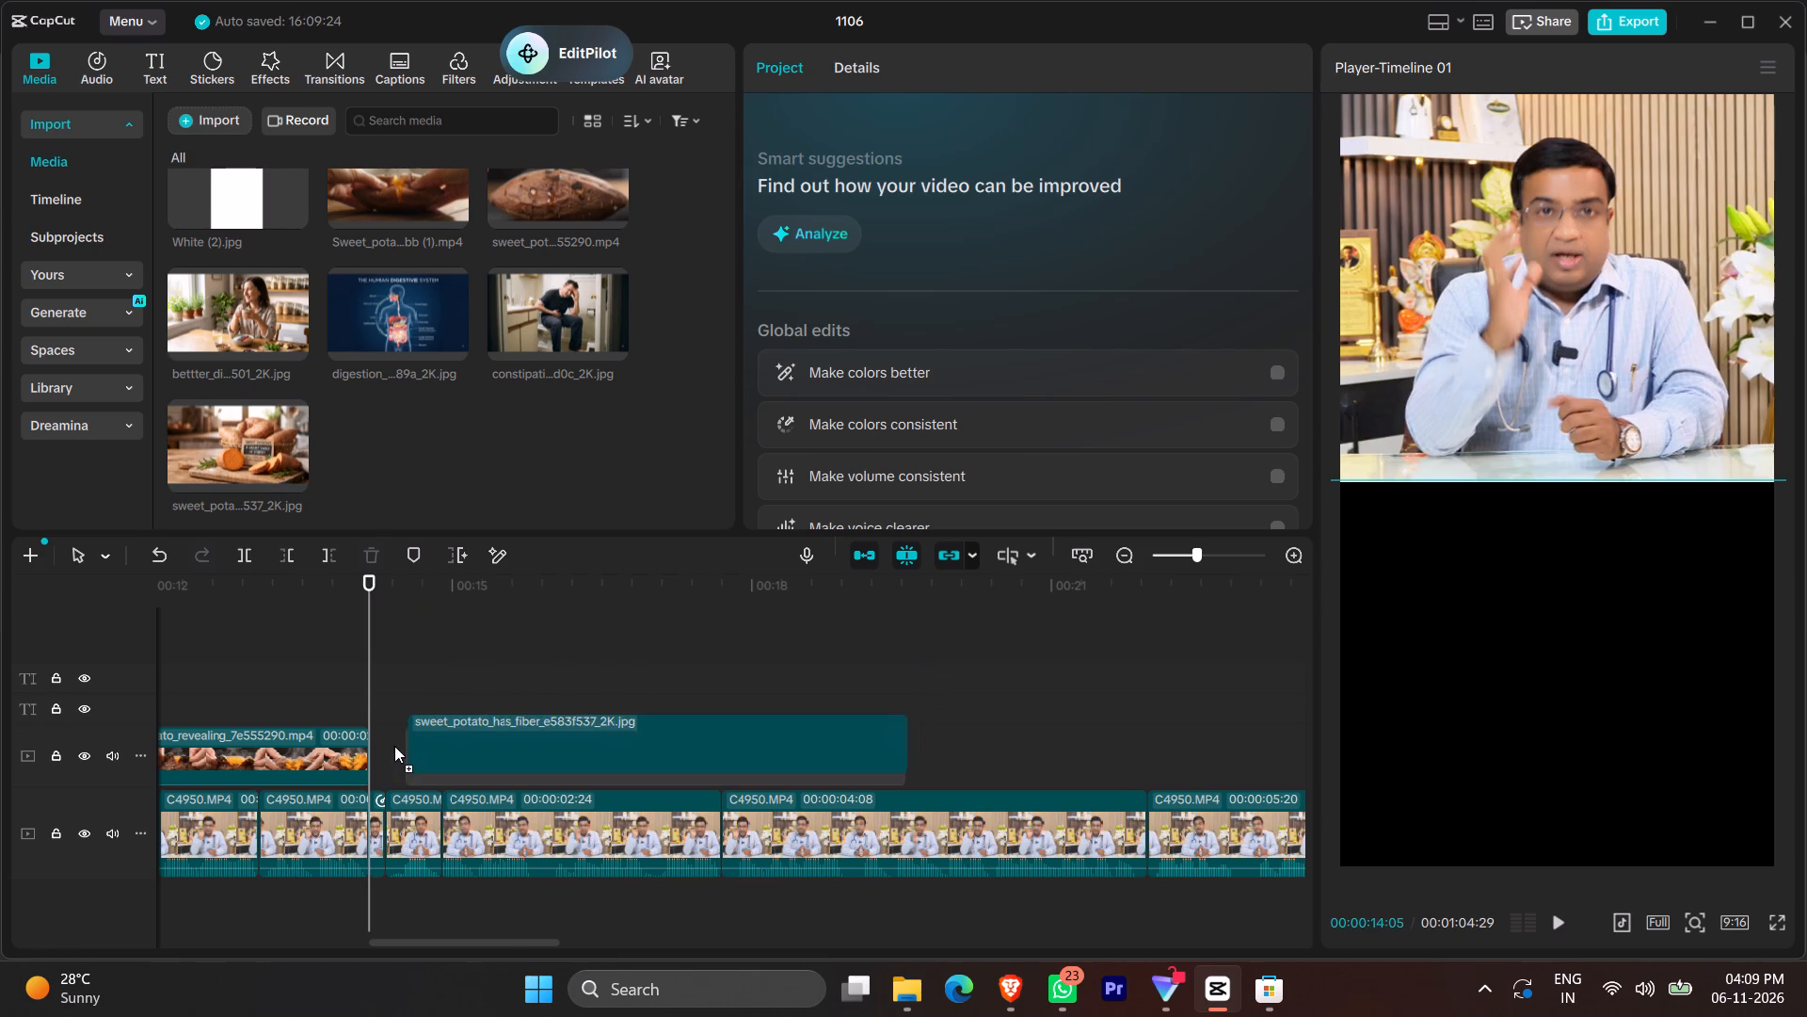
left_click_drag(394, 746, 368, 758)
Play the section around the cut to the sweet potato fiber image to check its timing against the narration.
left_click(296, 670)
key("space")
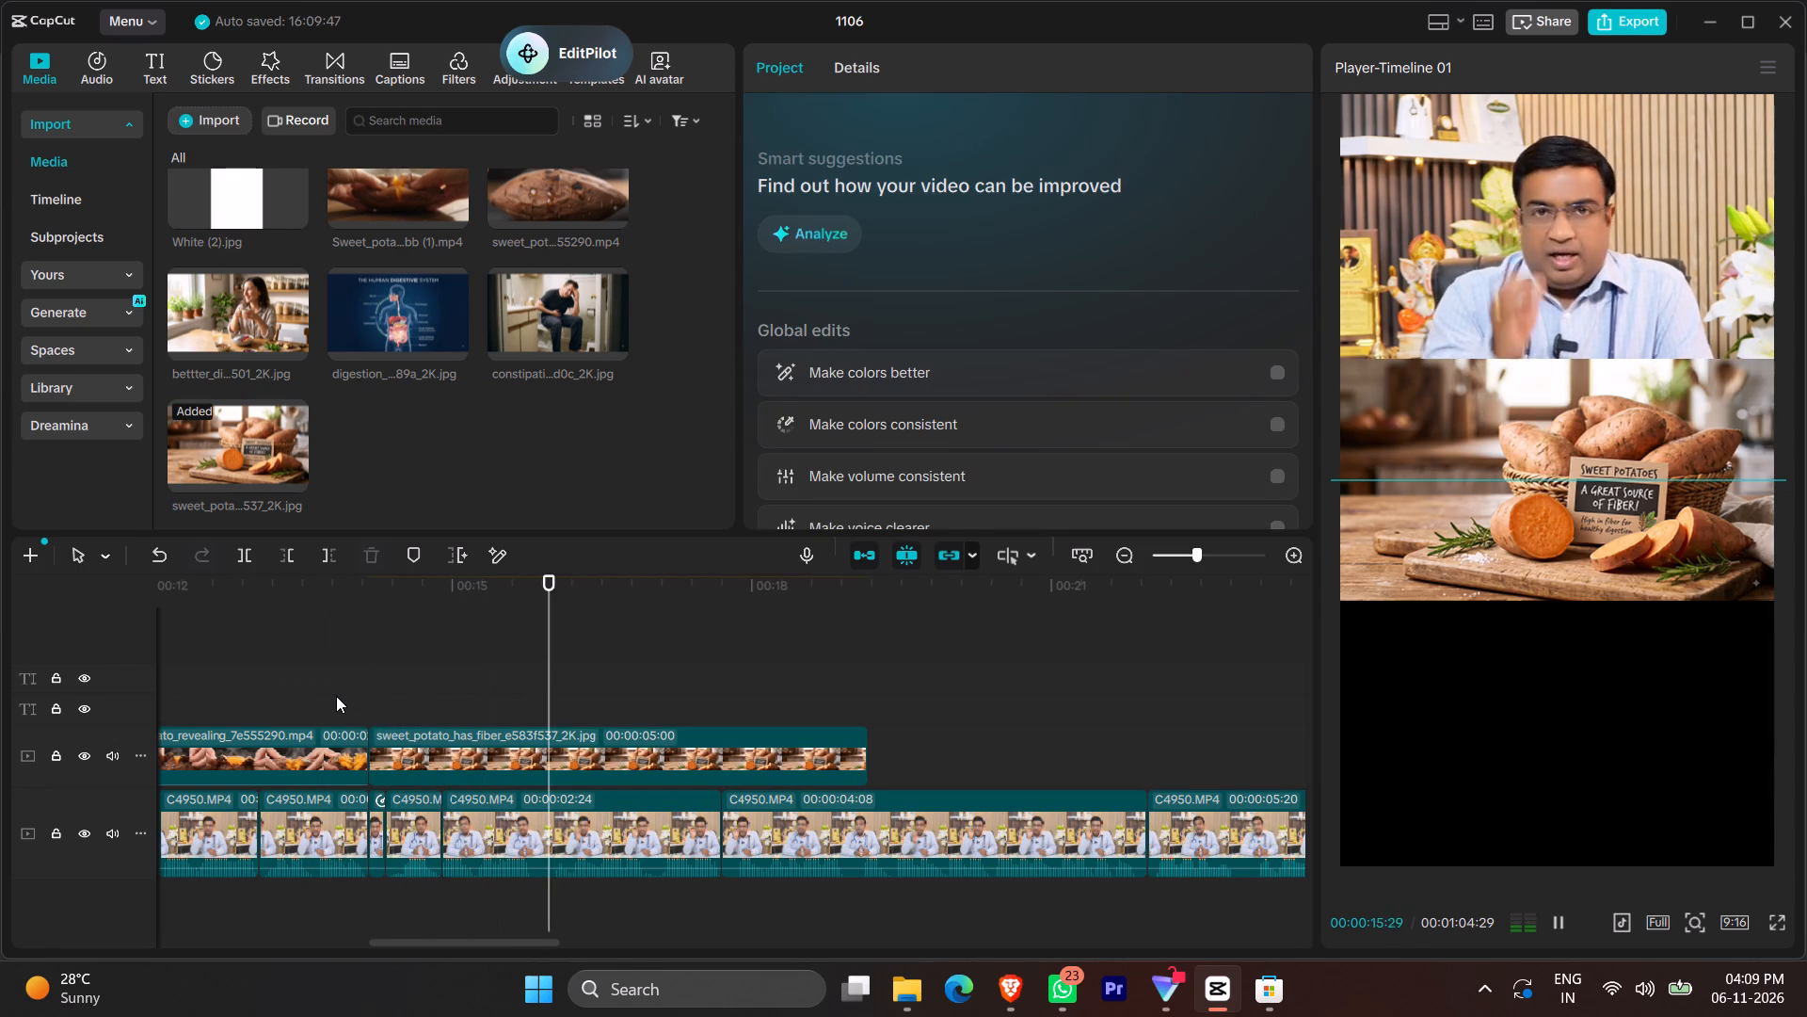
left_click(337, 697)
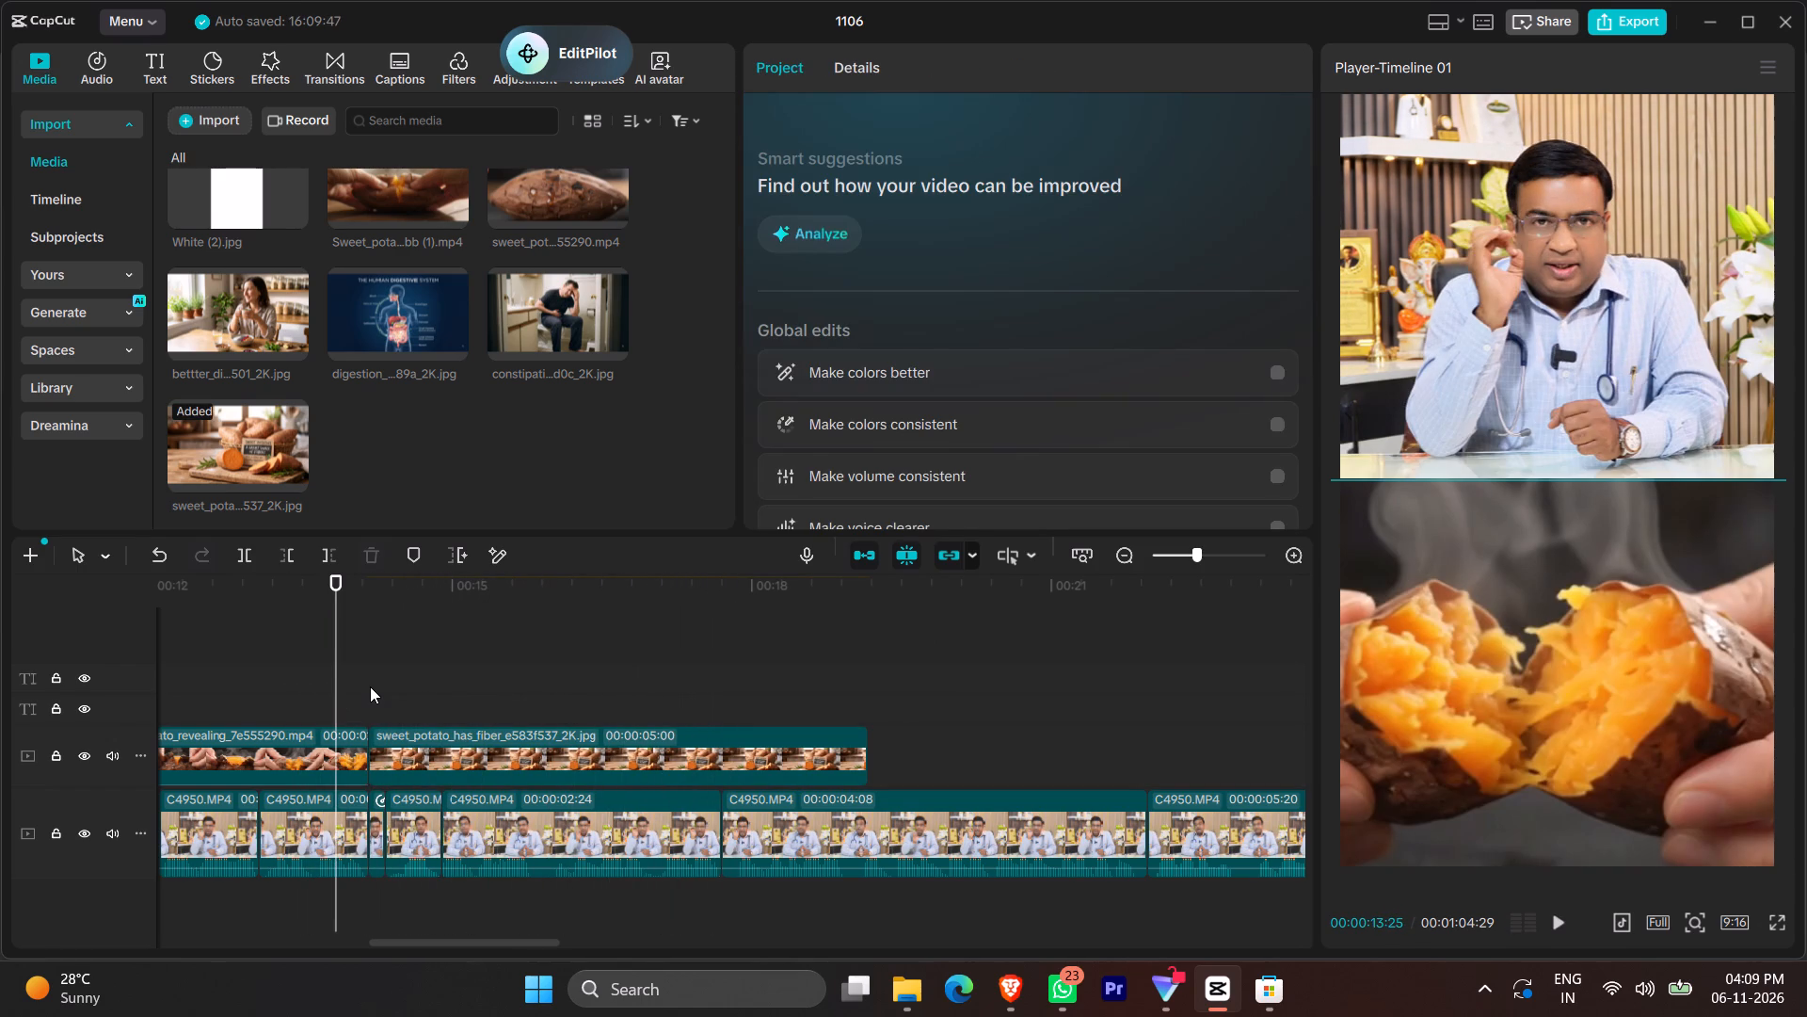
key("space")
key("space")
Move the sweet potato fiber image below the doctor, scale it to 159% and shift it to fill the frame's lower half.
left_click_drag(516, 749, 530, 752)
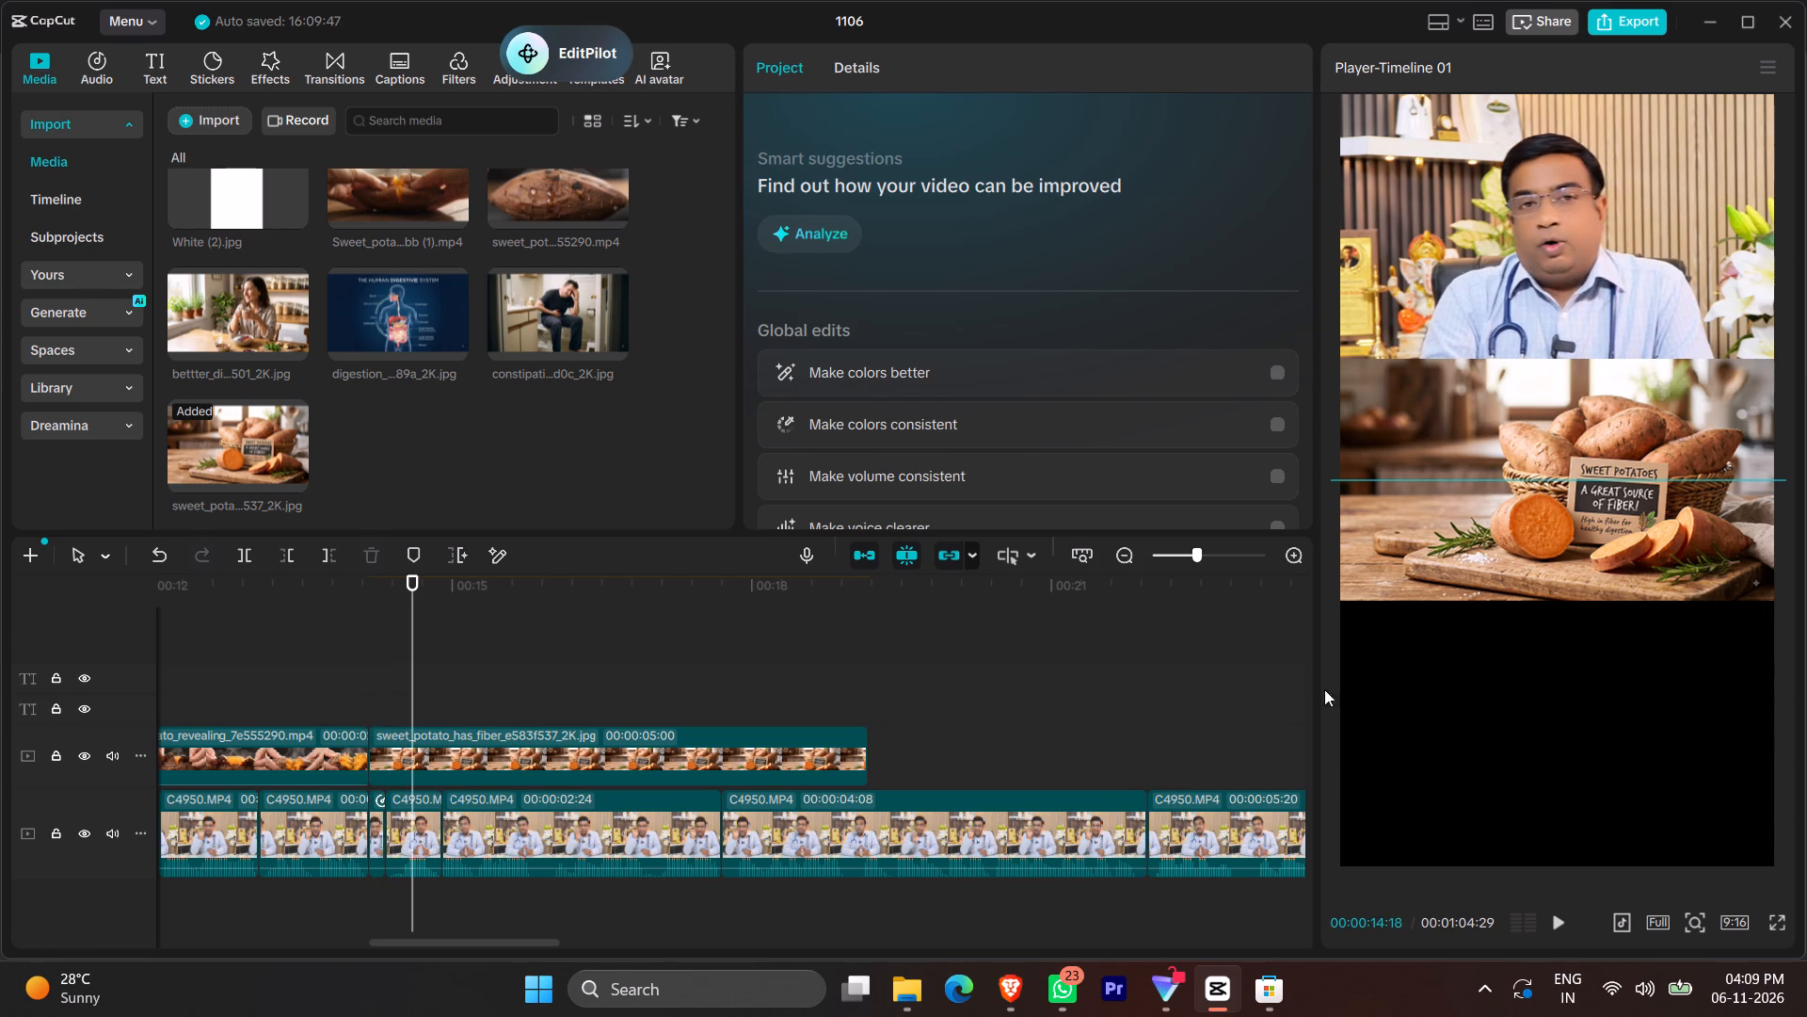
left_click_drag(1489, 501, 1491, 698)
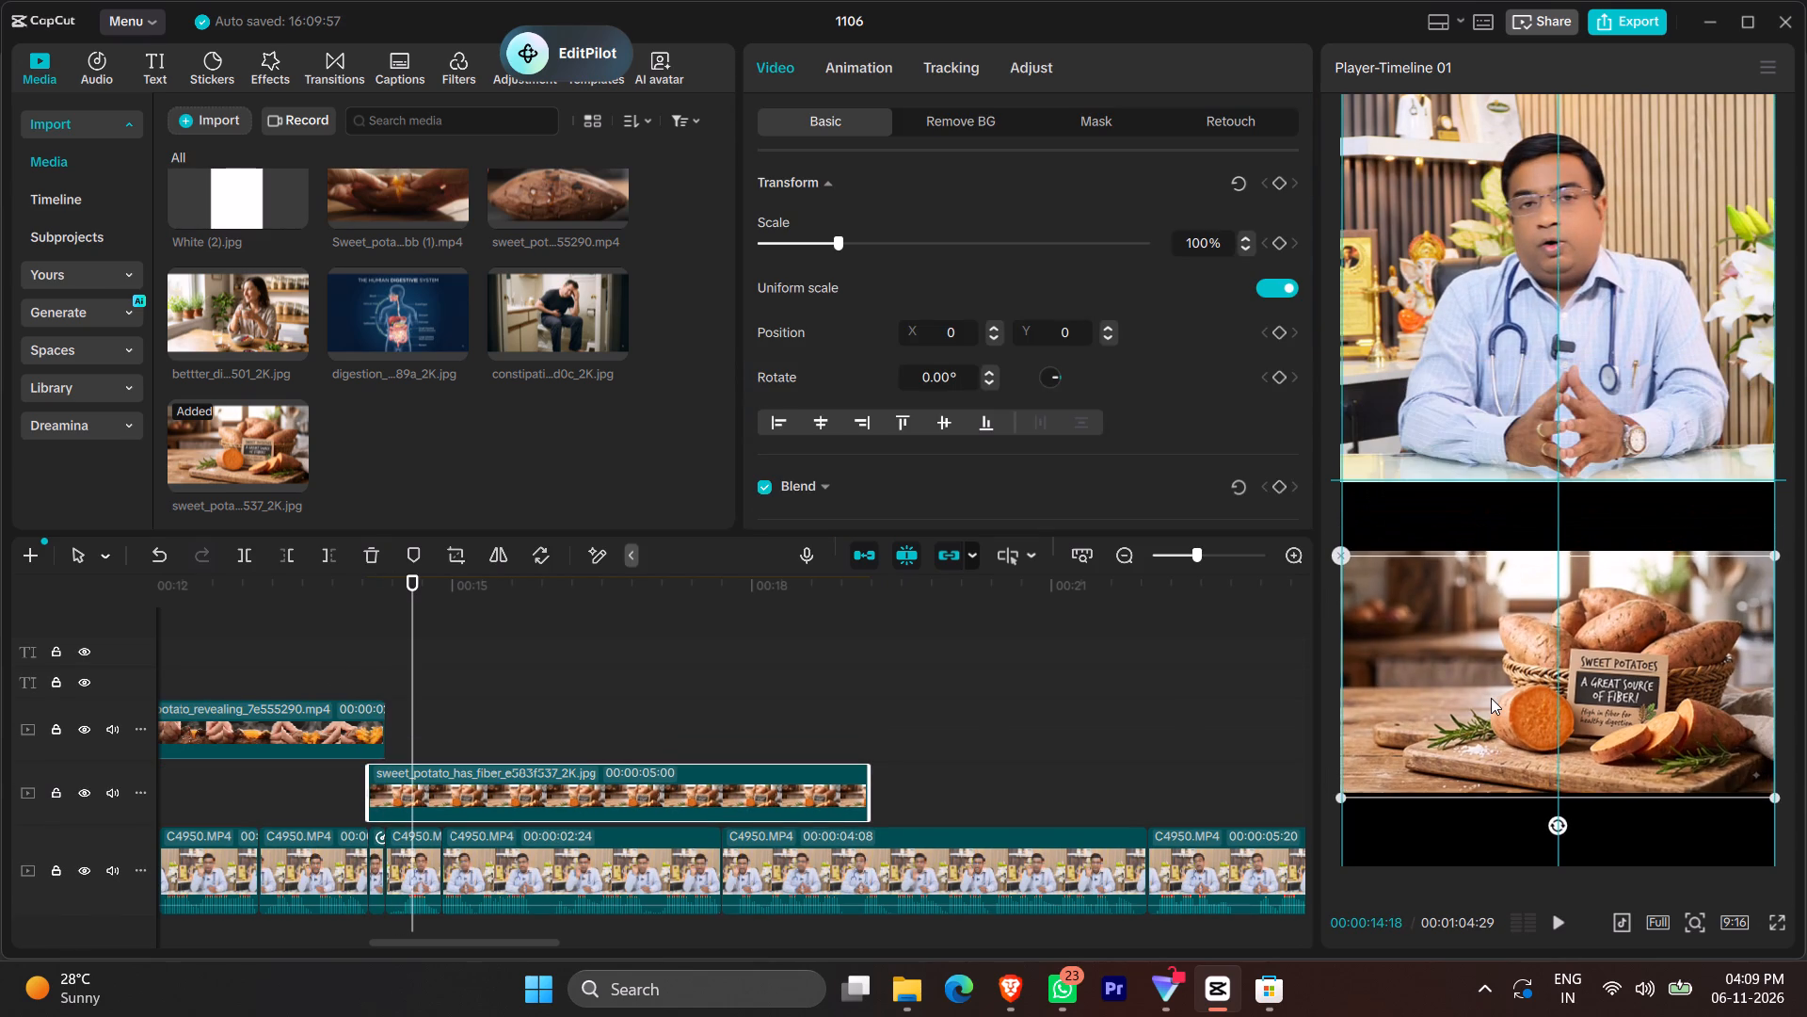
left_click_drag(1491, 698, 1491, 702)
left_click(890, 238)
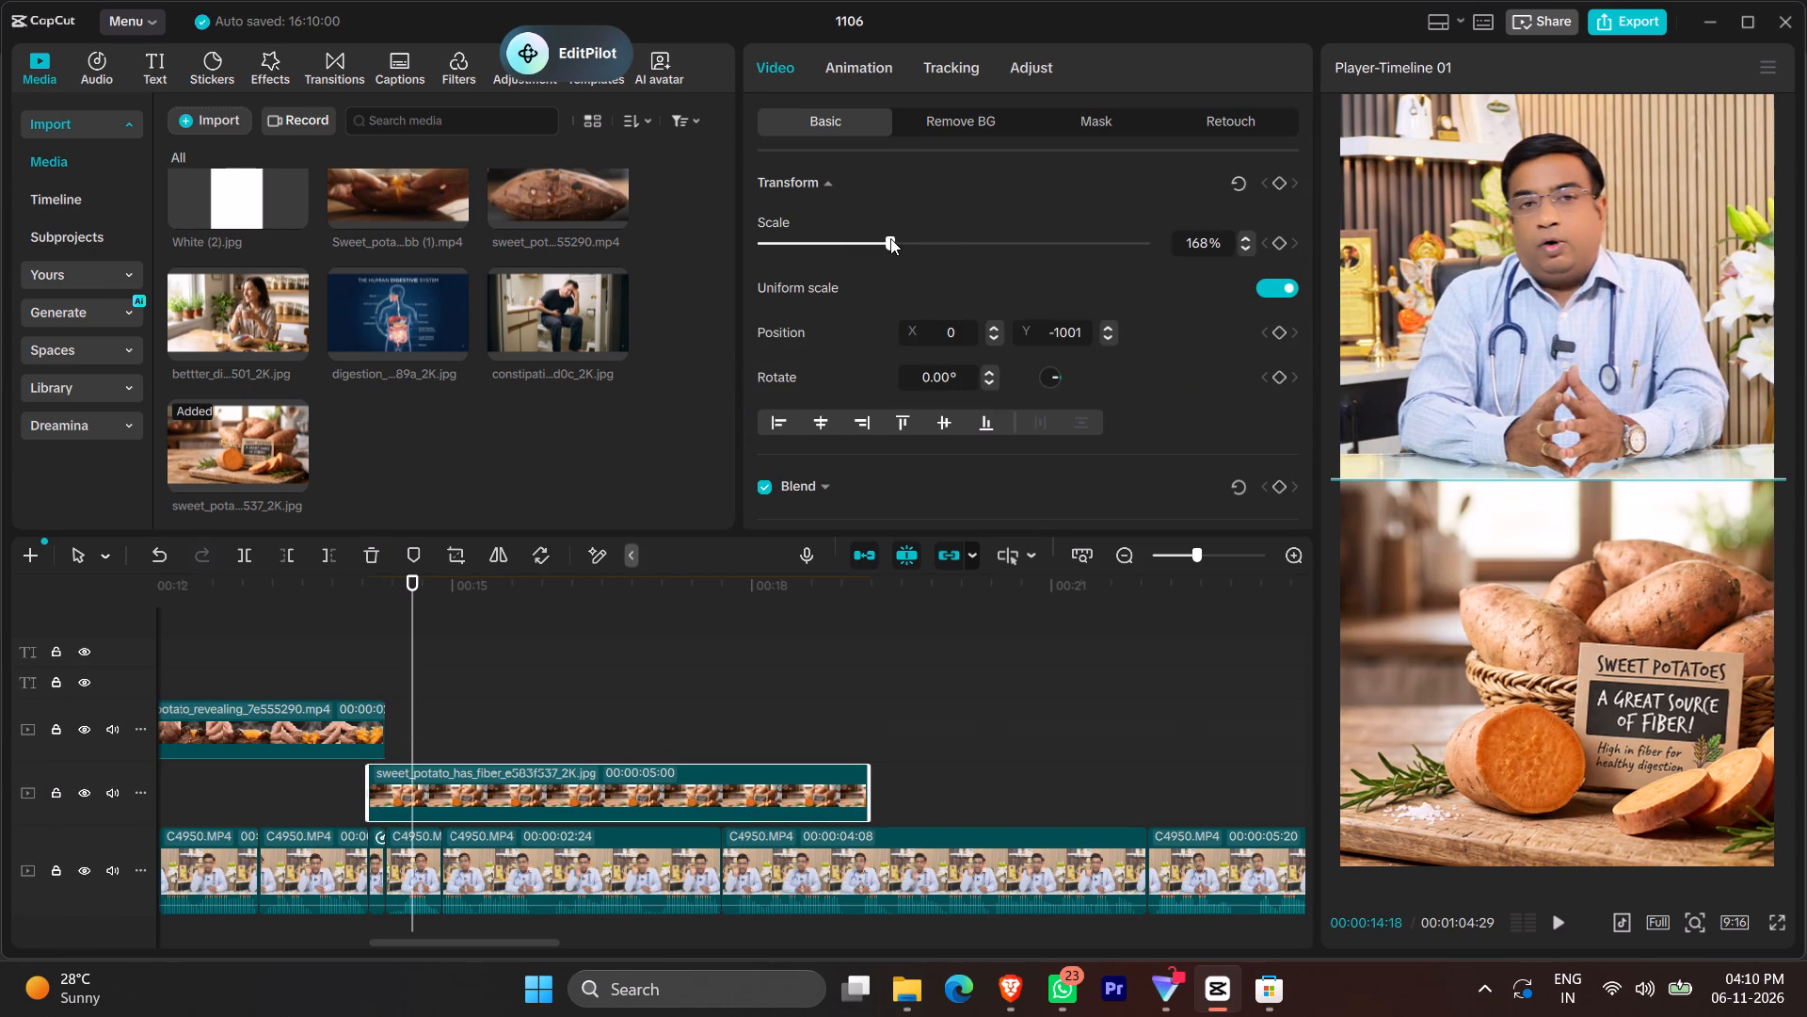
left_click(1198, 245)
scroll(1198, 244, "down", 7)
scroll(1220, 242, "up", 3)
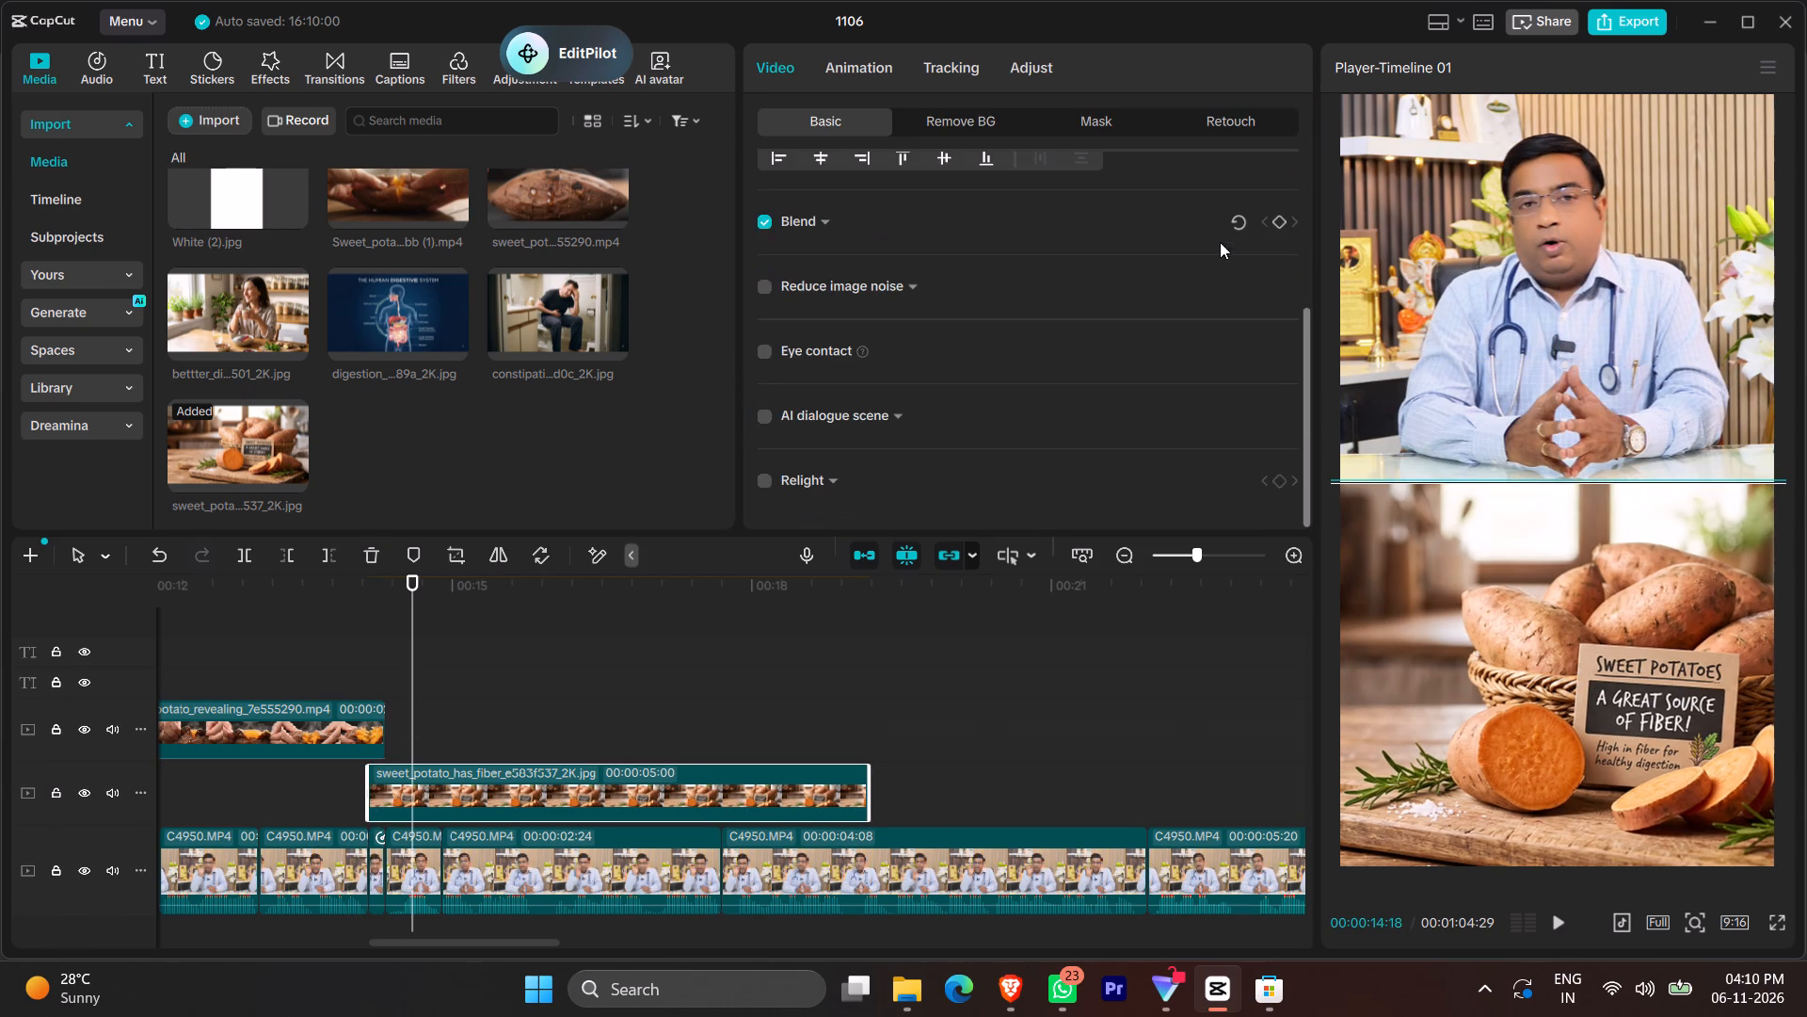
scroll(1220, 242, "up", 7)
scroll(1206, 241, "down", 8)
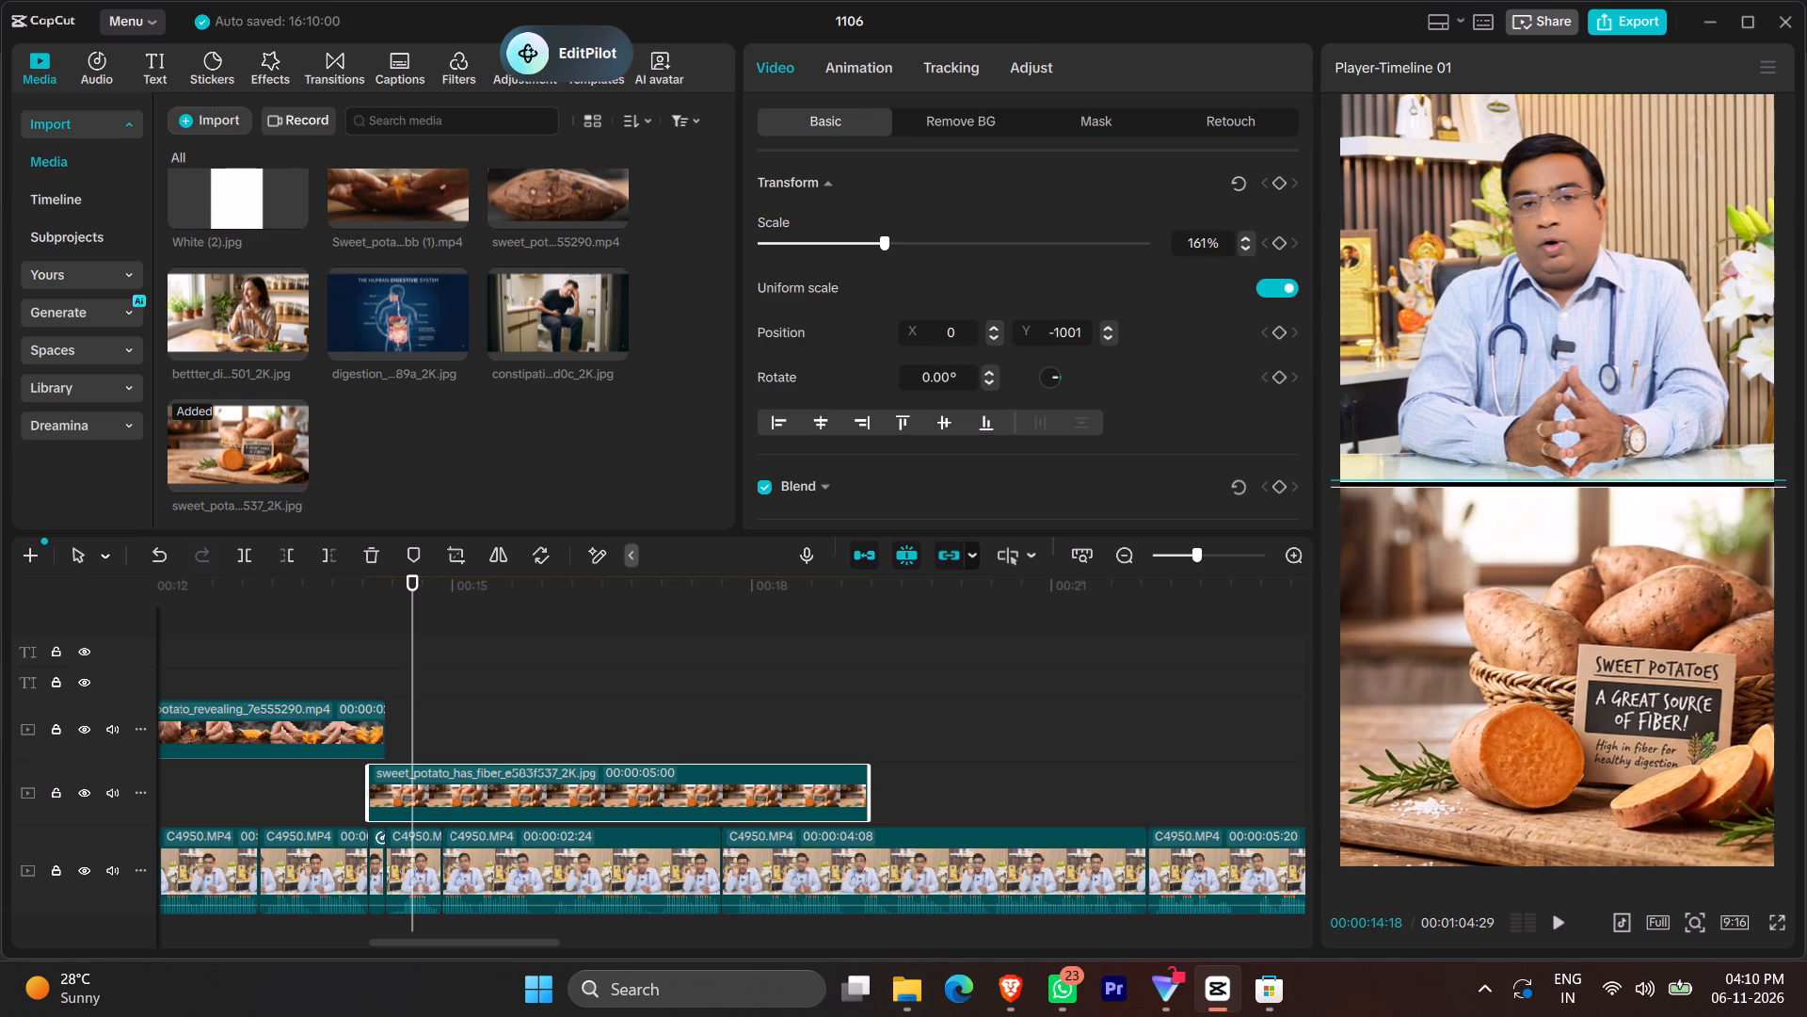
scroll(1210, 242, "down", 2)
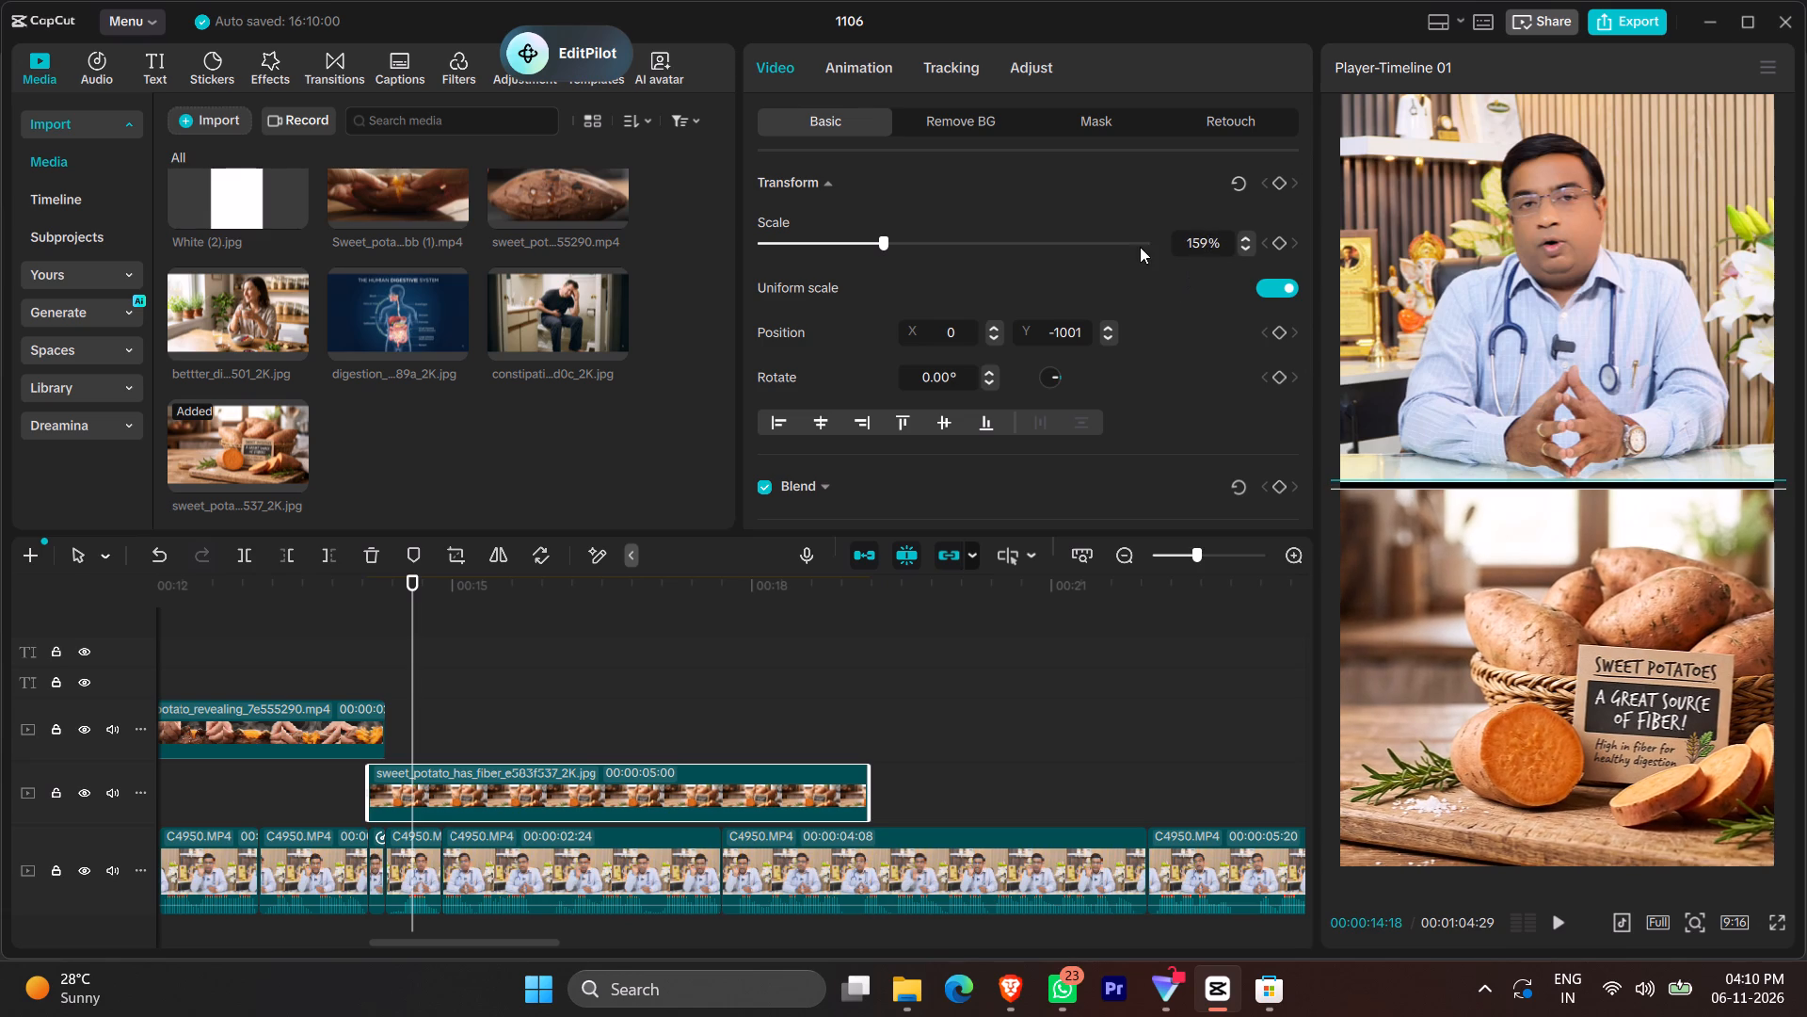
left_click_drag(1487, 602, 1508, 597)
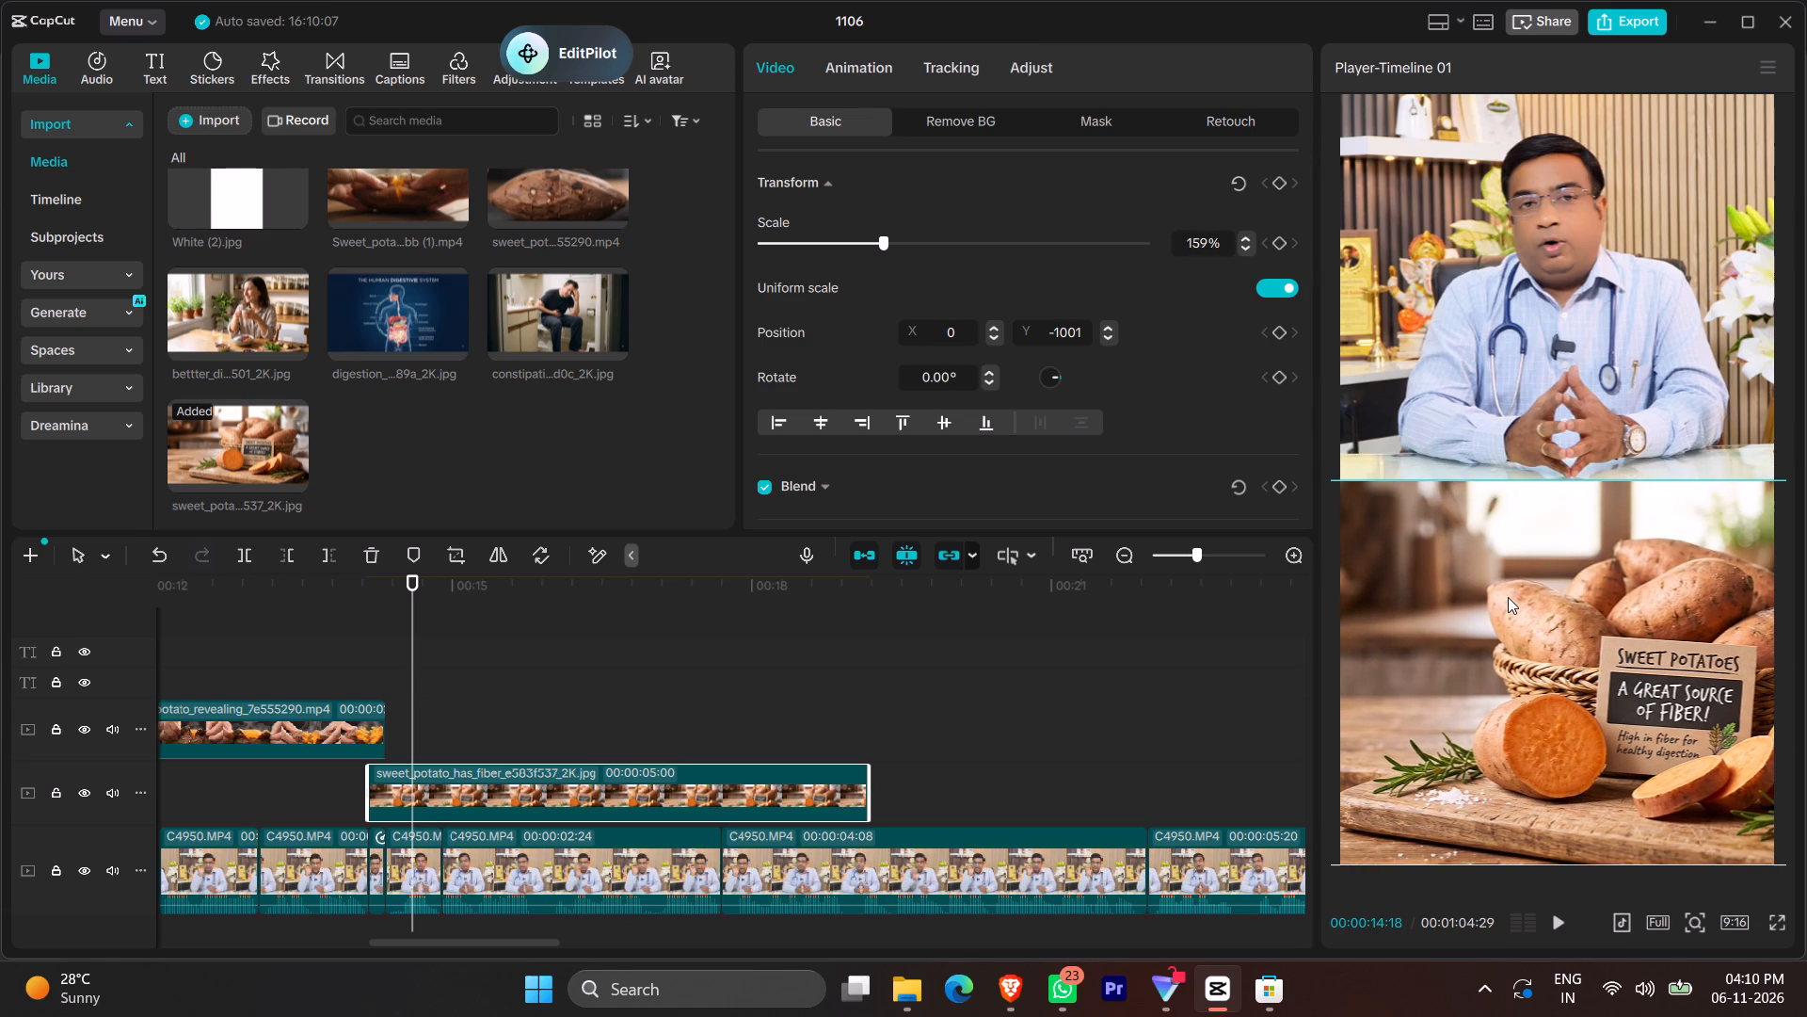
Shift the sweet potato fiber image to X 100, Y -958 and add a transform keyframe there.
left_click_drag(1508, 597, 1507, 596)
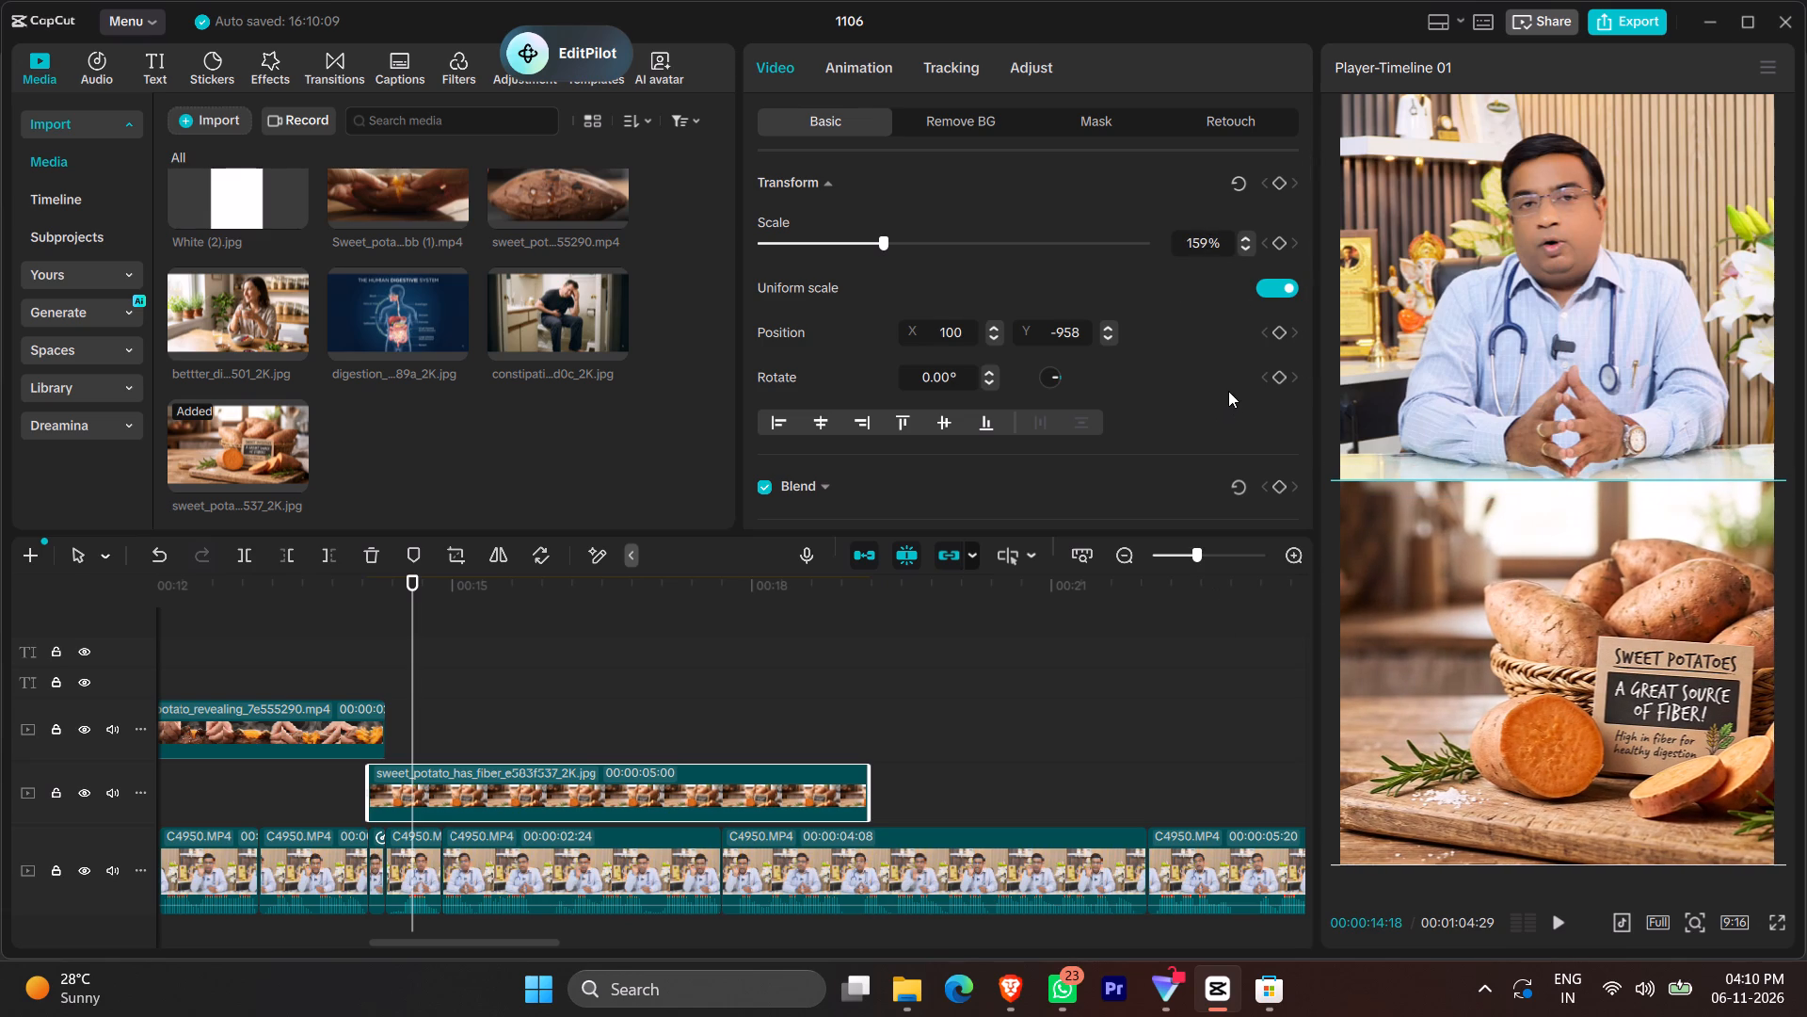
left_click(1274, 188)
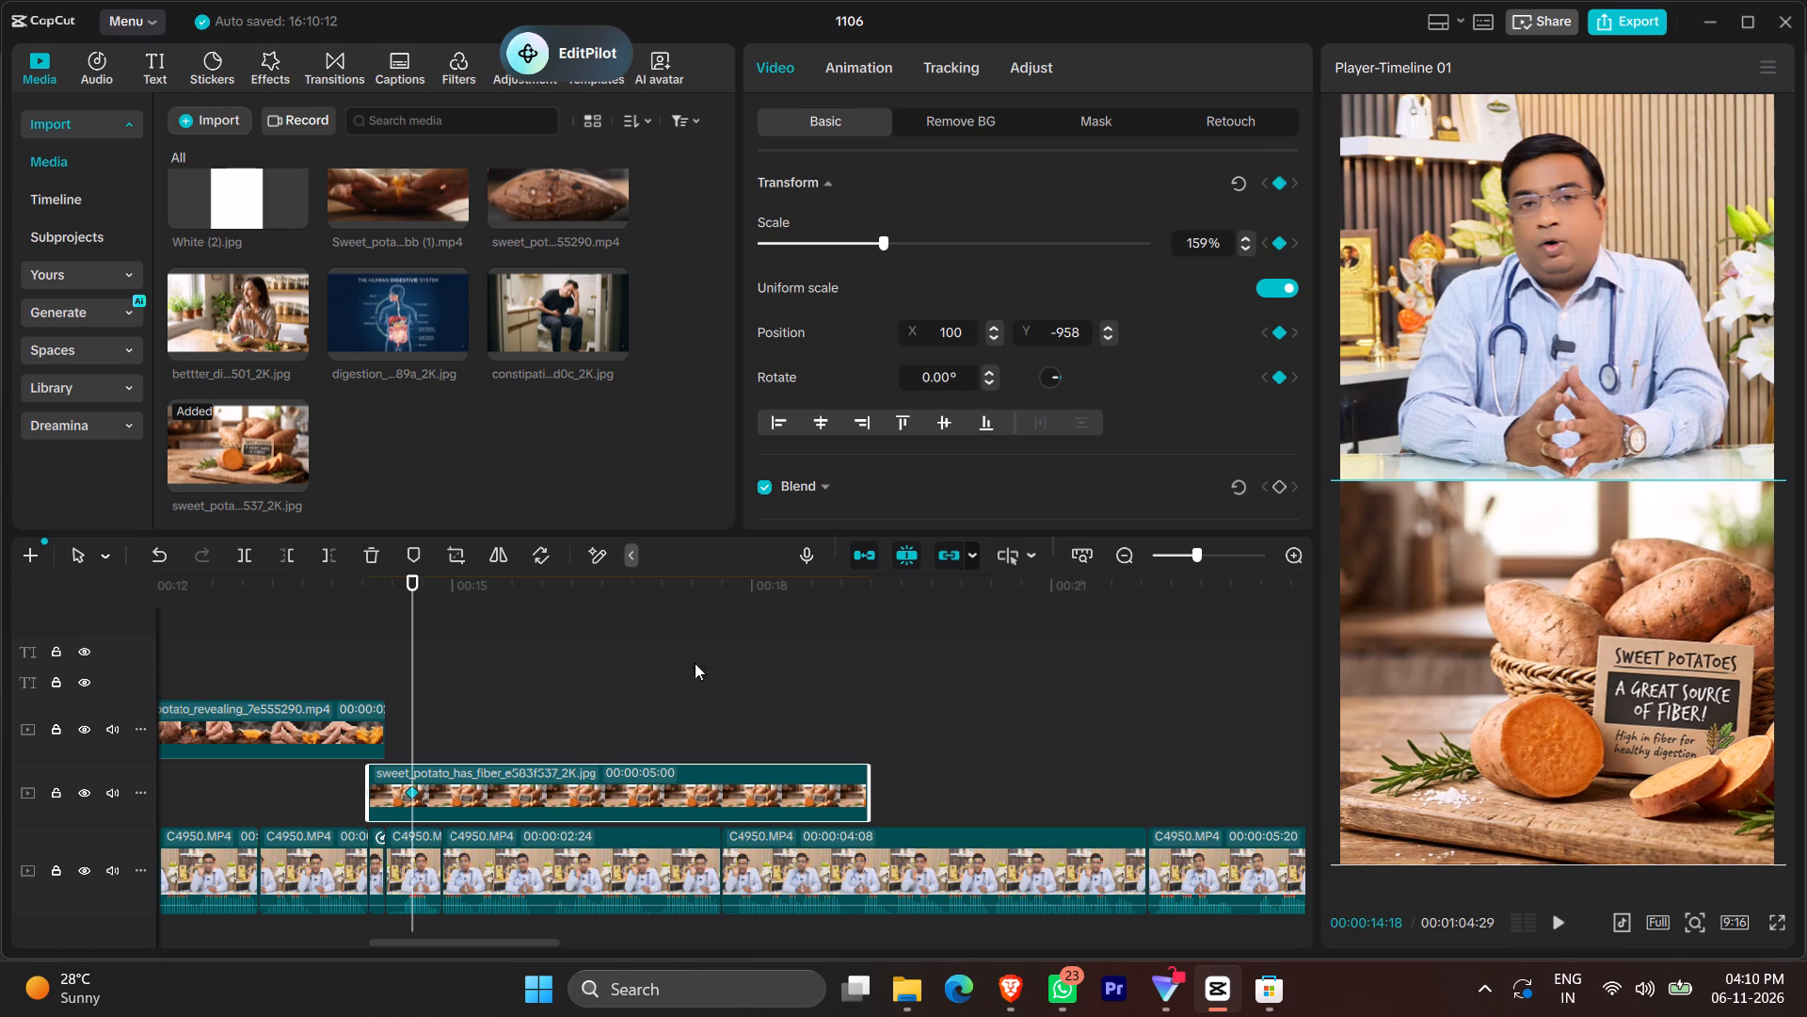
Trim the start of the sweet potato fiber image to 00:00:04:25 and butt it against the sweet potato revealing clip on that clip's track.
left_click_drag(368, 800, 387, 805)
left_click_drag(549, 781, 544, 738)
Move the sweet potato revealing clip and the fiber image together onto the overlay track directly after the sweet potato health benefits clip.
scroll(482, 719, "right", 3)
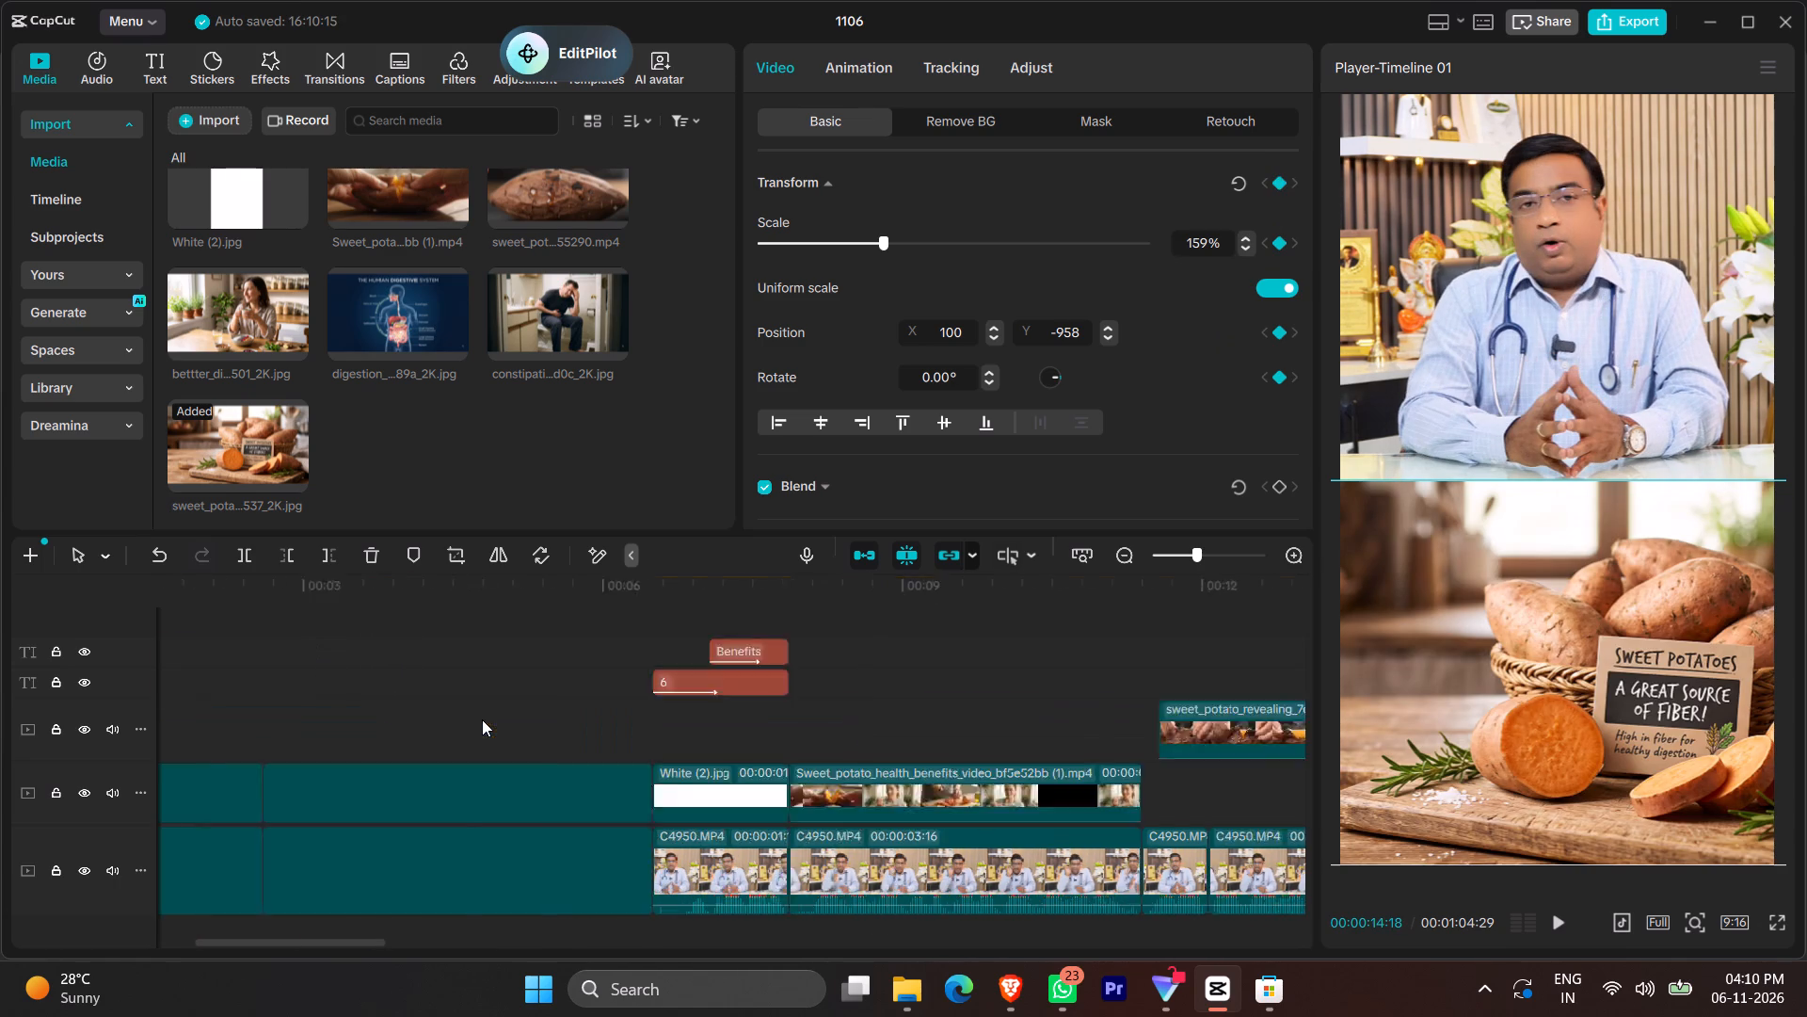
scroll(580, 738, "left", 1)
left_click_drag(648, 651, 972, 731)
left_click_drag(984, 713, 989, 747)
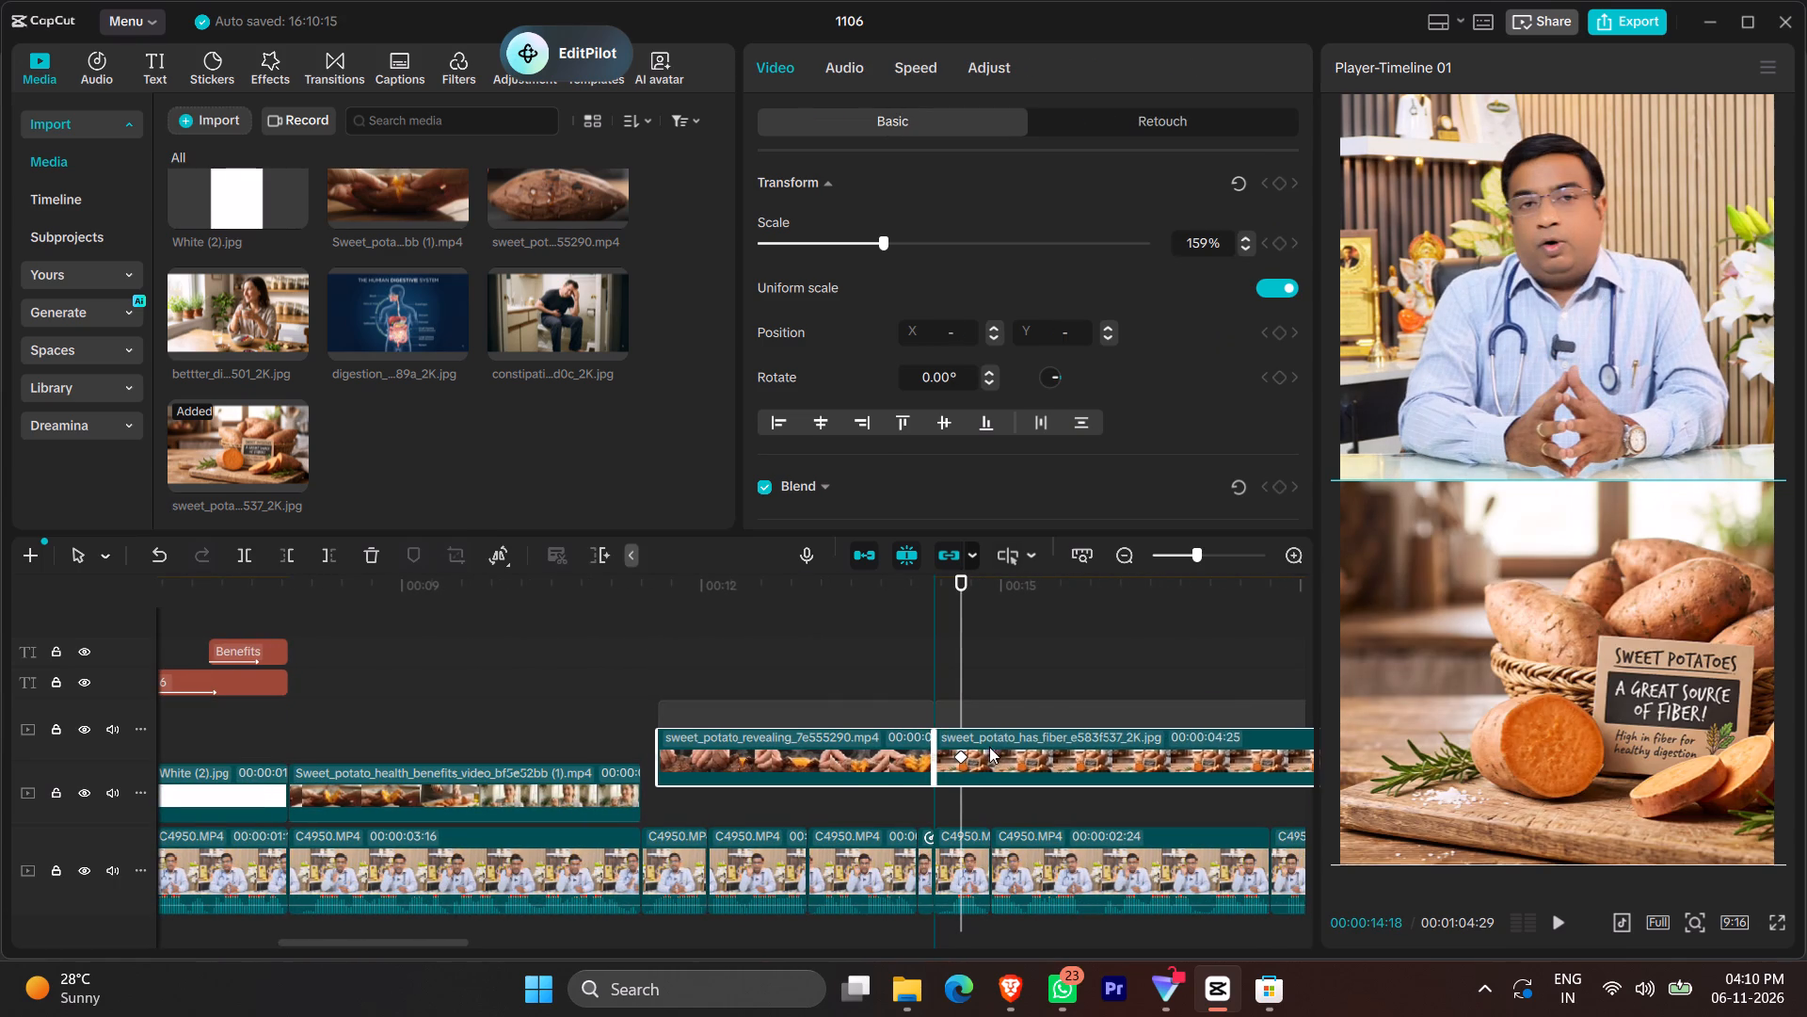
left_click_drag(989, 747, 971, 766)
left_click_drag(695, 750, 696, 812)
Play through the rearranged overlays and move the fiber image's transform keyframe to the very start of the image.
left_click(621, 650)
key("space")
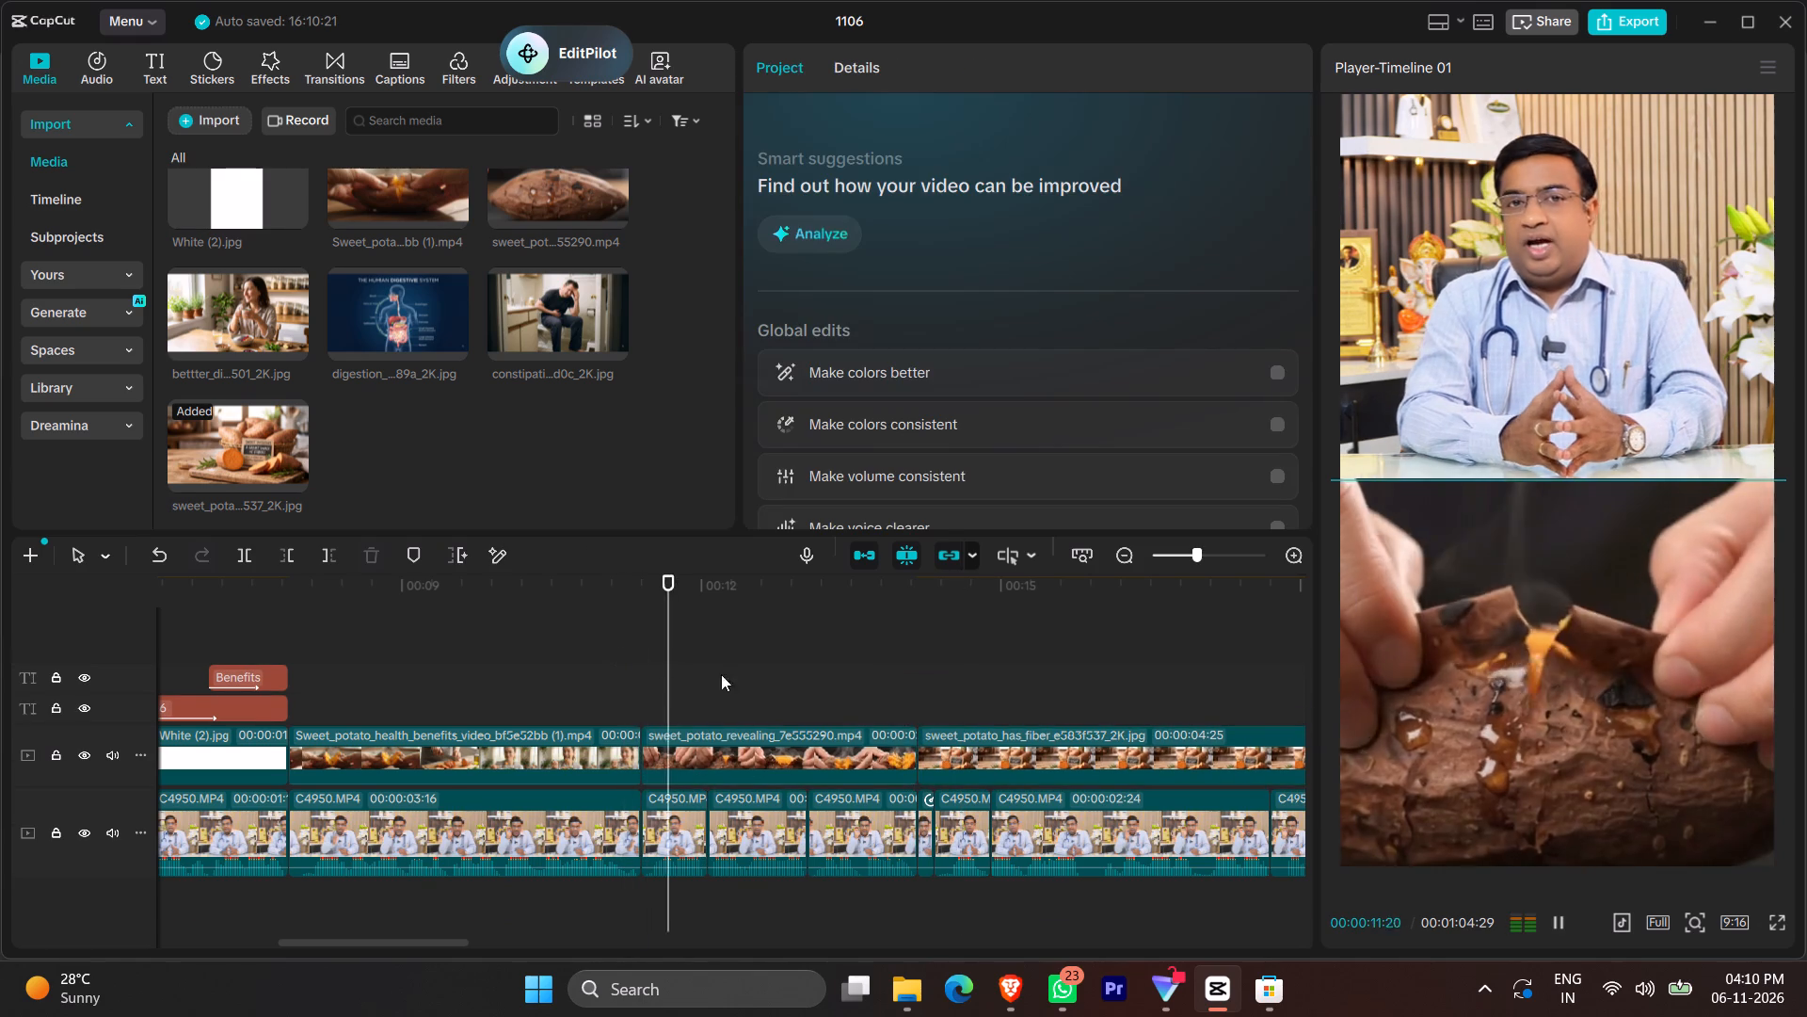
scroll(776, 685, "left", 1)
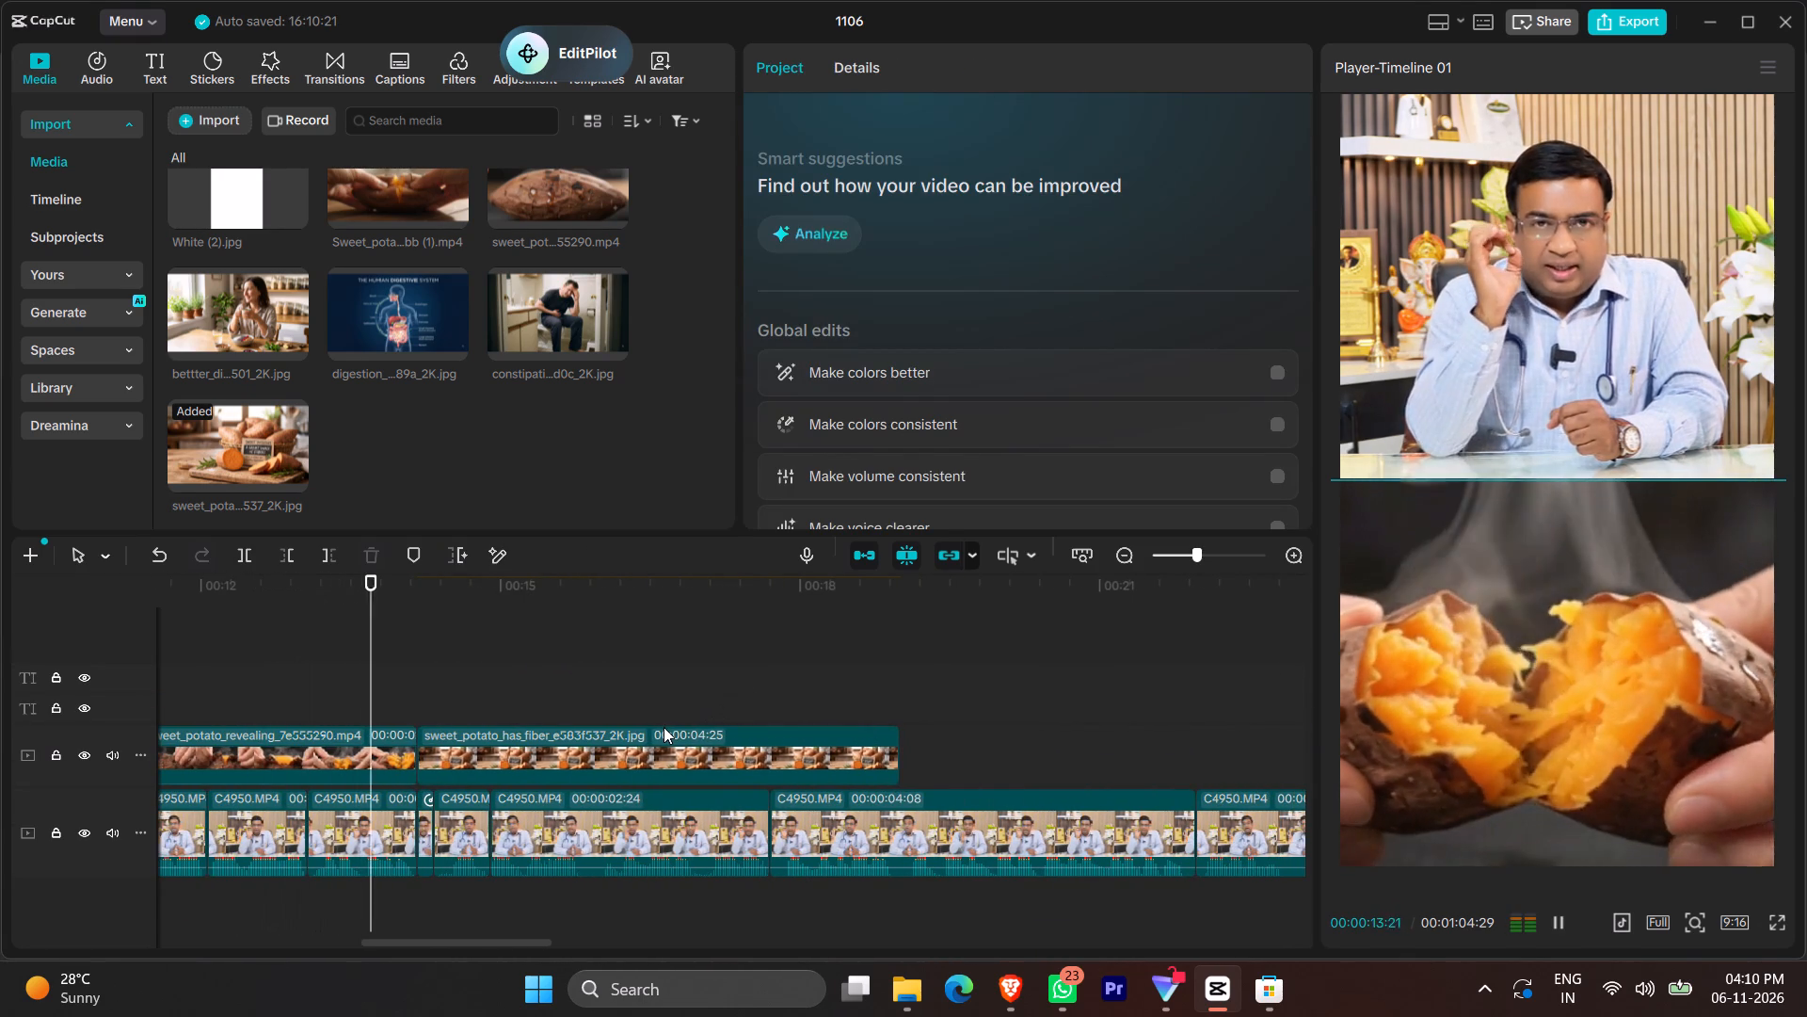
left_click(585, 757)
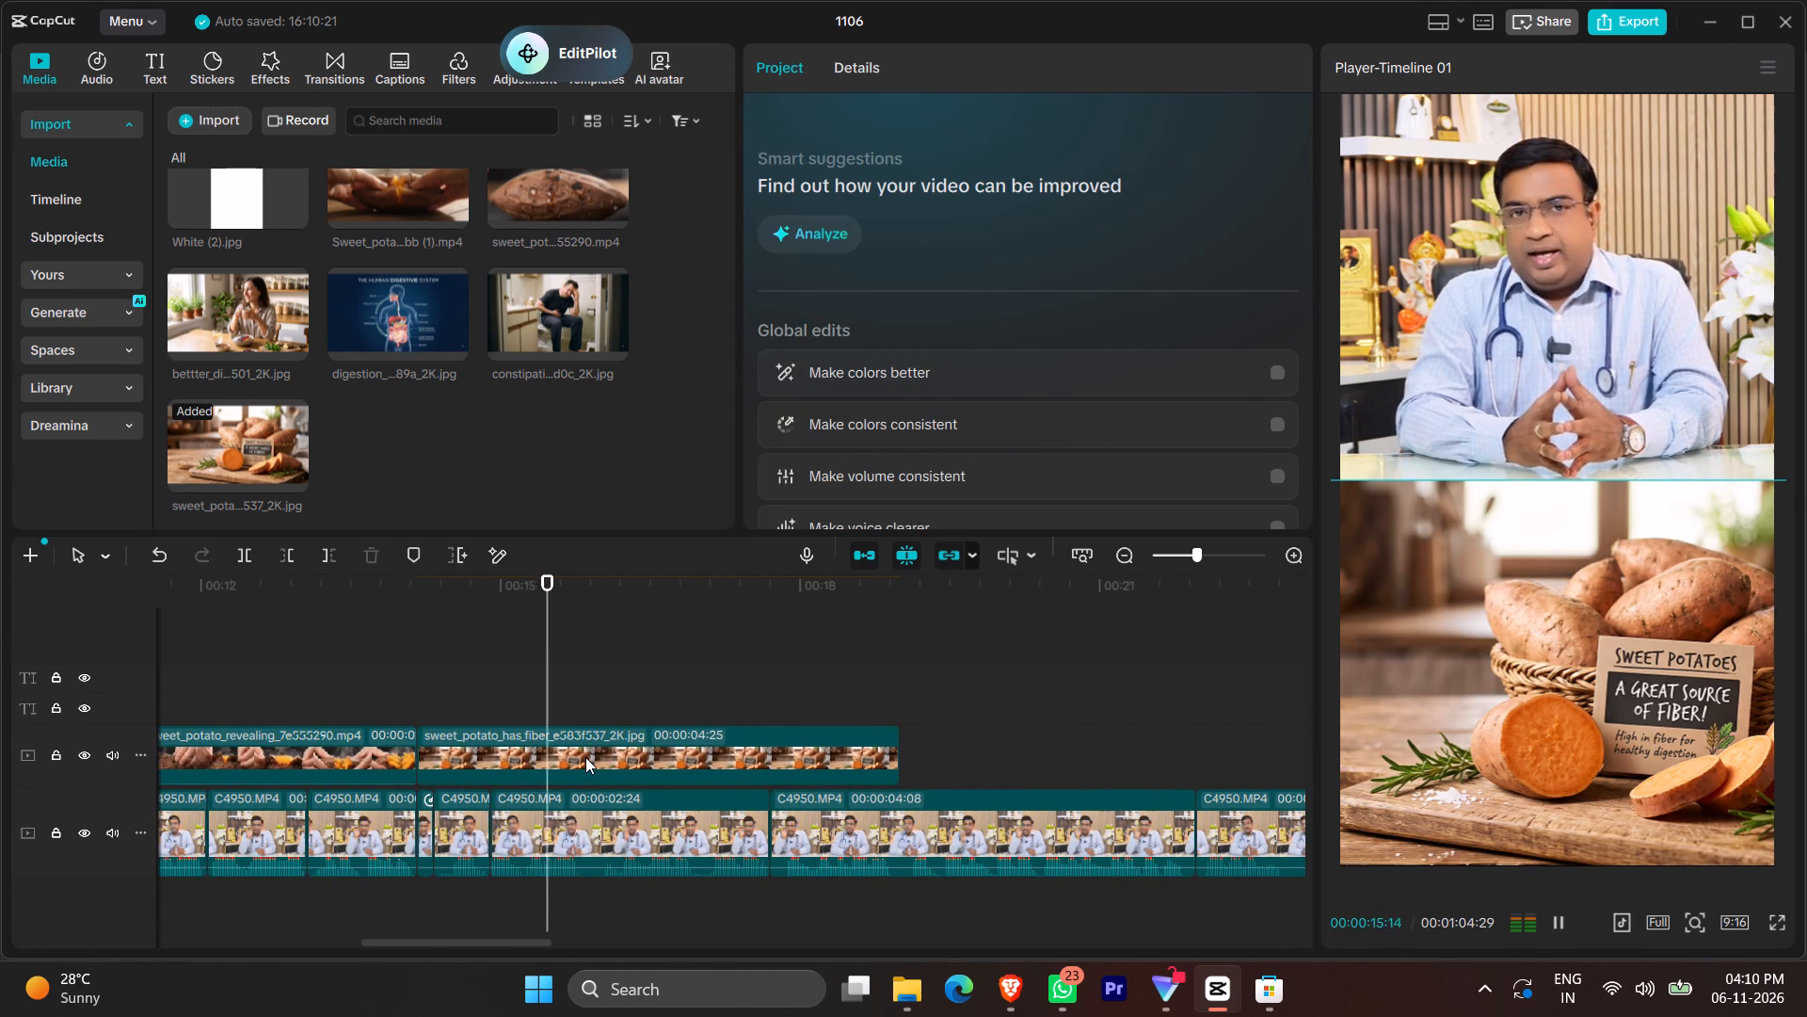
key("space")
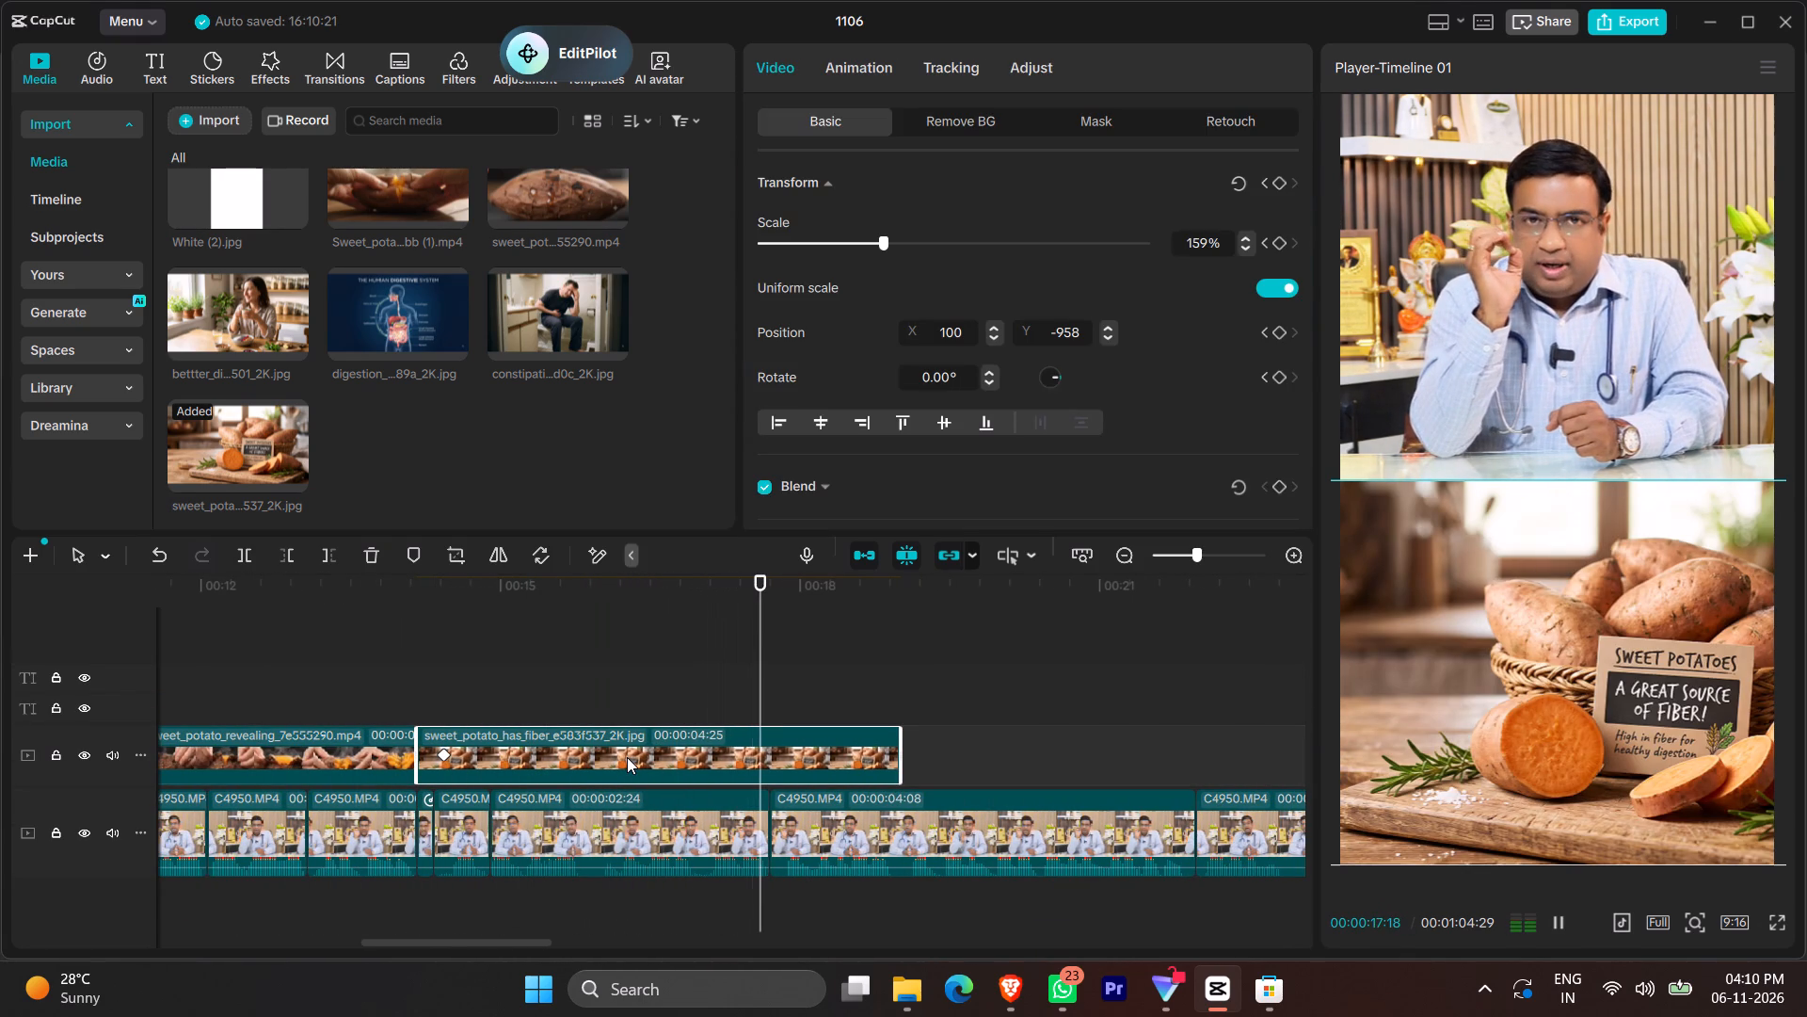
left_click(495, 754)
left_click_drag(445, 754, 408, 752)
At 00:00:17:12, shift the fiber image horizontally to X -419 to create a second position keyframe for a sideways pan.
left_click(741, 671)
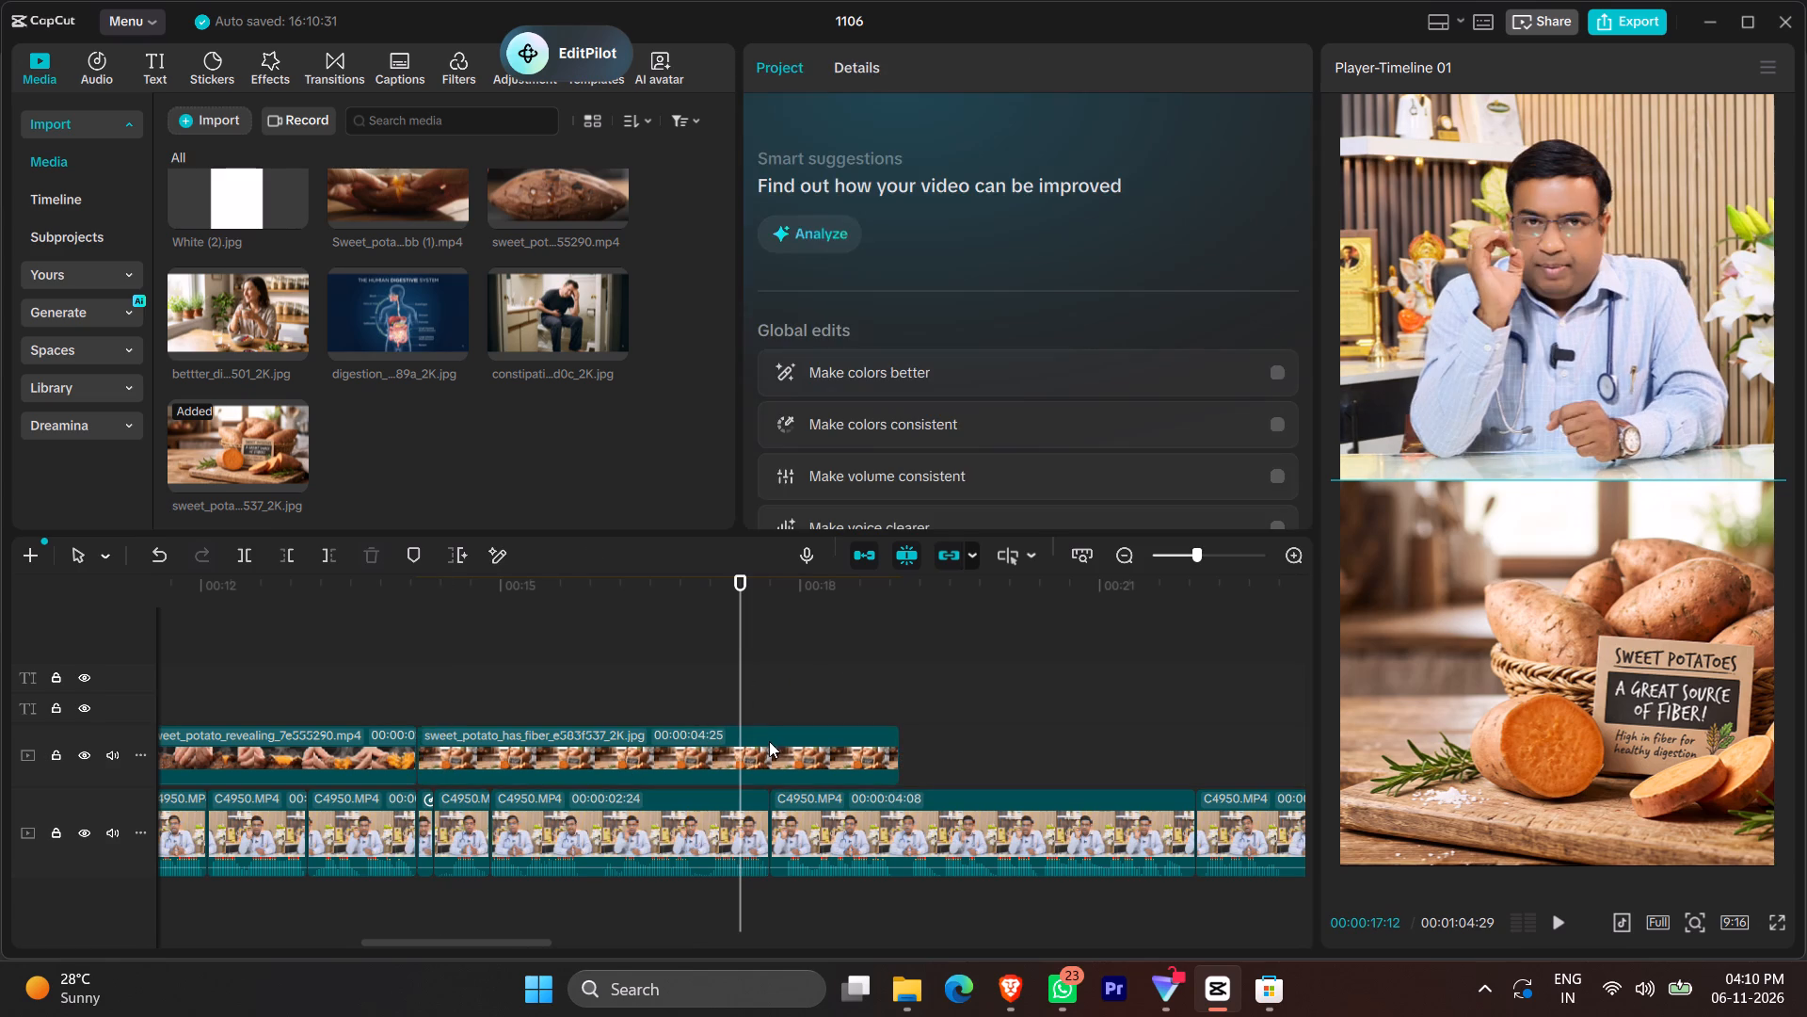
left_click(769, 741)
left_click_drag(1576, 666, 1479, 669)
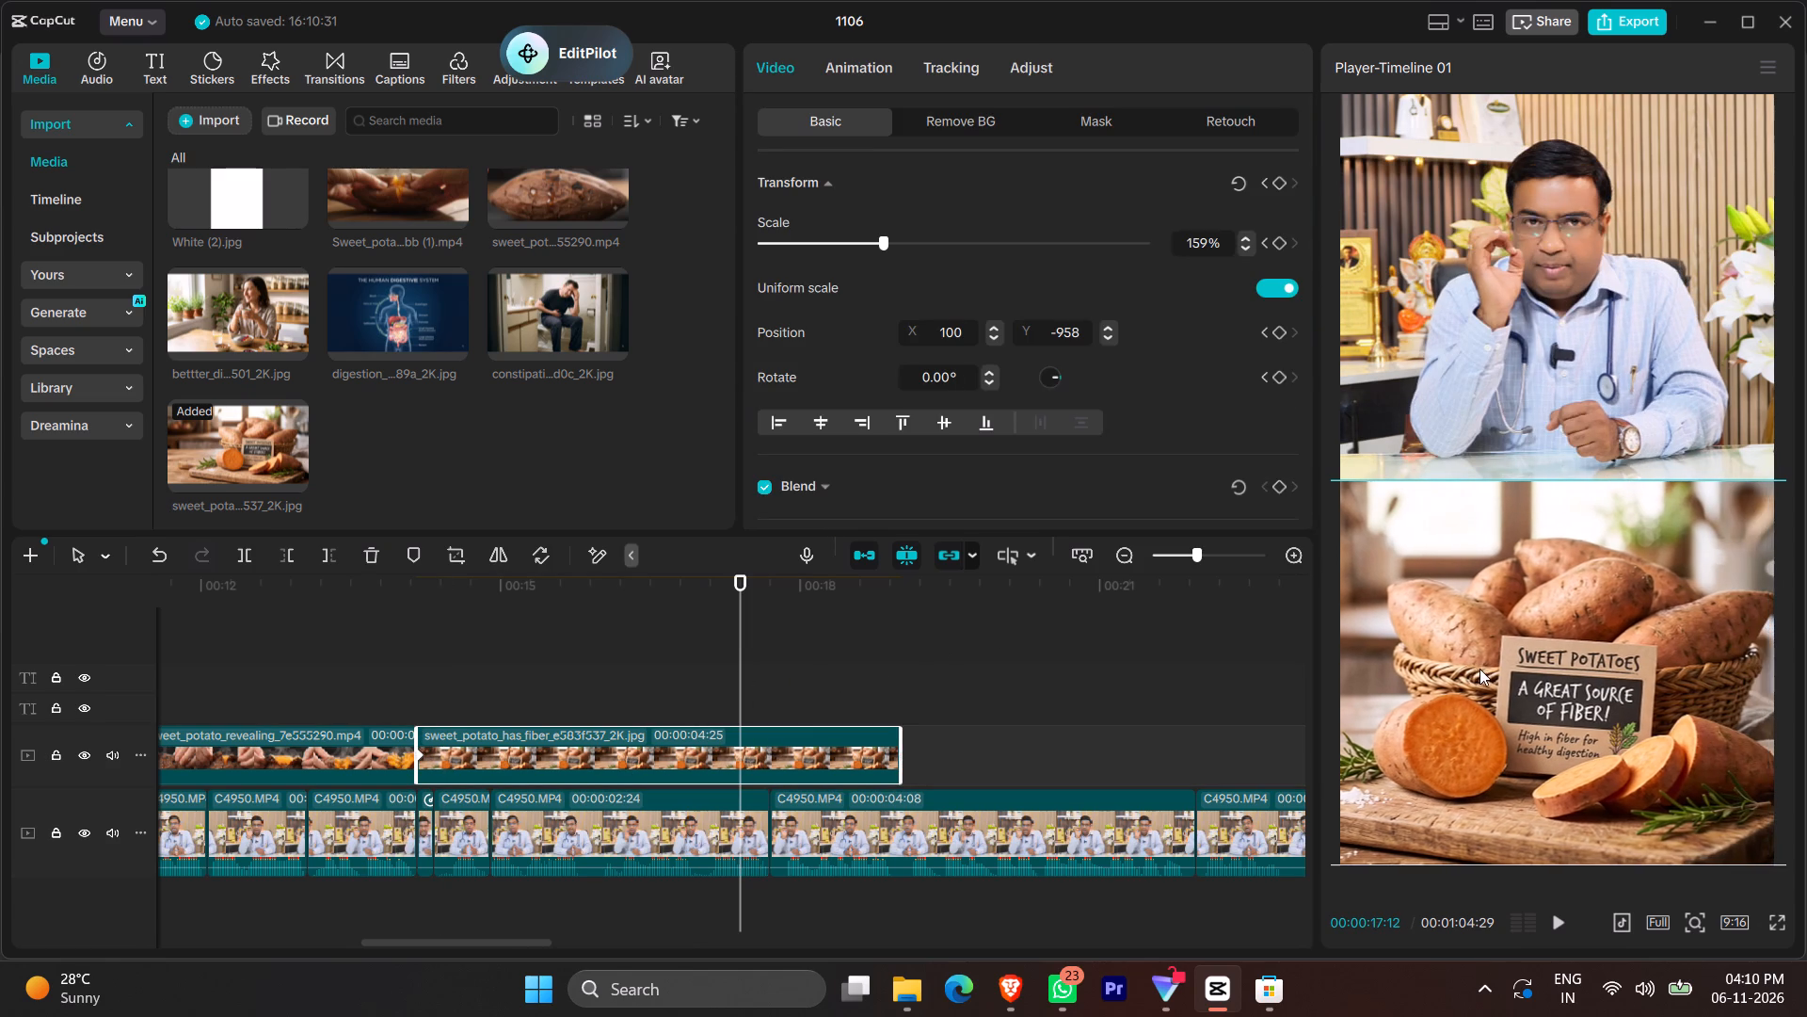
left_click_drag(1479, 669, 1473, 671)
Move the fiber image's second keyframe to the doctor footage cut at 00:00:17:21 and shift its X position to -562.
left_click_drag(741, 752, 760, 759)
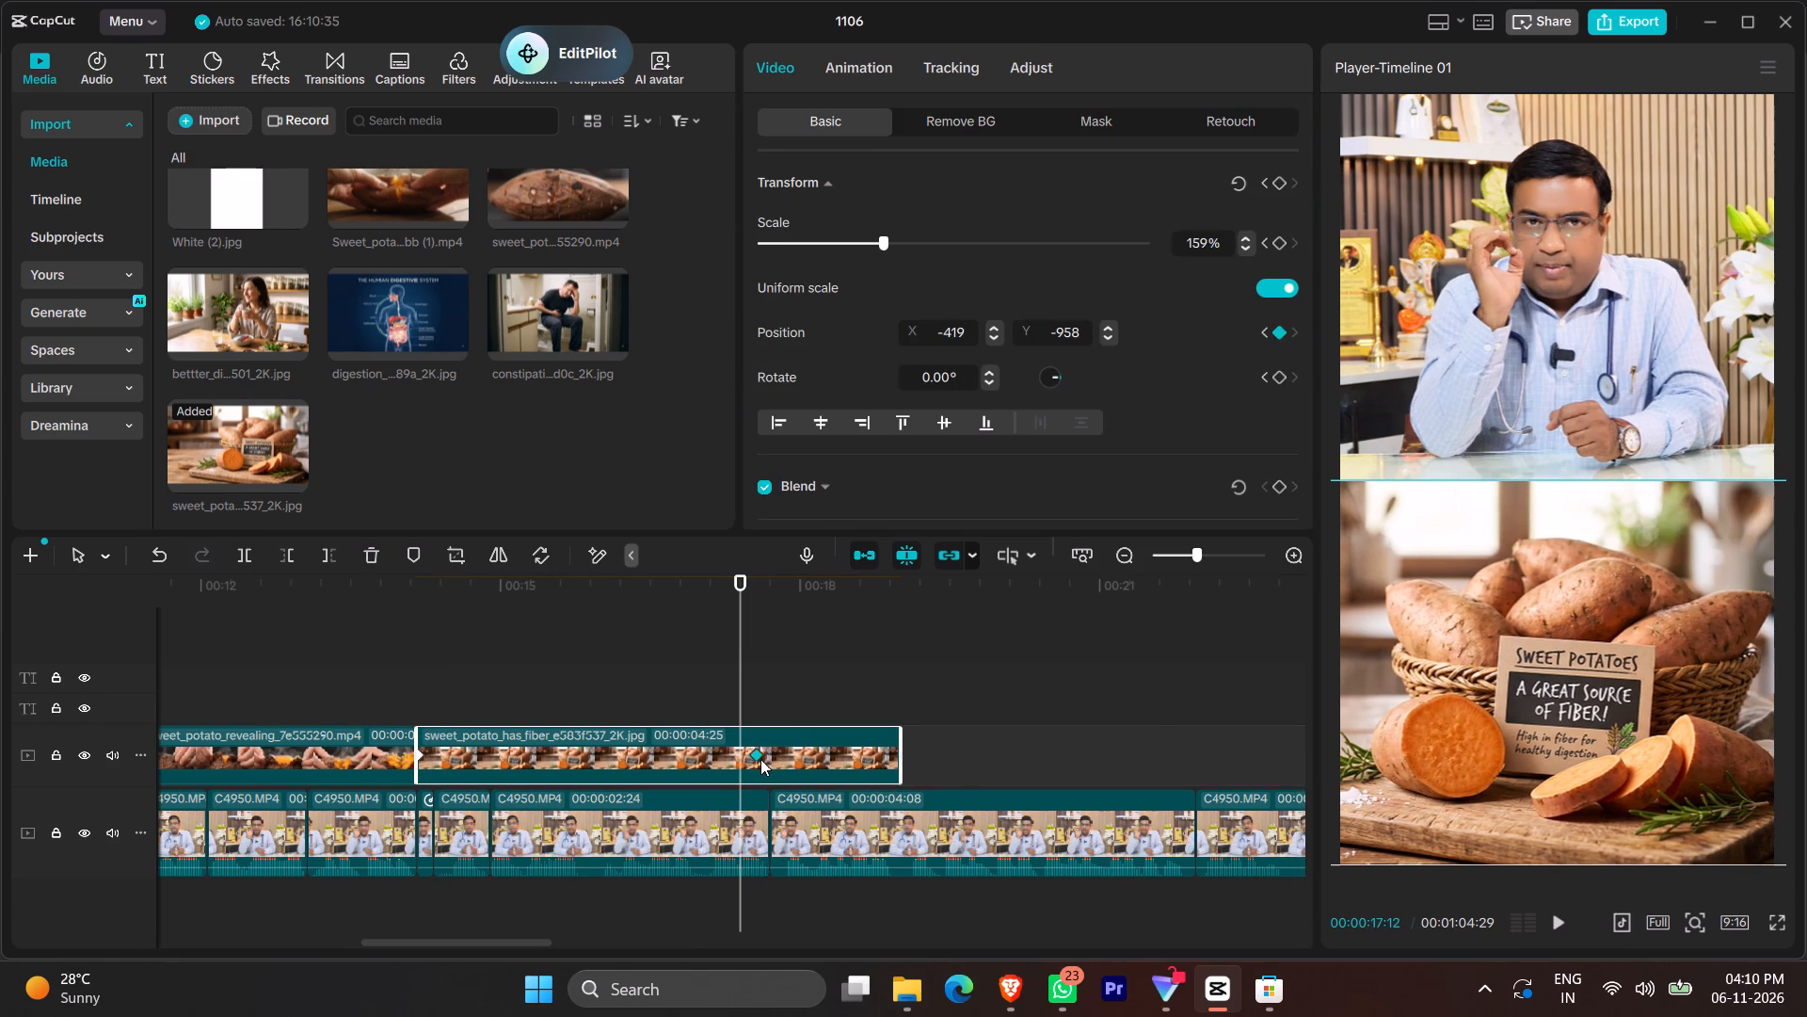
left_click_drag(760, 759, 766, 761)
left_click(766, 756)
scroll(912, 800, "up", 3, "ctrl")
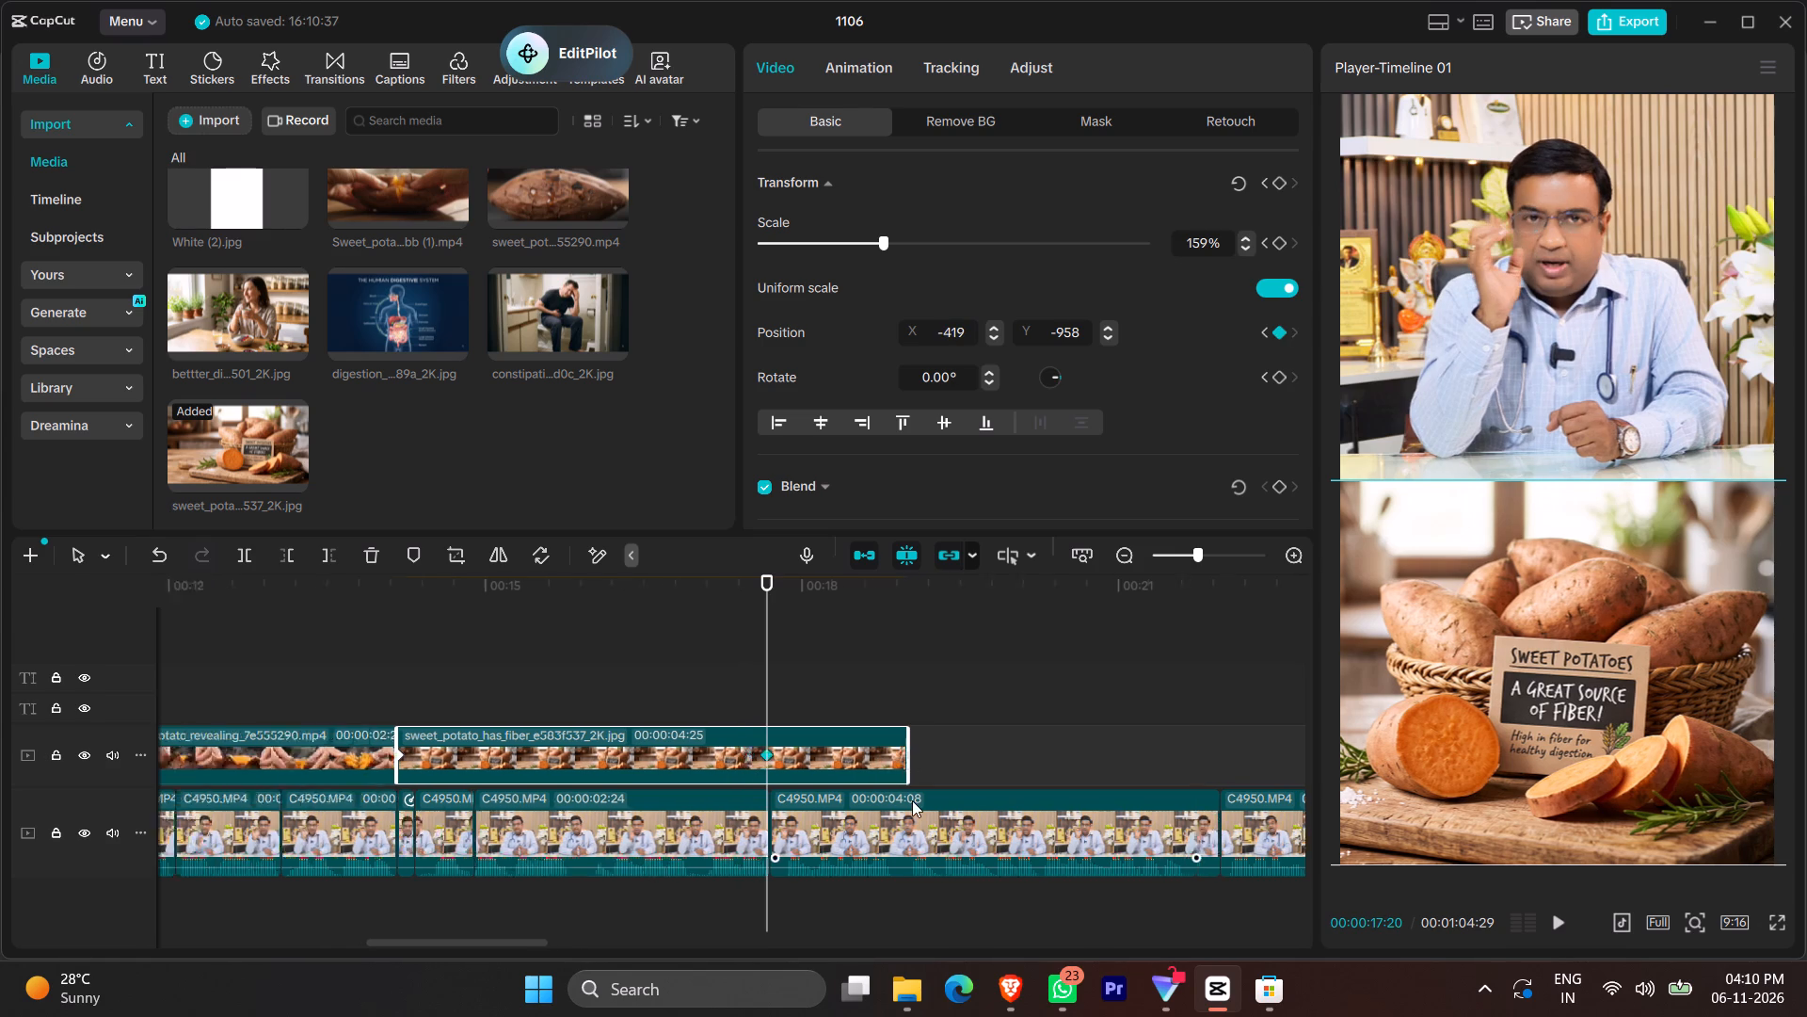
scroll(912, 800, "up", 20, "ctrl")
scroll(912, 800, "up", 6, "ctrl")
left_click(778, 709)
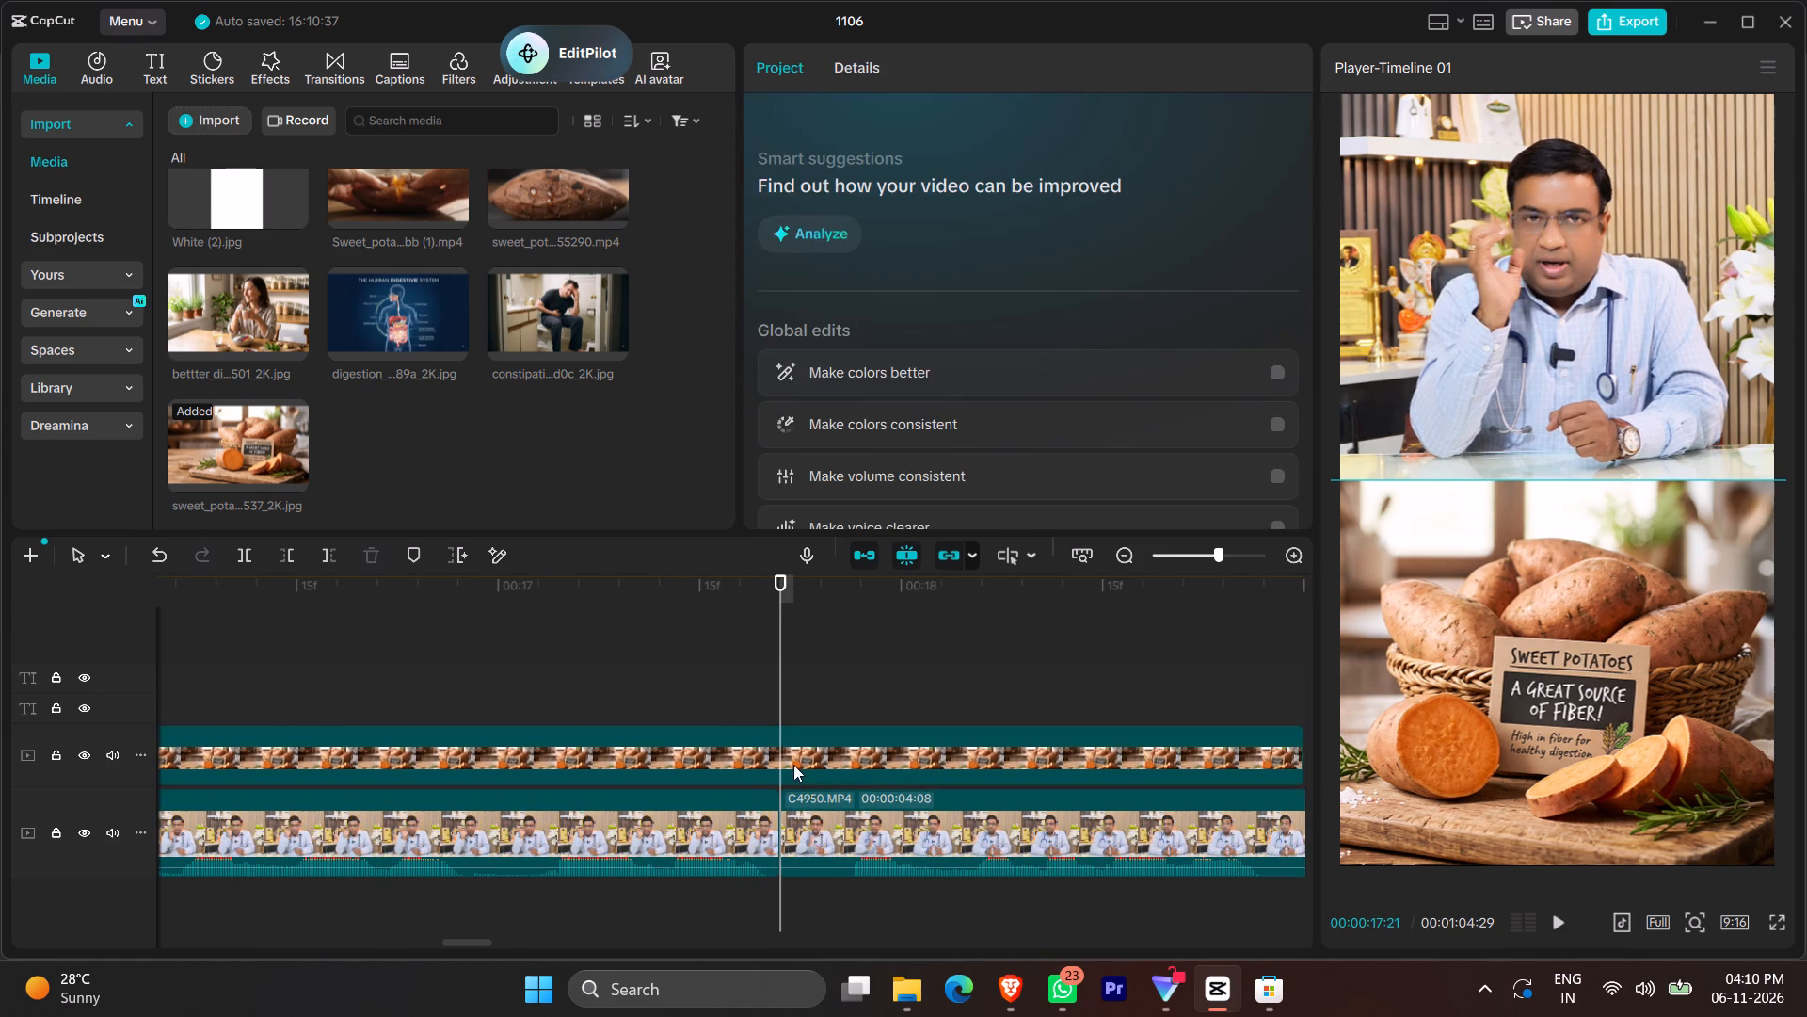
left_click(799, 774)
left_click_drag(763, 746, 779, 753)
left_click(779, 753)
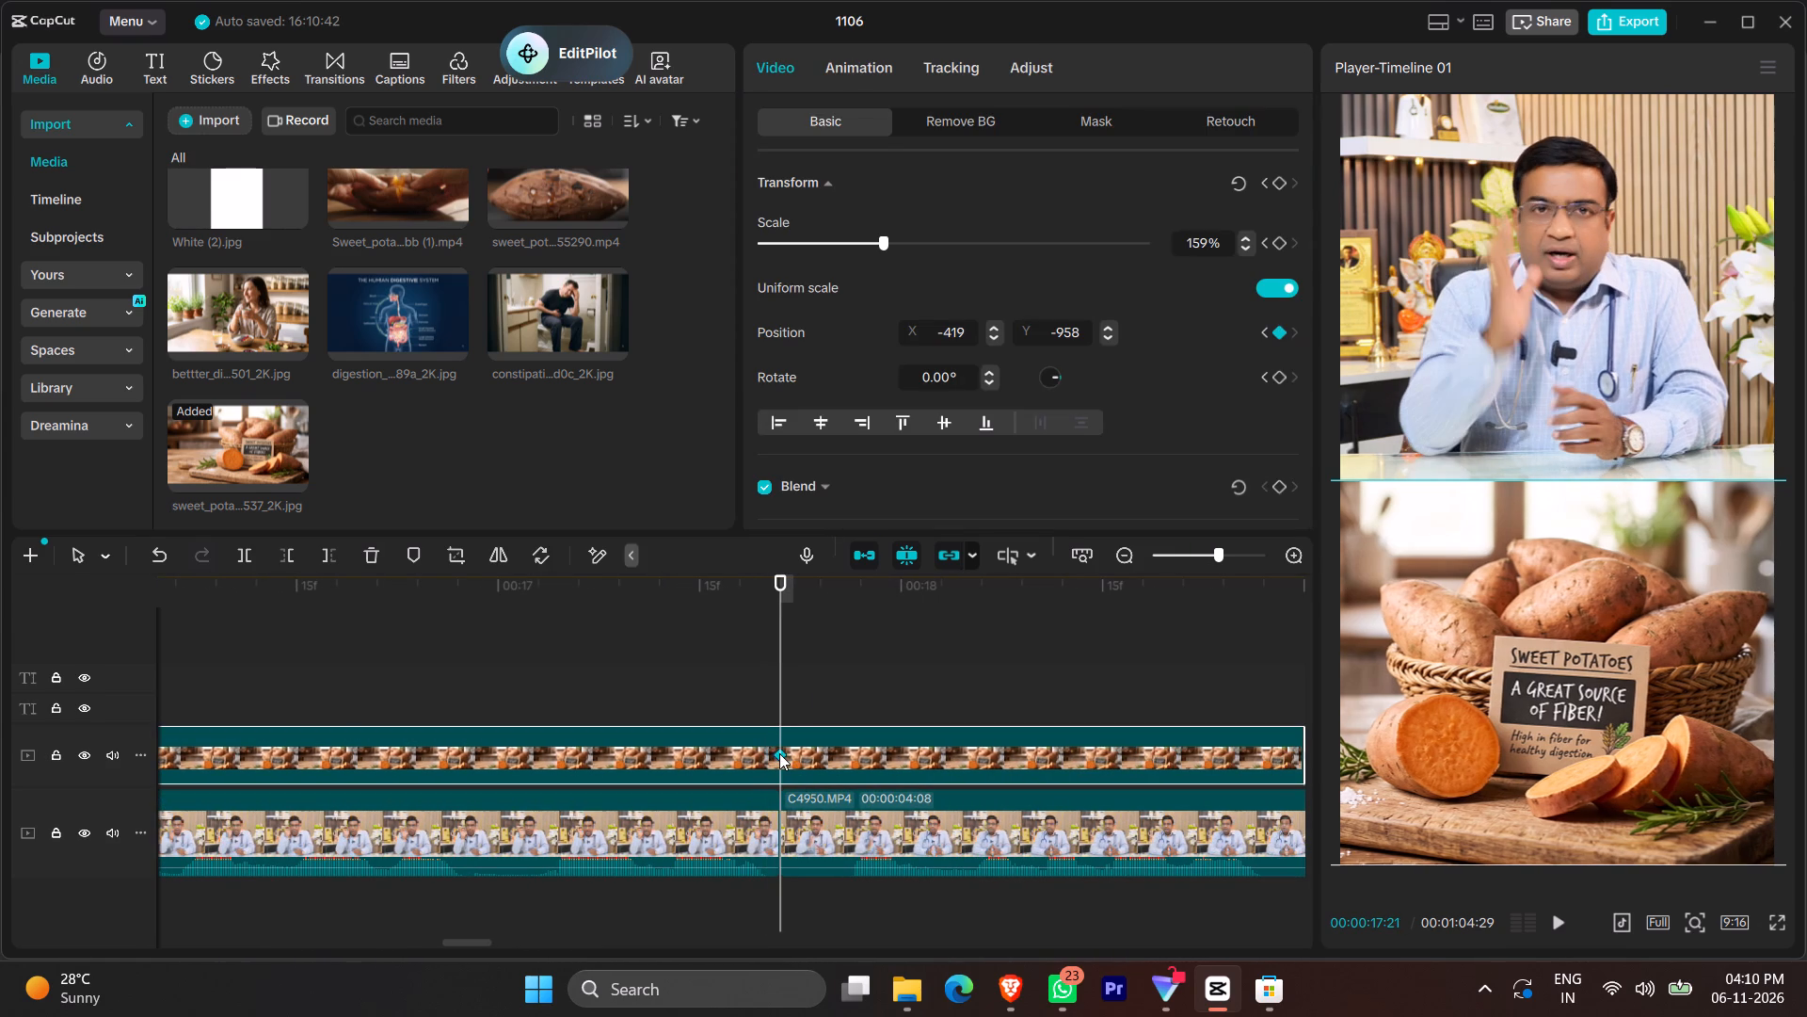
left_click_drag(1626, 699, 1591, 705)
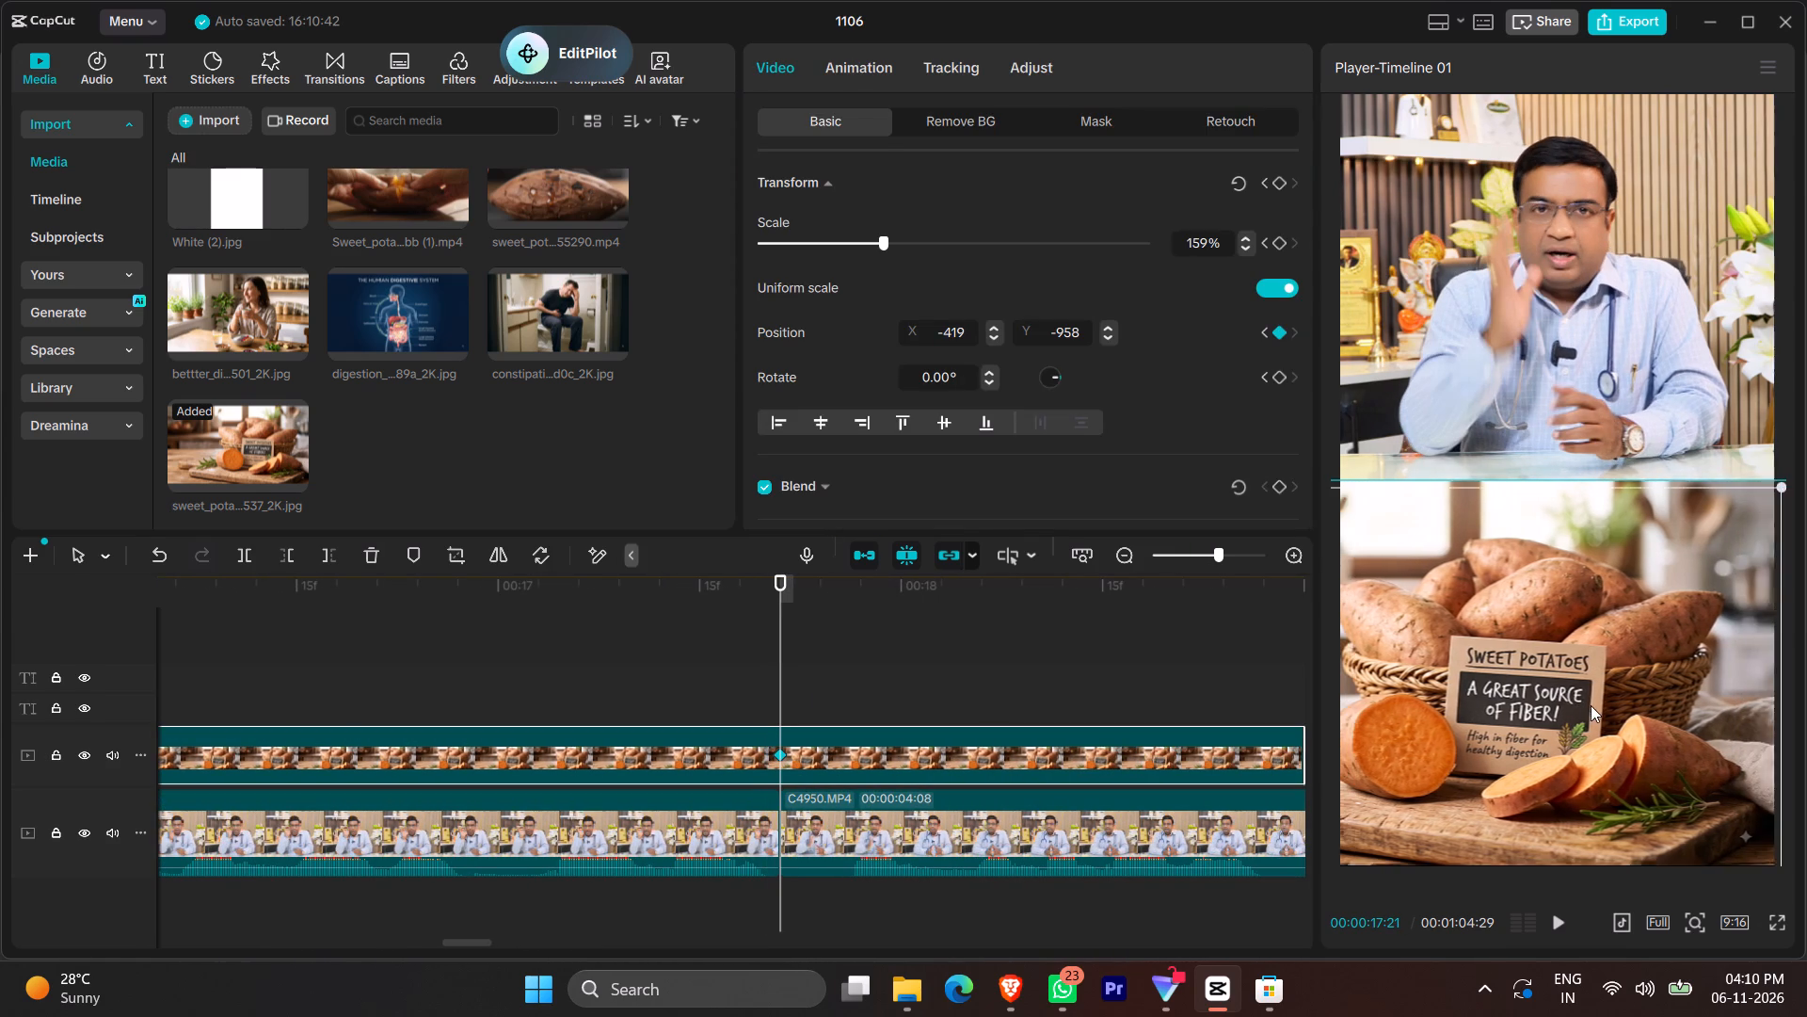
left_click_drag(1591, 705, 1599, 699)
Trim the end of the fiber image to the doctor footage cut, making it 00:00:03:16 long, and play back the pan.
scroll(920, 839, "down", 8, "ctrl")
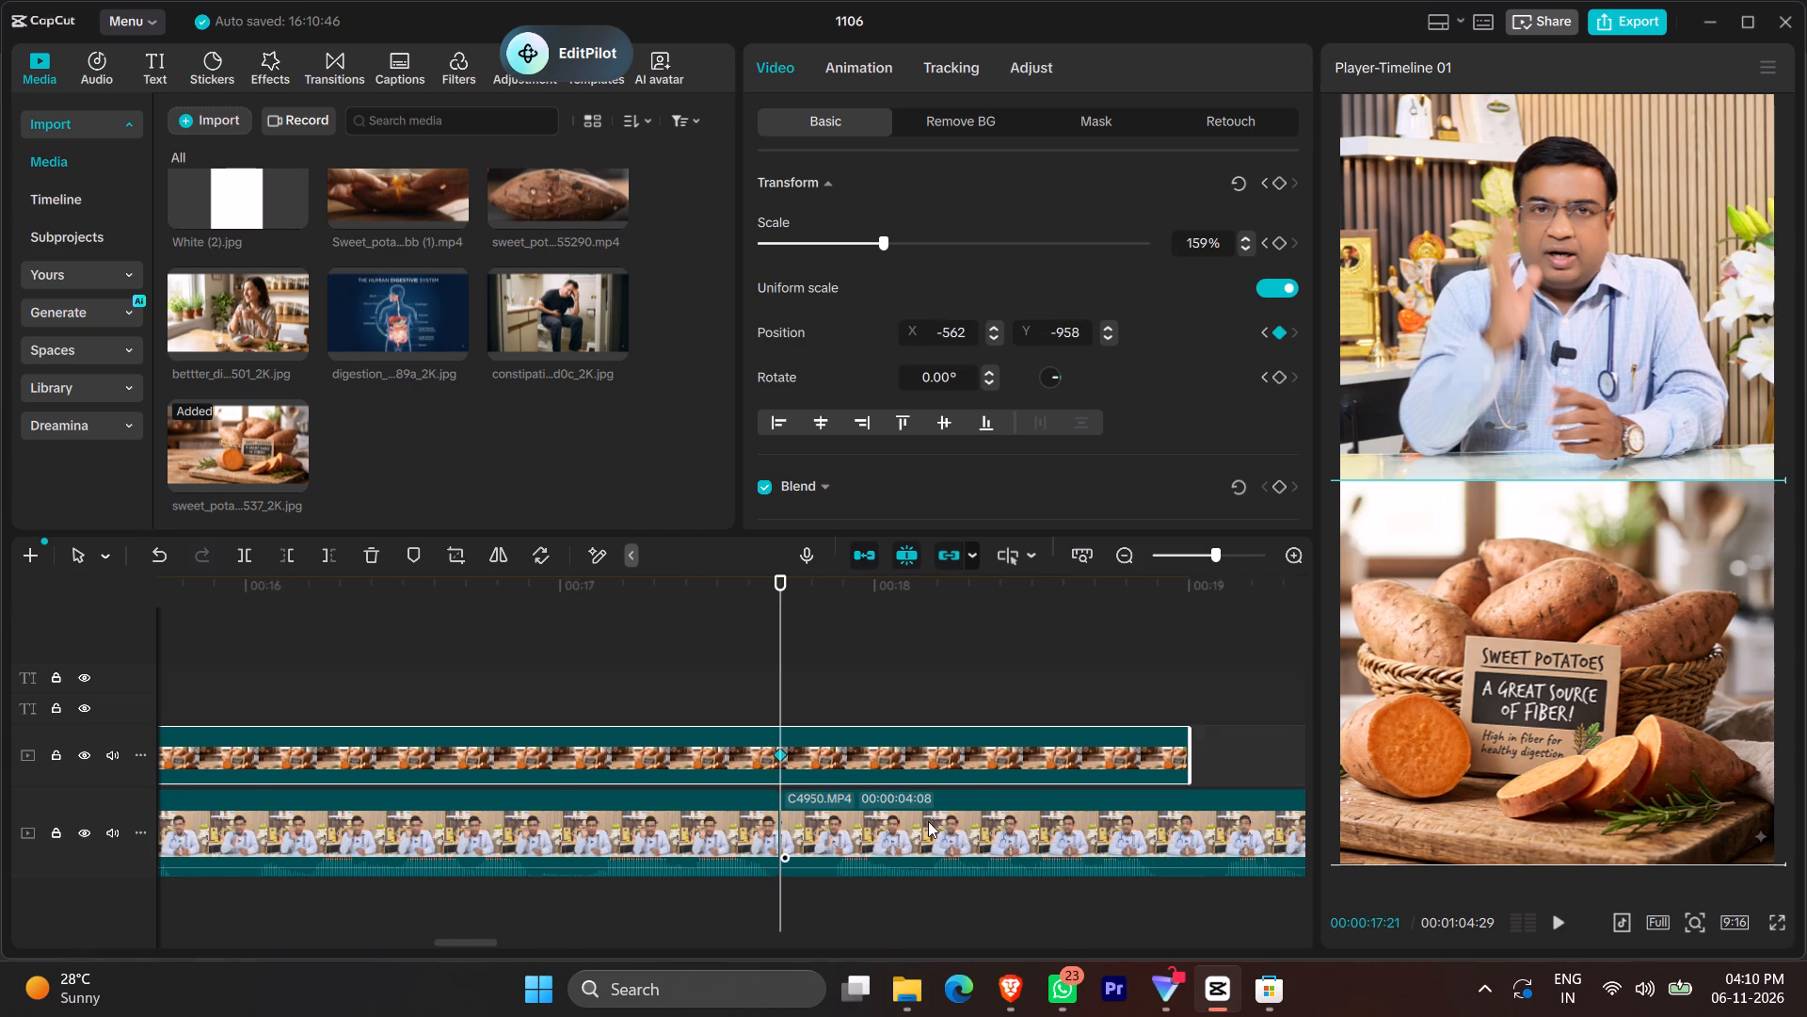
scroll(928, 821, "down", 3, "ctrl")
left_click_drag(1028, 749, 788, 783)
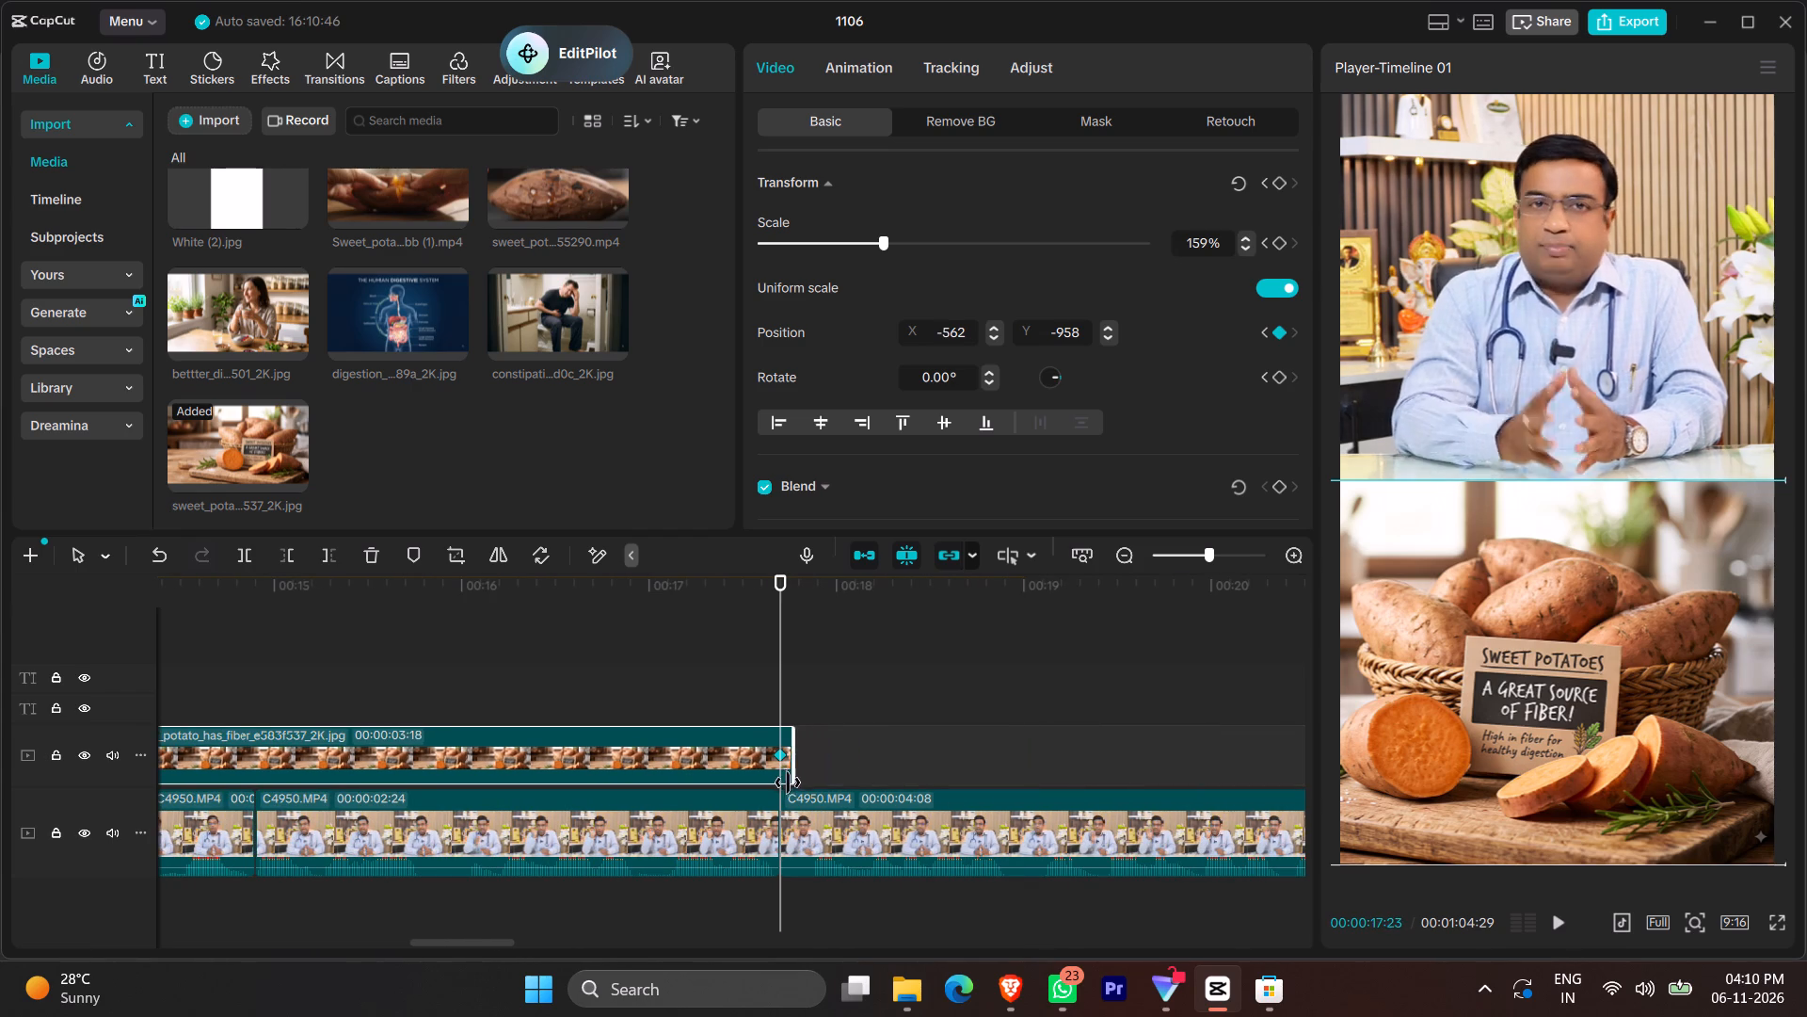
left_click_drag(788, 783, 781, 781)
scroll(798, 783, "right", 1)
left_click(376, 694)
key("space")
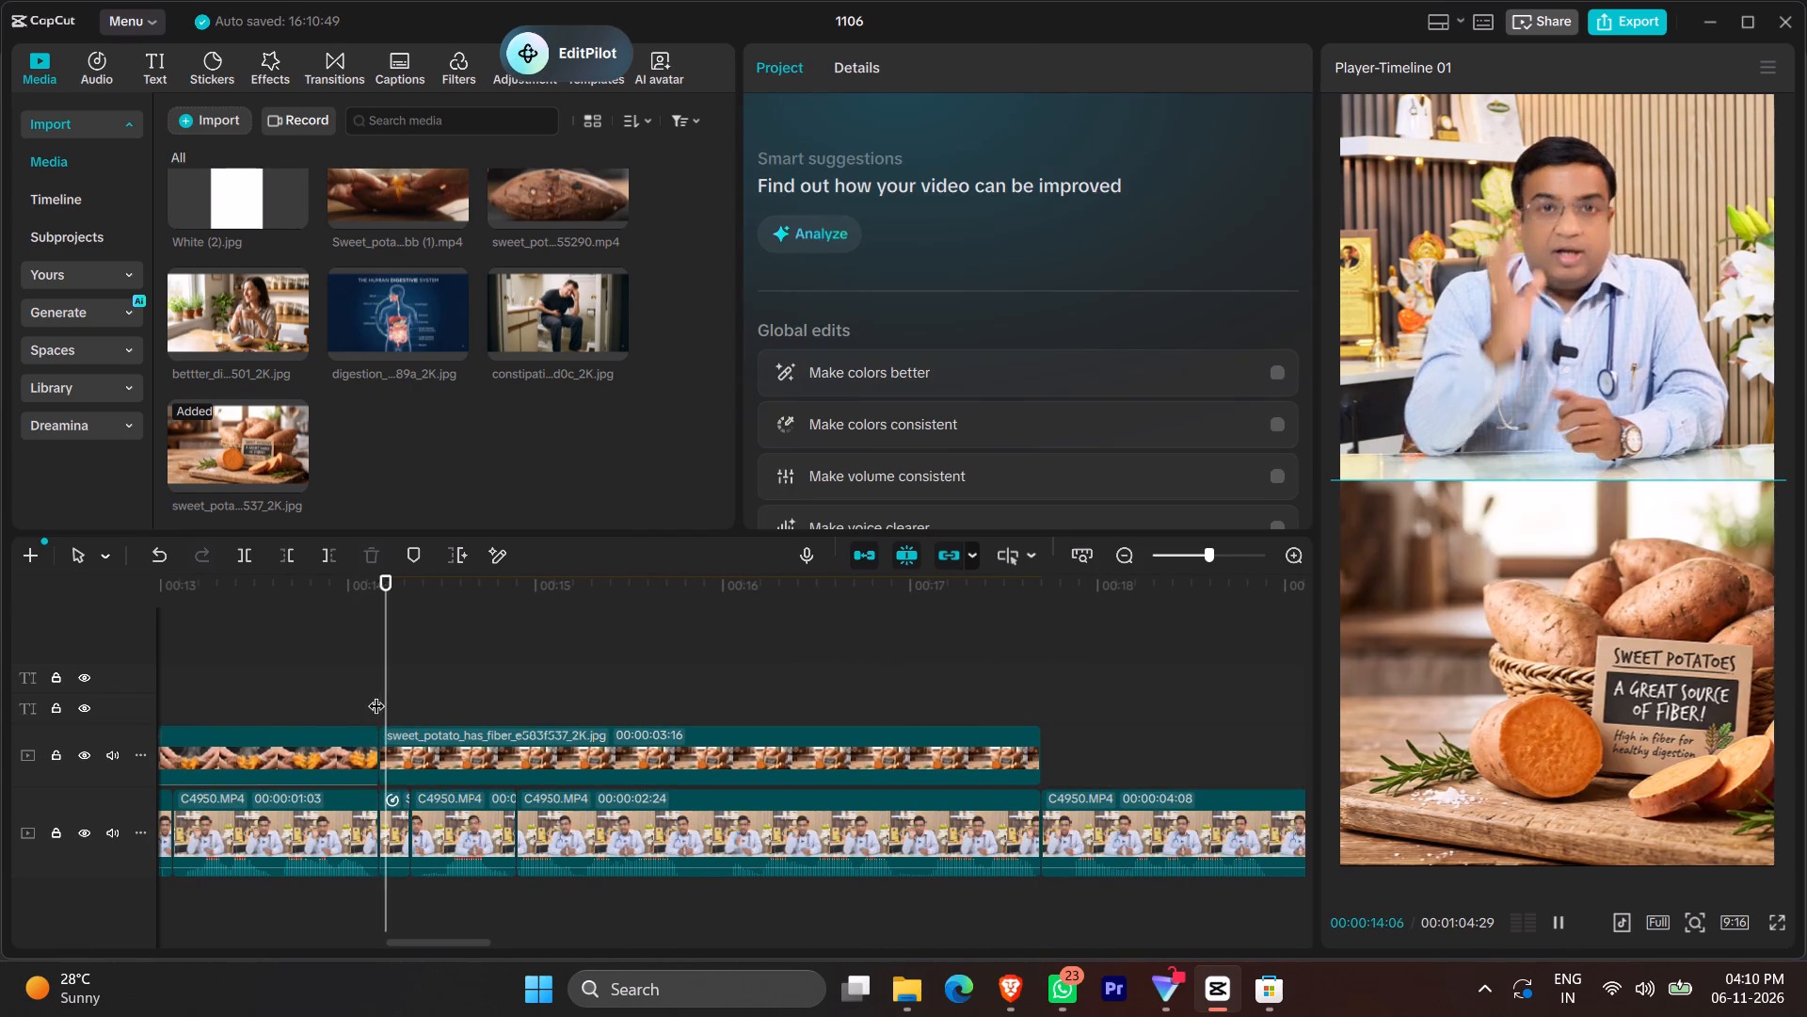
scroll(773, 729, "down", 5, "ctrl")
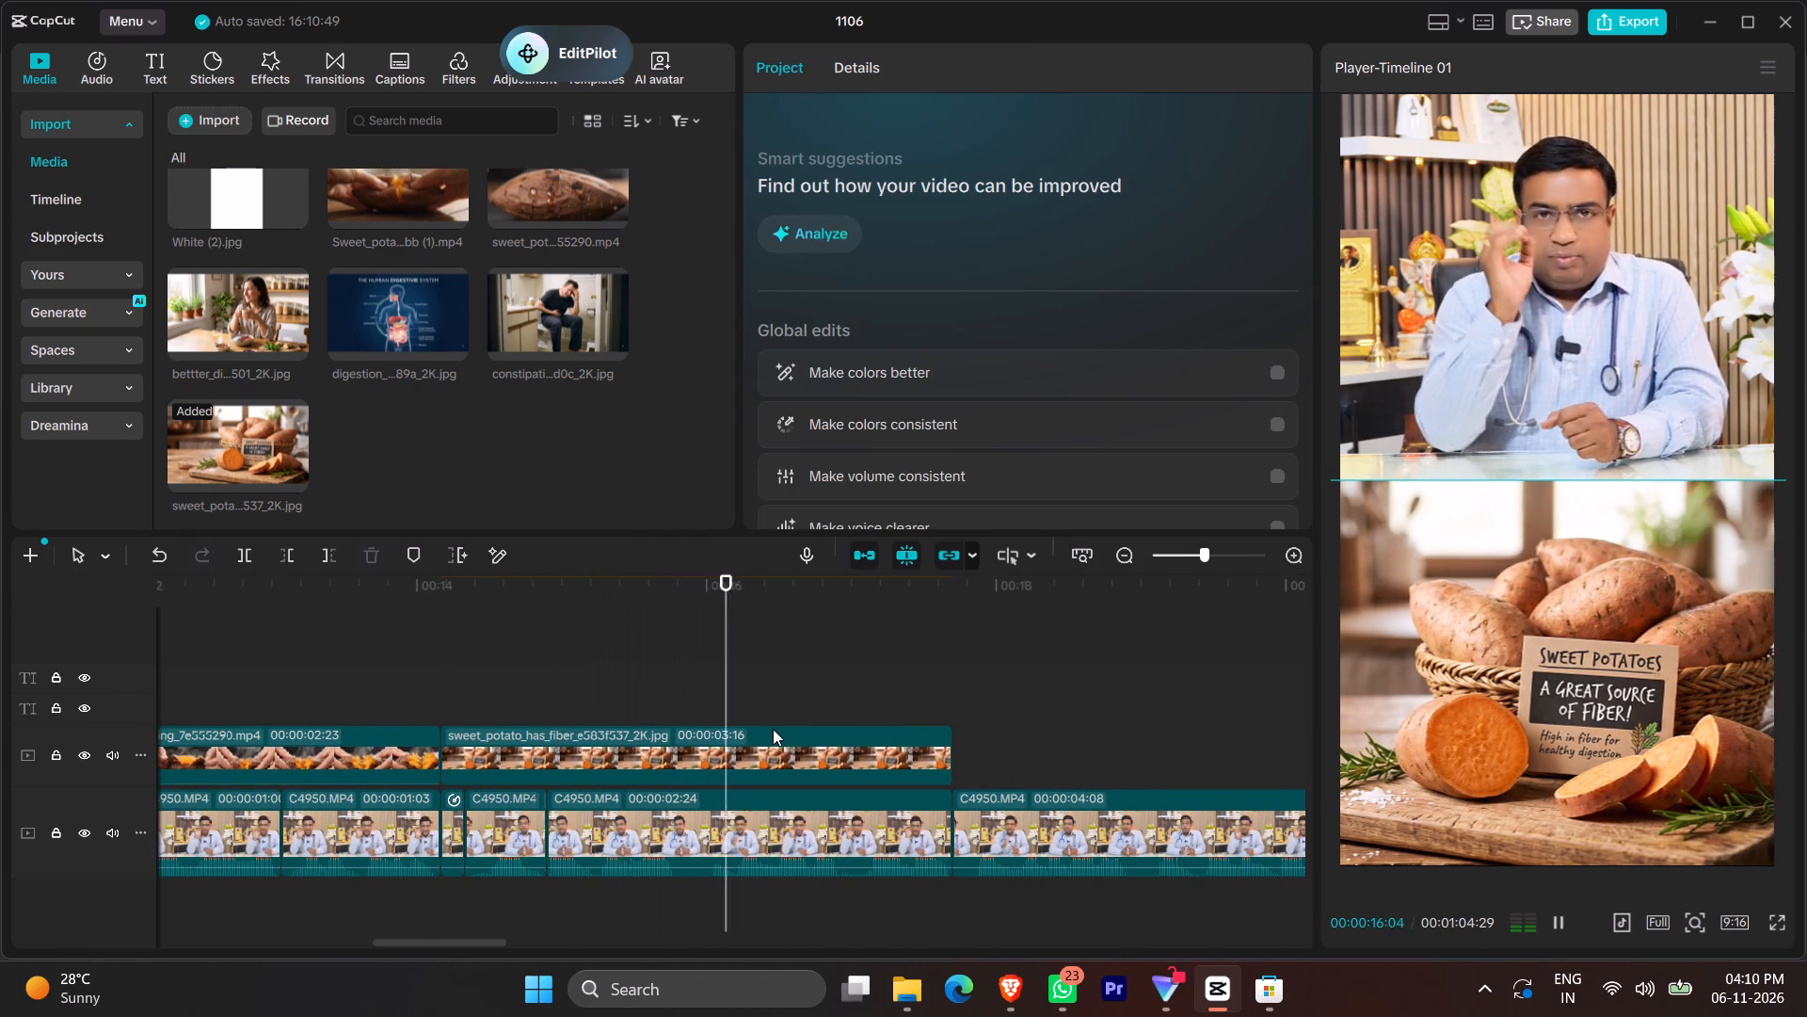
key("space")
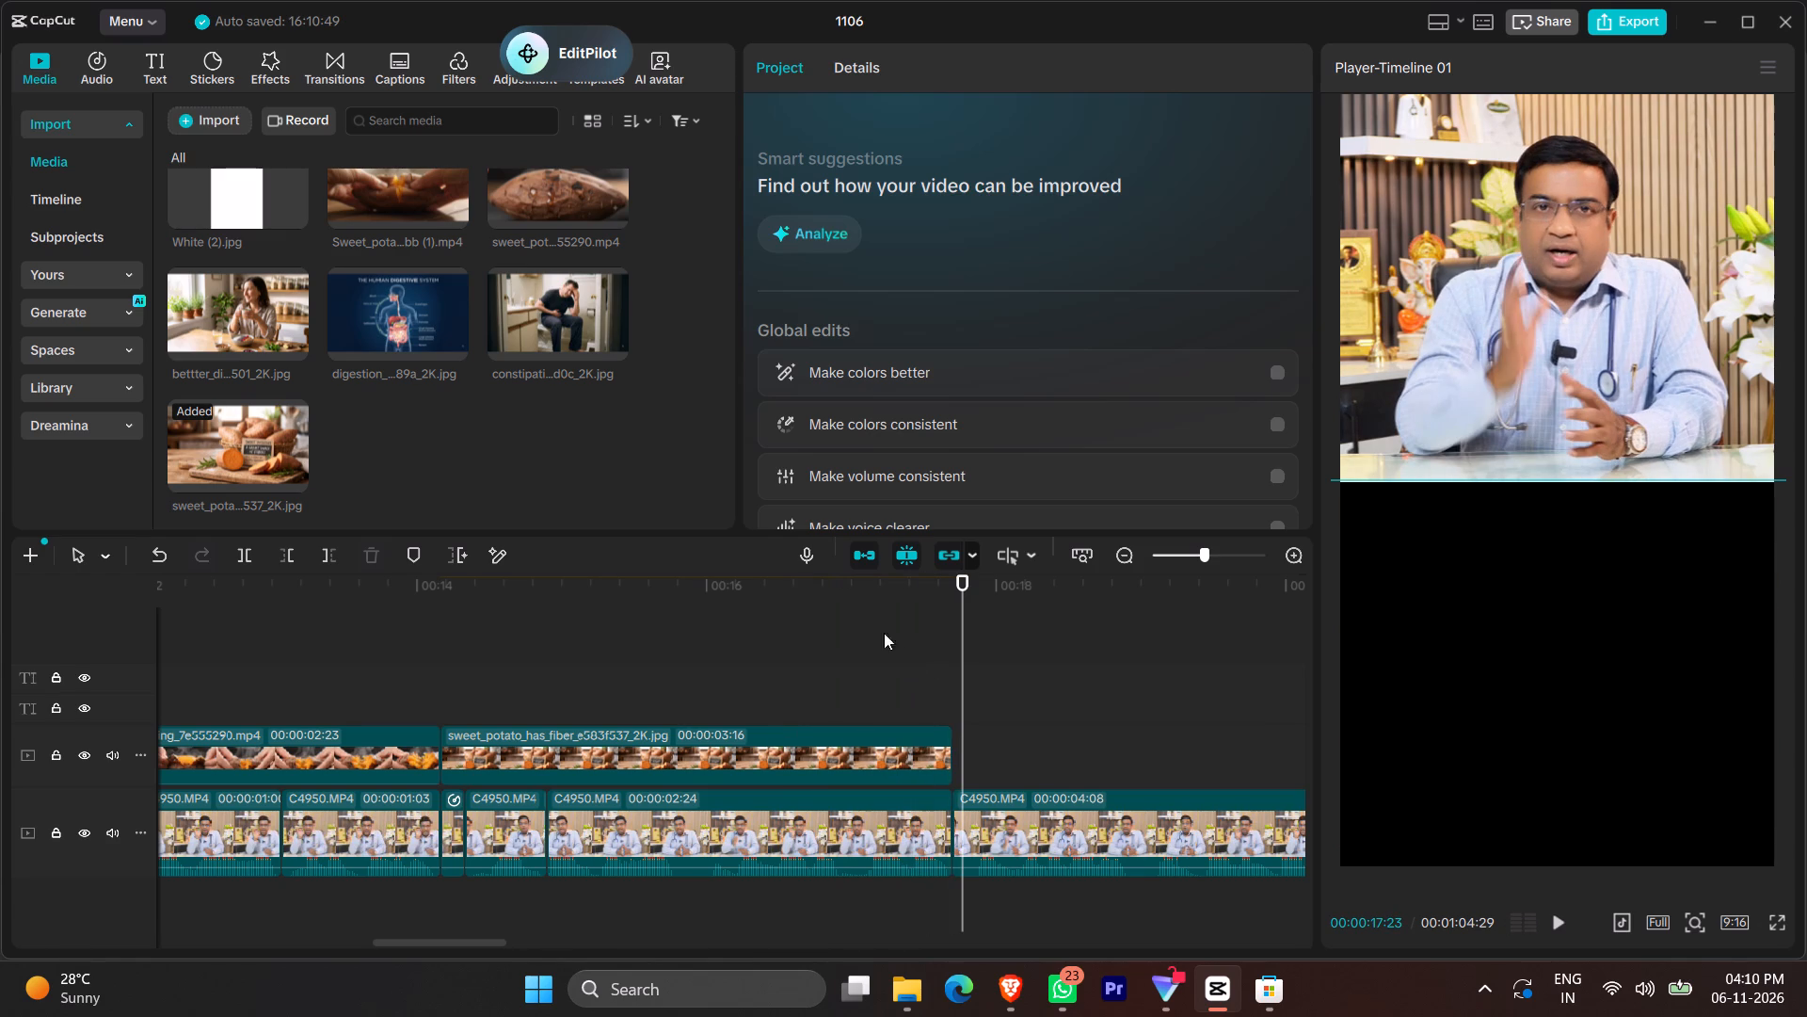
Place the constipation image on the overlay track directly after the sweet potato fiber image.
scroll(338, 408, "left", 1)
left_click_drag(564, 299, 952, 759)
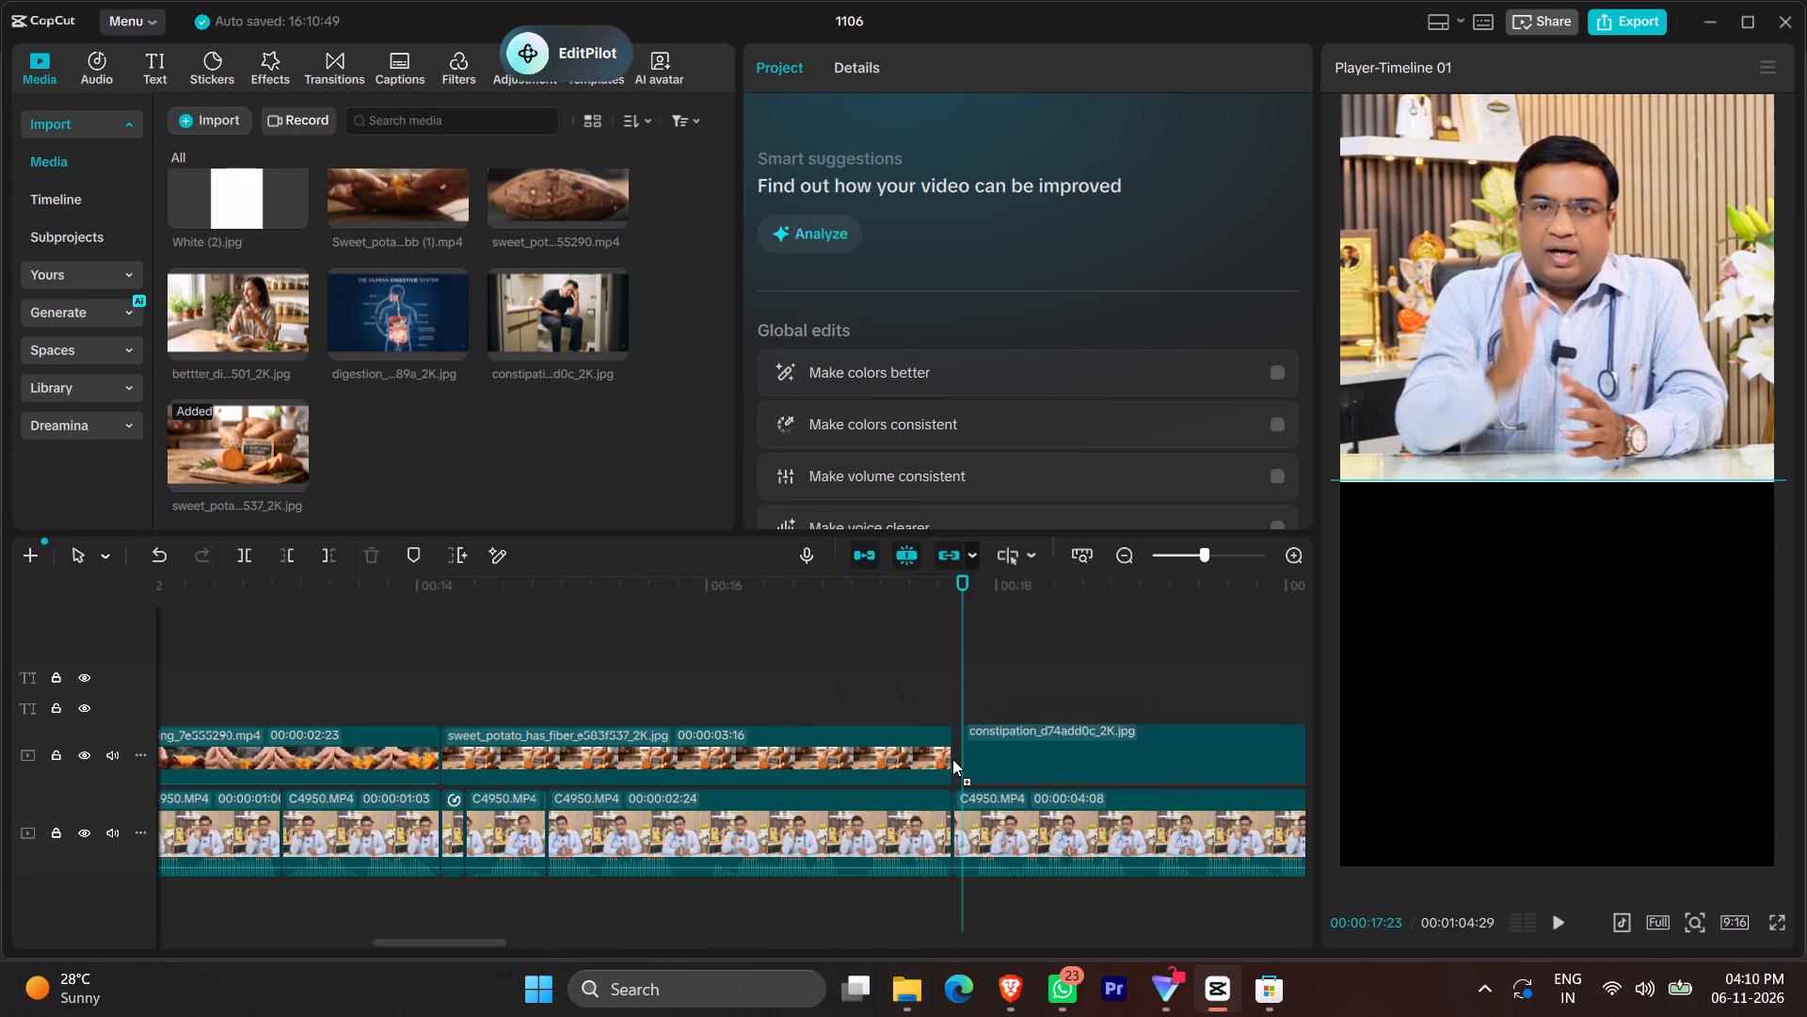
left_click_drag(952, 759, 951, 760)
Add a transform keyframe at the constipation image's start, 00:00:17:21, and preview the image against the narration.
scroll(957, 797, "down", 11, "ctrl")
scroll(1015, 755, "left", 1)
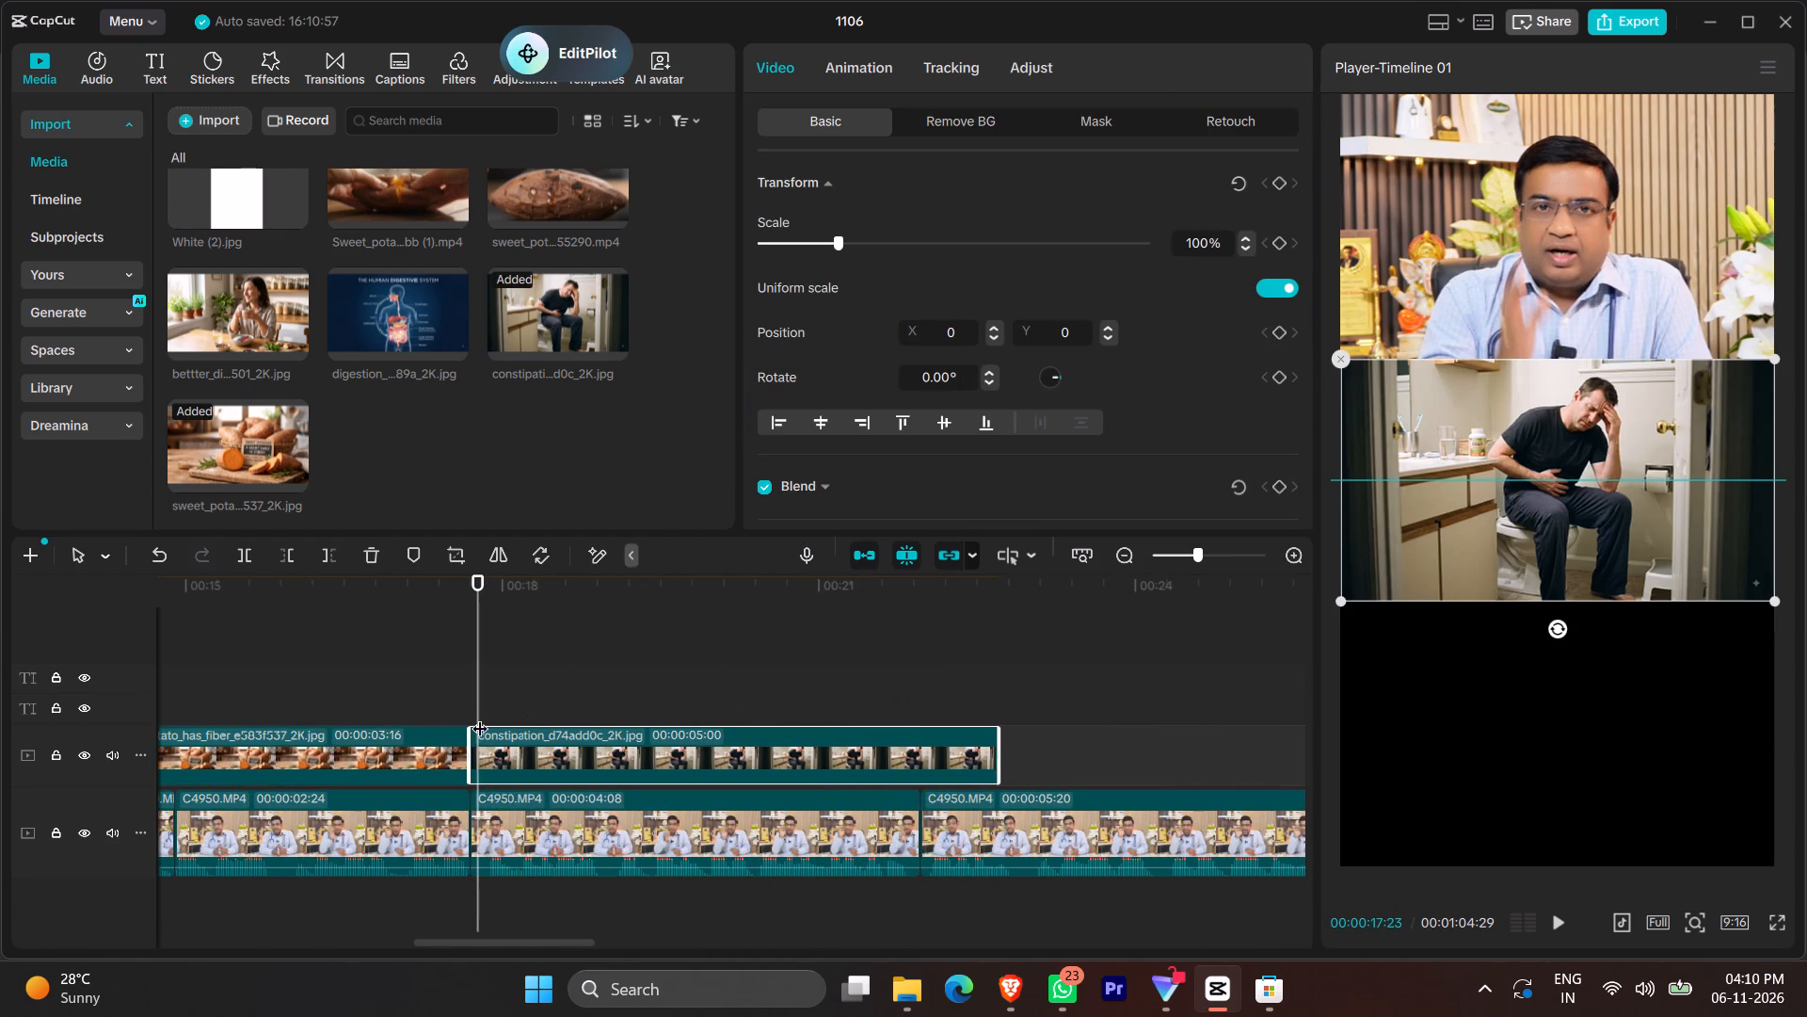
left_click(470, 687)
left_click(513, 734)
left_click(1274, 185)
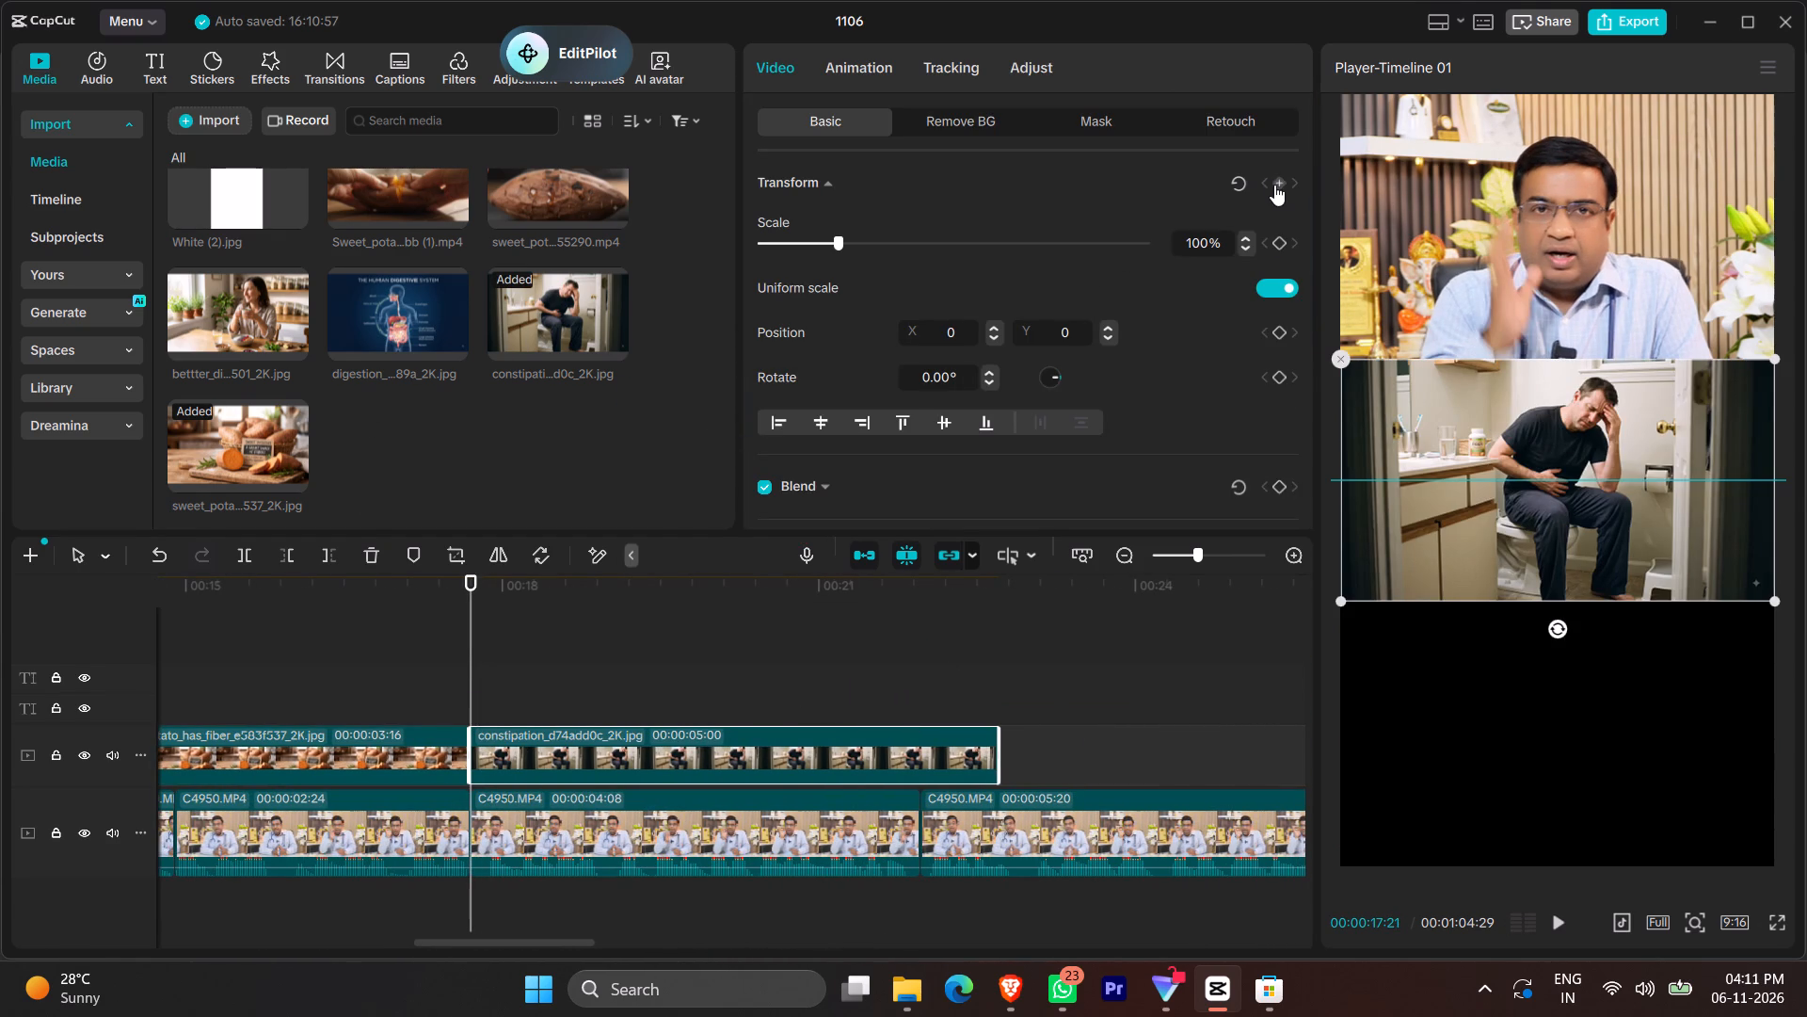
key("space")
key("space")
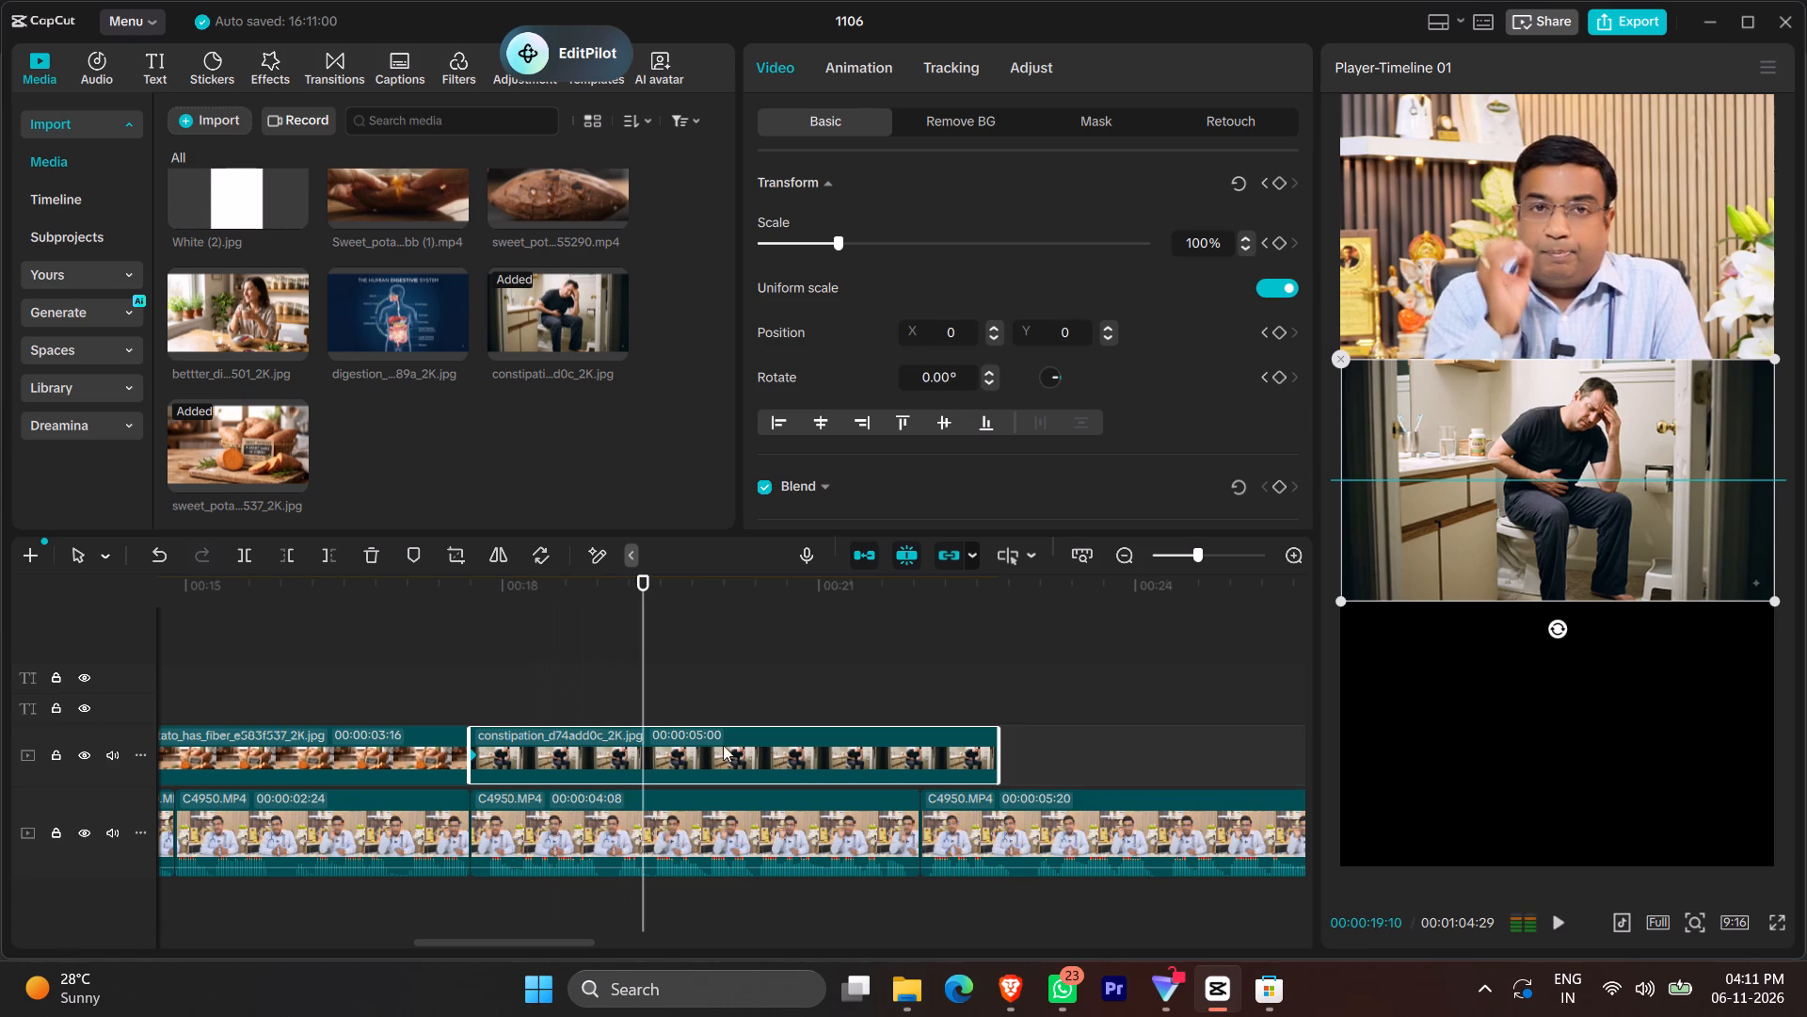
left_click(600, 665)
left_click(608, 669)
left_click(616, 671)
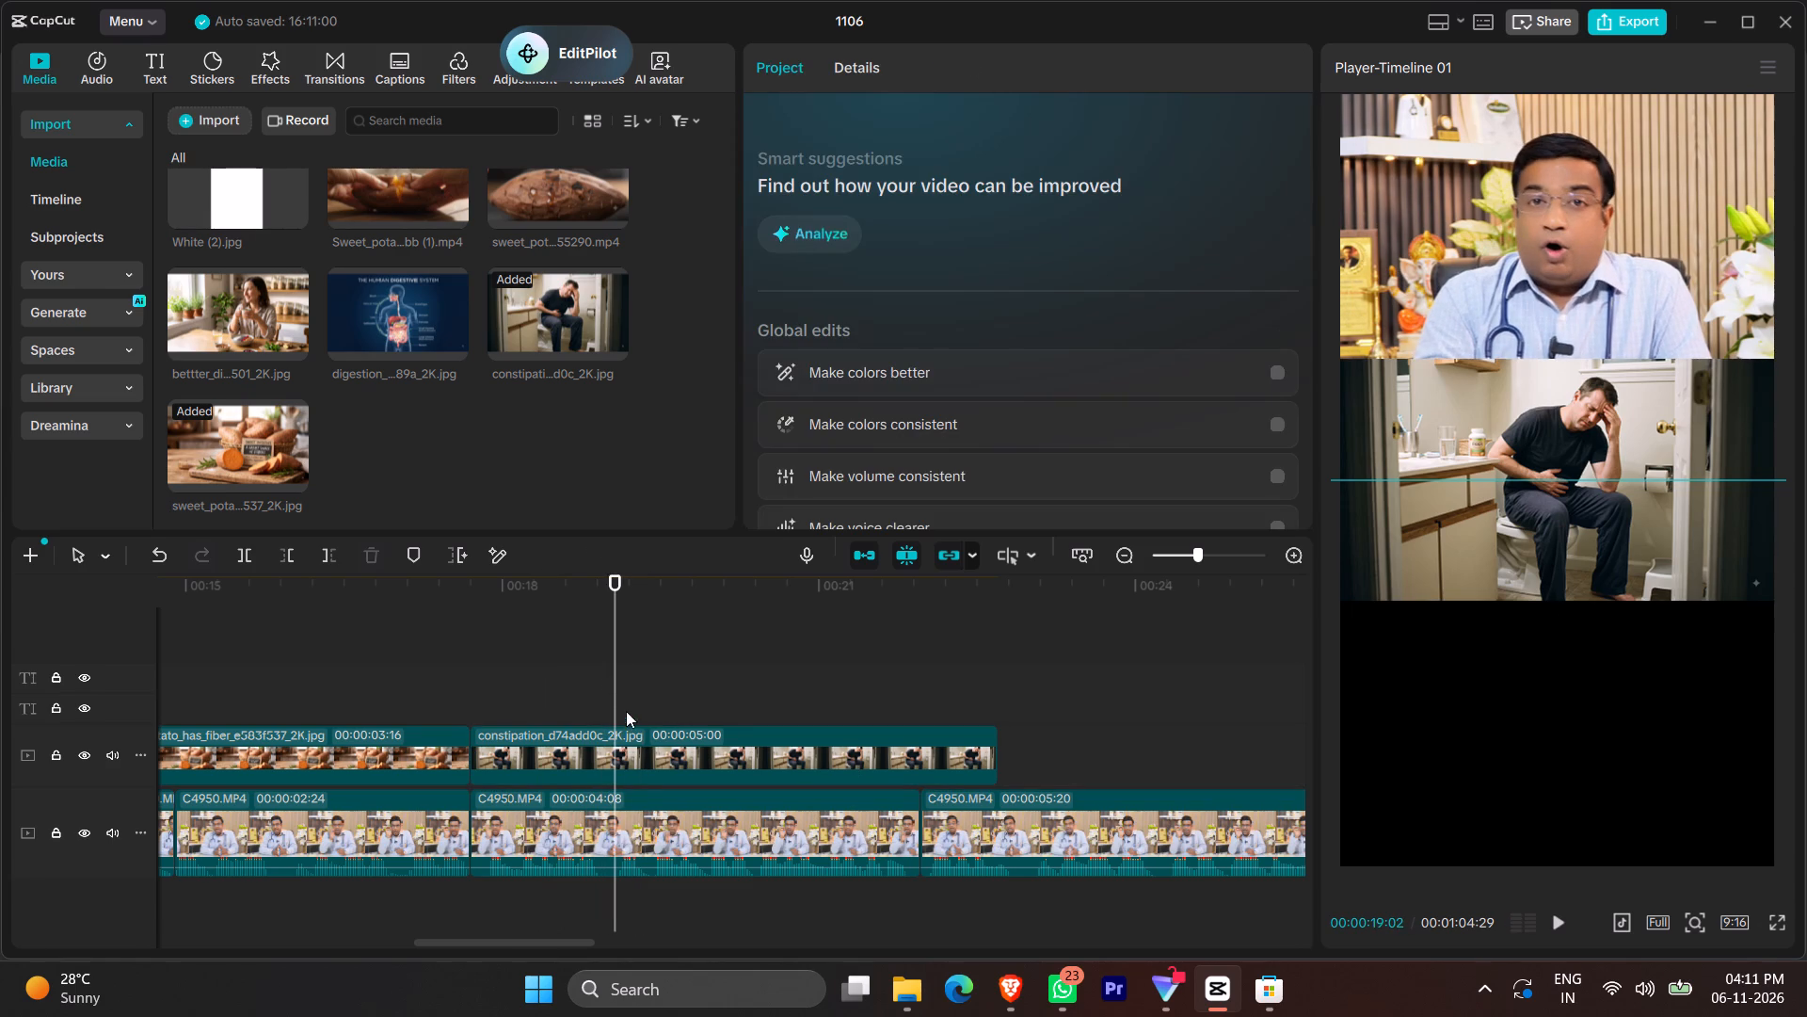
Copy the fiber image's attributes, including its scale, position and keyframes, and paste them onto the constipation image.
left_click(653, 763)
left_click(349, 732)
right_click(349, 732)
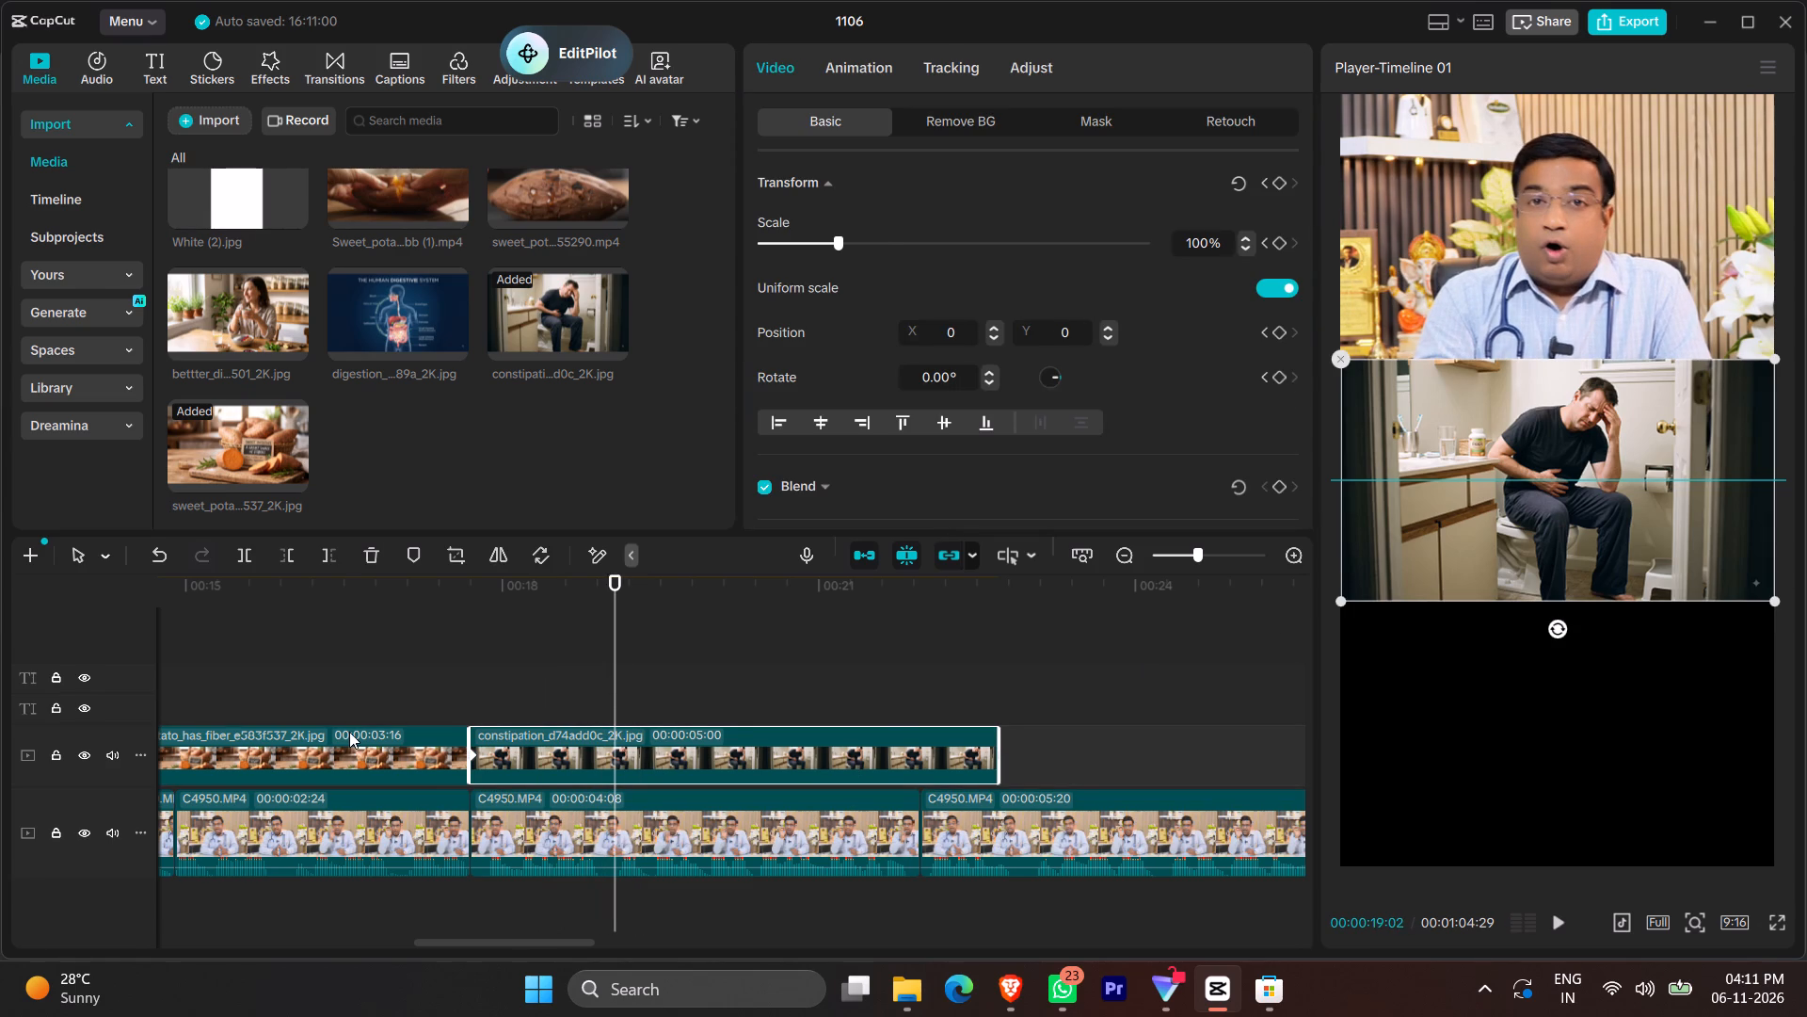
left_click(487, 128)
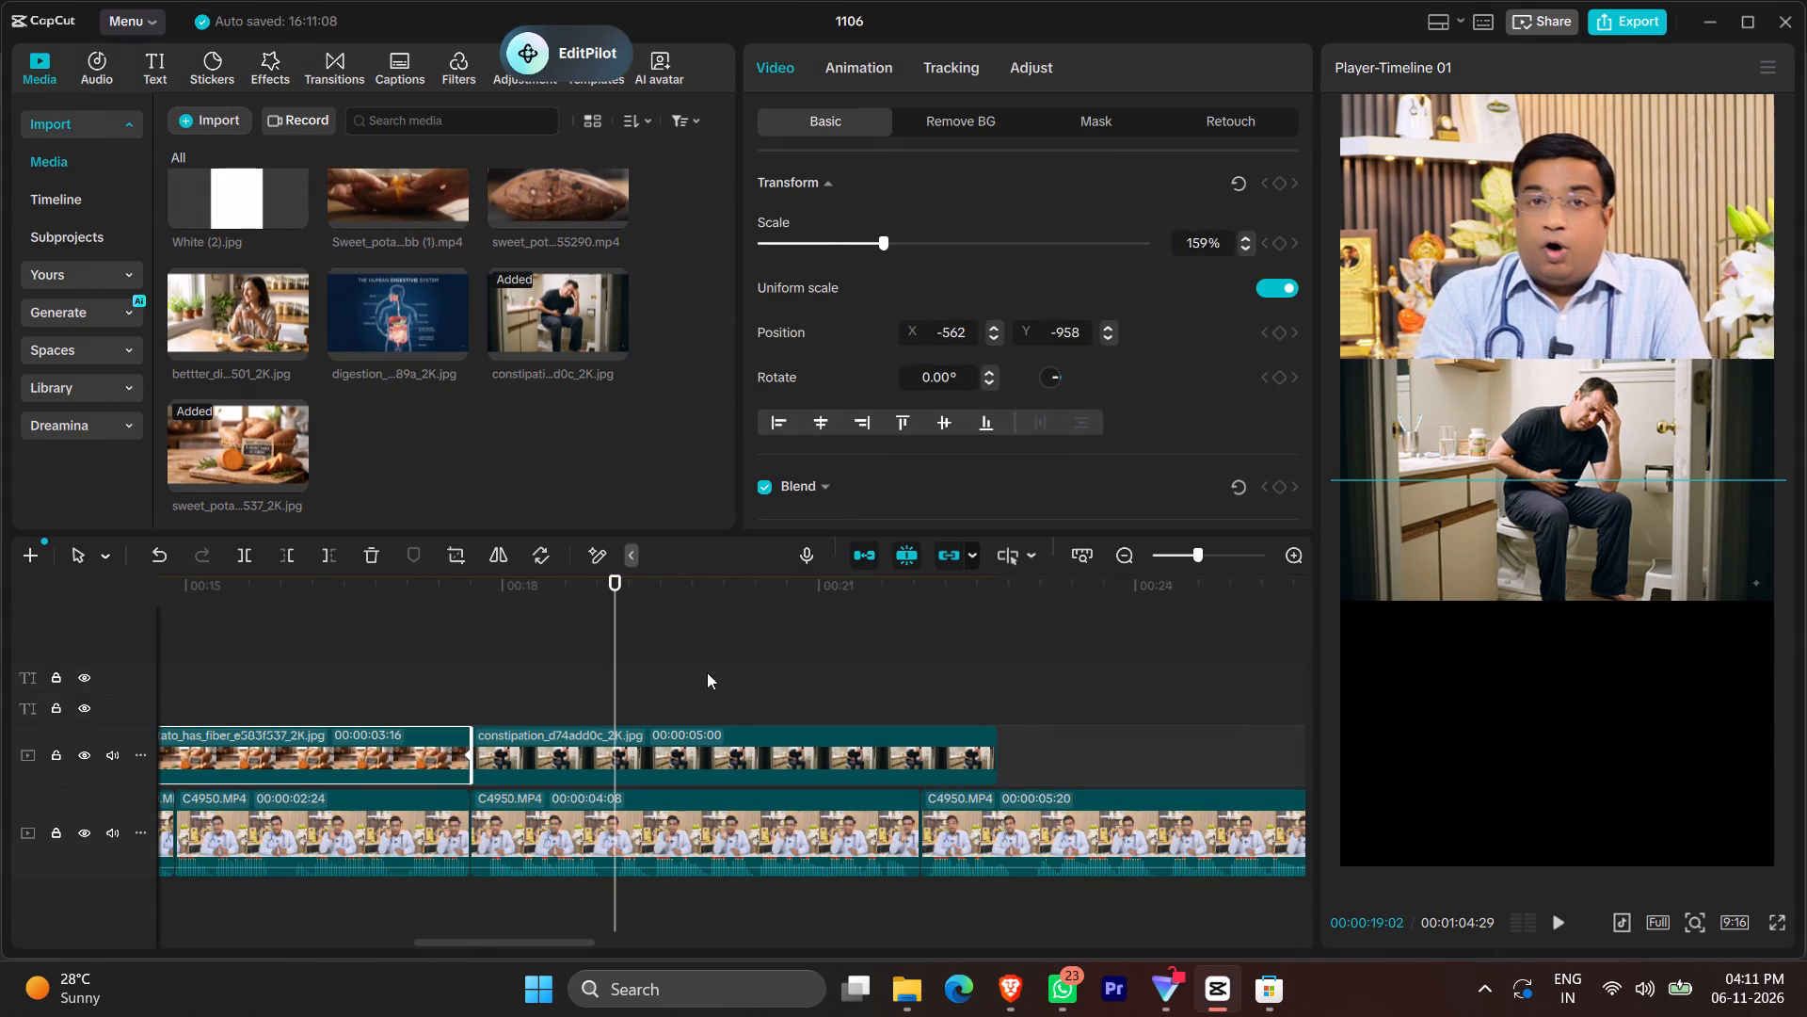
left_click(743, 749)
right_click(743, 749)
left_click(883, 151)
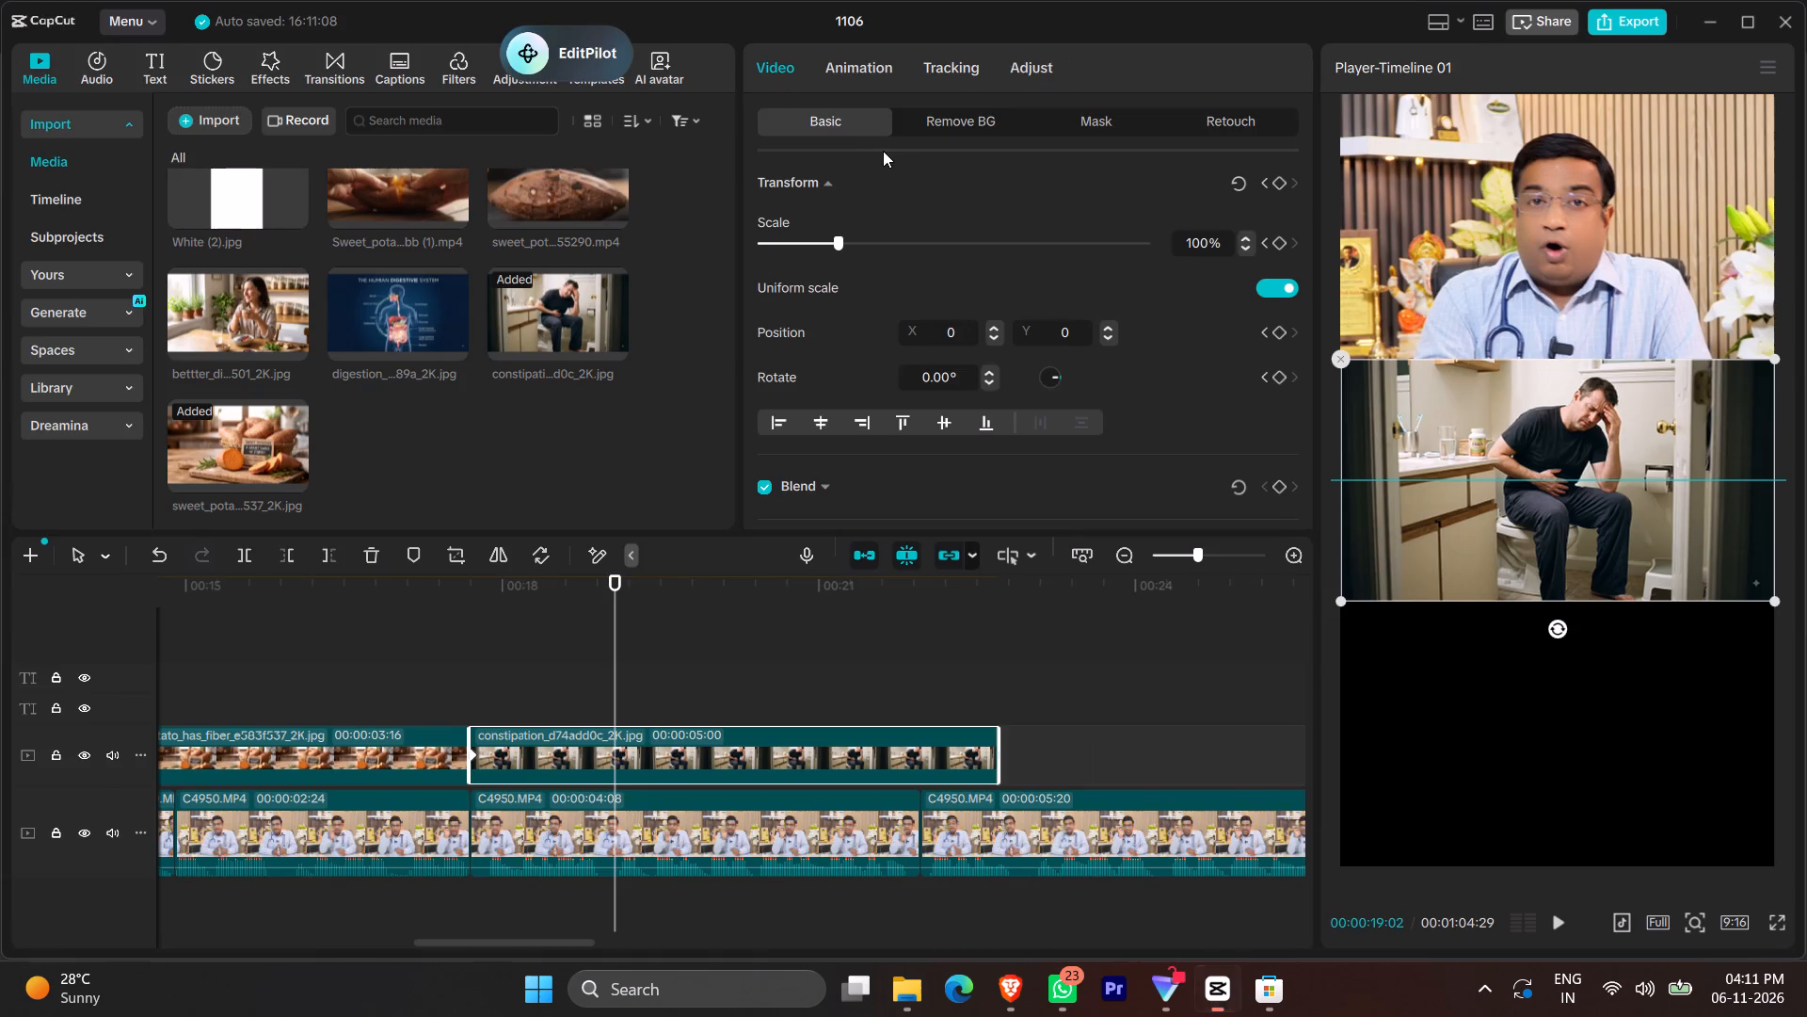
left_click(1181, 585)
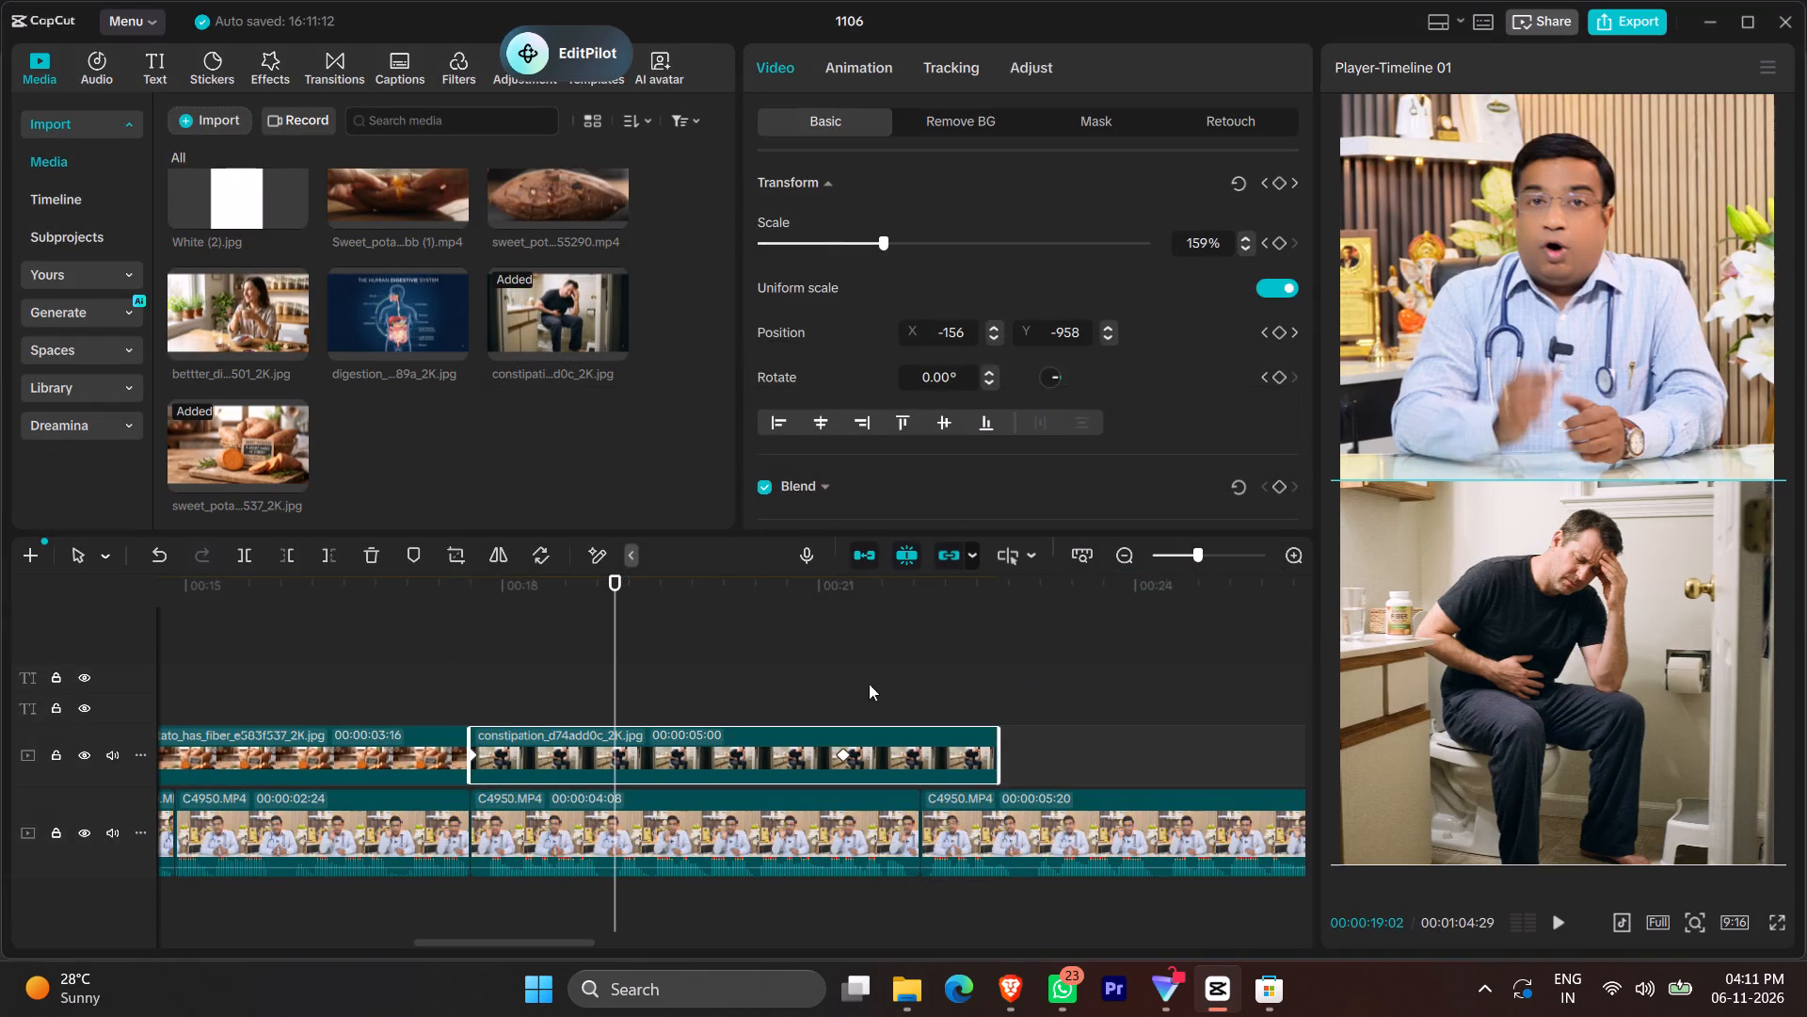
Play the constipation image's pan from its start and move its second keyframe earlier, to just after 00:00:20:22.
left_click(473, 683)
key("space")
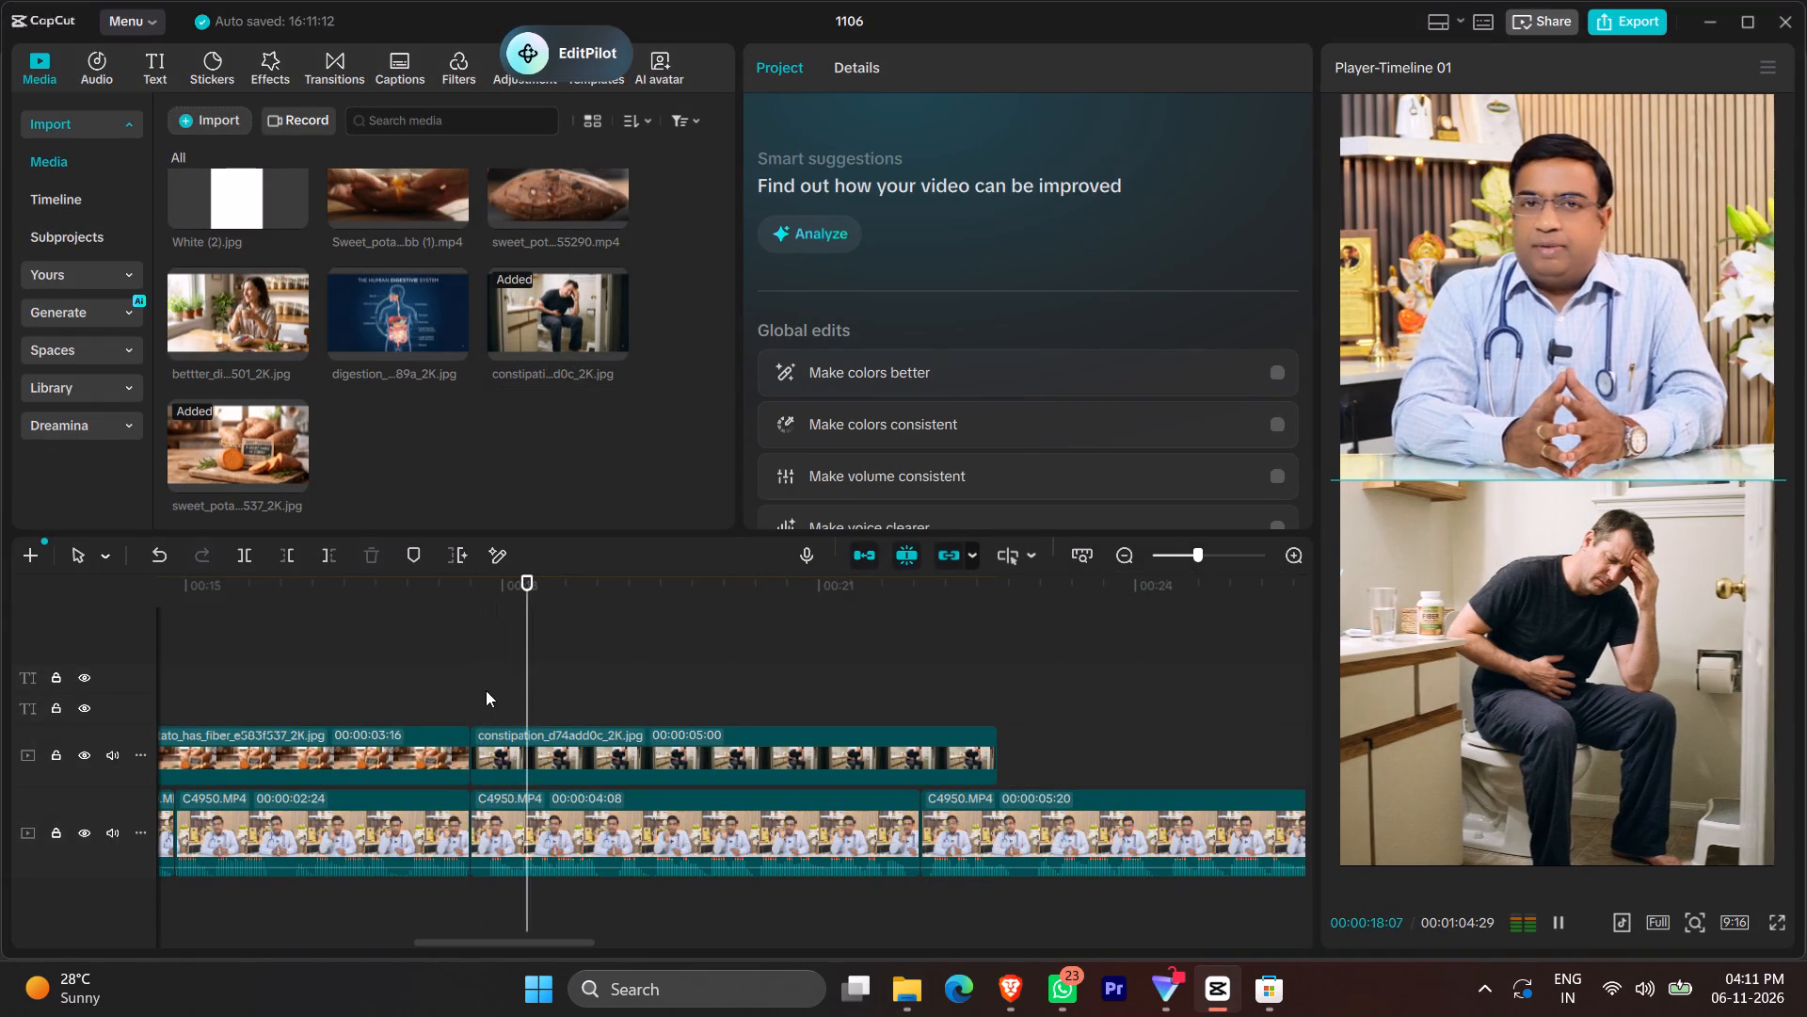
key("space")
left_click(600, 767)
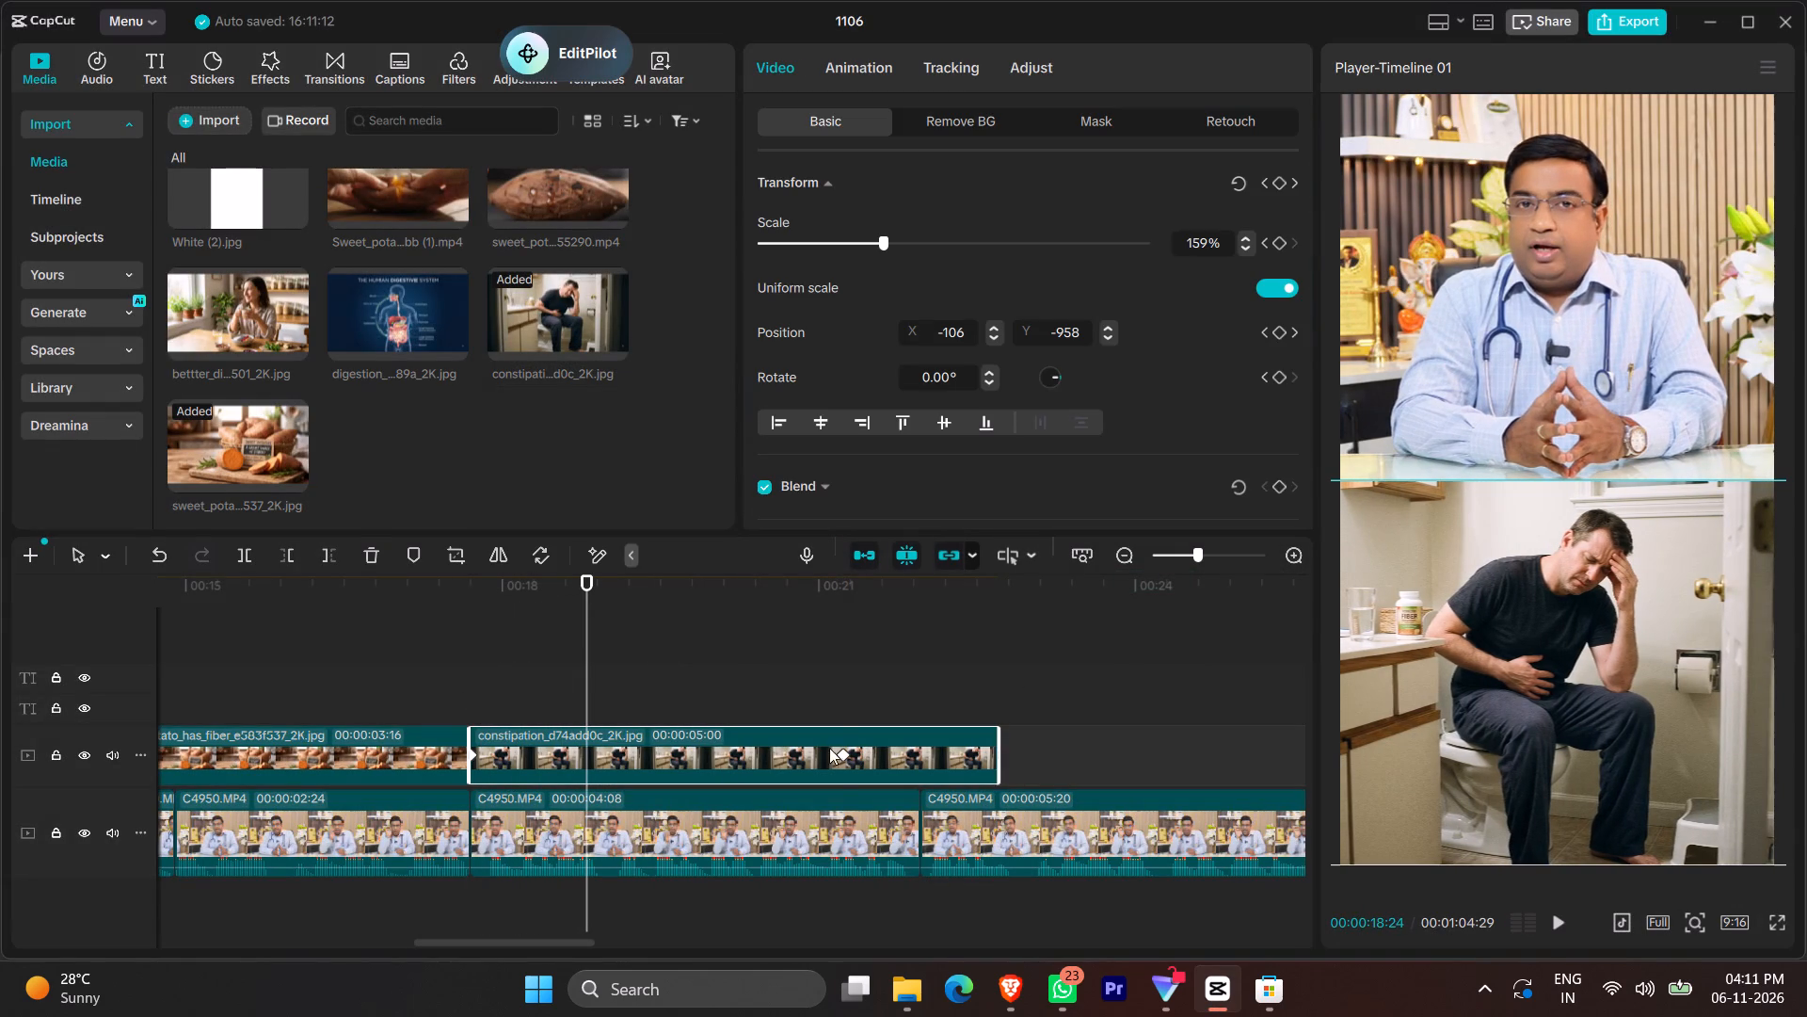
left_click_drag(844, 751, 792, 768)
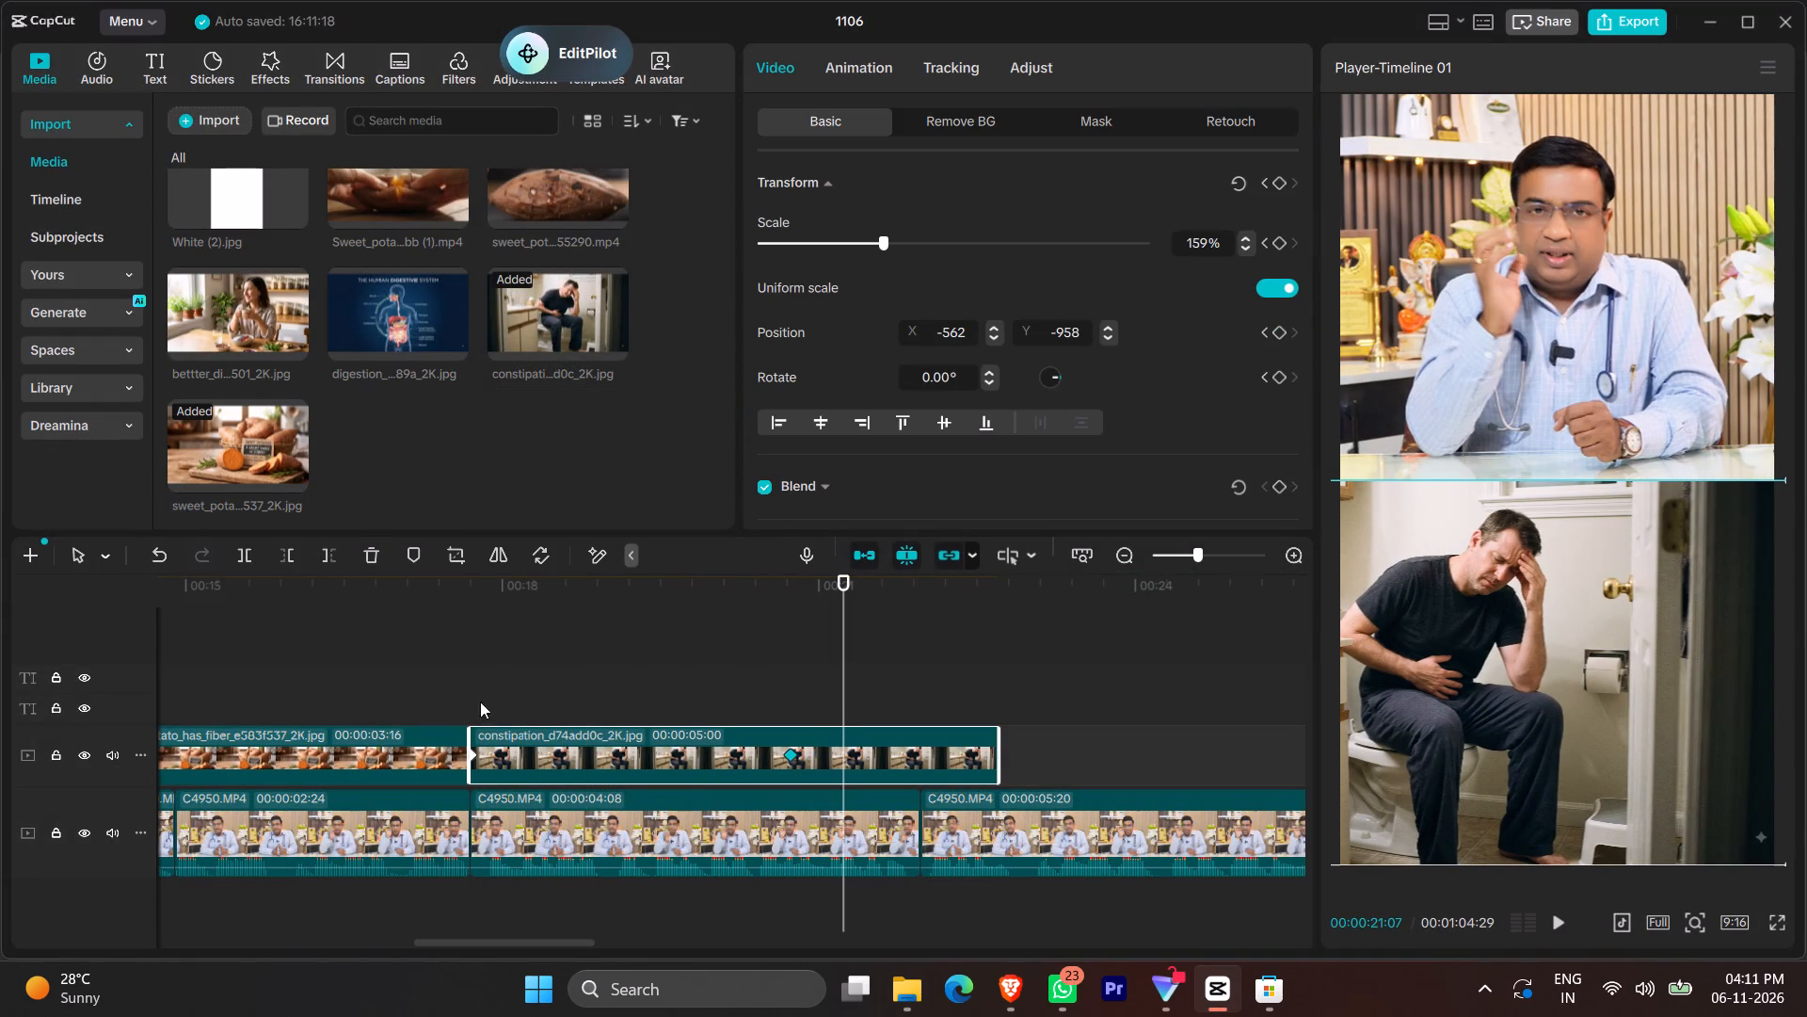
left_click(464, 695)
key("space")
key("space")
left_click(714, 749)
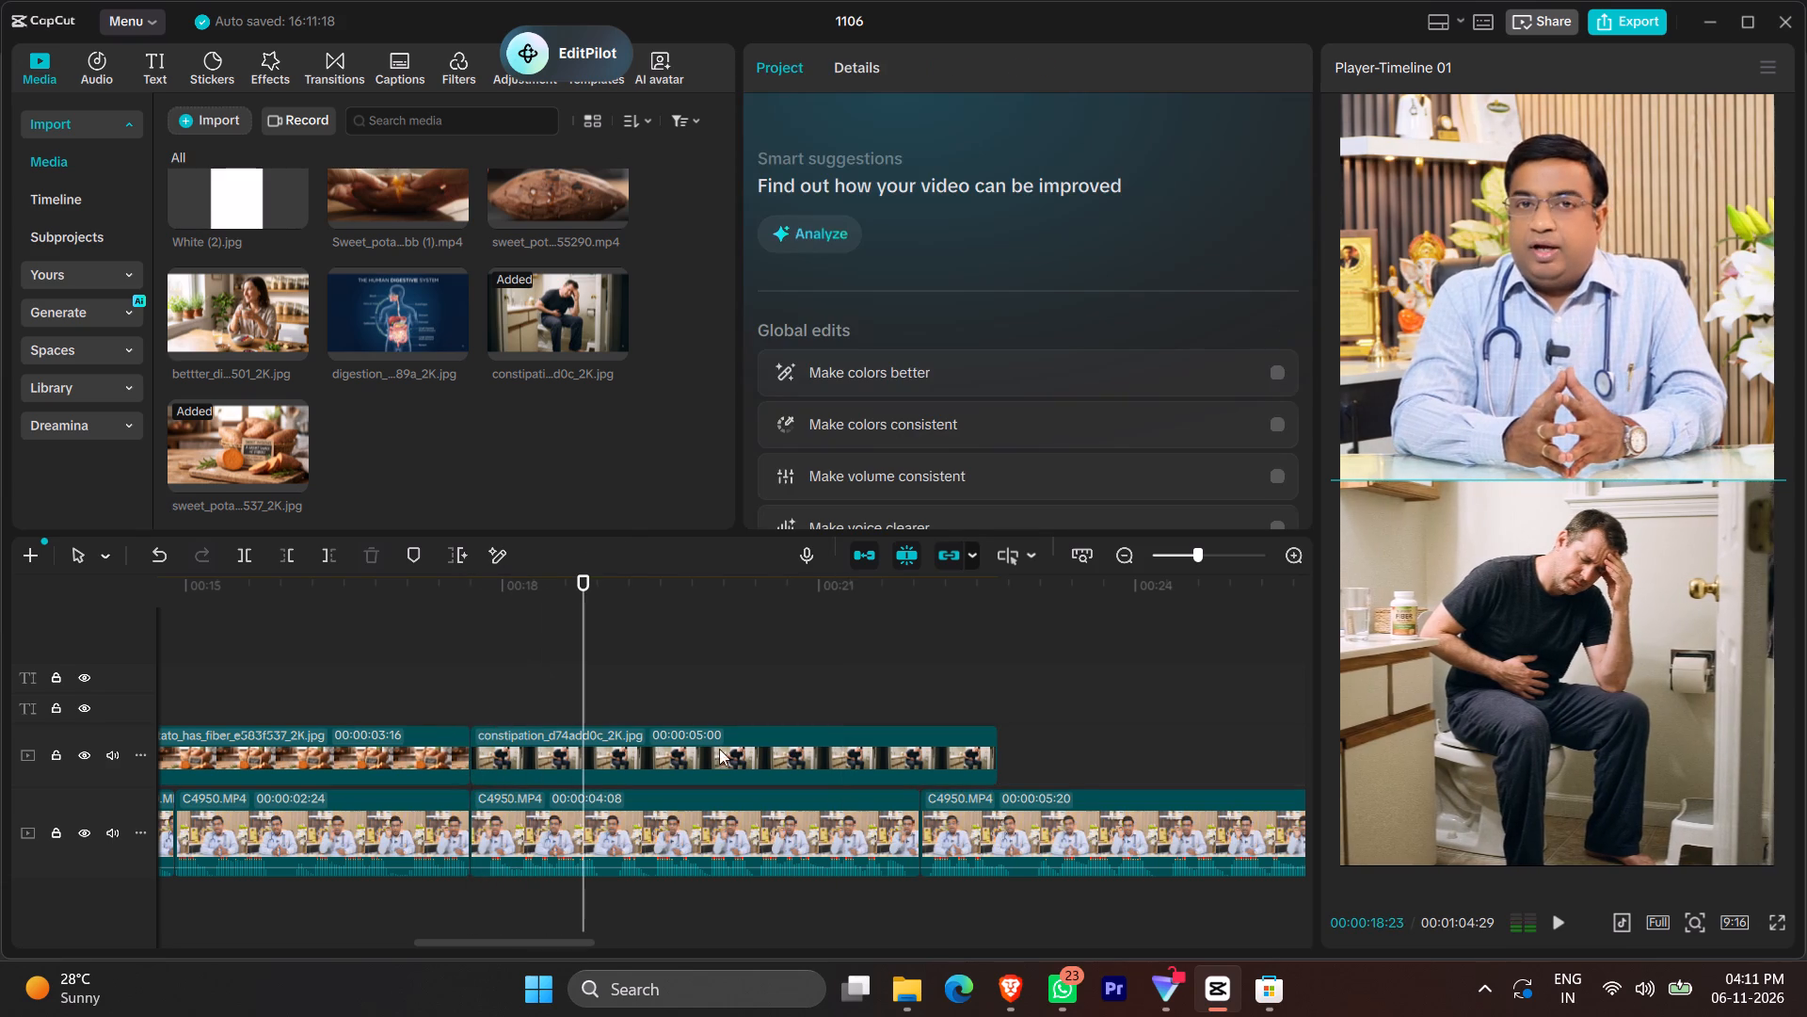
left_click(795, 757)
left_click(469, 691)
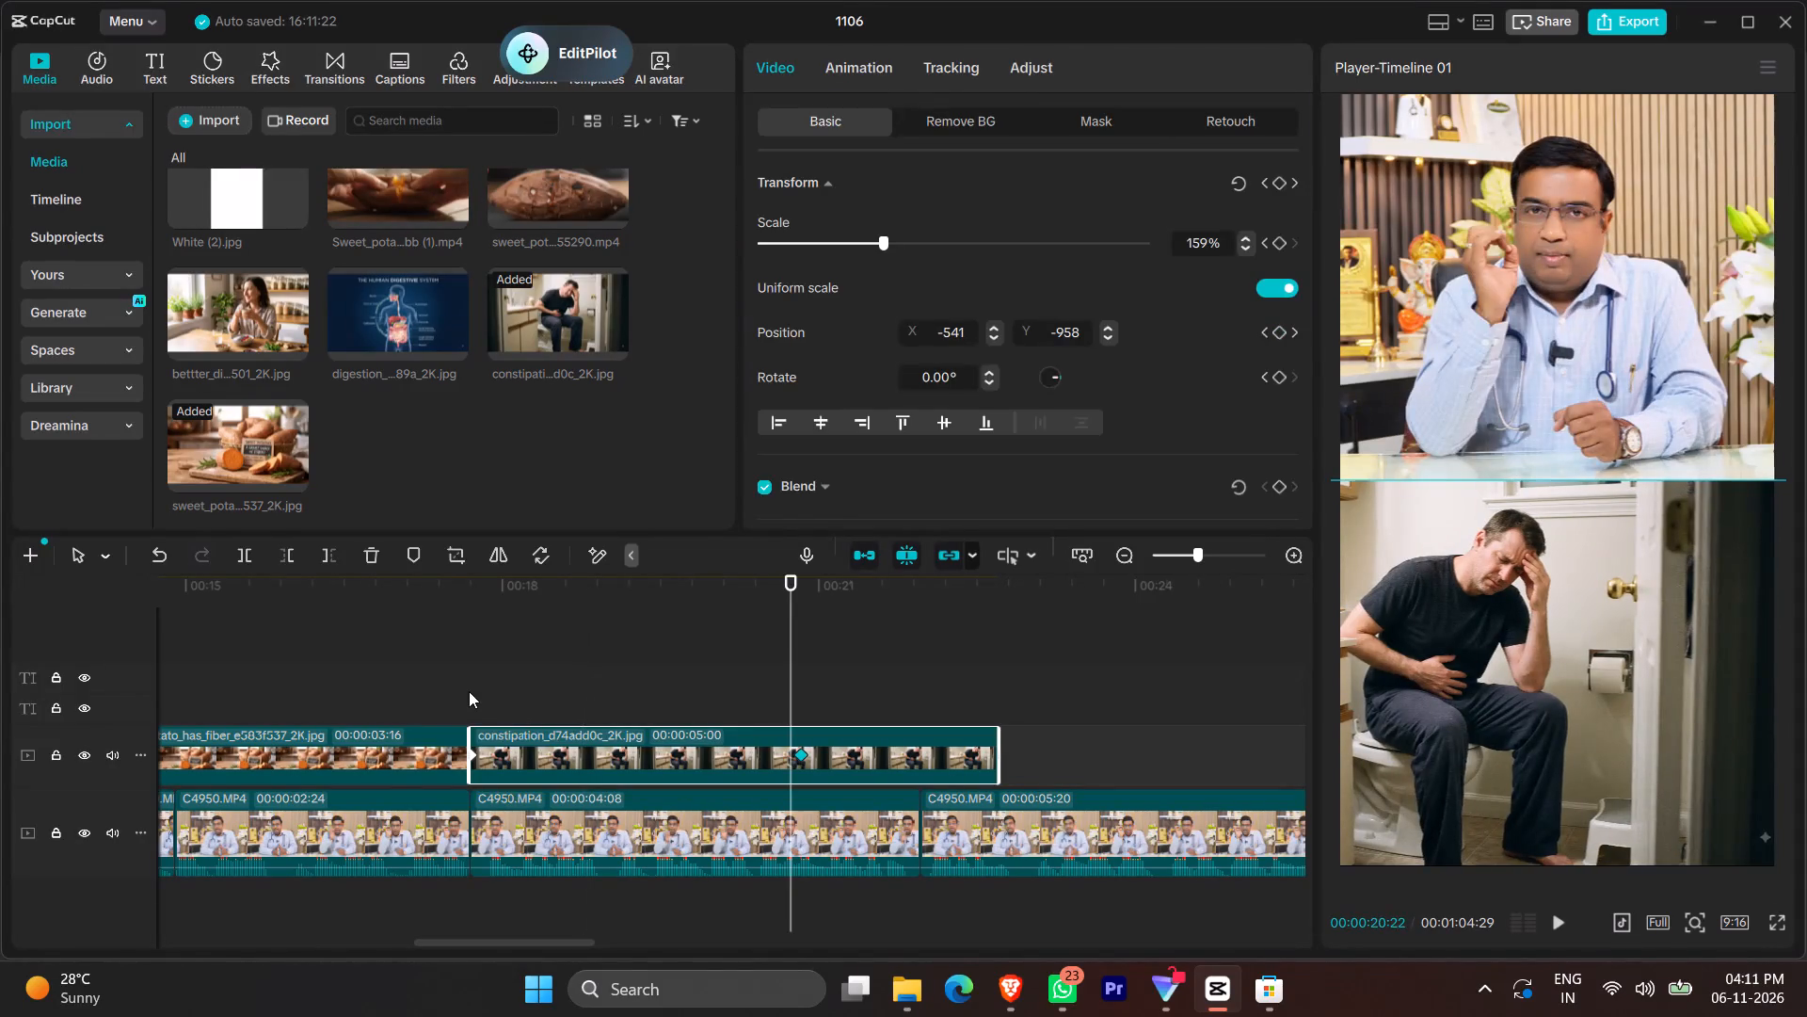
Preview the constipation image against the narration, split it at 00:00:19:06 and delete the part after the cut.
key("space")
key("space")
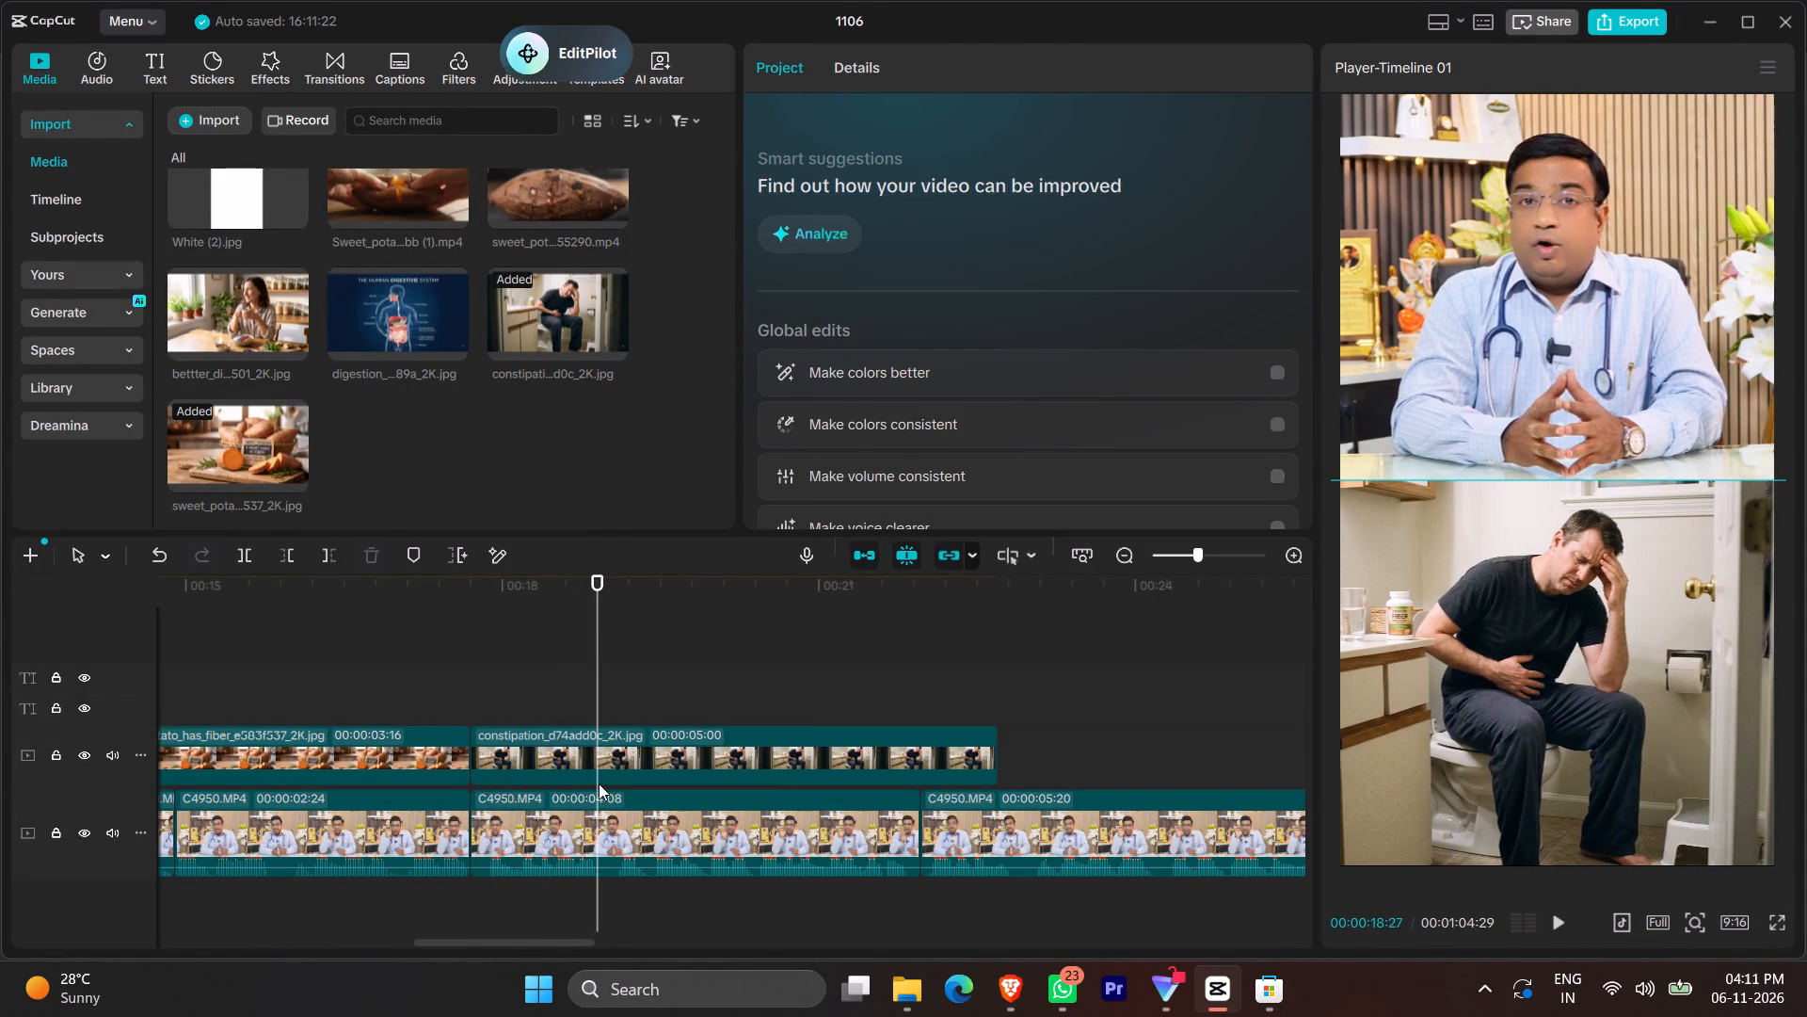
key("space")
key("space")
left_click(615, 683)
left_click(618, 683)
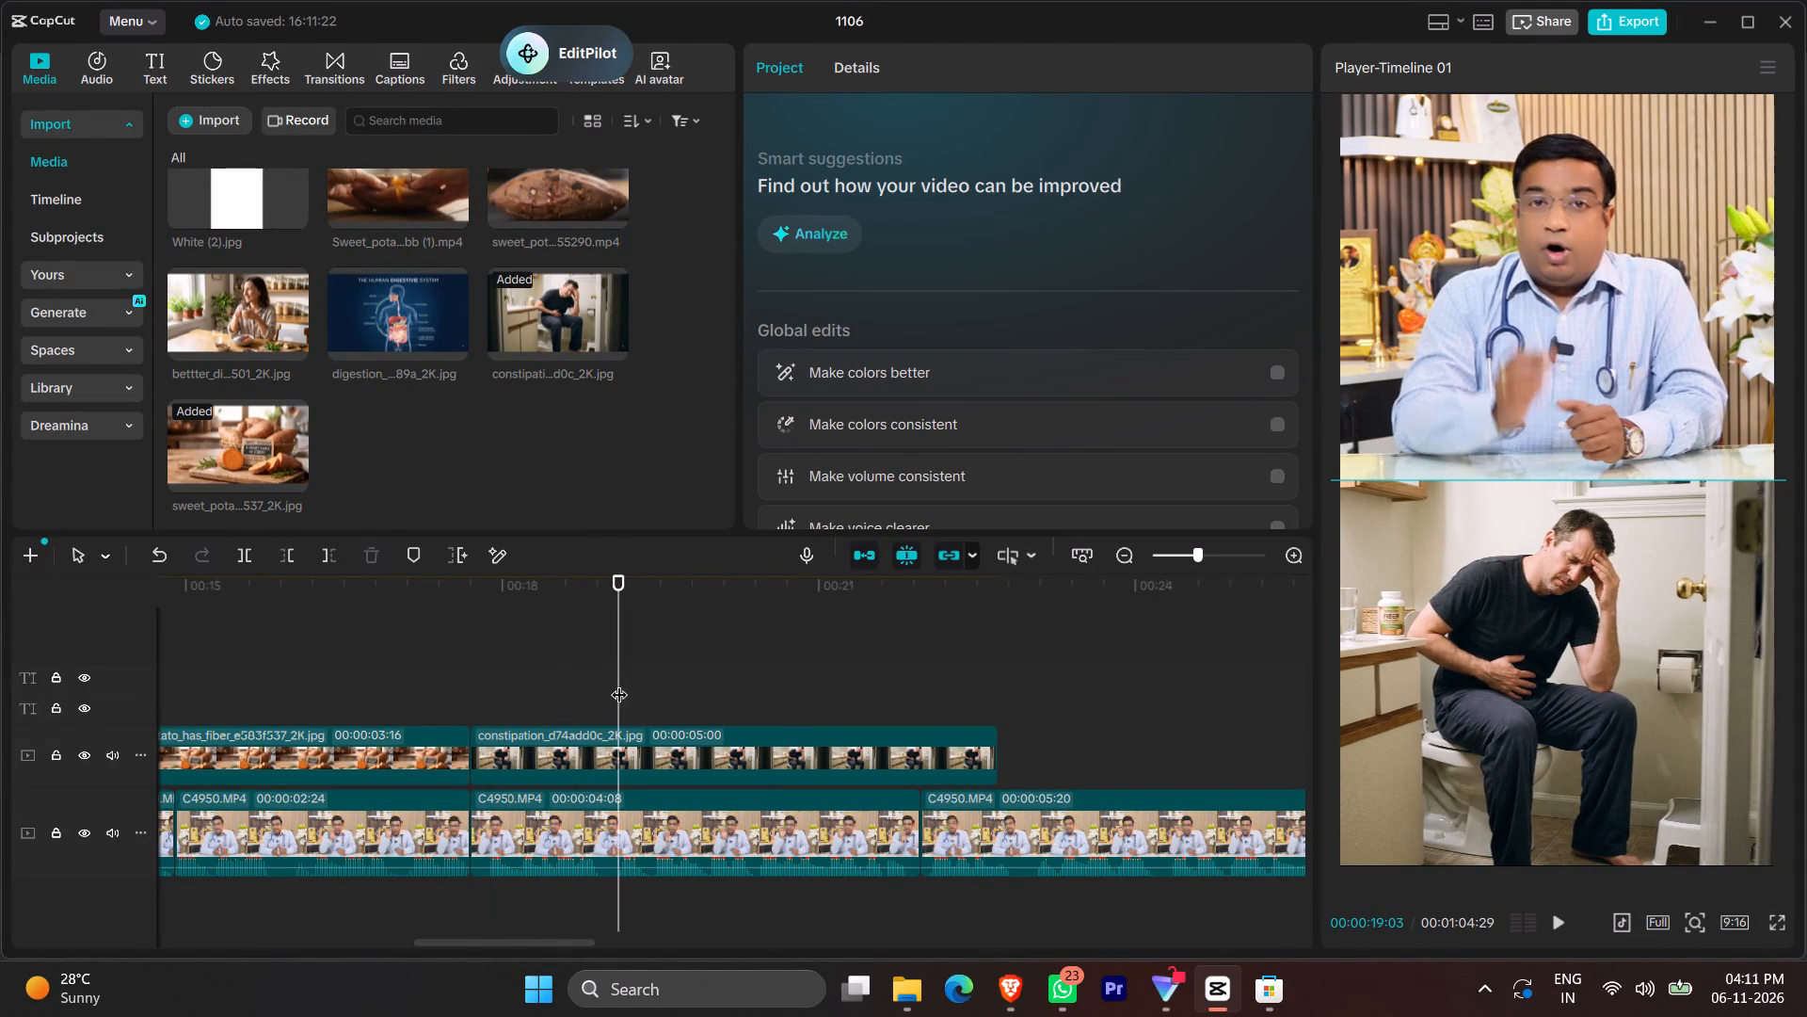
left_click(624, 685)
left_click(625, 686)
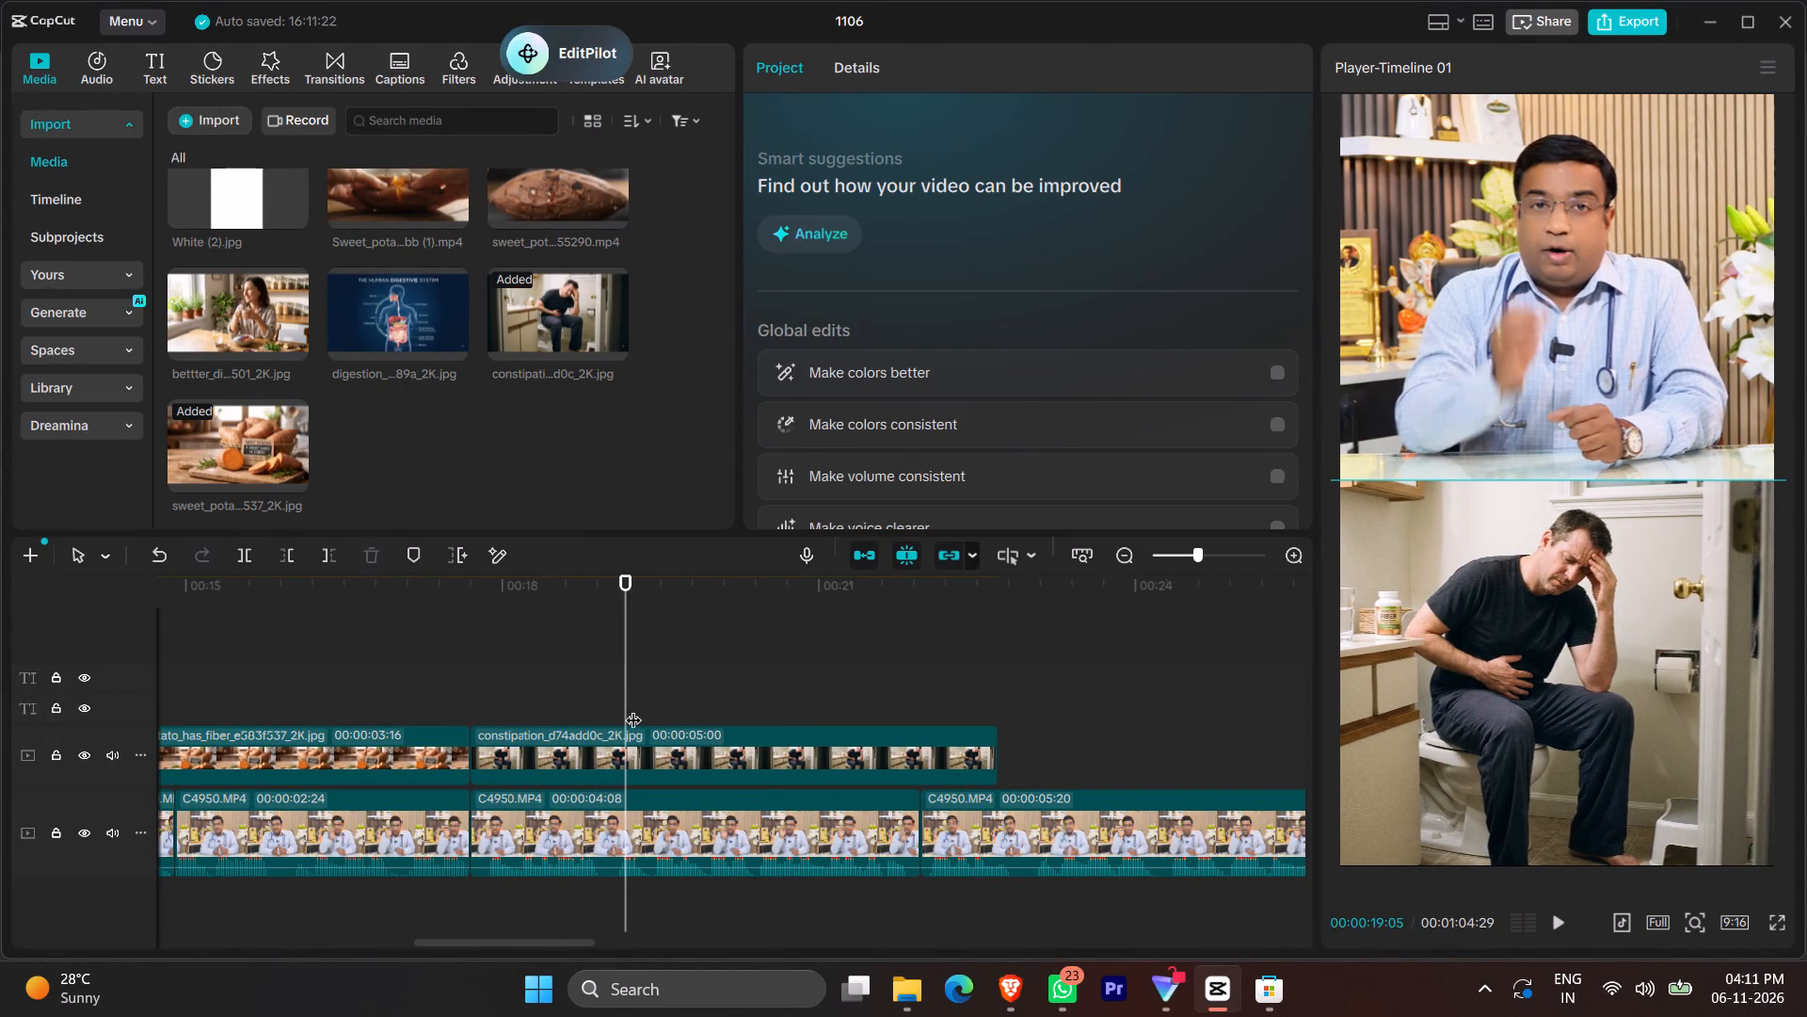
left_click(633, 708)
left_click(629, 700)
left_click(635, 727)
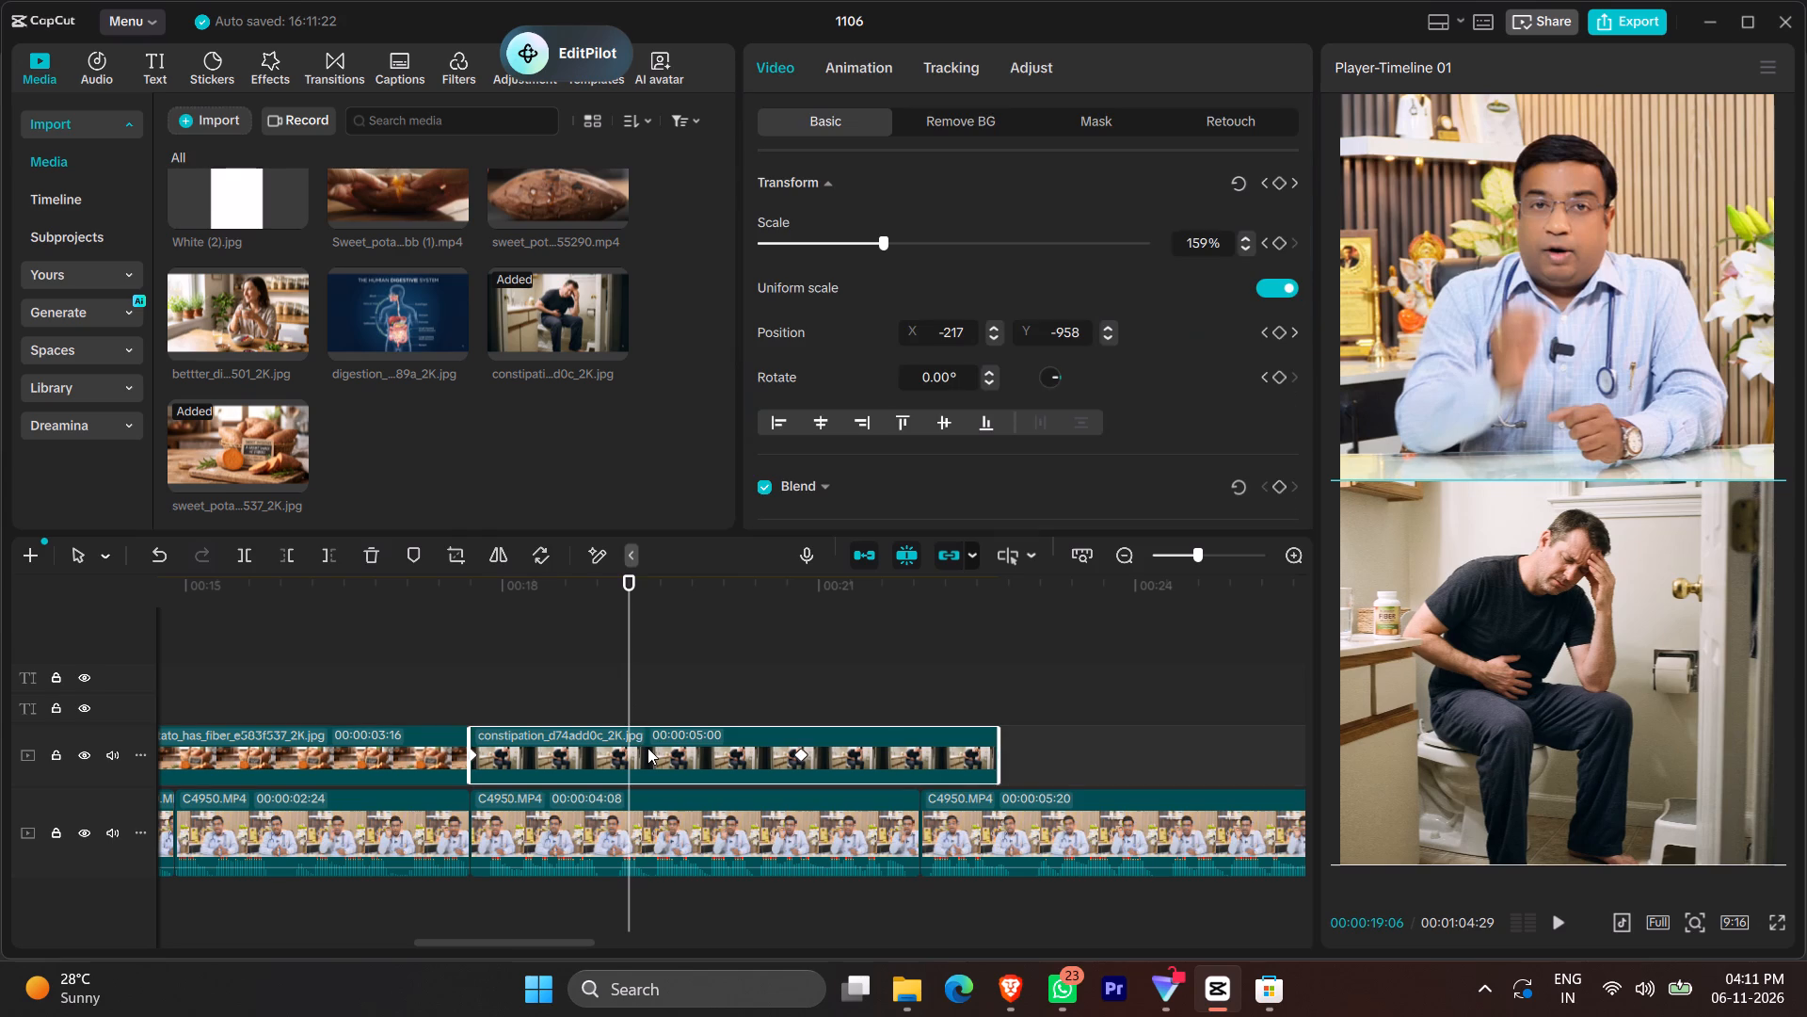
key("ctrl+b")
key("1")
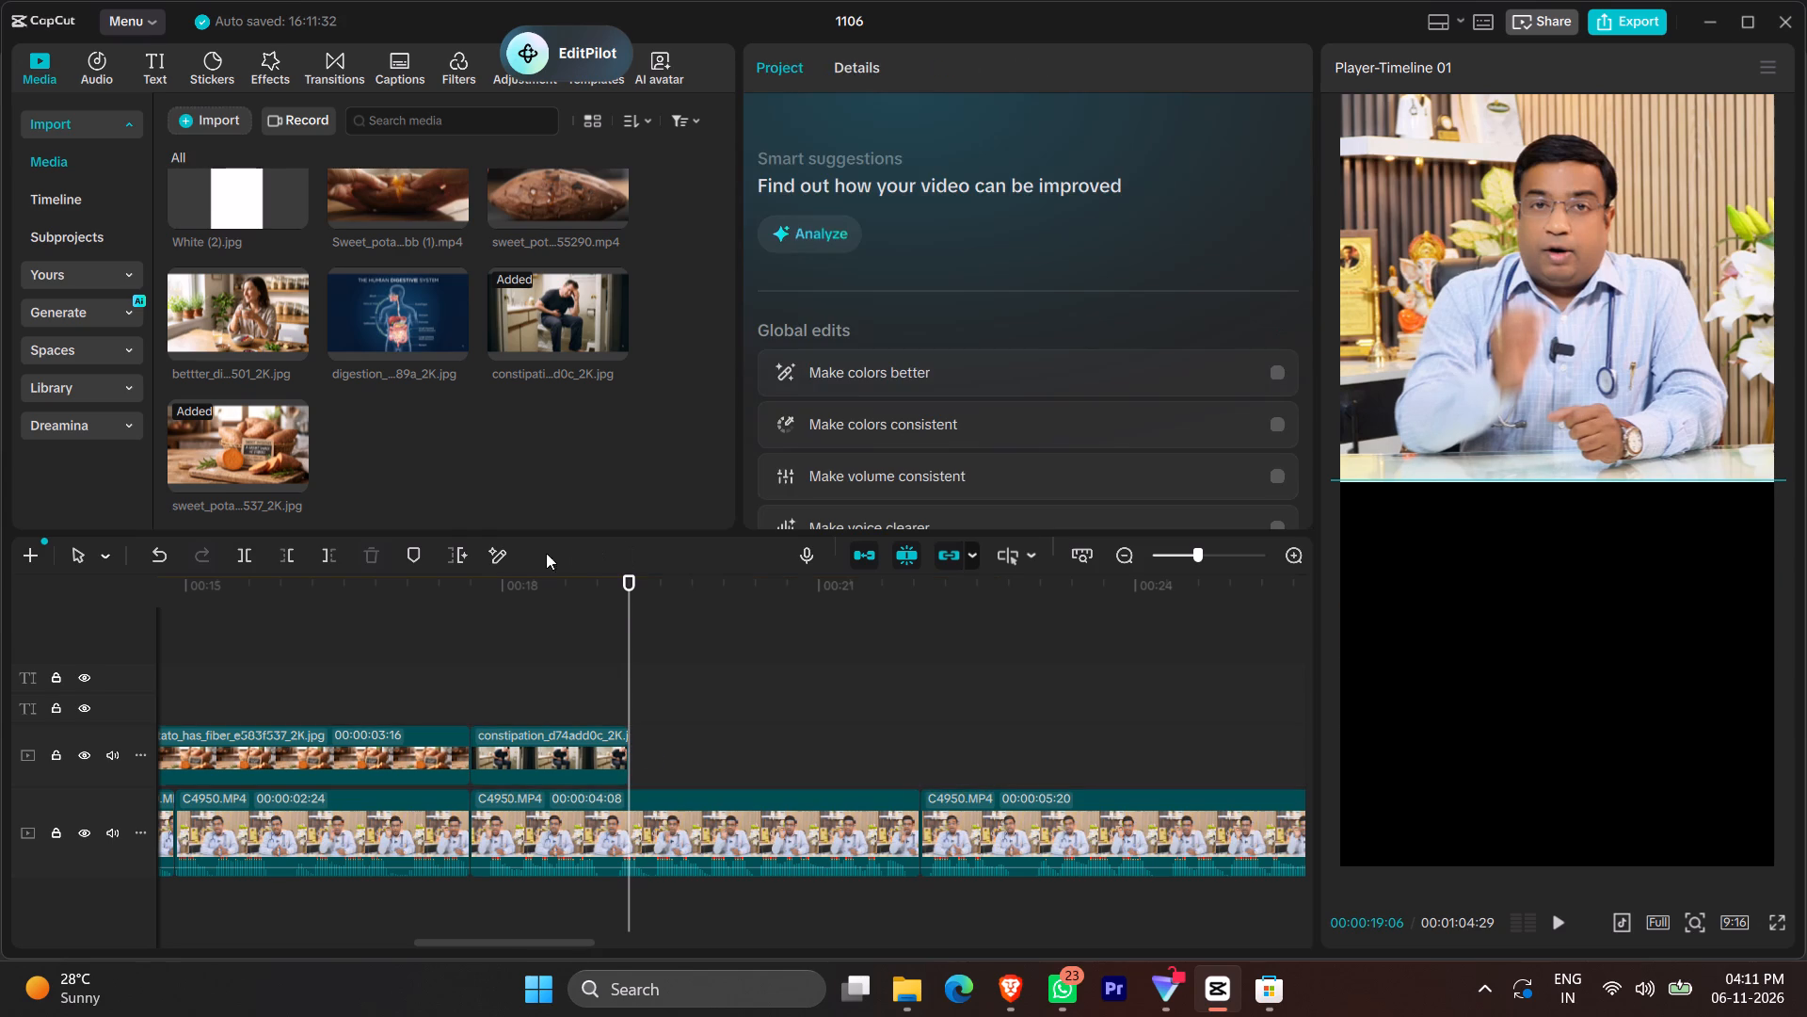
Place the digestion image directly after the constipation image and paste the constipation image's attributes, keeping the keyframe timing, onto it.
left_click_drag(424, 327, 631, 735)
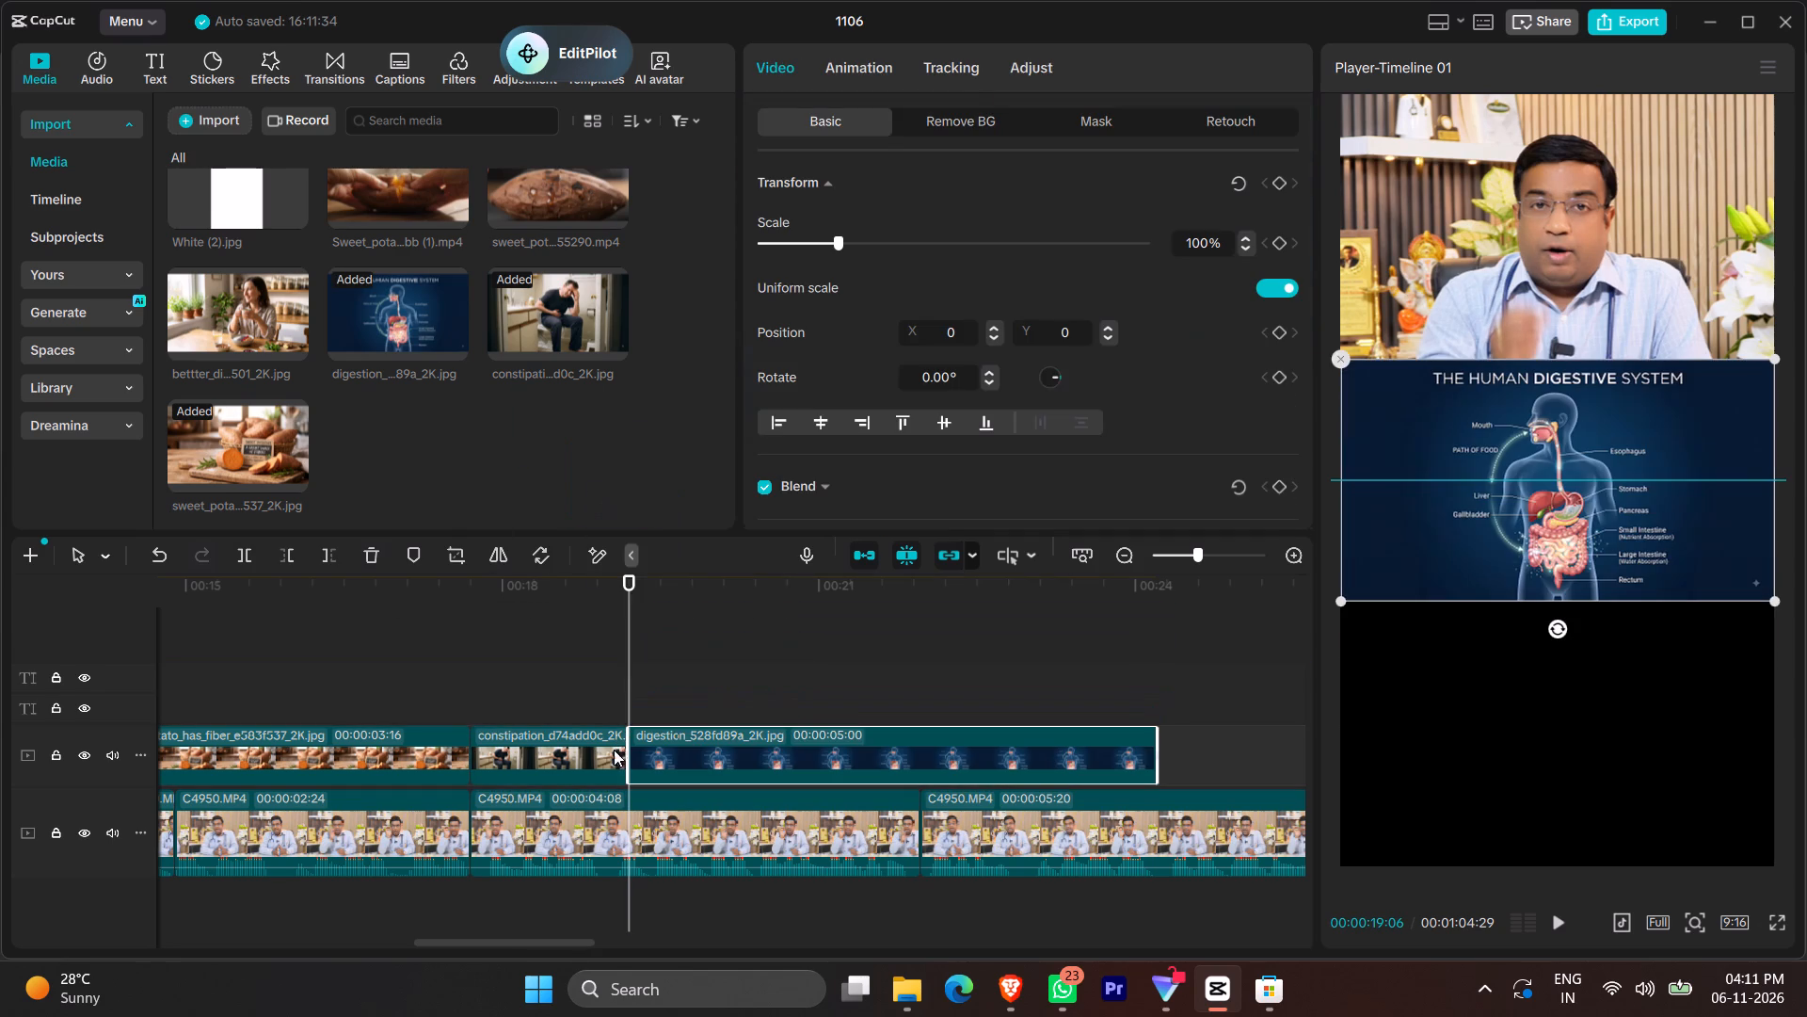
left_click(531, 753)
right_click(531, 753)
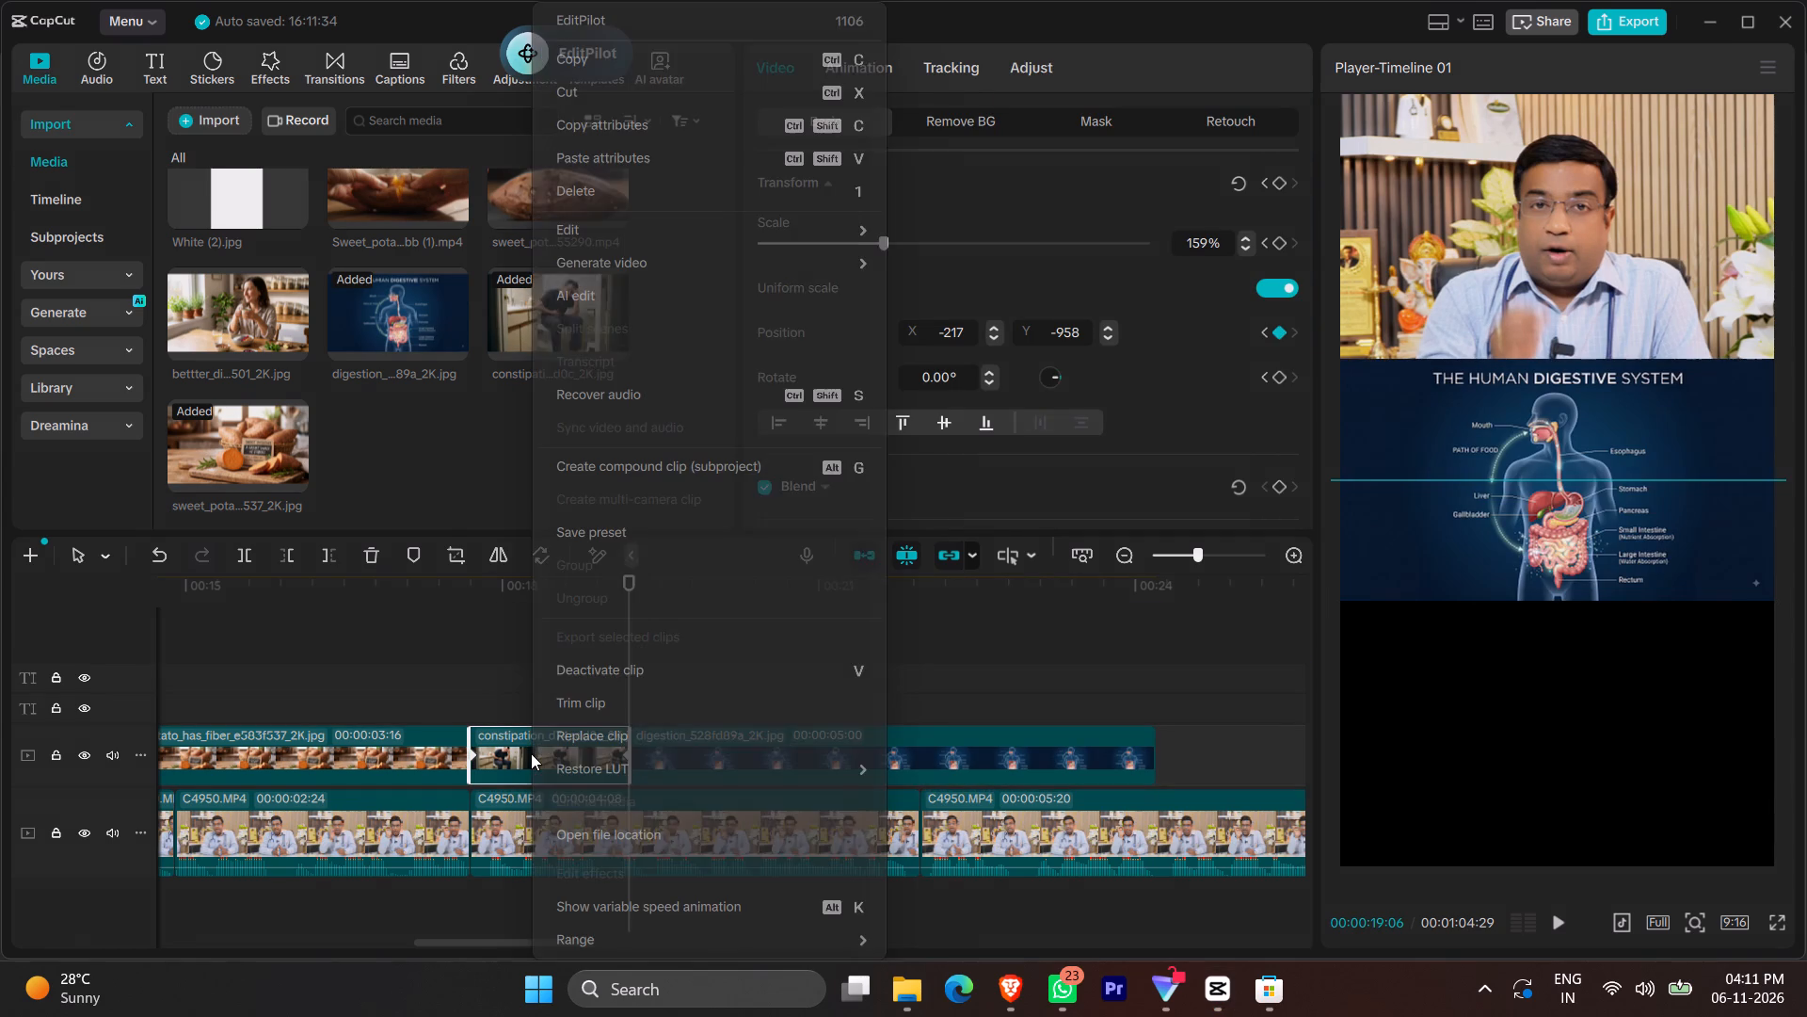
left_click(652, 132)
left_click(781, 759)
right_click(781, 759)
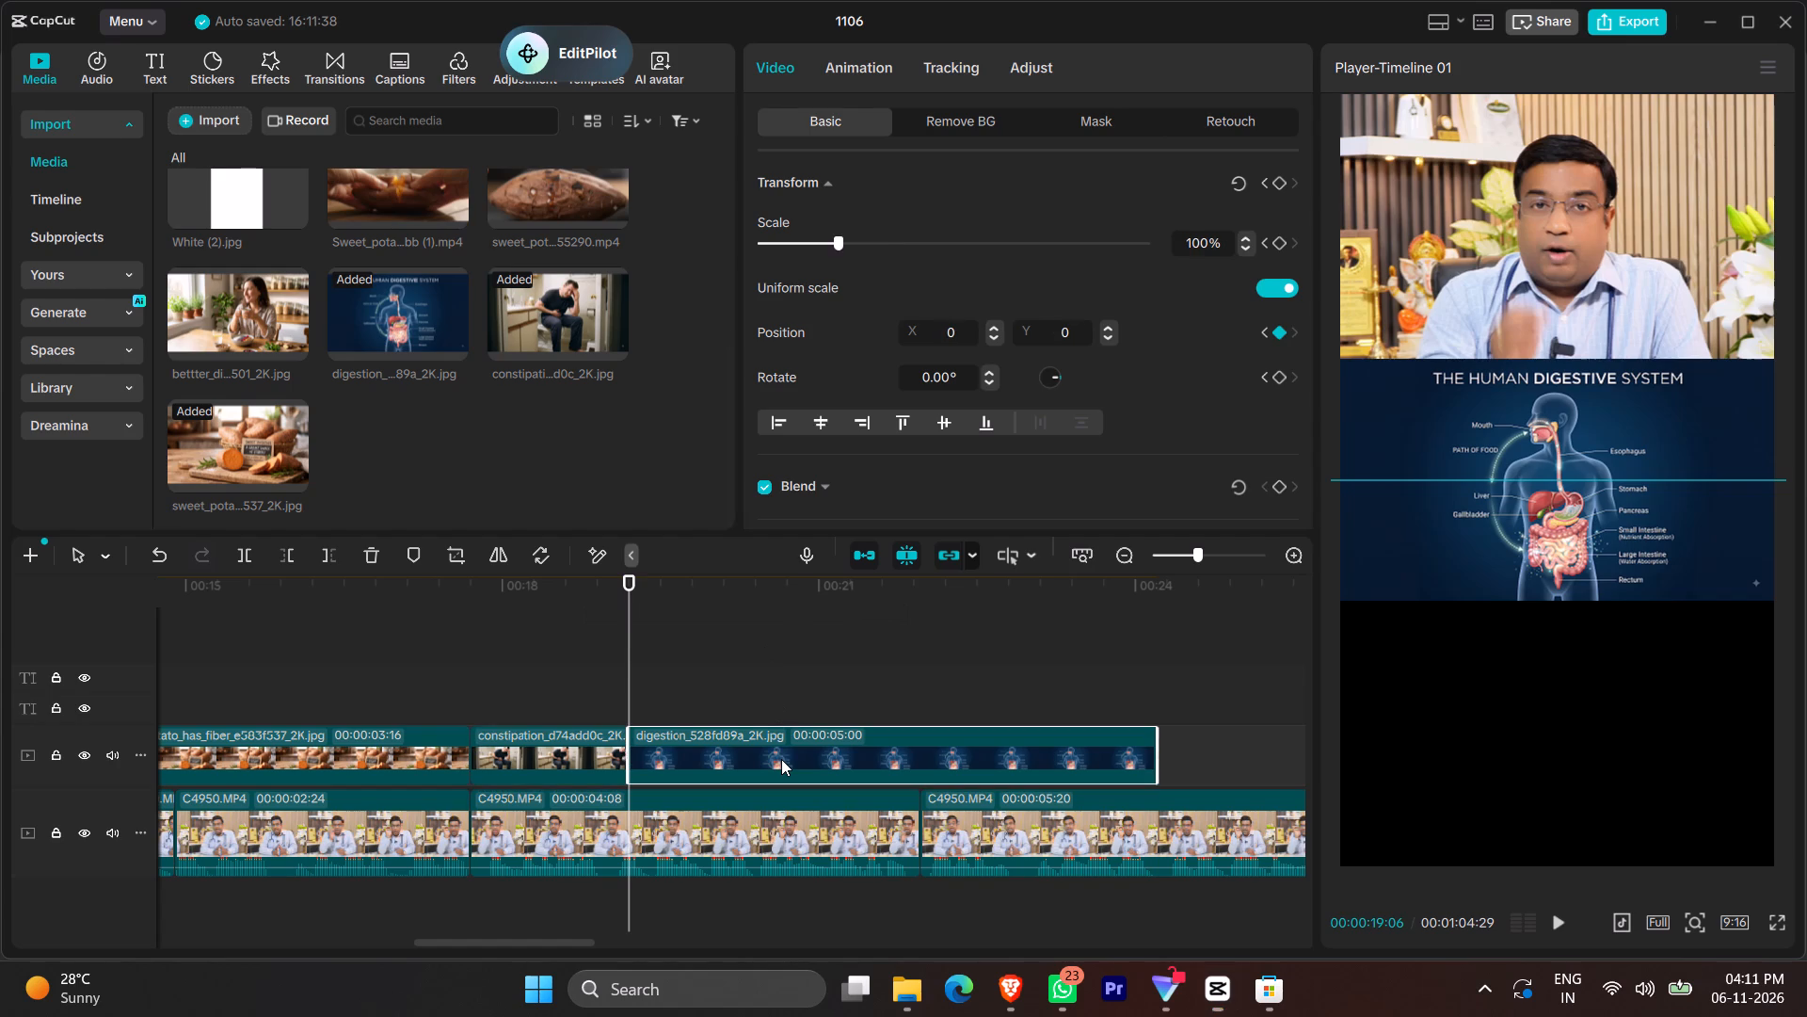
left_click(852, 166)
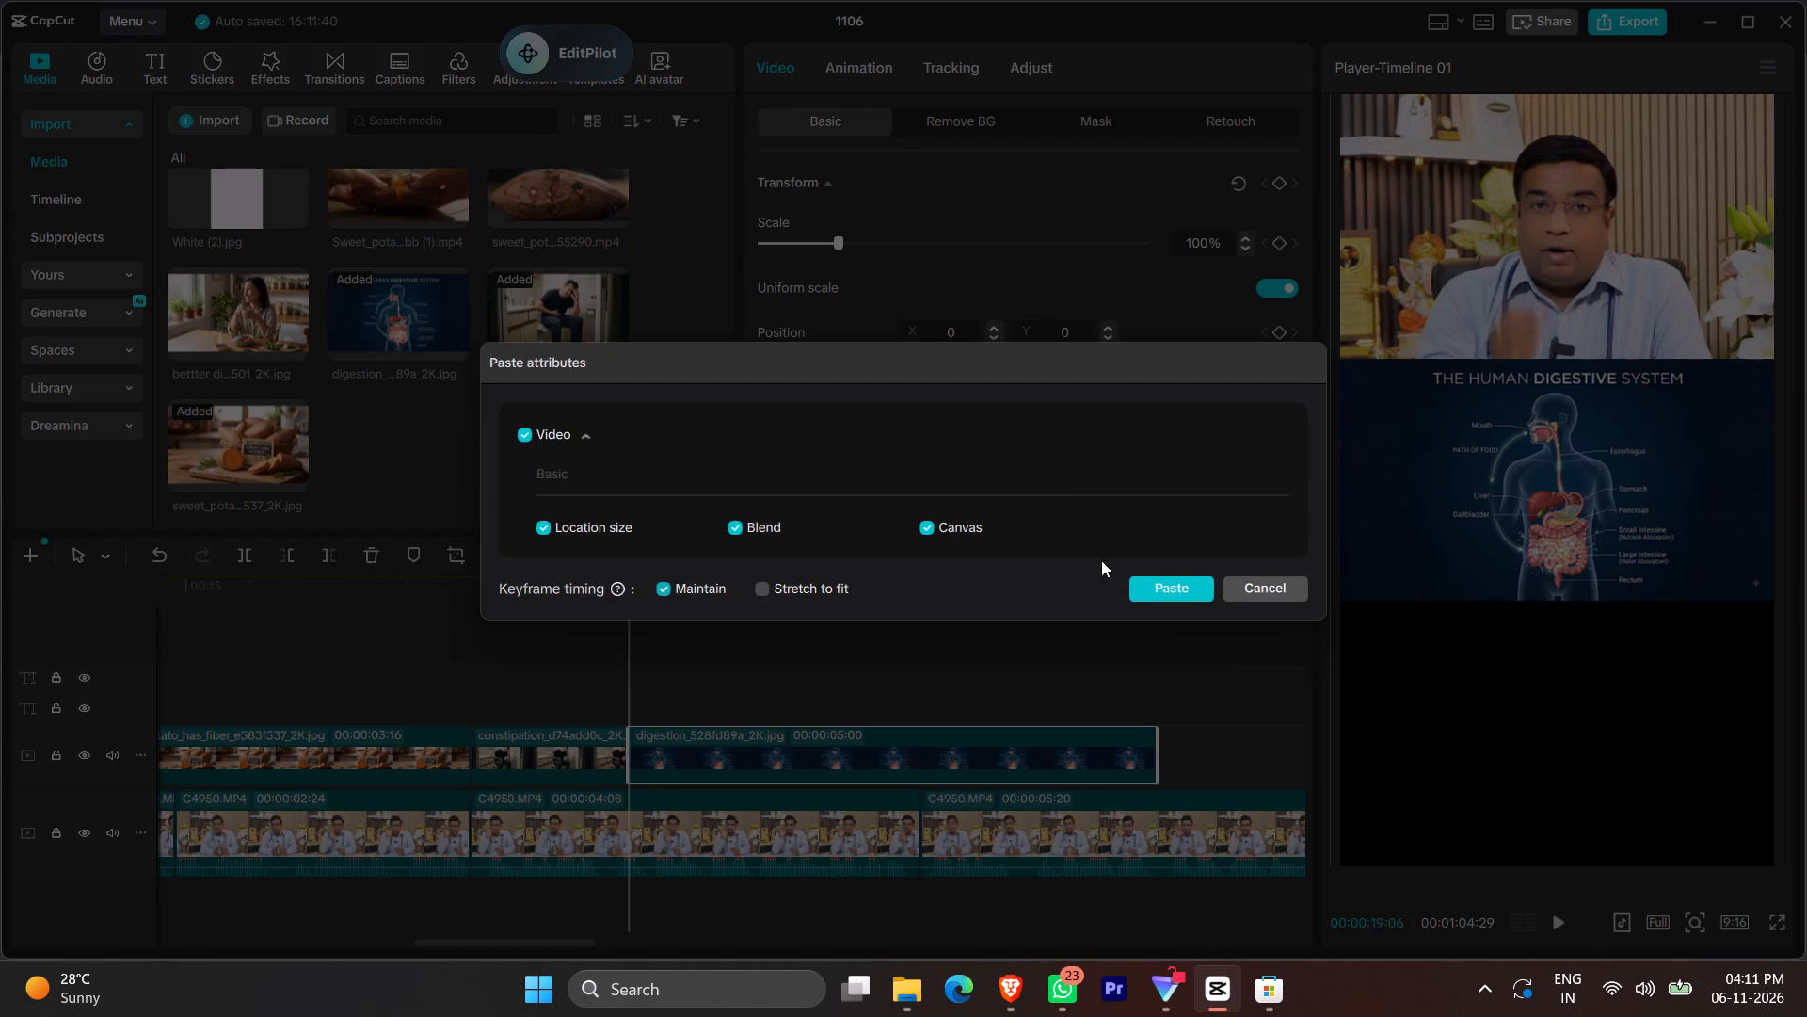
left_click(1173, 589)
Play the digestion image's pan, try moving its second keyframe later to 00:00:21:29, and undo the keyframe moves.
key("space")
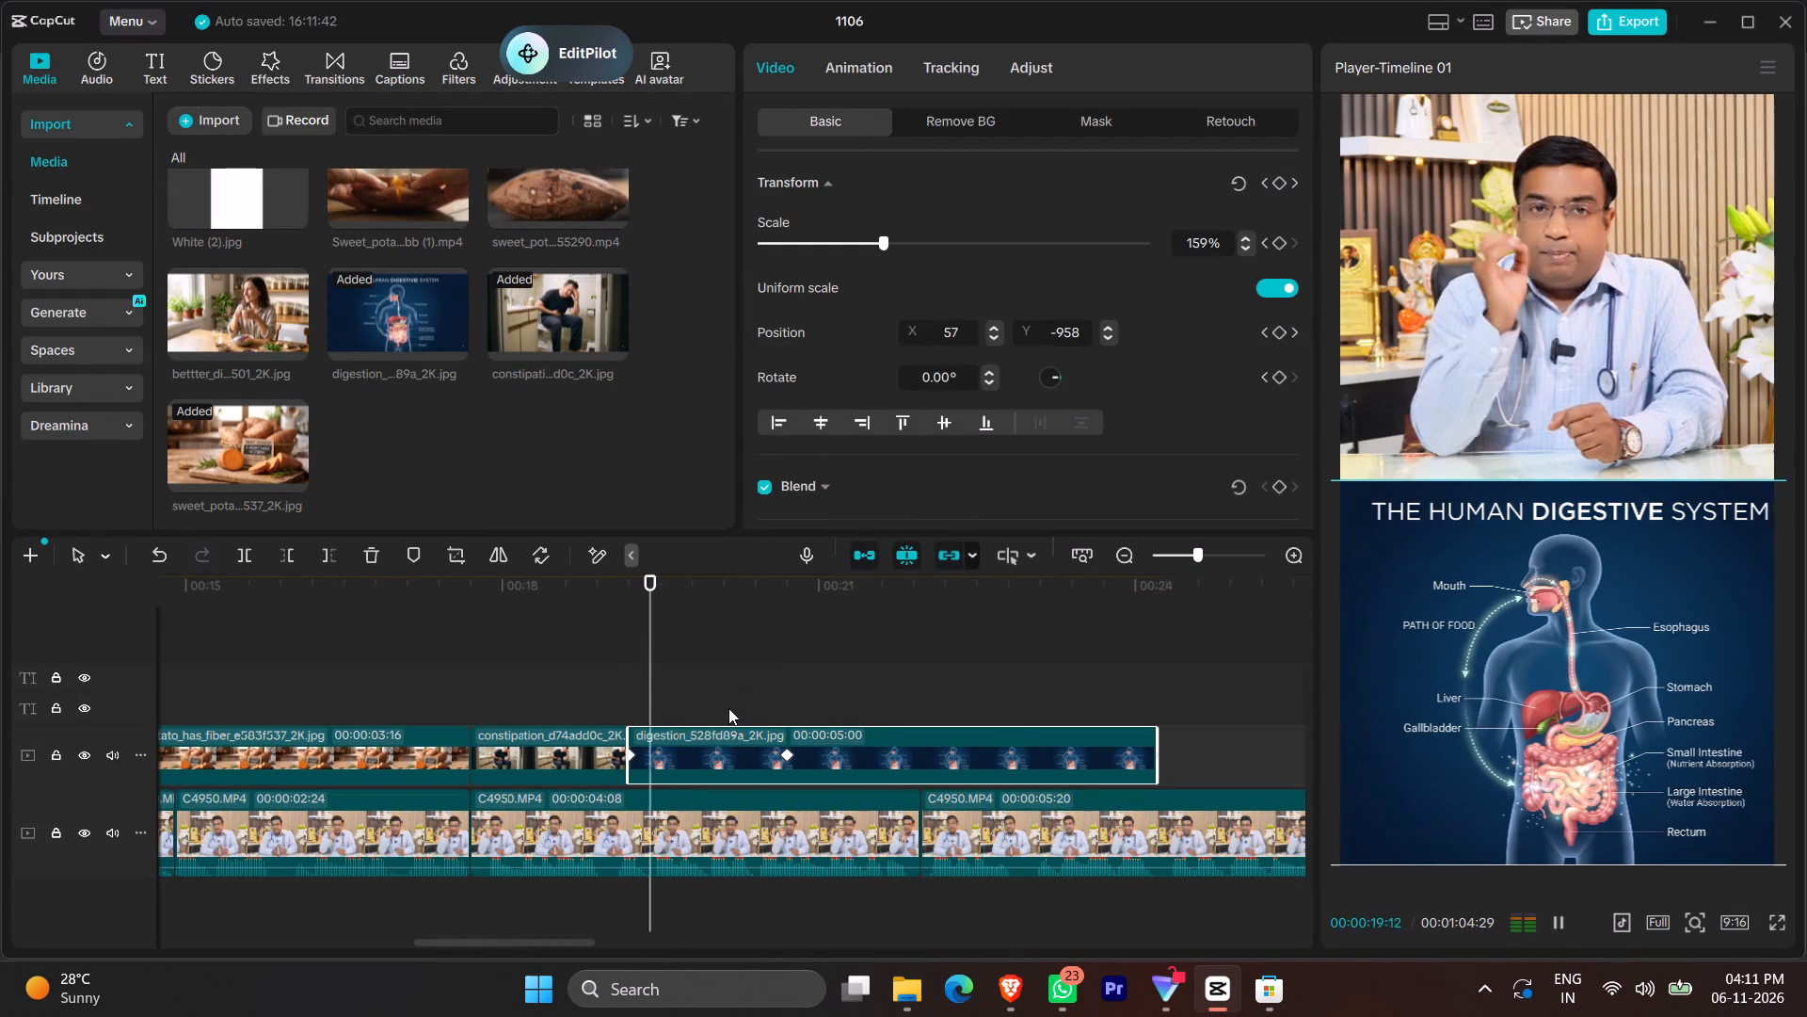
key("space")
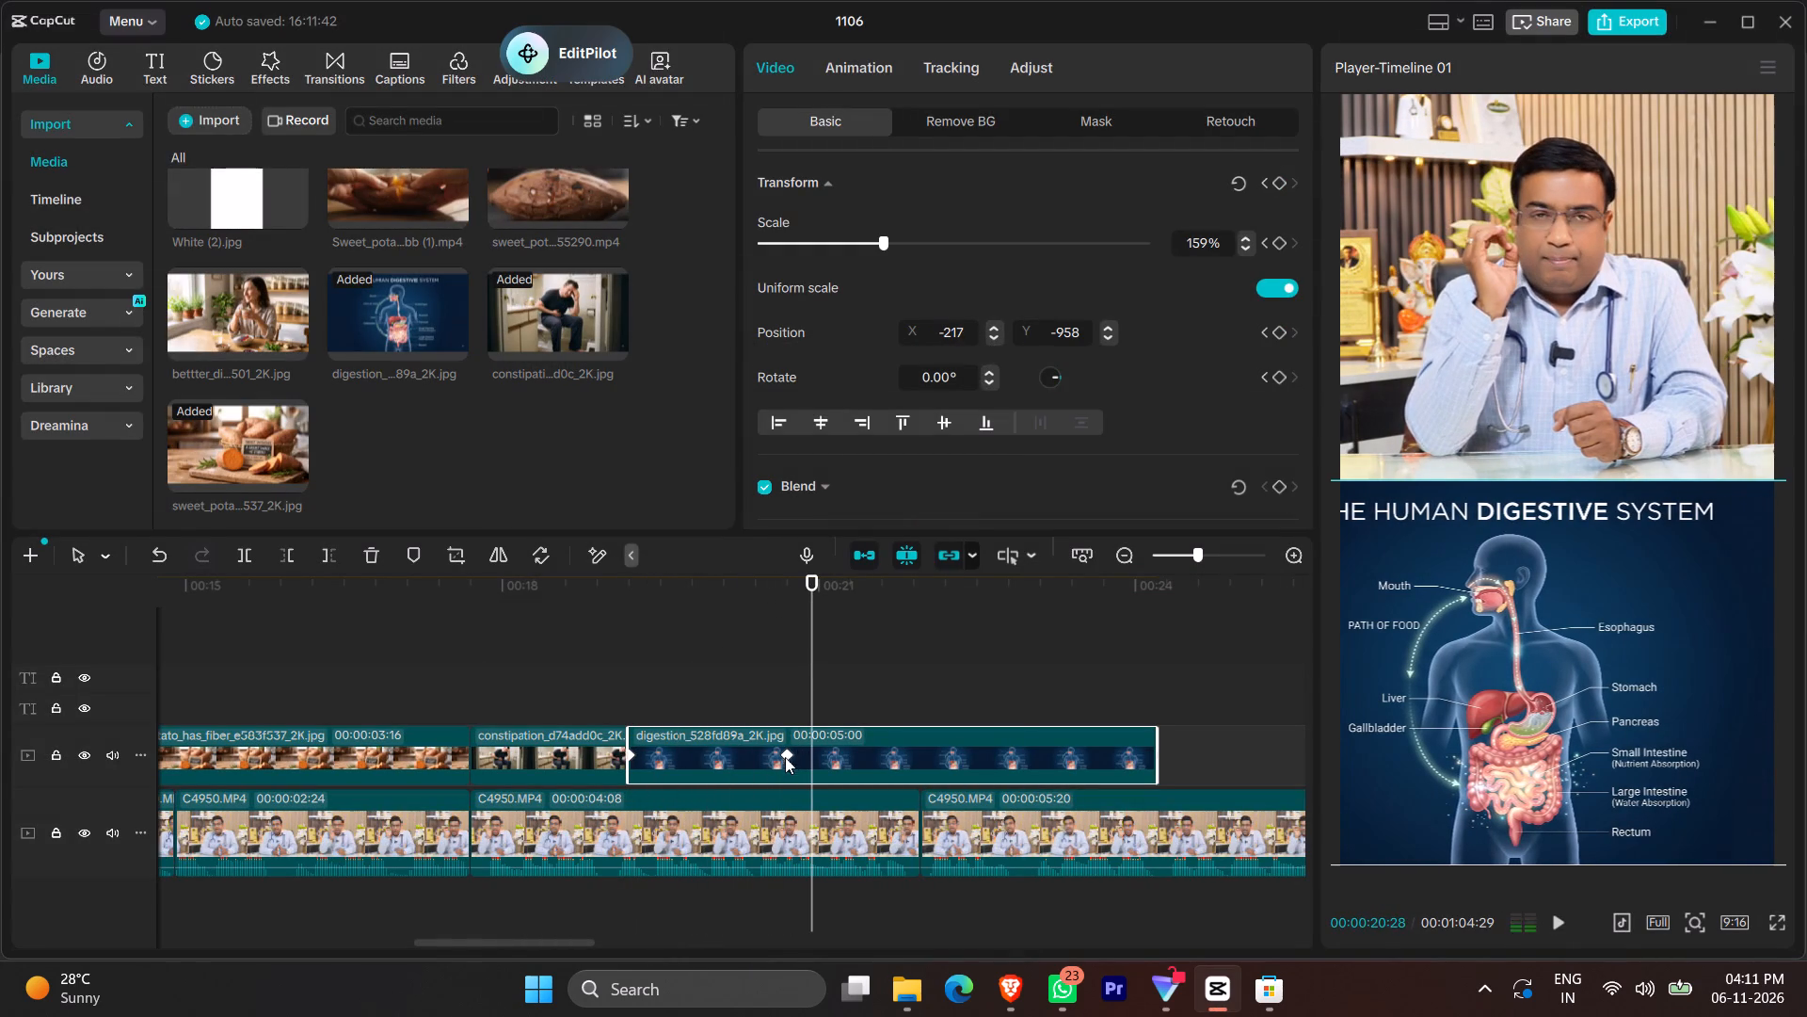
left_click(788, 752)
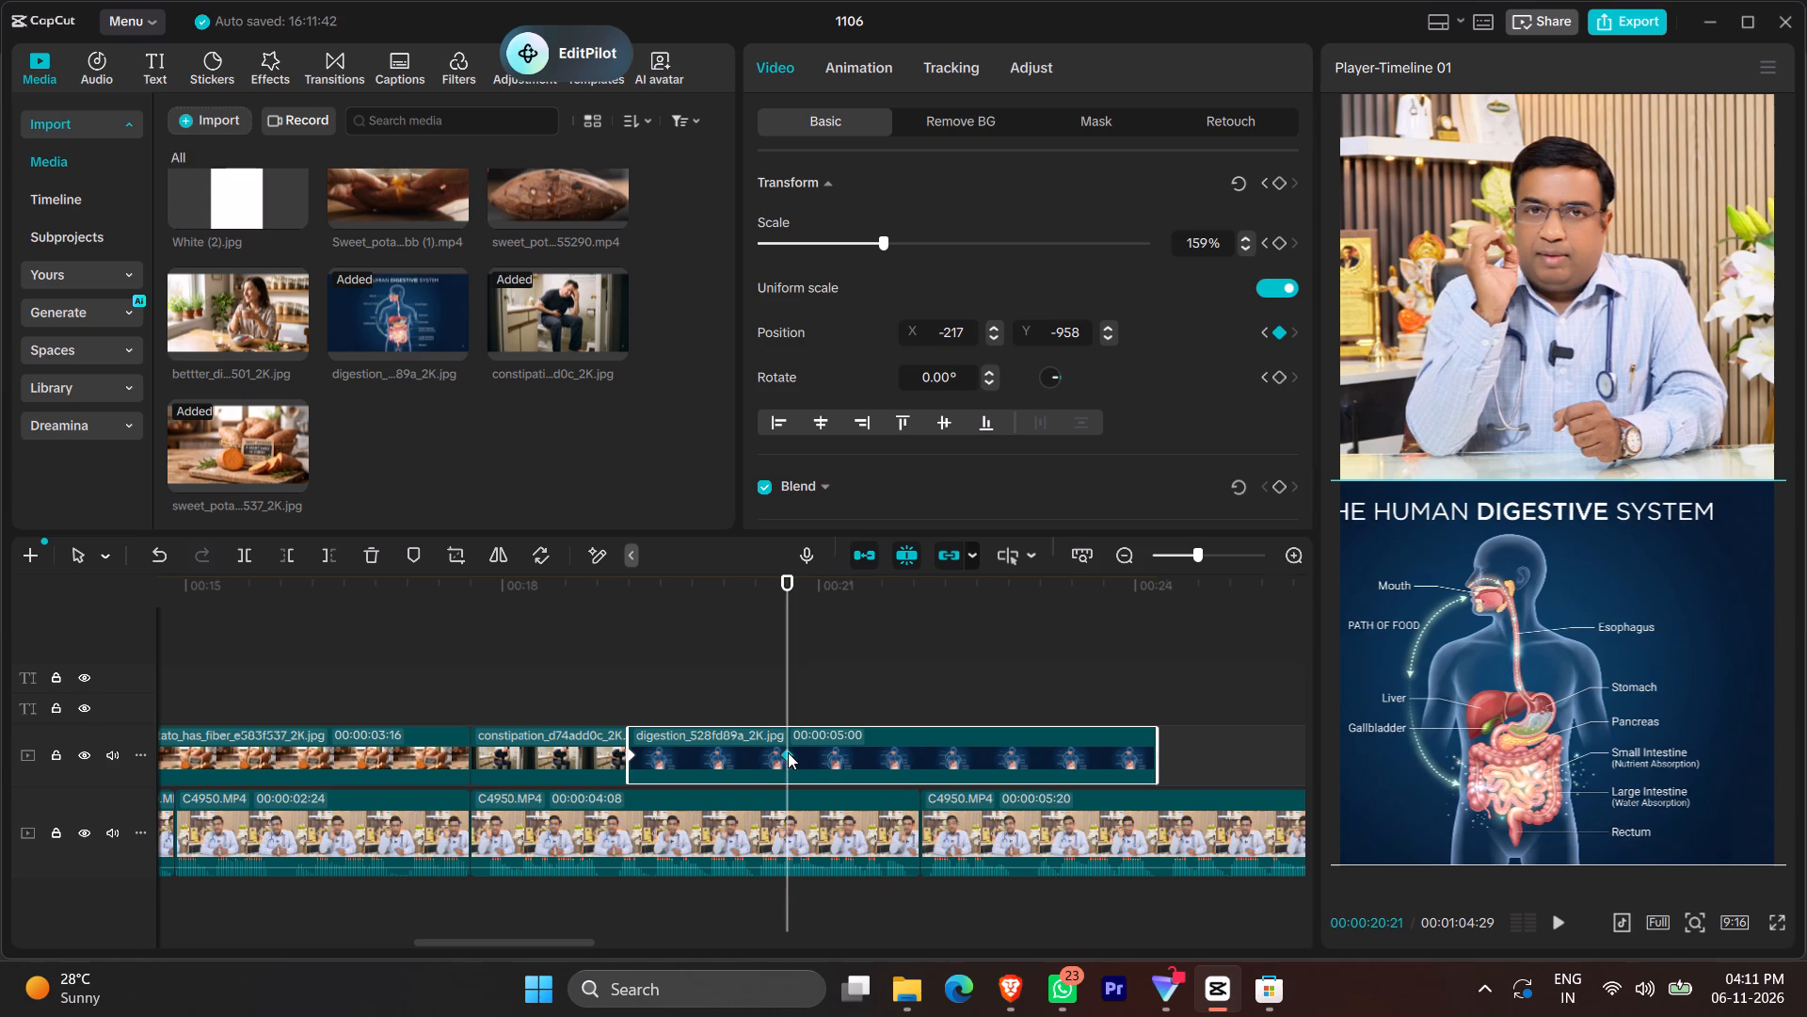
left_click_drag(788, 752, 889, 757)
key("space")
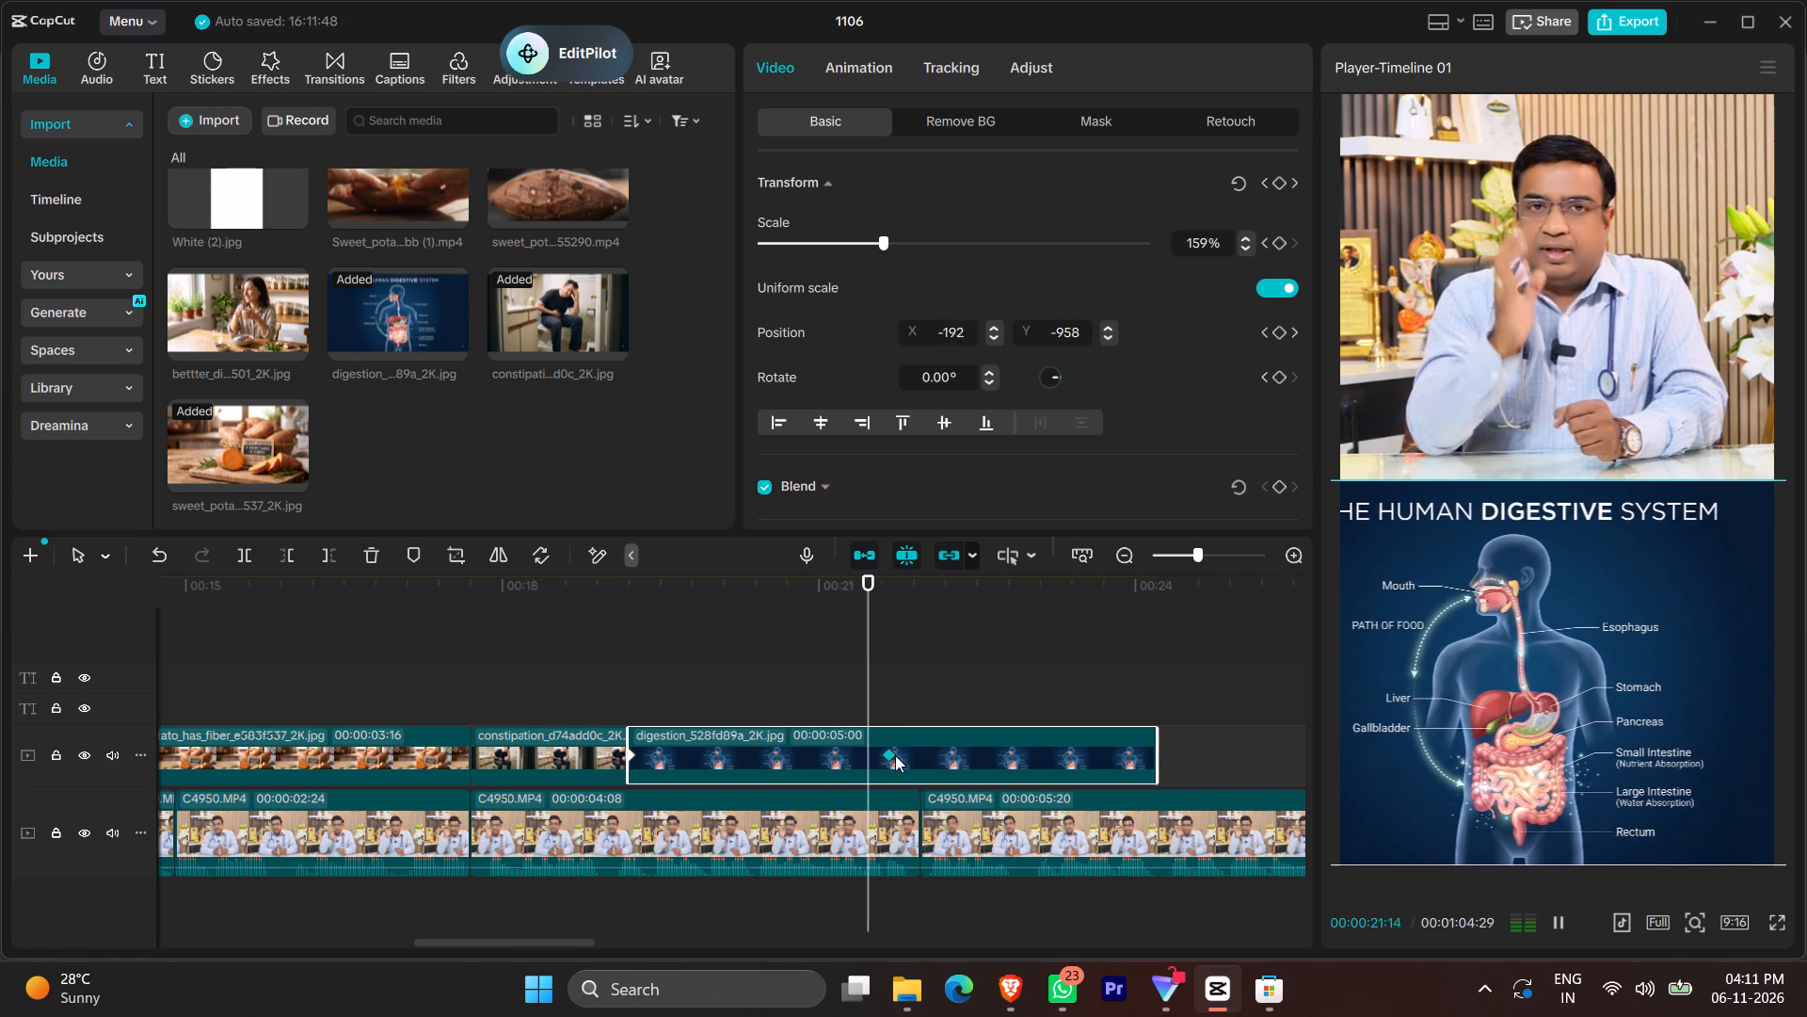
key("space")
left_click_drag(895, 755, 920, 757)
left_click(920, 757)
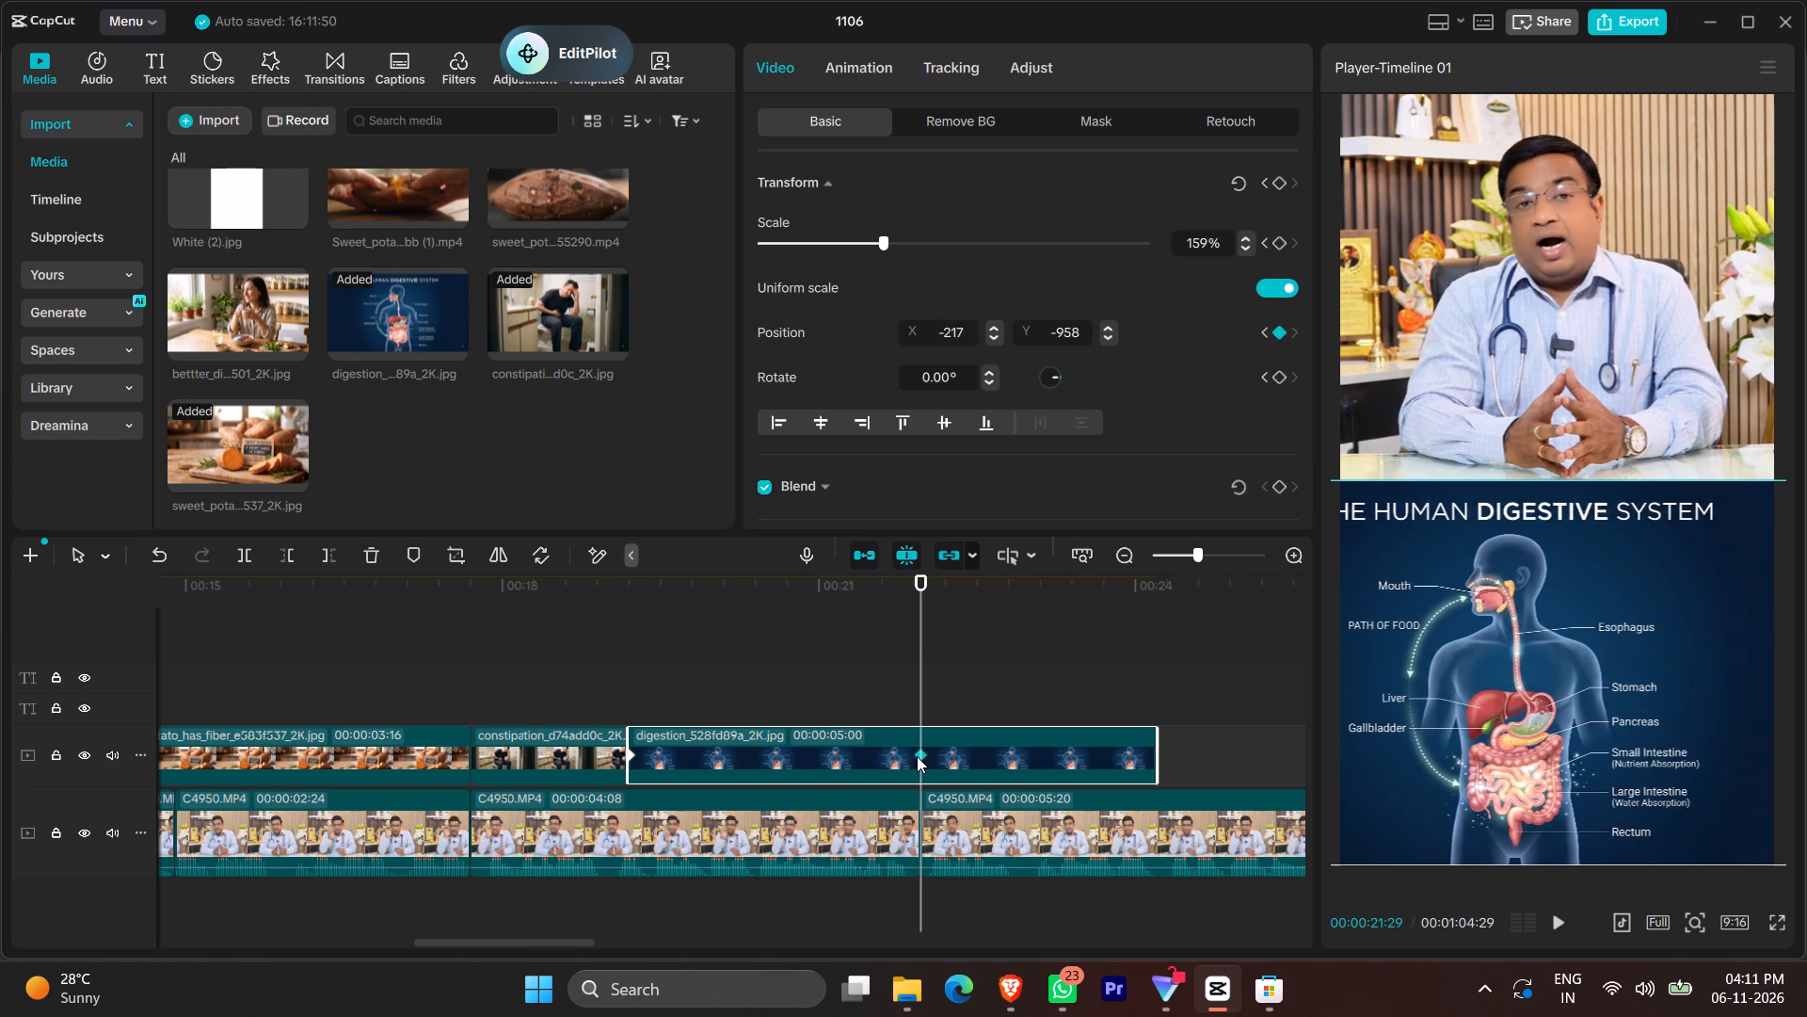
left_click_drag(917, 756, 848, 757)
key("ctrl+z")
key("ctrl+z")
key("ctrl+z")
Trim the digestion image's end back to its second keyframe at 00:00:20:21.
left_click(792, 754)
left_click_drag(1155, 753, 943, 765)
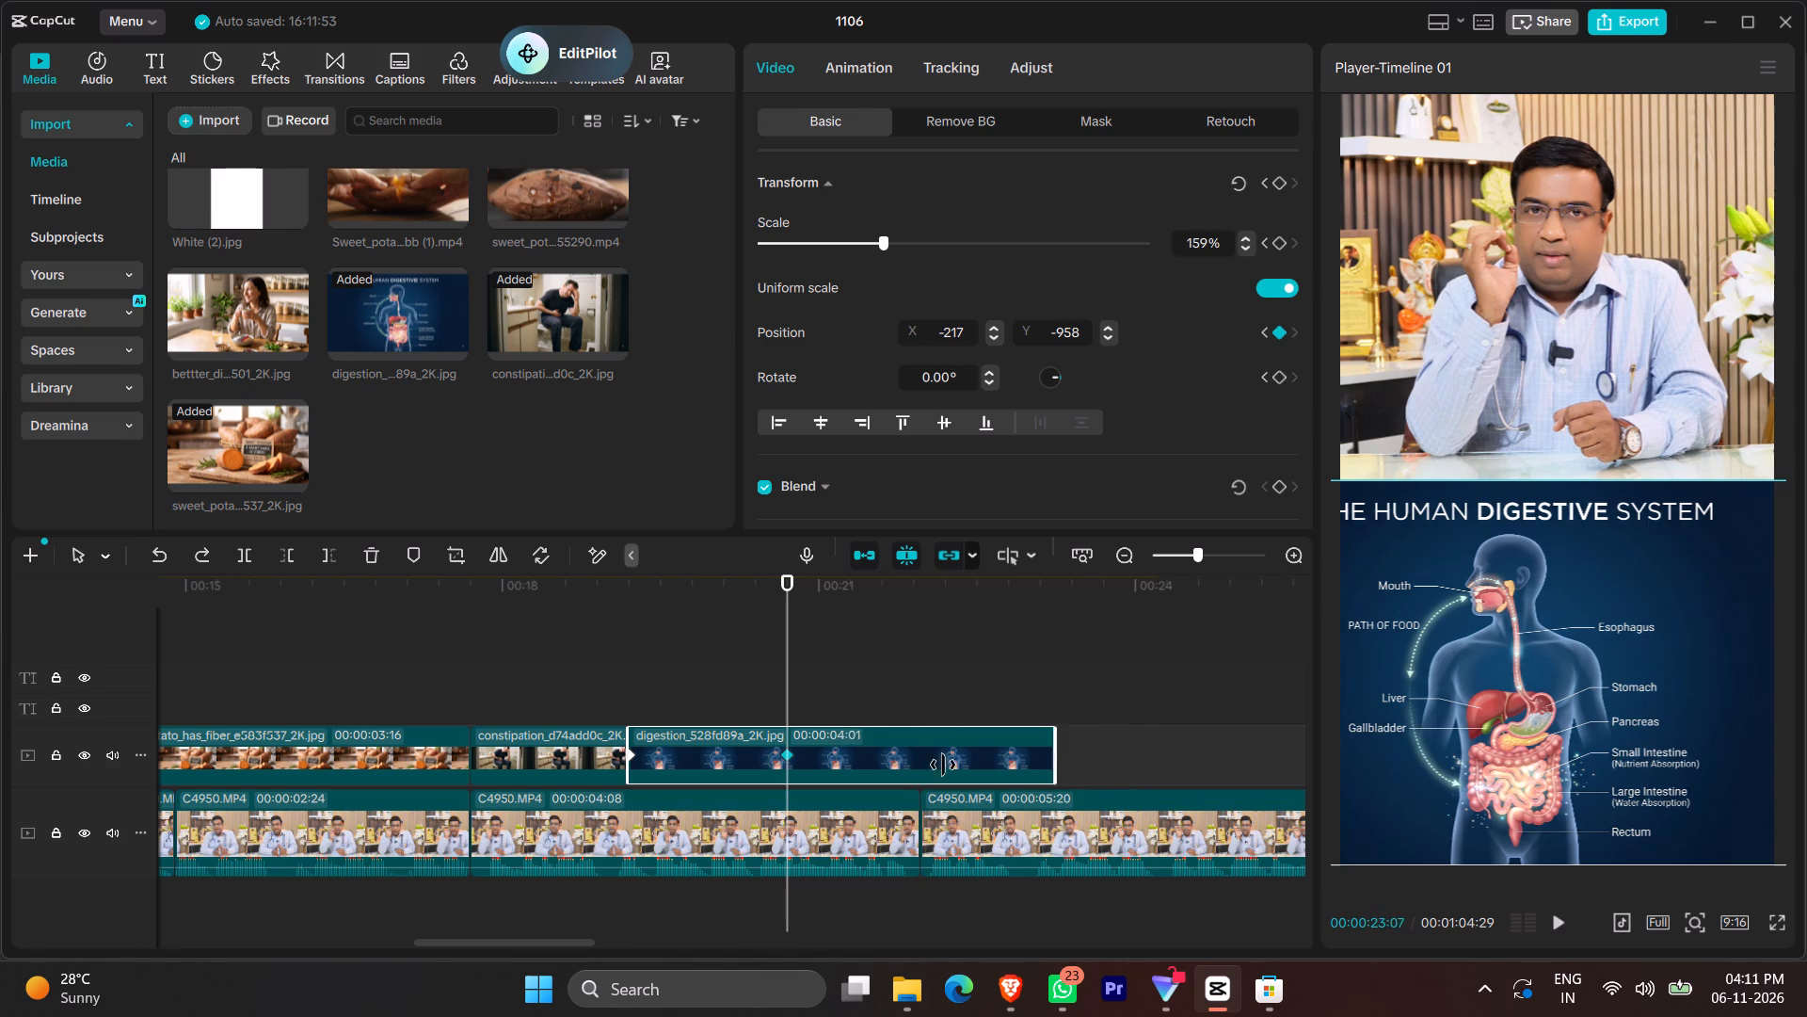
left_click_drag(943, 765, 794, 787)
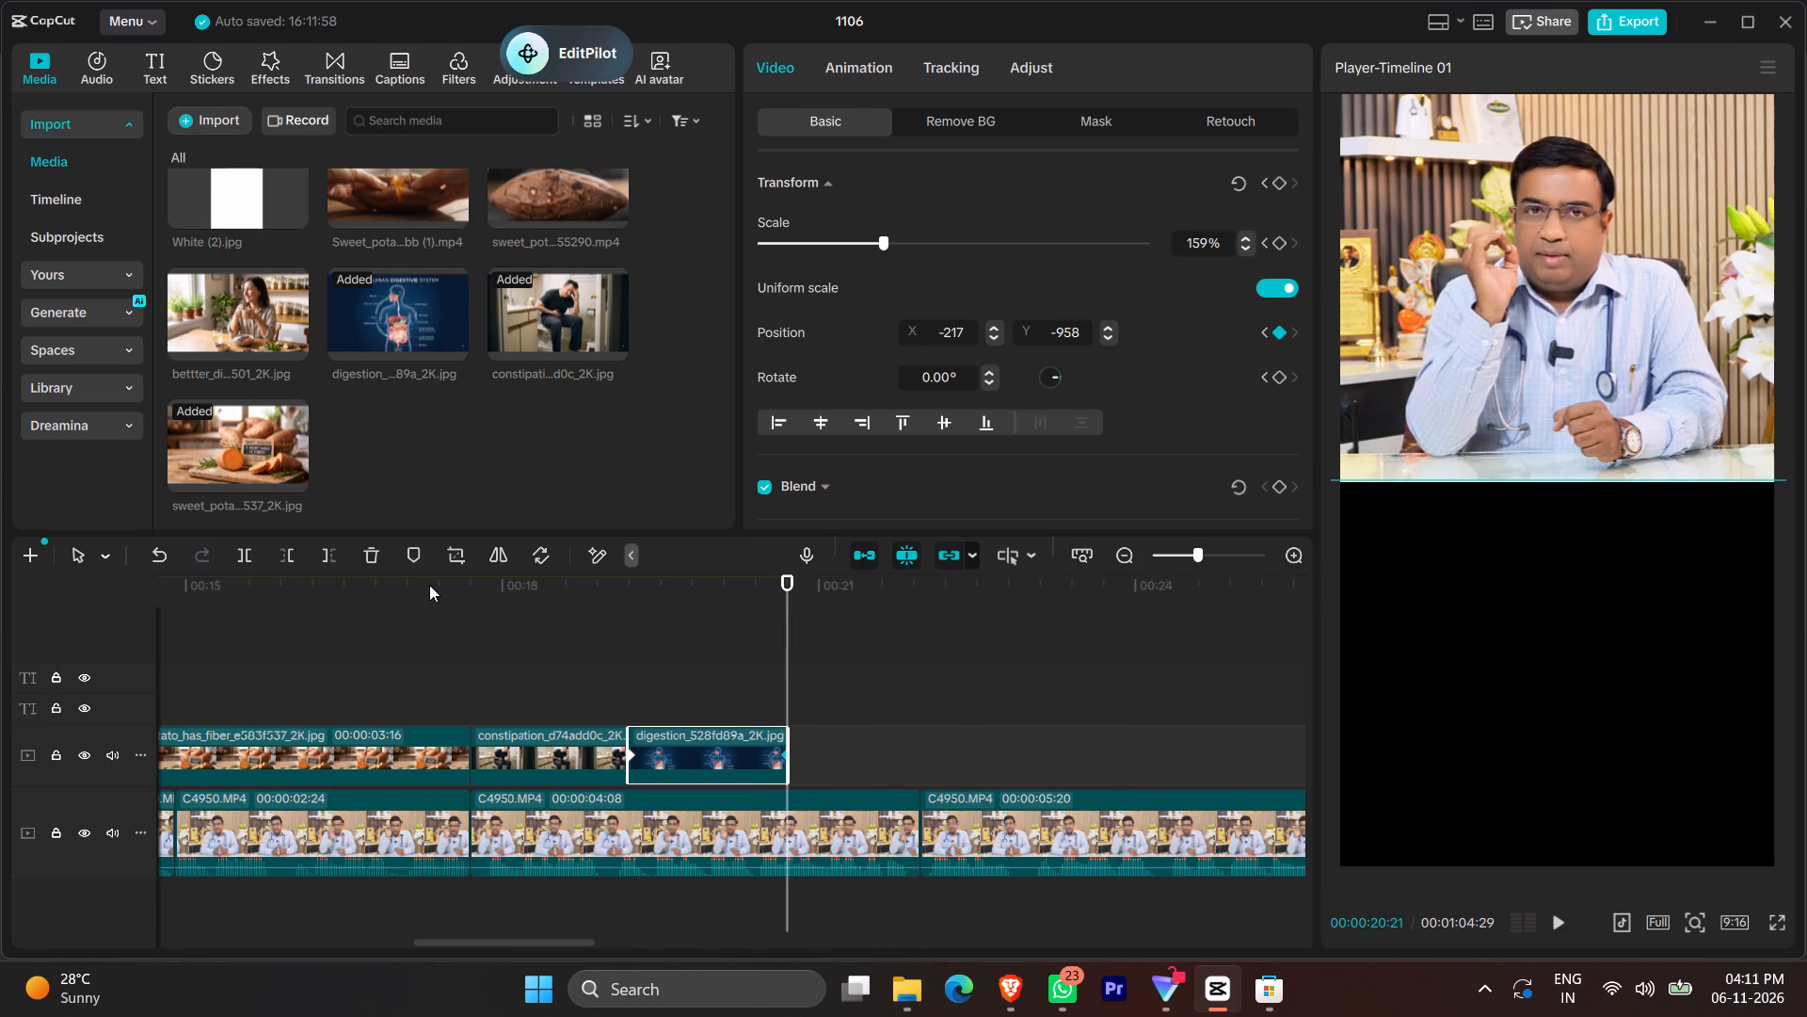
Place the better digestion image directly after the digestion image and paste the digestion image's attributes onto it.
left_click_drag(273, 325, 789, 755)
left_click(745, 760)
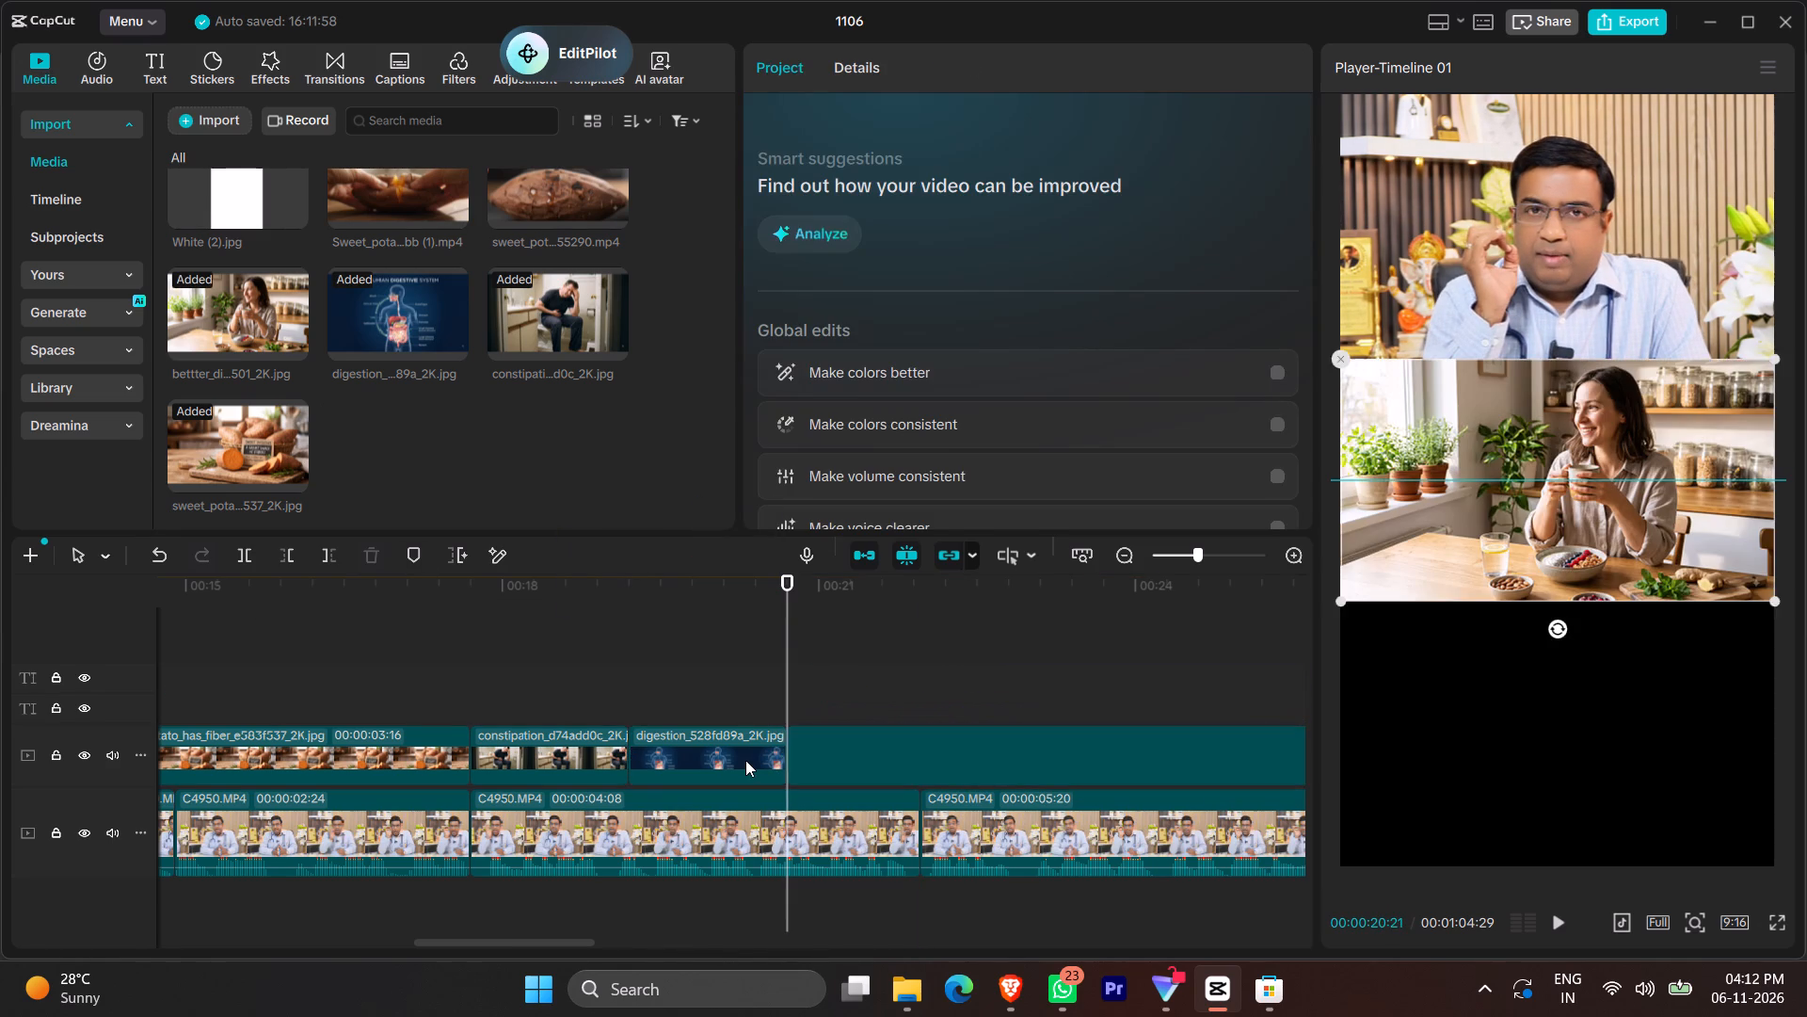
right_click(716, 761)
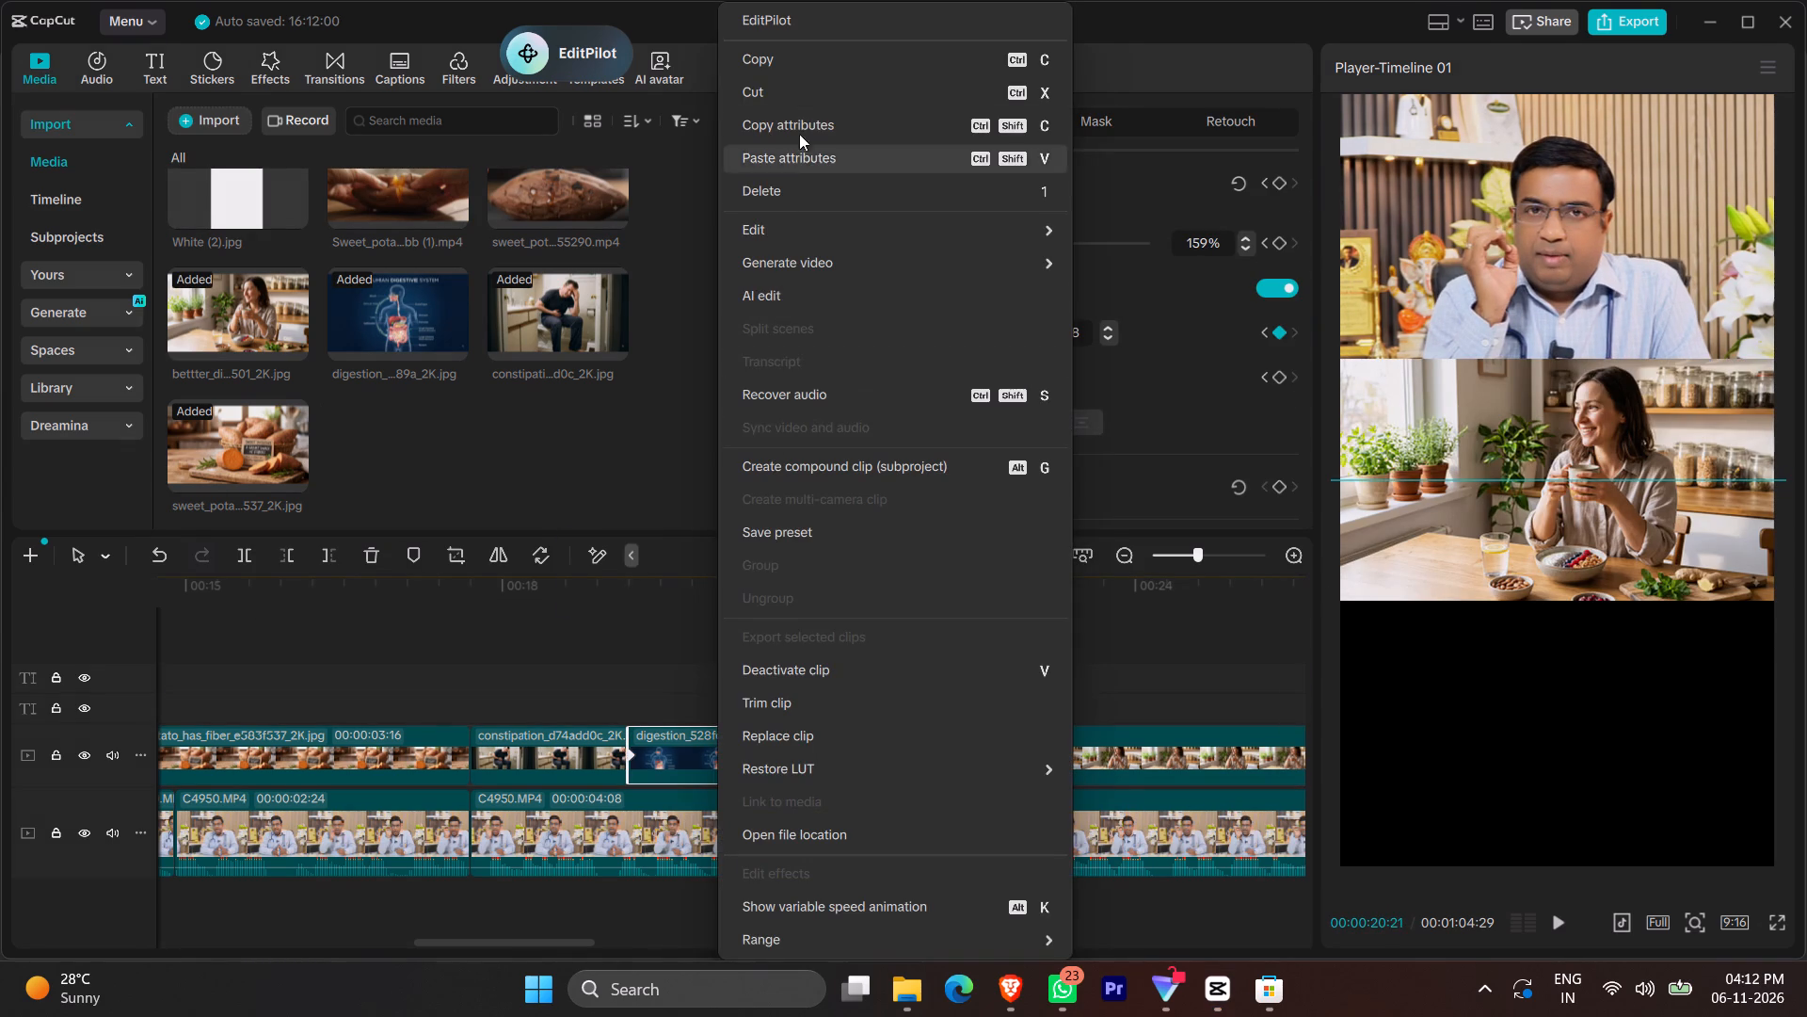
left_click(803, 118)
left_click(882, 745)
right_click(882, 745)
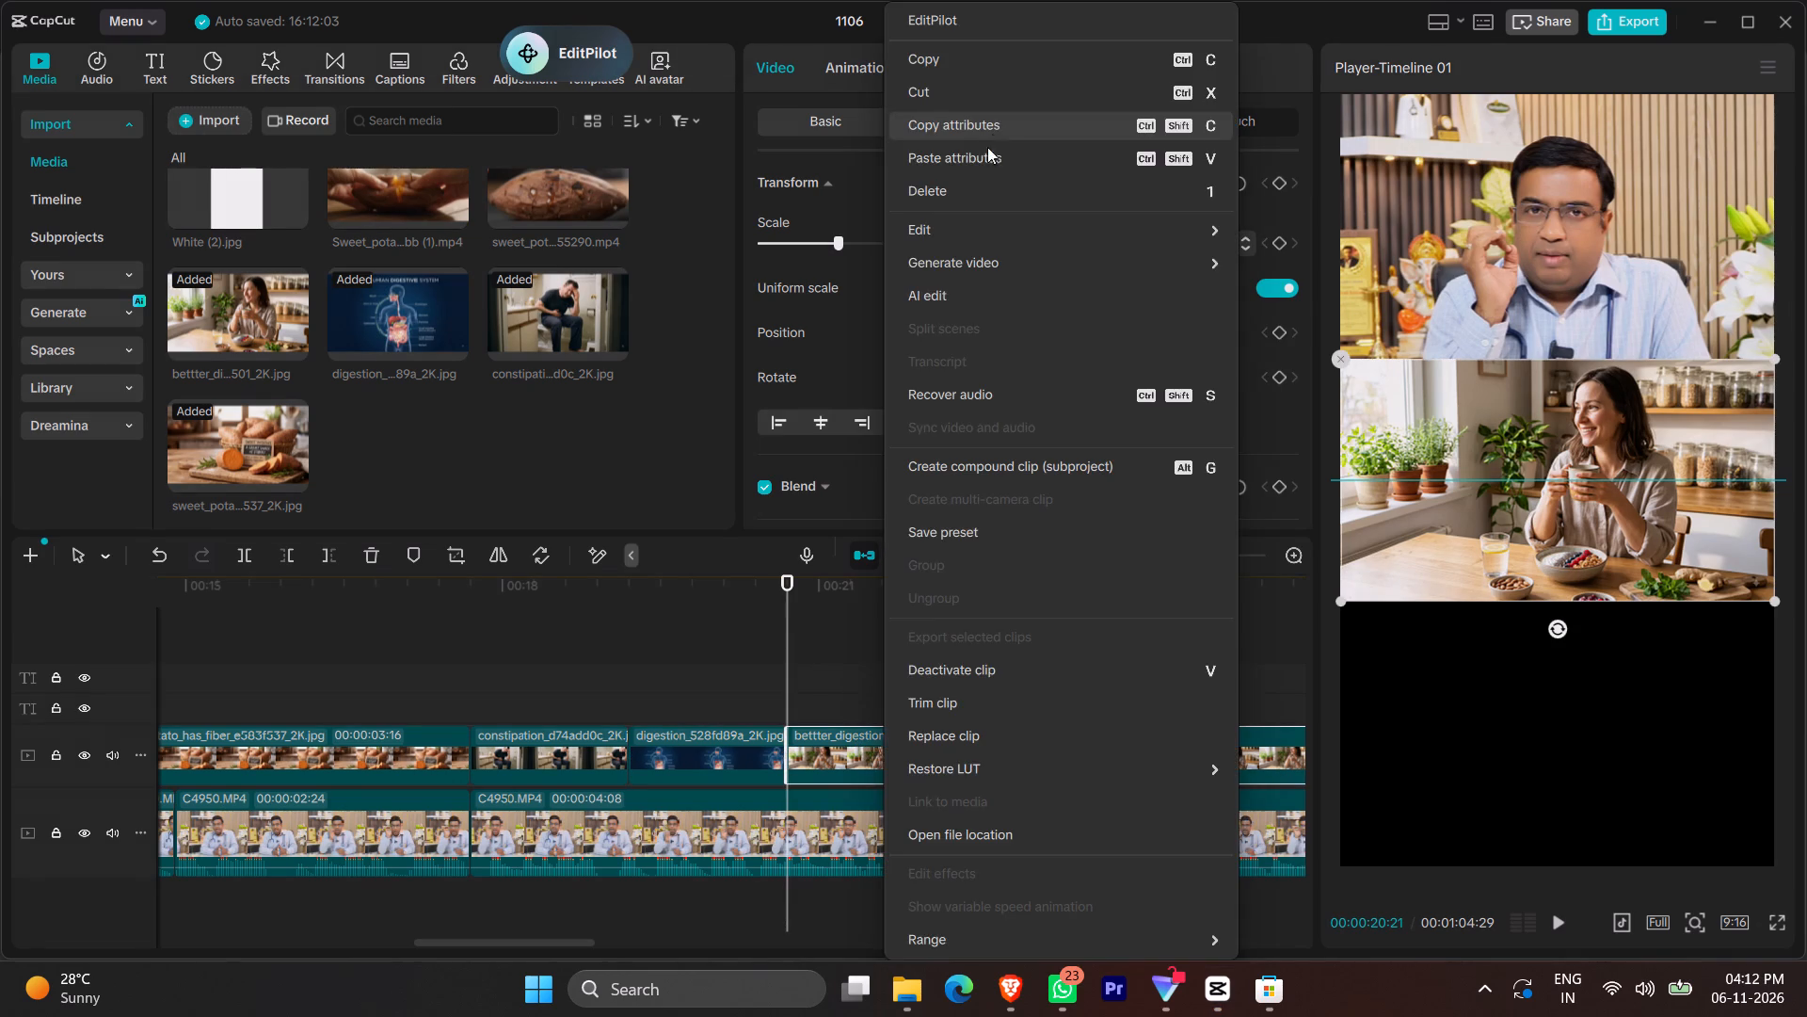
left_click(987, 159)
left_click(1167, 593)
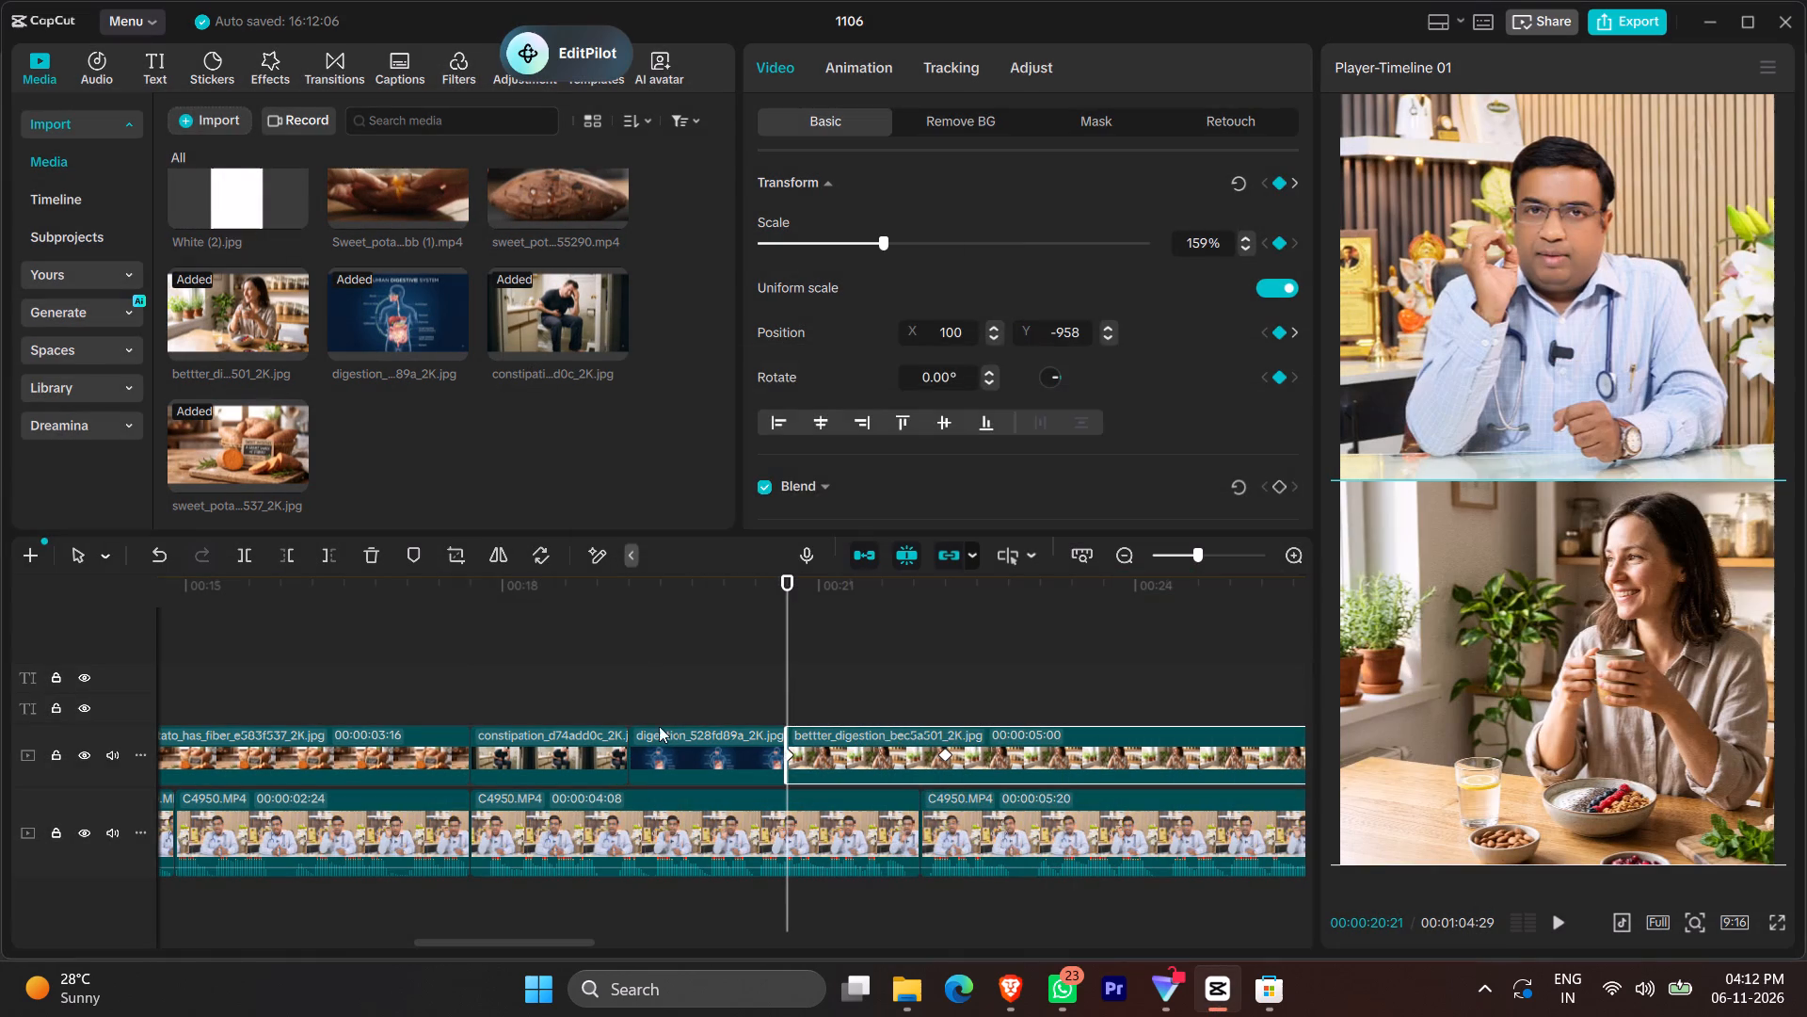
Preview the better digestion image, split it at 00:00:21:29 where the doctor's next clip begins, and delete the remainder.
left_click(506, 681)
key("space")
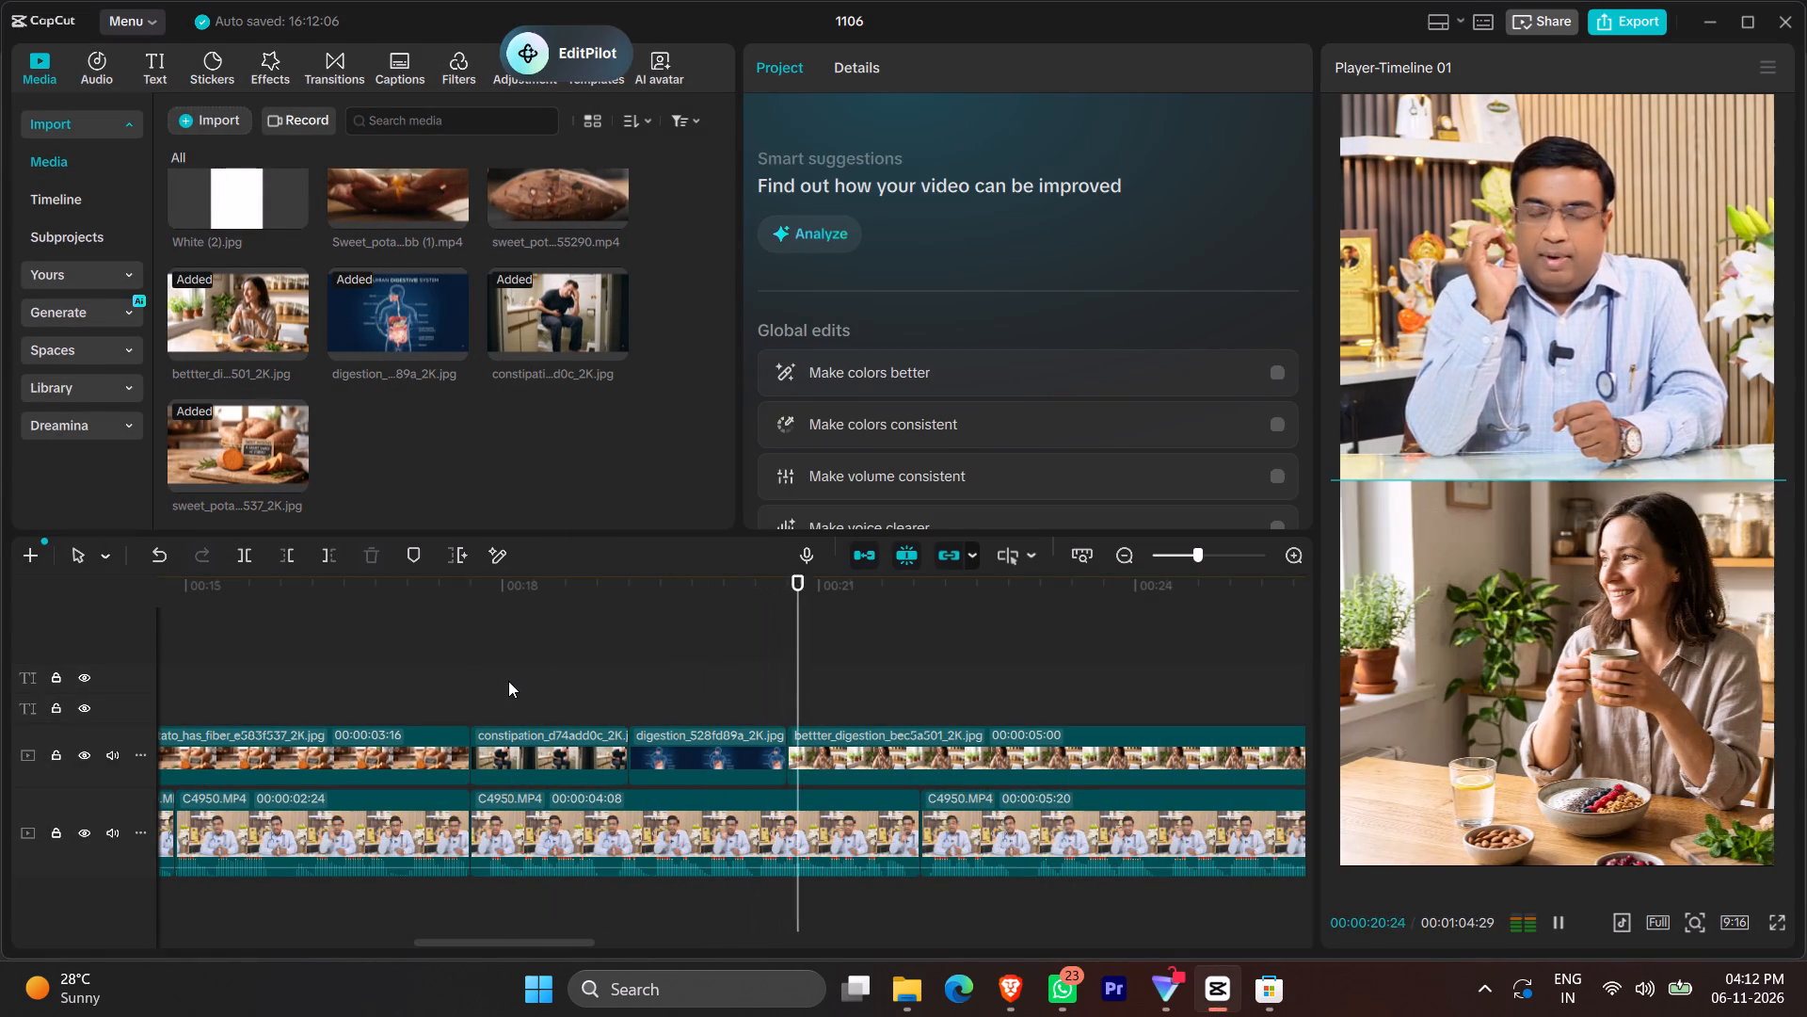
key("space")
key("space")
key("space")
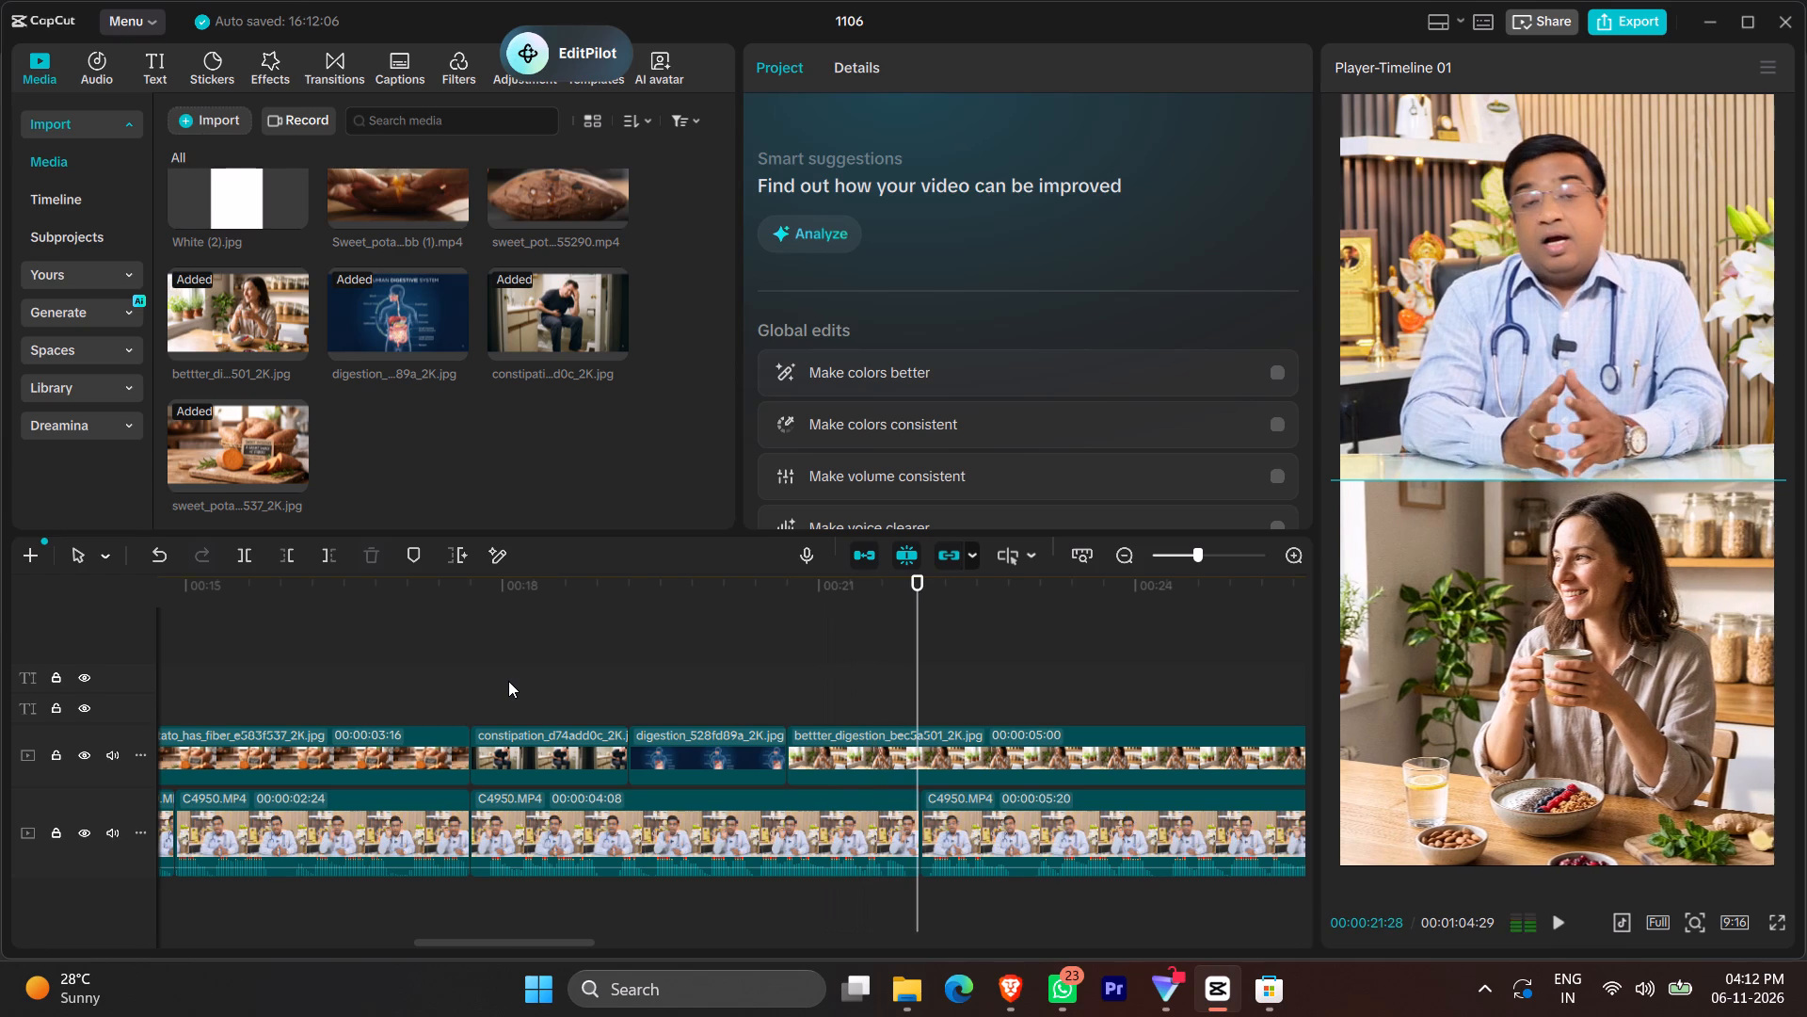
left_click(883, 752)
left_click(915, 680)
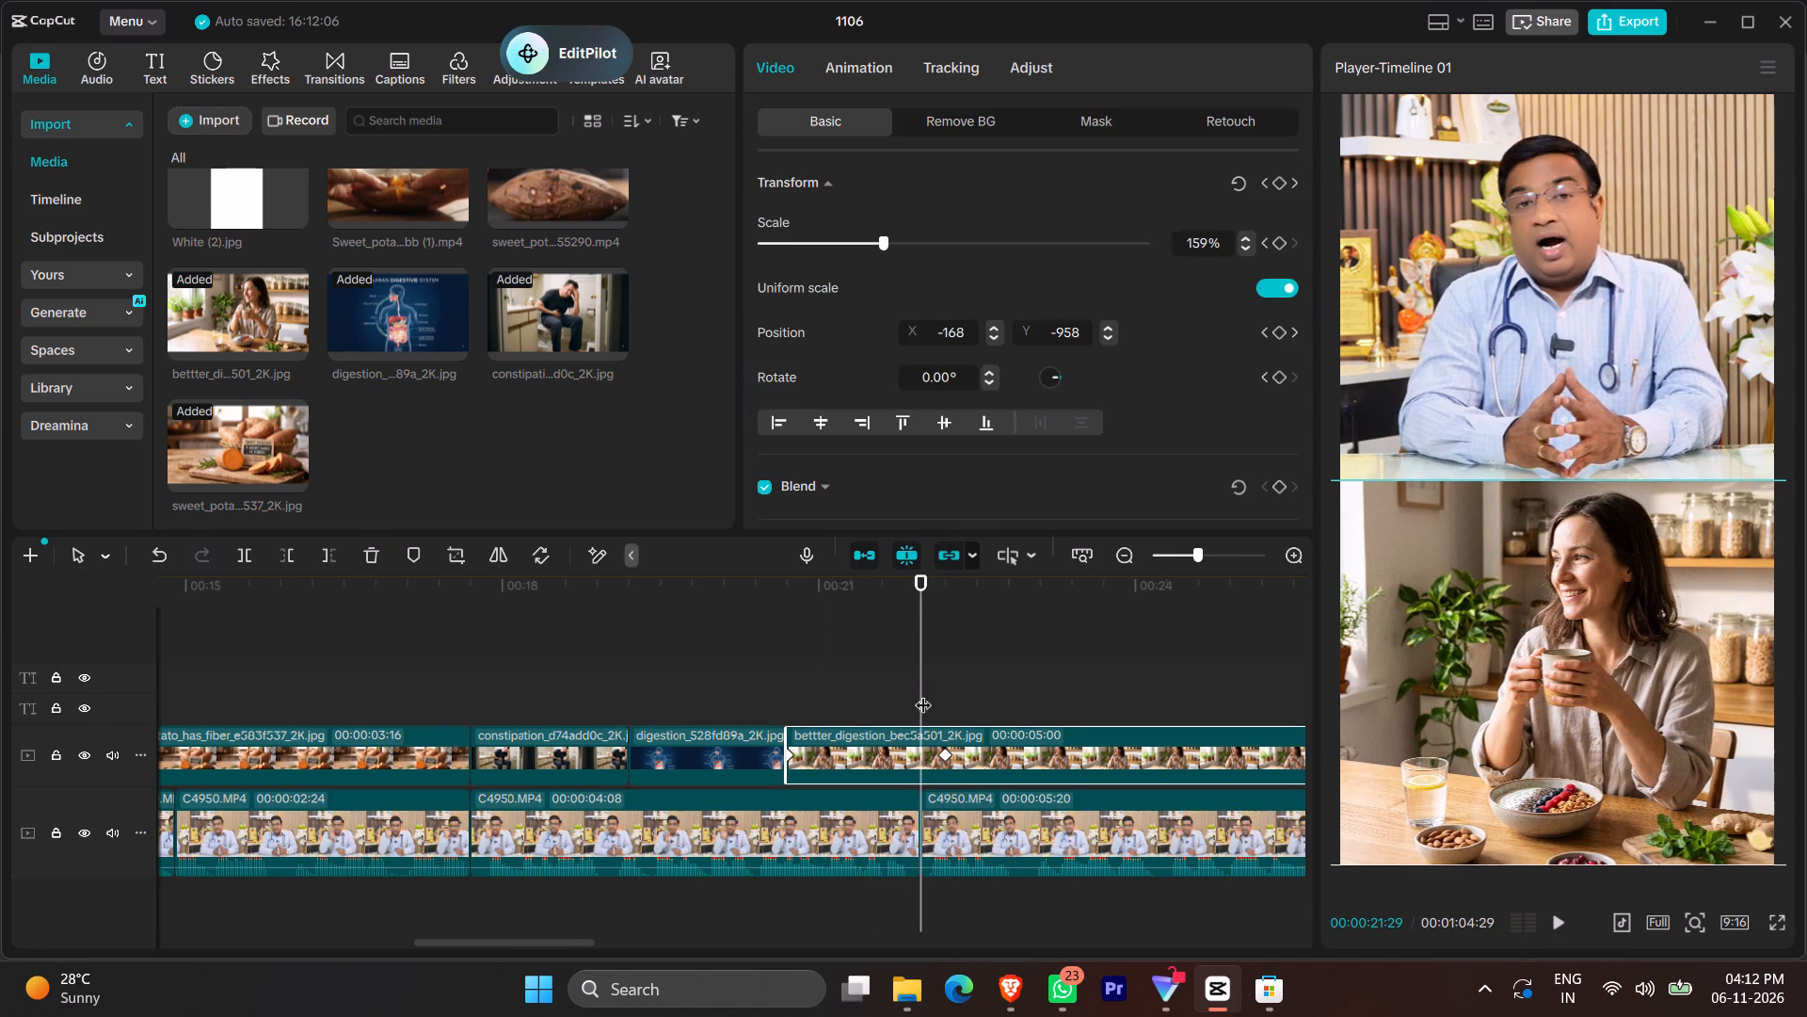
scroll(939, 734, "up", 19, "ctrl")
left_click(957, 751)
left_click(922, 684)
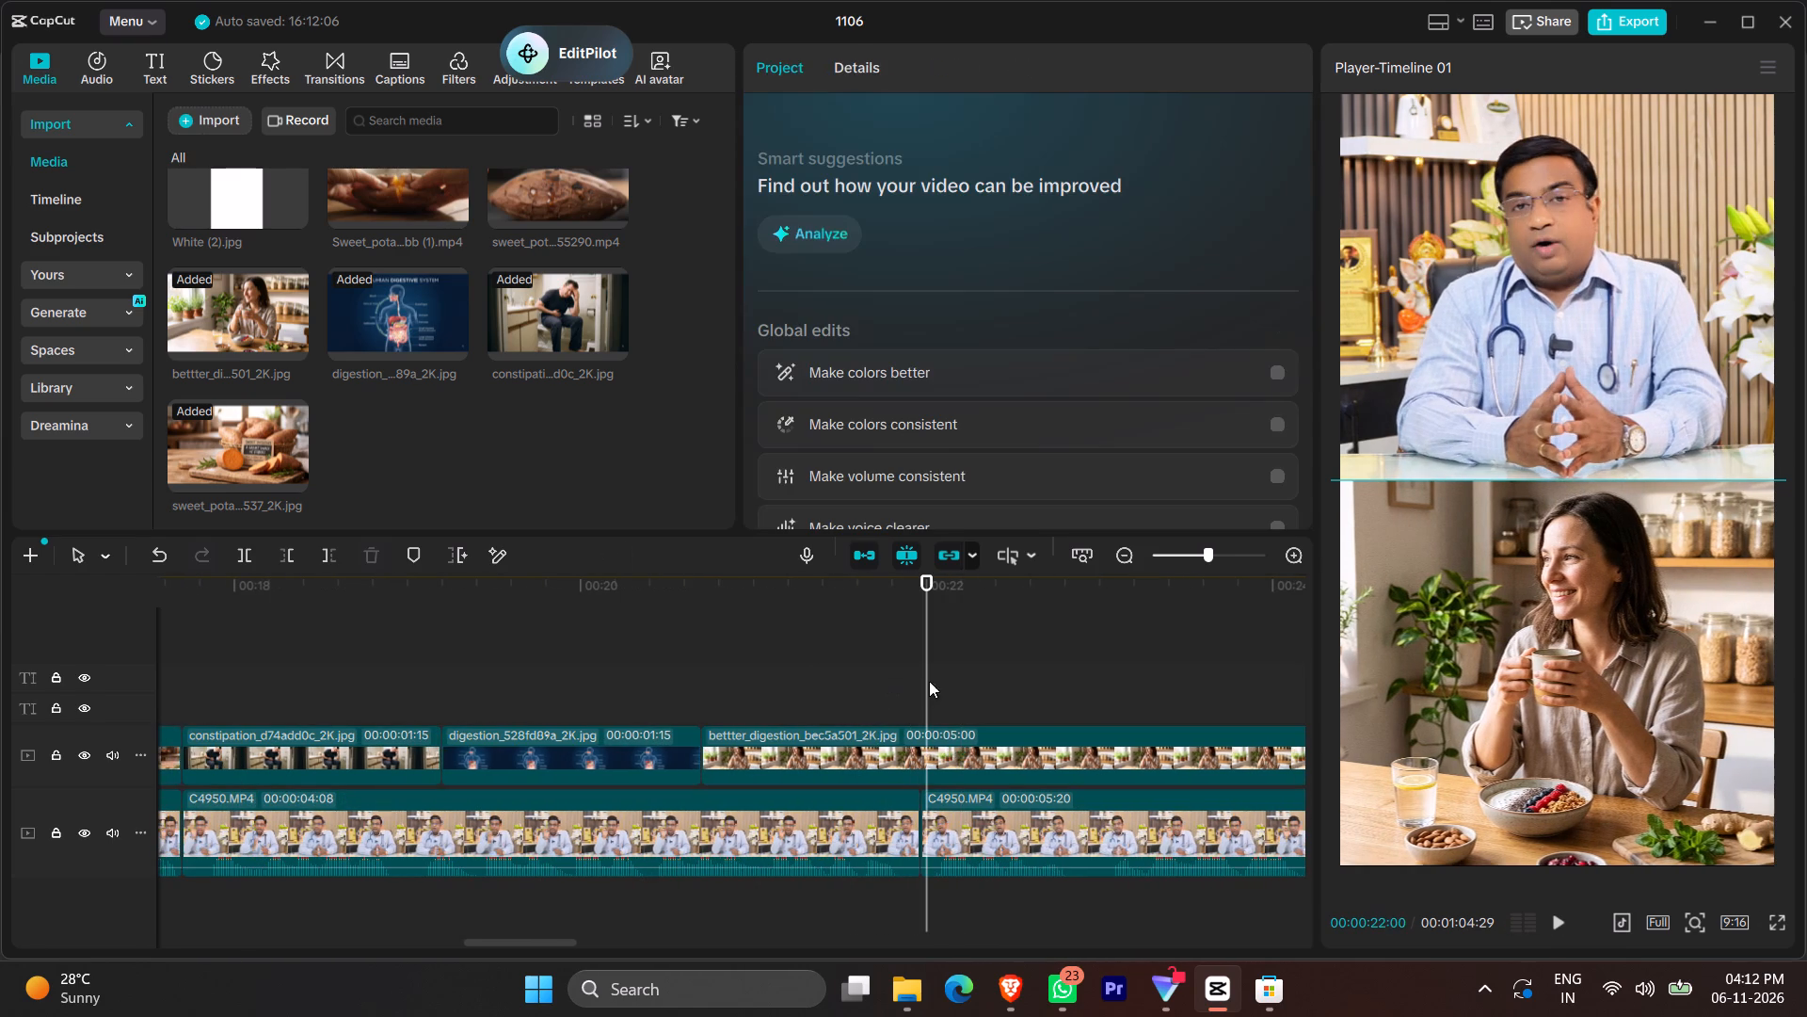
left_click(927, 695)
left_click(935, 758)
key("ctrl+b")
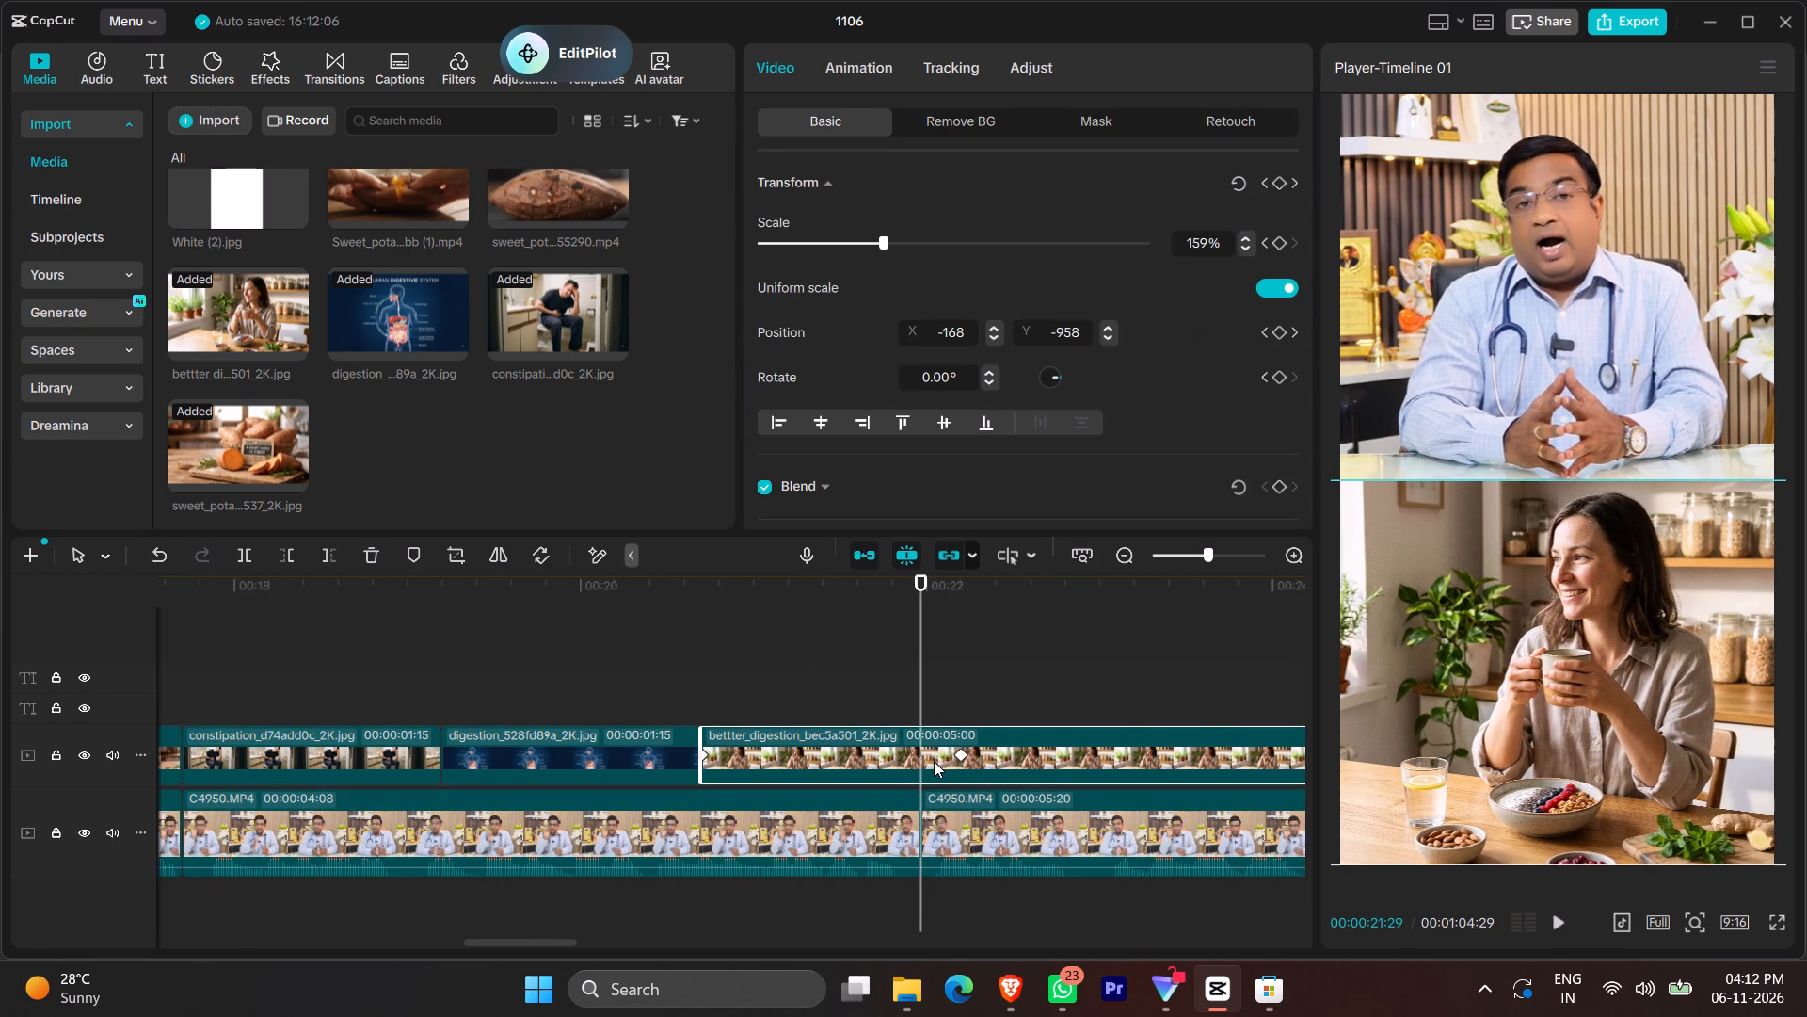
key("1")
scroll(671, 720, "down", 14, "ctrl")
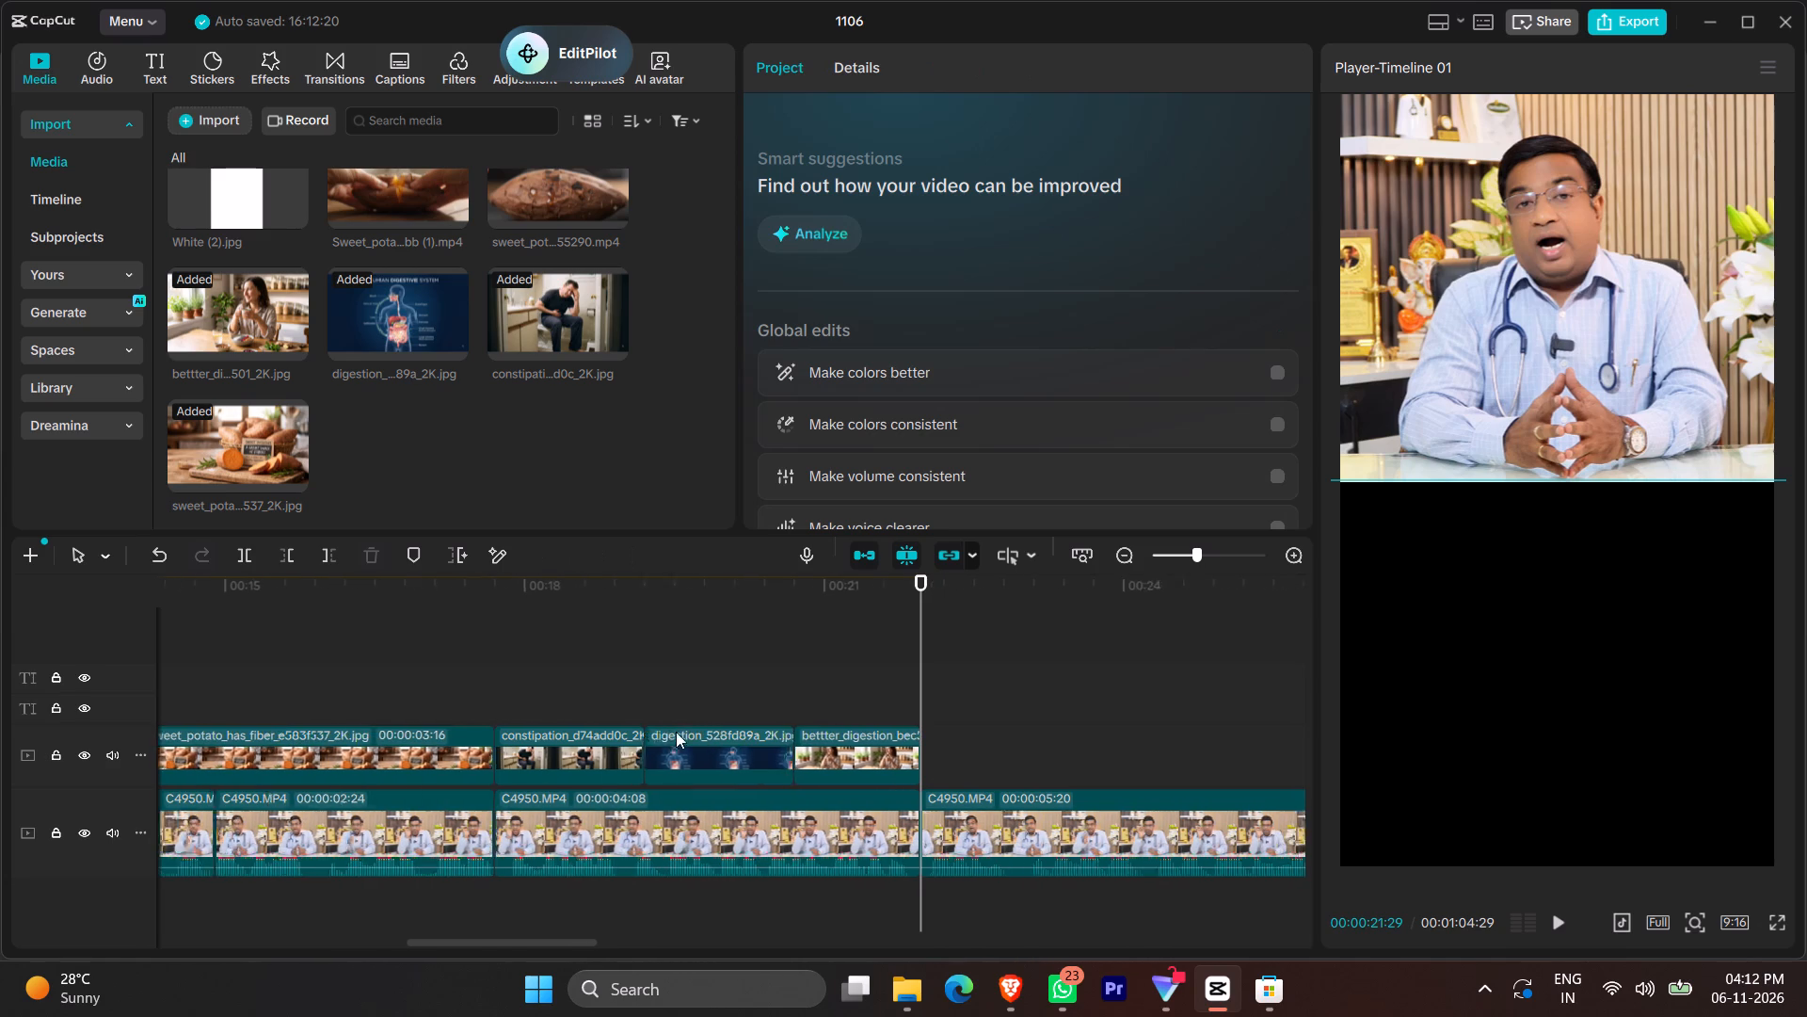
left_click(415, 693)
key("space")
key("space")
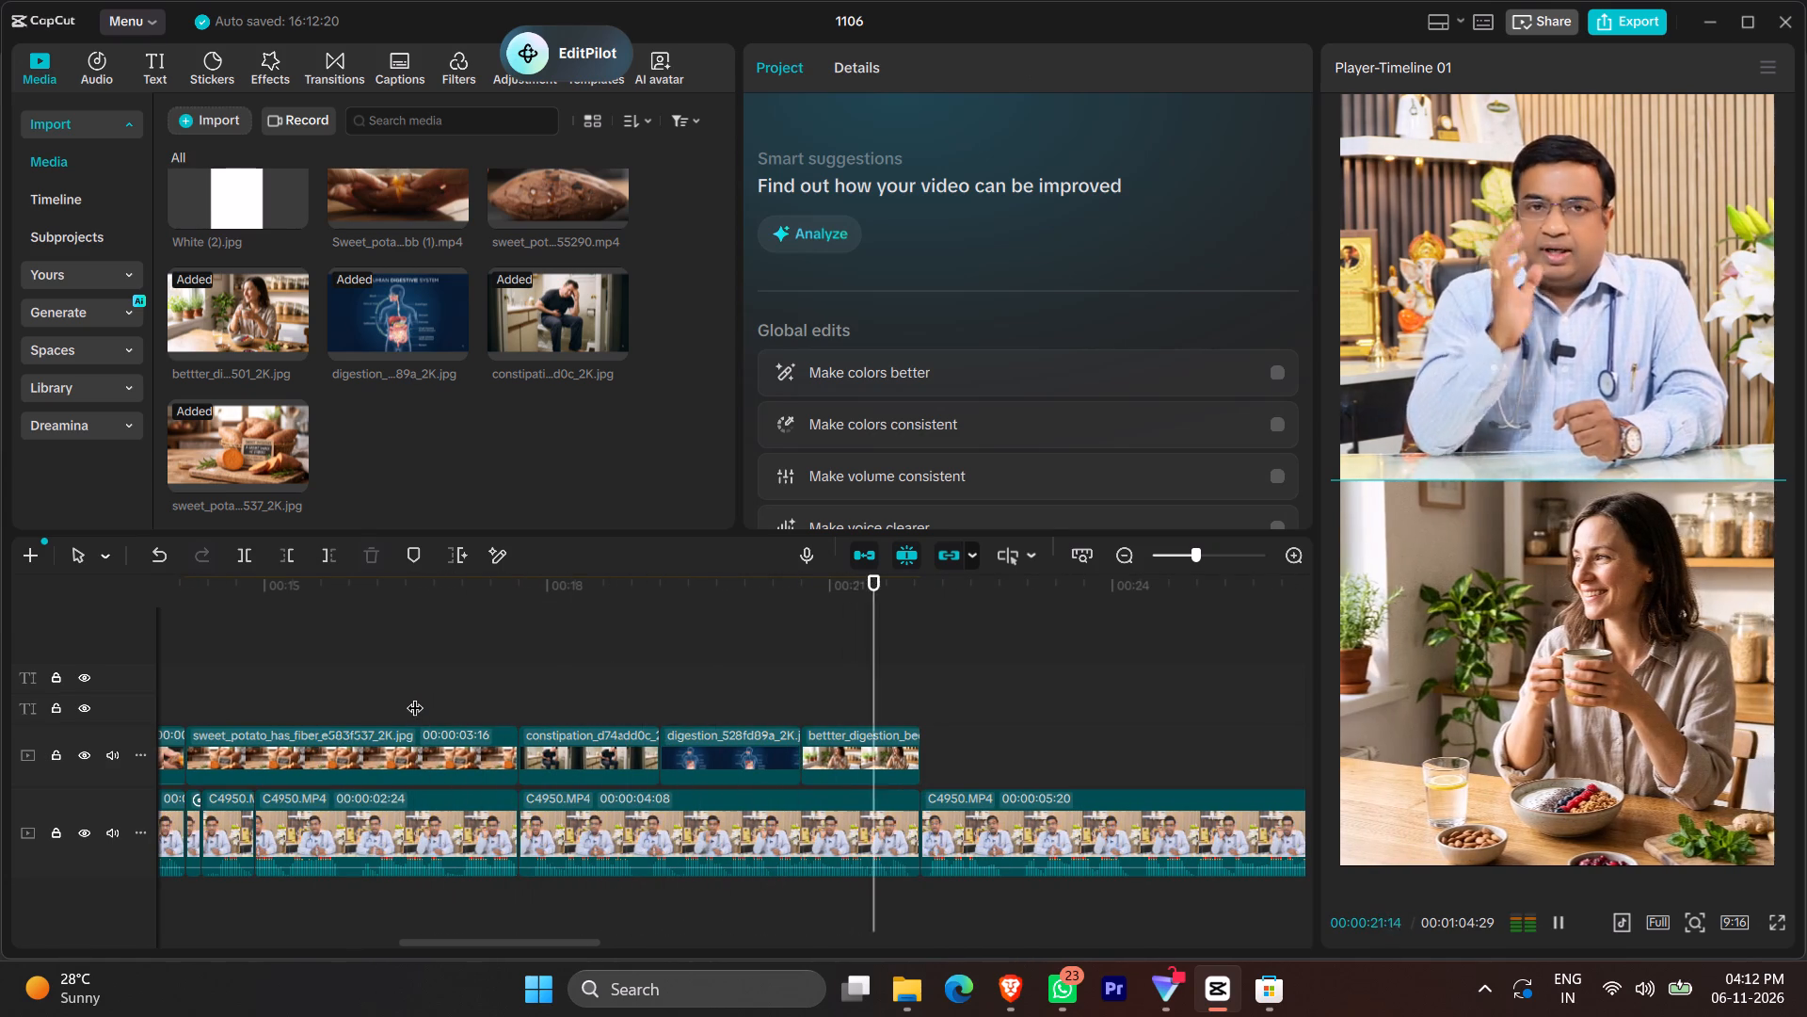
key("space")
key("space")
scroll(415, 696, "left", 1)
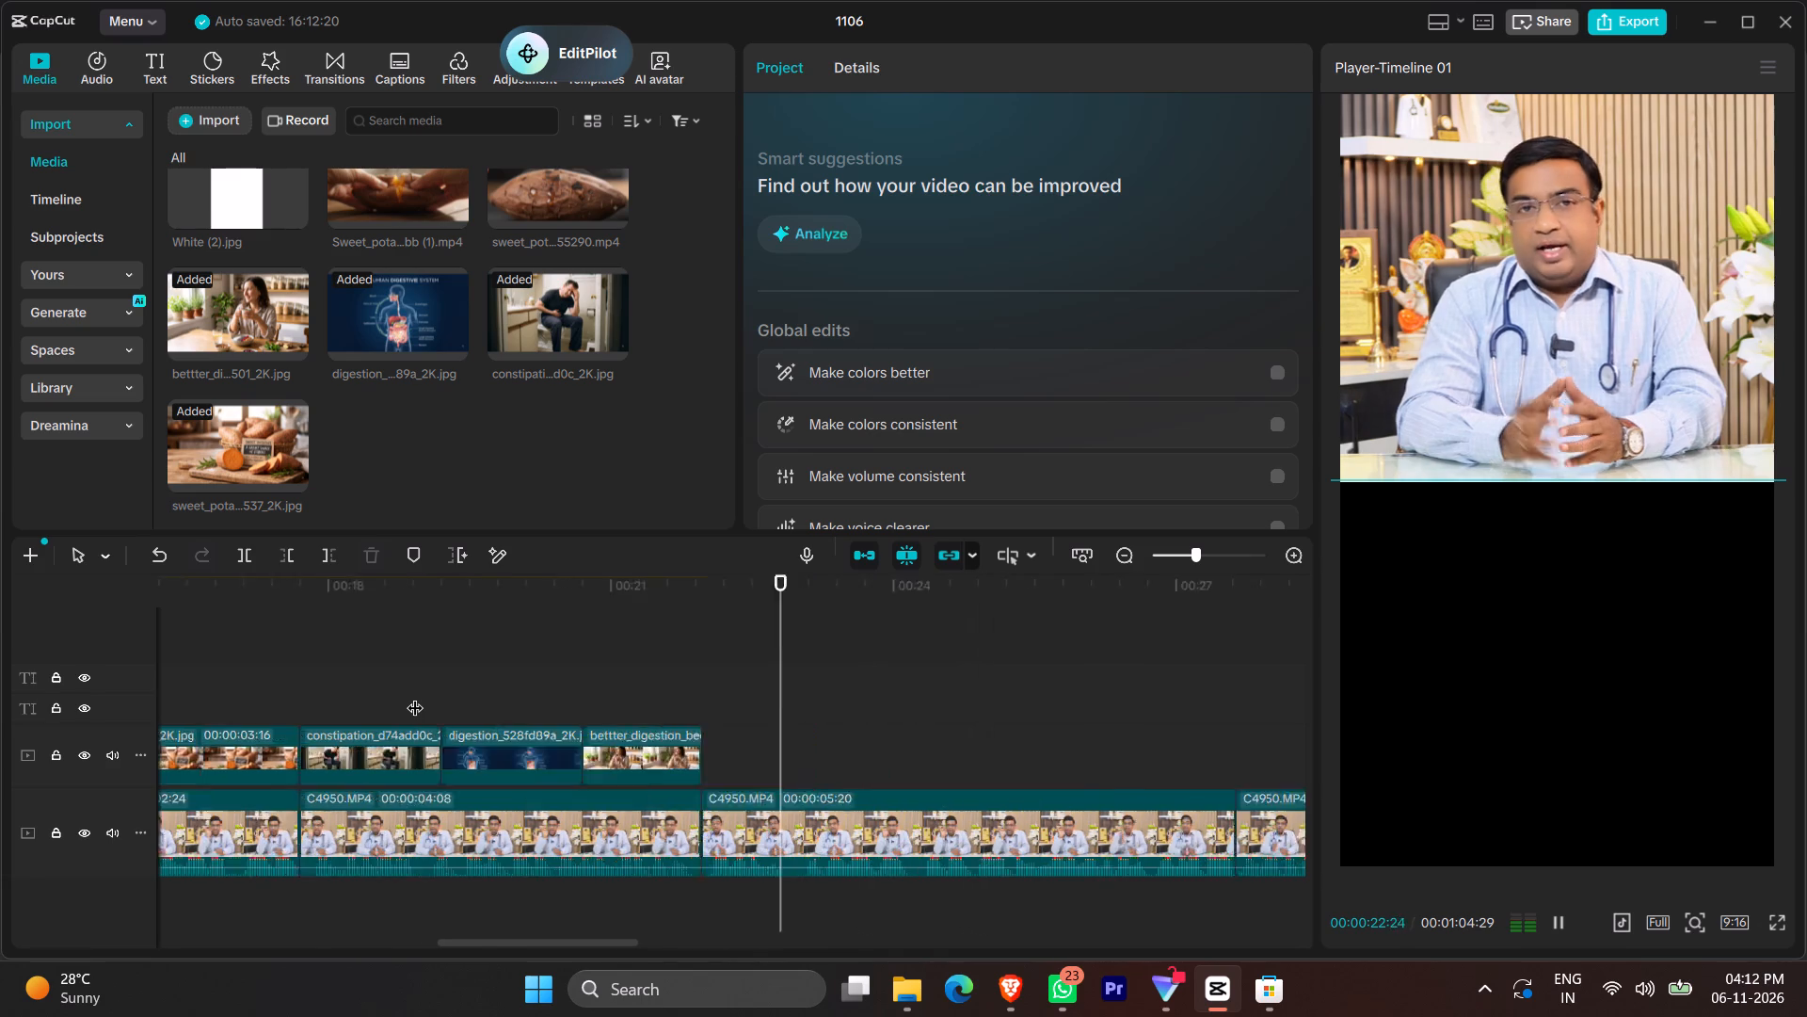
scroll(415, 696, "left", 1)
key("space")
key("space")
scroll(692, 722, "down", 11, "ctrl")
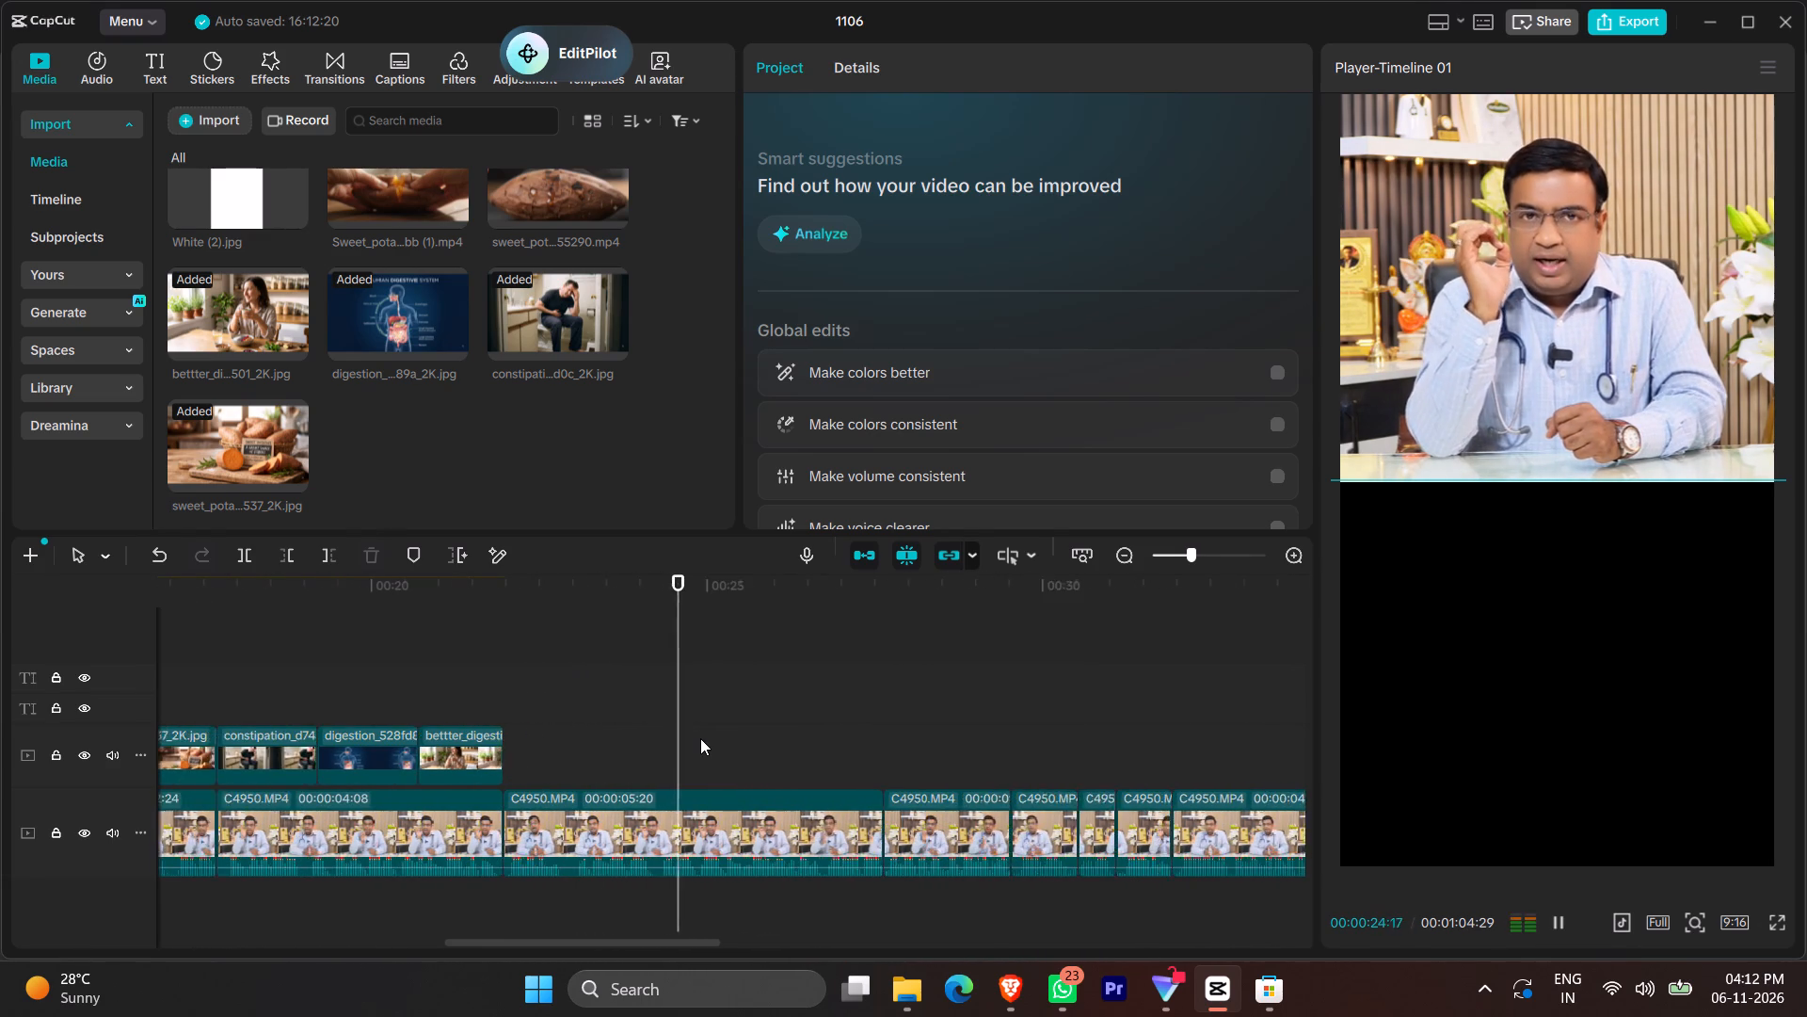
scroll(700, 738, "down", 2, "ctrl")
scroll(700, 738, "left", 1)
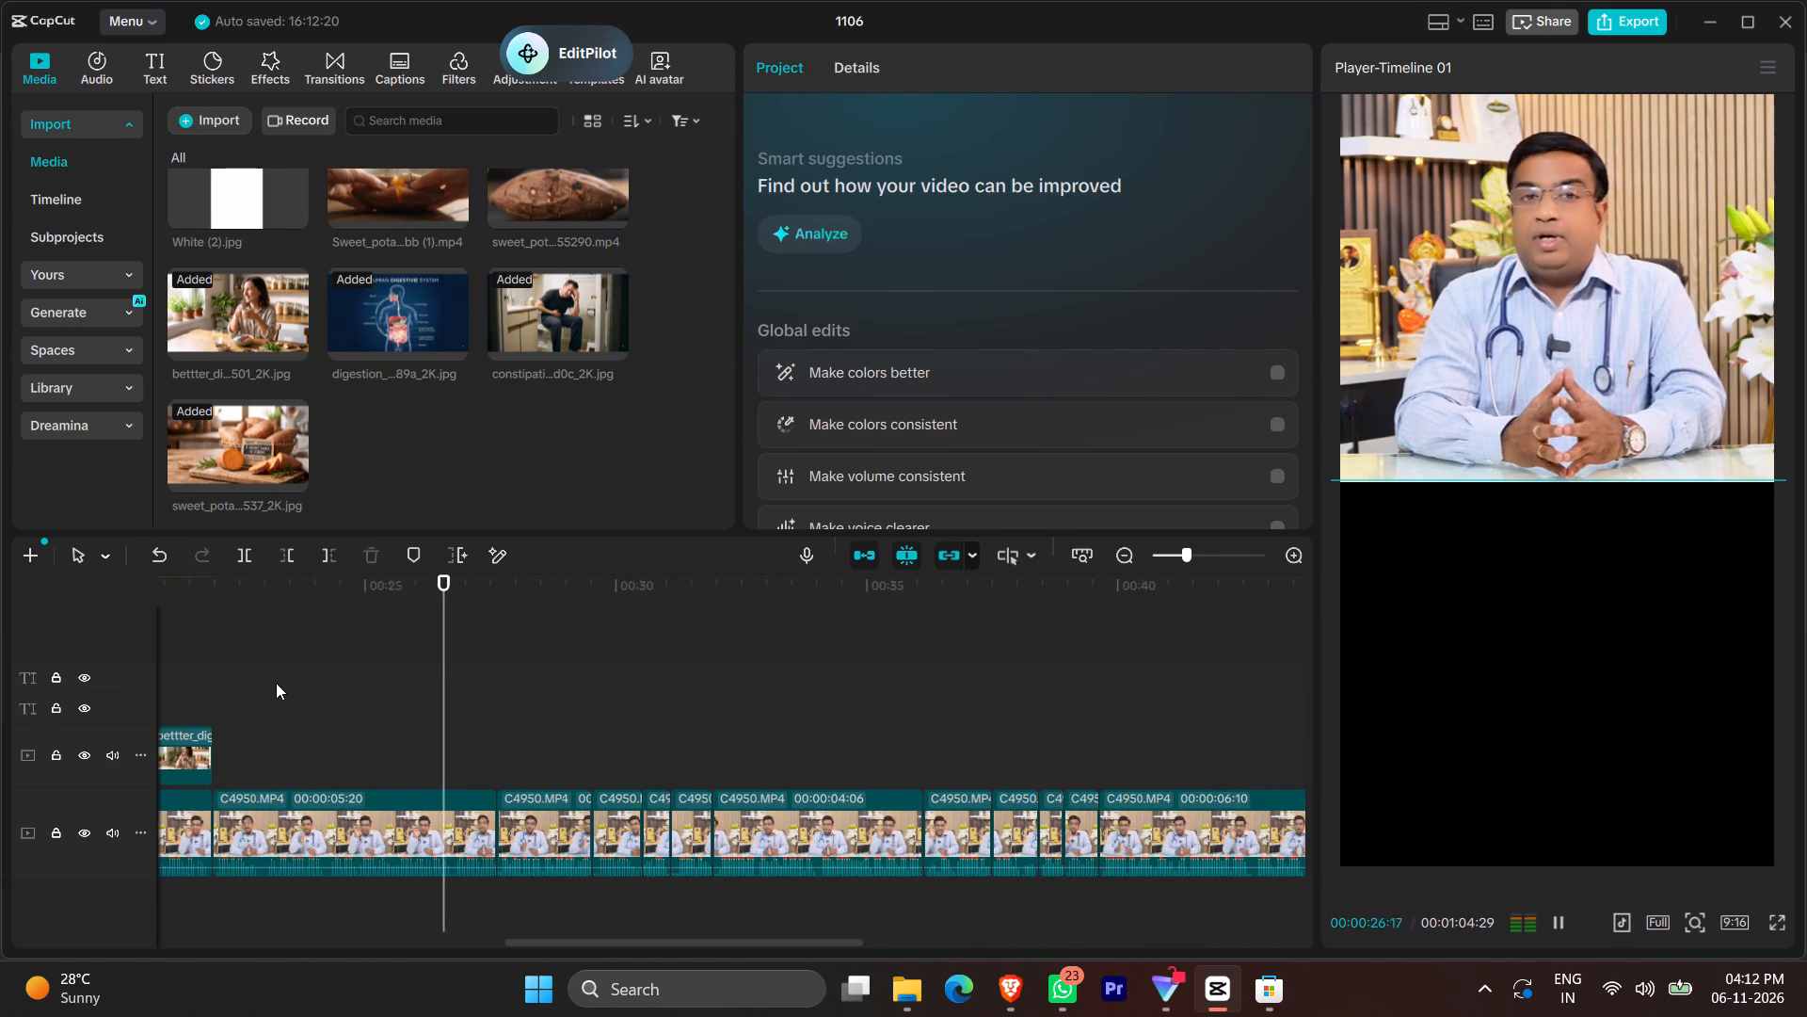
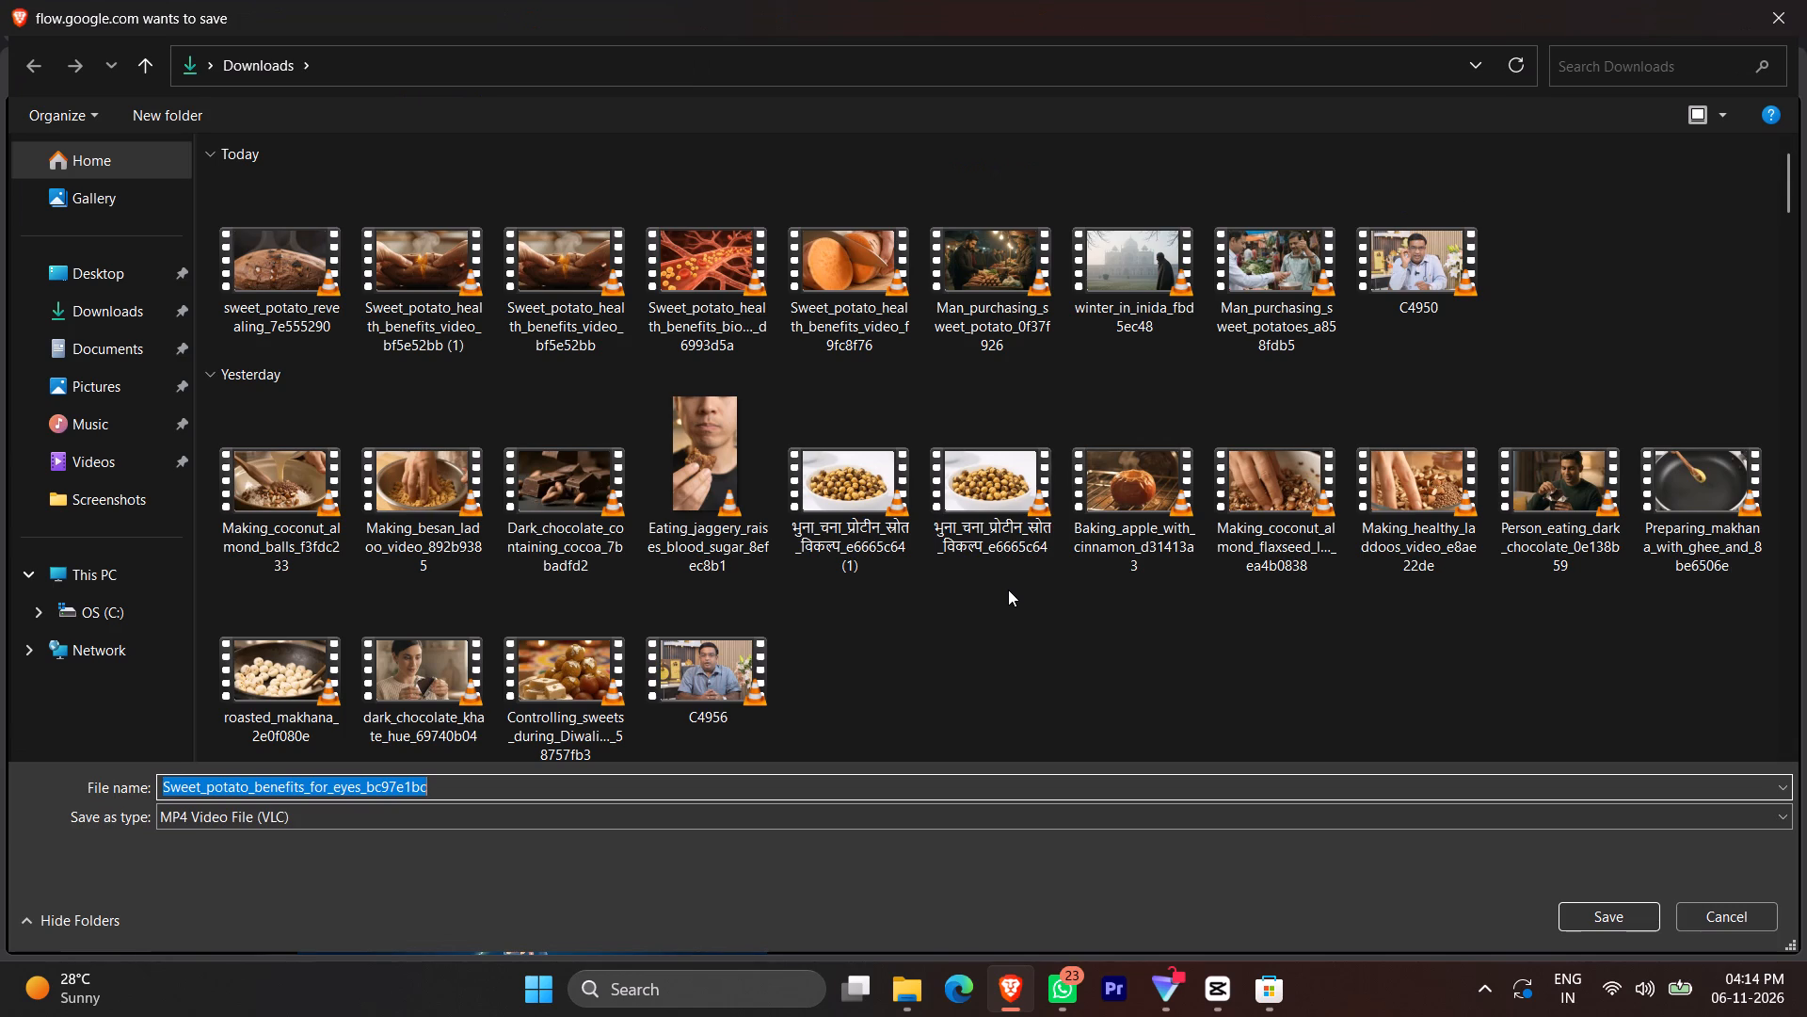
left_click(1602, 914)
Switch to CapCut, import the downloaded eyes video, and place it on the overlay track directly after the better digestion image.
left_click(1219, 993)
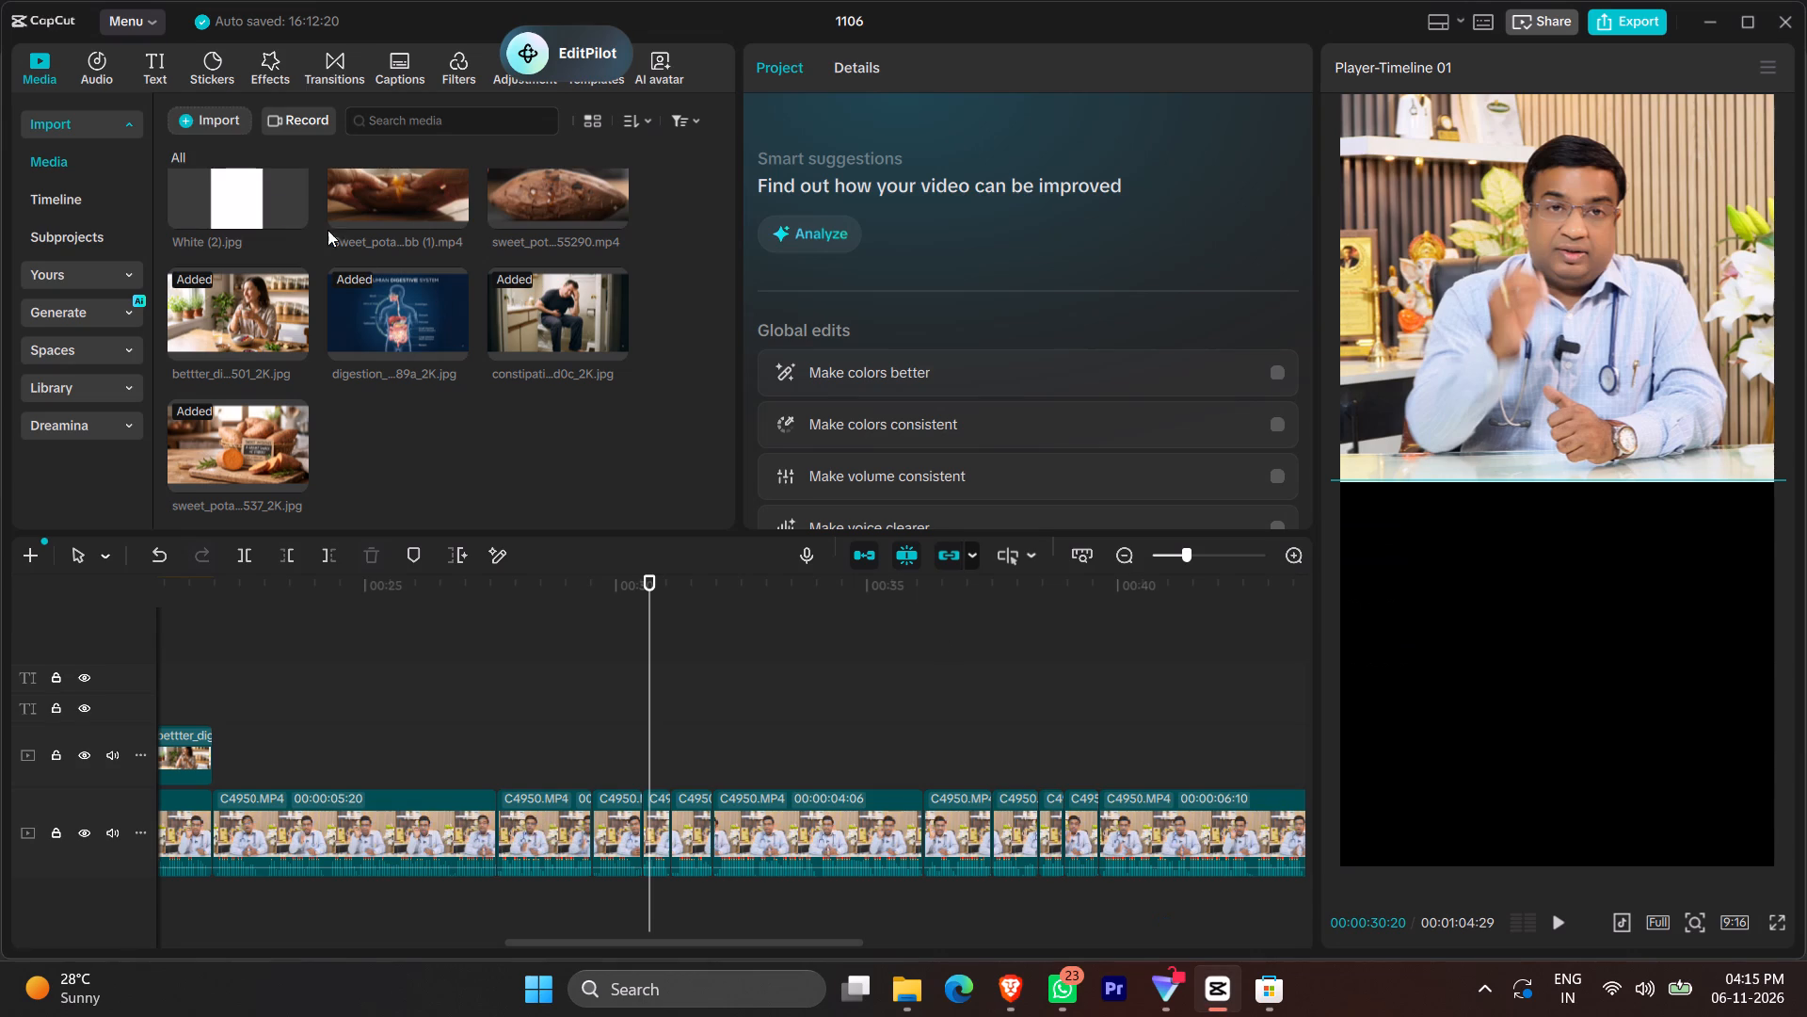
left_click(229, 128)
left_click(233, 176)
left_click(161, 307)
double_click(311, 256)
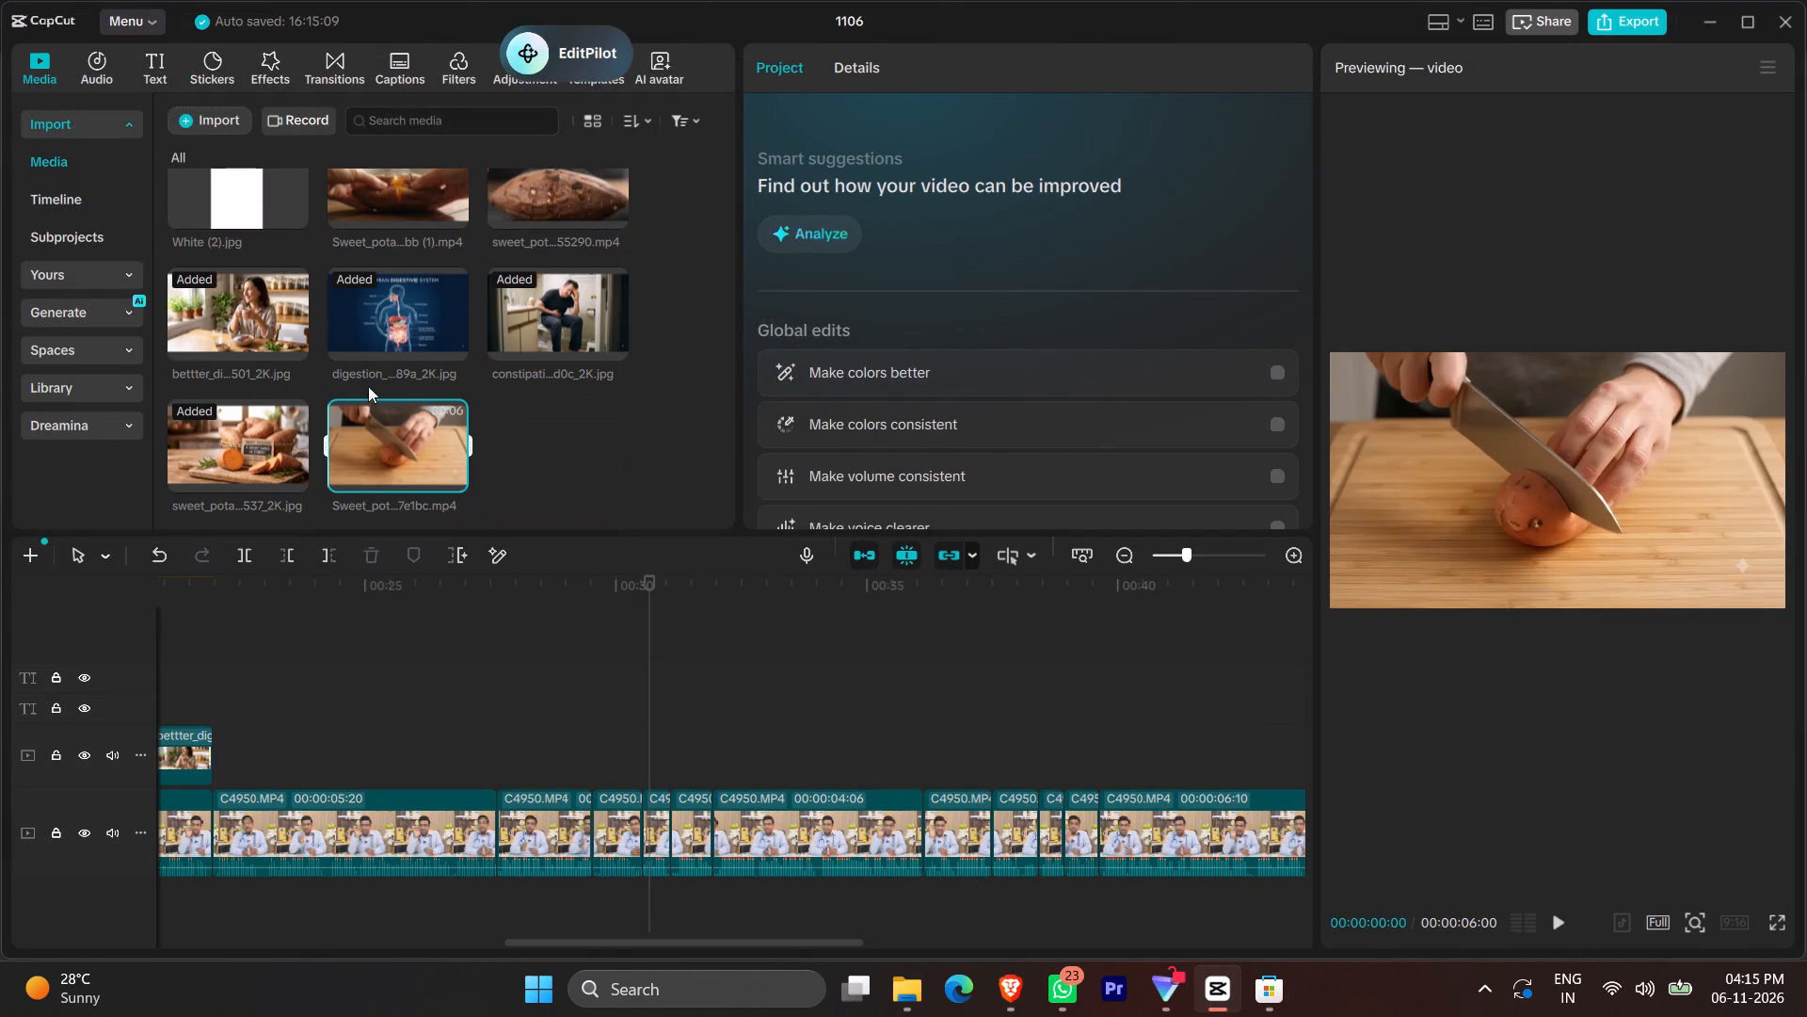
left_click_drag(362, 432, 213, 768)
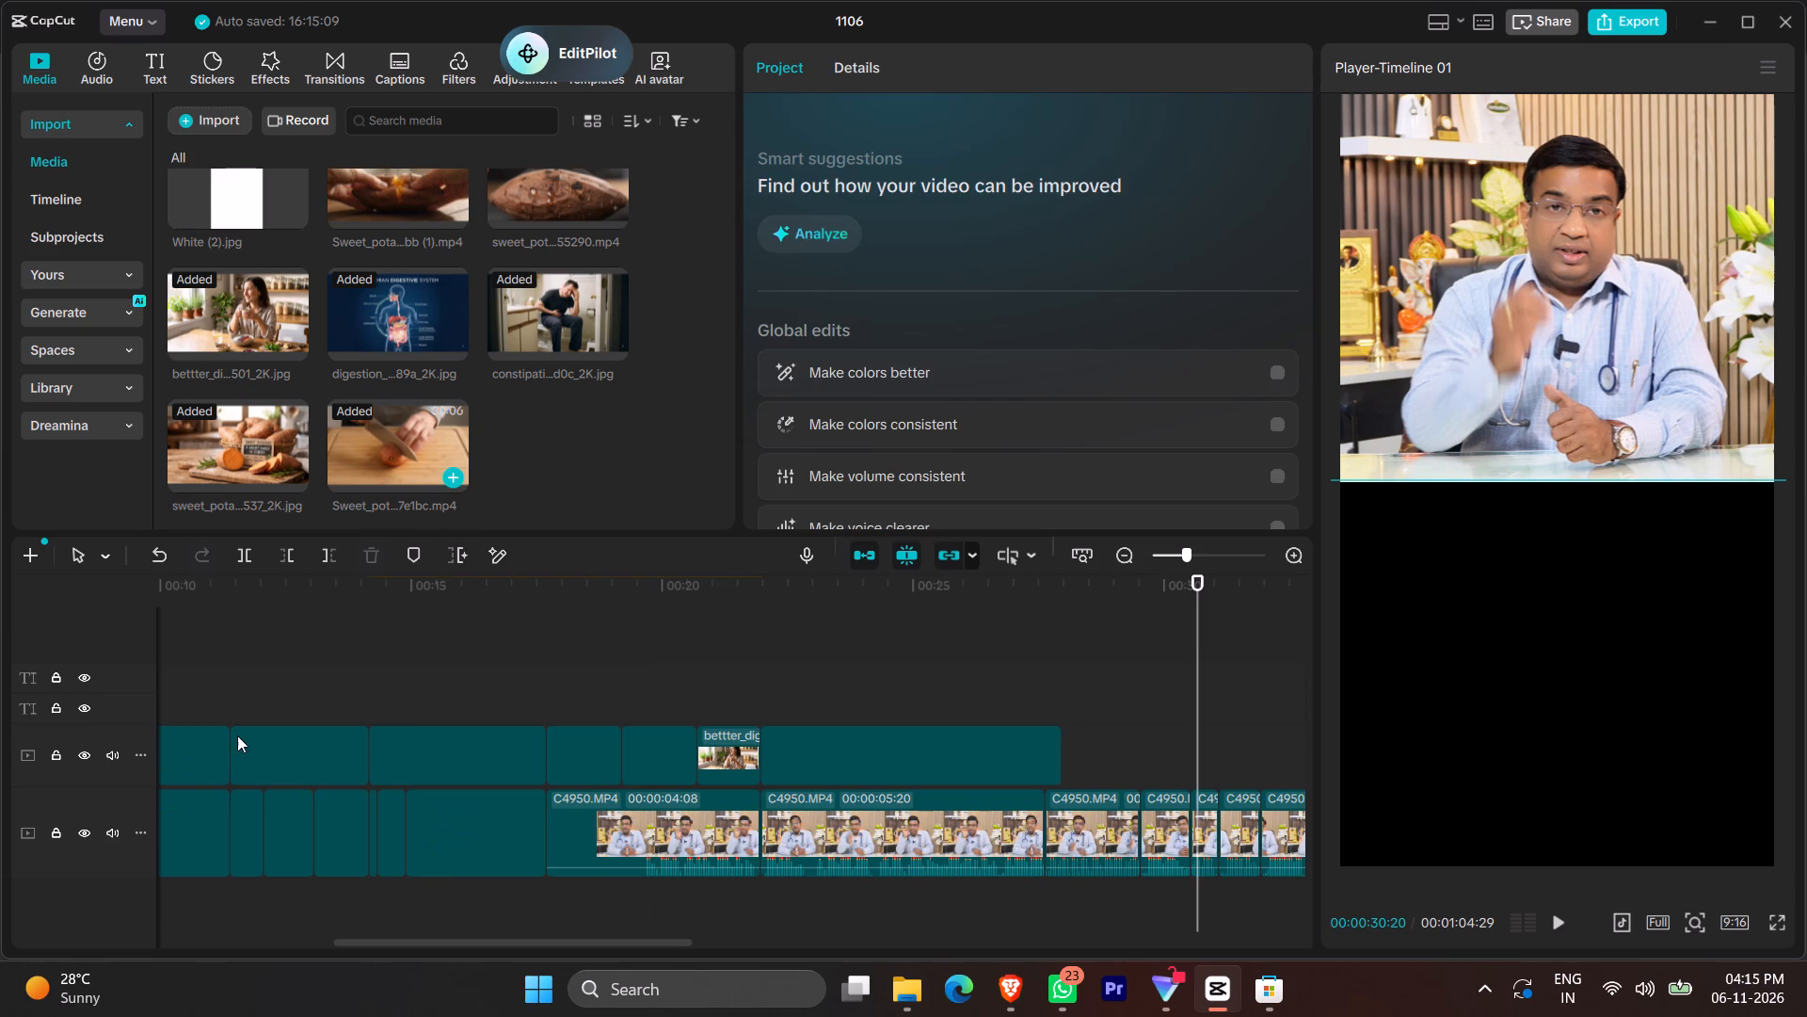
Copy the attributes of the sweet_potato_revealing overlay and paste them all onto the eyes clip, including location size, blend, canvas, volume and fades.
left_click(640, 721)
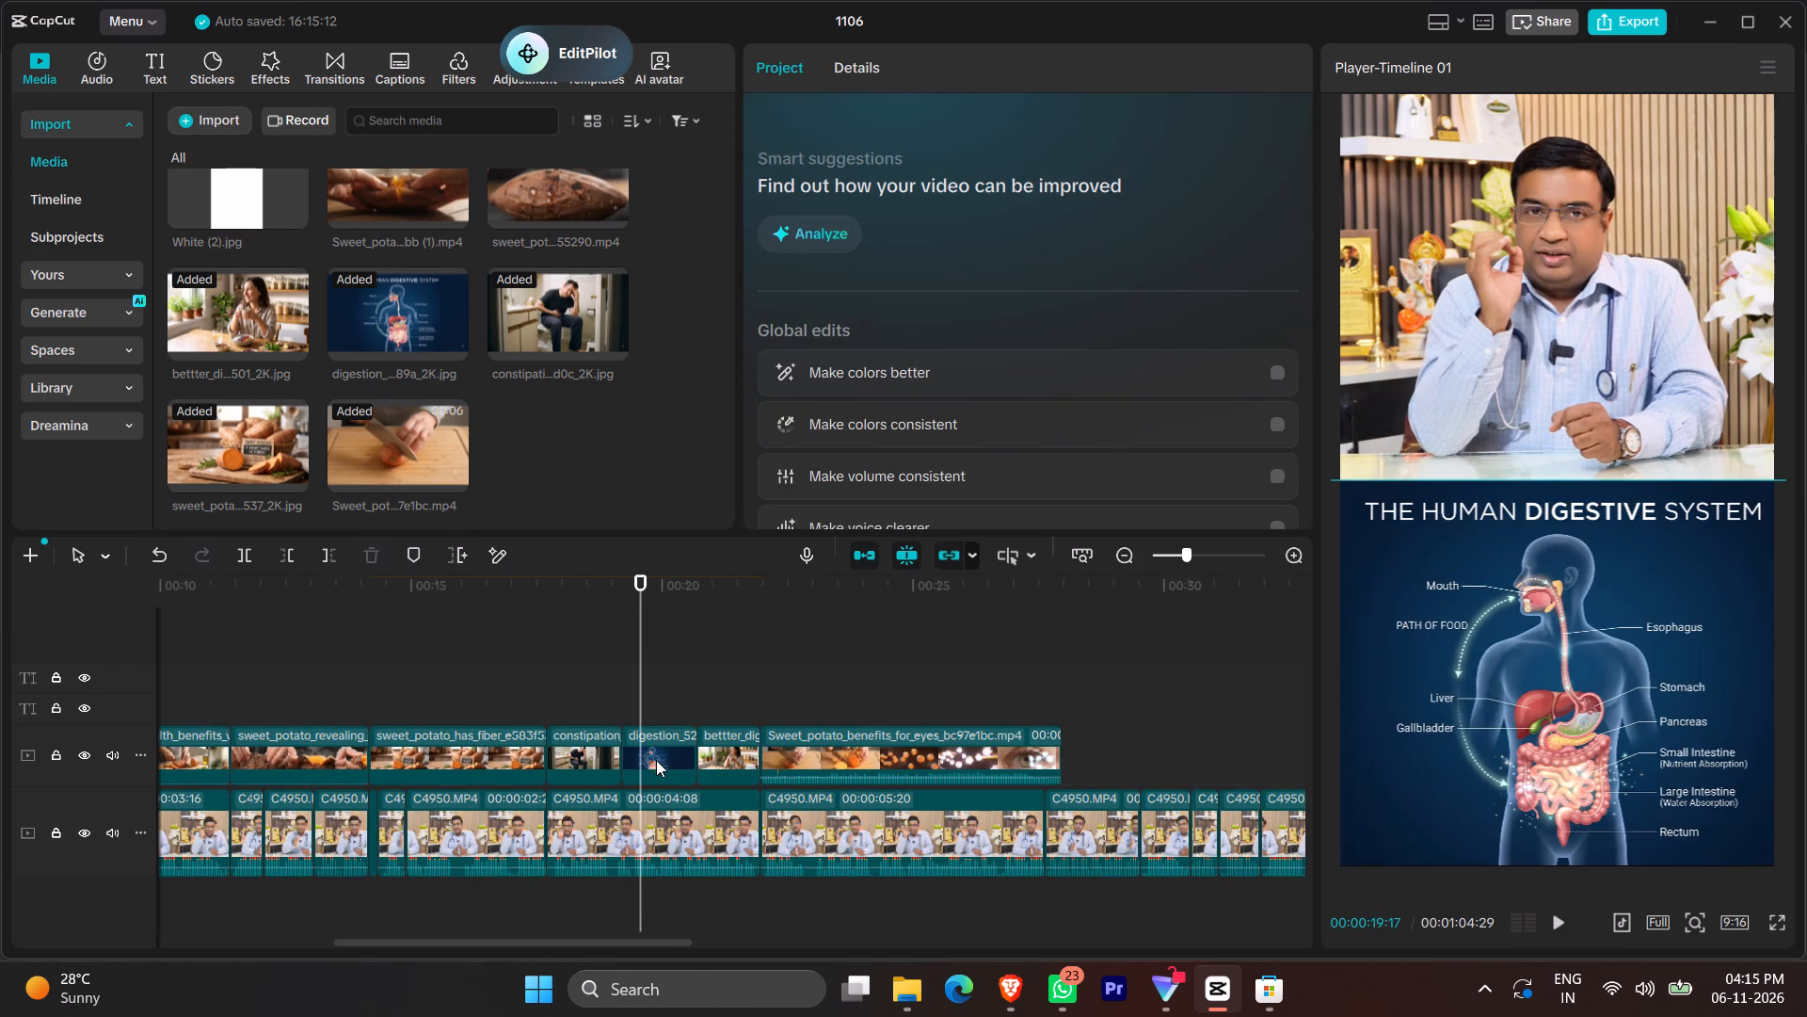
left_click(328, 700)
left_click(311, 739)
right_click(311, 739)
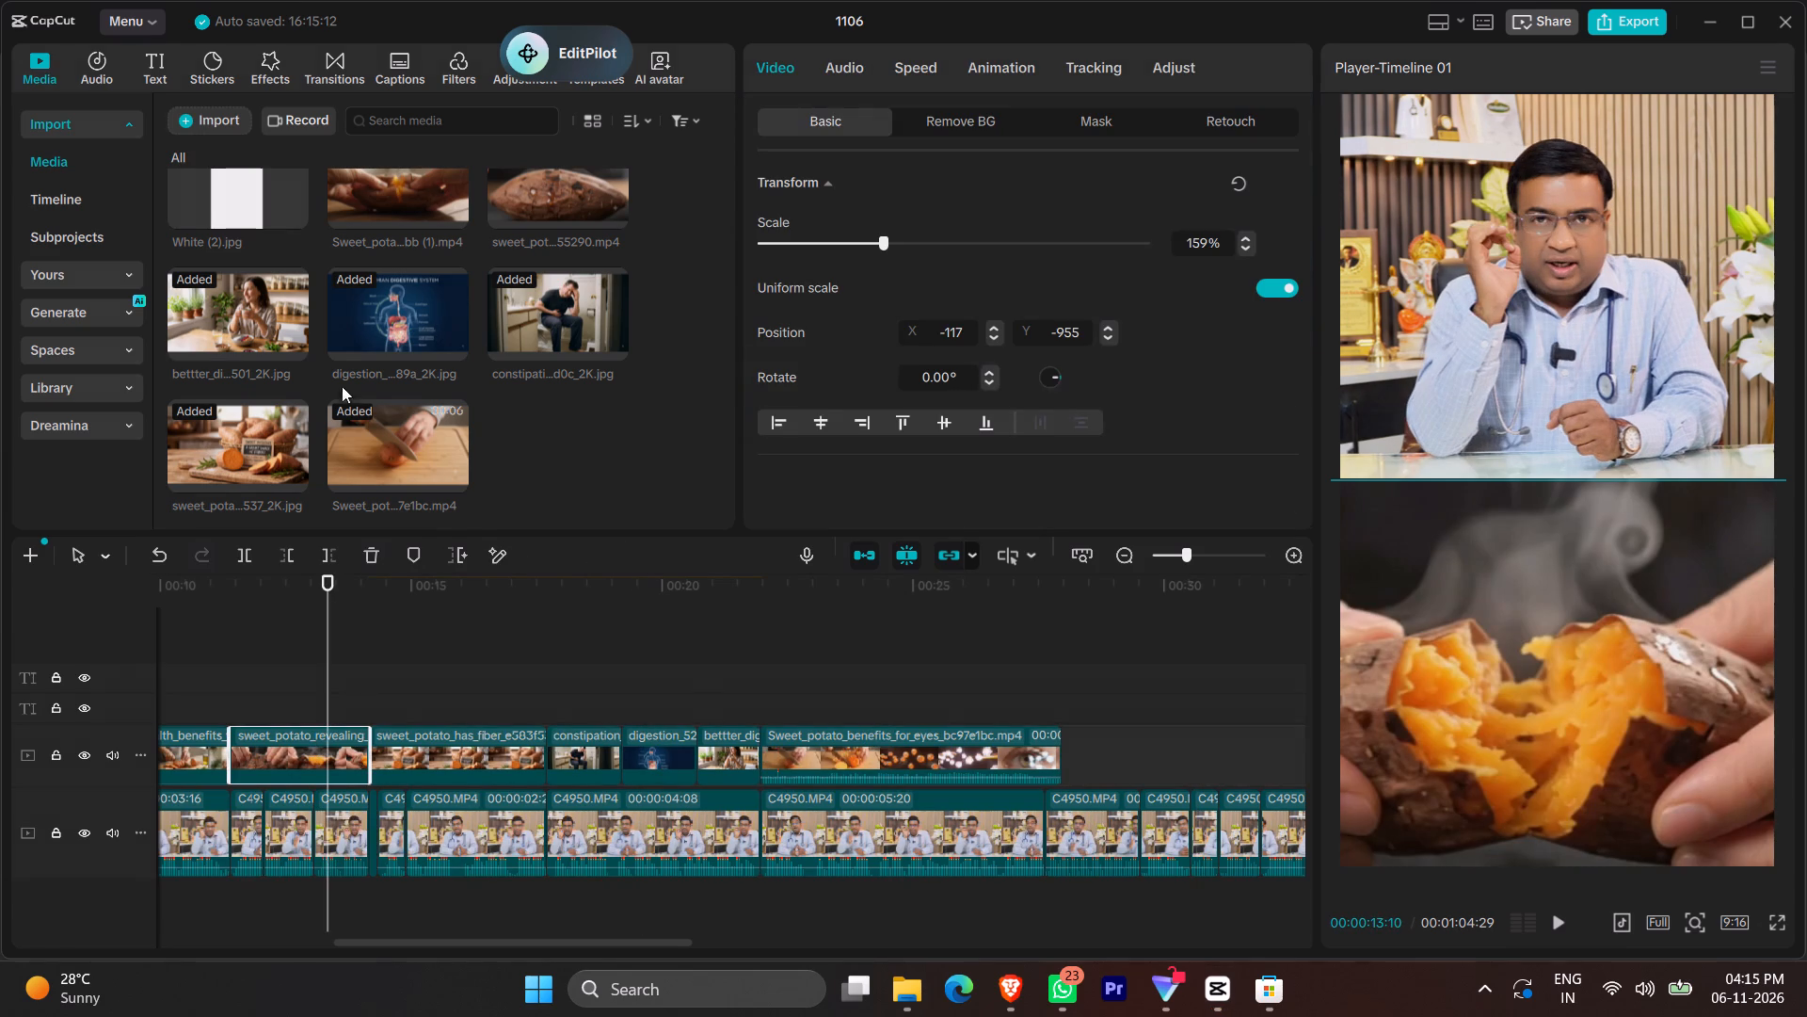
left_click(512, 130)
left_click(903, 745)
right_click(903, 745)
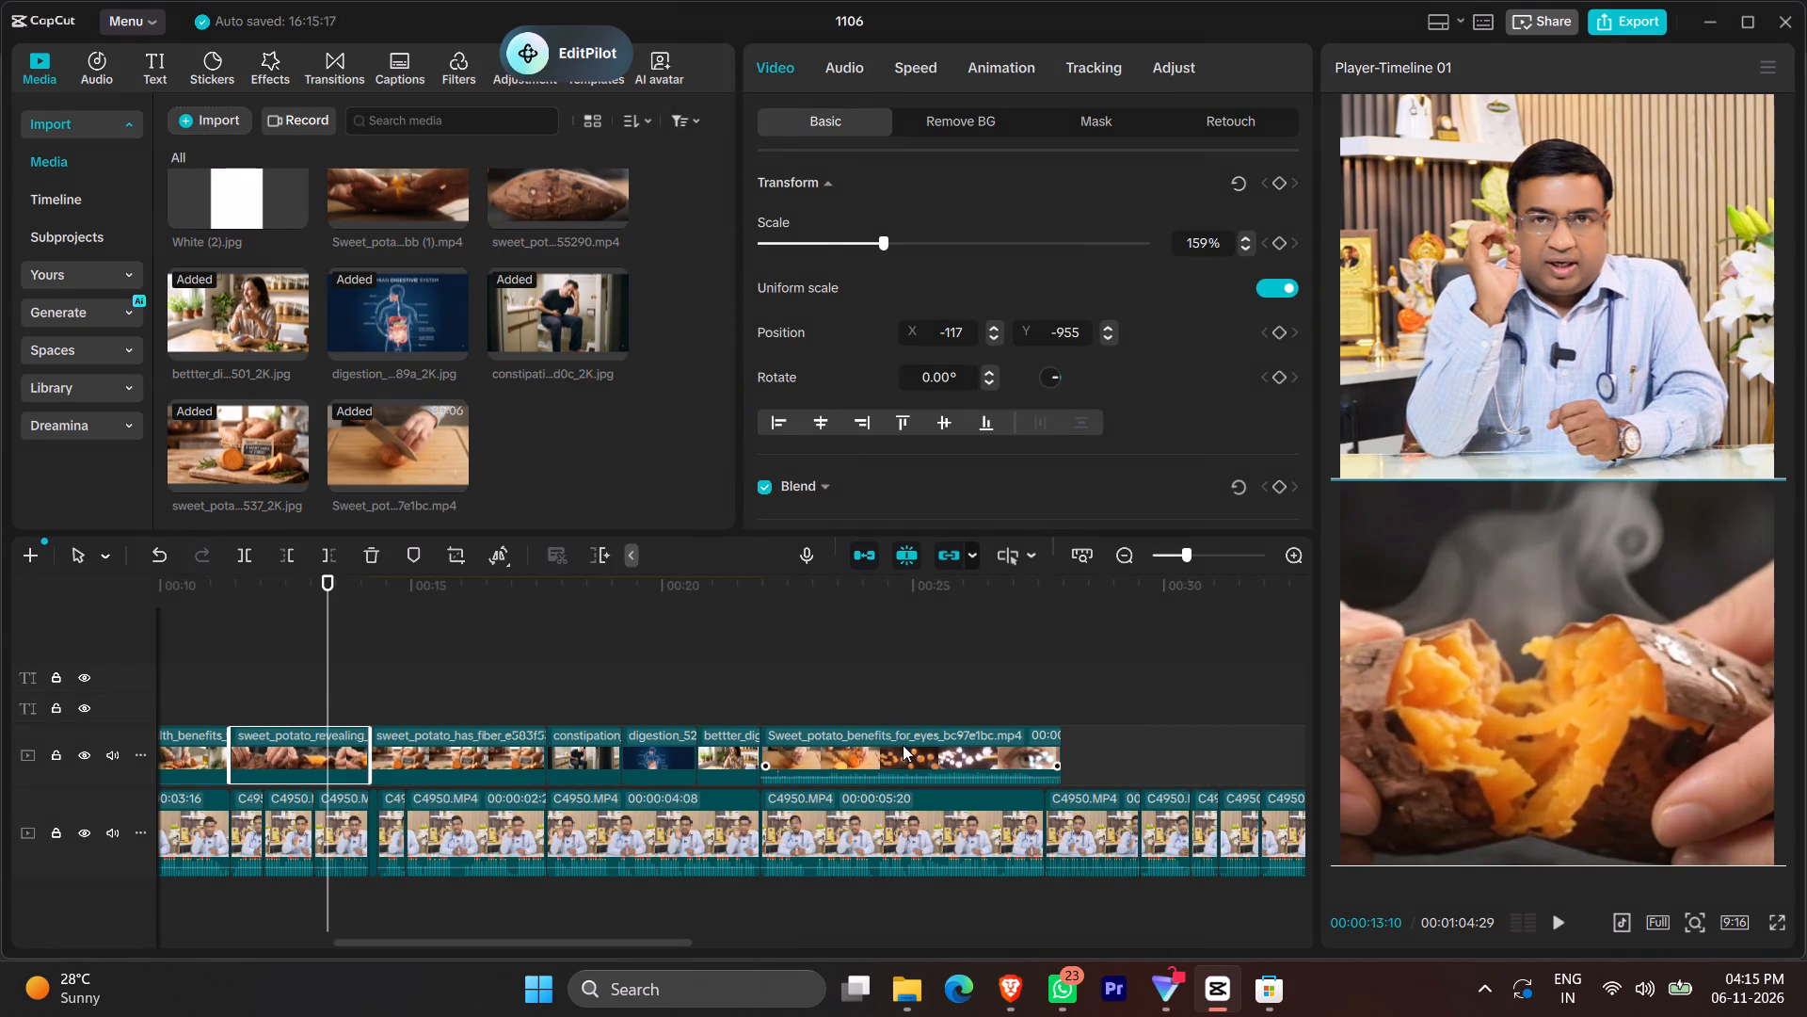
left_click(999, 175)
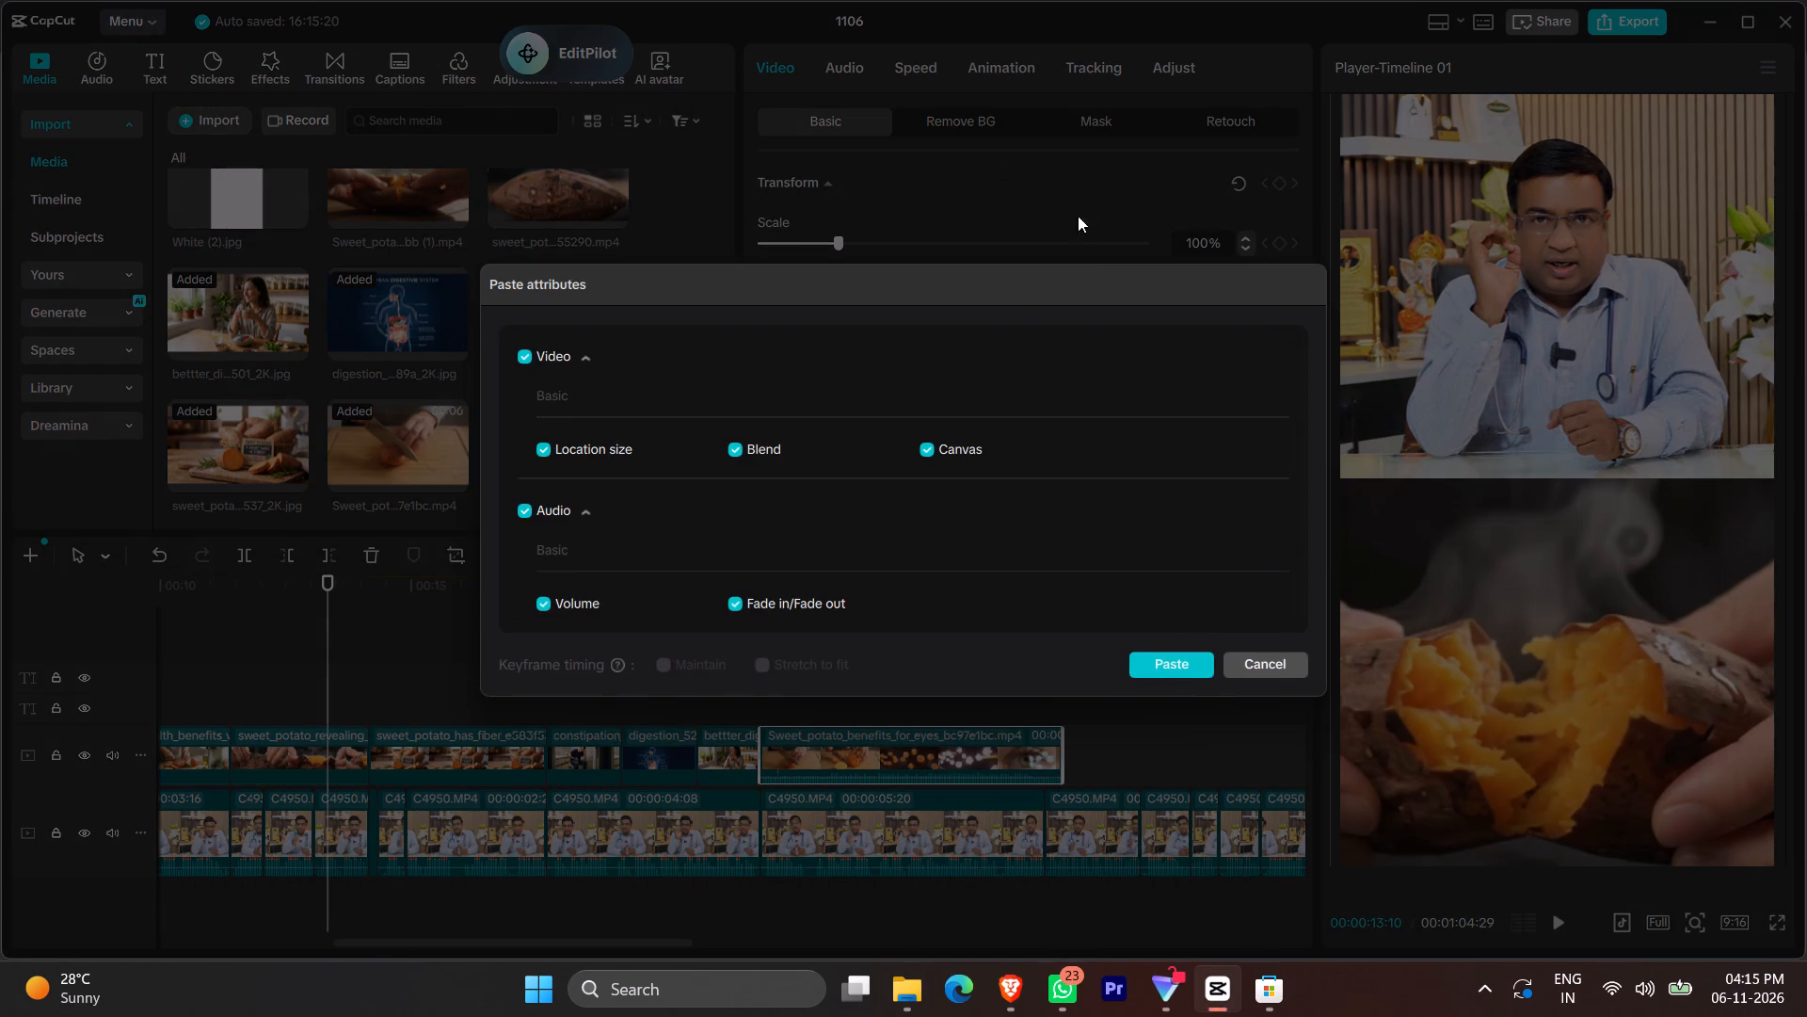
left_click(1154, 672)
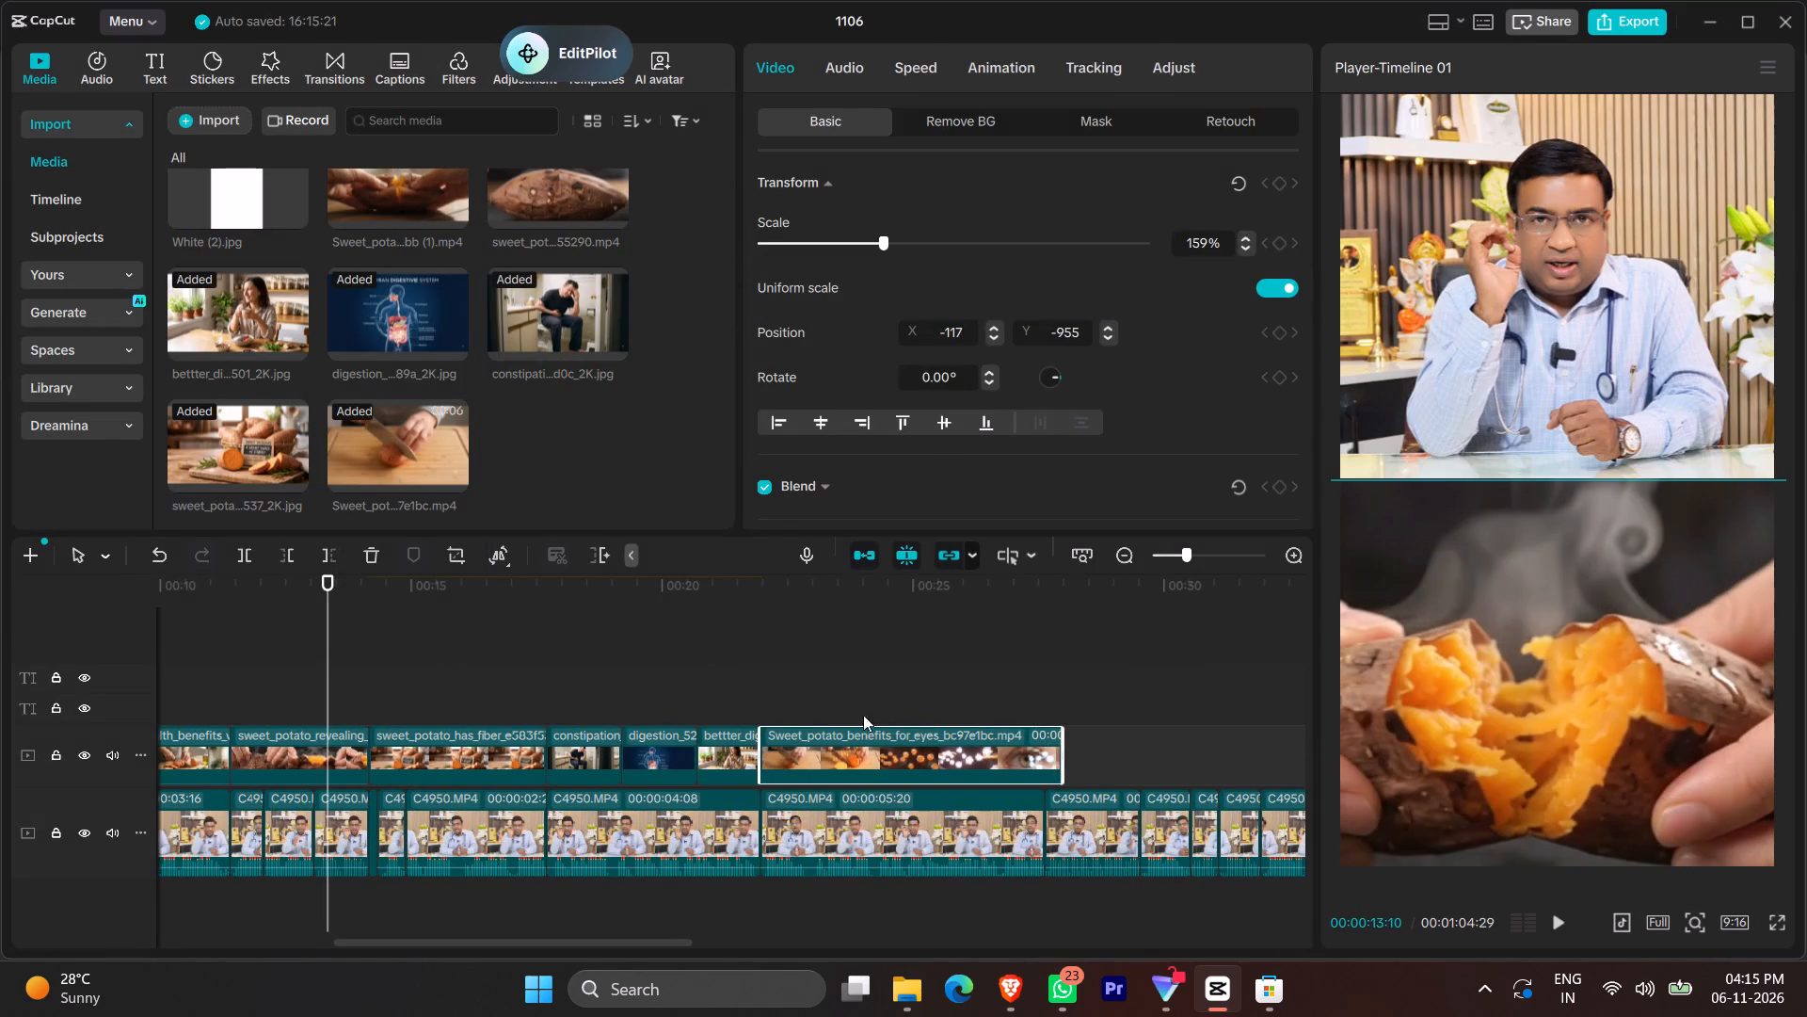
Play the section around the eyes clip repeatedly to check how its beta-carotene and vitamin A visuals match the narration.
left_click(711, 688)
key("space")
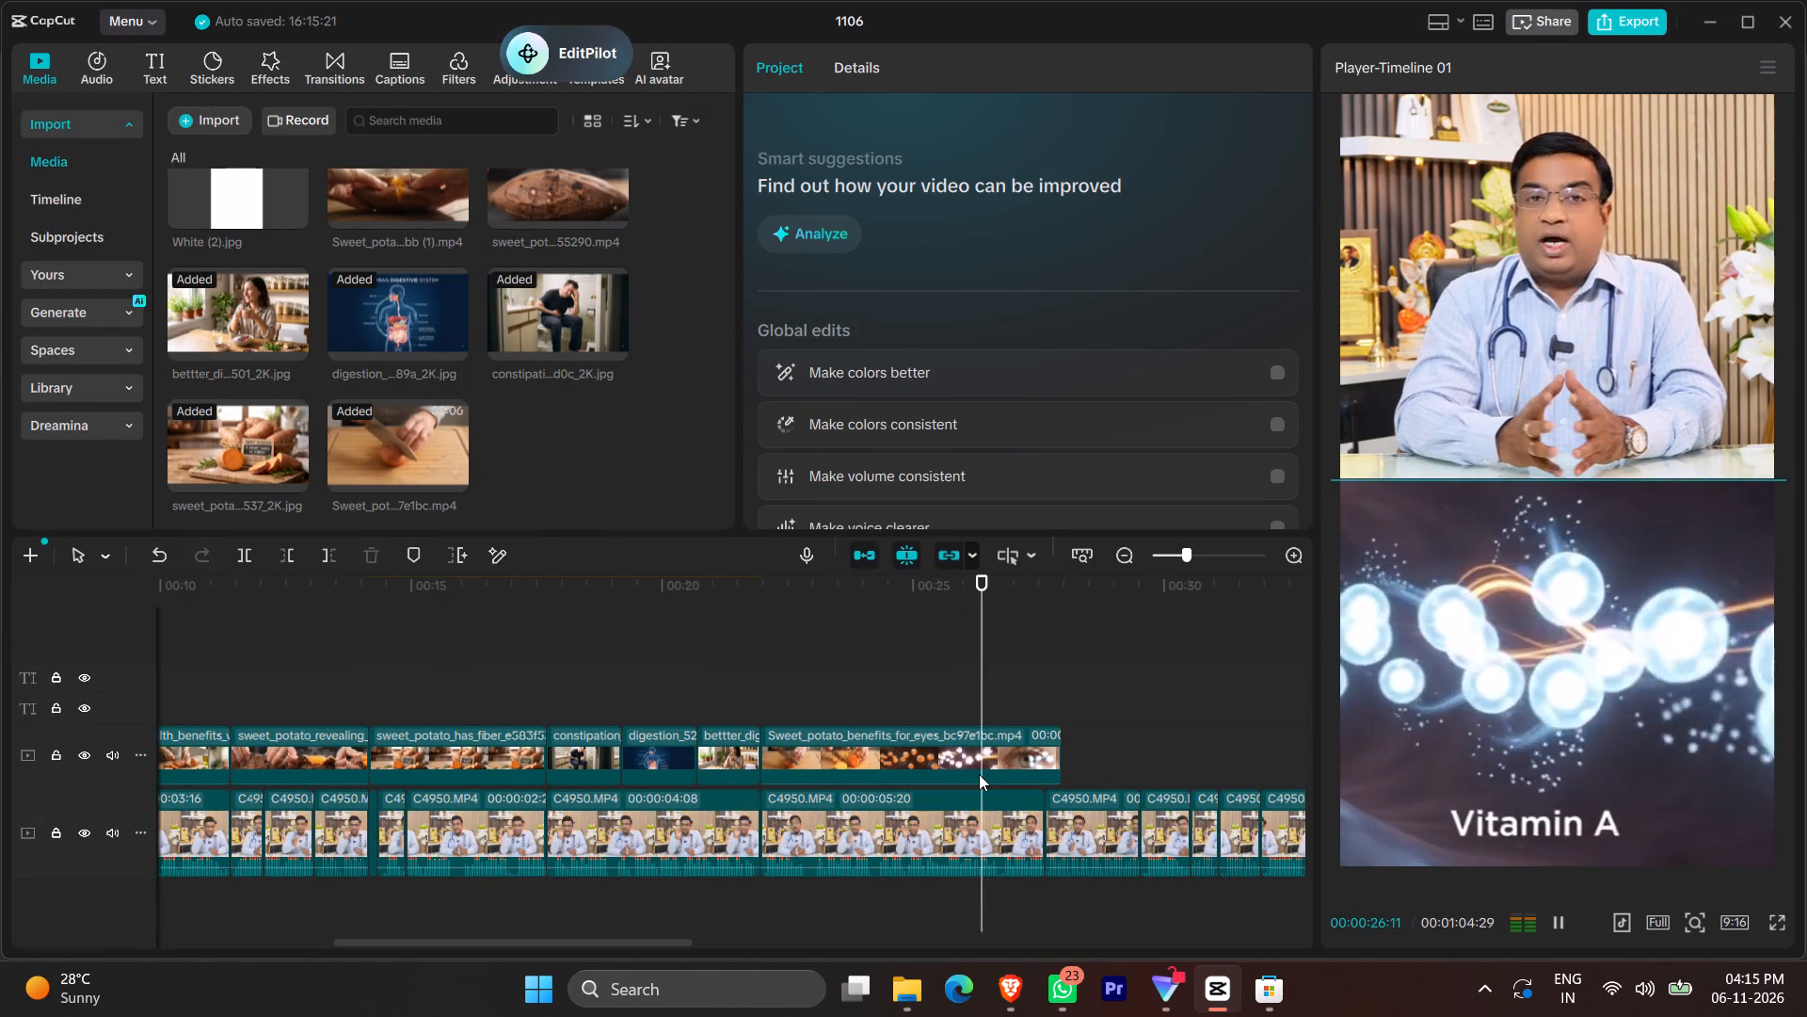
key("space")
left_click(843, 690)
key("space")
left_click(818, 687)
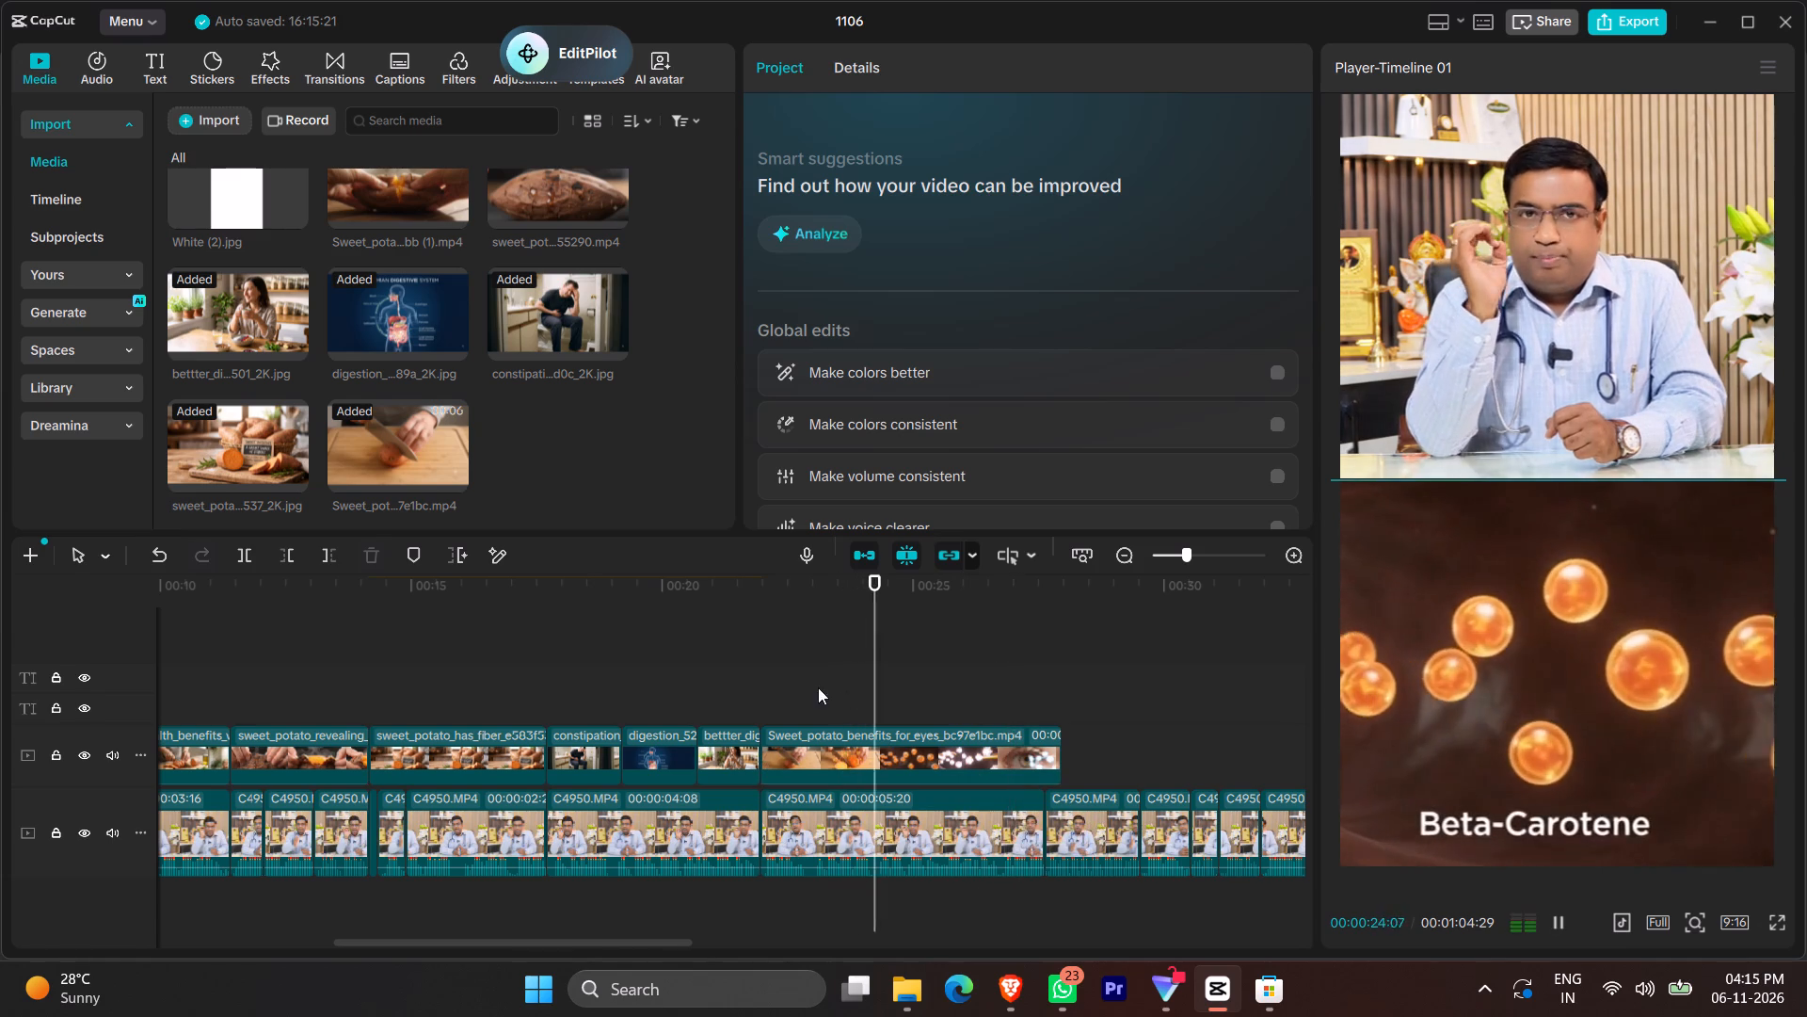
key("space")
key("space")
key("space")
key("space")
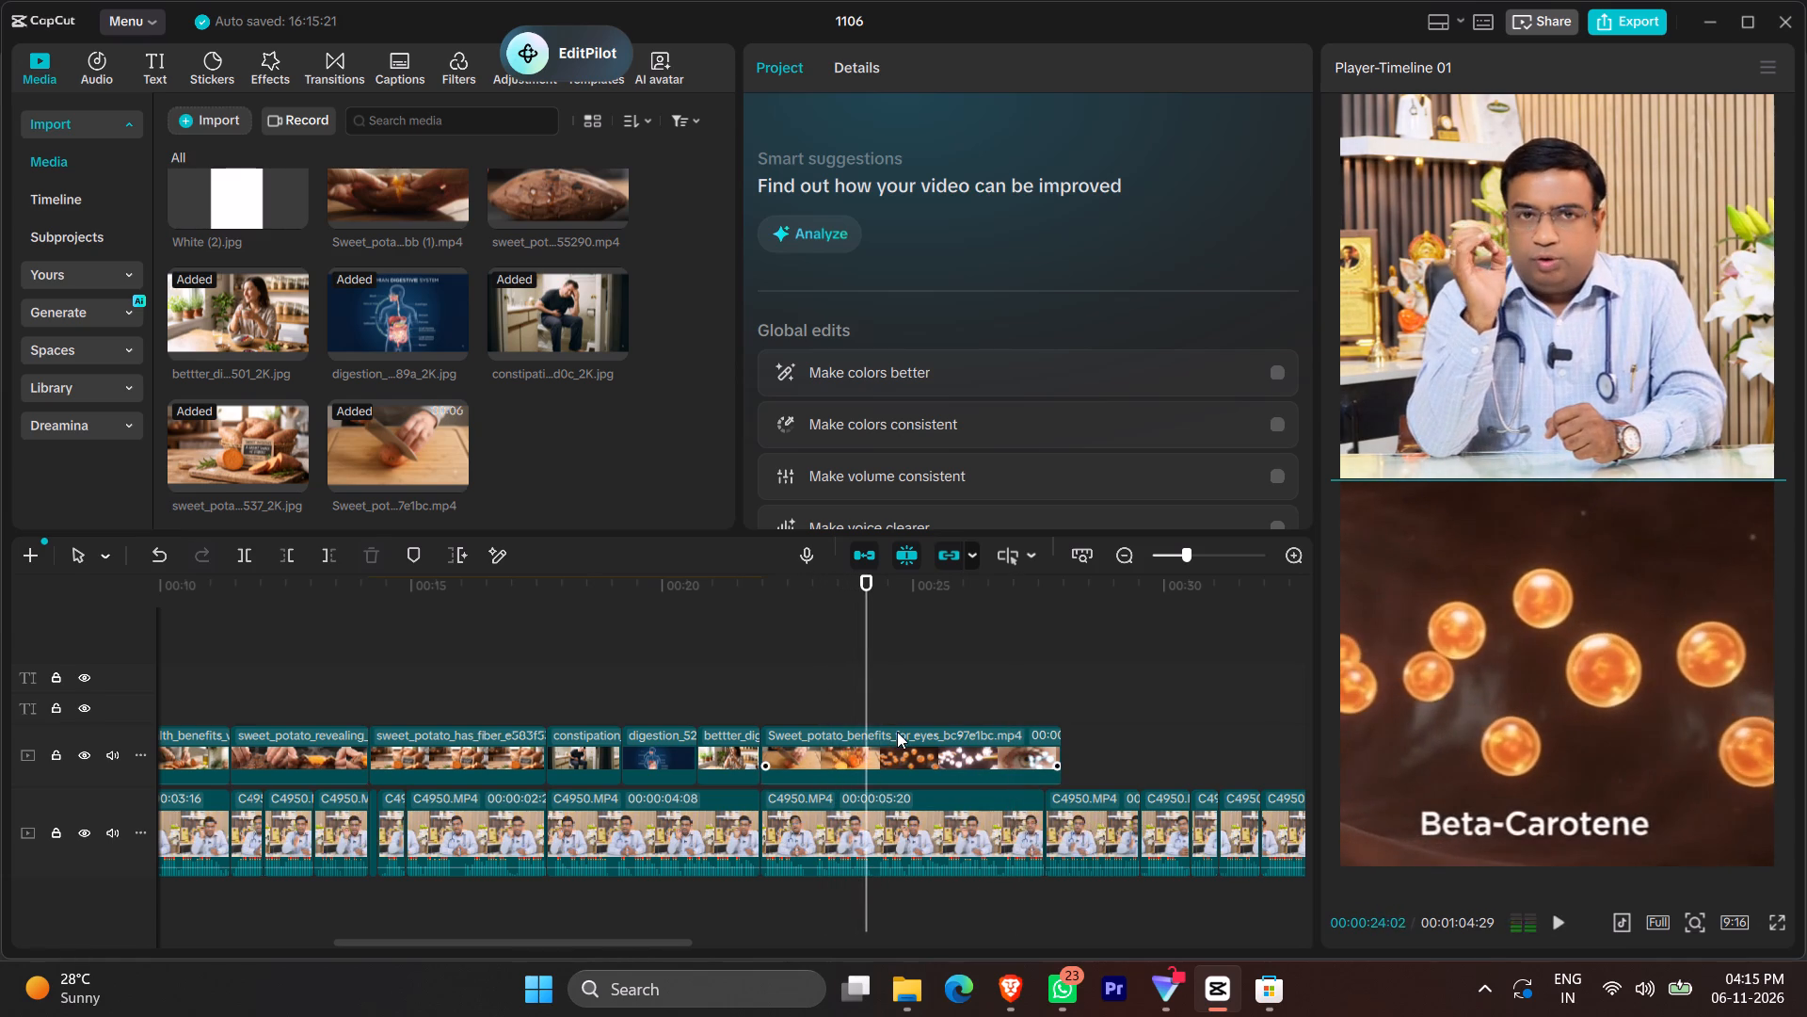
key("space")
key("space")
key("space")
key("space")
Move the eyes clip about one second later on the overlay track, starting at about 23 s, and play it back.
left_click_drag(905, 740, 911, 740)
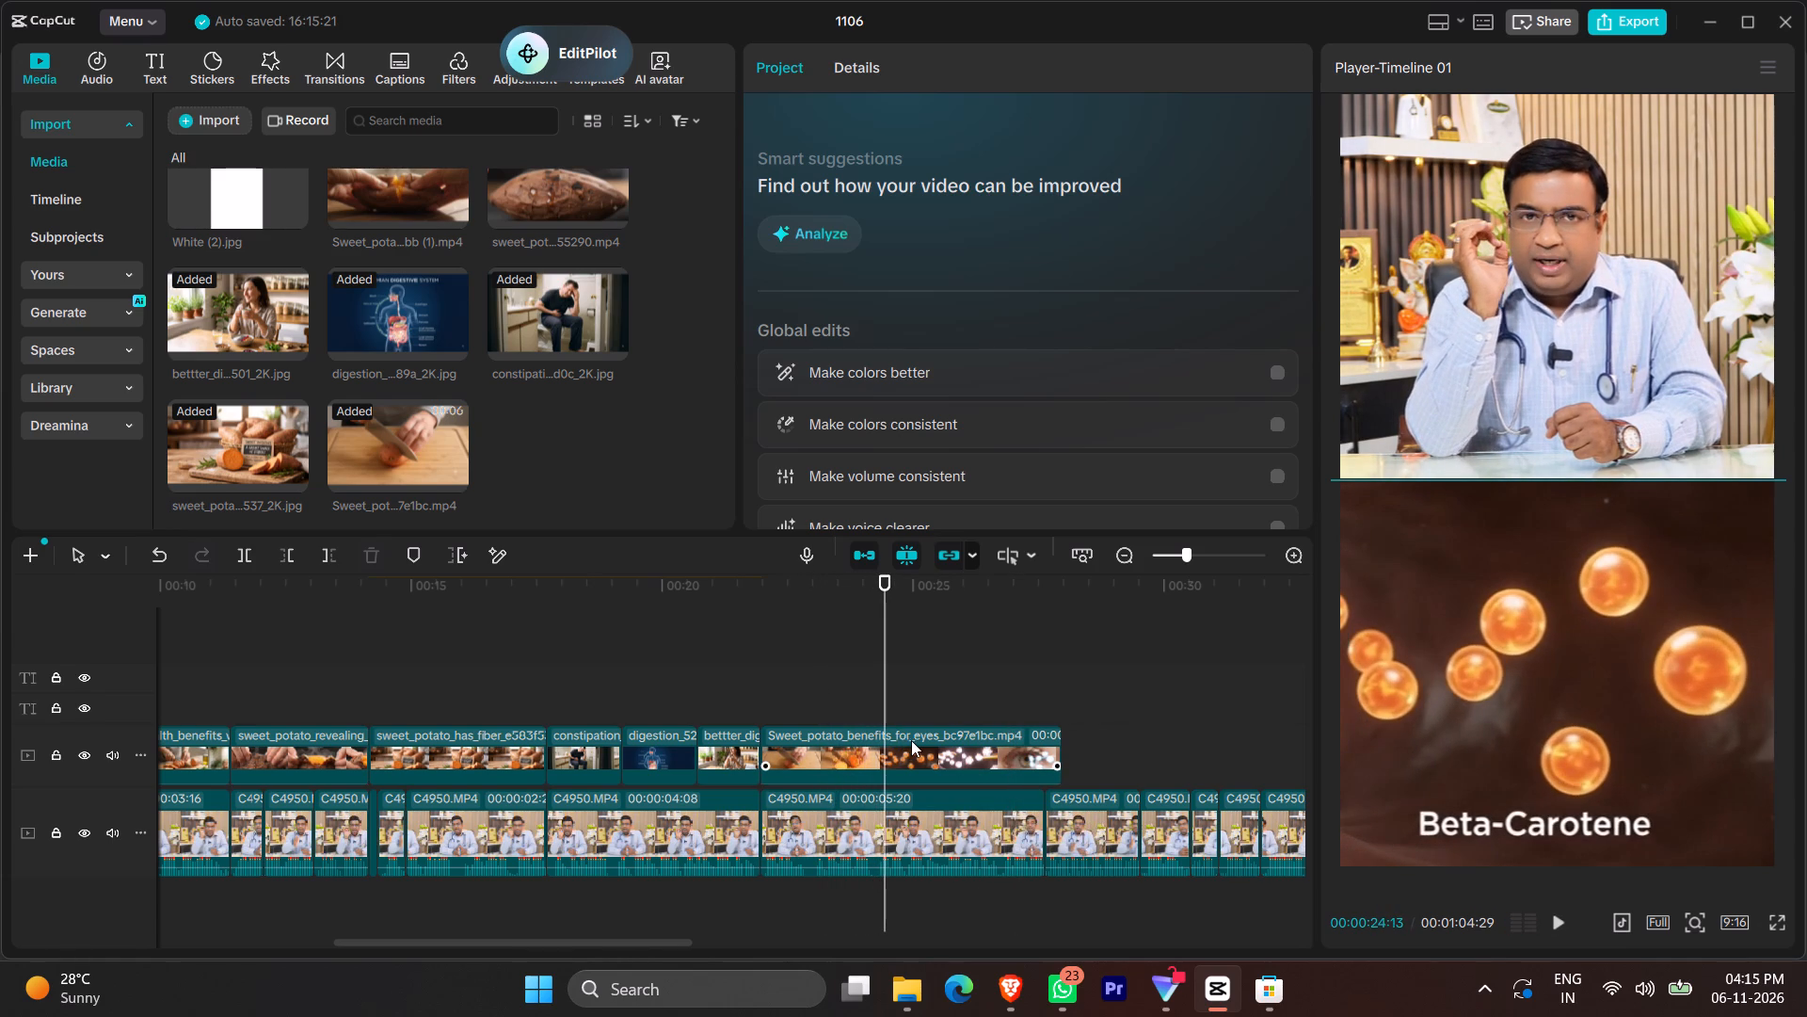
left_click_drag(911, 740, 951, 743)
left_click_drag(949, 745, 961, 751)
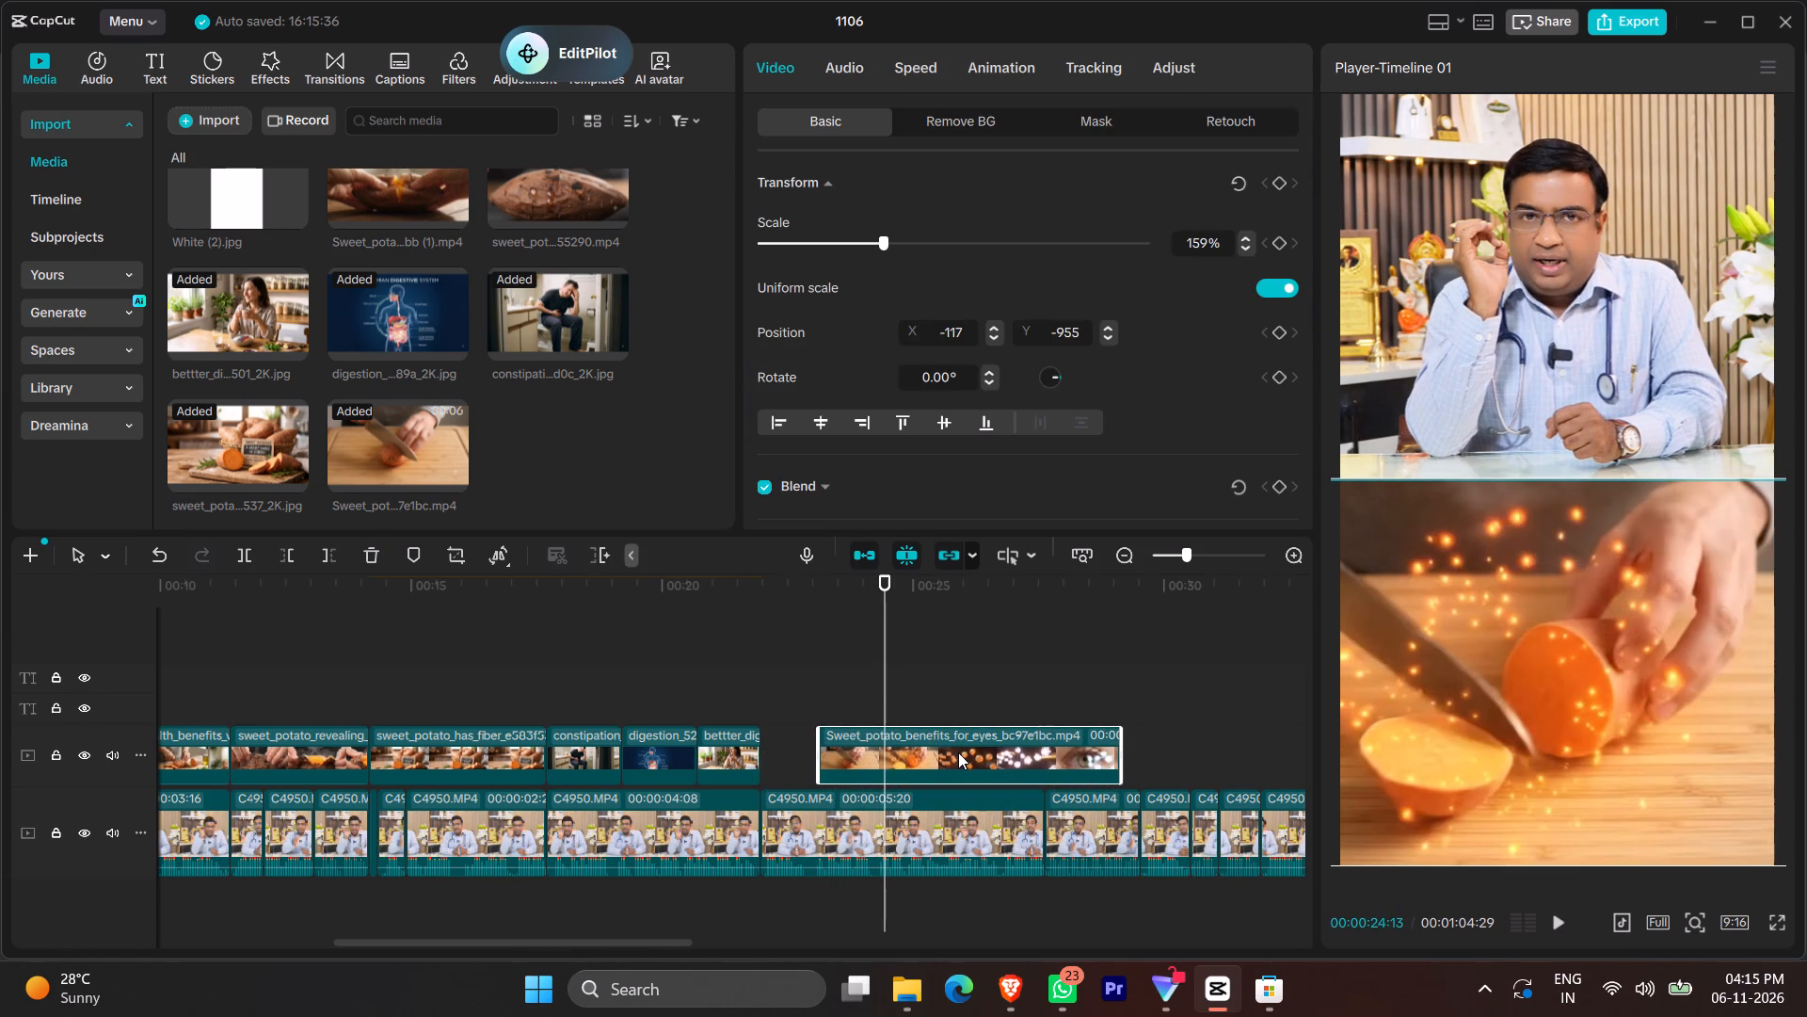
key("space")
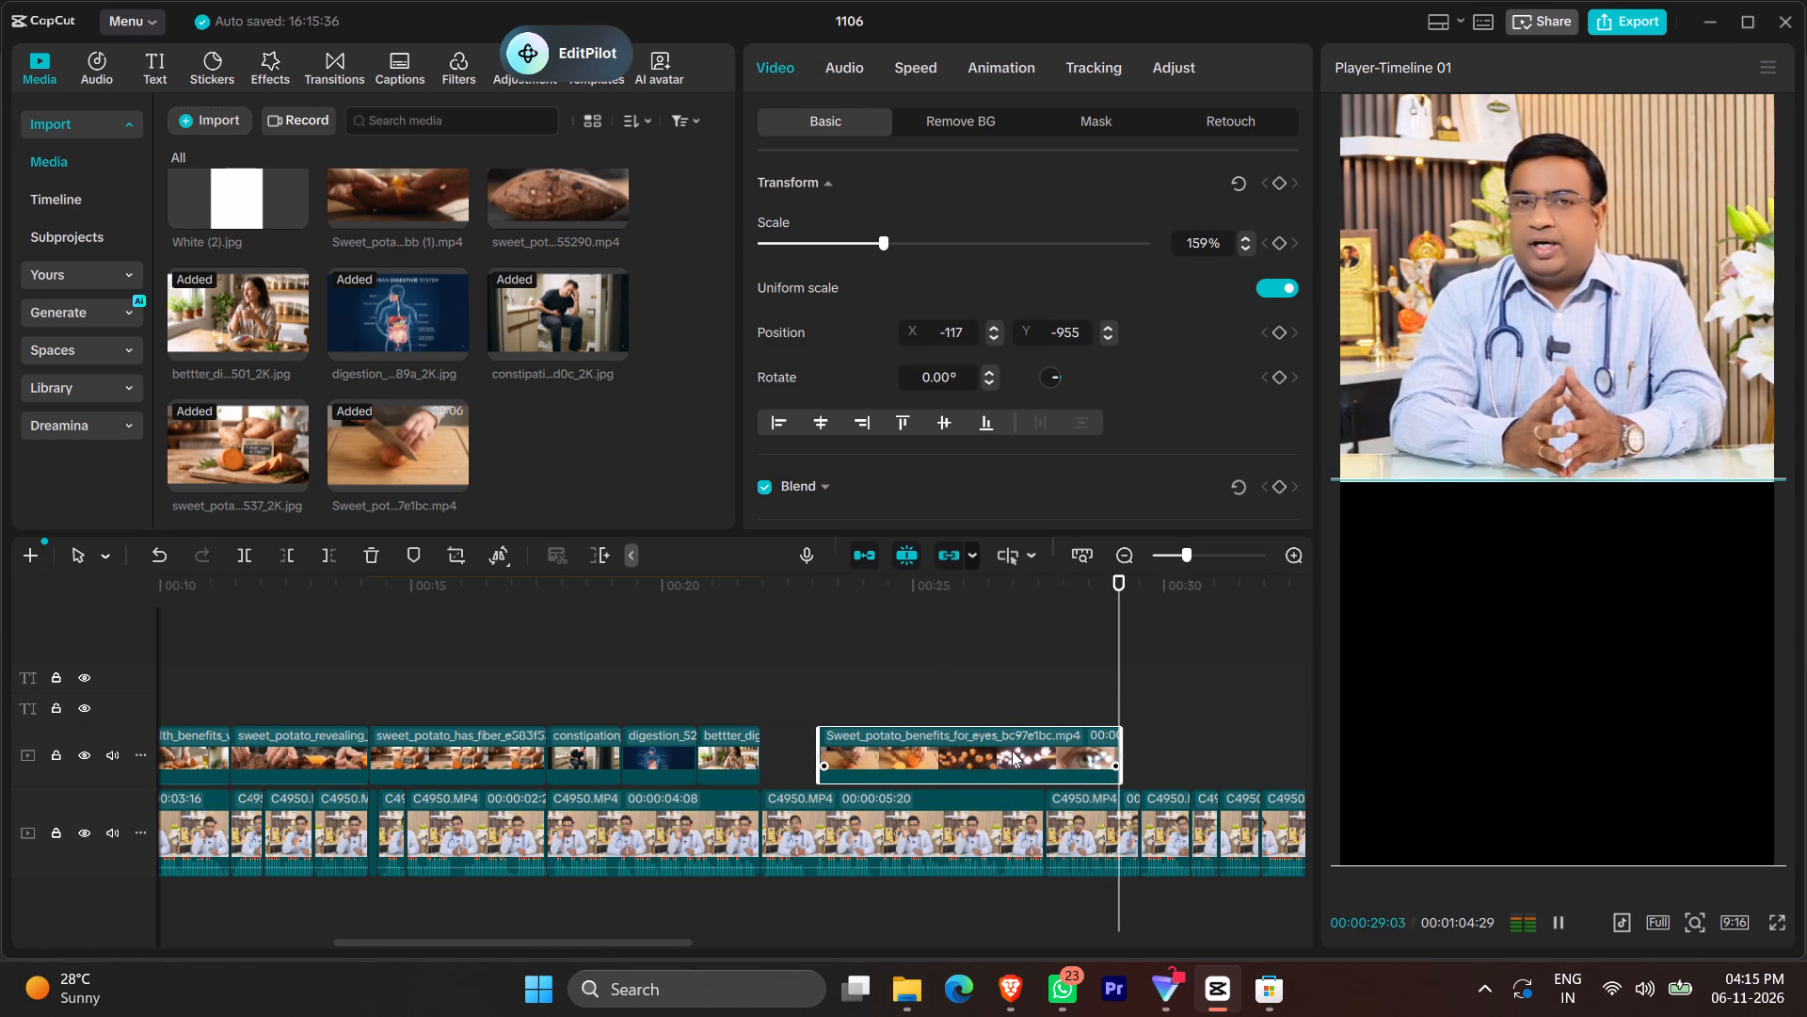
key("space")
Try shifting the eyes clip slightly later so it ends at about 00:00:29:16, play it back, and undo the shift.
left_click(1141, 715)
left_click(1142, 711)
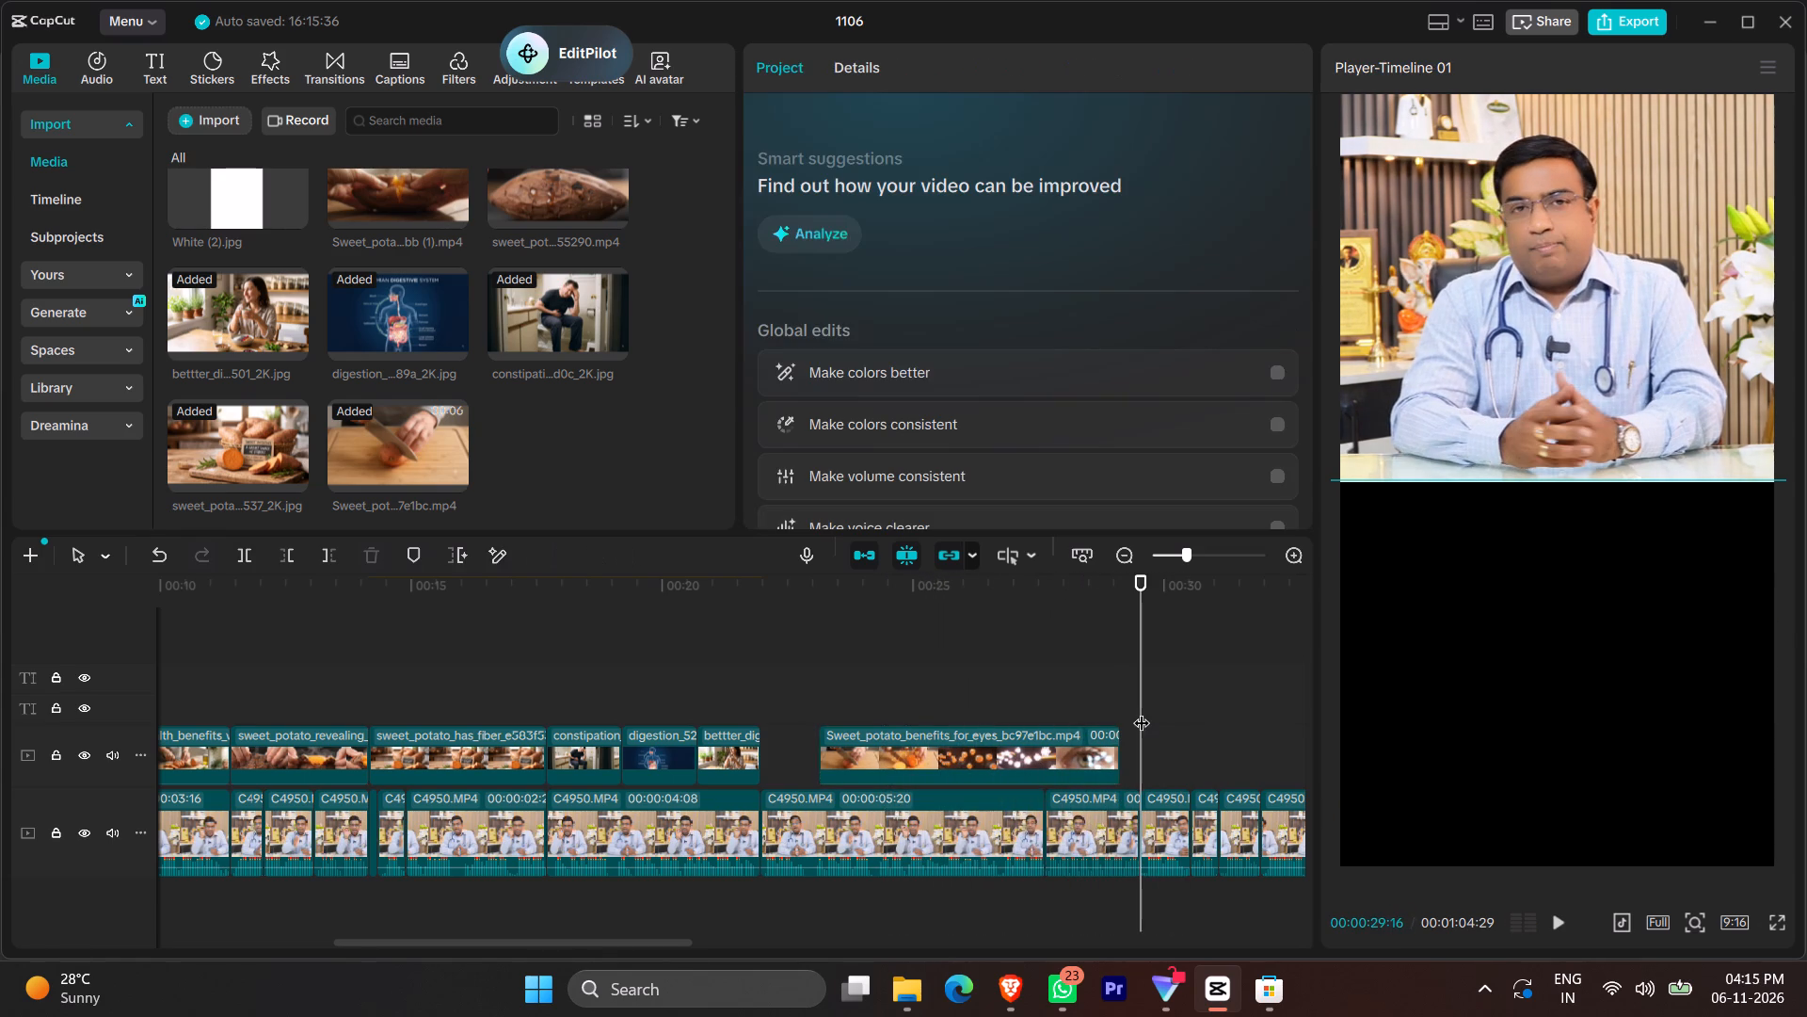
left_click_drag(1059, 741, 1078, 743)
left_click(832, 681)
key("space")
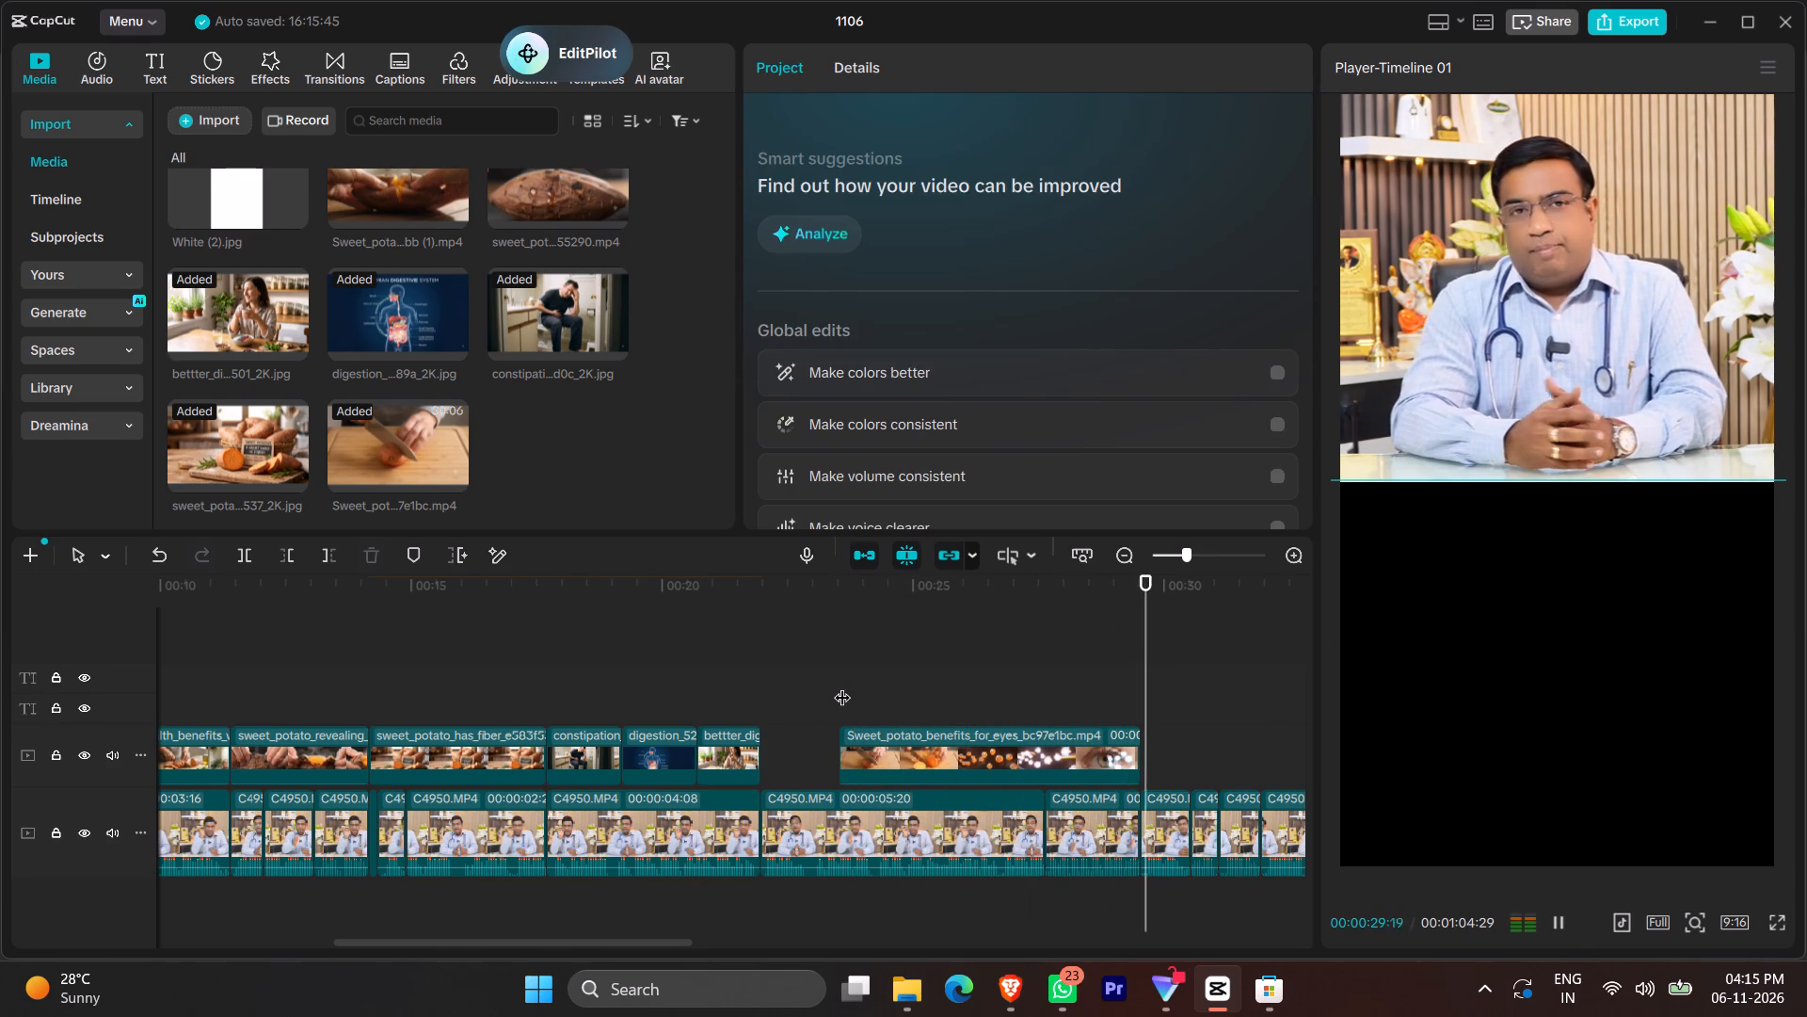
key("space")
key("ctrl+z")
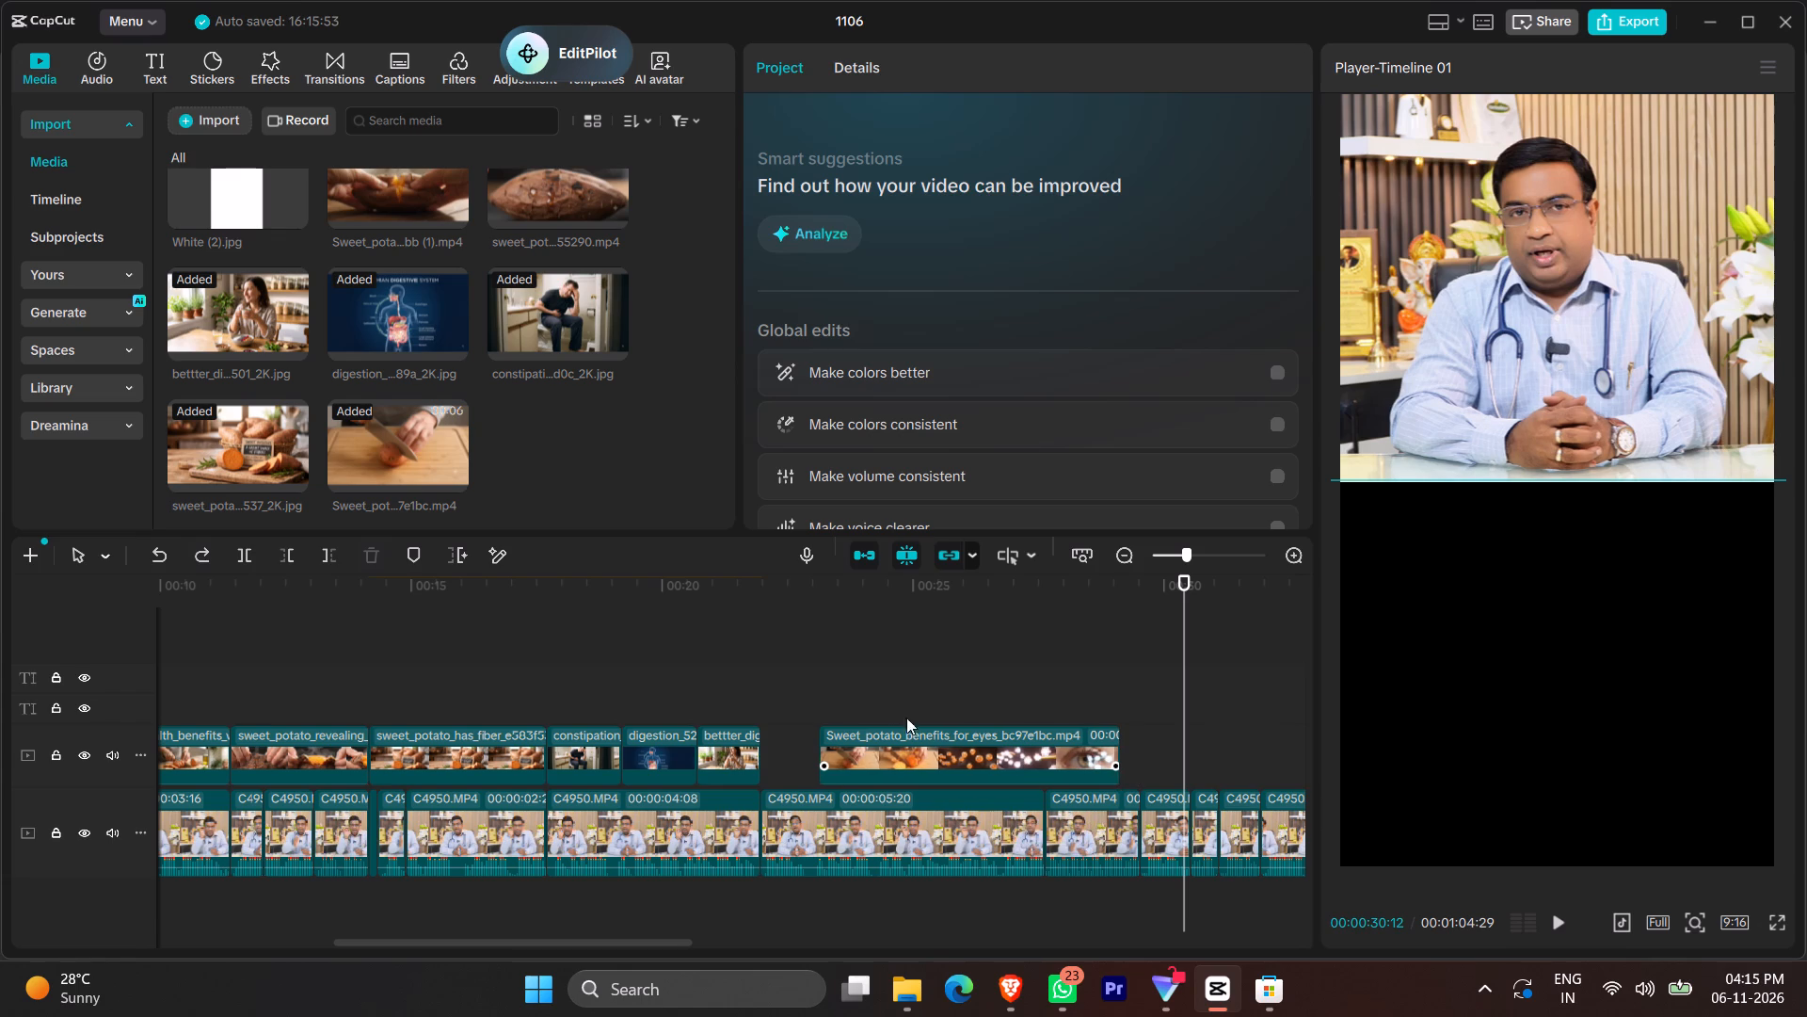
Play the narration in the gap before the eyes clip and switch to the Brave browser.
left_click(761, 663)
key("space")
key("space")
left_click(1015, 1016)
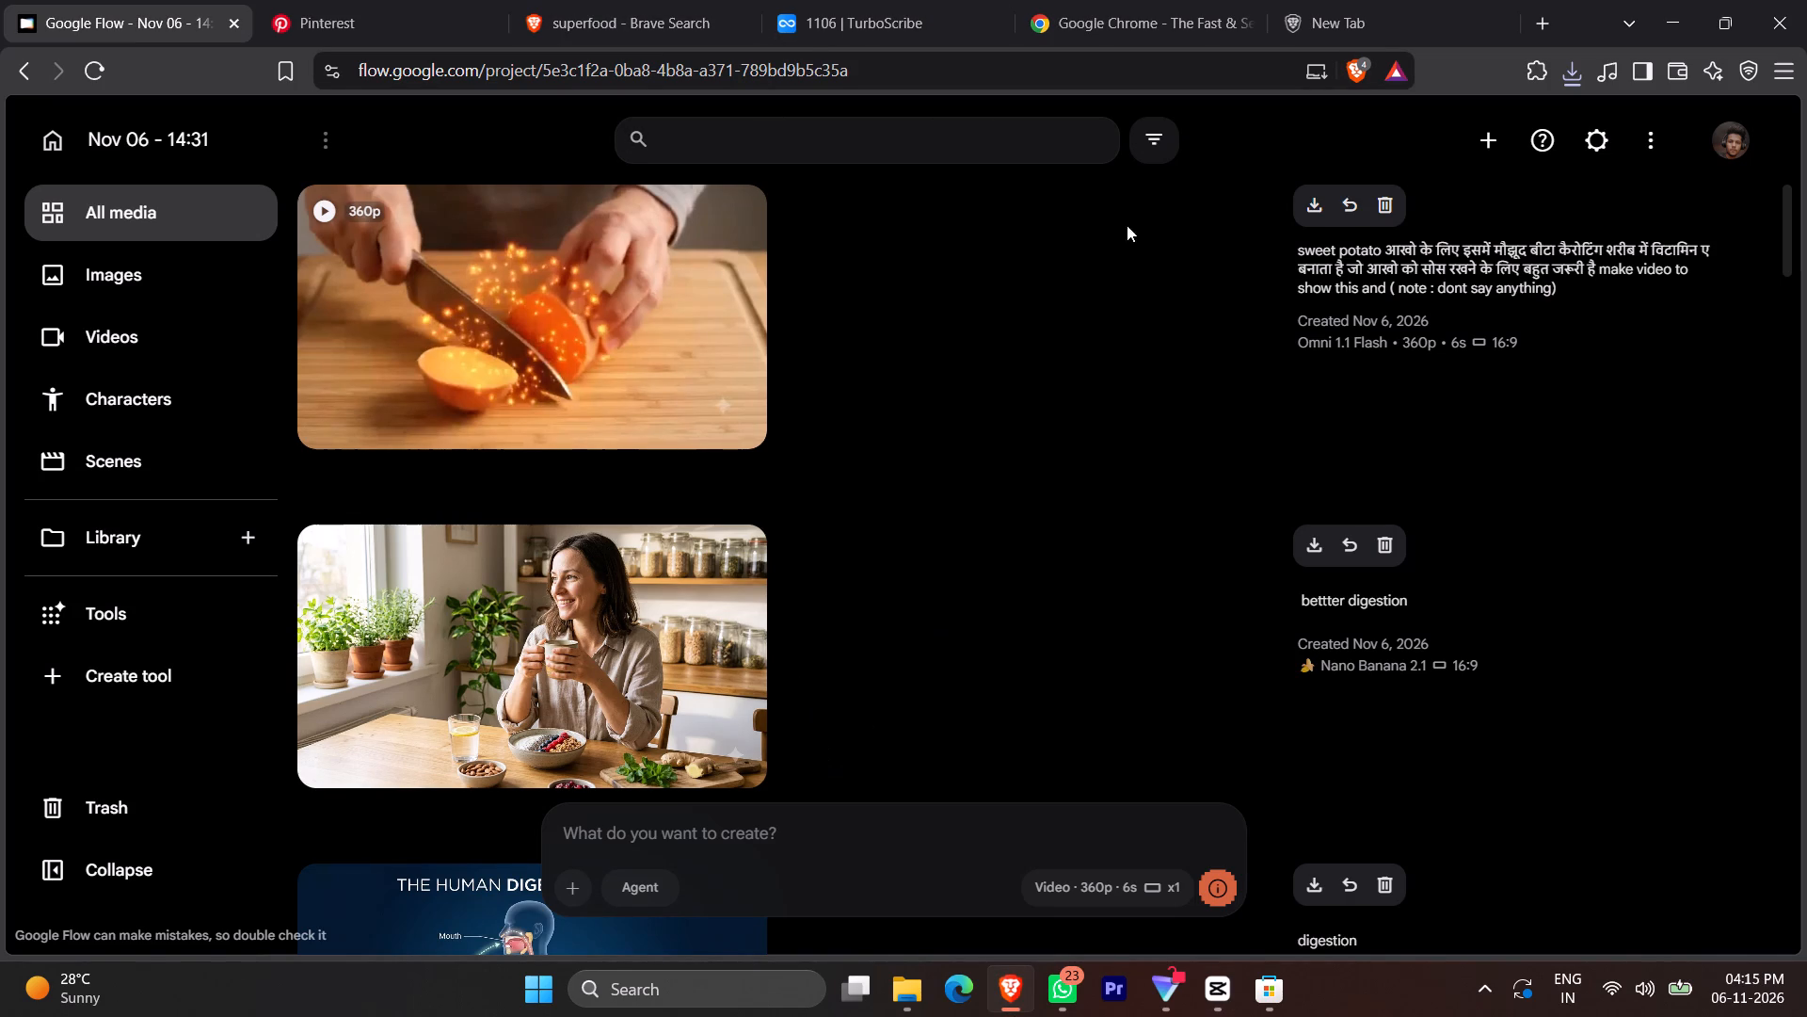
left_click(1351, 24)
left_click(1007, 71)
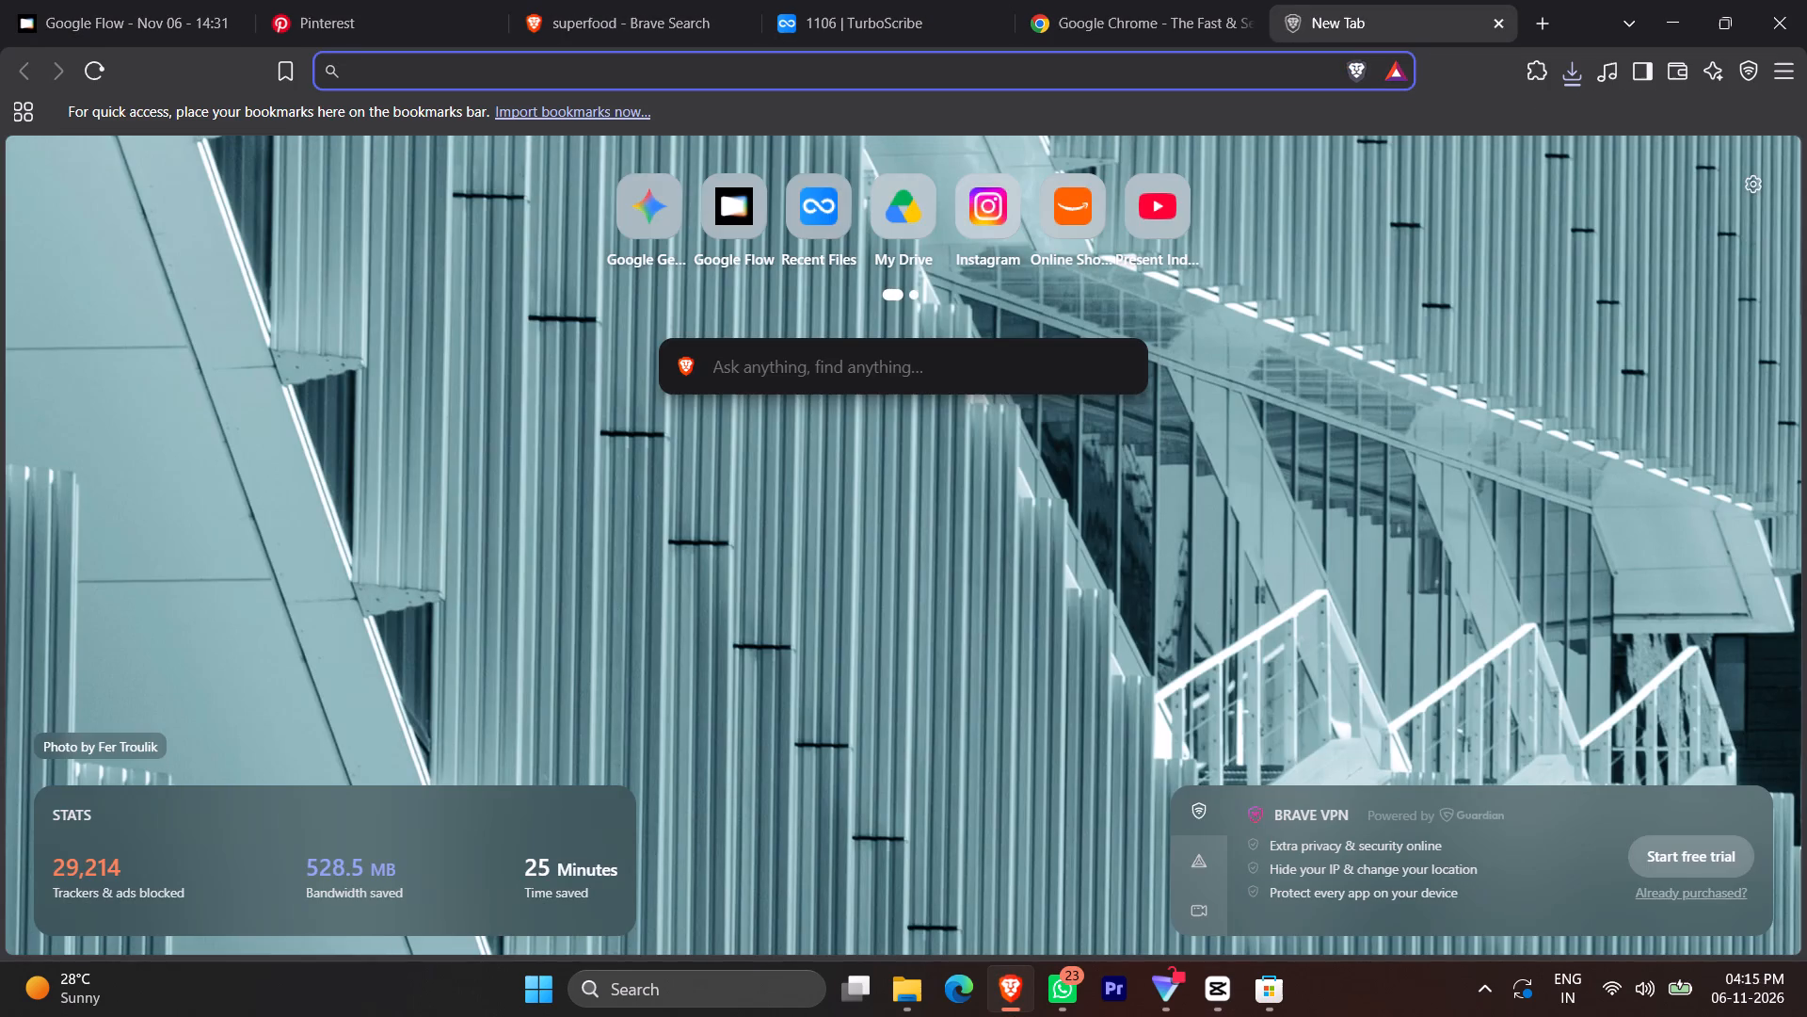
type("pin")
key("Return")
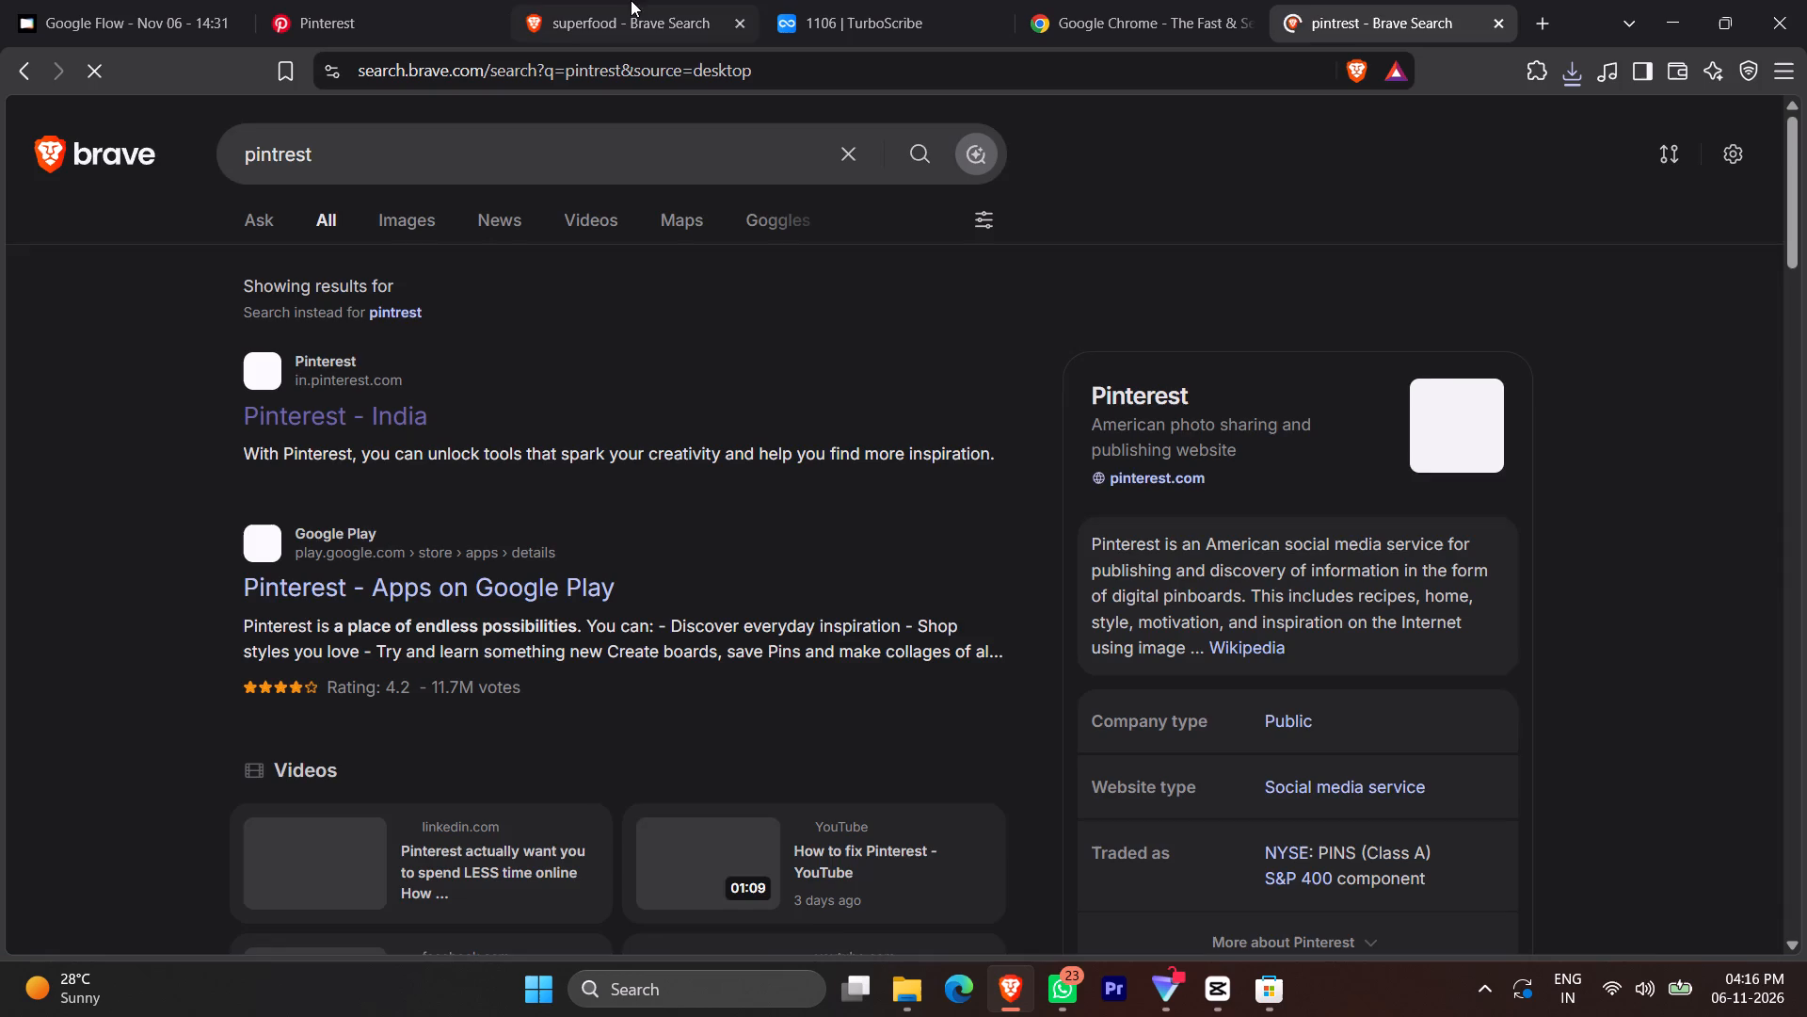
Search for "eye" in the already open Pinterest page.
left_click(349, 0)
left_click(519, 141)
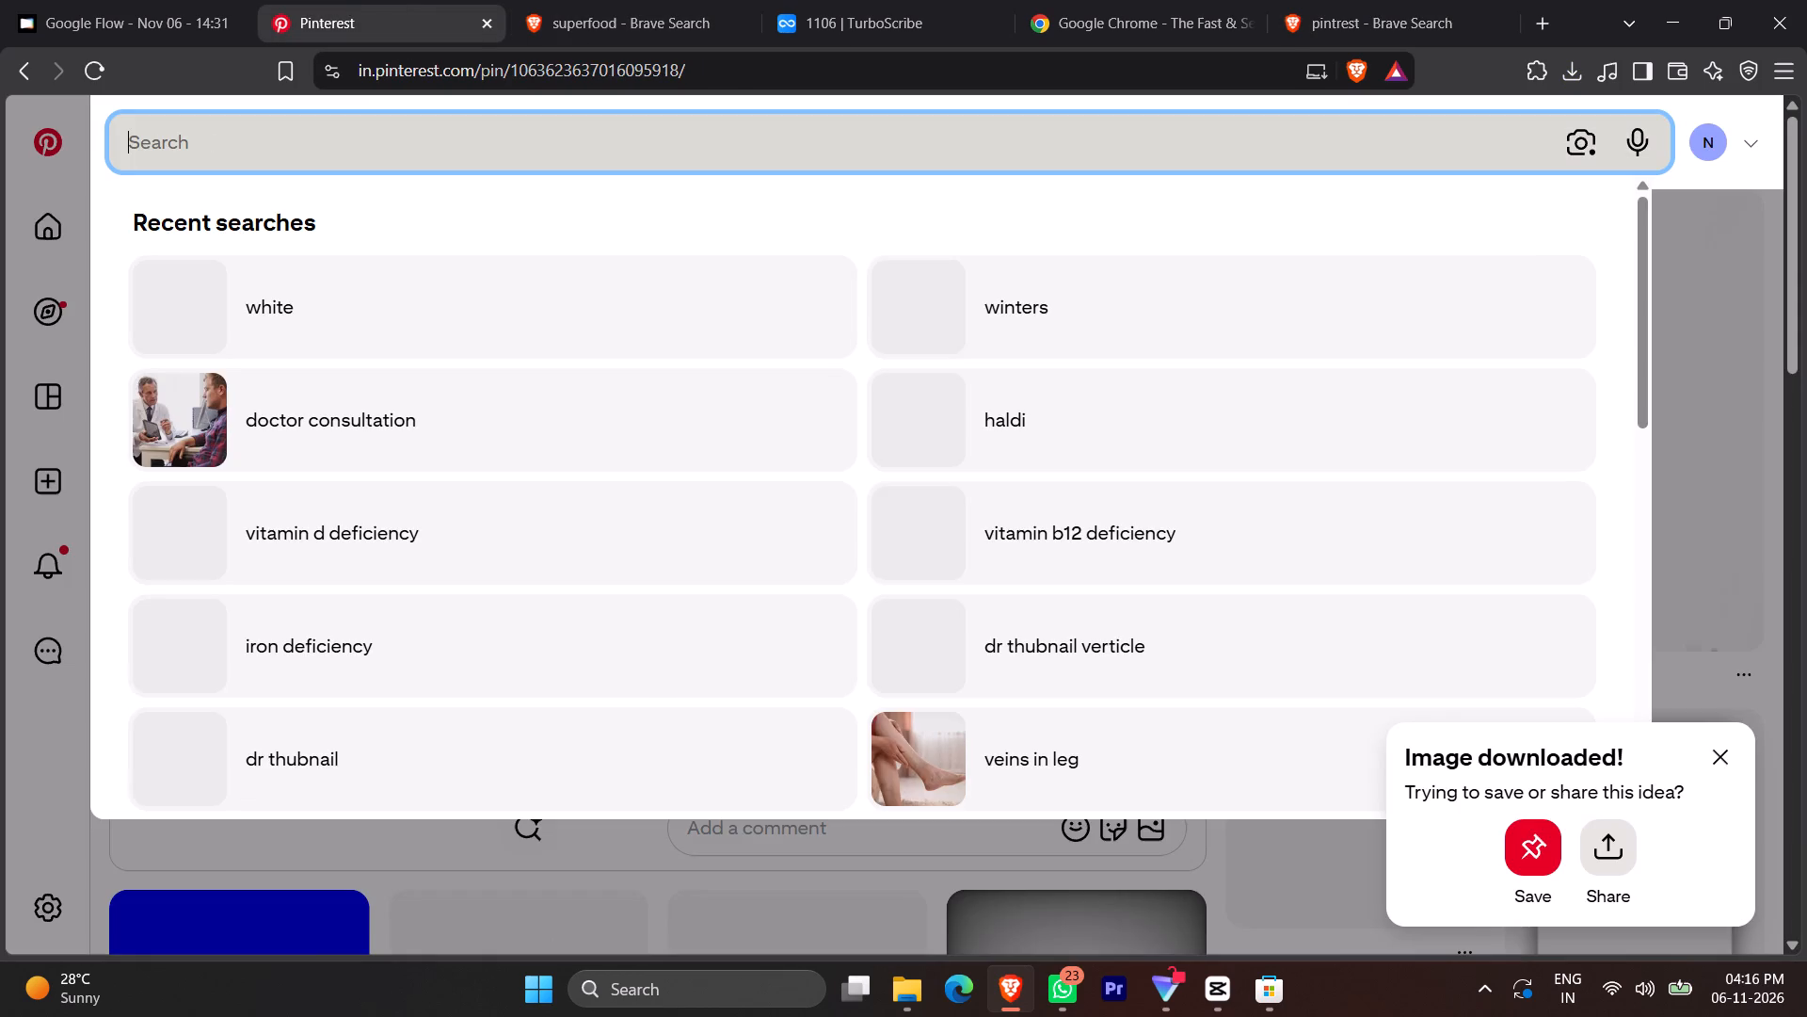
type("eye")
key("Return")
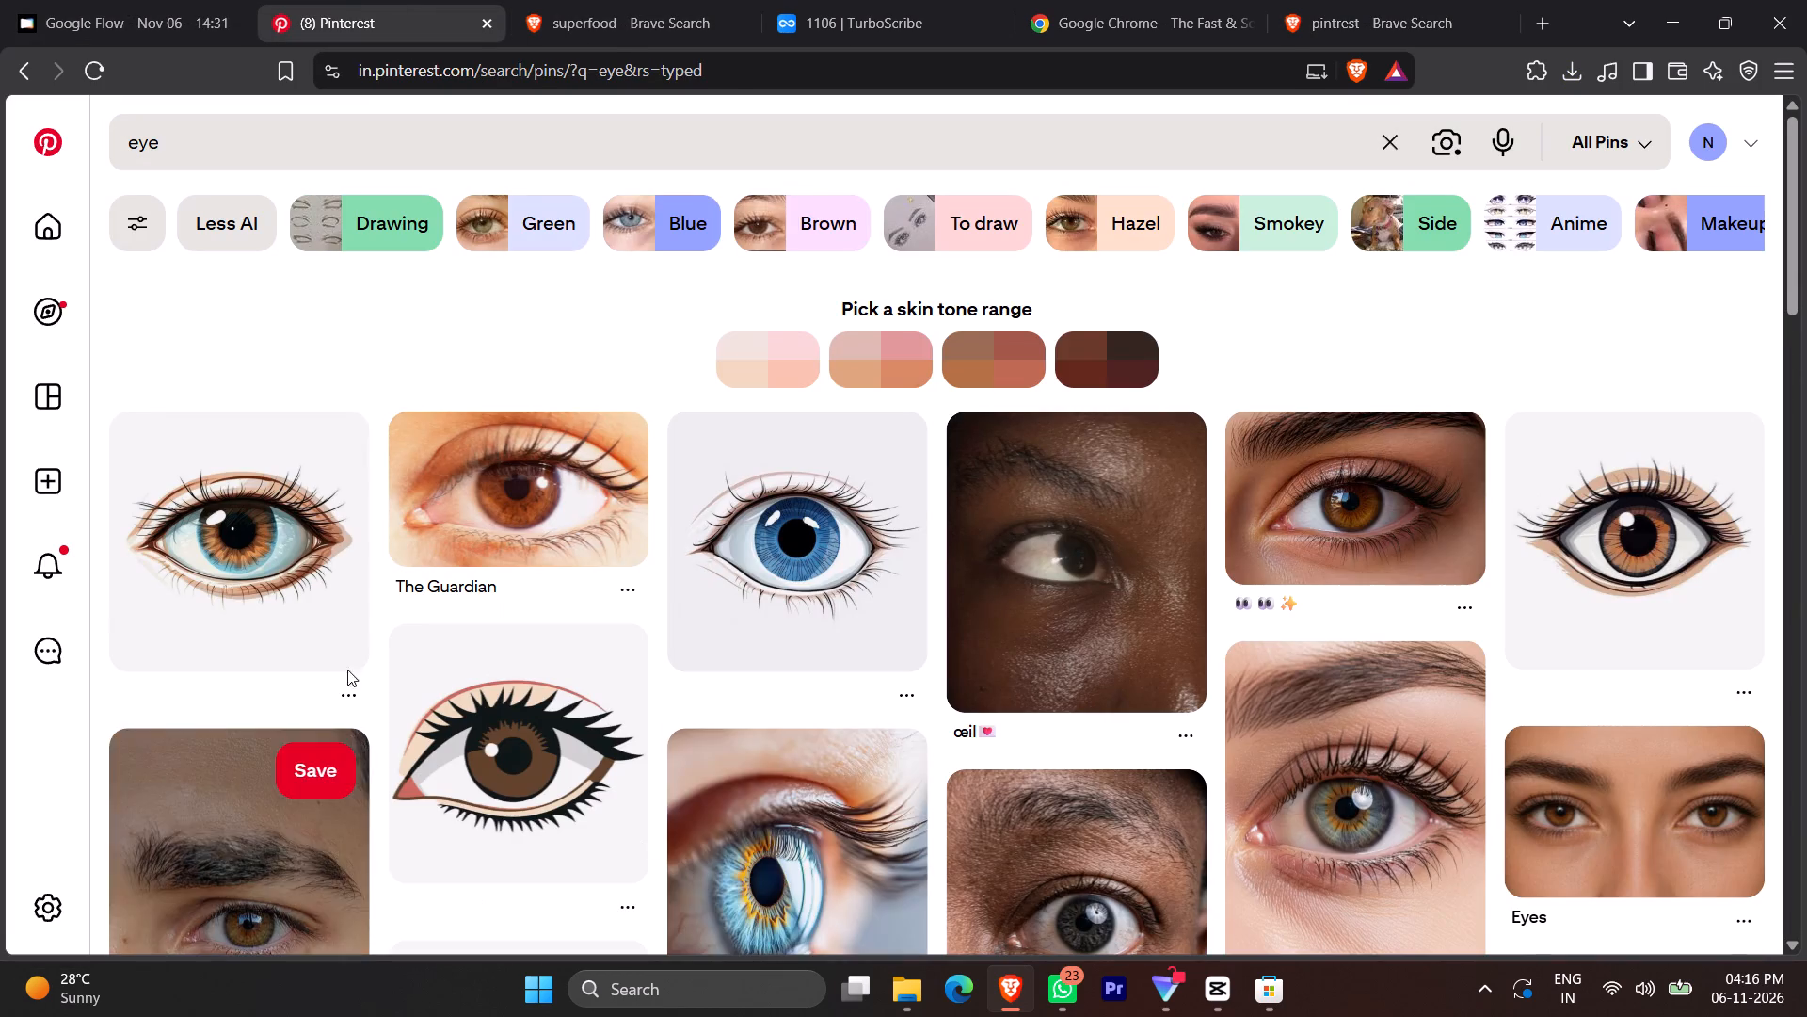
Open The Guardian's brown eye close-up pin and download its image.
left_click(451, 515)
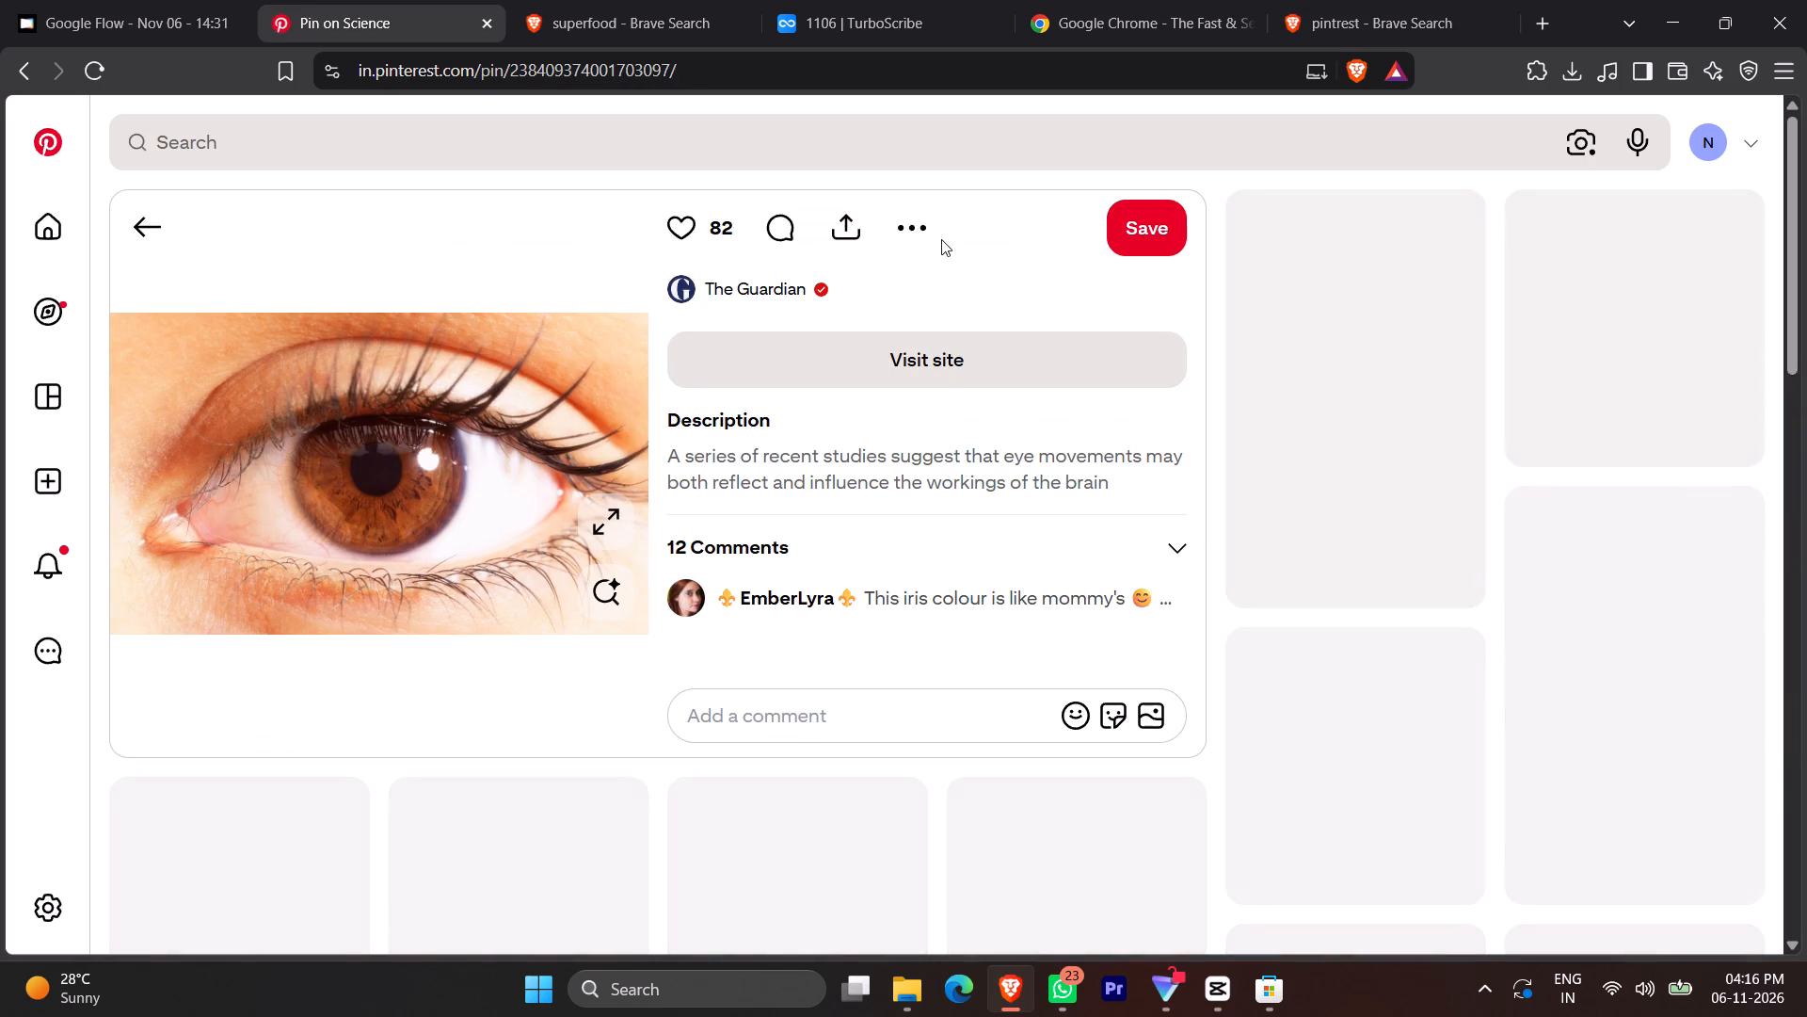
left_click(941, 239)
left_click(926, 234)
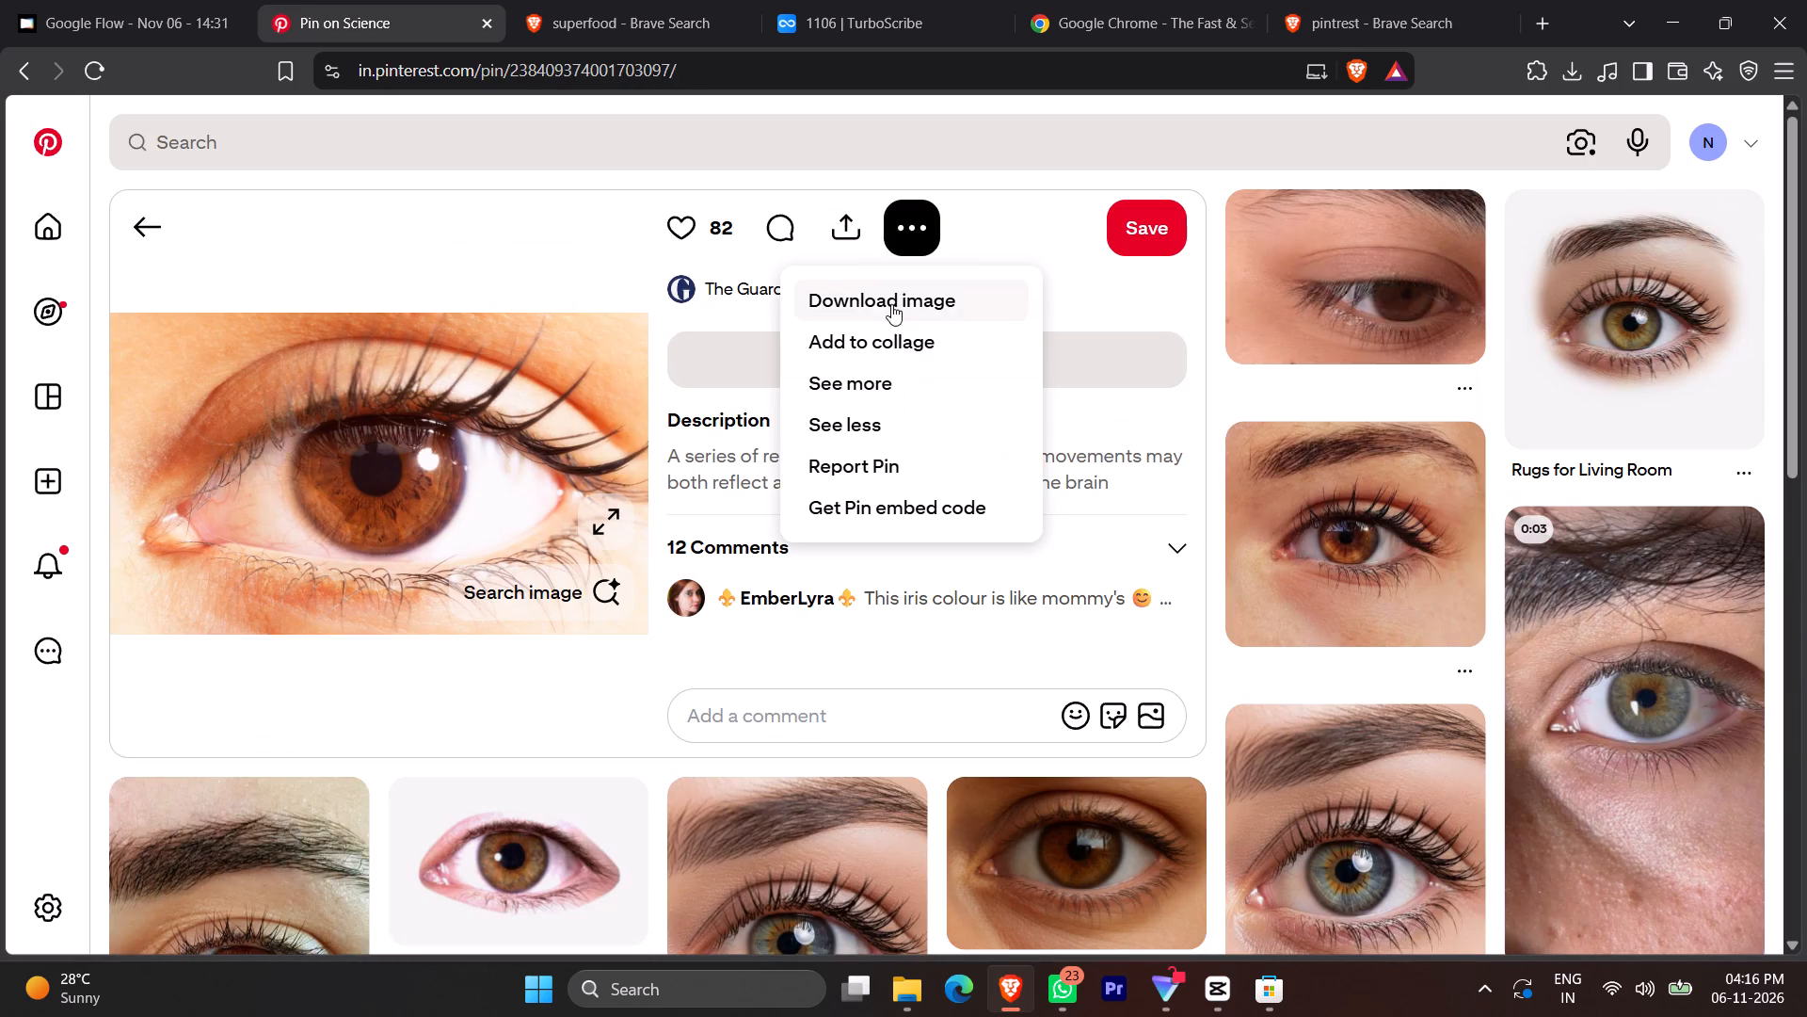
left_click(891, 304)
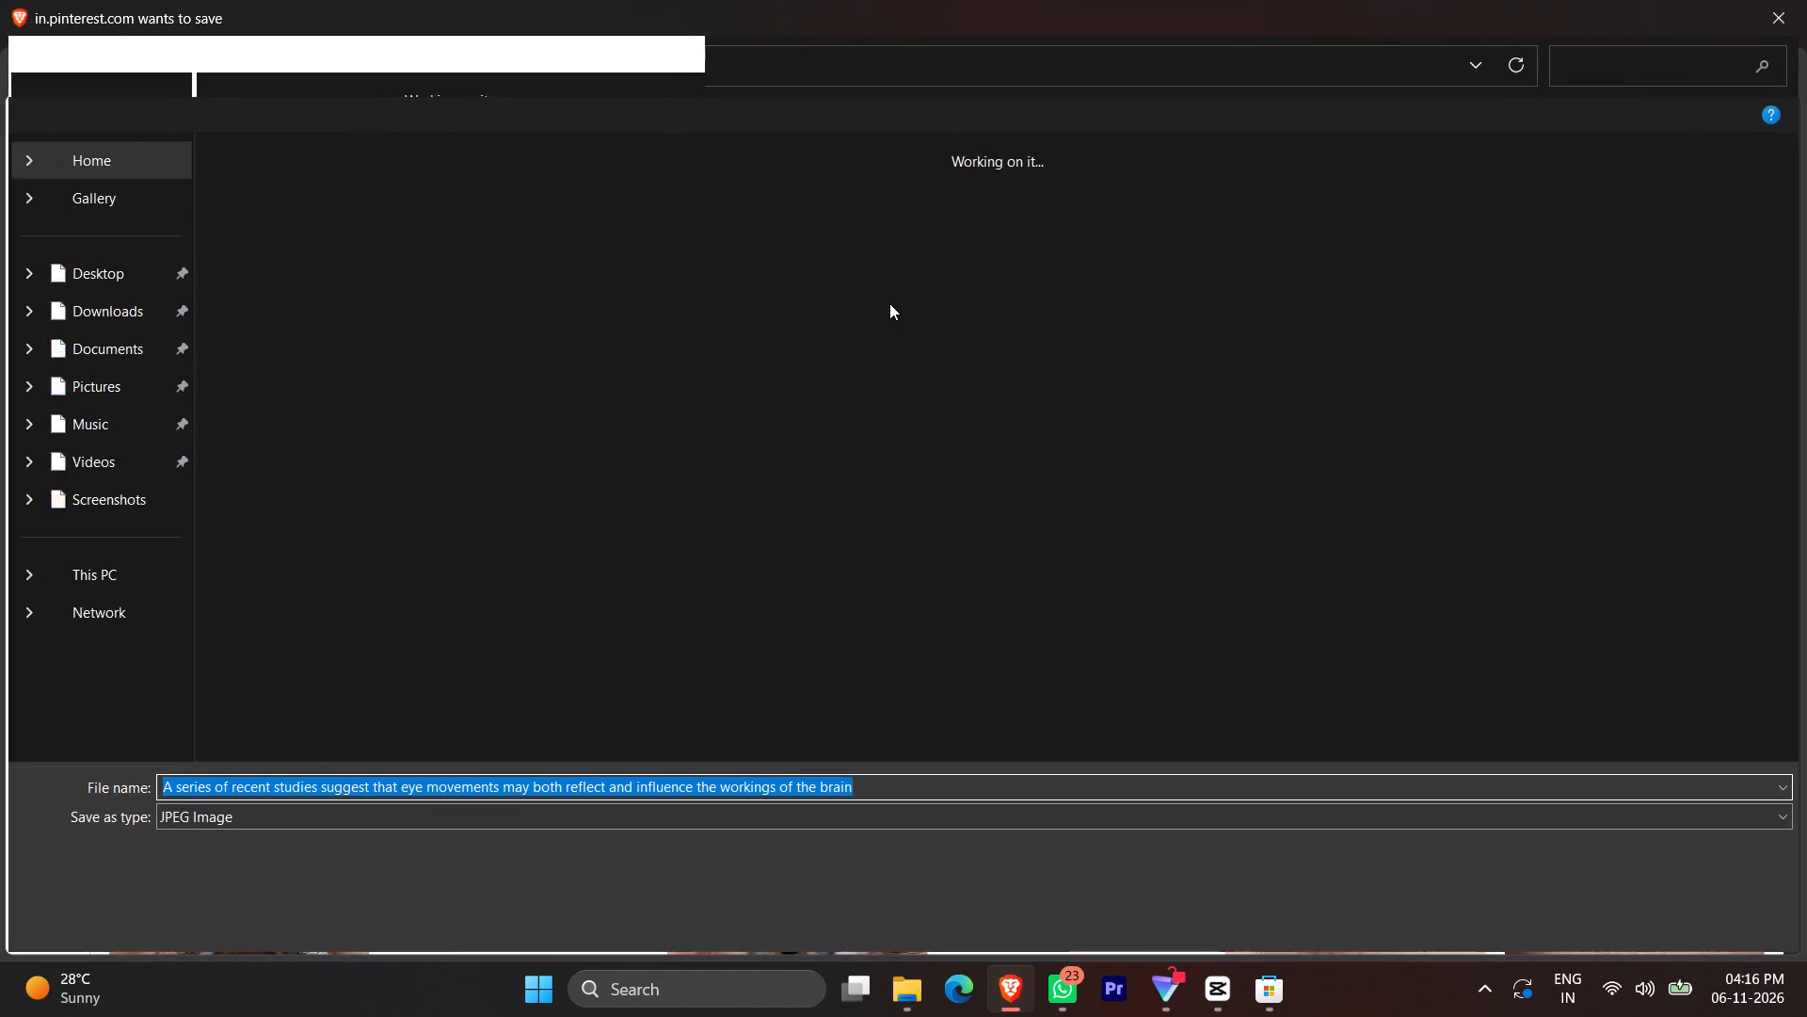
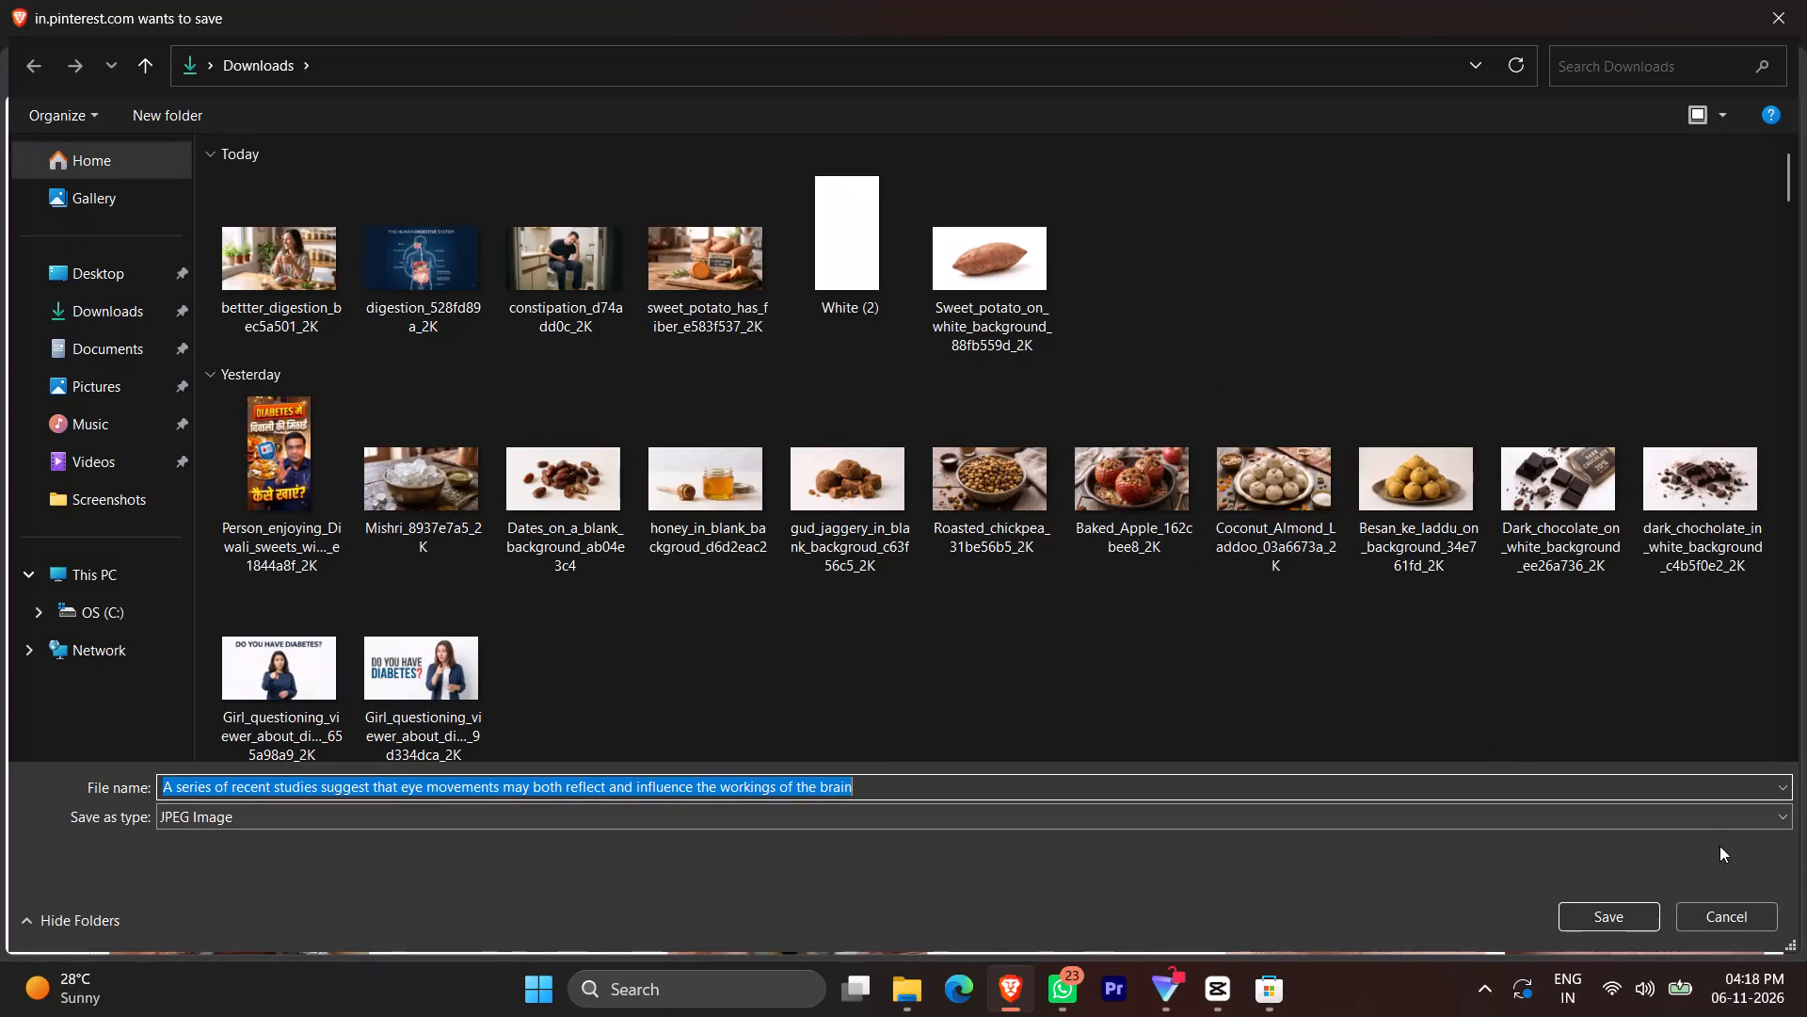
Save the eye close-up to Downloads as a JPEG and import it into the CapCut project.
left_click(1622, 920)
left_click(1223, 991)
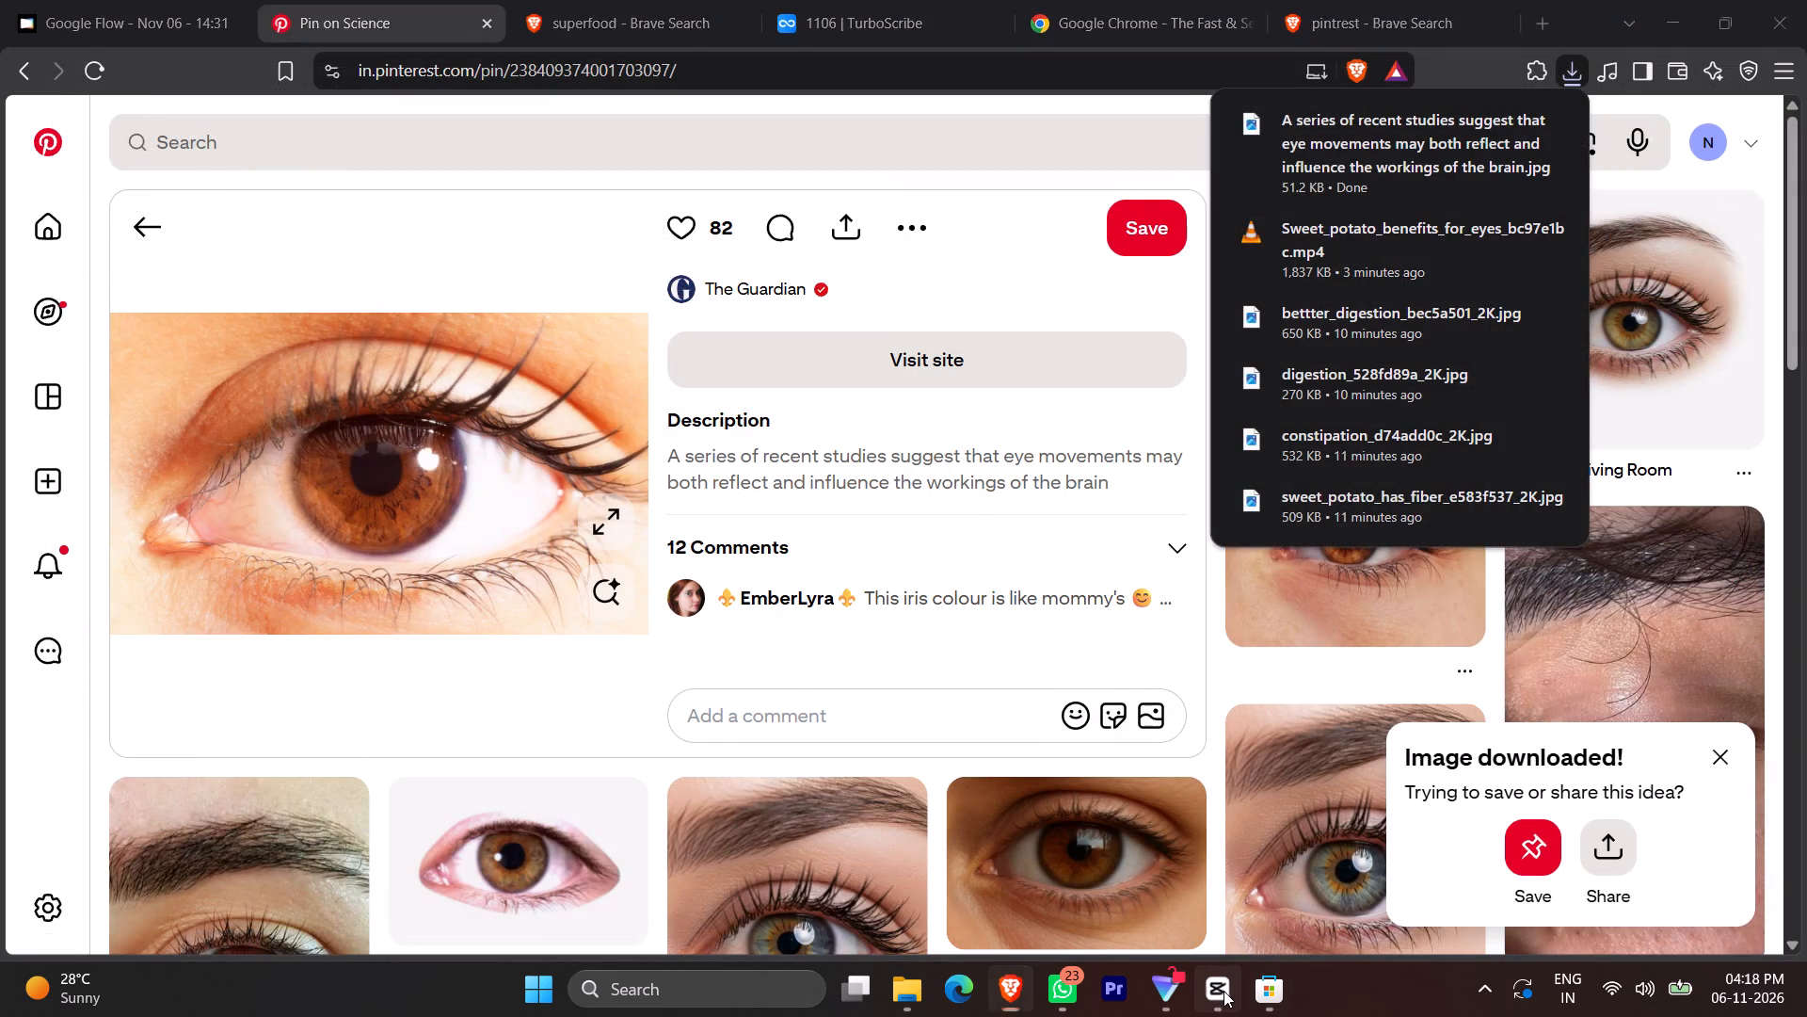
left_click(232, 124)
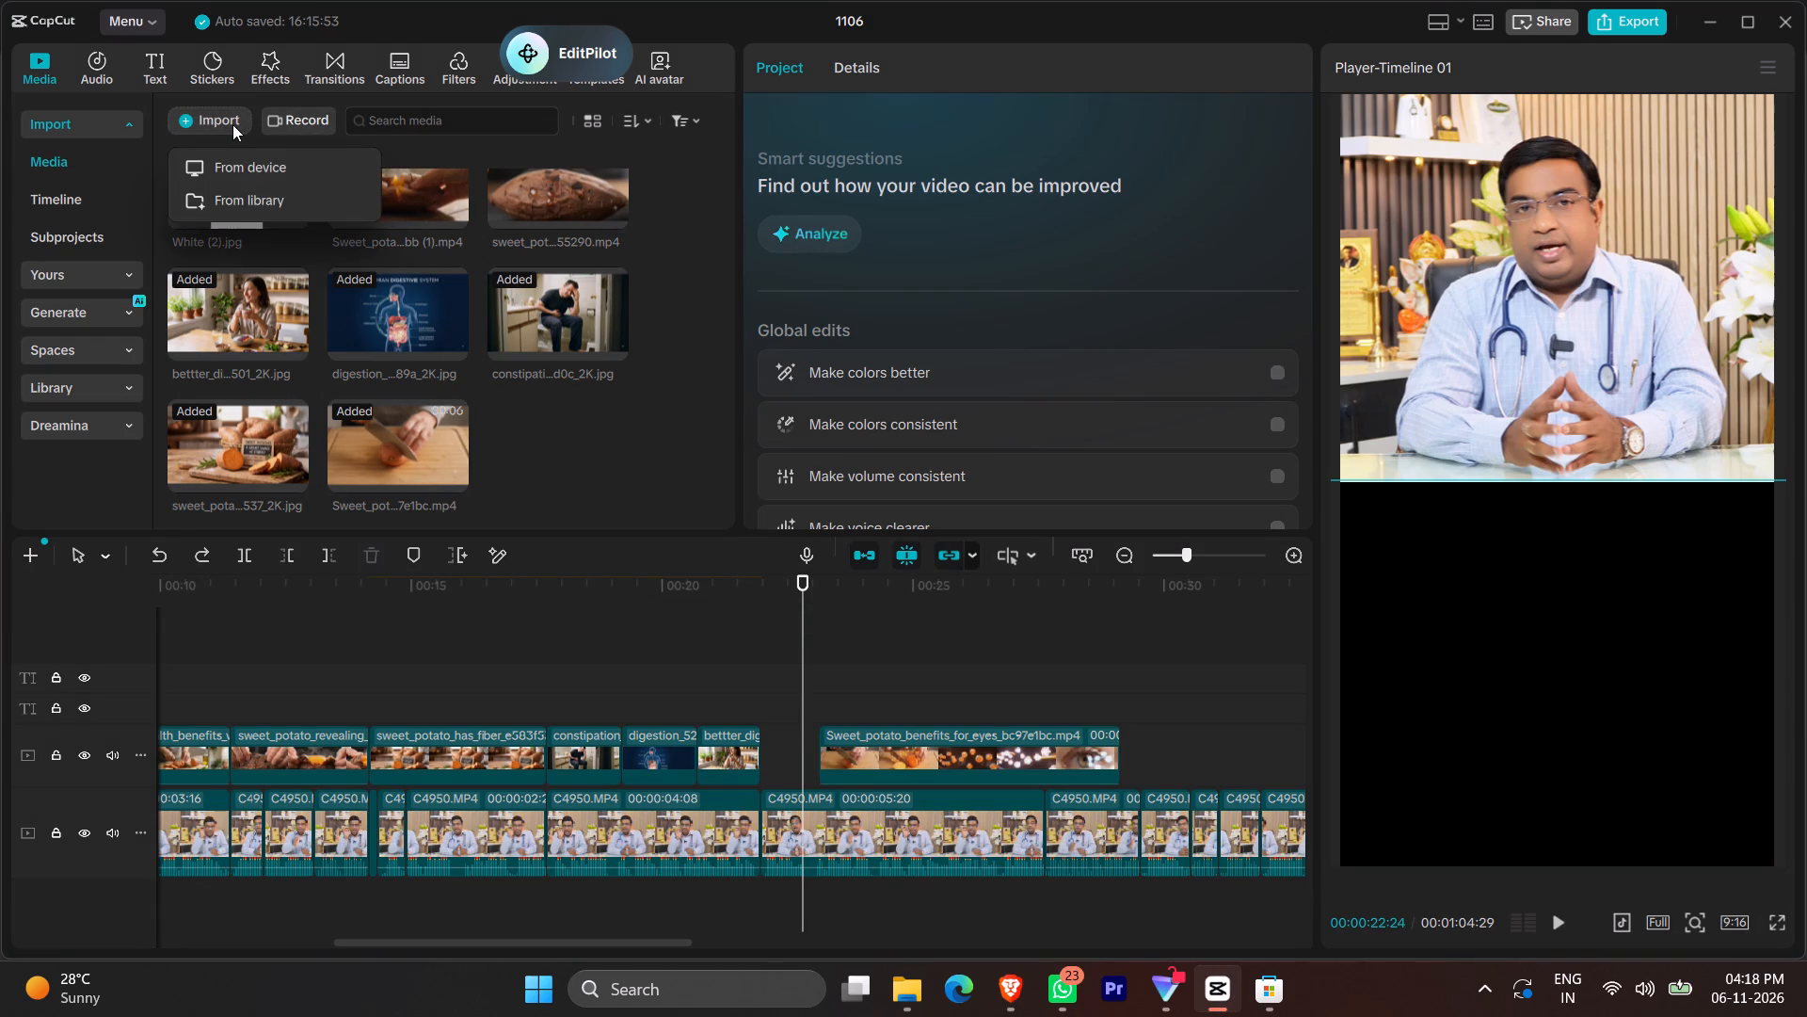
left_click(254, 163)
double_click(320, 240)
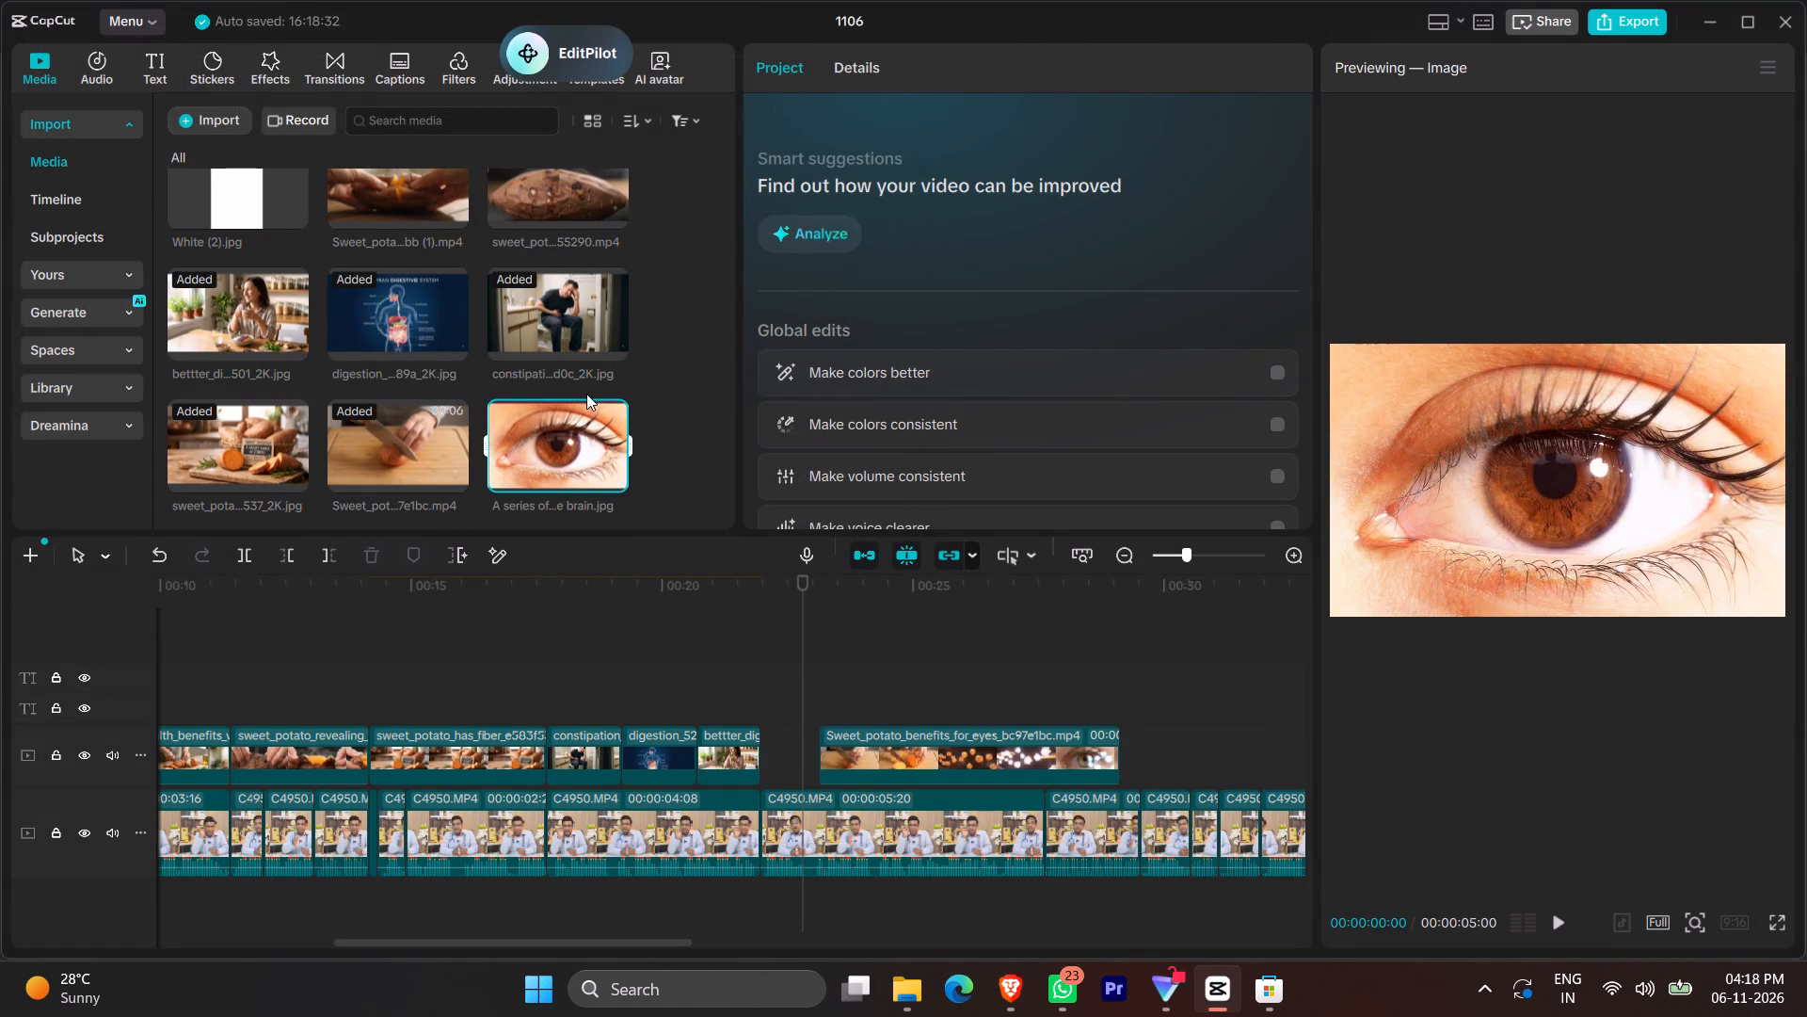
Add the eye close-up to the timeline as an overlay starting where the better-digestion image ends.
left_click(614, 476)
left_click_drag(830, 810, 810, 663)
scroll(823, 759, "up", 20, "ctrl")
scroll(823, 759, "up", 4, "ctrl")
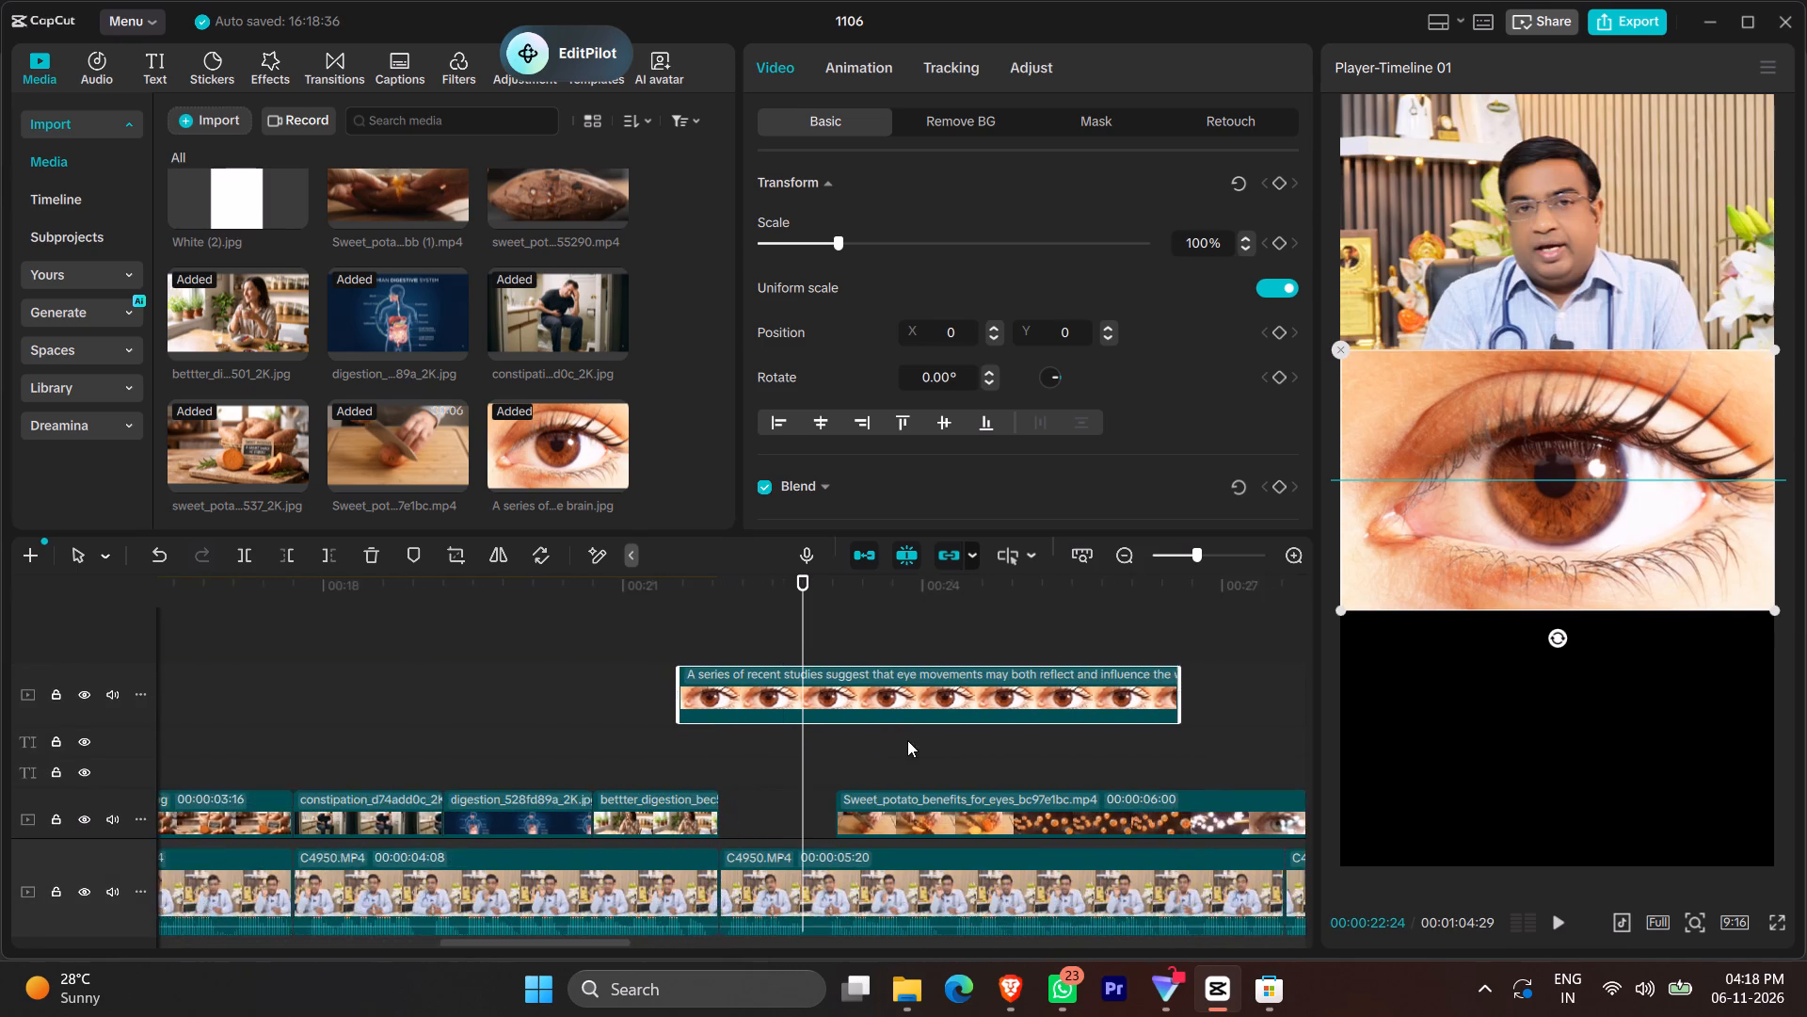
scroll(907, 740, "up", 3, "ctrl")
scroll(818, 820, "down", 4)
left_click_drag(763, 614, 810, 693)
Cut the eye close-up at 00:00:23:04, remove the remainder, and fit it into the overlay gap before the sweet potato eyes clip.
left_click(838, 625)
left_click(847, 677)
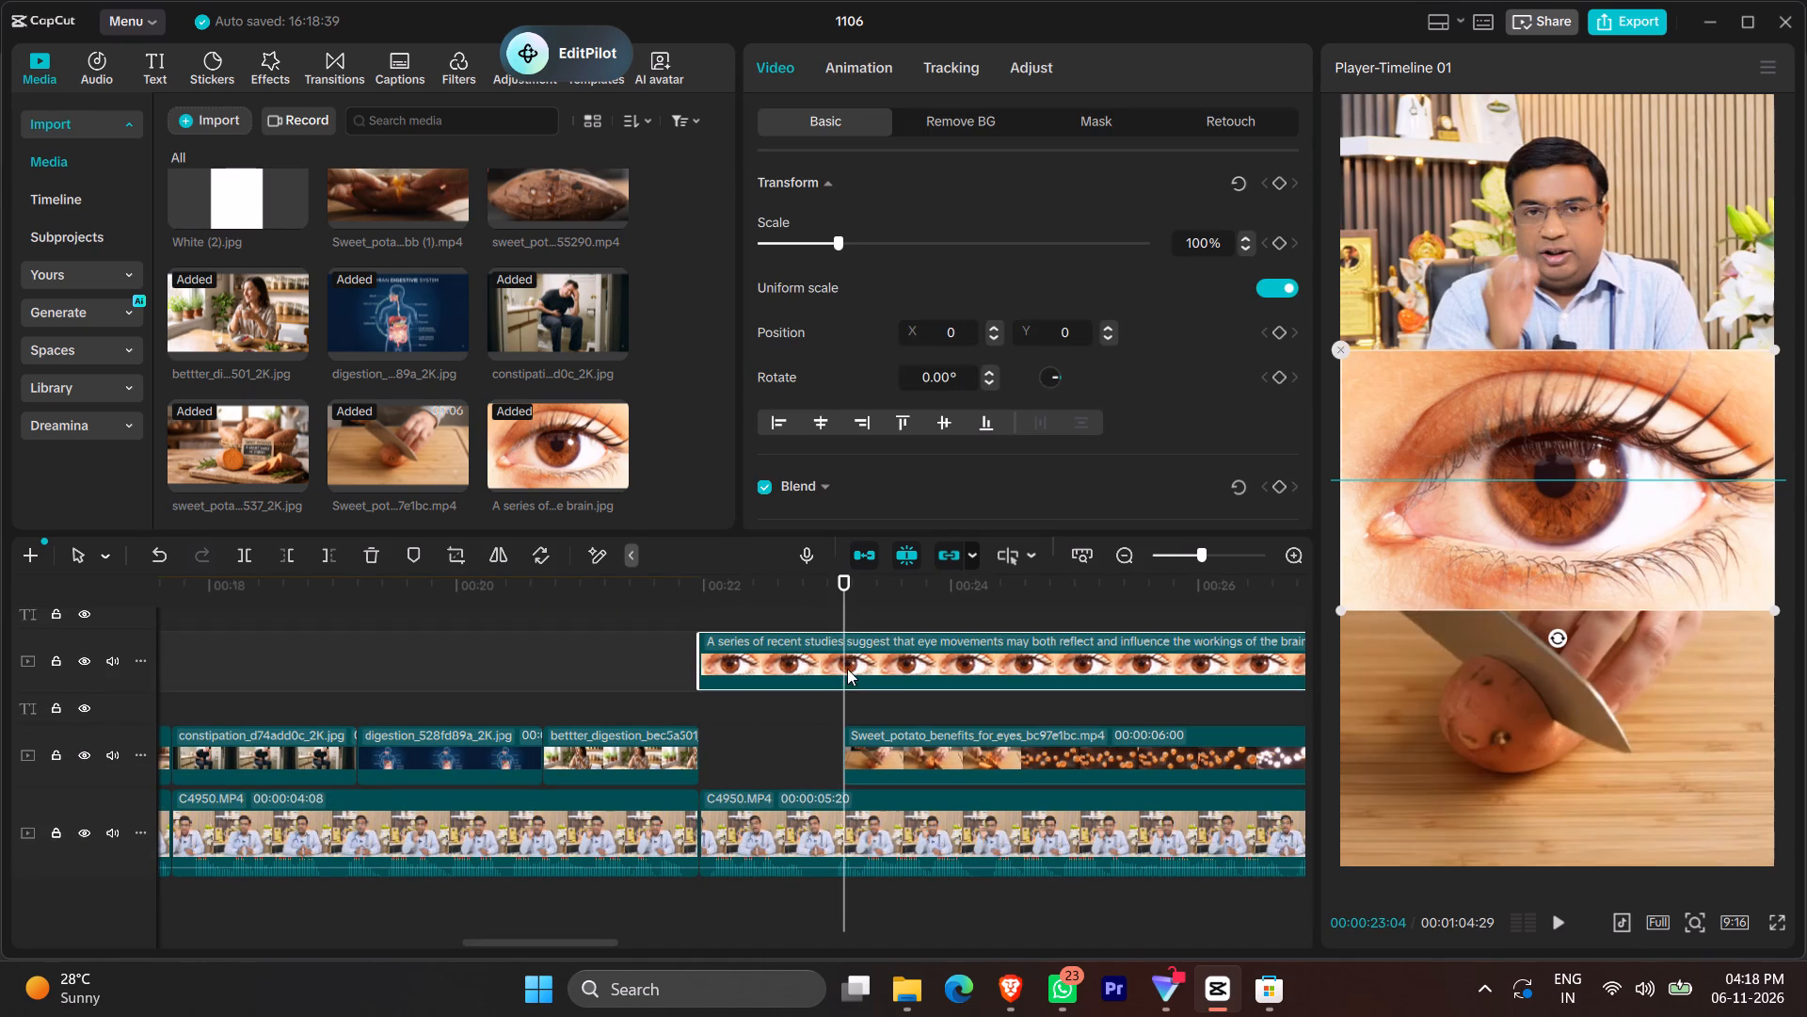
key("ctrl+b")
key("1")
left_click_drag(764, 652, 777, 743)
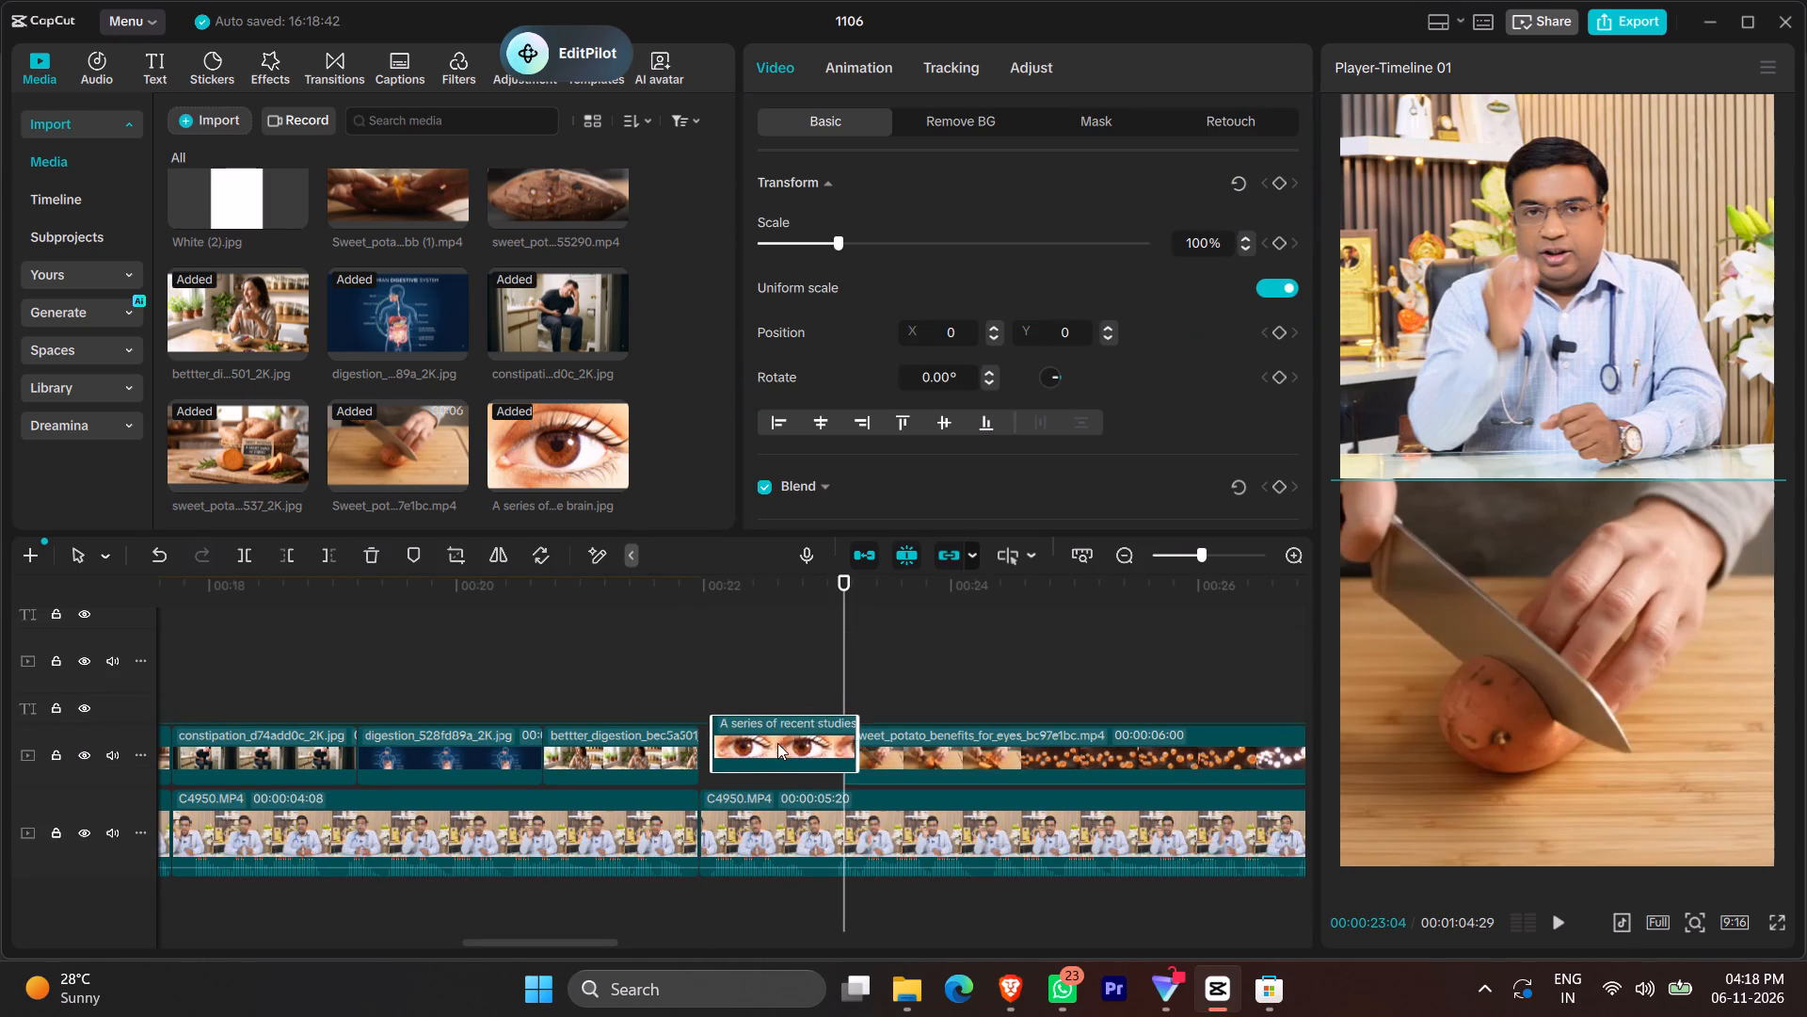
left_click_drag(777, 743, 765, 753)
left_click_drag(675, 653, 696, 662)
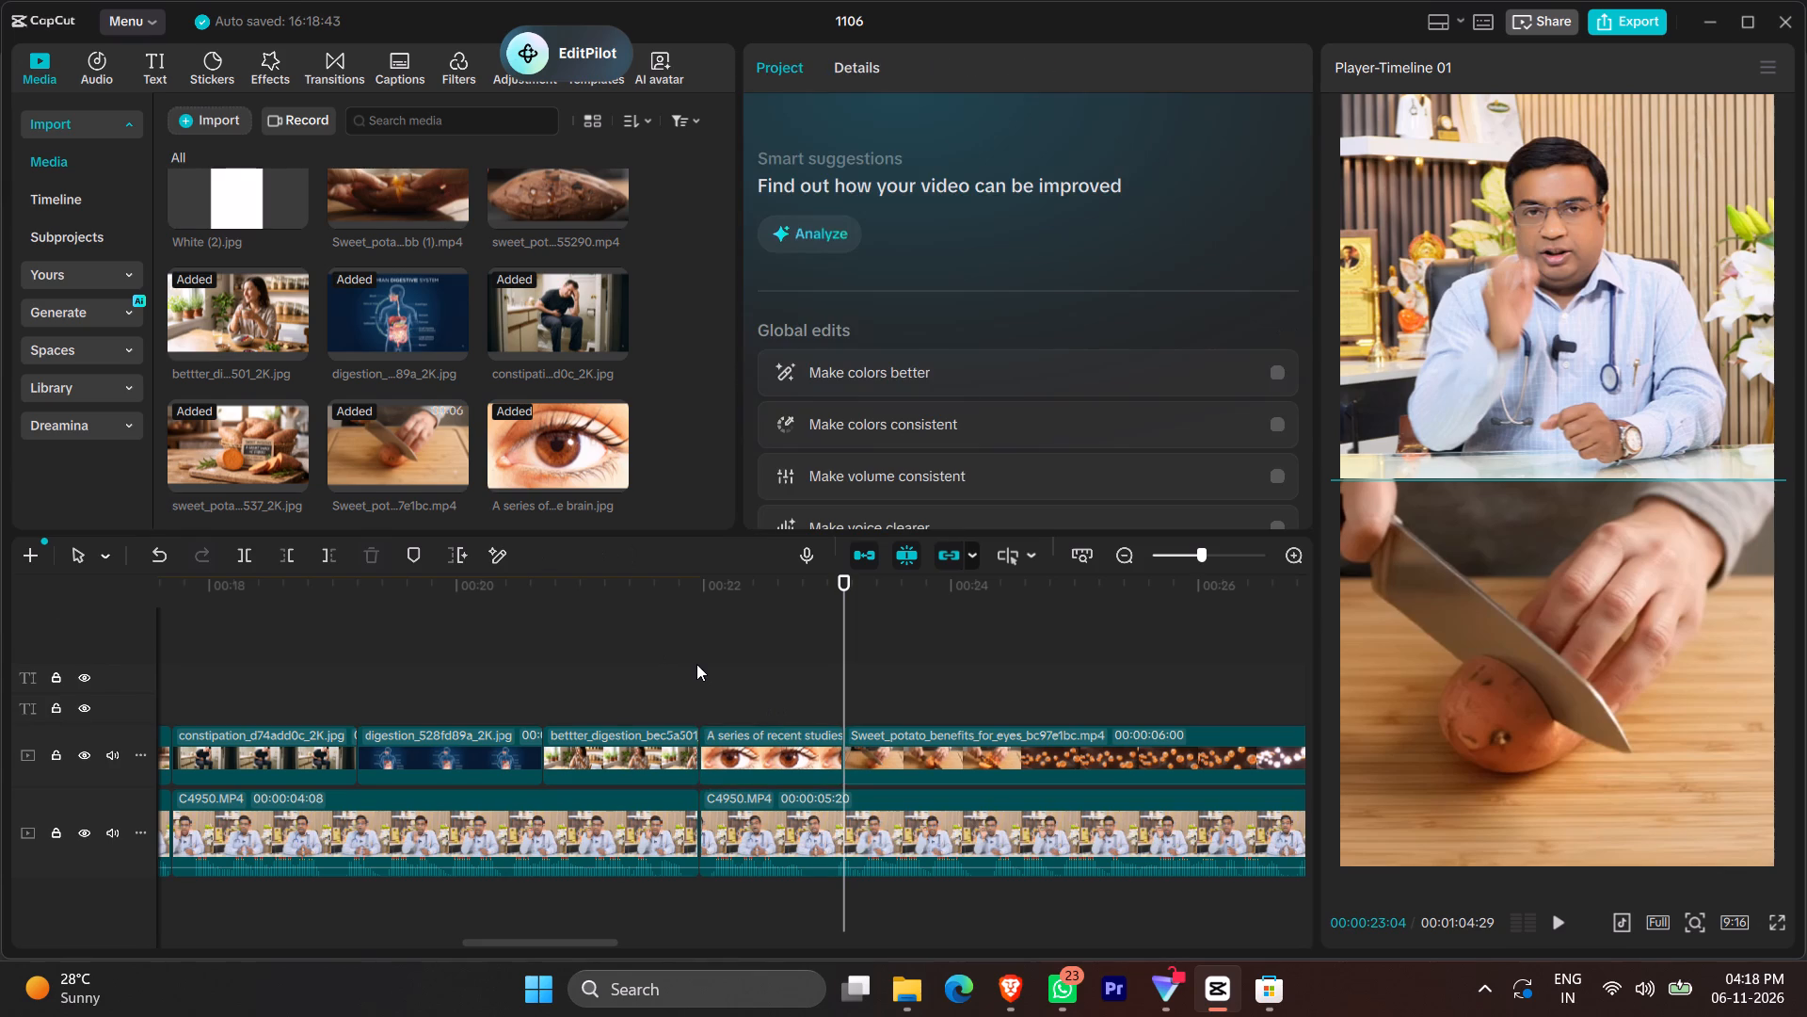
Scale the eye close-up to 153% and place it over the lower half of the frame at X 518, Y -992.
left_click(696, 664)
left_click(745, 764)
left_click_drag(1575, 531, 1576, 731)
left_click(1202, 233)
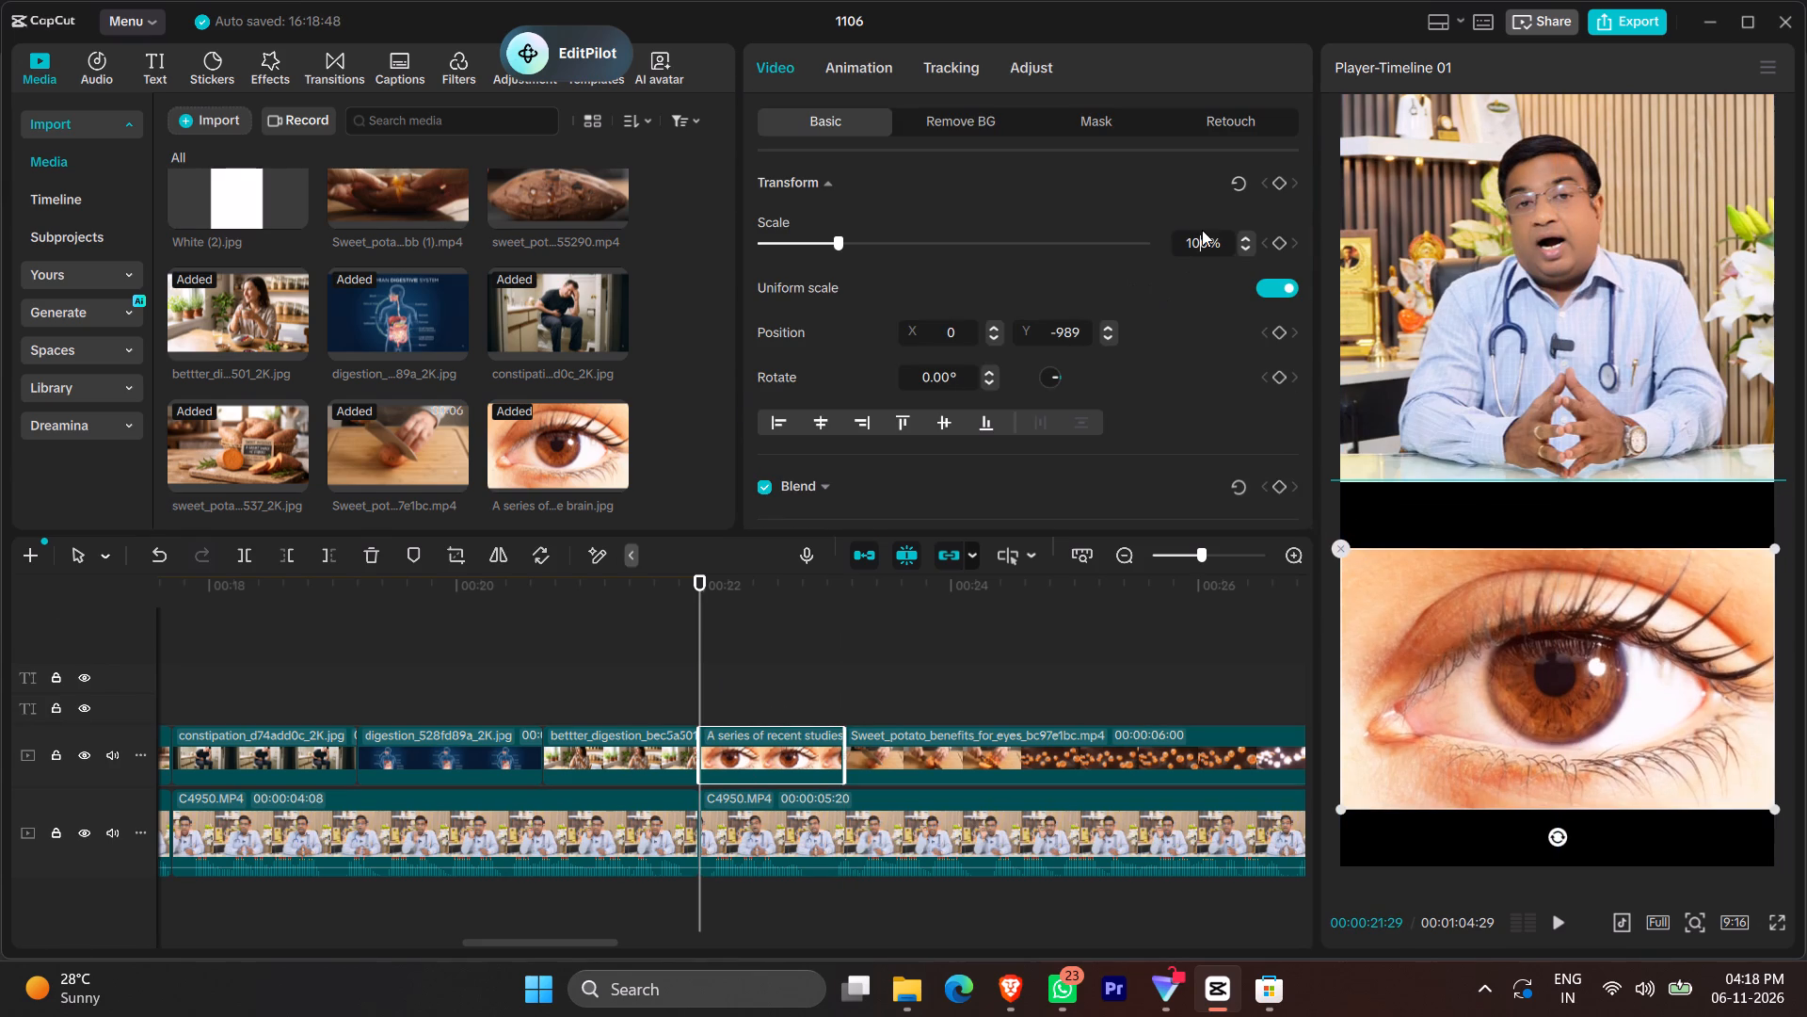
scroll(1202, 230, "up", 4)
scroll(1200, 241, "up", 20)
scroll(1200, 241, "up", 10)
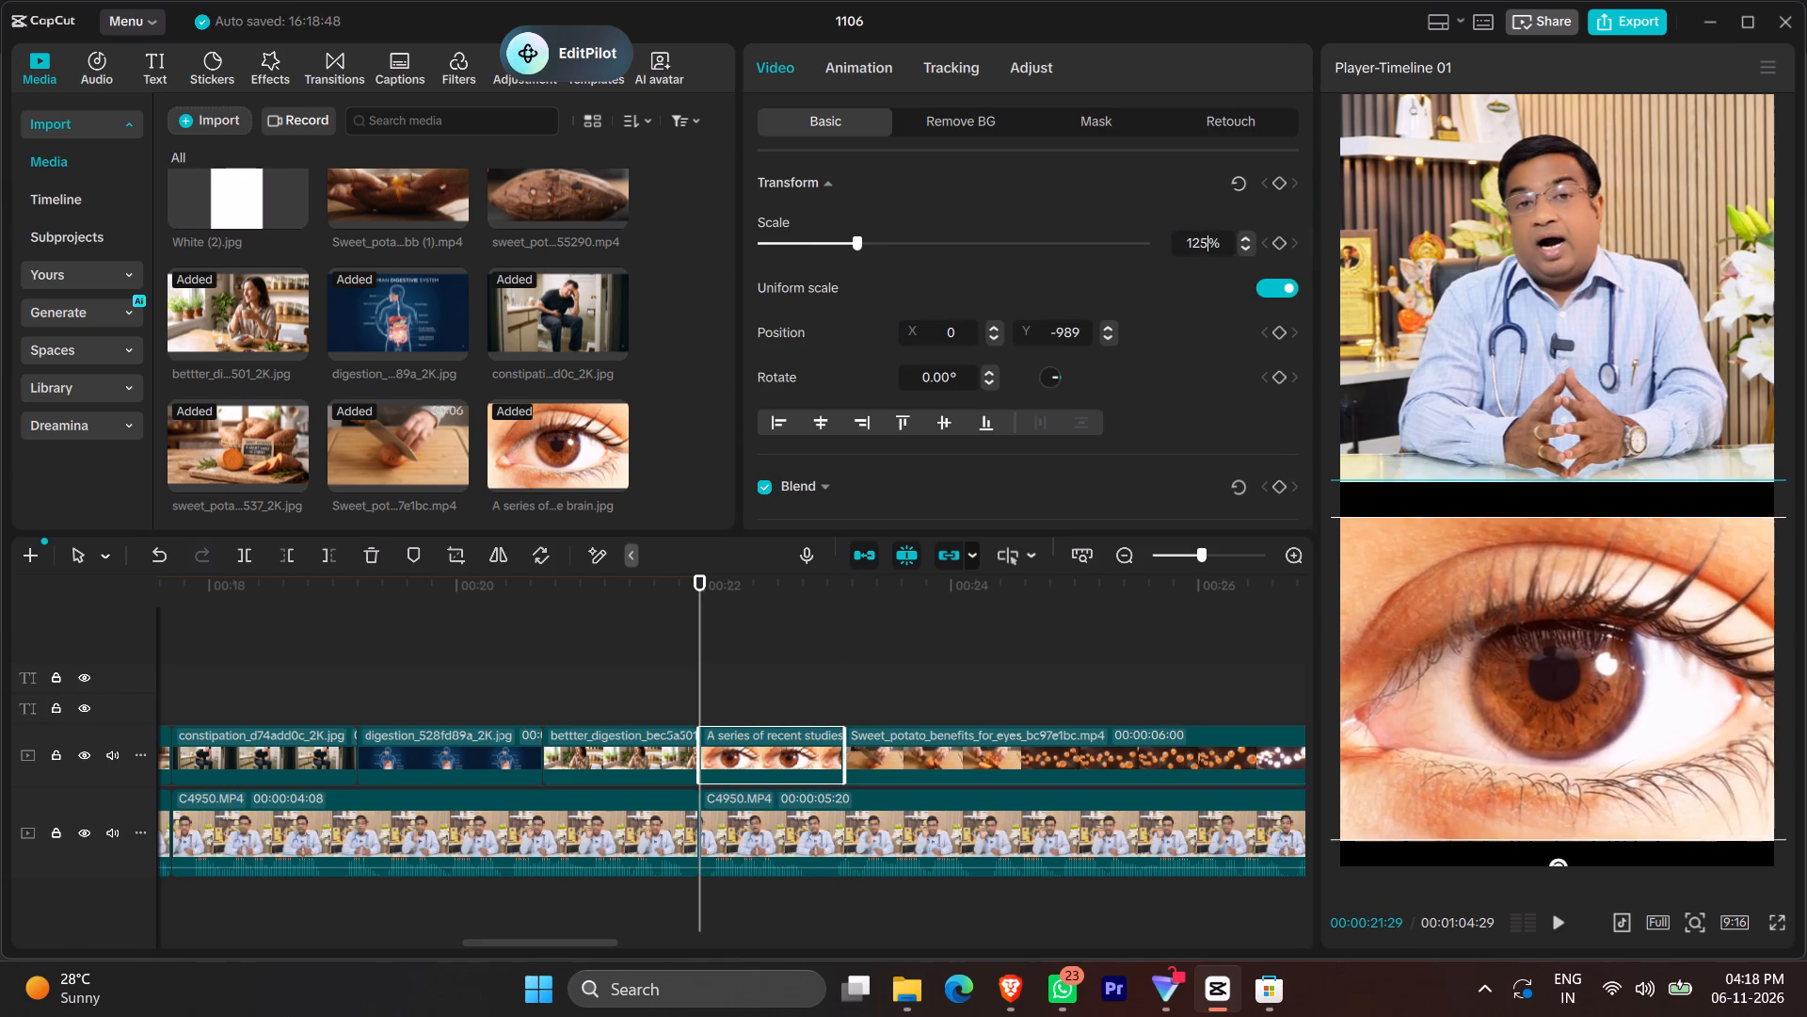
scroll(1203, 250, "up", 20)
scroll(1203, 250, "up", 2)
left_click_drag(1556, 630, 1560, 630)
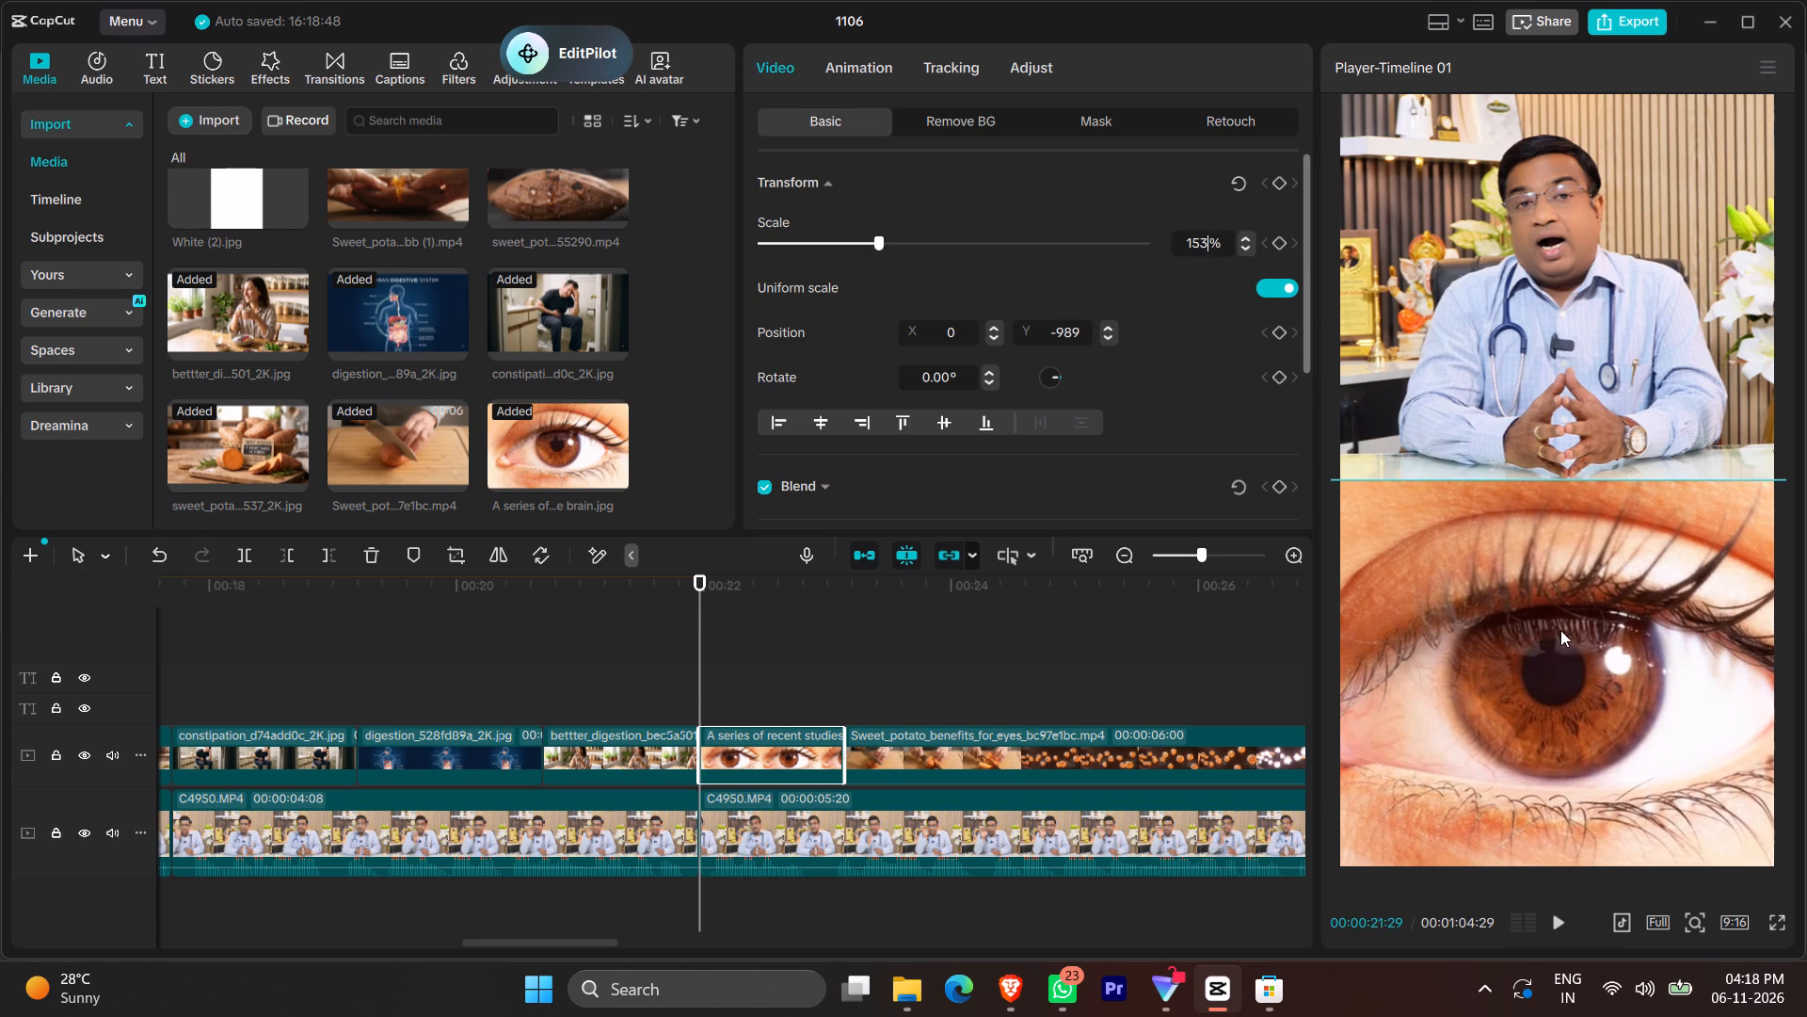
left_click_drag(1560, 630, 1642, 626)
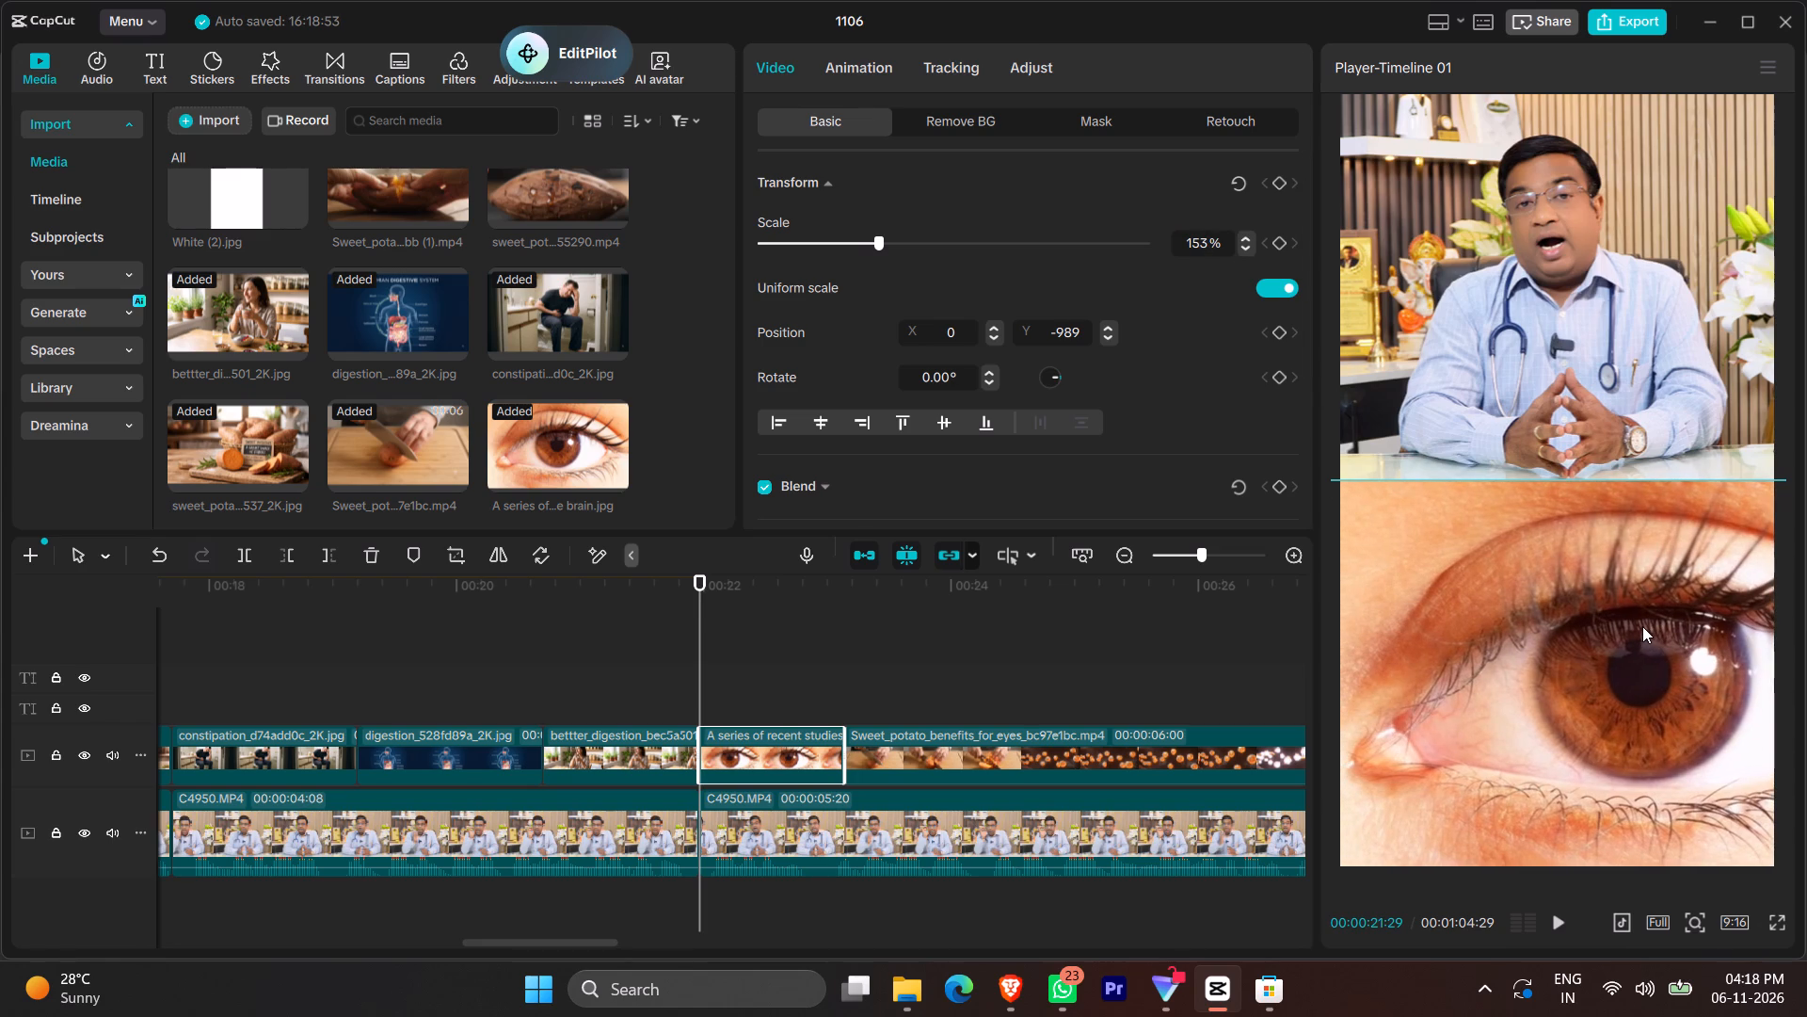
left_click_drag(1642, 626, 1646, 627)
left_click(1506, 610)
left_click_drag(1507, 611, 1425, 605)
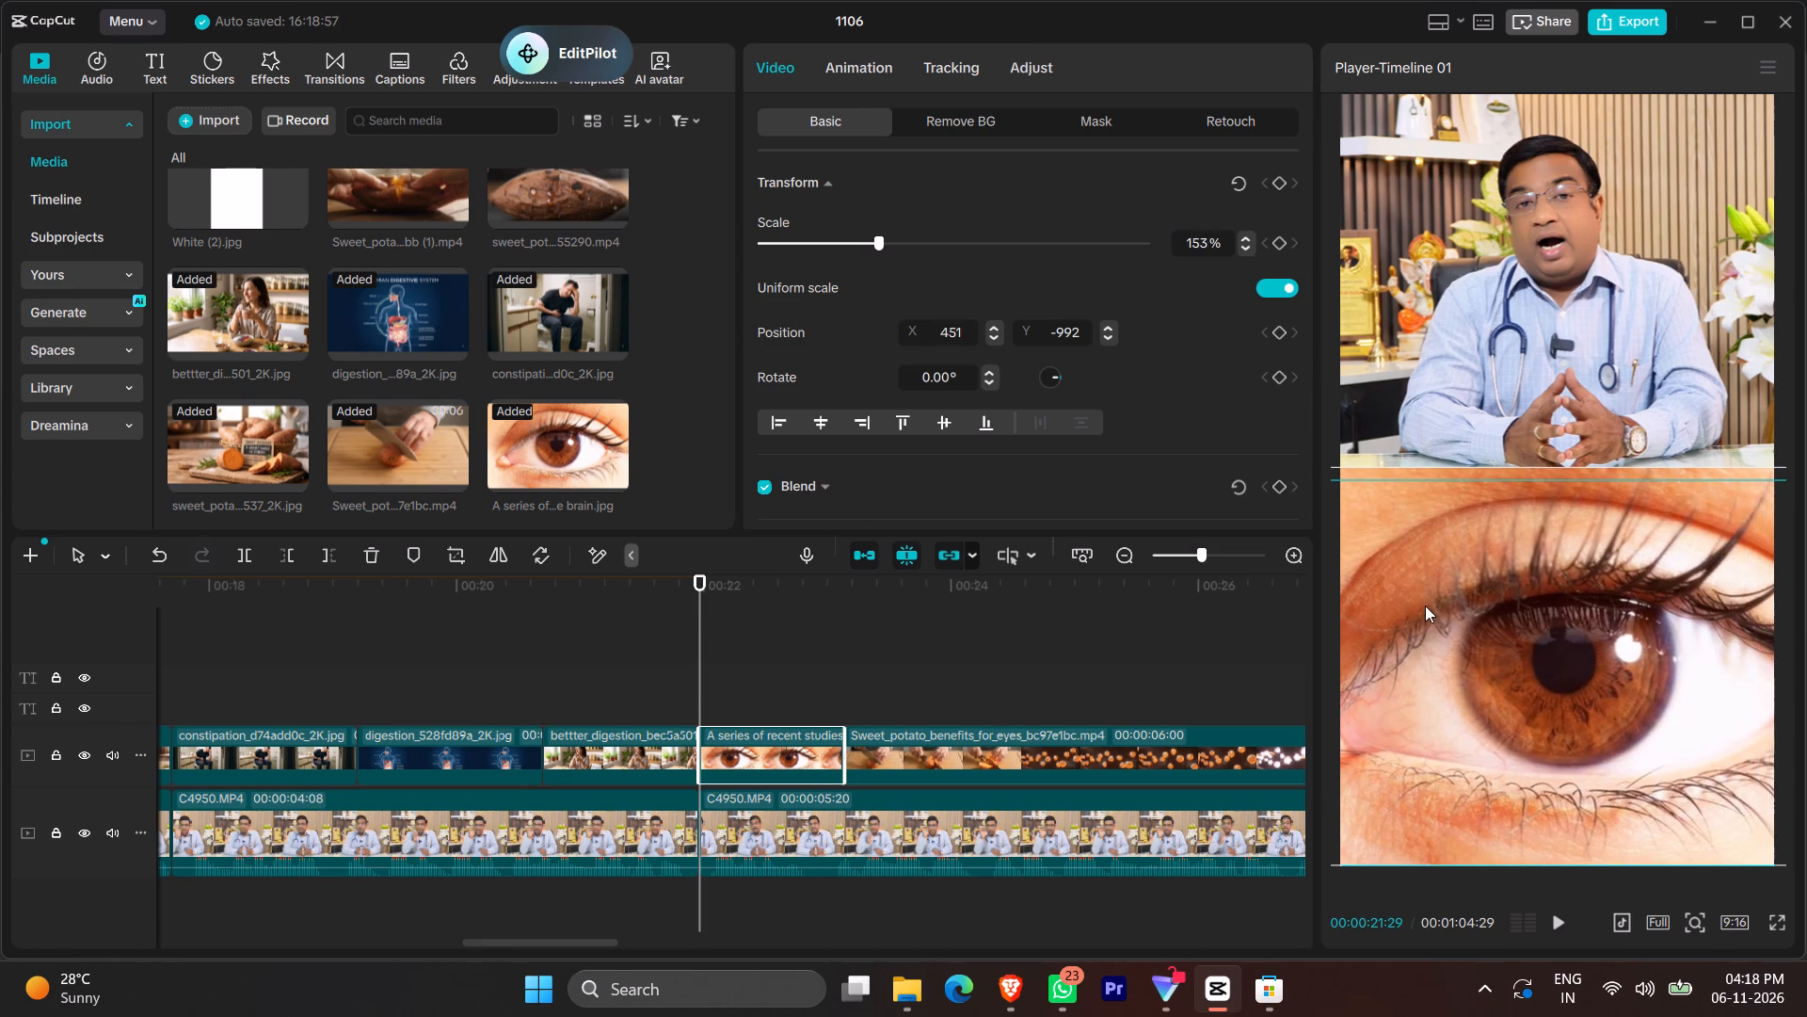
left_click_drag(1425, 605, 1521, 606)
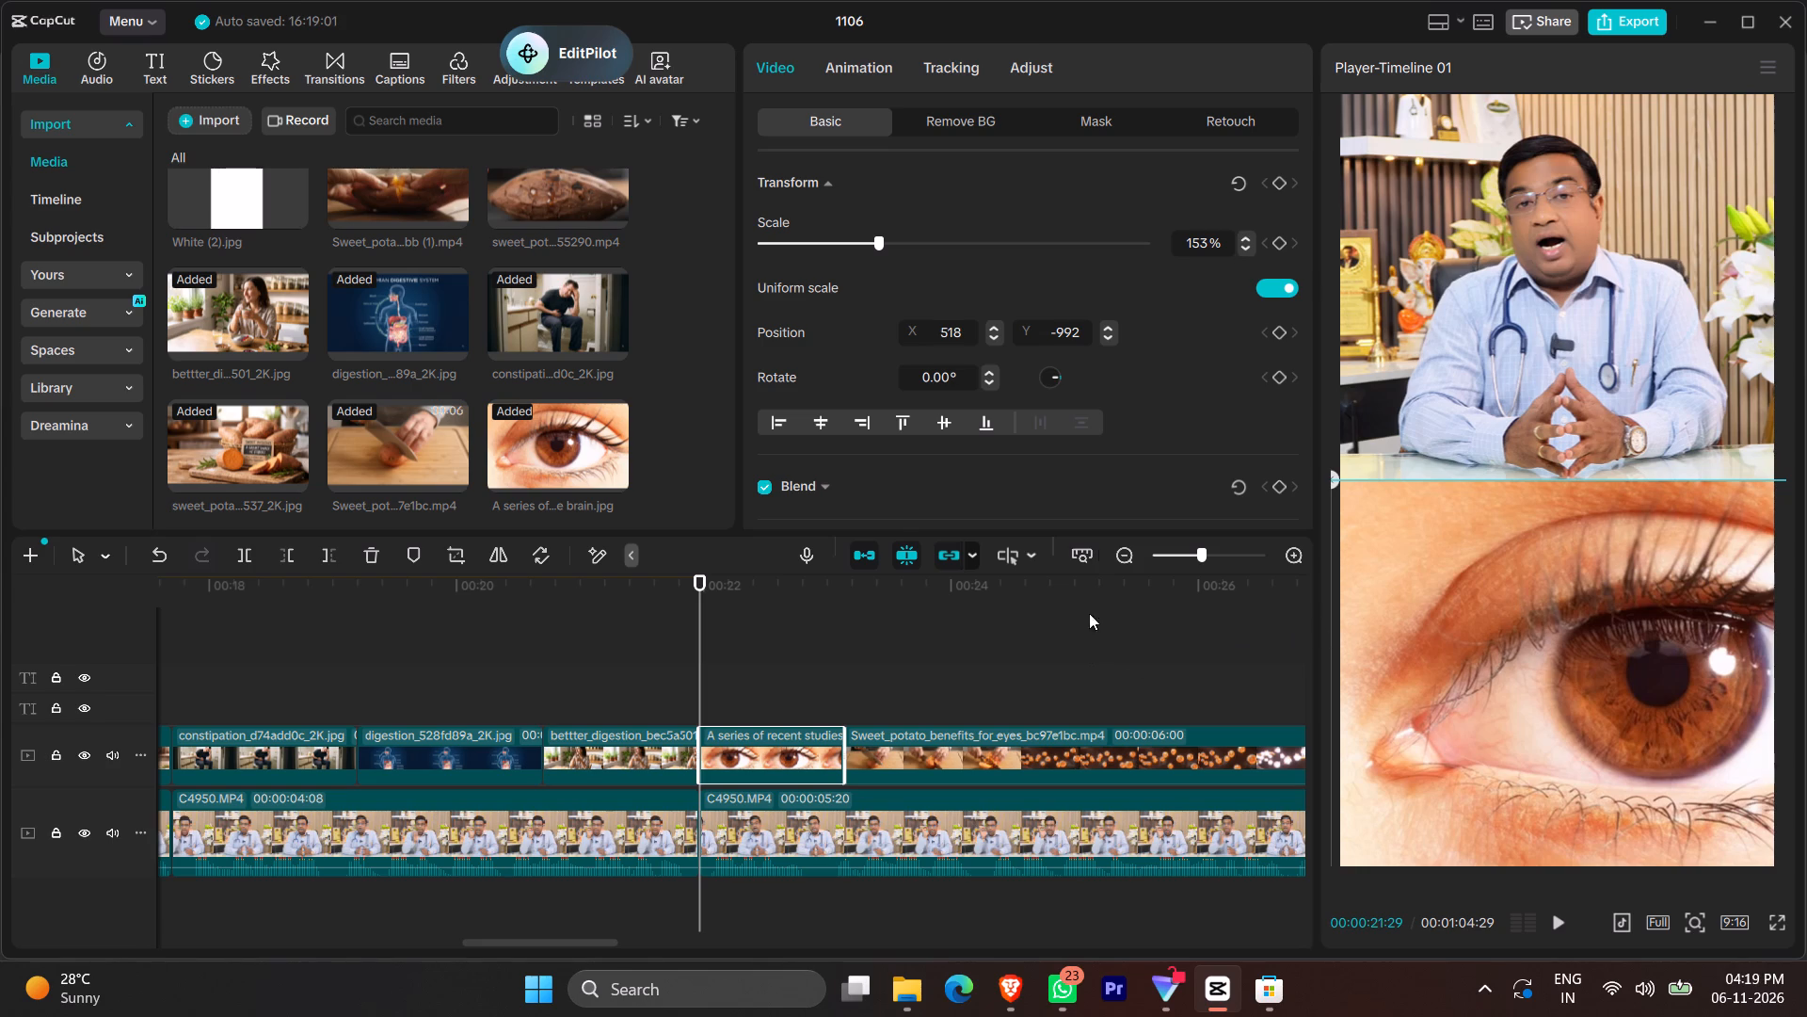
Keyframe a sideways pan on the eye close-up from its start to X -70, moving the second keyframe near the clip's end.
left_click(1277, 191)
left_click(817, 681)
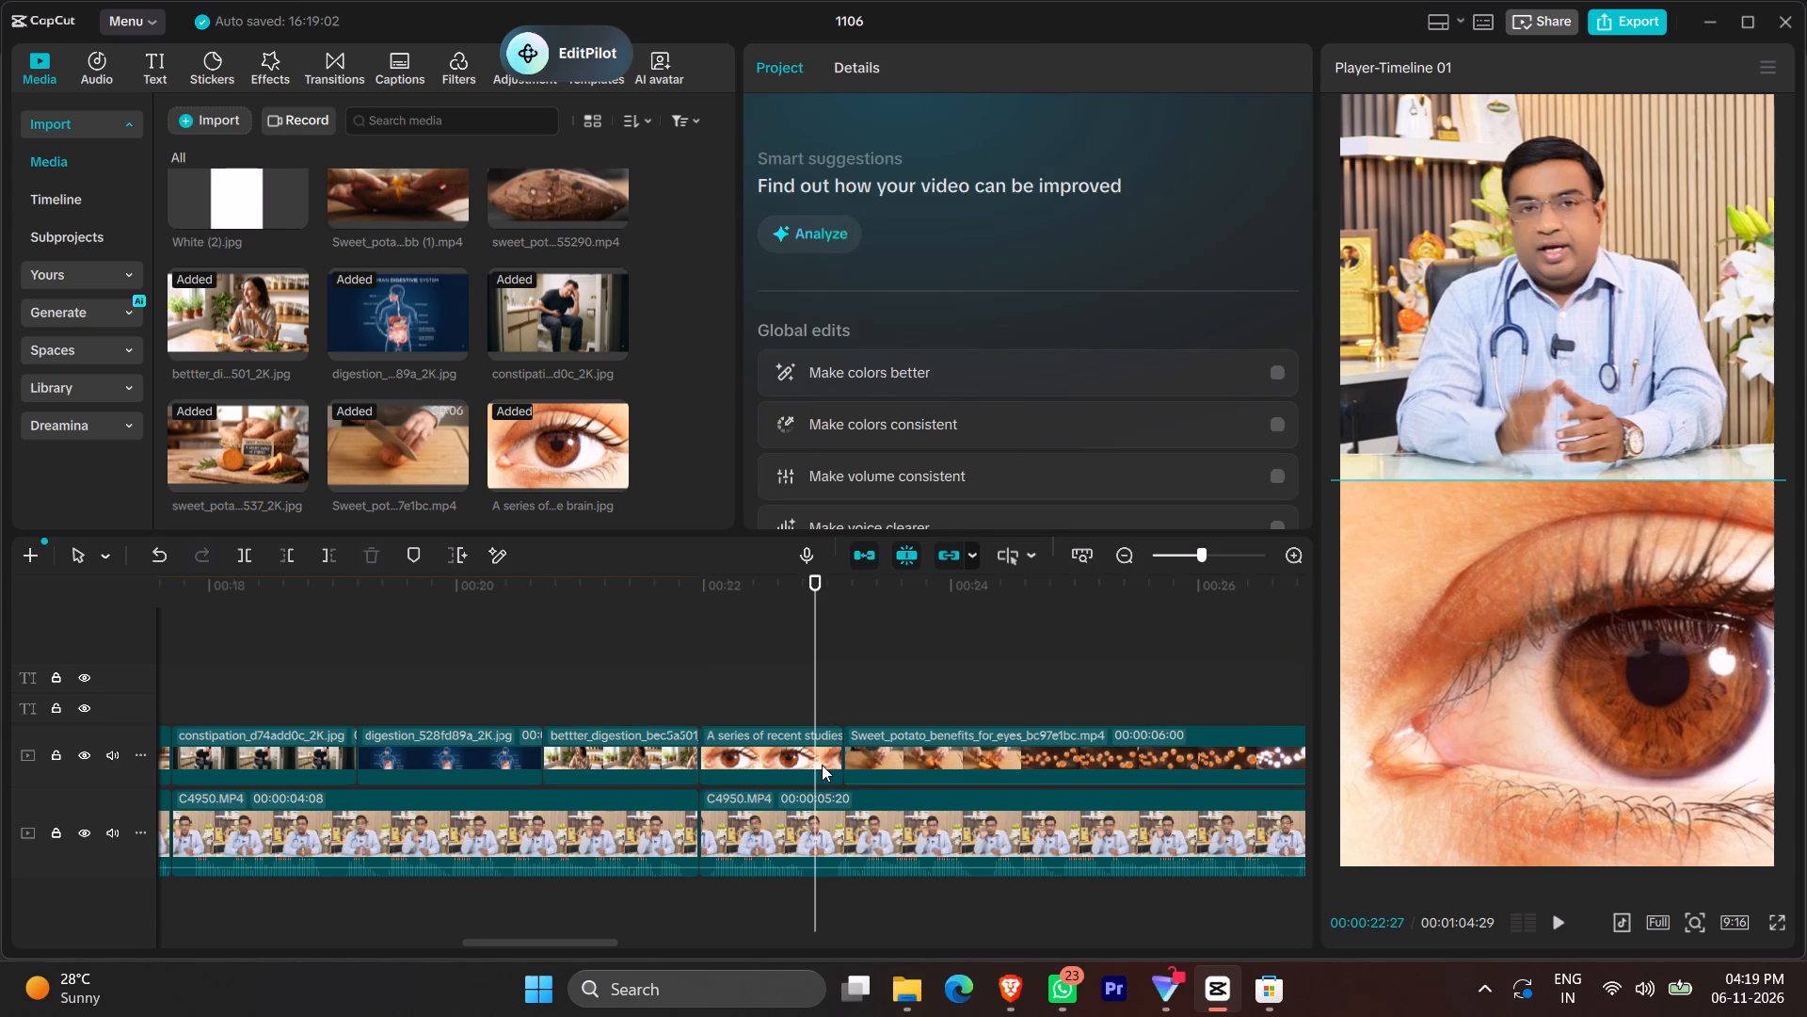
left_click(822, 765)
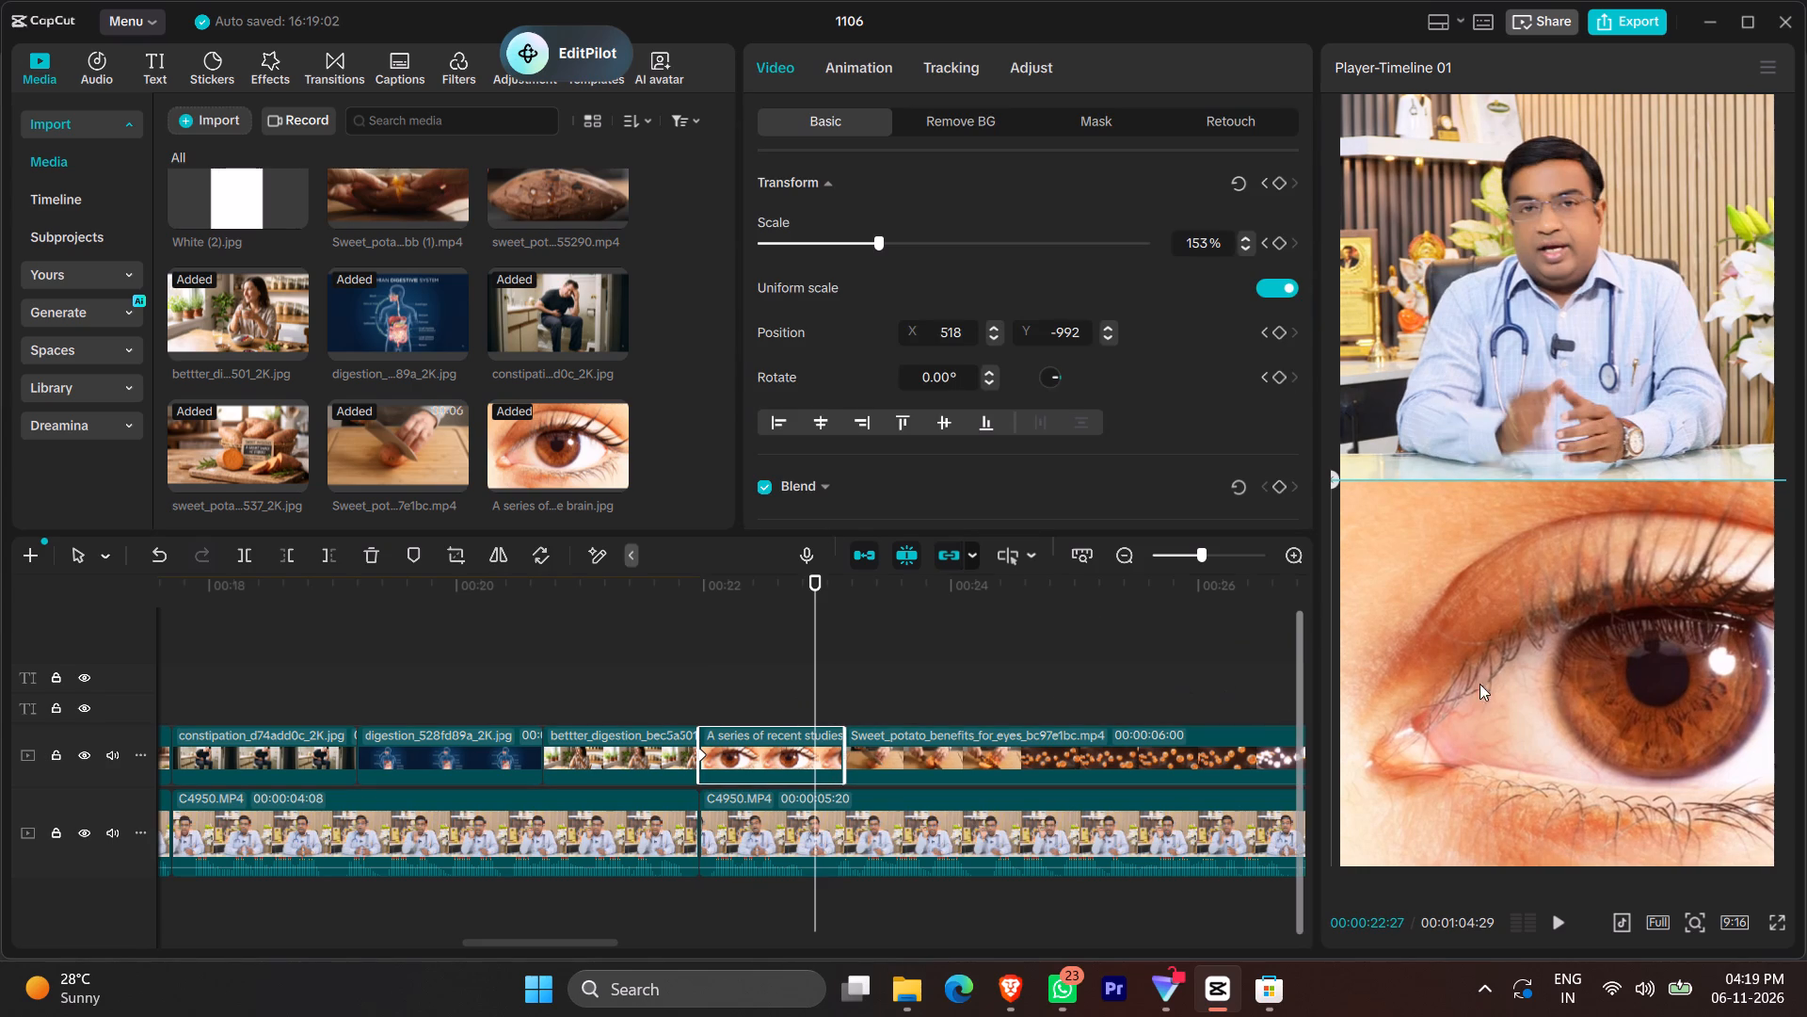
left_click_drag(1689, 611, 1571, 614)
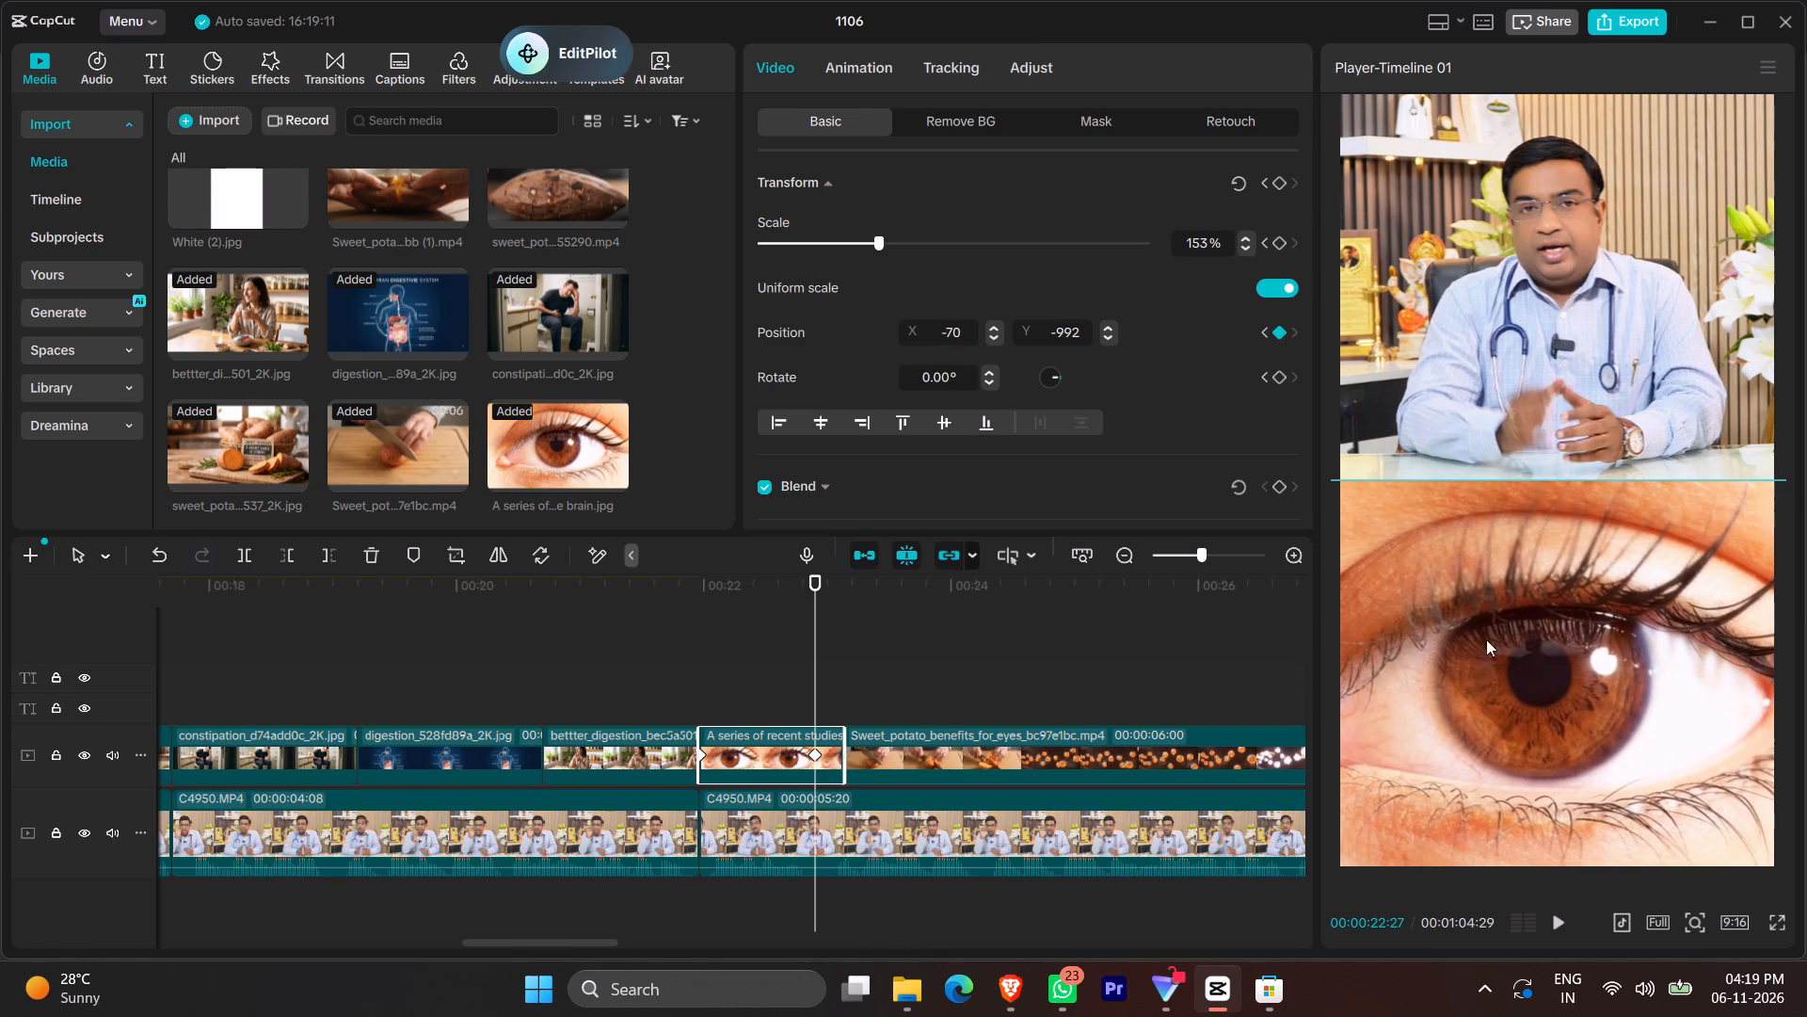
left_click_drag(816, 762, 903, 752)
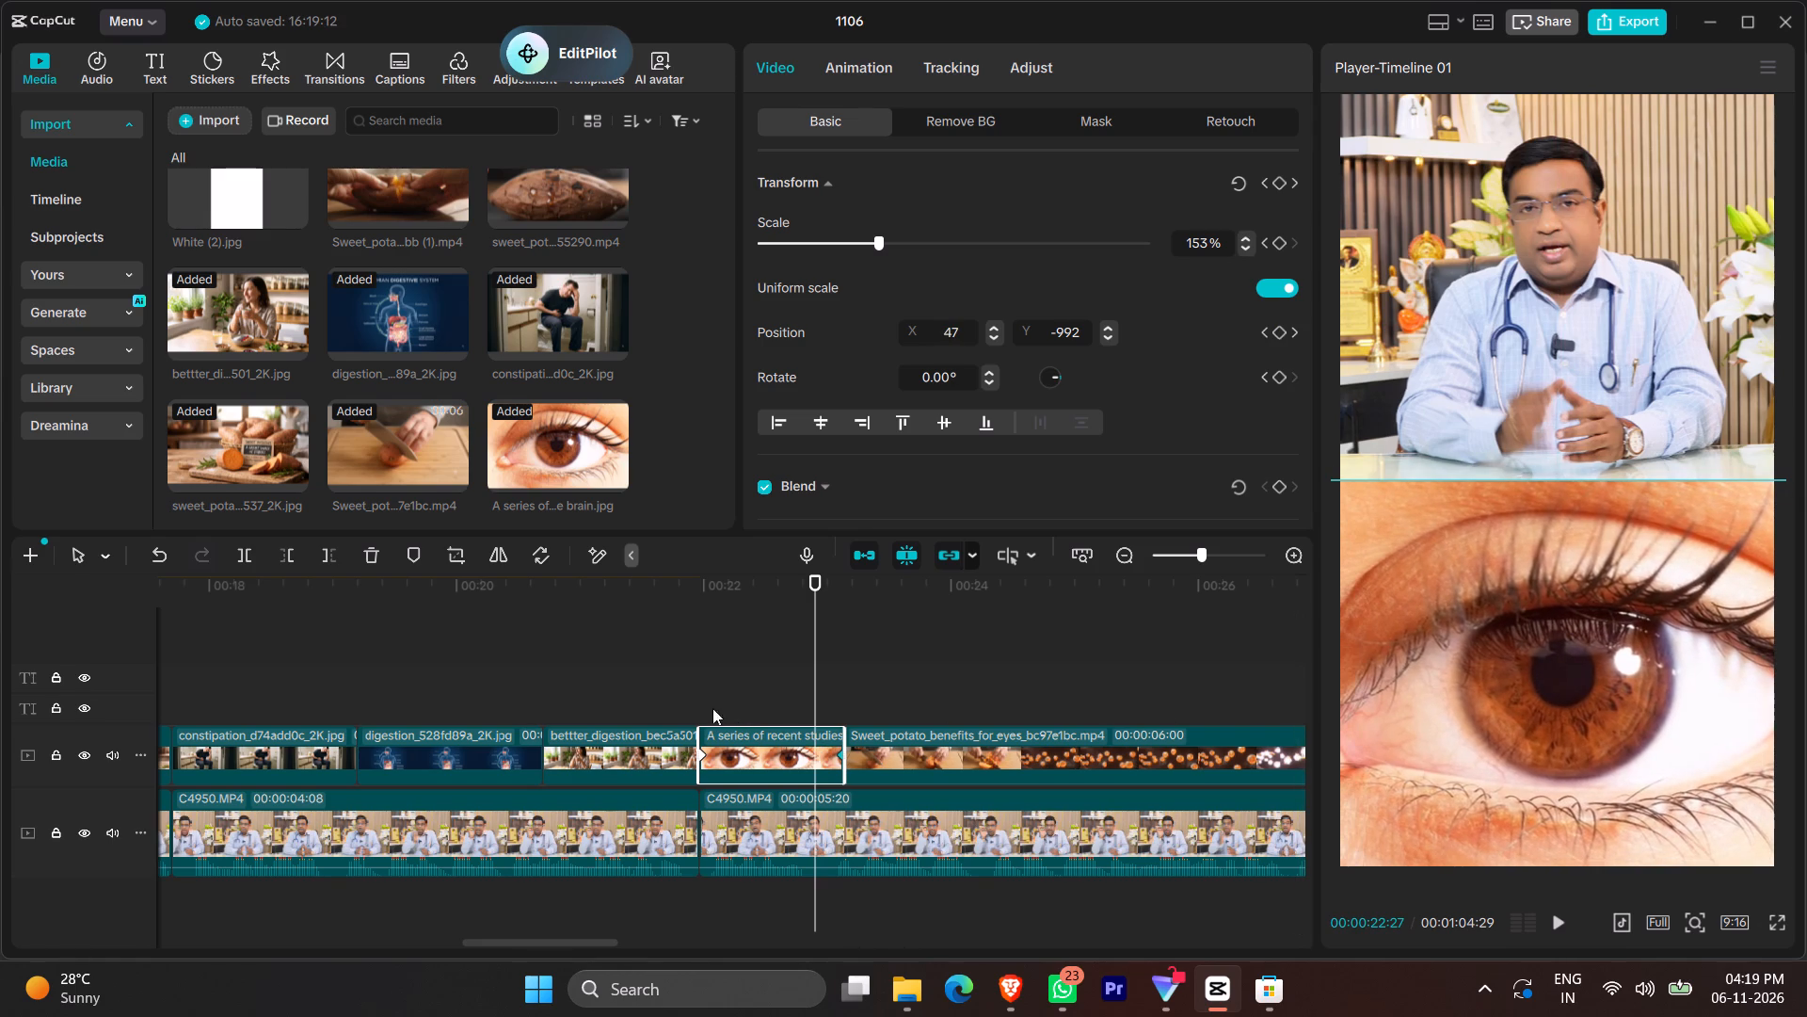
Preview the pan, shift the eye close-up back sideways at the second keyframe to shorten it, and move that keyframe later.
left_click(692, 697)
key("space")
key("space")
left_click(785, 776)
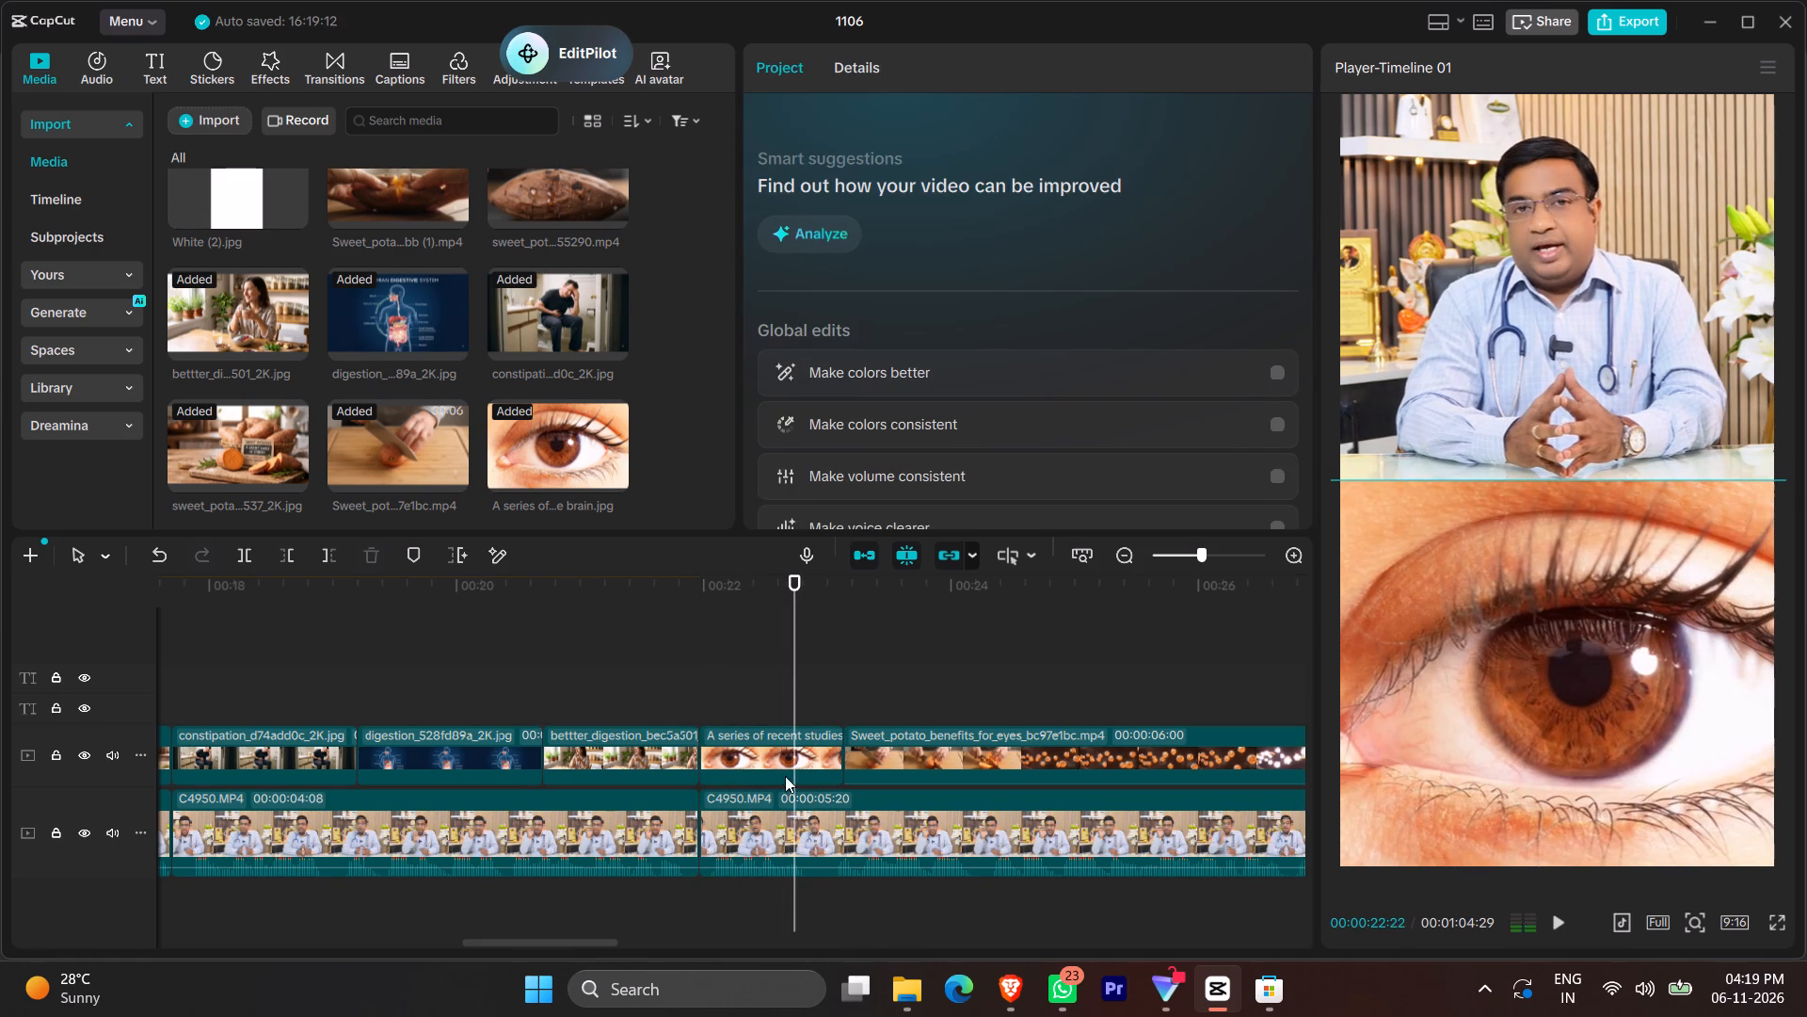
double_click(840, 755)
left_click_drag(1502, 725, 1540, 724)
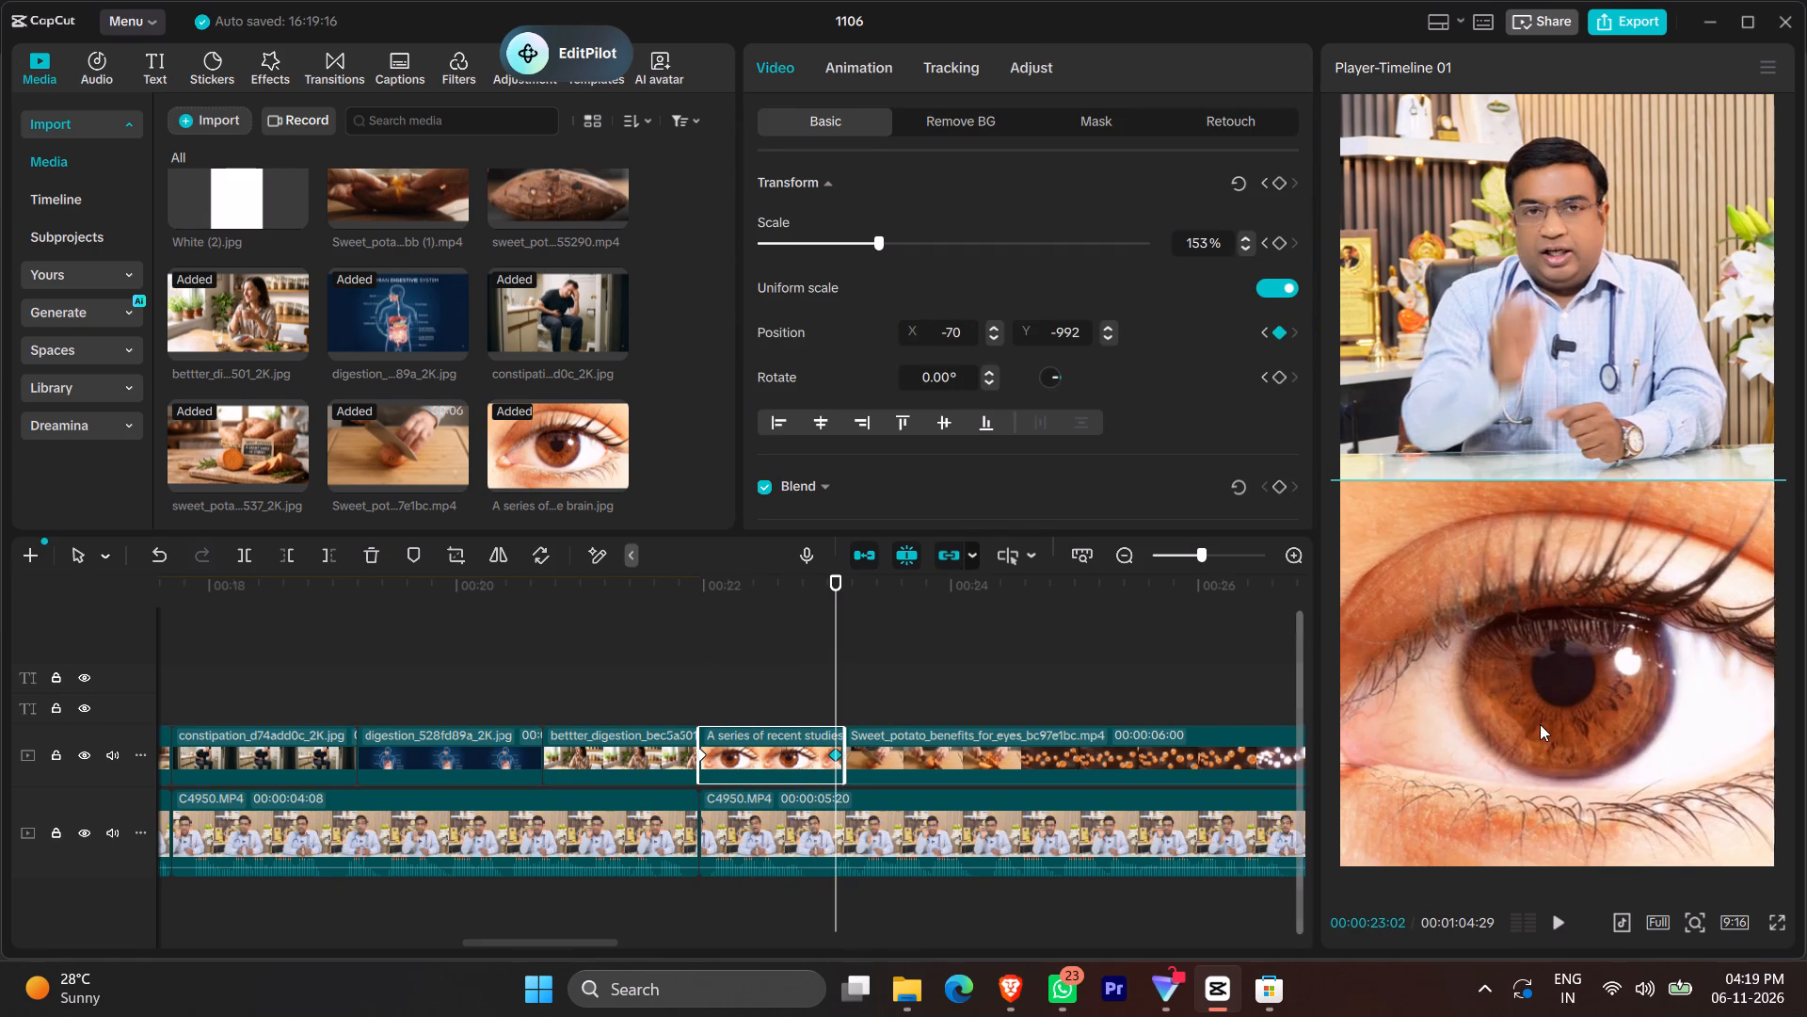
left_click_drag(1540, 724, 1551, 721)
left_click_drag(834, 762, 877, 758)
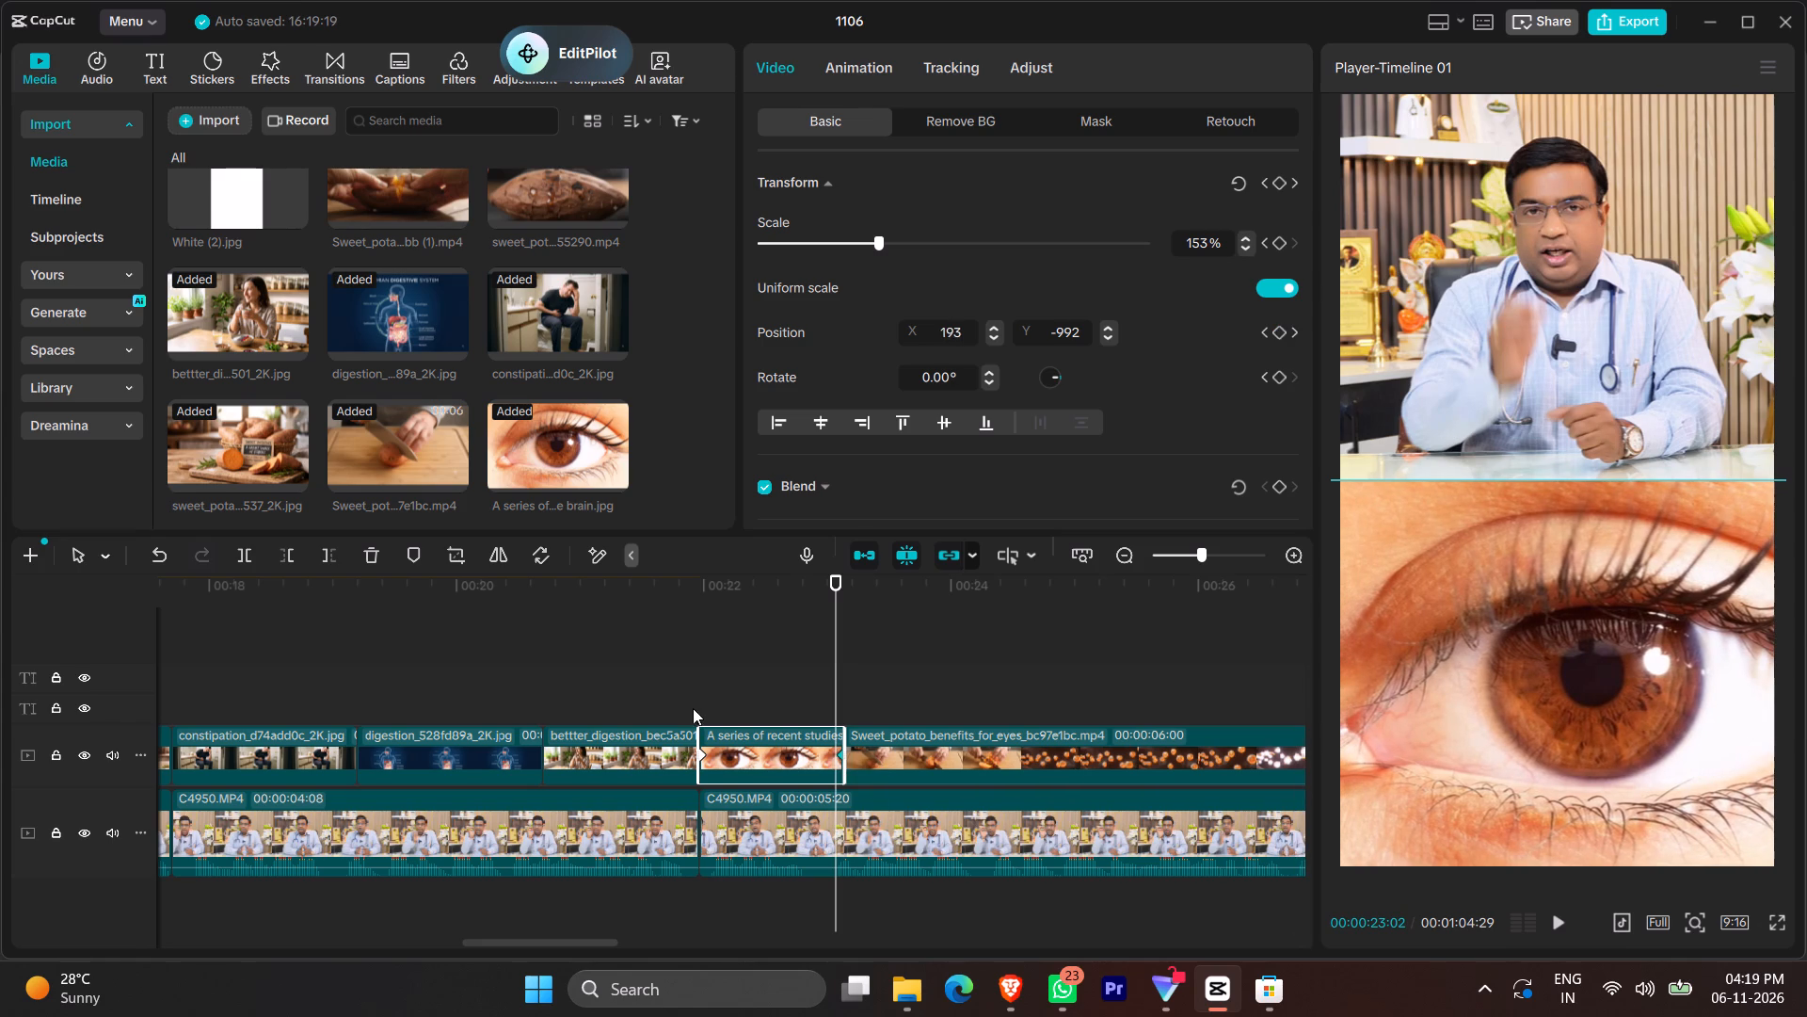
Play back the eye close-up and the sweet potato eyes clip to check the pan and how the clip ends against the narration.
left_click(704, 686)
key("space")
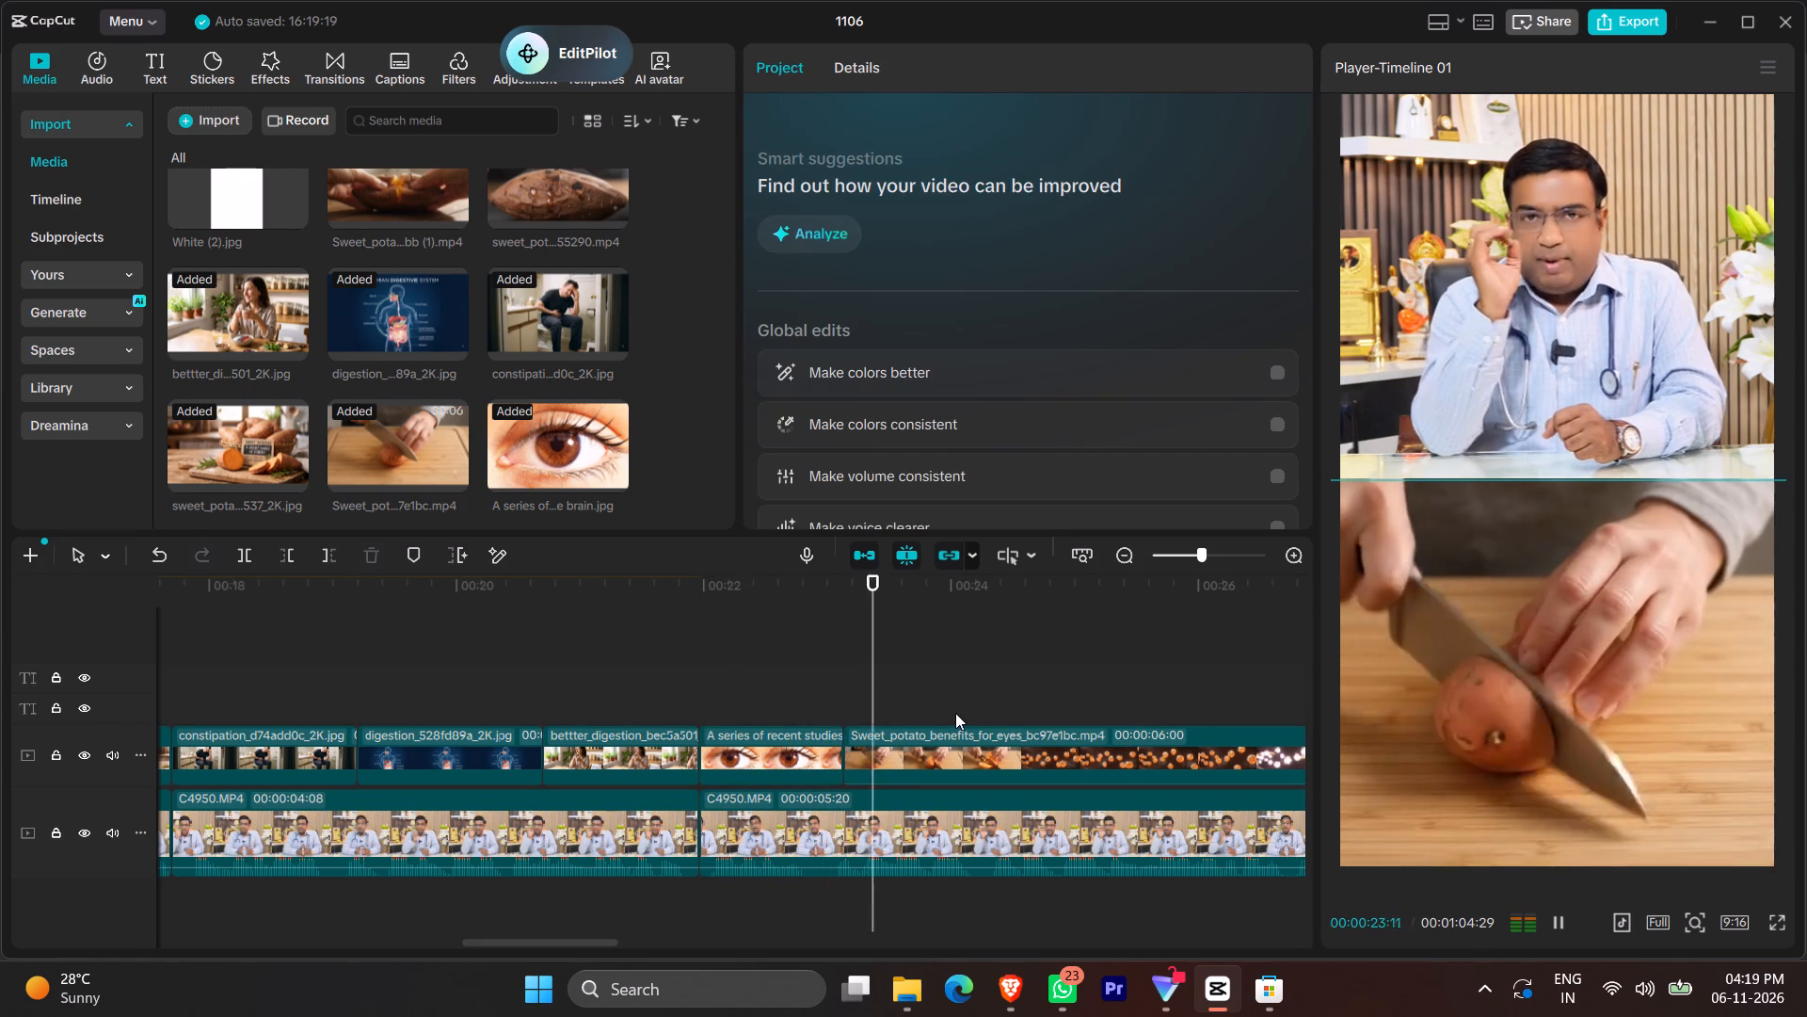
left_click(640, 651)
key("space")
key("space")
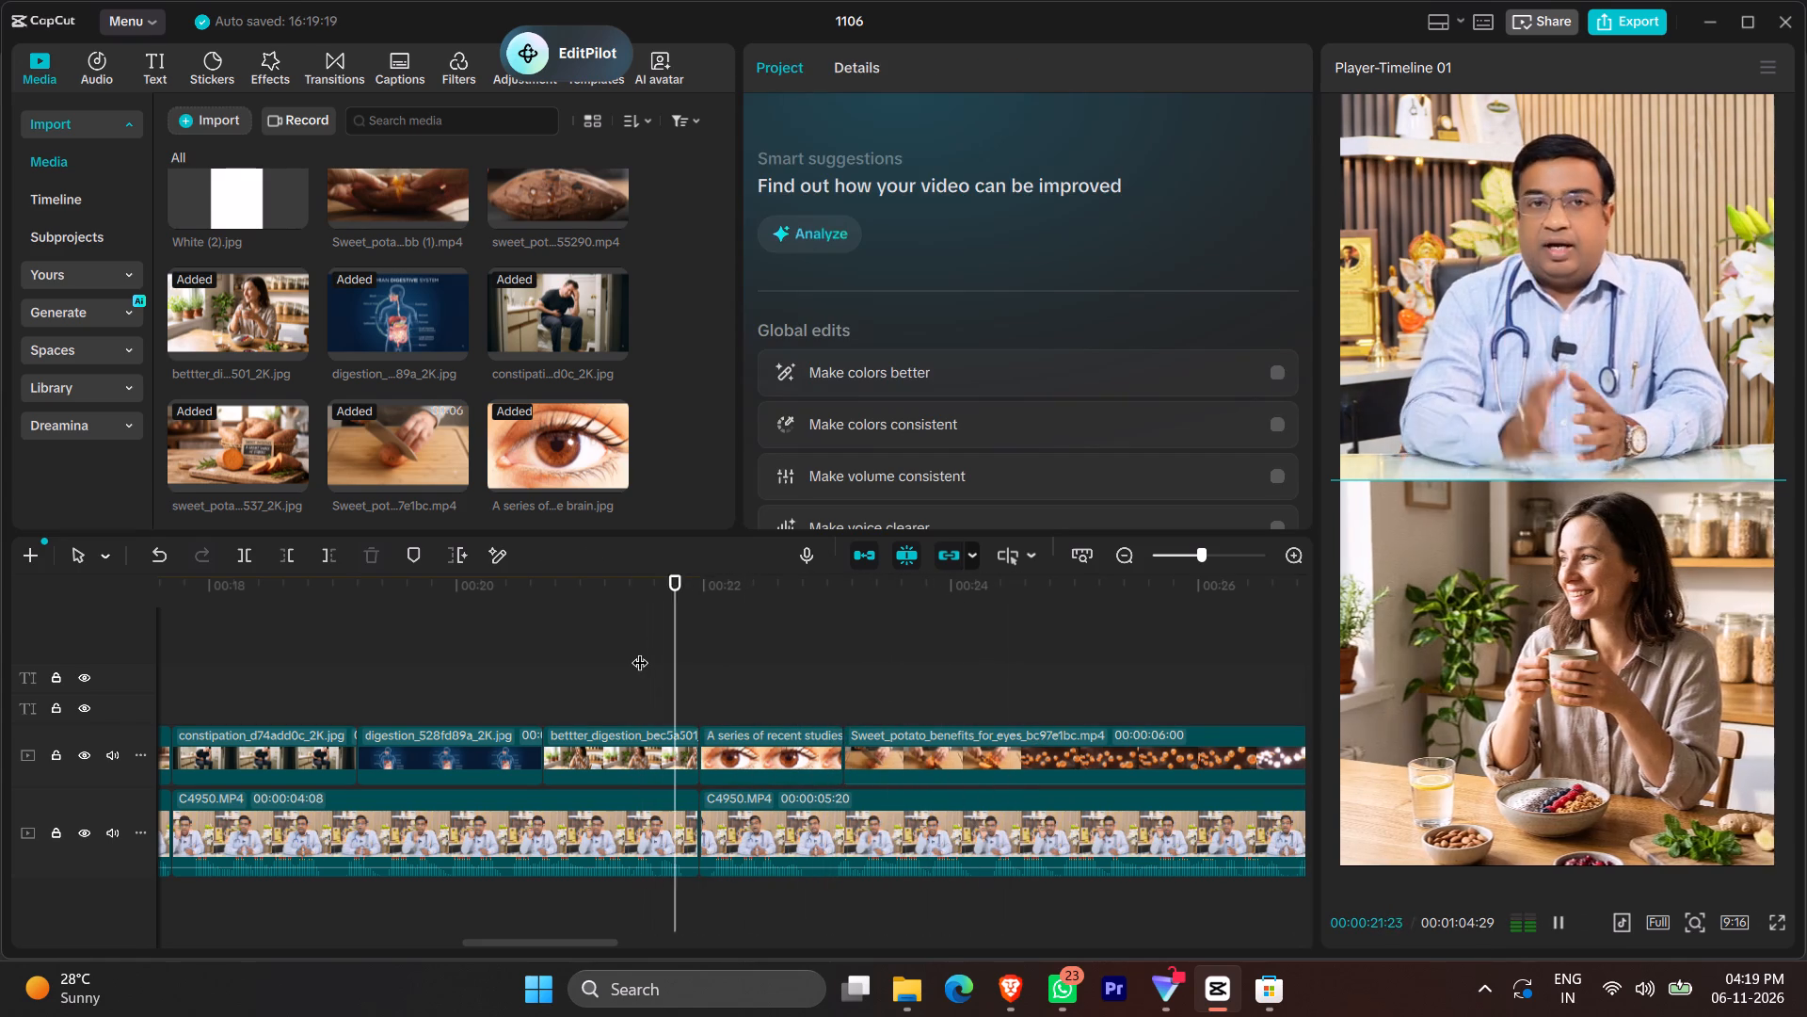
scroll(888, 709, "down", 10, "ctrl")
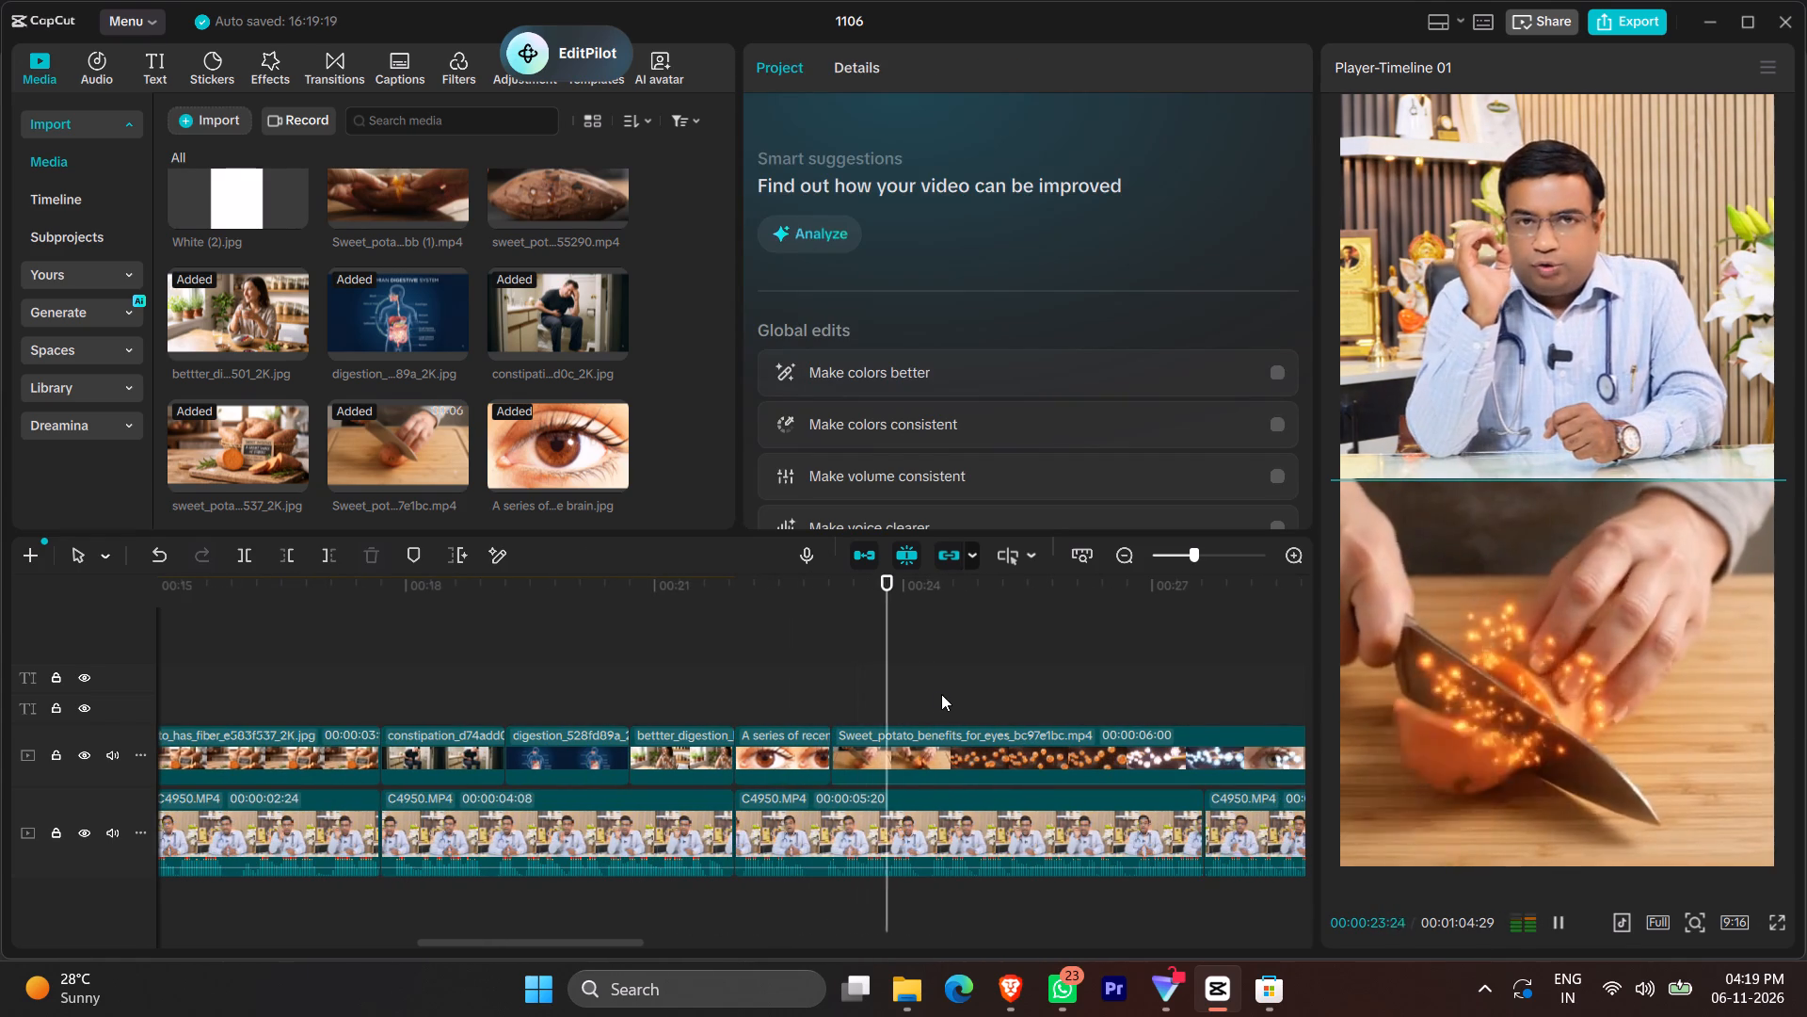
scroll(904, 694, "left", 1)
scroll(957, 700, "down", 5, "ctrl")
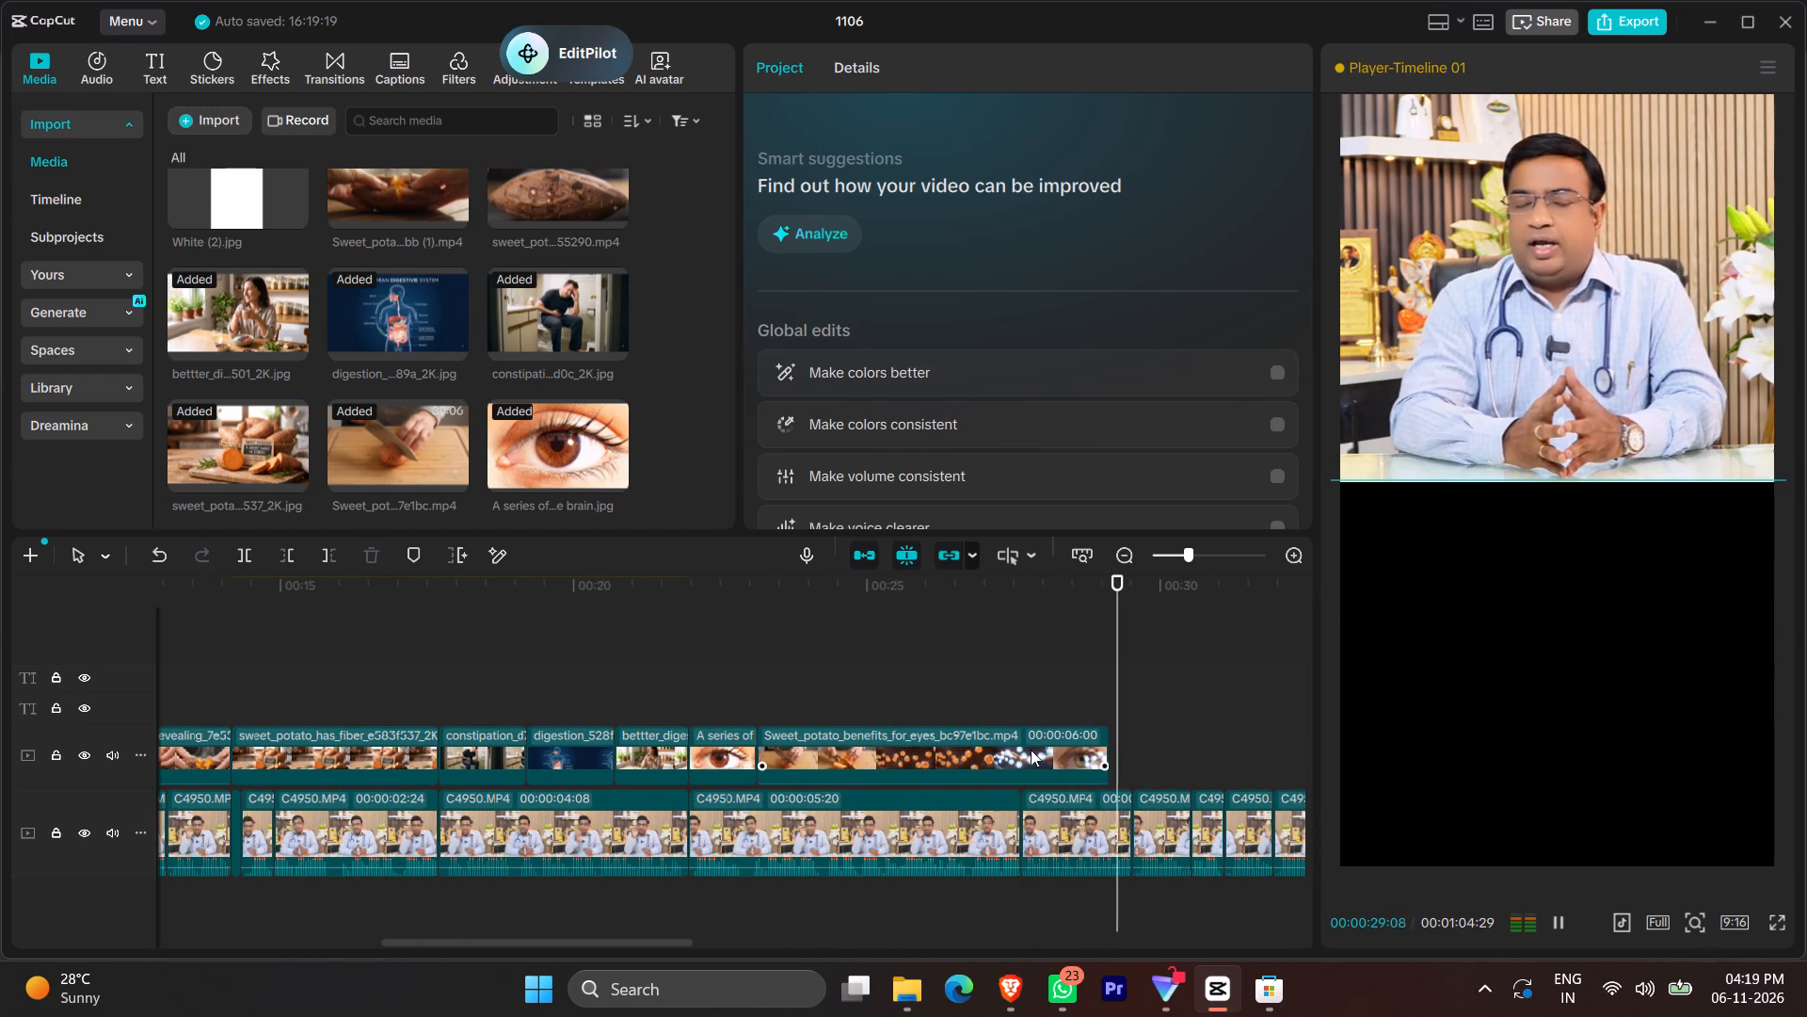
key("space")
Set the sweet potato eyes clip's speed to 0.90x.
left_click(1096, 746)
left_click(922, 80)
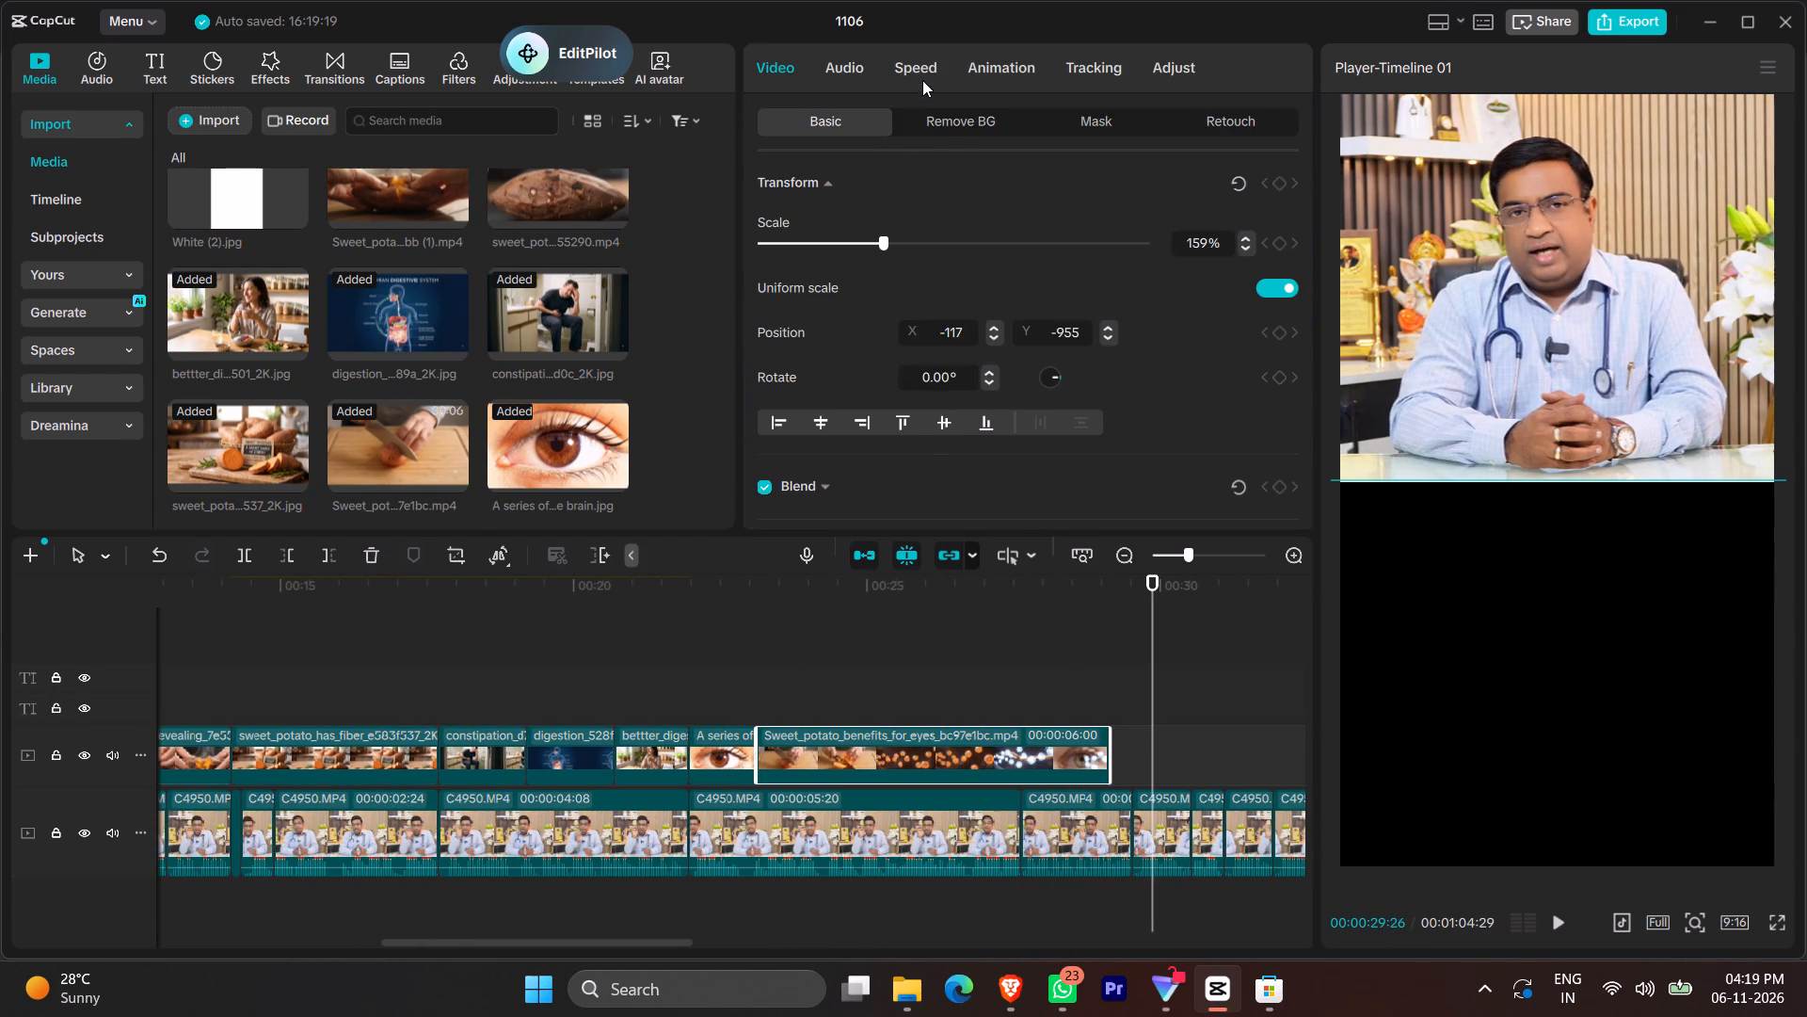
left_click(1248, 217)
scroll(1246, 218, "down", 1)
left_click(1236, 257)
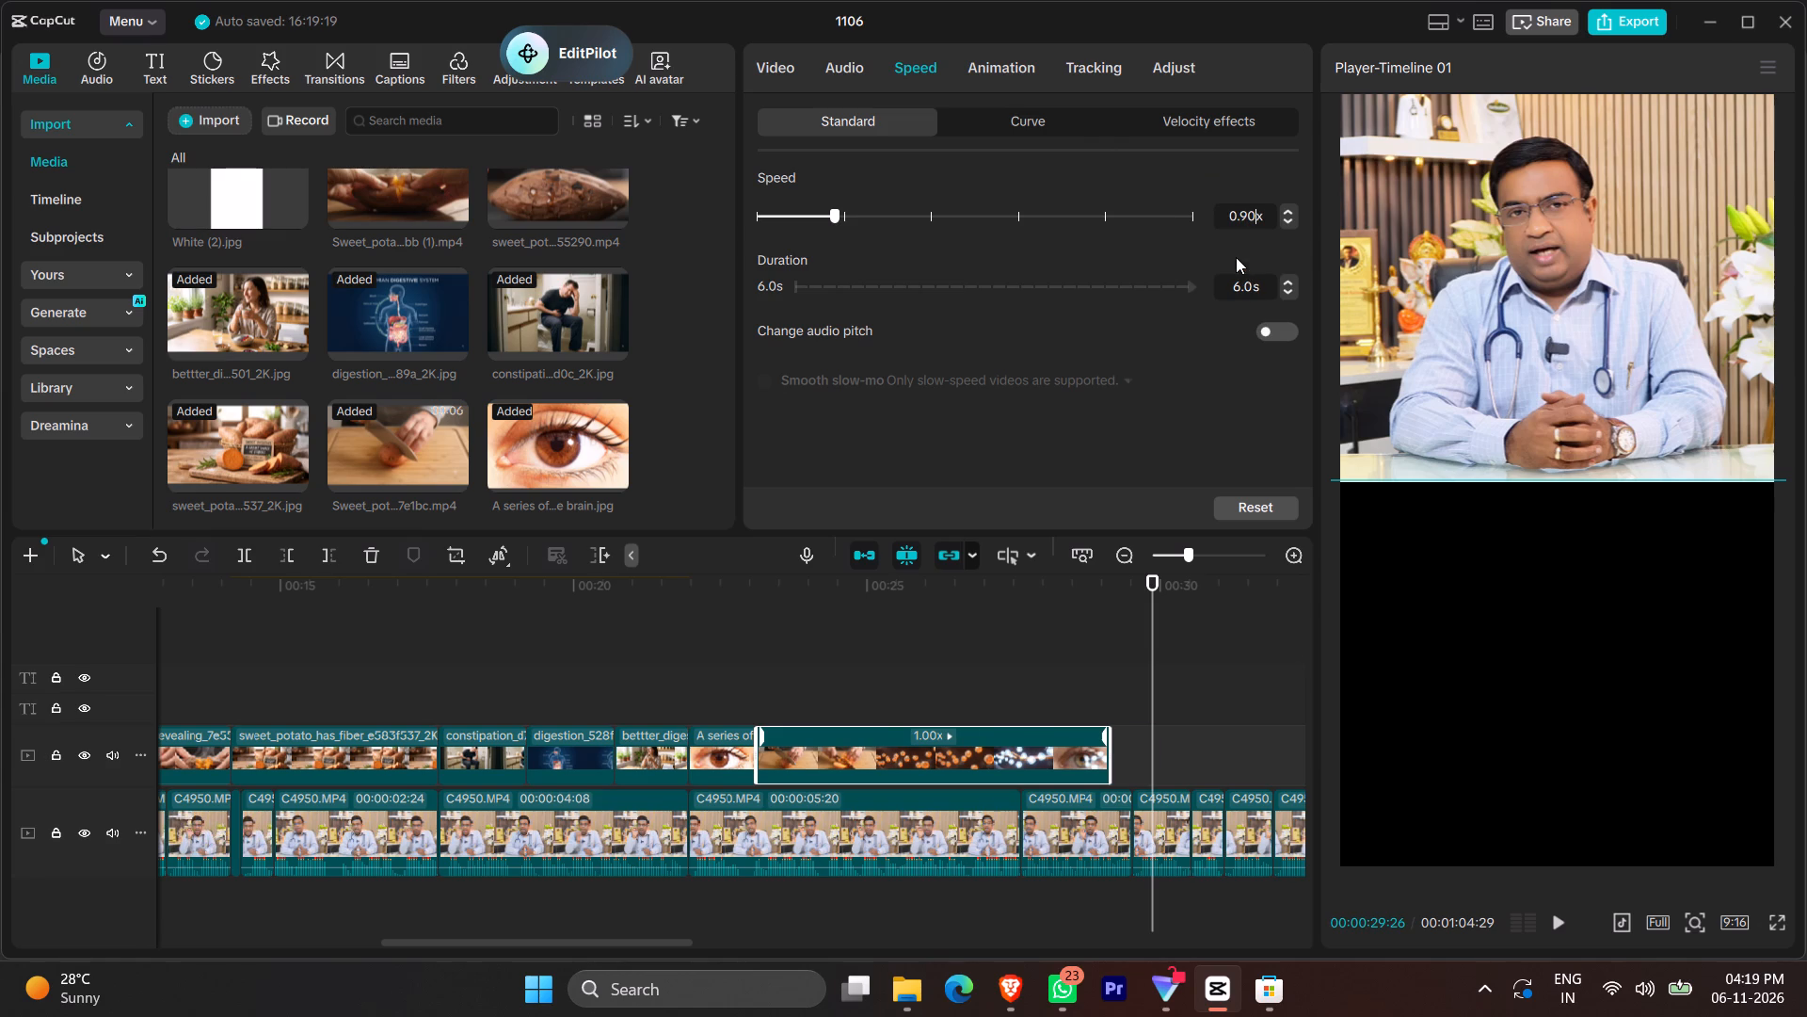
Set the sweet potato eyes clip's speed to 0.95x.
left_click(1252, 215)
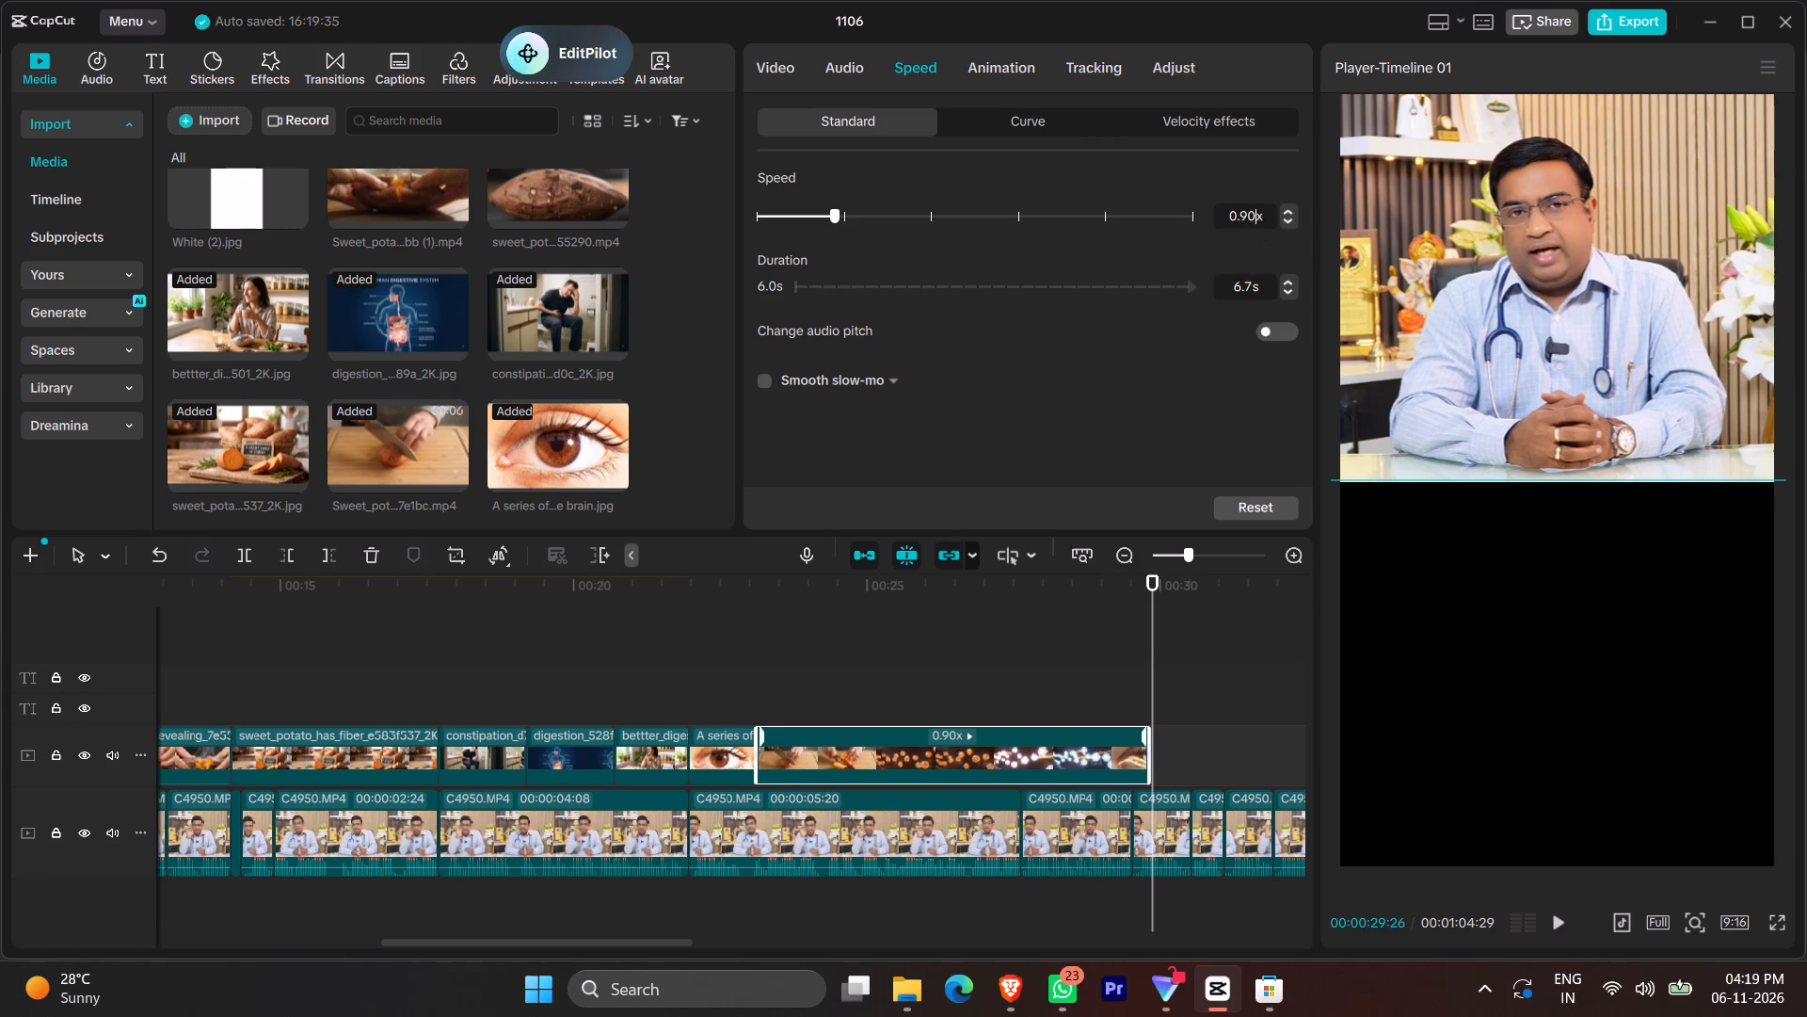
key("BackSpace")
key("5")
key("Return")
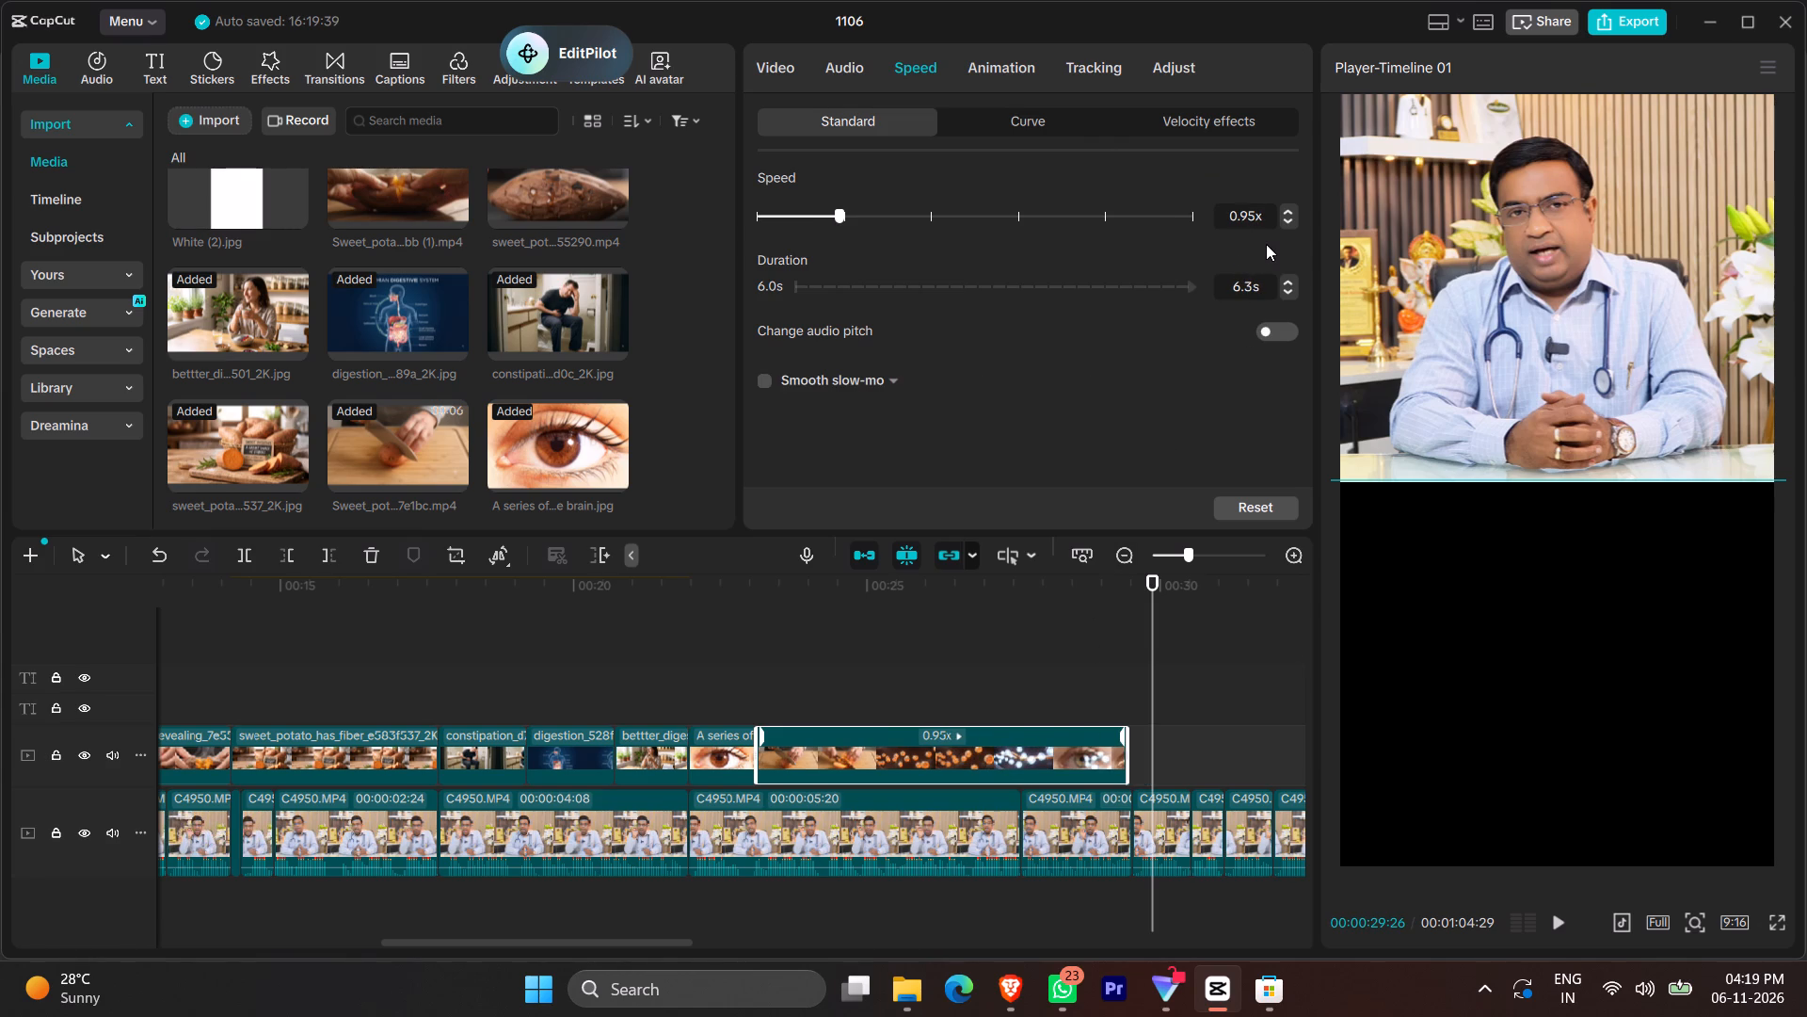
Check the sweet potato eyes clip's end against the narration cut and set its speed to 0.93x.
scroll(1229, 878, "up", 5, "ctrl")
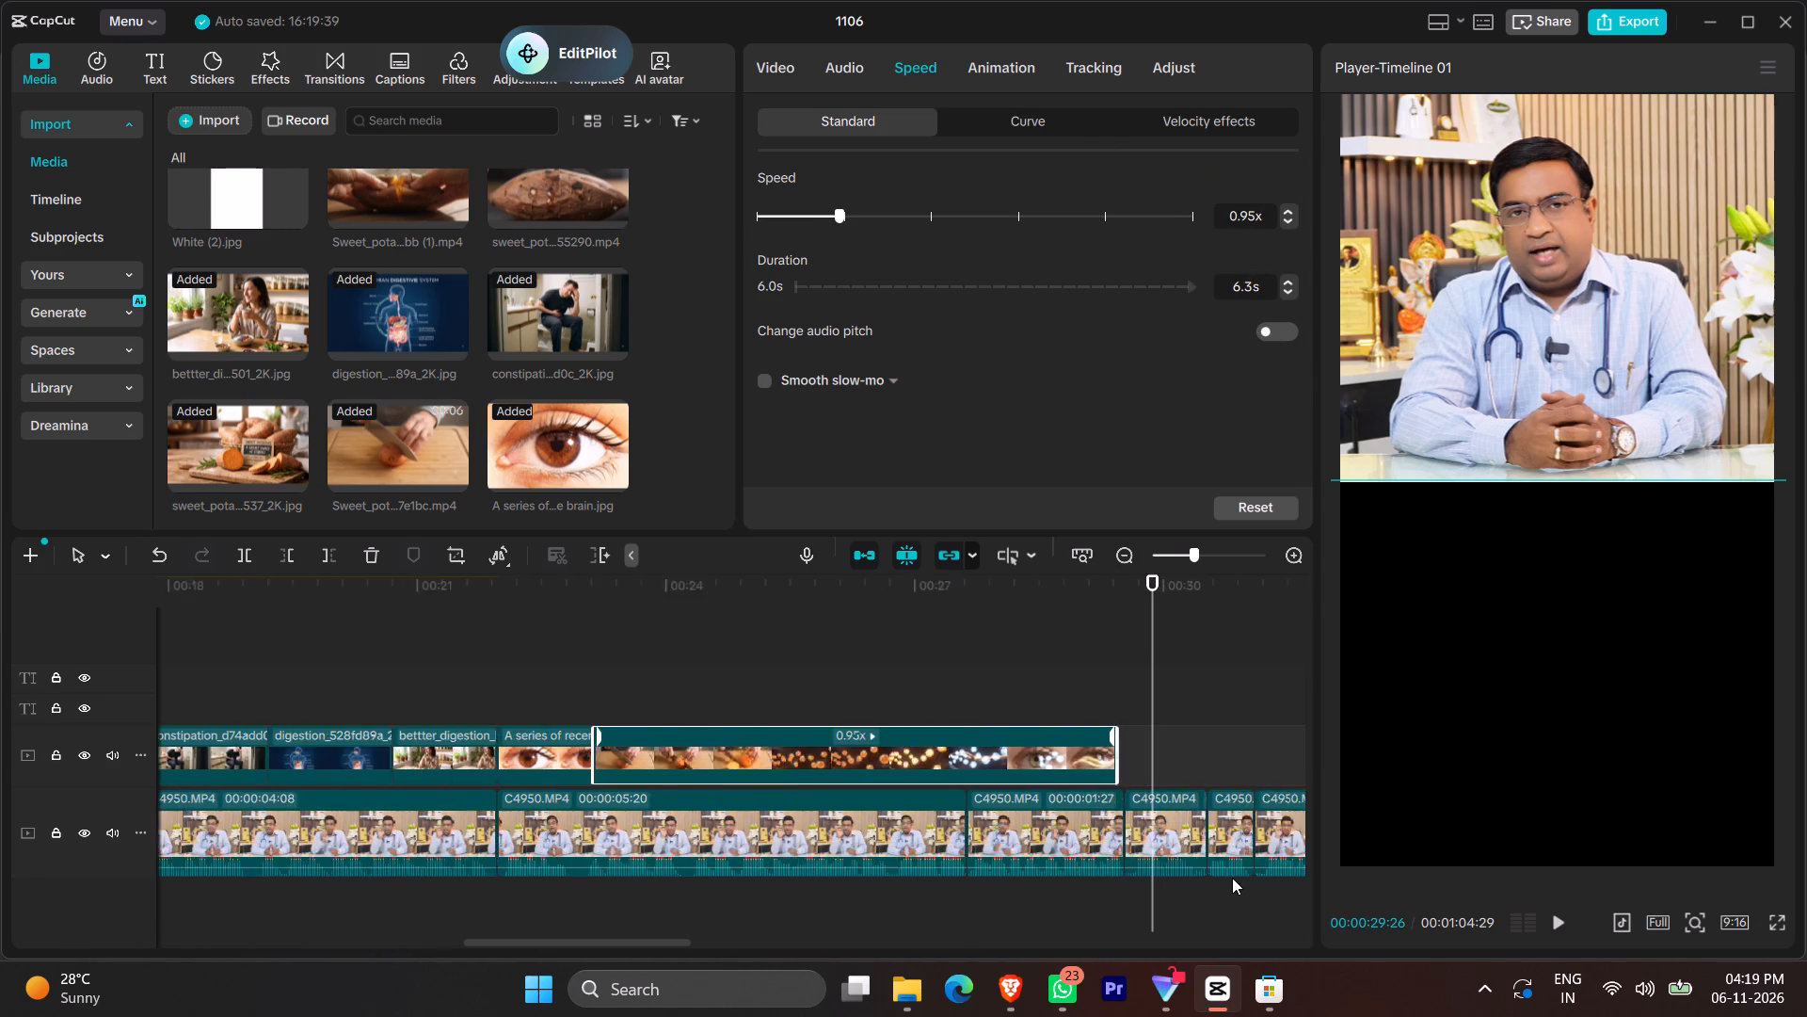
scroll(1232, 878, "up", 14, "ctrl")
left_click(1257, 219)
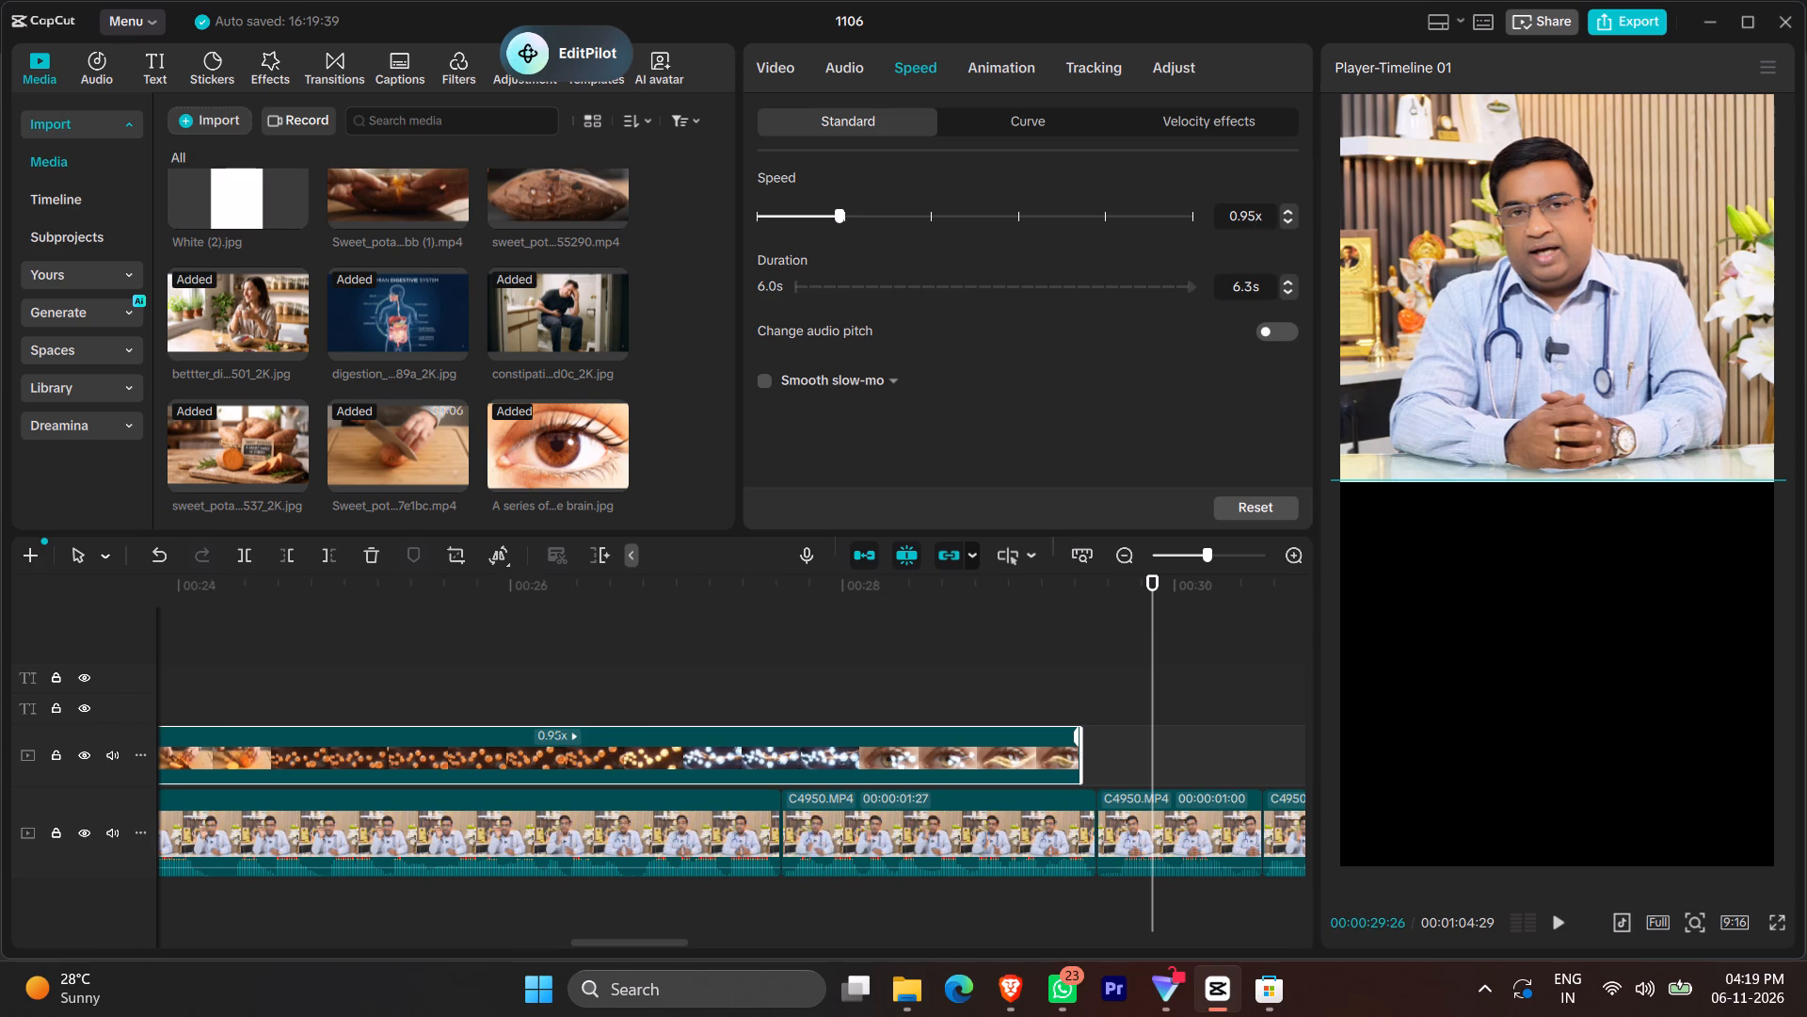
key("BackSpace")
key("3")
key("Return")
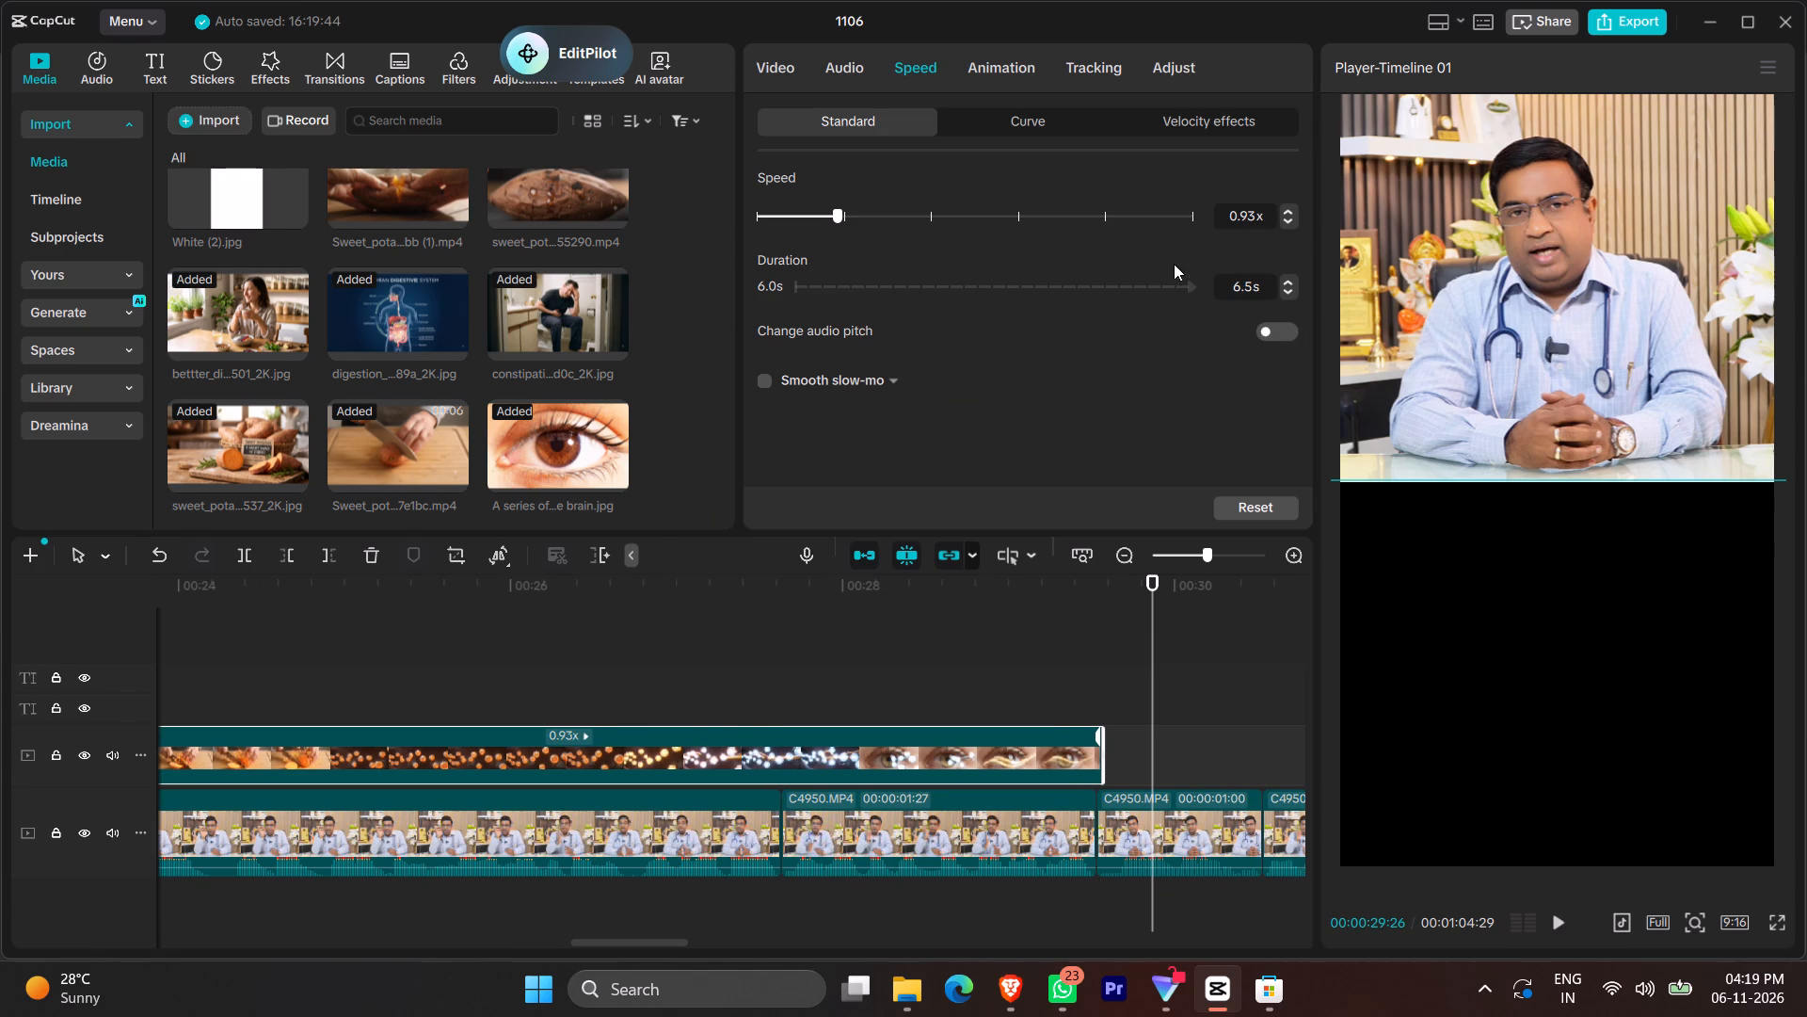
Set the sweet potato eyes clip's speed to 0.94x.
left_click(1255, 217)
key("BackSpace")
key("4")
key("Return")
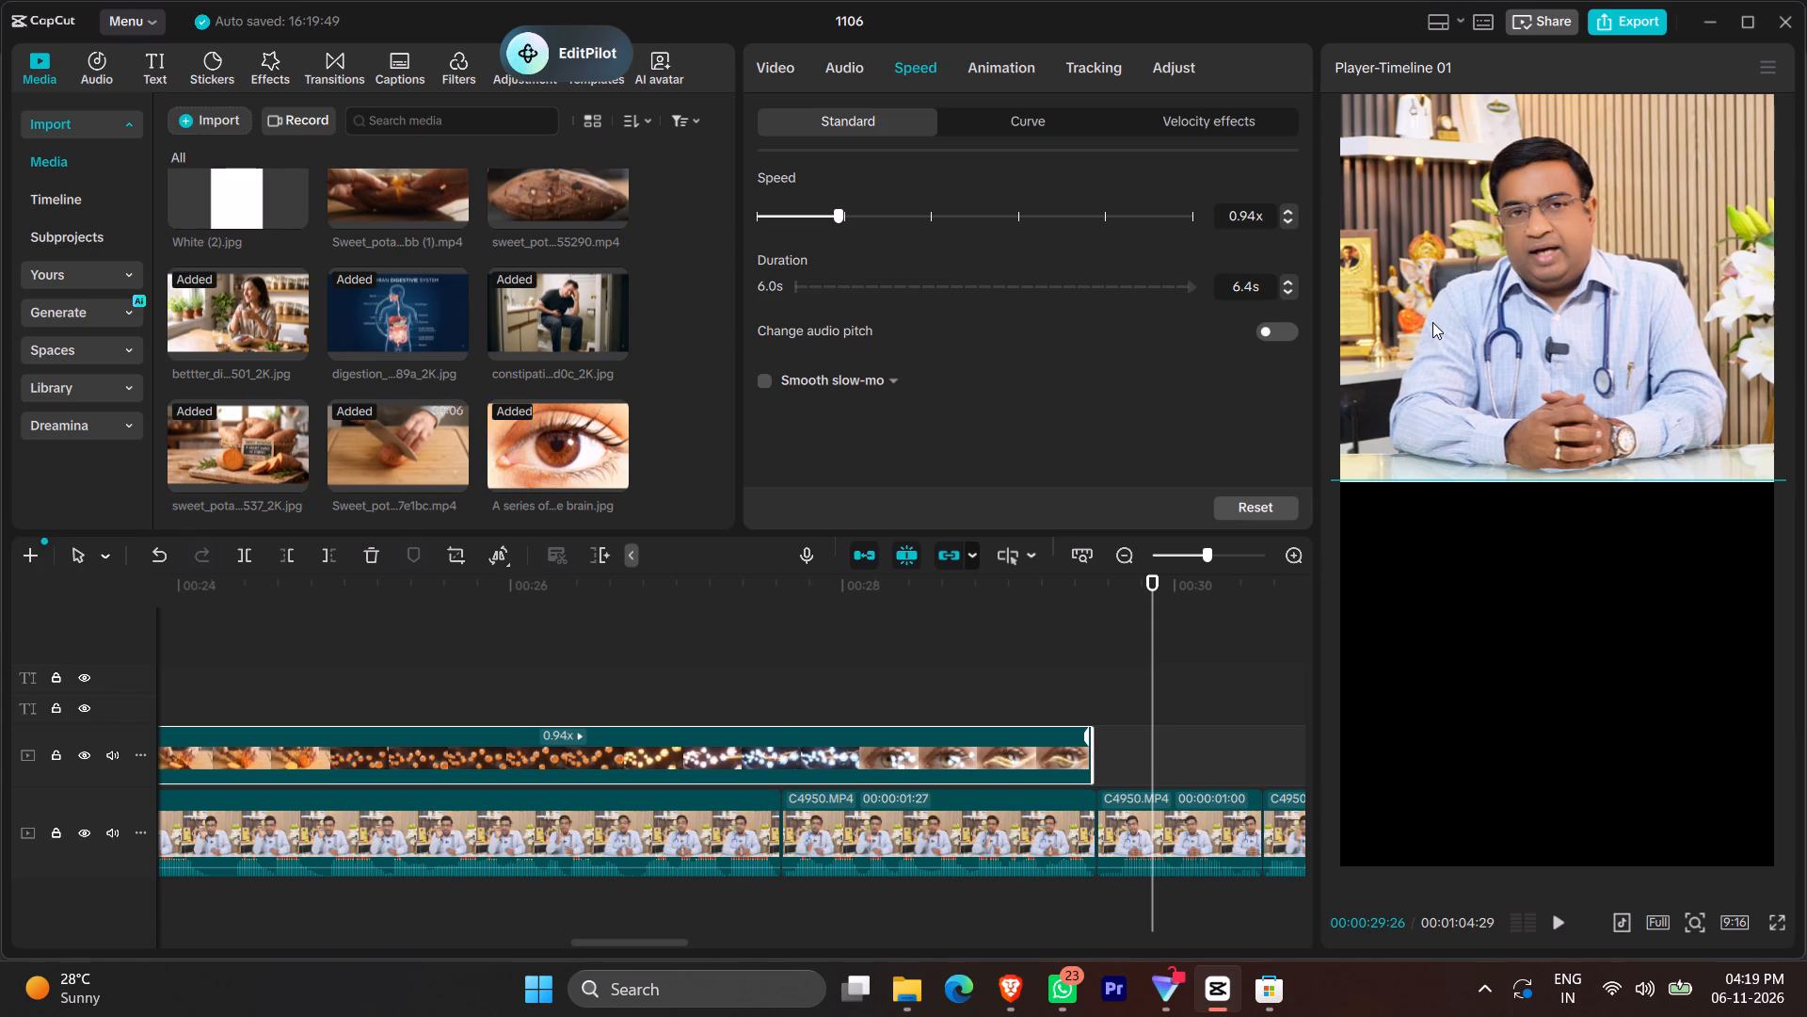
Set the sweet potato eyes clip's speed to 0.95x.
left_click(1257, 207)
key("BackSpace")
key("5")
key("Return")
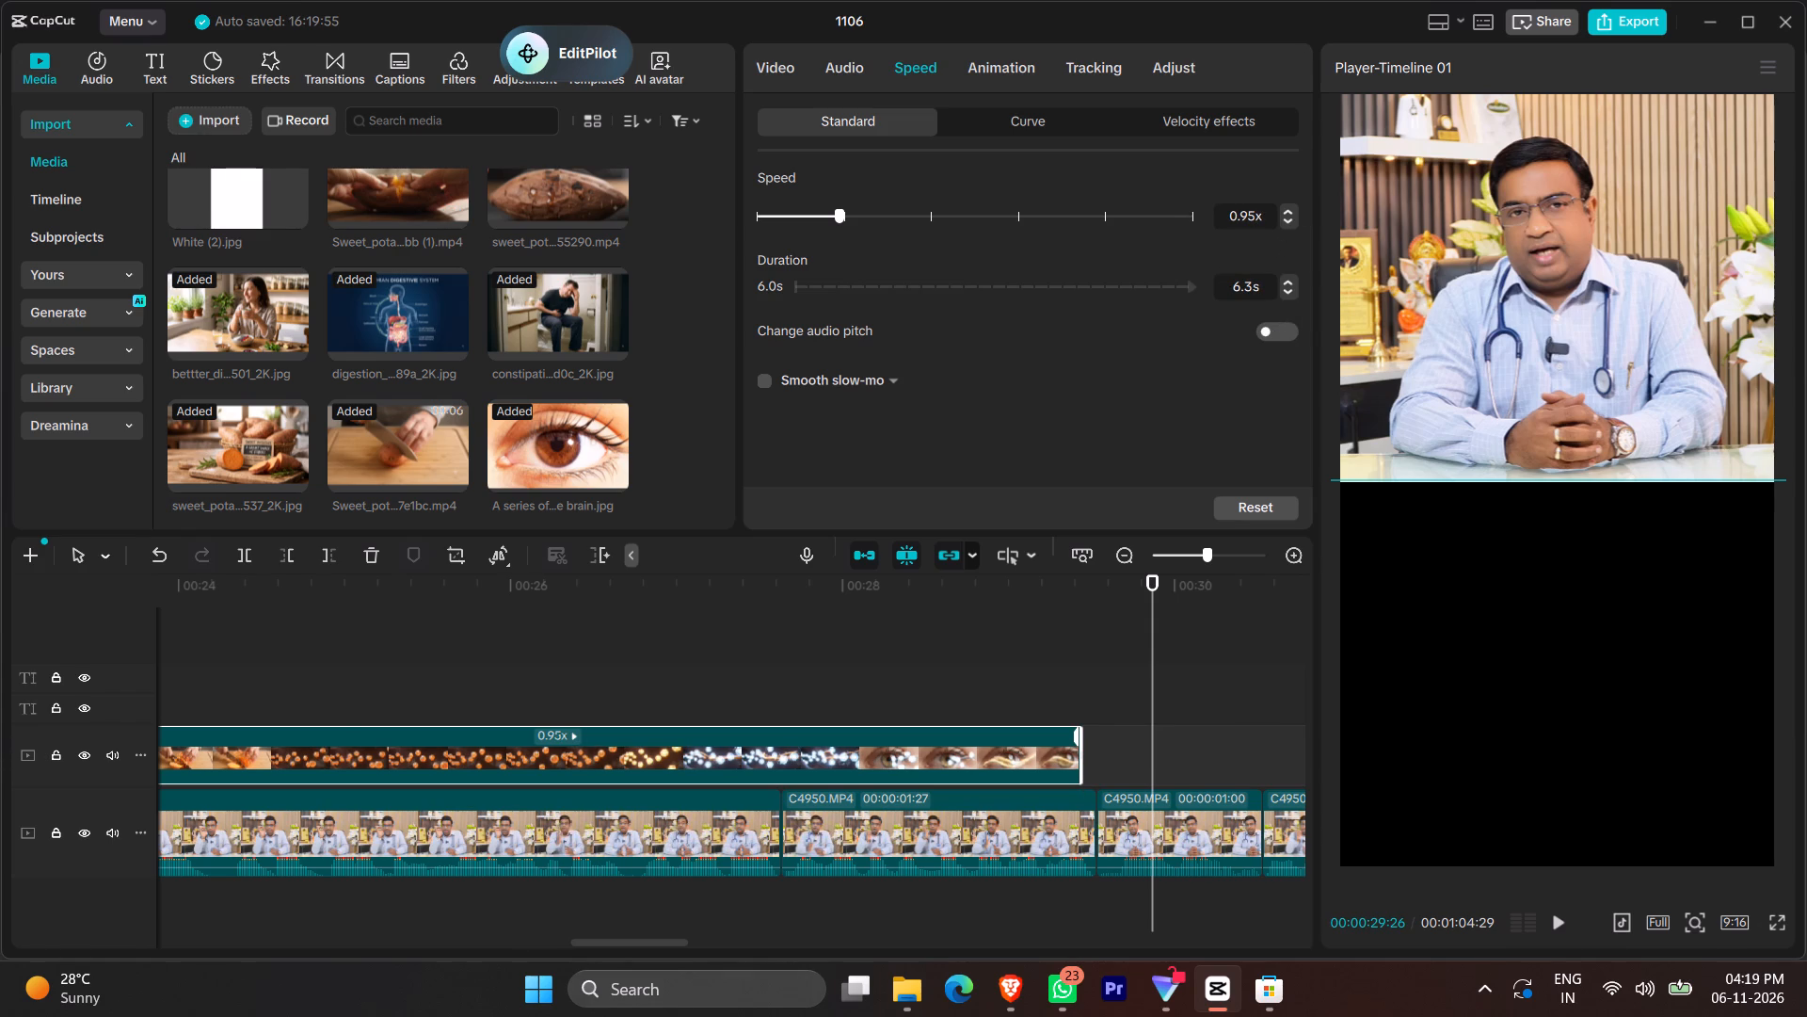
Set the sweet potato eyes clip's speed to 0.93x.
left_click(1255, 218)
key("BackSpace")
key("3")
key("Return")
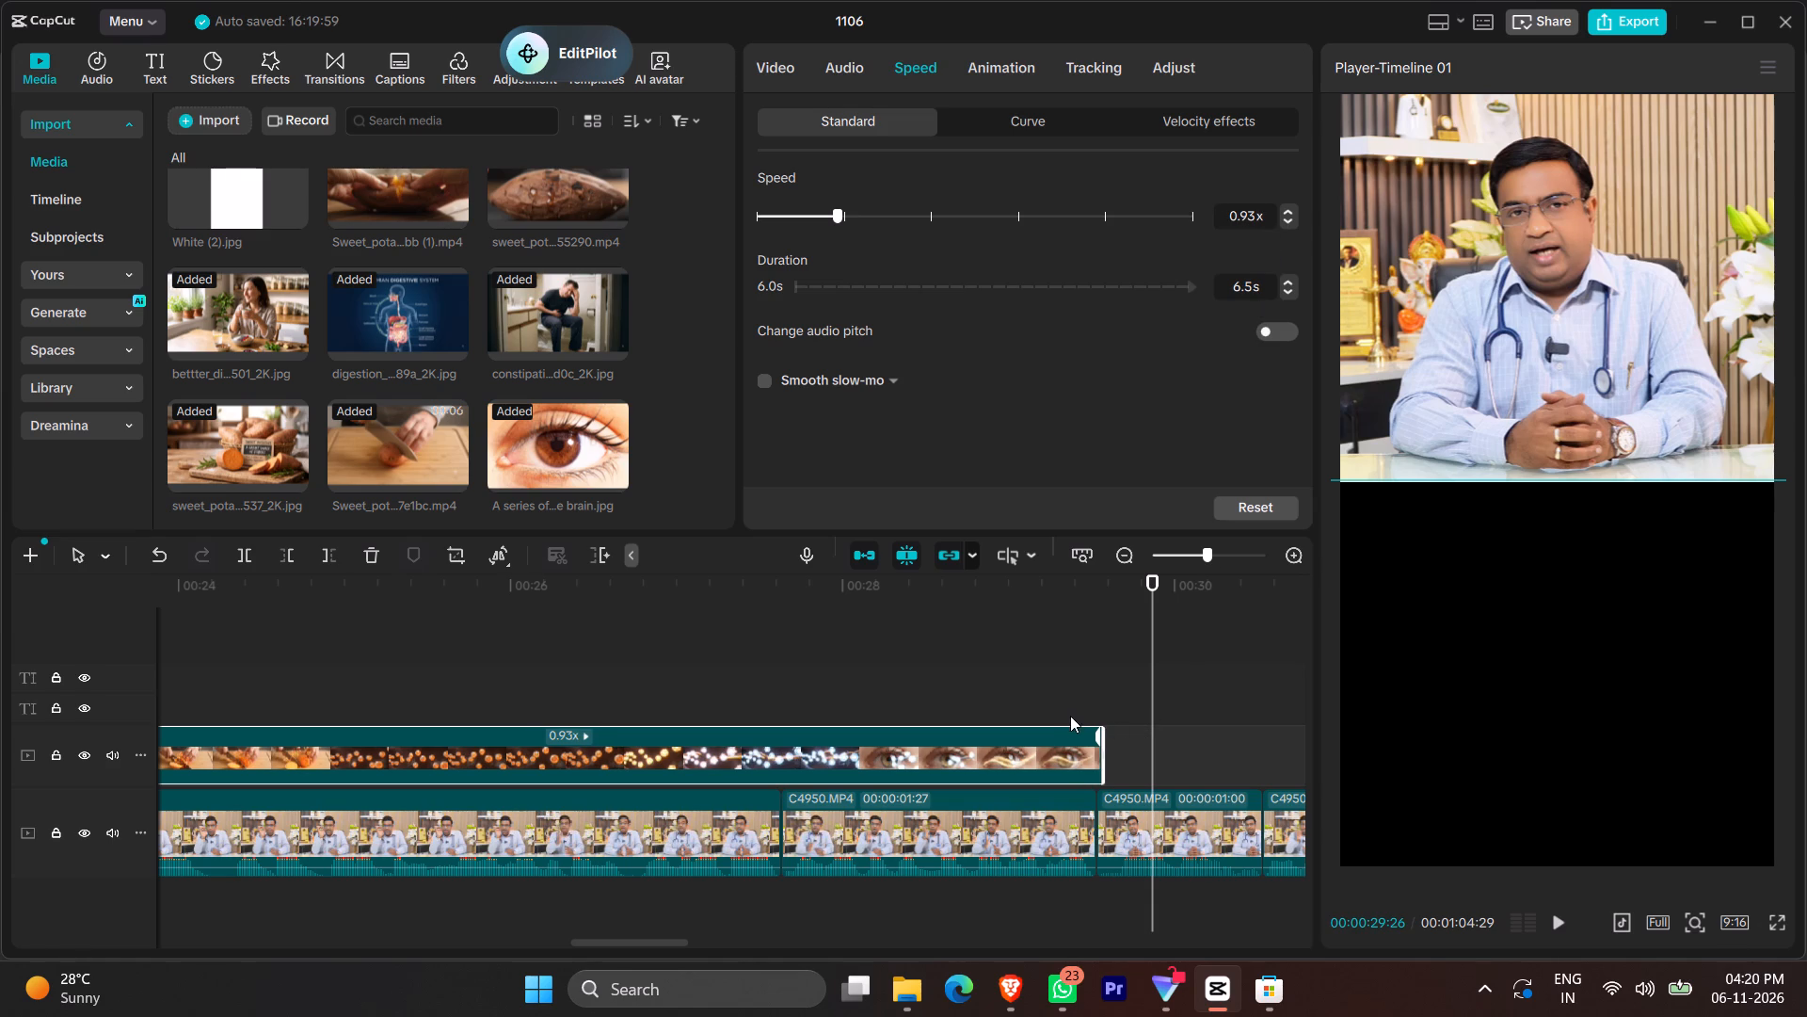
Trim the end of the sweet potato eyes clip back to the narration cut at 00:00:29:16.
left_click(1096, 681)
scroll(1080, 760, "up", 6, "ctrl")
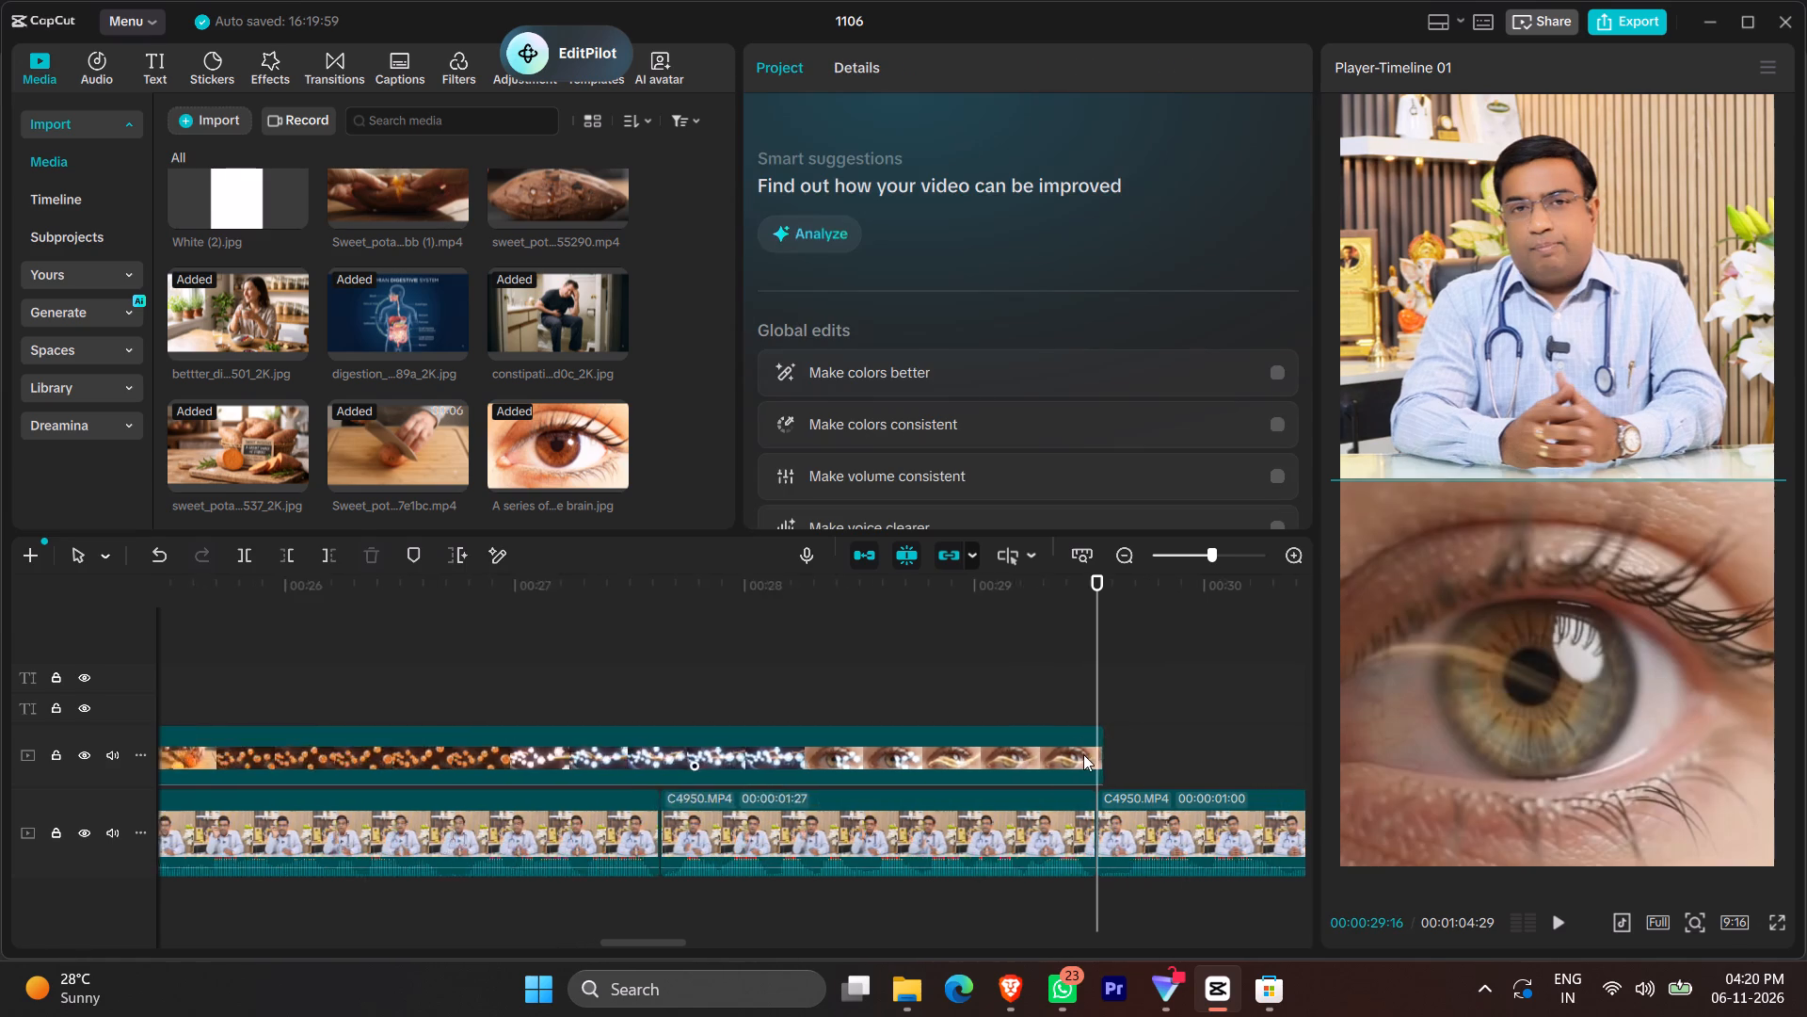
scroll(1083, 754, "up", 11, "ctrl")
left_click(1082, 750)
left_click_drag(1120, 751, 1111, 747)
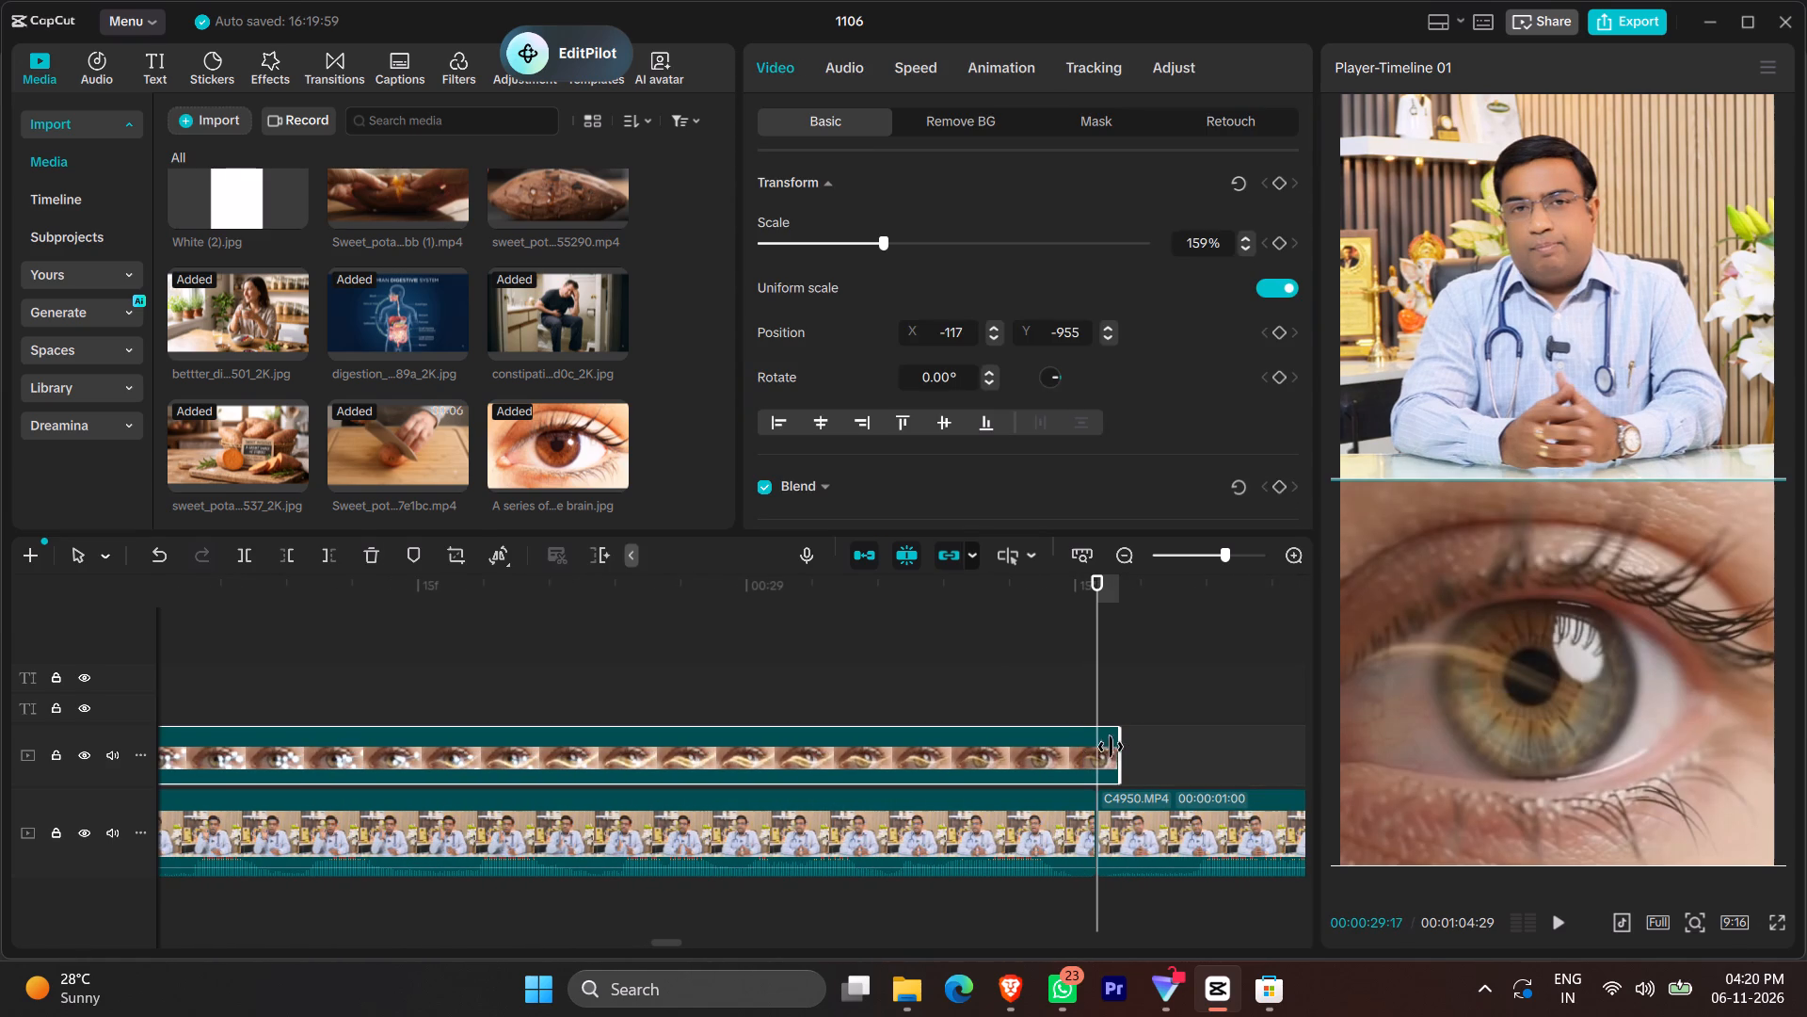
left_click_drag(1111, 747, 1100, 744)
scroll(1099, 747, "down", 20, "ctrl")
scroll(1099, 747, "down", 10, "ctrl")
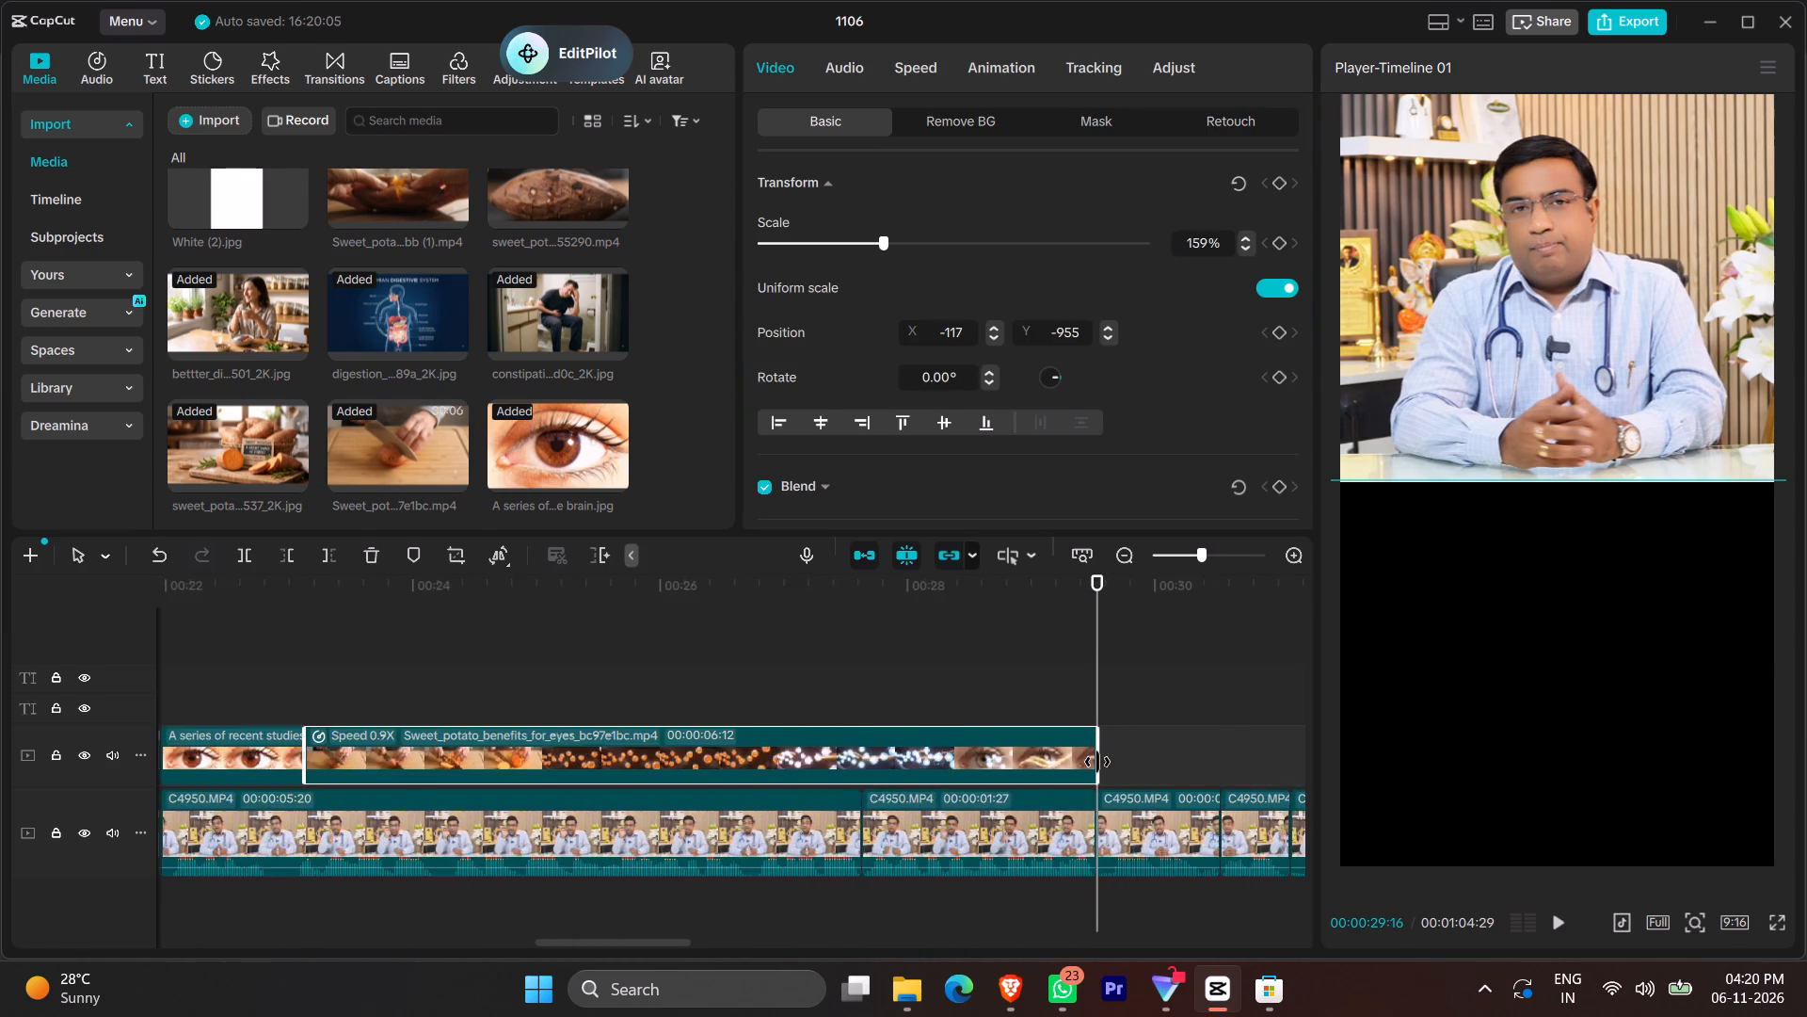
scroll(1097, 762, "down", 9, "ctrl")
left_click(431, 646)
key("space")
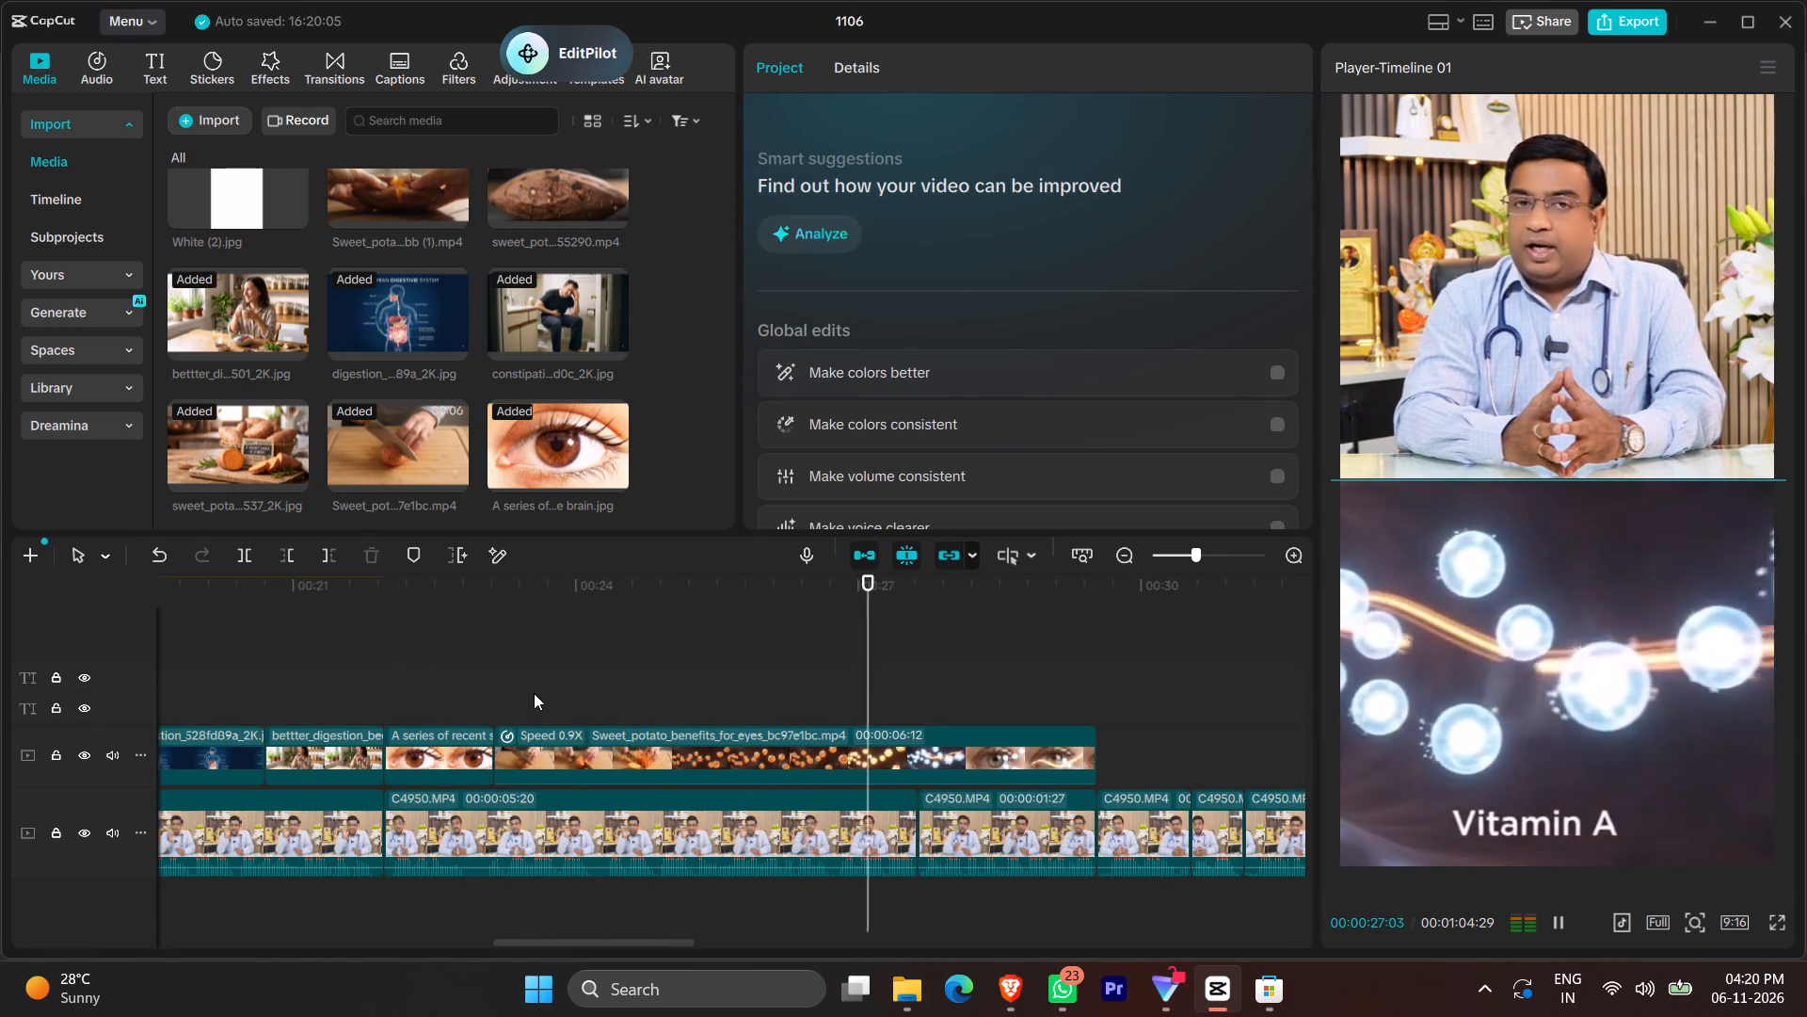
key("space")
key("space")
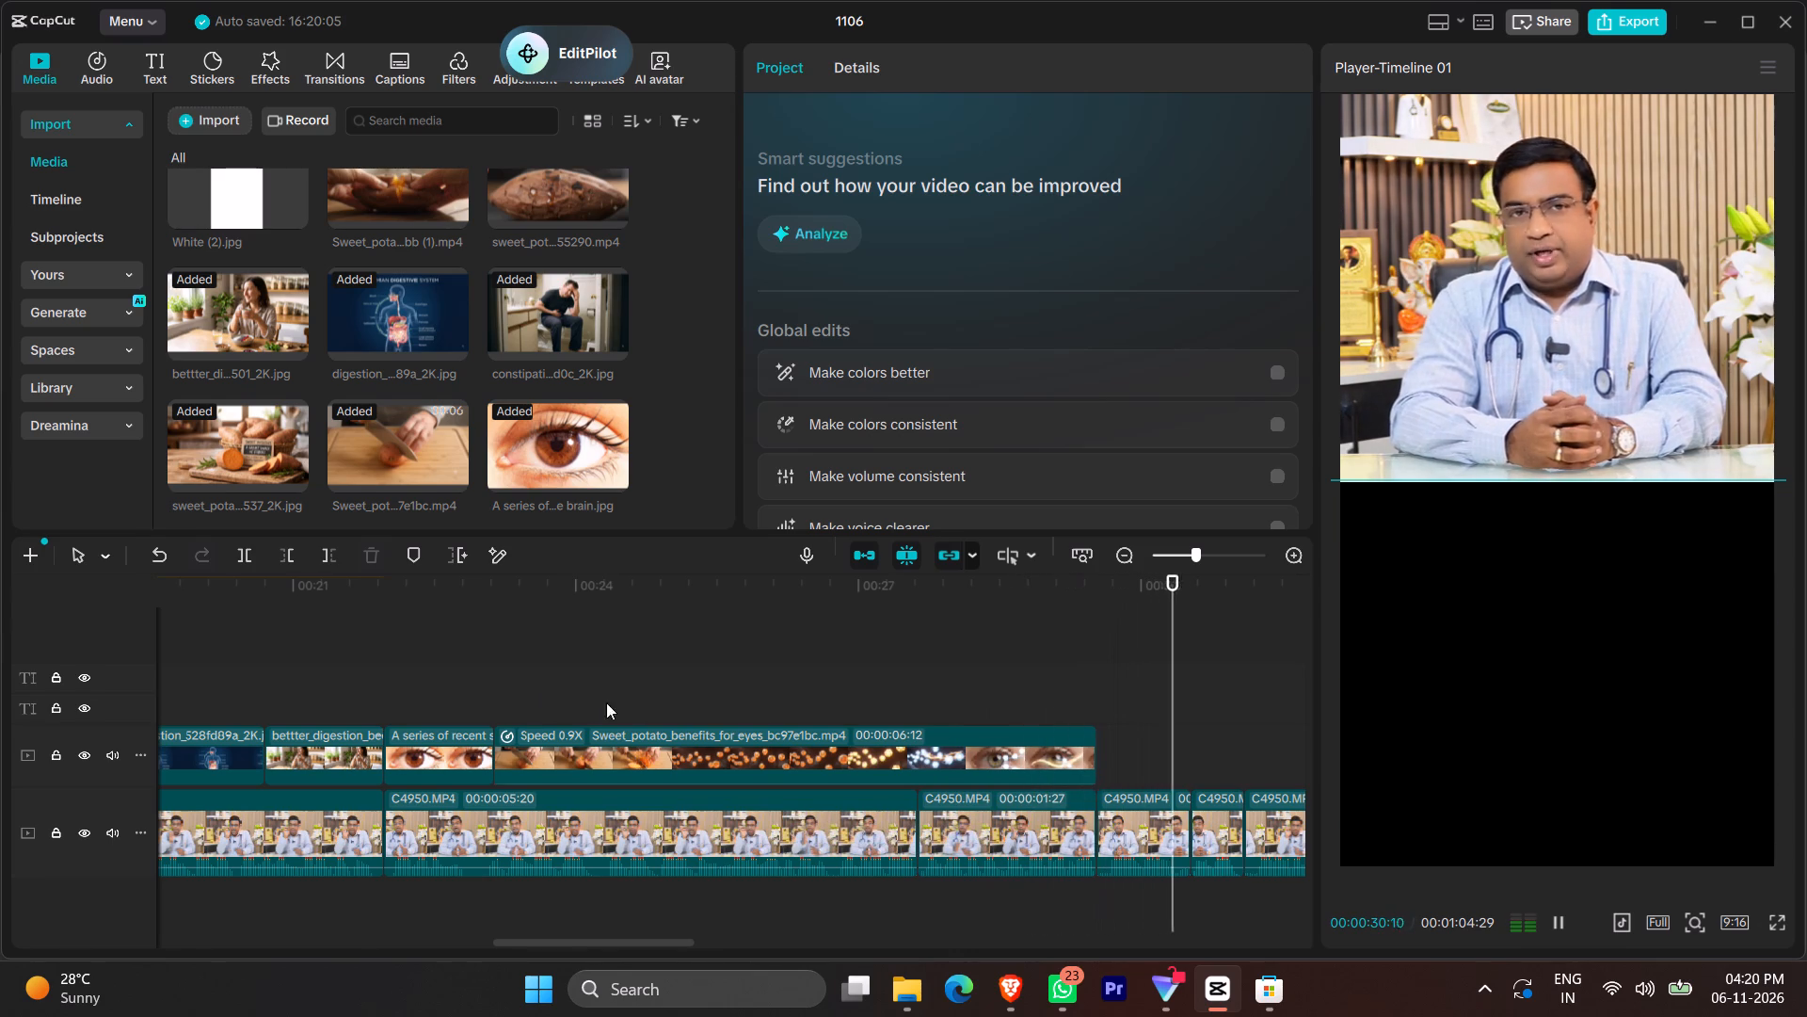
key("space")
left_click(1104, 686)
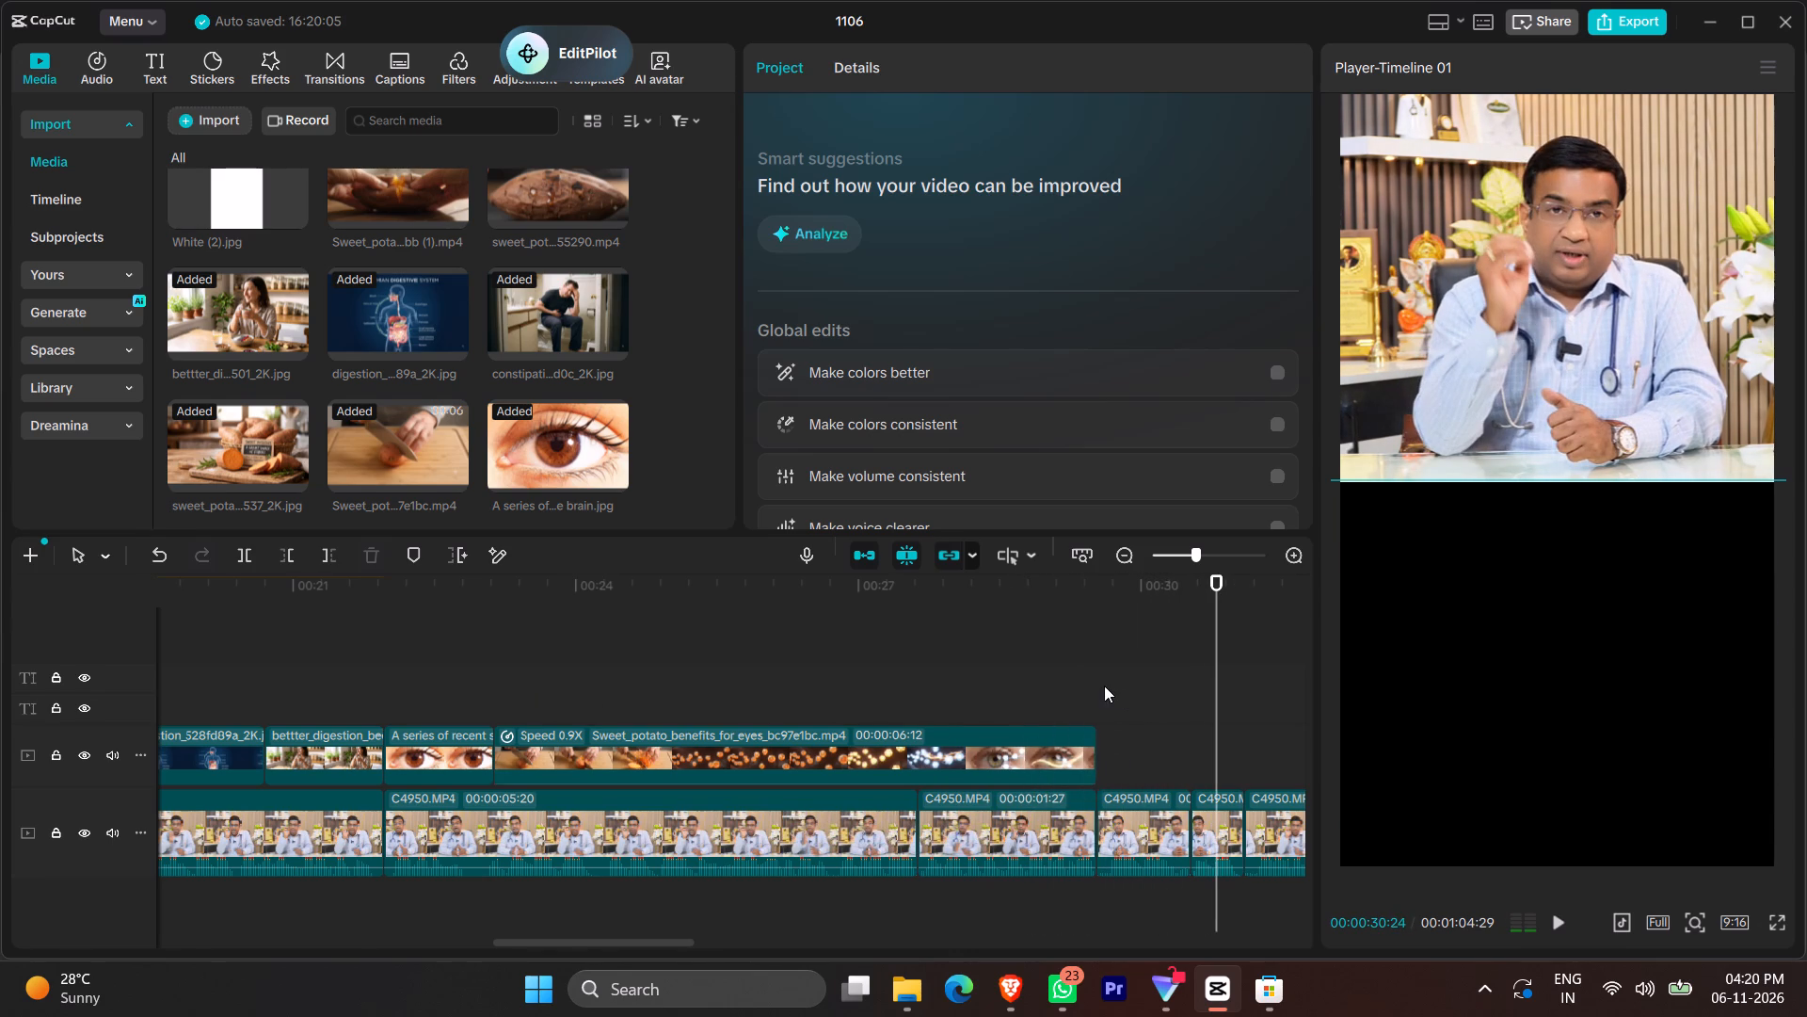
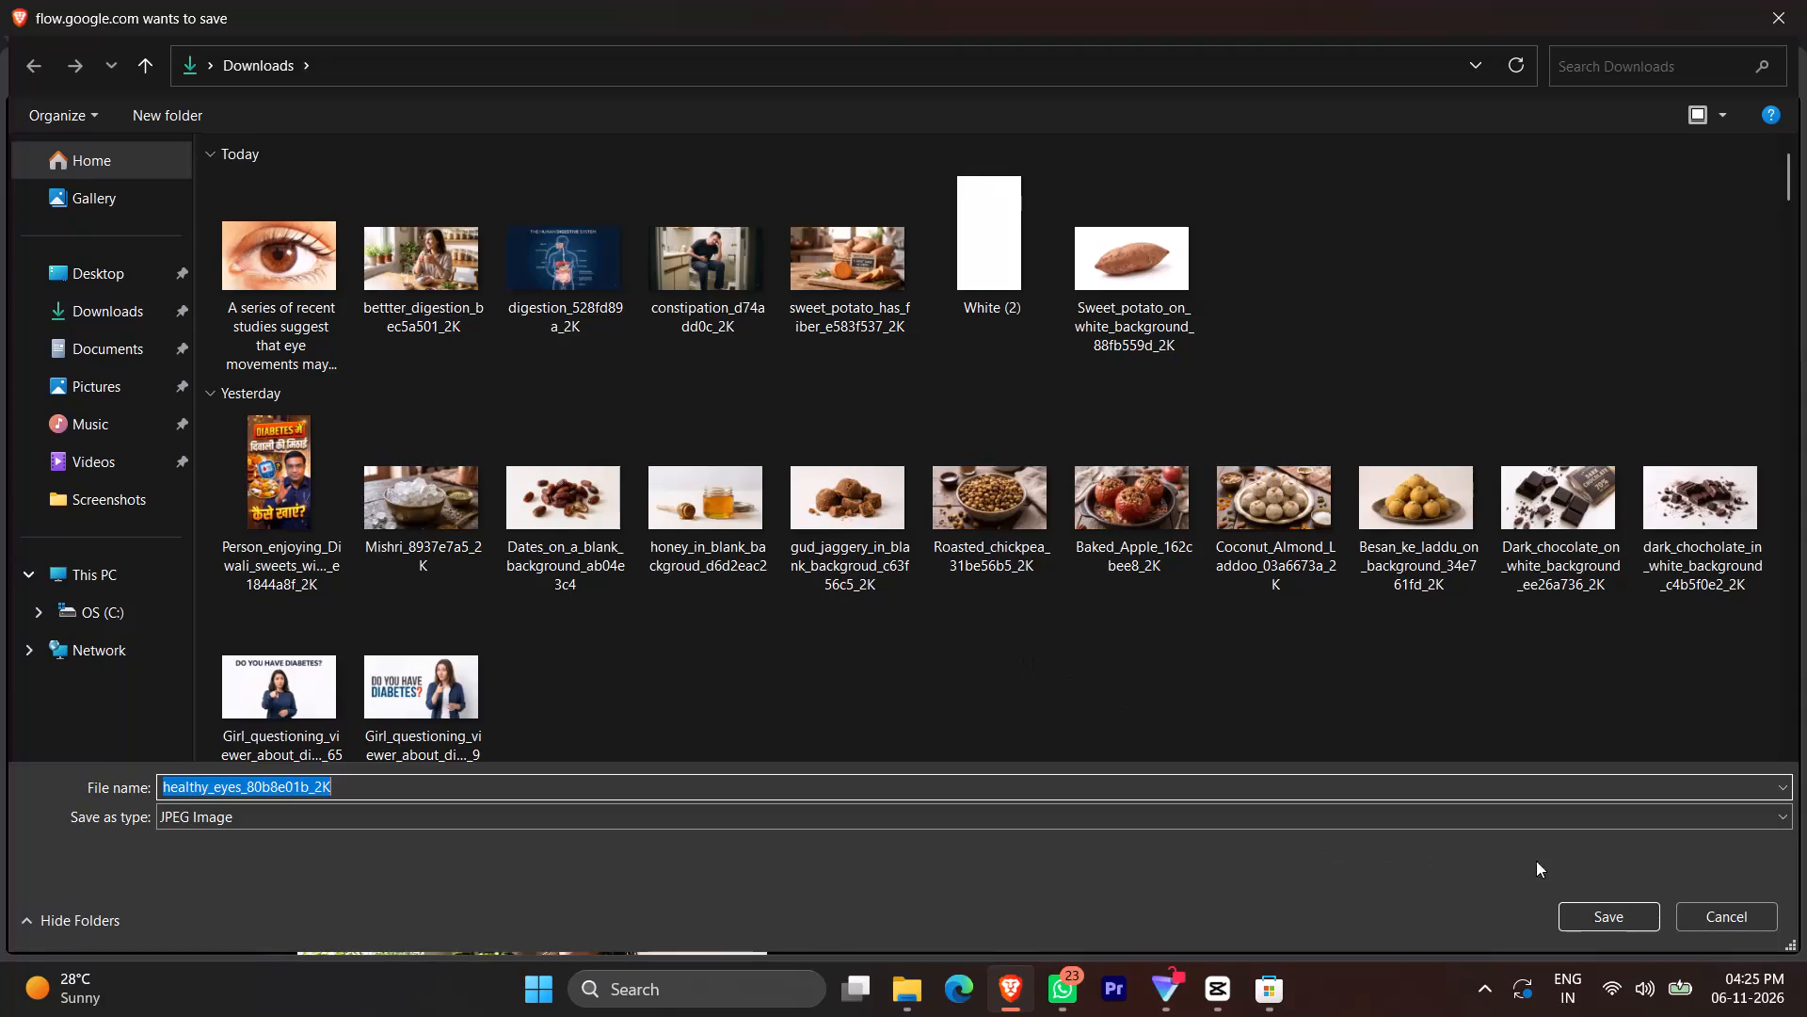
Save the upscaled healthy eyes image as a JPEG in Downloads under its suggested file name.
left_click(1598, 927)
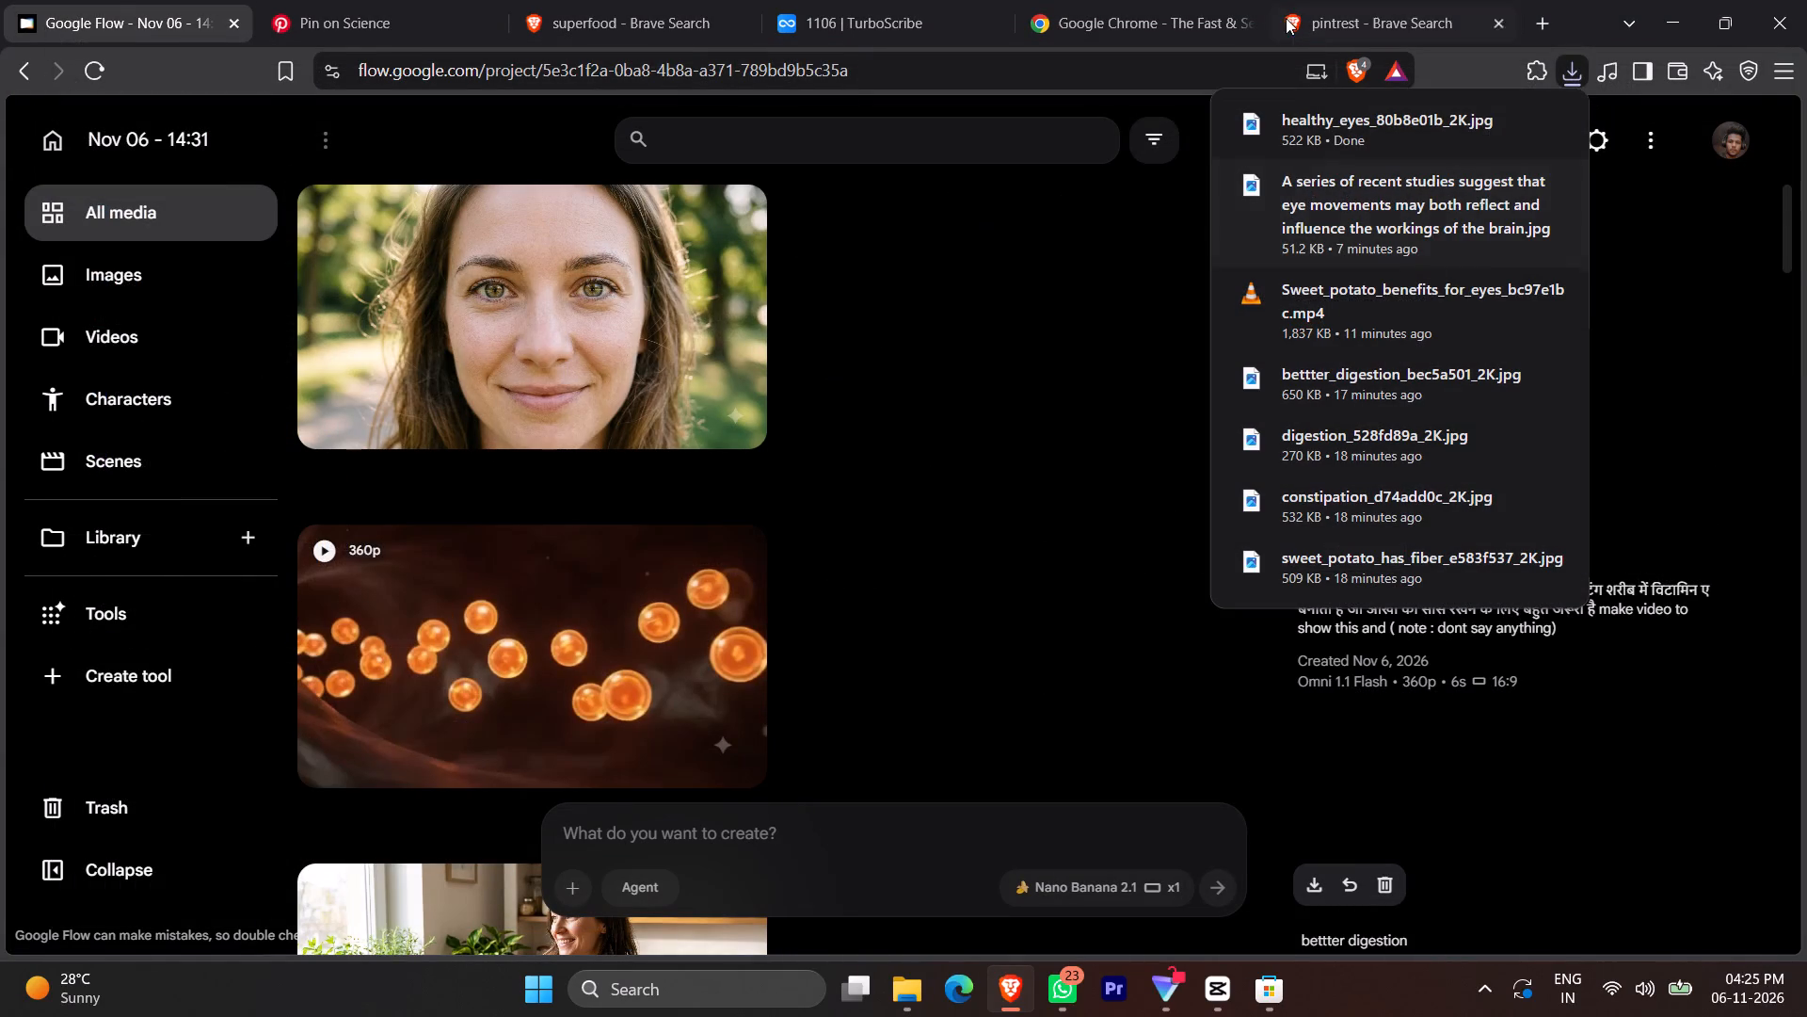
Switch to CapCut, import the healthy eyes image and place it on the overlay track directly after the sweet potato eyes clip.
left_click(1229, 996)
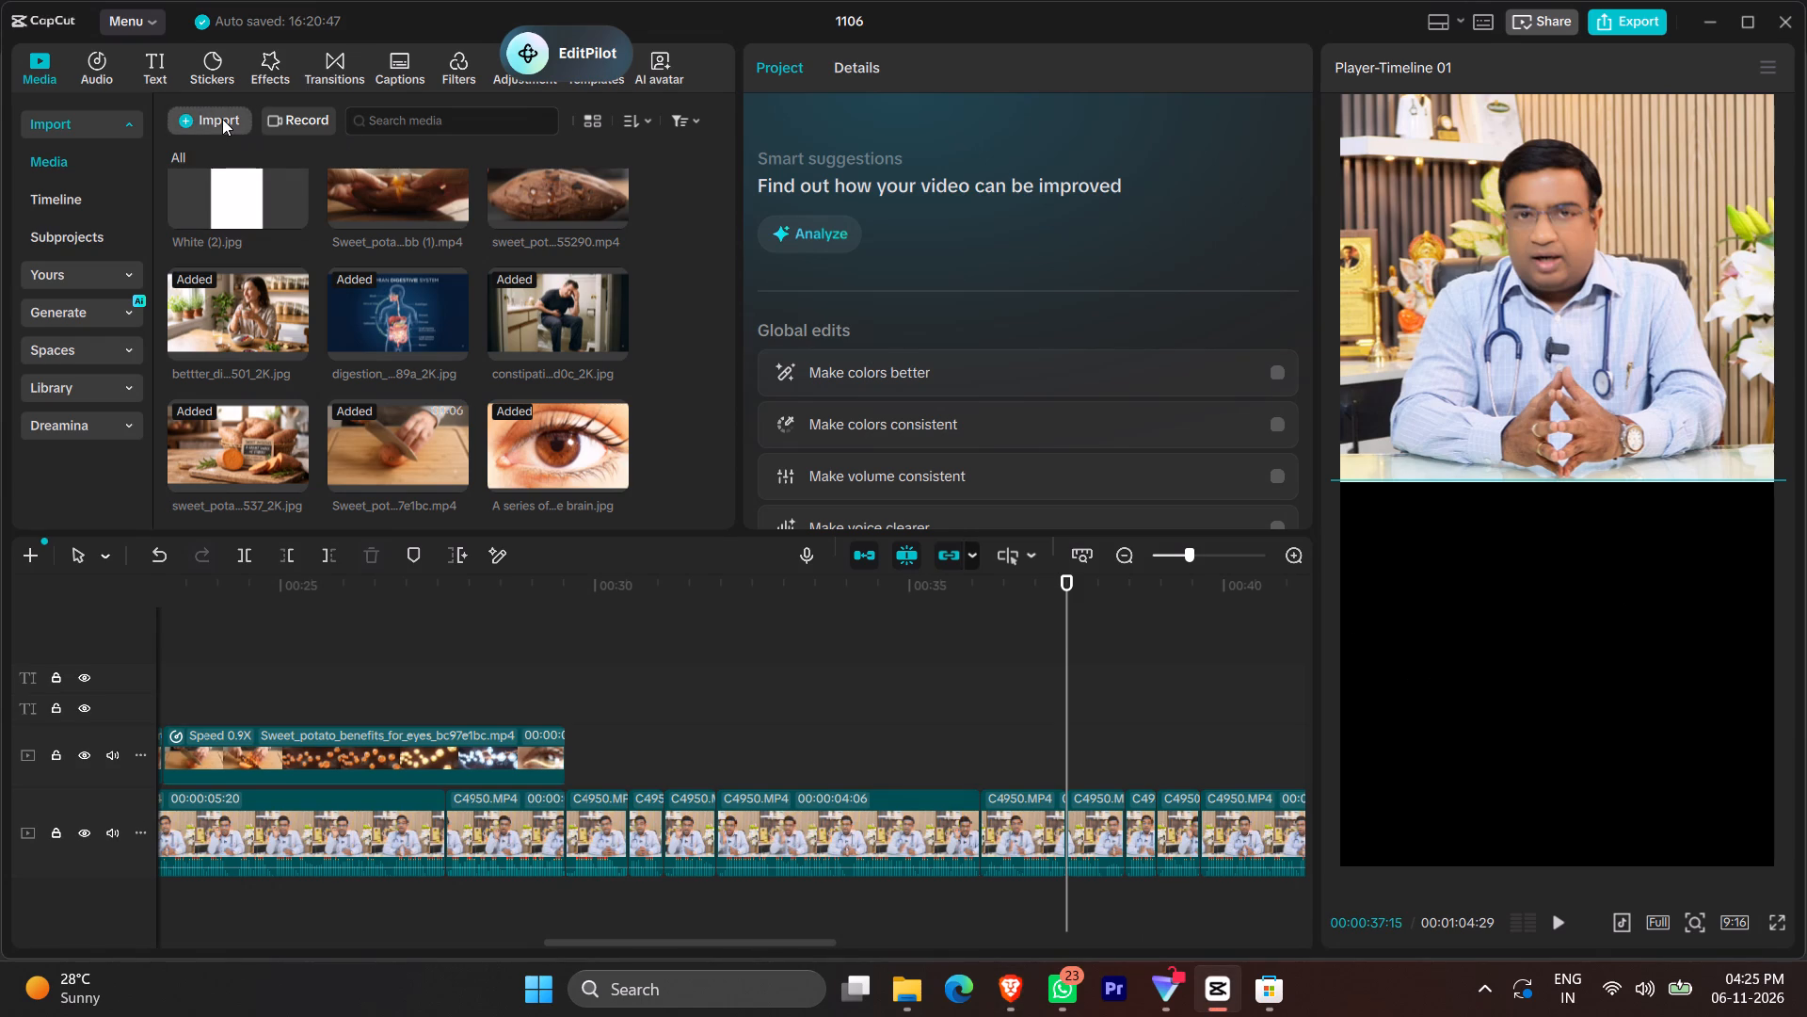
left_click(222, 119)
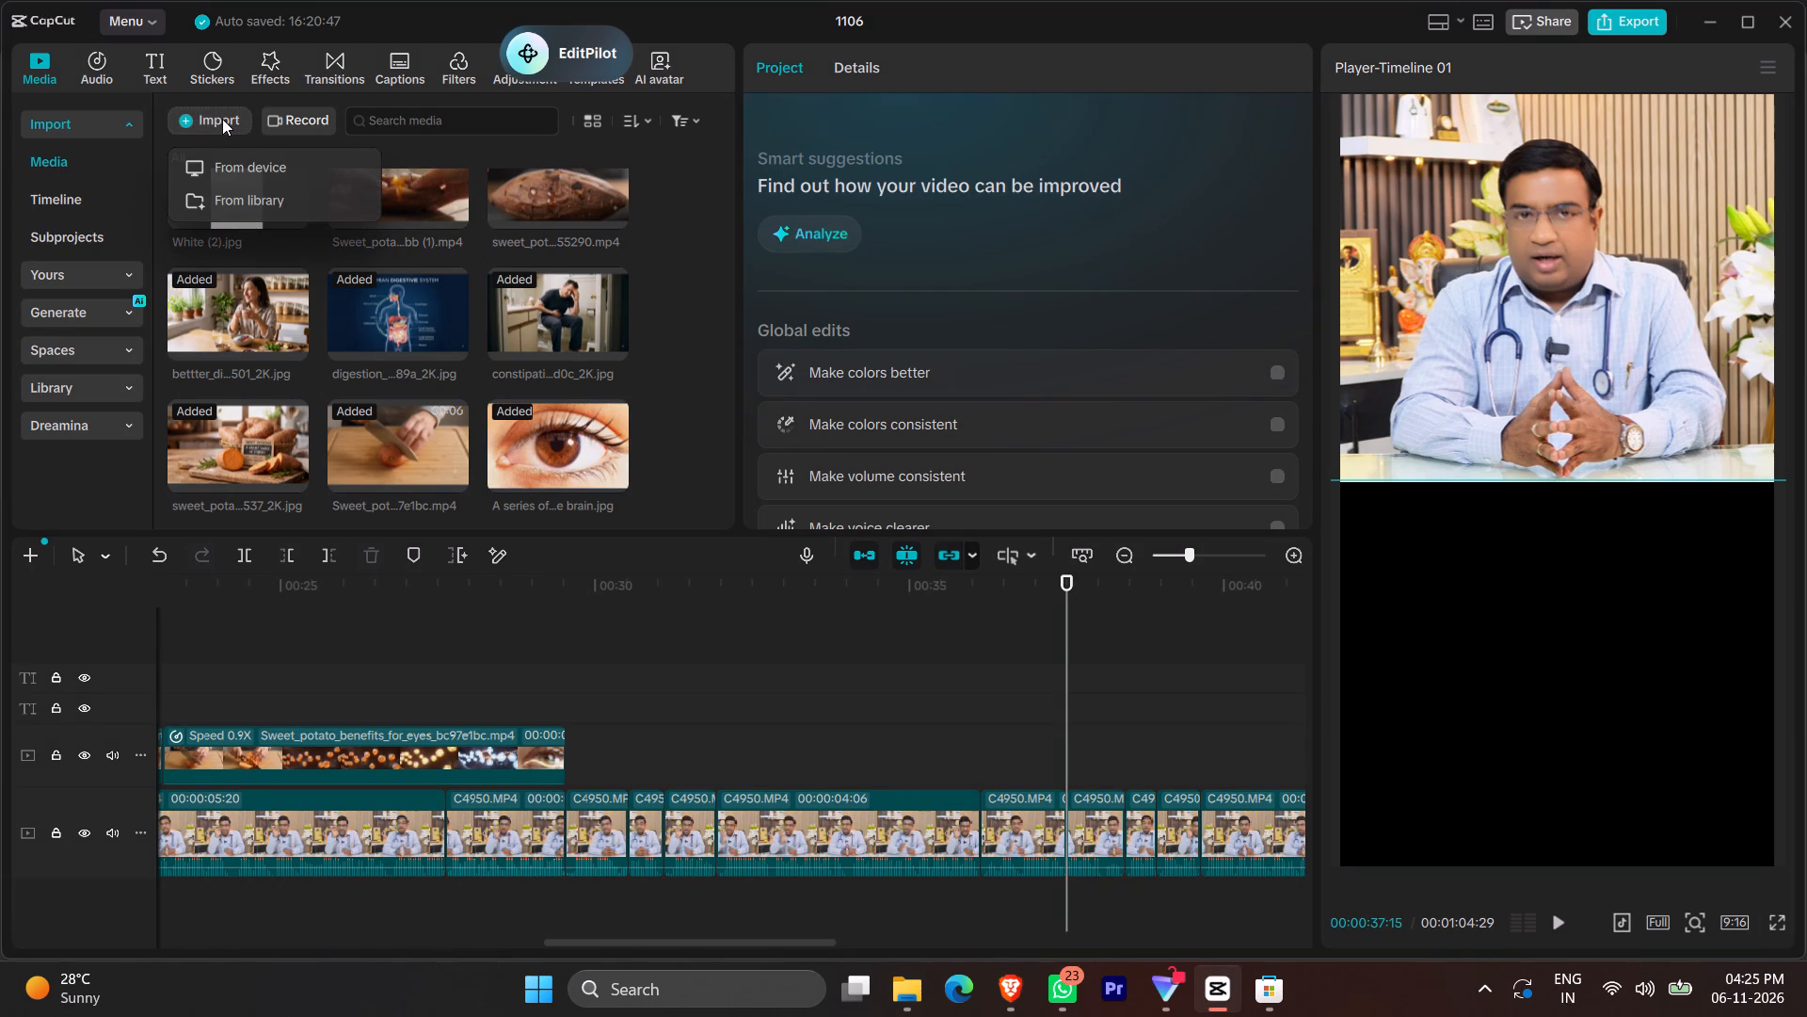
left_click(250, 168)
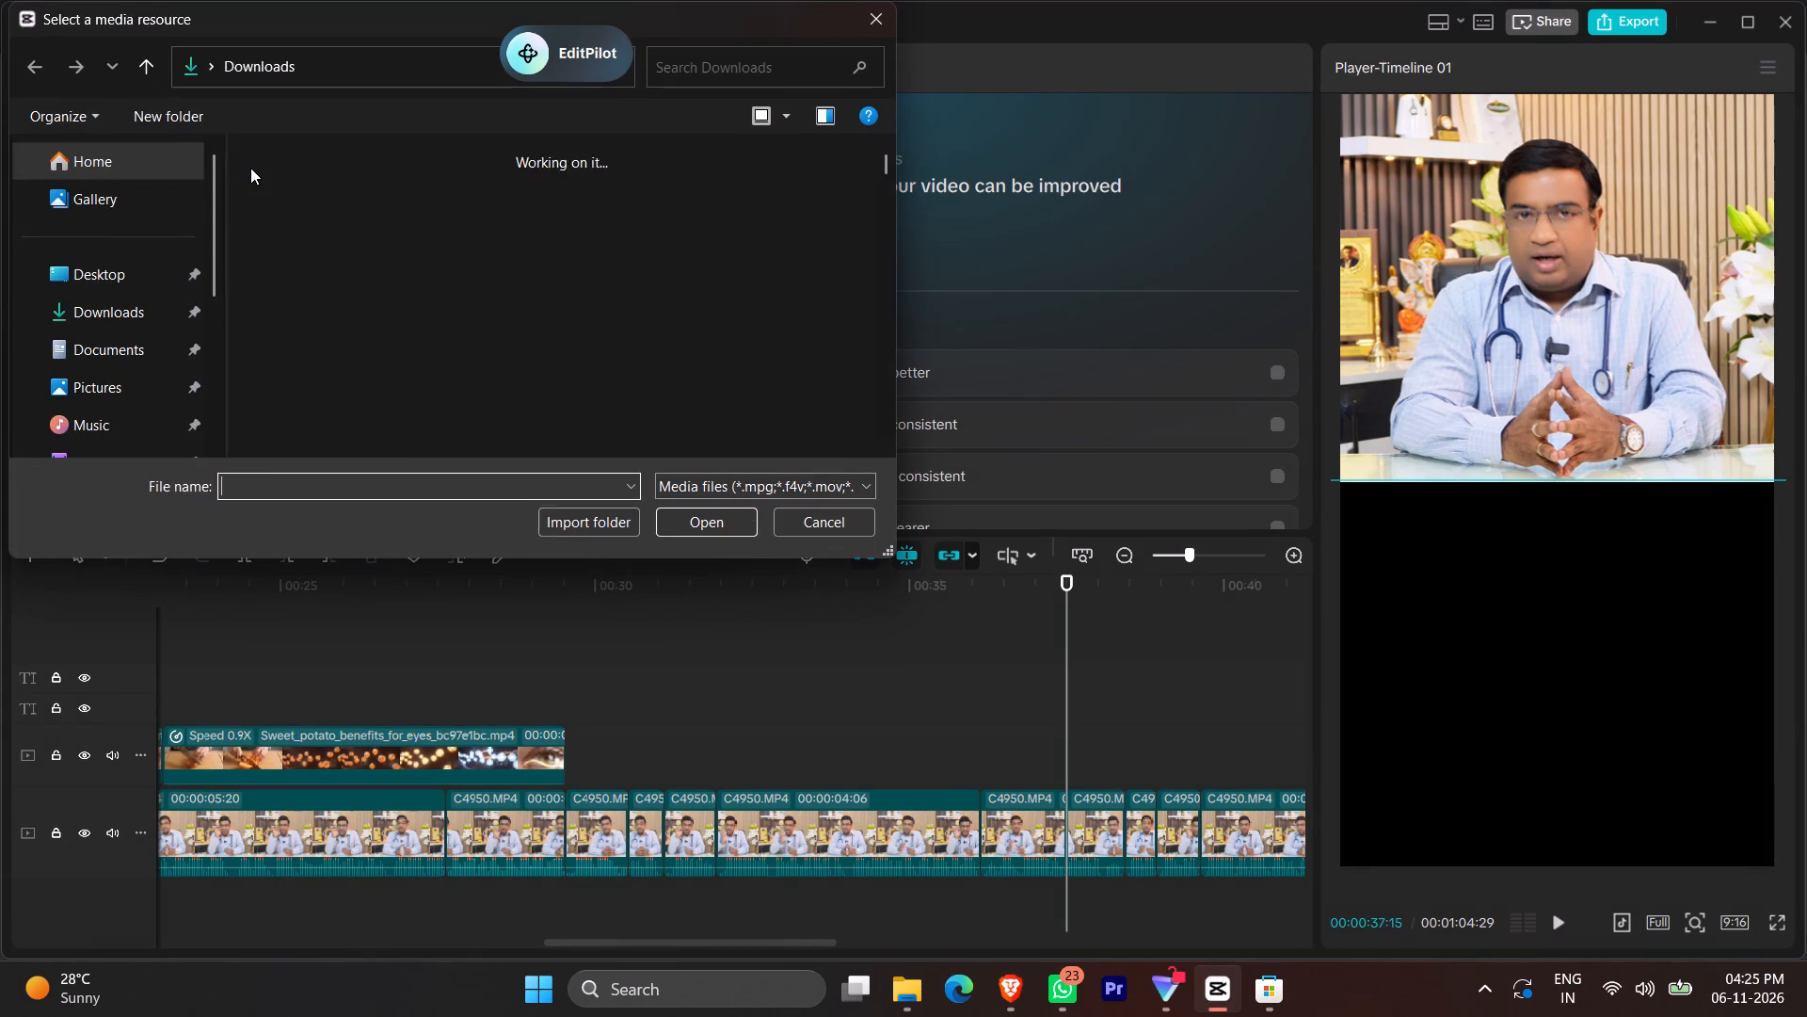
double_click(296, 228)
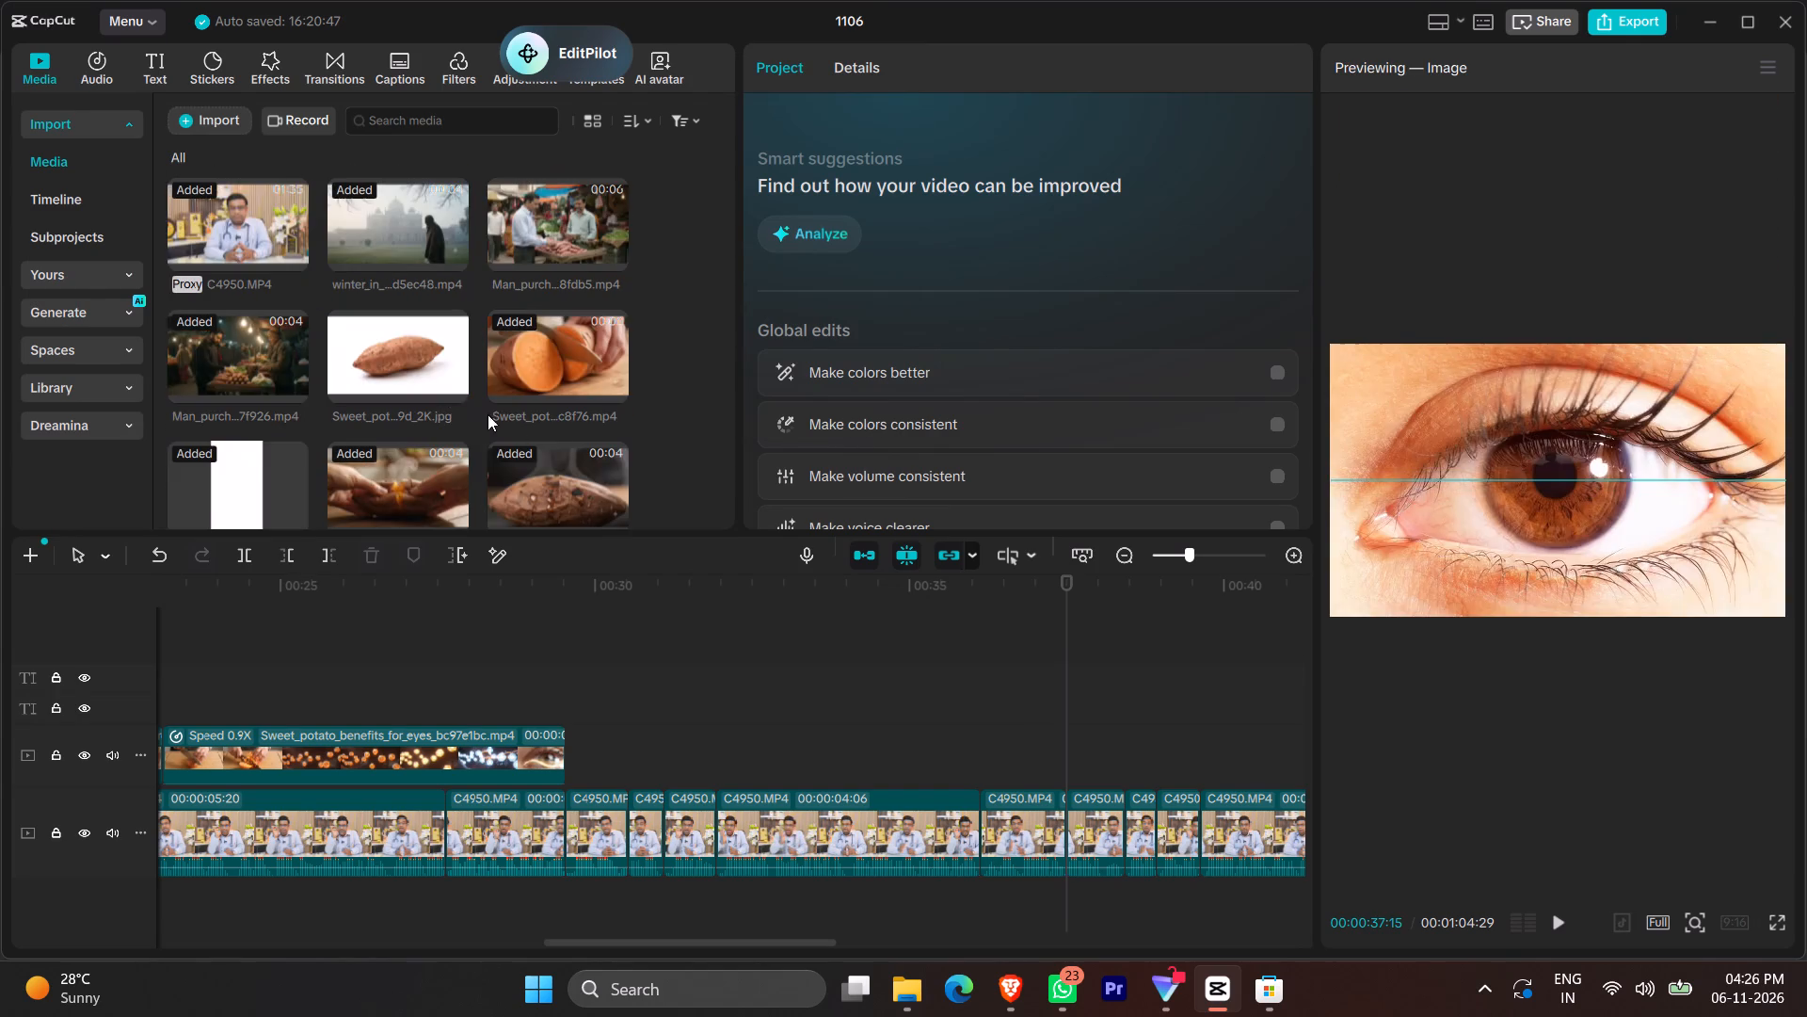
left_click_drag(270, 445, 568, 755)
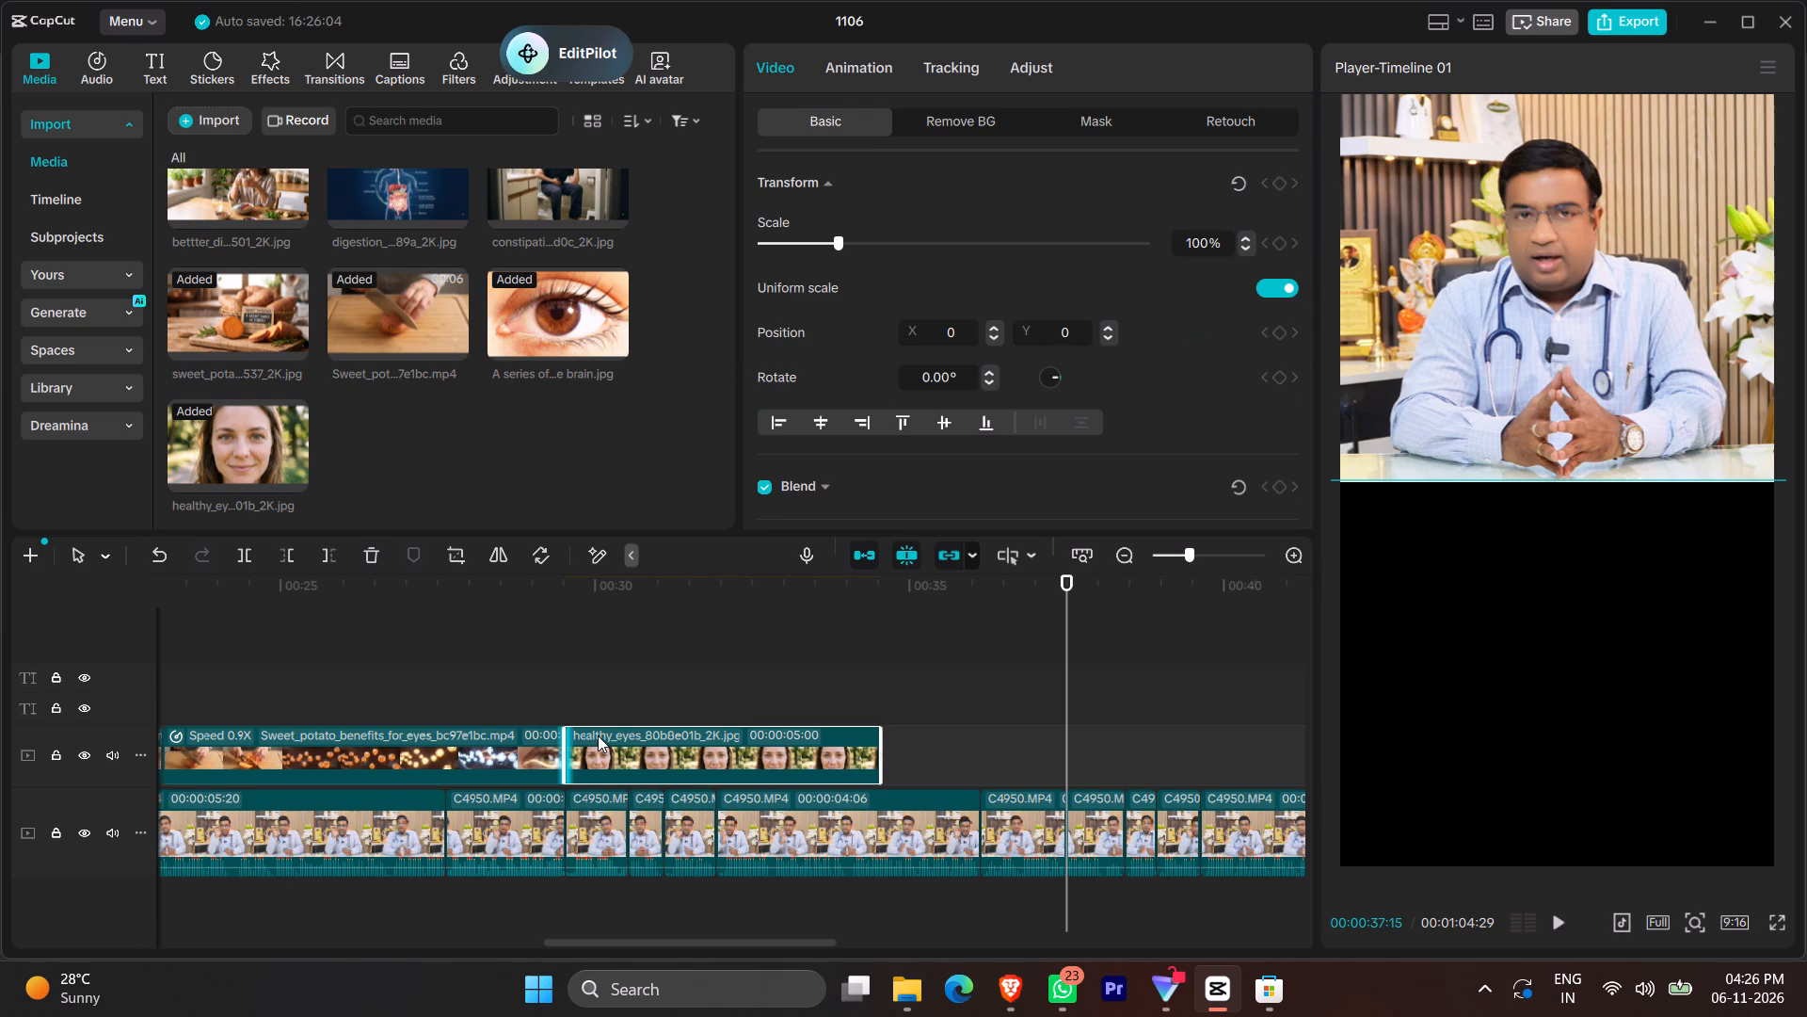
Scale the healthy eyes image to 159% and position it at X 91, Y -959 to fill the frame's lower half.
left_click(572, 673)
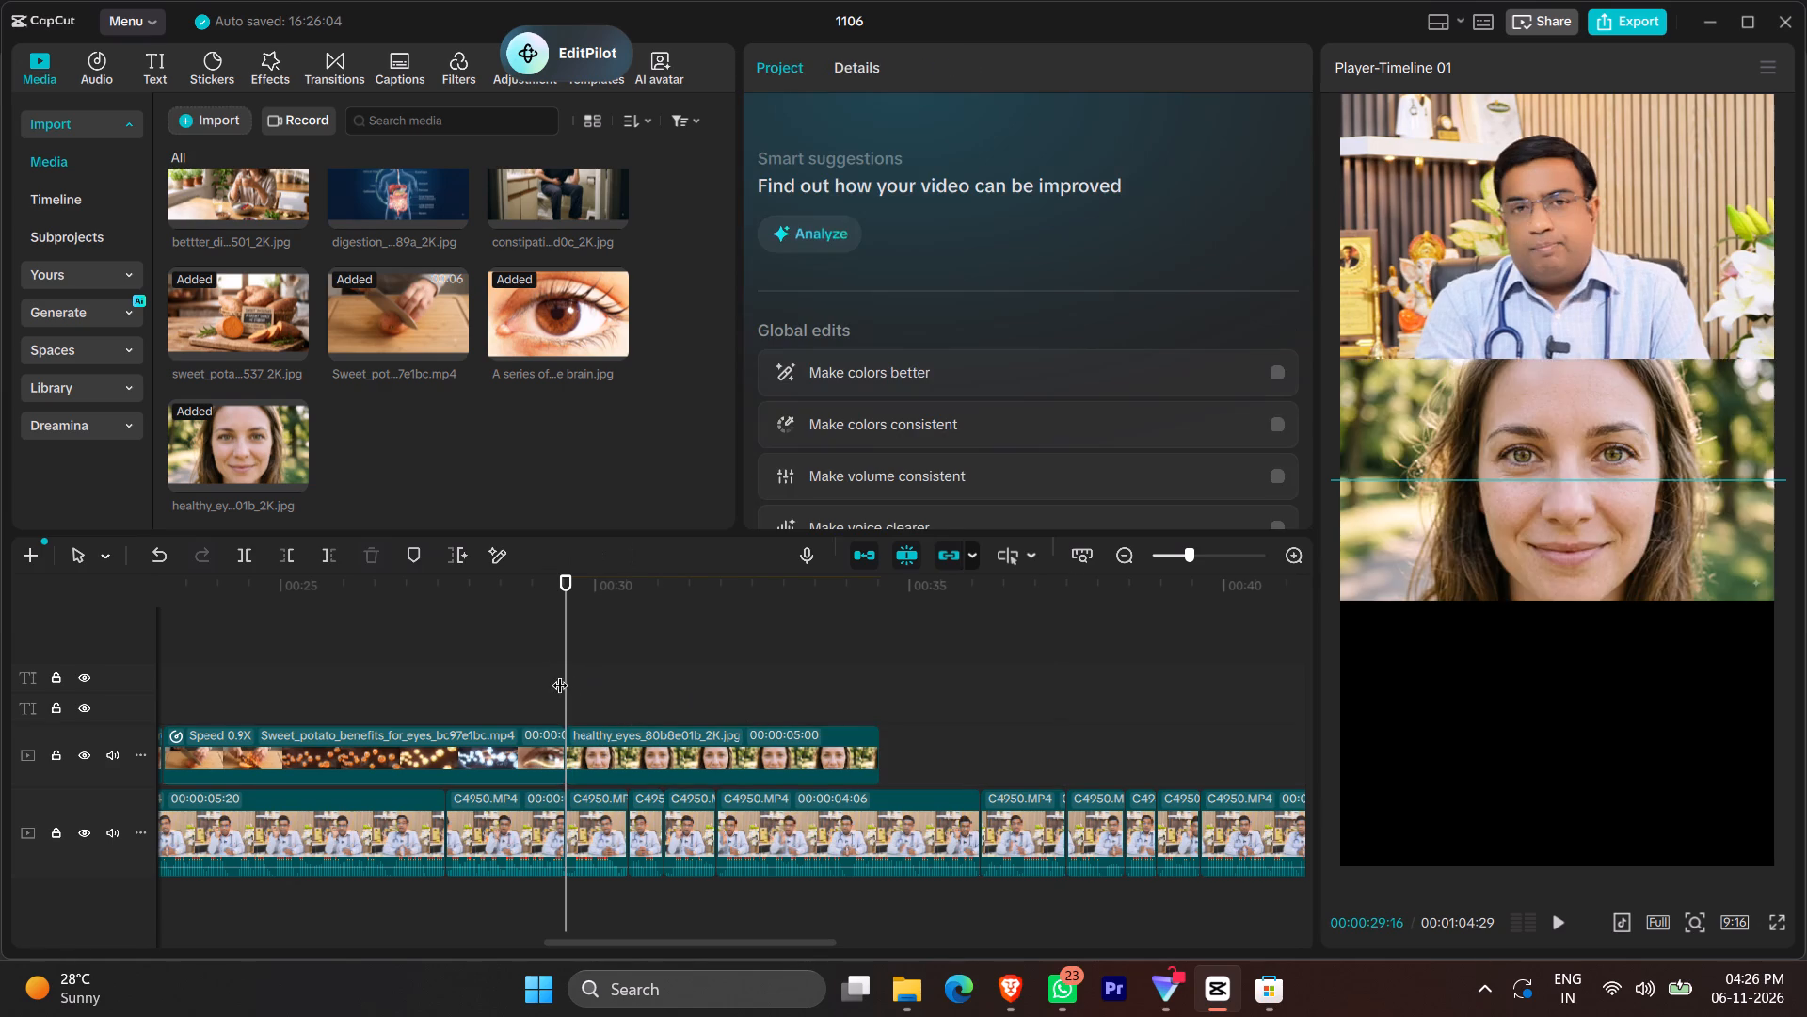
left_click(497, 696)
left_click(568, 702)
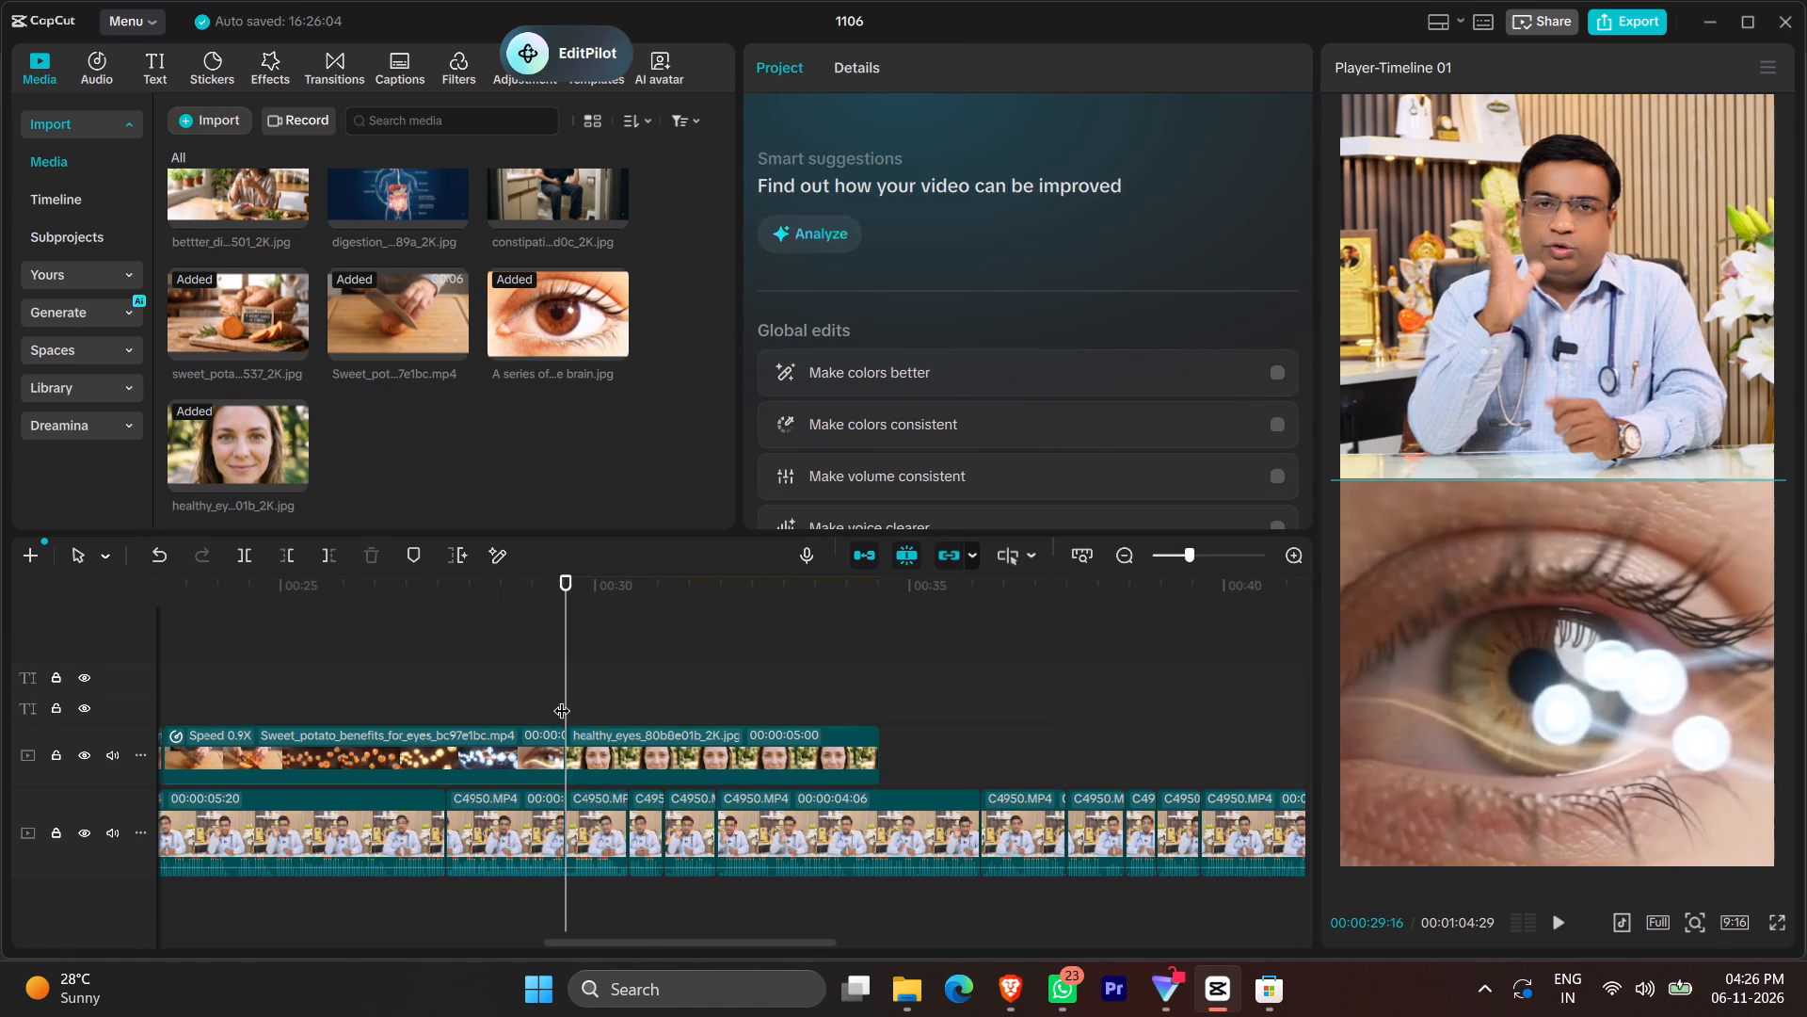
left_click(628, 746)
left_click_drag(1697, 517, 1701, 718)
left_click(870, 246)
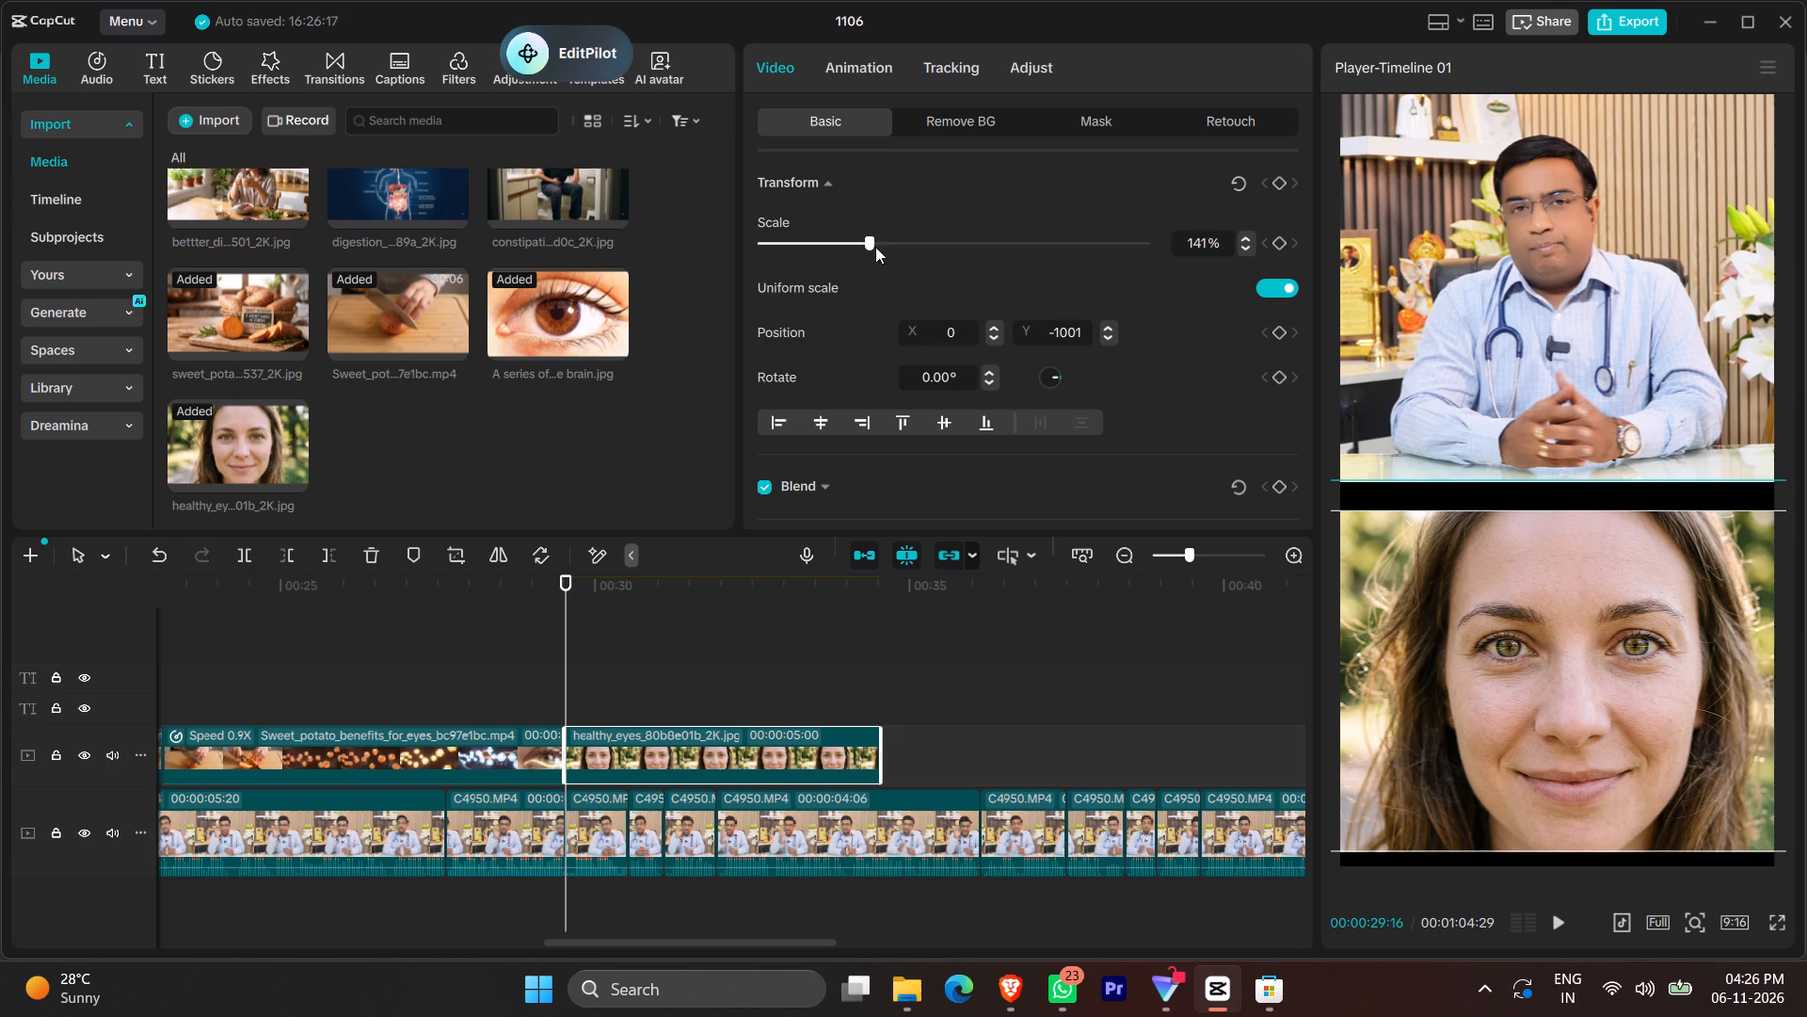
left_click(878, 247)
left_click(1223, 242)
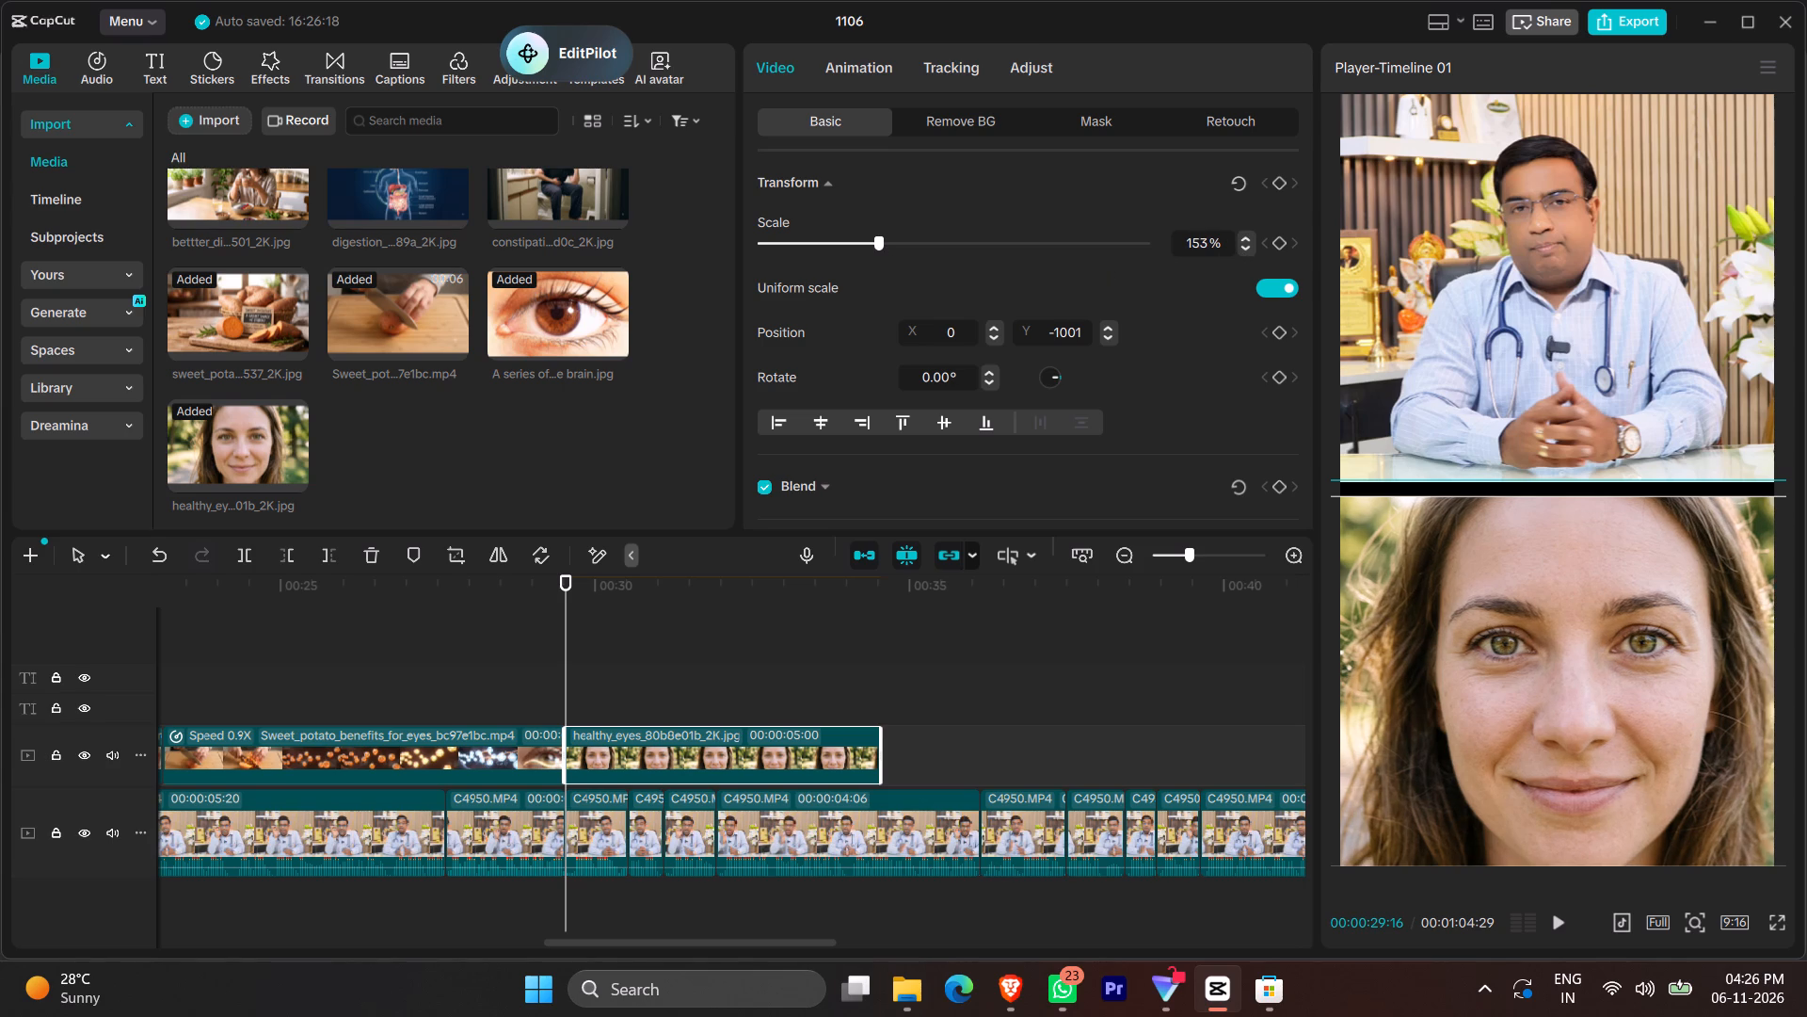
left_click(1213, 240)
scroll(1213, 240, "up", 6)
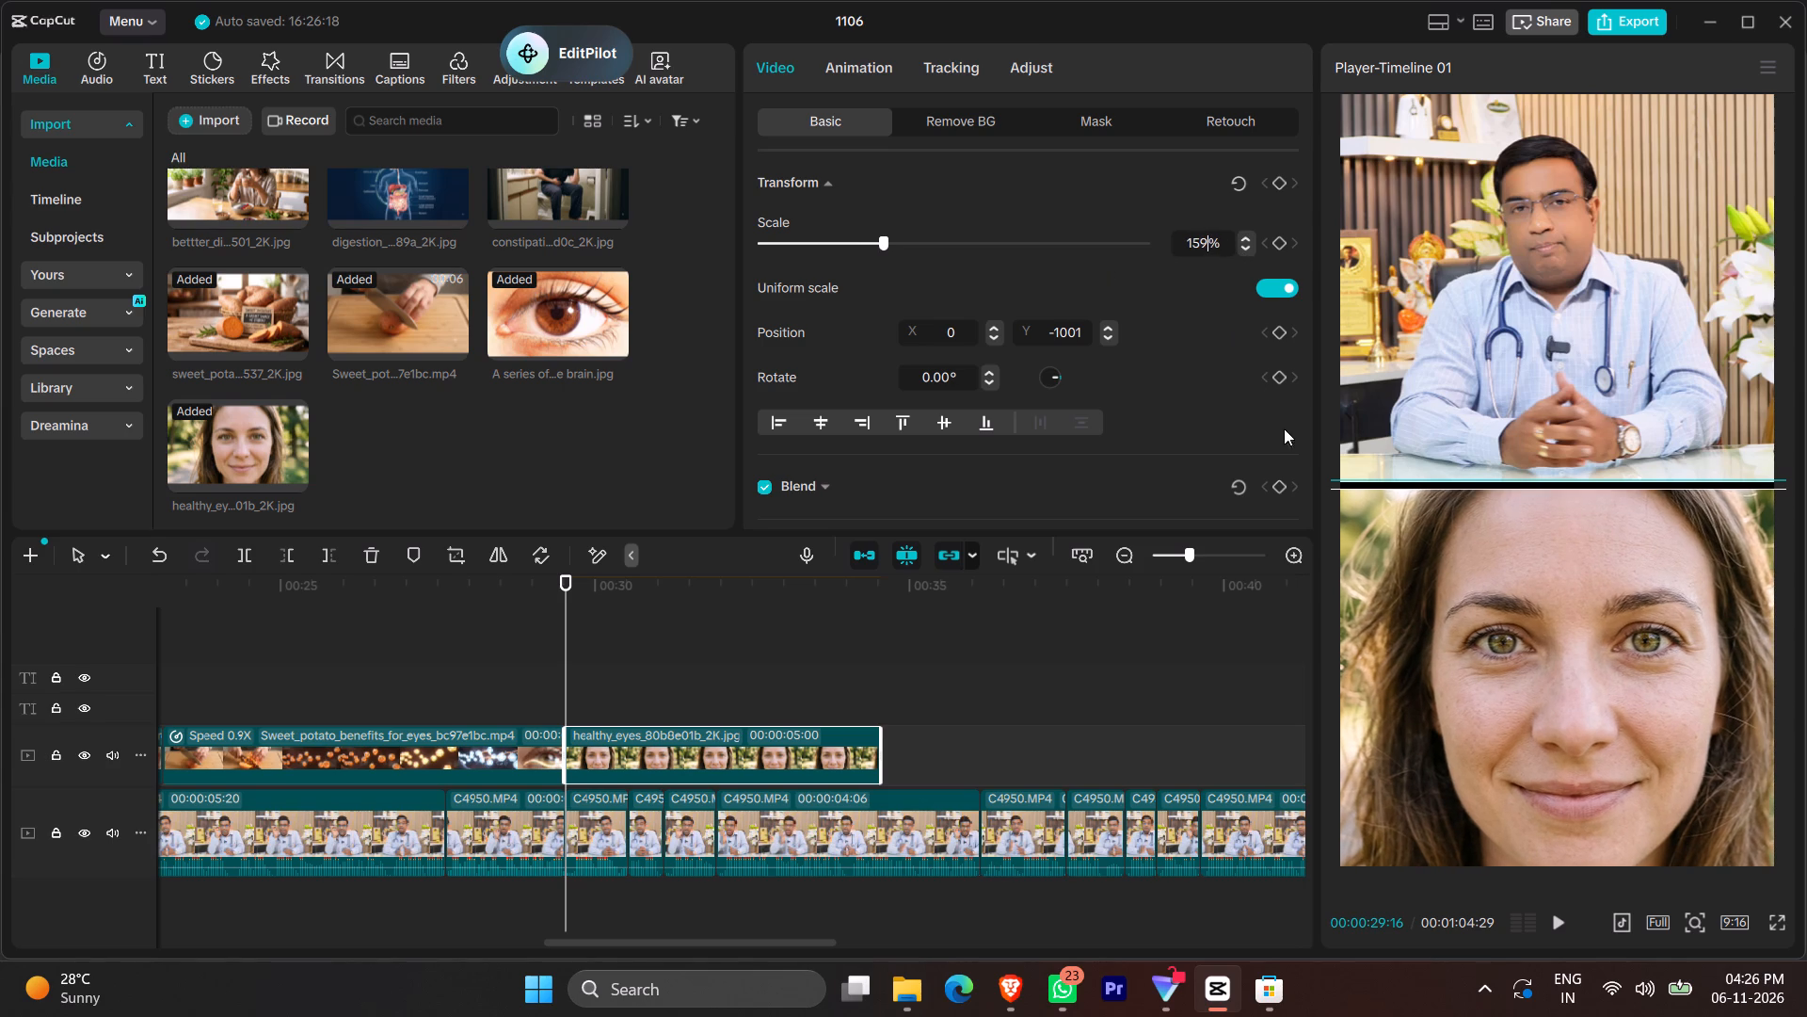
left_click_drag(1484, 682, 1503, 668)
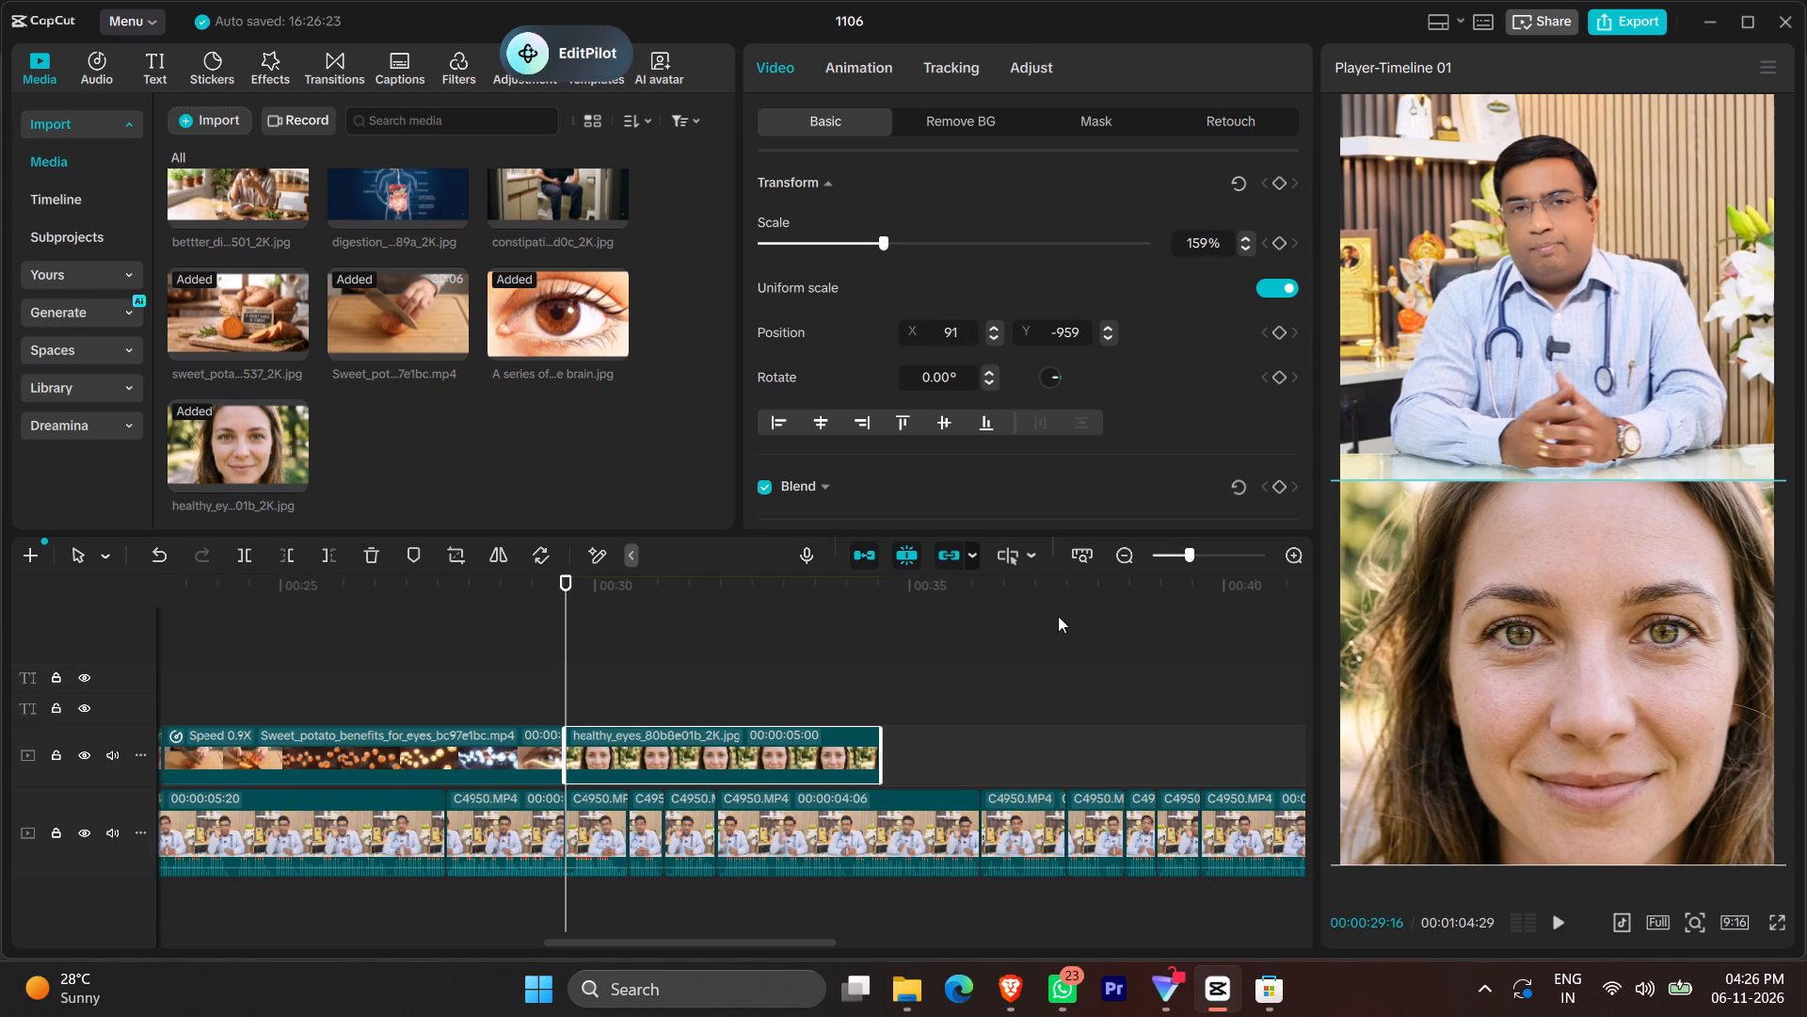
Keyframe a sideways pan on the healthy eyes image, from its start position to X -88, Y -958 at 00:00:30:10.
left_click(1283, 186)
key("space")
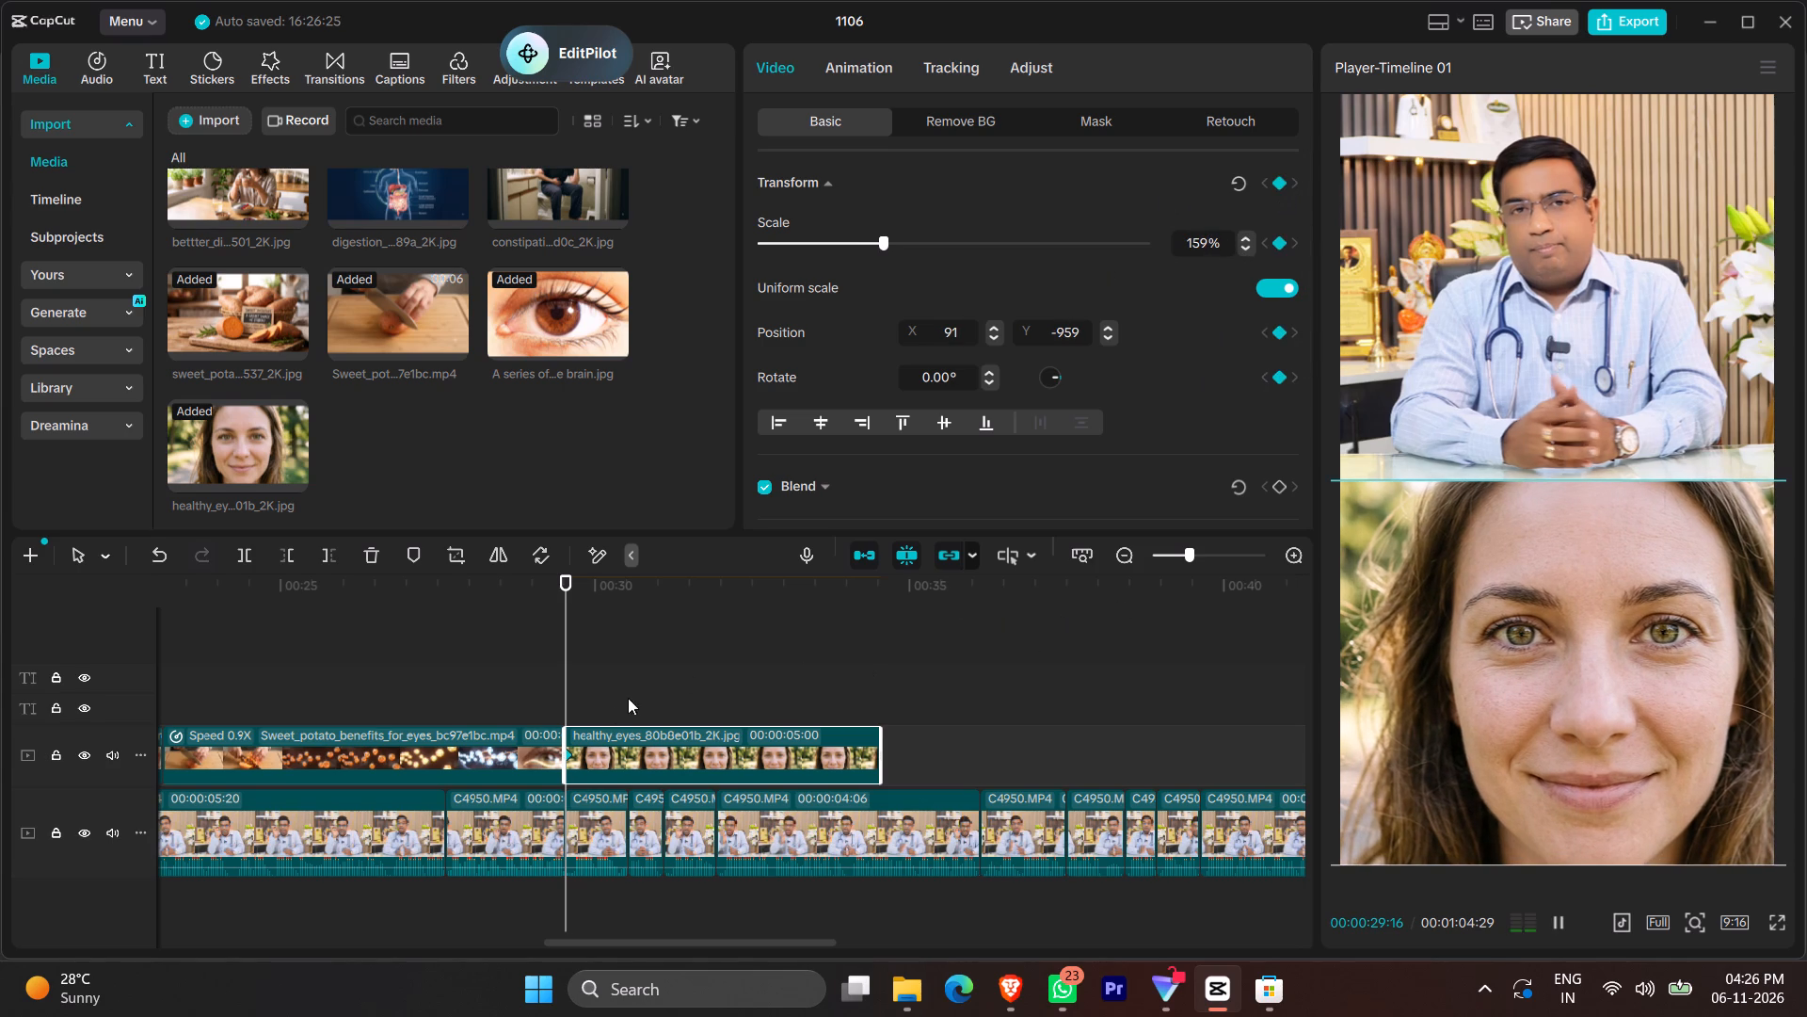
key("space")
left_click_drag(1634, 692, 1618, 698)
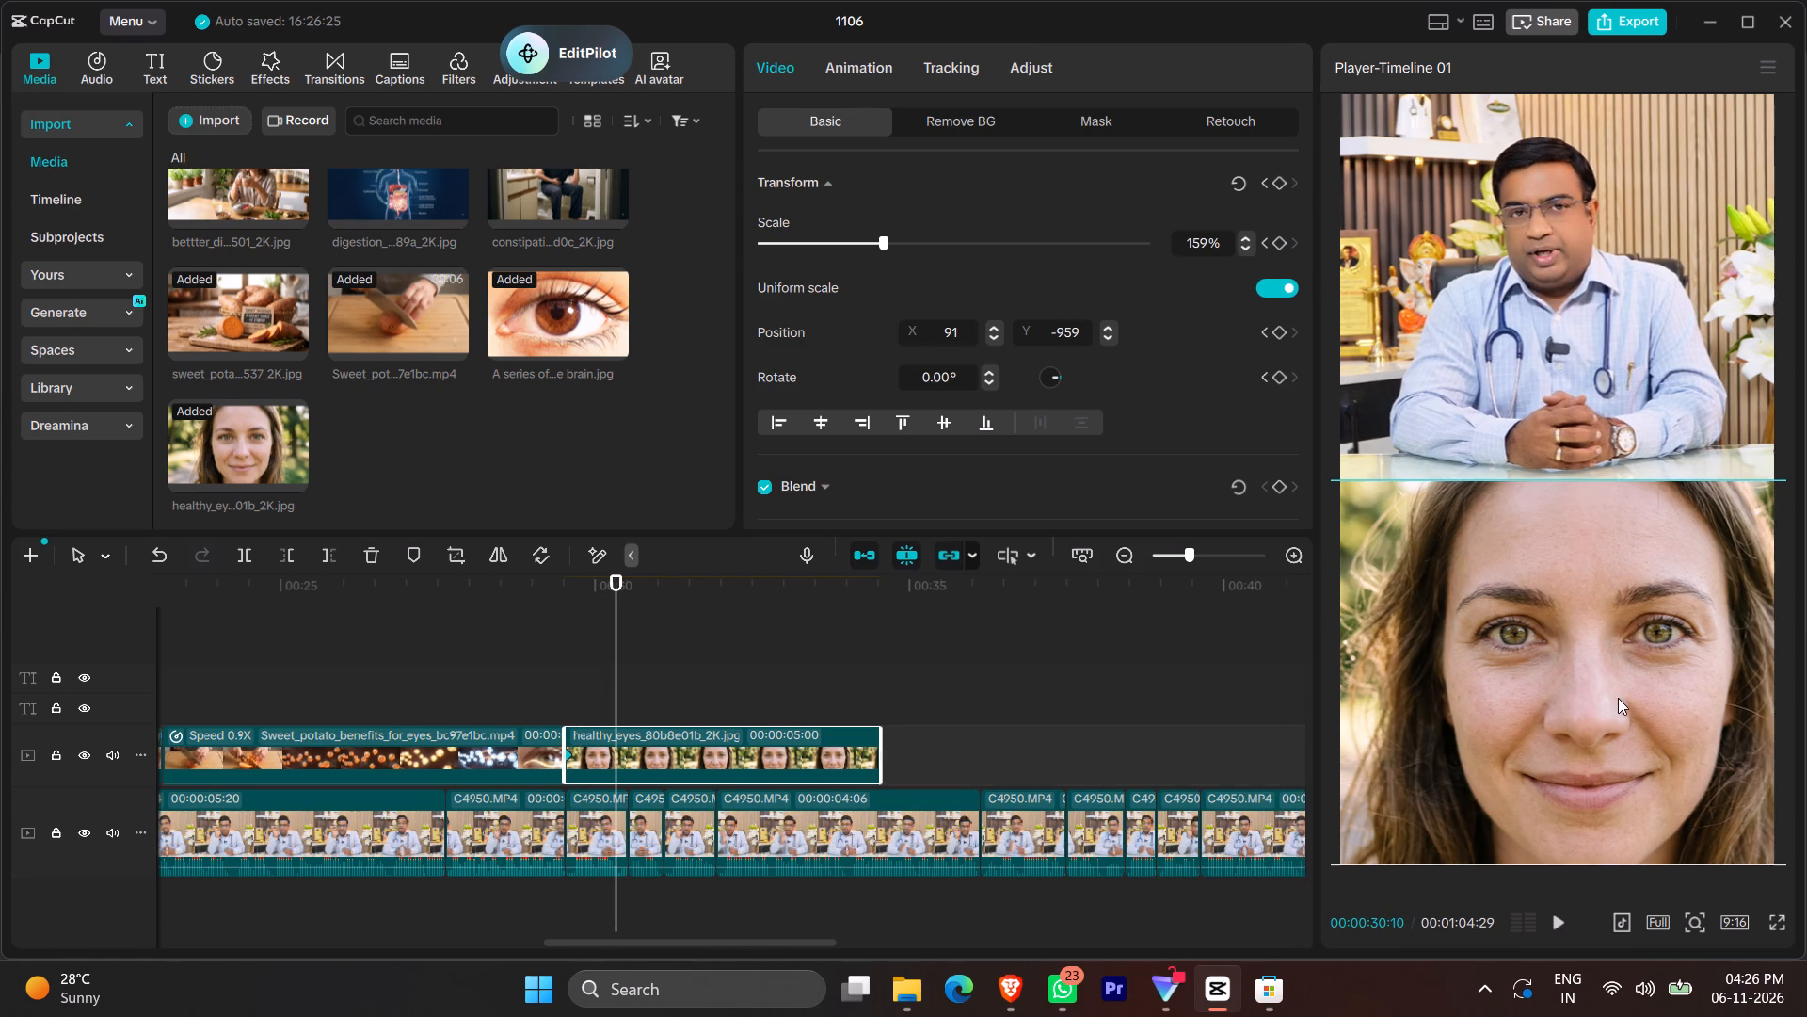
left_click_drag(1618, 698, 1598, 694)
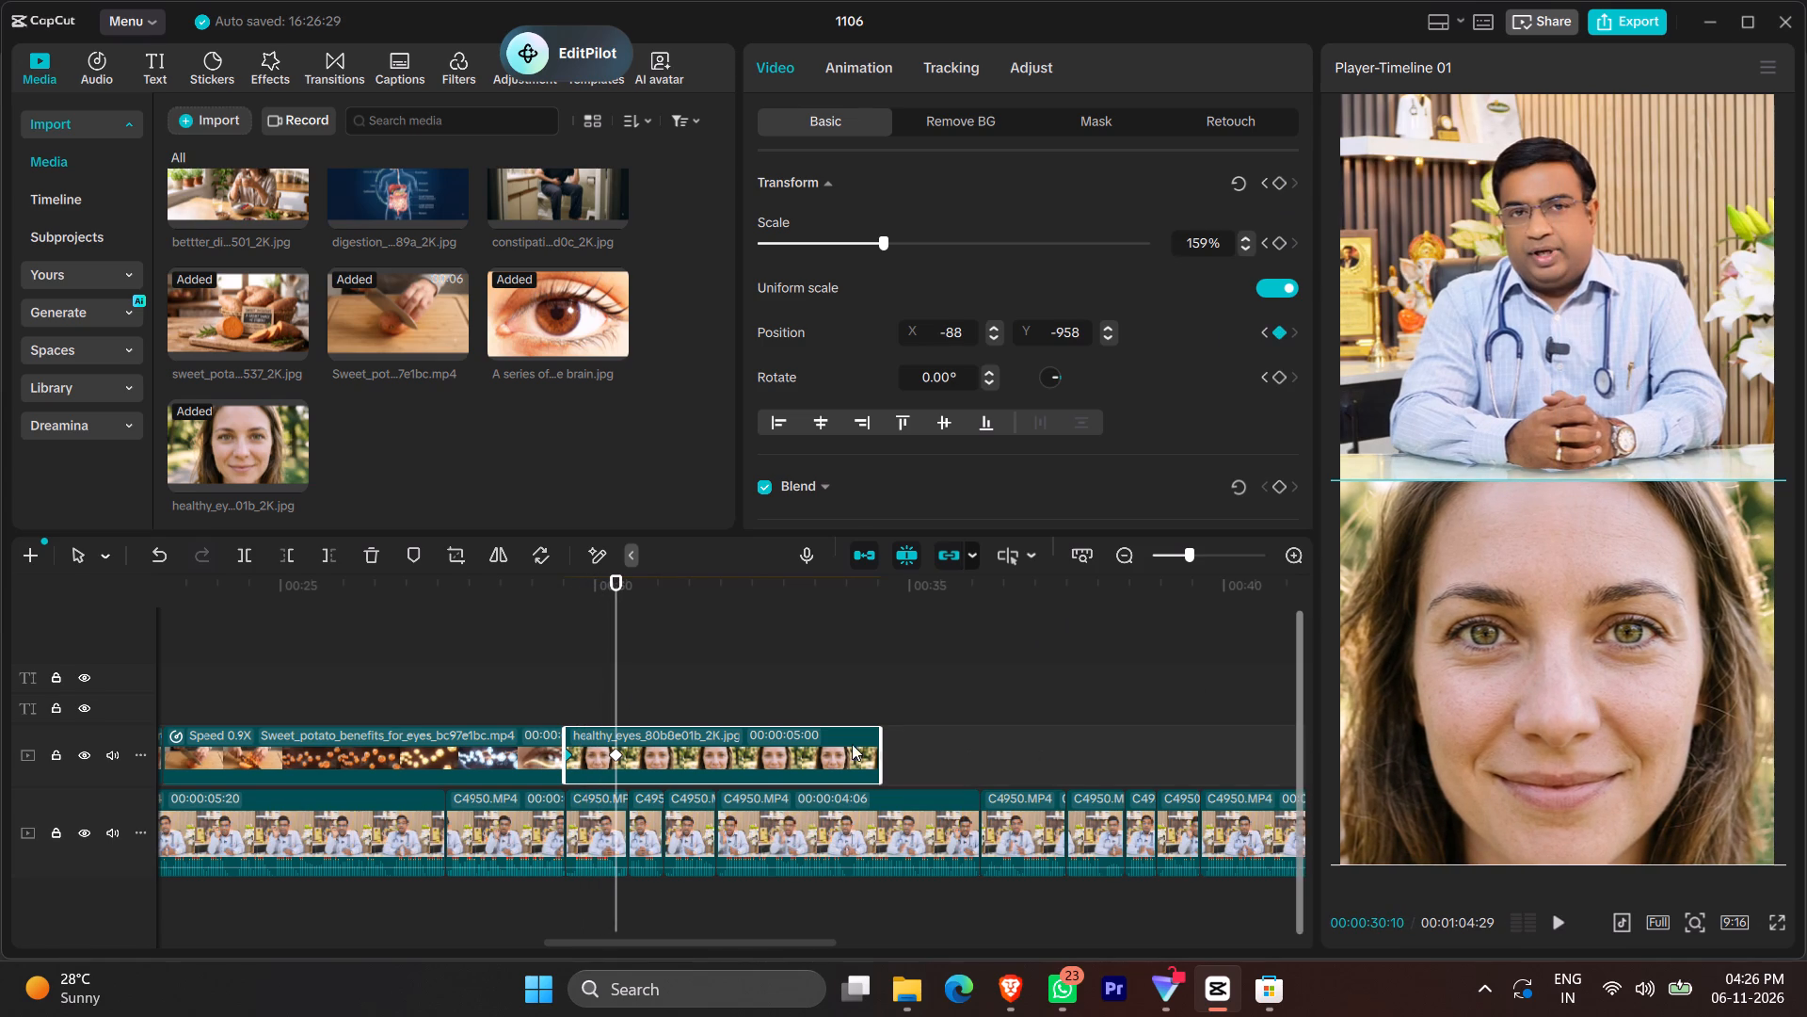
Trim the healthy eyes image to end at the narration cut near 30:16 and move its second keyframe to that end.
left_click_drag(878, 743, 627, 757)
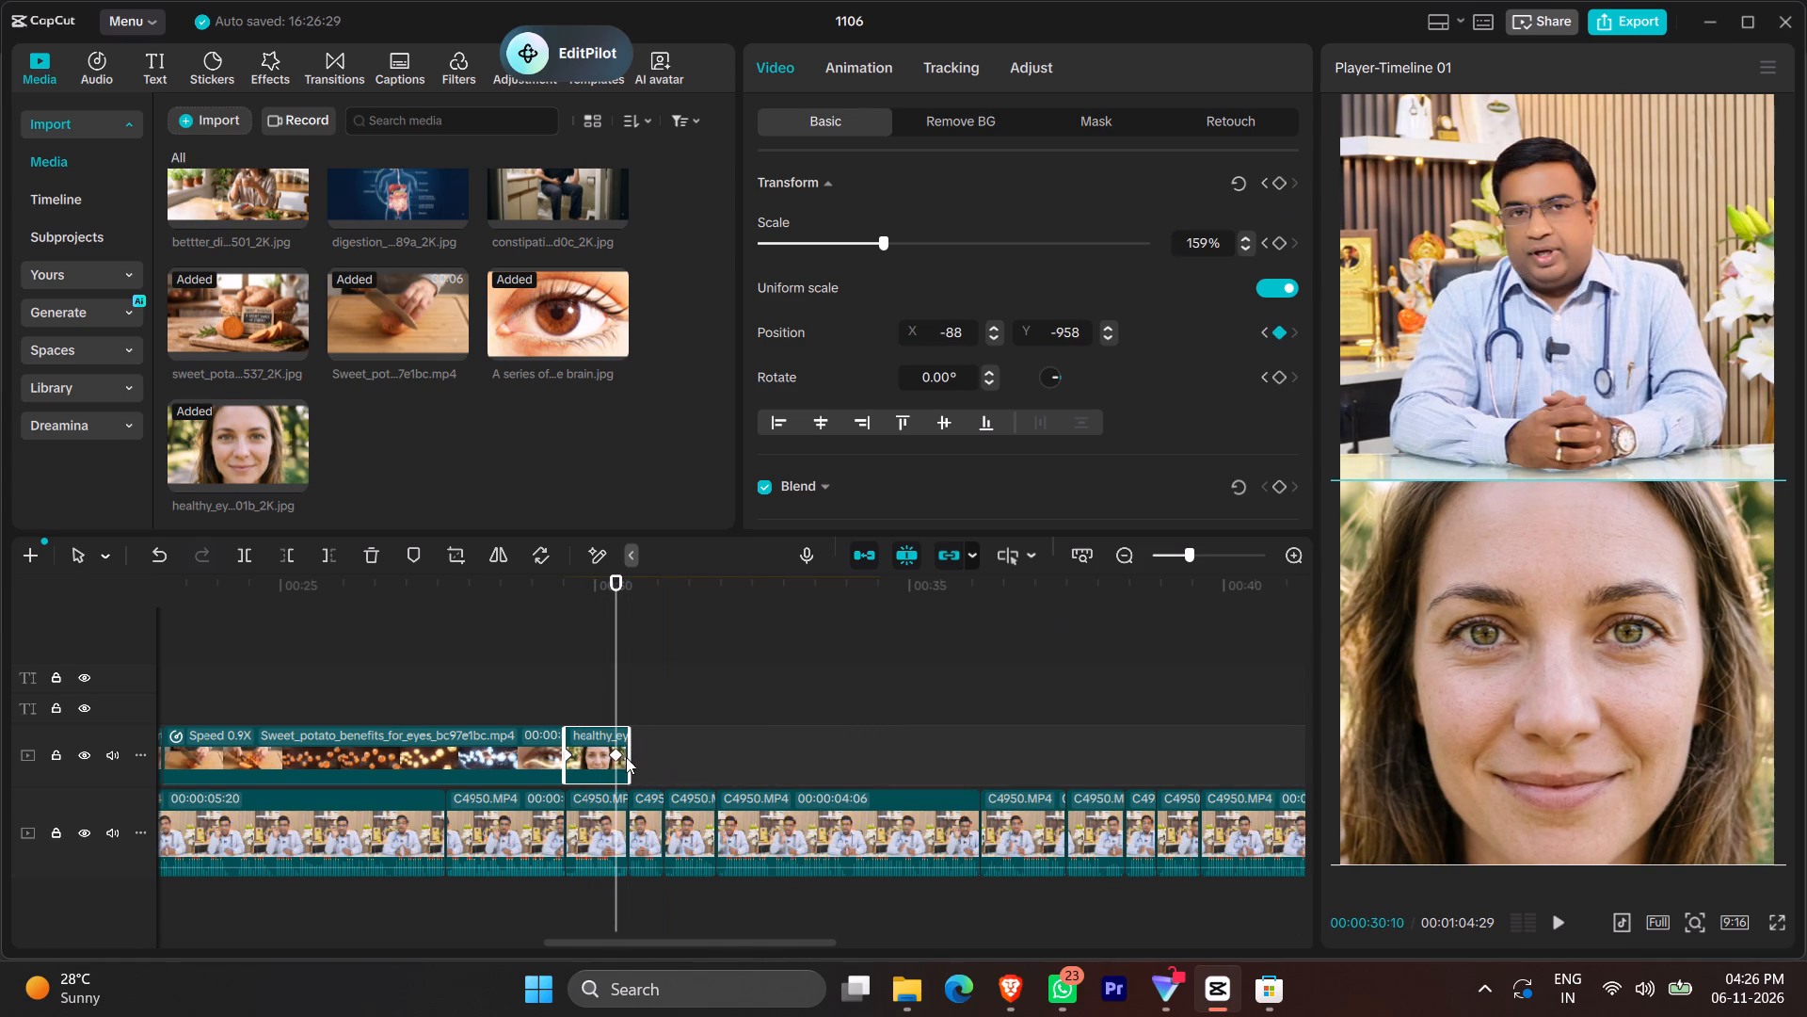
left_click_drag(616, 756, 632, 758)
Replay the section around the healthy eyes image to check its pan and timing against the narration.
left_click(564, 682)
key("space")
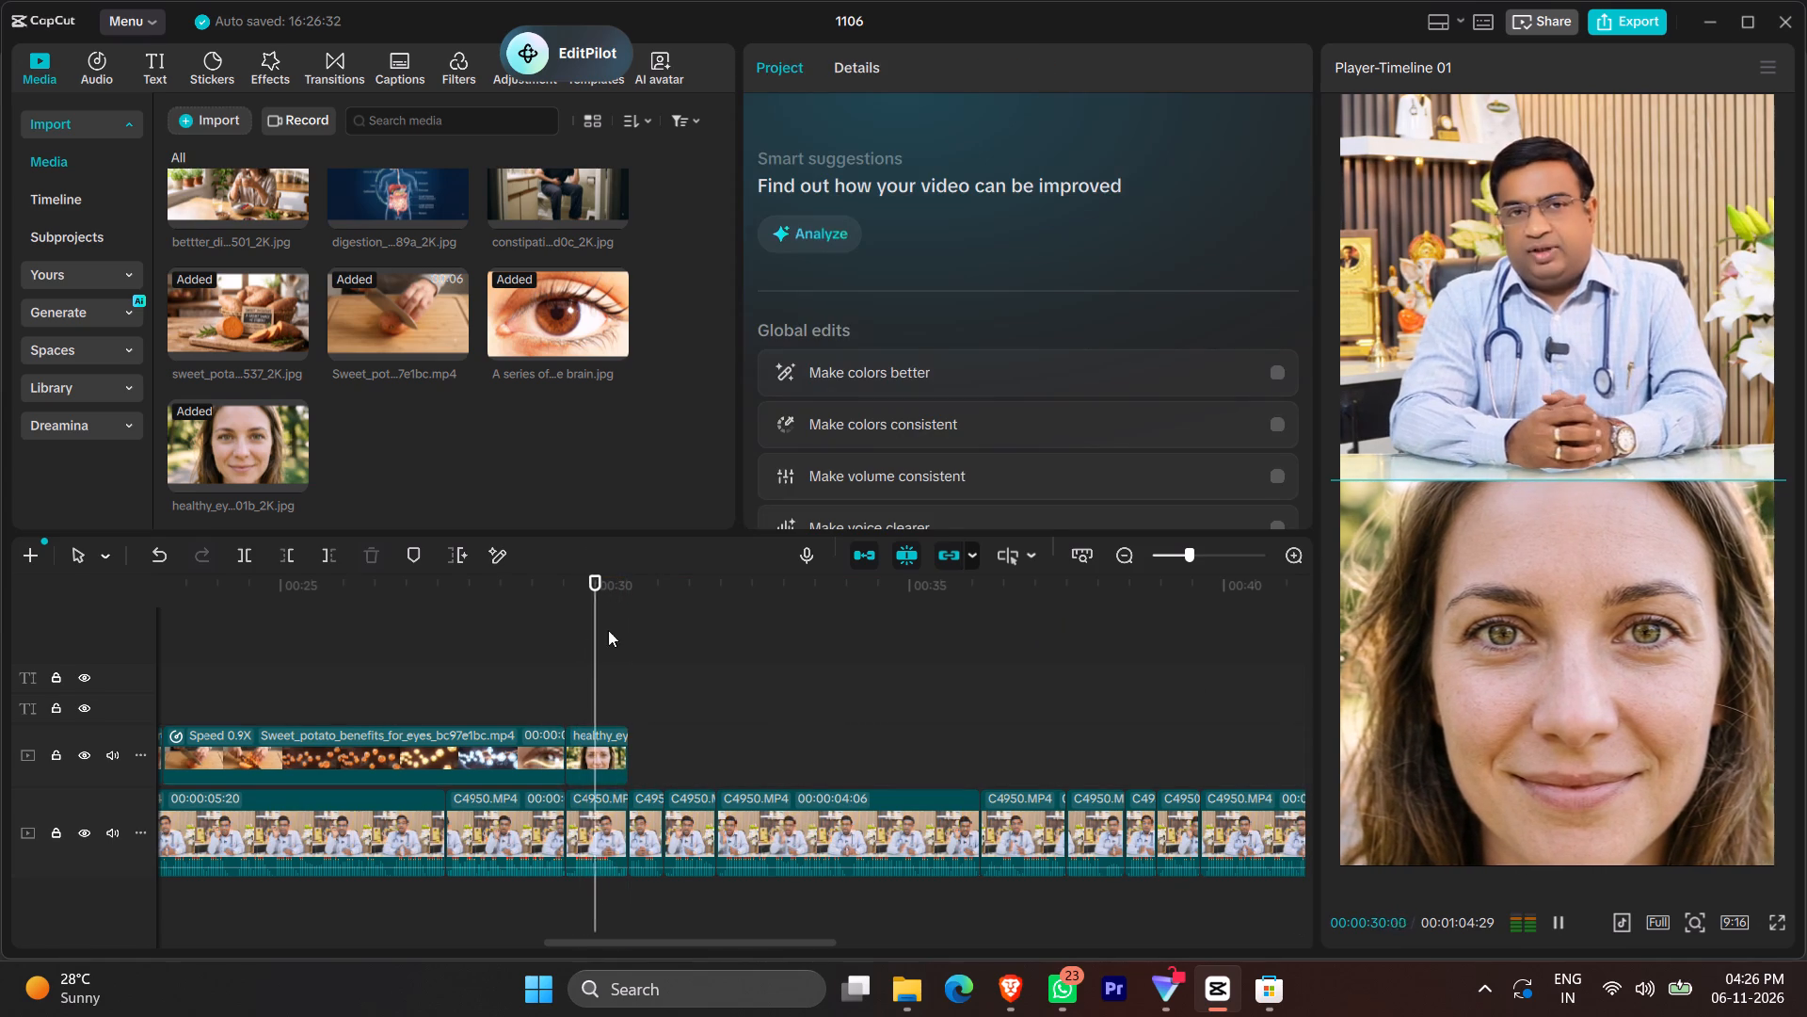
left_click(556, 624)
key("space")
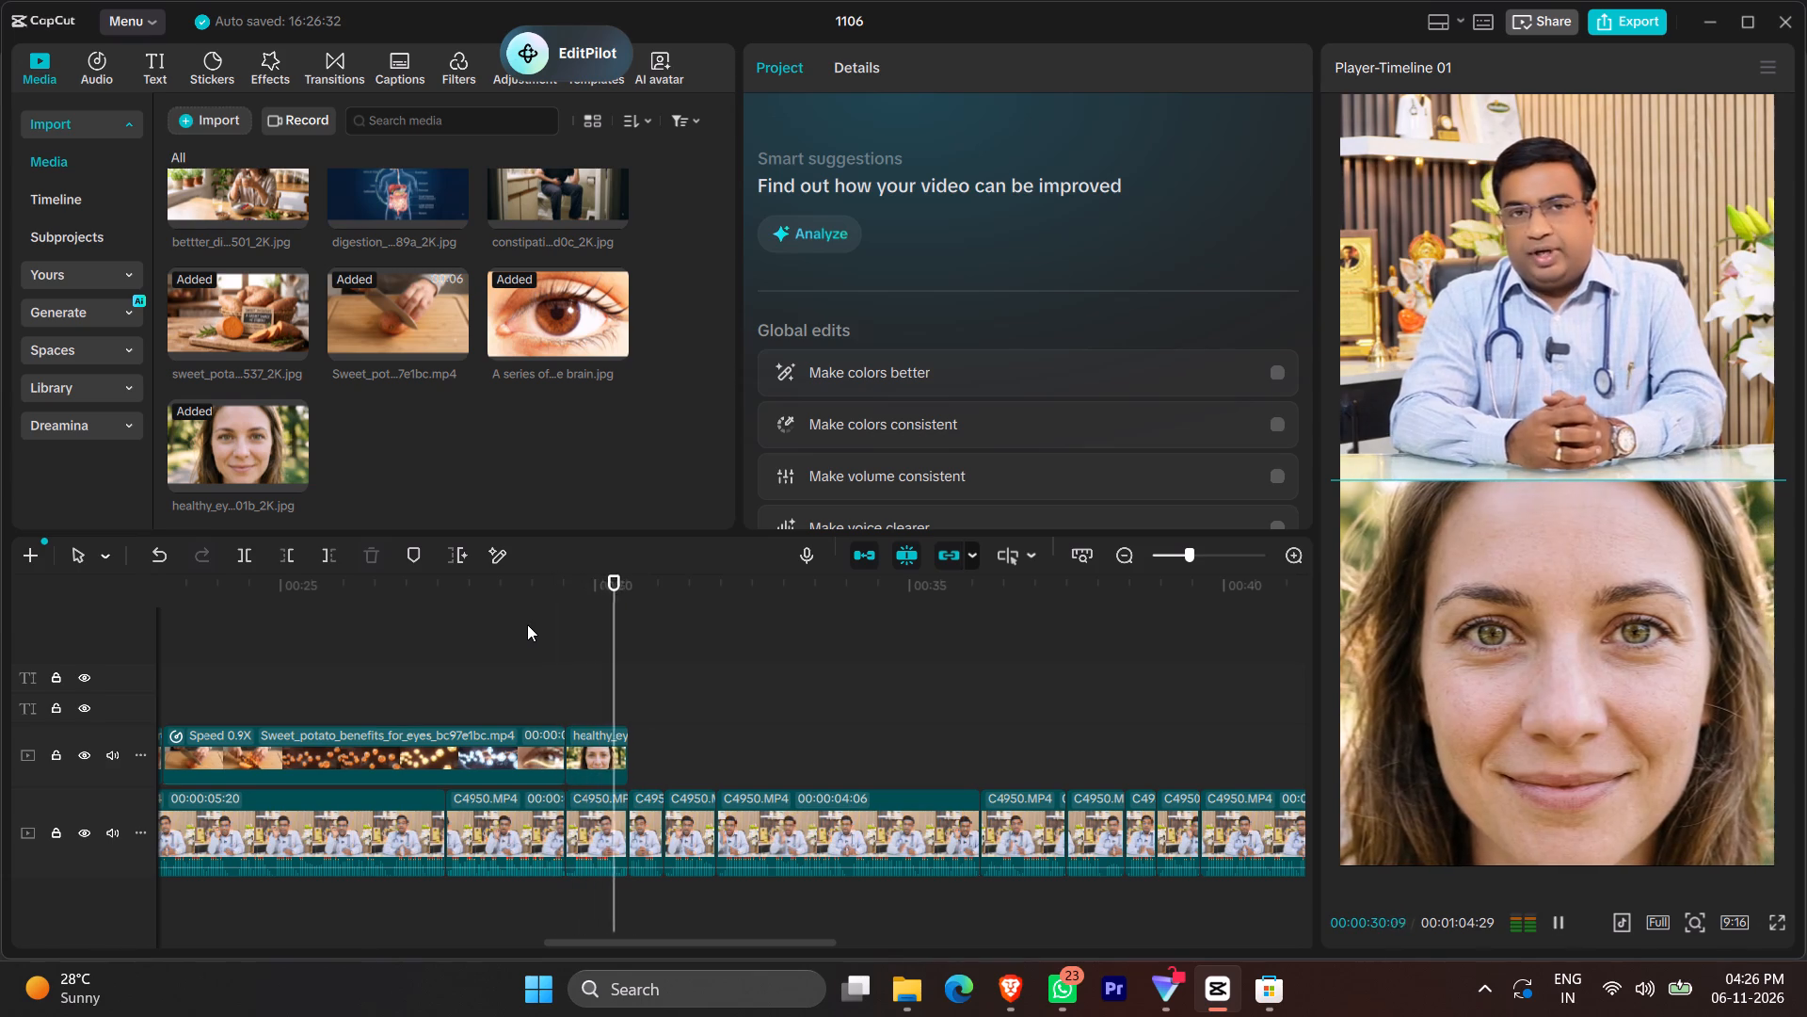
left_click(519, 668)
key("space")
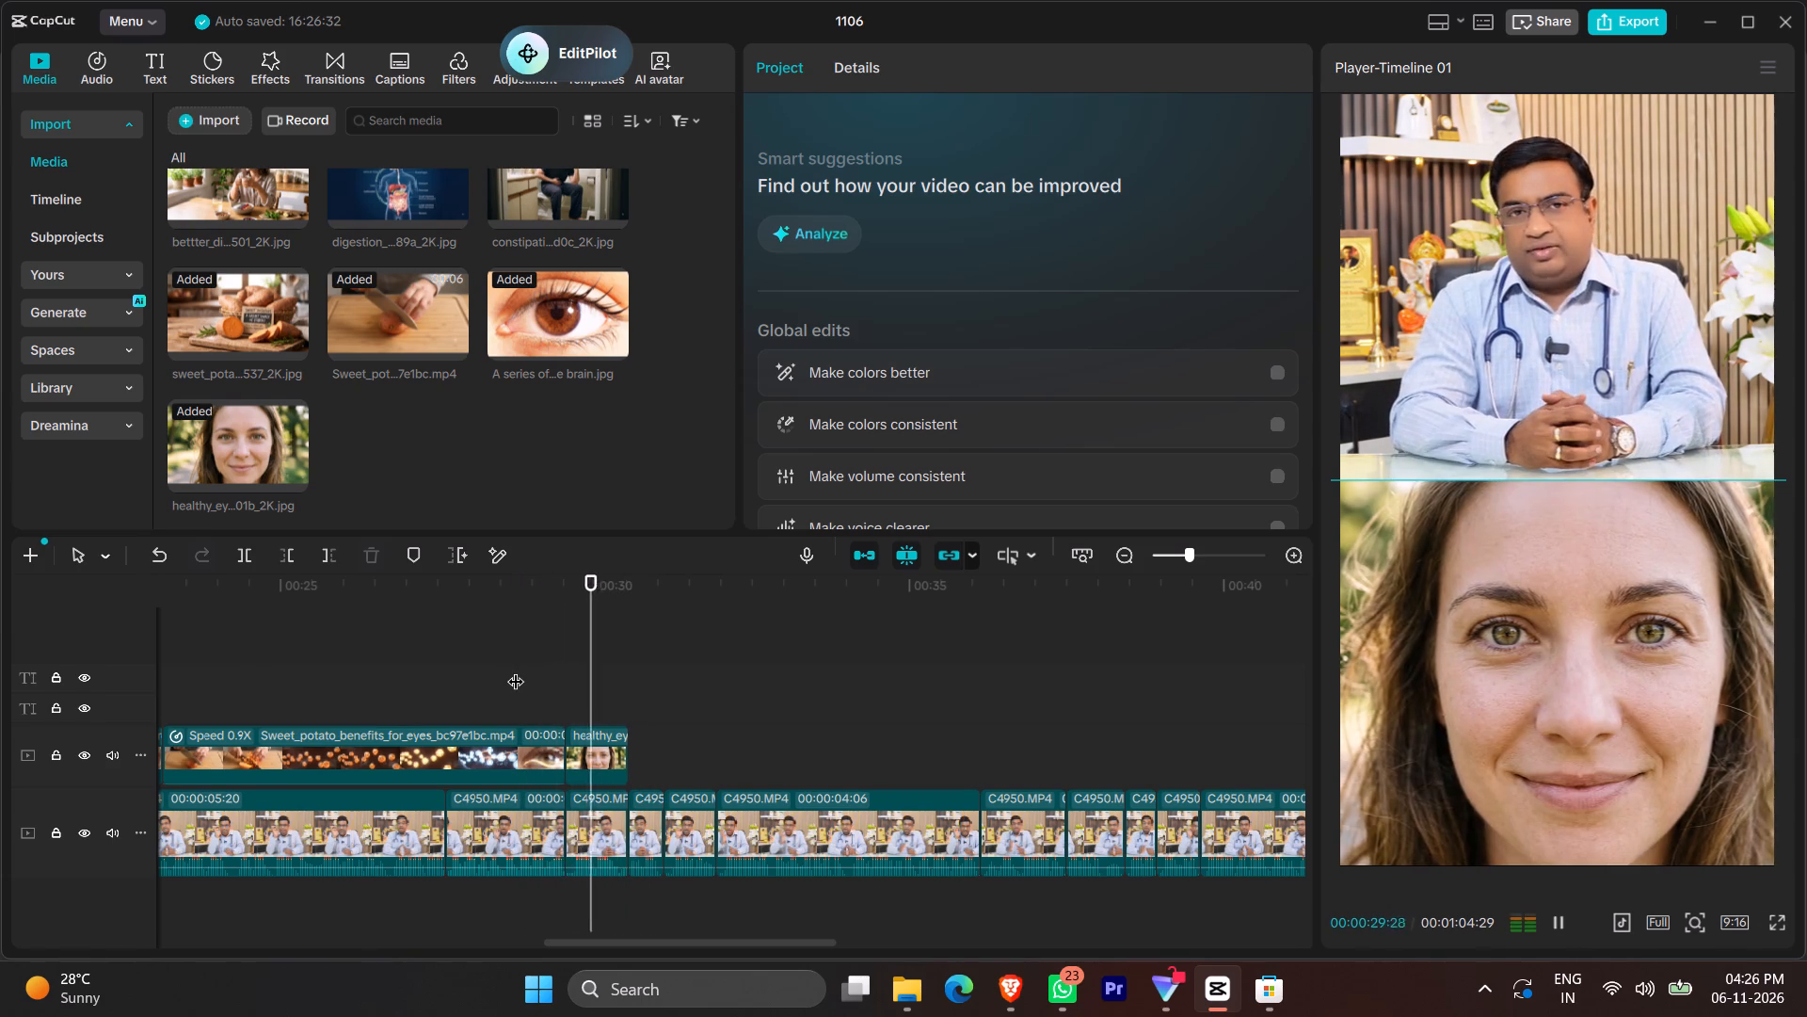
key("space")
key("space")
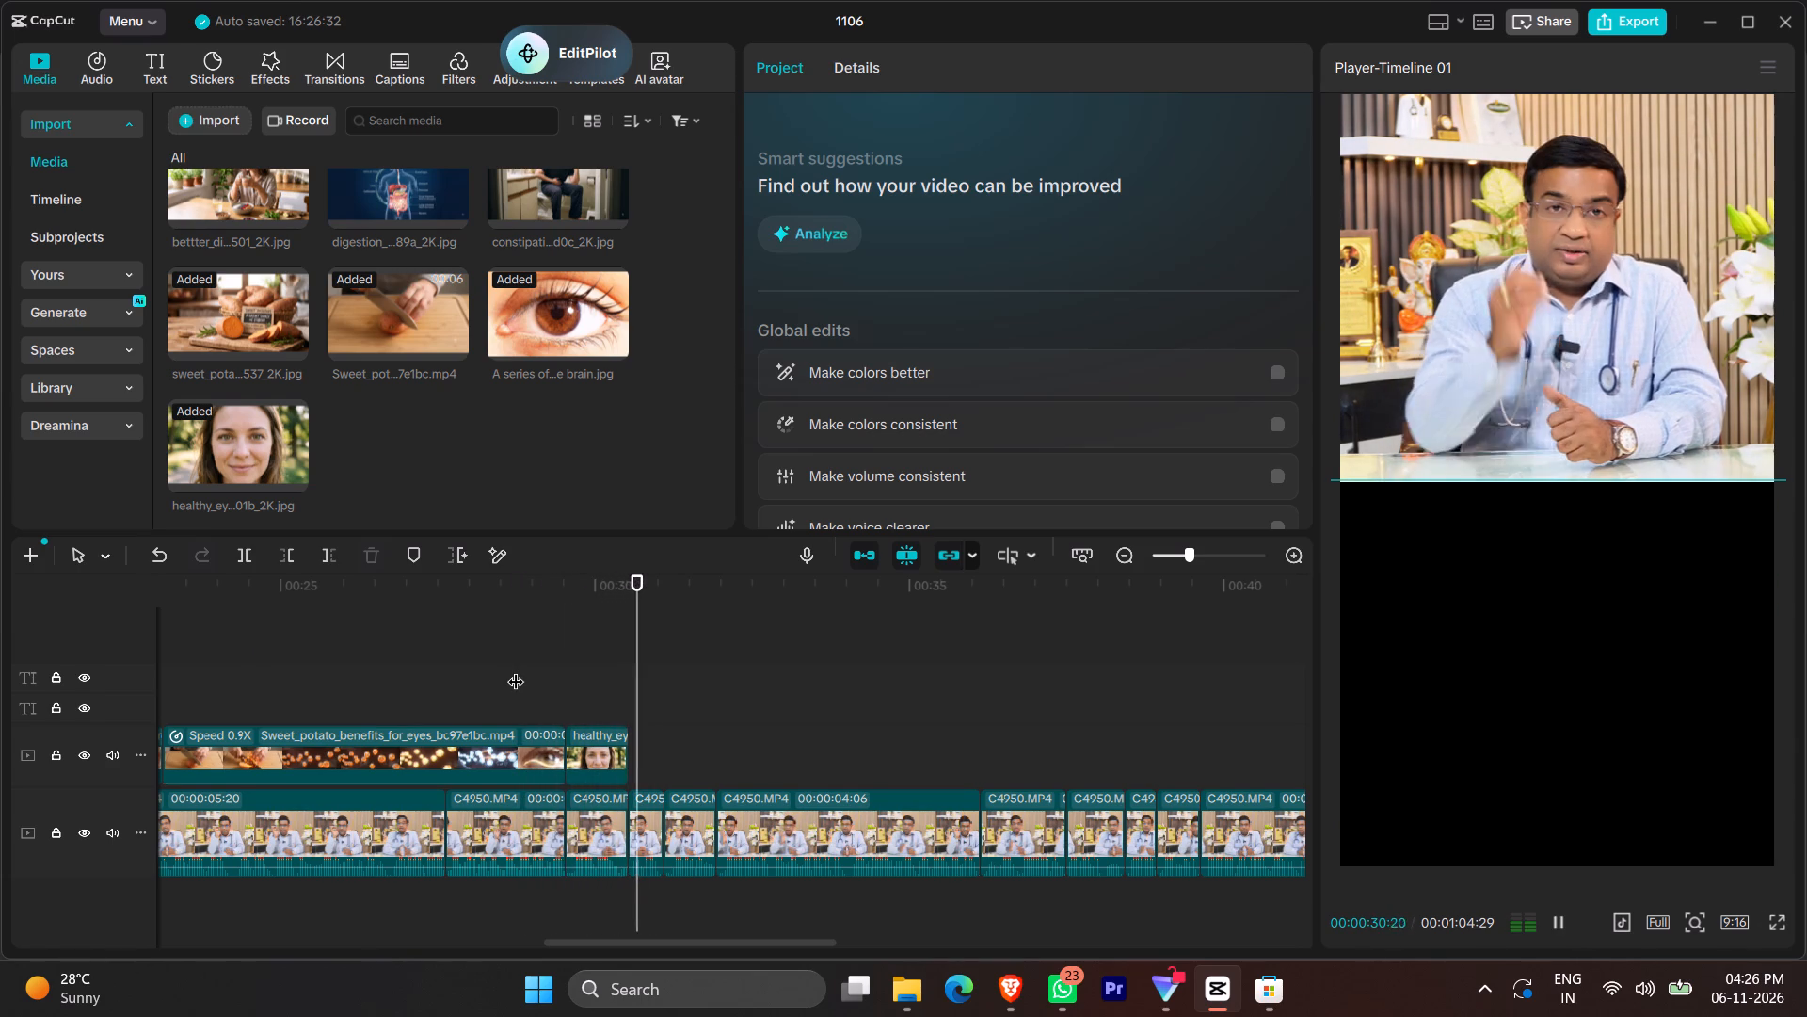
key("space")
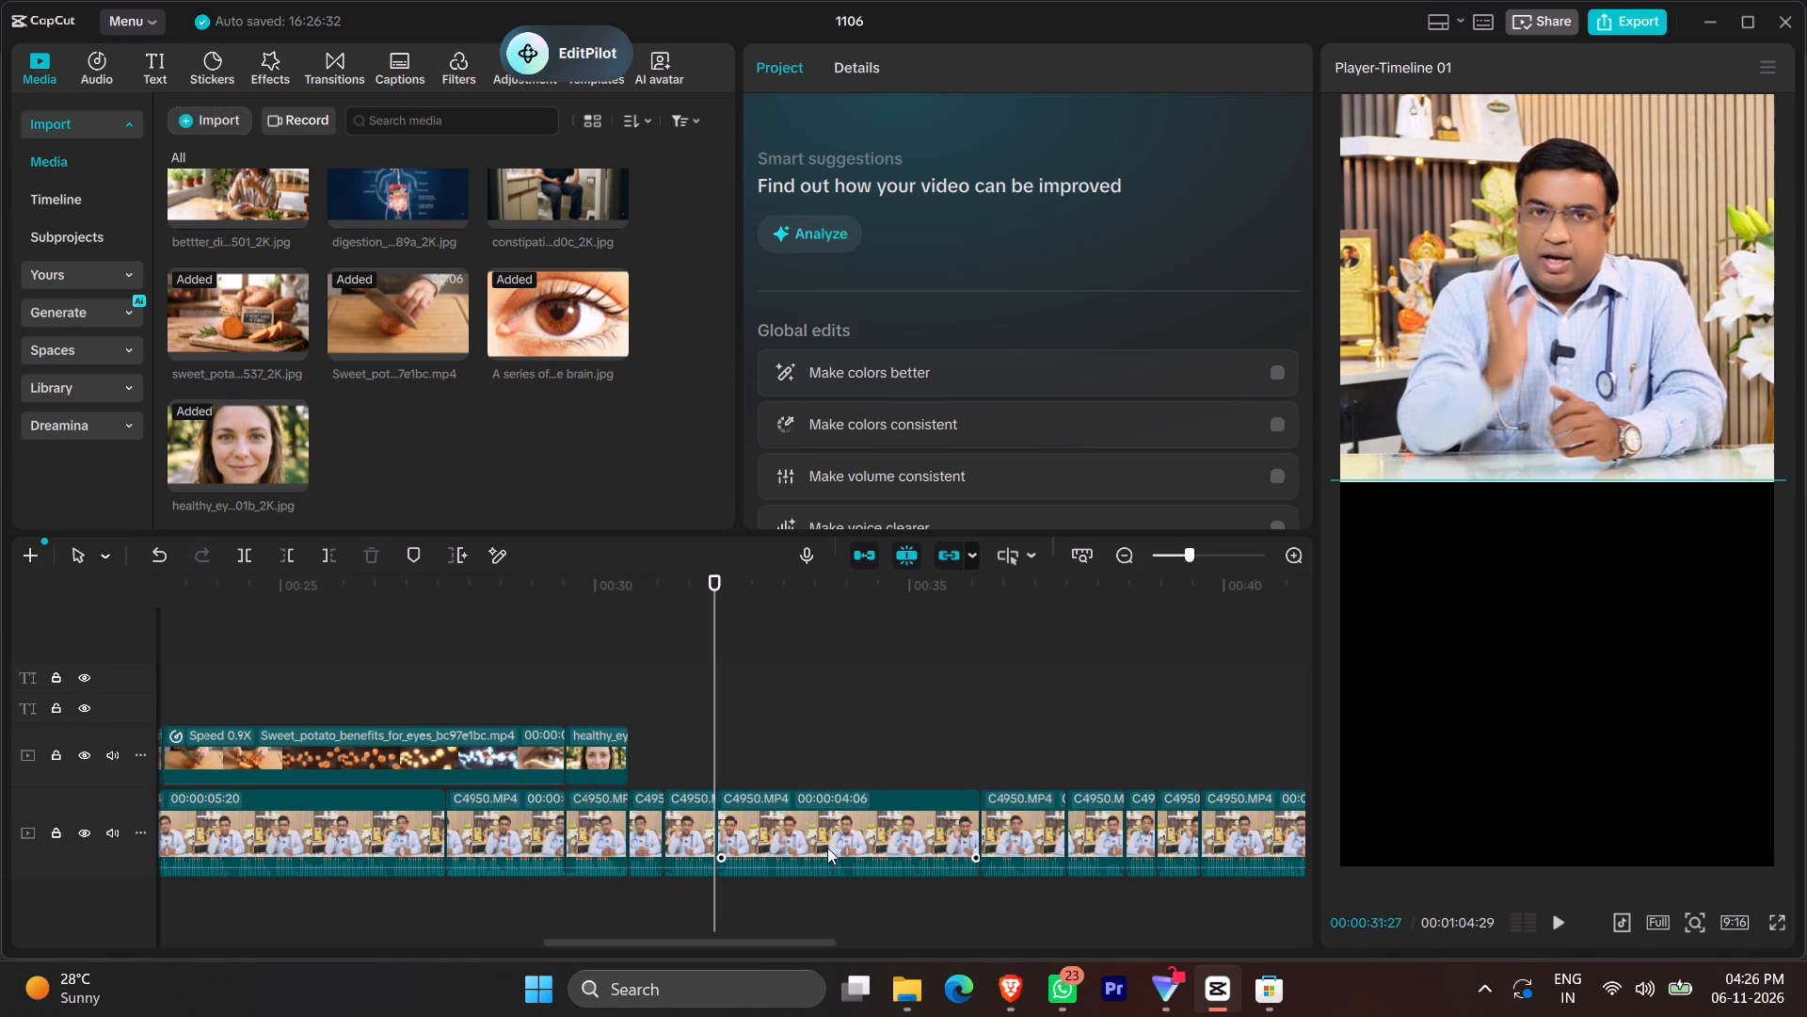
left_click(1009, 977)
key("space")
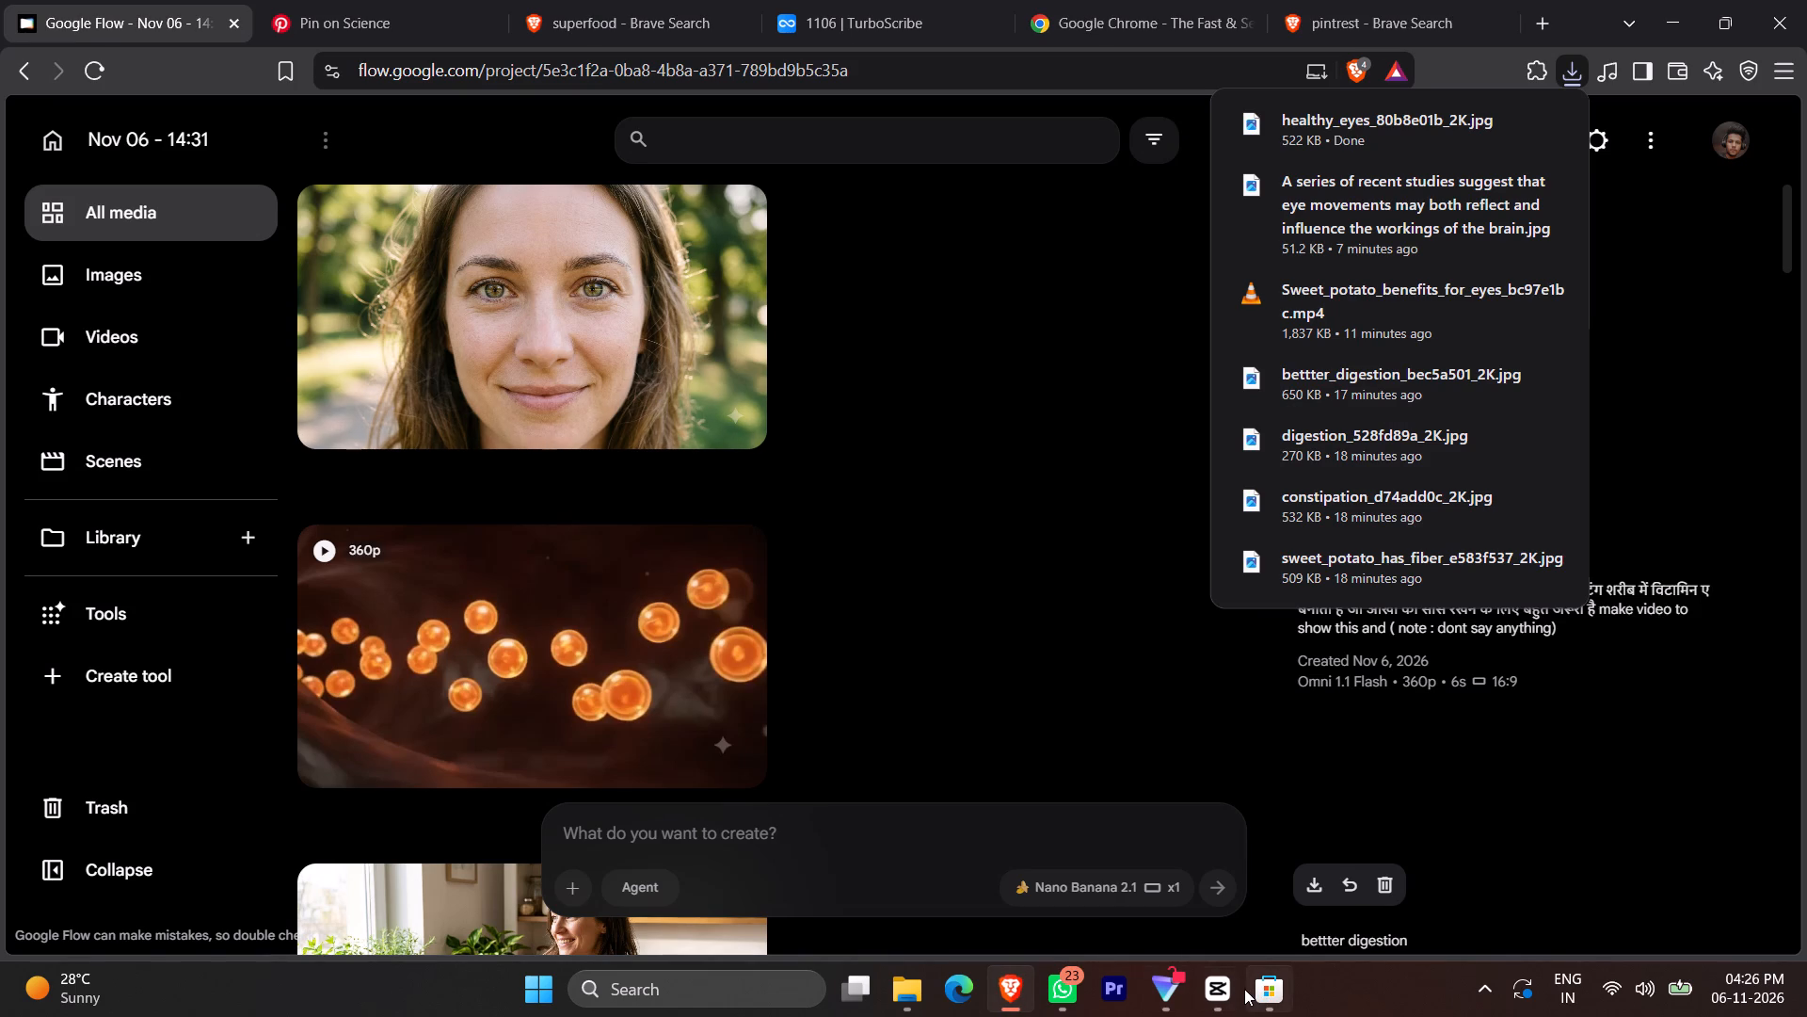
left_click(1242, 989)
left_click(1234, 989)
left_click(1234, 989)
Play the uncovered narration after the healthy eyes image, from about 30 to 38 seconds, to check what visuals it needs.
key("space")
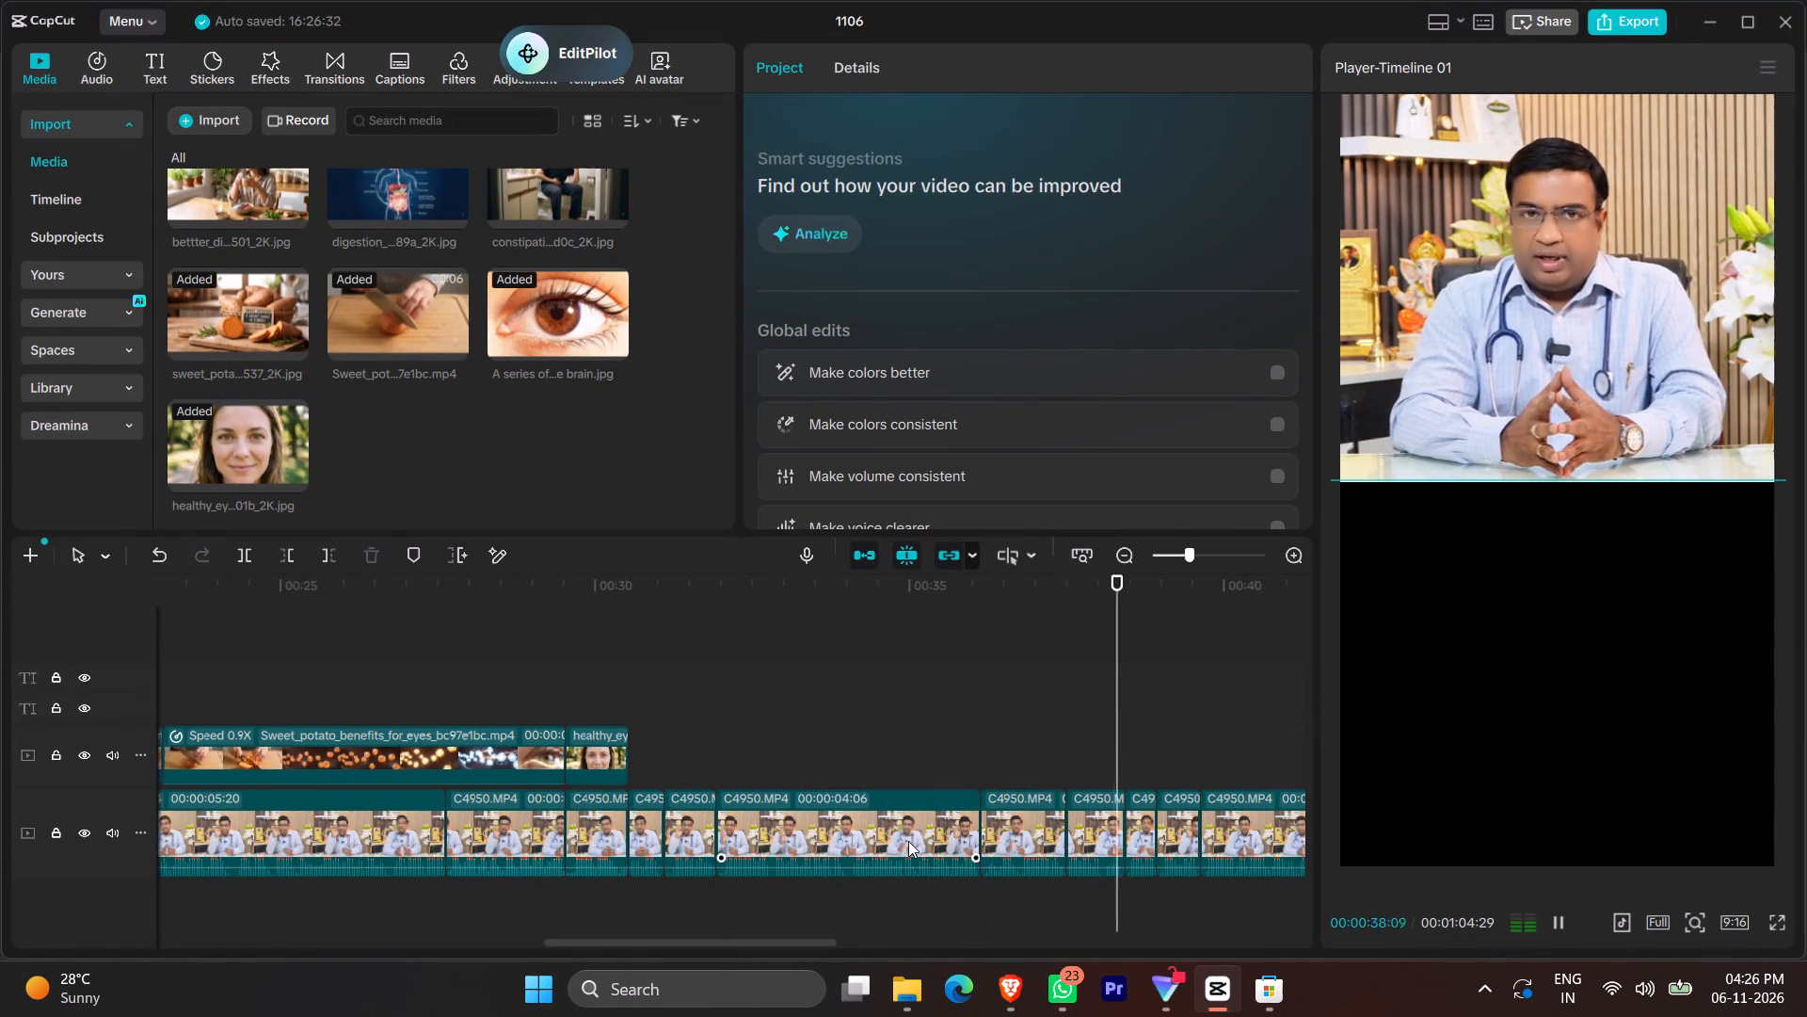
key("space")
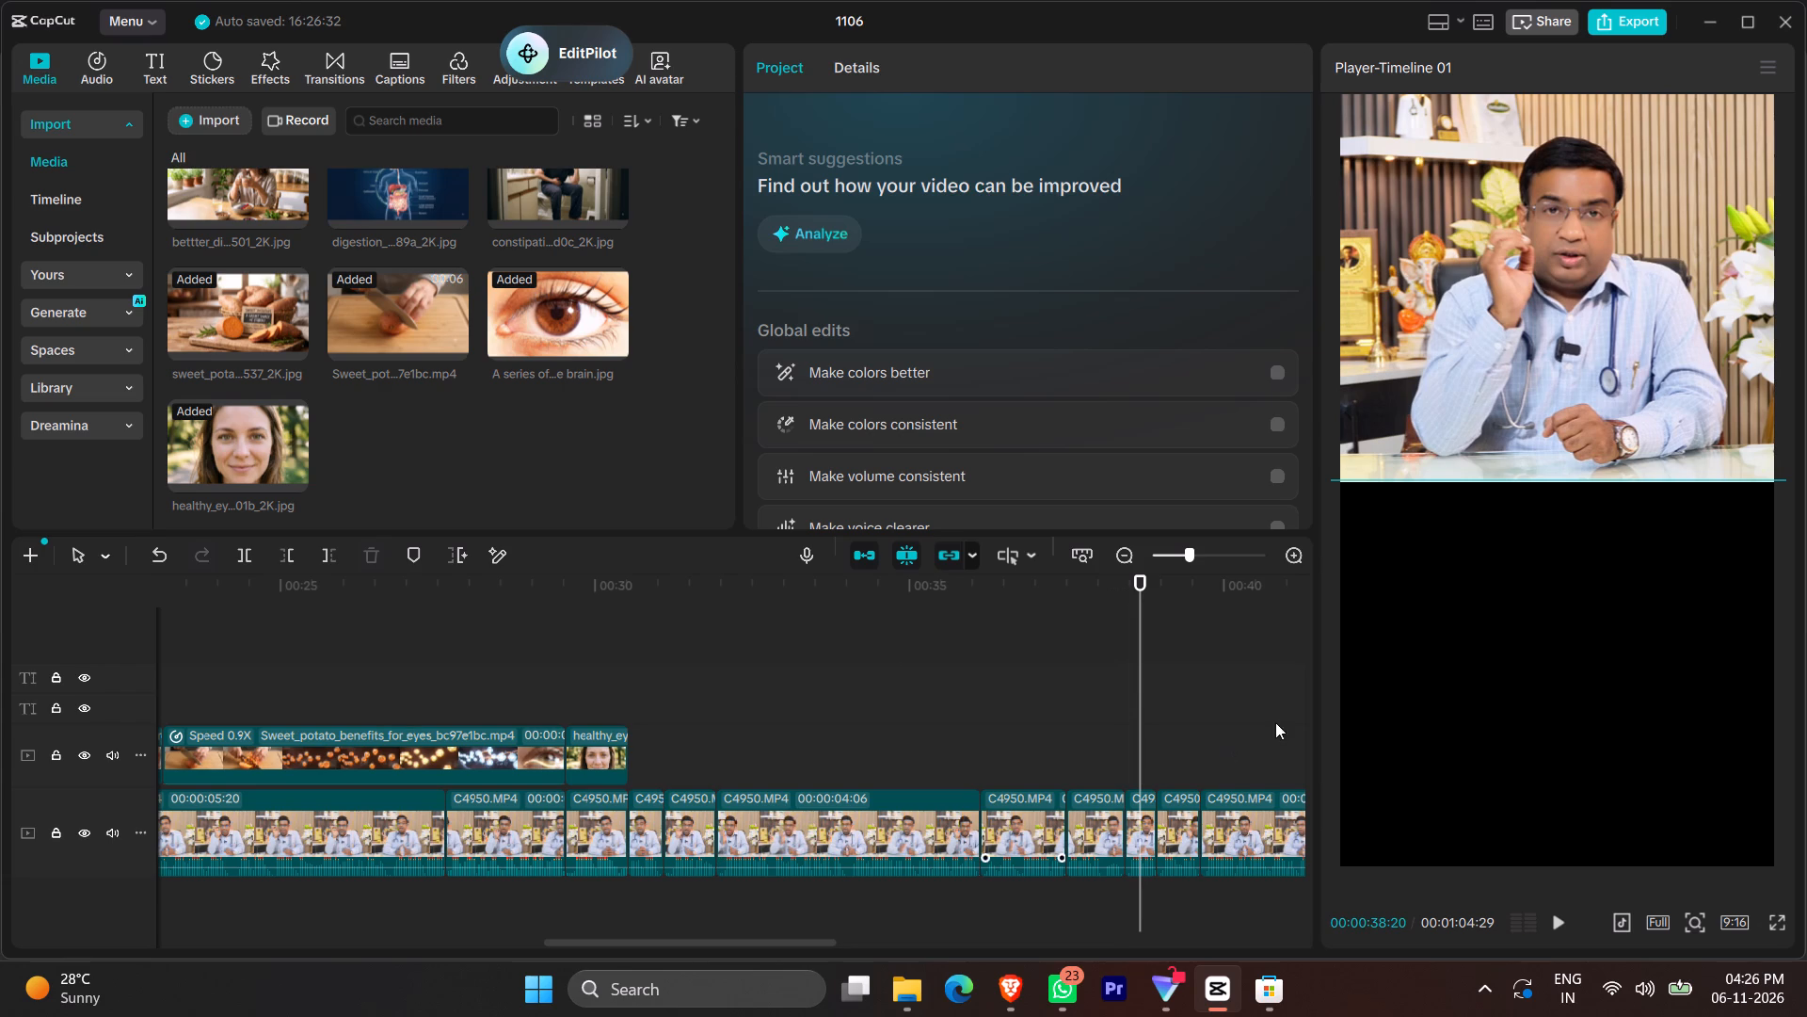
left_click(600, 684)
left_click(621, 694)
double_click(633, 699)
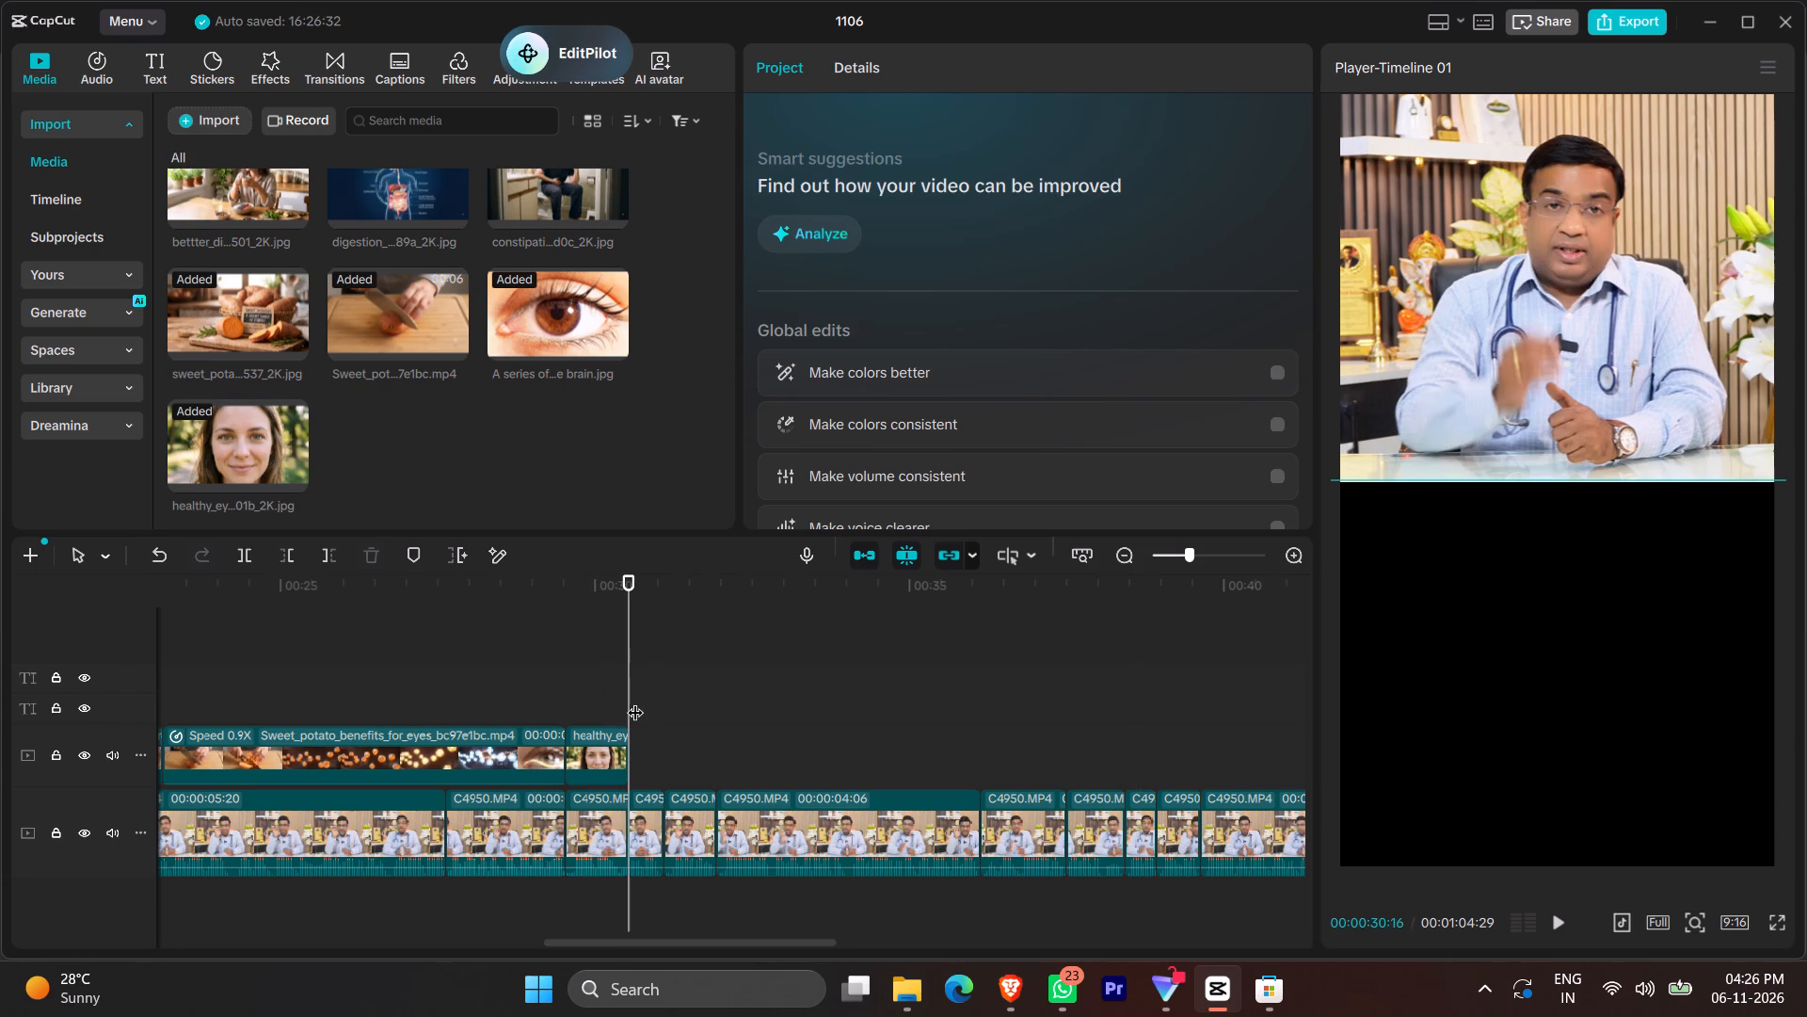
key("space")
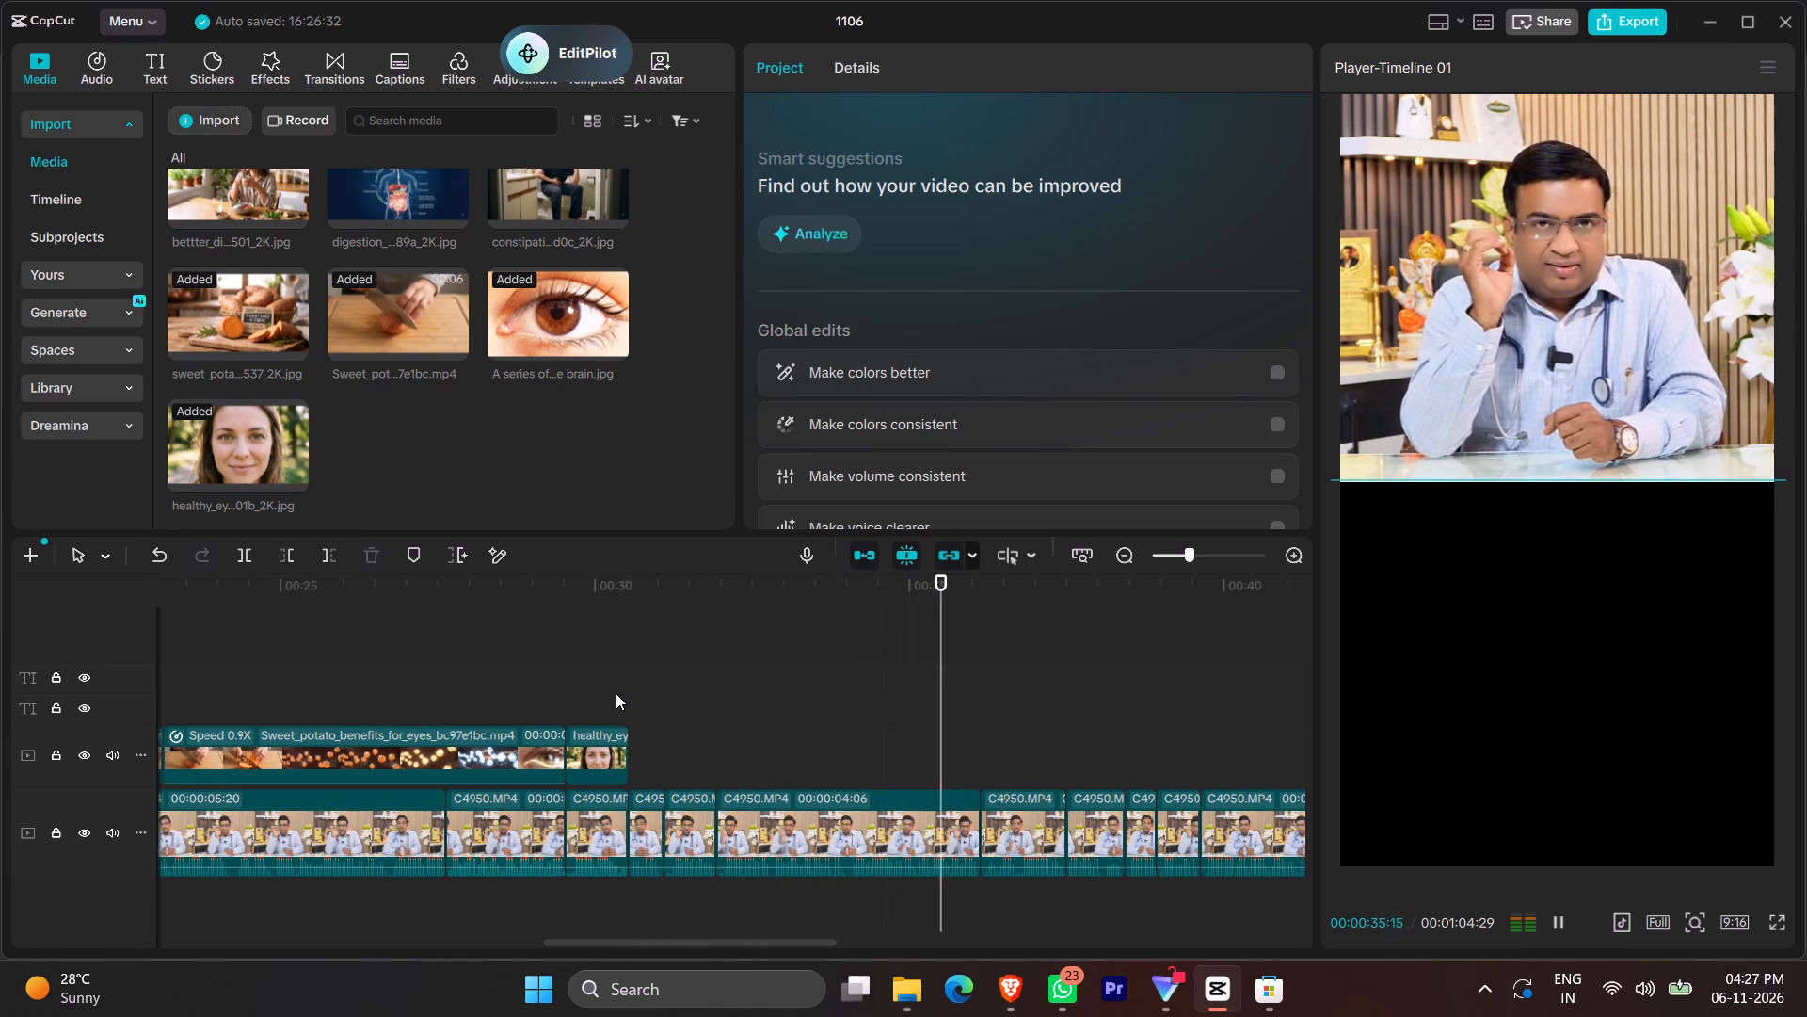
key("space")
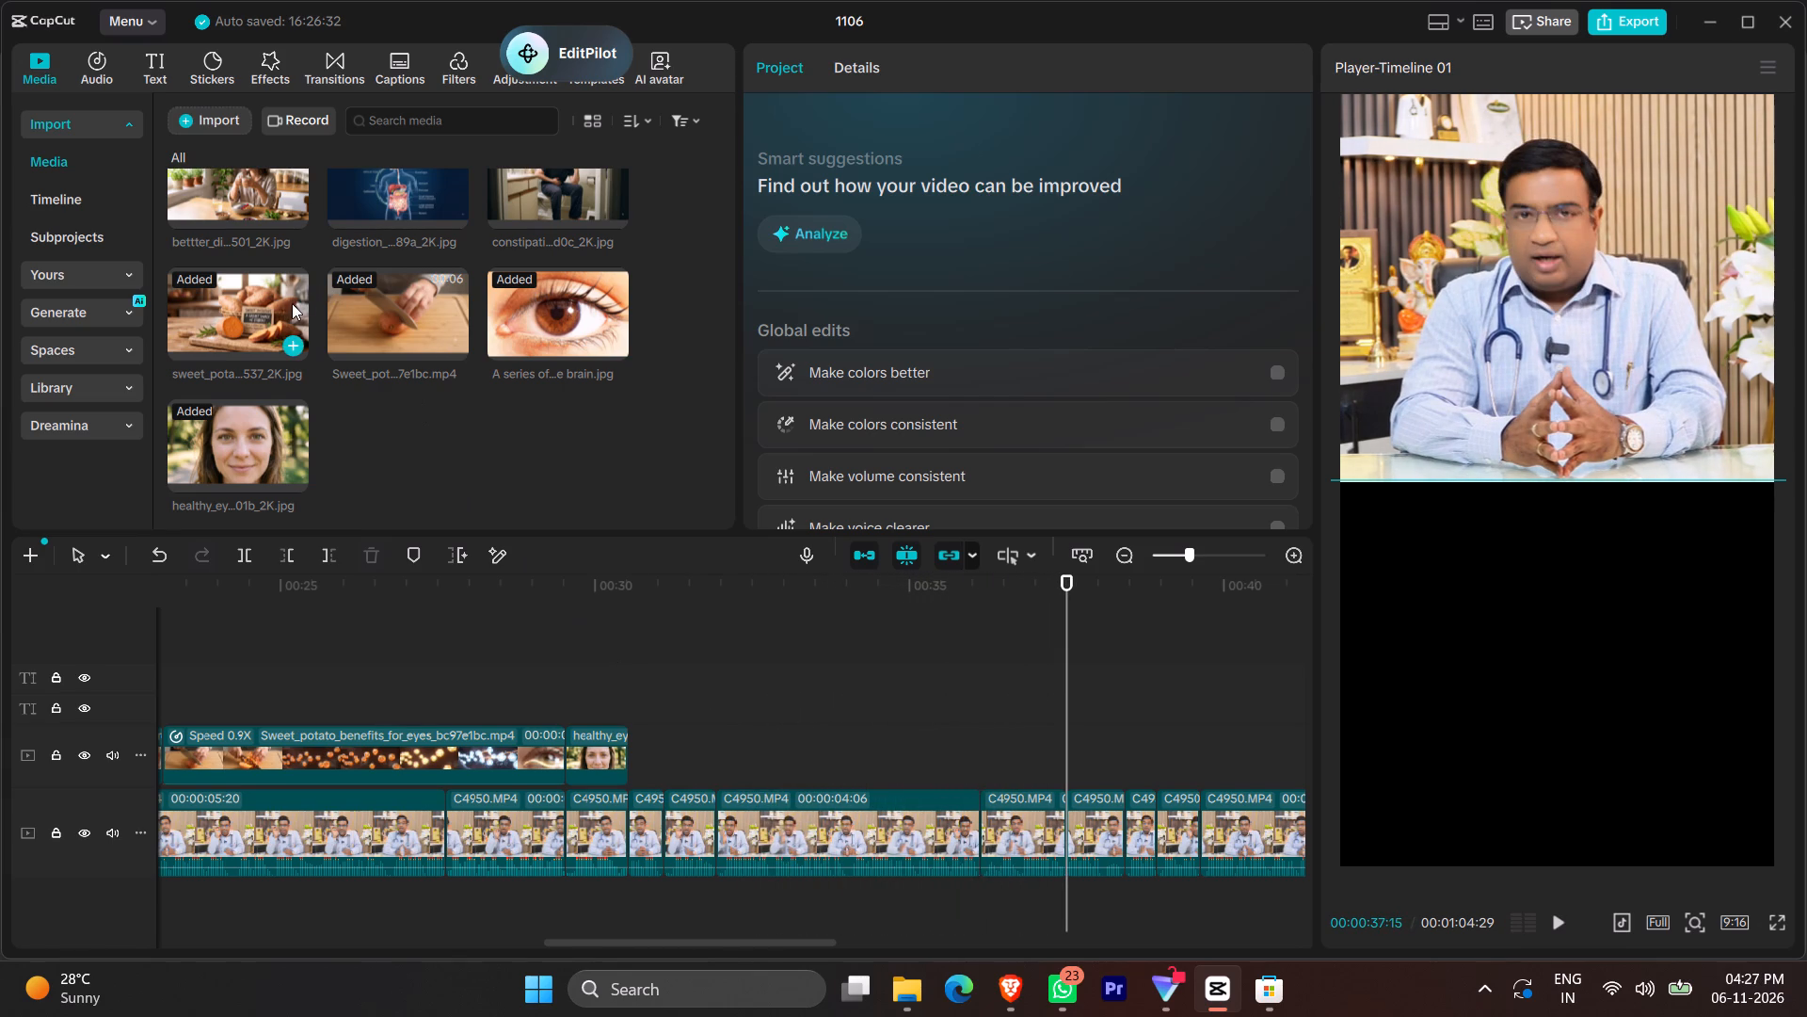
Import the previously downloaded image Feeling_of_a_full_stomach_71f33ee9_2K from the Downloads folder into the project media.
left_click(230, 121)
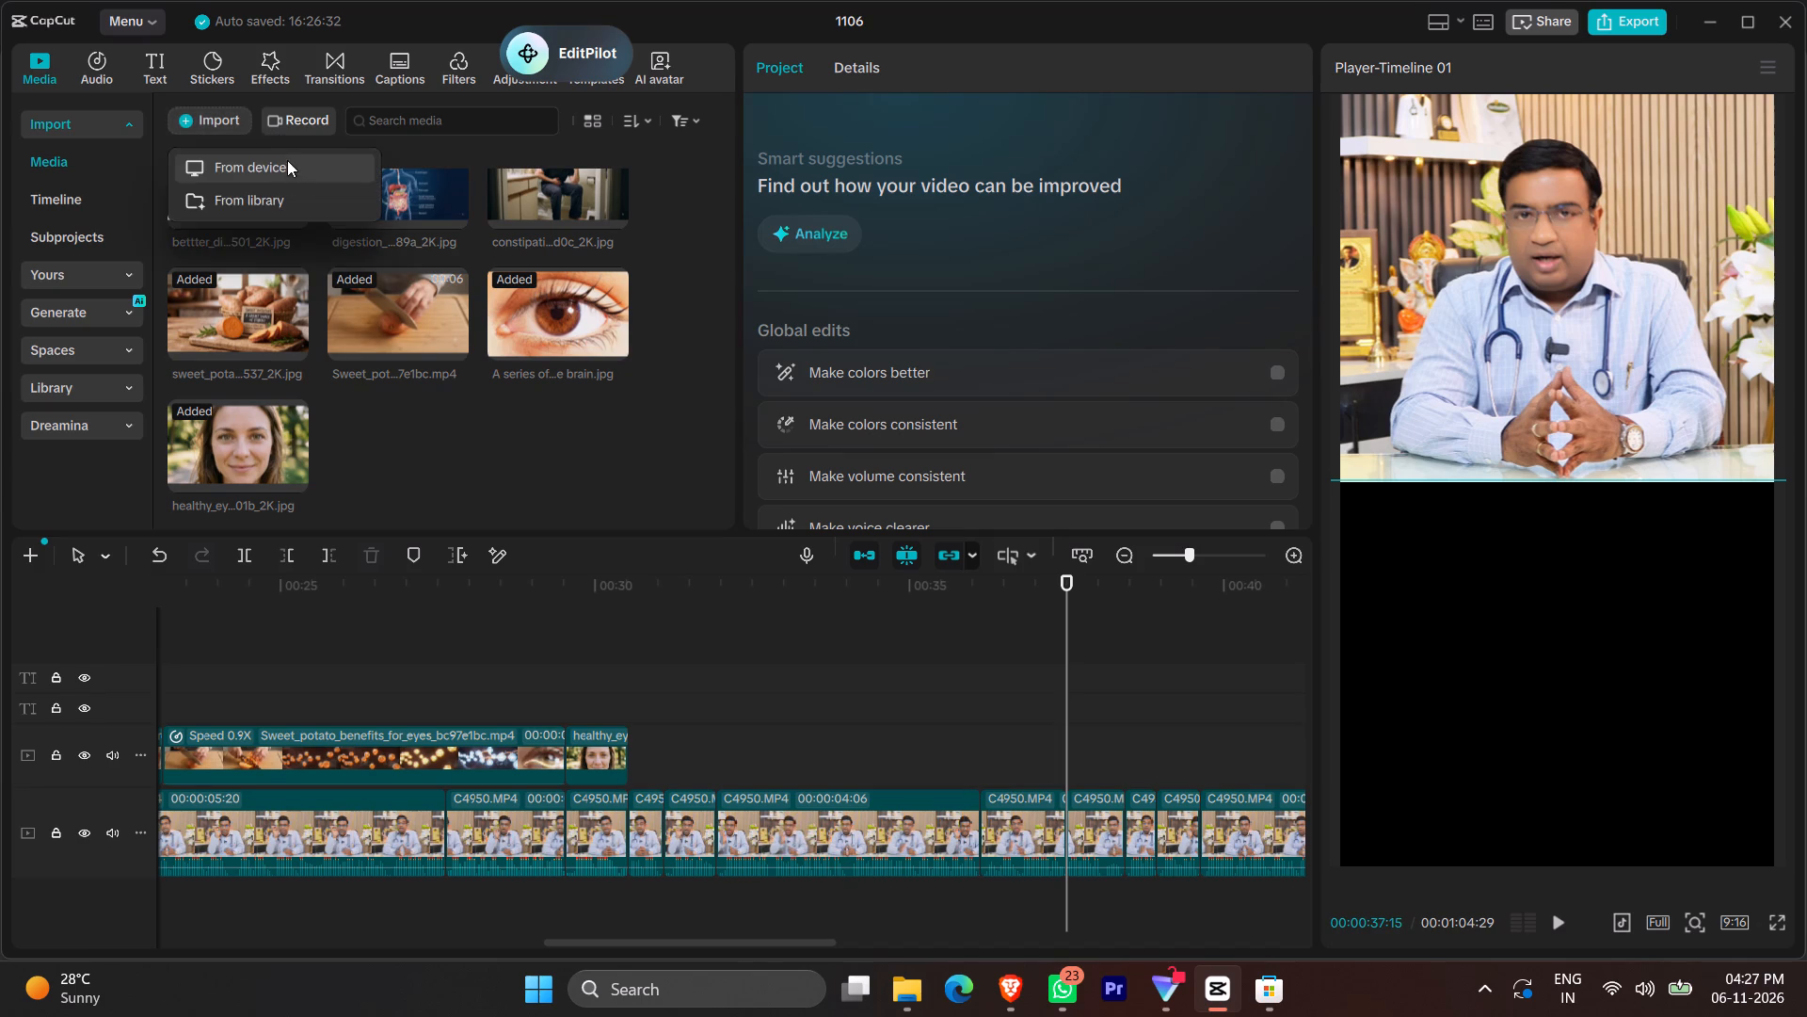
left_click(289, 173)
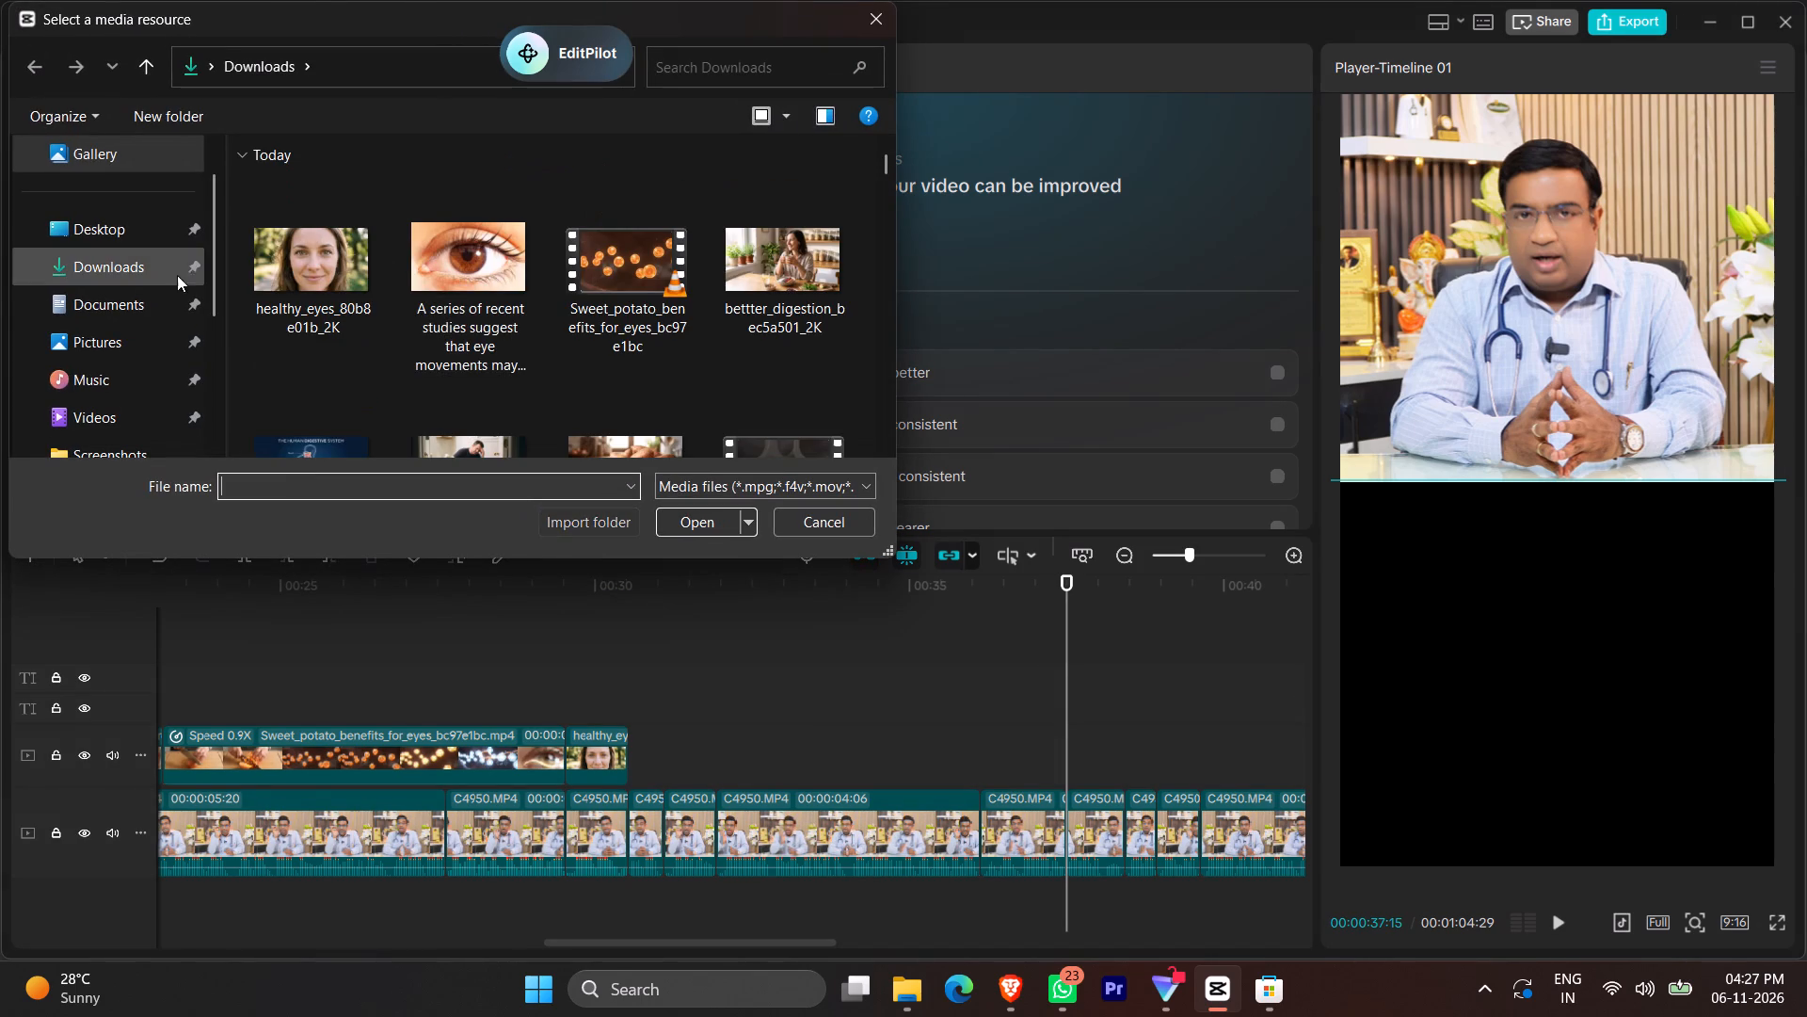
left_click(150, 268)
scroll(439, 303, "down", 3)
scroll(572, 350, "down", 1)
scroll(660, 370, "down", 2)
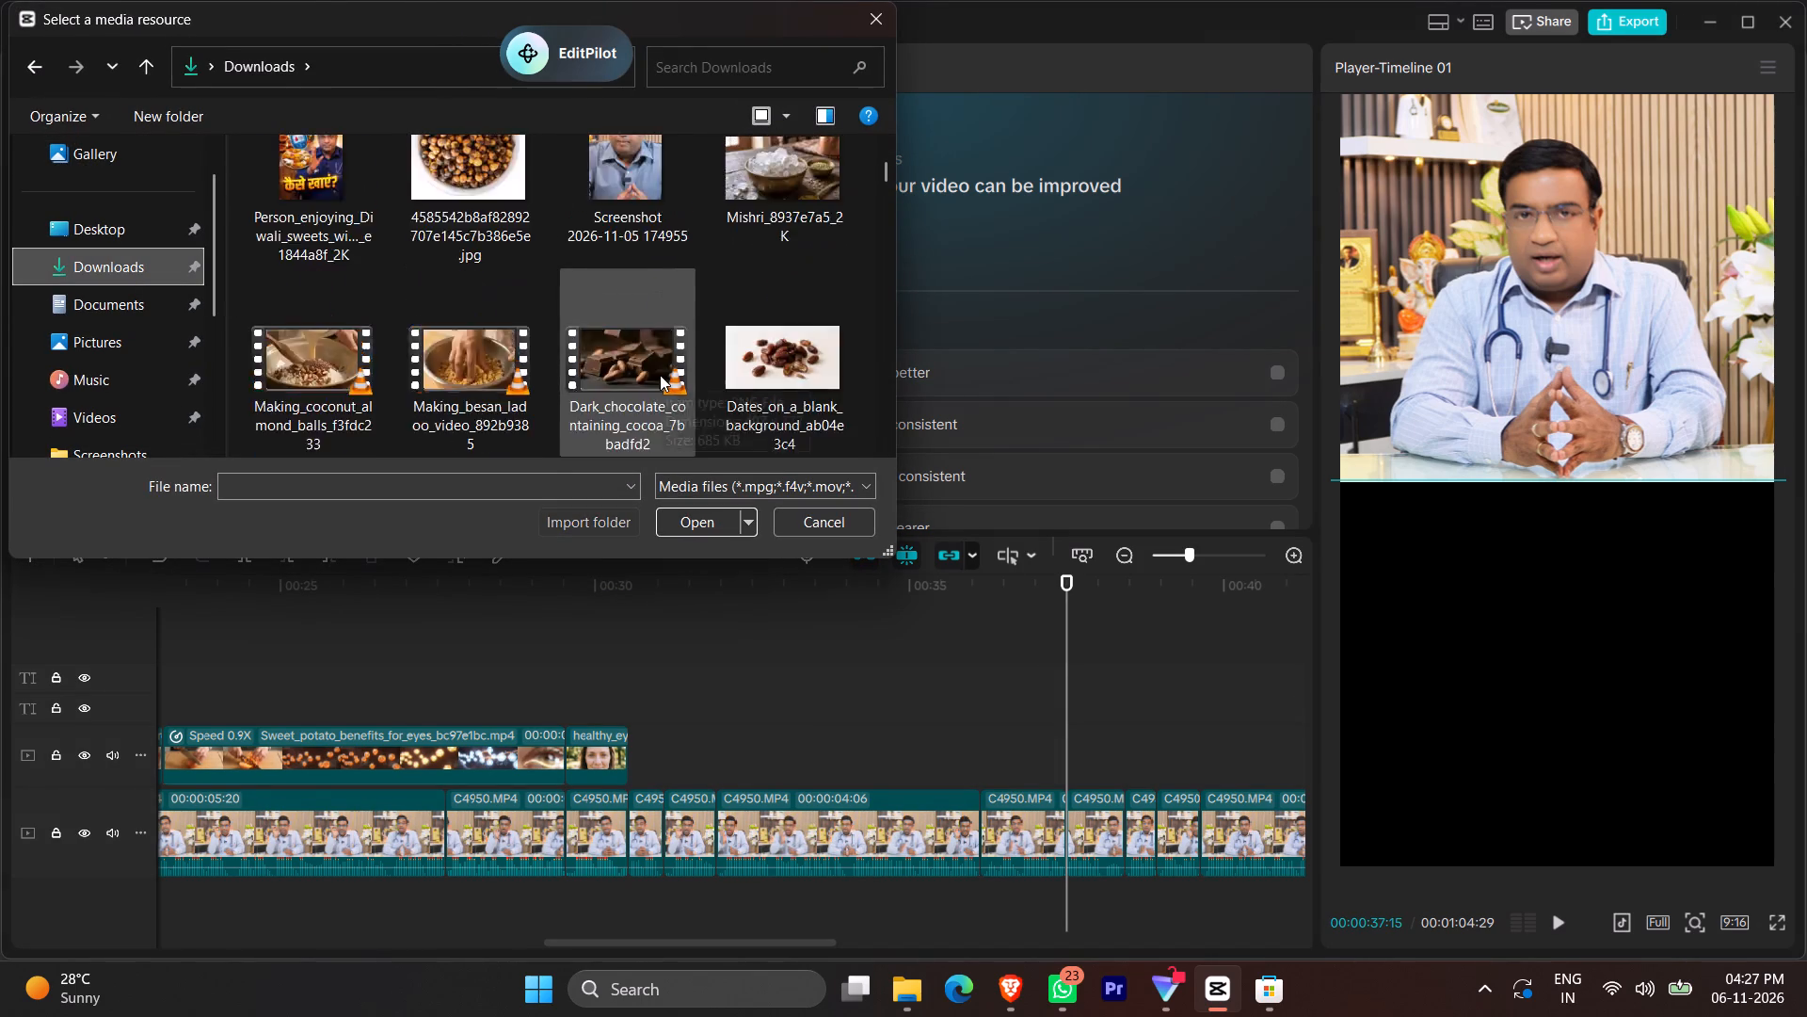
scroll(660, 375, "down", 7)
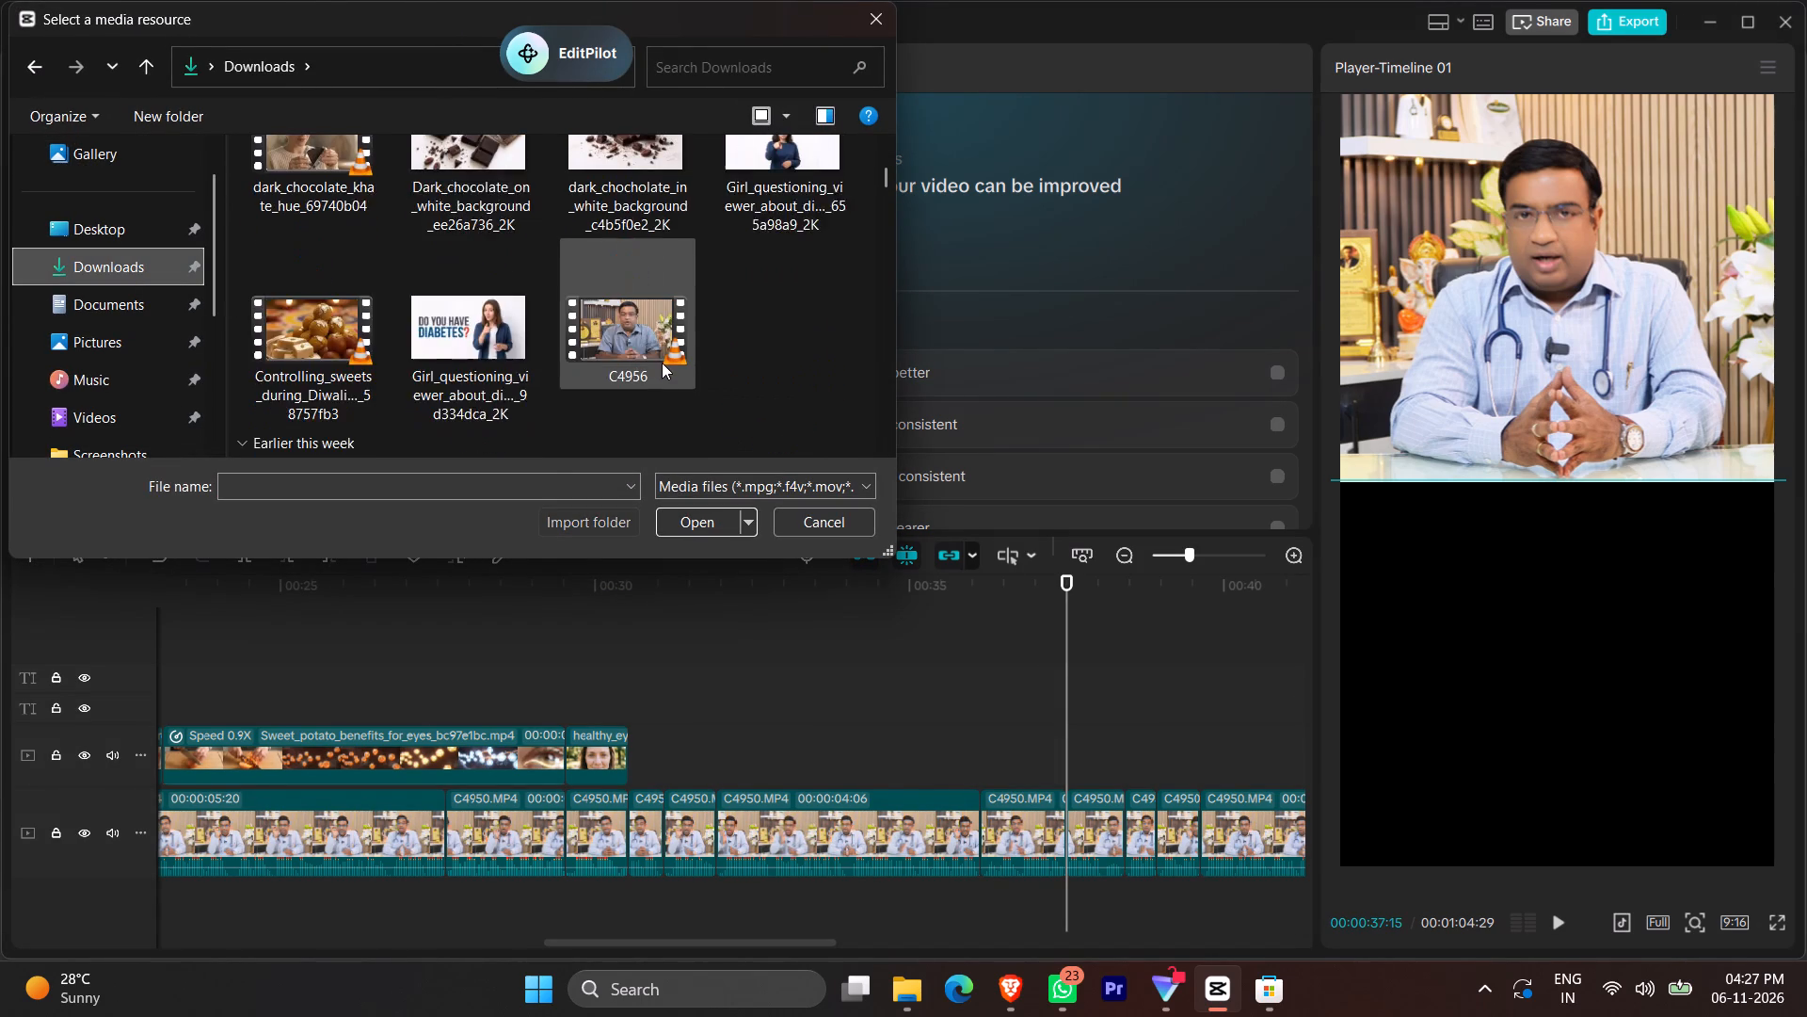
scroll(662, 362, "down", 2)
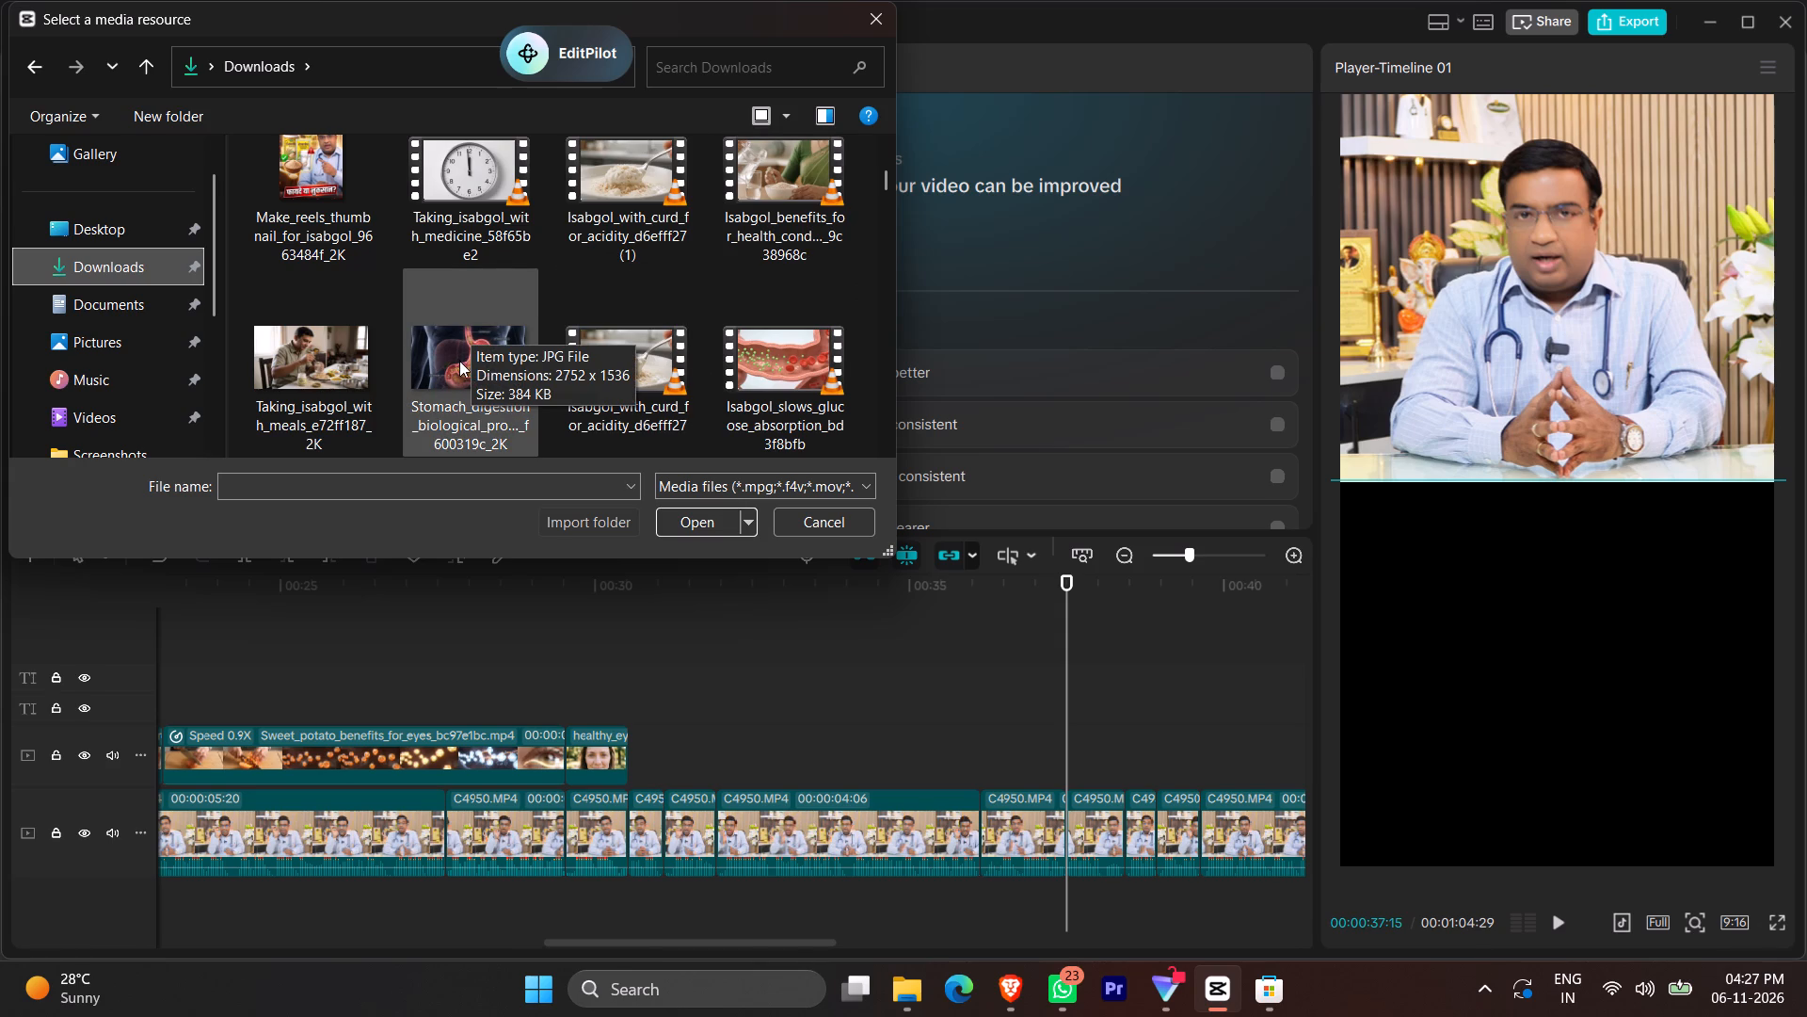
scroll(459, 361, "down", 1)
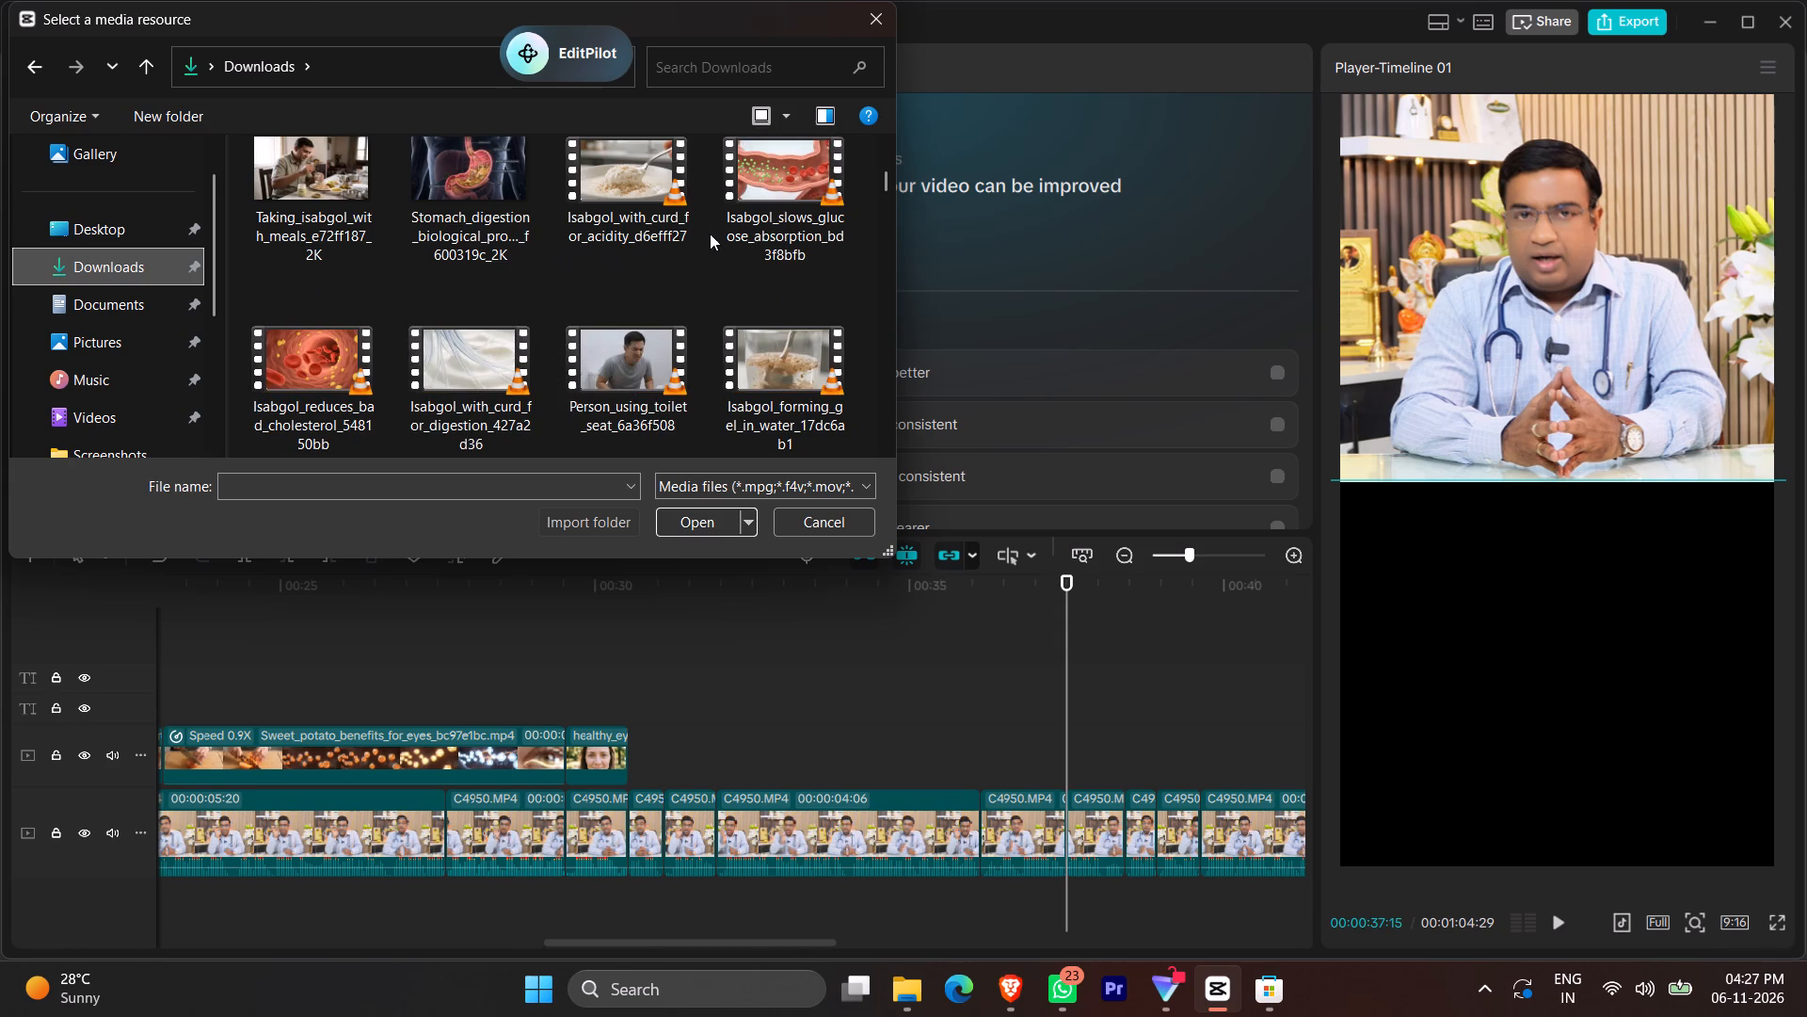
scroll(722, 310, "down", 4)
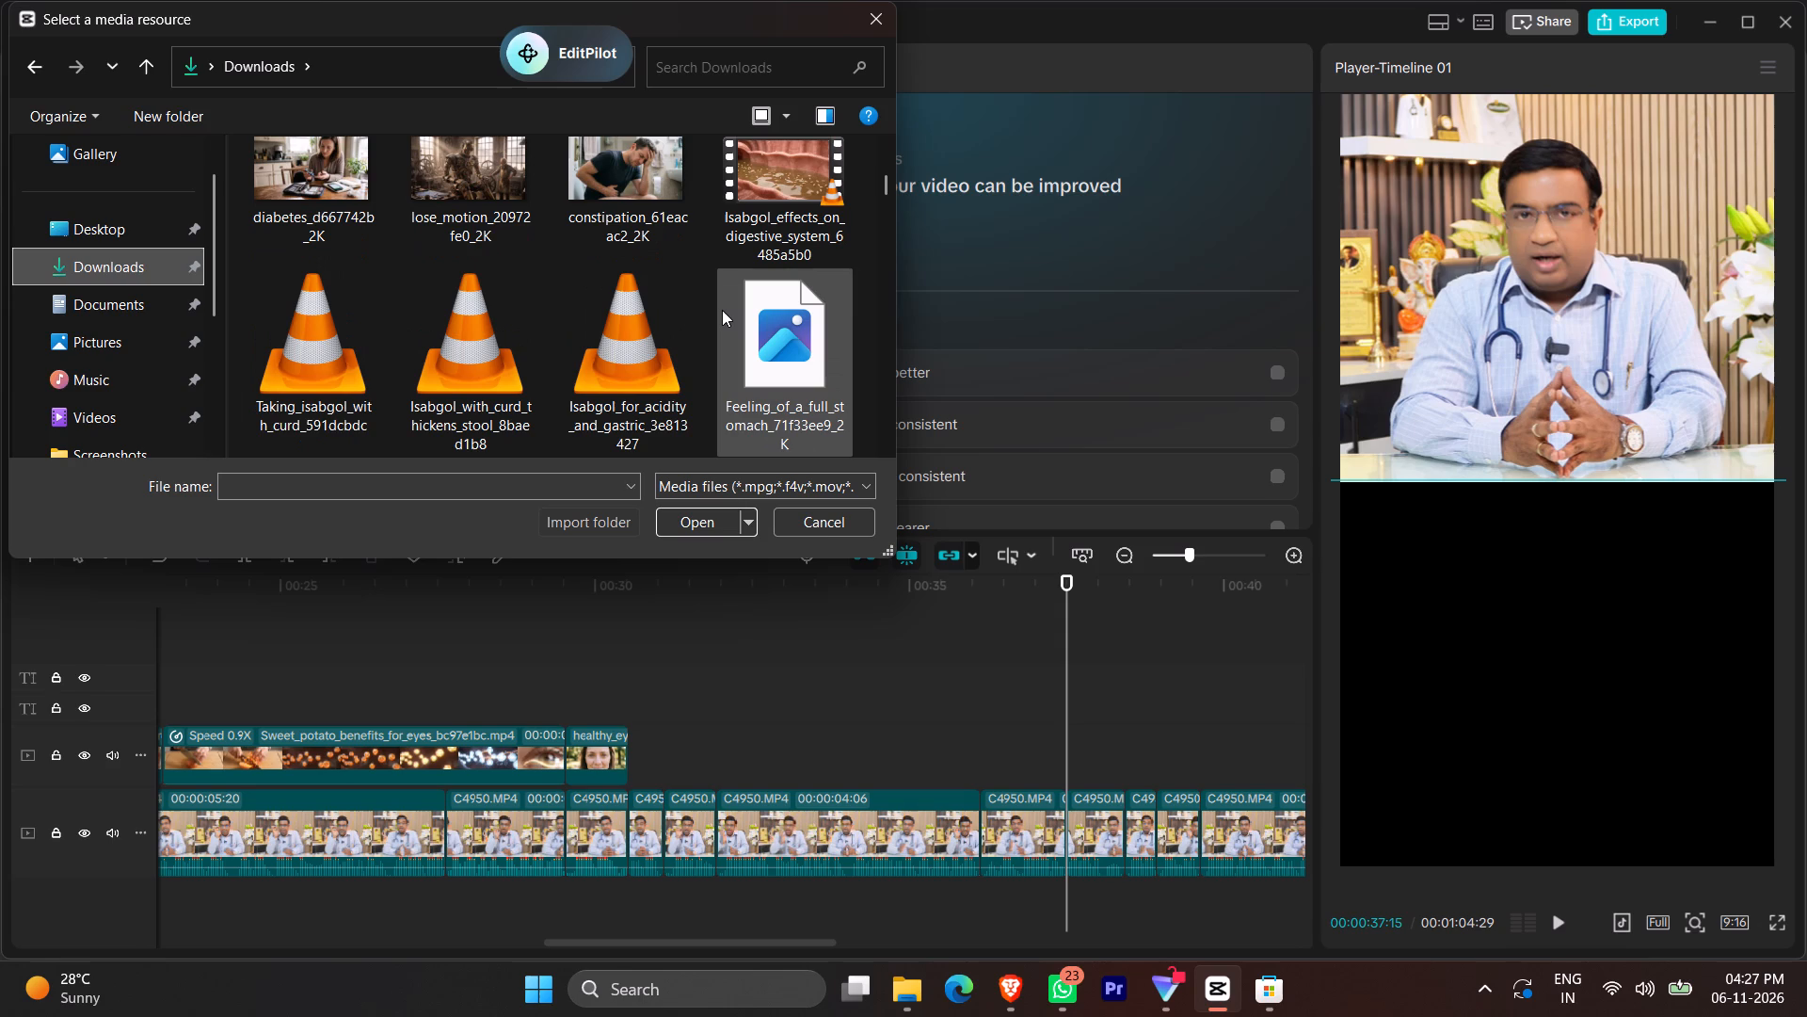
left_click(800, 368)
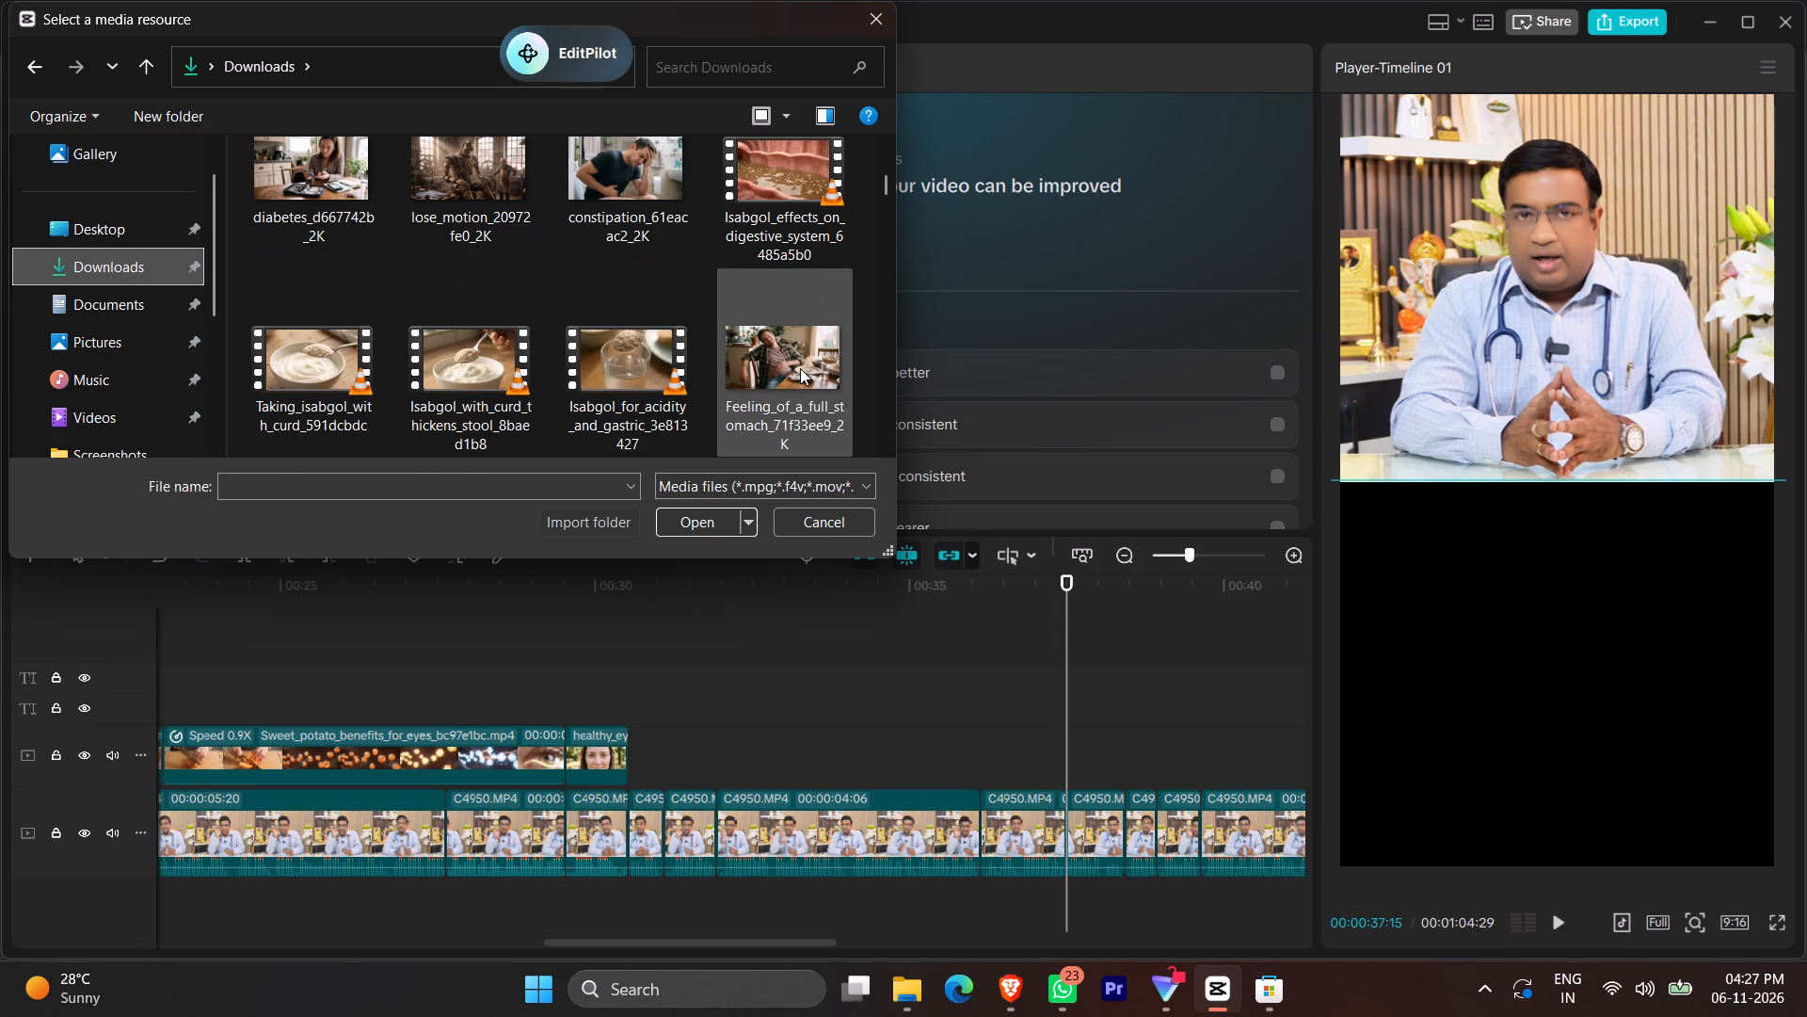
scroll(800, 368, "down", 2)
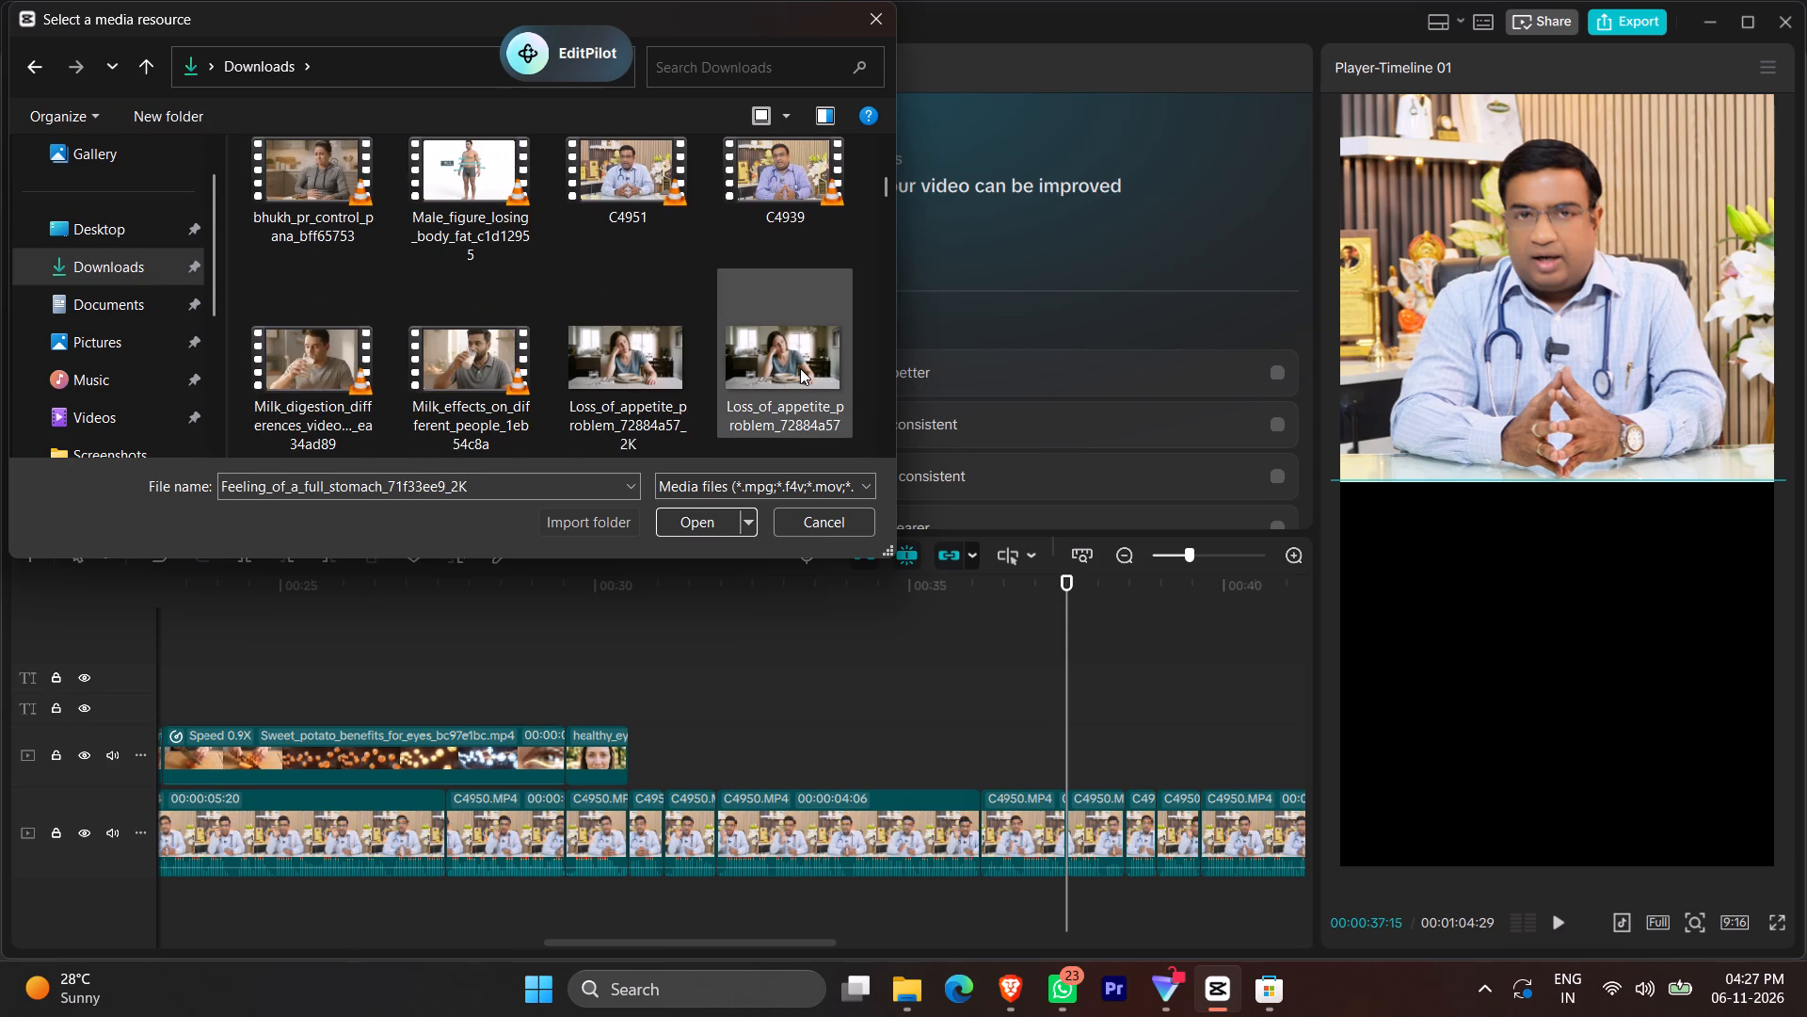
scroll(800, 368, "up", 1)
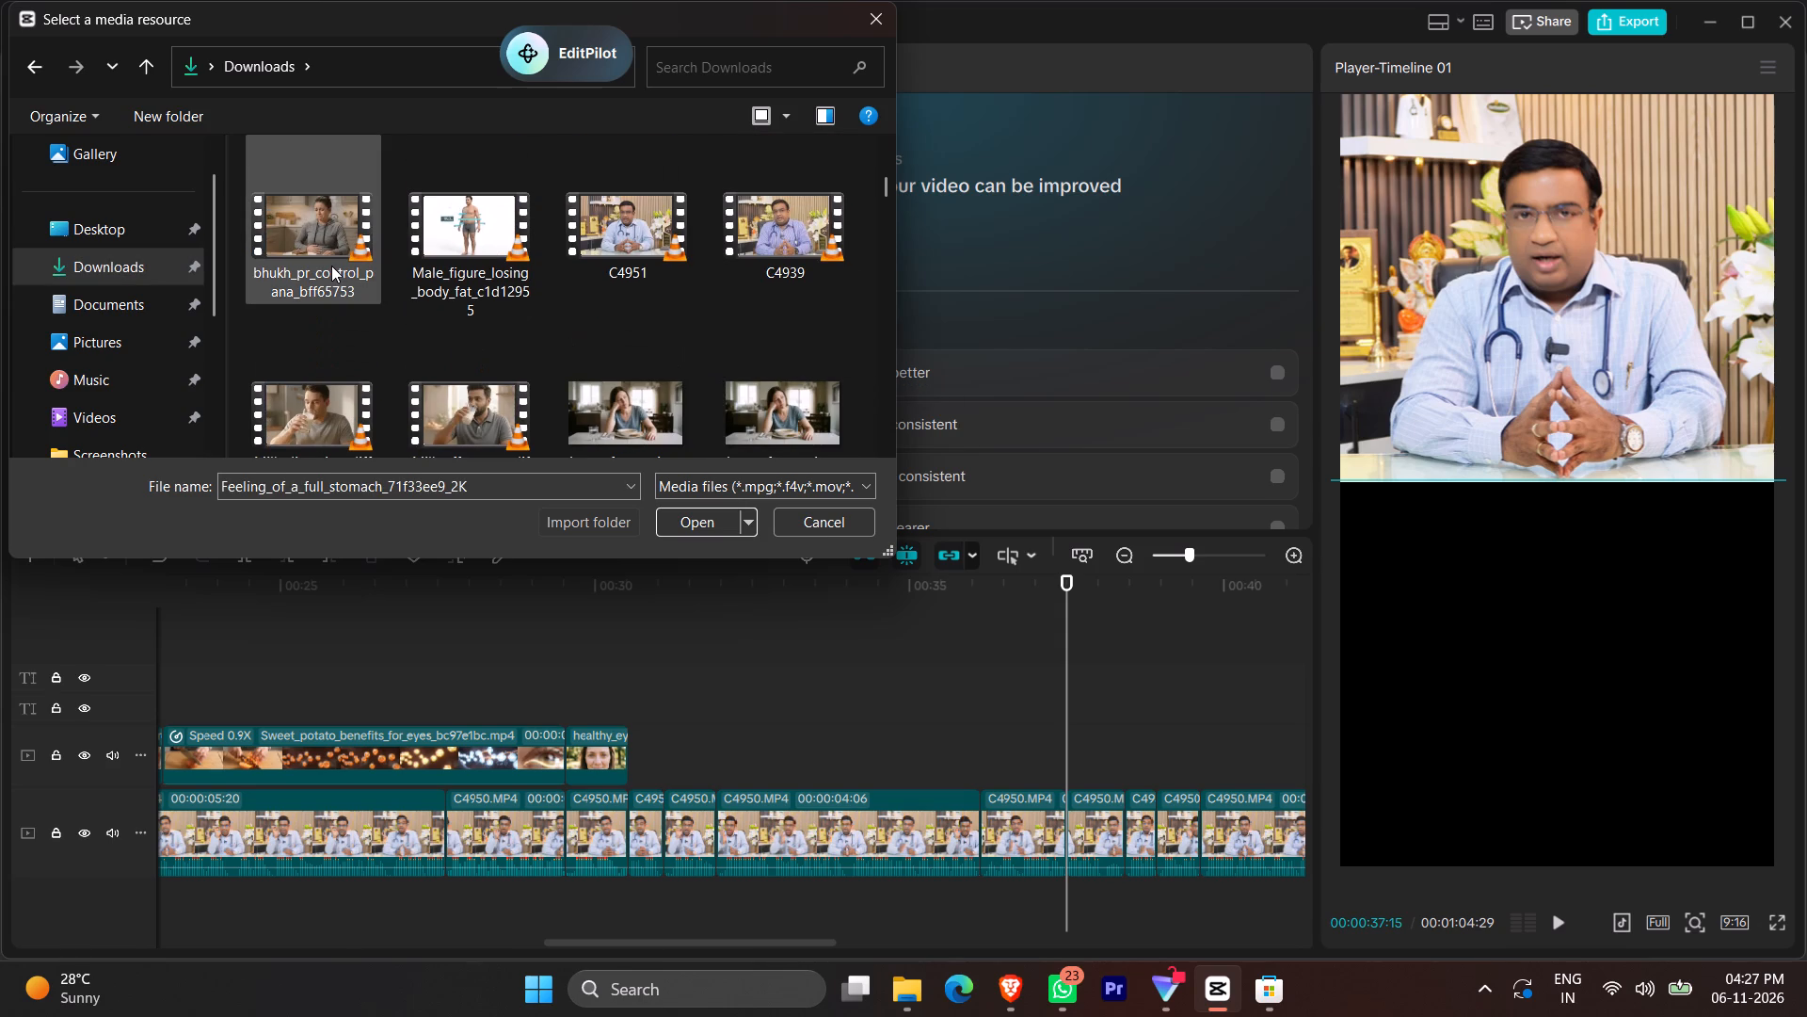
left_click(702, 520)
Import the previously downloaded video bhukh_pr_control_pana_bff65753 from the Downloads folder into the project media.
left_click(215, 128)
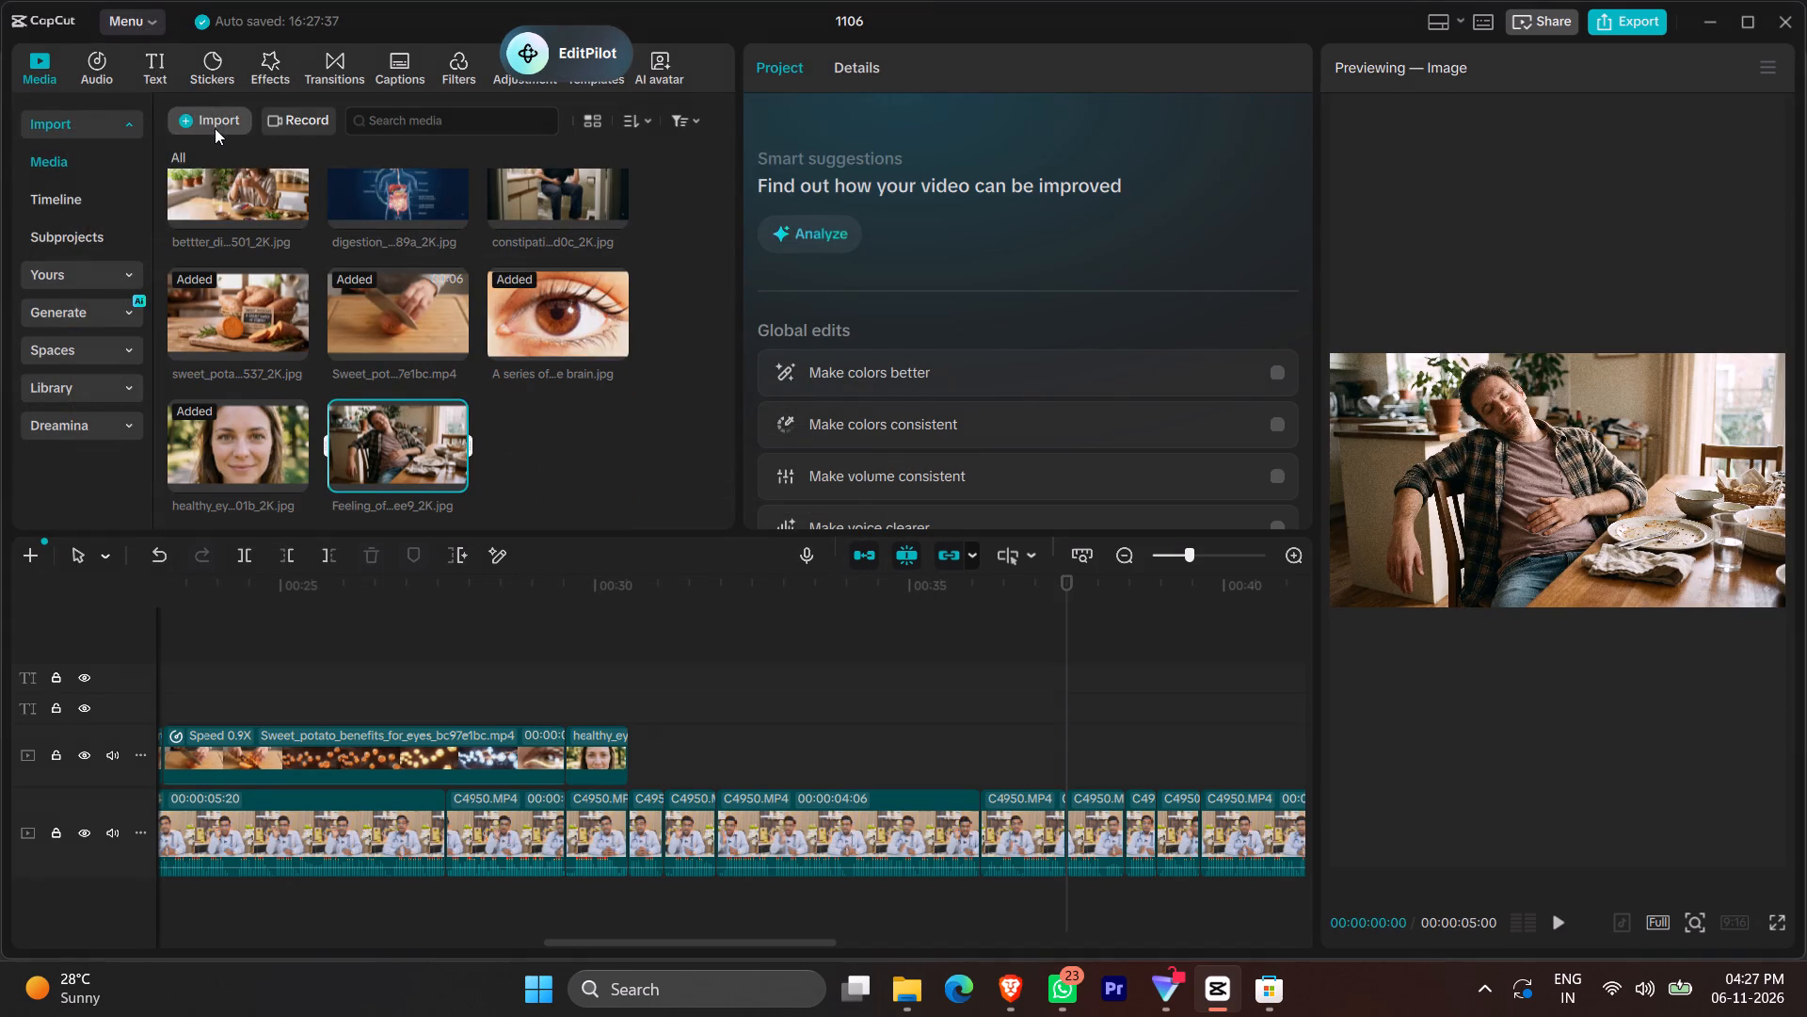
left_click(218, 123)
left_click(231, 111)
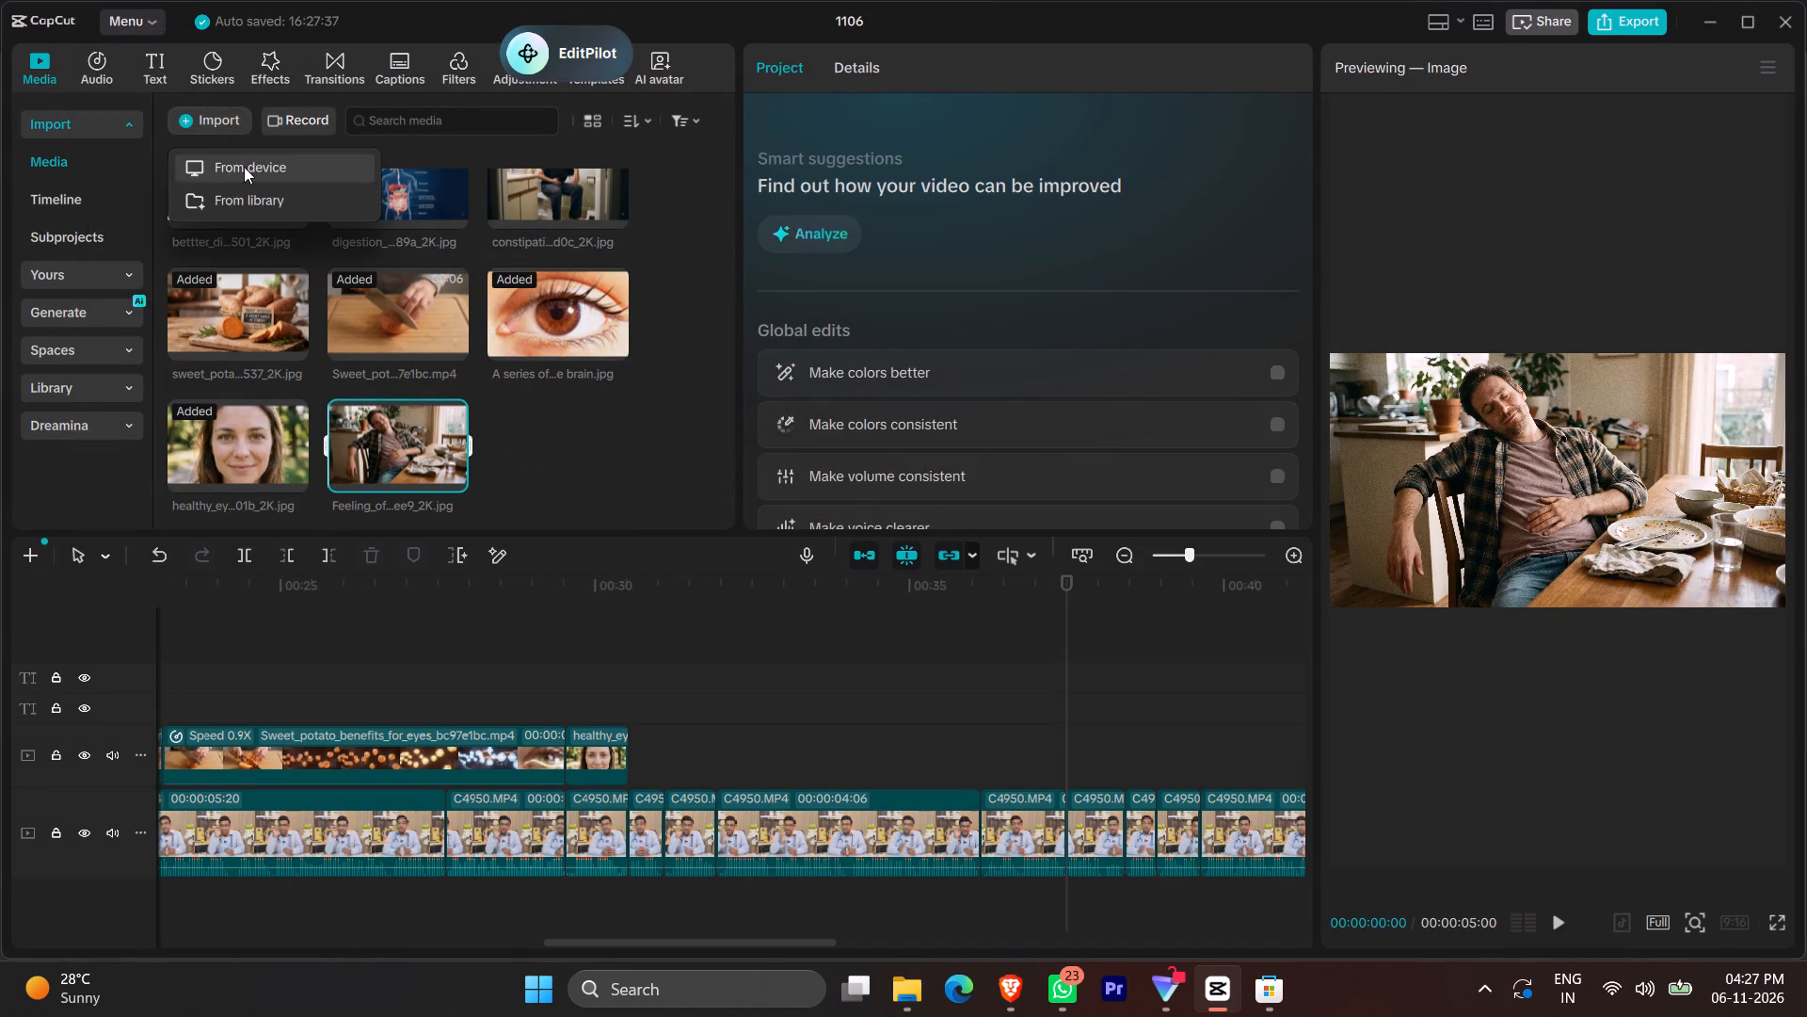
left_click(245, 168)
scroll(663, 367, "down", 10)
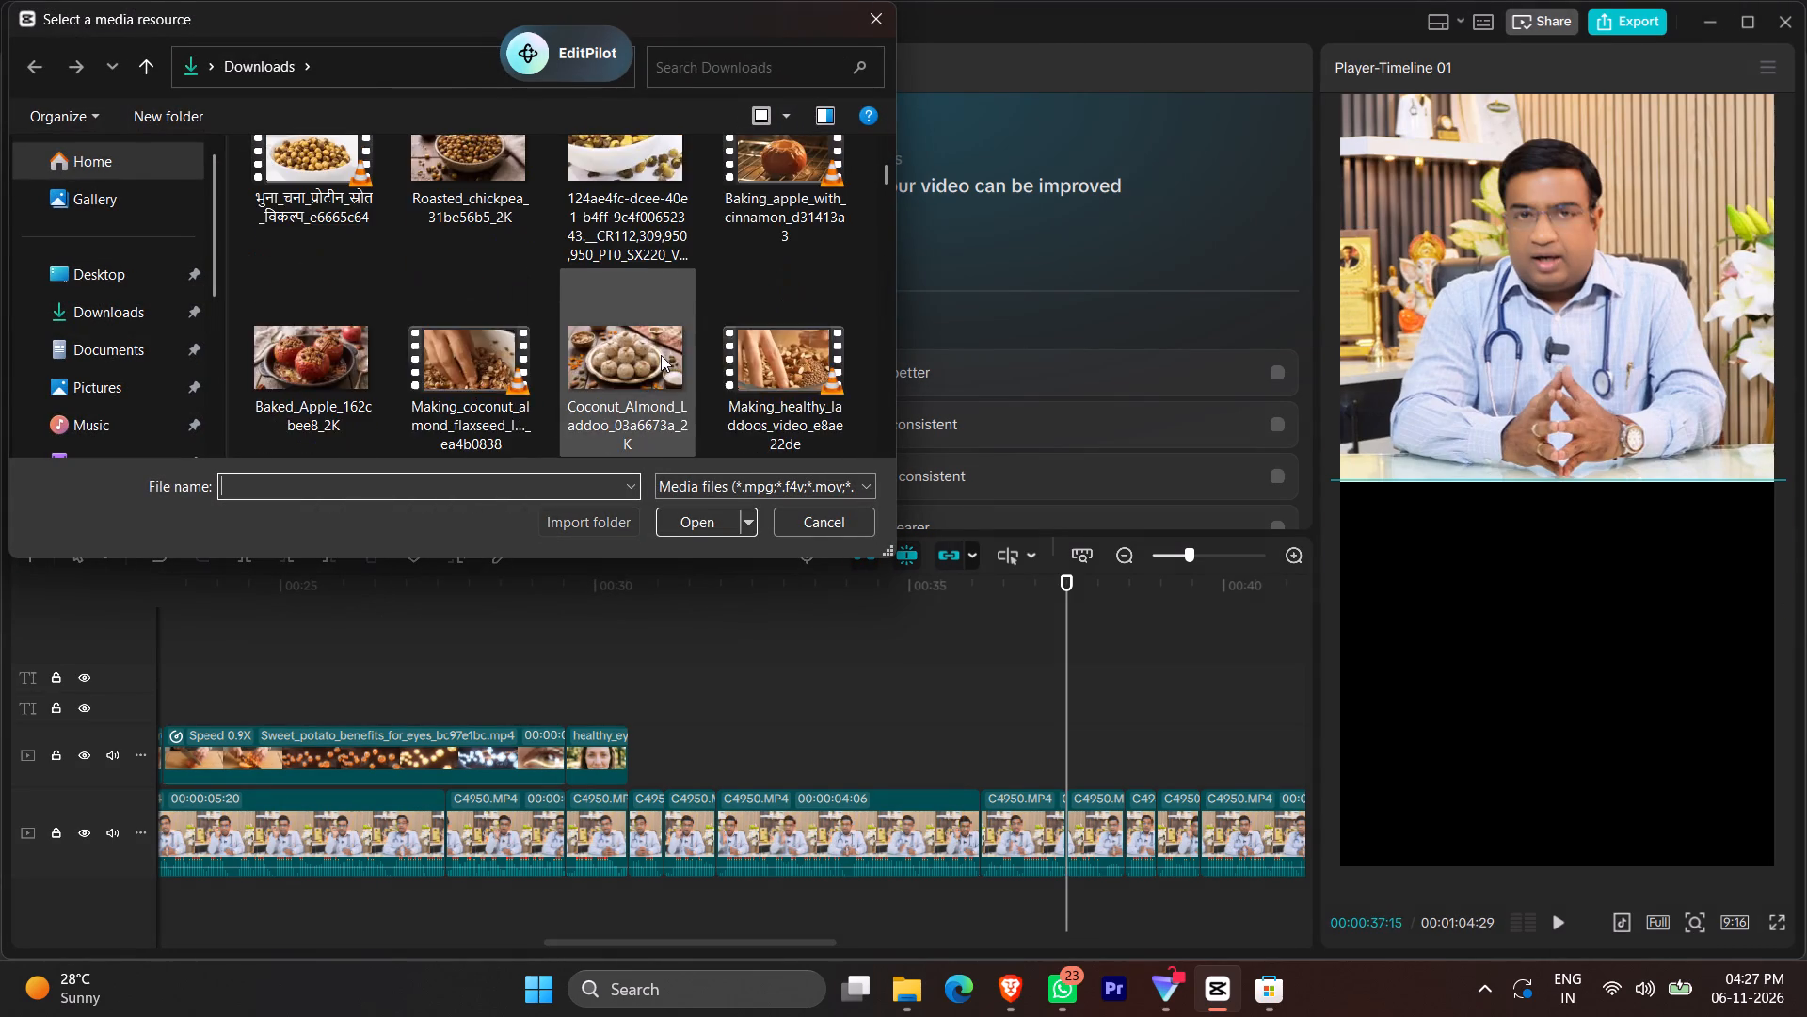
scroll(661, 347, "down", 6)
scroll(731, 266, "down", 1)
scroll(528, 299, "down", 1)
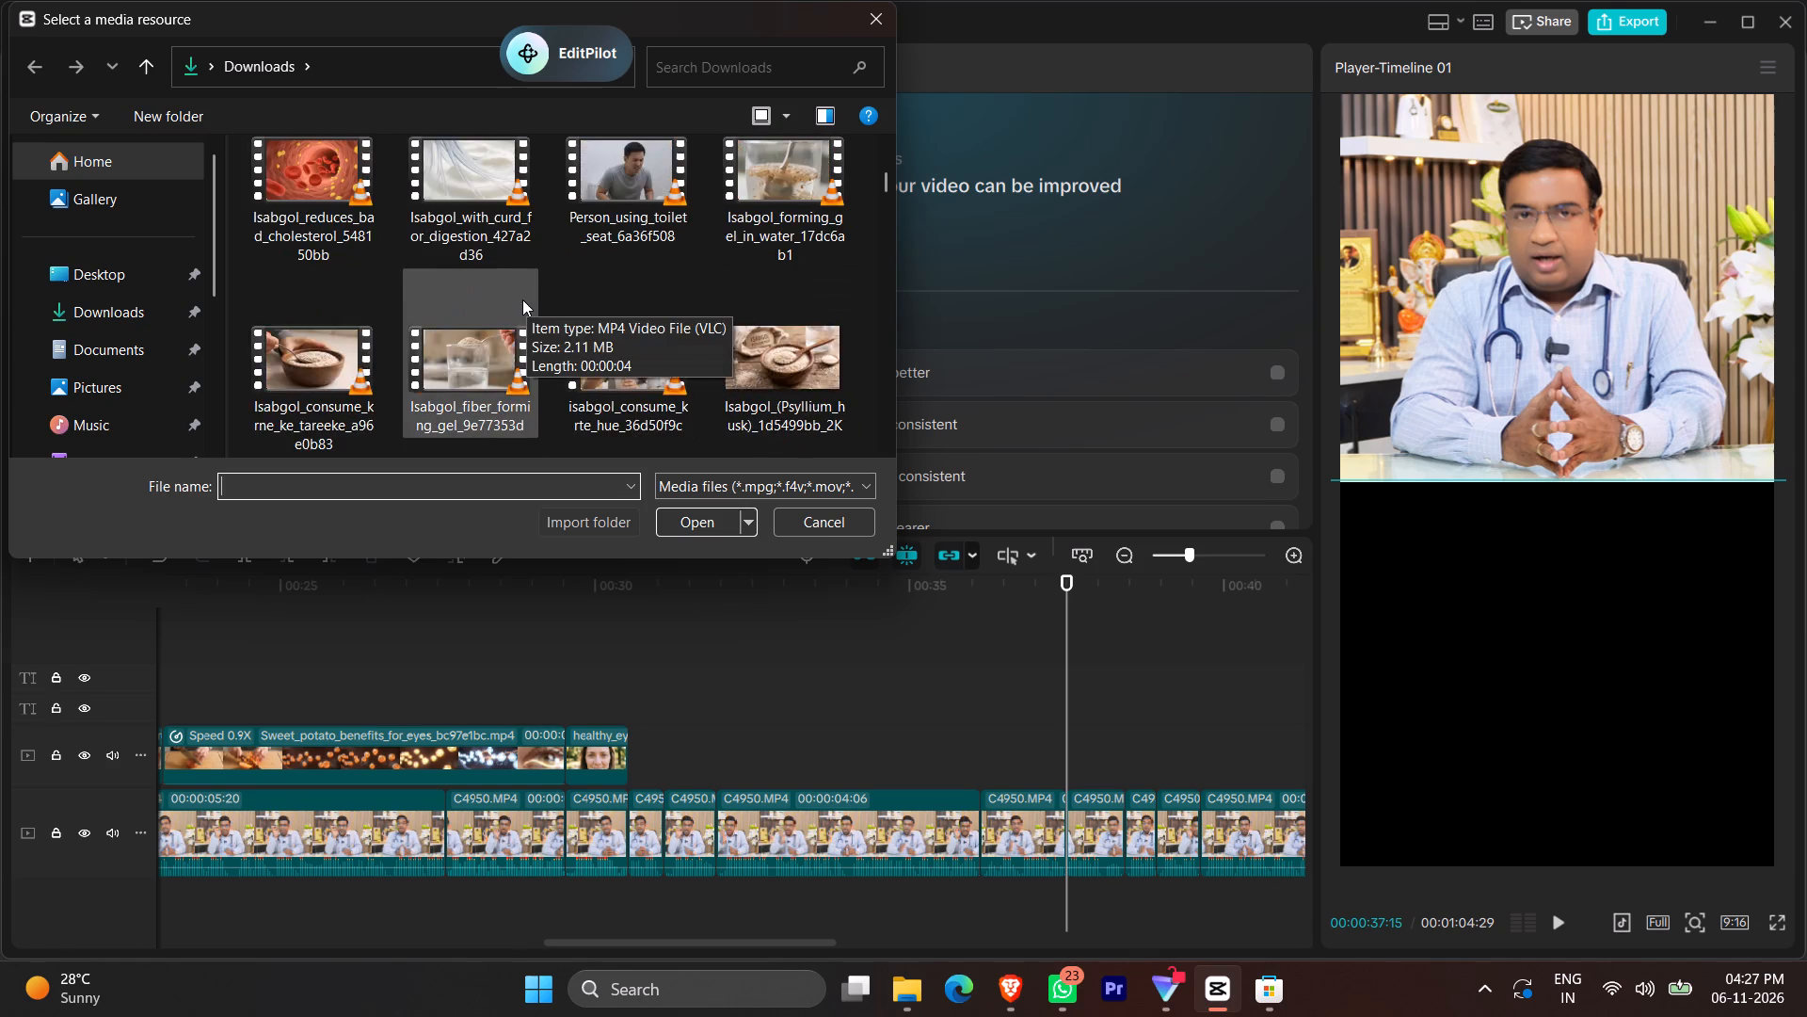
scroll(520, 299, "down", 2)
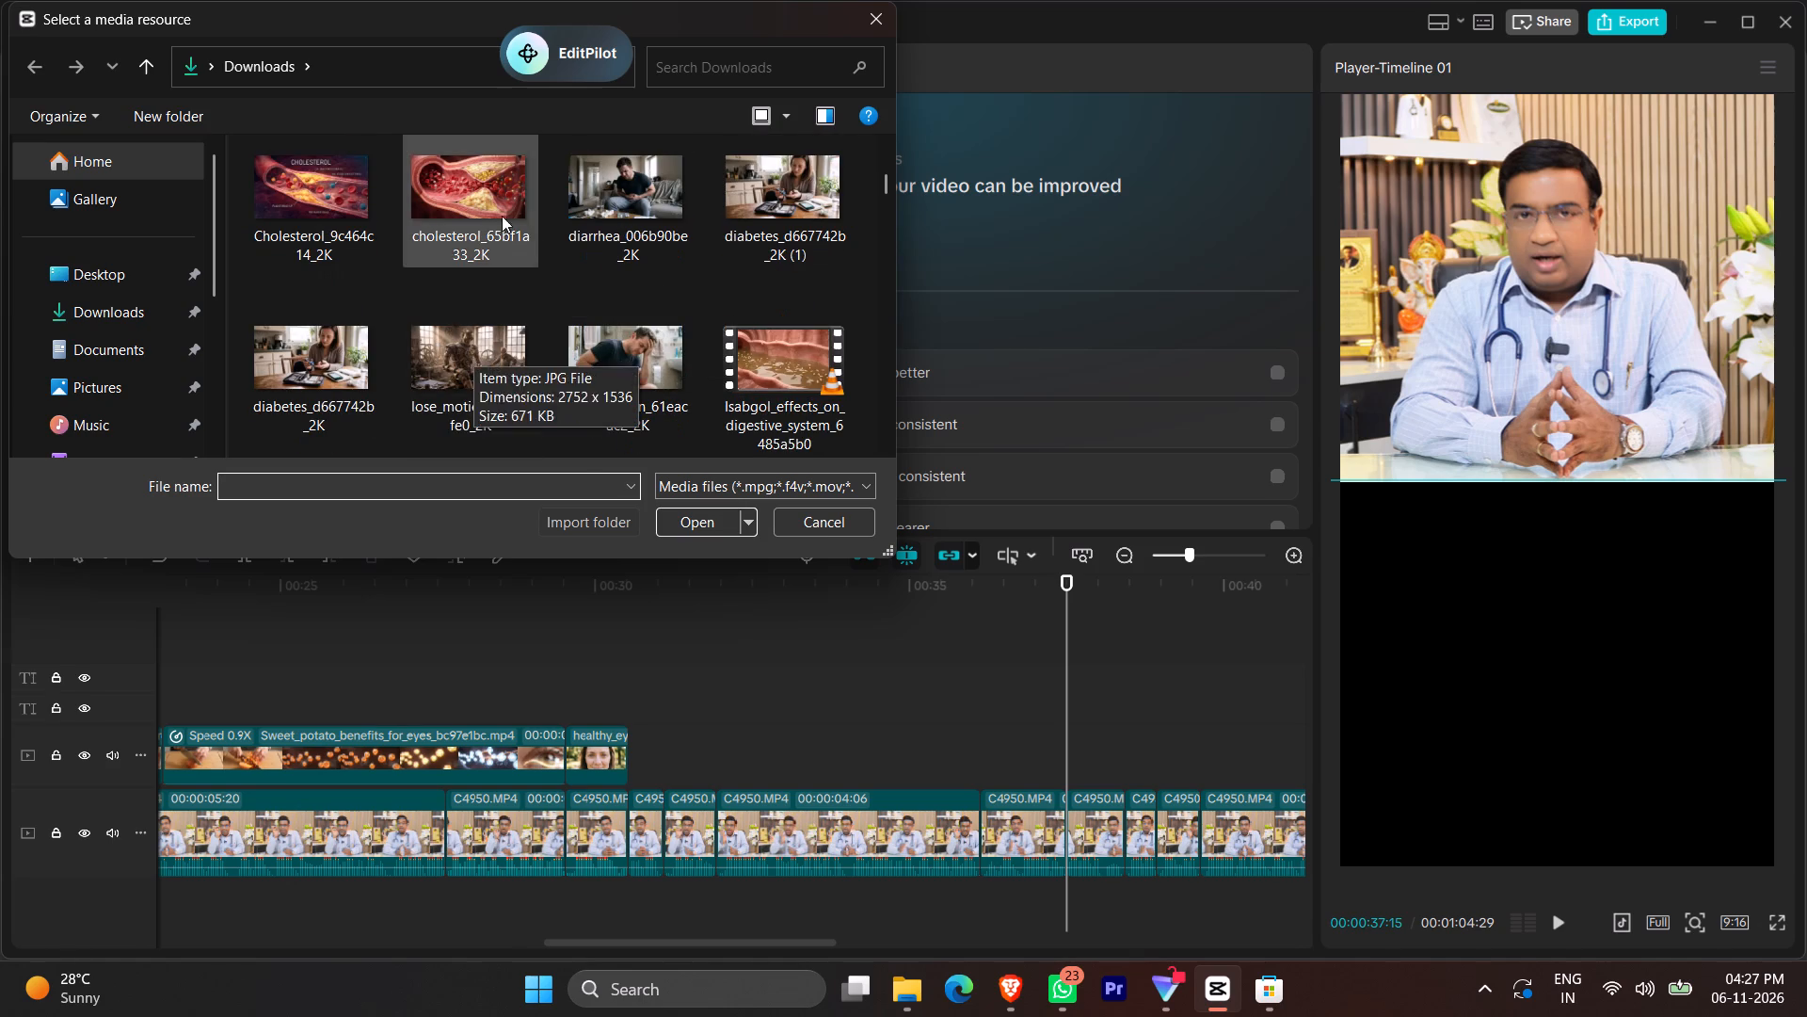
scroll(559, 259, "down", 3)
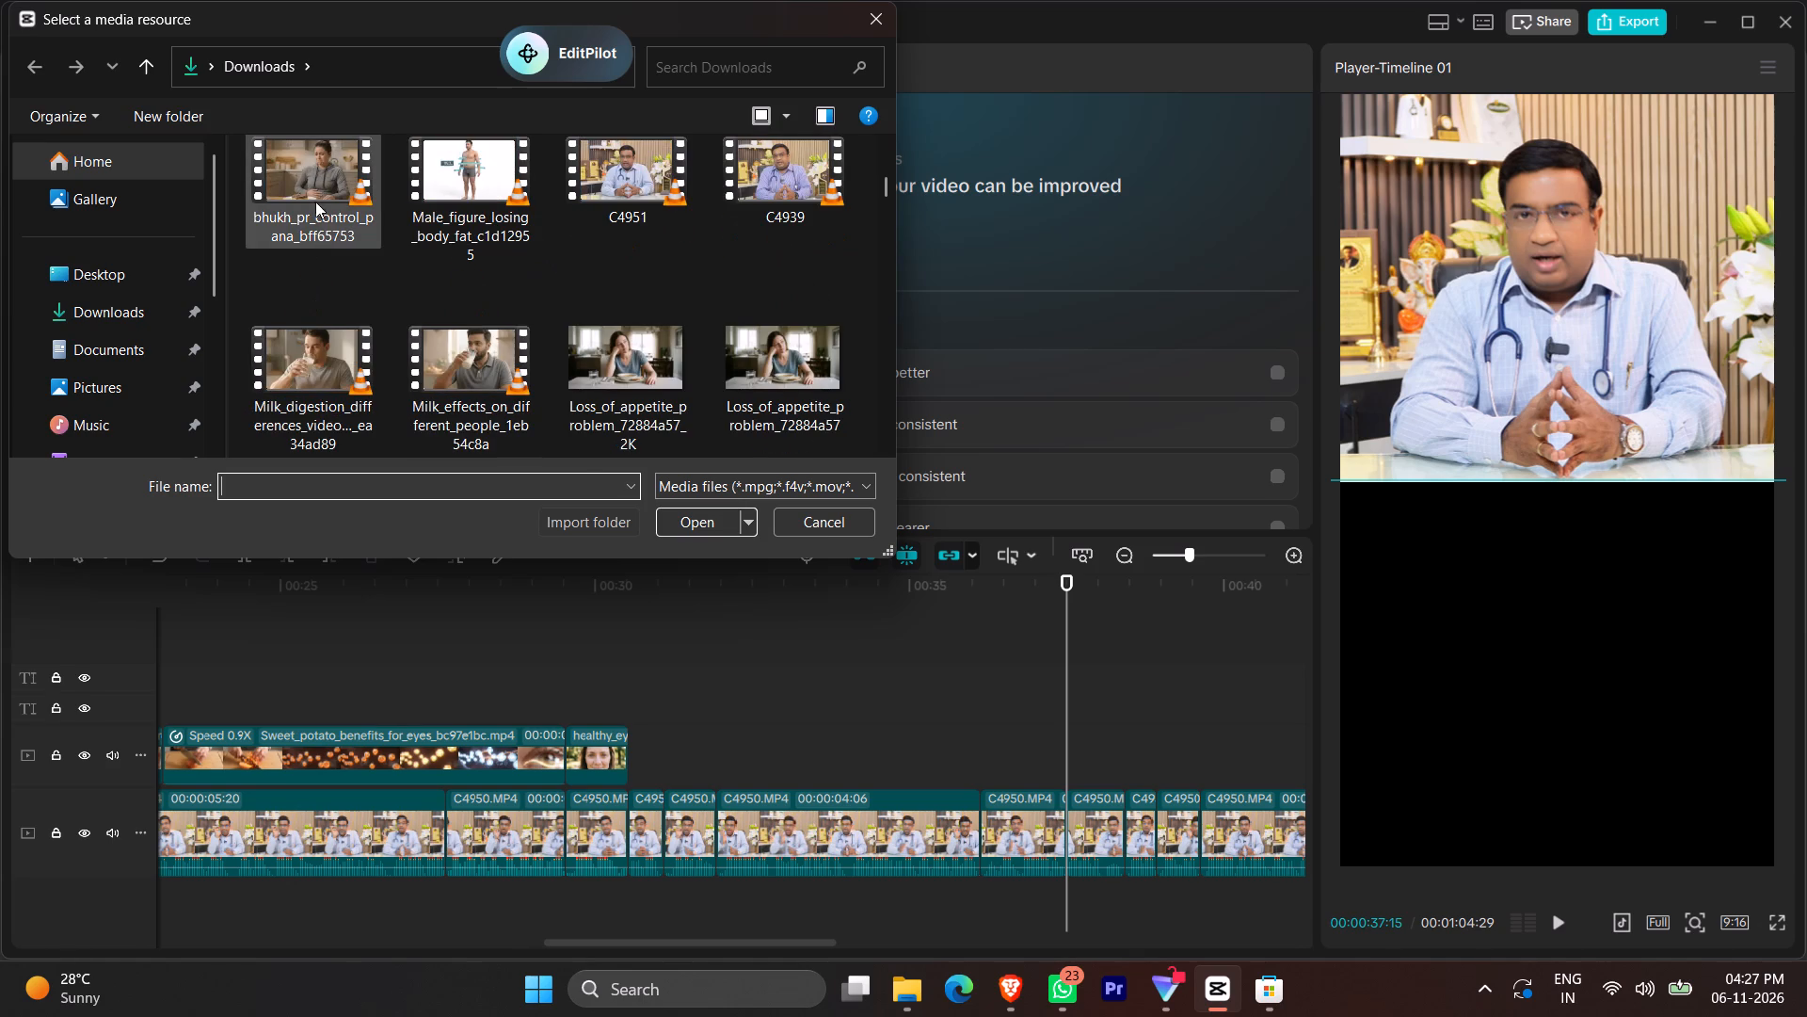
left_click(320, 195)
left_click(320, 195)
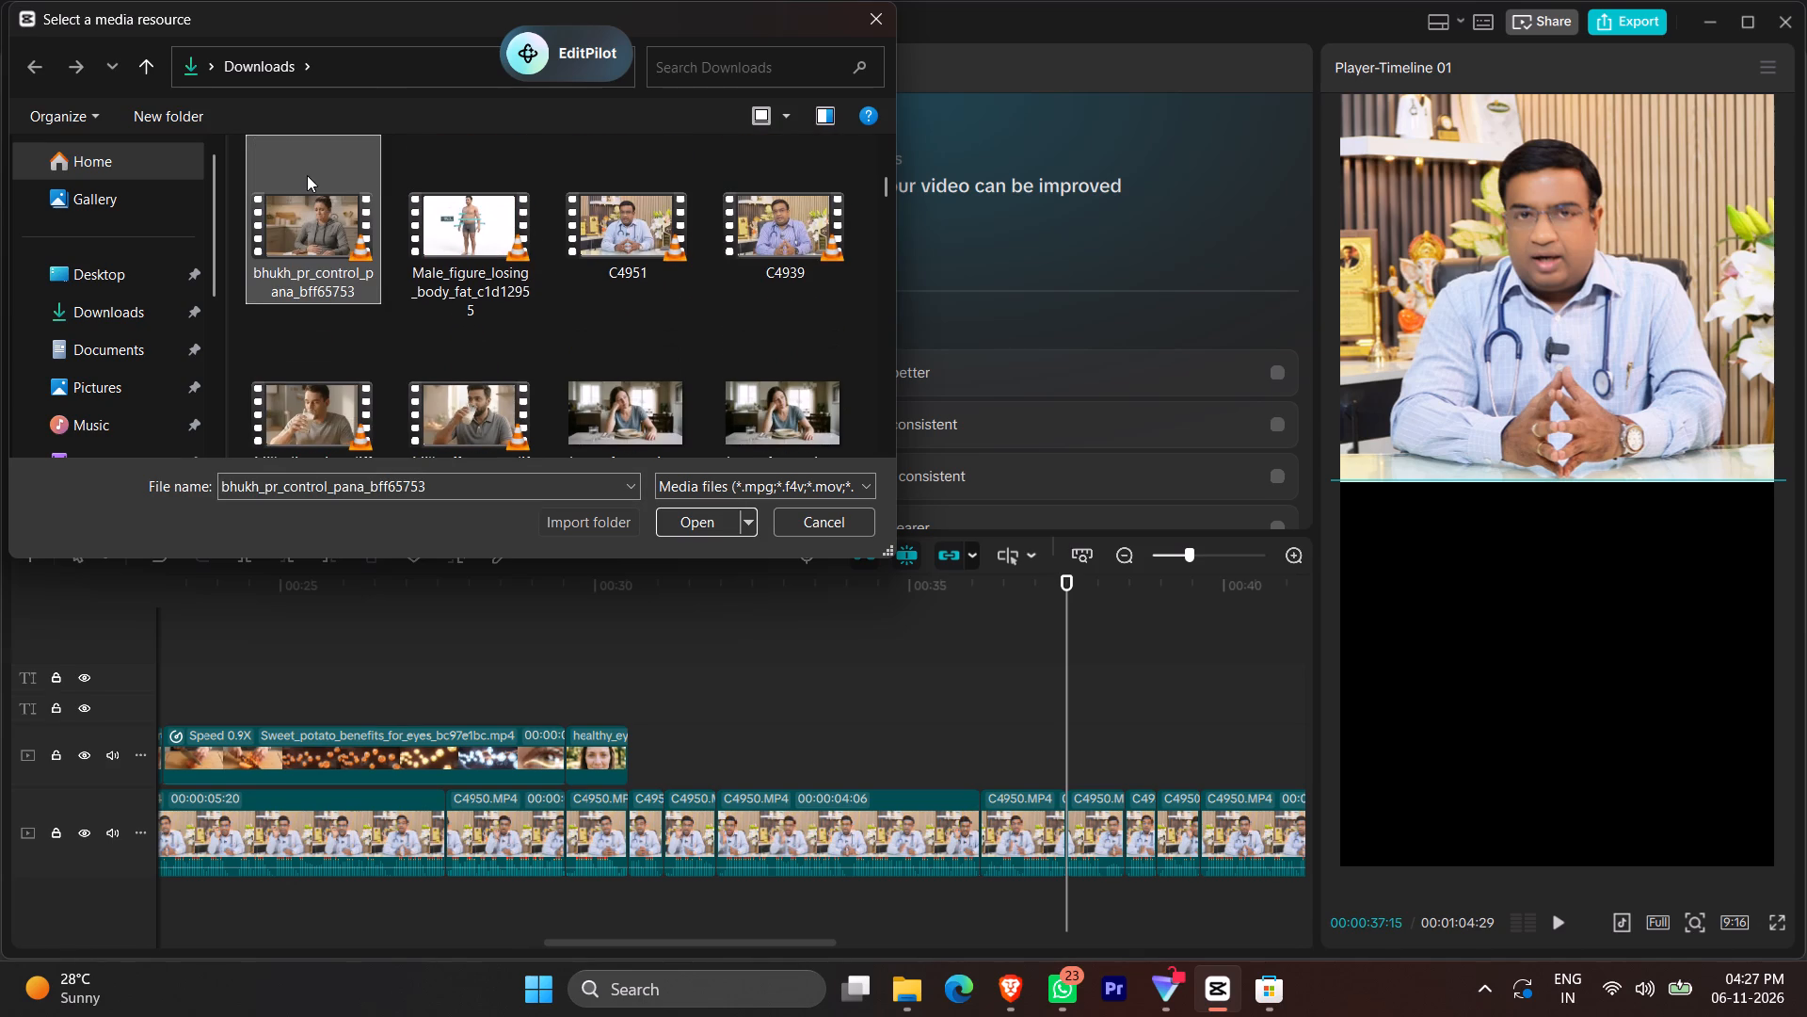
double_click(307, 186)
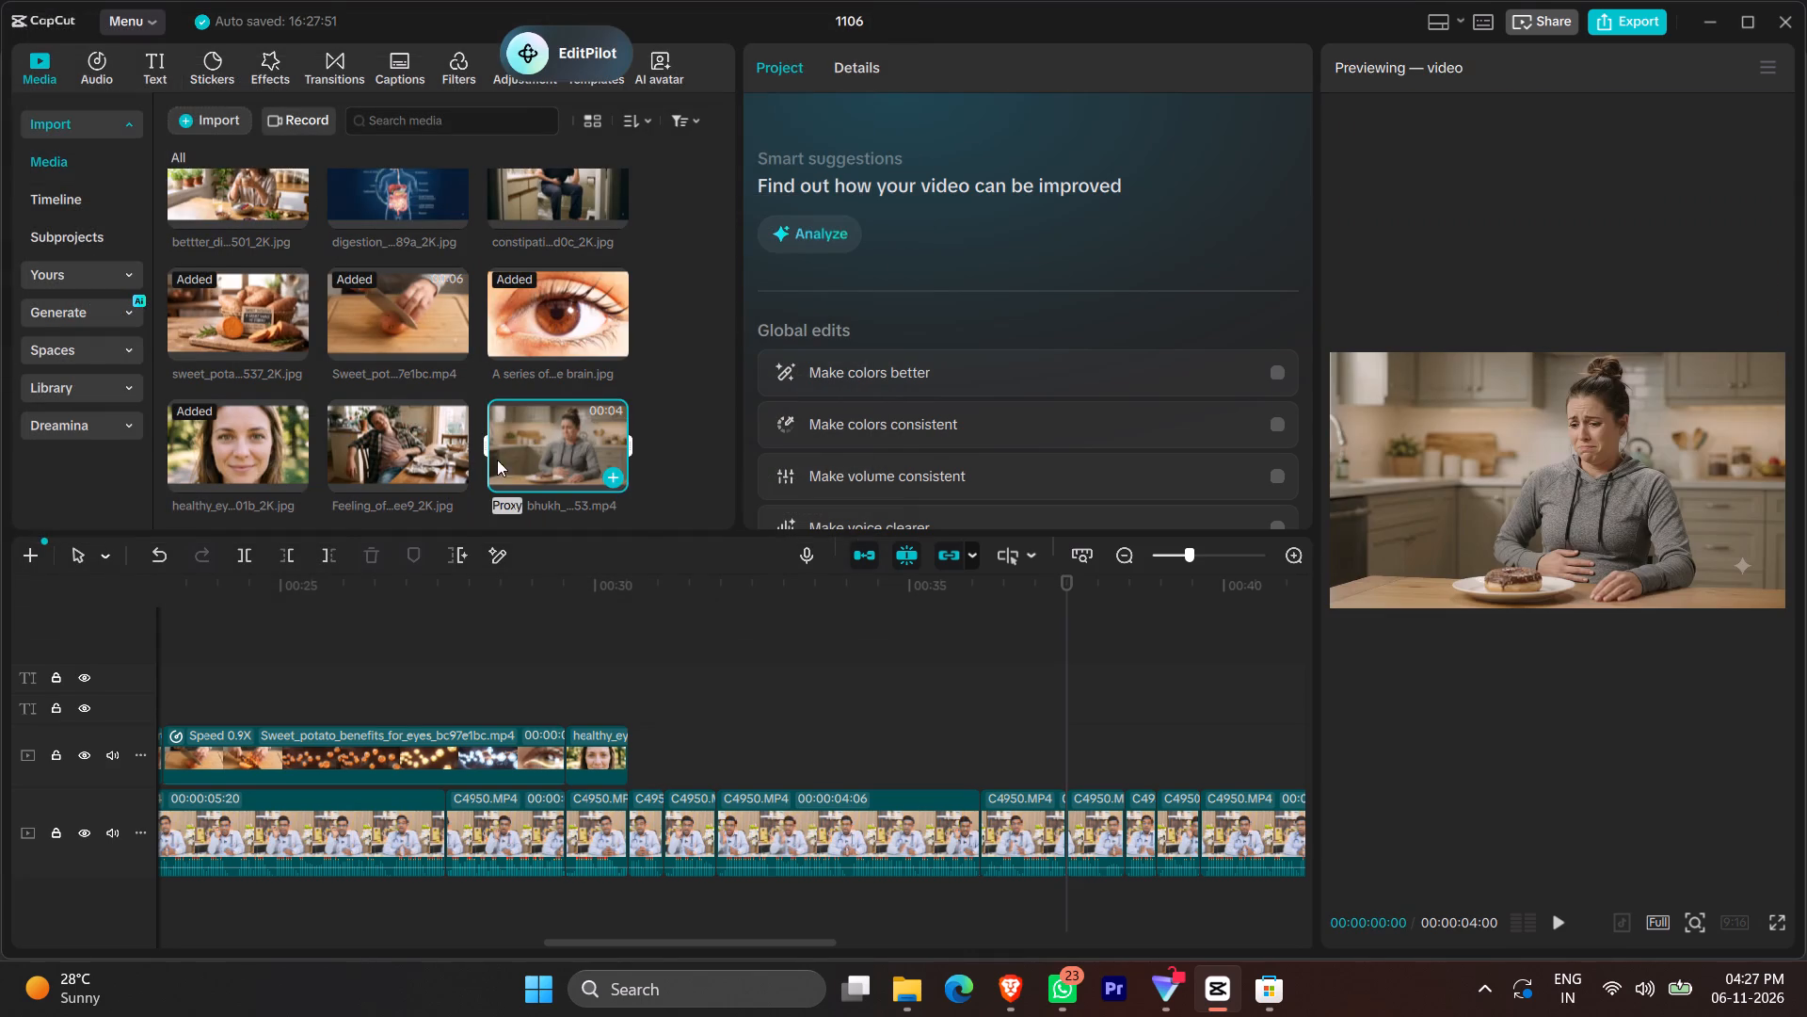
Place the full stomach image on the overlay track, aligned by playback to start at the narration point 00:00:33:04.
scroll(490, 463, "down", 2)
left_click_drag(440, 451, 796, 739)
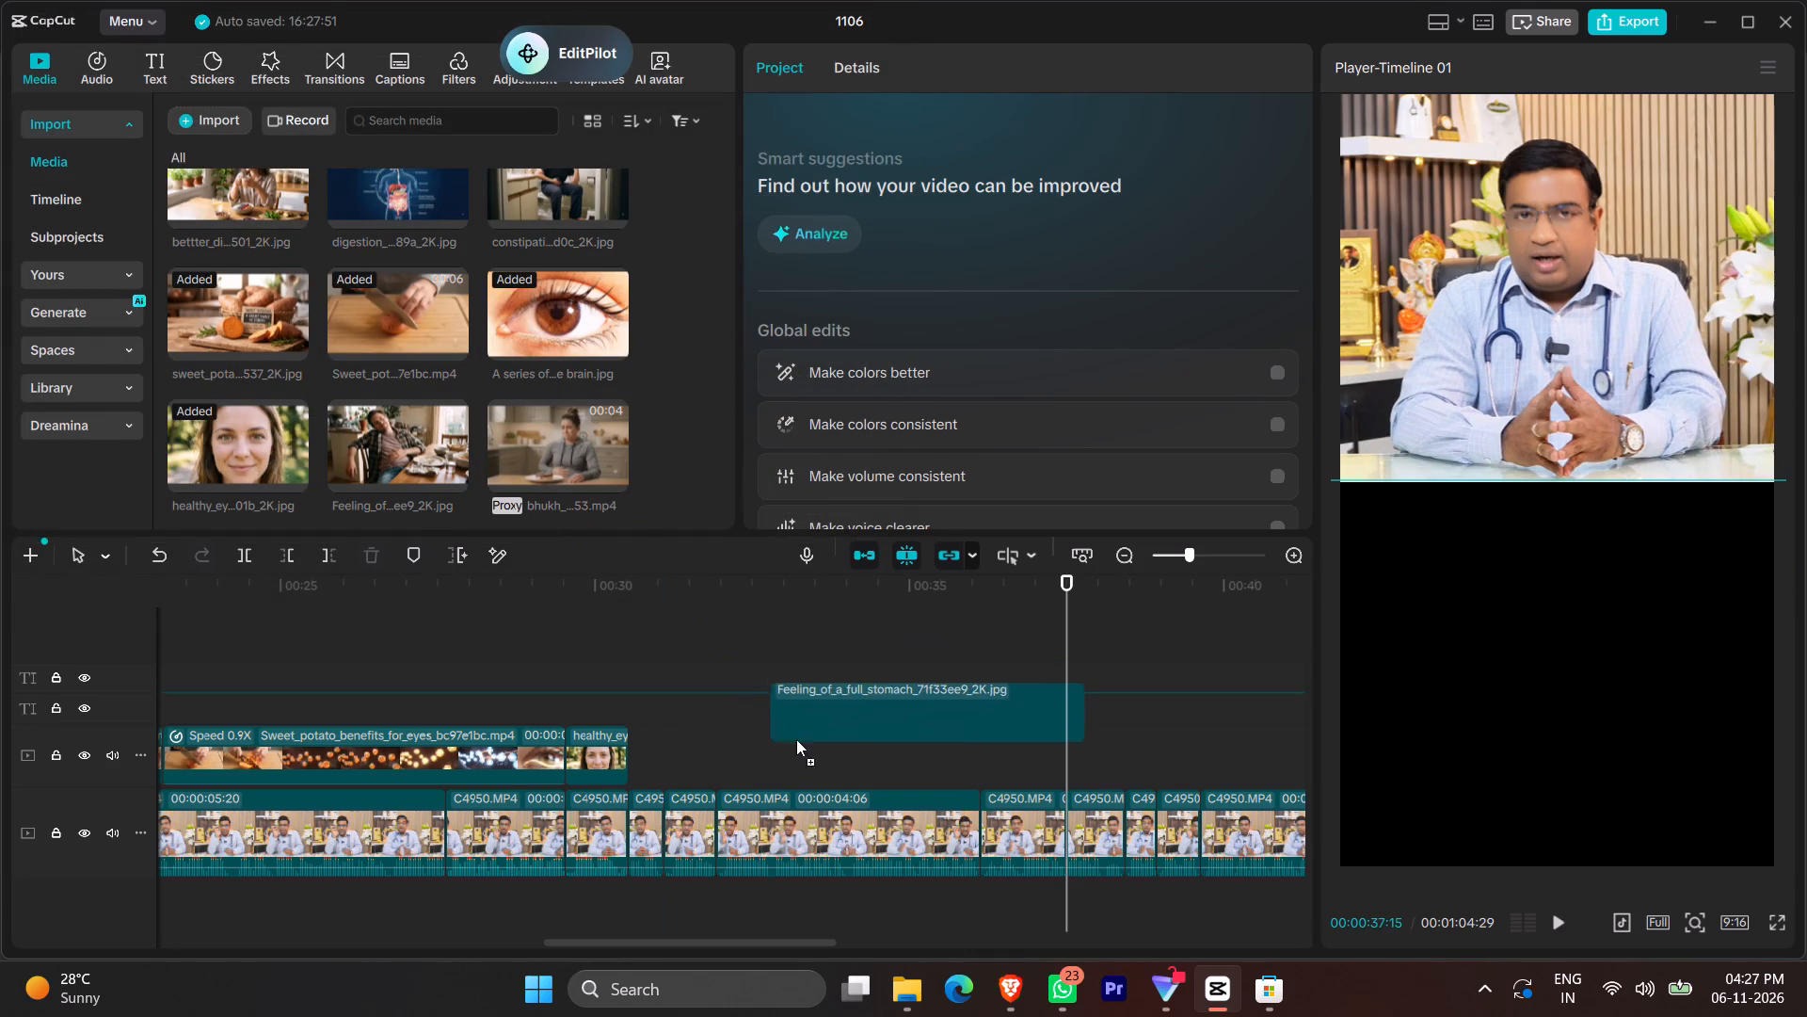
left_click_drag(796, 739, 812, 751)
left_click(734, 634)
key("space")
key("space")
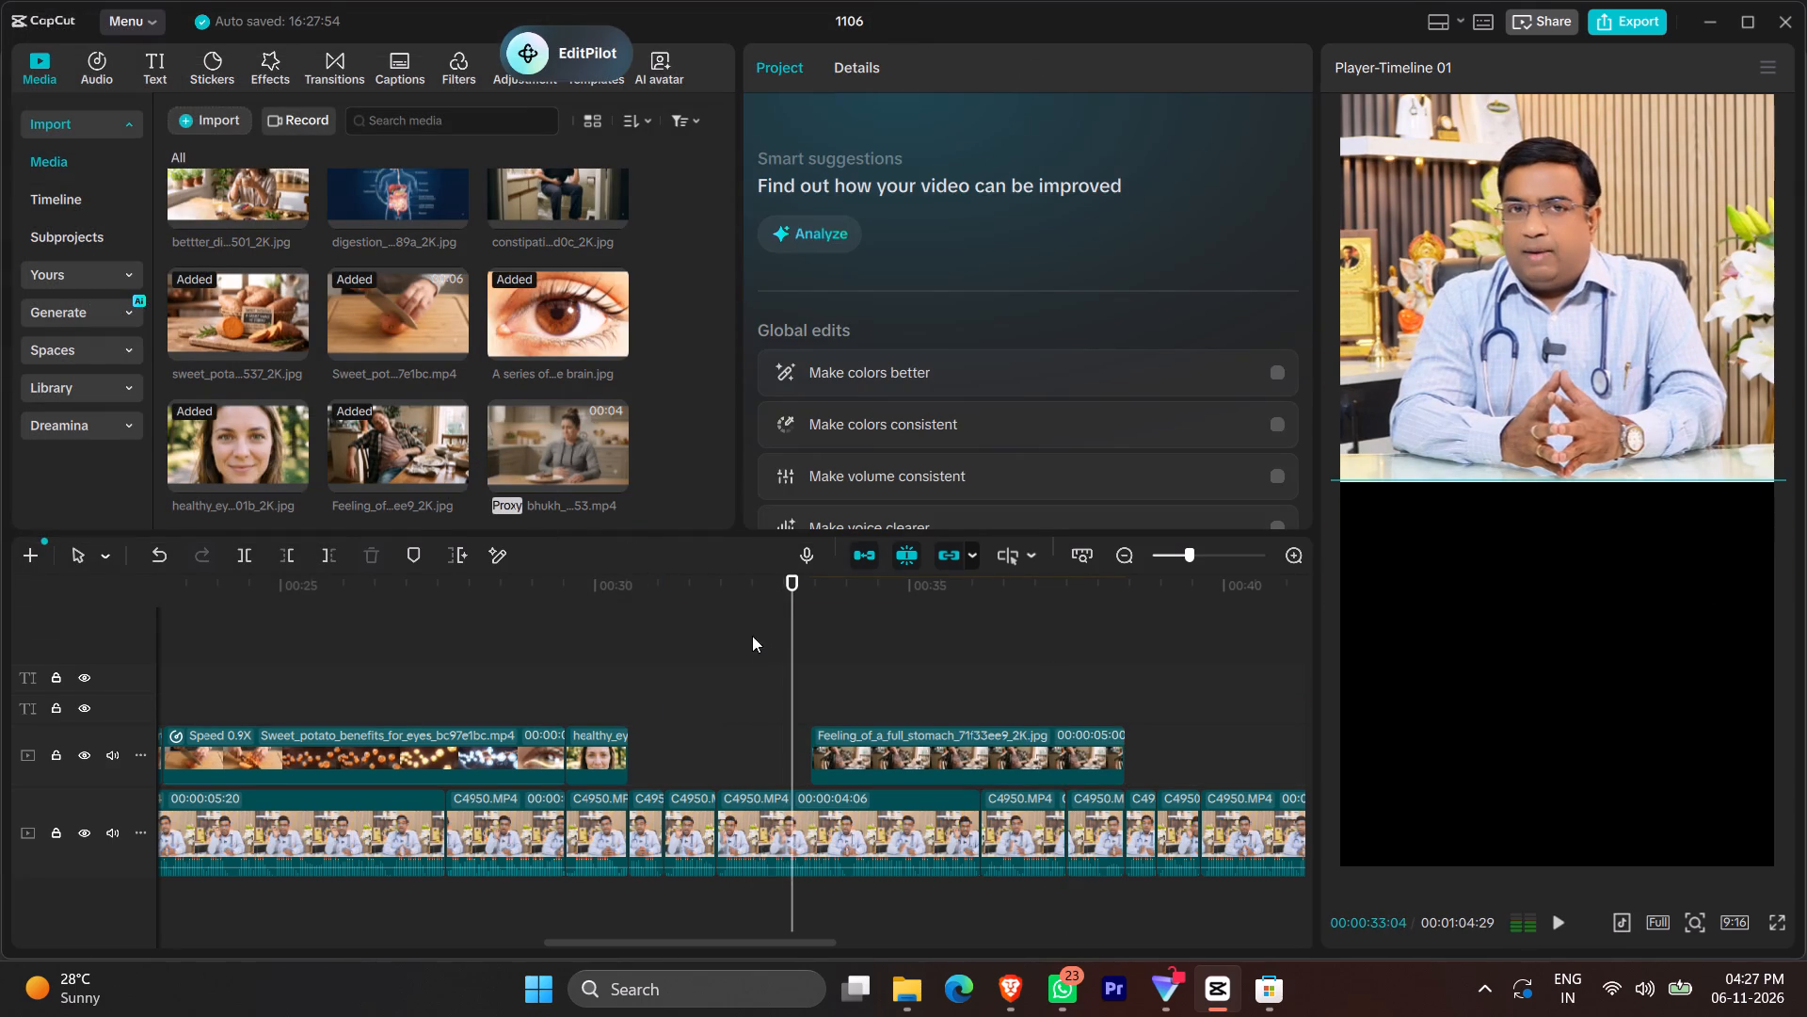
left_click(710, 646)
key("space")
key("space")
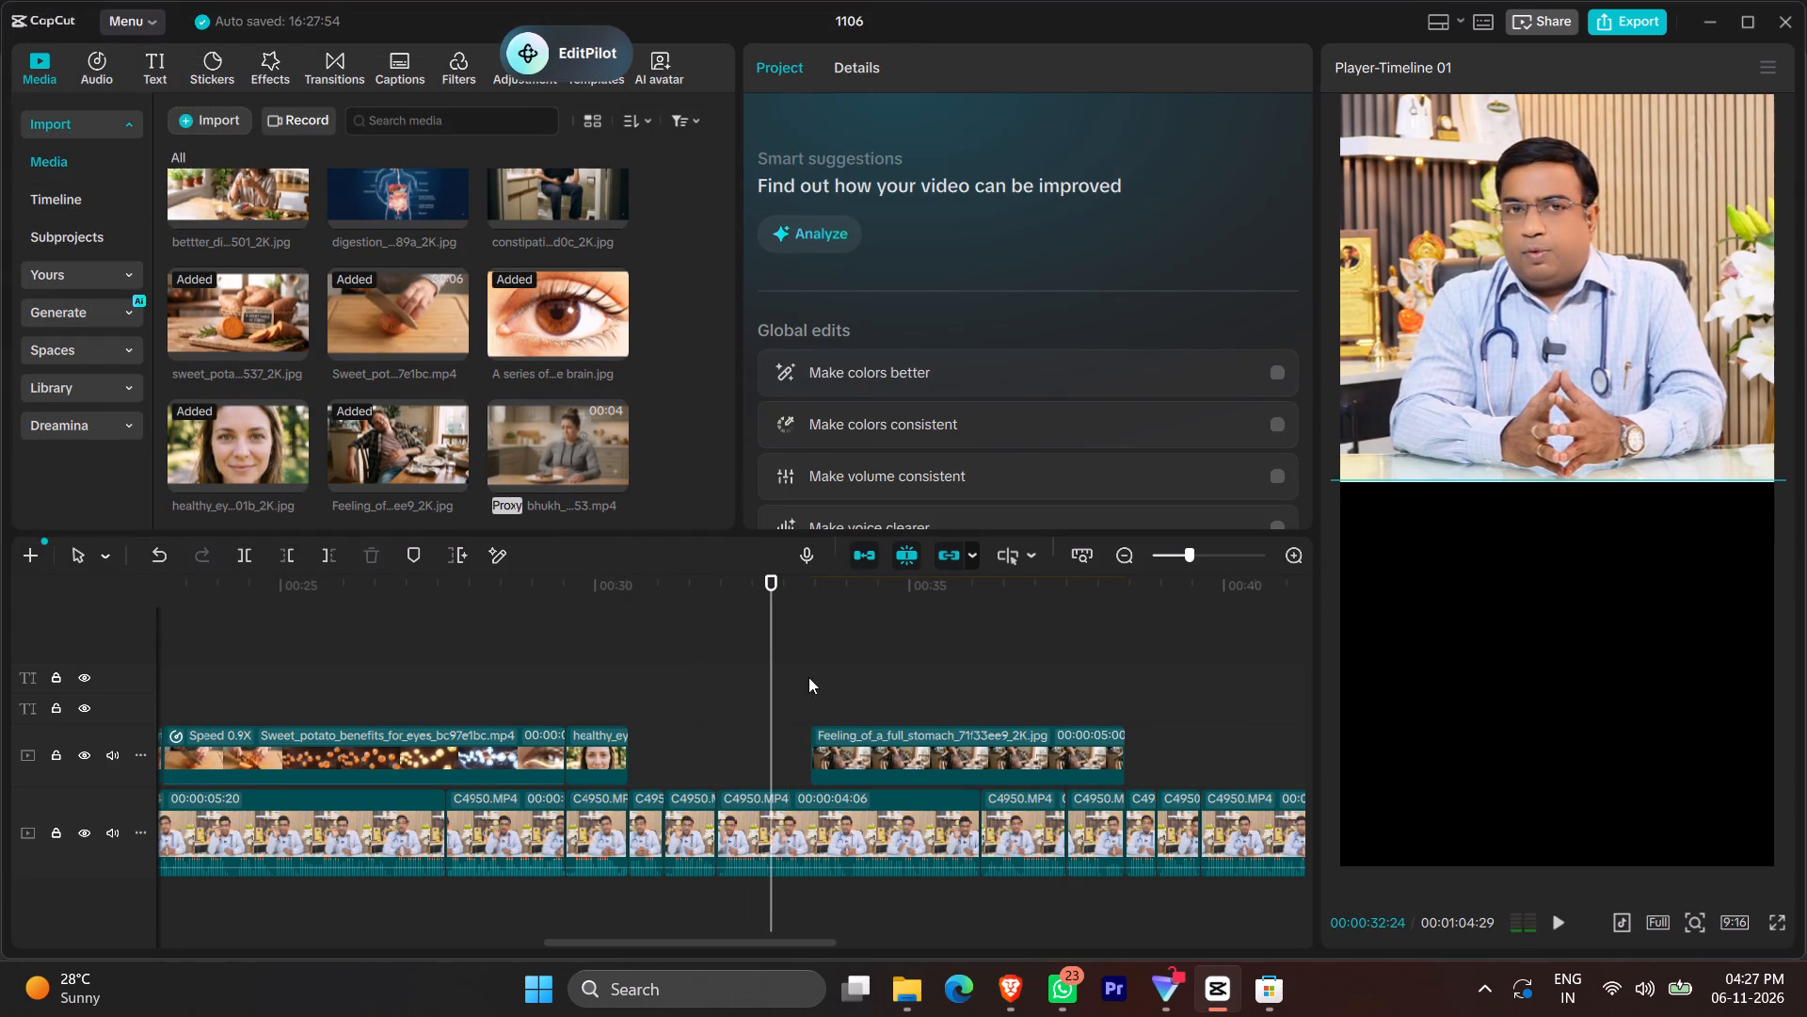
key("space")
key("space")
left_click_drag(874, 757, 856, 760)
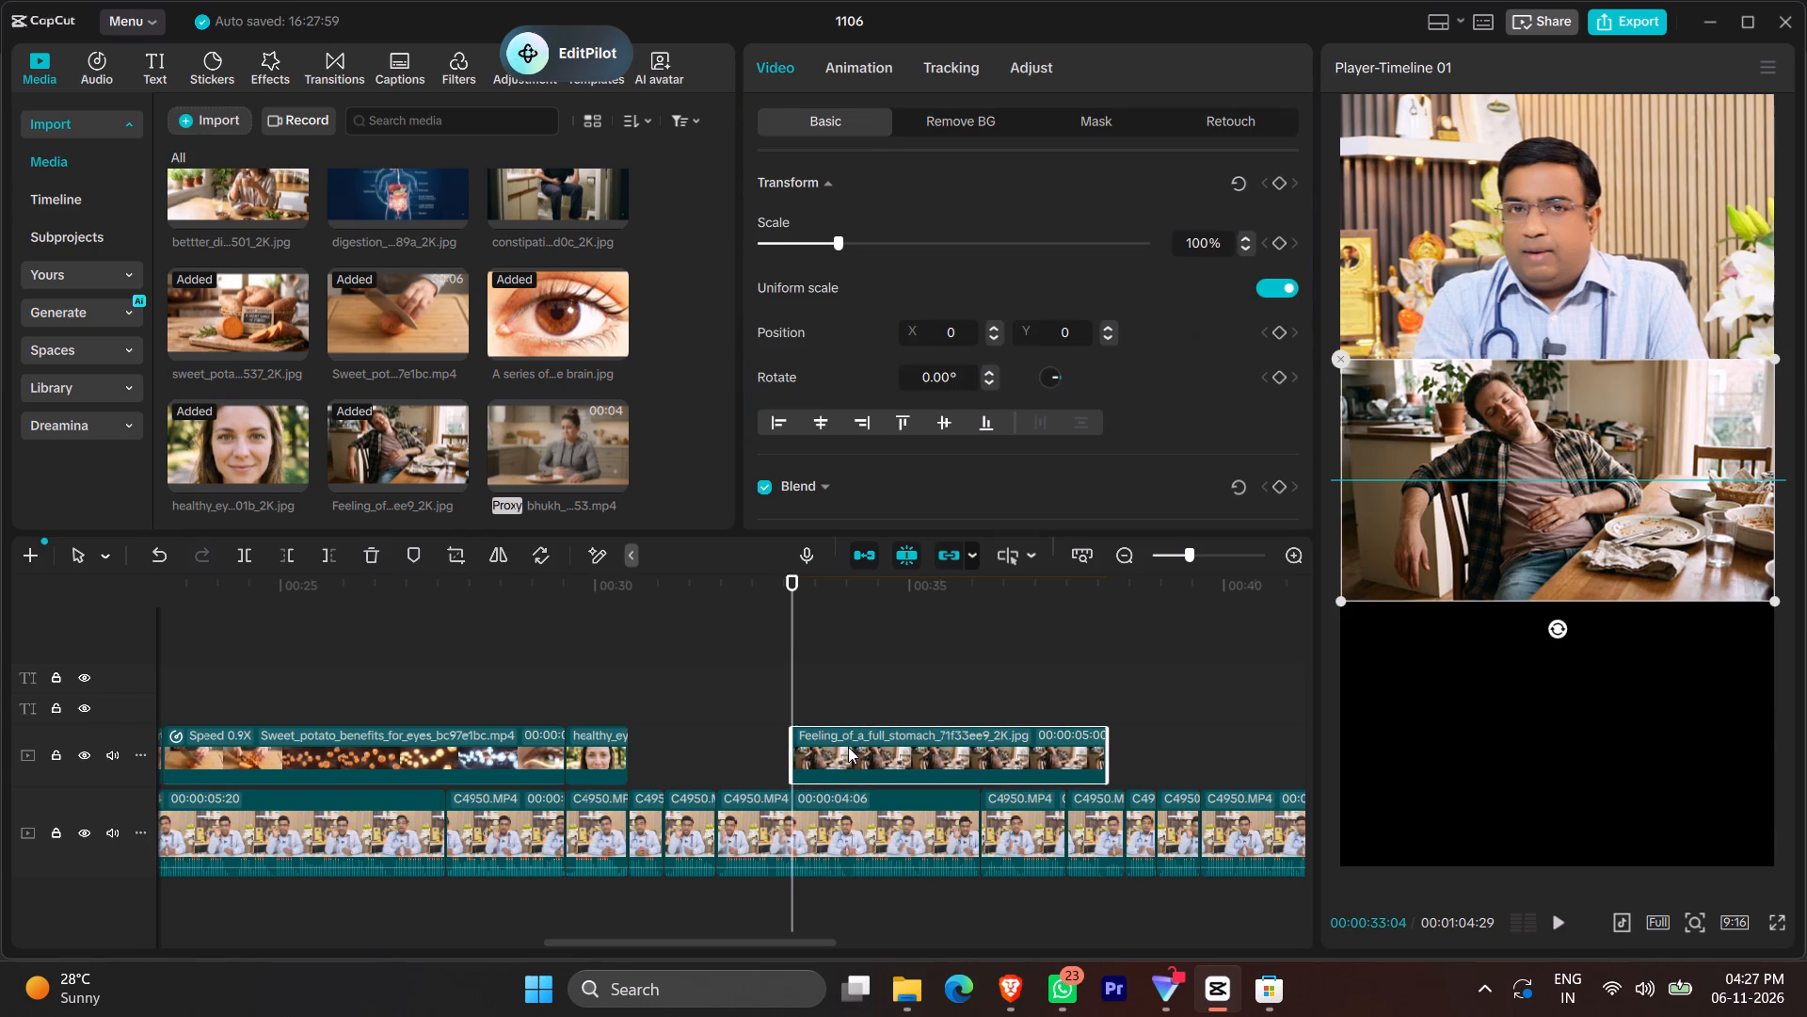
key("space")
key("space")
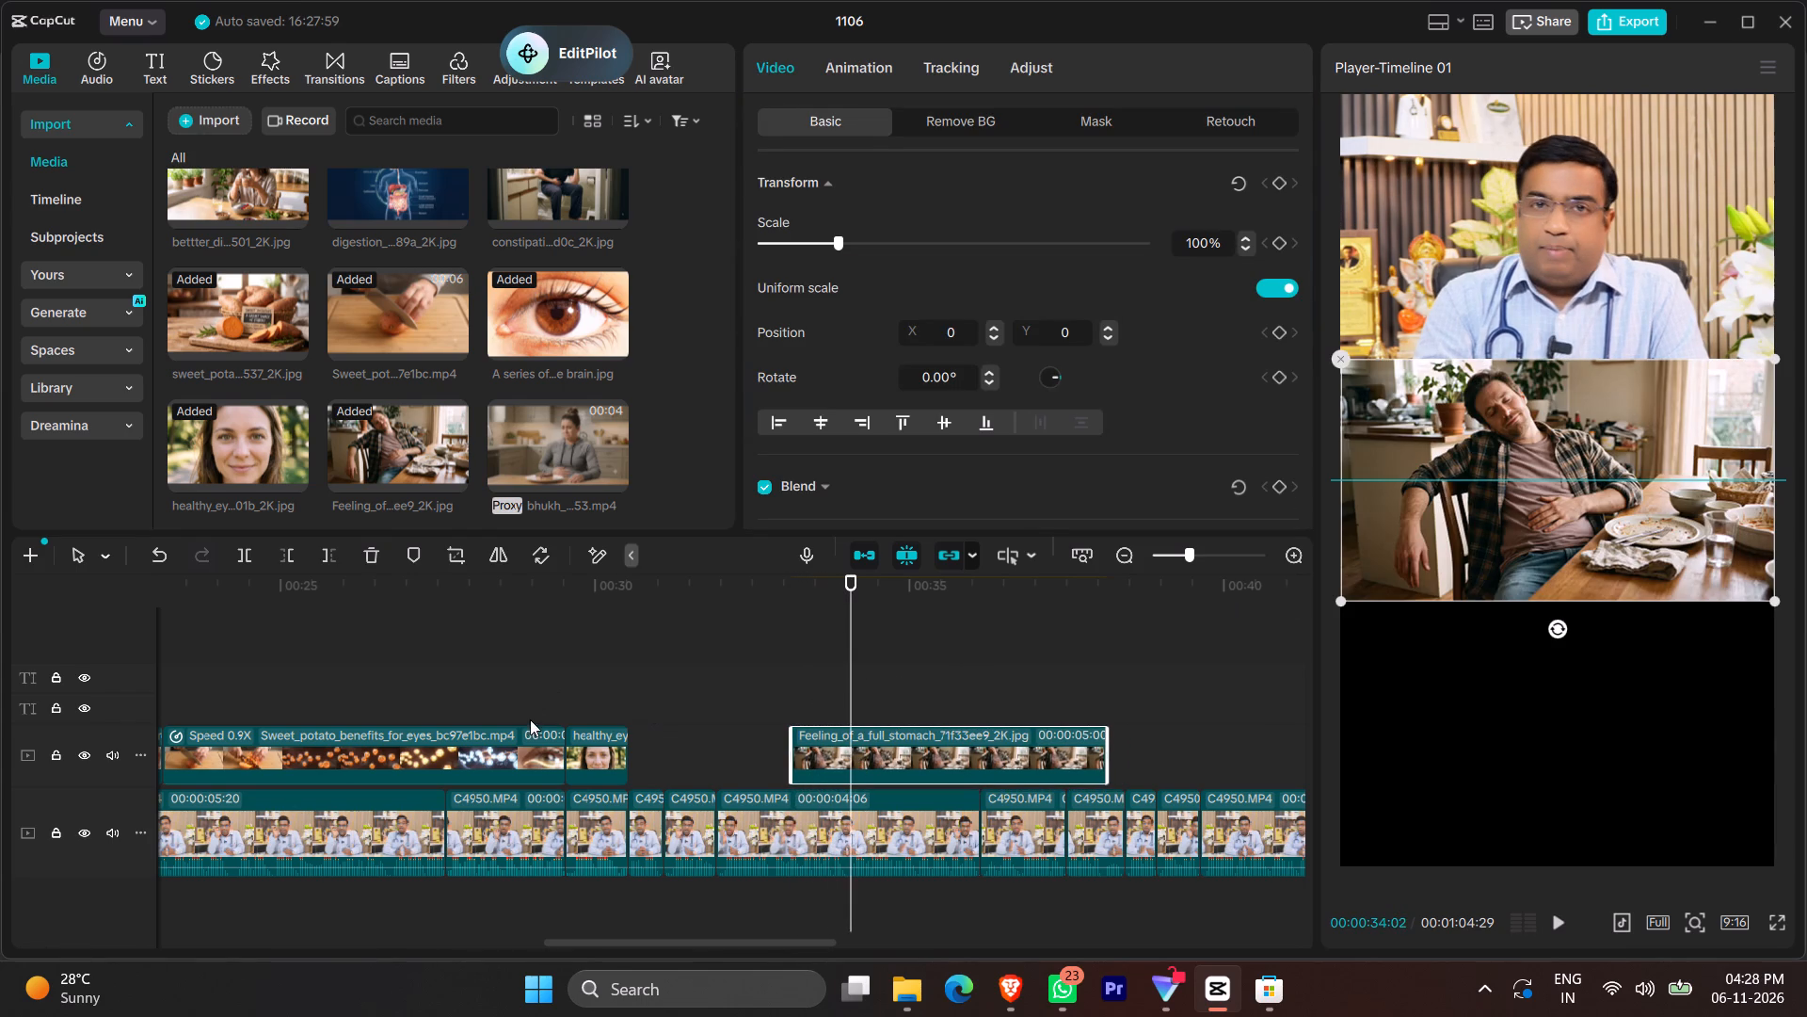
Copy the healthy eyes image's attributes and paste them onto the full stomach image, including its scale, position and keyframes.
left_click(587, 755)
right_click(587, 755)
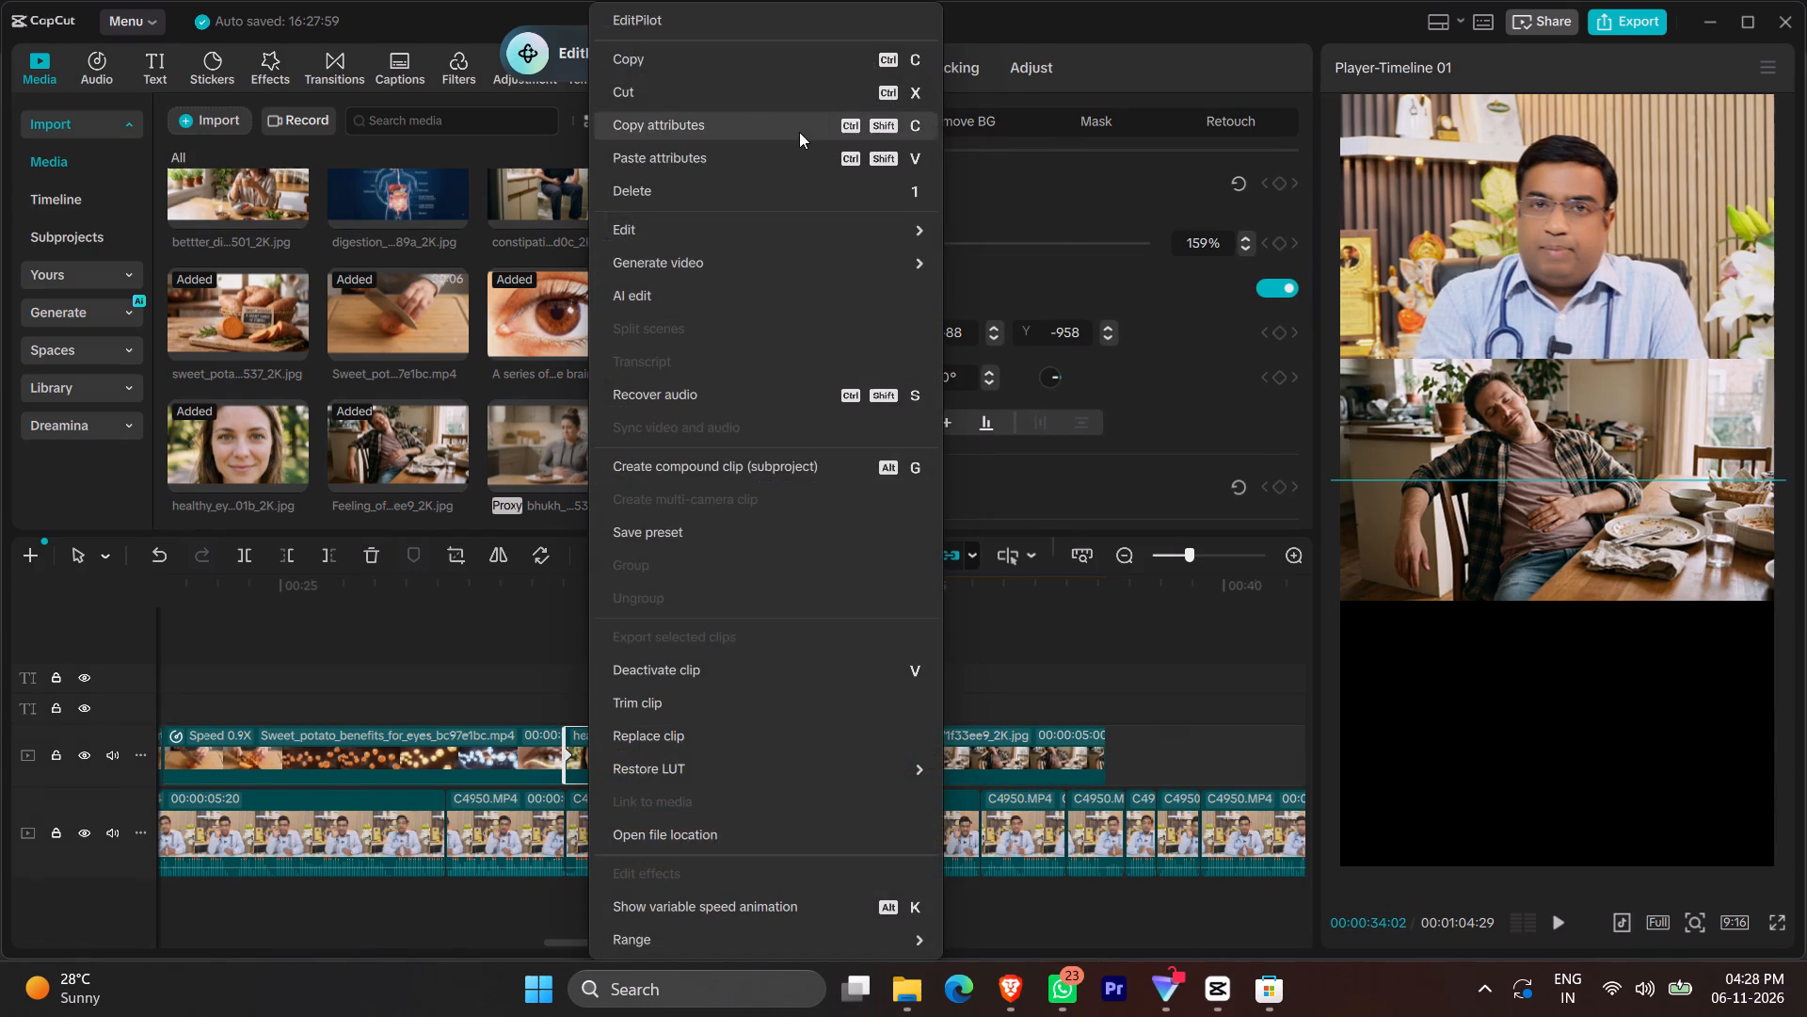
left_click(799, 132)
left_click(981, 748)
right_click(981, 748)
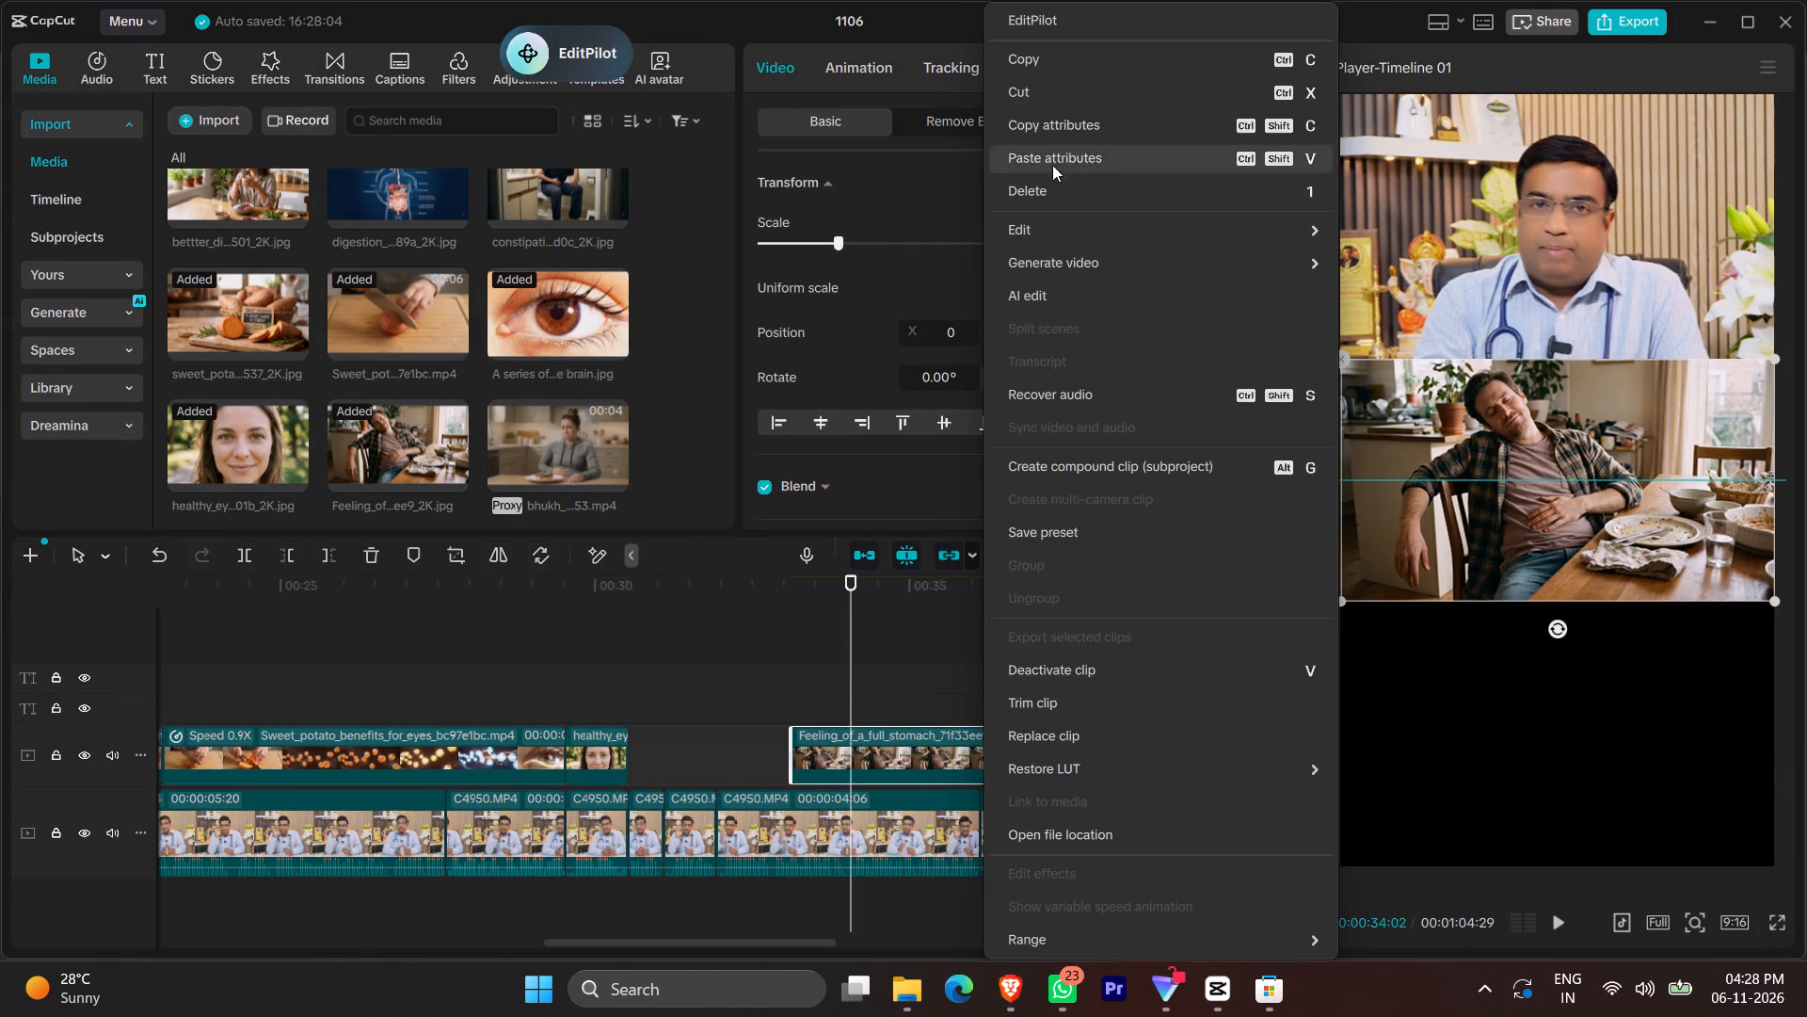
left_click(1066, 157)
left_click(1168, 588)
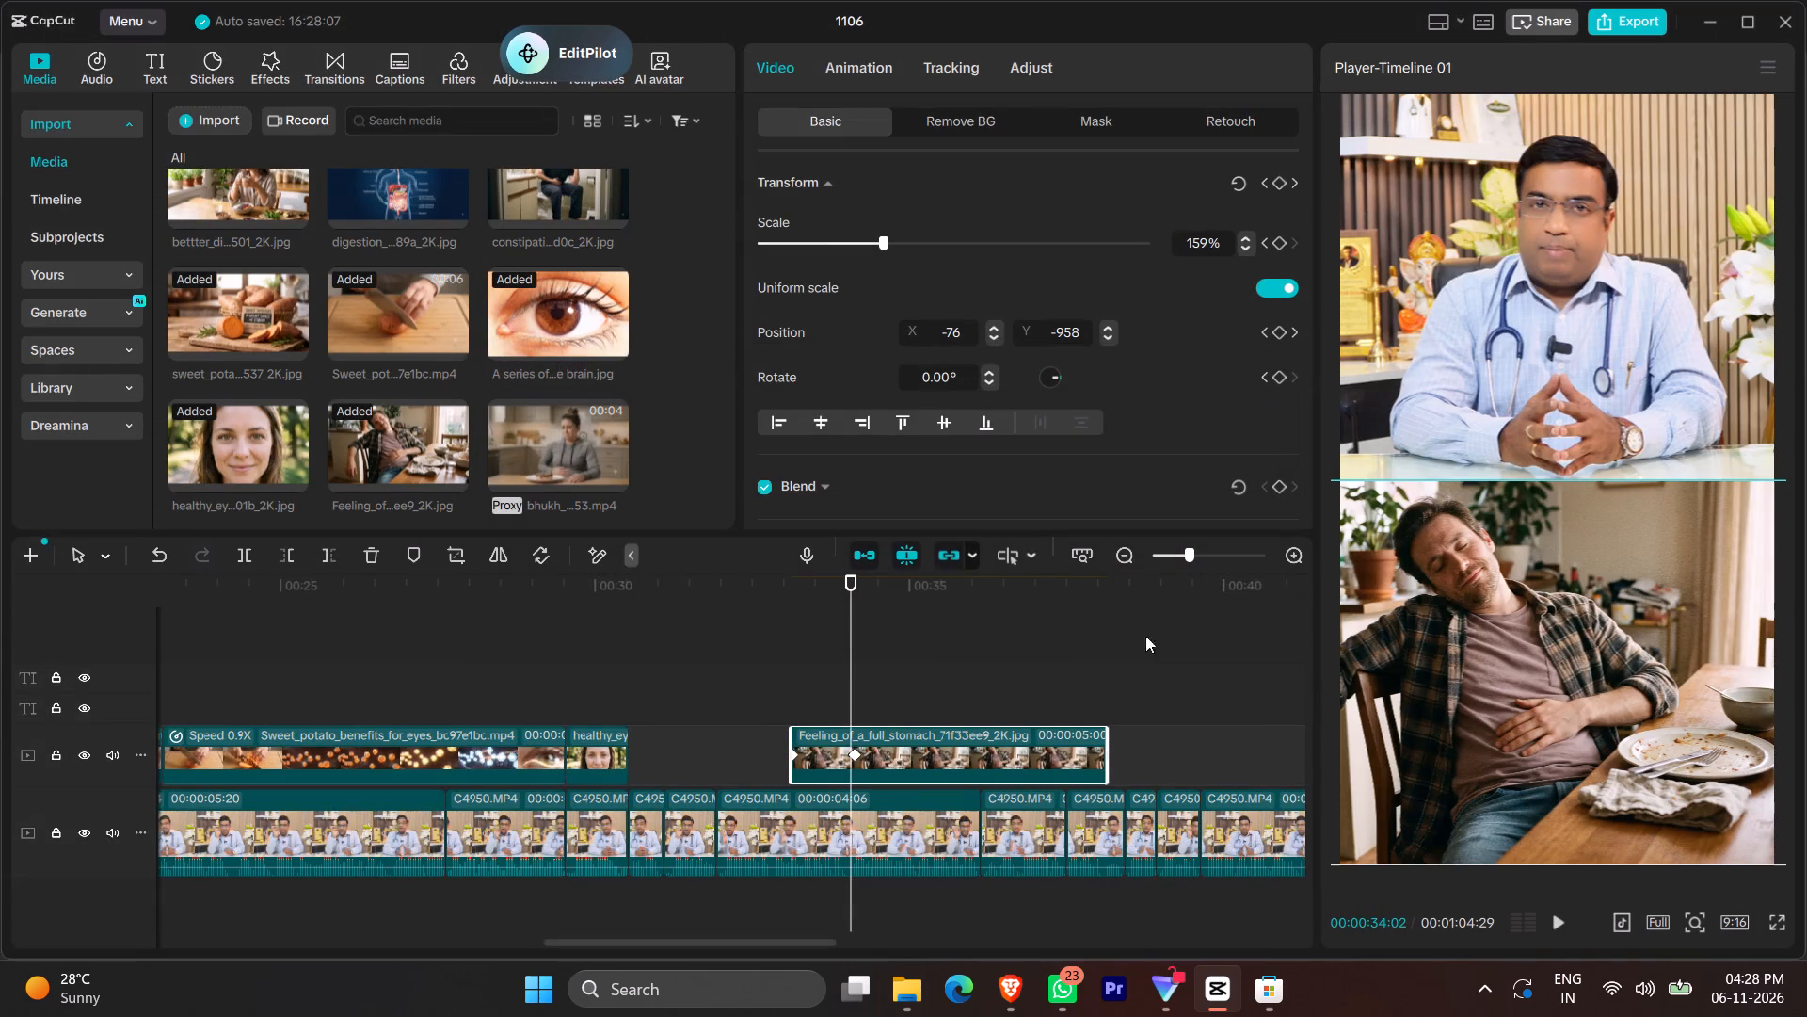
Play the narration over the full stomach image and move its second position keyframe to about 00:00:36:02.
left_click(792, 708)
key("space")
key("space")
left_click(851, 766)
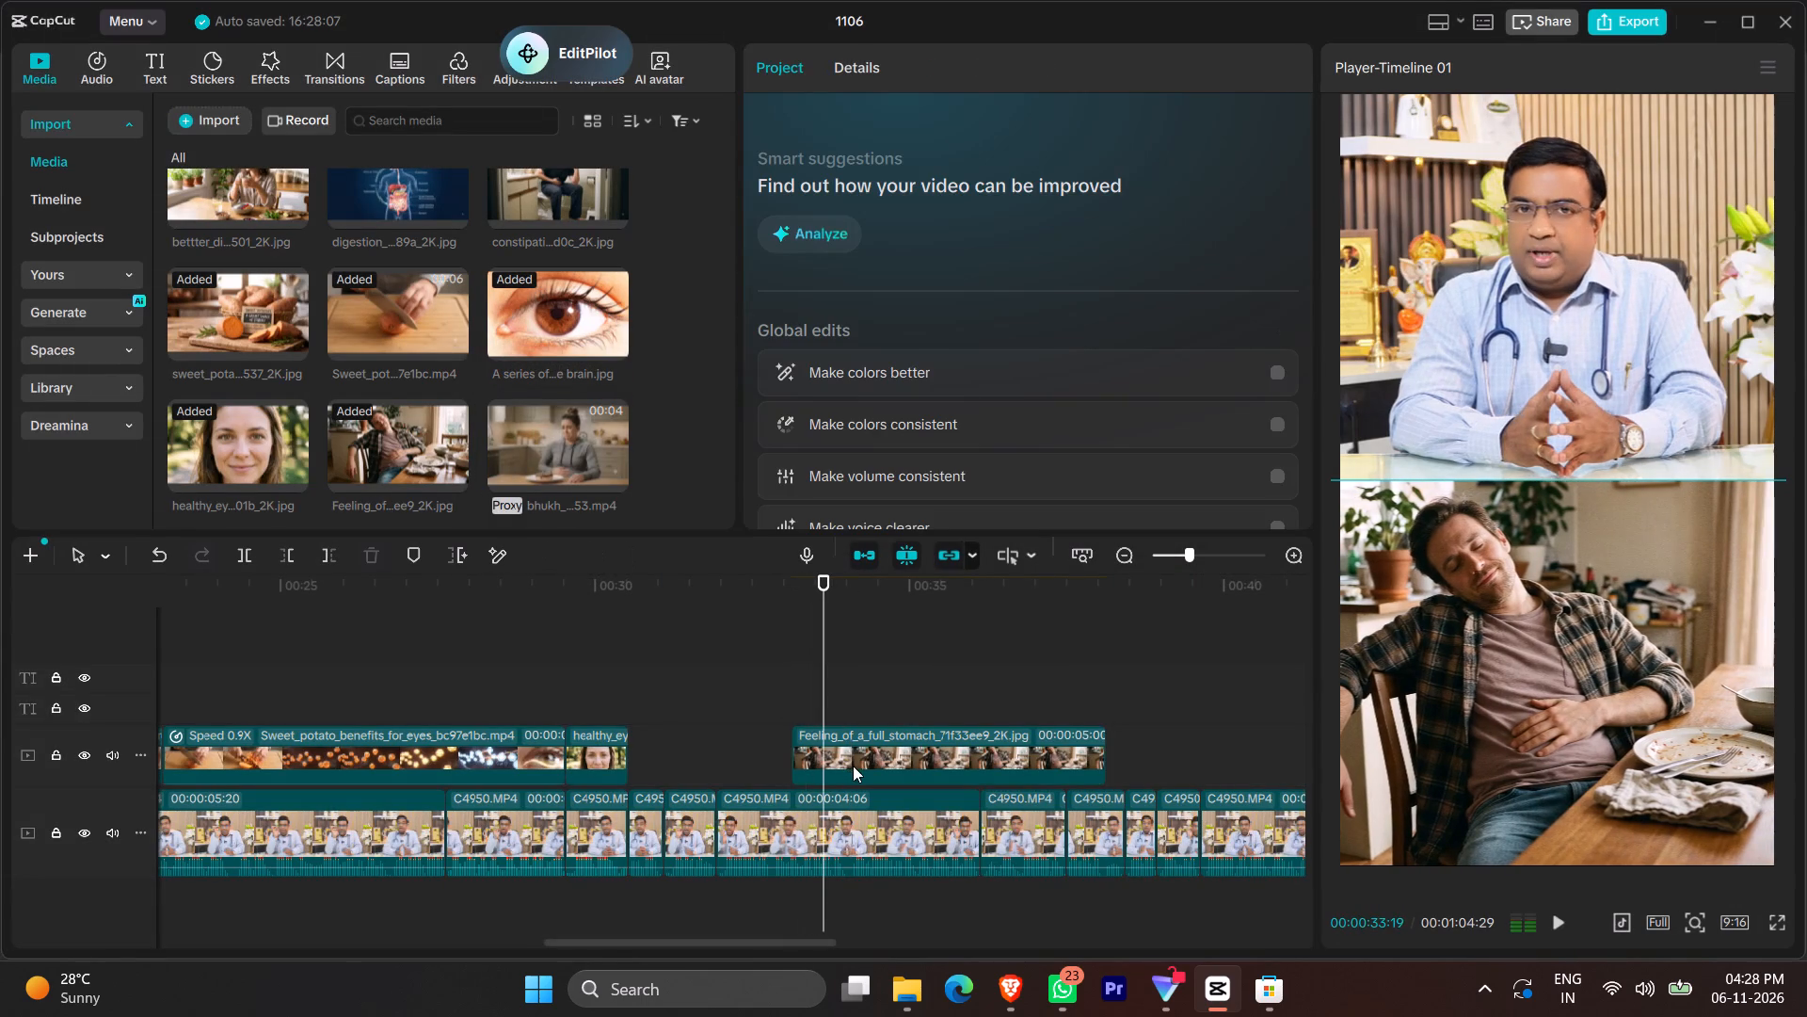
key("space")
key("space")
left_click_drag(856, 759, 903, 761)
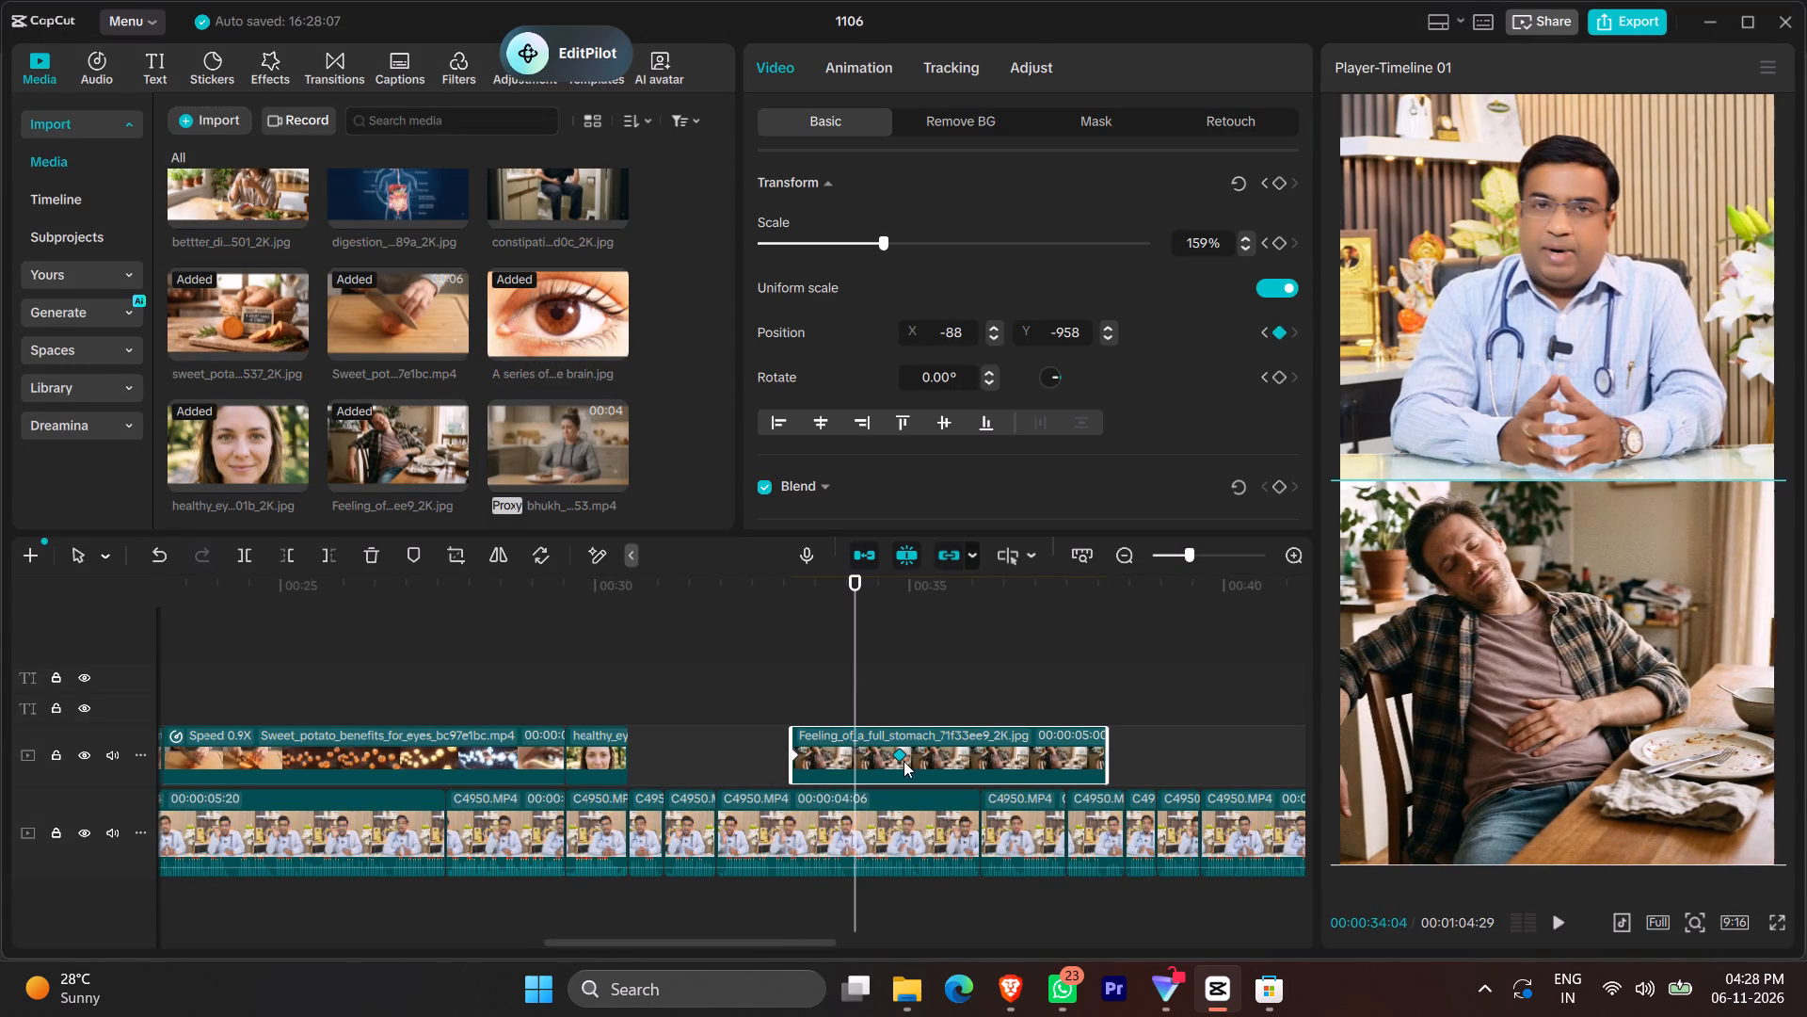
left_click_drag(903, 761, 917, 761)
key("space")
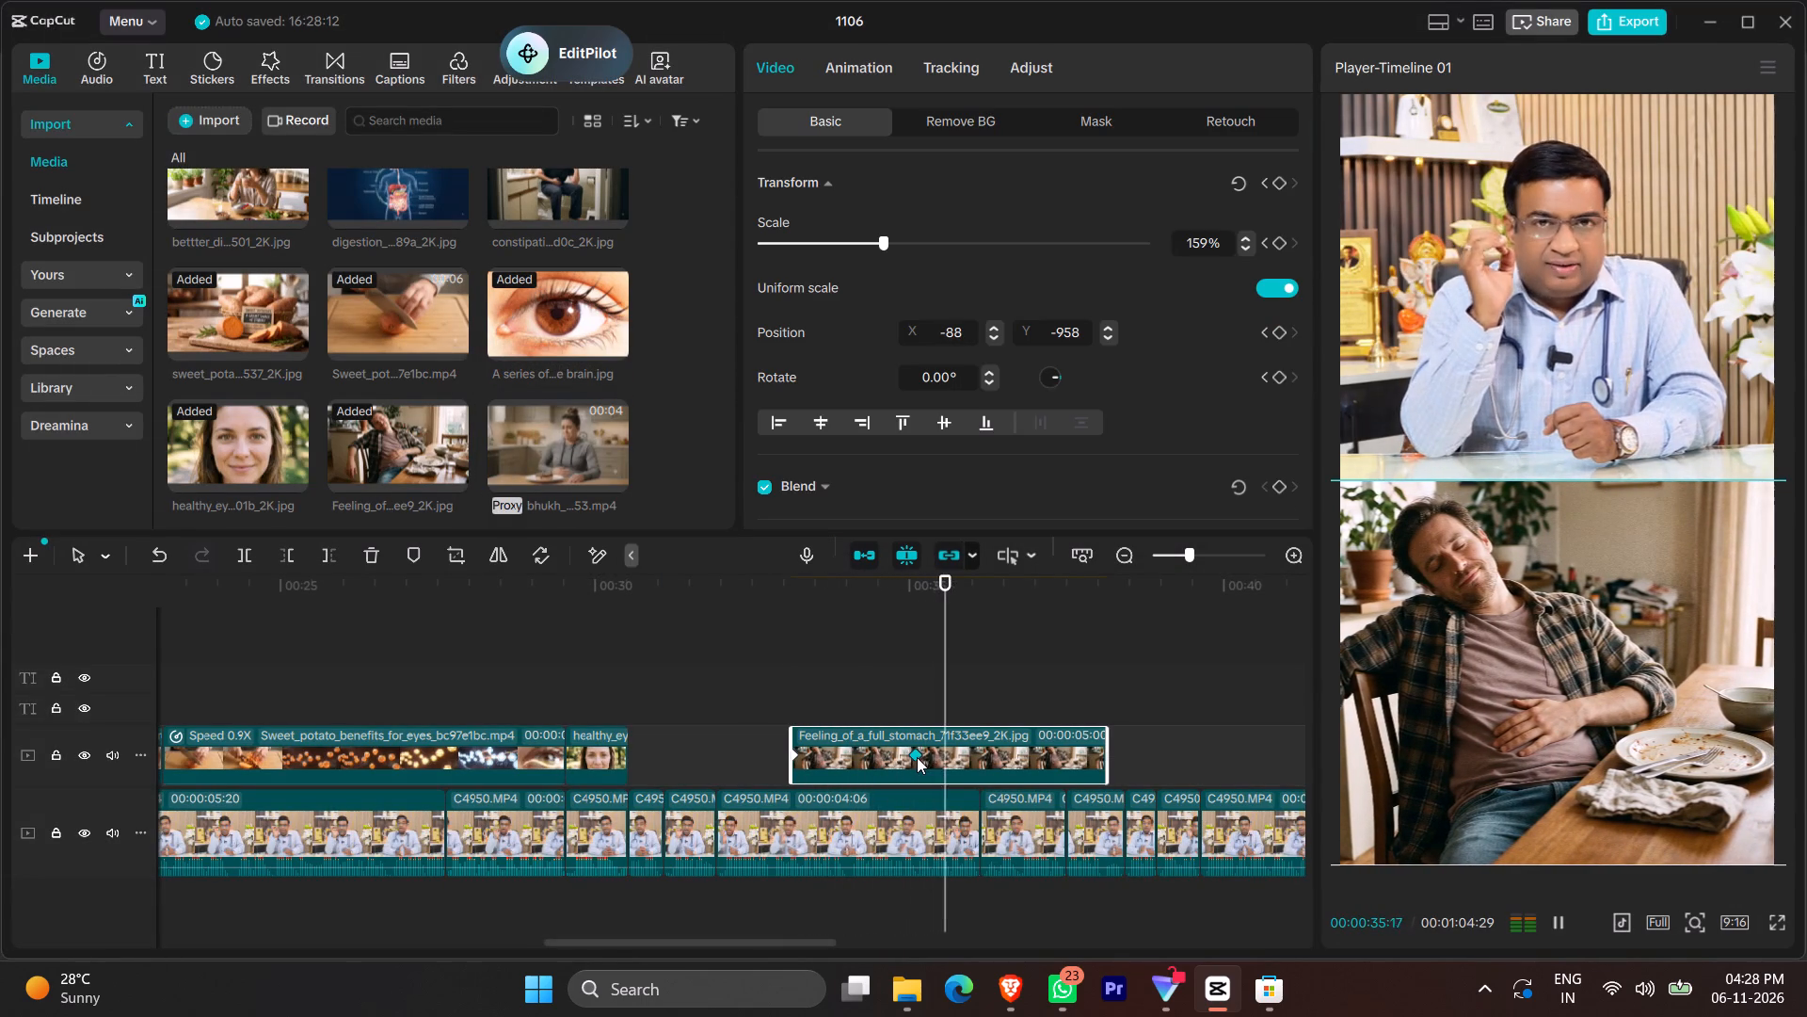
key("space")
left_click_drag(916, 757, 976, 753)
left_click(976, 753)
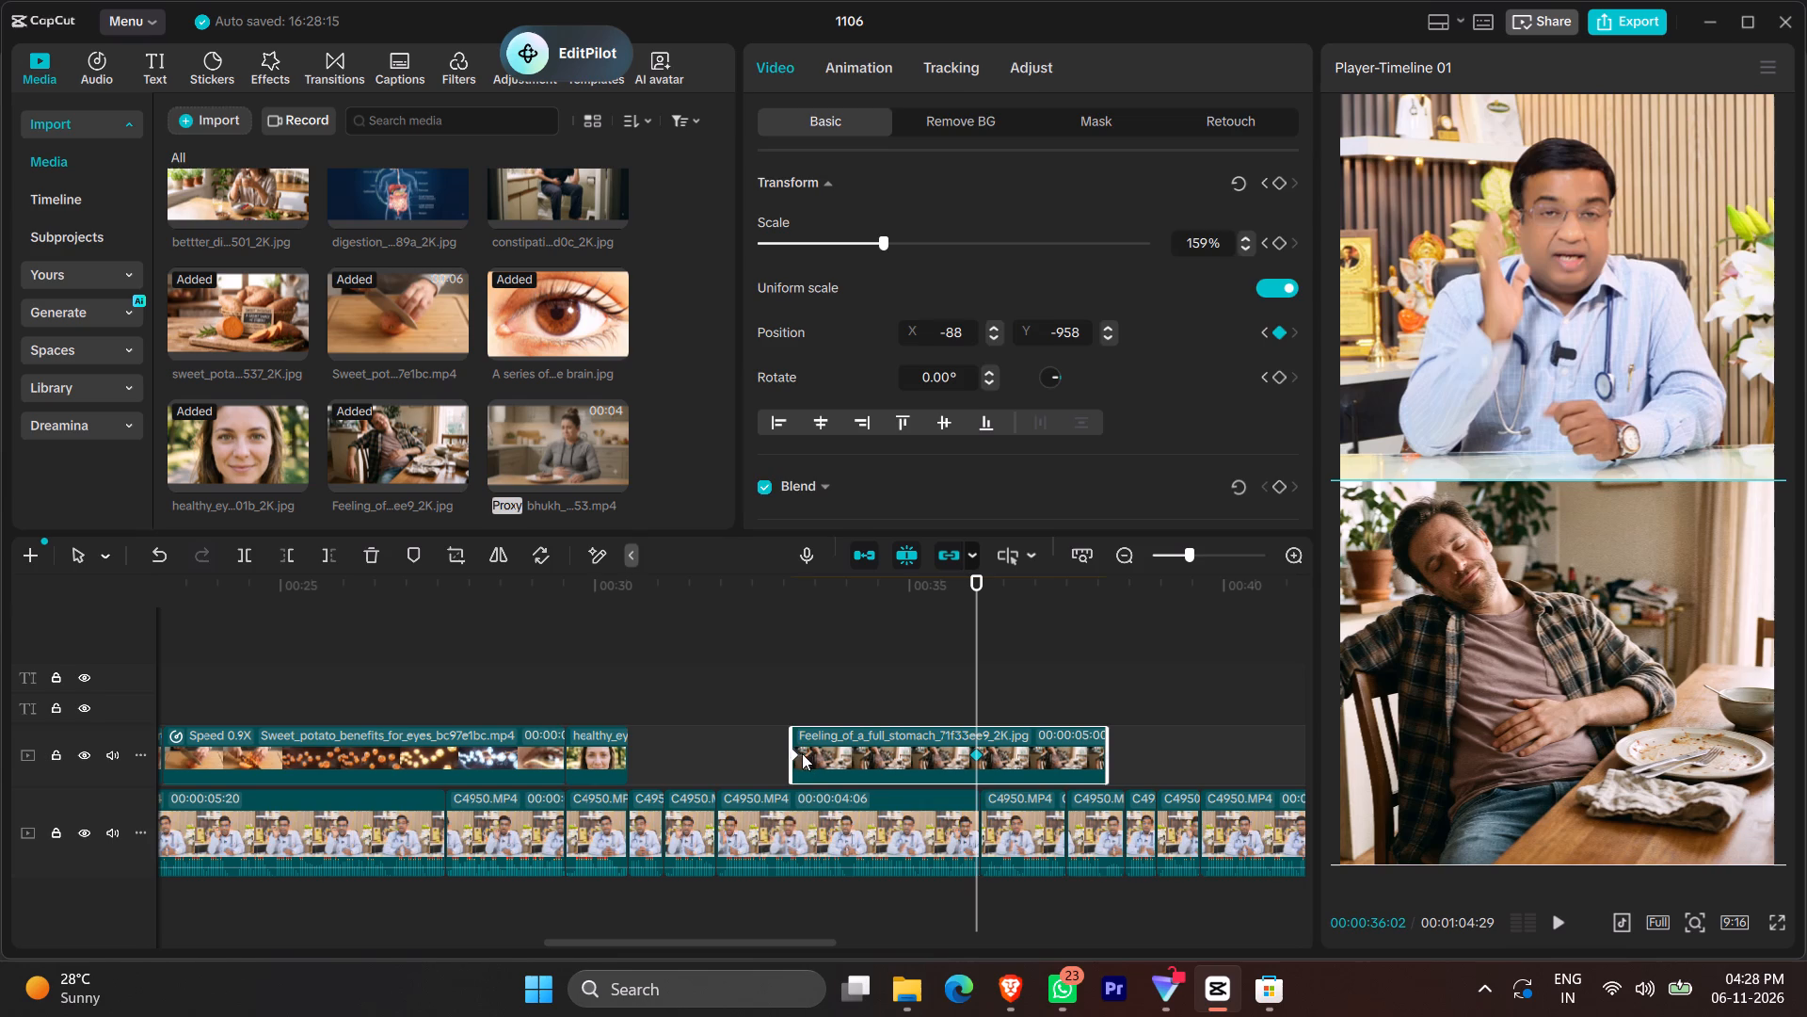
Replay the pan, set the full stomach image's first keyframe position to X 416, Y -958, and move that keyframe to the clip's start.
left_click(787, 696)
key("space")
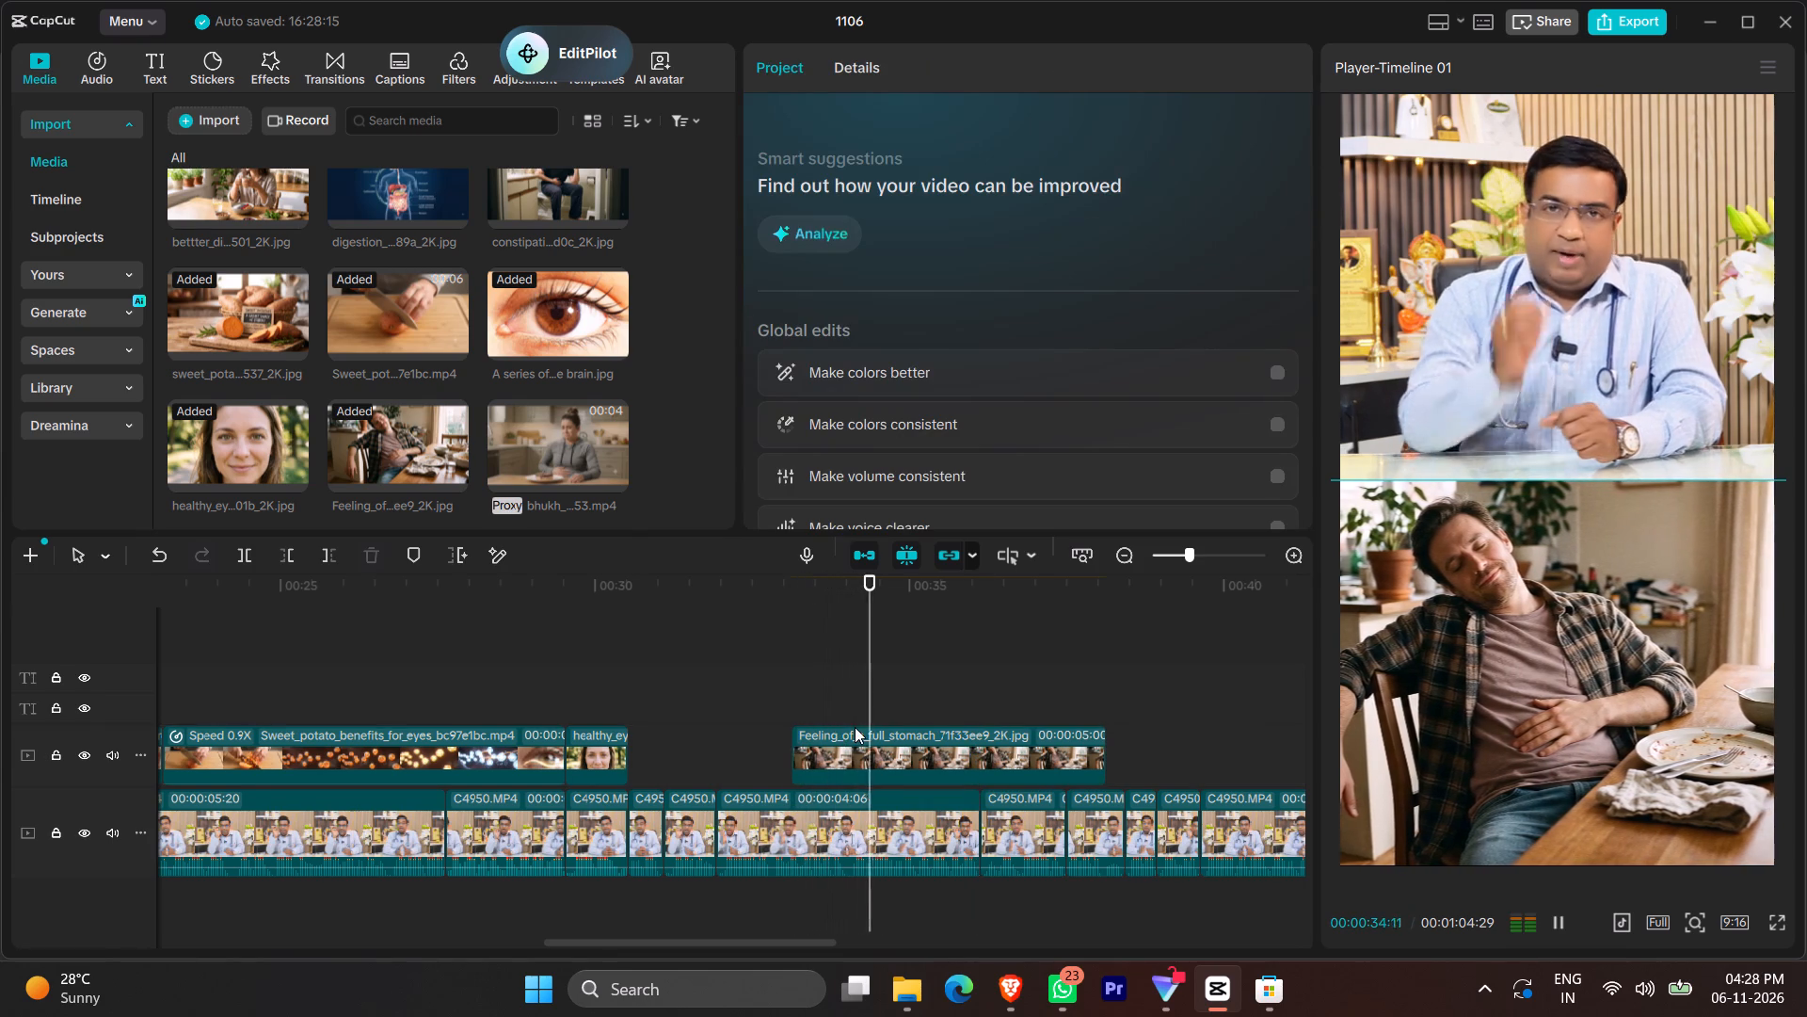
key("space")
left_click(807, 751)
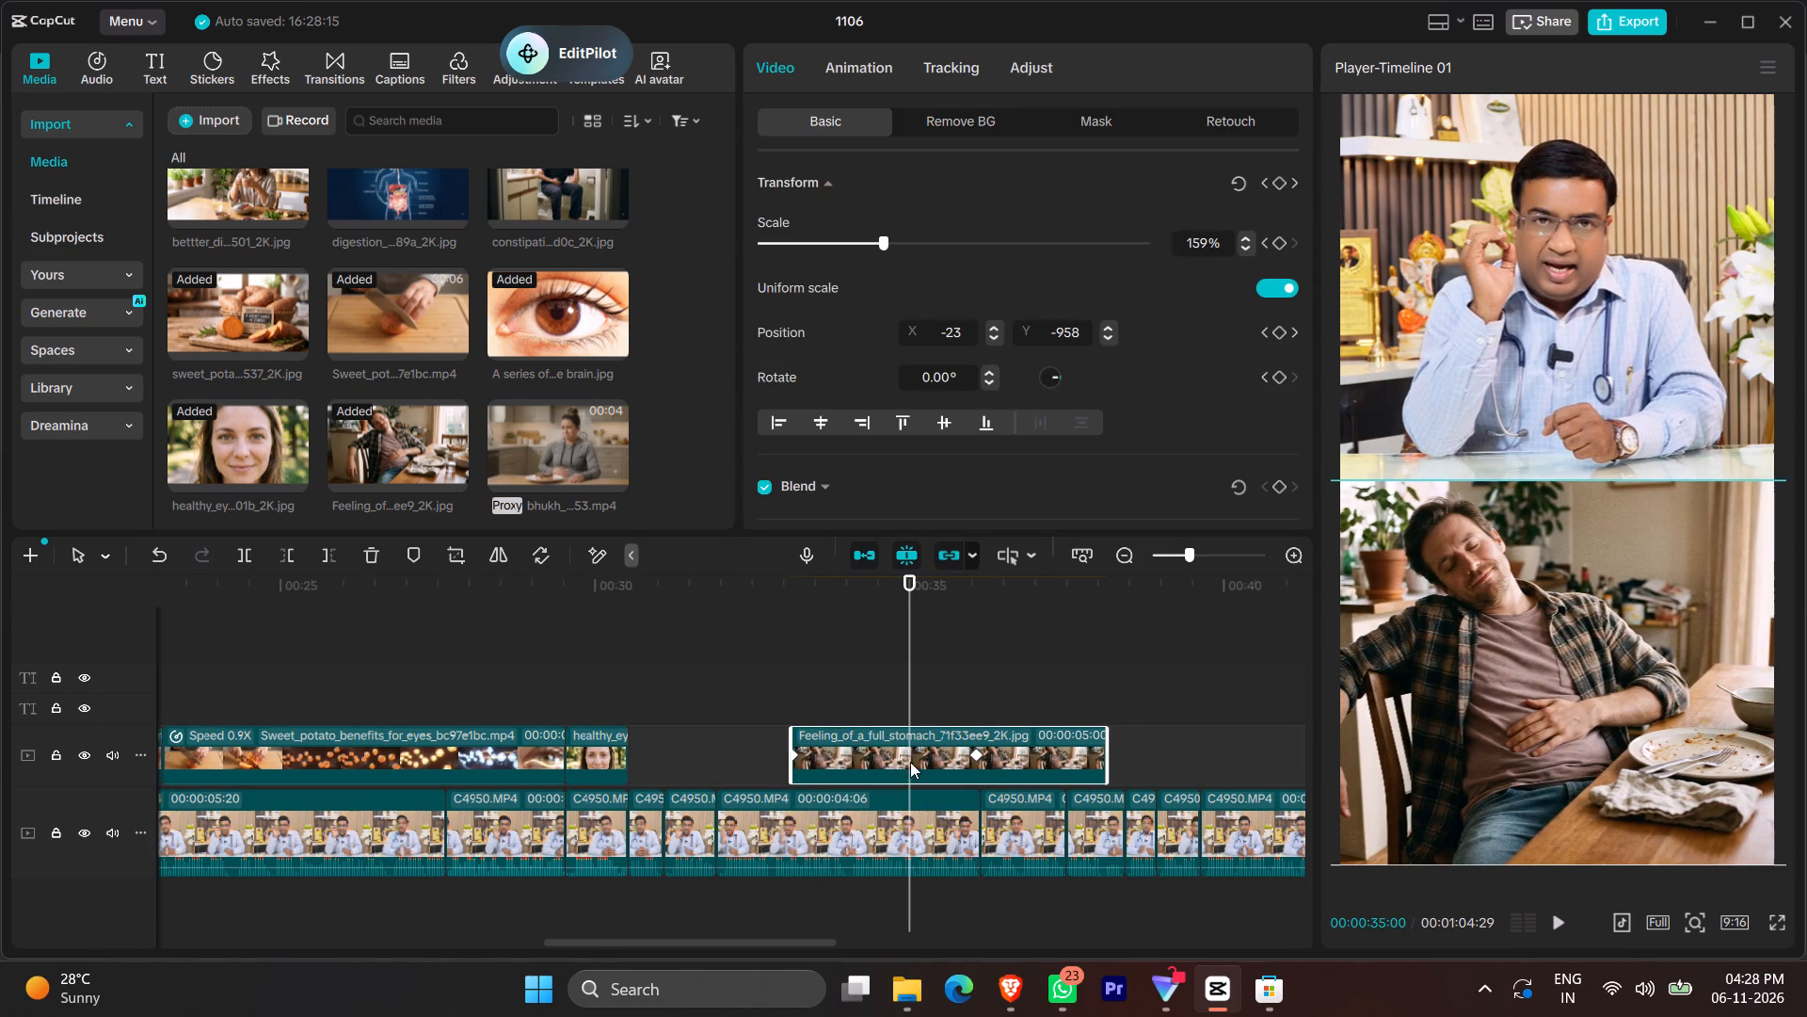
double_click(797, 751)
left_click_drag(1511, 733, 1518, 735)
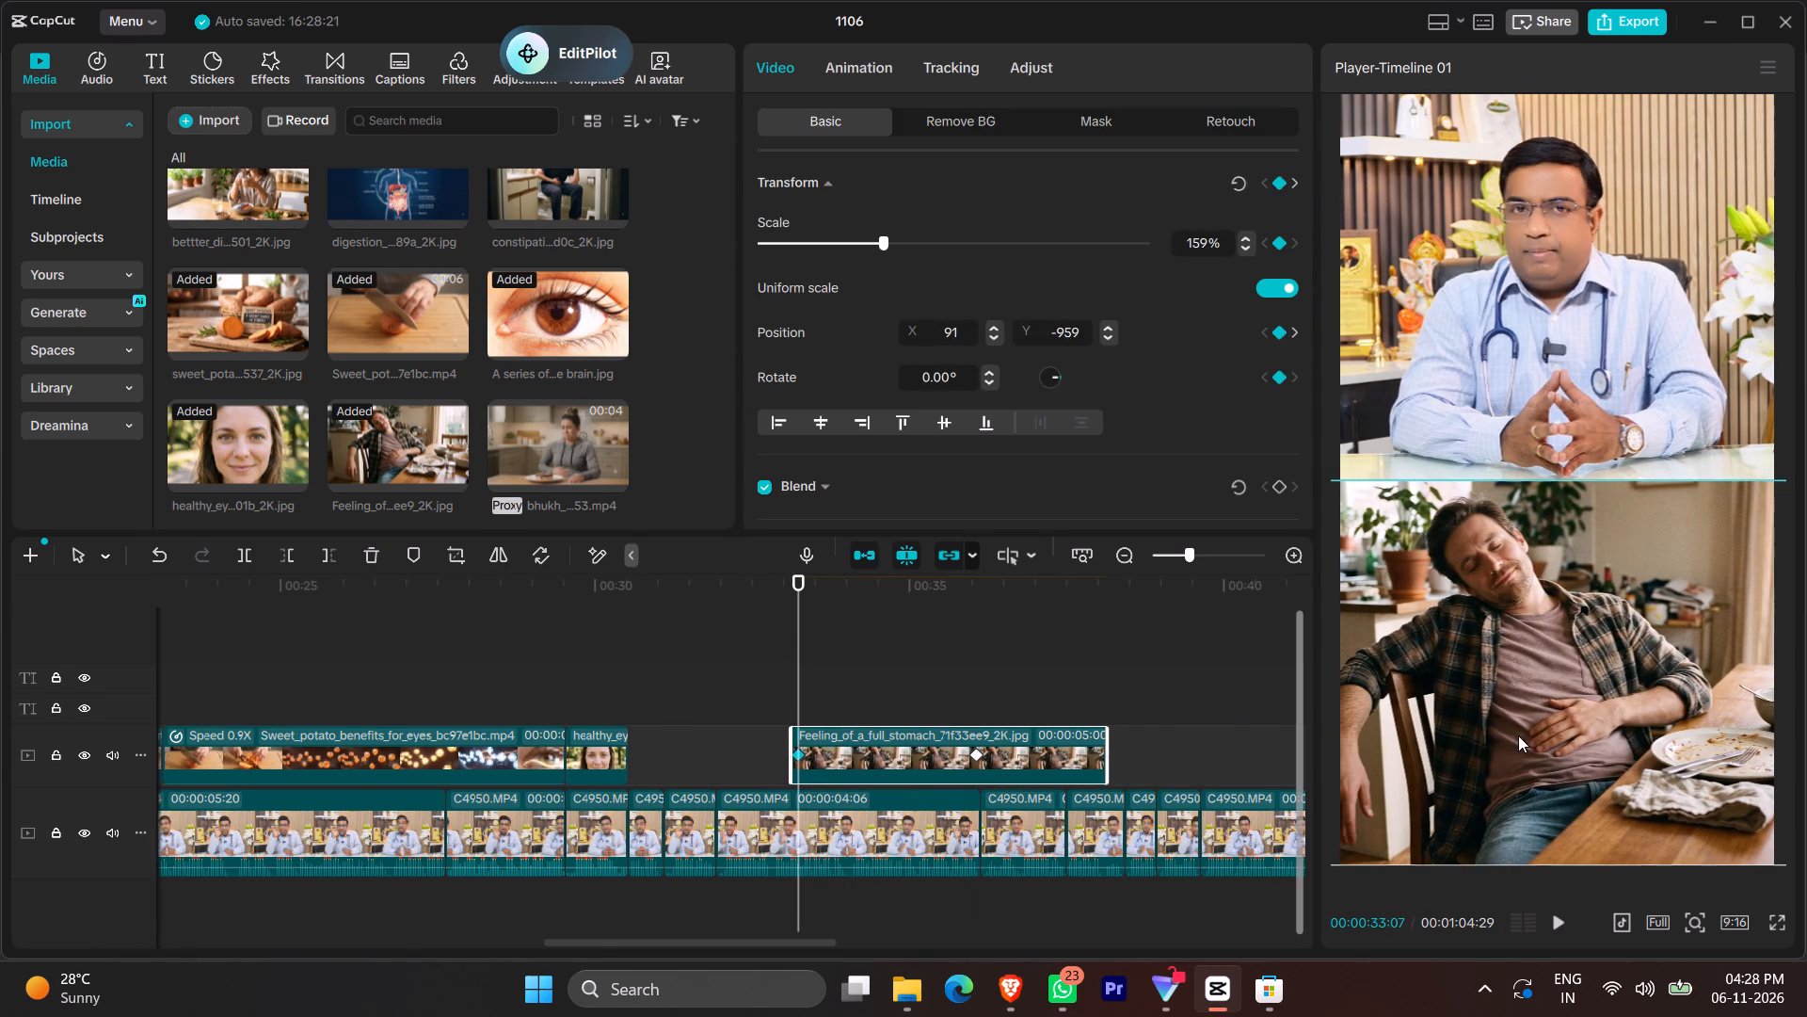
left_click_drag(1518, 735, 1576, 736)
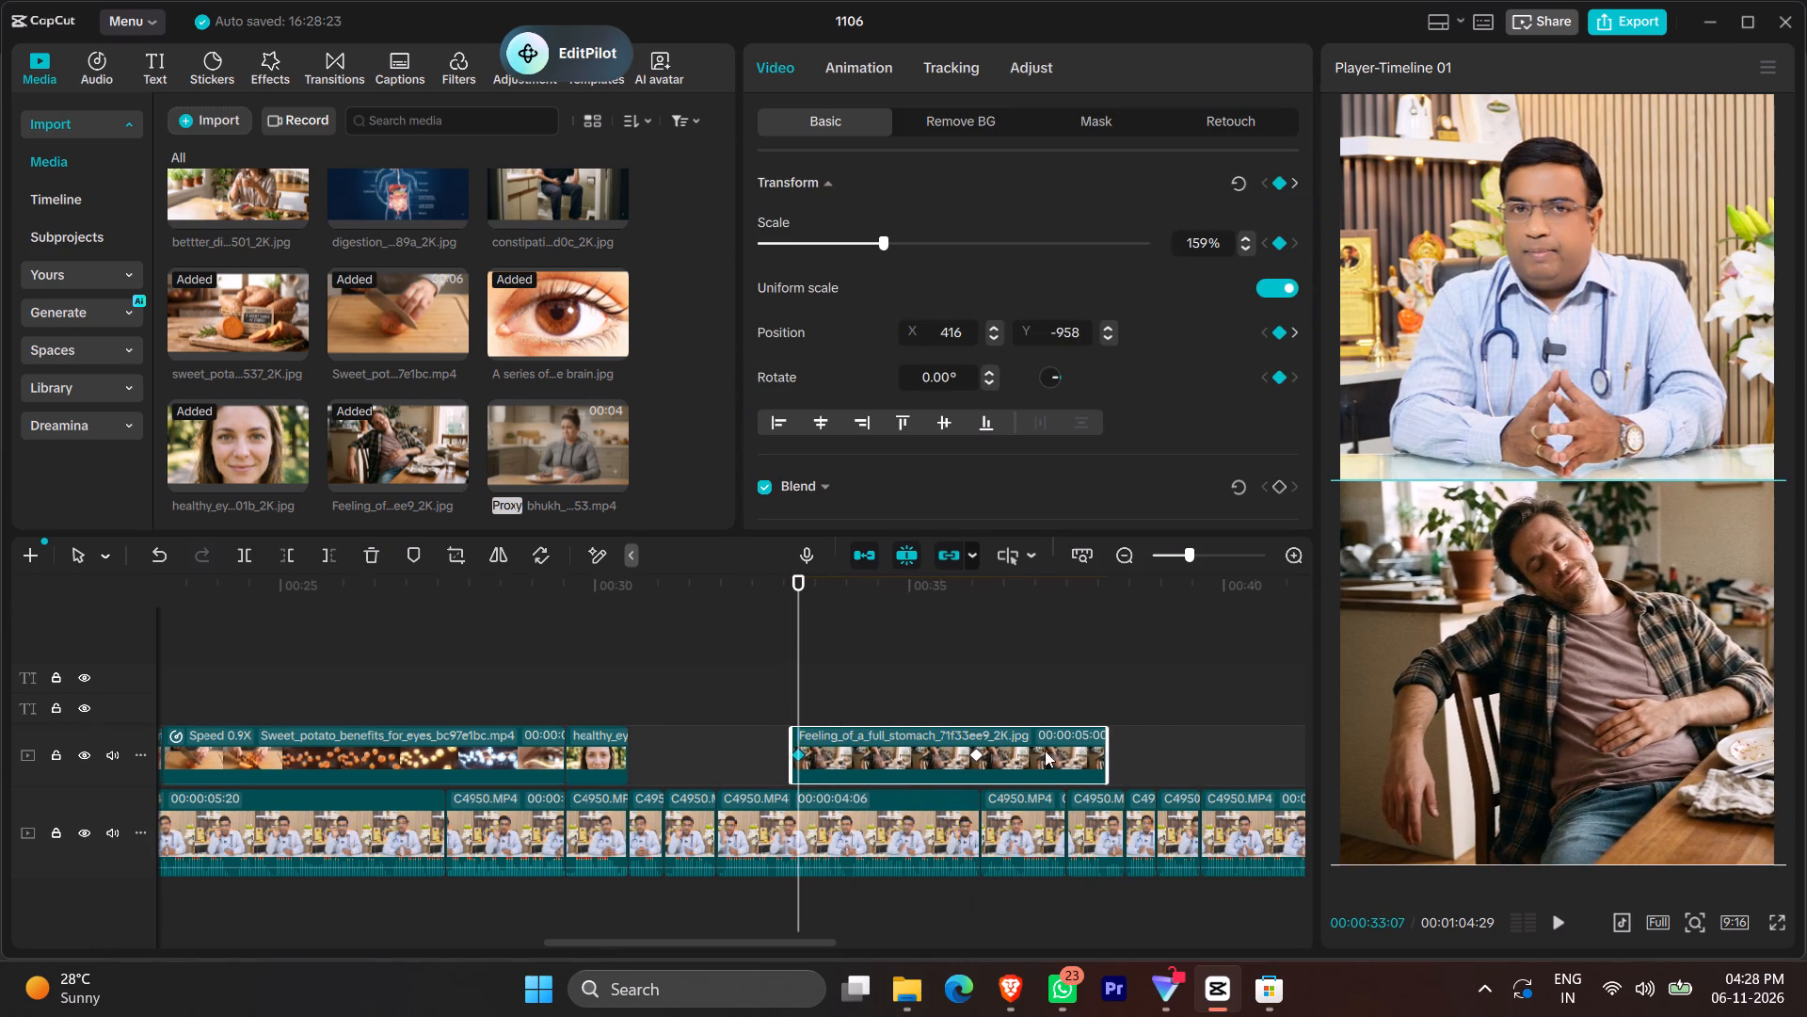
left_click_drag(800, 752, 769, 750)
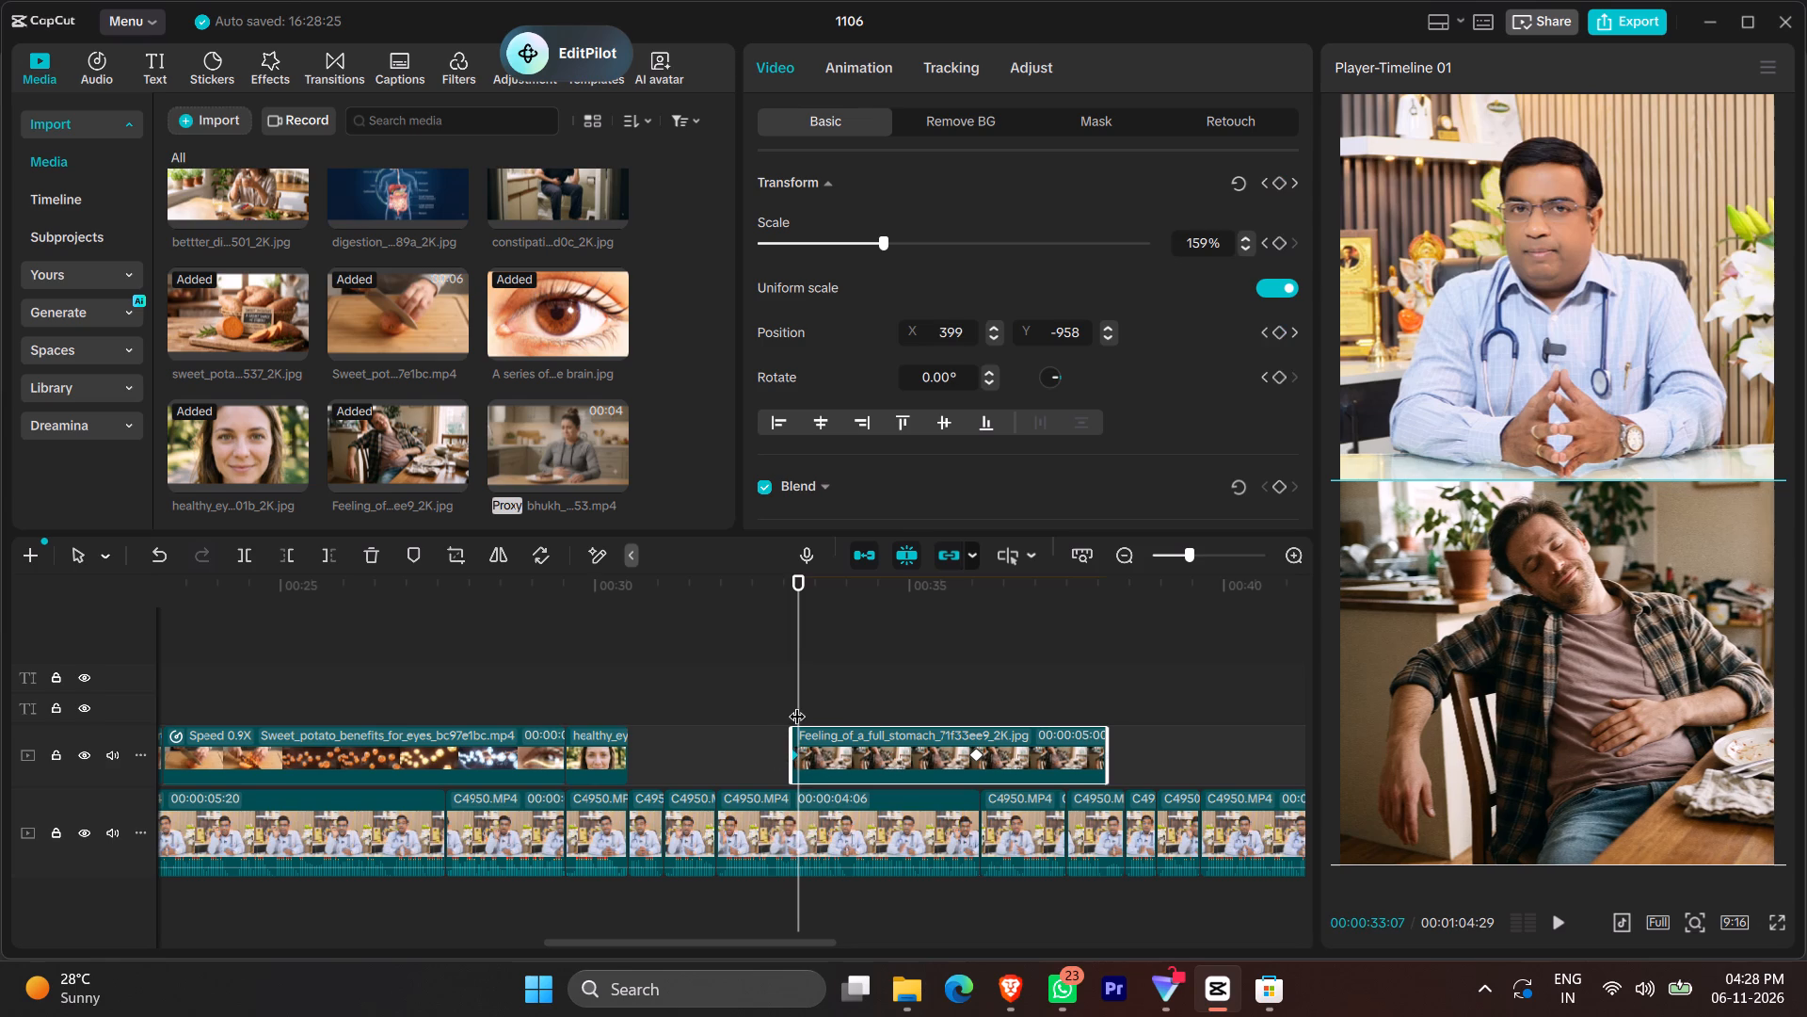
Replay the full stomach image's pan and trim the clip's end back to its second position keyframe at 00:00:36:04.
left_click(797, 704)
key("space")
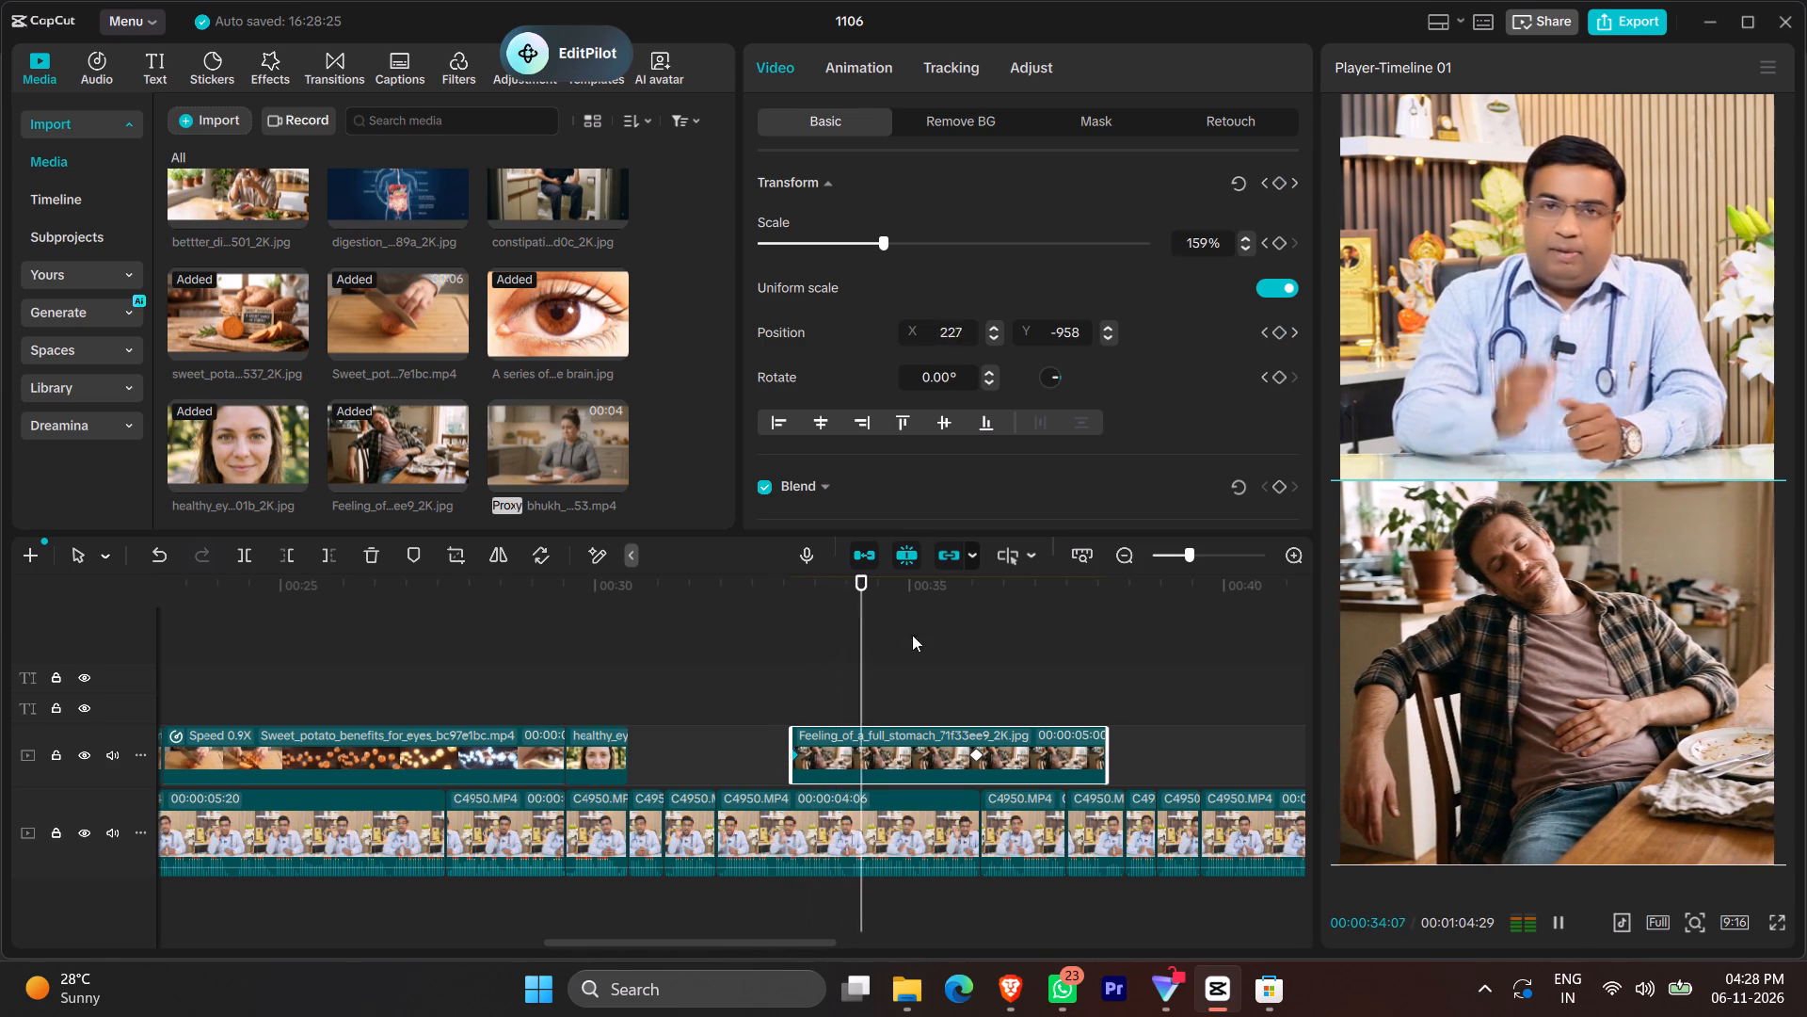
key("space")
left_click(982, 757)
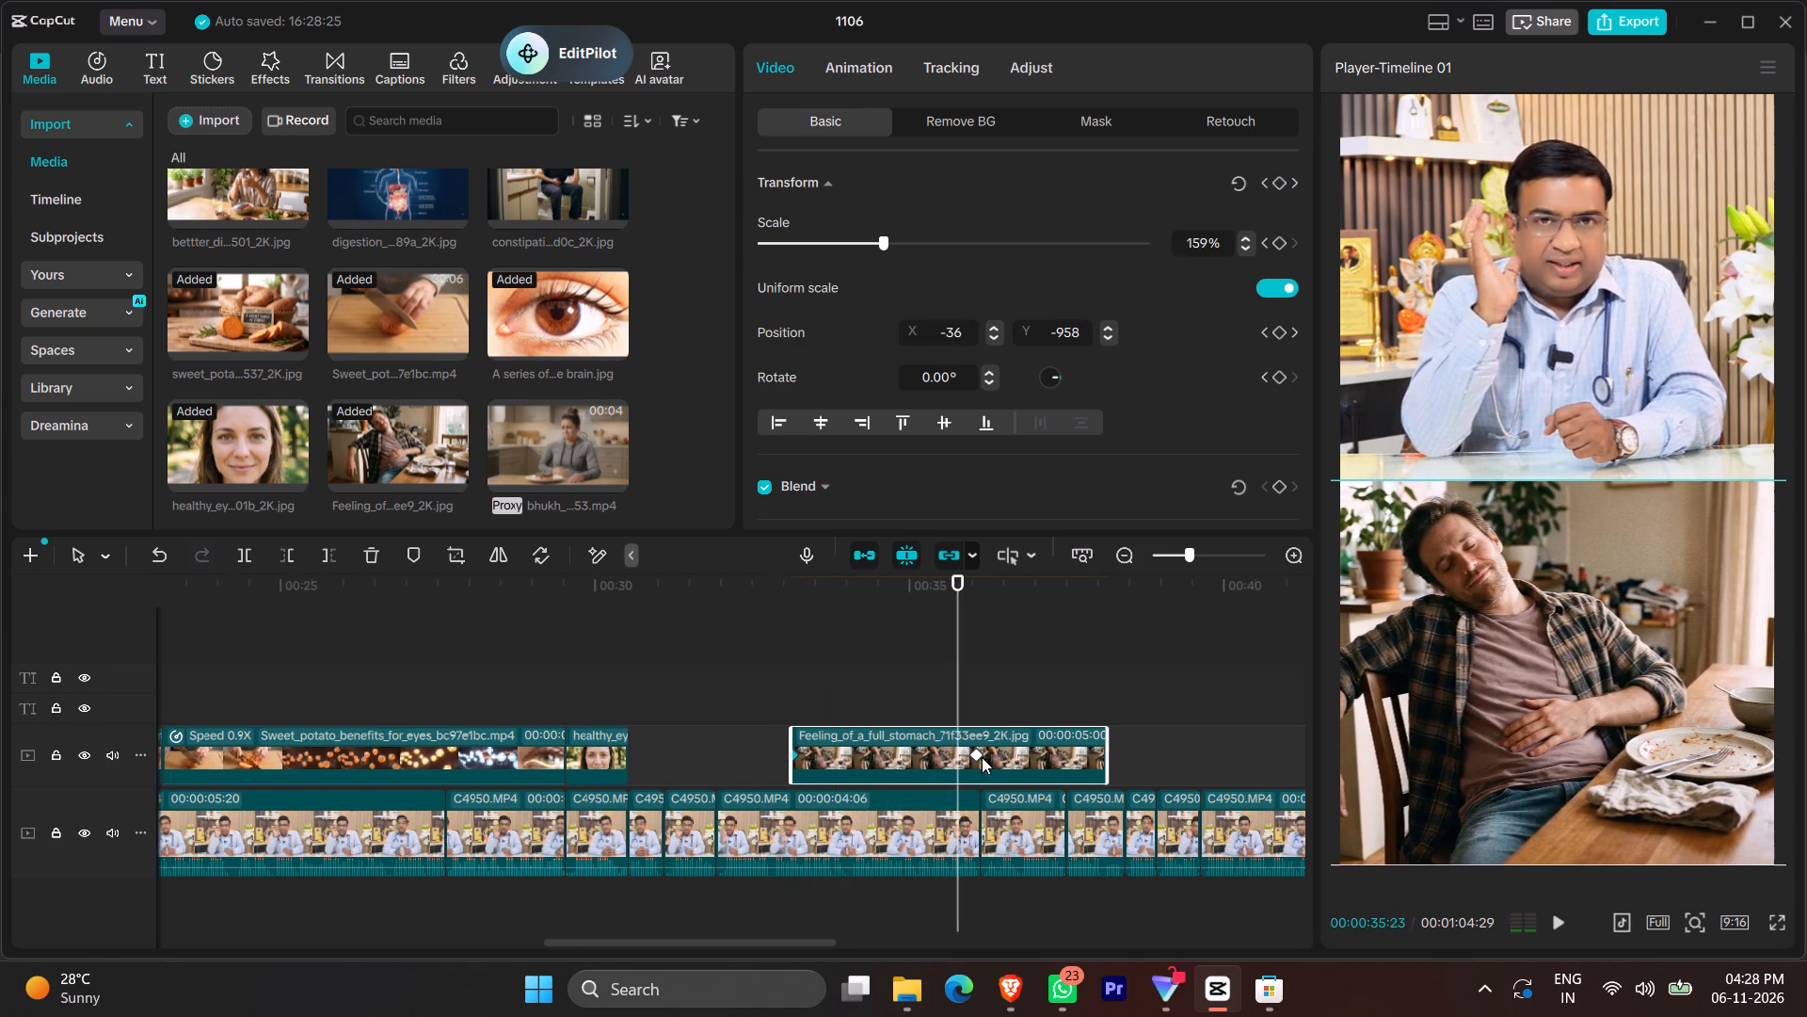
left_click(983, 747)
left_click(980, 747)
left_click(977, 747)
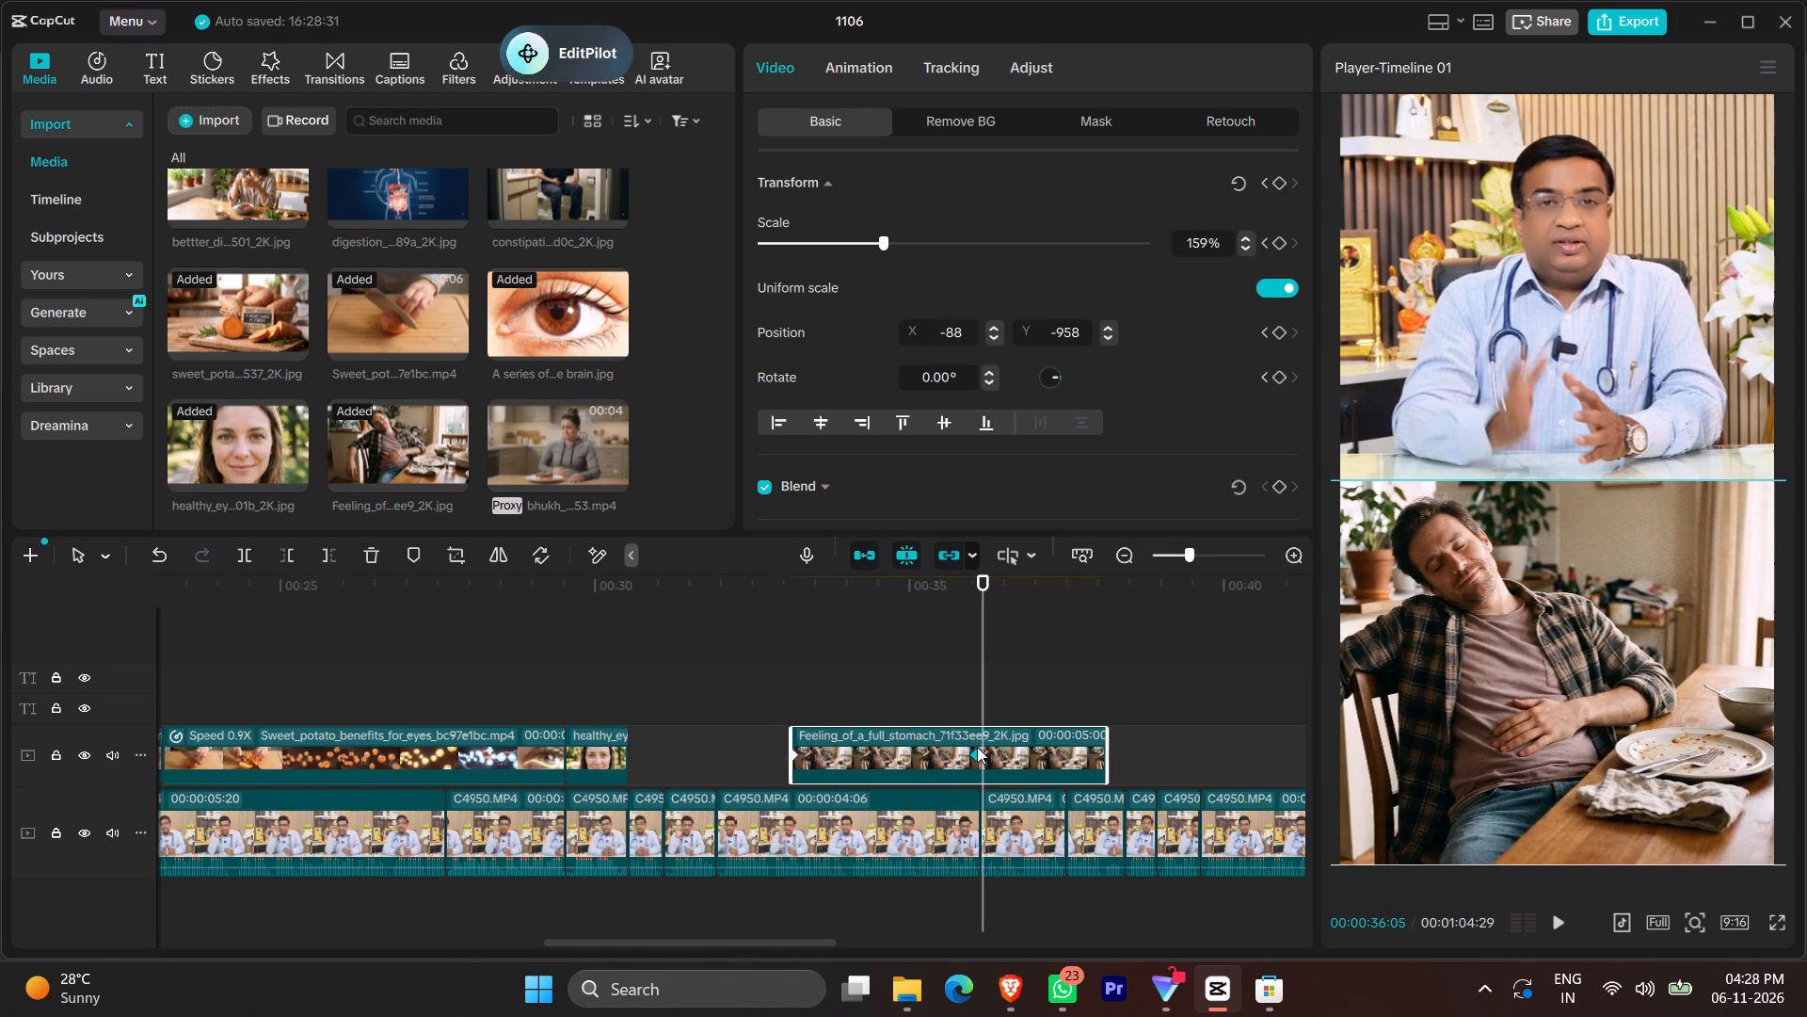
left_click(976, 753)
double_click(979, 755)
scroll(967, 763, "up", 9, "ctrl")
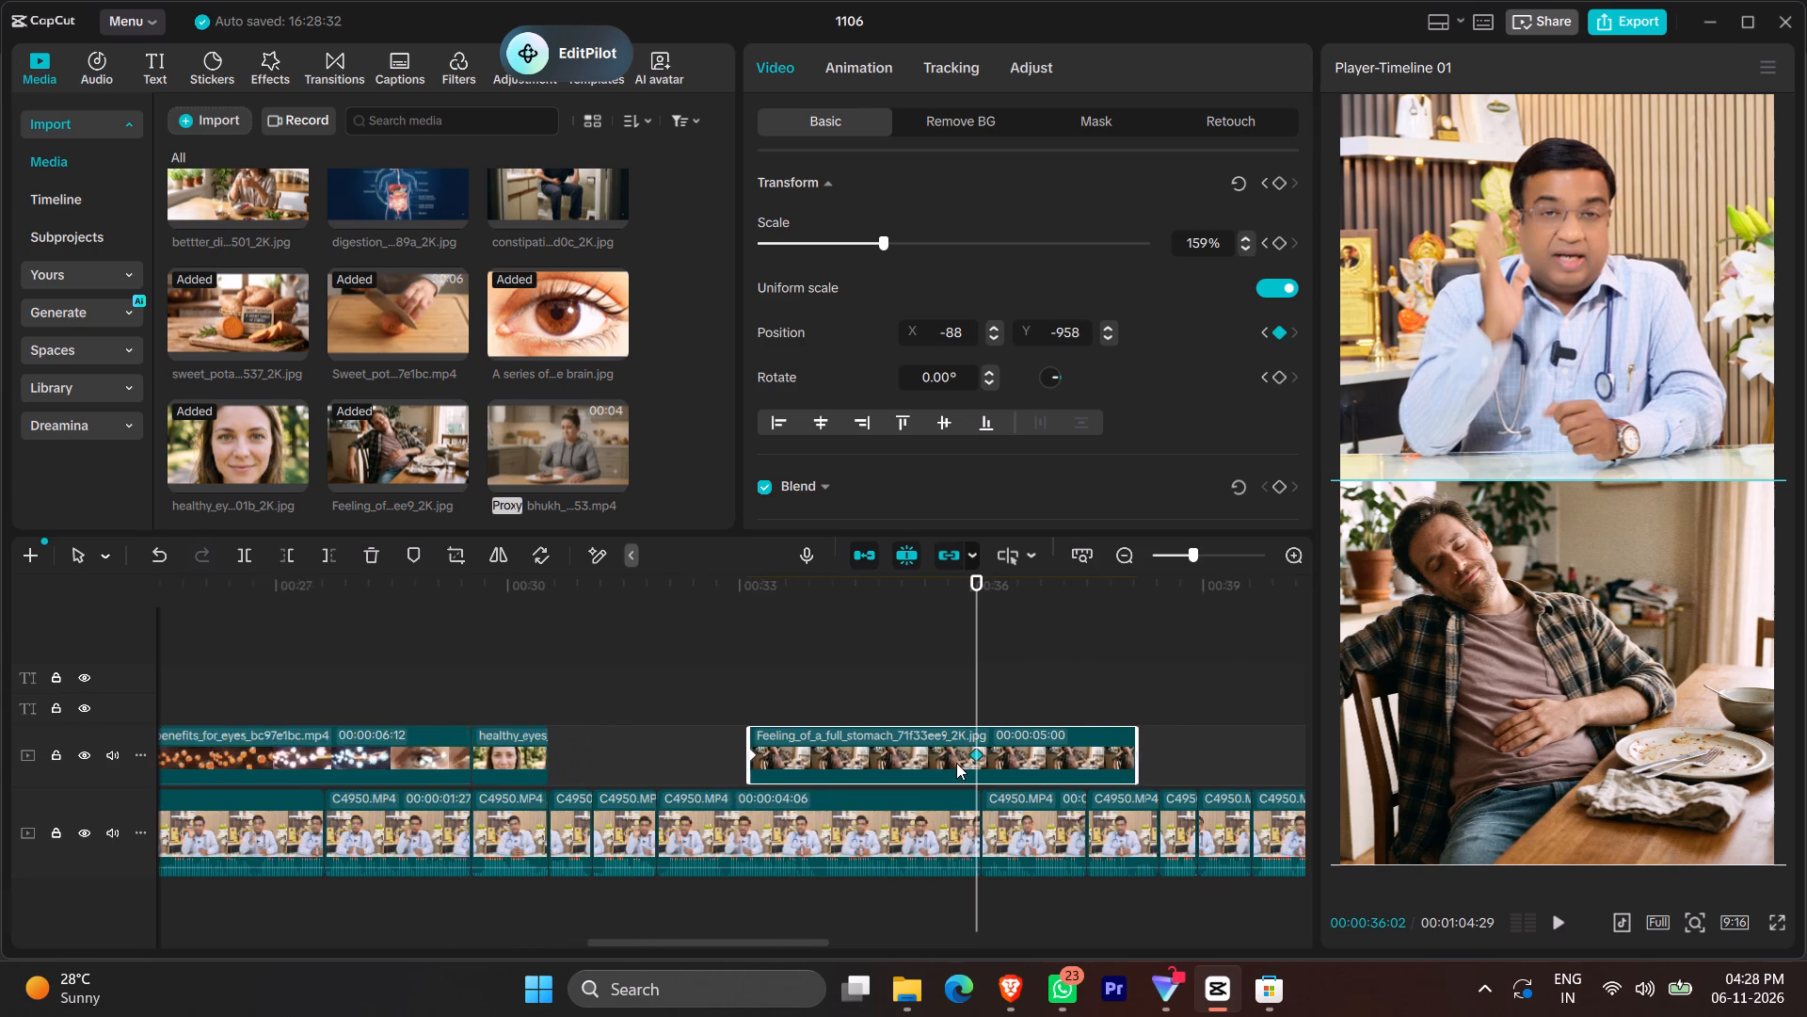
scroll(956, 763, "up", 1, "ctrl")
left_click(974, 756)
double_click(980, 755)
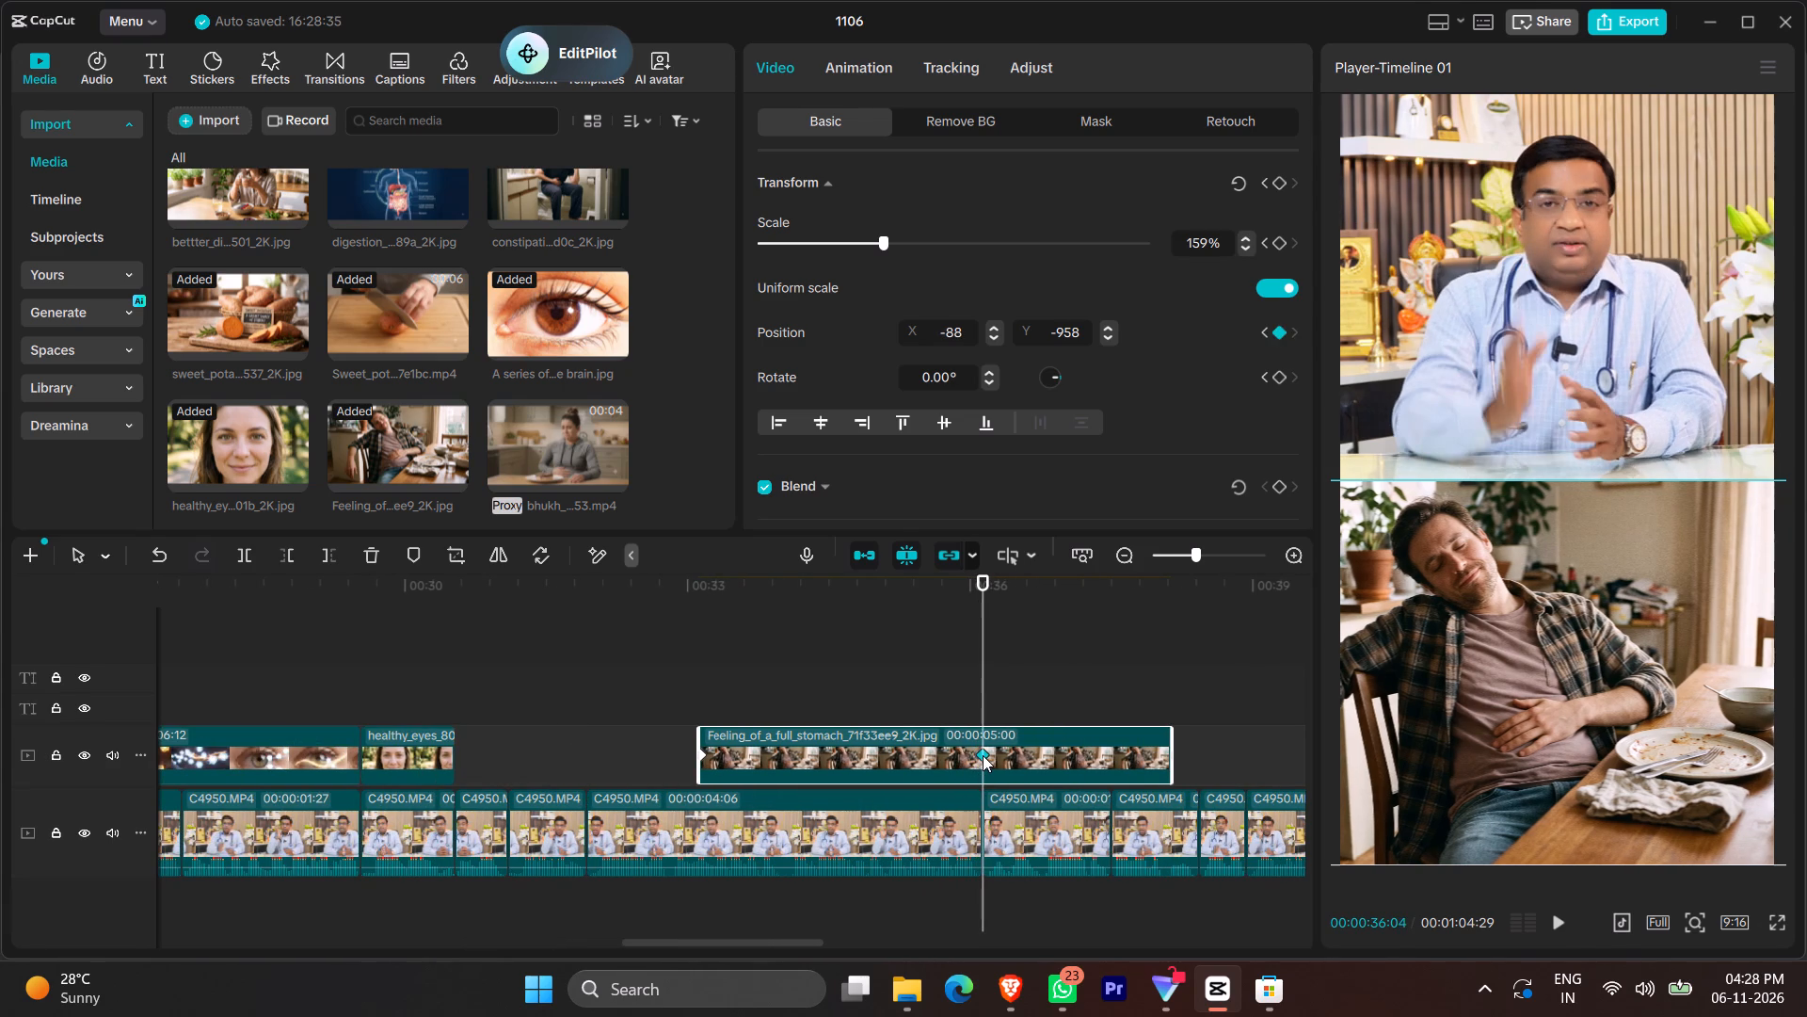
left_click(983, 755, "ctrl")
left_click(986, 757)
left_click(983, 756)
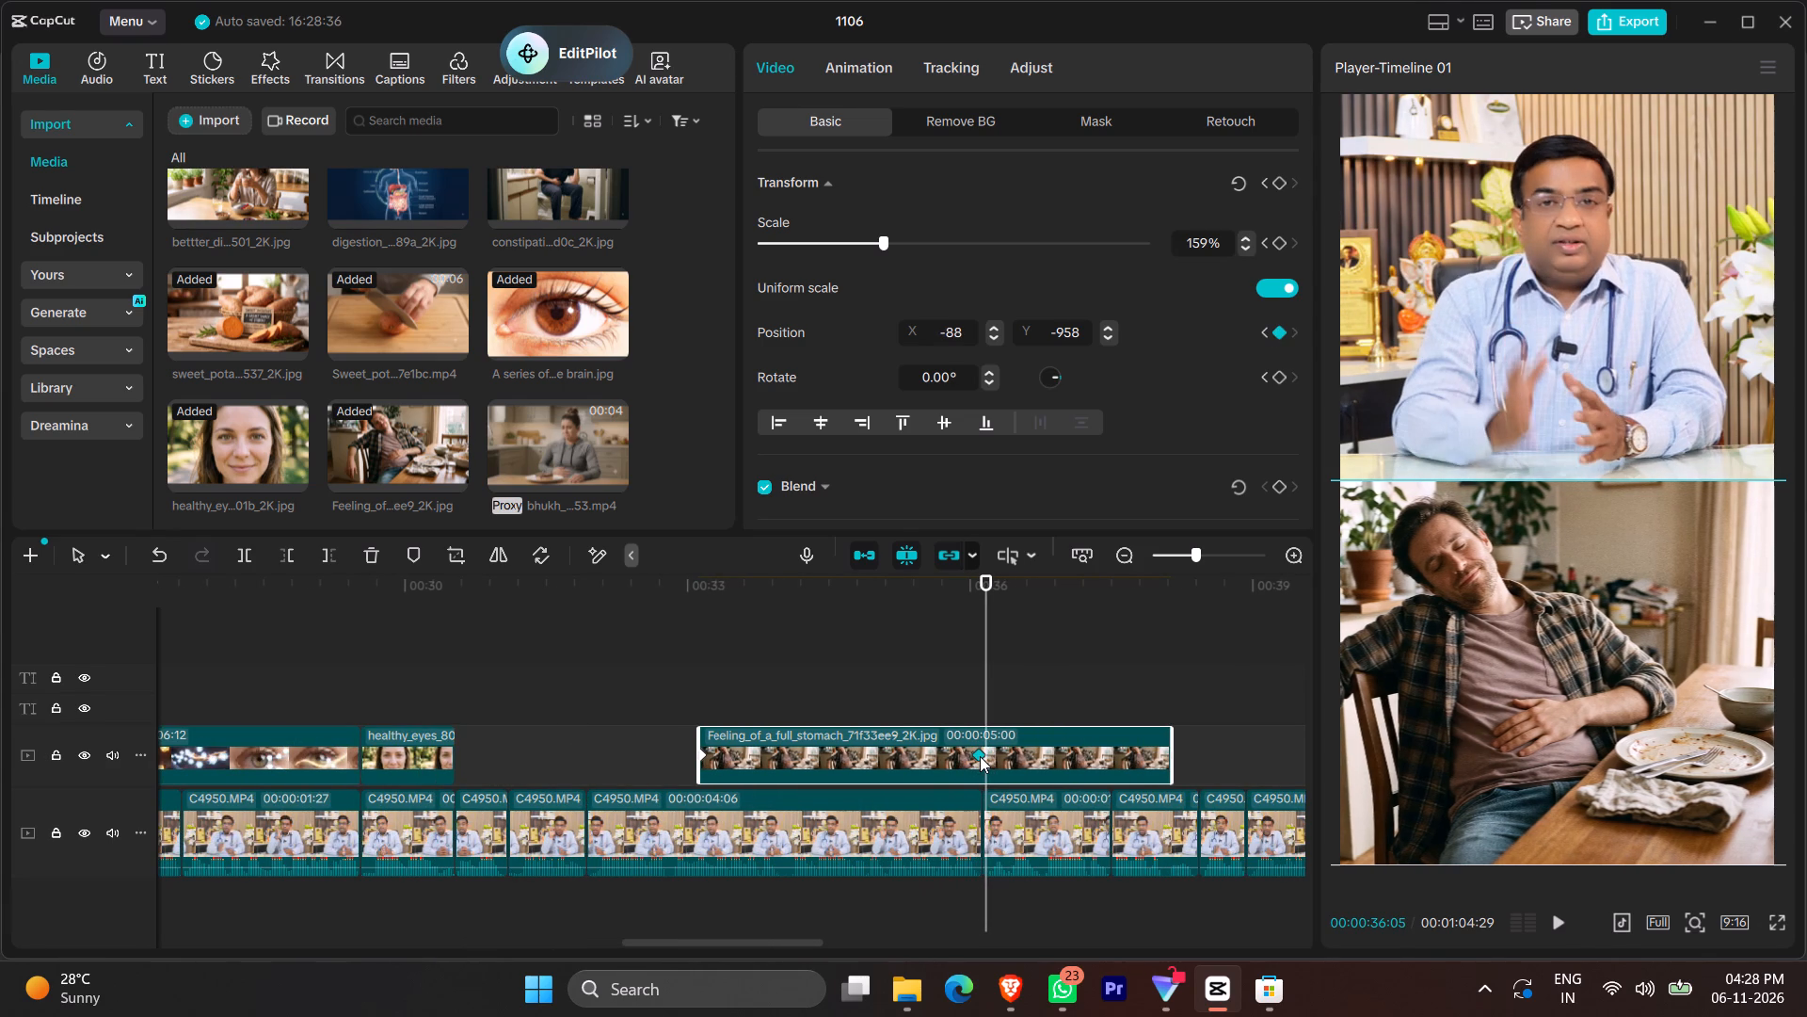
left_click(979, 756)
scroll(975, 757, "up", 11, "ctrl")
left_click(976, 757)
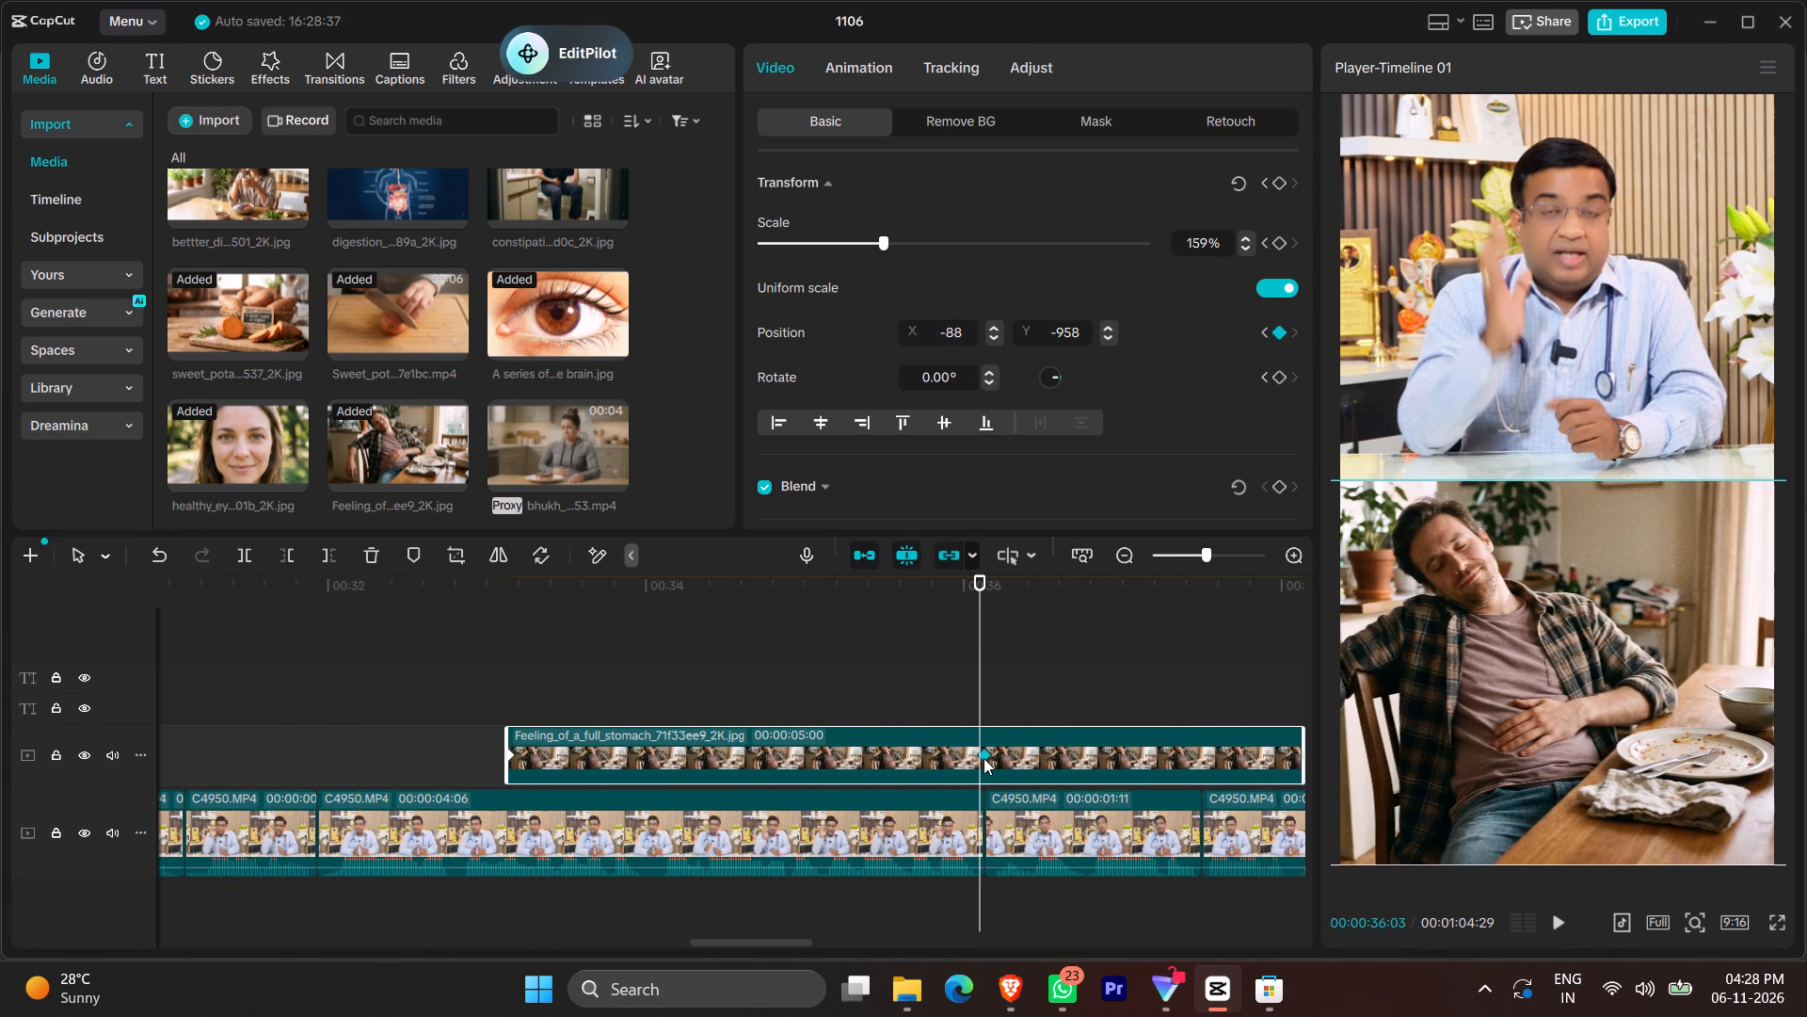
left_click(985, 757)
left_click(982, 755)
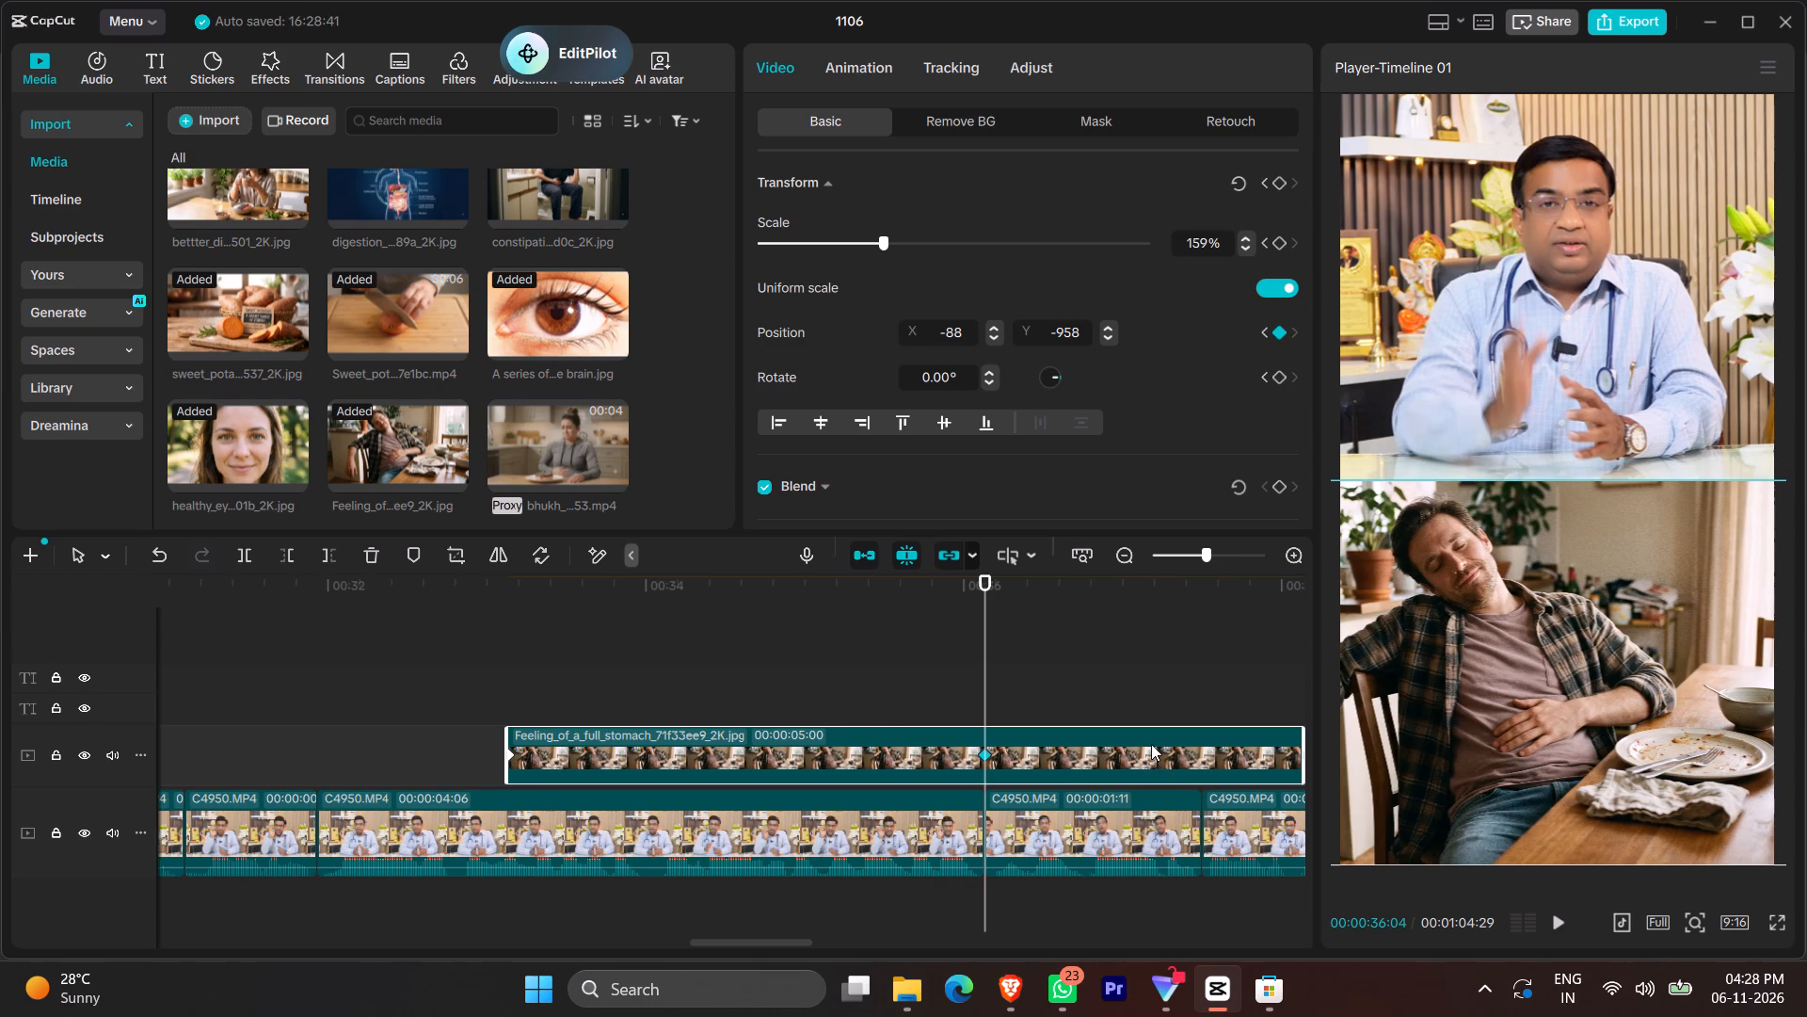
scroll(1149, 746, "down", 5, "ctrl")
left_click(1240, 748)
left_click_drag(1247, 748, 1009, 767)
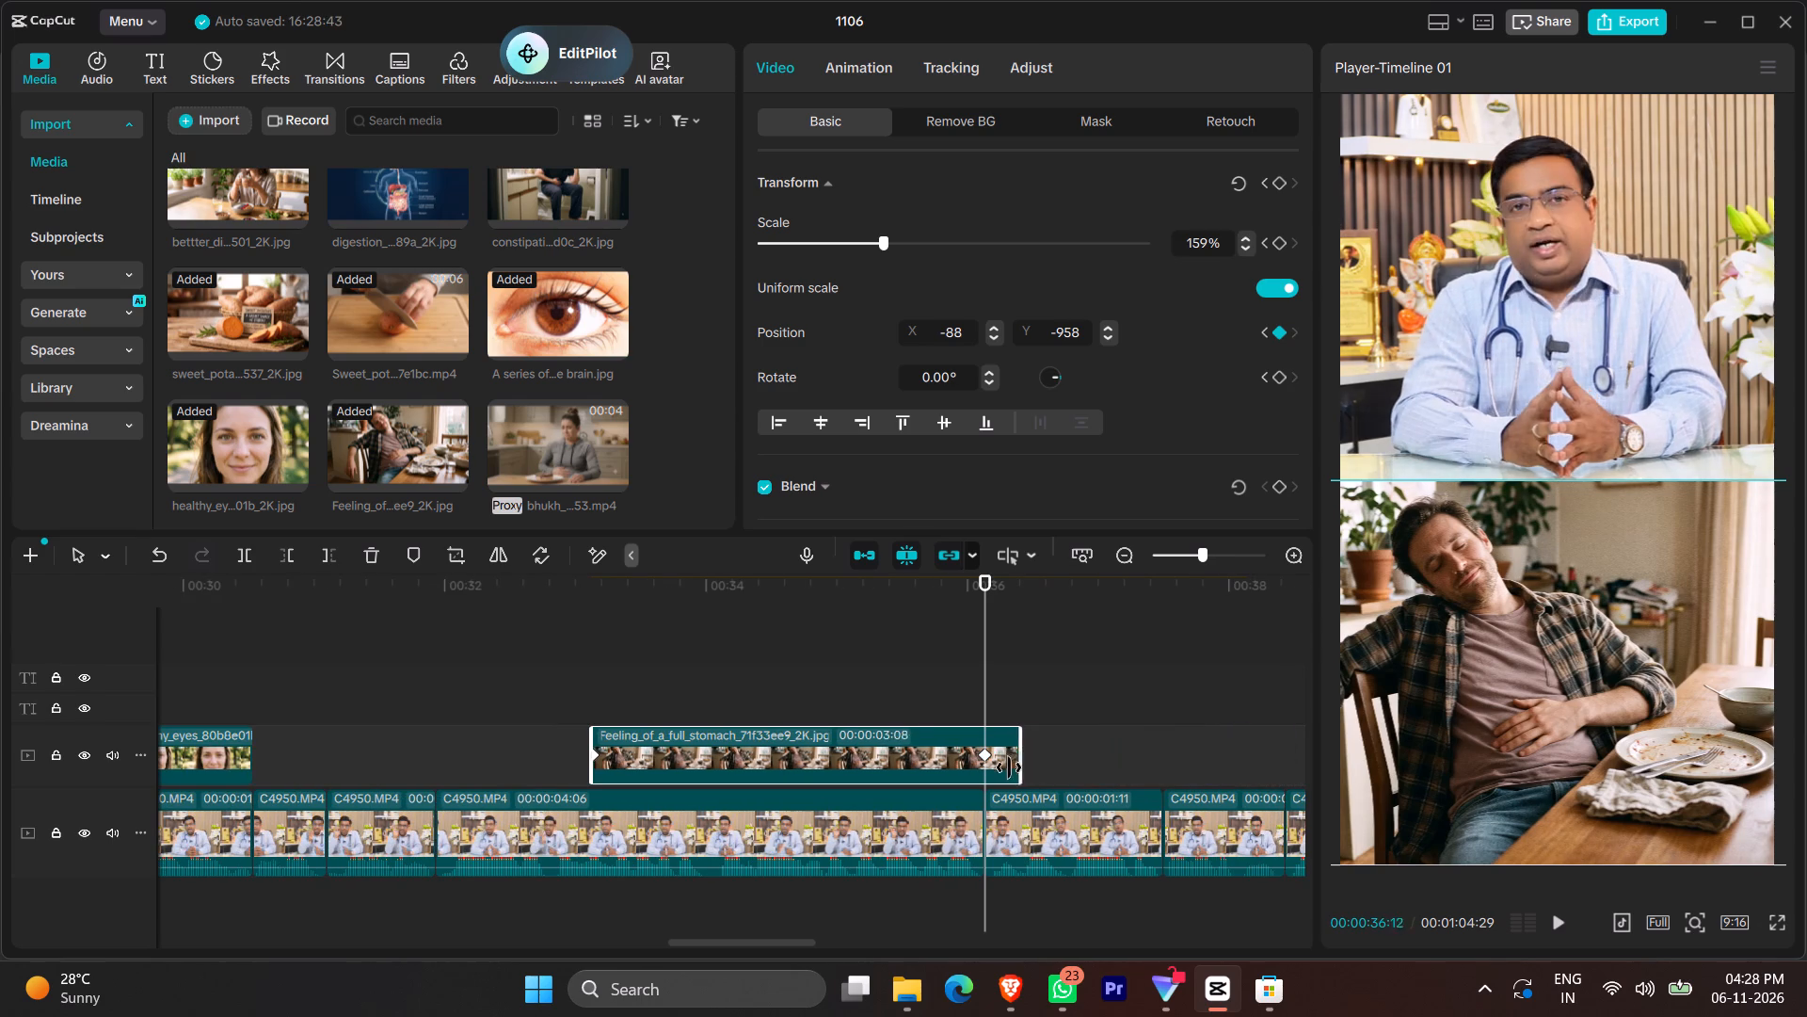
left_click_drag(1009, 767, 984, 776)
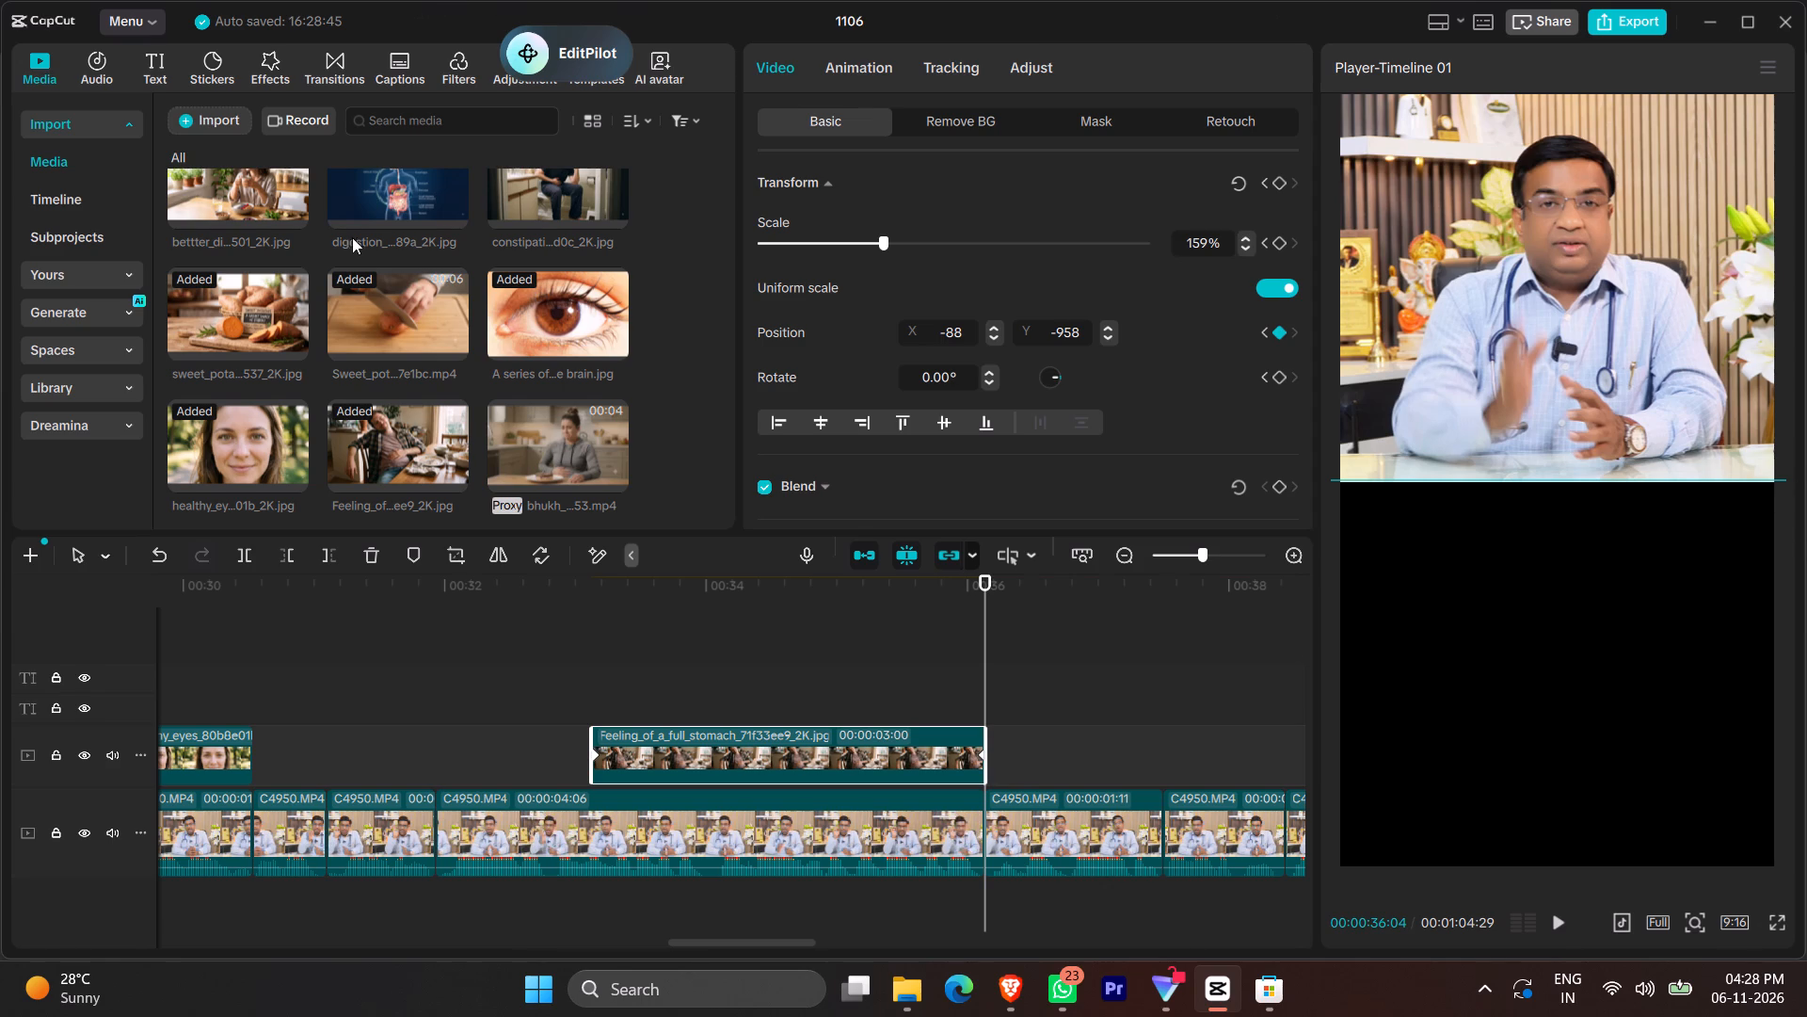
Play the narration around and beyond the end of the full stomach image to judge which visual should follow it.
left_click(833, 640)
key("space")
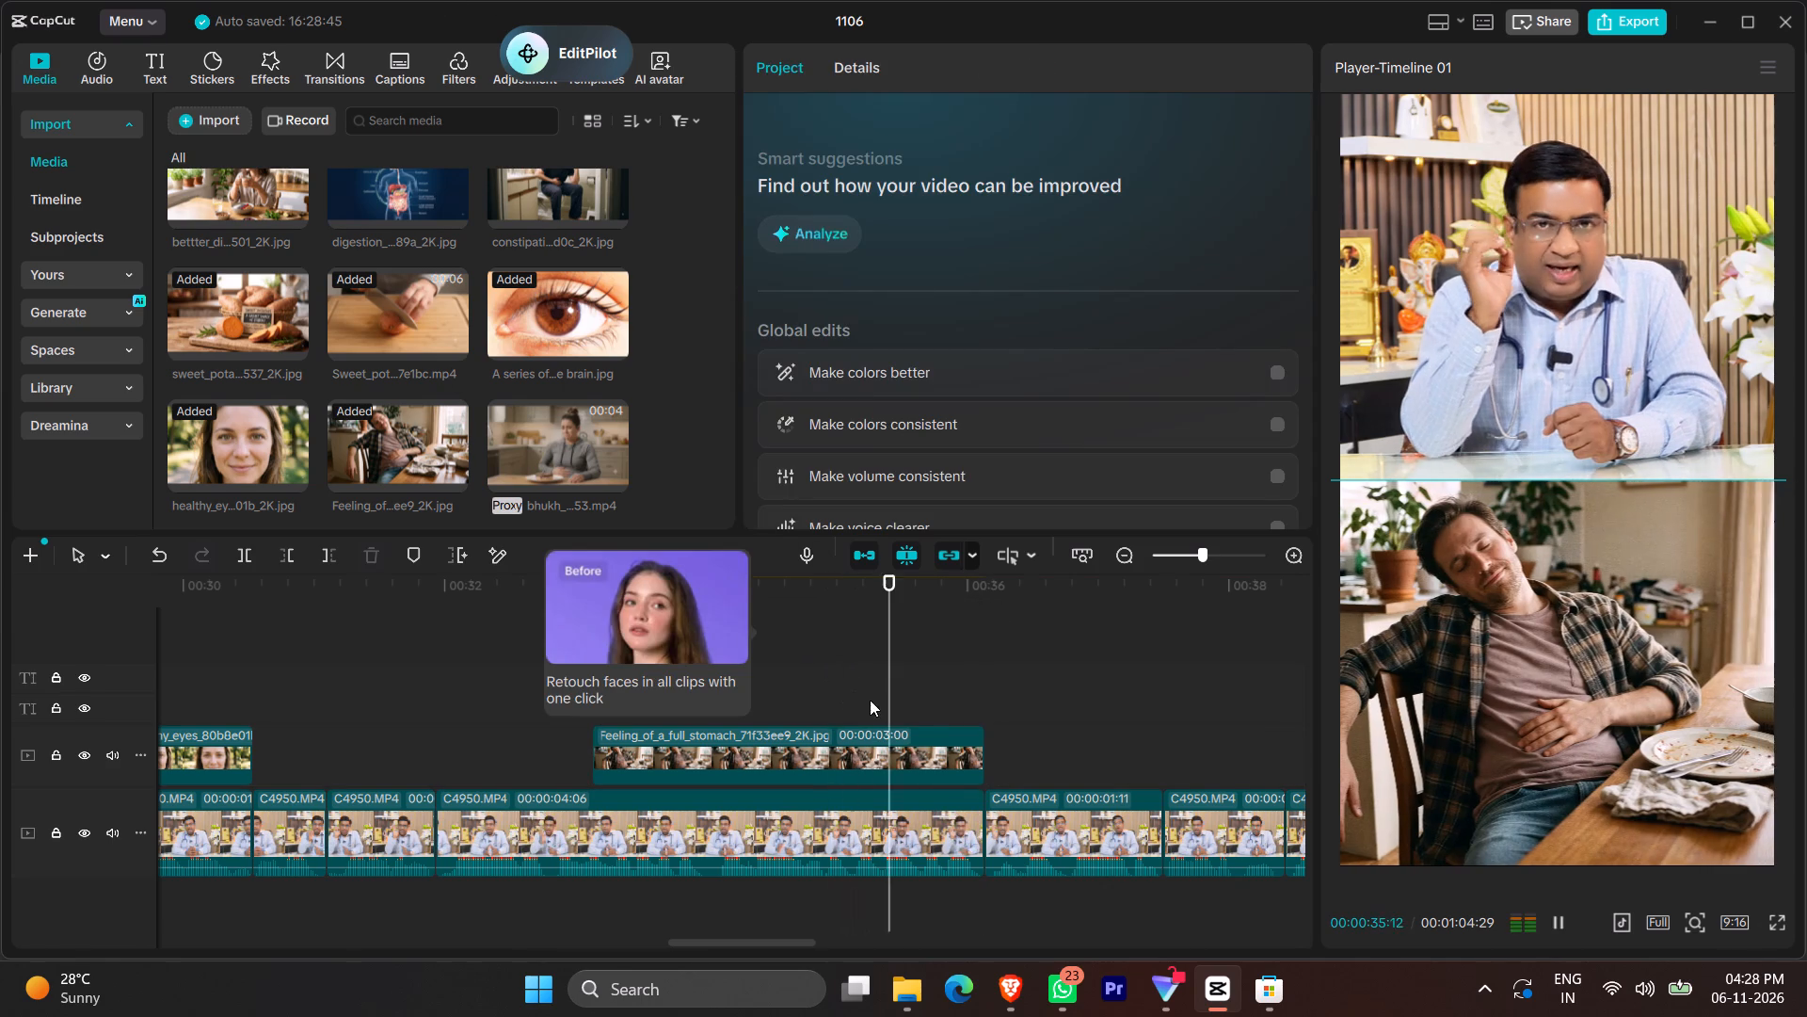
key("space")
key("space")
key("space")
scroll(955, 696, "down", 11)
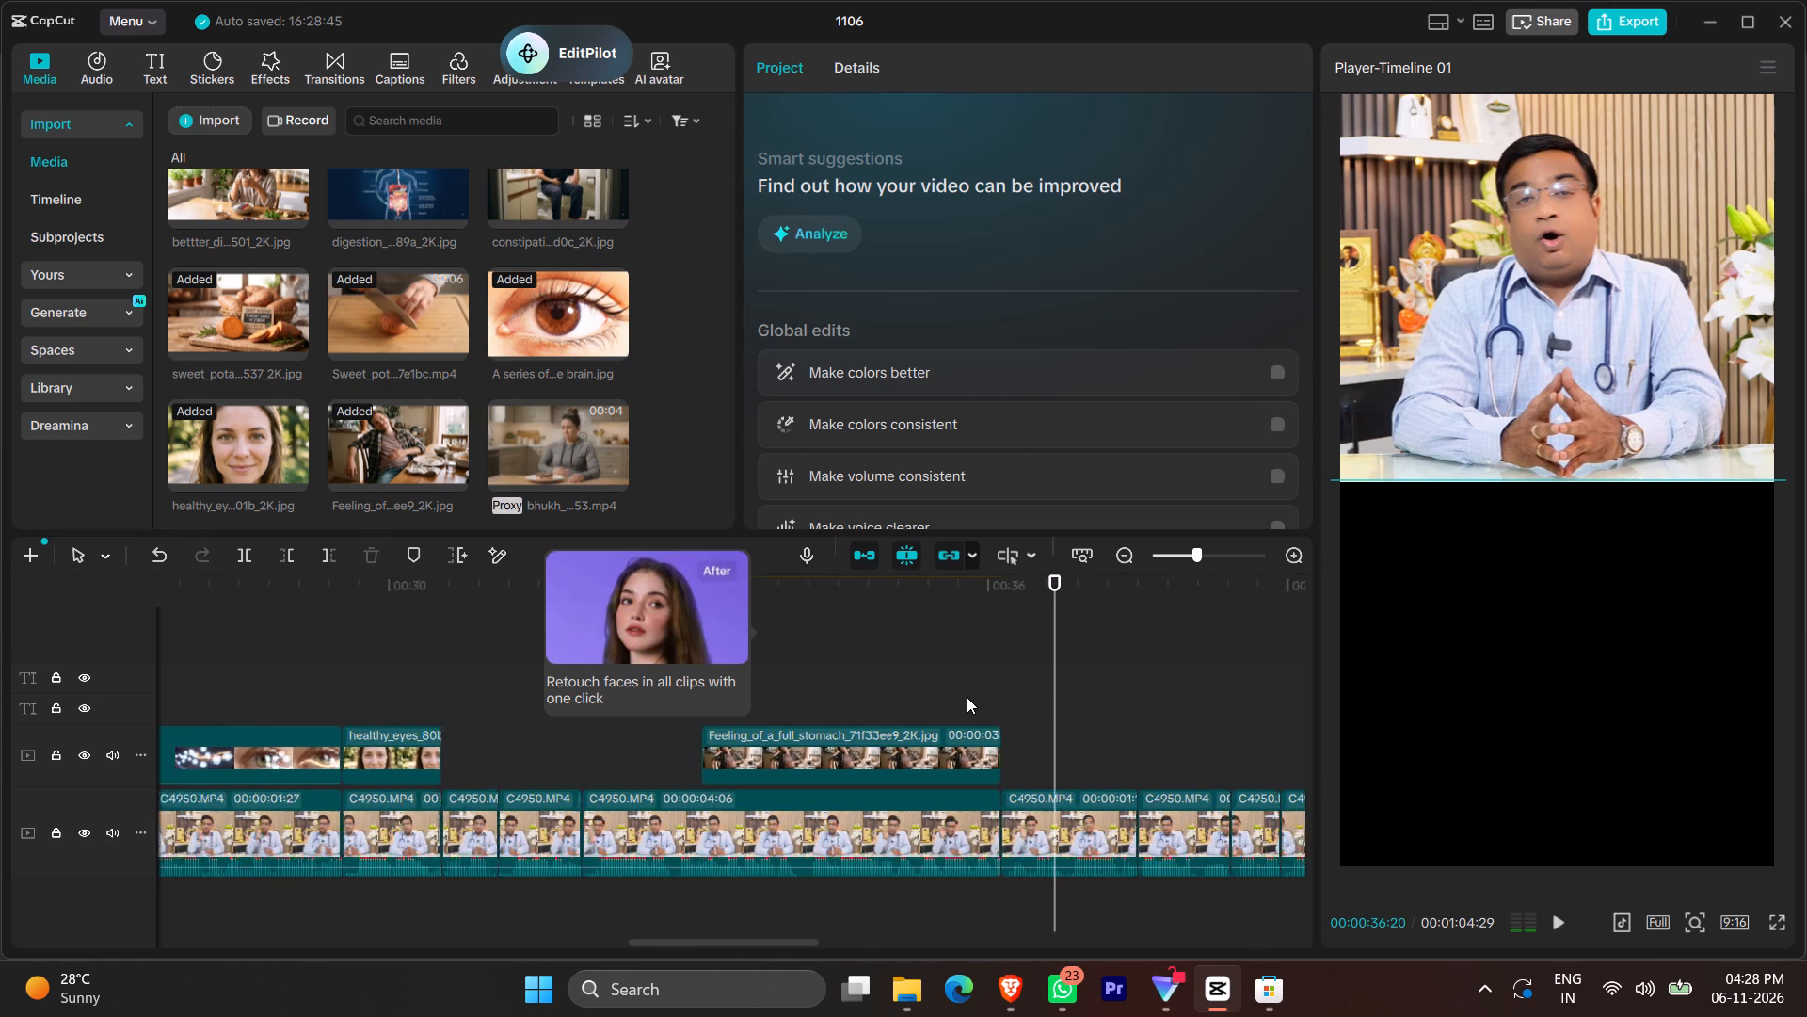
scroll(939, 692, "left", 1)
left_click(585, 850)
key("space")
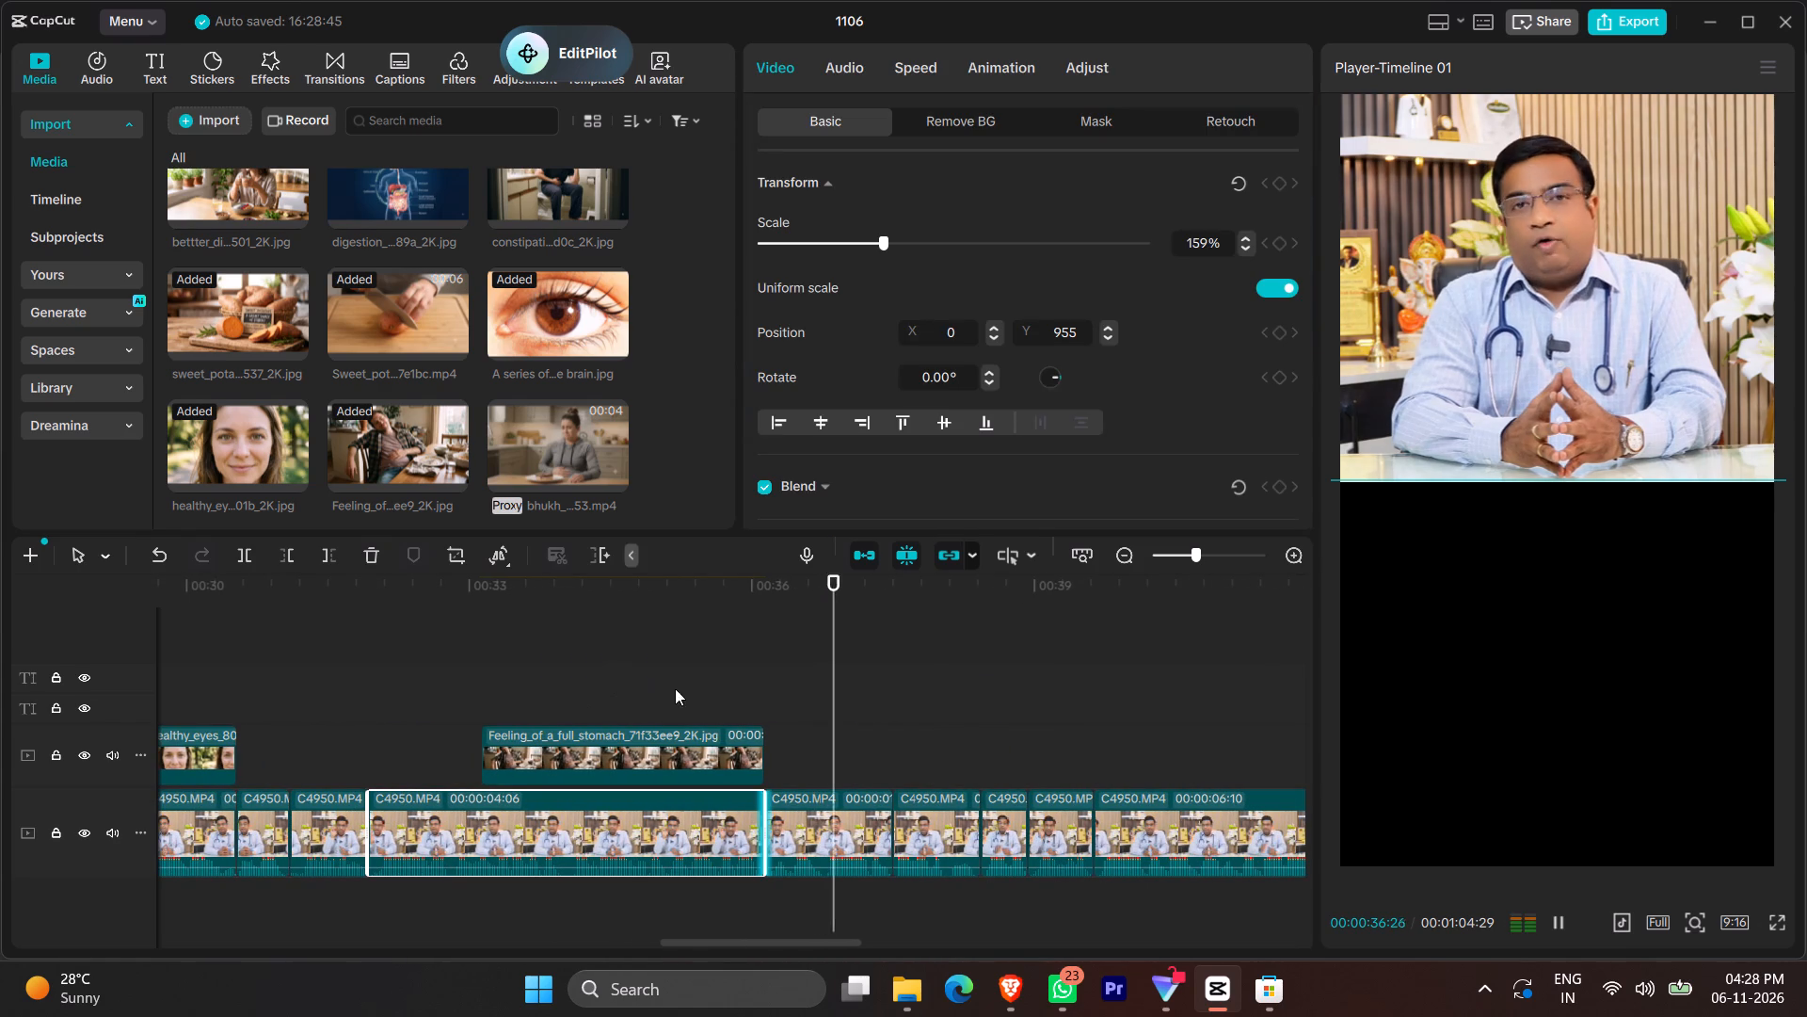
key("space")
left_click(661, 678)
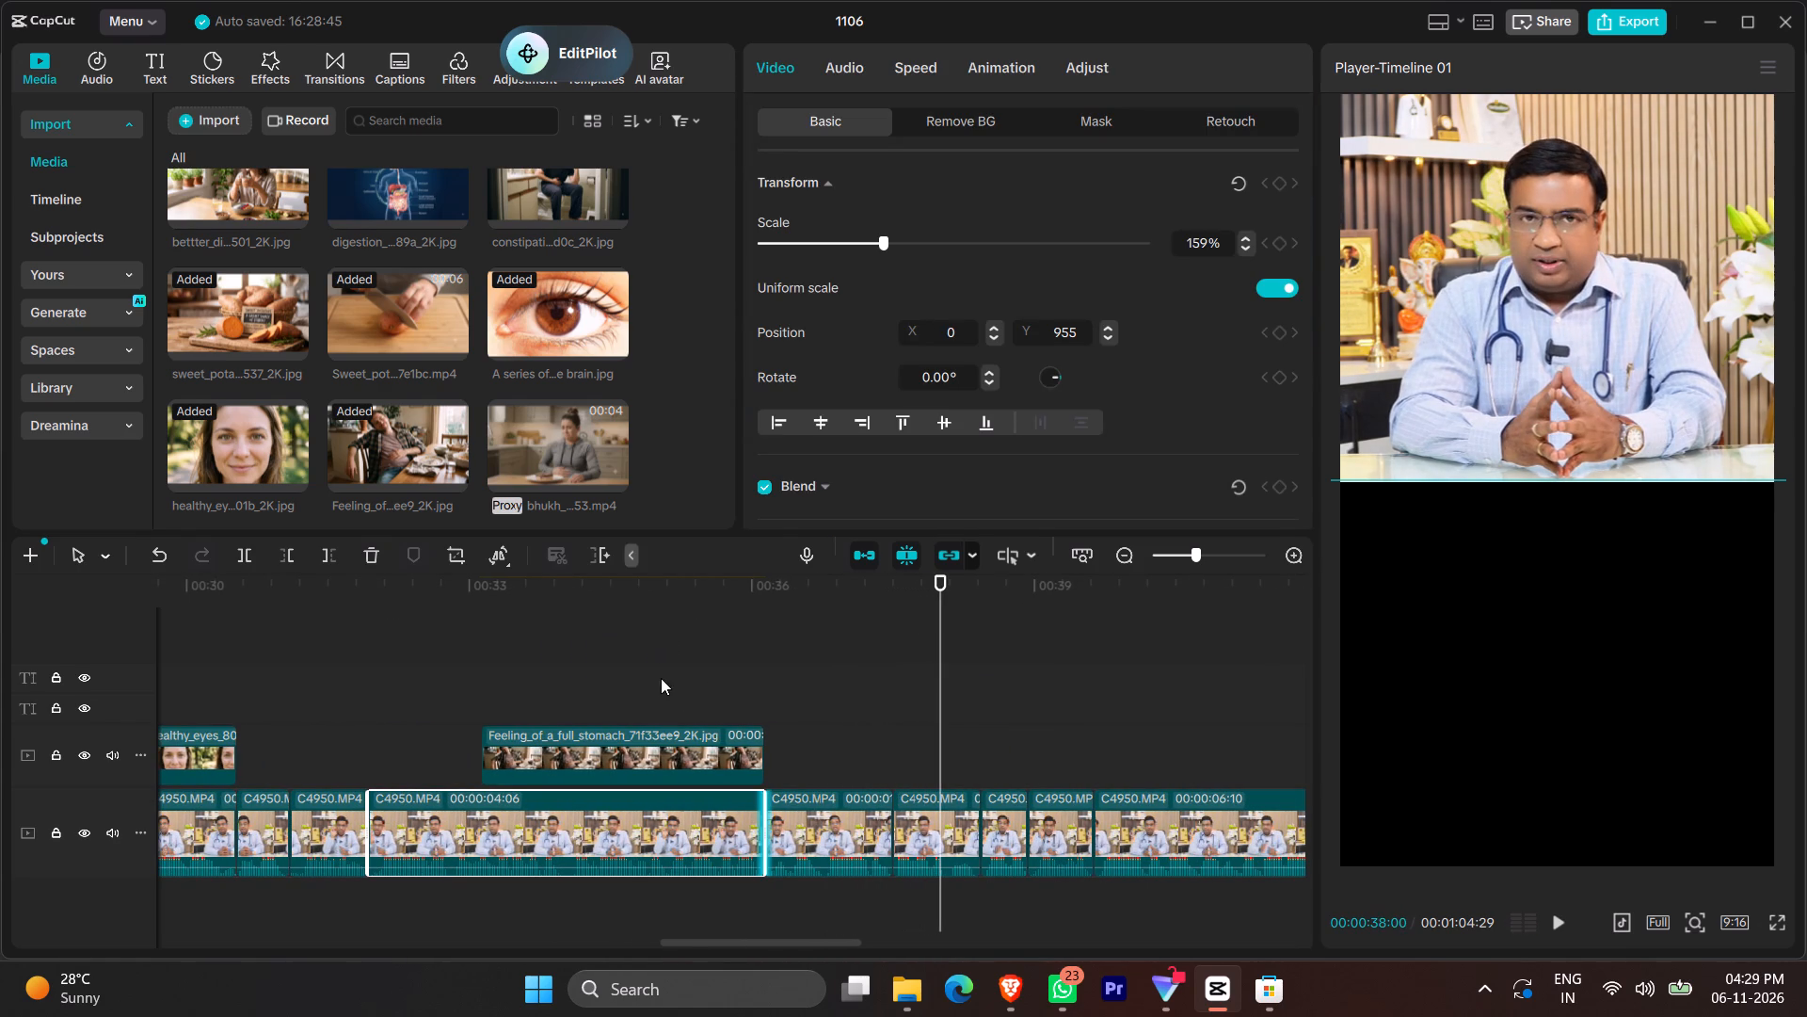
key("space")
key("space")
key("space")
key("space")
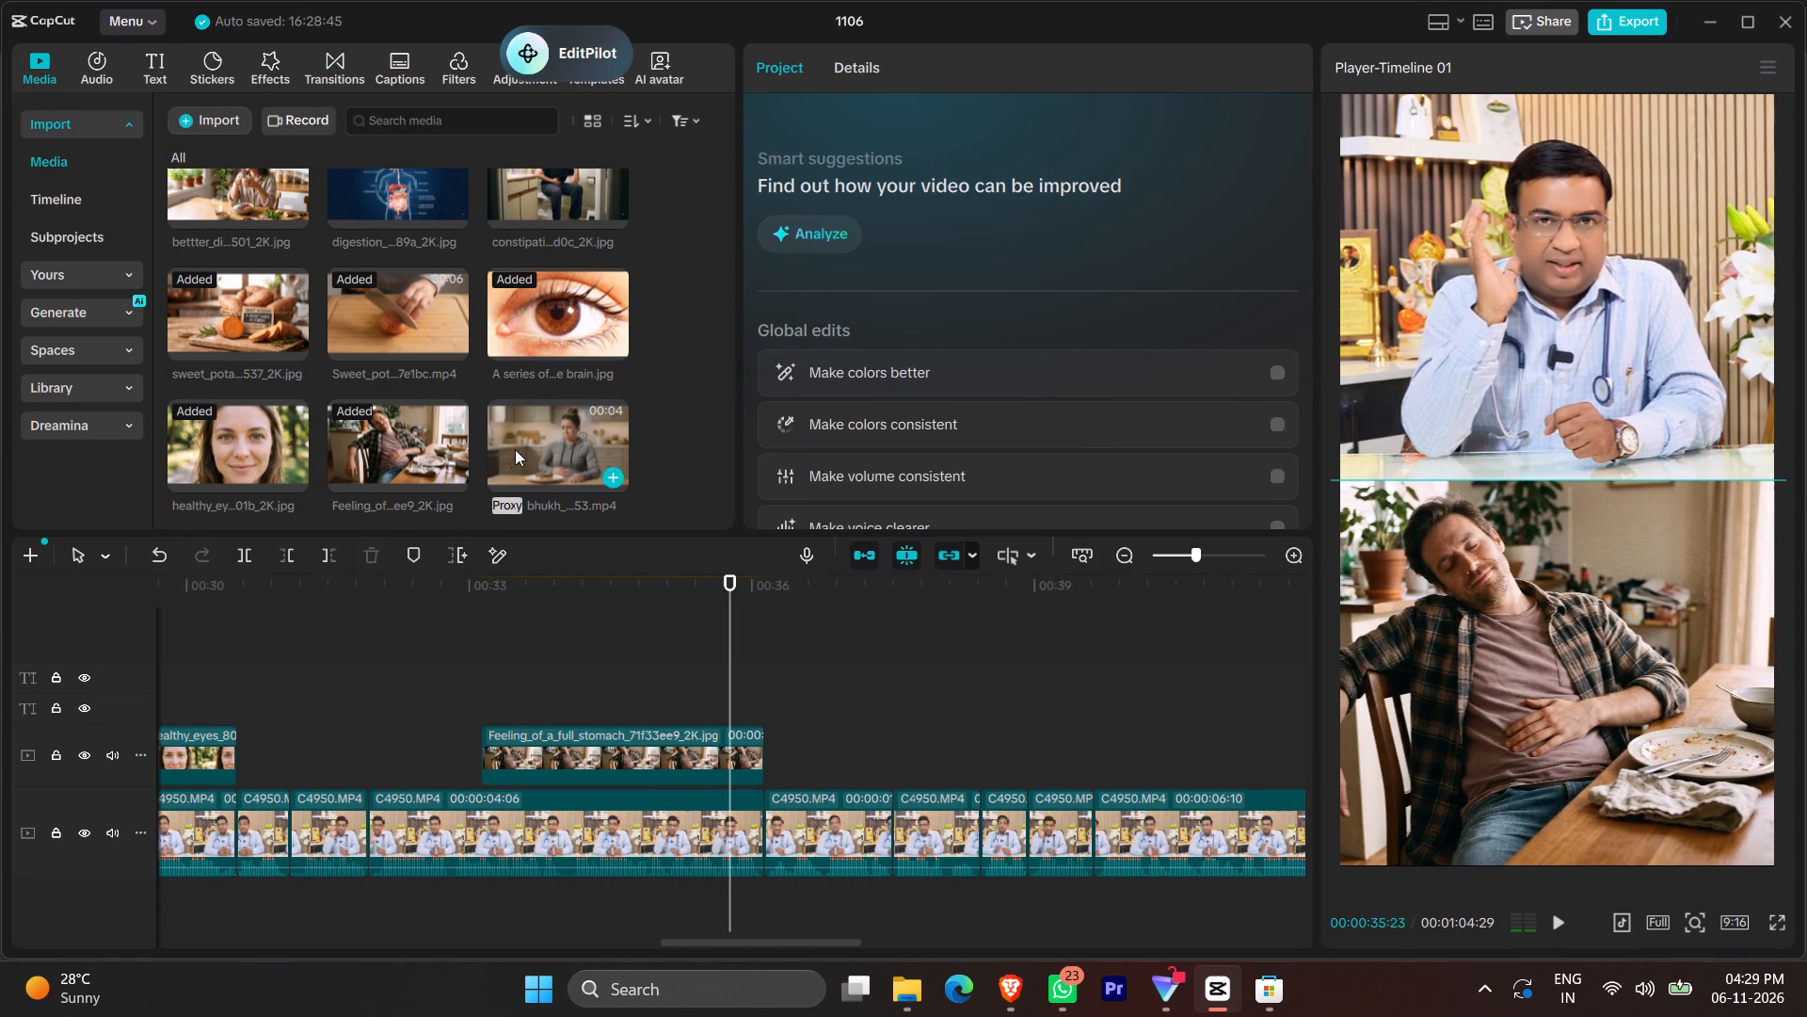
Place the bhukh control video (bhukh_pr_control_pana) on the overlay track directly after the full stomach image.
left_click_drag(583, 453, 763, 766)
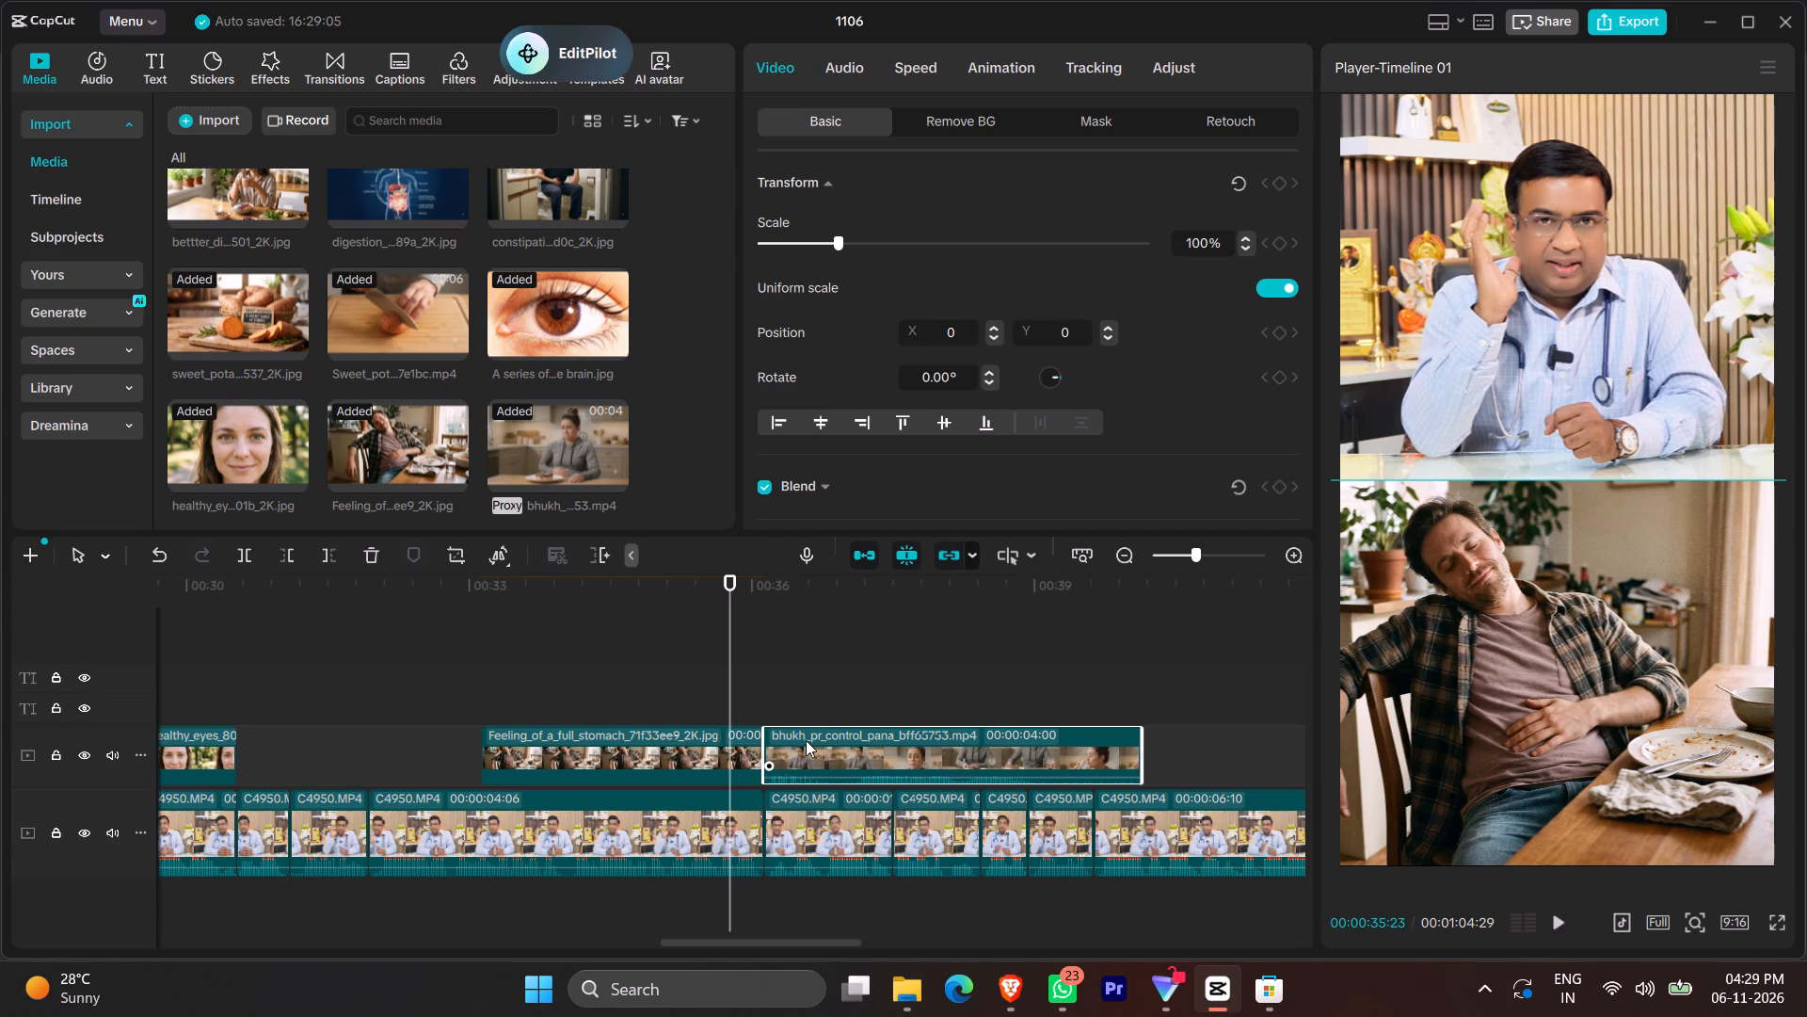
left_click(852, 731)
Copy the attributes of the winter overlay clip at the timeline's start and paste them onto the bhukh control video.
scroll(506, 679, "right", 2)
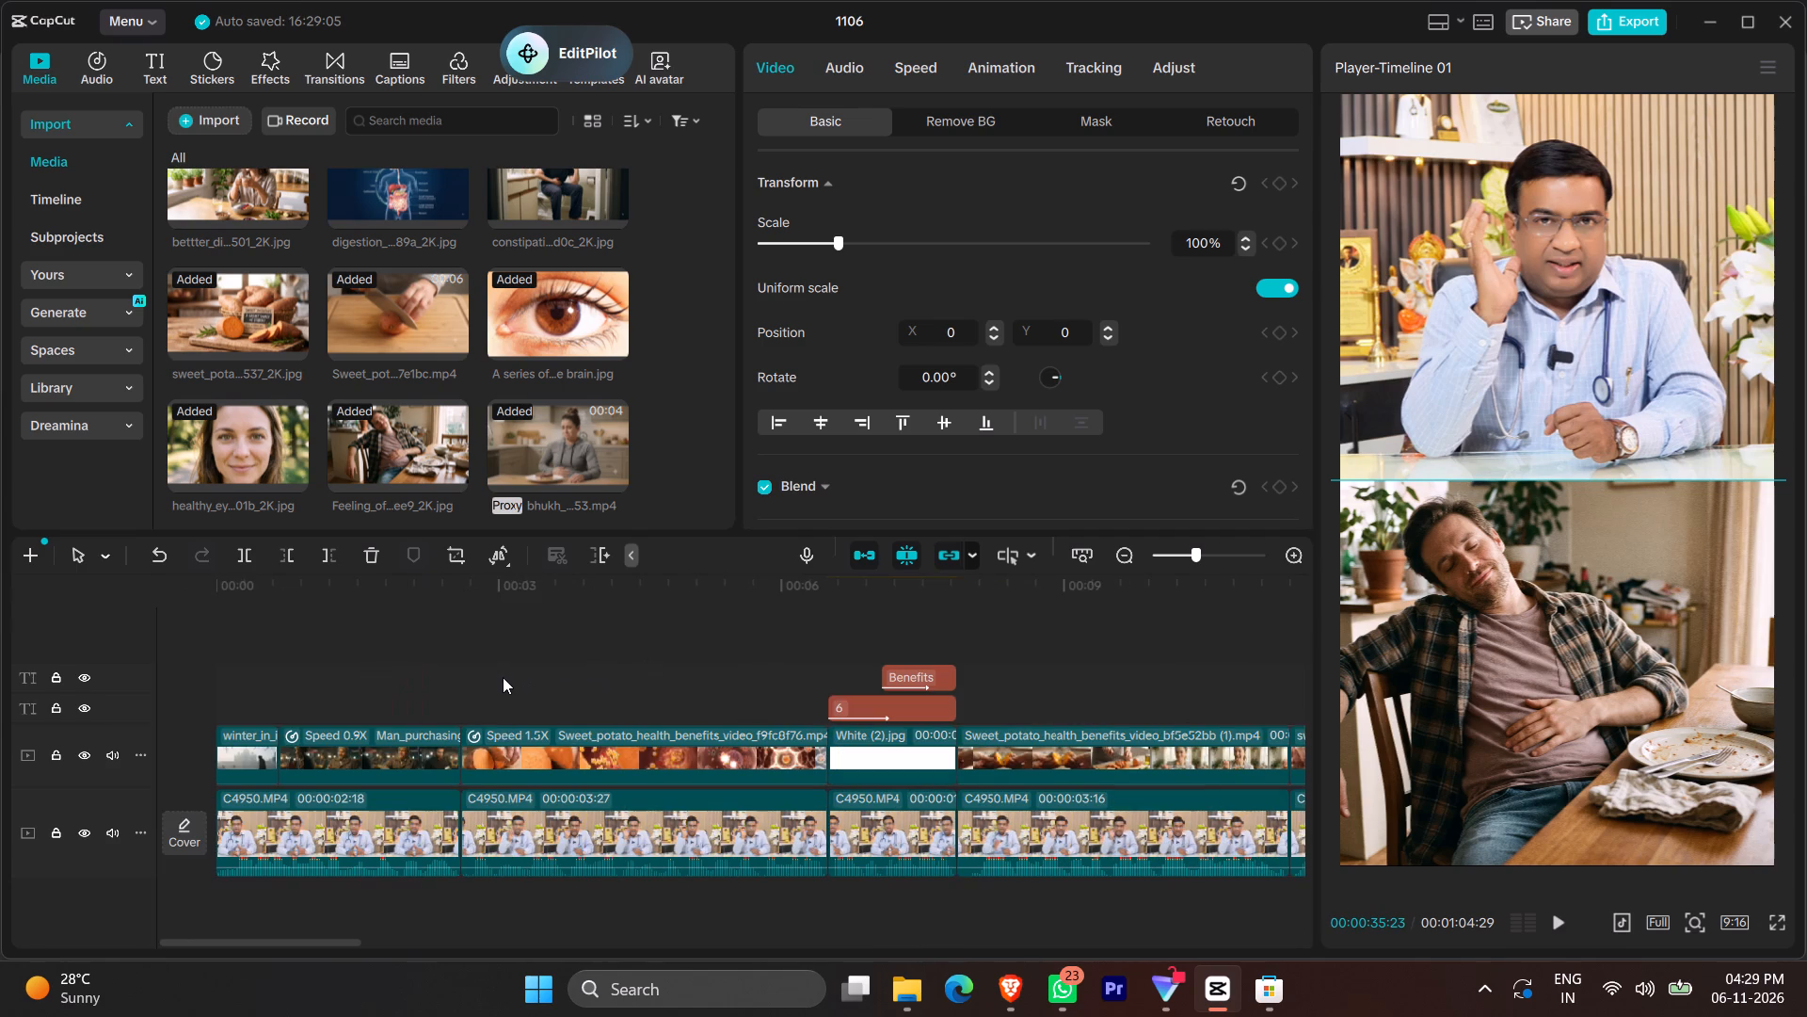
left_click(261, 753)
right_click(261, 753)
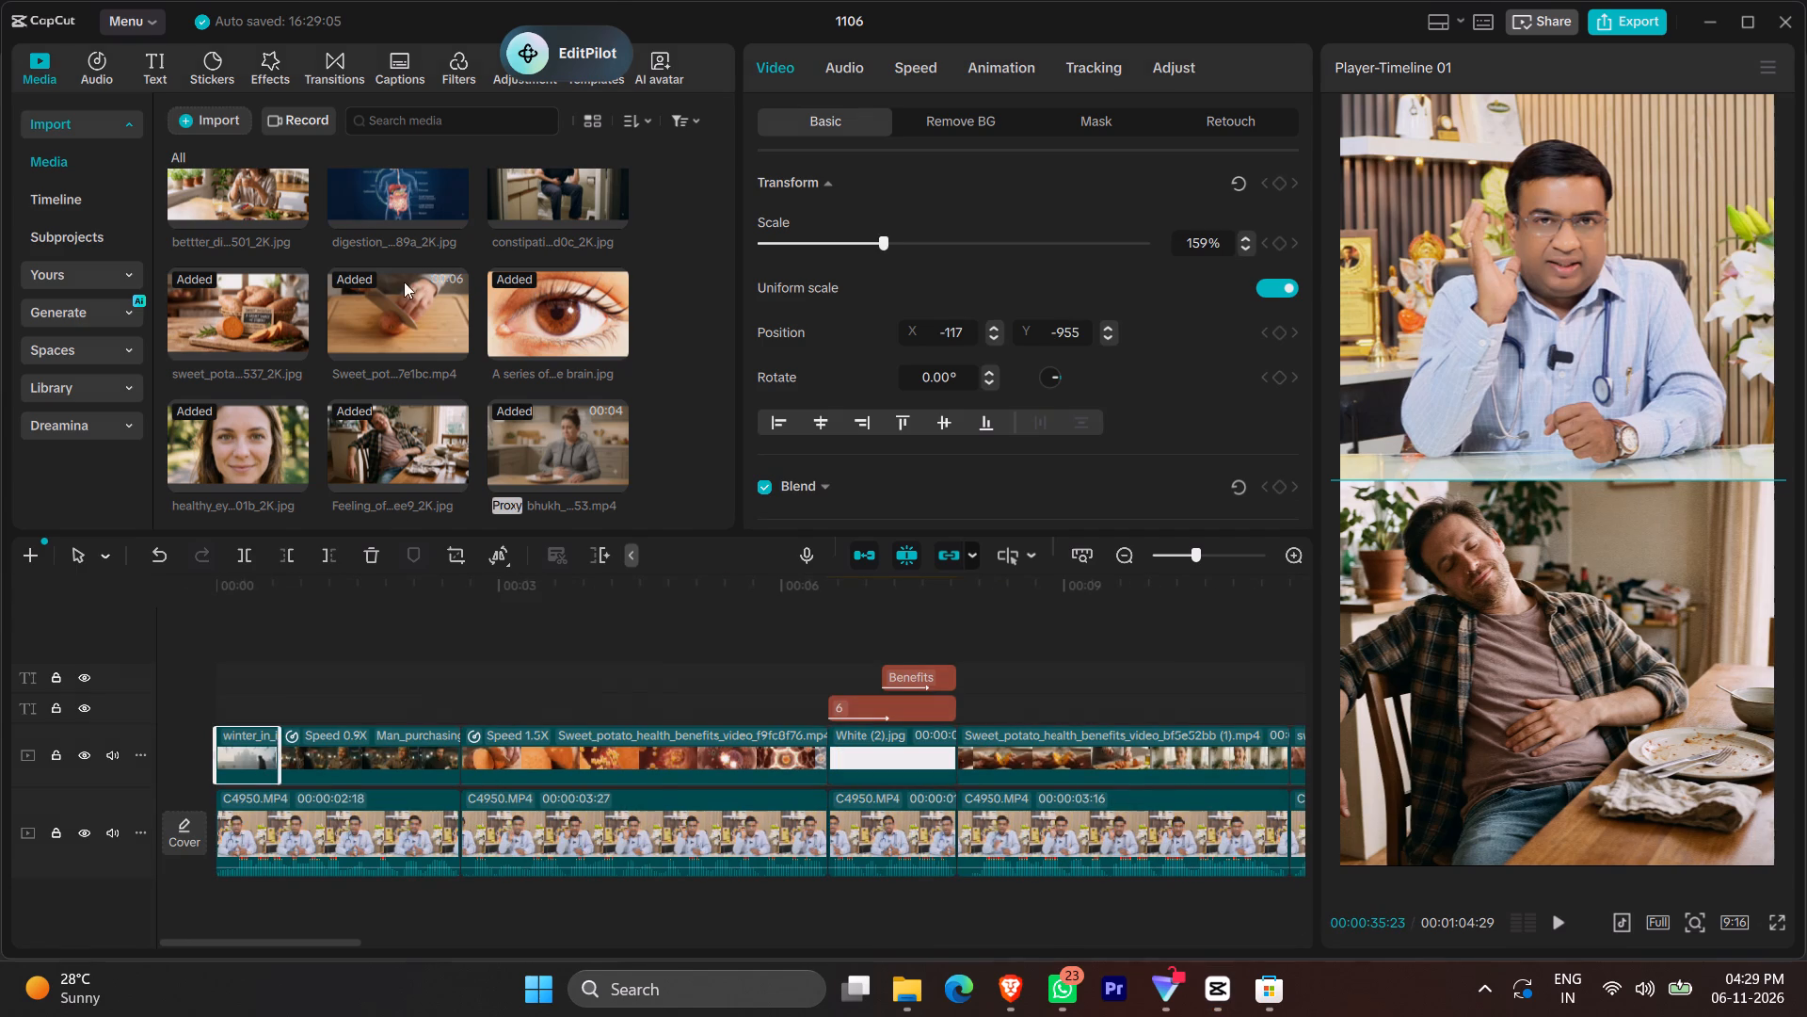
left_click(430, 128)
scroll(1129, 703, "left", 1)
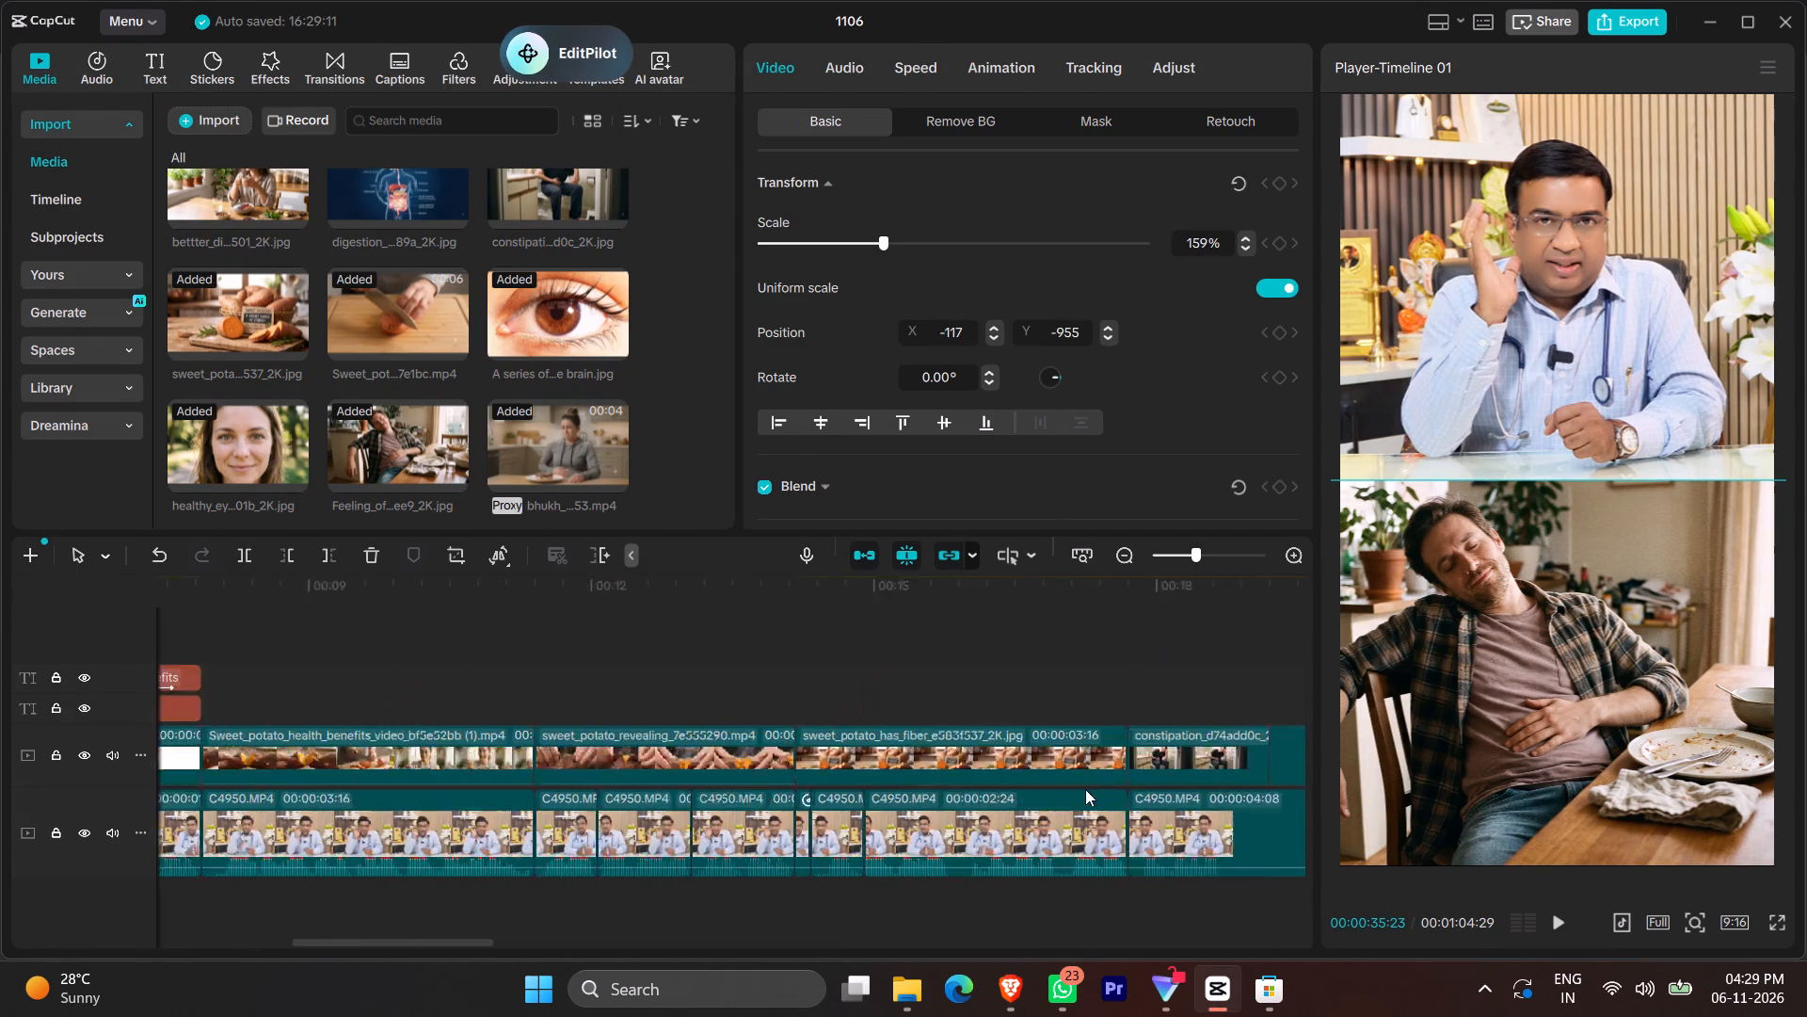
scroll(1085, 789, "left", 3)
scroll(983, 745, "left", 1)
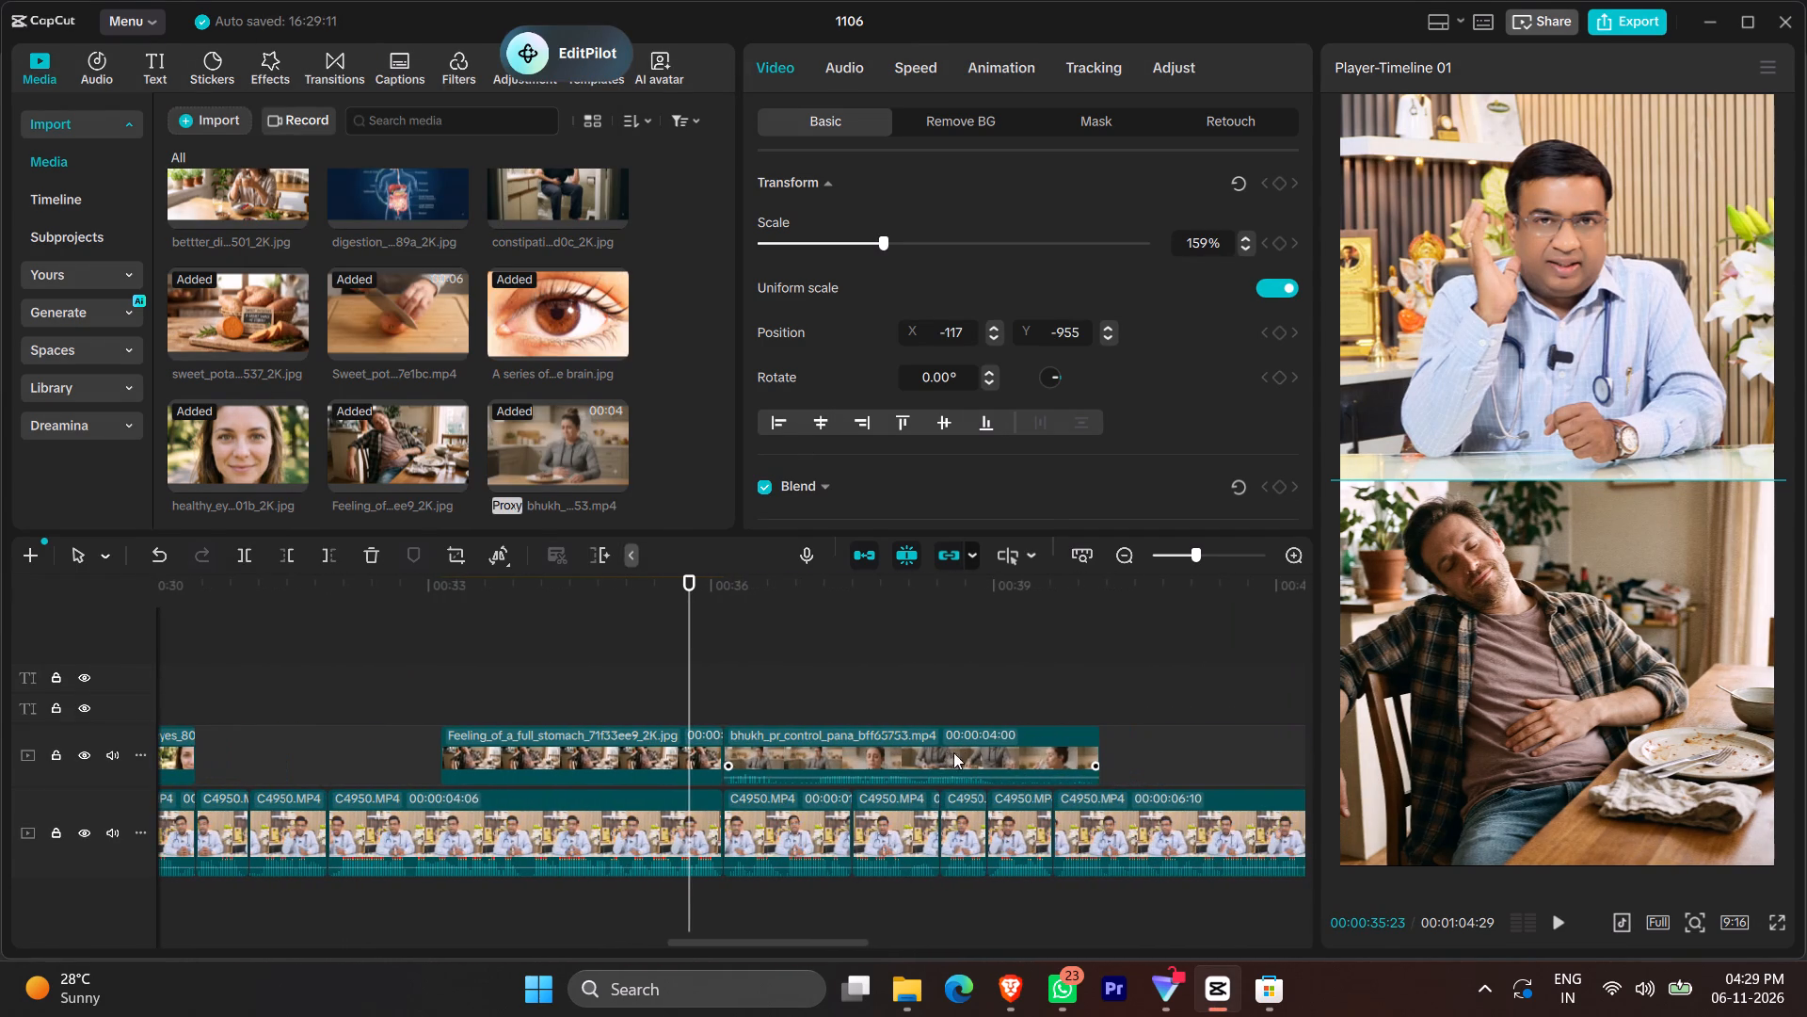
scroll(953, 752, "left", 1)
left_click(939, 751)
right_click(939, 751)
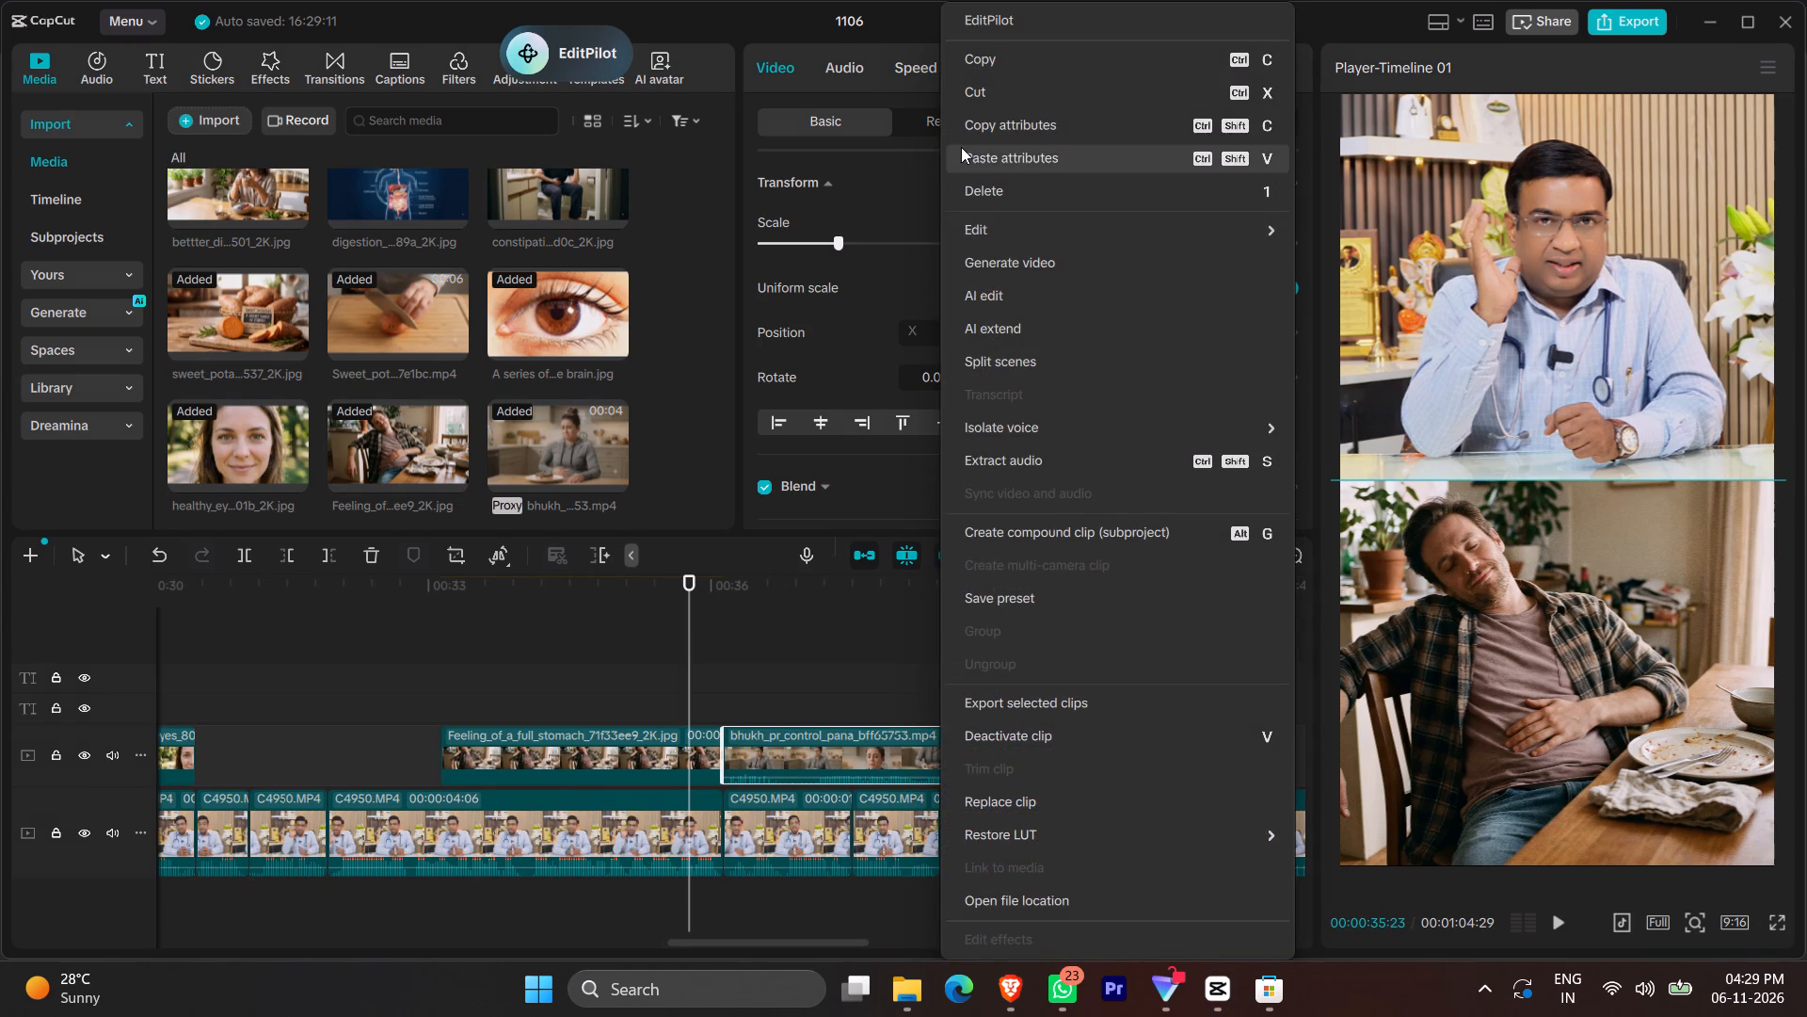
left_click(961, 147)
left_click(1176, 657)
Play the bhukh control video against the narration to find which parts of its footage to keep.
left_click(695, 705)
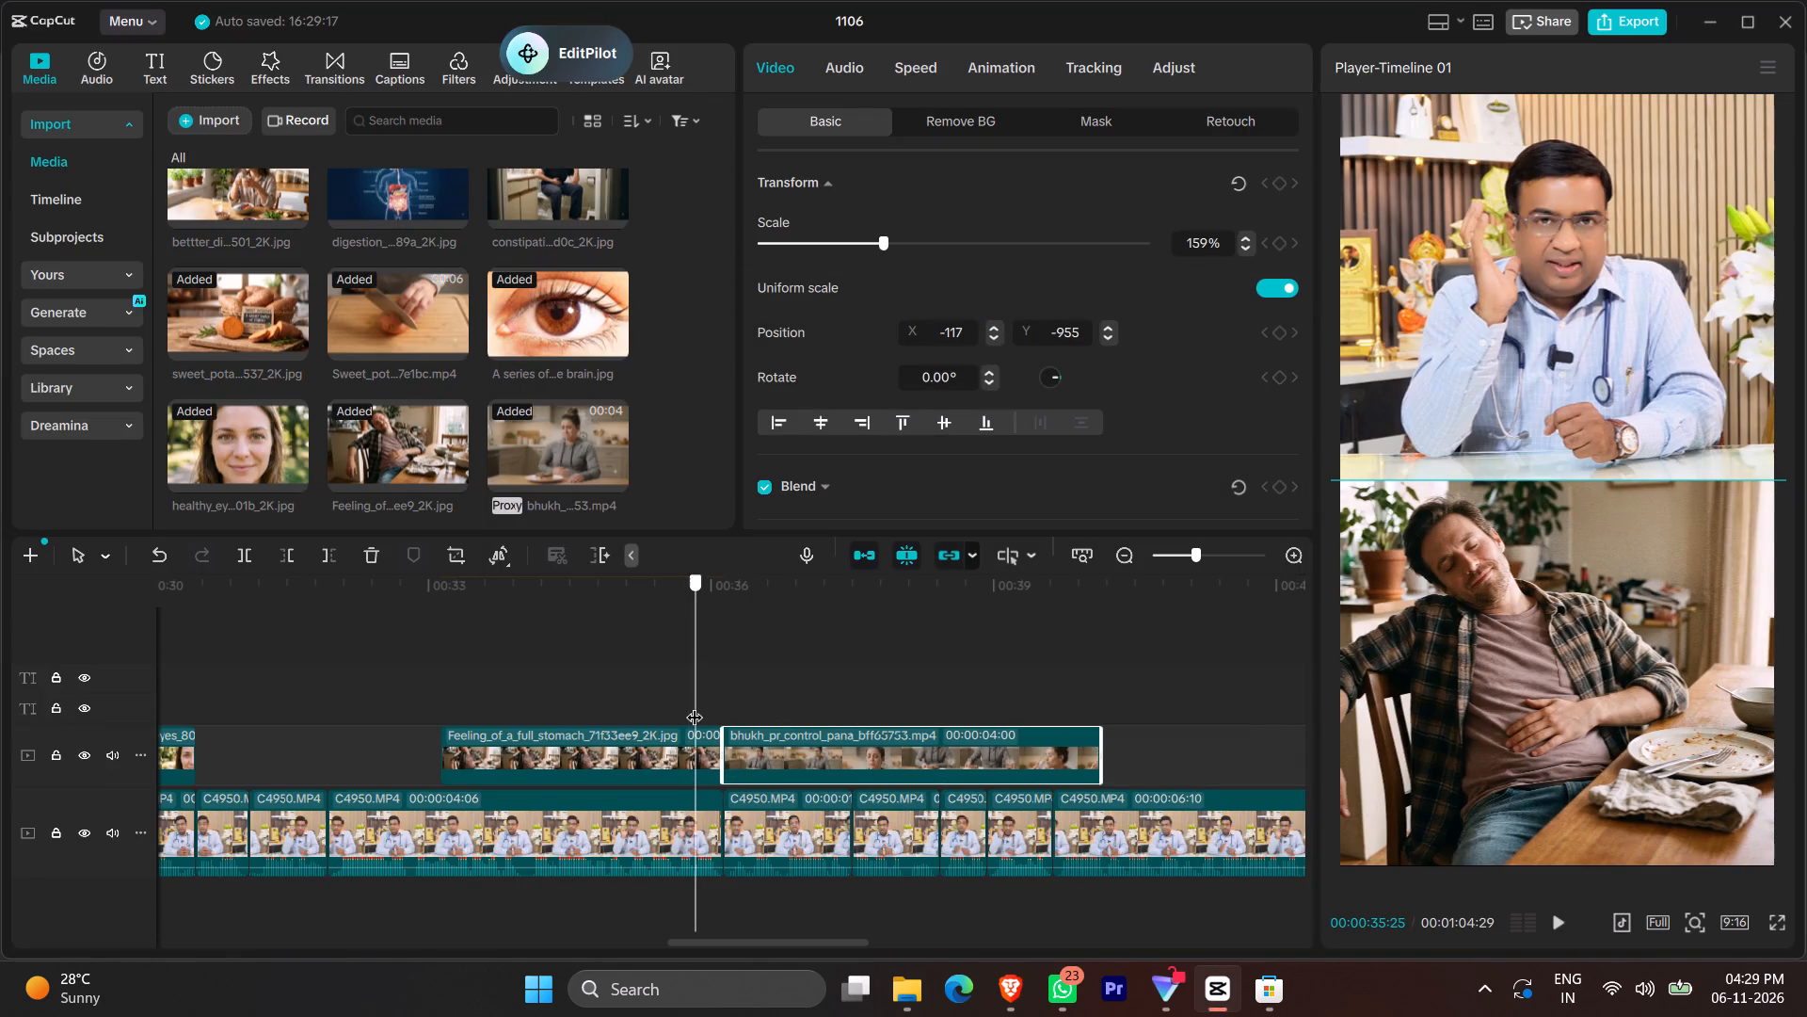
key("space")
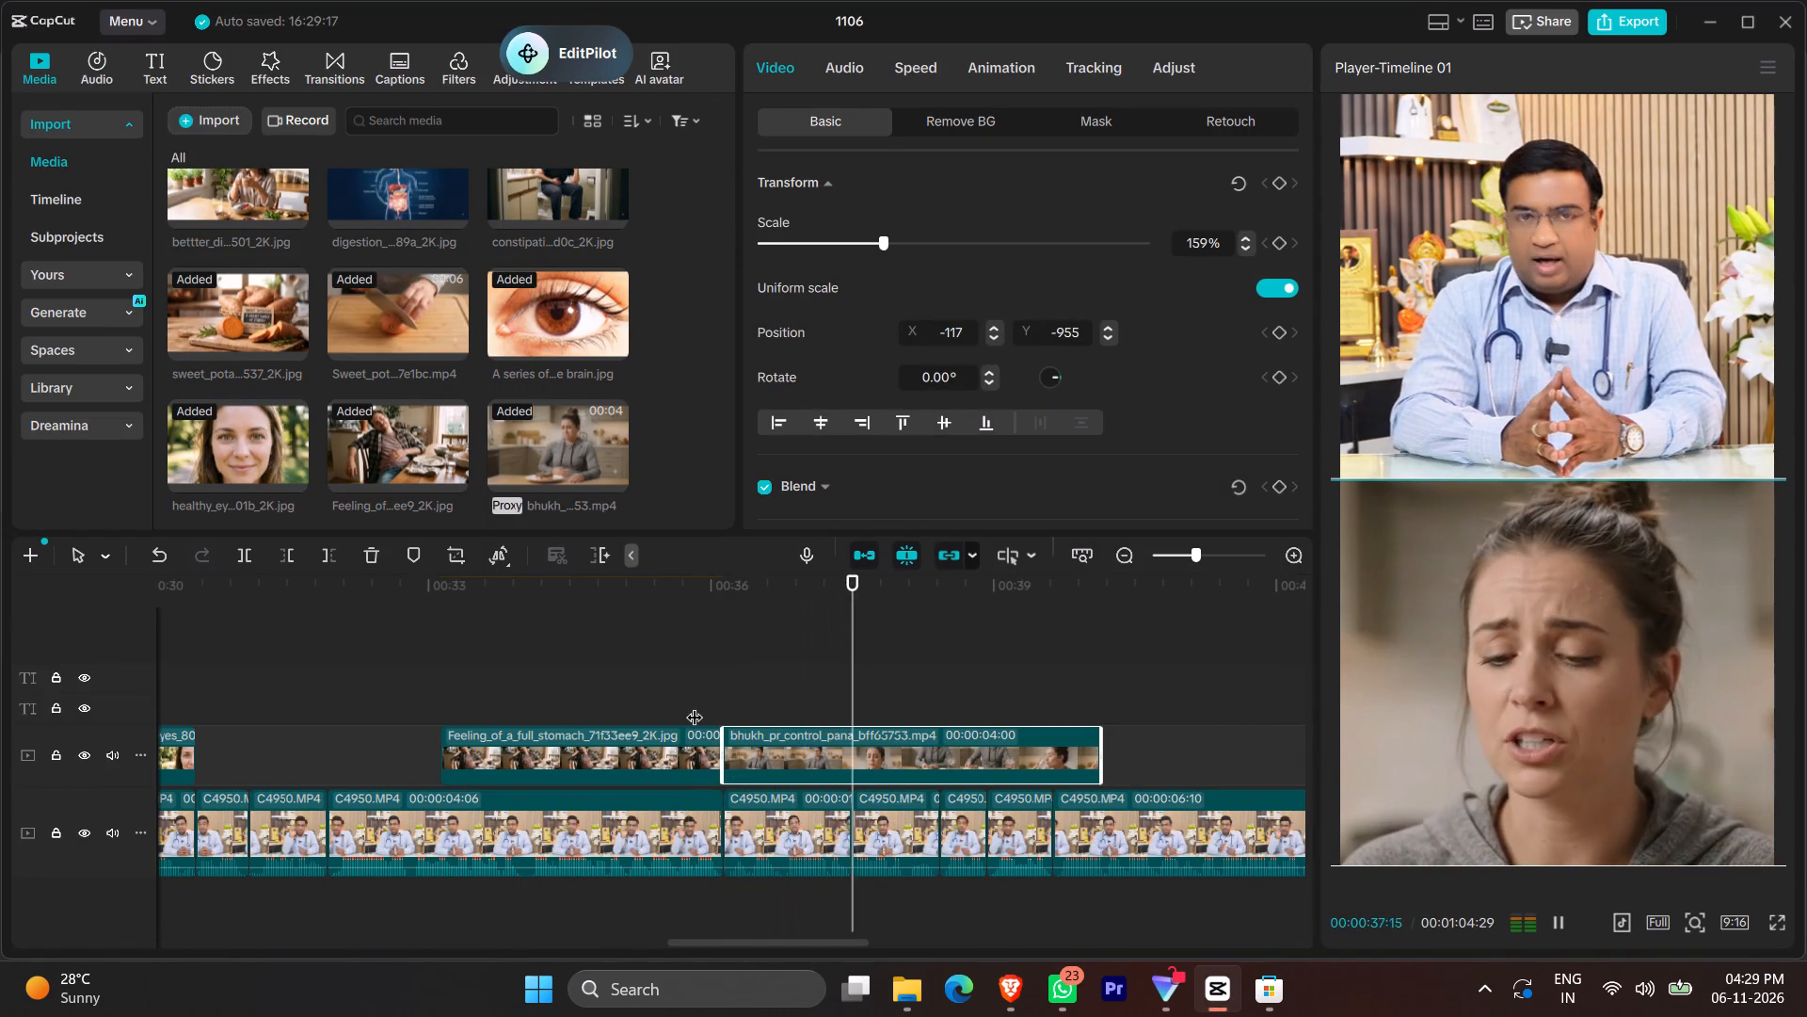
key("space")
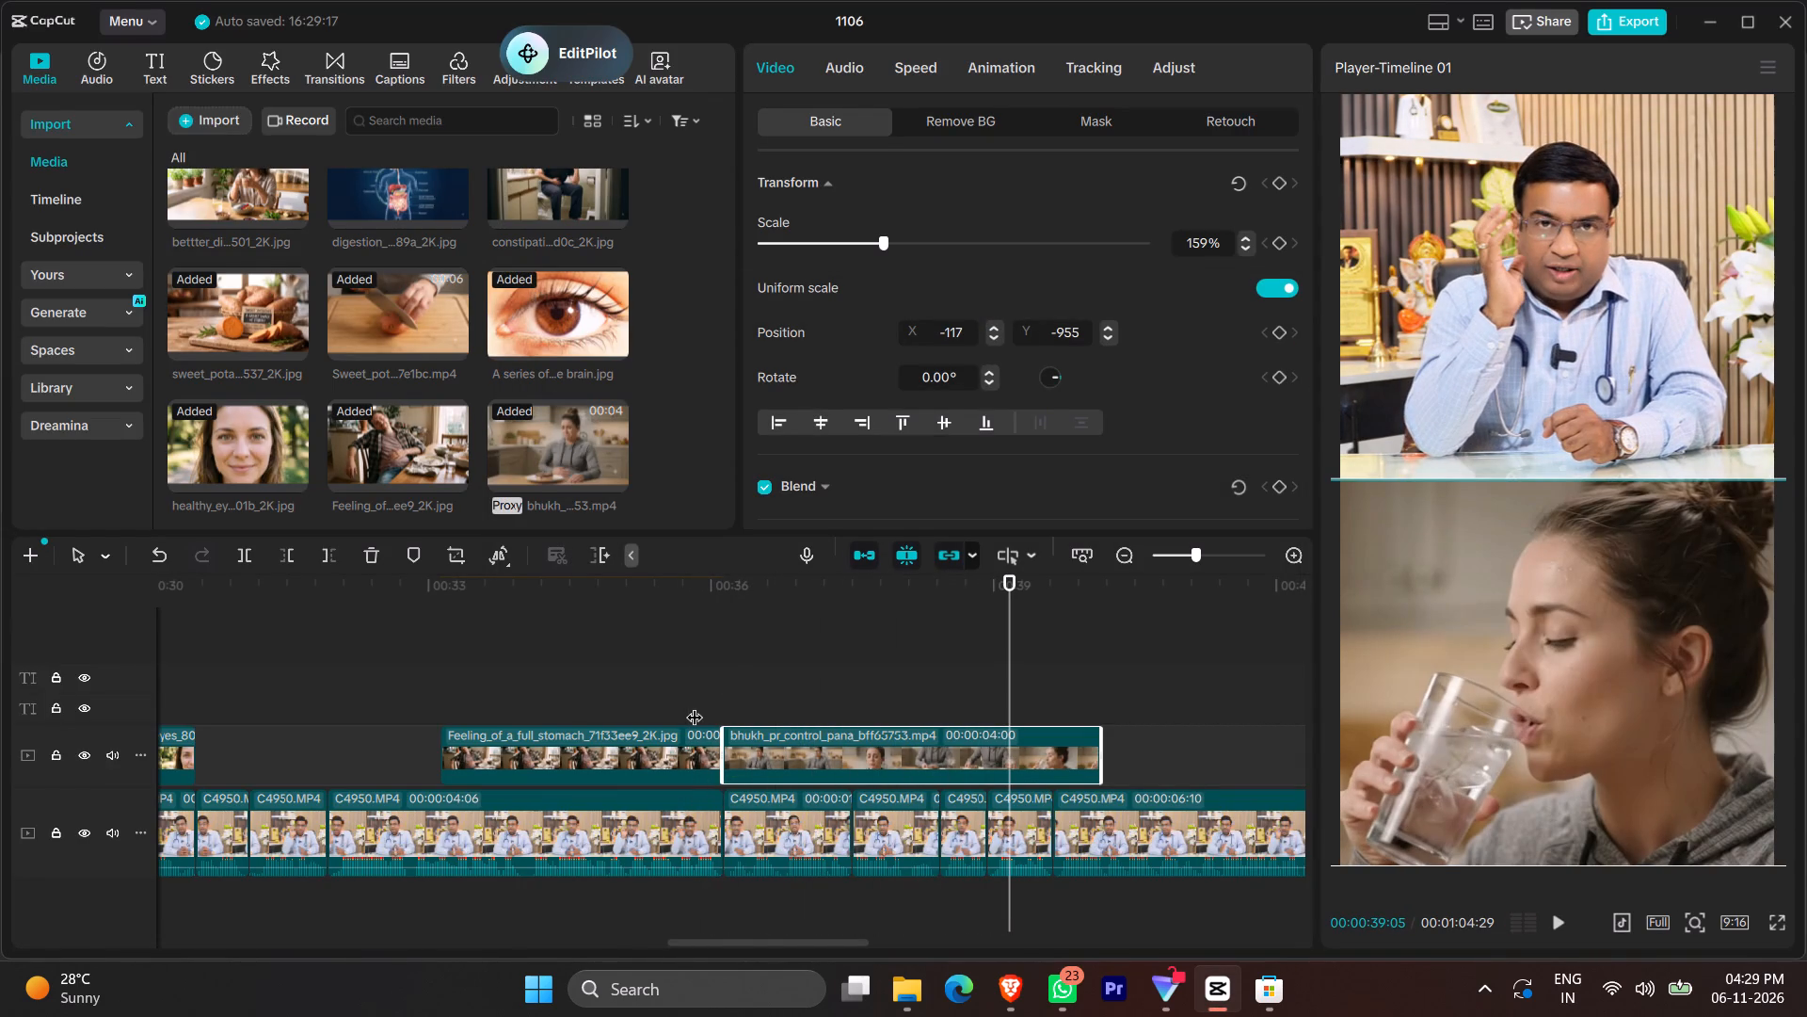
left_click(776, 664)
key("space")
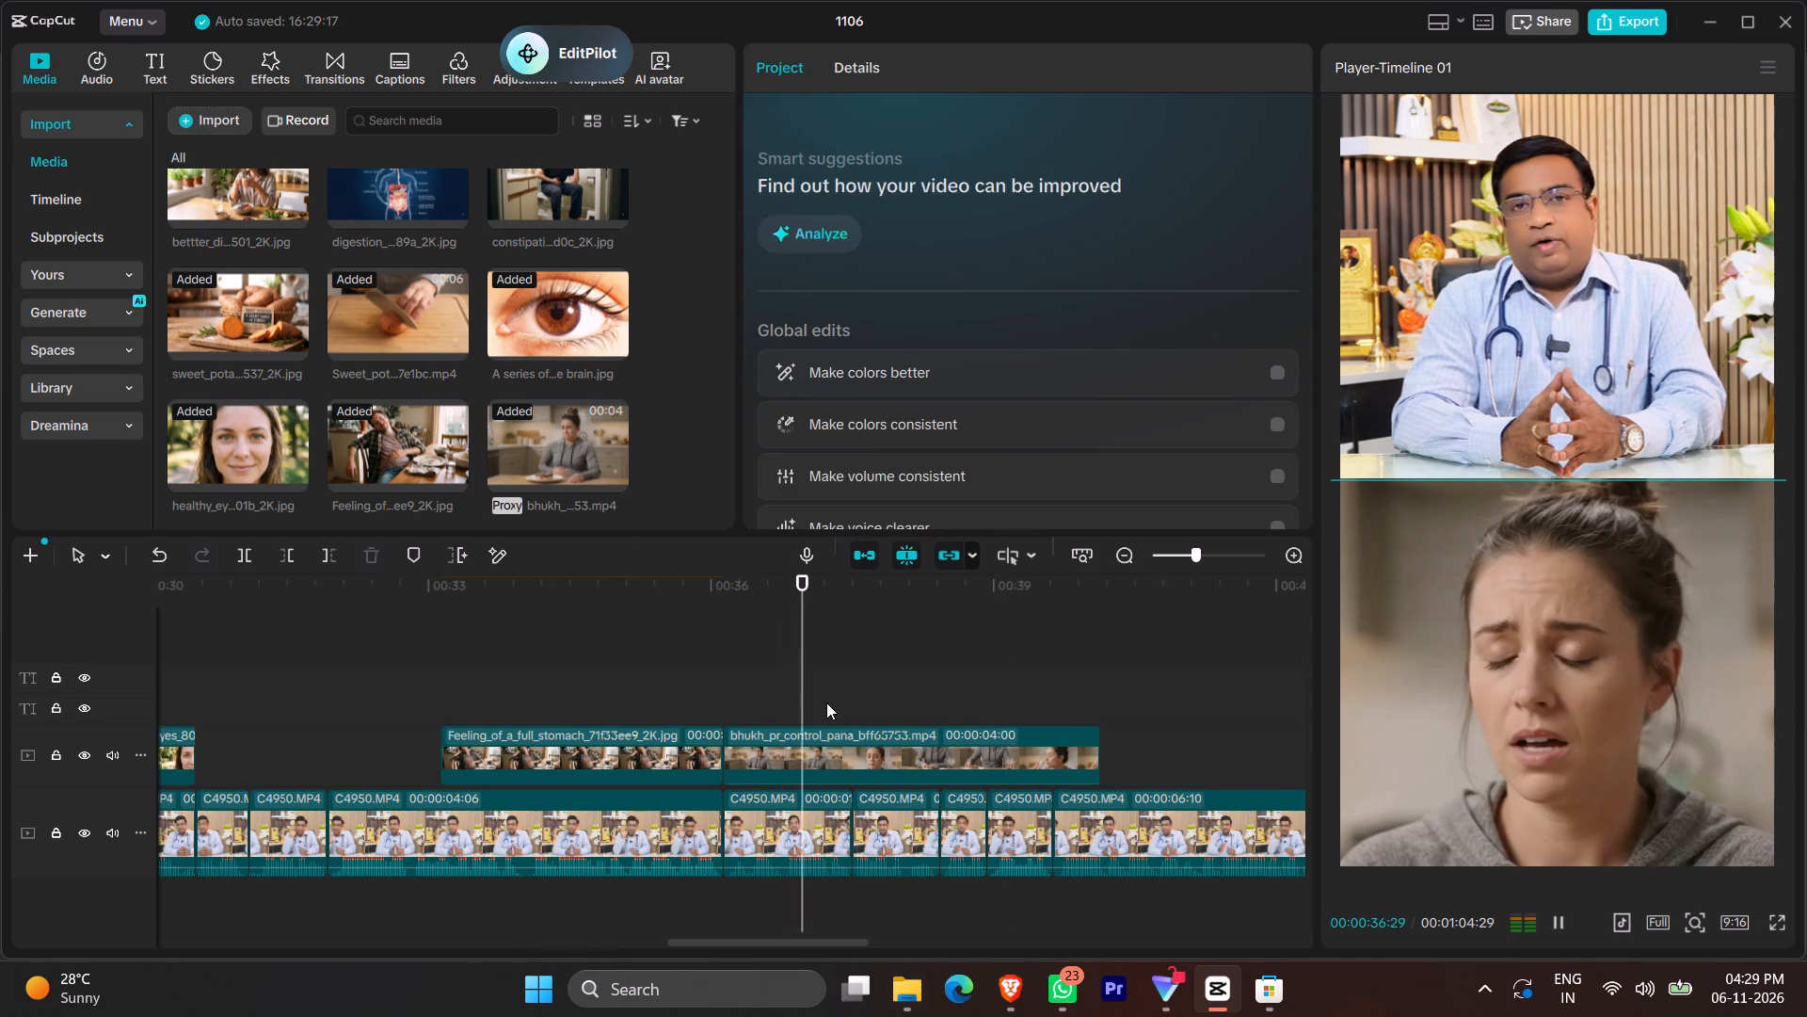
key("space")
key("space")
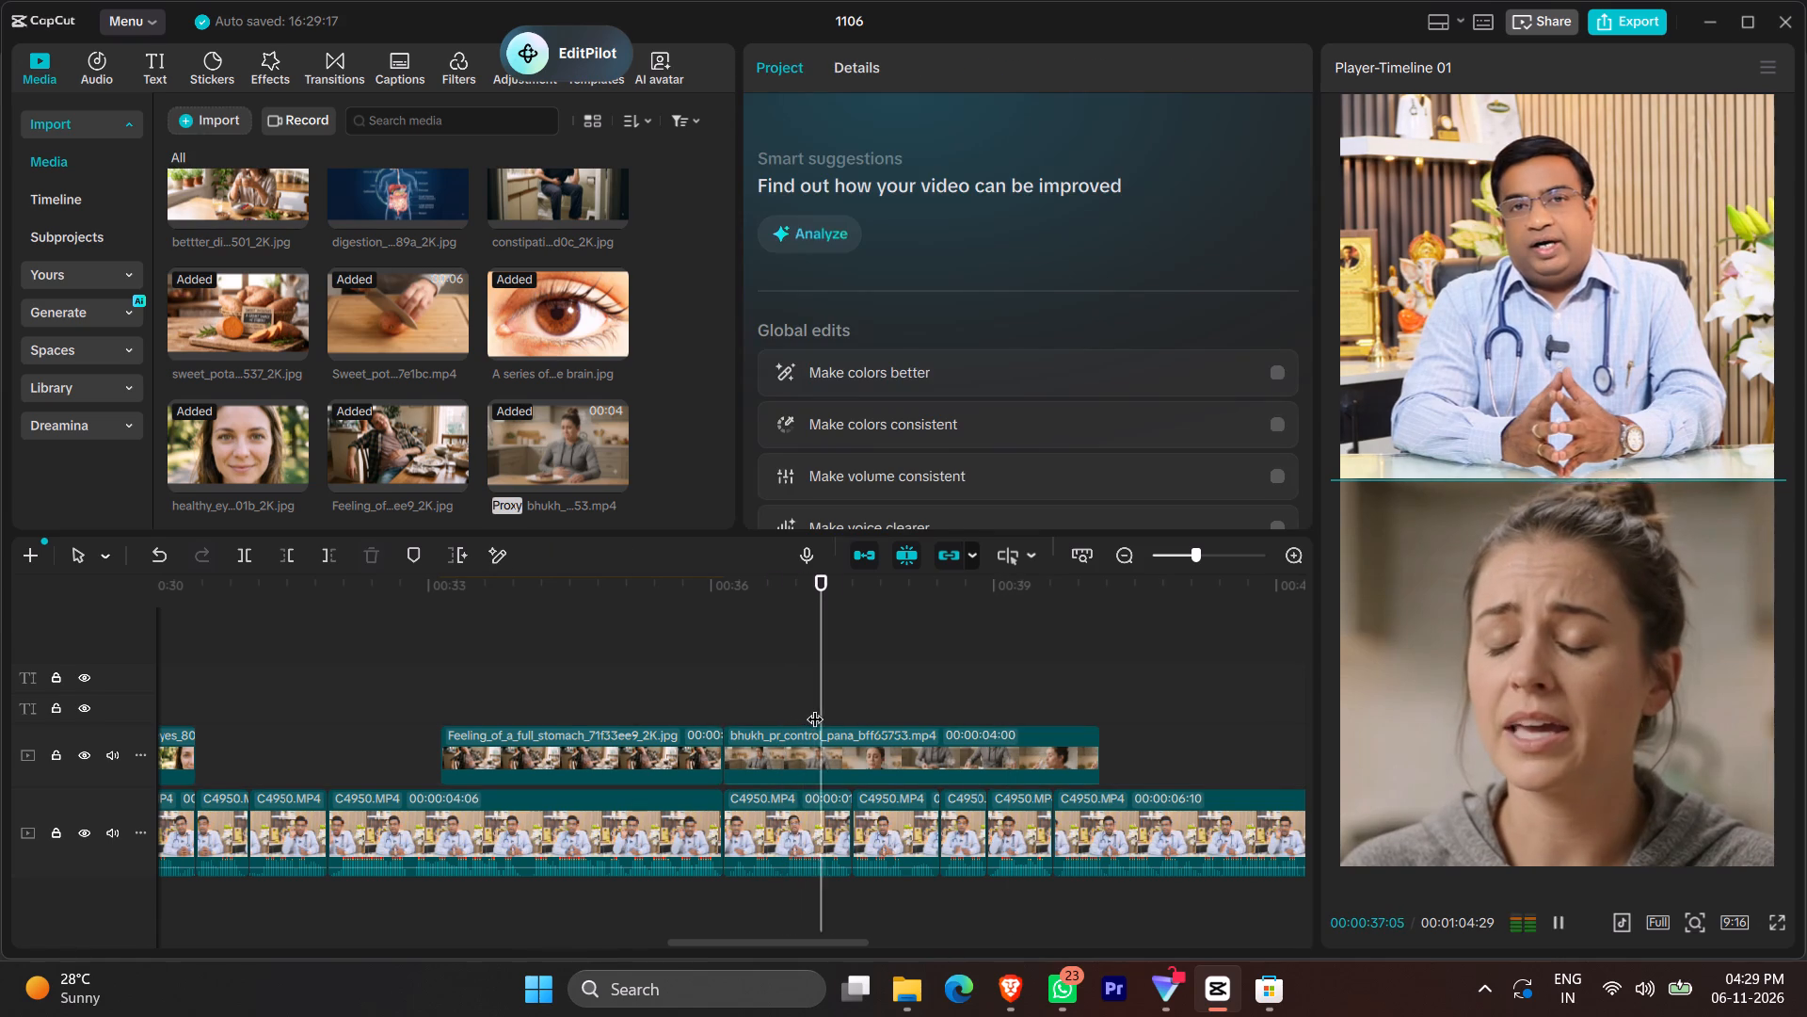
key("space")
Replay the opening shot of the bhukh control video and split the clip at 00:00:36:21.
left_click(811, 704)
left_click(780, 706)
key("space")
key("space")
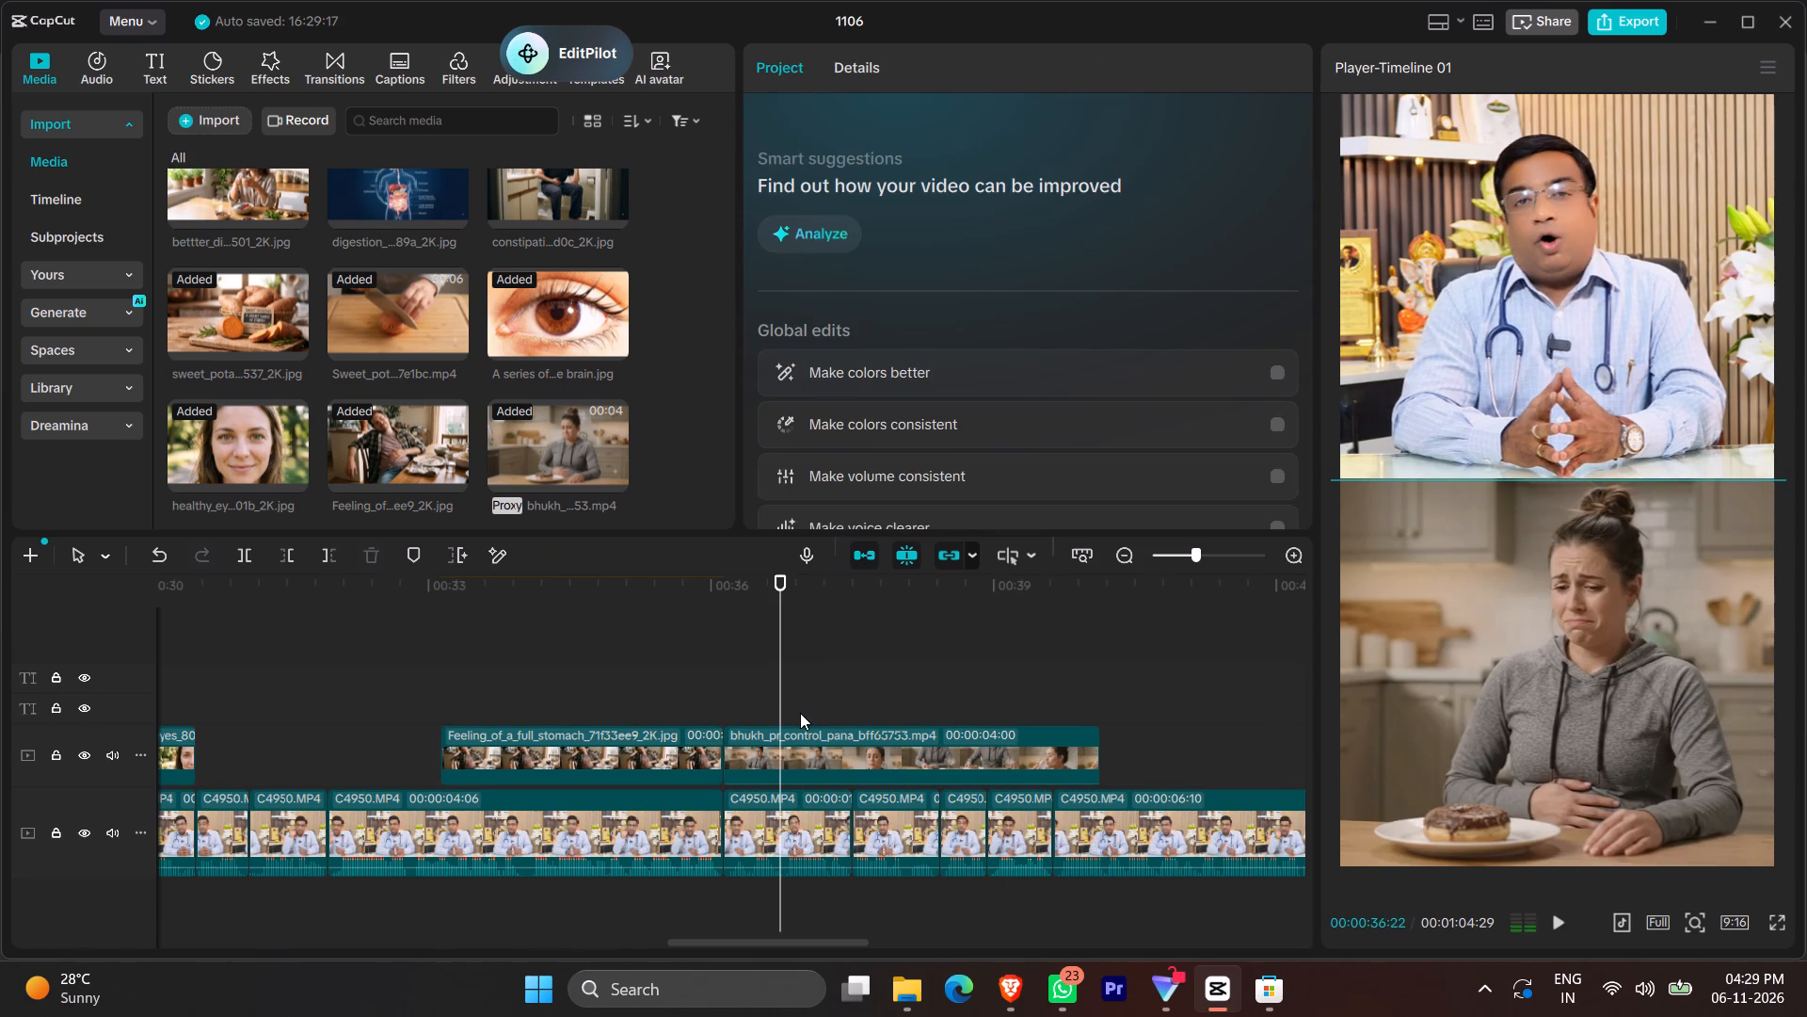
key("space")
key("space")
left_click(800, 714)
left_click_drag(800, 714, 777, 718)
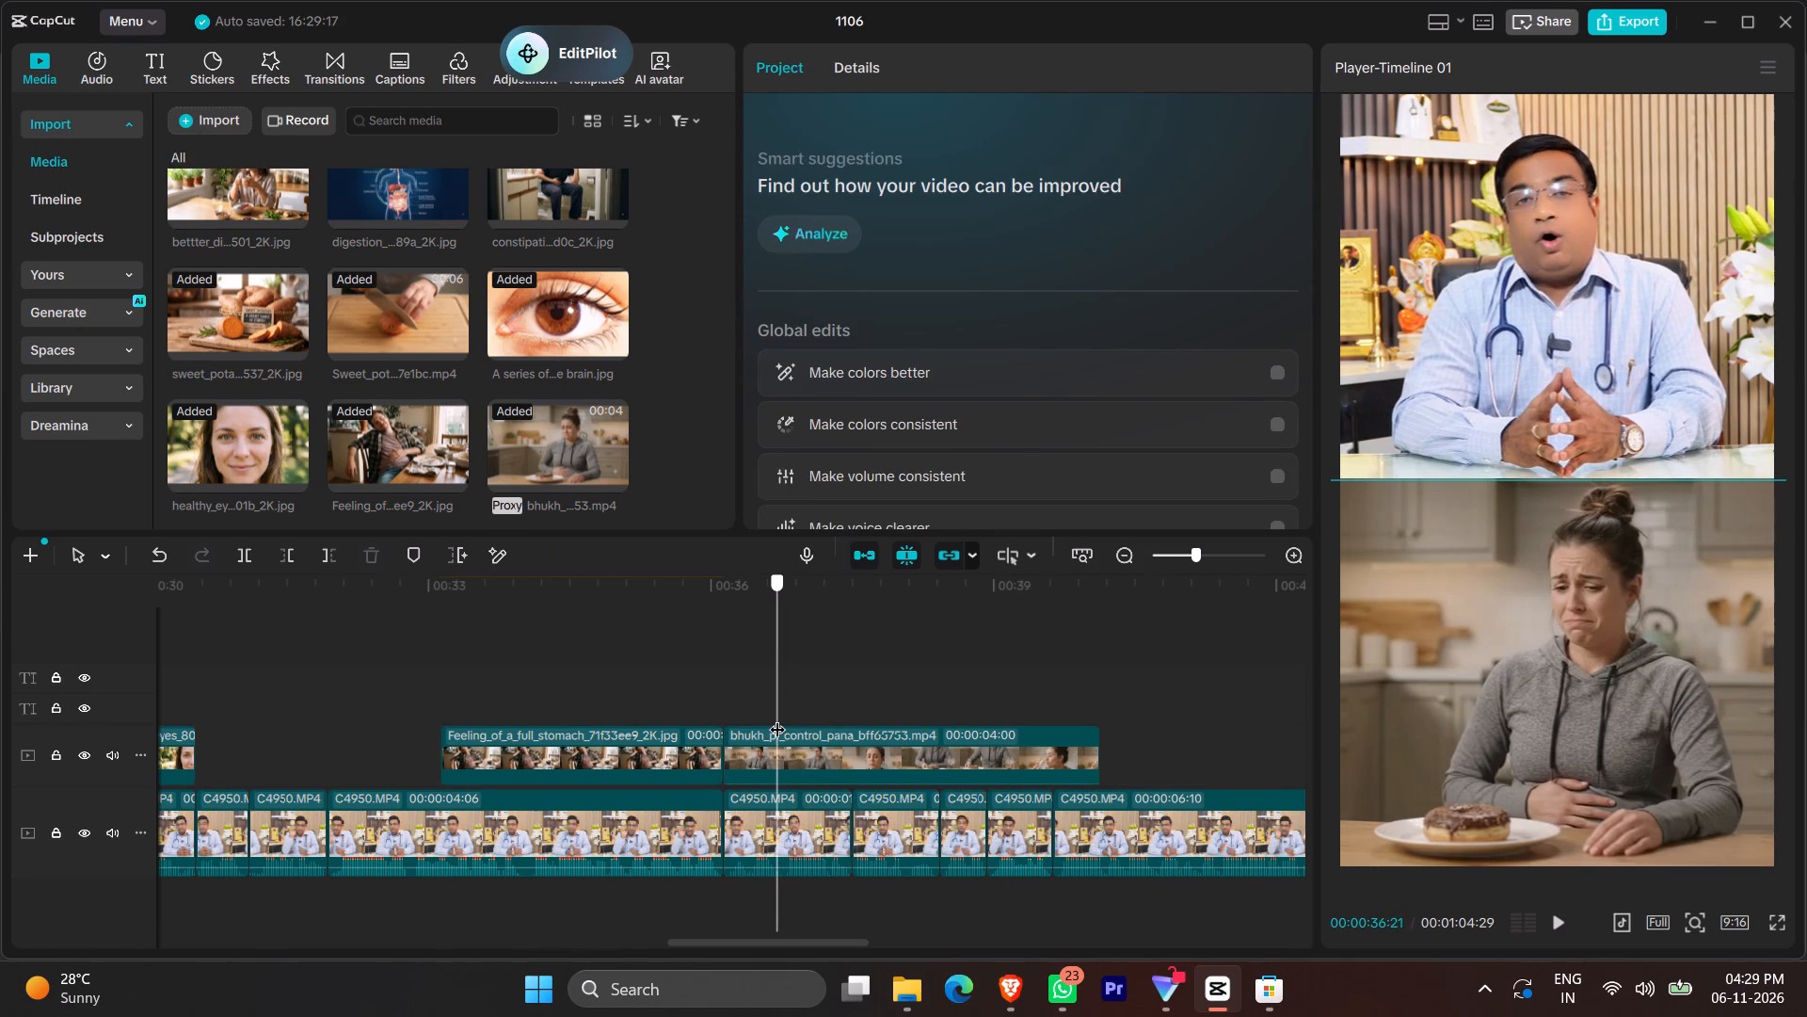
left_click_drag(777, 718, 778, 716)
left_click(807, 751)
key("ctrl+b")
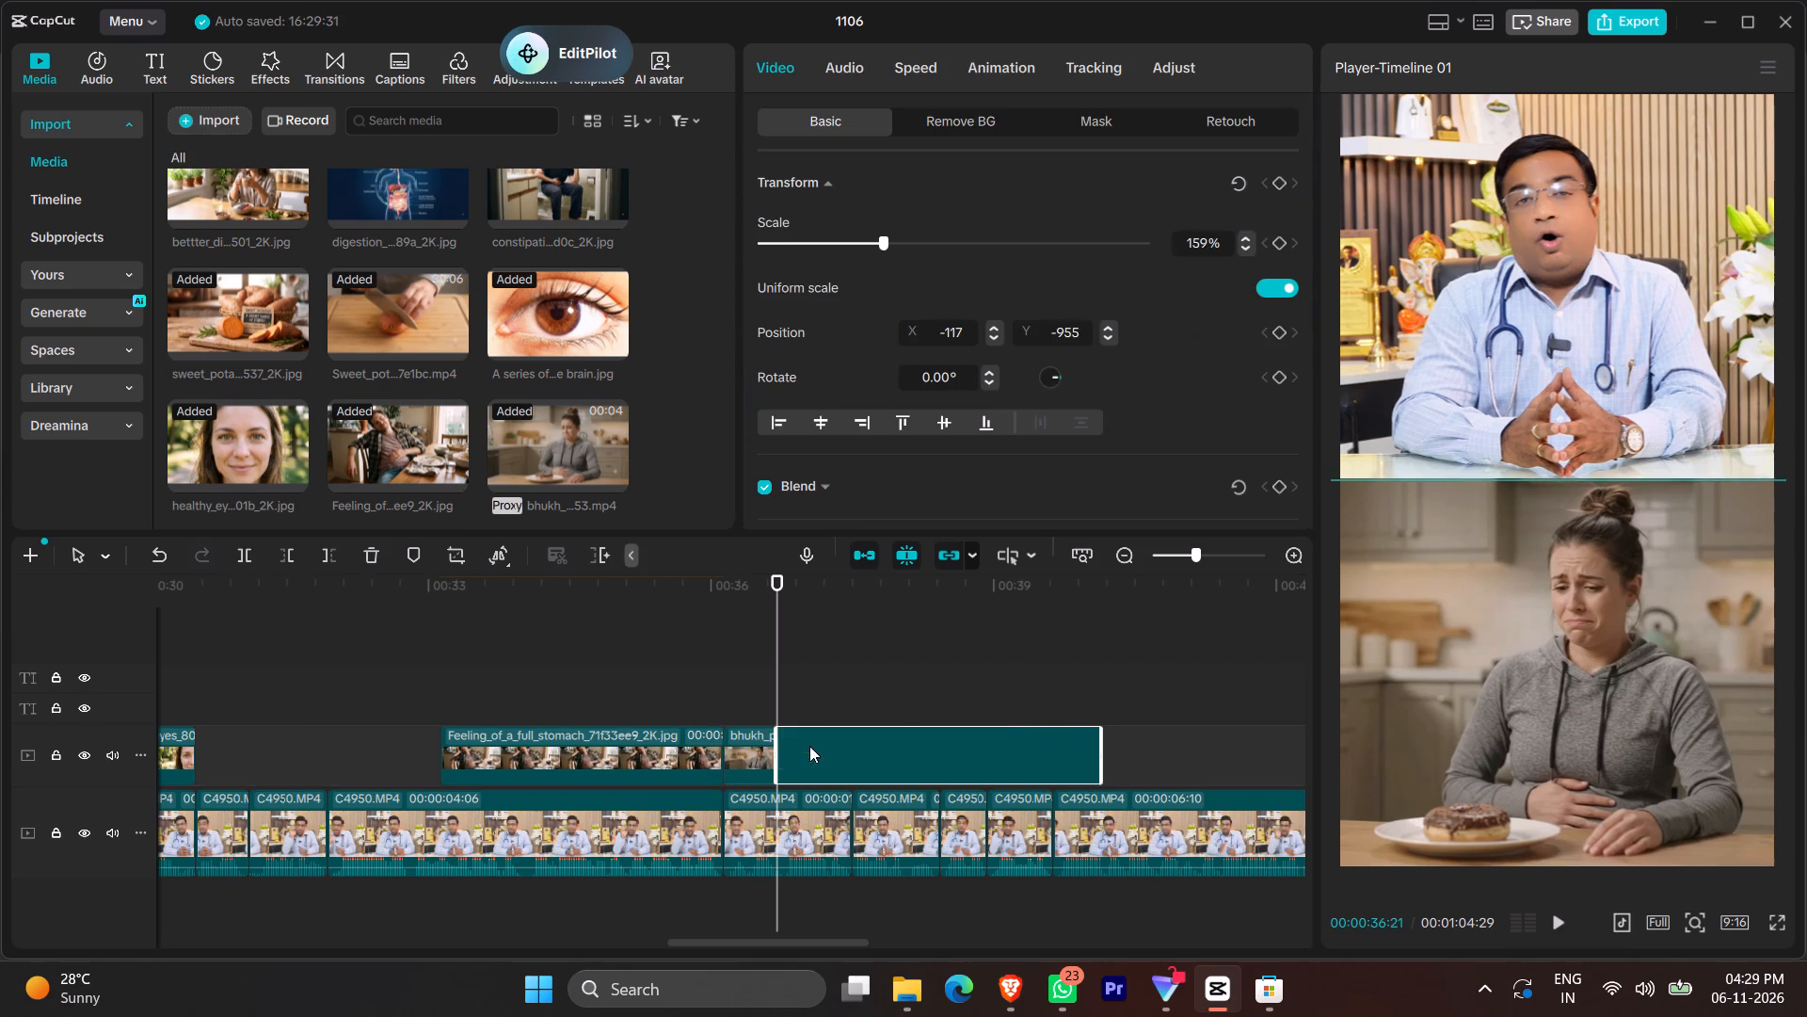
Split the bhukh control video again at 00:00:37:29, delete the middle segment and move the remaining part back to close the gap.
key("space")
key("space")
left_click(844, 740)
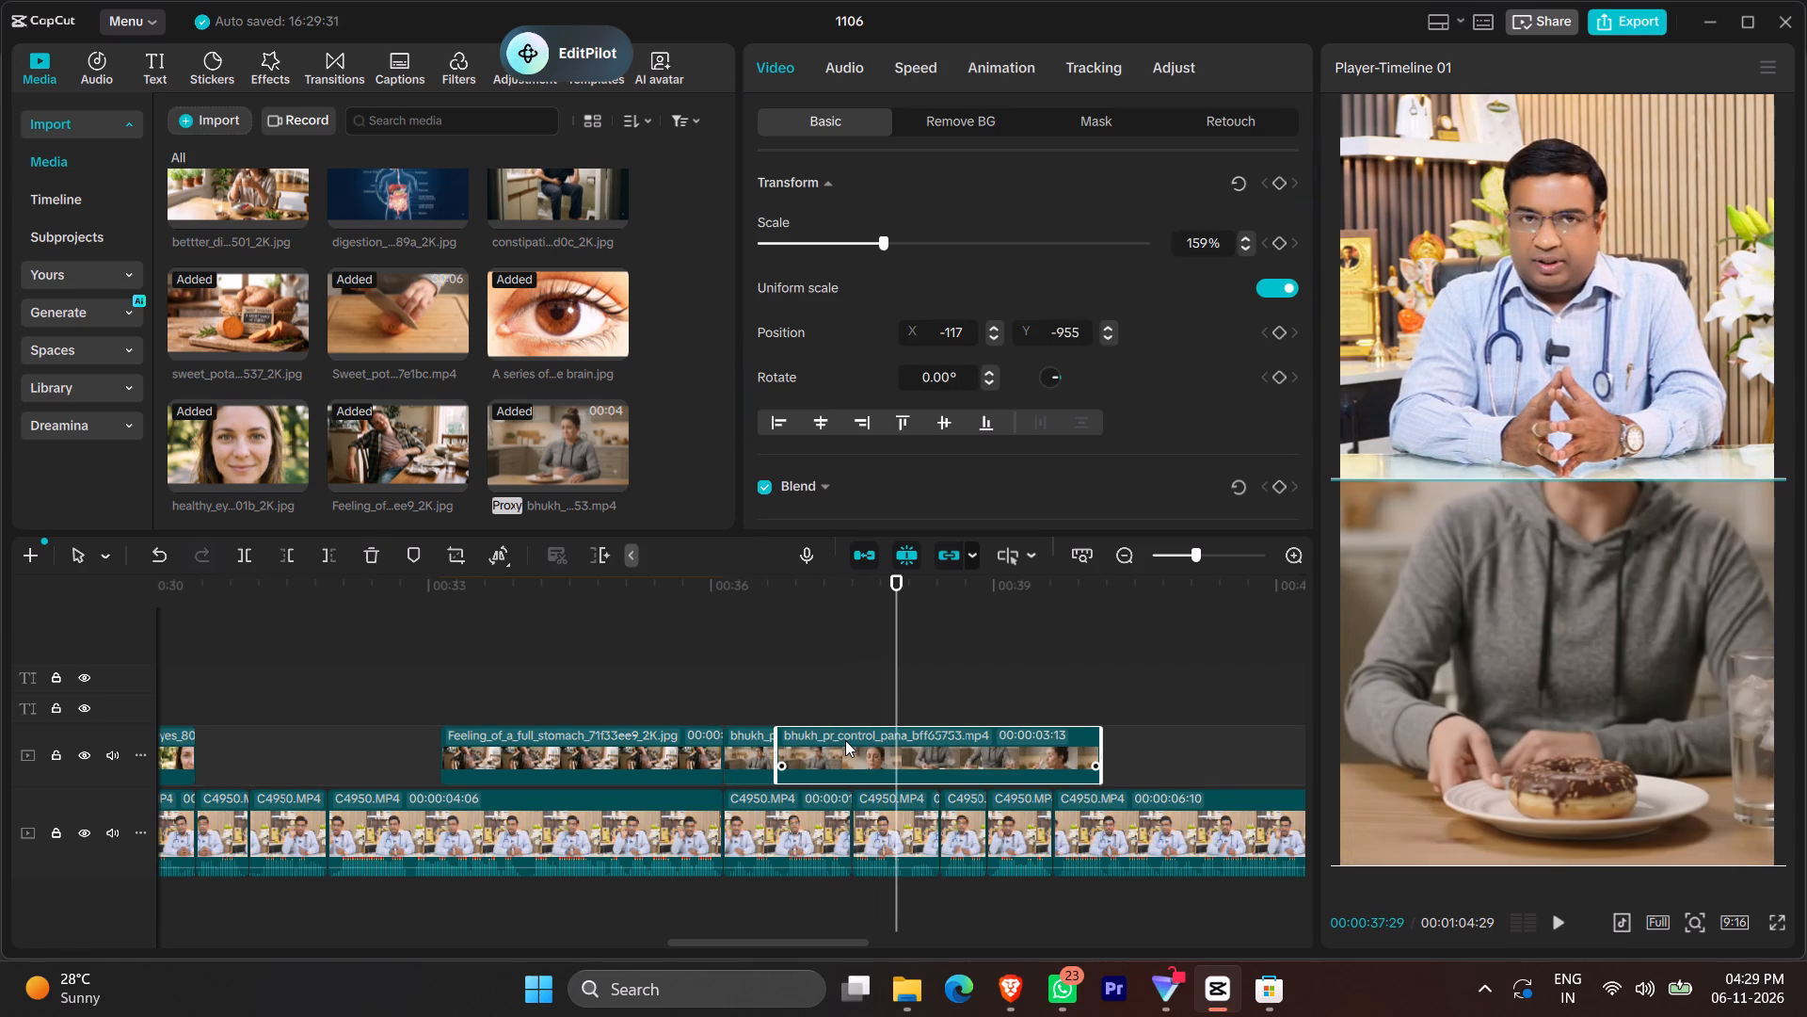
key("ctrl+b")
left_click(847, 747)
key("1")
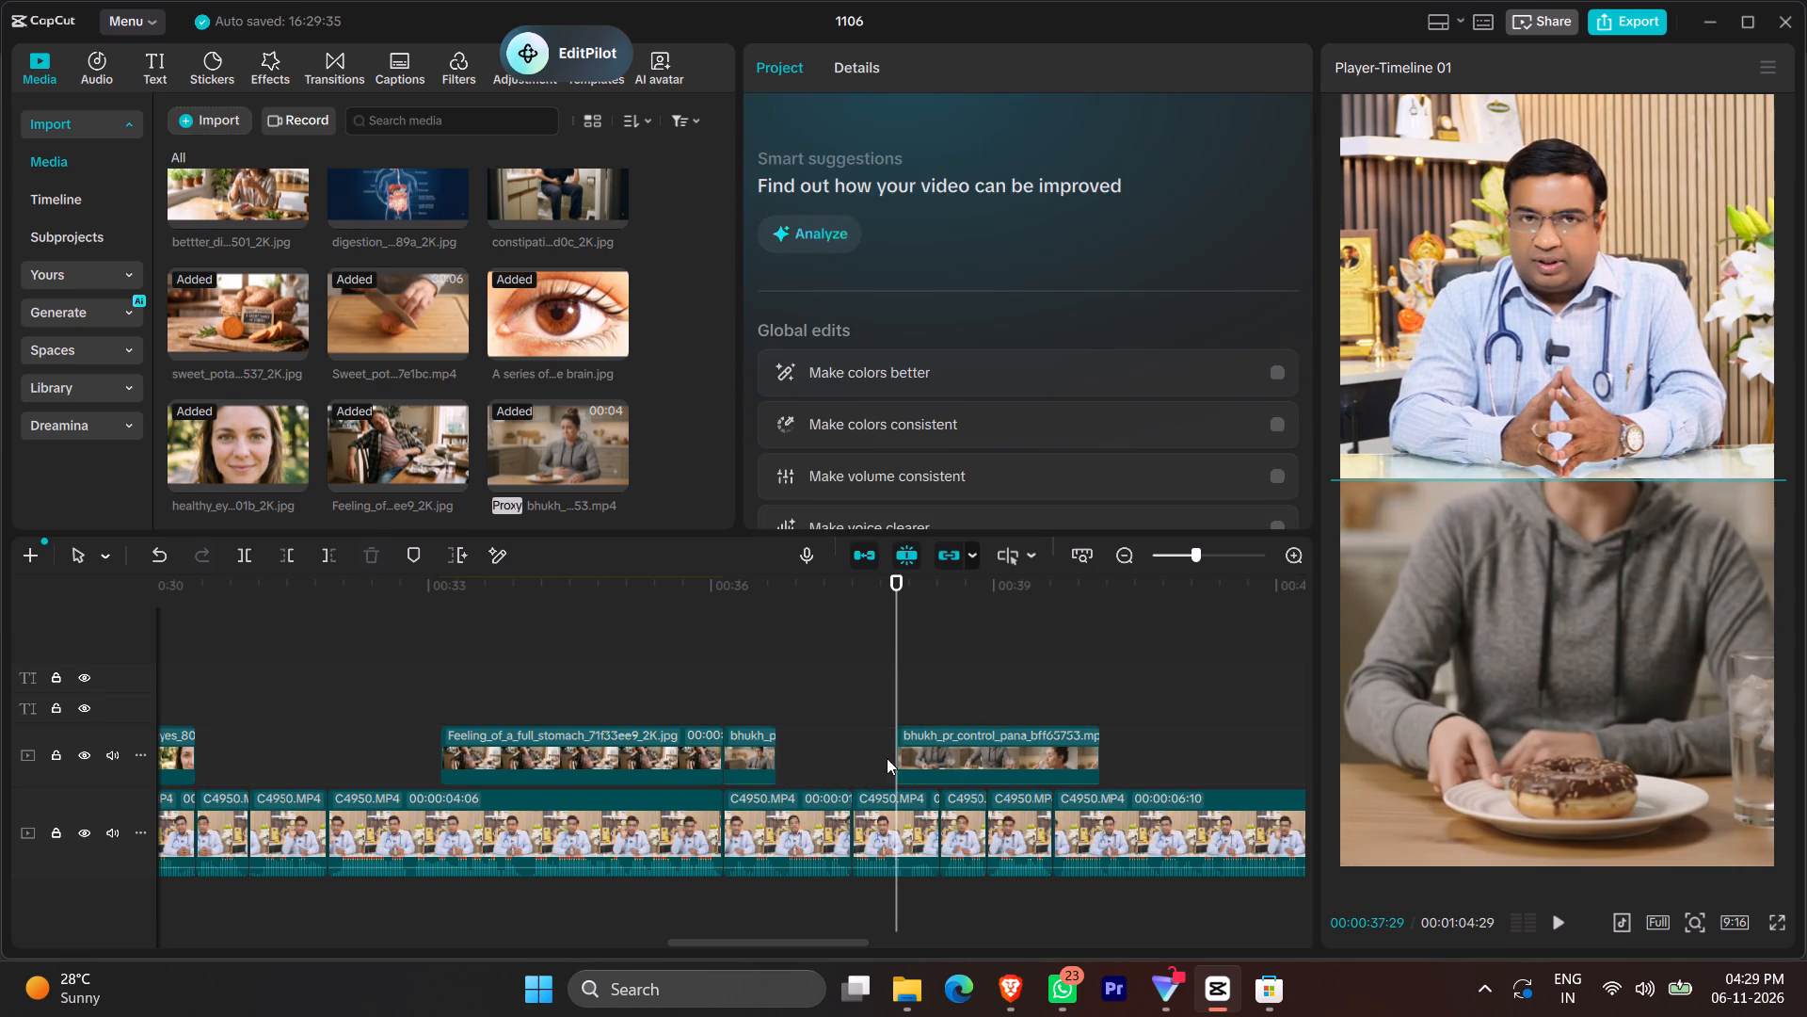
left_click_drag(942, 756, 820, 762)
Replay the shortened bhukh control video and trim its end to the narration cut at about 00:00:38:12, checking the result by playback.
left_click(650, 657)
key("space")
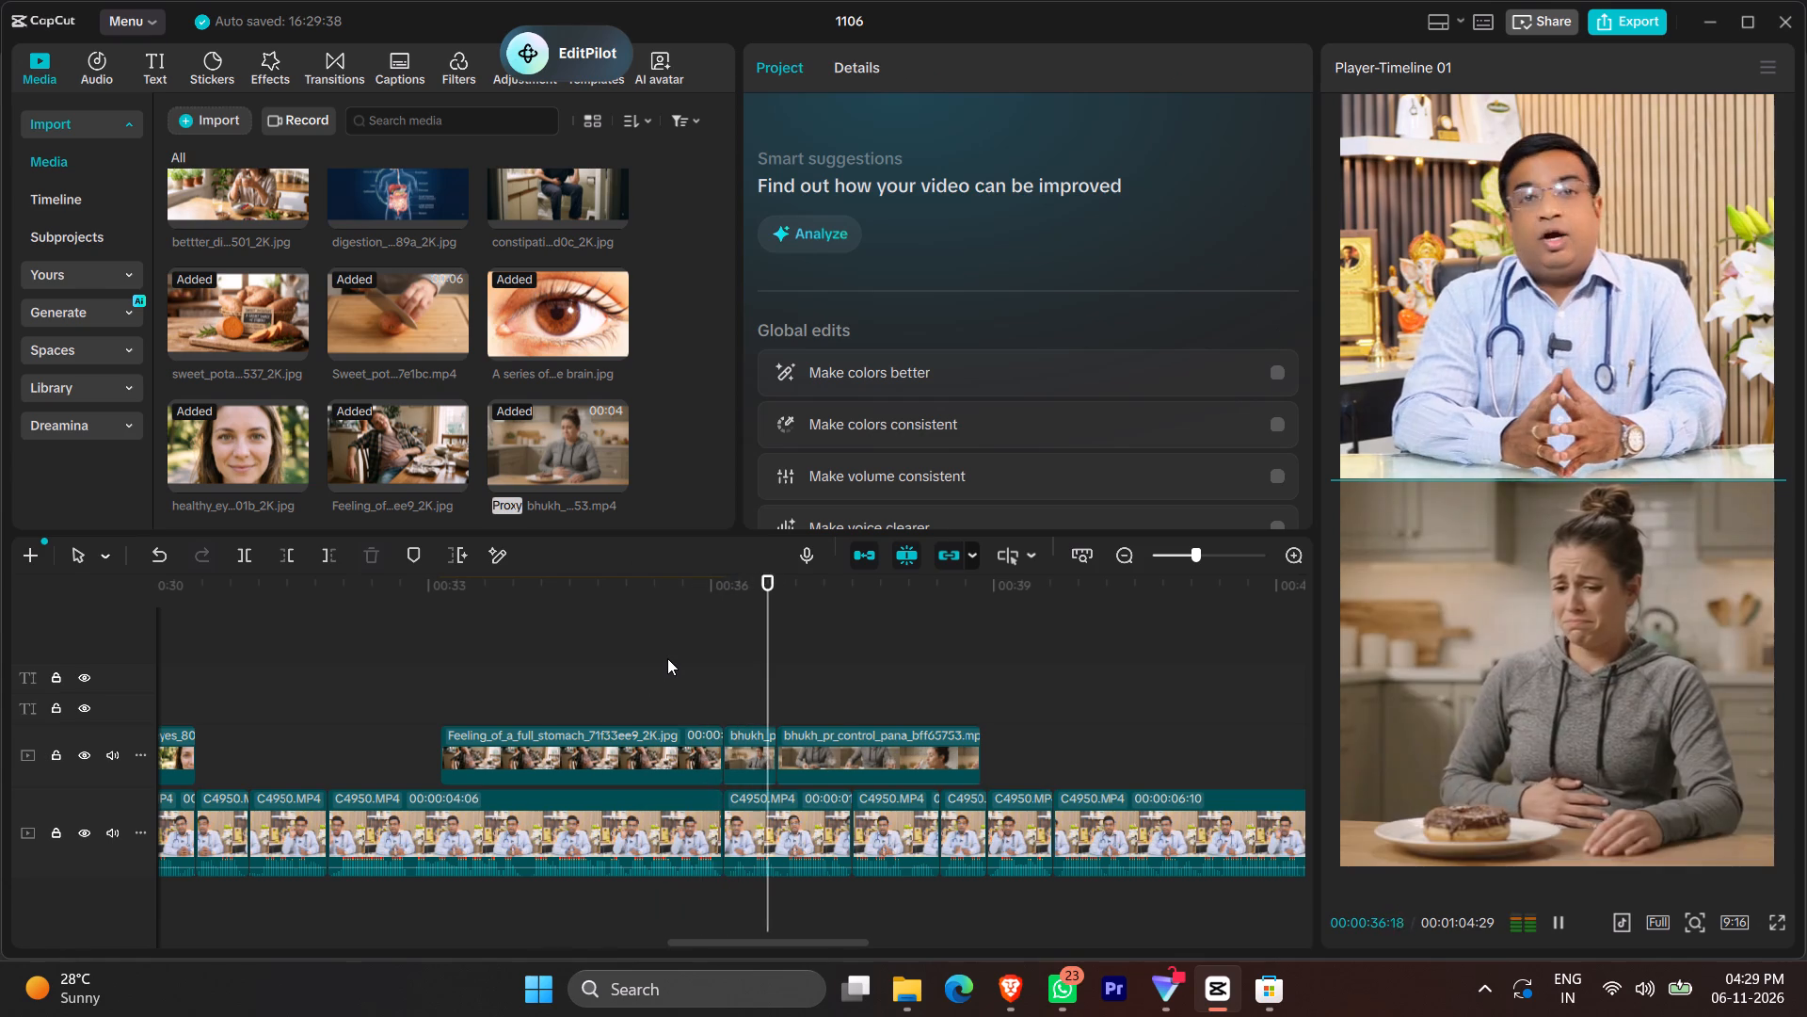
key("space")
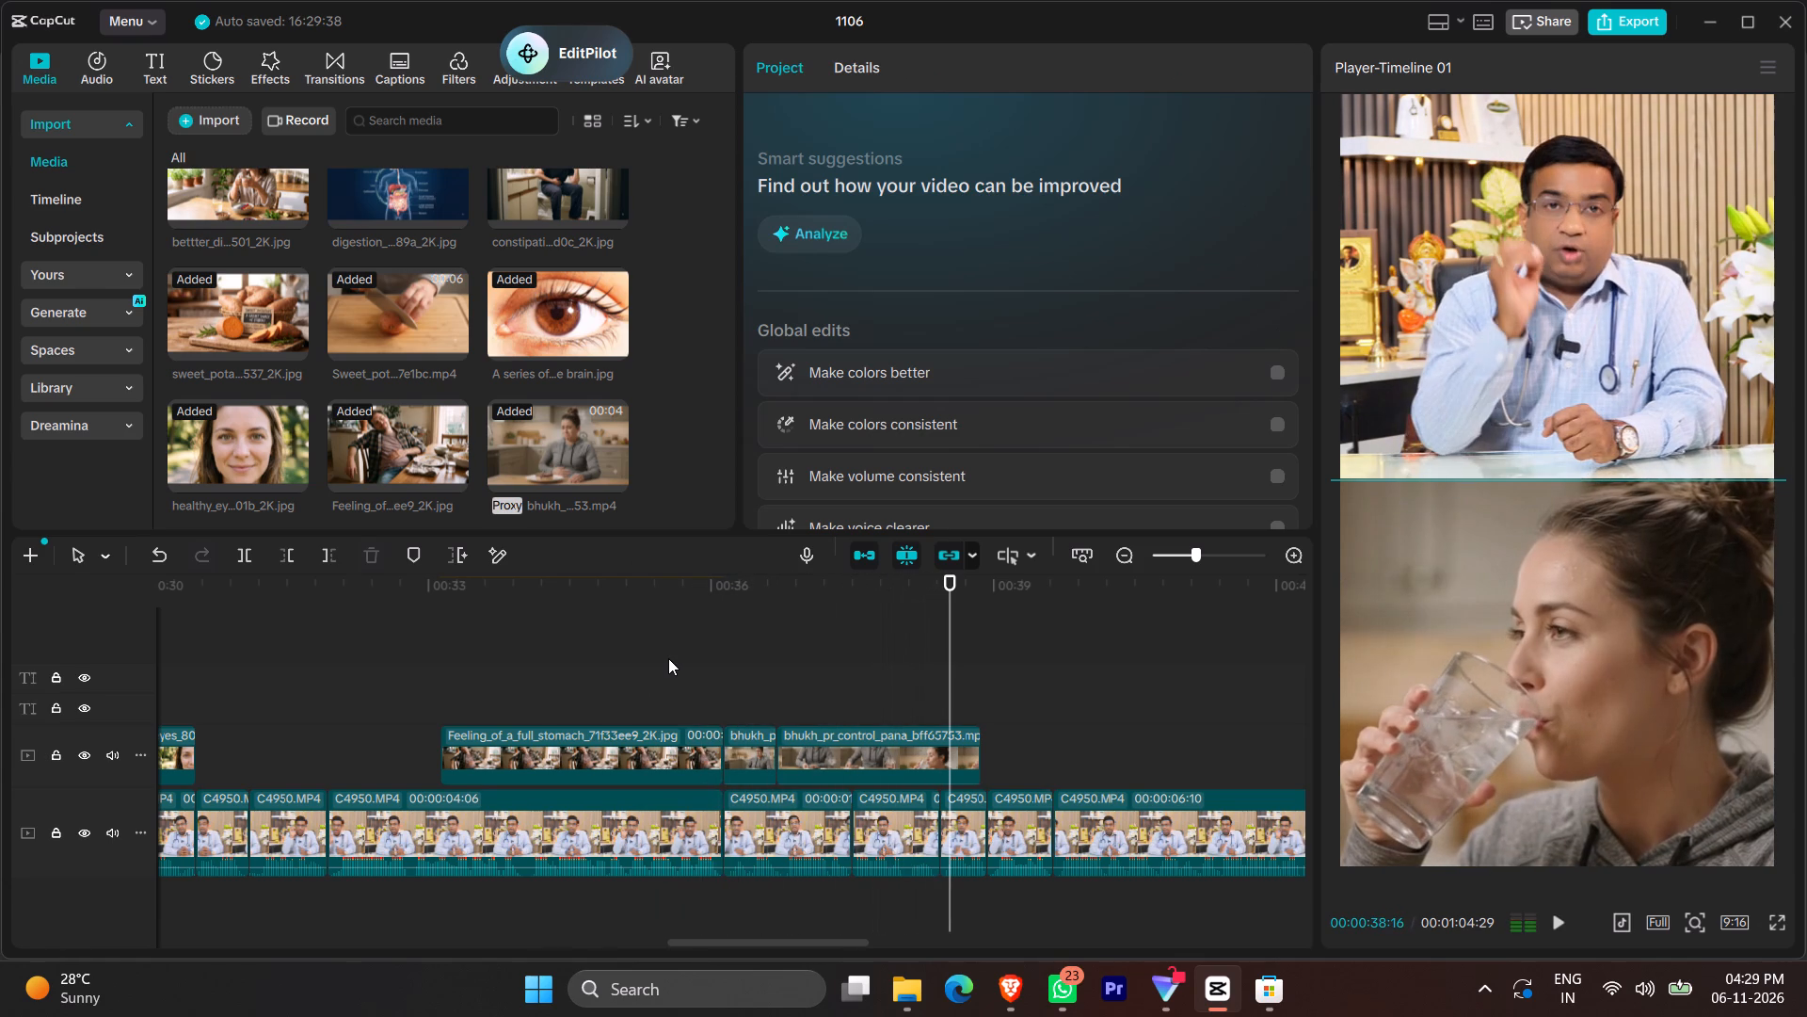
left_click_drag(981, 741, 942, 751)
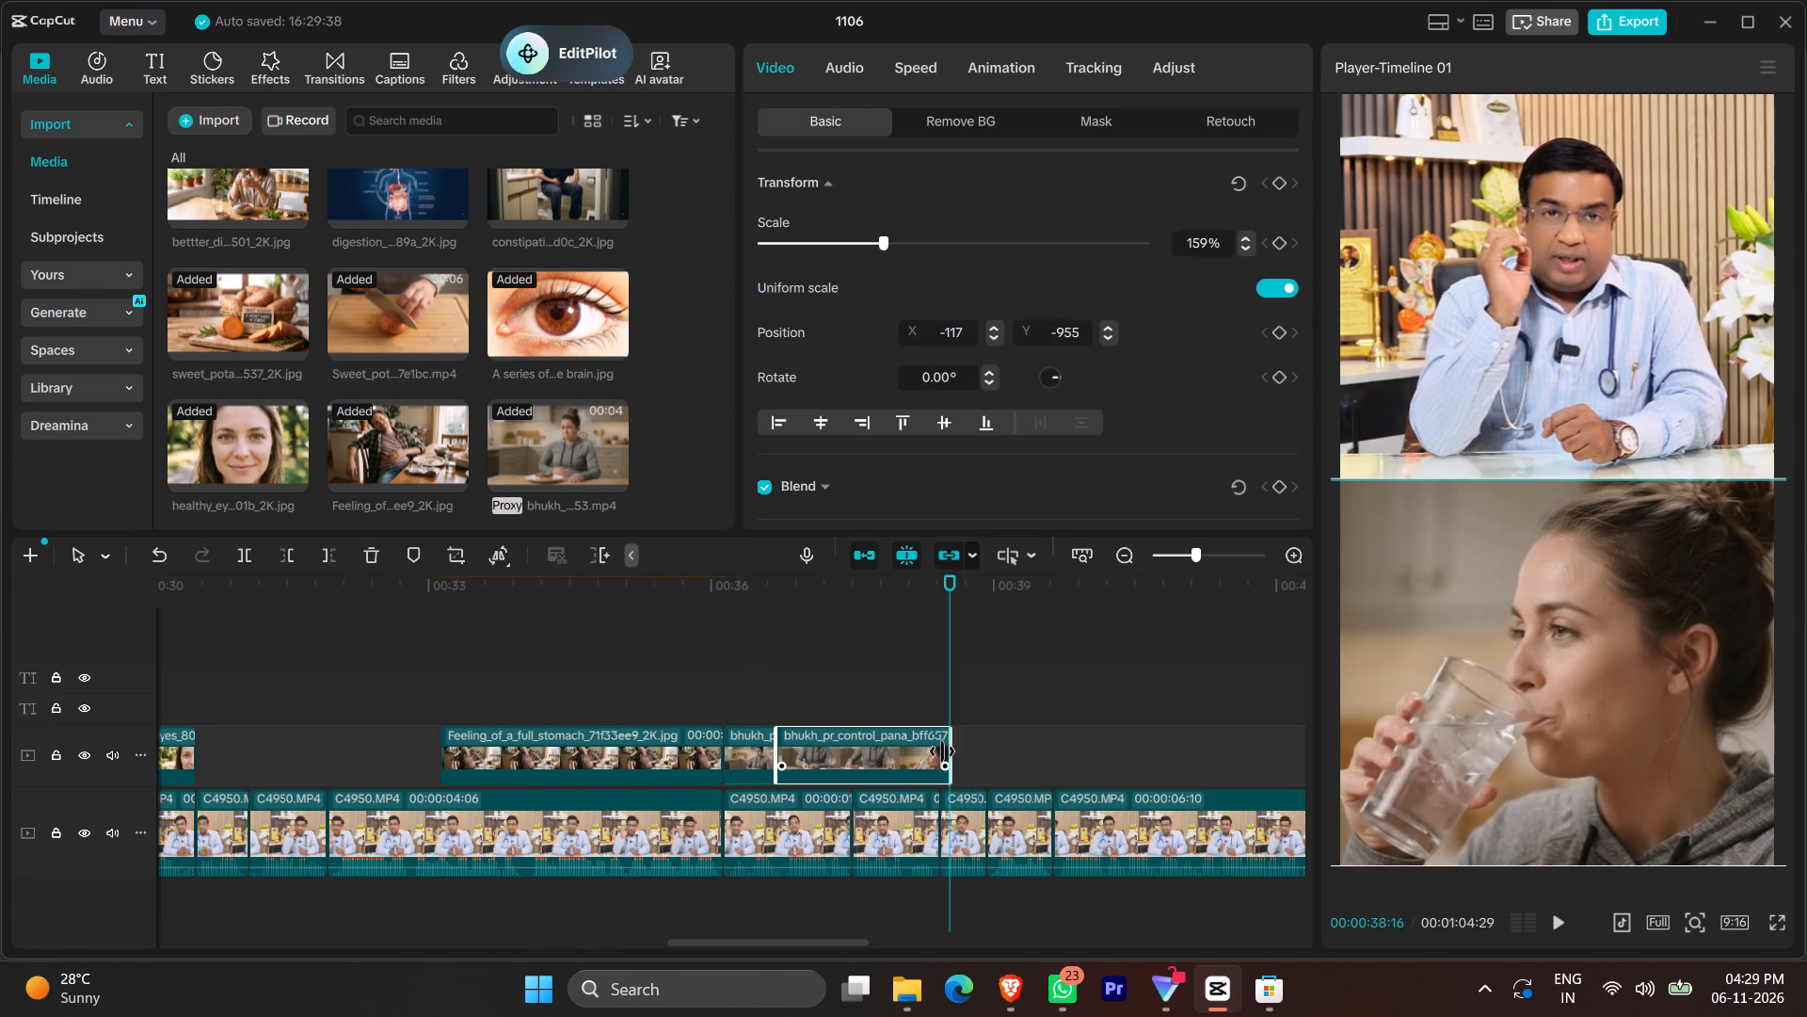
left_click_drag(942, 751, 938, 753)
left_click(866, 642)
key("space")
key("space")
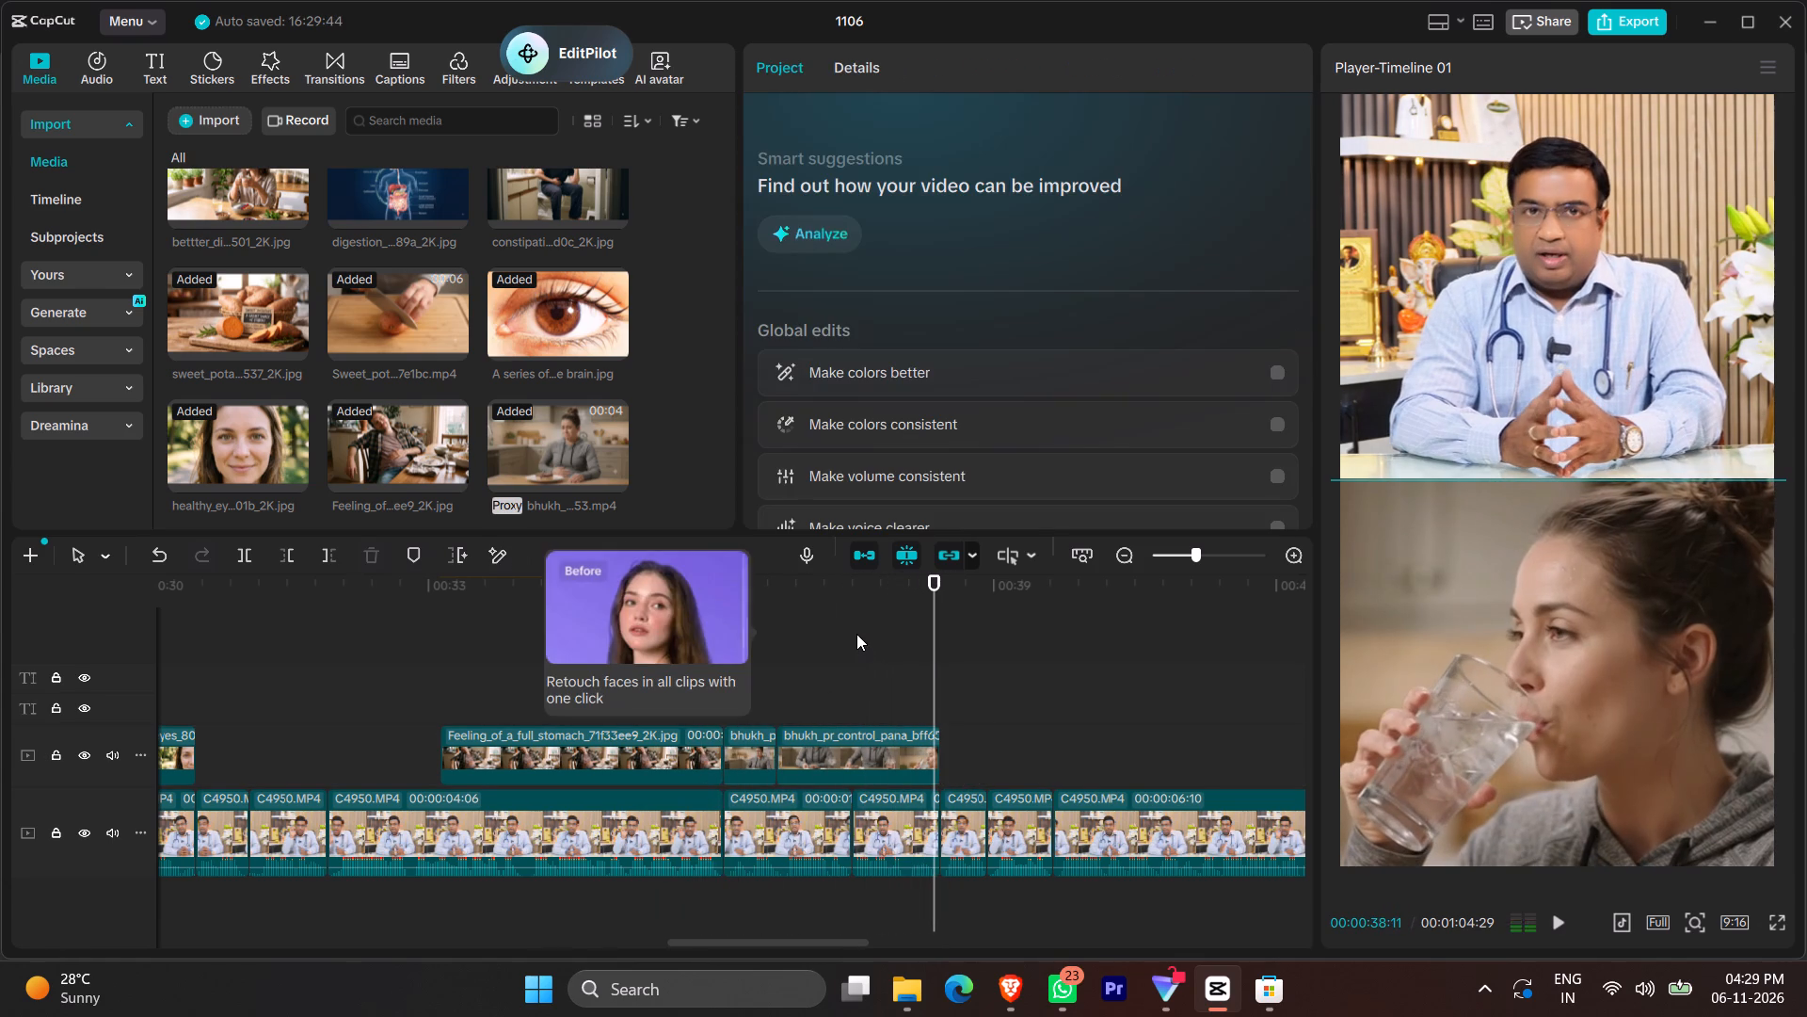
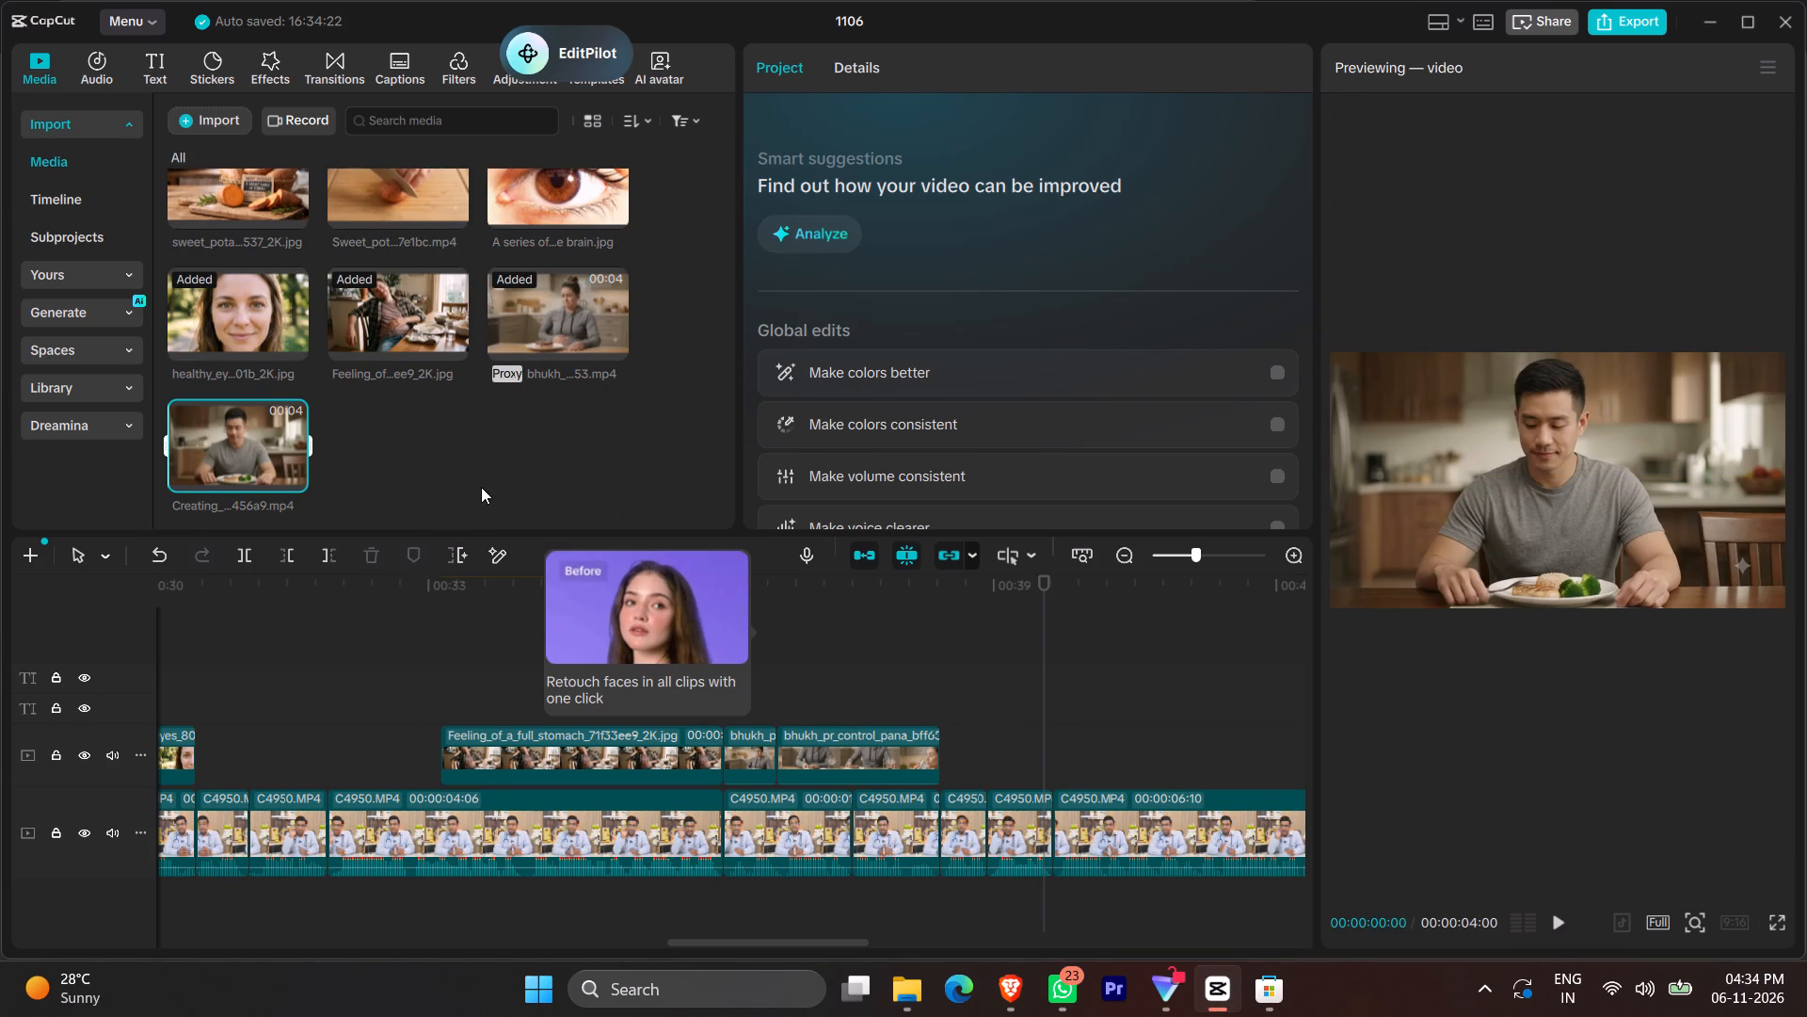
Place the preventing-overeating video on a new track above the overlays, with its end aligned to the end of the last bhukh_pr_control clip.
left_click_drag(248, 452, 769, 718)
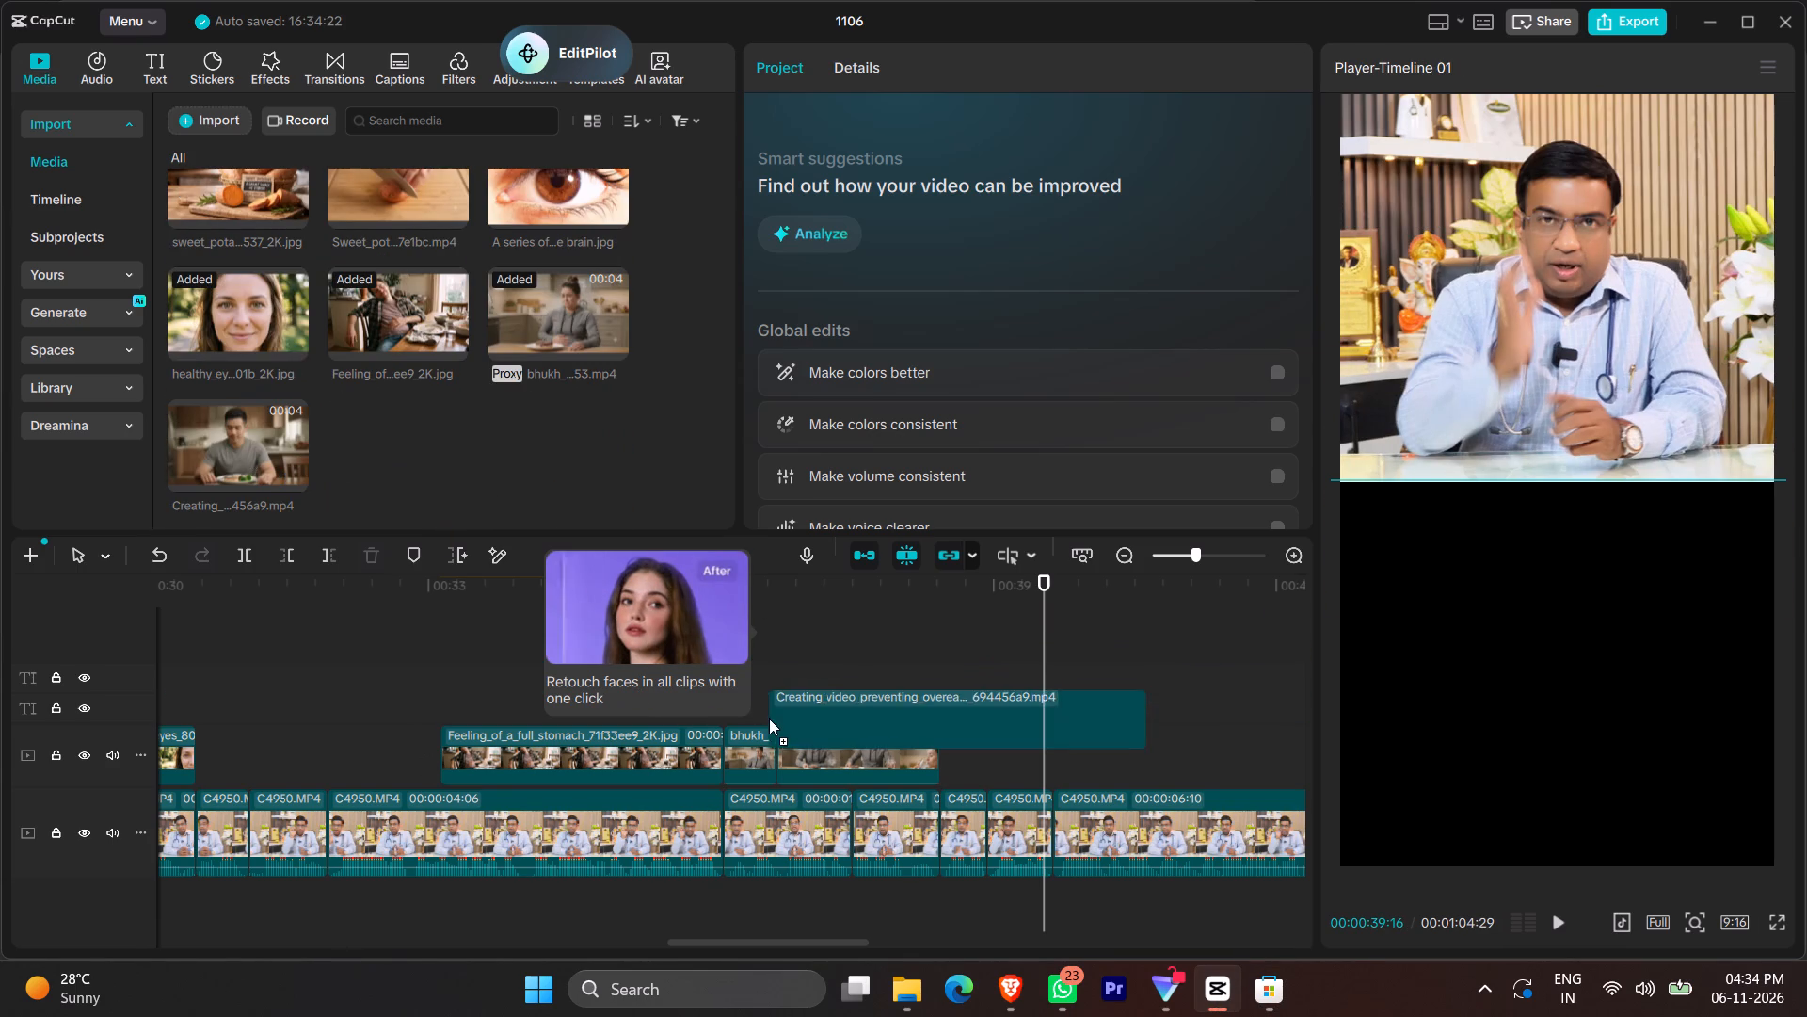
left_click_drag(769, 718, 709, 704)
left_click_drag(250, 426, 313, 476)
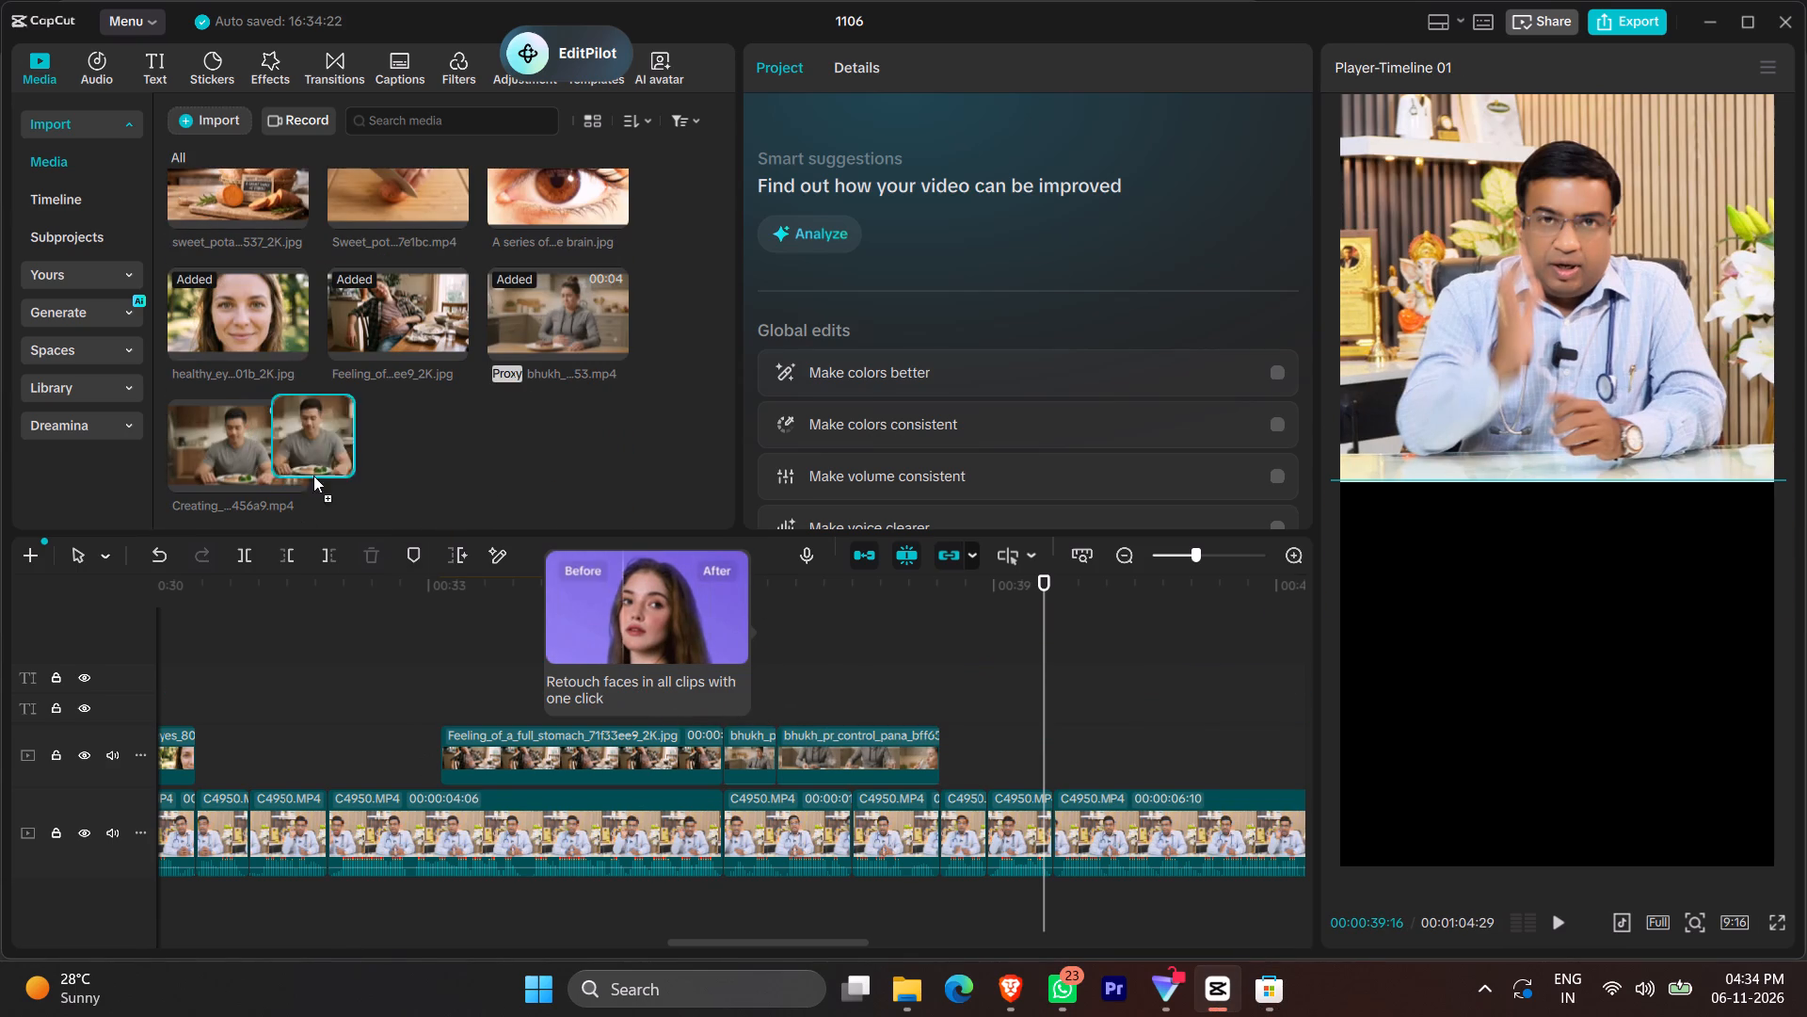
left_click_drag(313, 476, 700, 720)
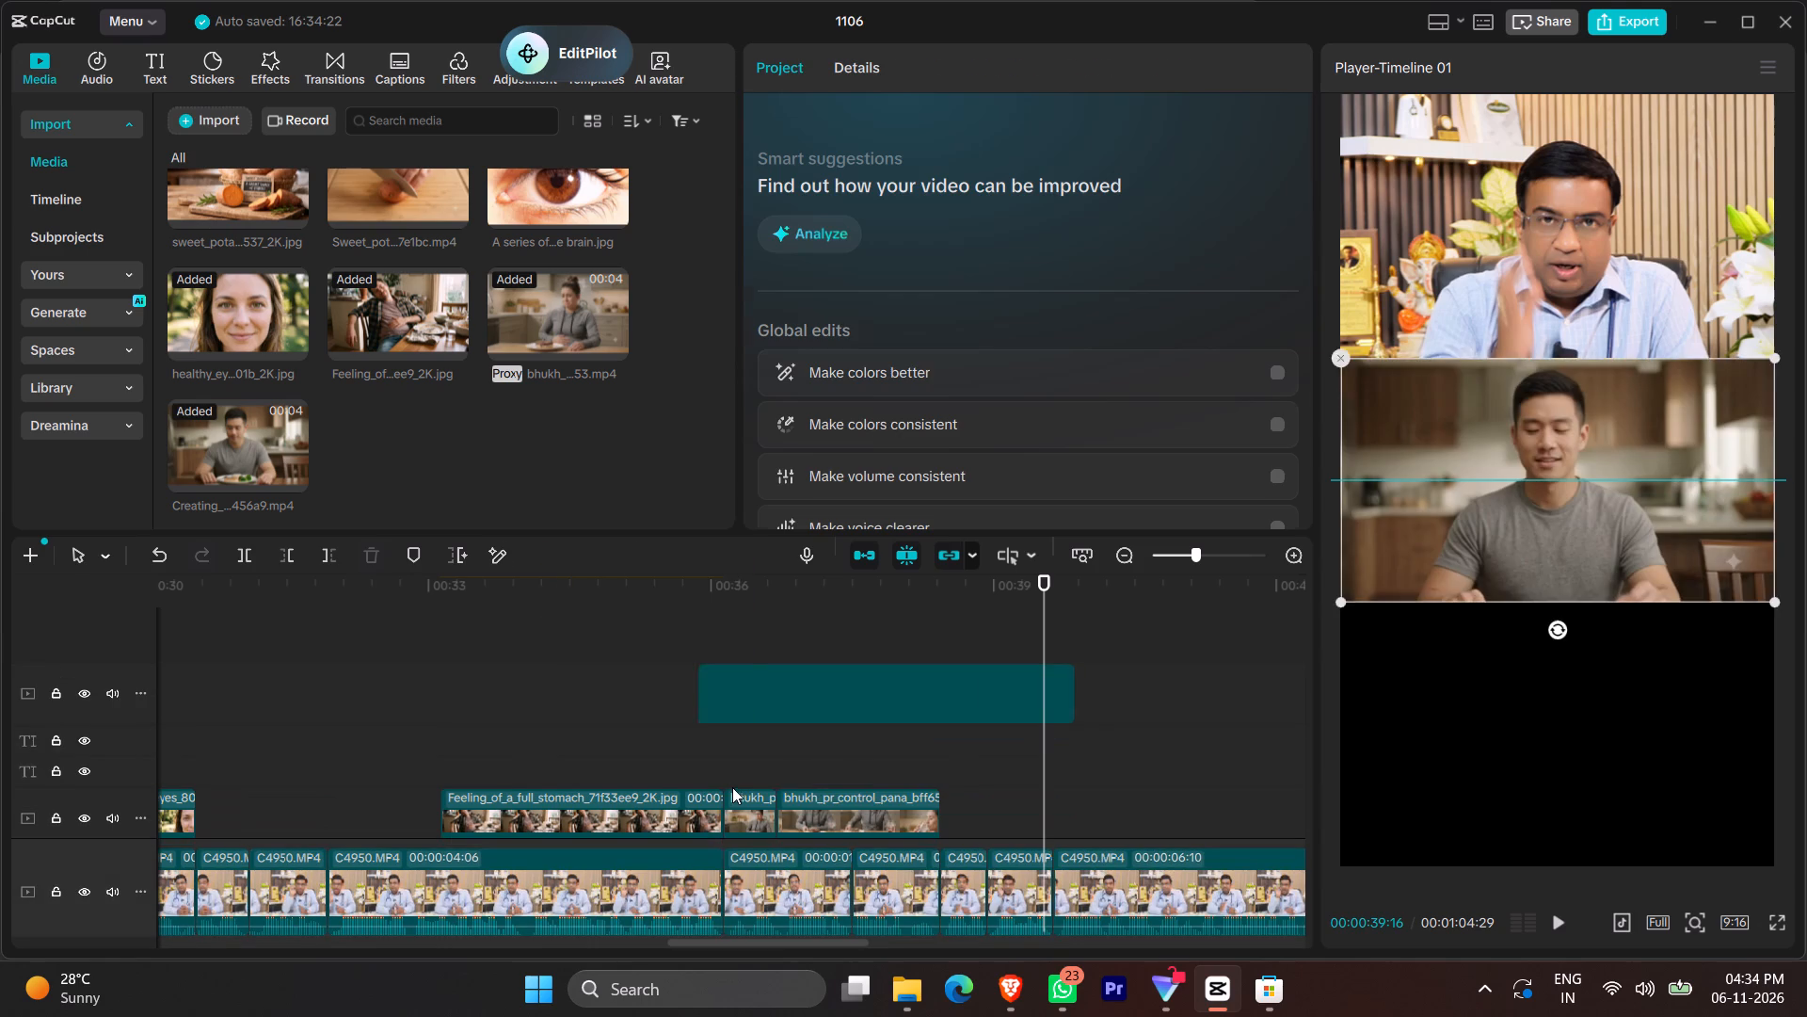
left_click(781, 774)
left_click_drag(894, 686, 776, 727)
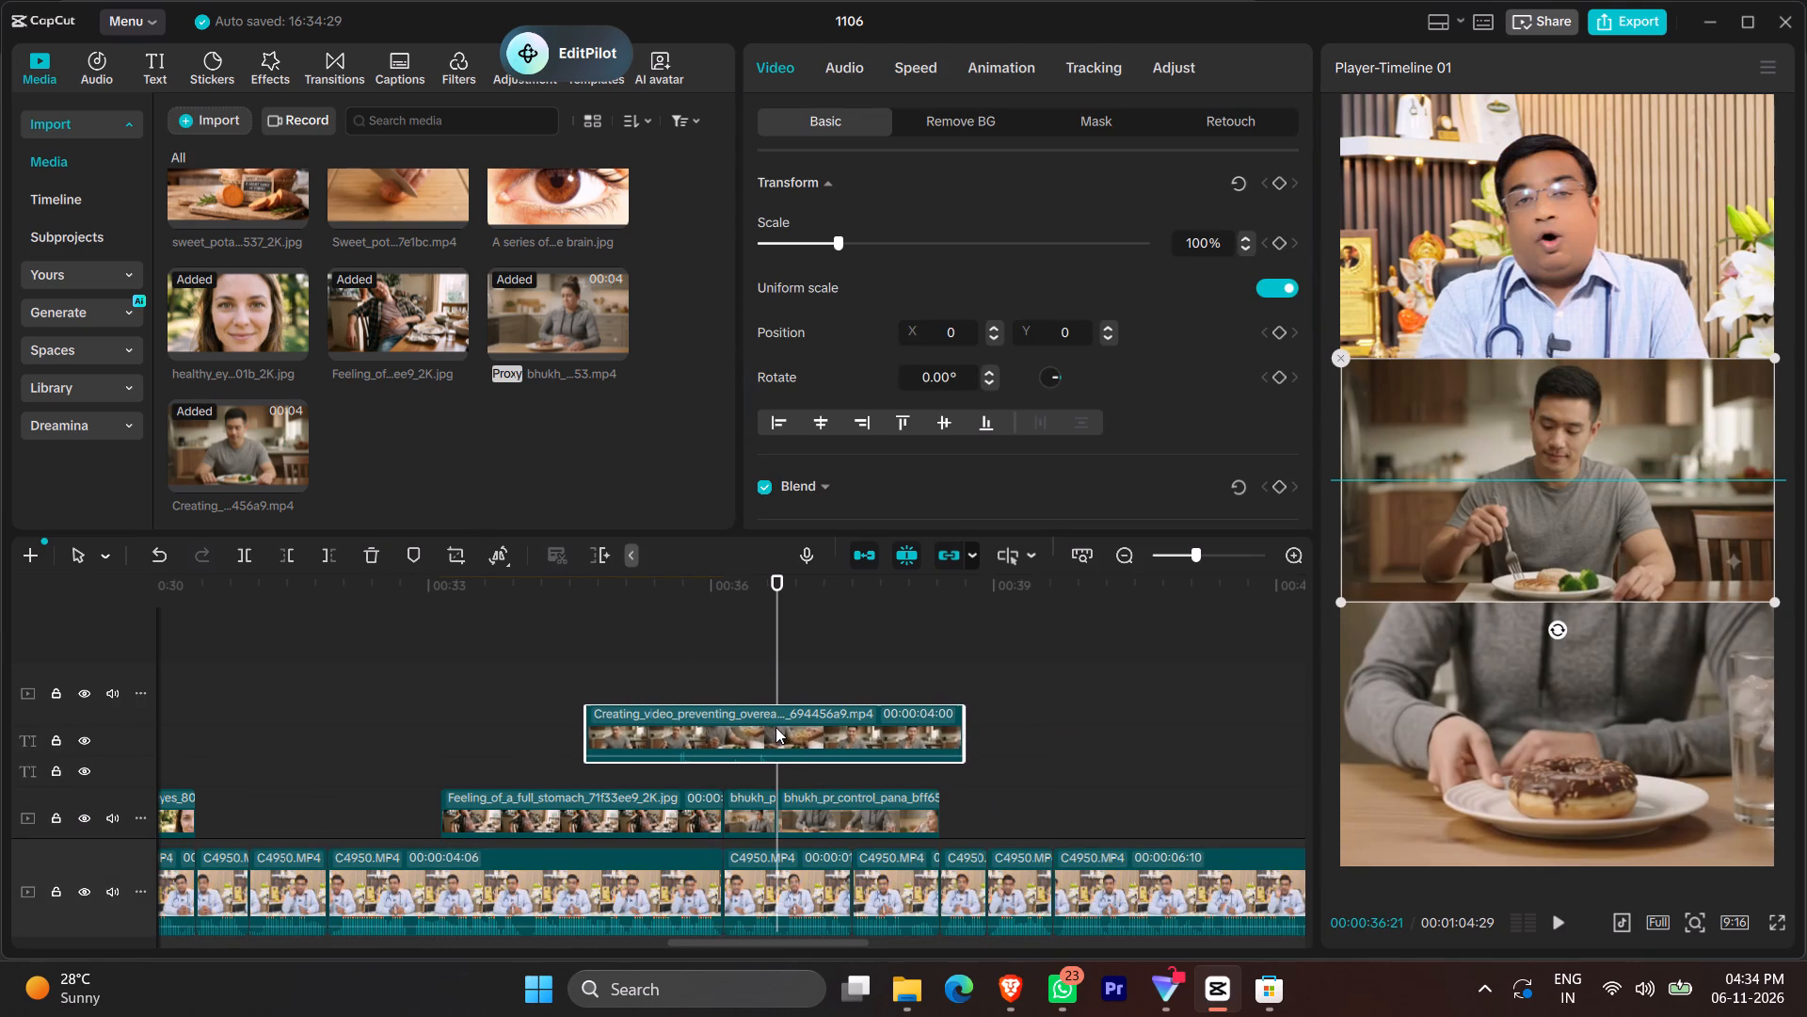
left_click_drag(776, 727, 762, 727)
Copy the attributes of the last bhukh_pr_control clip and paste them all, including location size, onto the preventing-overeating clip.
left_click(837, 806)
right_click(837, 806)
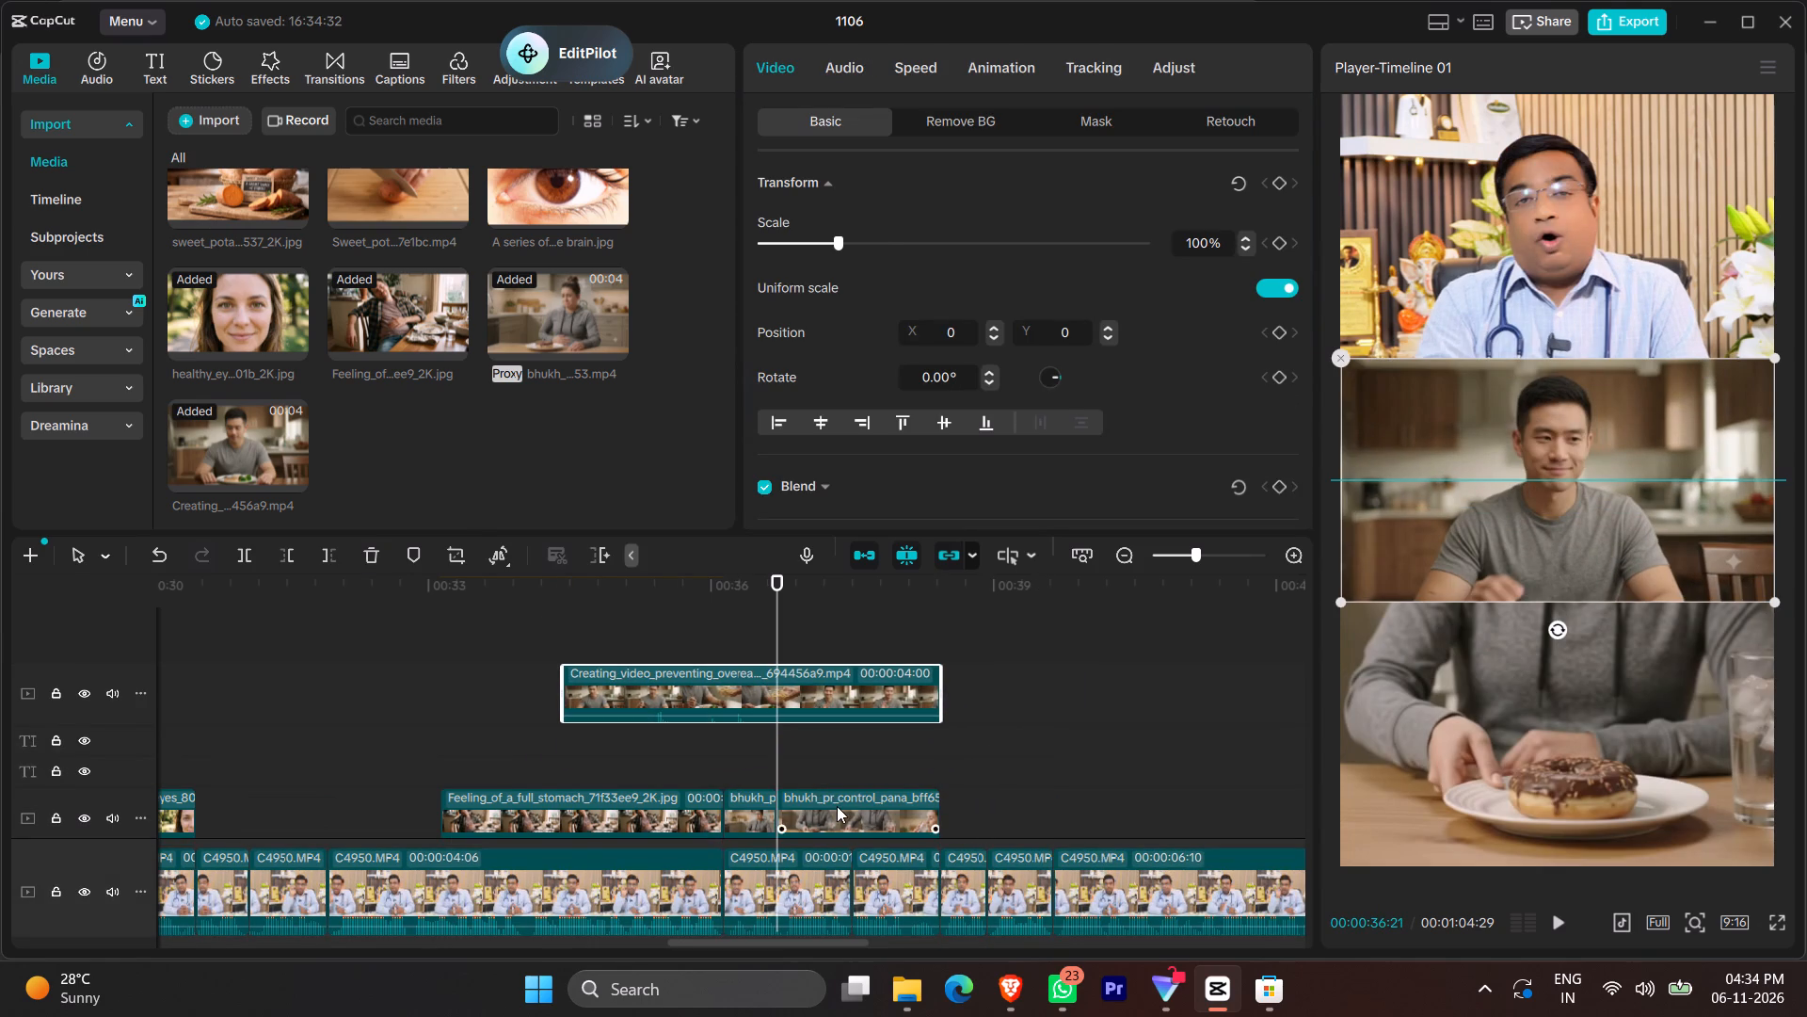
left_click(878, 136)
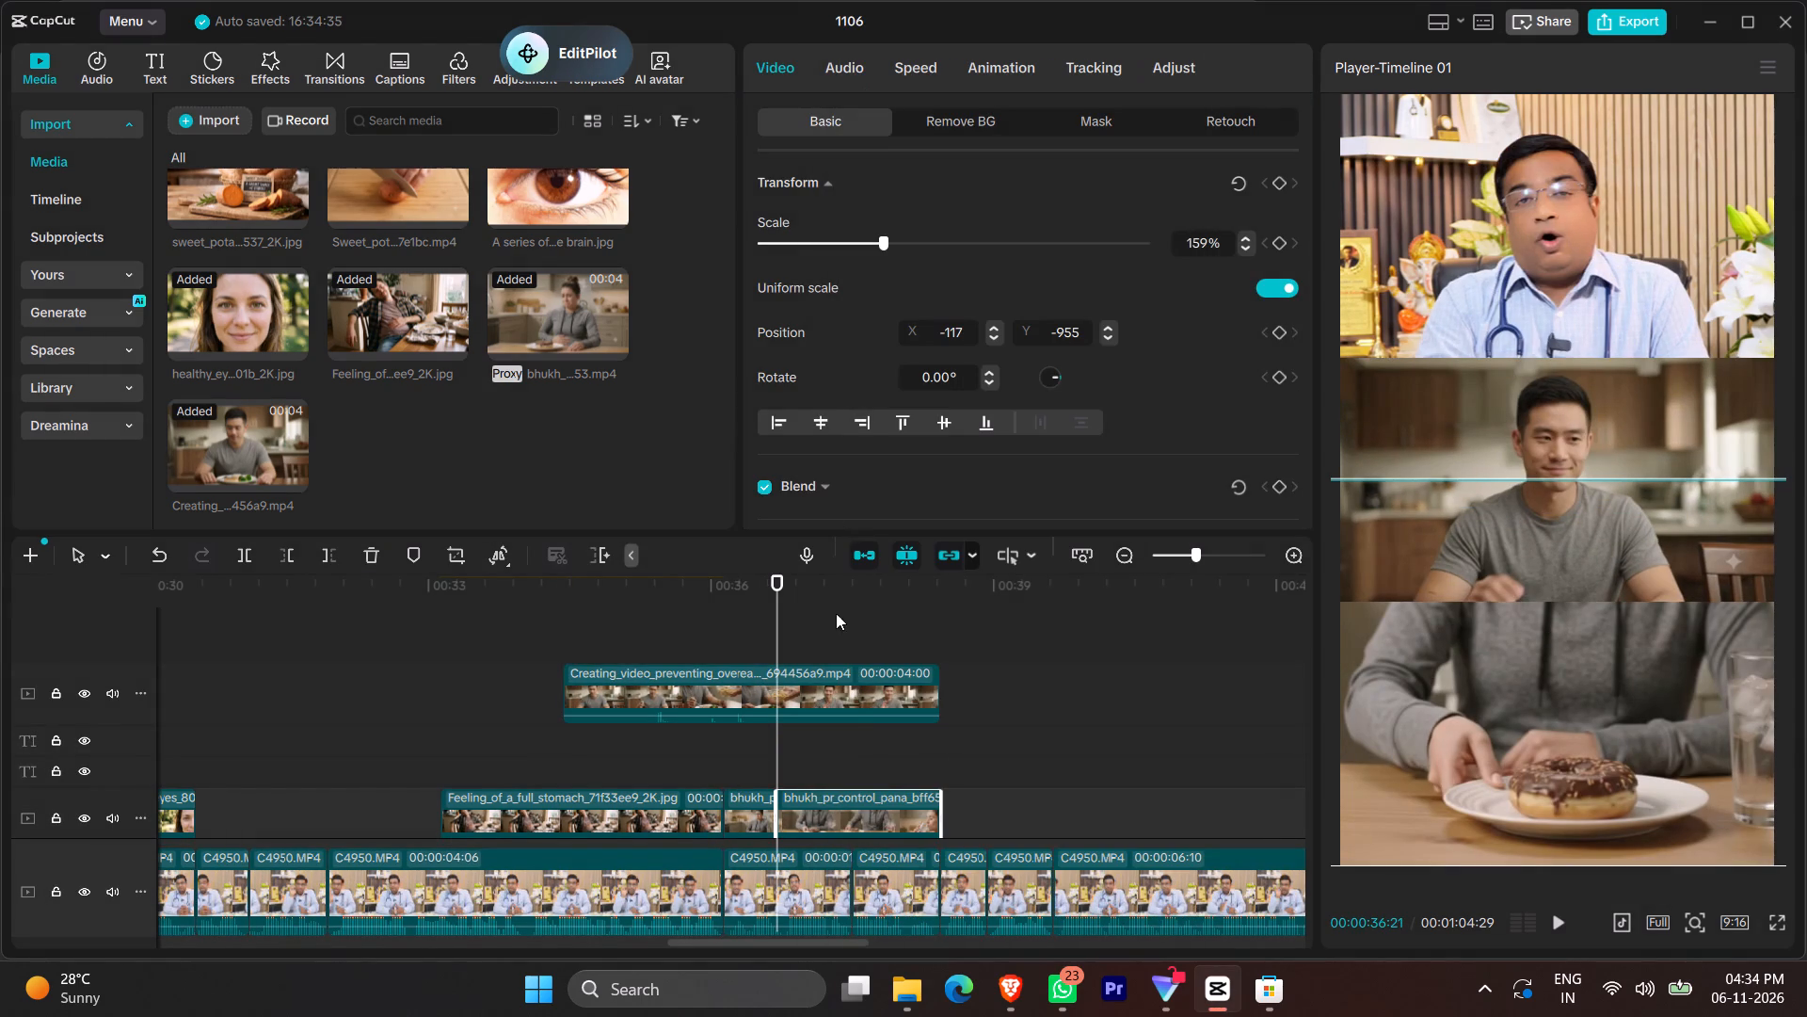
left_click(863, 711)
right_click(863, 711)
left_click(966, 154)
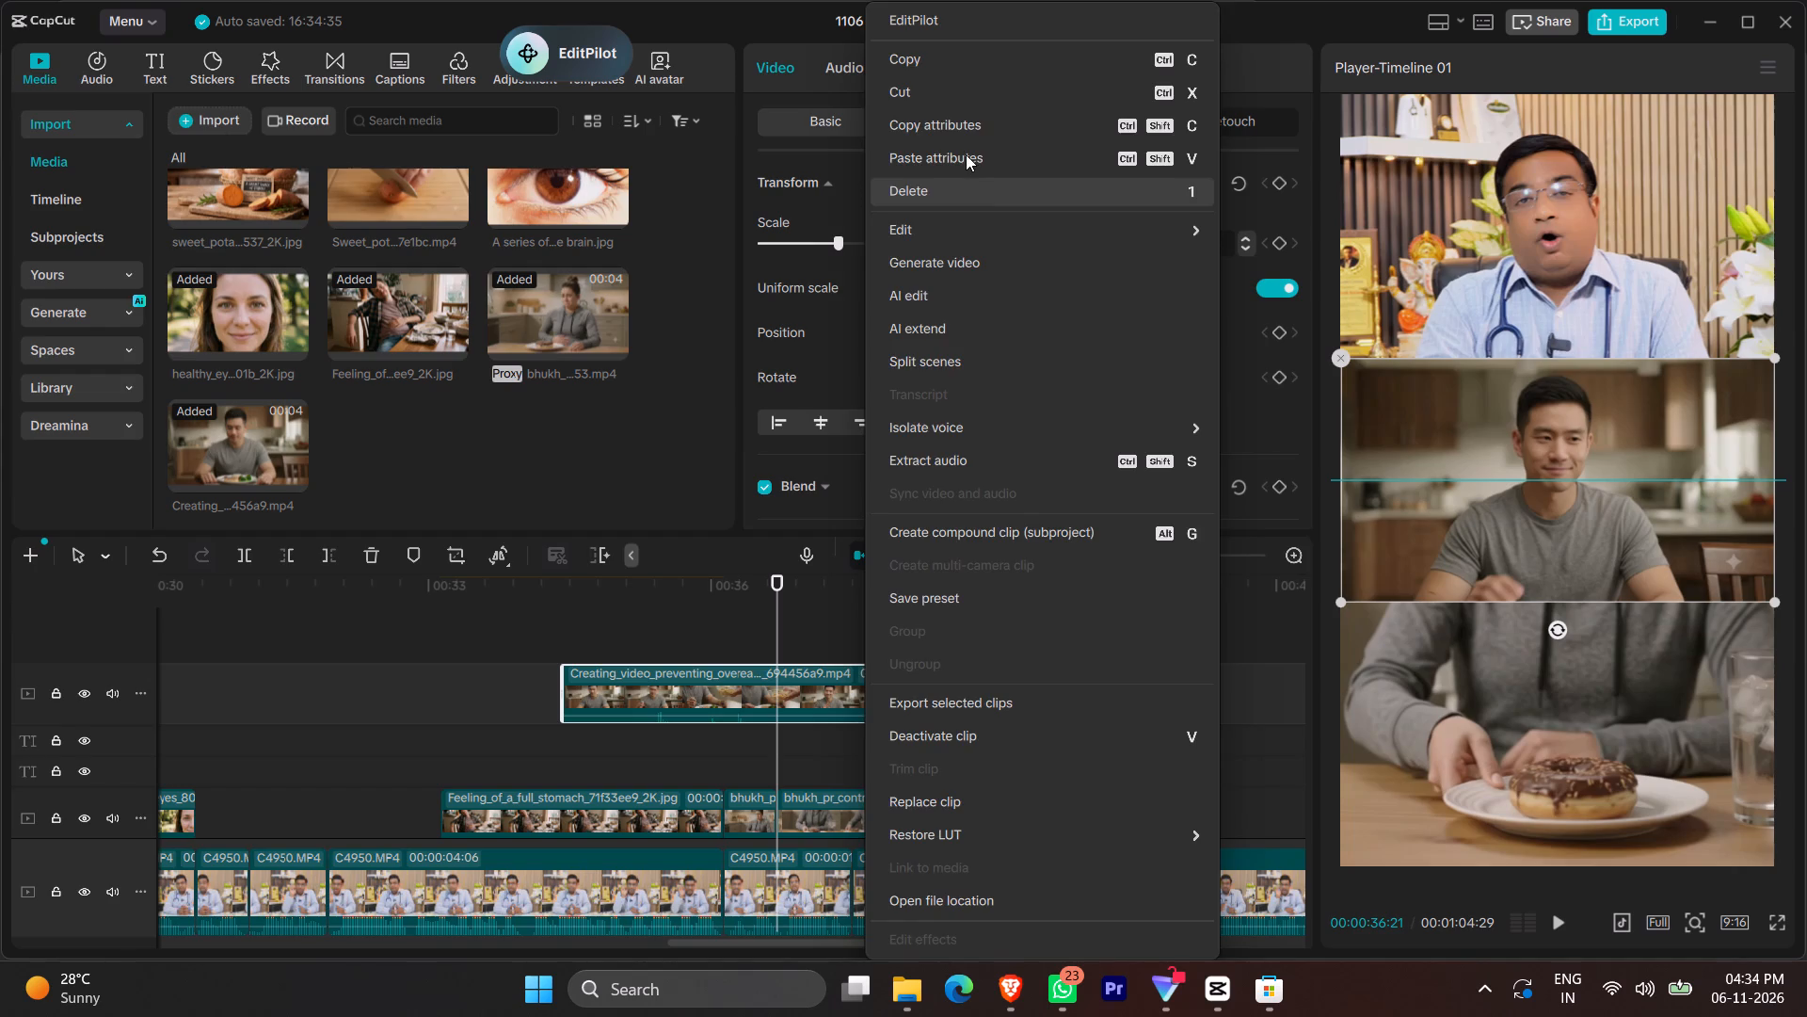
left_click(1172, 650)
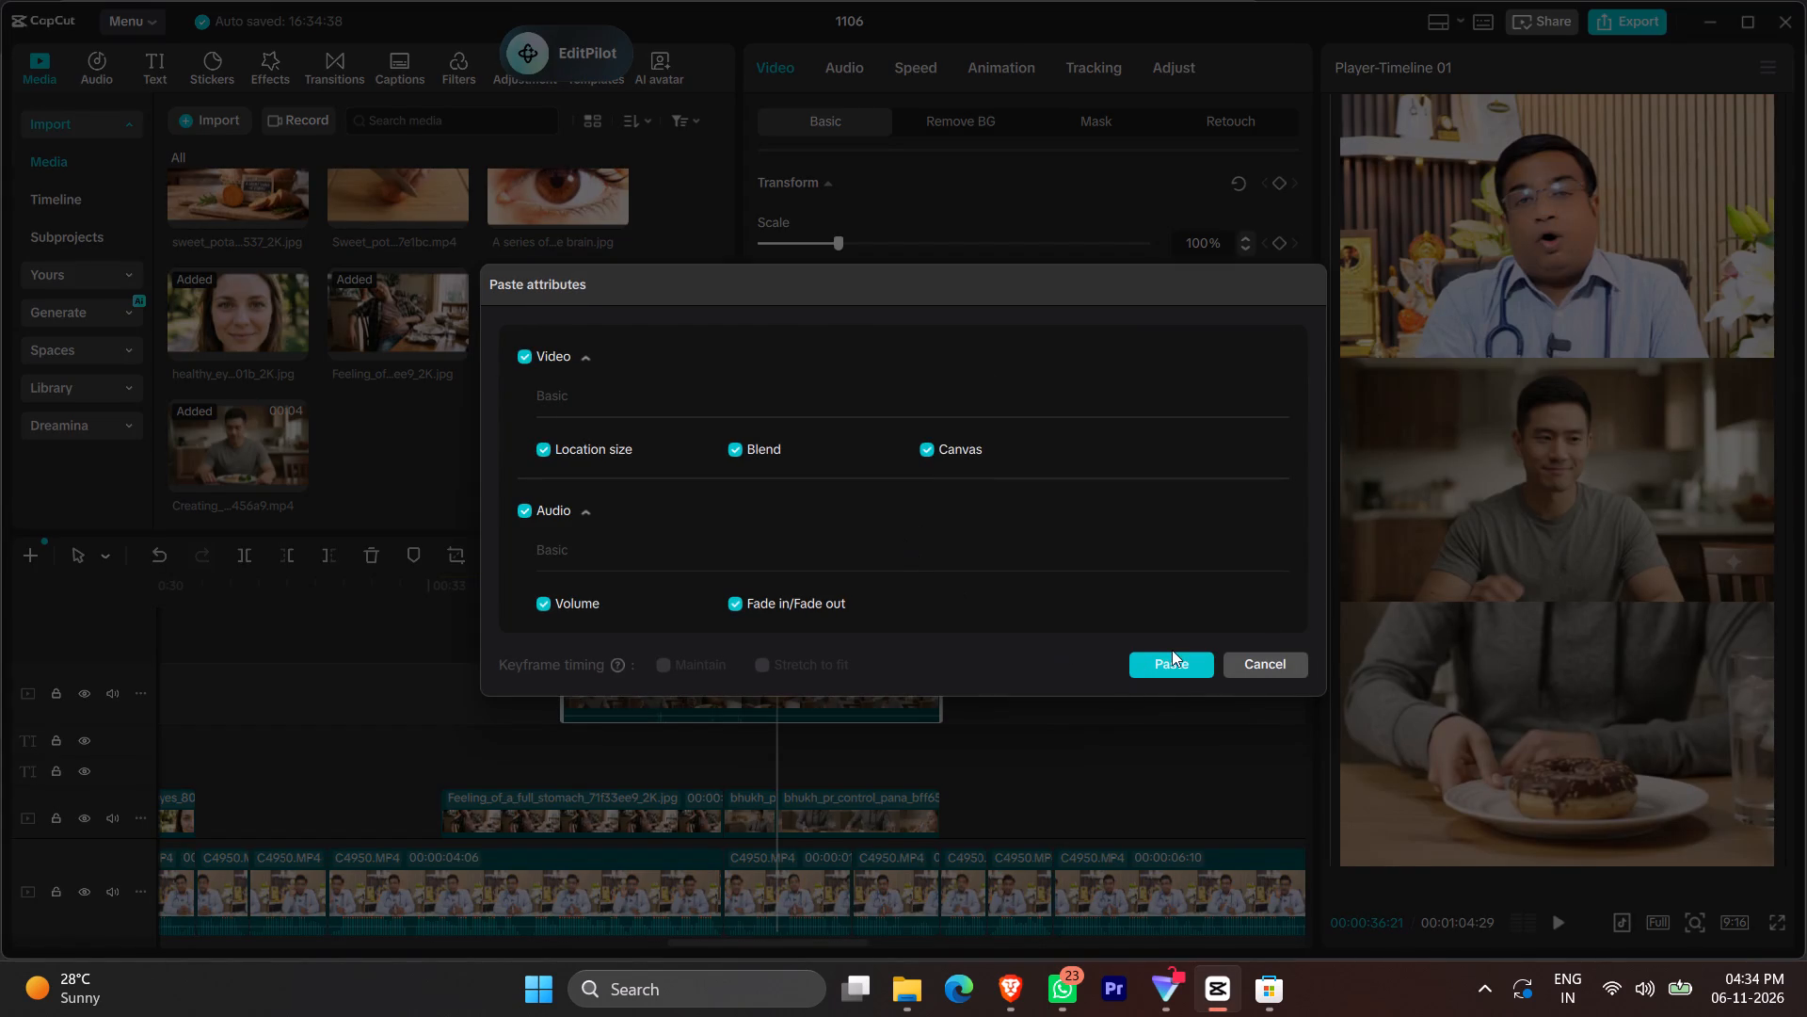
left_click(1175, 659)
Trim the preventing-overeating clip's start to 00:00:36:04, where the first bhukh_pr_control clip begins, and lower it directly above the overlay track.
left_click(838, 622)
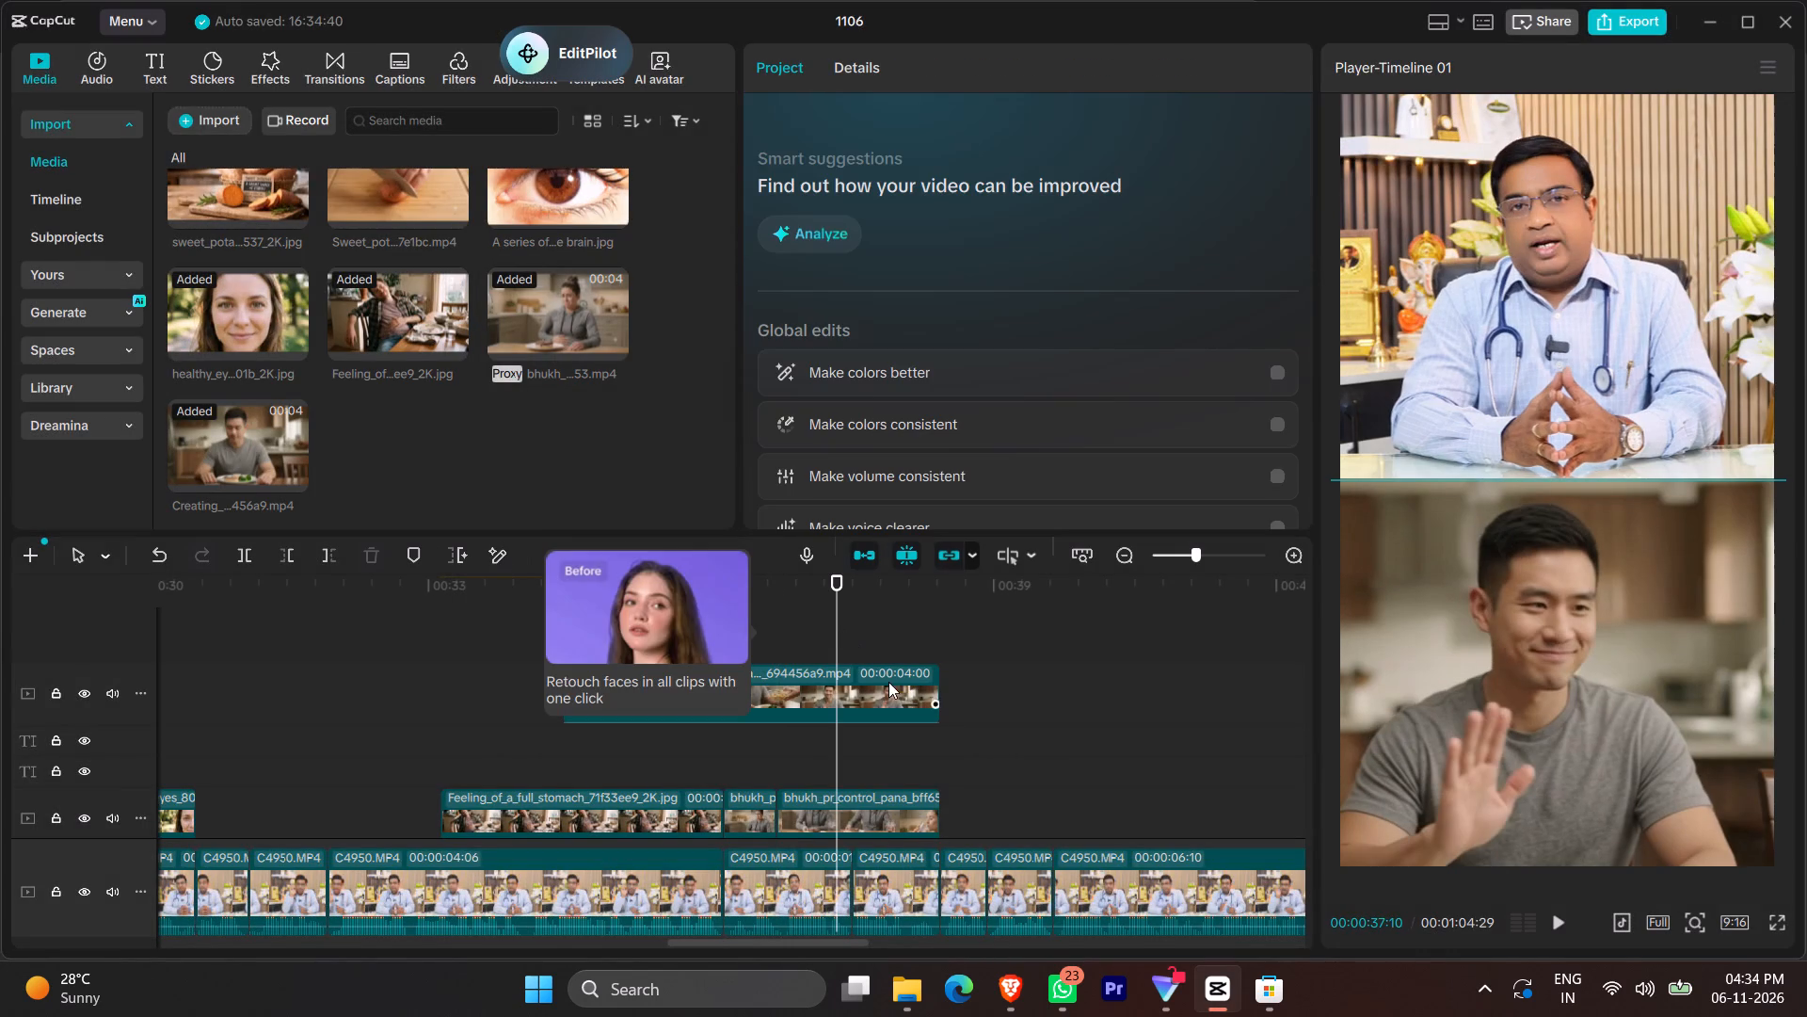
left_click(925, 634)
left_click(935, 639)
scroll(955, 679, "up", 9, "ctrl")
left_click_drag(363, 683, 500, 700)
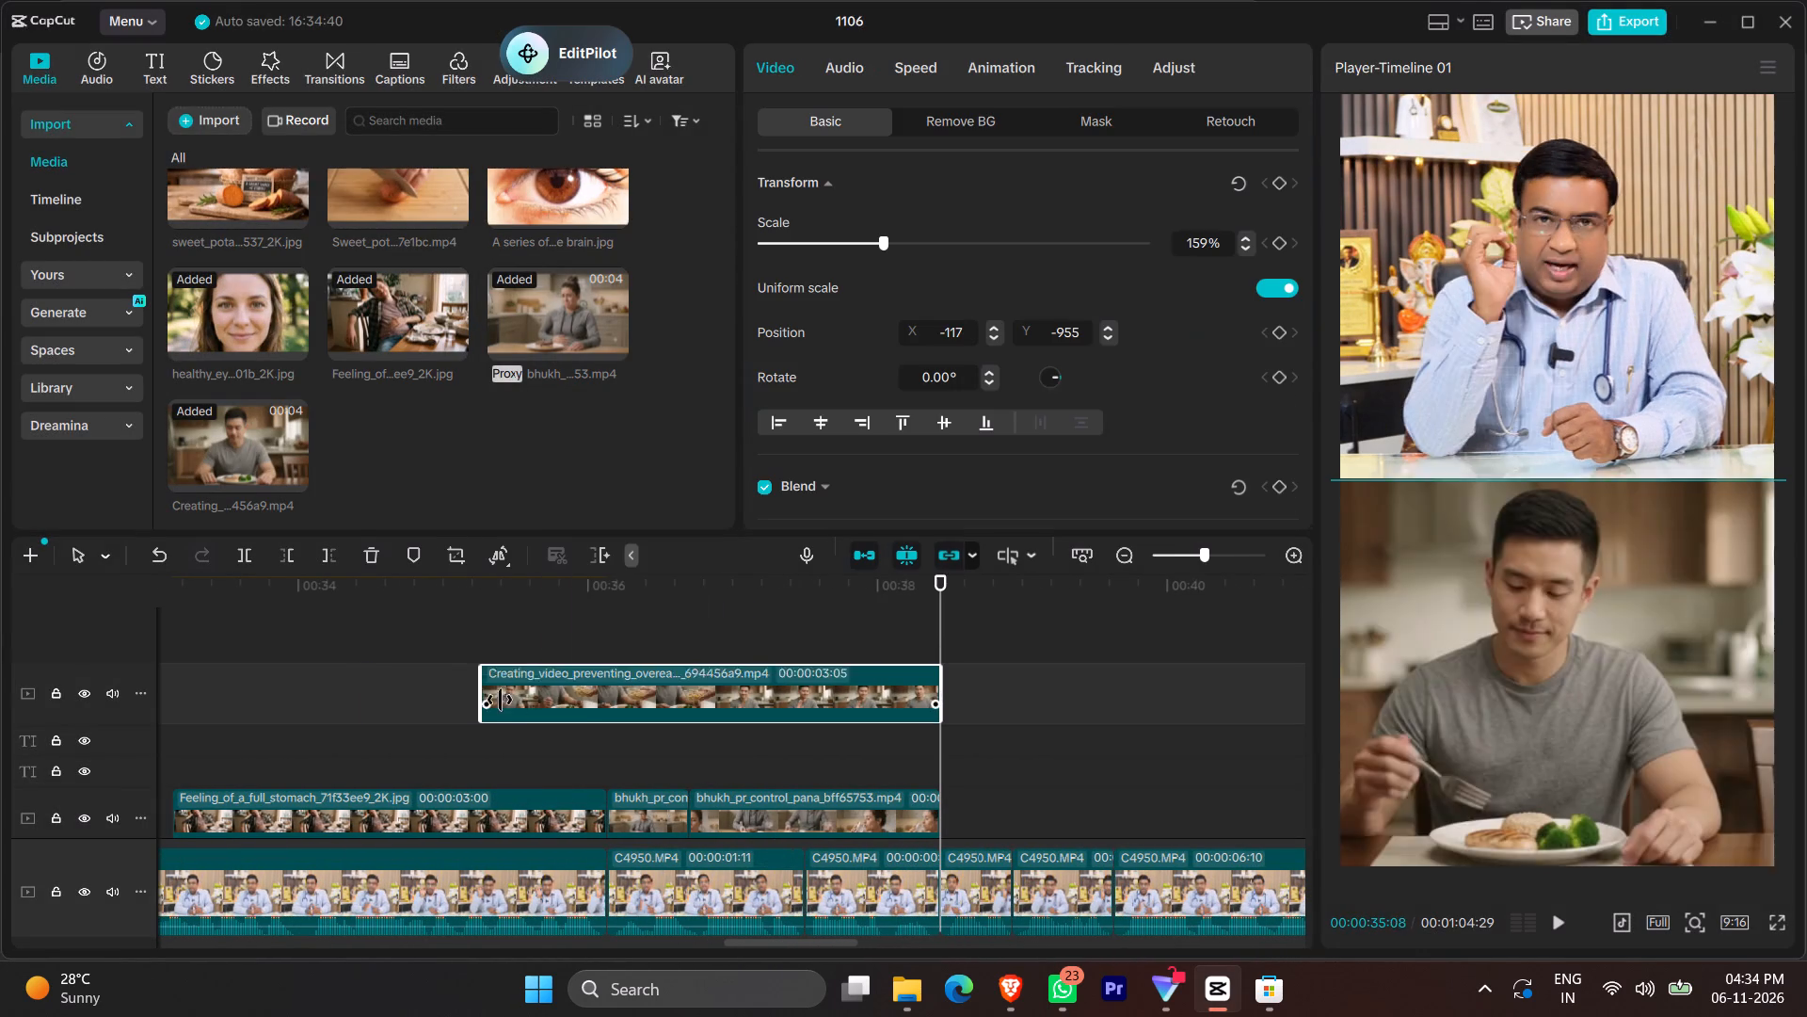
left_click_drag(500, 700, 607, 703)
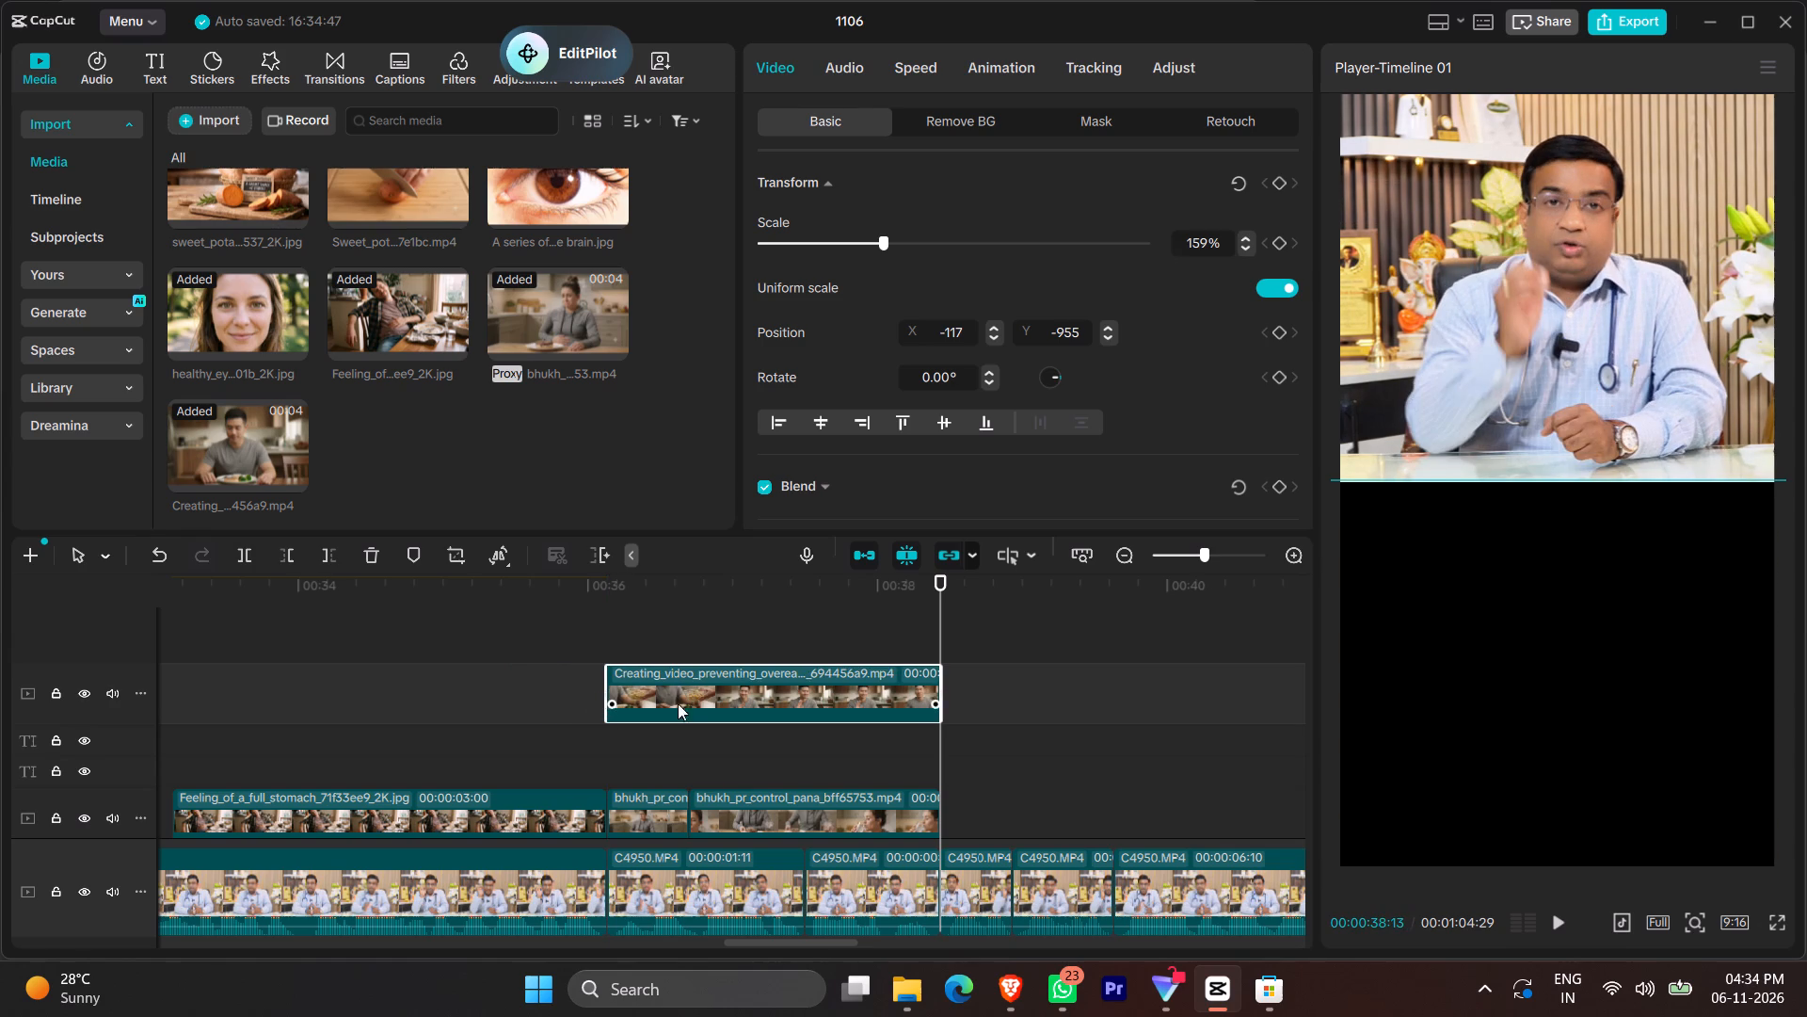
left_click_drag(685, 697, 681, 797)
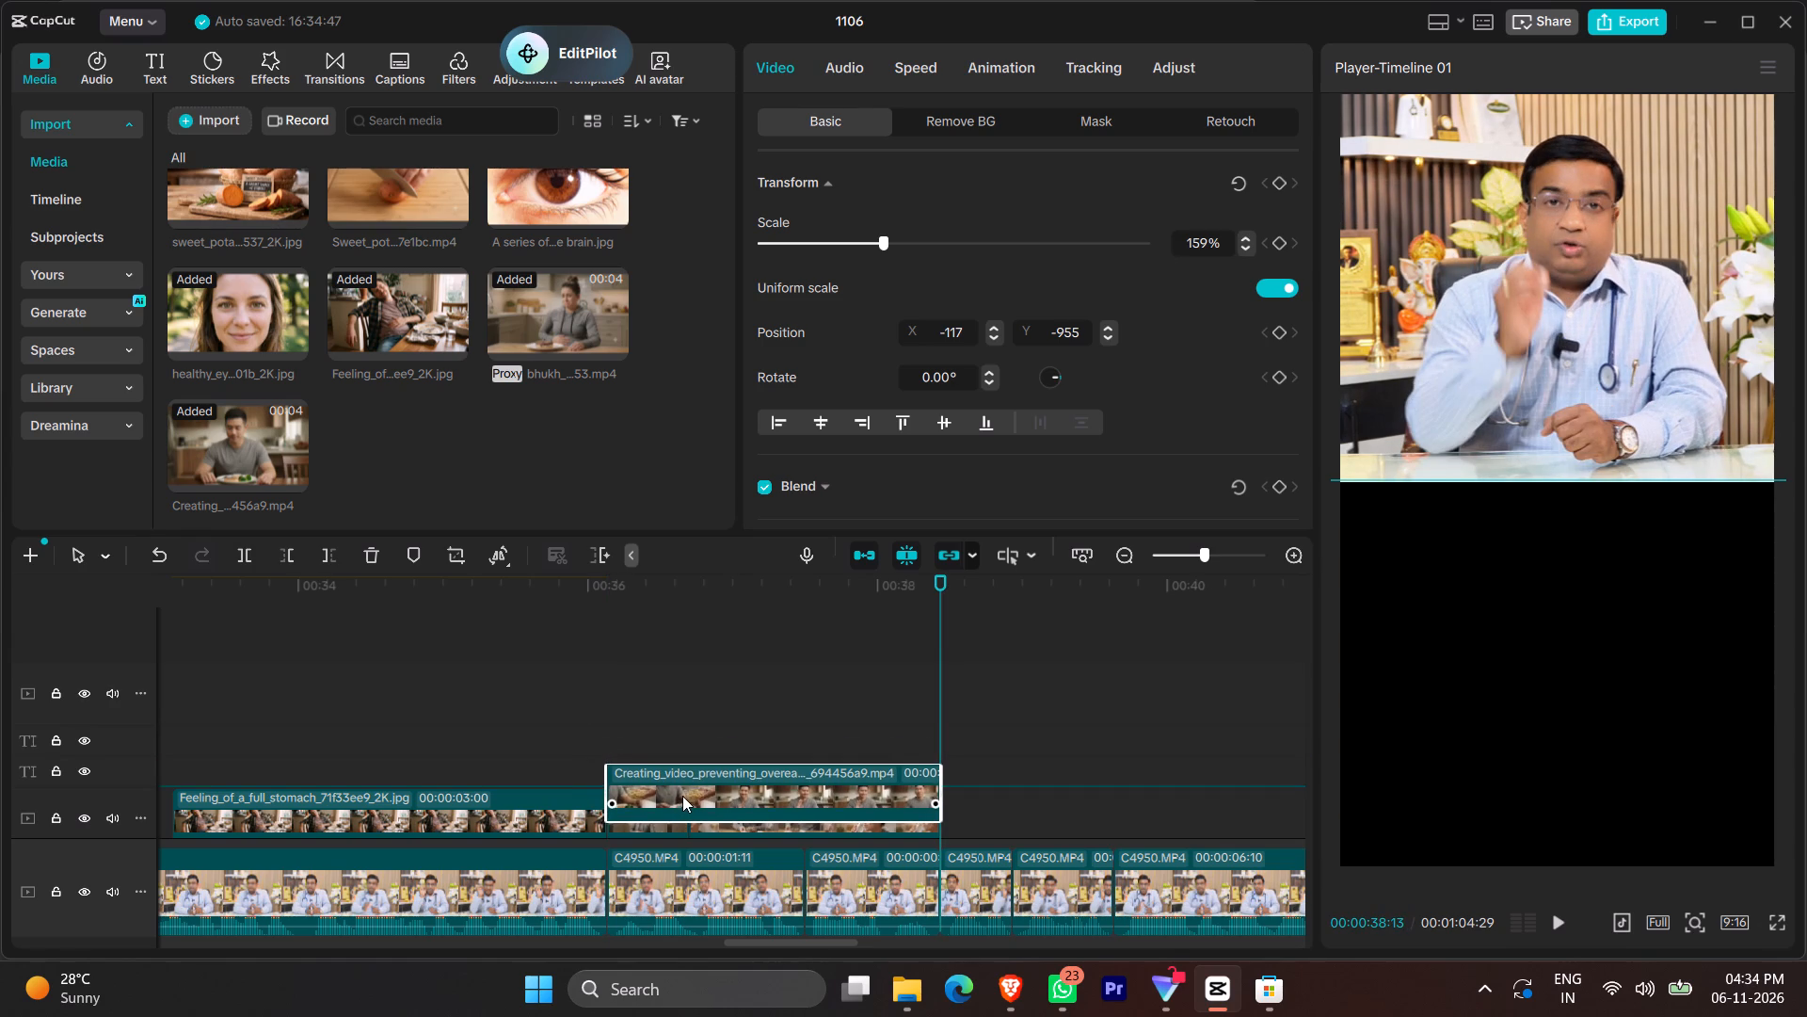
Play and scrub the section around the preventing-overeating overlay repeatedly to check its timing against the doctor's narration.
left_click(579, 670)
key("space")
key("space")
left_click(608, 670)
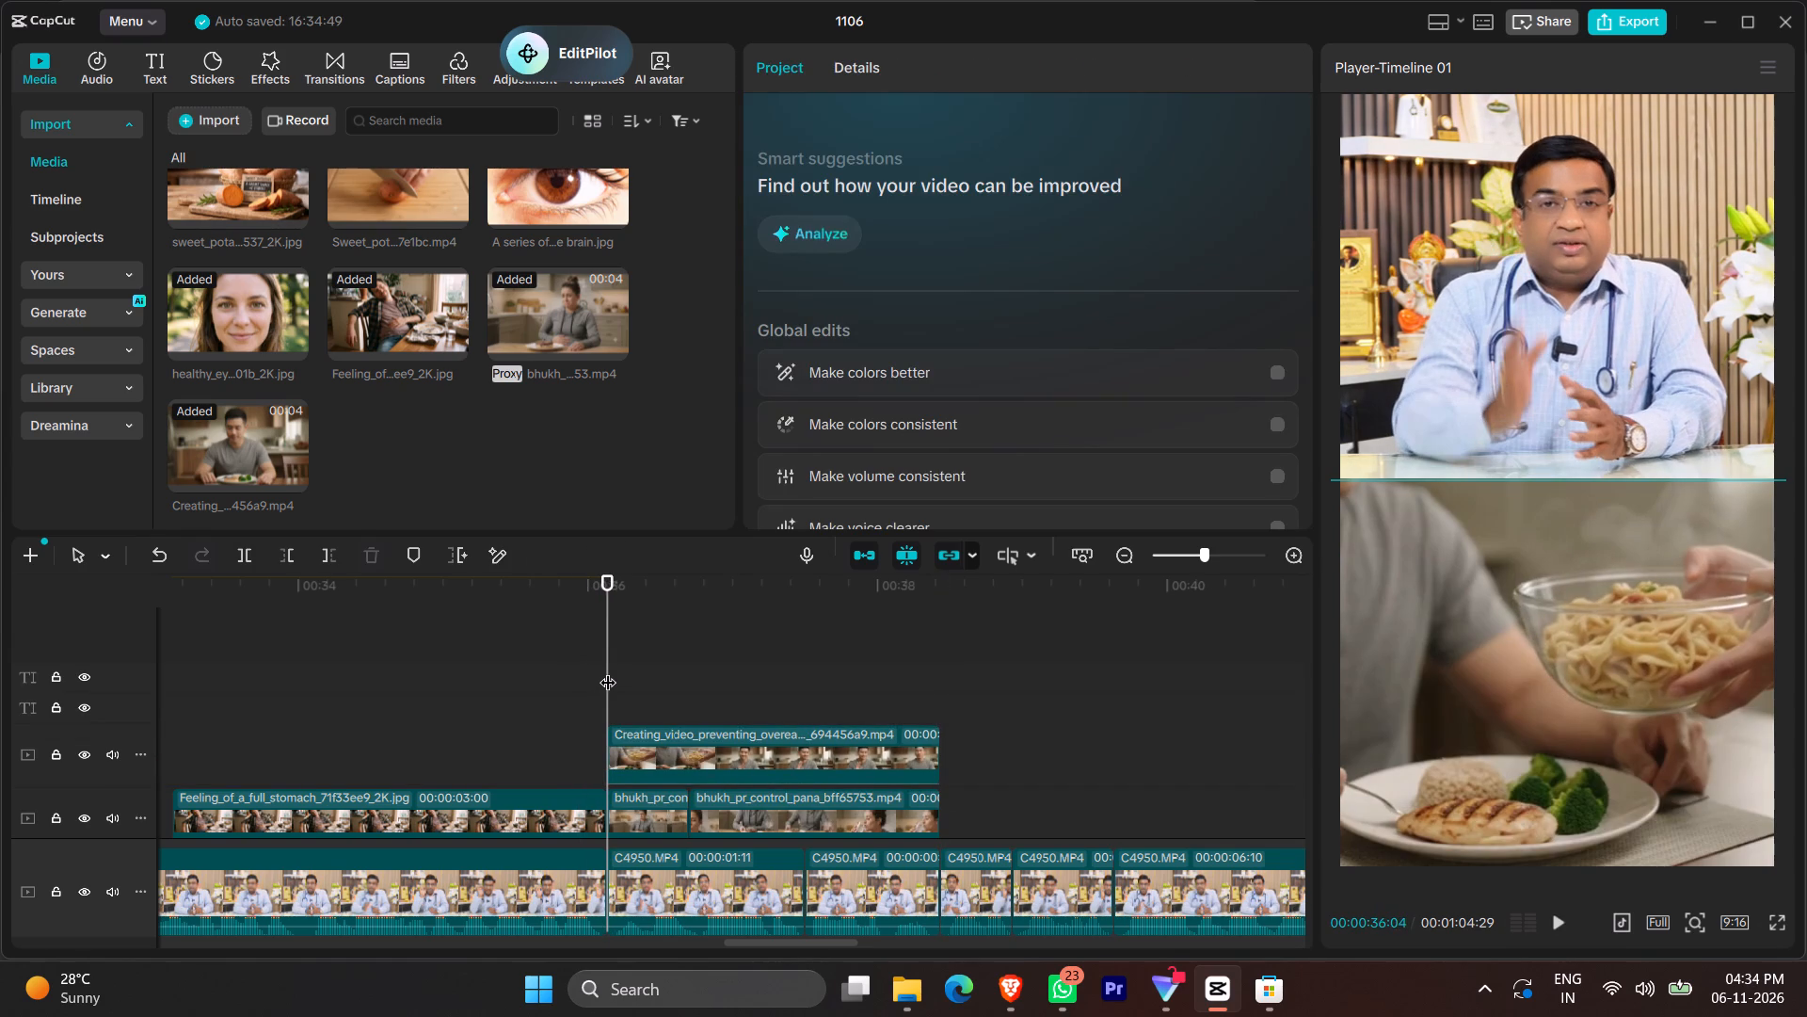
left_click(569, 667)
key("space")
key("space")
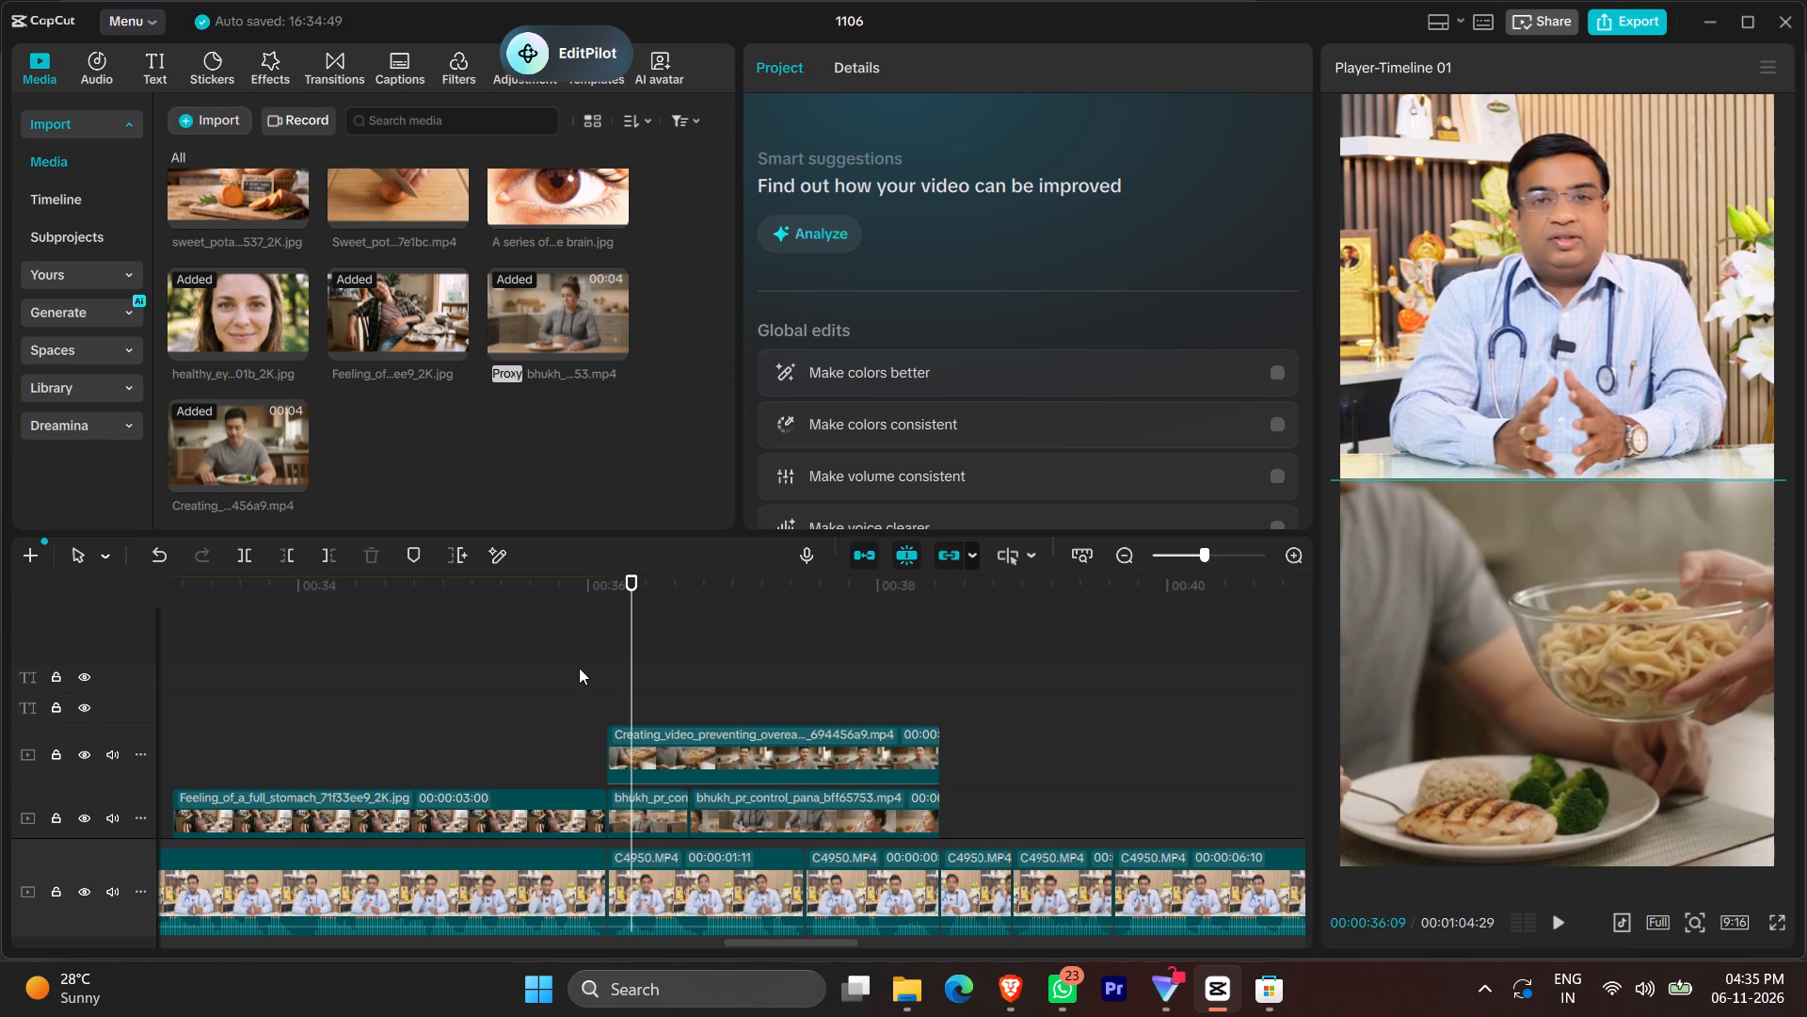
left_click(599, 675)
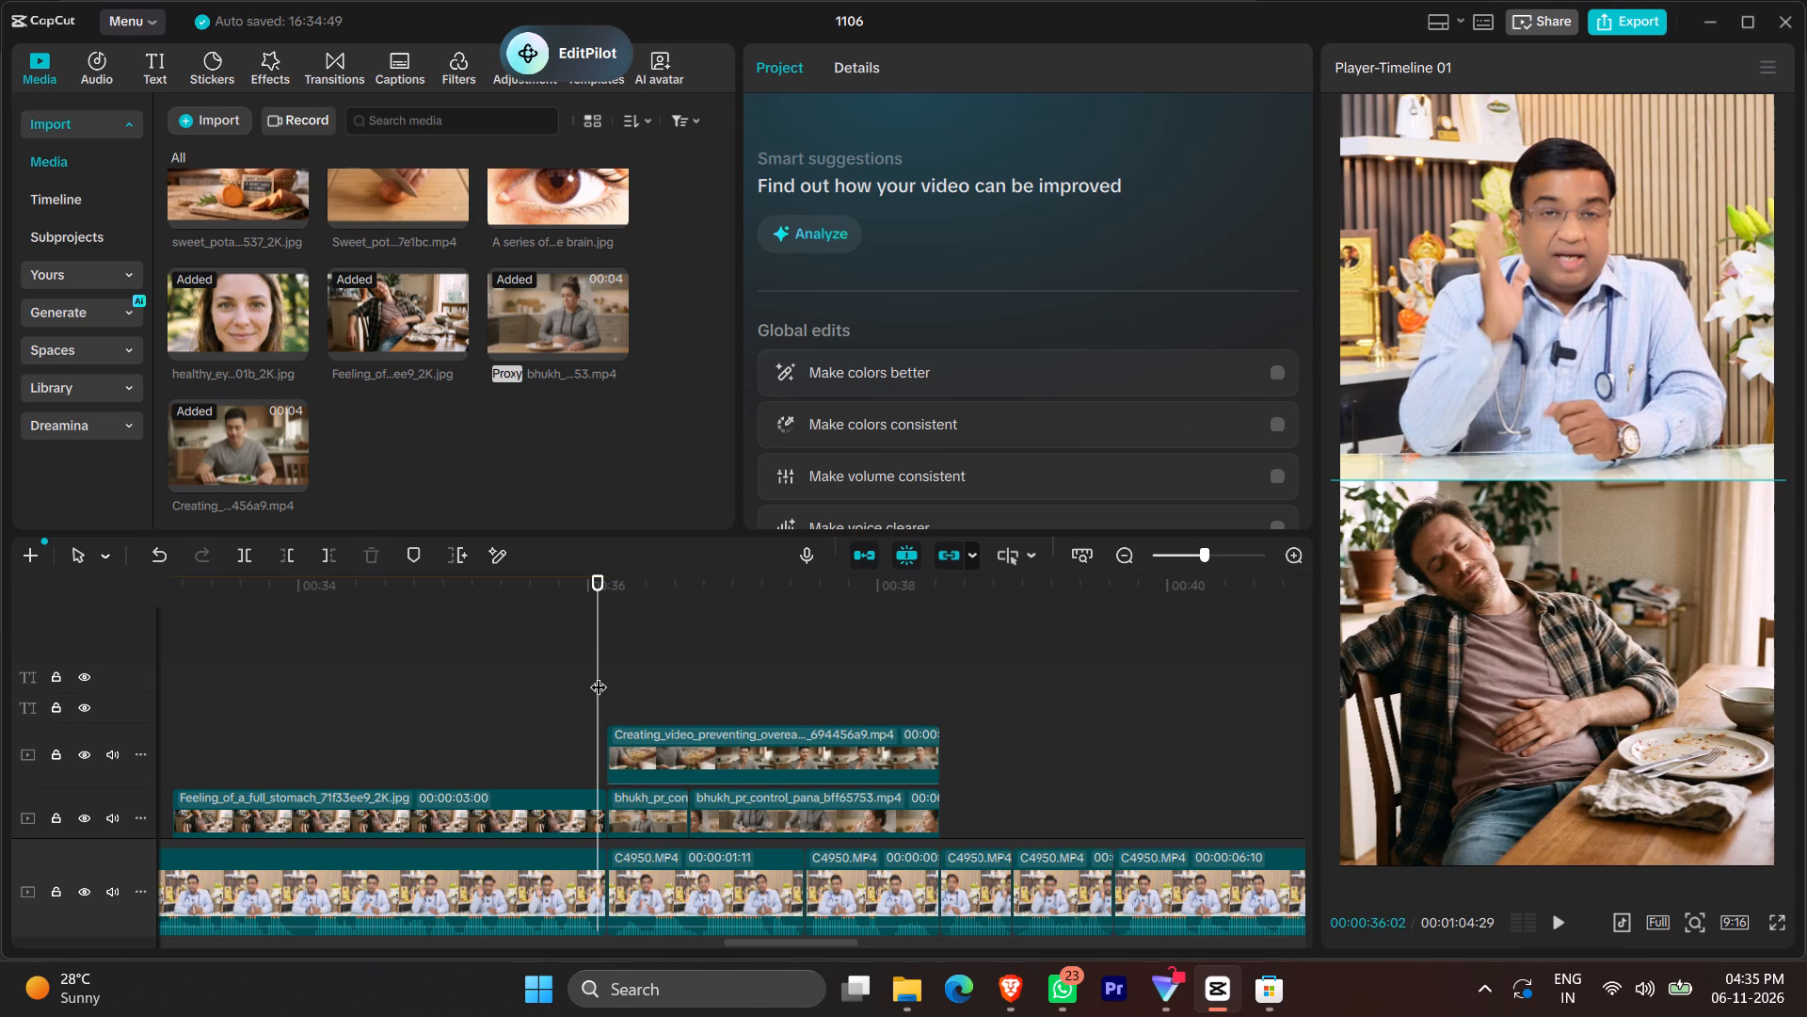
left_click_drag(599, 675, 605, 675)
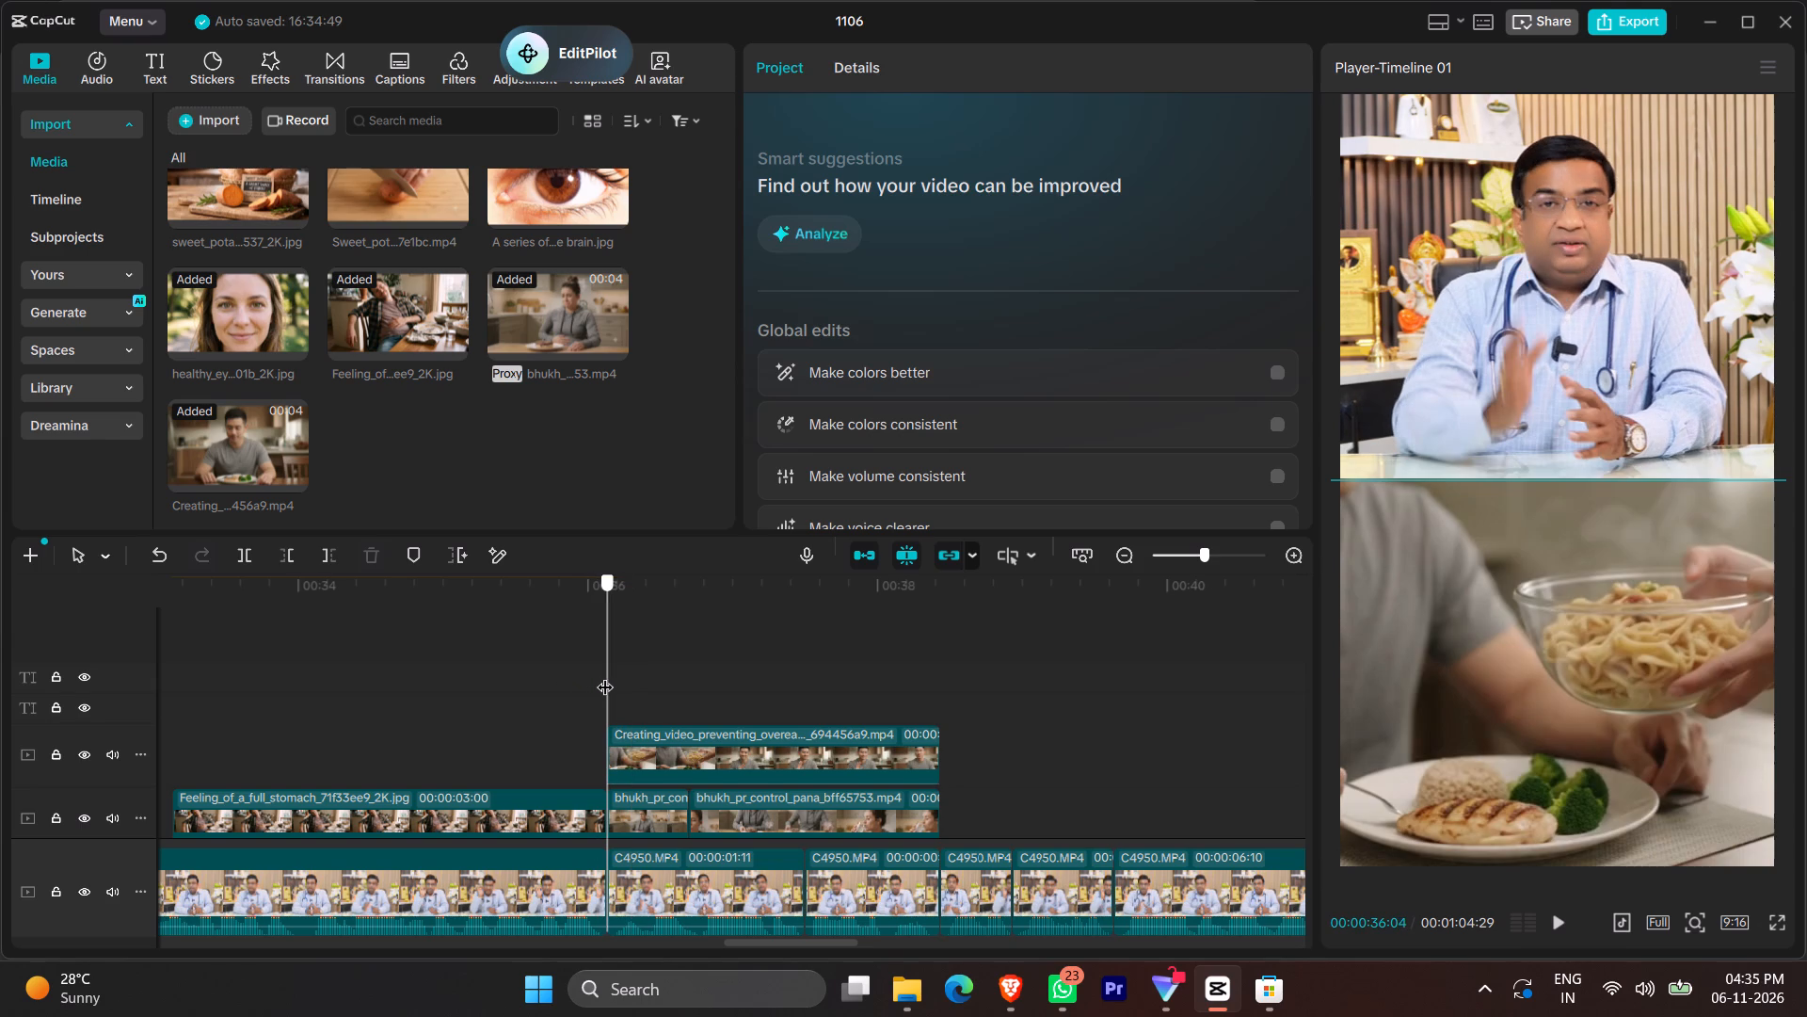
left_click_drag(605, 675, 779, 681)
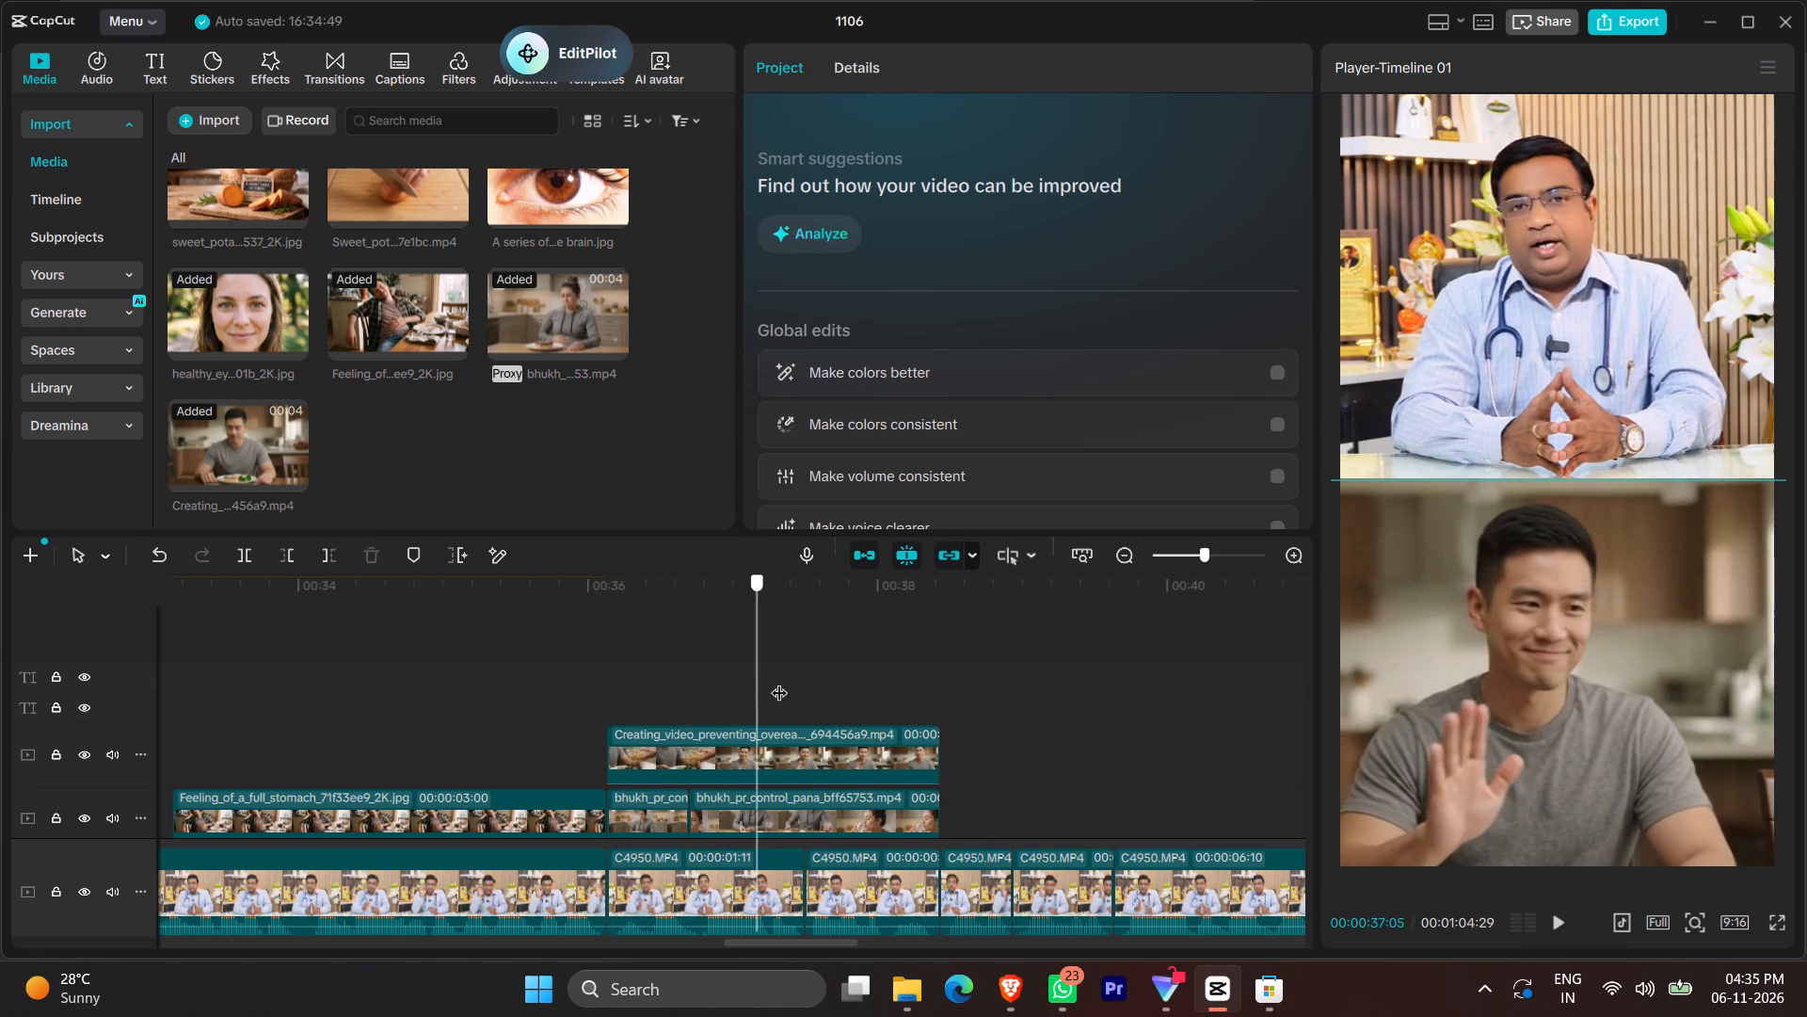
left_click_drag(779, 681, 789, 680)
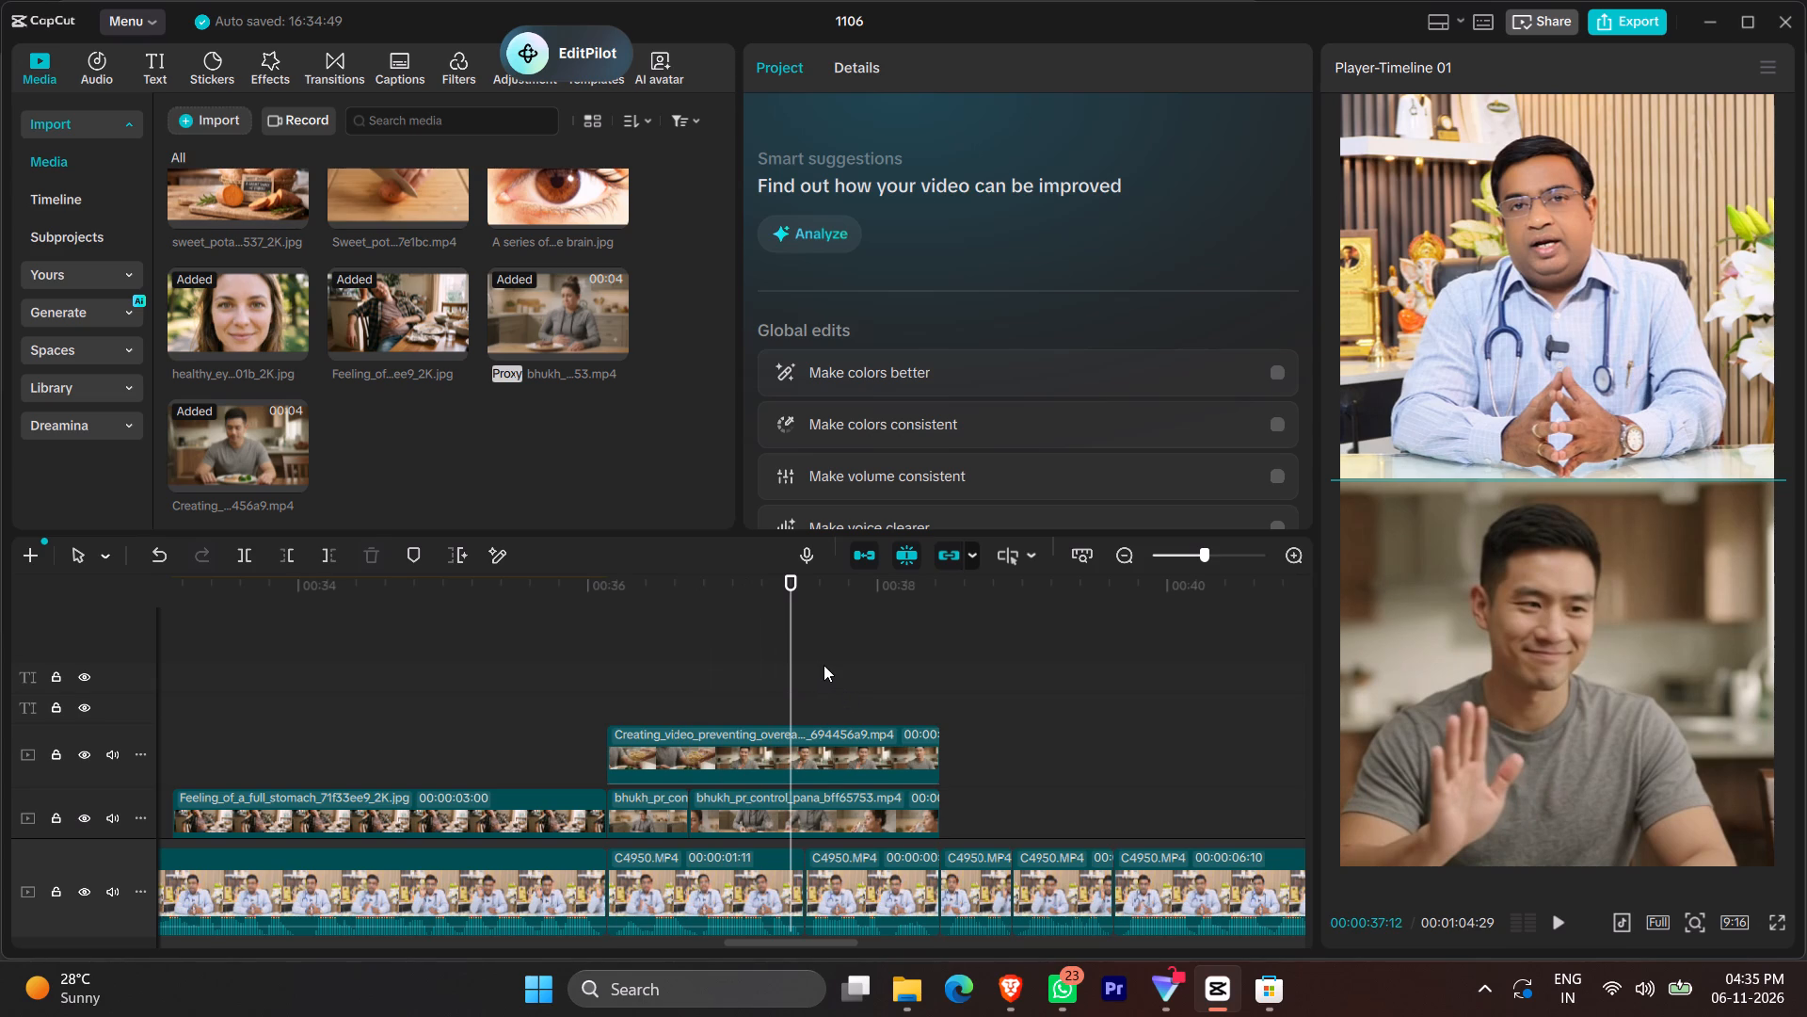
left_click(611, 683)
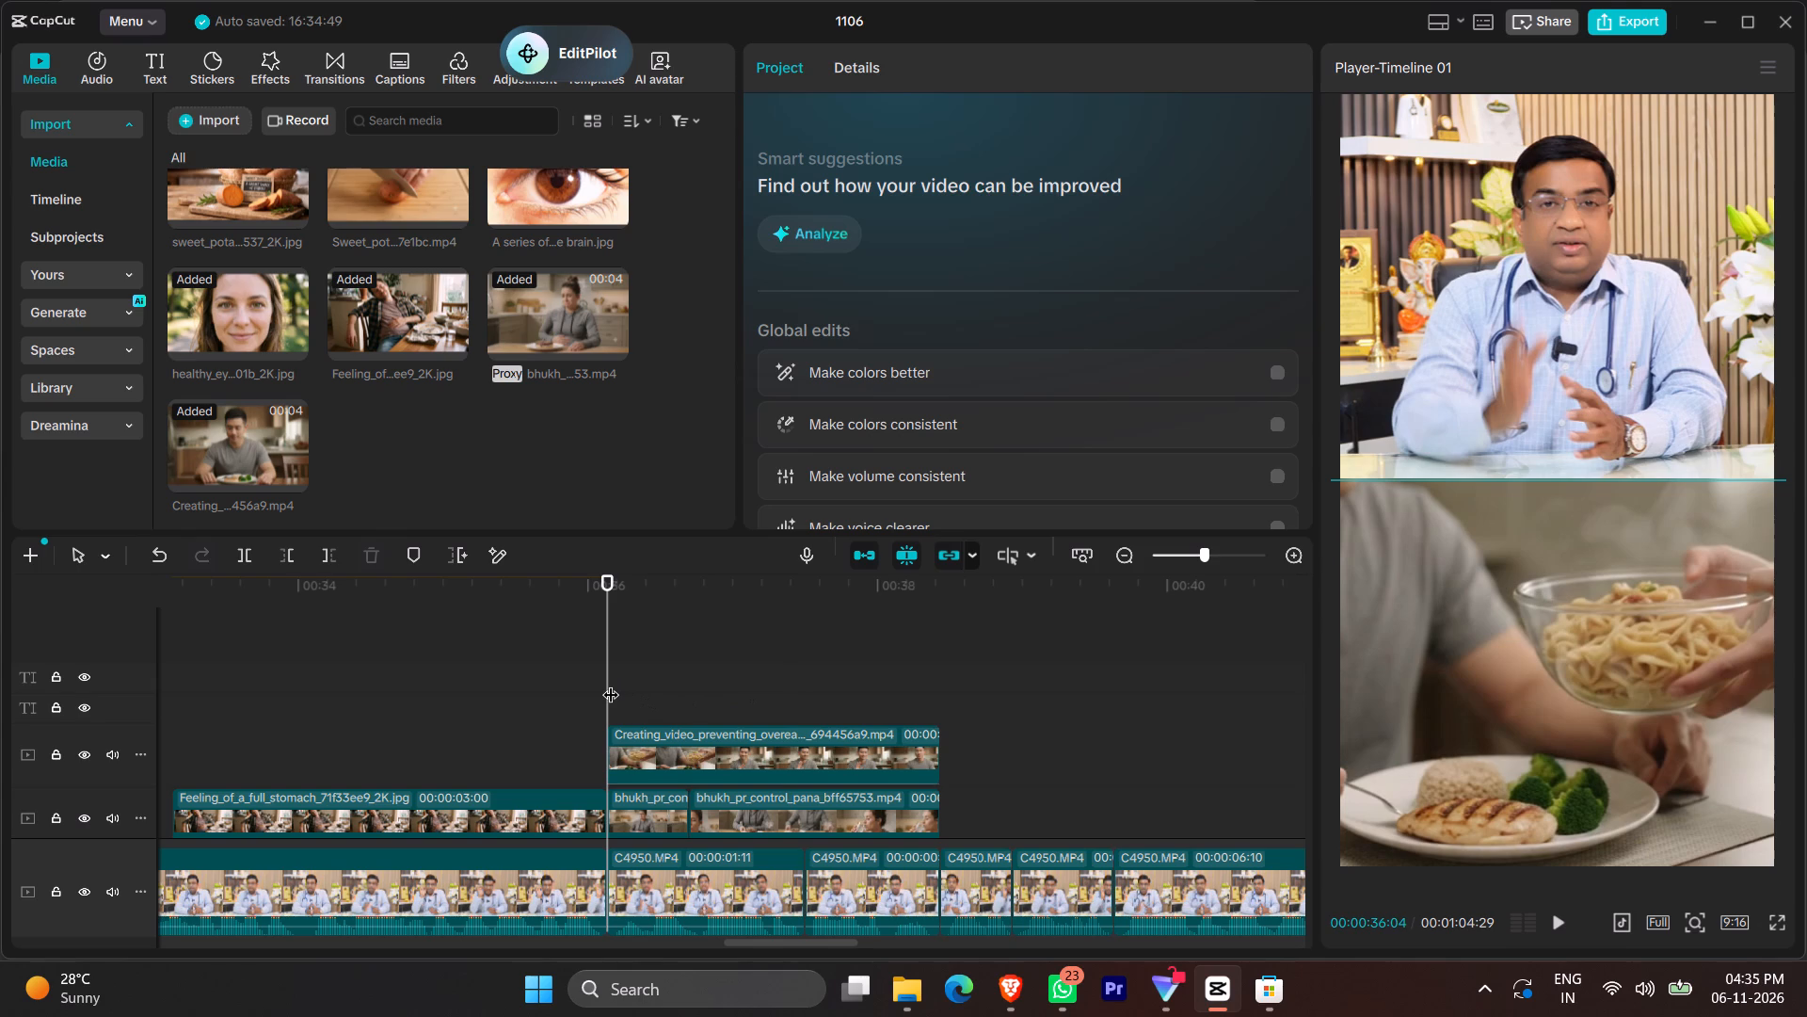
left_click(611, 683)
key("space")
key("space")
key("space")
key("space")
key("space")
key("space")
key("space")
key("space")
key("space")
key("space")
key("space")
key("space")
key("space")
key("space")
key("space")
key("space")
key("space")
key("space")
key("space")
key("space")
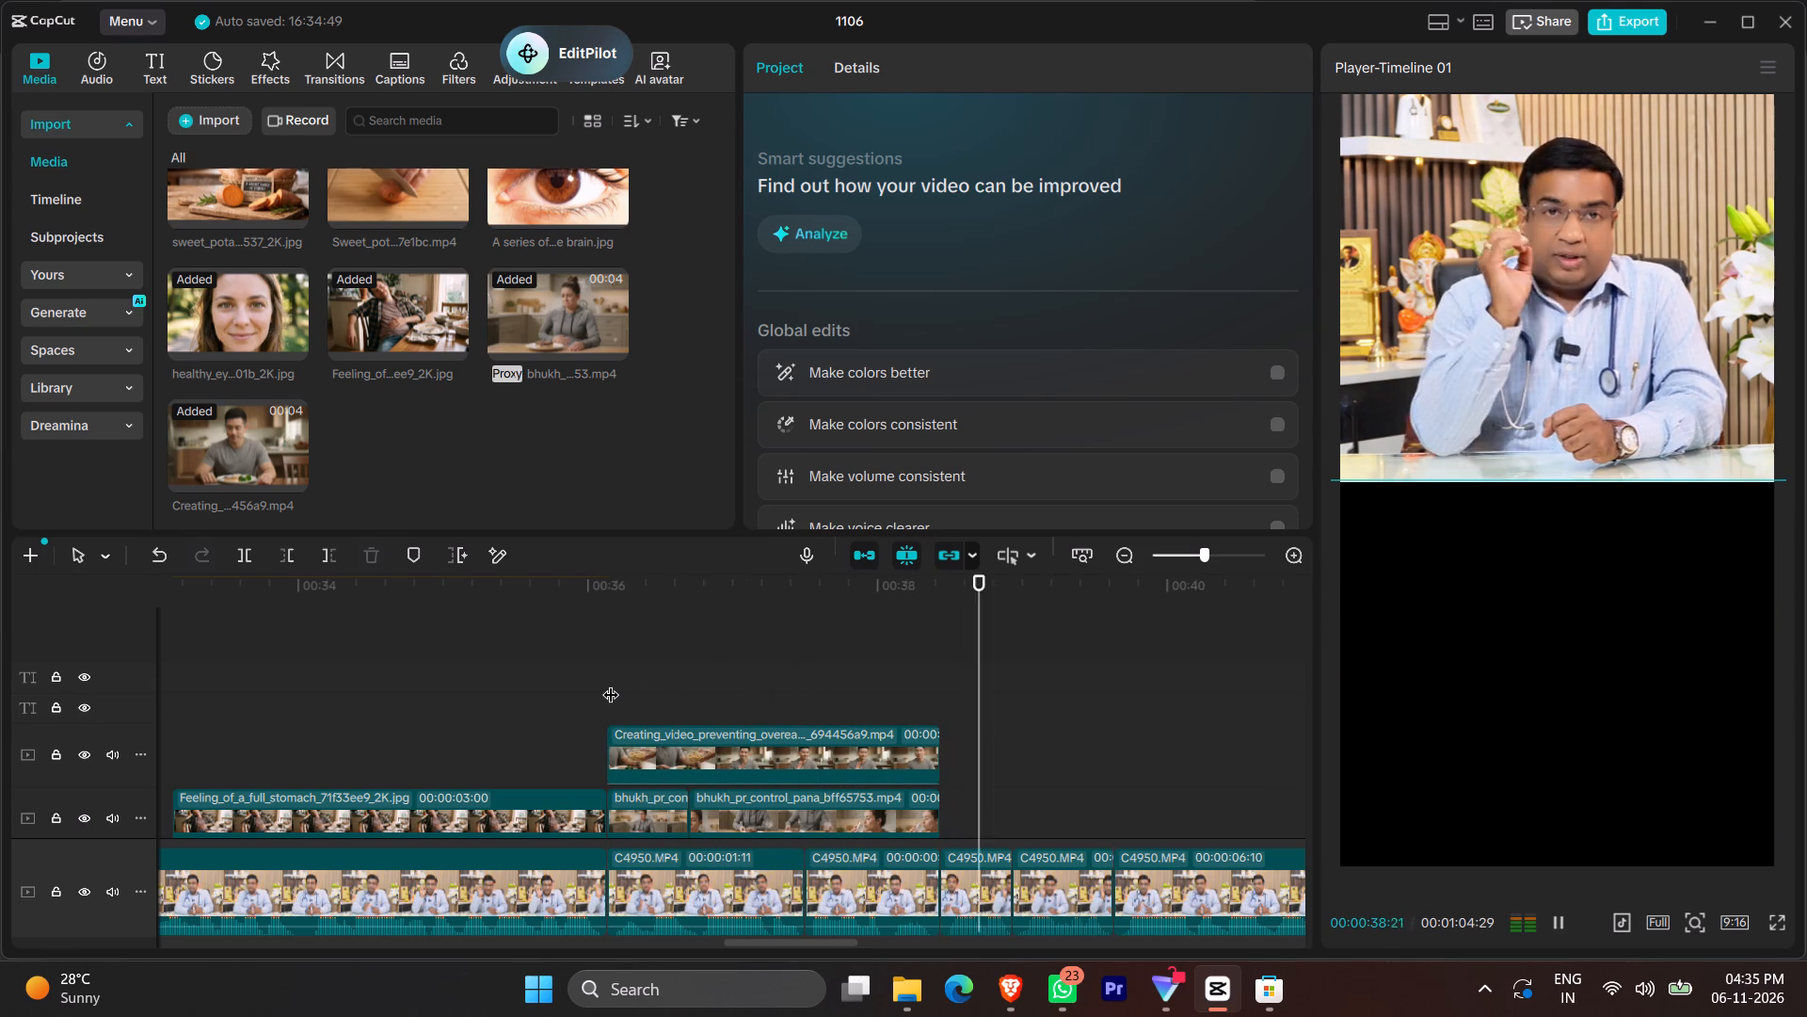
left_click(611, 683)
key("space")
left_click(611, 683)
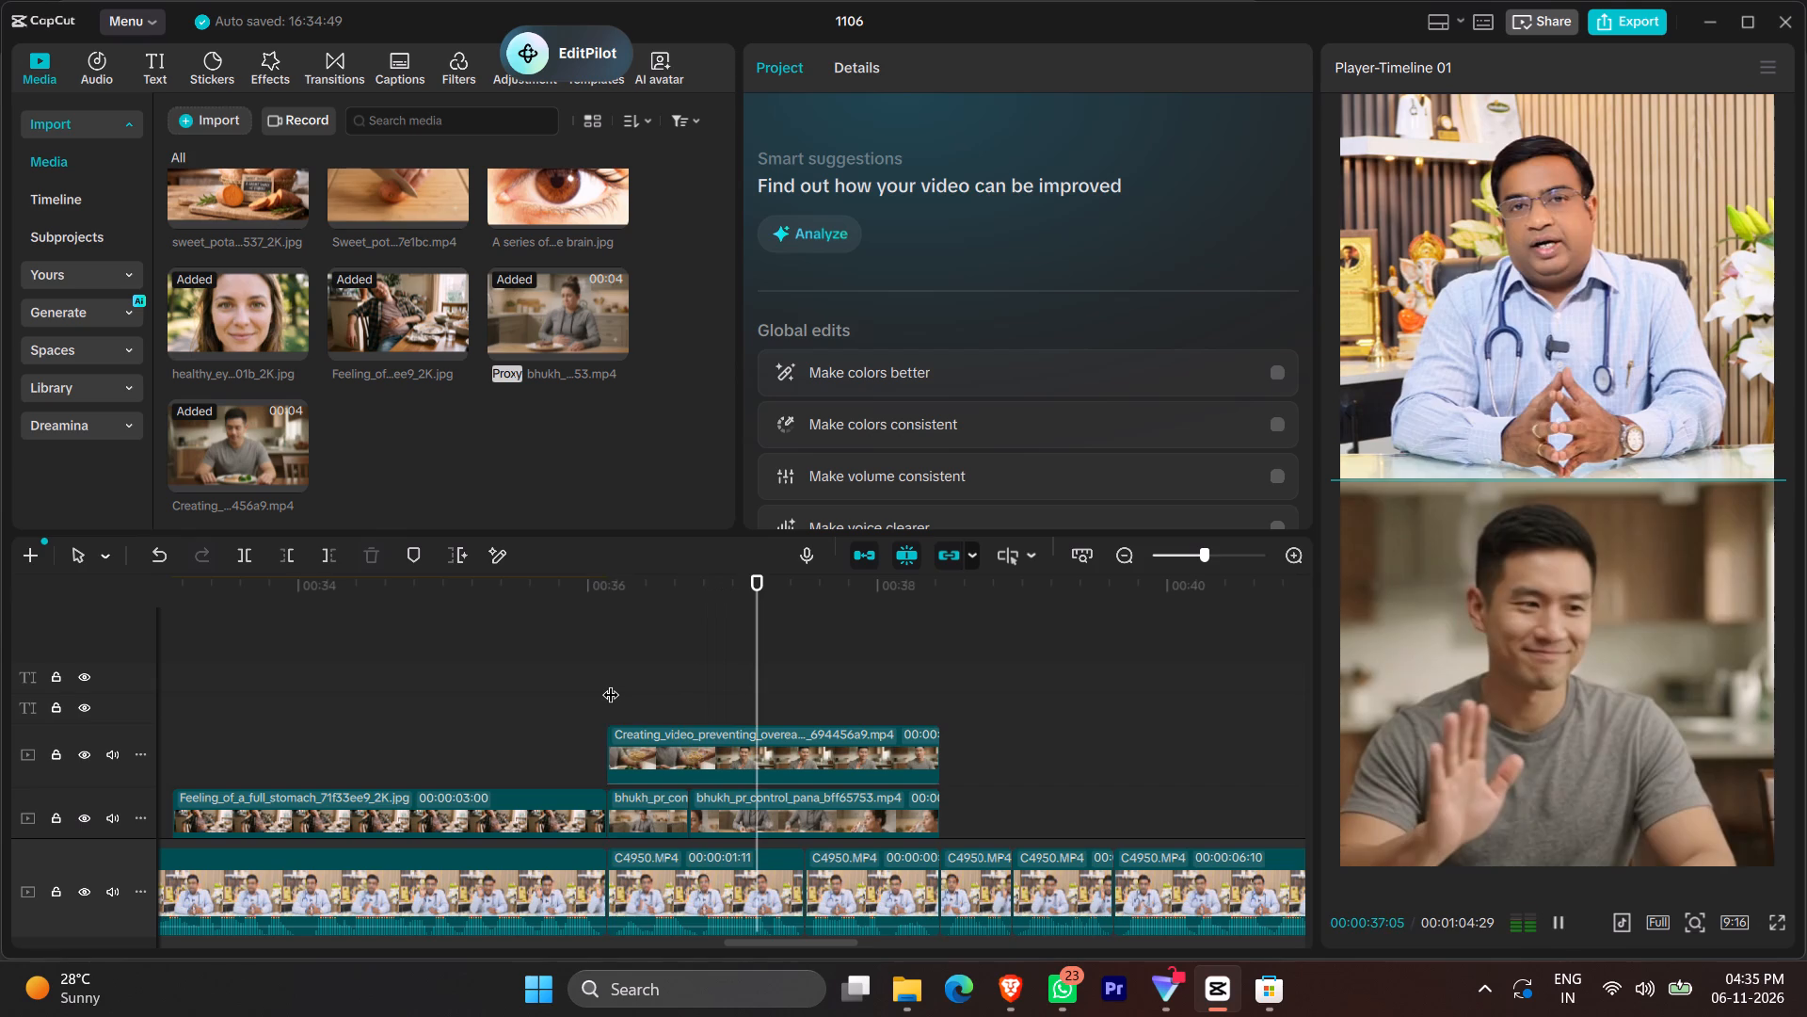
key("space")
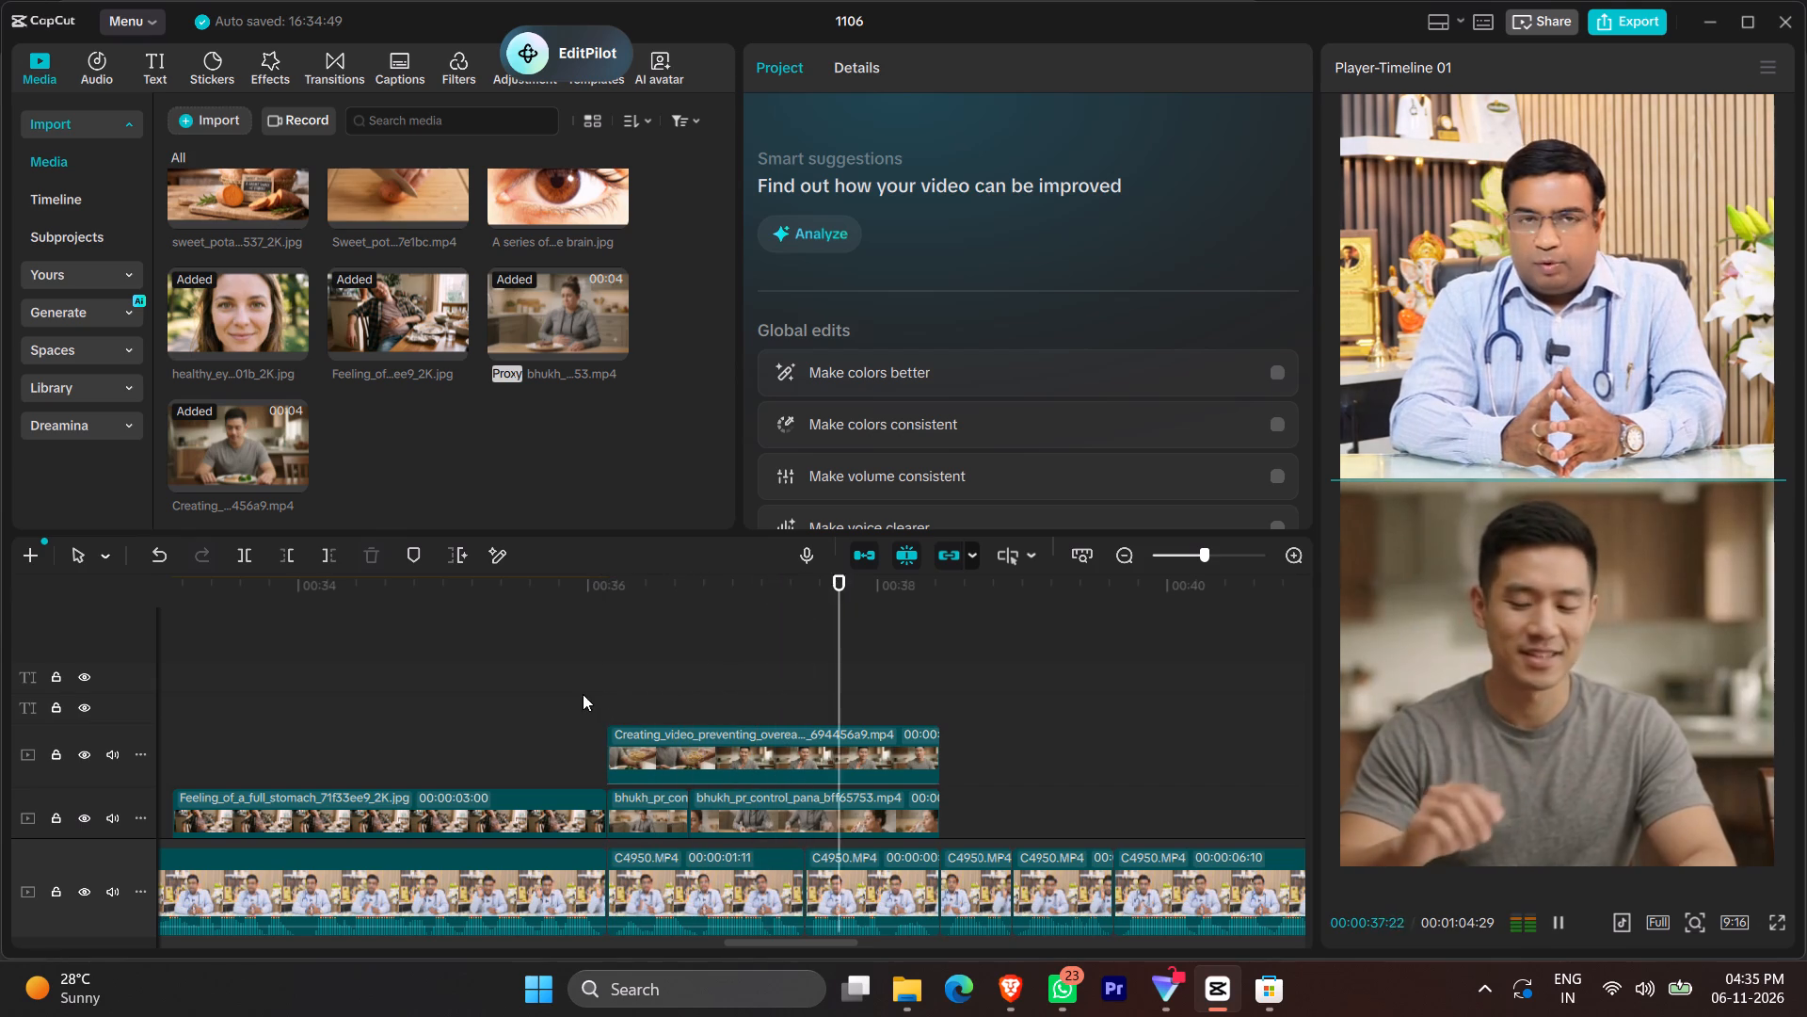
key("space")
key("space")
Play the narration from the end of the overlays at 00:00:38:13 to hear what the next visual must illustrate.
left_click(927, 704)
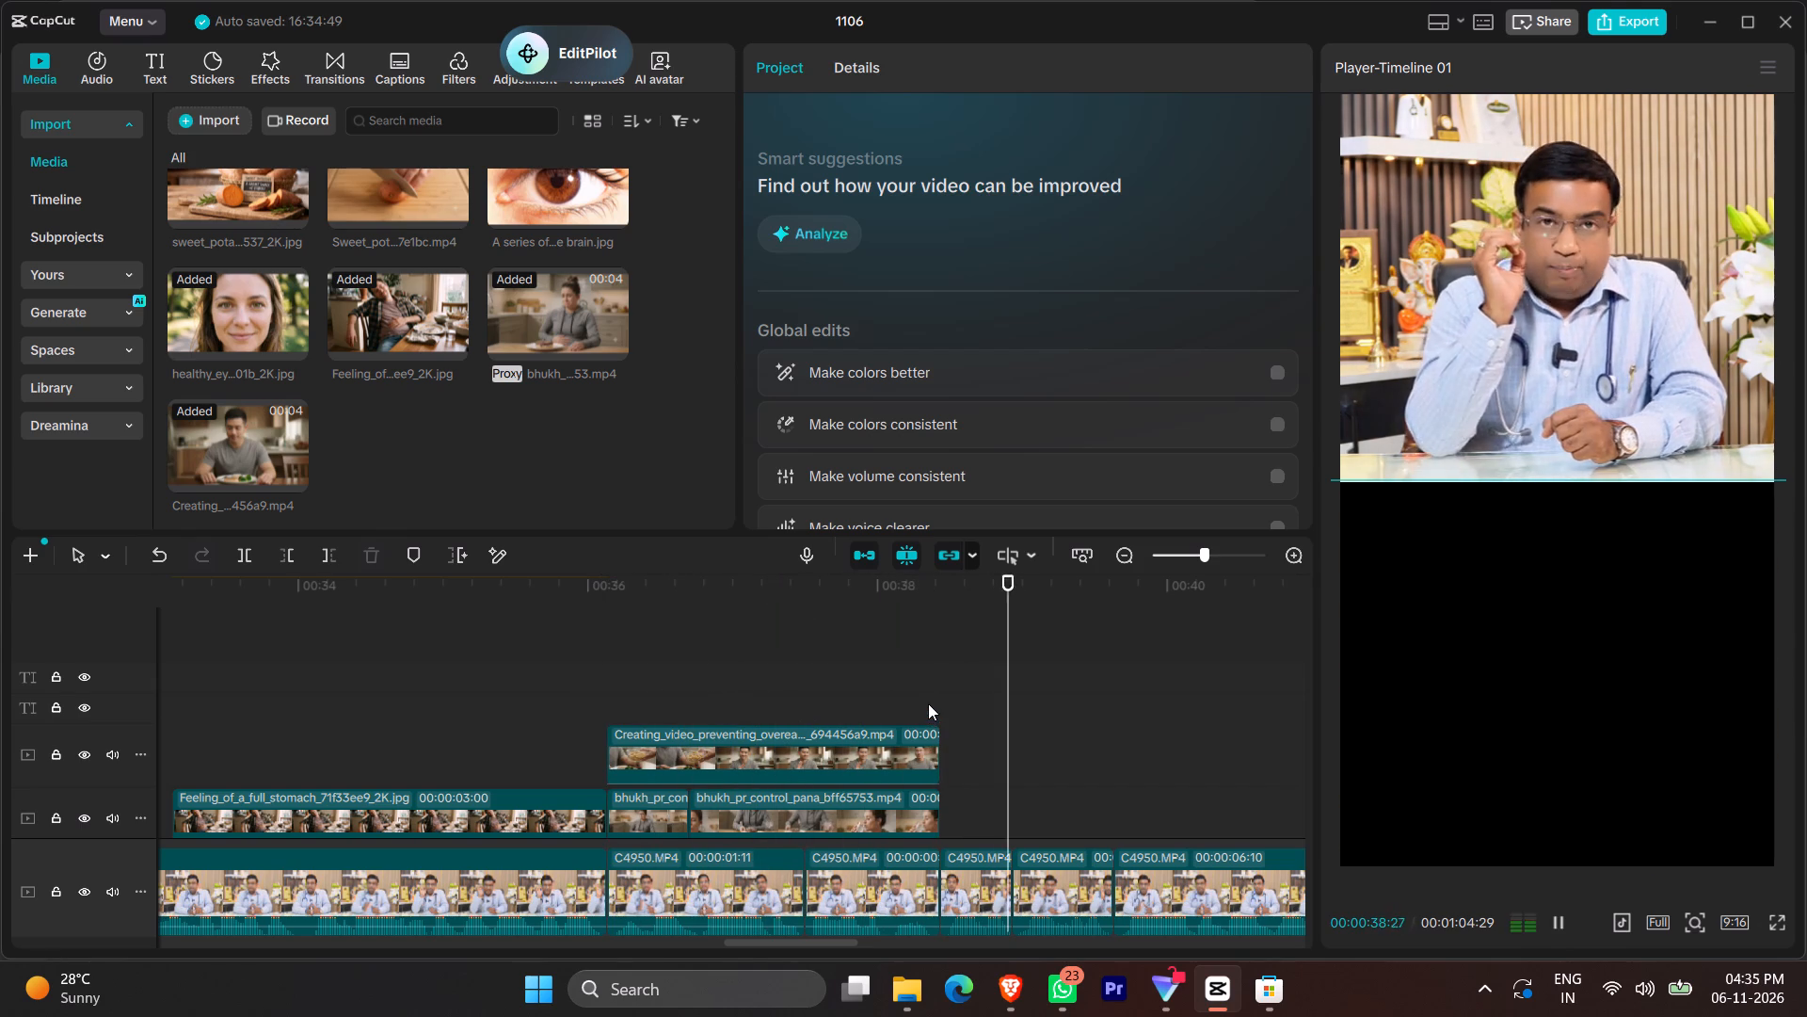
double_click(935, 702)
scroll(1012, 747, "down", 11)
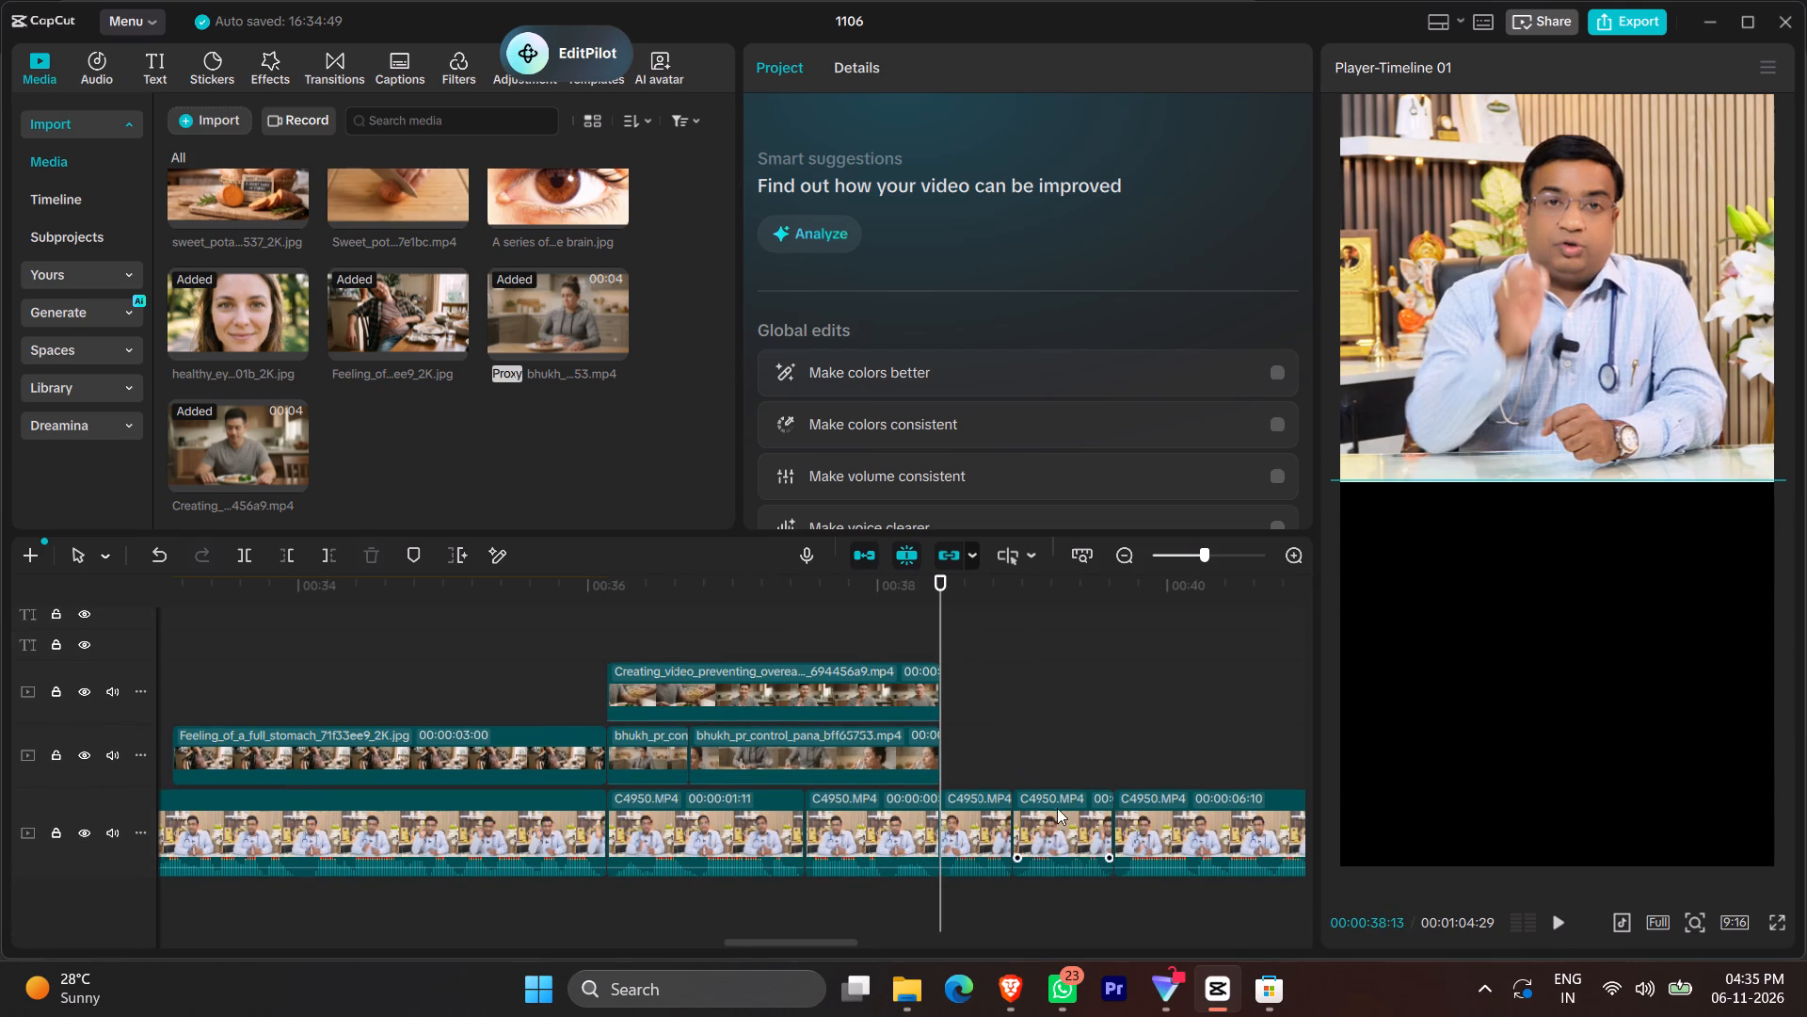
scroll(1096, 821, "down", 11, "ctrl")
scroll(1095, 831, "left", 1)
key("space")
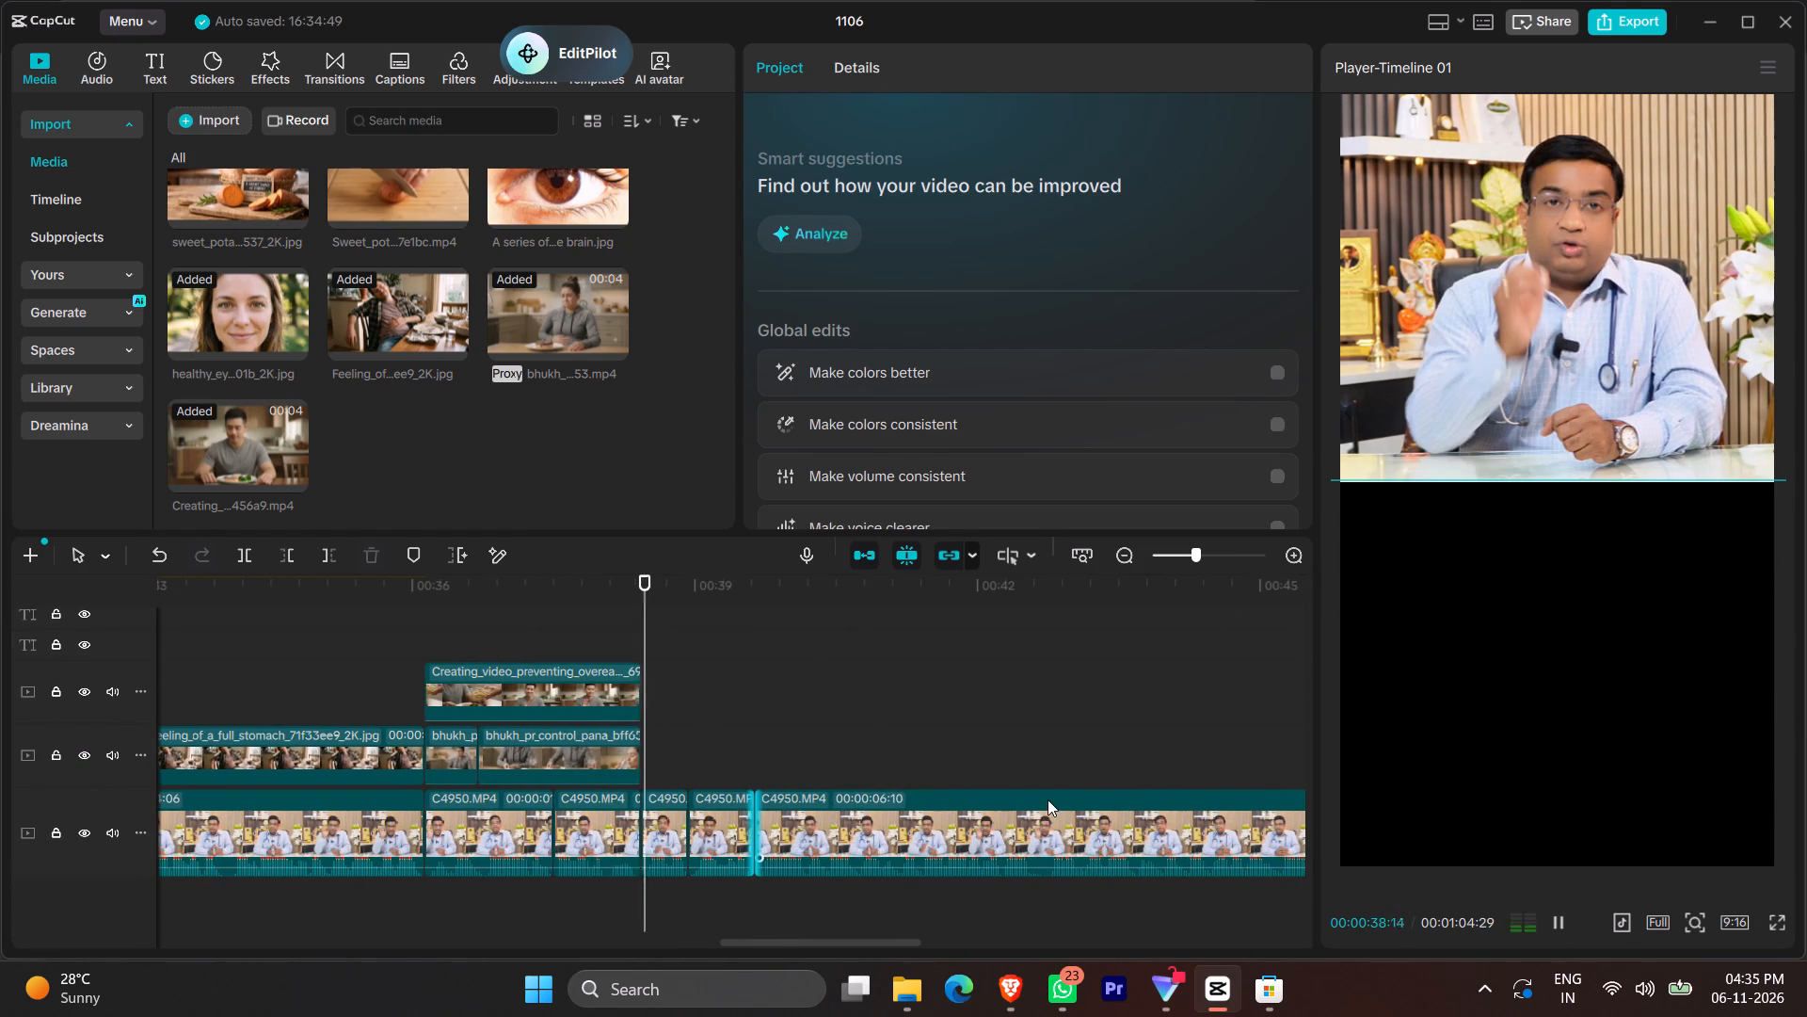
key("space")
Switch to the Pinterest page in Brave and search for "blood sugar".
left_click(1019, 1009)
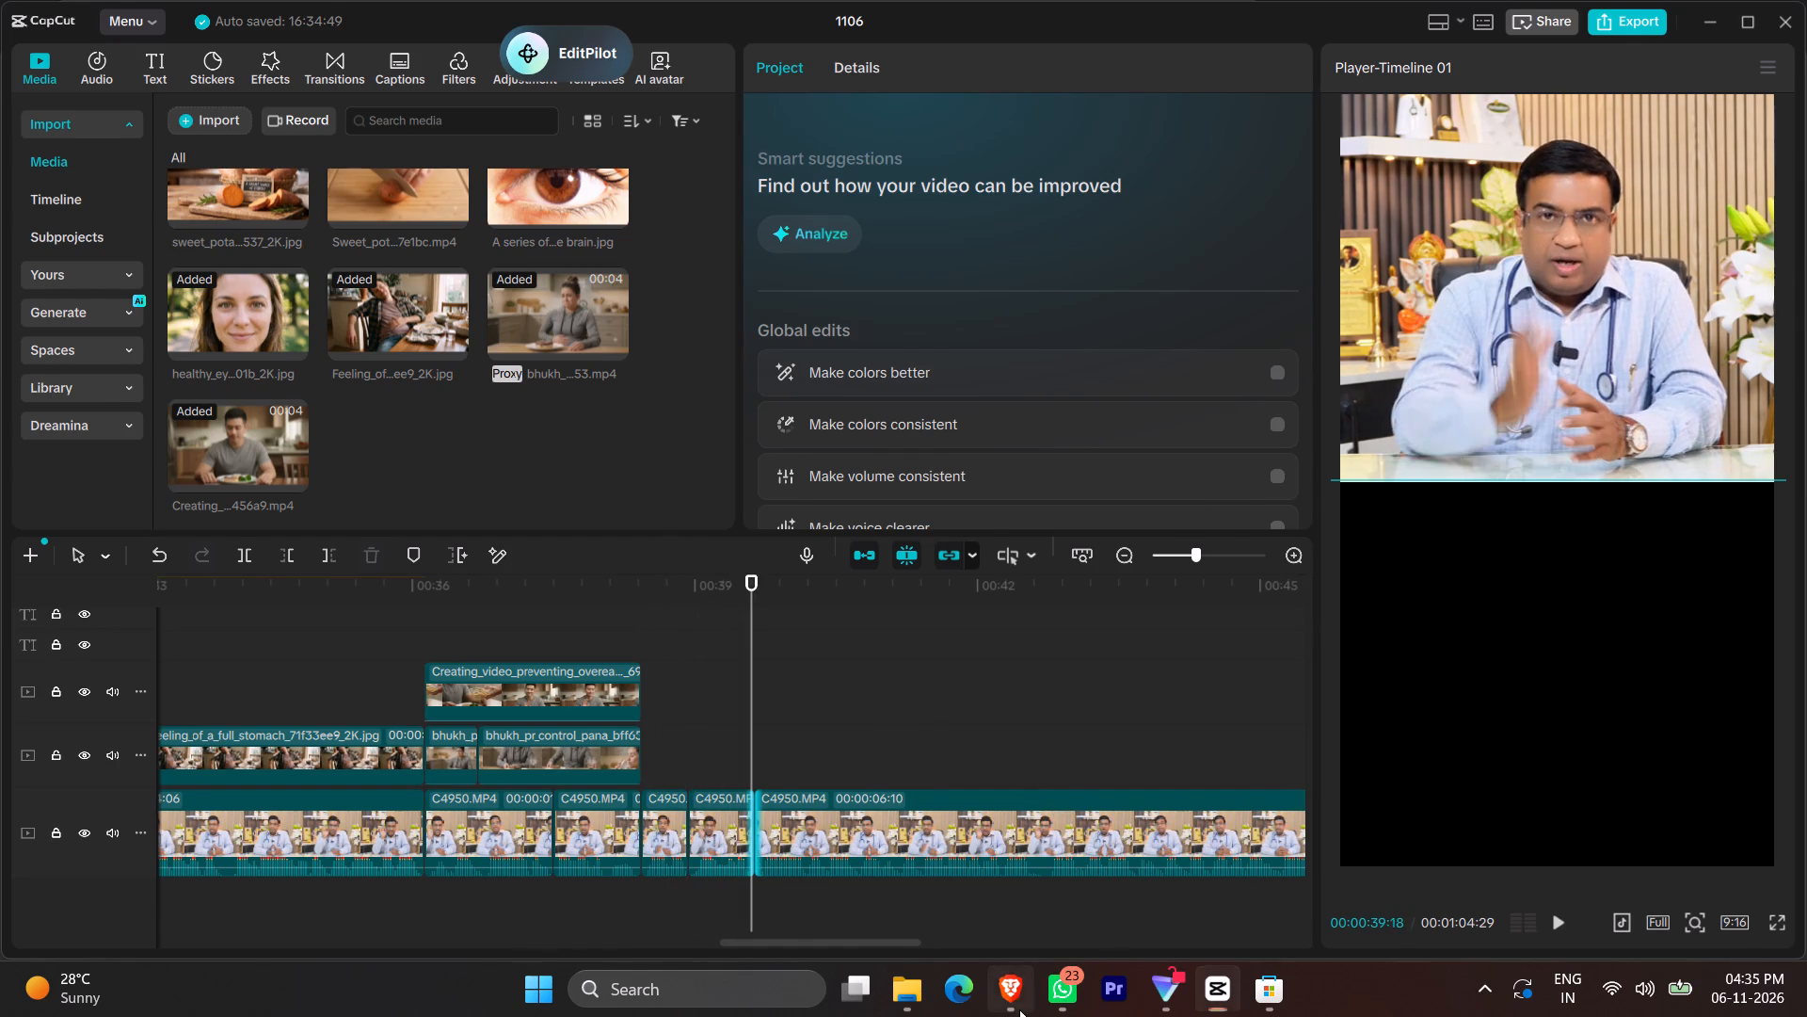
left_click(400, 0)
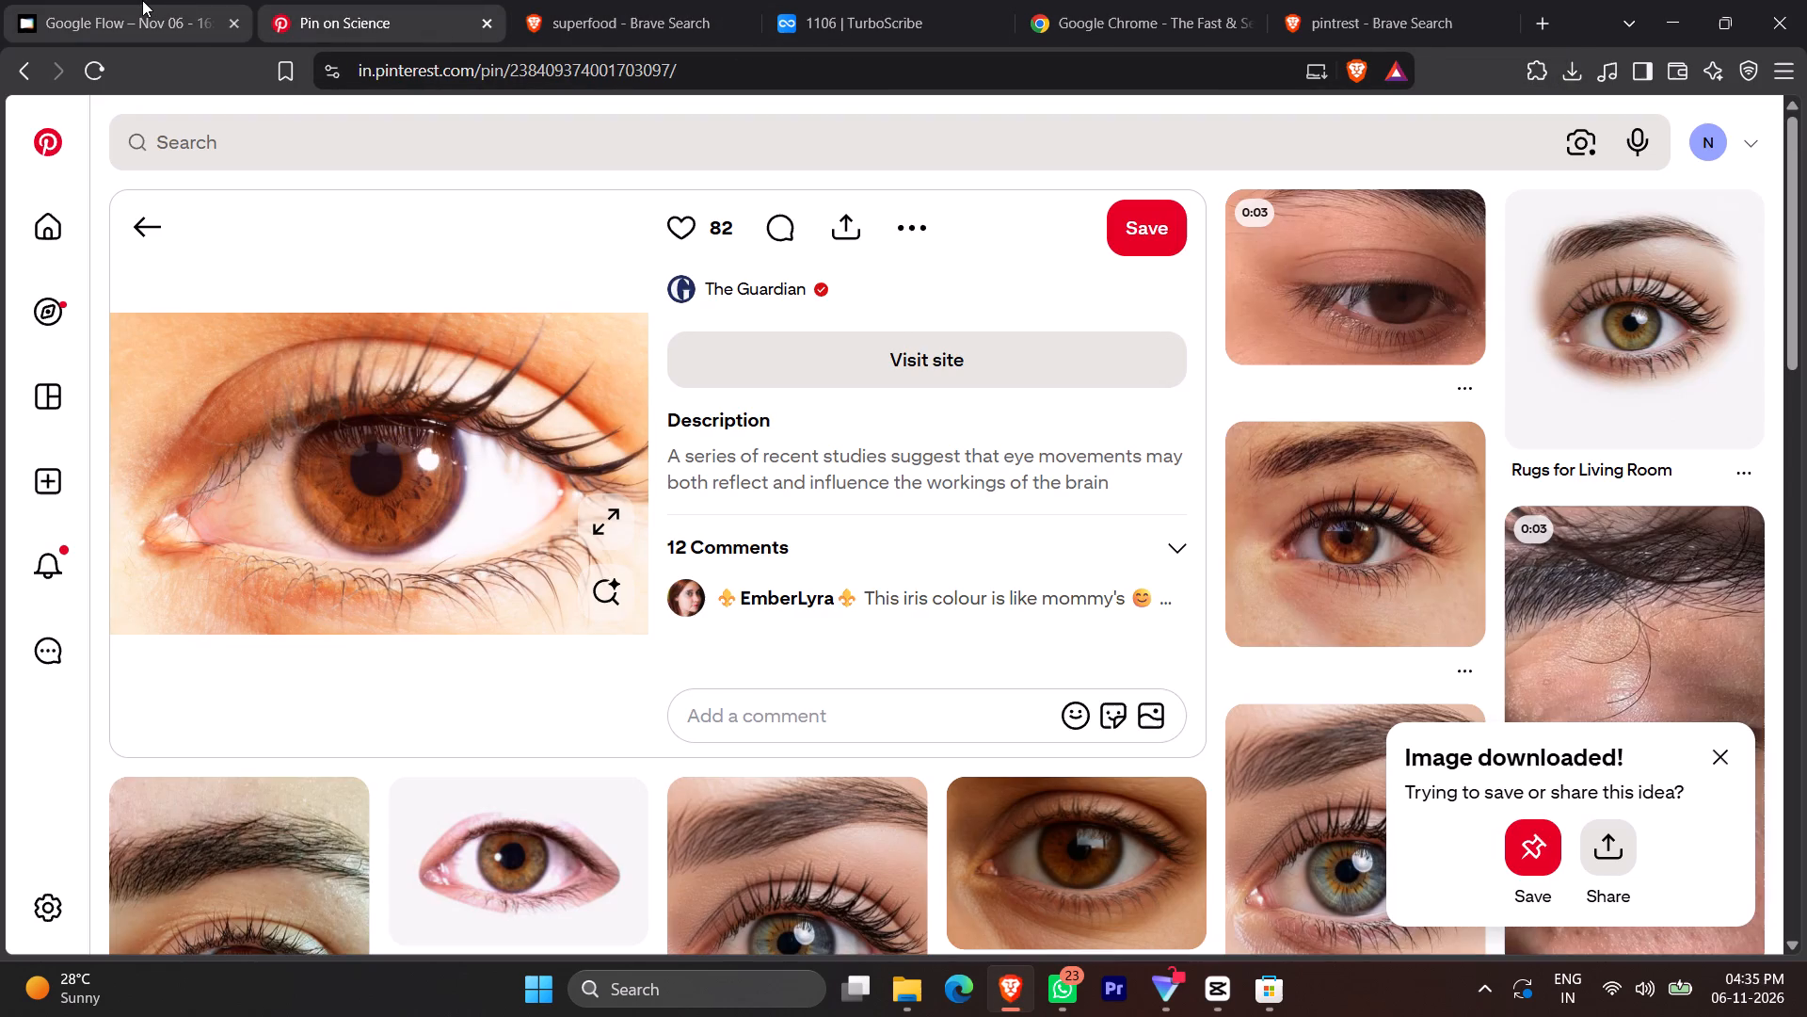
left_click(324, 153)
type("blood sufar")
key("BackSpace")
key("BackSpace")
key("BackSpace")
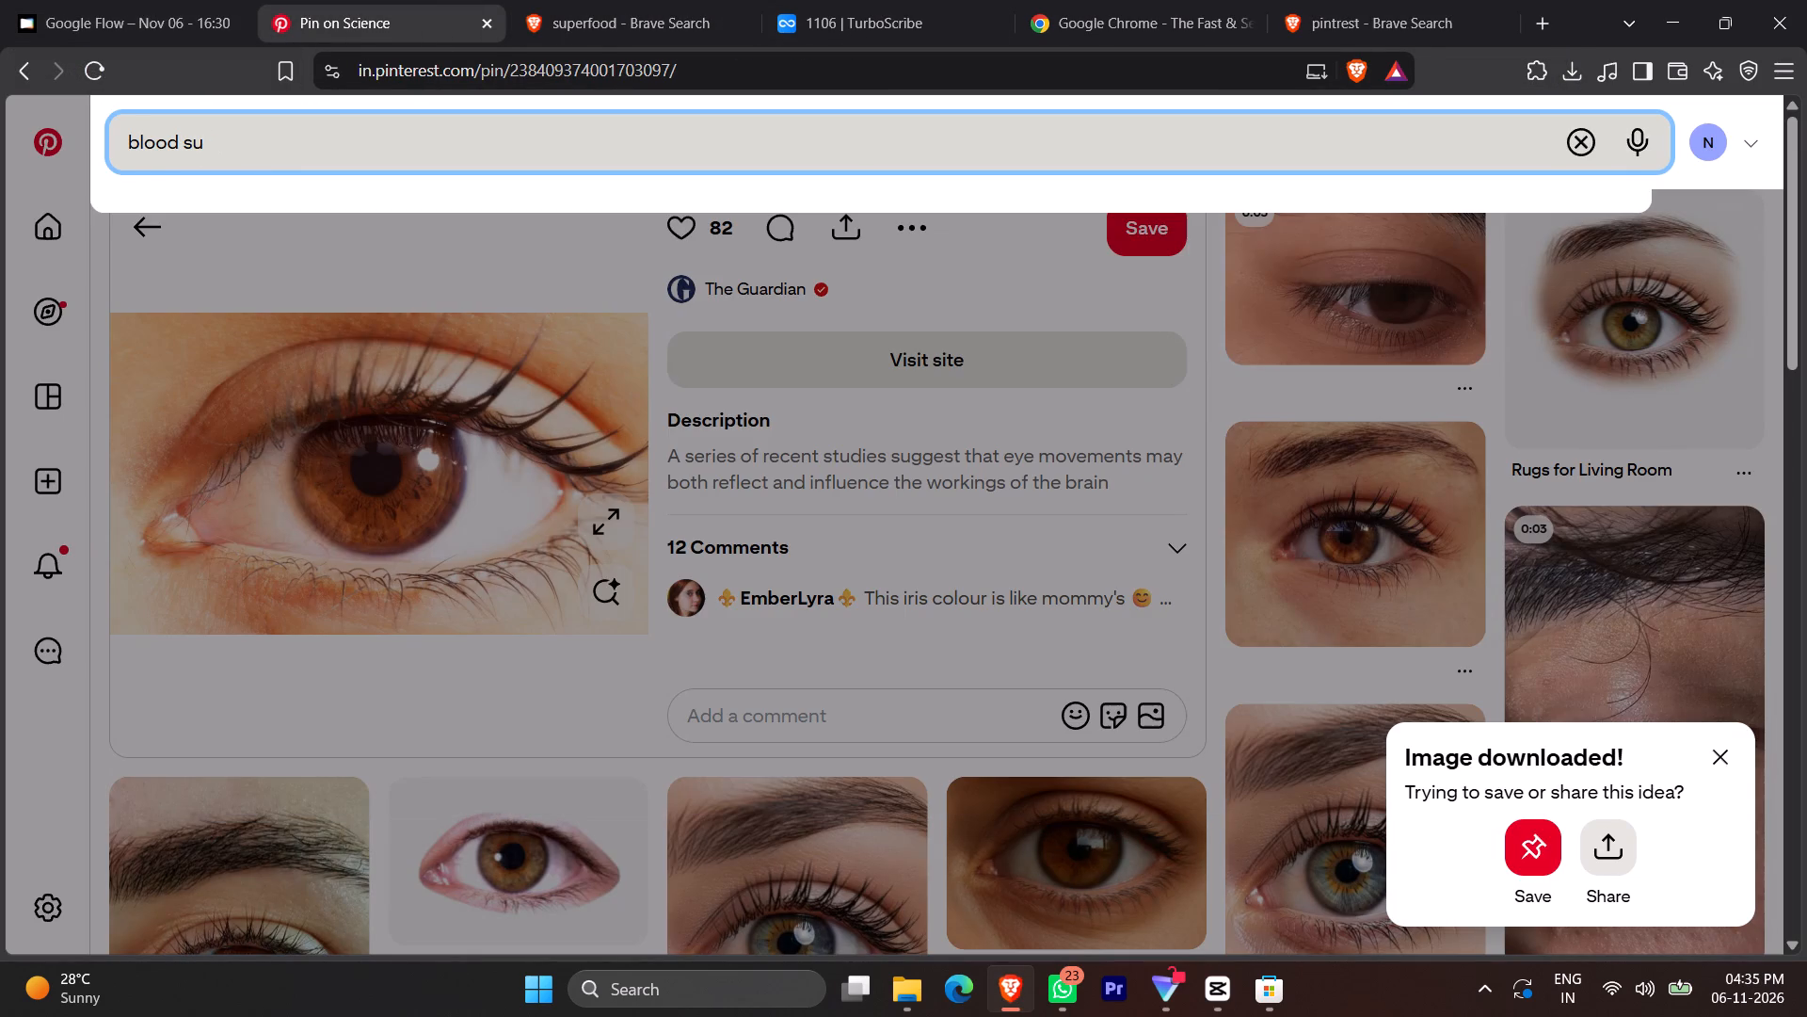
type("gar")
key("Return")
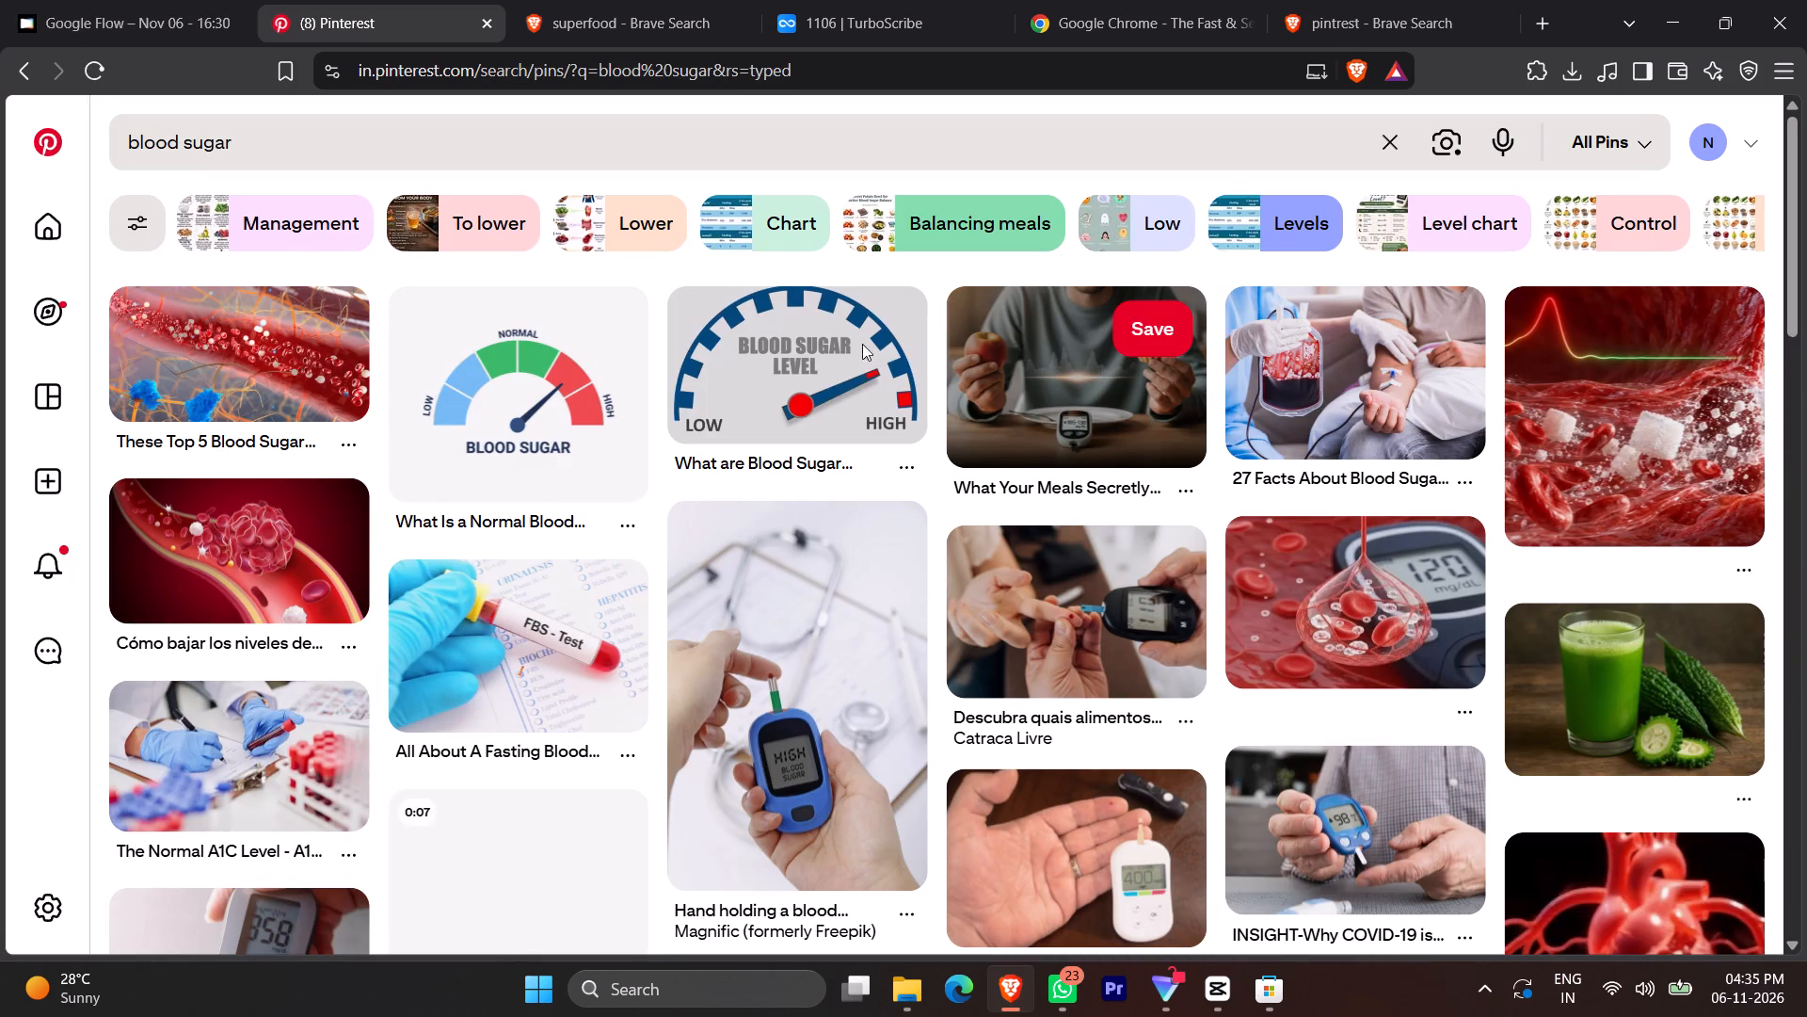
Open the "What Is a Normal Blood Sugar Level?" gauge pin and save its image as a JPEG in Downloads.
left_click(527, 411)
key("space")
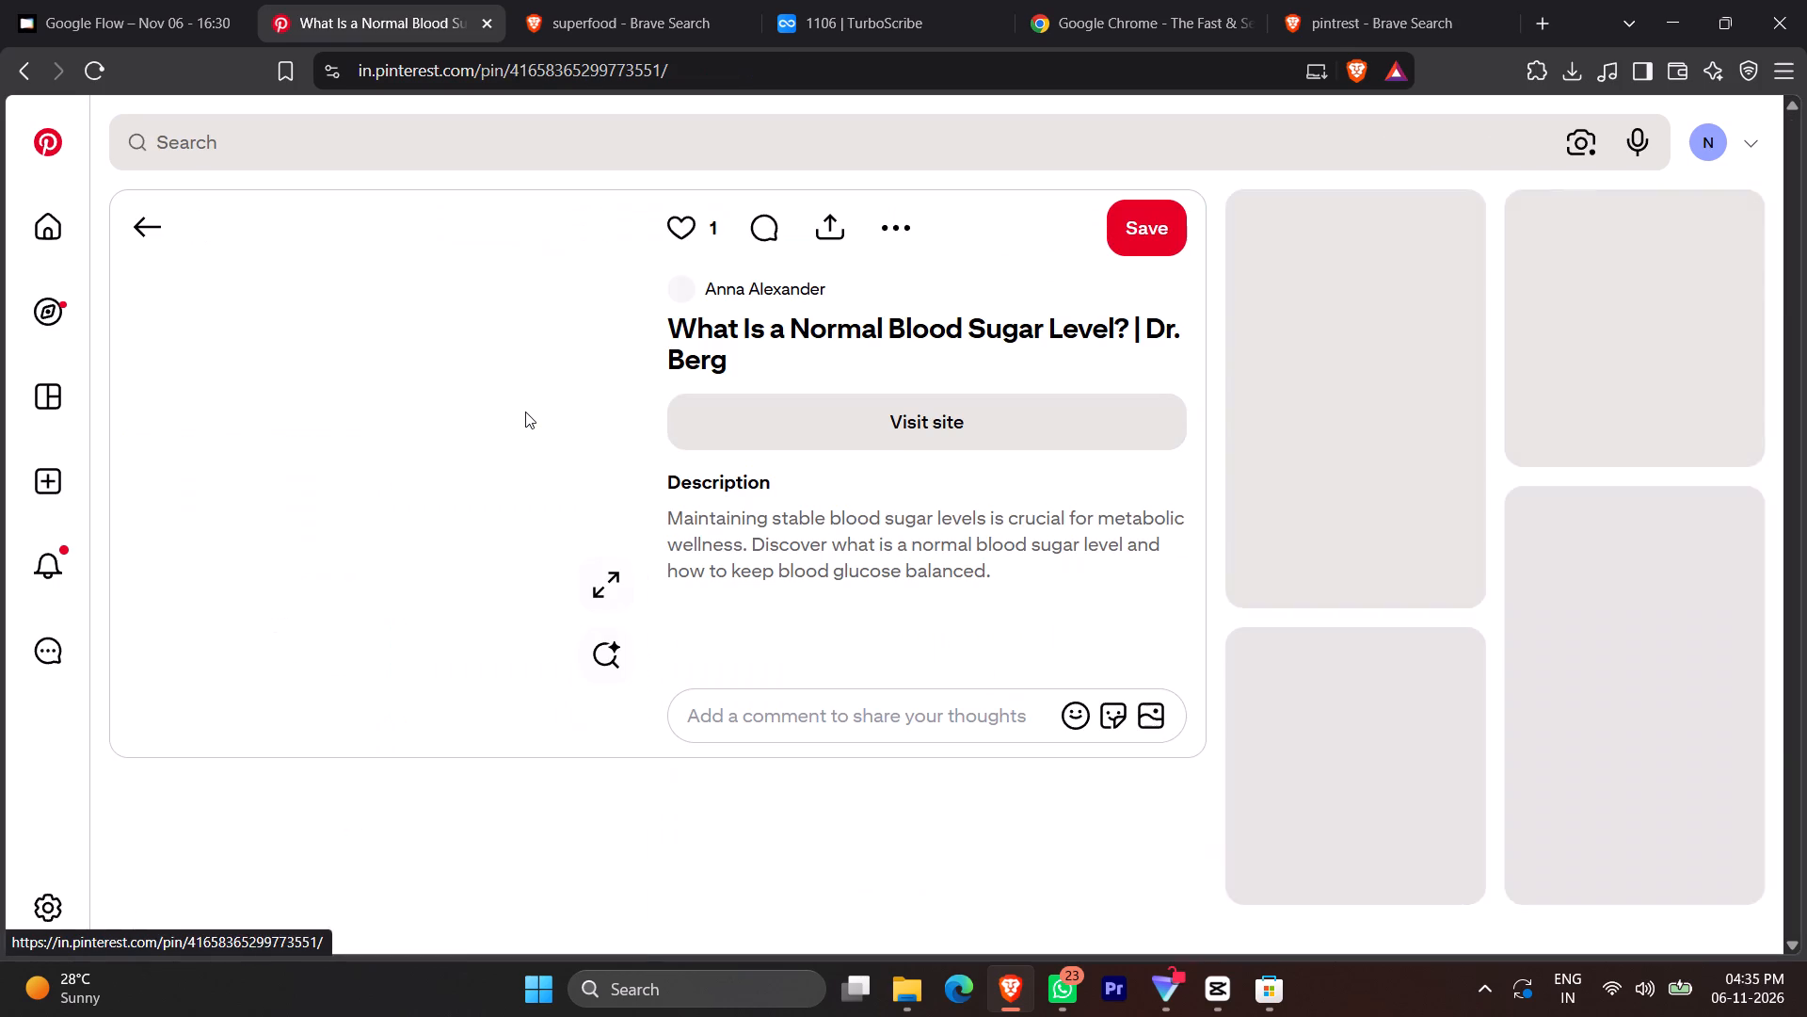
left_click(888, 231)
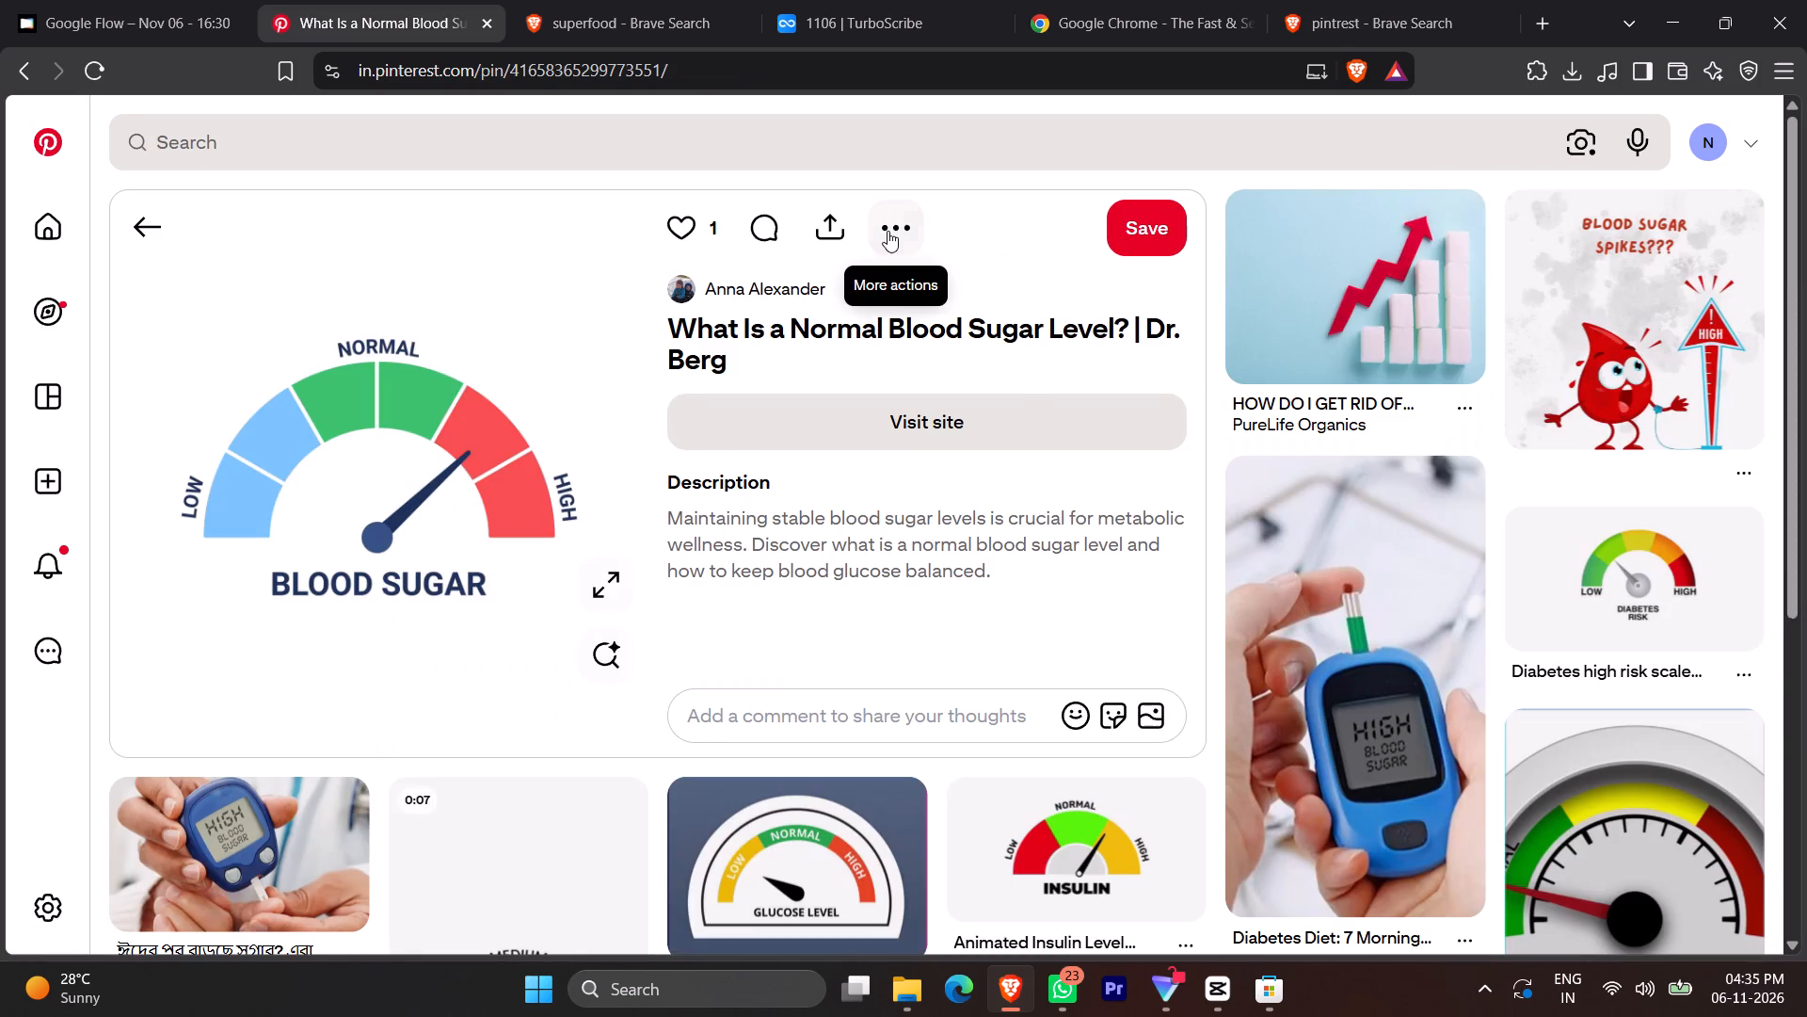
left_click(849, 292)
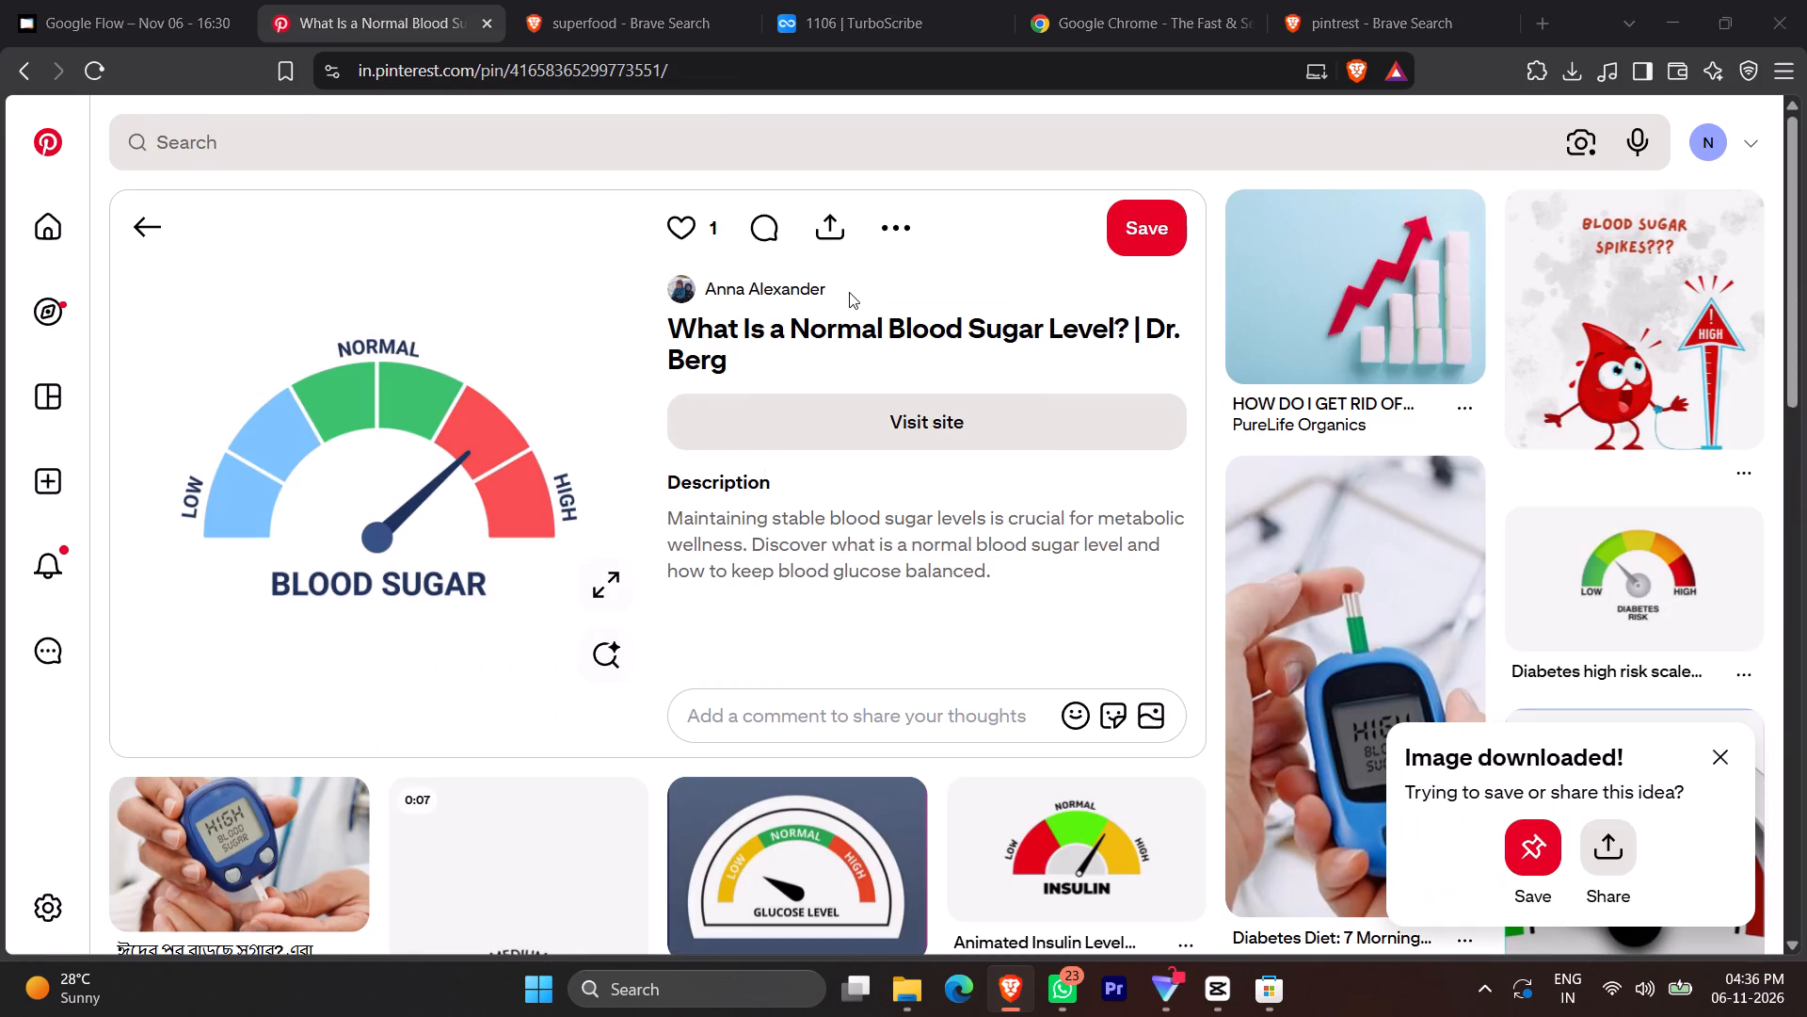
left_click(1603, 912)
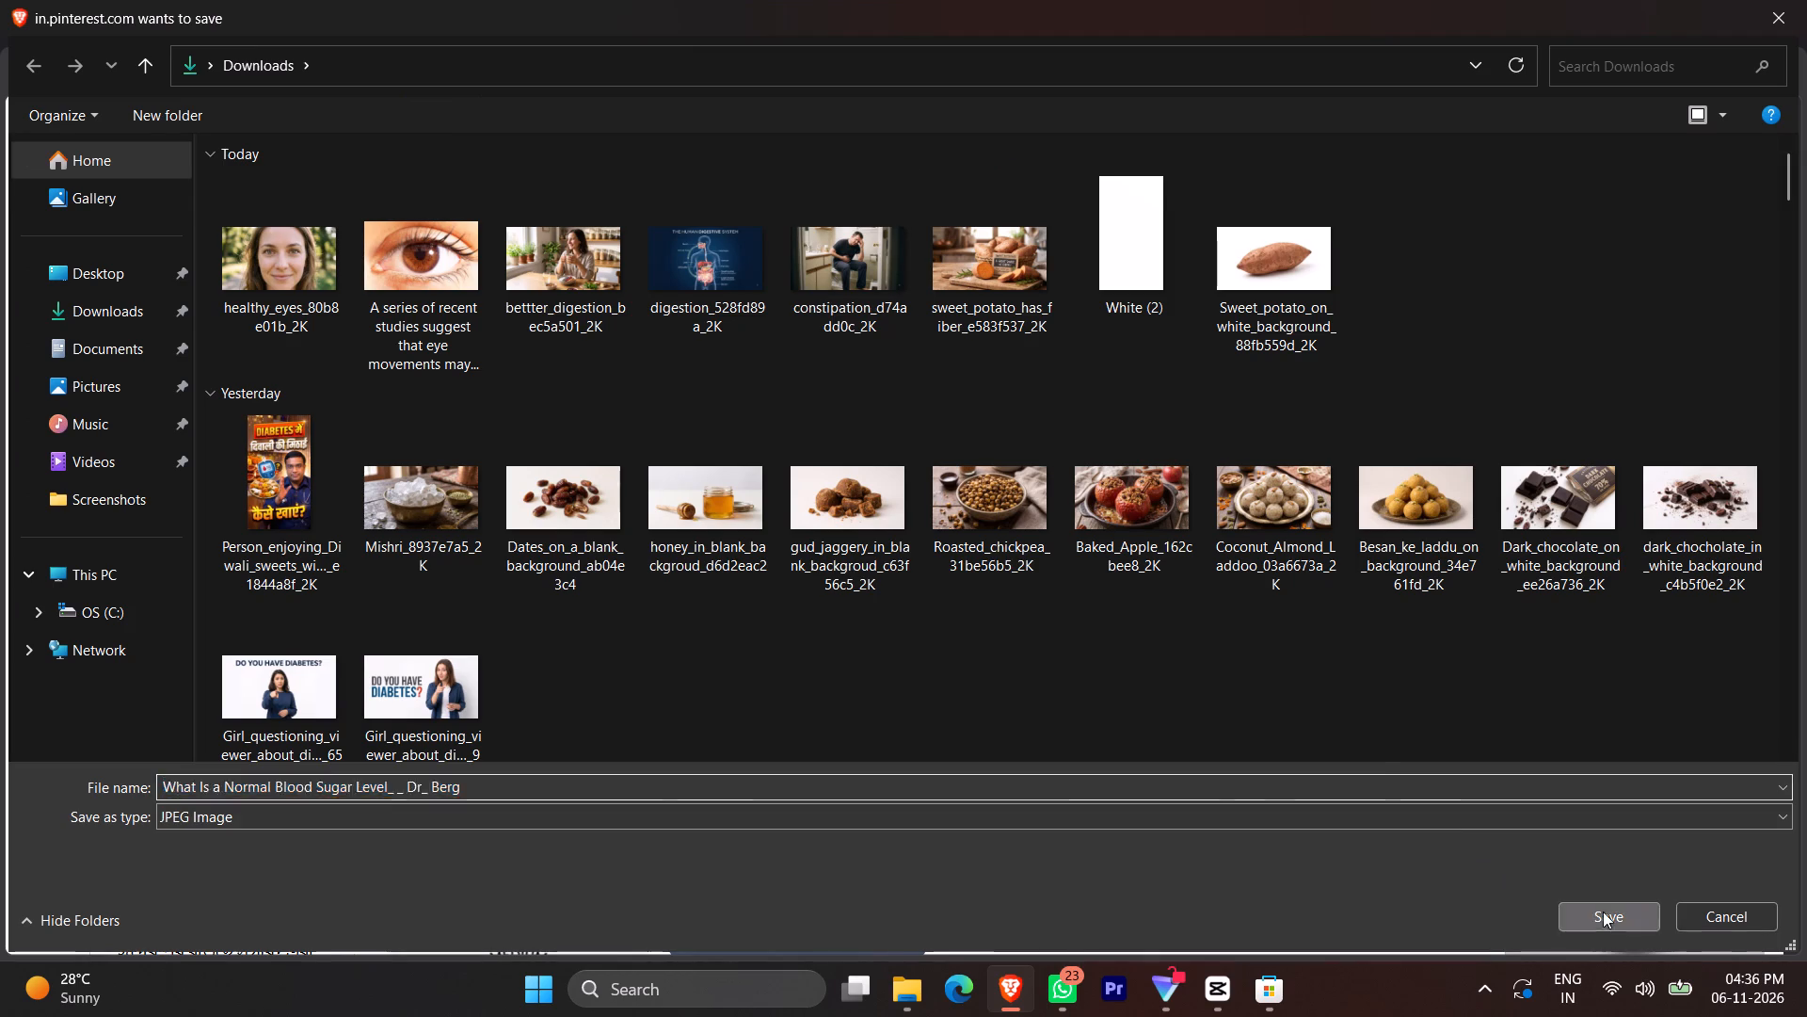
Import the downloaded blood sugar gauge image into the CapCut project and place it on the overlay track directly after the last bhukh_pr_control clip.
left_click_drag(1317, 149, 995, 614)
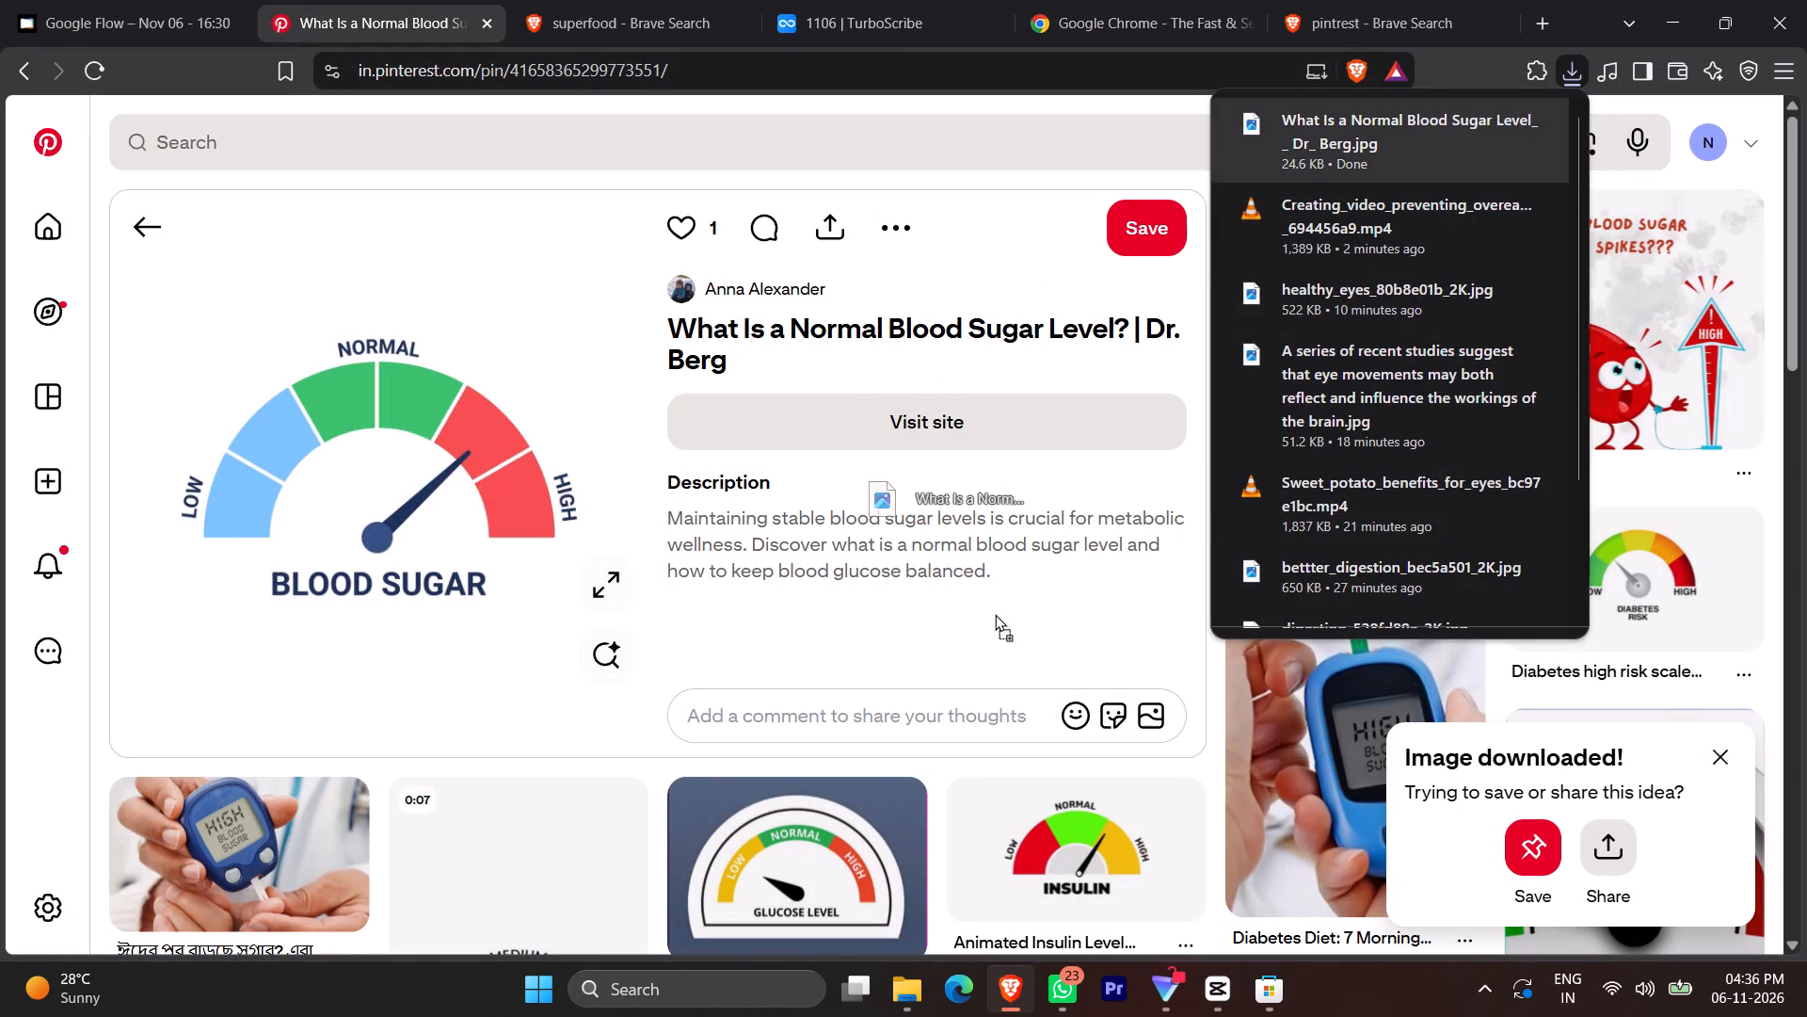
left_click_drag(995, 614, 469, 460)
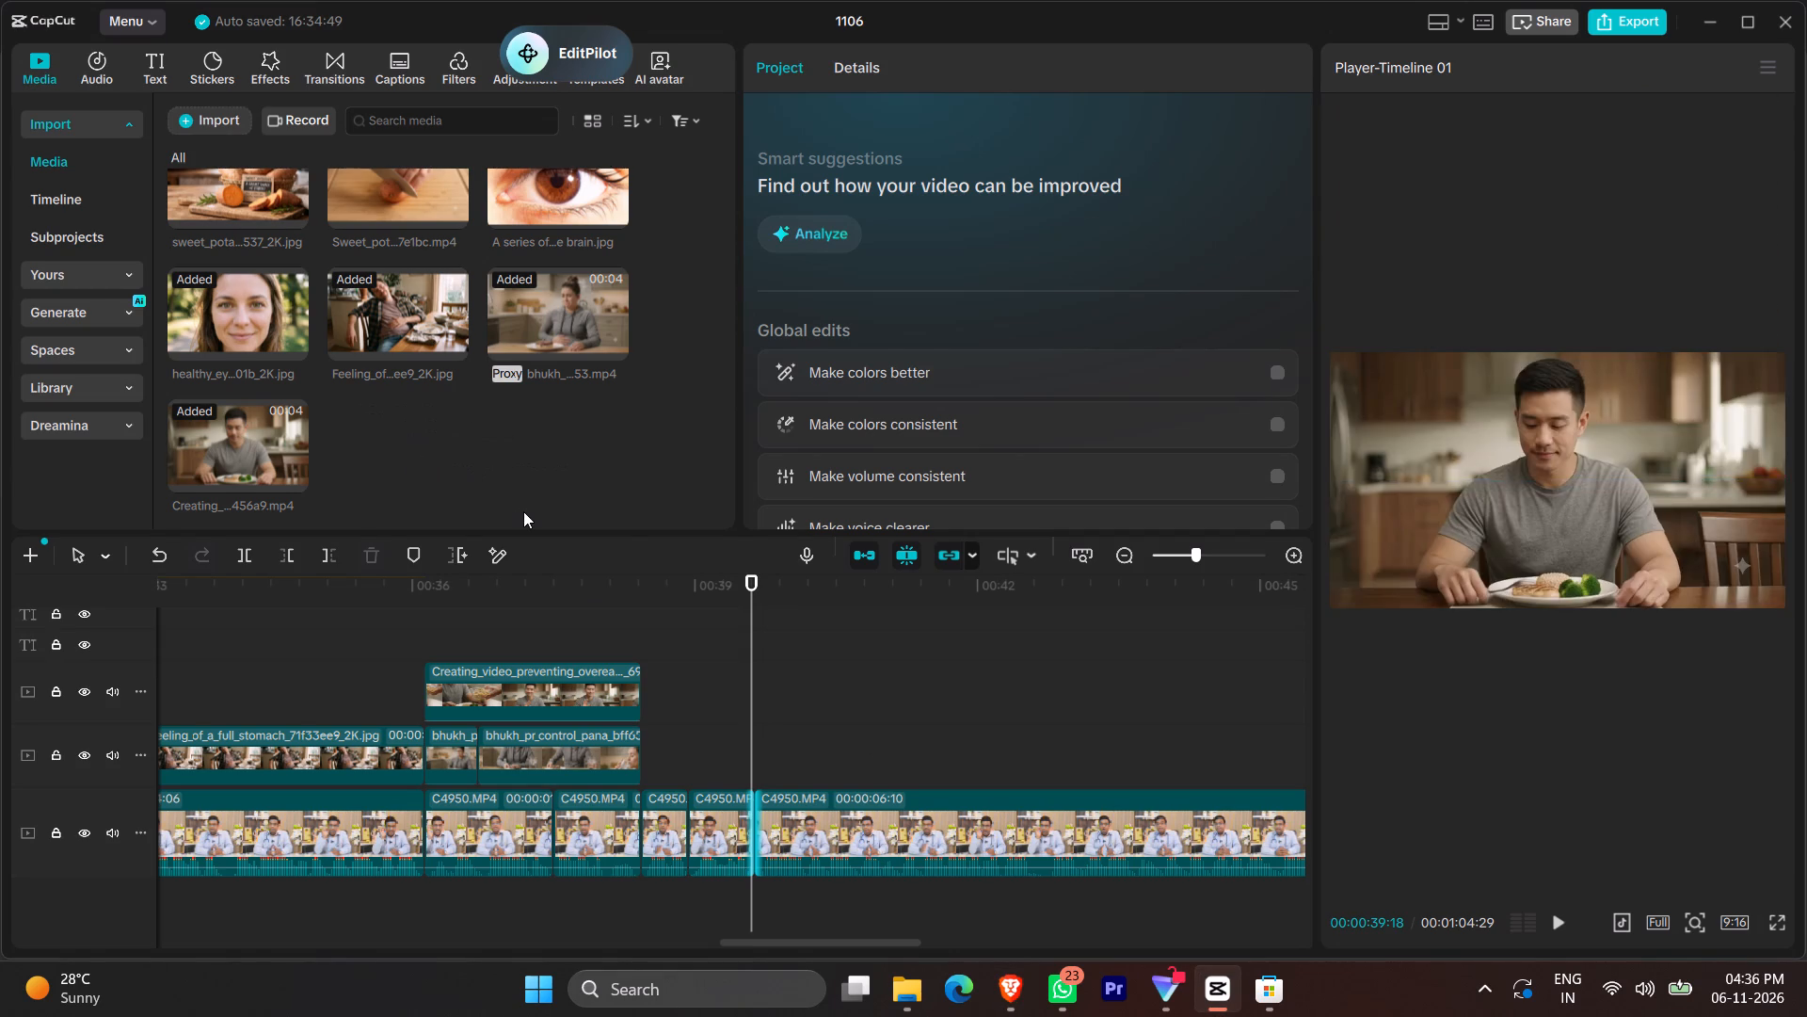
left_click_drag(390, 452, 683, 700)
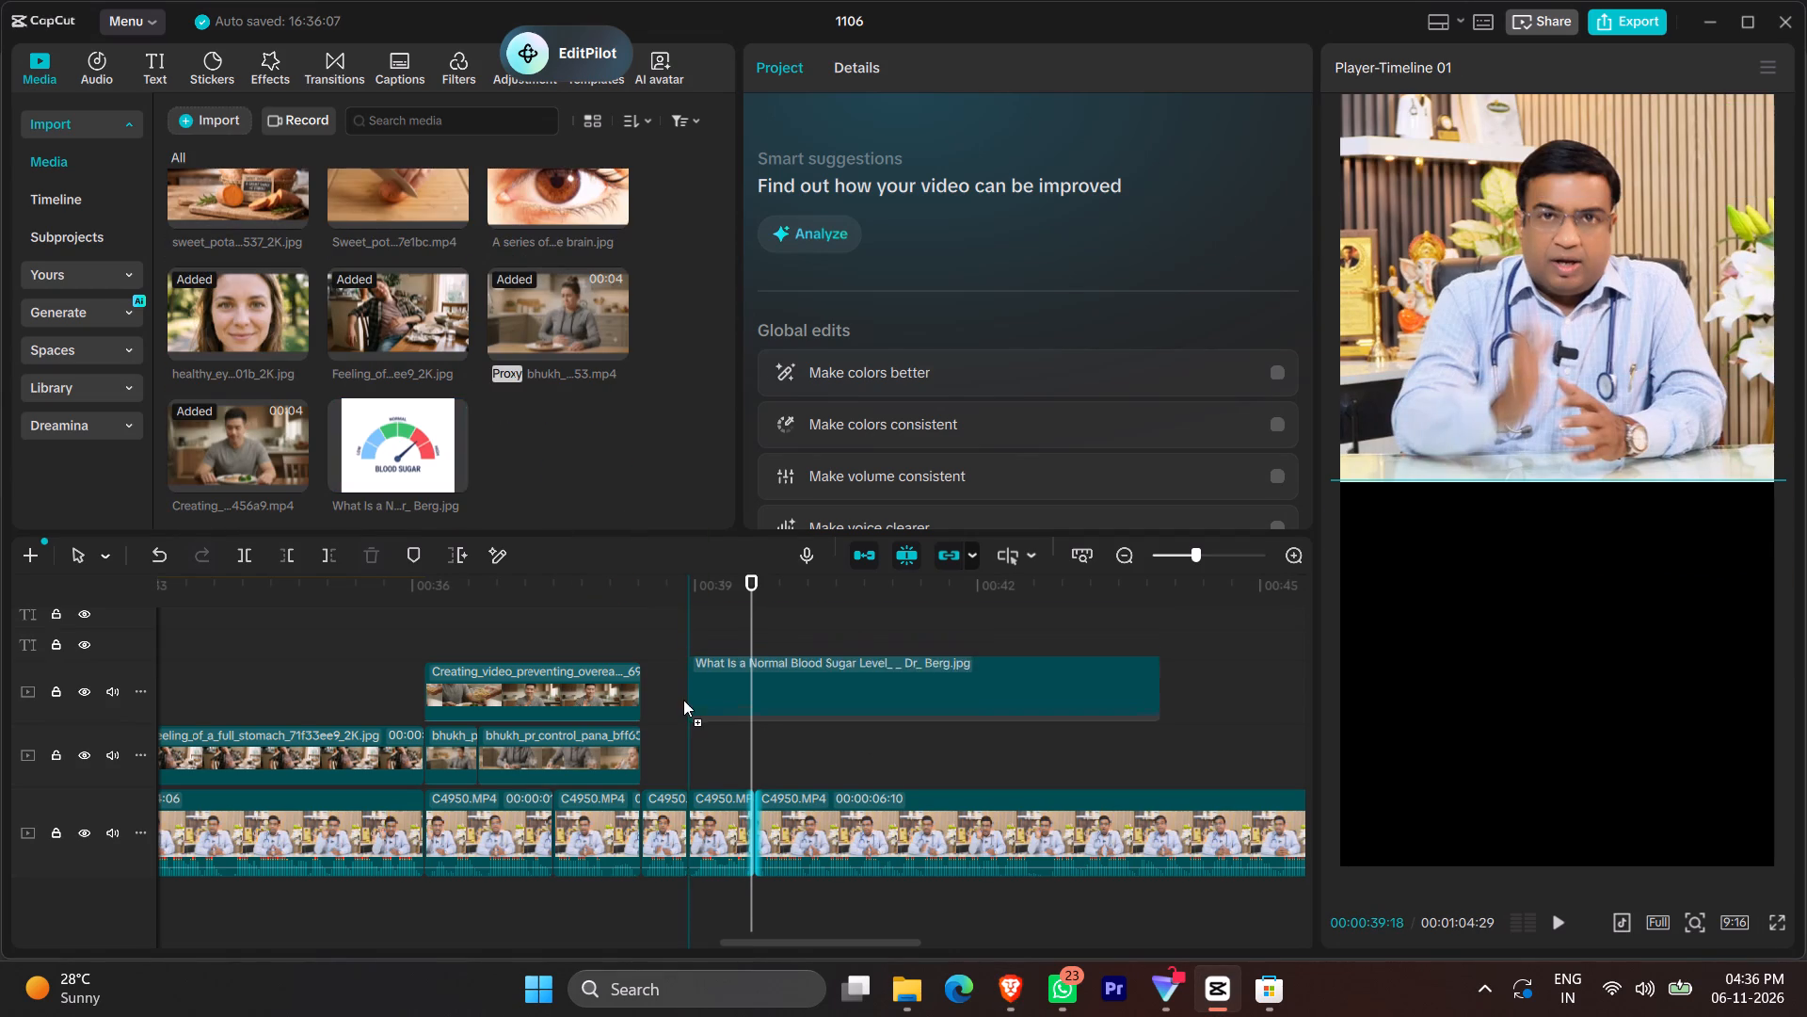
left_click_drag(683, 700, 648, 750)
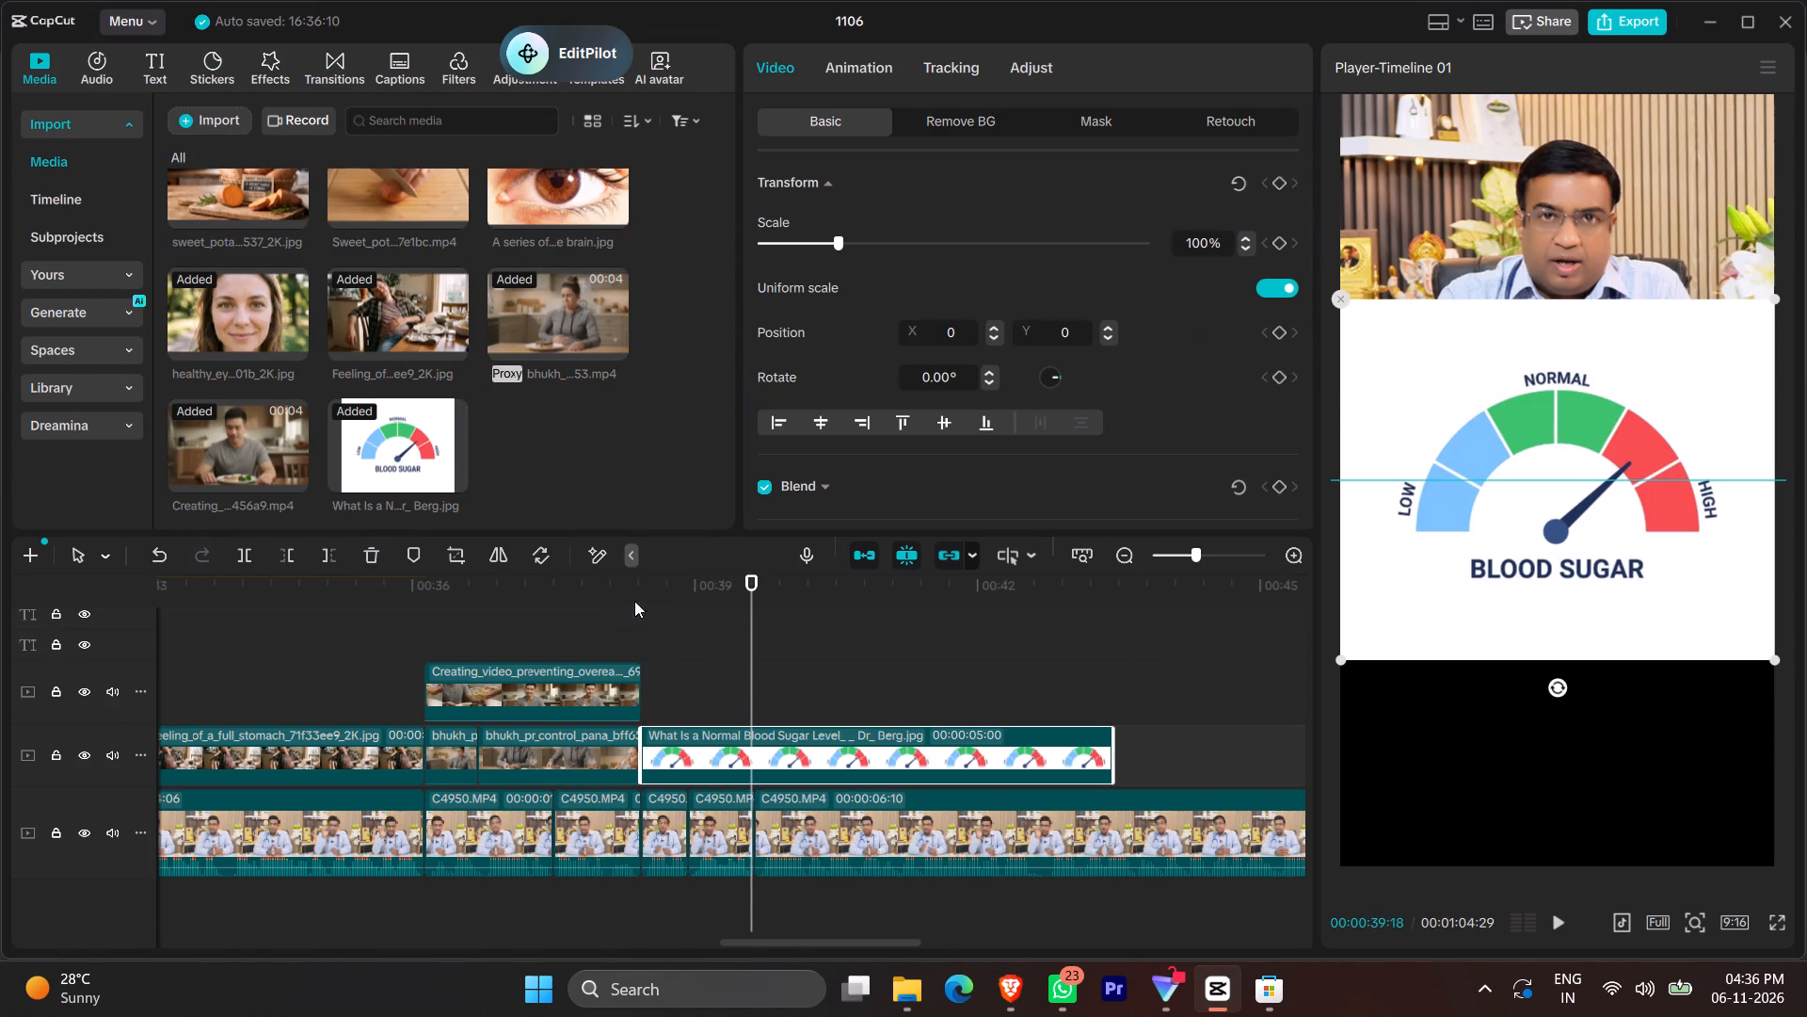
Move the blood sugar gauge image down in the frame to the empty area below the doctor.
left_click_drag(1521, 466, 1534, 652)
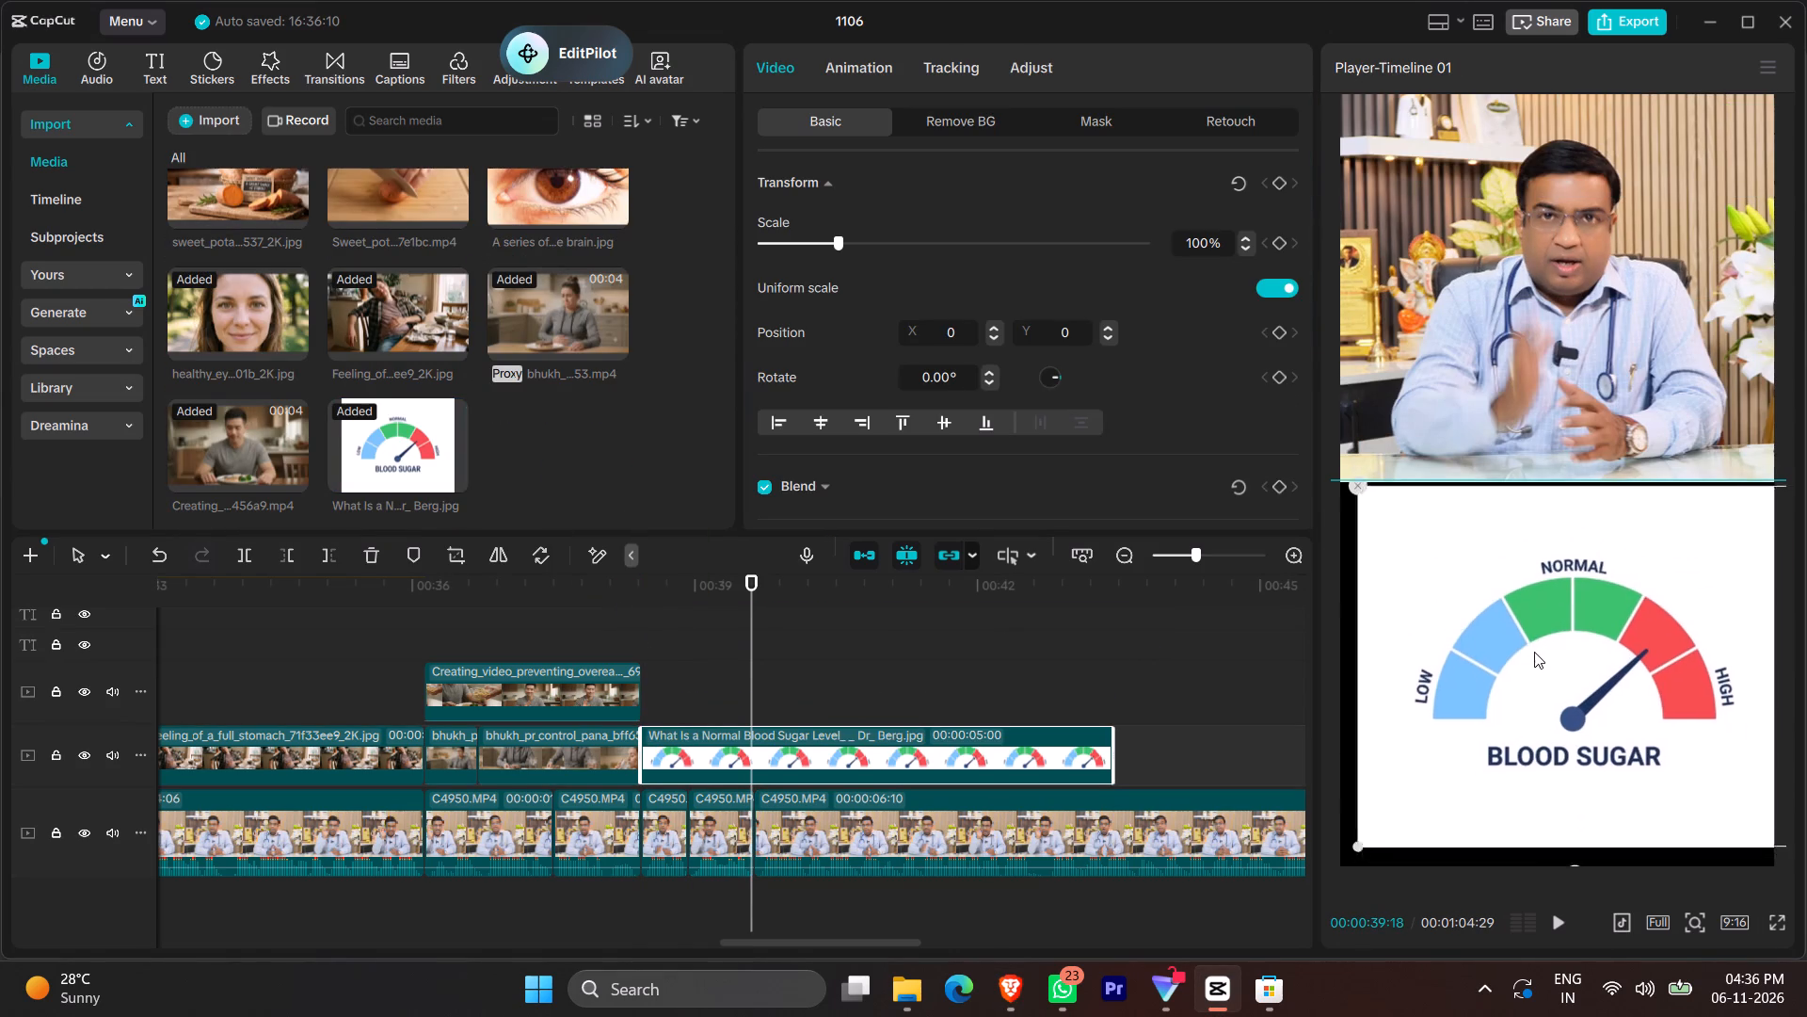
Enlarge the blood sugar gauge image to 123% and reposition it below the doctor at about X 243, Y -1100.
left_click_drag(1534, 652, 1527, 660)
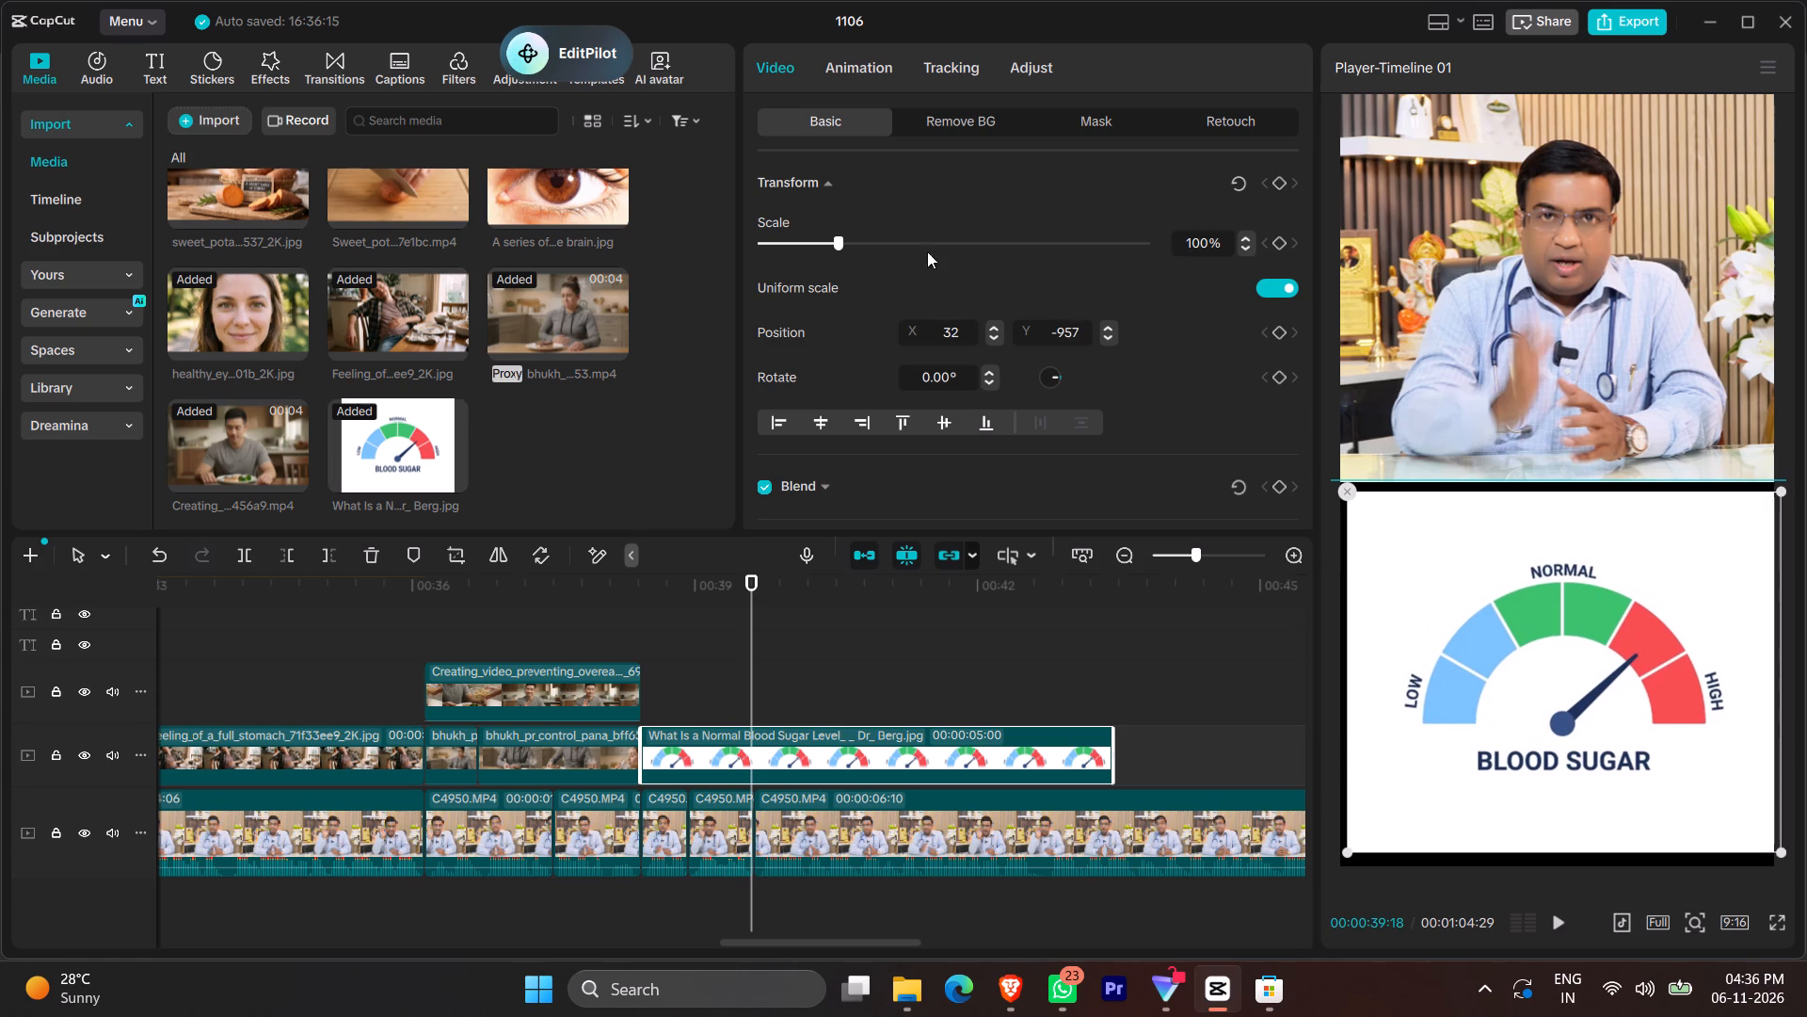
left_click(856, 243)
left_click_drag(1491, 549, 1498, 562)
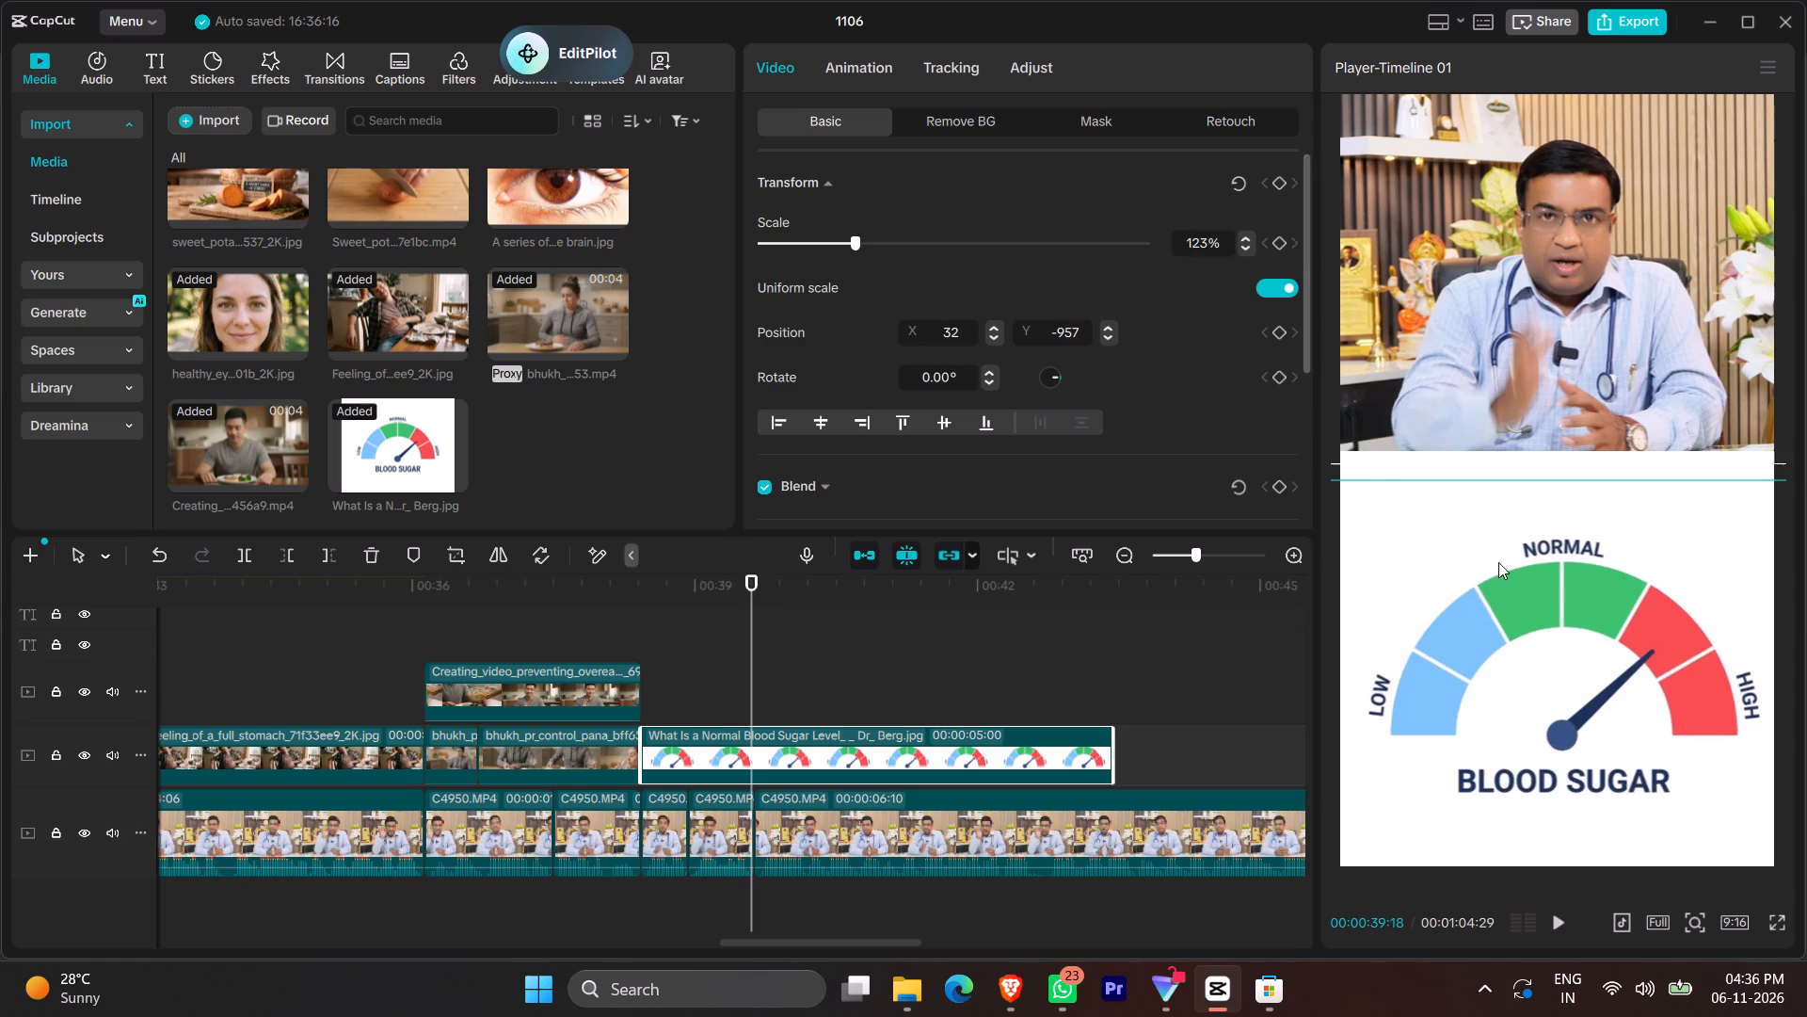
left_click_drag(1498, 562, 1531, 576)
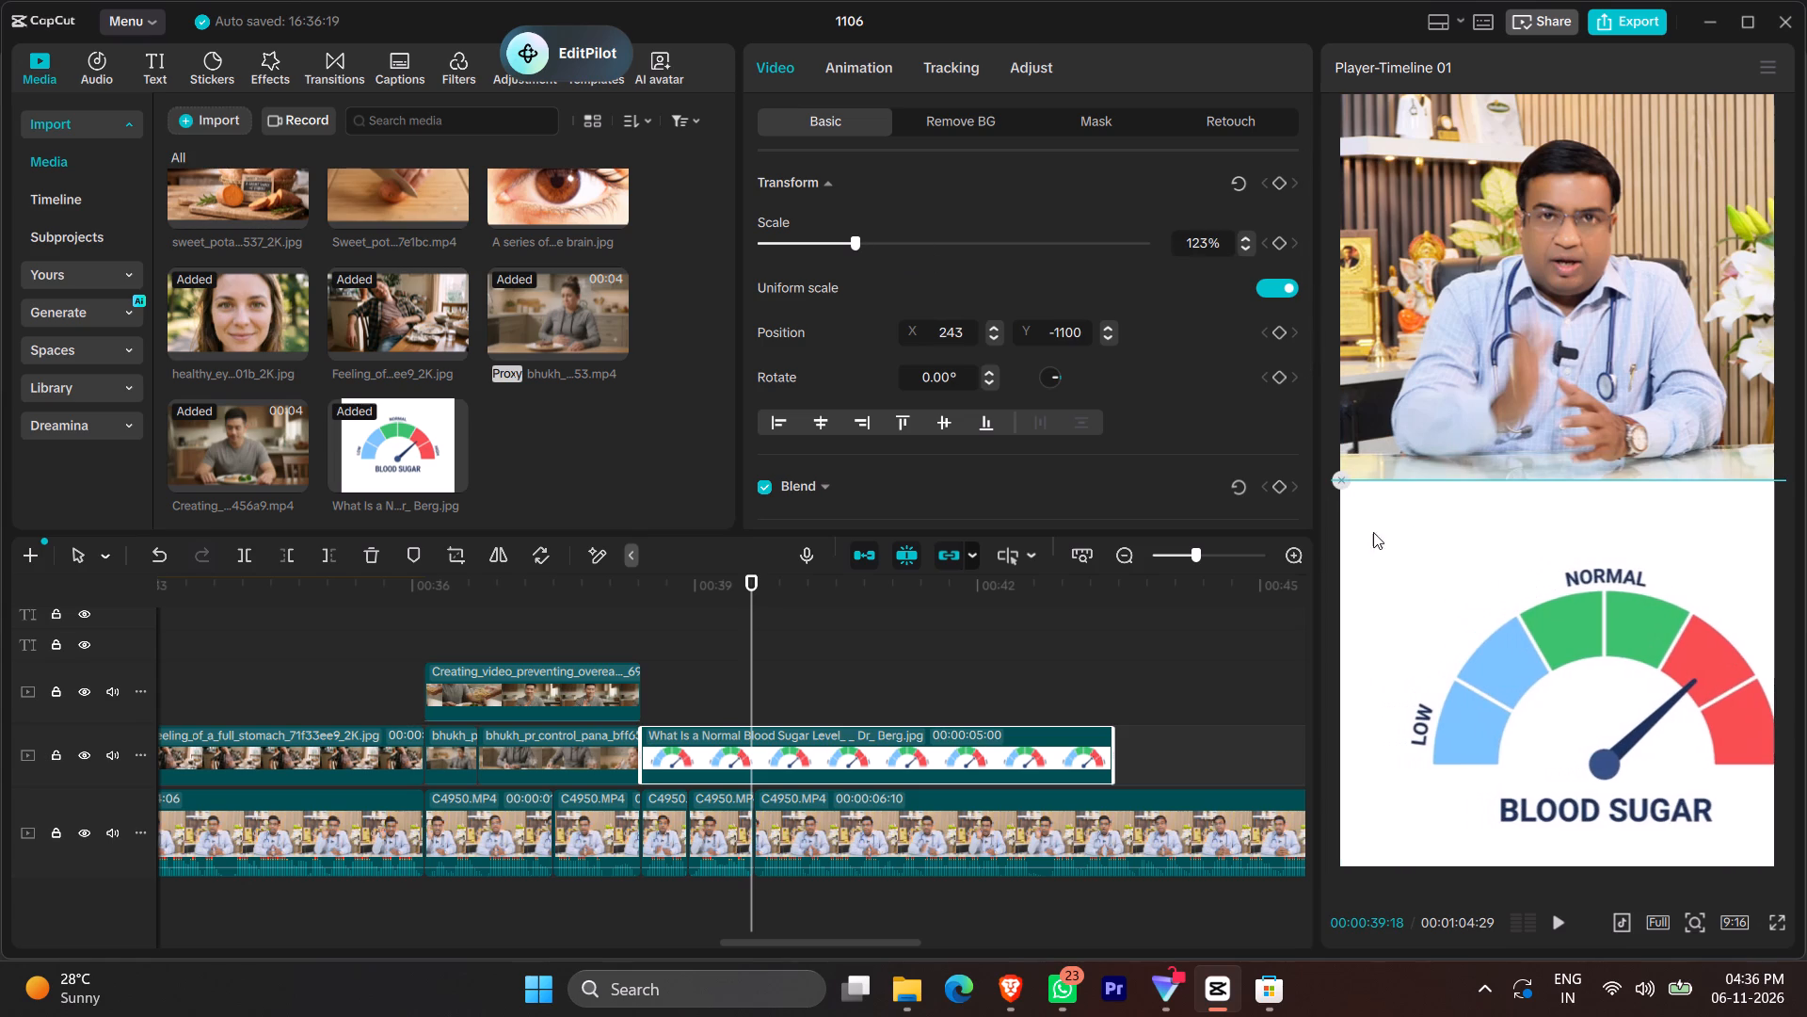
Add transform keyframes at the start of the blood sugar gauge clip, at 00:00:38:13.
left_click(637, 638)
left_click(753, 756)
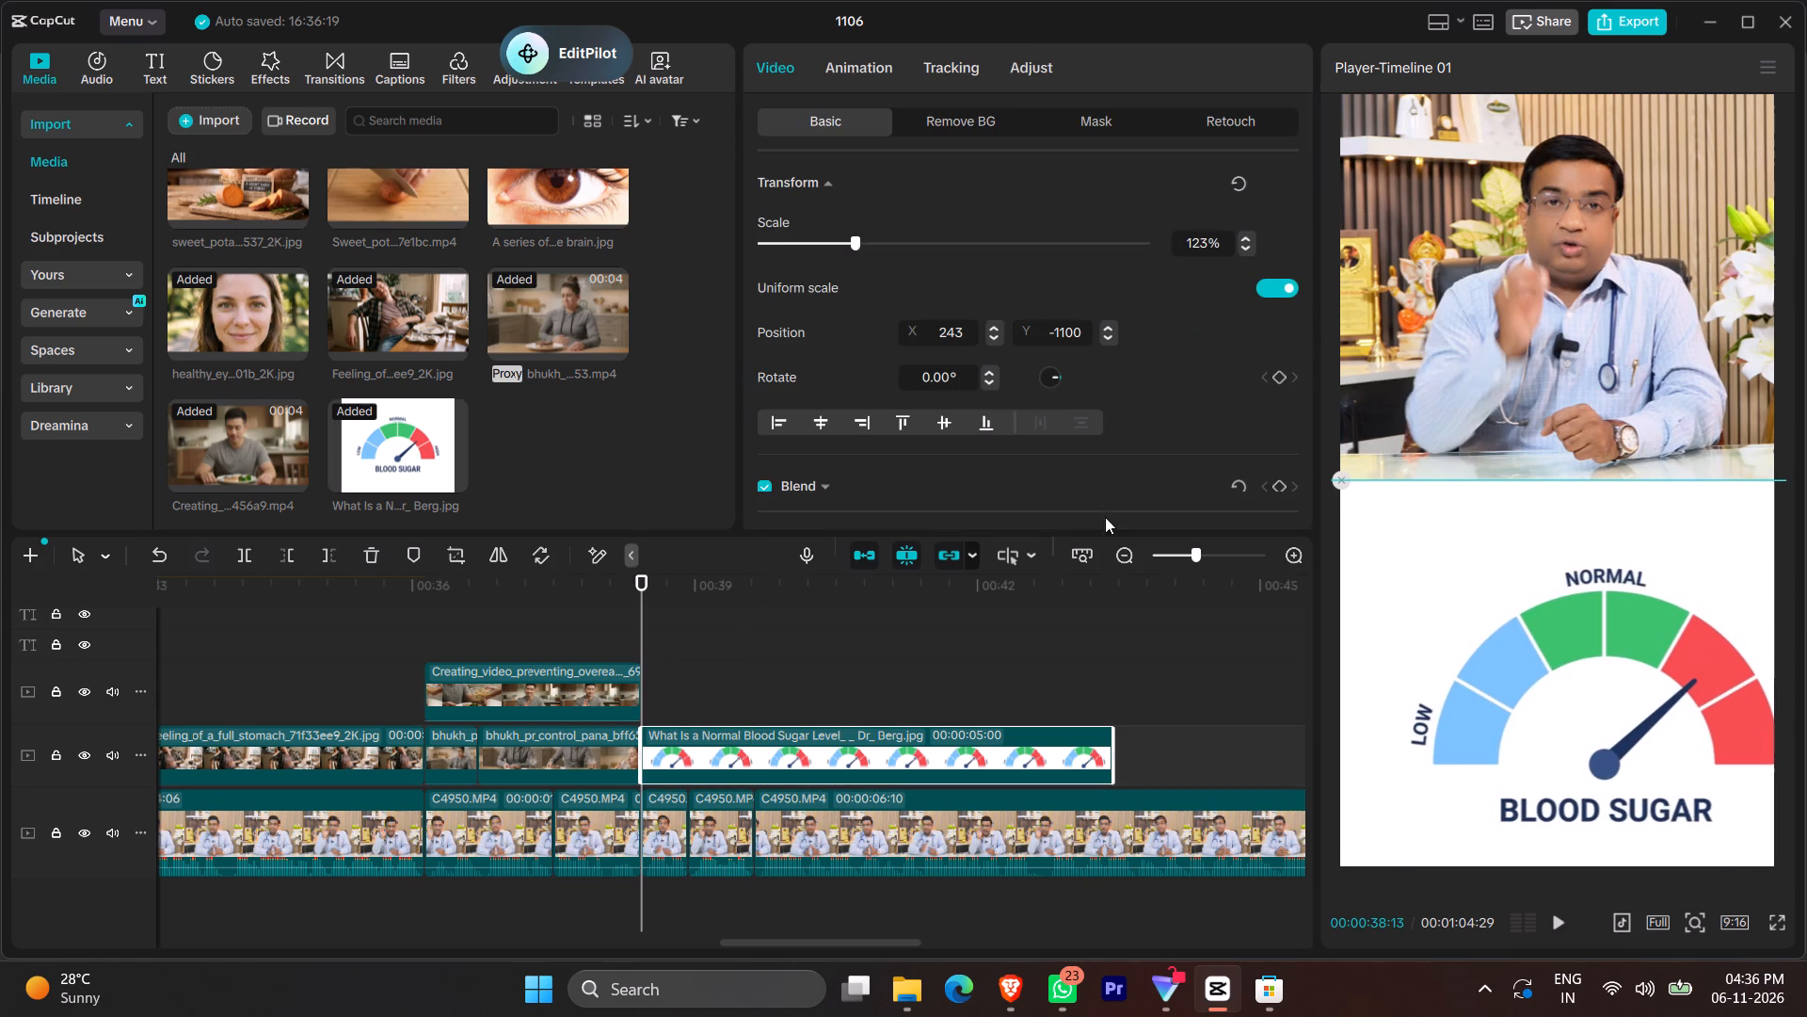
left_click(1279, 183)
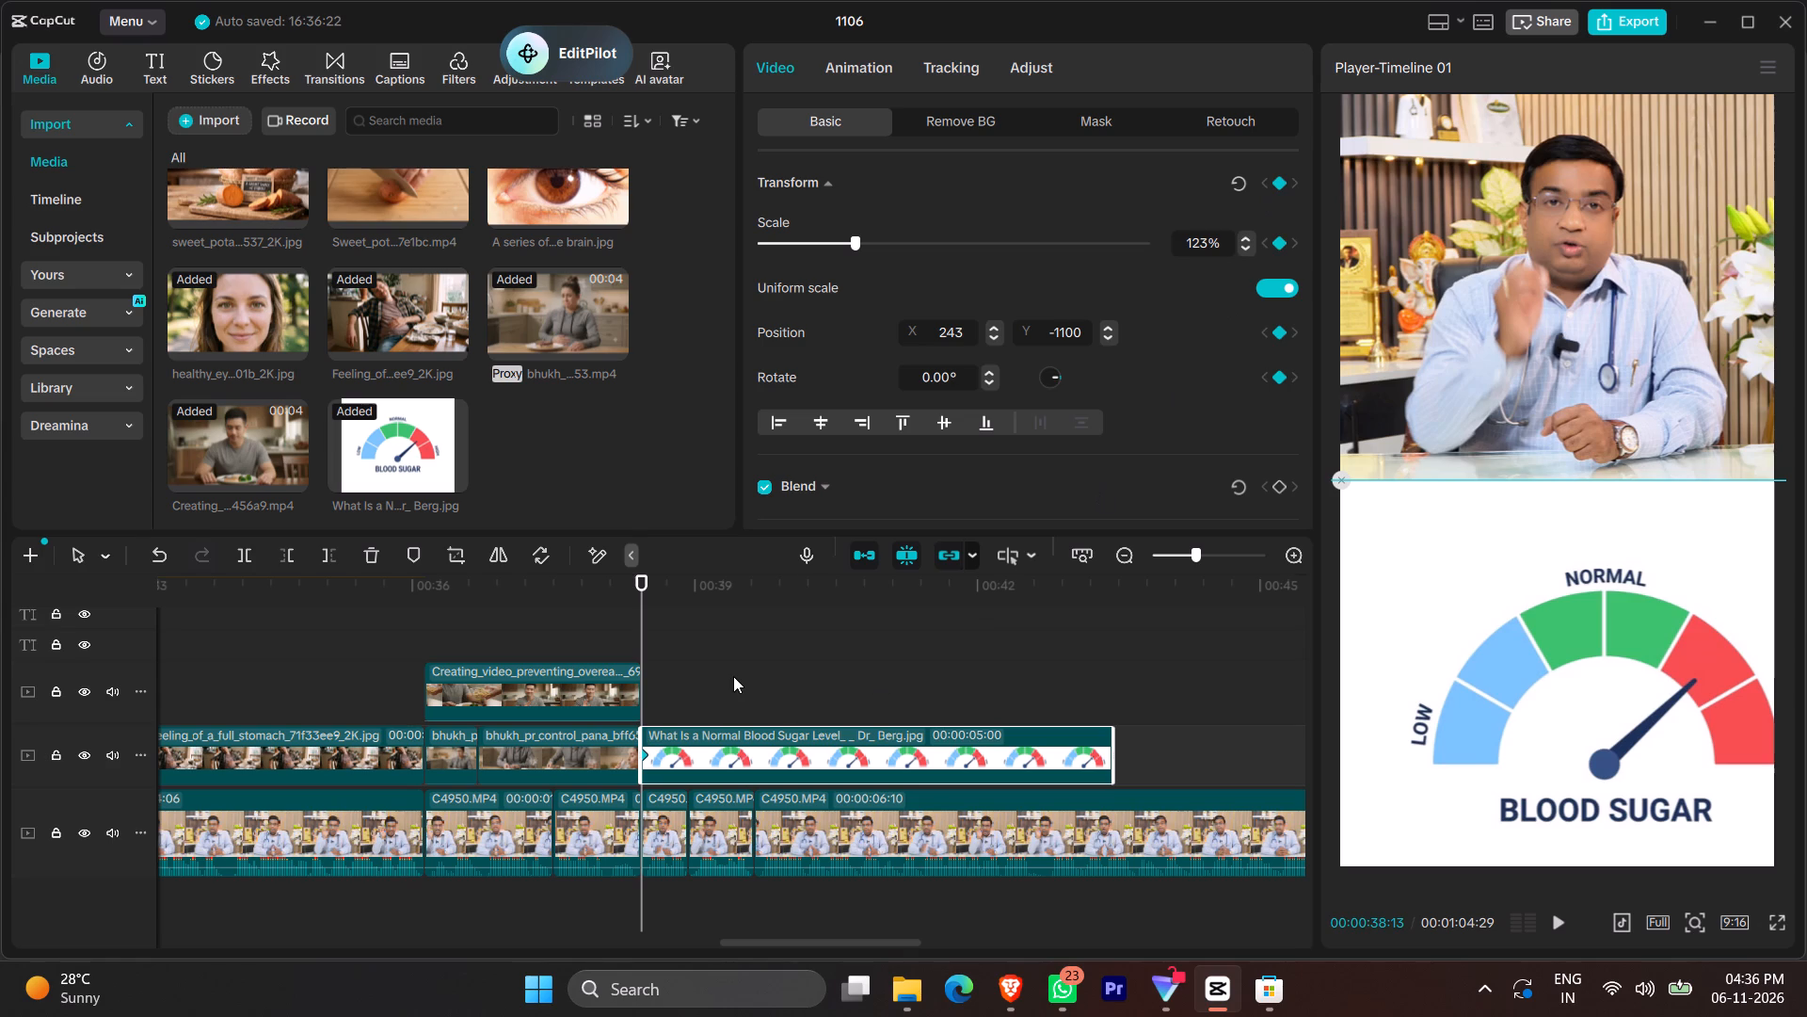
Play on to the narration cut at 00:00:39:19 and slide the gauge image horizontally to X 0 there, keeping Y -1100.
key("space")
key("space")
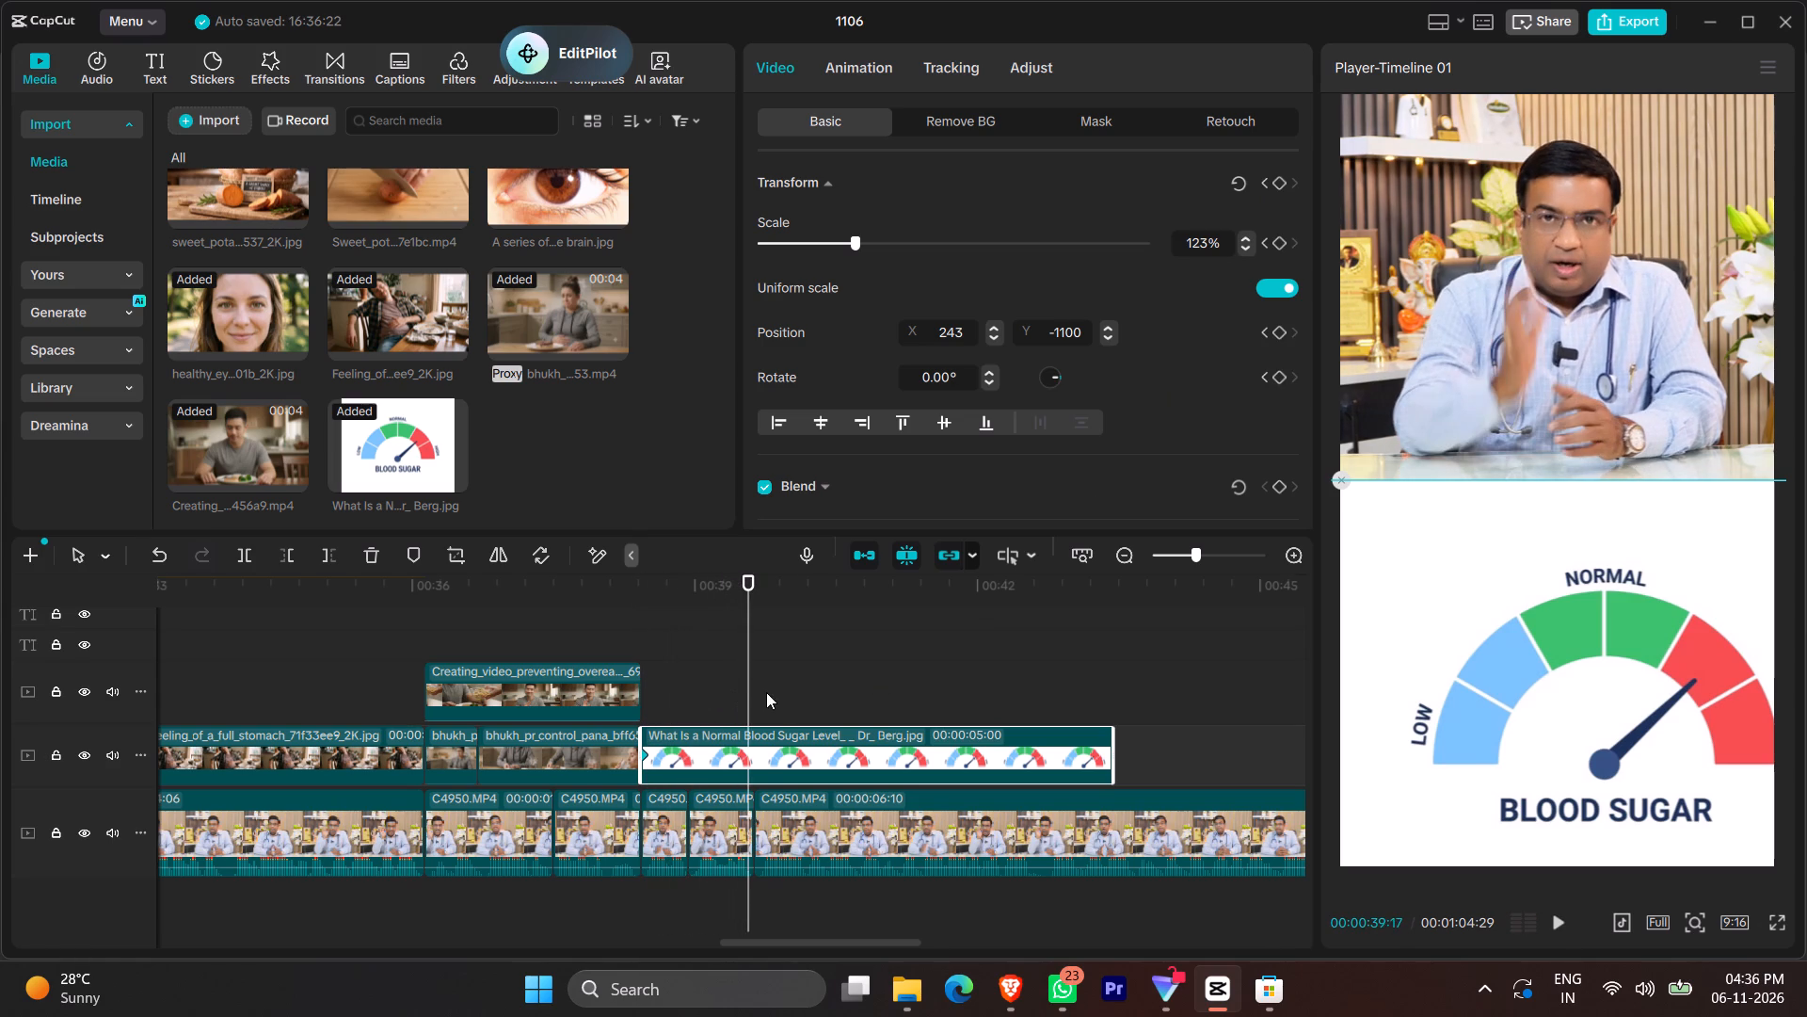
left_click(766, 692)
left_click(759, 692)
left_click(794, 741)
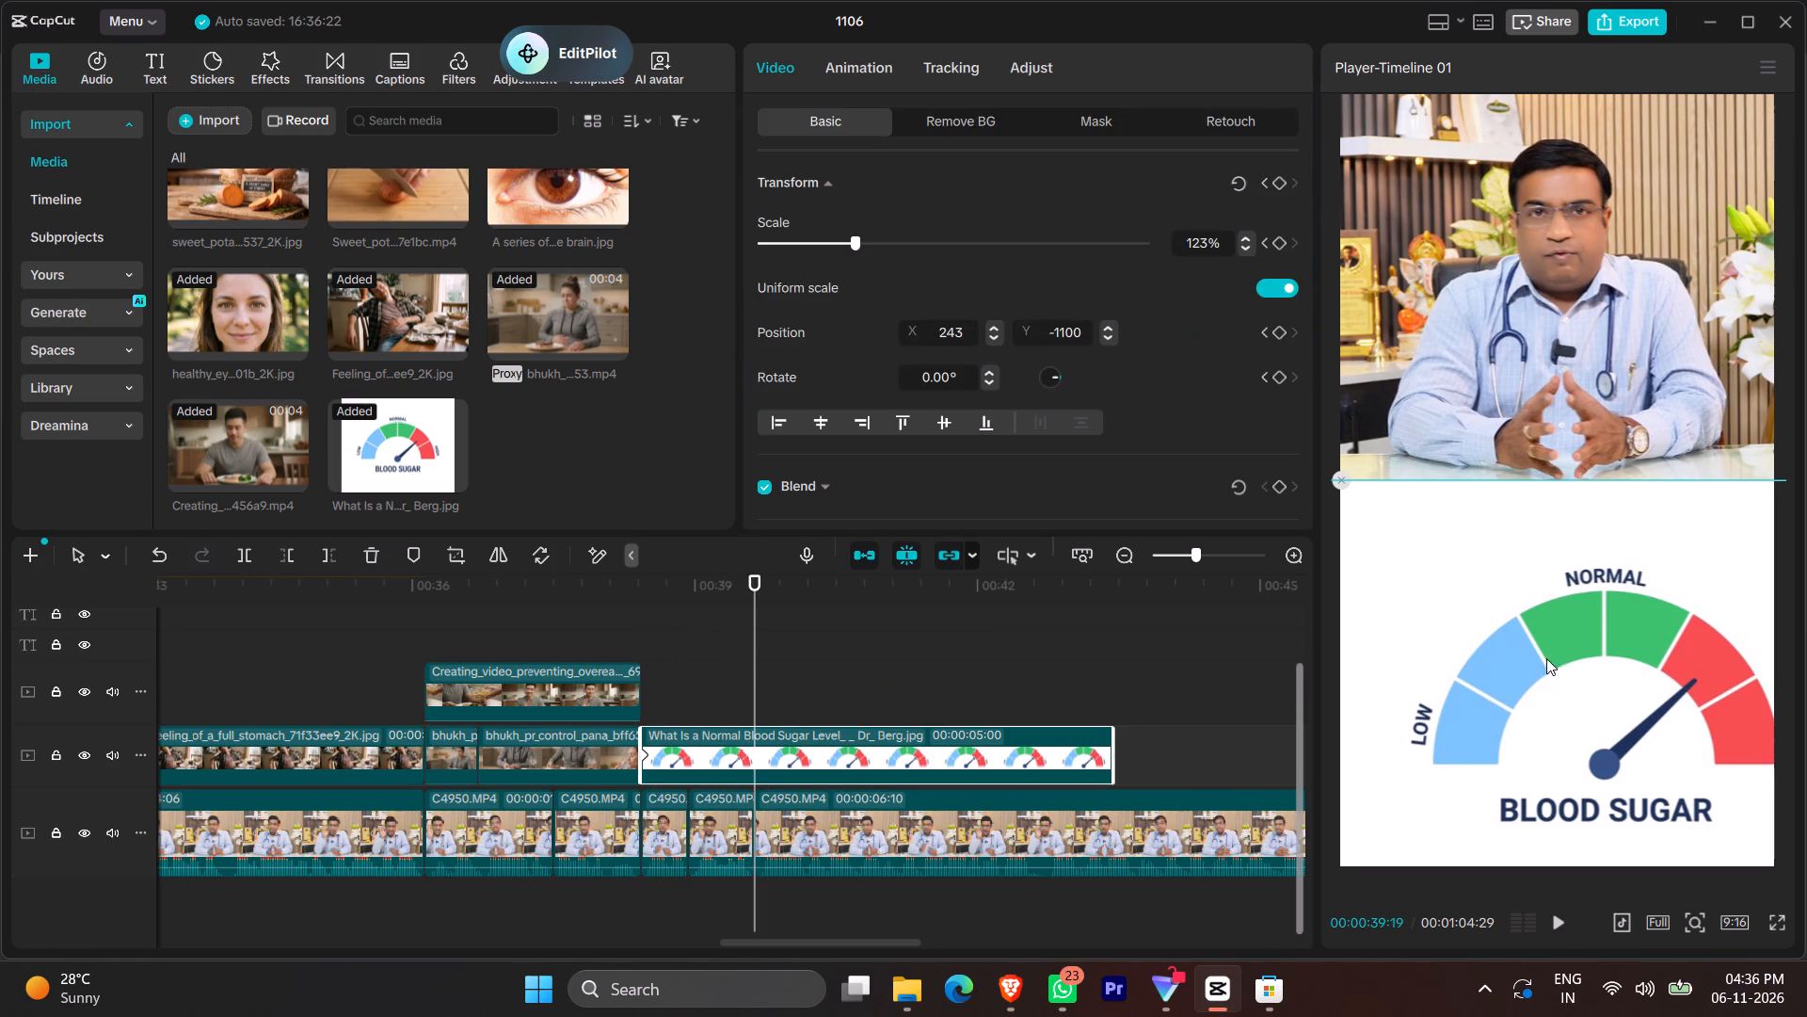
left_click_drag(1740, 561, 1692, 567)
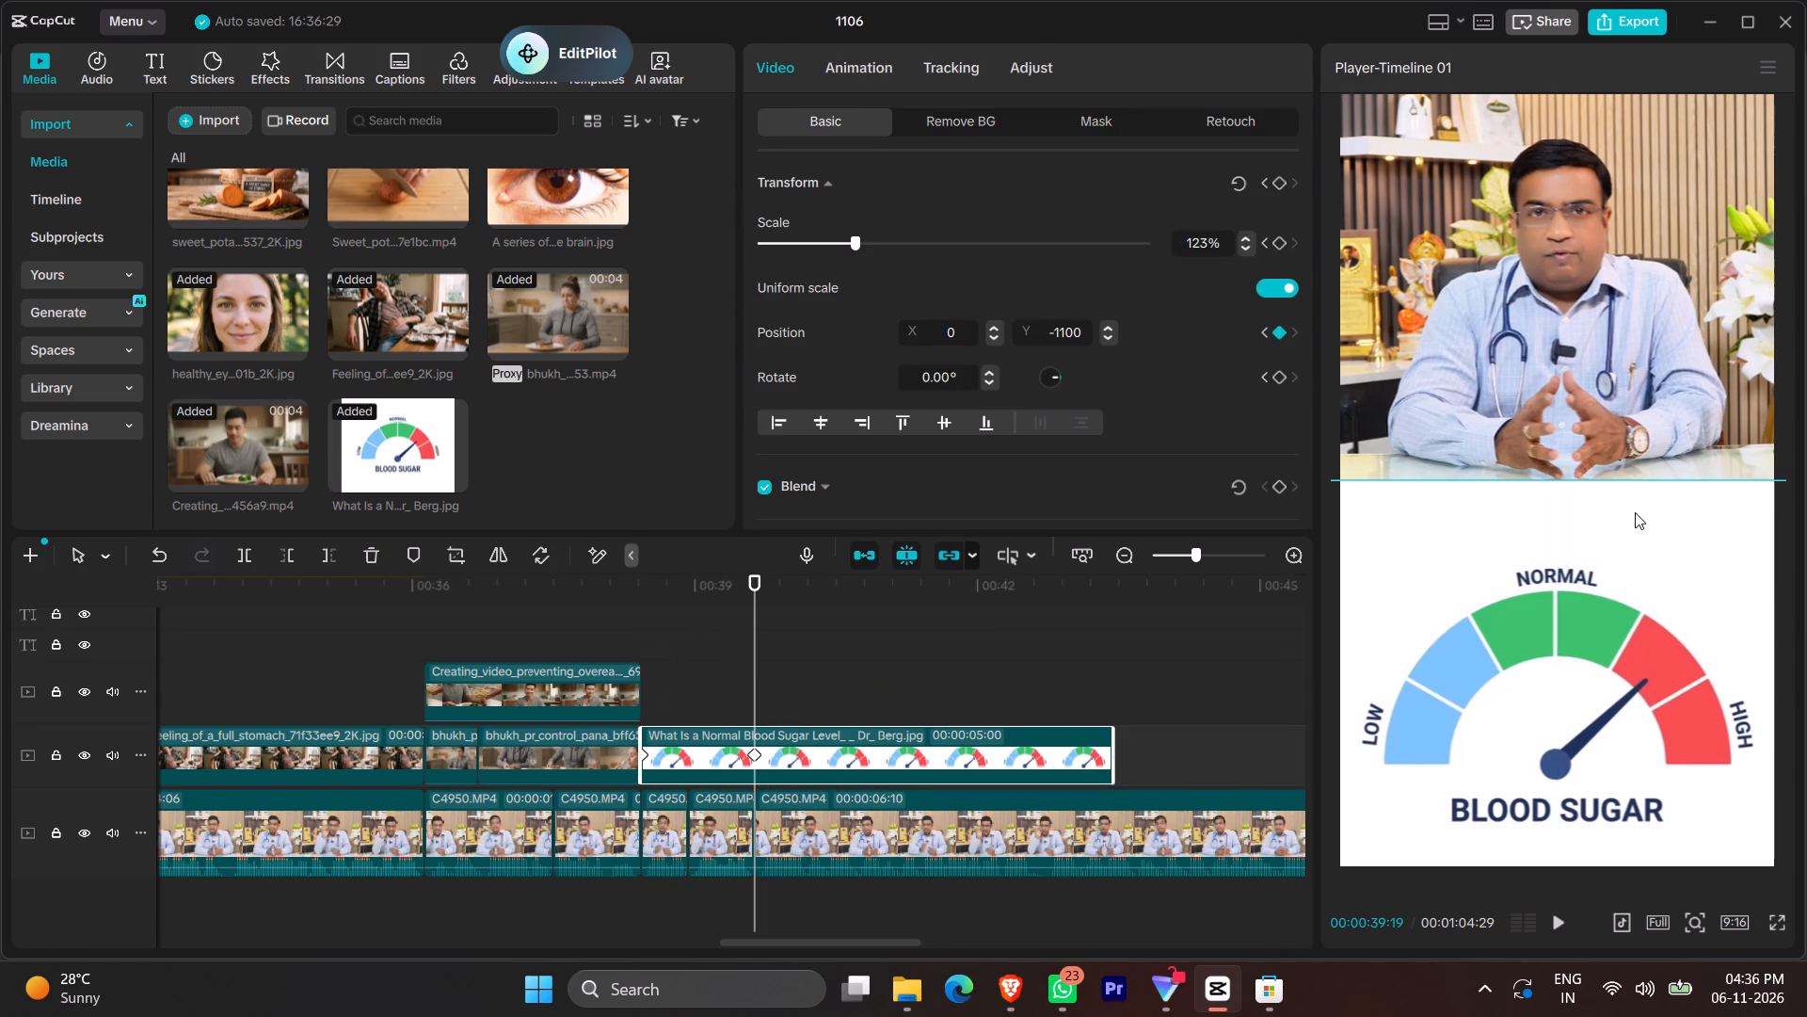
Trim the end of the blood sugar gauge clip back to the narration cut at 00:00:39:19.
left_click(755, 754)
left_click_drag(1113, 747, 751, 795)
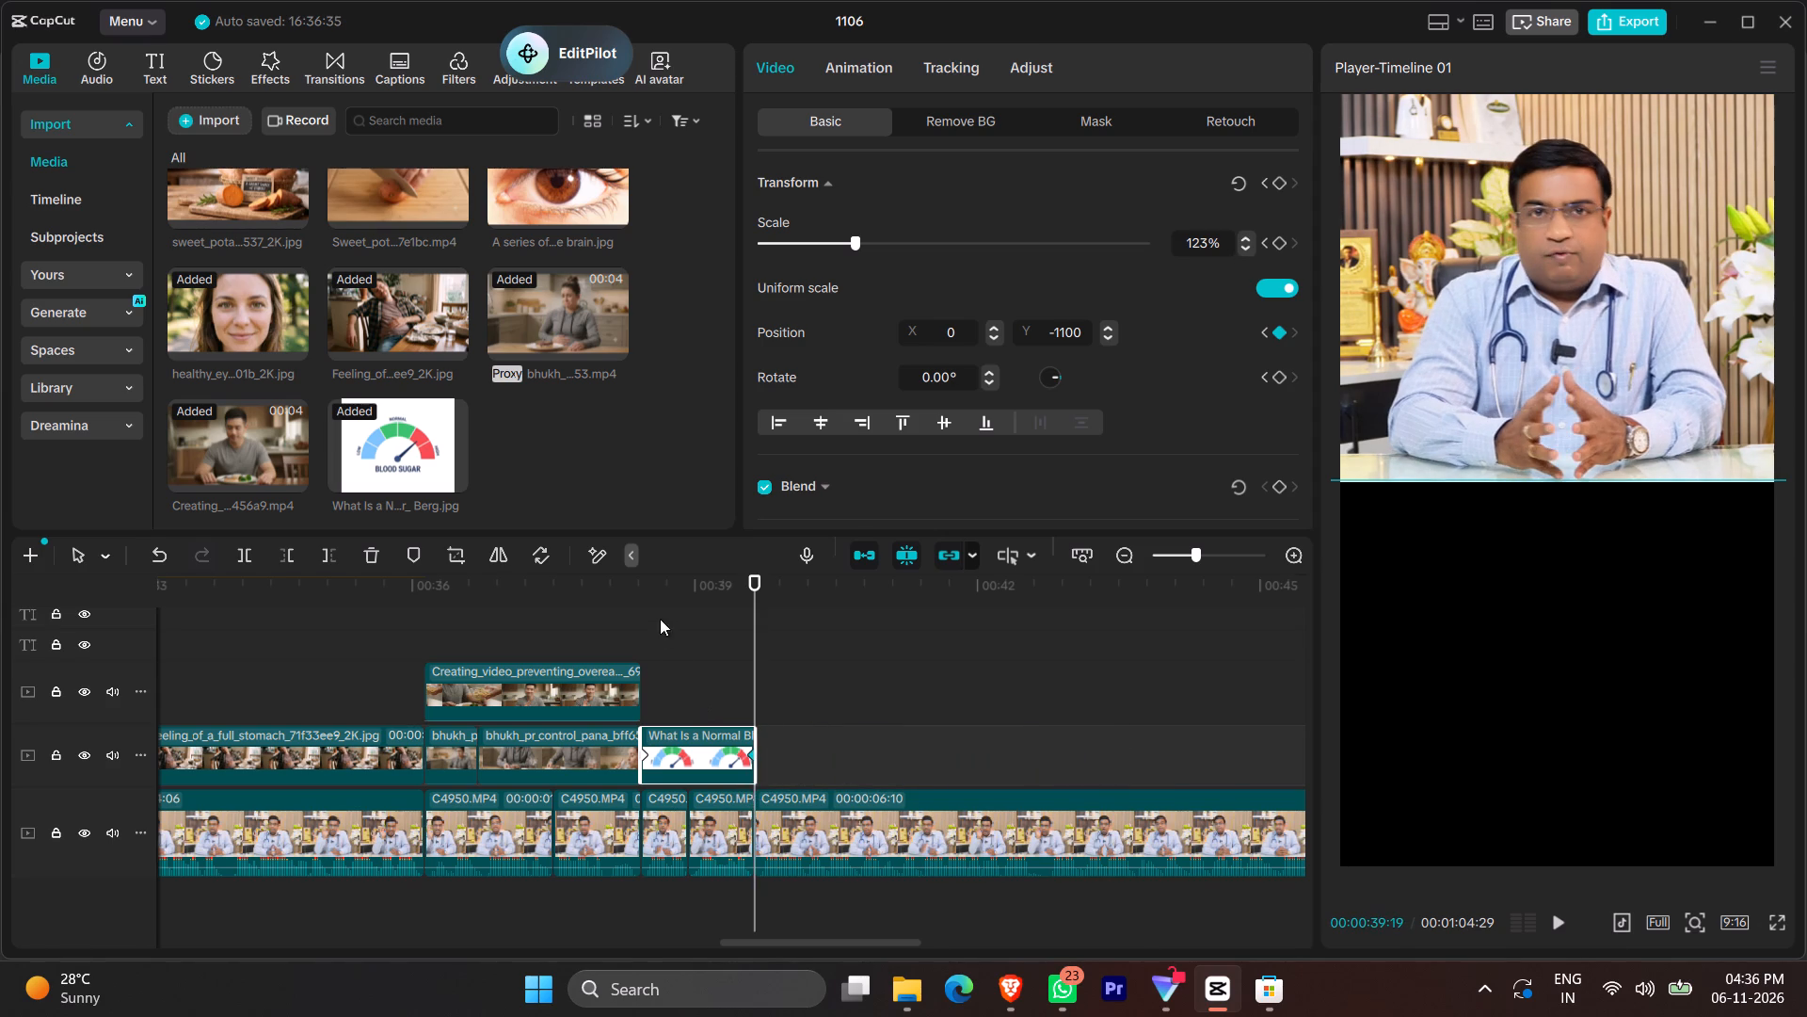
Play from just before the blood sugar gauge clip to check its sliding motion and hear the narration after it.
left_click(639, 607)
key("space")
left_click(645, 619)
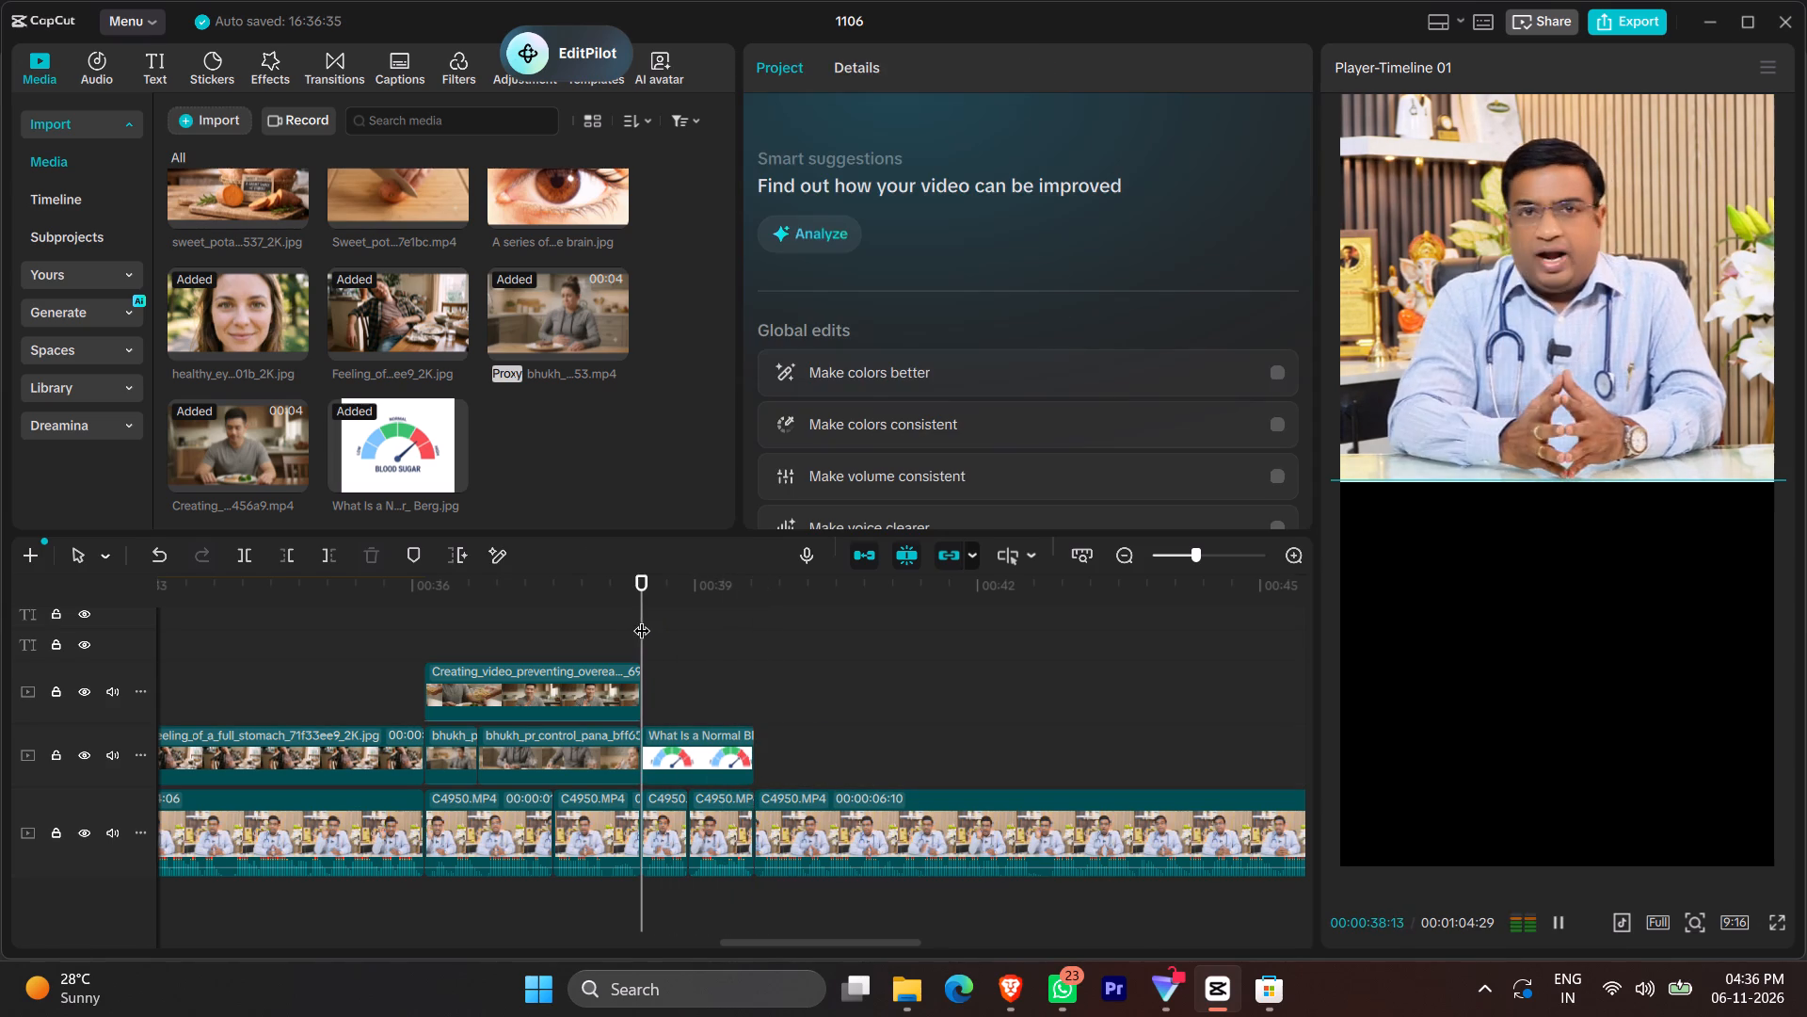
left_click(637, 618)
left_click(620, 619)
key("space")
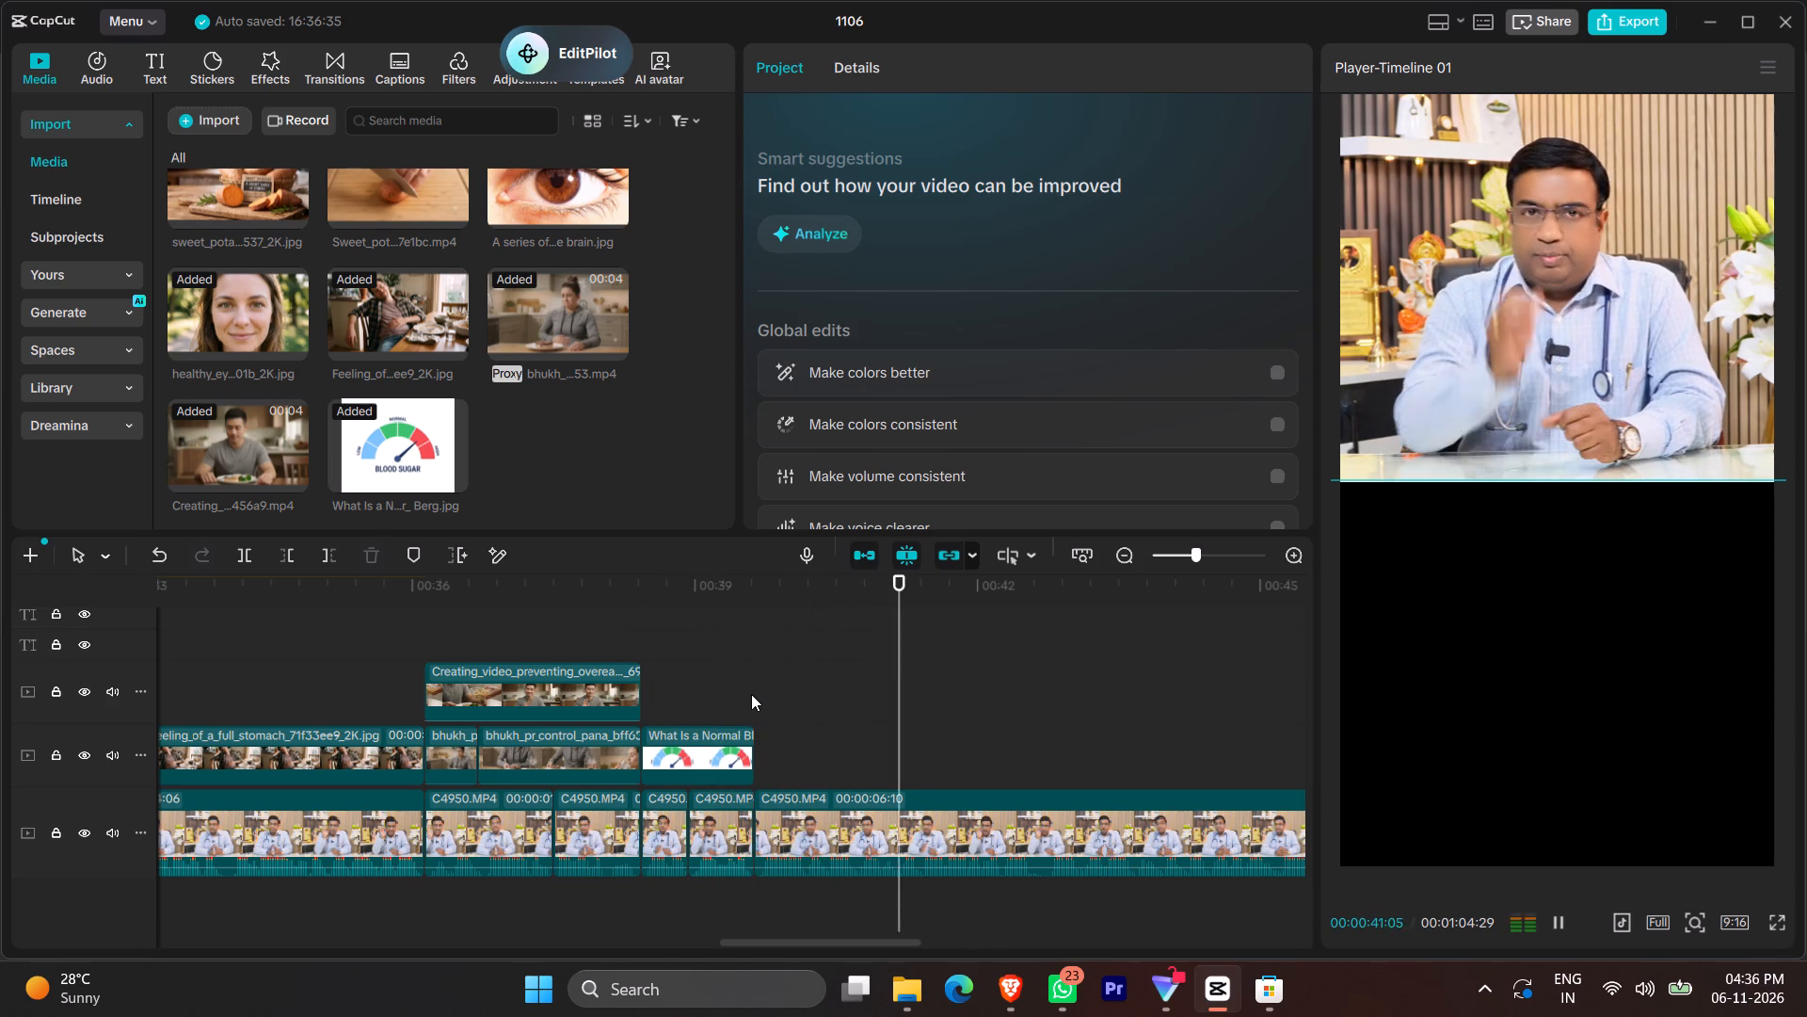
Play the narration around and beyond the blood sugar gauge clip to check its timing and hear what the next visual must illustrate.
key("space")
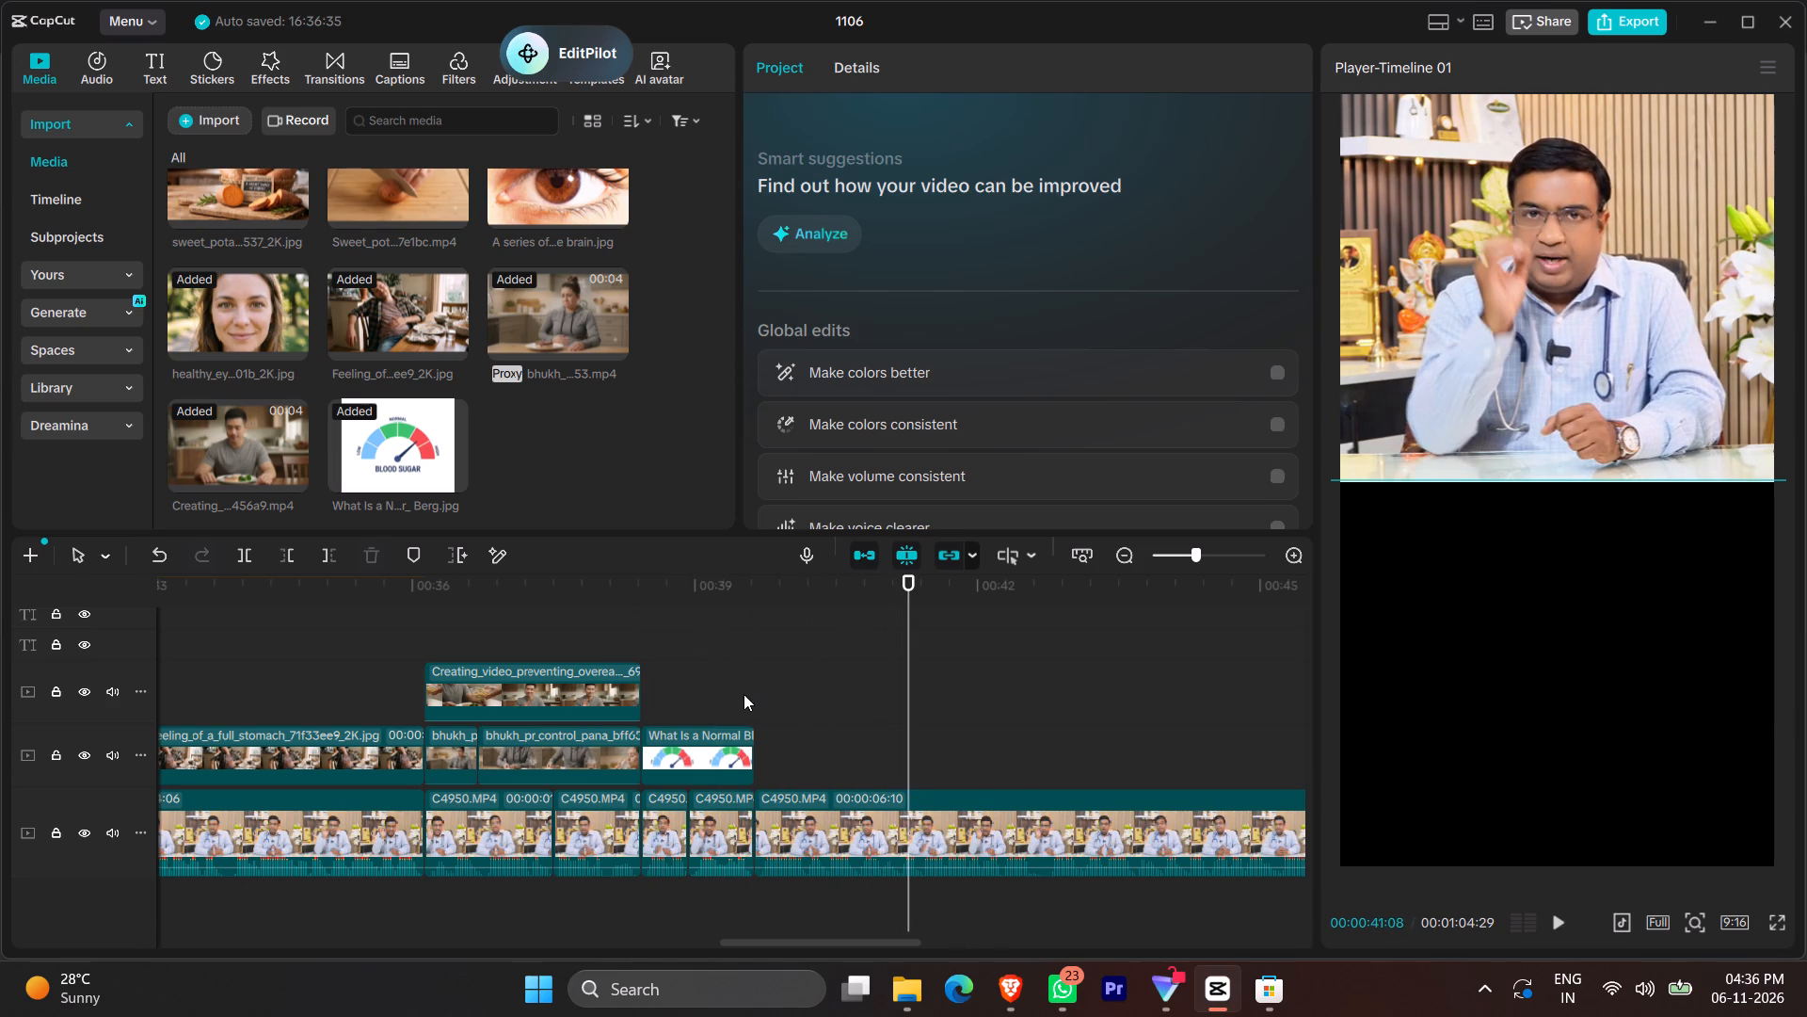
left_click(735, 693)
left_click(660, 706)
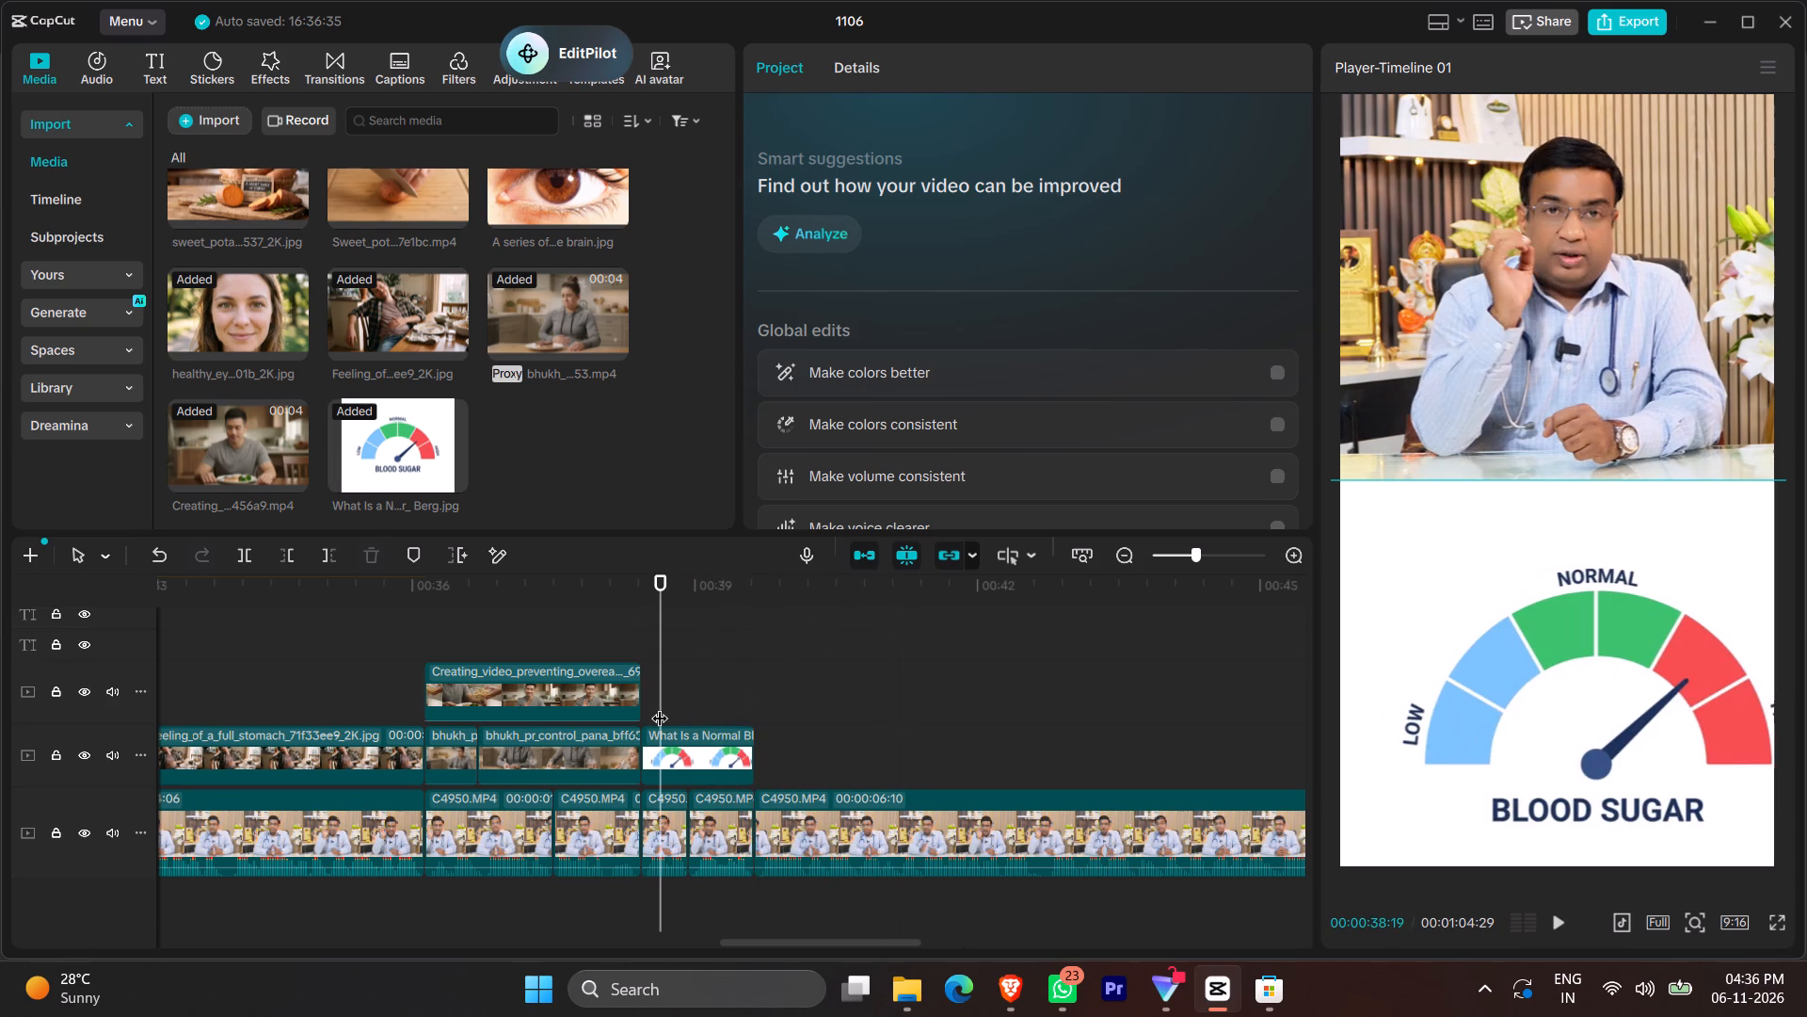
key("space")
key("space")
left_click(640, 630)
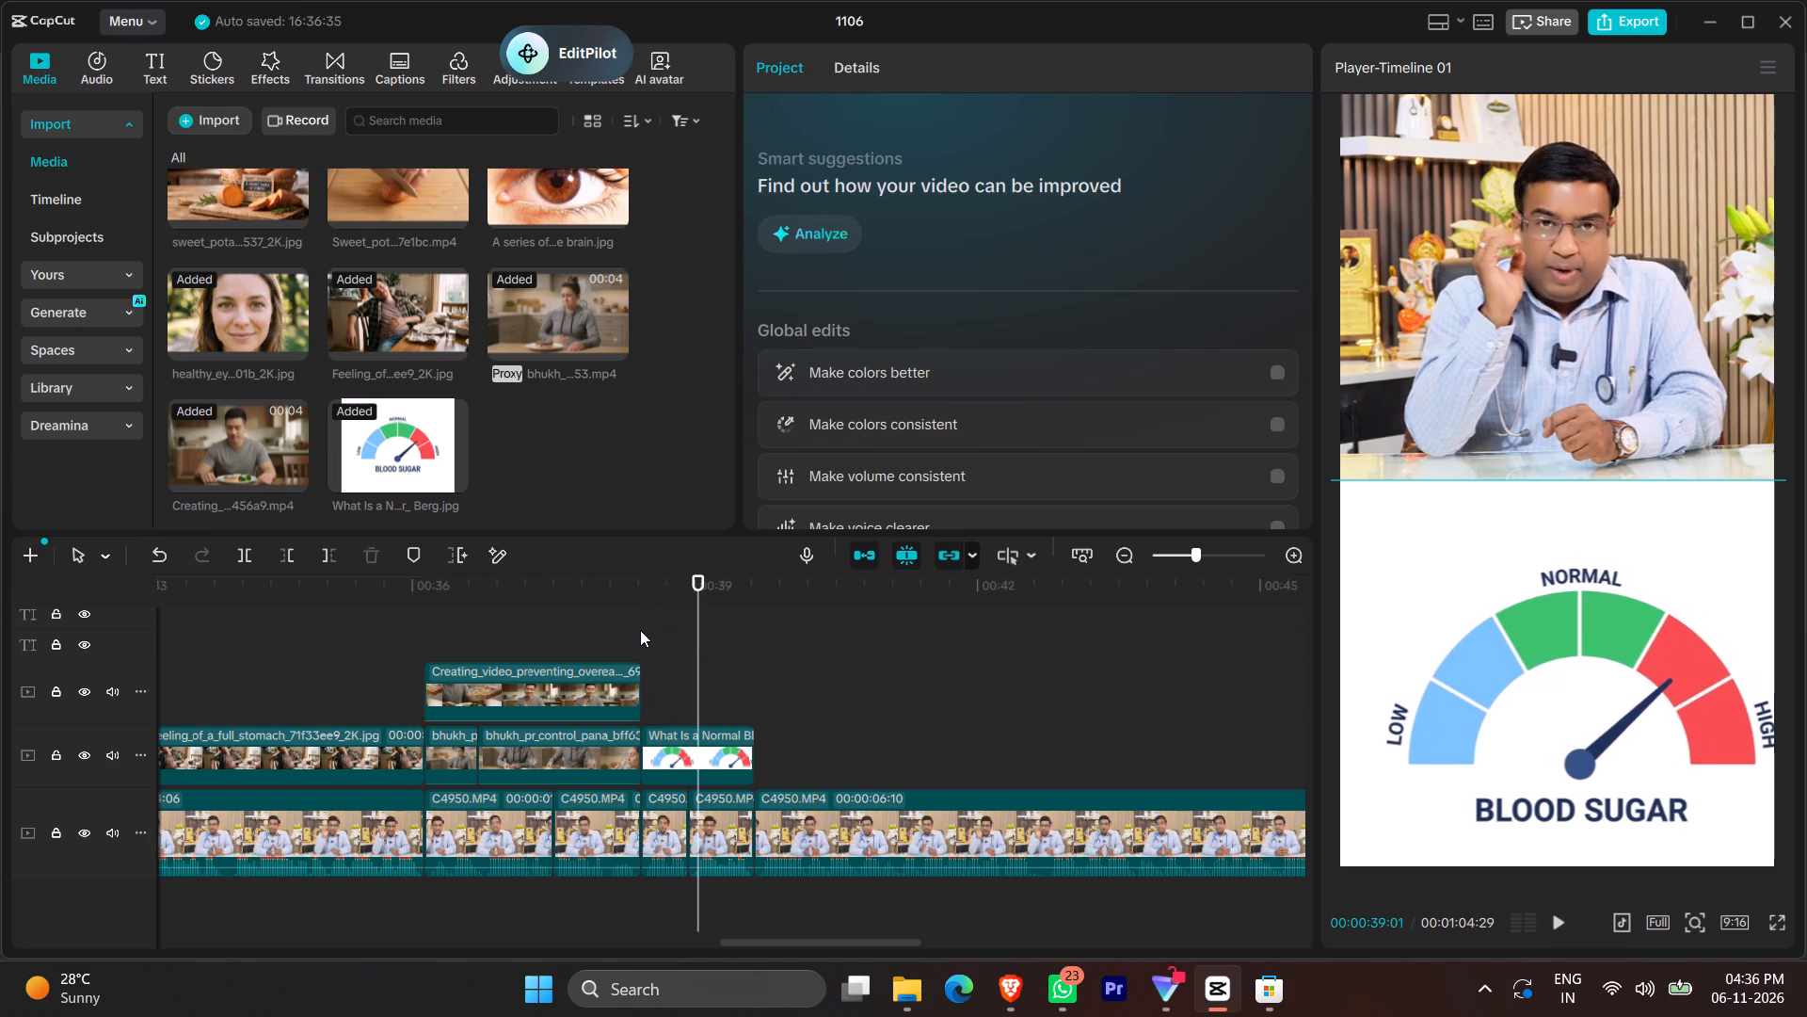
key("space")
key("space")
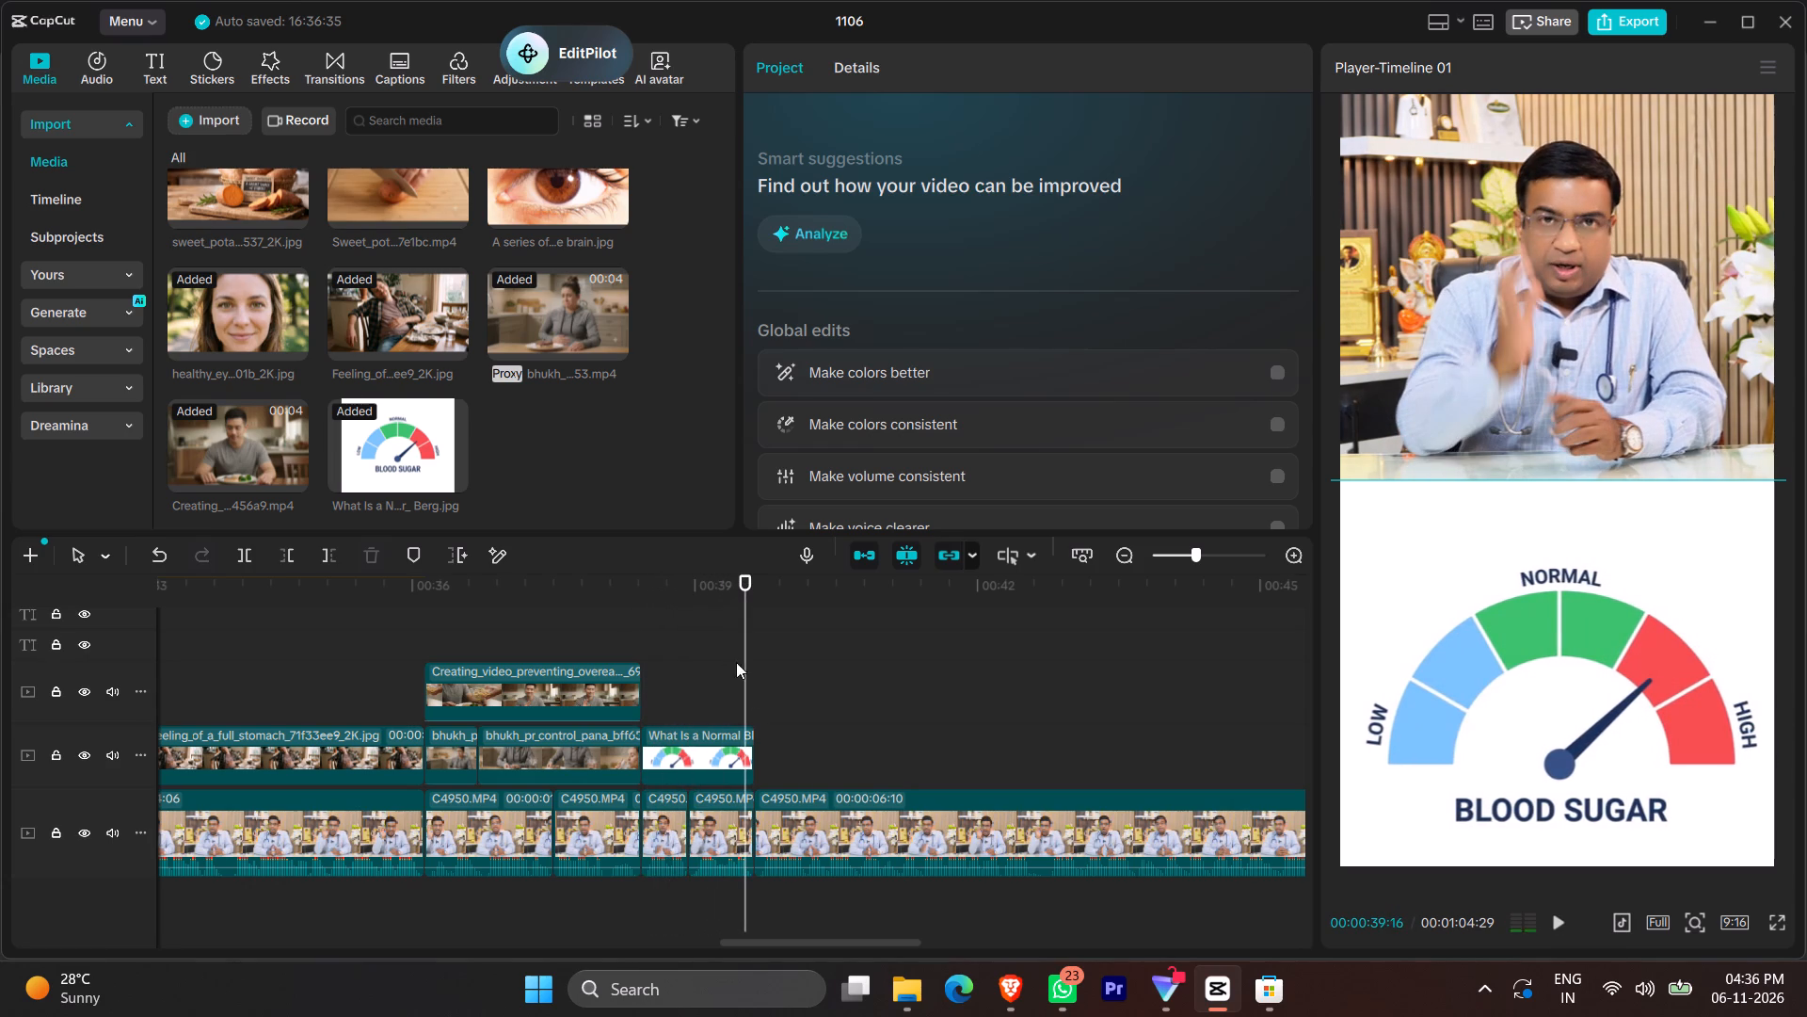
key("space")
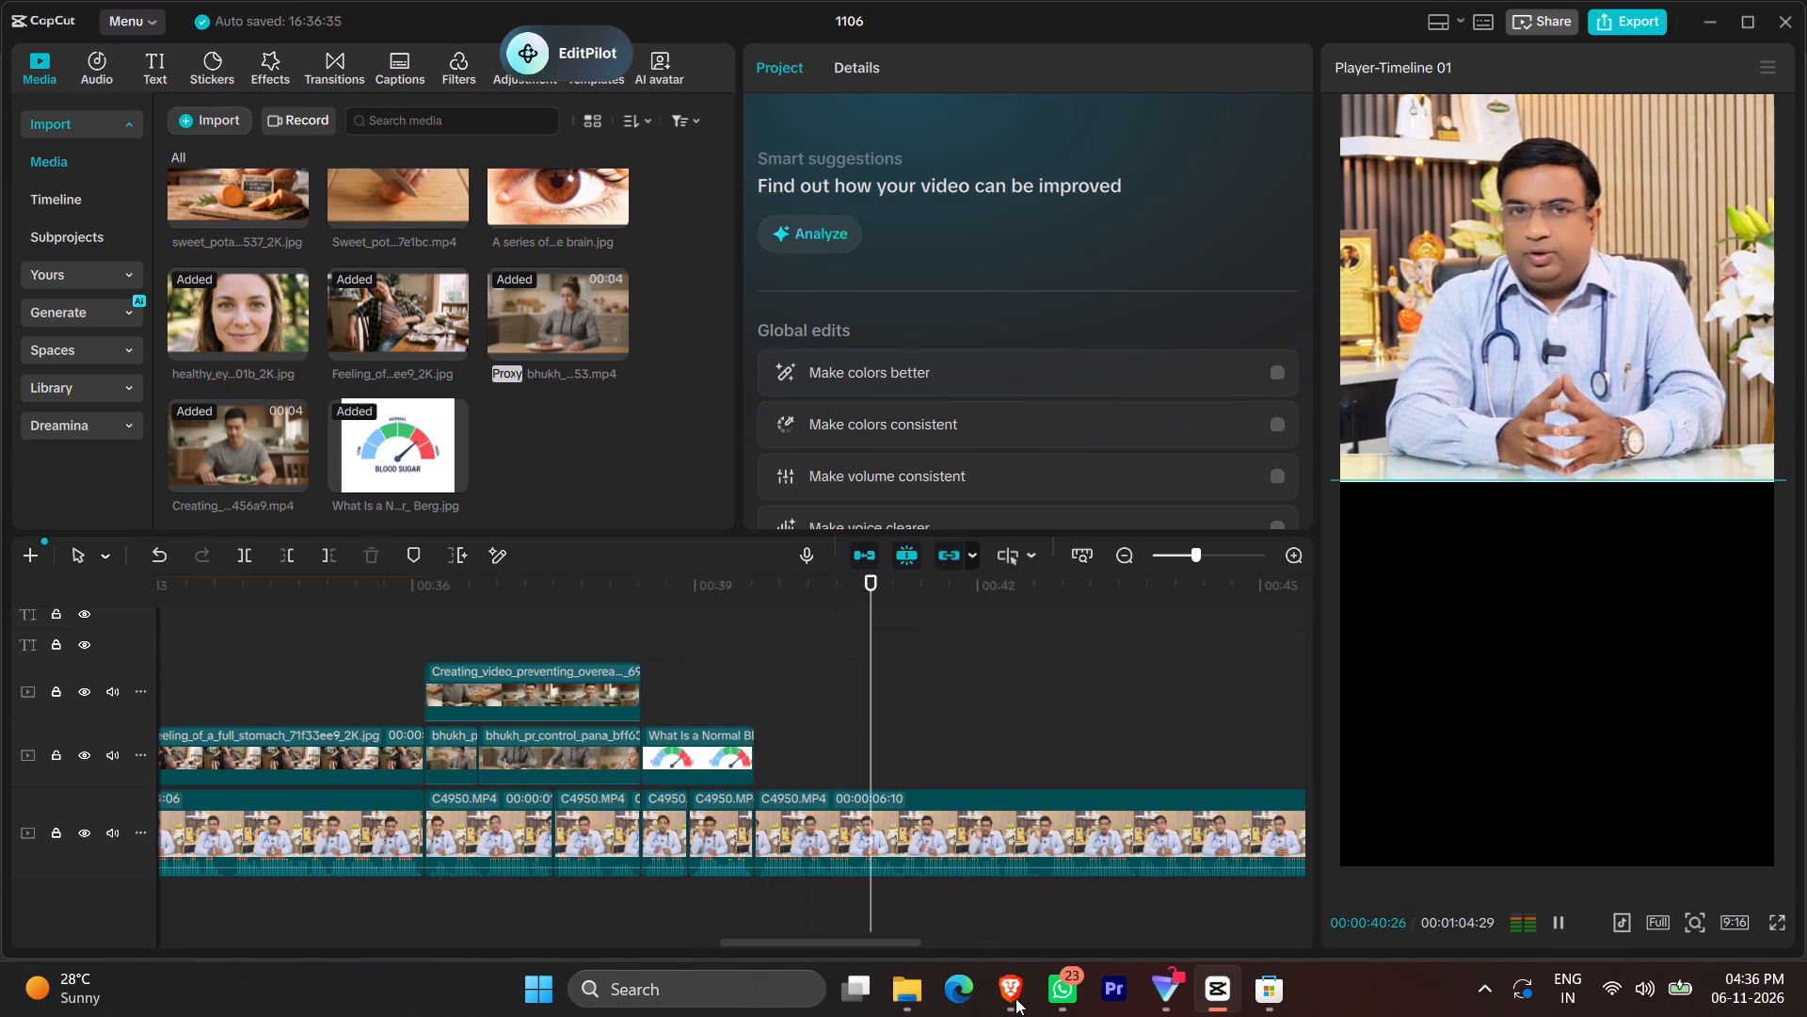
key("space")
Play the narration beyond the blood sugar gauge clip, up to about 00:00:45, to hear what the next visual must illustrate.
left_click(1017, 1000)
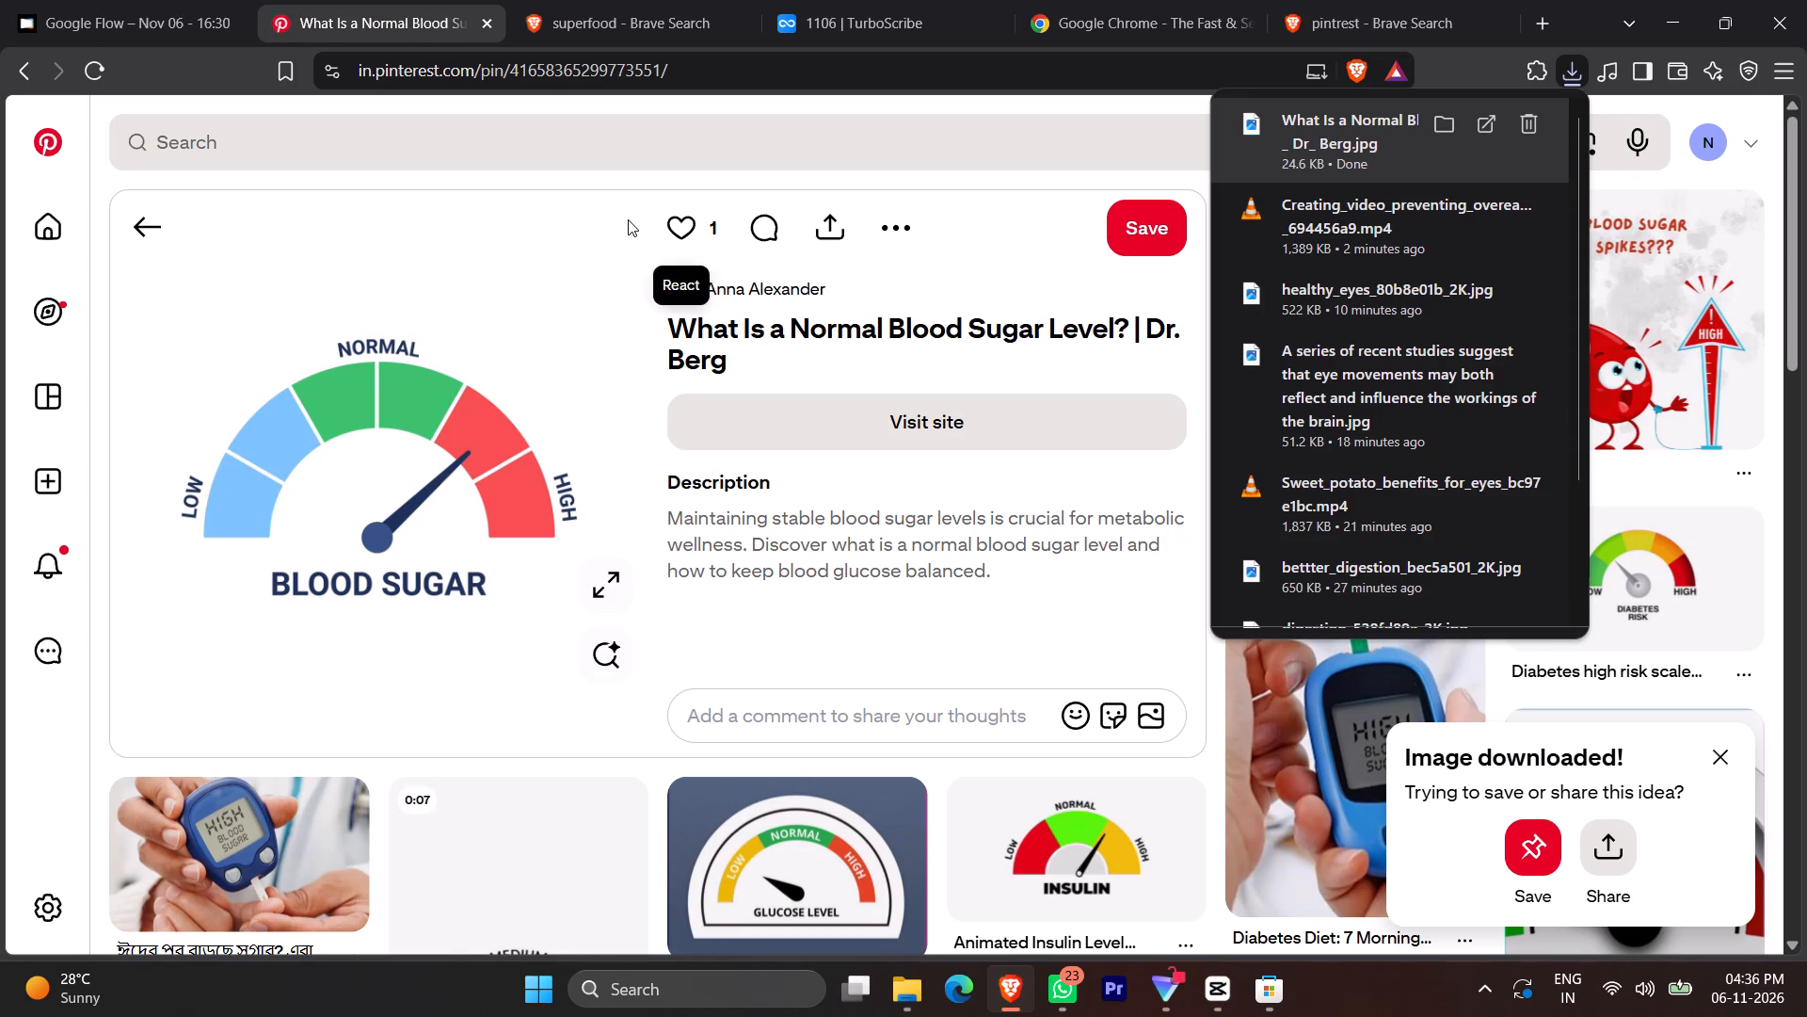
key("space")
left_click(1222, 1000)
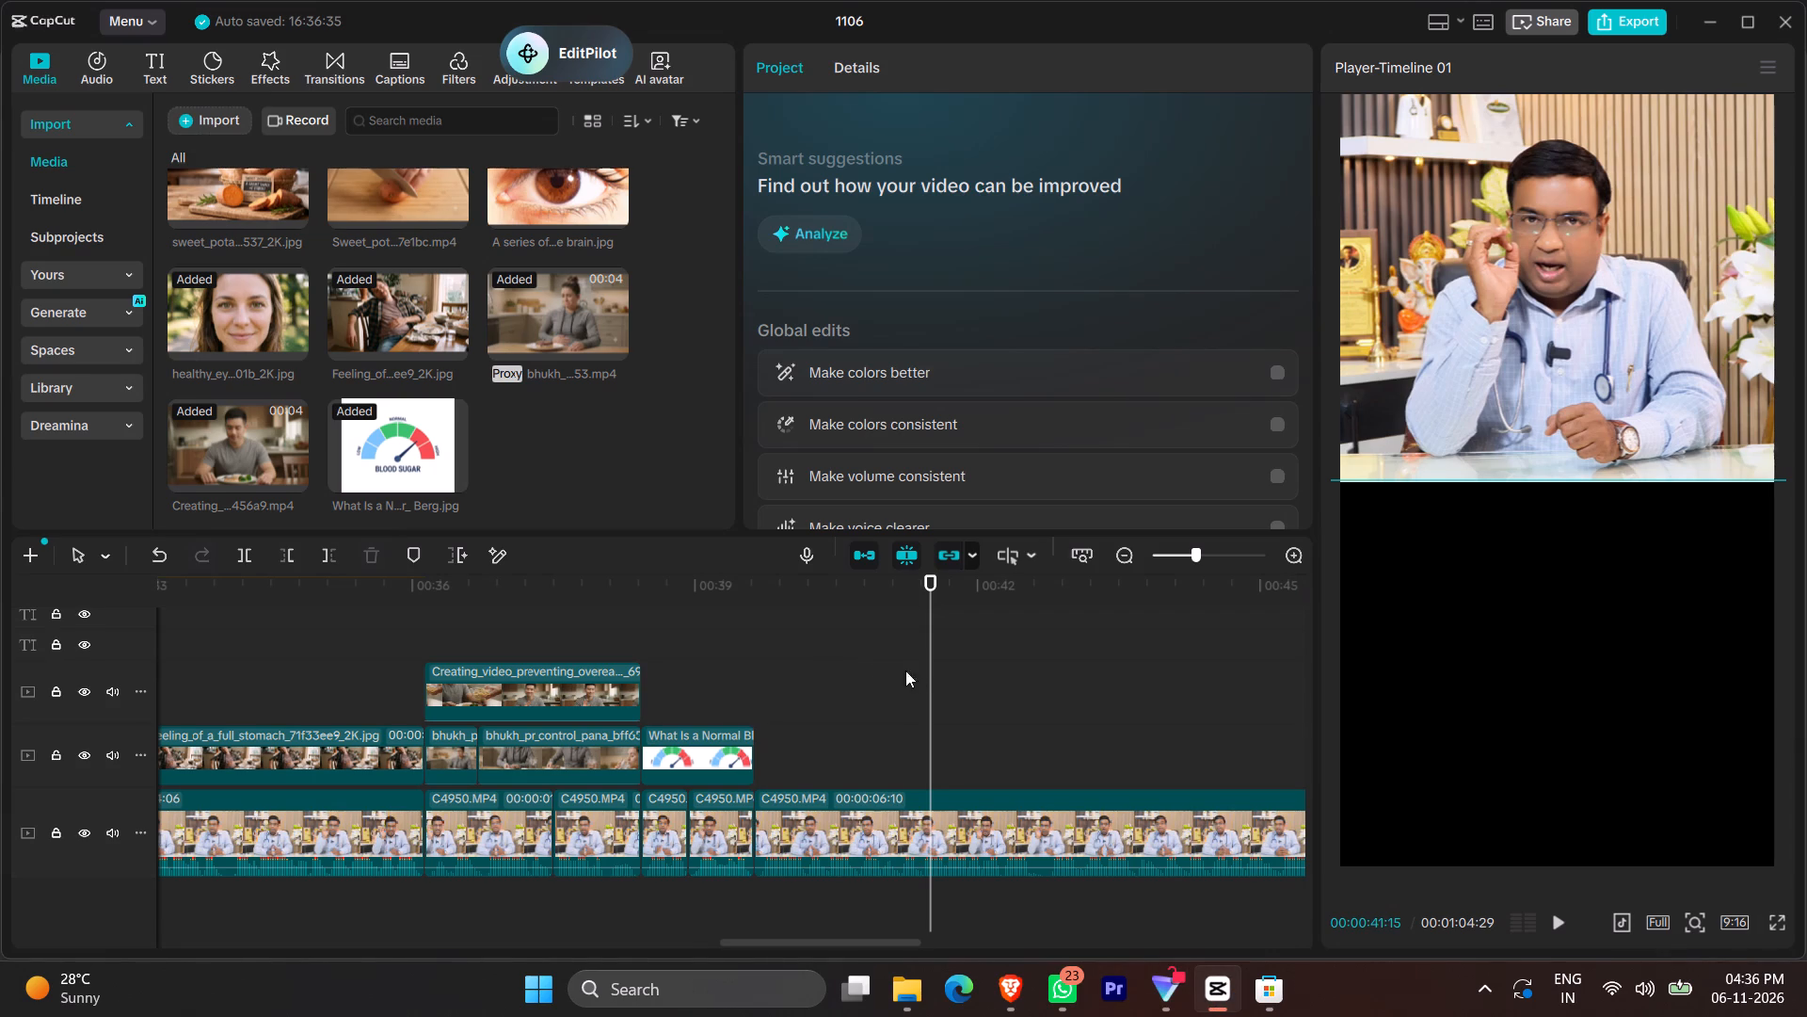
left_click(813, 660)
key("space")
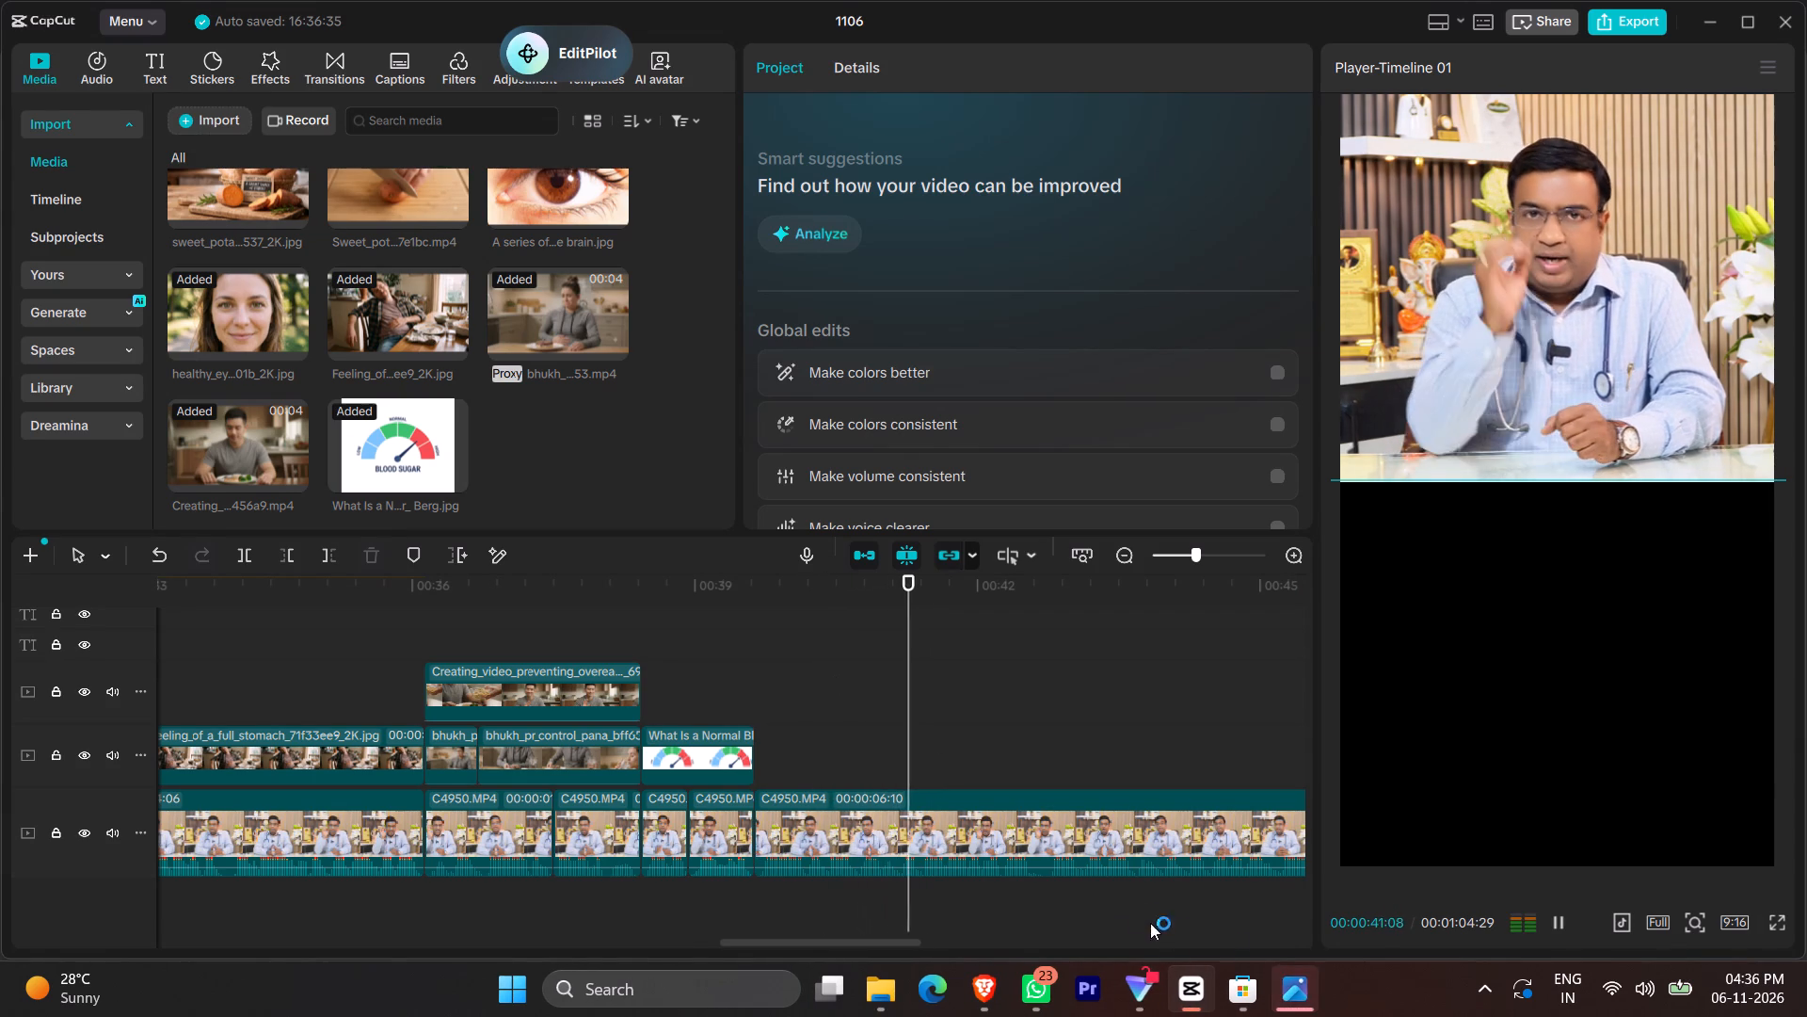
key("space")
left_click(1282, 990)
left_click(1441, 162)
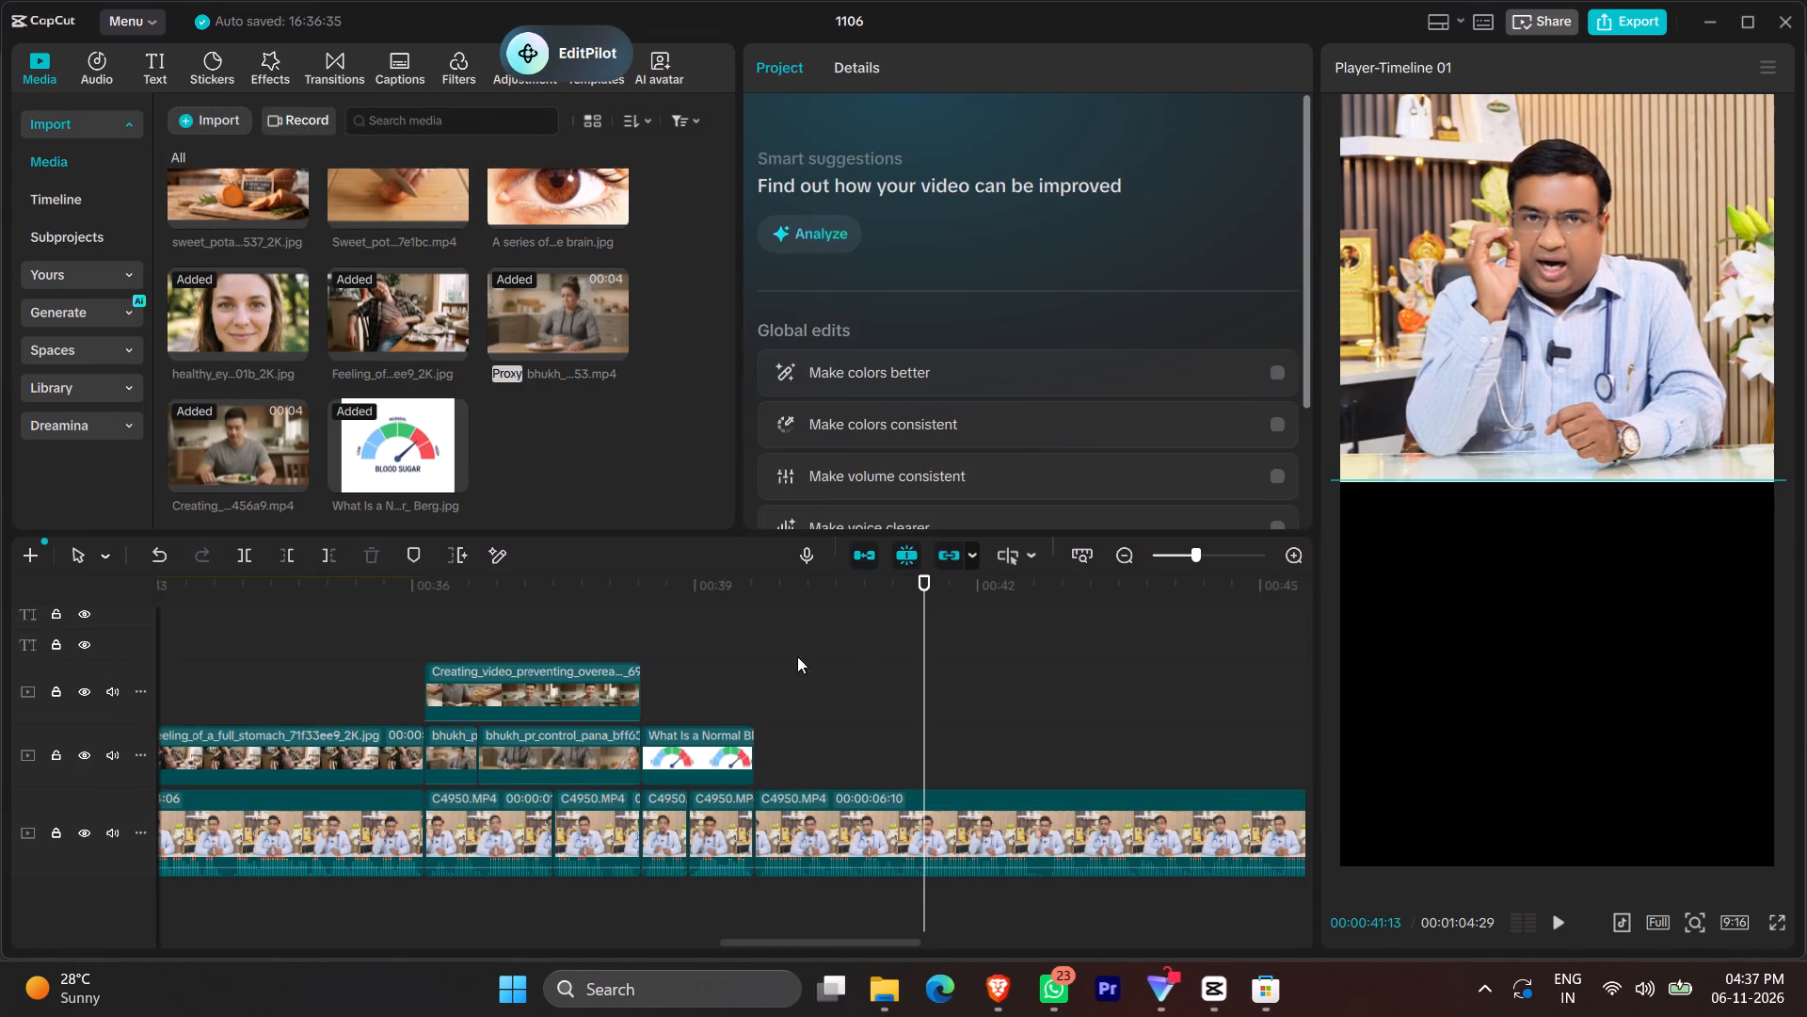
left_click(730, 670)
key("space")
scroll(947, 760, "left", 1)
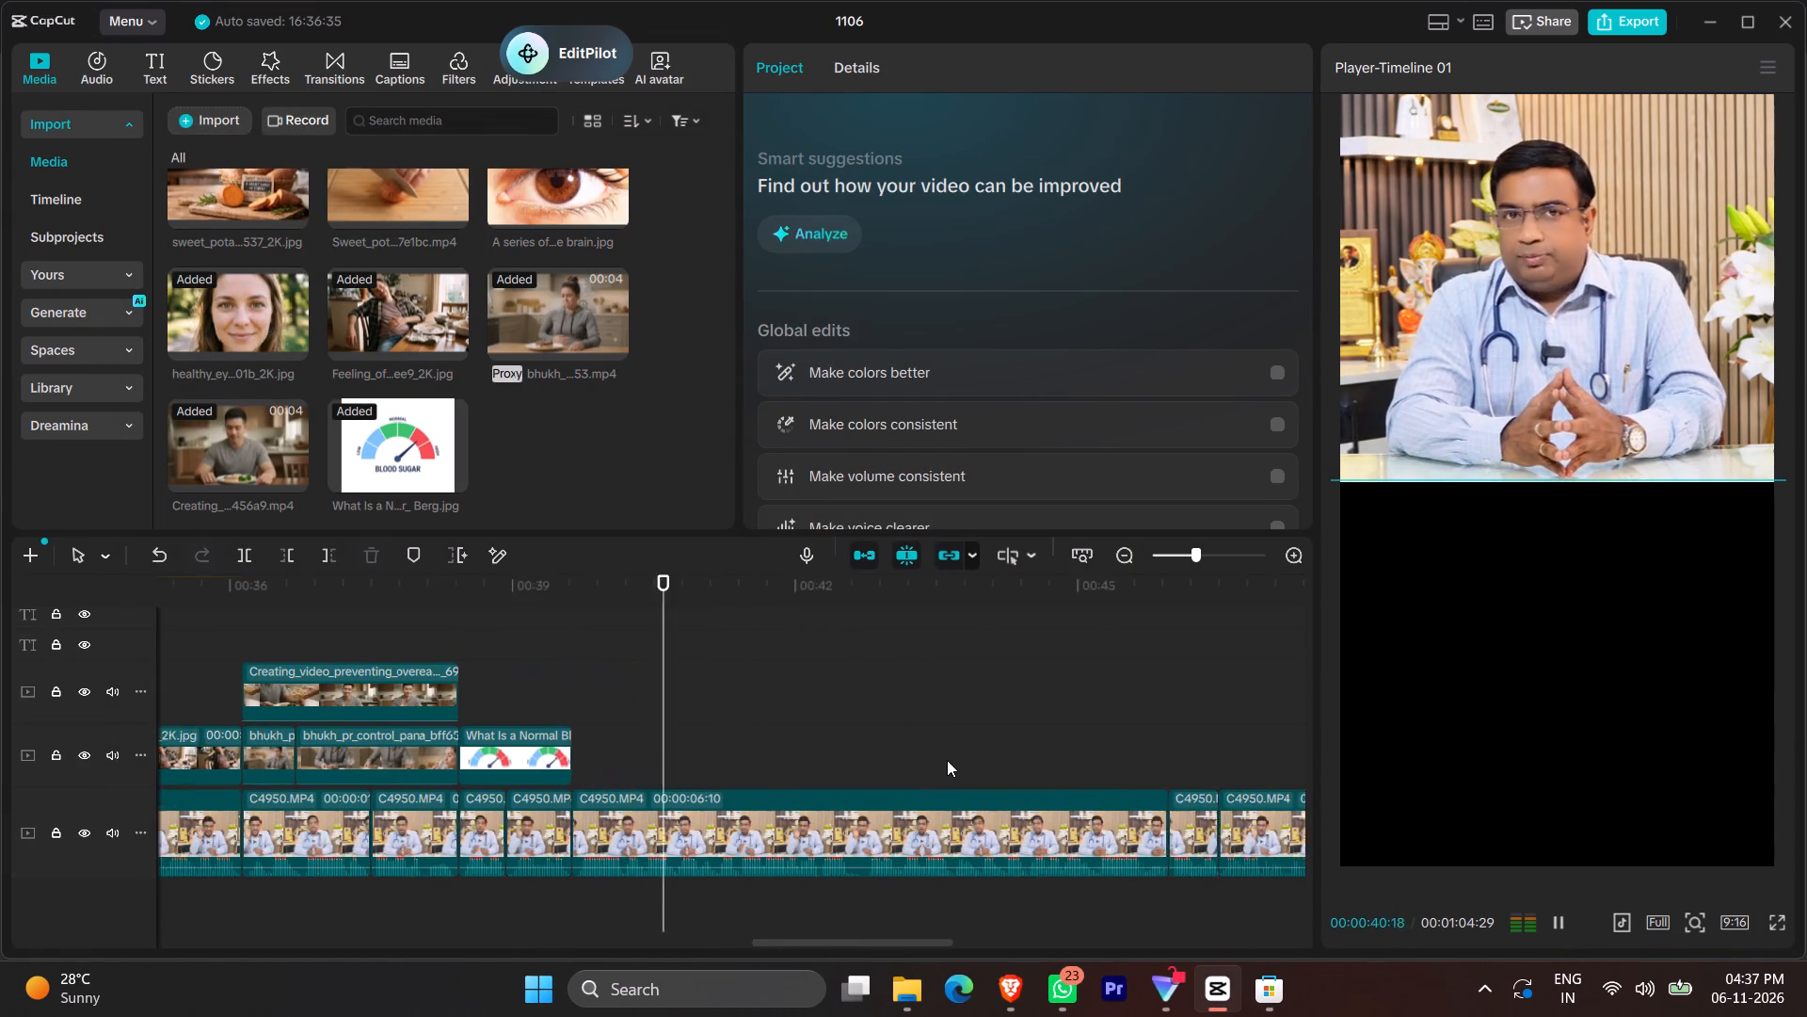
scroll(947, 760, "left", 1)
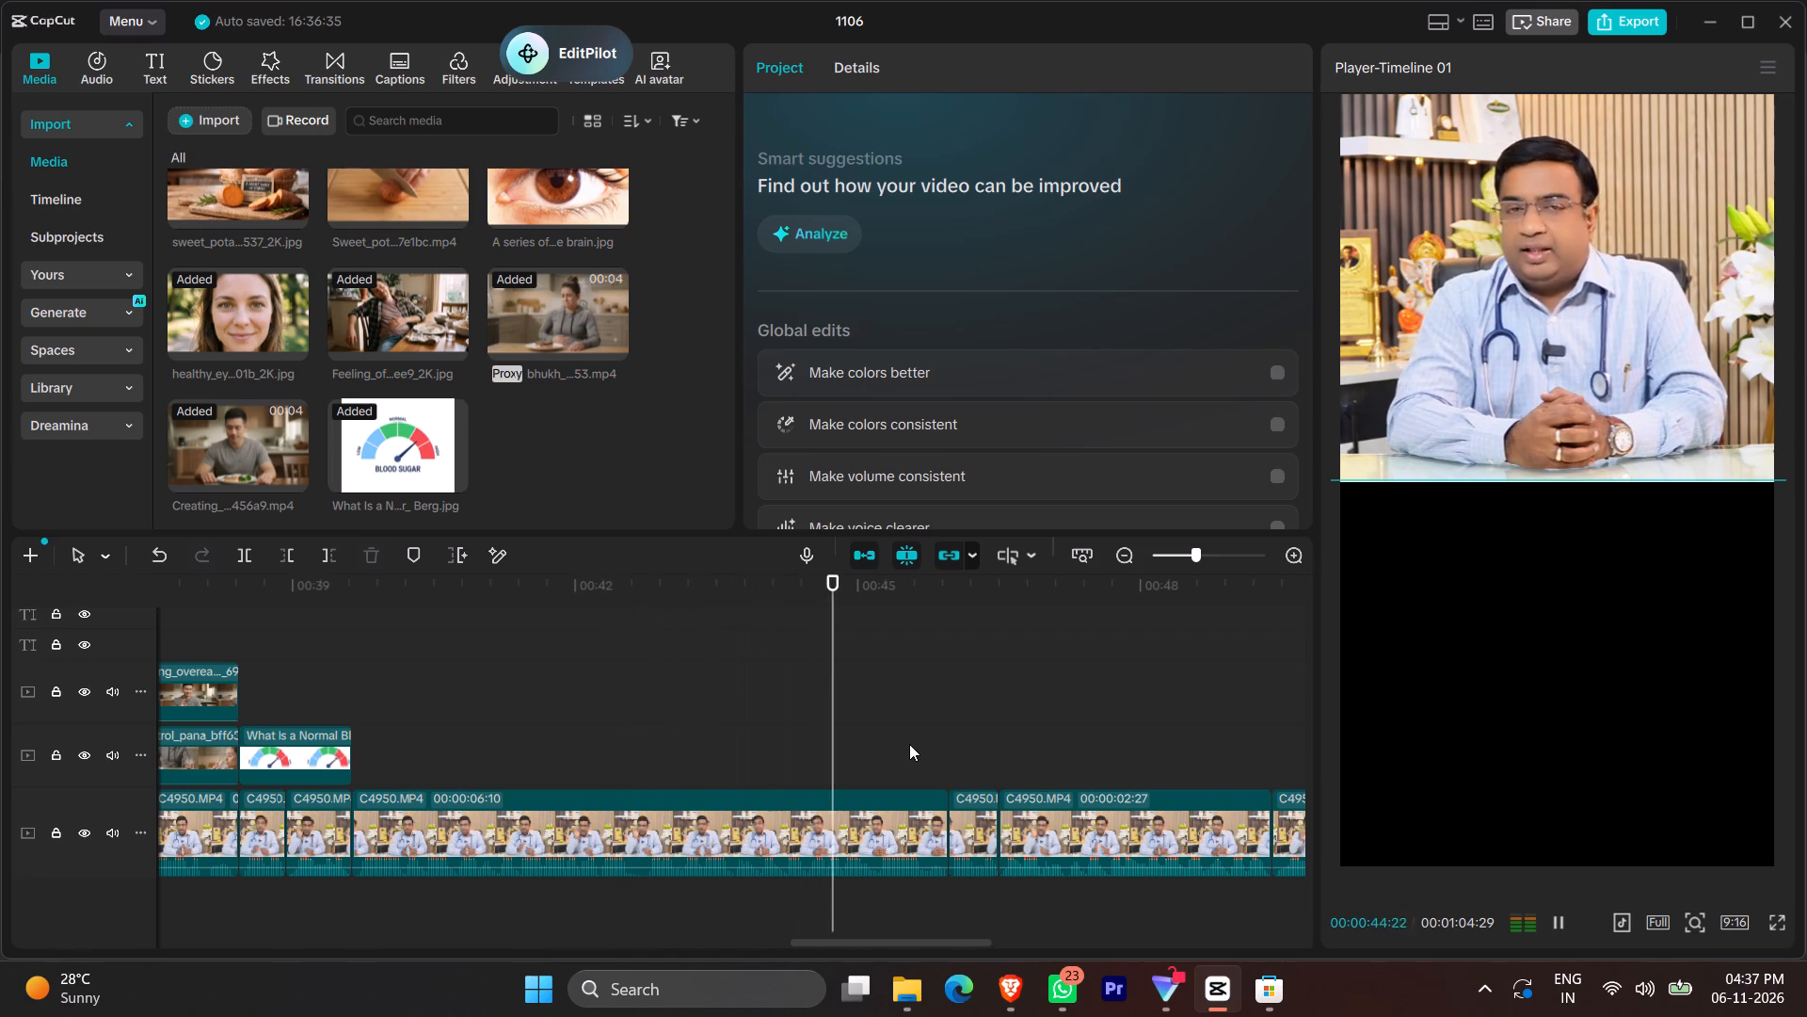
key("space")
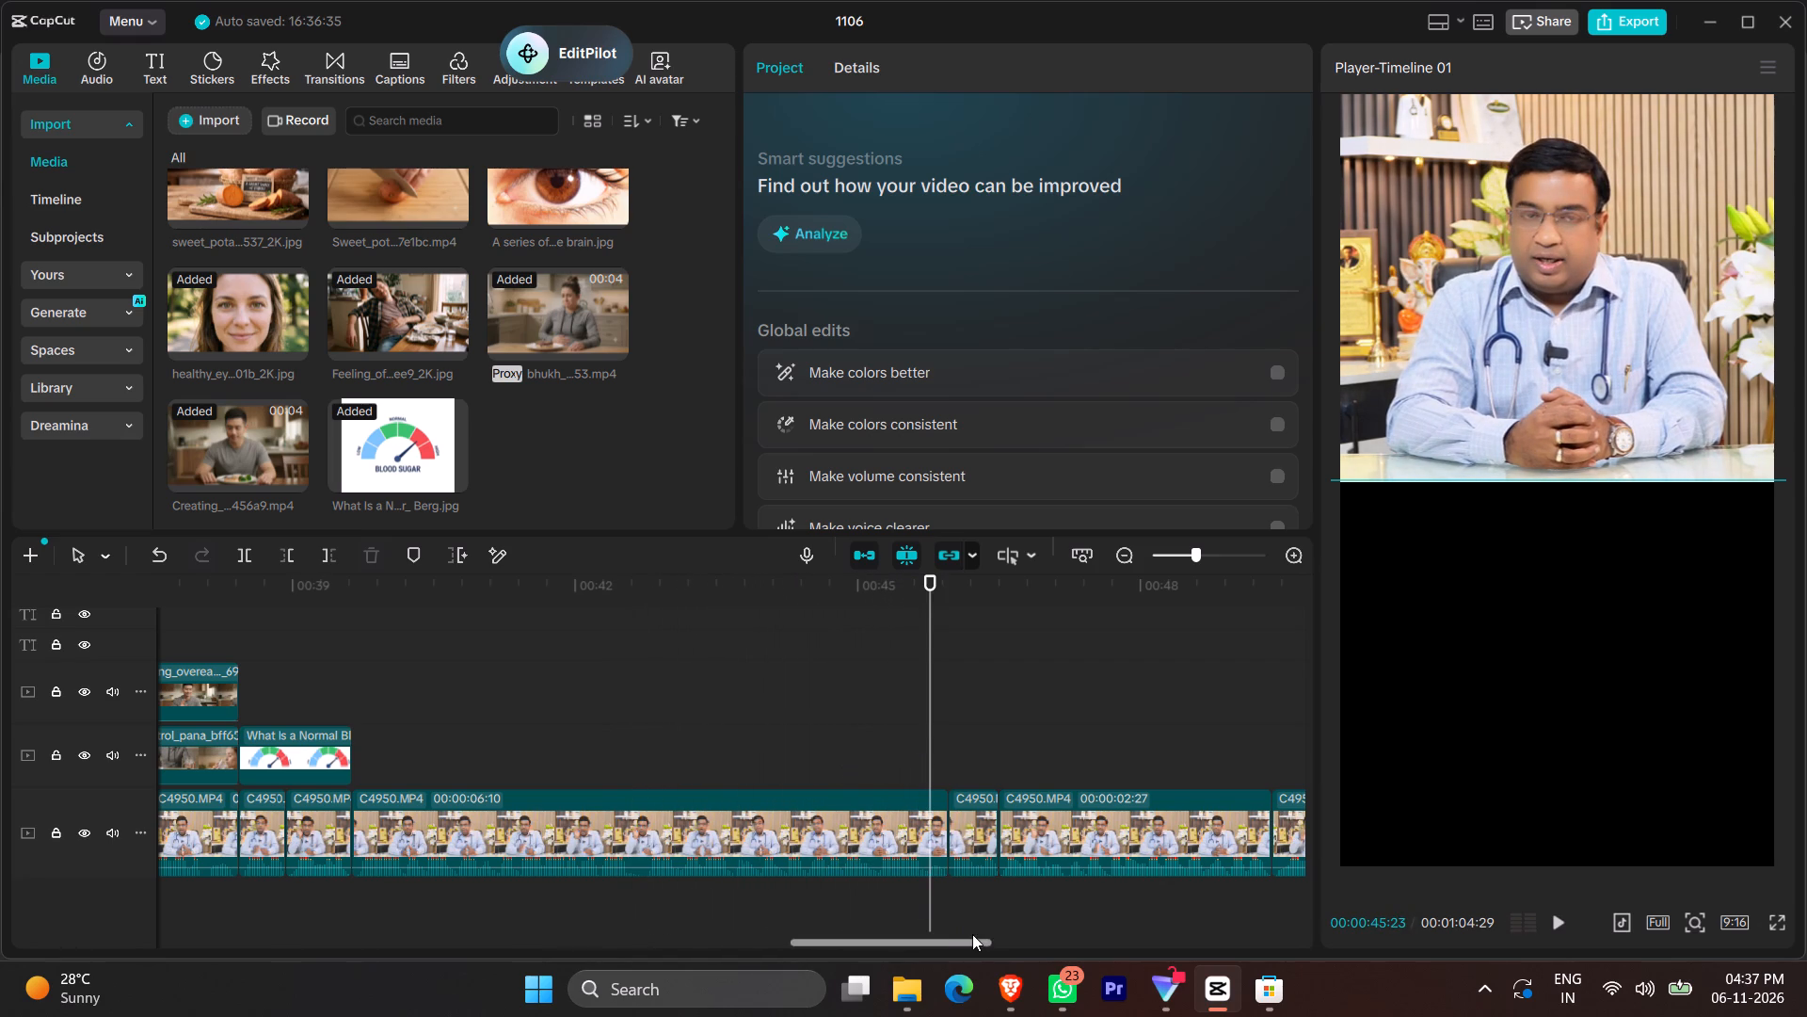
In the browser's TurboScribe transcript of 1106, select the phrase "फाइबर के बाबजूद इसमें कार्बोयडिट होते हैं" in the 0:31 passage.
left_click(1019, 1007)
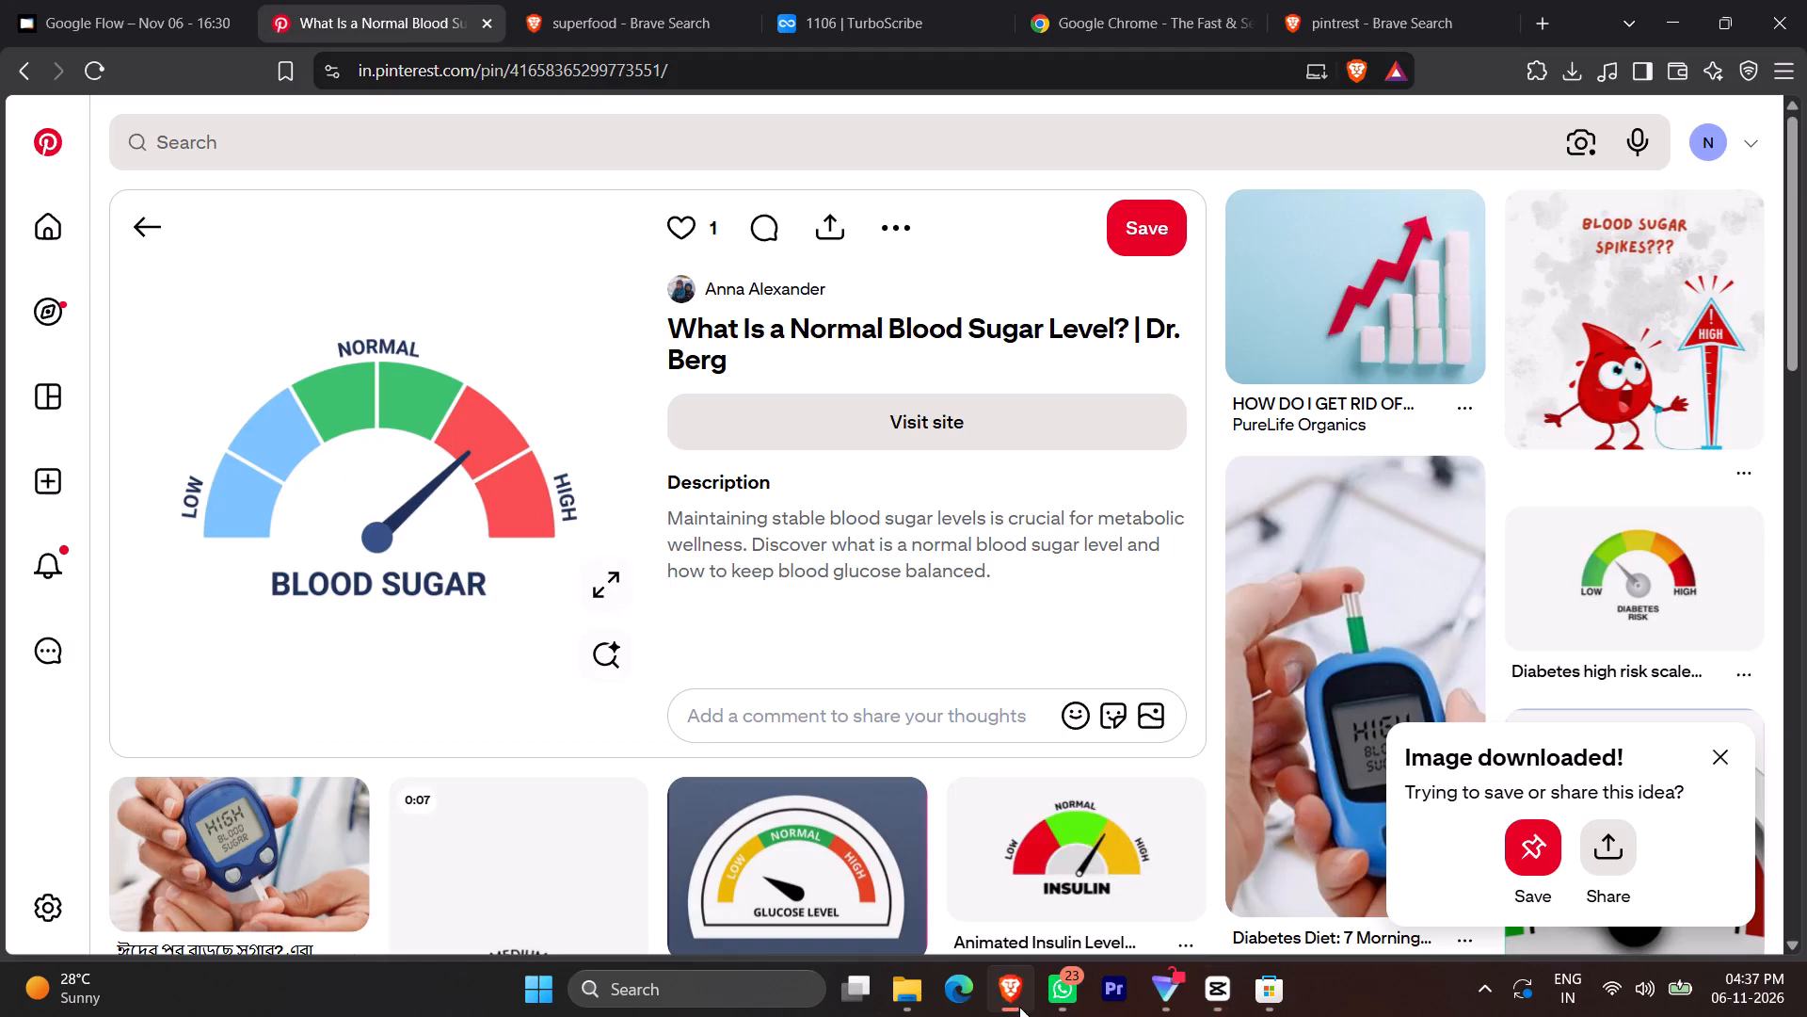
left_click(863, 0)
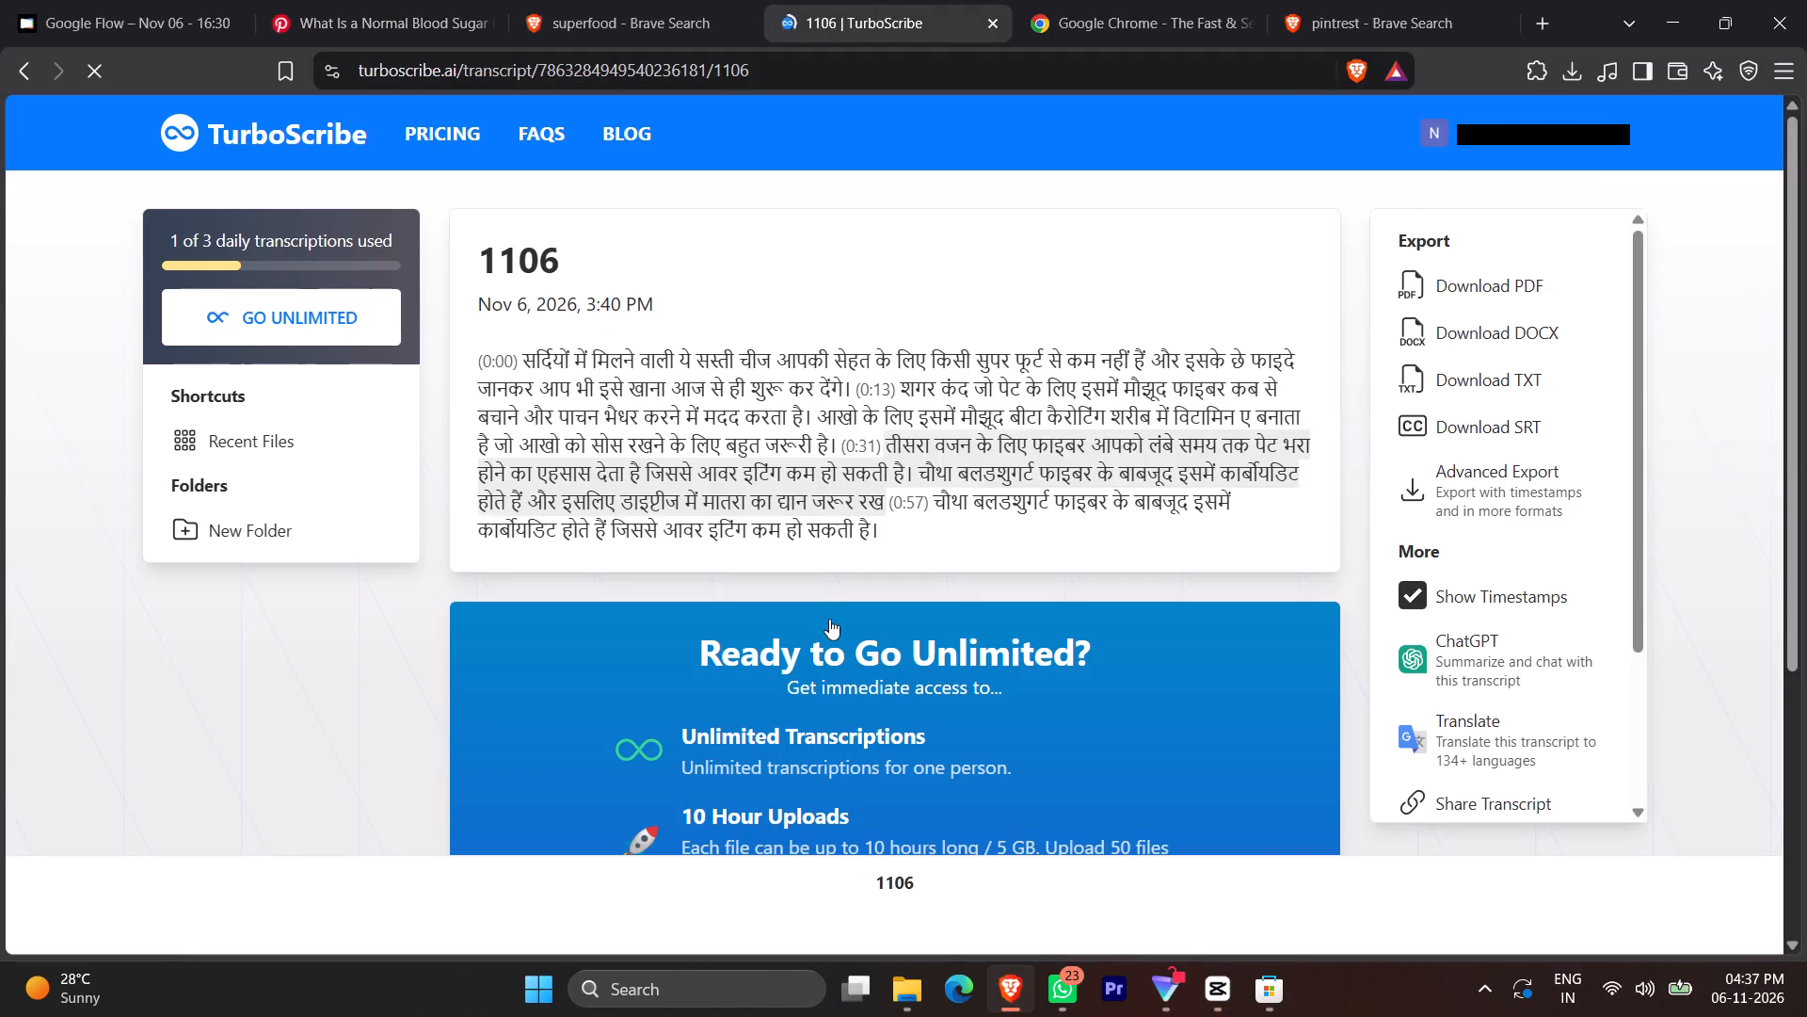
left_click(884, 489)
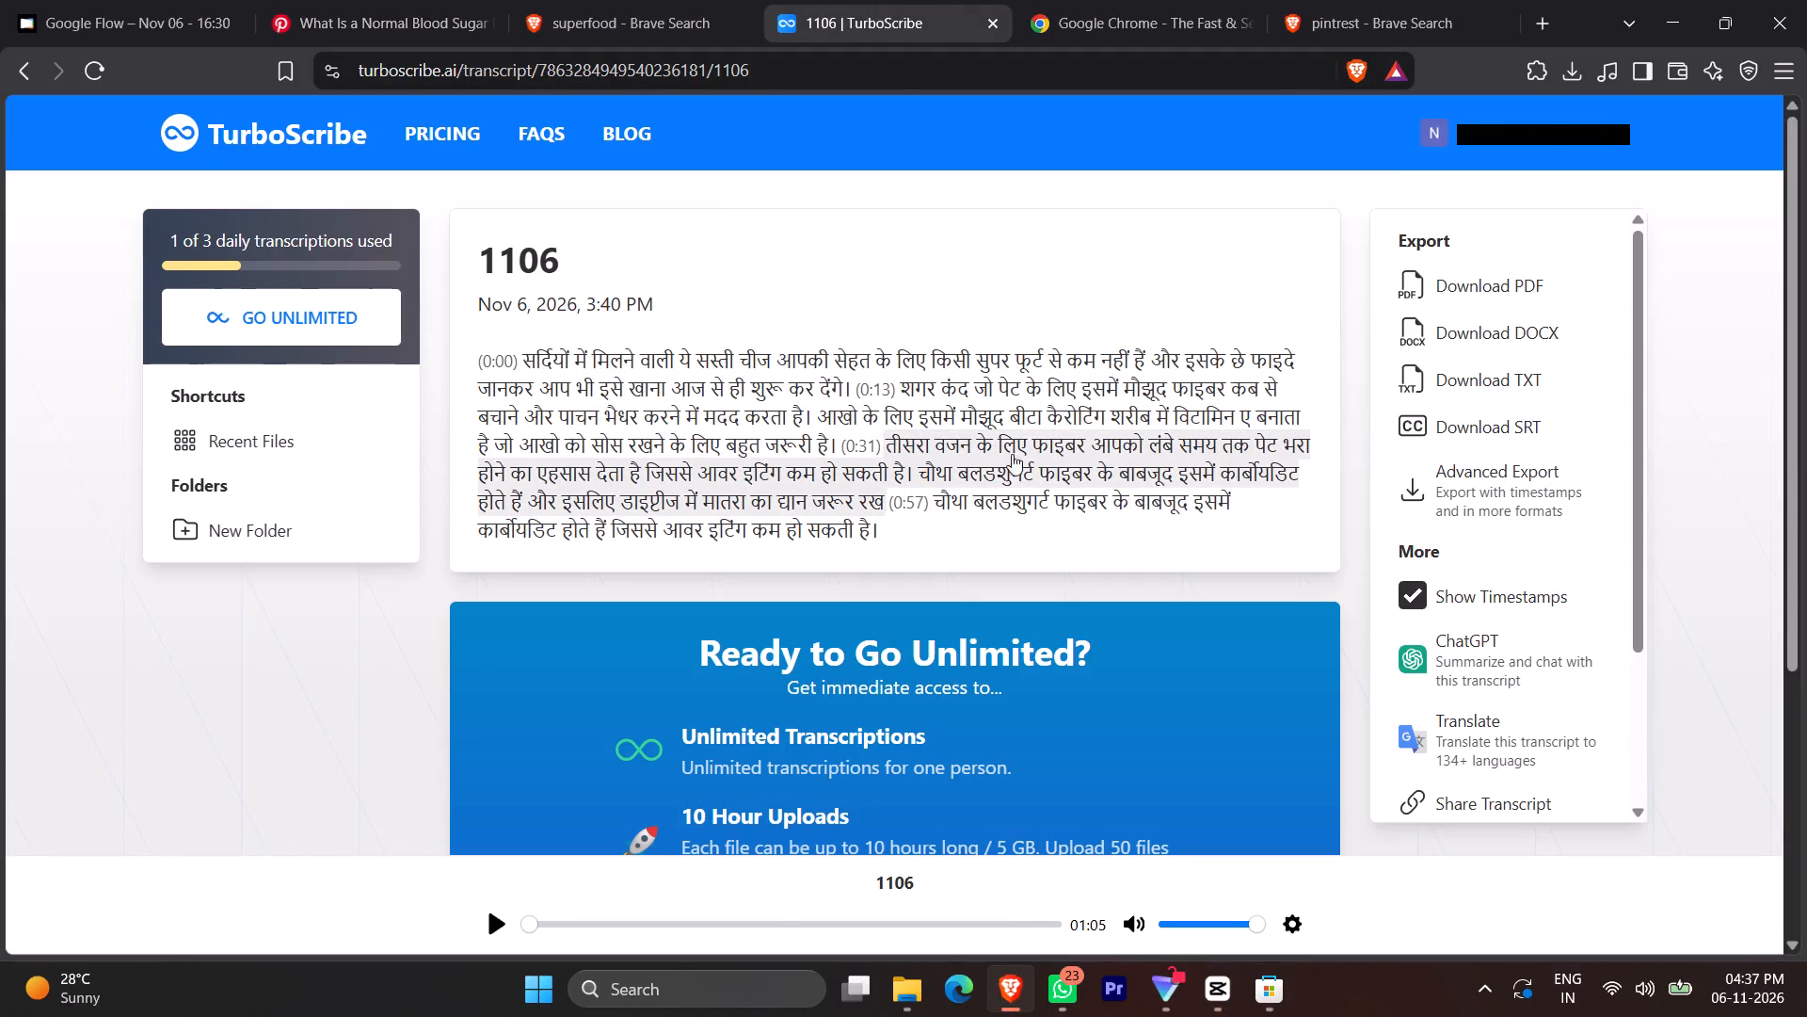
left_click(968, 439)
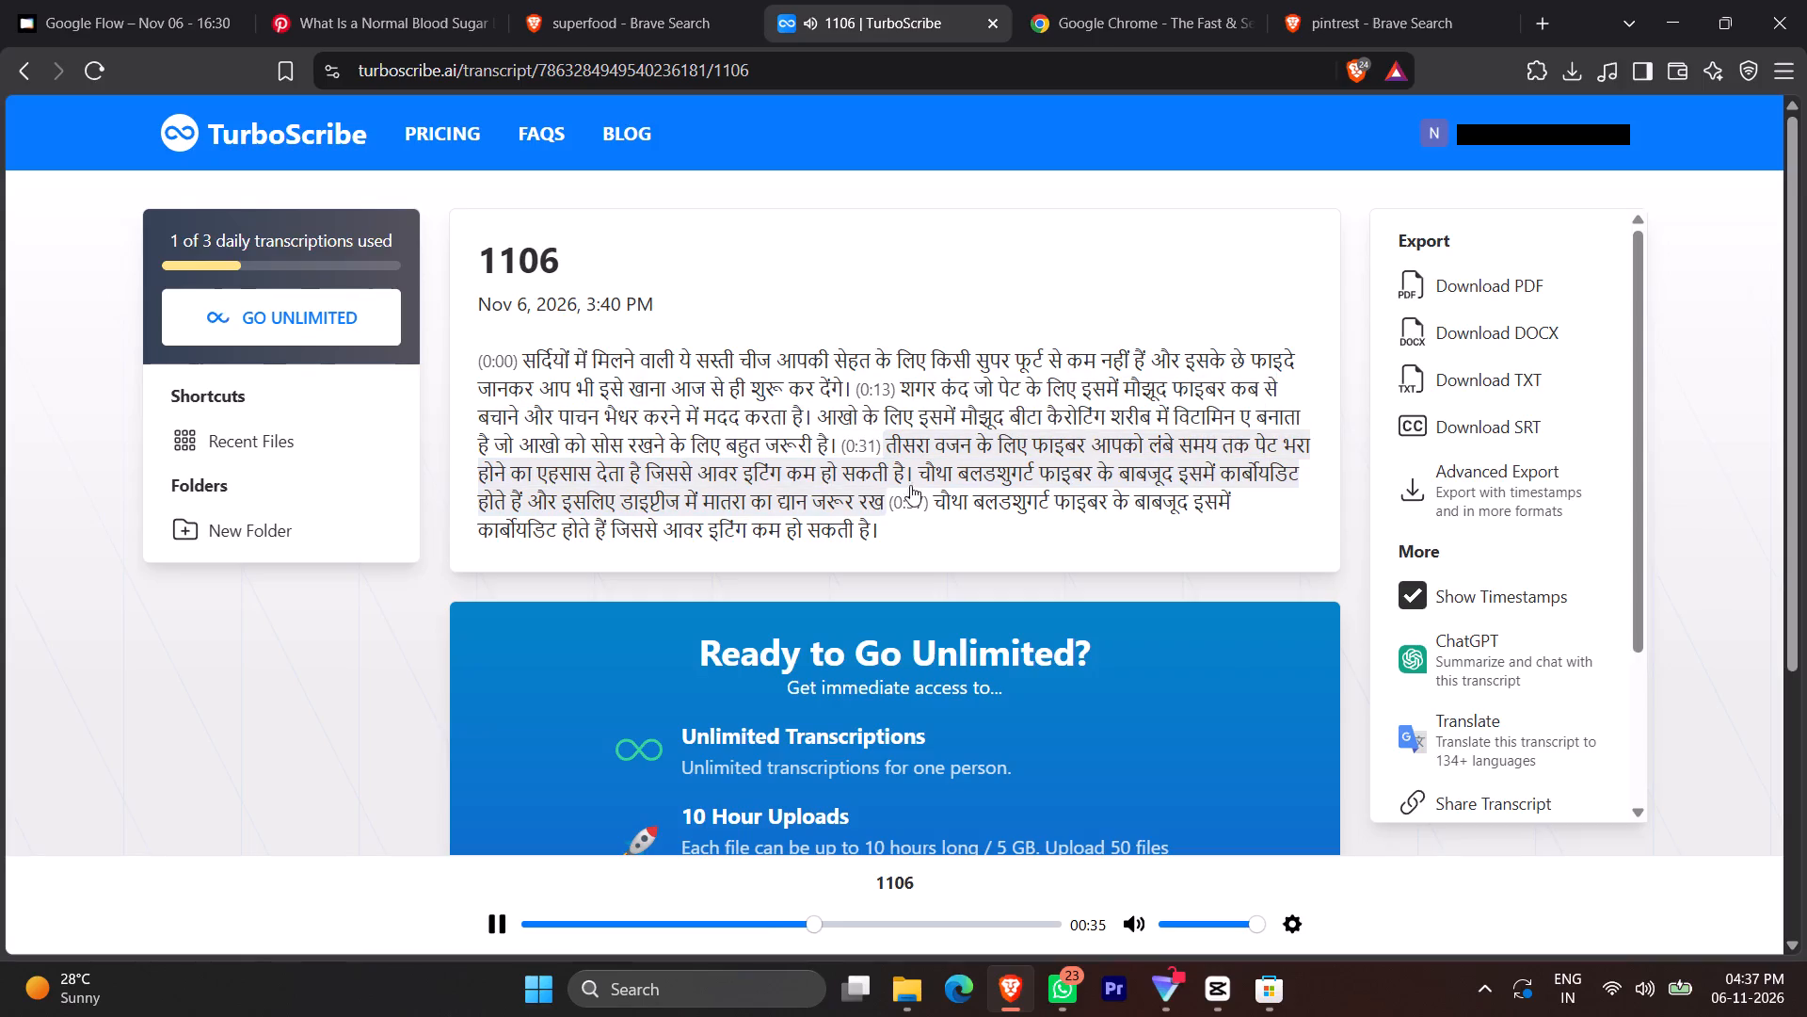
left_click(932, 469)
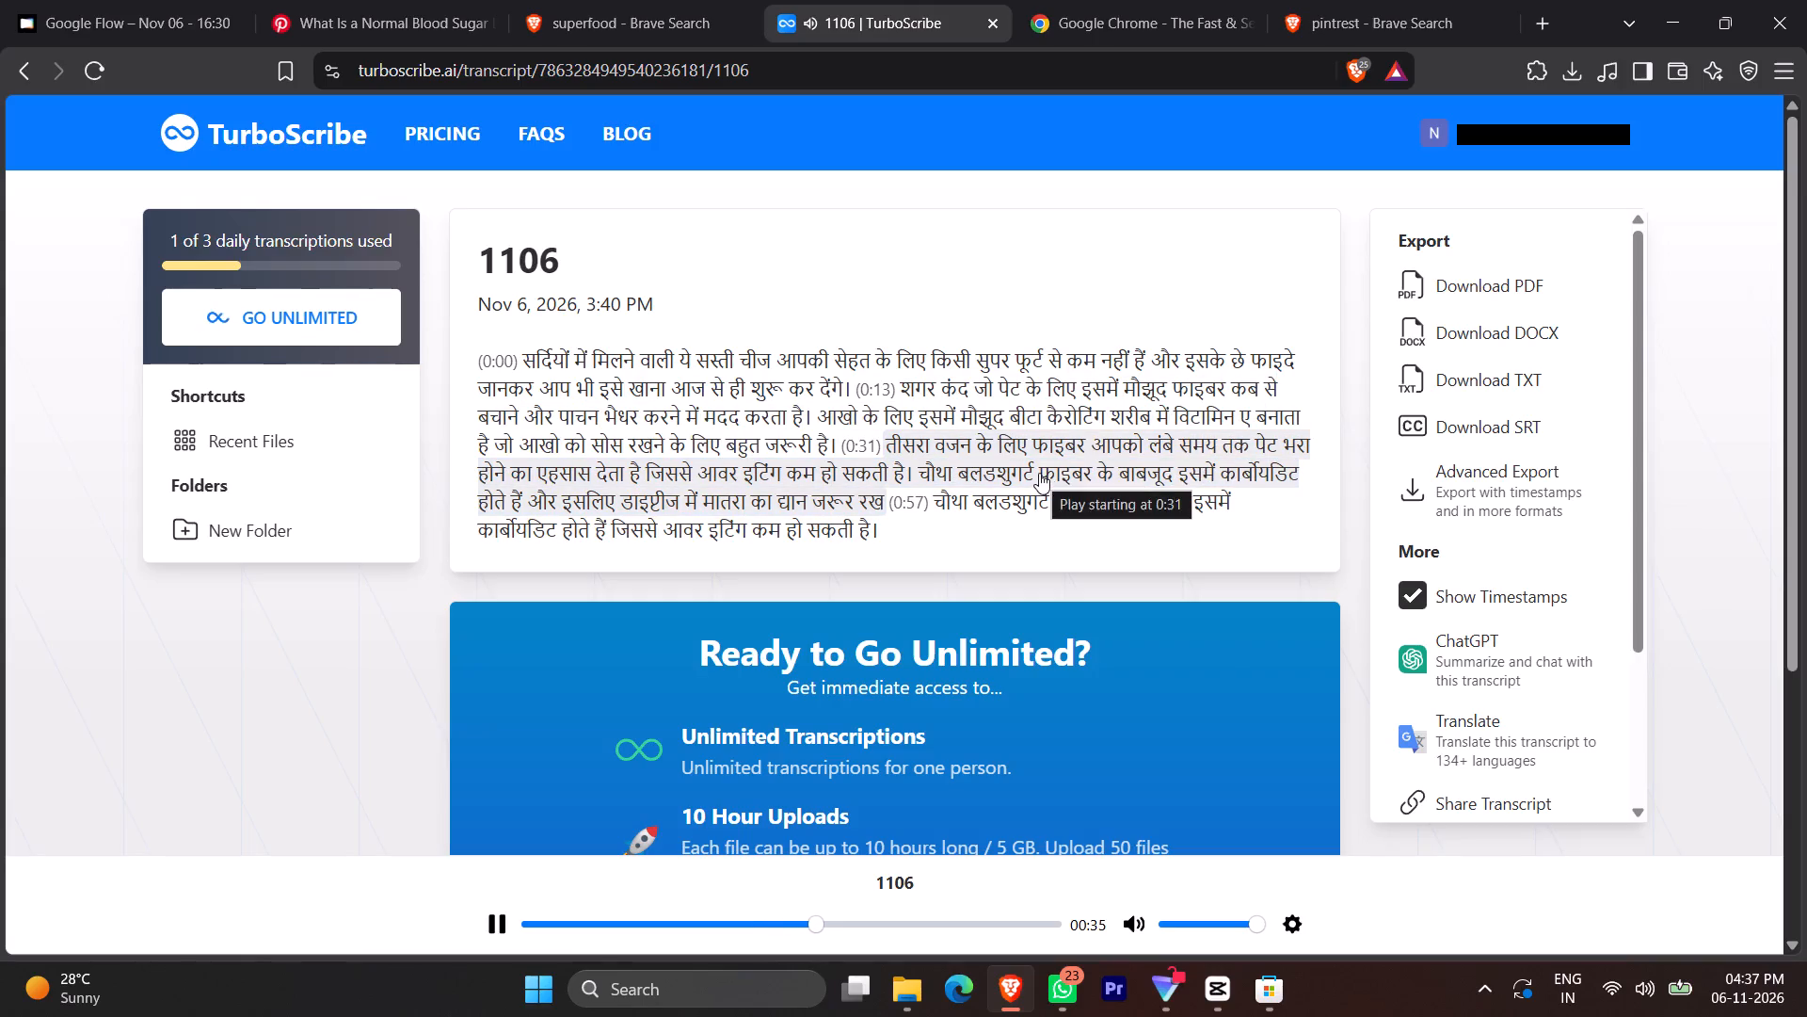
left_click_drag(1039, 473, 754, 489)
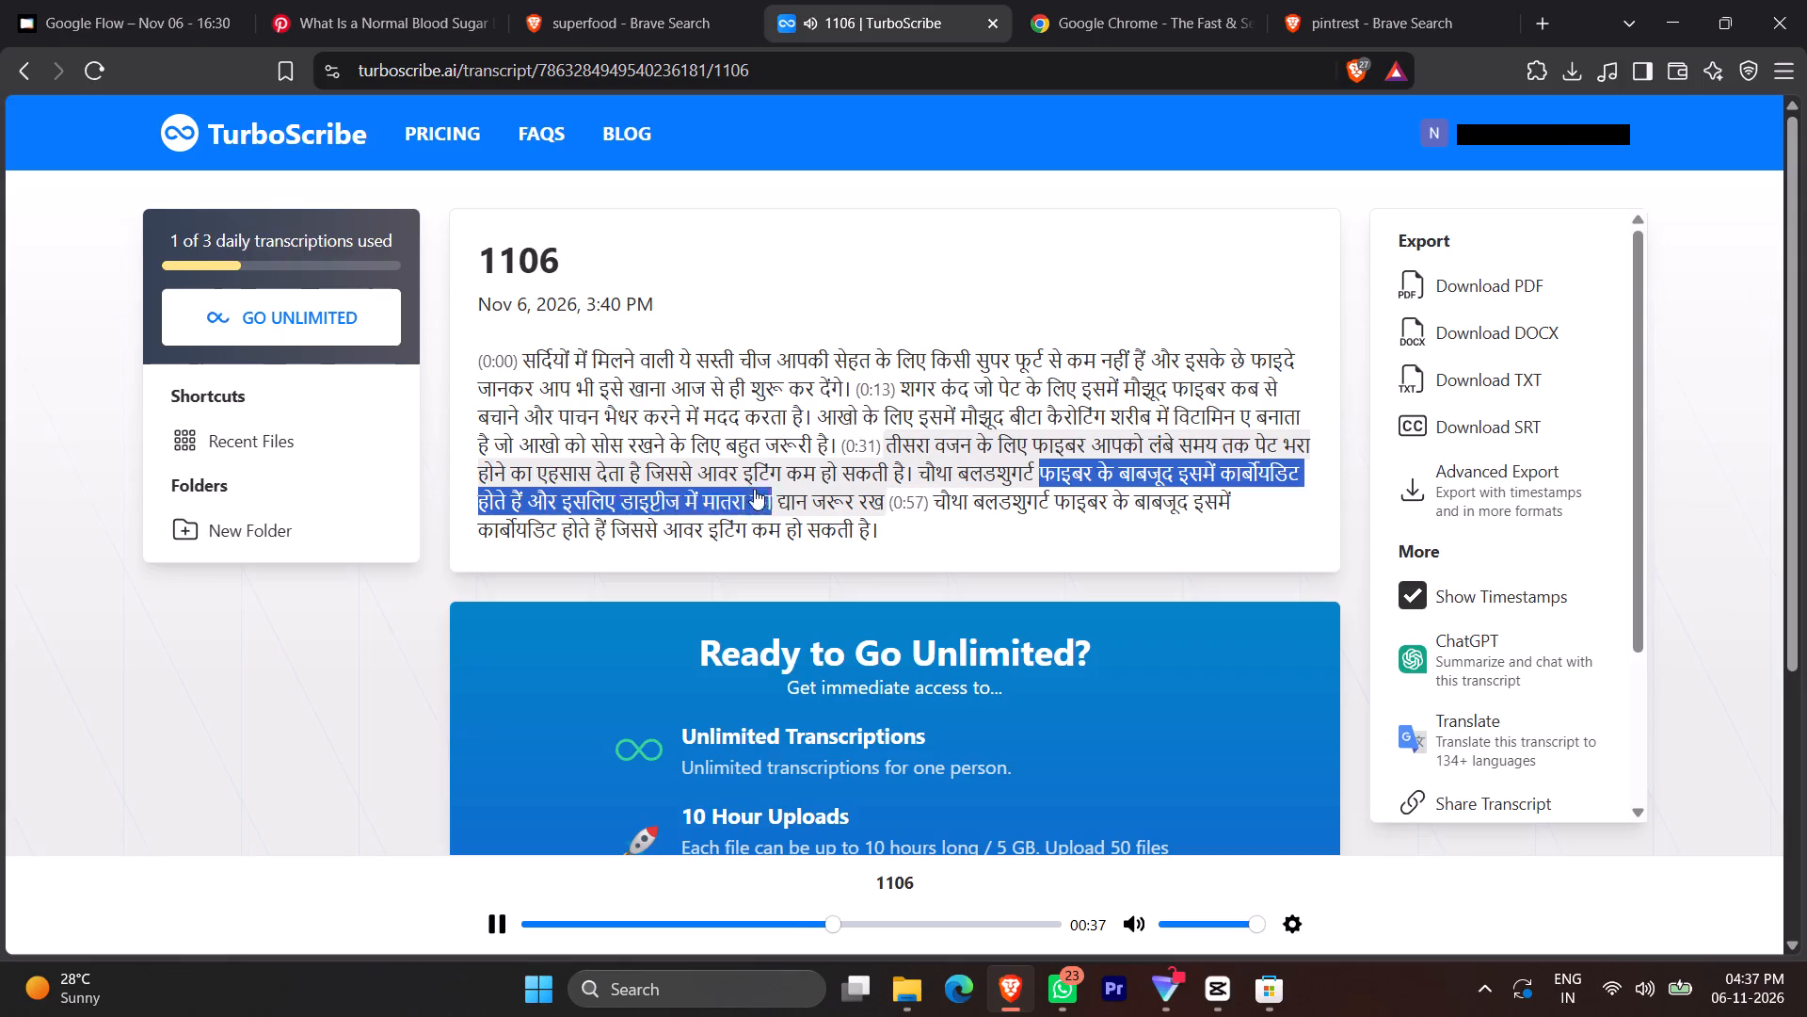
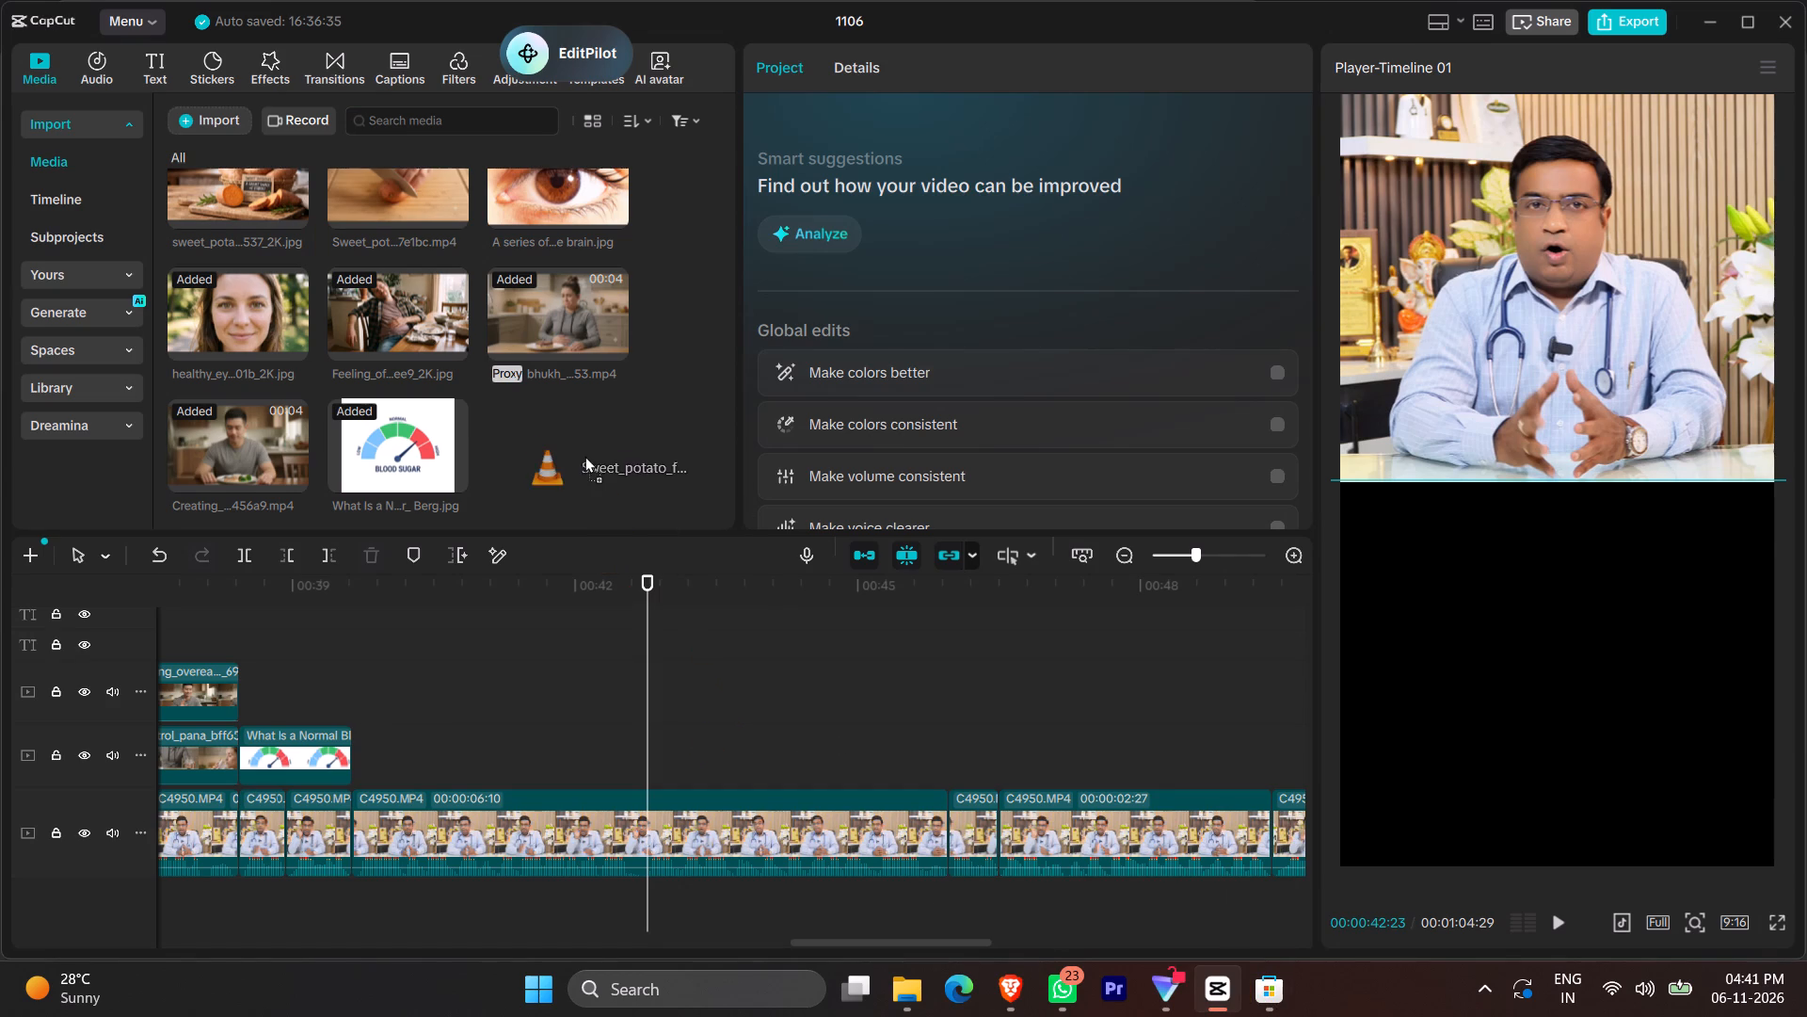
left_click_drag(584, 456, 584, 455)
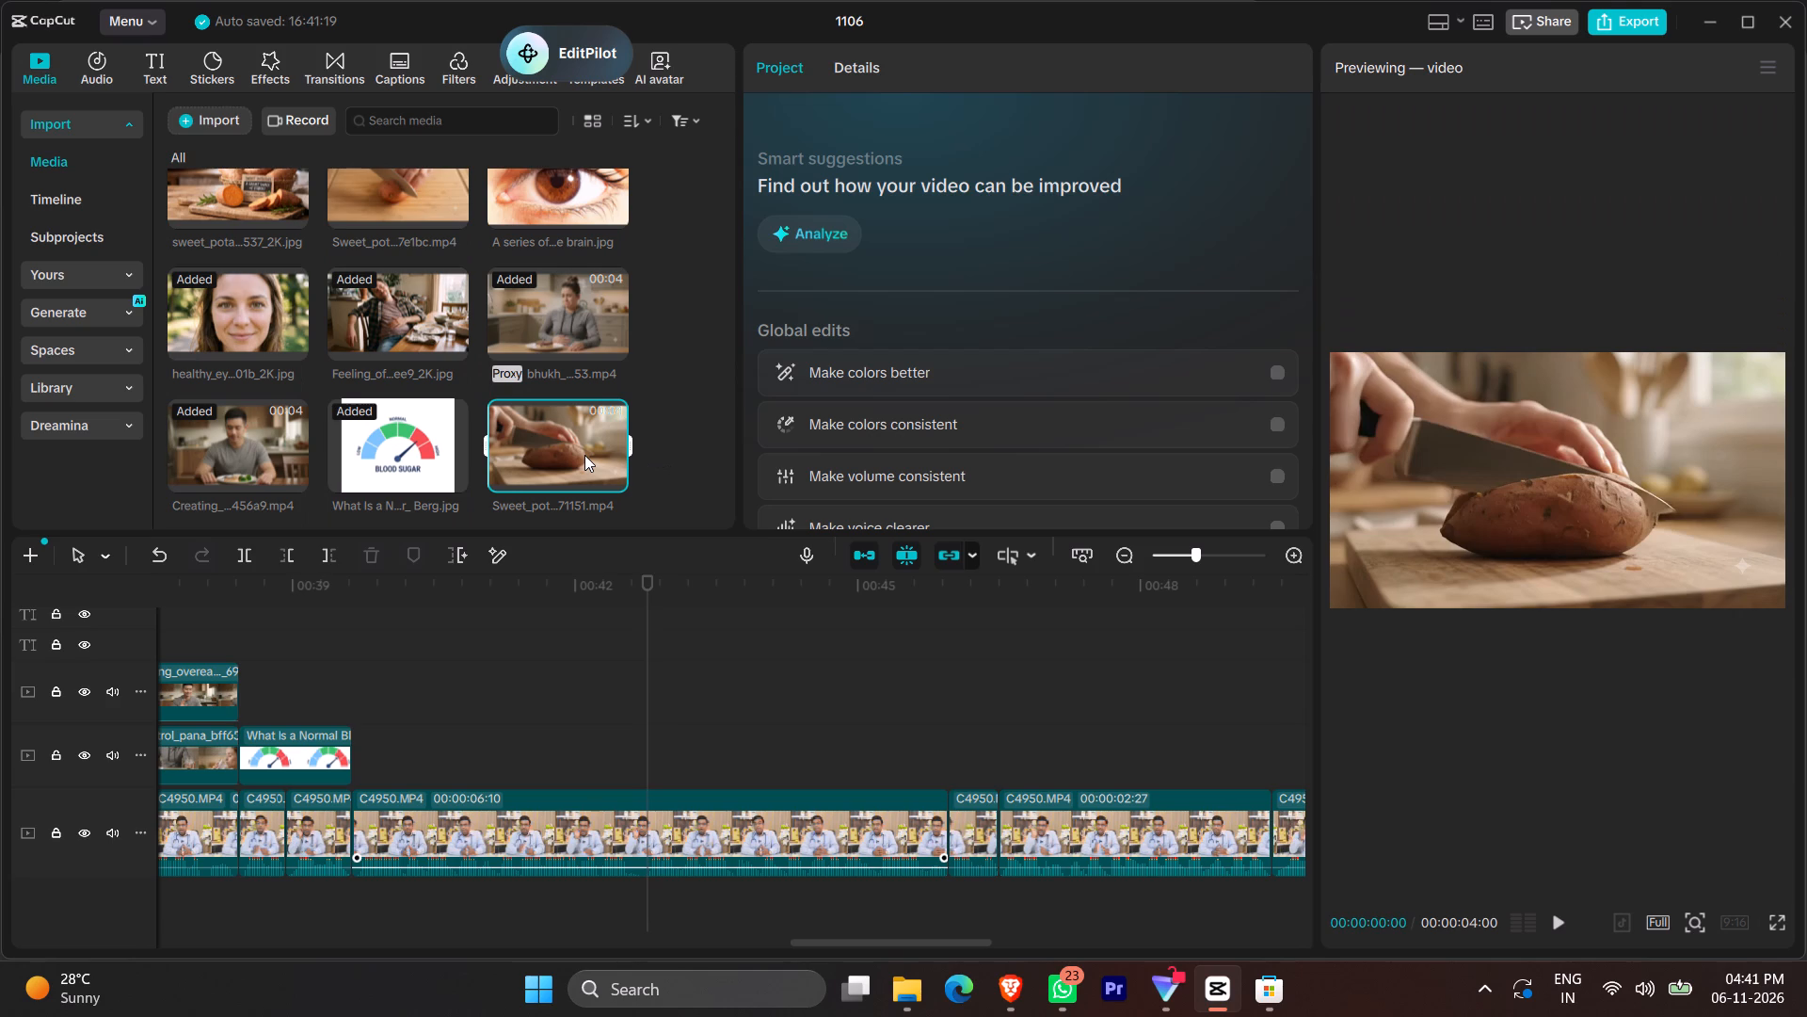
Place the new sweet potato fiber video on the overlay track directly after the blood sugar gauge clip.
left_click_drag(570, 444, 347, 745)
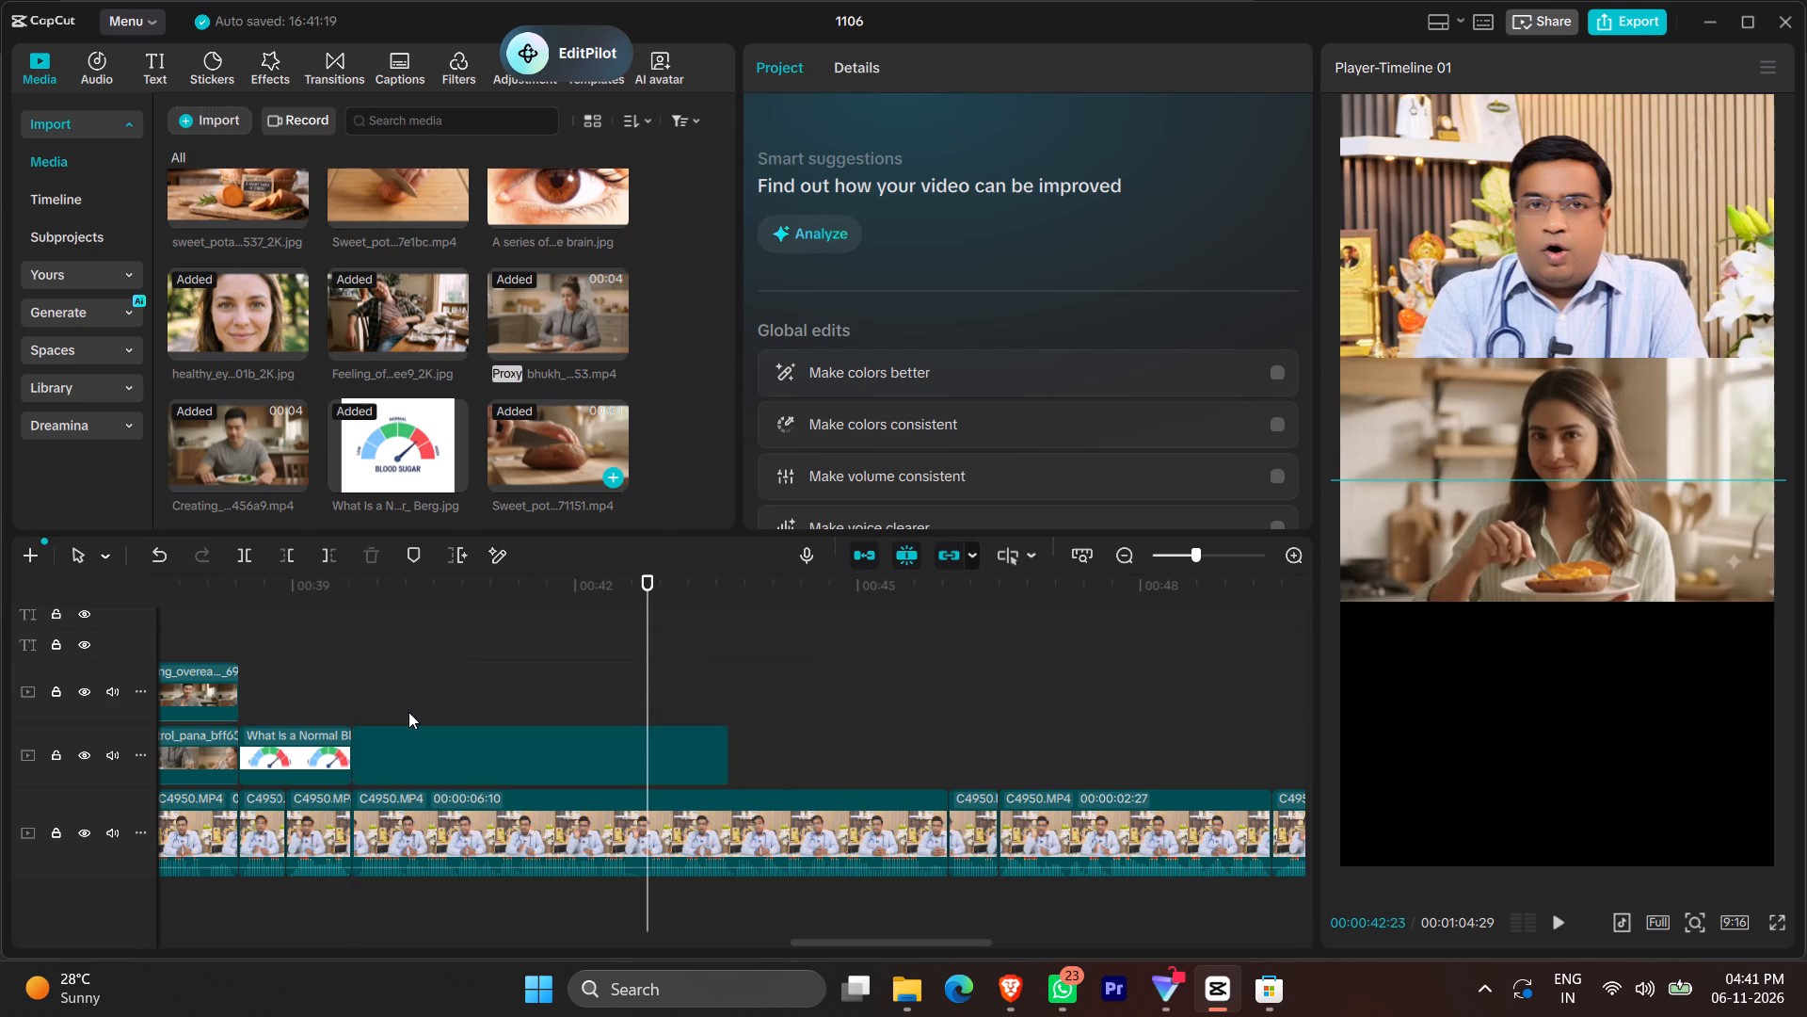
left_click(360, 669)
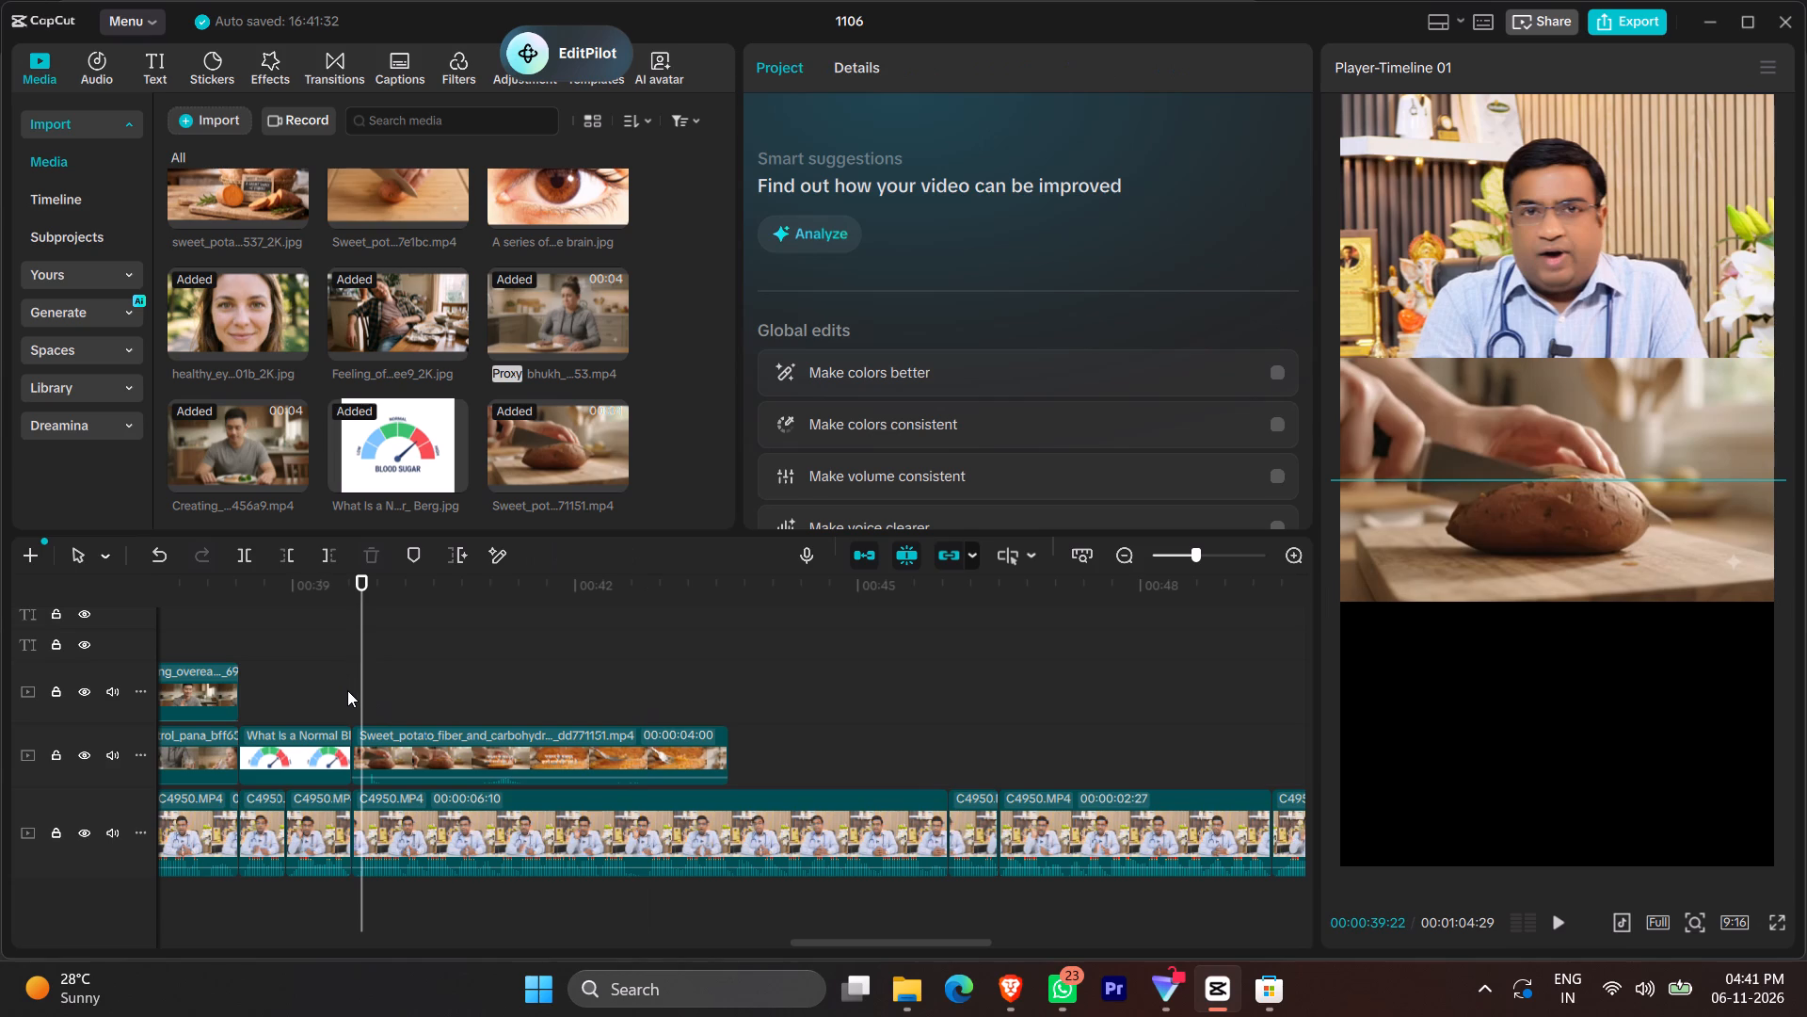
Copy the attributes of the eye close-up overlay clip at about 00:28.
left_click(161, 598)
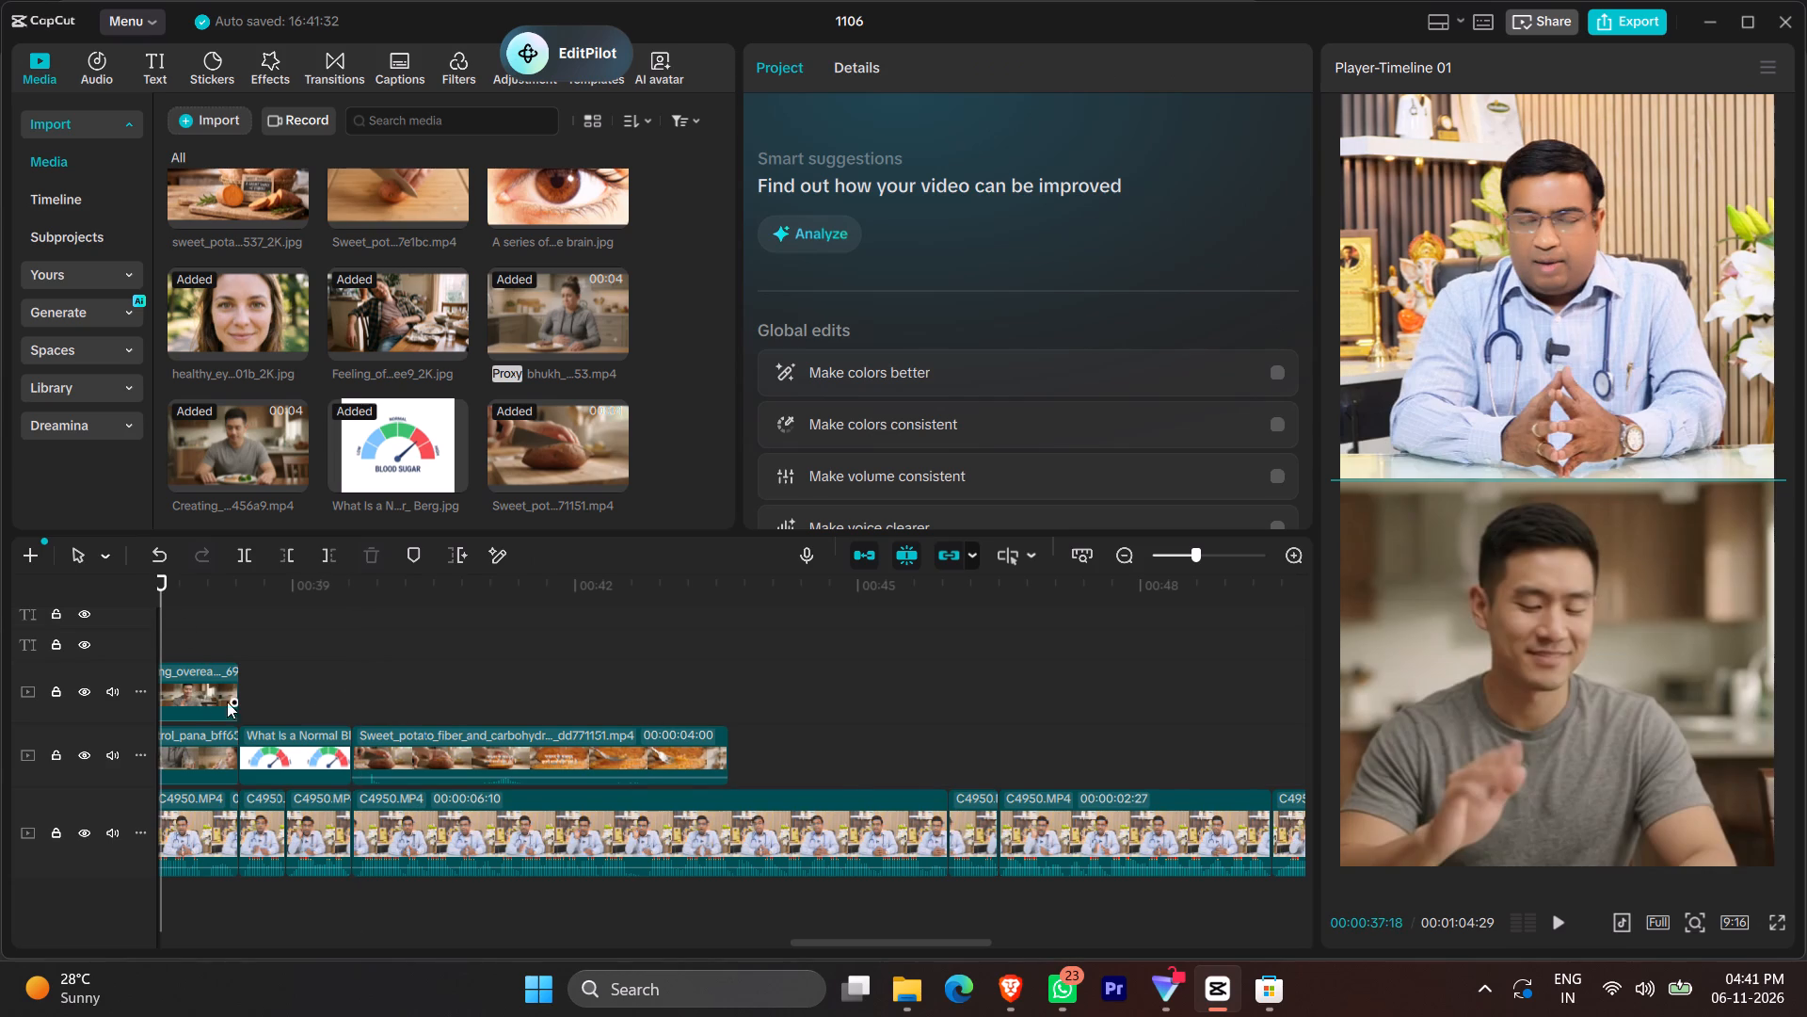
scroll(231, 703, "right", 1)
left_click(283, 678)
scroll(317, 738, "right", 1)
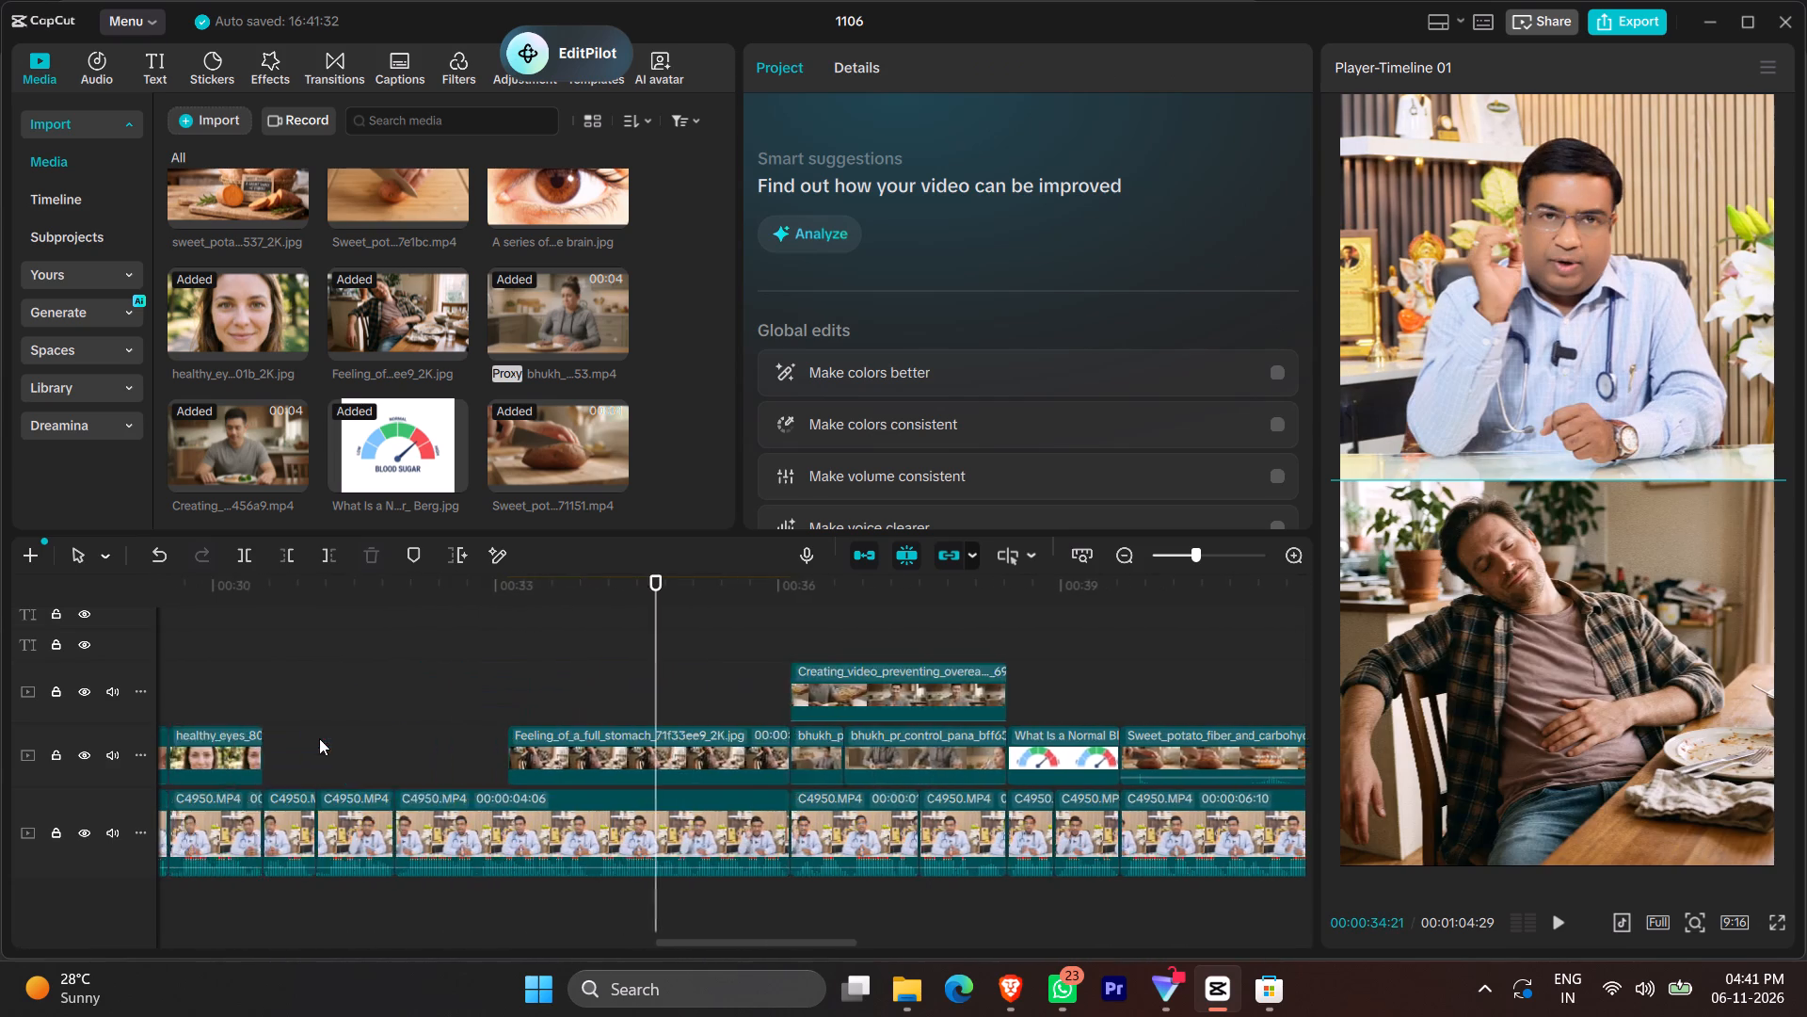
scroll(319, 738, "right", 1)
left_click(372, 686)
left_click(394, 736)
right_click(394, 736)
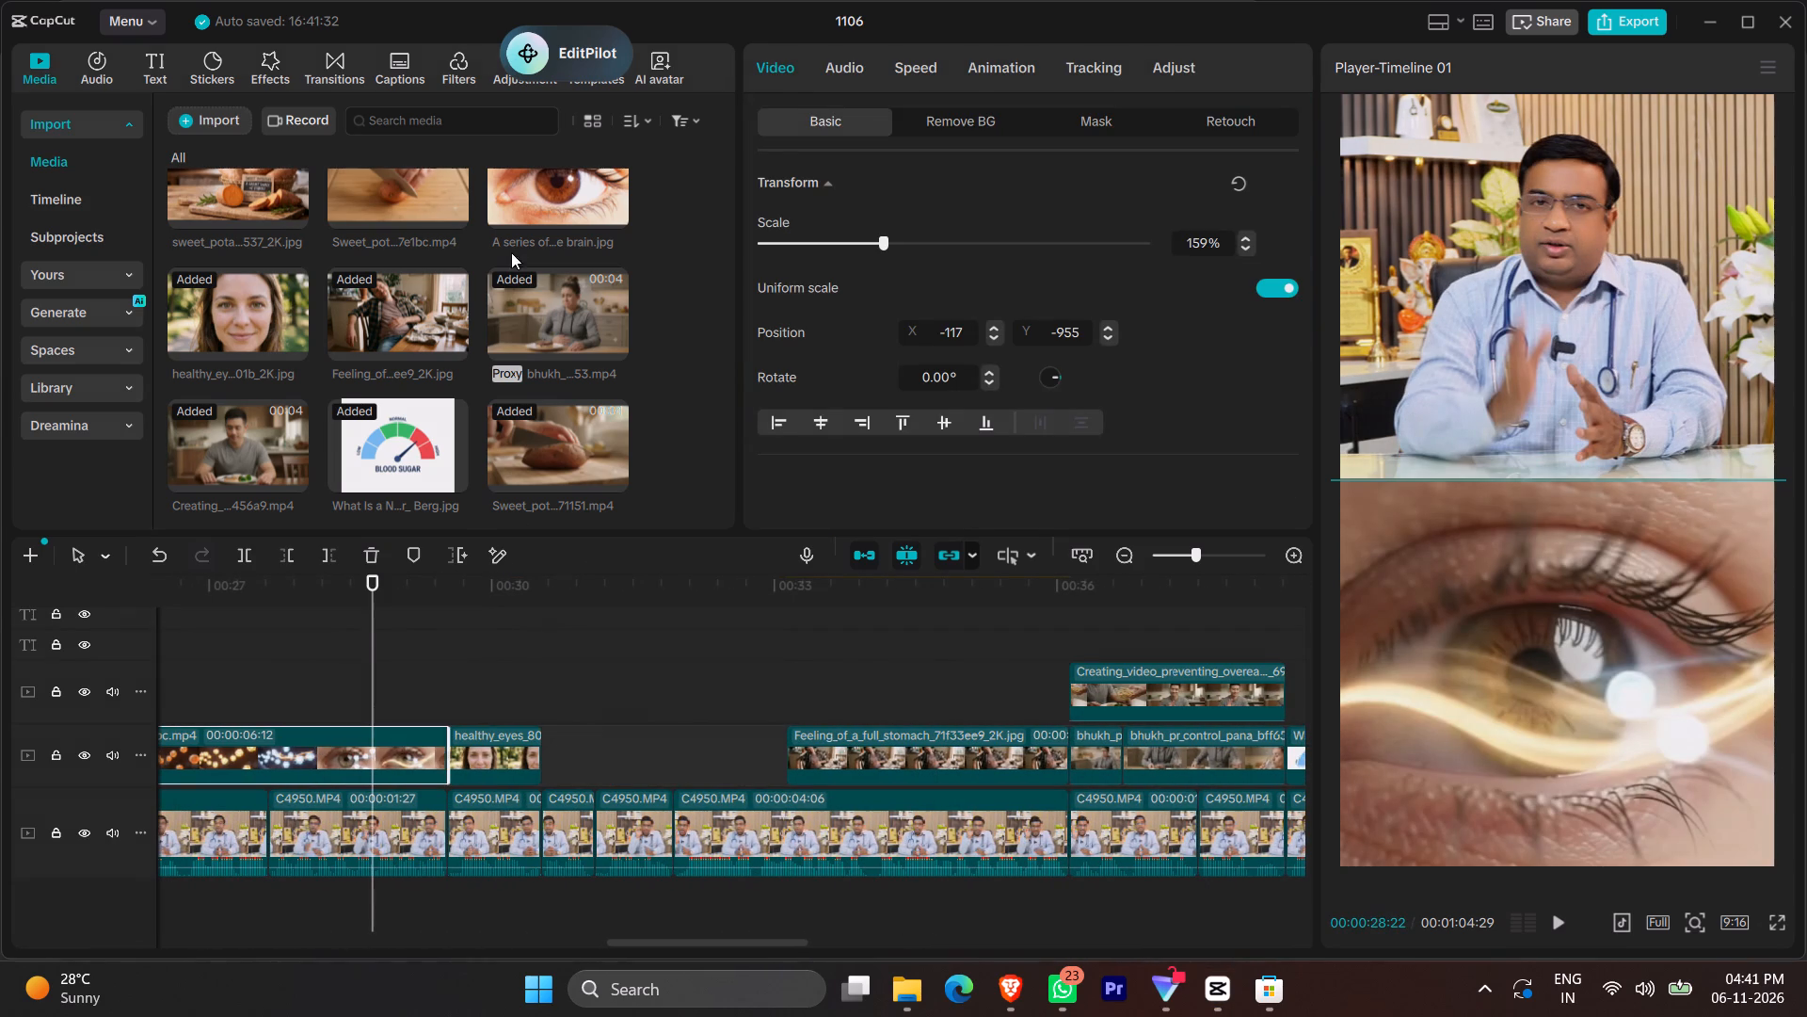
left_click(517, 134)
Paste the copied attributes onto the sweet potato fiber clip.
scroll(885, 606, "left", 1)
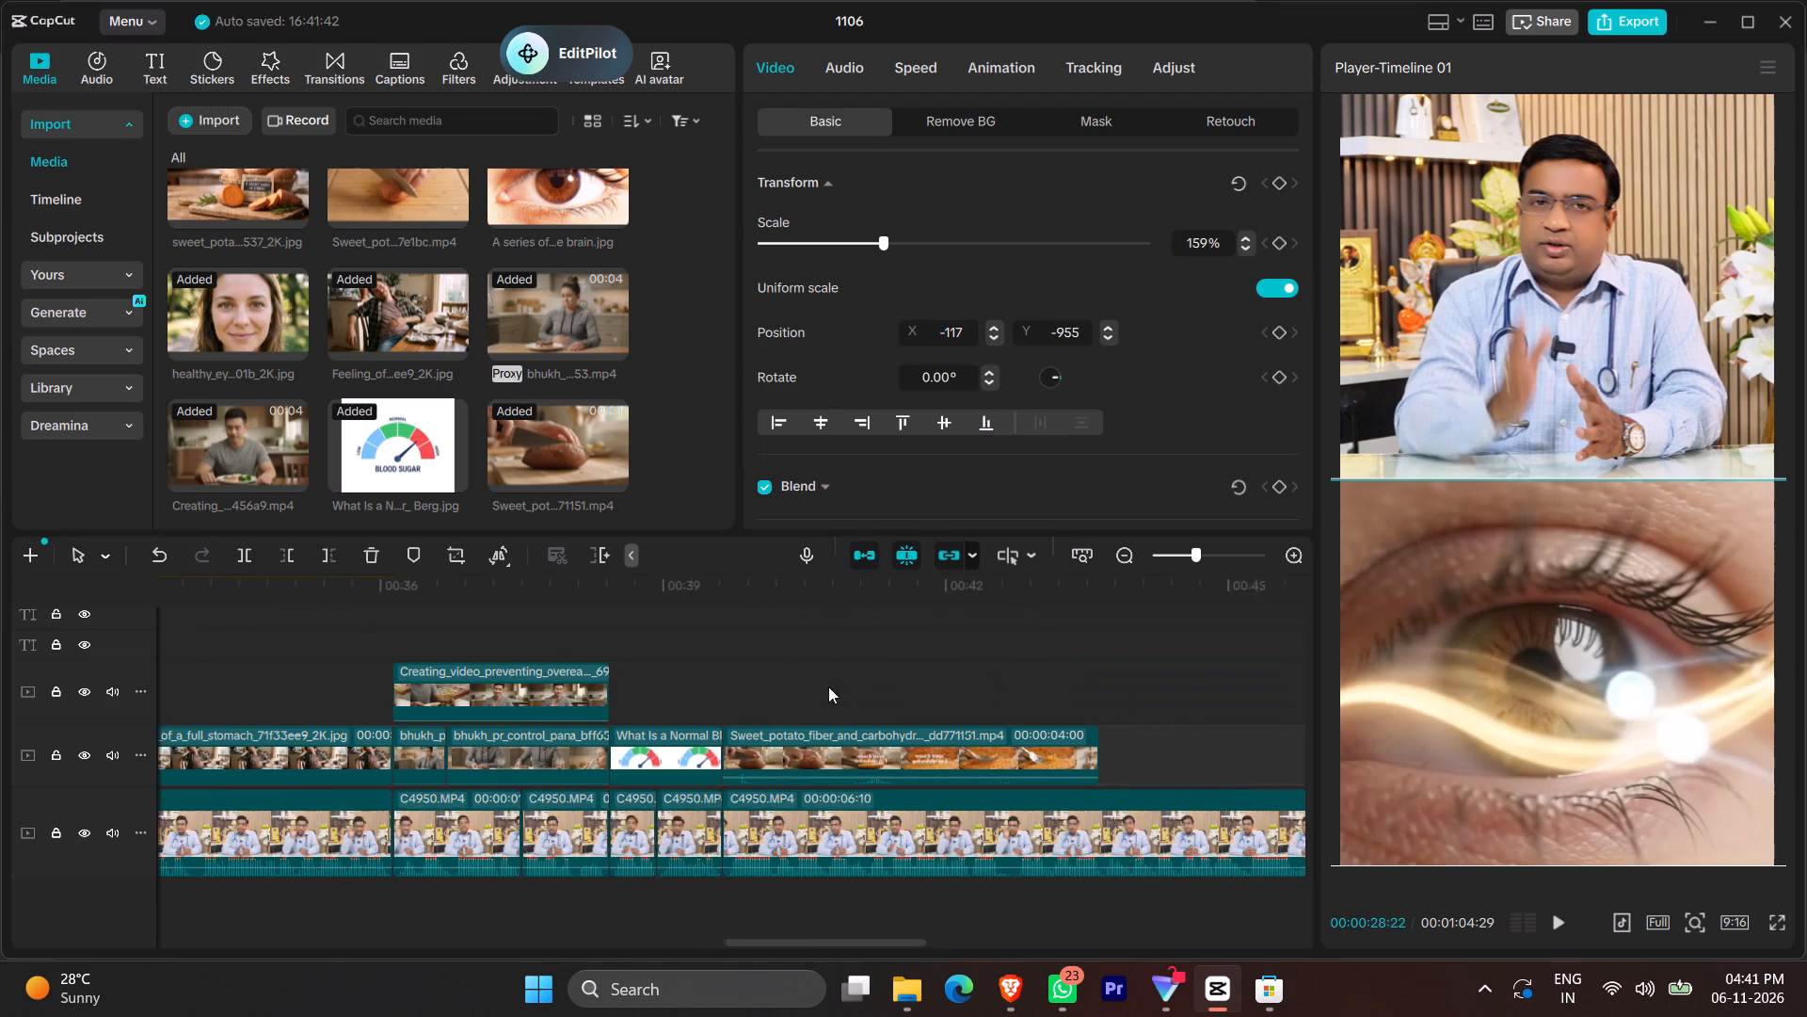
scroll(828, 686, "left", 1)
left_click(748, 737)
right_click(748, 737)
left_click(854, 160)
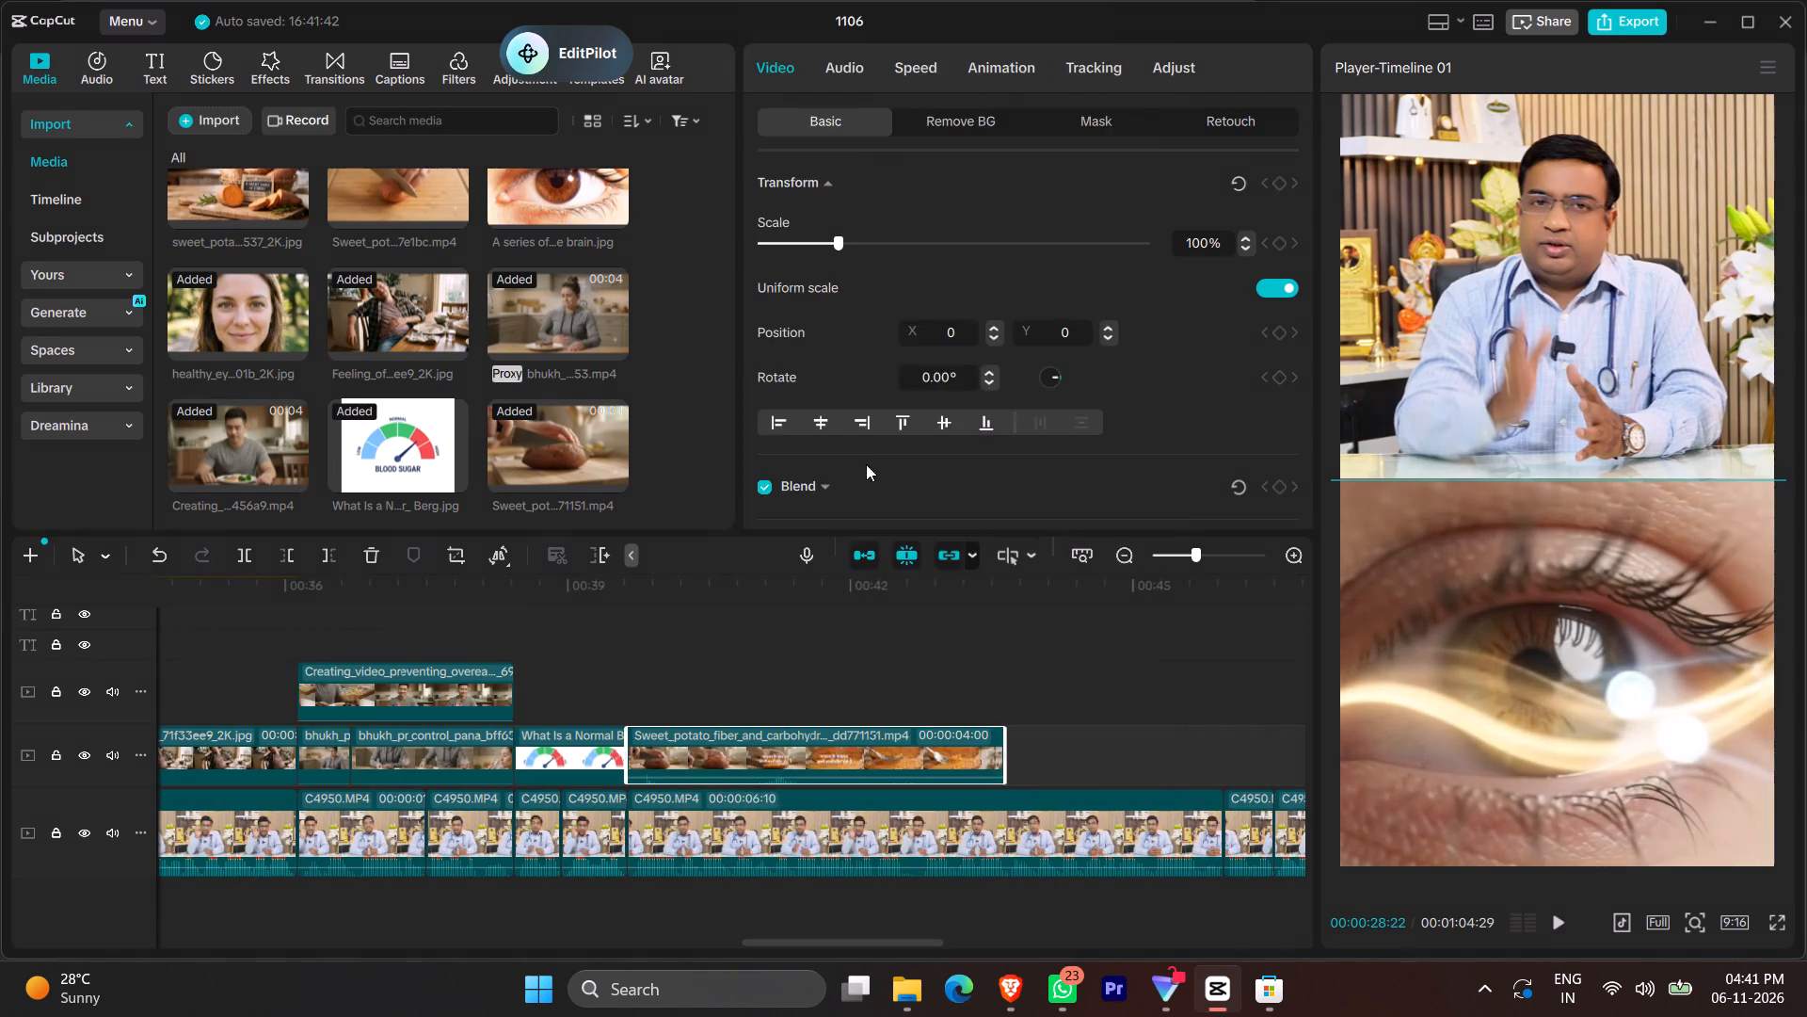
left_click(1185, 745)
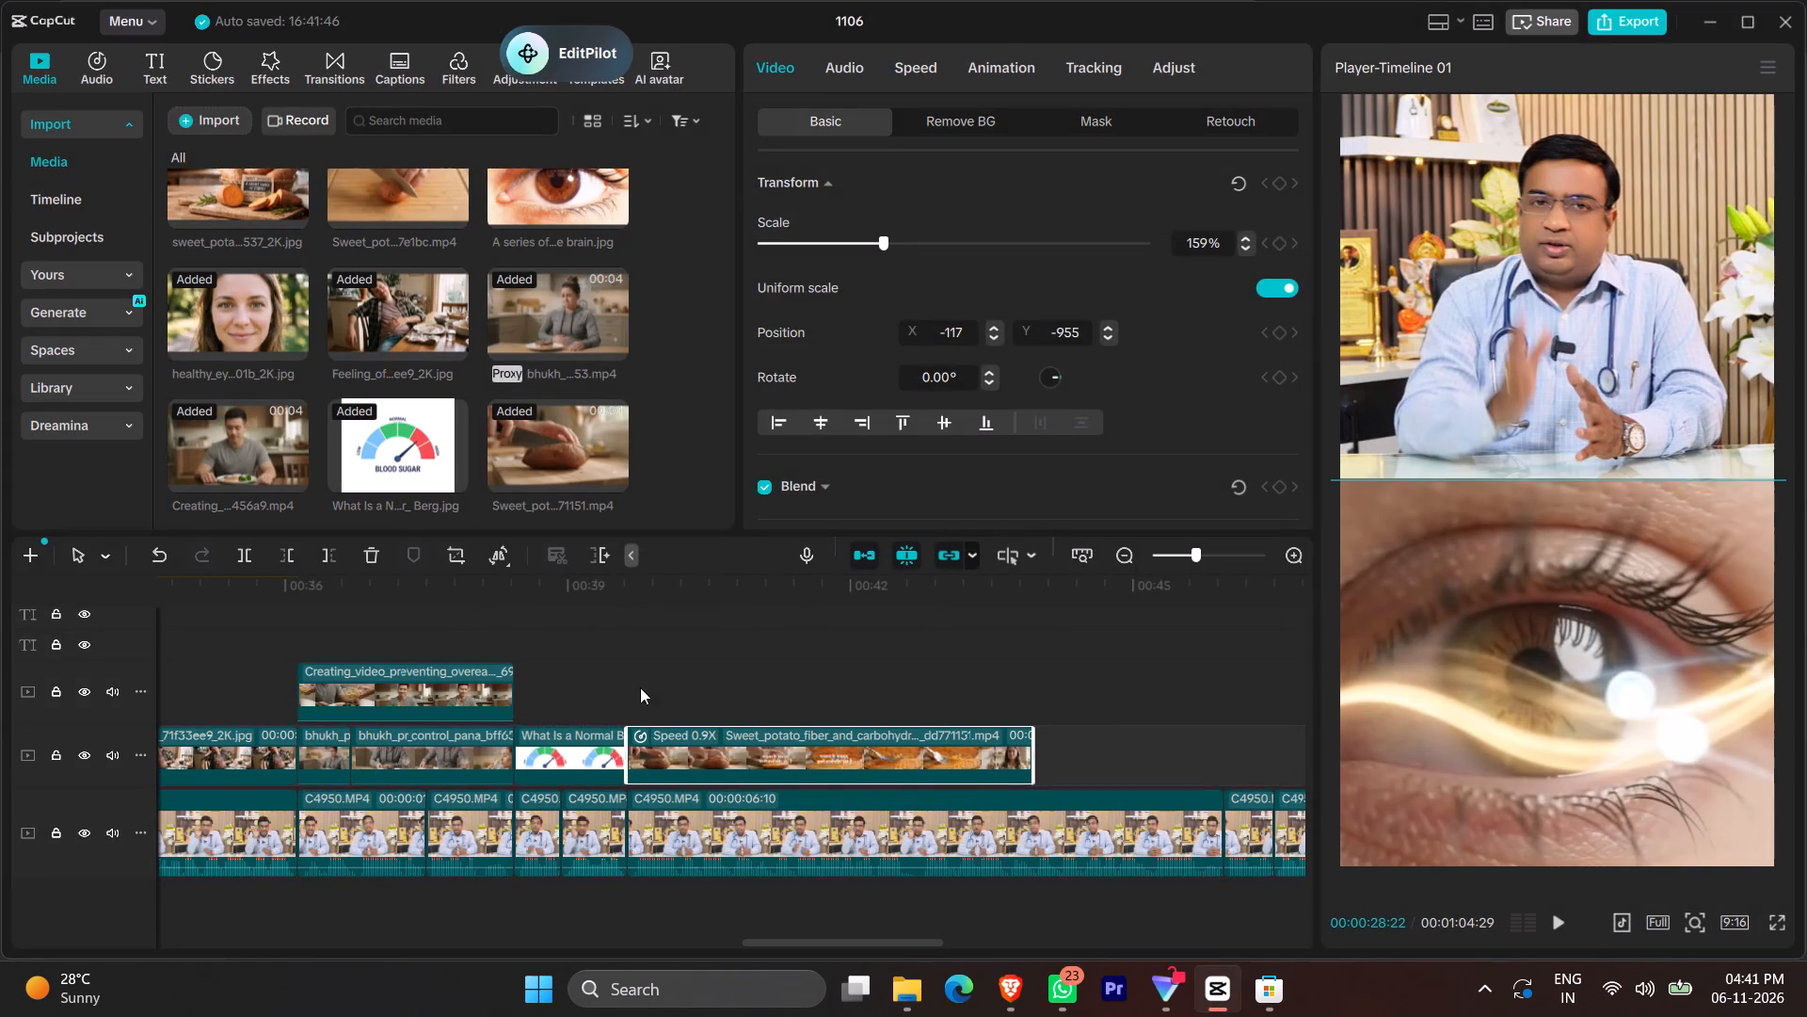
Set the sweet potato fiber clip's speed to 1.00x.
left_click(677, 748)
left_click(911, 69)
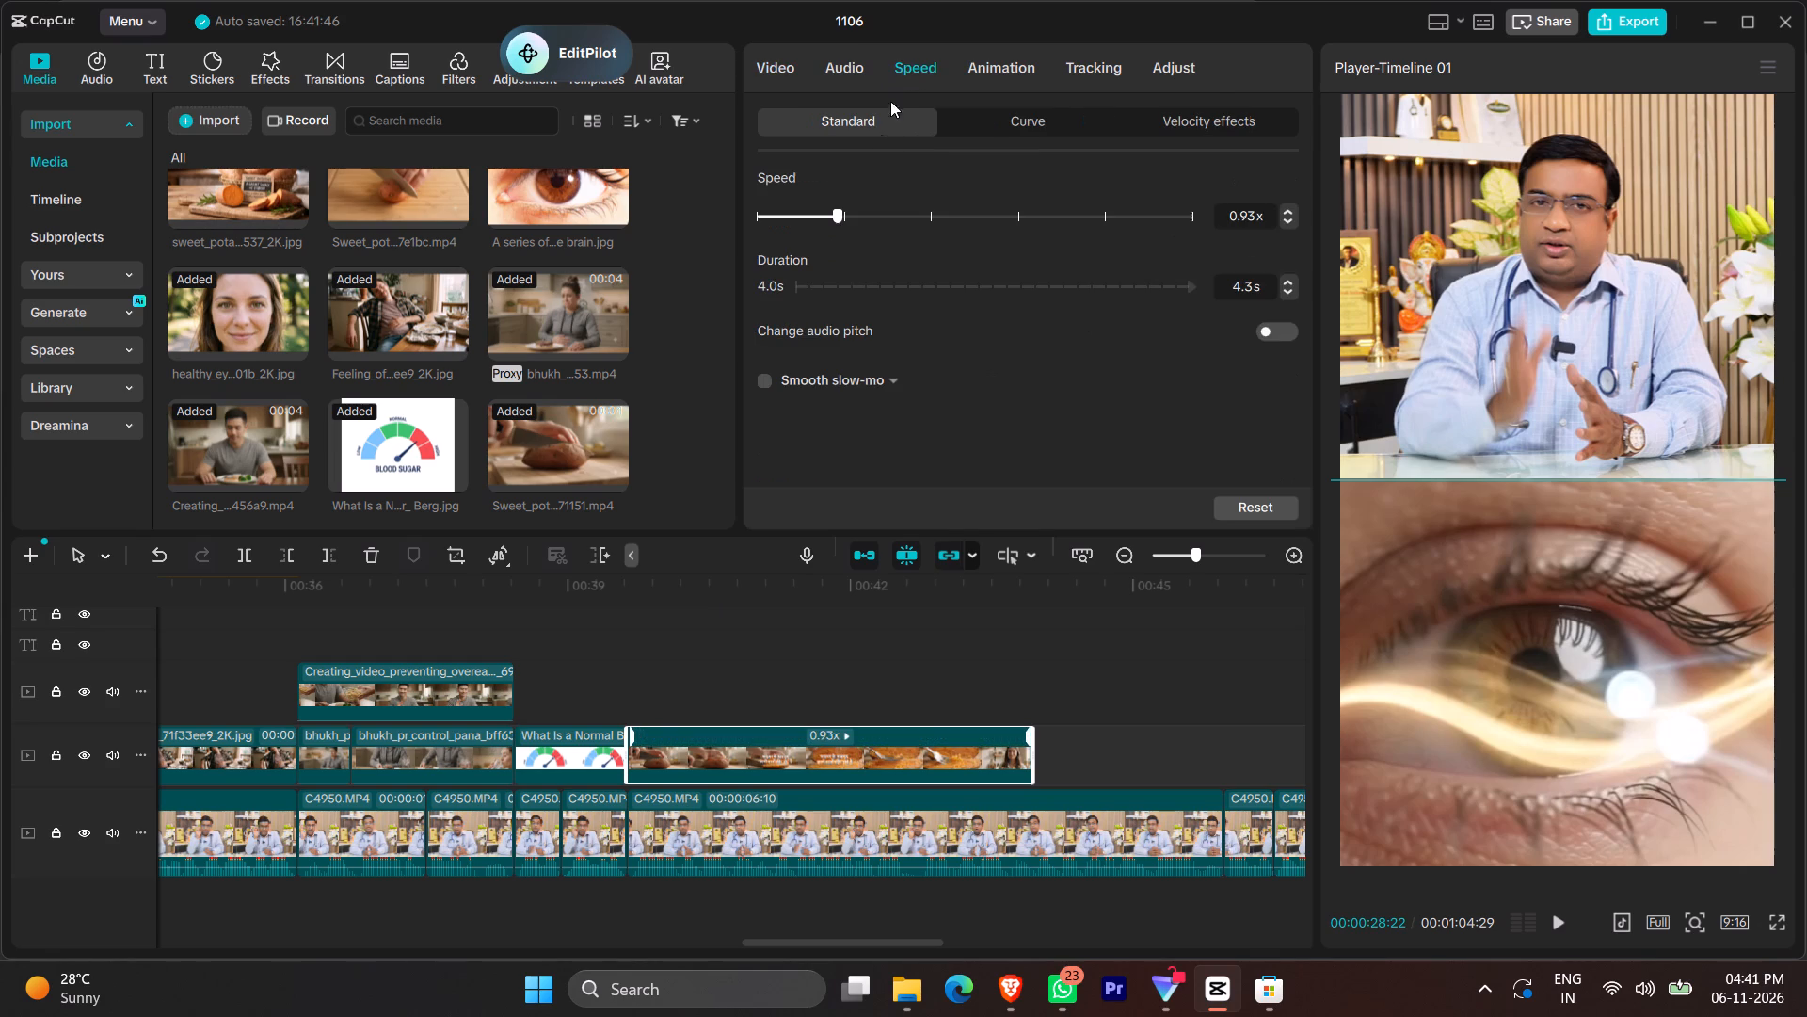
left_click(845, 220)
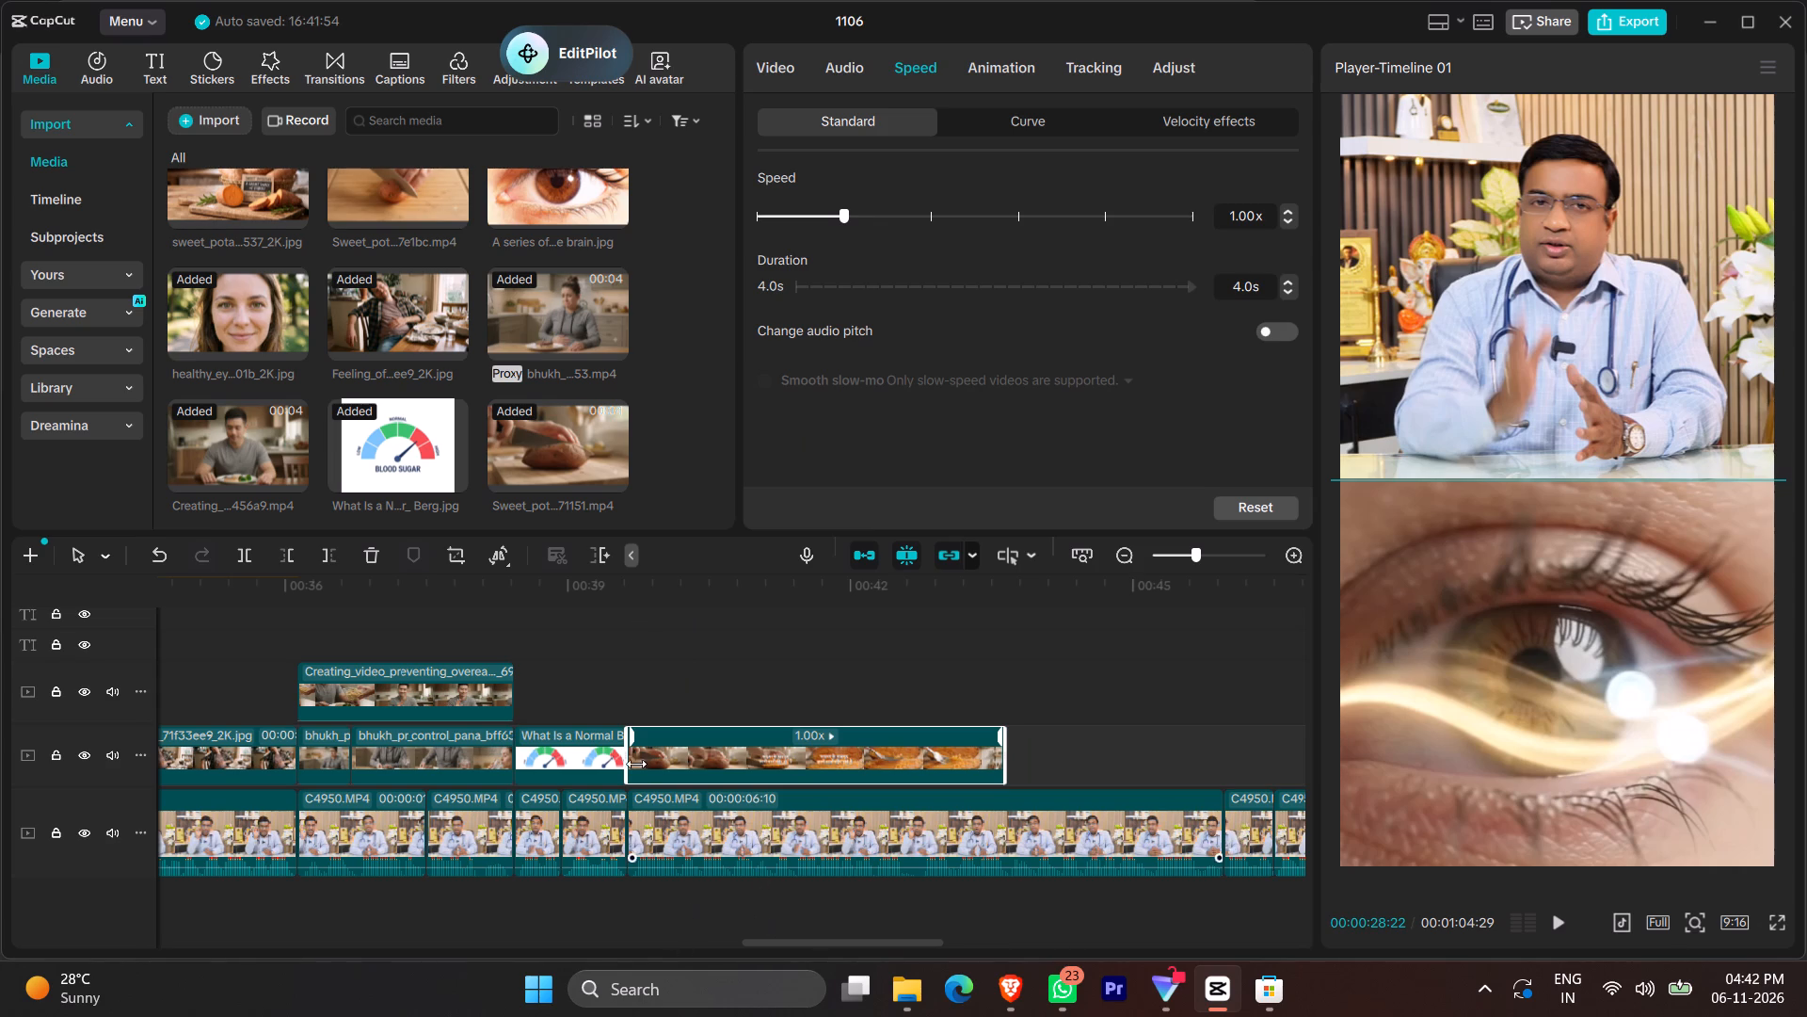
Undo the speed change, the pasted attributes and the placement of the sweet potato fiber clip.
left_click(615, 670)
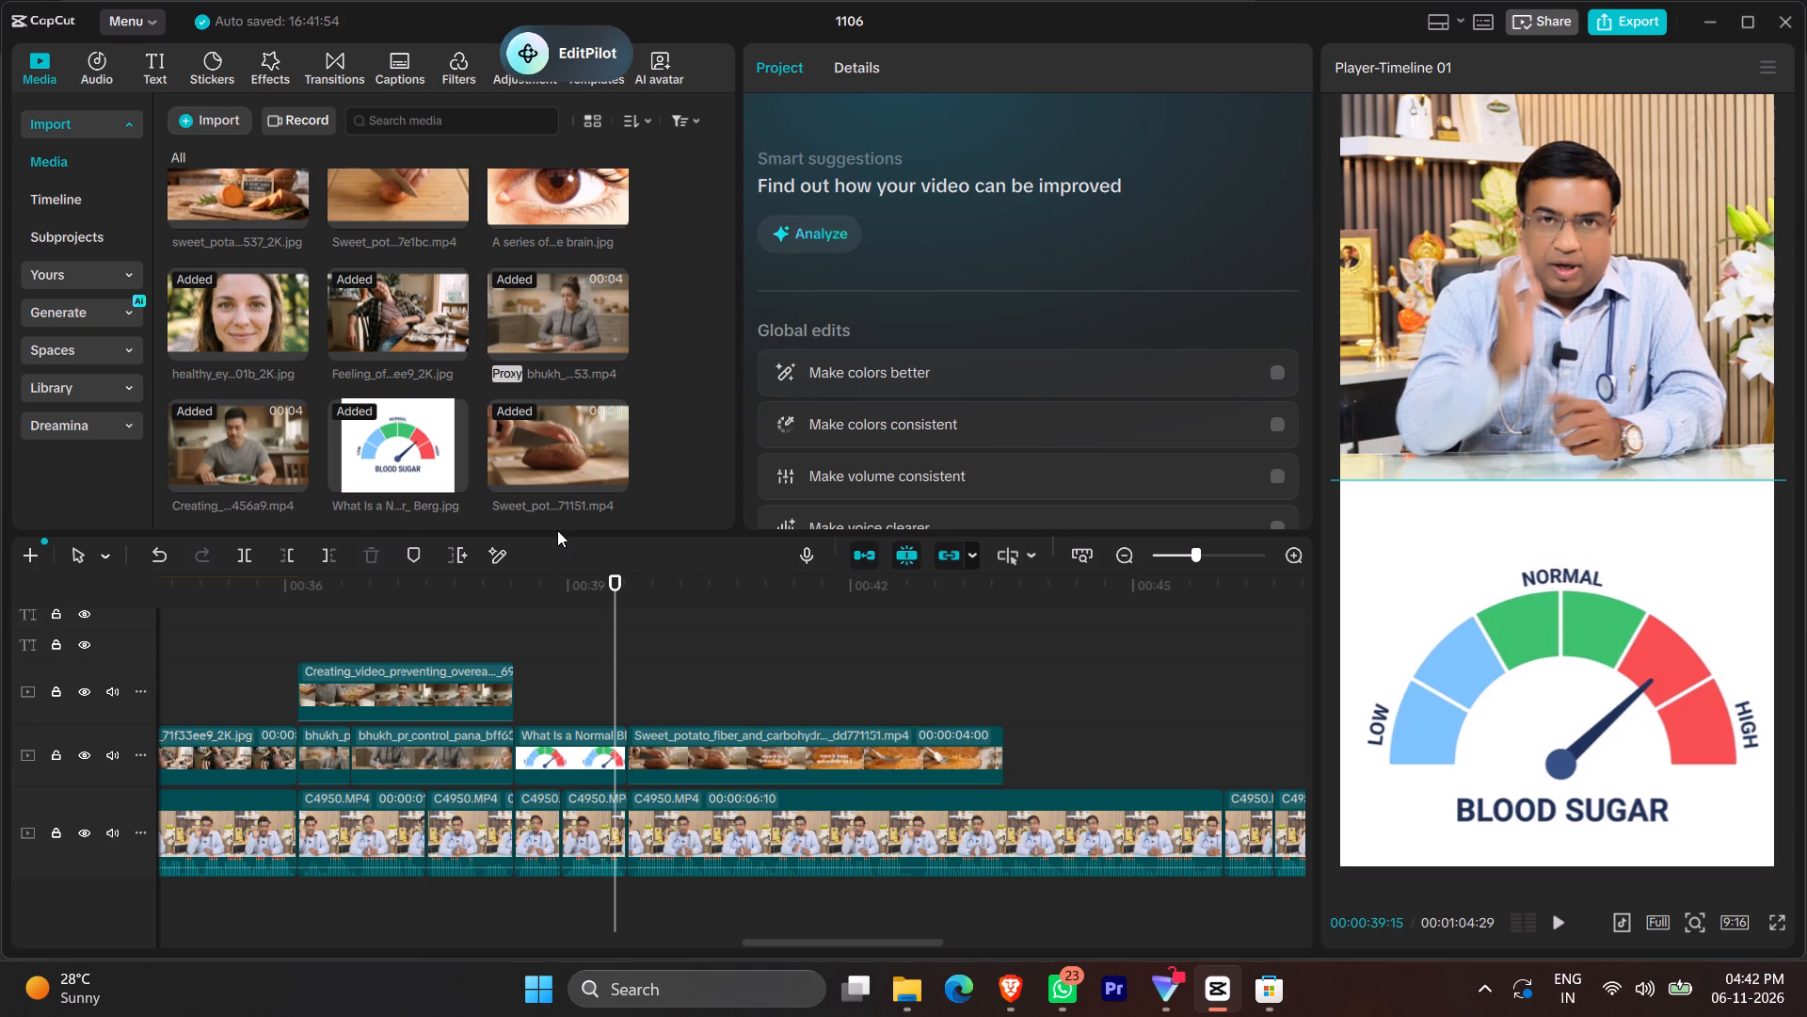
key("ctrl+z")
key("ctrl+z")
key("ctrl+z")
Place the sweet potato fiber video on the overlay track right after the blood sugar gauge clip.
left_click(539, 435)
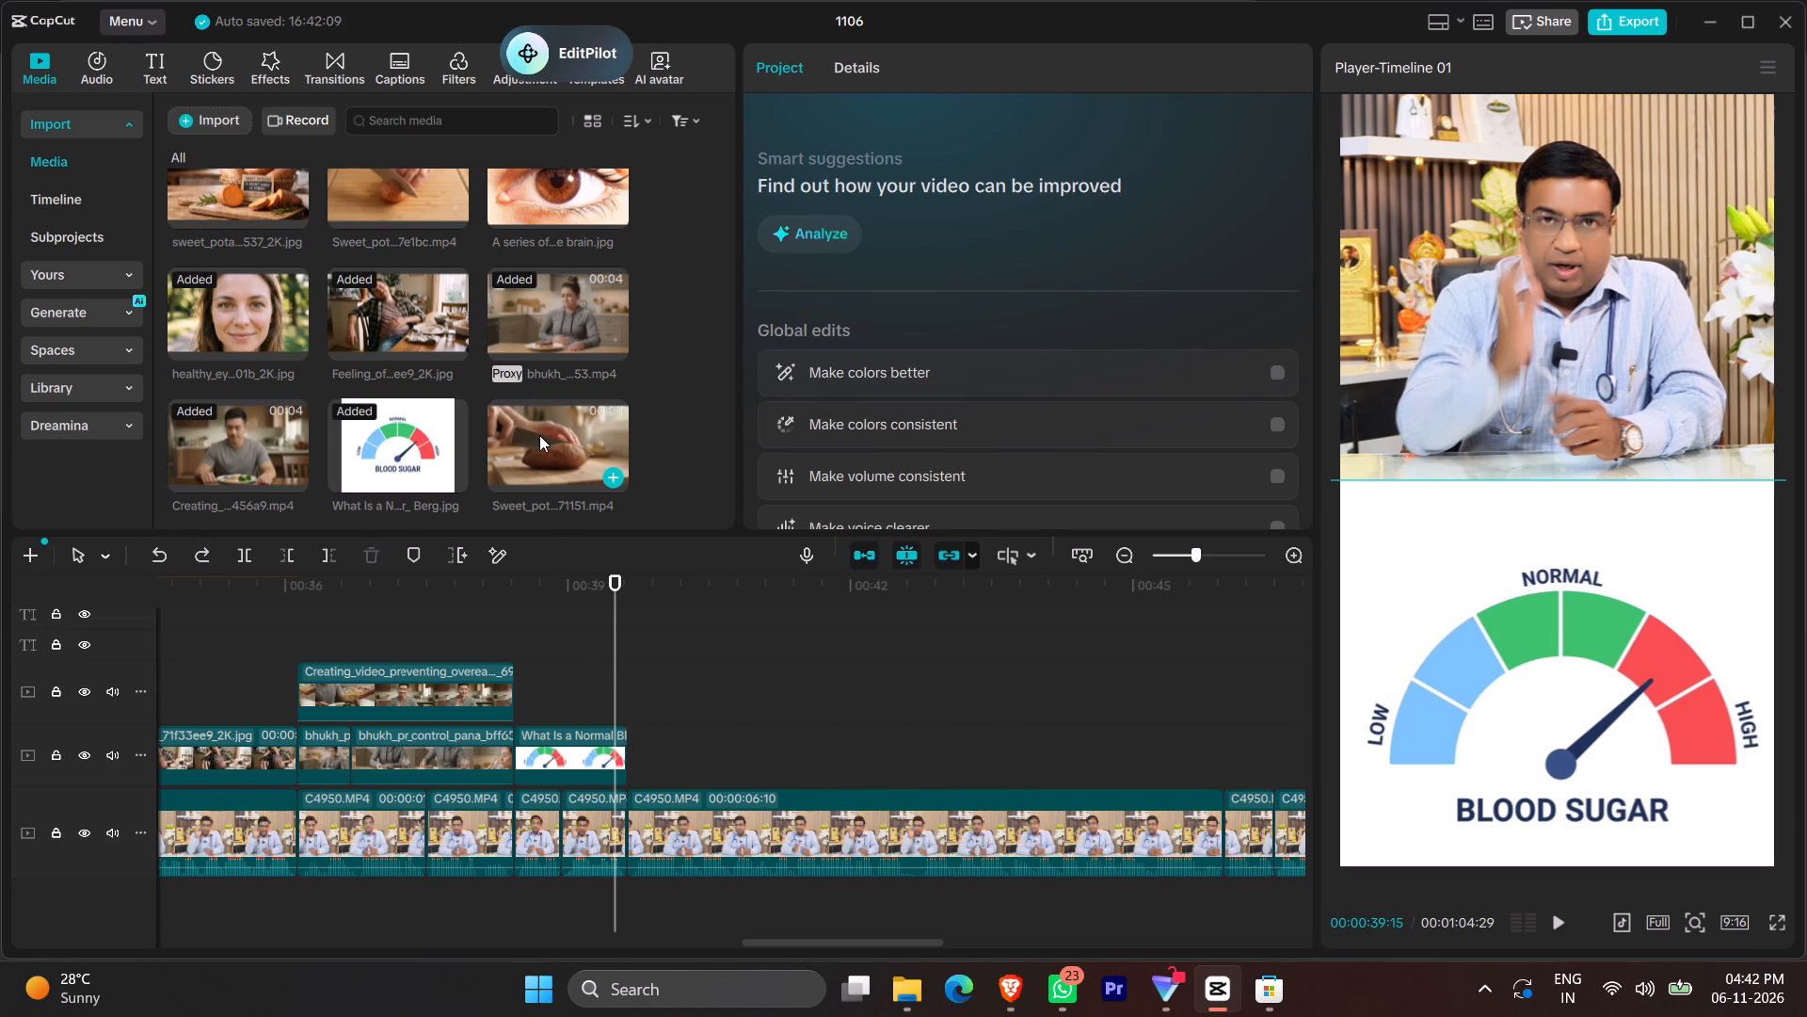
left_click_drag(539, 435, 632, 752)
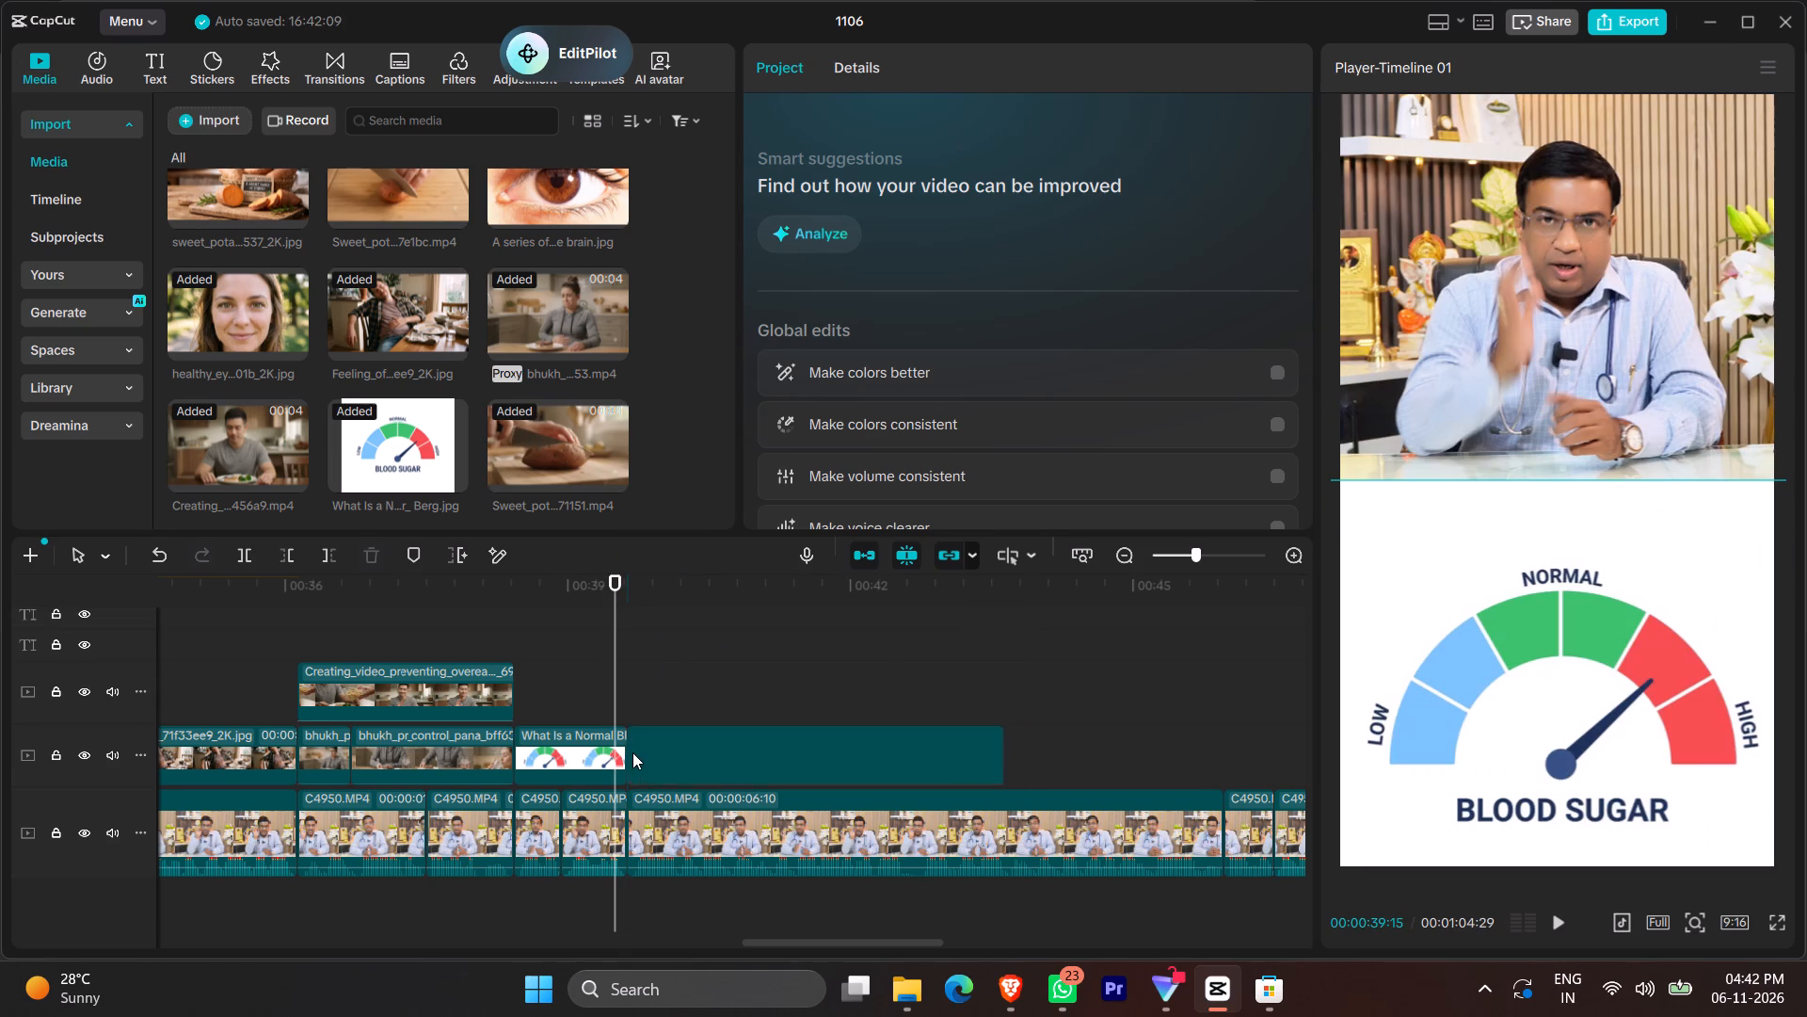
left_click(588, 703)
Paste all the copied attributes onto the sweet potato fiber clip and set its speed to 1.00x.
right_click(774, 740)
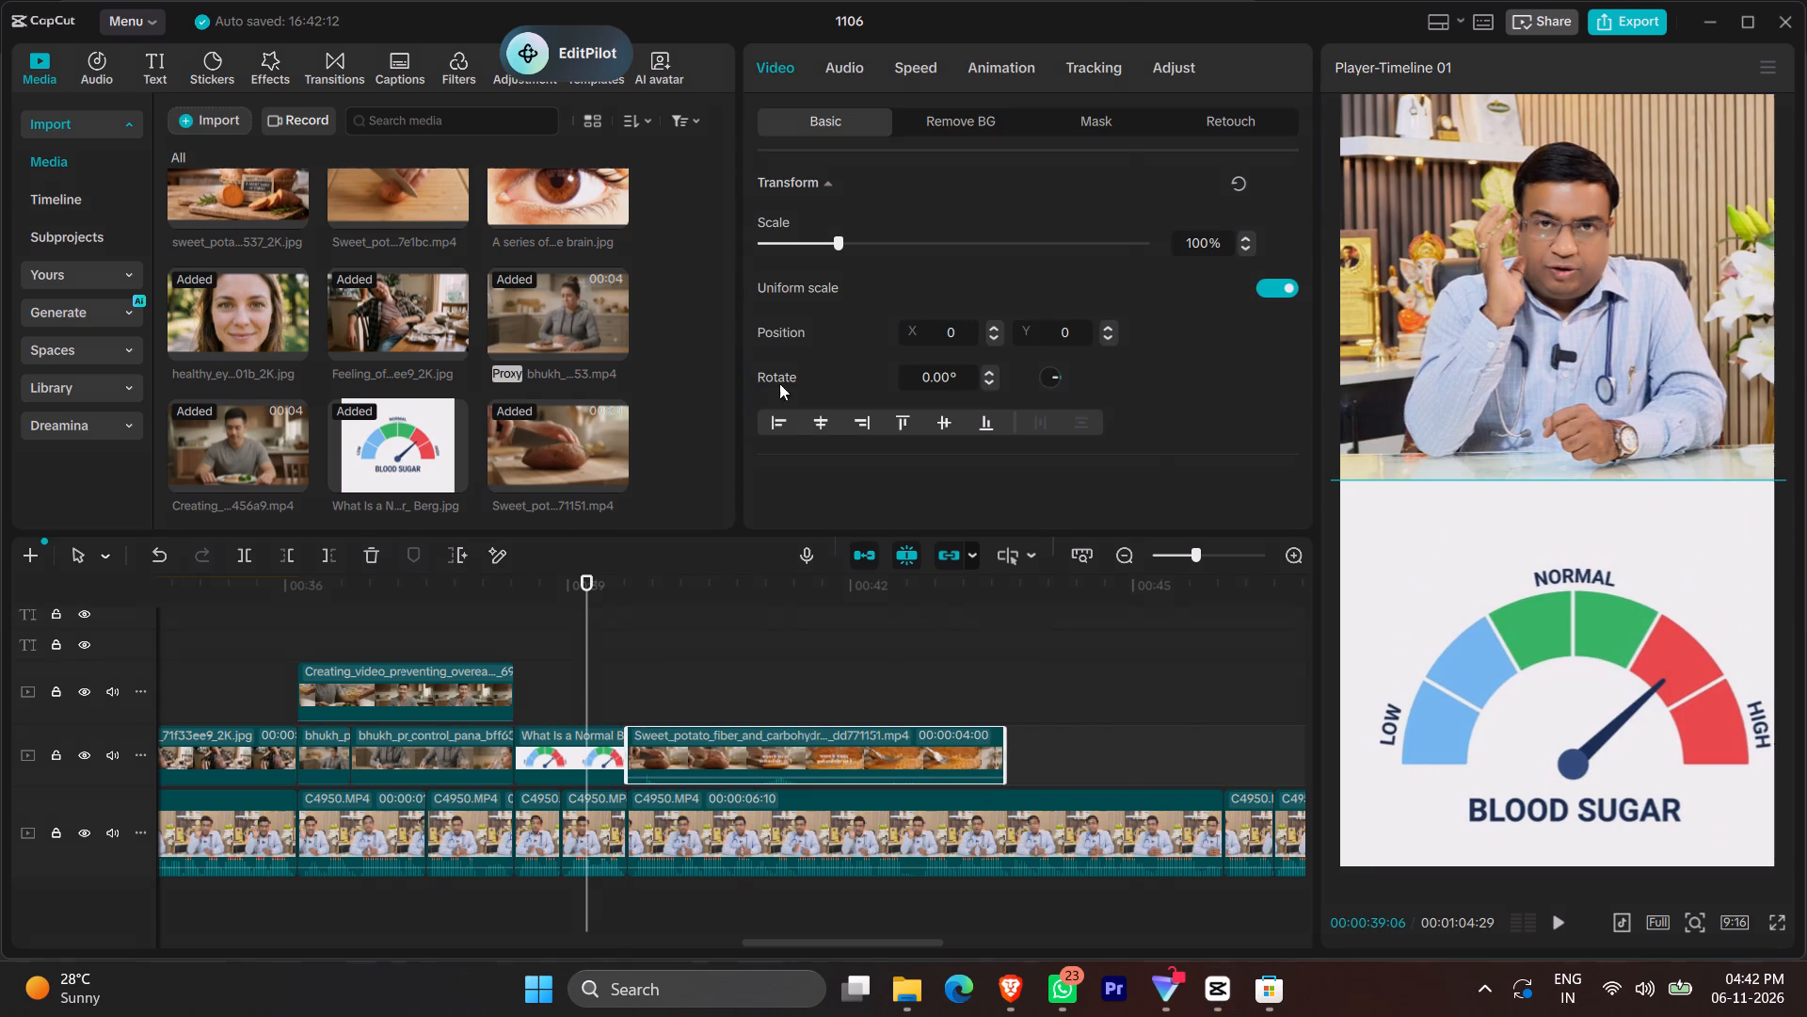
left_click(838, 156)
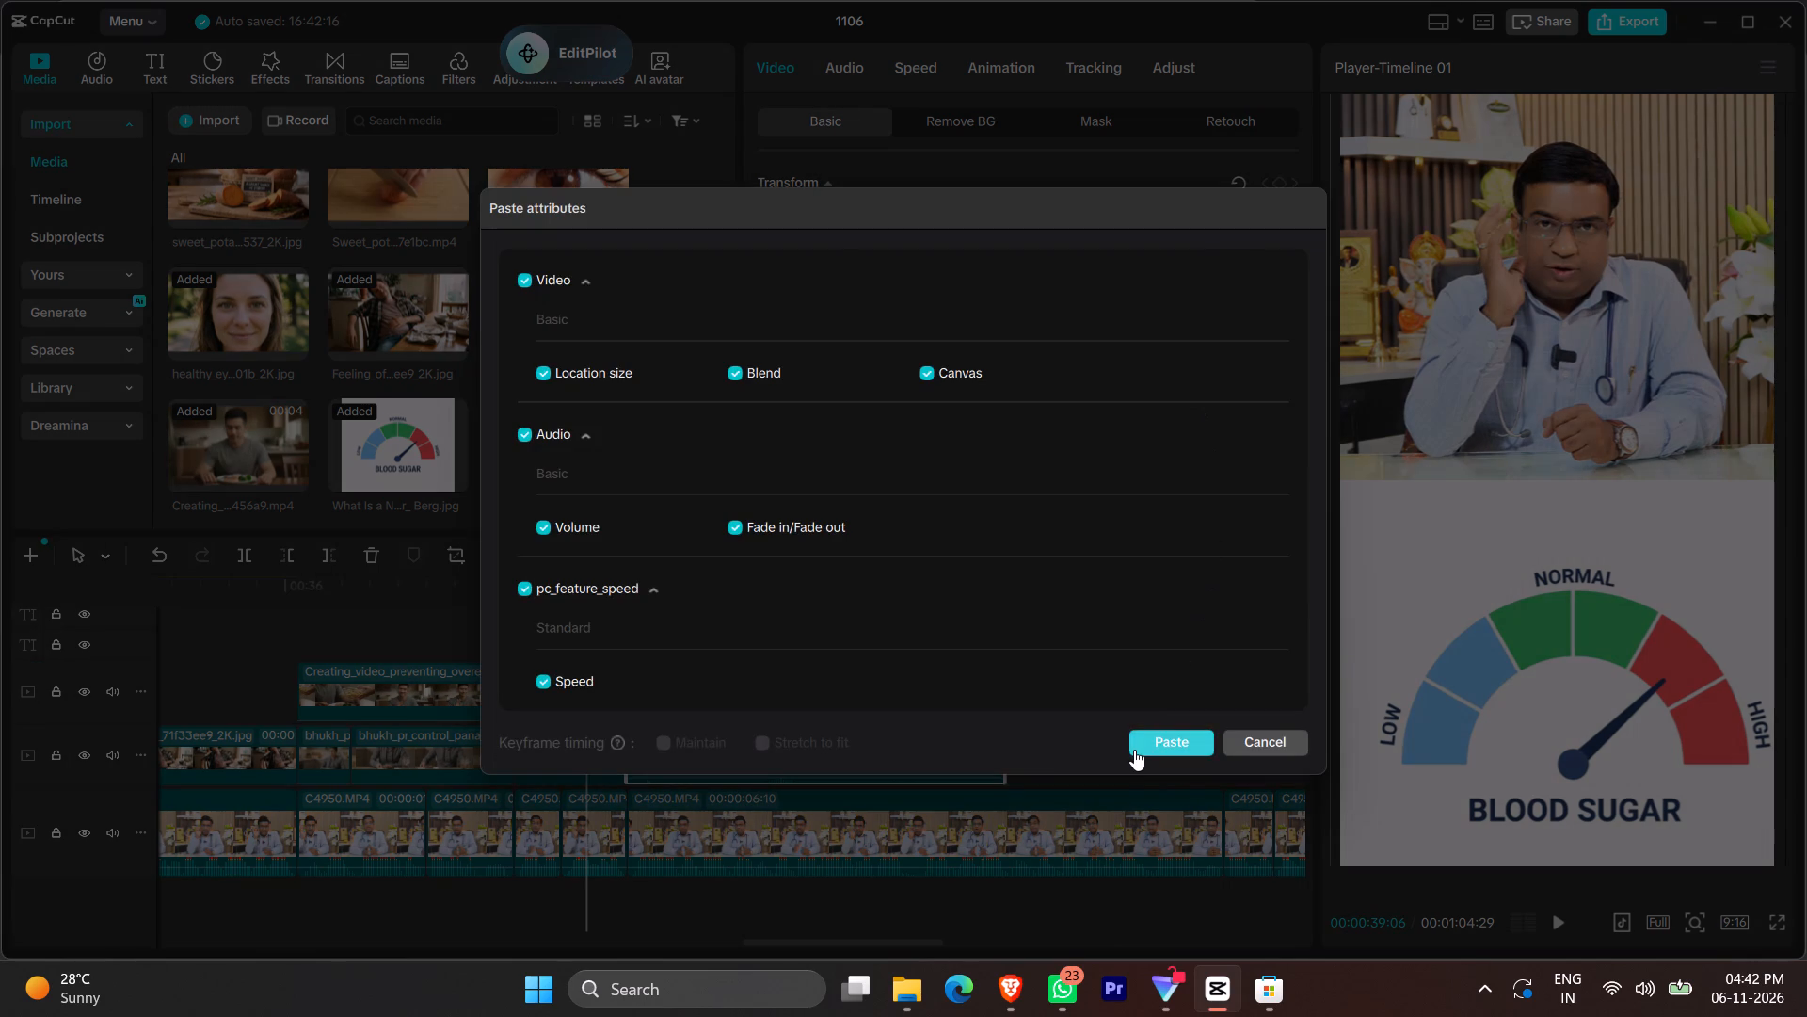
left_click(1145, 749)
left_click(911, 72)
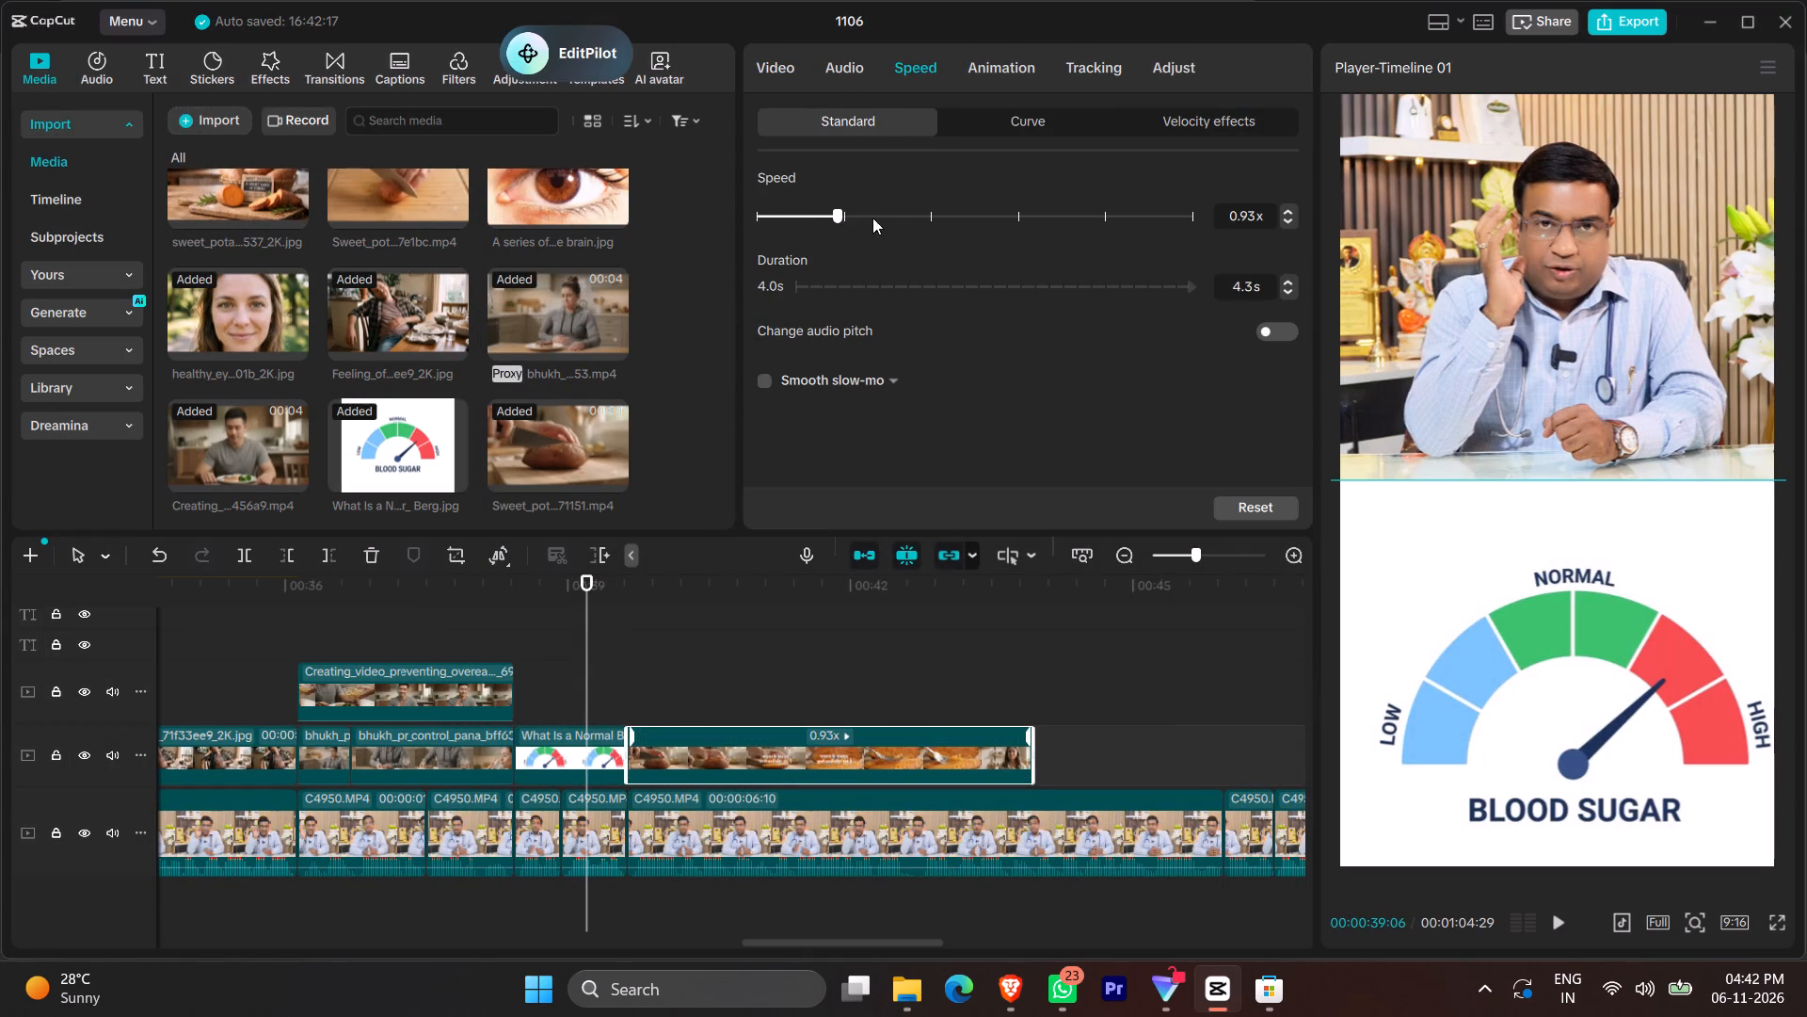
left_click(846, 216)
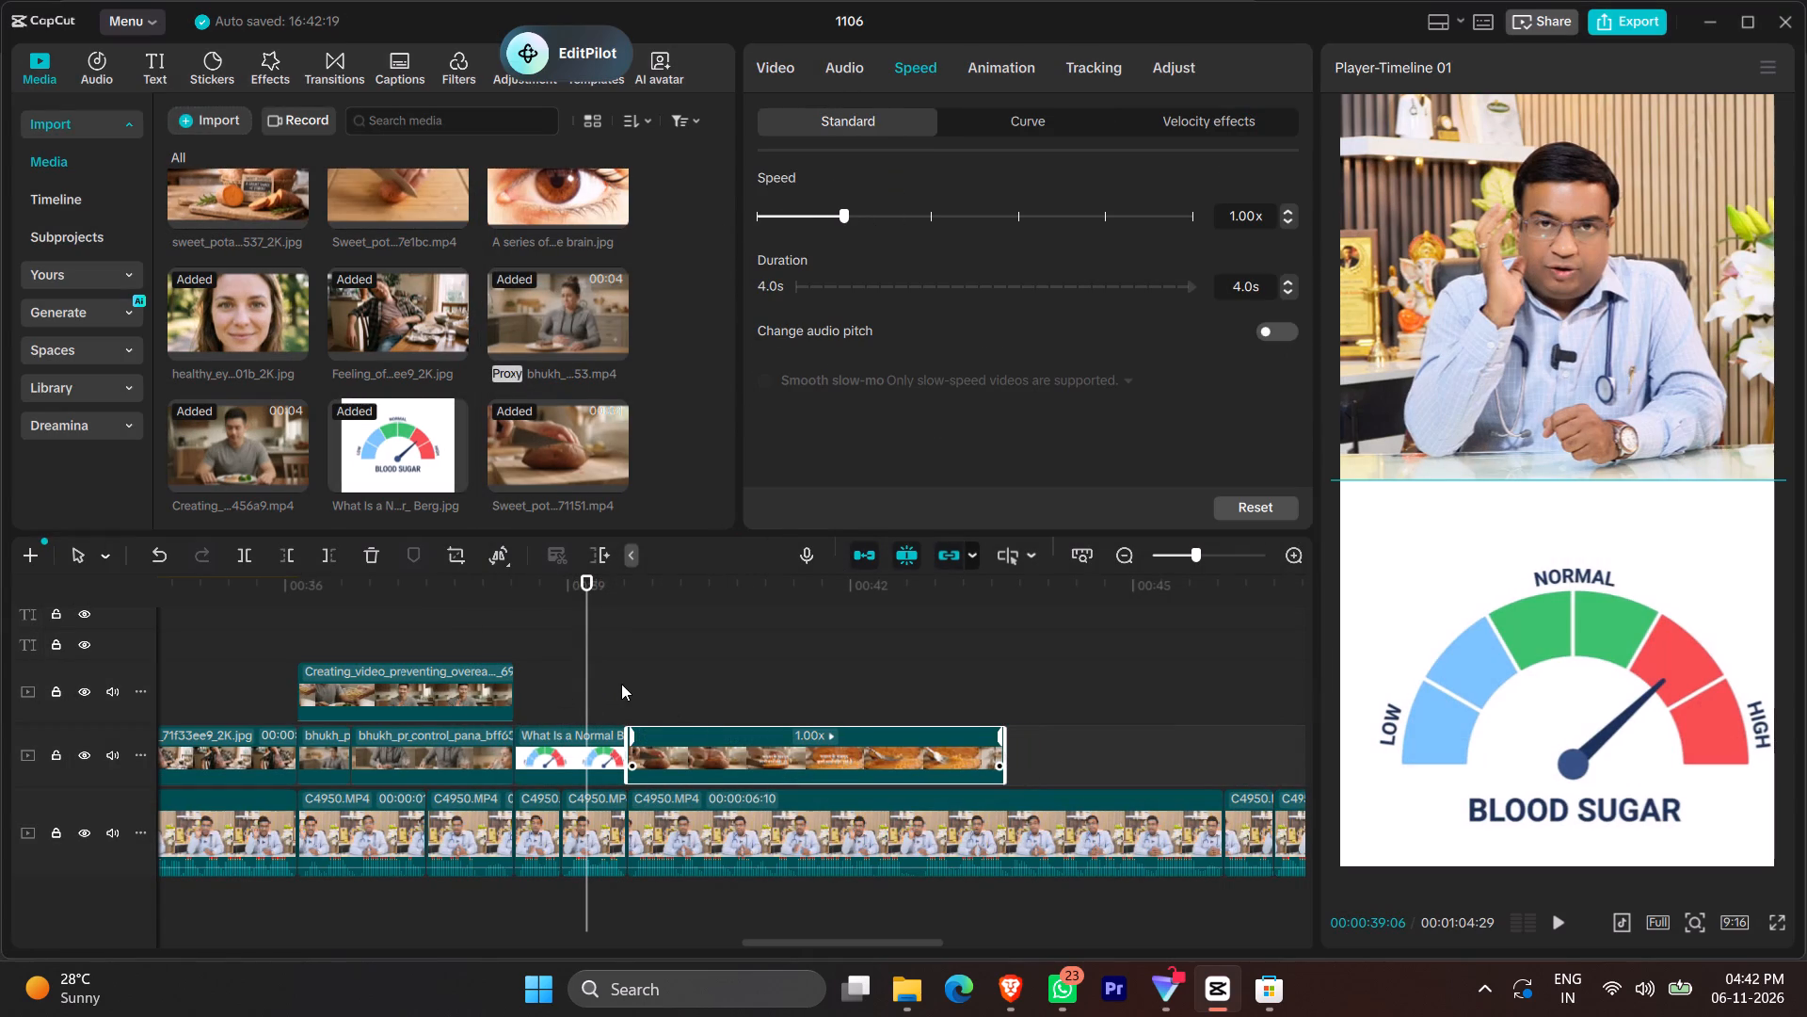
Play the sweet potato fiber overlay from just before its start to check its framing against the narration.
left_click(614, 689)
key("space")
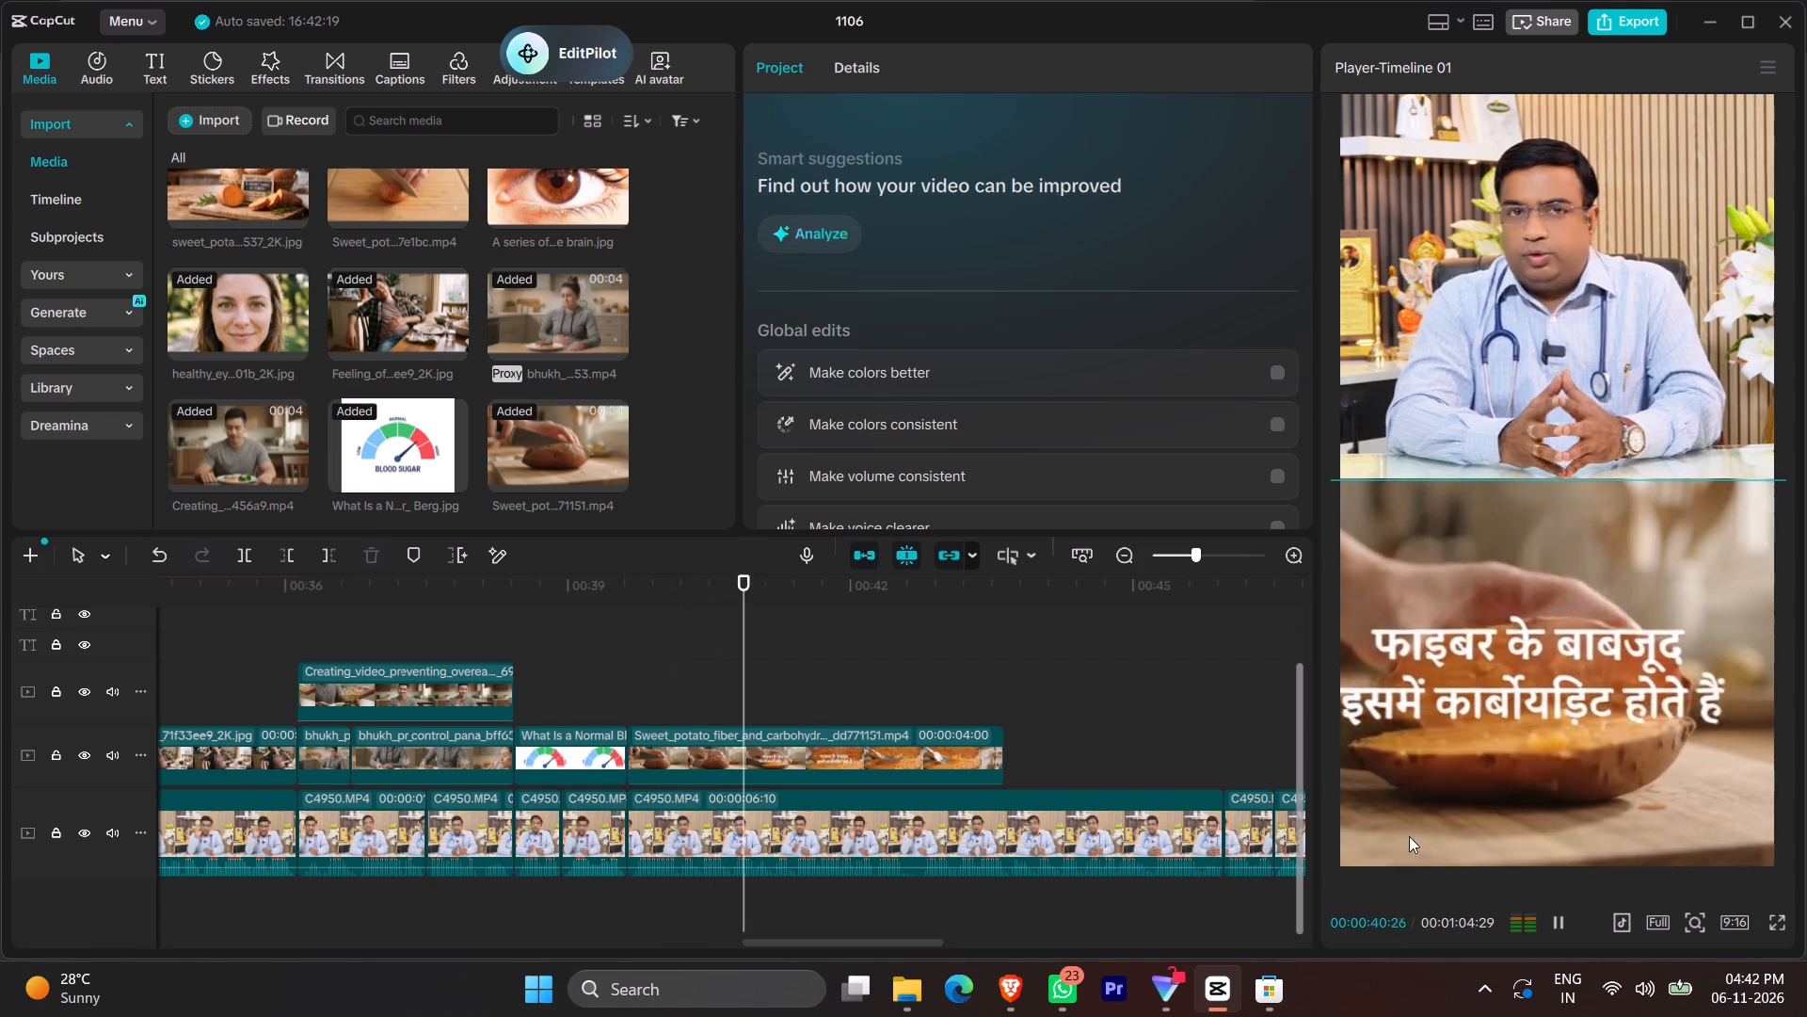
key("space")
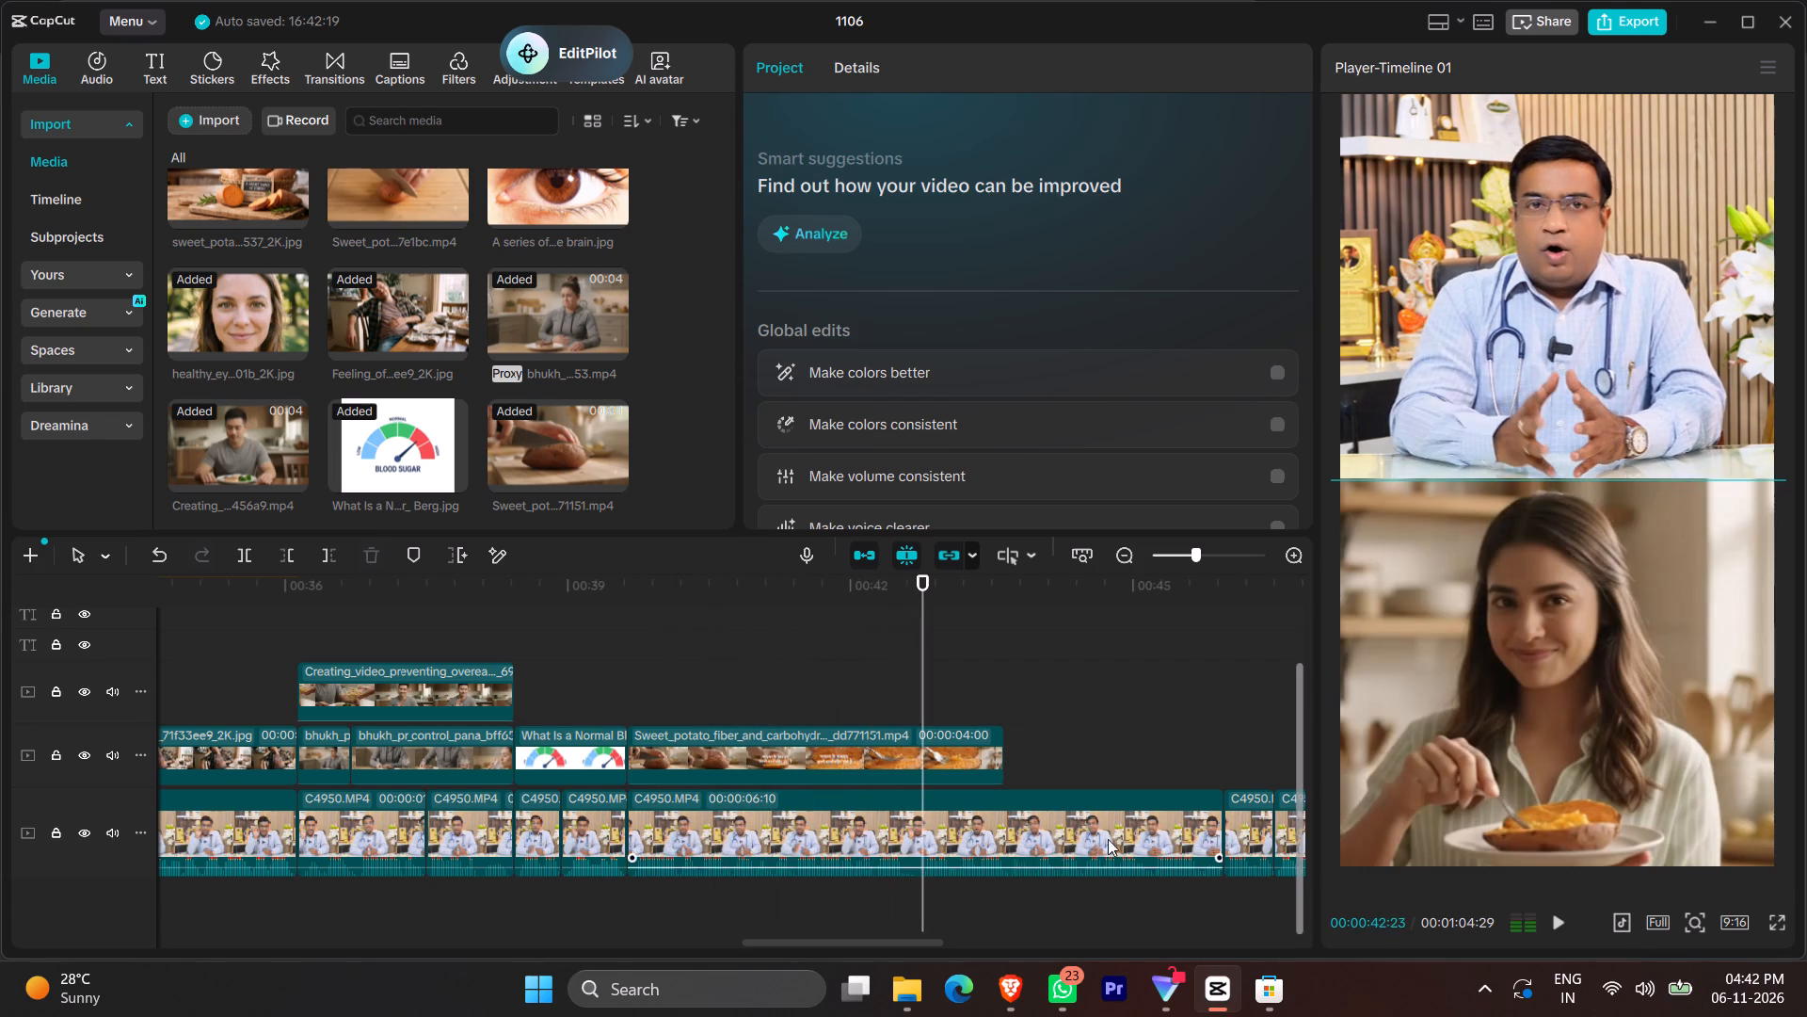
Shift the sweet potato fiber overlay sideways in the preview so its Hindi text sits centred in the frame.
left_click(749, 666)
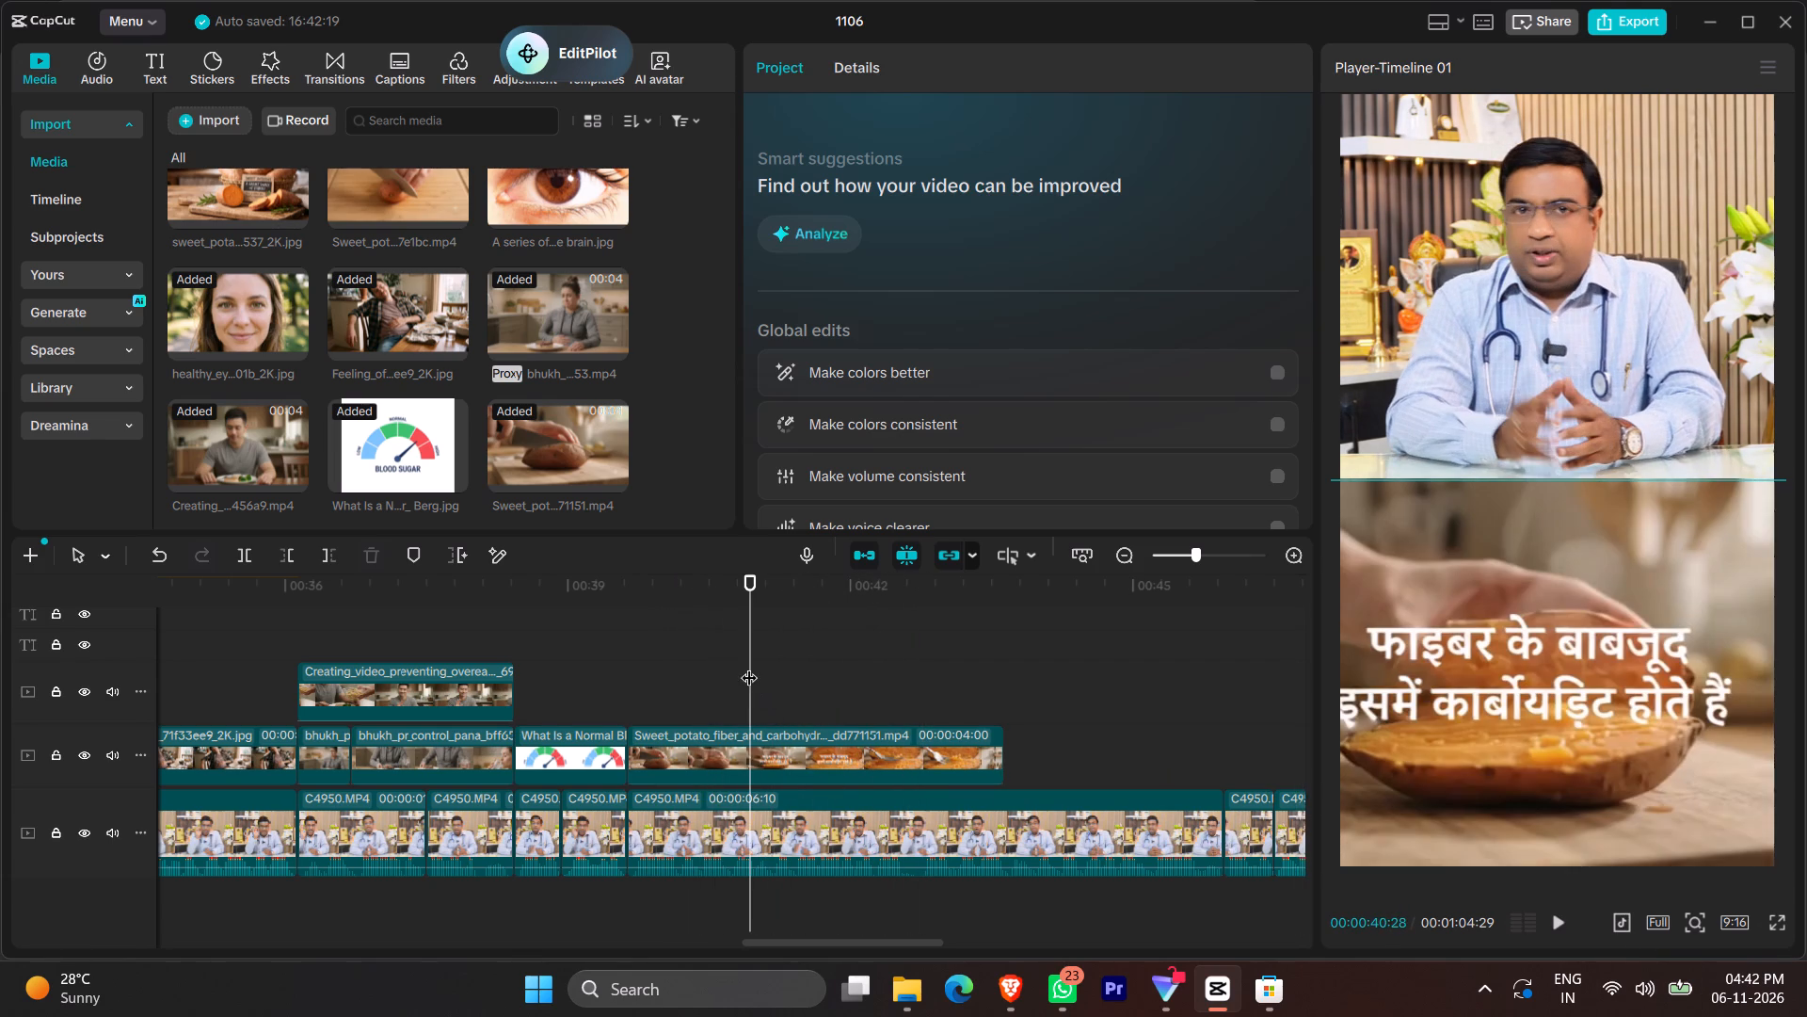
left_click(861, 753)
left_click_drag(1483, 716, 1507, 722)
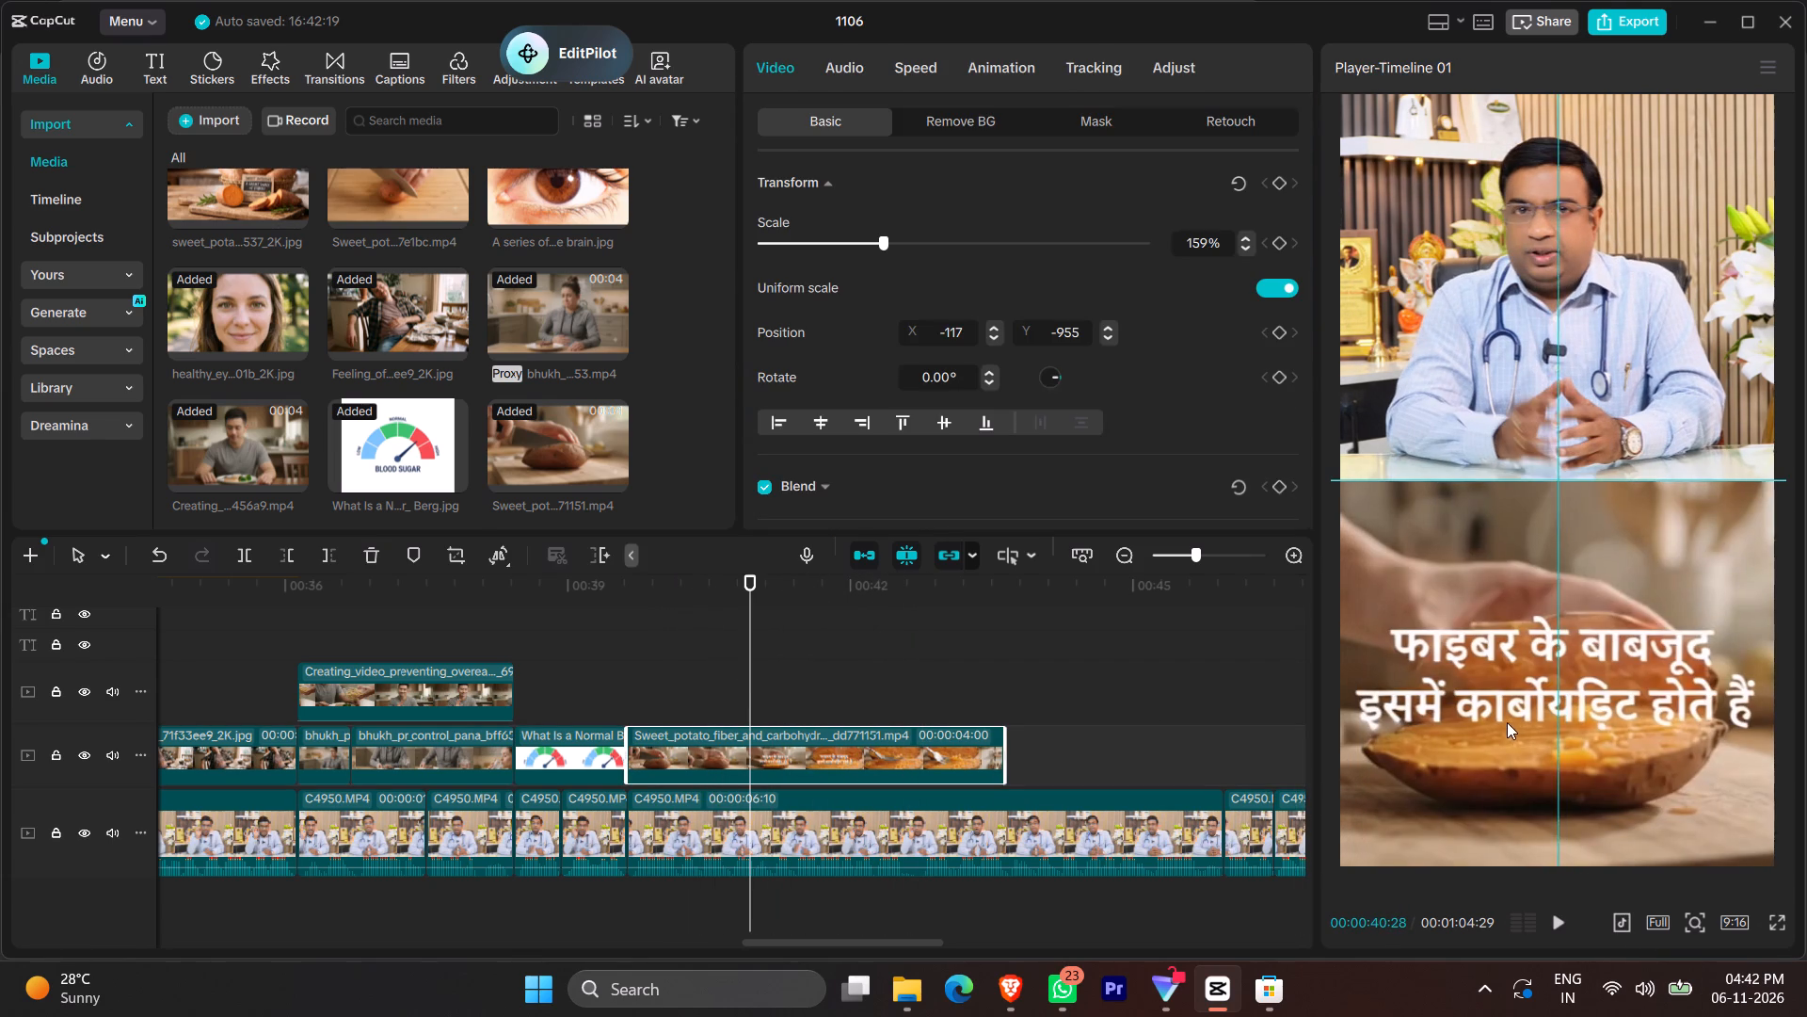
left_click_drag(1507, 722, 1512, 721)
Play the sweet potato fiber overlay from its start to check how it matches the narration.
left_click(625, 658)
key("space")
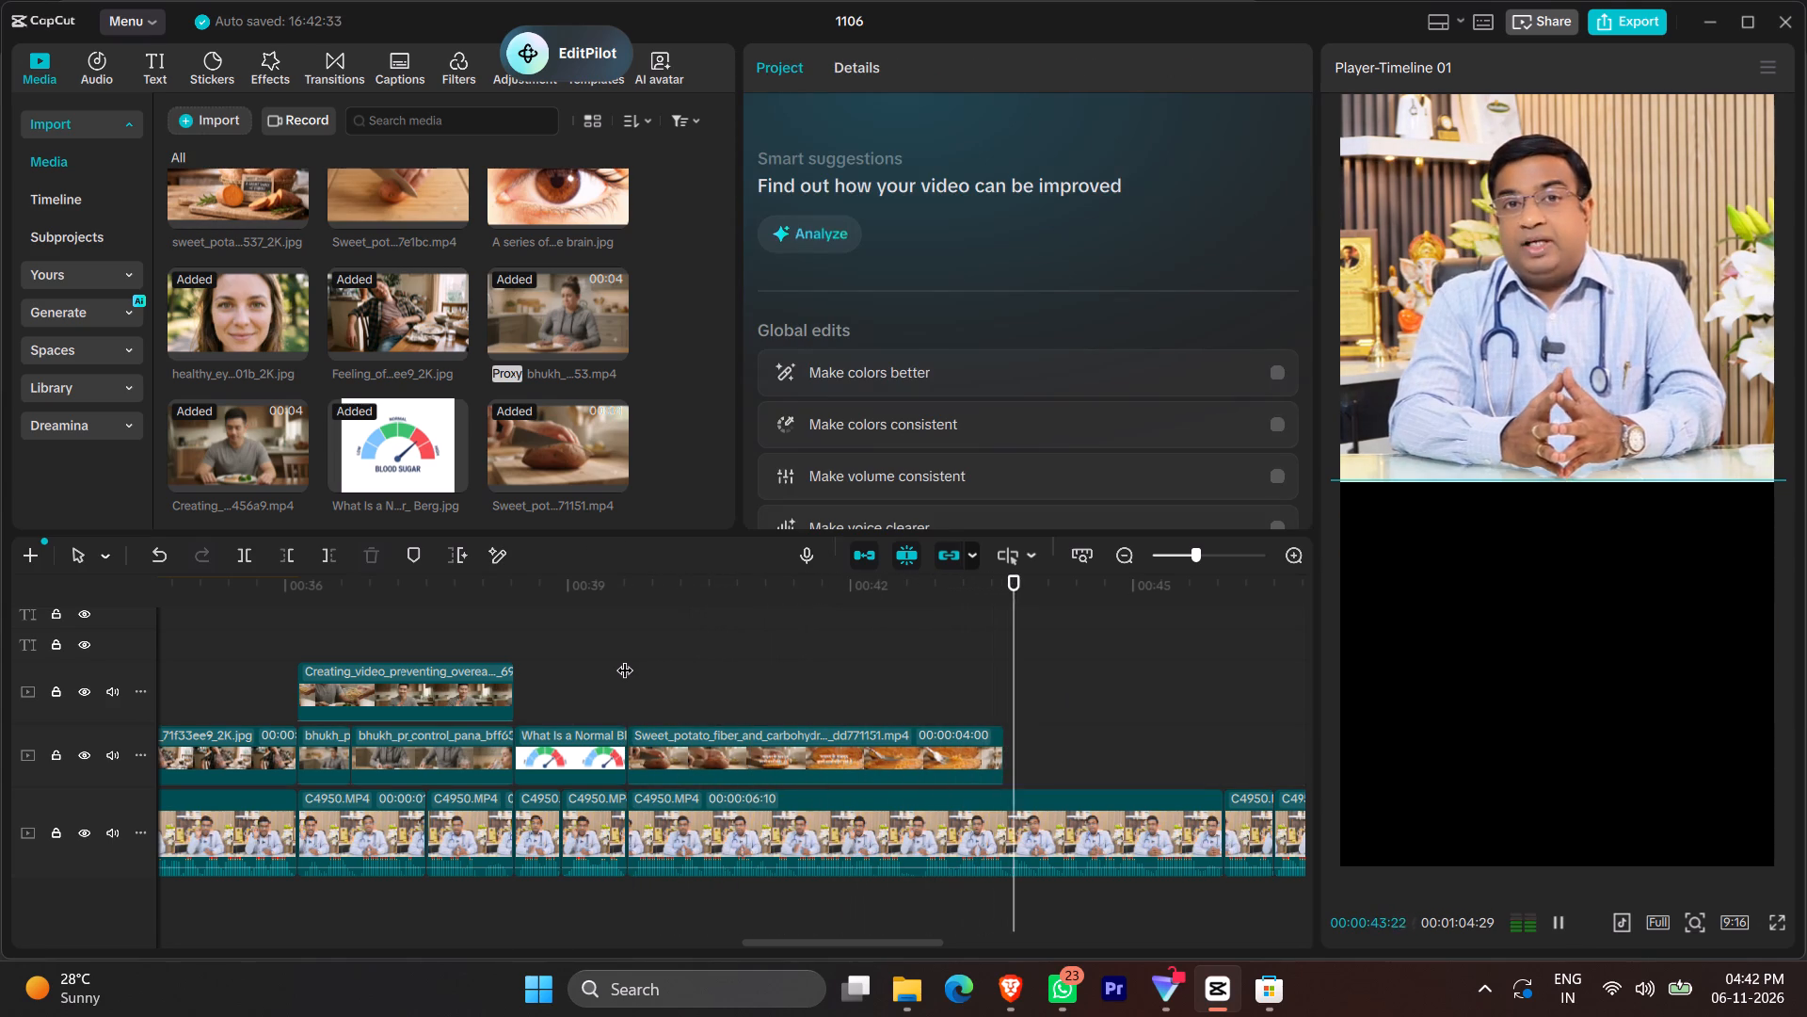
key("space")
key("space")
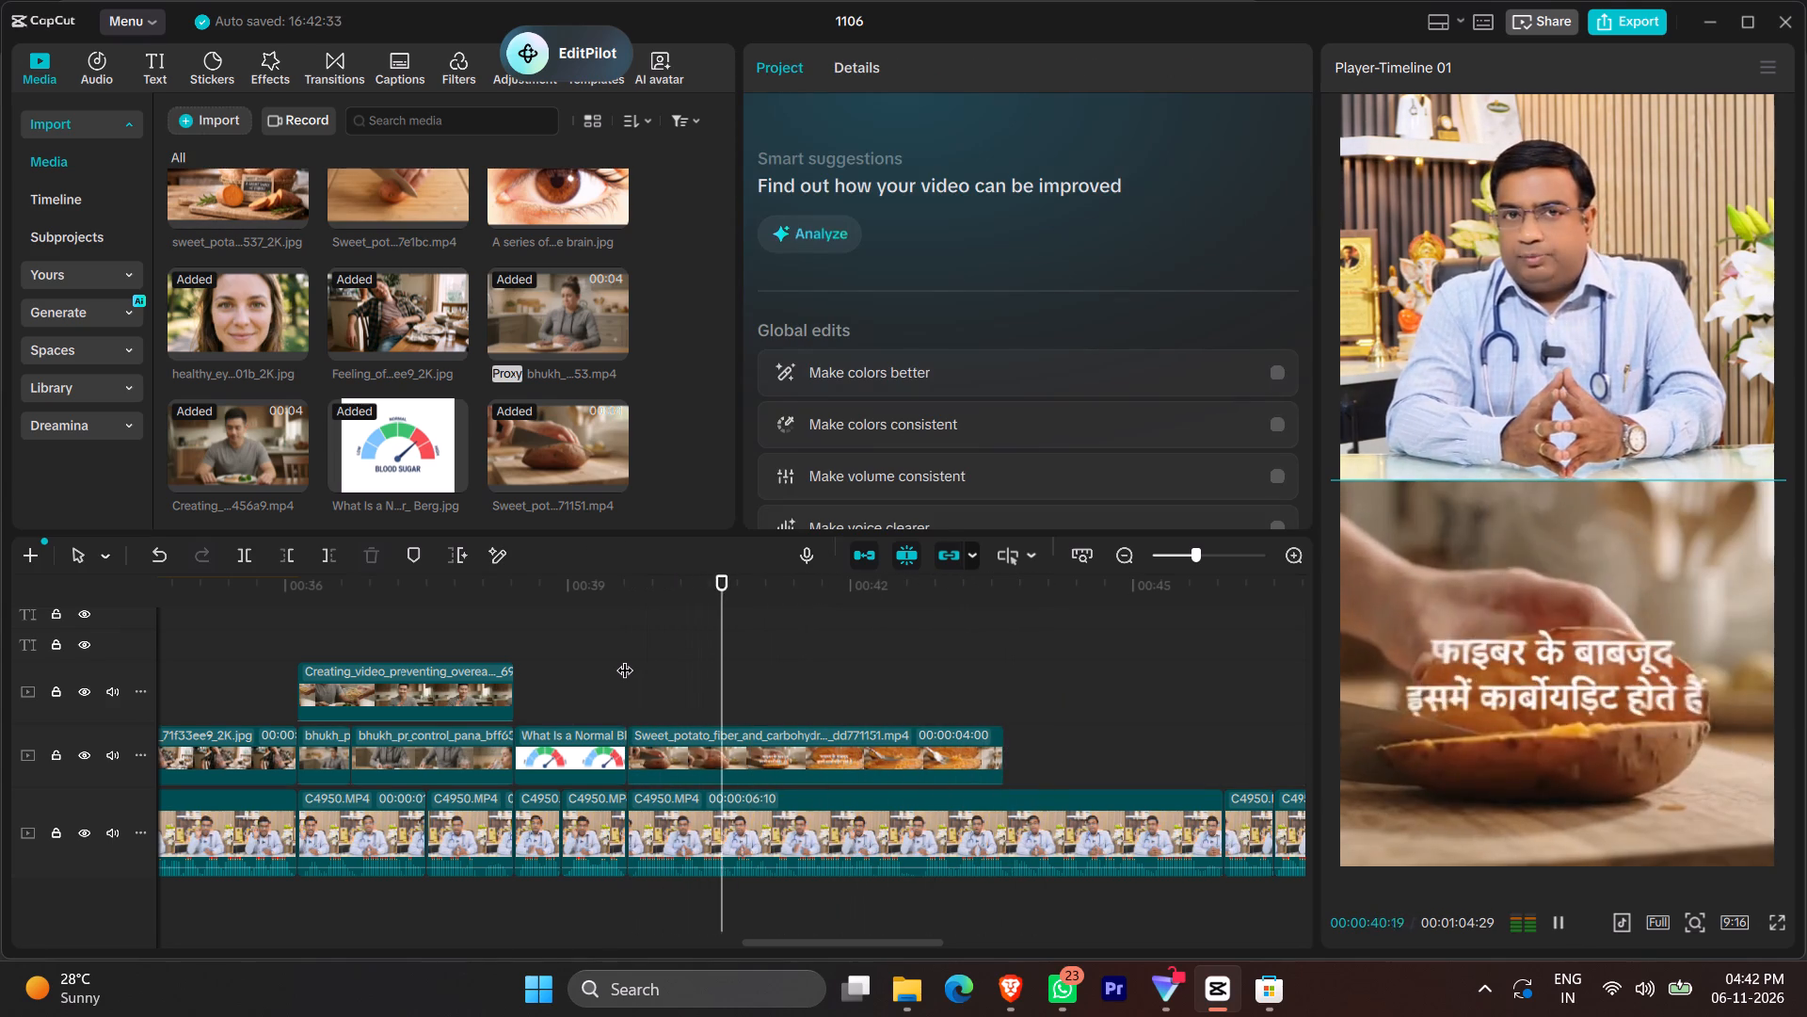
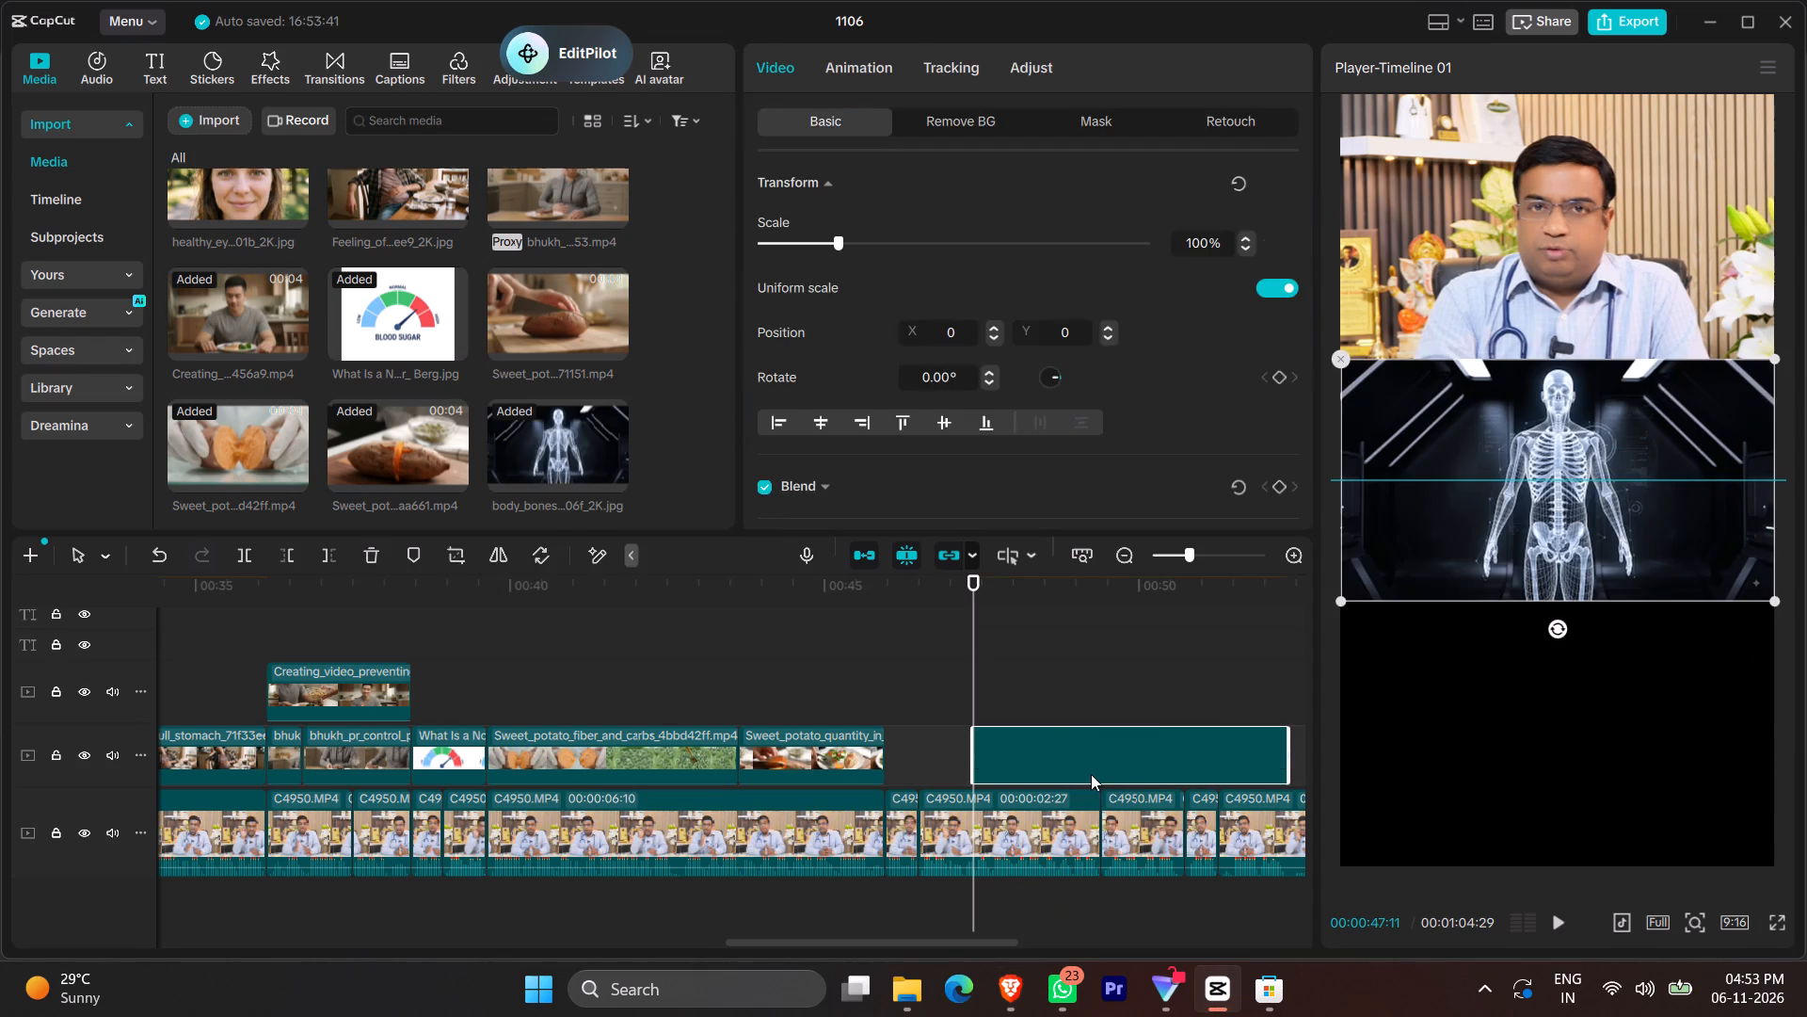
left_click_drag(1089, 722, 1061, 733)
left_click_drag(1079, 740, 997, 745)
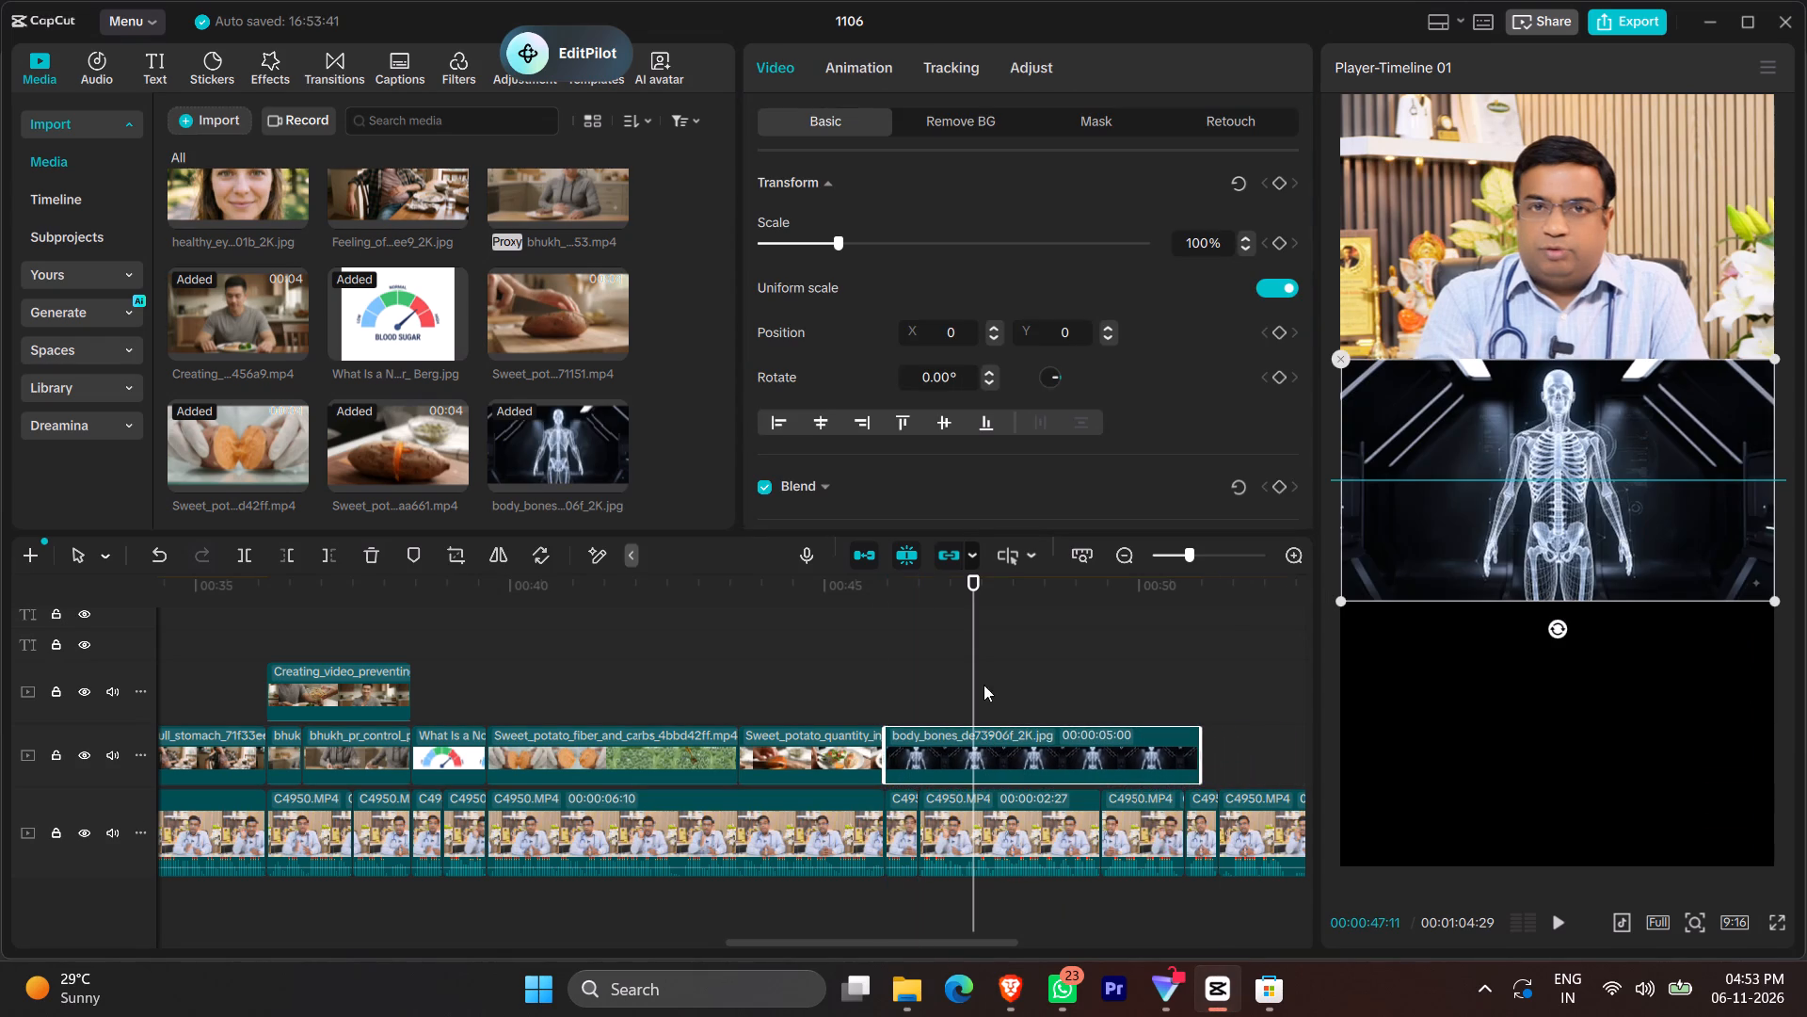
Scale the skeleton image to 159% and place it over the frame's lower half, at about X 211, Y -964.
left_click_drag(1596, 523, 1594, 734)
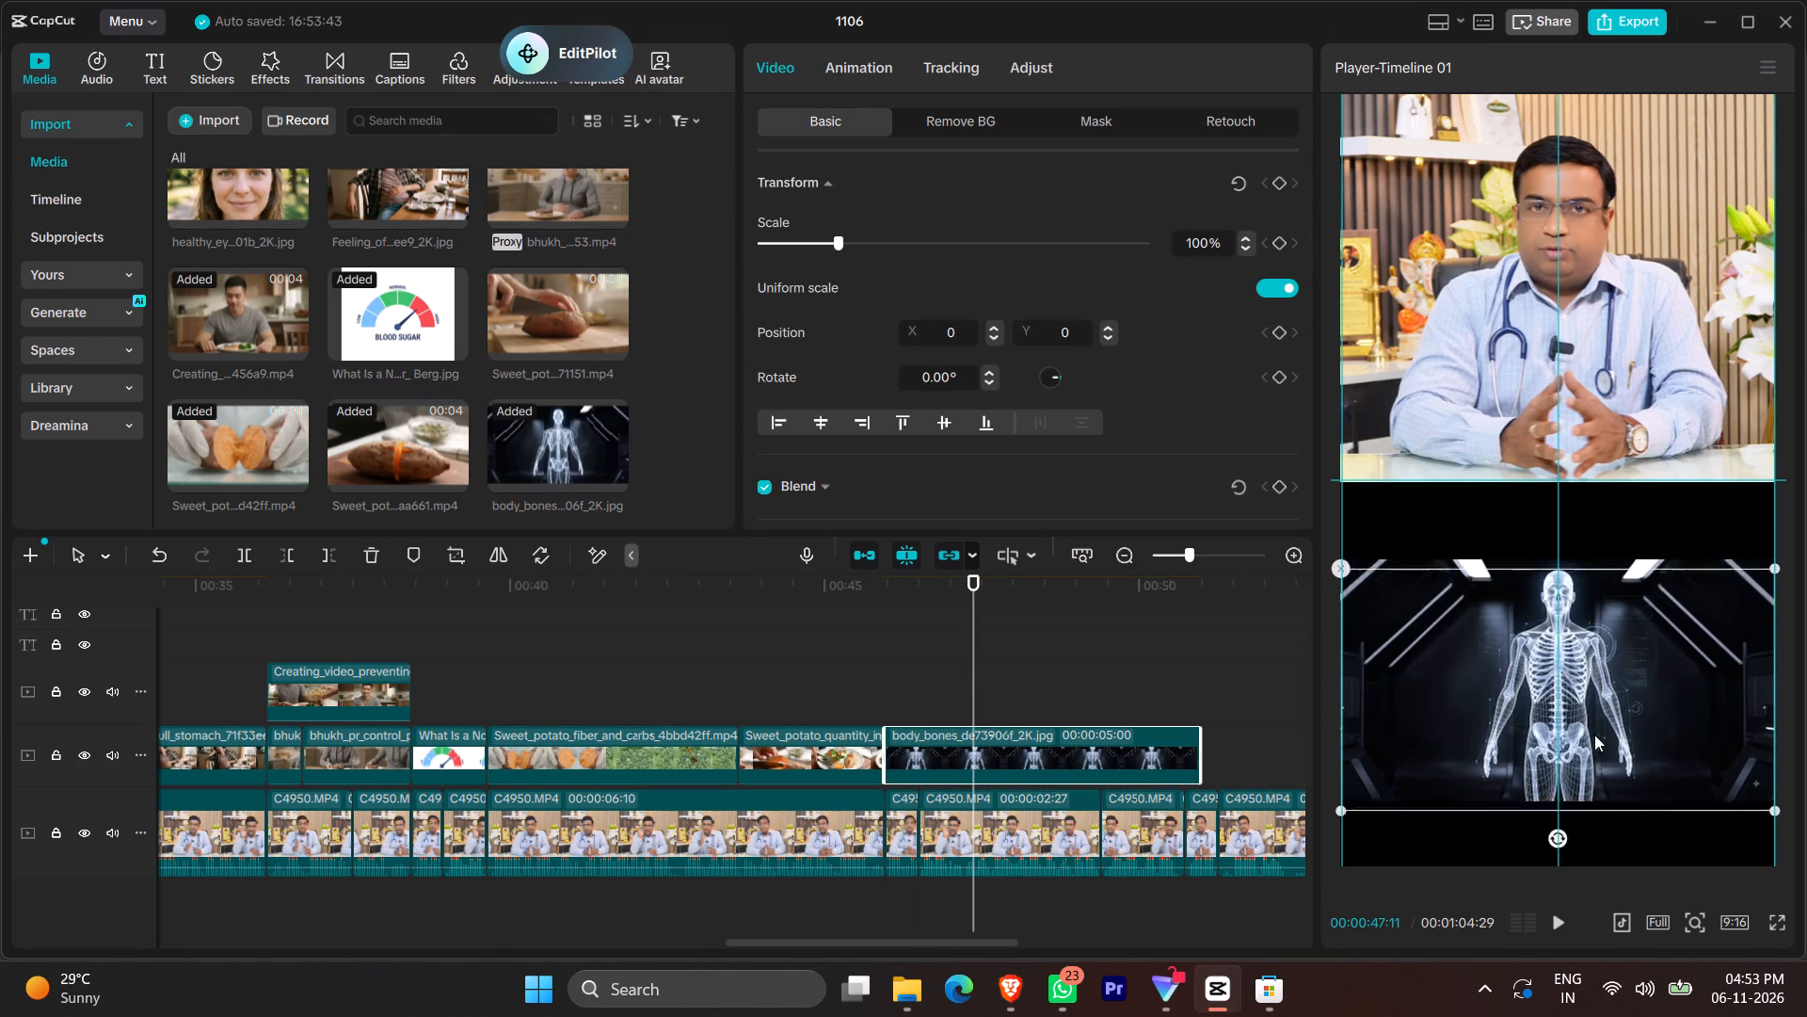
left_click_drag(1594, 734, 1600, 721)
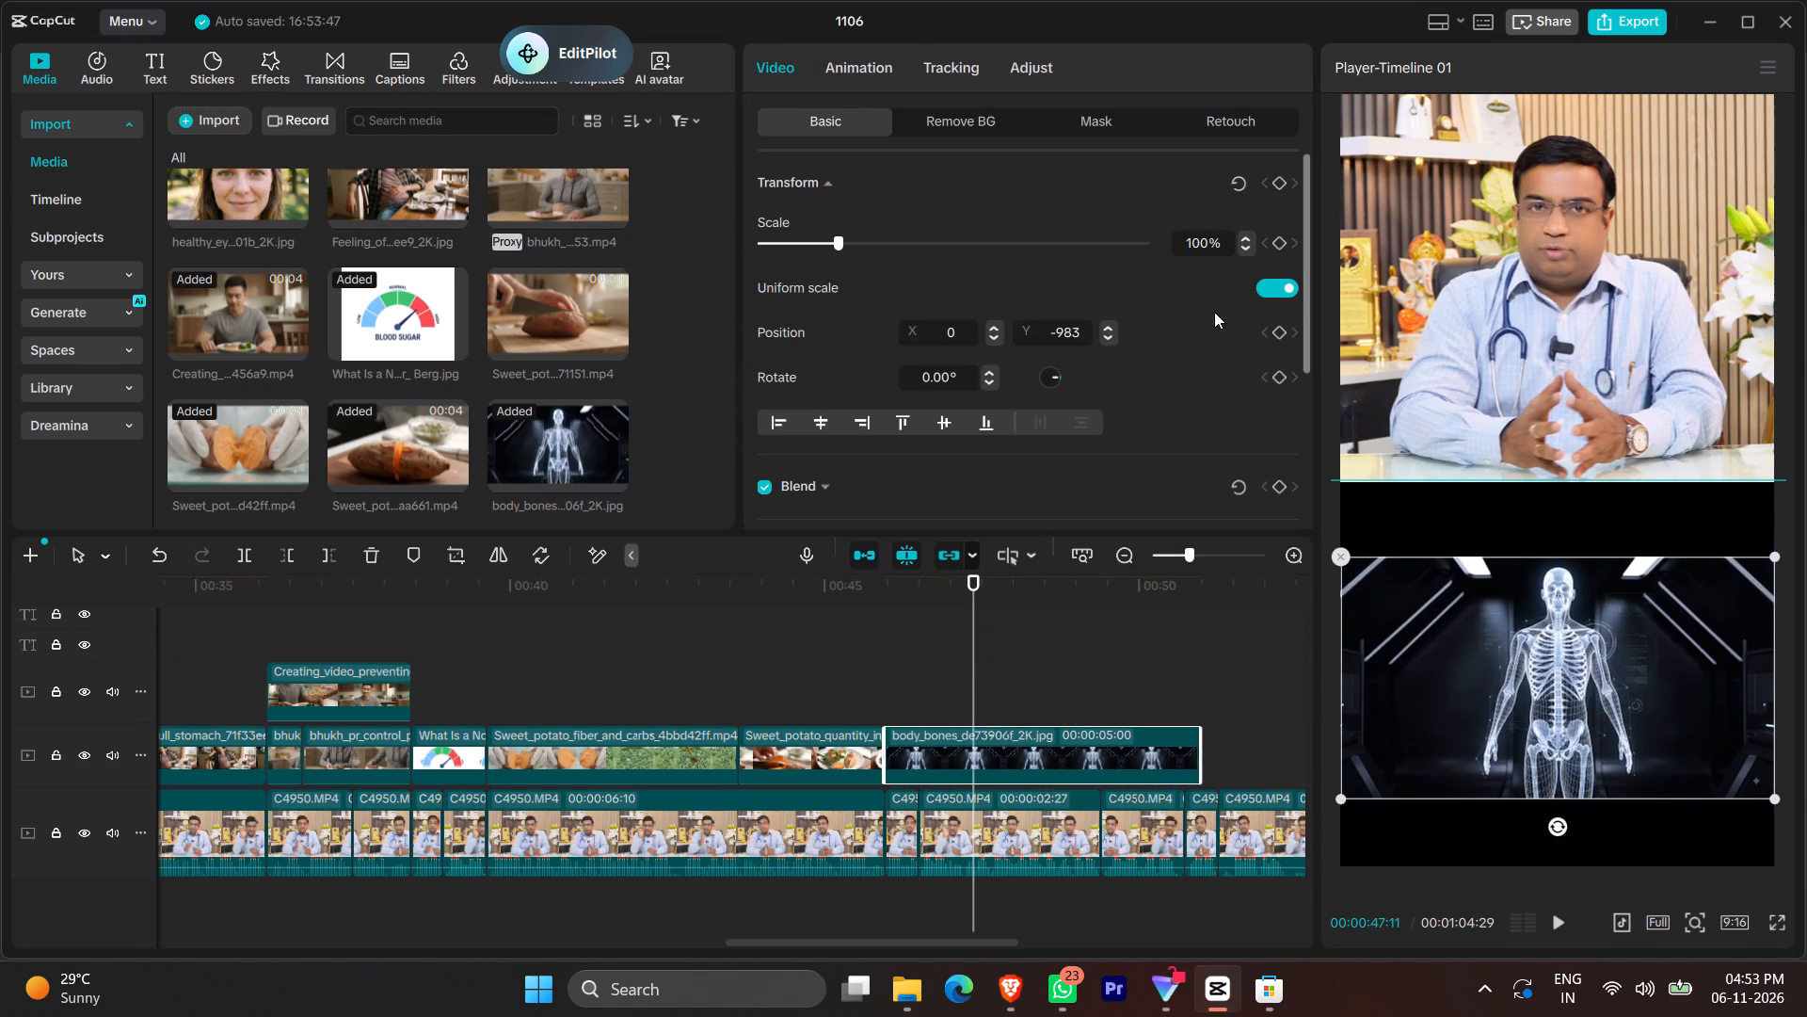
left_click(886, 242)
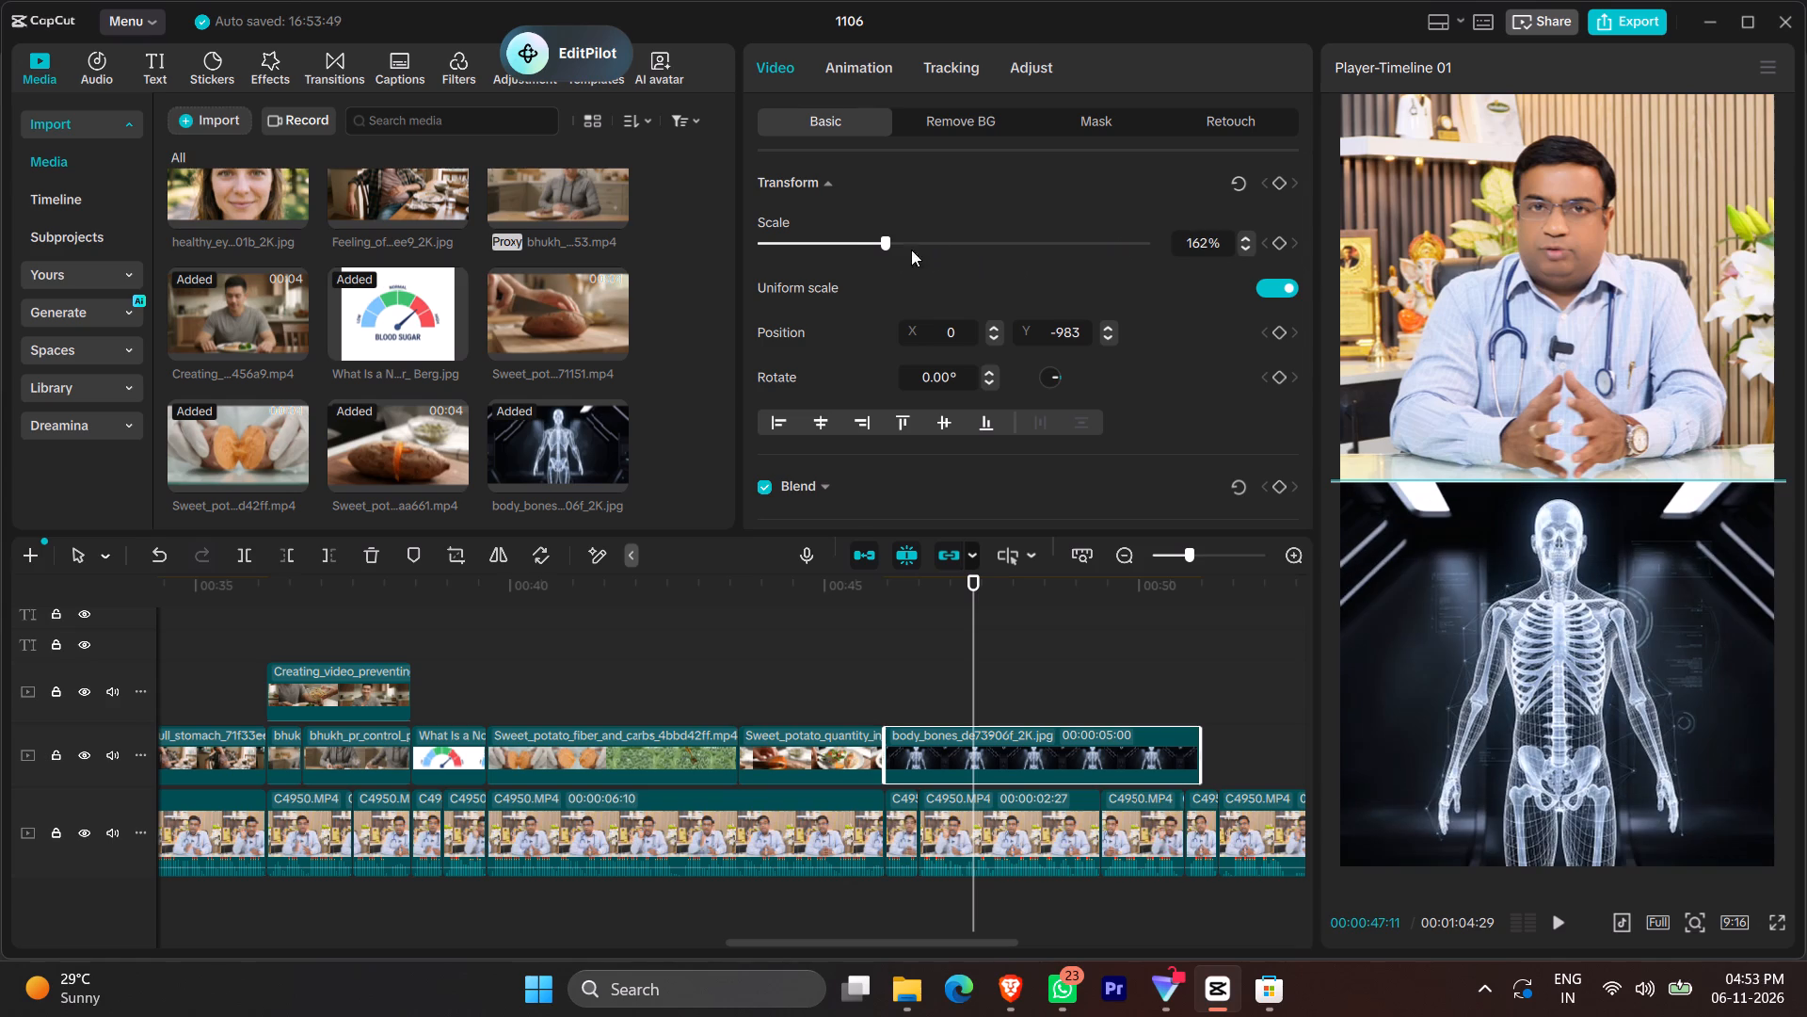
left_click(1223, 242)
left_click(1207, 243)
scroll(1209, 247, "down", 2)
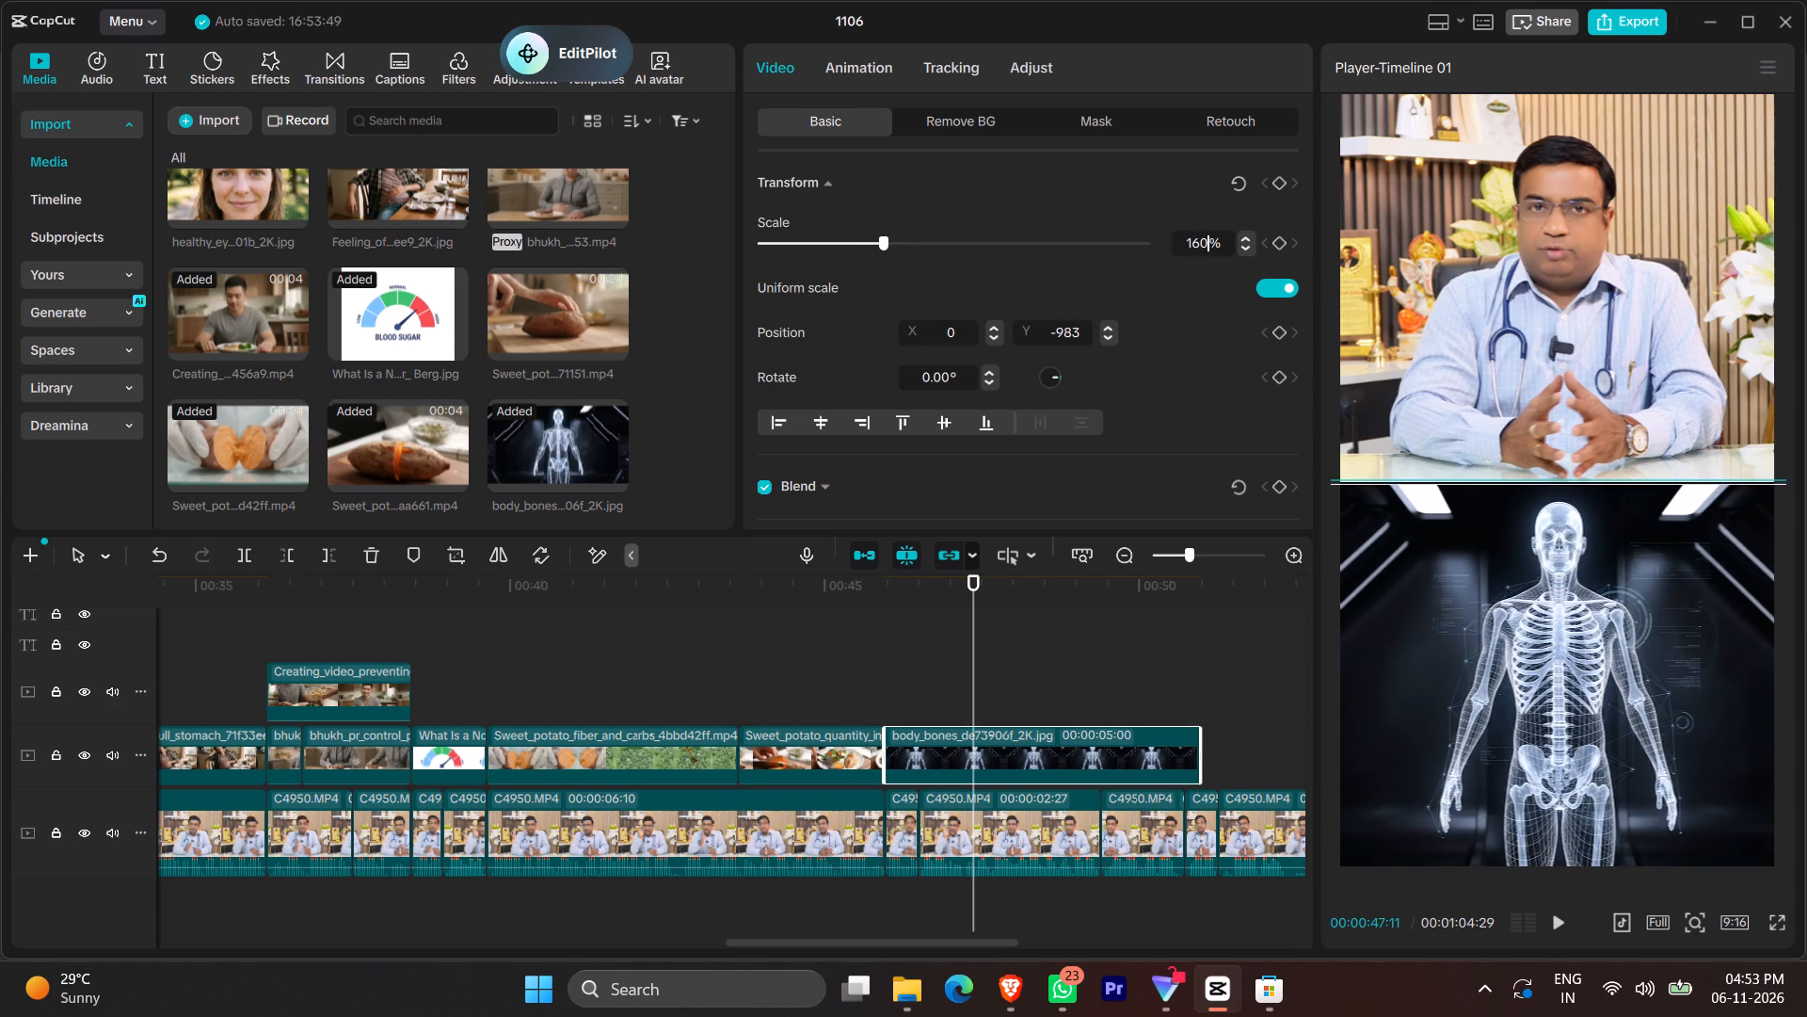
scroll(1211, 247, "down", 1)
left_click_drag(1415, 538, 1423, 543)
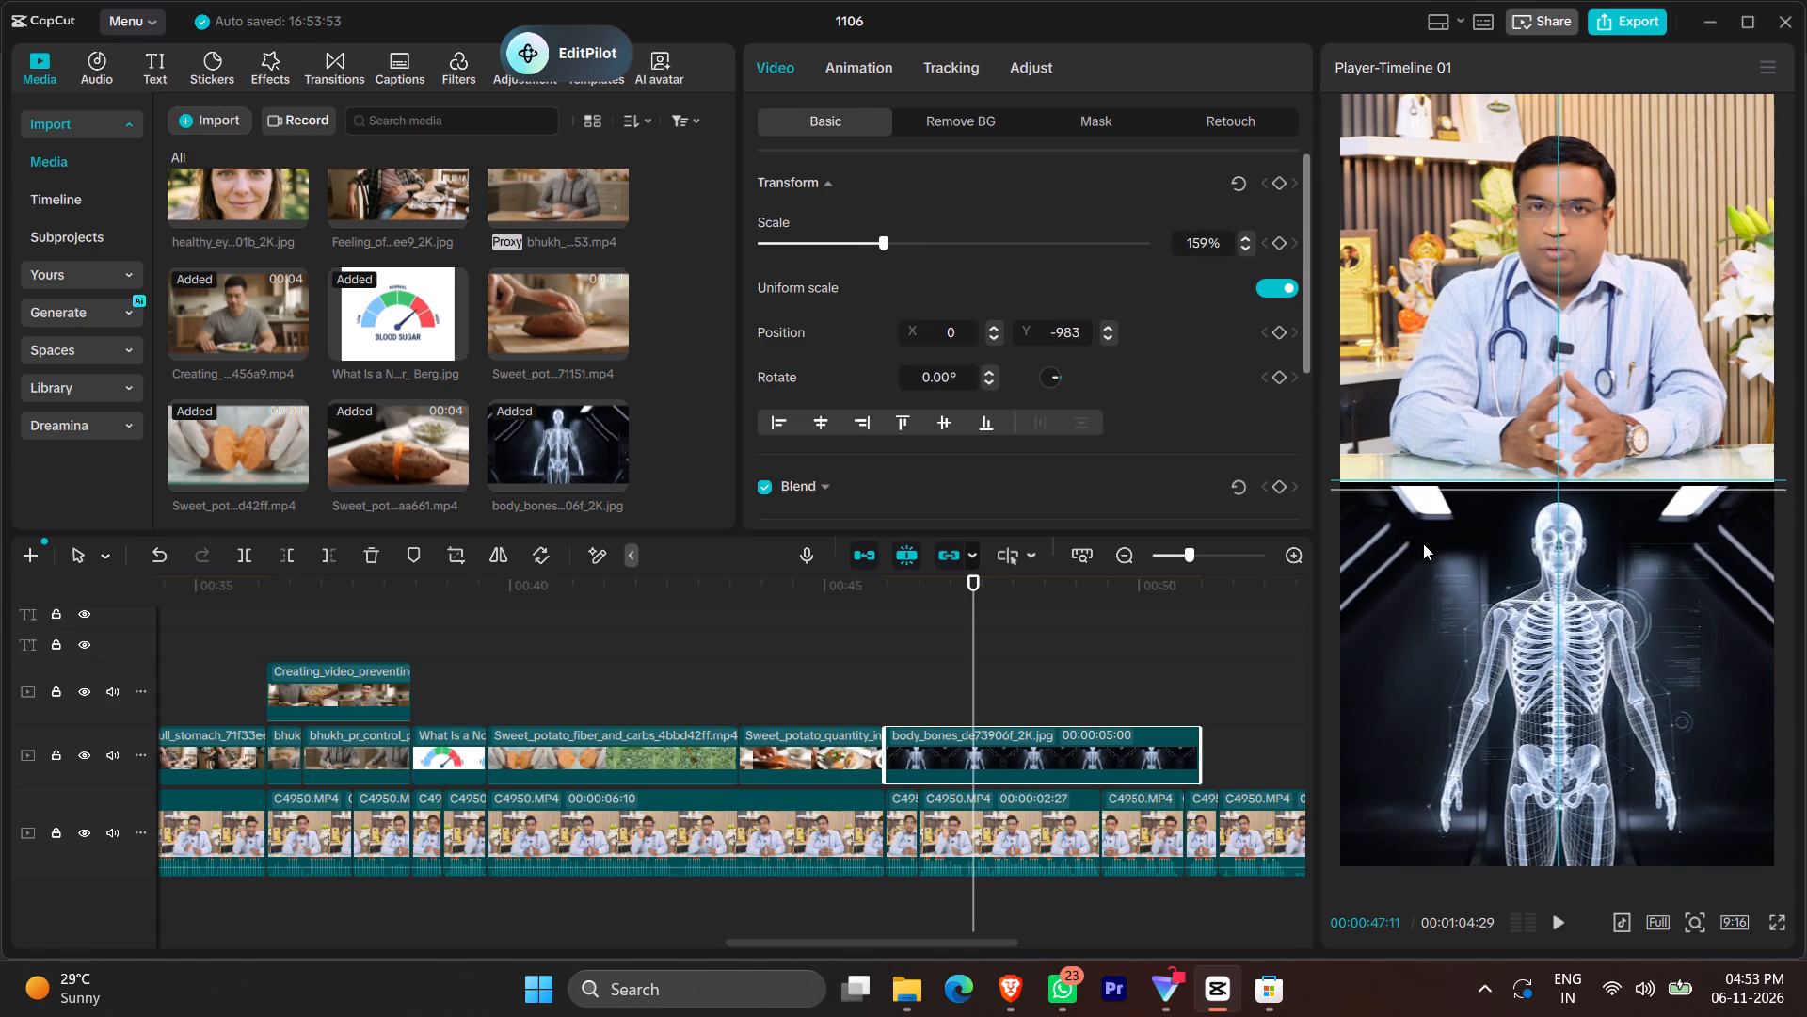
left_click_drag(1423, 543, 1457, 540)
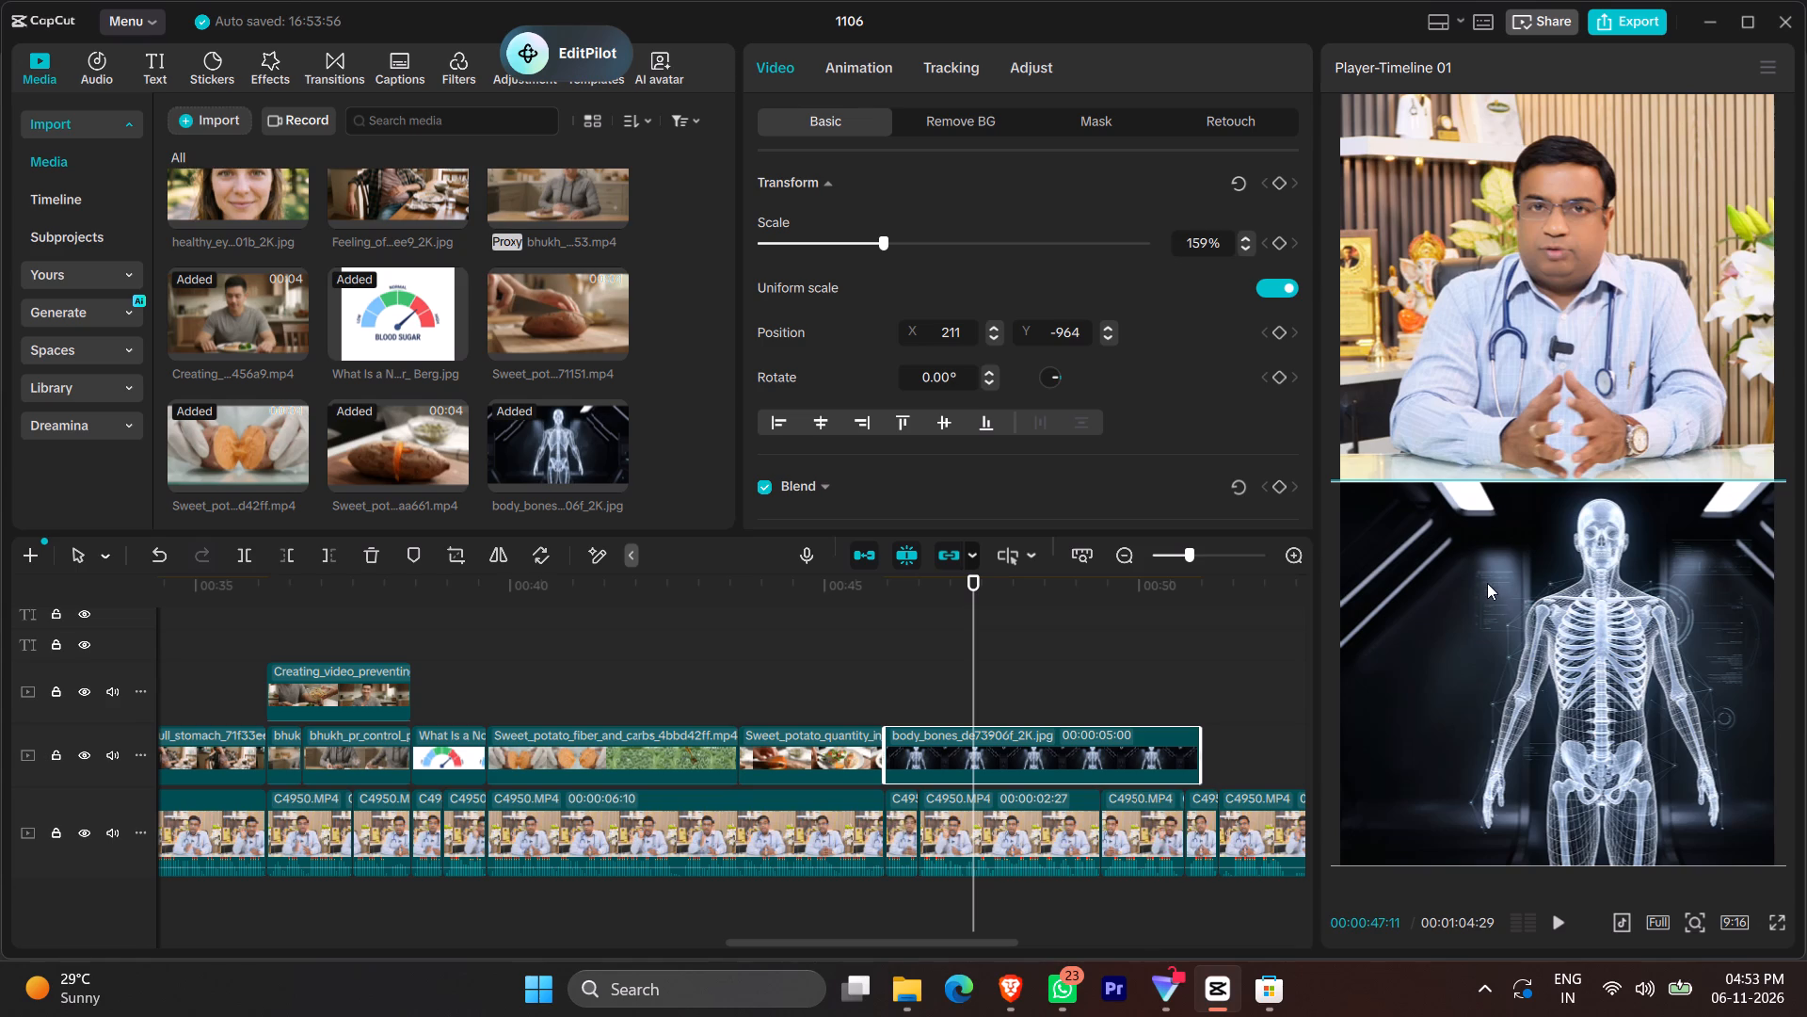
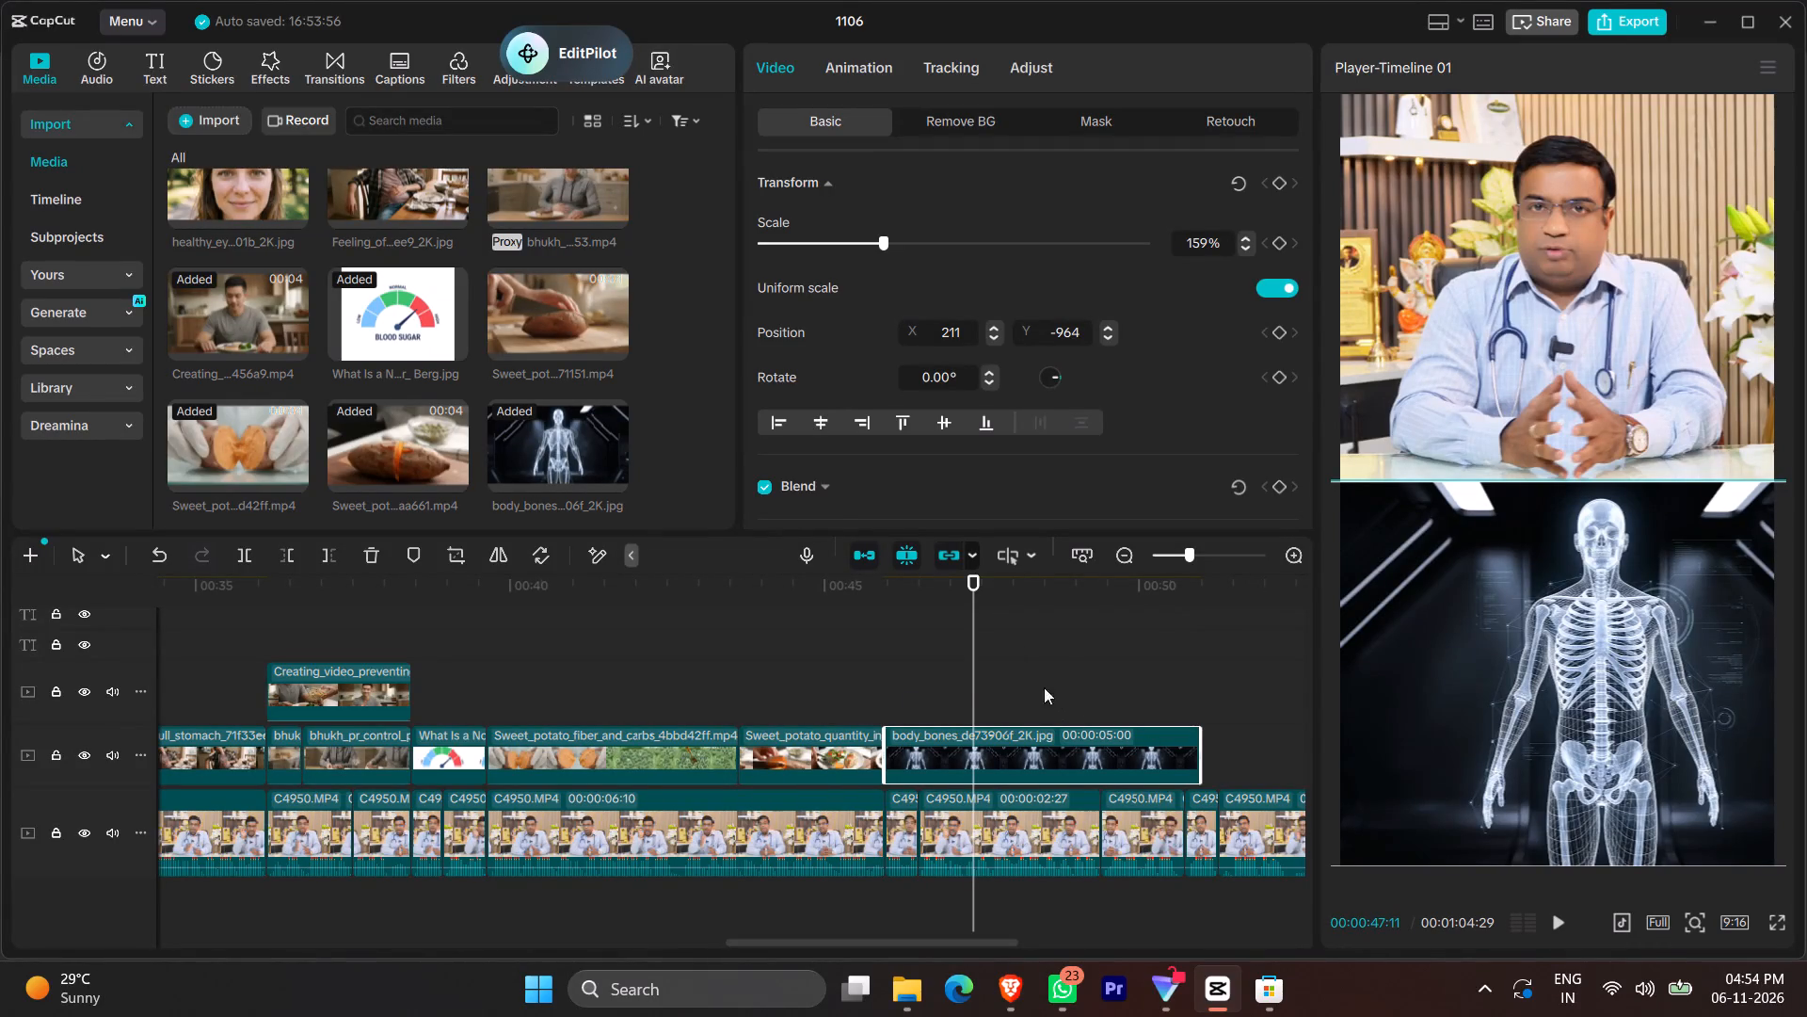
Add a Transform keyframe to the body bones image at the very start of its clip.
left_click(882, 698)
left_click(941, 754)
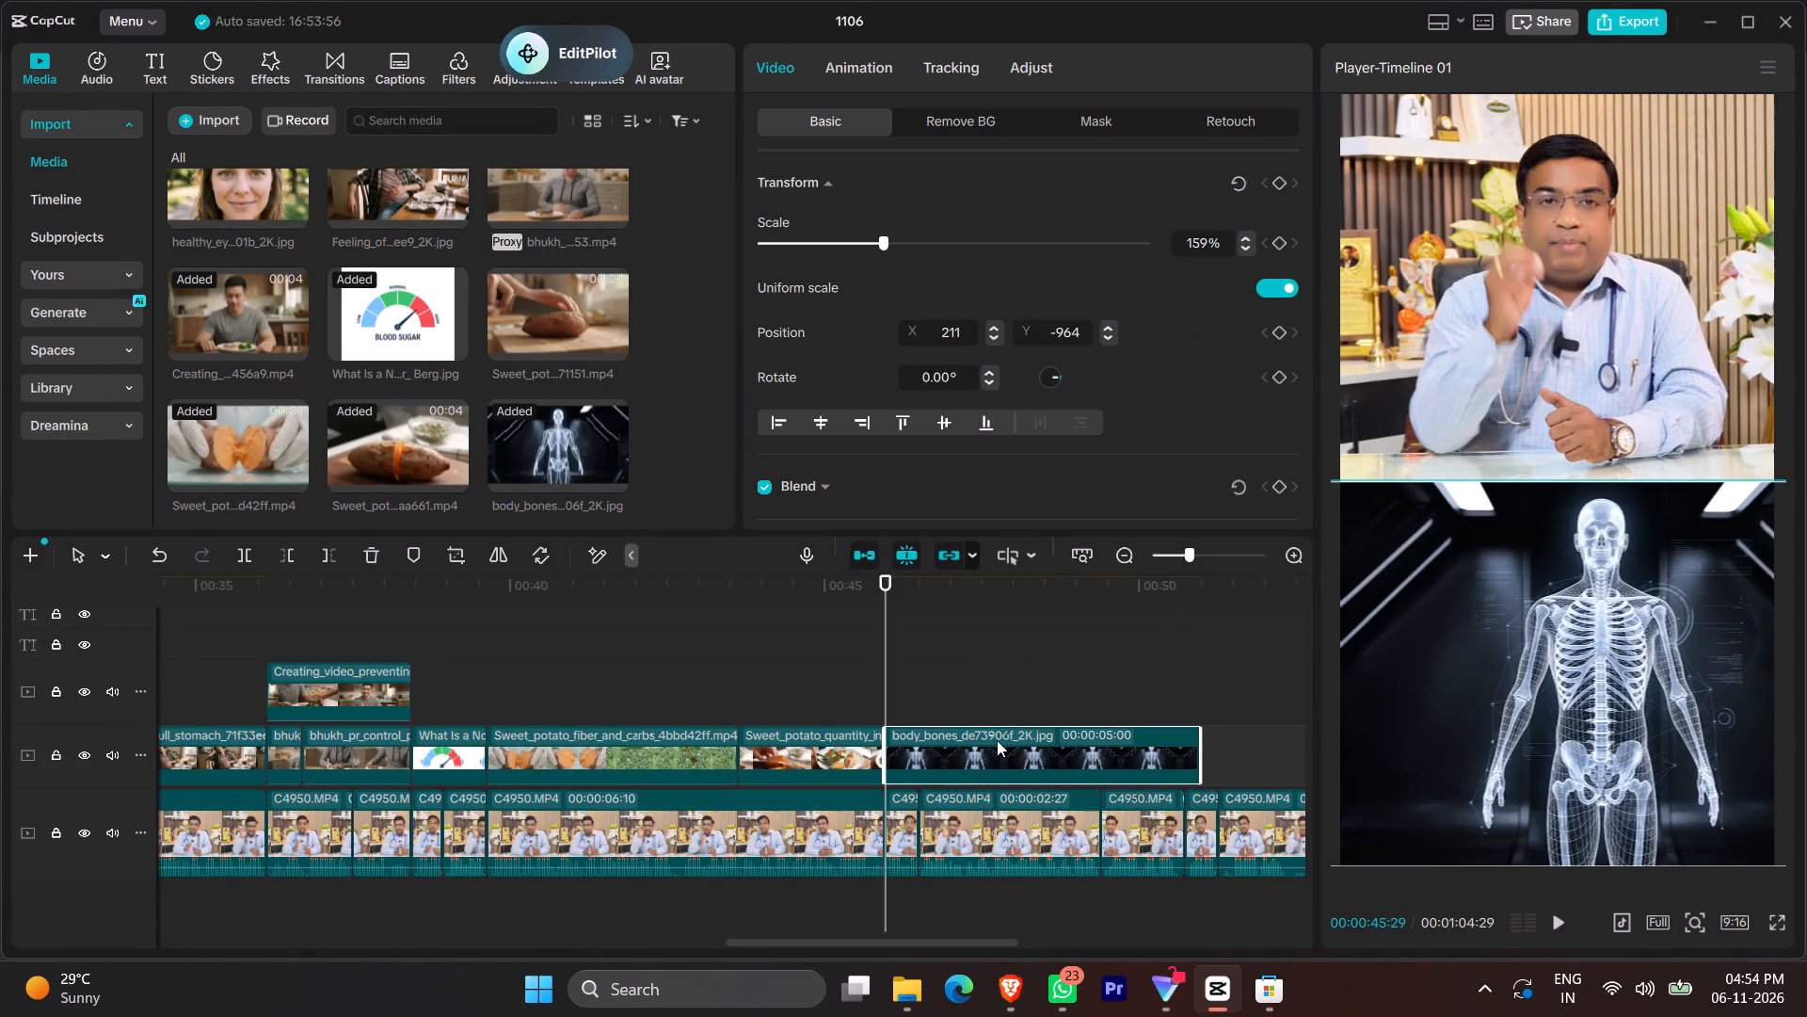
left_click_drag(1273, 180, 1282, 184)
Play the narration over the body bones image and place the playhead precisely at about 00:00:47:06.
key("space")
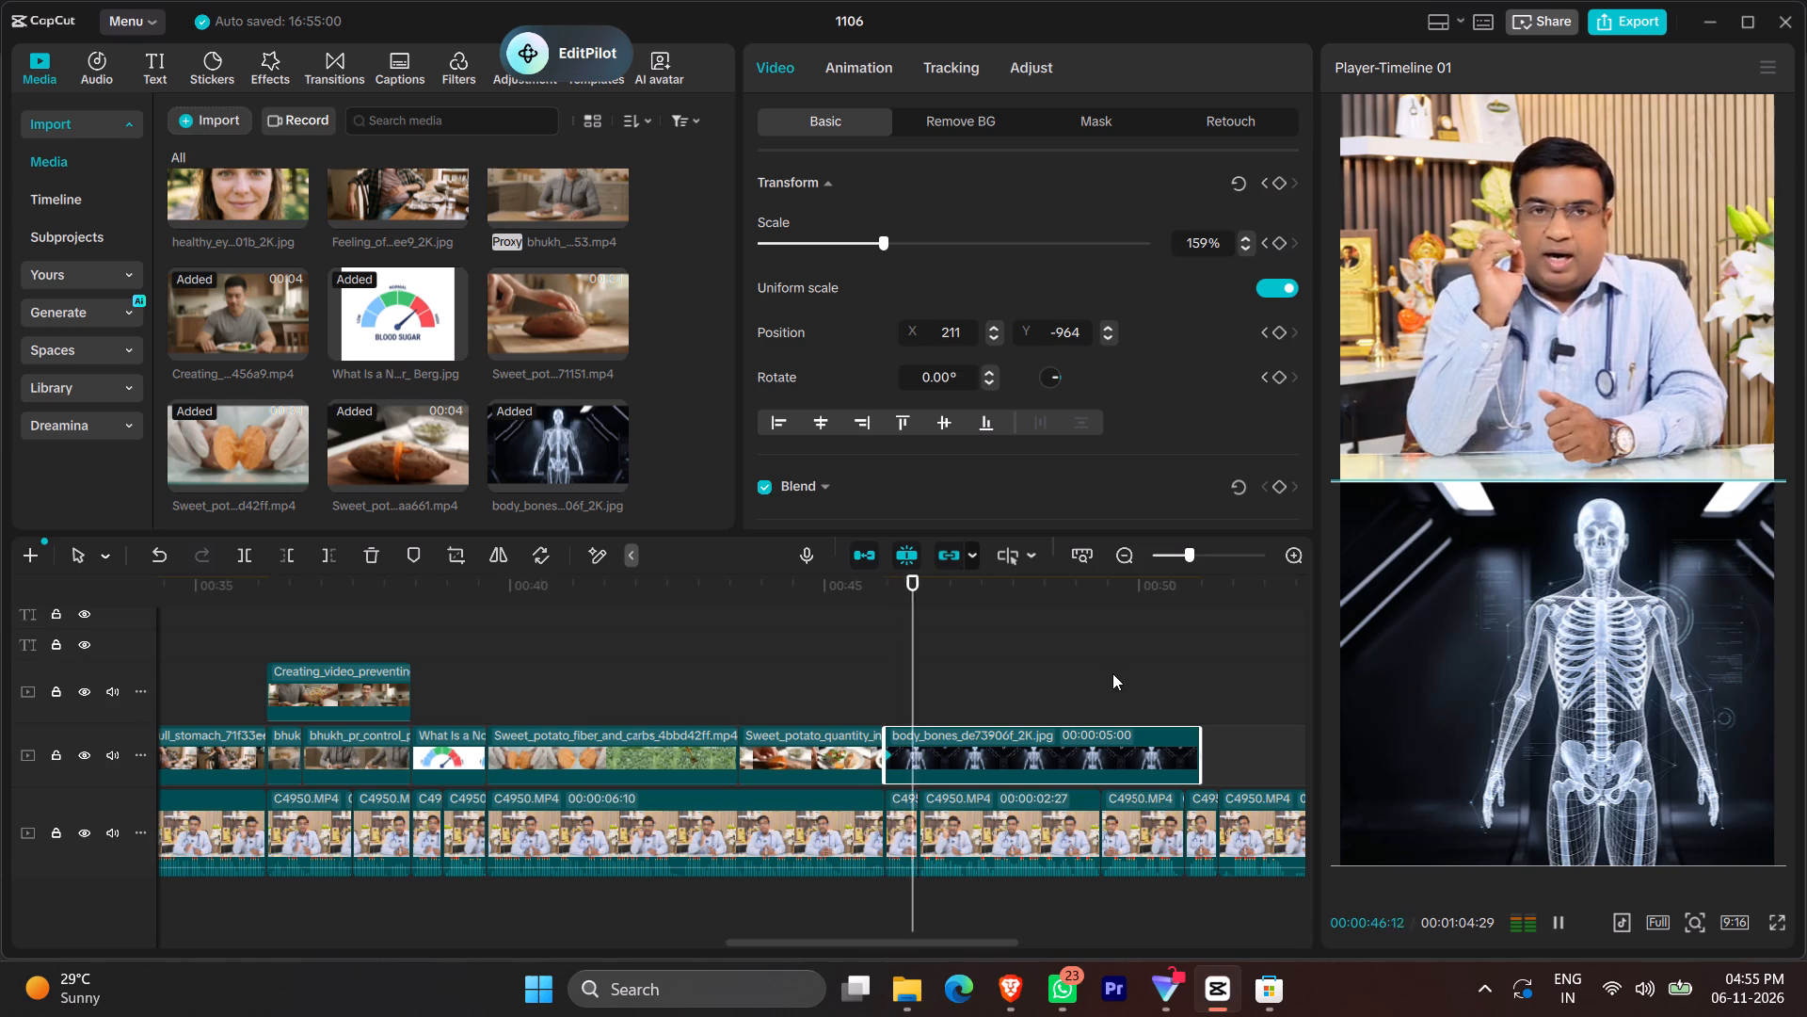
key("space")
left_click(945, 698)
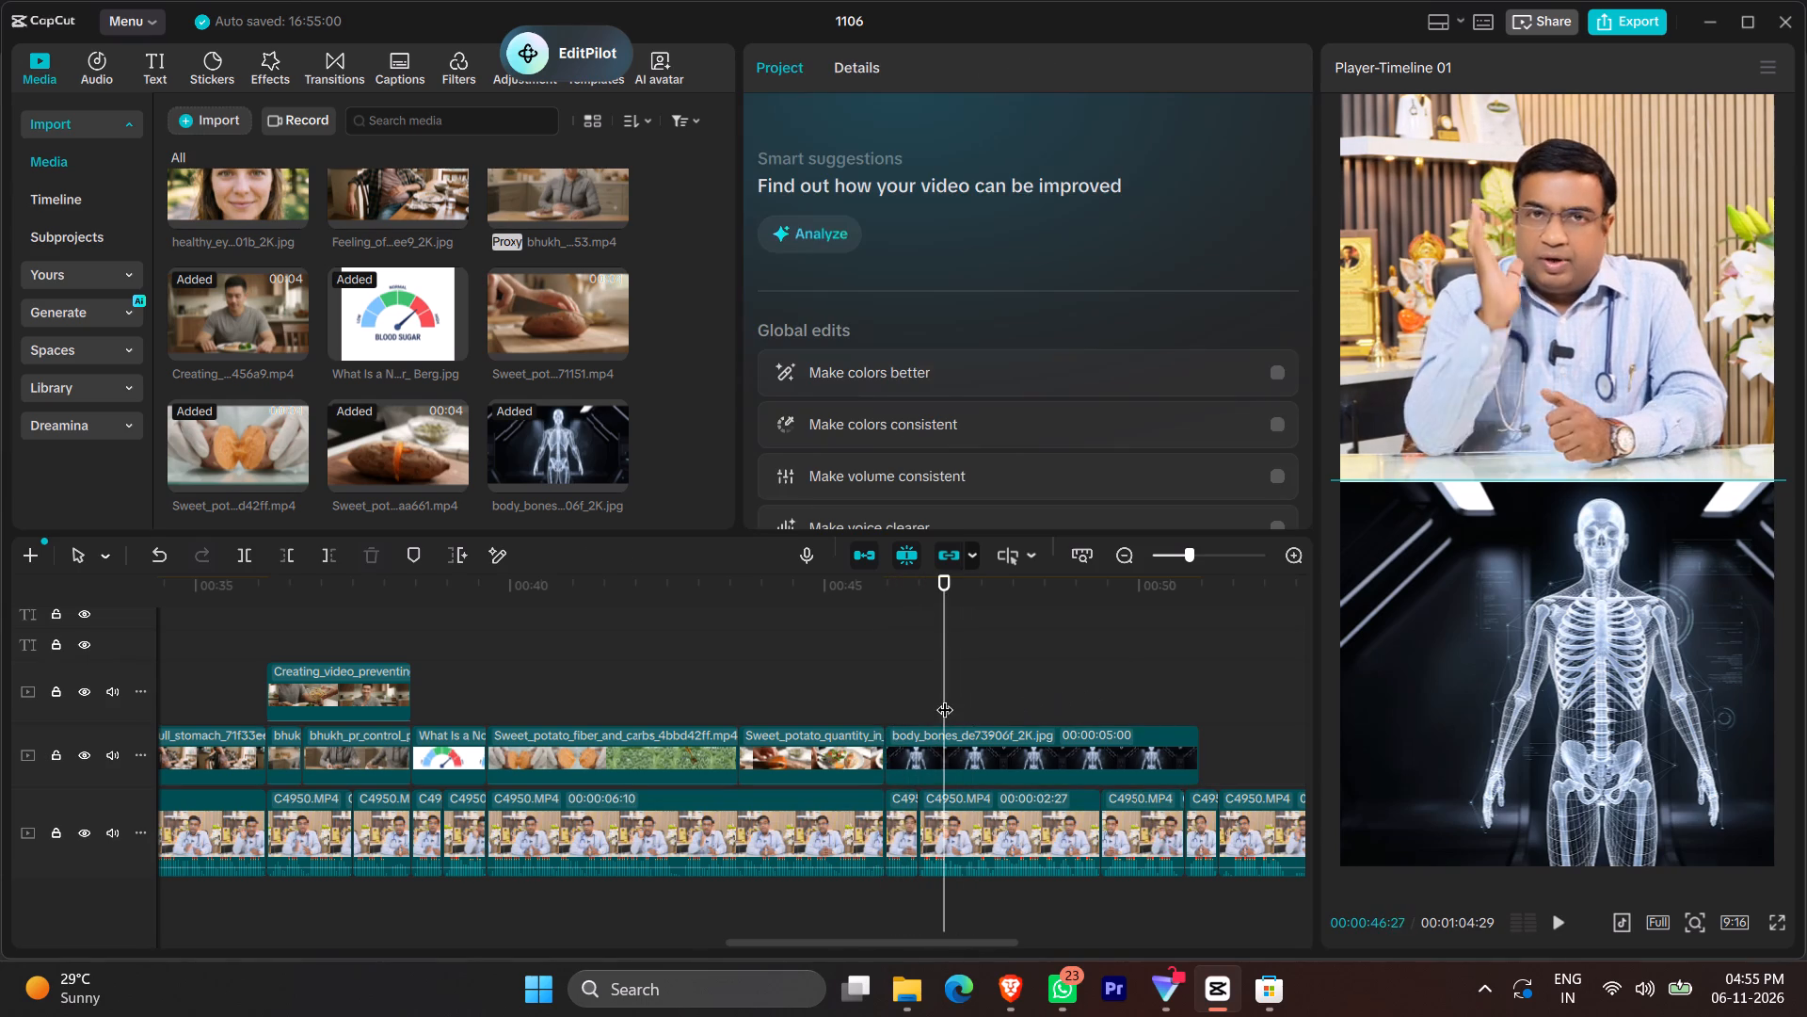
key("space")
key("space")
scroll(956, 704, "up", 20, "ctrl")
scroll(965, 709, "up", 8, "ctrl")
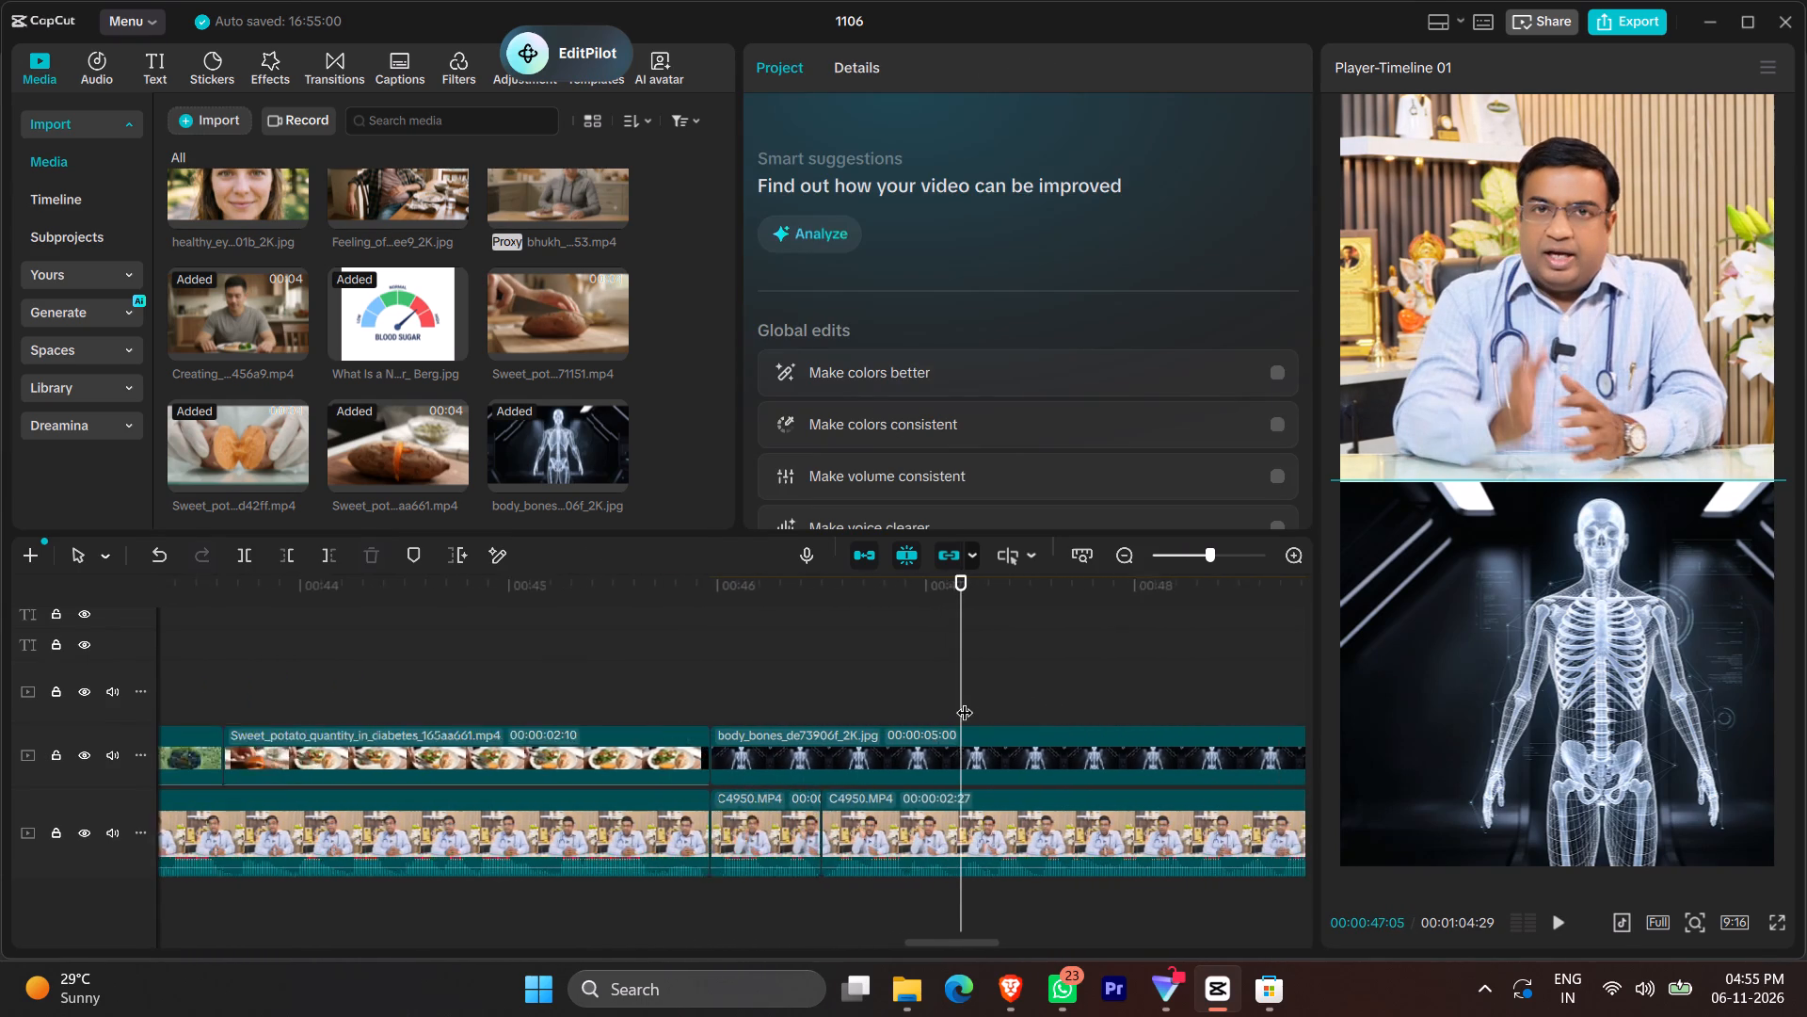
scroll(965, 701, "up", 5, "ctrl")
left_click(967, 694)
double_click(968, 694)
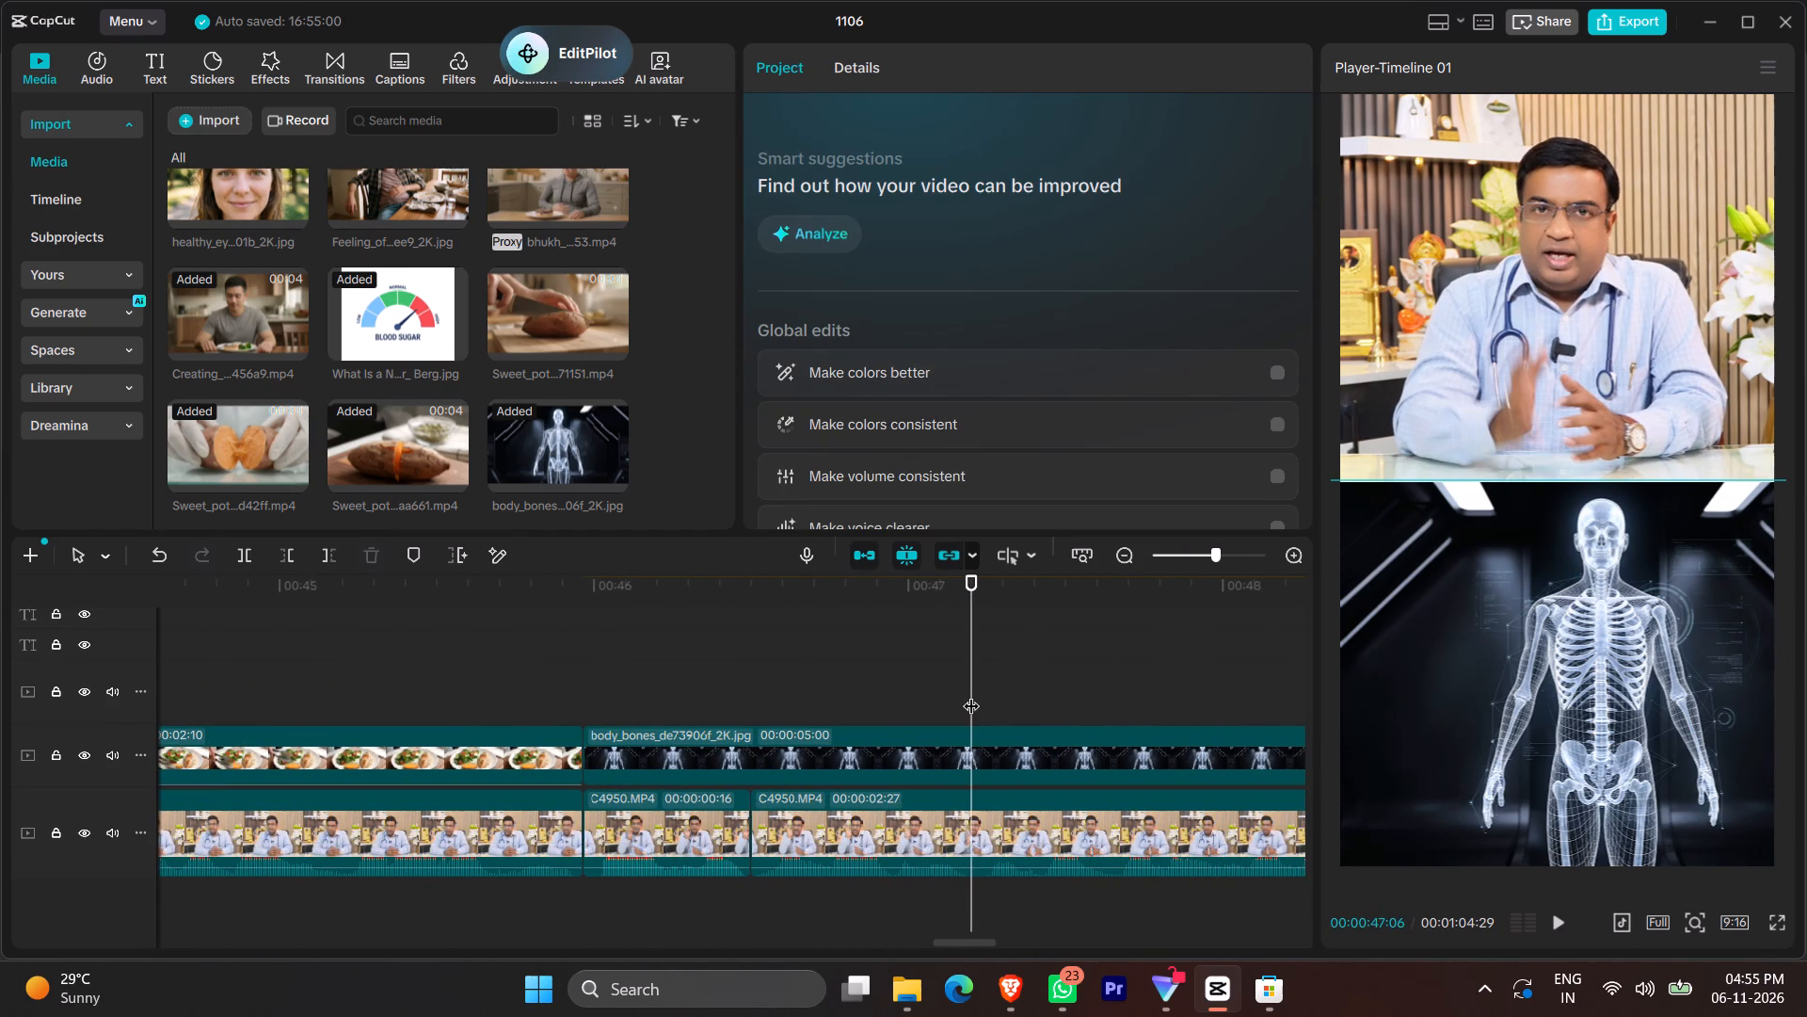
left_click(972, 694)
left_click(977, 693)
left_click(978, 691)
Reposition the body bones image to about X -50, Y -958 at 00:00:47:06, keyframing its position so the skeleton sits centred in the frame's lower half.
left_click(1036, 769)
left_click_drag(1642, 674, 1527, 683)
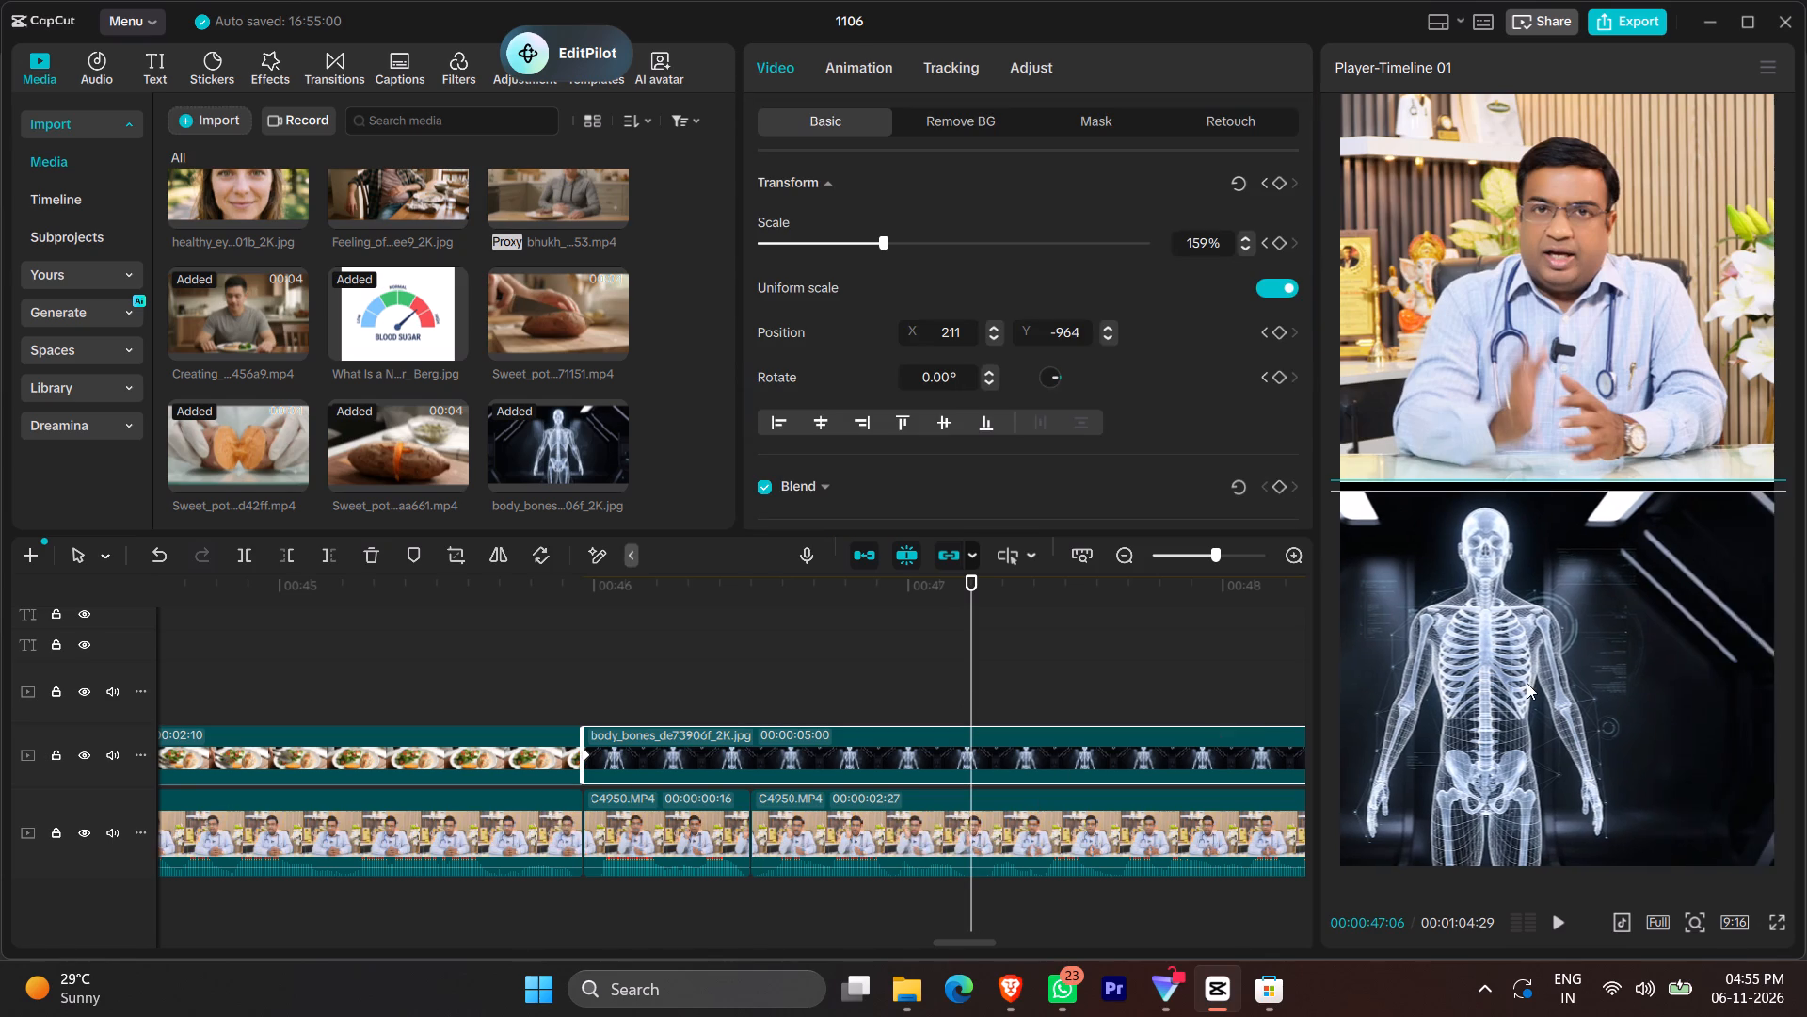
left_click_drag(1527, 683, 1592, 680)
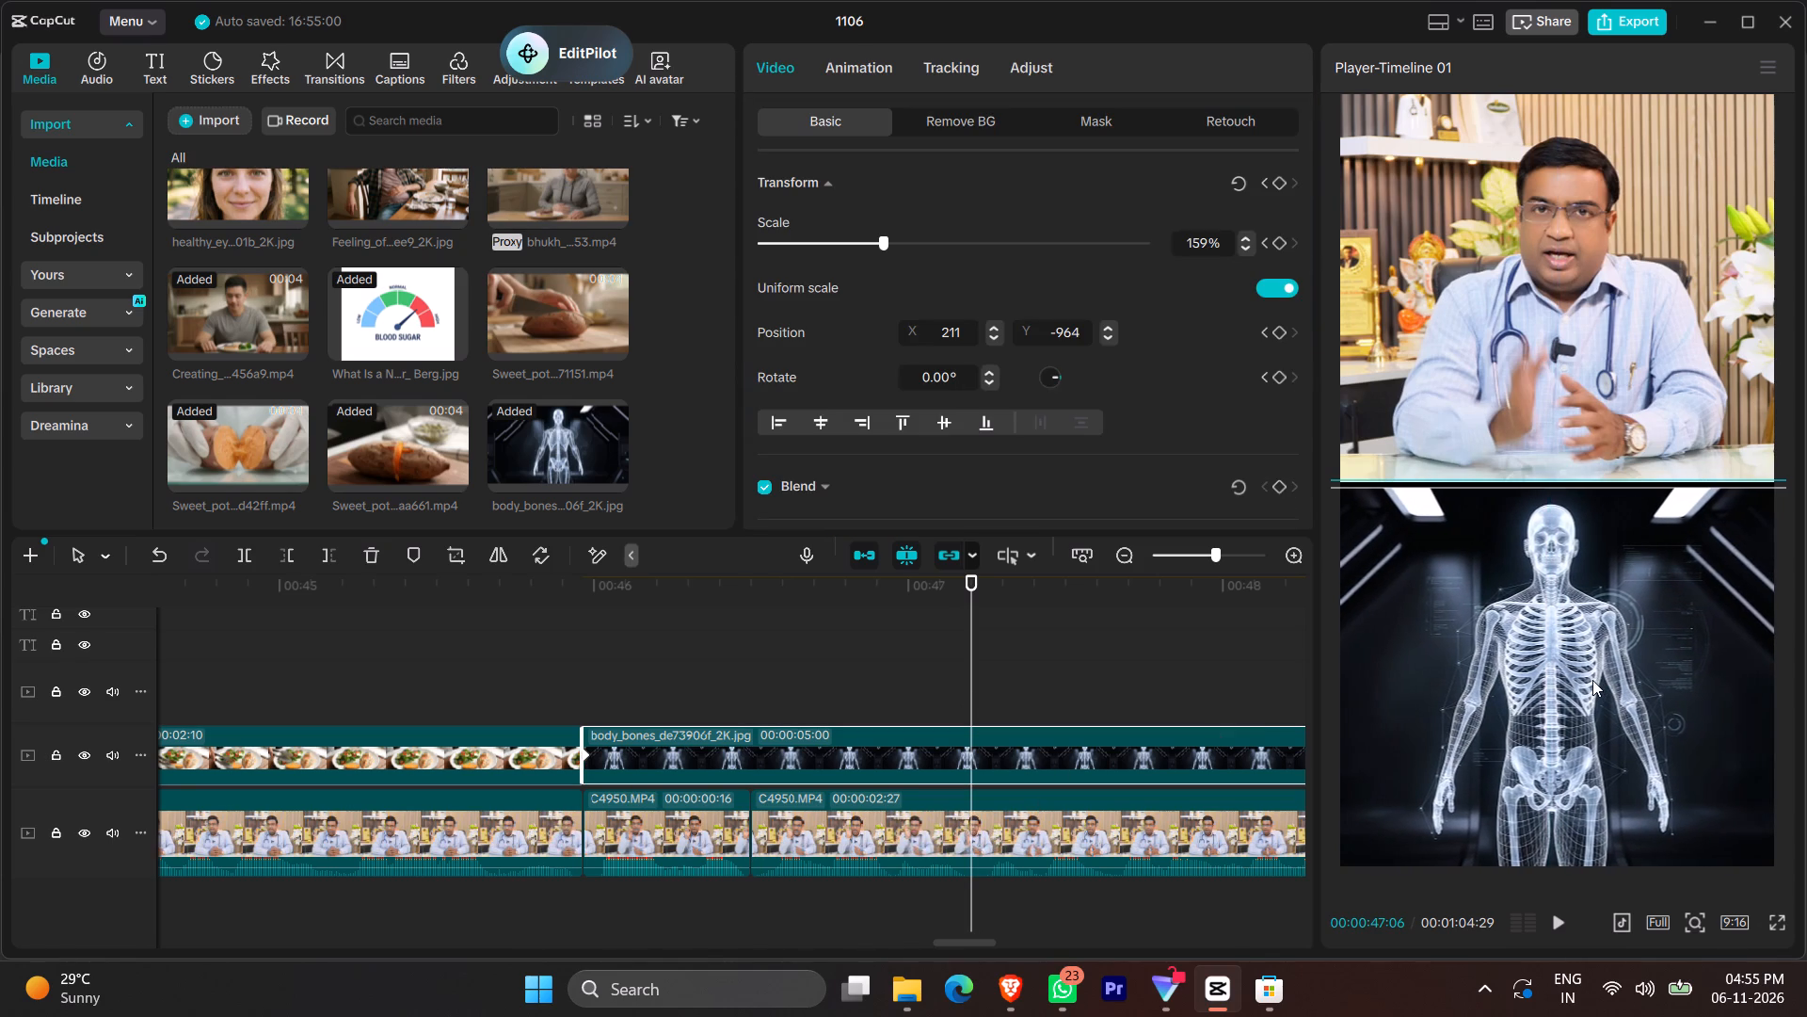
left_click_drag(1592, 680, 1590, 672)
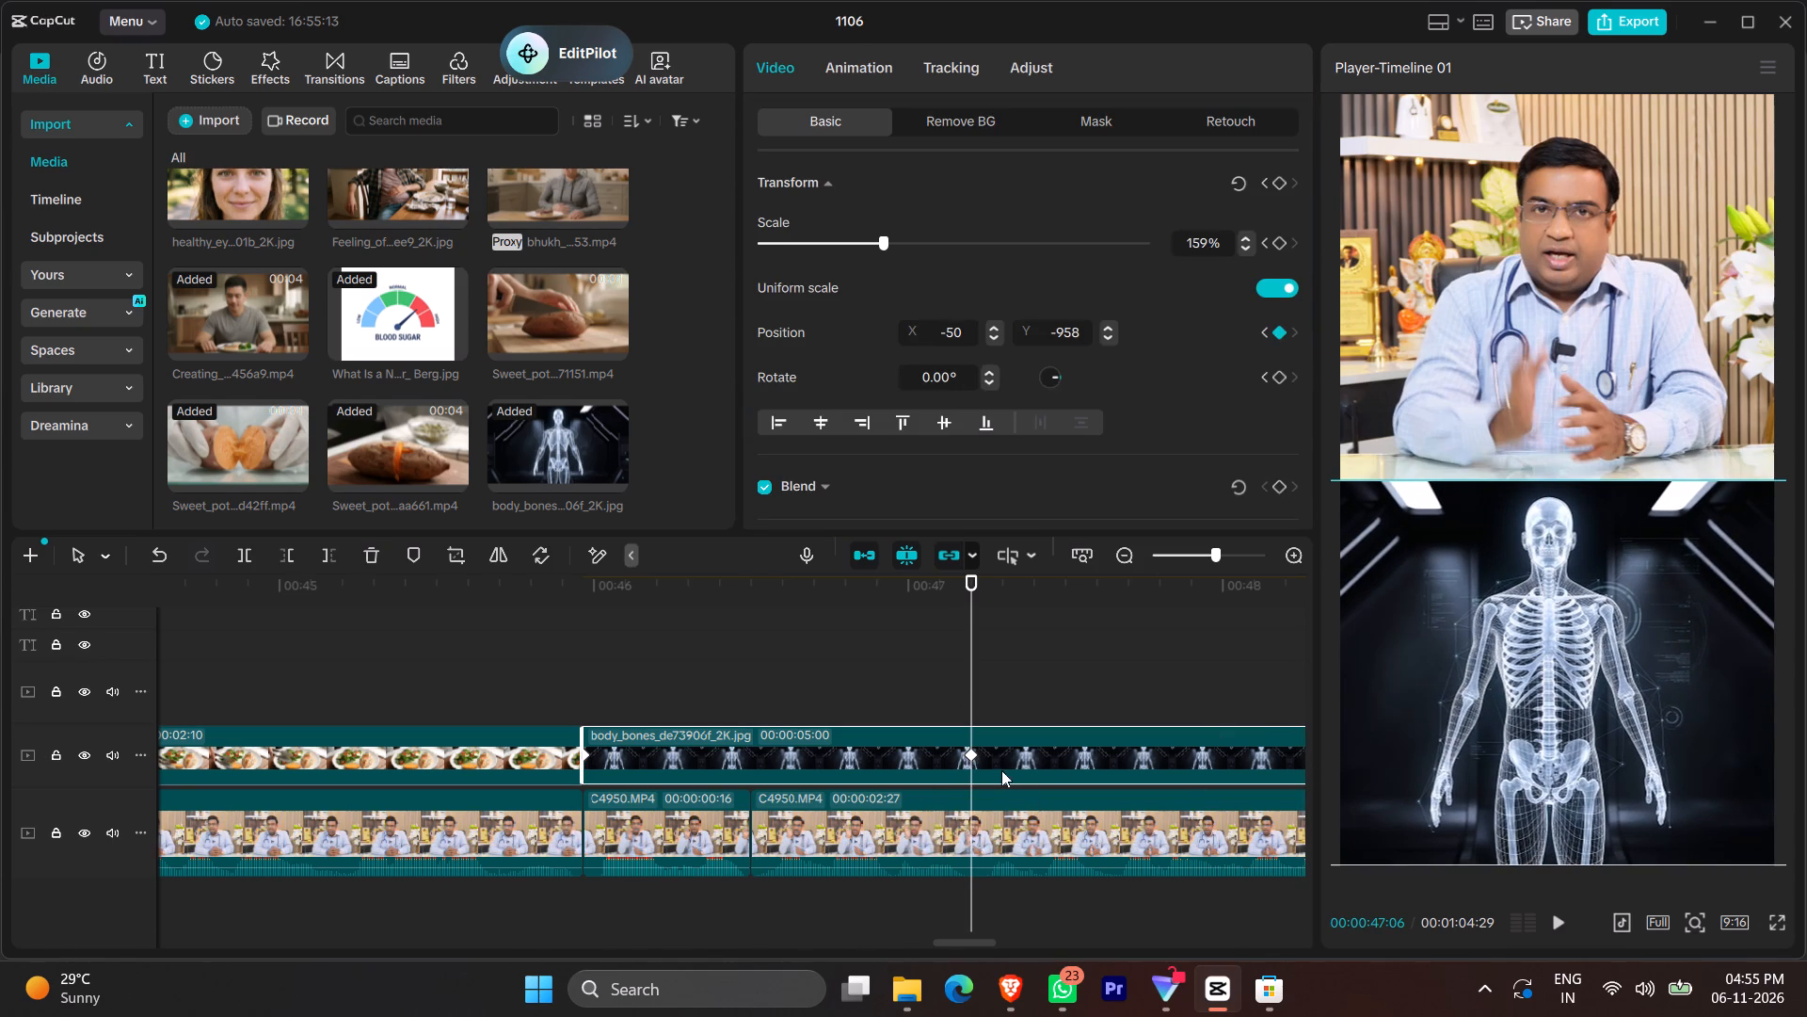
left_click(974, 758)
Trim the end of the body bones clip back to the playhead at 00:00:47:06.
scroll(982, 767, "down", 10, "ctrl")
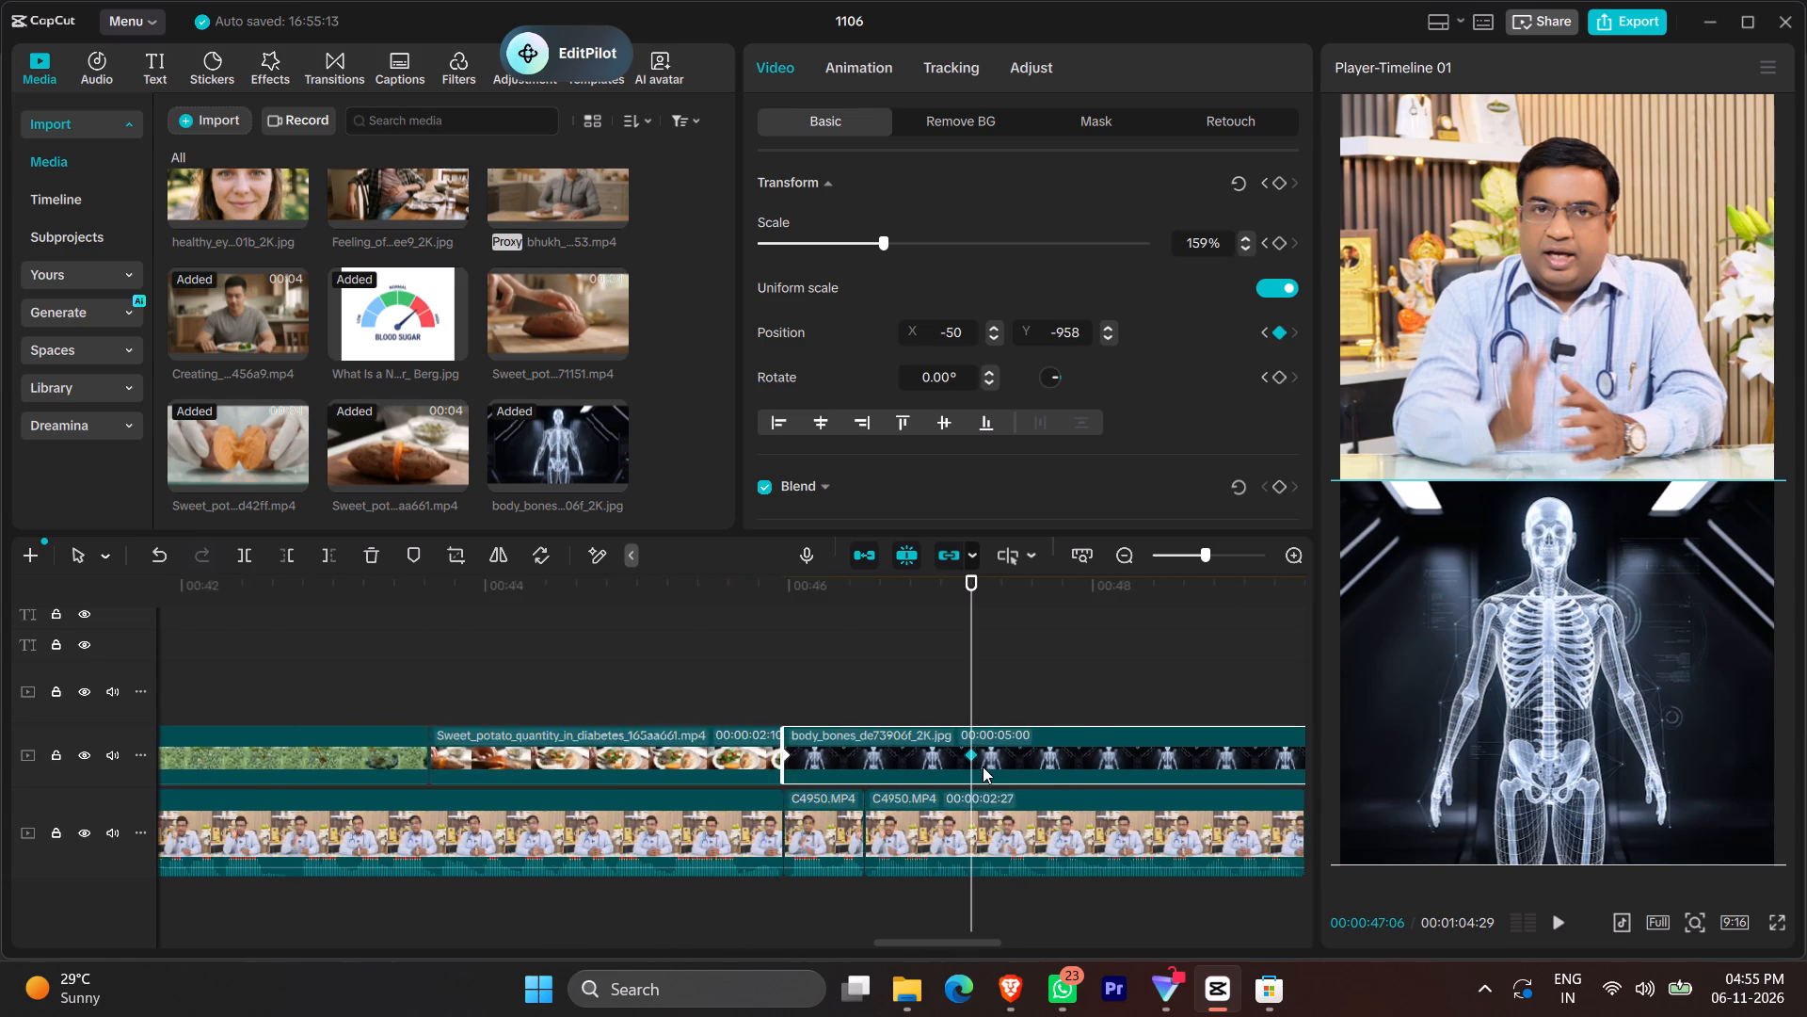
scroll(983, 767, "down", 14, "ctrl")
left_click_drag(1239, 761, 974, 767)
left_click(892, 687)
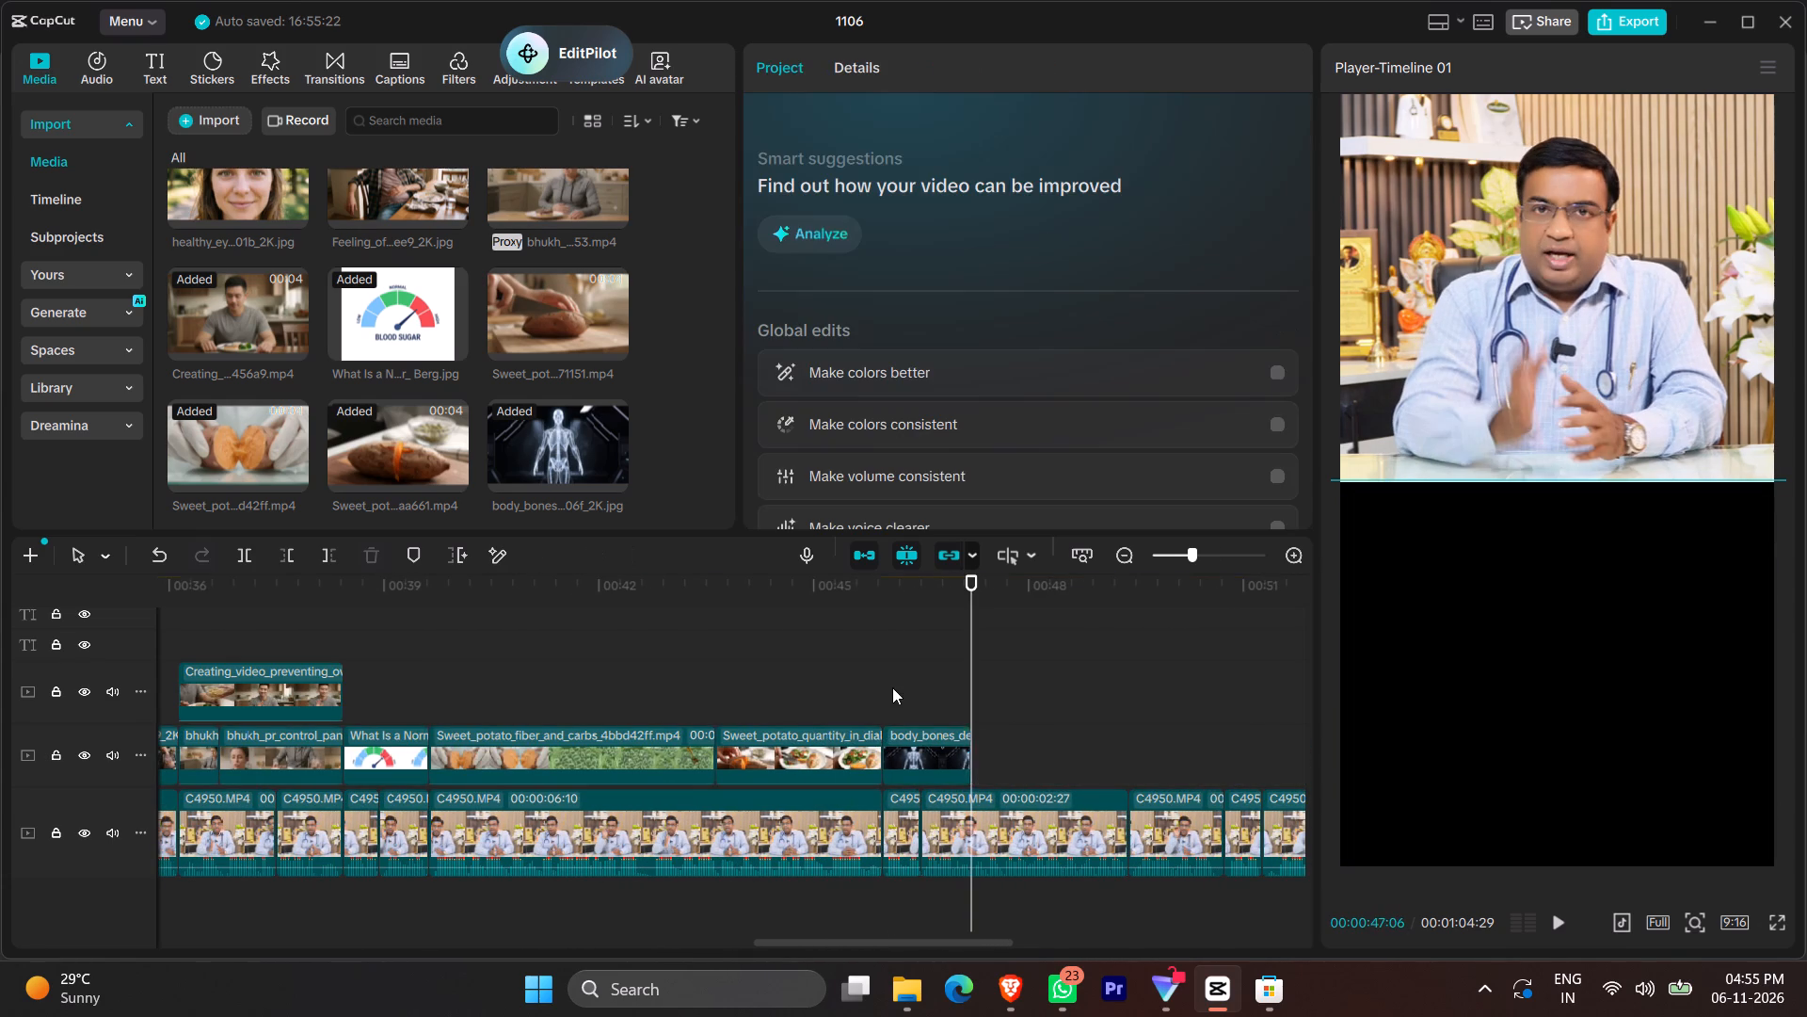
Play the narration onward from the end of the body bones clip to hear which passage needs the next overlay.
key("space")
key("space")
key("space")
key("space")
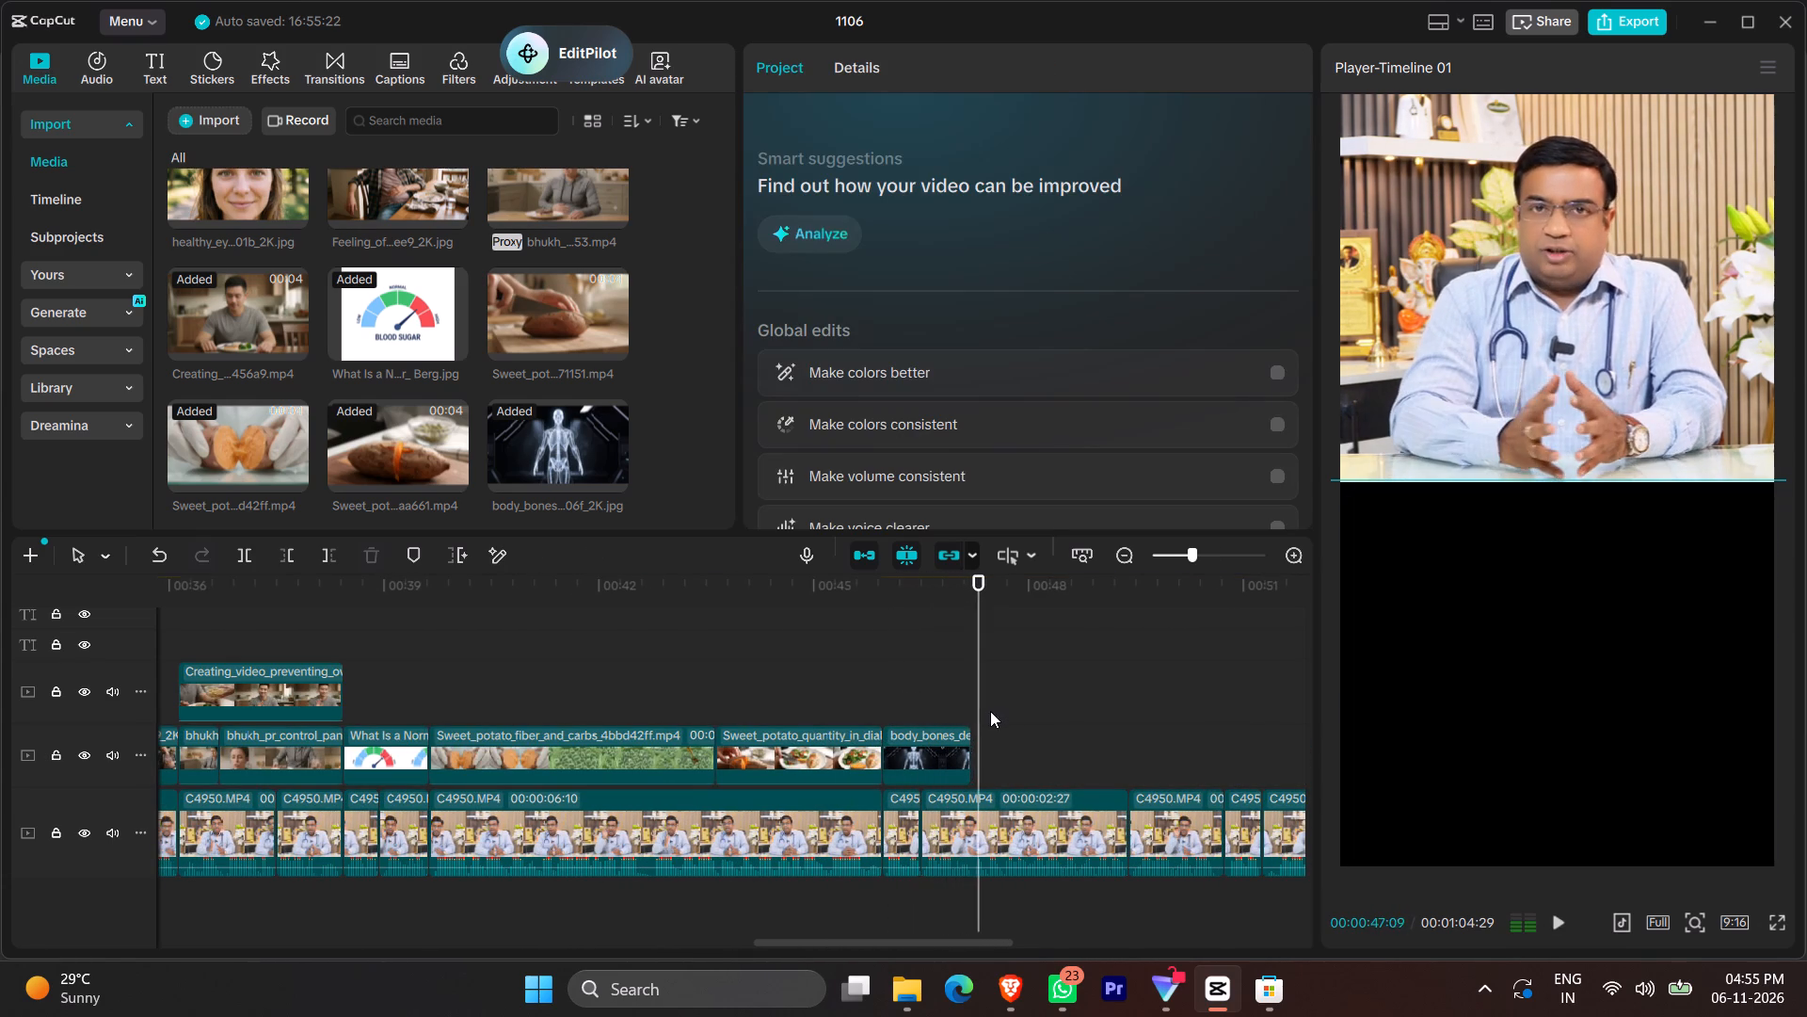
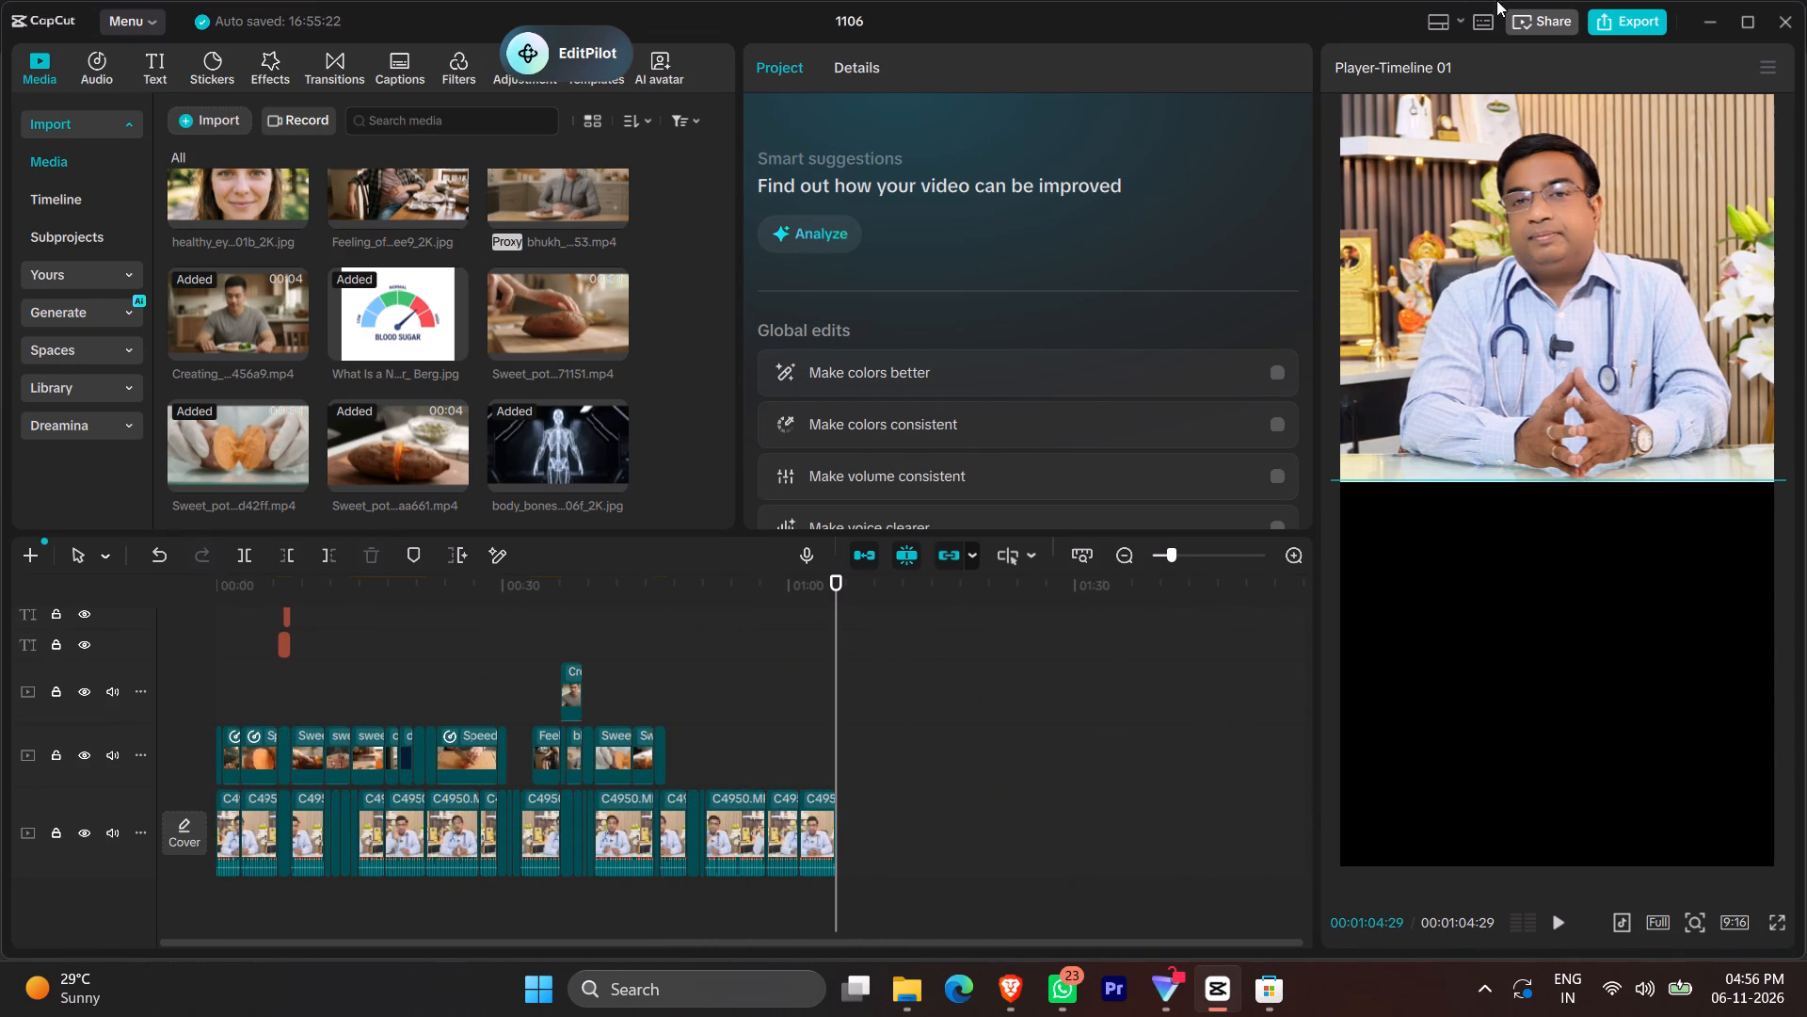
left_click(1627, 32)
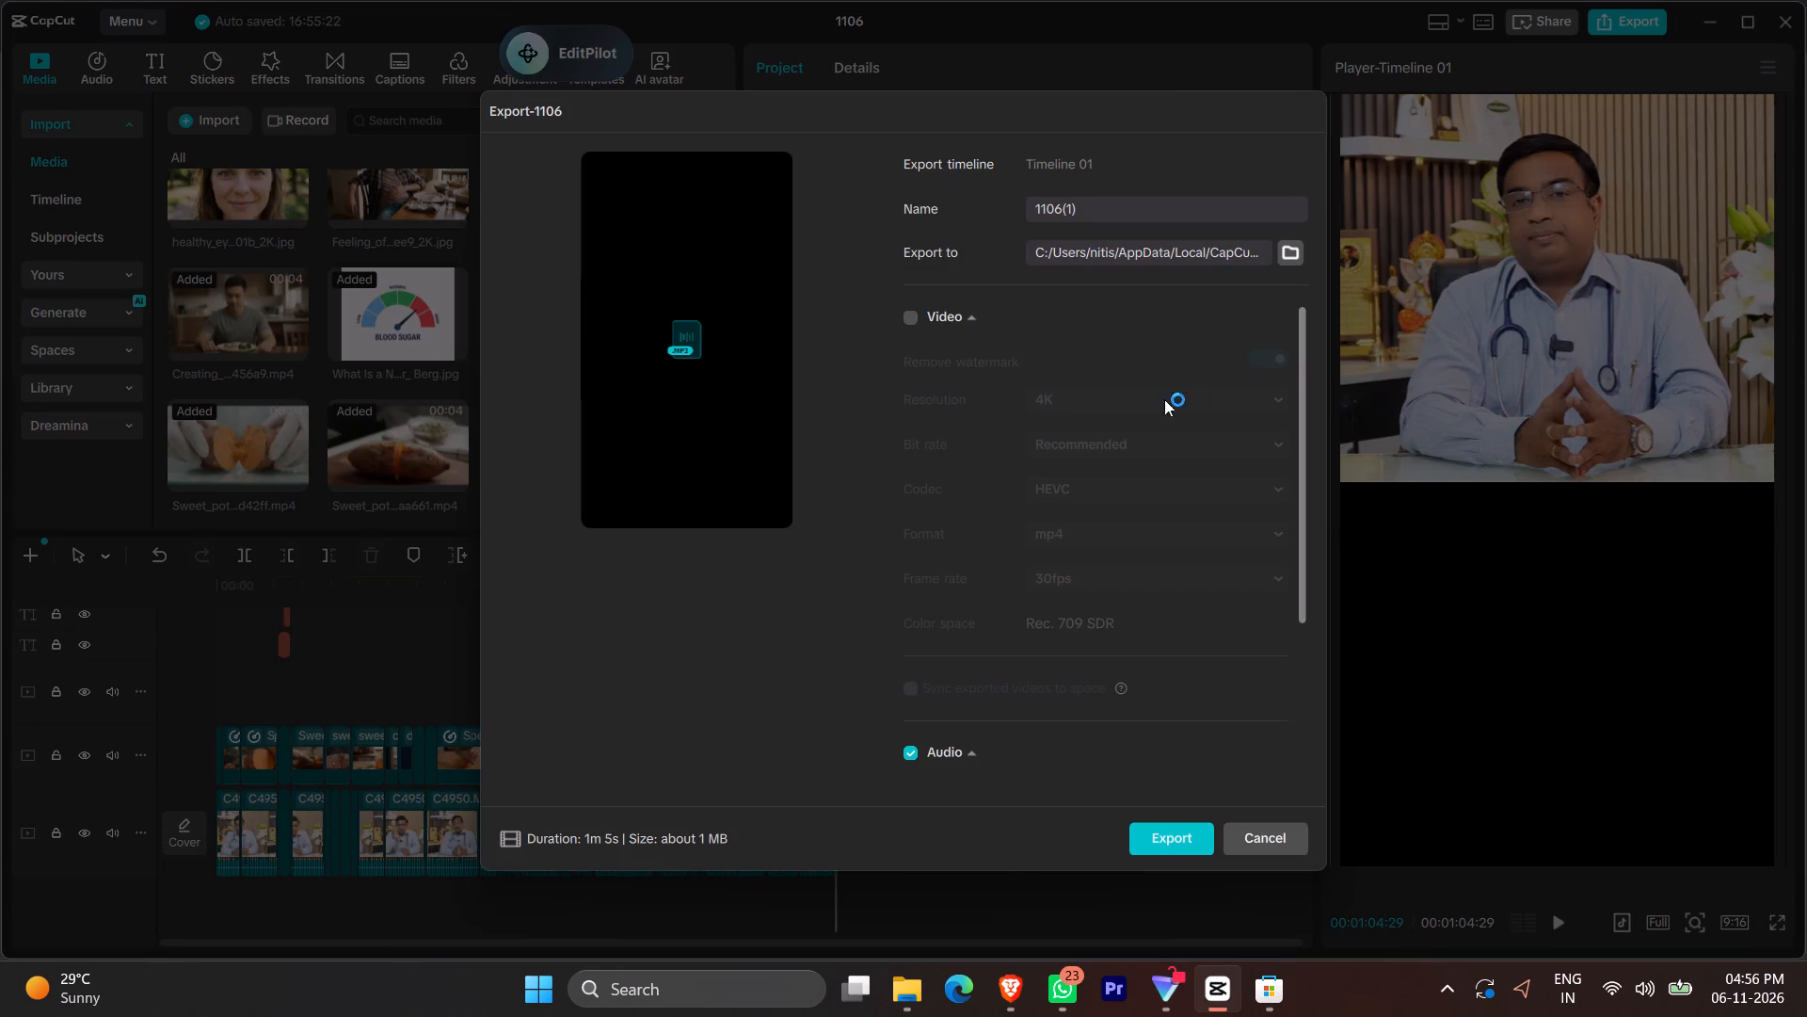
left_click(1166, 828)
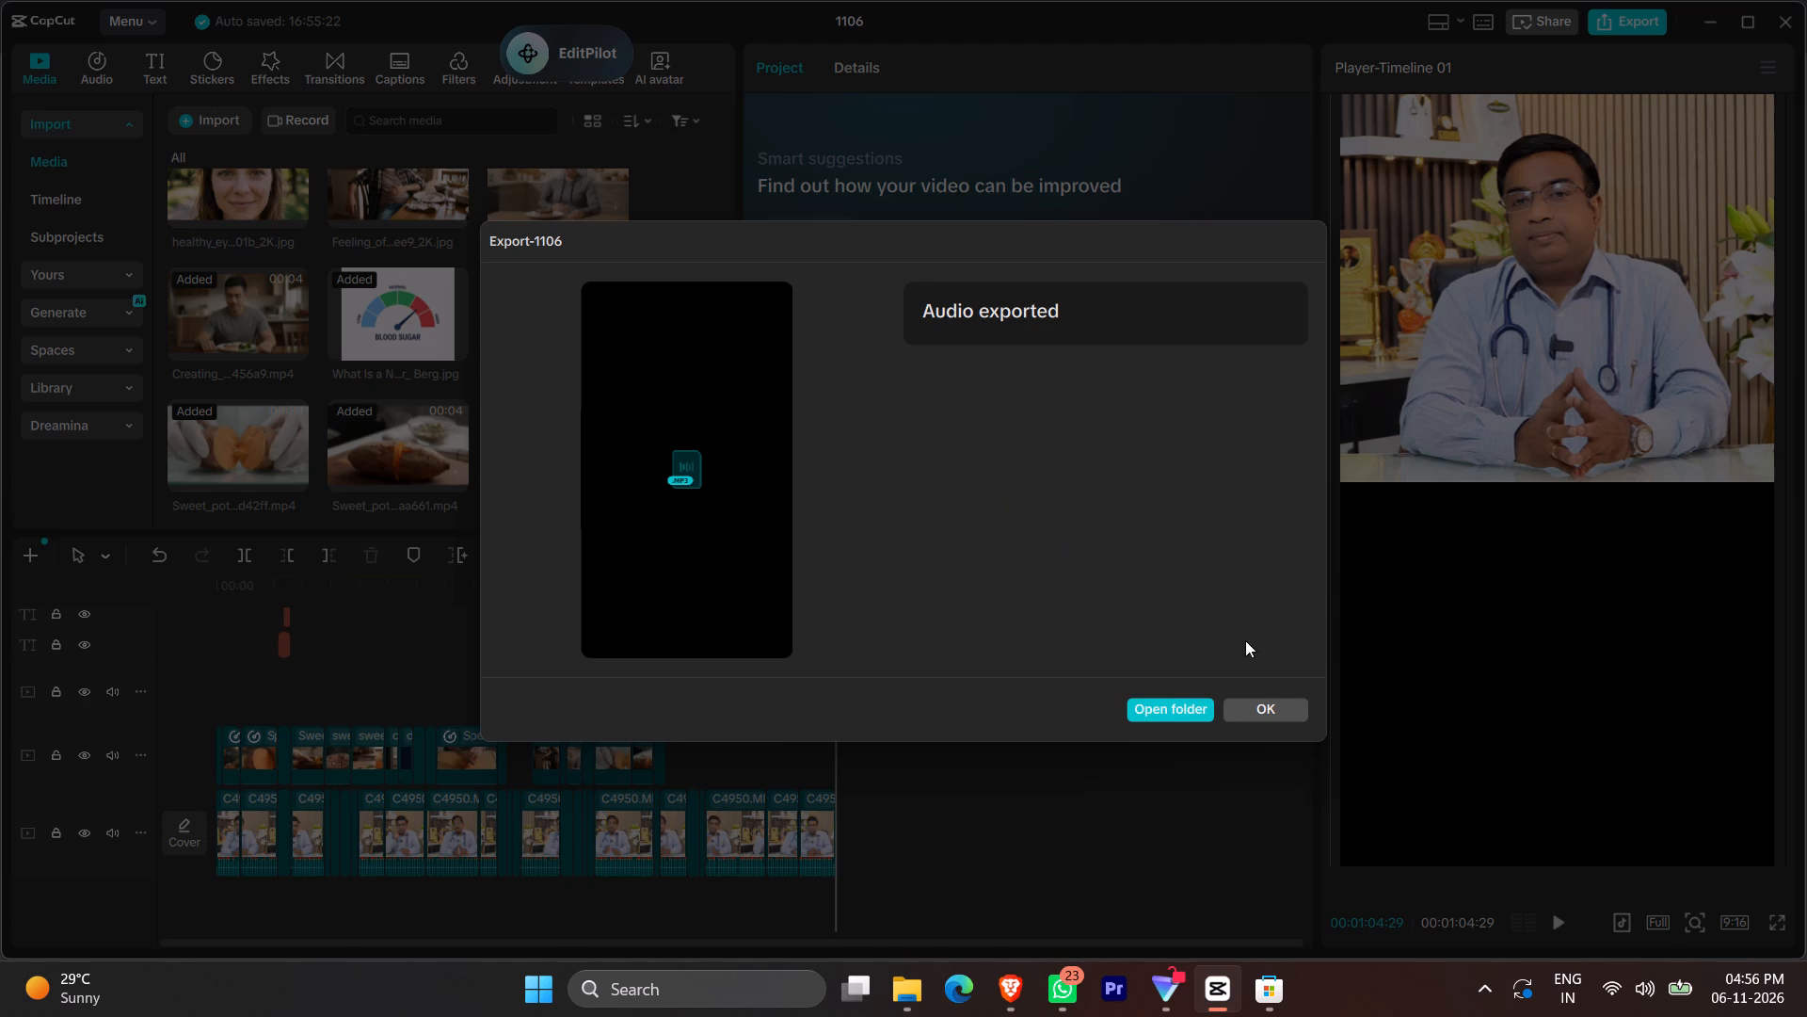
left_click(1184, 705)
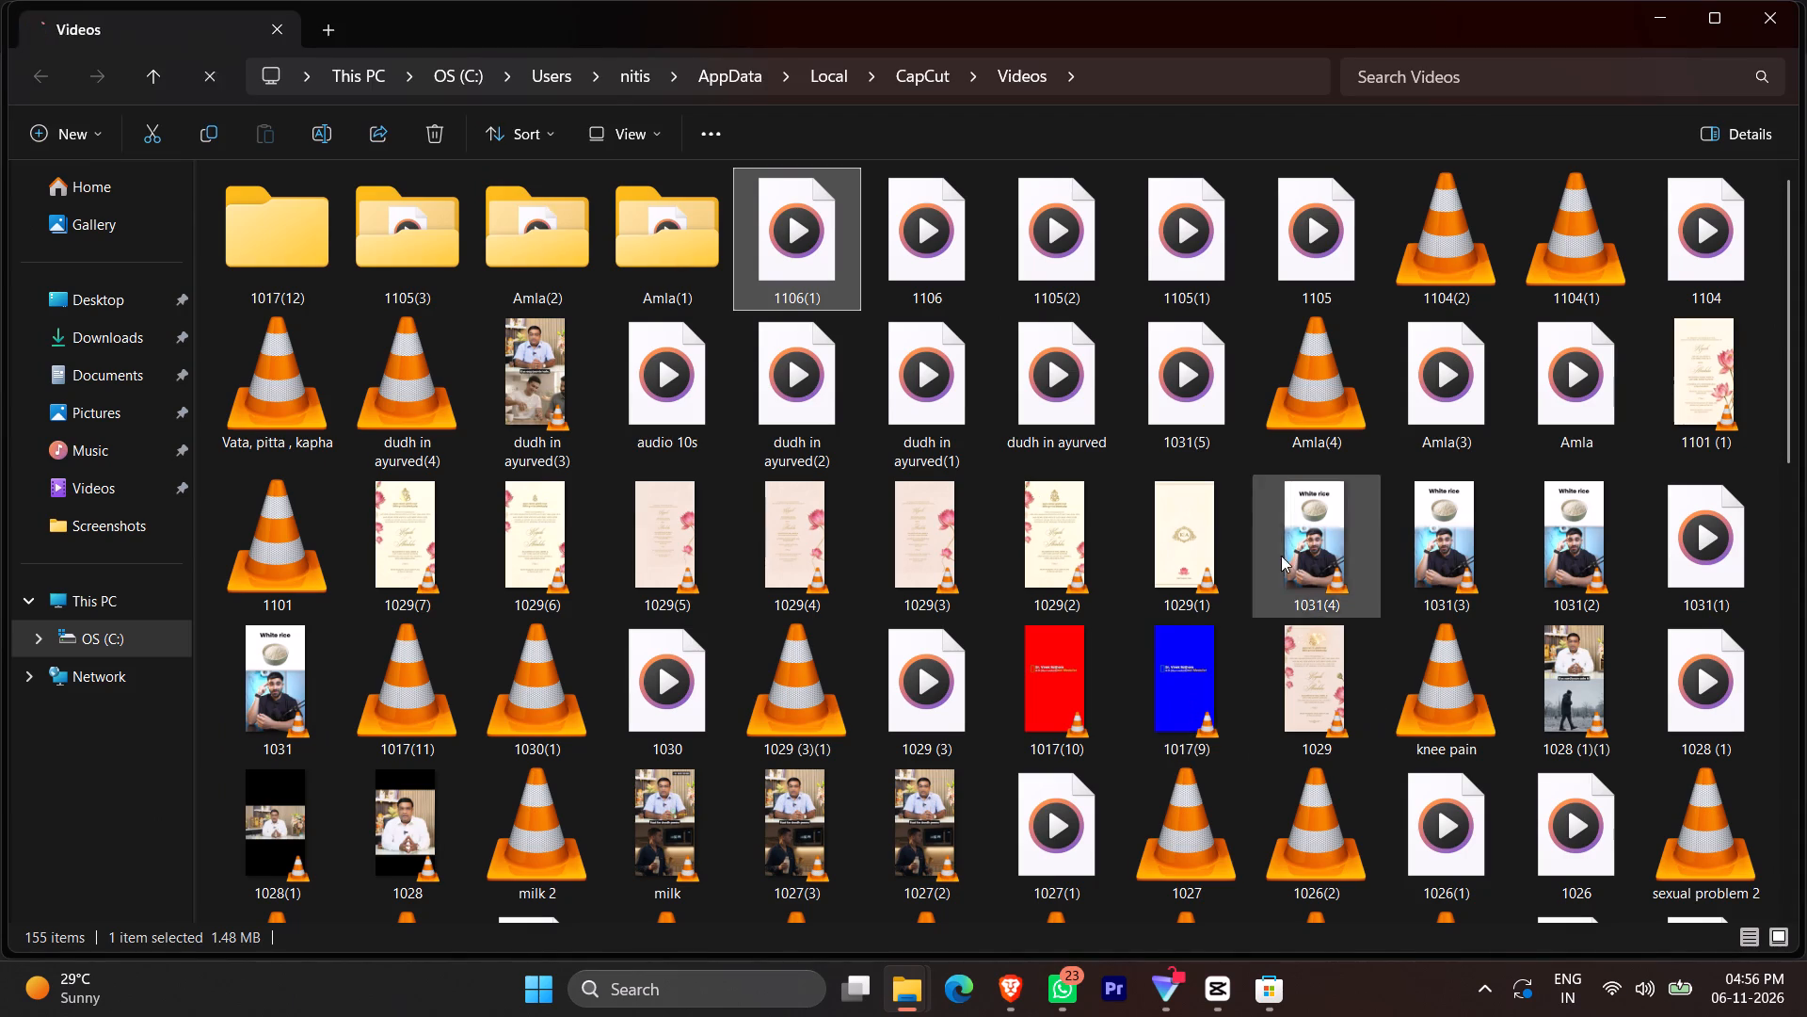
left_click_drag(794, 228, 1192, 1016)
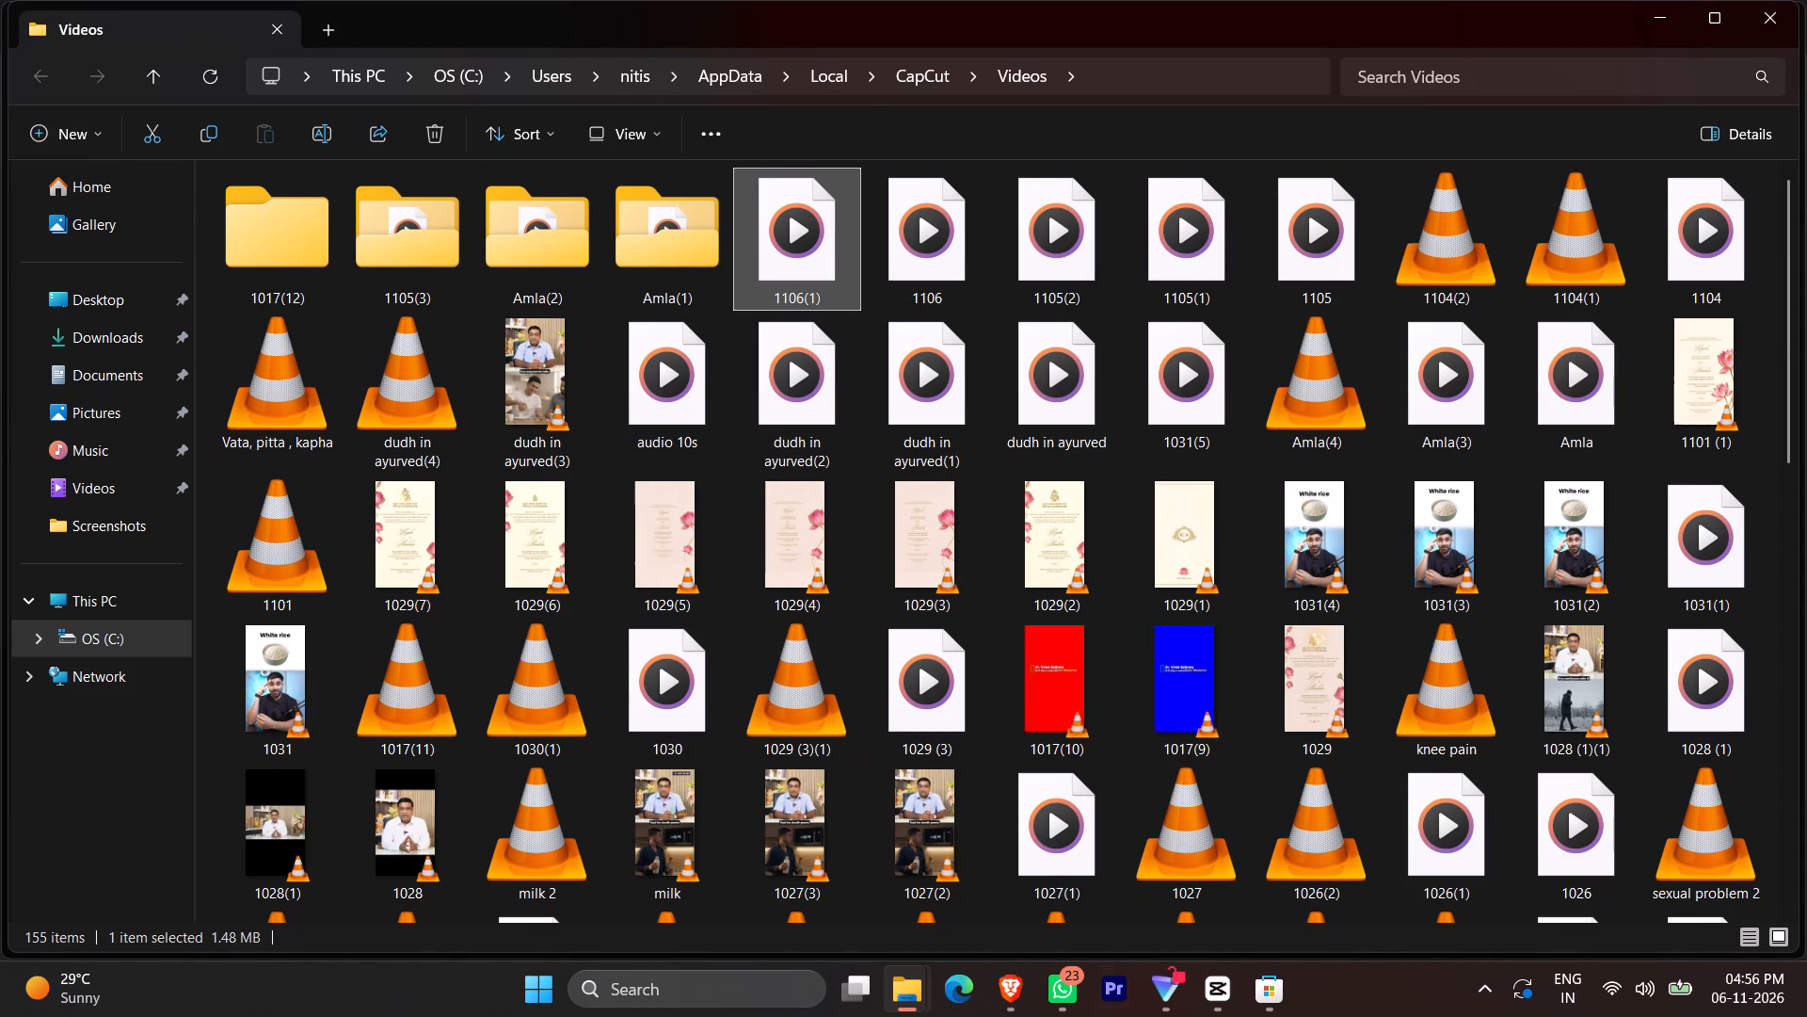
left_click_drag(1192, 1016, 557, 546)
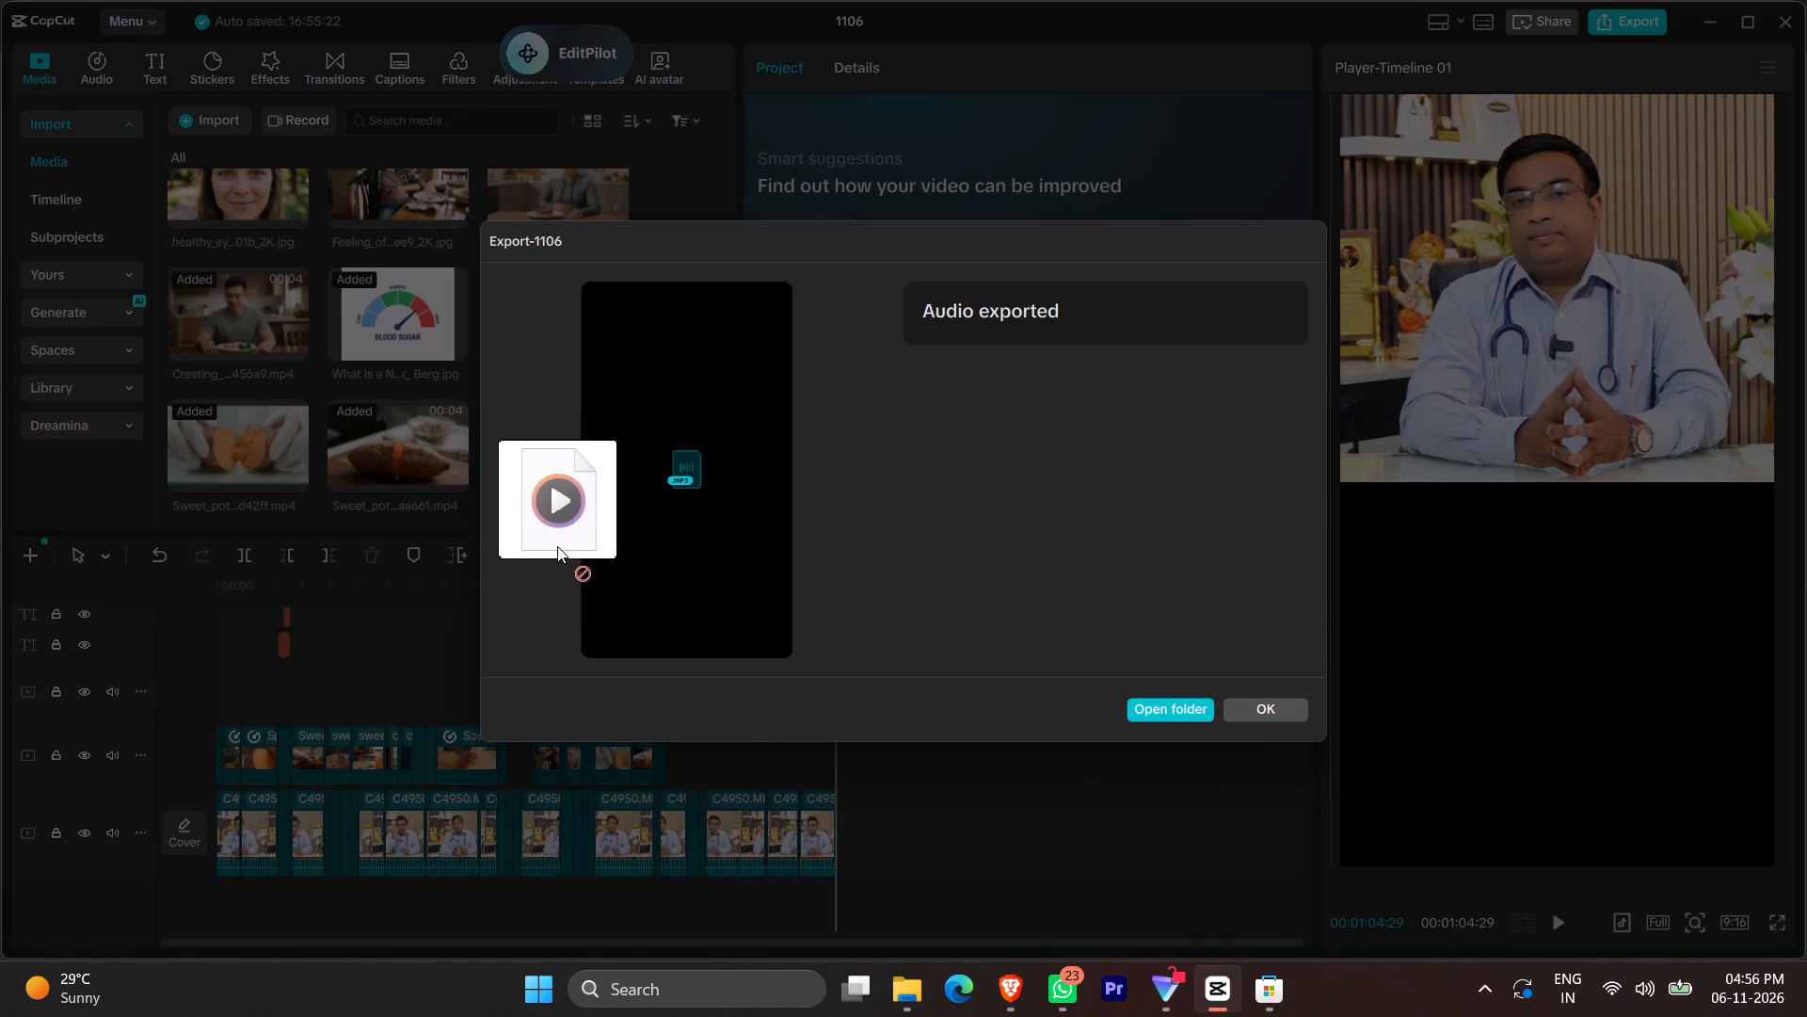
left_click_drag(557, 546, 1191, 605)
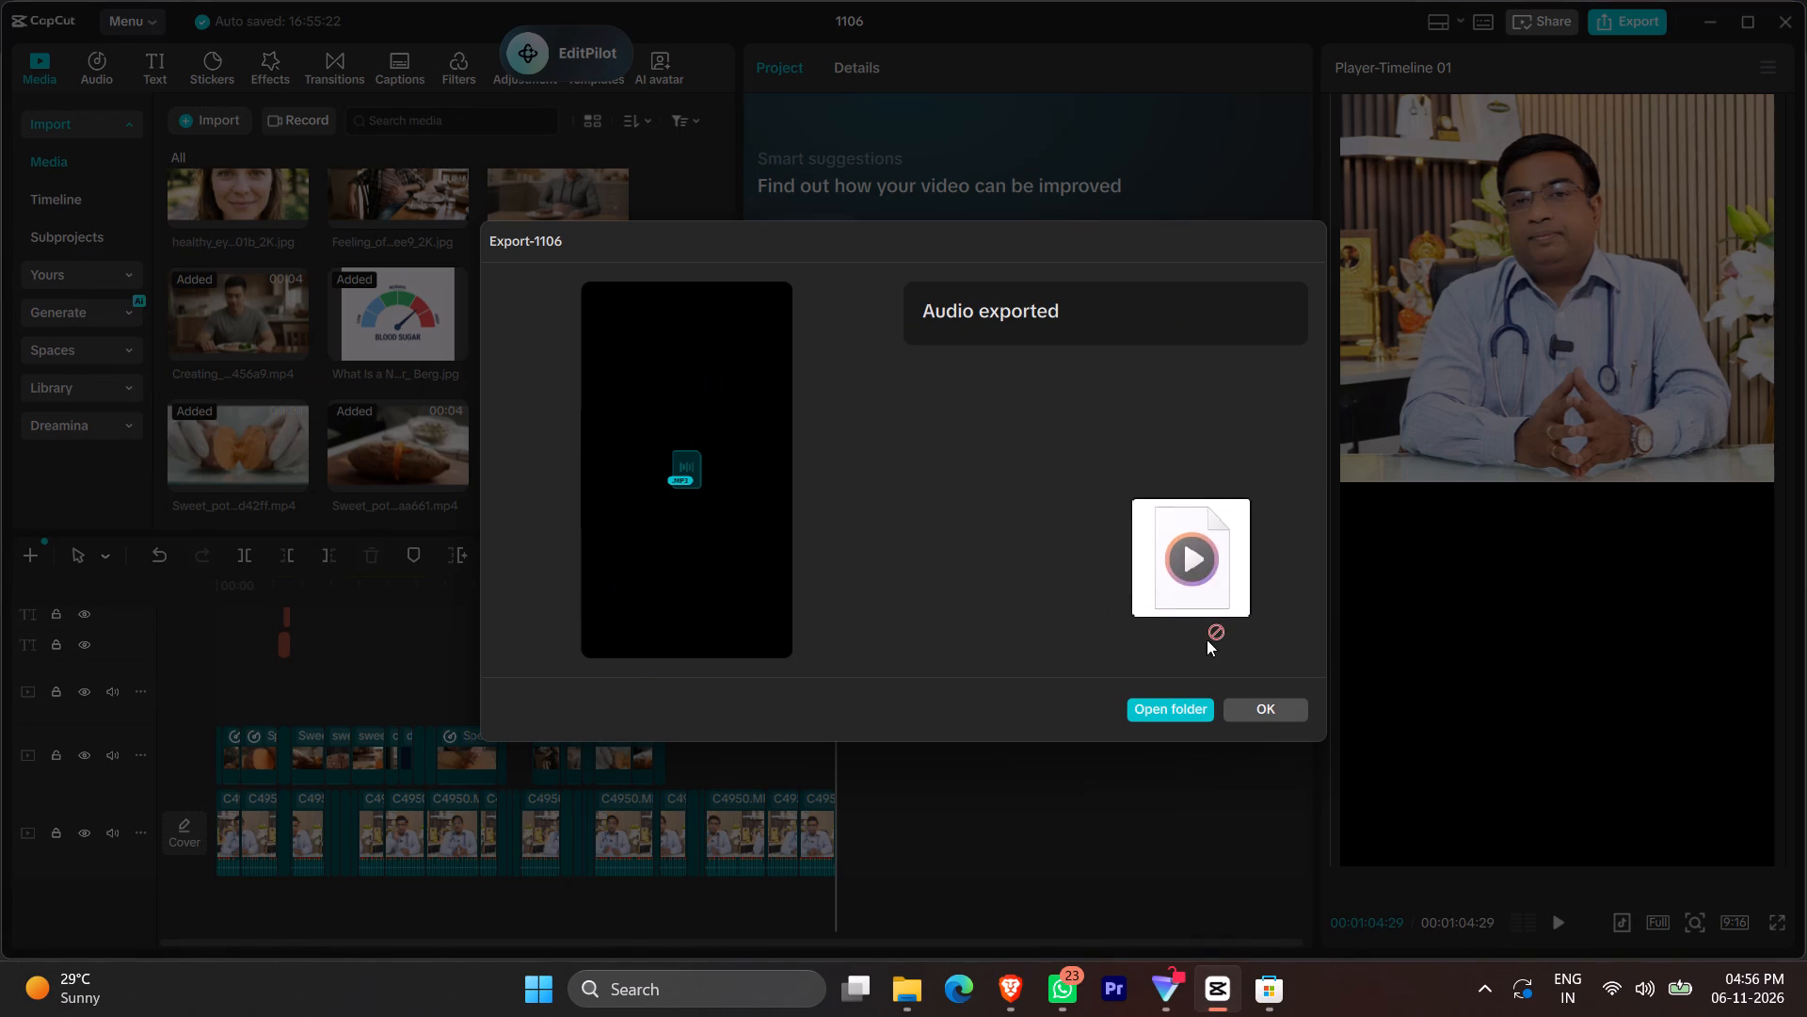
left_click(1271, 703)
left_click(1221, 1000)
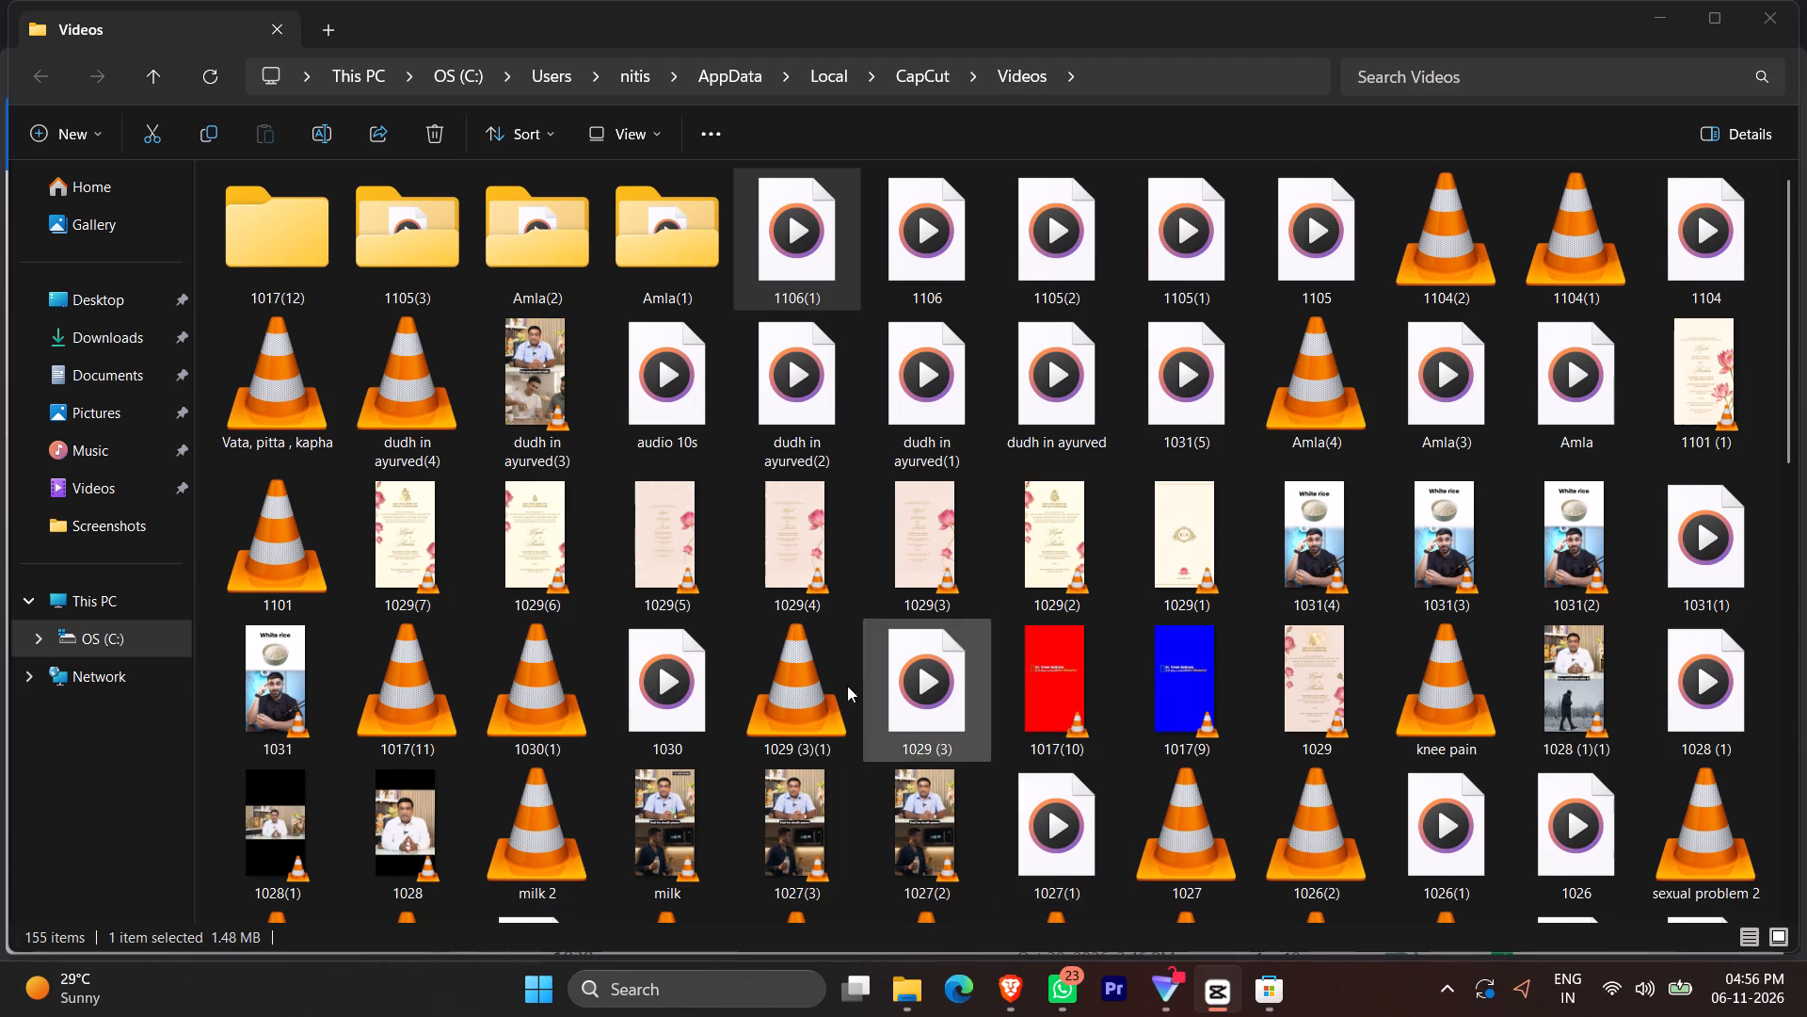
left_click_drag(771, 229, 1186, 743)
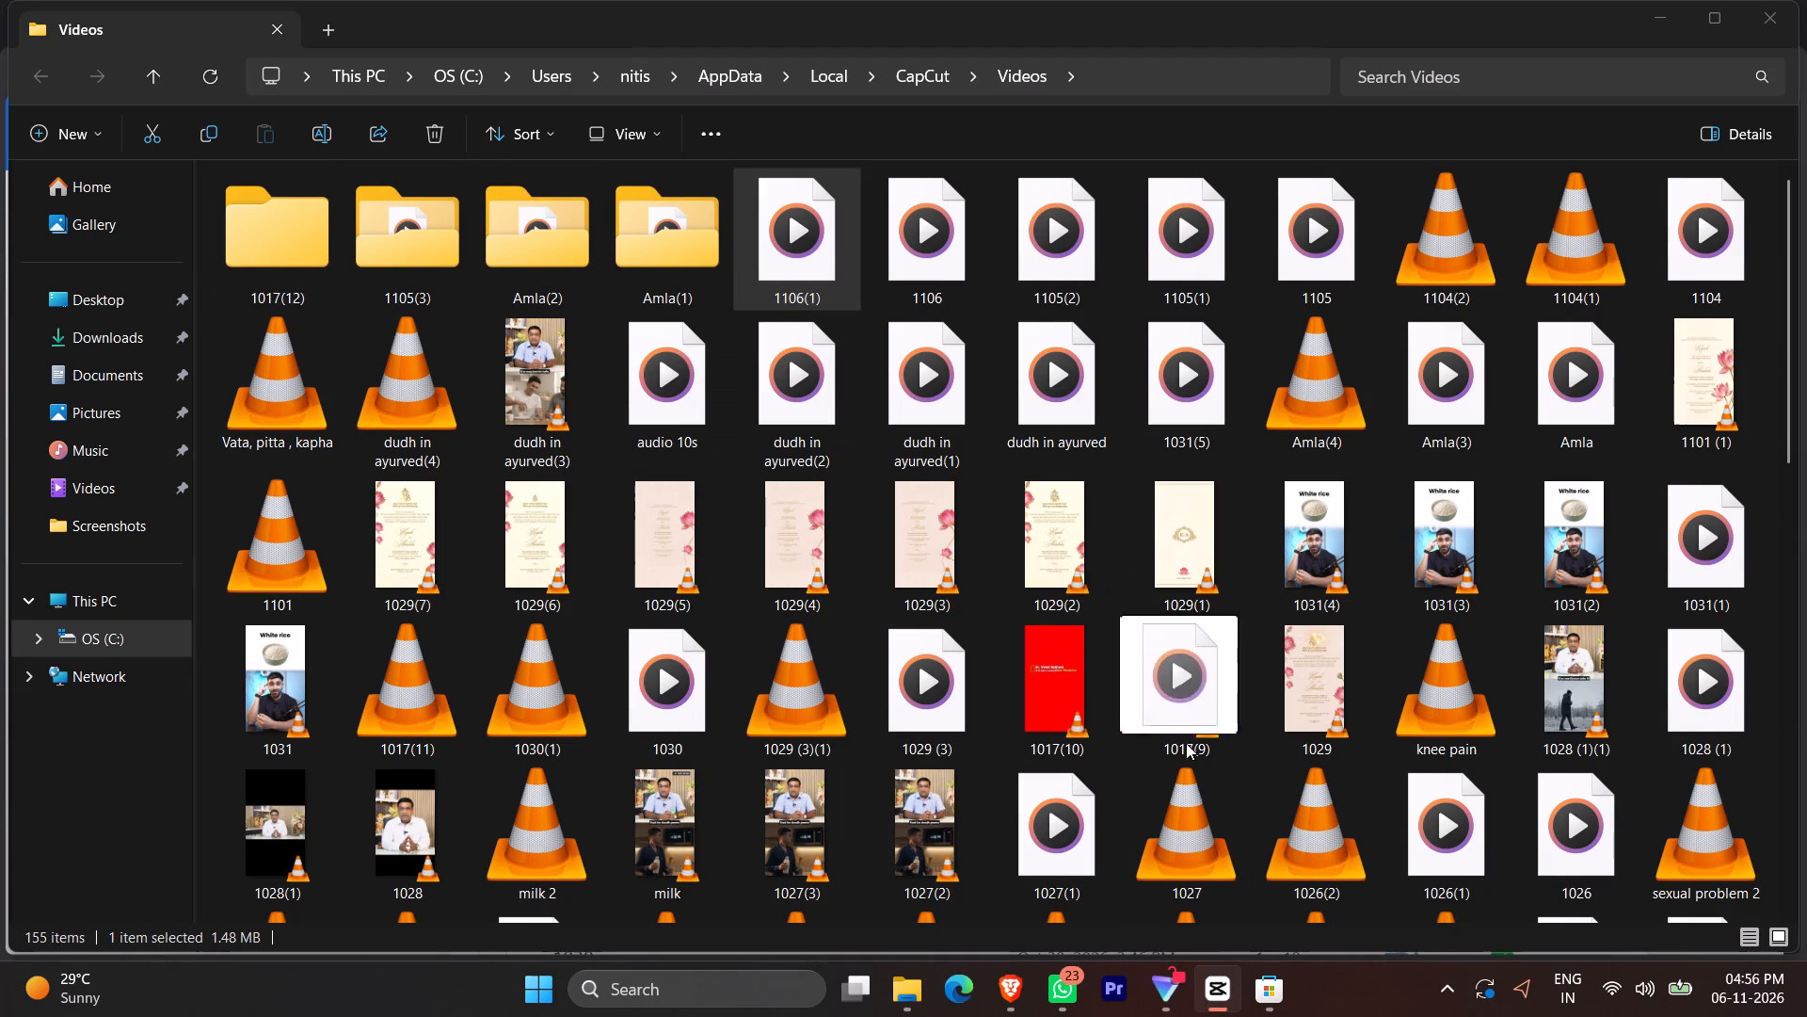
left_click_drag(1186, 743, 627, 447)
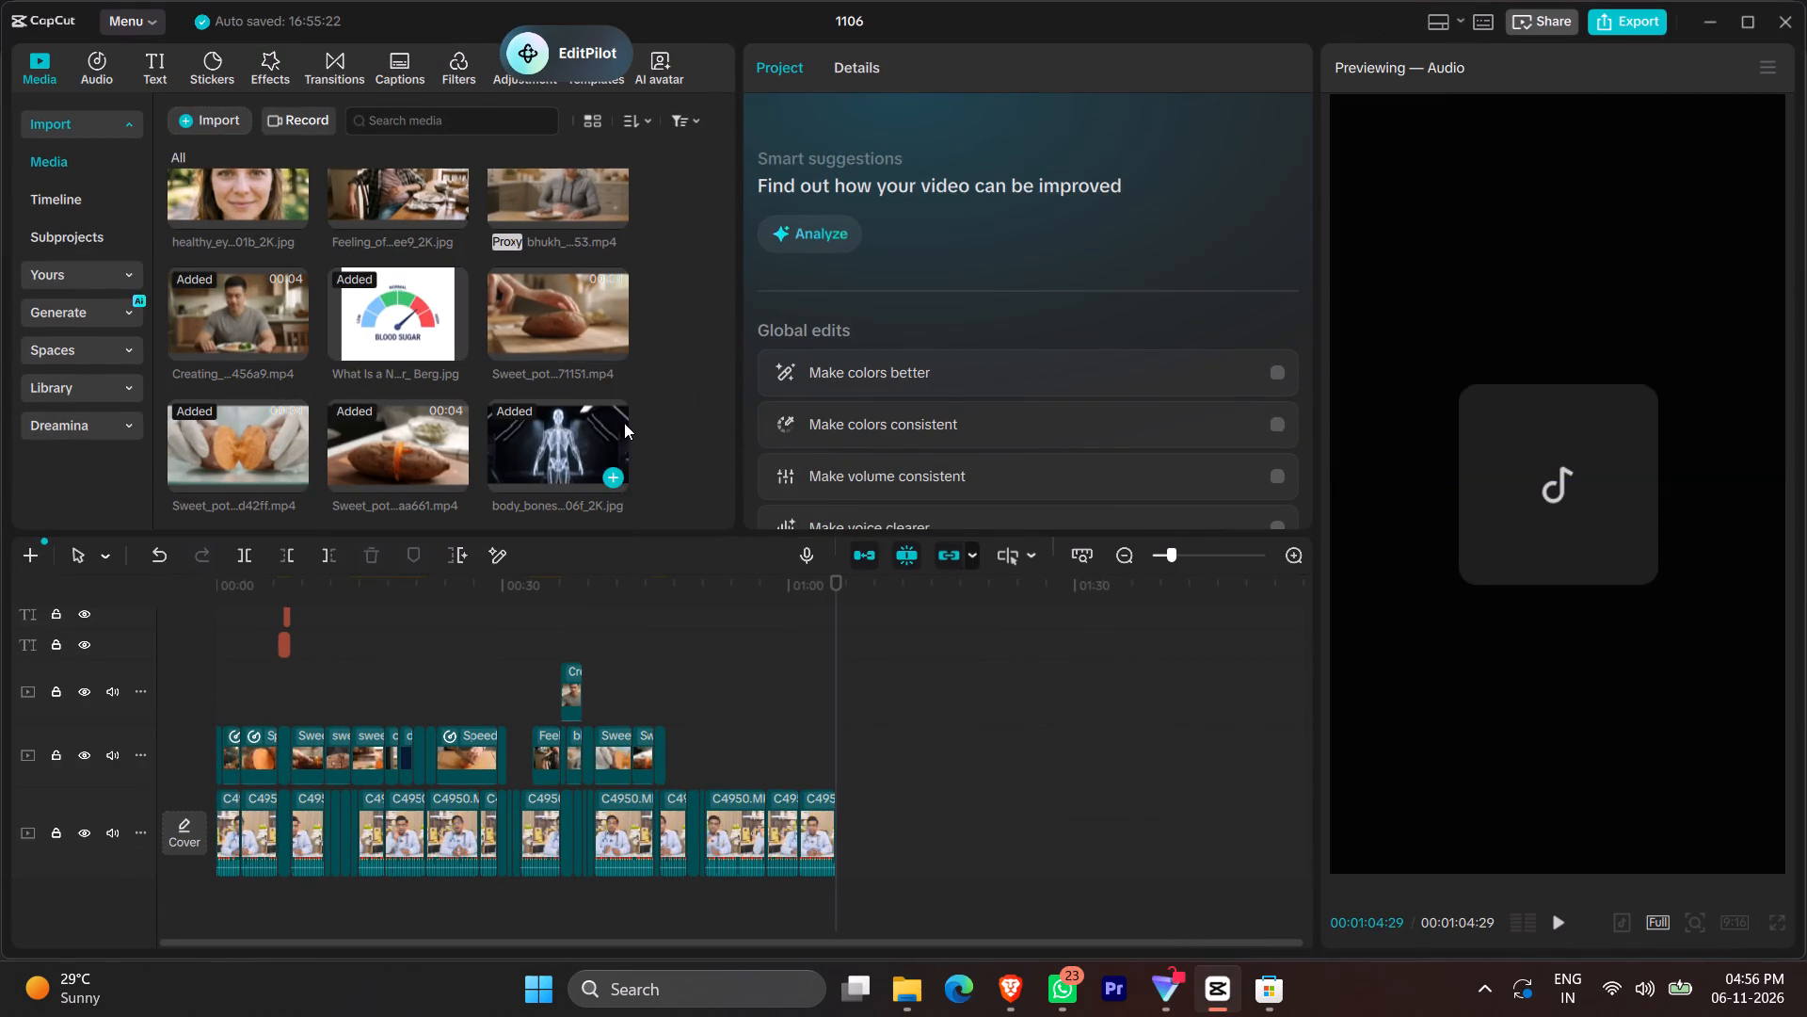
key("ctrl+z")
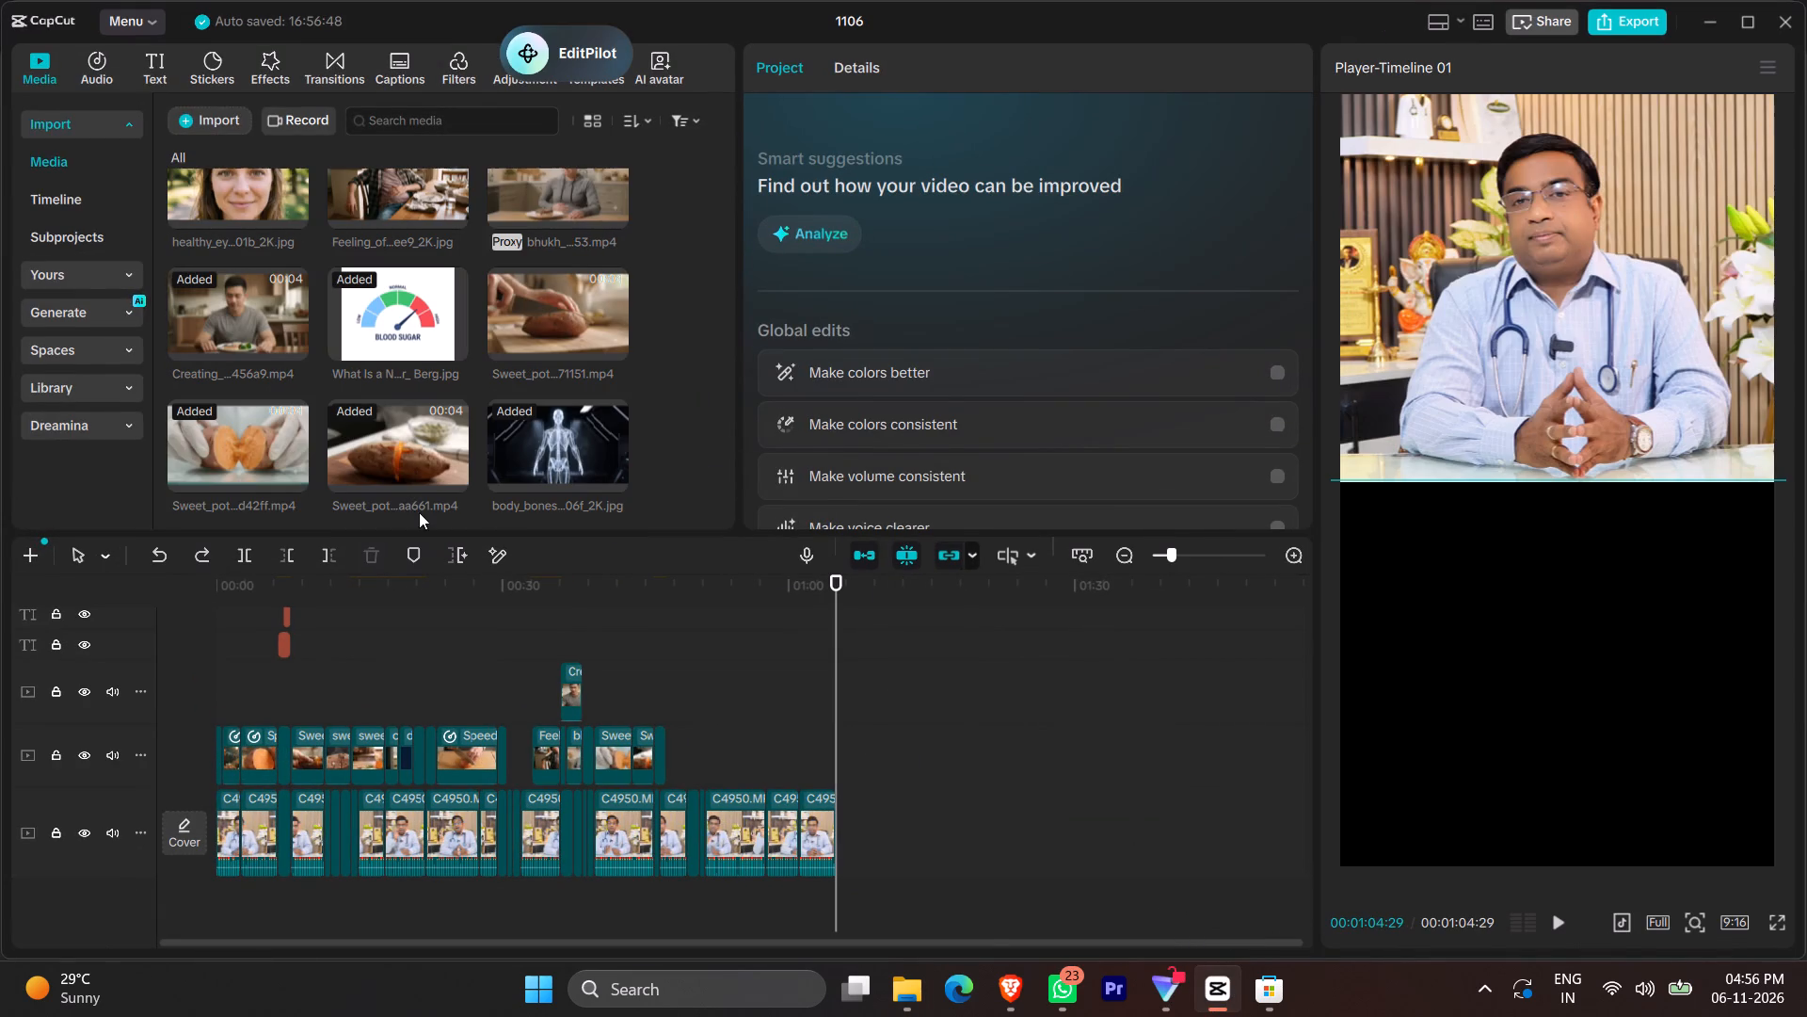
Upload the exported 1106(1).MP3 from the CapCut Videos folder to TurboScribe and start its Hindi transcription in Whale mode.
left_click(1016, 1007)
left_click(1528, 264)
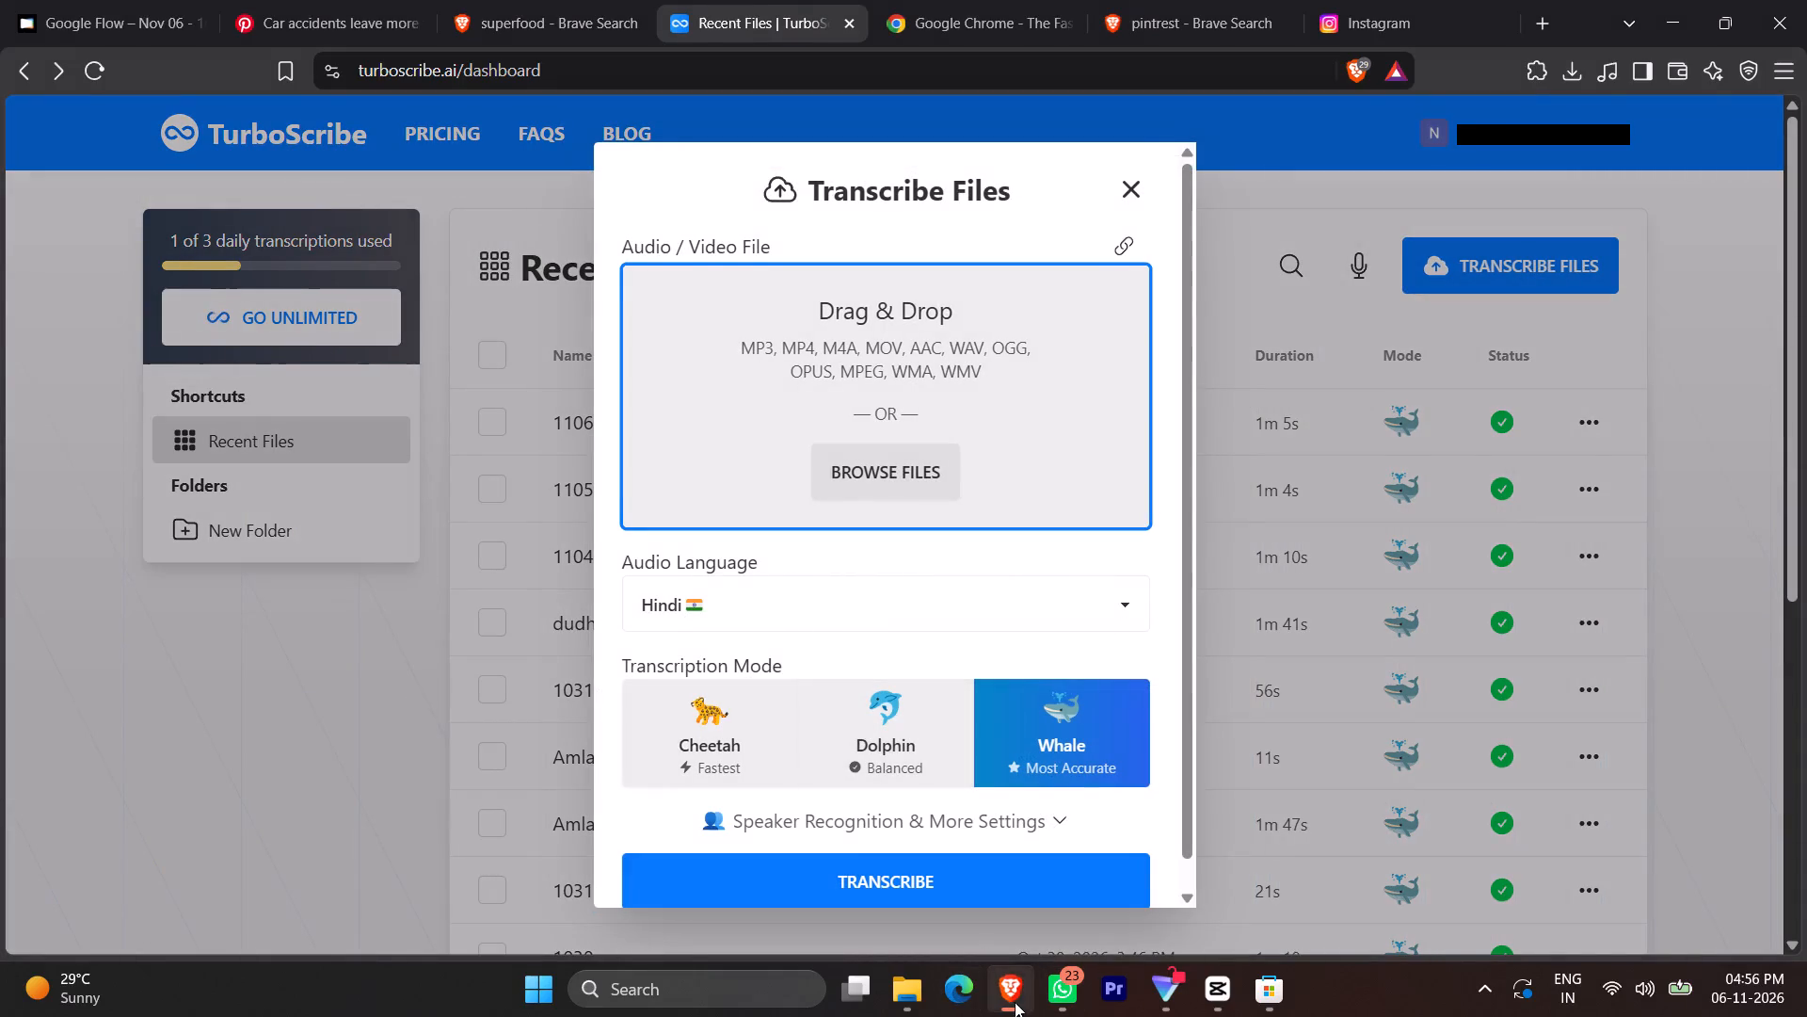
left_click(1015, 1002)
scroll(585, 379, "down", 5)
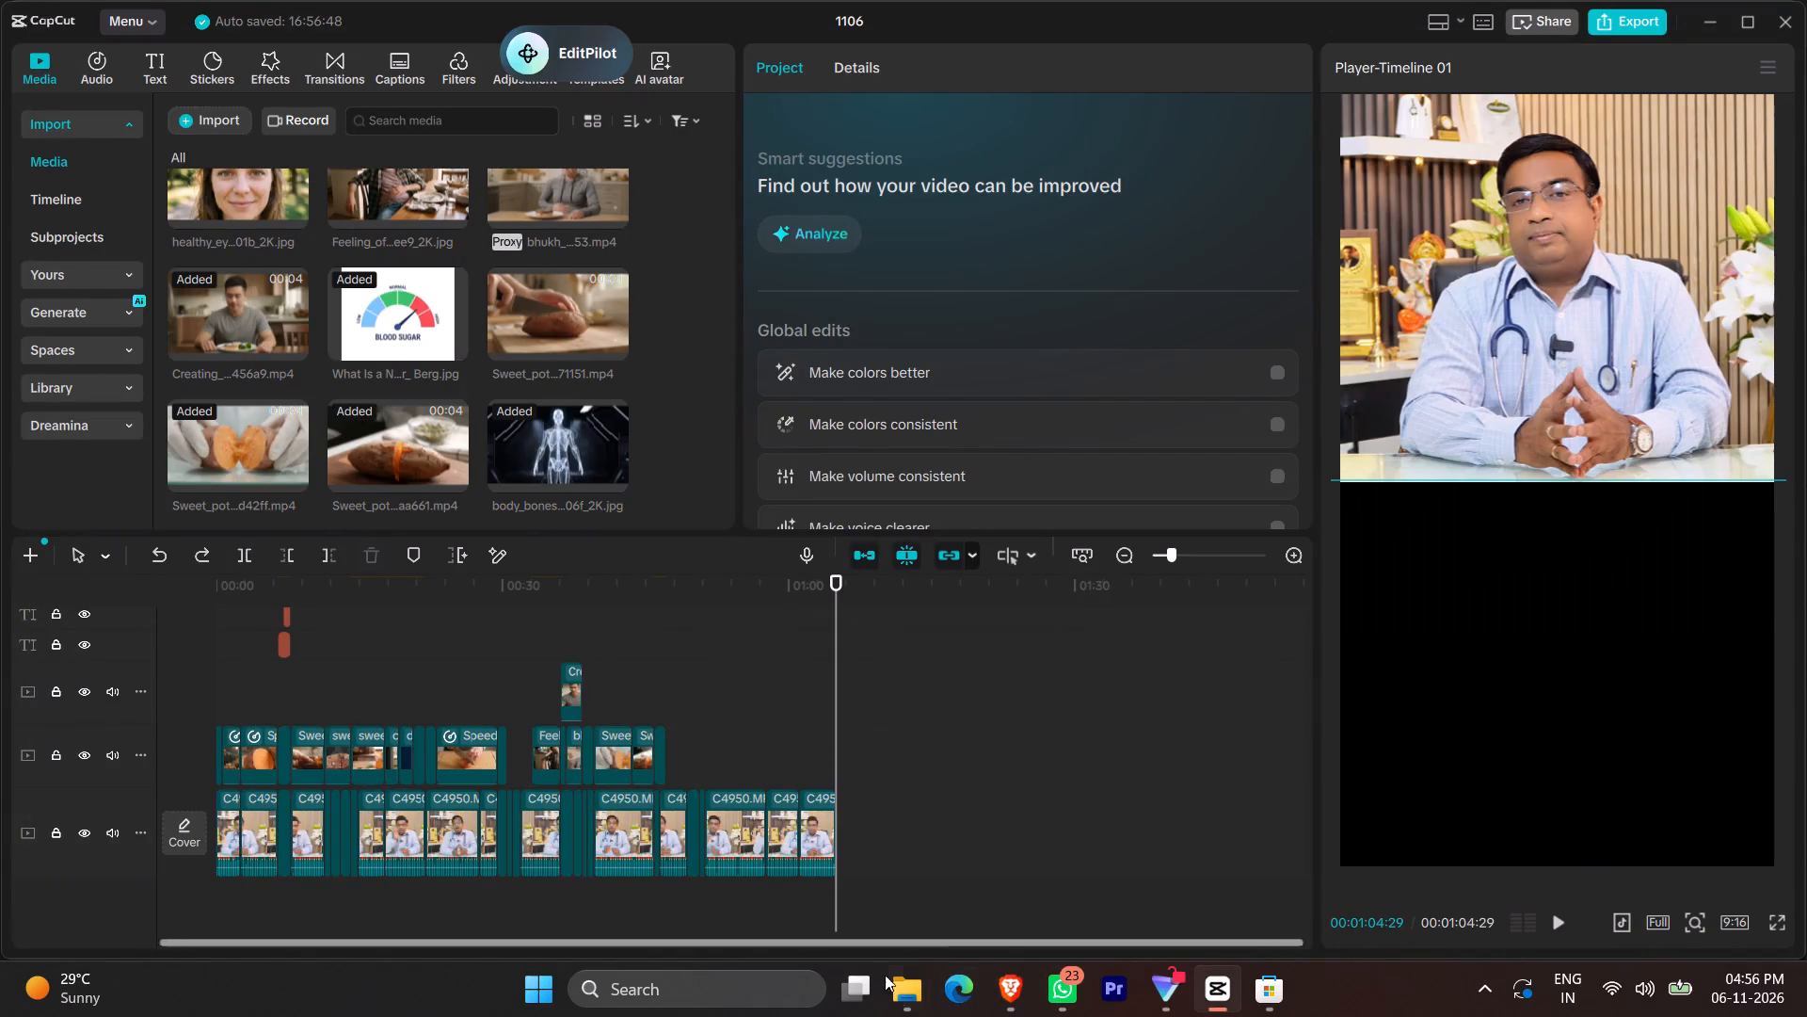
left_click(1092, 844)
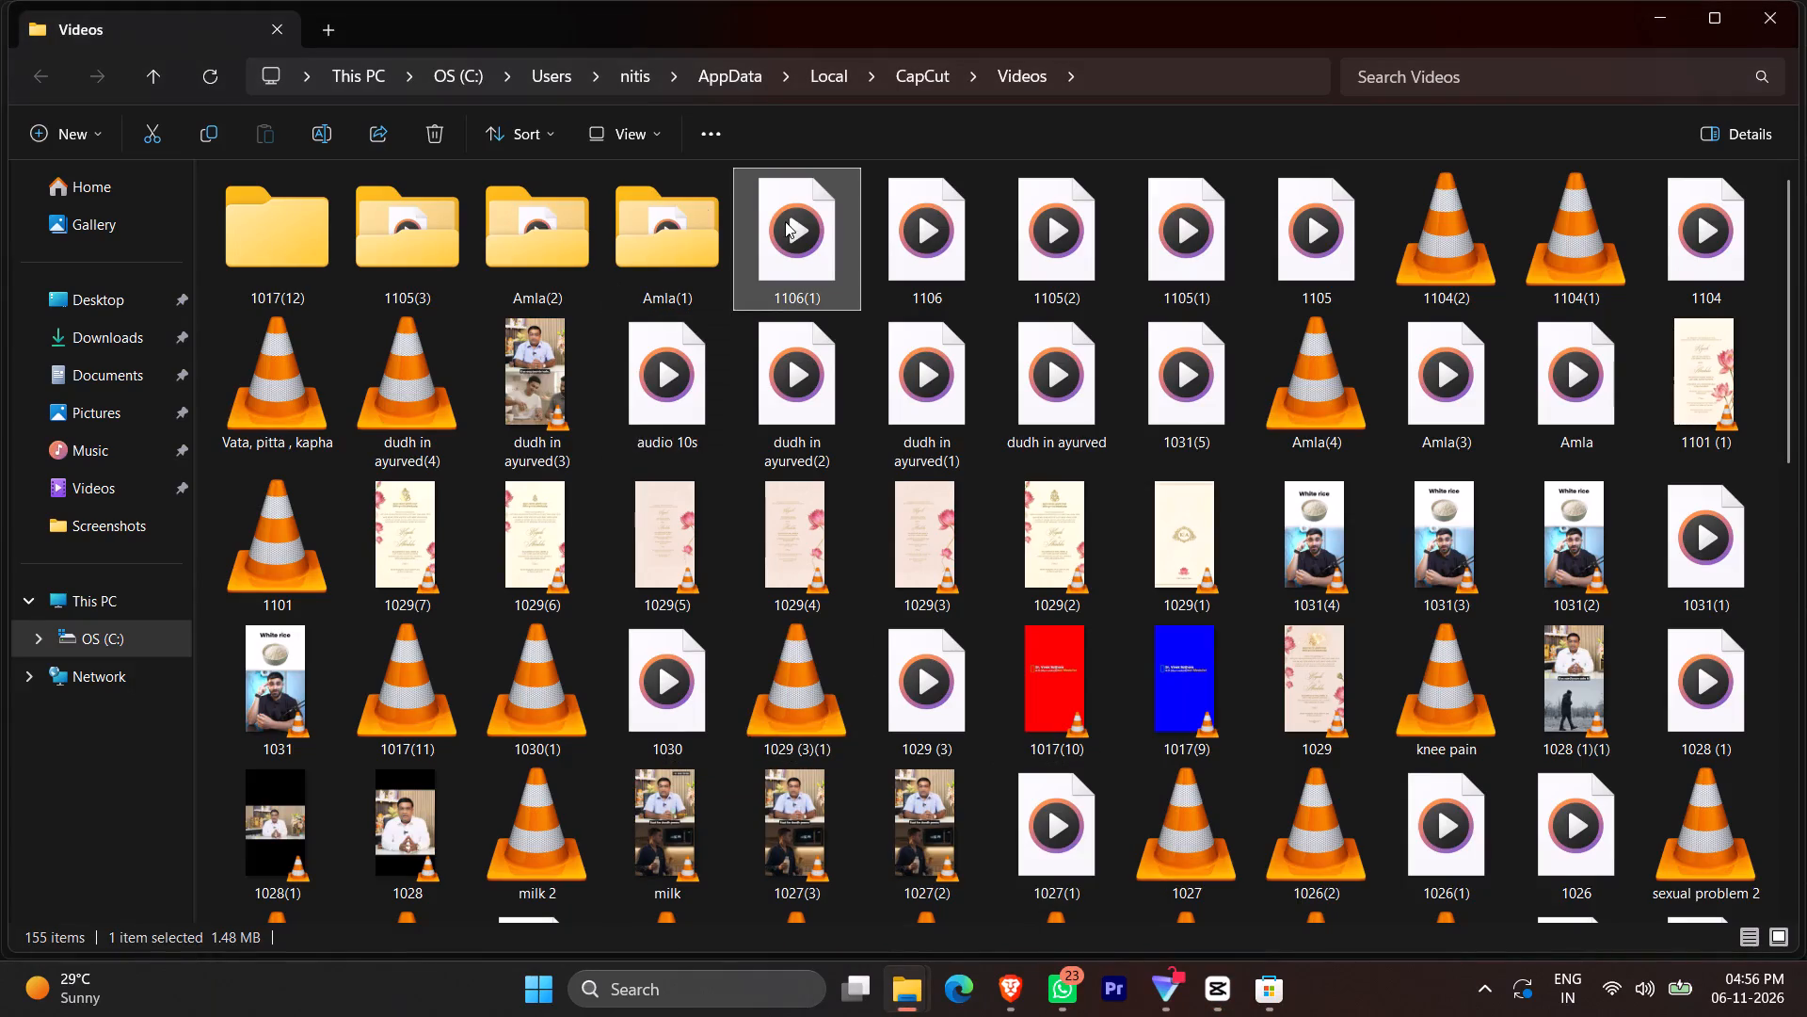
left_click_drag(785, 221, 865, 445)
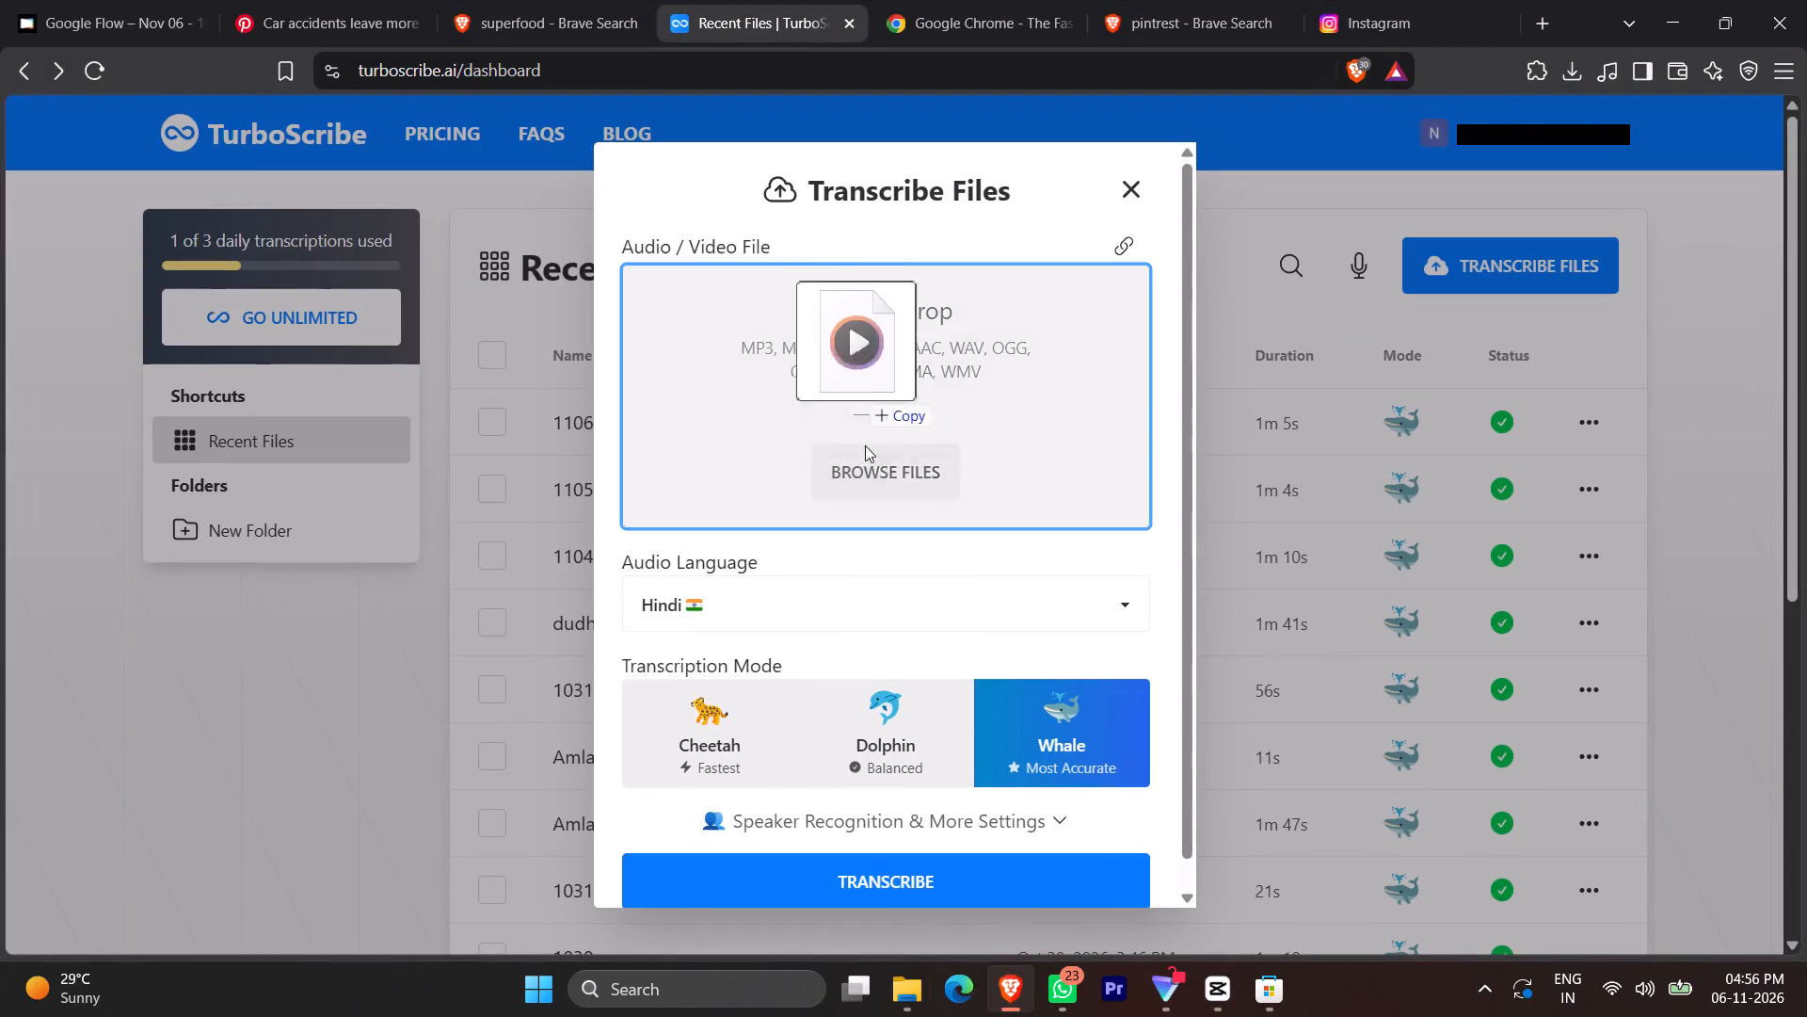
left_click_drag(865, 445, 867, 451)
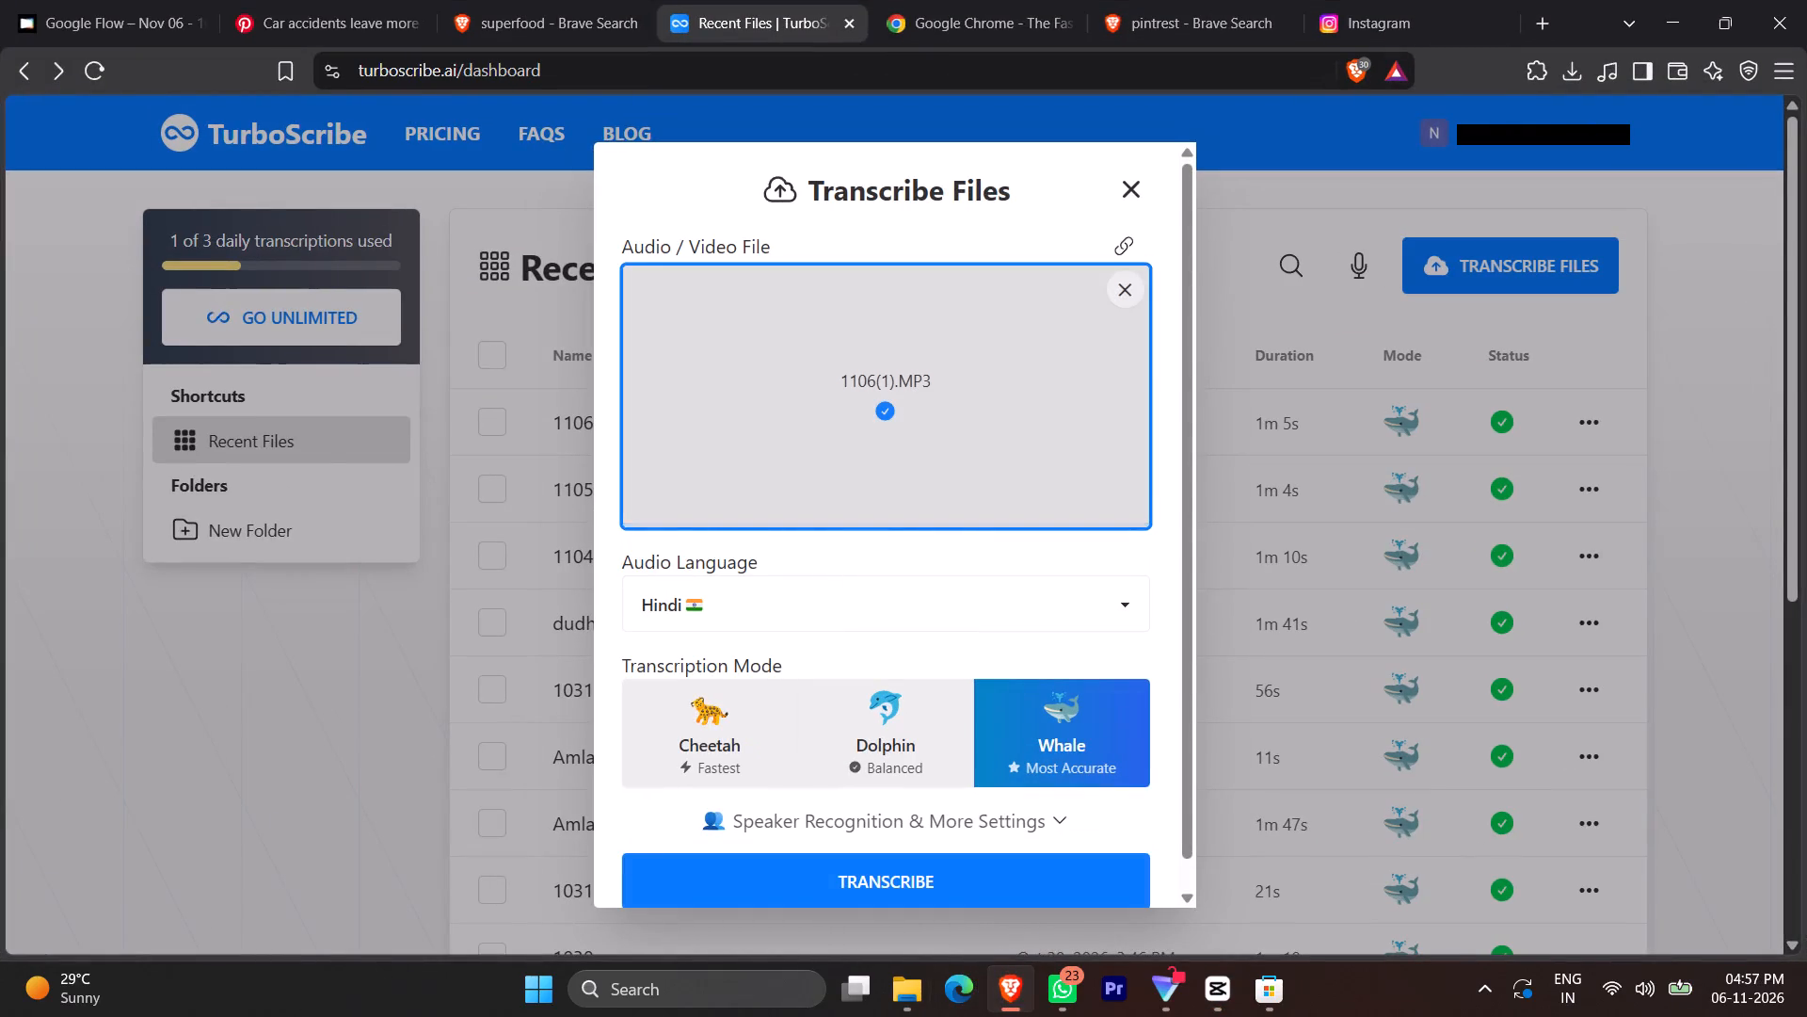
left_click(914, 873)
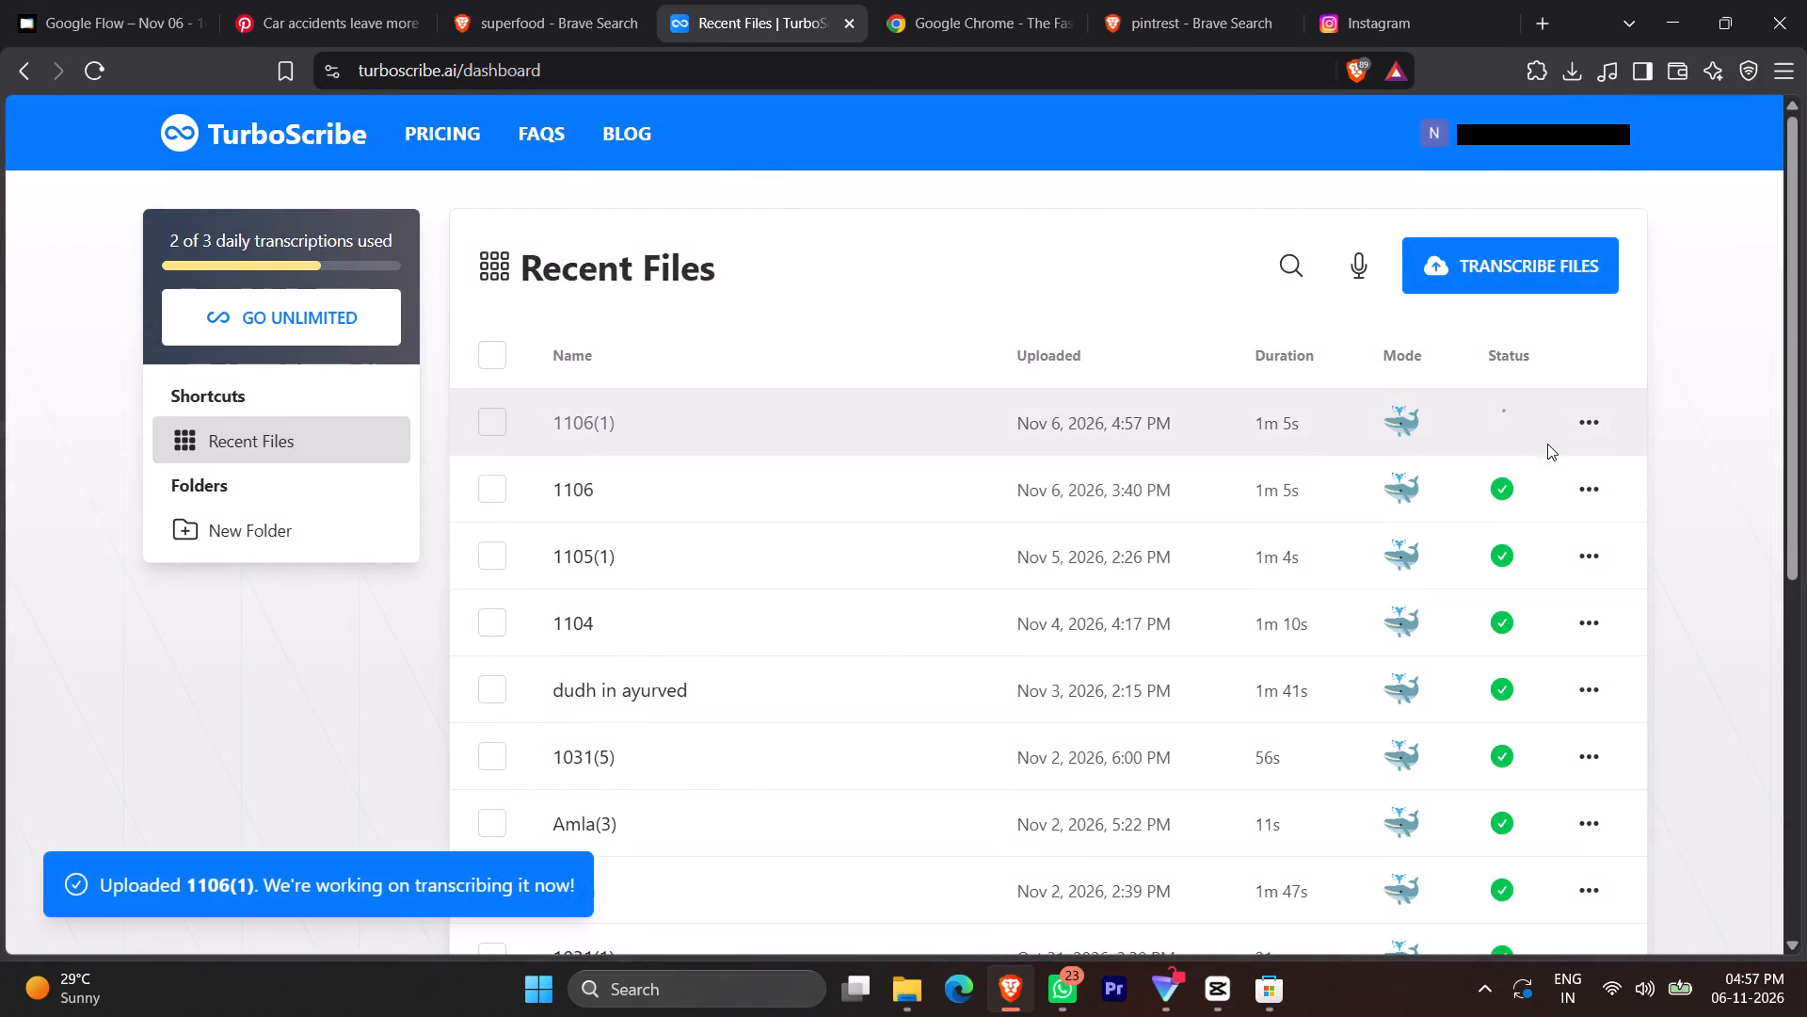
Open the file options of the newly uploaded 1106(1) in the recent files list.
left_click(1600, 431)
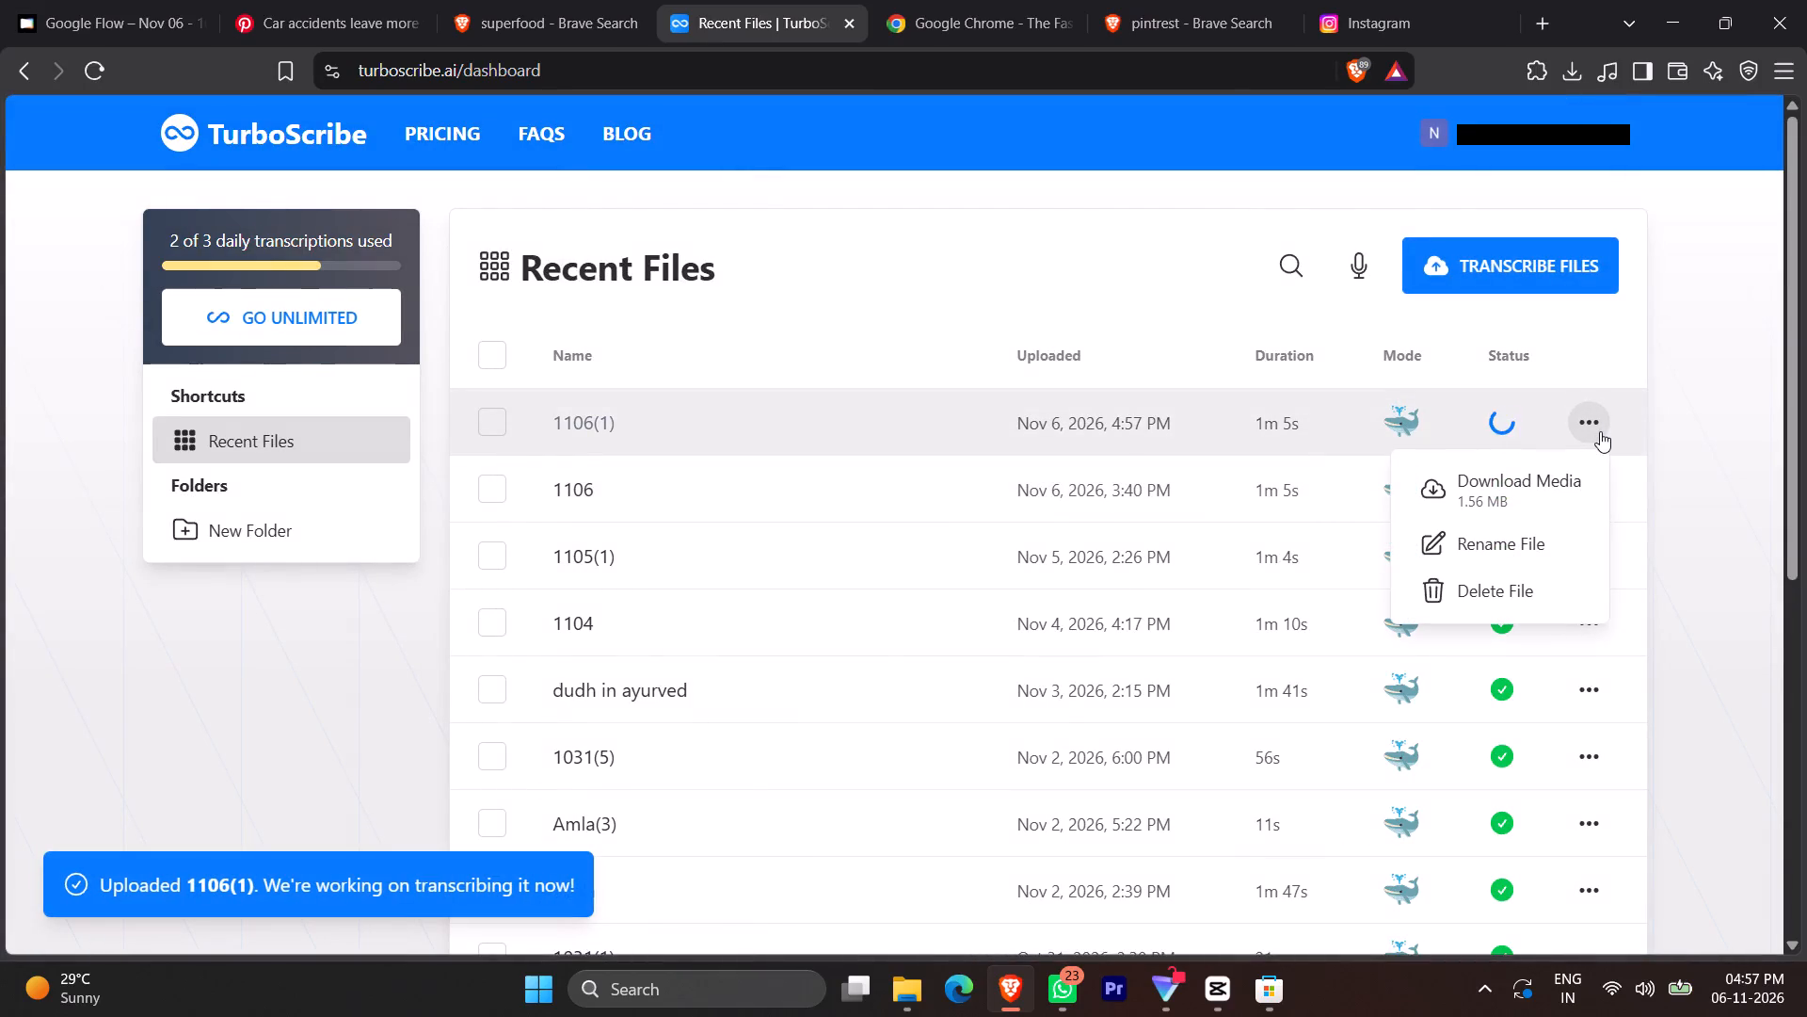
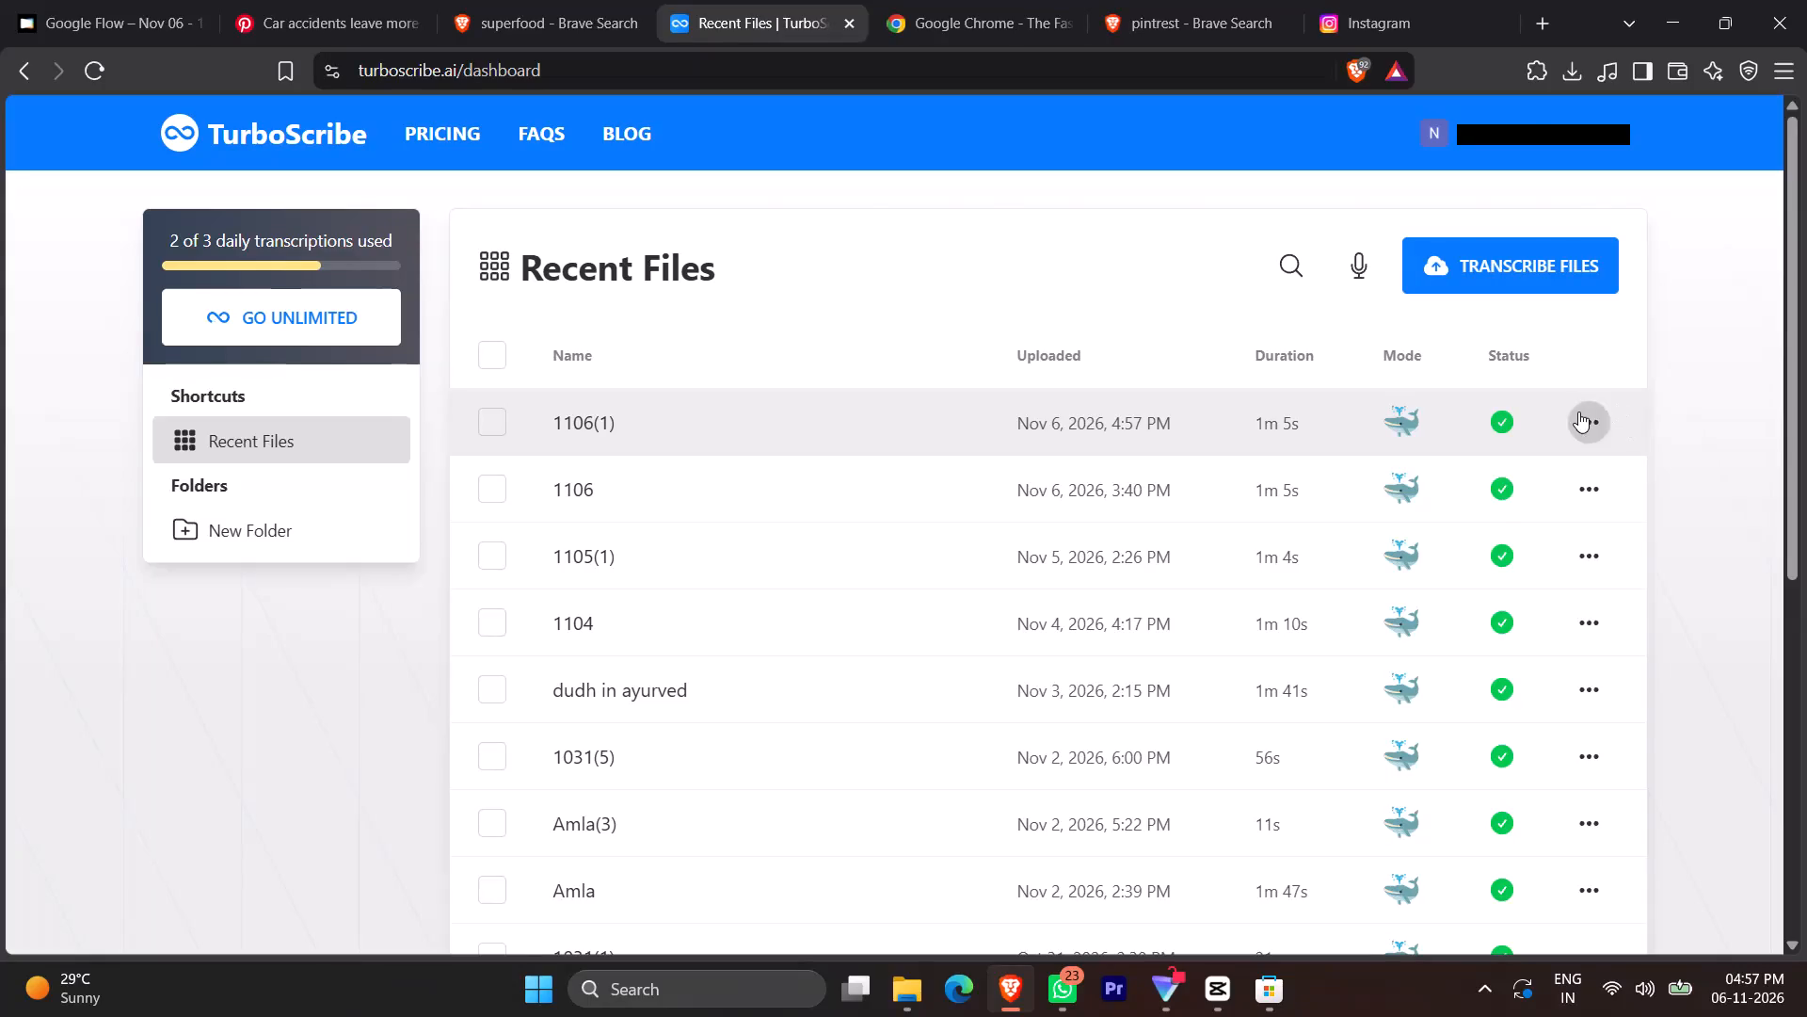
left_click(1578, 412)
left_click(1532, 482)
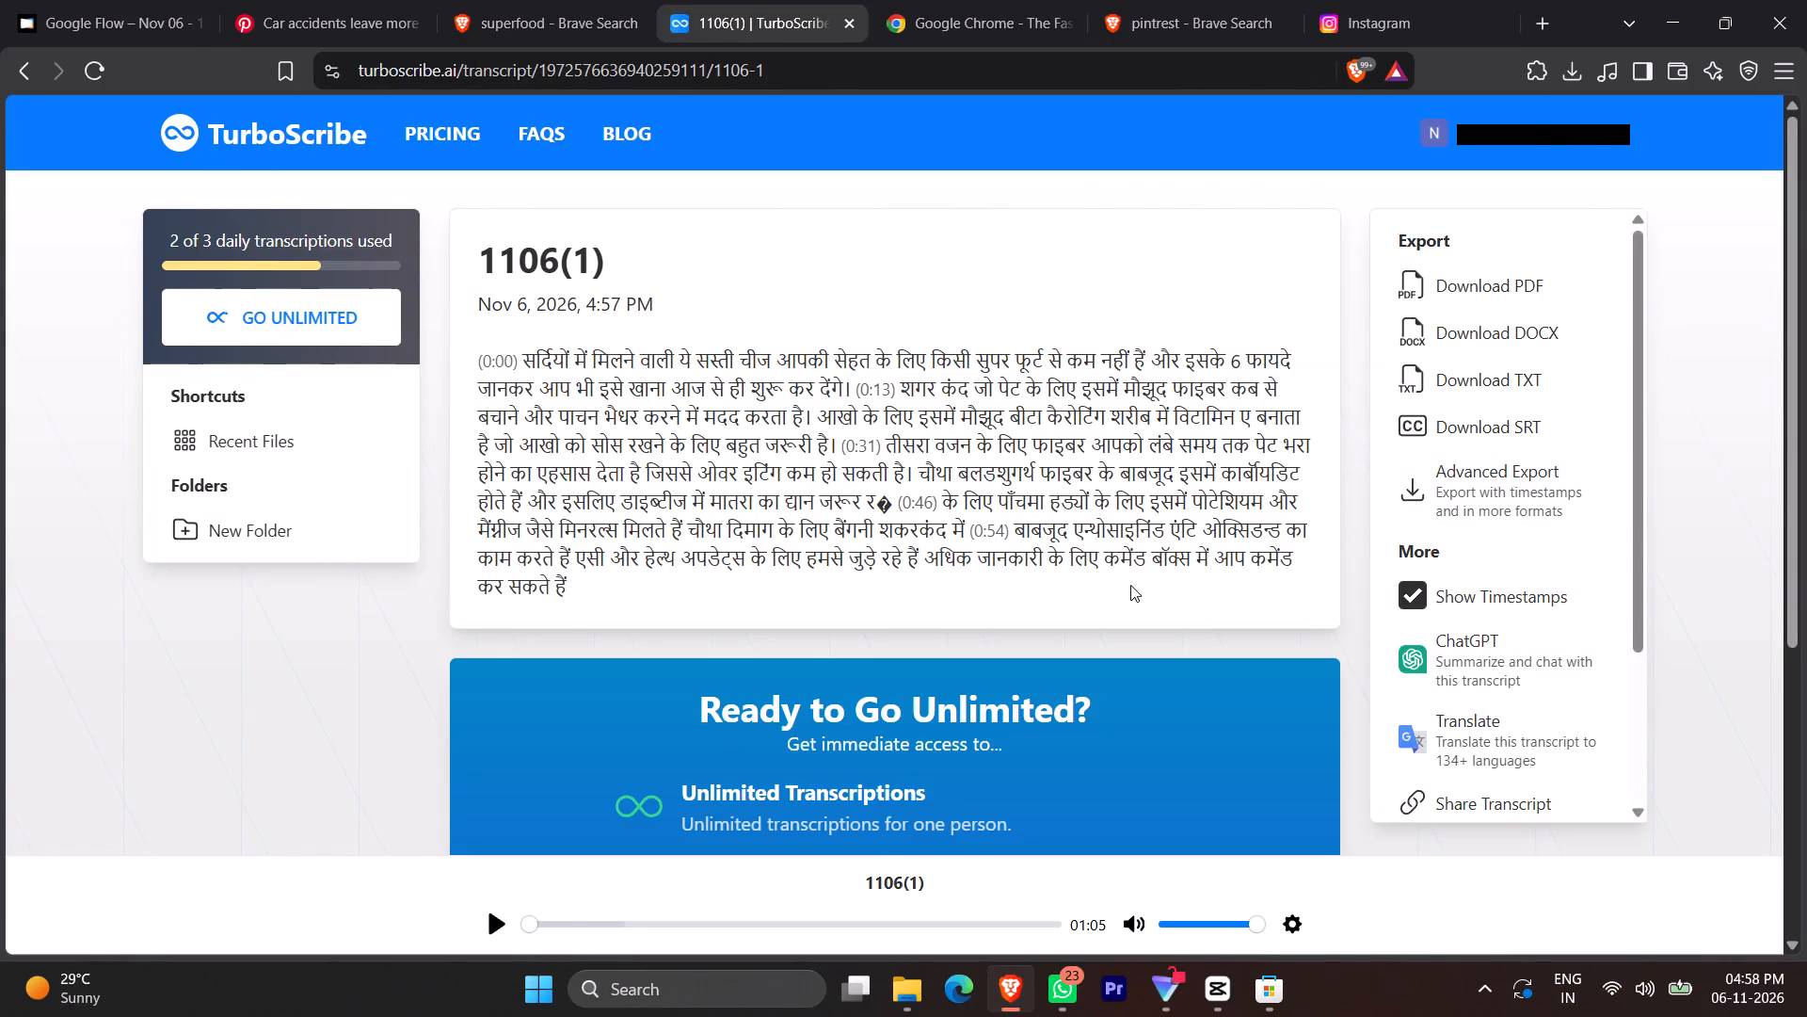
left_click(1015, 545)
left_click(1110, 494)
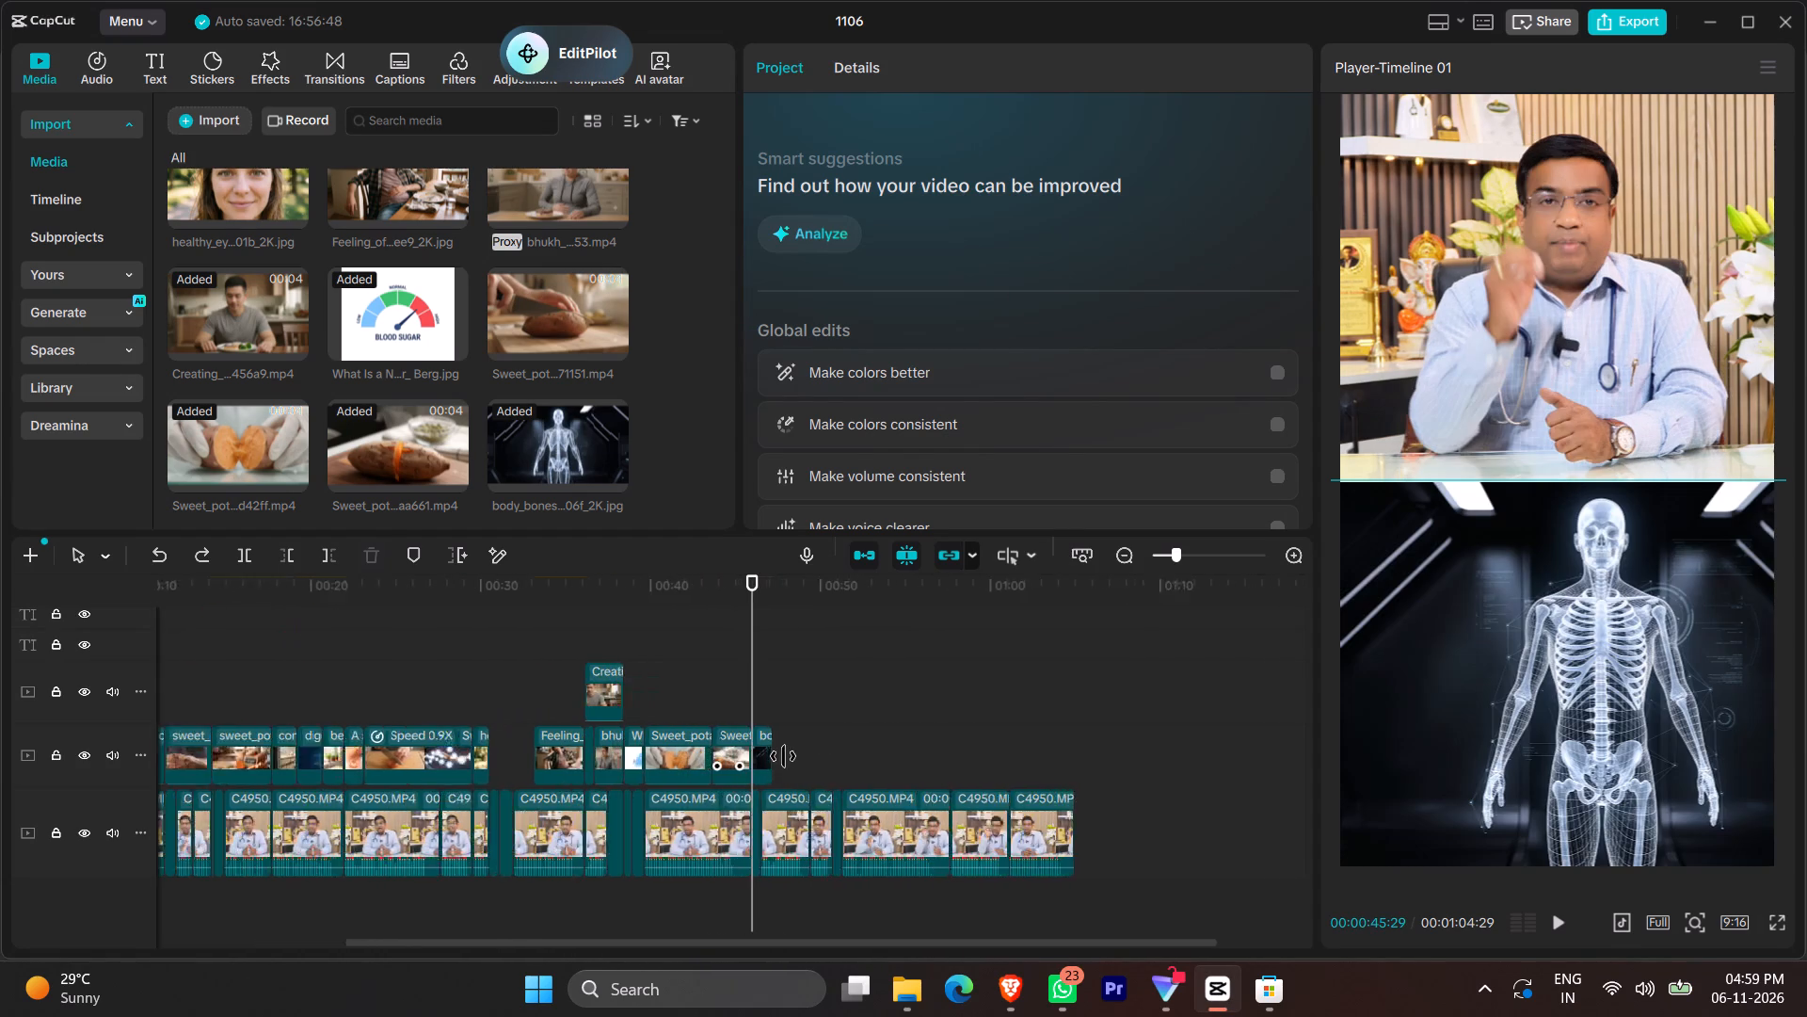
scroll(783, 756, "up", 8, "ctrl")
left_click(878, 695, "ctrl")
left_click(857, 695)
left_click(864, 697)
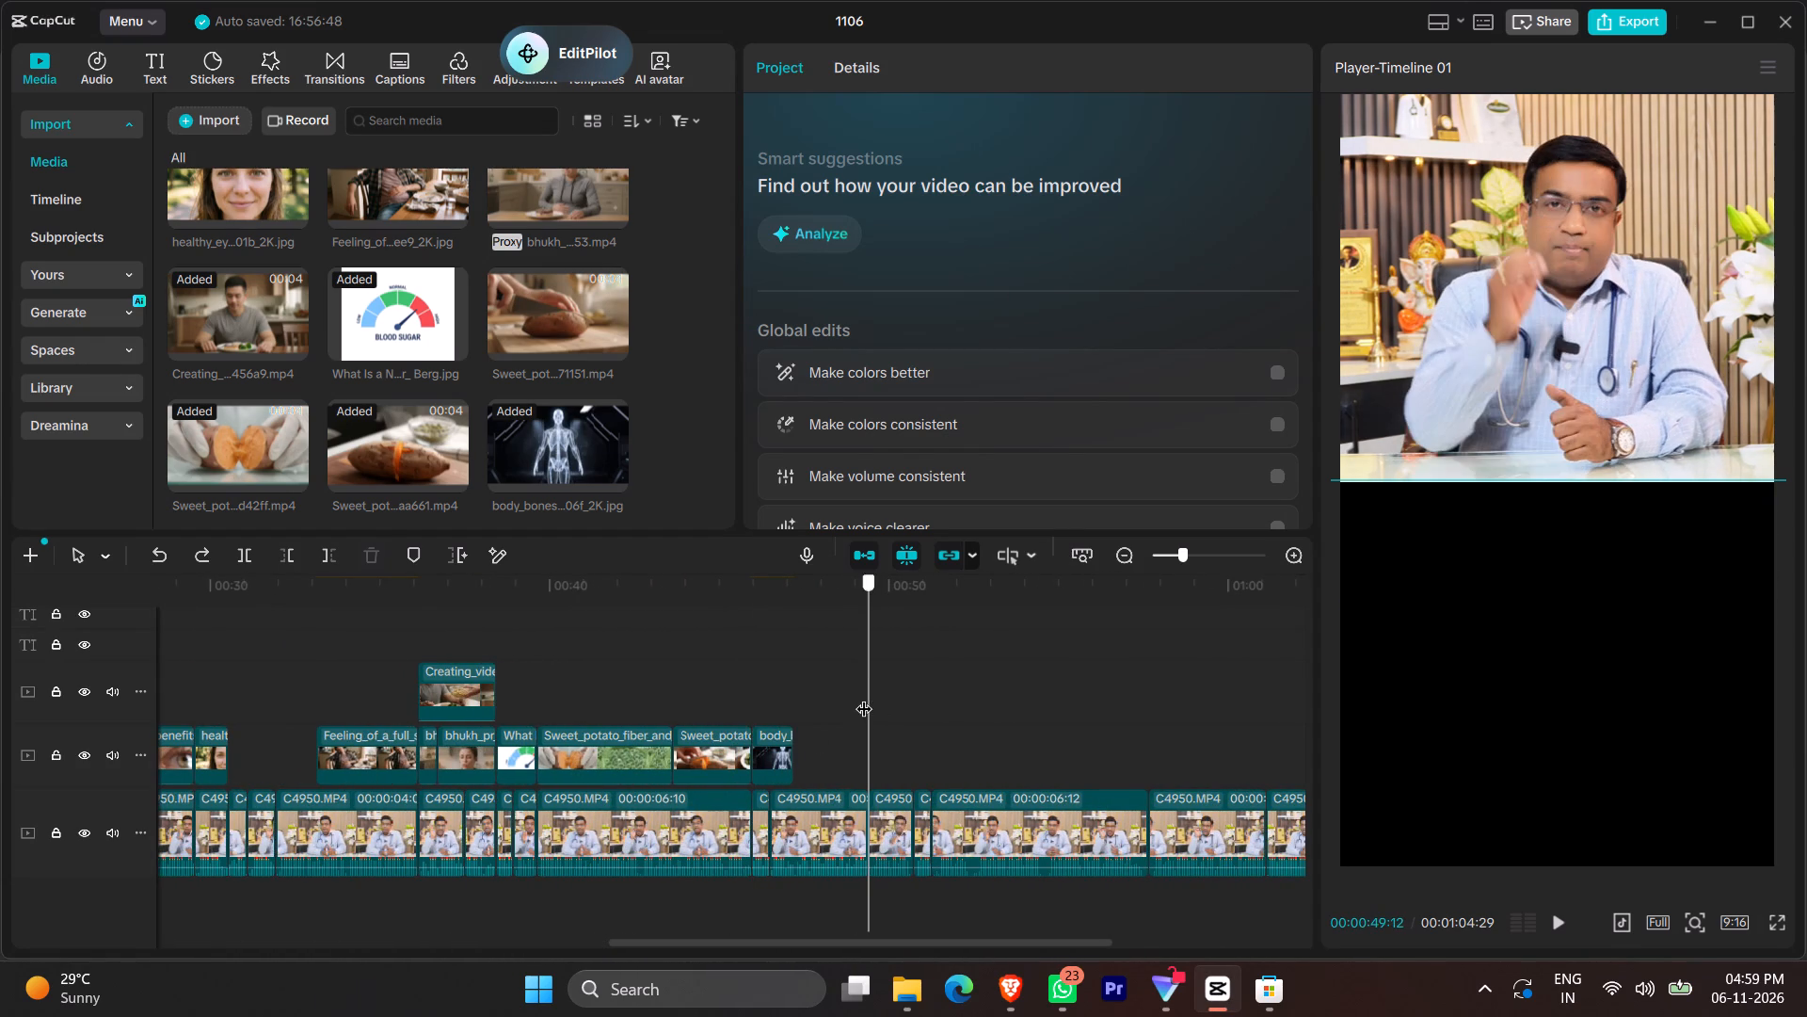
key("space")
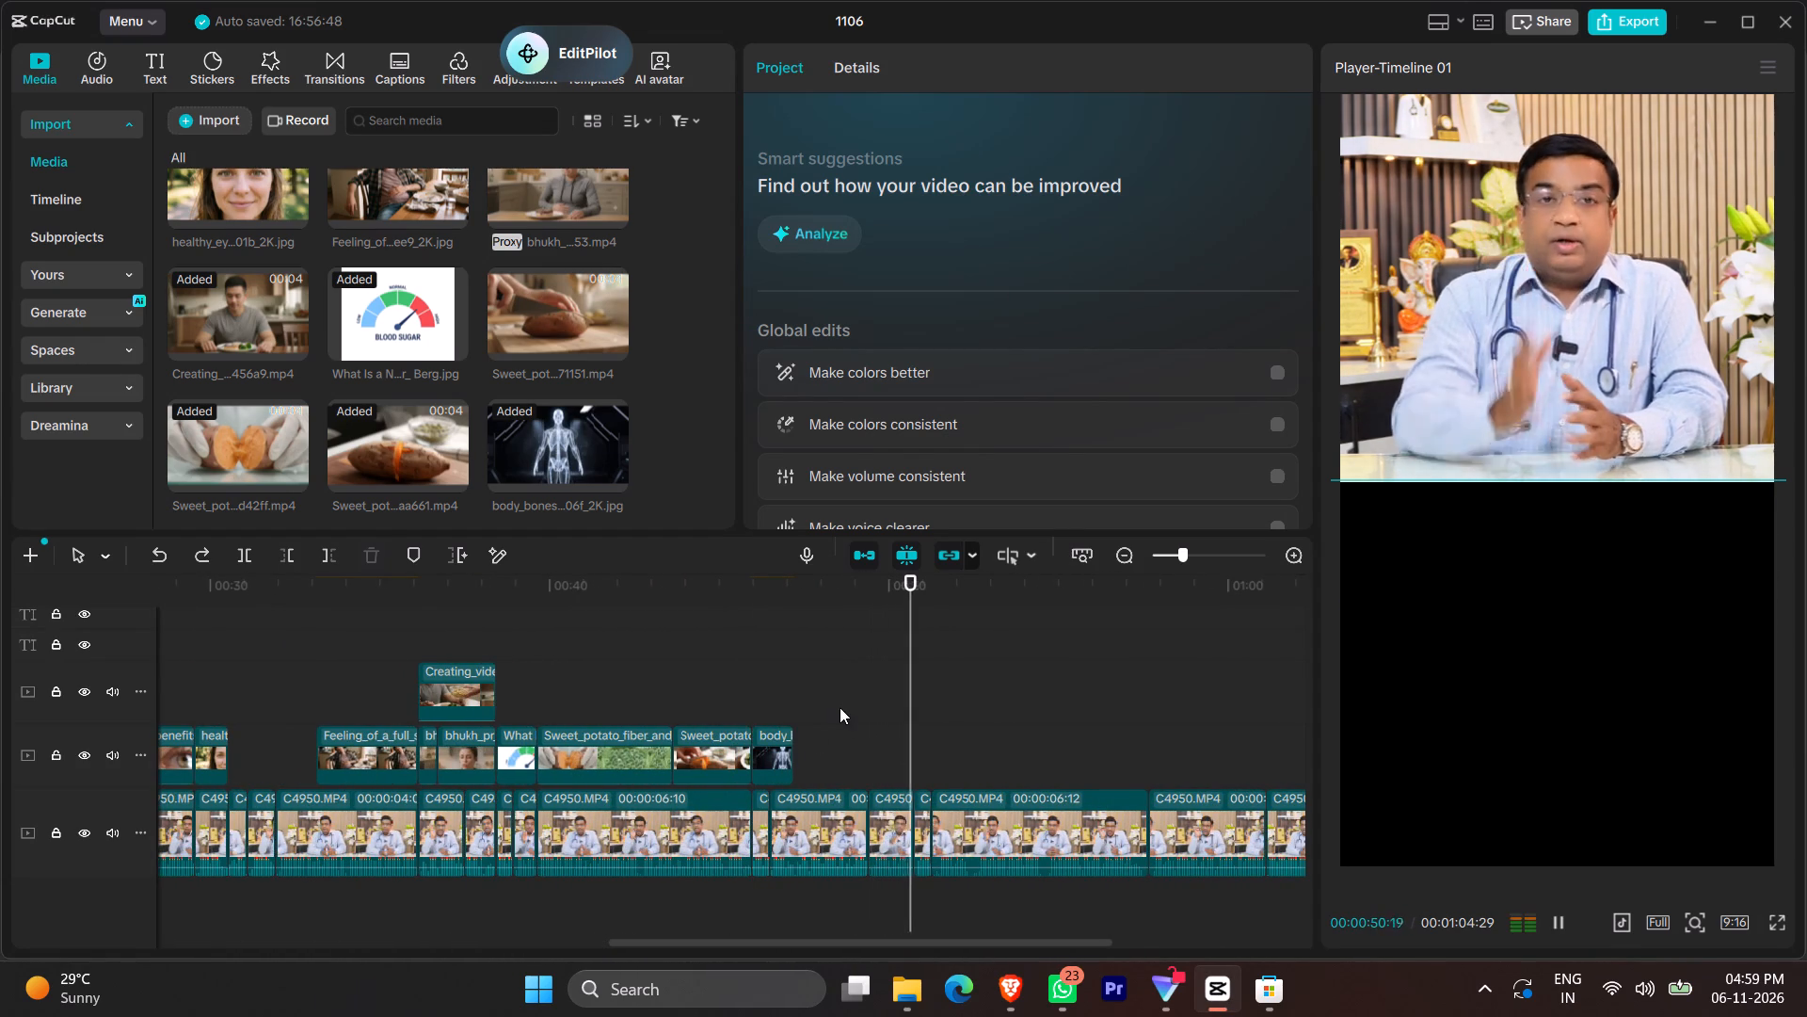
key("space")
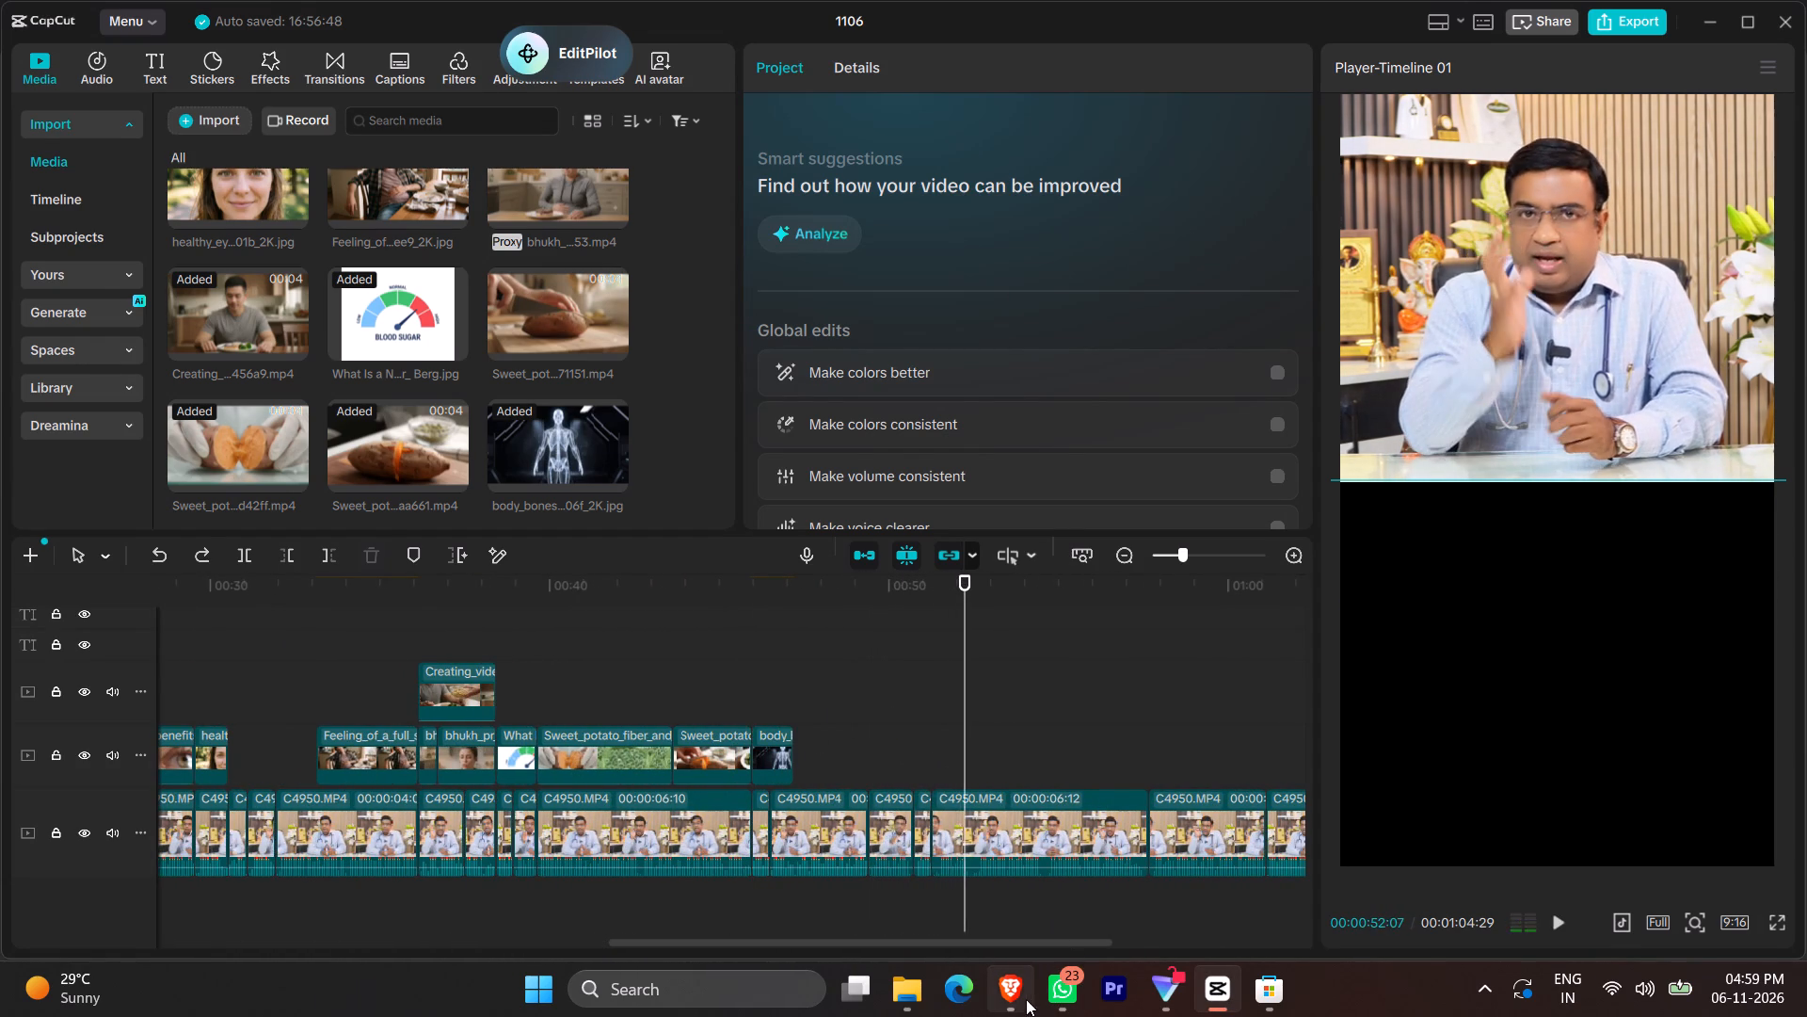
Switch to Pinterest in the browser, search for "brain" and look through the pins for a suitable visual.
left_click(1026, 999)
left_click(405, 0)
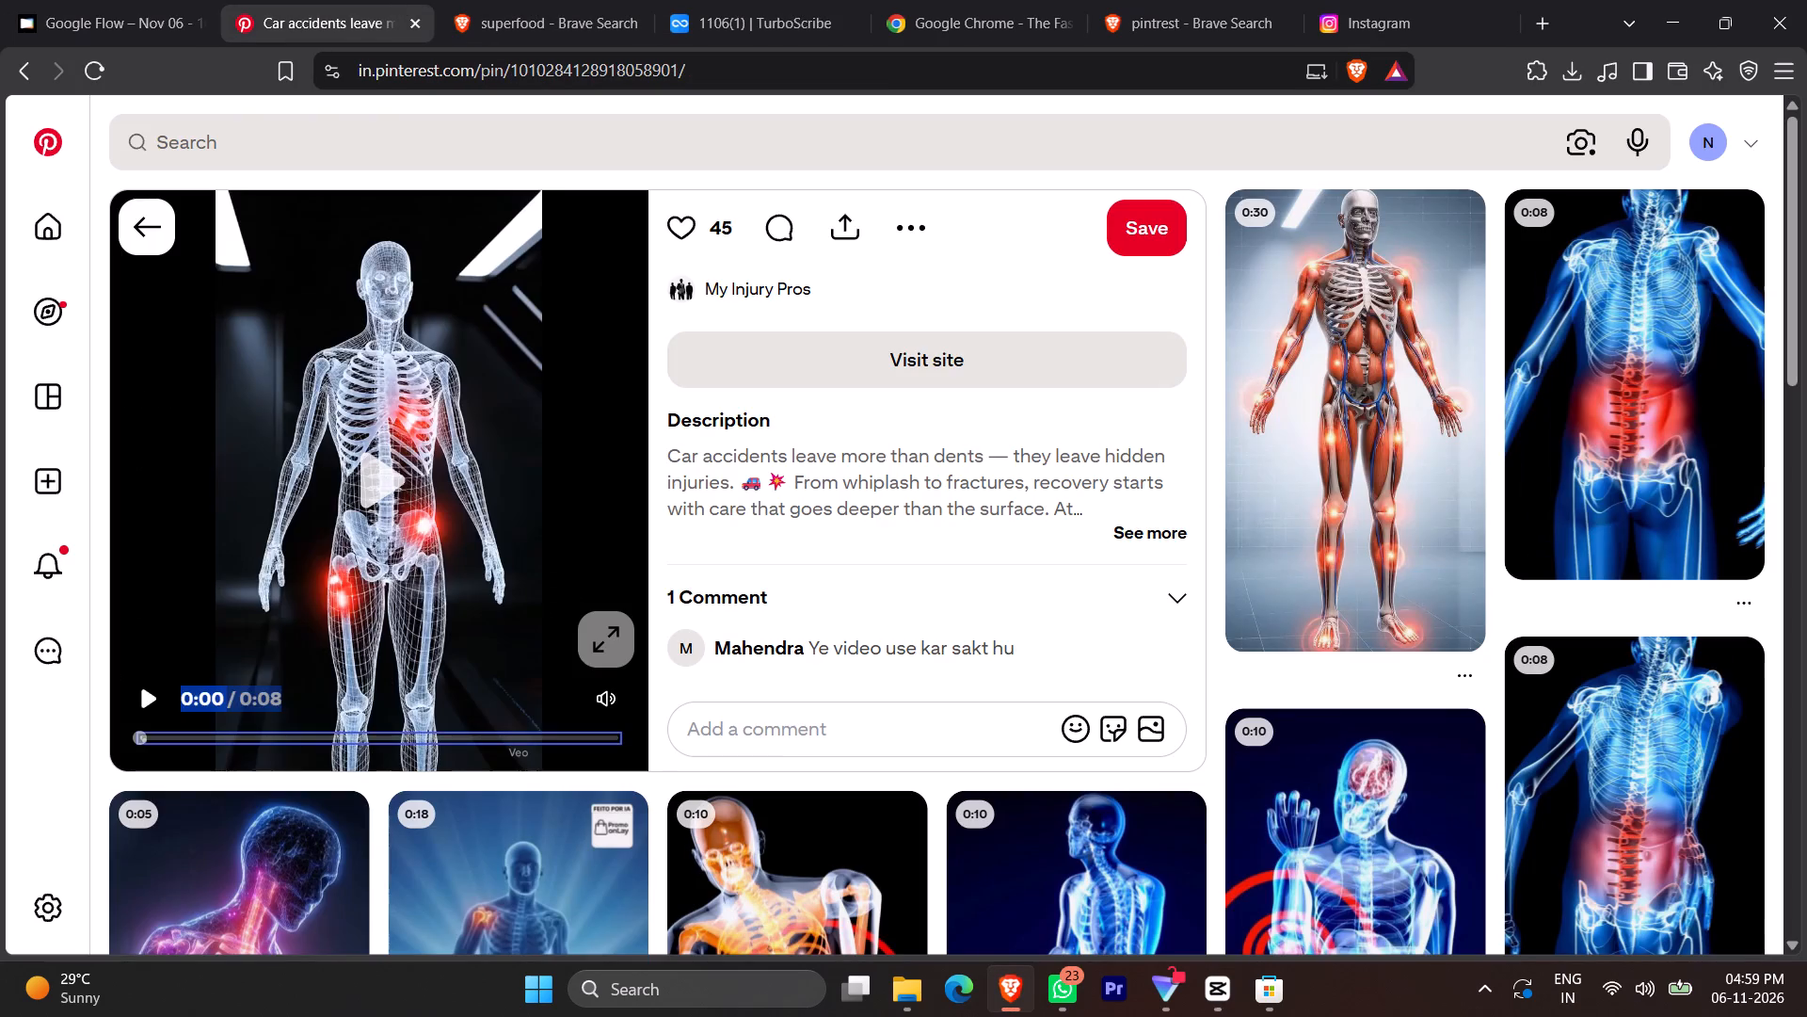
double_click(591, 139)
type("brain")
key("space")
key("Return")
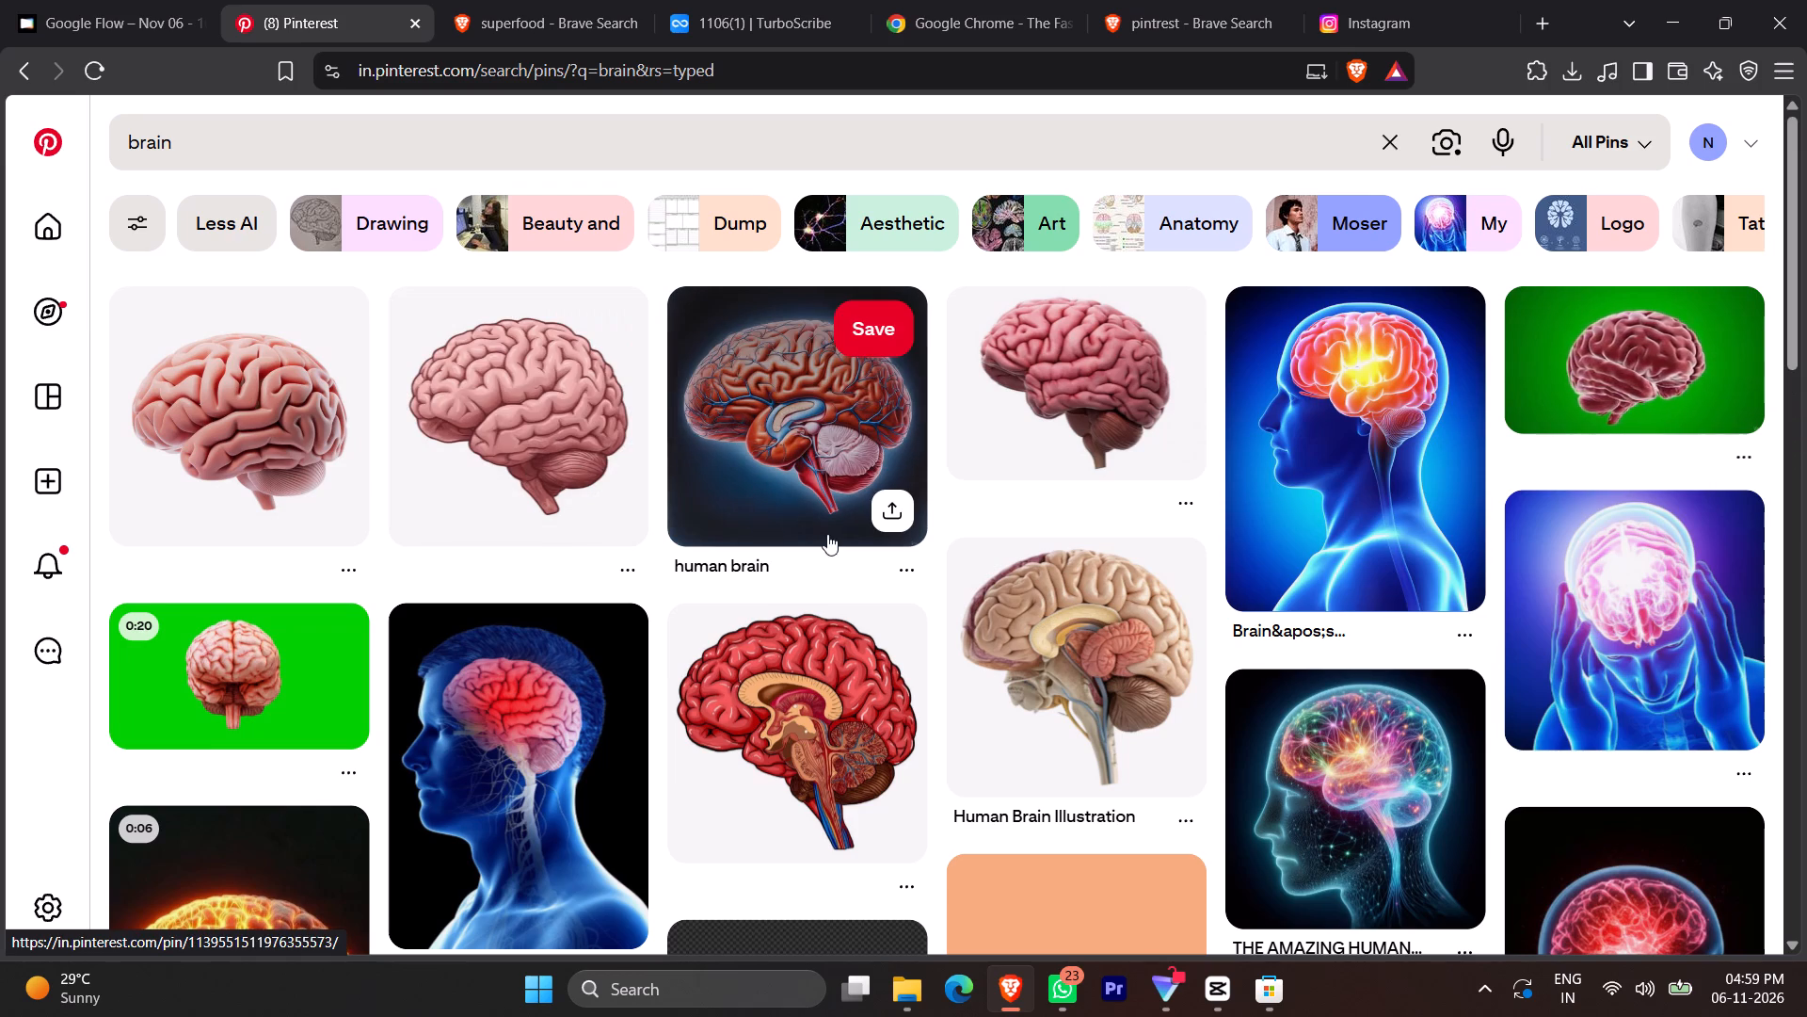
scroll(1173, 629, "down", 2)
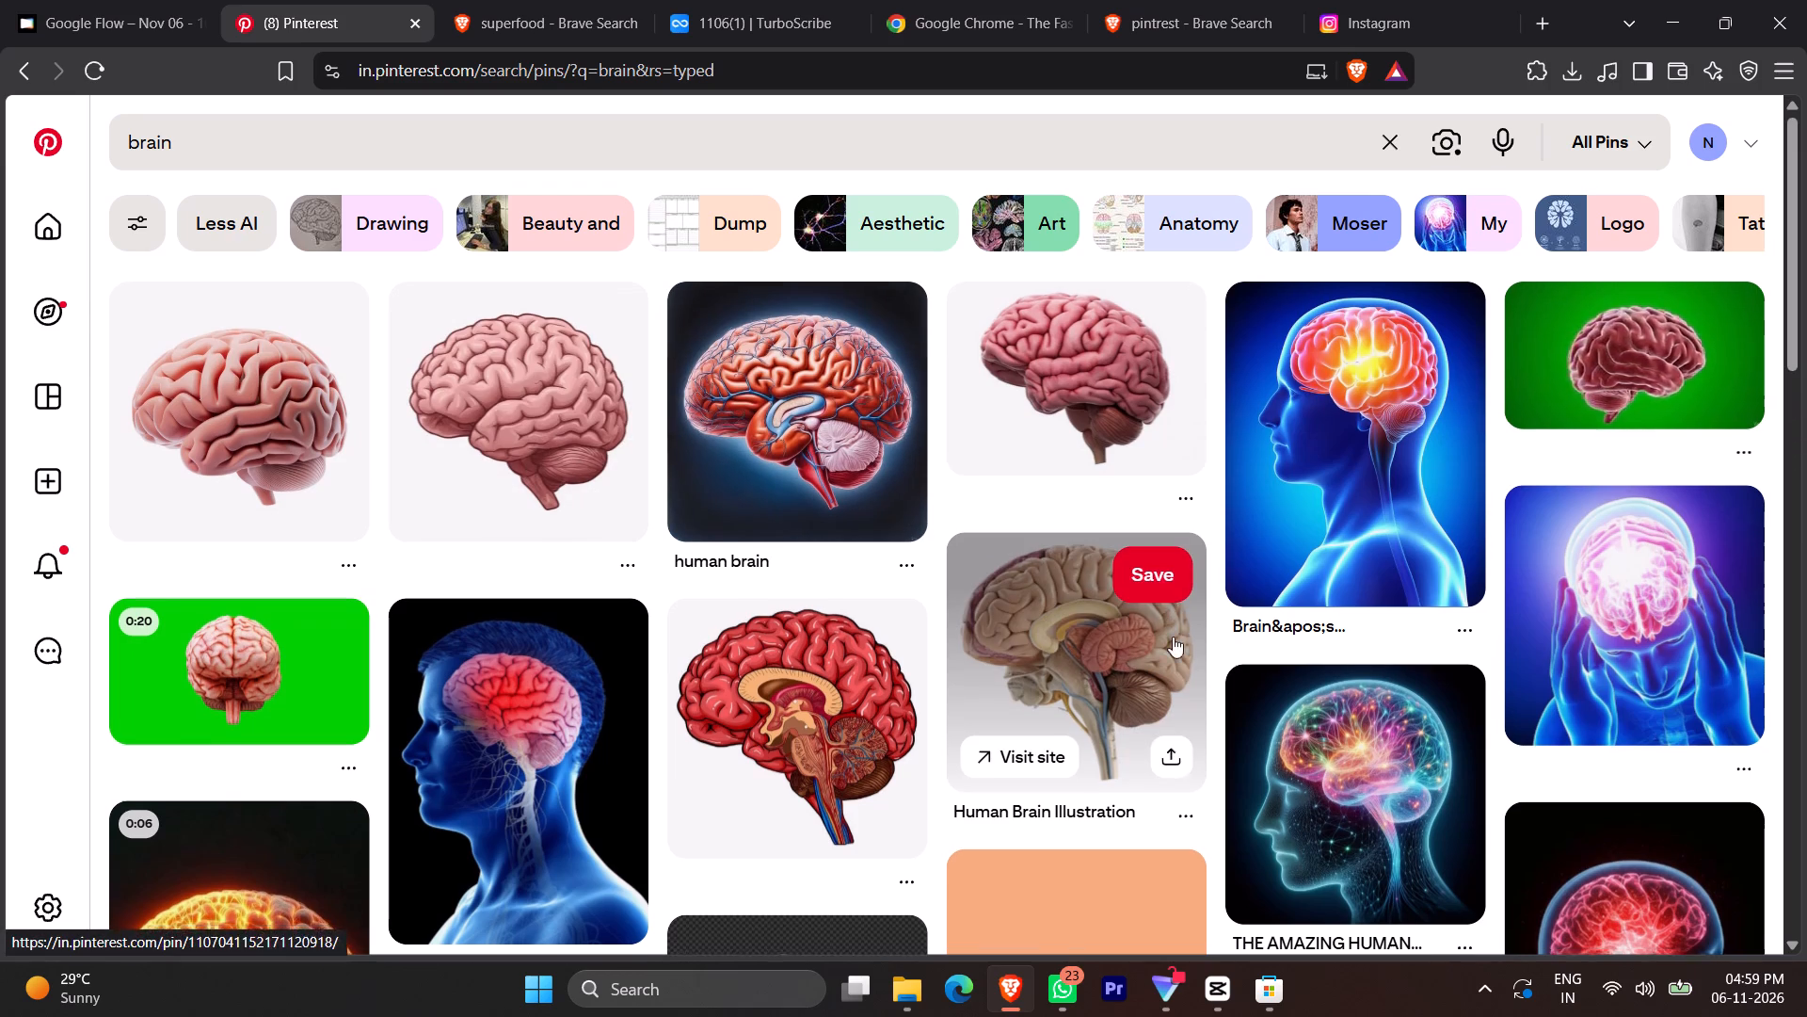
scroll(1109, 633, "down", 2)
scroll(988, 615, "down", 2)
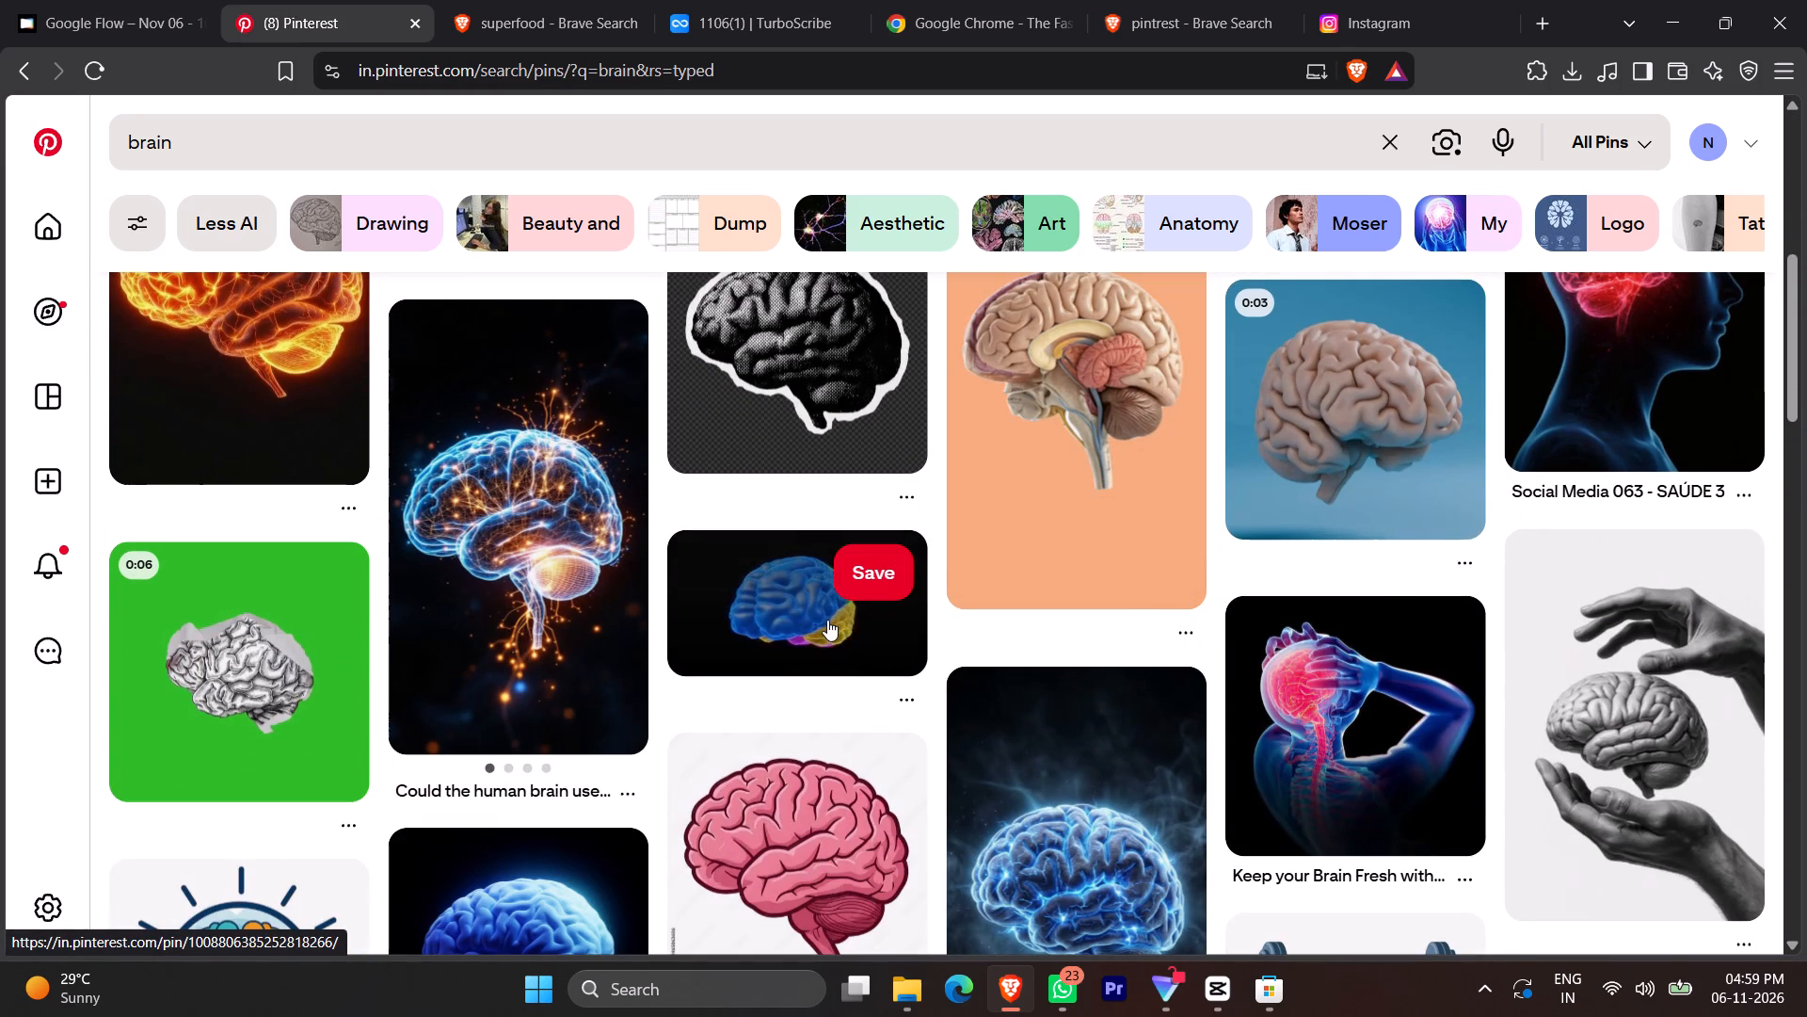
scroll(867, 618, "down", 3)
Refine the Pinterest search to "brain 16:9".
left_click(530, 135)
key("space")
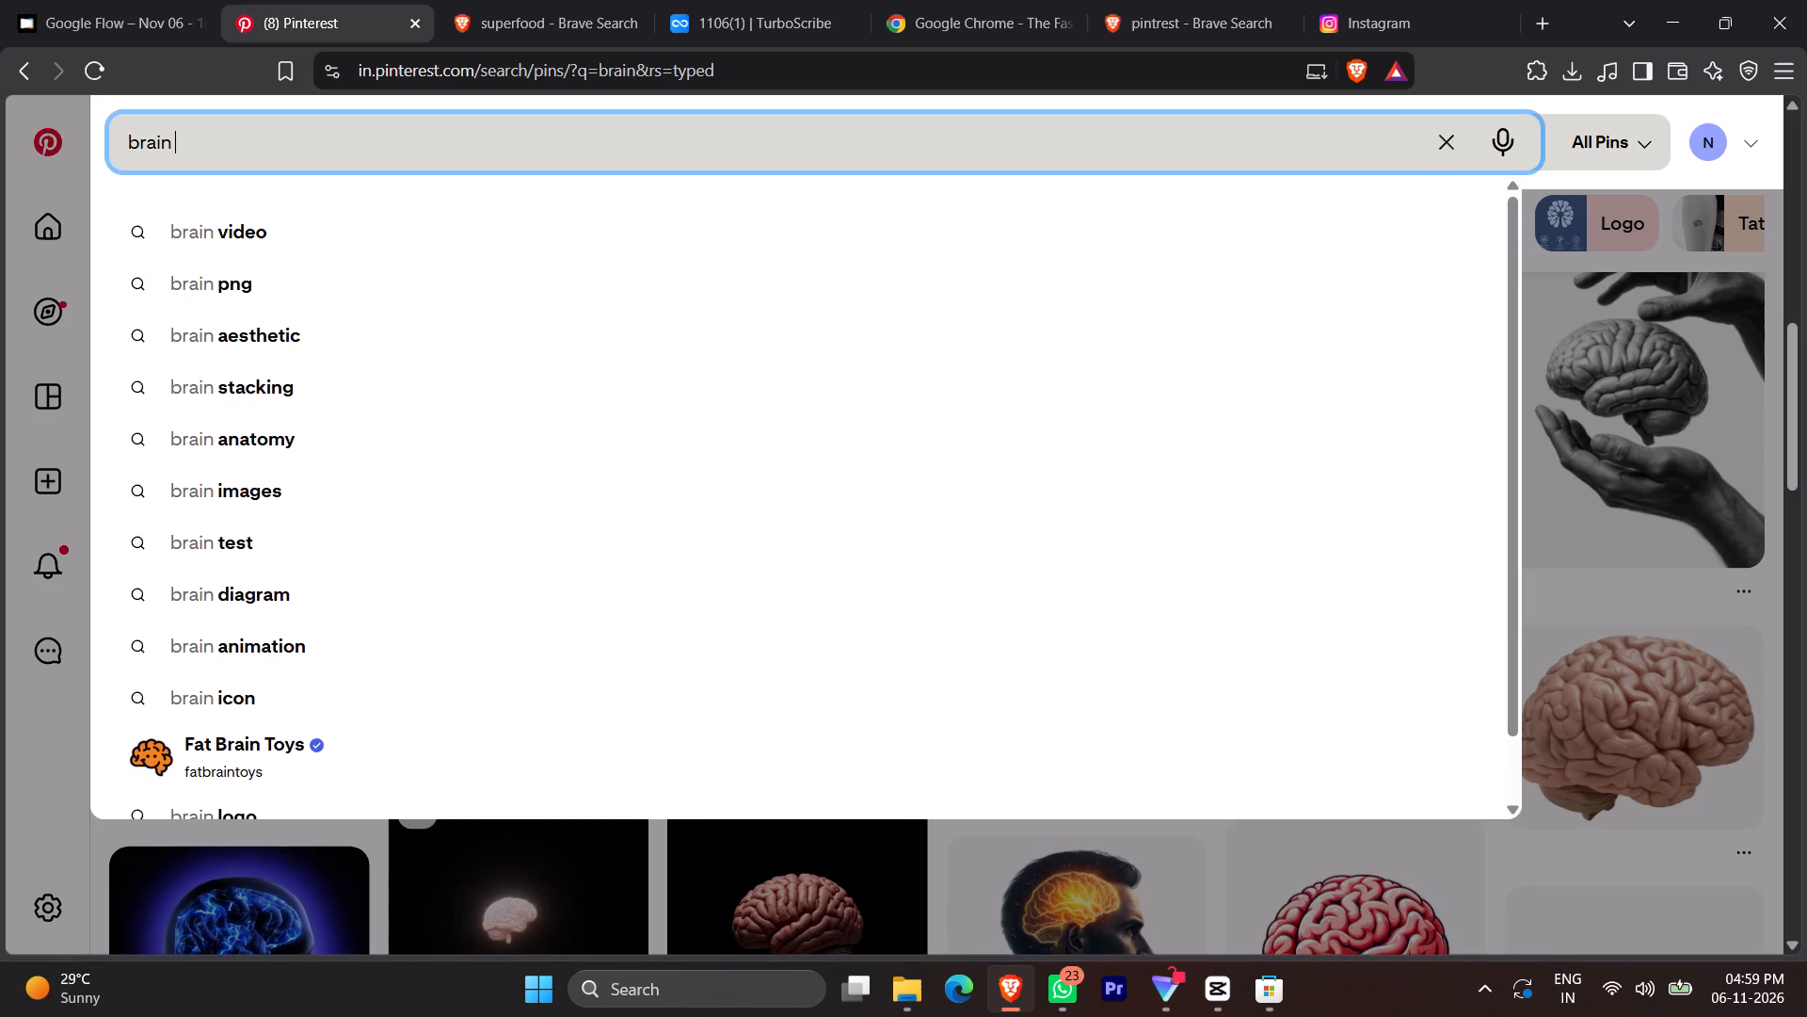
type("16")
key("BackSpace")
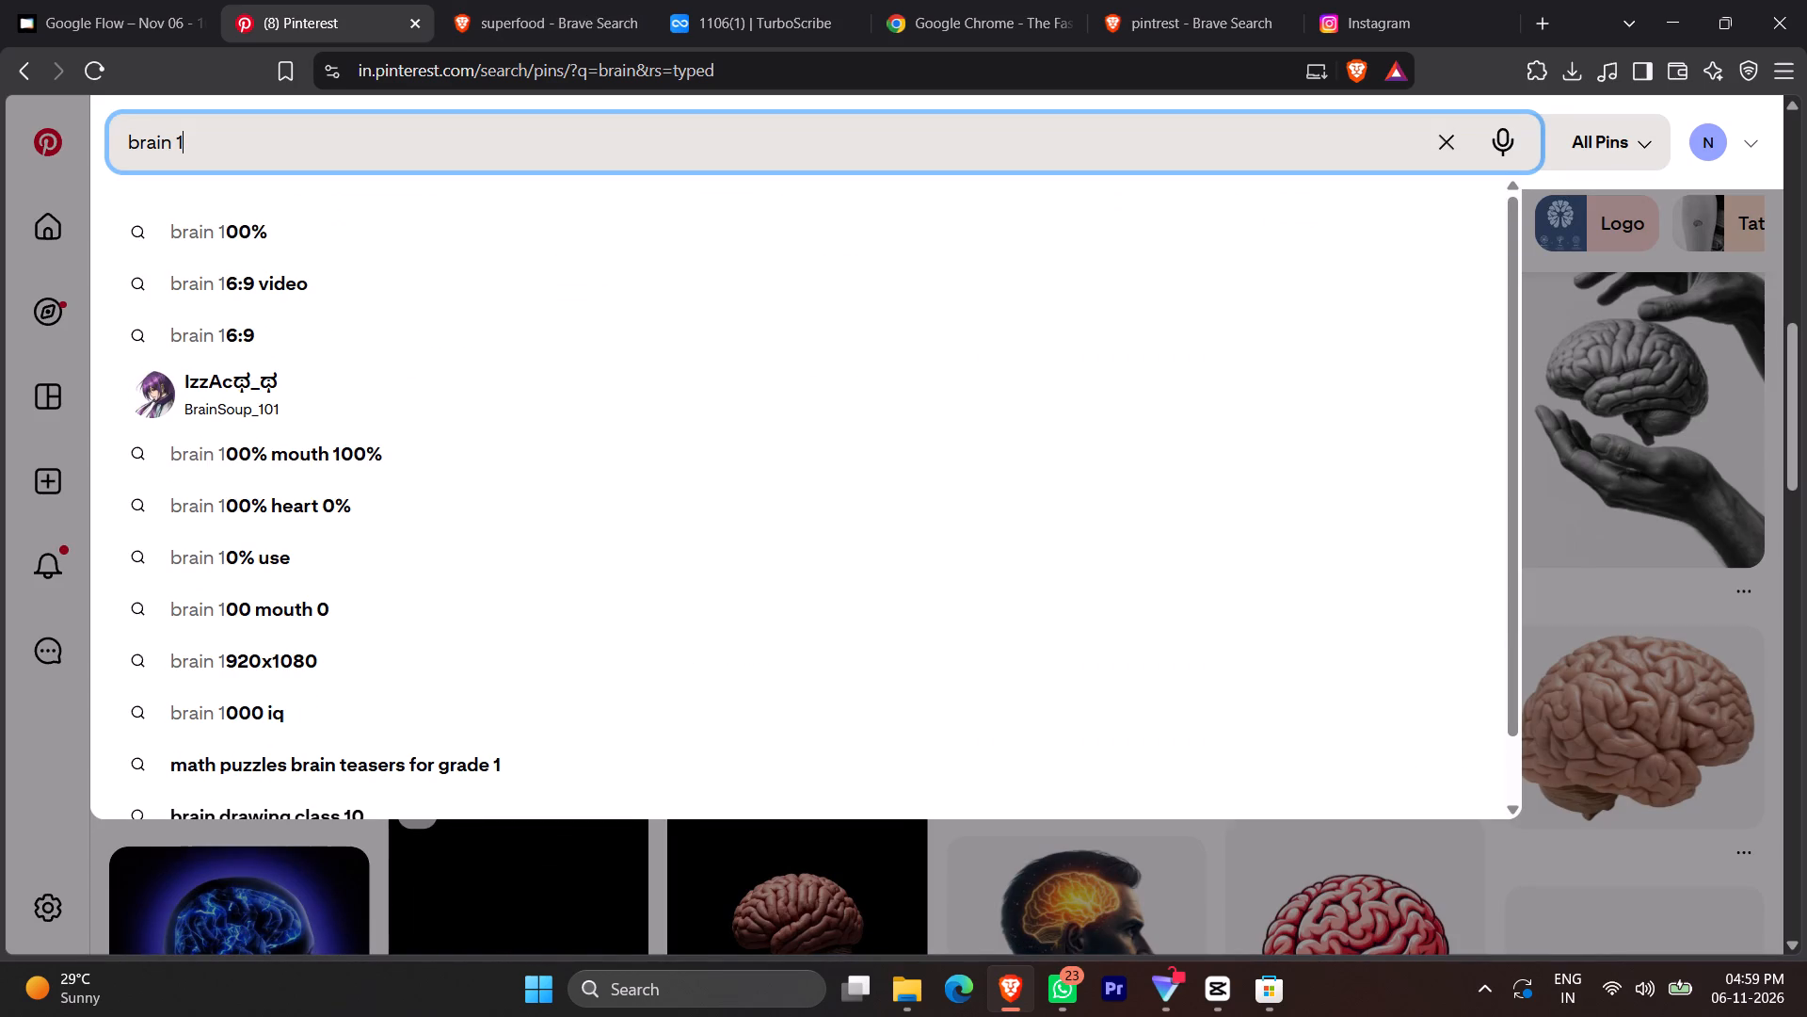
type("6:")
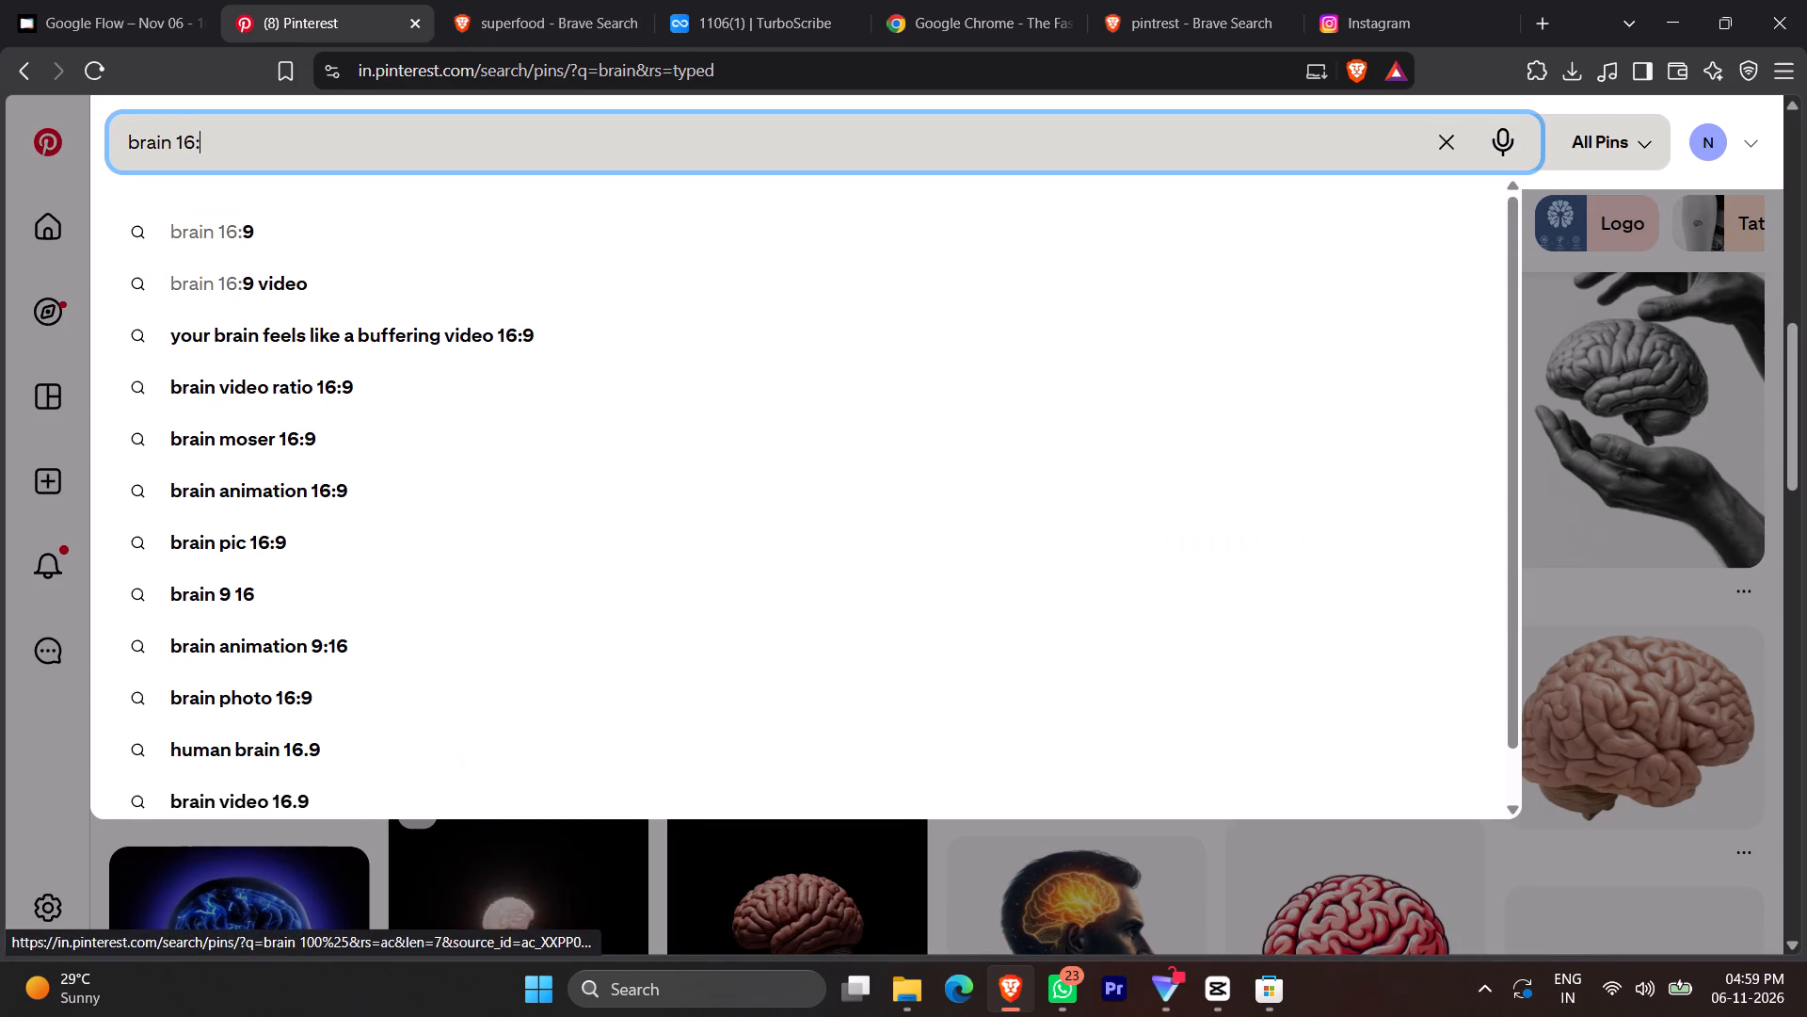
key("9")
key("Return")
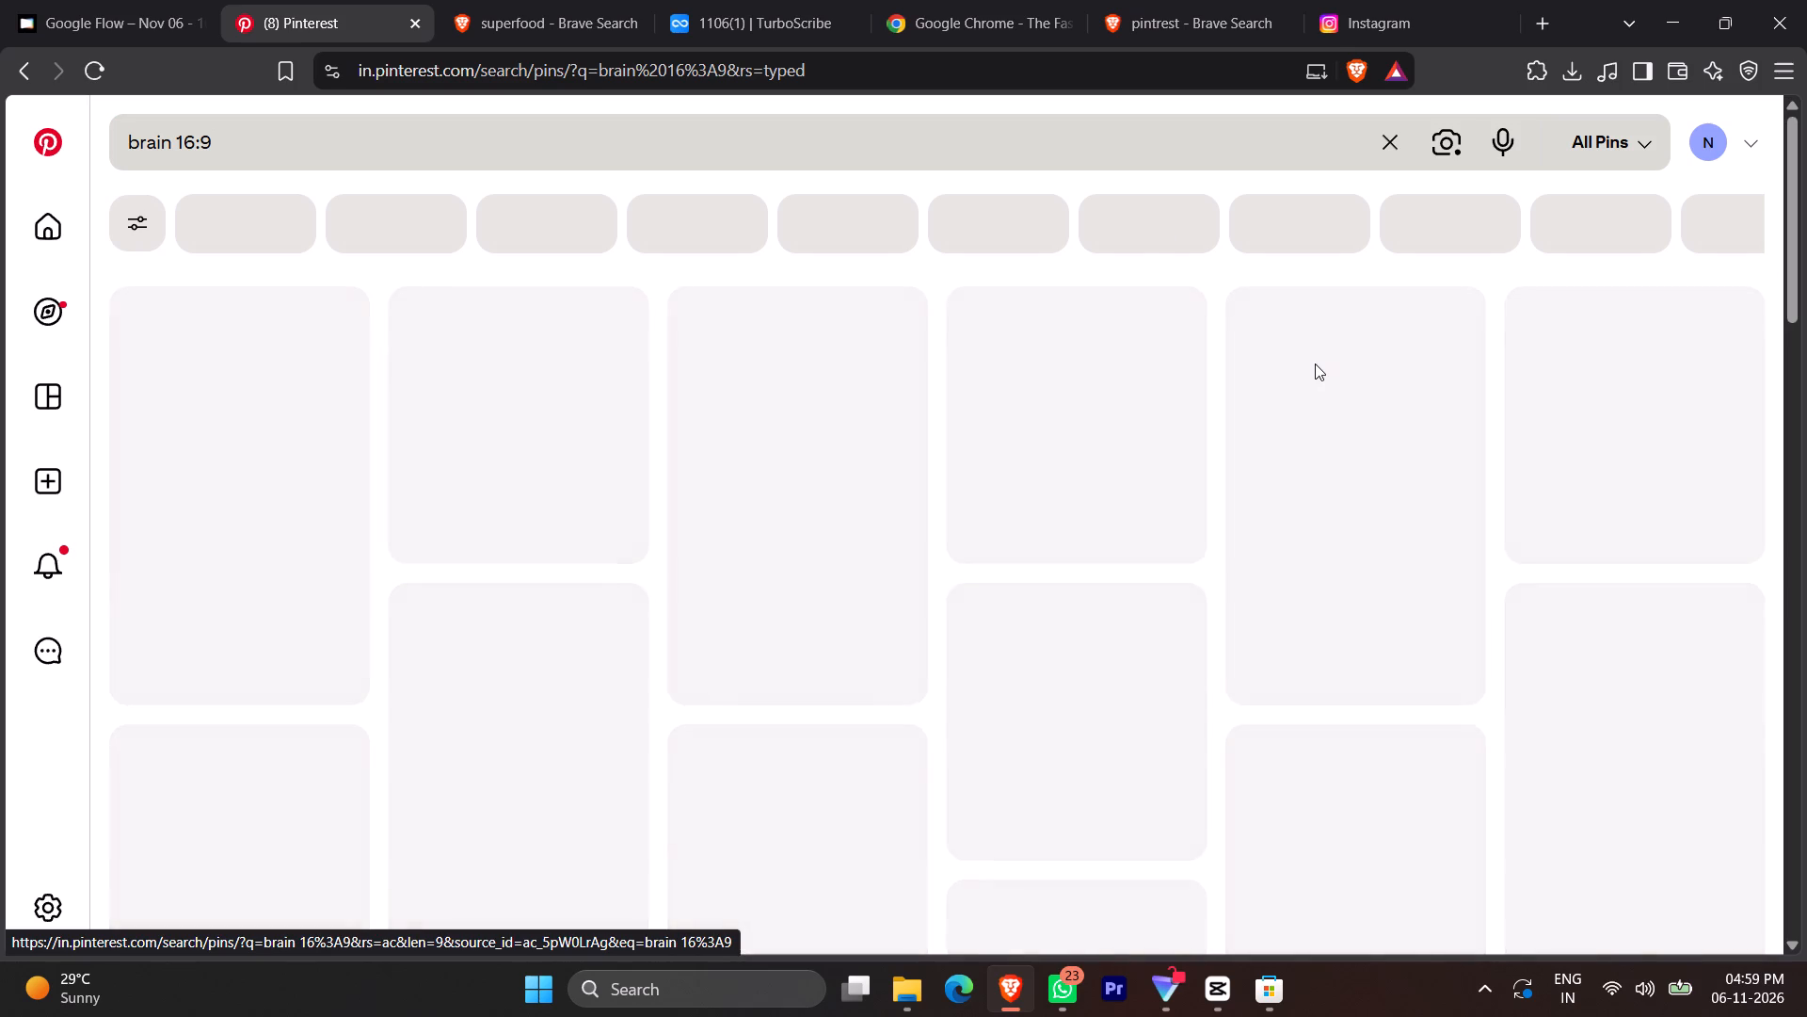
Open the "Human Mind in hand" pin from the brain results and download its image.
left_click(487, 377)
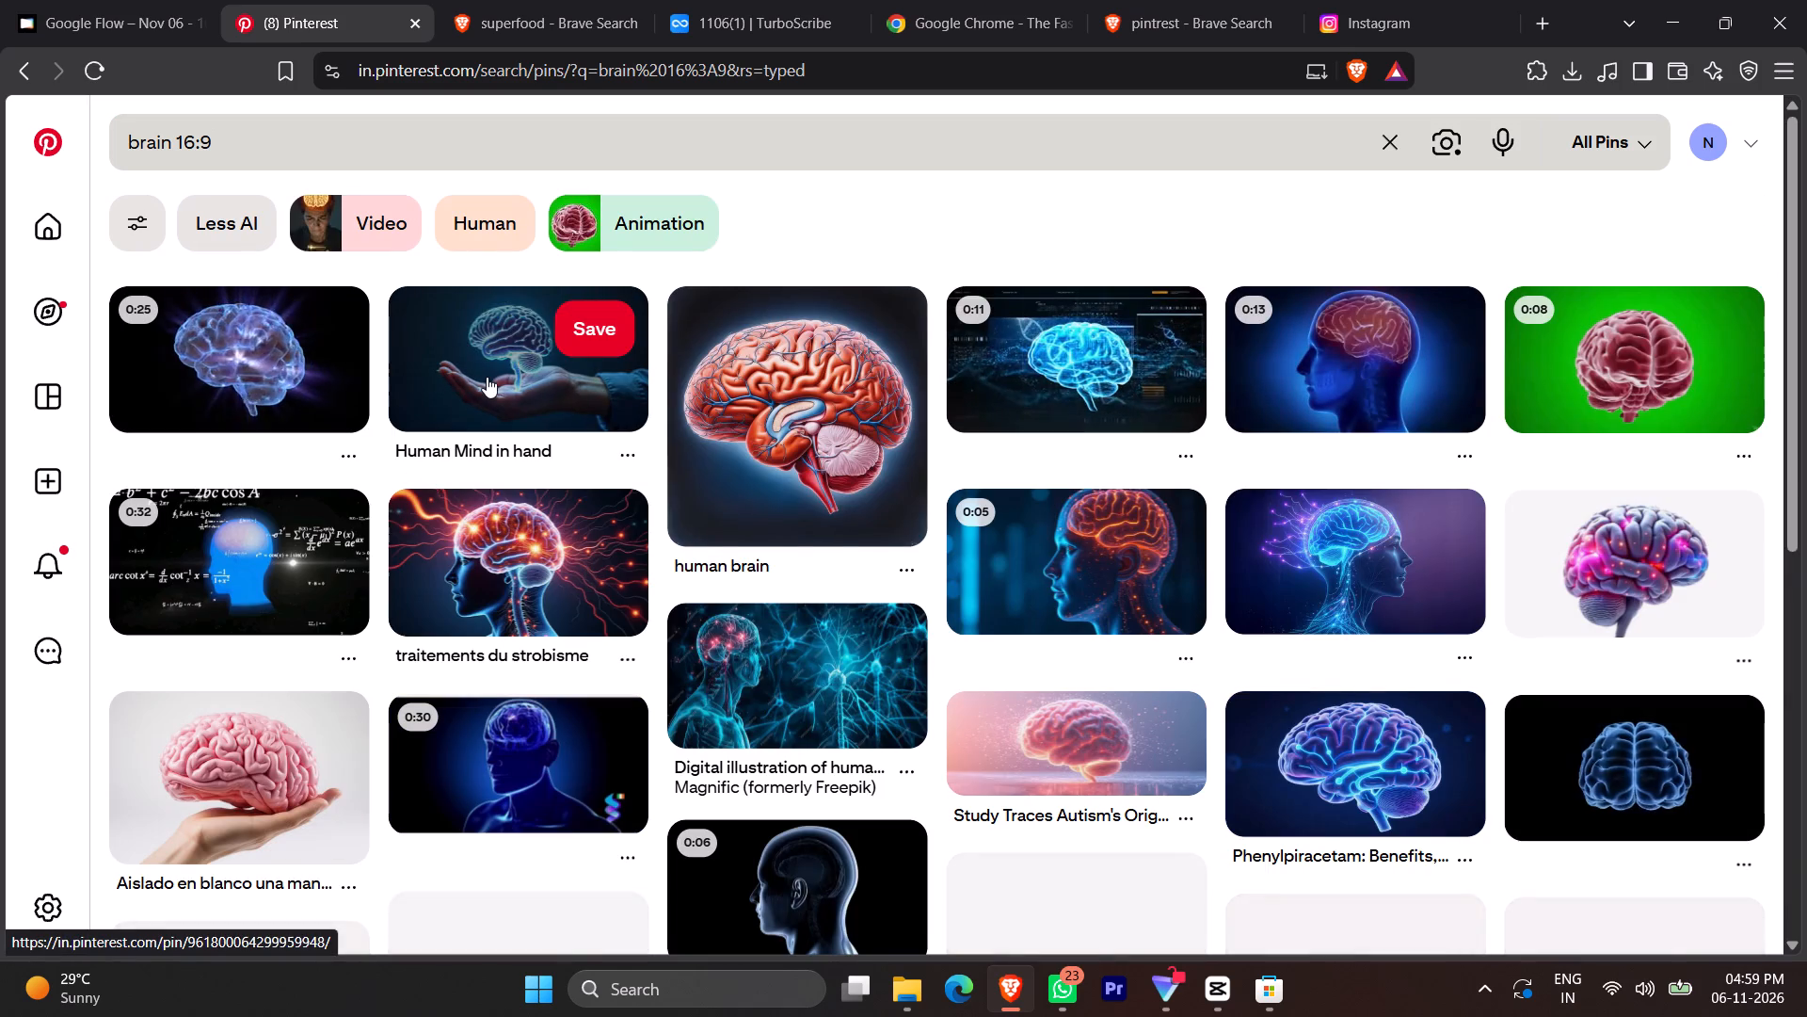
left_click(905, 218)
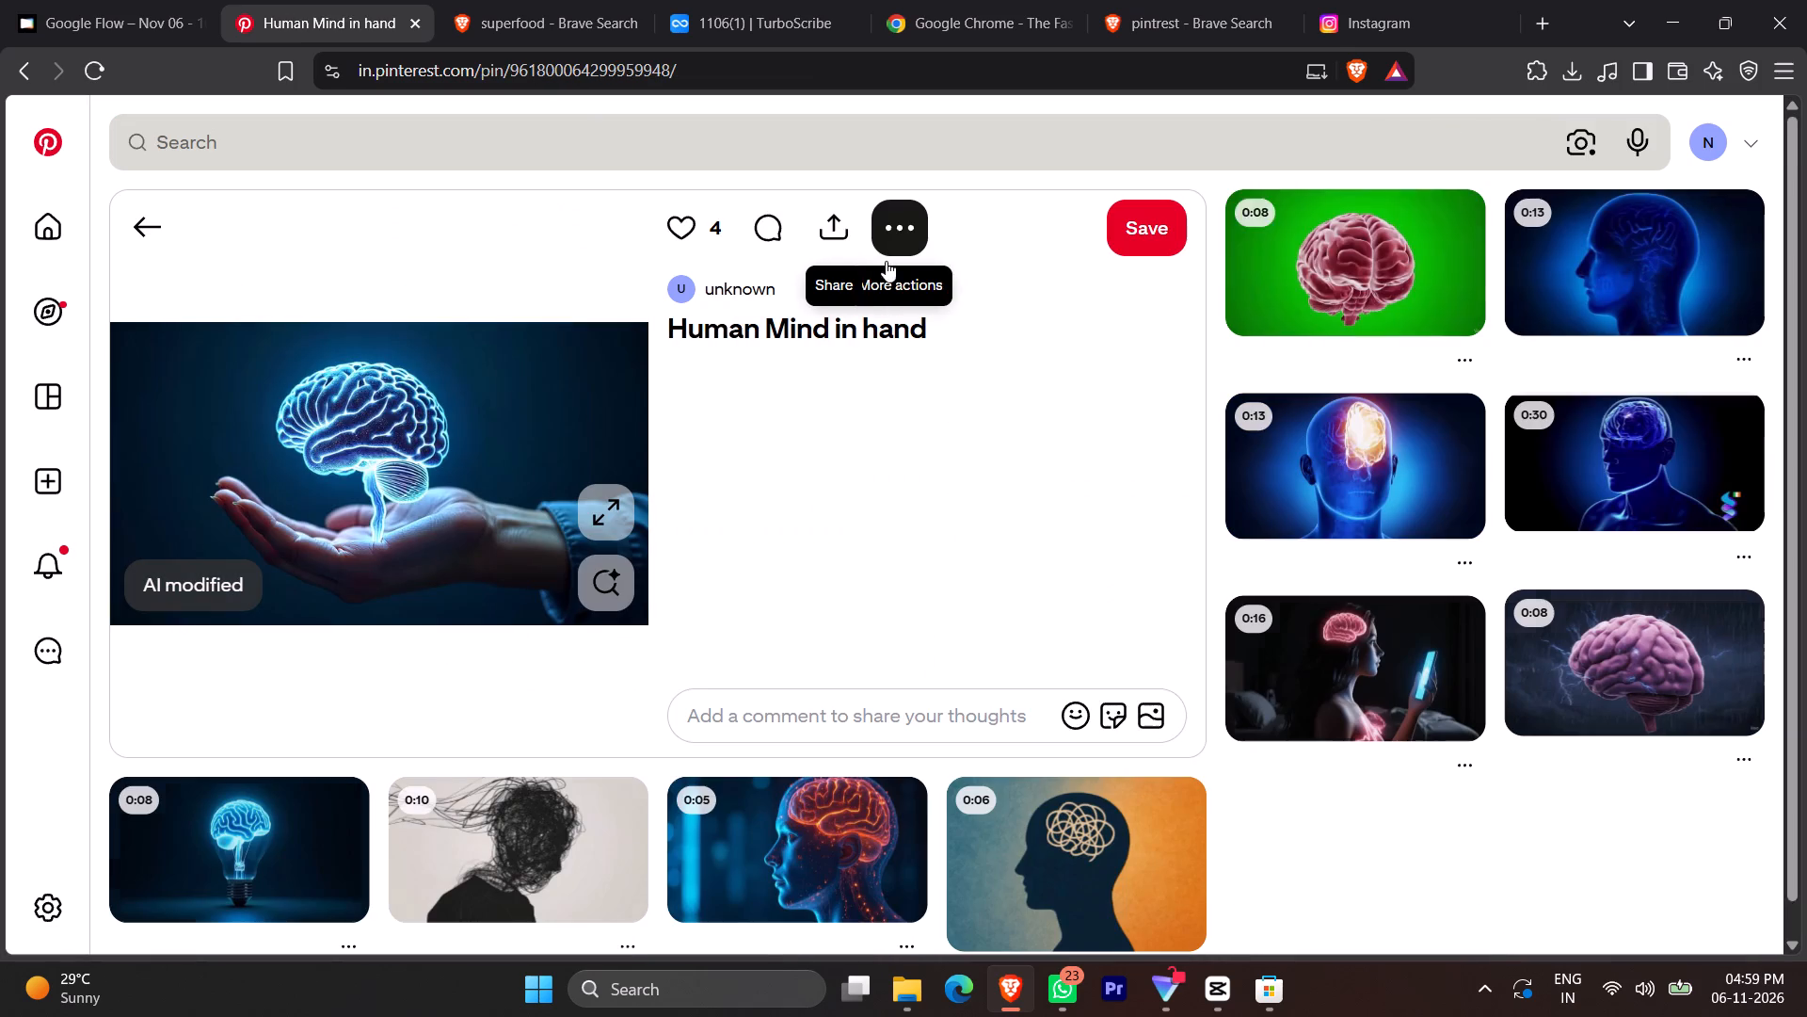
left_click(888, 393)
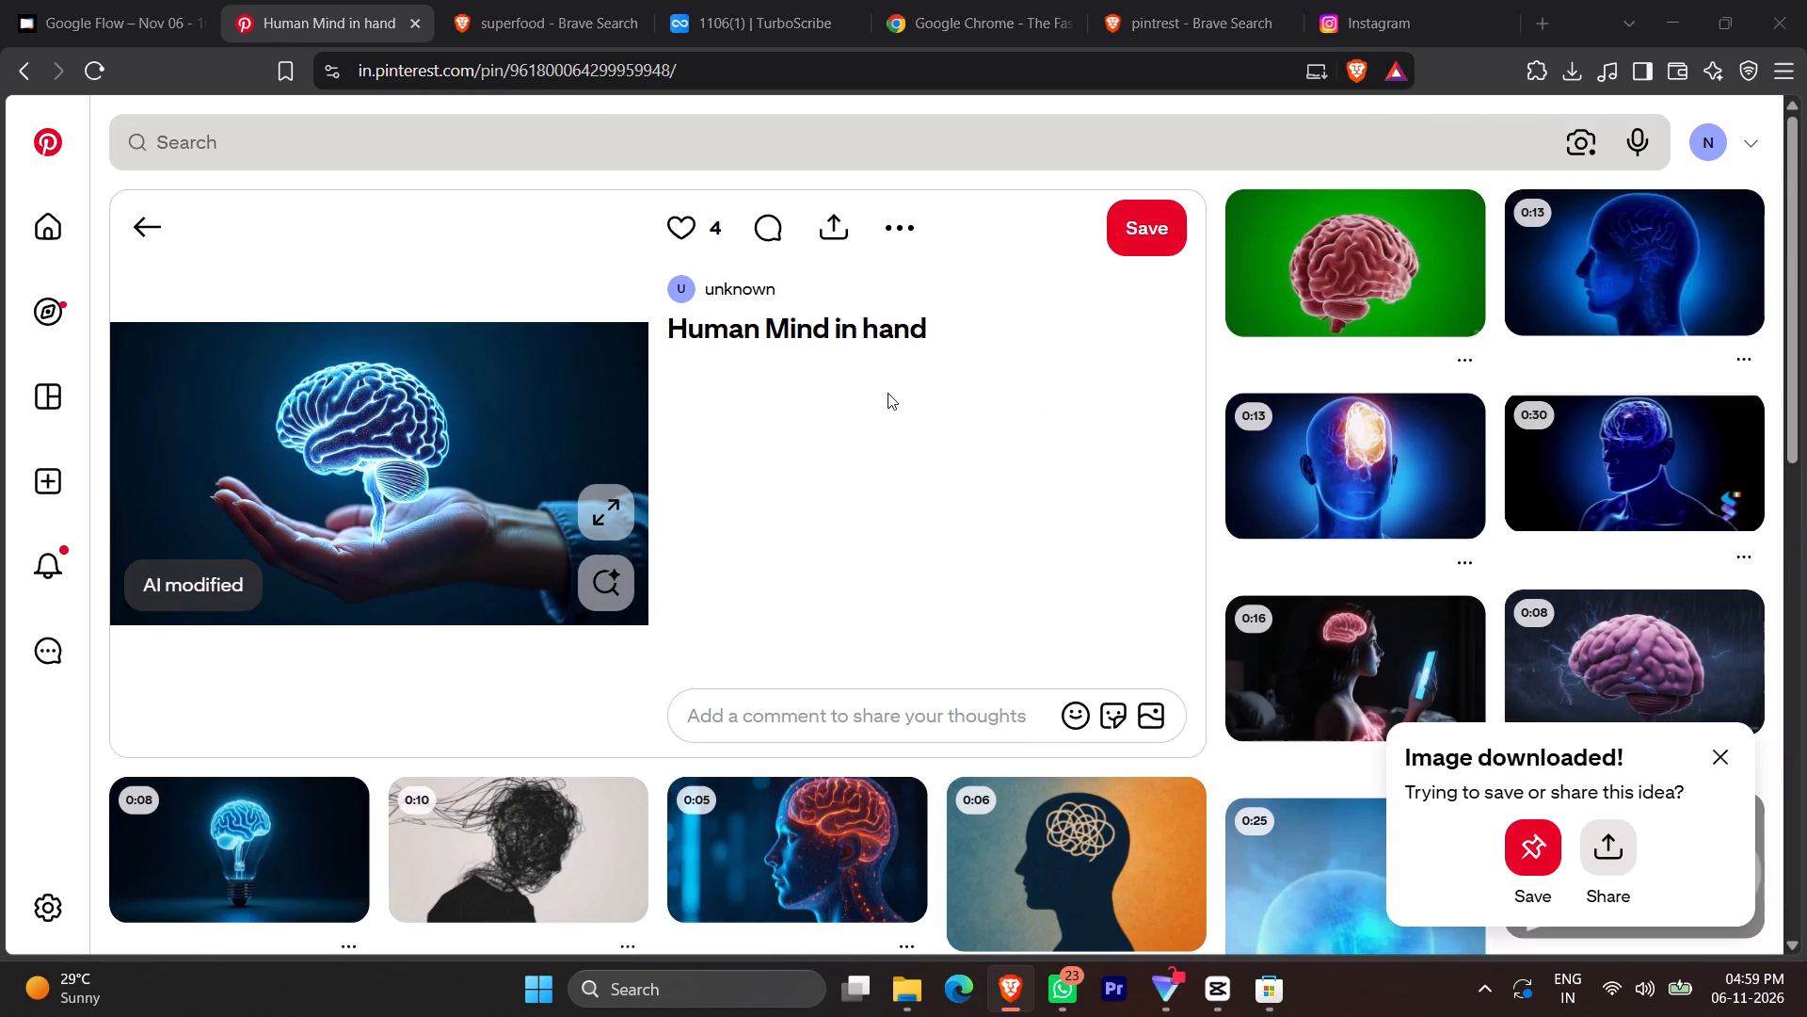
left_click(1613, 899)
left_click(1613, 920)
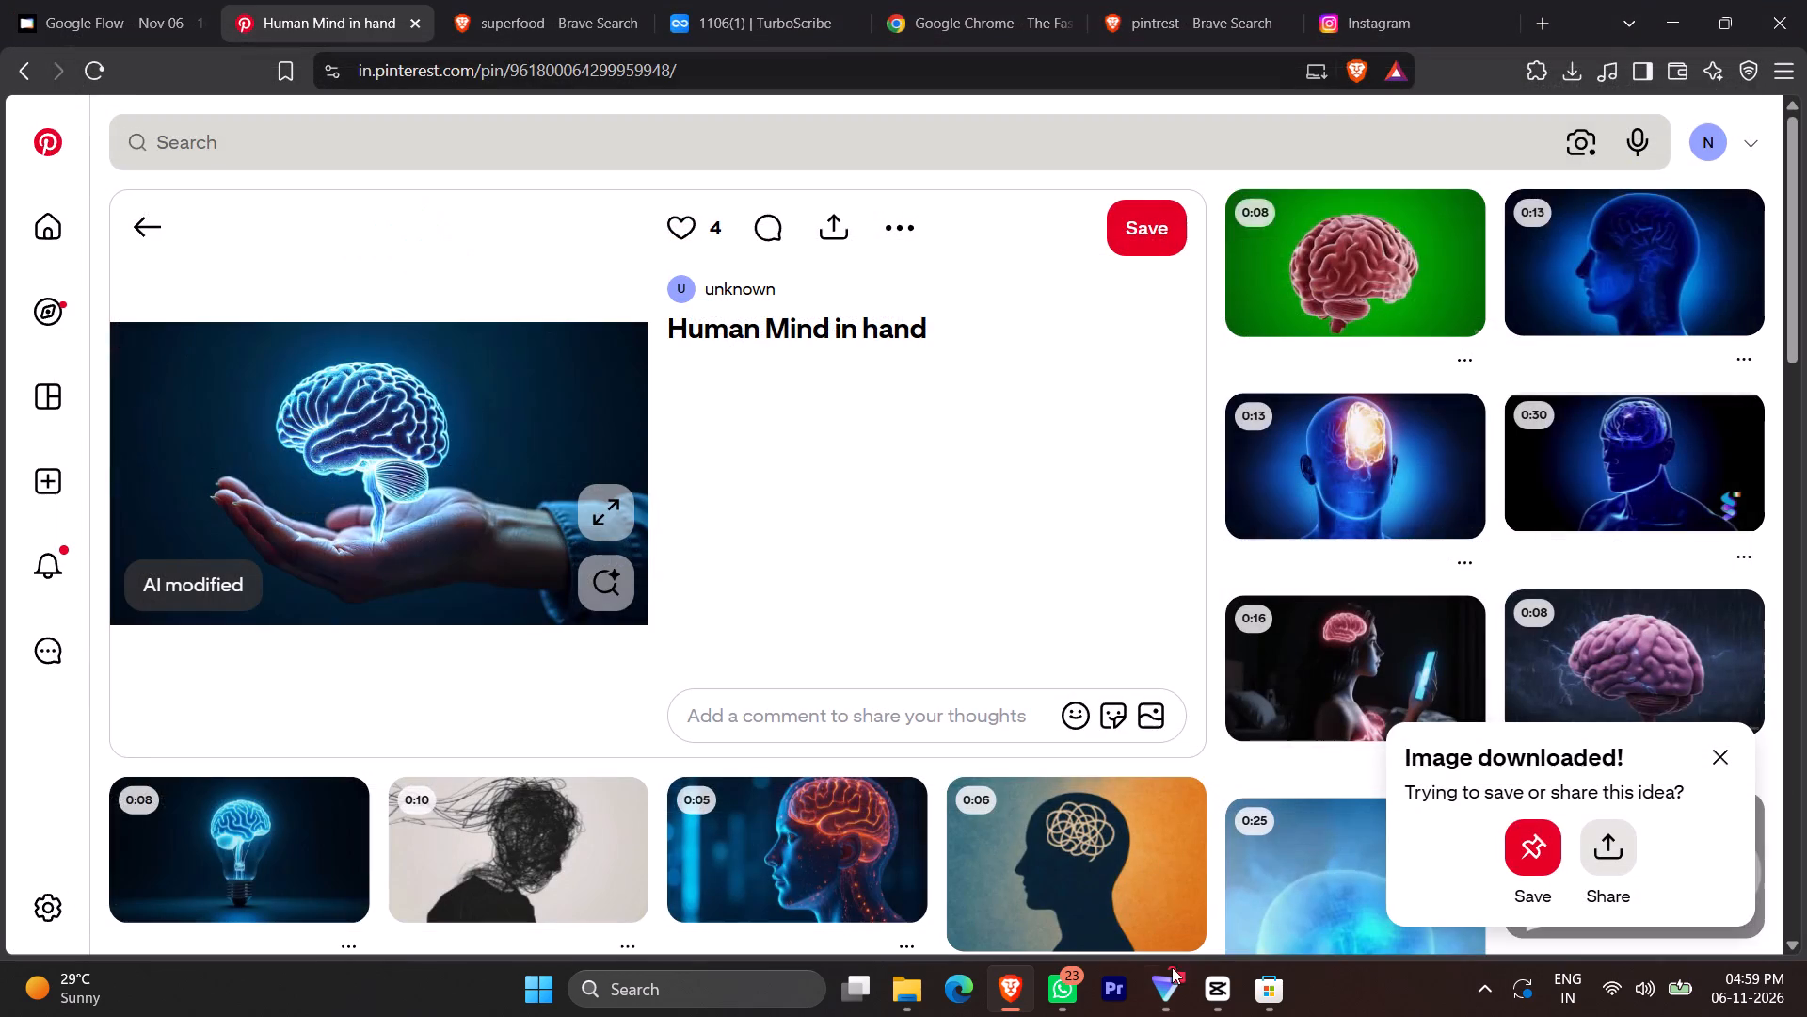
Switch to CapCut, import Human Mind in hand.jpg and place it on the overlay track directly after the body_bones clip.
left_click(1230, 1005)
left_click(205, 118)
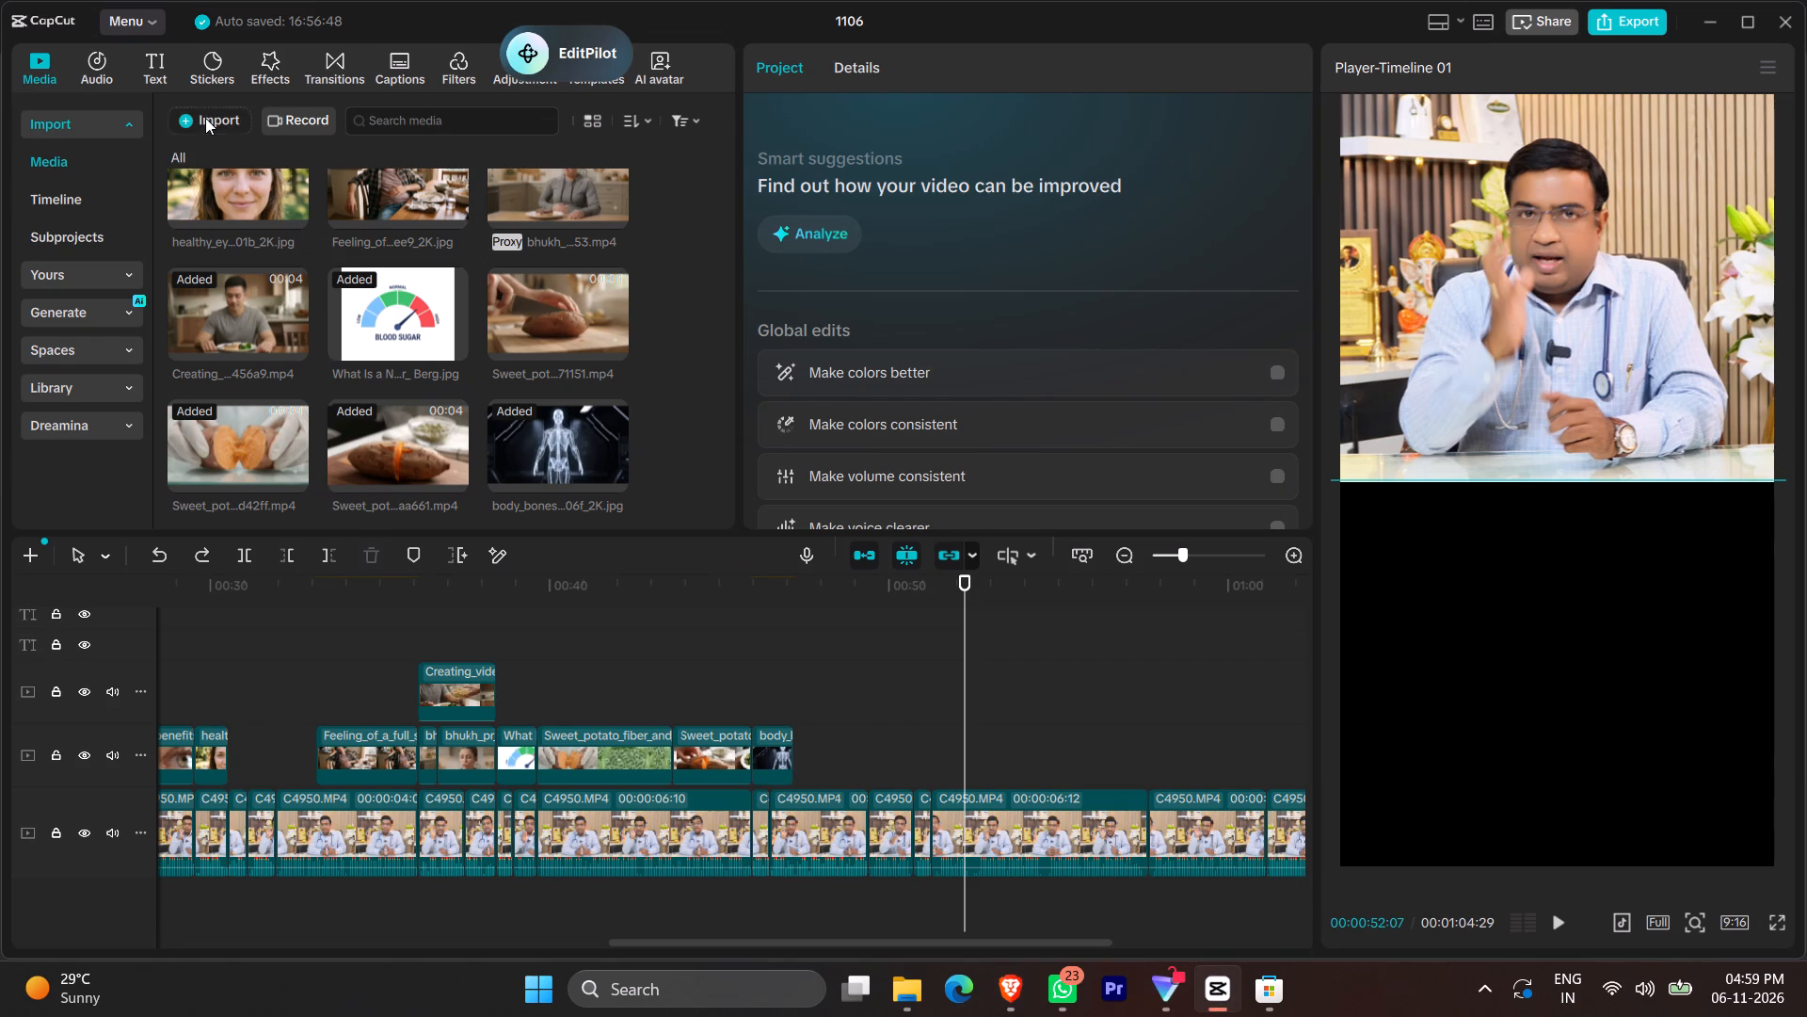
left_click(256, 166)
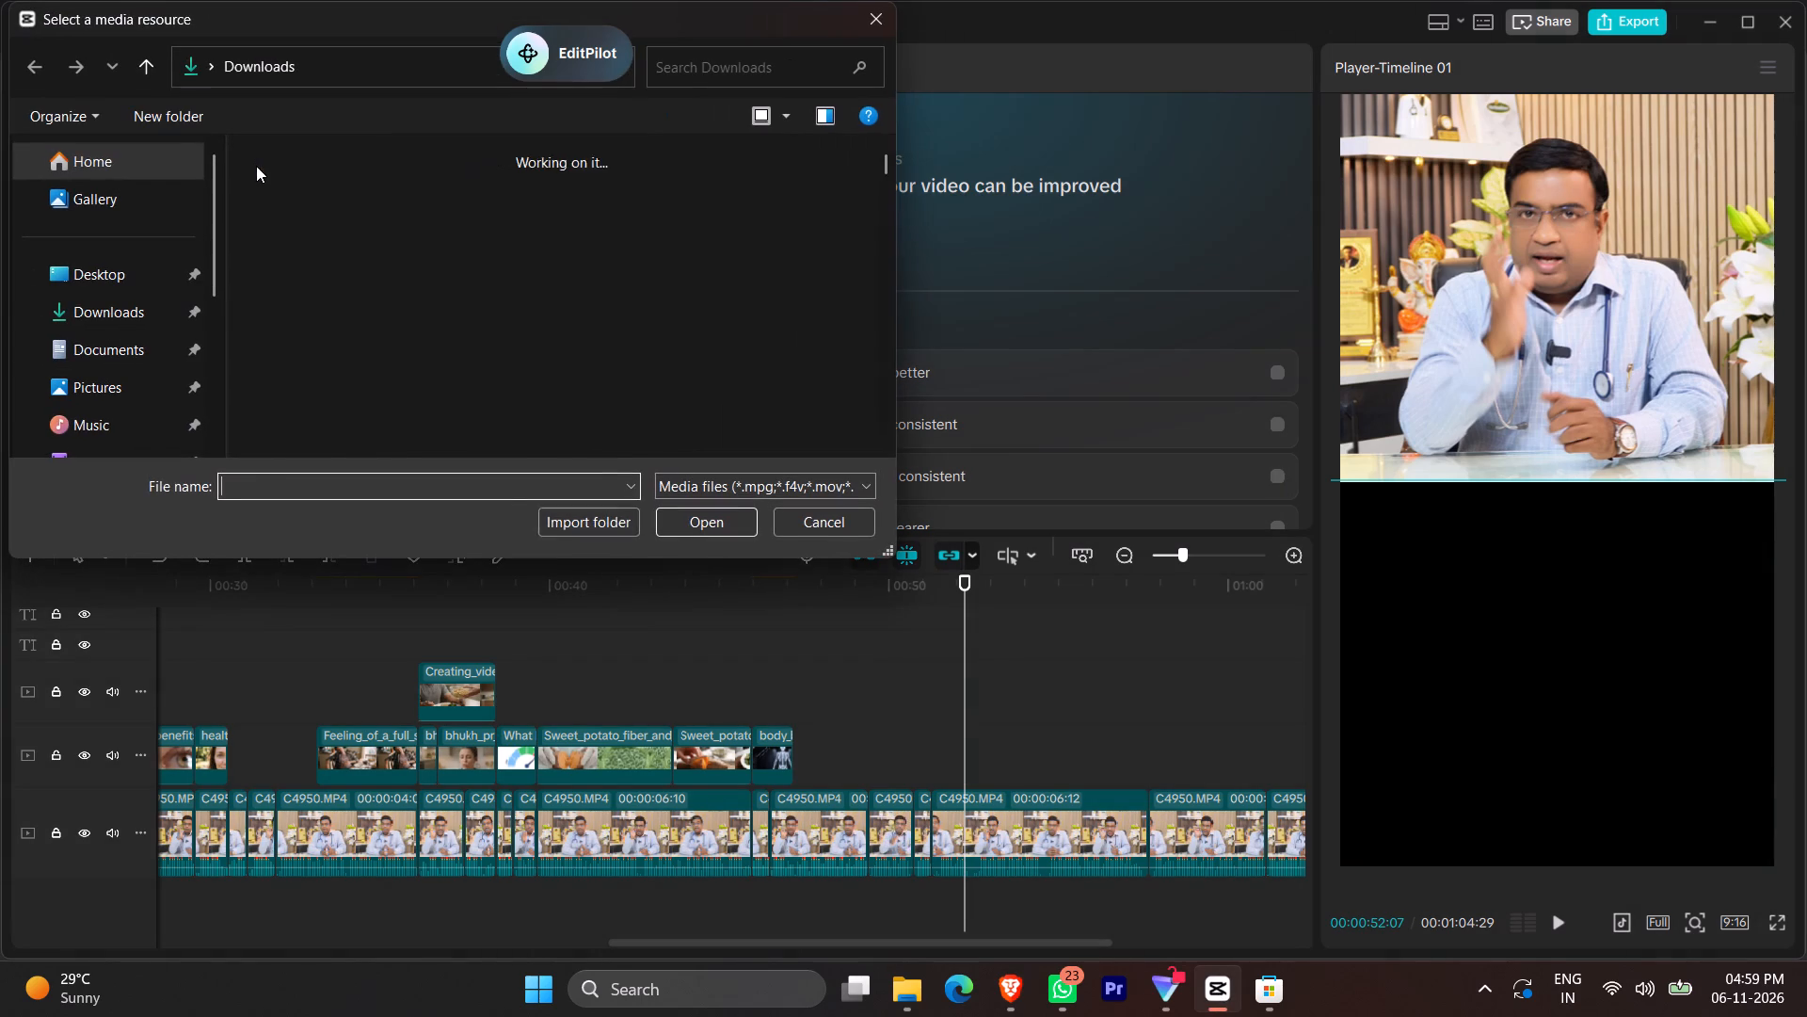
double_click(292, 224)
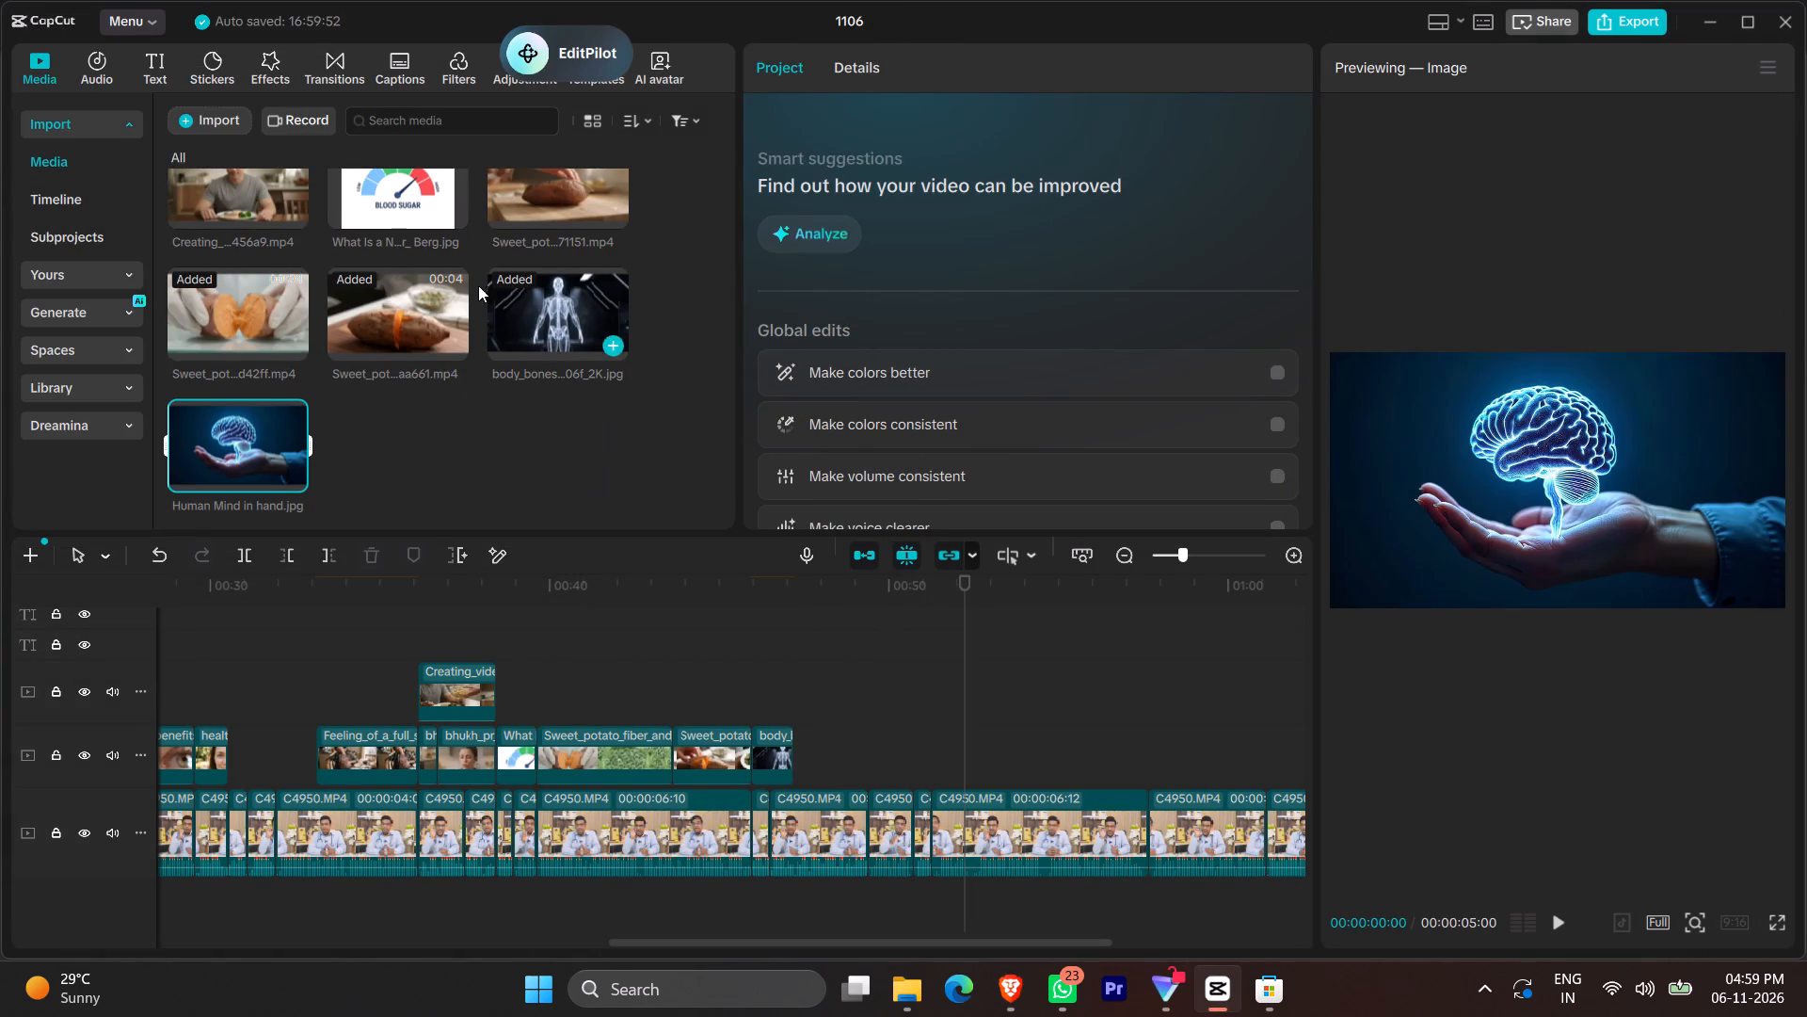
left_click_drag(243, 466, 800, 750)
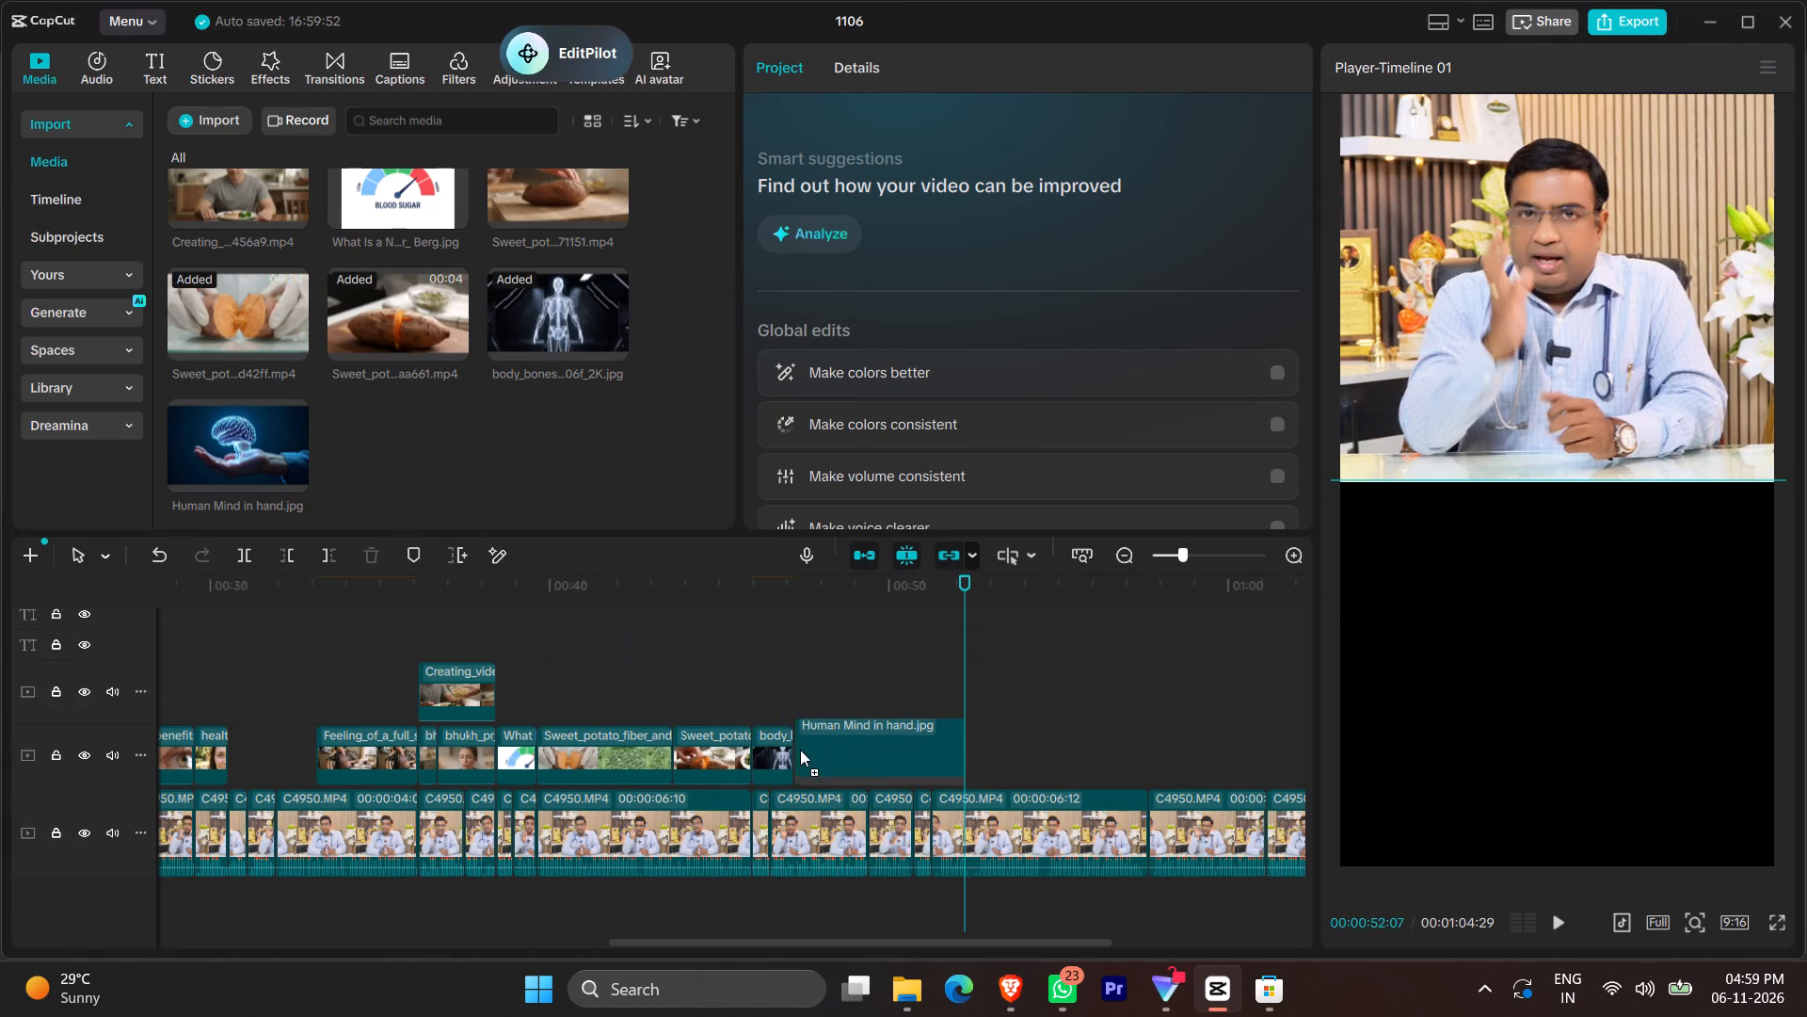
left_click_drag(800, 750, 796, 751)
scroll(828, 606, "up", 19, "ctrl")
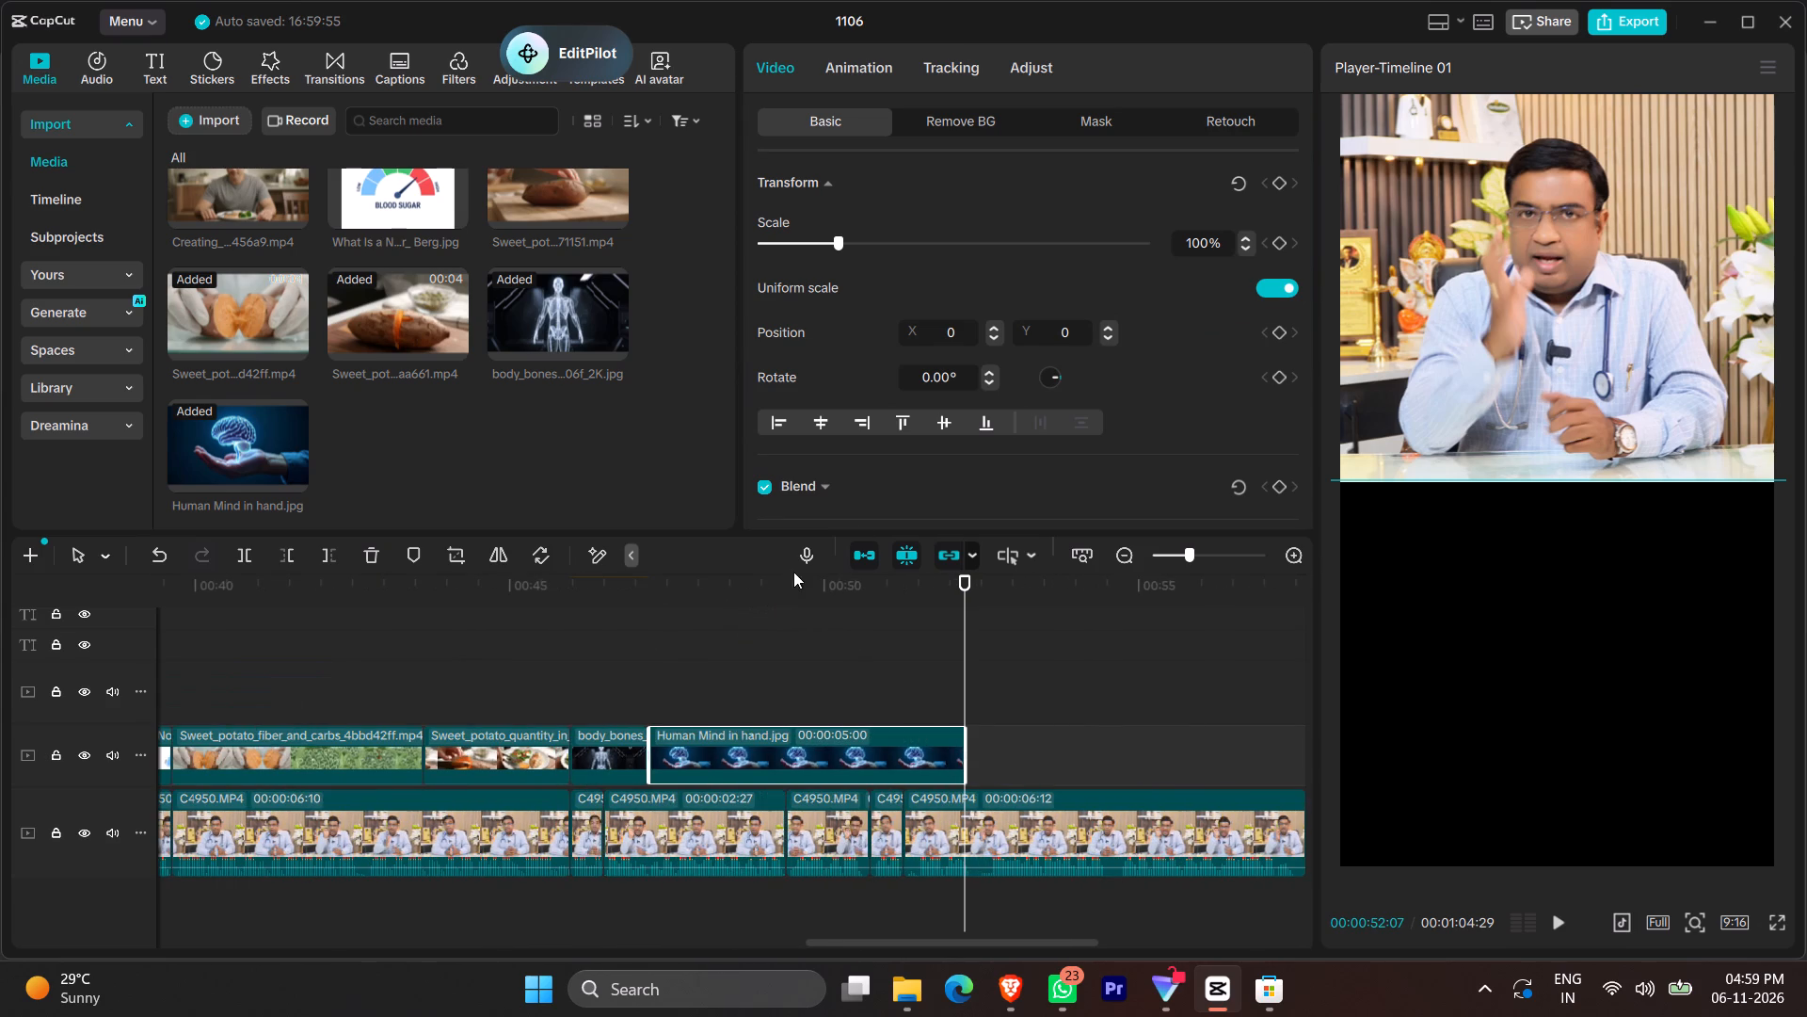
left_click(558, 676)
scroll(624, 709, "up", 20, "ctrl")
scroll(624, 709, "up", 5, "ctrl")
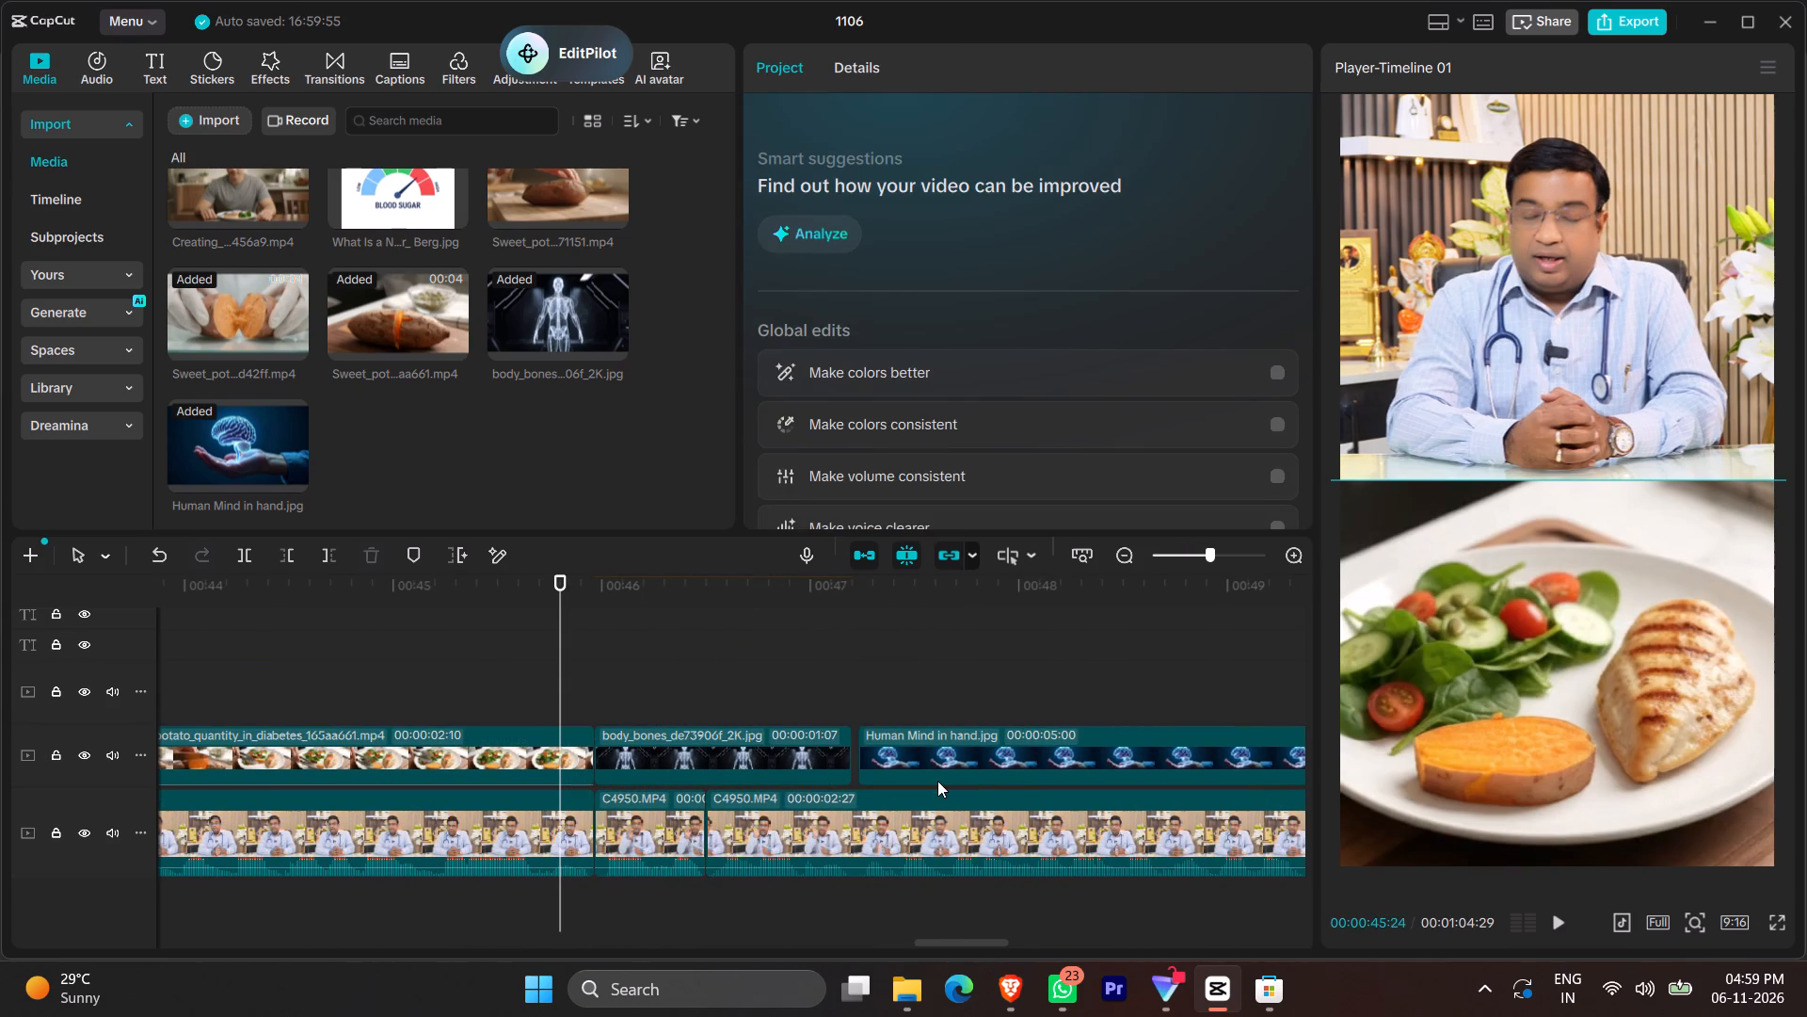
left_click_drag(971, 763, 962, 764)
Fit the brain image into the lower half at 160% scale, X 395, Y -972, and add a transform keyframe at its start.
scroll(884, 654, "down", 11, "ctrl")
left_click(737, 670)
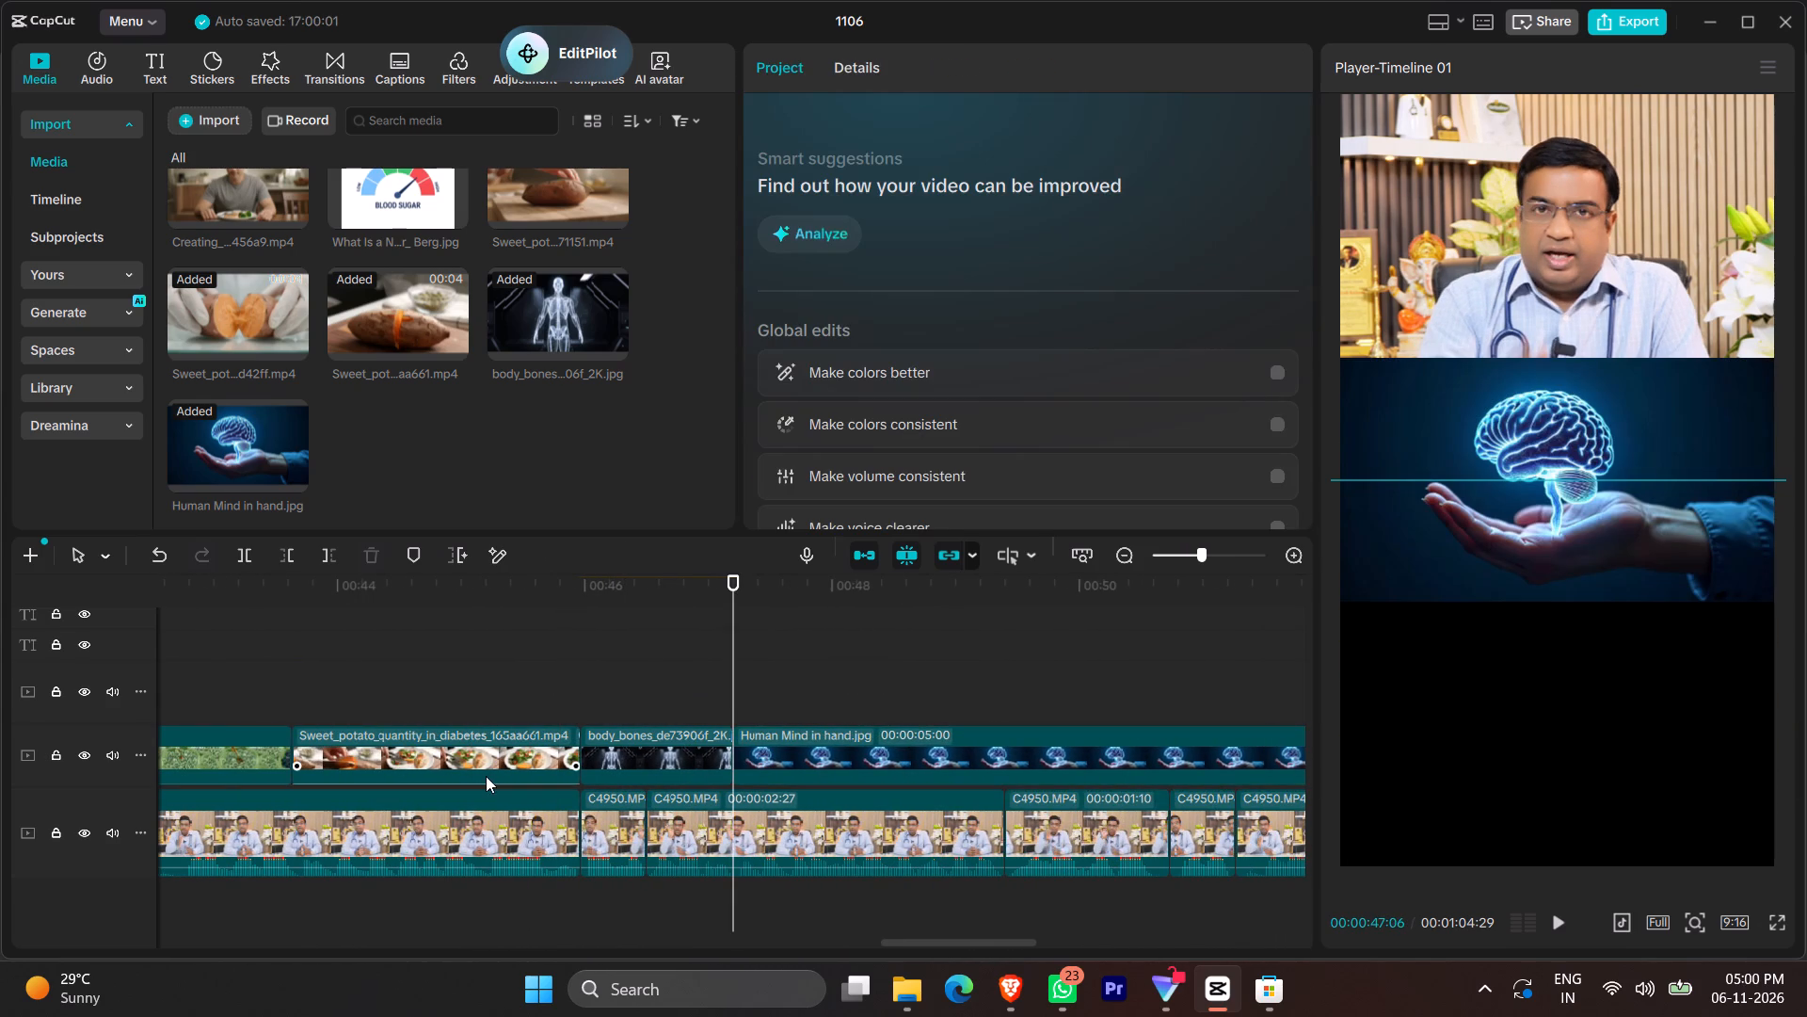
left_click(1361, 519)
left_click_drag(1498, 520, 1483, 747)
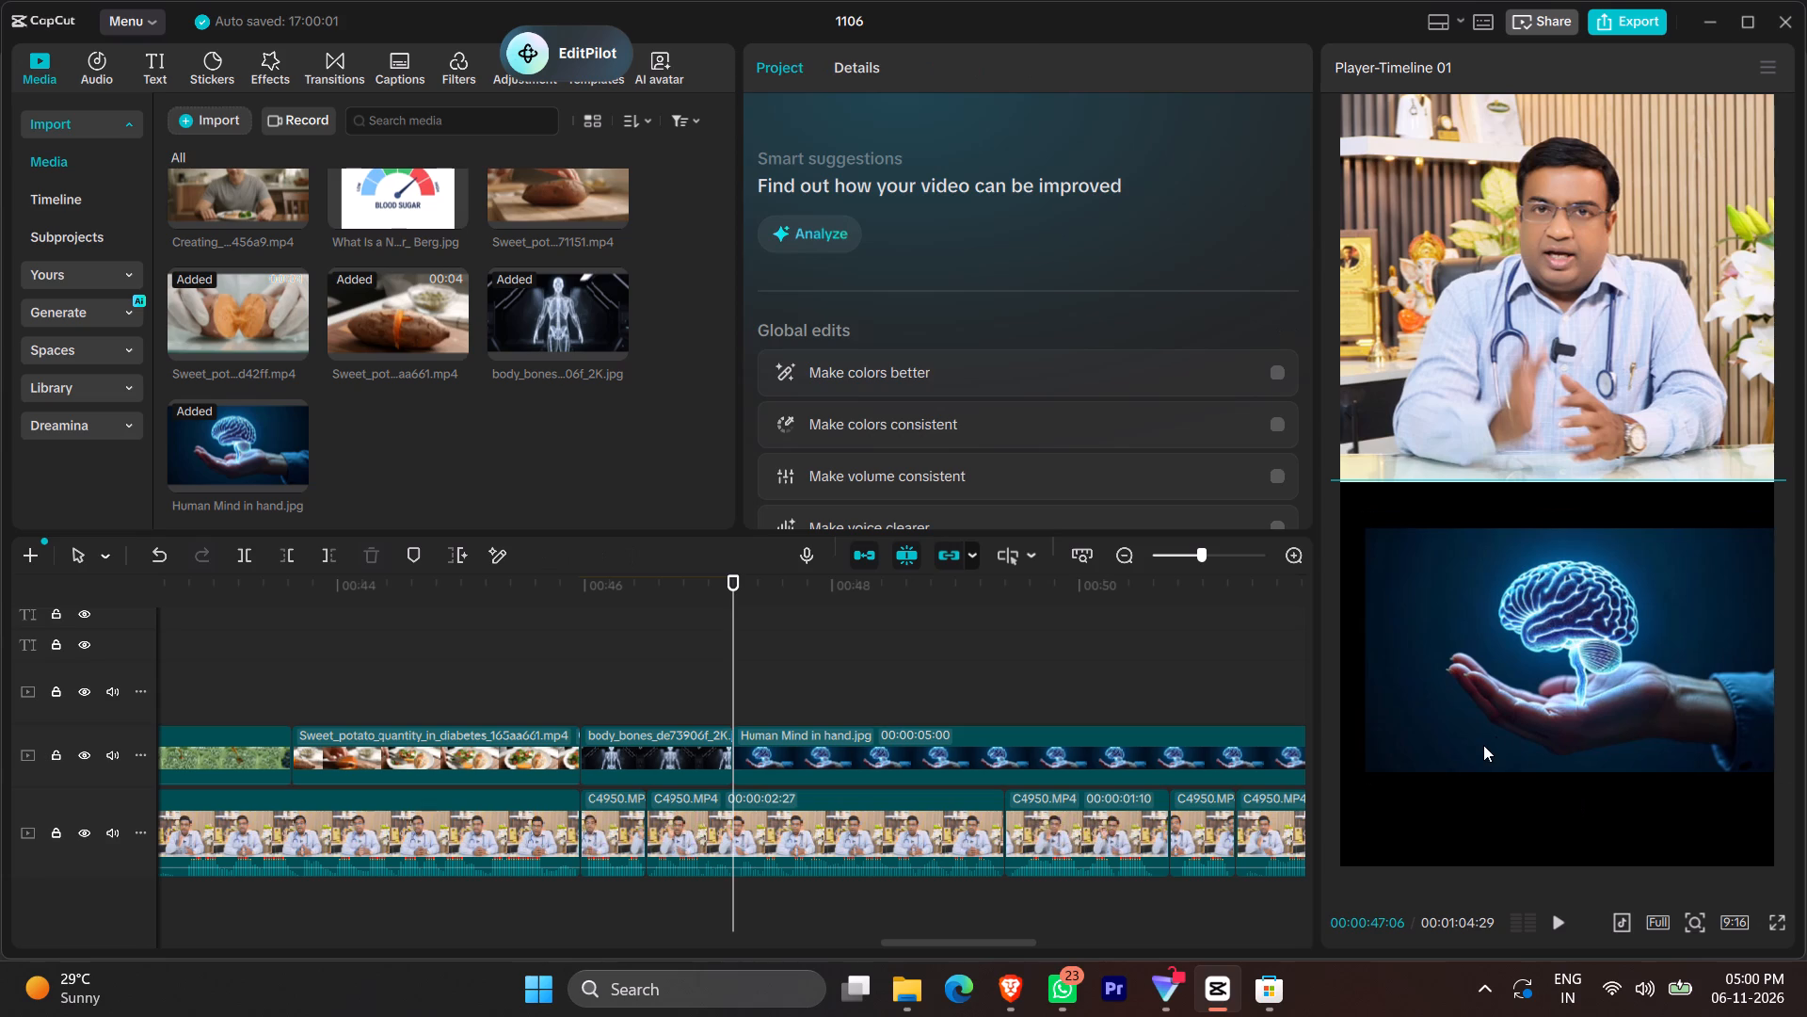
left_click_drag(1512, 721, 1486, 746)
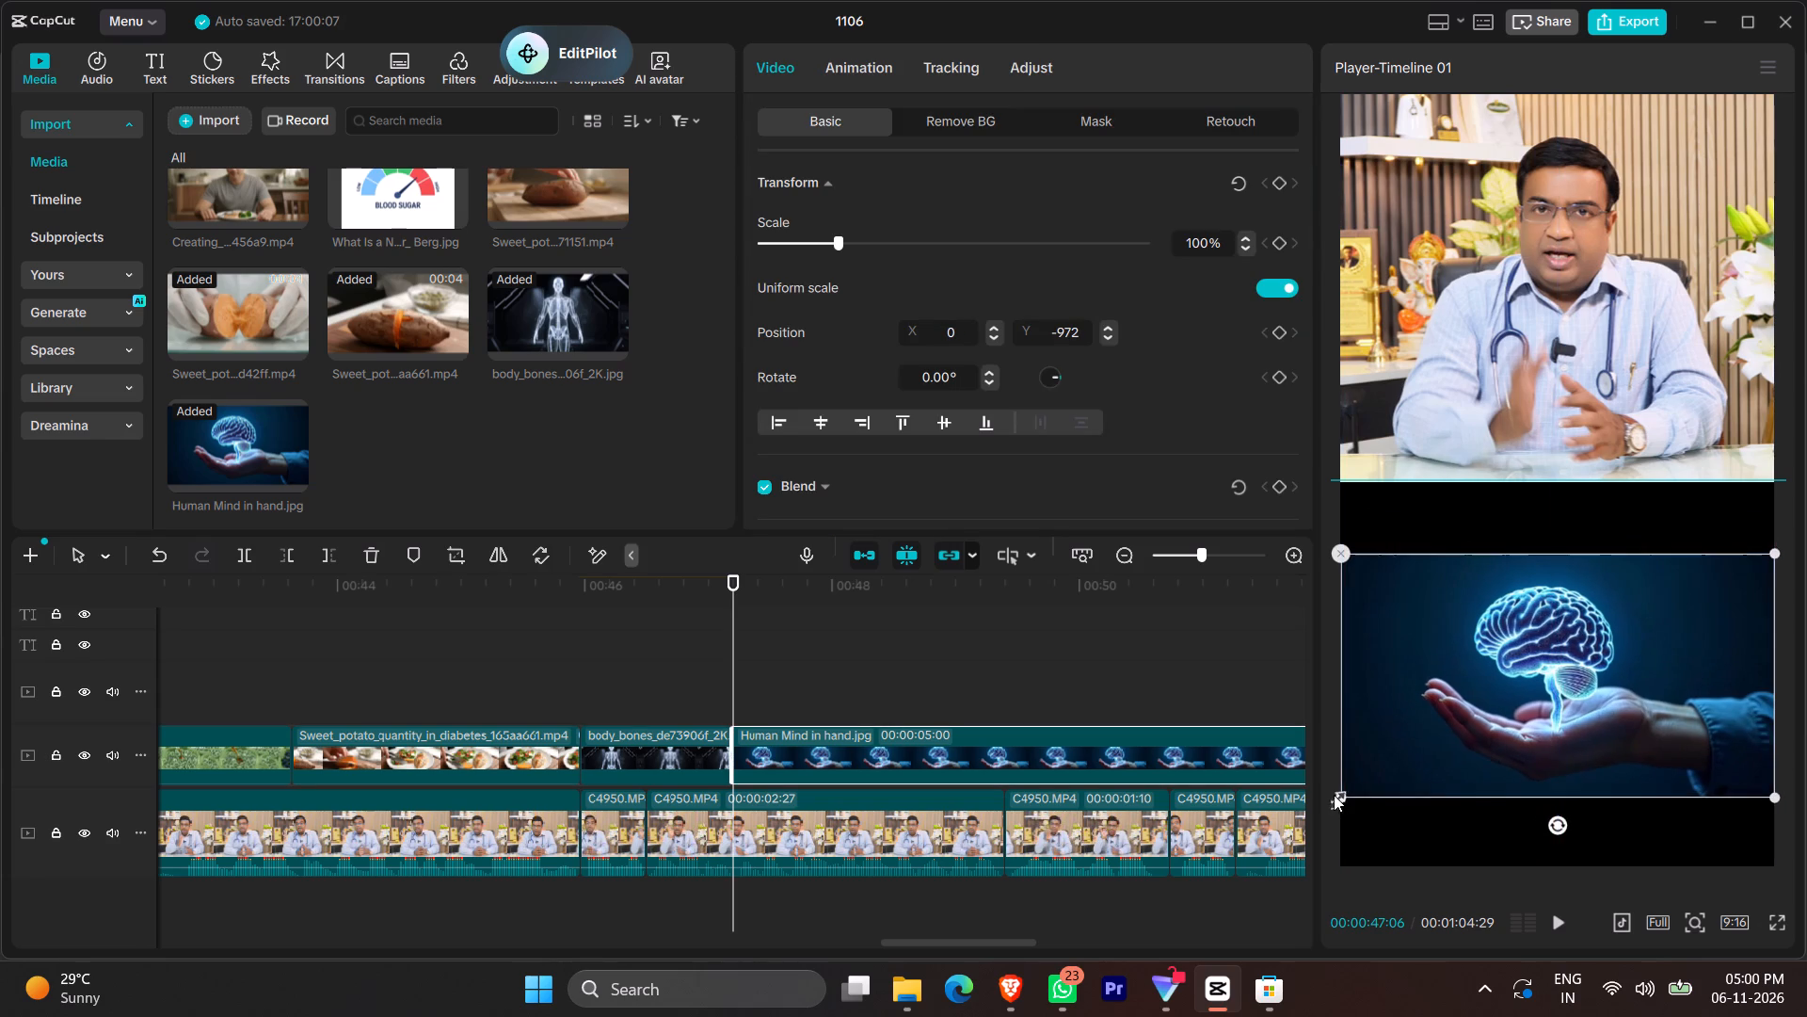
left_click_drag(1335, 793, 1189, 944)
left_click_drag(1454, 656, 1508, 654)
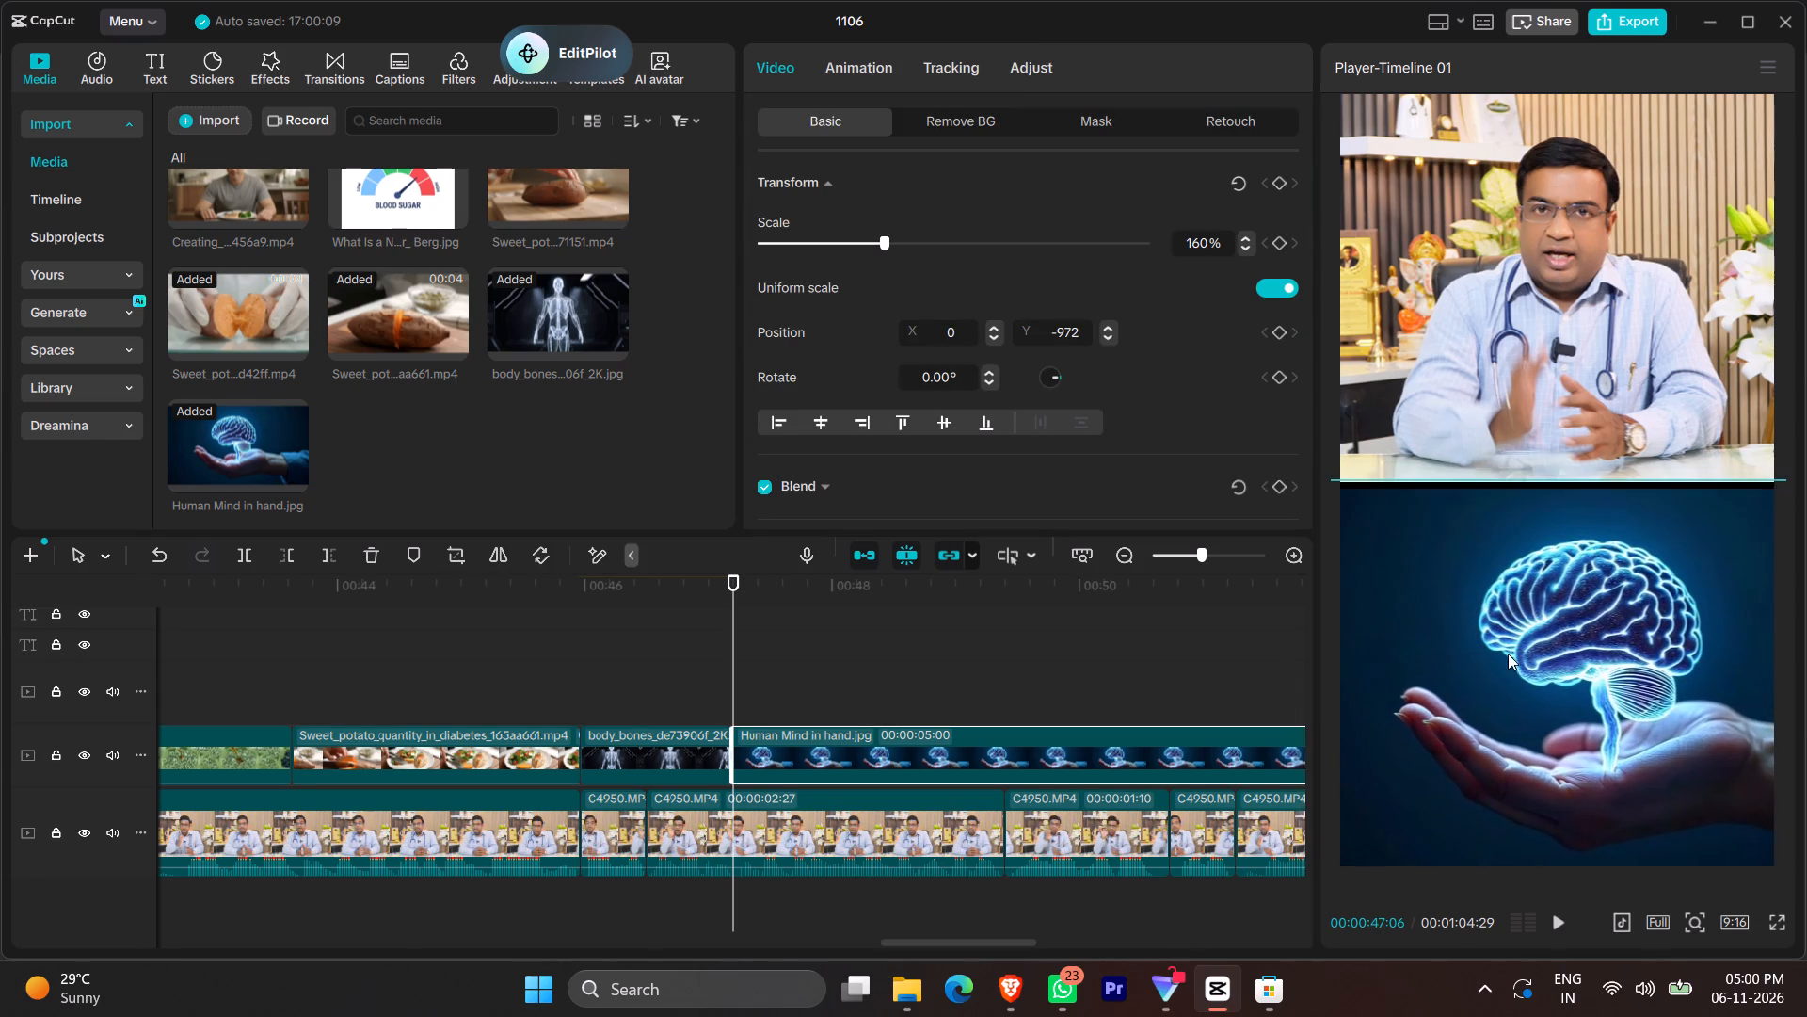
left_click_drag(1508, 654, 1534, 658)
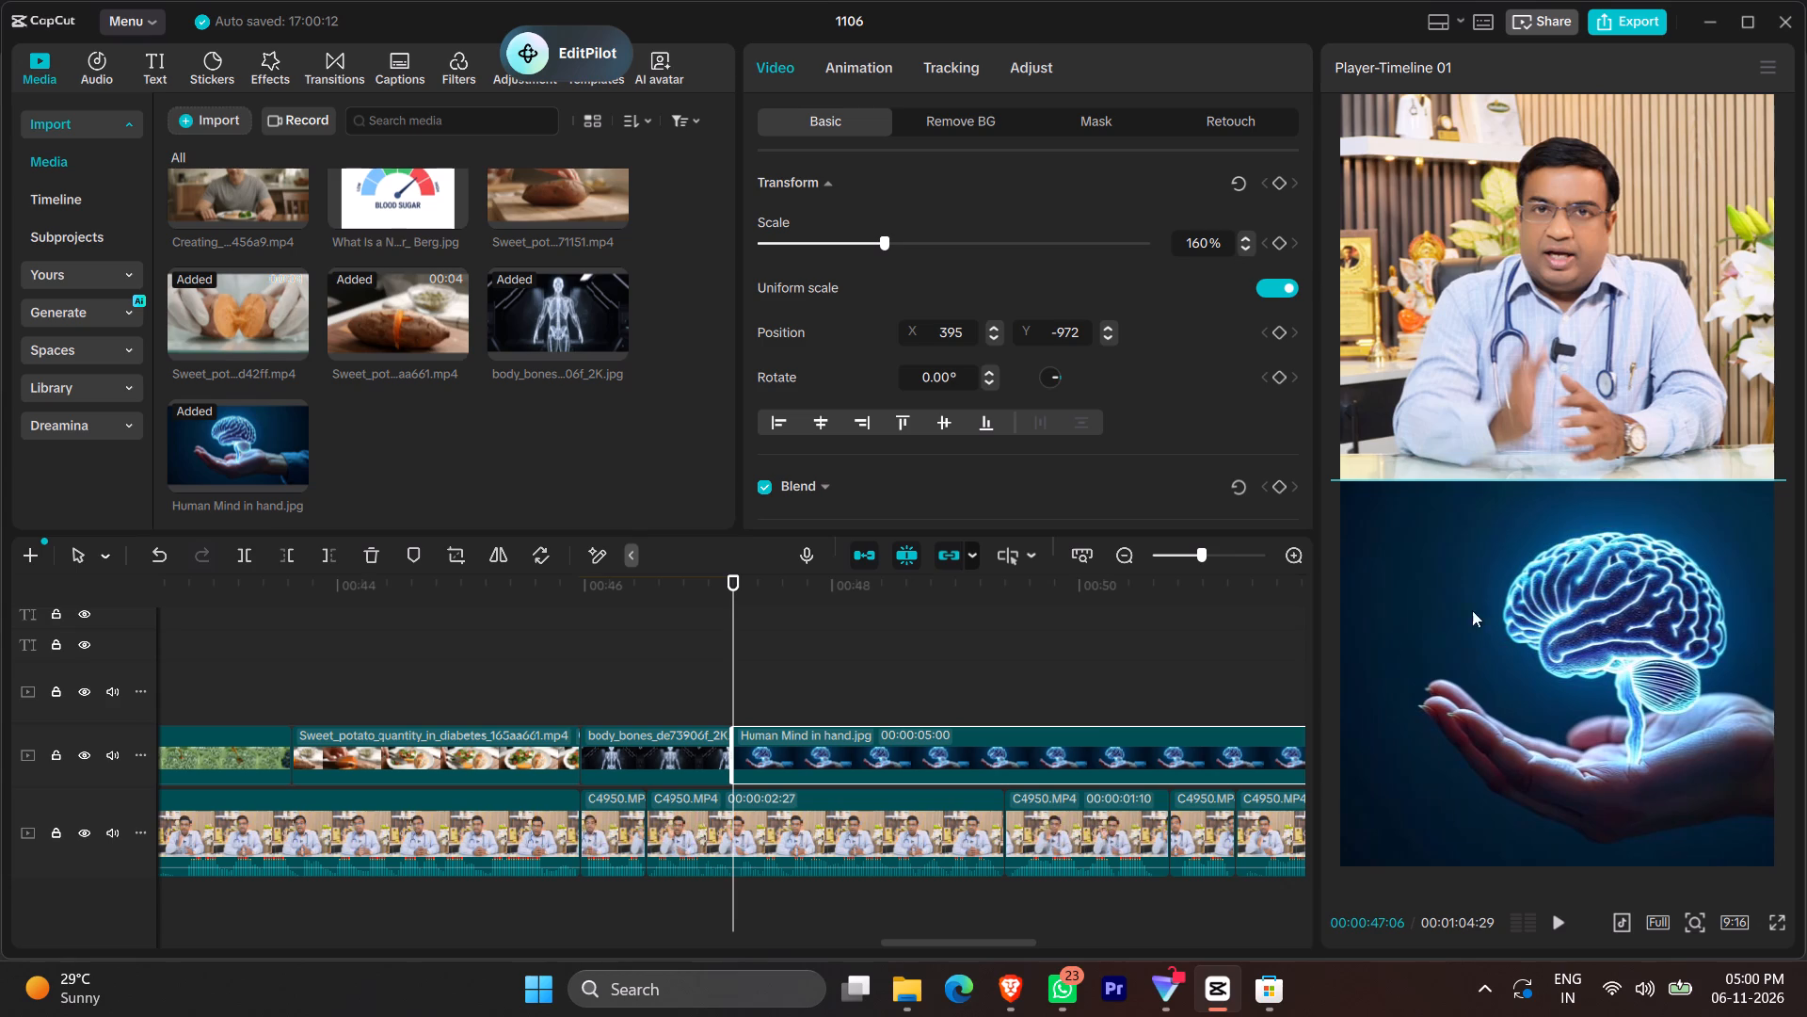
left_click(1277, 186)
Play the narration to find the brain cue and move the brain image so it starts at 00:00:50:22.
key("space")
key("space")
left_click_drag(901, 754, 1287, 748)
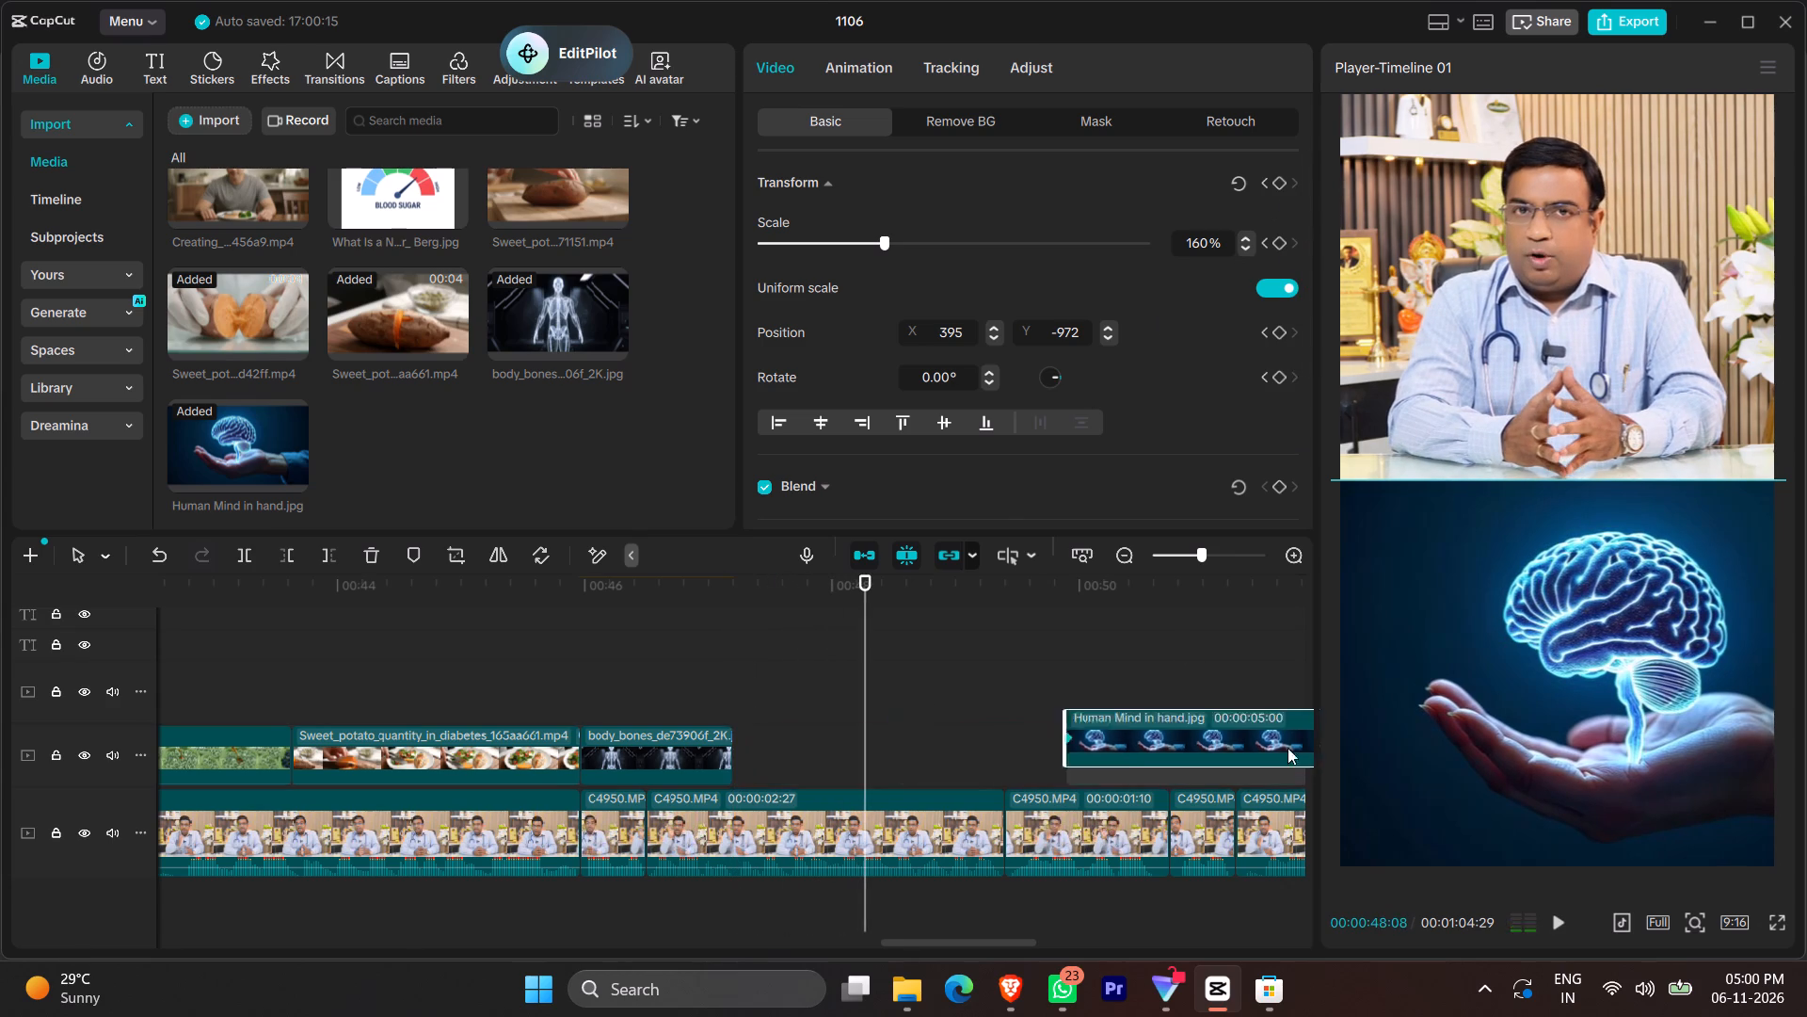
left_click_drag(1287, 748, 1032, 761)
left_click(861, 646)
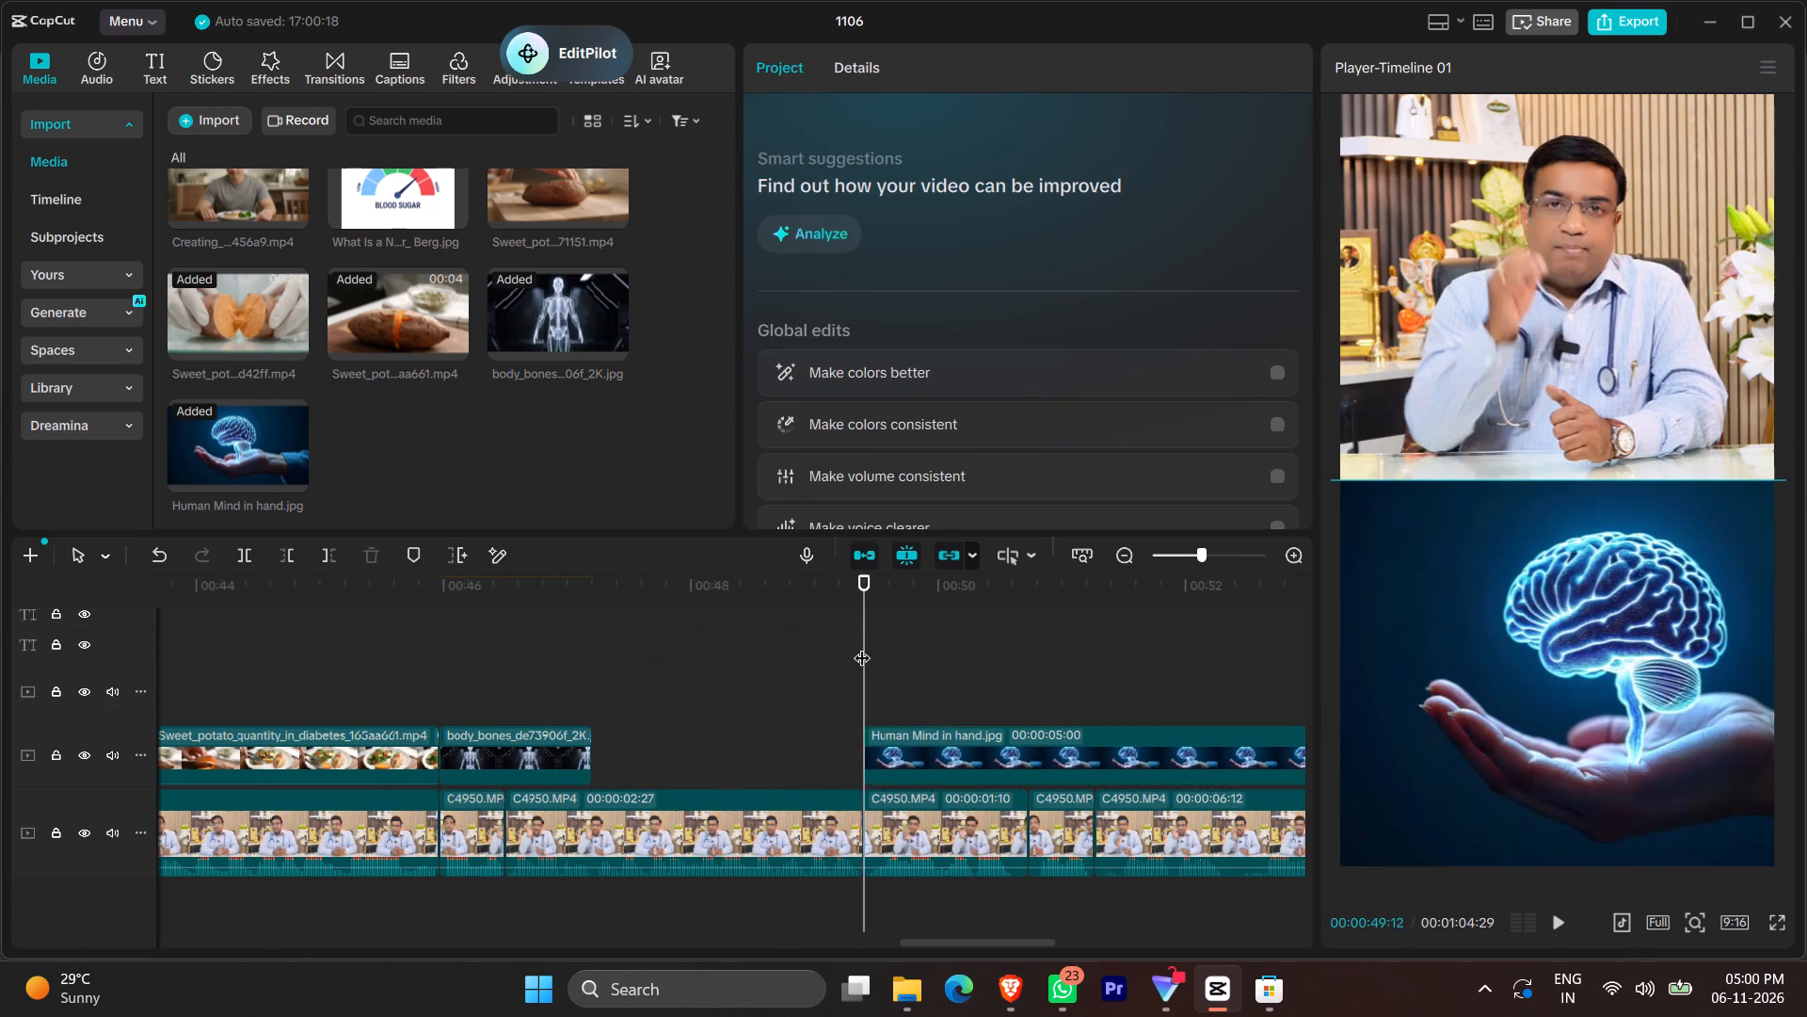
key("space")
key("space")
left_click(1039, 691)
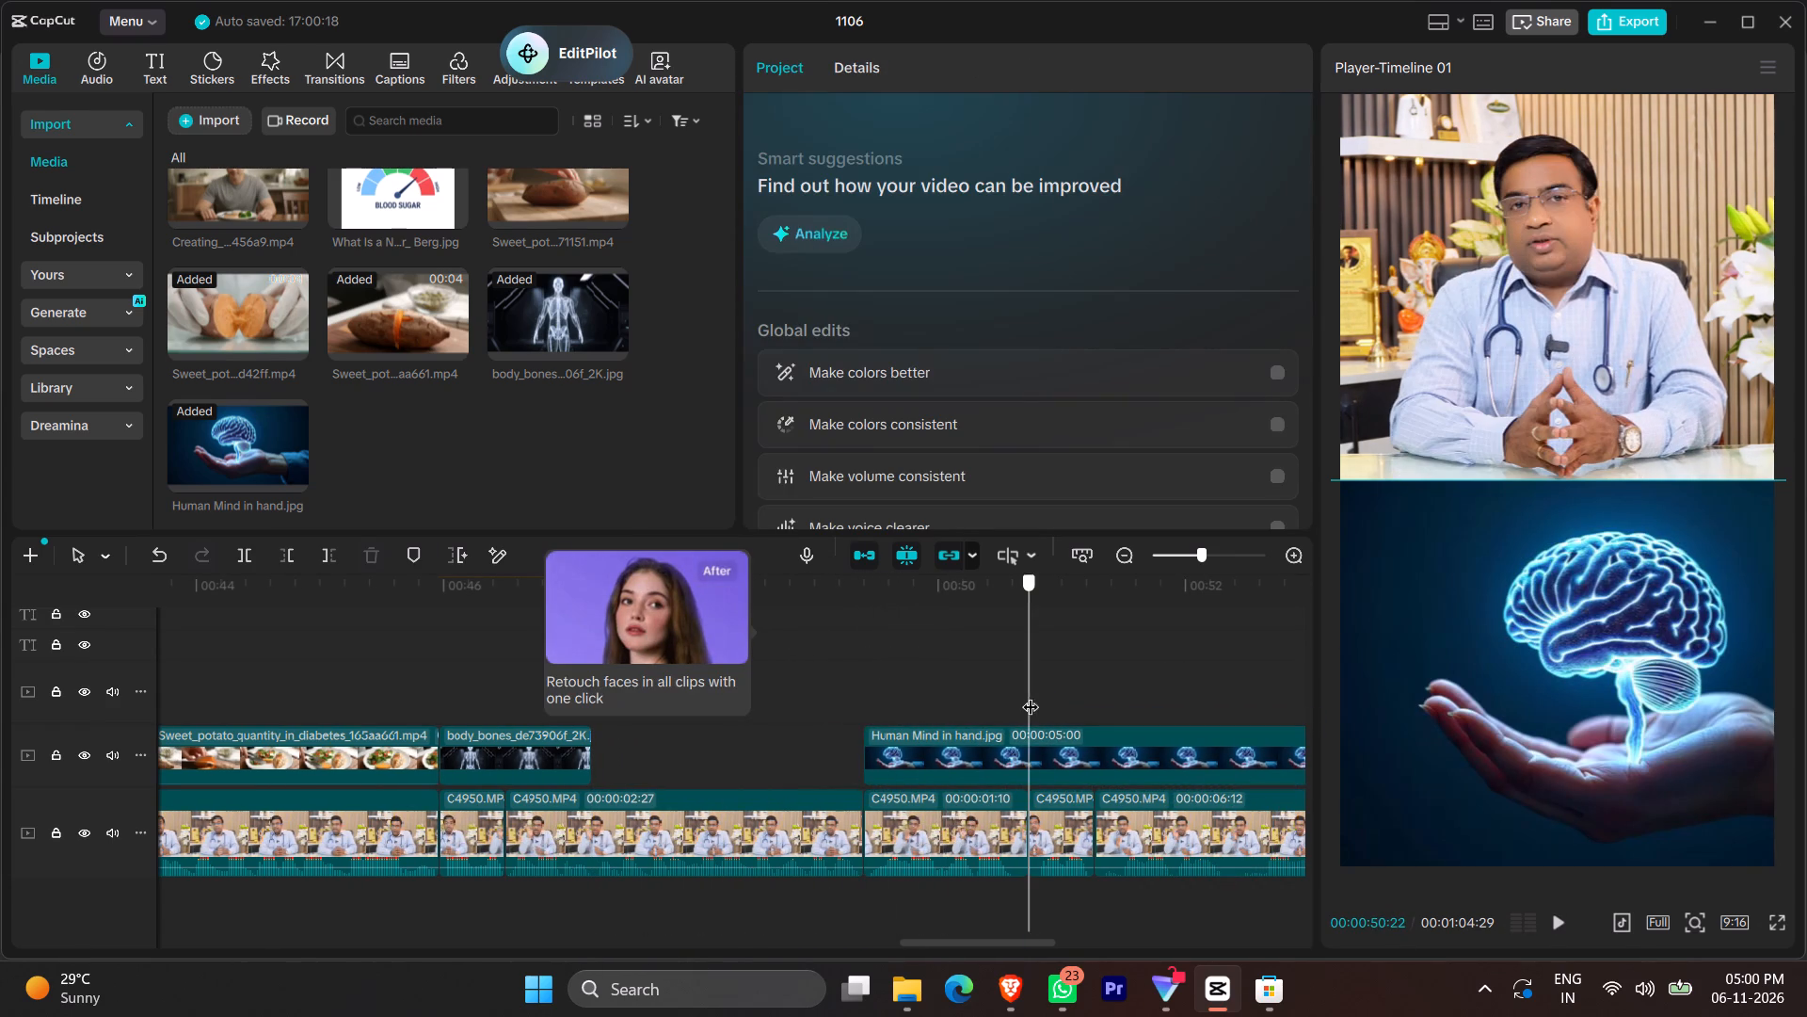
left_click(1031, 695)
left_click_drag(1048, 767, 1218, 780)
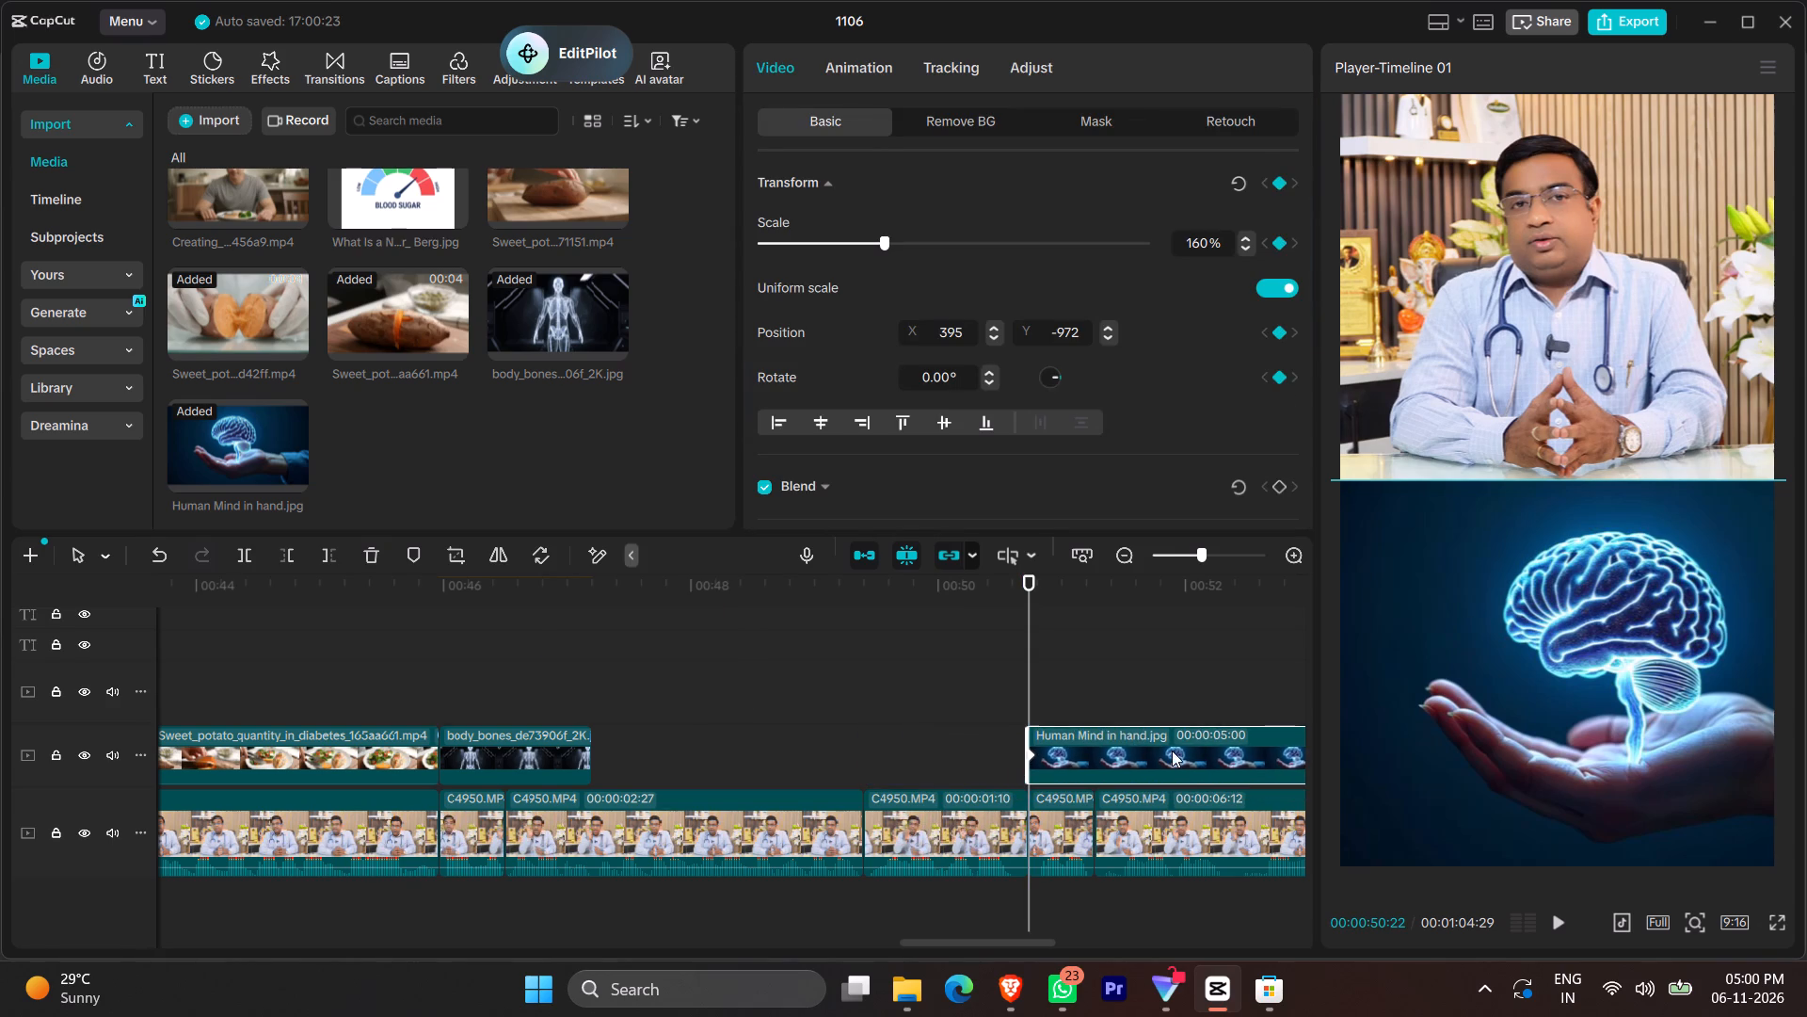
At 00:00:52:17, shift the brain image horizontally to X 111 with Y -972, creating a second position keyframe.
scroll(1126, 727, "down", 14, "ctrl")
scroll(1134, 753, "left", 1)
key("space")
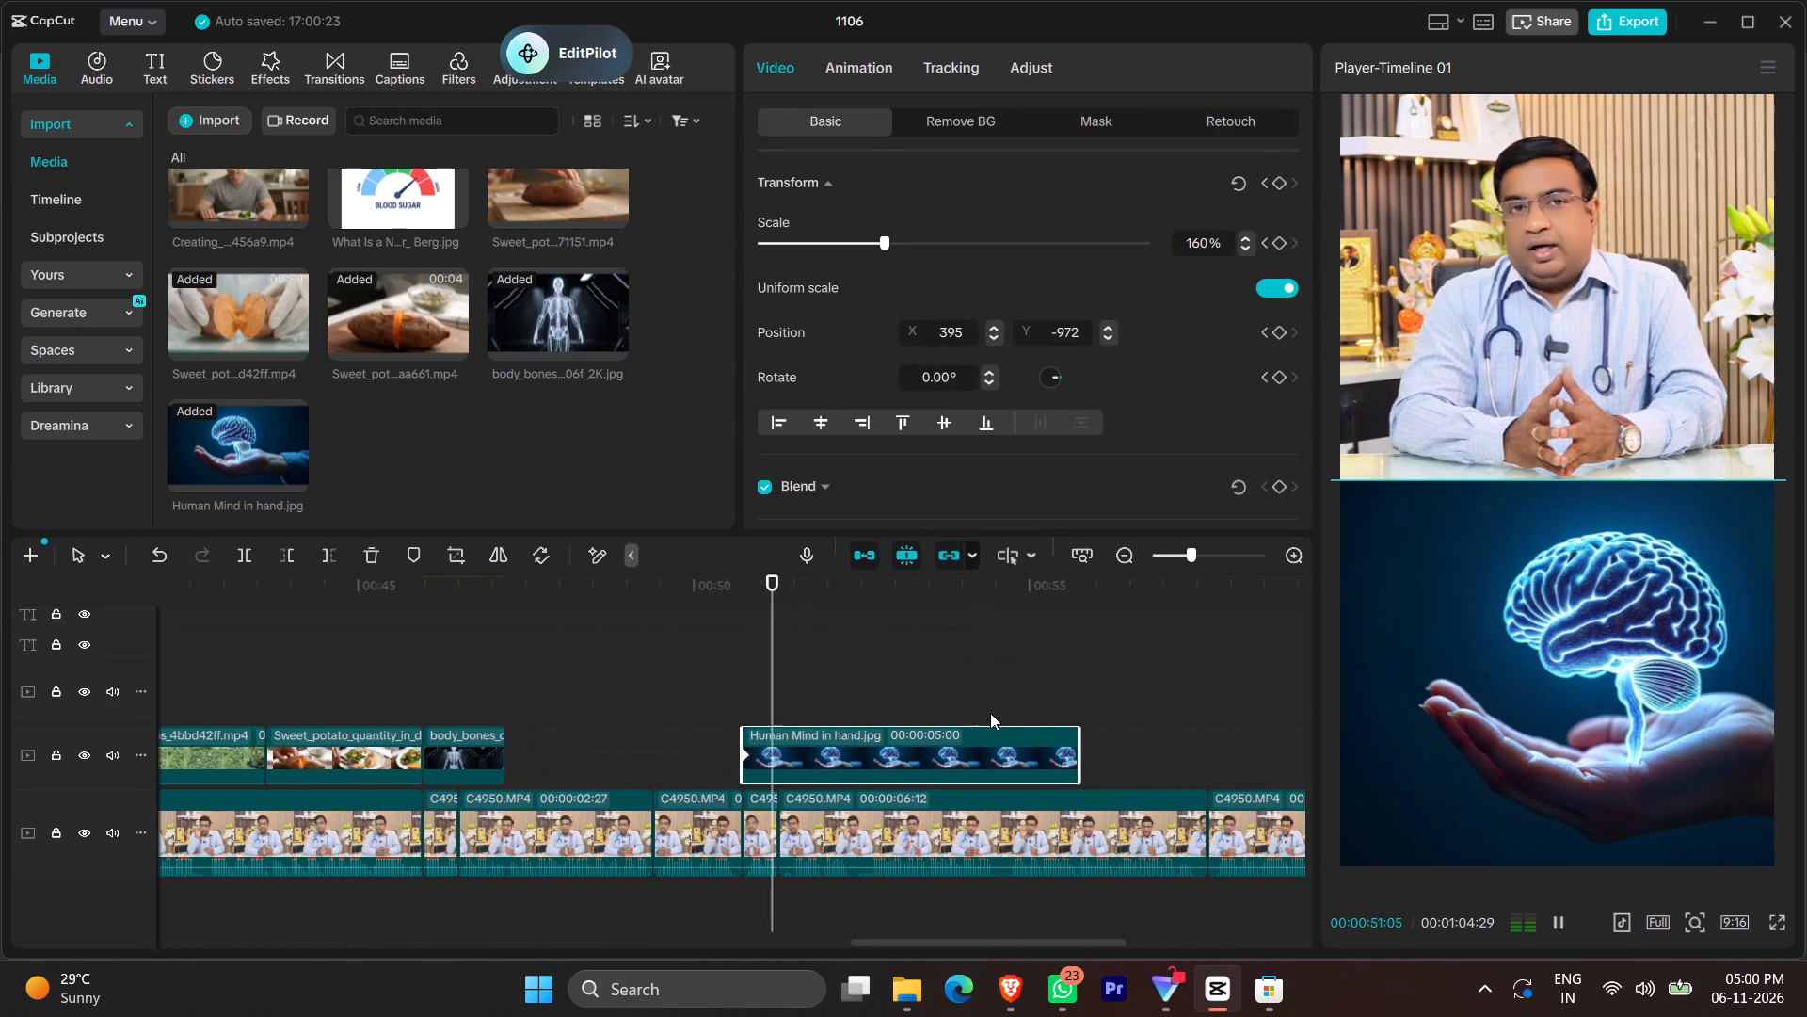
key("space")
key("space")
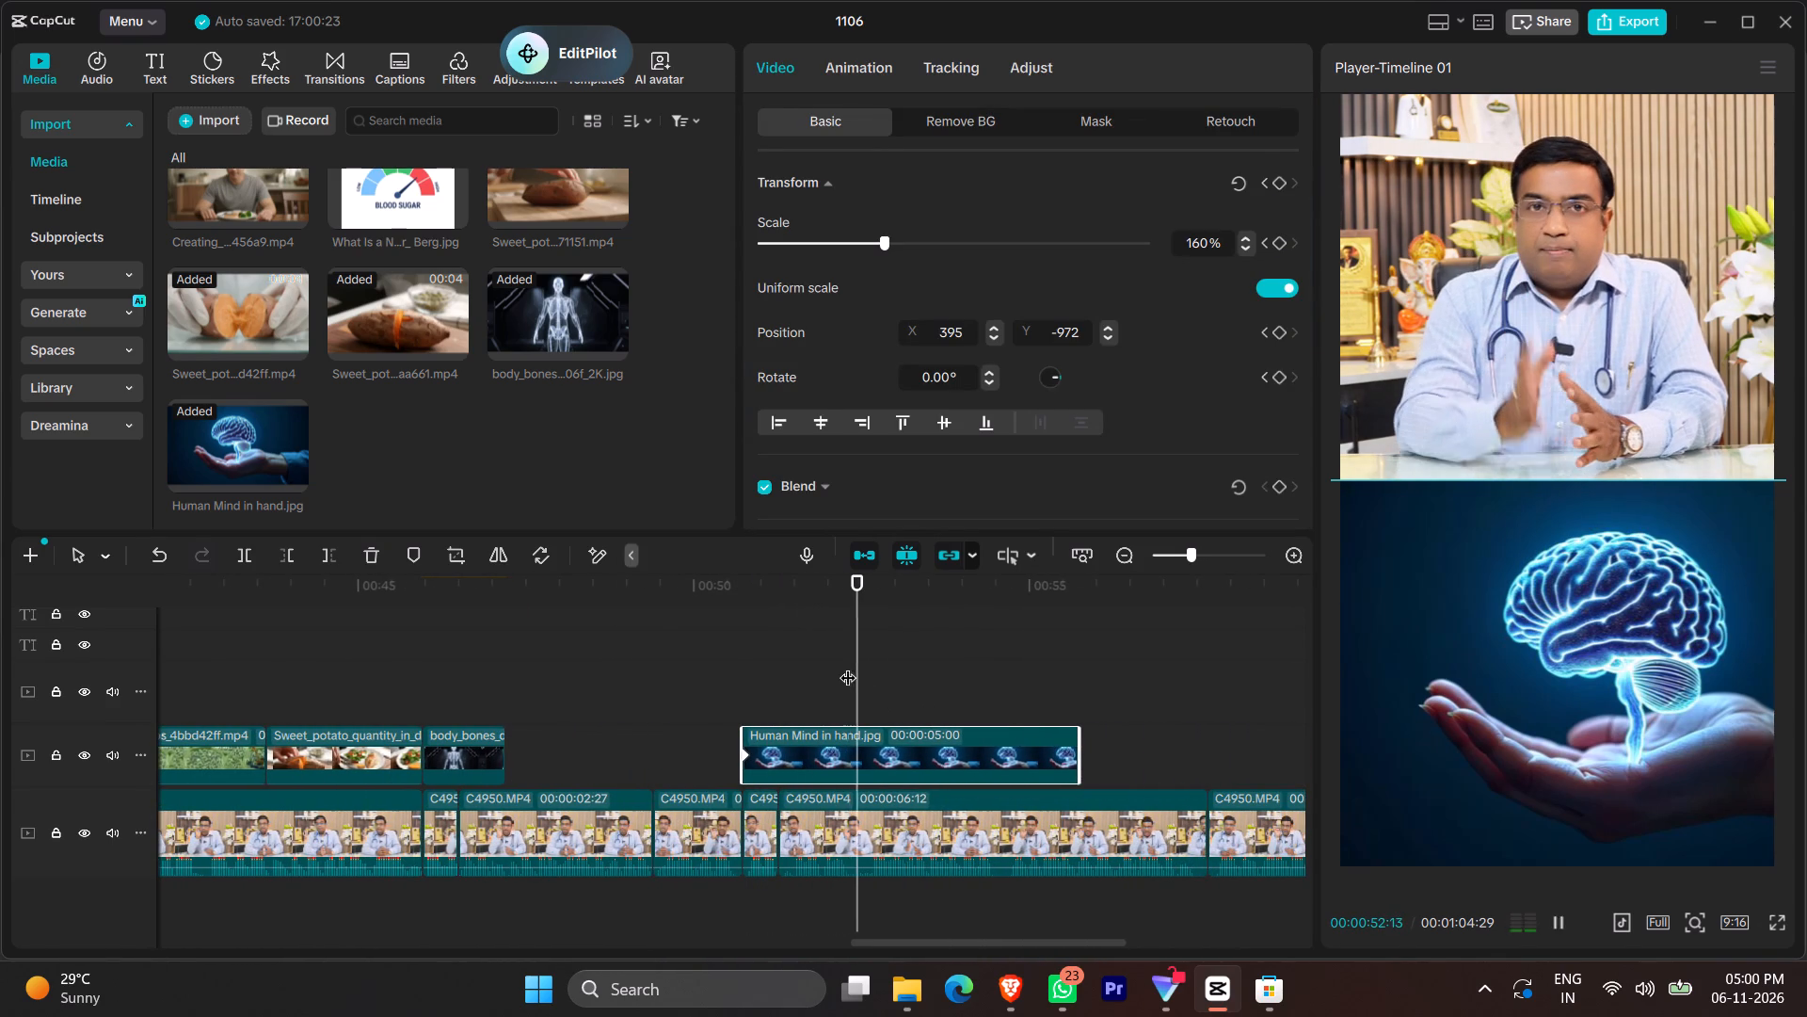
key("space")
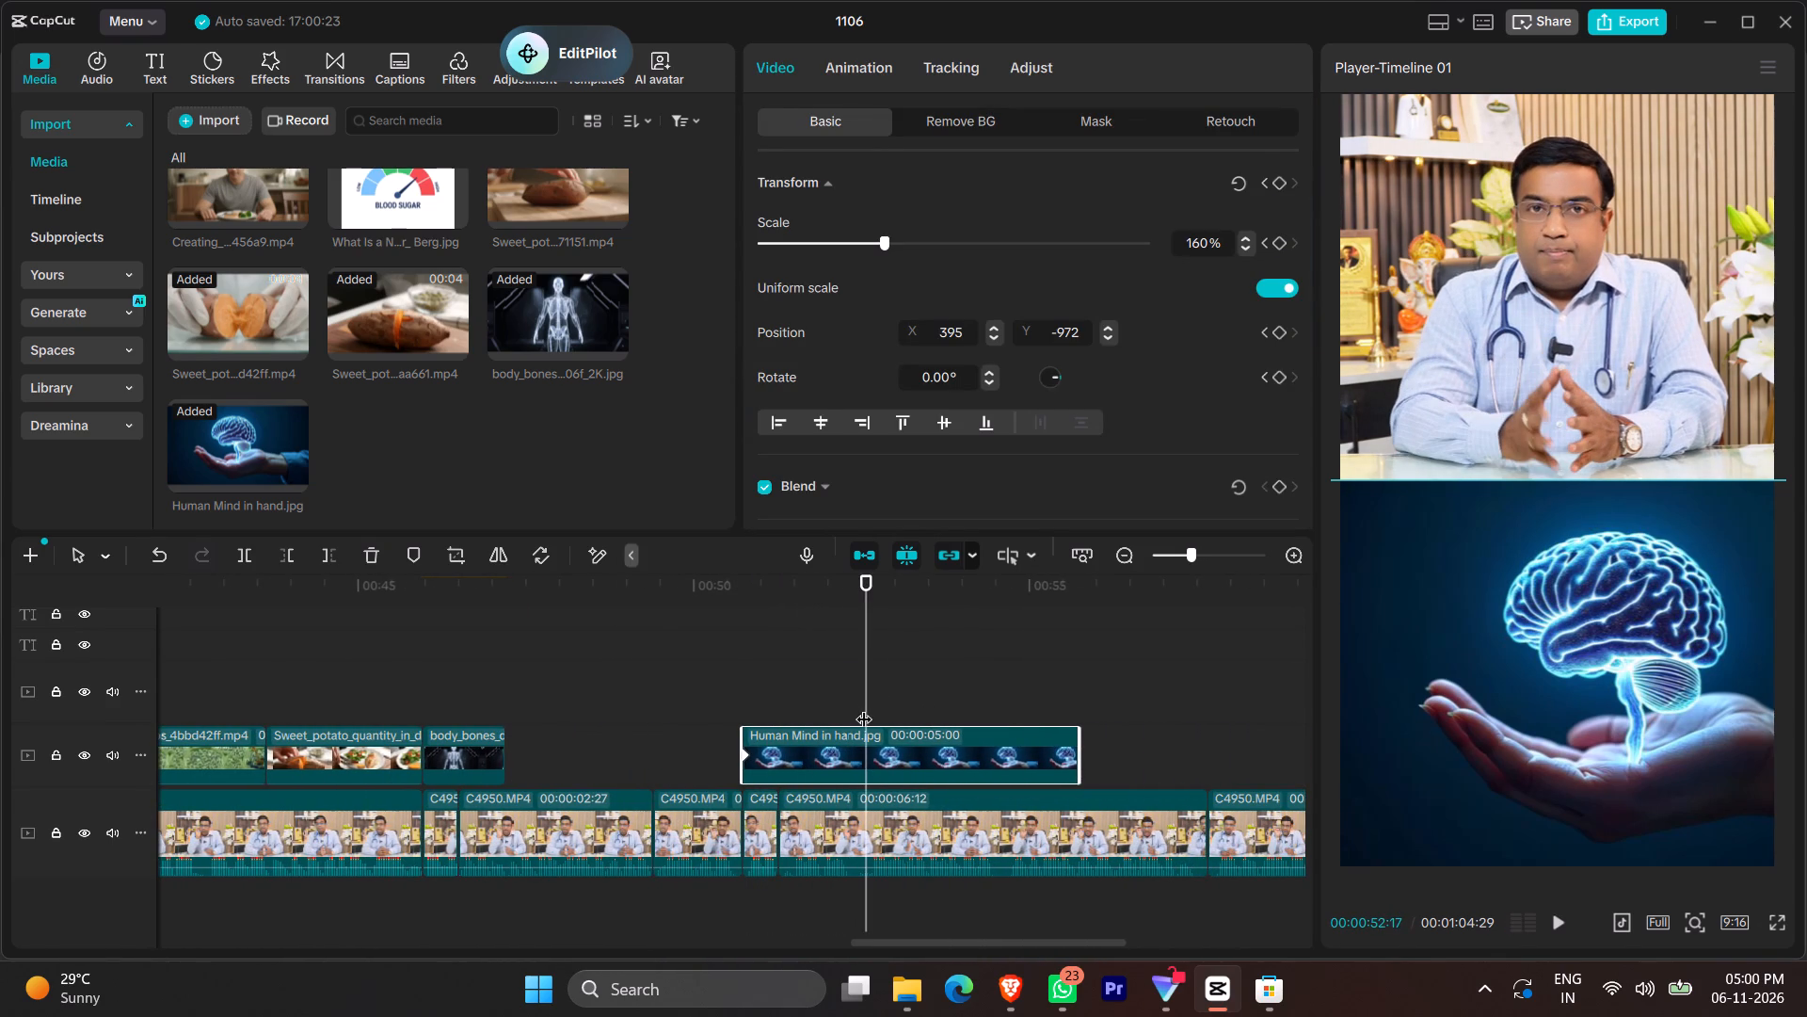
left_click(862, 707)
left_click(863, 708)
left_click(867, 708)
left_click(882, 753)
left_click_drag(1597, 671, 1597, 672)
left_click_drag(1597, 672, 1540, 678)
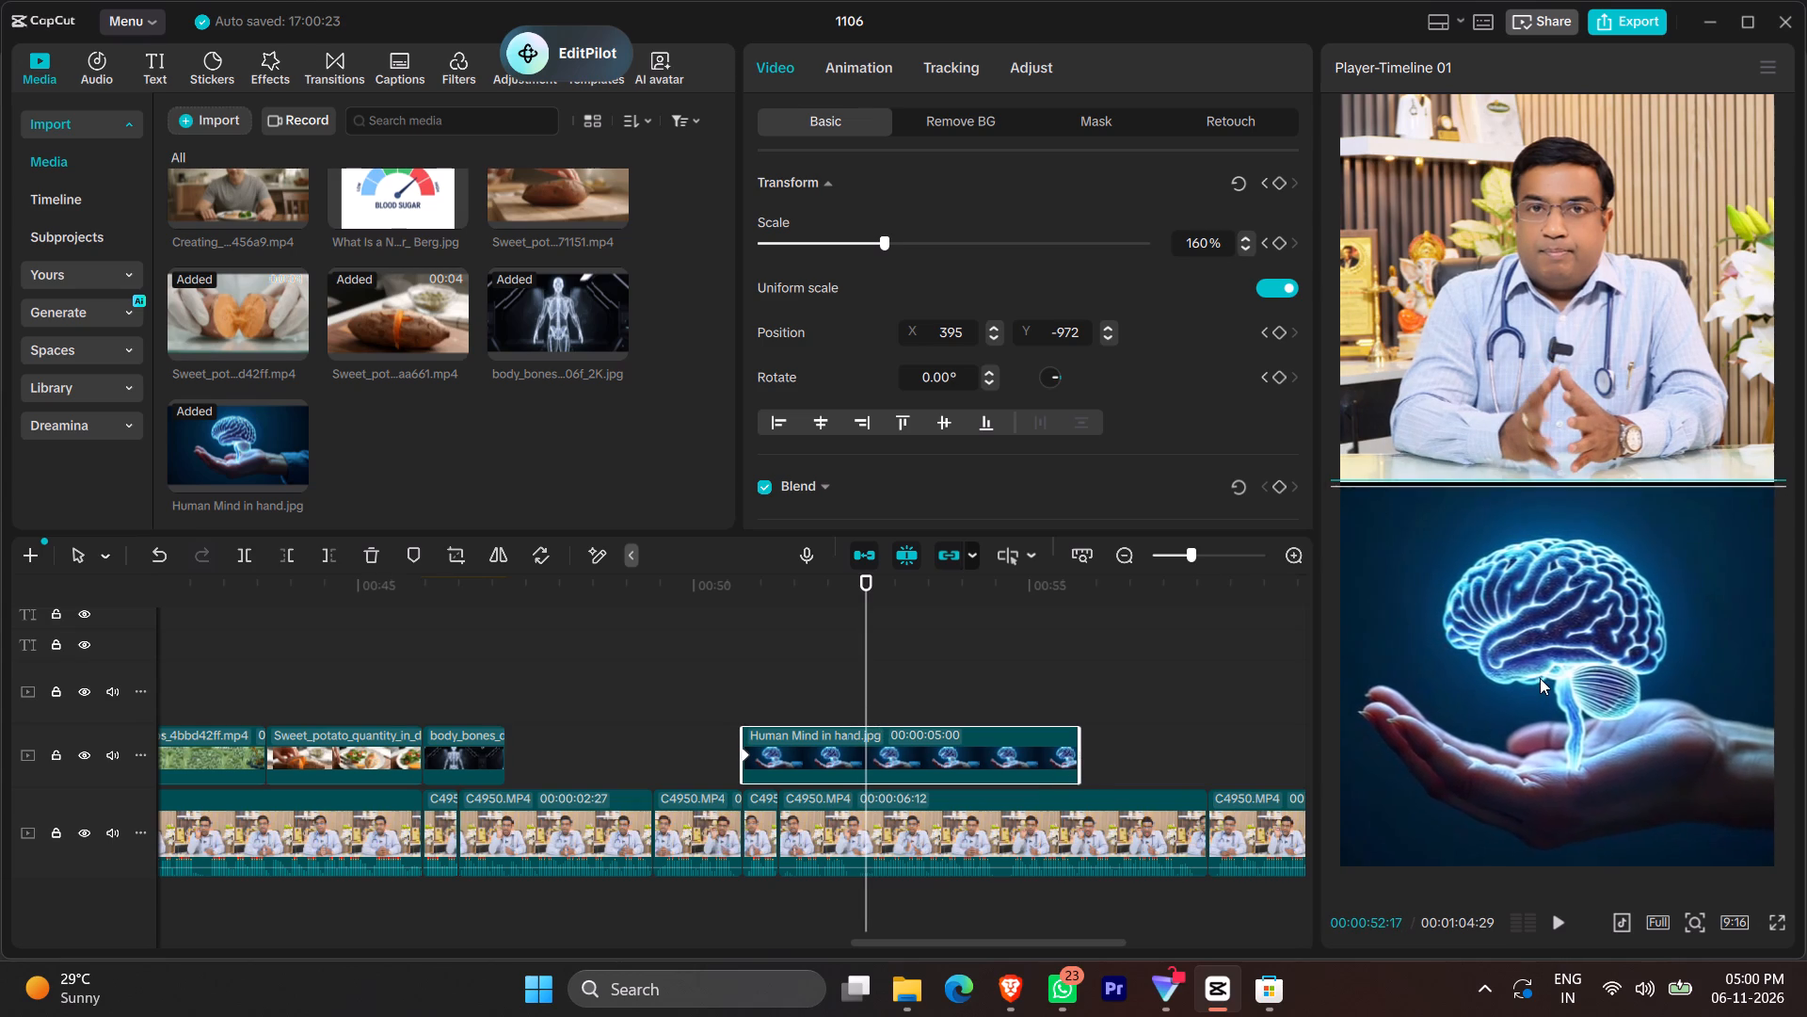
left_click_drag(1540, 678, 1541, 675)
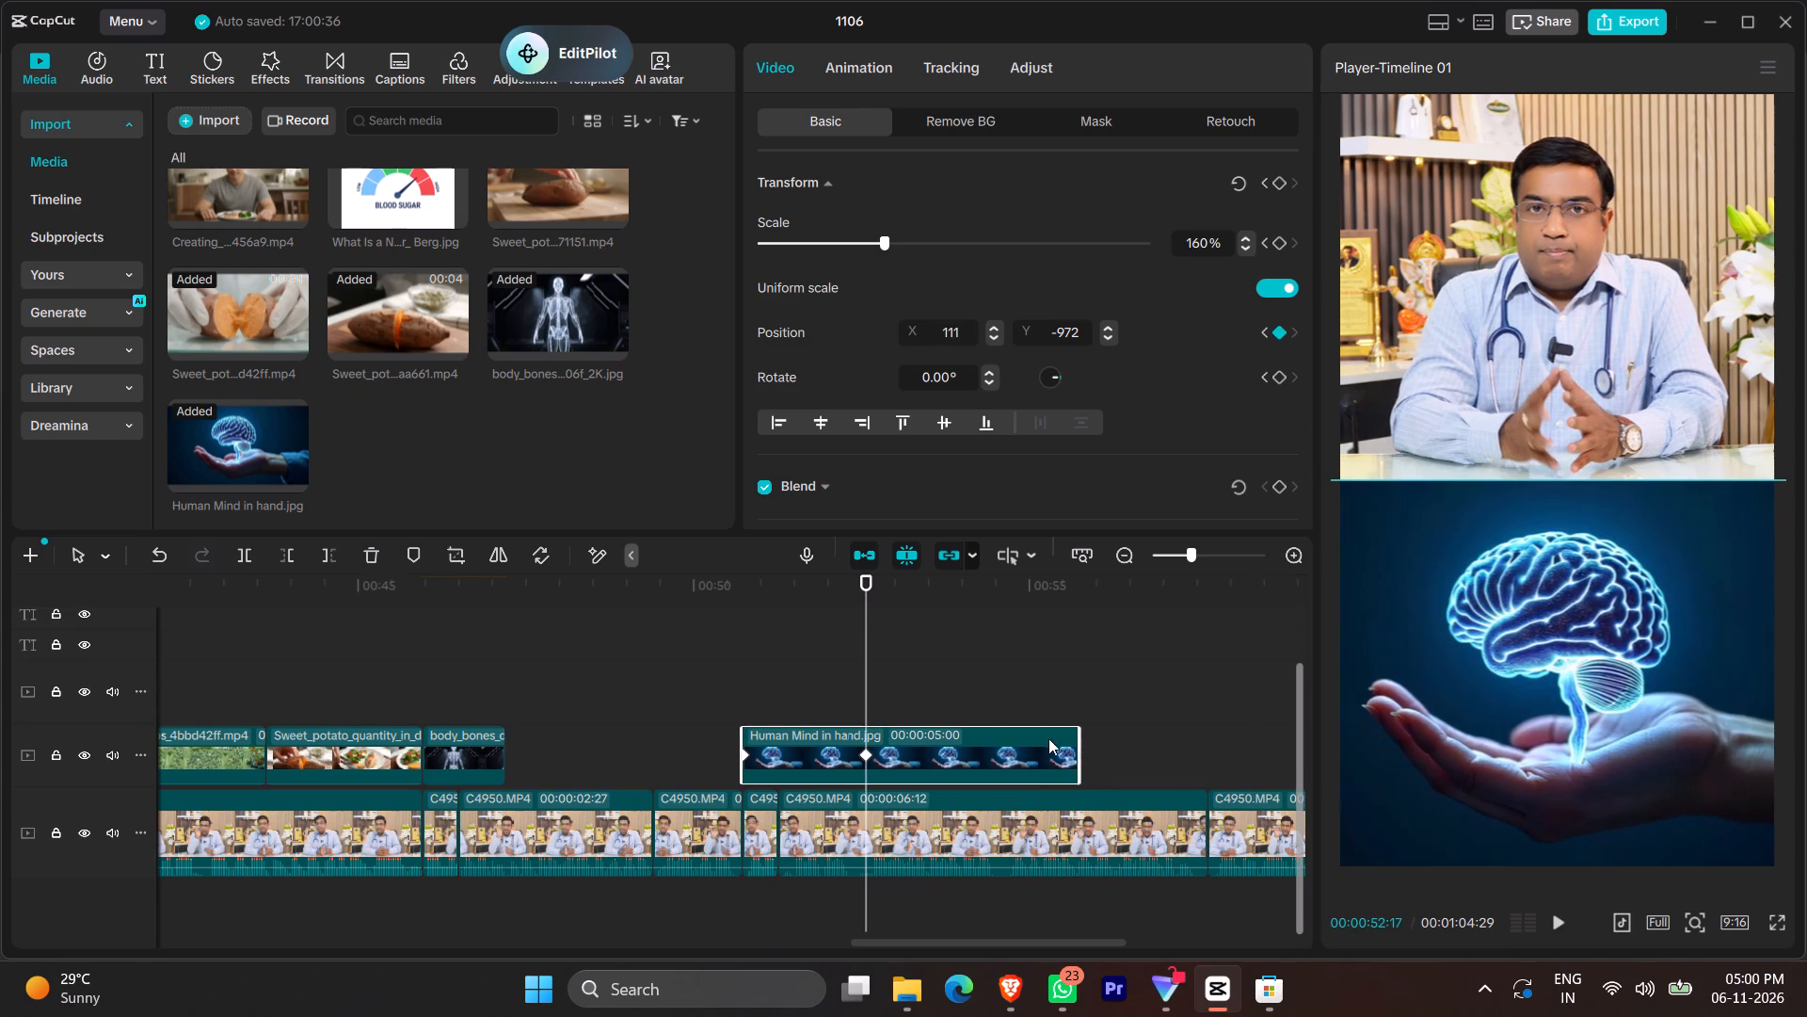
Trim the end of the brain image clip to the second keyframe at 00:00:52:17.
left_click_drag(1021, 737, 931, 743)
key("ctrl+z")
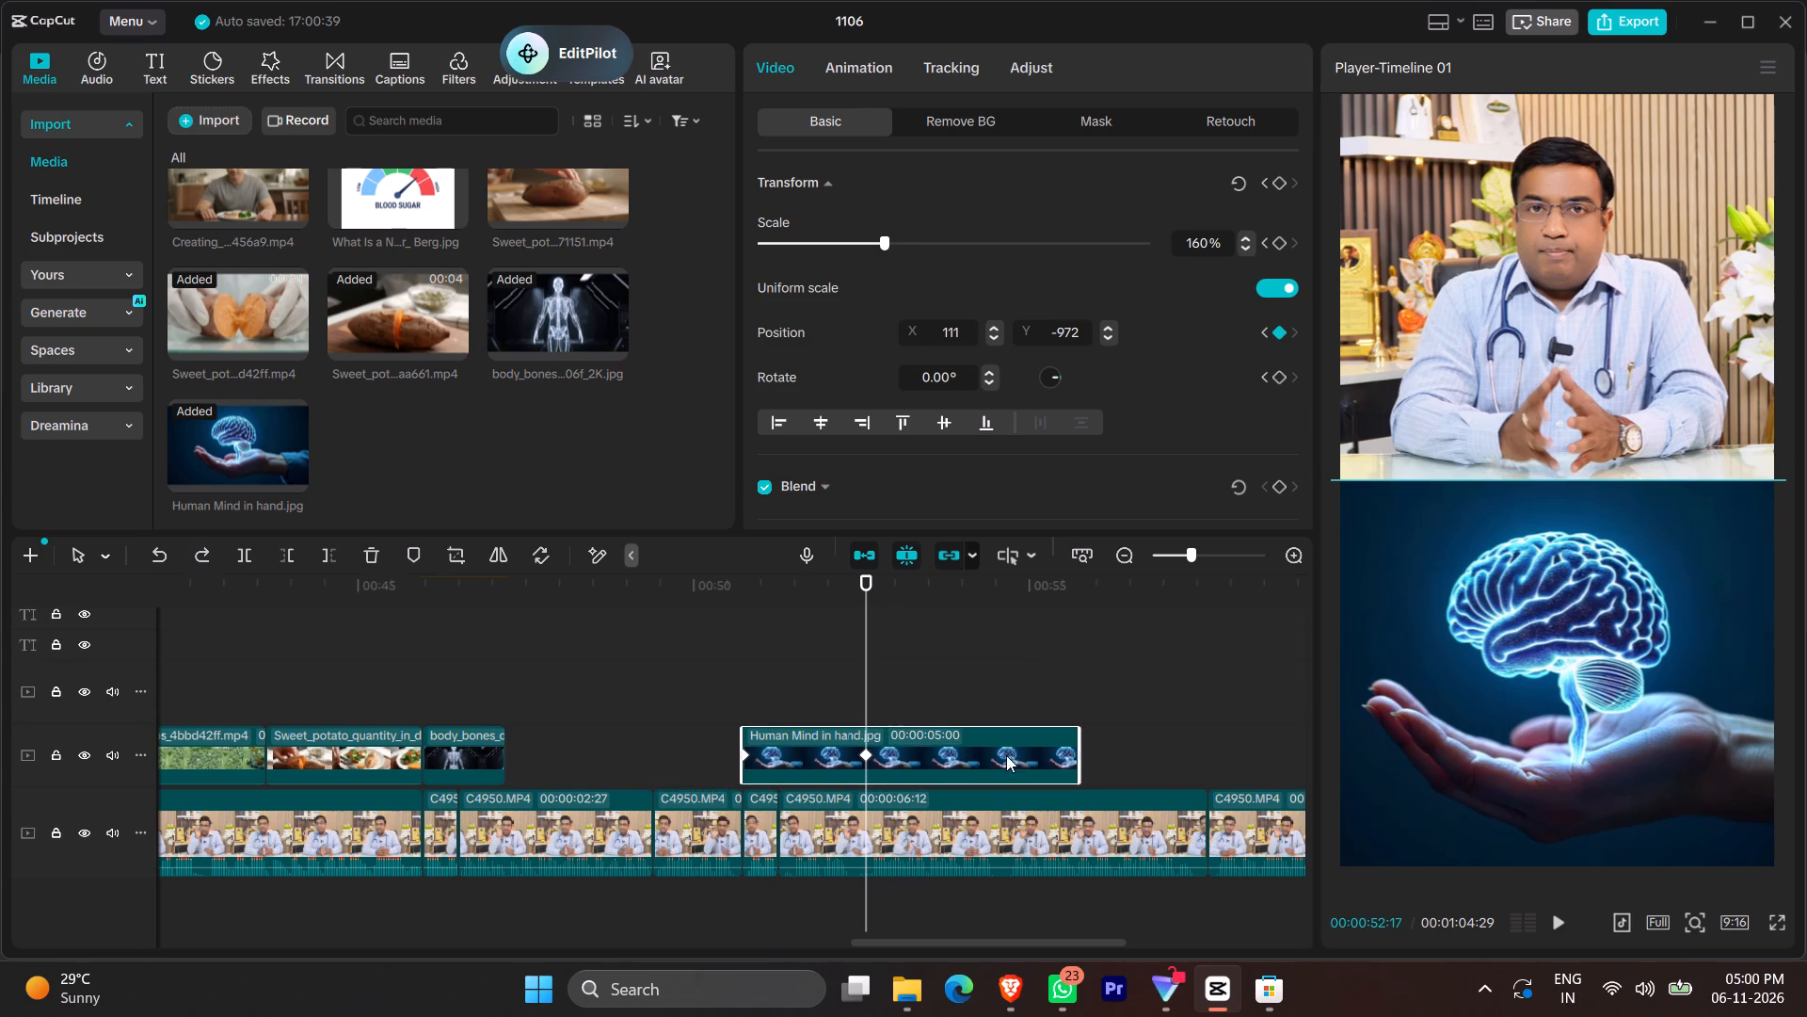
left_click_drag(1083, 749, 861, 786)
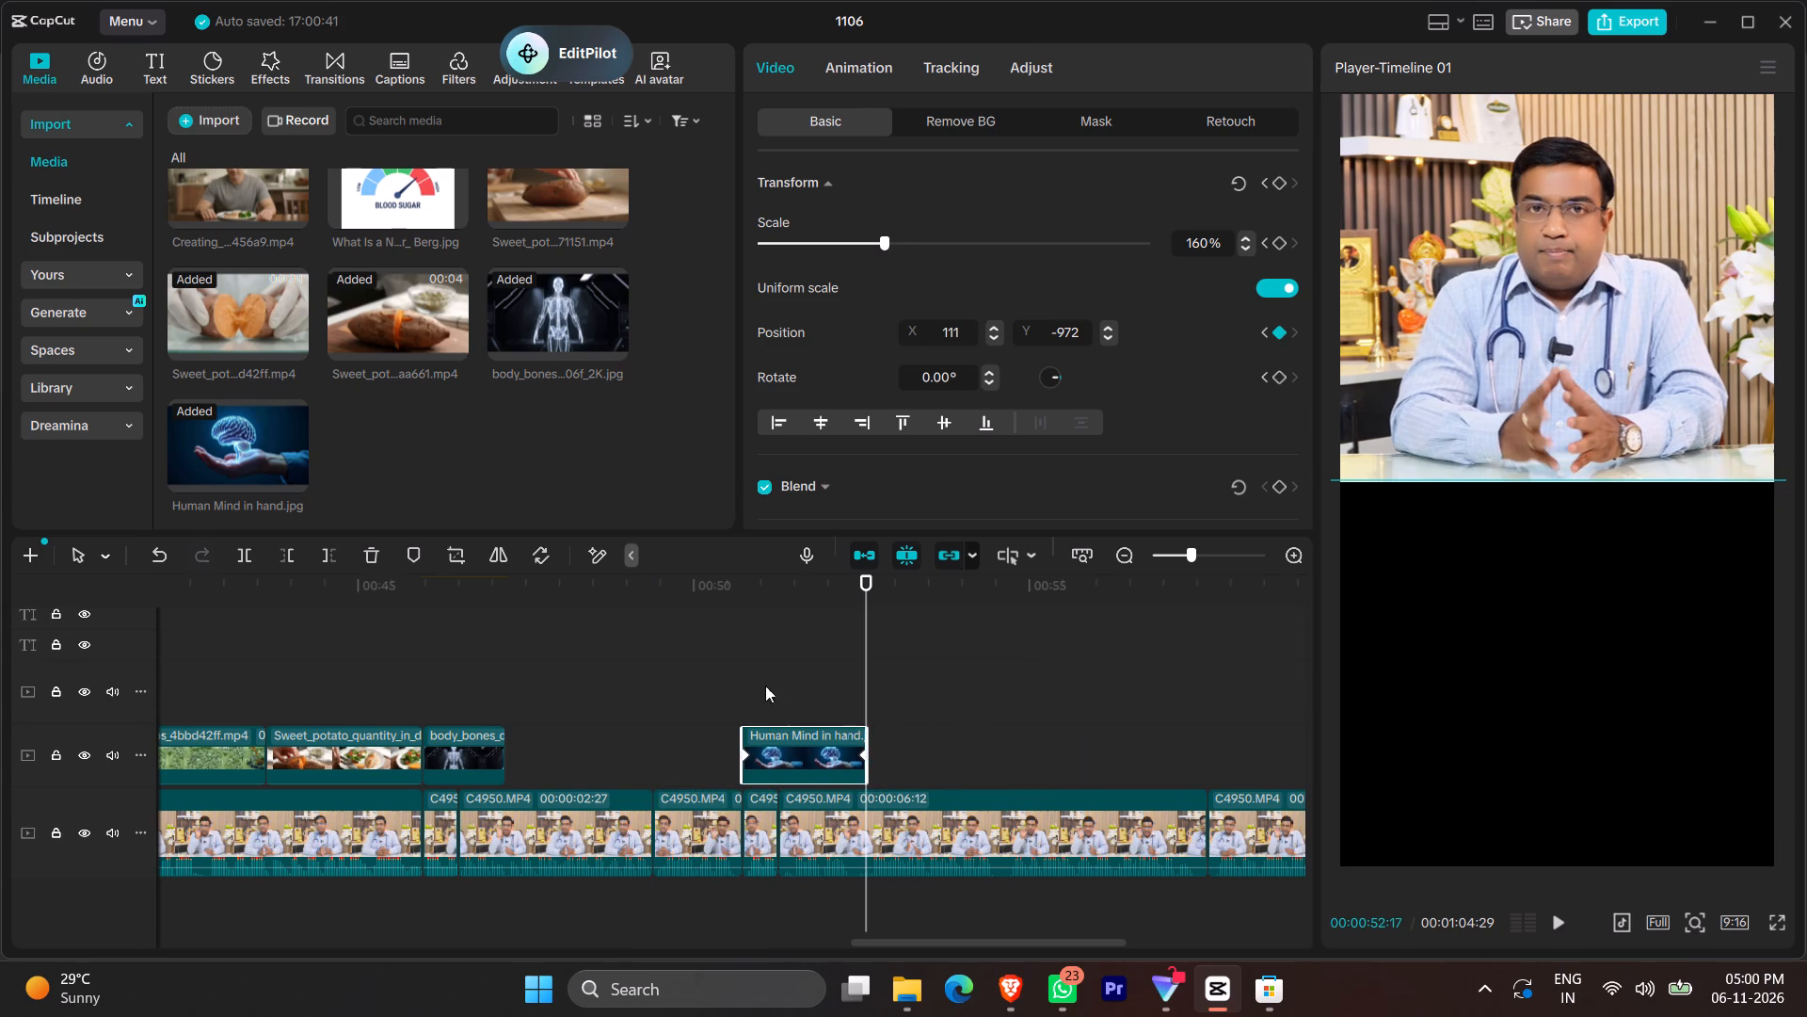
left_click(732, 675)
key("space")
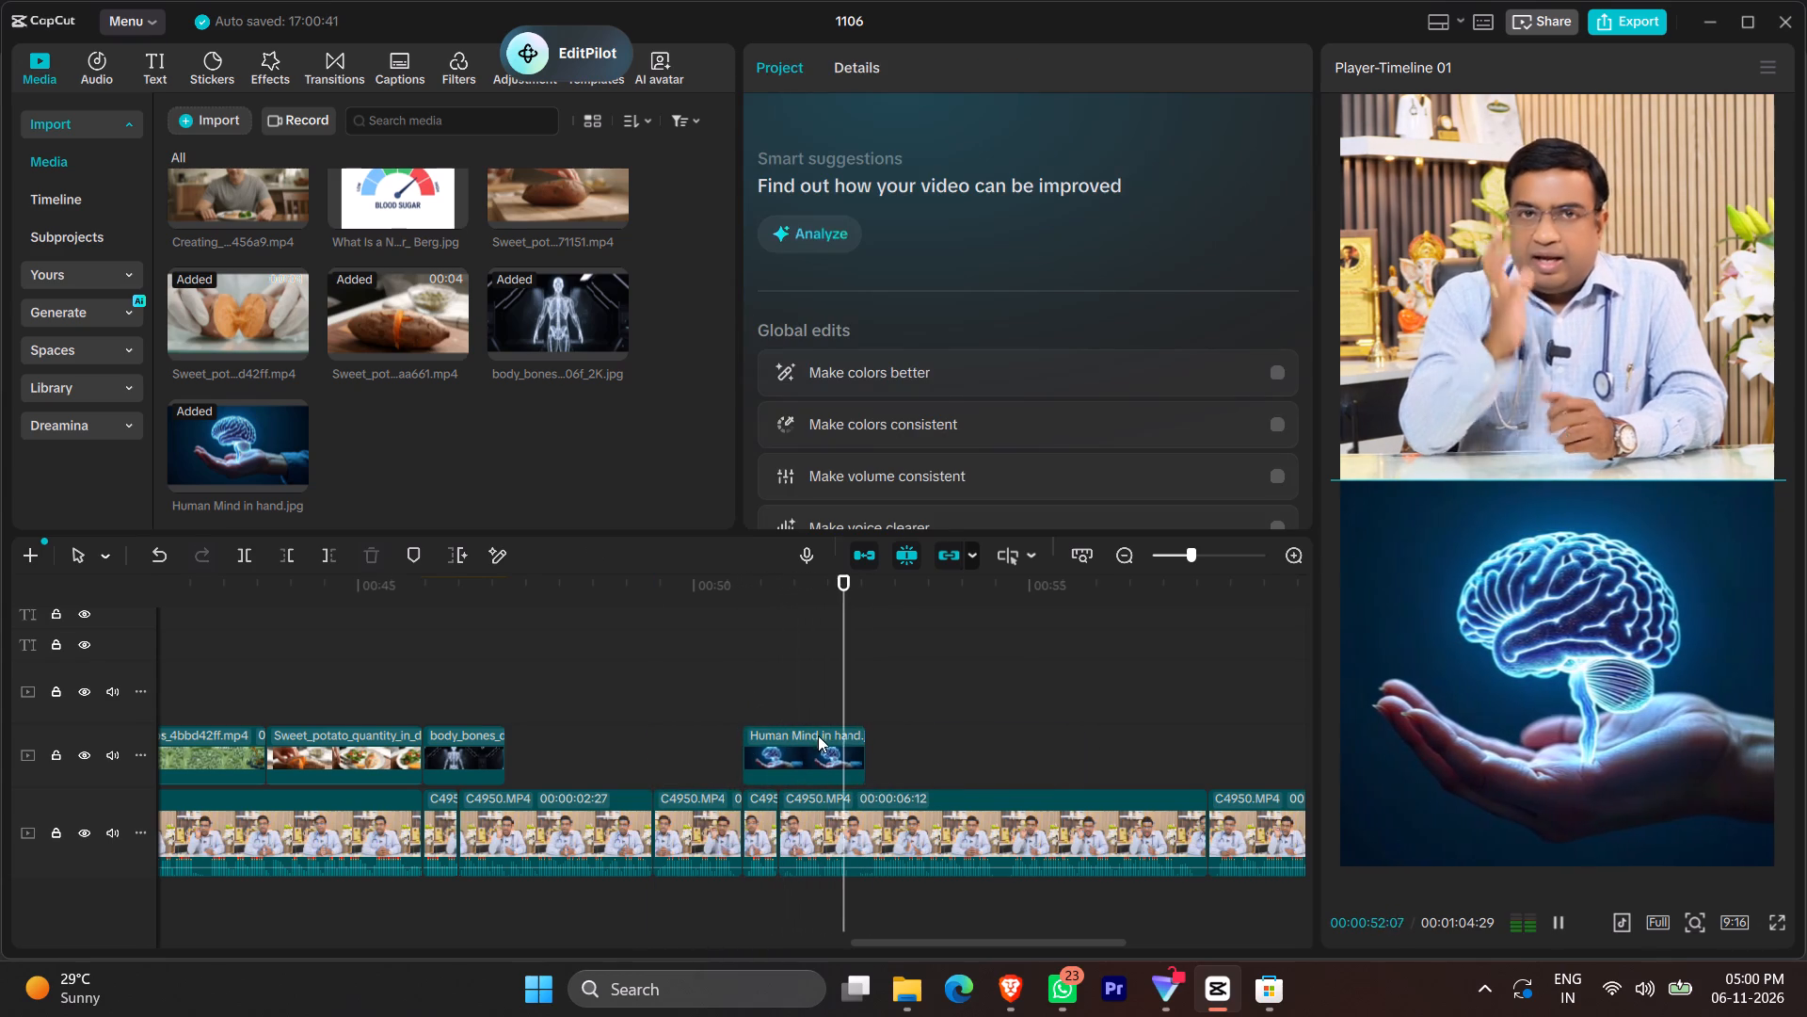
key("space")
left_click(734, 680)
key("space")
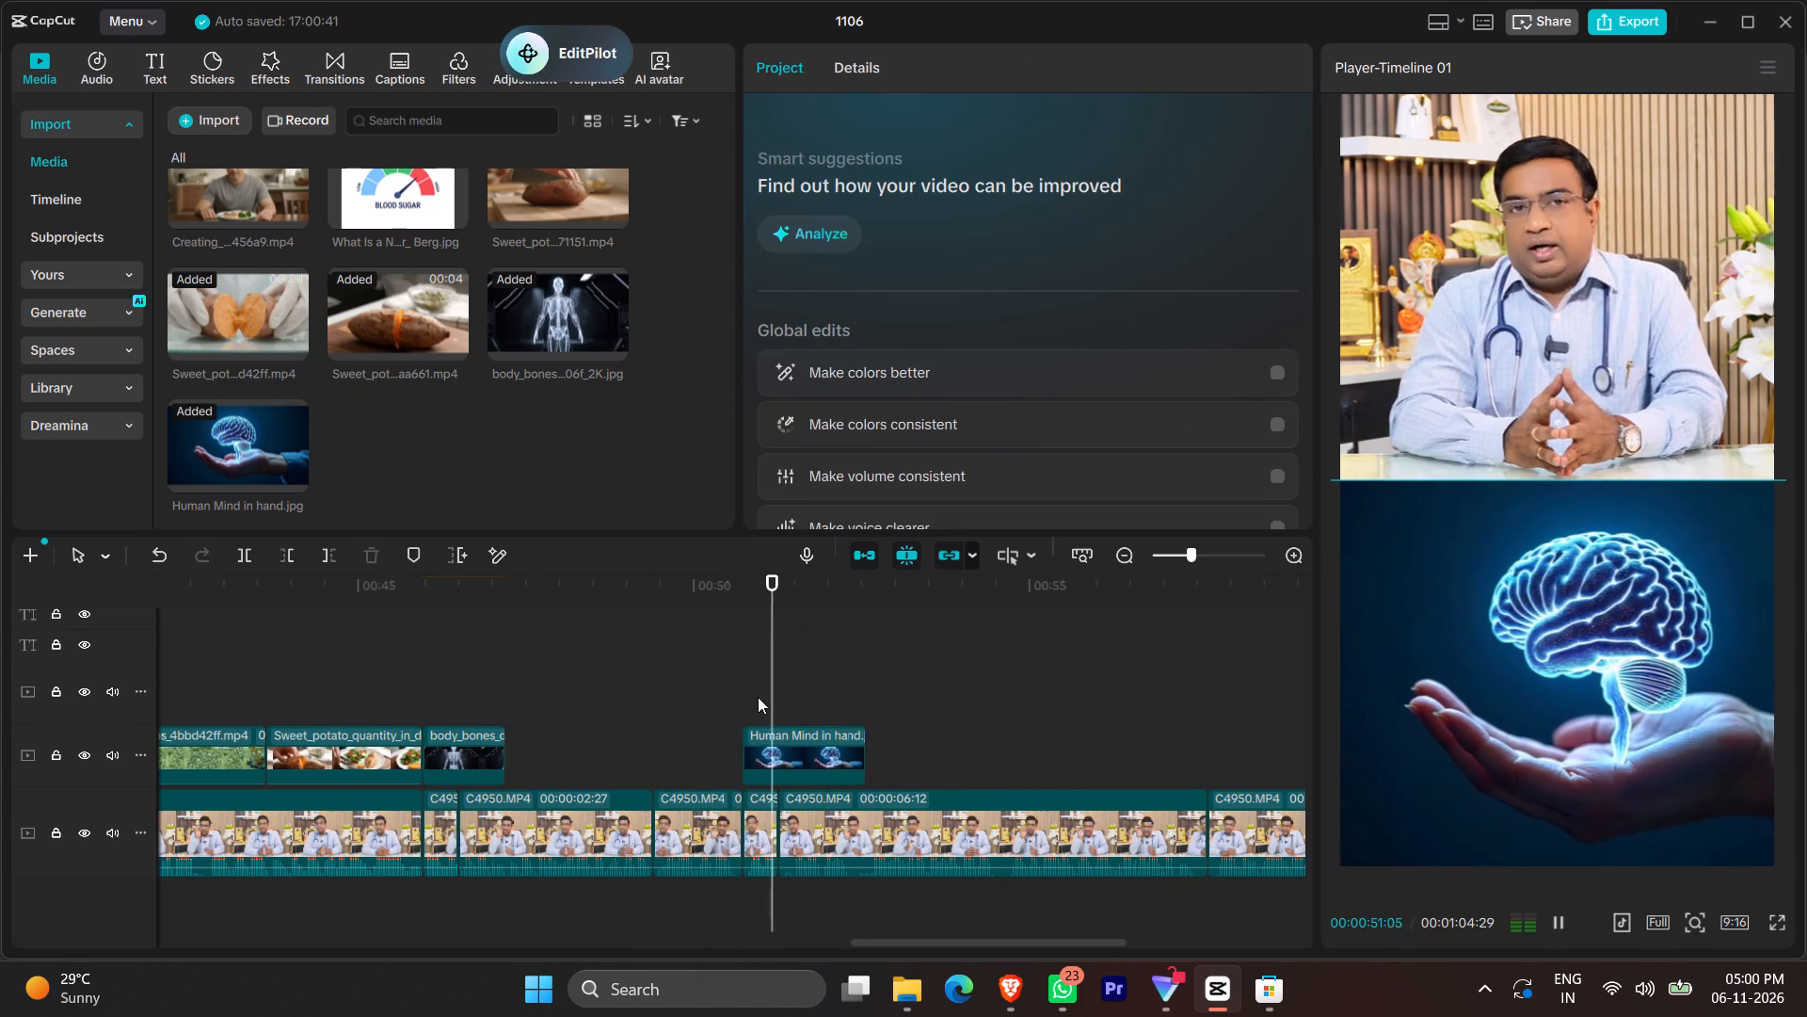
key("space")
key("space")
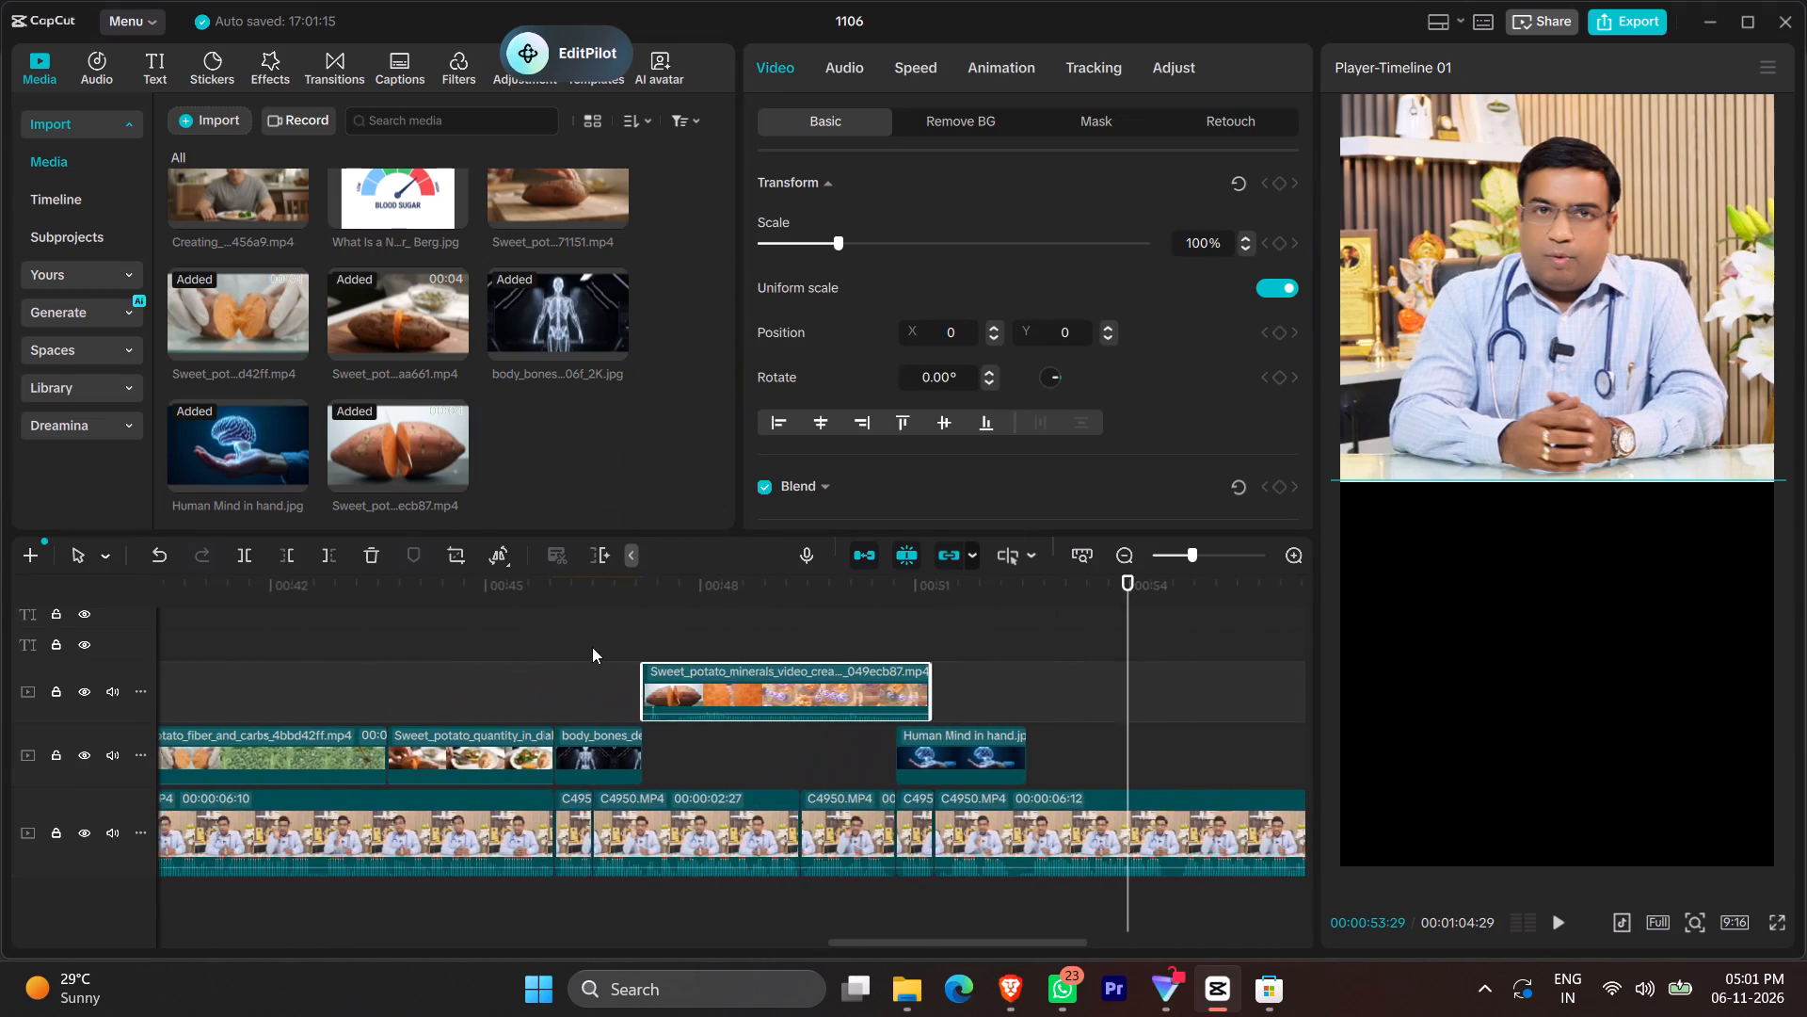
scroll(592, 647, "right", 1)
Play back the timeline between about 43 and 48 seconds to check the minerals clip against the narration and neighbouring visuals.
left_click(669, 644)
left_click(664, 640)
left_click(655, 637)
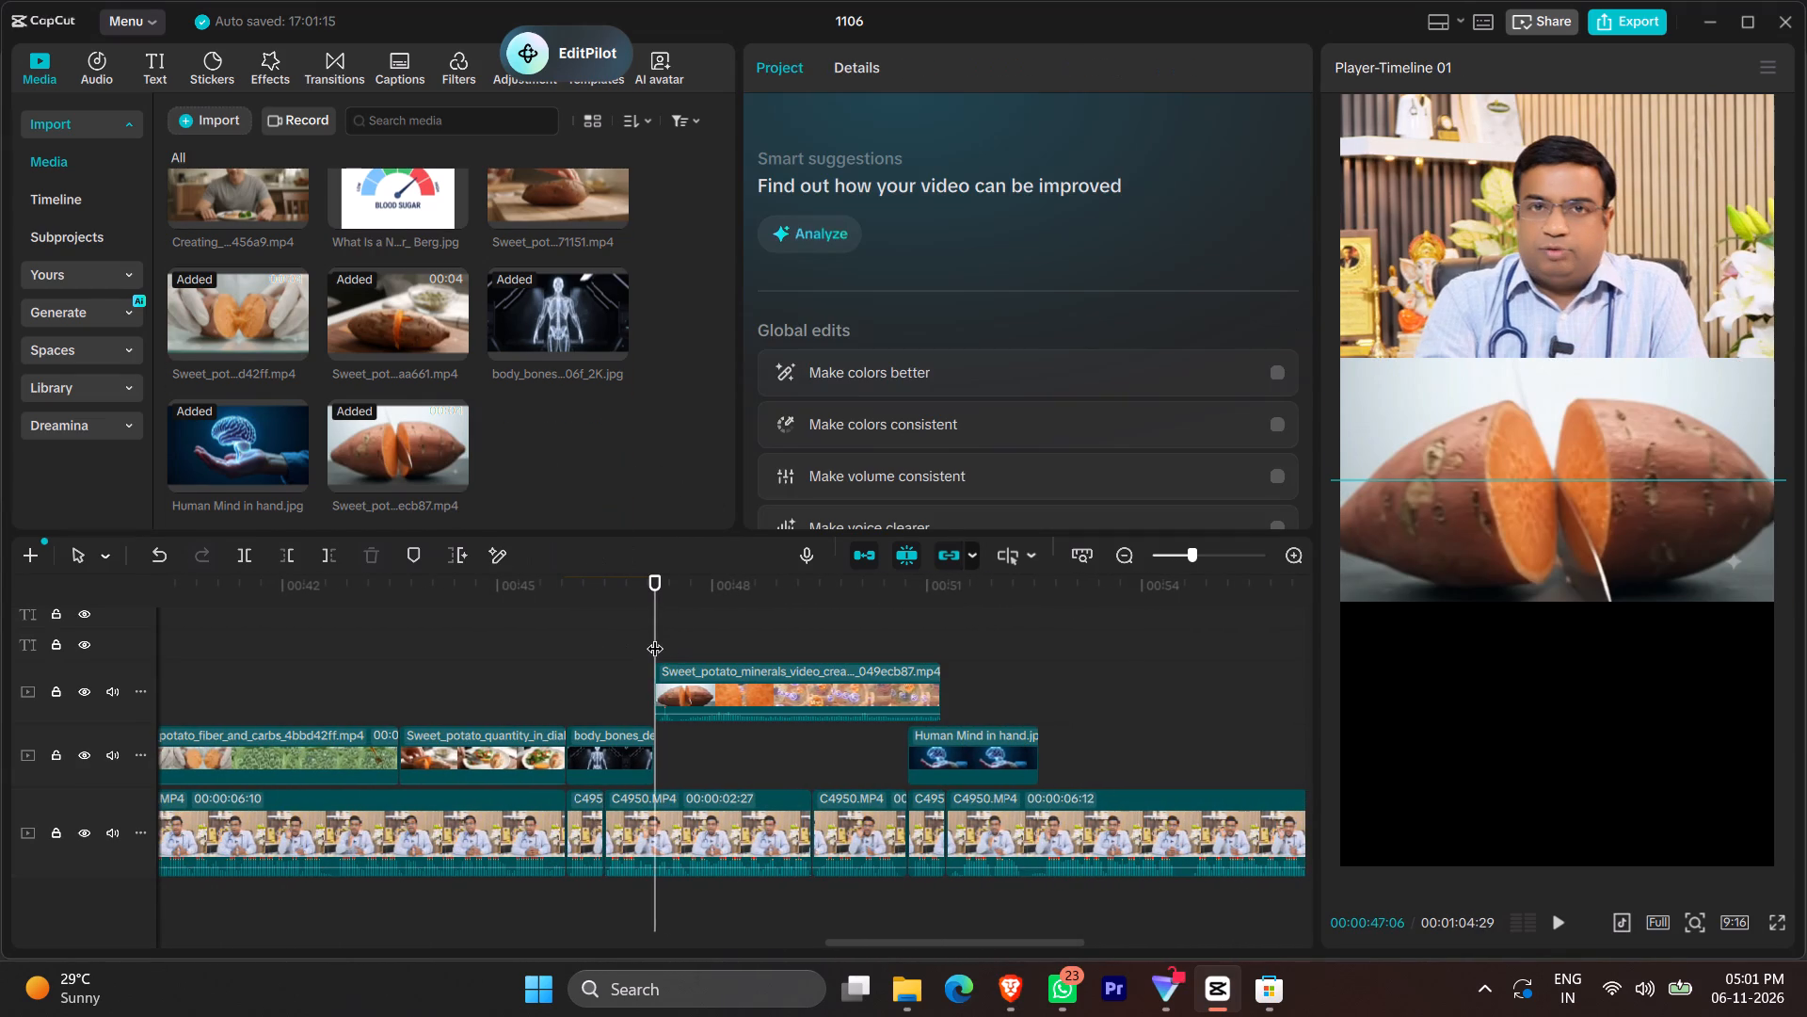
key("space")
key("space")
left_click(747, 681)
left_click(547, 690)
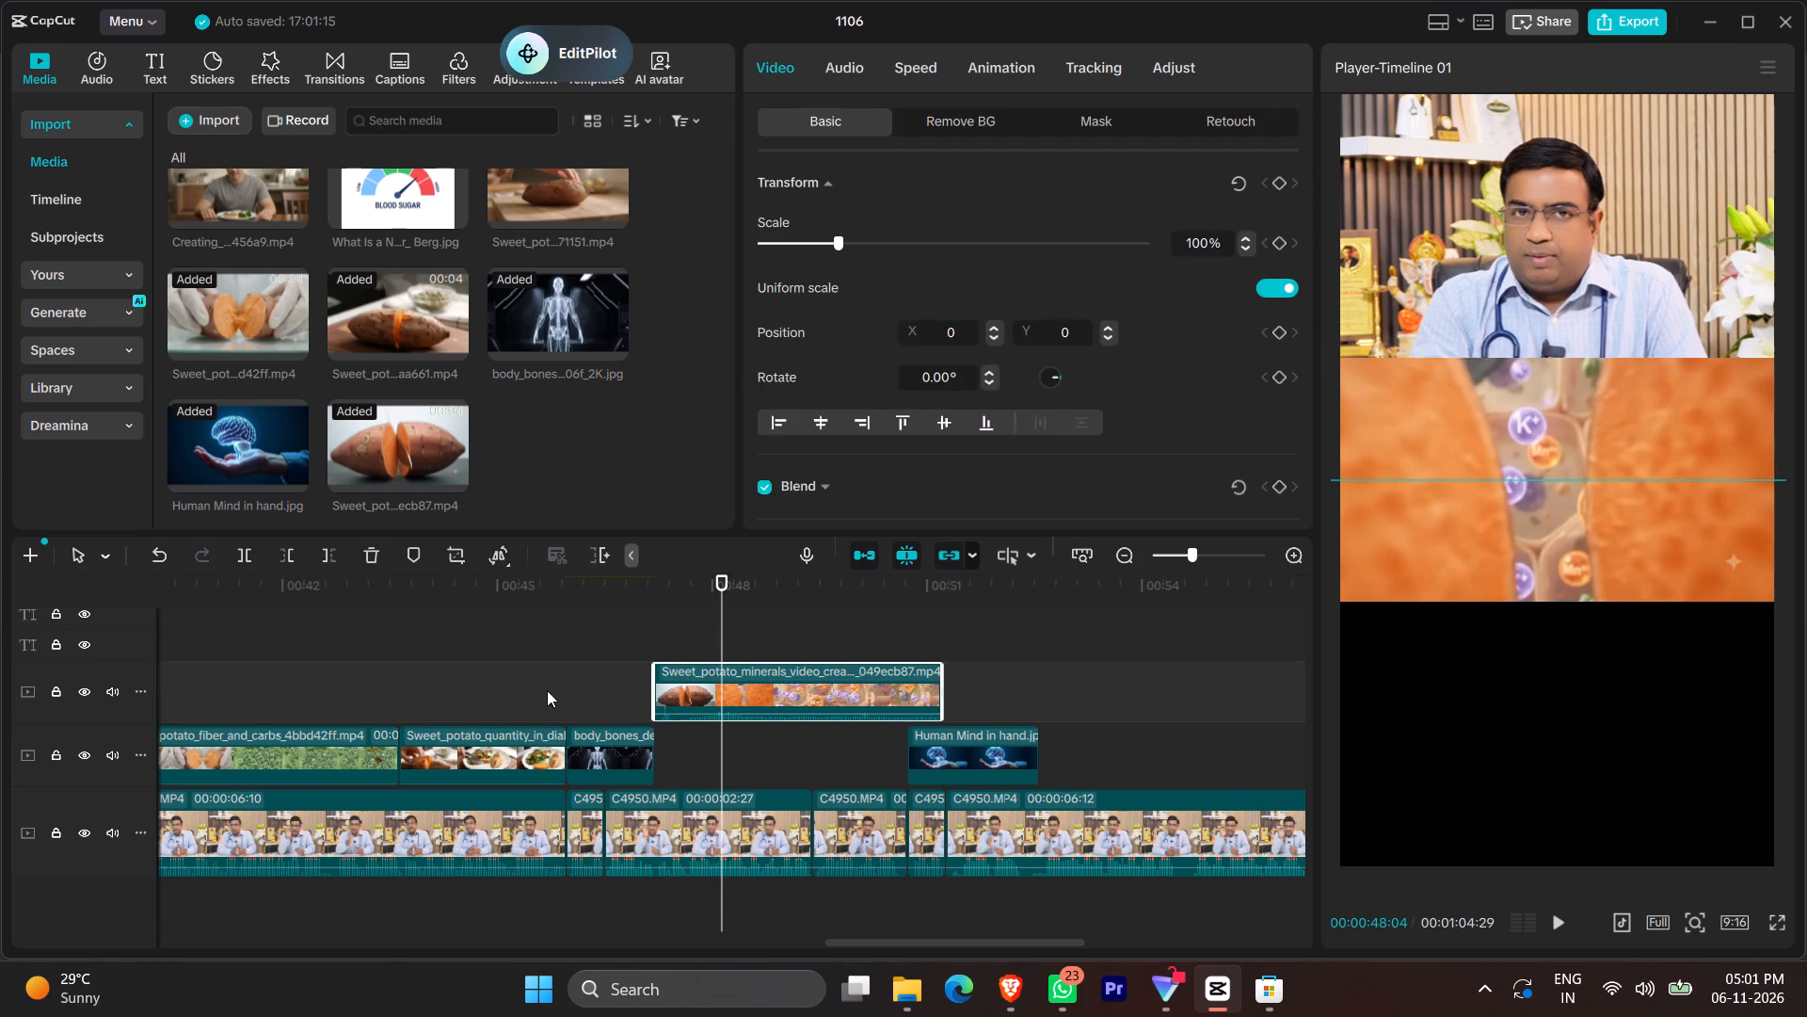
key("space")
key("space")
double_click(468, 678)
key("space")
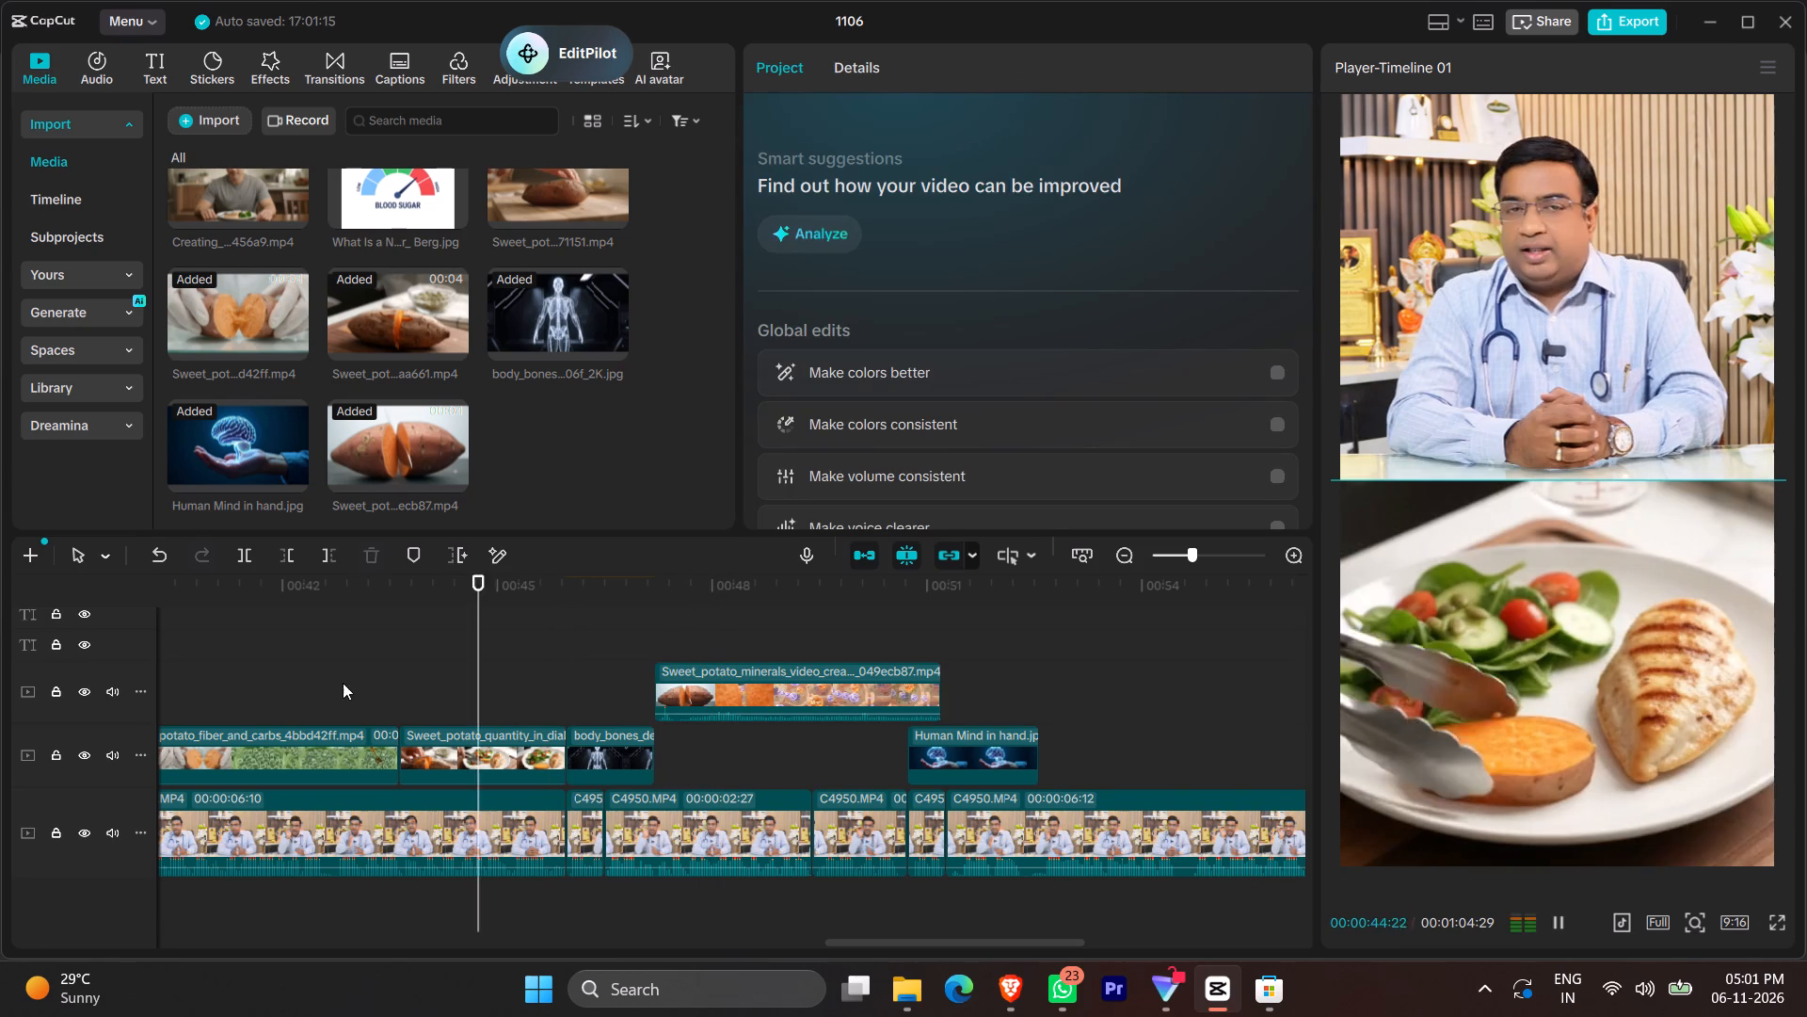
left_click(338, 683)
Copy the attributes of the Sweet_potato_quantity clip and paste them onto the minerals clip, giving scale 159% and position Y -965.
left_click(507, 760)
right_click(510, 760)
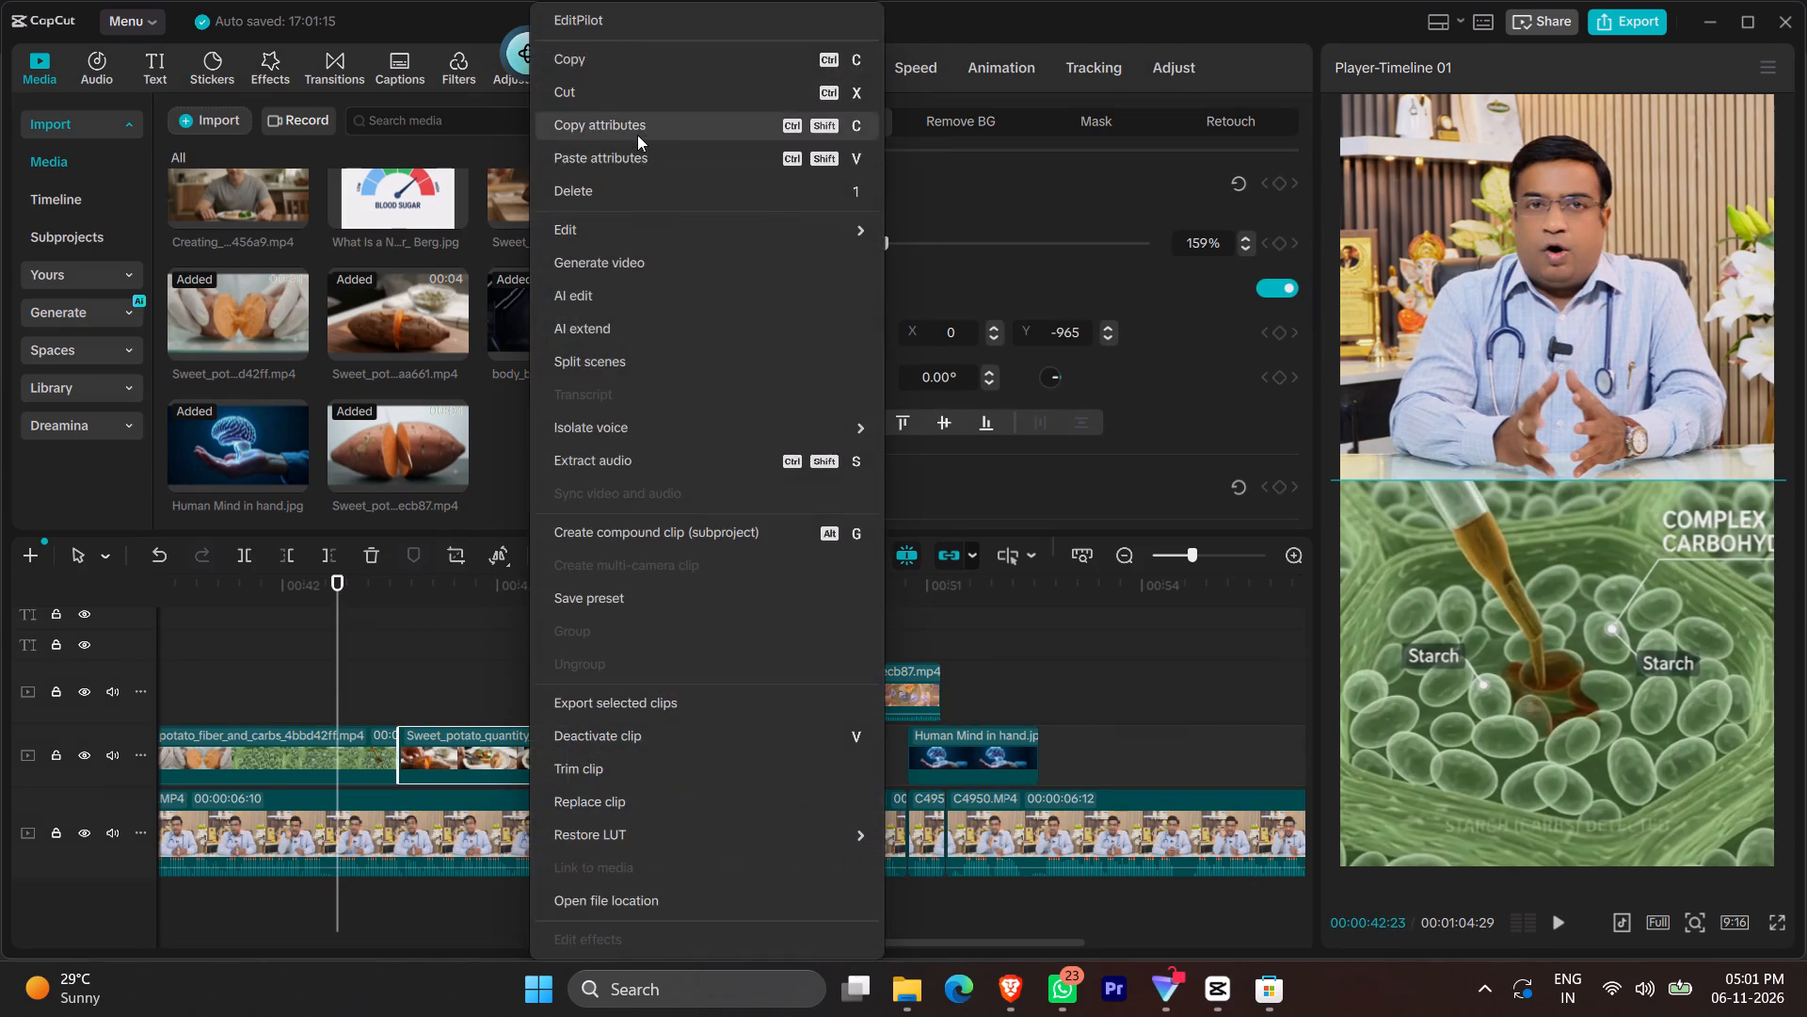
left_click(637, 135)
left_click(837, 669)
right_click(837, 669)
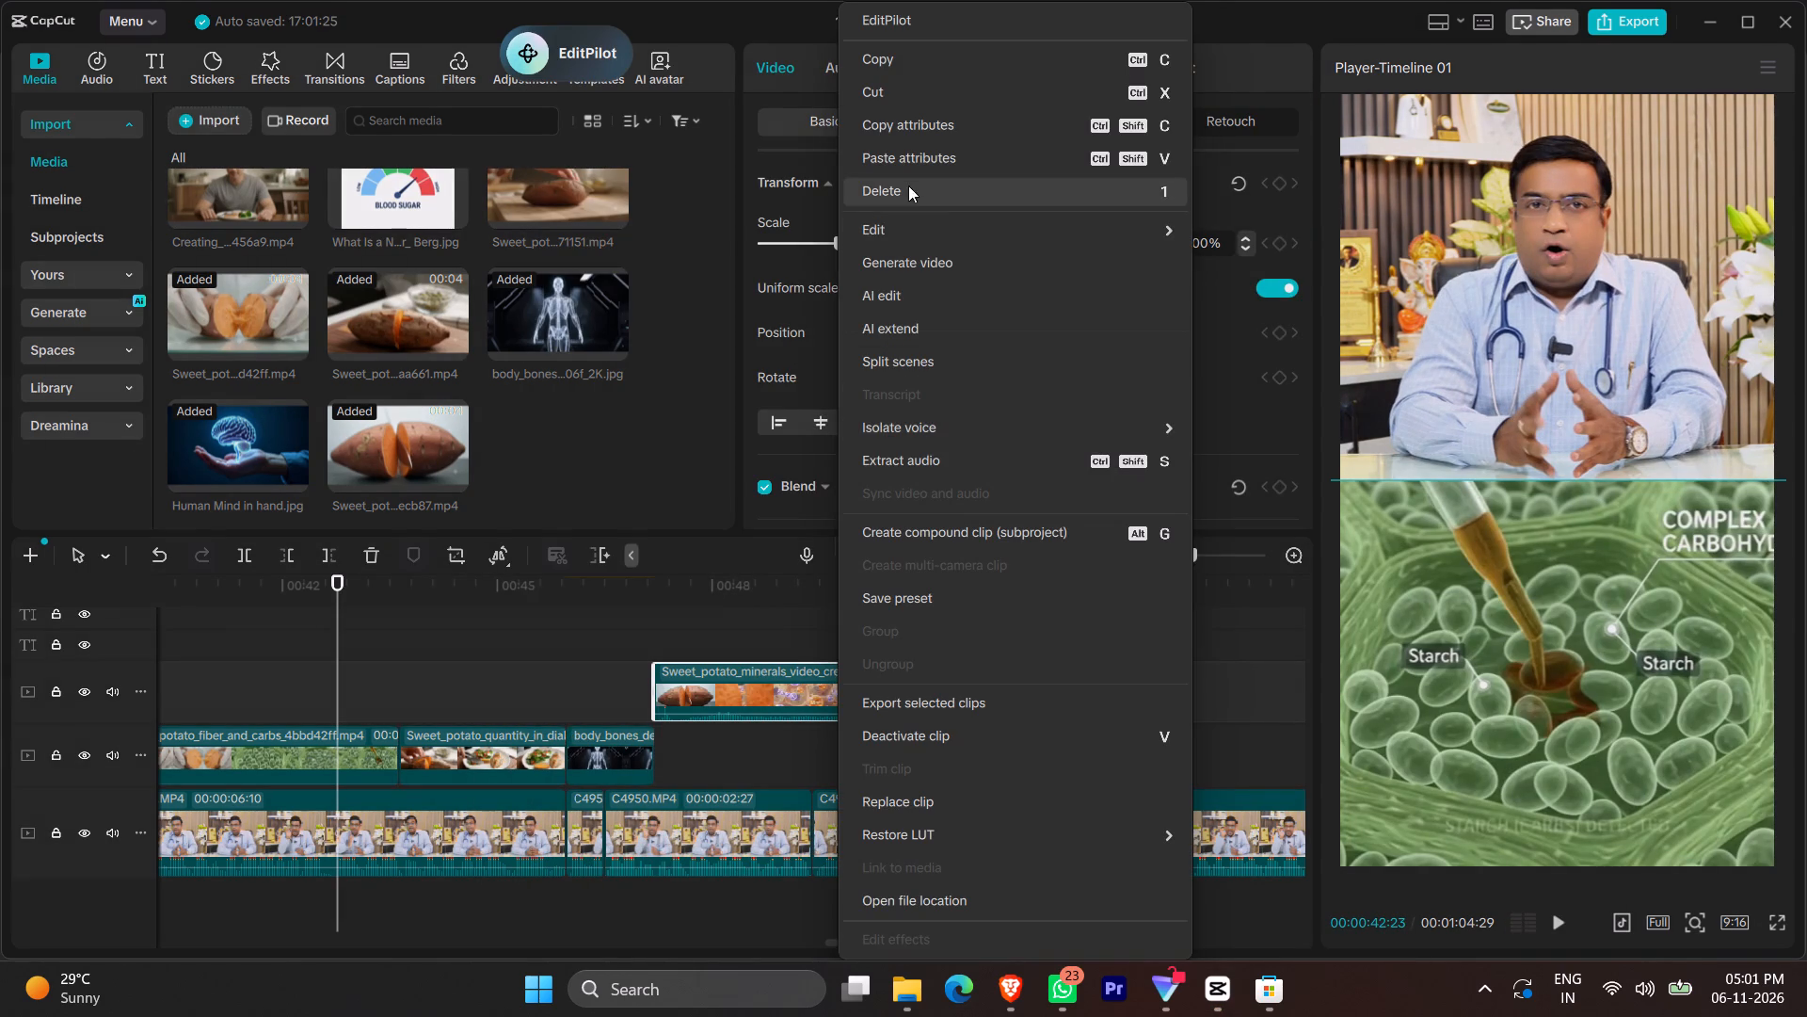
left_click(934, 158)
left_click(1157, 653)
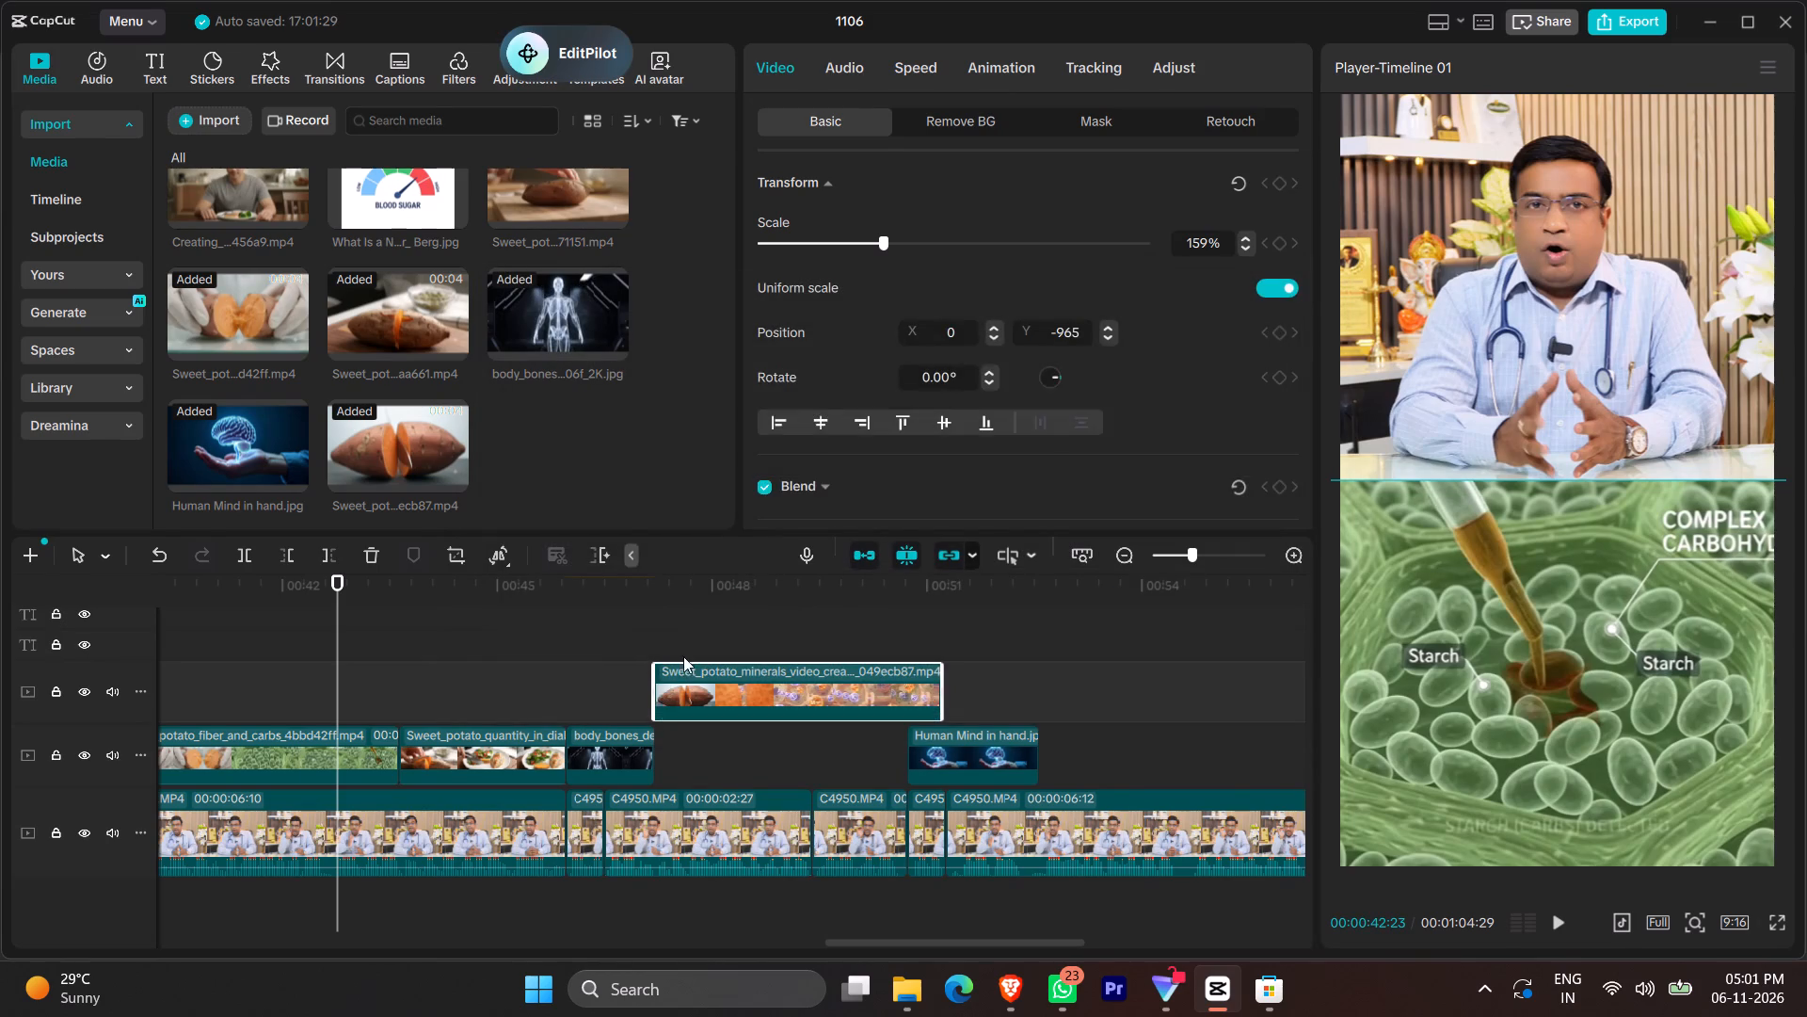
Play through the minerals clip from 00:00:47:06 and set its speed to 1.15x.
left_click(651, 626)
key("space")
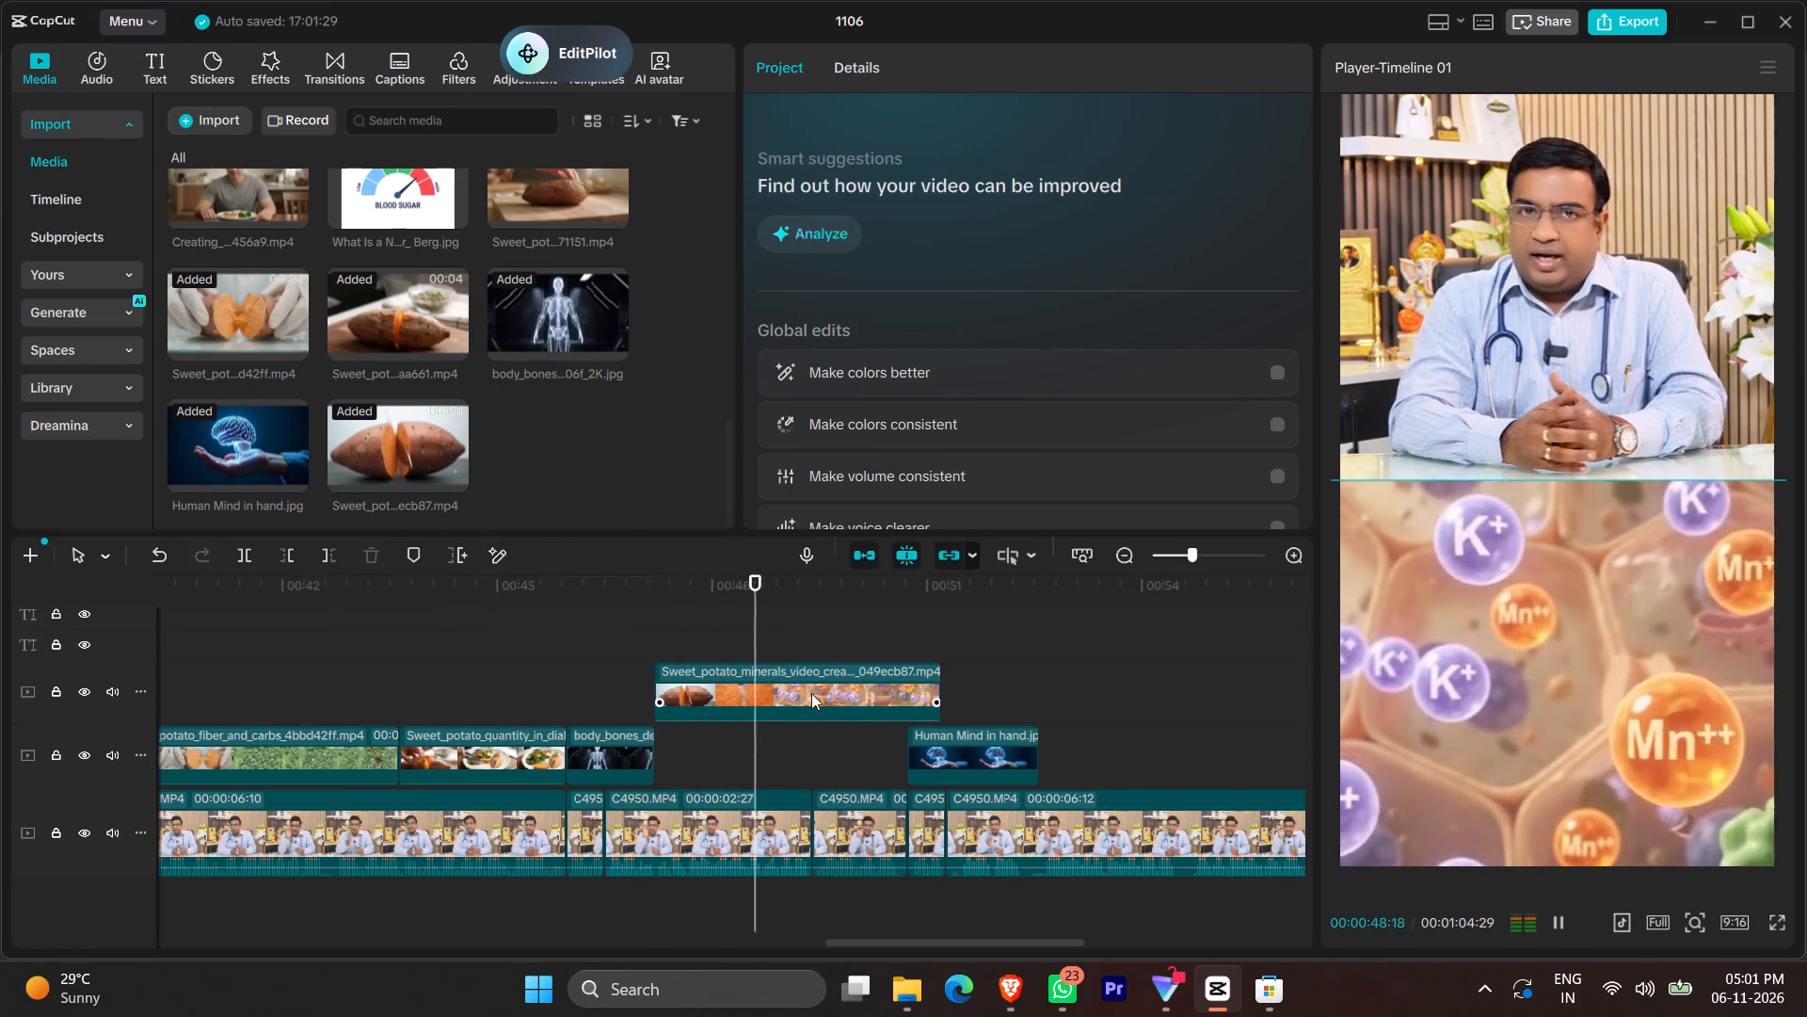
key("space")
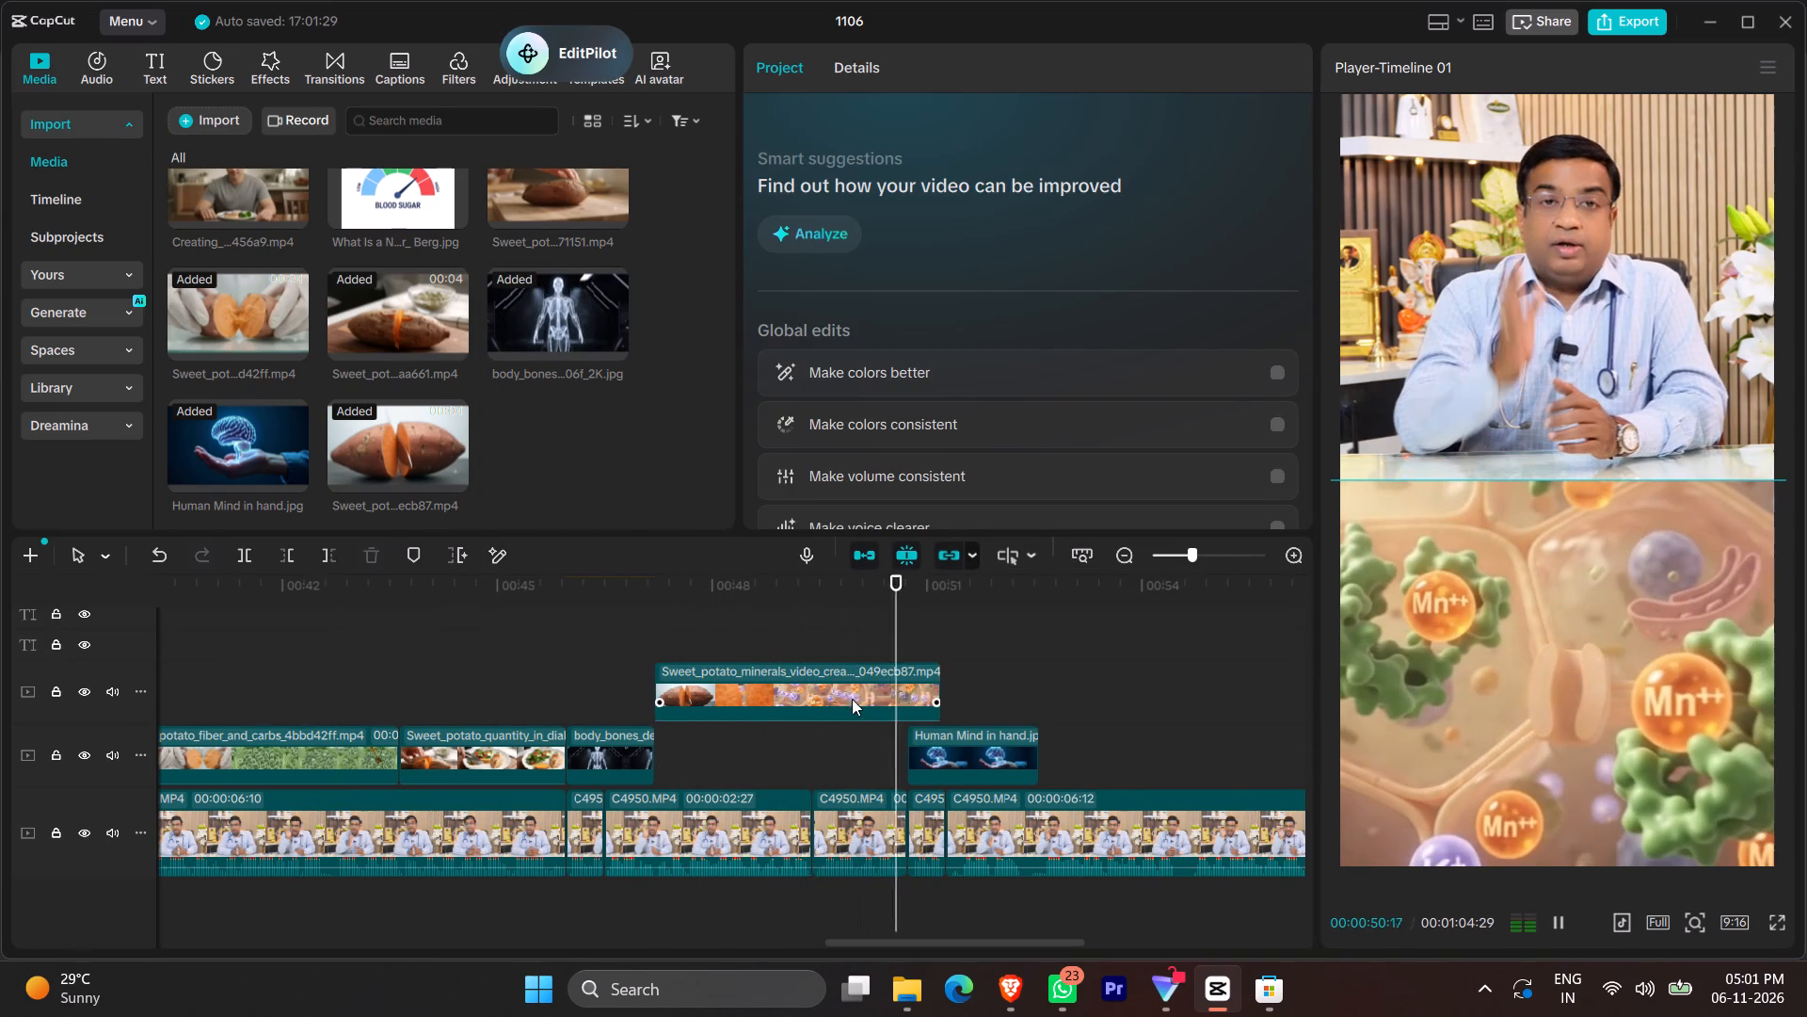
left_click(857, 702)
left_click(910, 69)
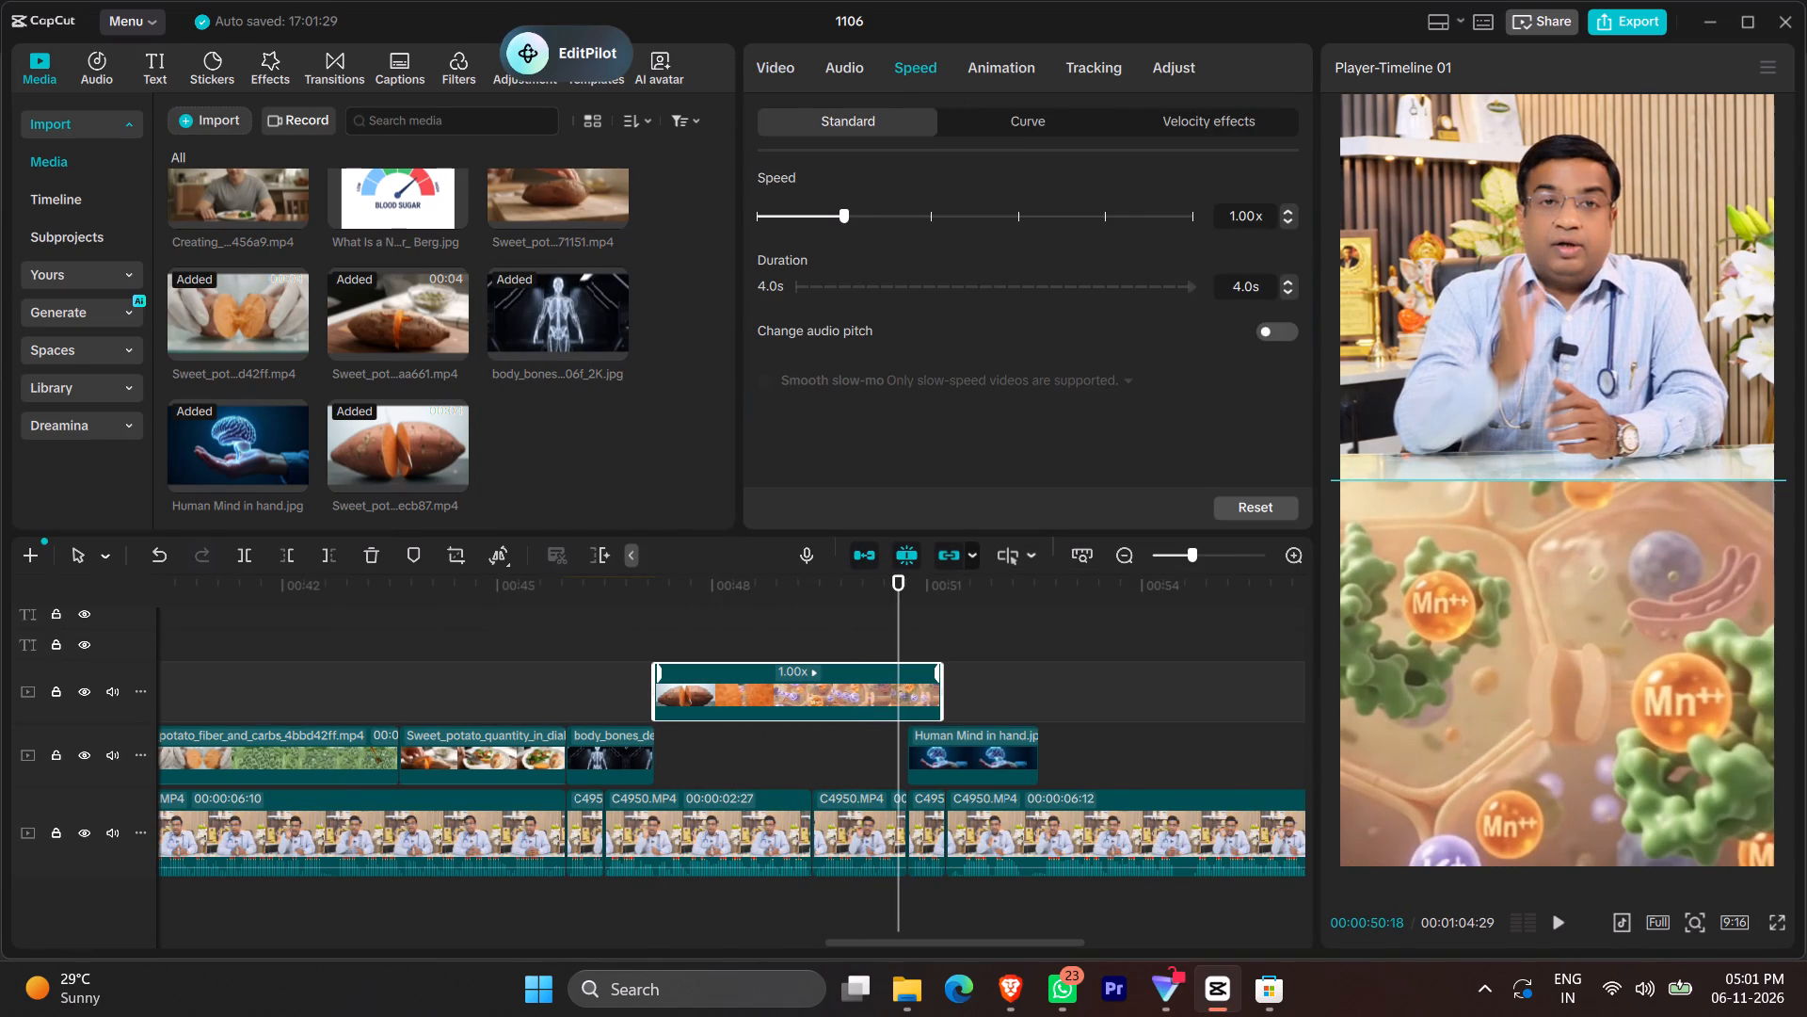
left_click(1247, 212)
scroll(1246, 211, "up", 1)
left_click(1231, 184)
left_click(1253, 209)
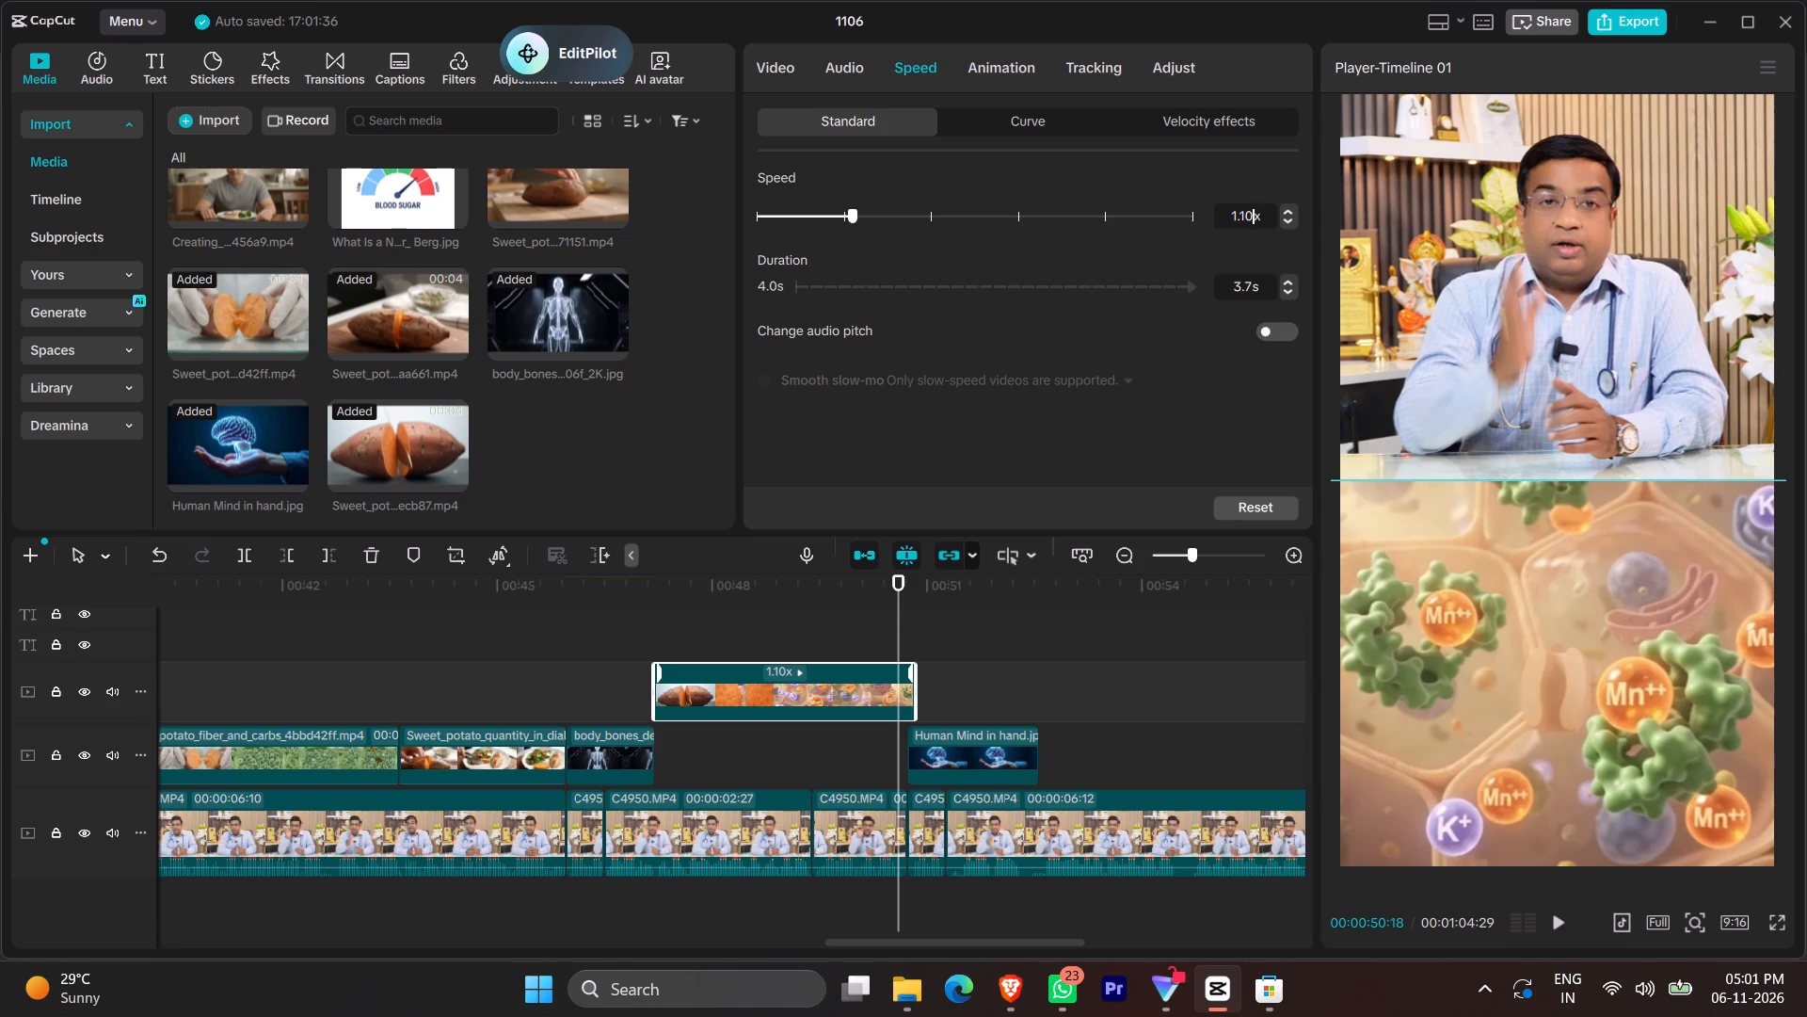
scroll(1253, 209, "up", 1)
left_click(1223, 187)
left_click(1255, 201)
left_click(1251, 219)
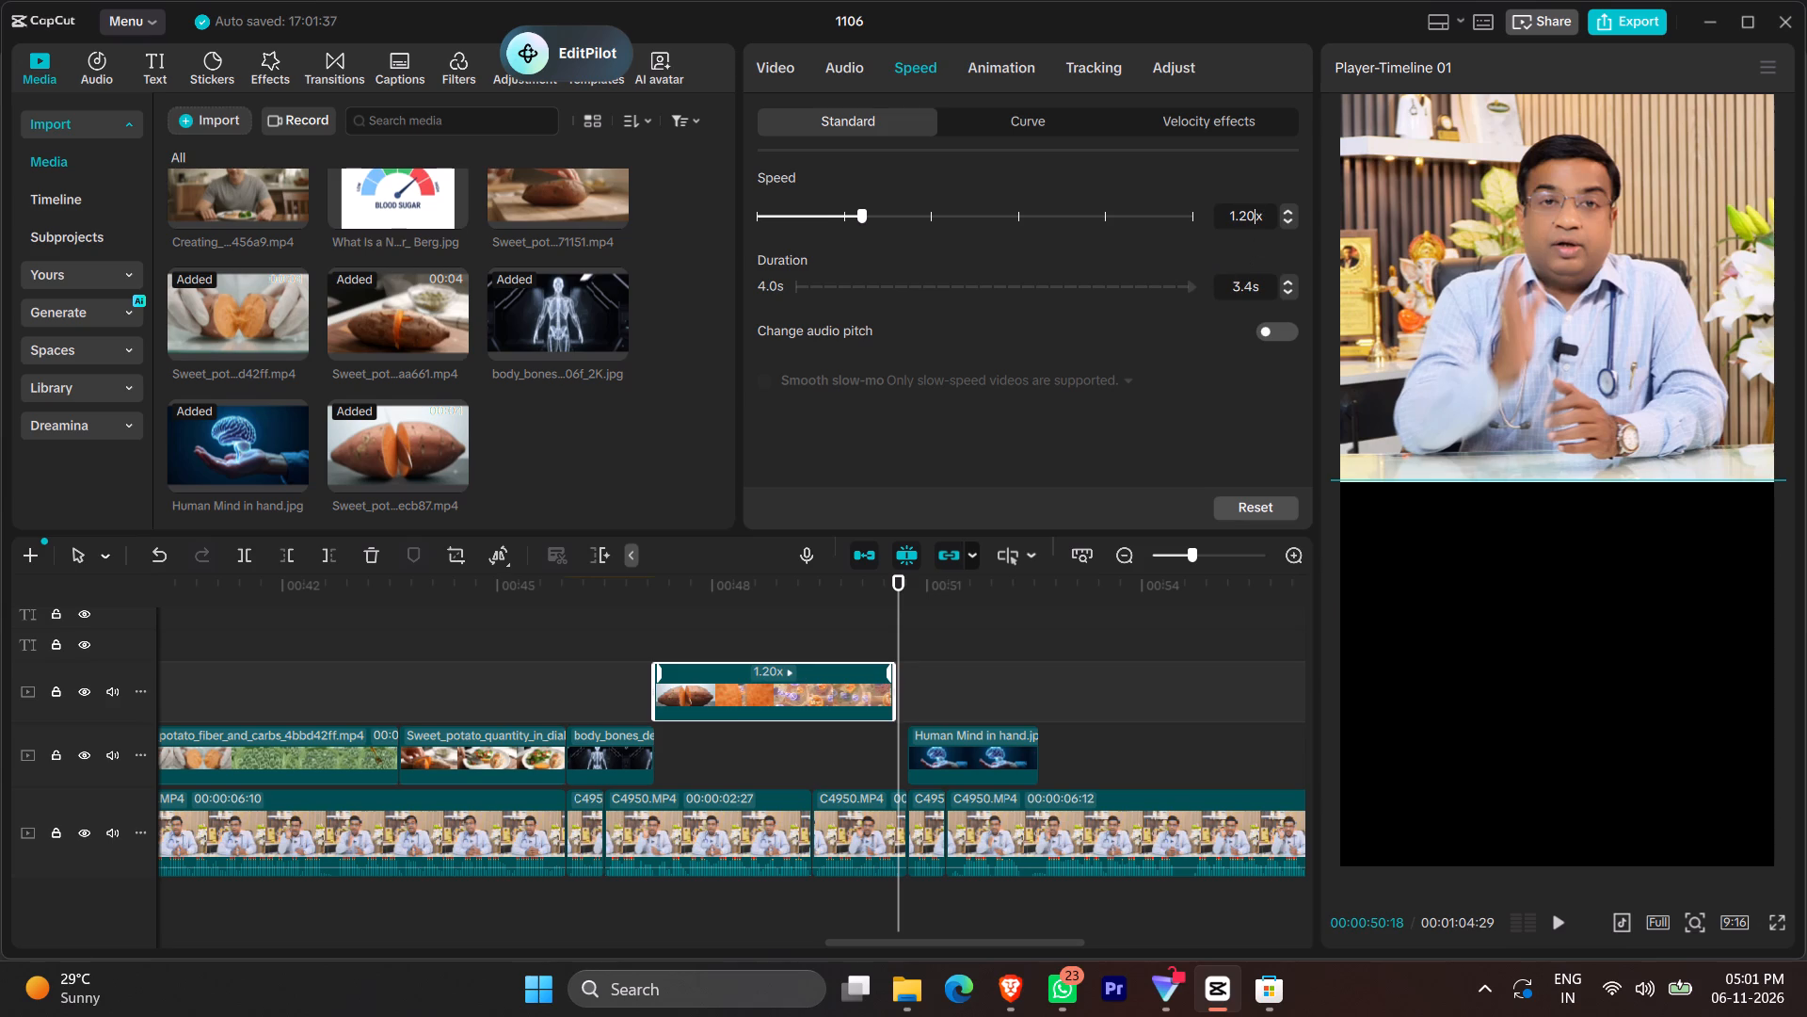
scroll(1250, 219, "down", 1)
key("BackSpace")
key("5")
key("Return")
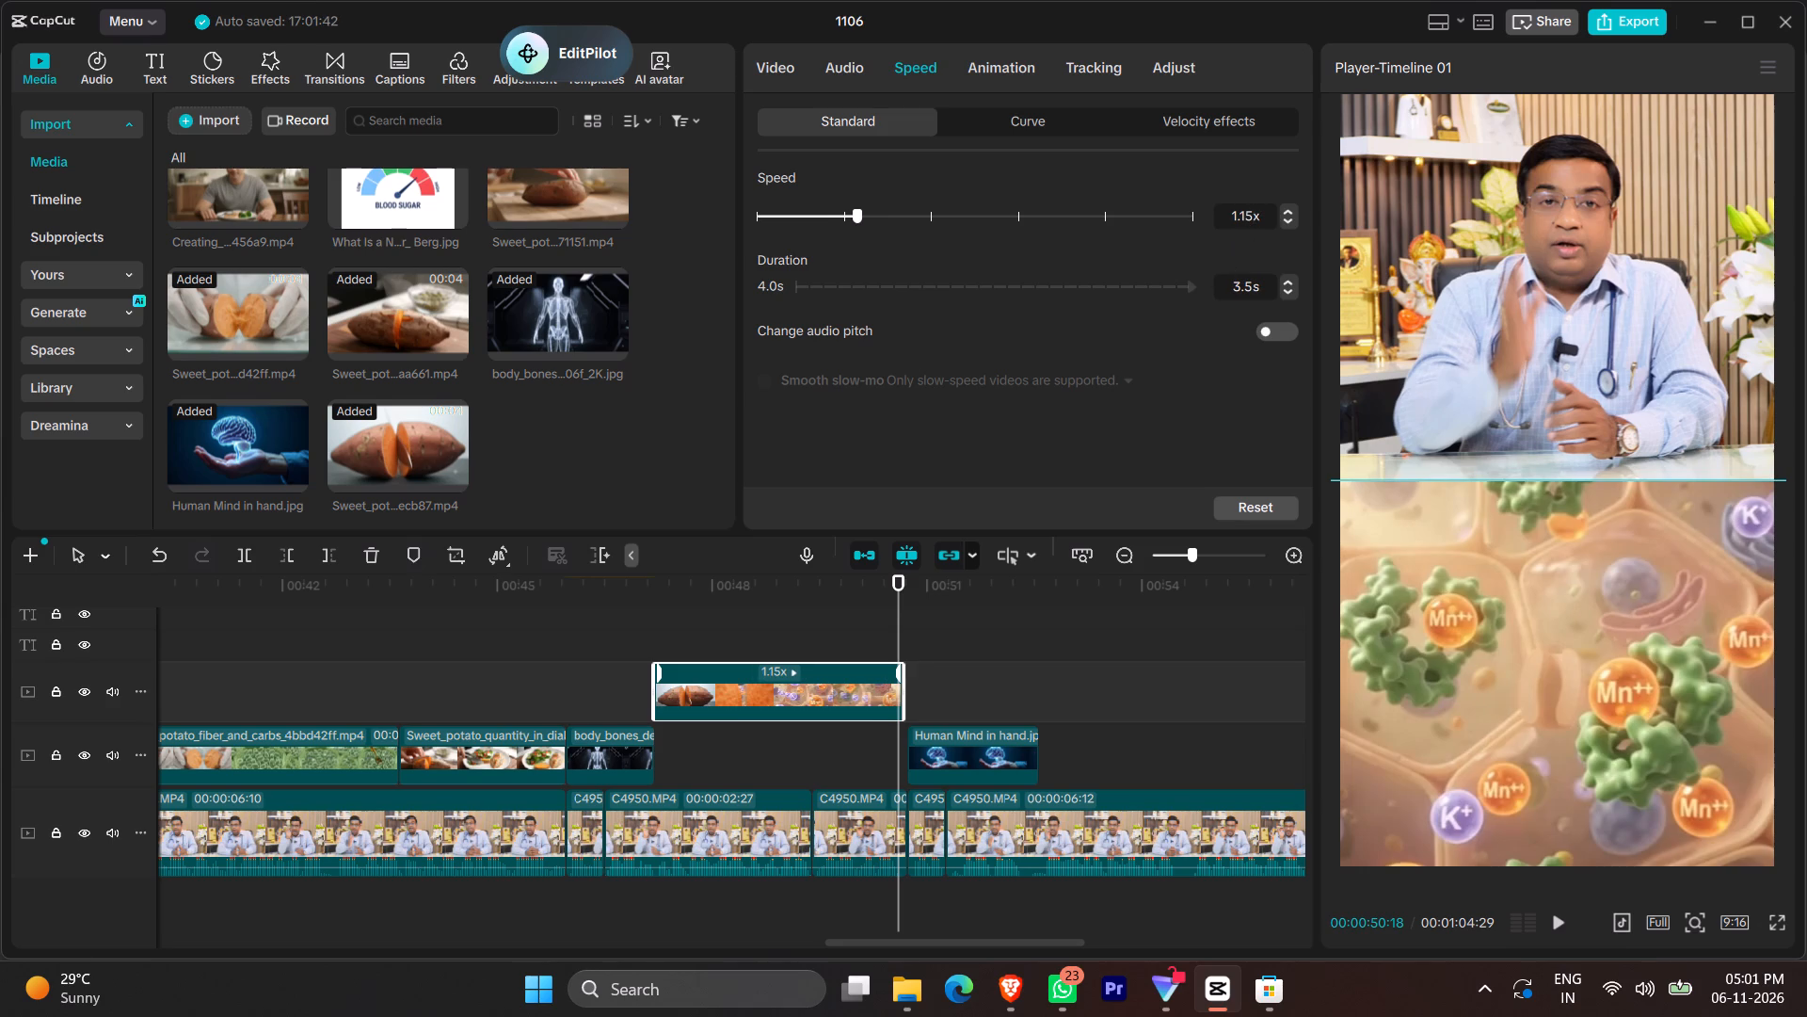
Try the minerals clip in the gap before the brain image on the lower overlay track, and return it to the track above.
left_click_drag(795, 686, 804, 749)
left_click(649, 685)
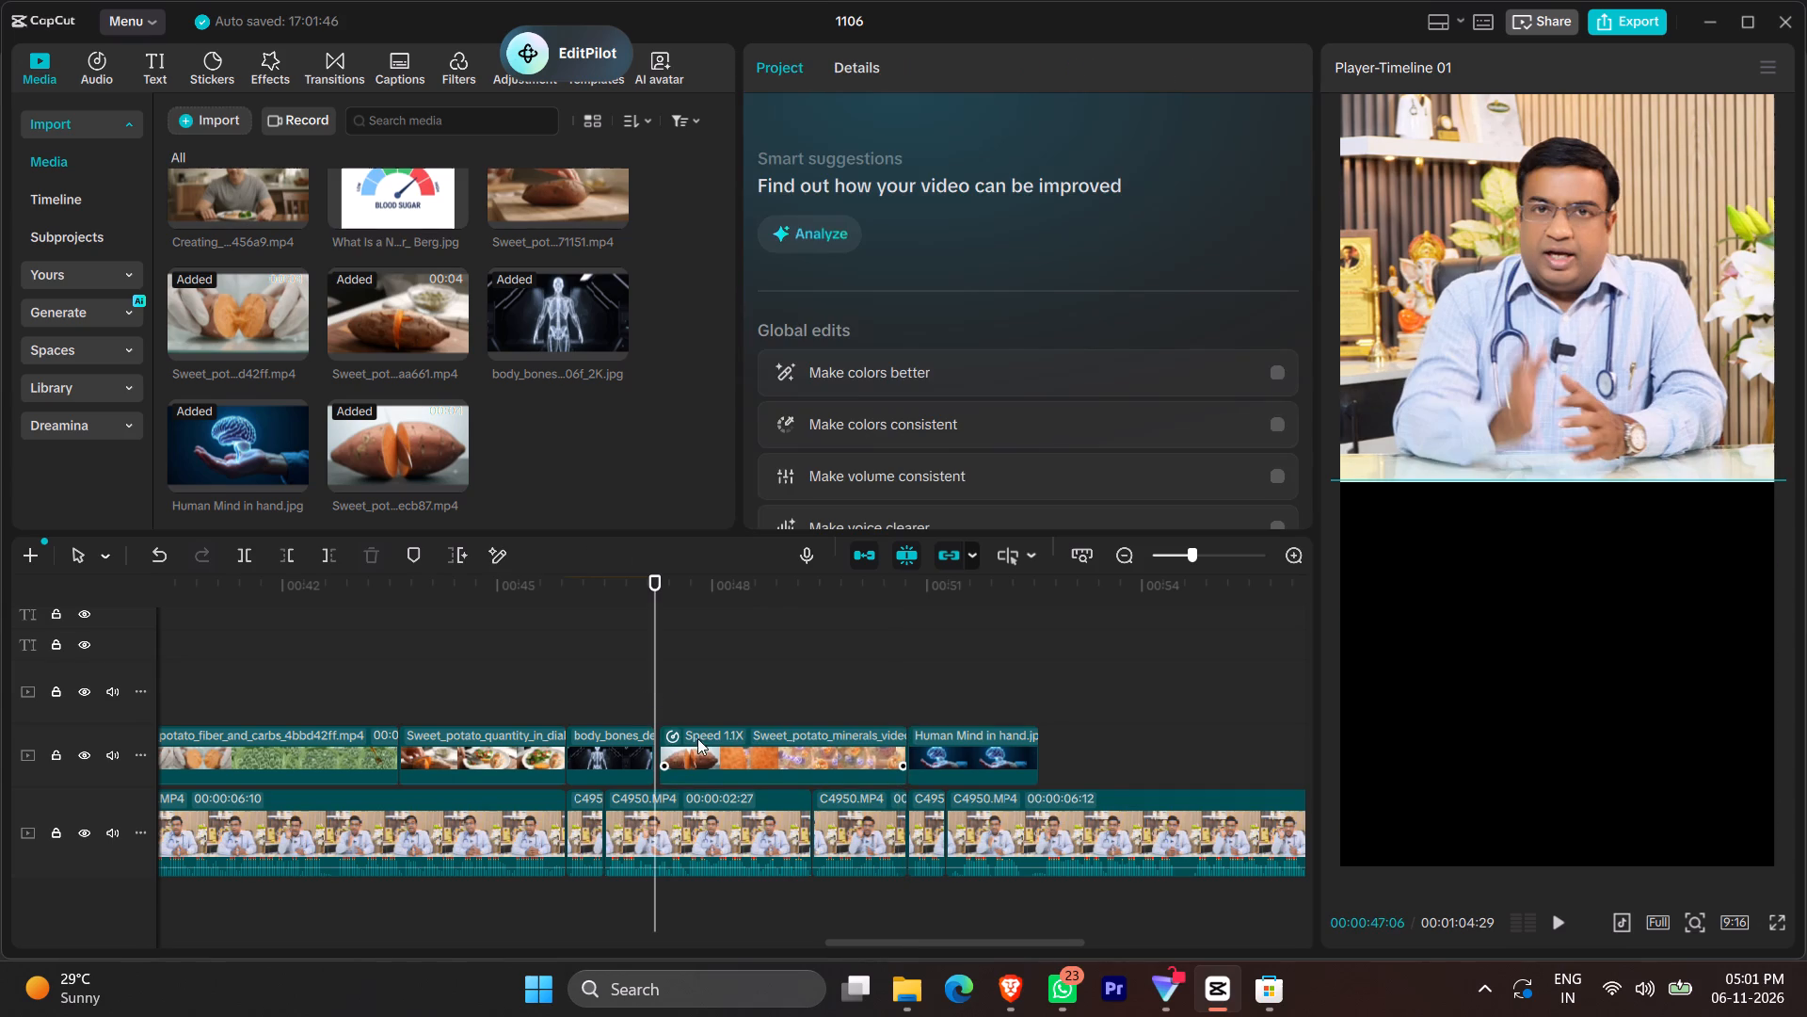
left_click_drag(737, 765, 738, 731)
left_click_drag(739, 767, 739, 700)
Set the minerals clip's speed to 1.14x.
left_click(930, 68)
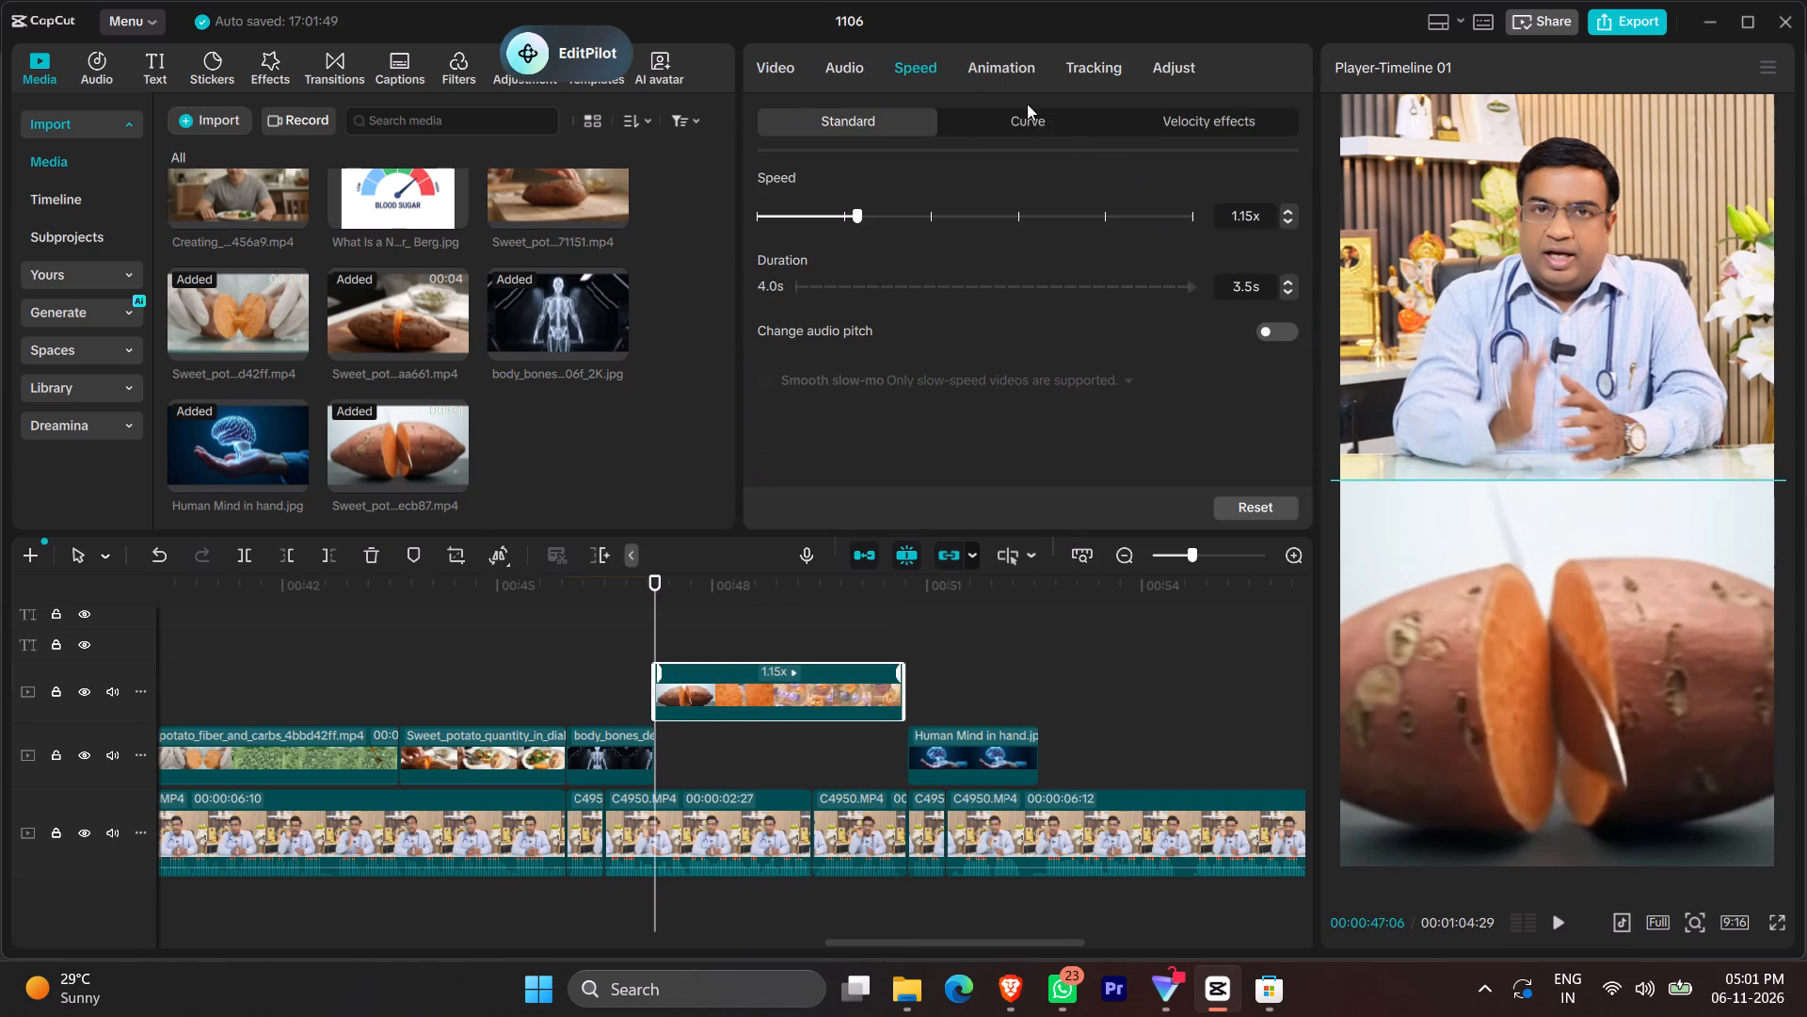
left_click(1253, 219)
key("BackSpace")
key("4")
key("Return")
Compare the minerals clip's end with the brain image's start at 00:00:50:22 and set the clip's speed to 1.13x.
scroll(909, 793, "up", 15, "ctrl")
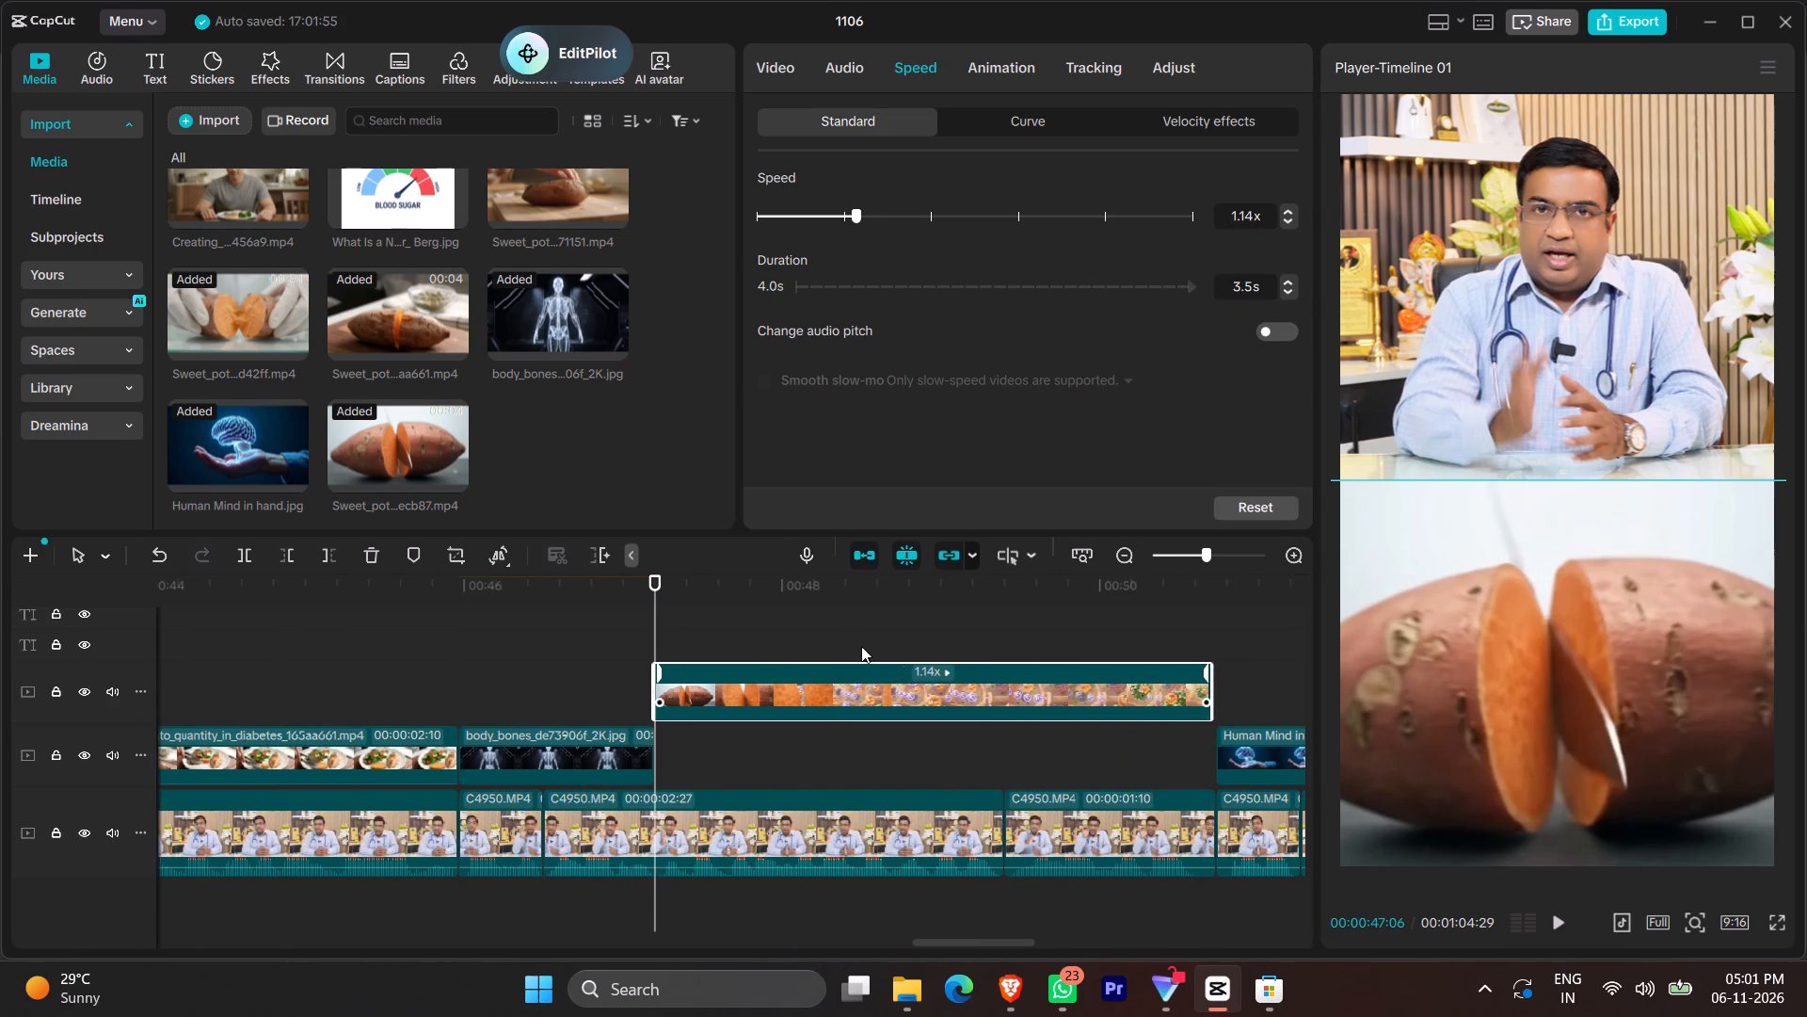
left_click(843, 613)
left_click(1051, 693)
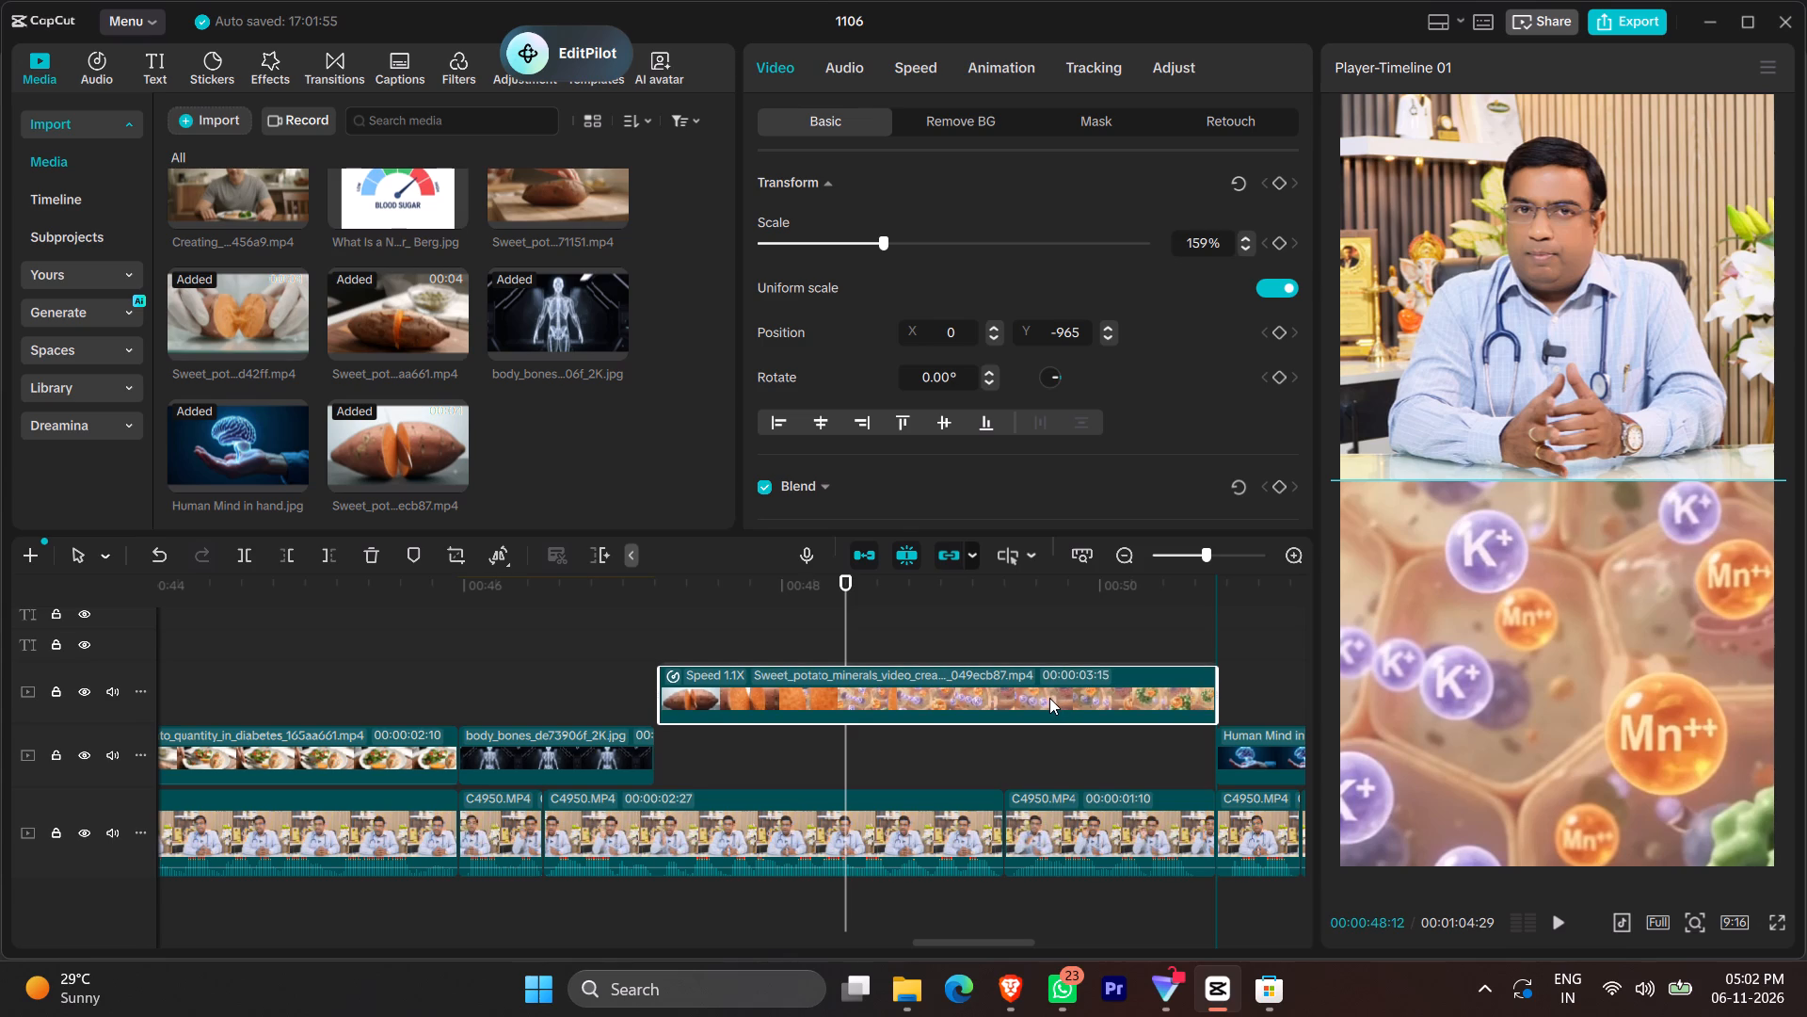
left_click(1203, 639)
left_click(1215, 650)
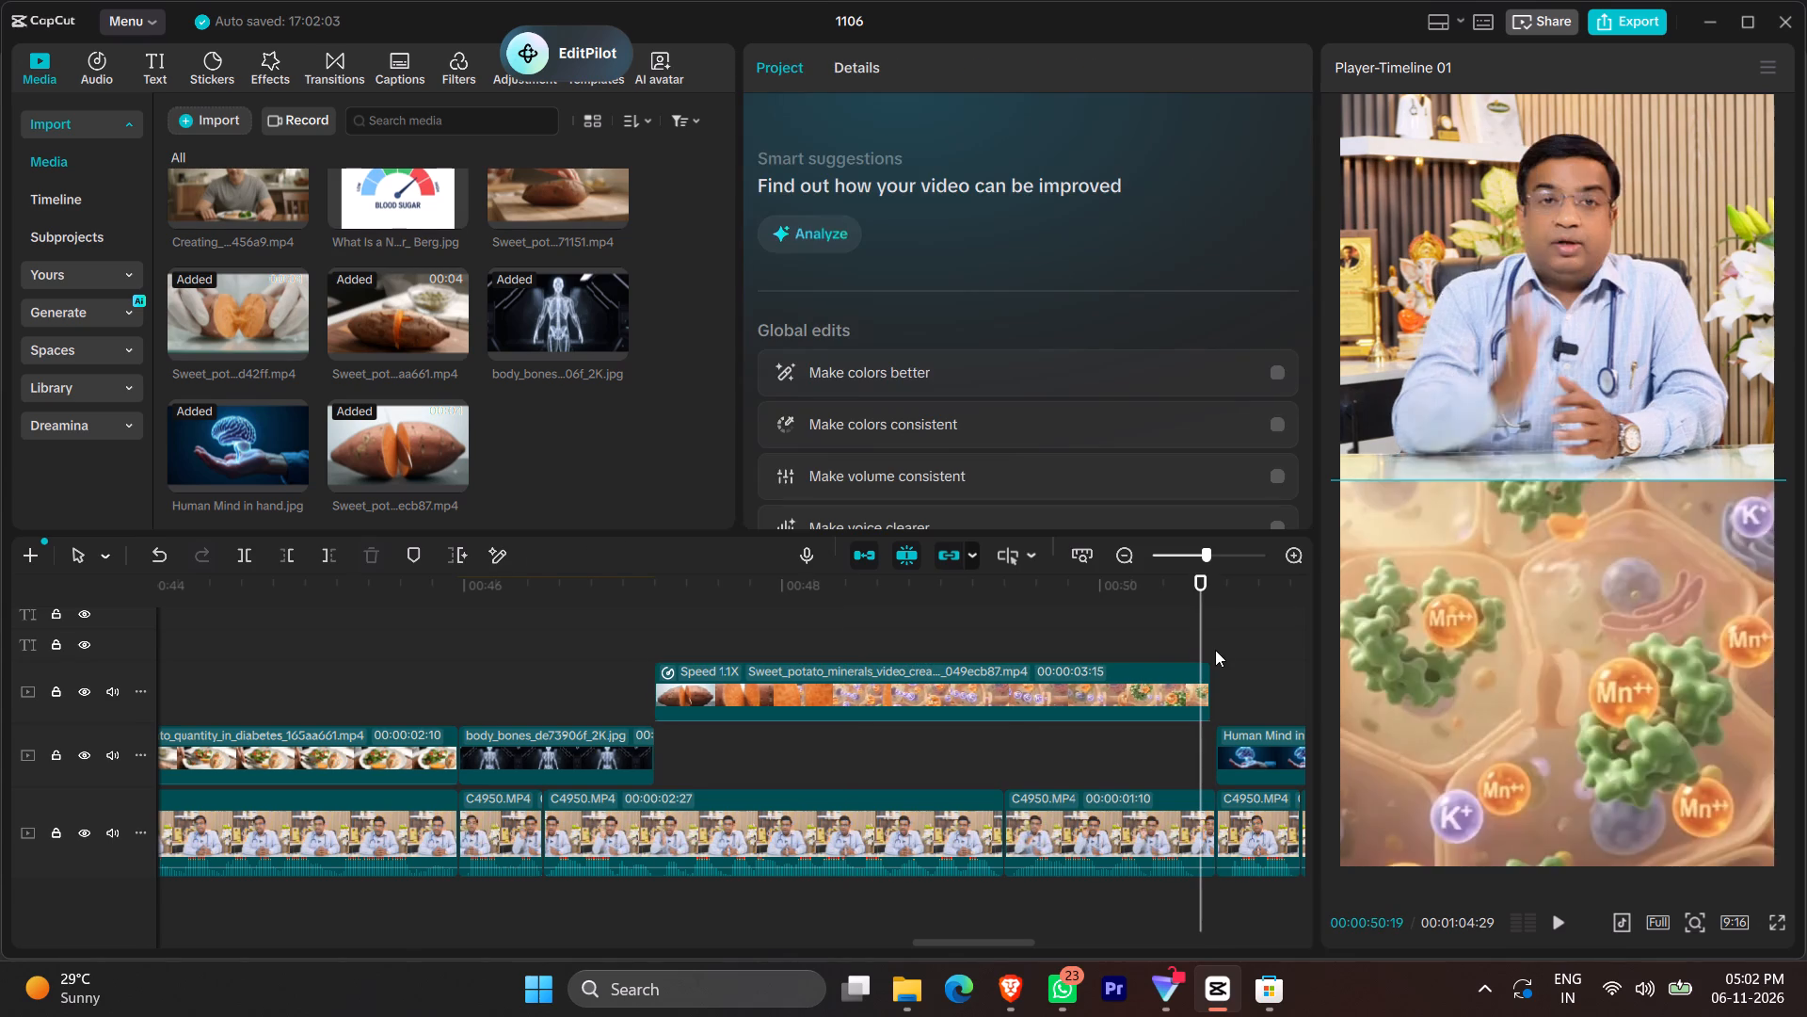
left_click(1190, 670)
left_click(919, 65)
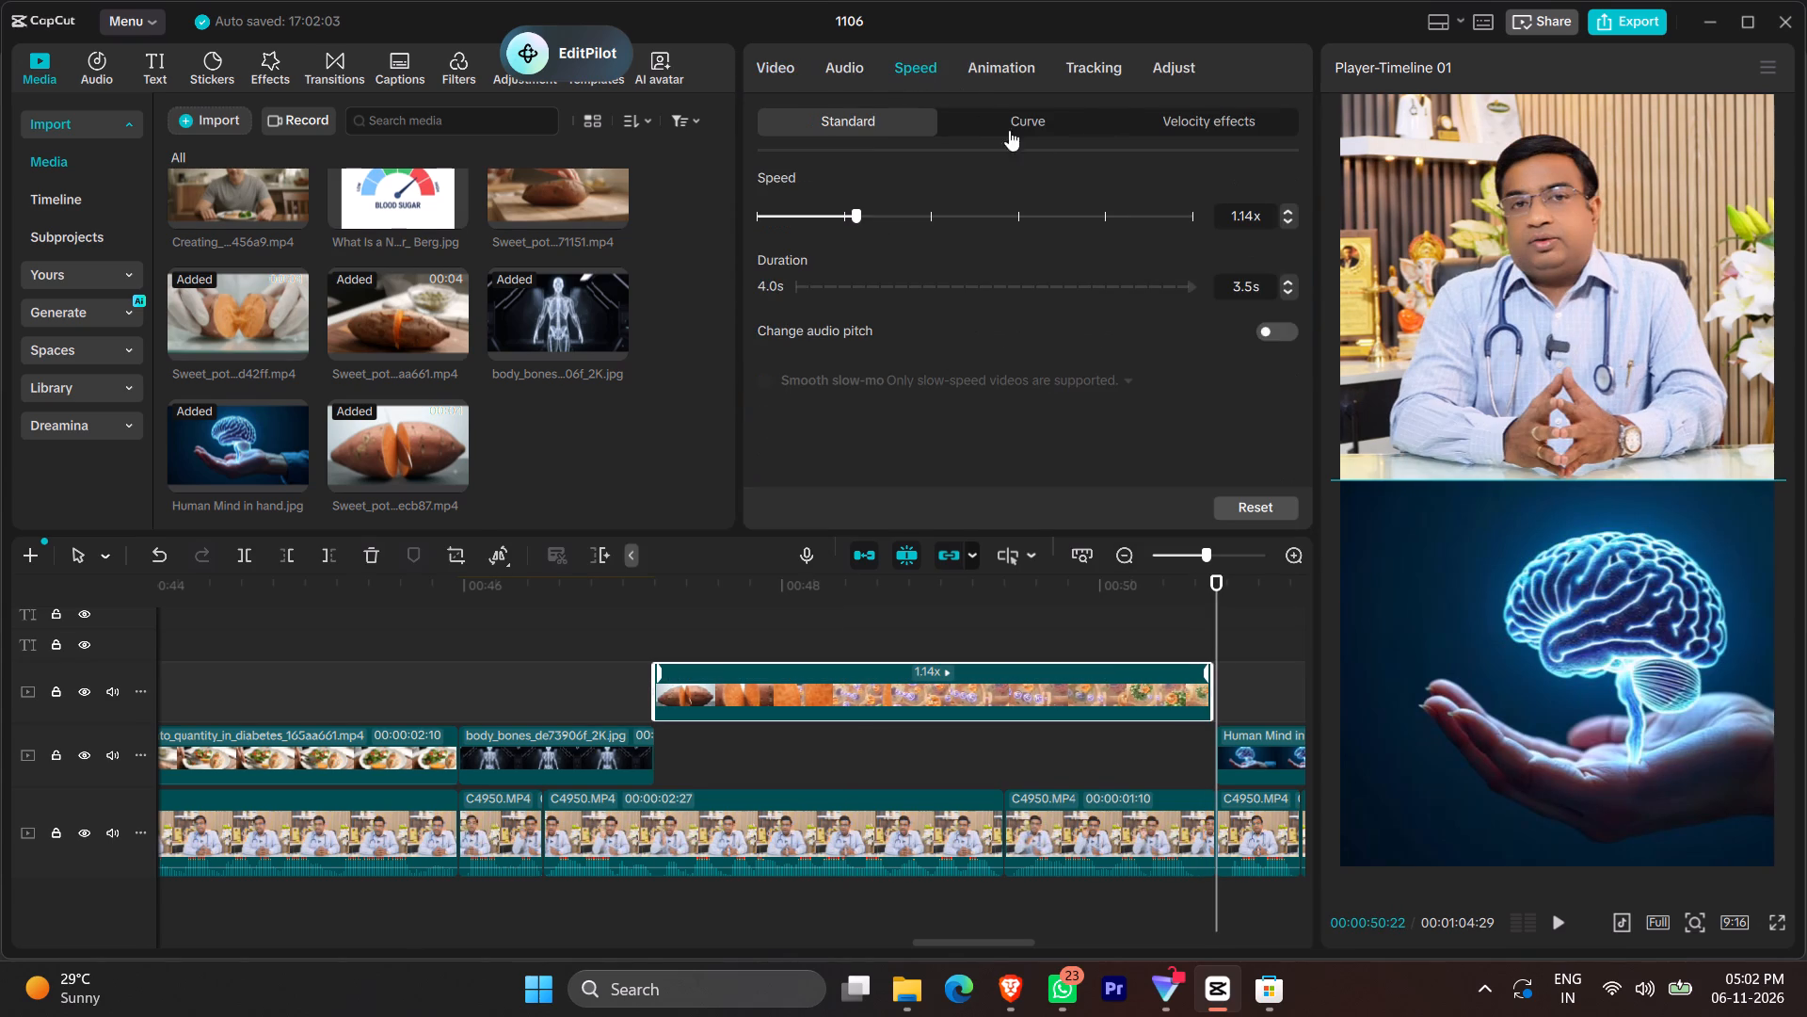
left_click(1246, 215)
key("Right")
key("BackSpace")
key("3")
key("Return")
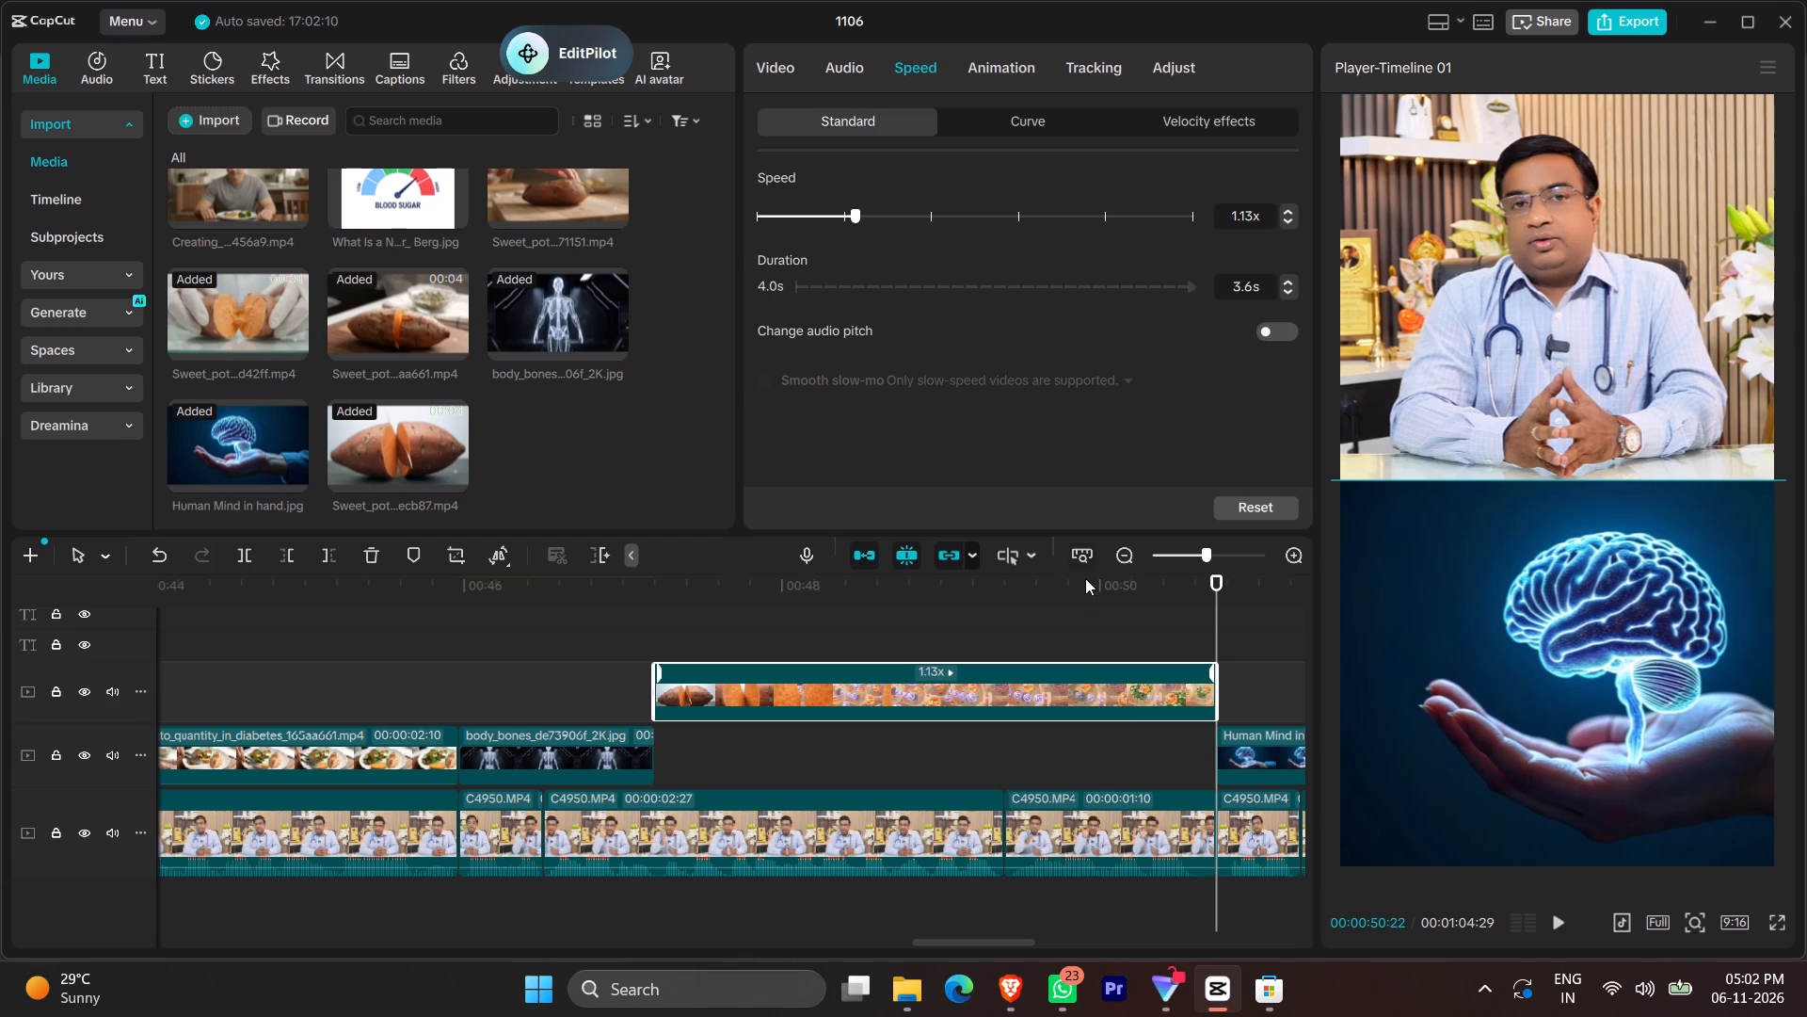
Move the minerals clip down to the lower overlay track, filling the gap between the body bones and brain images.
left_click(1129, 626)
left_click_drag(1186, 683, 1189, 729)
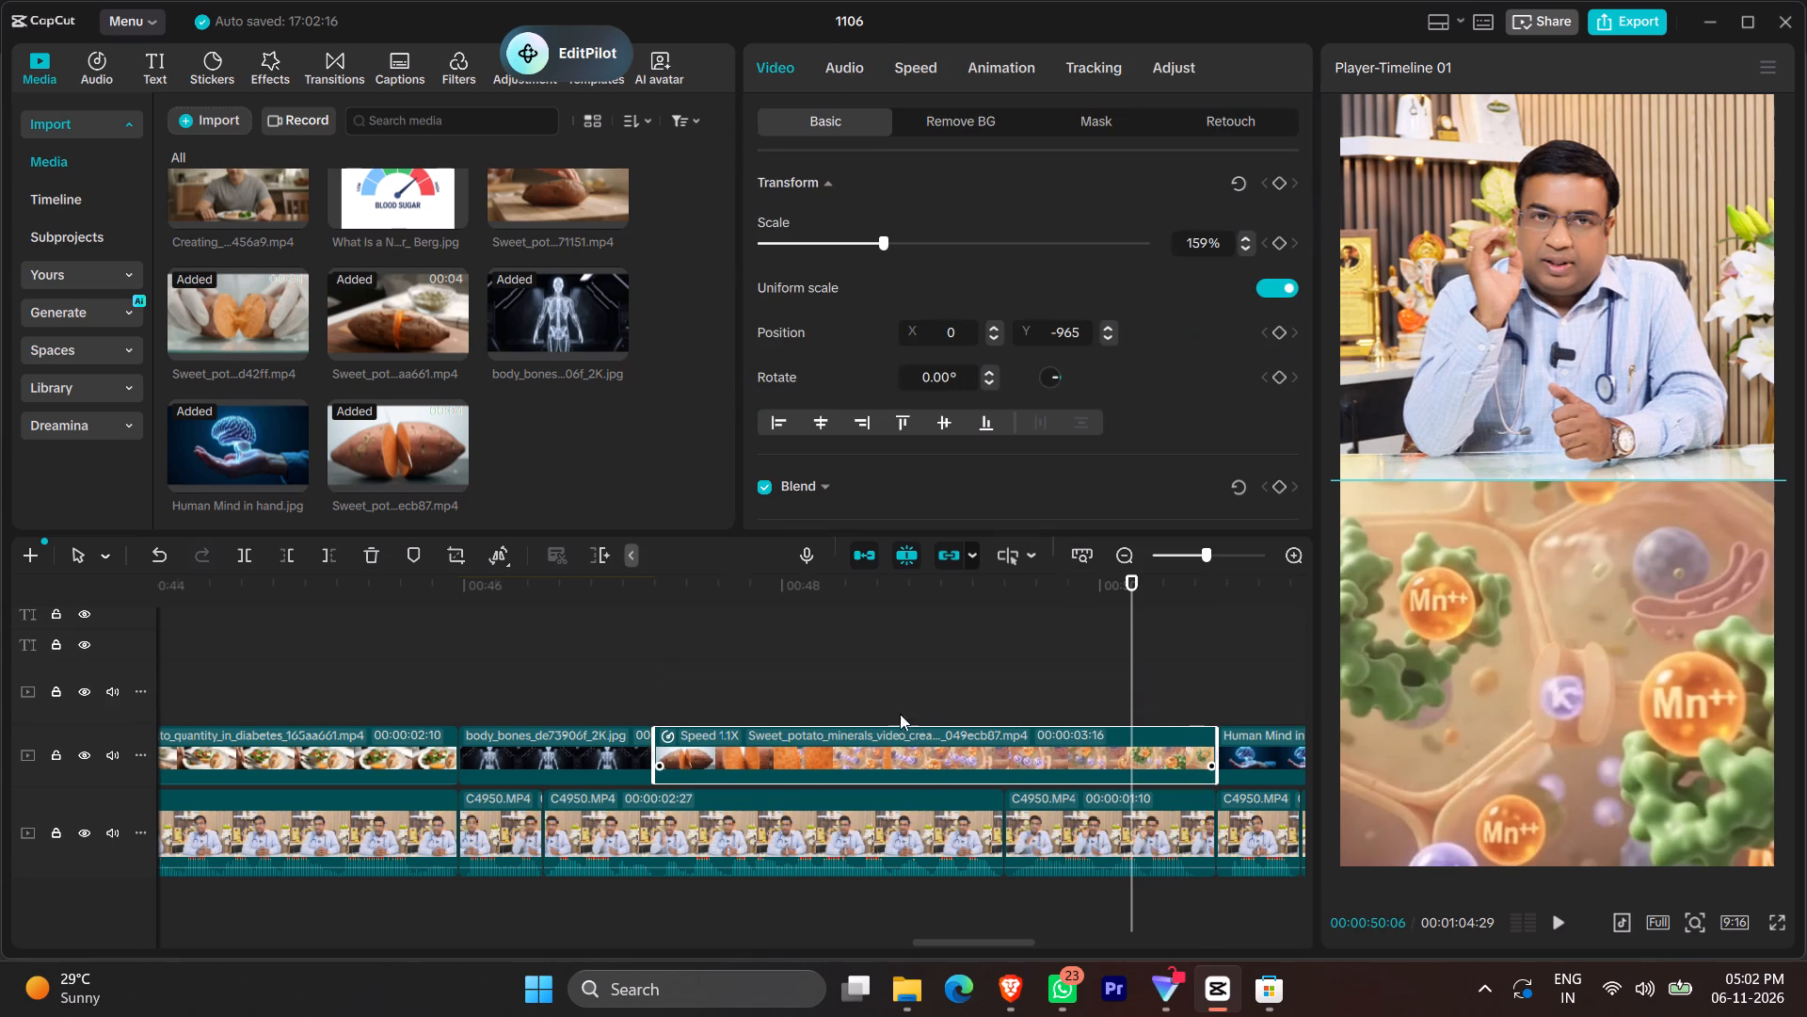
Play back from the minerals clip's start at about 47 seconds past the brain image, and return the playhead to 00:00:52:17.
left_click(620, 658)
key("space")
key("space")
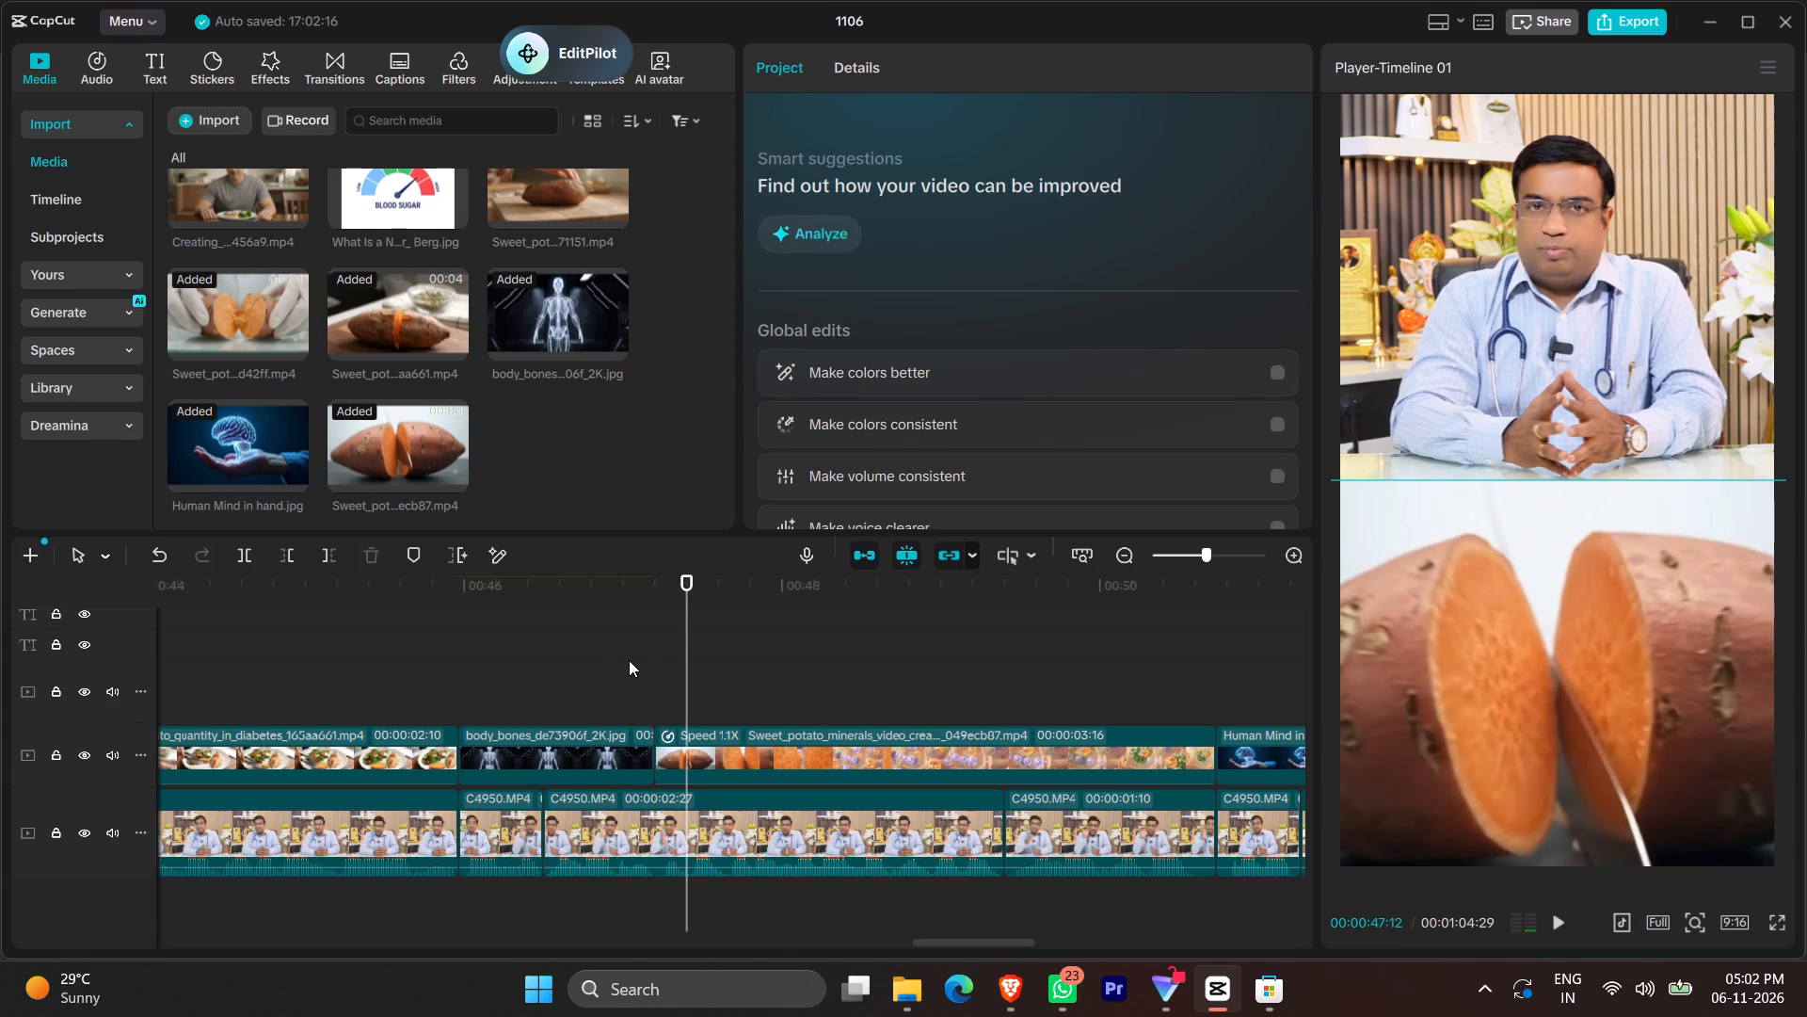
key("space")
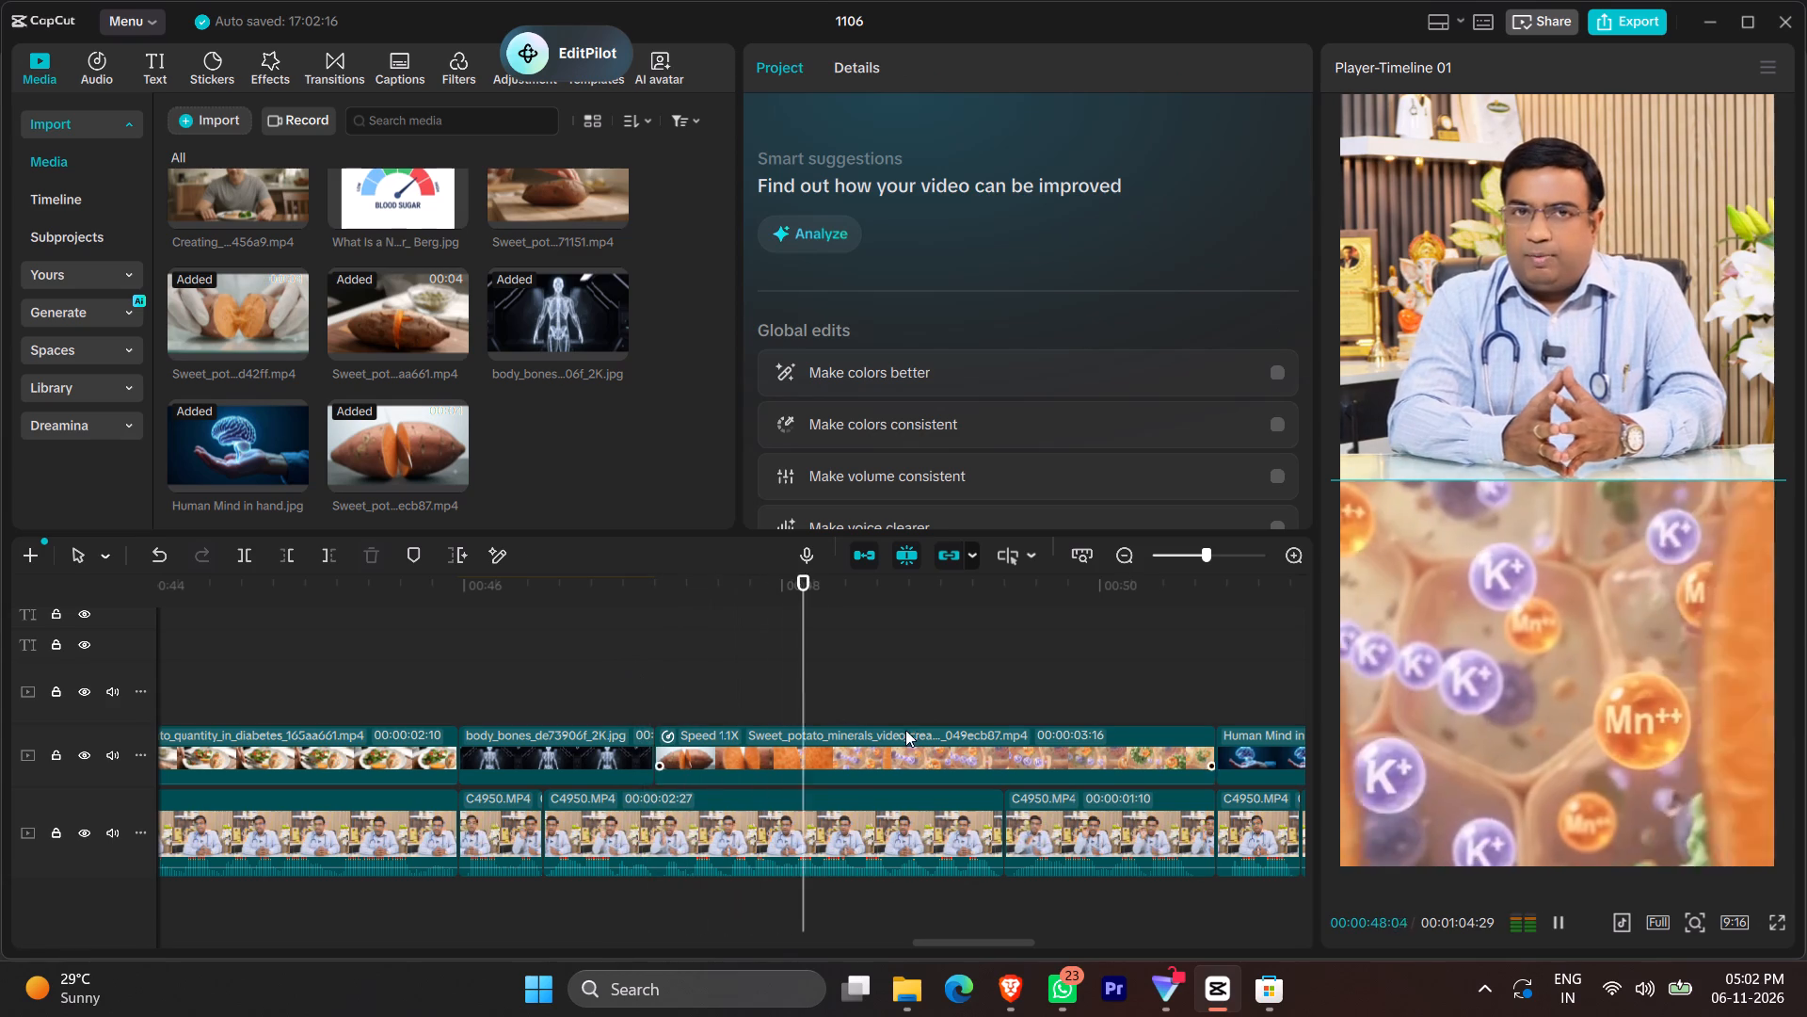
scroll(1056, 723, "down", 20, "ctrl")
scroll(1056, 723, "down", 3, "ctrl")
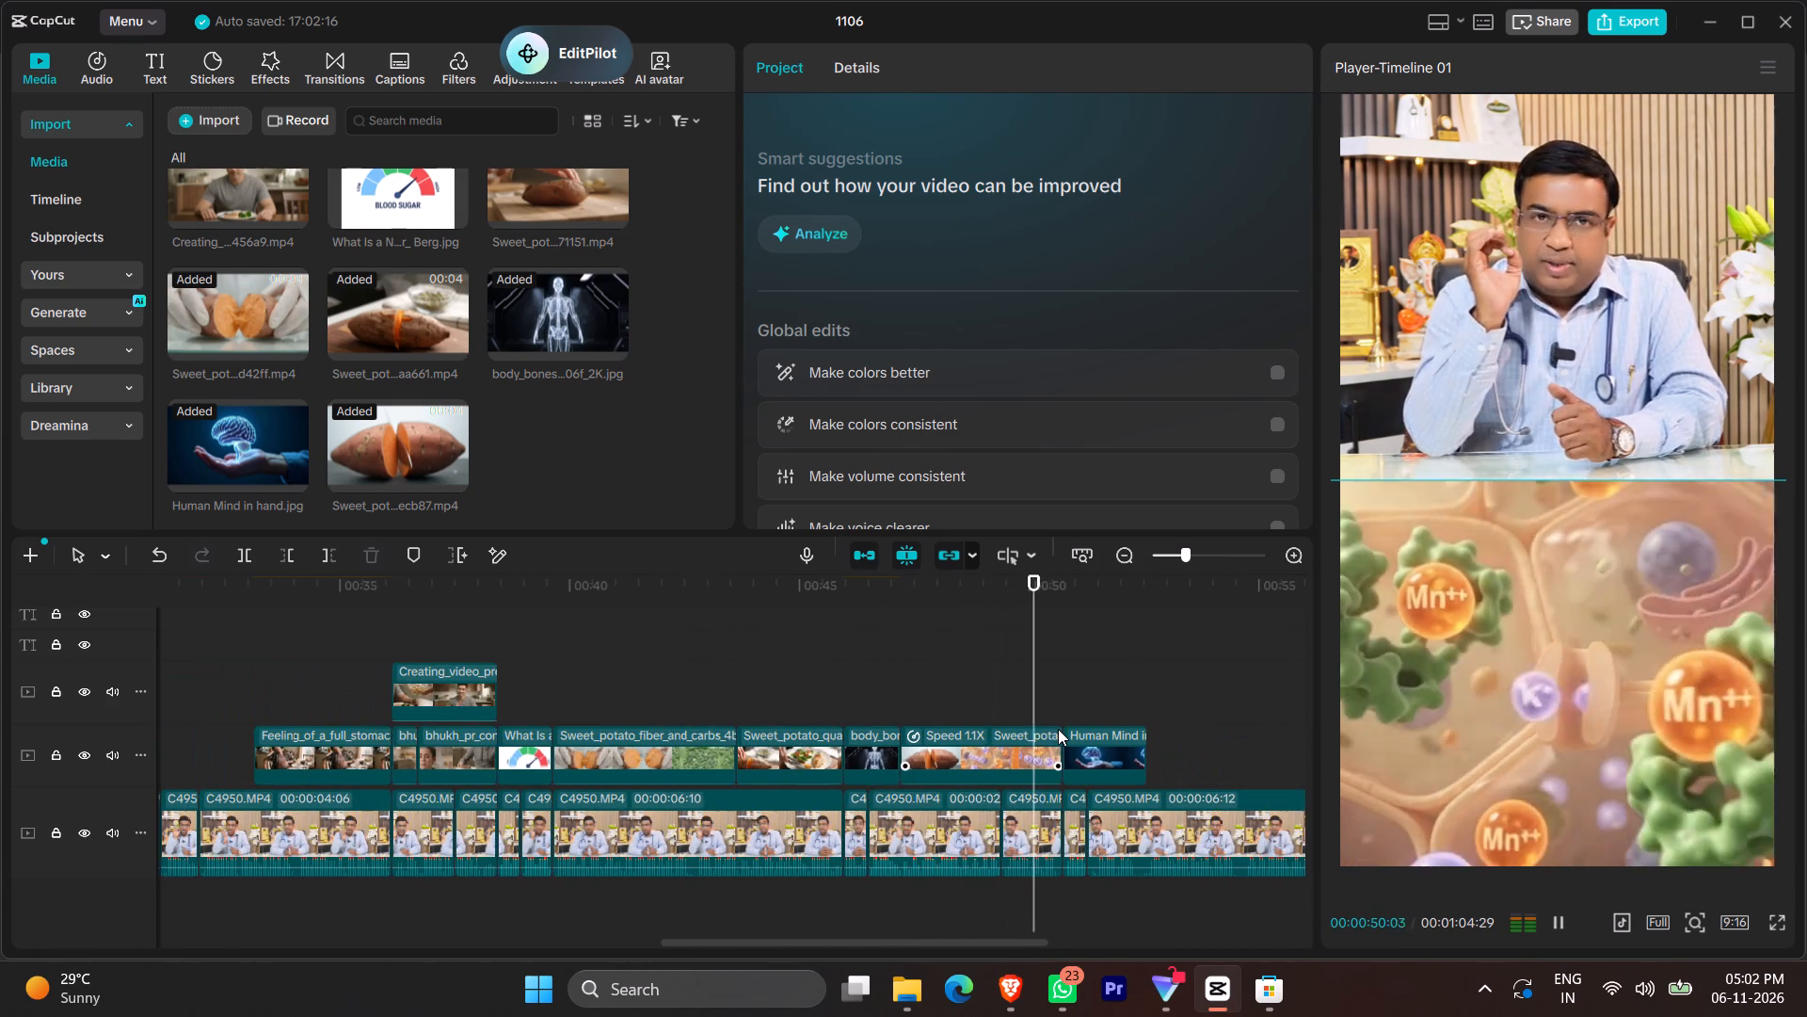
left_click(1032, 696)
key("space")
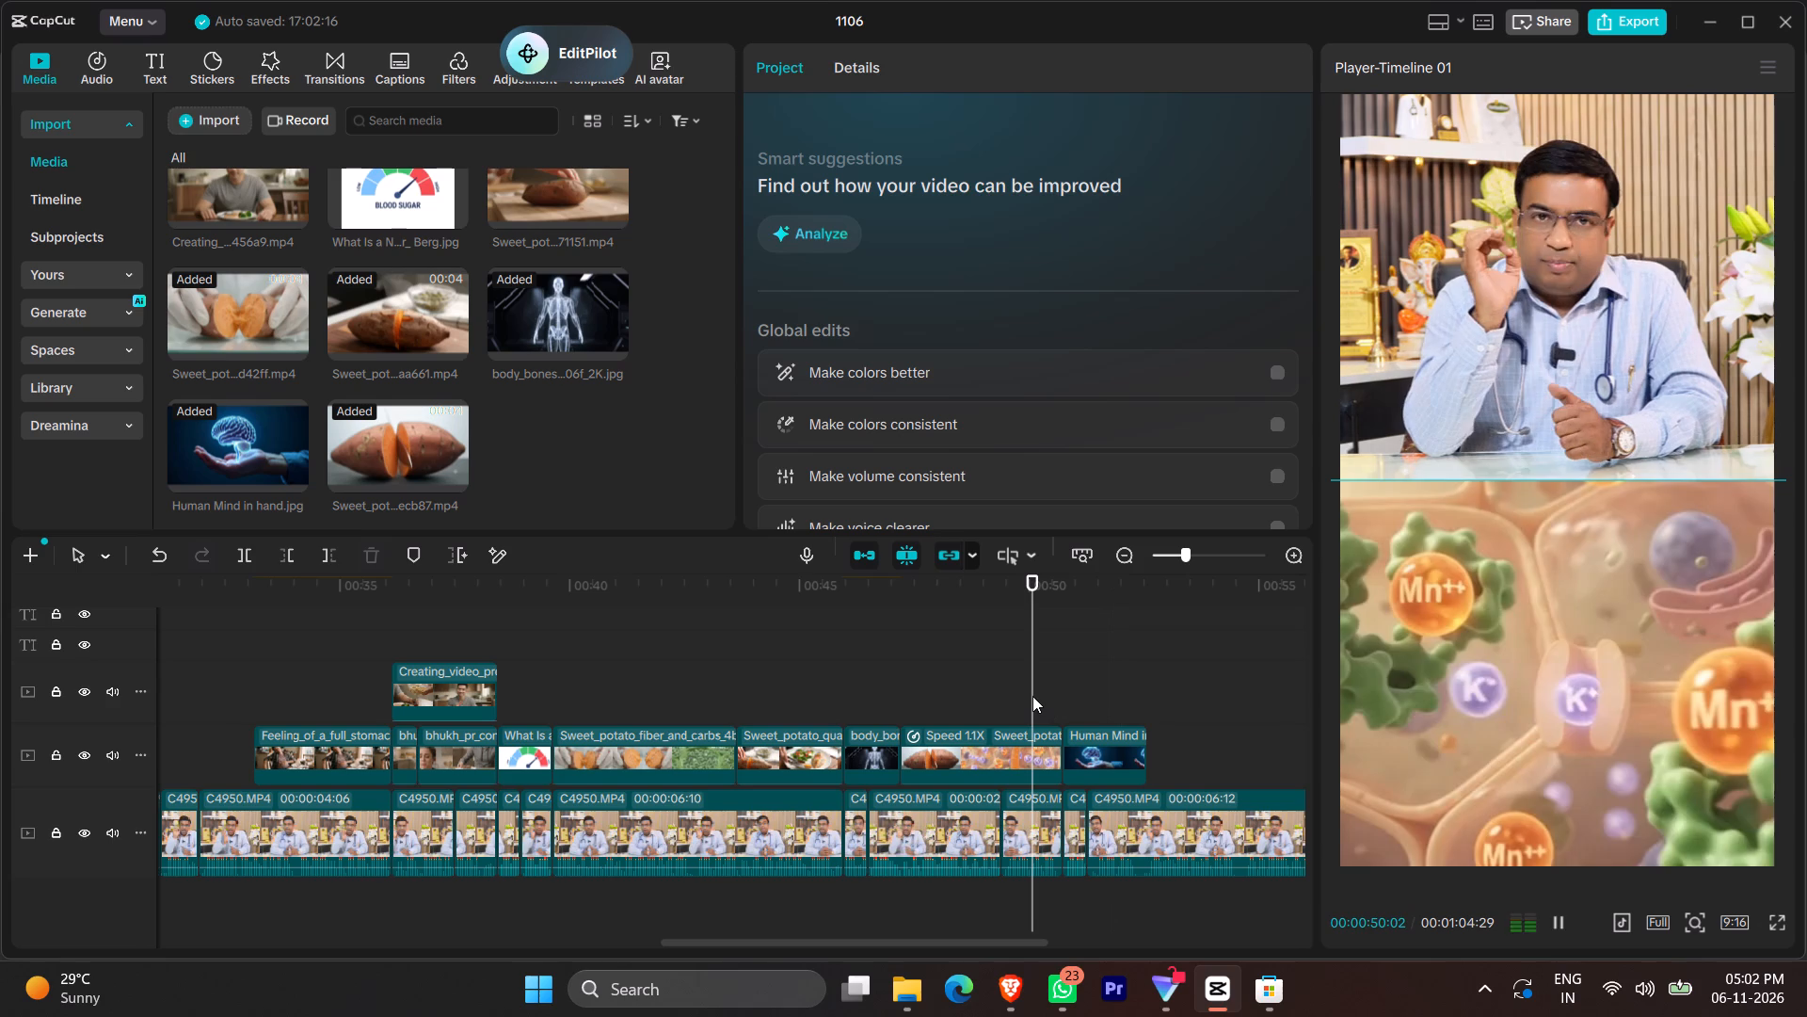
key("space")
key("space")
key("space")
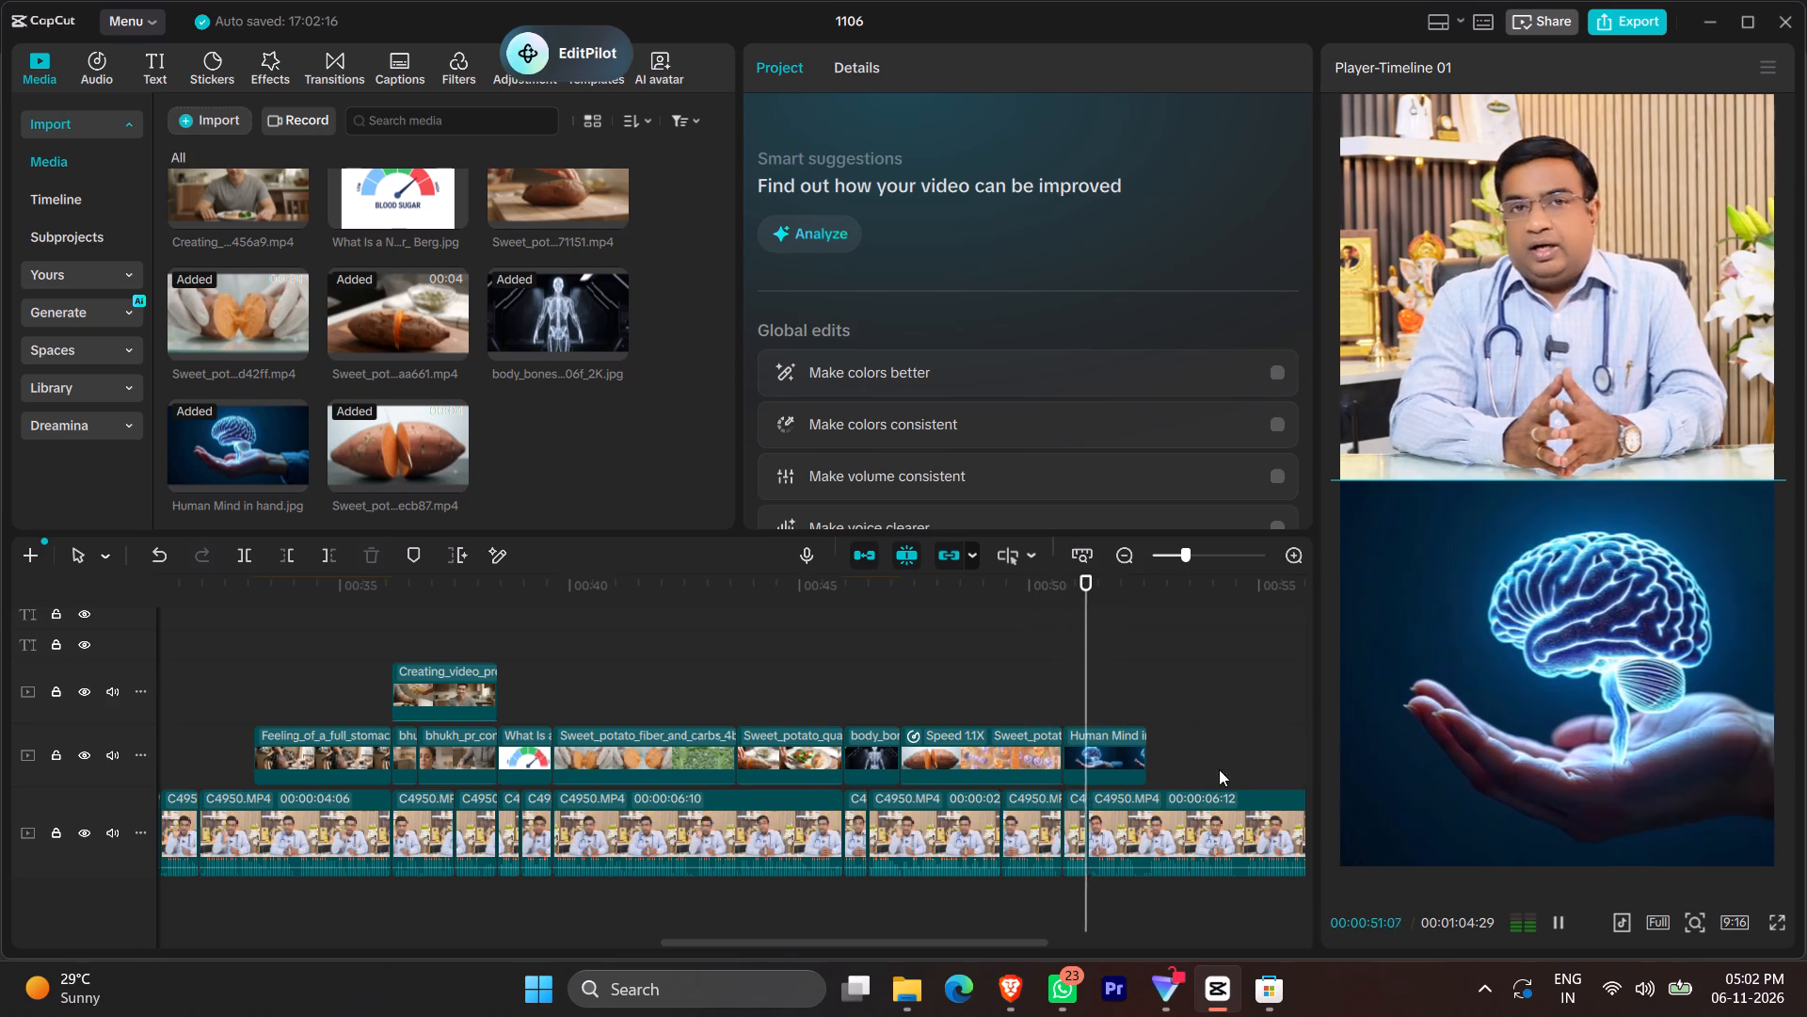
scroll(1216, 783, "down", 16, "ctrl")
key("space")
key("space")
key("space")
key("space")
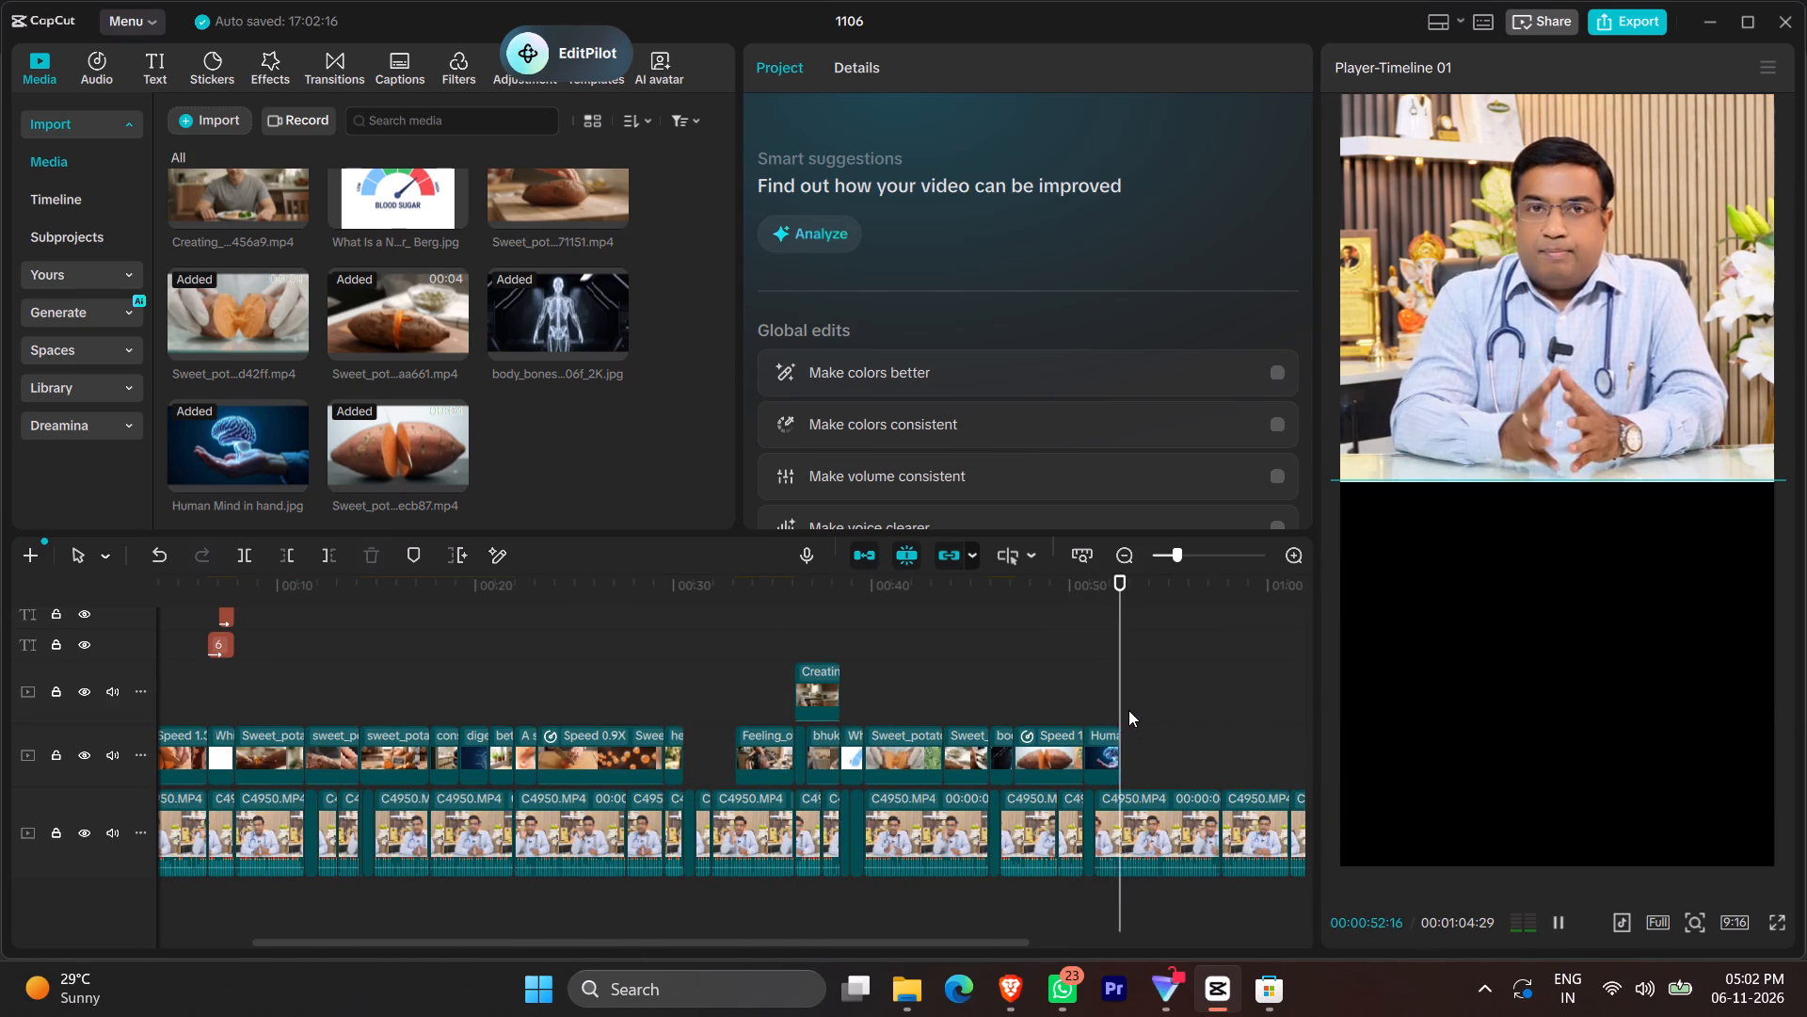
scroll(1154, 732, "down", 7, "ctrl")
scroll(1186, 778, "up", 11, "ctrl")
key("space")
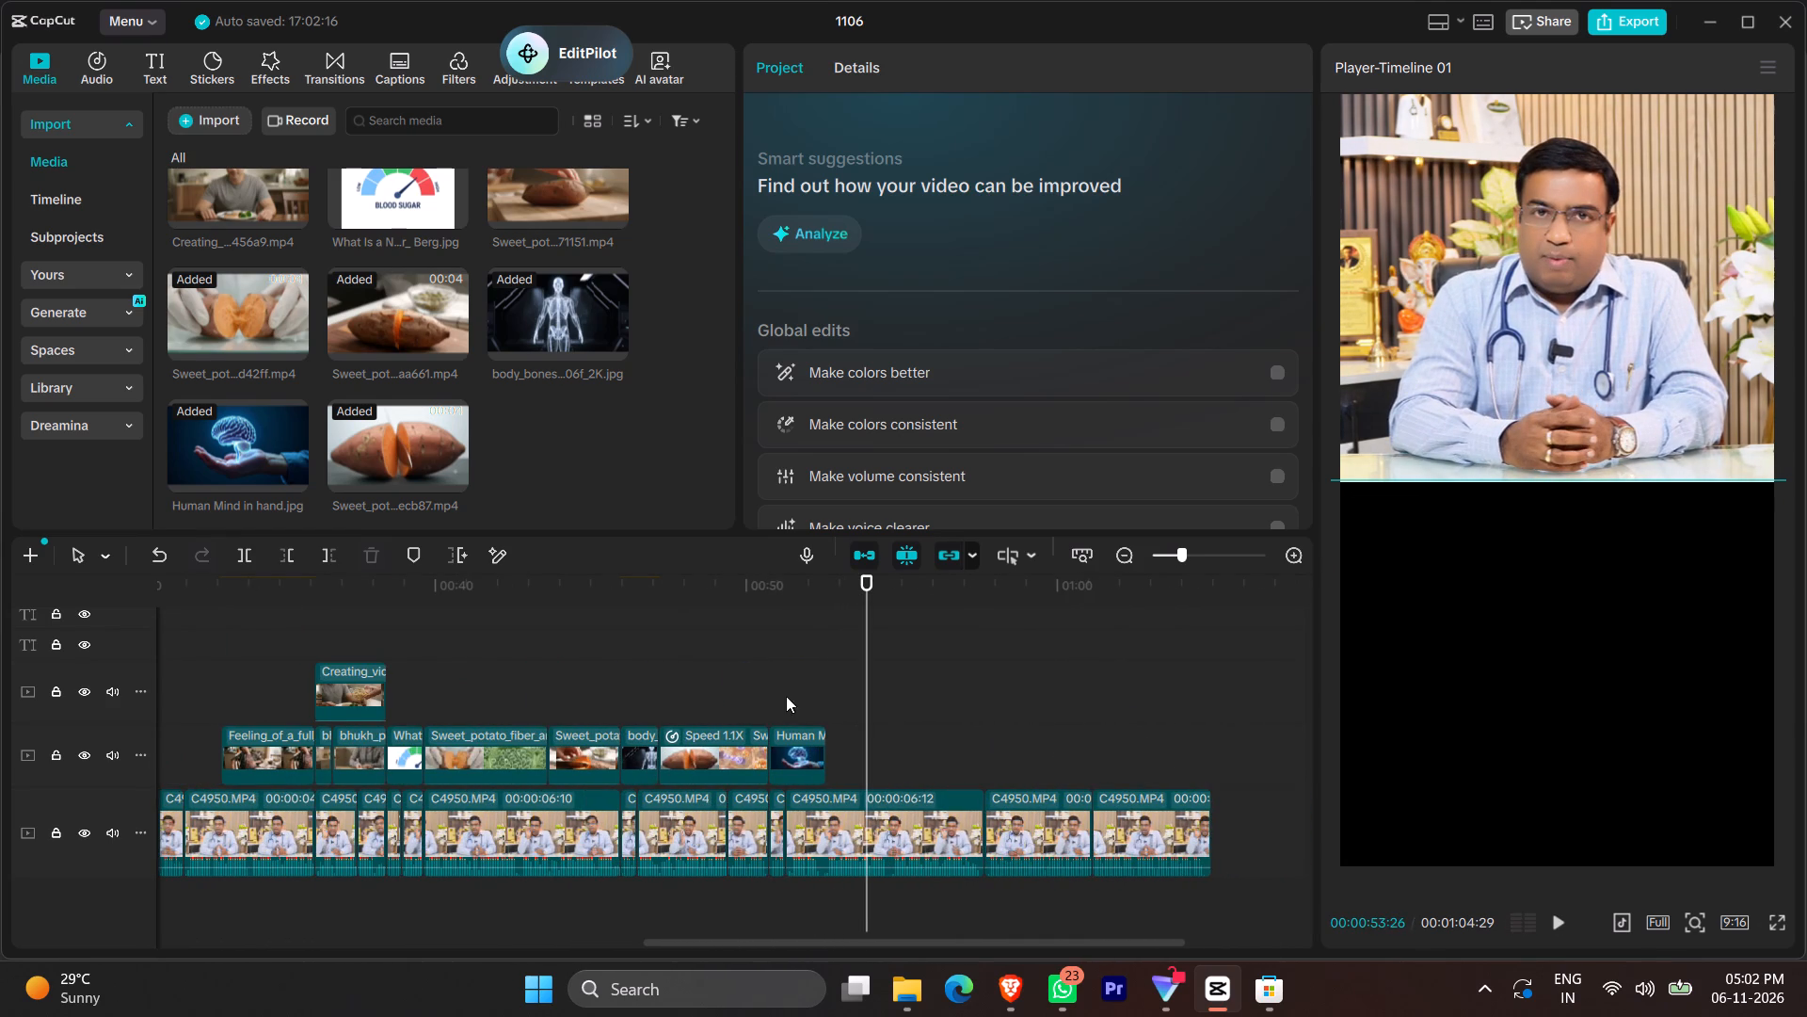
left_click(824, 690)
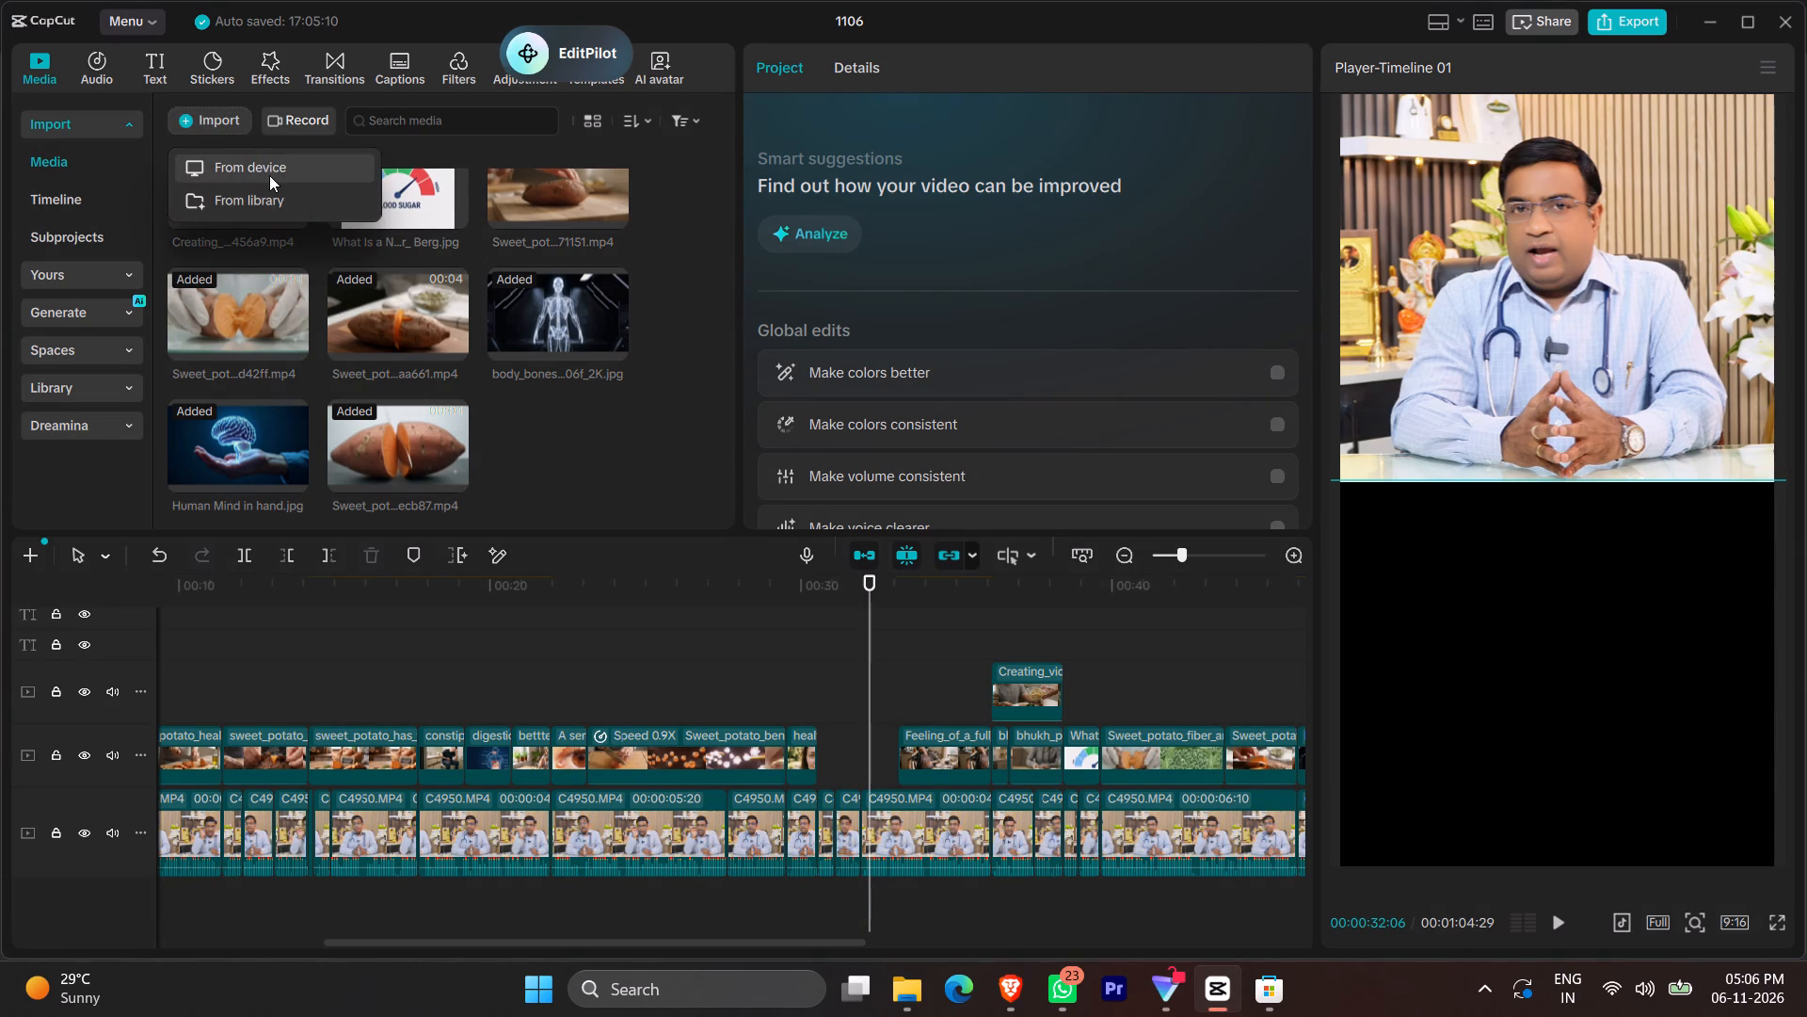
left_click(280, 177)
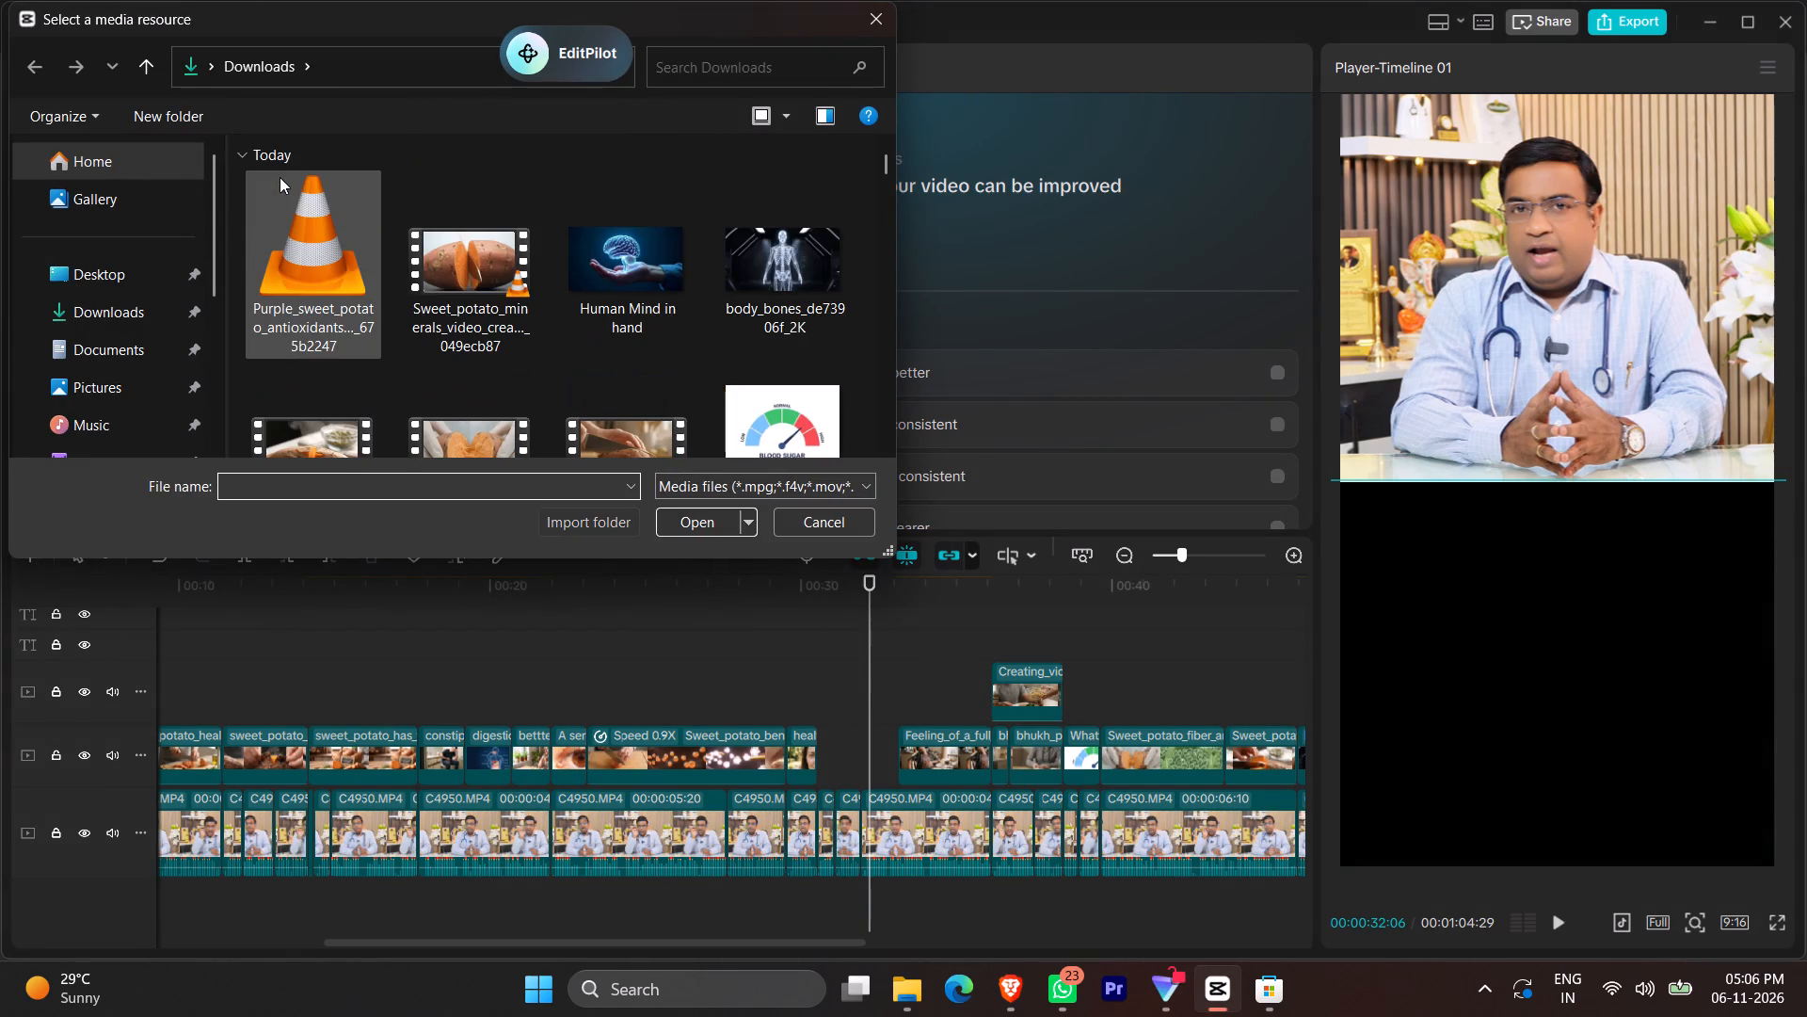
double_click(295, 219)
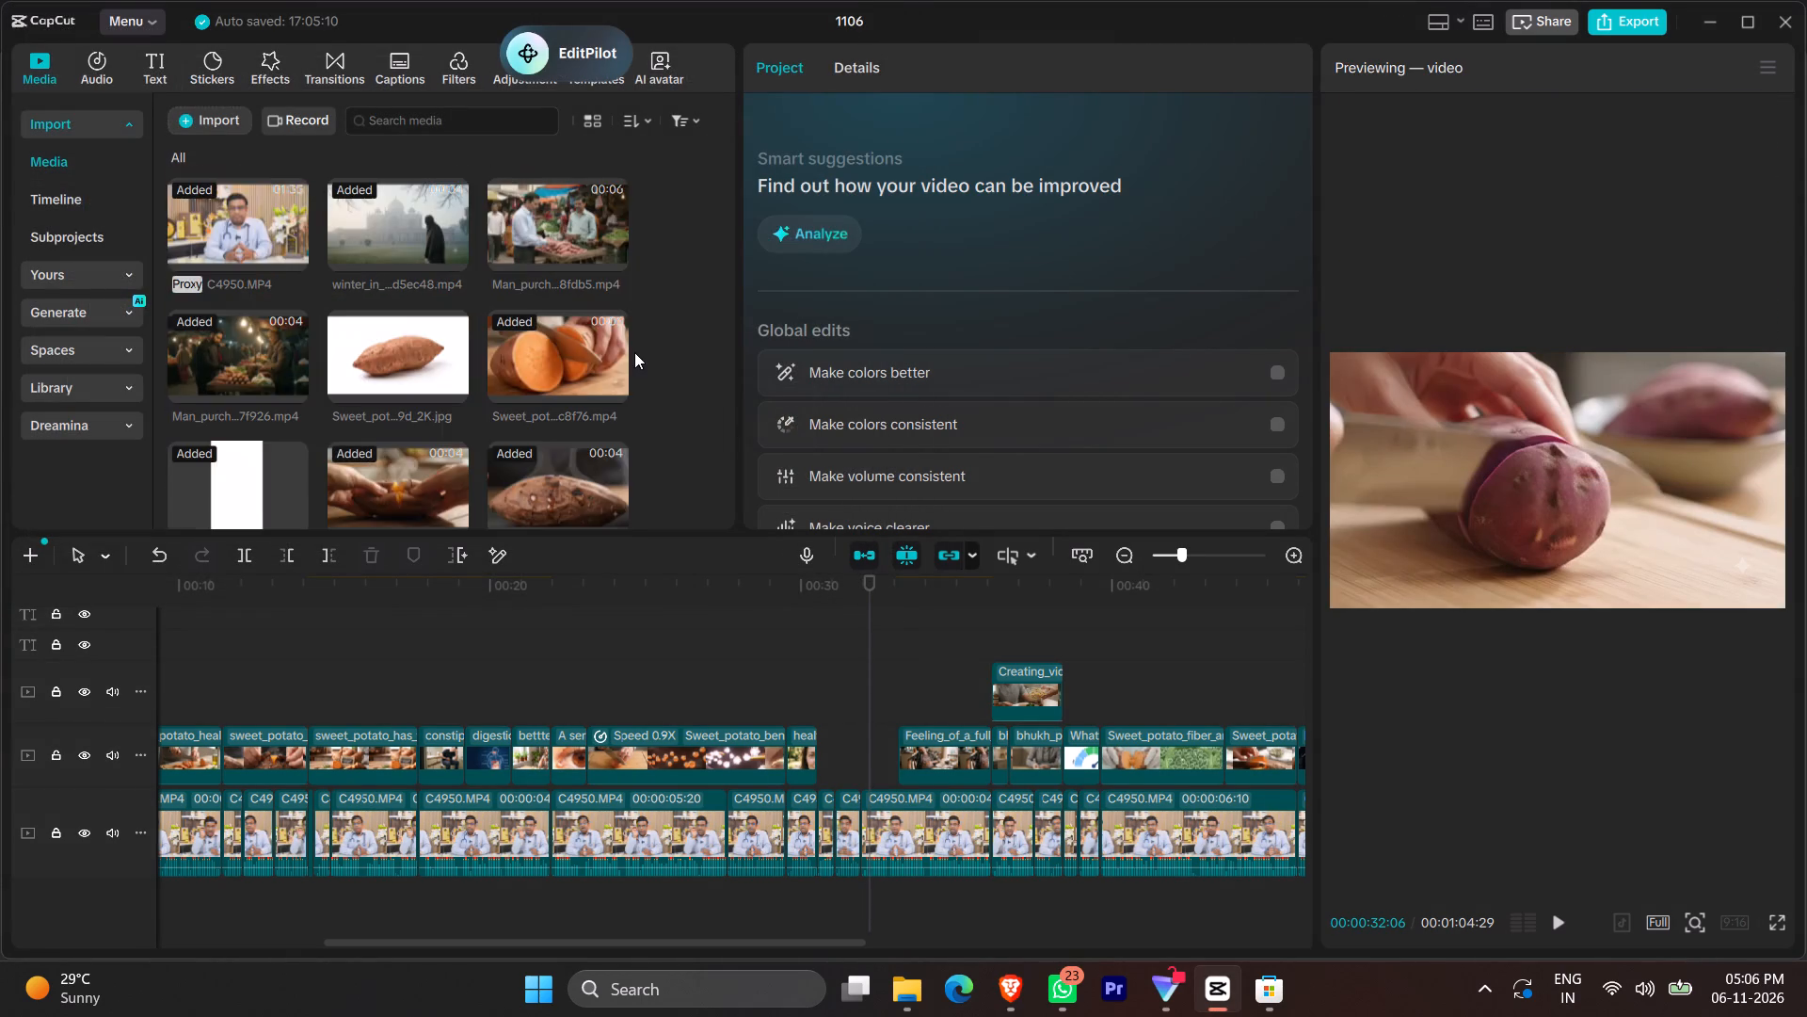
Place the purple sweet potato clip on the upper overlay track, starting at about 00:00:43.
left_click_drag(560, 443, 791, 647)
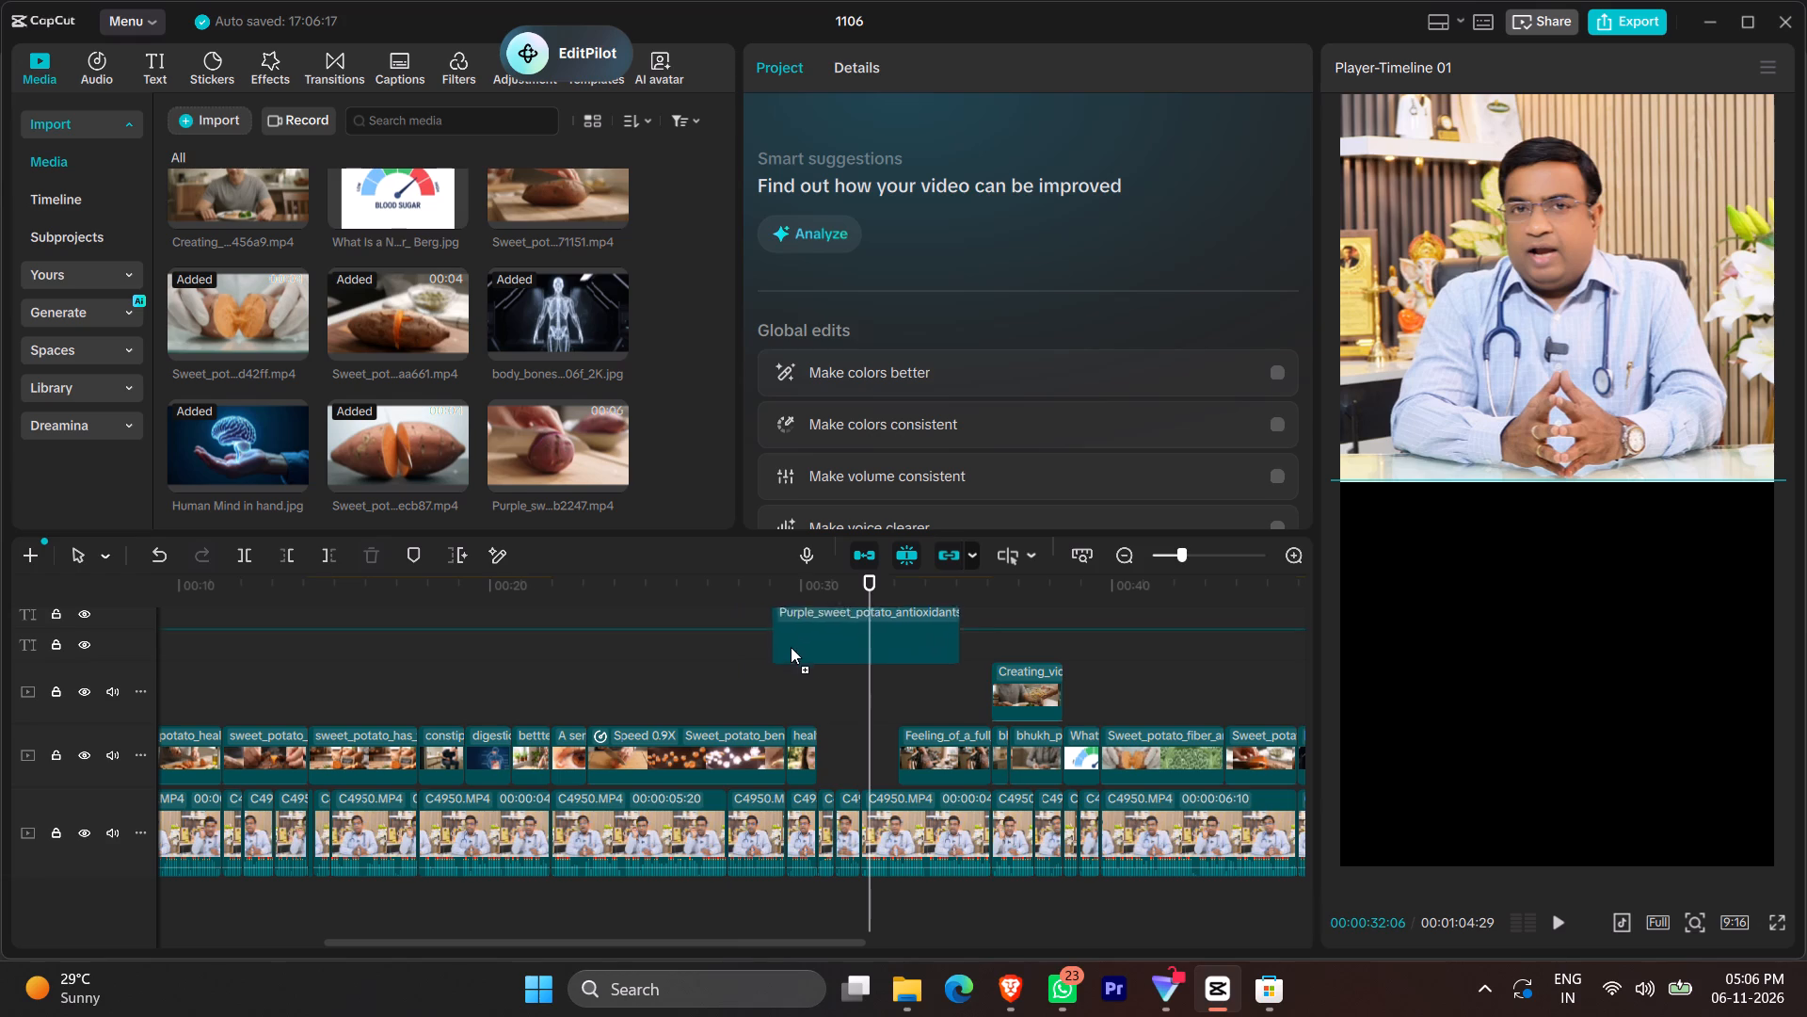
left_click_drag(791, 647, 798, 680)
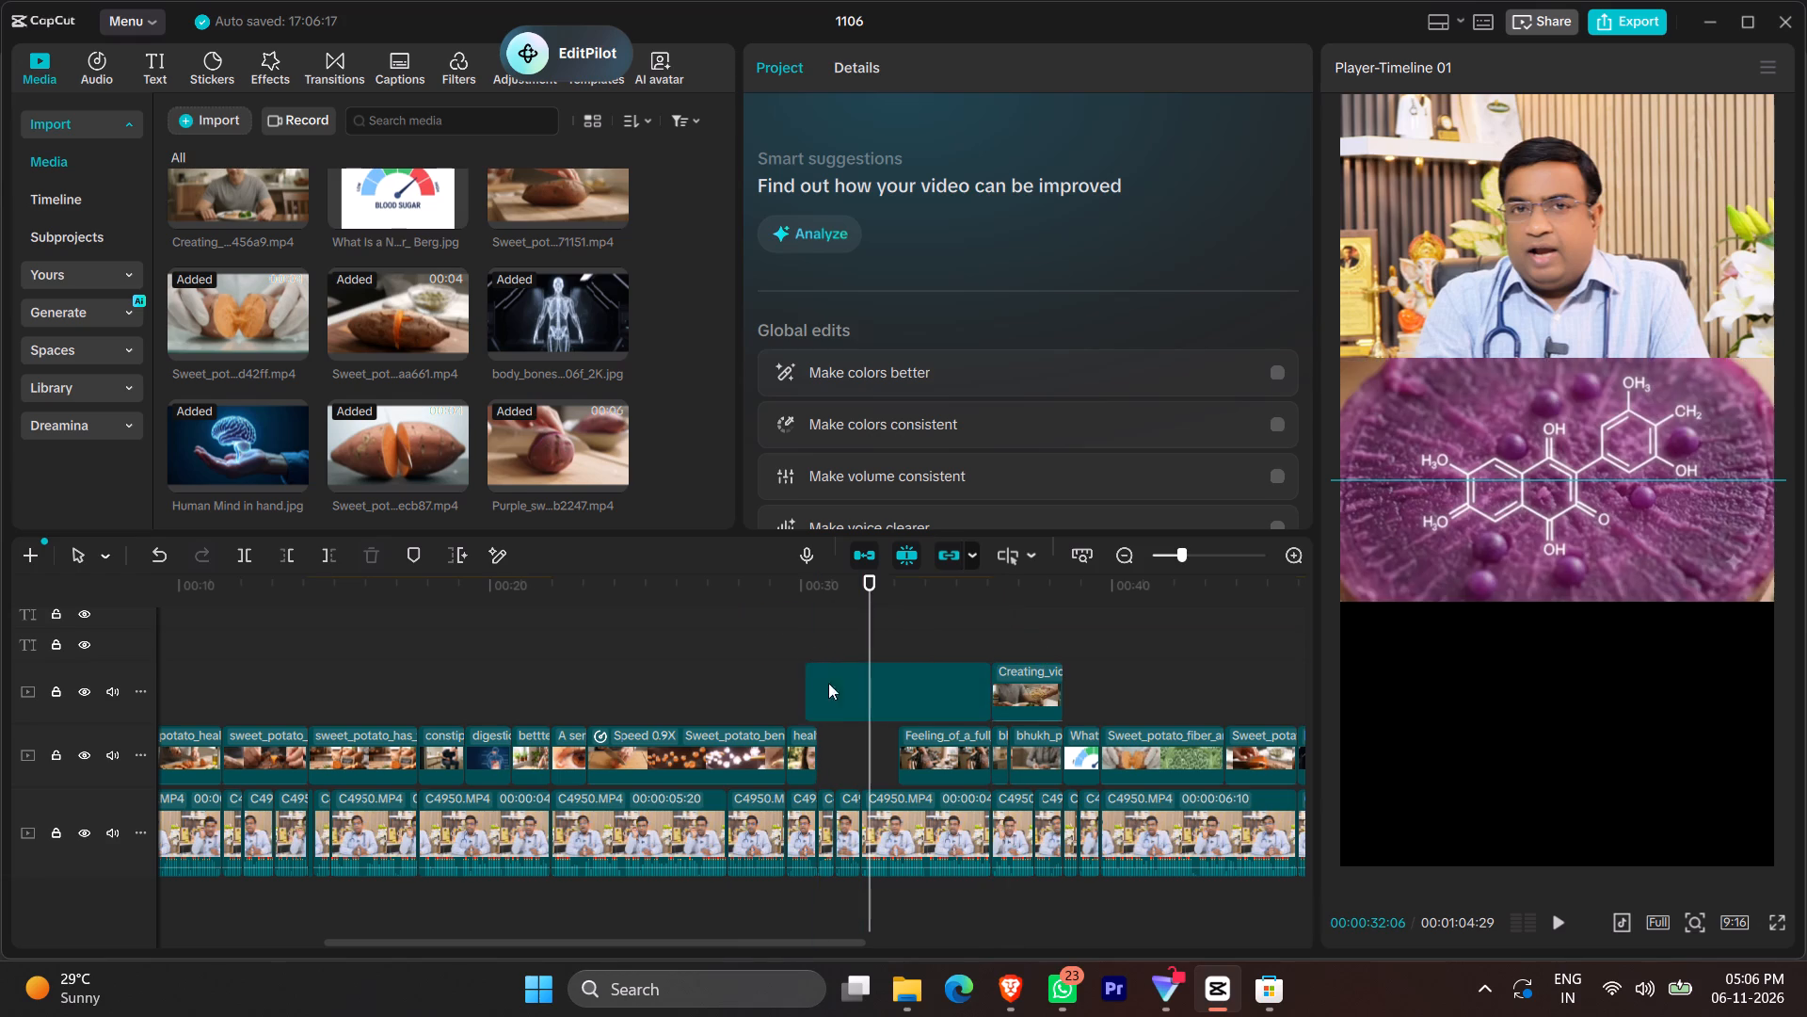
left_click_drag(836, 698, 1227, 730)
scroll(1202, 724, "left", 1)
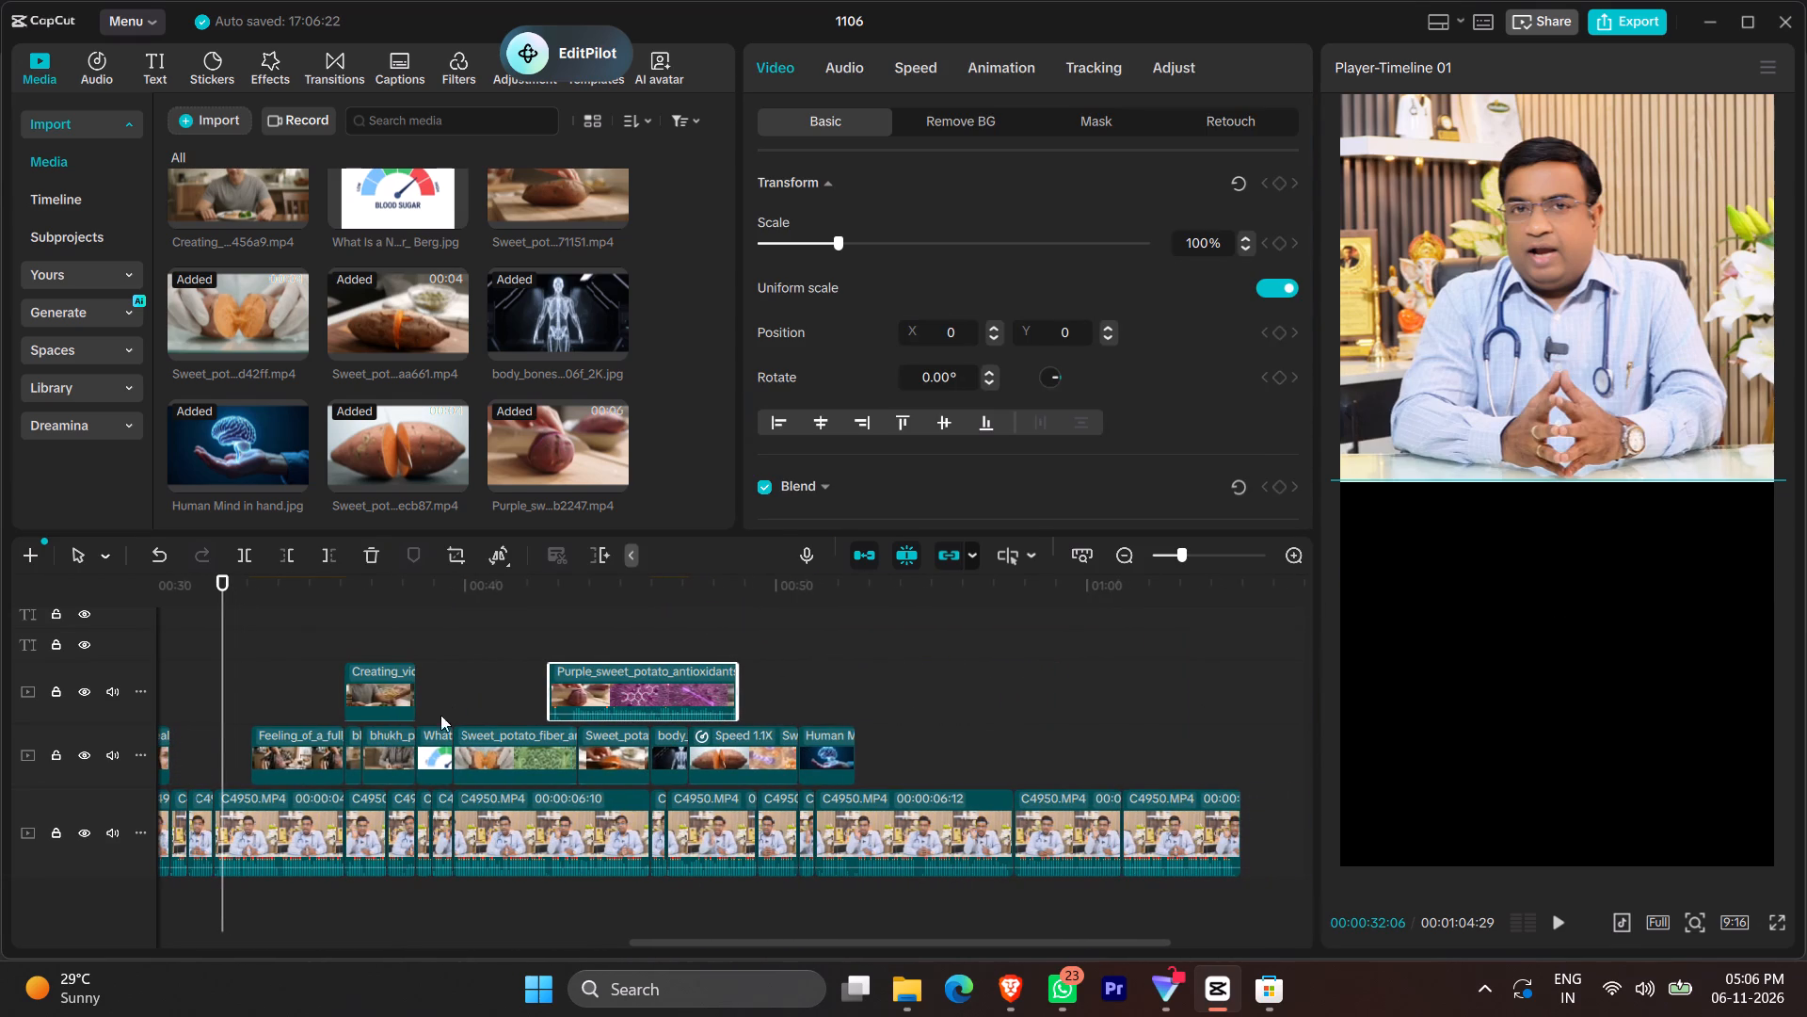
Replace the two bhukh clips at about 00:00:36 with the Creating_video_preventing clip from the track above.
left_click(333, 618)
left_click(344, 618)
scroll(527, 653, "up", 20, "ctrl")
scroll(527, 653, "up", 1, "ctrl")
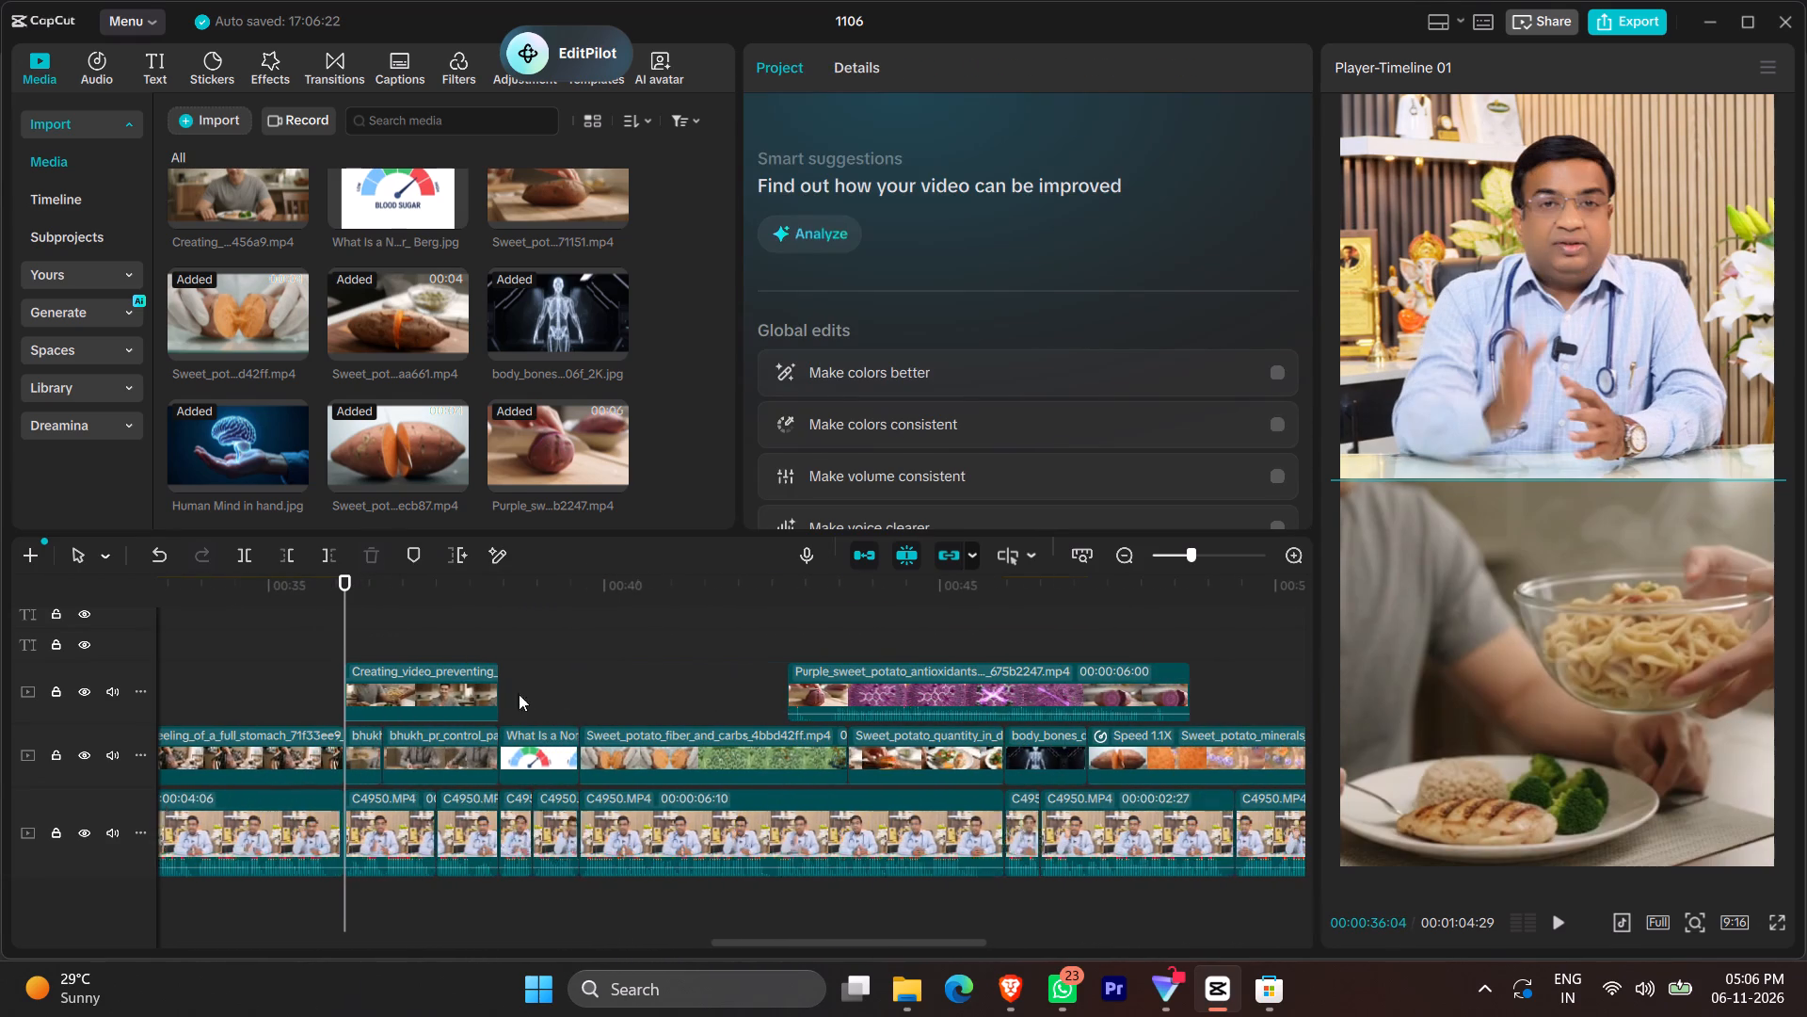
key("space")
key("space")
left_click(362, 762)
key("1")
left_click(437, 749)
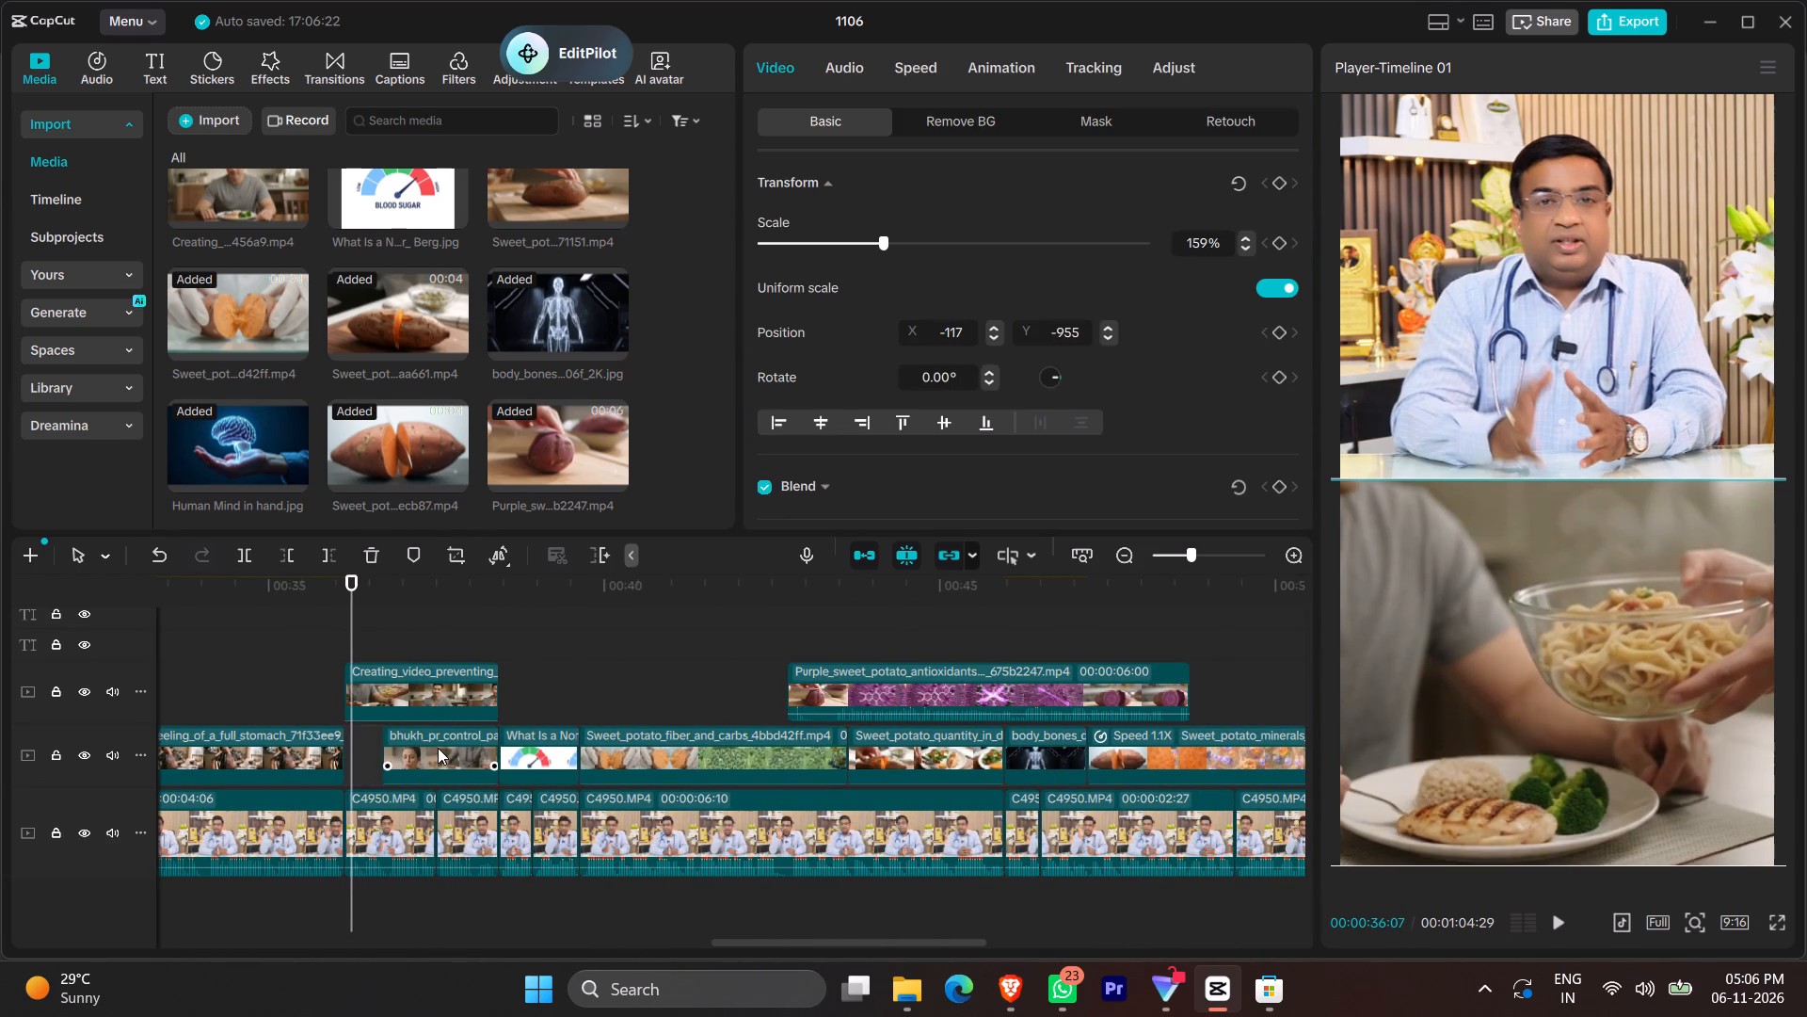
key("1")
left_click_drag(410, 685, 405, 747)
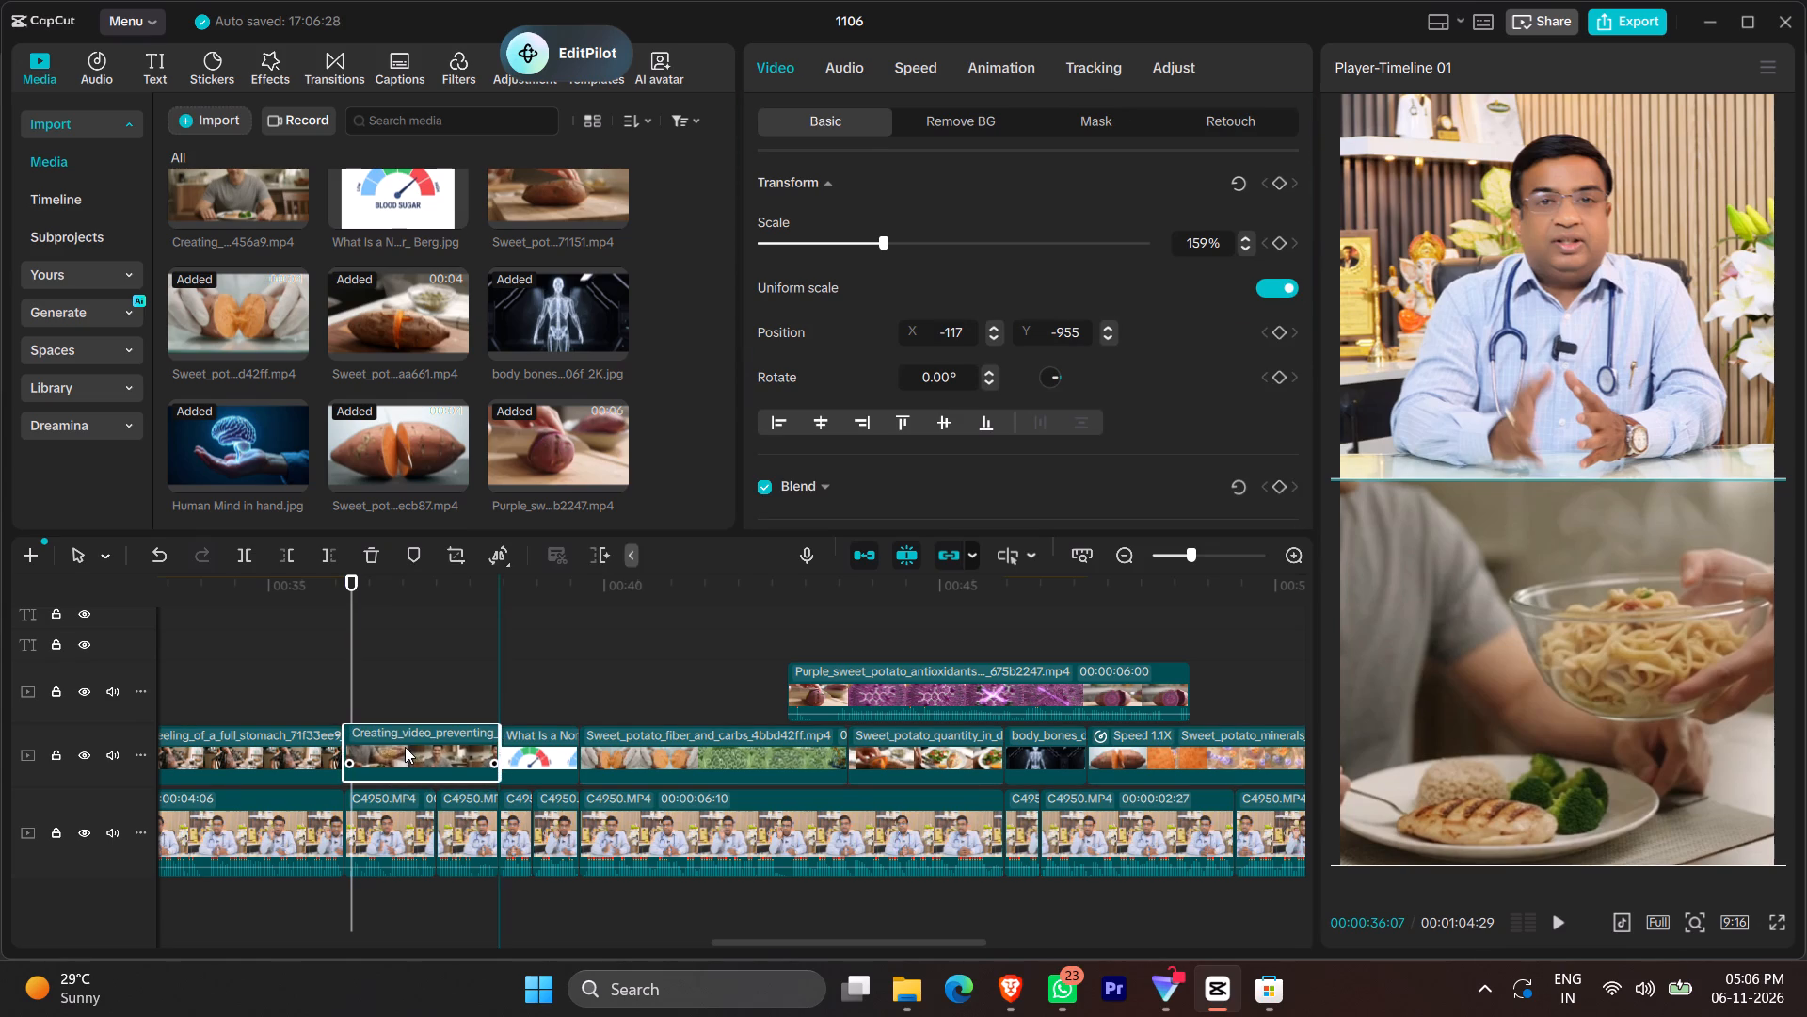
Move the Purple_sweet_potato_antioxidants clip down to the main overlay track, directly after the Human Mind in hand clip at about 00:00:52.
left_click(924, 635)
scroll(988, 649, "left", 1)
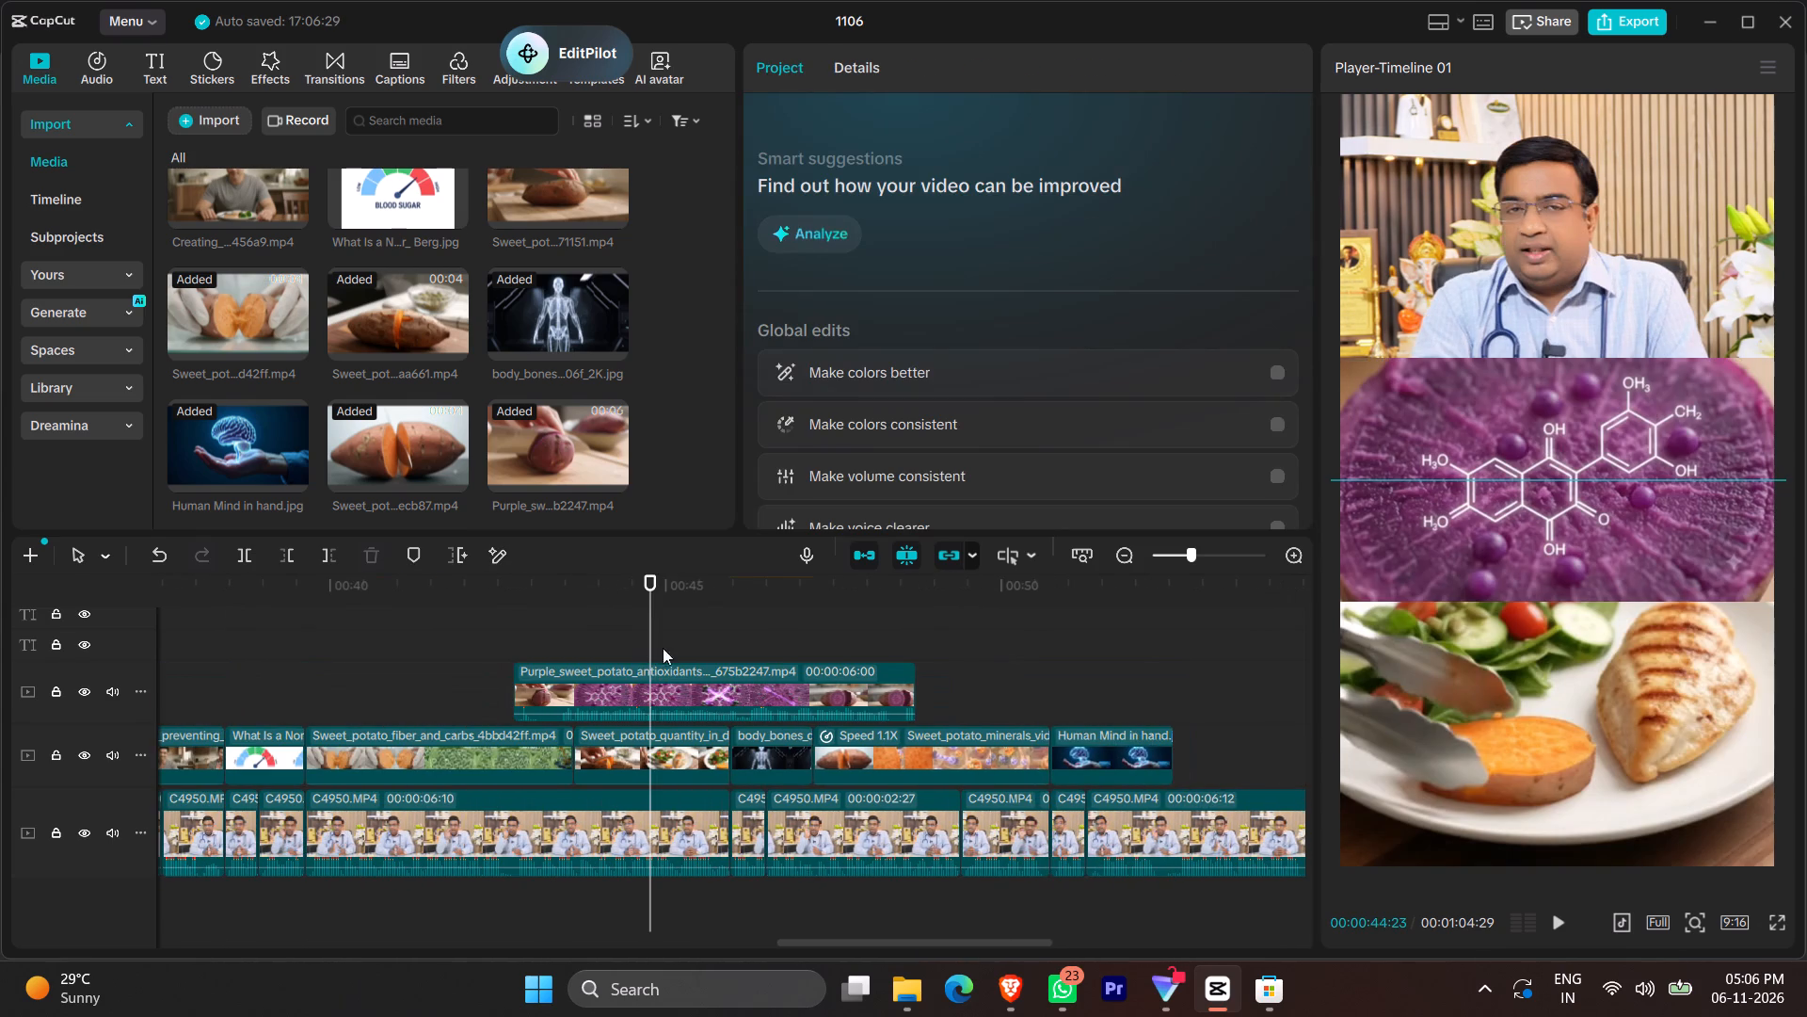
left_click(1163, 635)
left_click_drag(839, 686, 1202, 749)
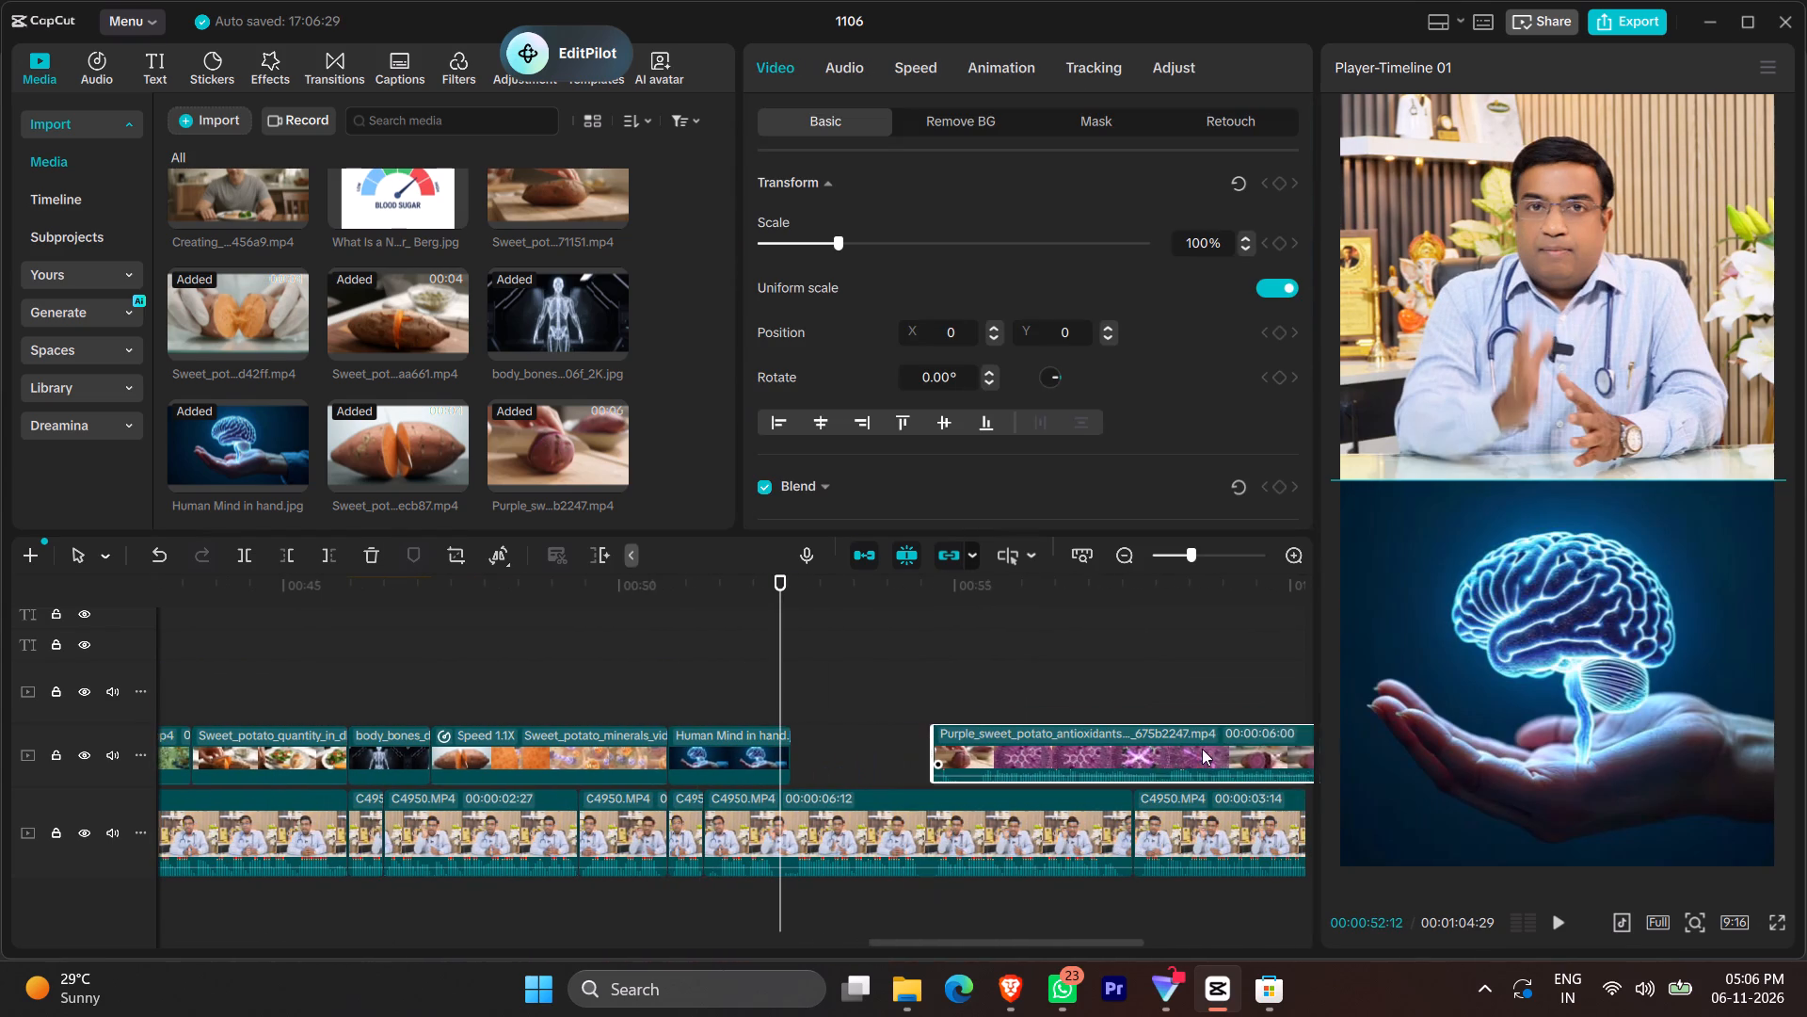
left_click_drag(1202, 749, 1120, 739)
left_click(893, 689)
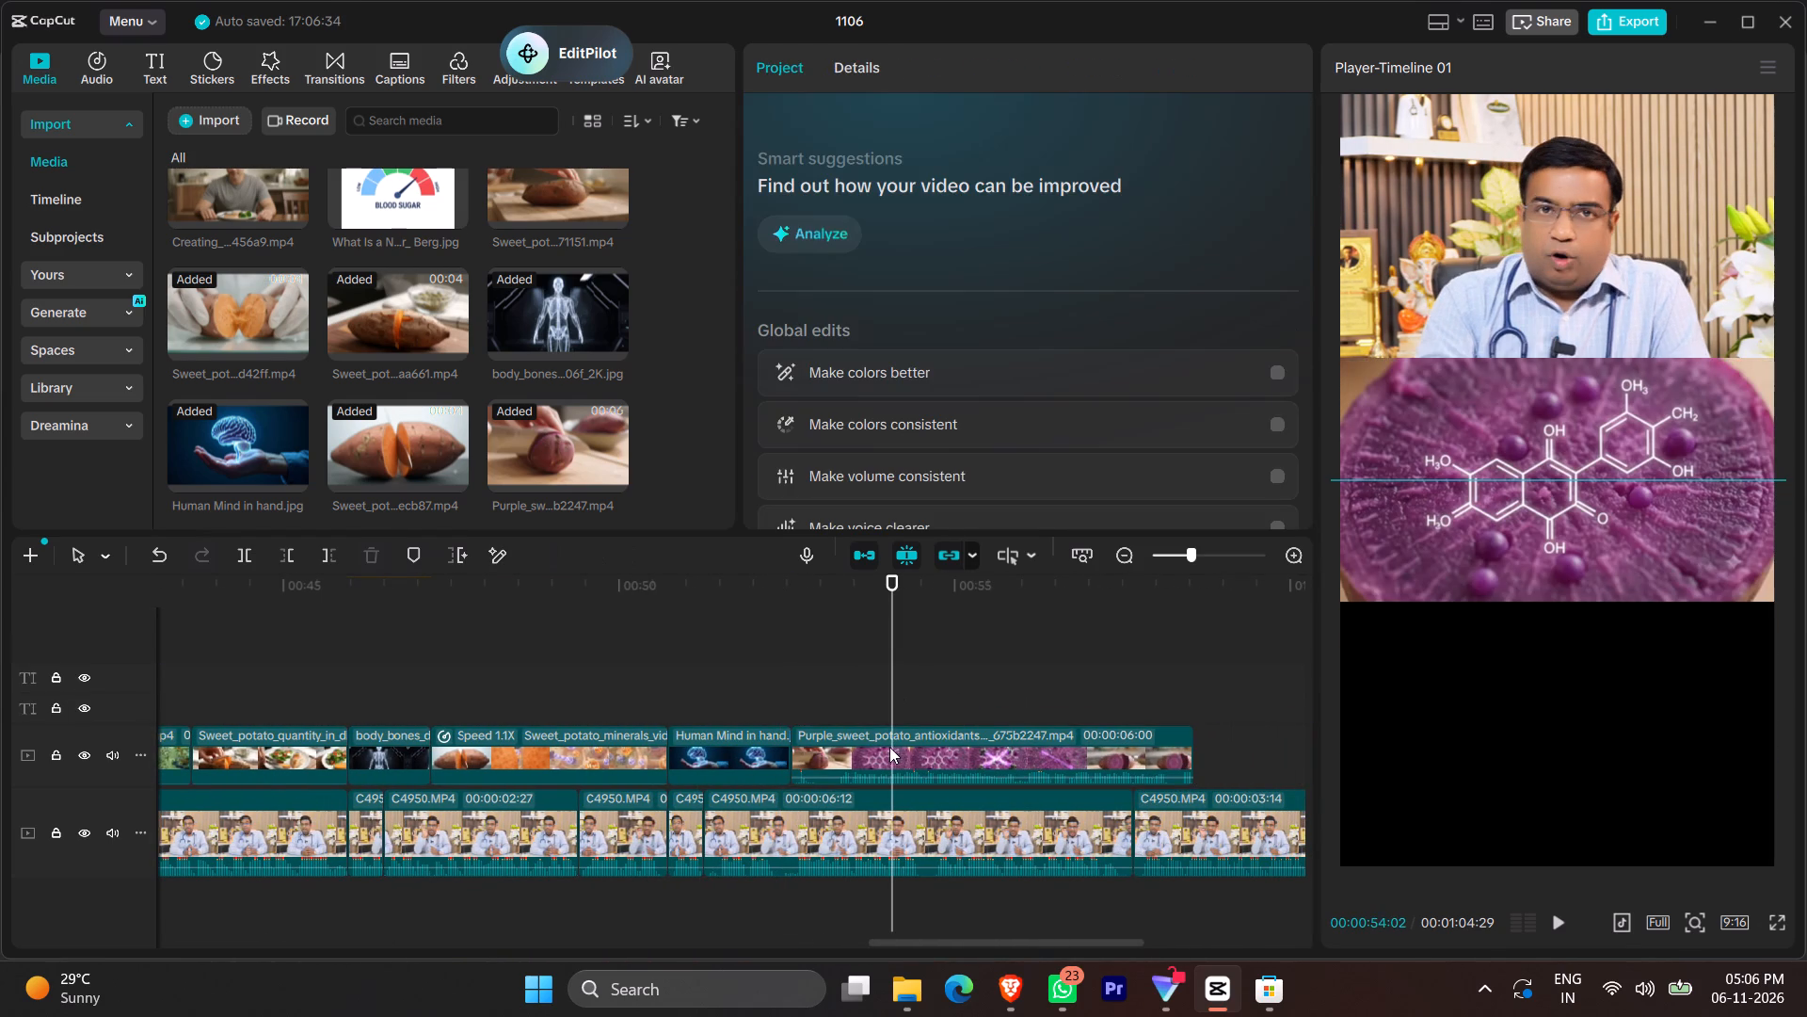
Copy the attributes of the Sweet_potato_quantity clip and paste all video and audio attributes onto the purple sweet potato clip.
left_click(706, 662)
left_click(581, 671)
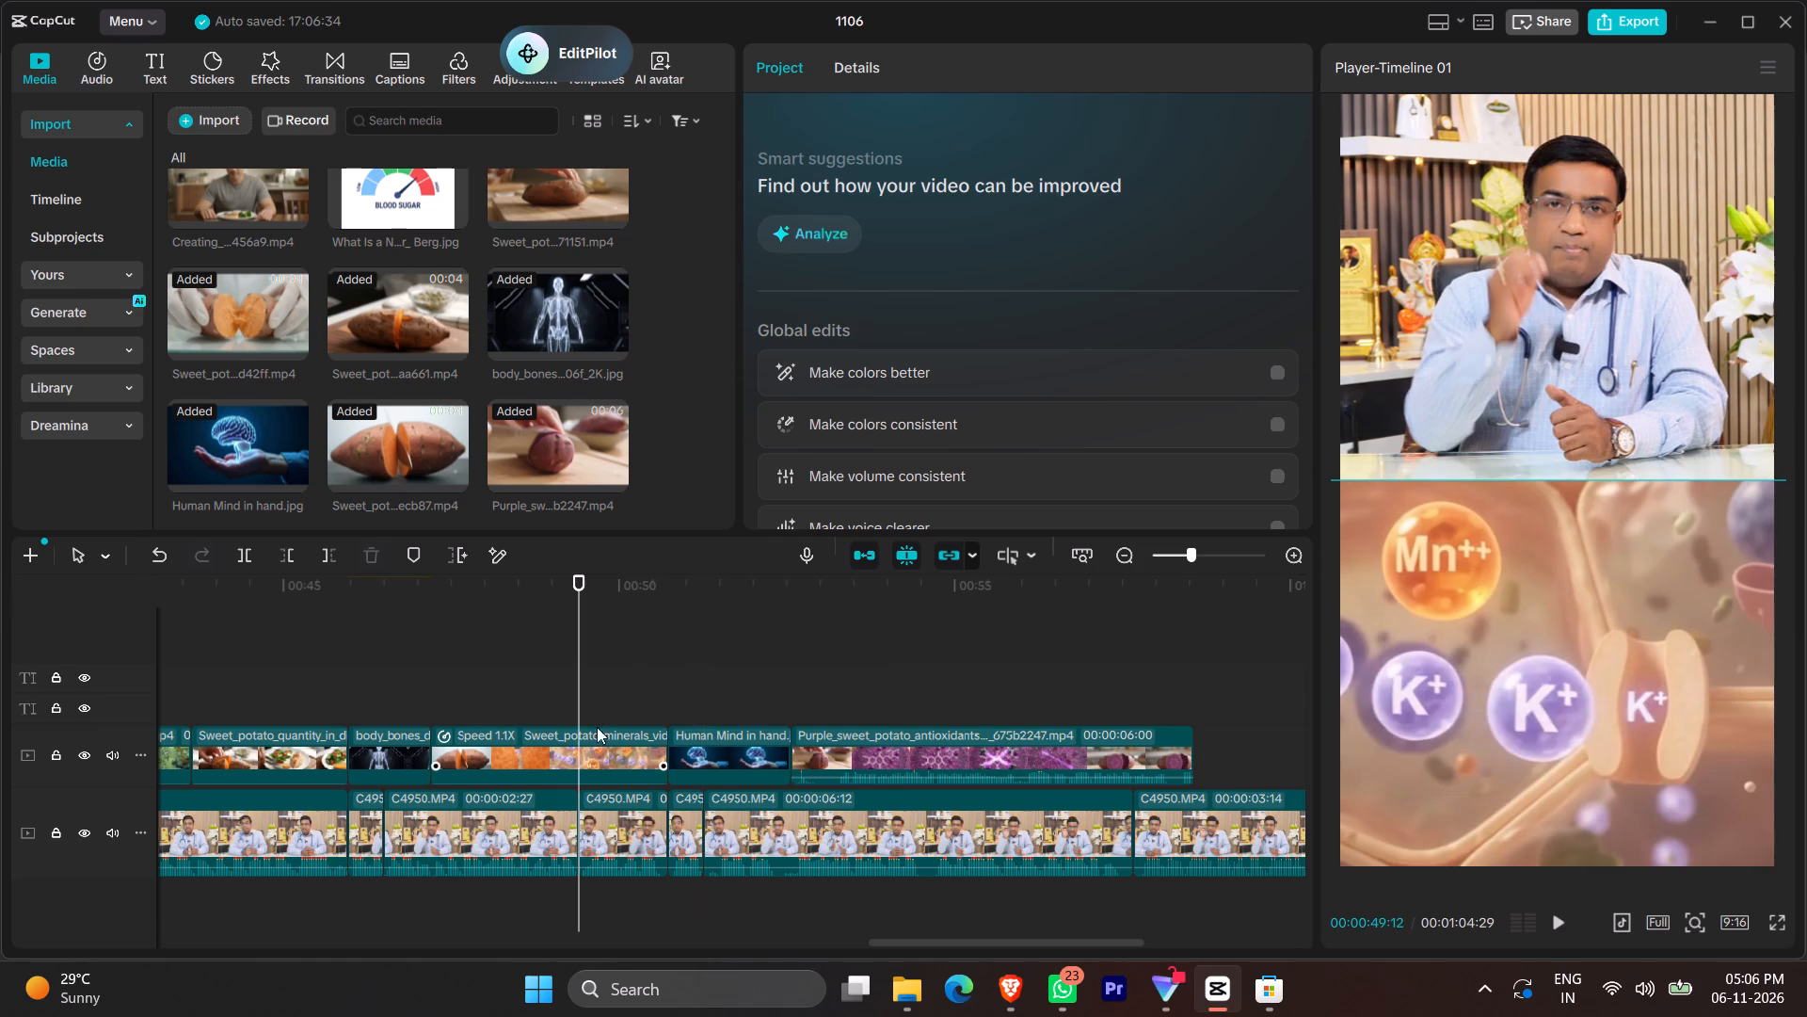
left_click(602, 751)
right_click(602, 751)
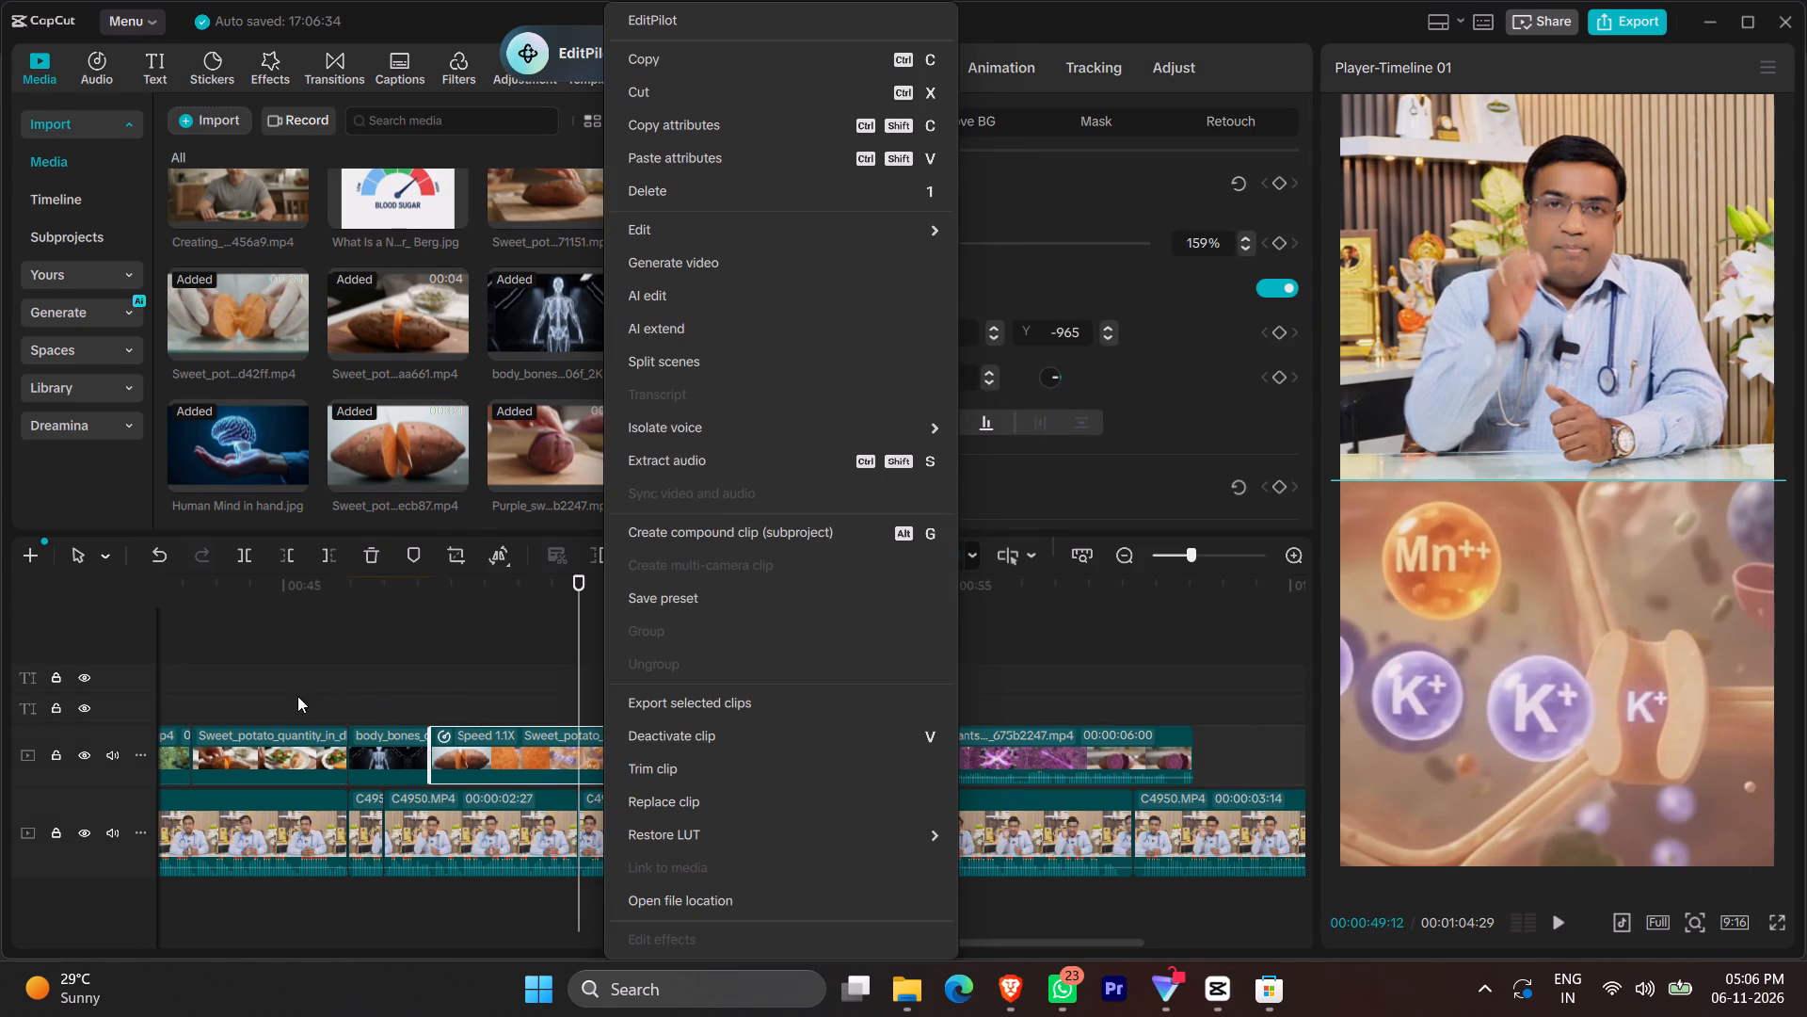
left_click(277, 697)
left_click(268, 763)
right_click(268, 763)
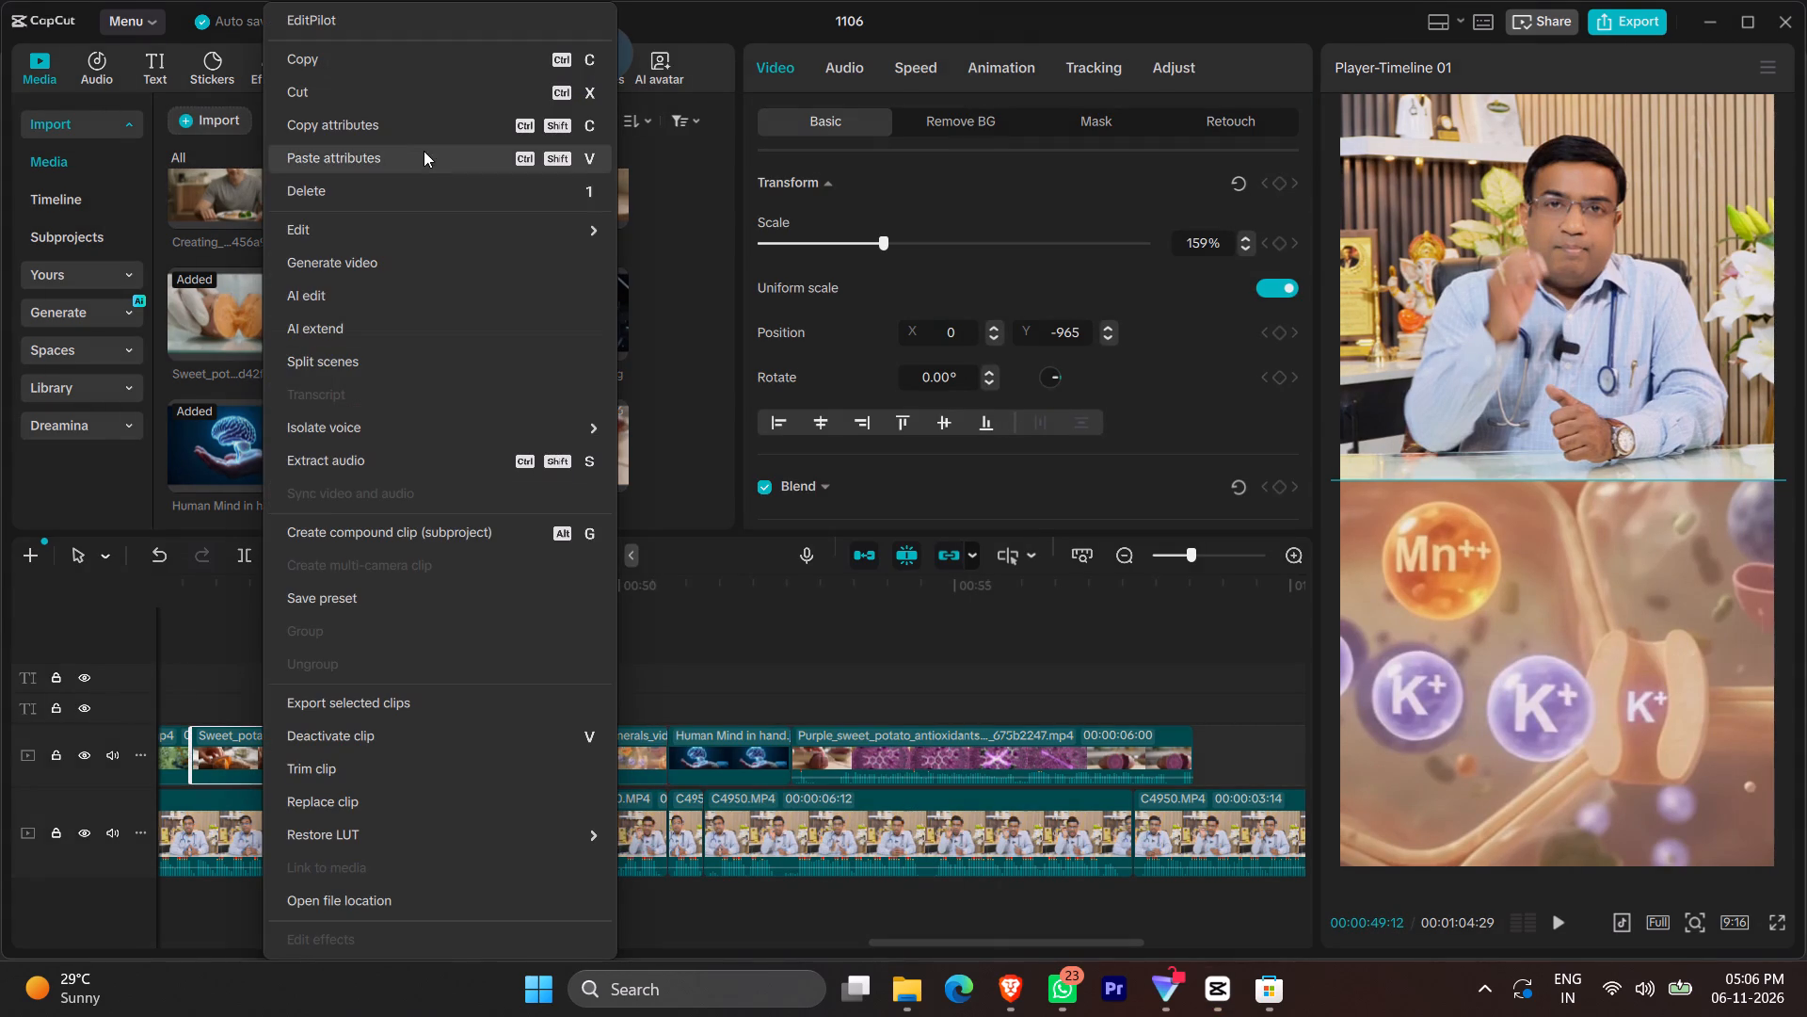
left_click(423, 119)
left_click(1025, 771)
right_click(1025, 771)
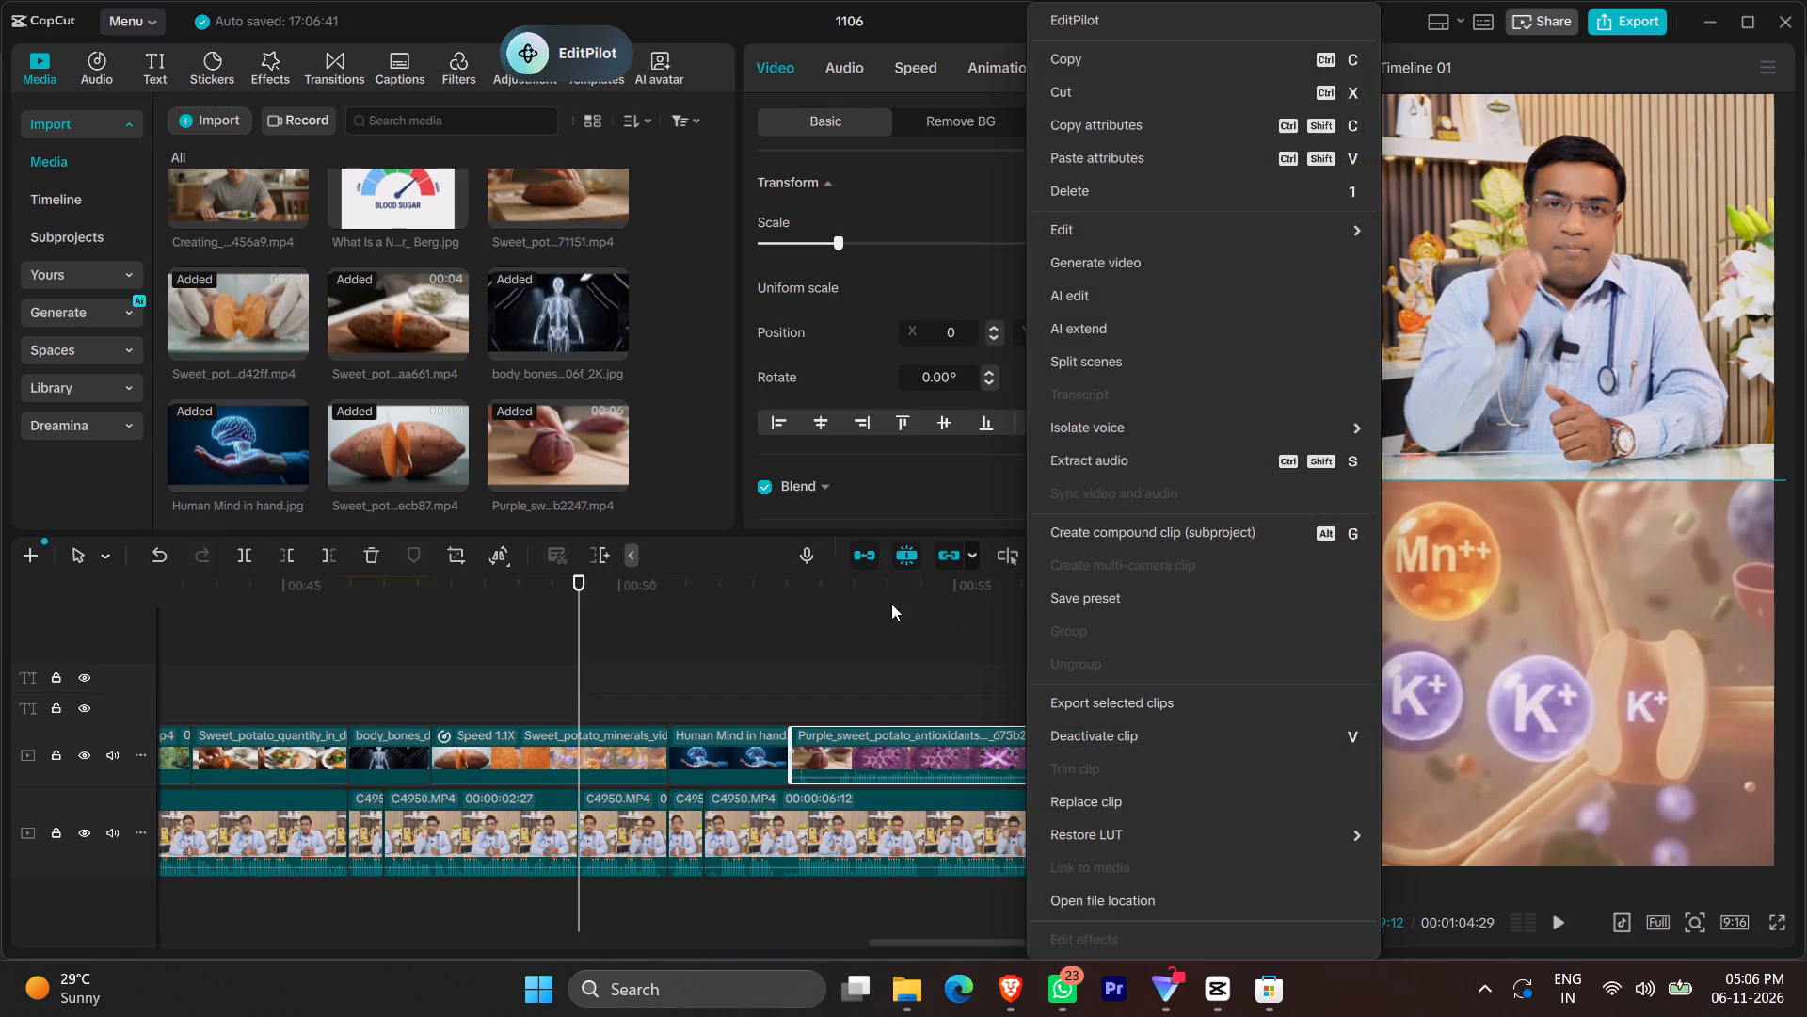
left_click(1129, 167)
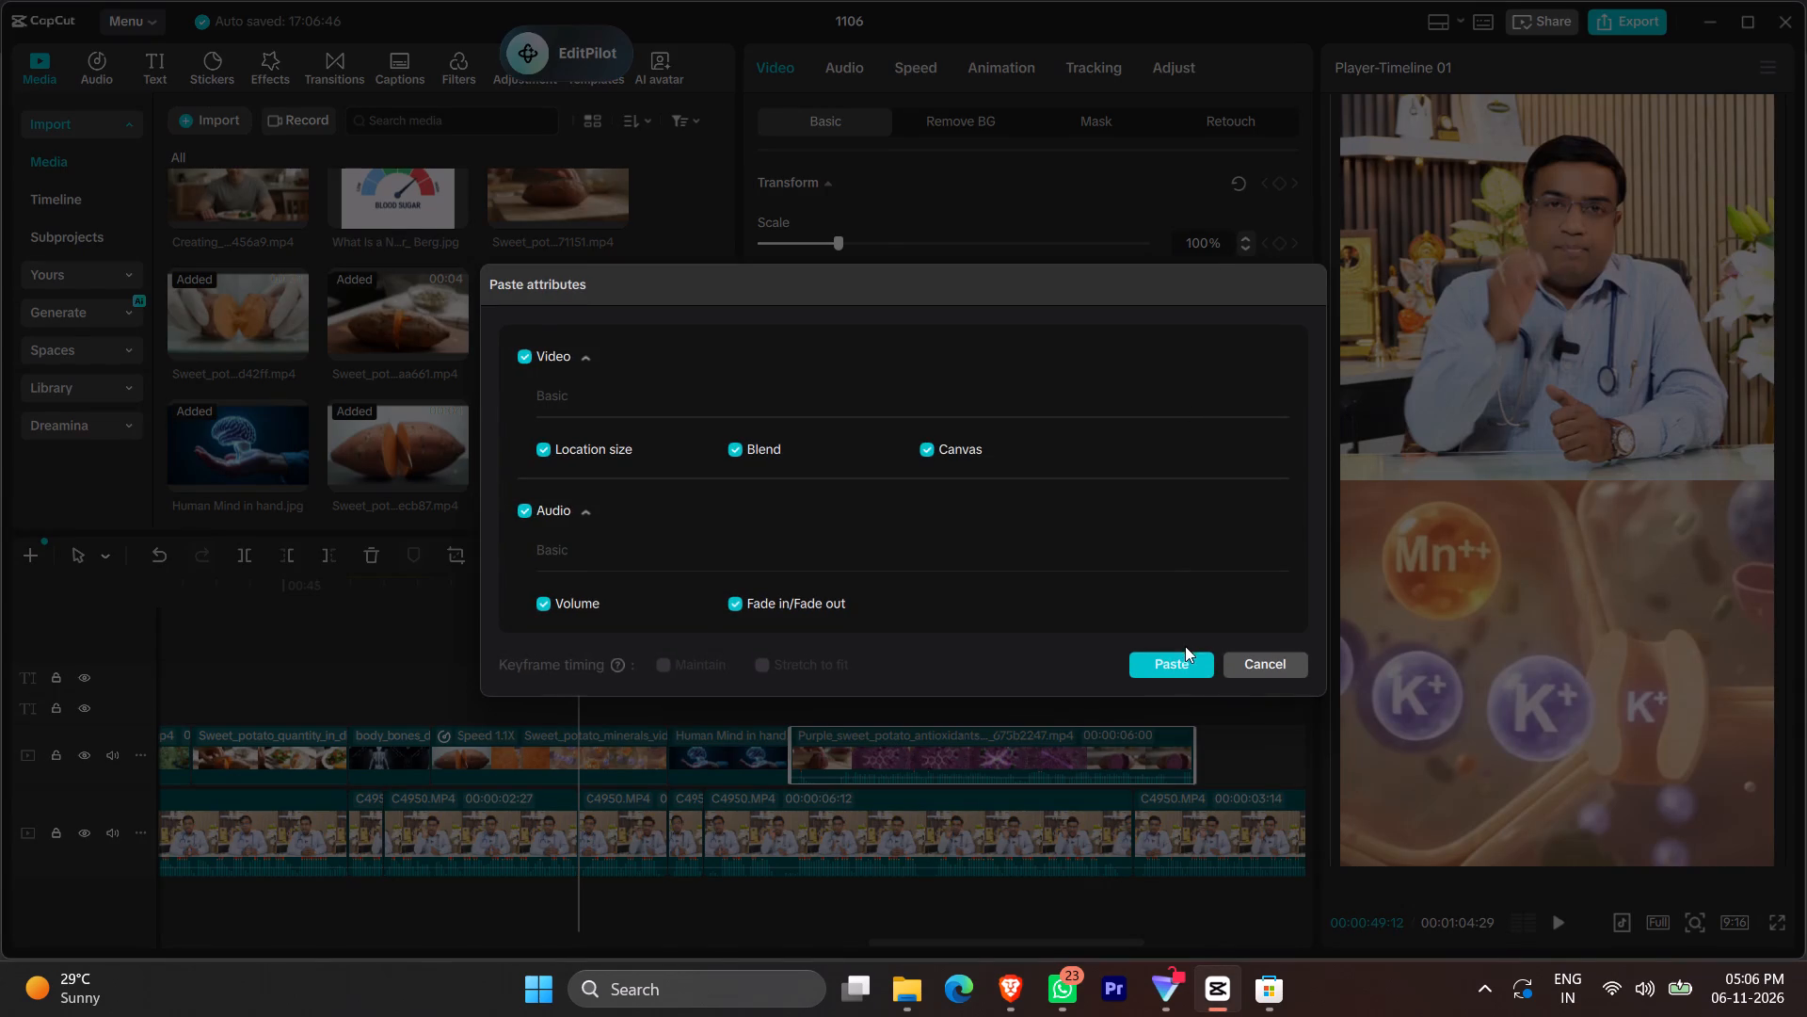
left_click(1181, 670)
Play back the purple sweet potato section to check how the visuals match the narration.
left_click(792, 694)
key("space")
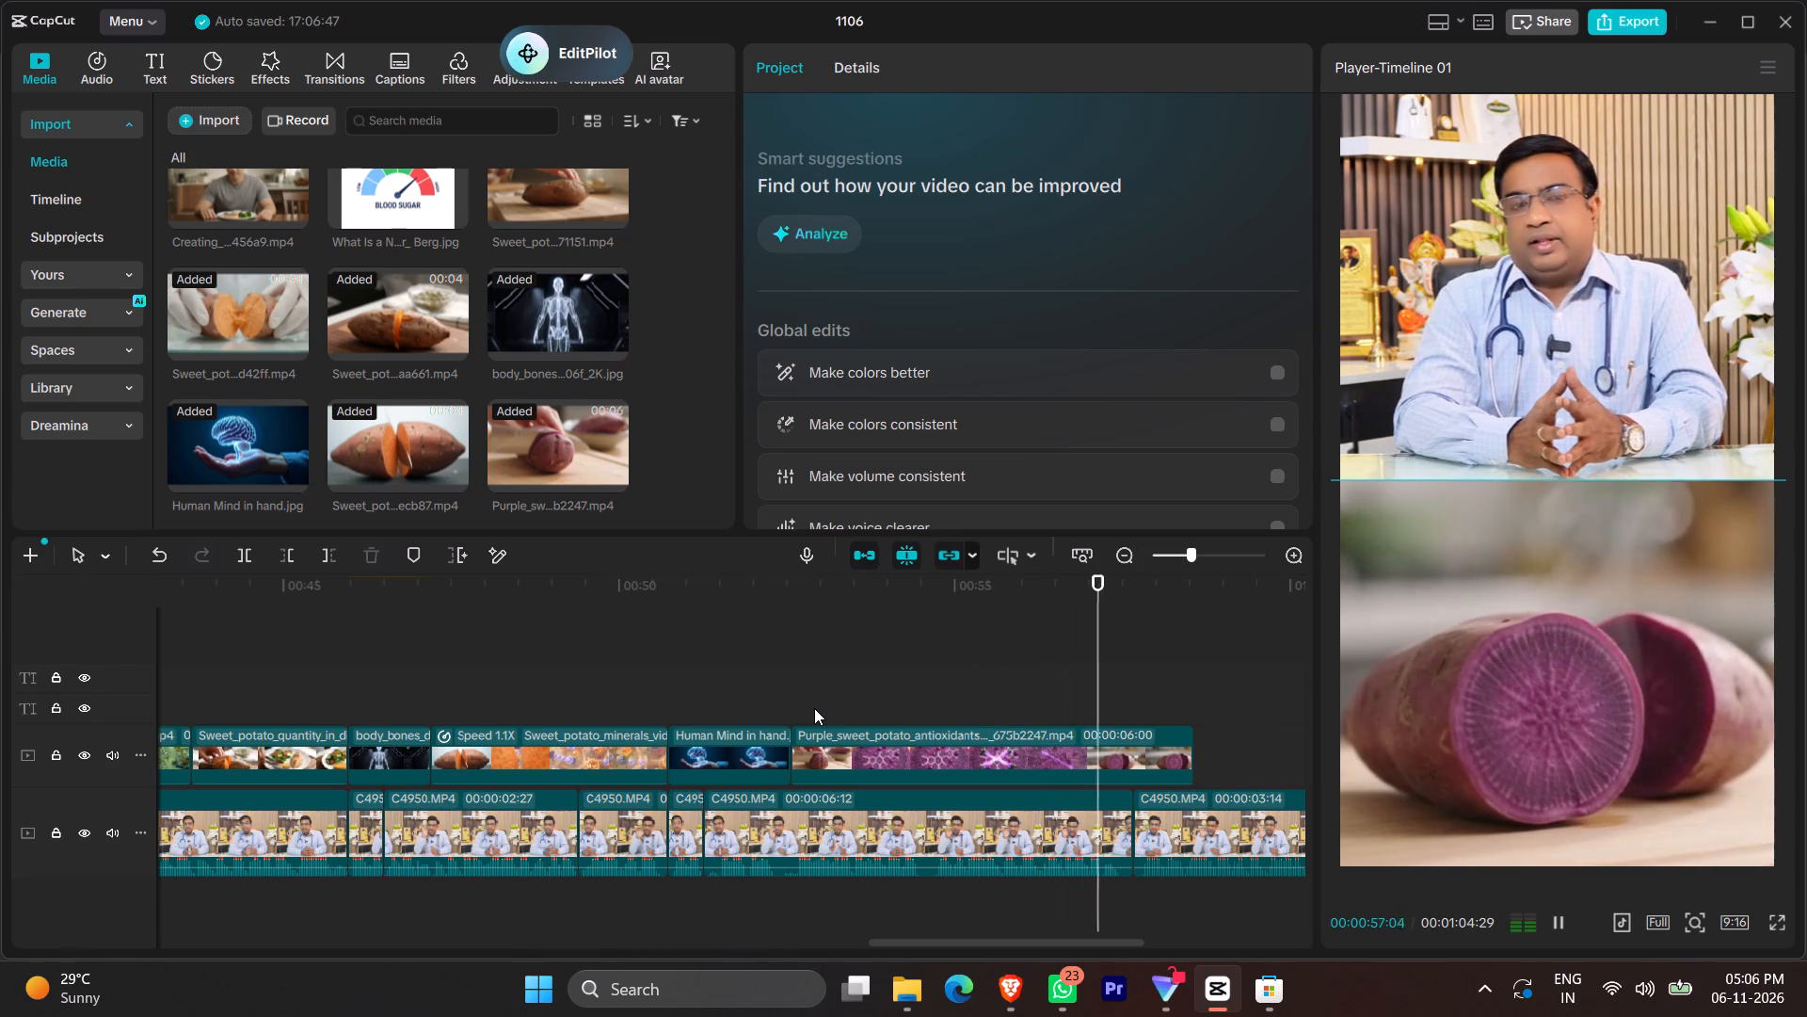
key("space")
left_click(831, 673)
key("space")
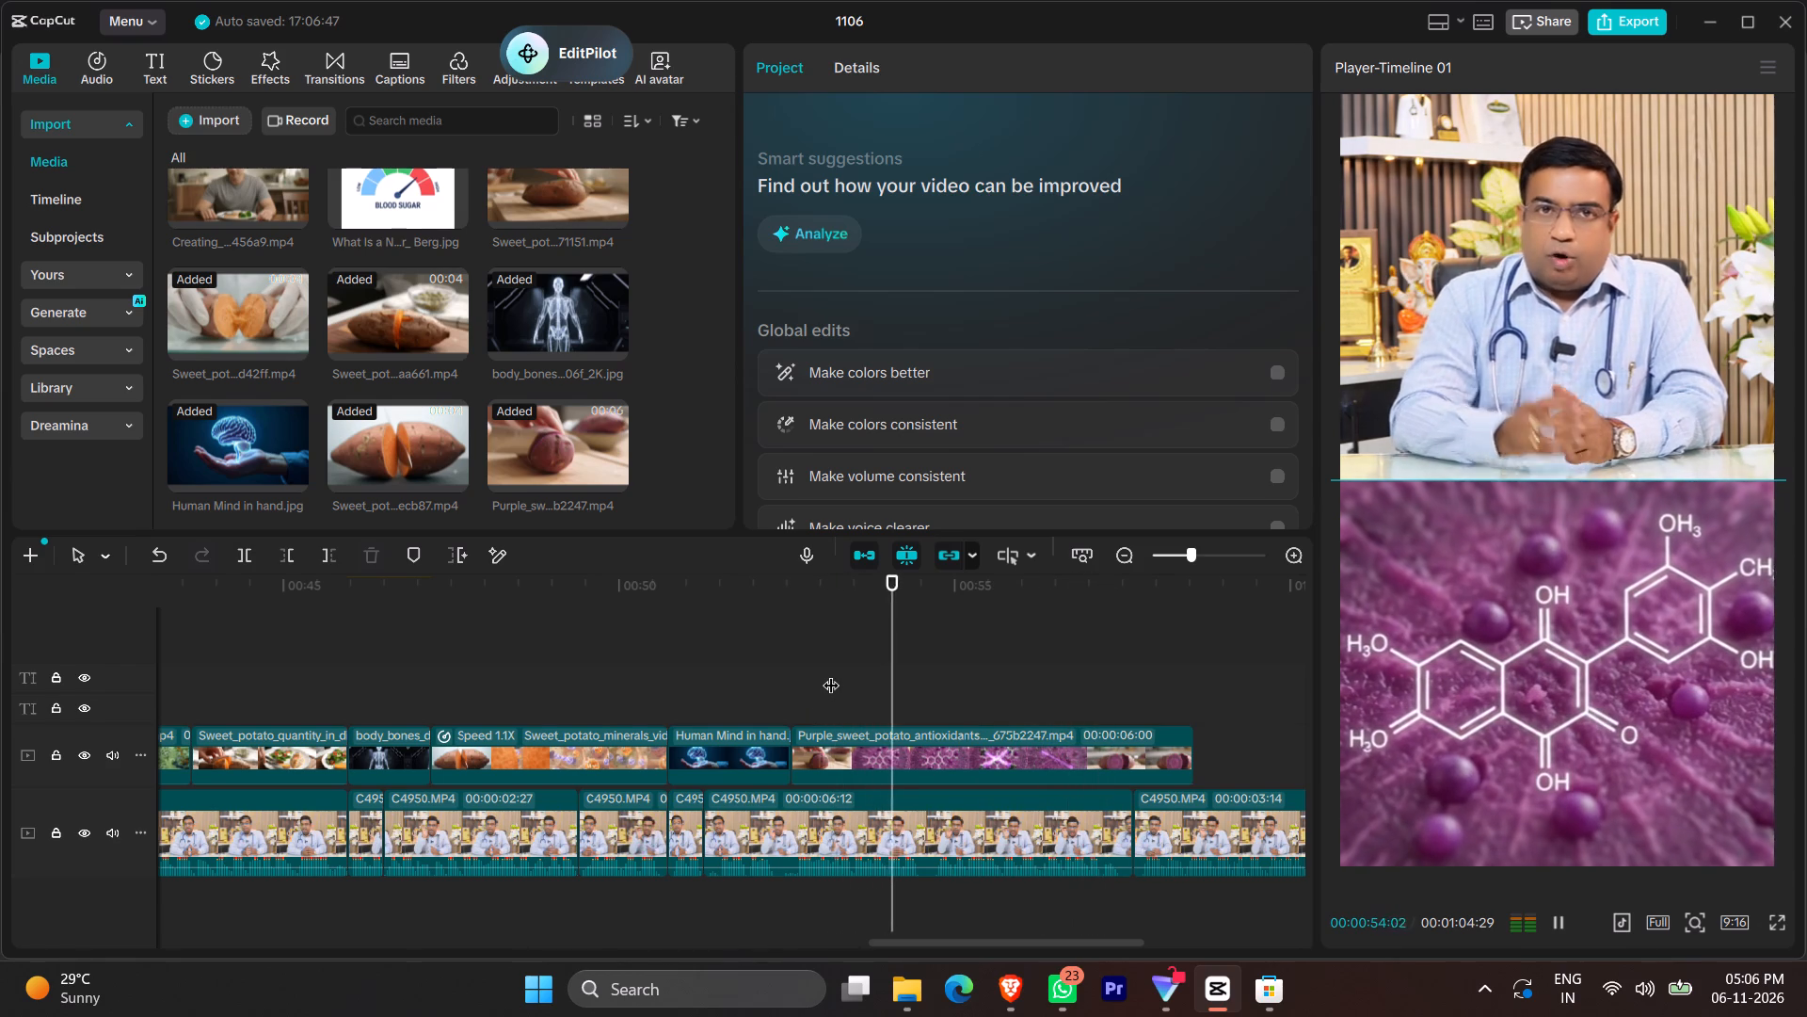
key("space")
Switch to Brave and copy the phrase "एन्थोसाइनिंड एंटि ओक्सिडन्ड" from the 0:54 line of the TurboScribe transcript.
left_click(984, 1001)
left_click(734, 0)
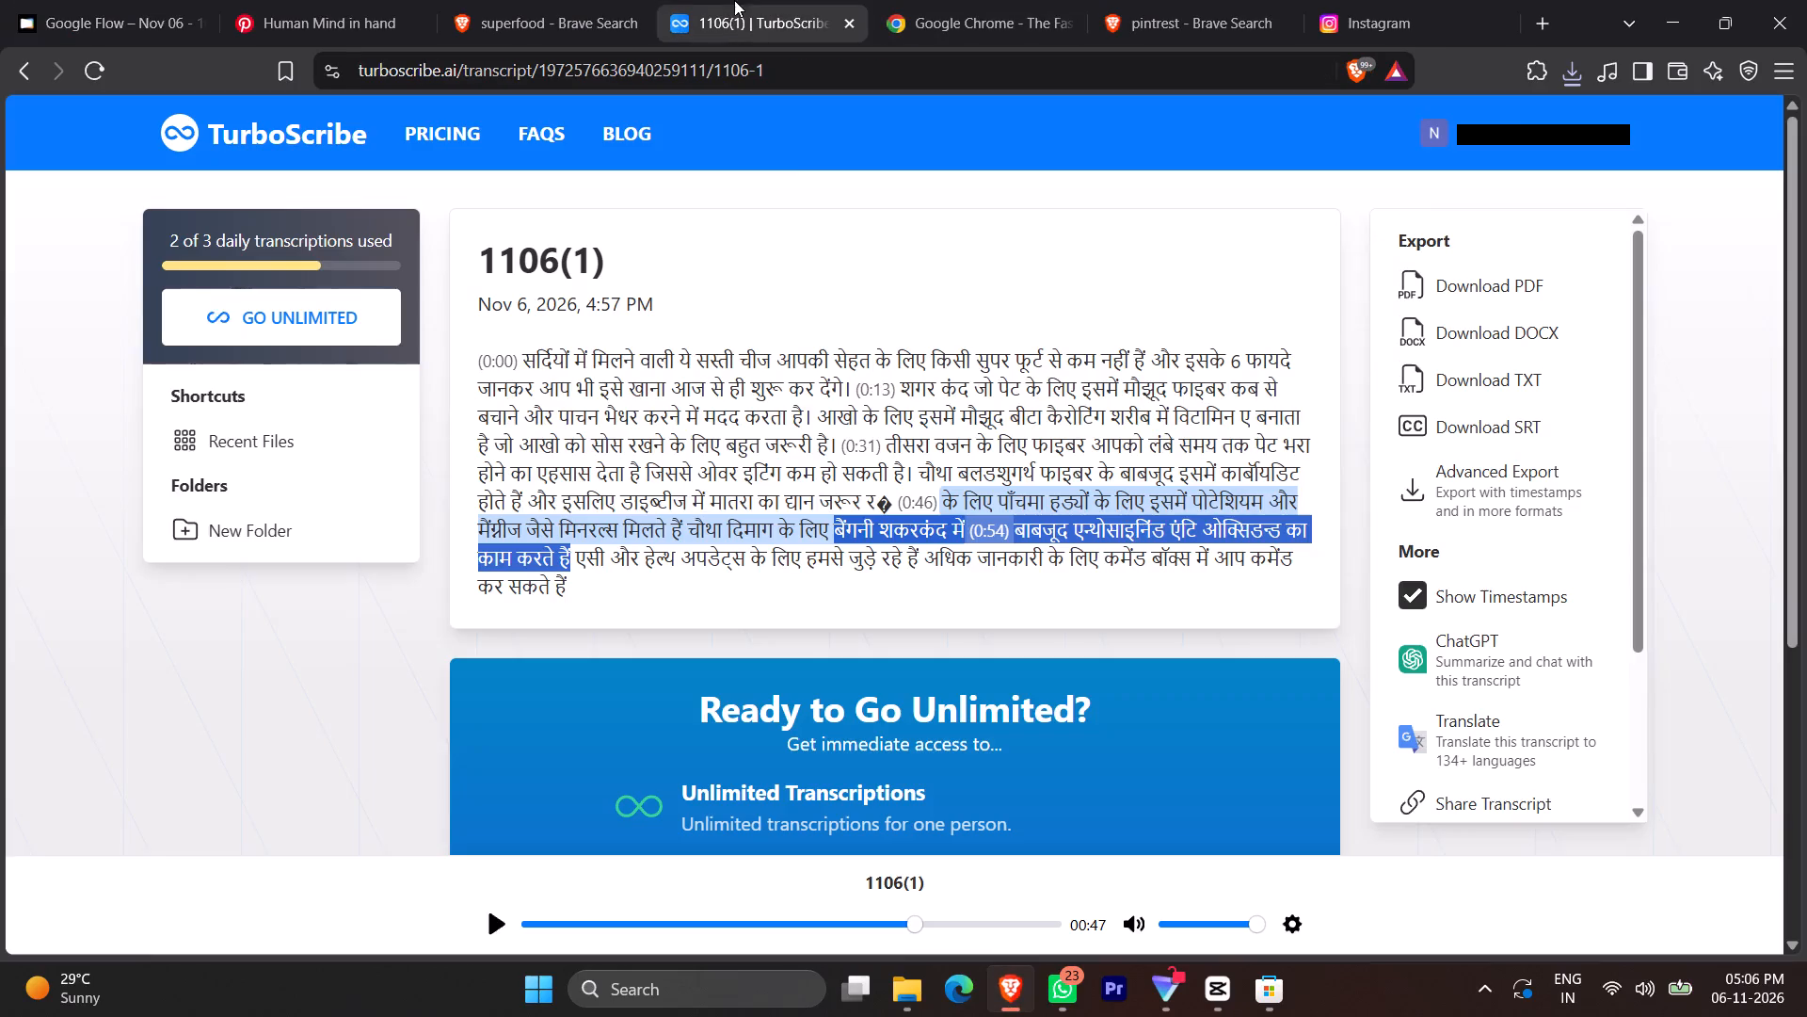
left_click(1086, 522)
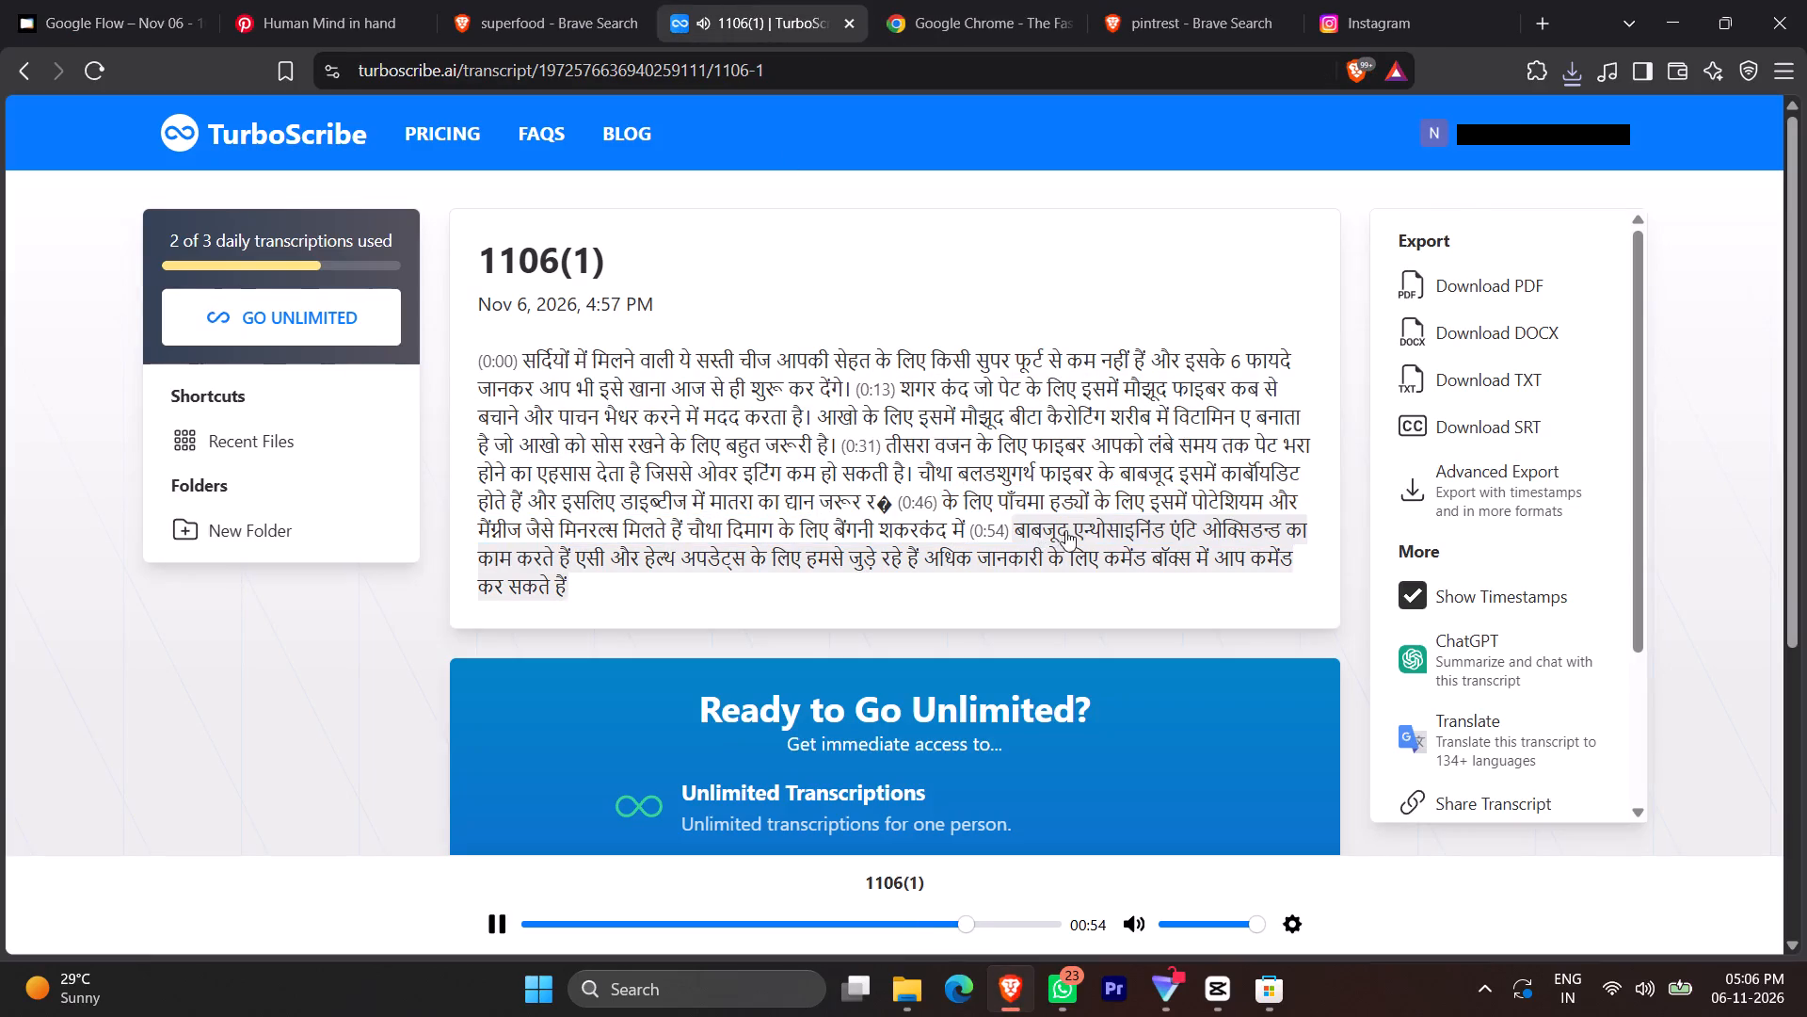
left_click_drag(1069, 529, 1282, 535)
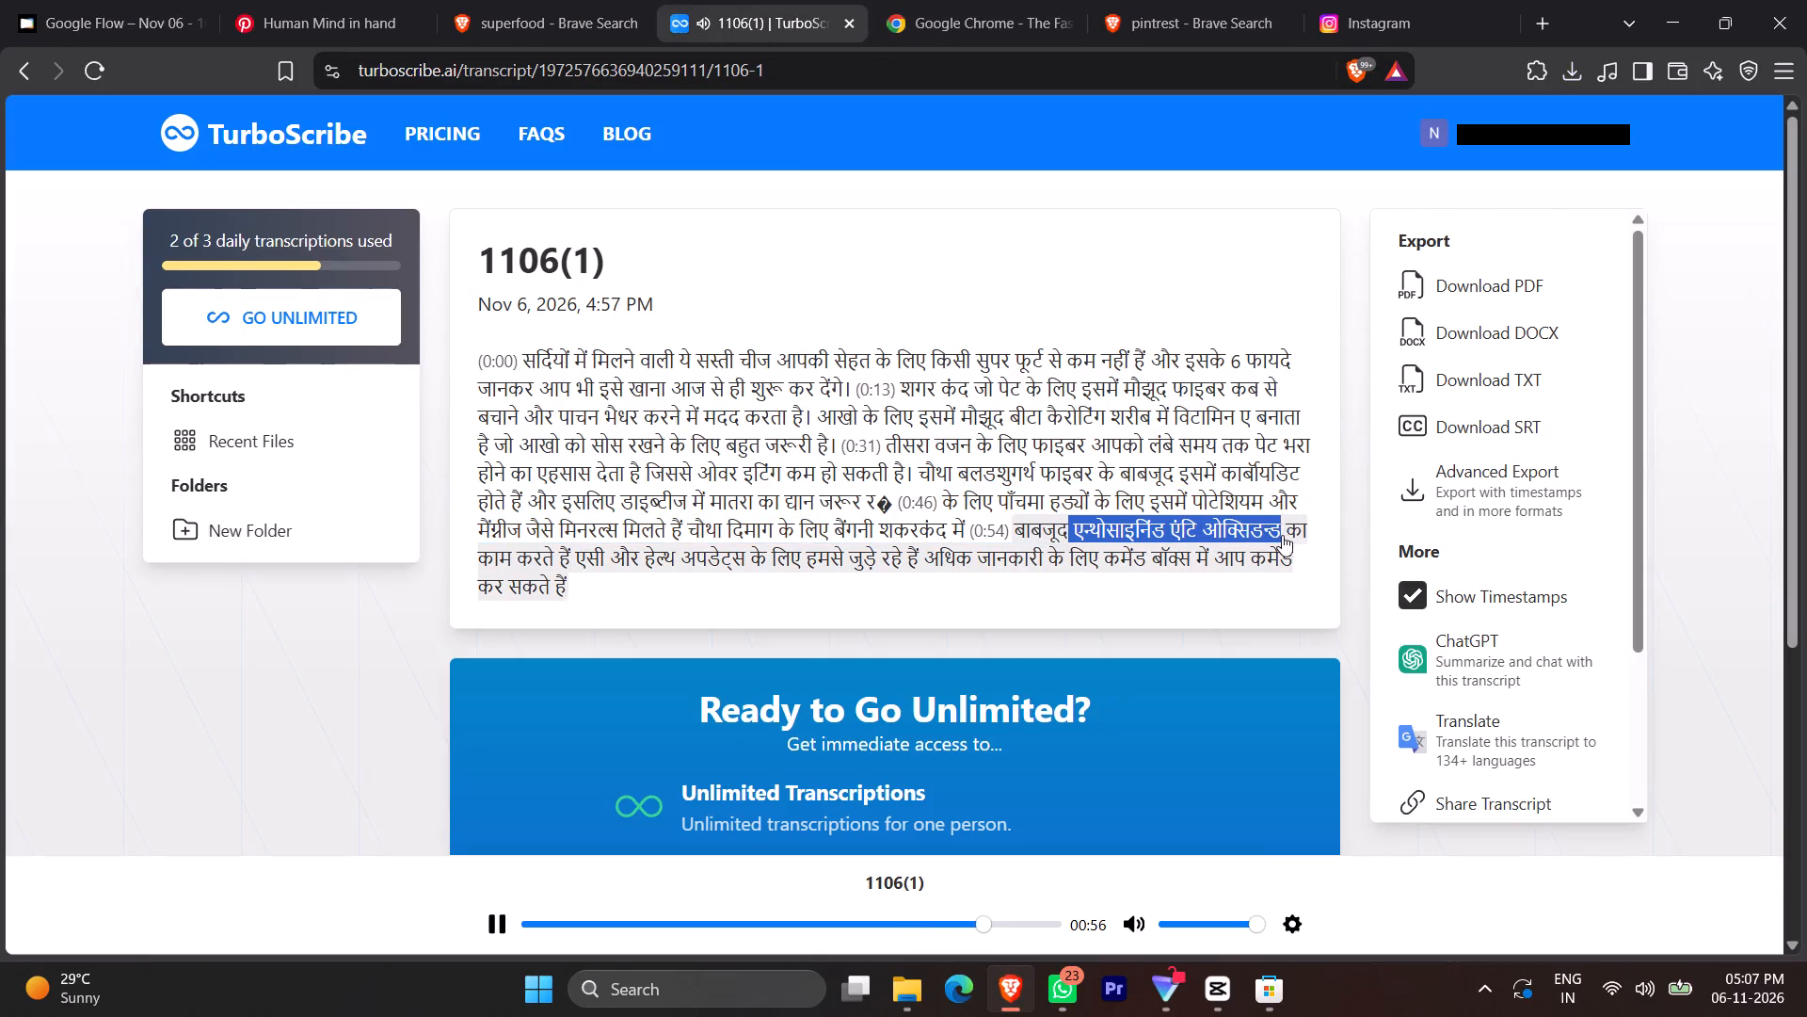
left_click_drag(1282, 535, 1279, 534)
right_click(1271, 526)
left_click(1292, 552)
left_click(483, 930)
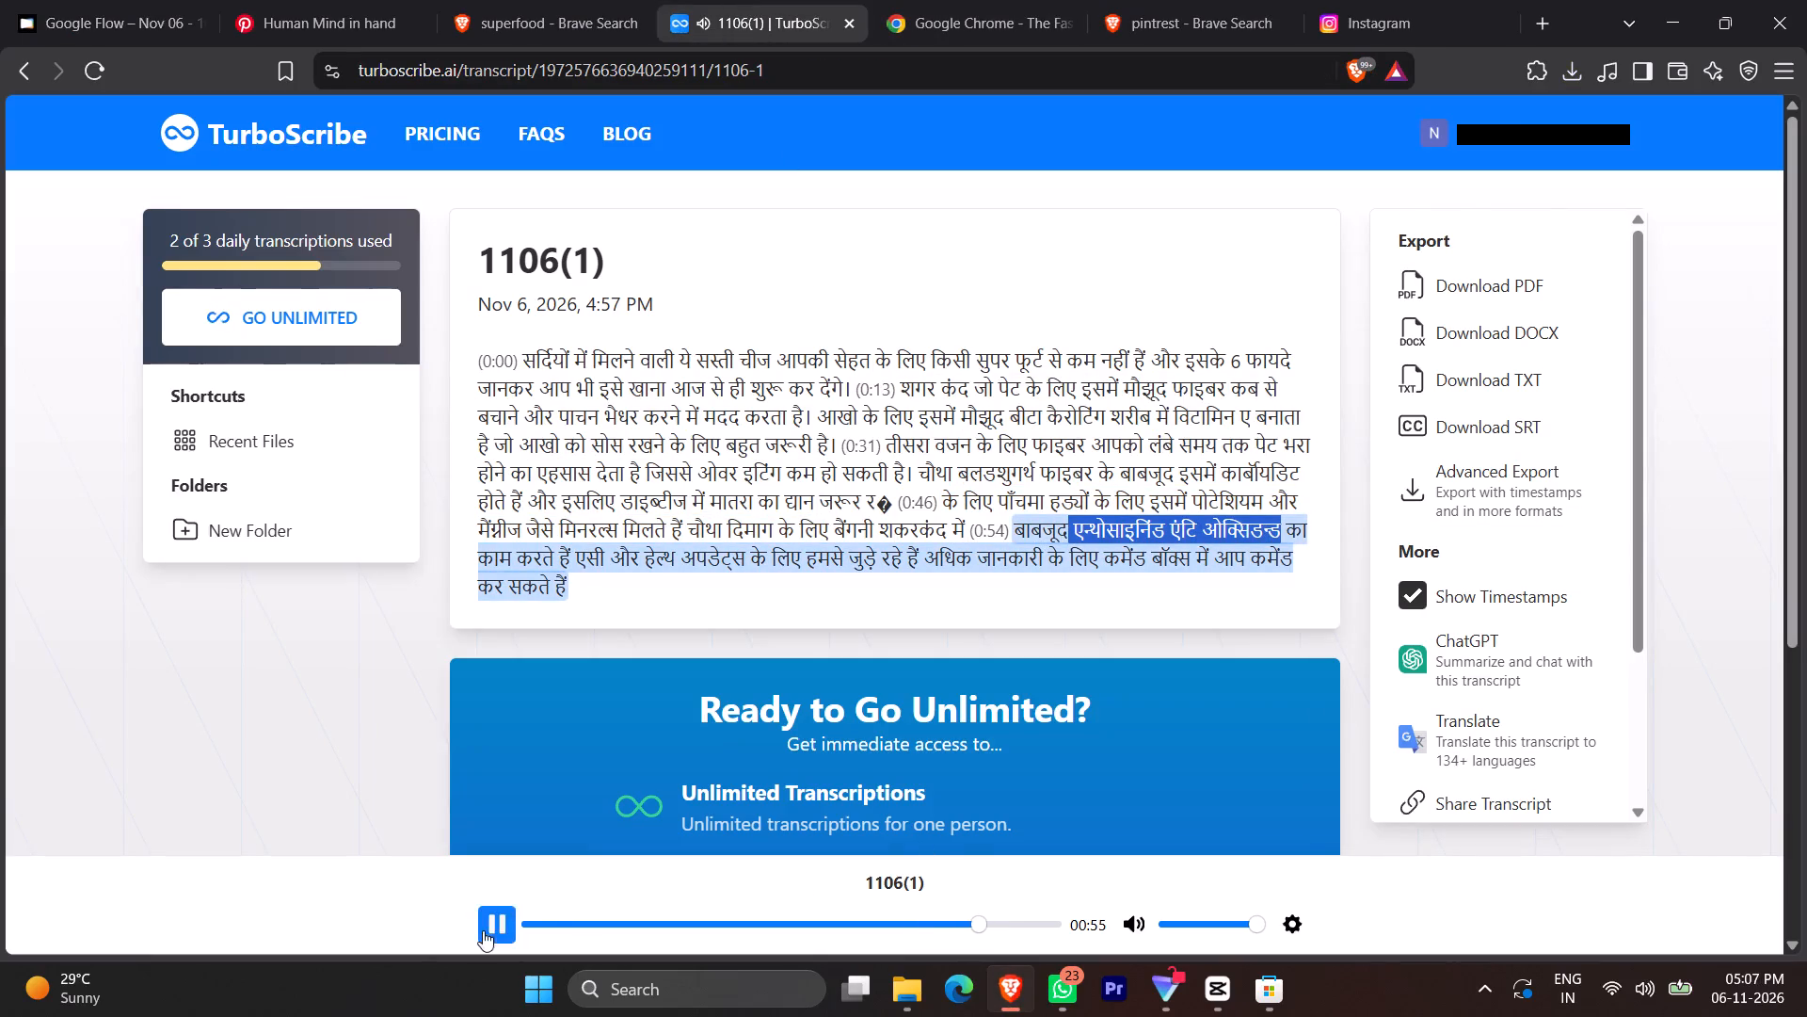
Search Brave in a new tab for images of the copied "एन्थोसाइनिंड एंटि ओक्सिडन्ड" phrase.
left_click(1537, 27)
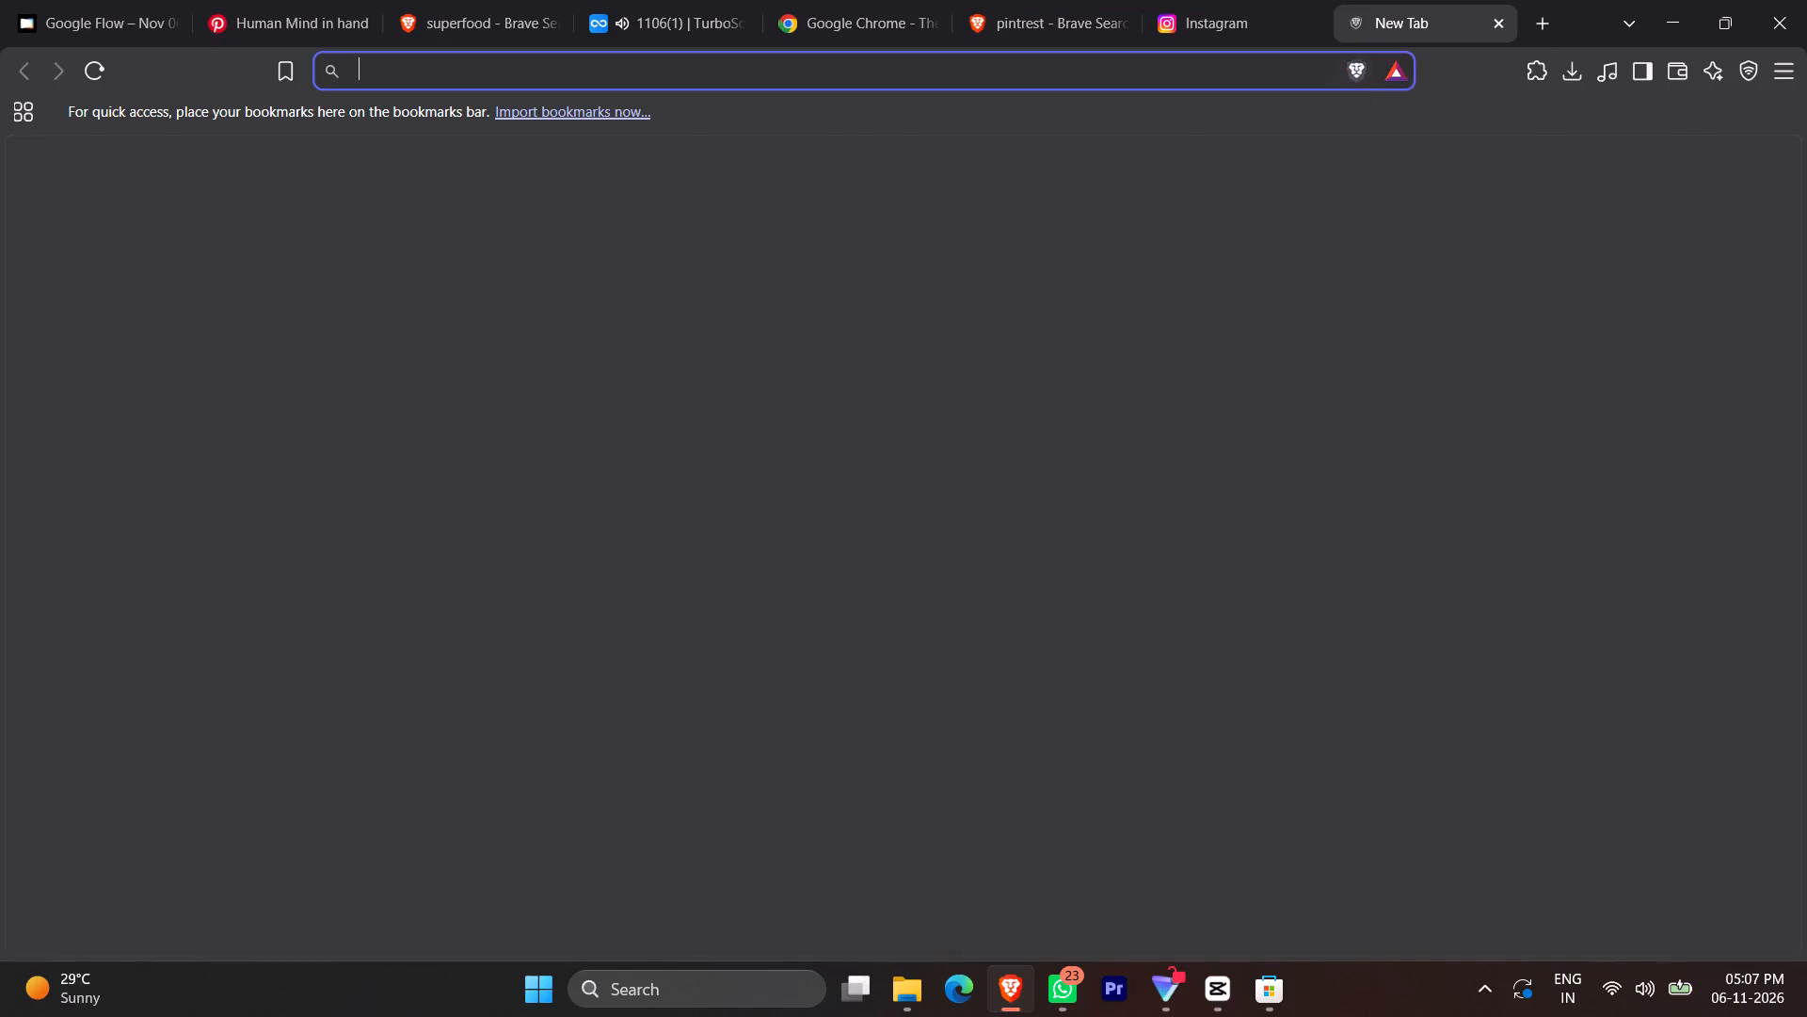
right_click(1296, 63)
left_click(1384, 246)
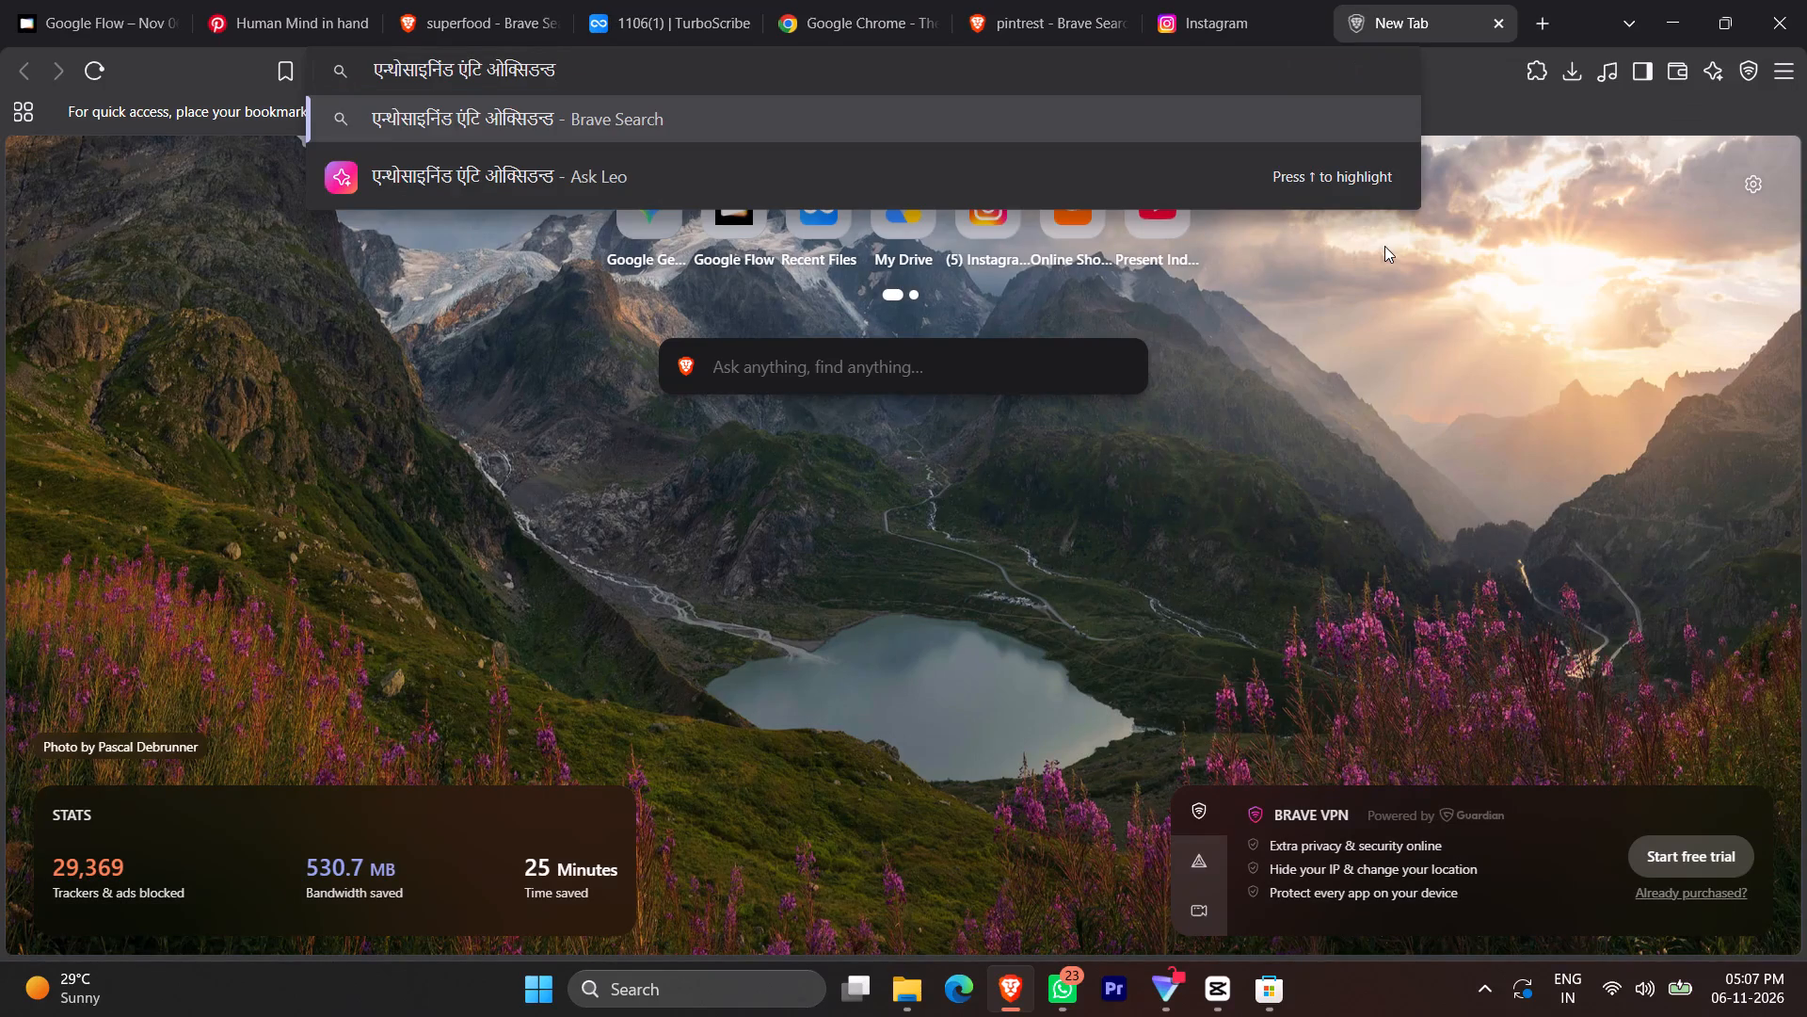
key("Return")
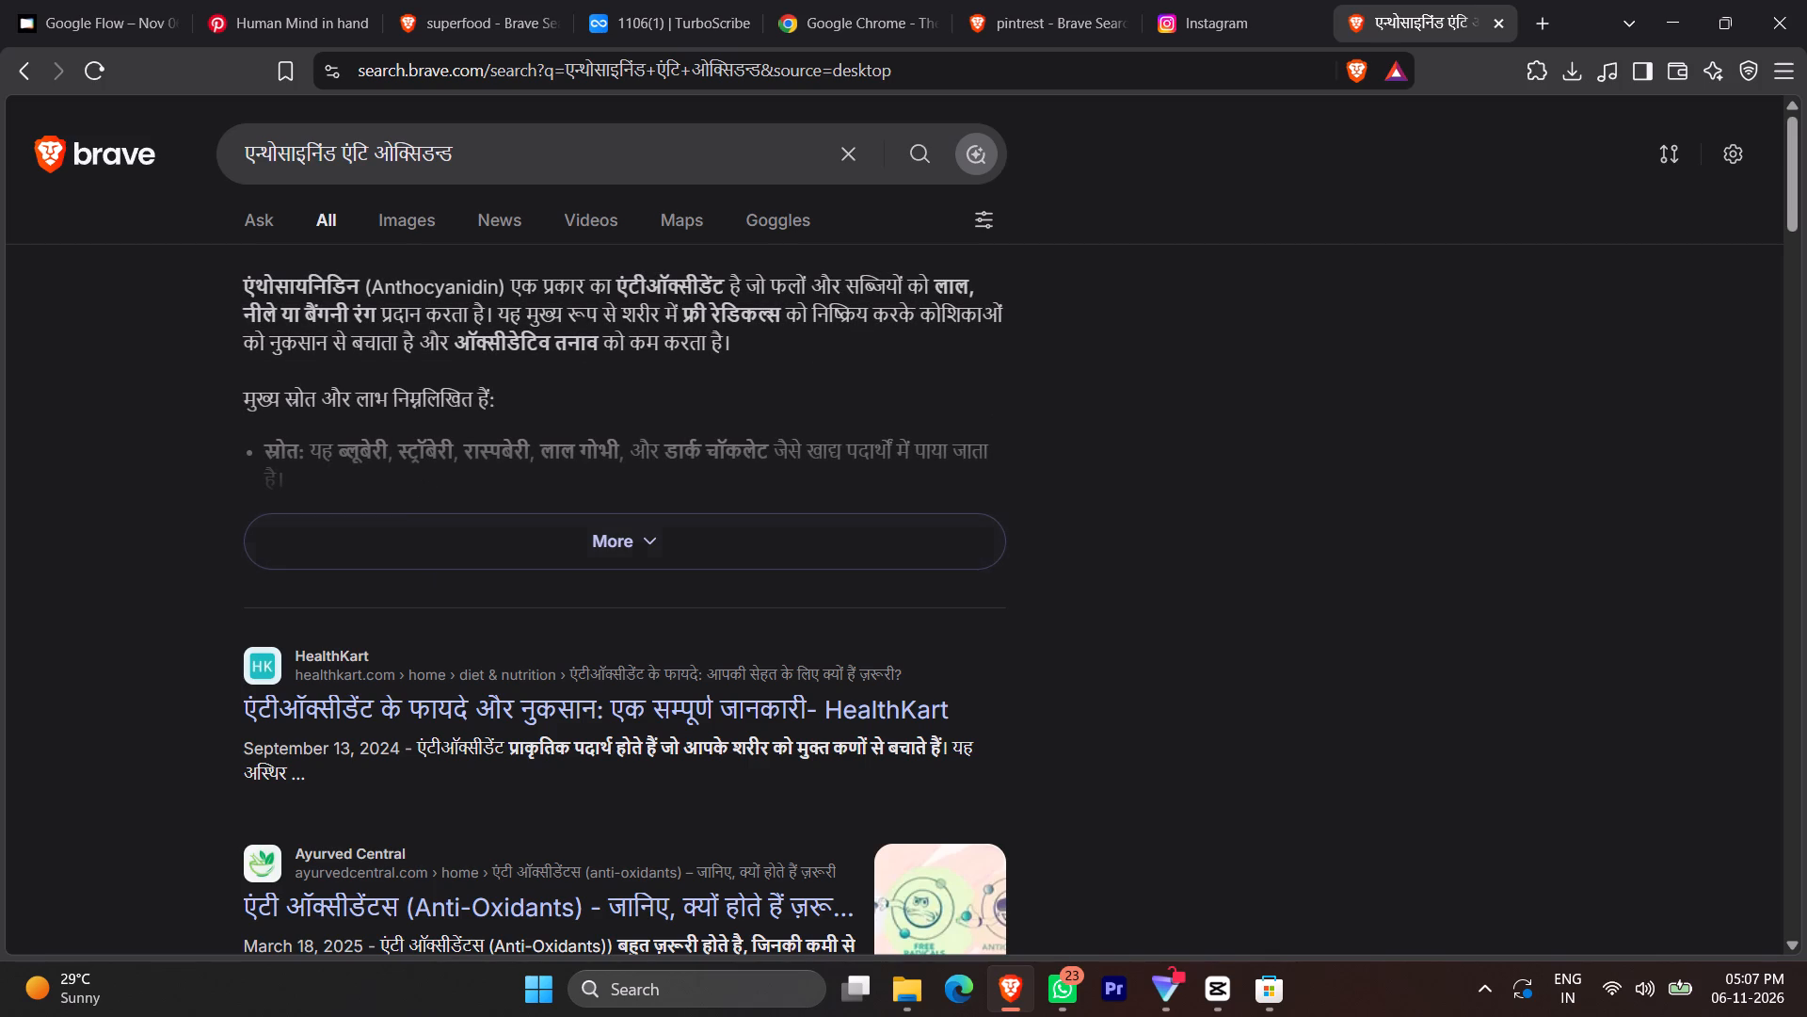
left_click(397, 225)
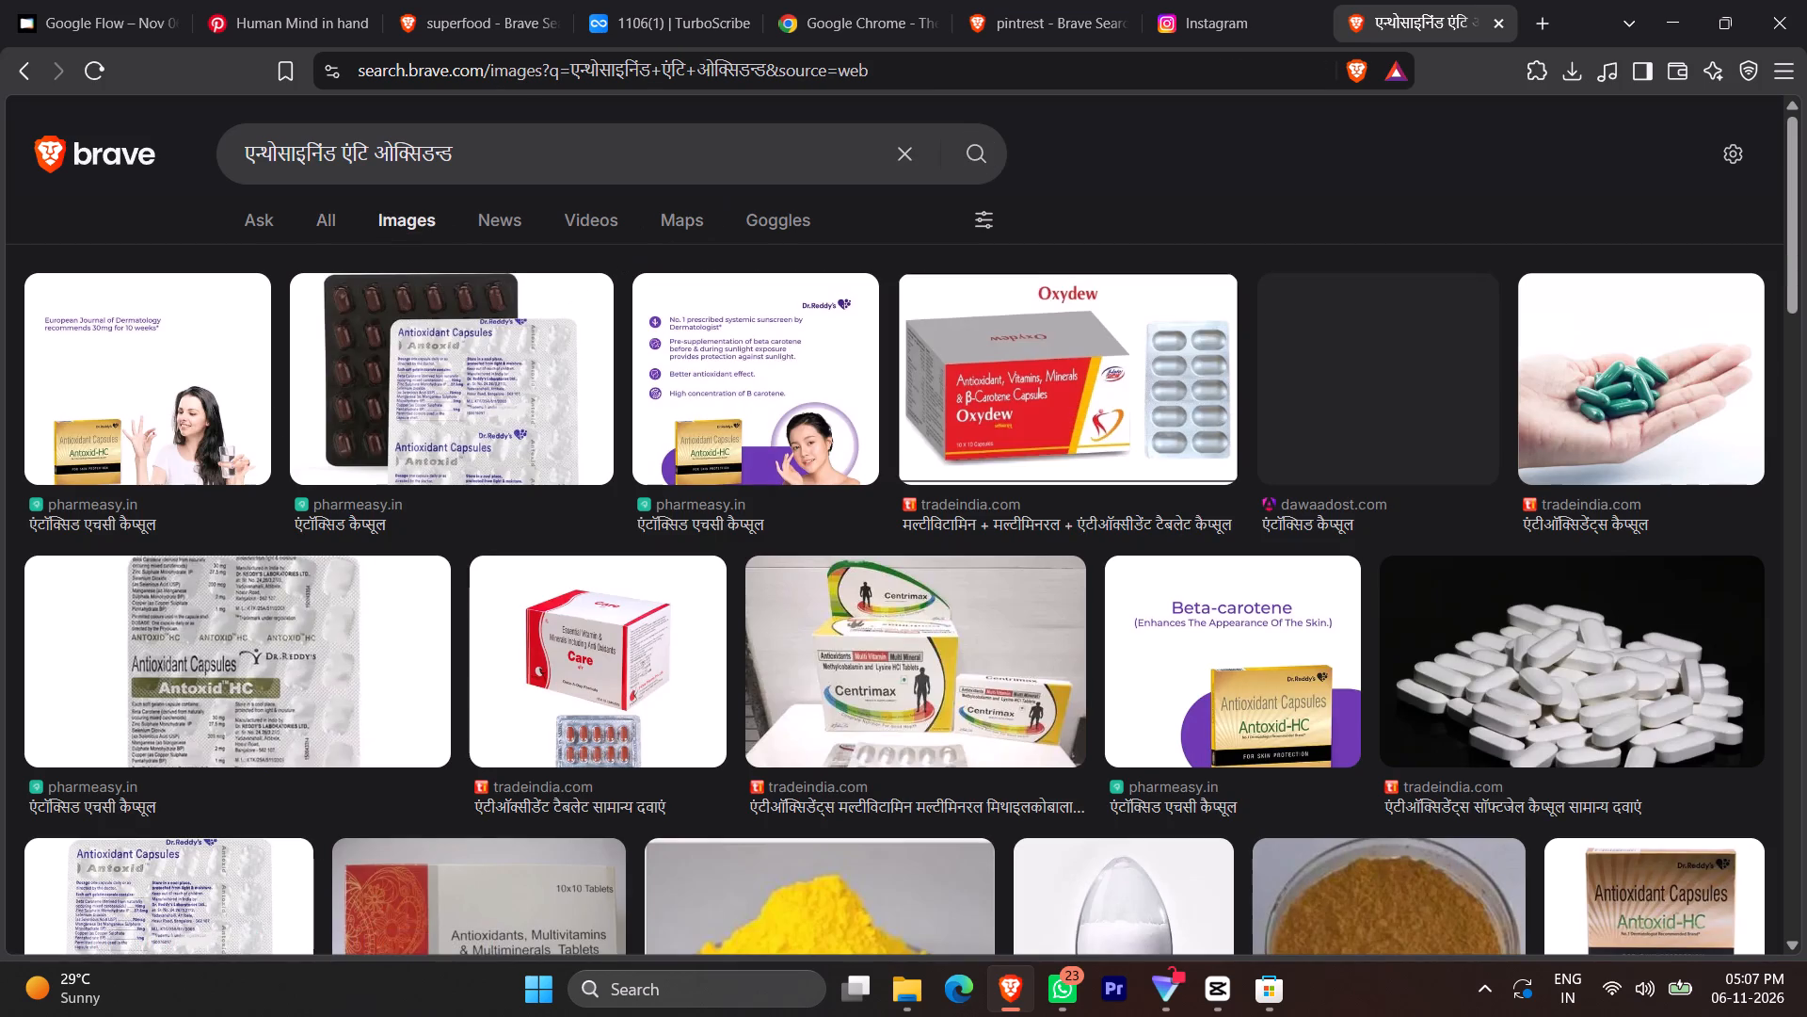
left_click(698, 156)
key("space")
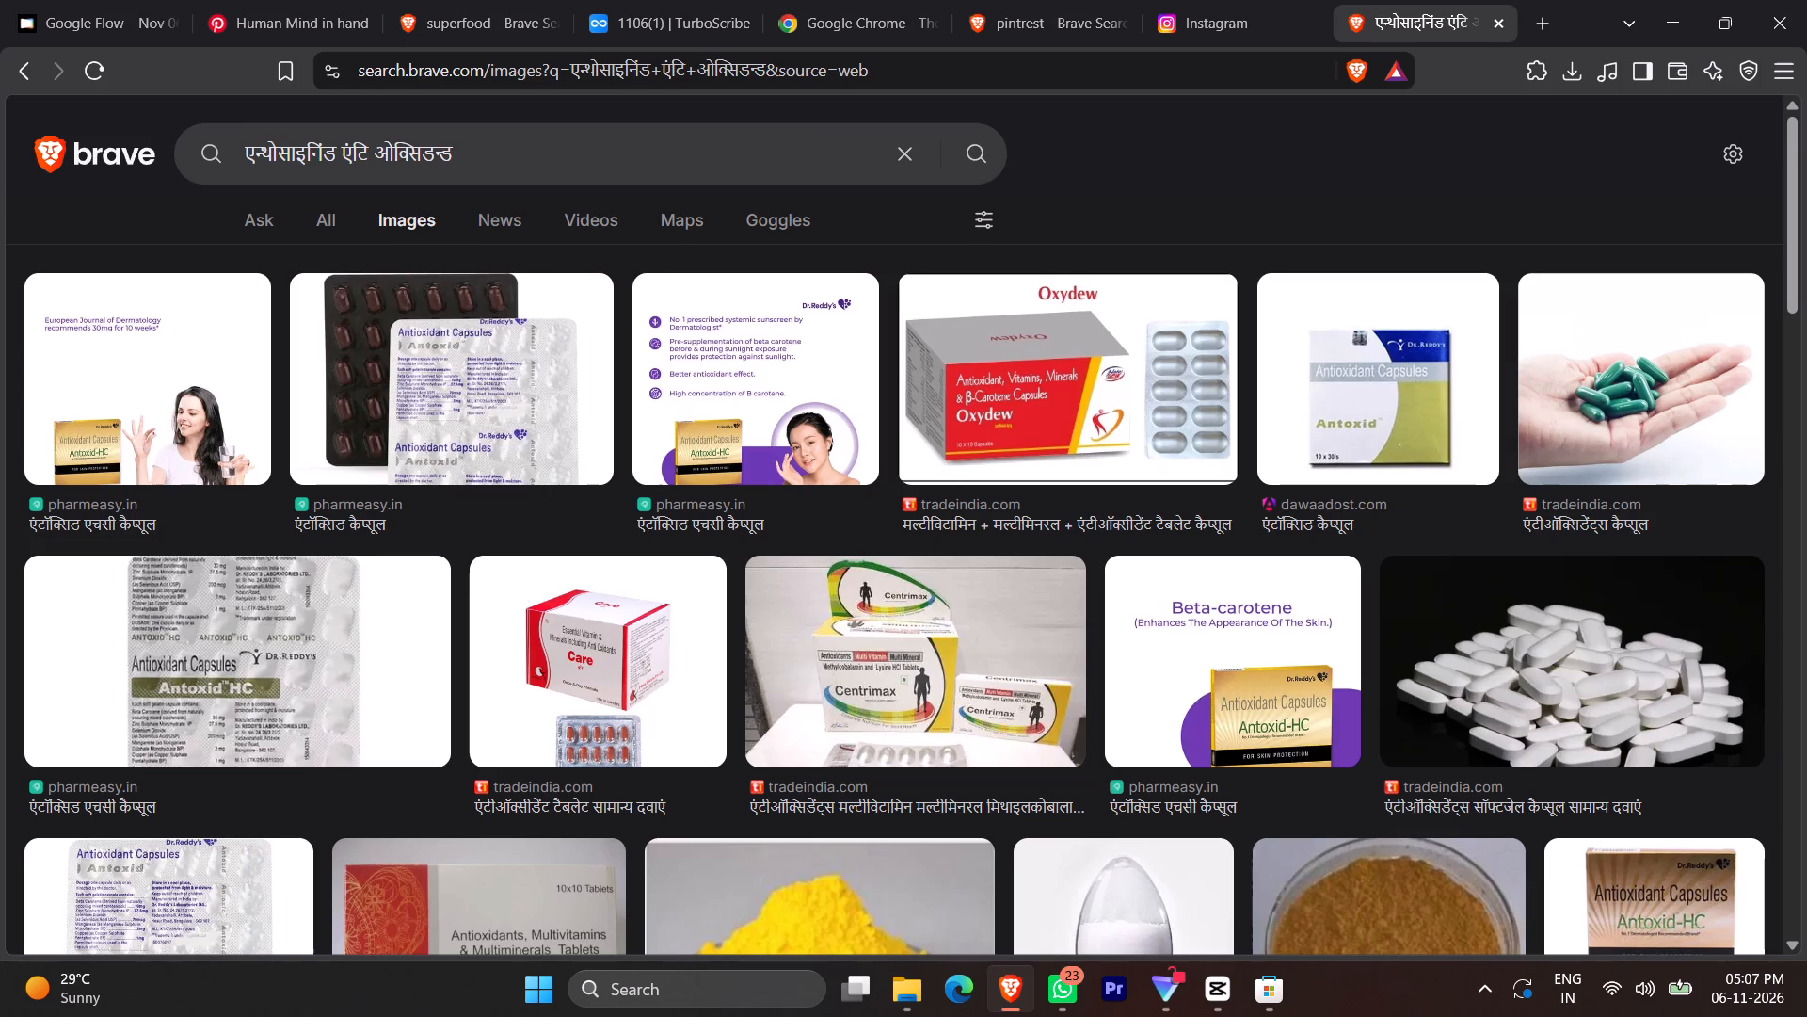
type("bio name")
key("Return")
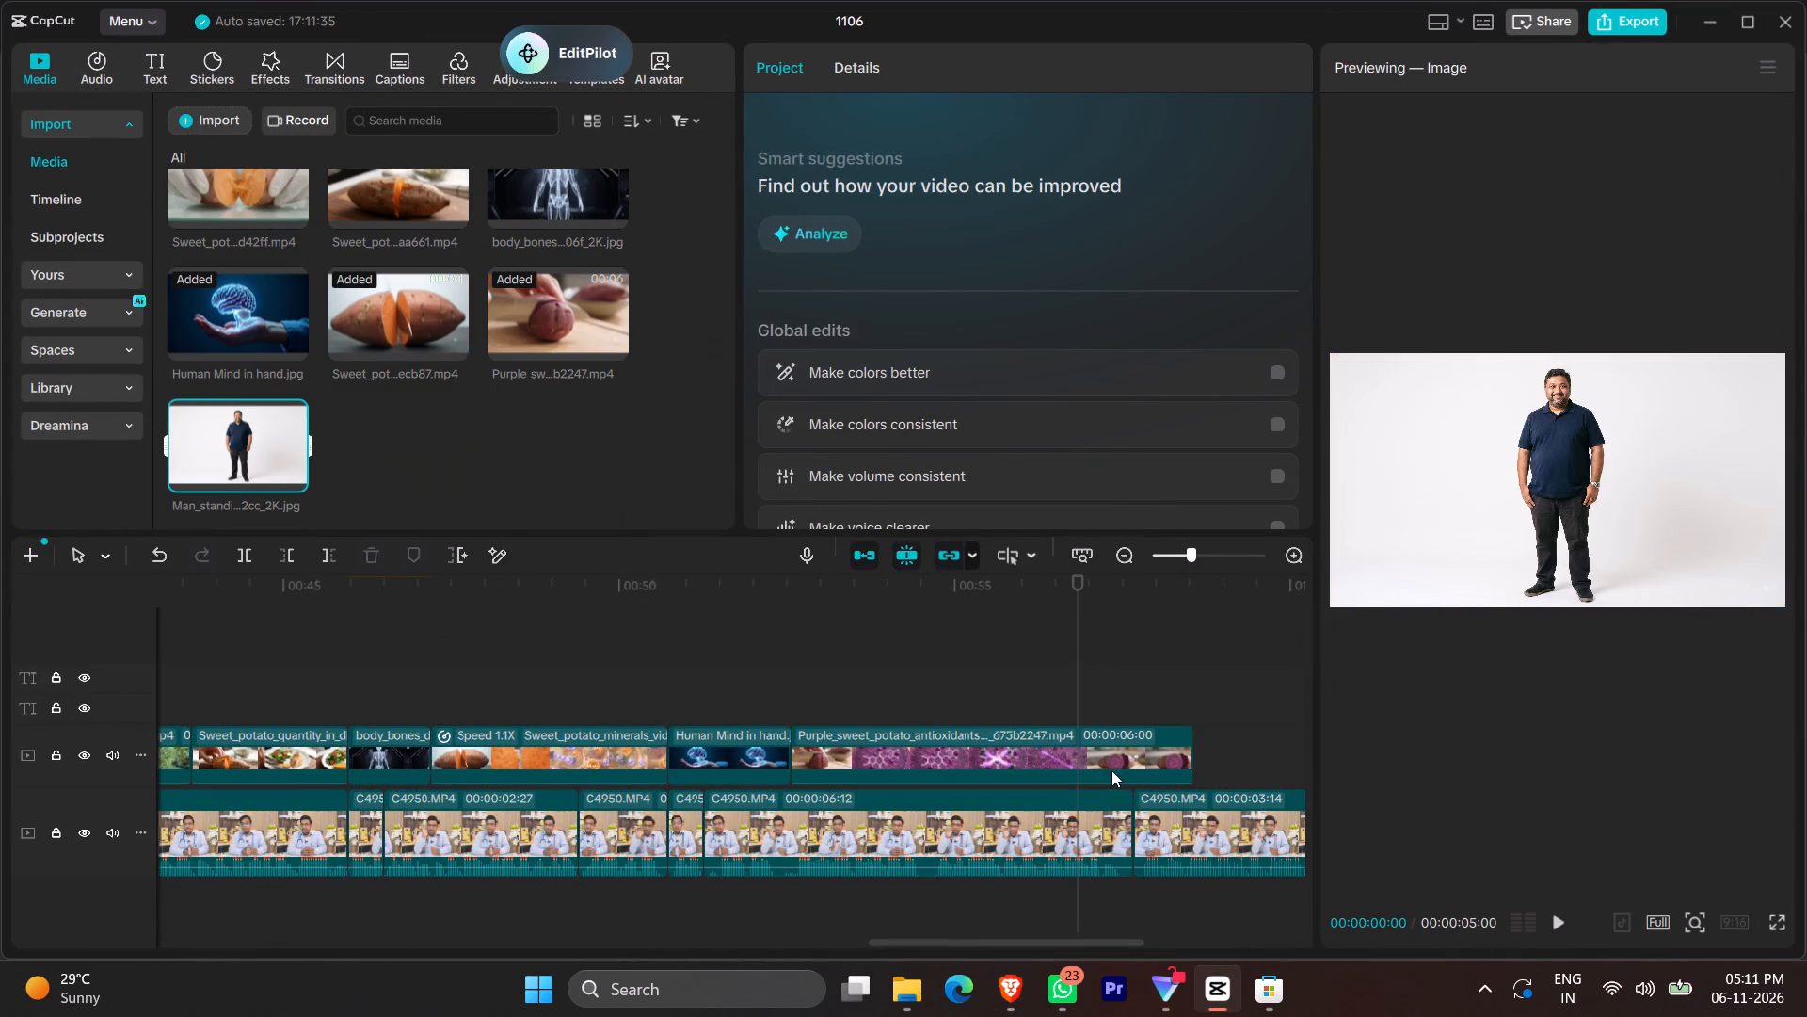
Play back the purple sweet potato antioxidants clip from about 00:00:52 to check it against the narration.
left_click(789, 654)
key("space")
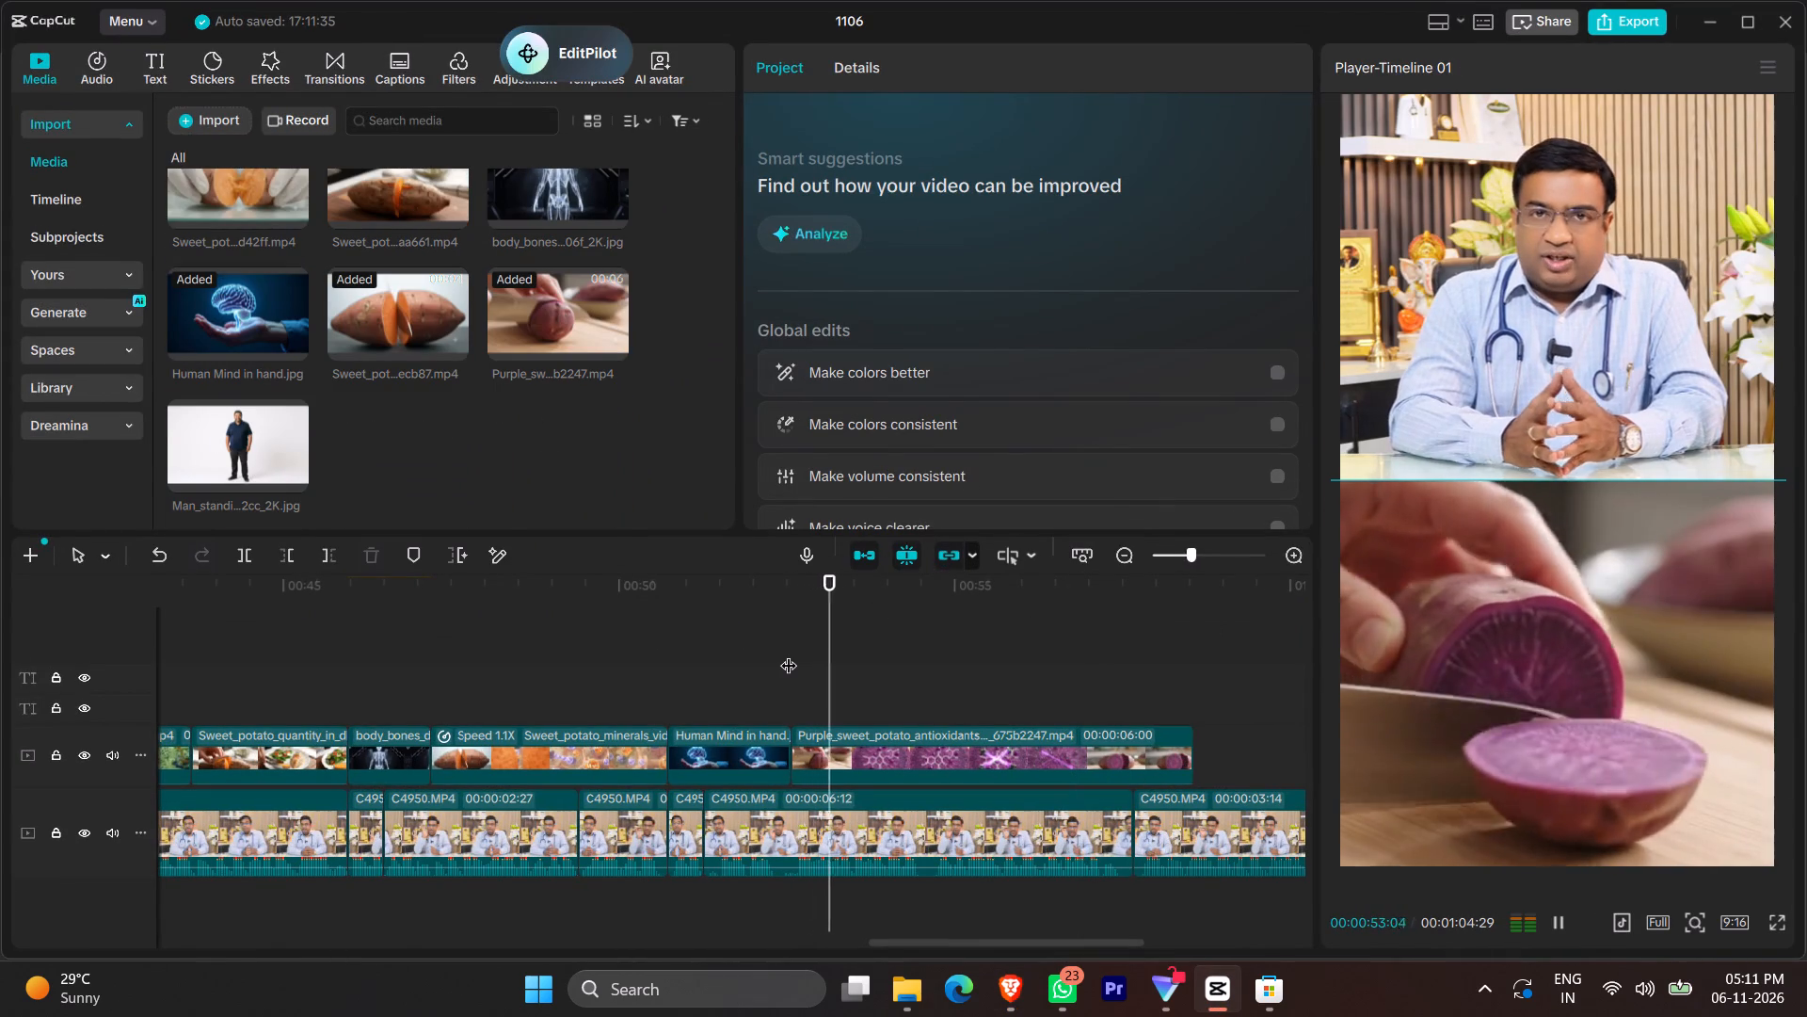
key("space")
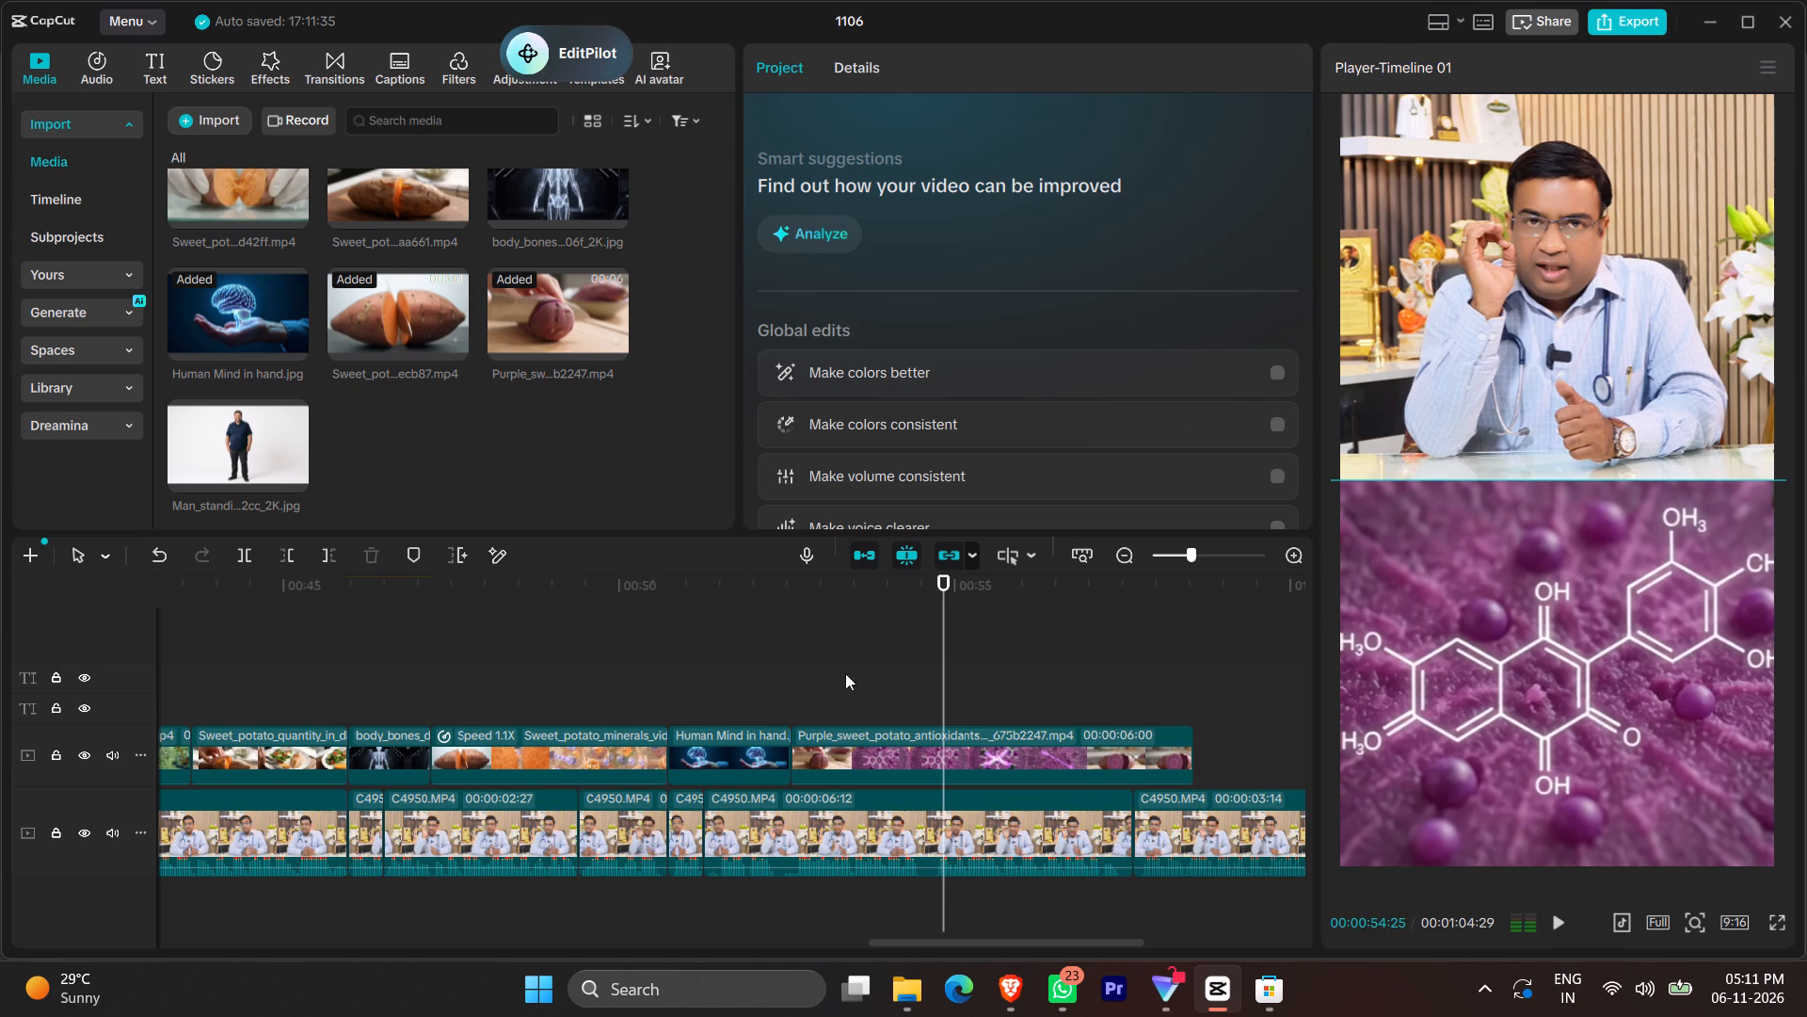
Play back the section from about 00:00:43 to check the sweet potato quantity, body bones and minerals clips against the narration.
left_click(1198, 668)
scroll(1147, 676, "left", 1)
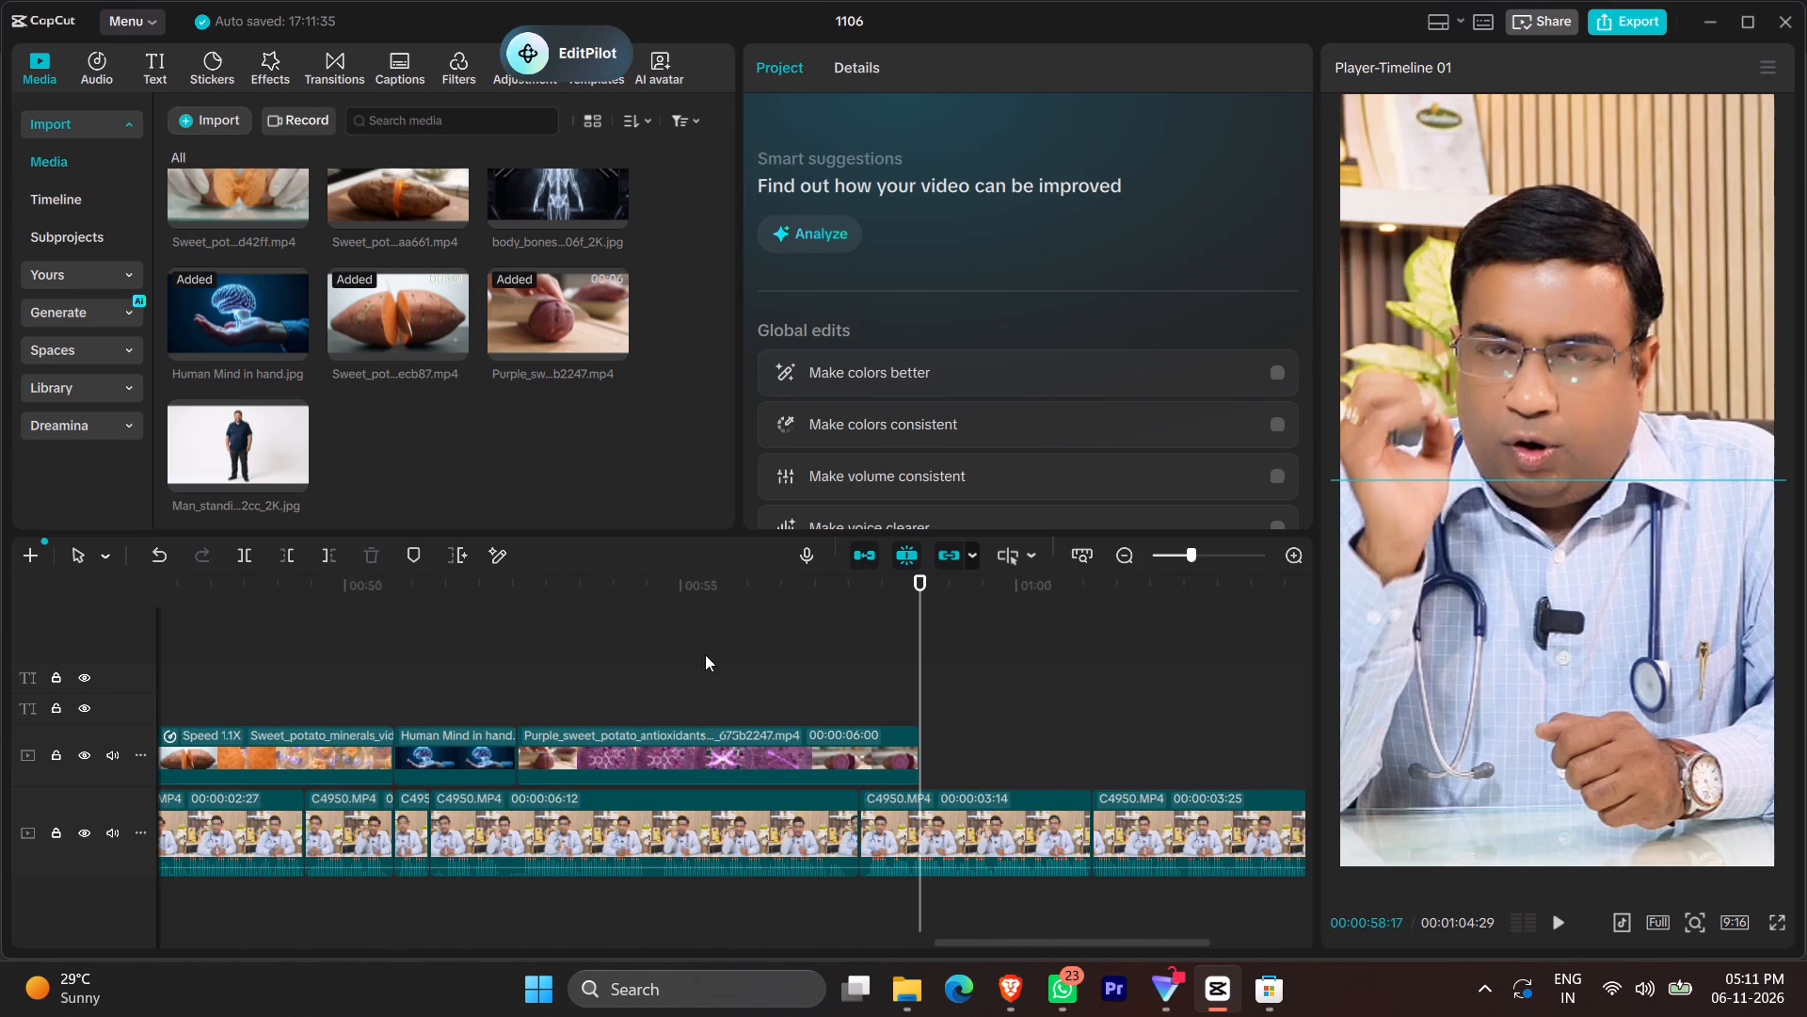
scroll(795, 686, "right", 2)
left_click(602, 698)
scroll(758, 707, "down", 5)
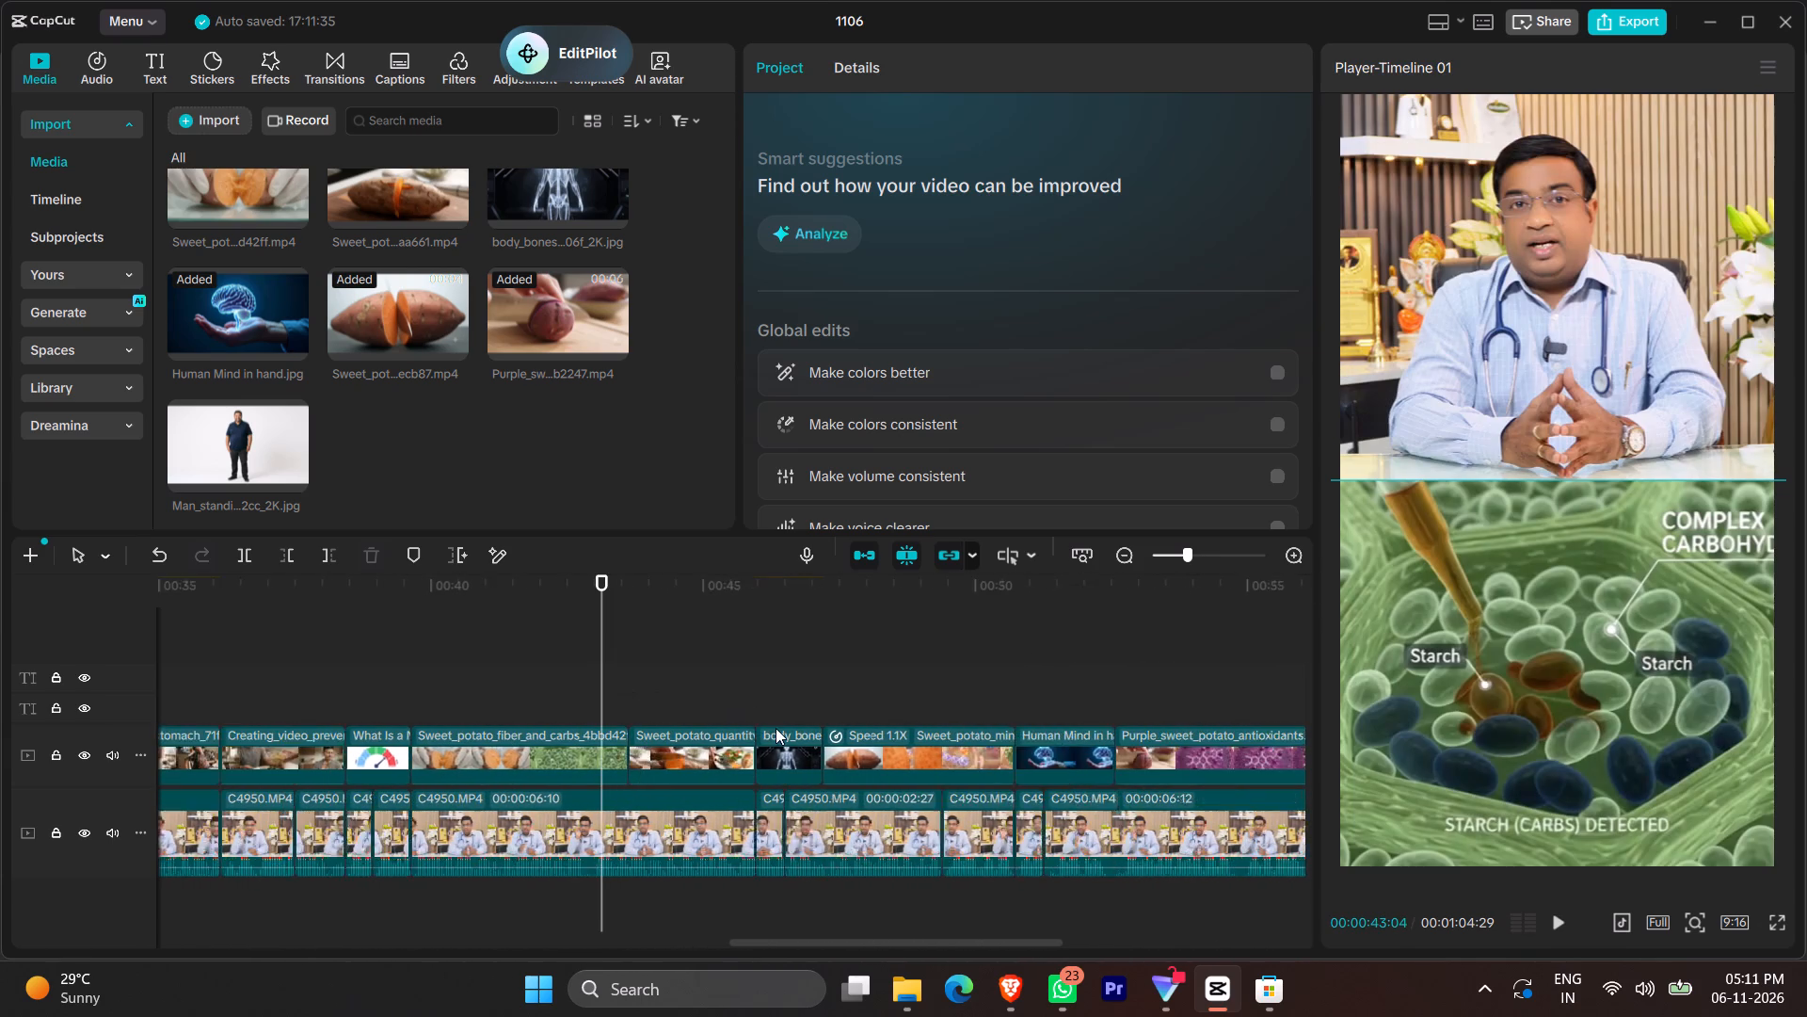
scroll(776, 728, "down", 14)
key("space")
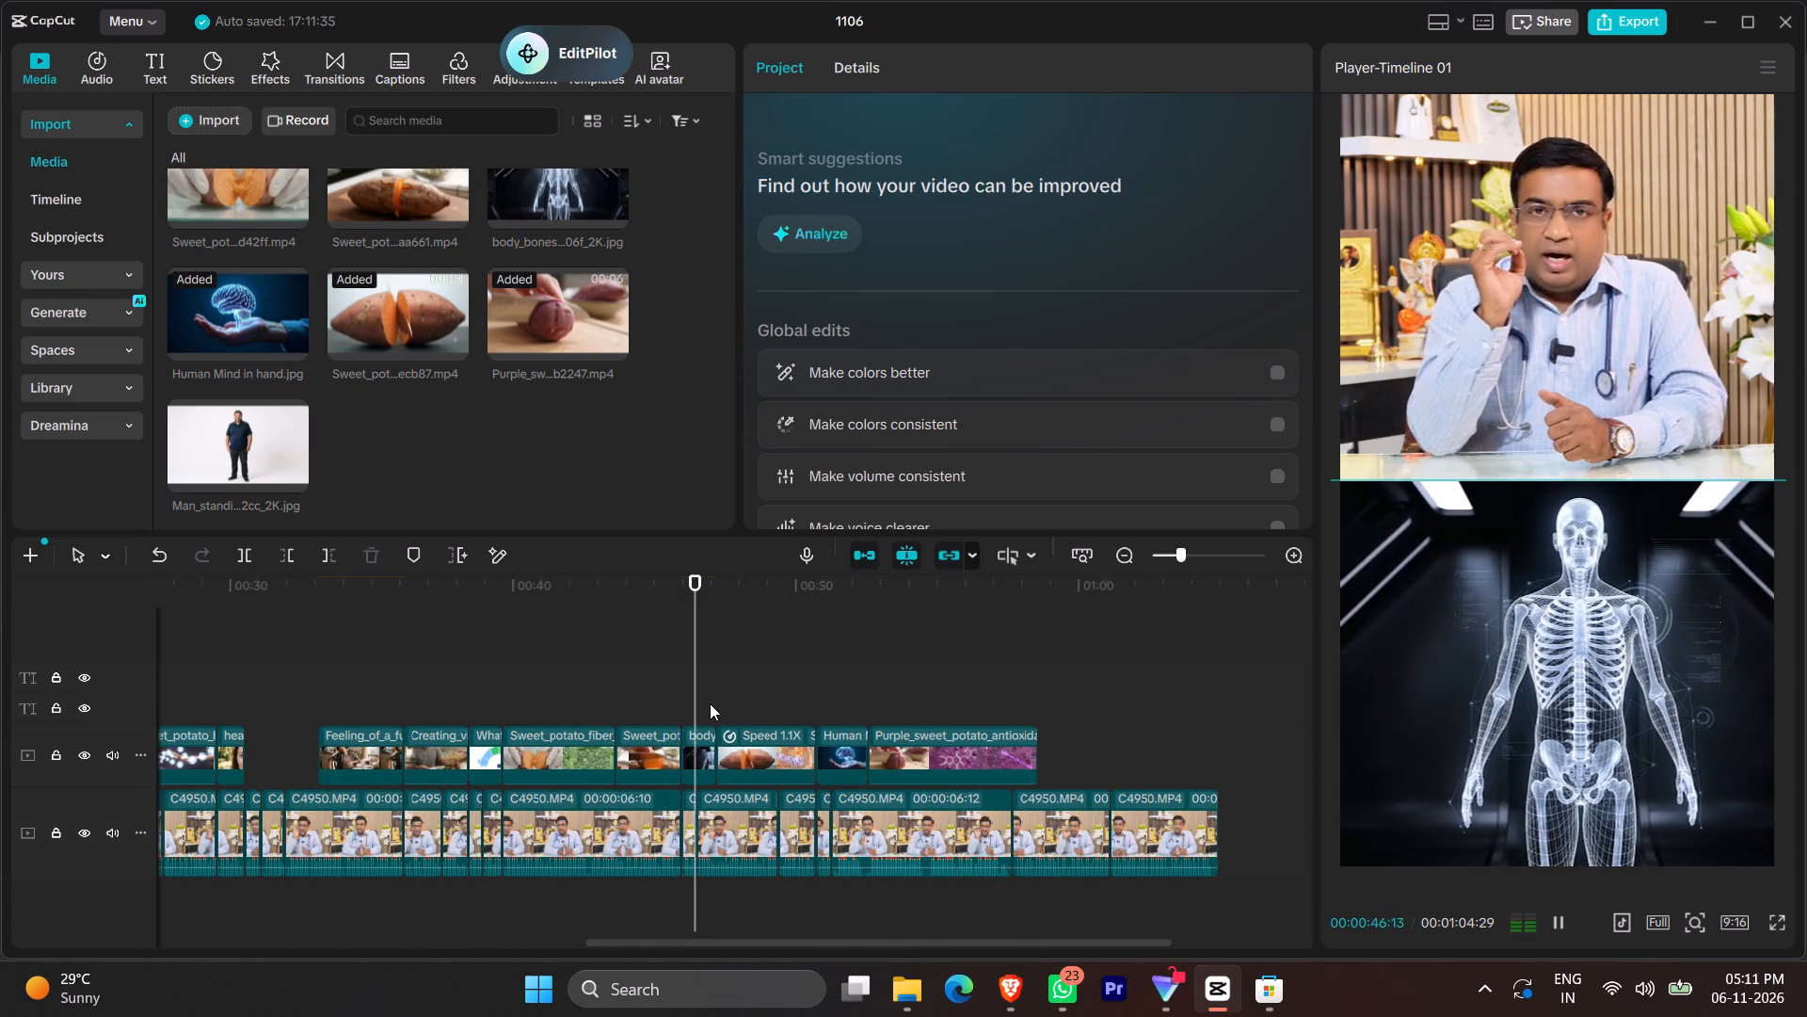
key("space")
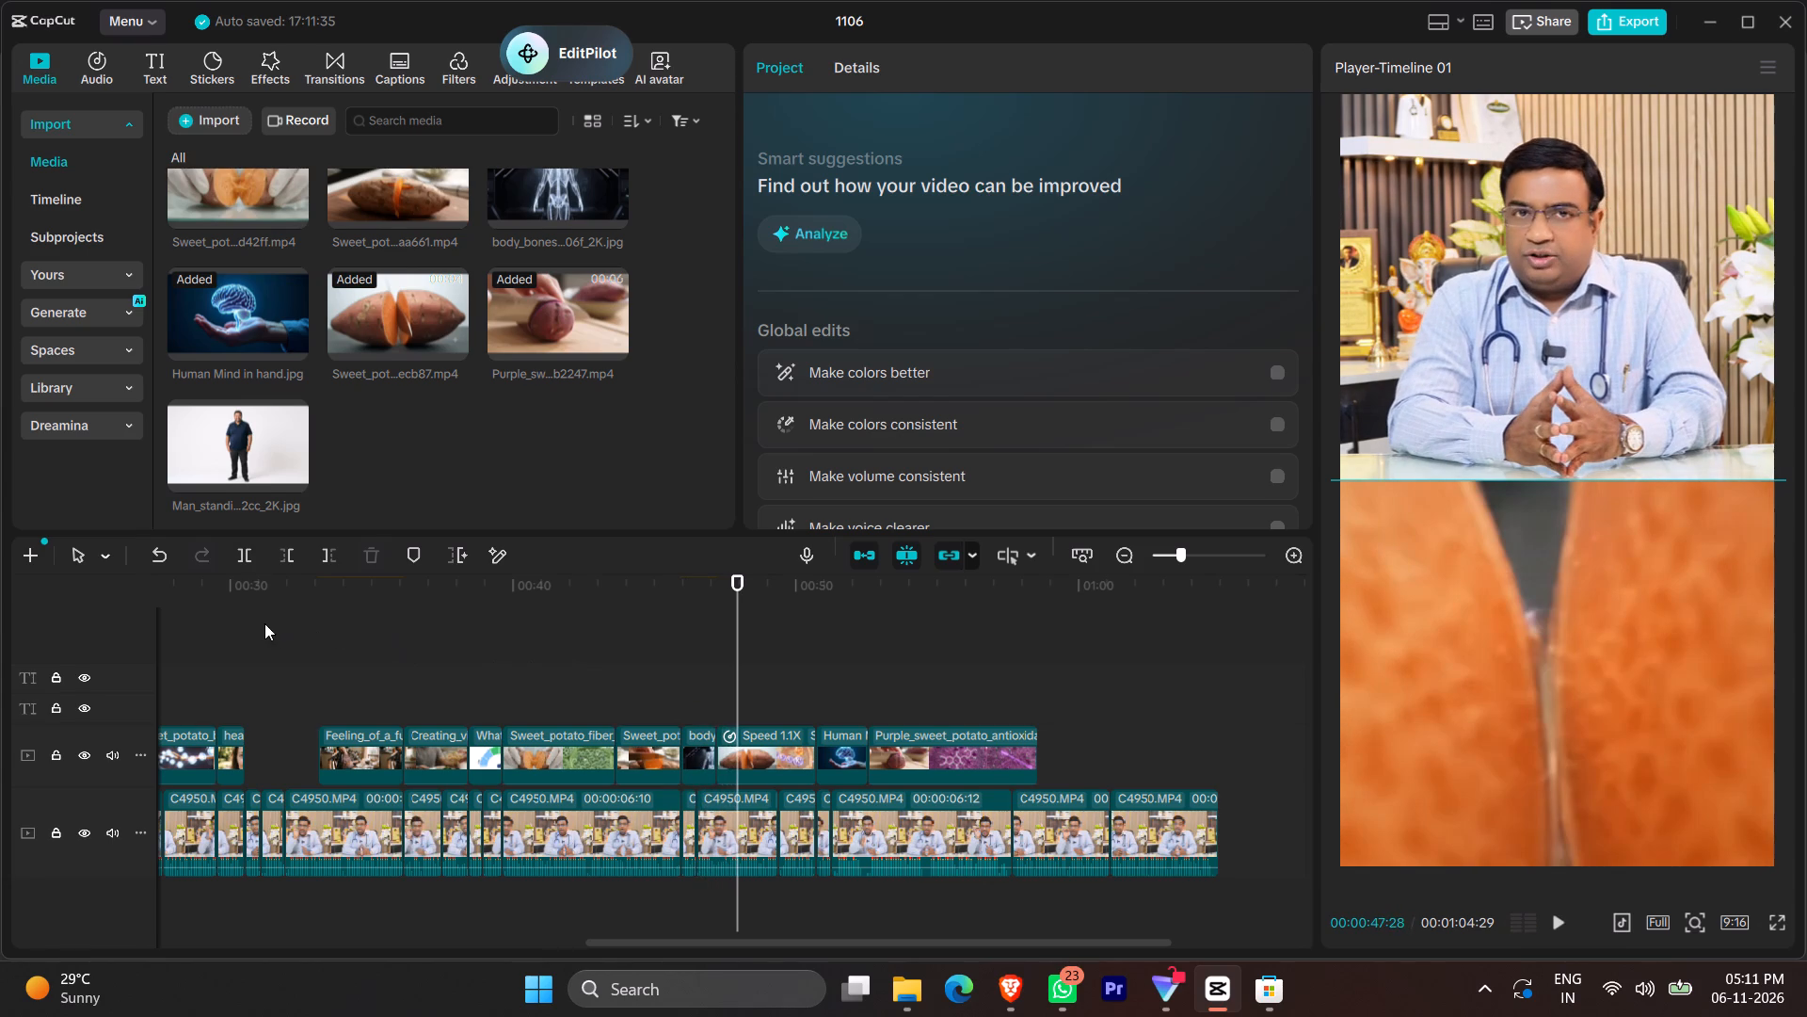
Place the Man_standing_on_white_background image on a track above the gap after the healthy_eyes clip, starting at about 00:00:30:16.
left_click(242, 640)
scroll(344, 693, "right", 2)
key("space")
scroll(1211, 806, "up", 10, "ctrl")
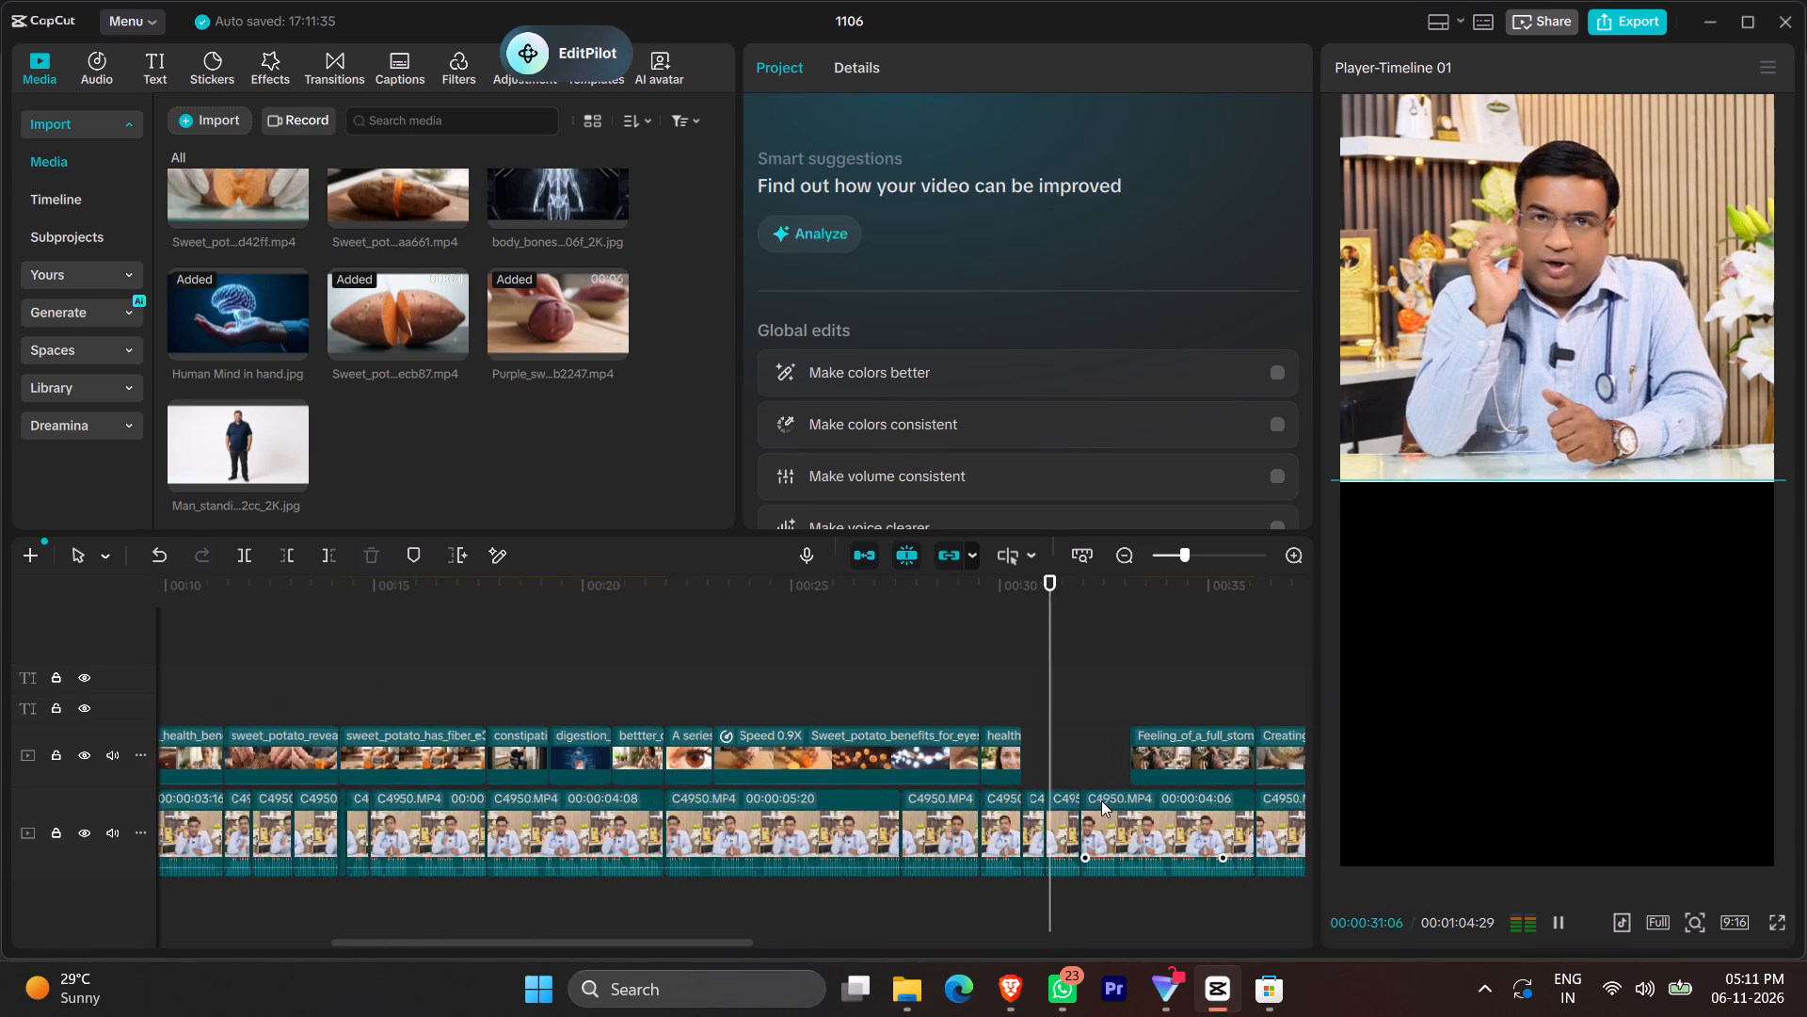
scroll(1101, 800, "up", 3, "ctrl")
scroll(1046, 773, "left", 1)
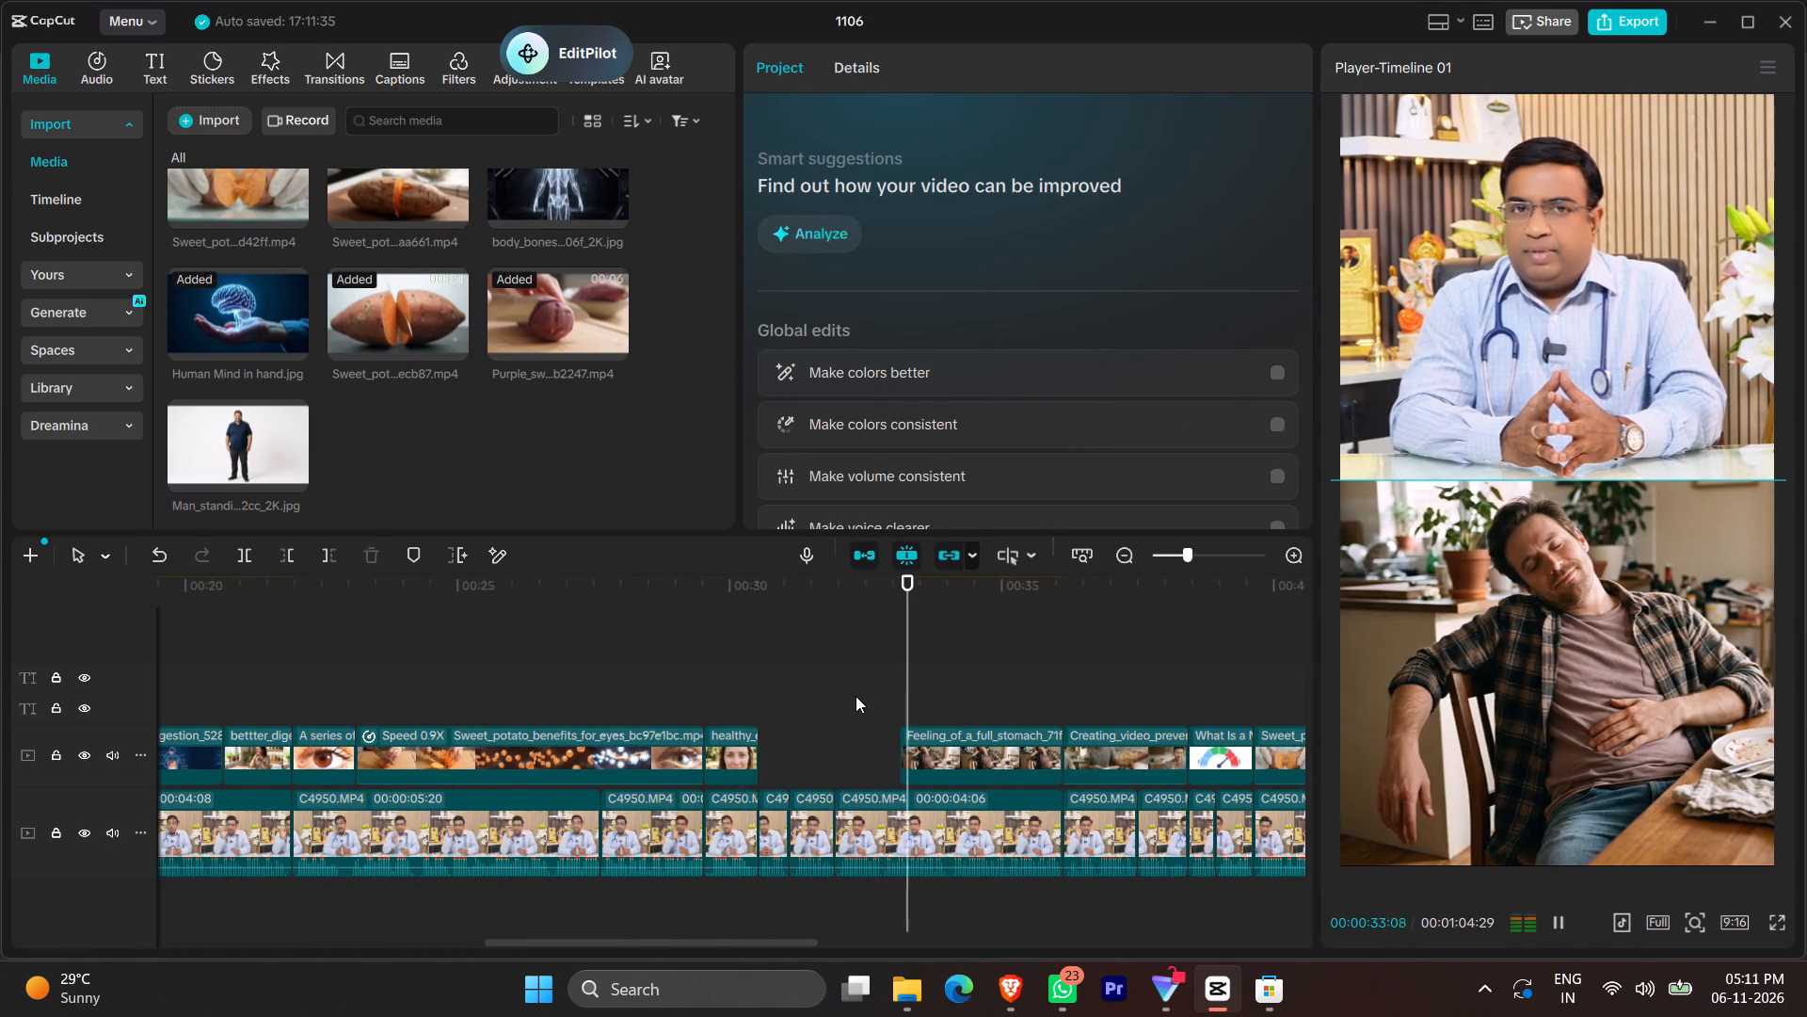
key("space")
left_click(843, 691)
left_click(831, 696)
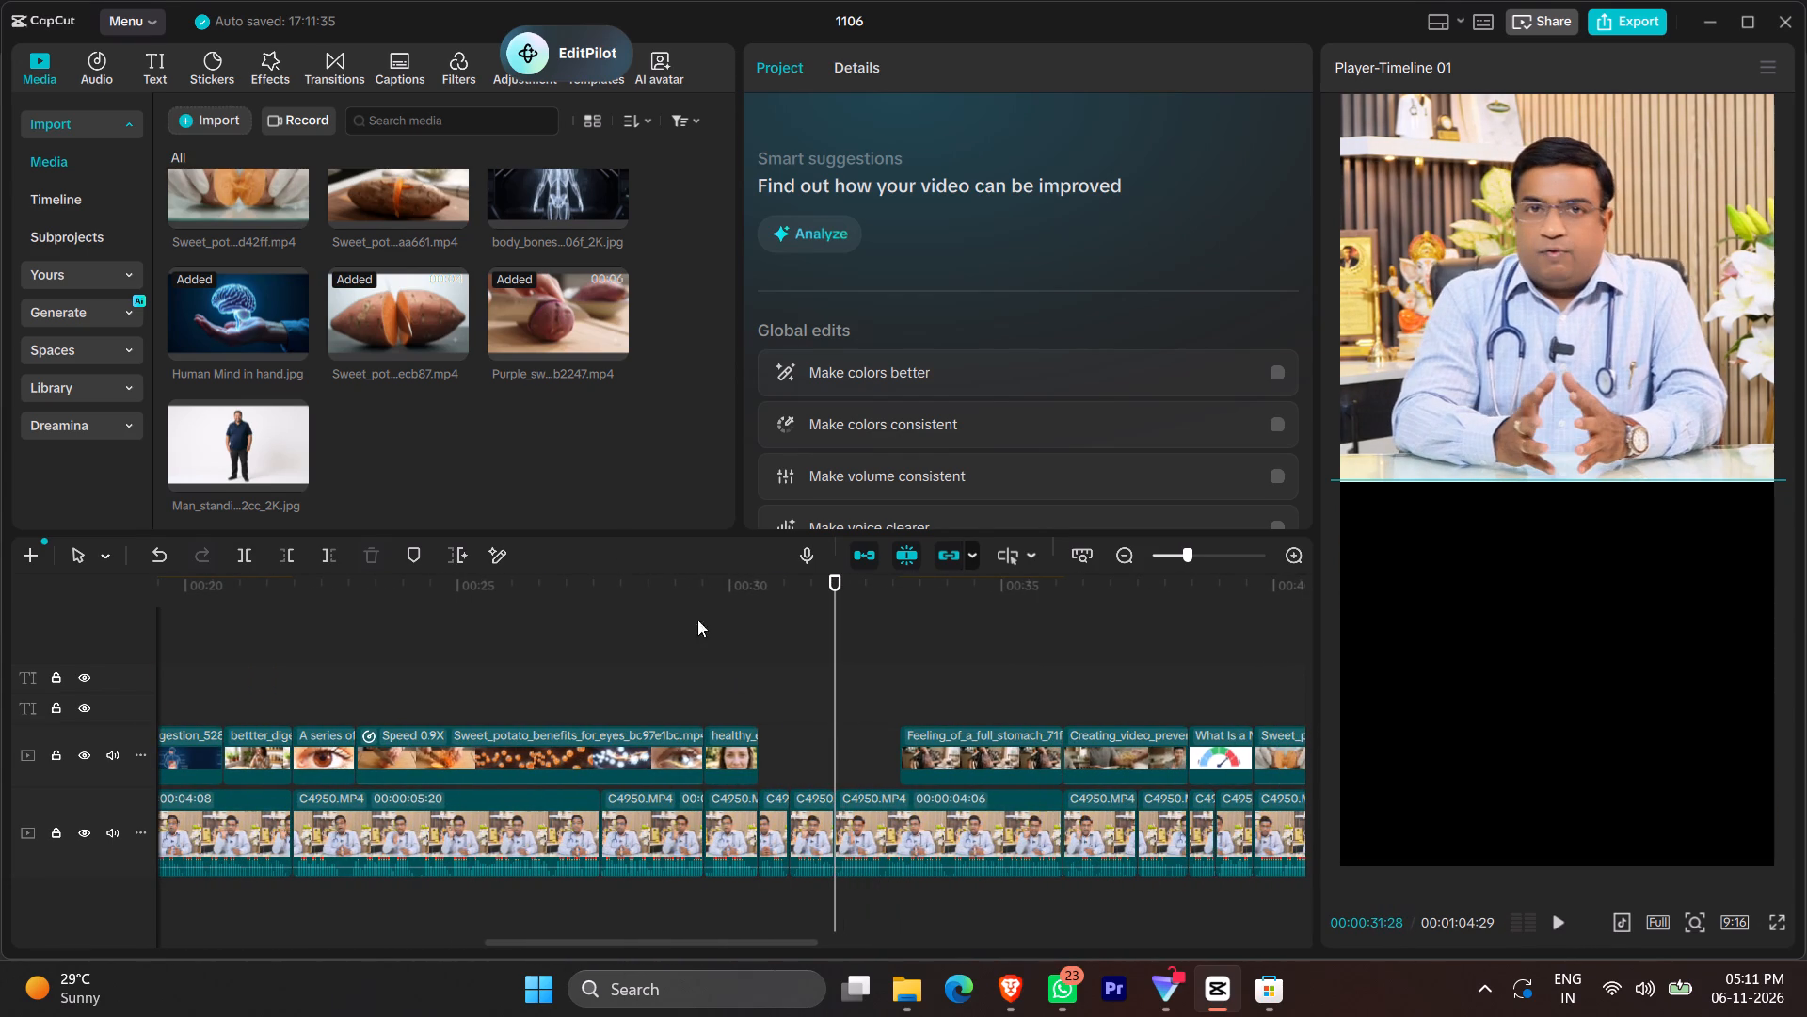
left_click_drag(280, 418, 759, 710)
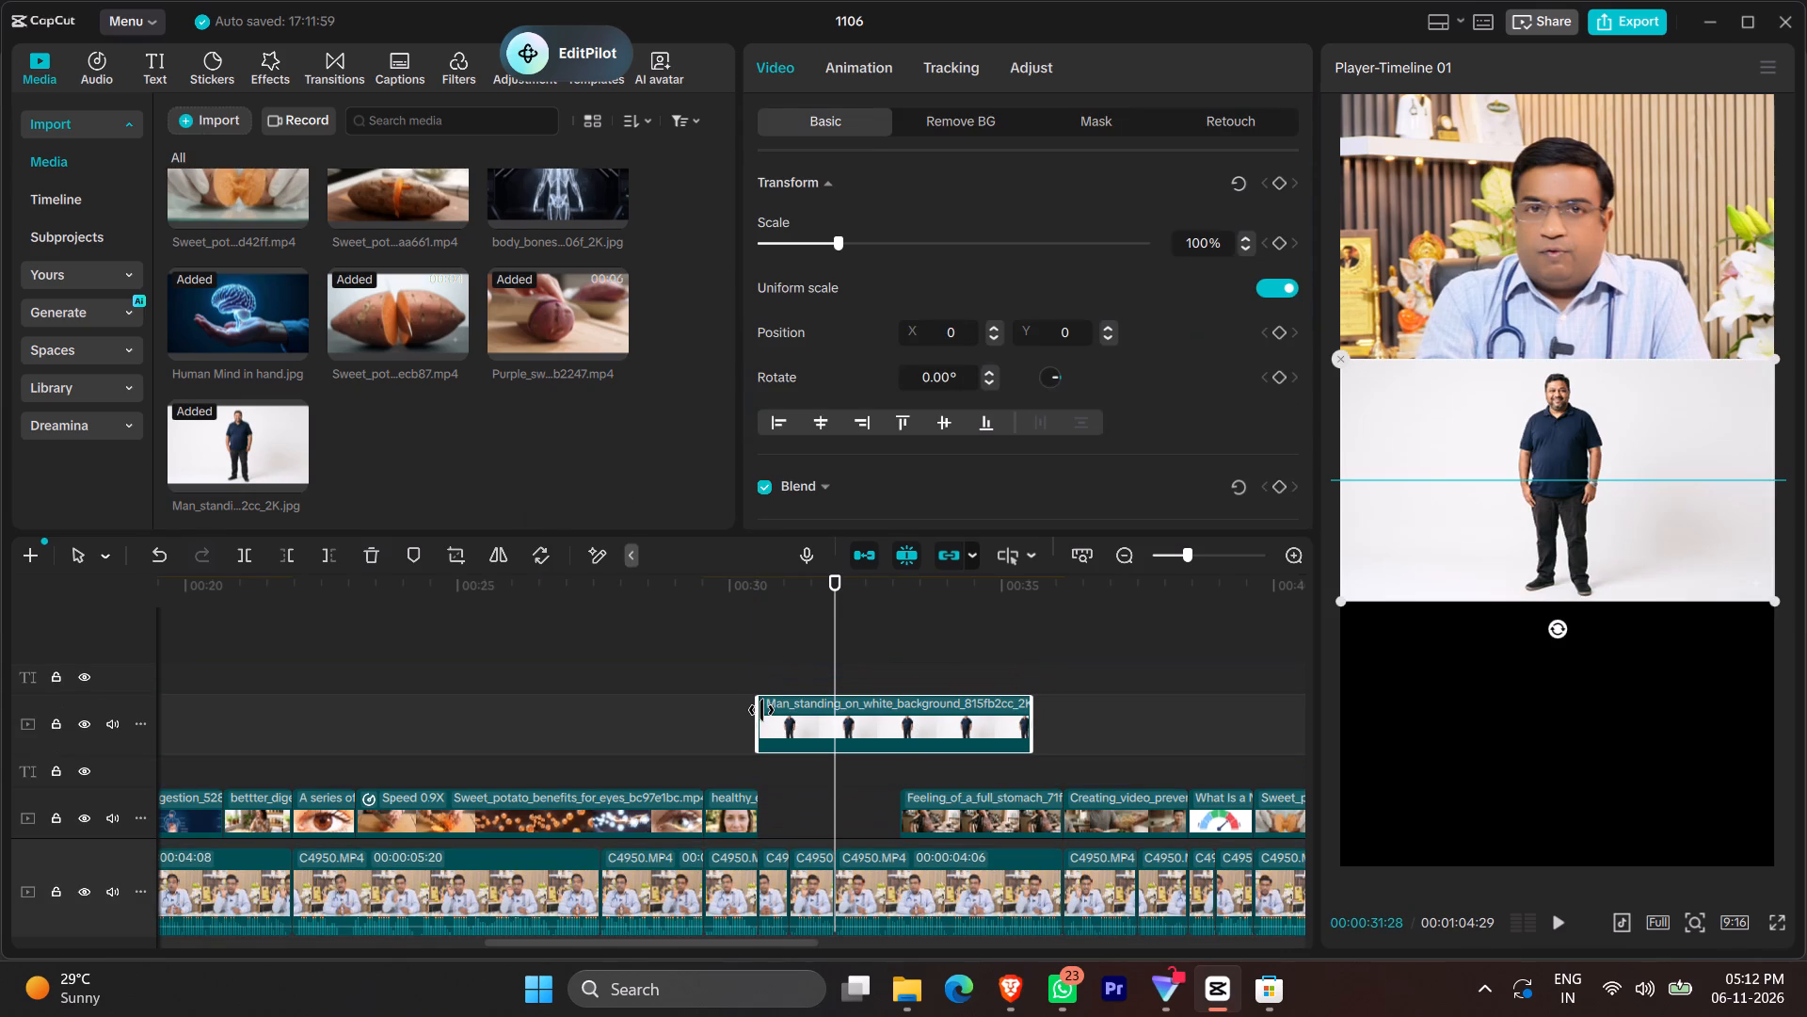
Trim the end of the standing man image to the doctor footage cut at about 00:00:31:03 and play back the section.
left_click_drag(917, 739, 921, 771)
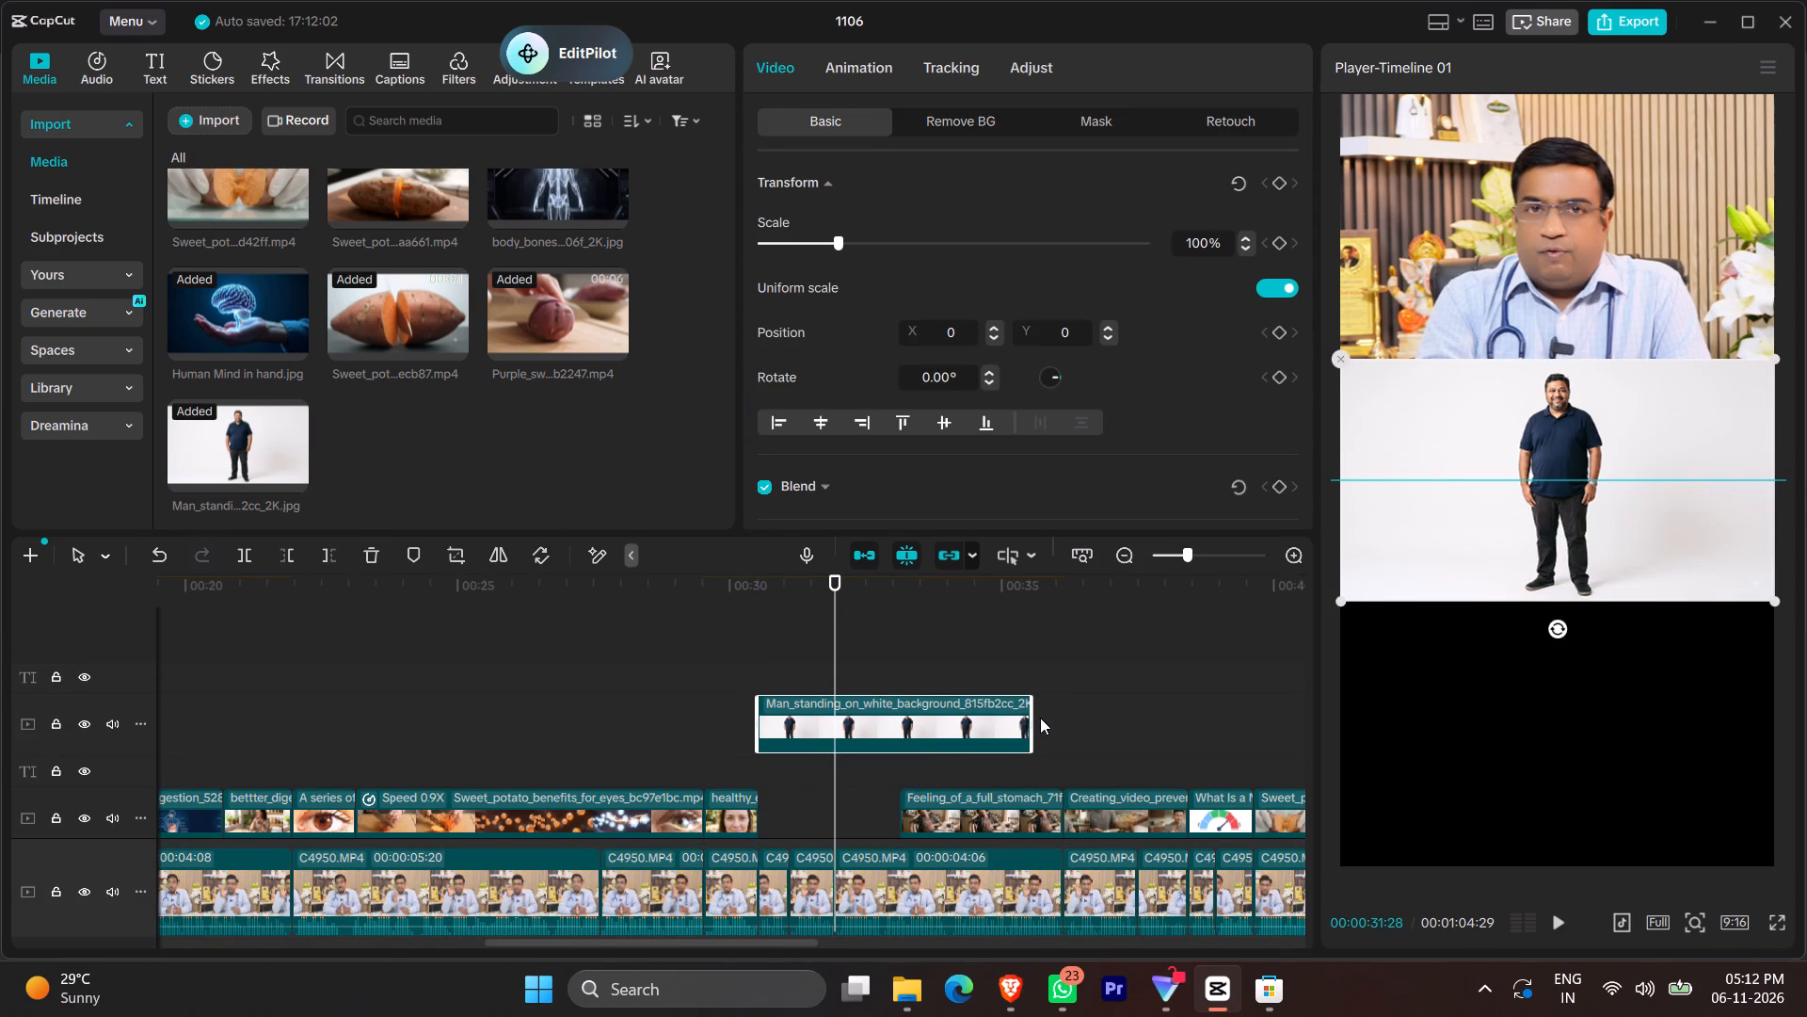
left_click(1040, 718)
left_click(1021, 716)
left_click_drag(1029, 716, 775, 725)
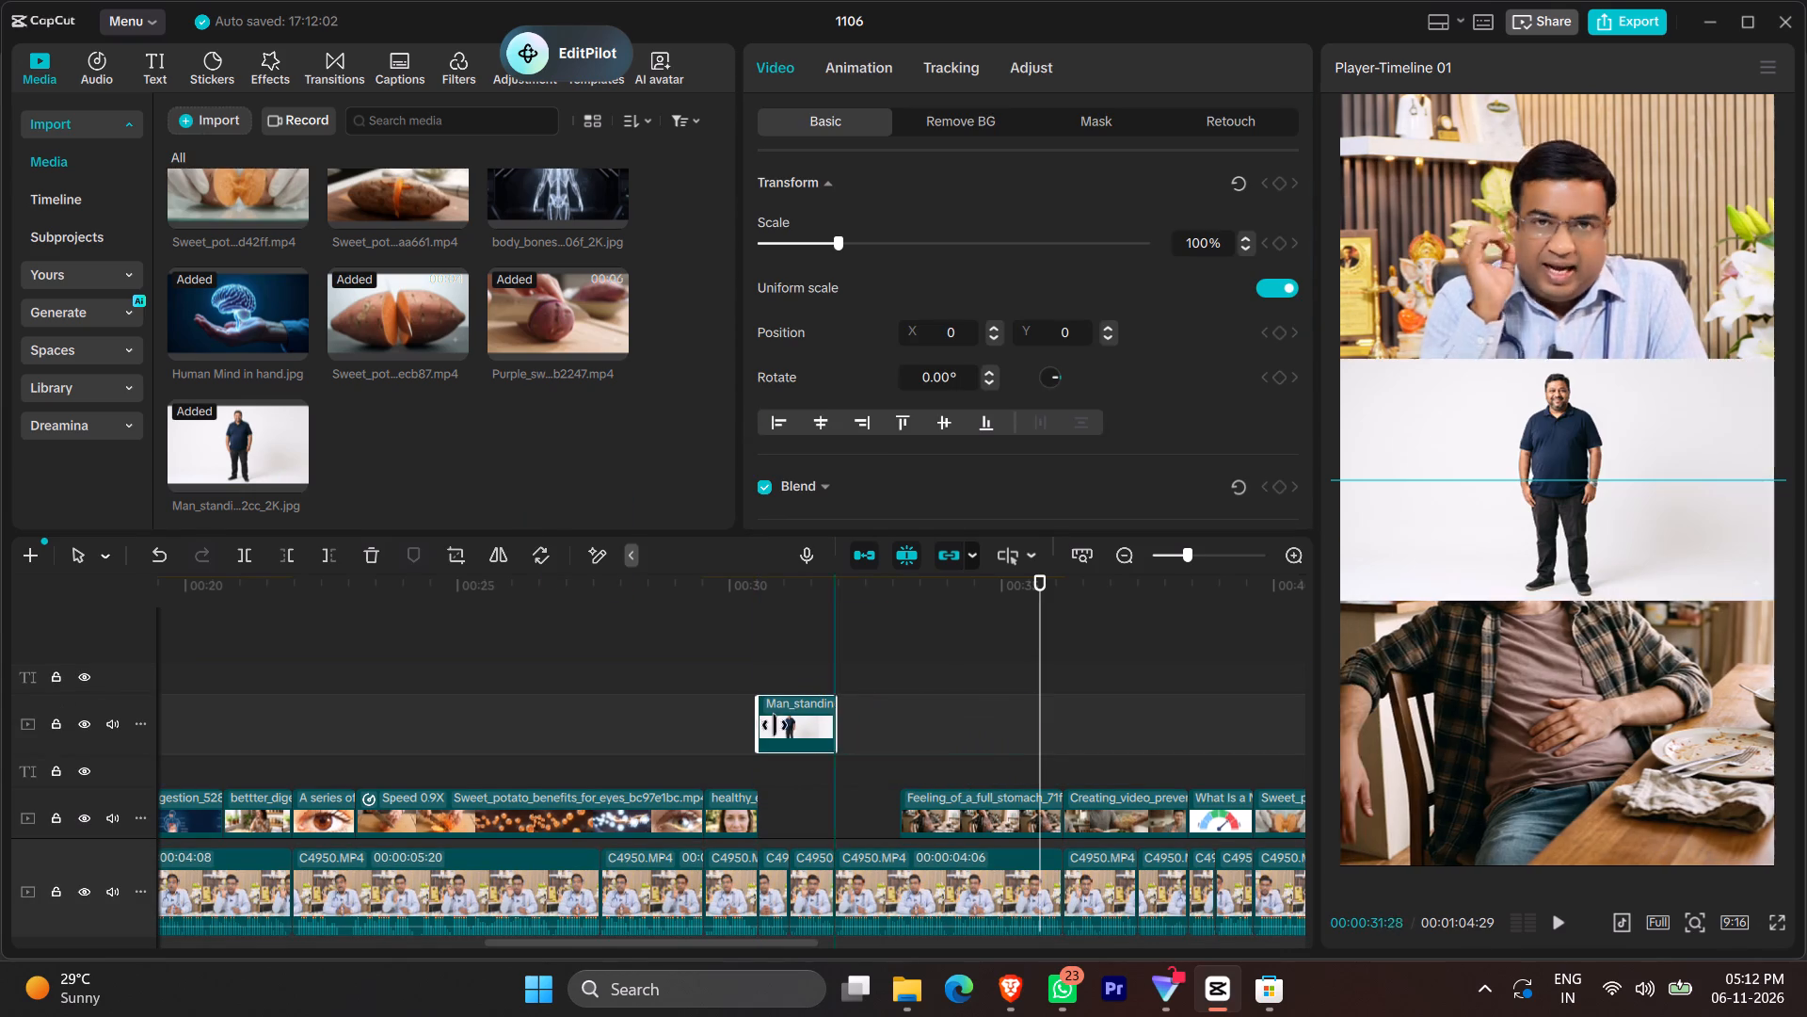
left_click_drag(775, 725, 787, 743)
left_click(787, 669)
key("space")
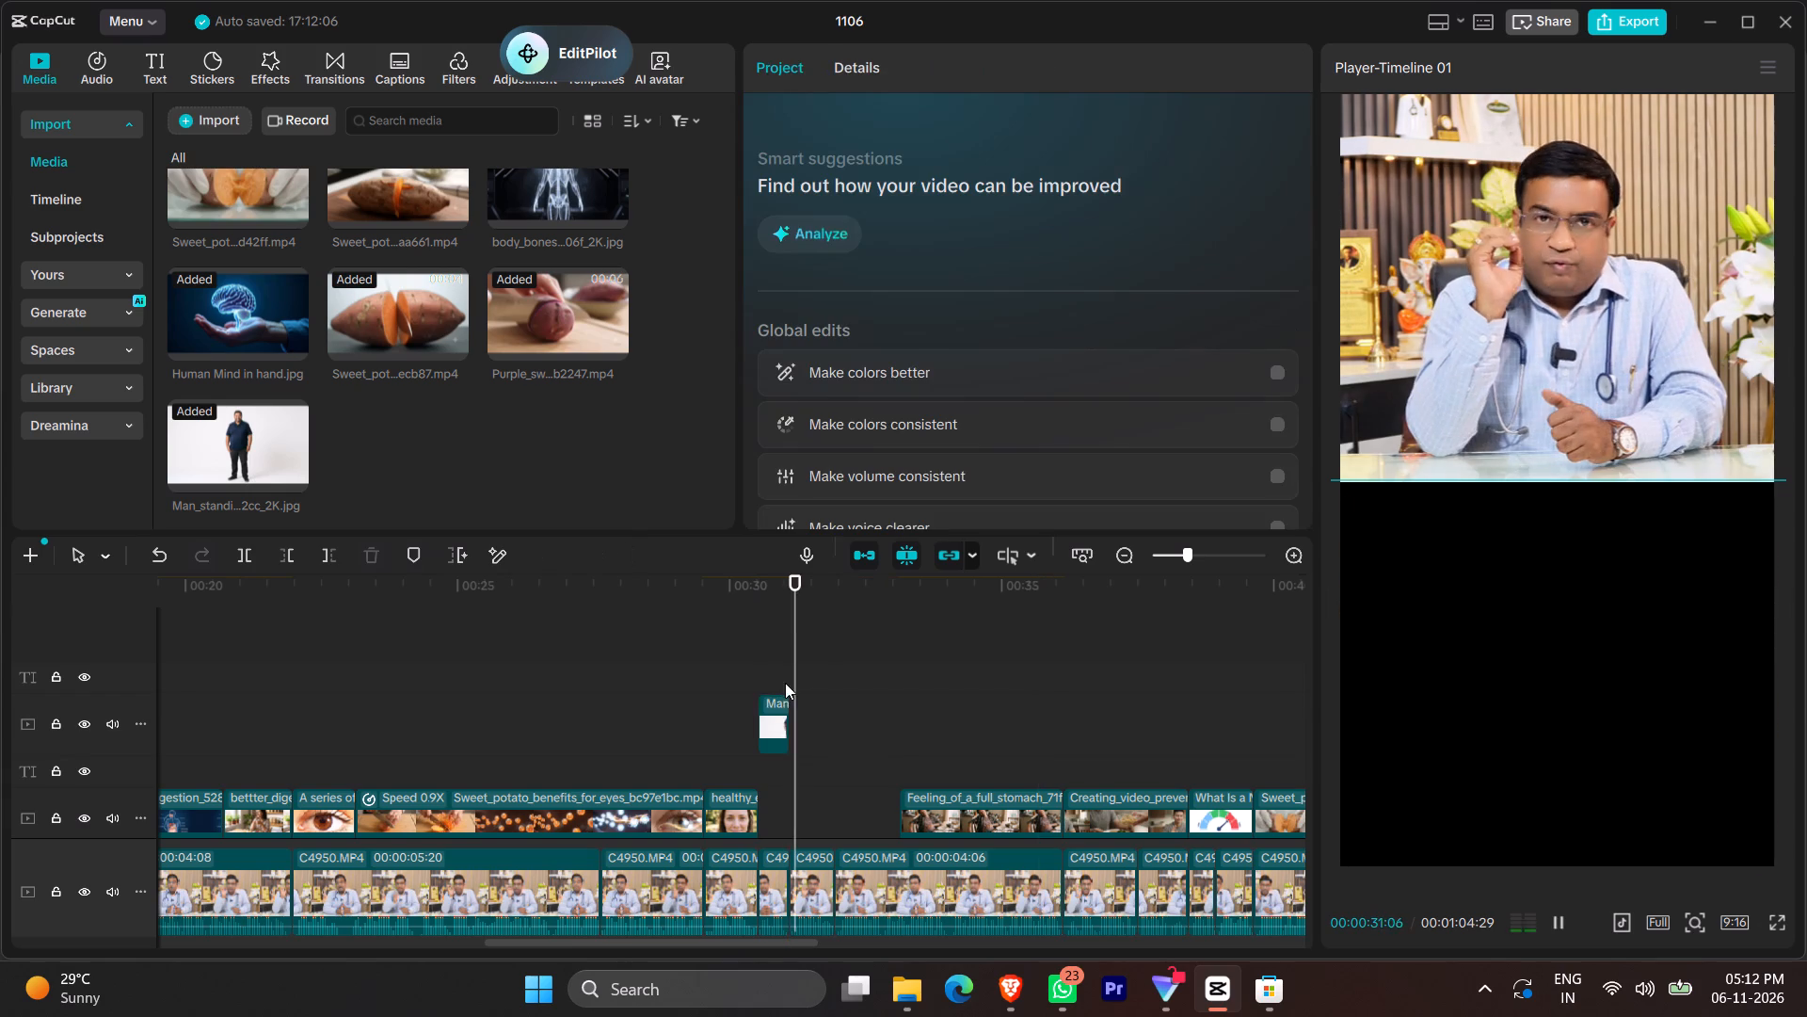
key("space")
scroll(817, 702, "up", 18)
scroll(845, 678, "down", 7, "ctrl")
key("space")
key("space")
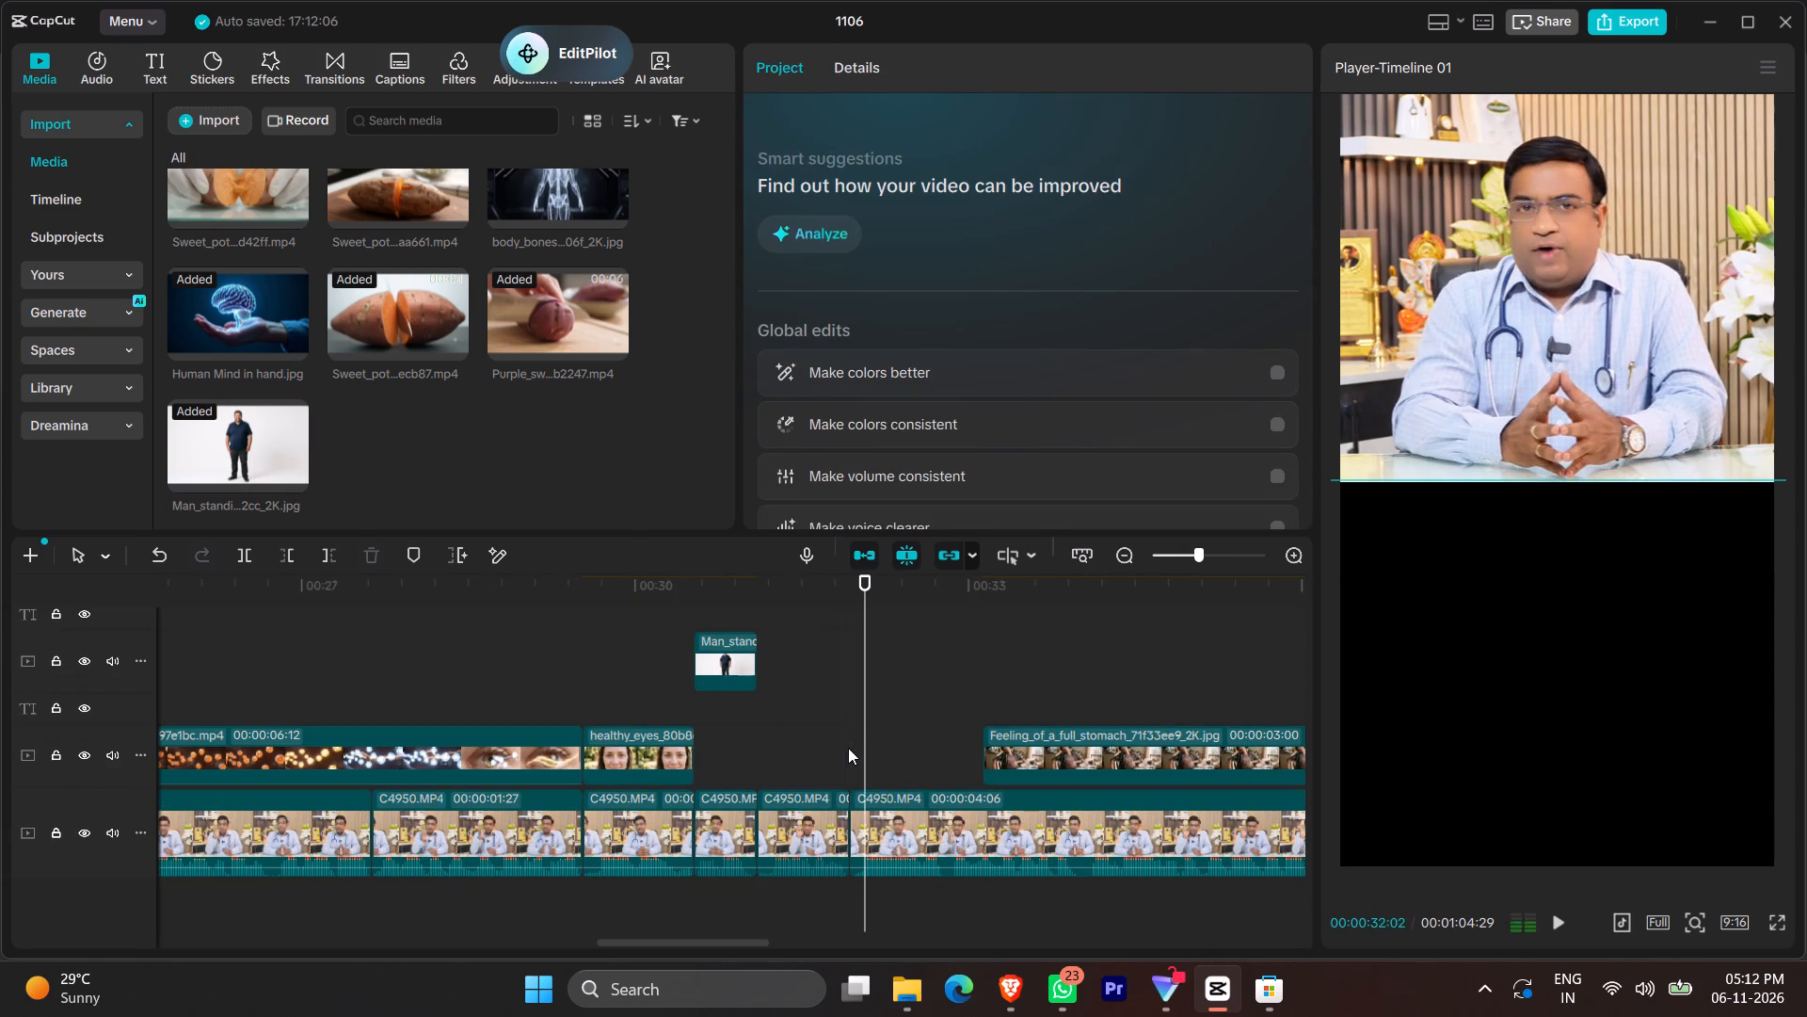
Extend the standing man image to 00:00:31:28 and move it into the visuals track directly after the healthy_eyes clip.
left_click(846, 748)
left_click(751, 651)
left_click_drag(765, 655, 777, 660)
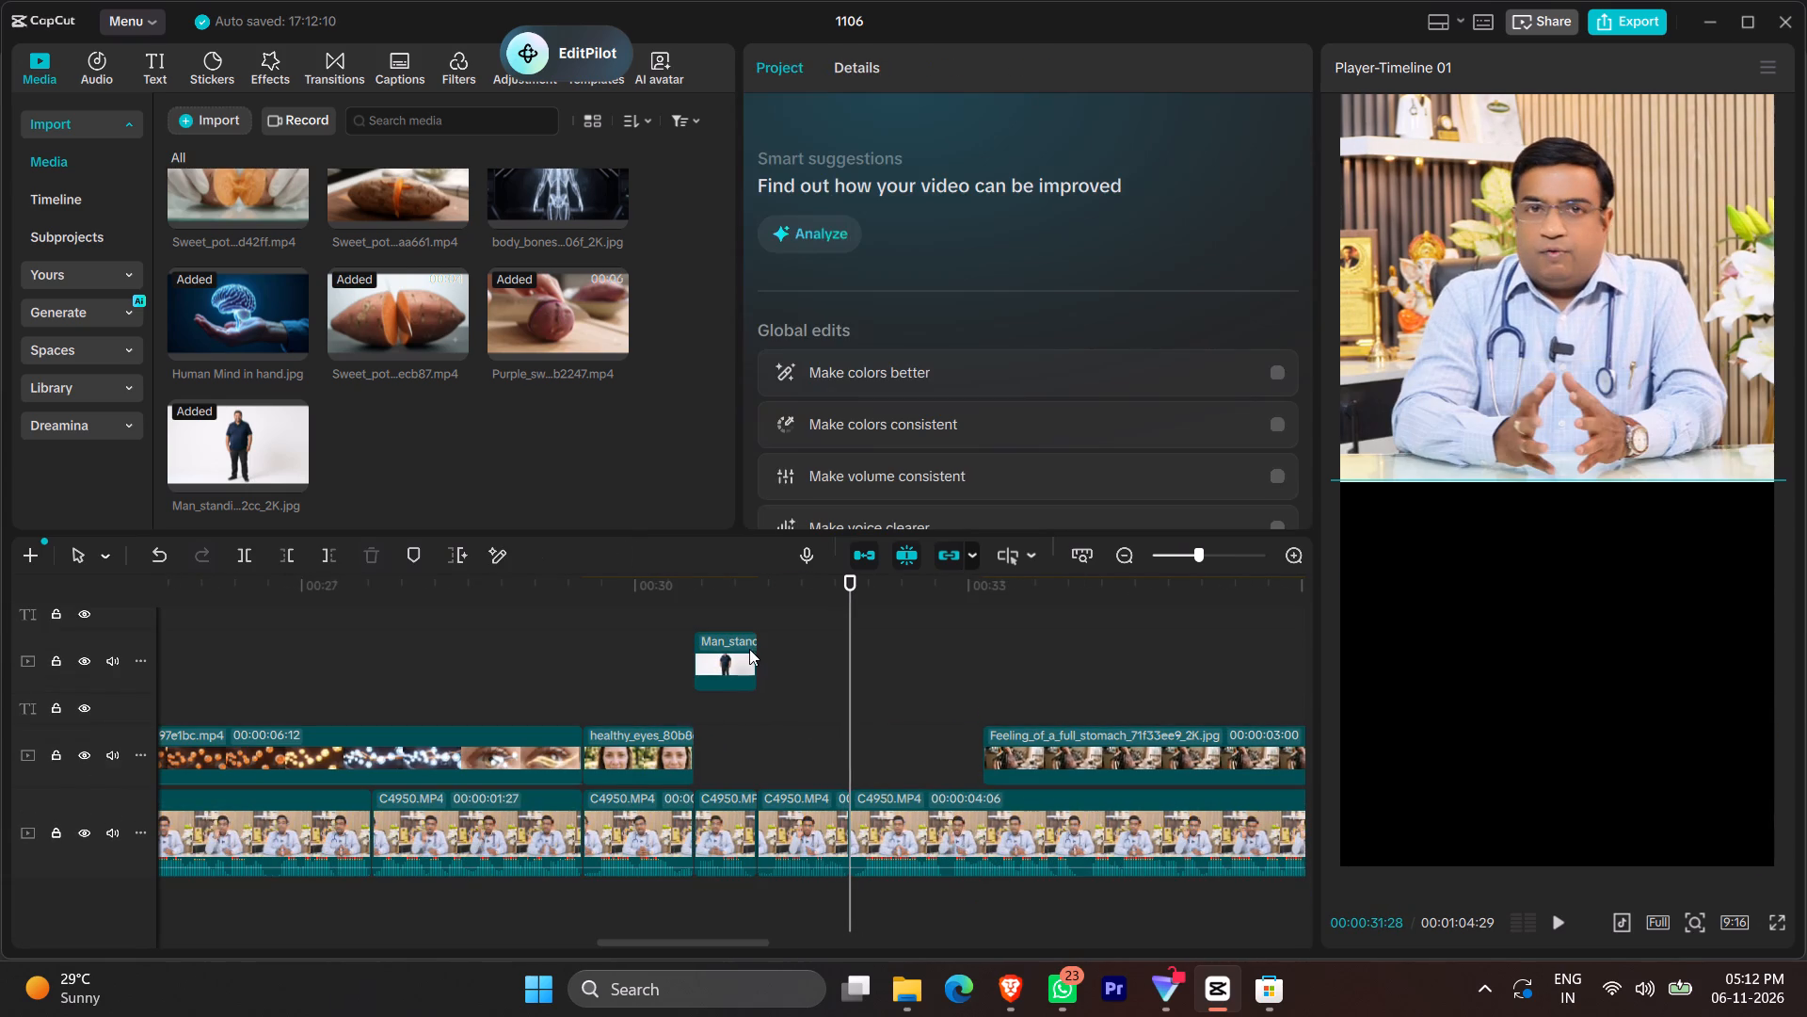
left_click(749, 649)
left_click_drag(754, 649, 838, 680)
left_click_drag(811, 667, 824, 716)
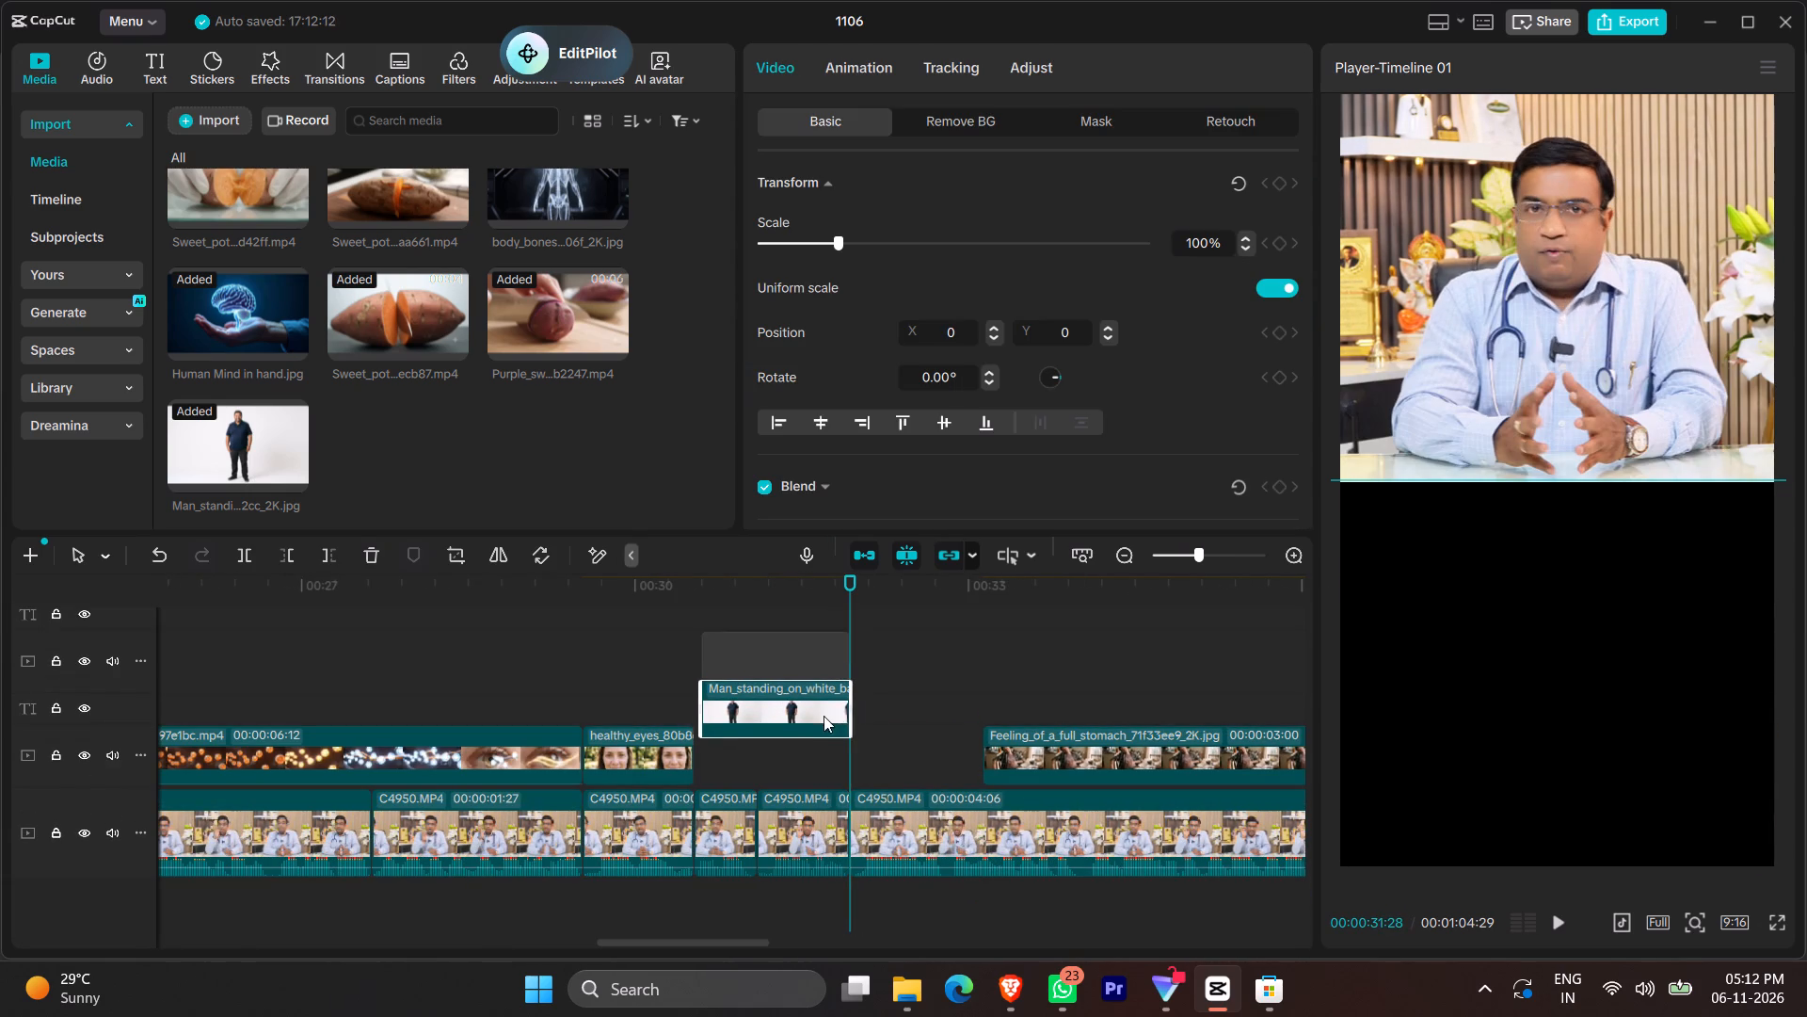
left_click_drag(824, 716, 810, 768)
left_click(844, 752)
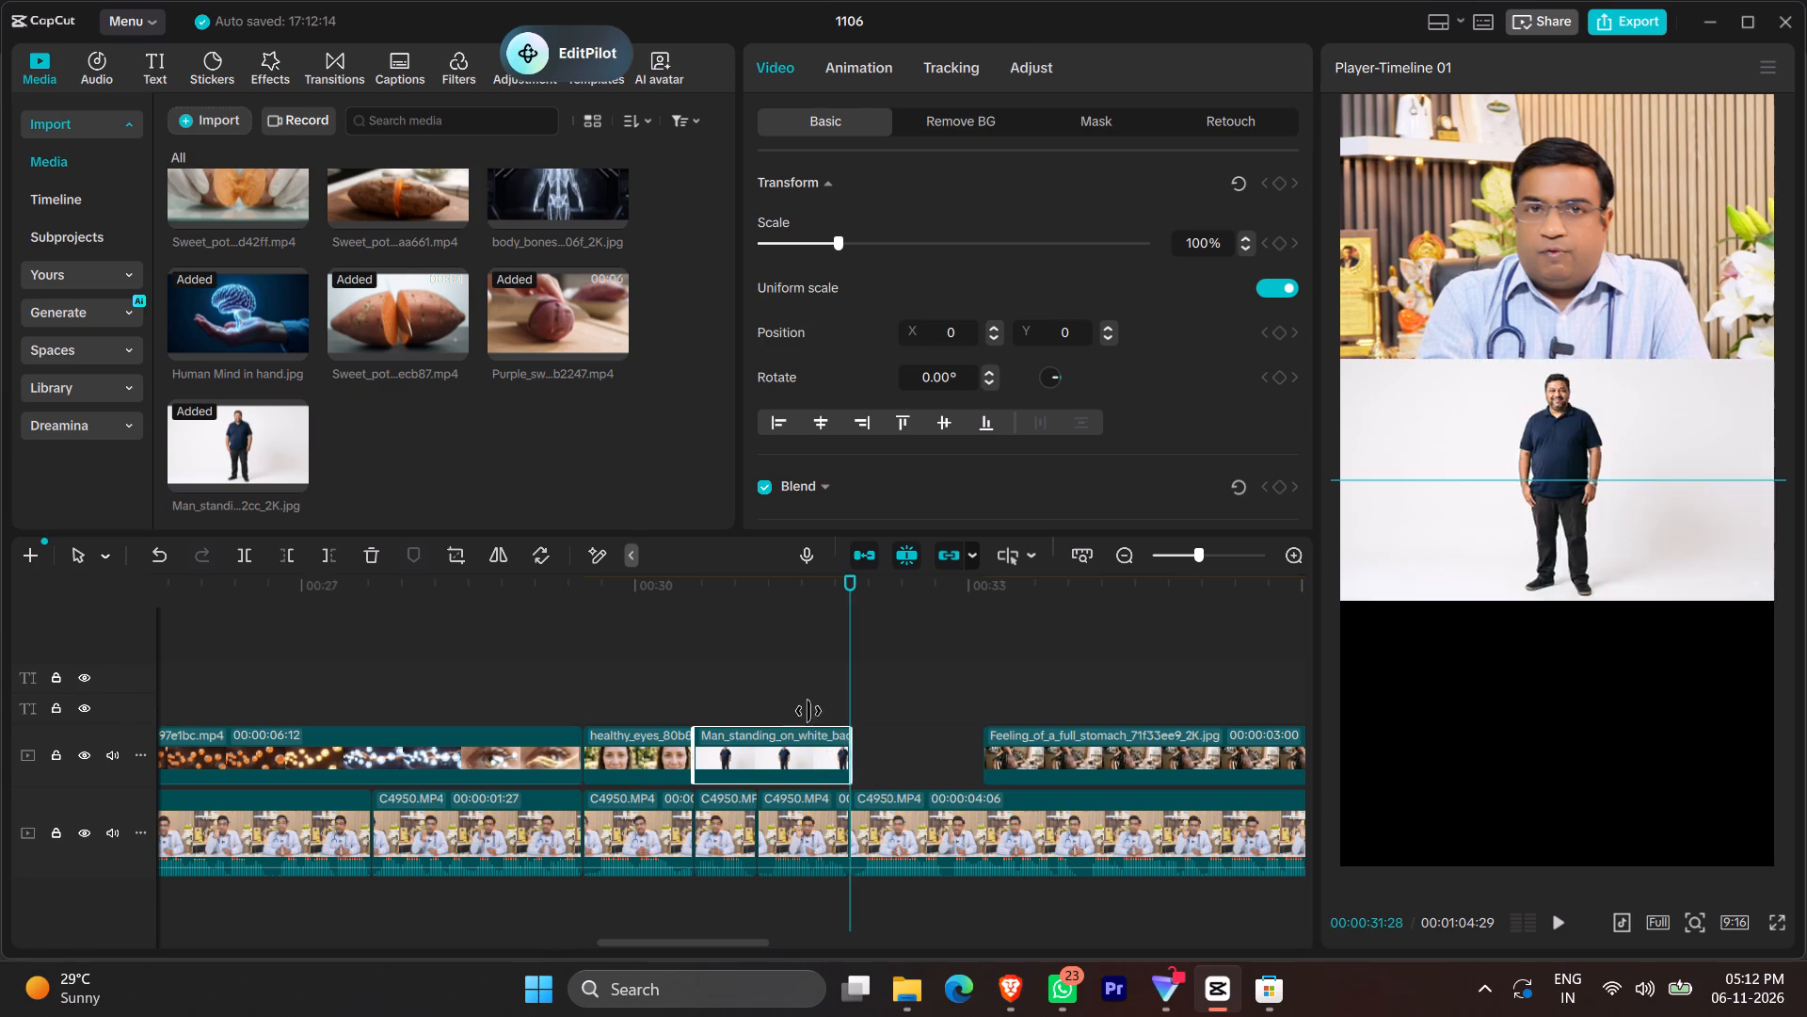
Copy the healthy_eyes image's attributes, paste them onto the standing man image, and play back the result.
left_click(733, 656)
left_click(680, 677)
left_click(696, 696)
left_click(641, 674)
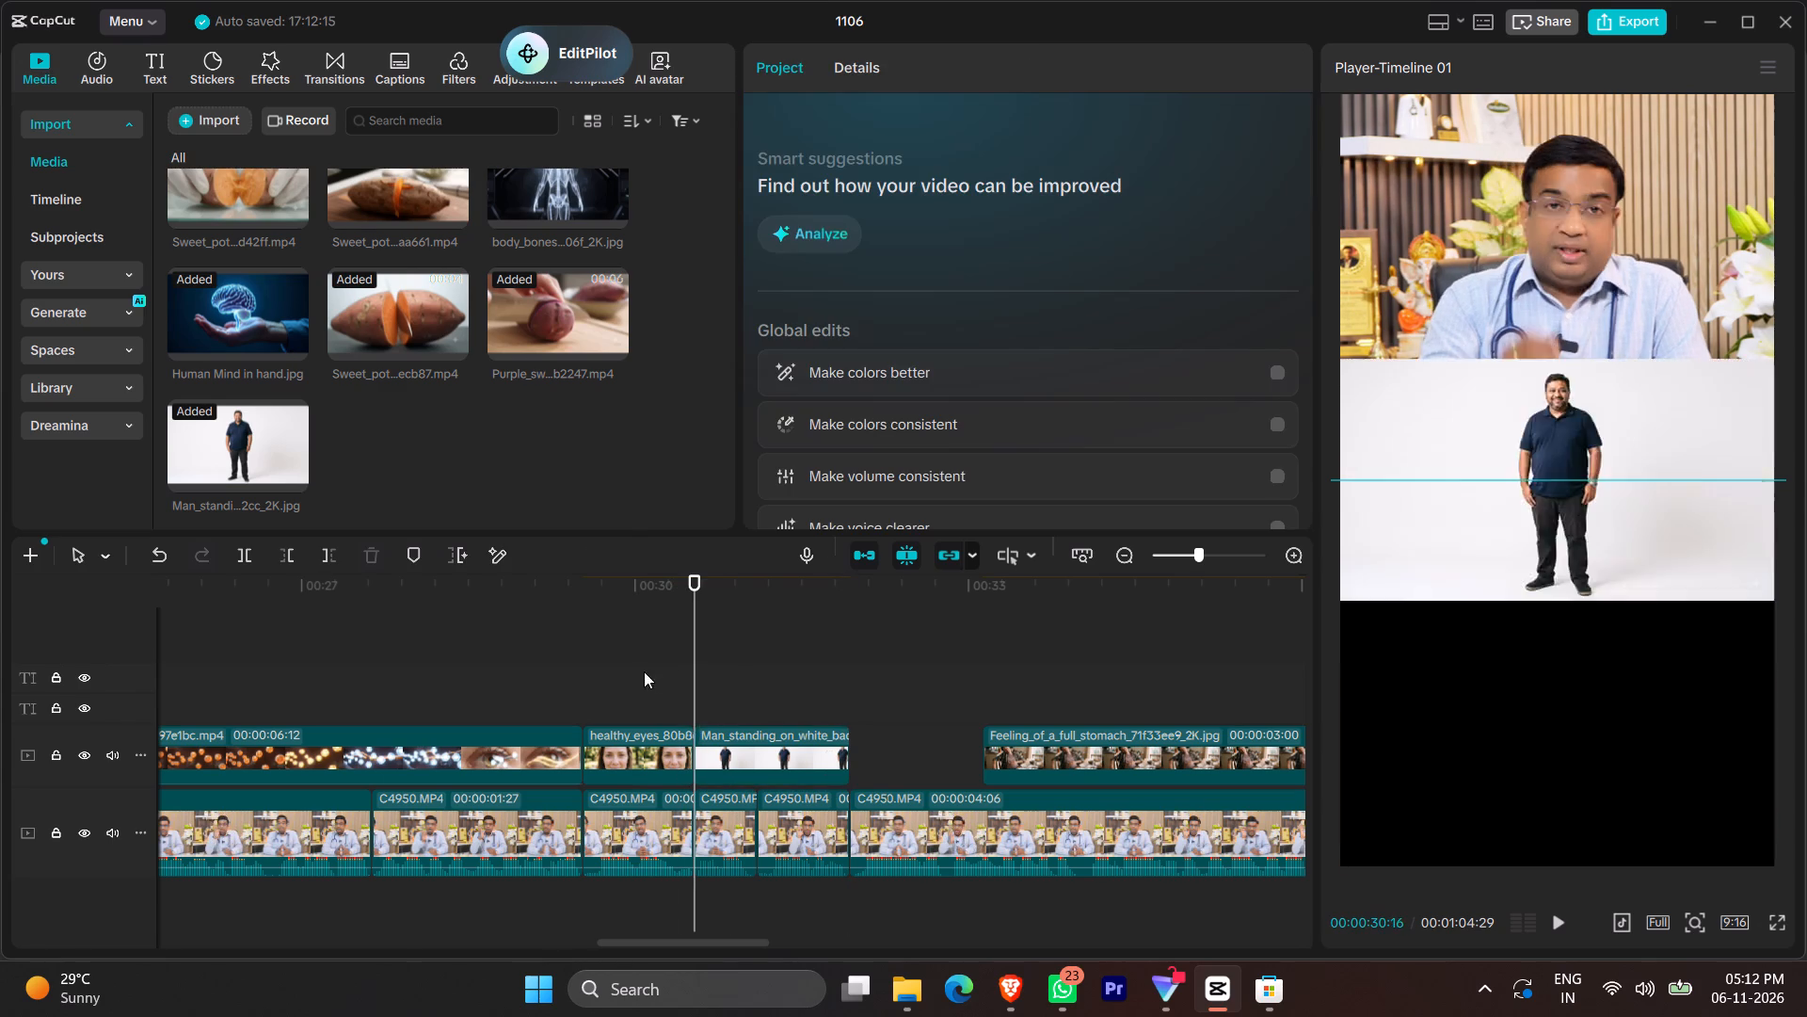
left_click(640, 740)
right_click(640, 740)
left_click(755, 134)
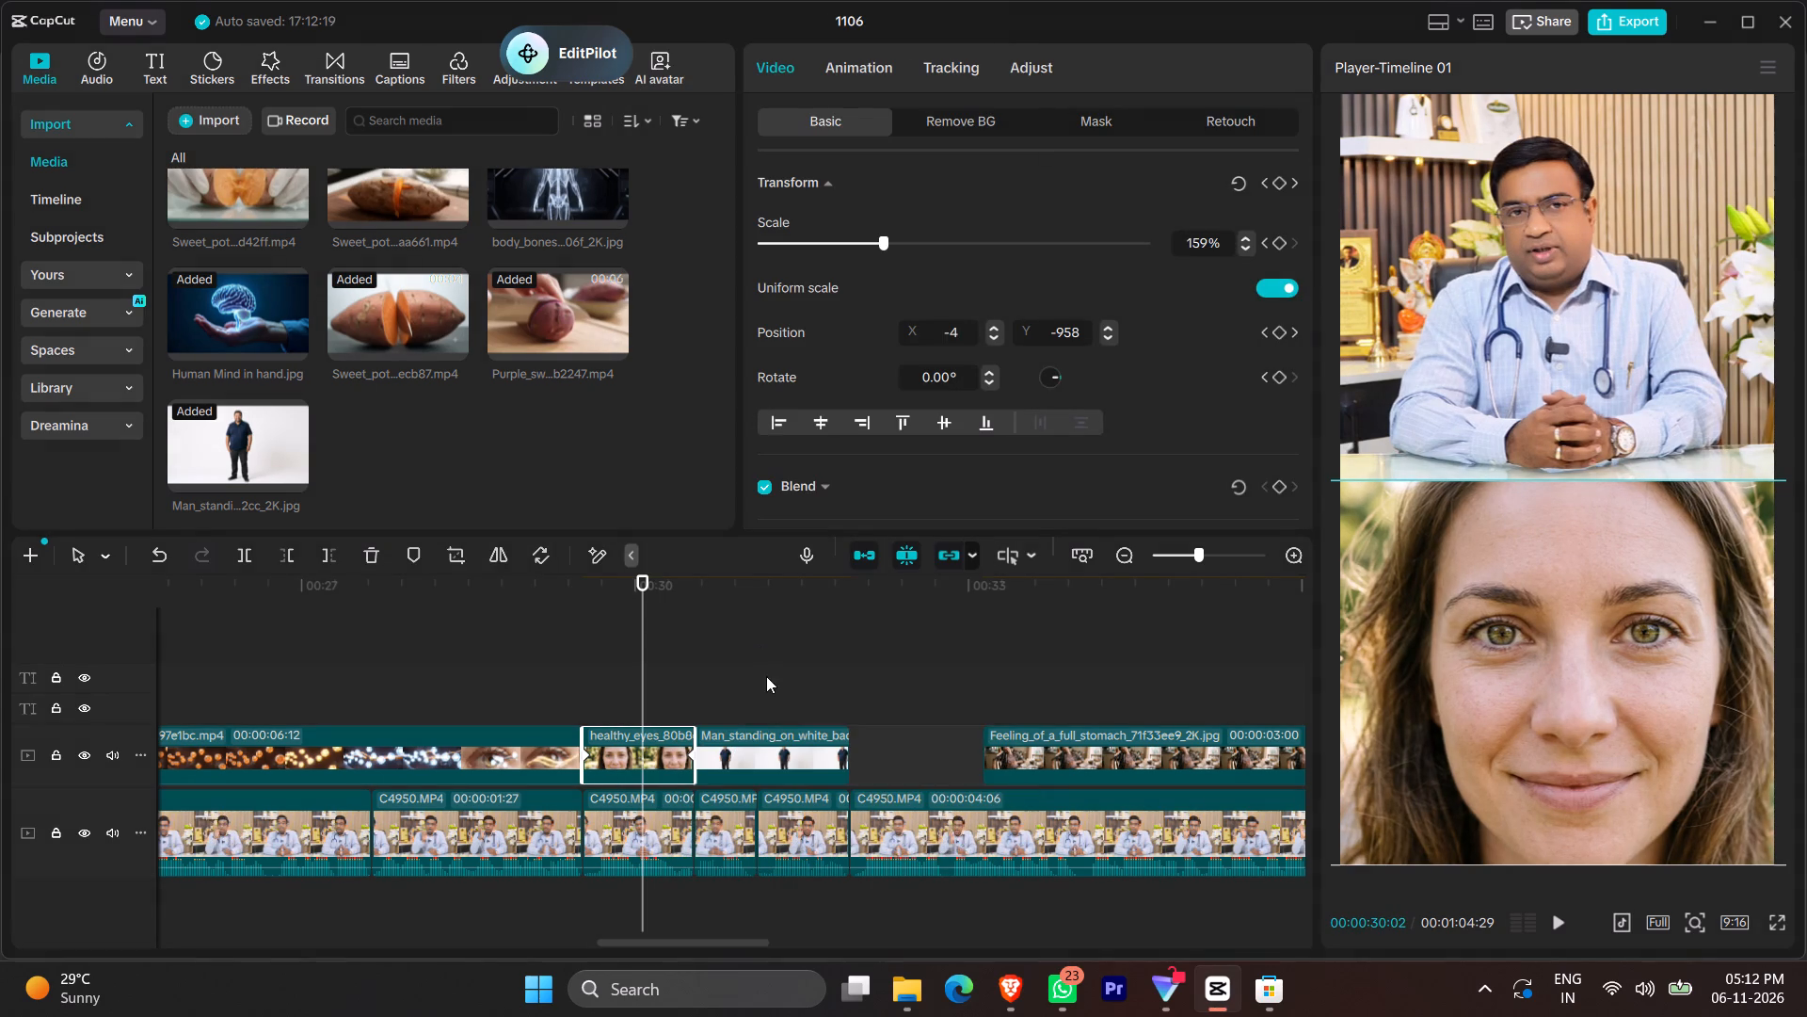
left_click(774, 761)
right_click(774, 761)
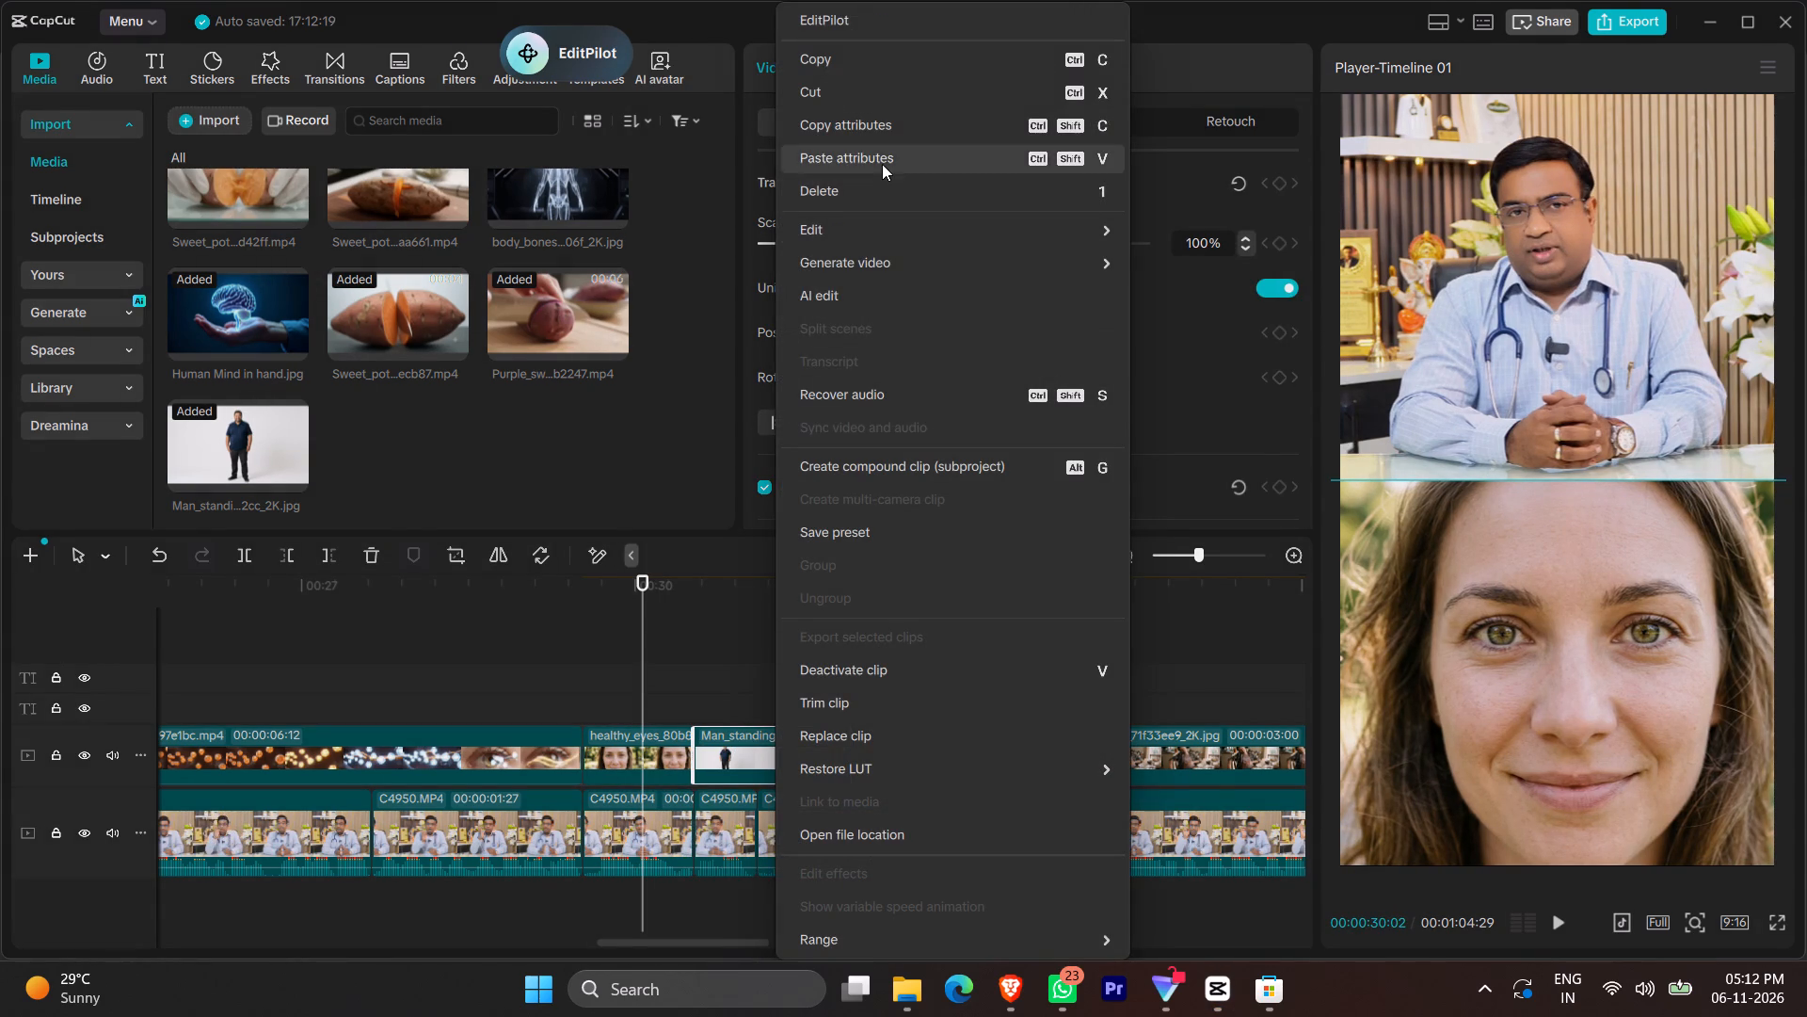
left_click(882, 164)
left_click(1142, 579)
left_click_drag(642, 688, 653, 693)
left_click(685, 696)
left_click(693, 697)
key("space")
left_click(756, 725)
key("space")
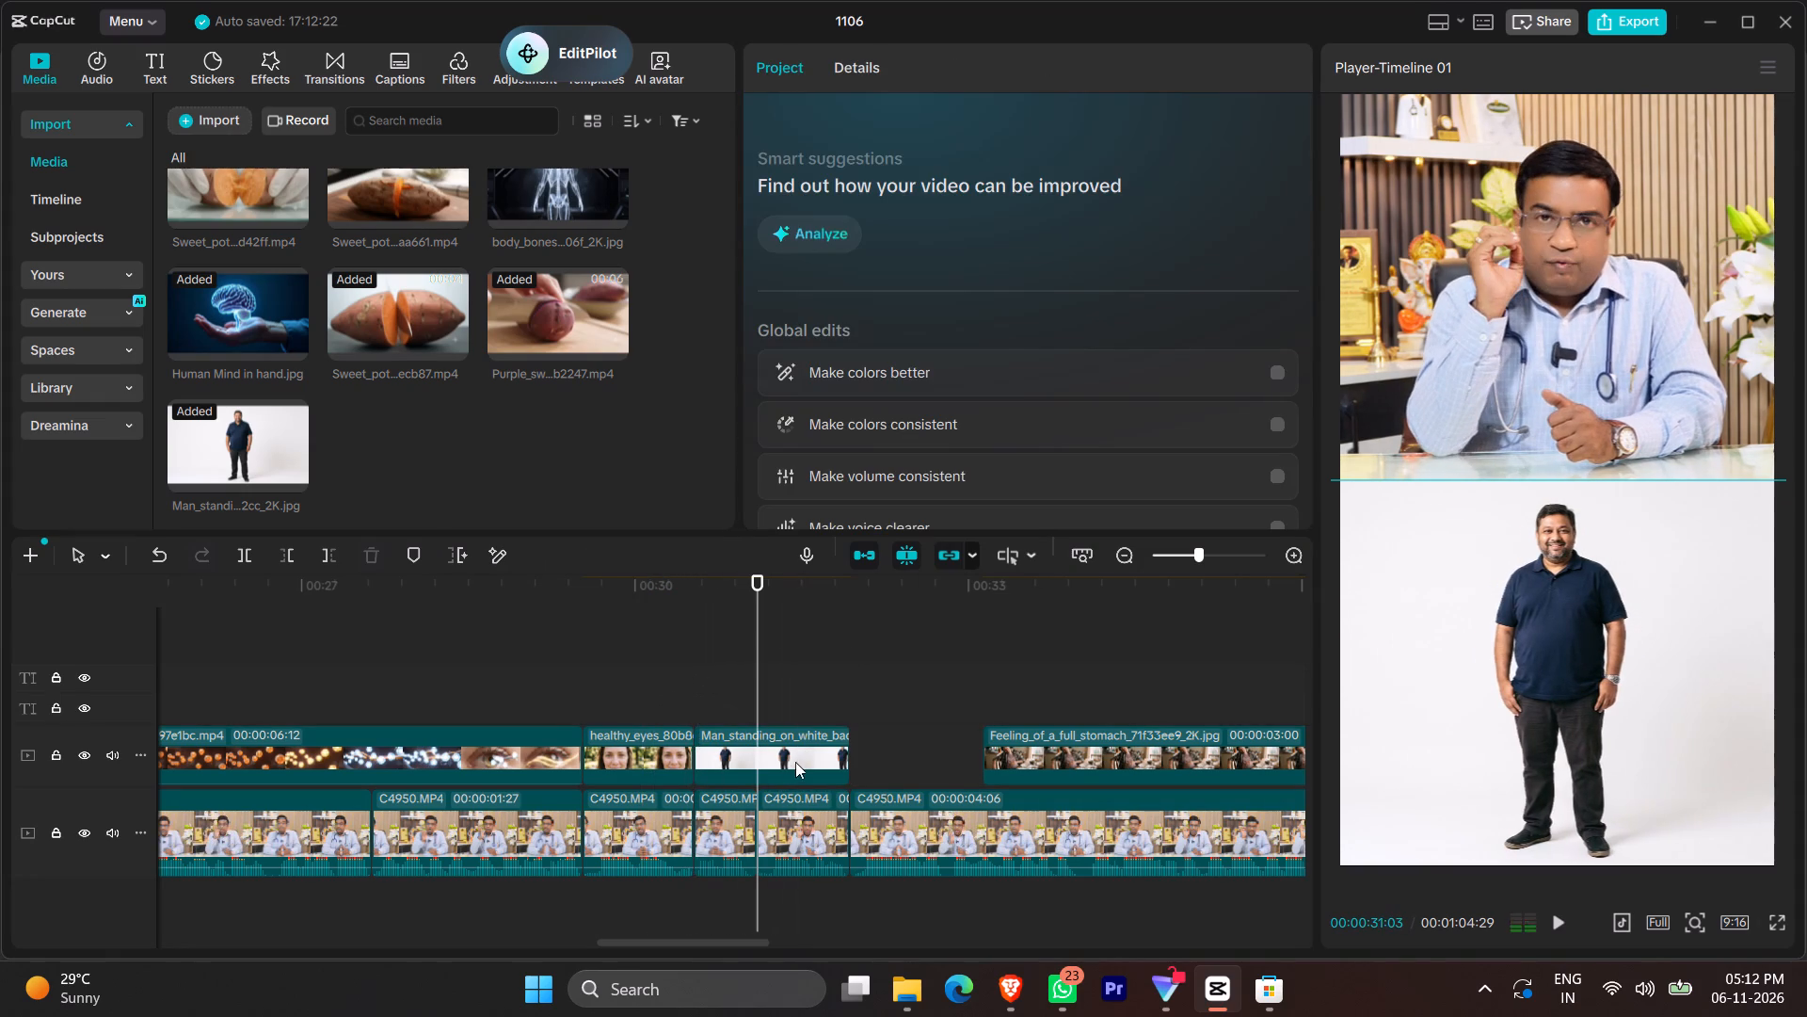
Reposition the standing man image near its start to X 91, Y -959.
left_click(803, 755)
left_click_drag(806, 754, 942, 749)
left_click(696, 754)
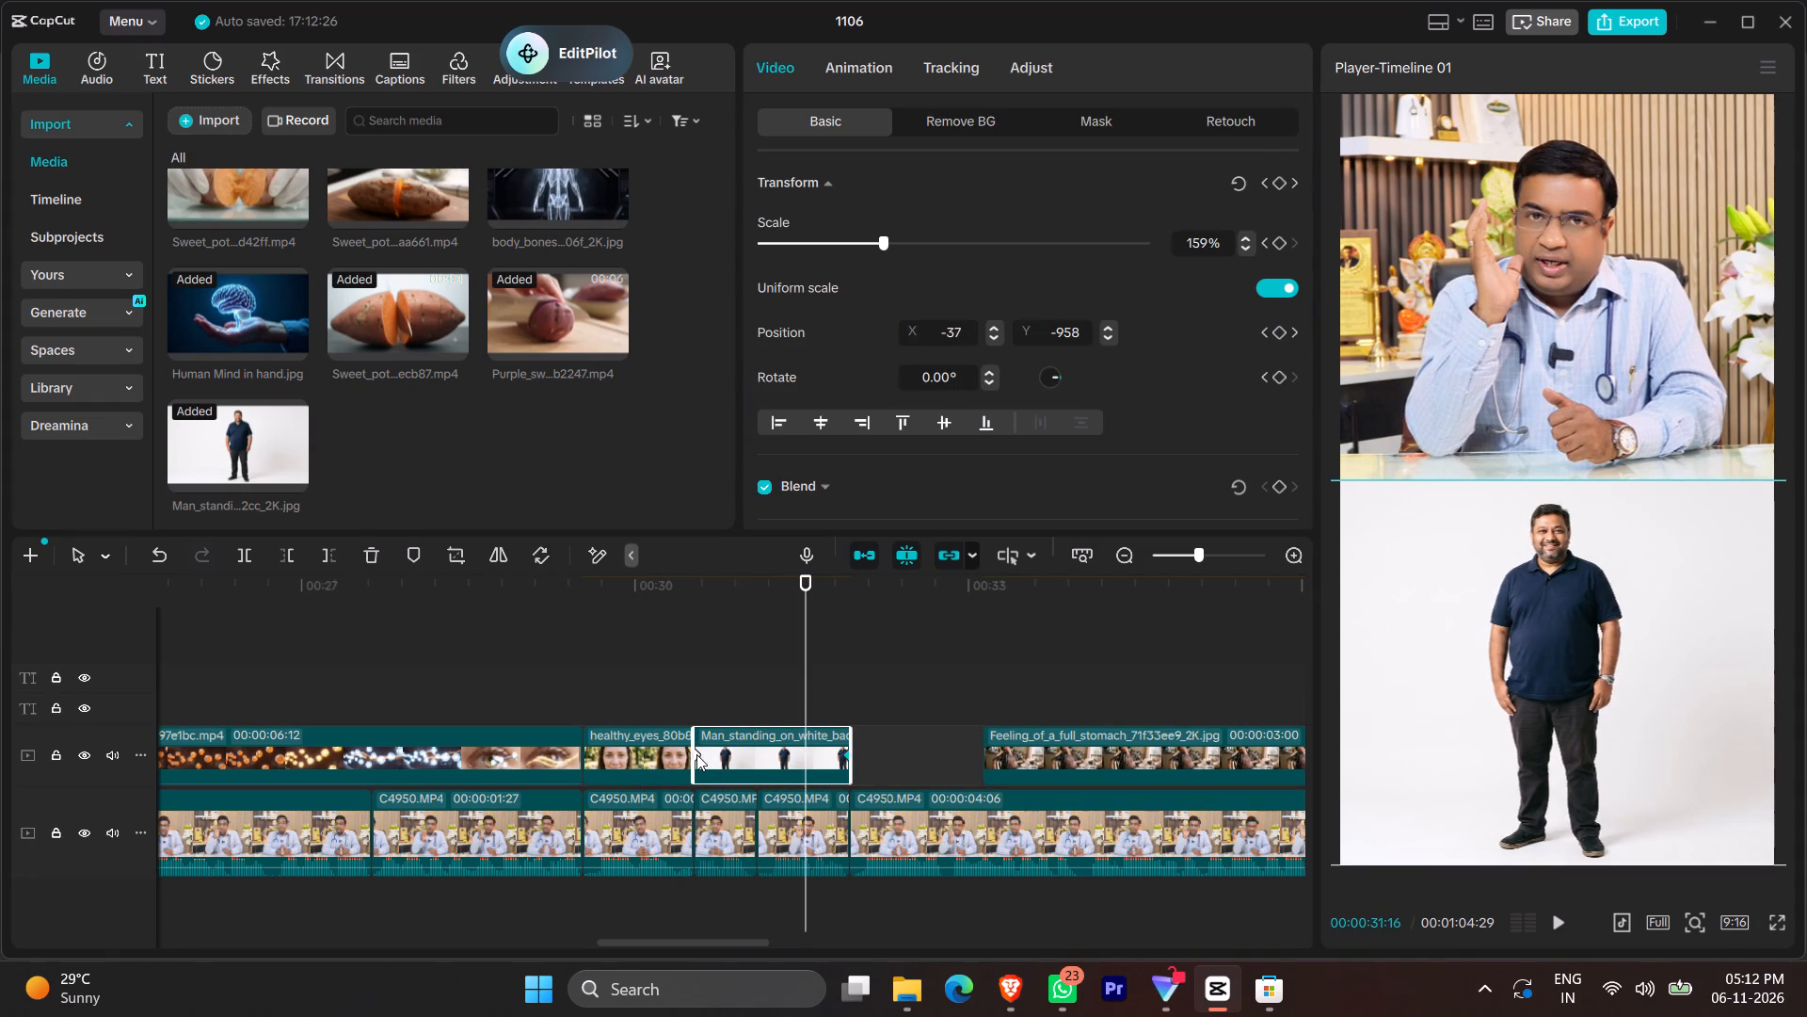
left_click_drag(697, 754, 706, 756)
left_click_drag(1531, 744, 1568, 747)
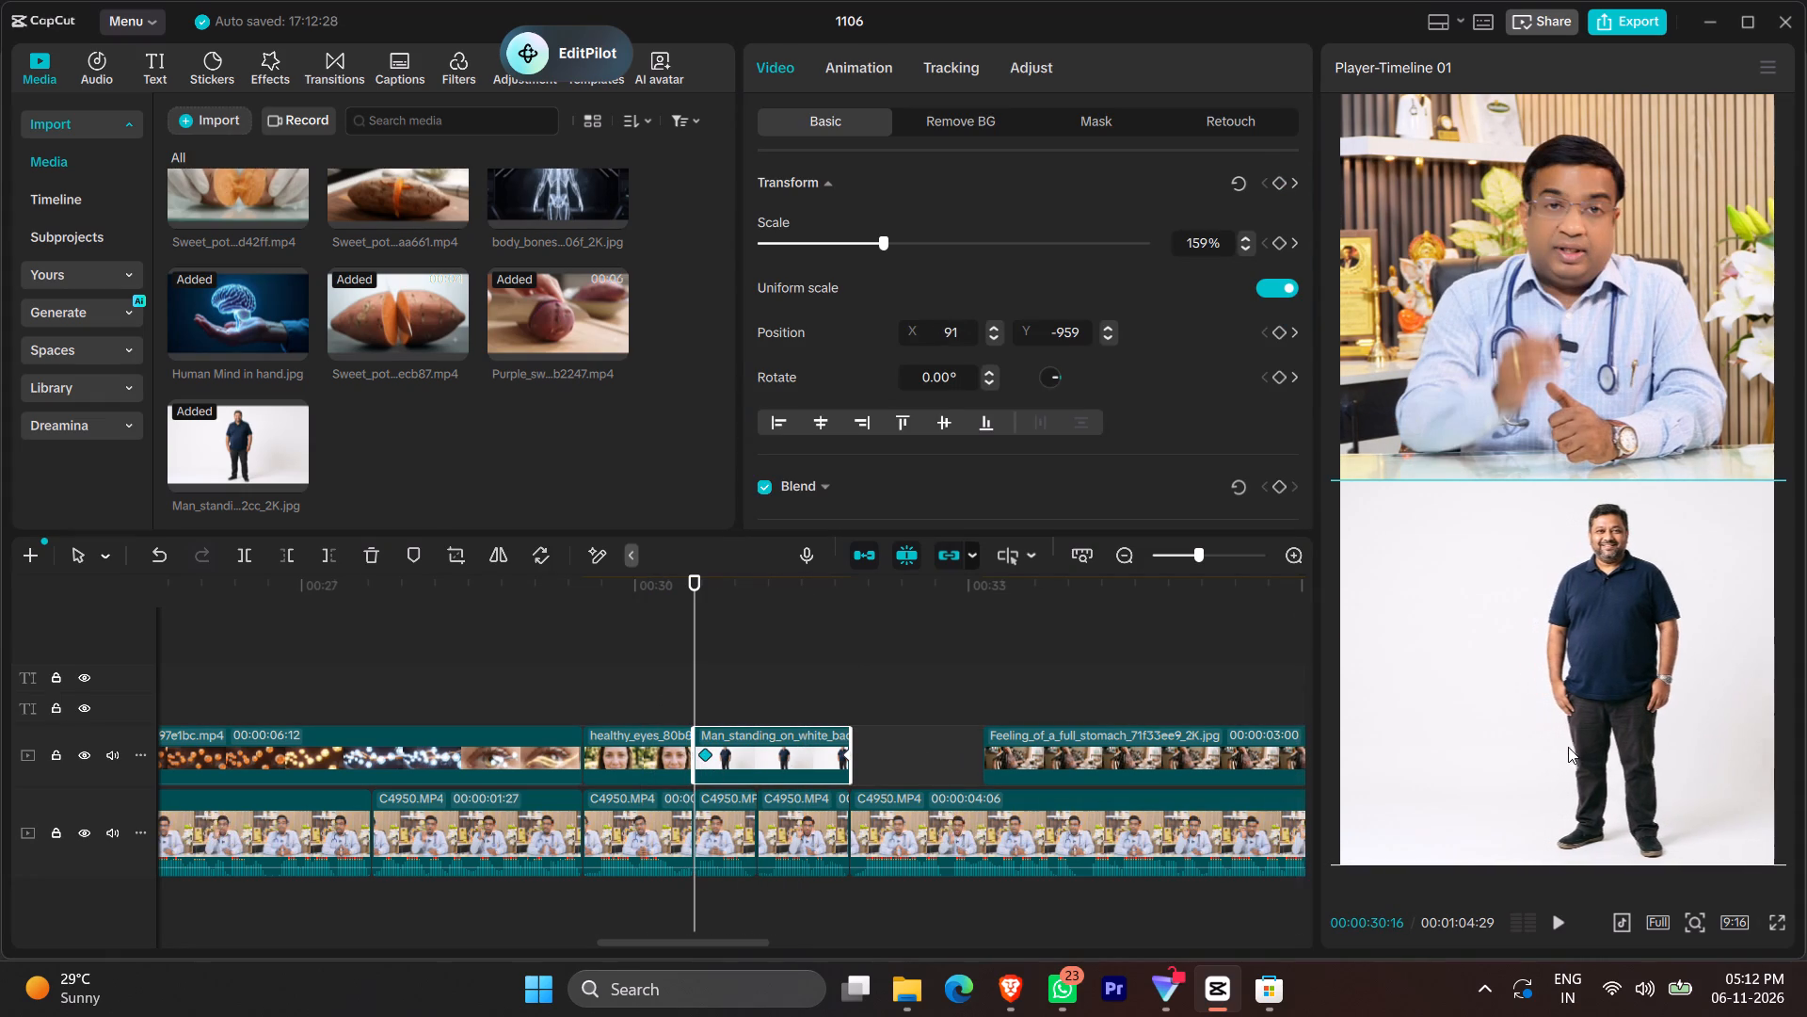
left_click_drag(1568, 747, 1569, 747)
Delete the keyframes at the start and end of the standing man image.
left_click(709, 757)
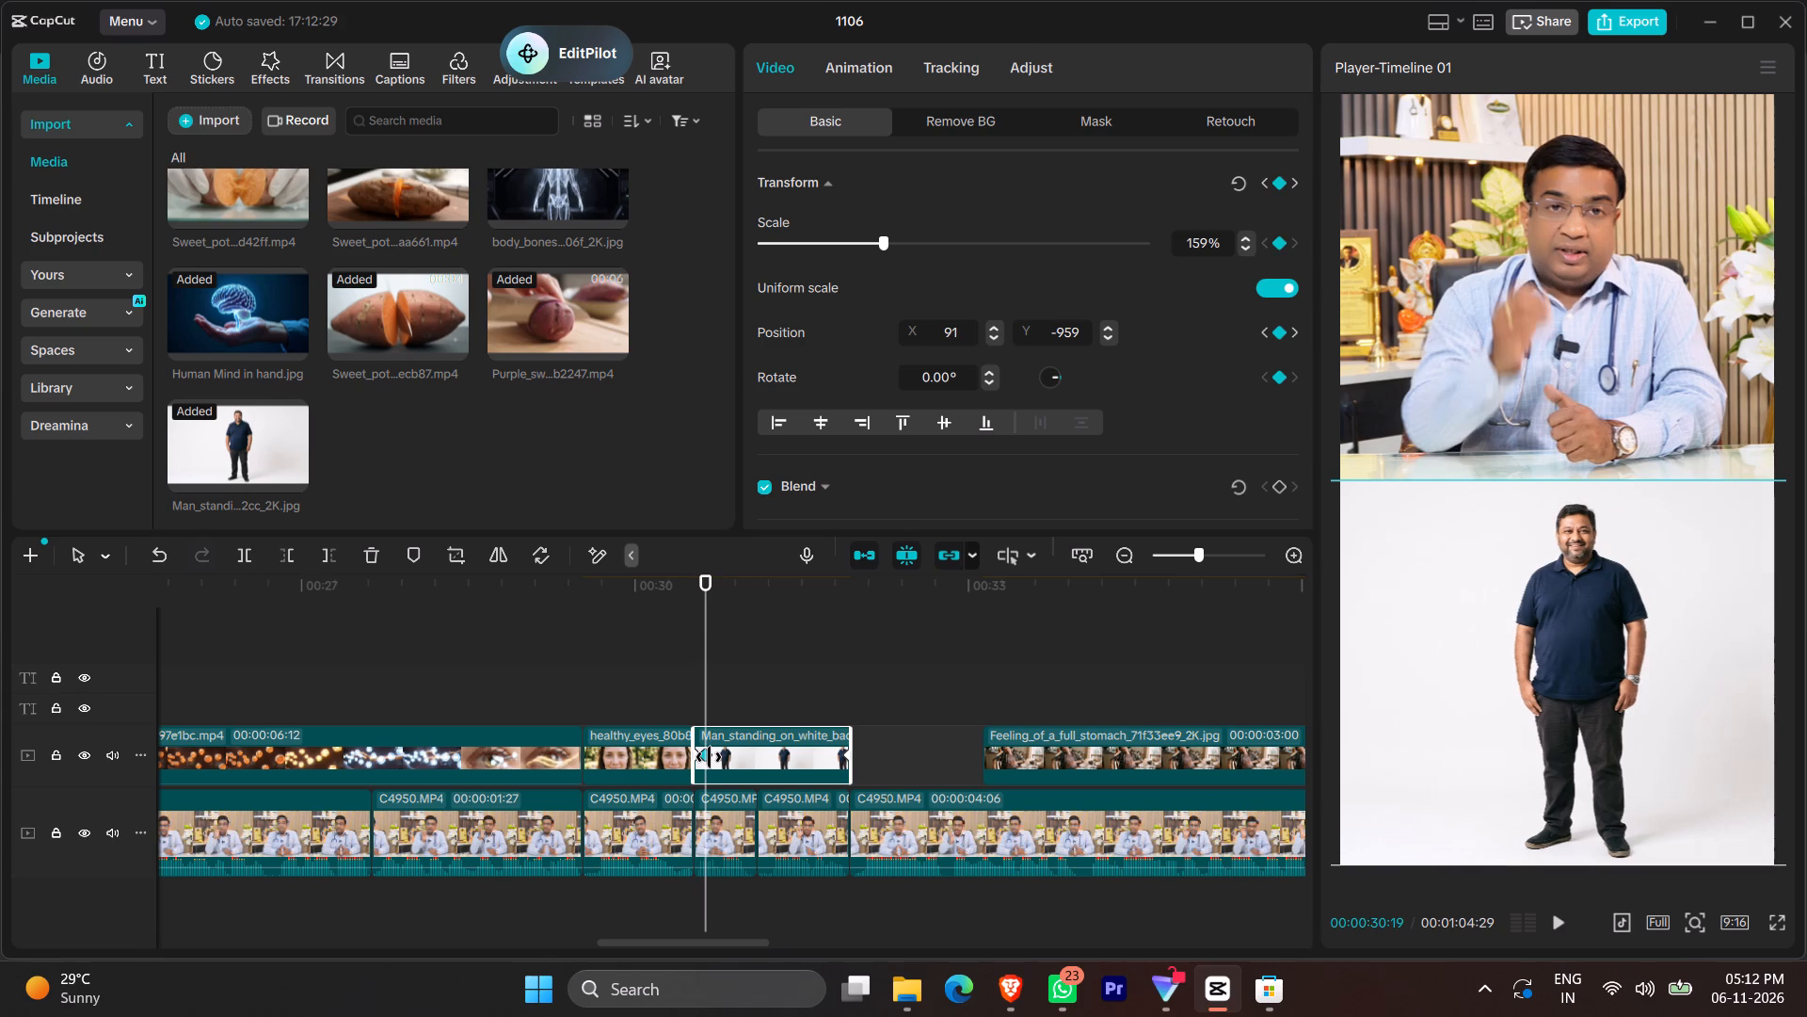
key("1")
left_click(700, 754)
key("1")
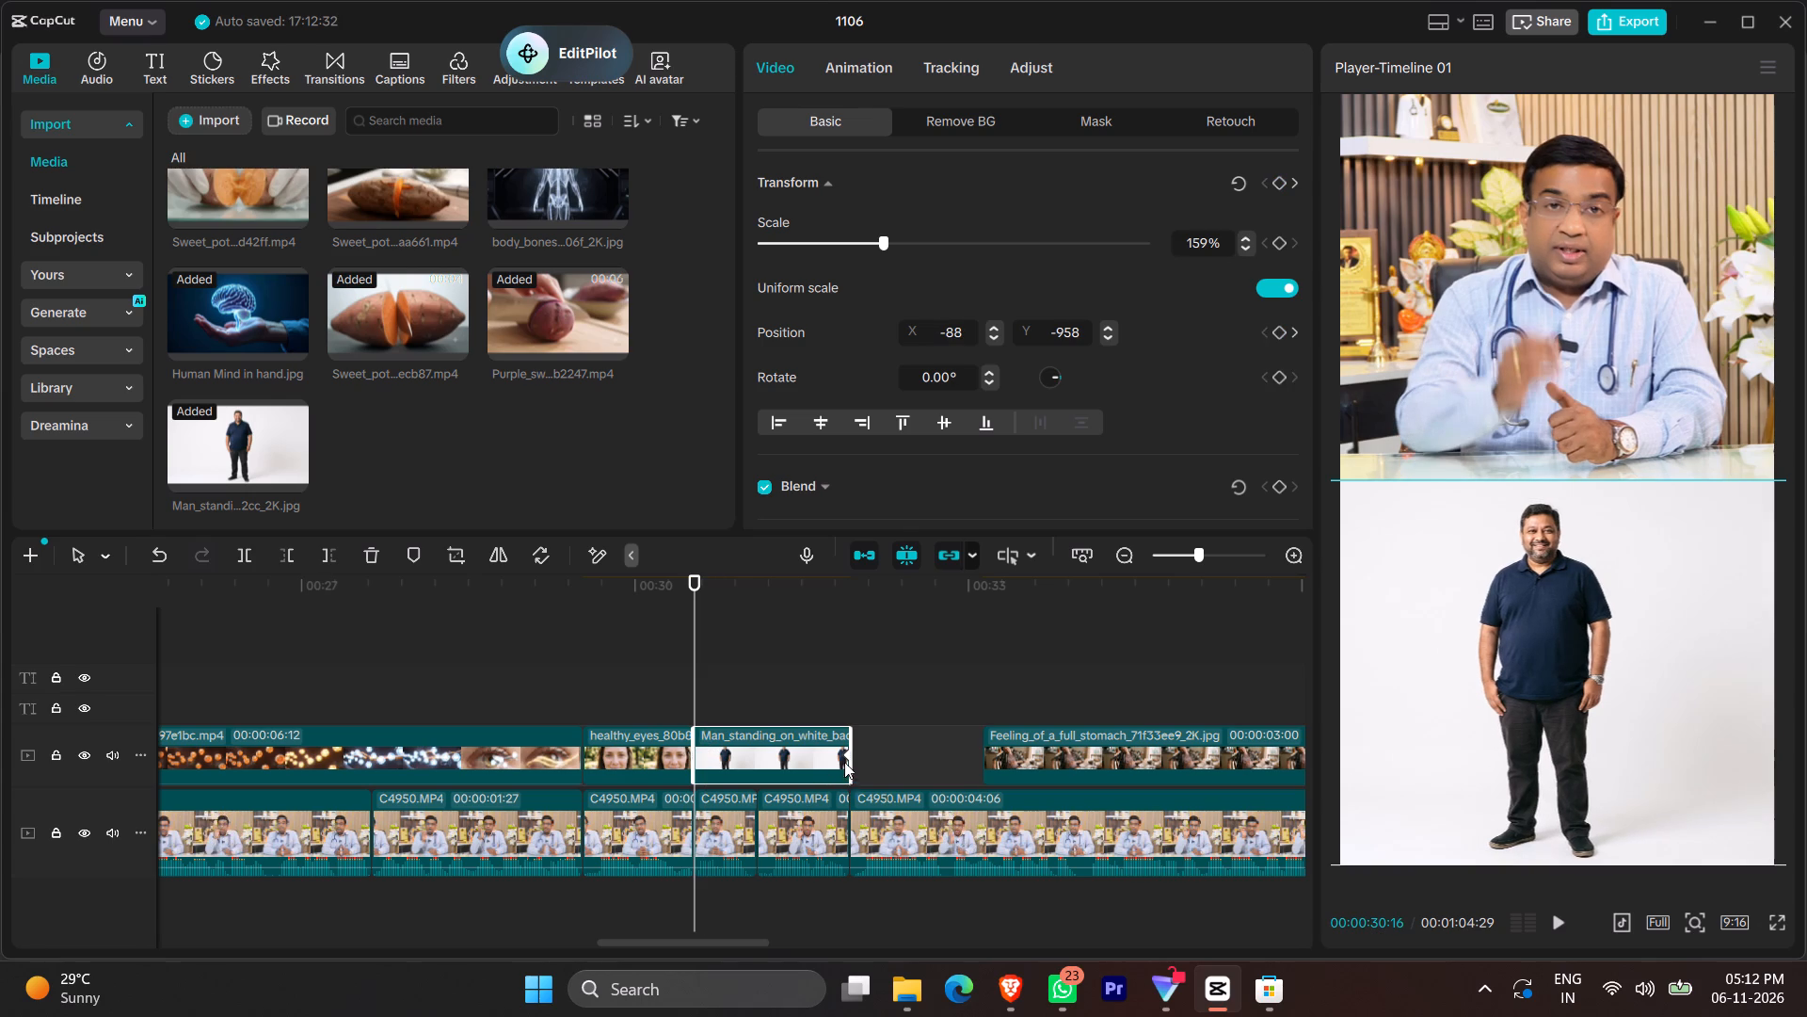
left_click(844, 754)
key("1")
left_click(700, 689)
left_click(711, 738)
Move the standing man image to X 290, Y -958 and add a Transform keyframe at 00:00:30:16.
left_click_drag(1428, 773, 1514, 773)
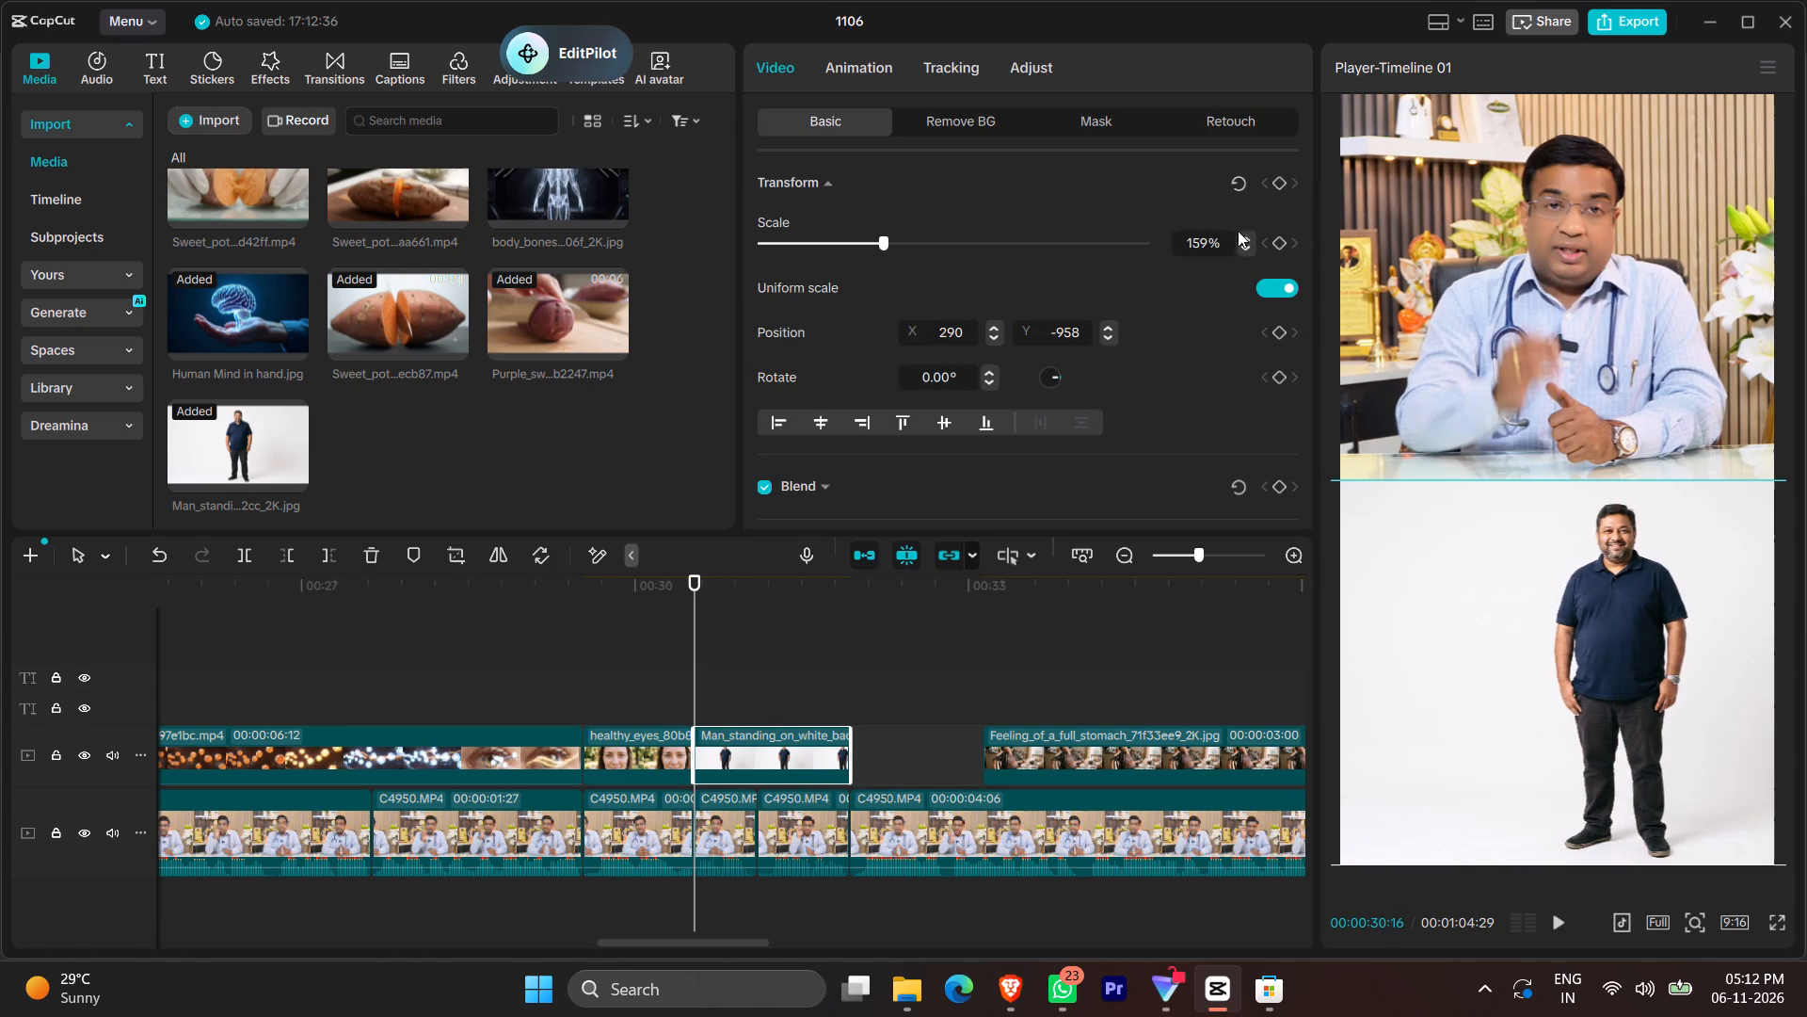
left_click(1279, 195)
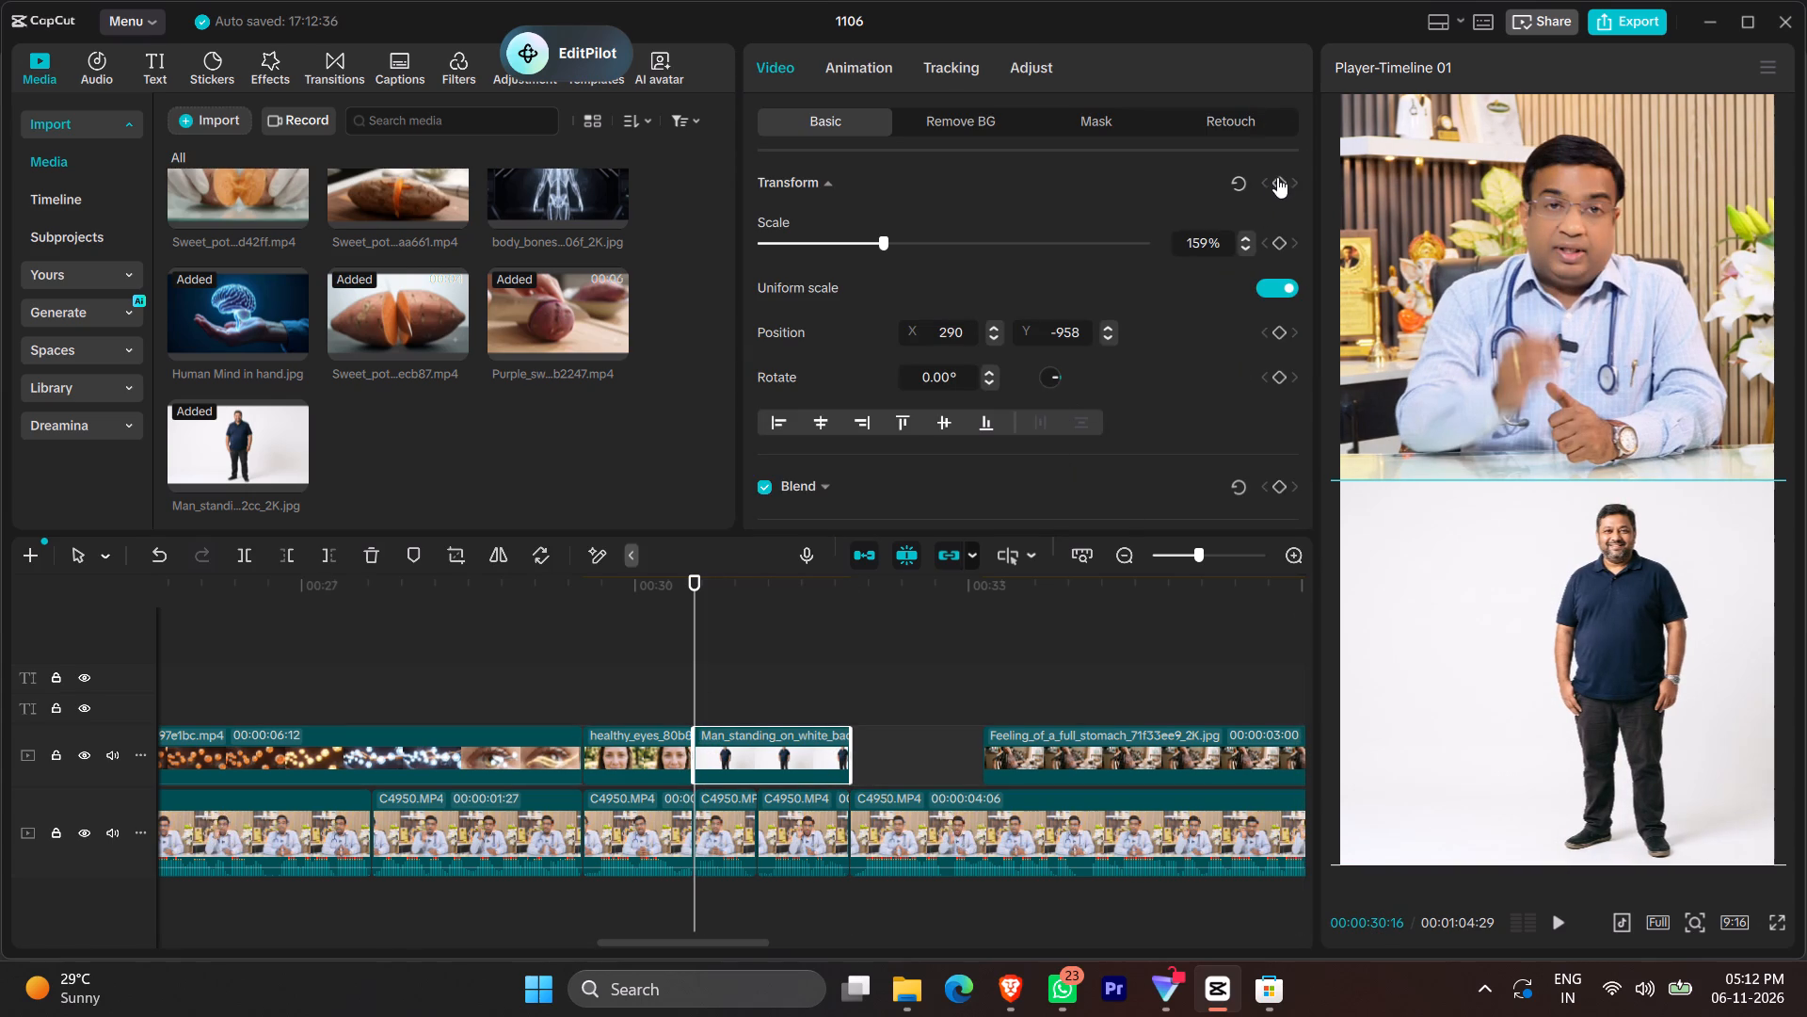
left_click(1280, 178)
At 00:00:31:22, keyframe the standing man image at 176% scale and position X 0, Y -1061, and shift that keyframe to the clip's end.
key("space")
key("space")
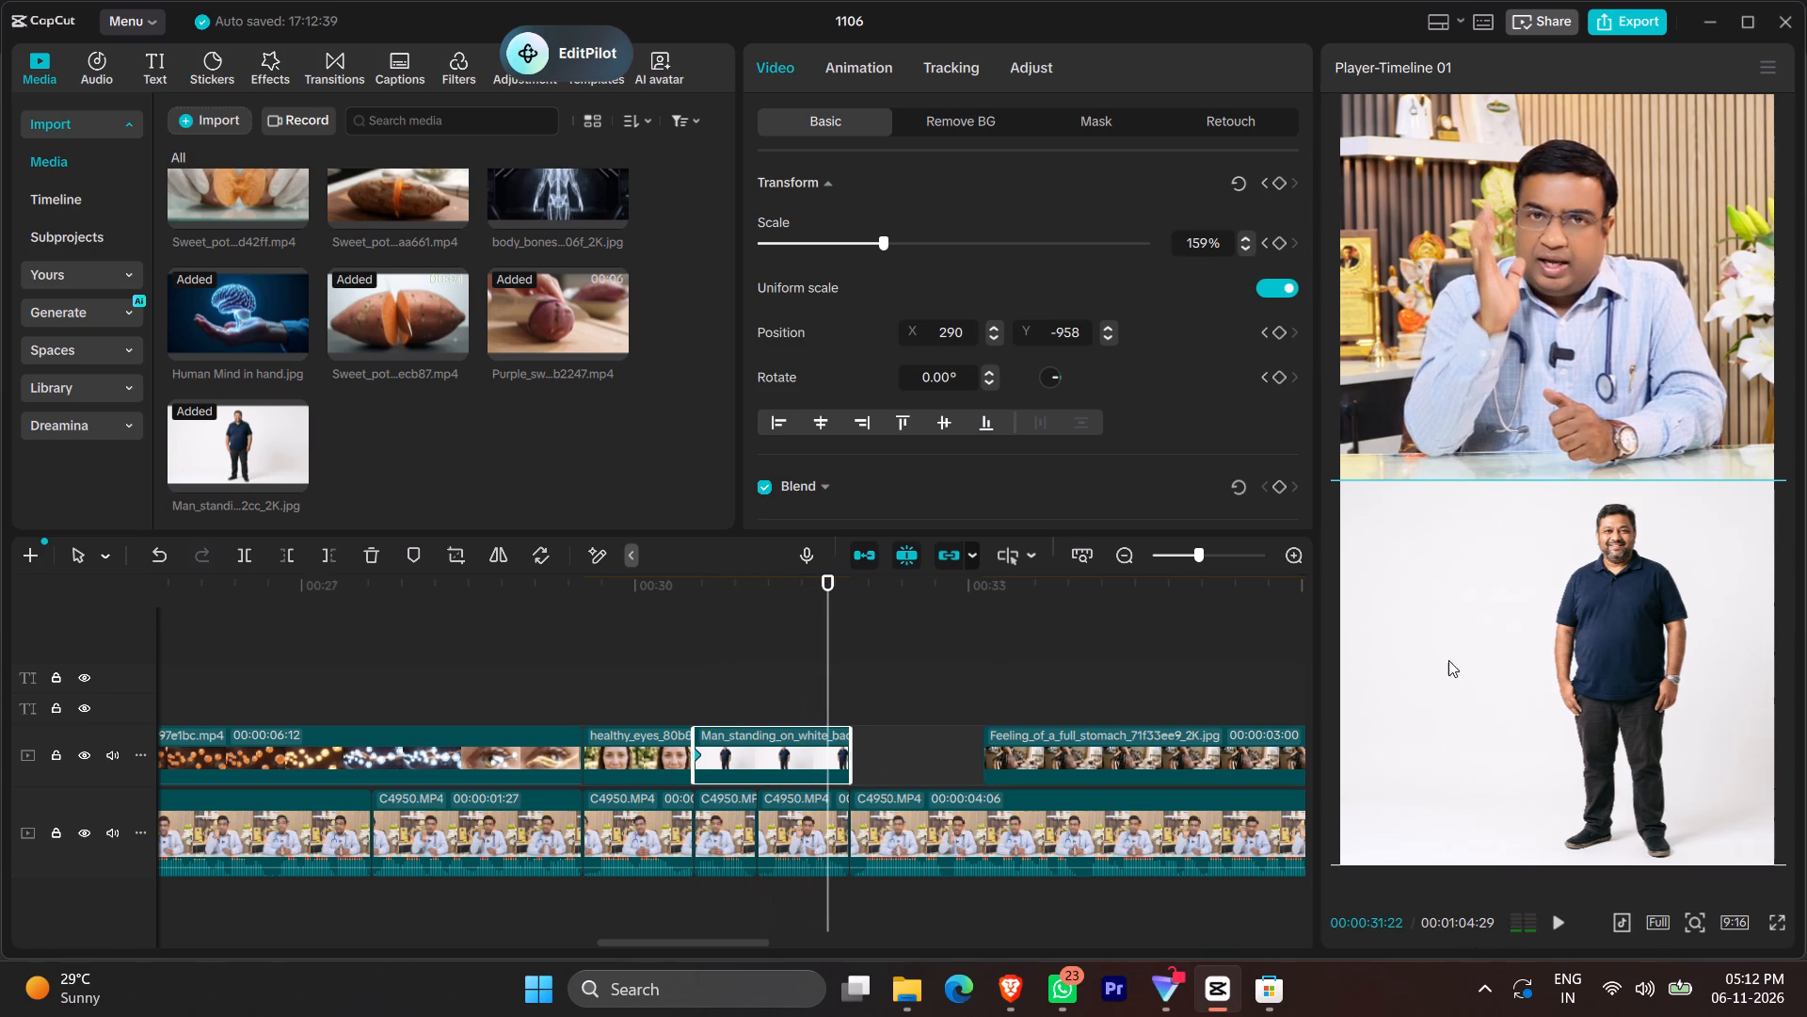
left_click_drag(886, 242, 897, 245)
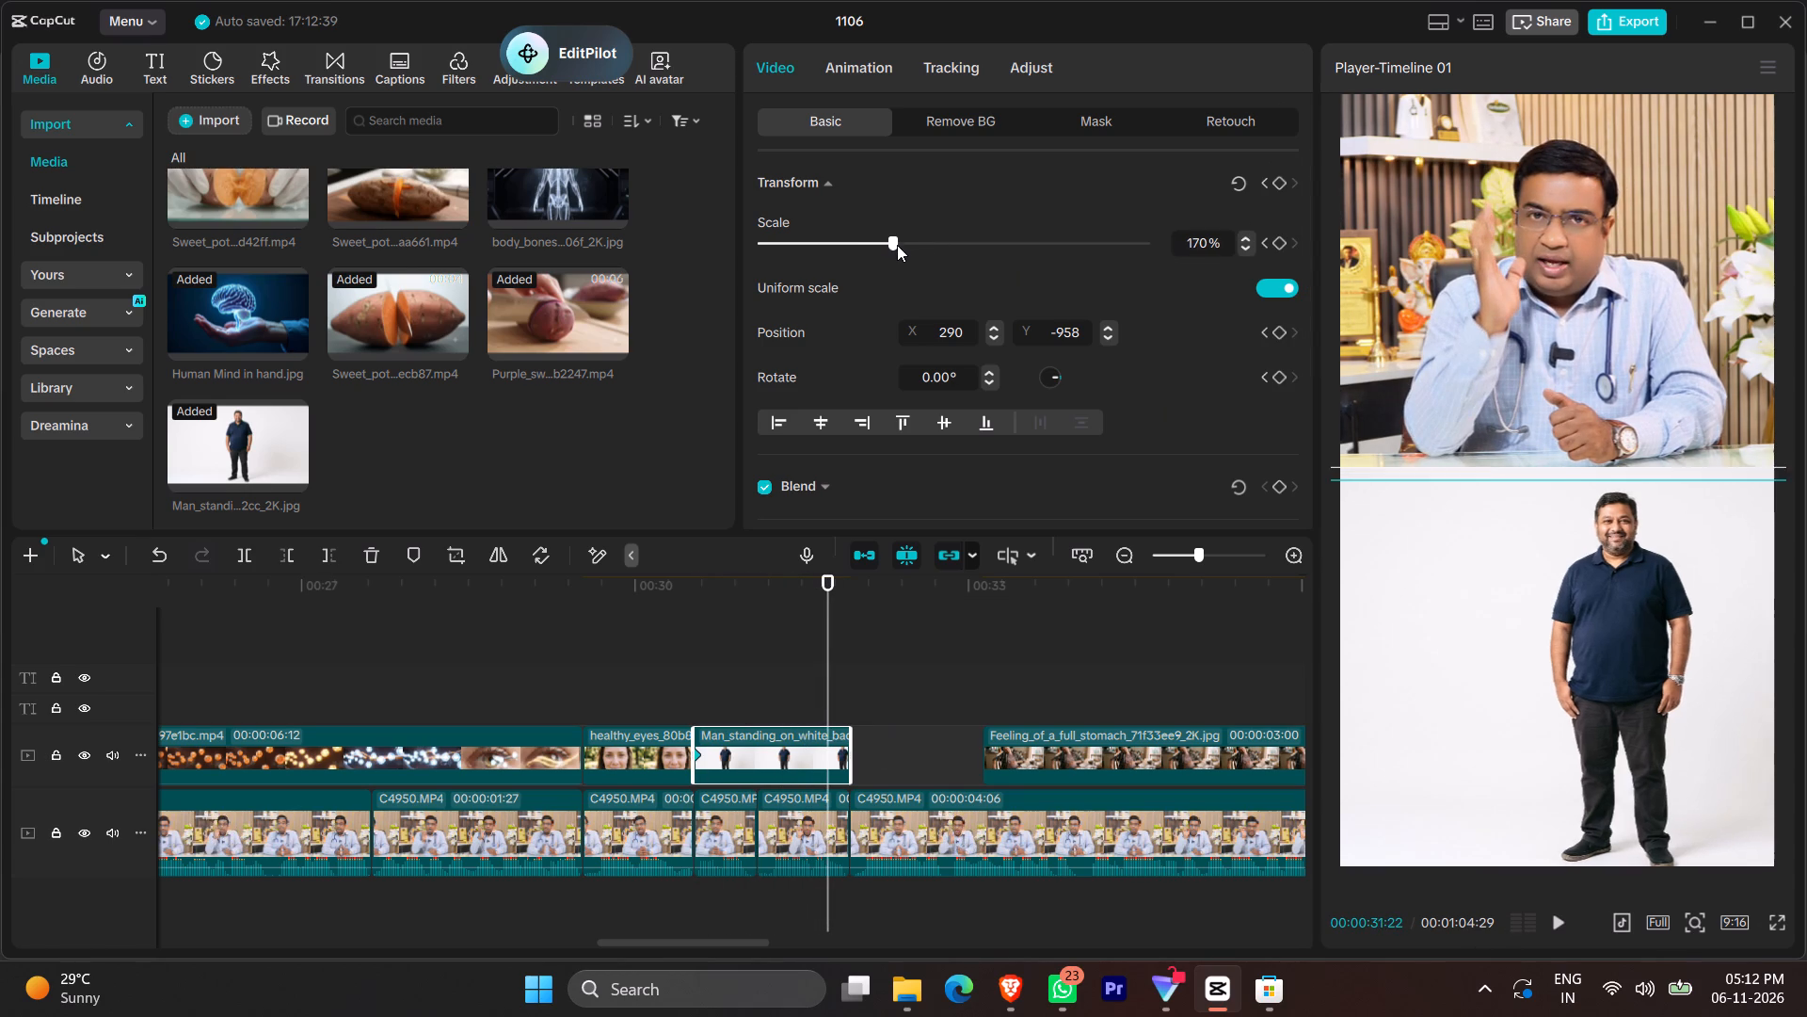
left_click_drag(897, 245, 899, 245)
left_click_drag(1645, 565, 1592, 590)
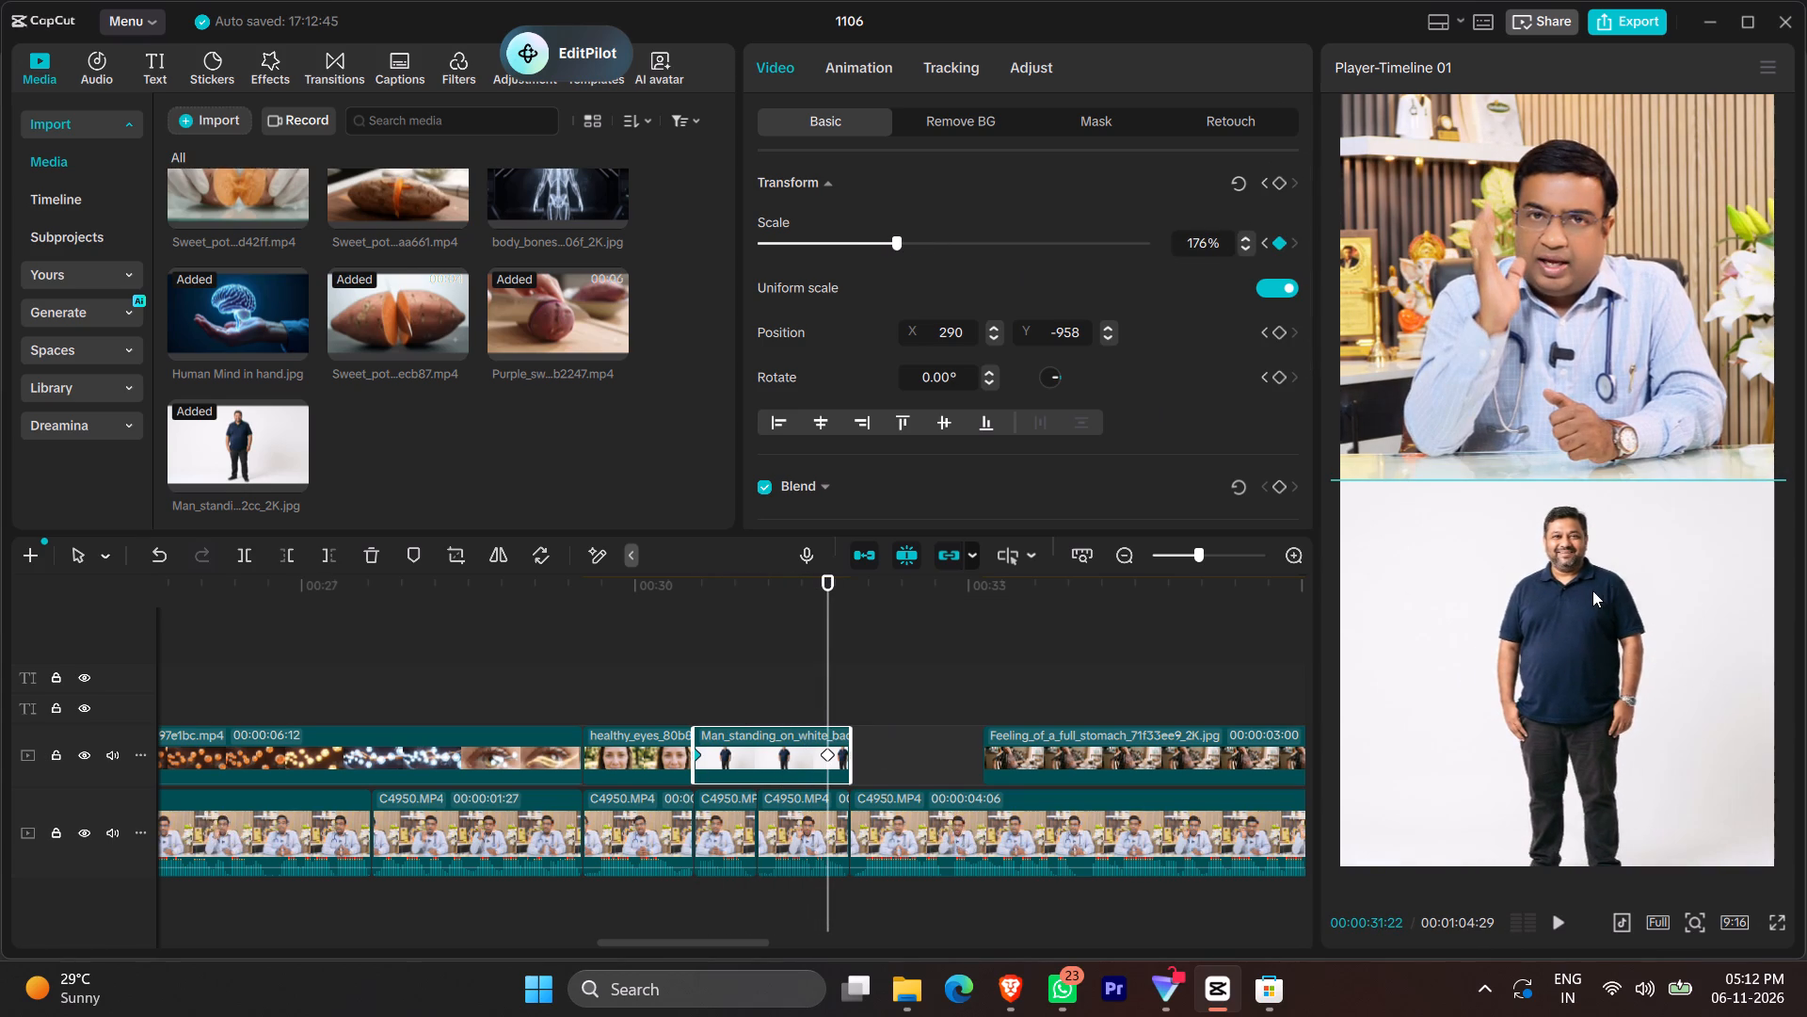
left_click_drag(1592, 590, 1591, 590)
left_click_drag(826, 755, 857, 754)
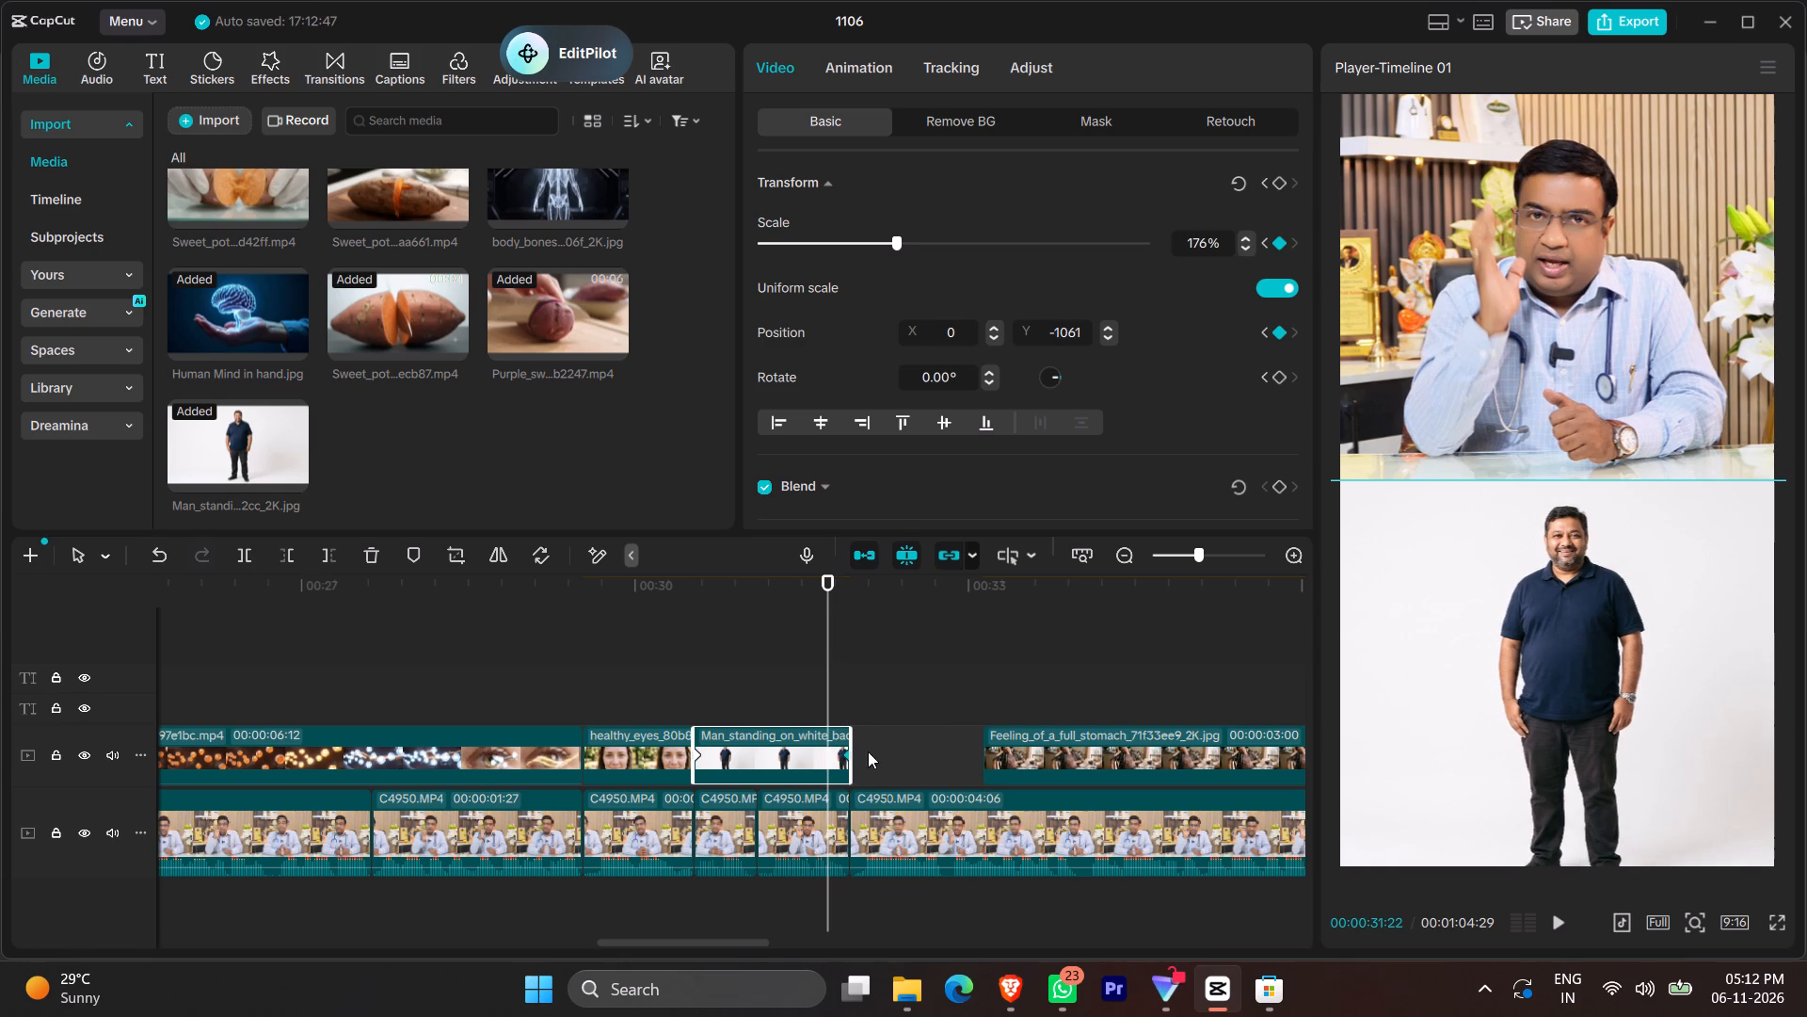
Play back the standing man image repeatedly from about 00:00:30:11 to check its keyframed movement against the narration.
left_click(675, 685)
key("space")
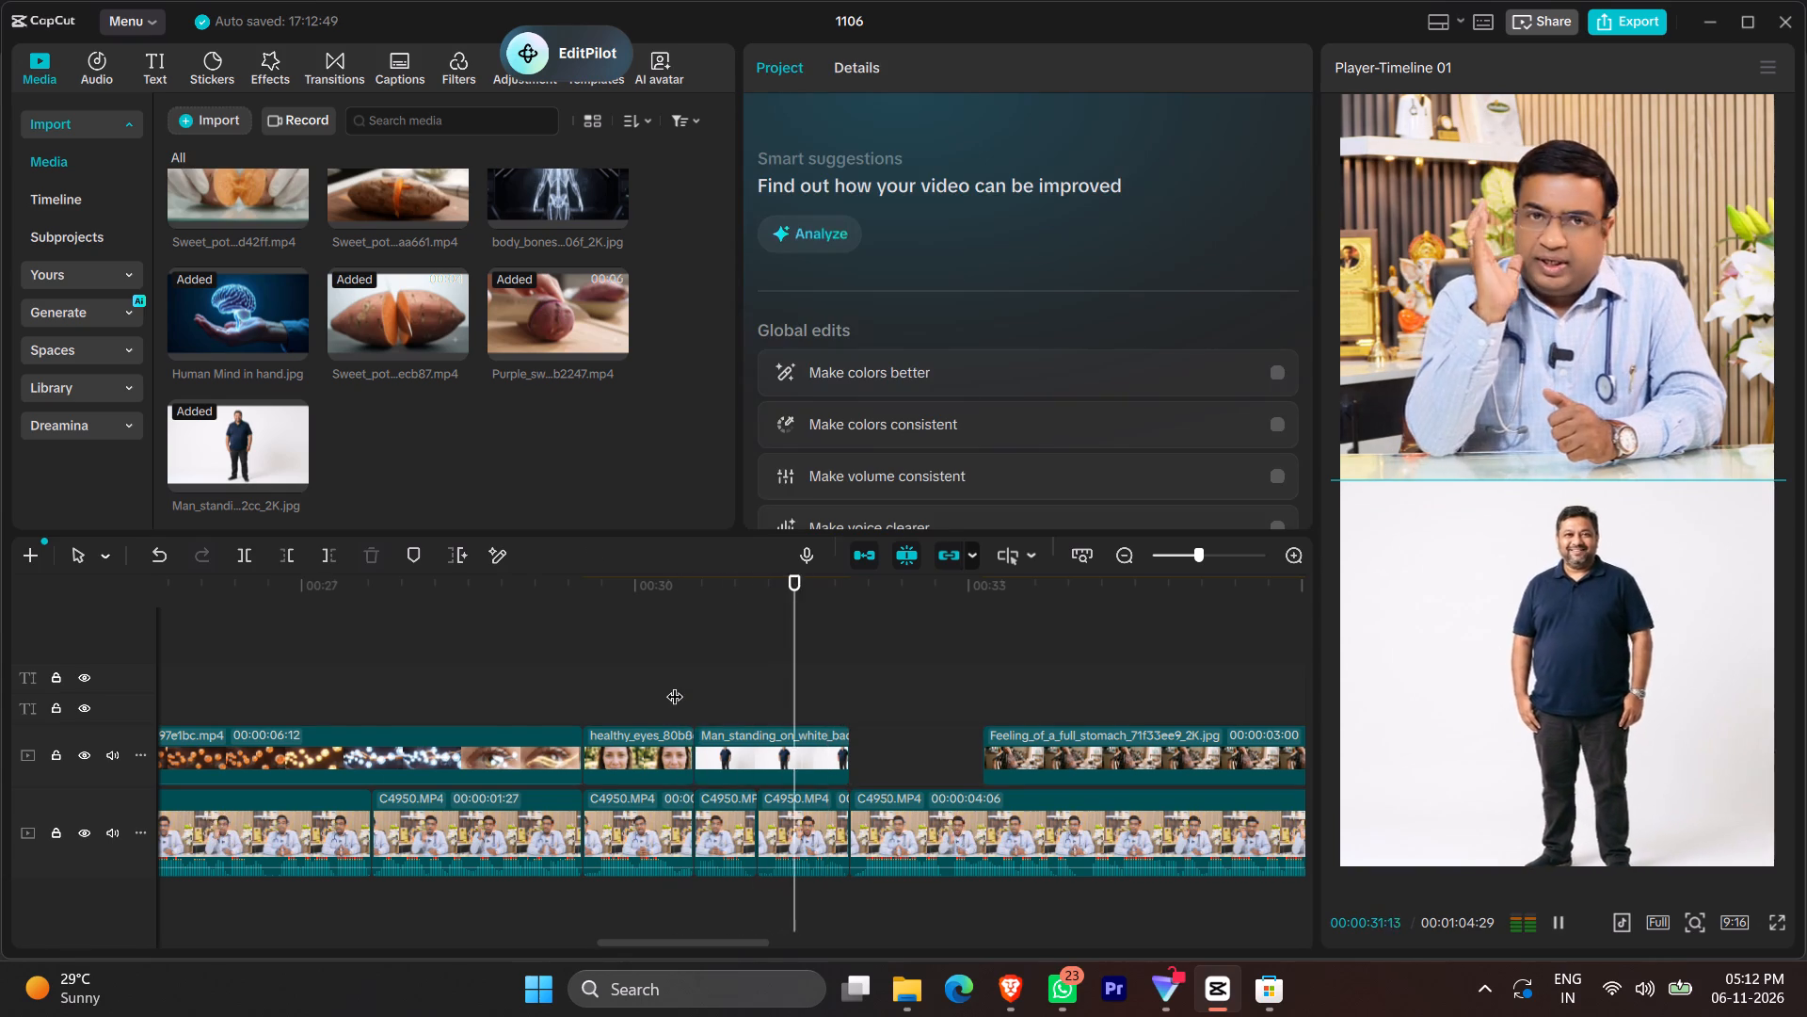
left_click(675, 685)
key("space")
left_click(675, 685)
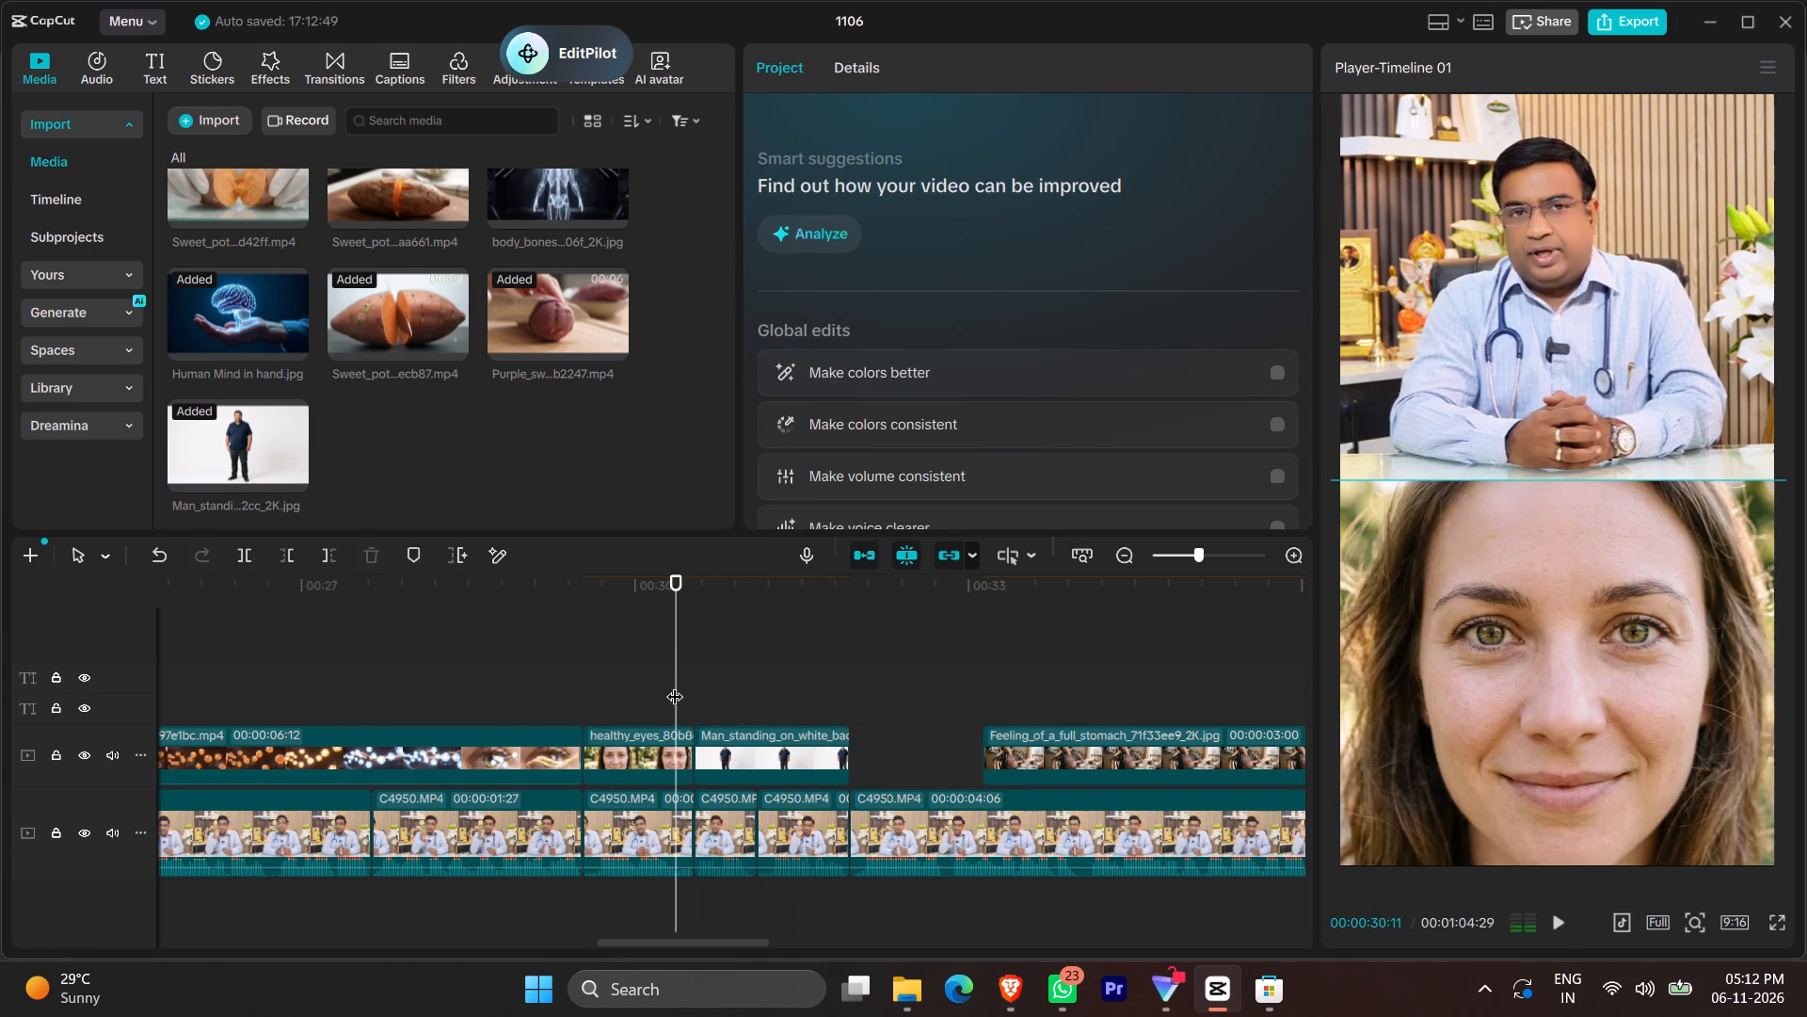
key("space")
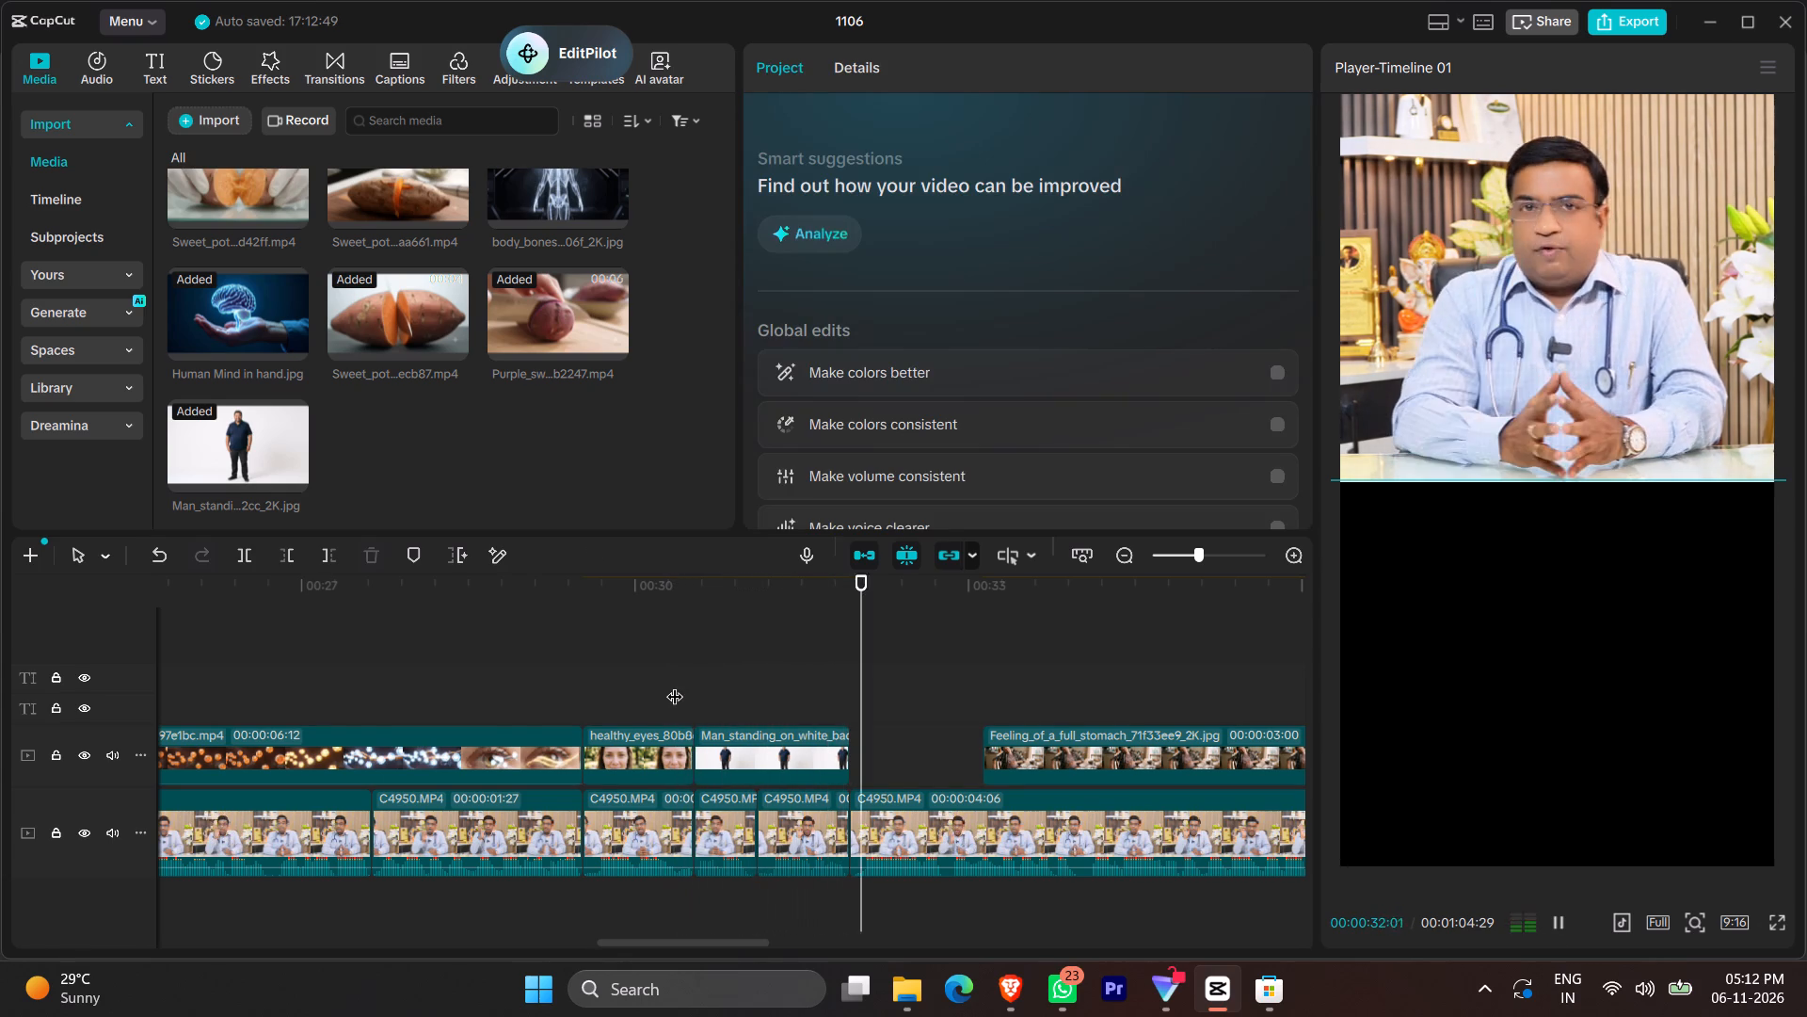
key("space")
left_click(675, 685)
key("space")
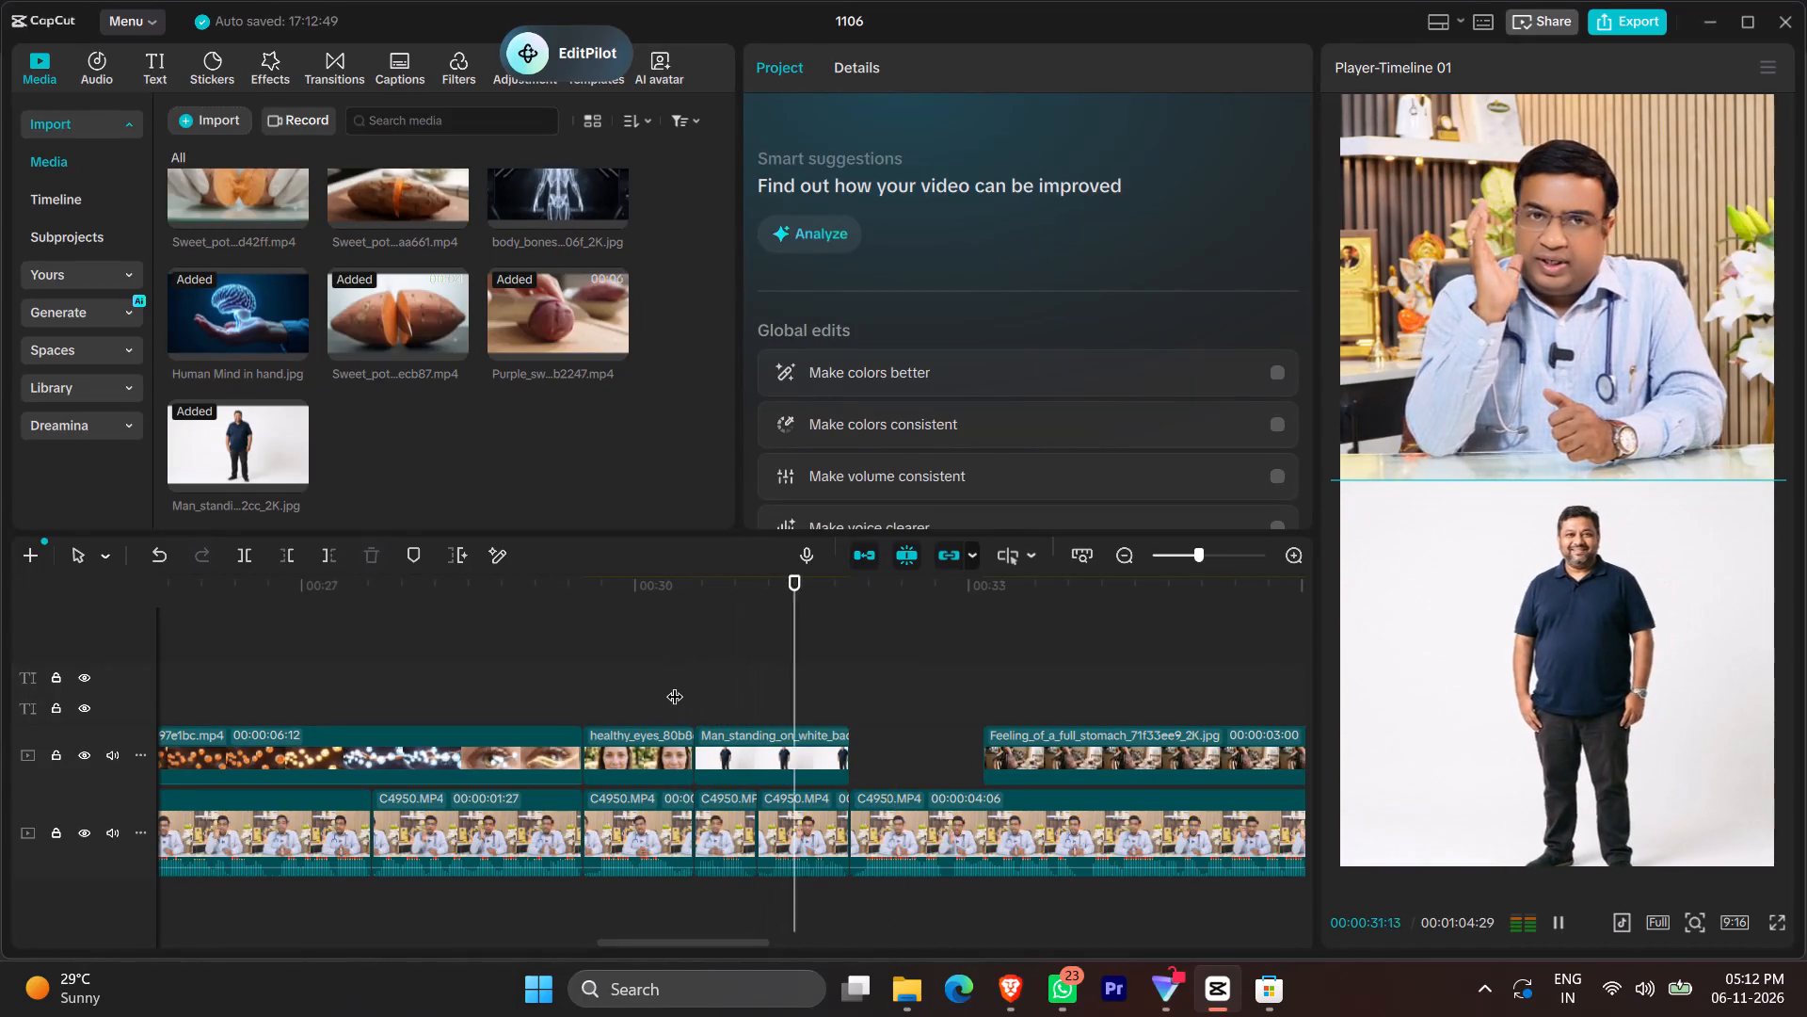
Play back the standing man image, the empty gap after it and the start of the full-stomach image against the narration.
key("space")
key("space")
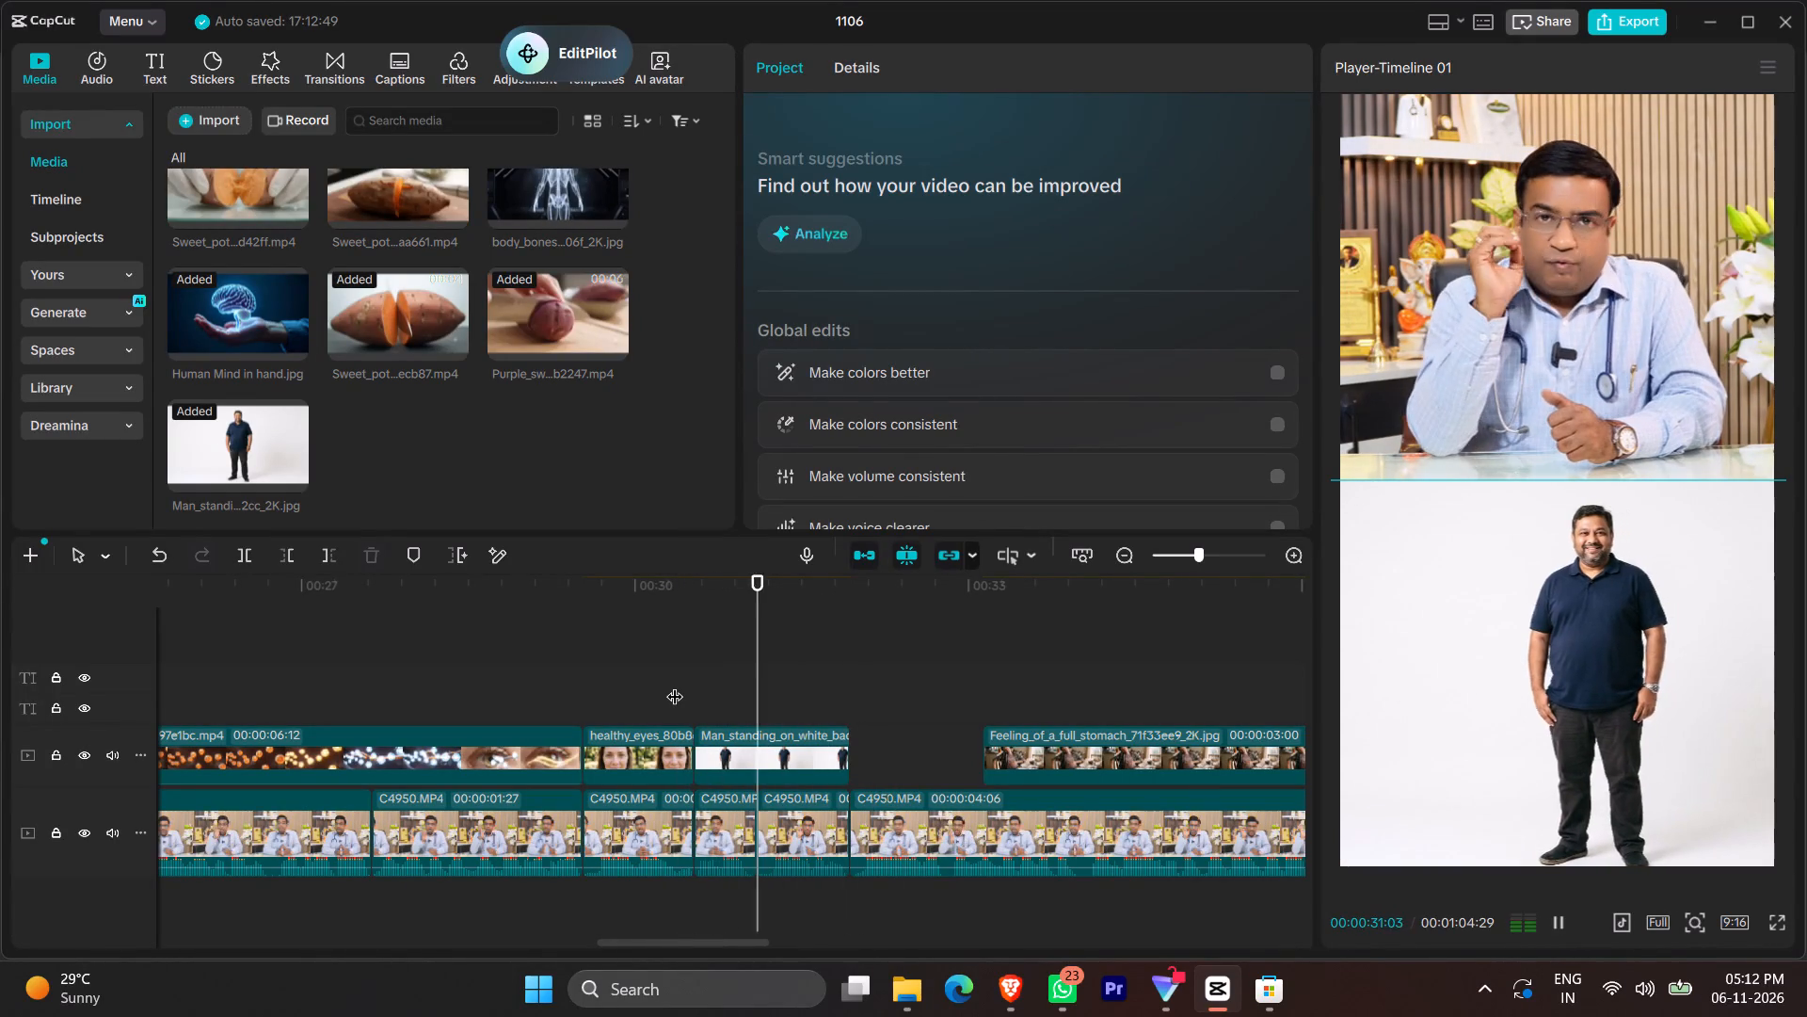
key("space")
key("space")
key("space")
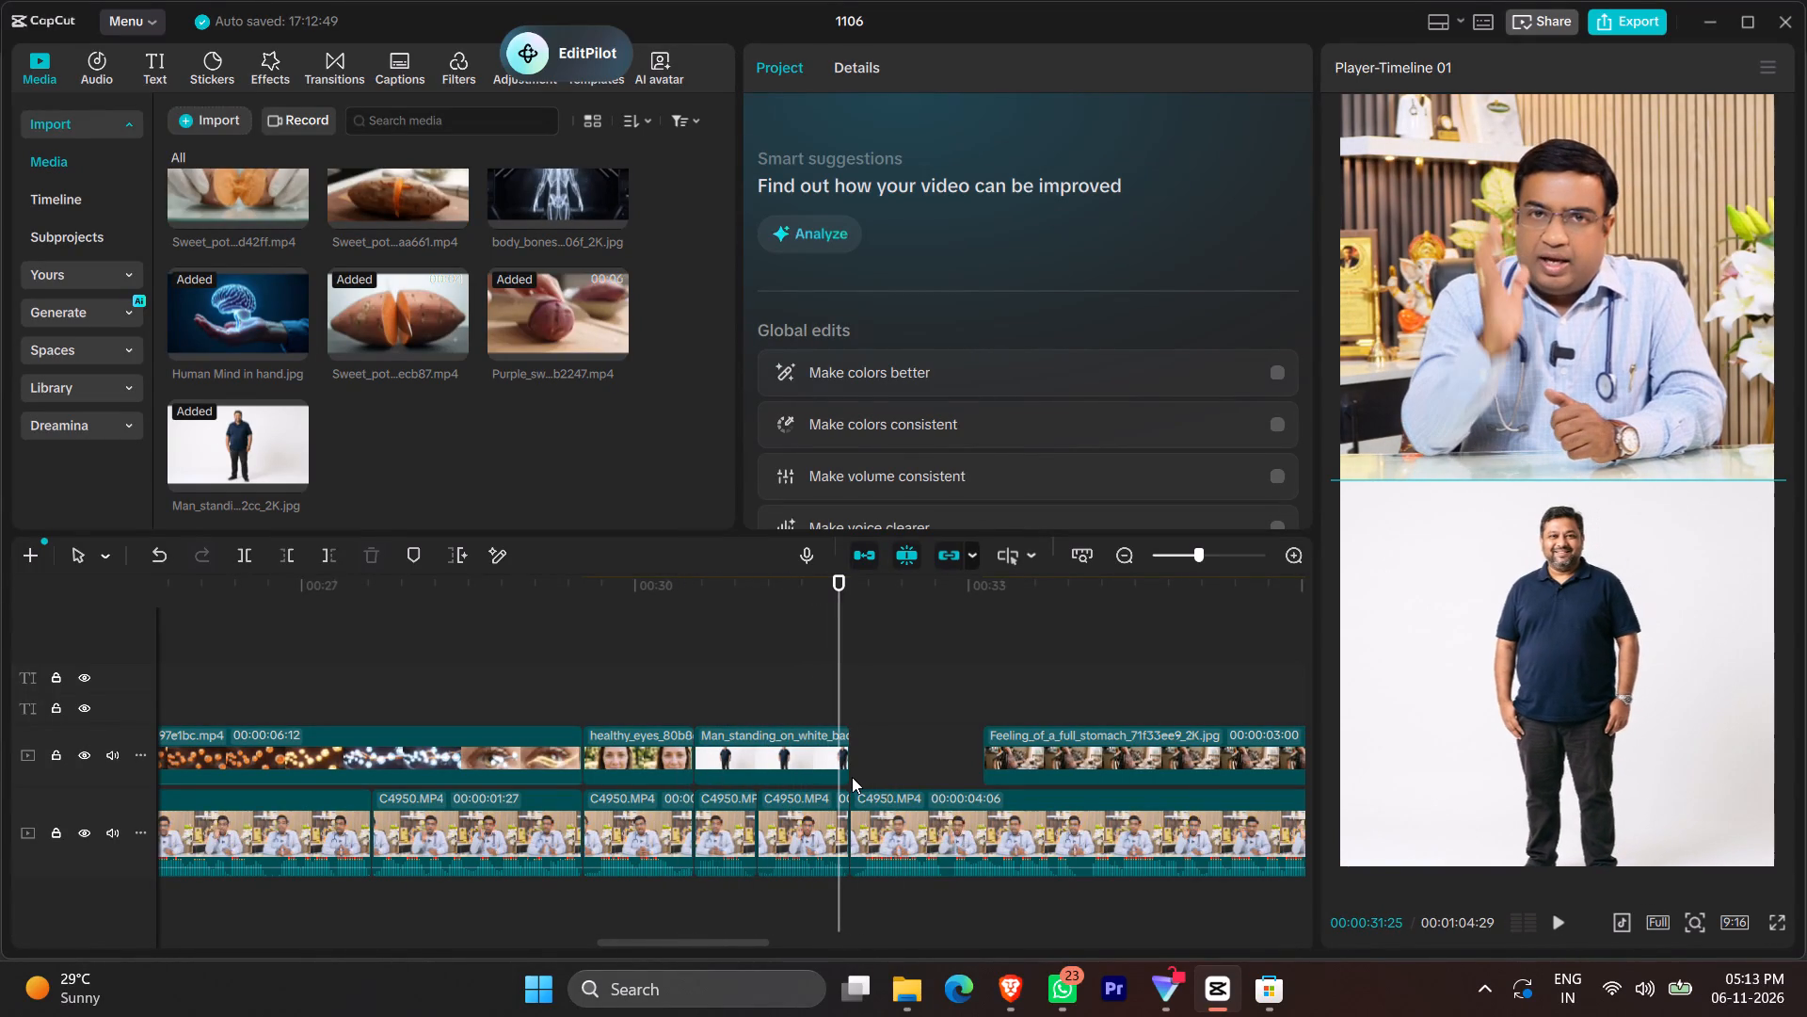
left_click(738, 678)
left_click(656, 655)
key("space")
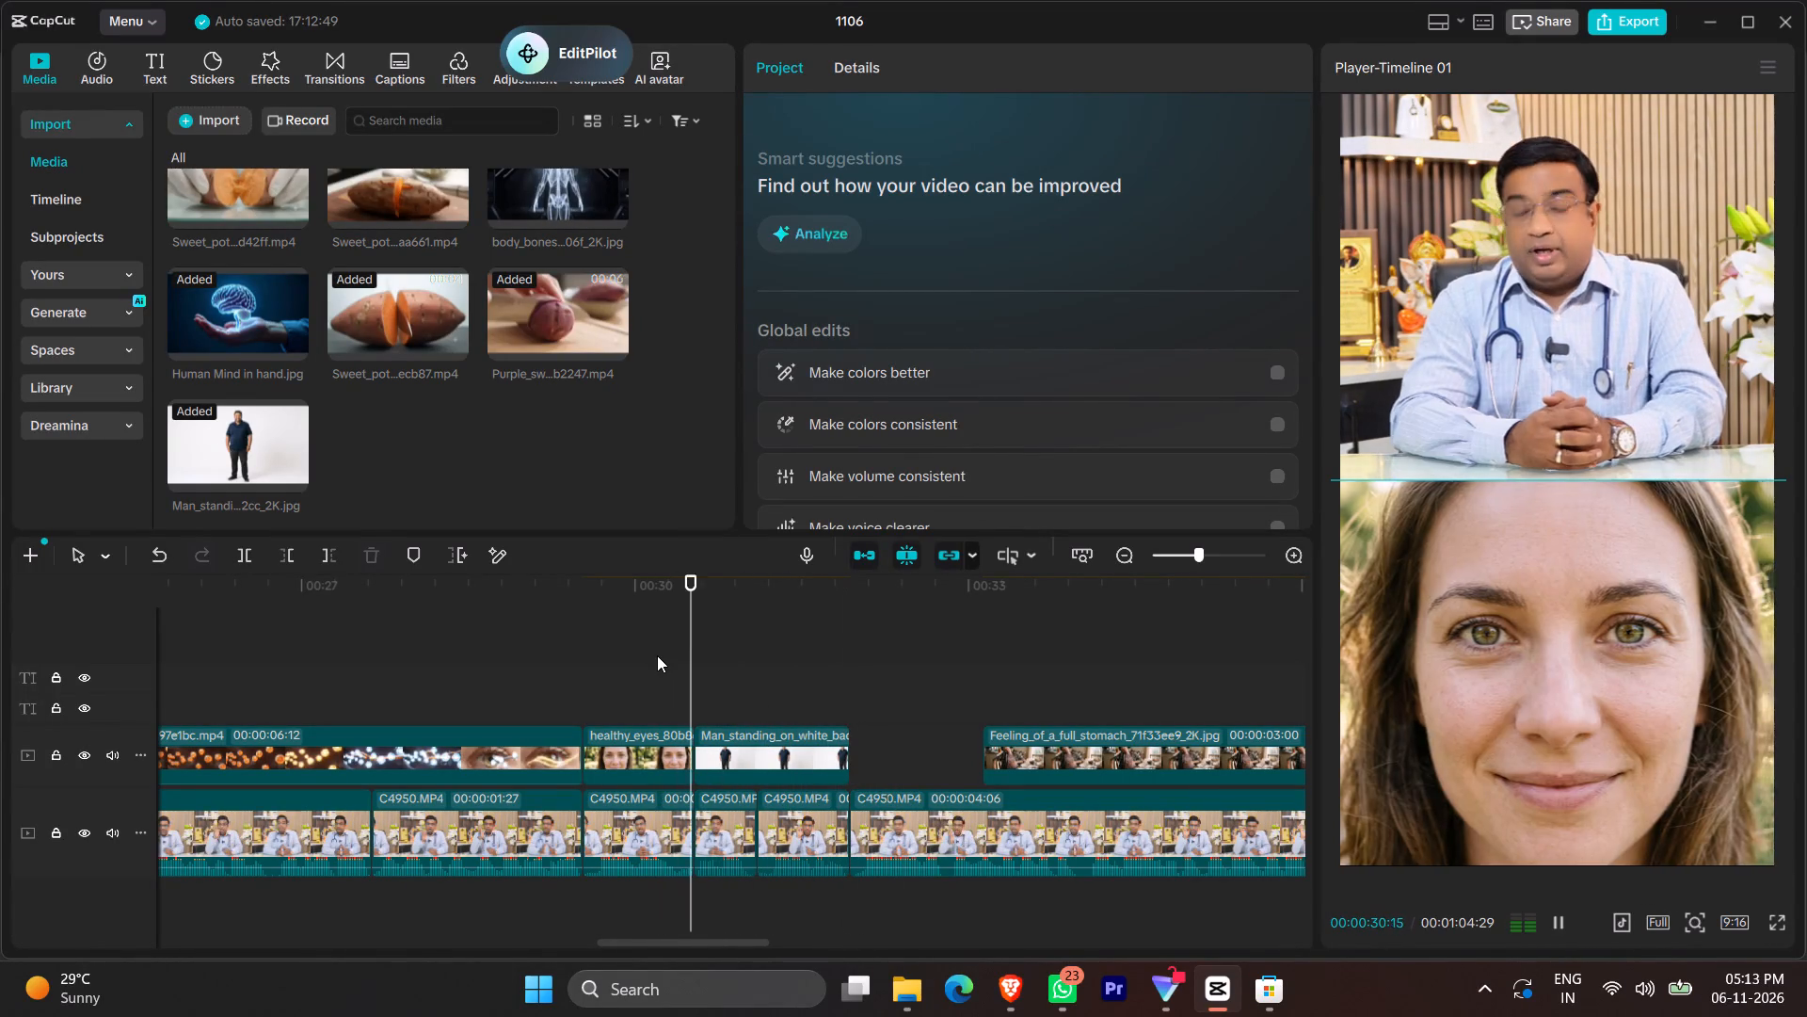
key("space")
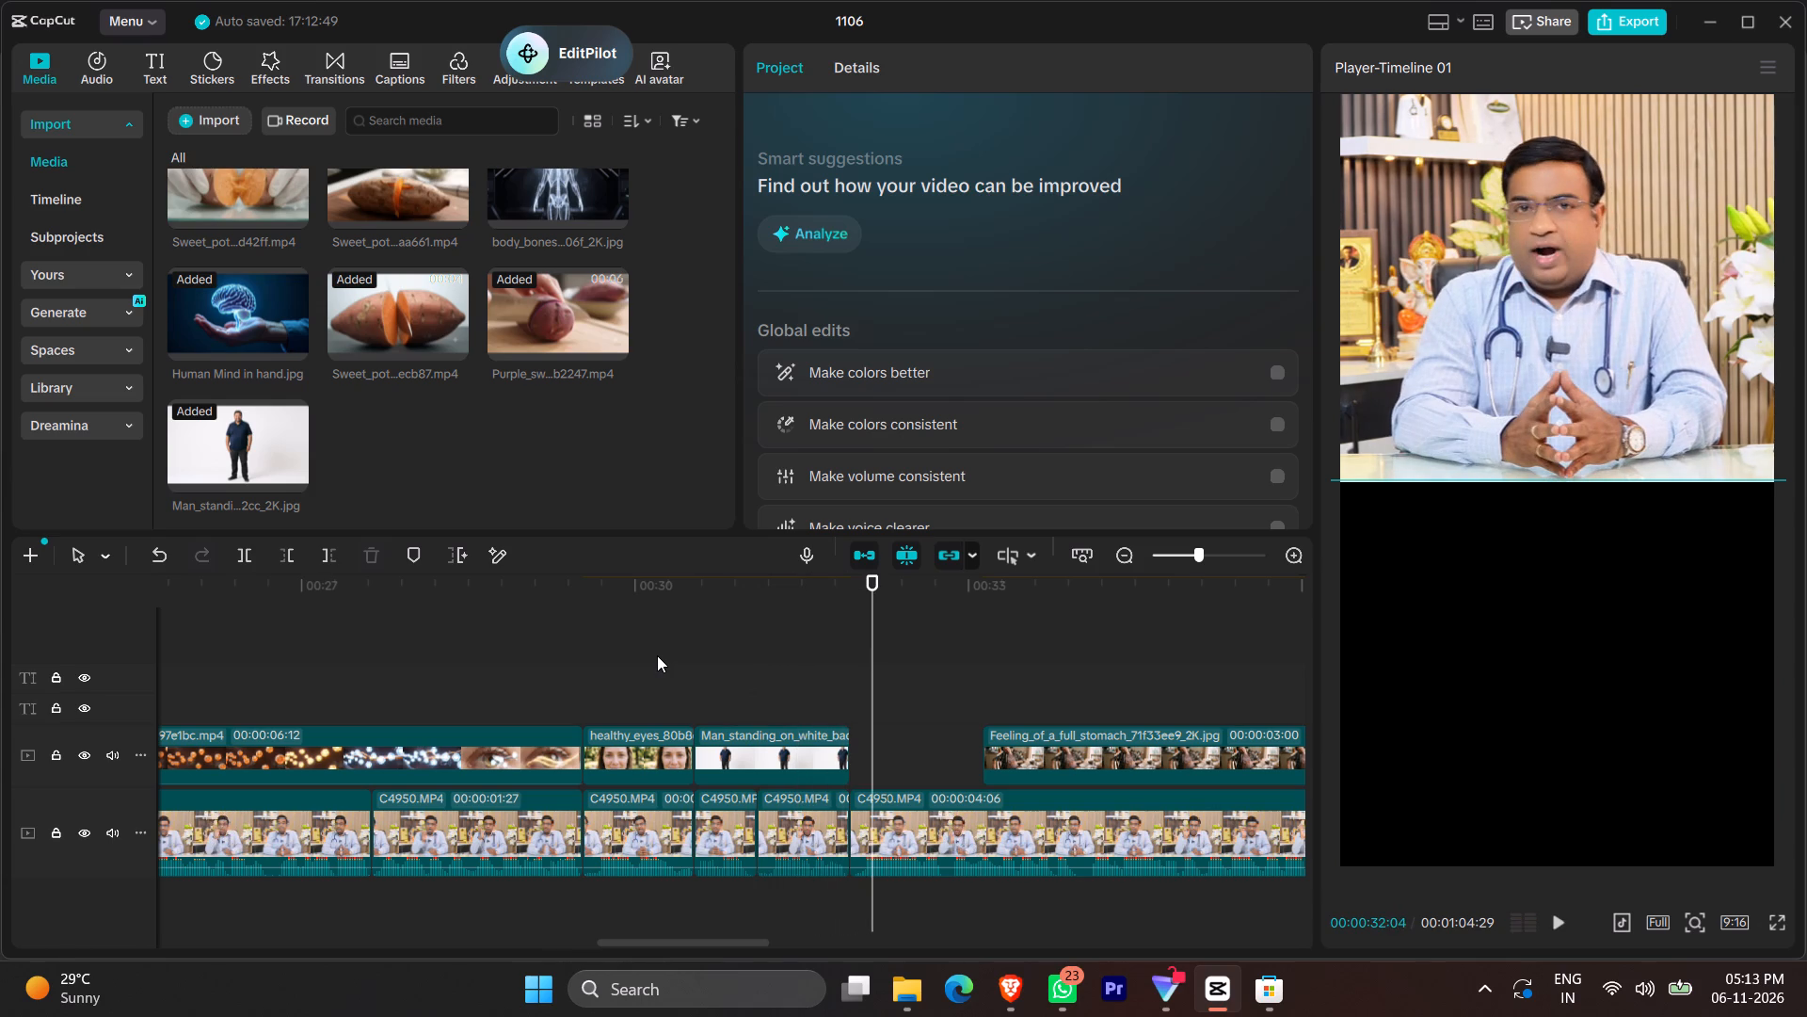
key("space")
key("space")
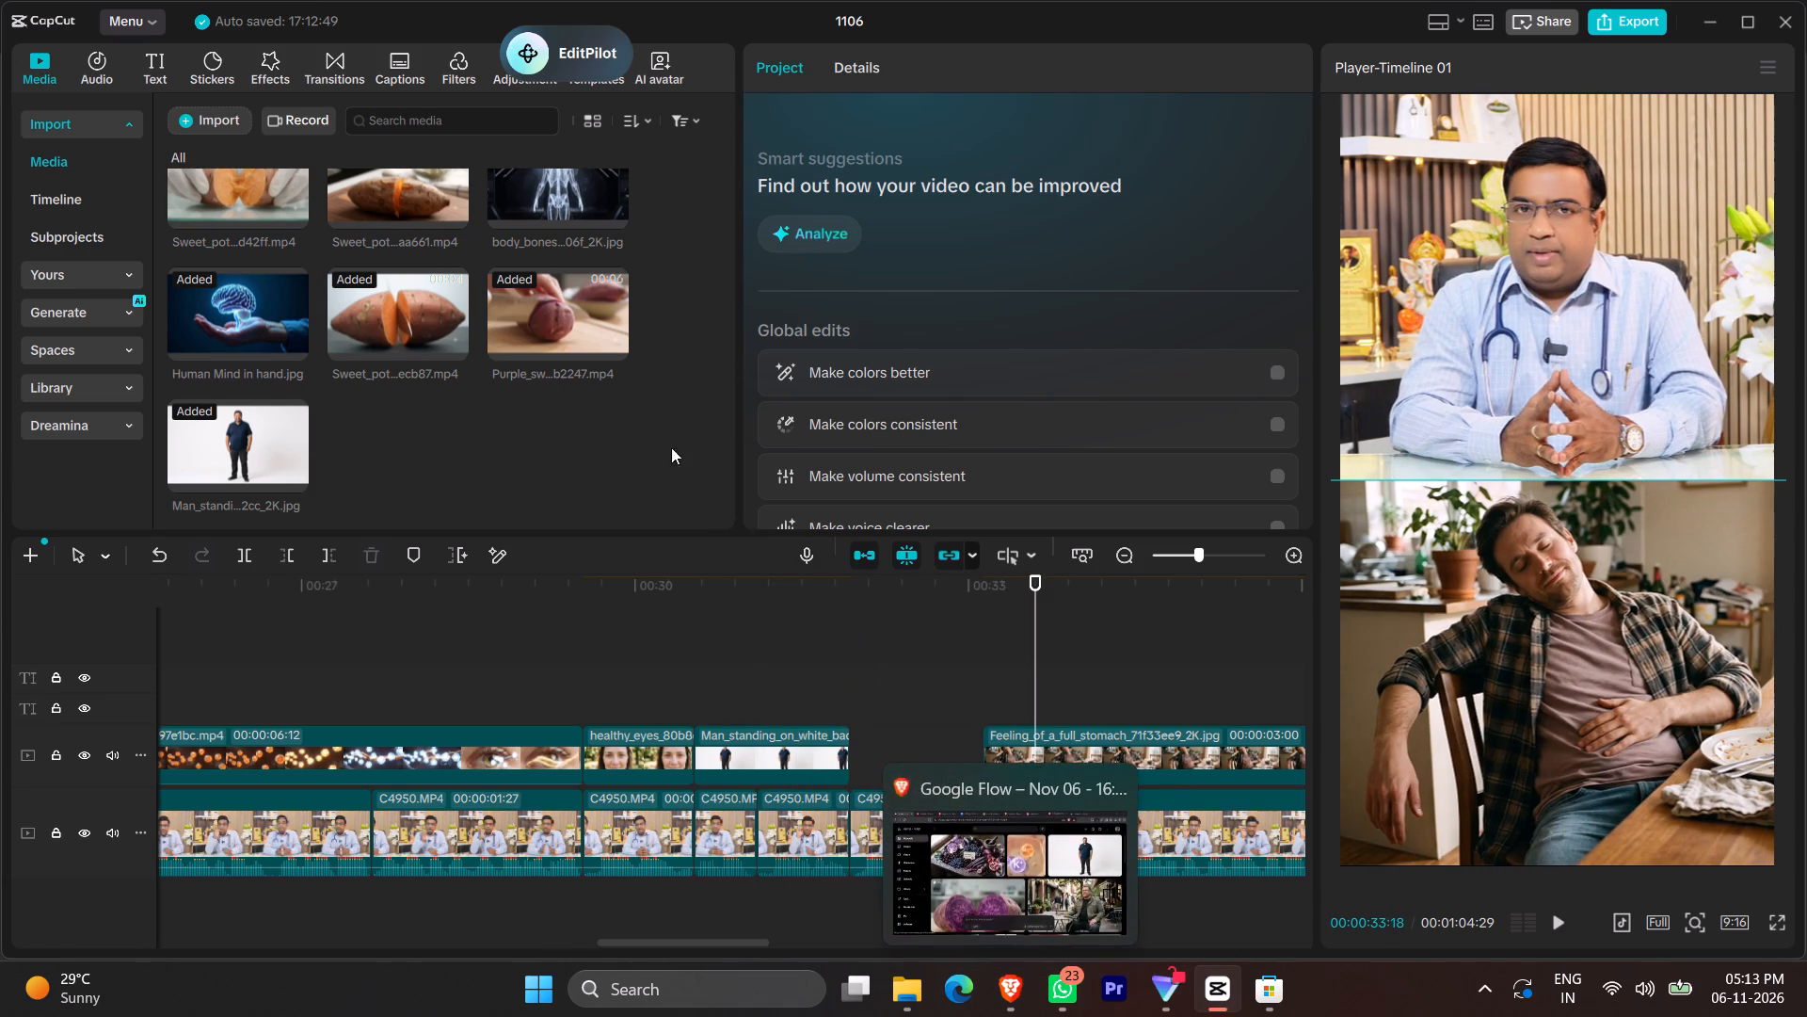
Preview library clips for the gap and place Sweet_potato_health_benefits_video (1).mp4 on a track above it, starting where the standing man image ends.
left_click(408, 315)
left_click(554, 315)
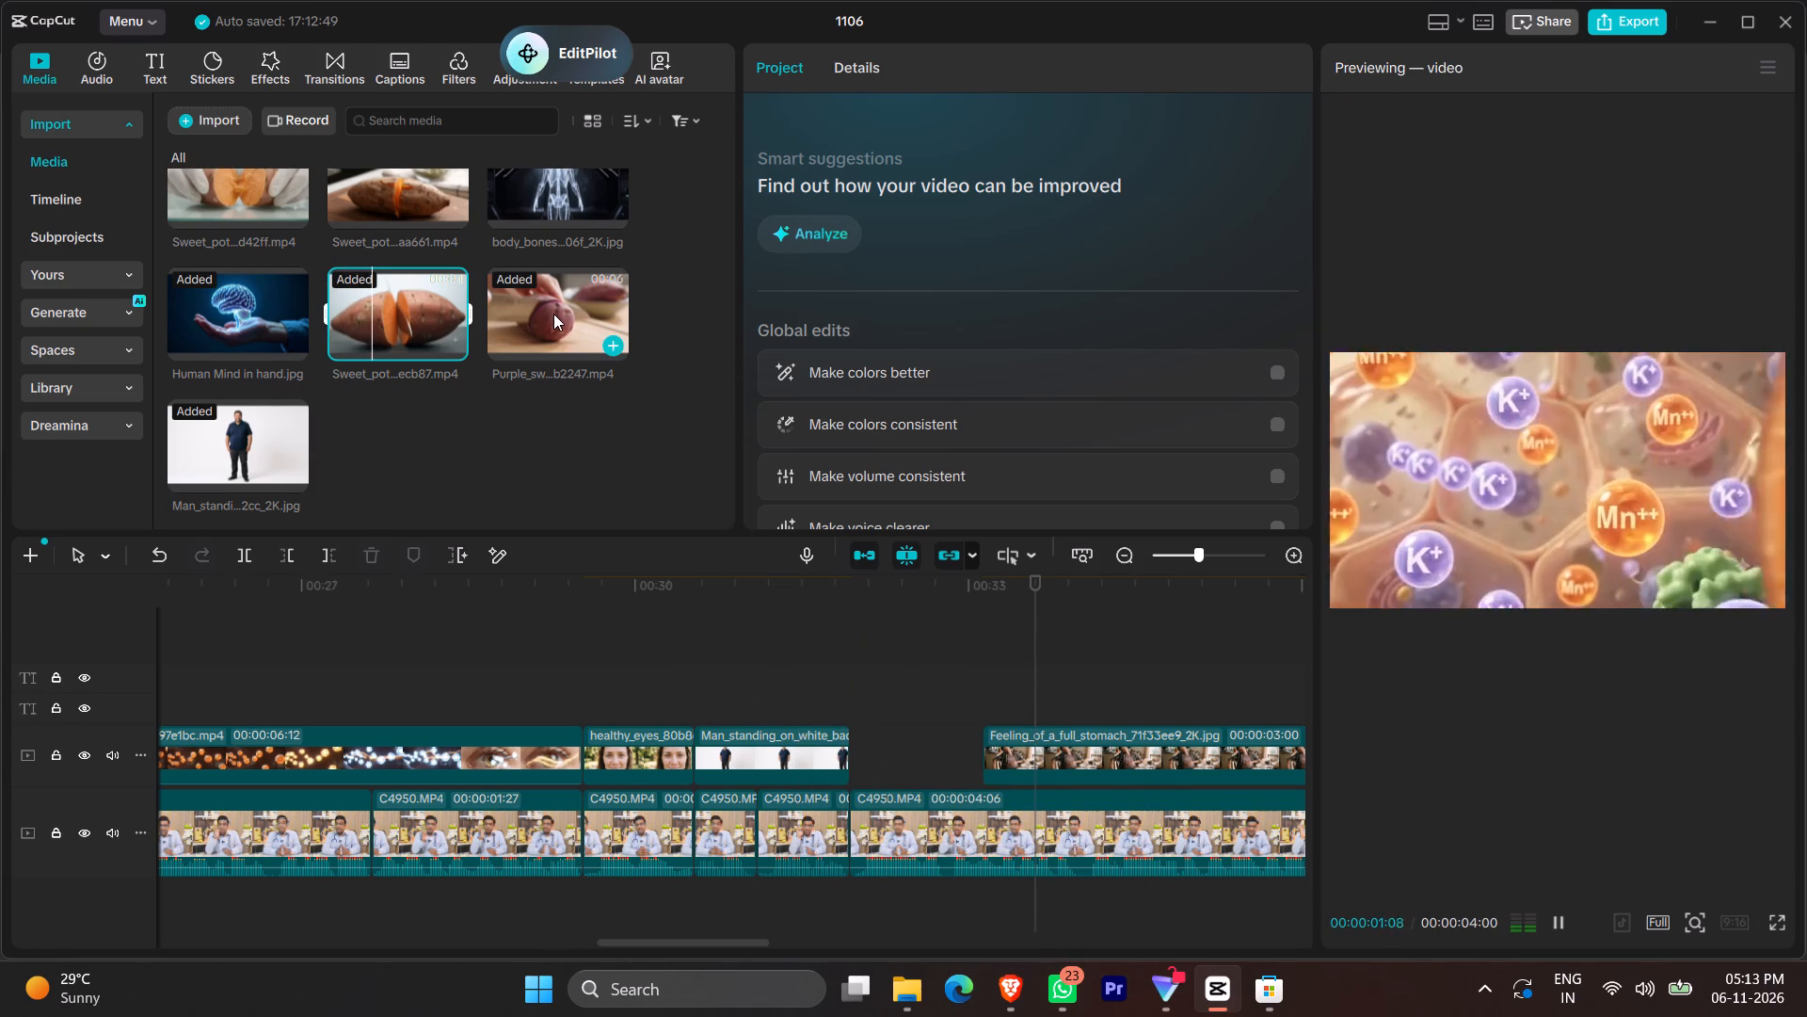
scroll(552, 352, "up", 1)
left_click(412, 254)
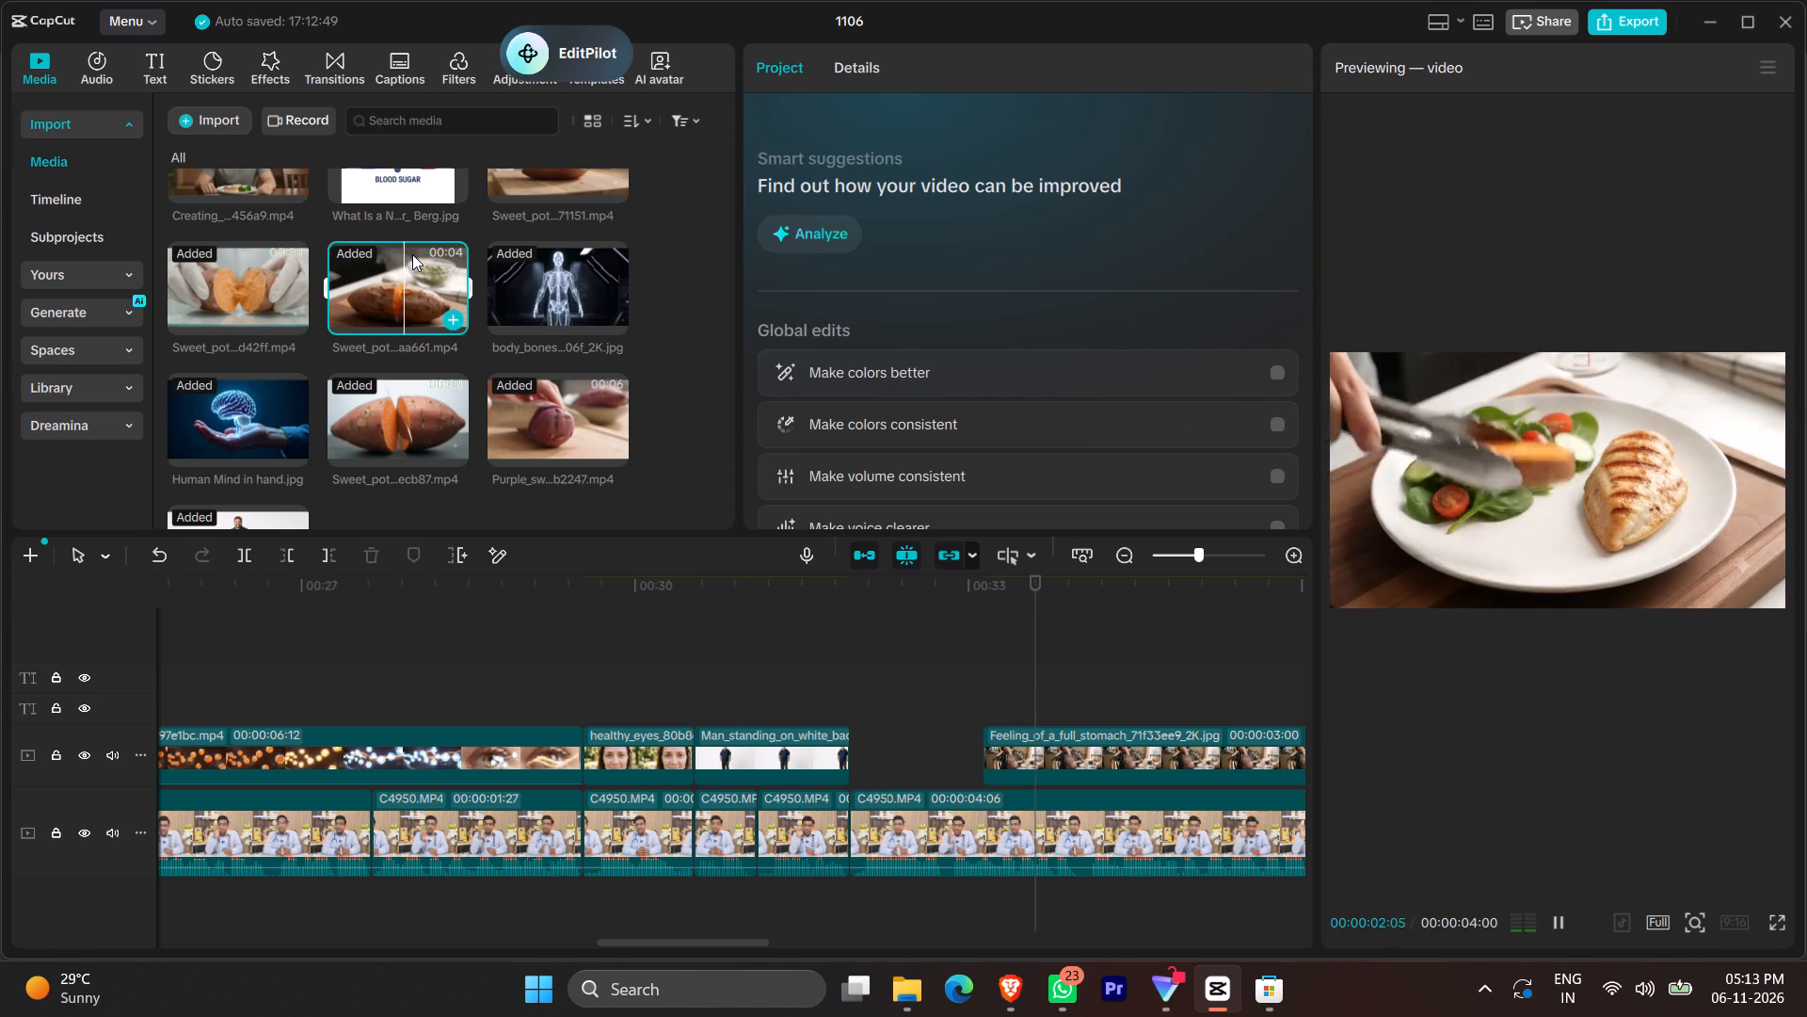
scroll(412, 254, "up", 1)
left_click(220, 397)
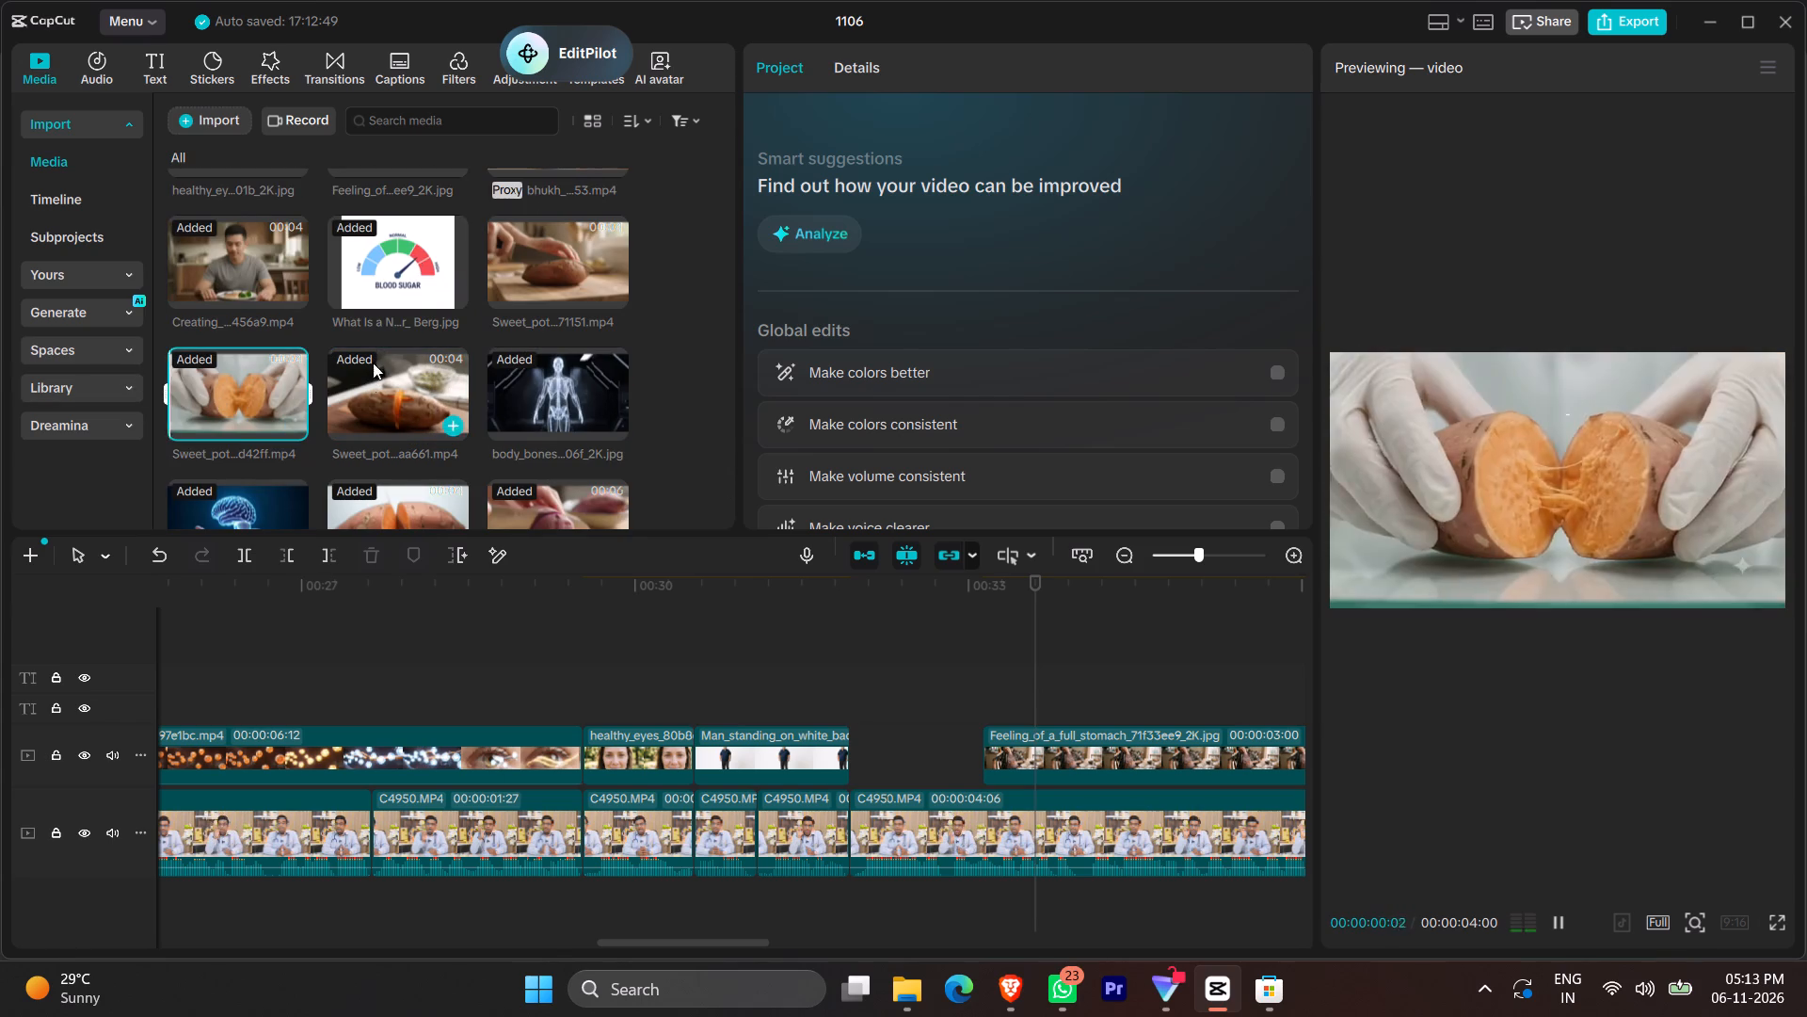
left_click(528, 226)
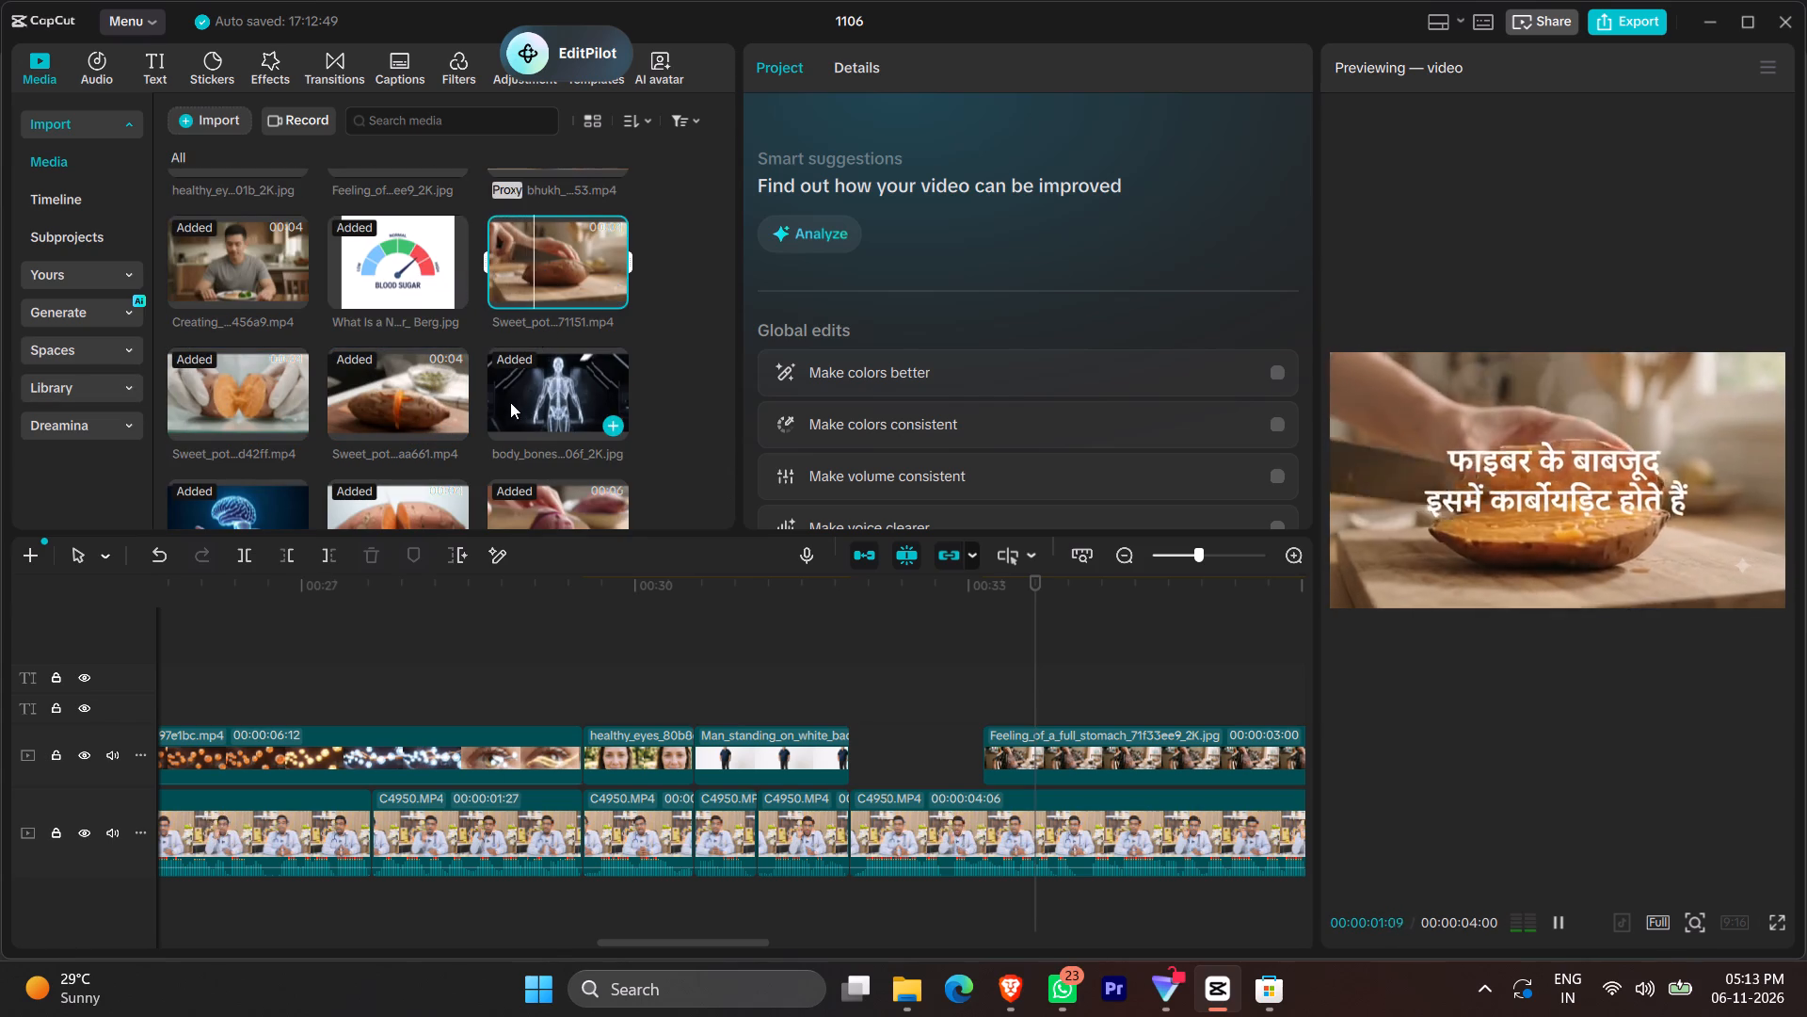
scroll(506, 411, "up", 3)
scroll(489, 364, "down", 1)
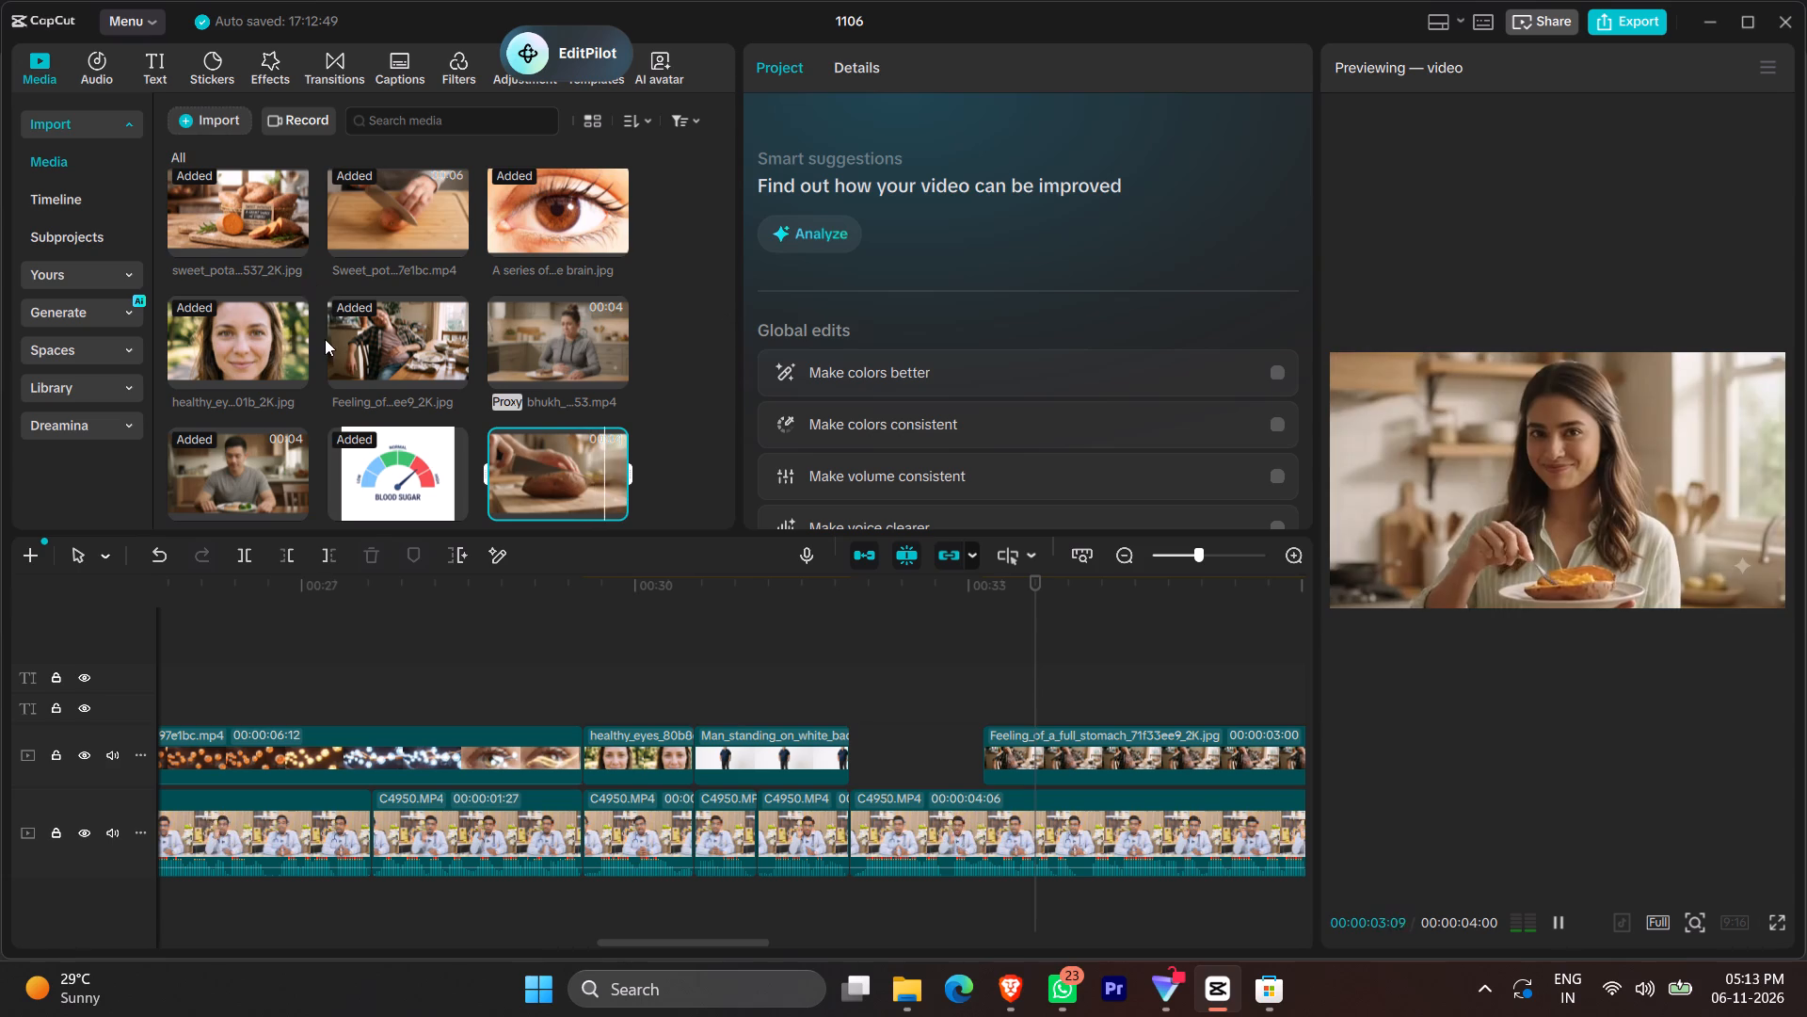
scroll(325, 347, "down", 1)
scroll(325, 348, "up", 2)
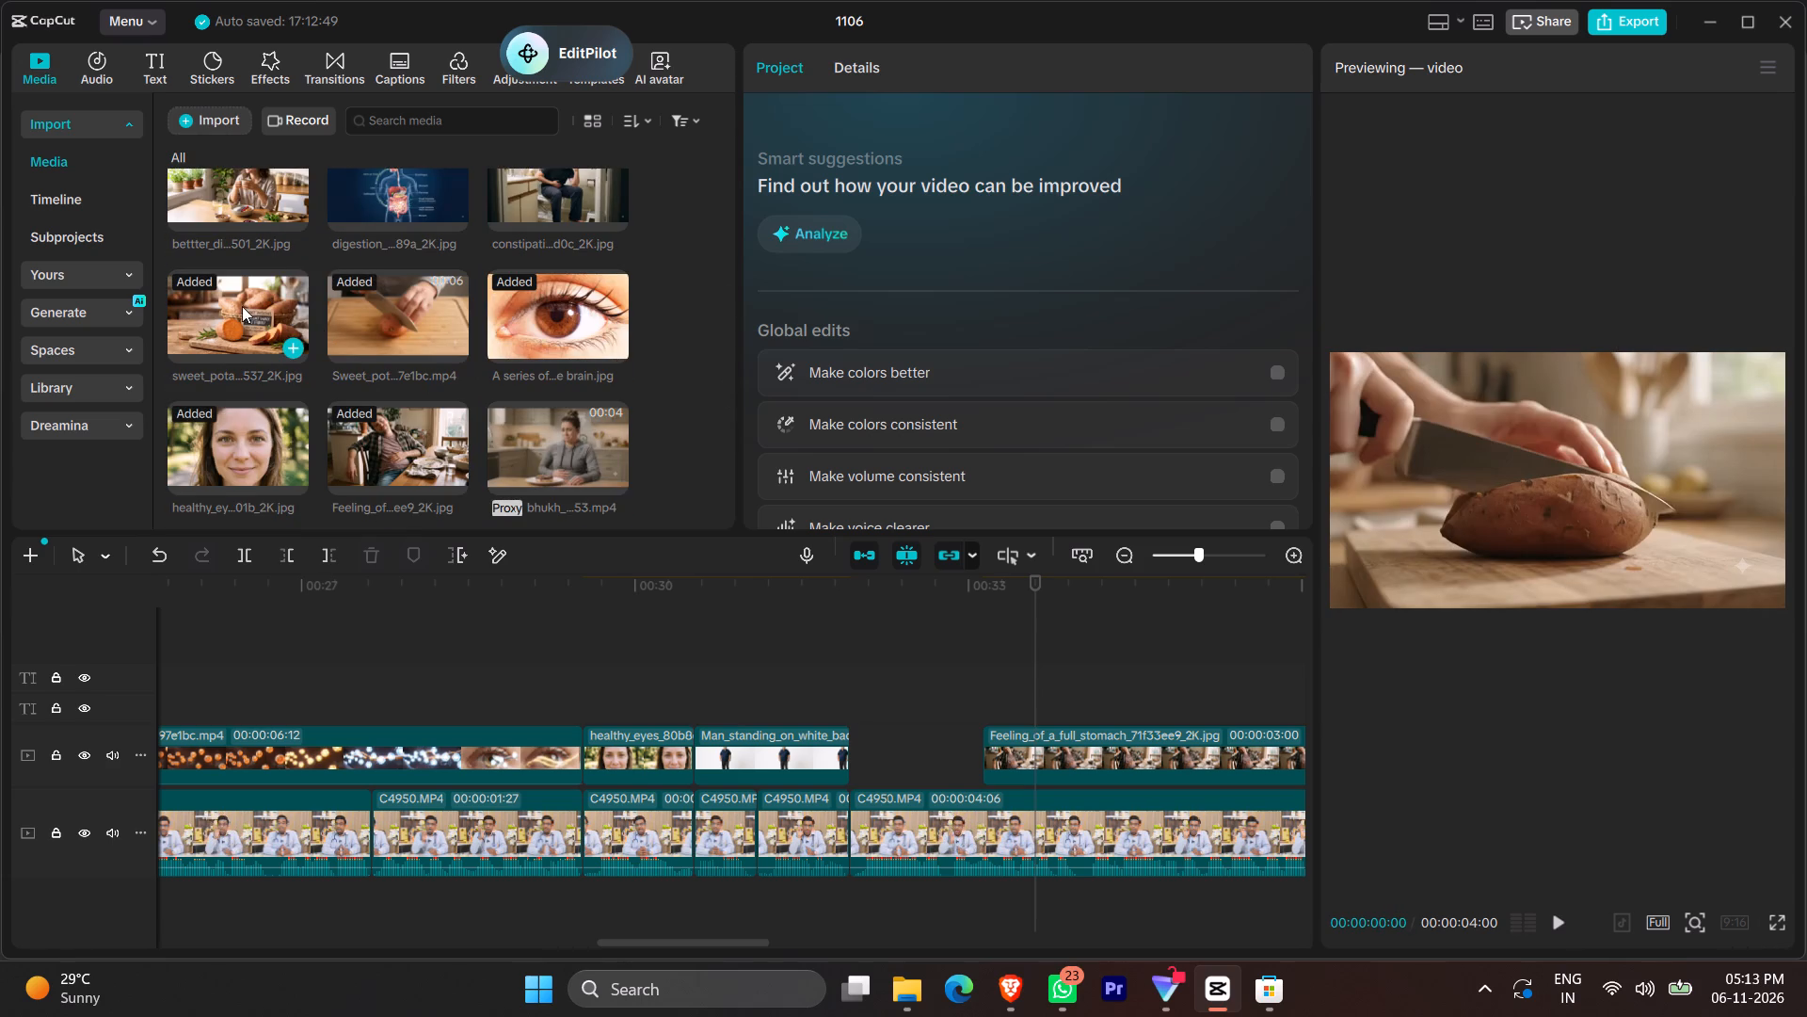
scroll(509, 512, "up", 1)
scroll(1099, 729, "down", 4, "ctrl")
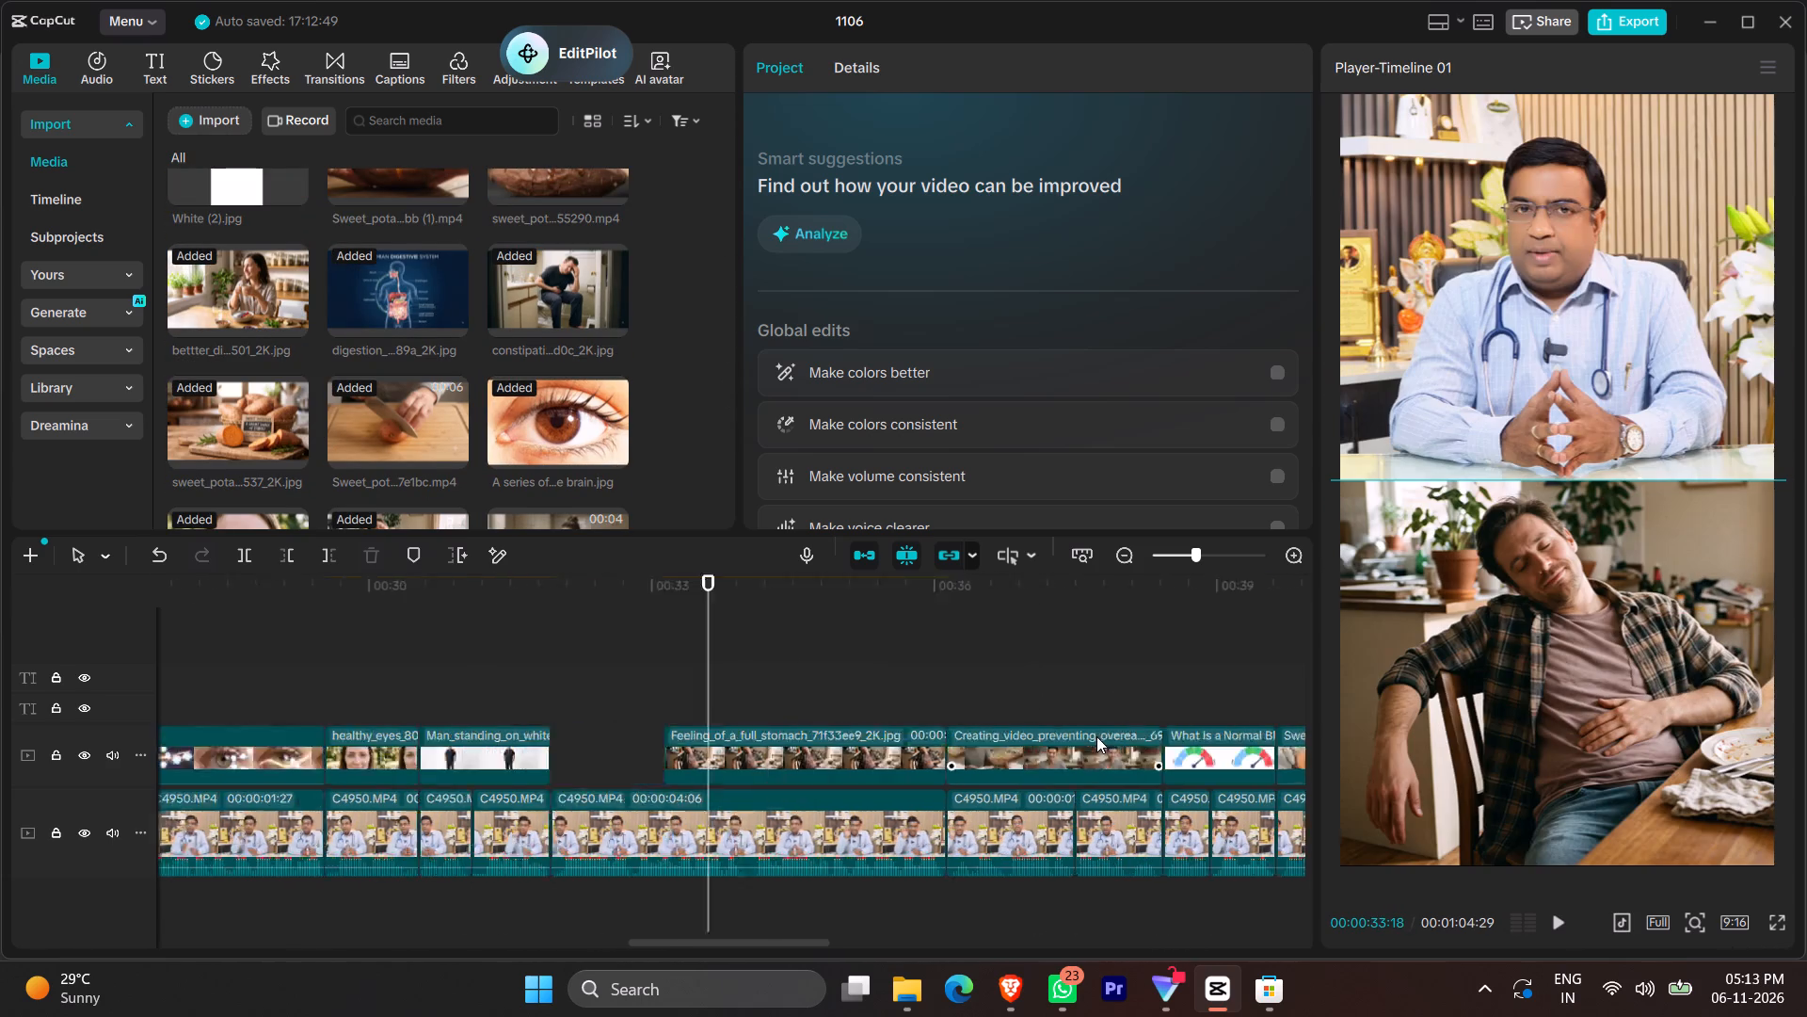
left_click(255, 427)
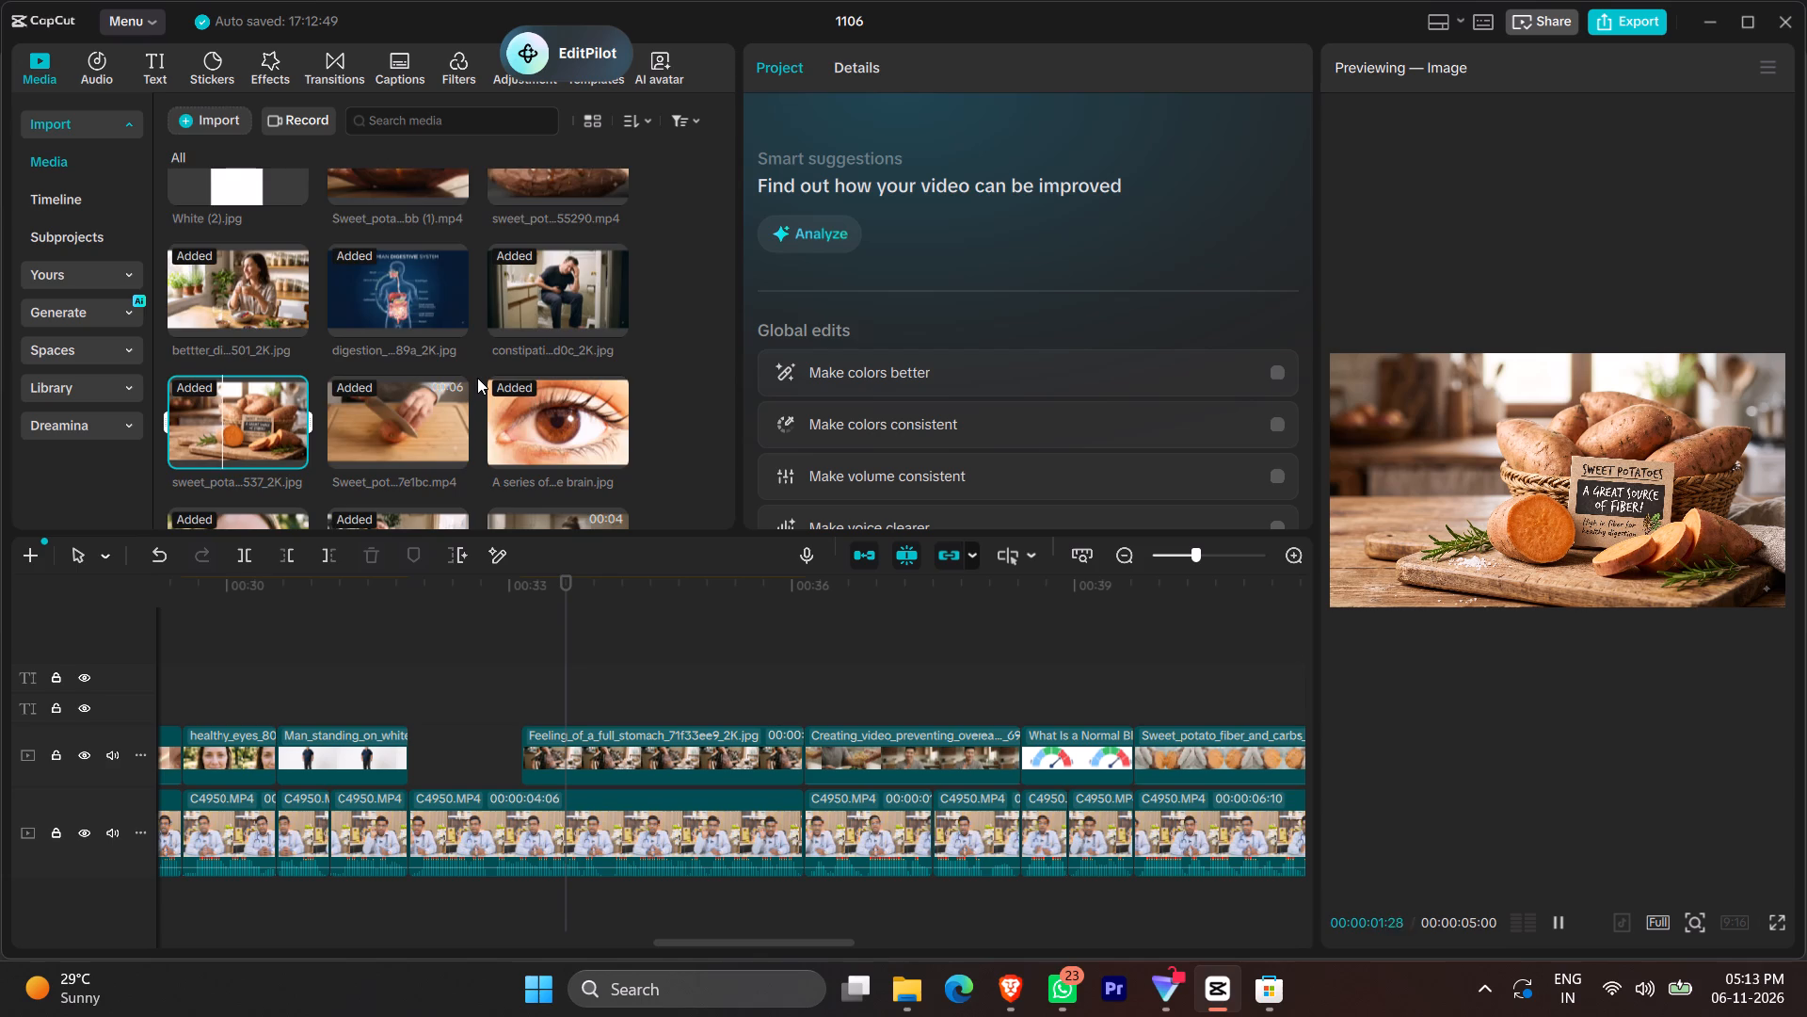
scroll(477, 378, "up", 1)
left_click(423, 260)
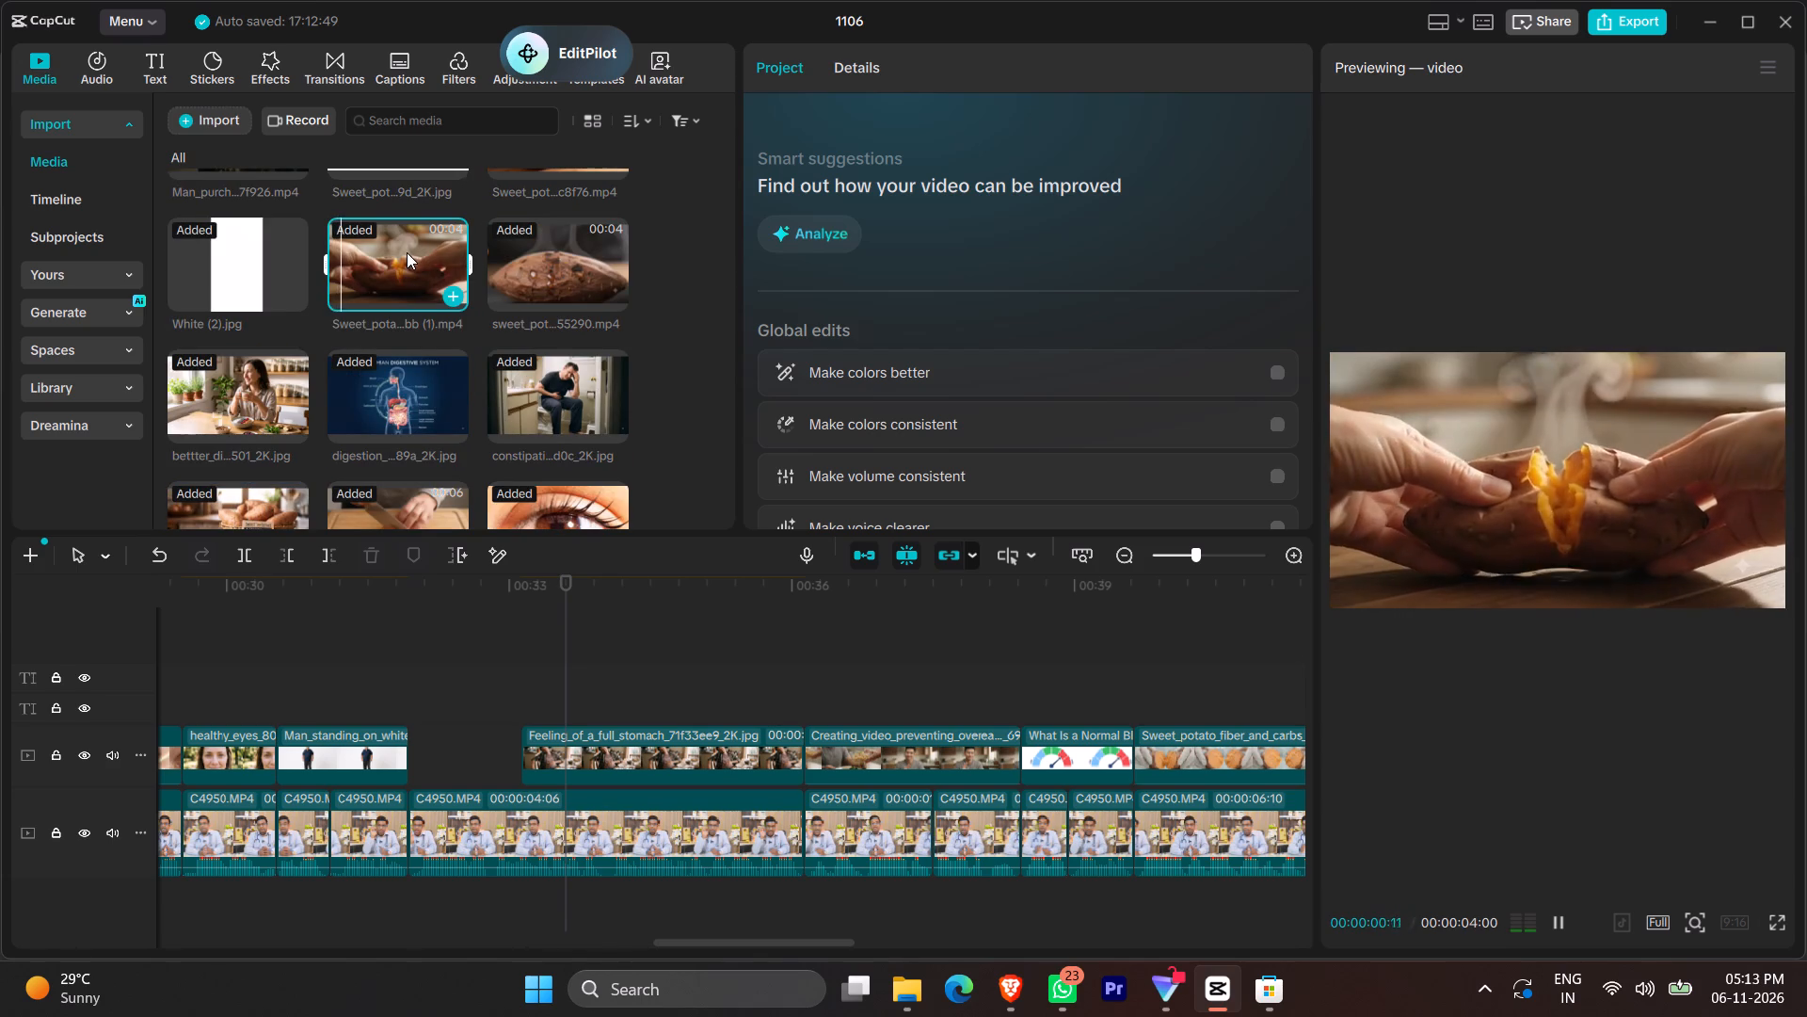
left_click_drag(407, 252, 404, 702)
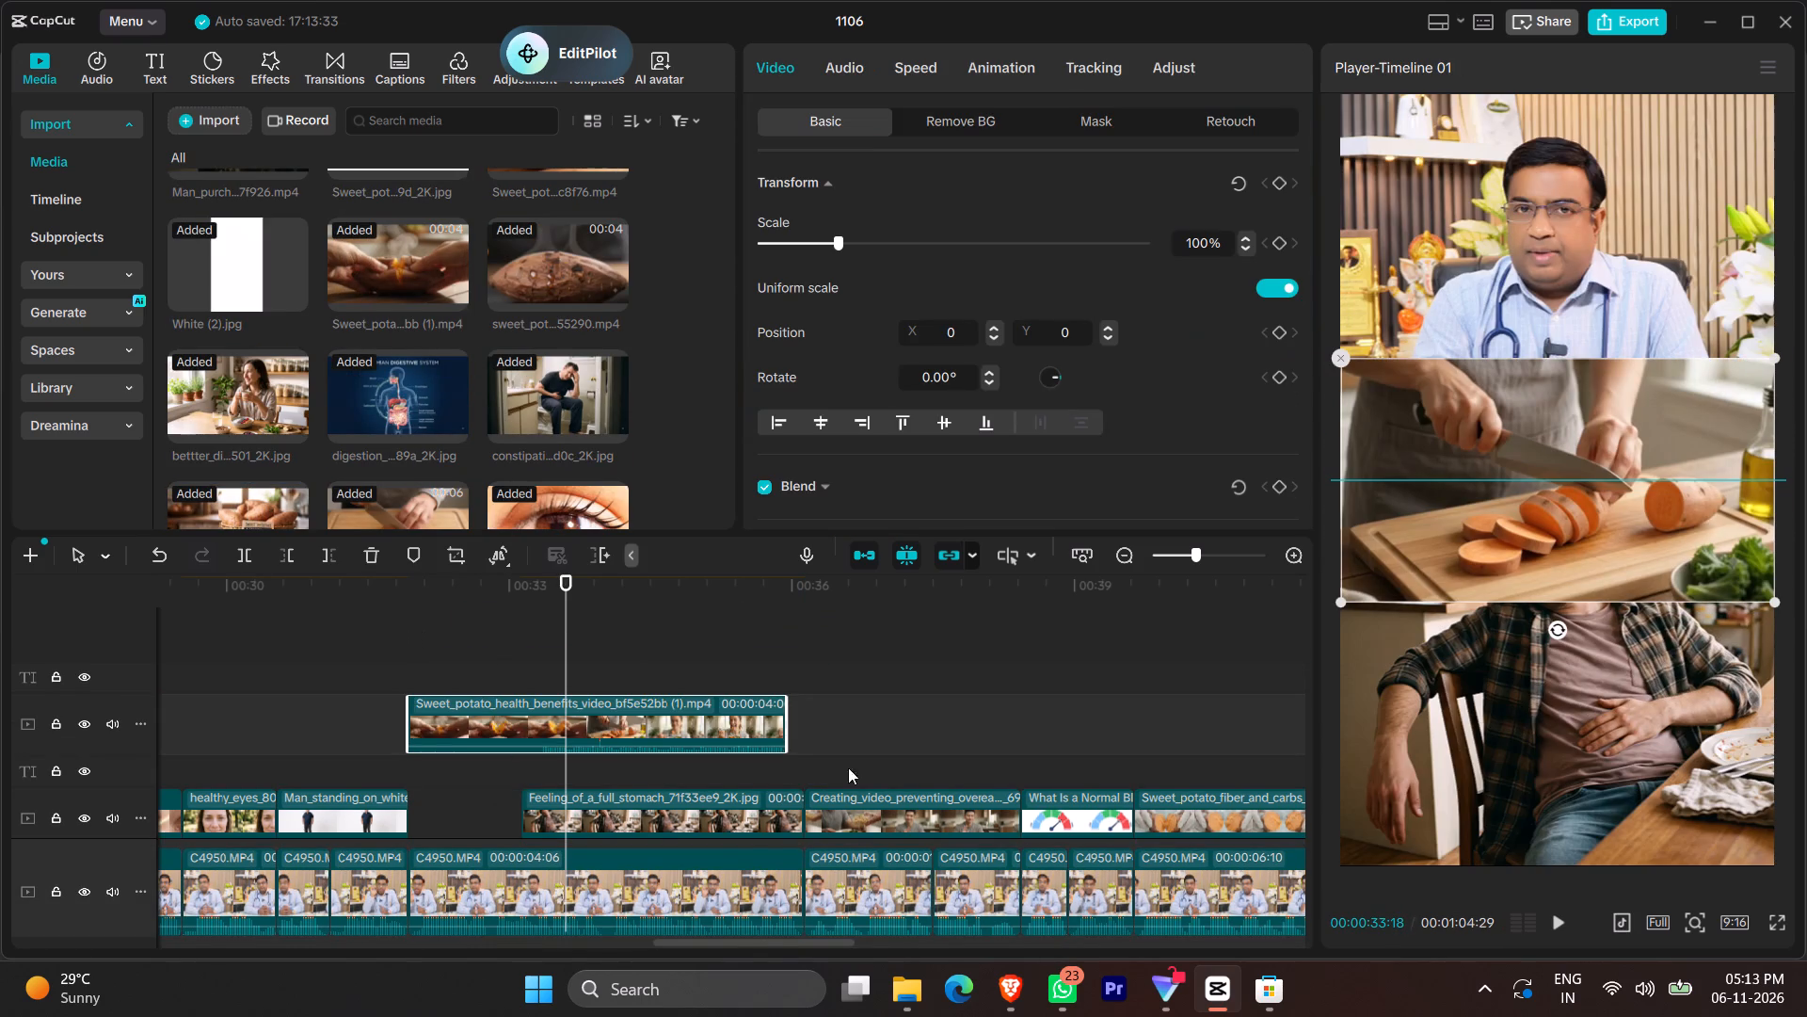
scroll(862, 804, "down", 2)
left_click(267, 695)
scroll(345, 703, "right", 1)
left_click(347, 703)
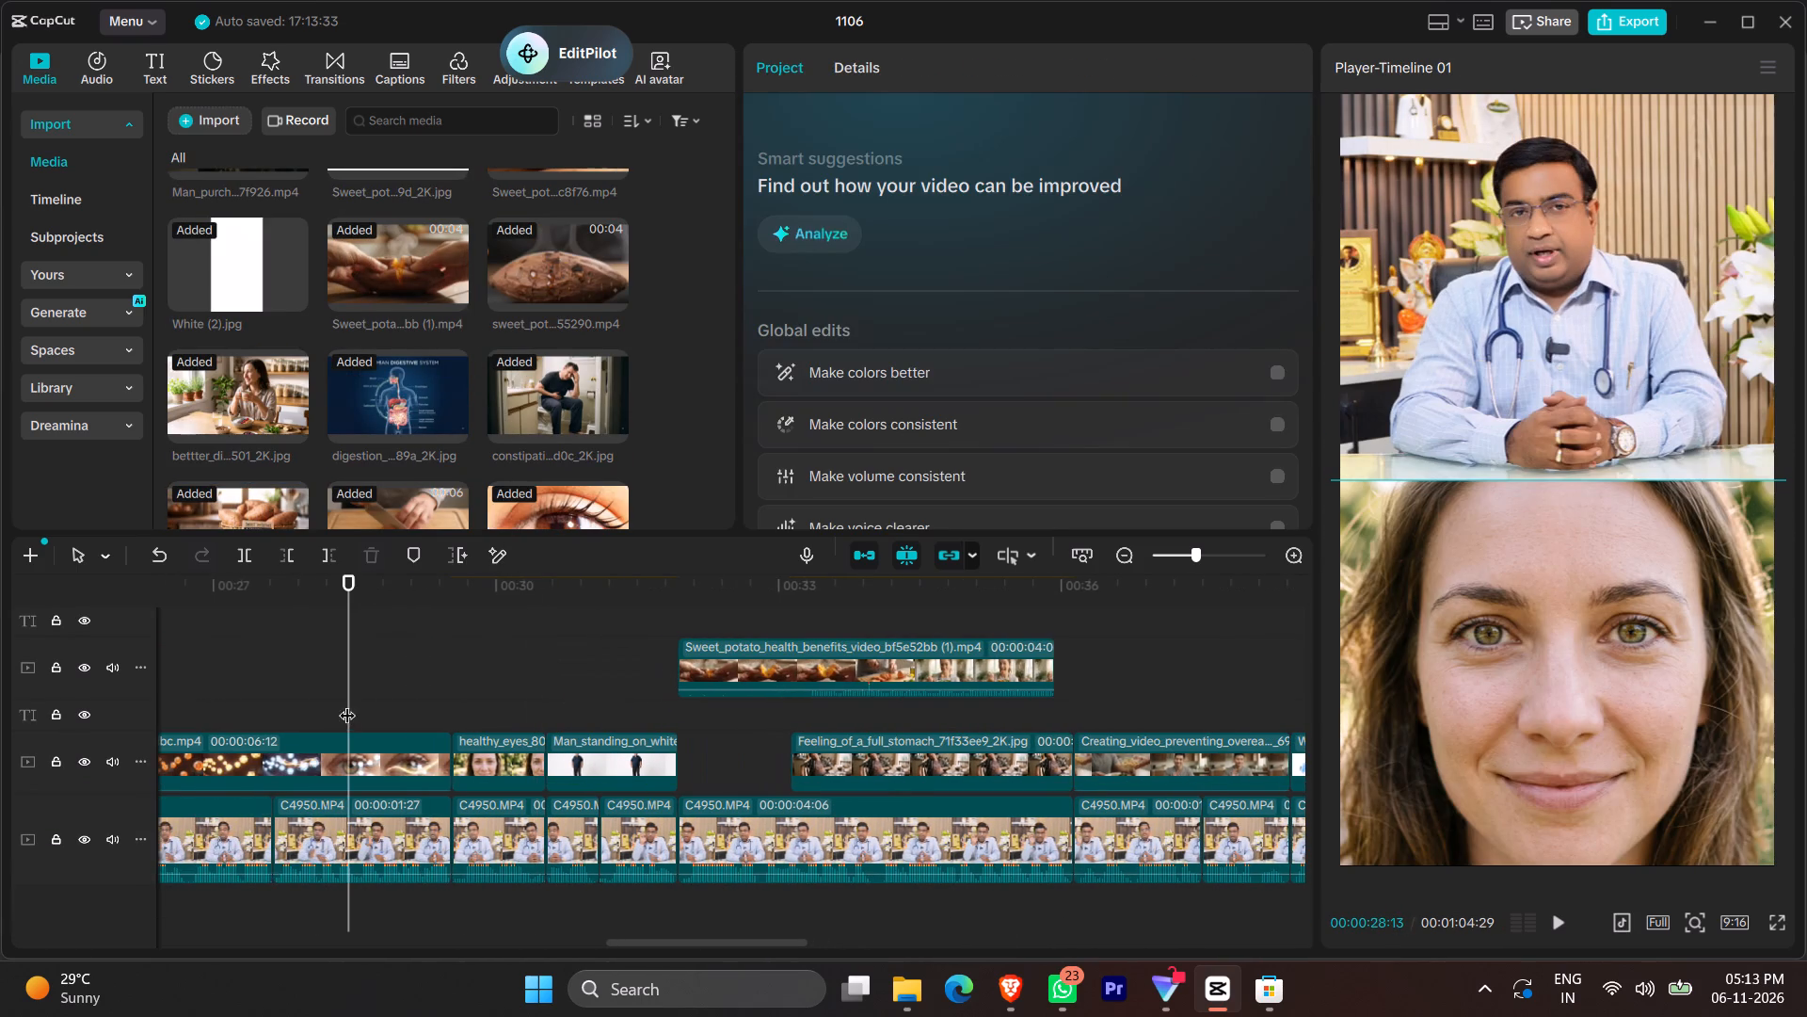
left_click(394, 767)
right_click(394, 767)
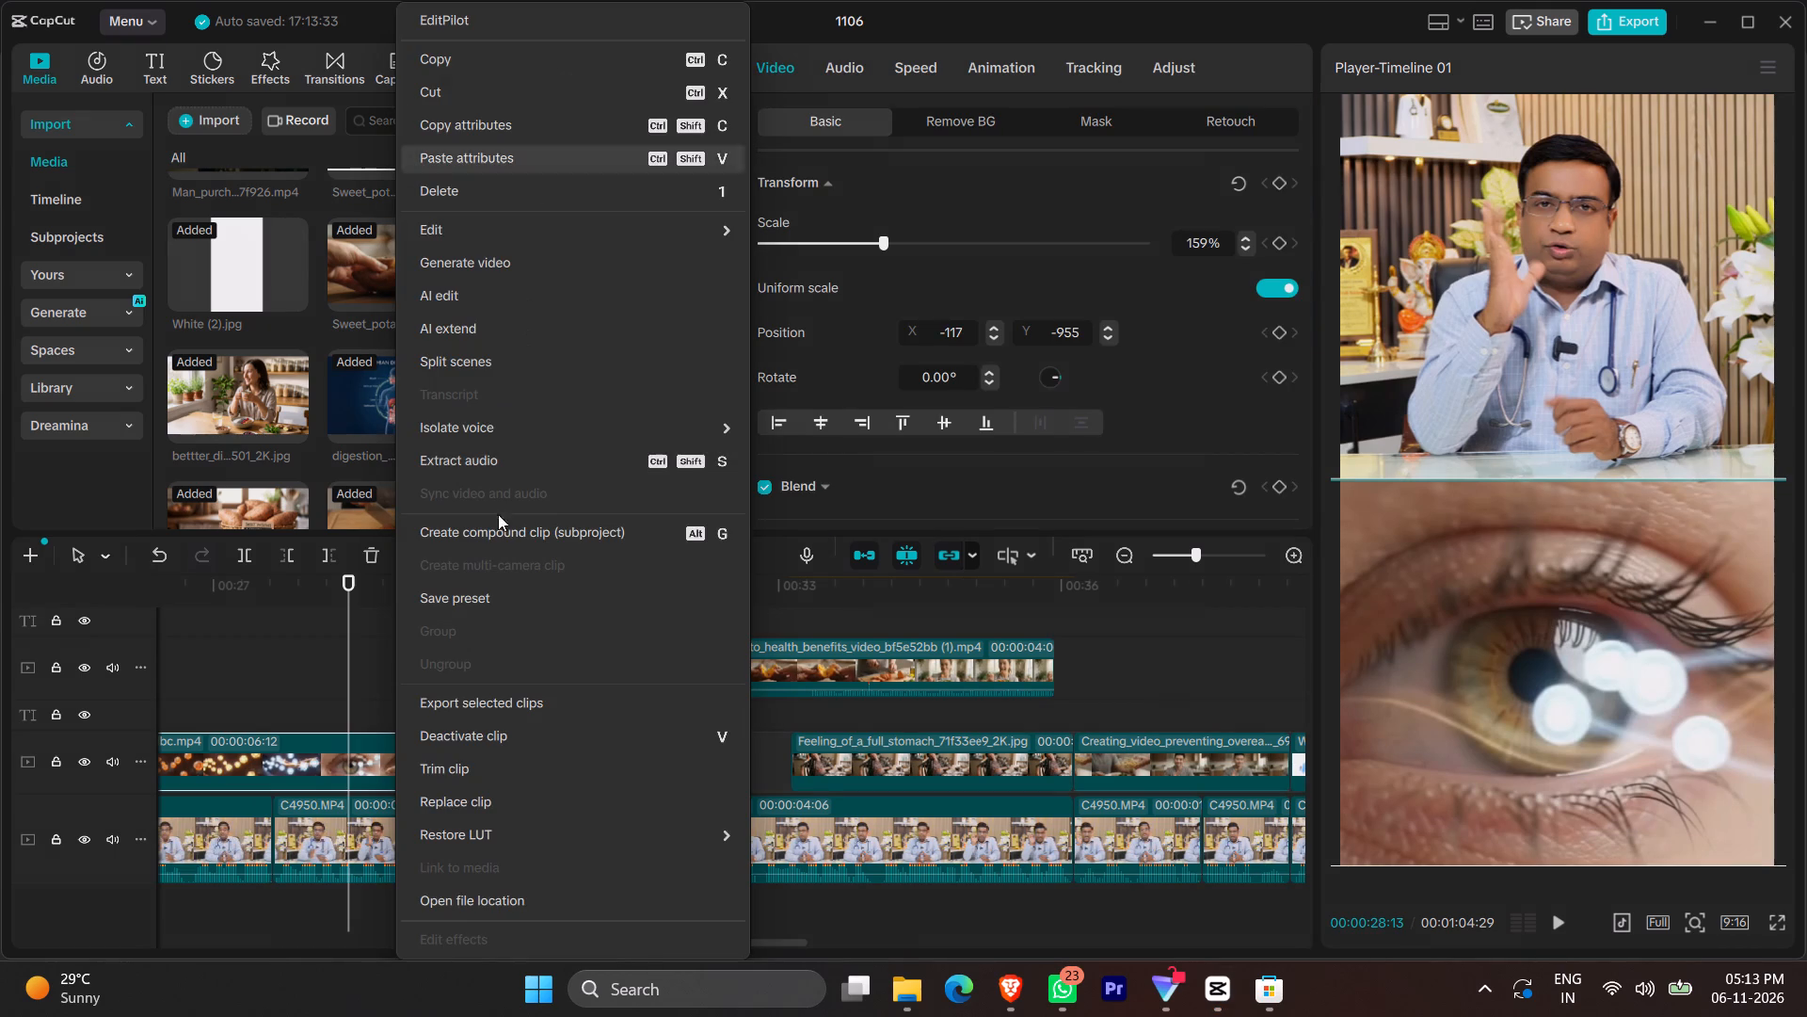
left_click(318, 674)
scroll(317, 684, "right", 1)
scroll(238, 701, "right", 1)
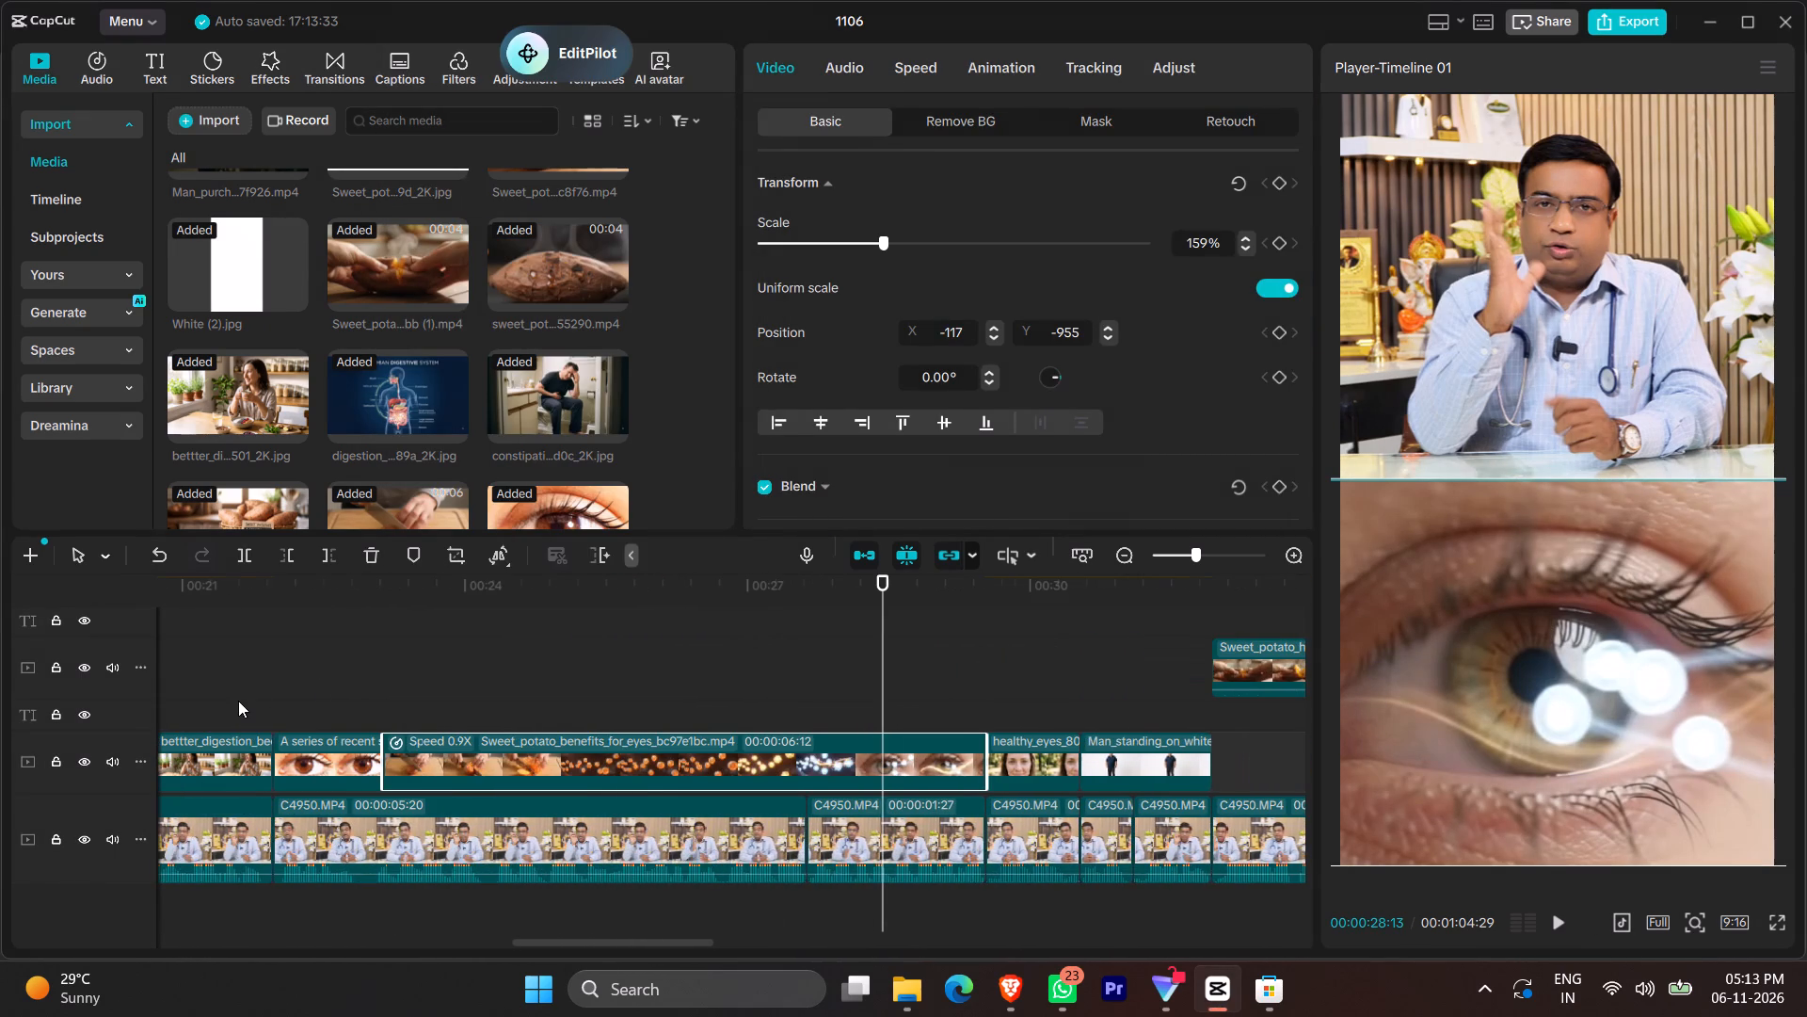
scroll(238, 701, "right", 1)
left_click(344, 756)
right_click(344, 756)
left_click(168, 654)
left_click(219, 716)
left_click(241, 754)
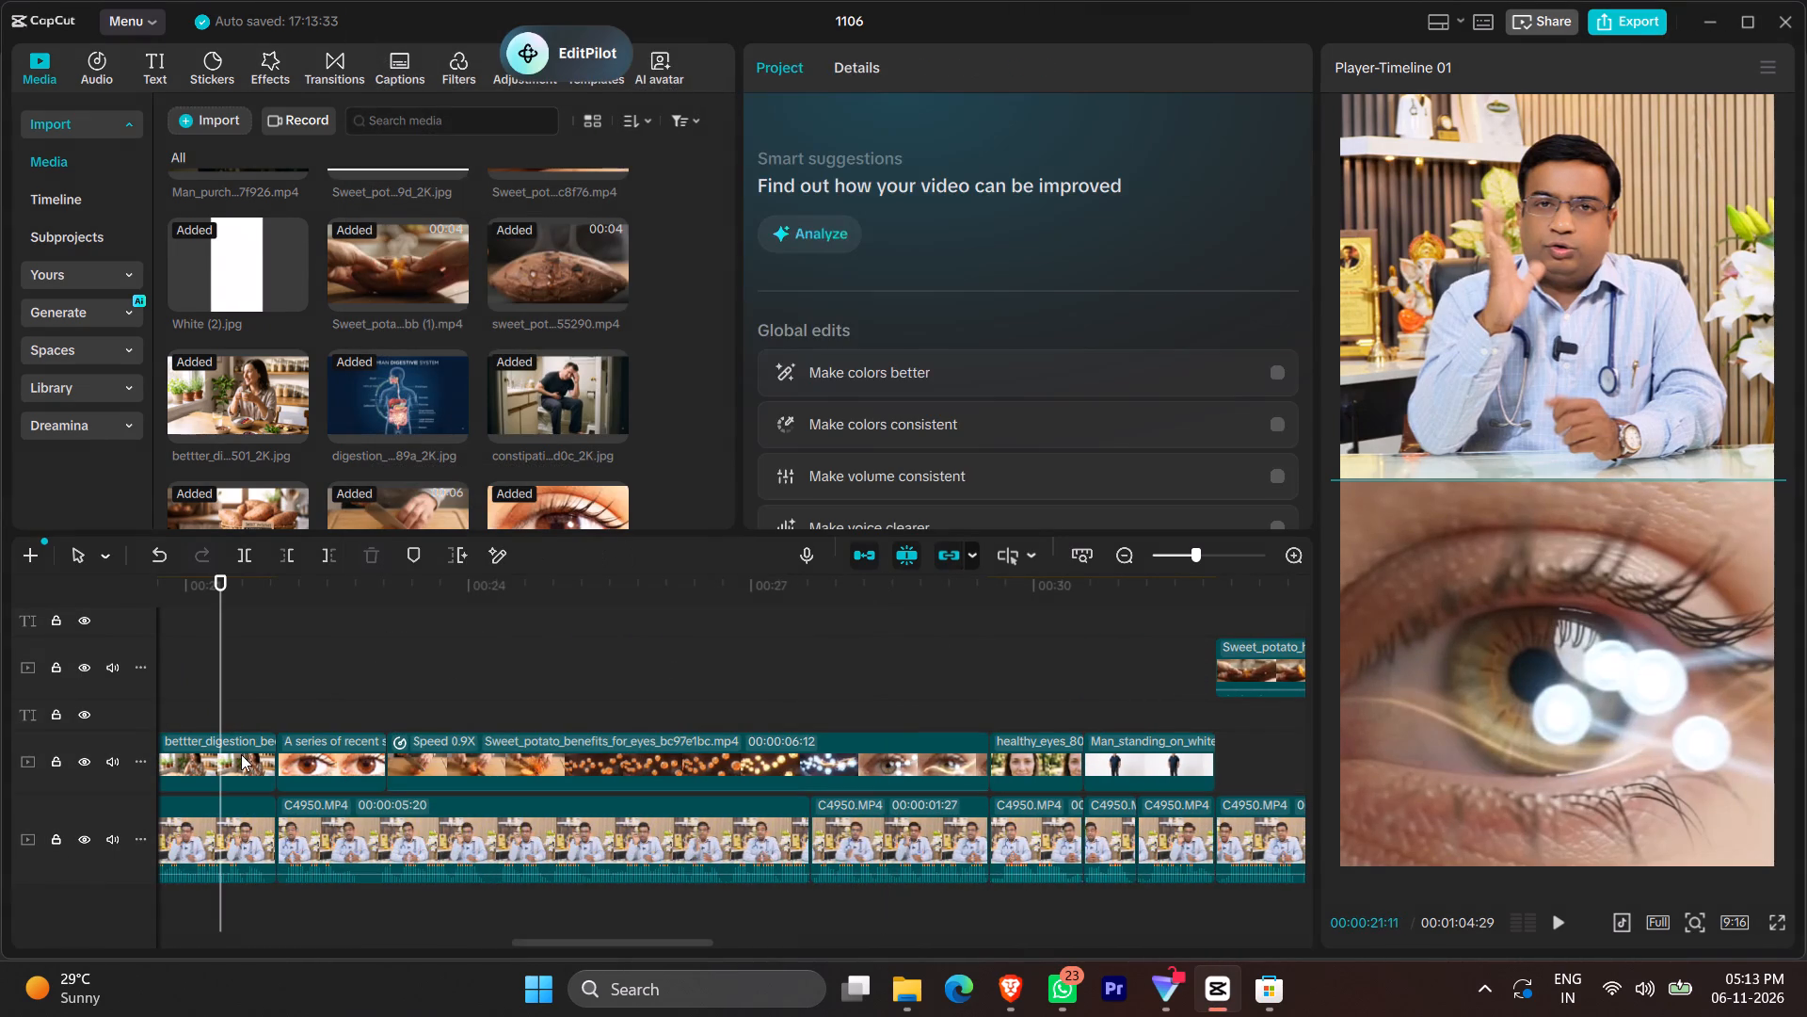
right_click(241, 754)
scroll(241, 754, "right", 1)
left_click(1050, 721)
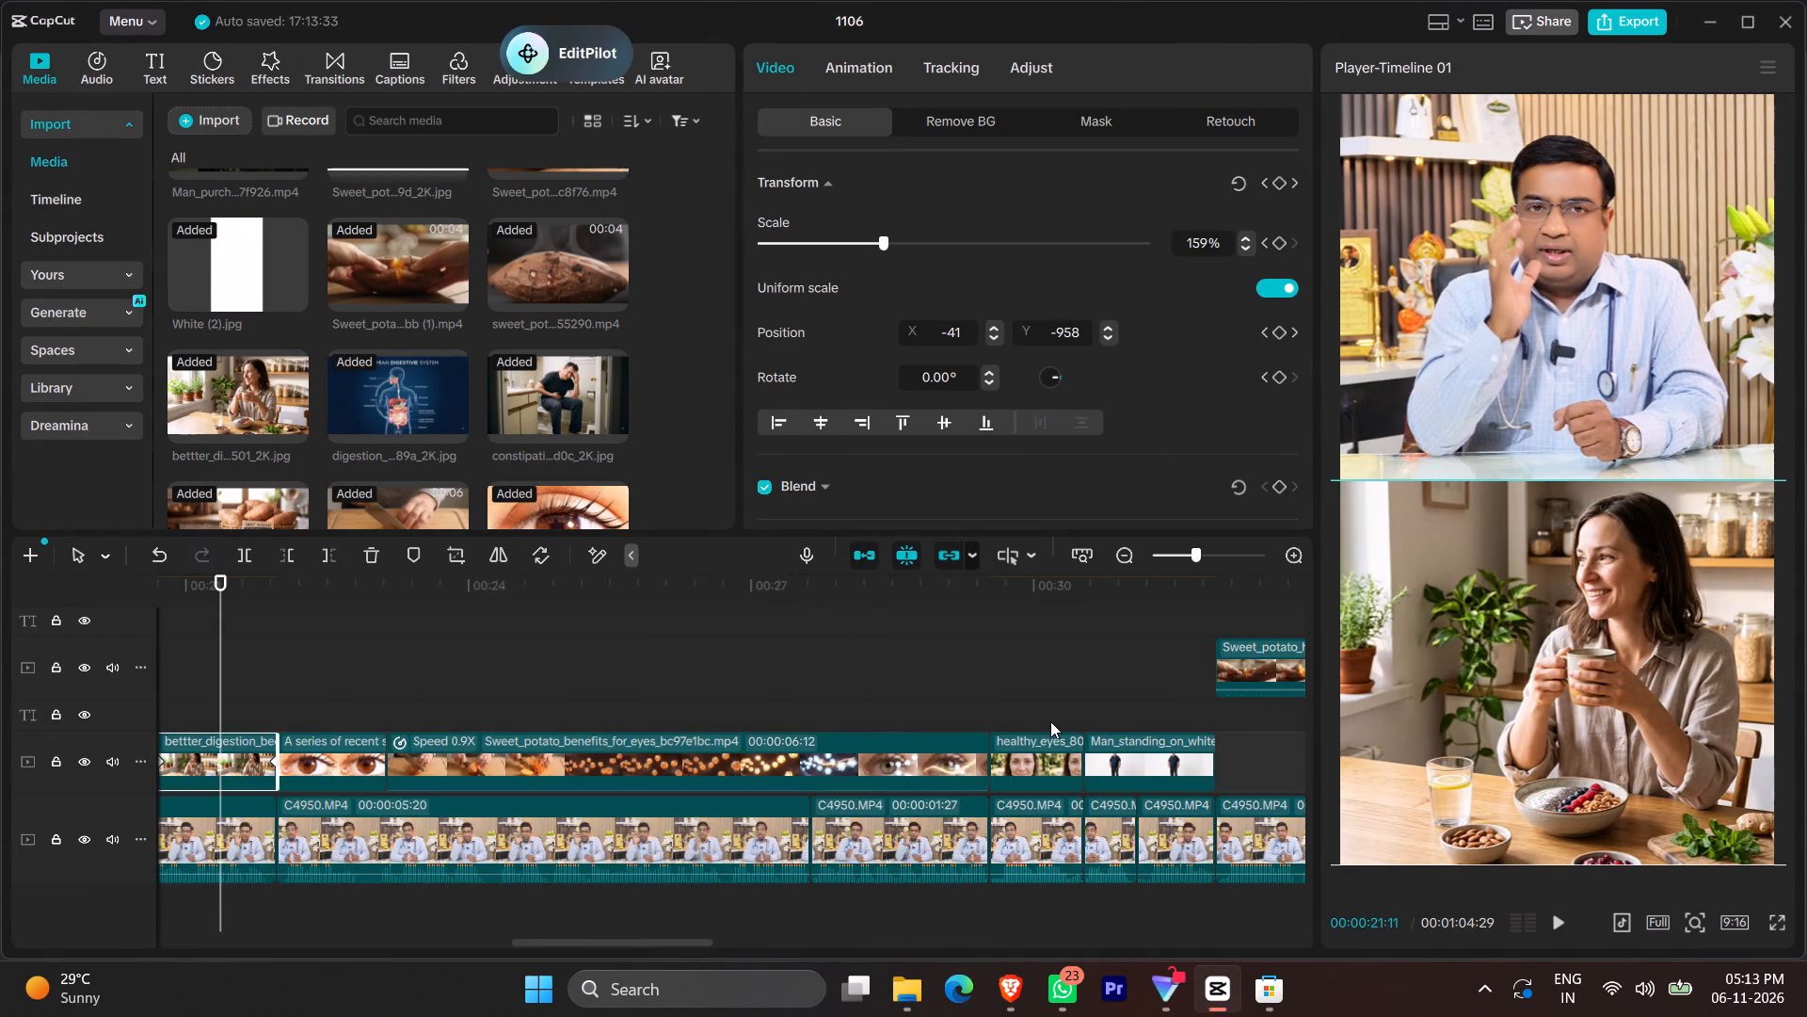
Copy the attributes of the Sweet_potato_fiber_and_carbs clip and paste all its video and audio attributes onto the new sweet potato health benefits clip.
scroll(1050, 721, "left", 3)
left_click(1069, 696)
left_click(1103, 747)
right_click(1103, 747)
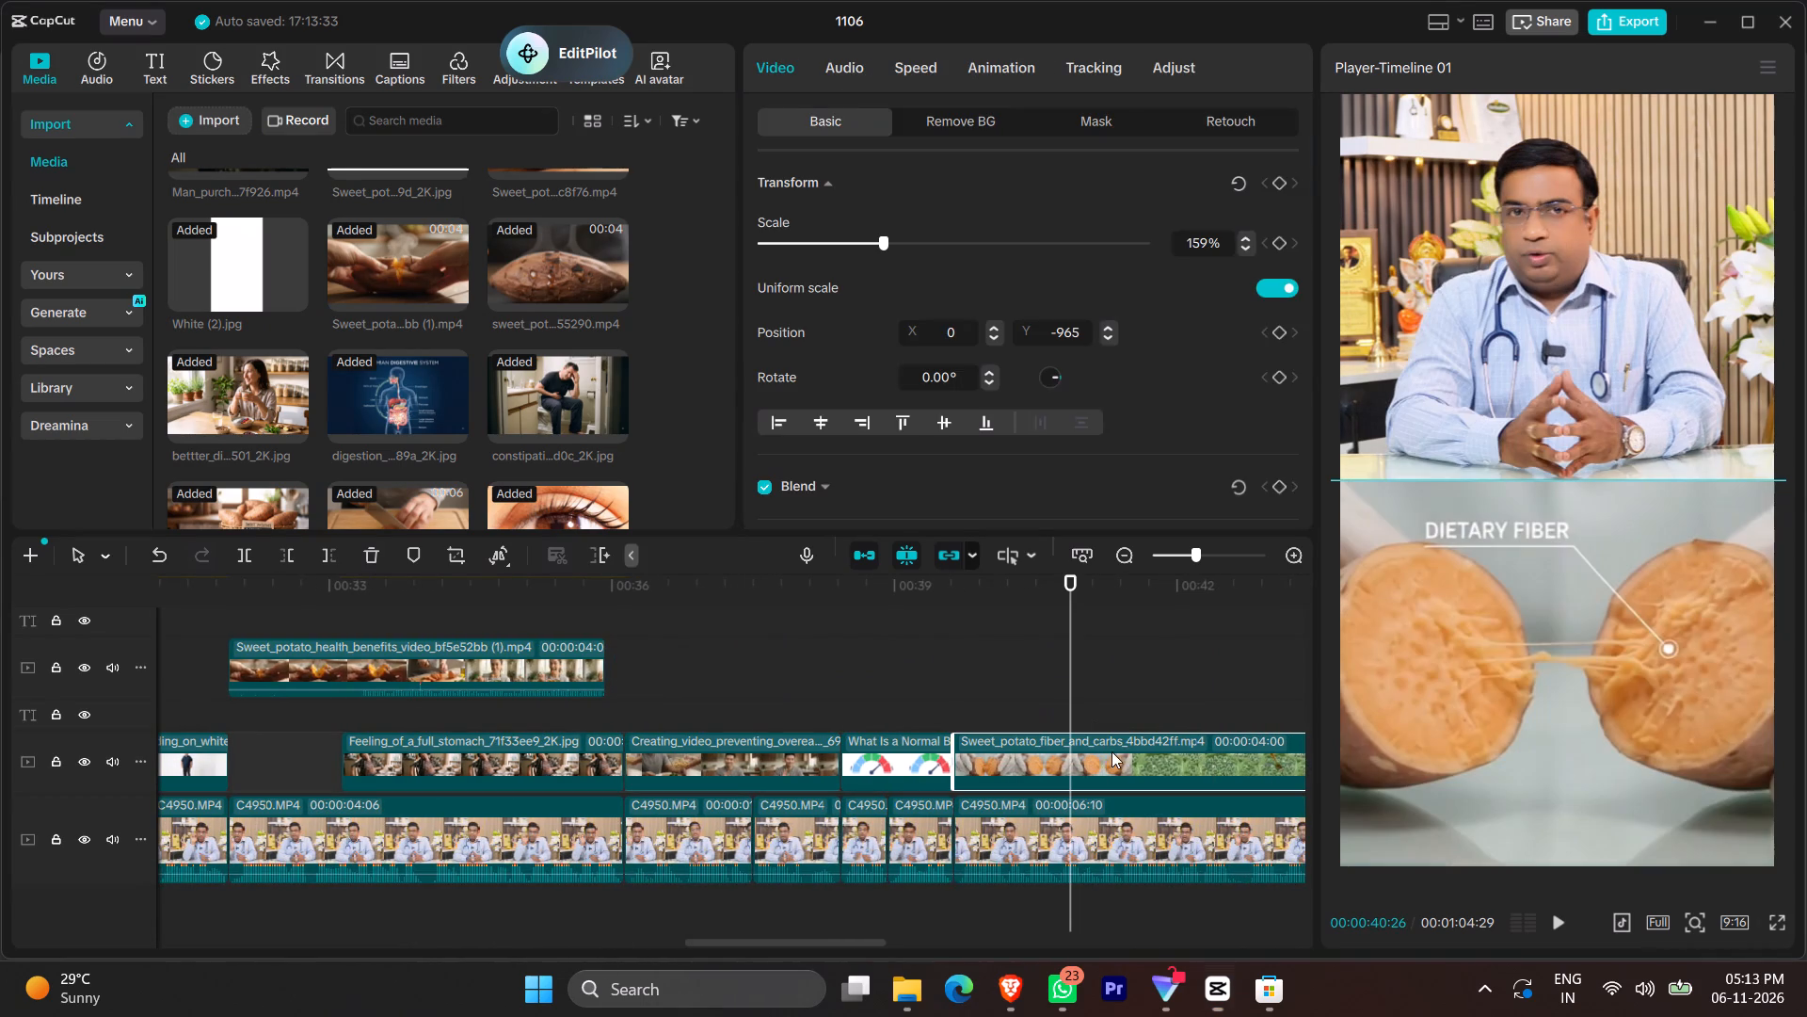
left_click(1181, 115)
left_click(515, 680)
right_click(515, 680)
left_click(751, 154)
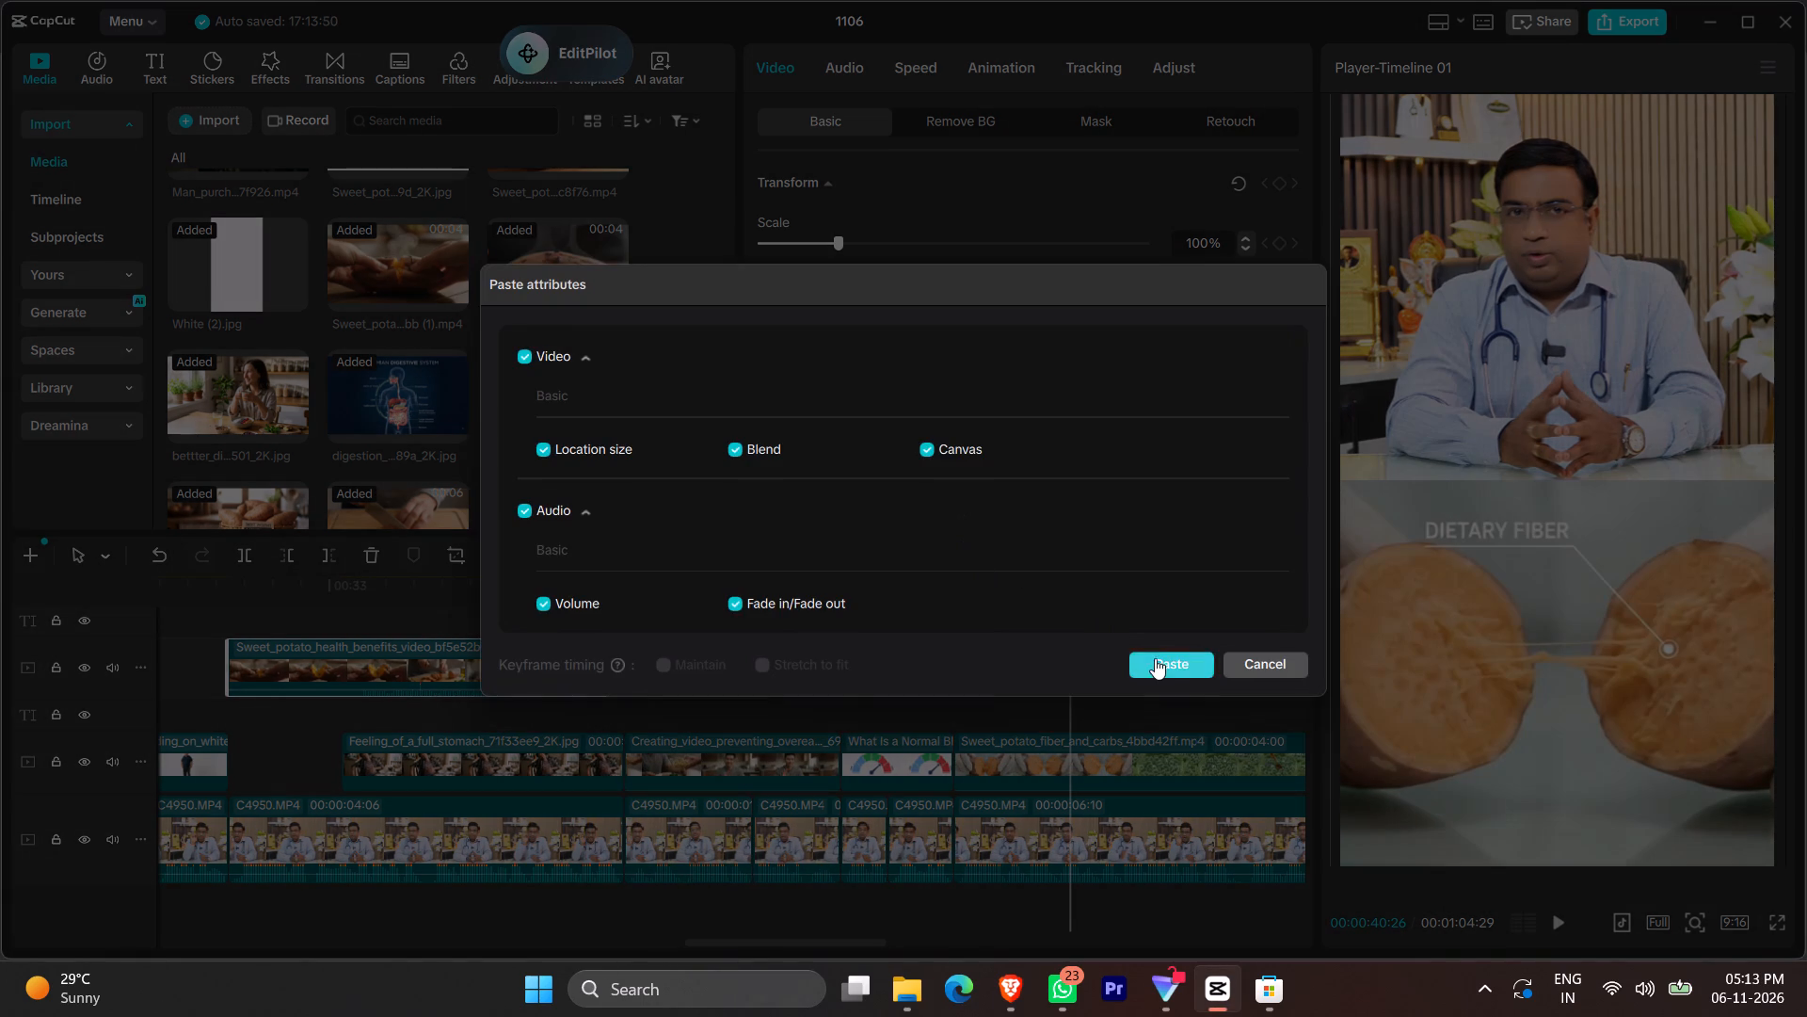
left_click(1159, 659)
Trim the end of the sweet potato health benefits clip and fit it into the gap between the standing man and full-stomach images.
scroll(719, 705, "right", 1)
left_click(627, 625)
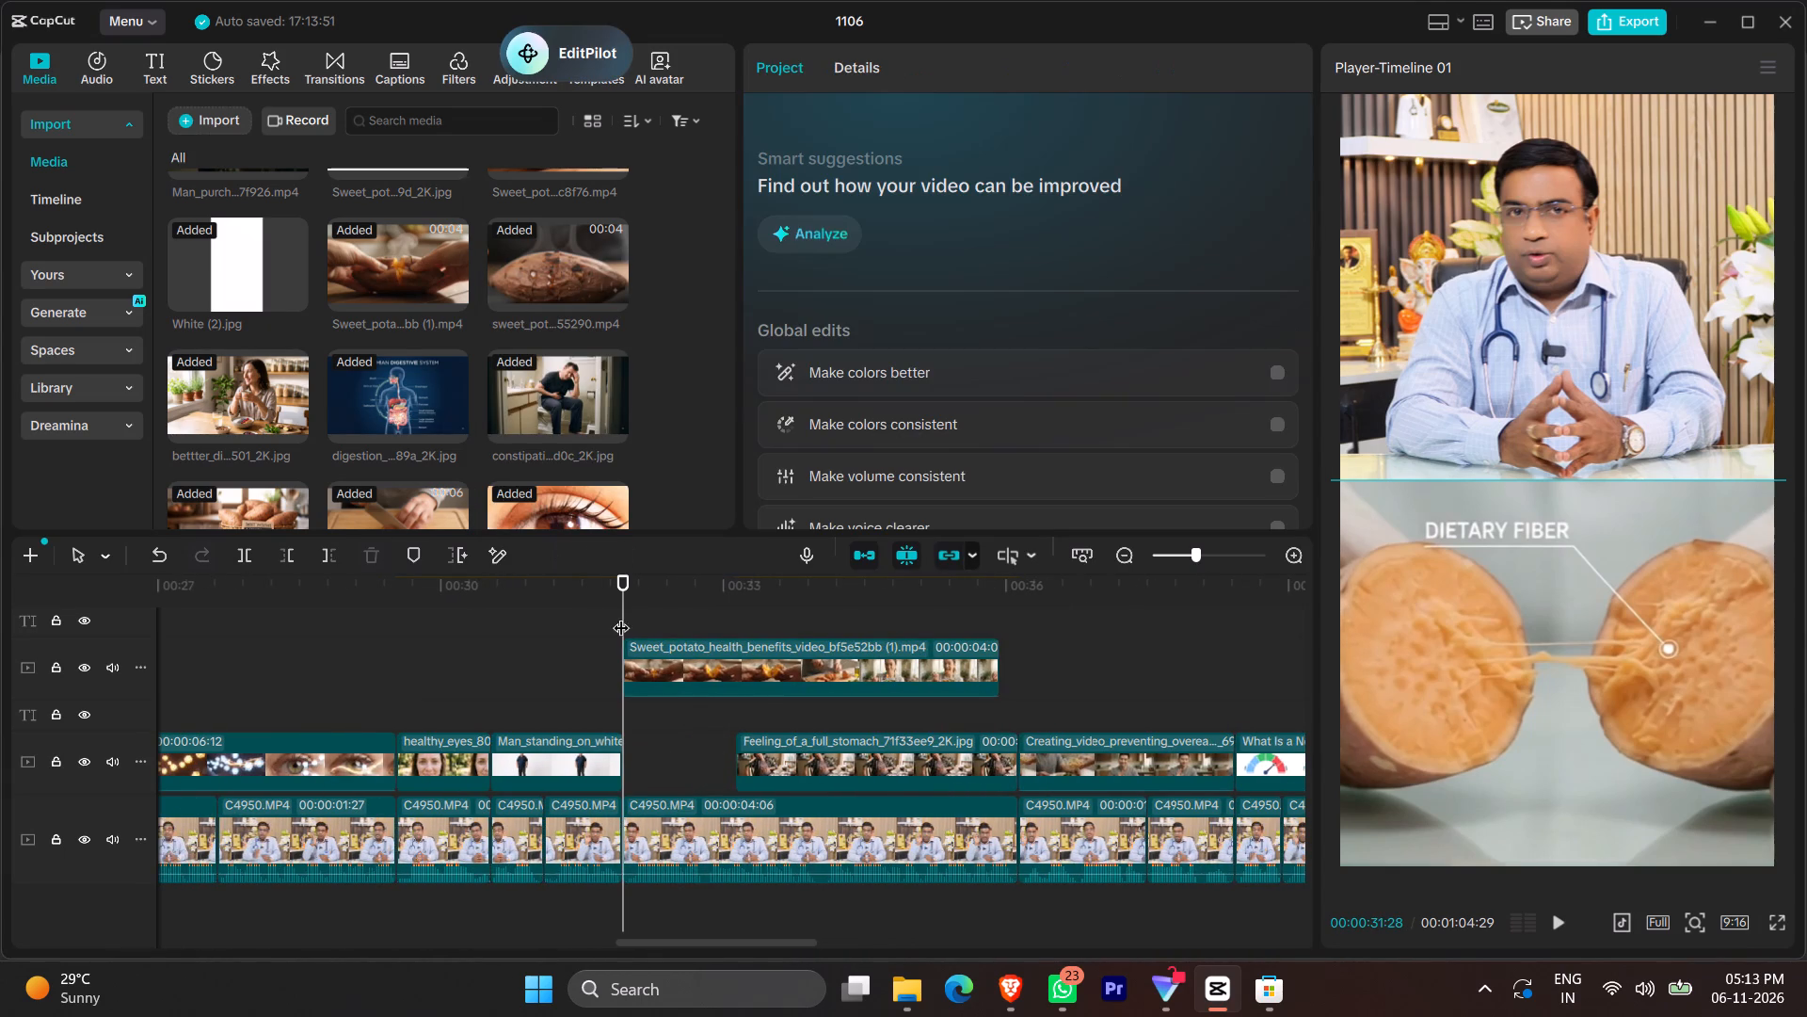
key("space")
key("space")
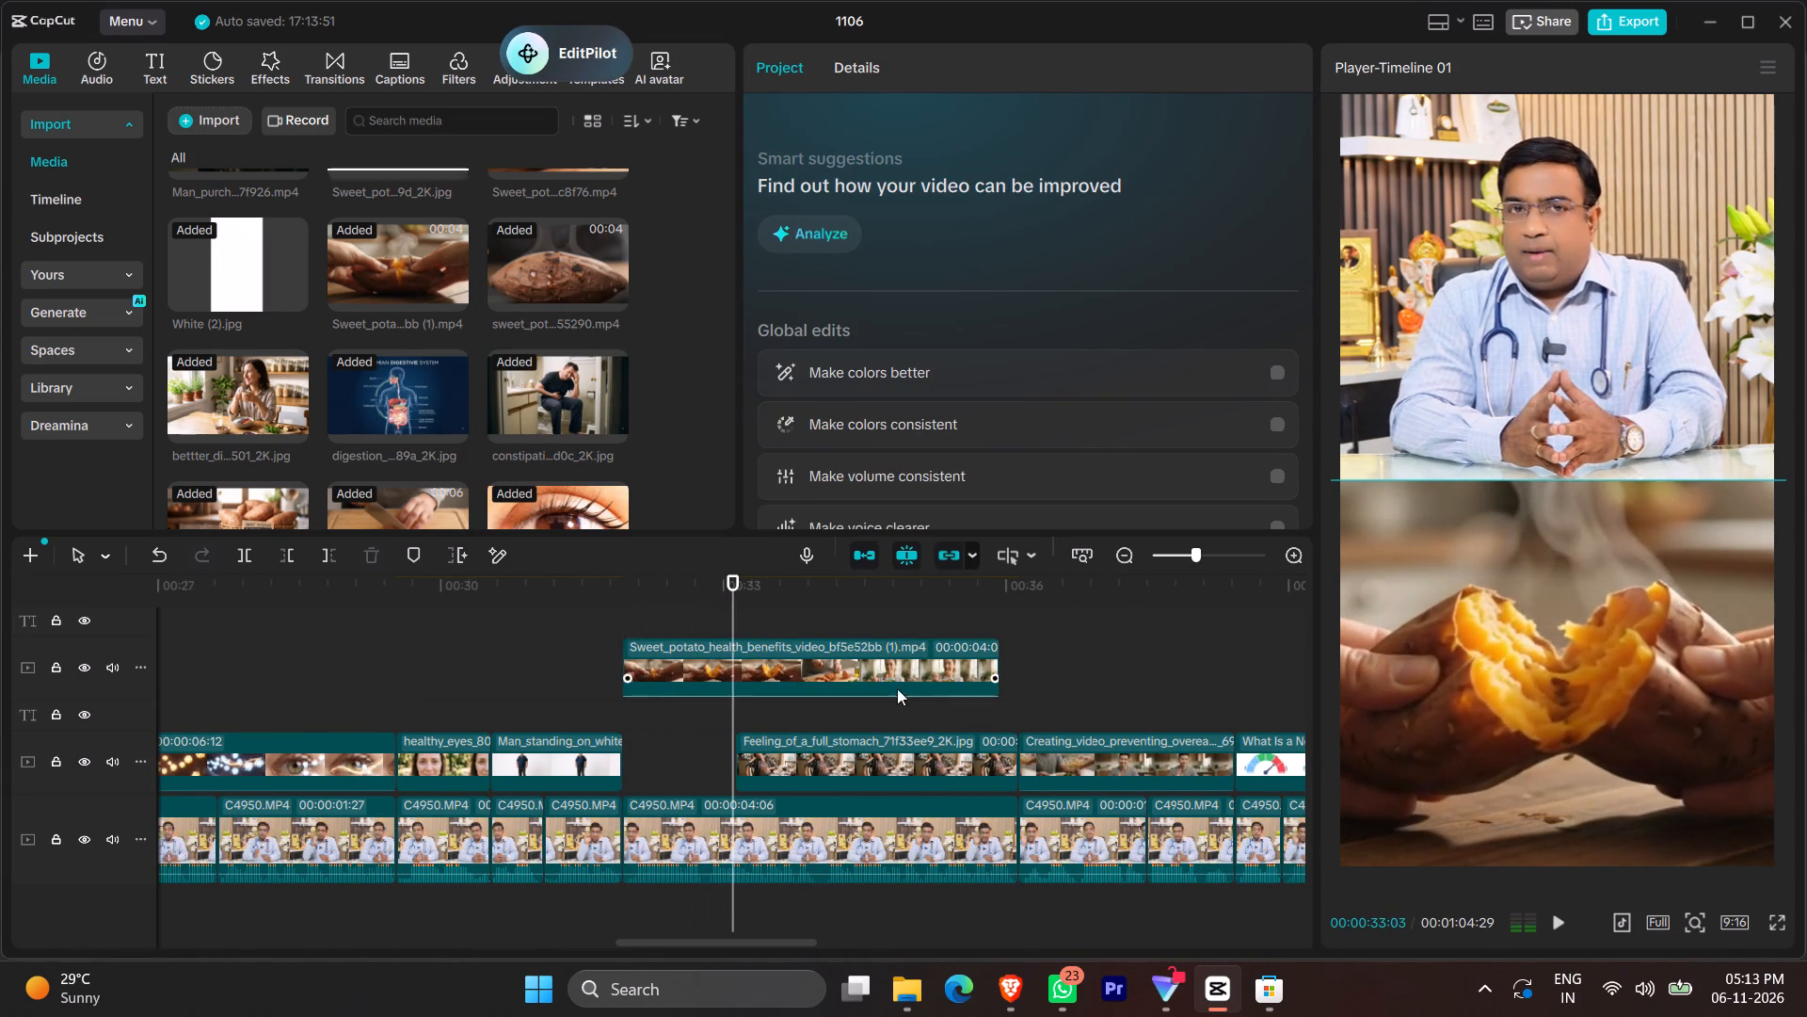
left_click(943, 679)
left_click_drag(1001, 661, 721, 673)
left_click_drag(670, 676, 676, 768)
left_click(680, 678)
left_click(722, 744)
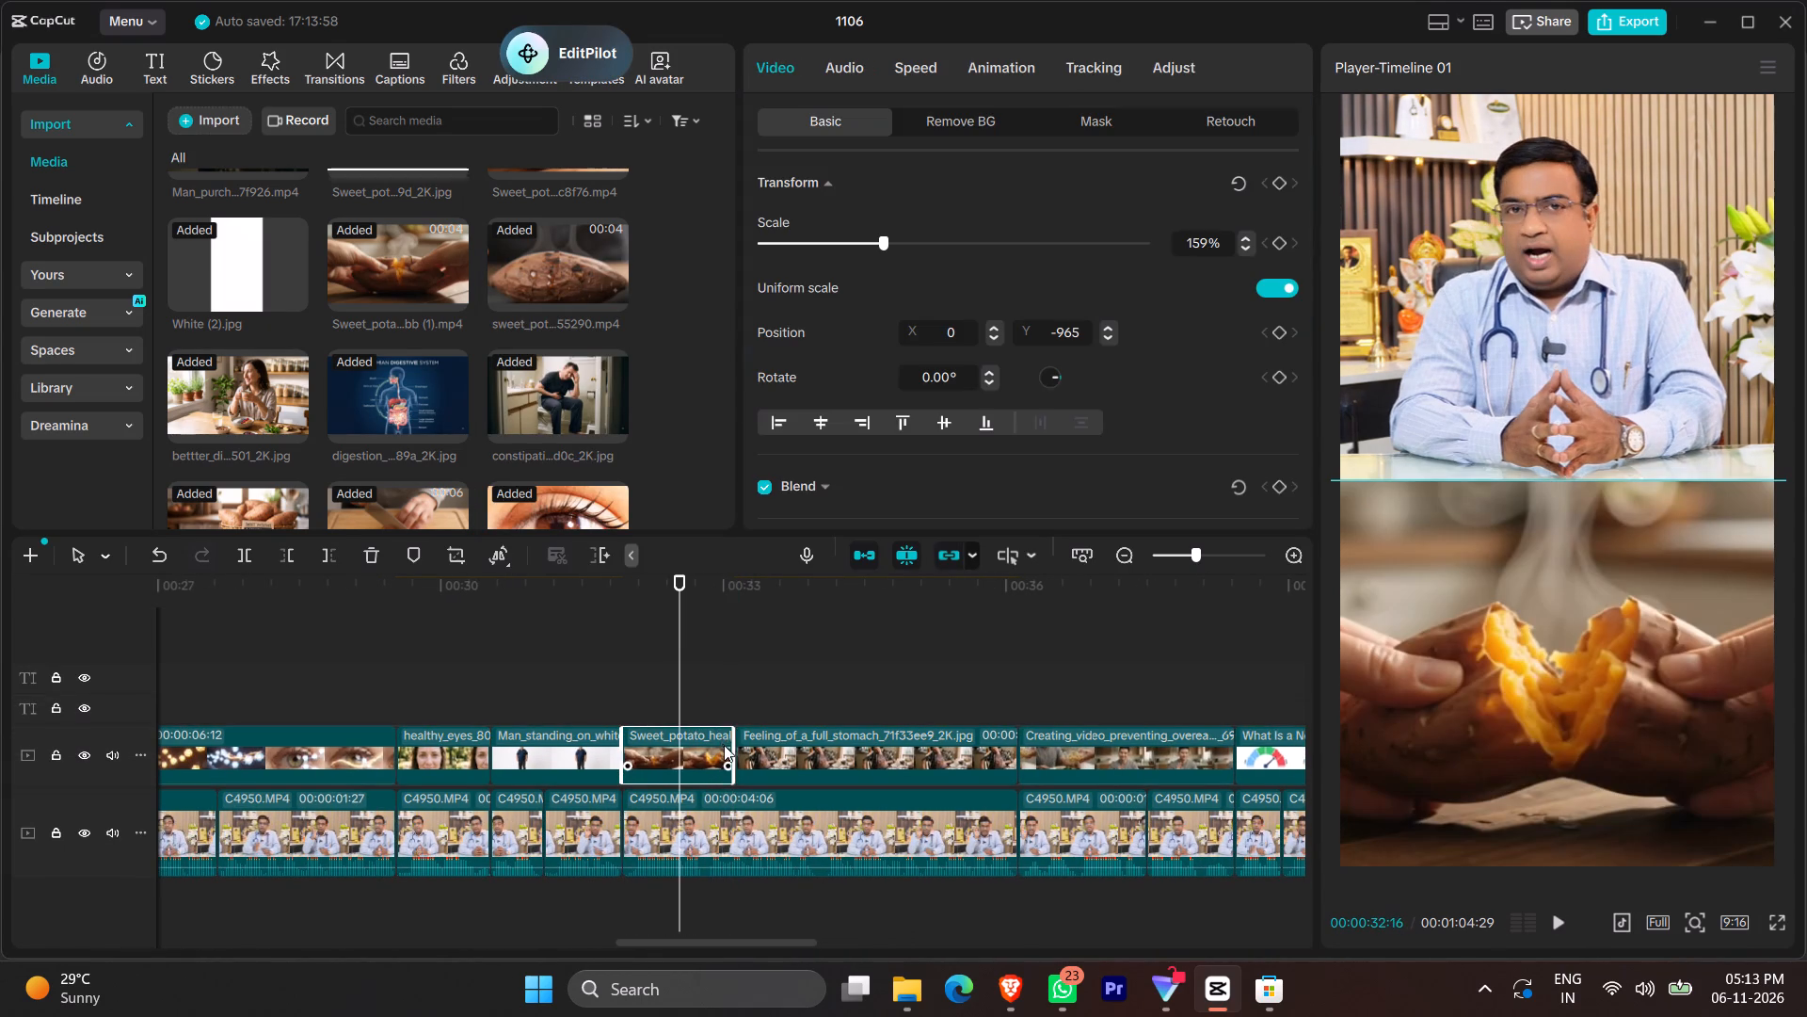
left_click_drag(733, 749, 745, 748)
left_click(733, 695)
key("space")
scroll(906, 745, "down", 13, "ctrl")
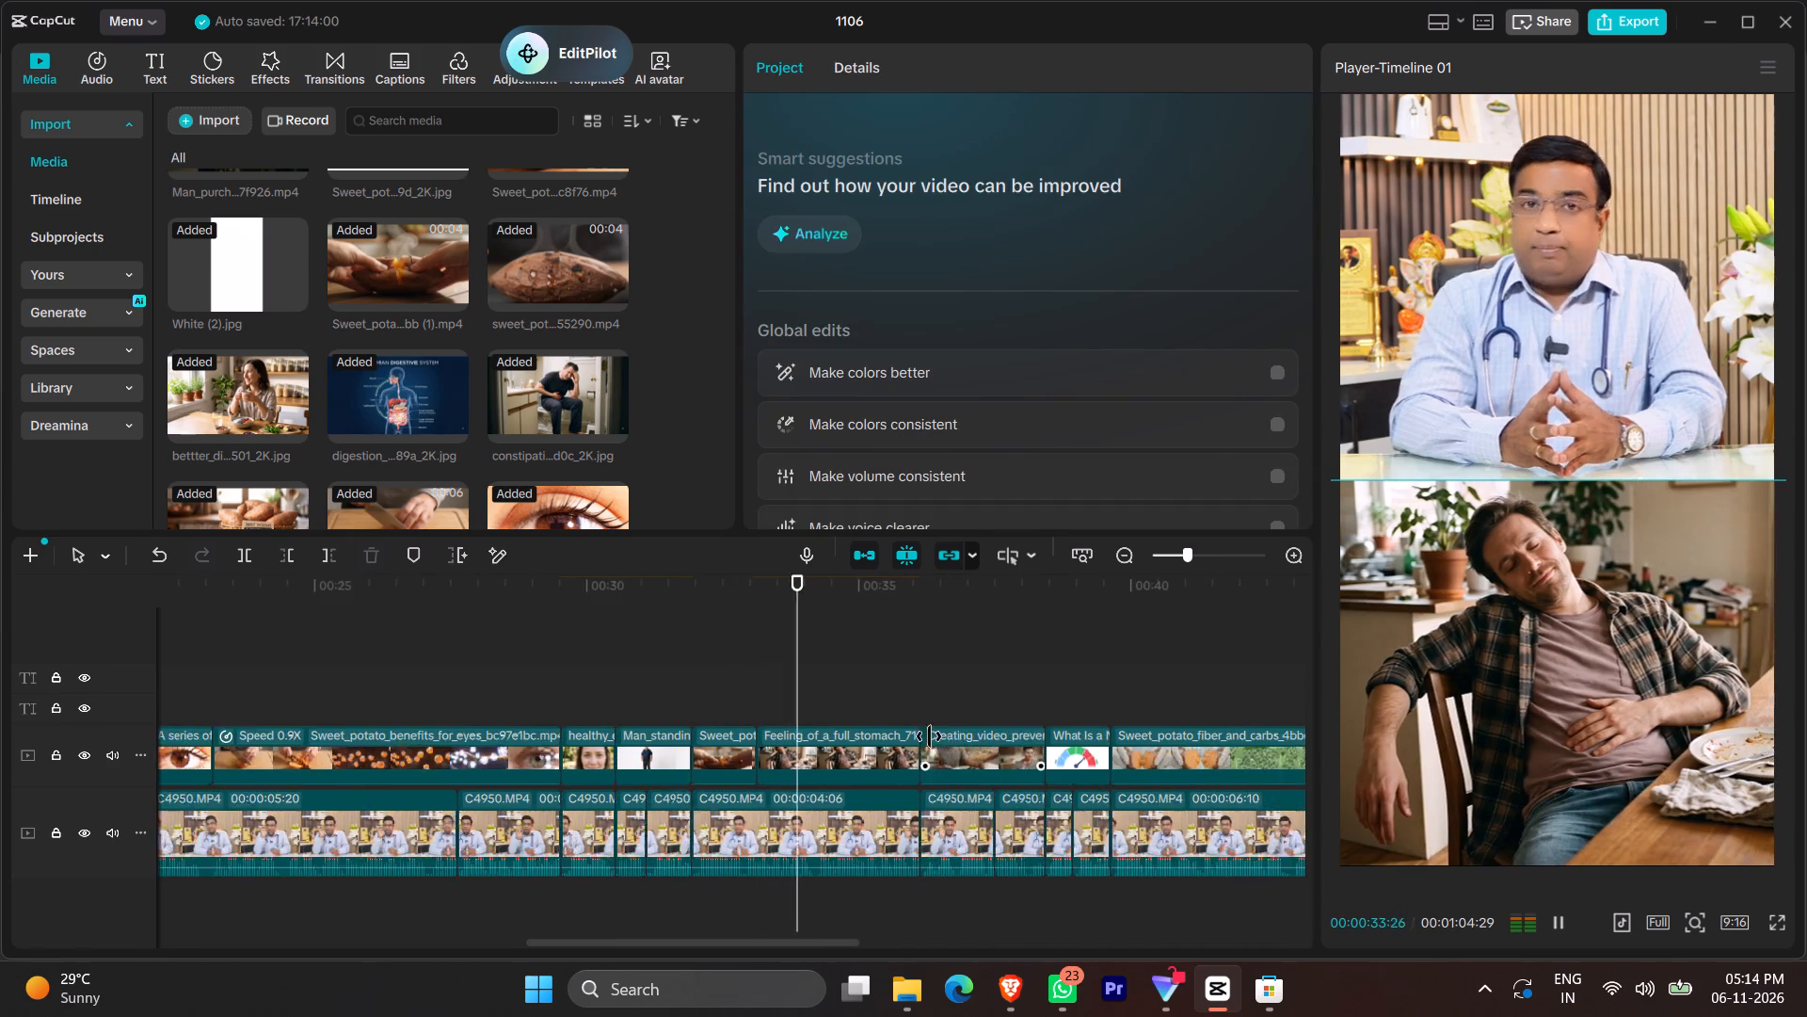
scroll(929, 736, "down", 5, "ctrl")
scroll(816, 735, "down", 15, "ctrl")
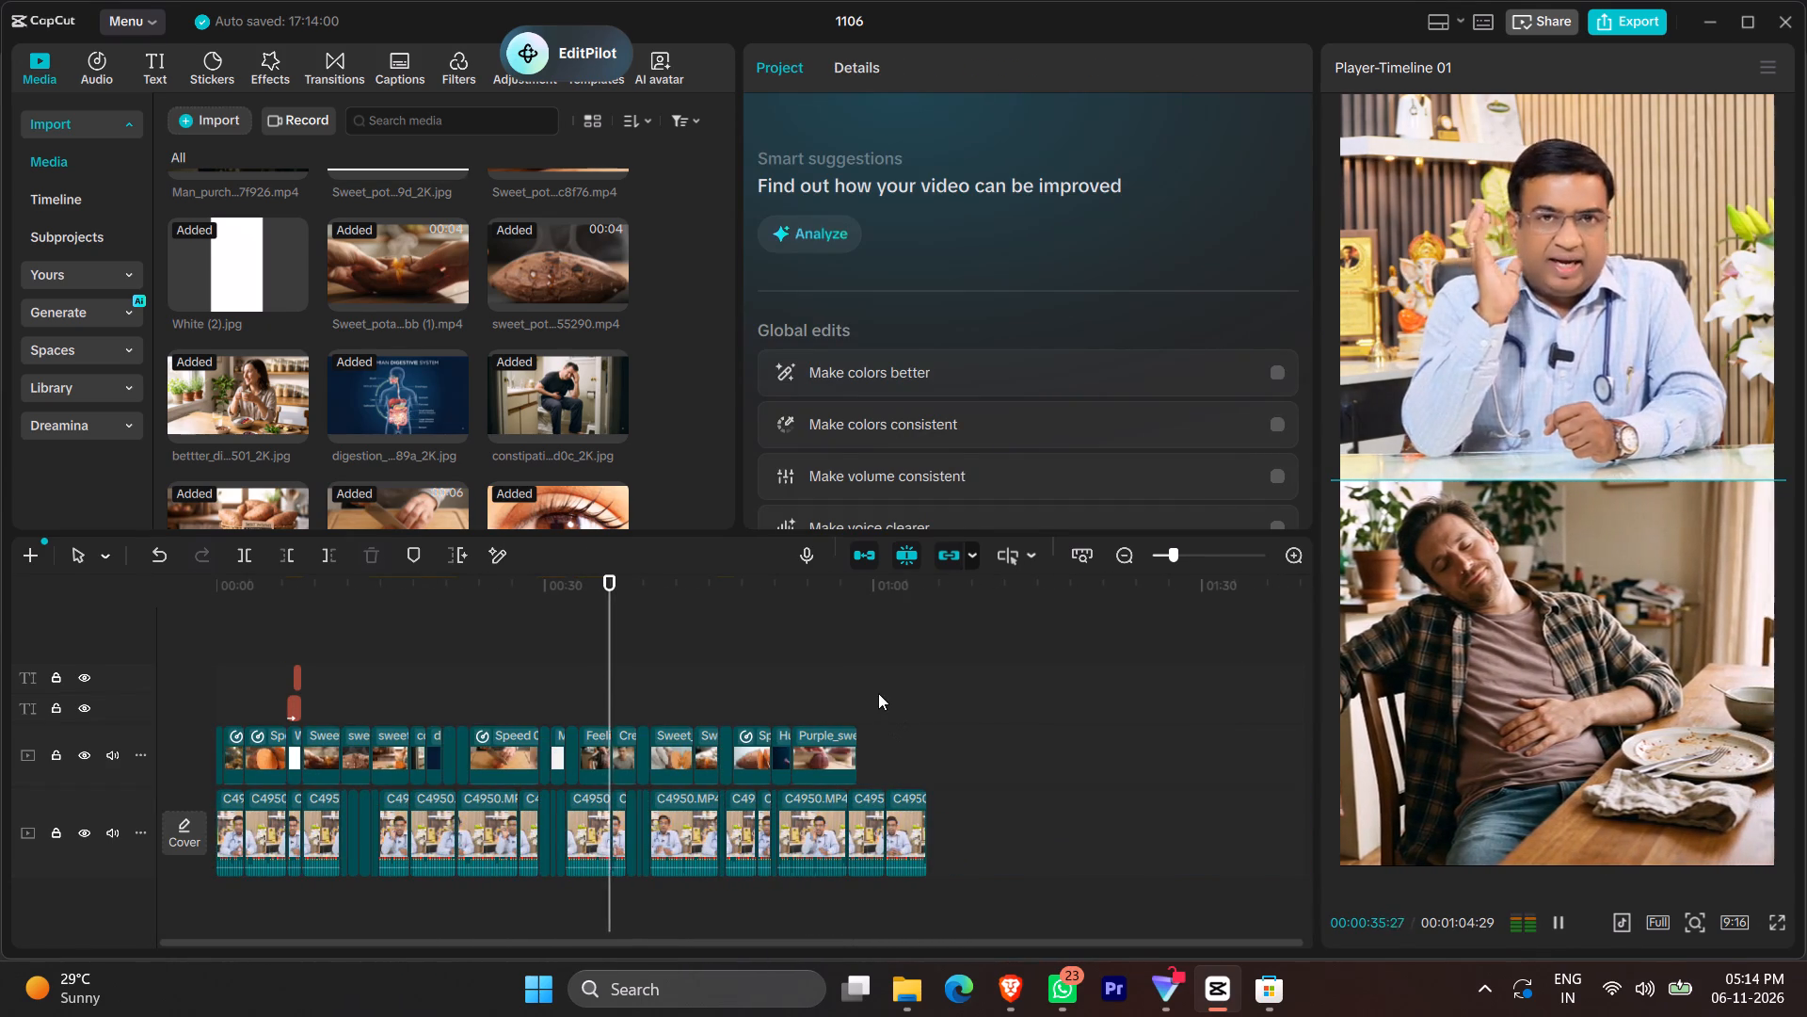
left_click(867, 688)
left_click(852, 684)
scroll(817, 628, "up", 14, "ctrl")
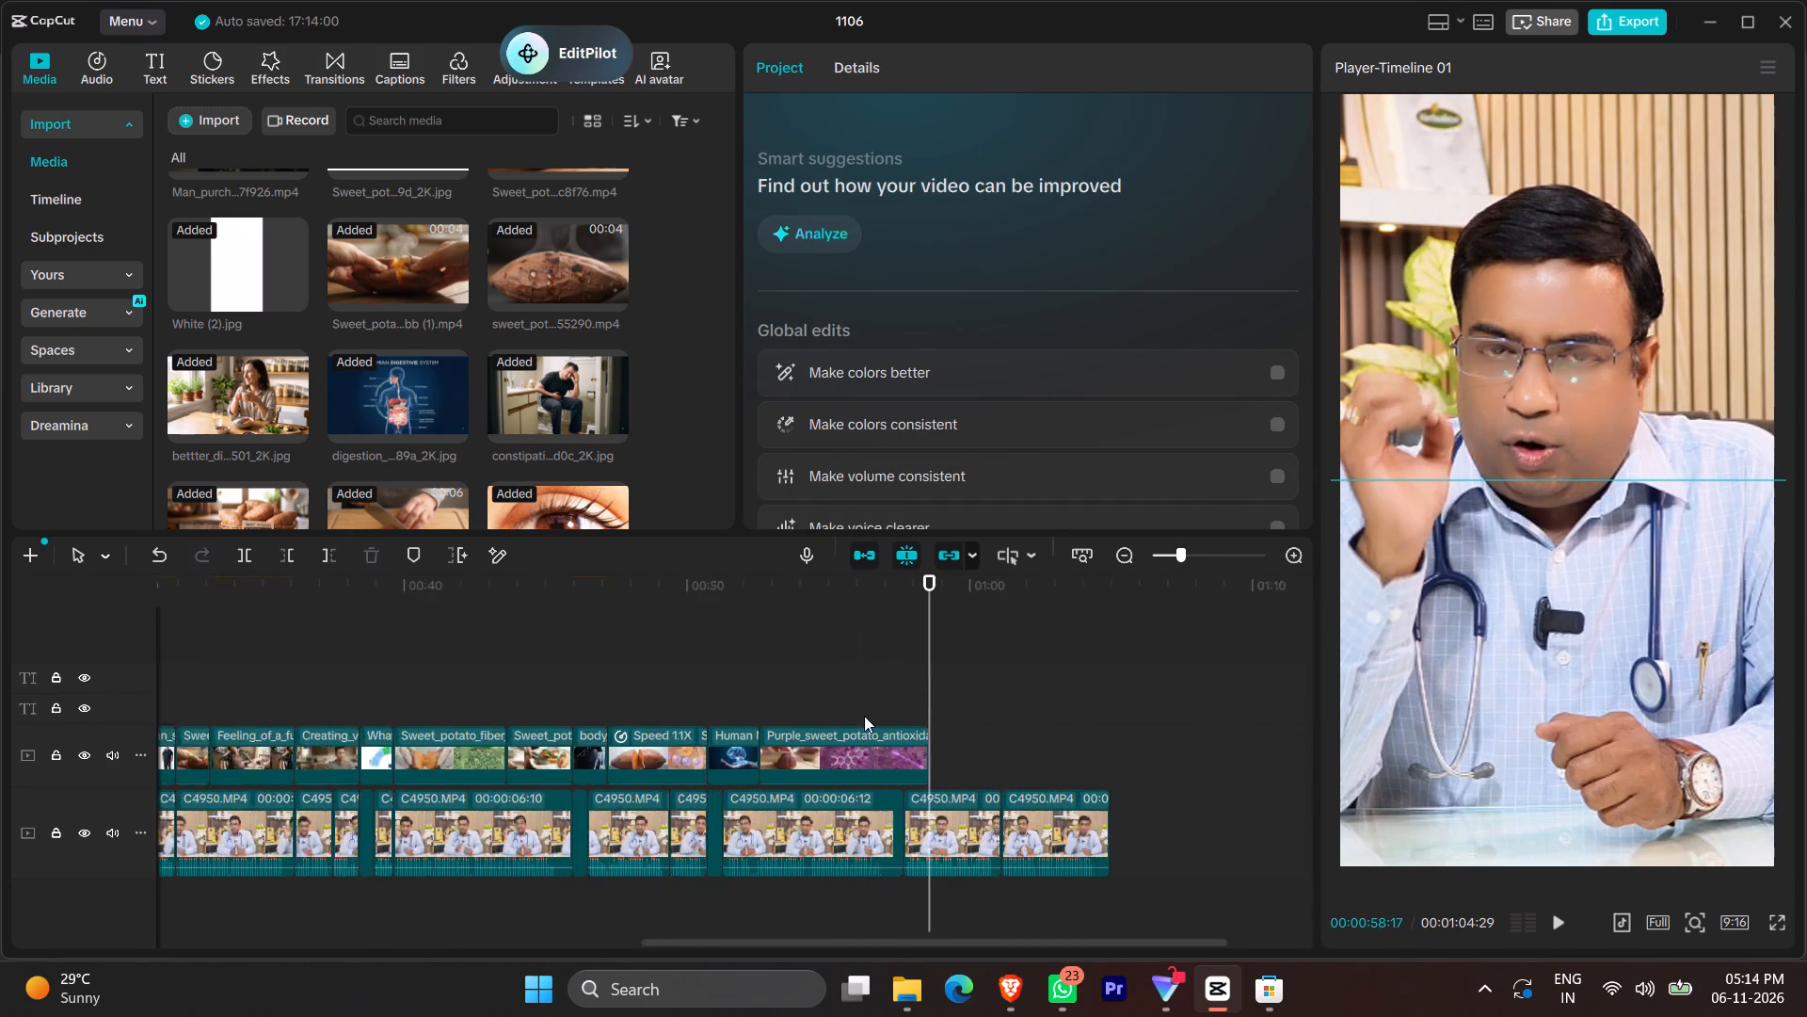
scroll(864, 716, "up", 11, "ctrl")
key("space")
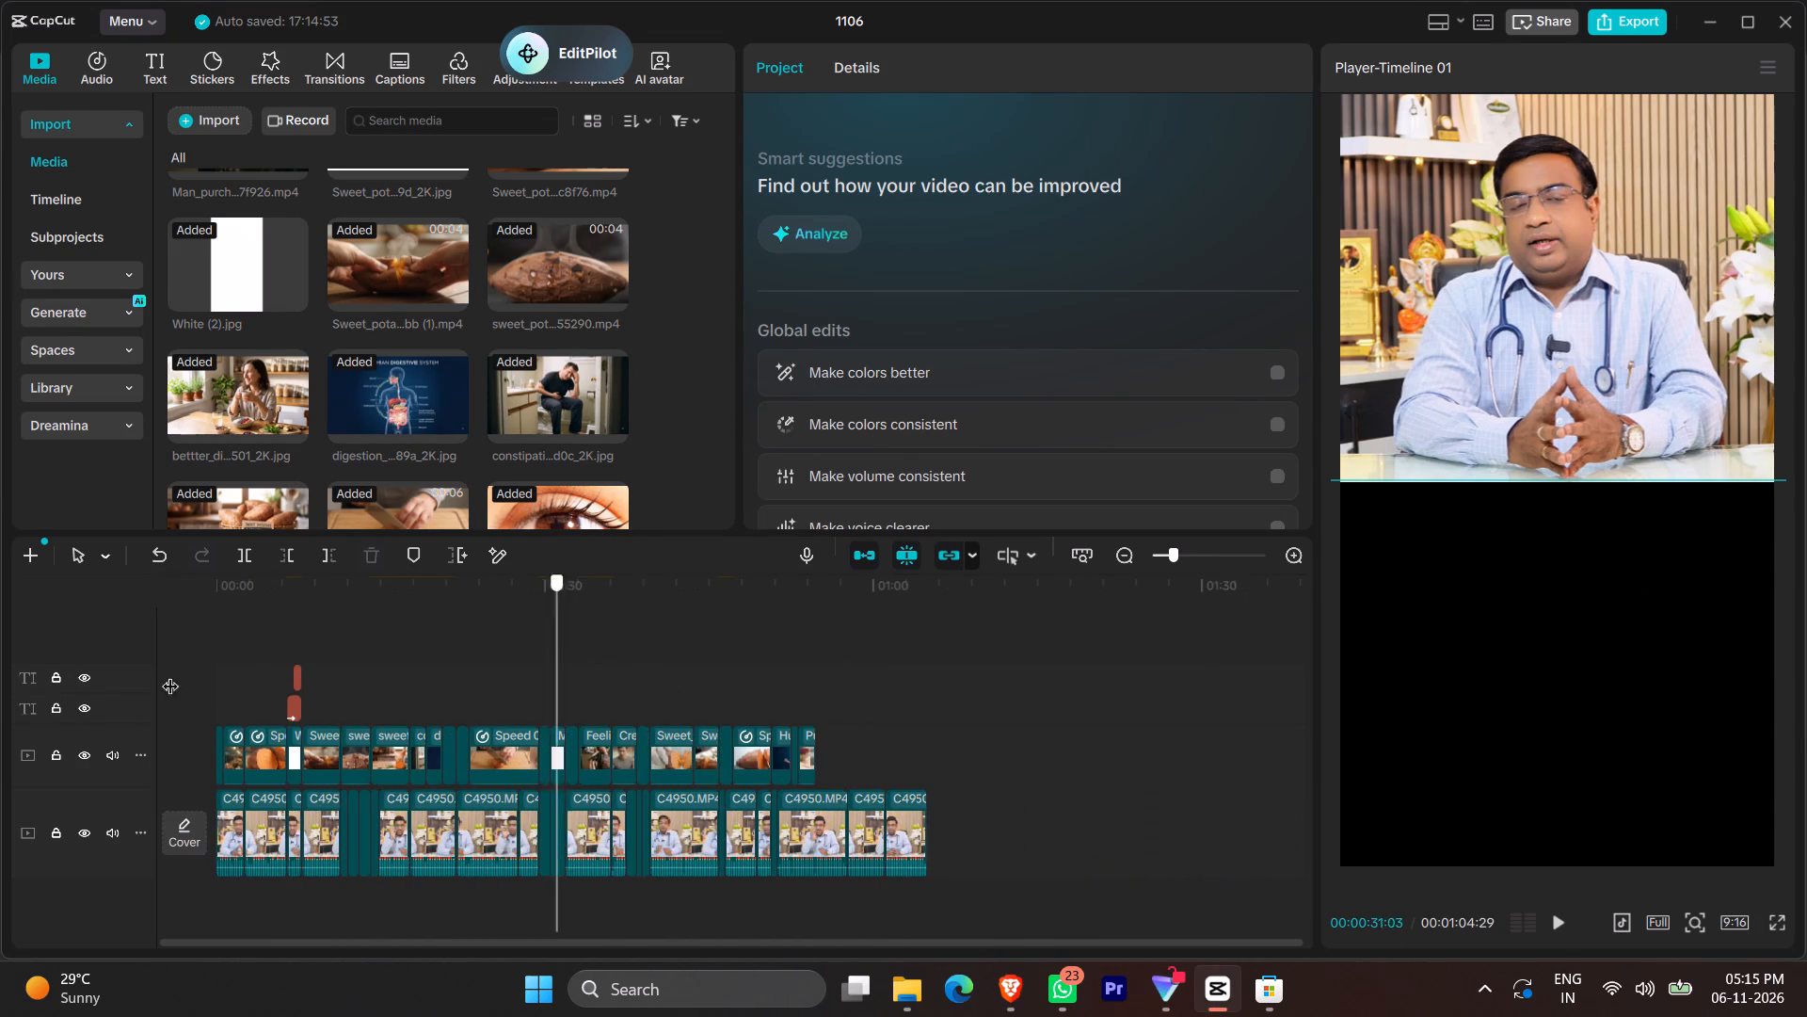
left_click_drag(170, 674, 131, 679)
scroll(456, 756, "up", 20, "ctrl")
key("space")
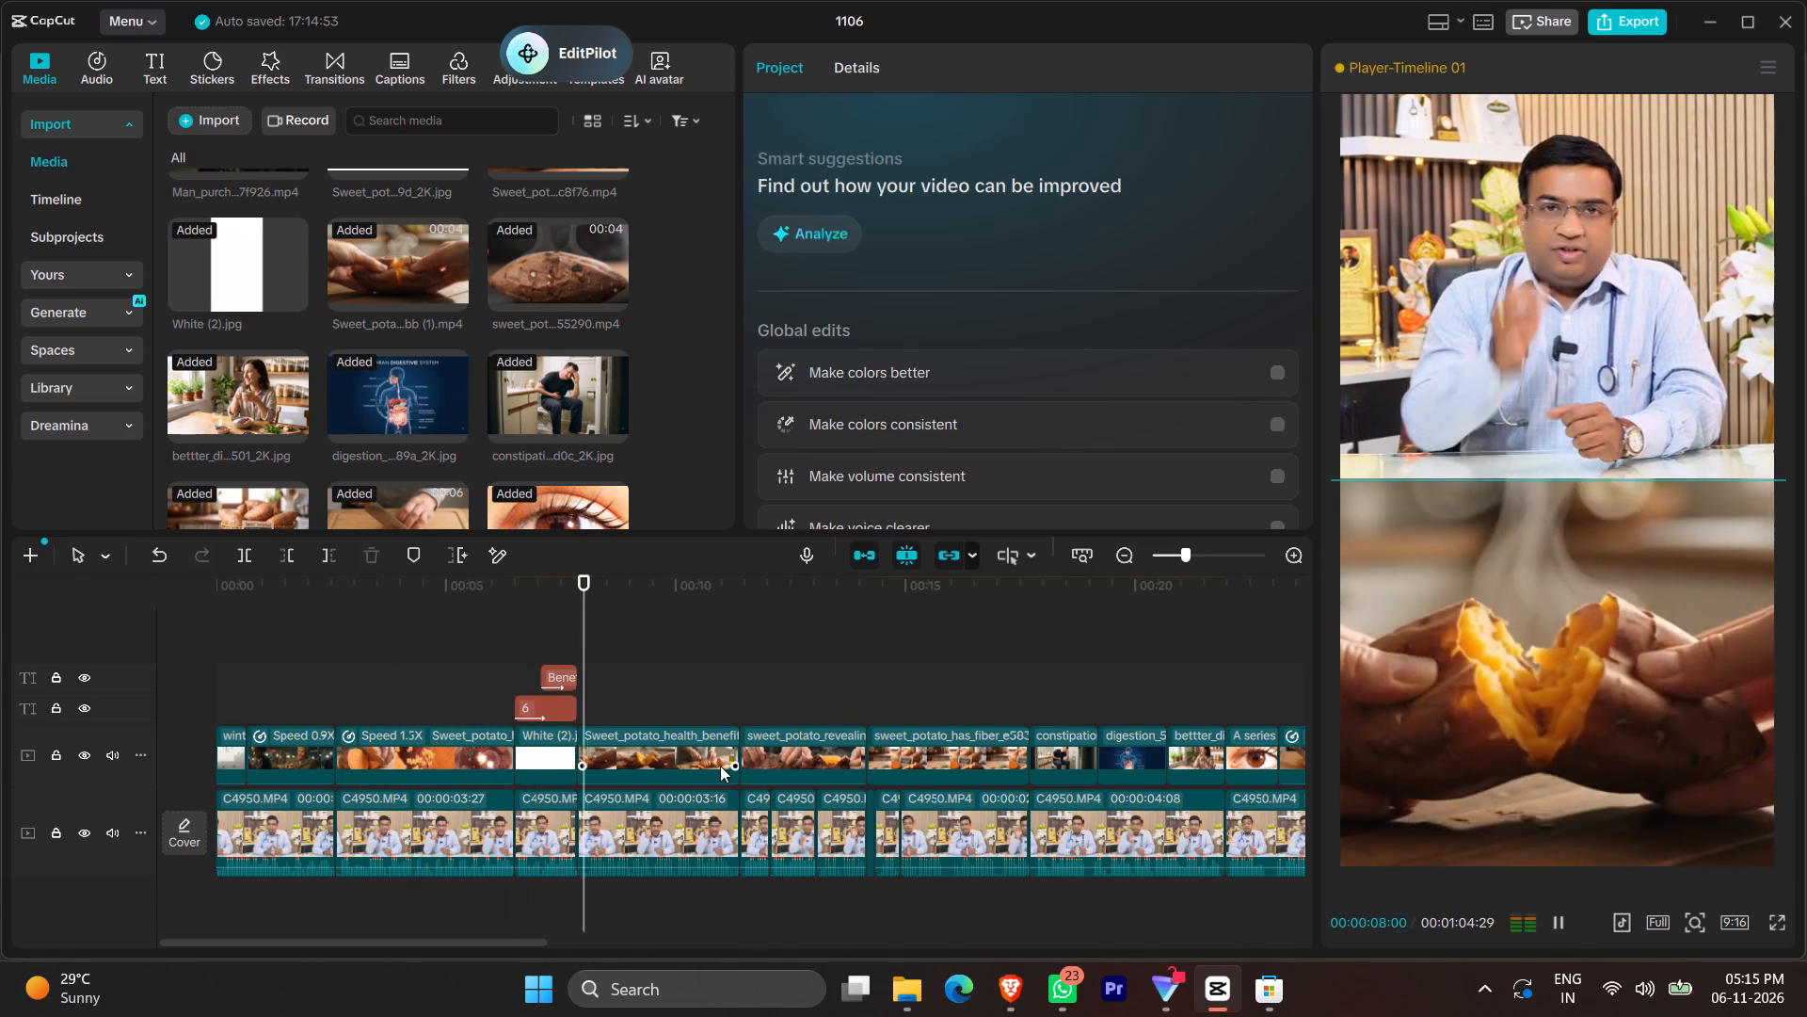
key("space")
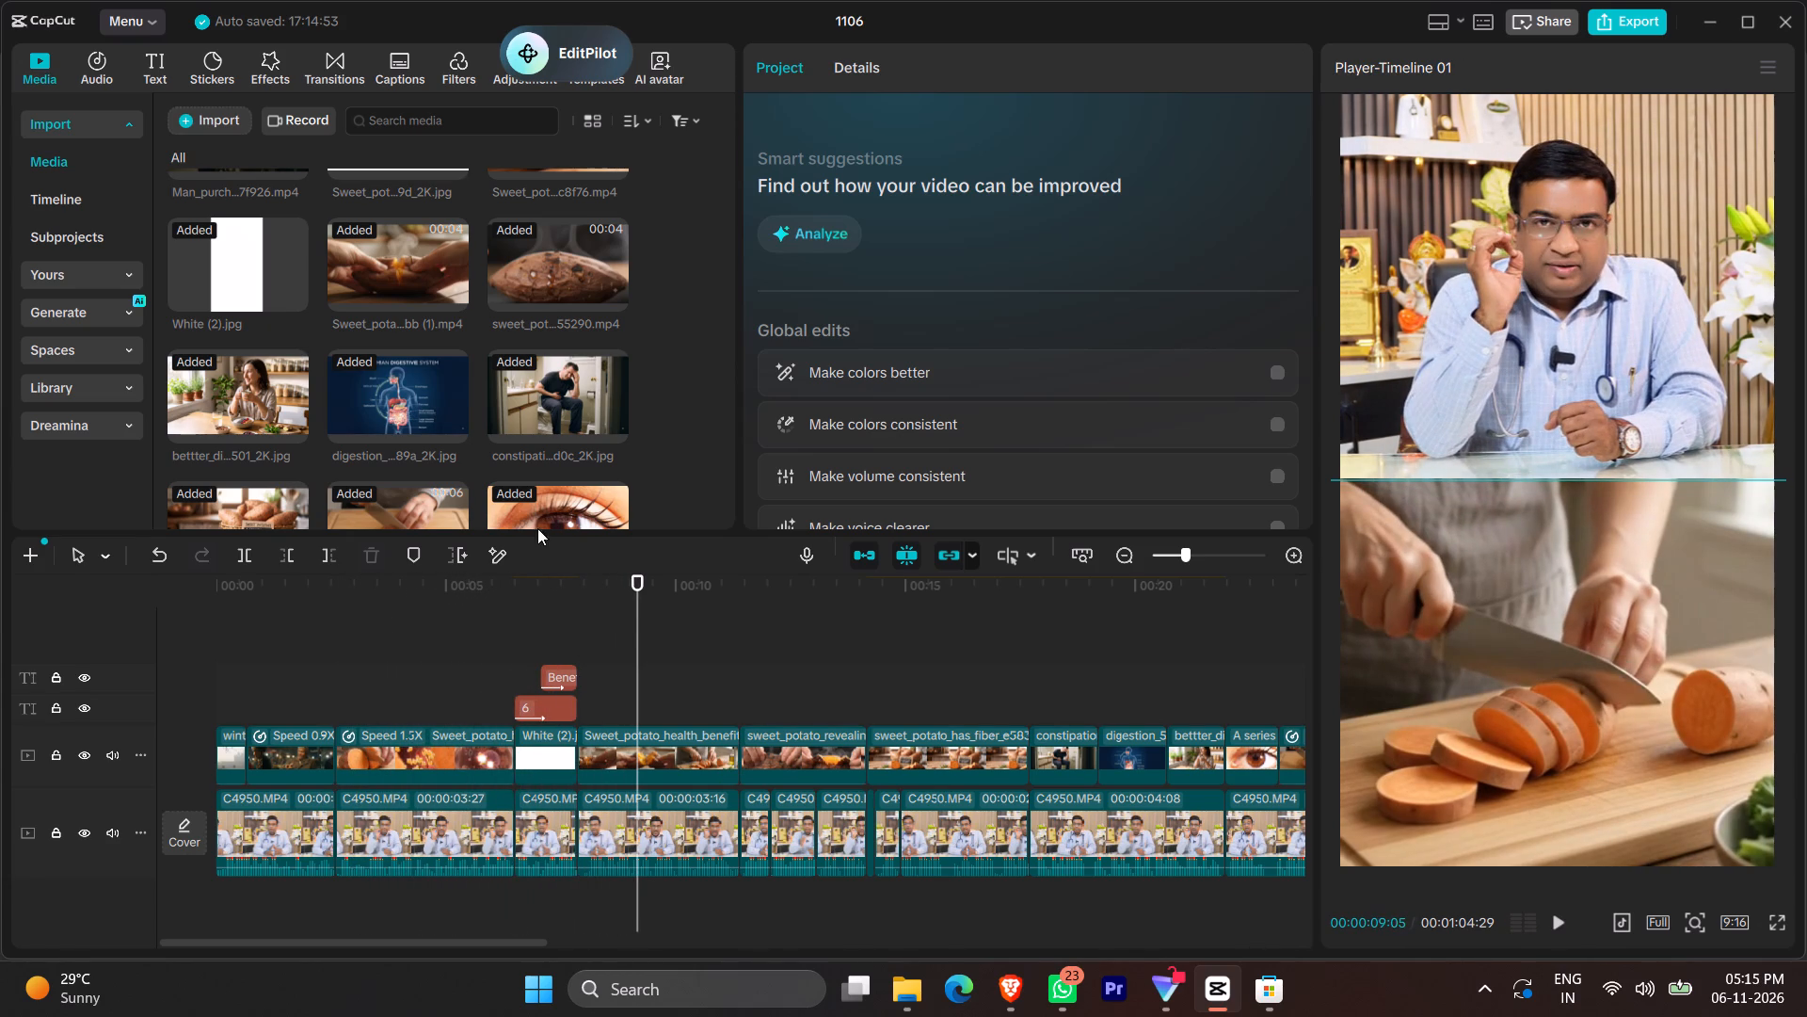
Replay the 6 Benefits title section around 00:00:07:04 to find the moment the word Benefits animates in.
left_click(538, 625)
key("space")
key("space")
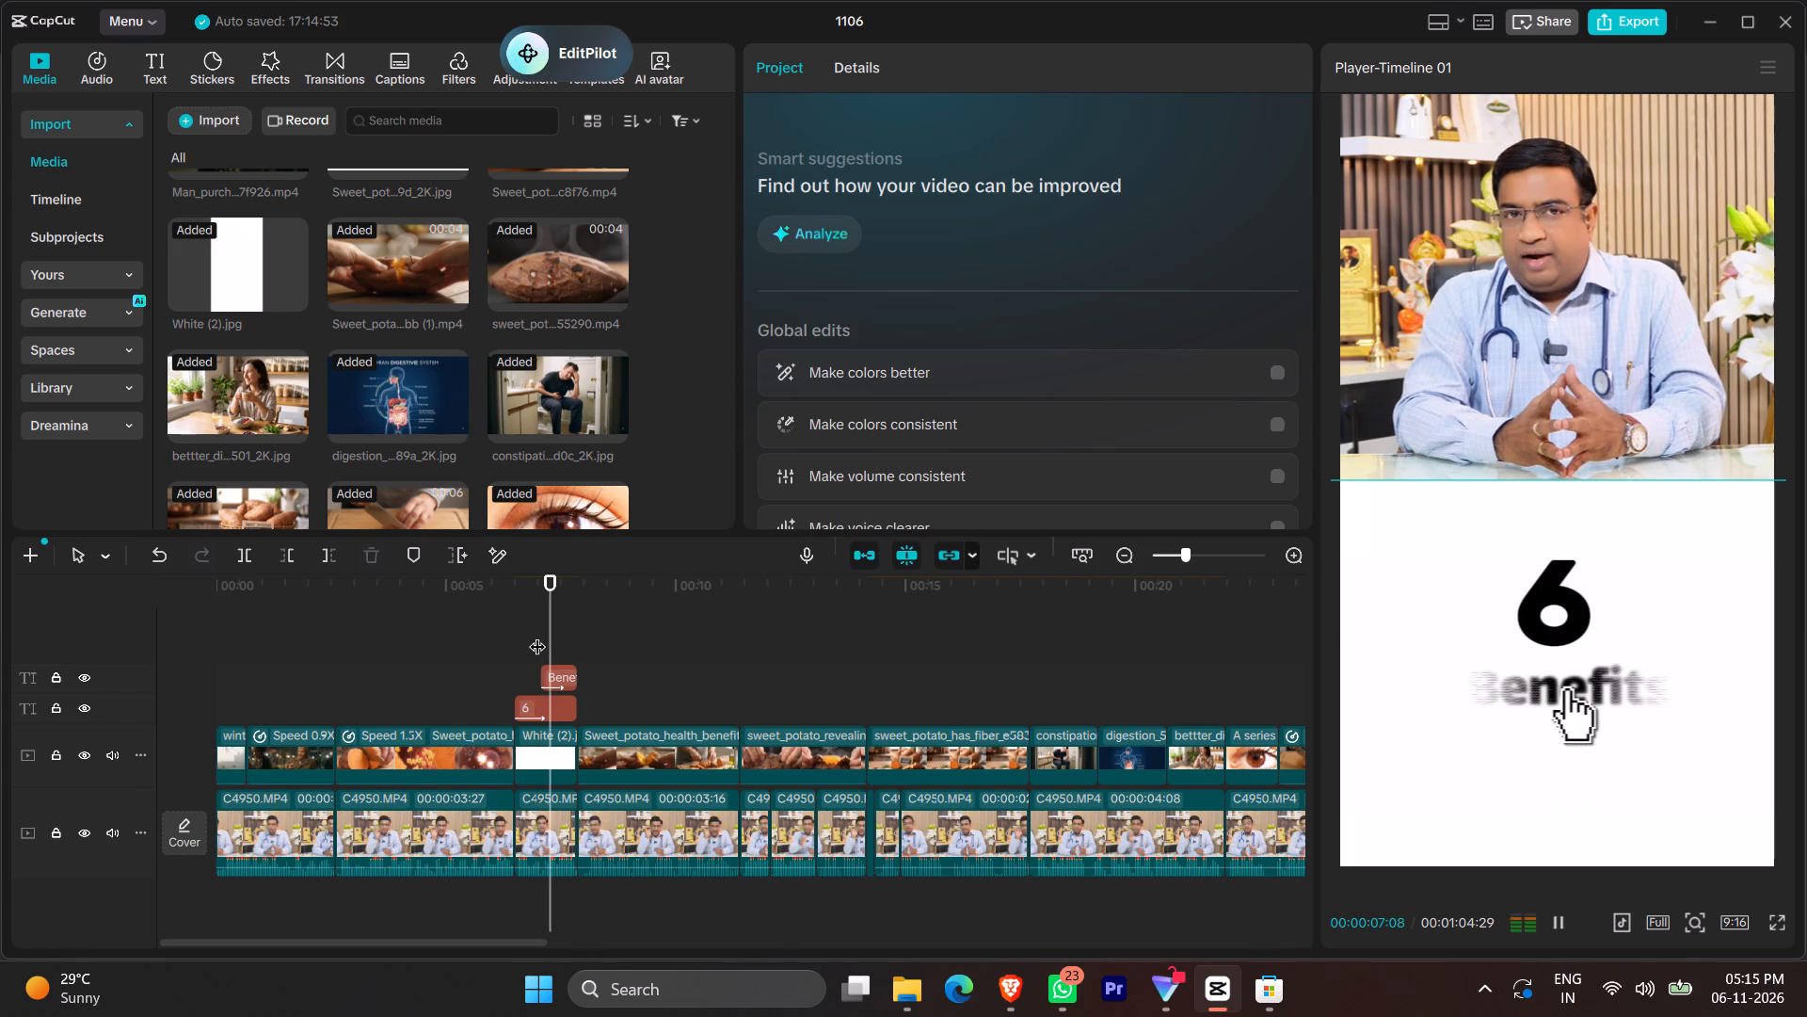
left_click(538, 634)
key("space")
key("space")
key("space")
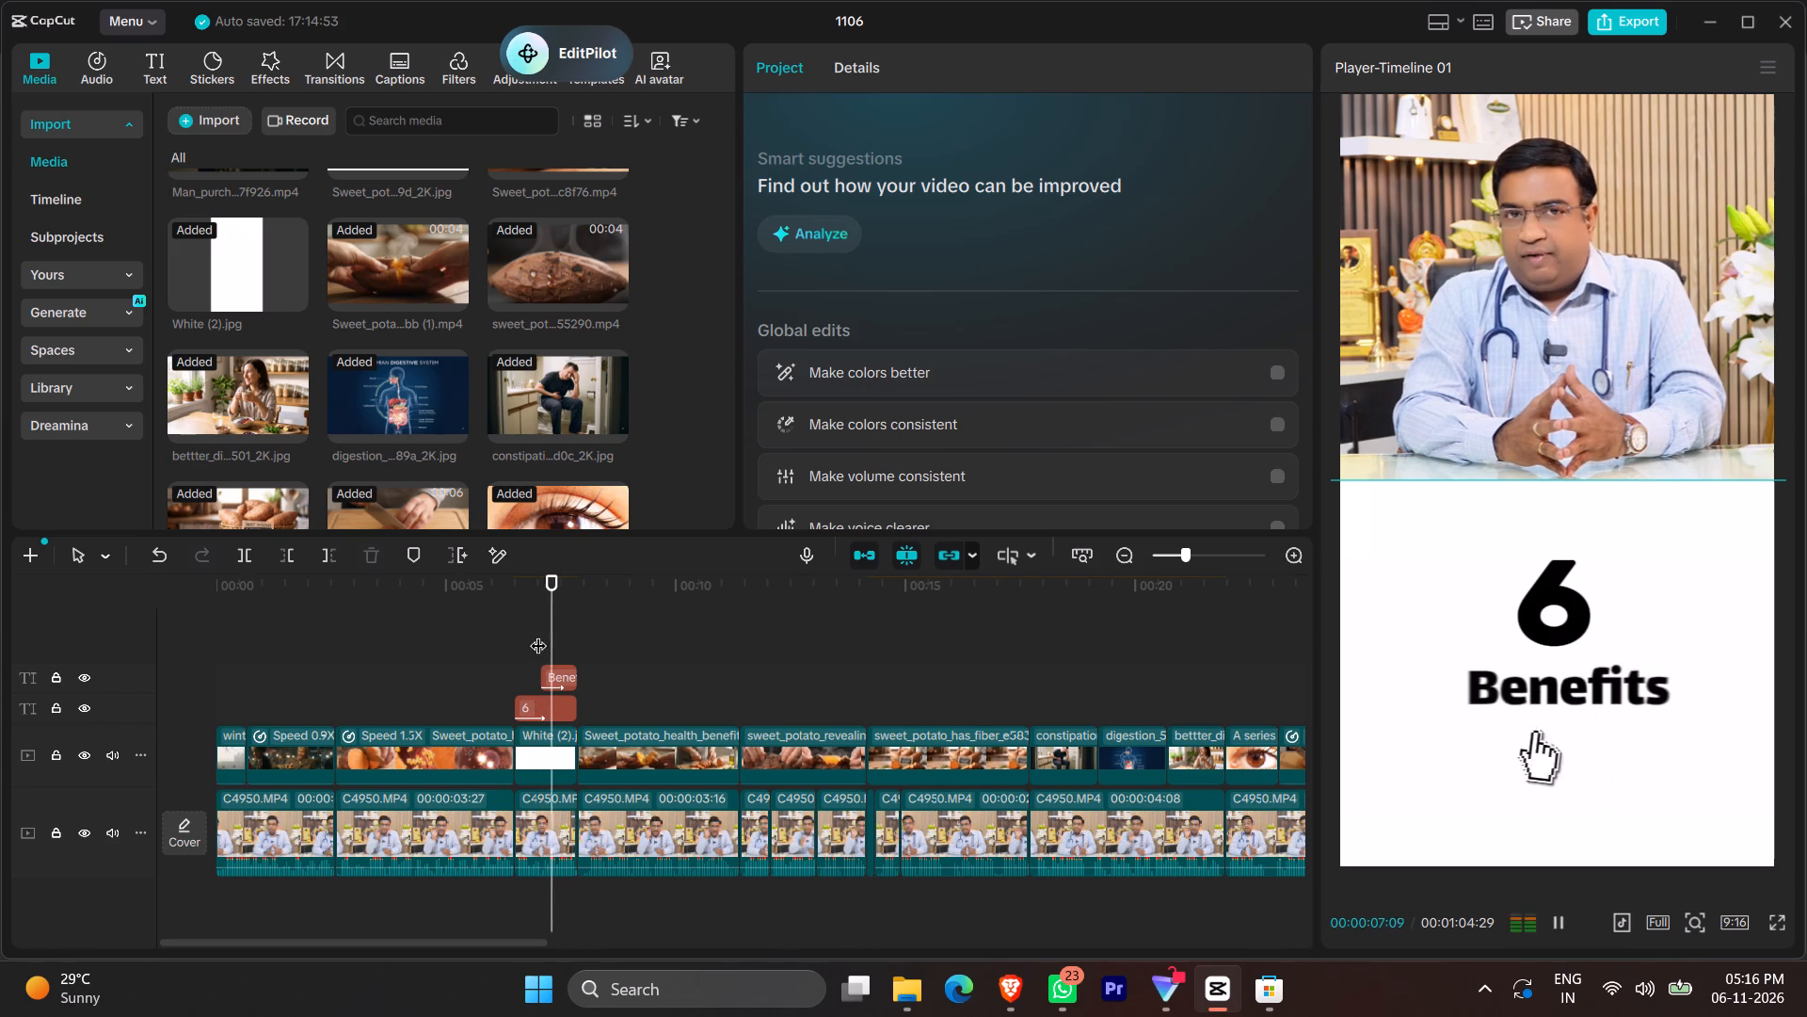
key("space")
left_click(538, 634)
key("space")
key("space")
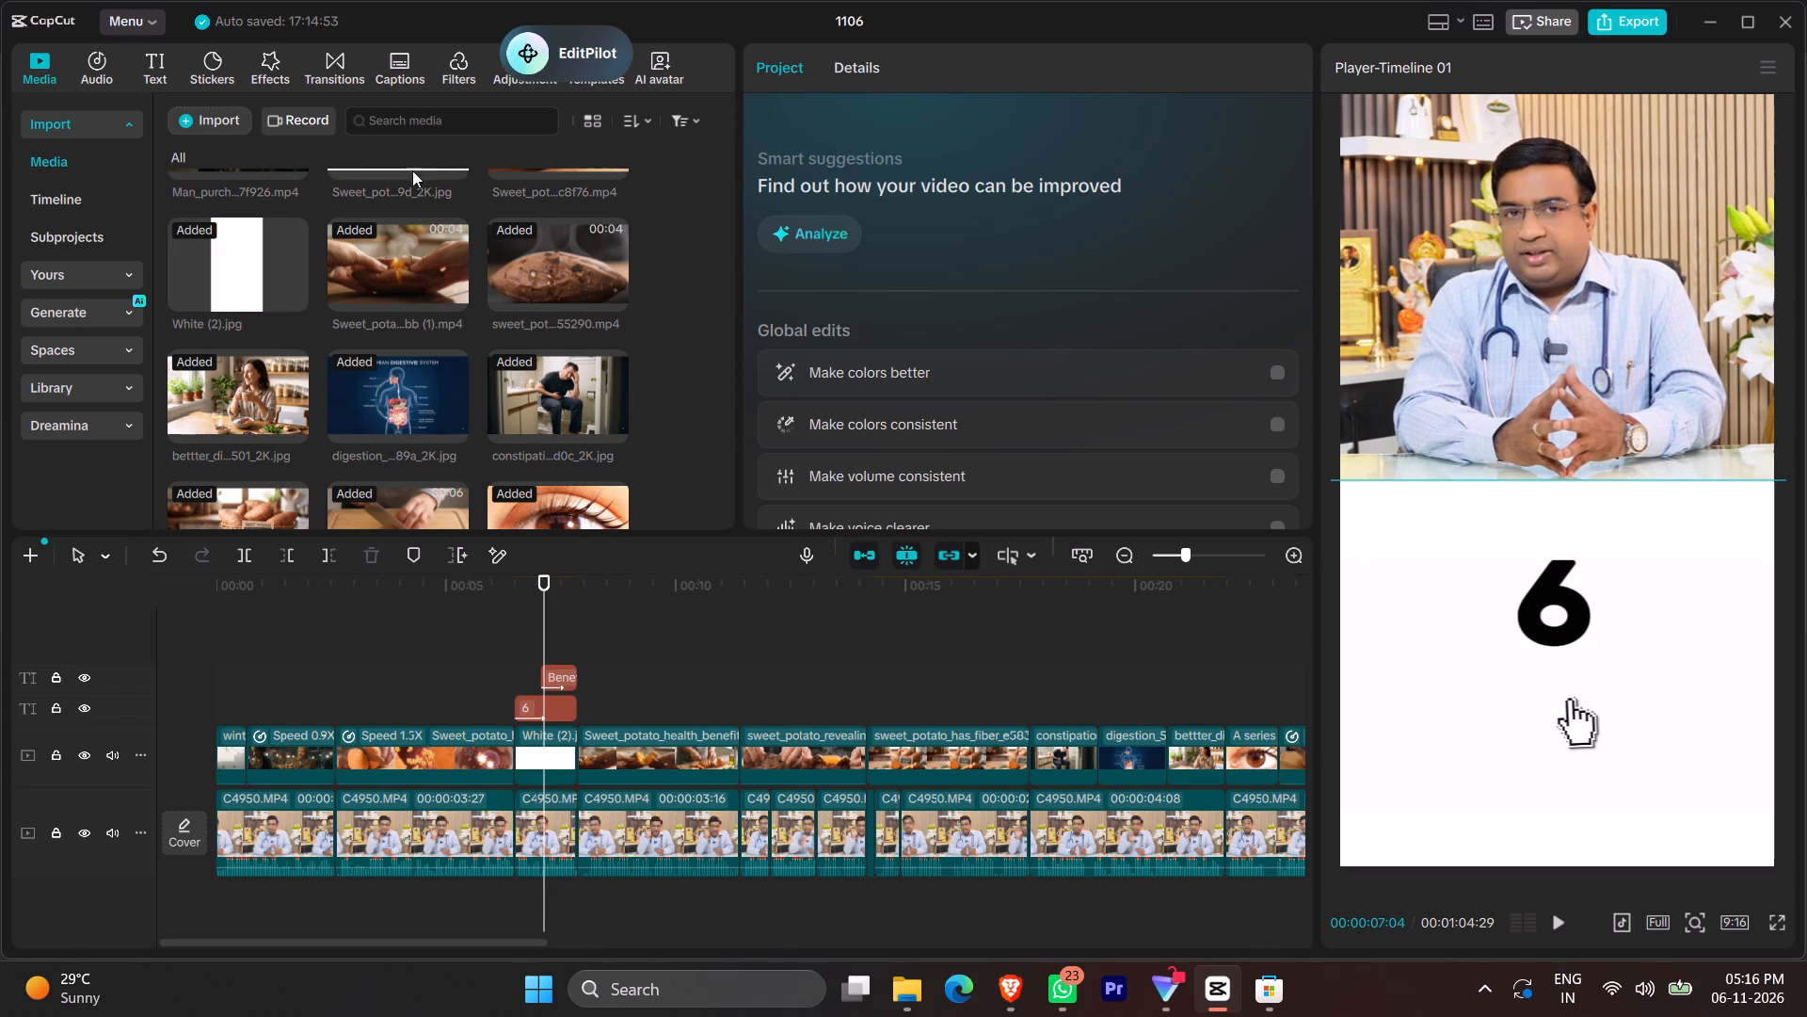
Add the Mouse click 1 sound effect from the audio favorites at 00:00:07:04, where the Benefits title animates in.
left_click(111, 68)
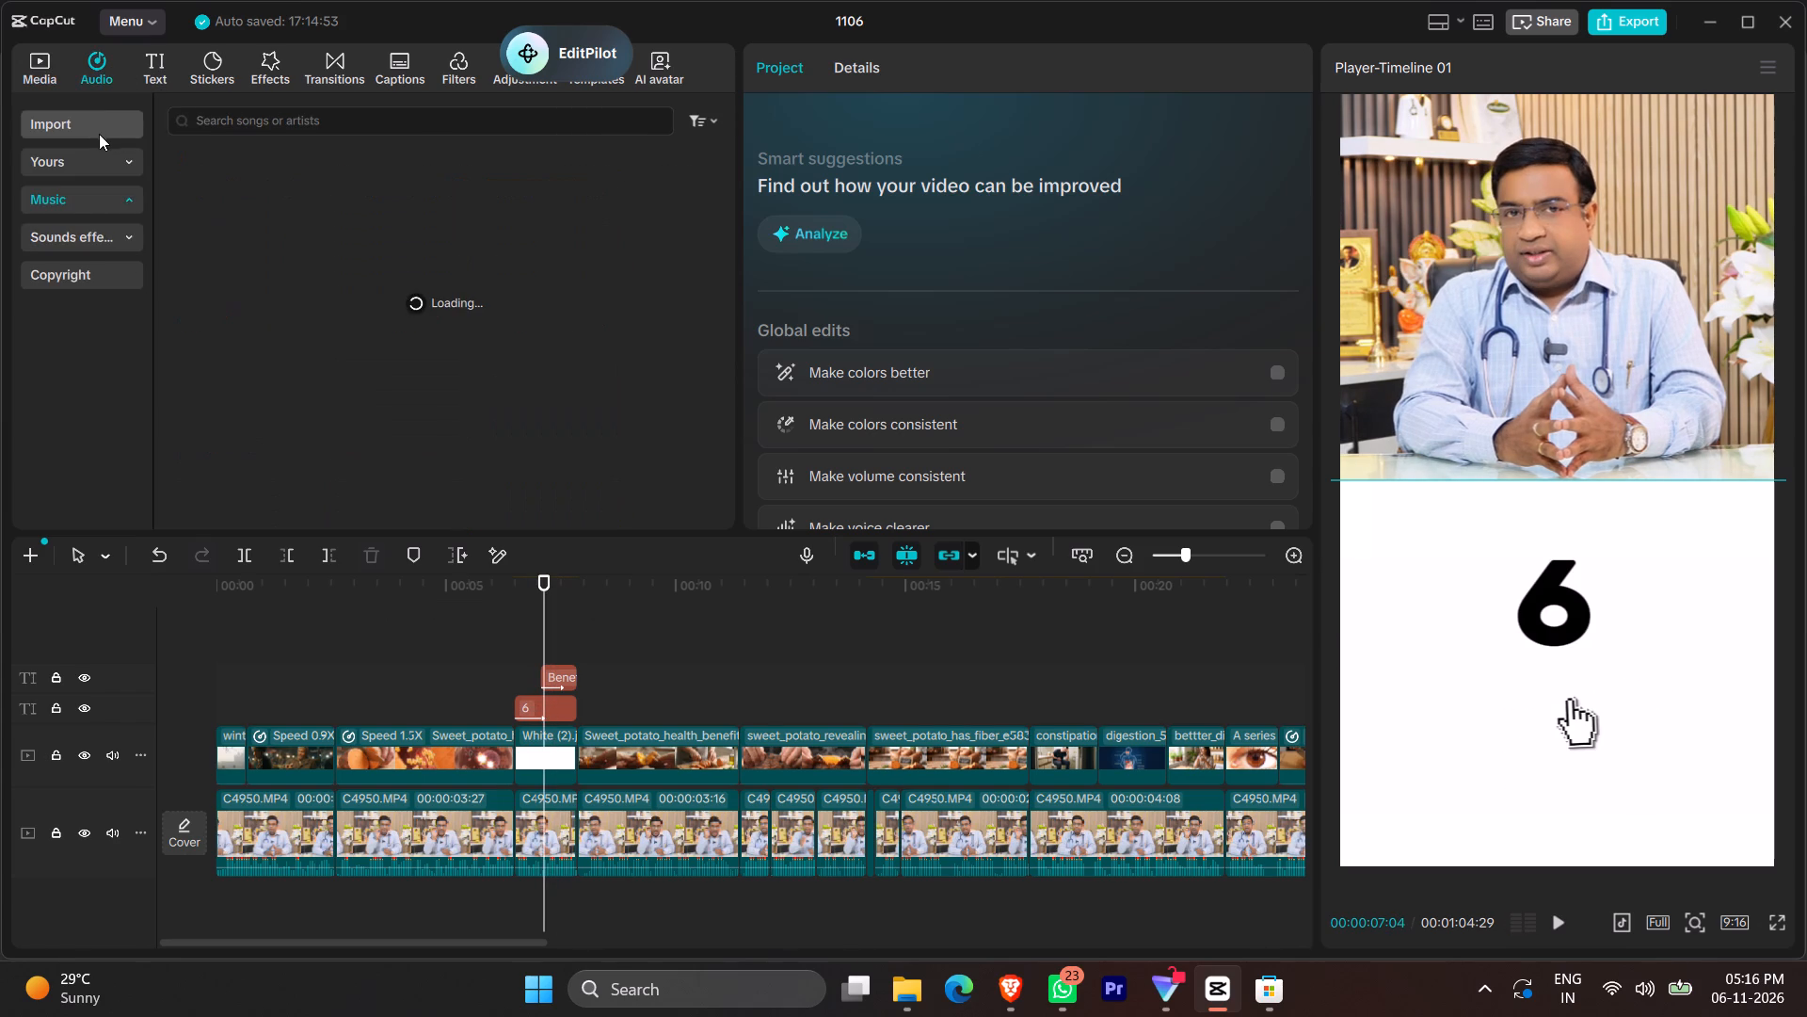
left_click(94, 160)
left_click(289, 119)
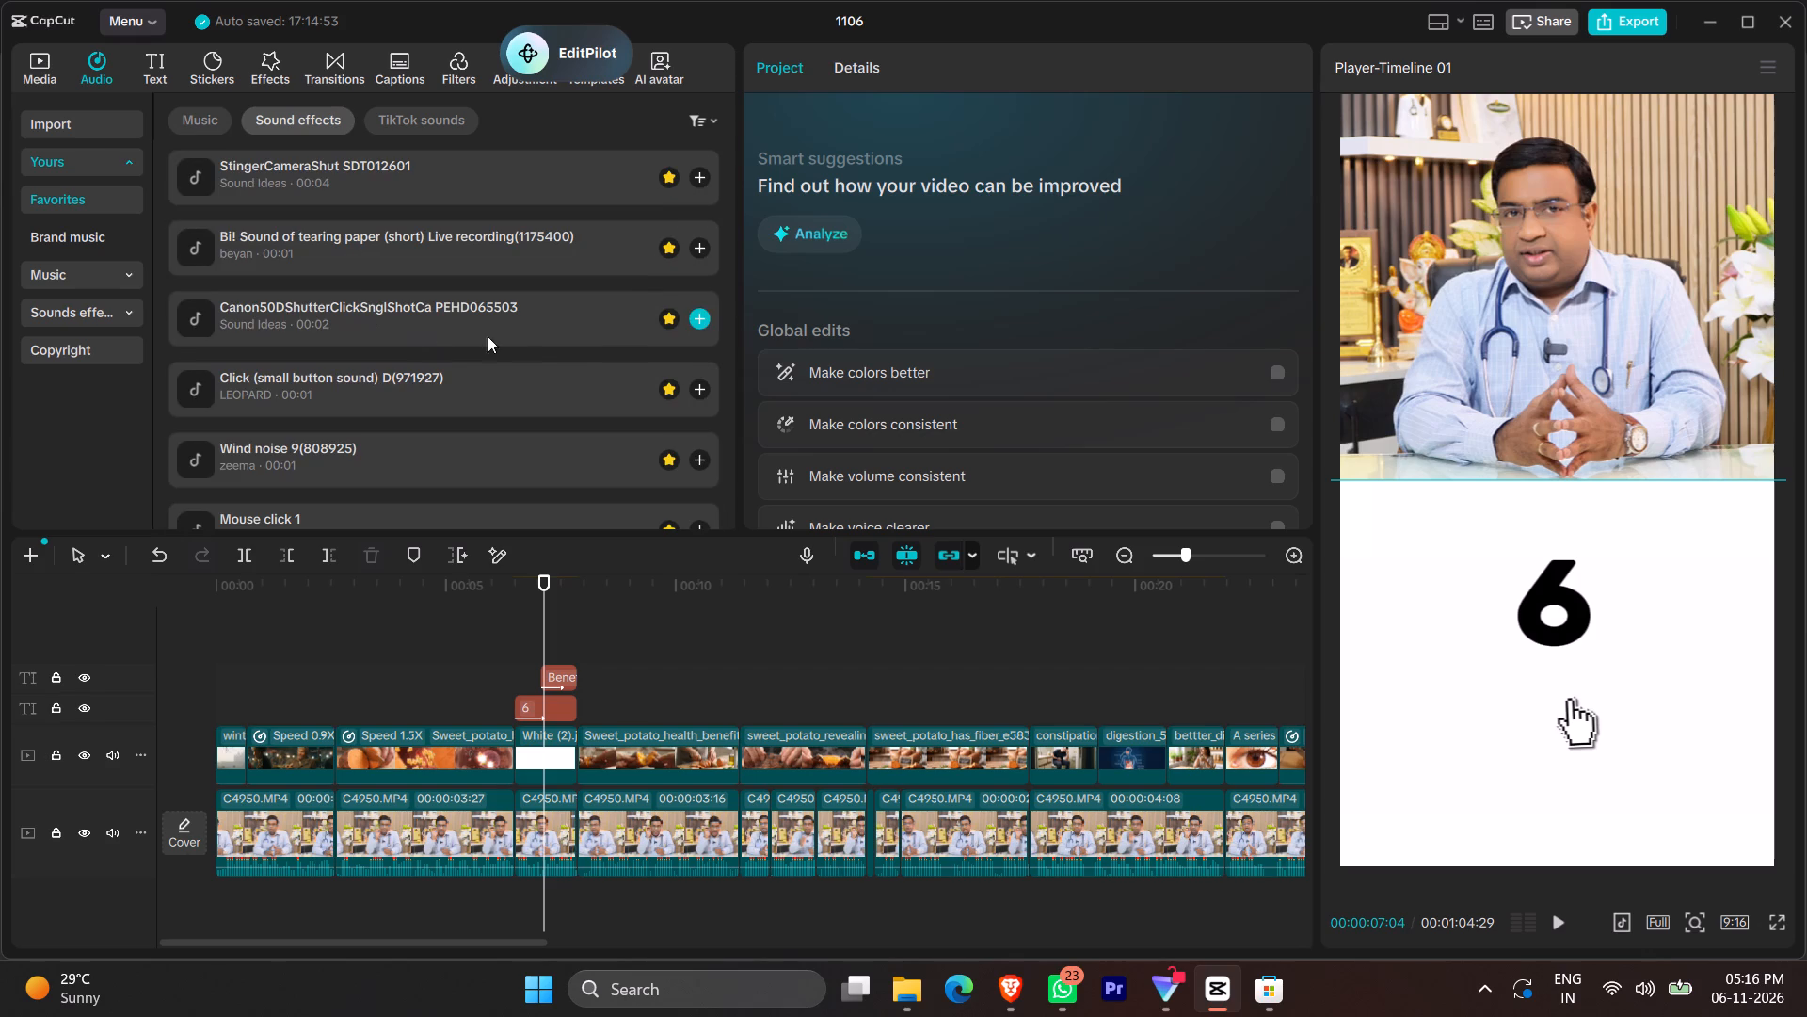
scroll(515, 310, "down", 2)
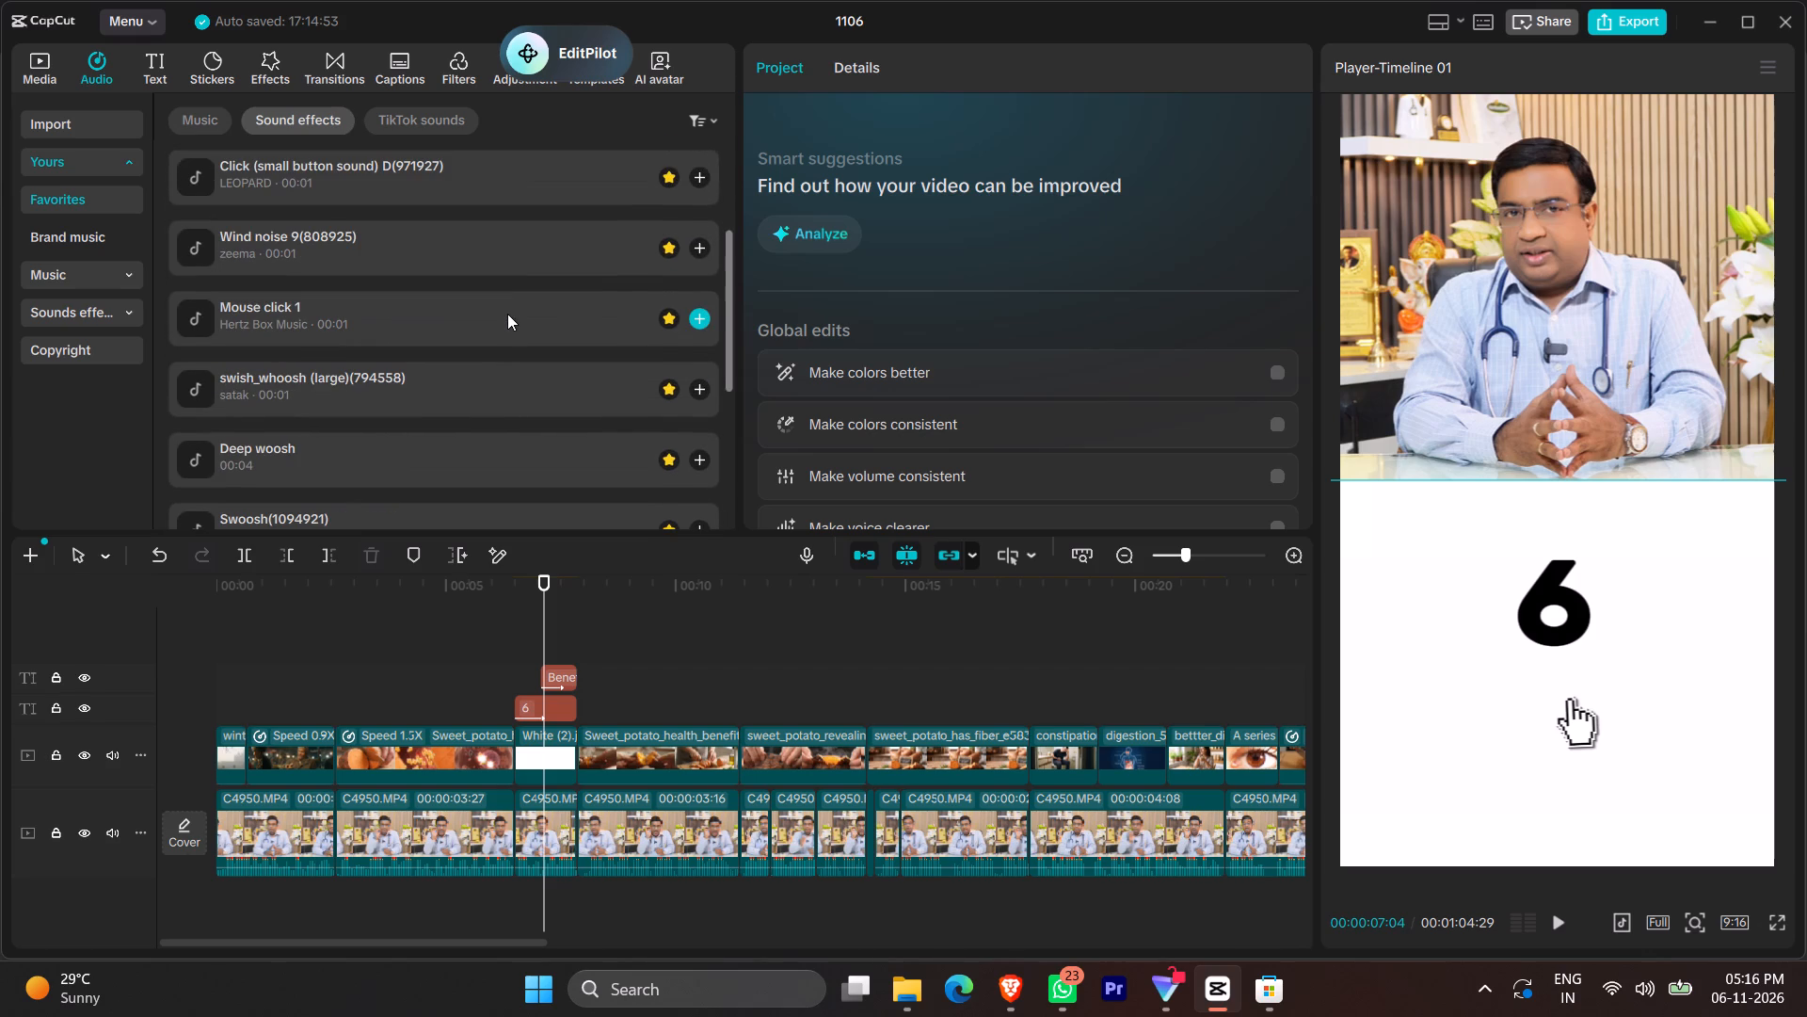
left_click(519, 315)
left_click(699, 322)
Move the Mouse click 1 clip earlier so its sound peaks line up with the start of the Benefits title.
scroll(638, 764, "up", 14, "ctrl")
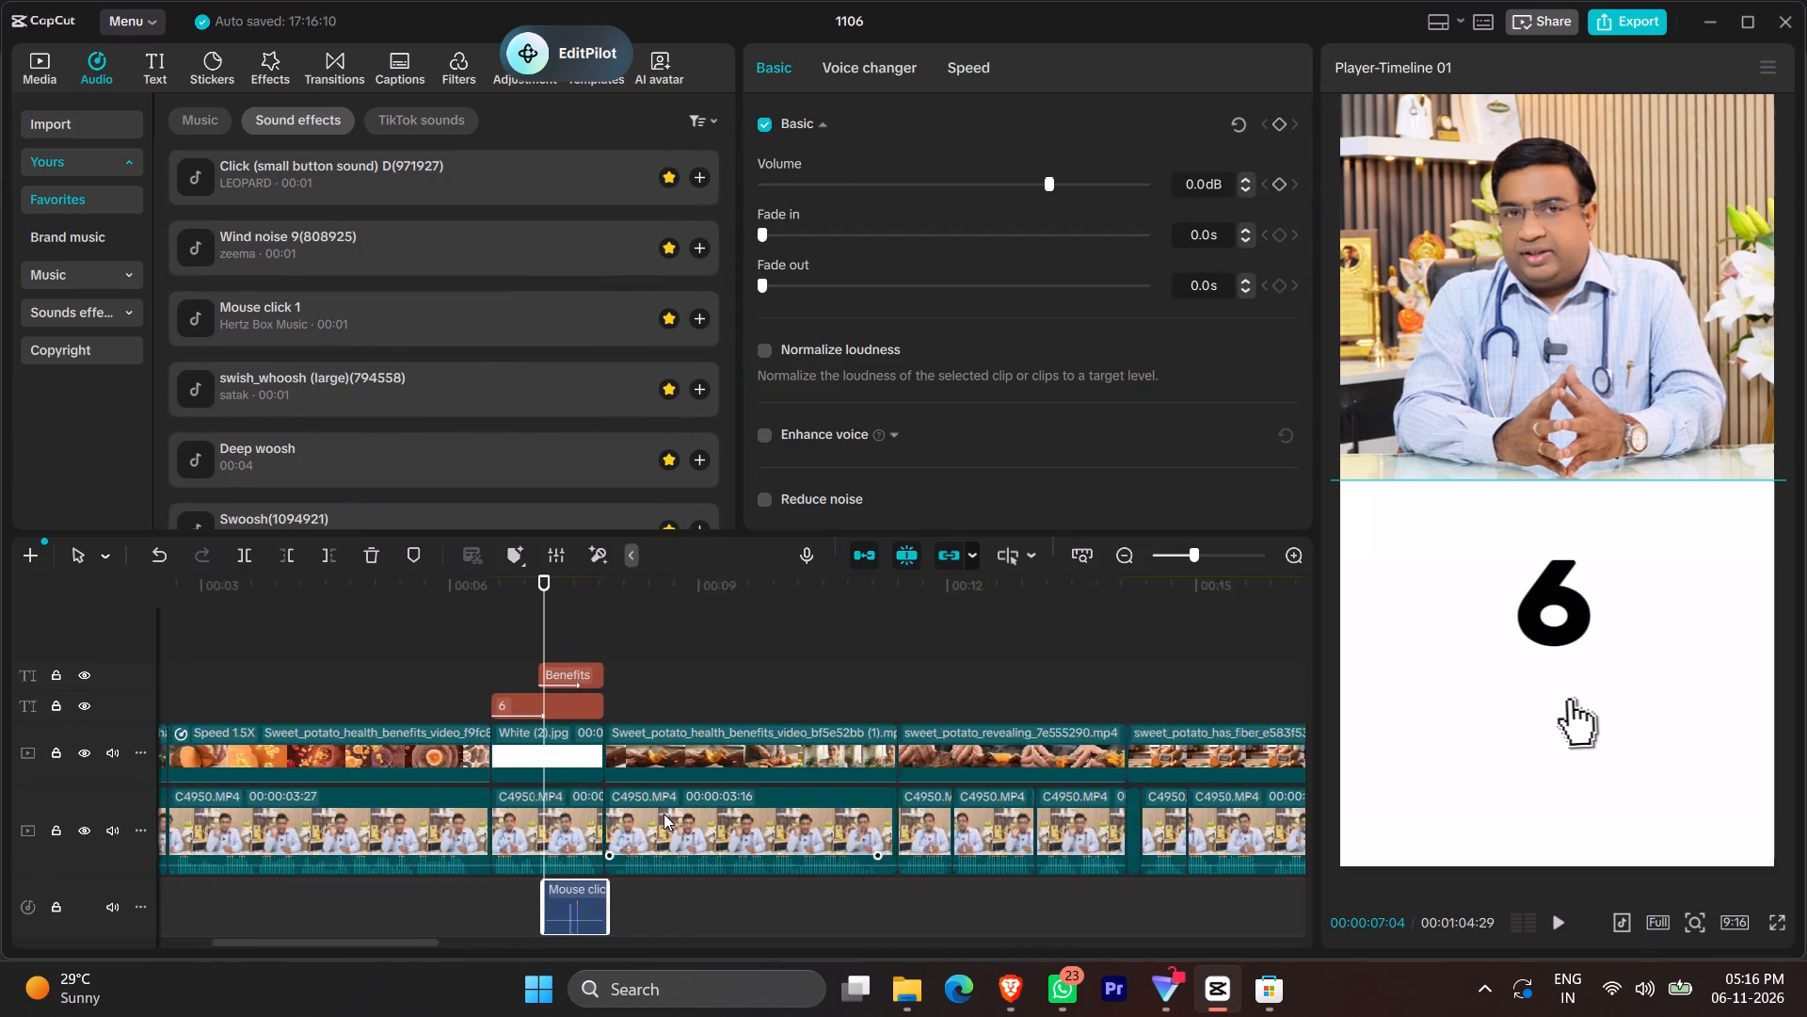
scroll(664, 814, "up", 20, "ctrl")
scroll(664, 814, "up", 5, "ctrl")
left_click_drag(630, 904, 551, 913)
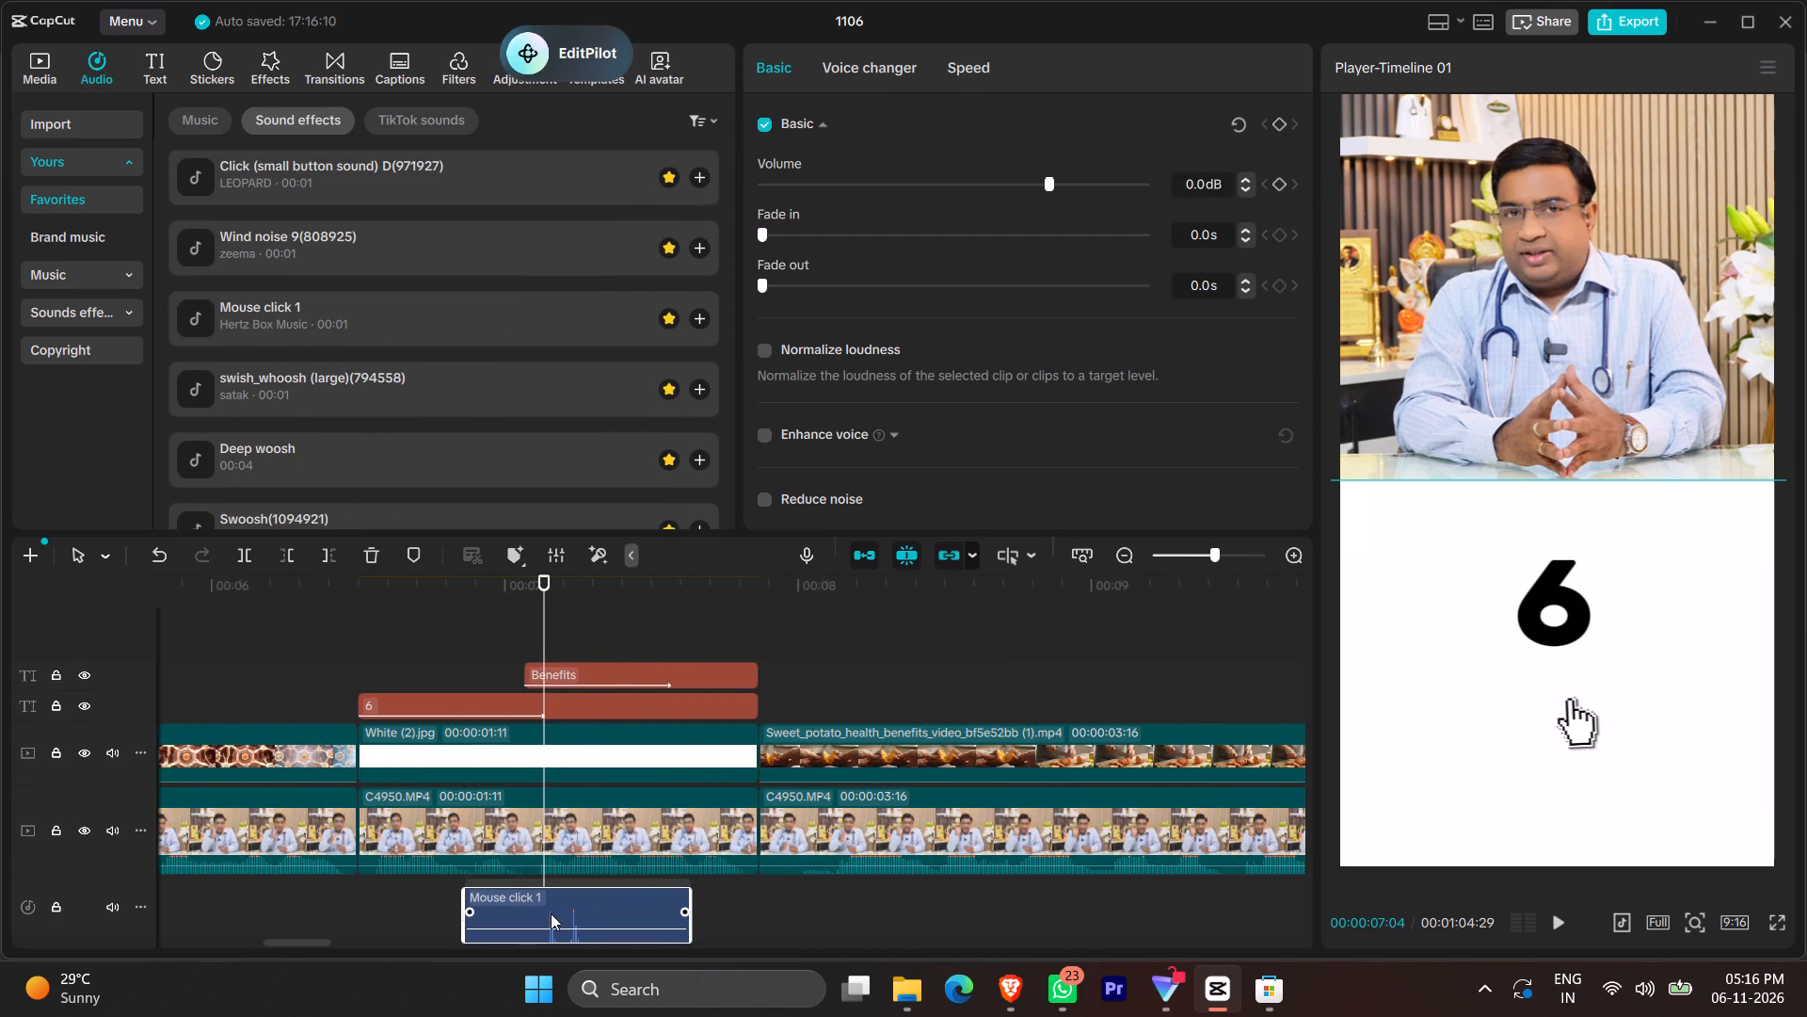
left_click_drag(551, 913, 542, 900)
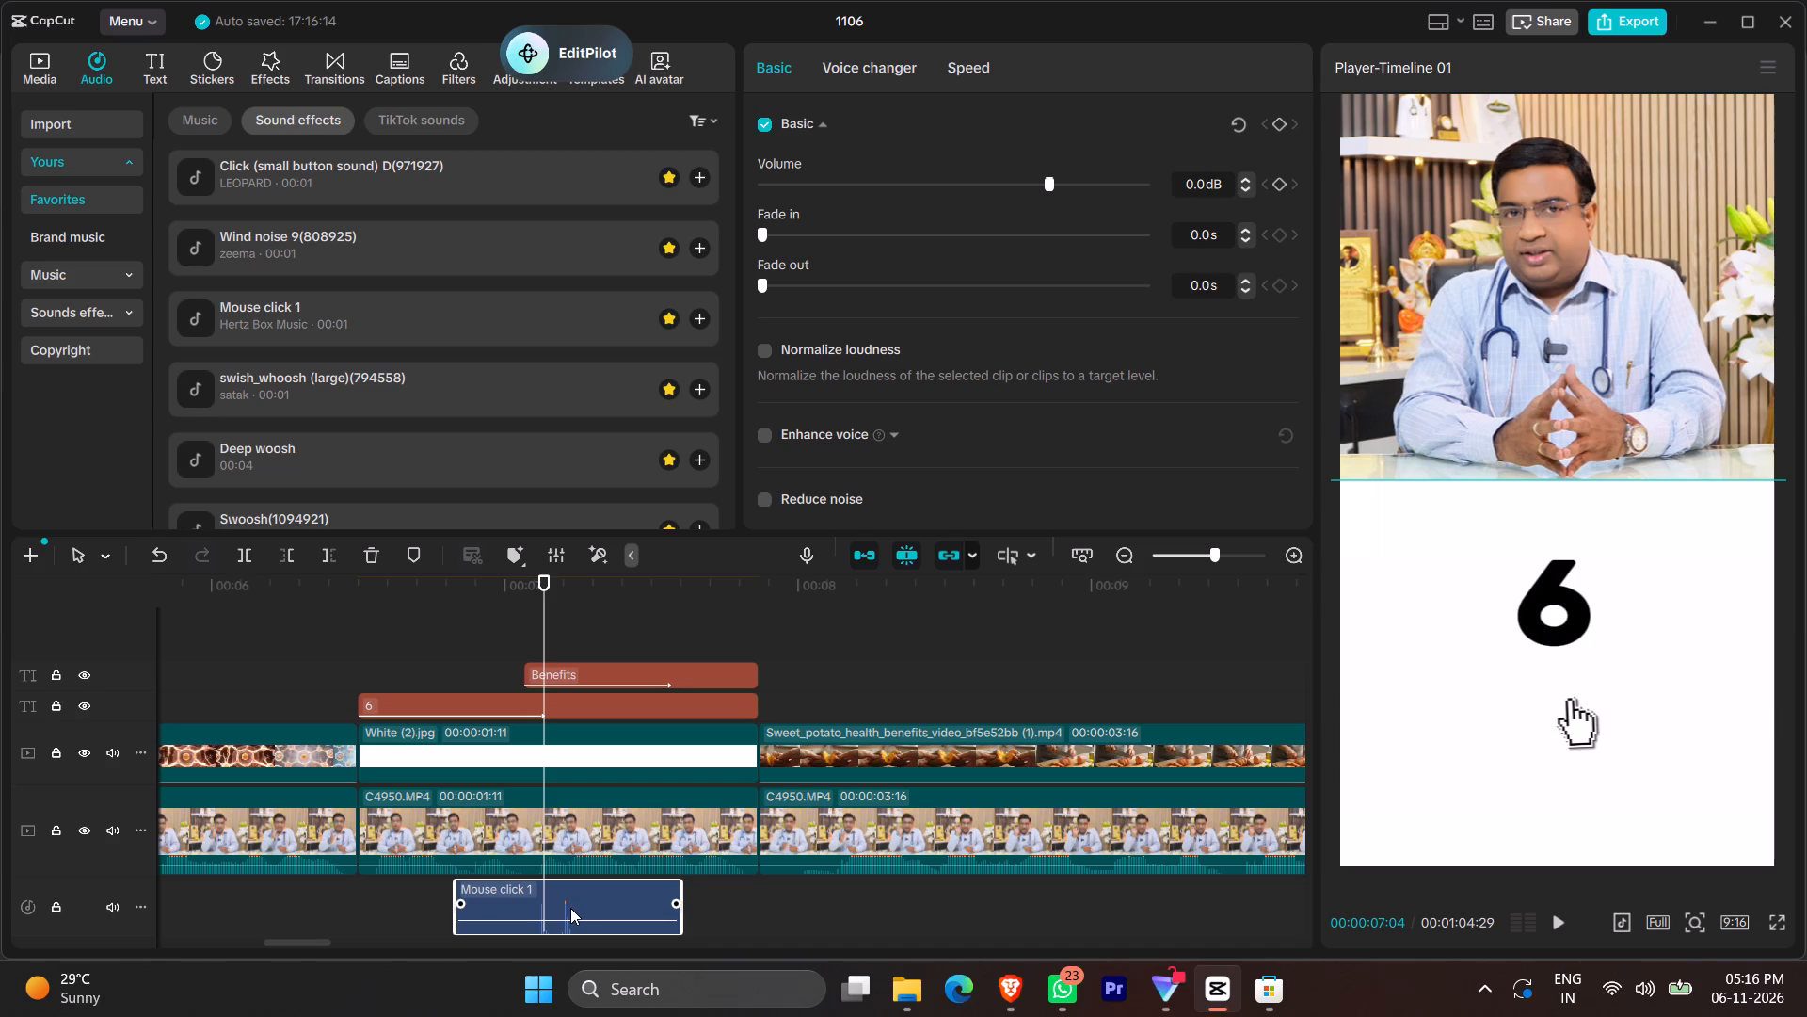
left_click_drag(570, 908, 560, 911)
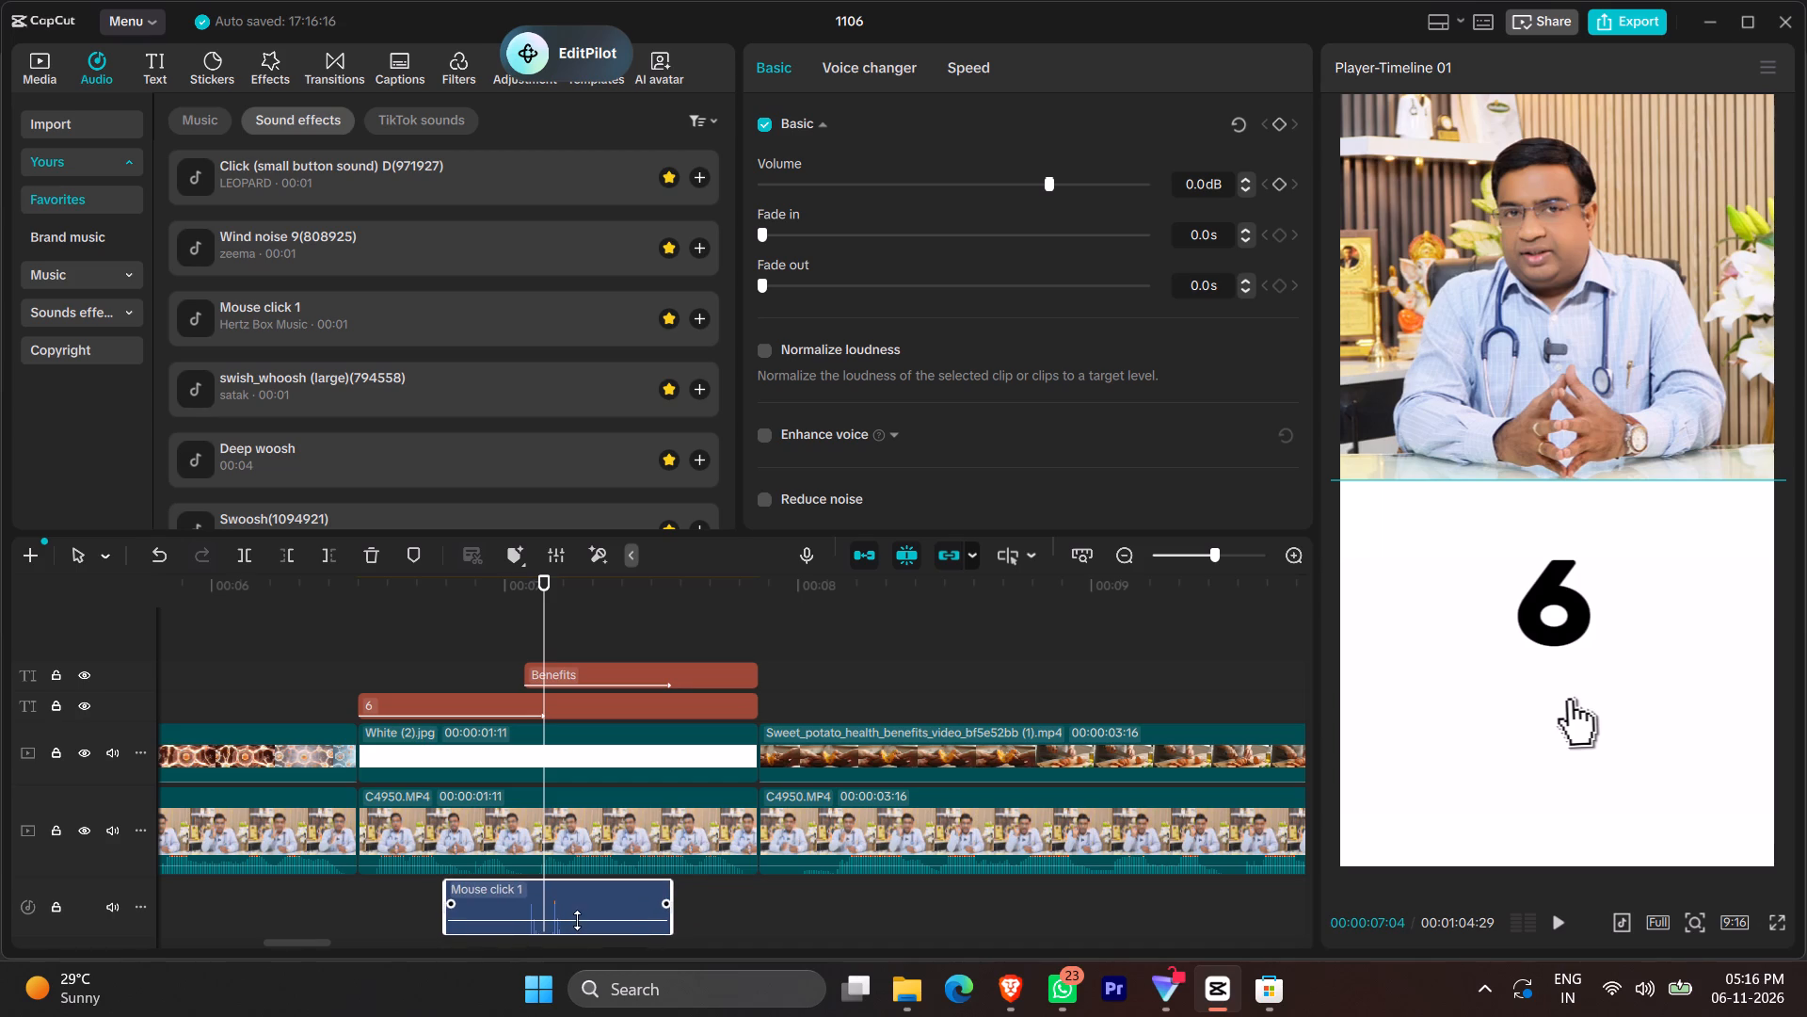
Raise the Mouse click 1 volume to 20.0 dB and play it against the 6 Benefits title.
left_click_drag(577, 920, 573, 864)
left_click(420, 936)
key("space")
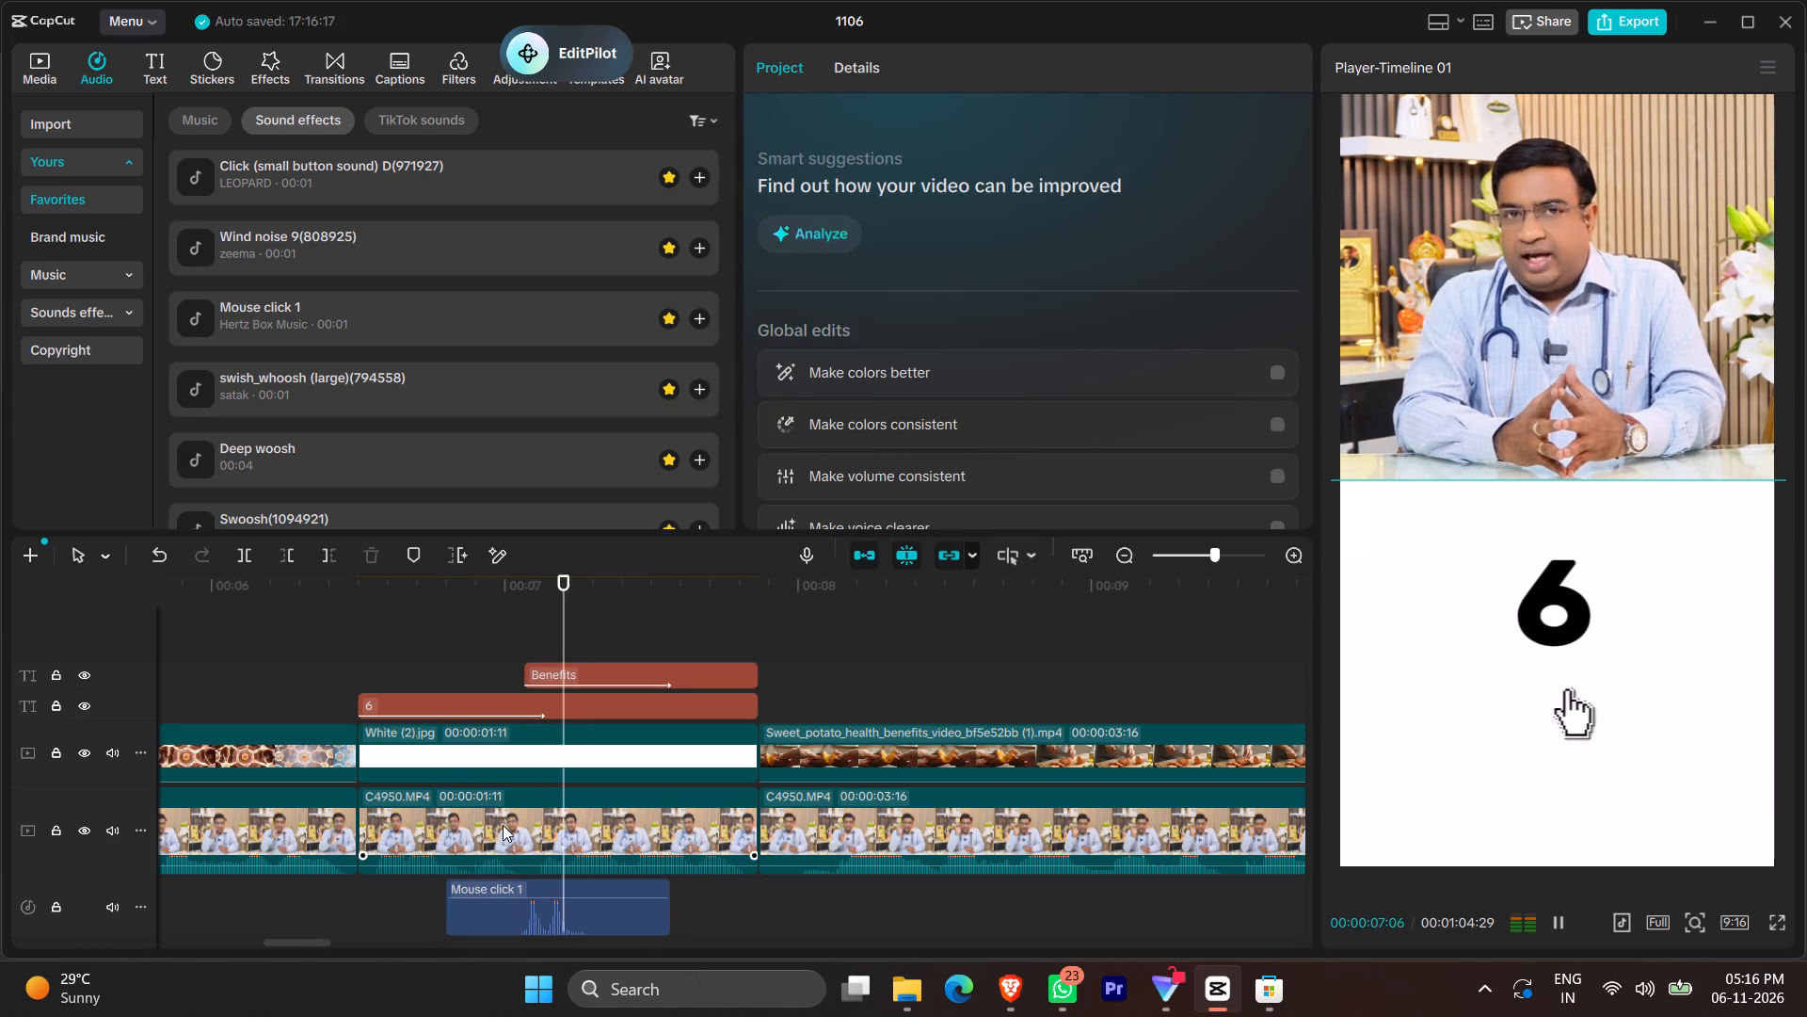
key("space")
left_click(413, 609)
key("space")
key("space")
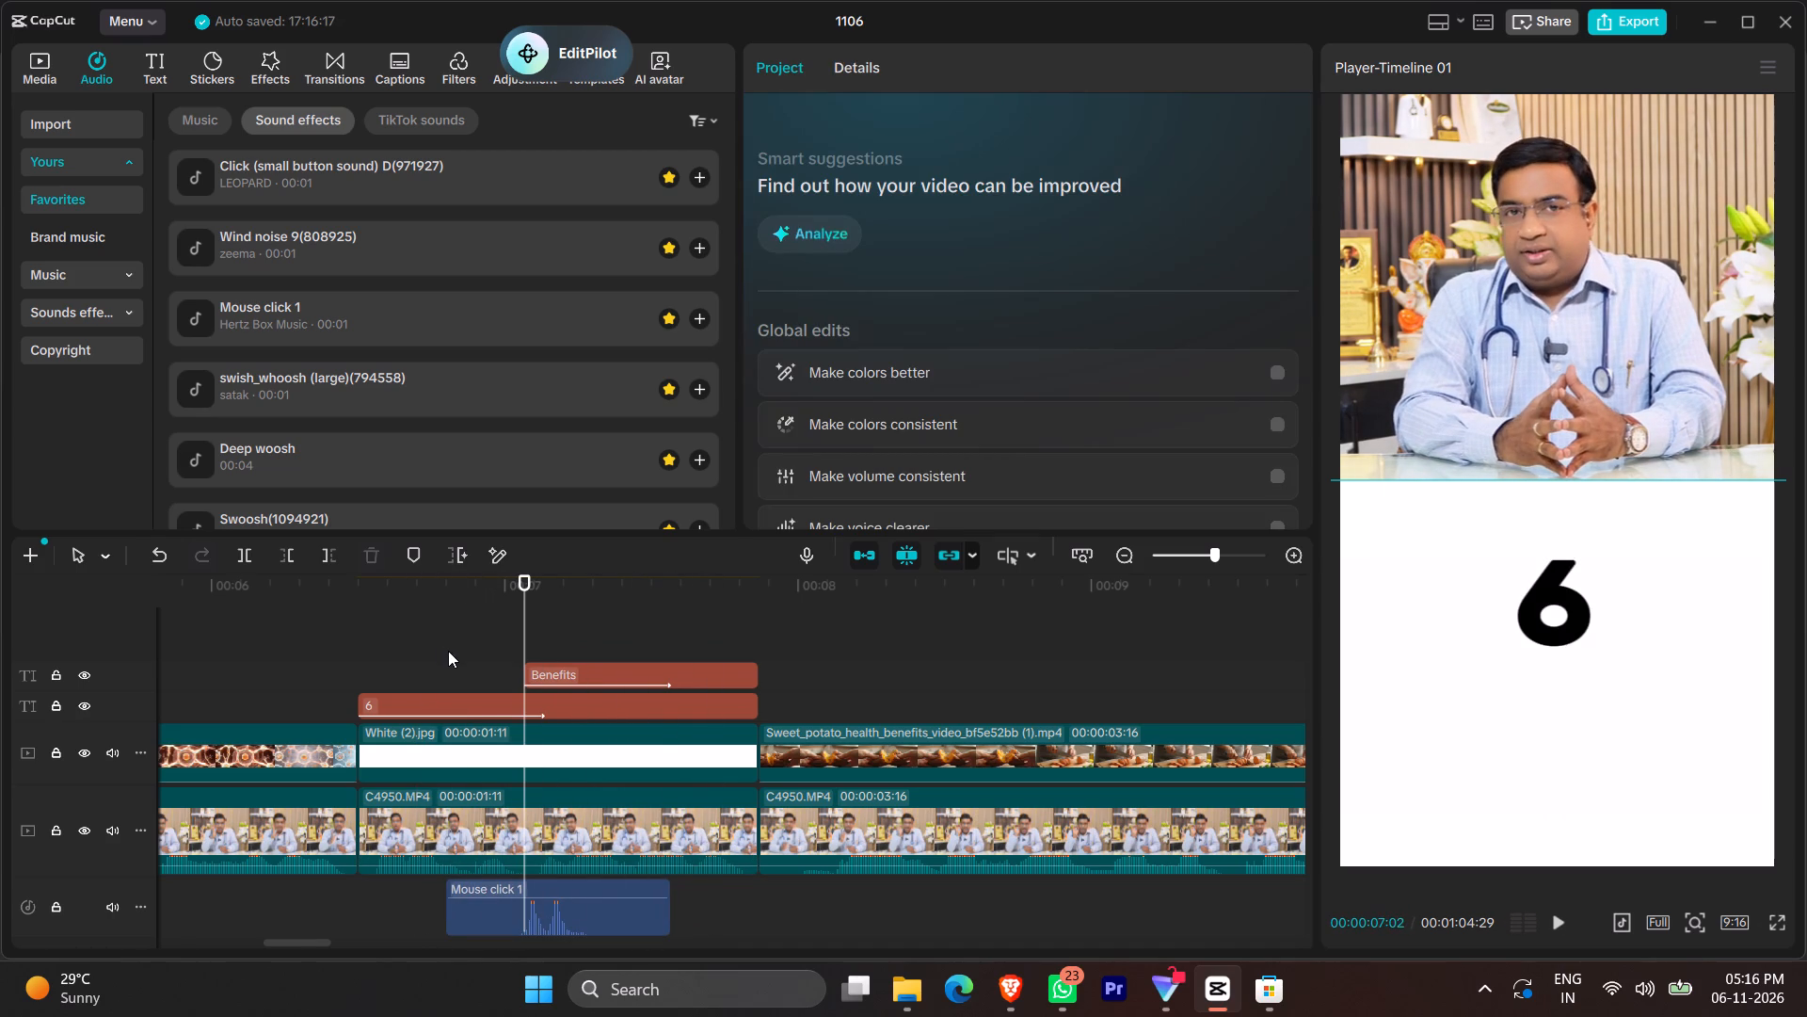
Nudge the Mouse click 1 clip slightly later so its peaks fall just after the Benefits title starts.
left_click_drag(597, 913, 603, 912)
left_click_drag(603, 912, 608, 912)
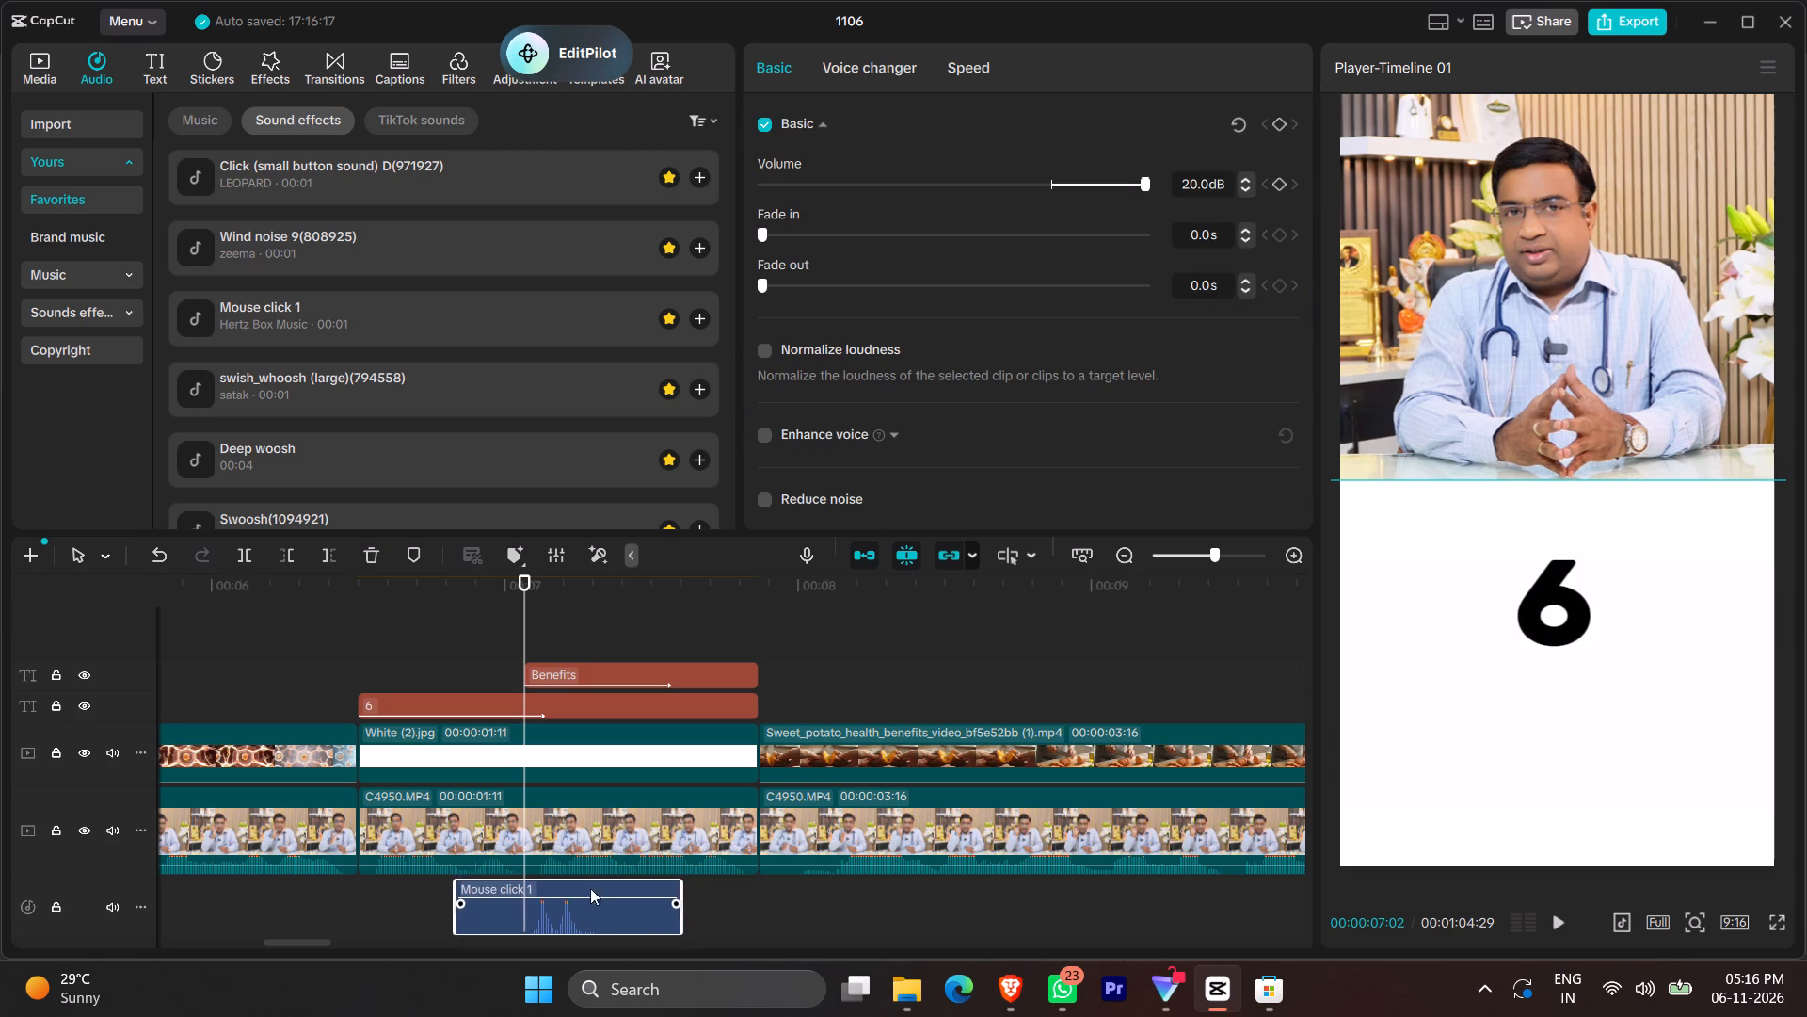
Replay the 6 Benefits title to check the click timing, and play on into the sweet potato fiber image.
left_click(438, 647)
key("space")
left_click(438, 647)
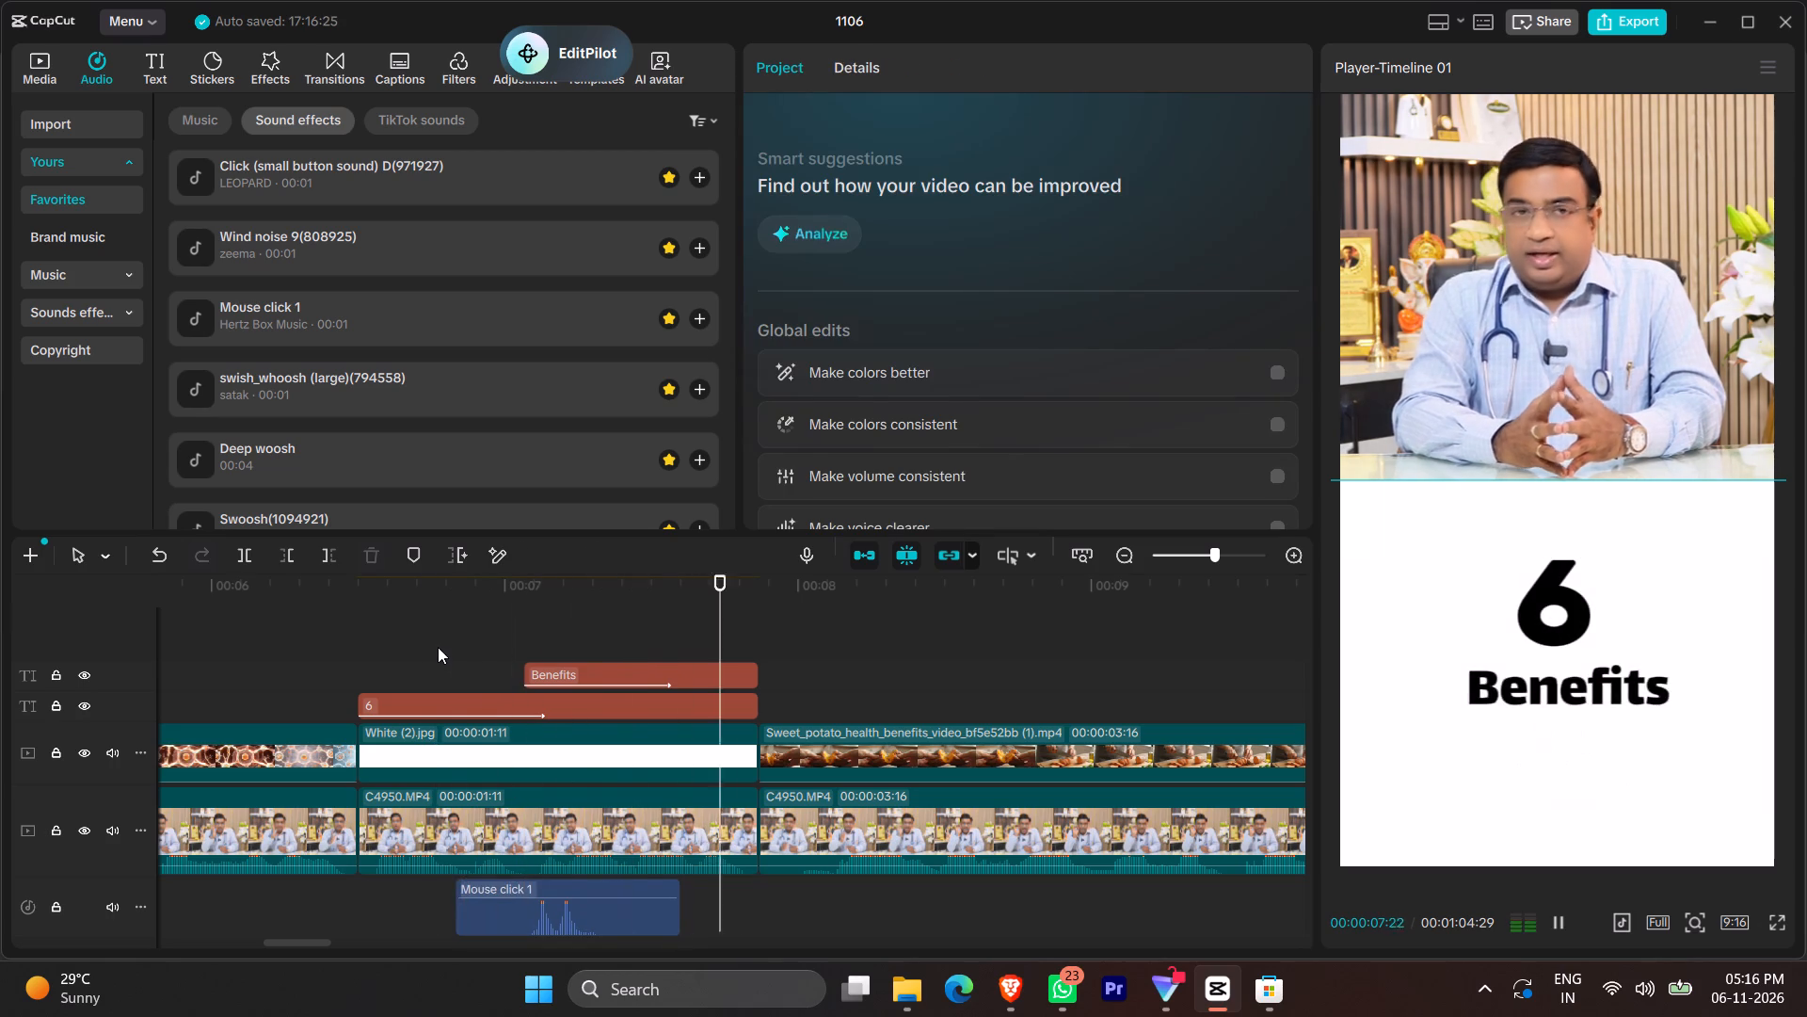
key("space")
left_click(438, 647)
key("space")
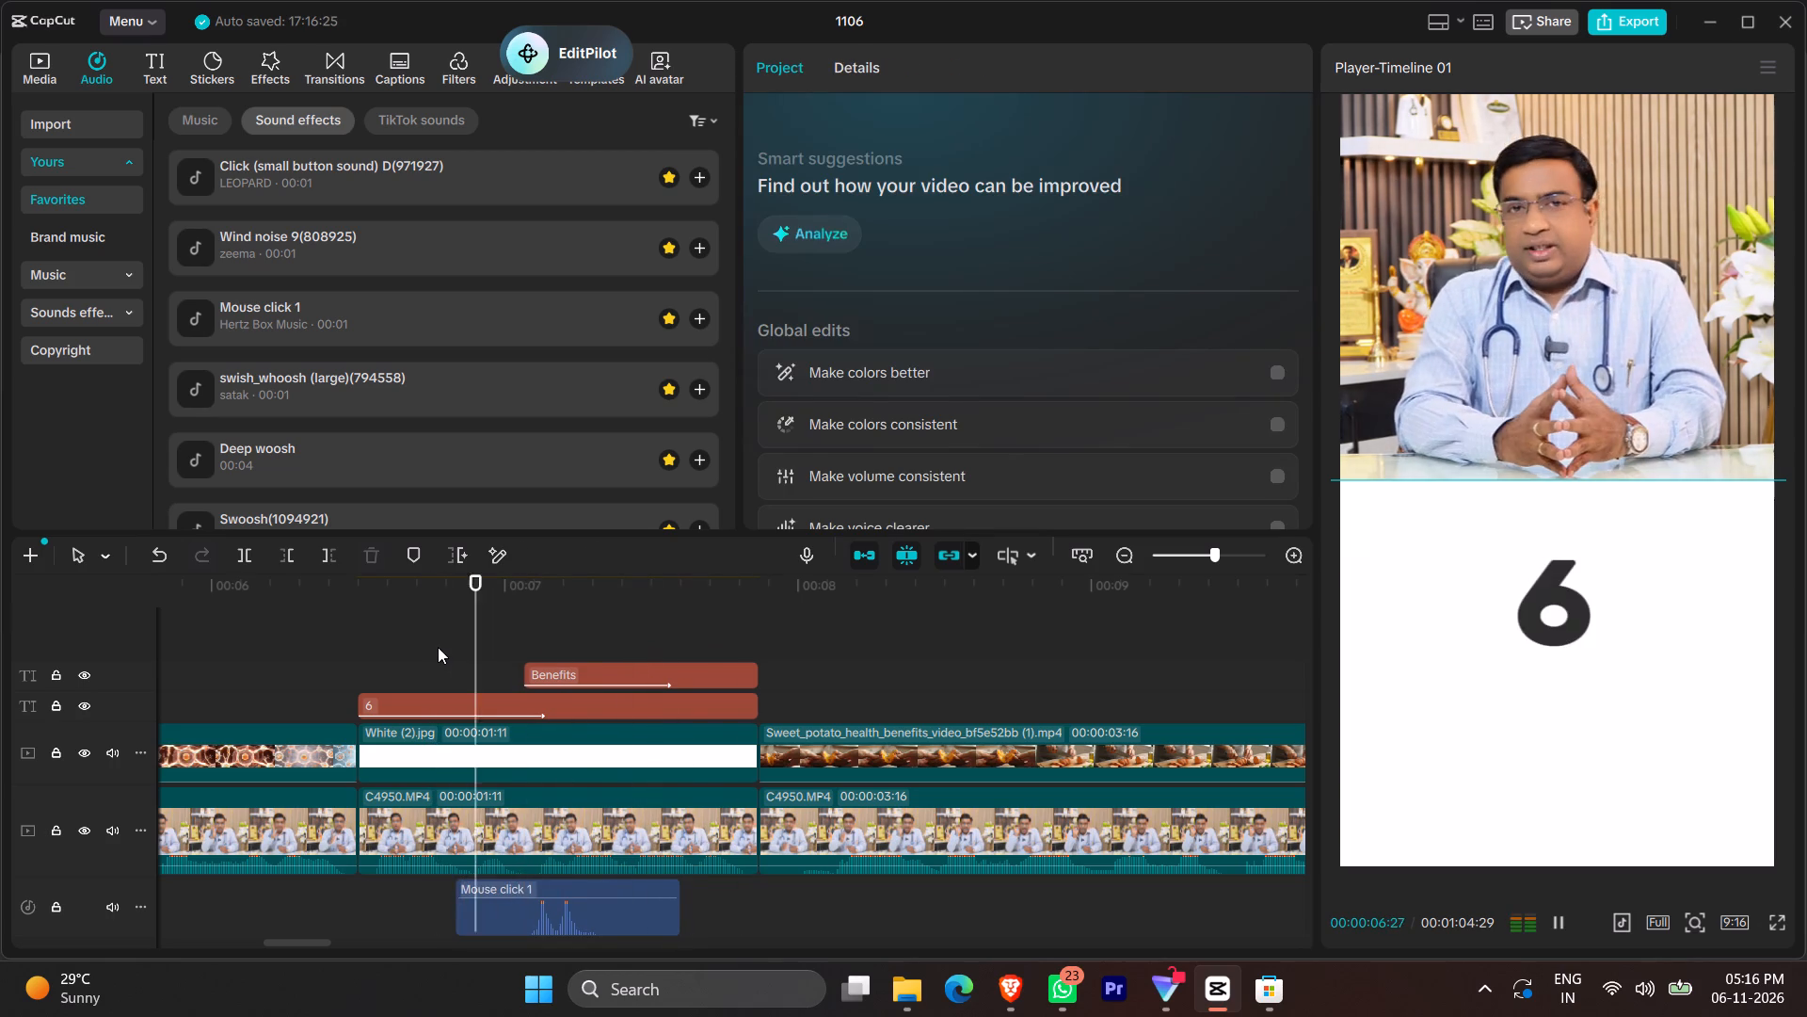
left_click(438, 647)
key("space")
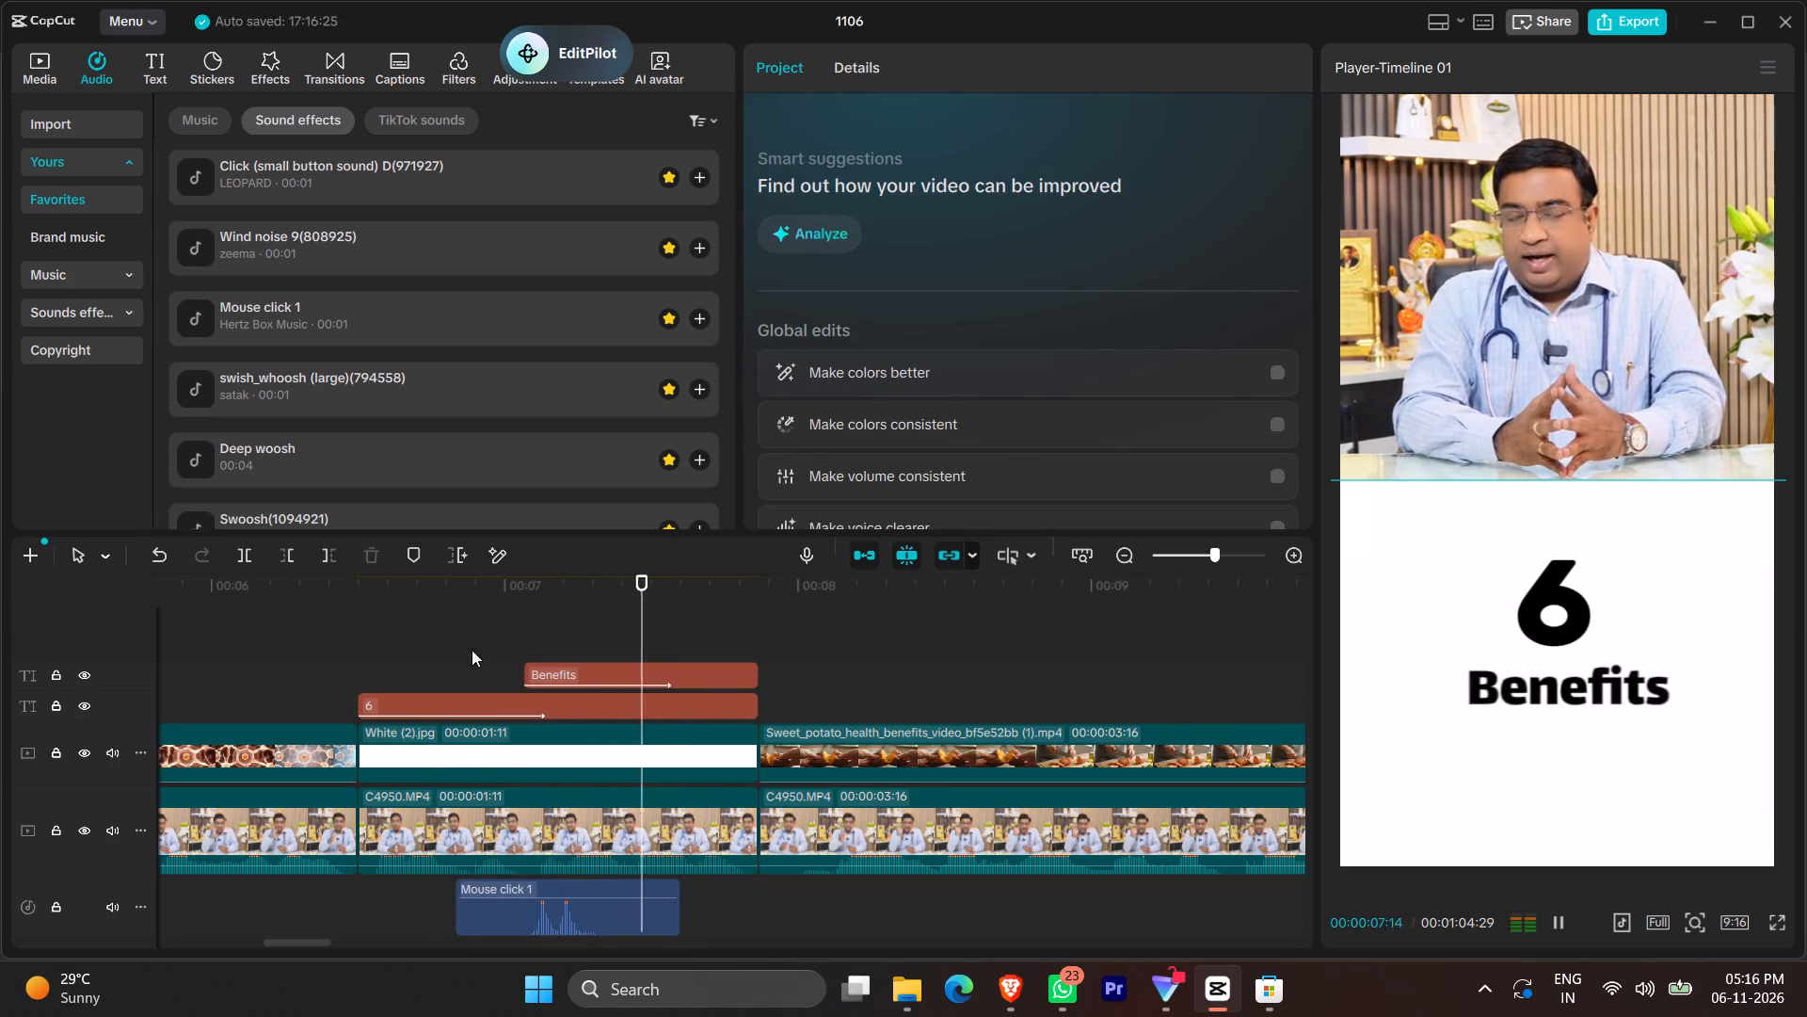
scroll(583, 689, "down", 20, "ctrl")
scroll(583, 689, "down", 6, "ctrl")
left_click(439, 606)
key("space")
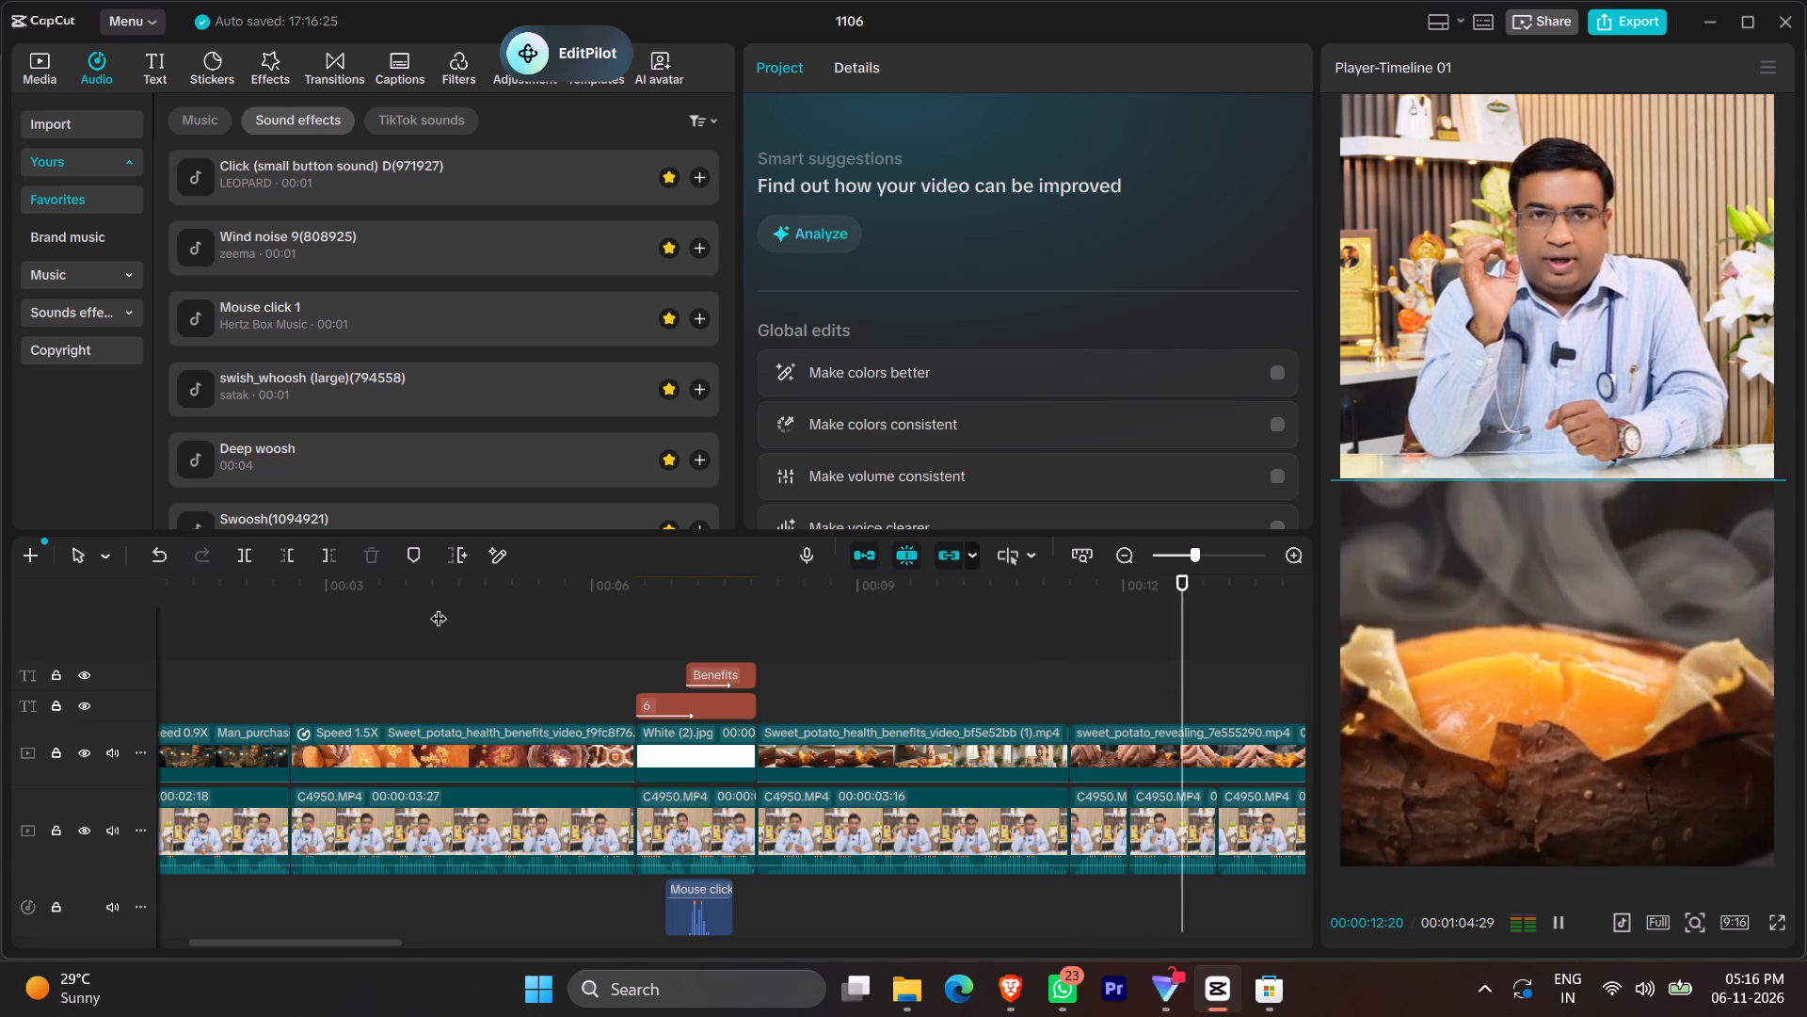
key("space")
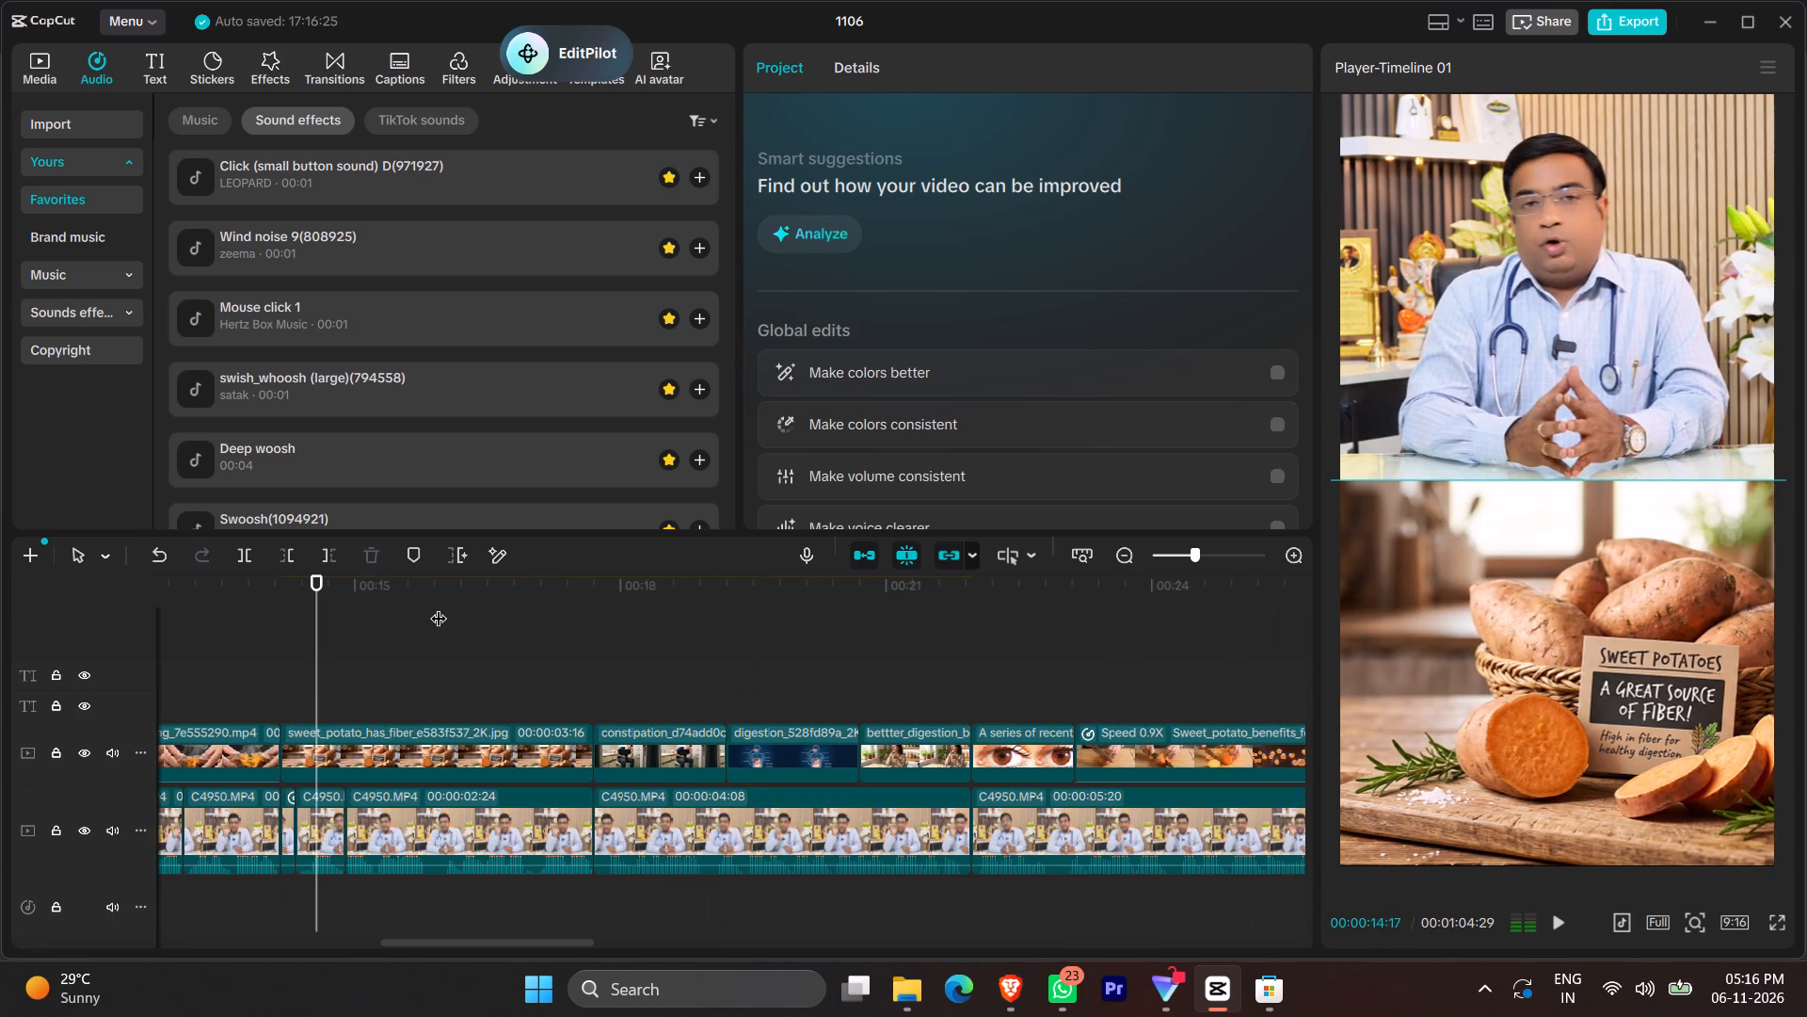
Copy the Benefits title to 00:00:11:12, the start of the sweet_potato_revealing clip, and extend it to that clip's end.
scroll(418, 731, "right", 1)
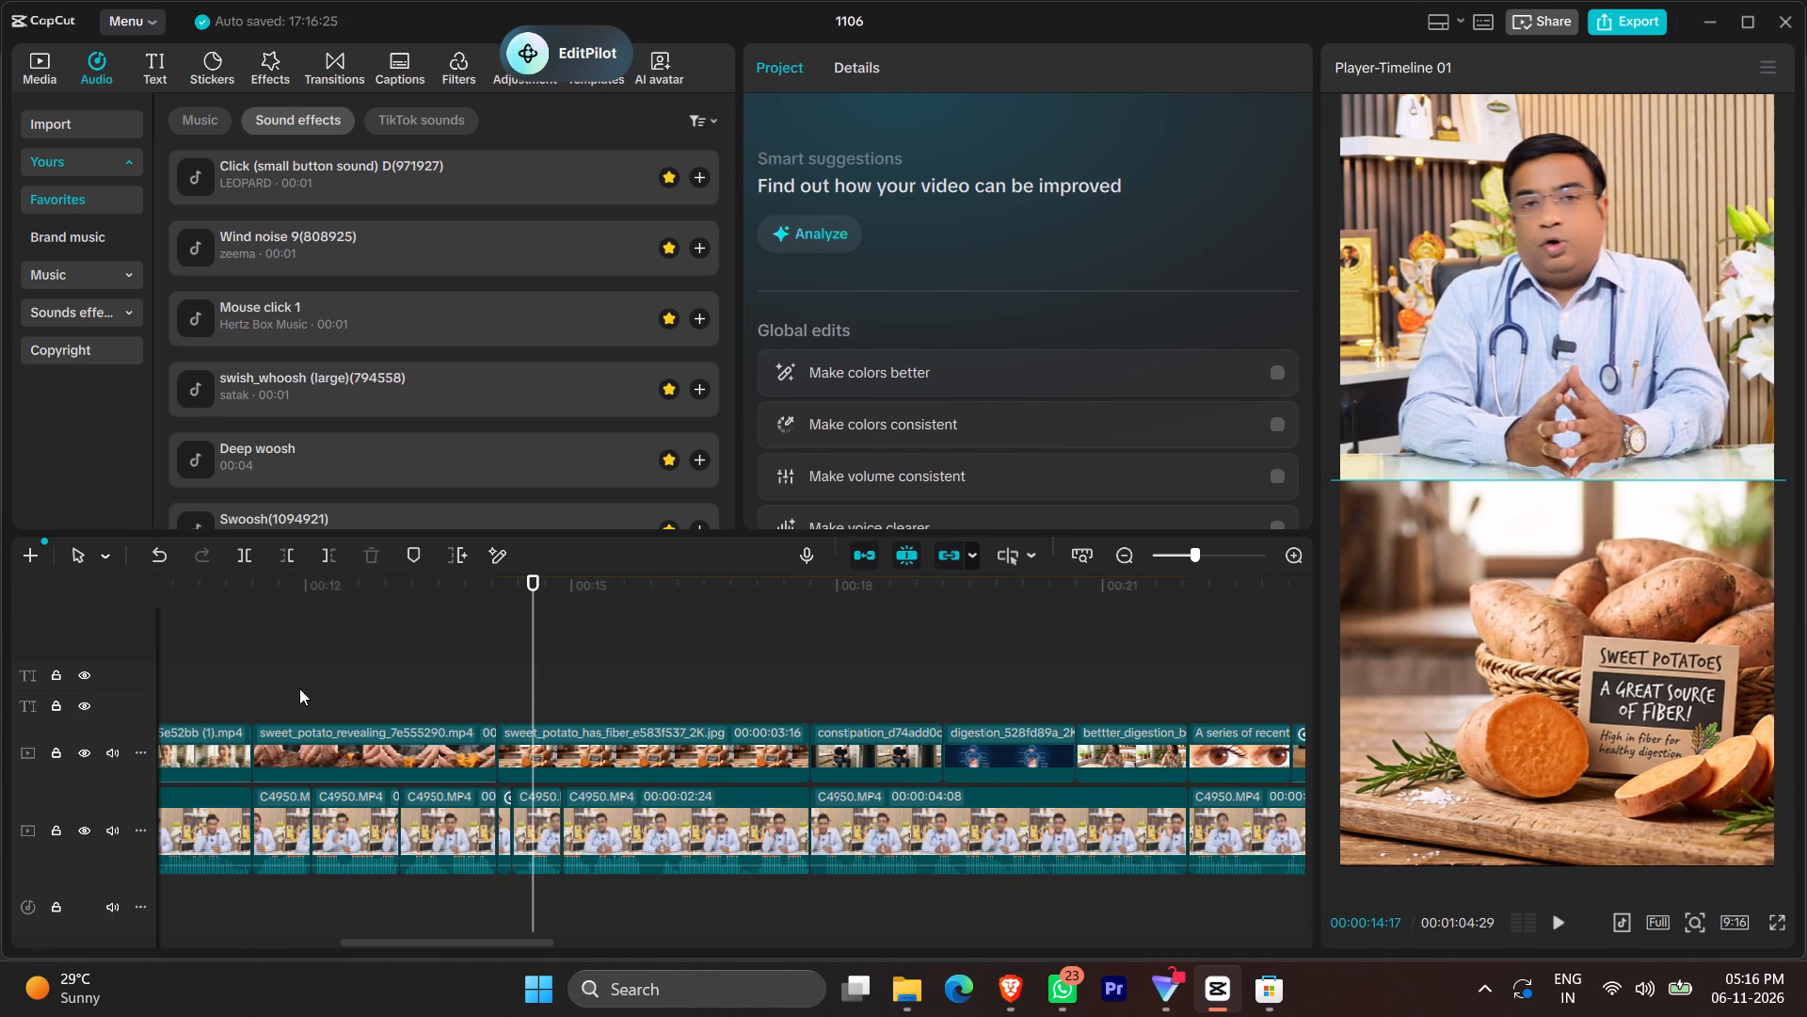
left_click(298, 676)
scroll(347, 752, "right", 1)
scroll(404, 729, "up", 3)
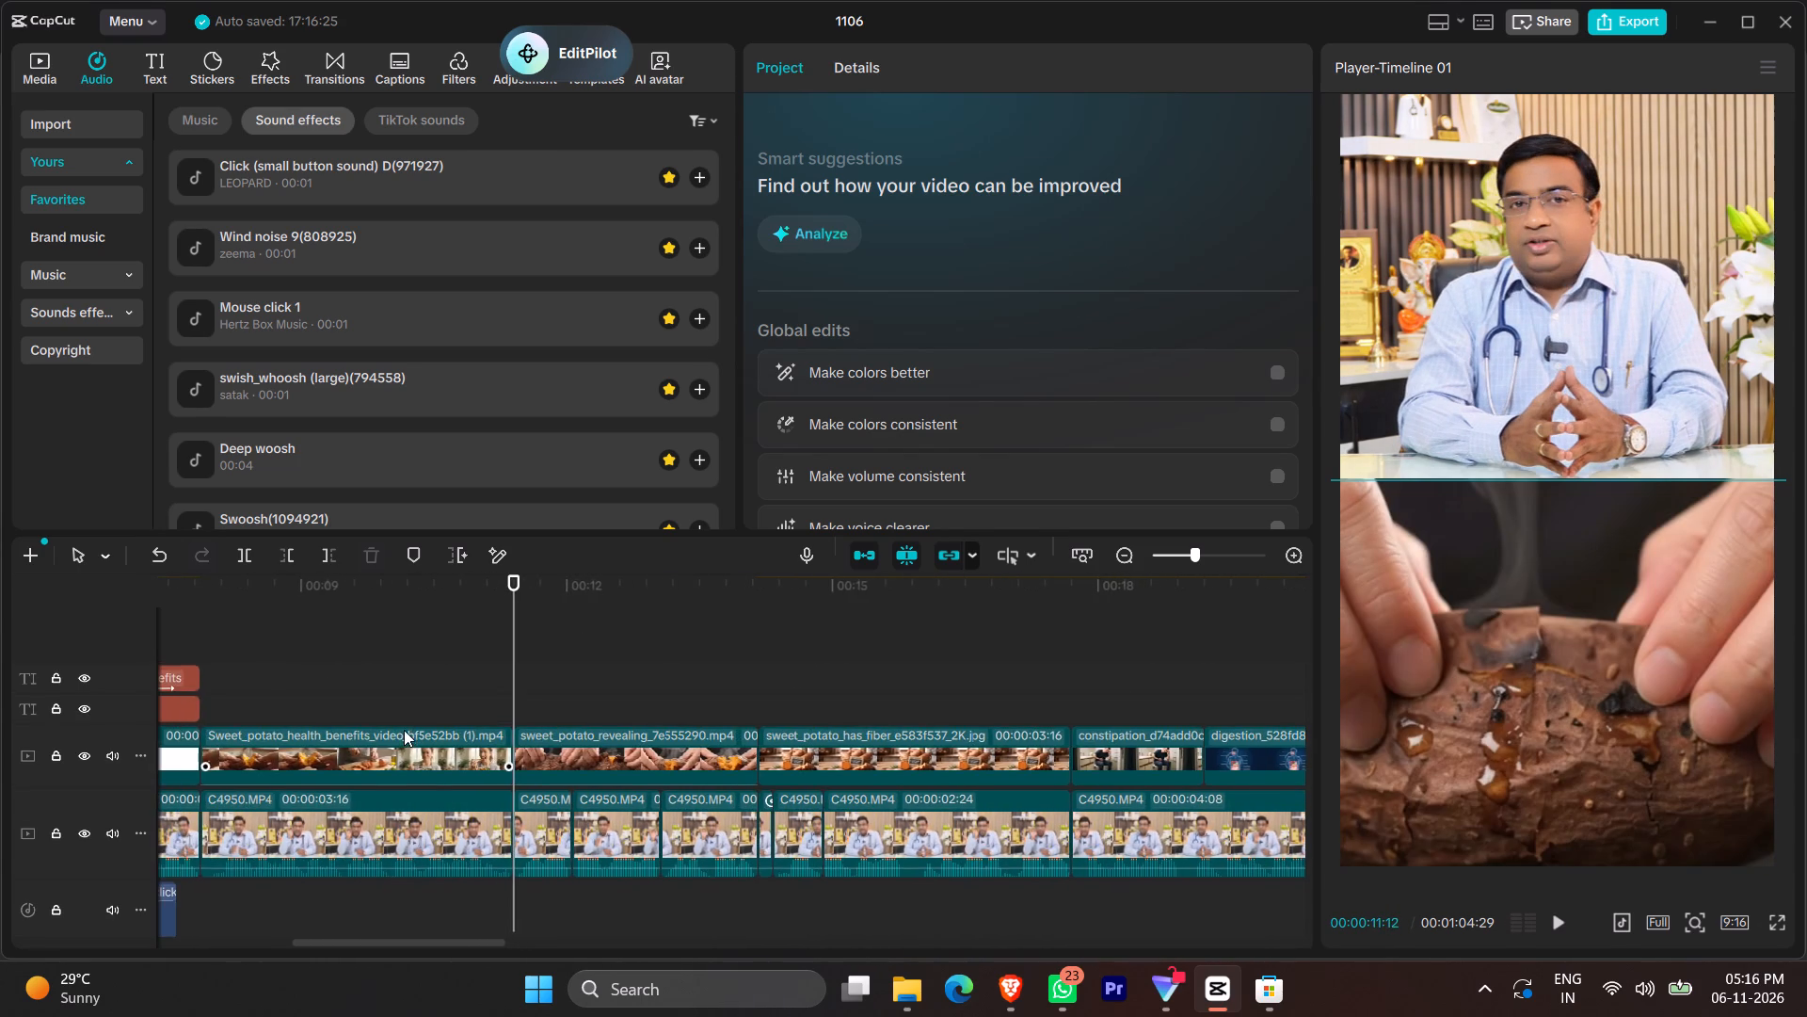
scroll(378, 739, "right", 1)
left_click(408, 679)
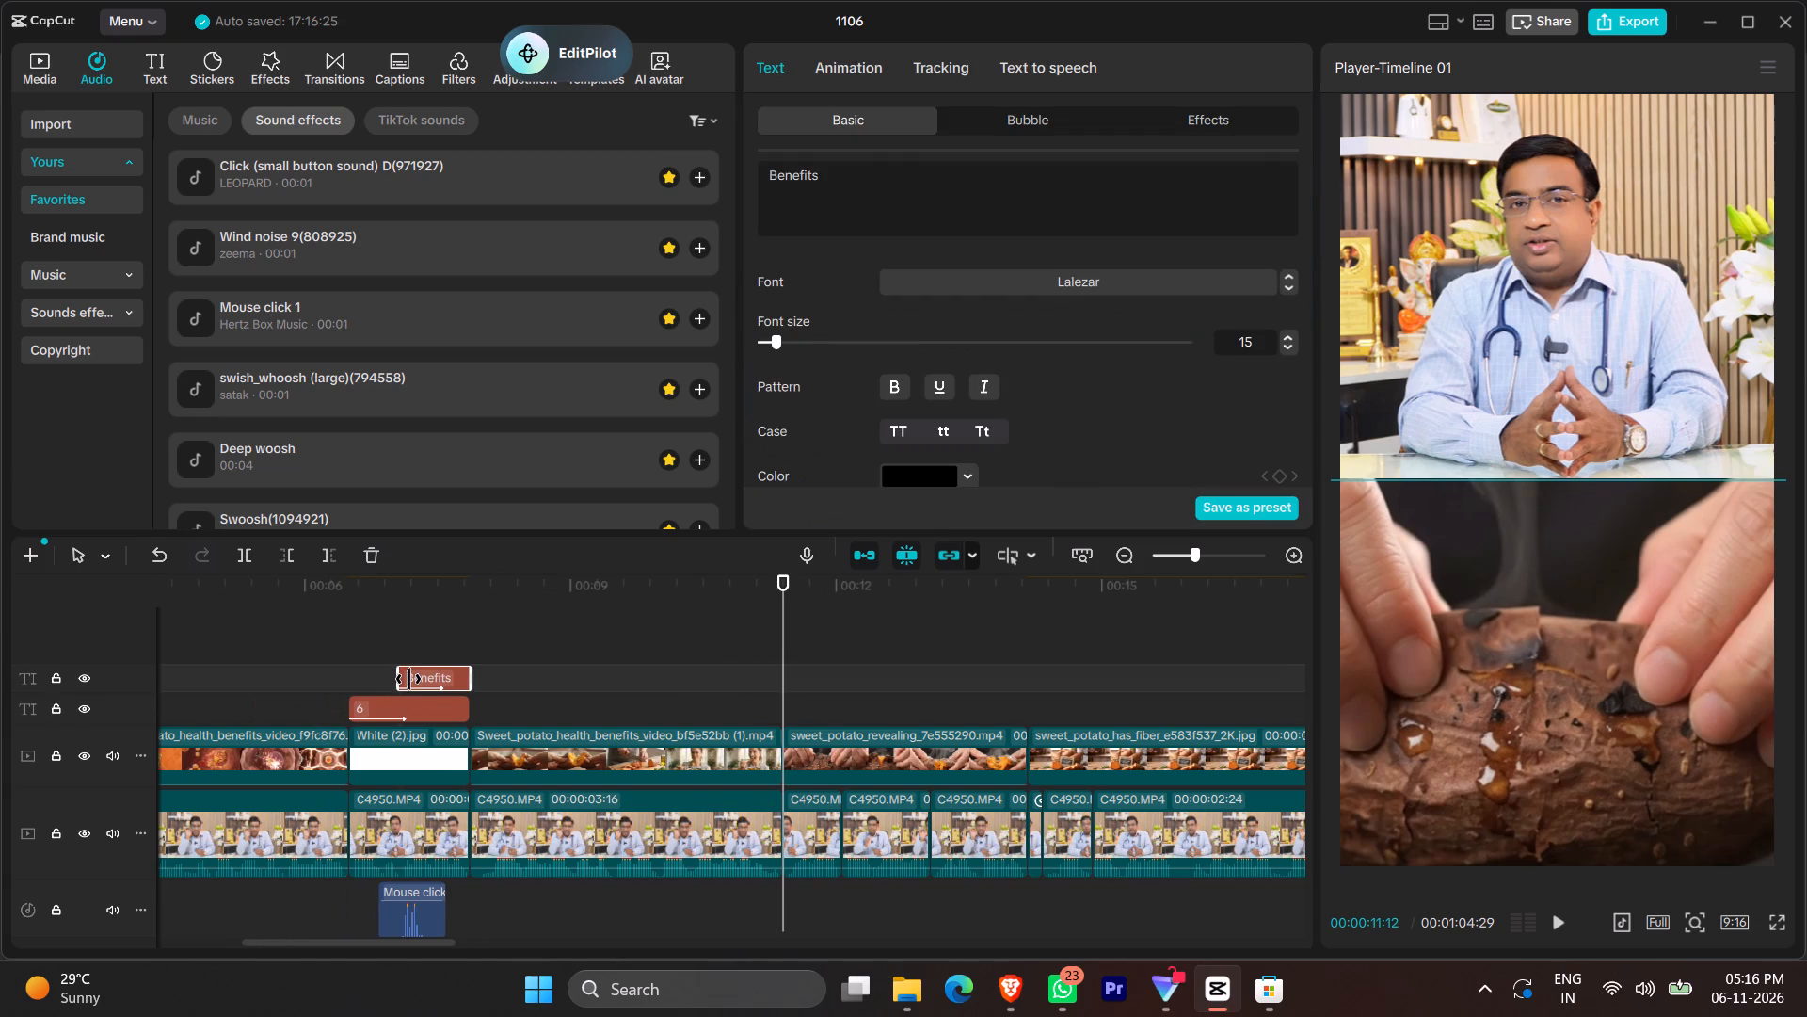
key("ctrl+c")
key("ctrl+v")
scroll(833, 653, "up", 12, "ctrl")
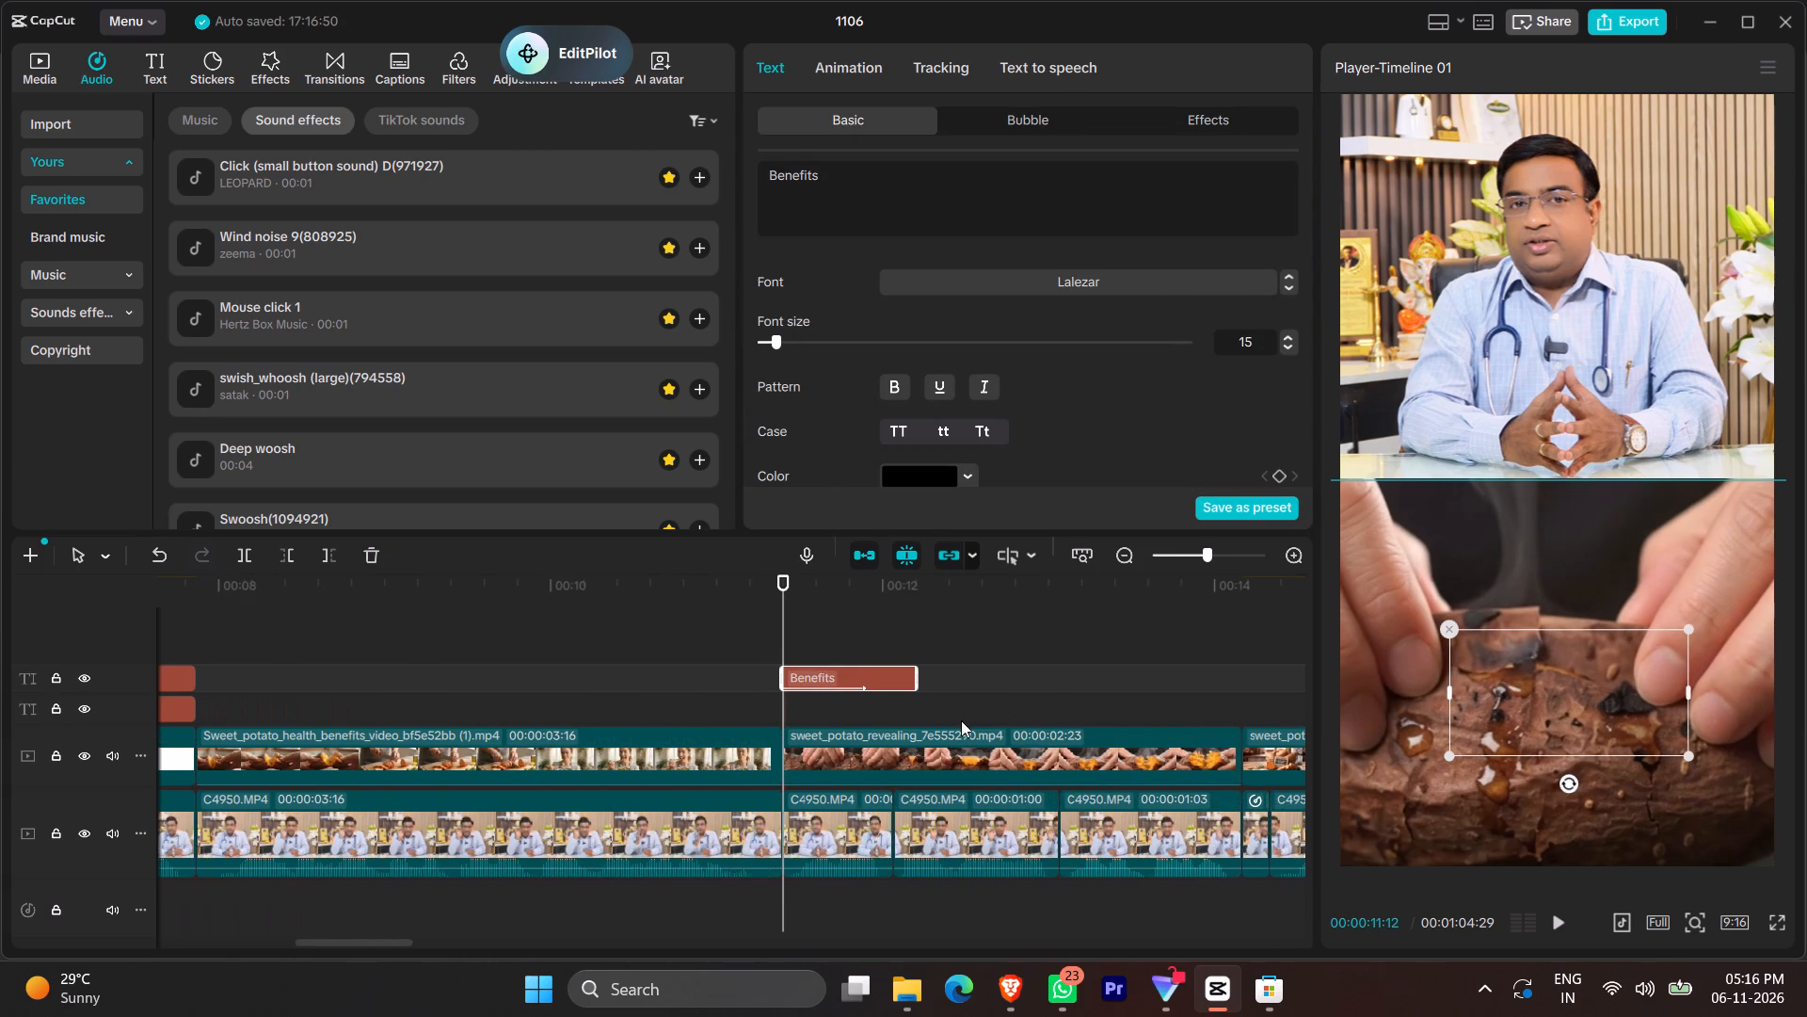
left_click_drag(920, 677, 1245, 673)
Apply the white preset text style to the copied Benefits title and play it over the sweet potato clip.
scroll(1016, 482, "down", 2)
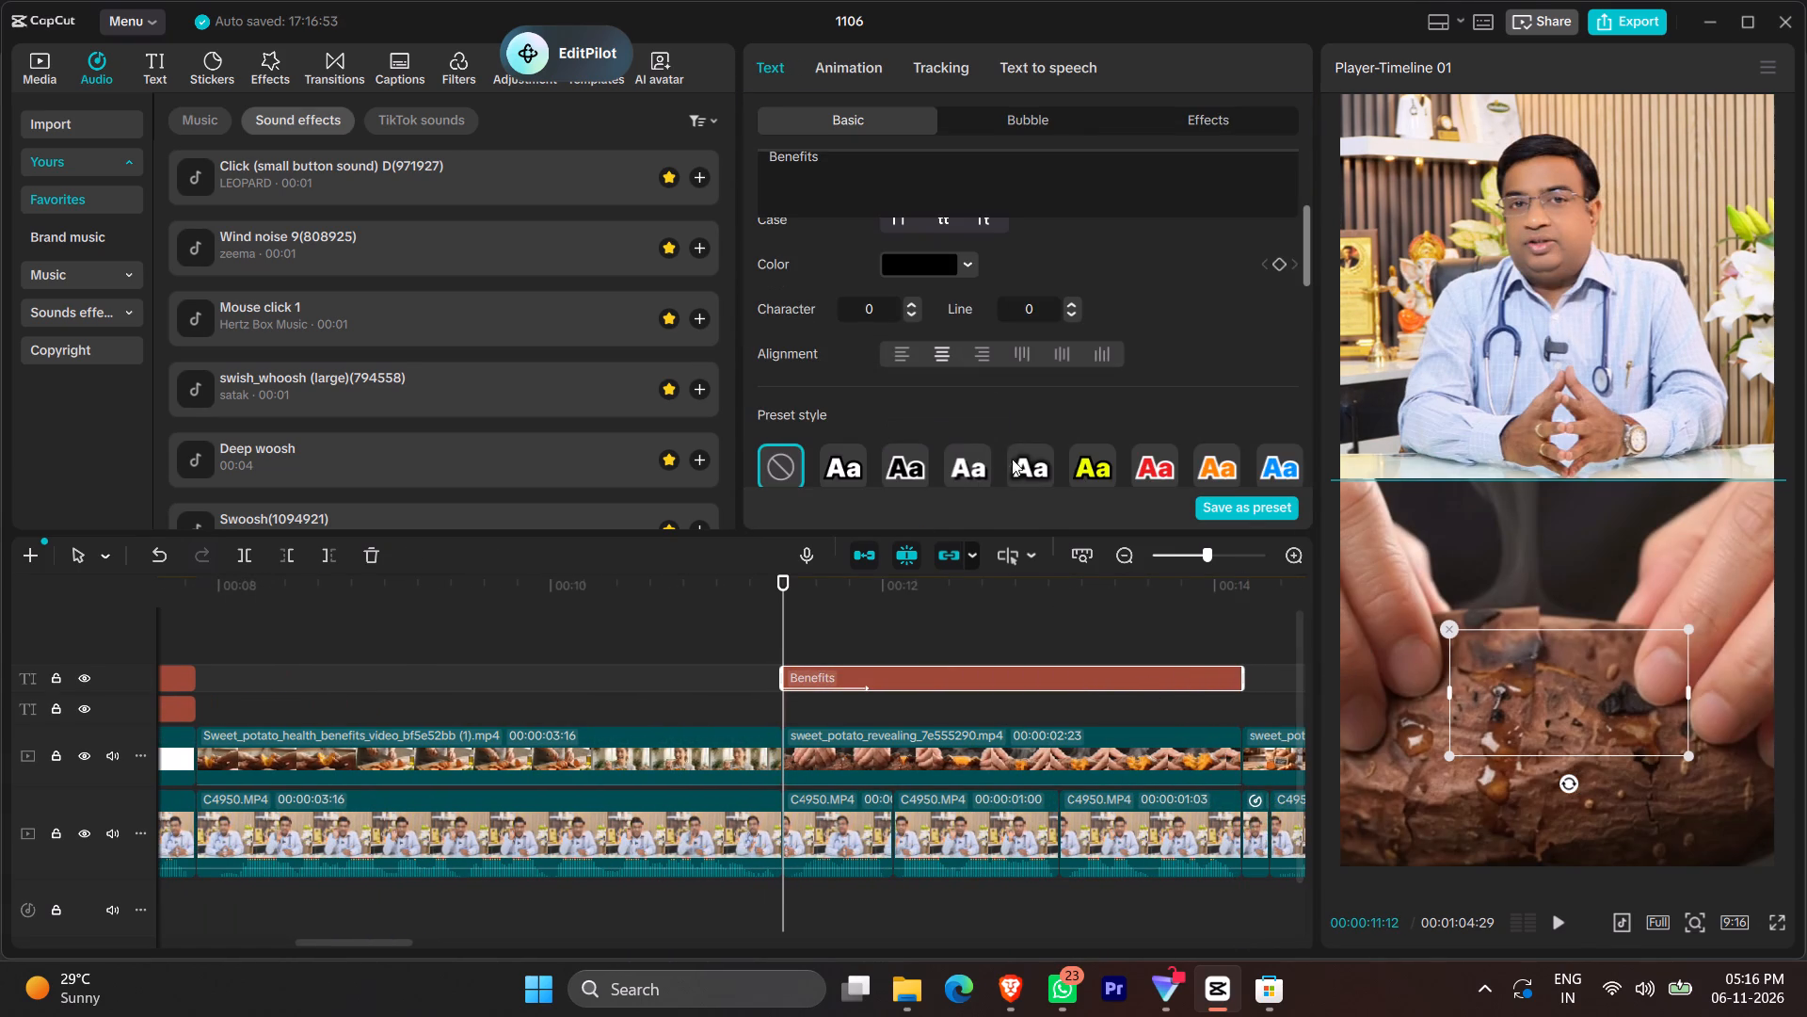
left_click(976, 471)
key("space")
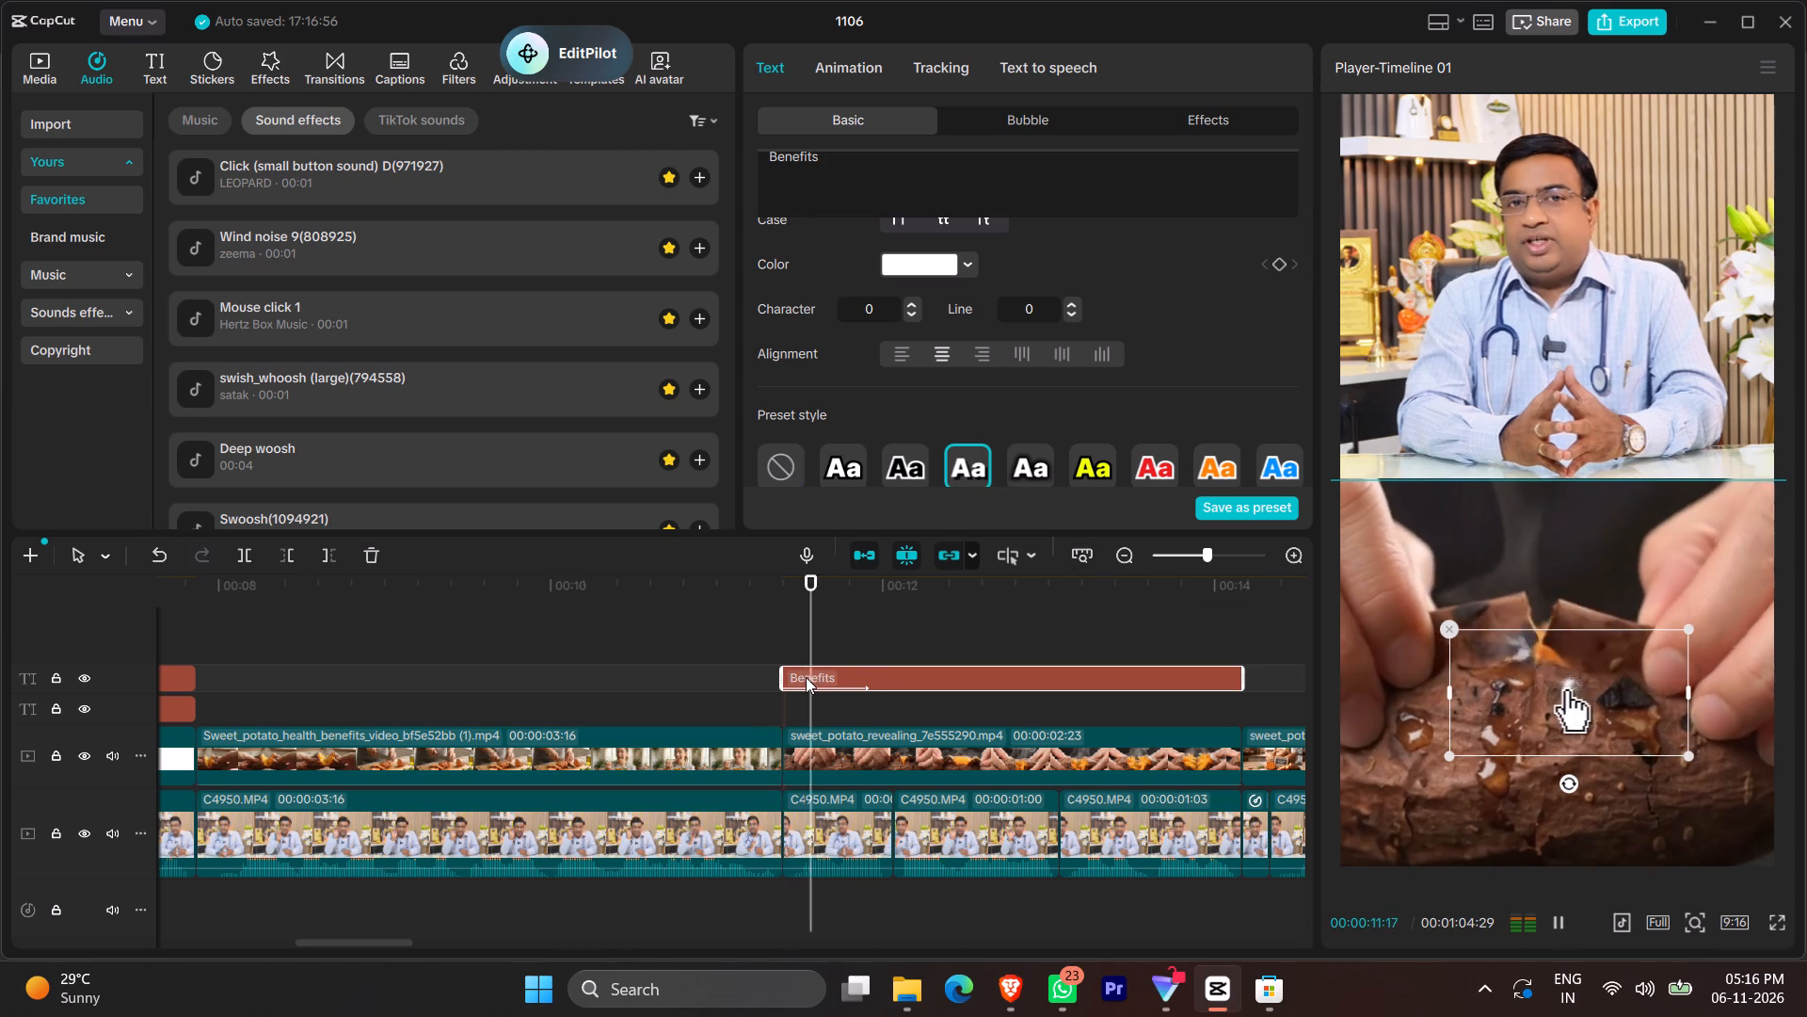
key("space")
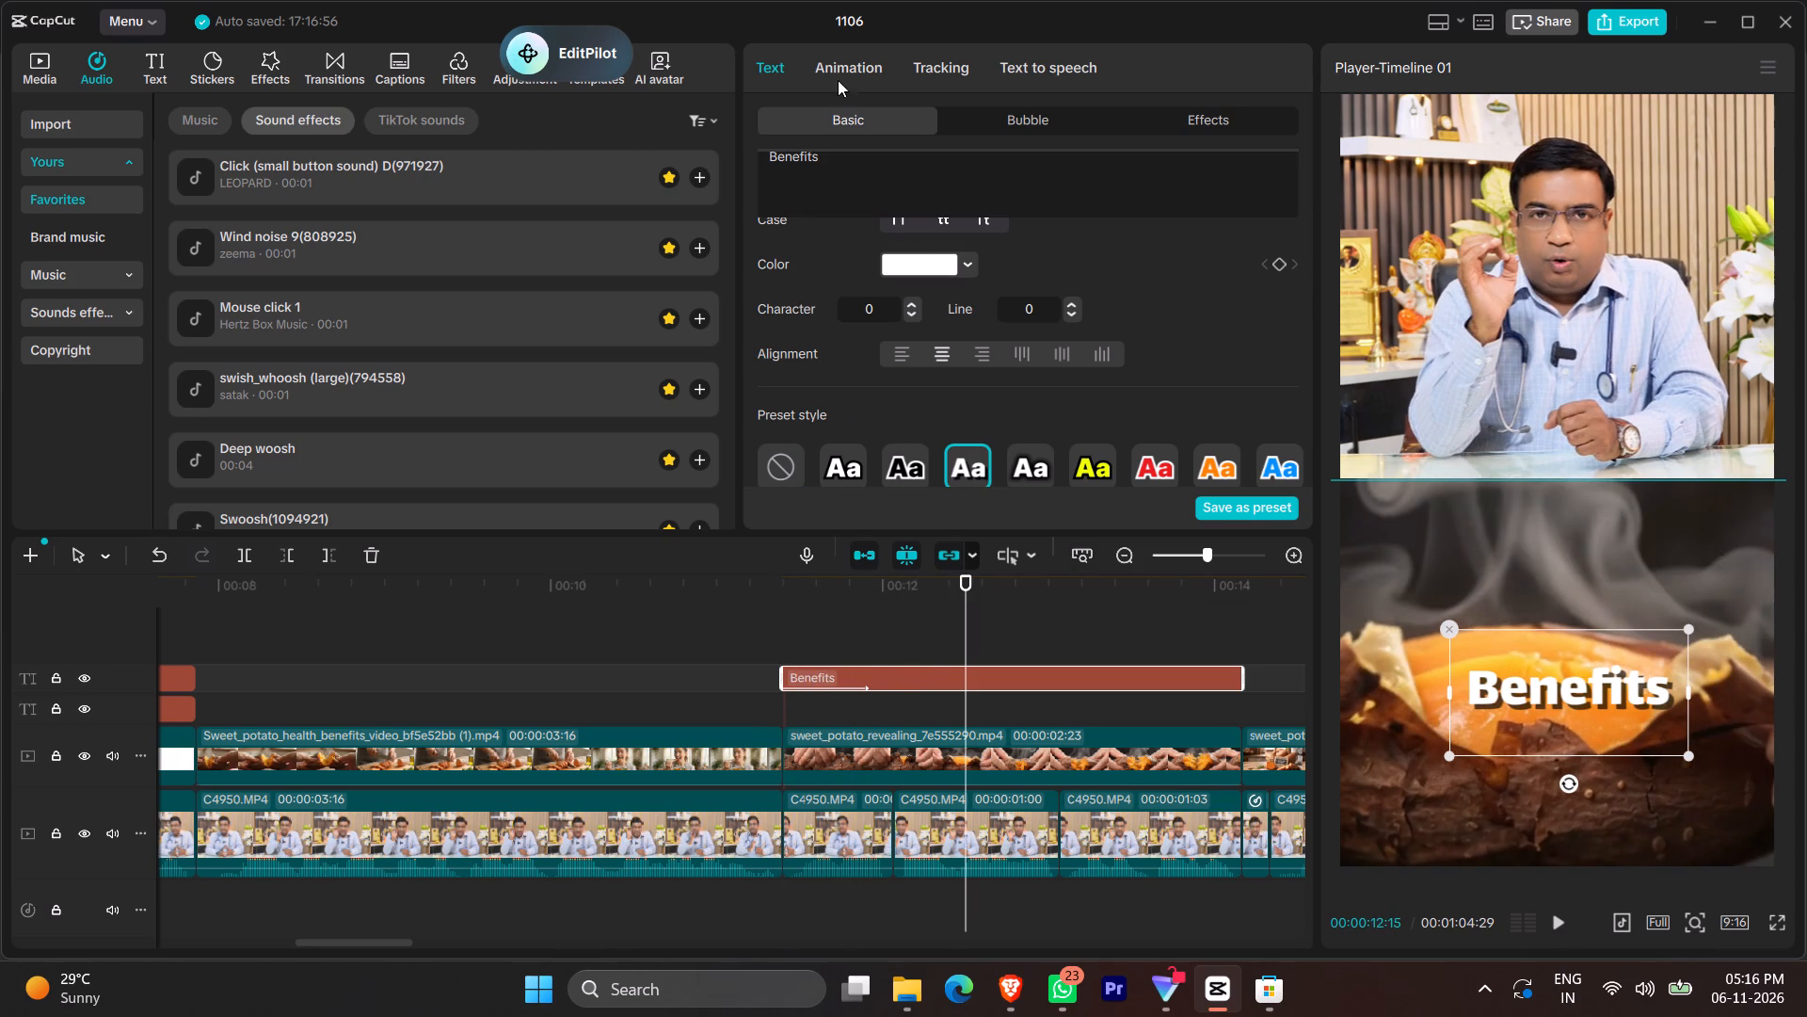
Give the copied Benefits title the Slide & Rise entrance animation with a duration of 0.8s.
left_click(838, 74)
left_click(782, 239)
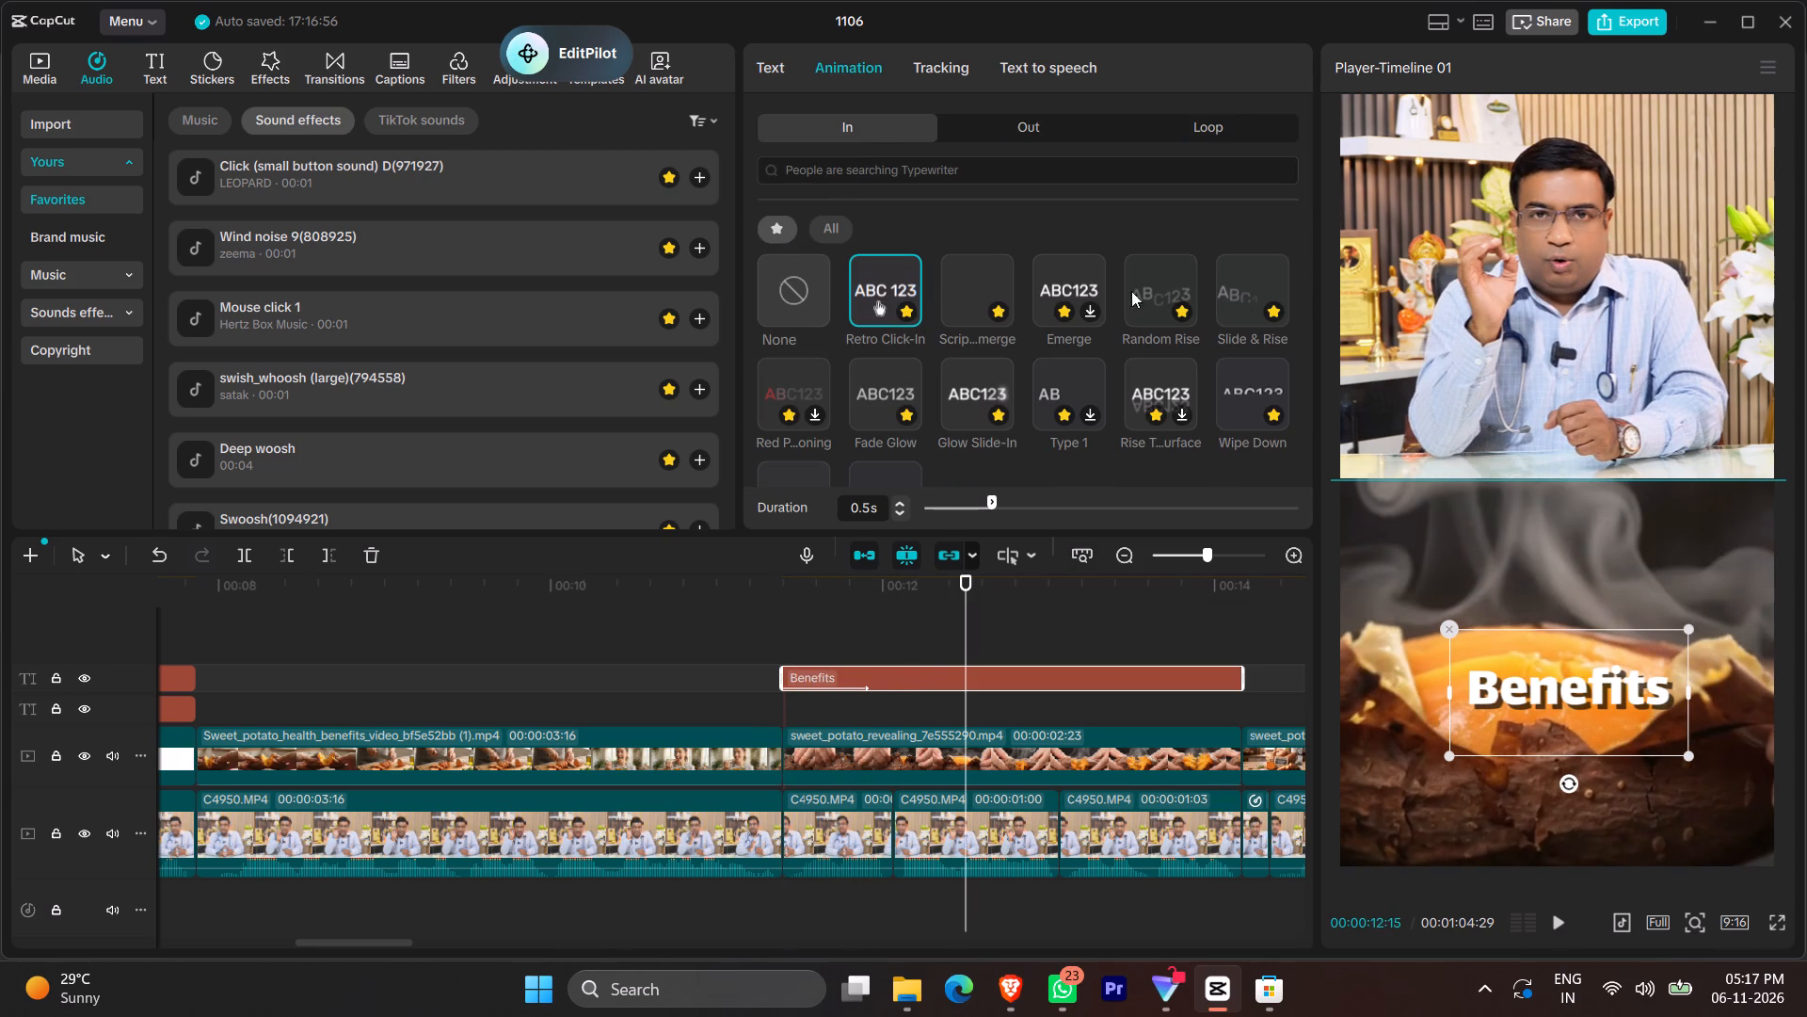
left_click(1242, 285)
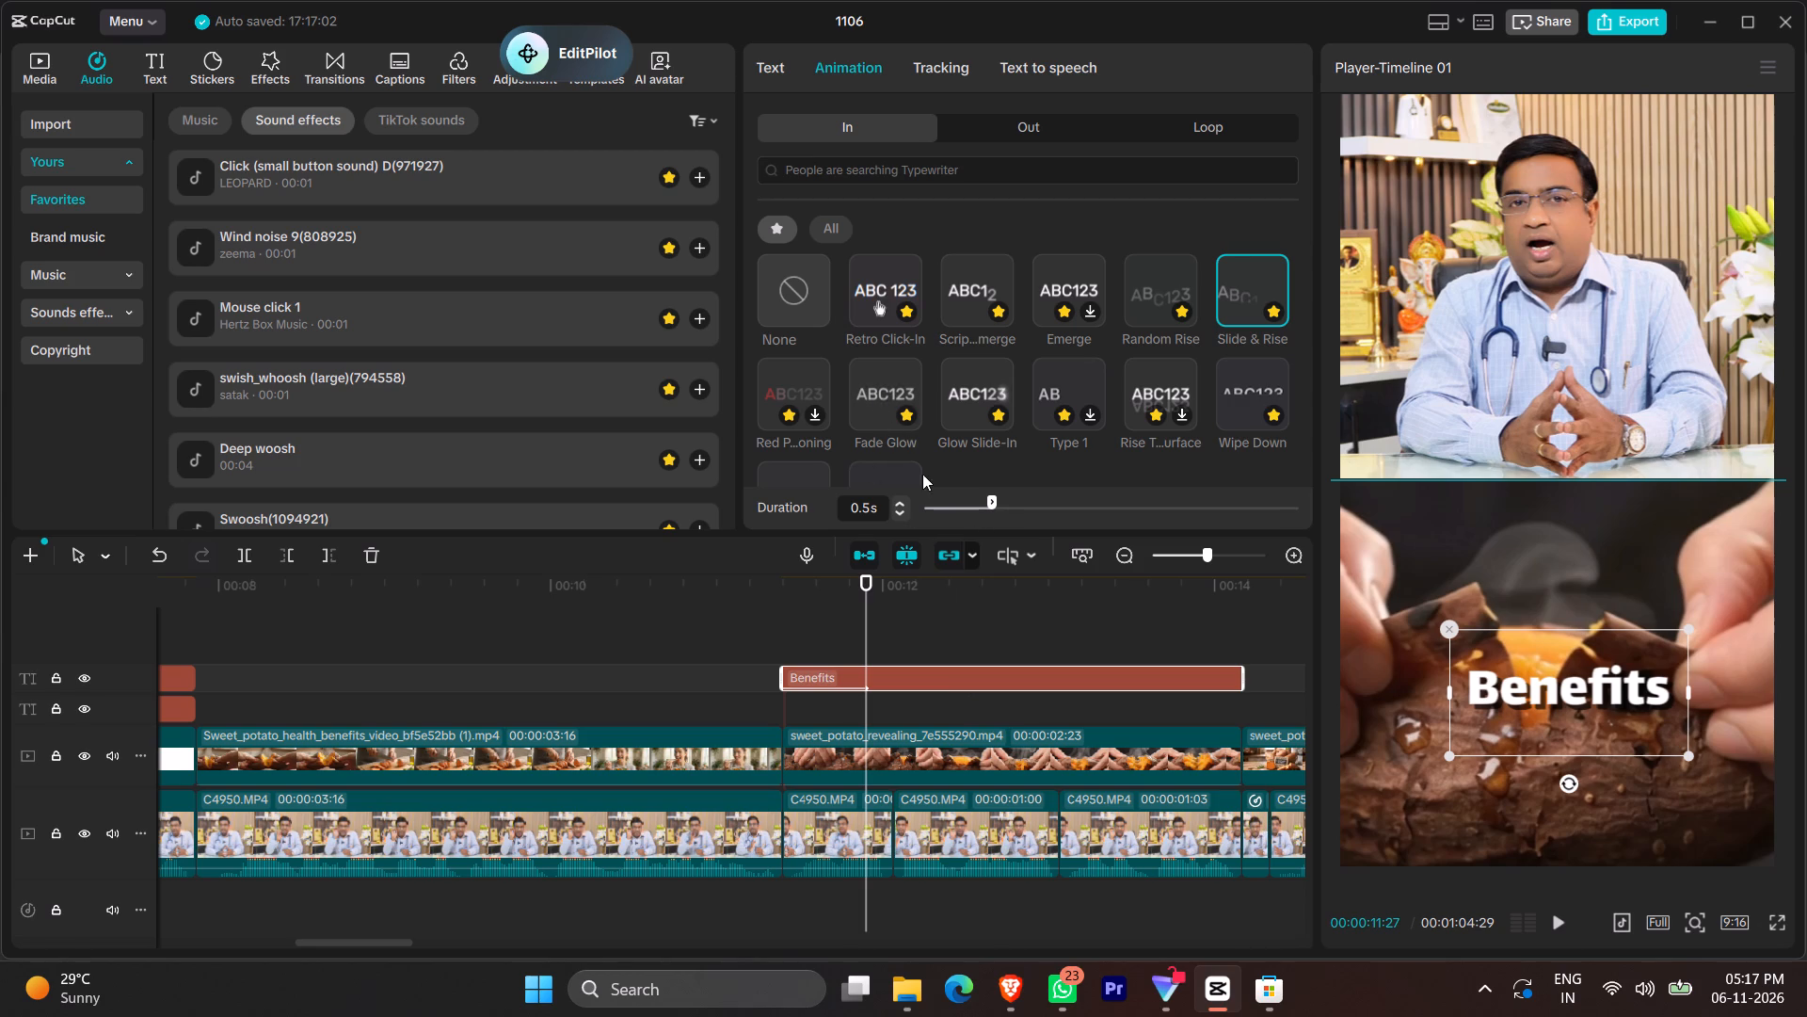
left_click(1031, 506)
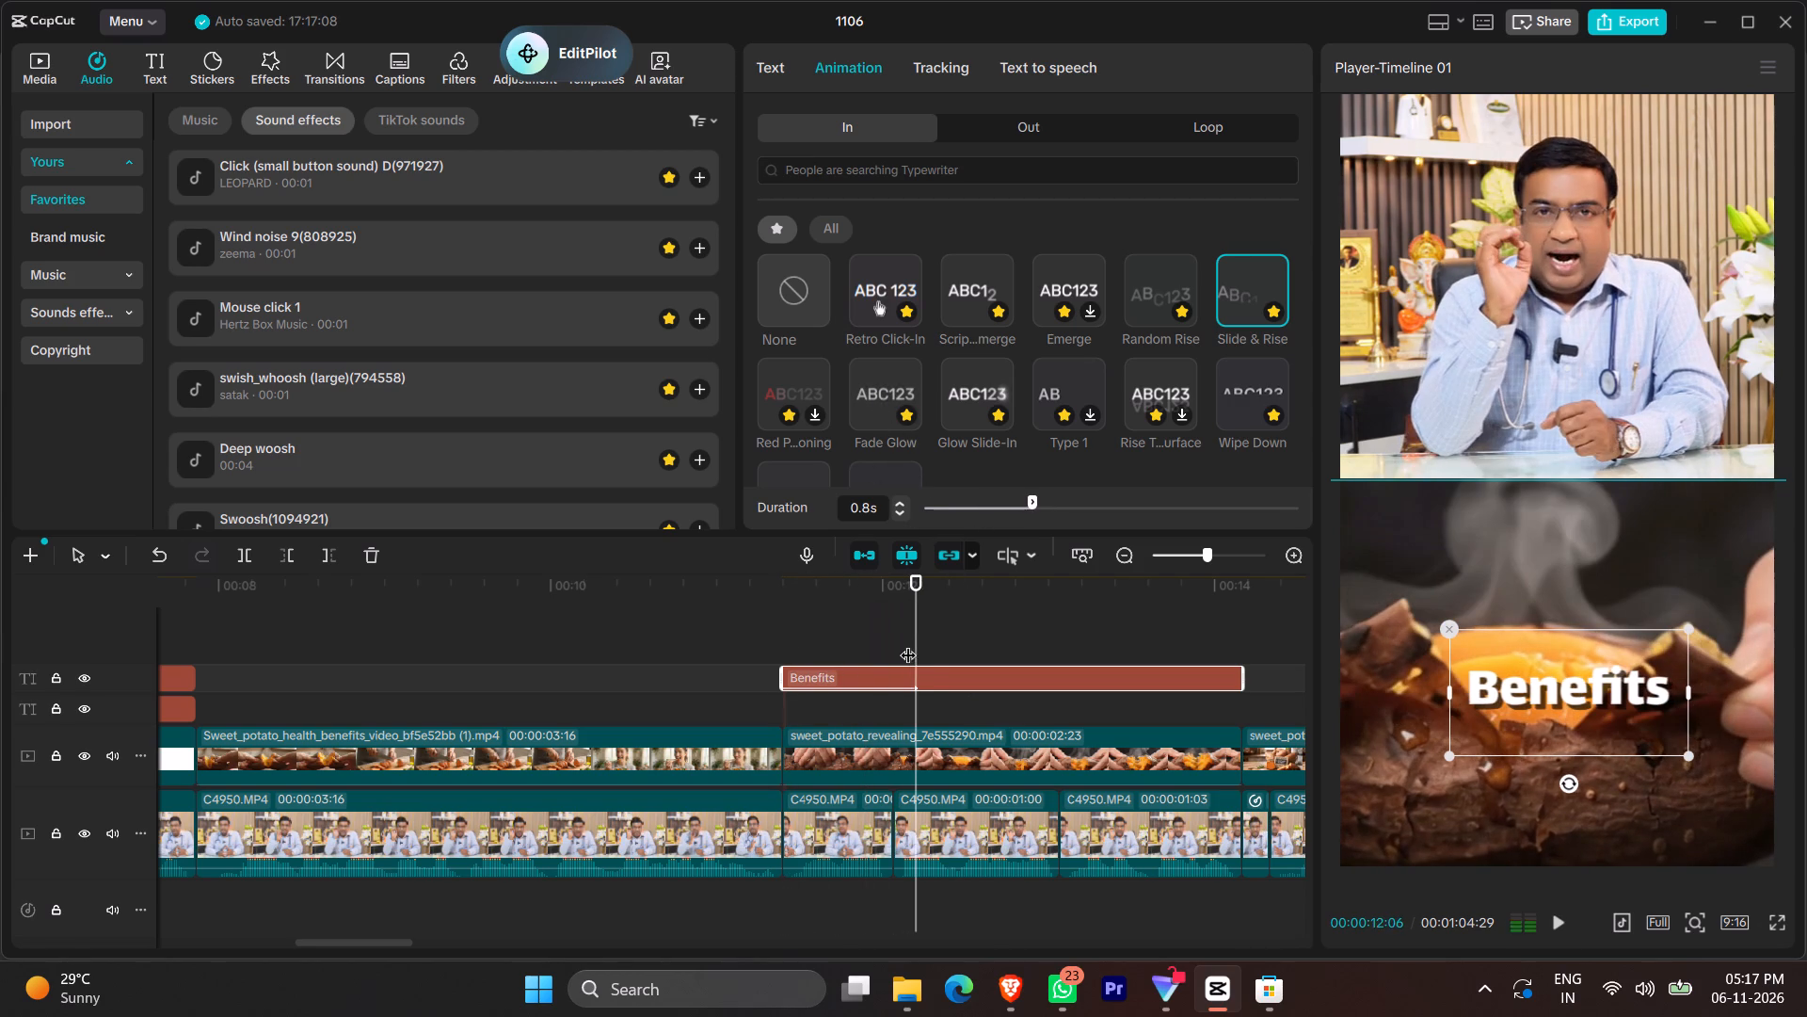
Play the narration, move the copied Benefits title to start at about 00:00:13:02, and play it in its new position.
key("space")
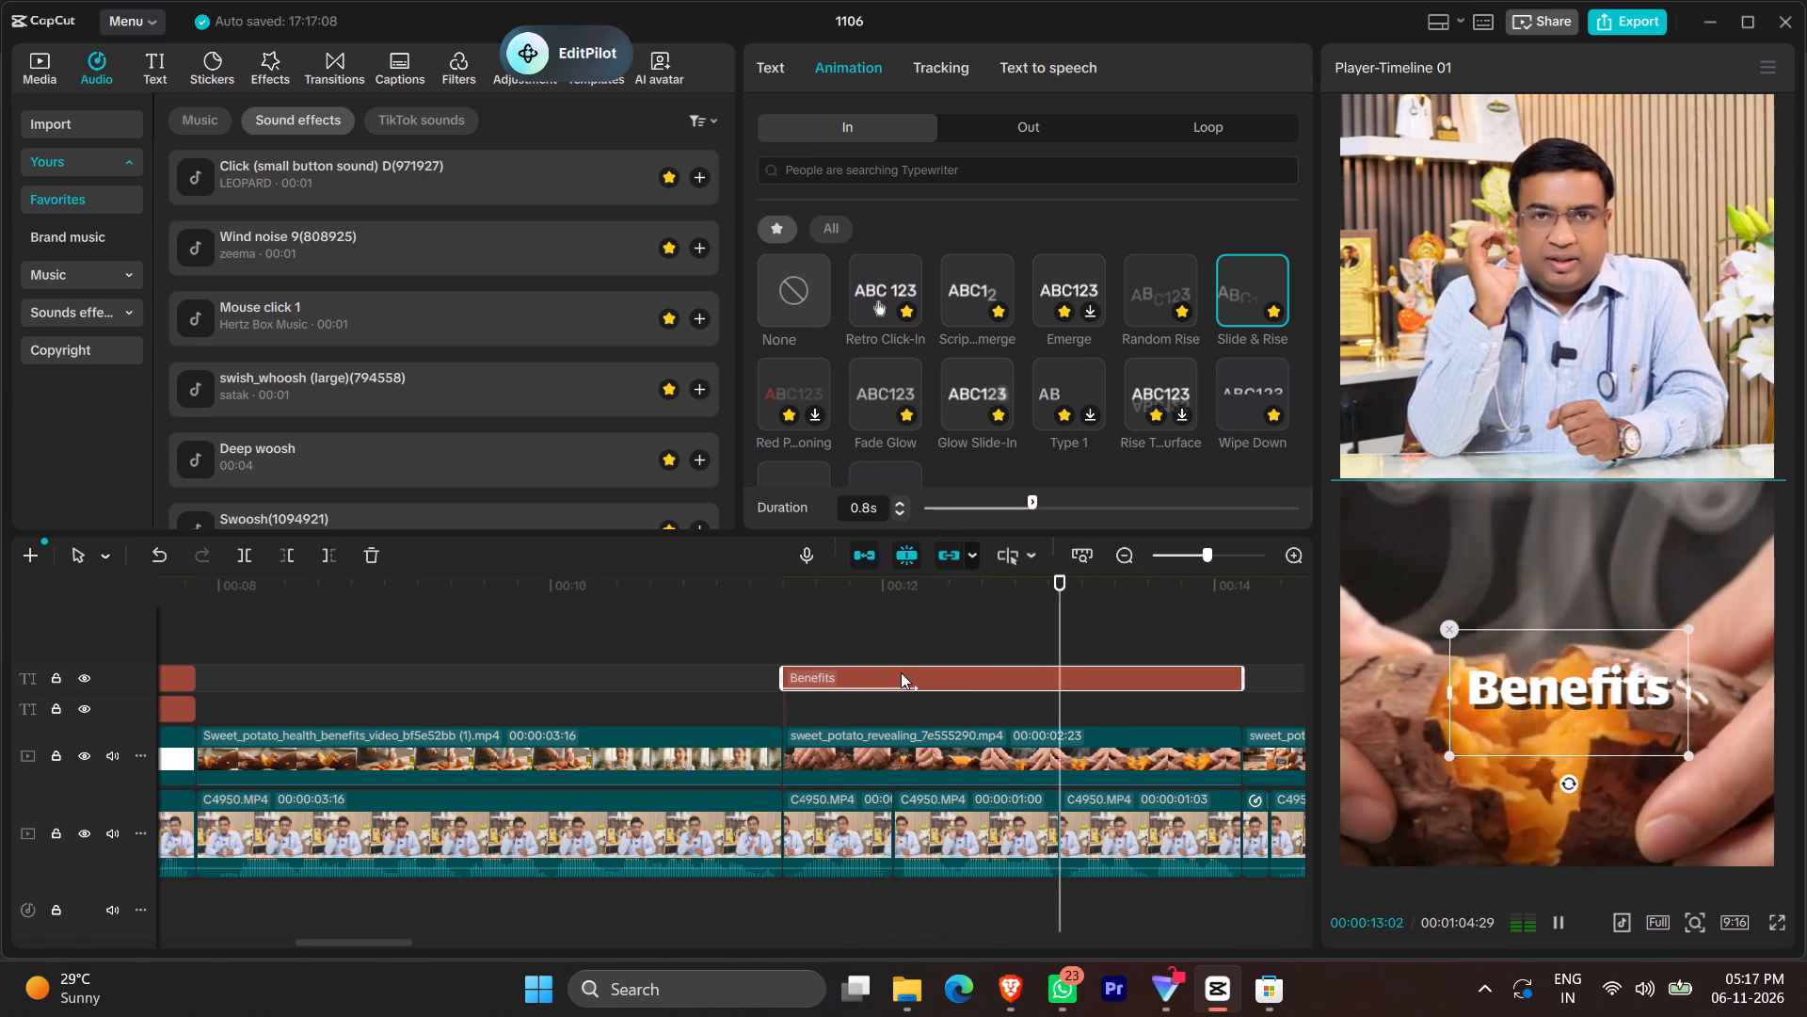
key("space")
left_click_drag(901, 672, 1171, 690)
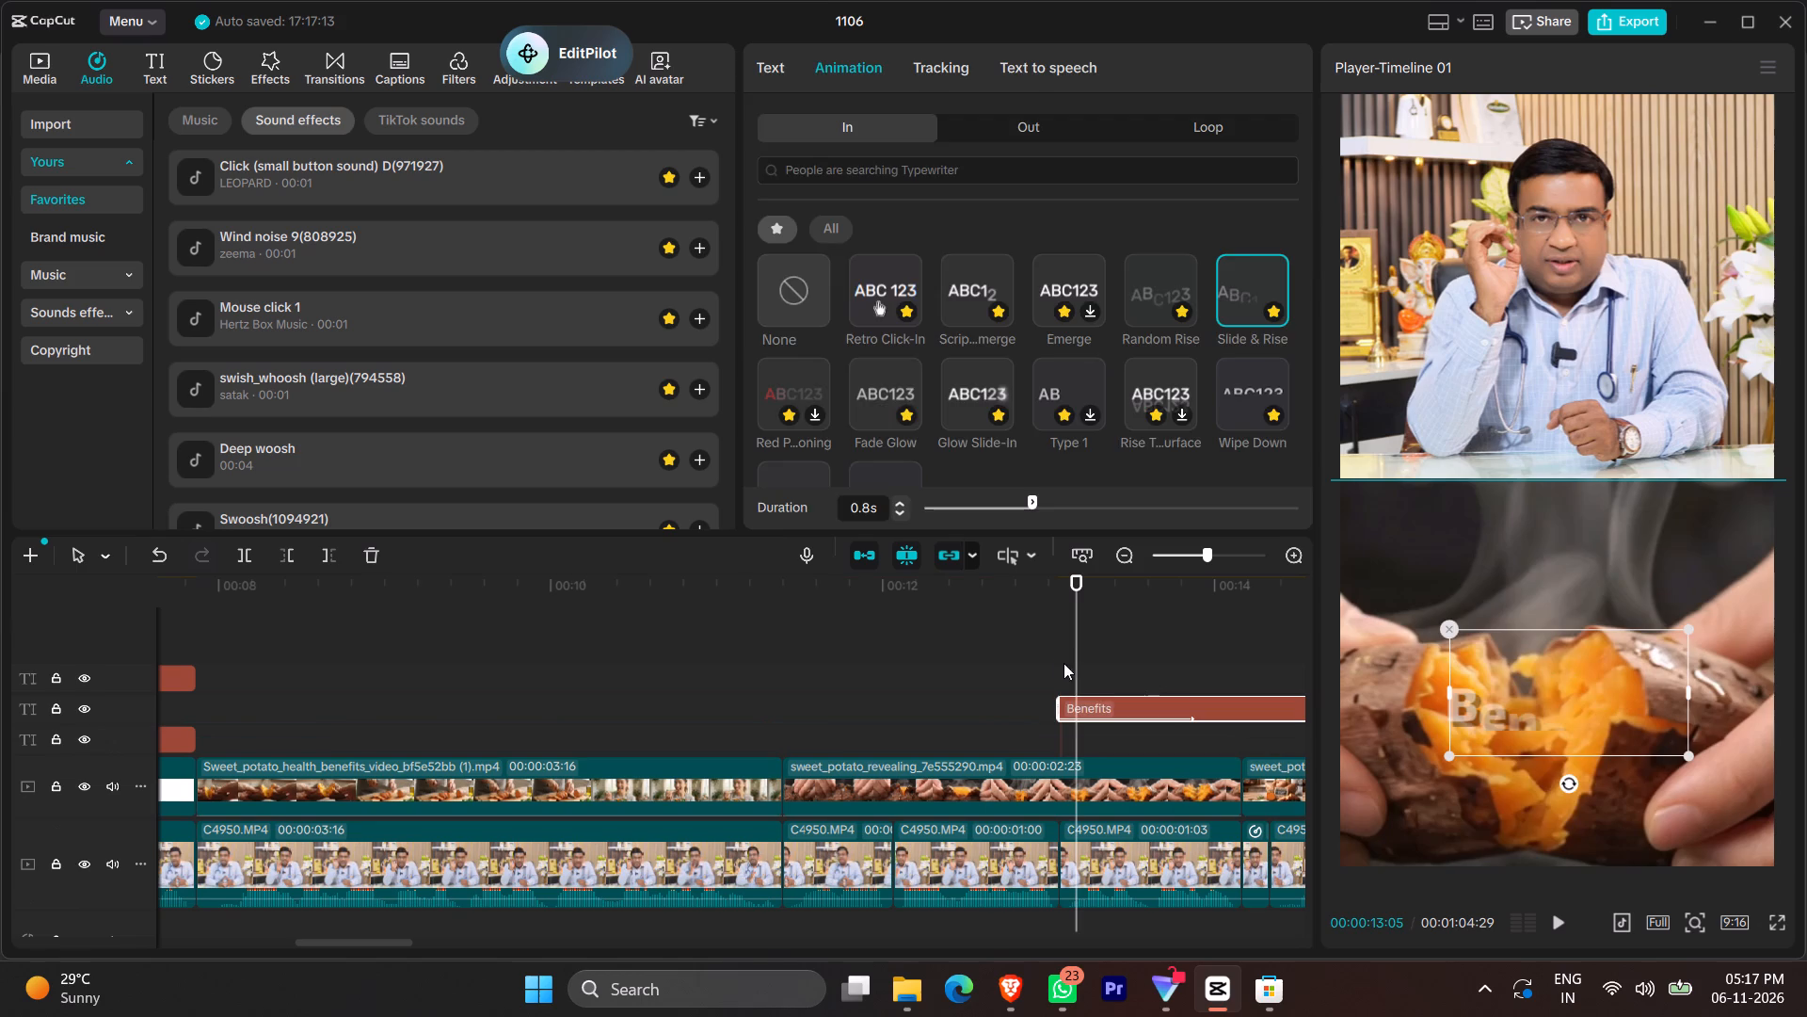
left_click(1054, 661)
key("space")
scroll(1054, 661, "left", 1)
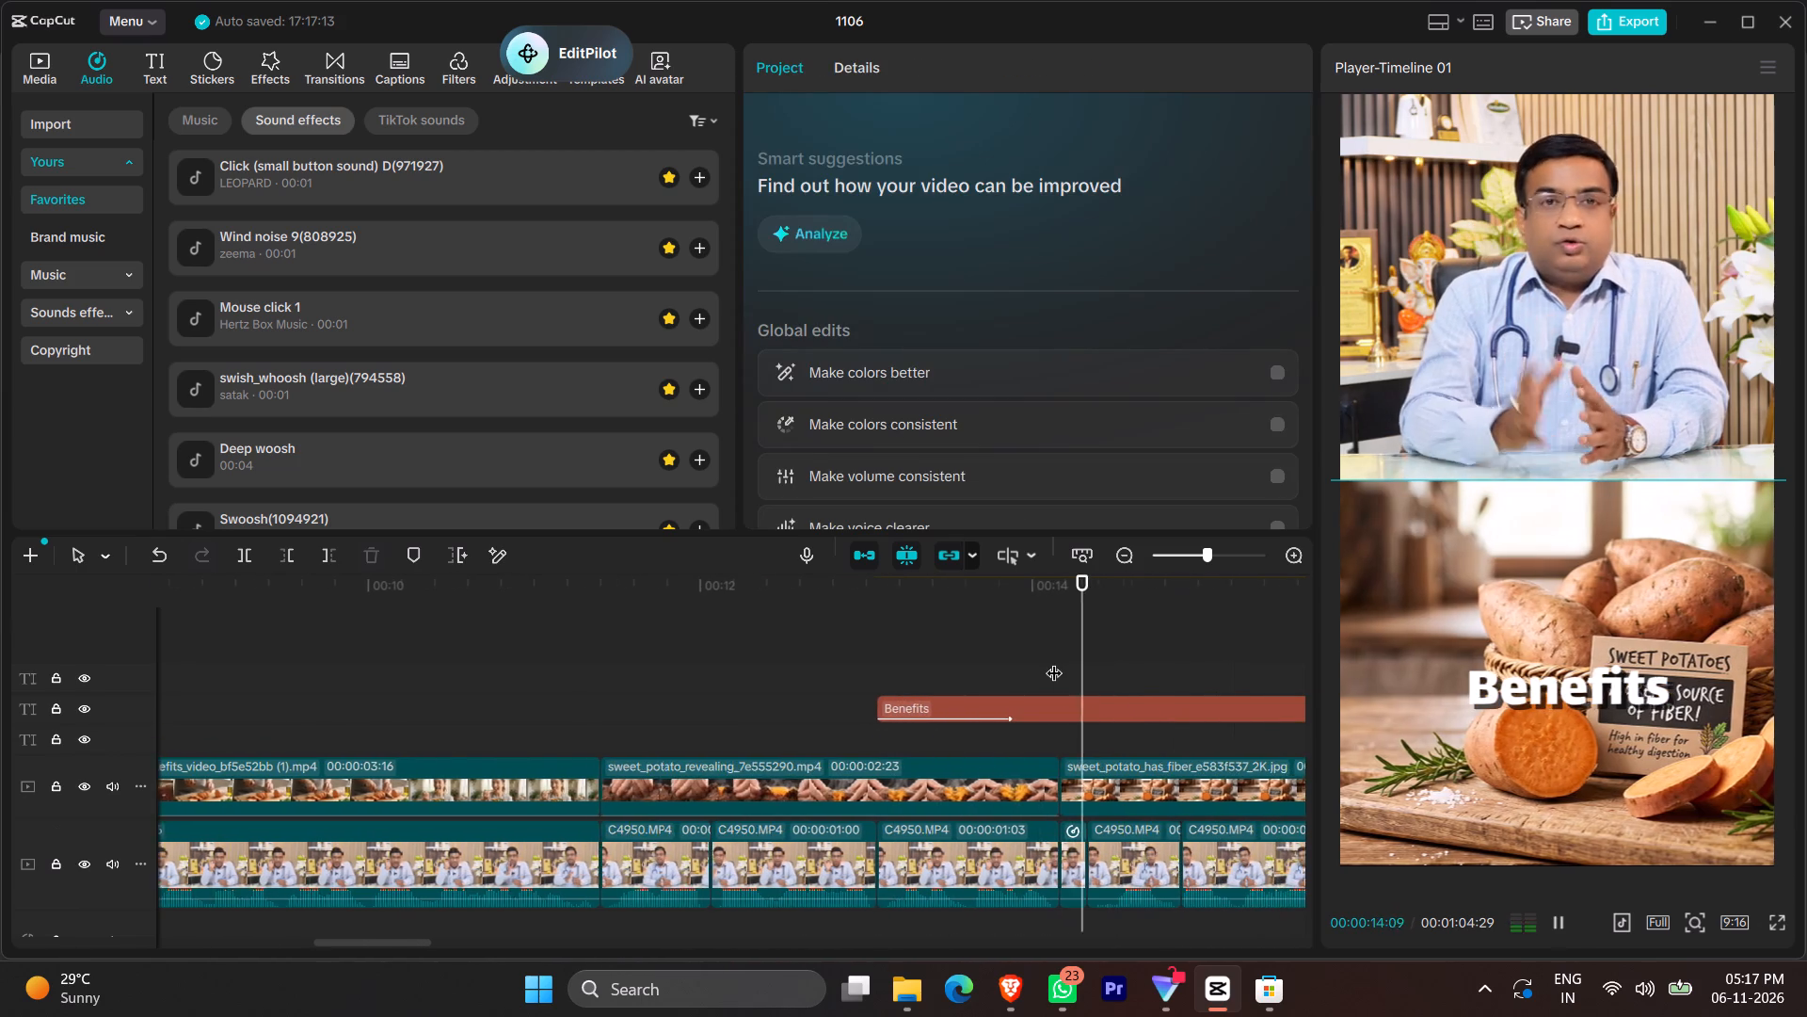
key("space")
Trim the end of the copied Benefits title to the end of the sweet_potato_revealing clip.
scroll(1132, 670, "down", 13, "ctrl")
scroll(1146, 710, "left", 1)
left_click(1118, 701)
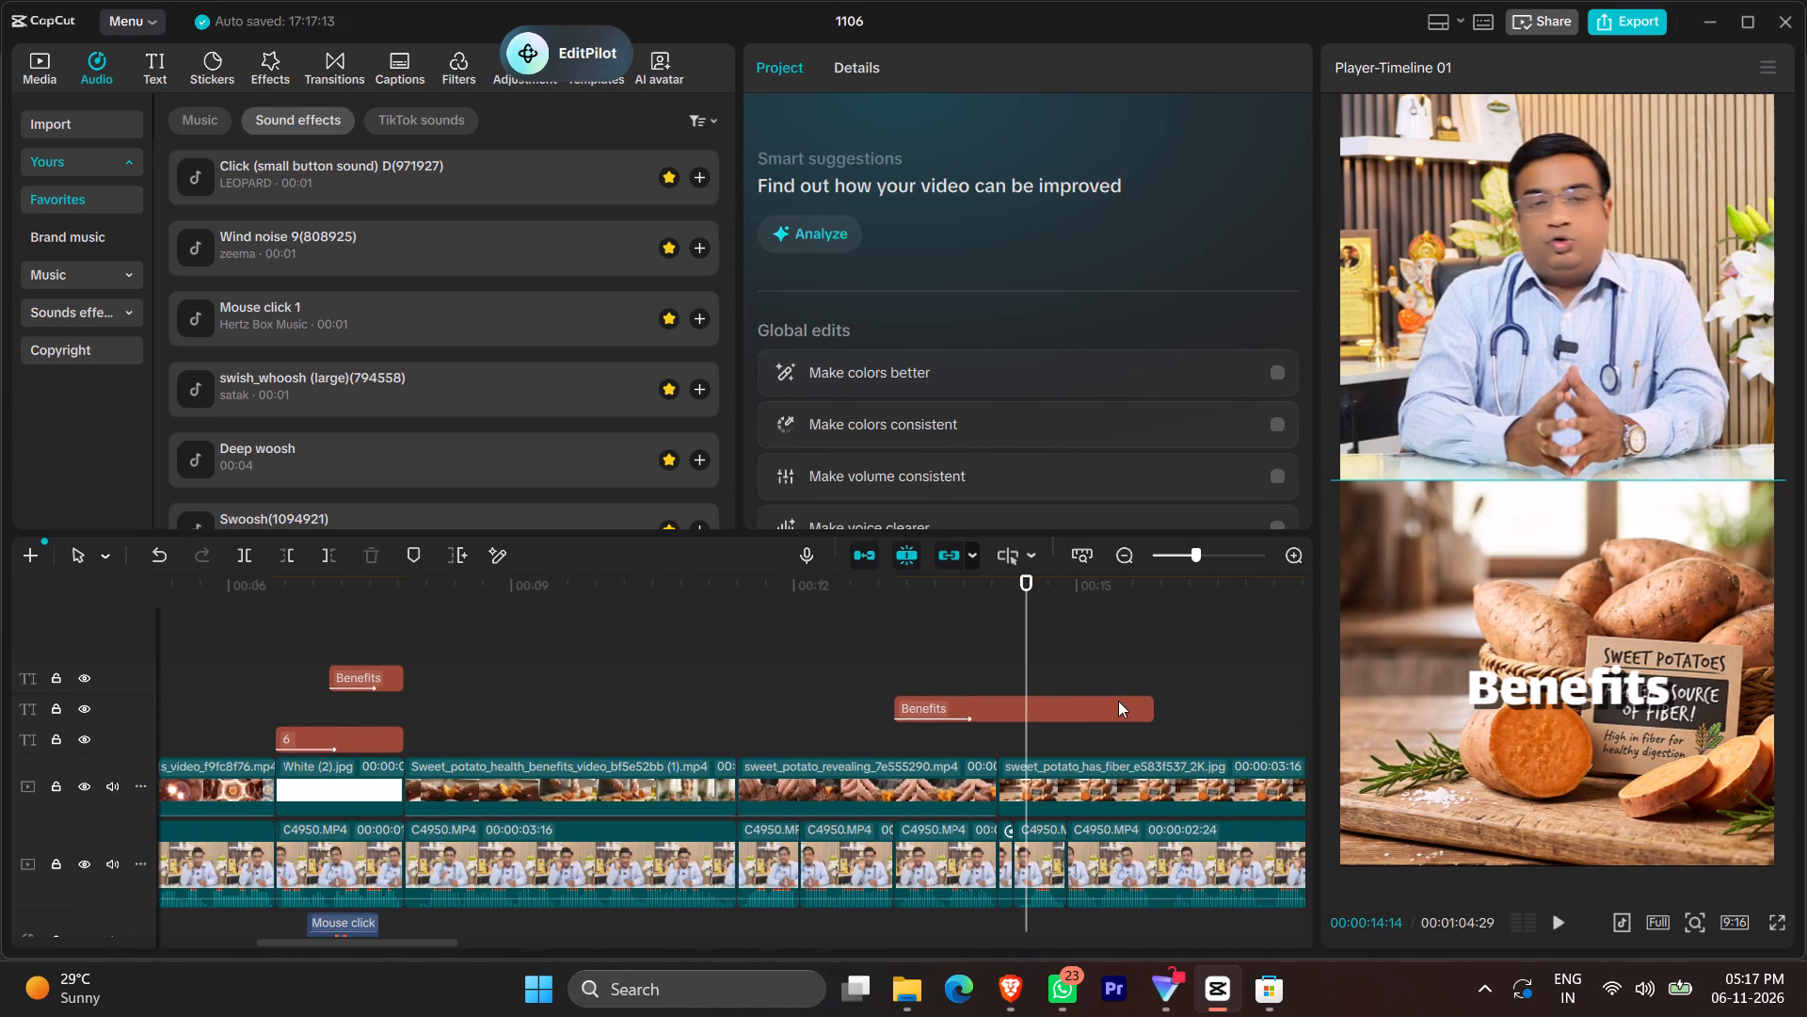
left_click_drag(1155, 708, 990, 724)
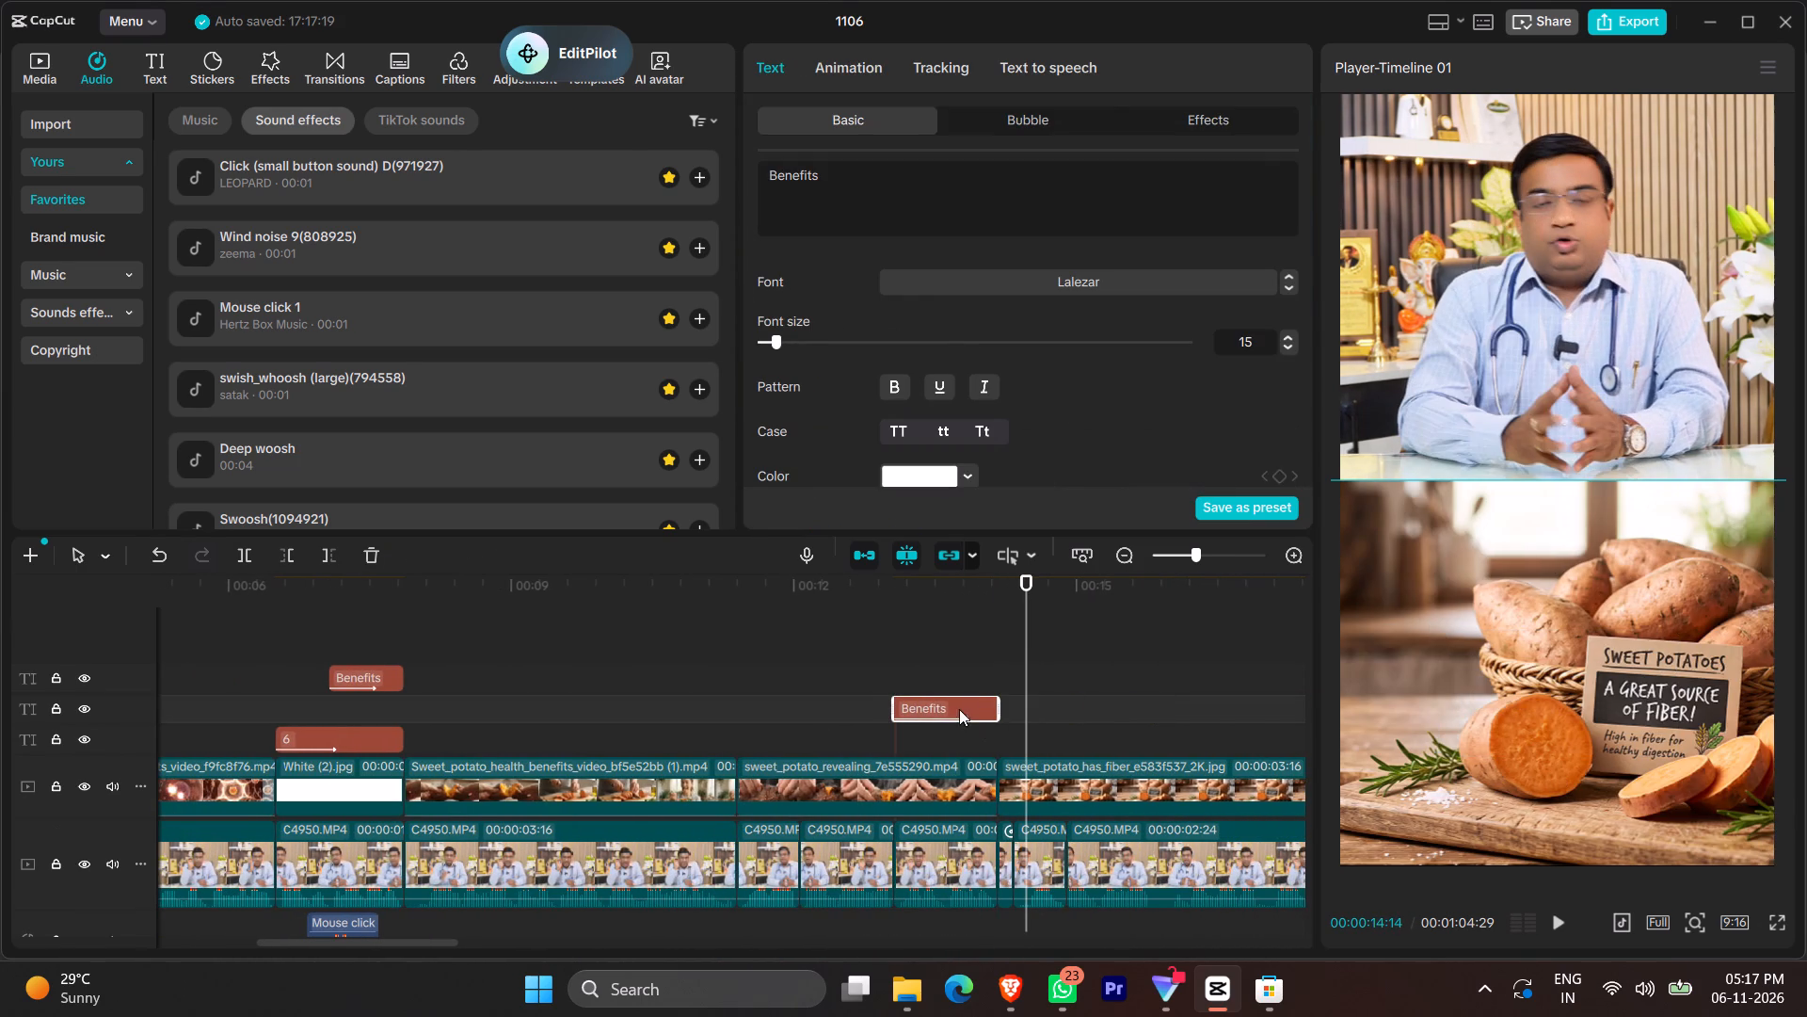
left_click(1009, 660)
left_click(1003, 659)
left_click(991, 660)
Try a 0.4s entrance duration on the copied Benefits title, and switch its entrance animation to Random Rise.
left_click(956, 708)
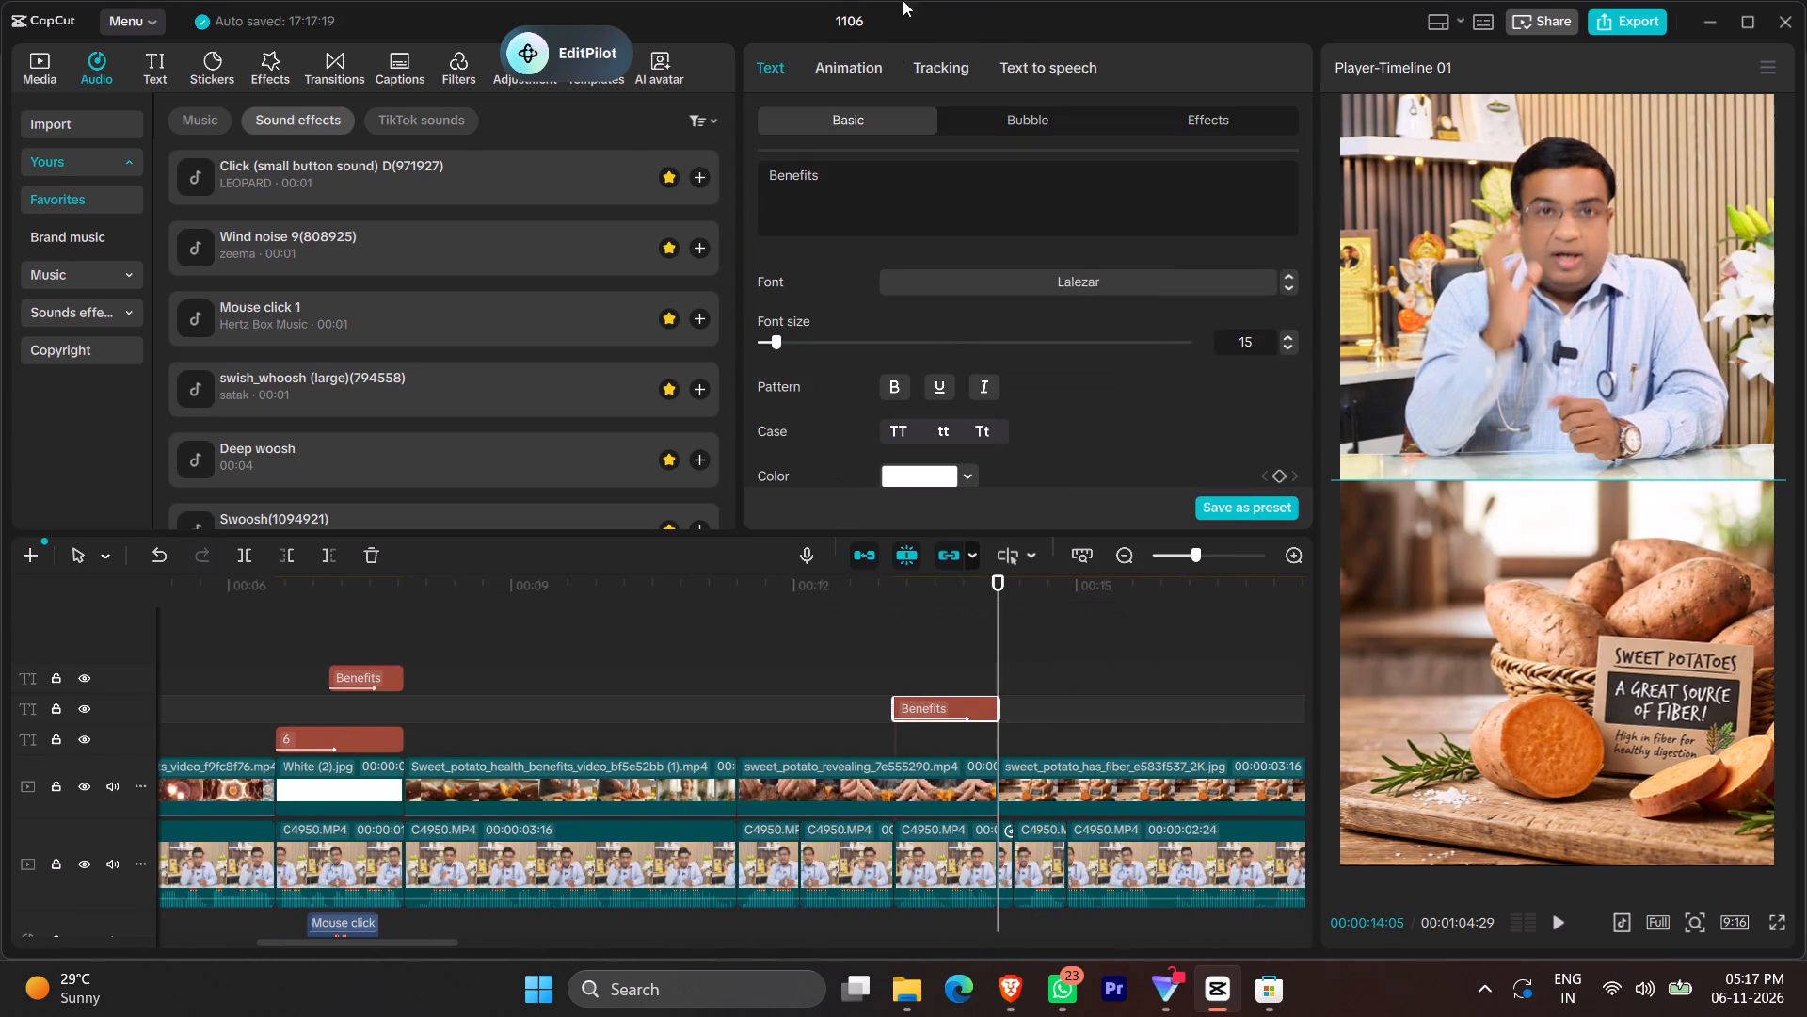
left_click(854, 74)
left_click(1054, 509)
left_click(1077, 510)
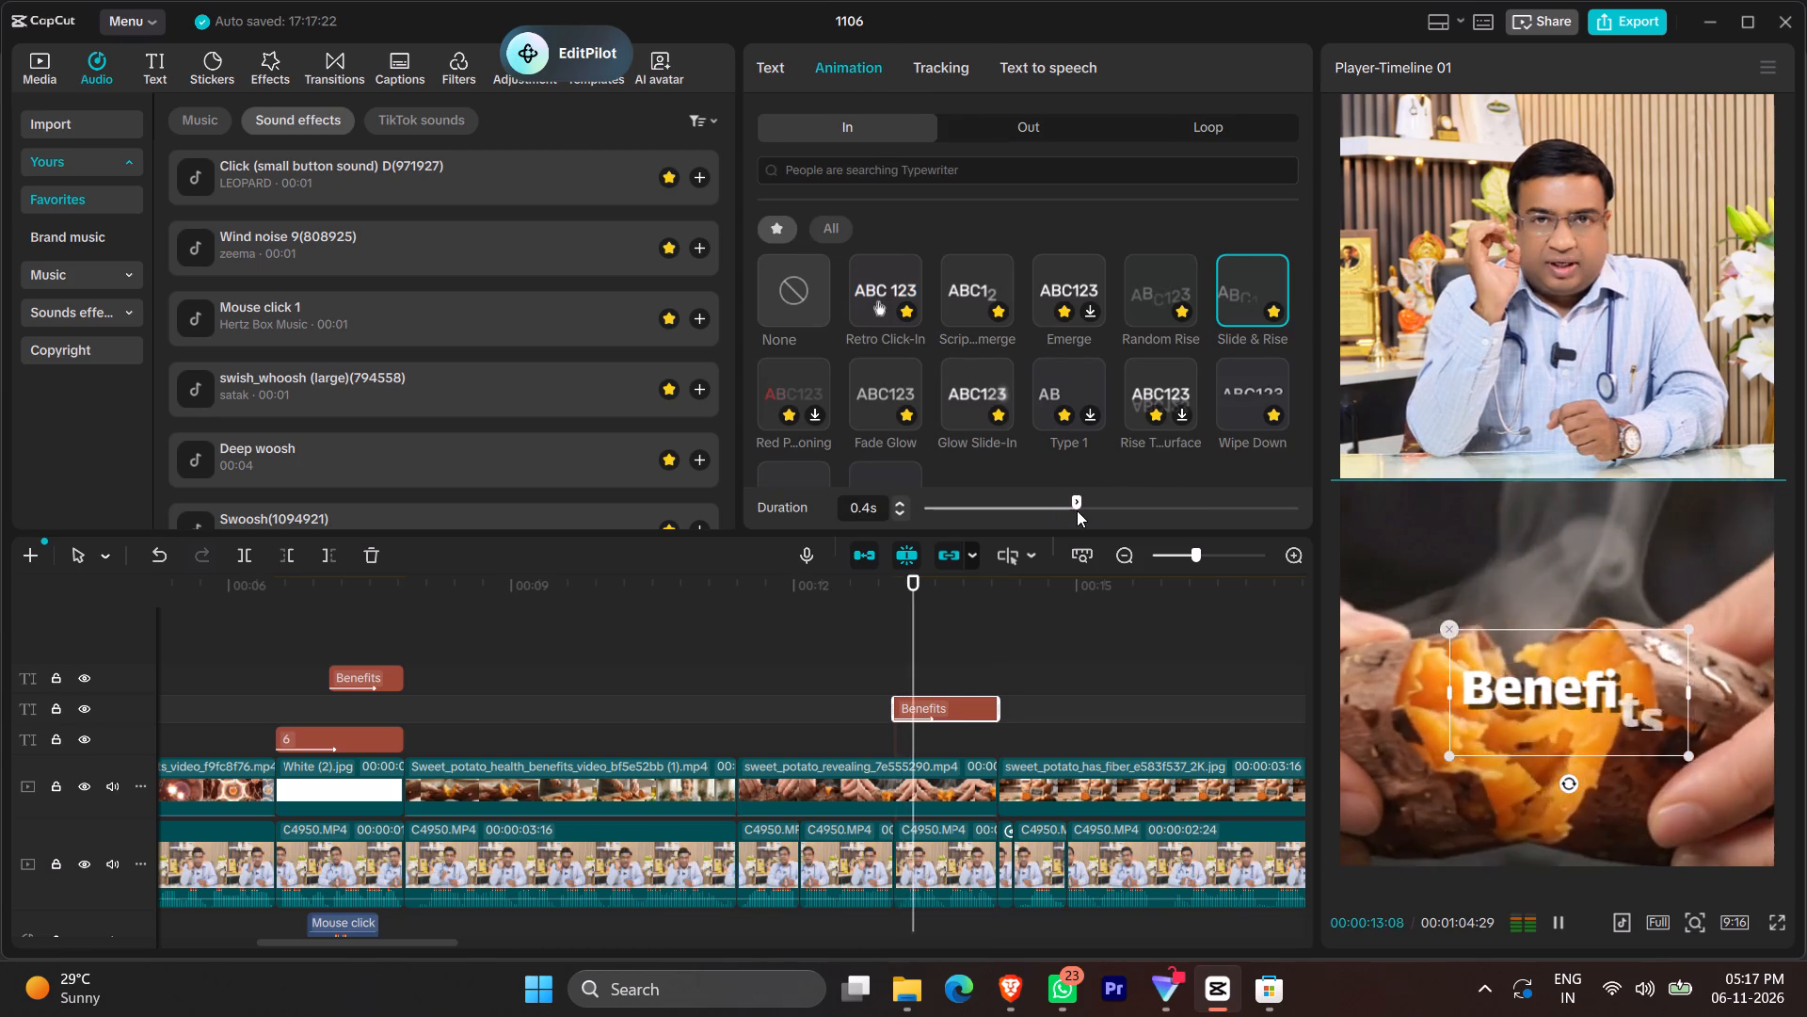
left_click(1147, 290)
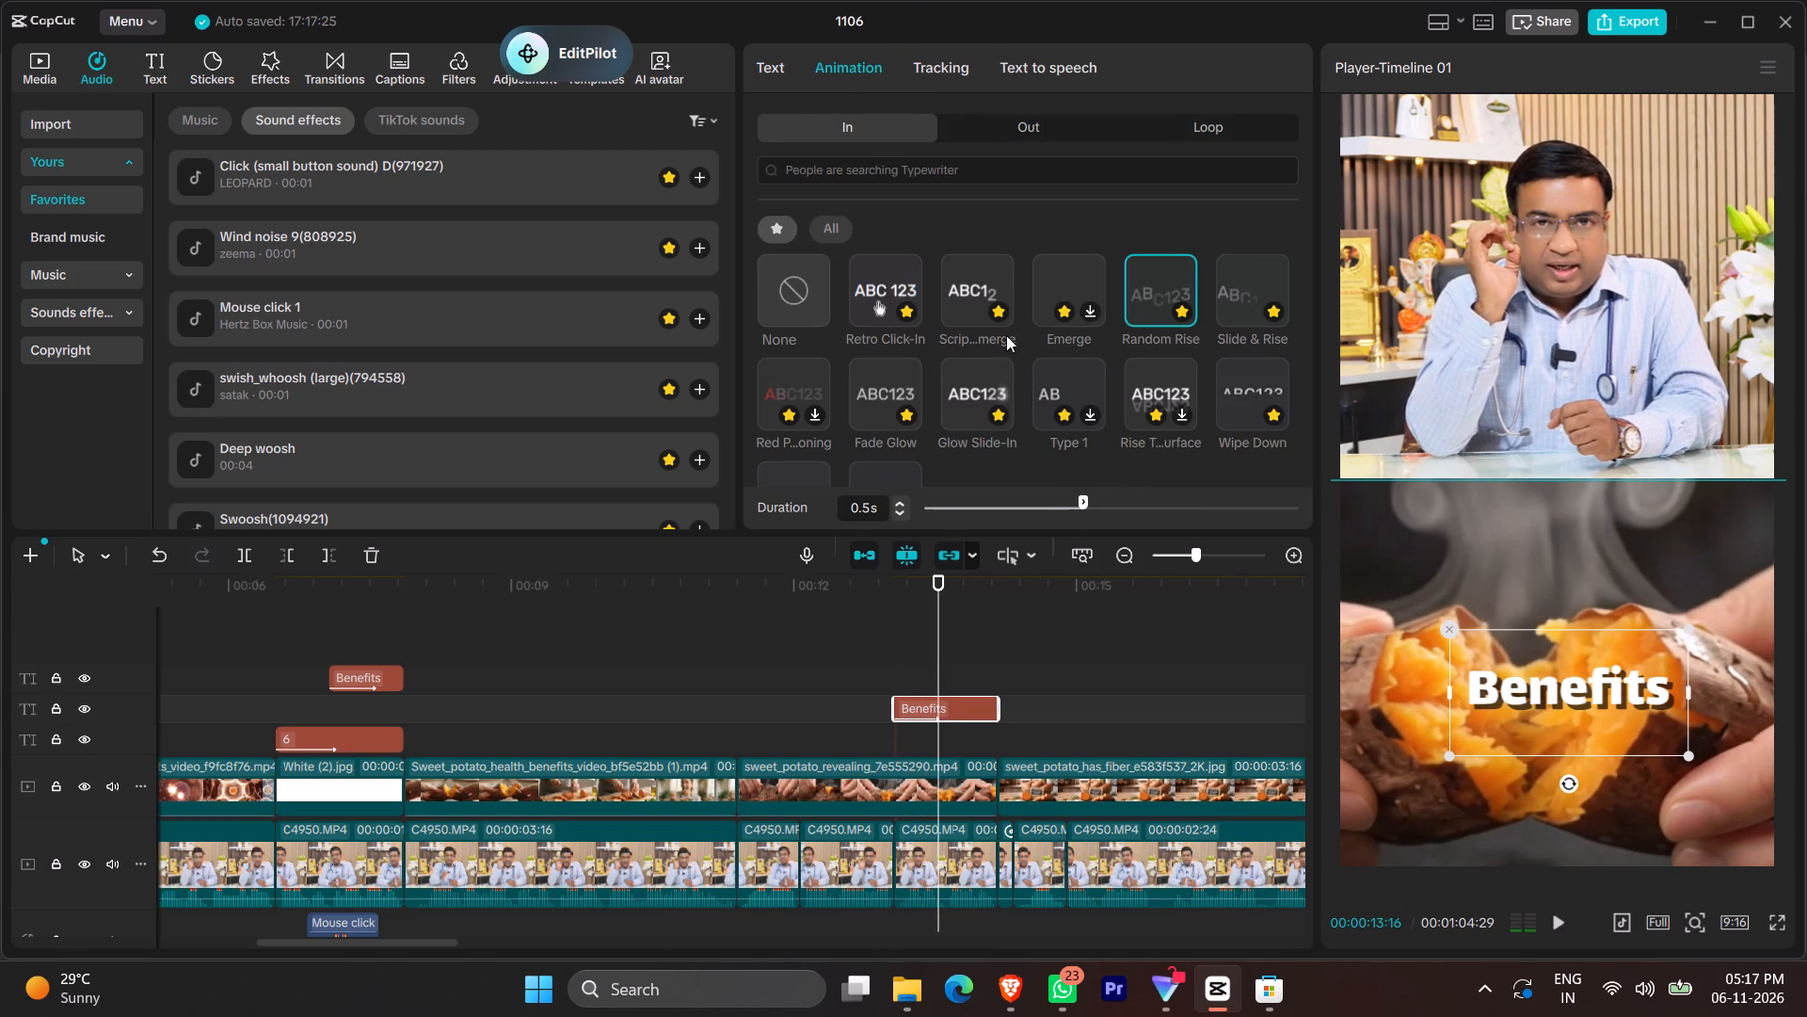
Change the text of the copied Benefits title over the sweet_potato_revealing clip to "Sweet potato".
left_click(776, 94)
left_click(771, 58)
double_click(904, 213)
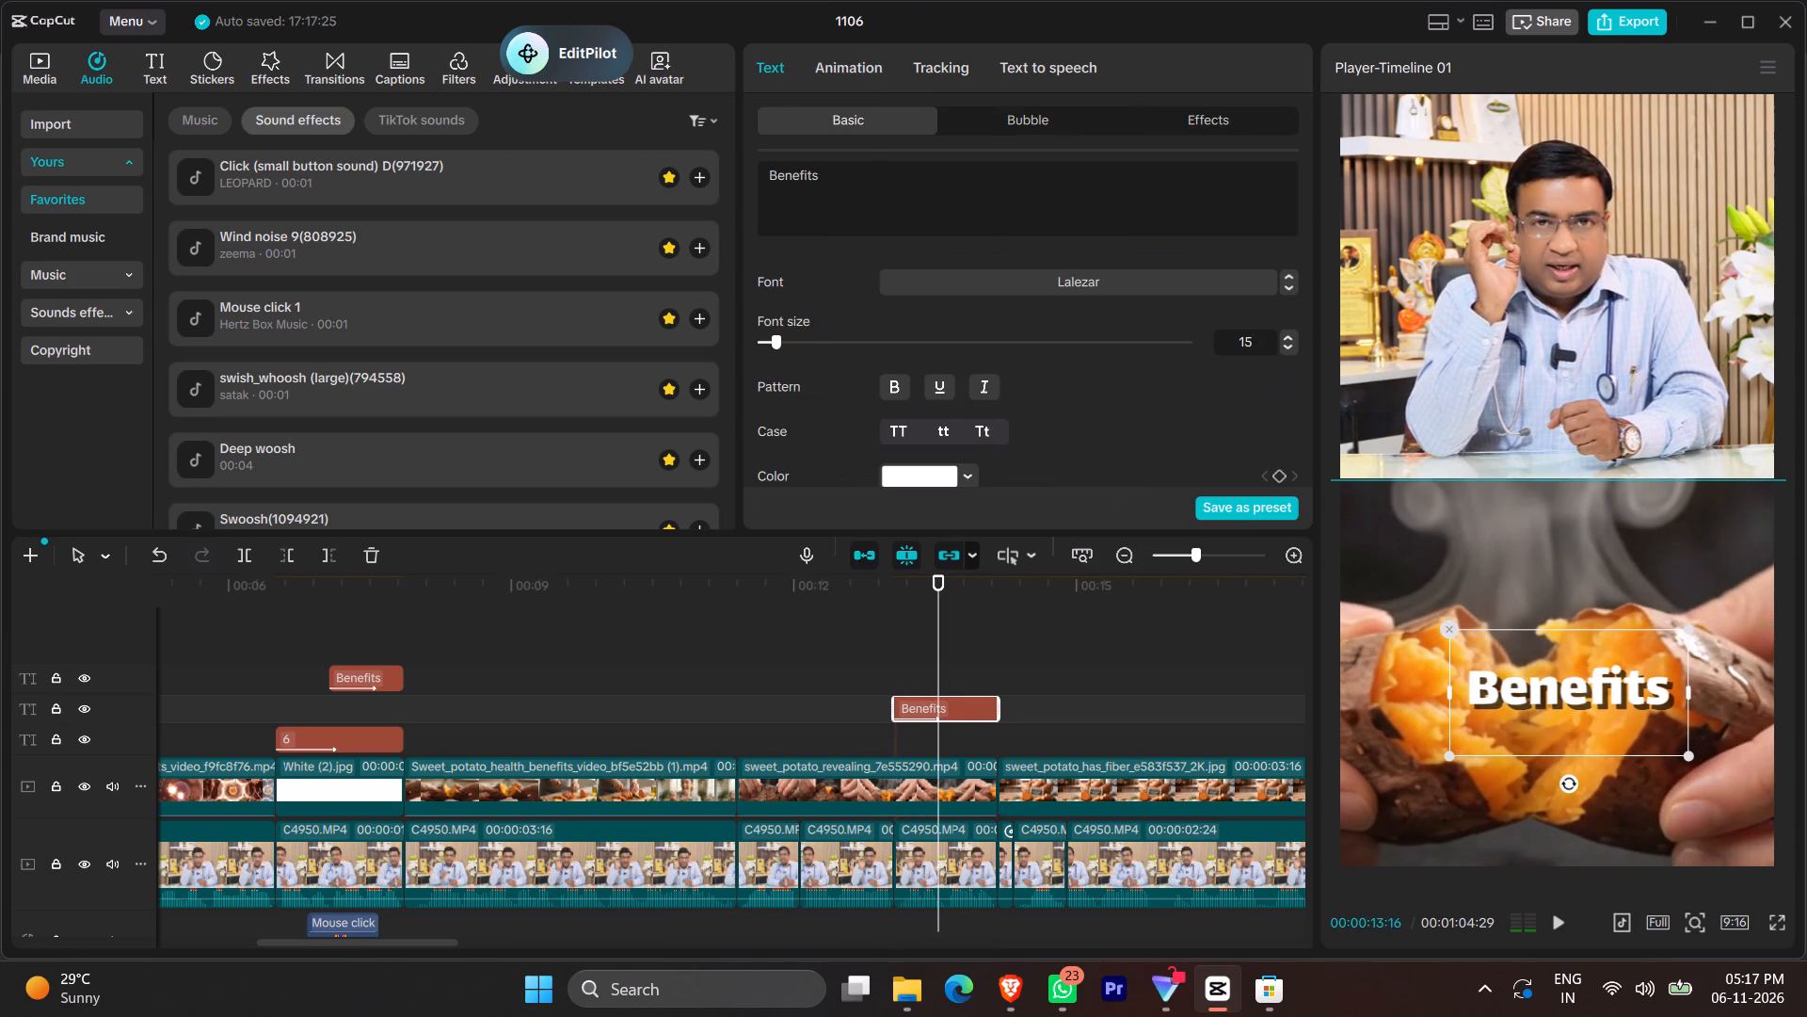
left_click(904, 213)
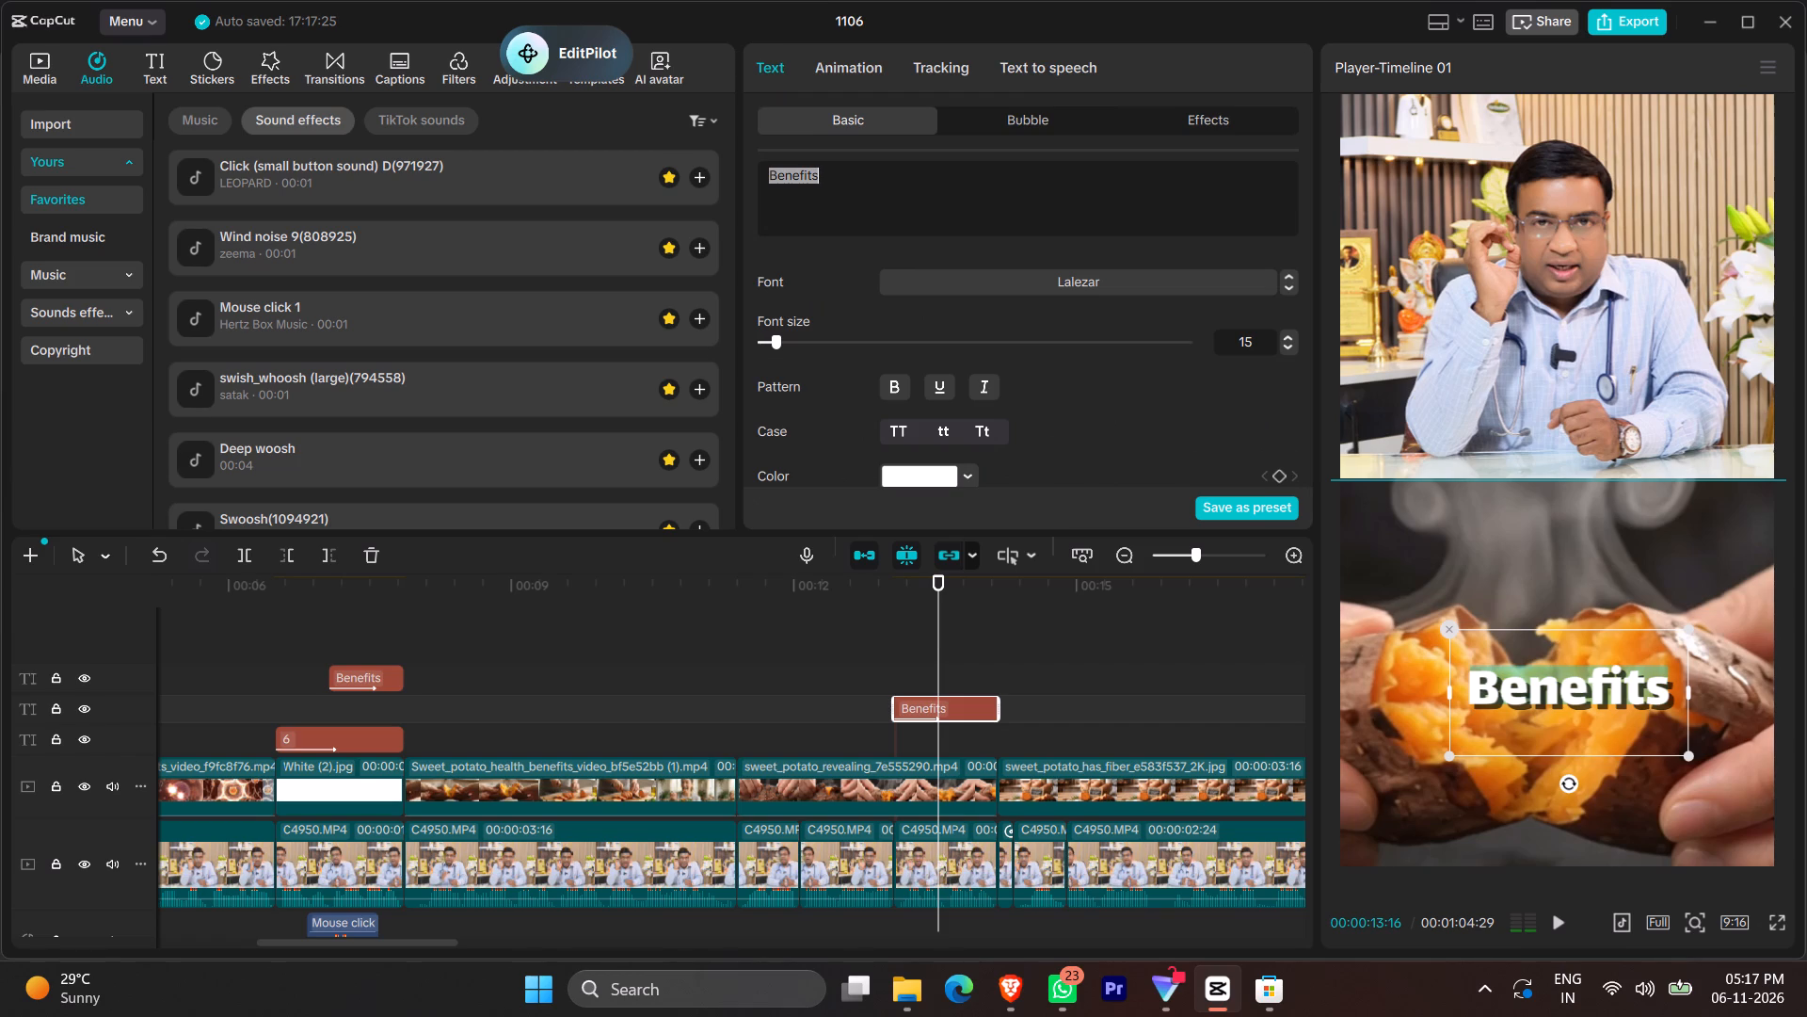
key("s")
key("BackSpace")
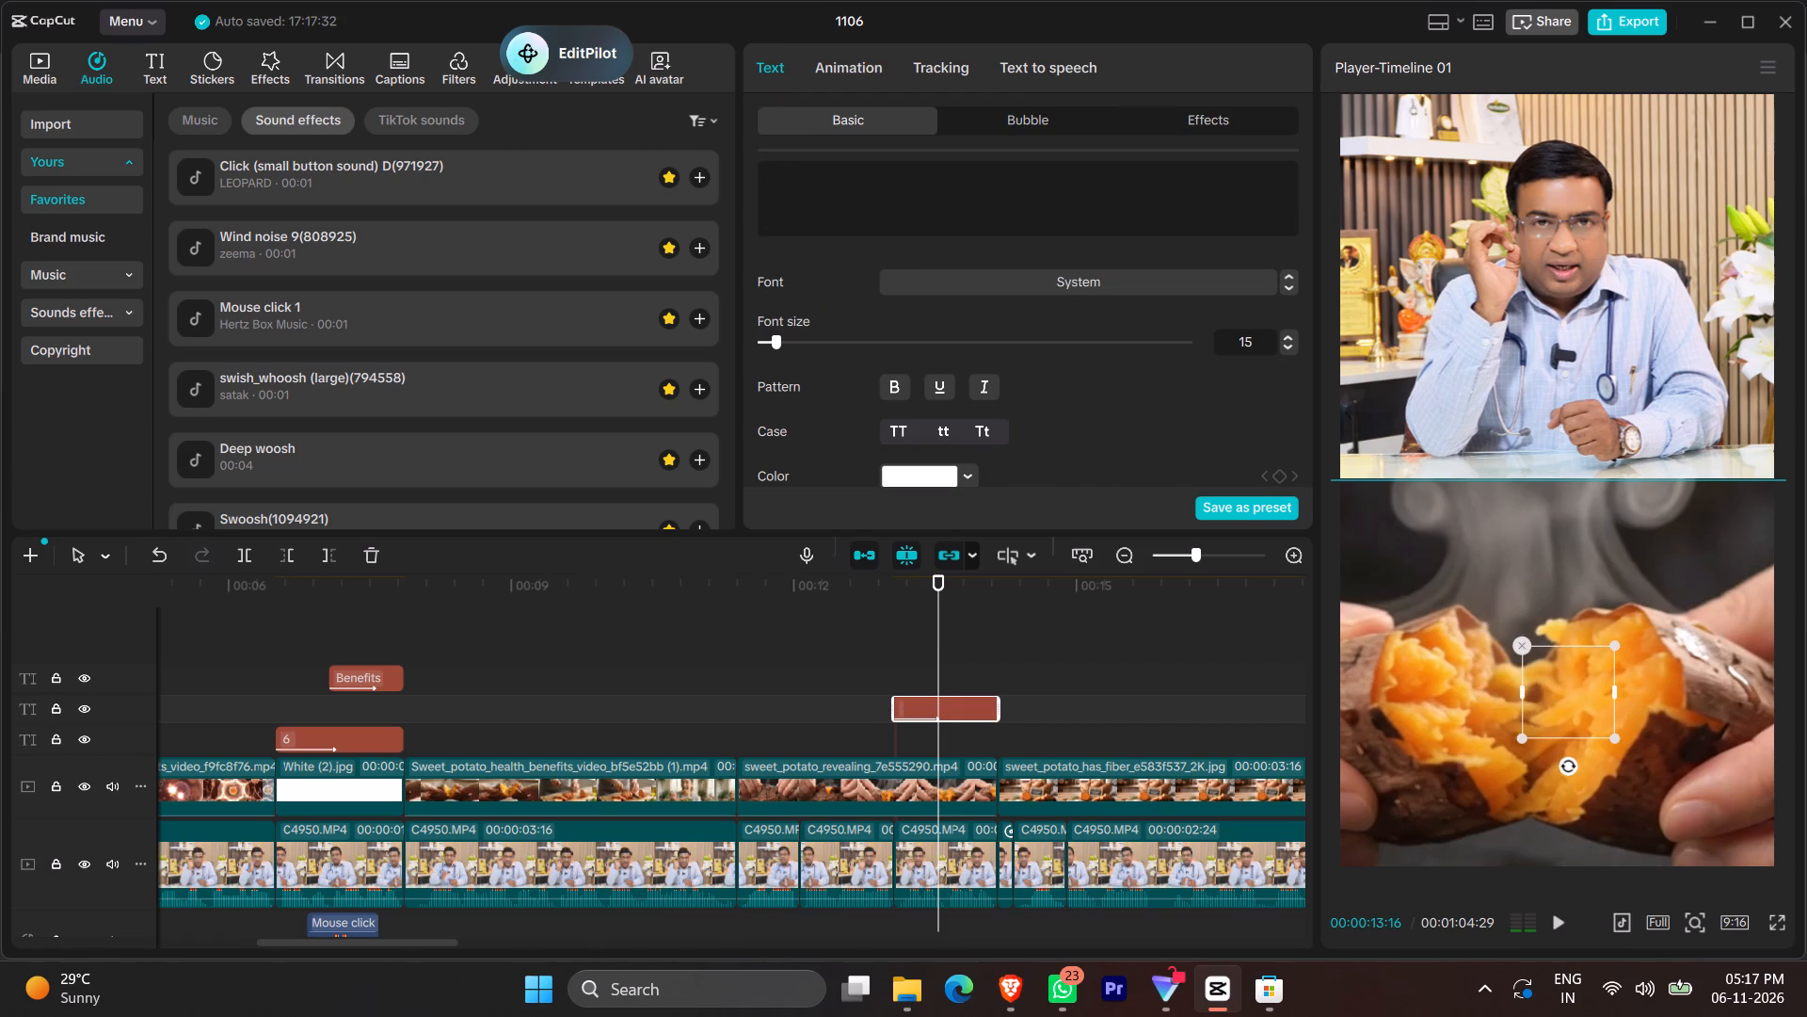
type("Sweet")
key("space")
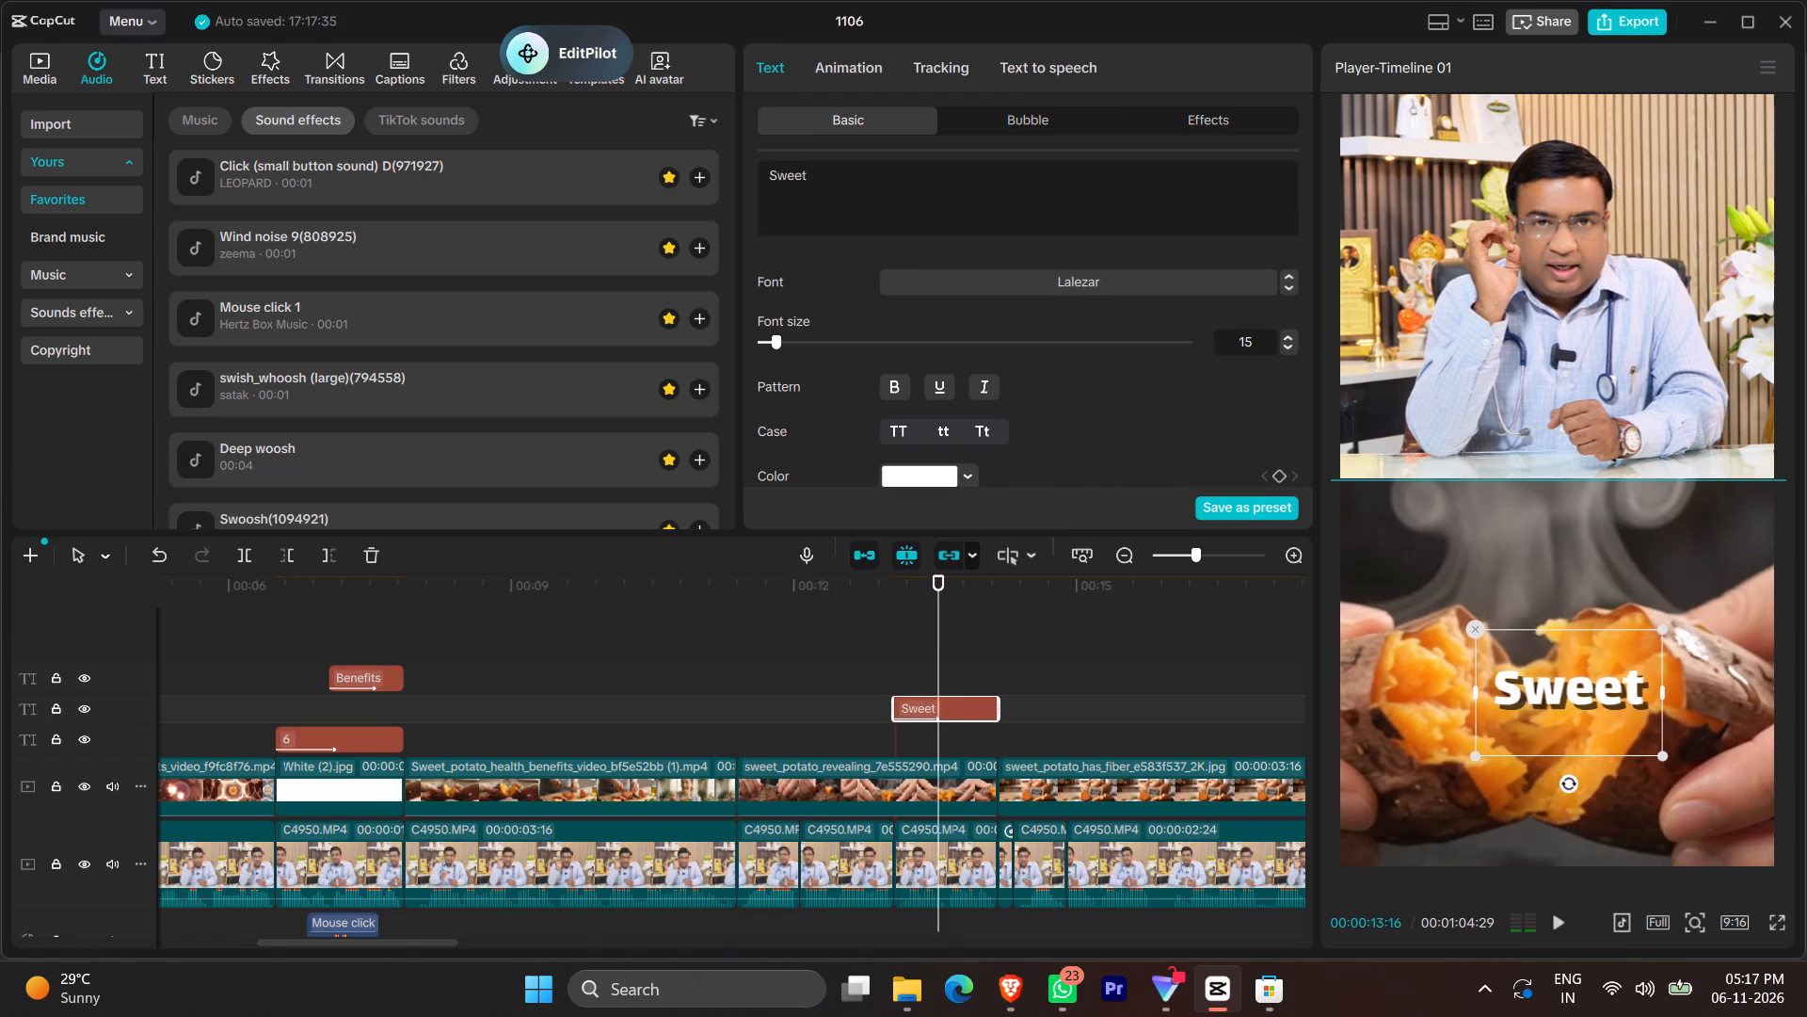
type("potata")
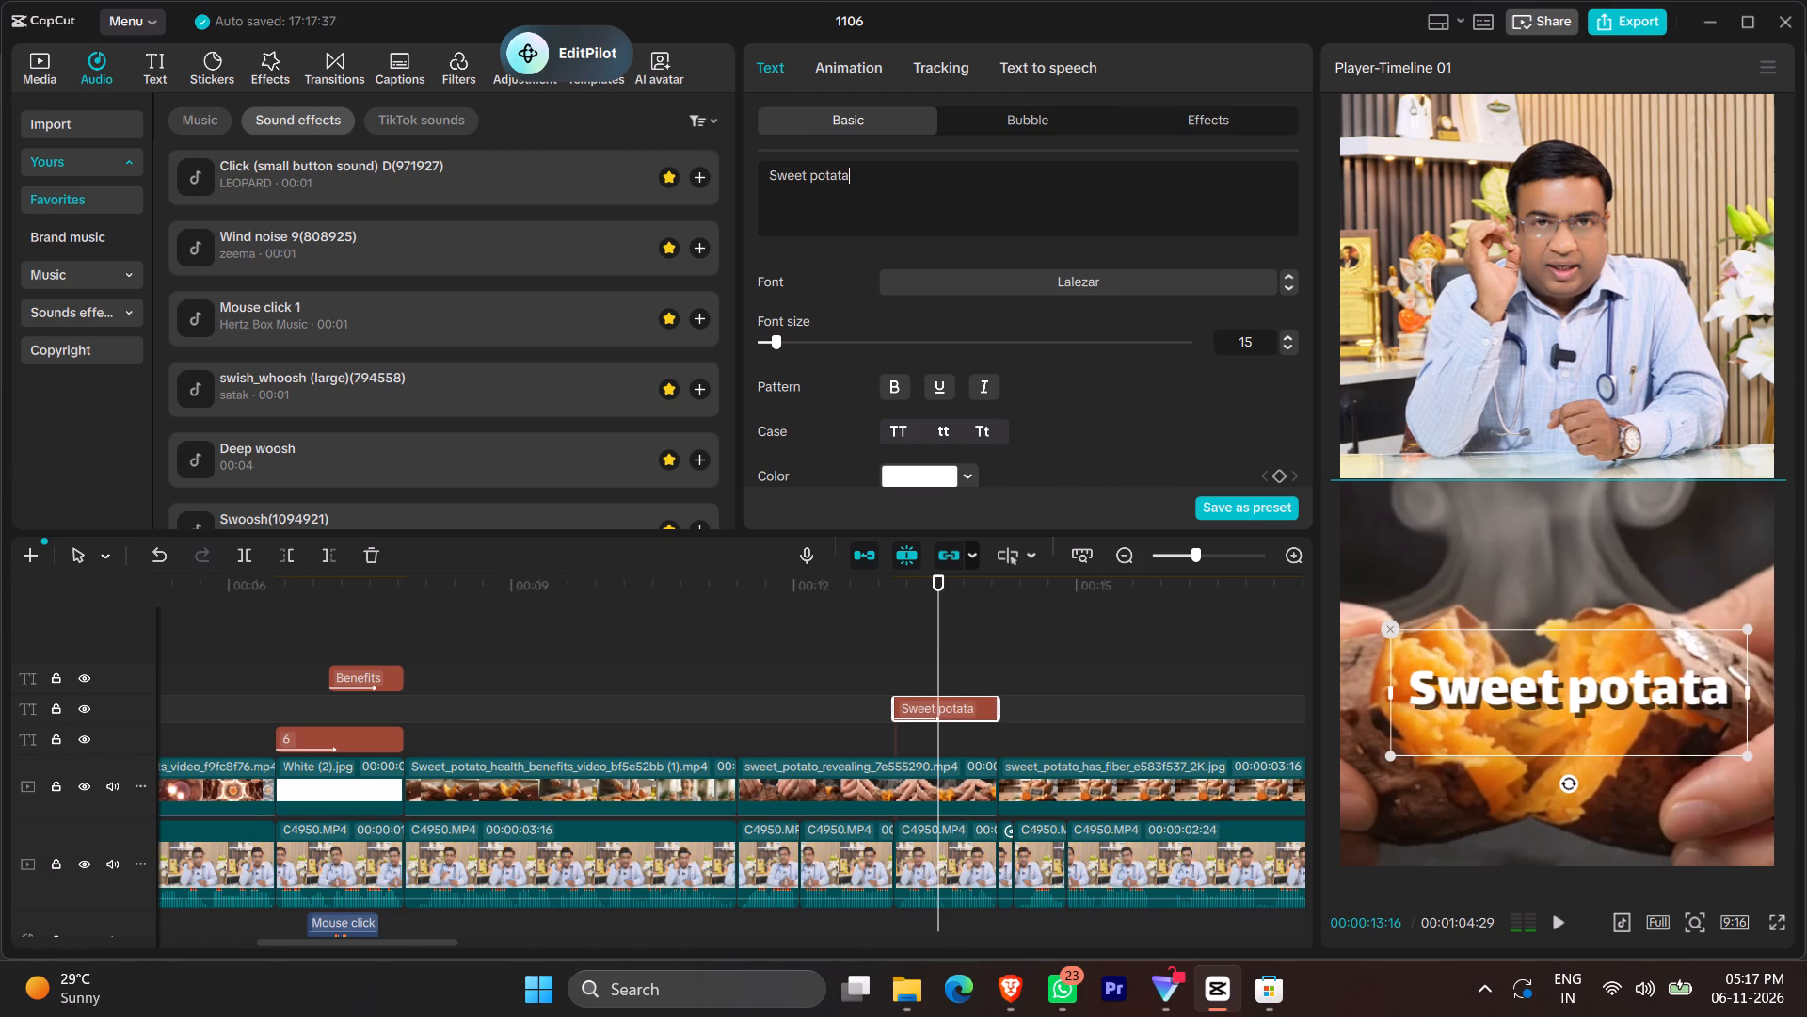
key("BackSpace")
key("o")
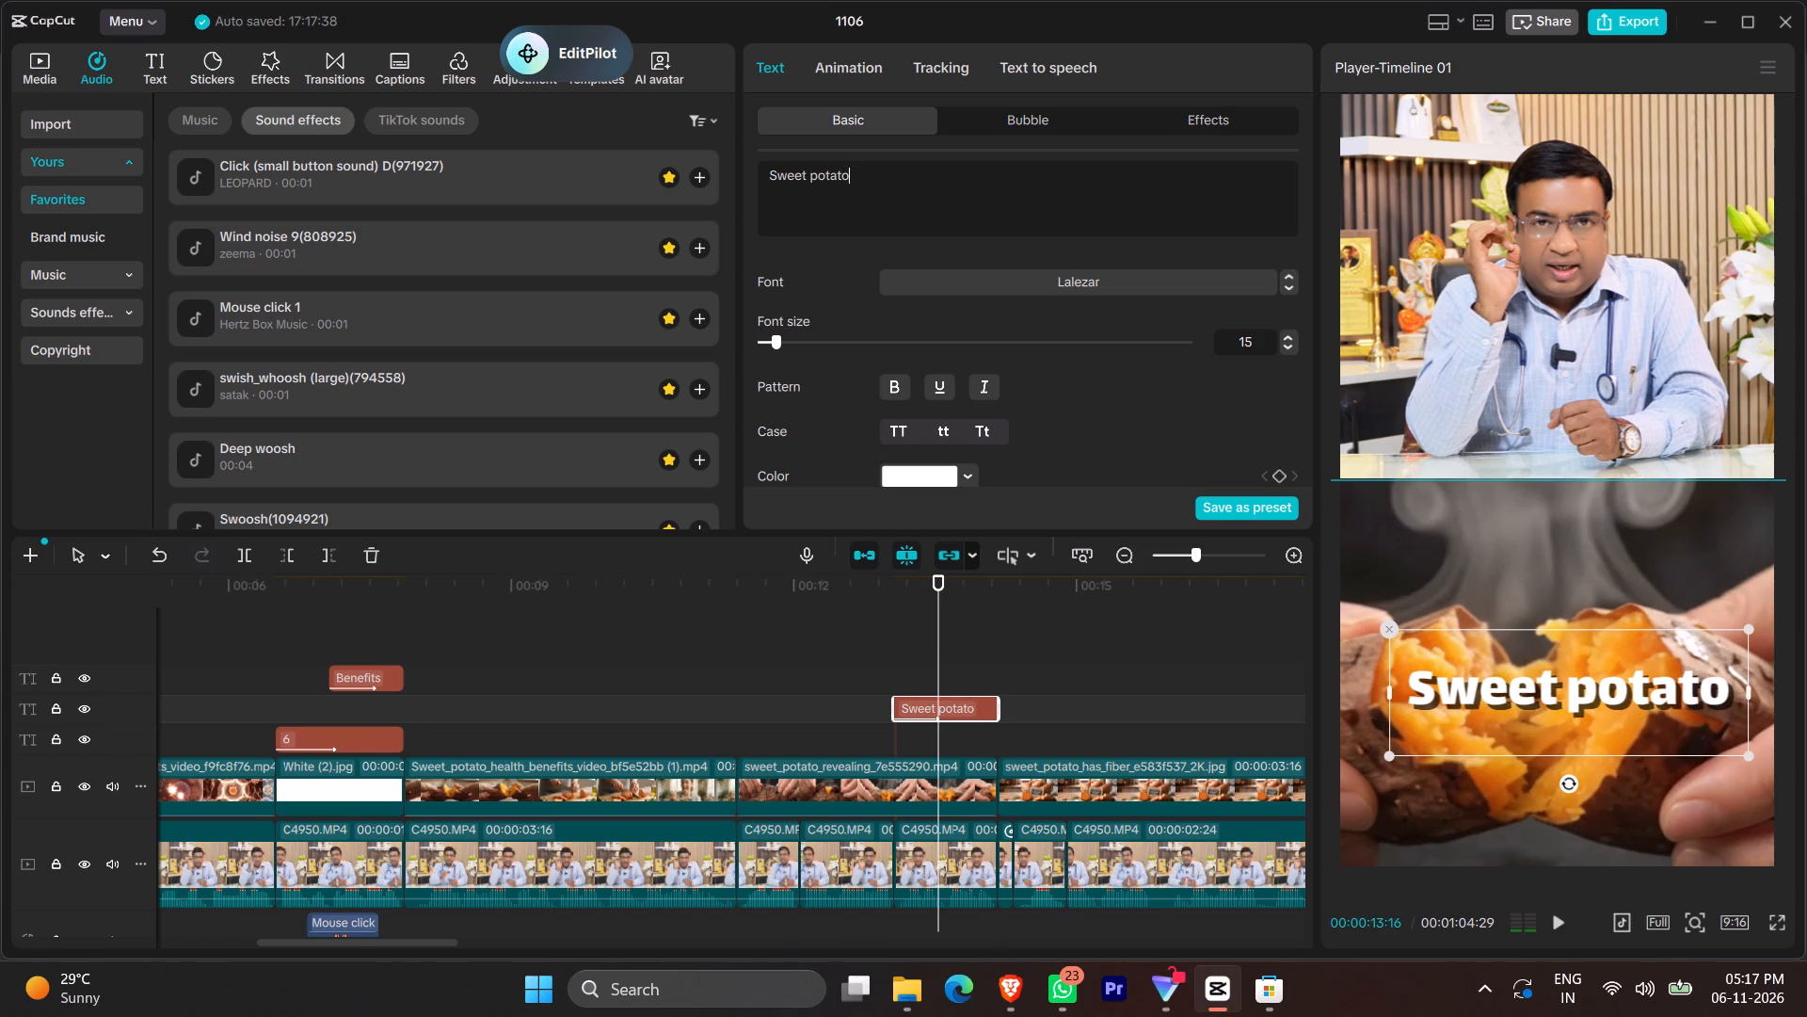
left_click(907, 618)
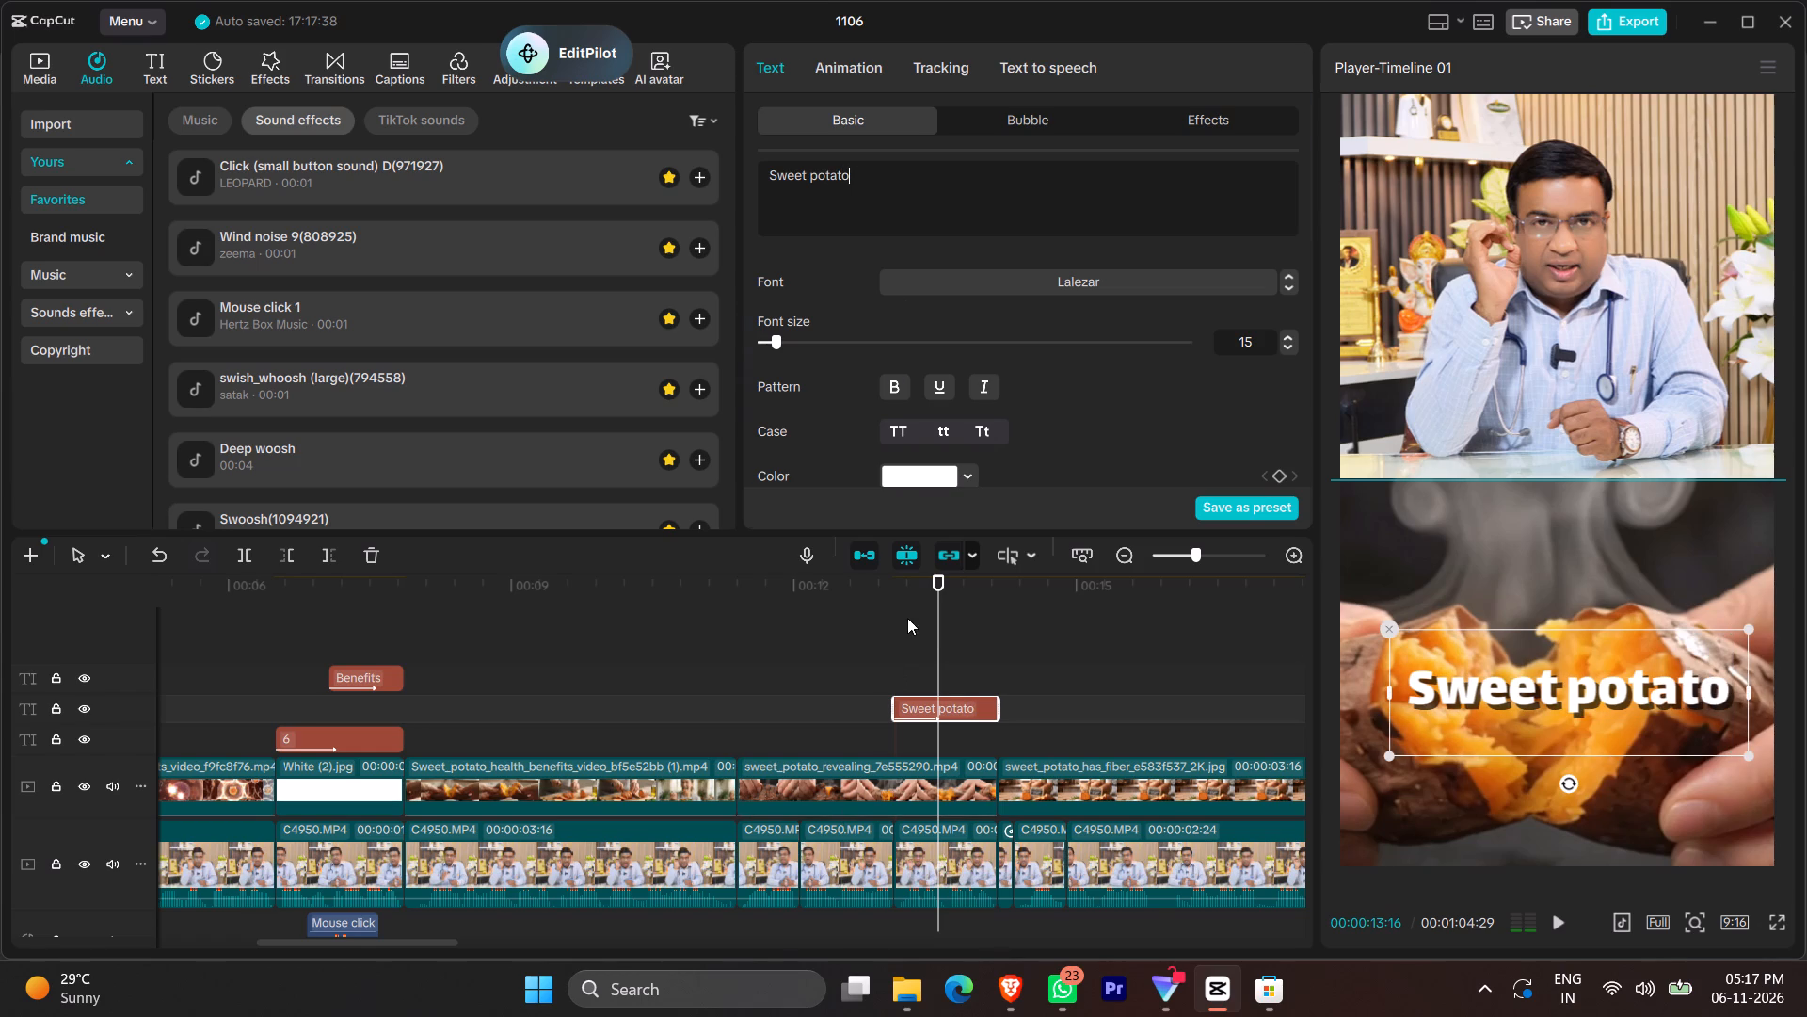
Play the Sweet potato title's entrance animation against the narration from about 00:00:13:02.
left_click(888, 624)
key("space")
left_click(888, 624)
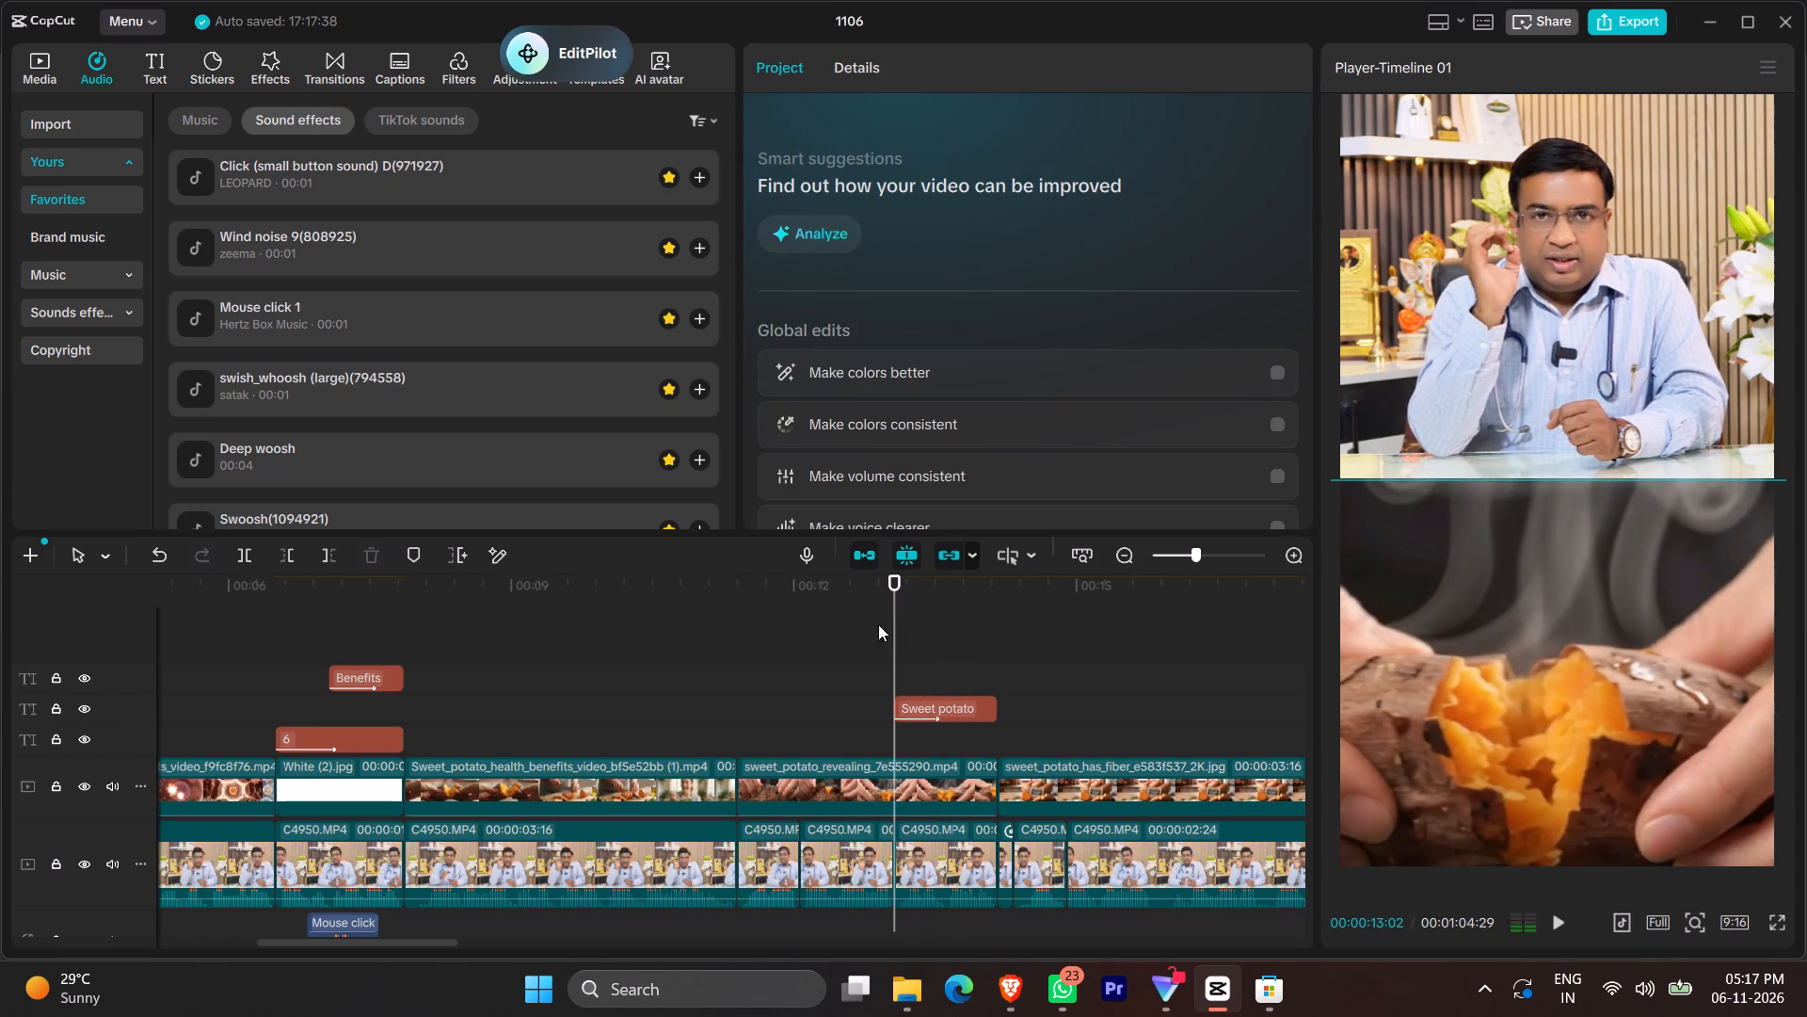
left_click(853, 631)
key("space")
left_click(709, 639)
key("space")
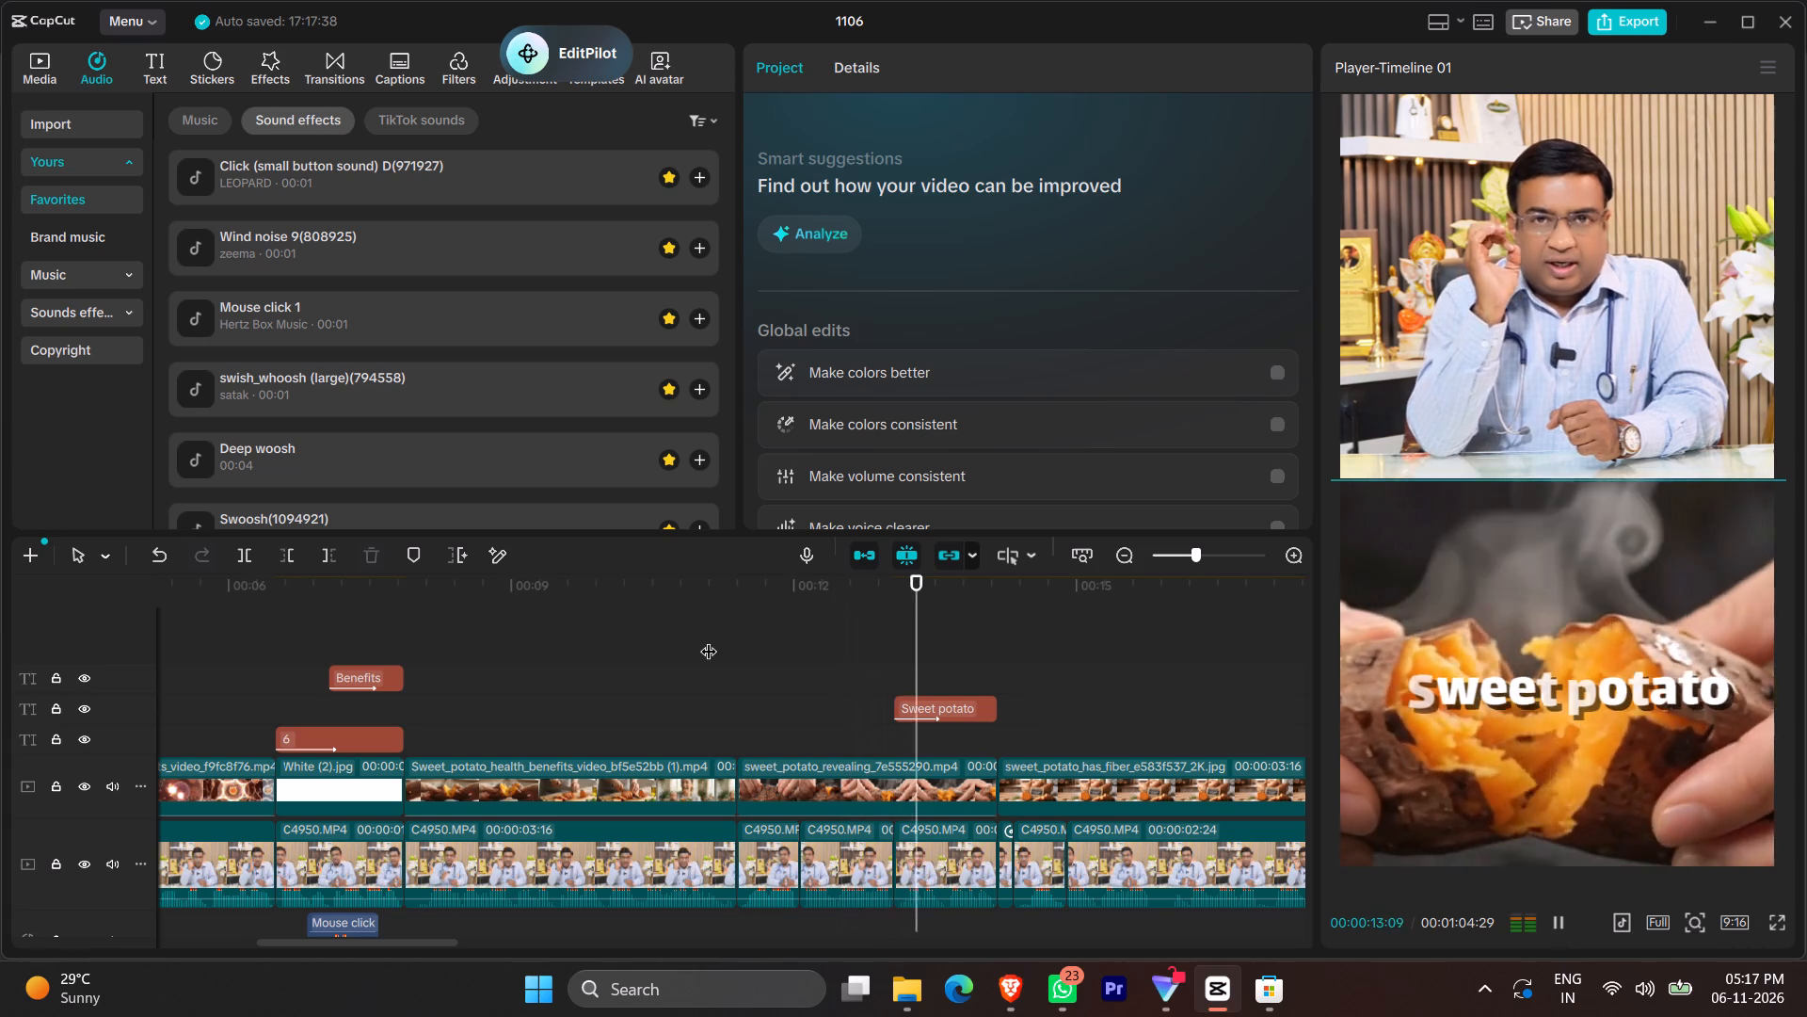
key("space")
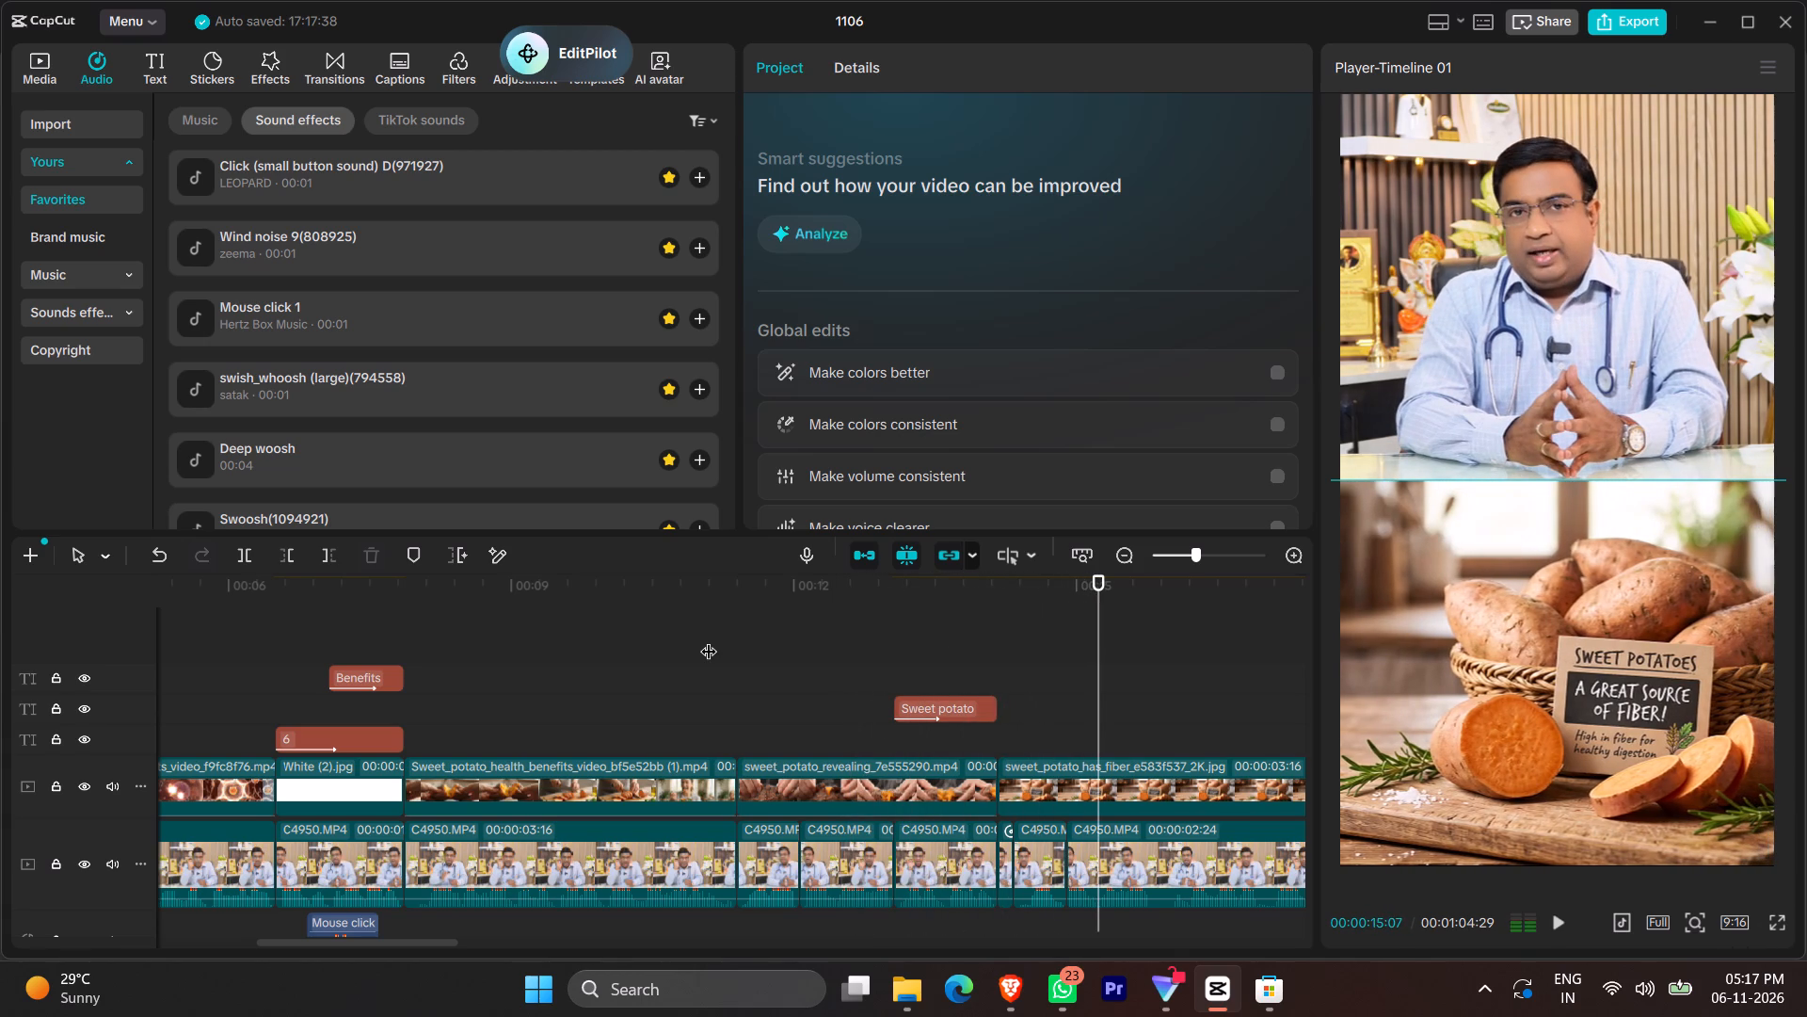
Copy the Mouse click sound from the first Benefits title and place the copy just before the start of the Sweet potato title.
left_click(900, 675)
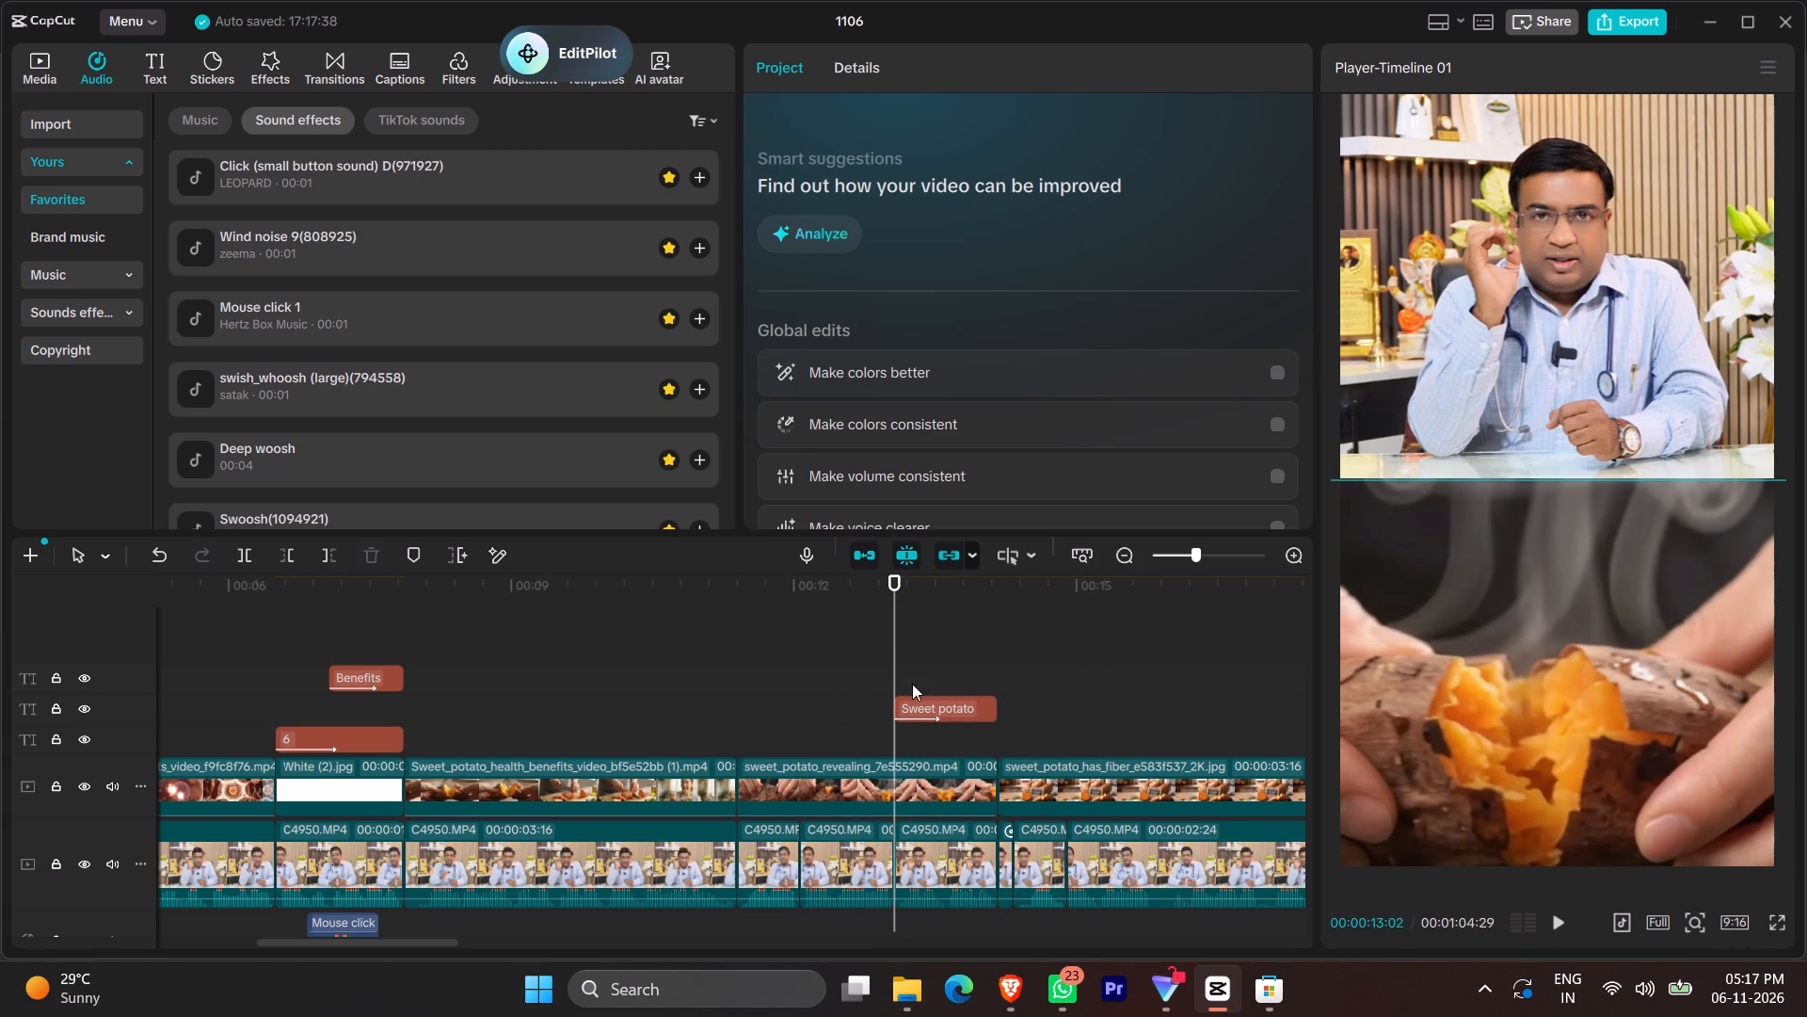
key("space")
key("space")
scroll(578, 841, "down", 5)
left_click(353, 864)
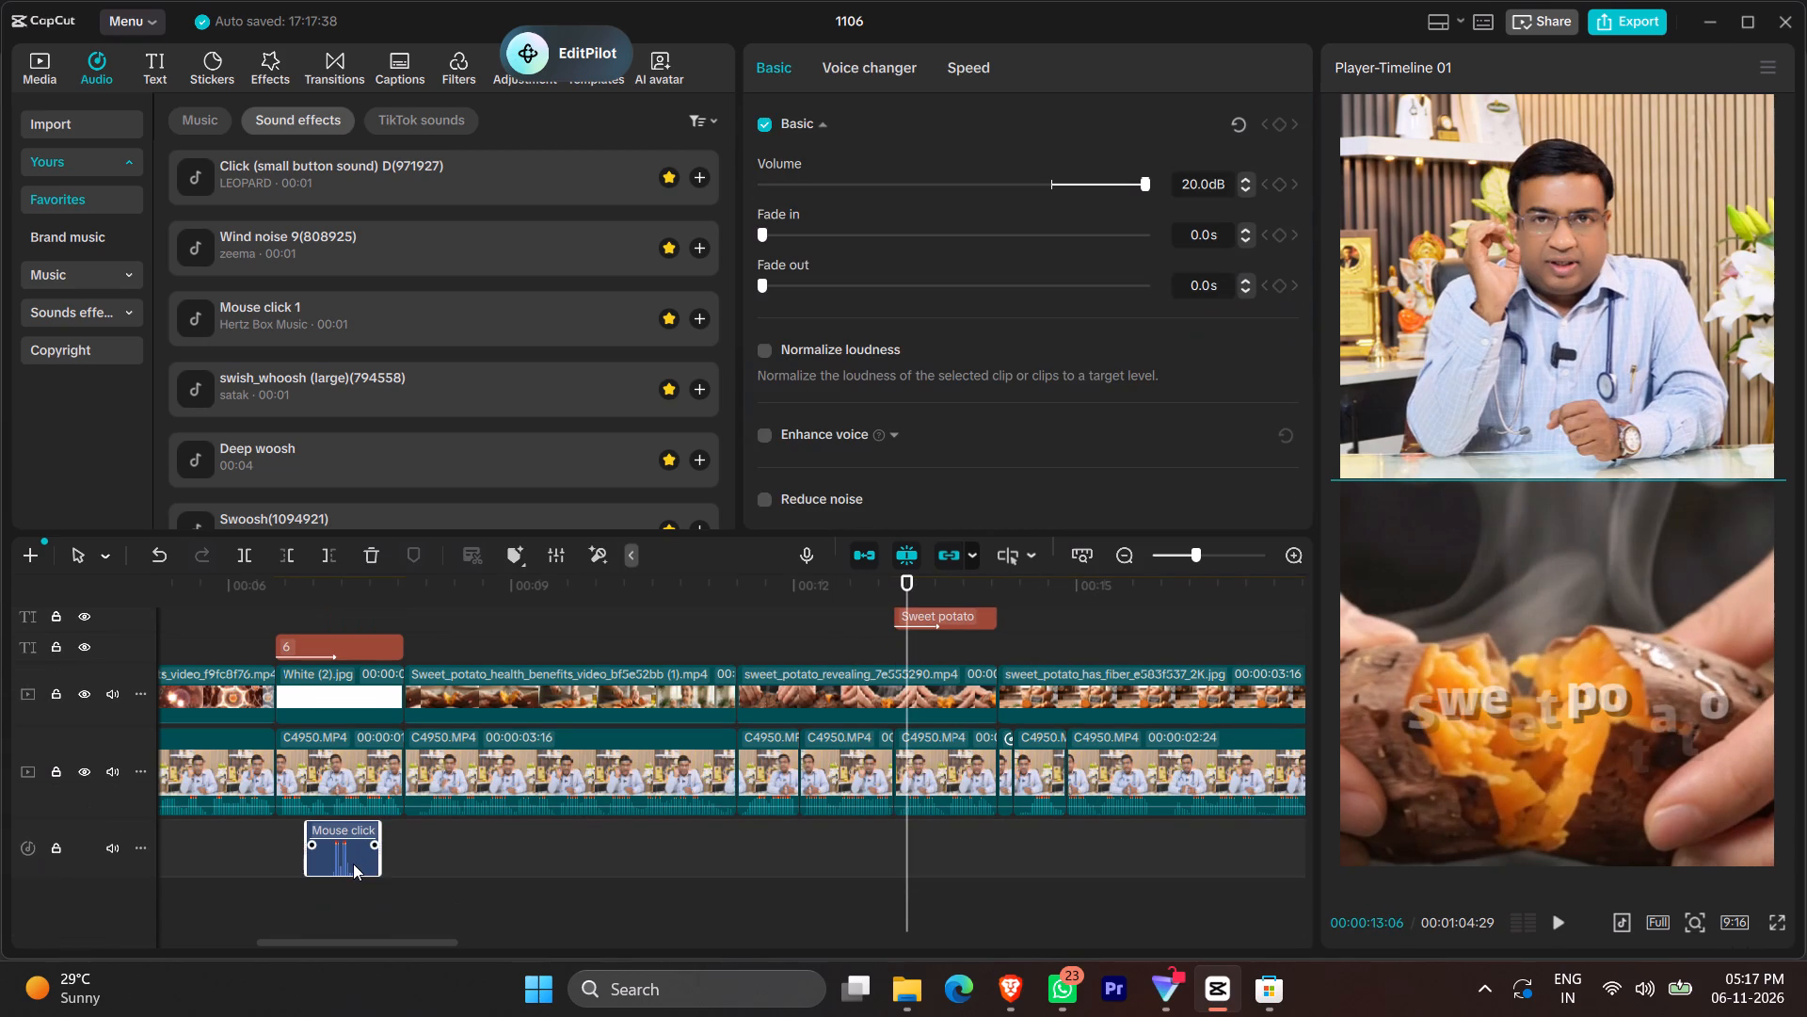
key("ctrl+c")
key("ctrl+v")
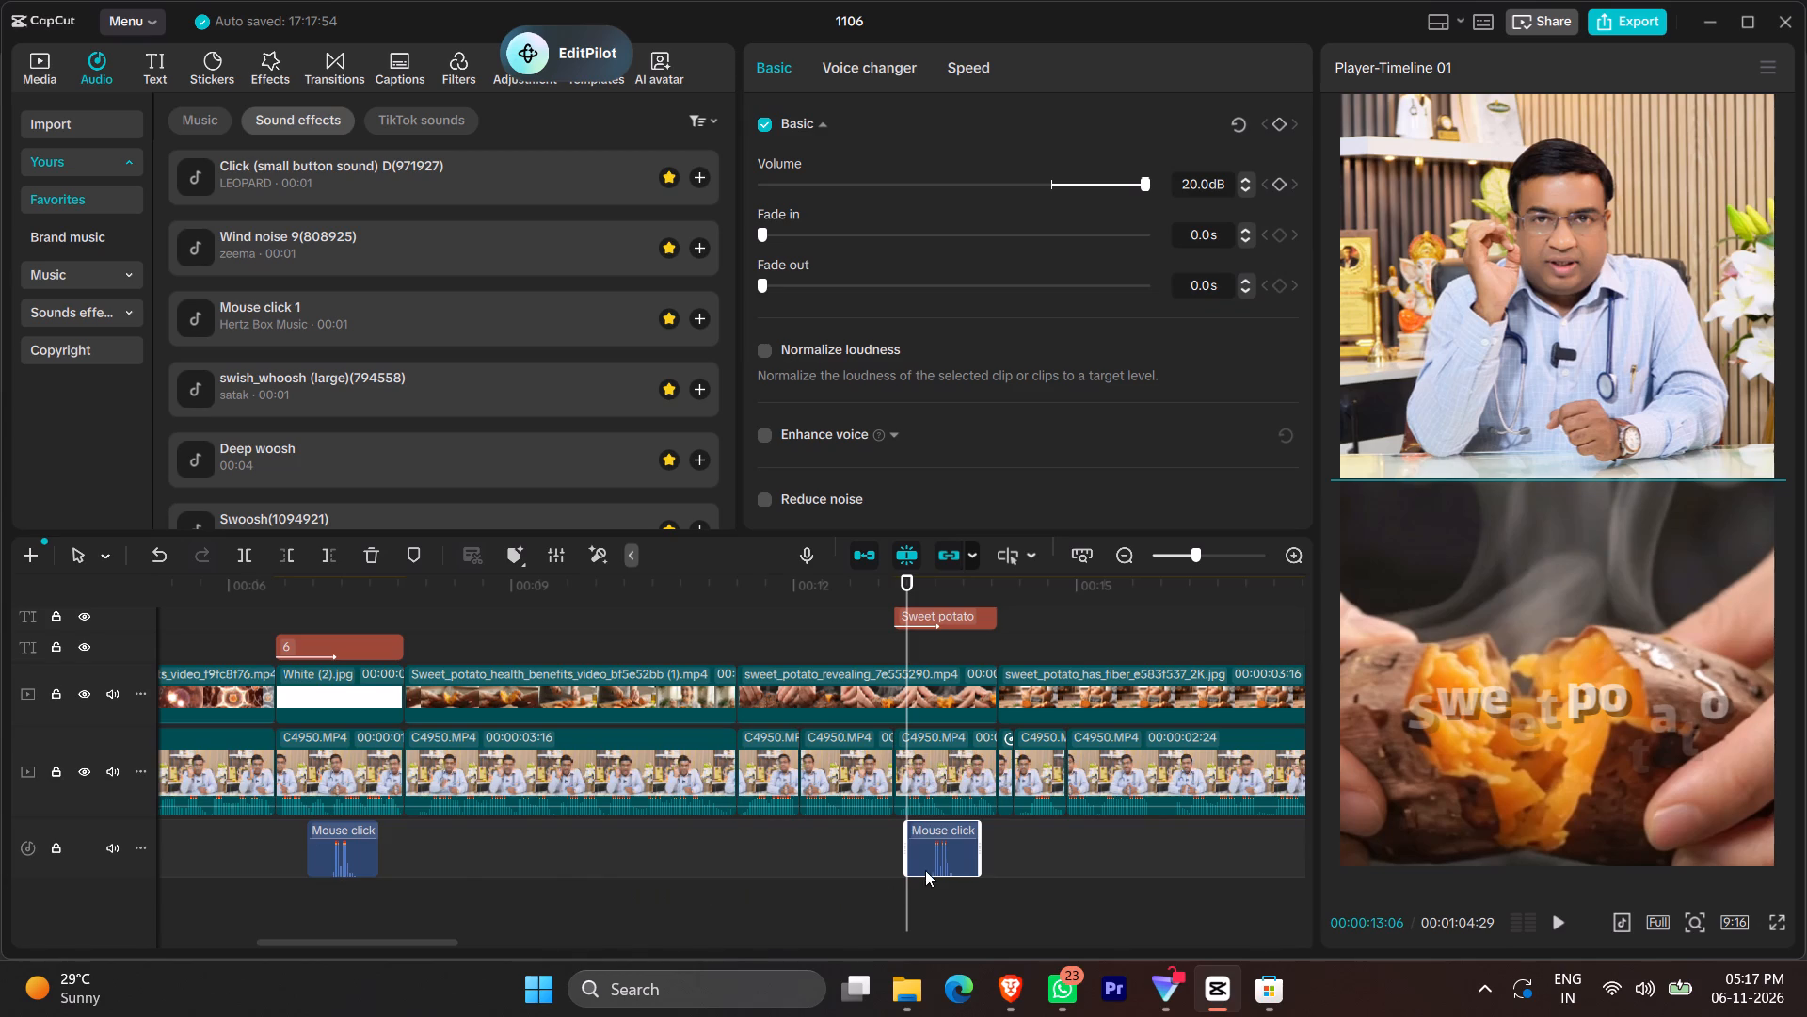
left_click_drag(926, 863, 903, 864)
Play the Sweet potato title with its click sound, and review the narration through the blood sugar and fiber-and-carbs visuals.
left_click(844, 890)
key("space")
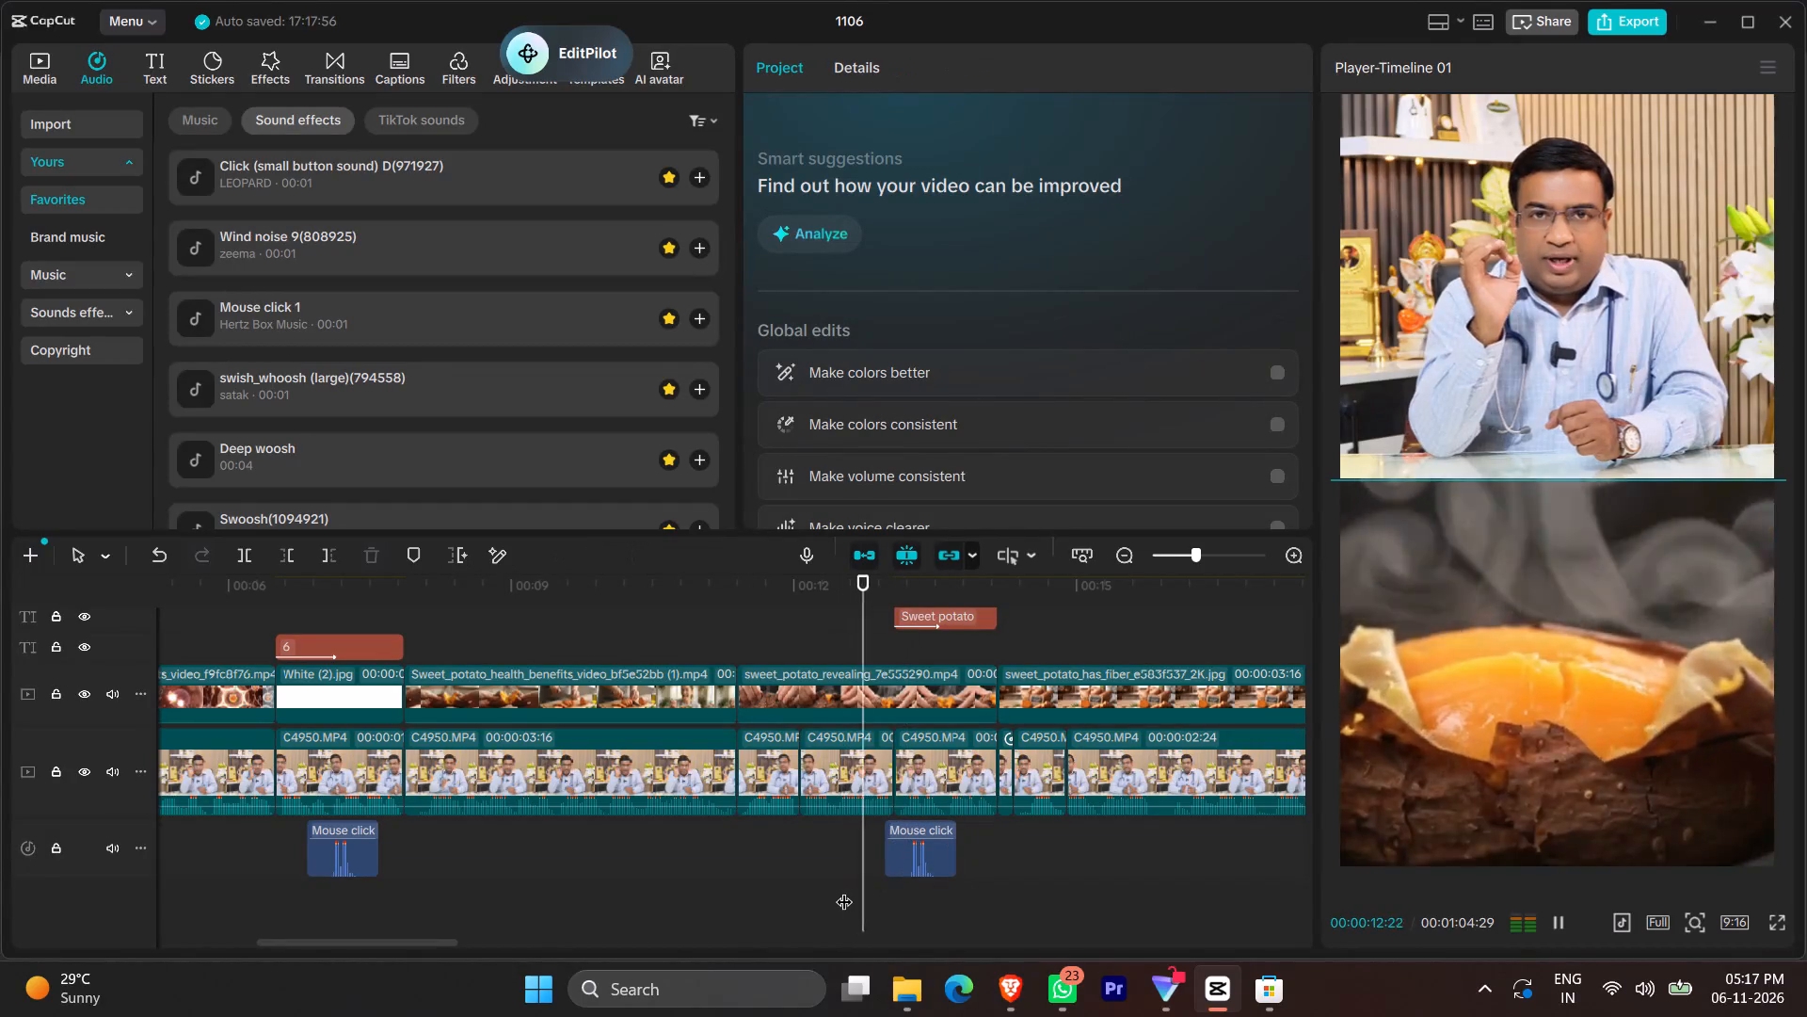
left_click(844, 890)
left_click(764, 889)
key("space")
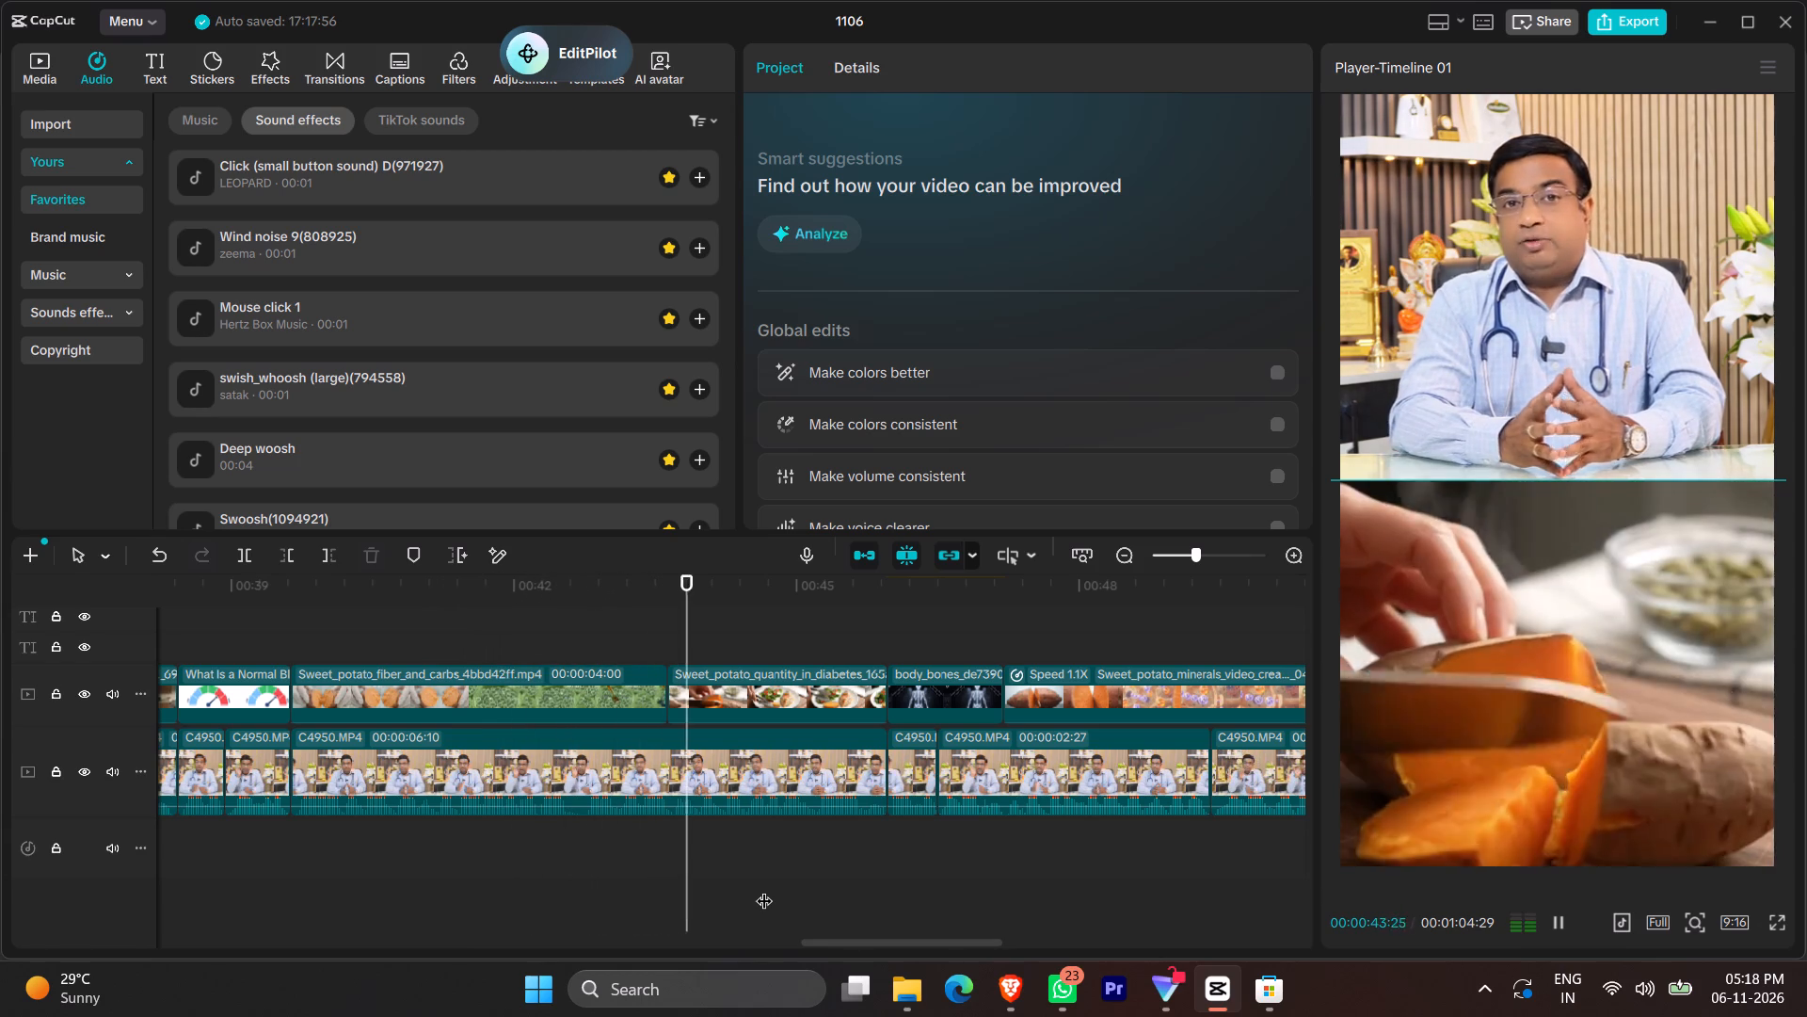
left_click(232, 590)
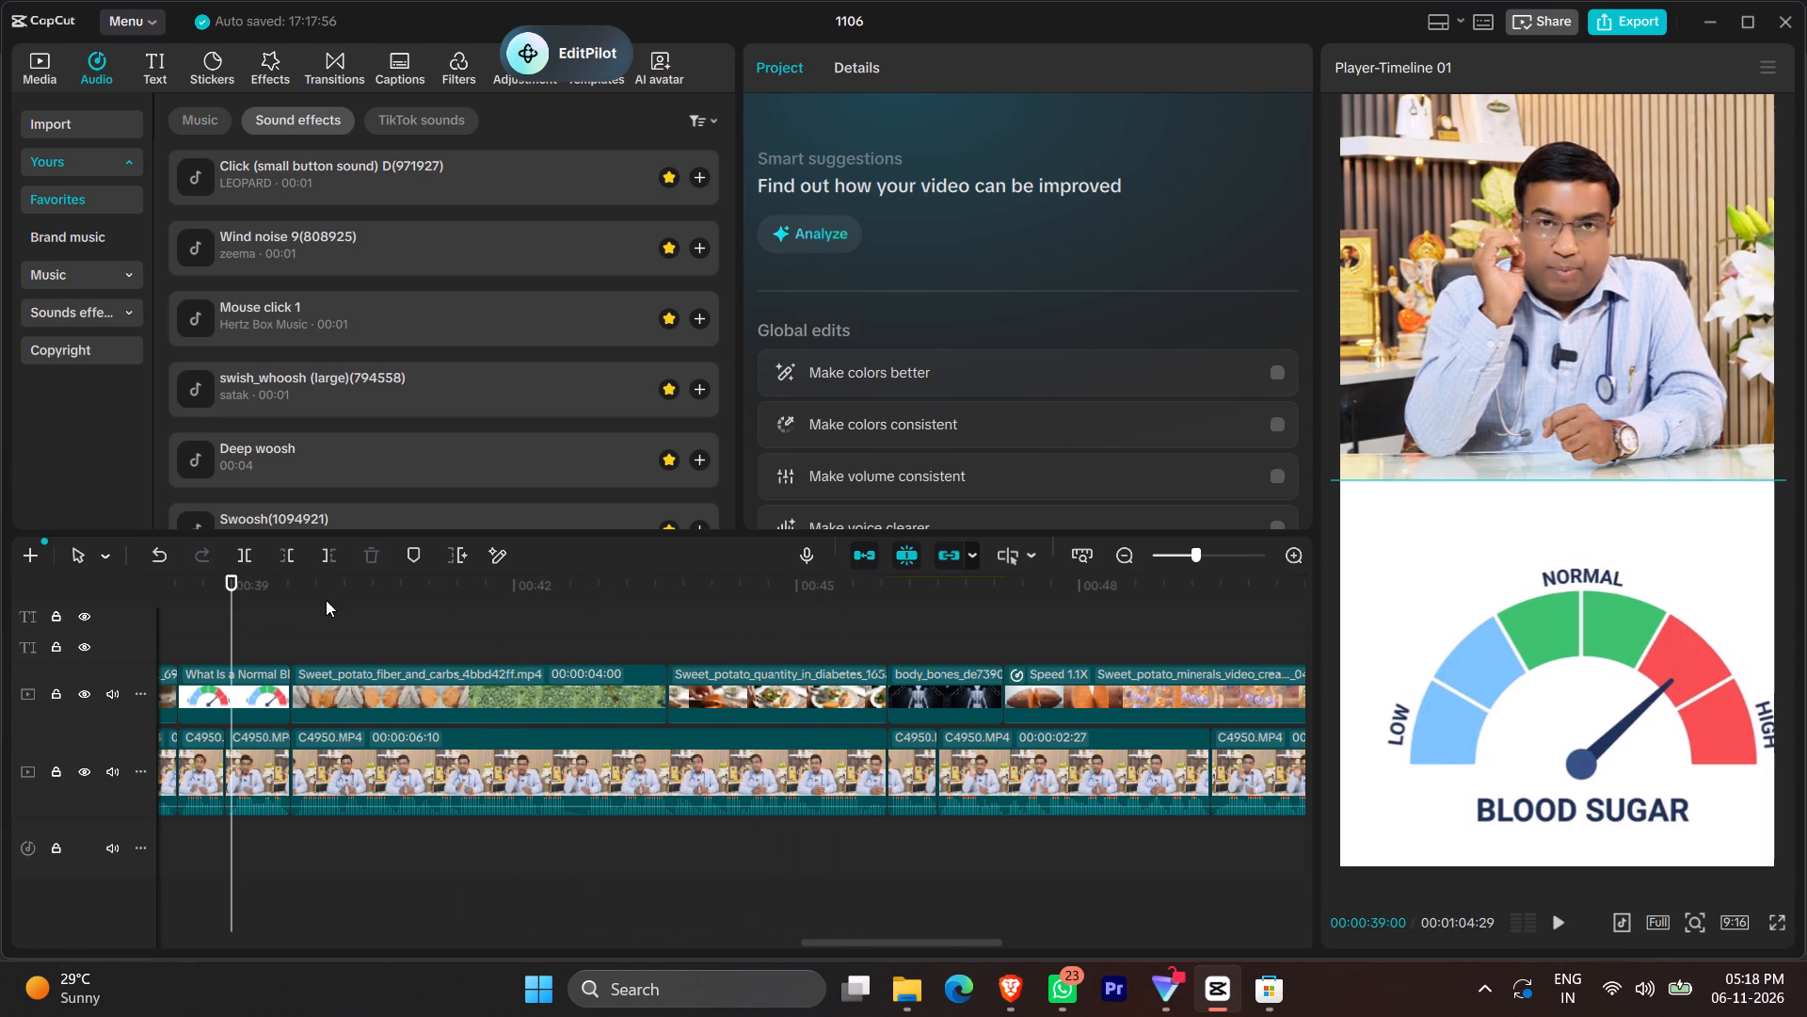
left_click(1551, 929)
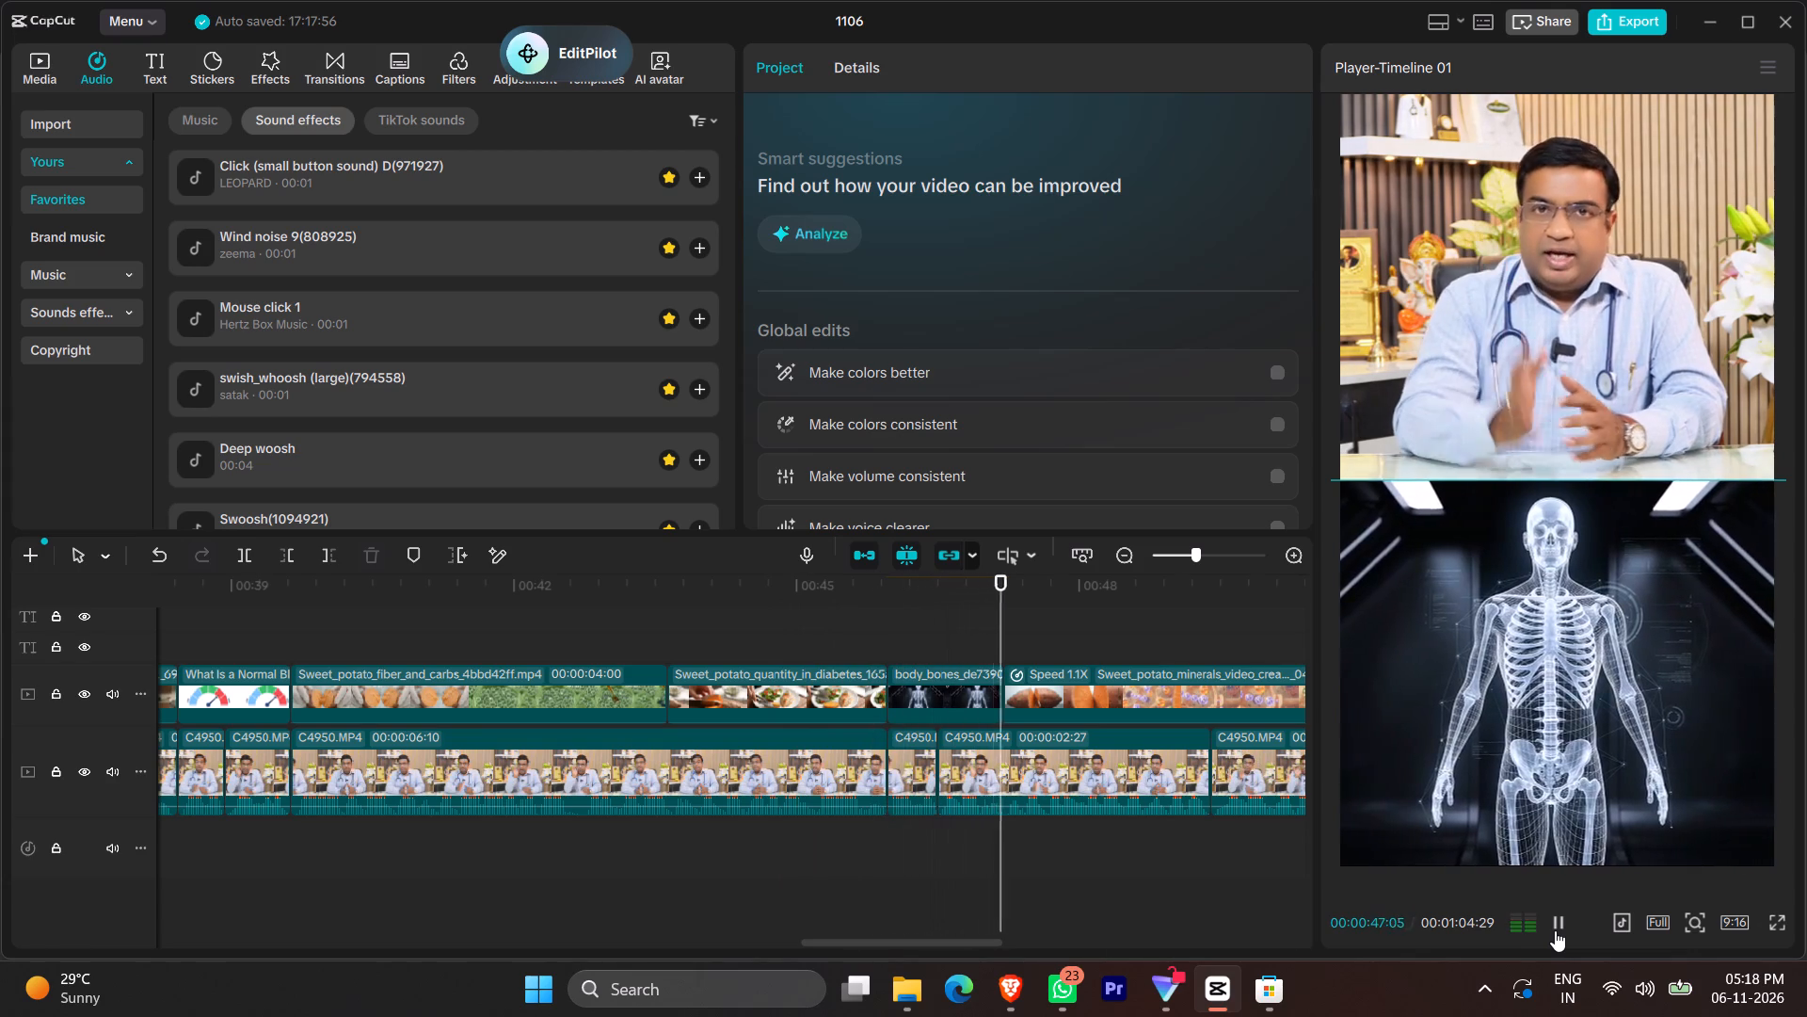
left_click(258, 619)
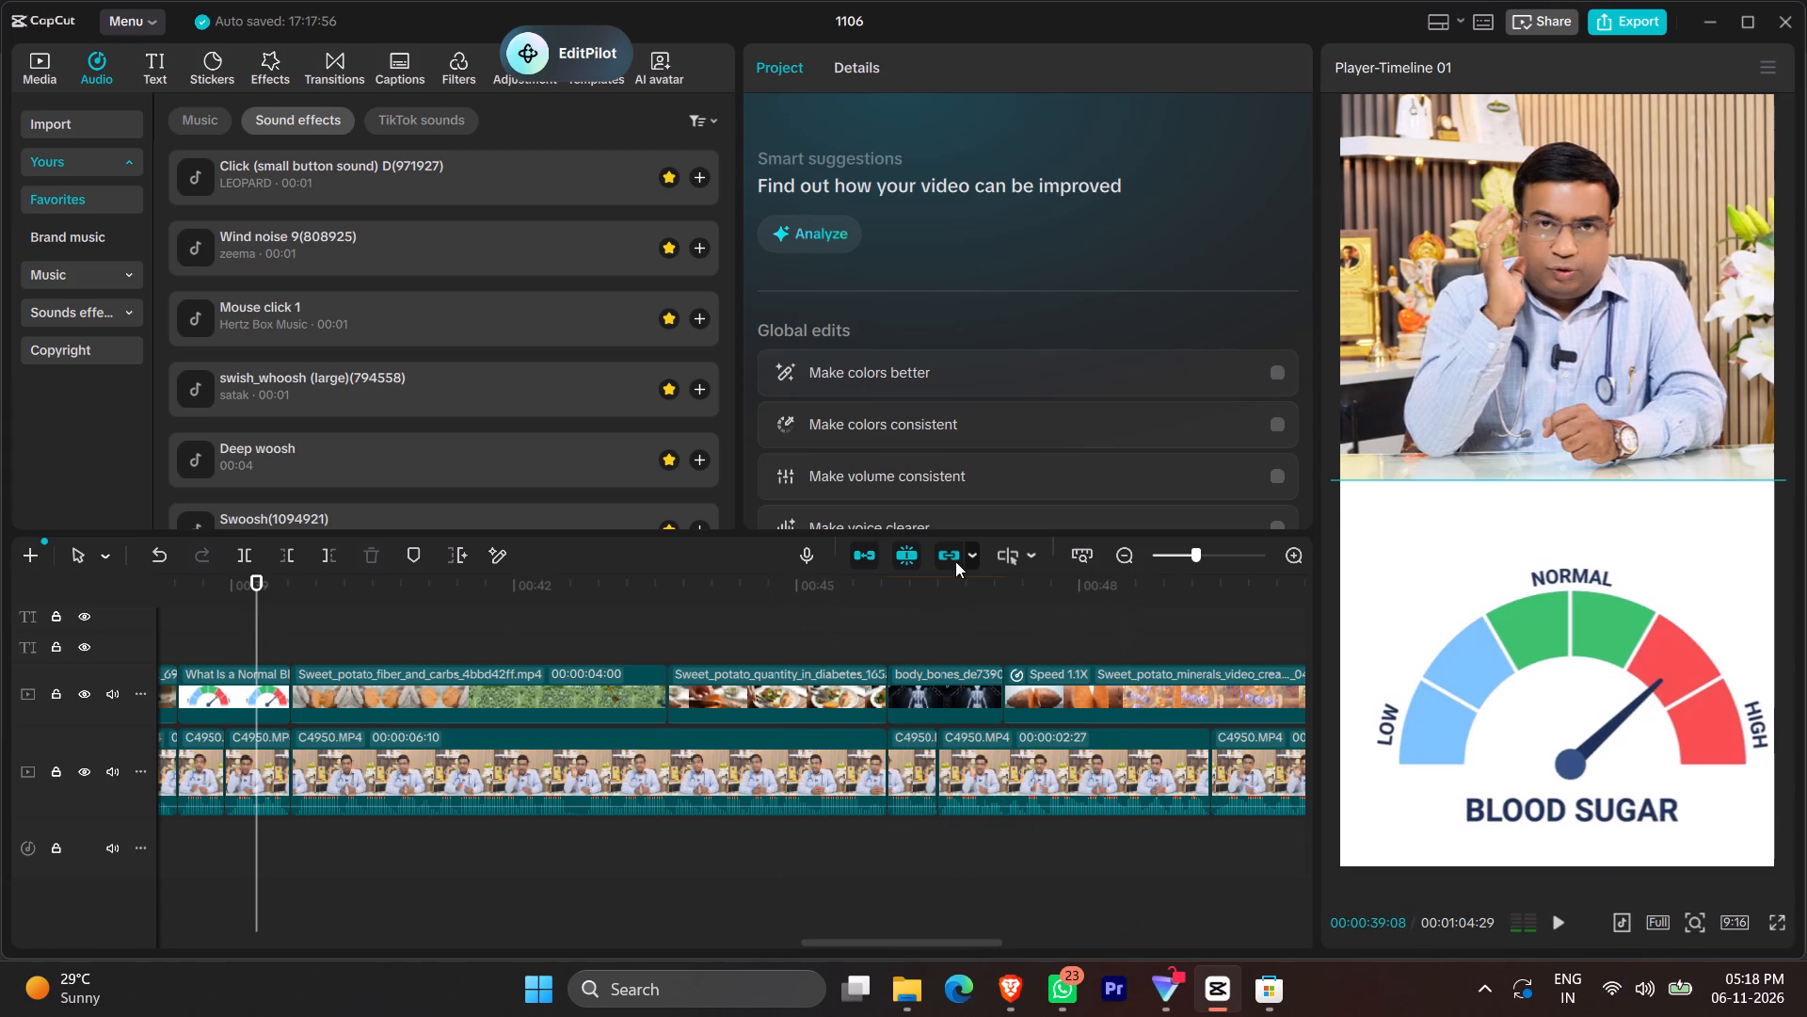
left_click(1554, 925)
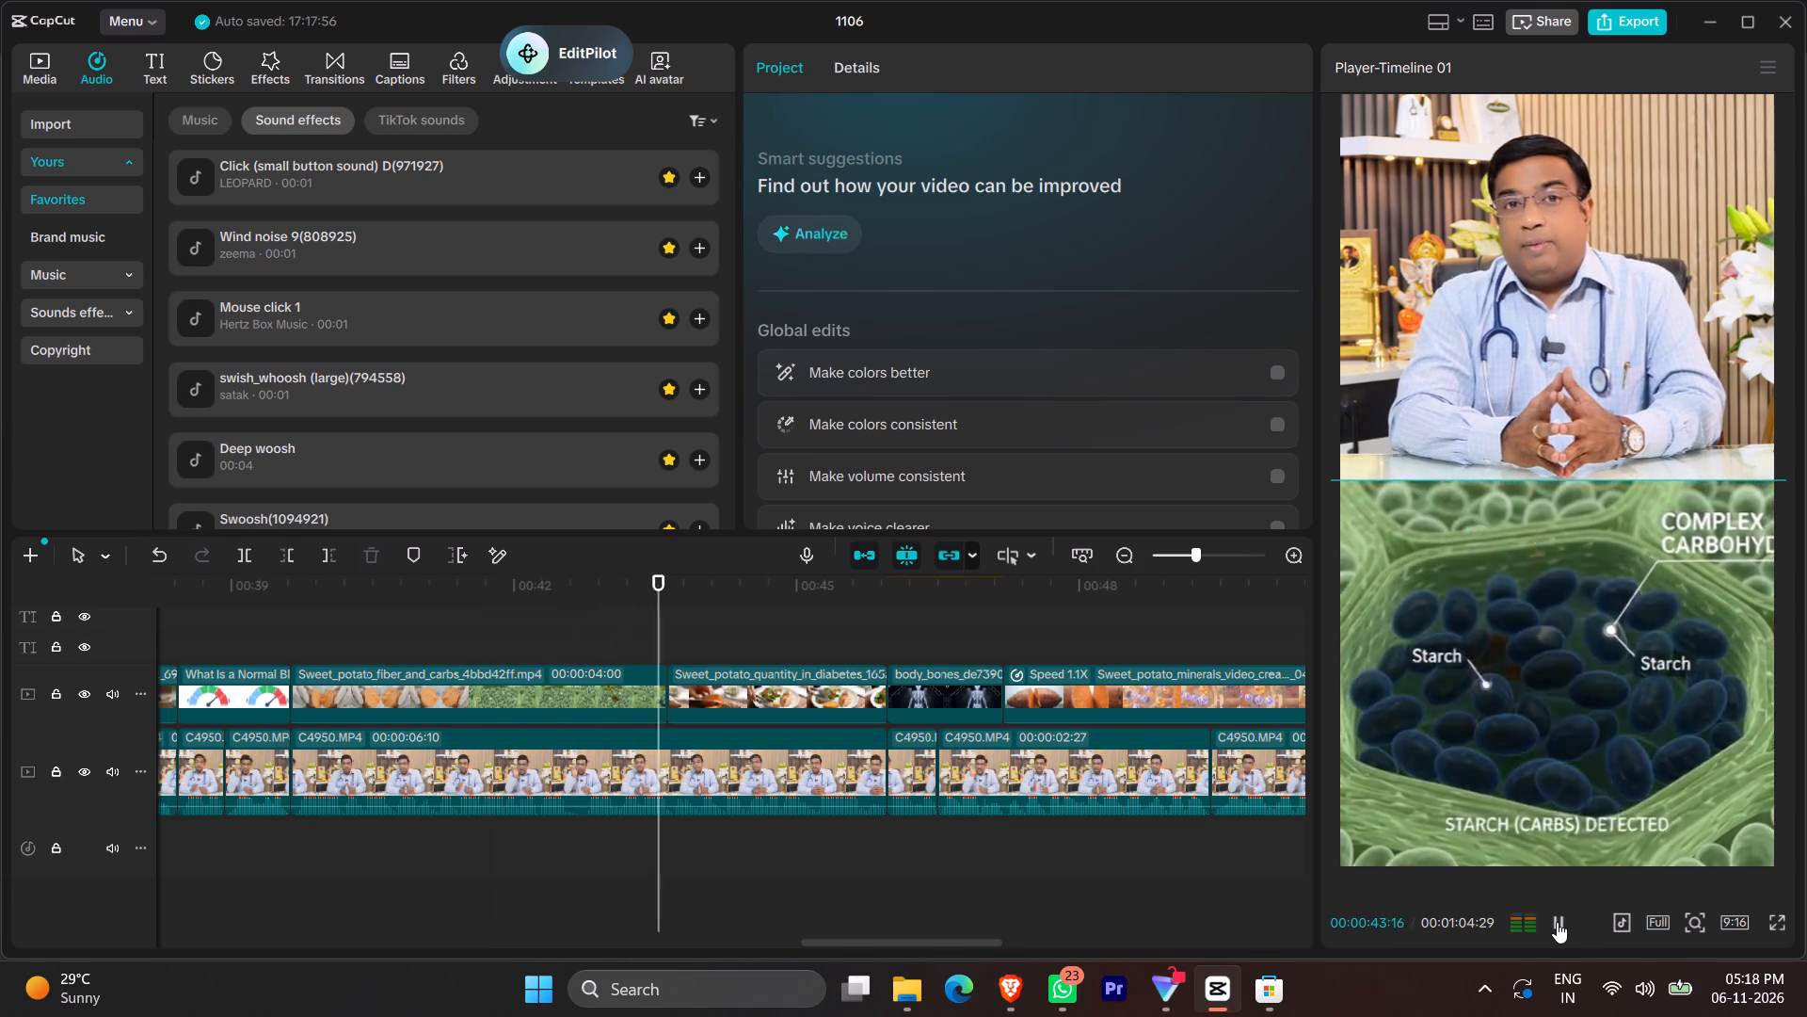
left_click(289, 608)
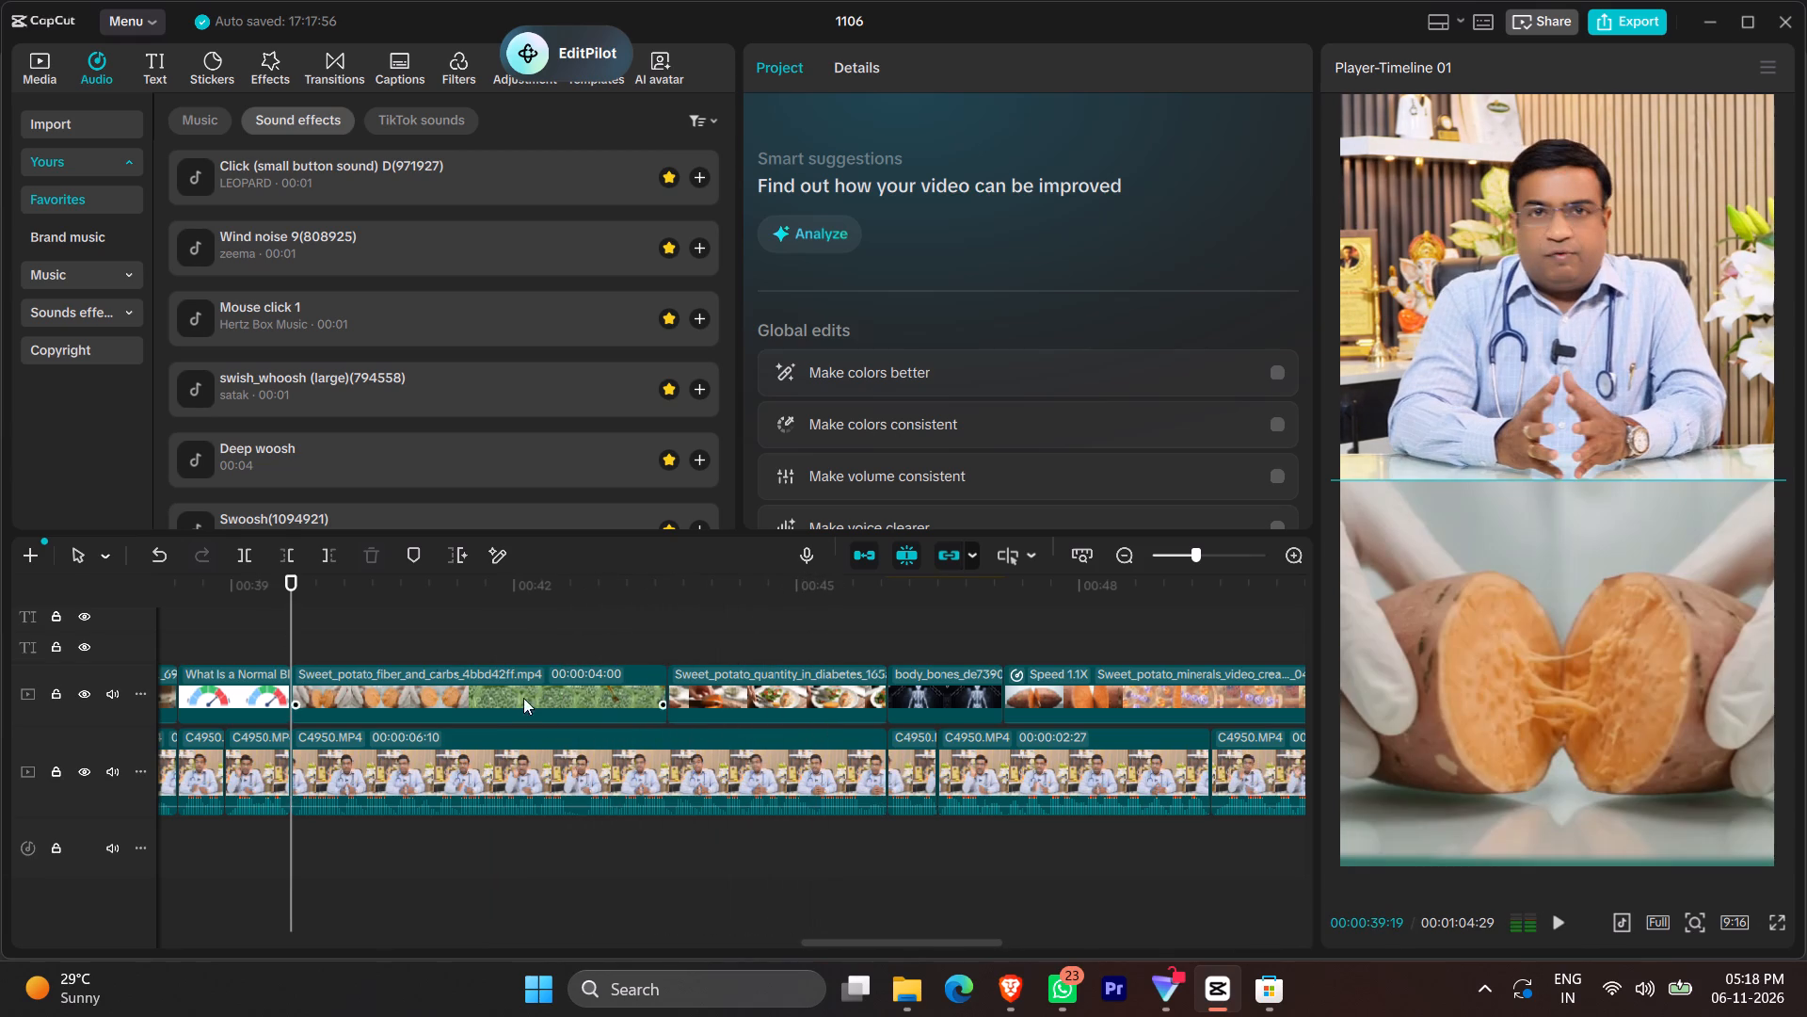
left_click(1565, 922)
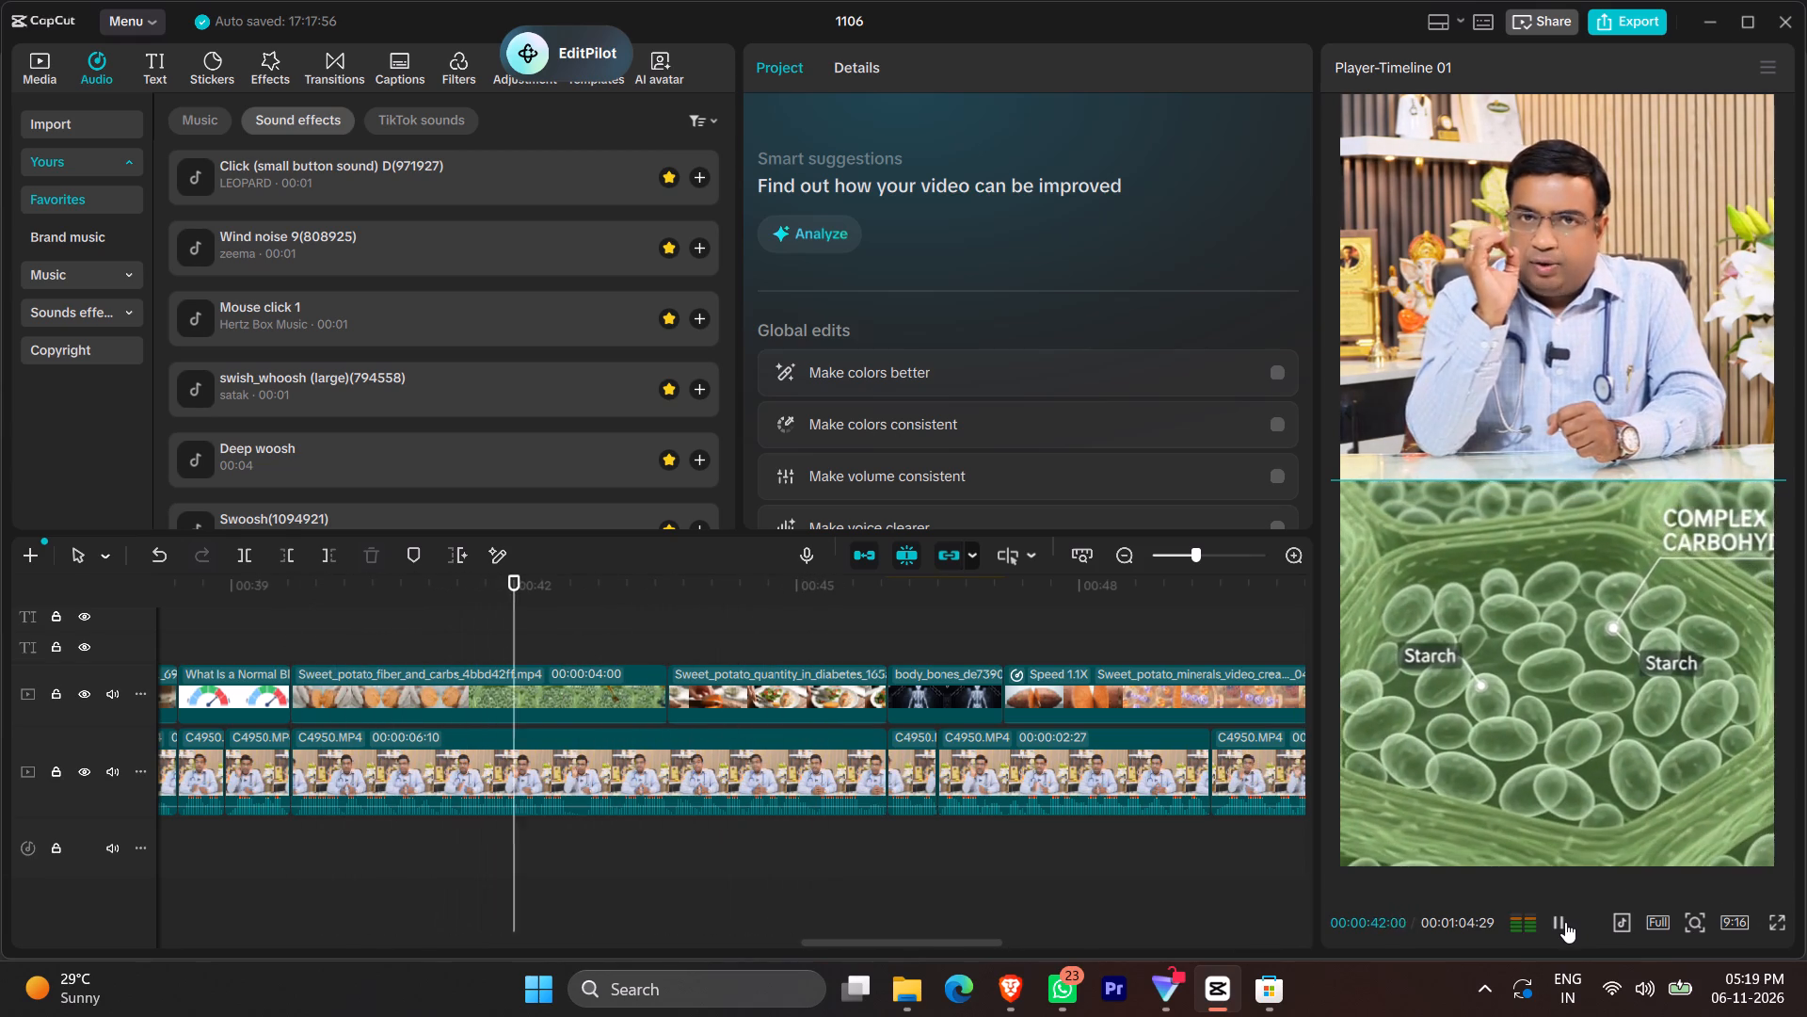
Shift the Sweet_potato_fiber_and_carbs clip leftward within the lower half of the frame to fit its carbohydrate label, and play from the clip's start.
left_click(1565, 922)
left_click(1597, 674)
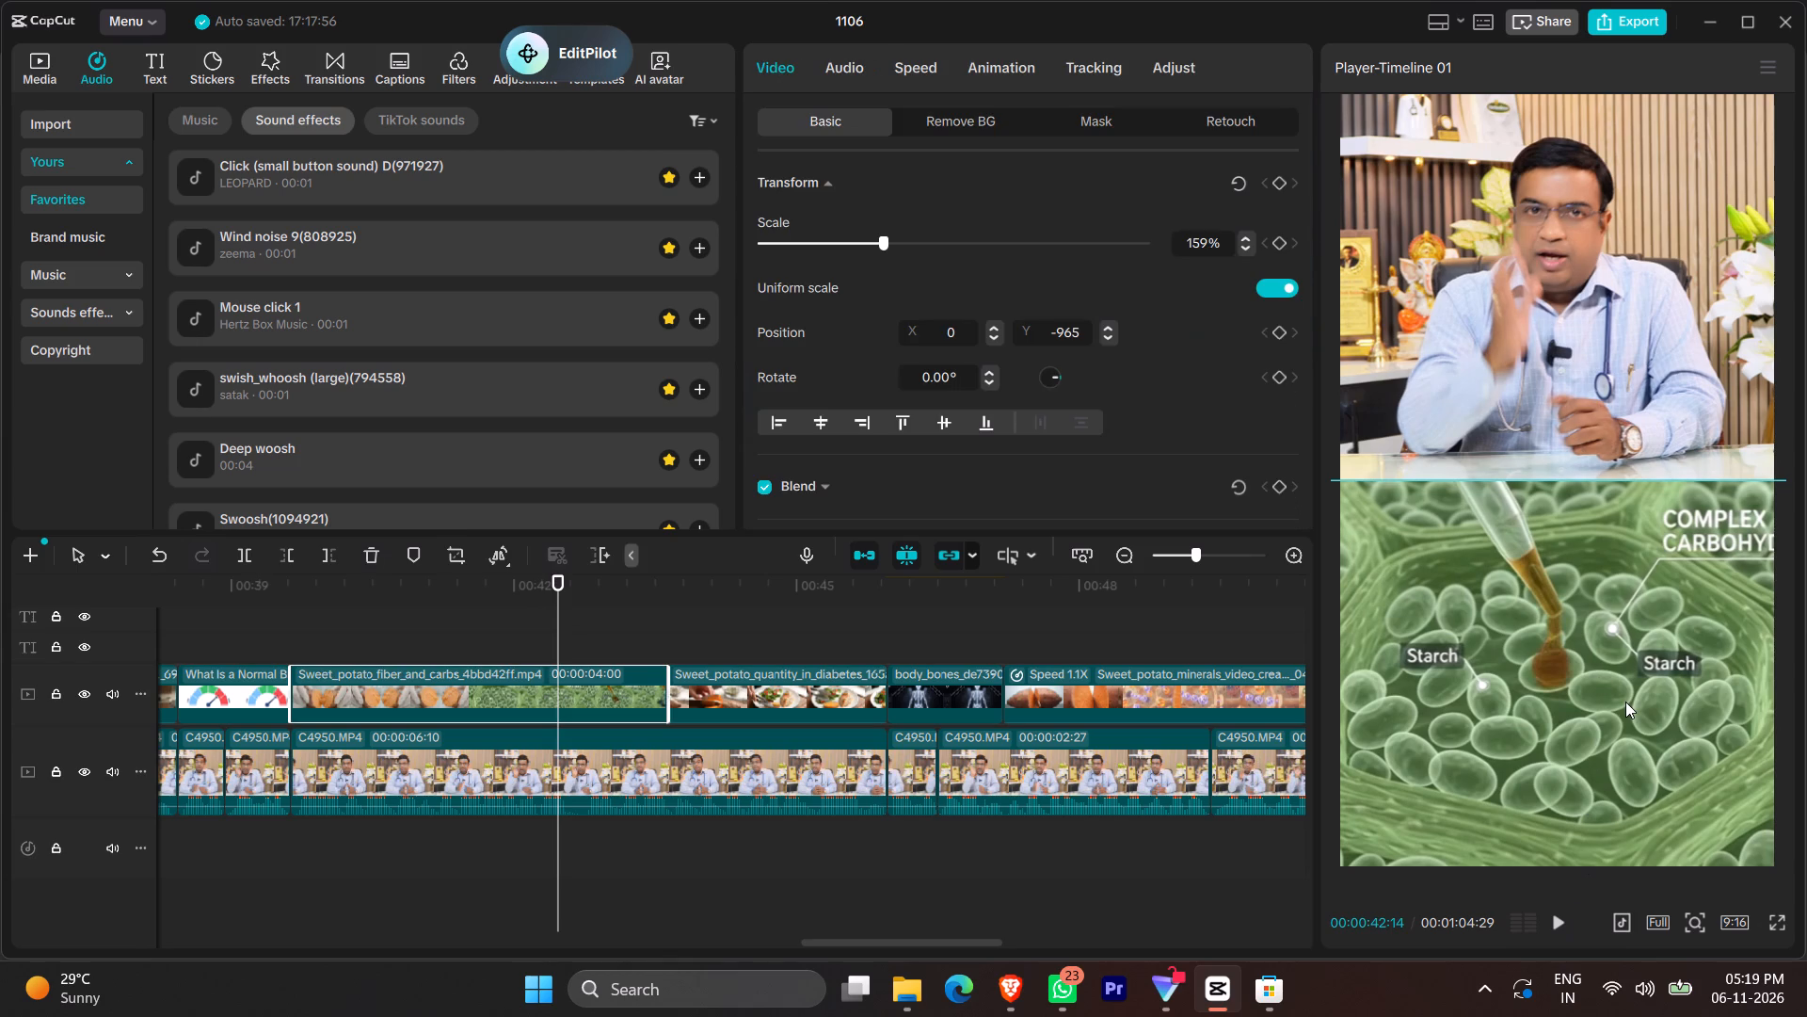
left_click_drag(1665, 683, 1666, 683)
left_click_drag(1666, 683, 1614, 673)
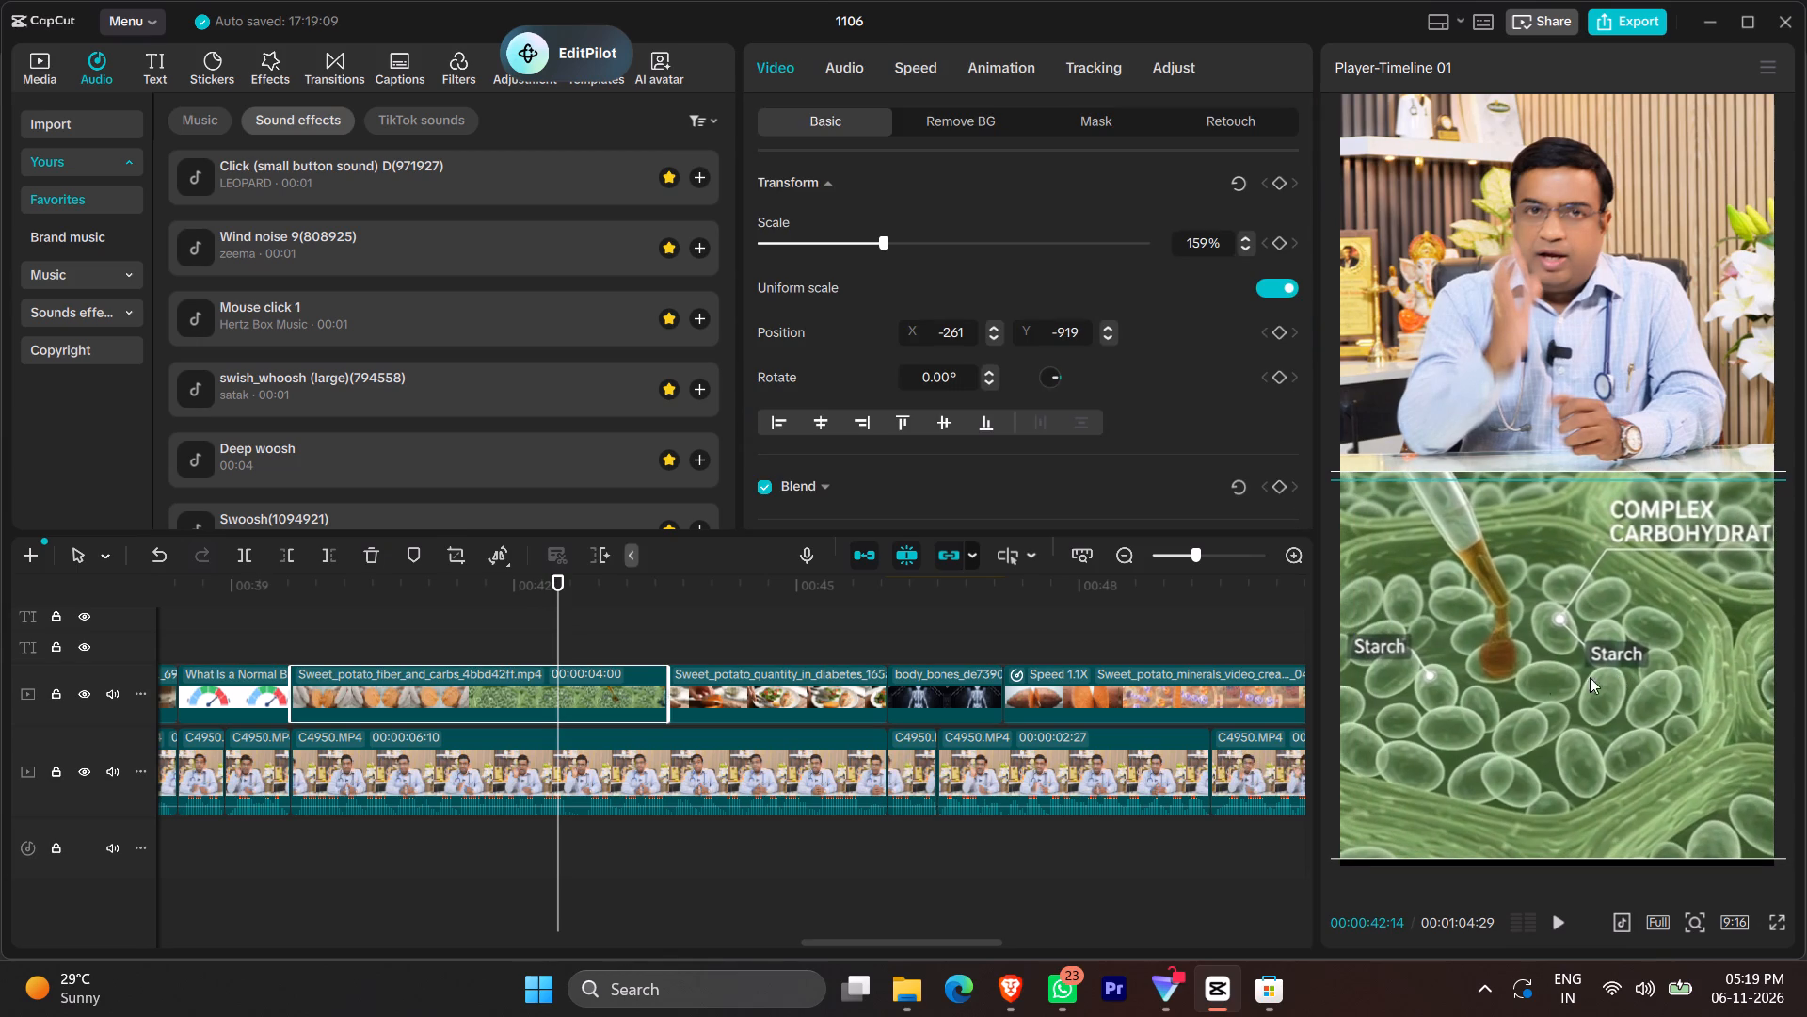
left_click_drag(1479, 648, 1487, 659)
left_click(312, 650)
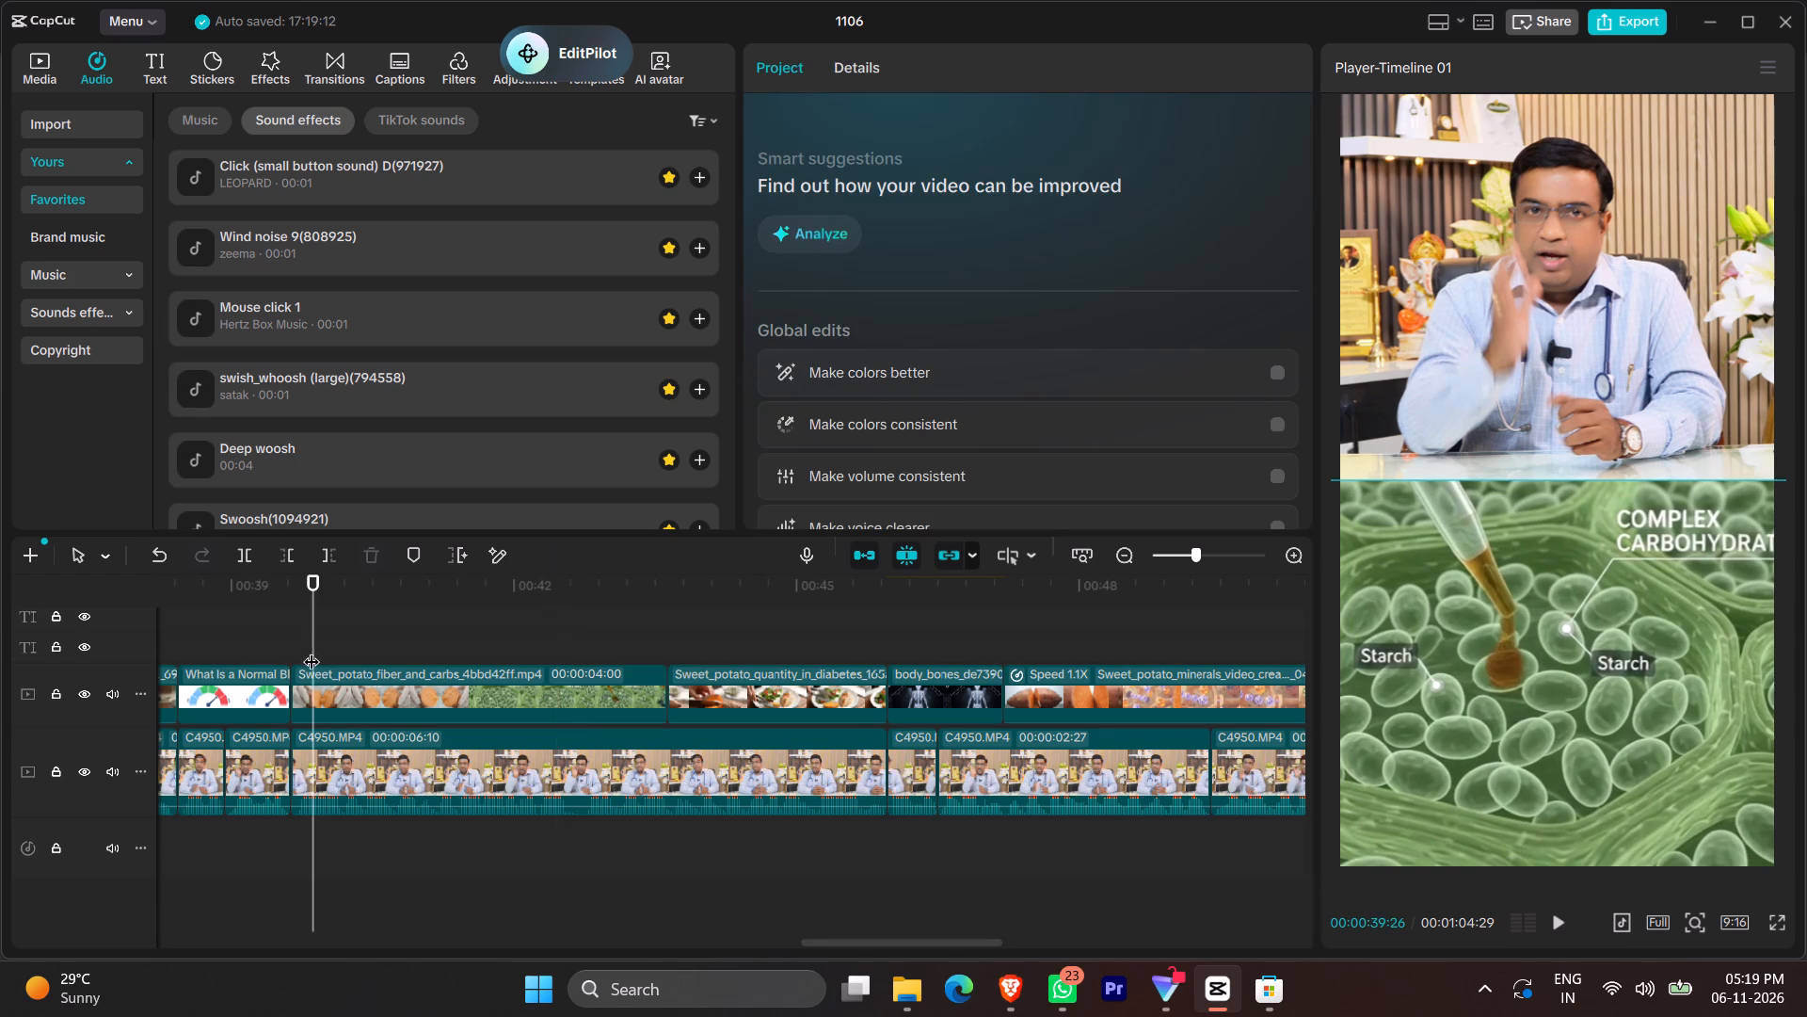
left_click(290, 641)
left_click(1562, 928)
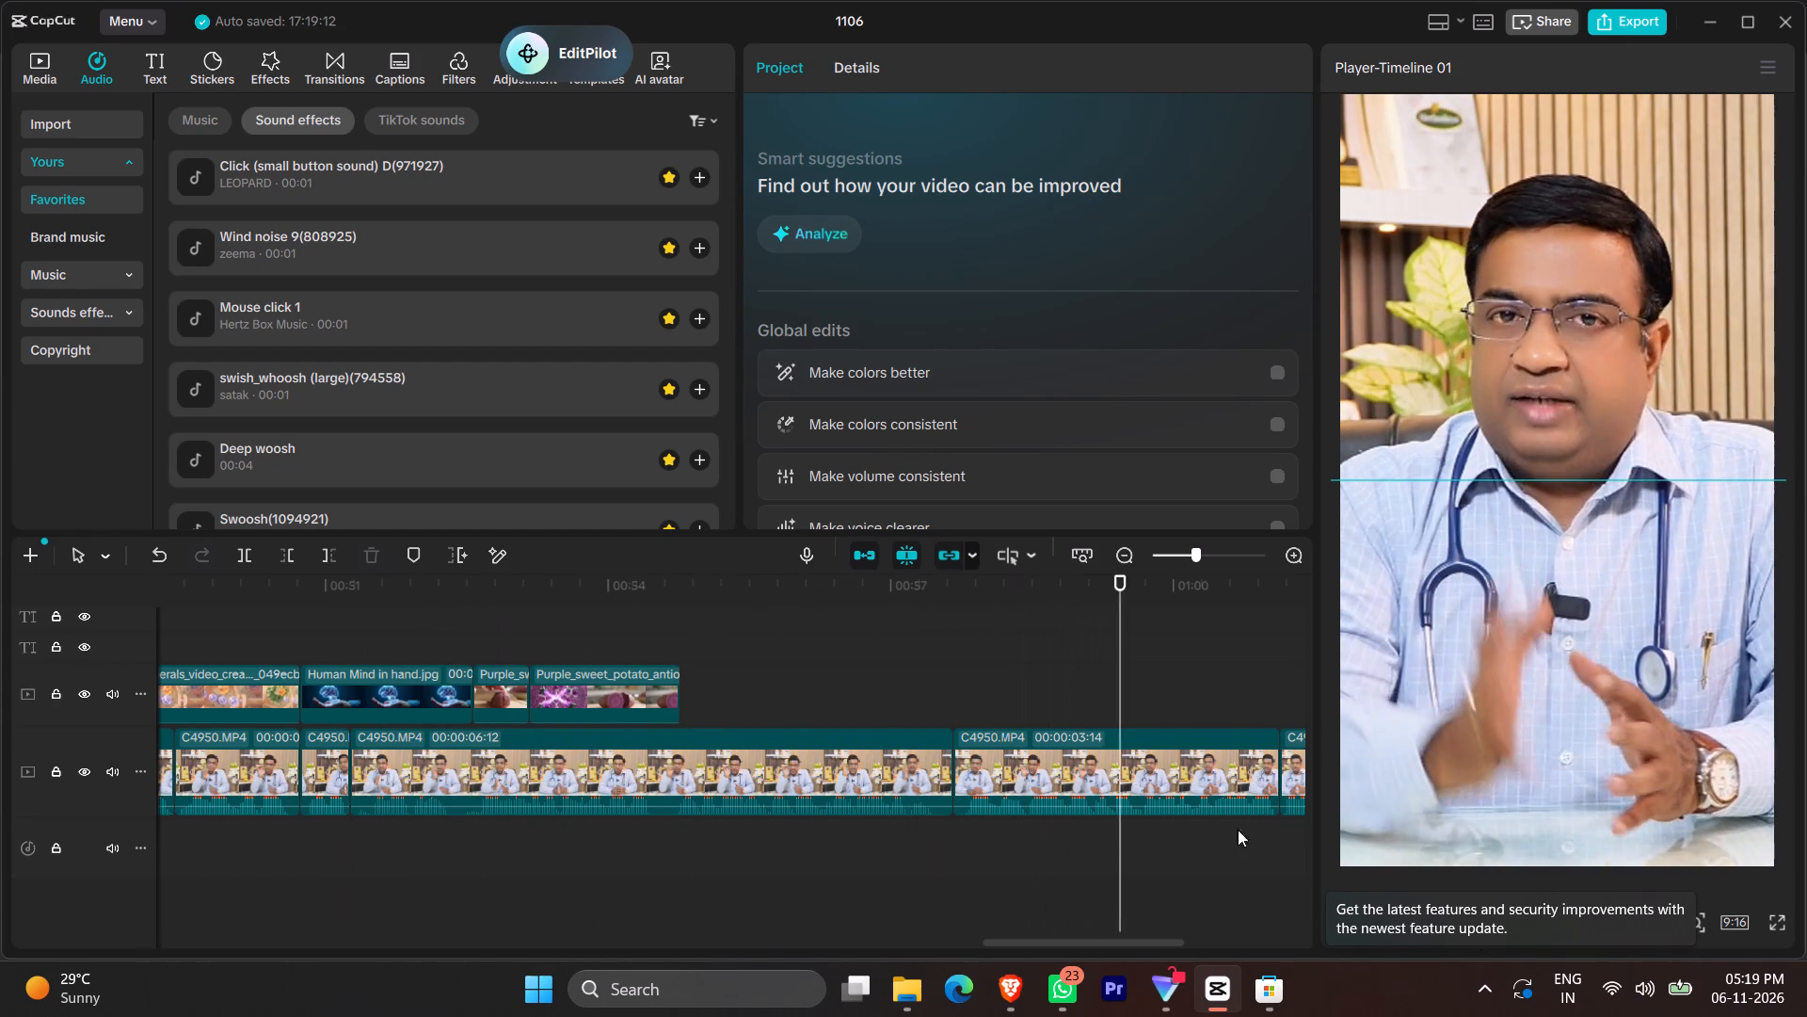
key("space")
Play the edit from just before the Sweet potato title through the body bones visual and check the visuals against the narration.
scroll(690, 690, "down", 5)
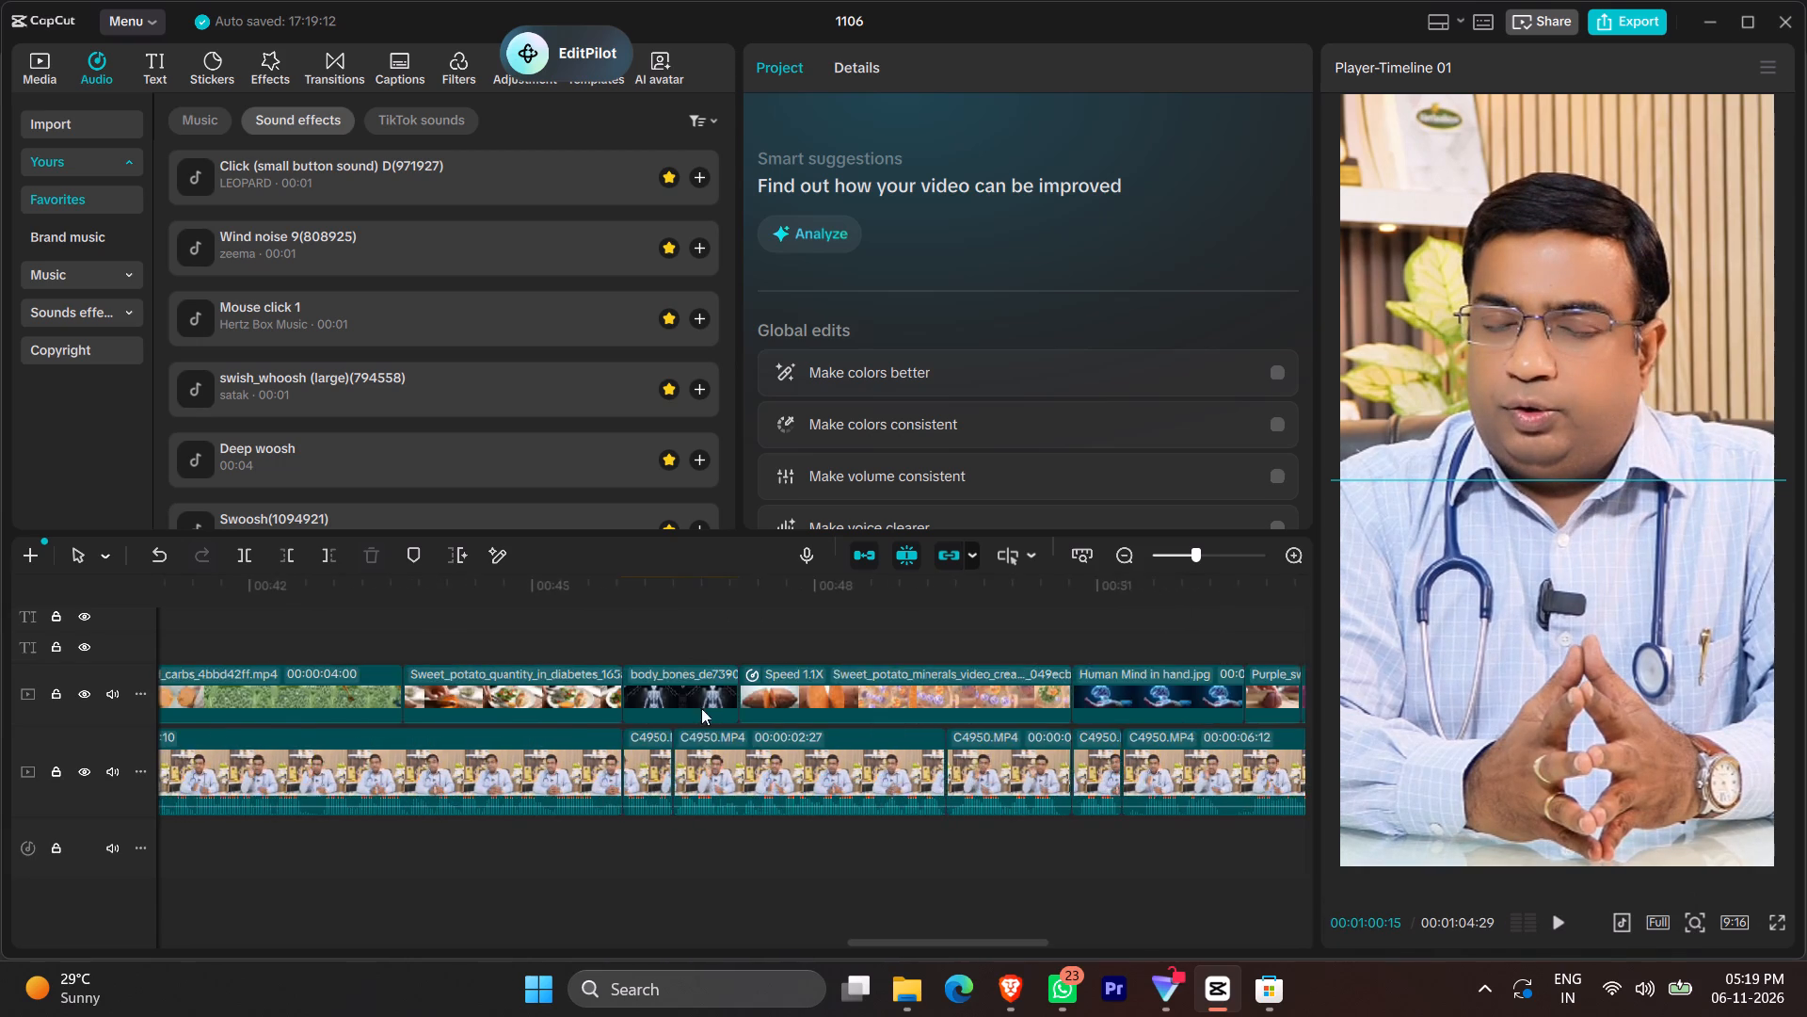
scroll(701, 708, "down", 7)
scroll(667, 712, "down", 6, "ctrl")
scroll(509, 696, "down", 11)
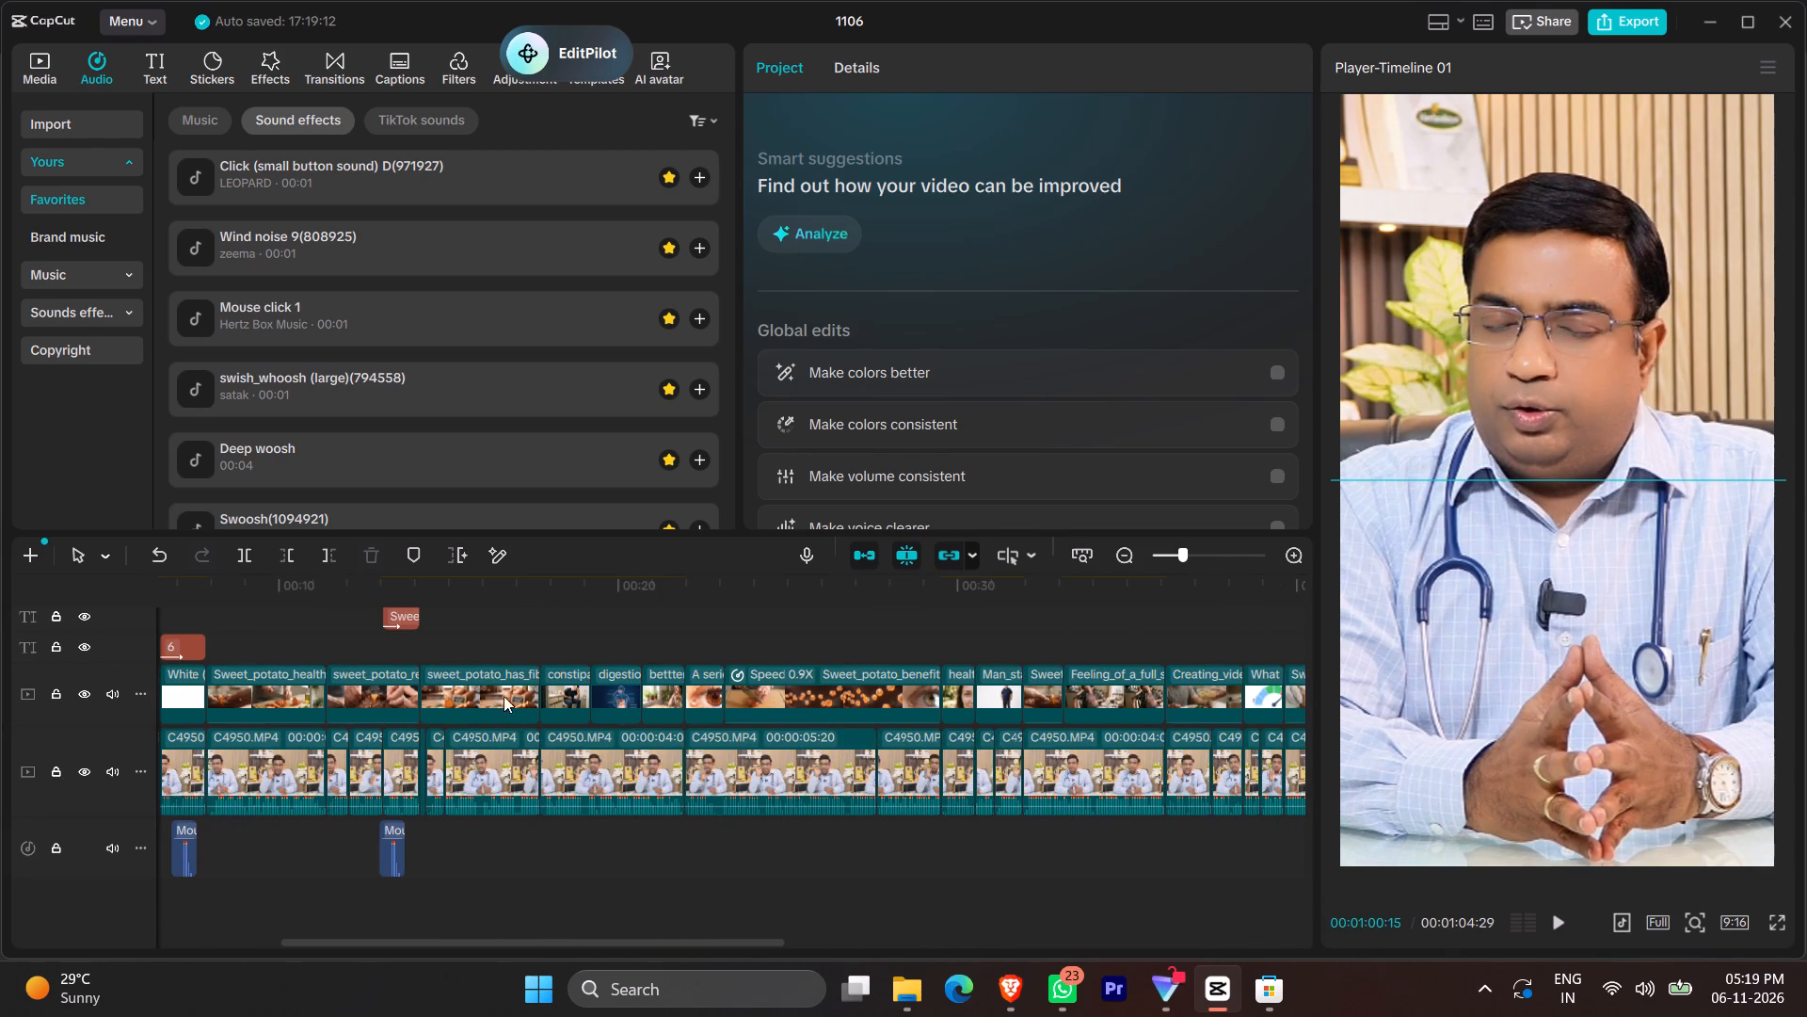
left_click(435, 631)
key("space")
scroll(447, 701, "up", 3)
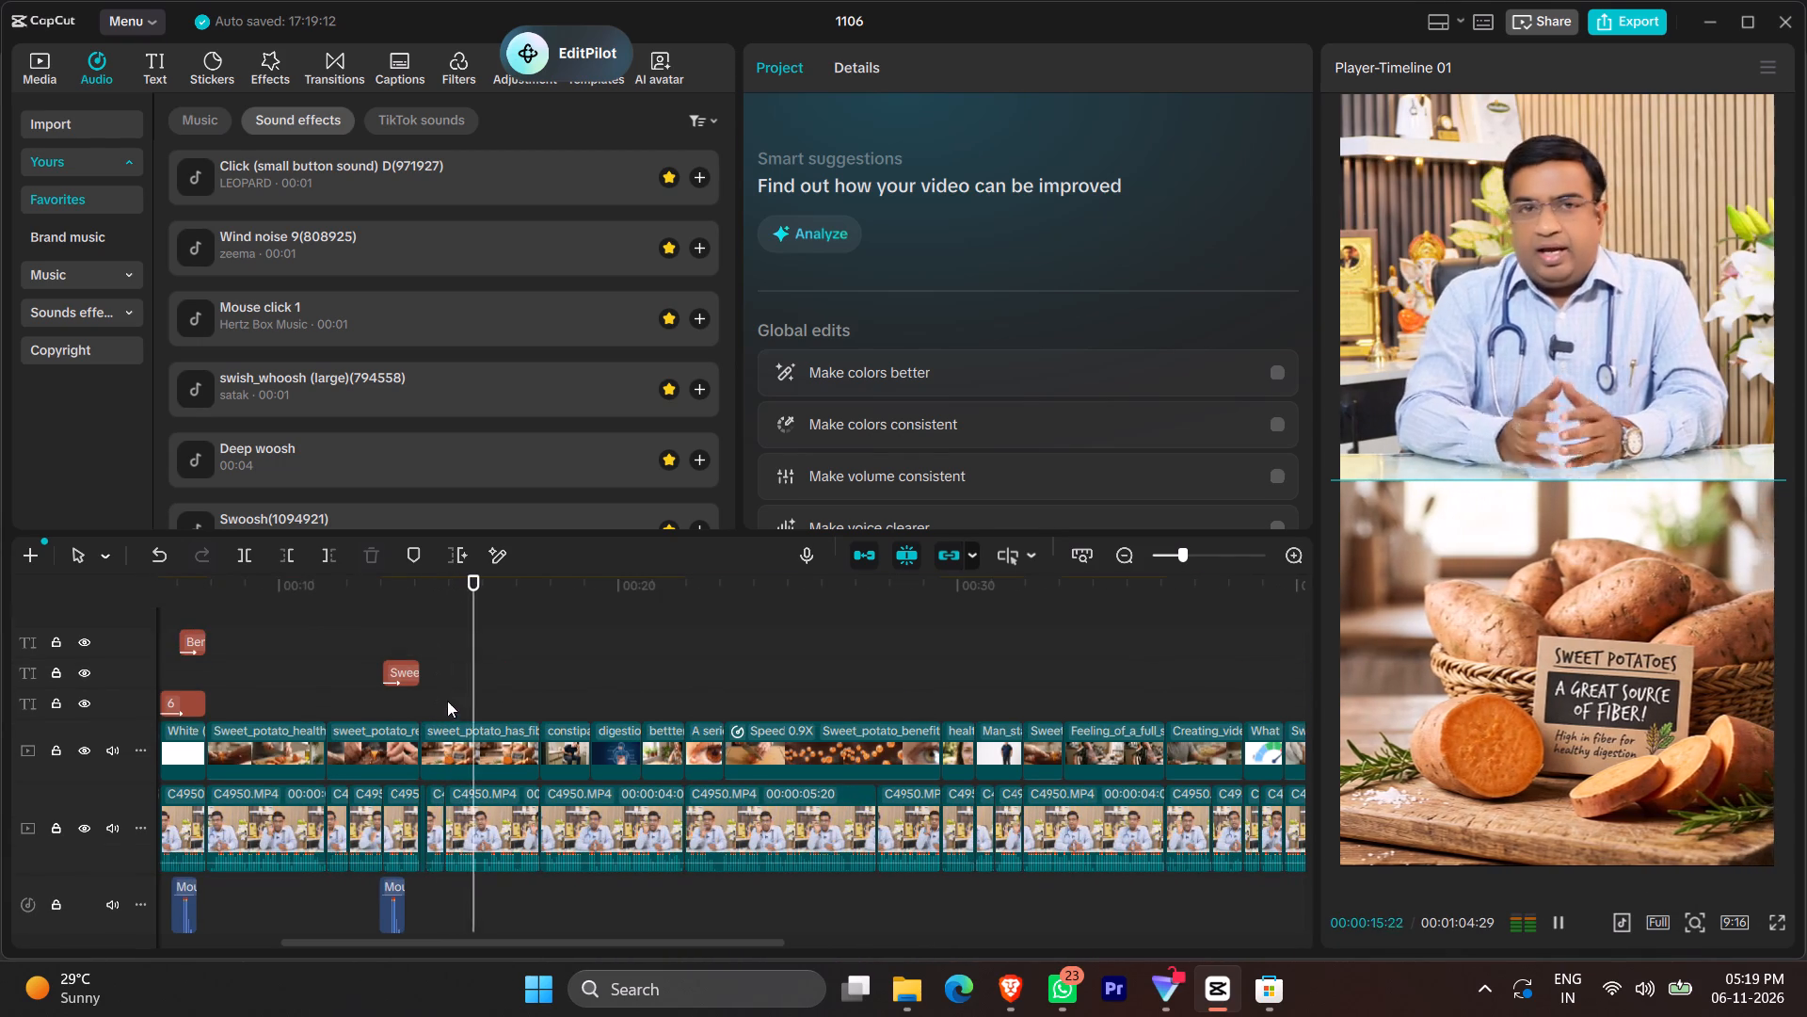
left_click(376, 654)
key("space")
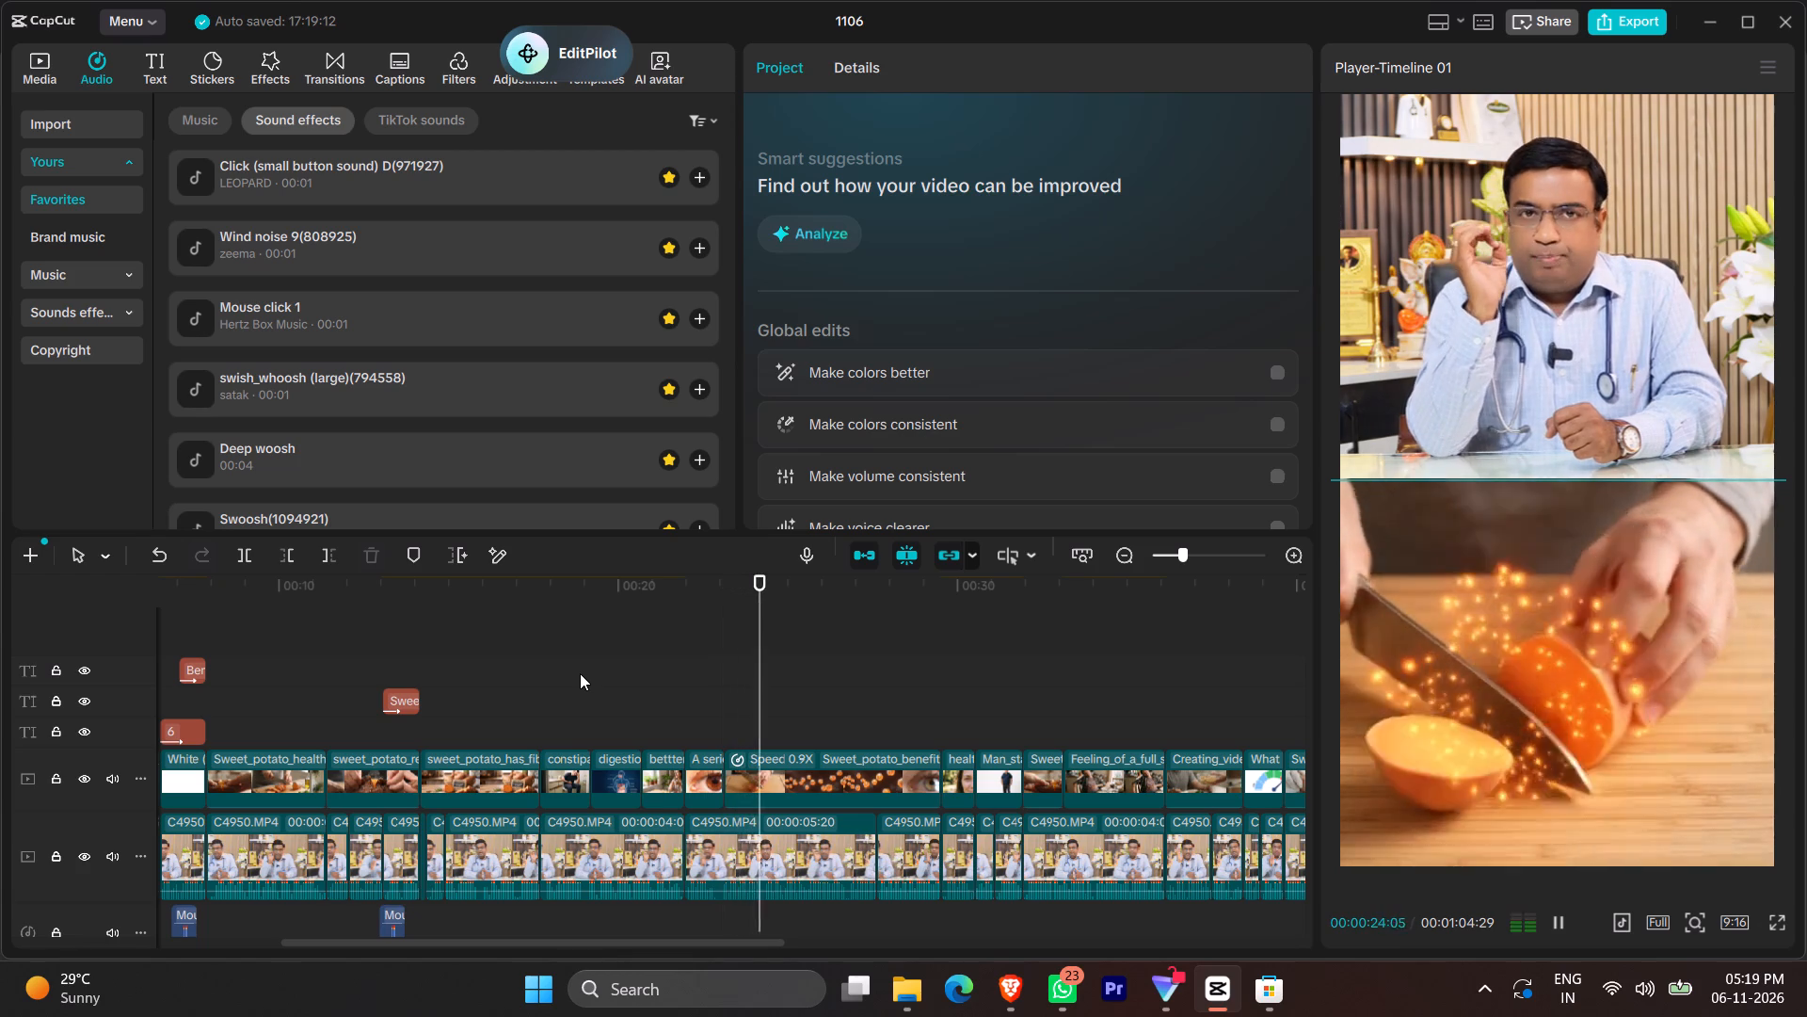
scroll(888, 698, "down", 9, "ctrl")
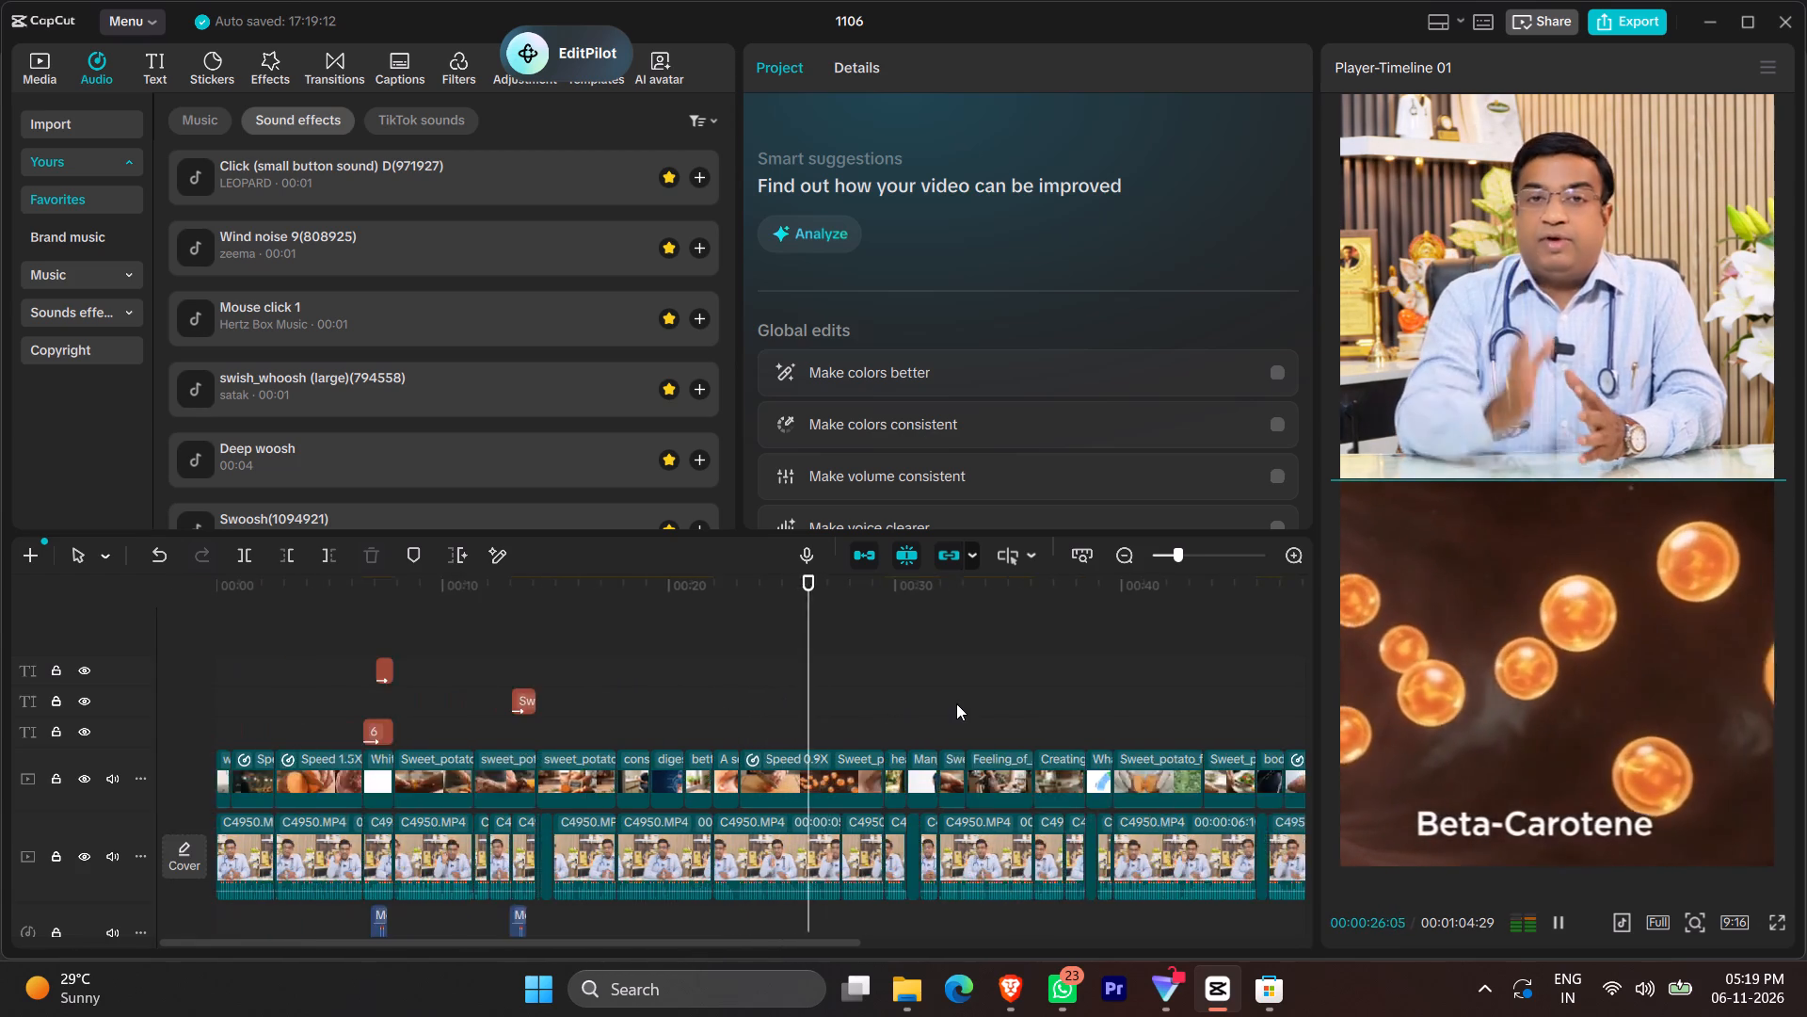
scroll(956, 703, "down", 2, "ctrl")
scroll(951, 702, "up", 5, "ctrl")
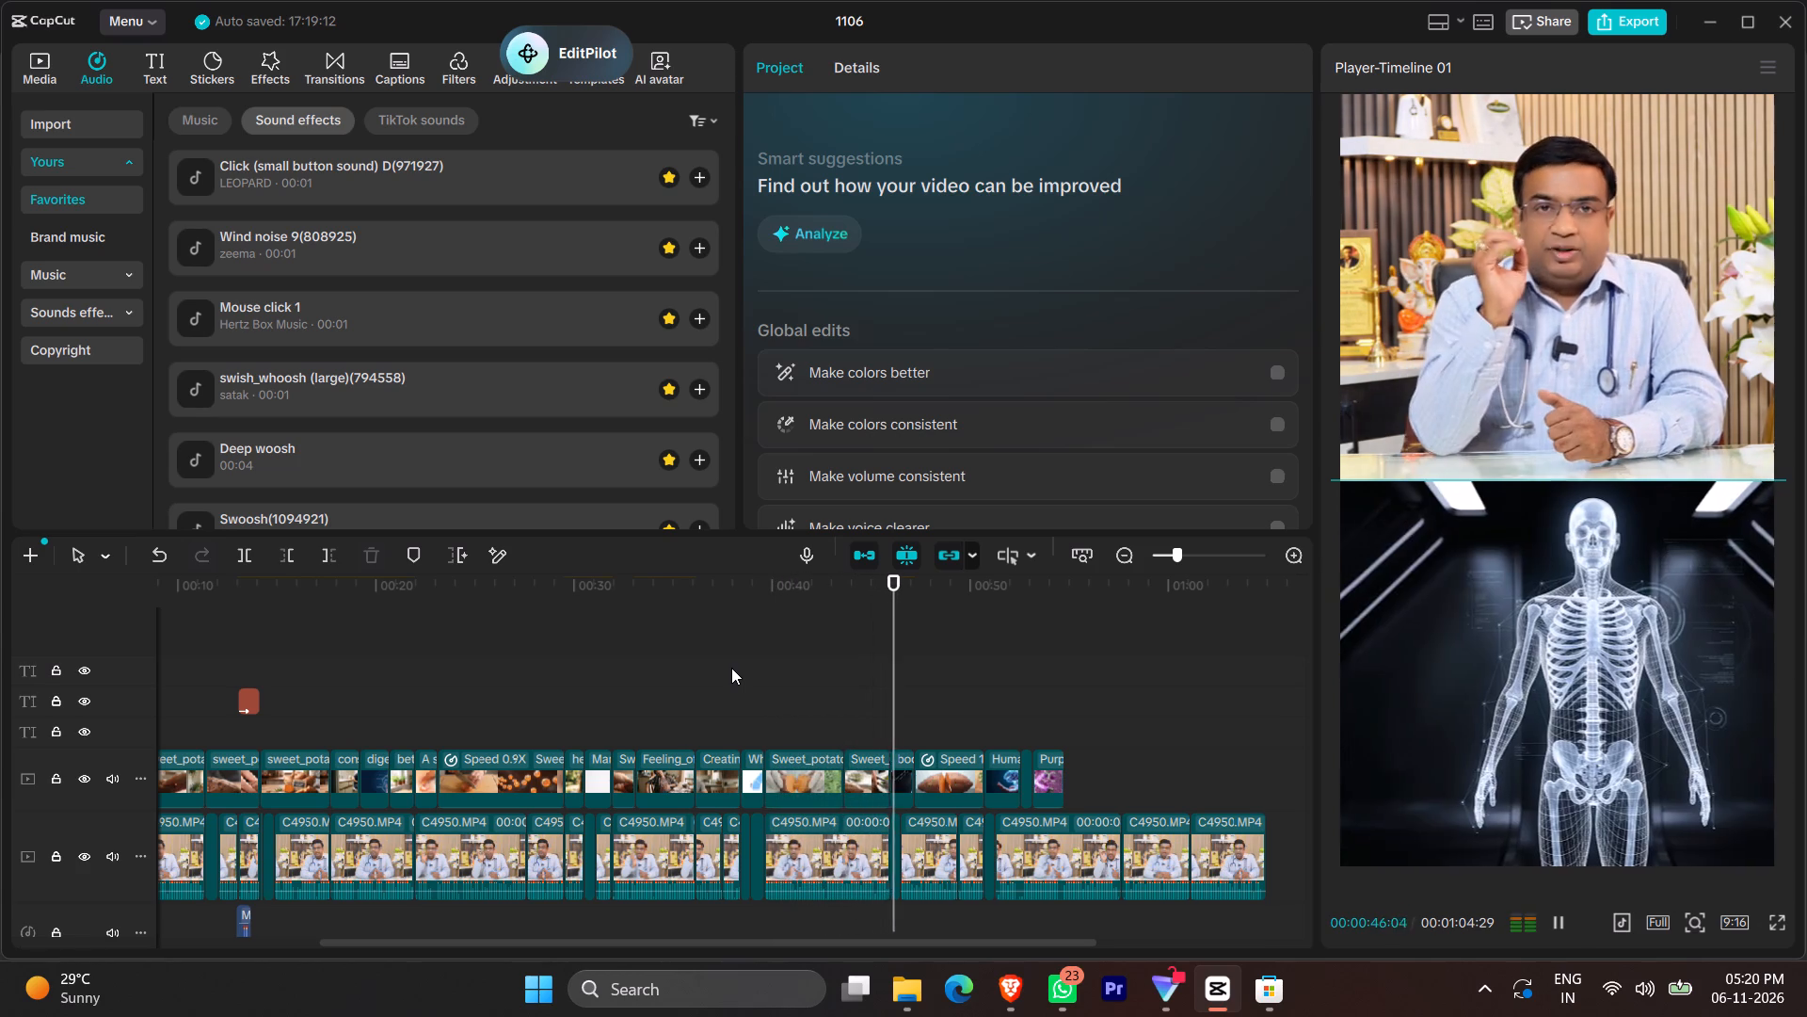
key("space")
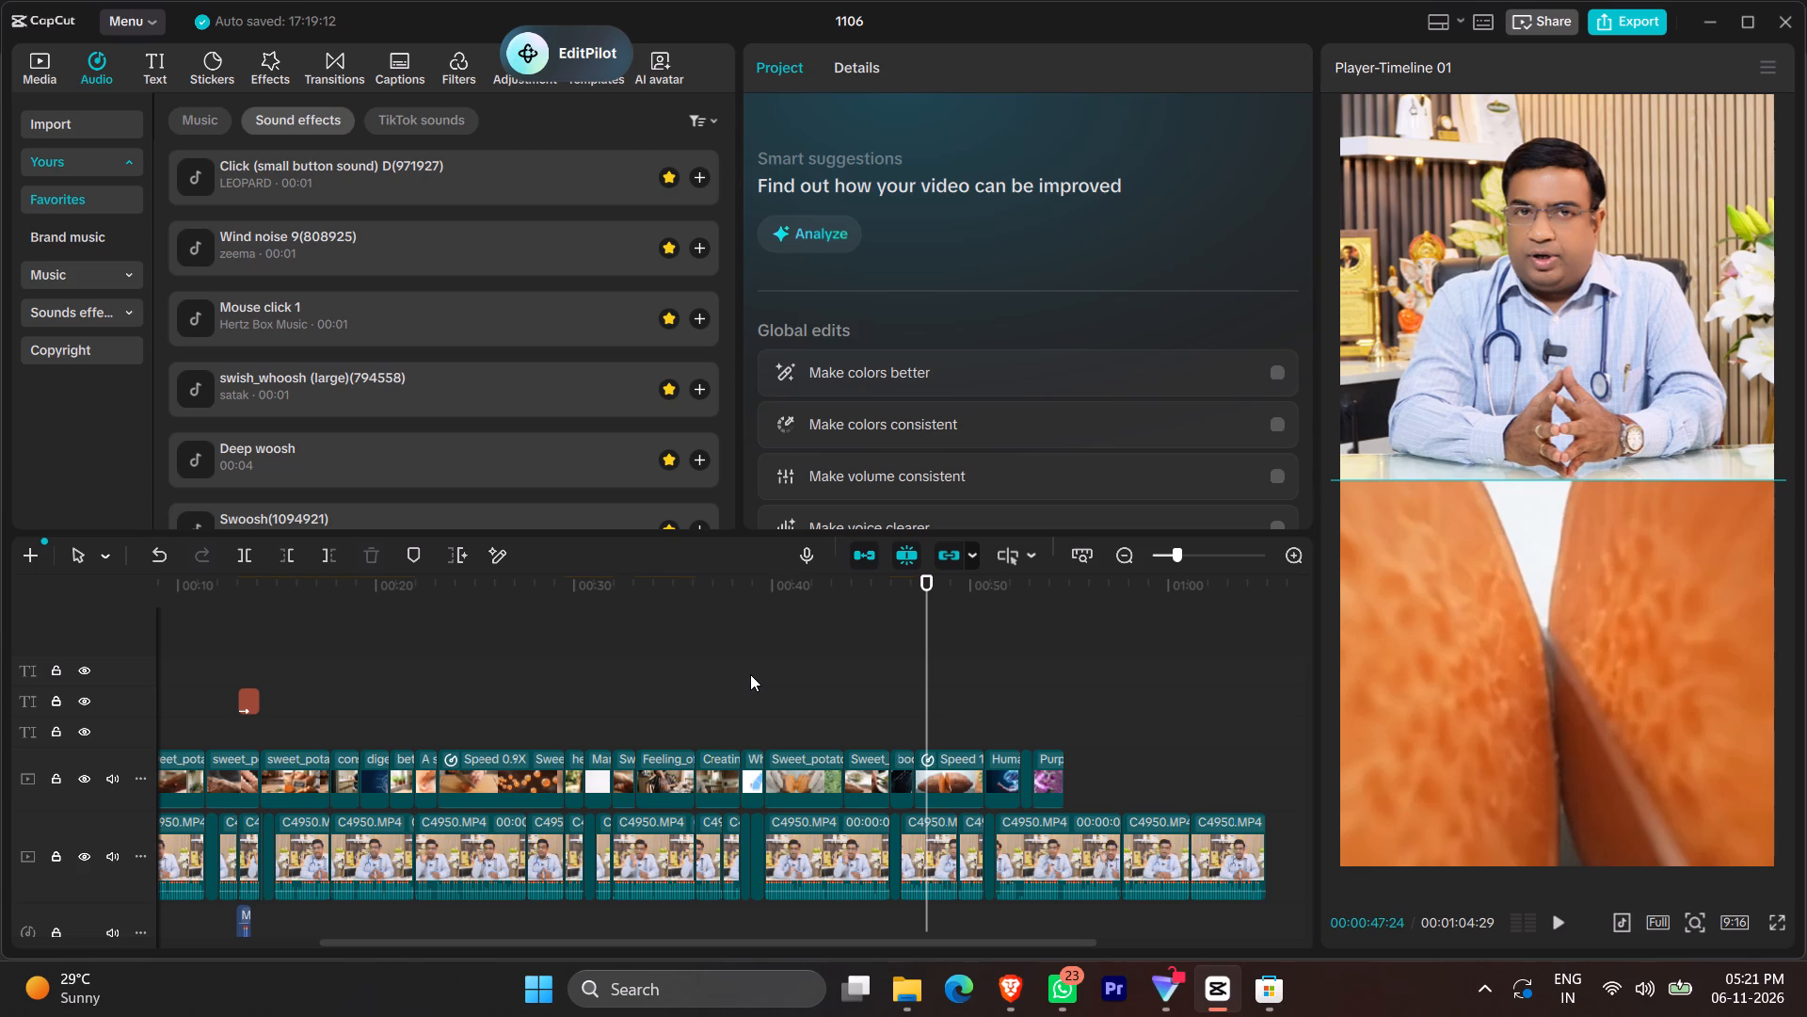
key("space")
scroll(1081, 762, "up", 5, "ctrl")
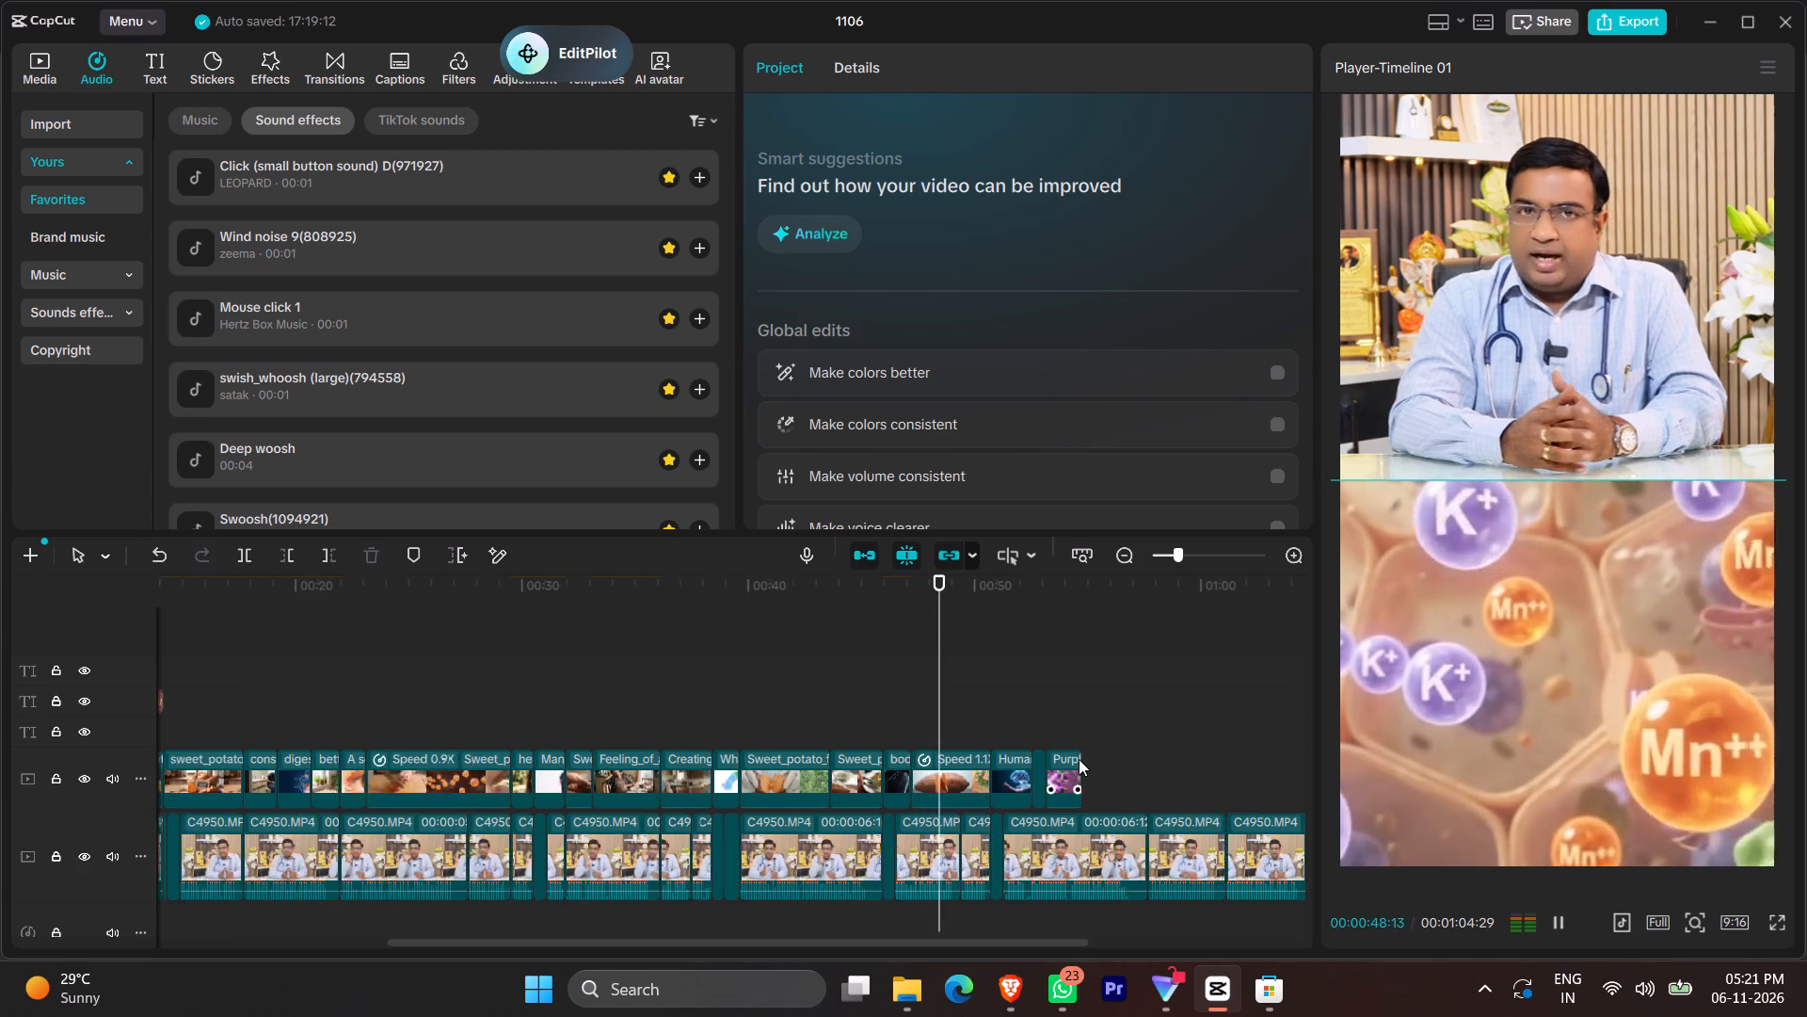
scroll(1079, 759, "up", 6, "ctrl")
left_click(1095, 712)
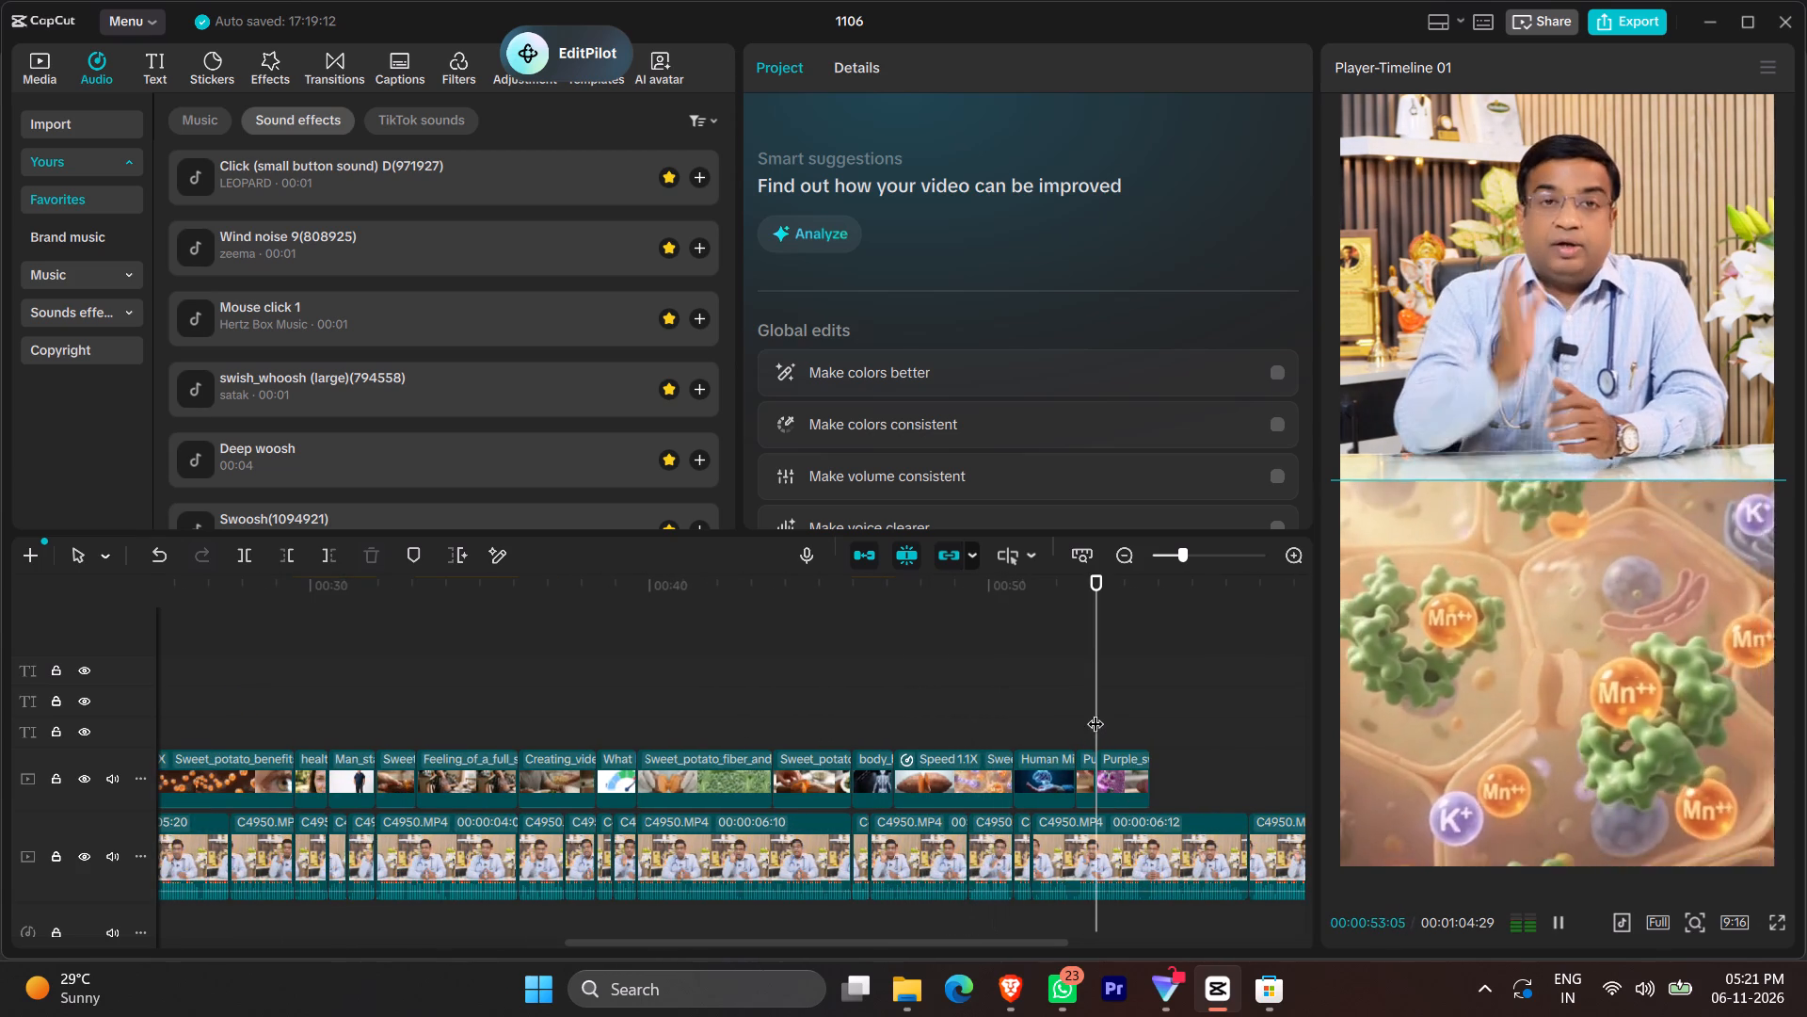
key("space")
key("space")
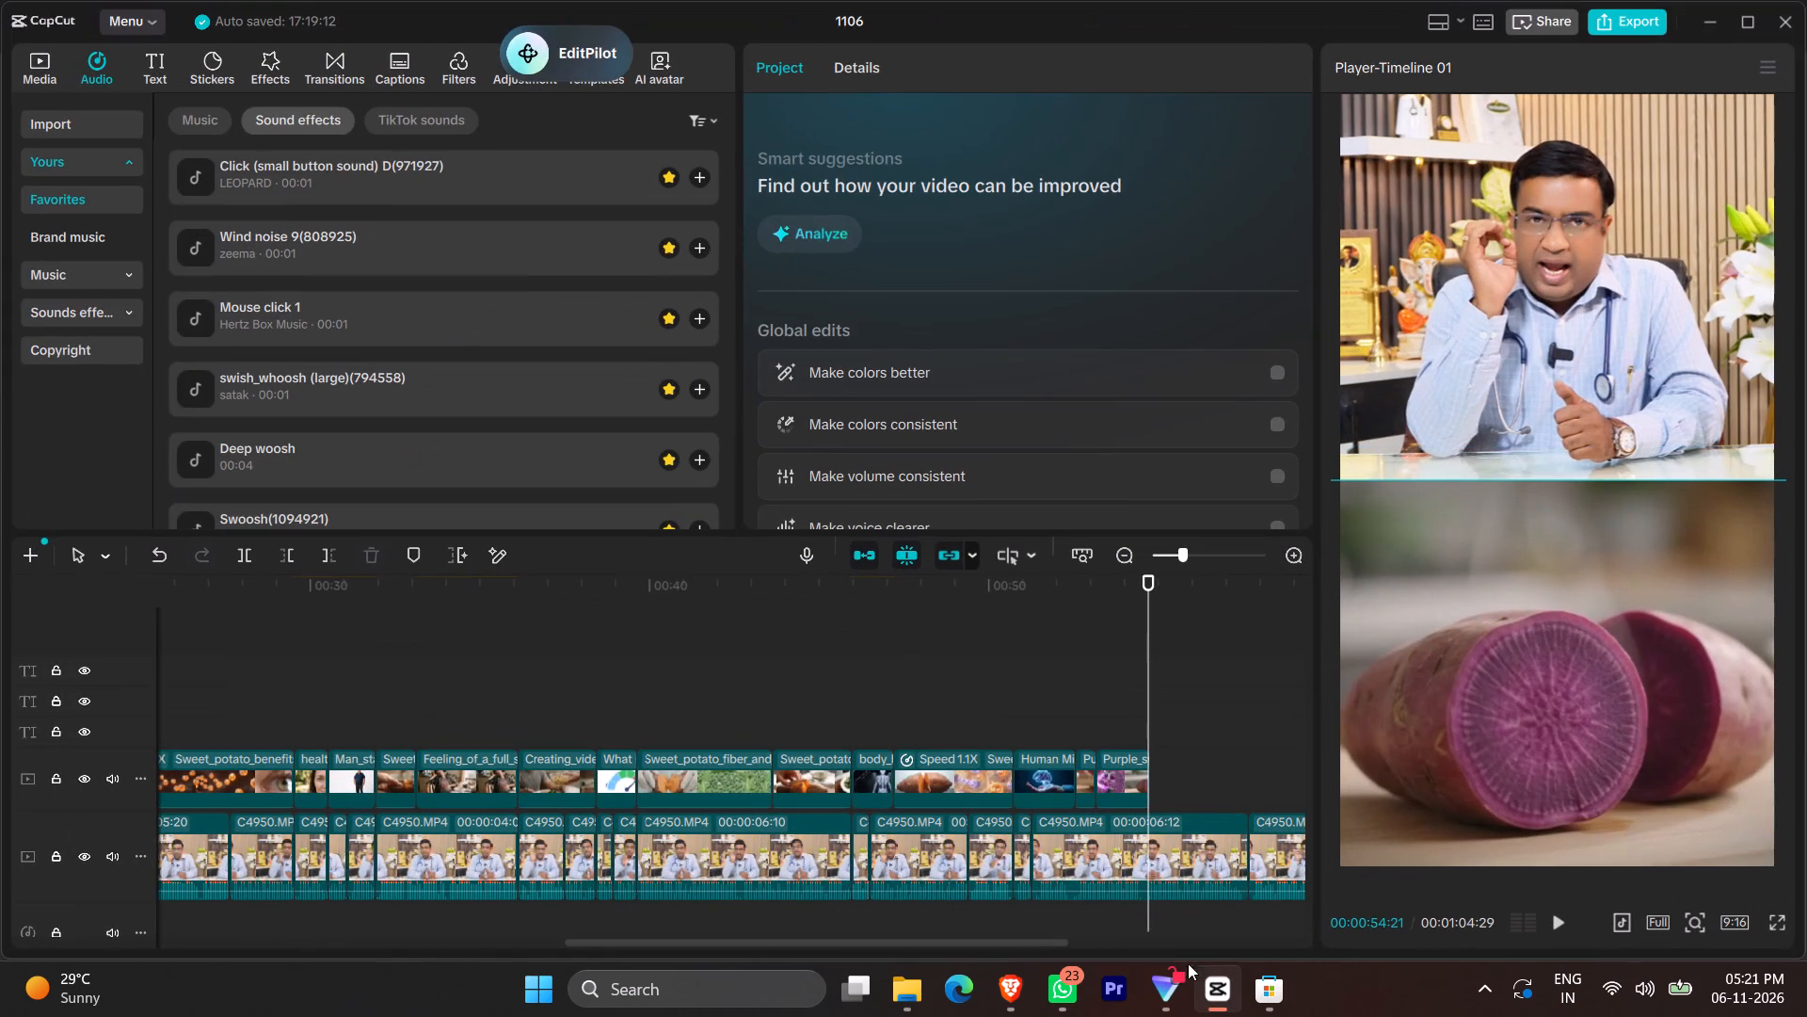
left_click(1214, 728)
scroll(1076, 648, "left", 1)
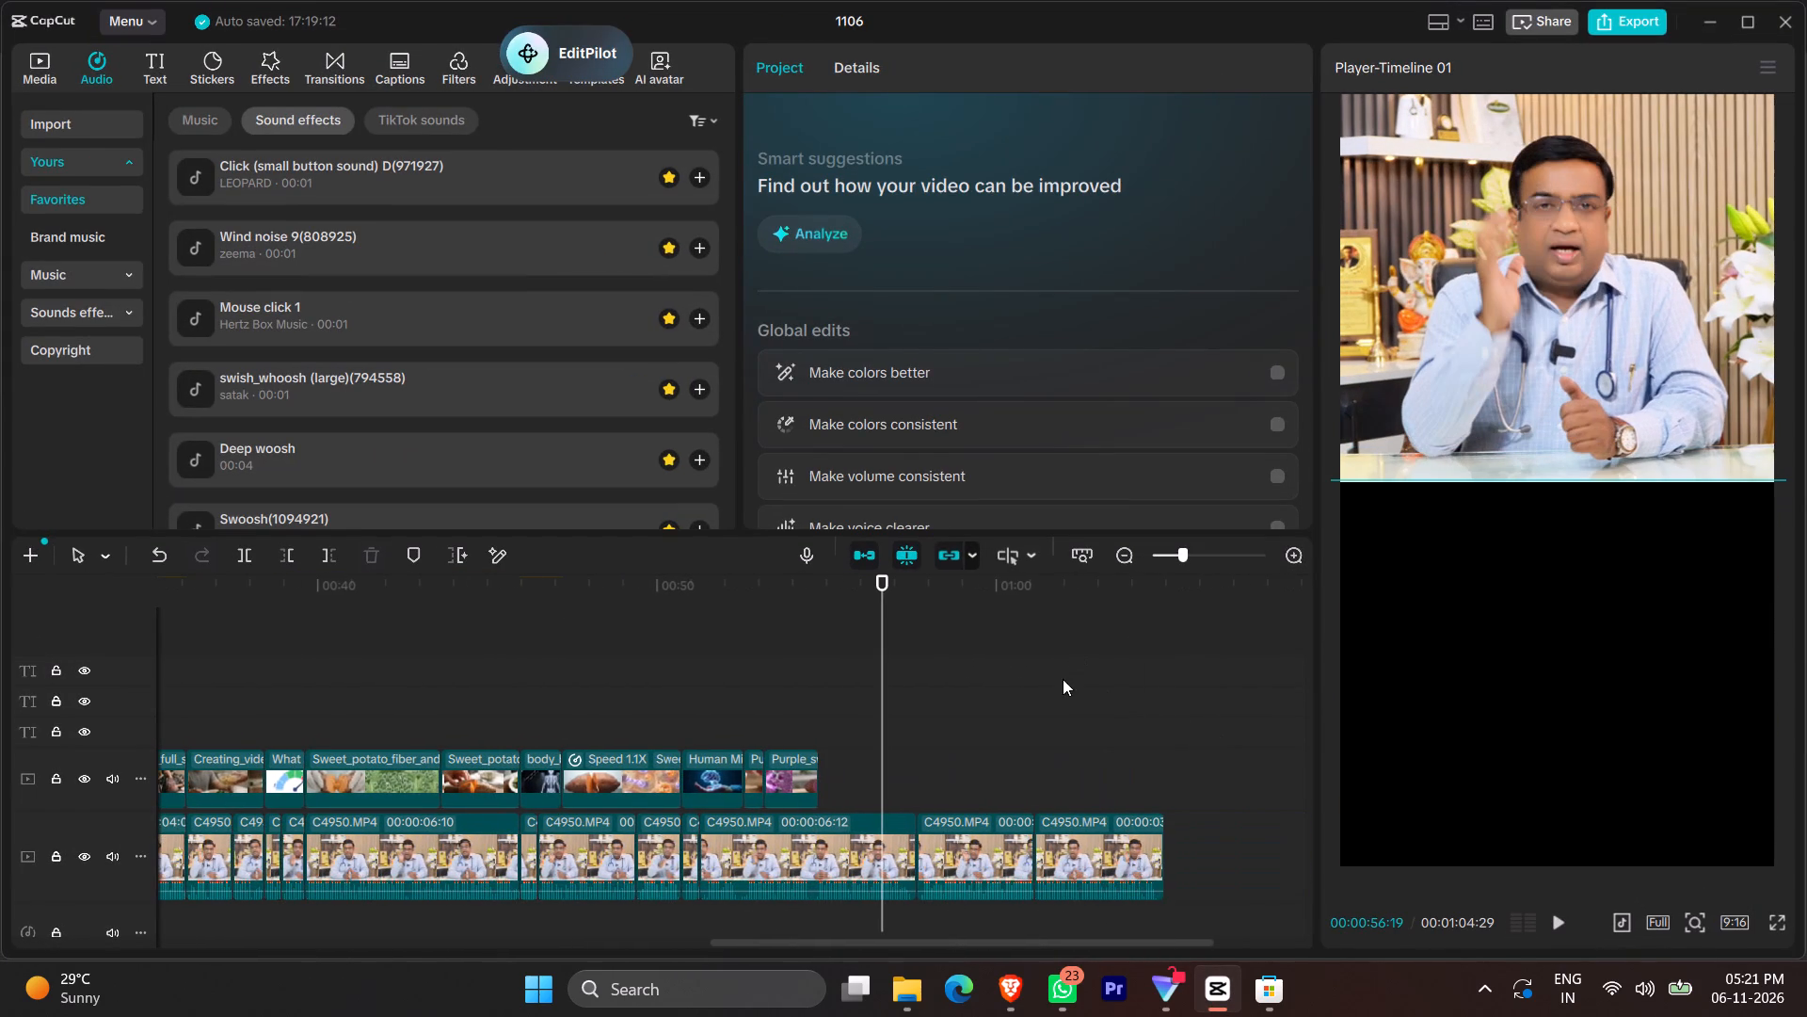
key("space")
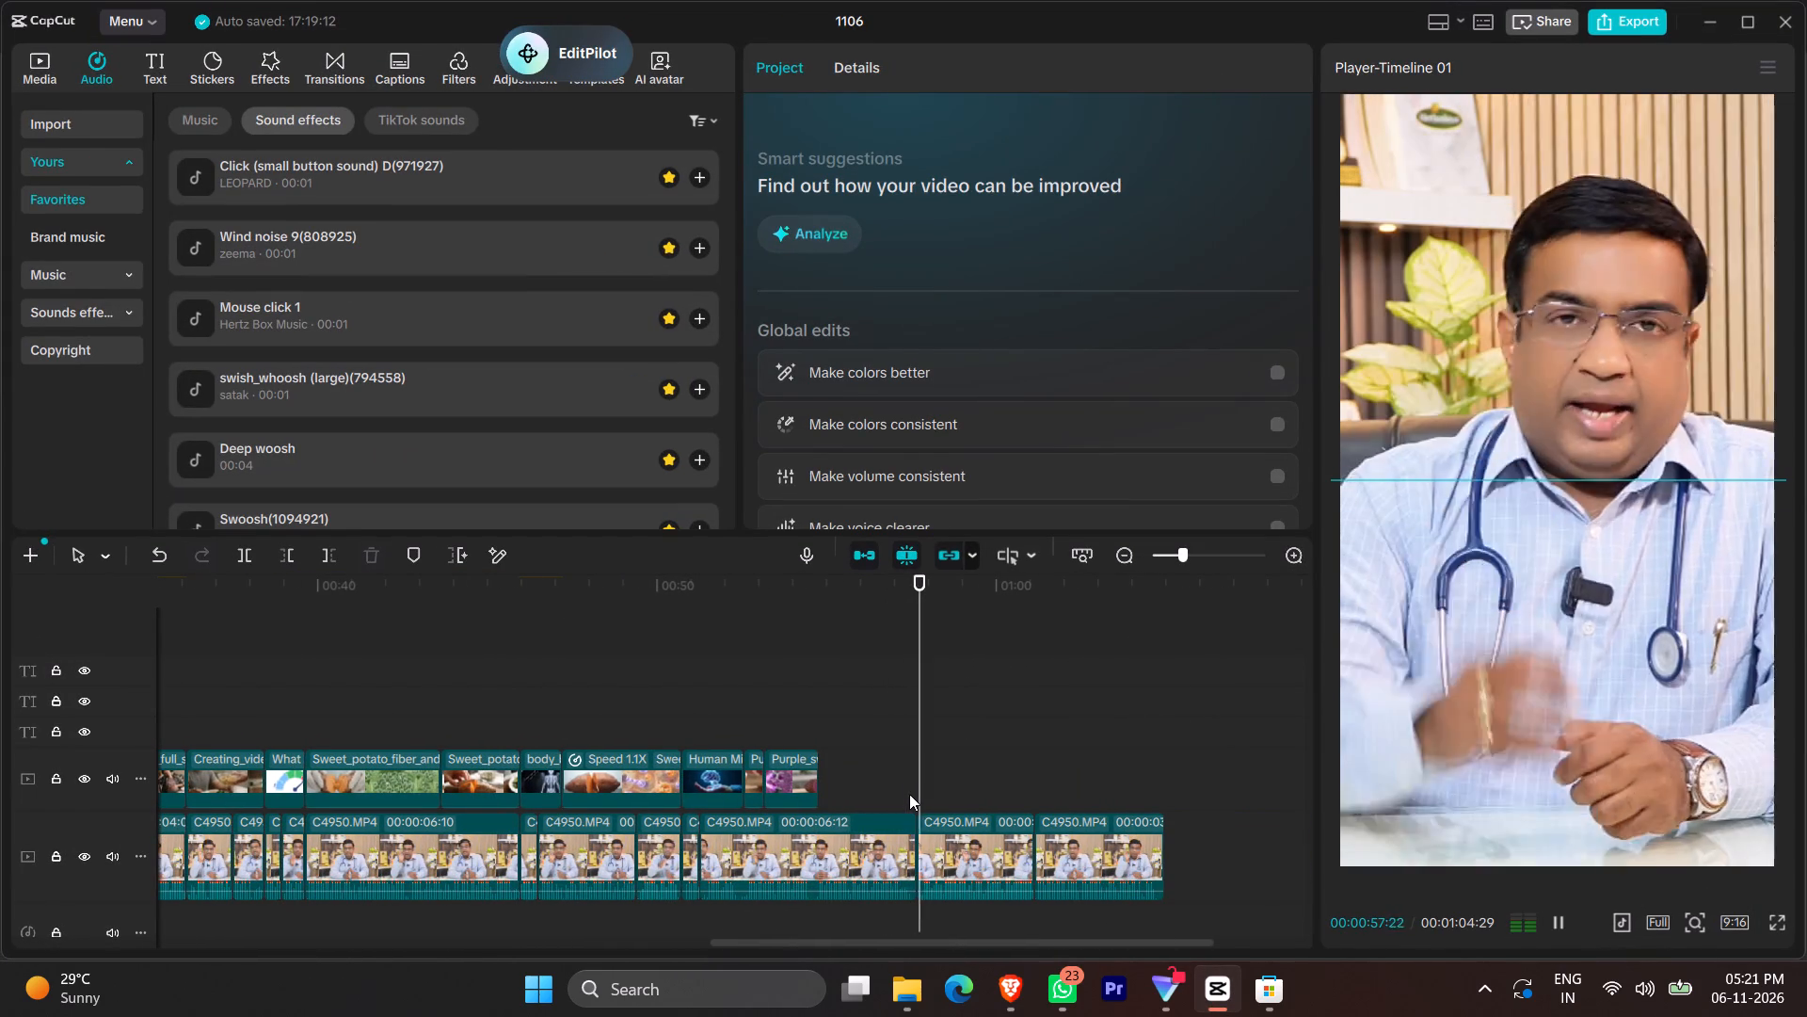
left_click(920, 788)
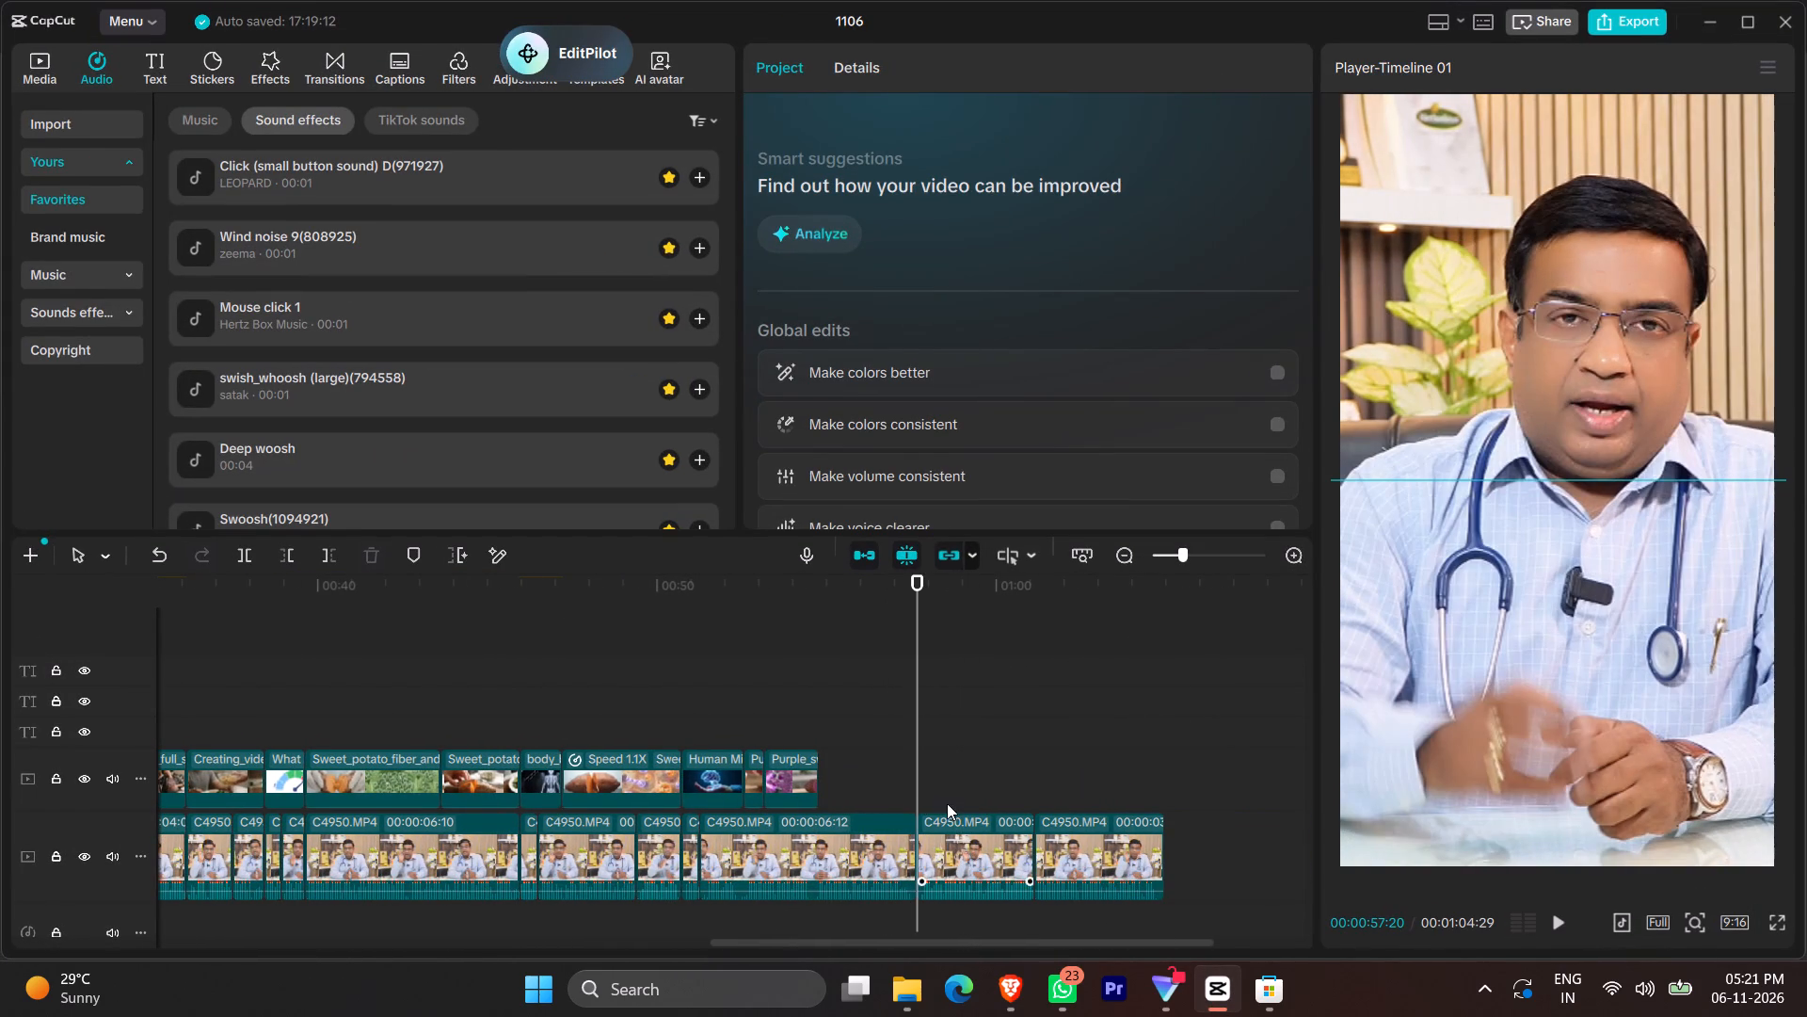
scroll(1068, 849, "up", 4, "ctrl")
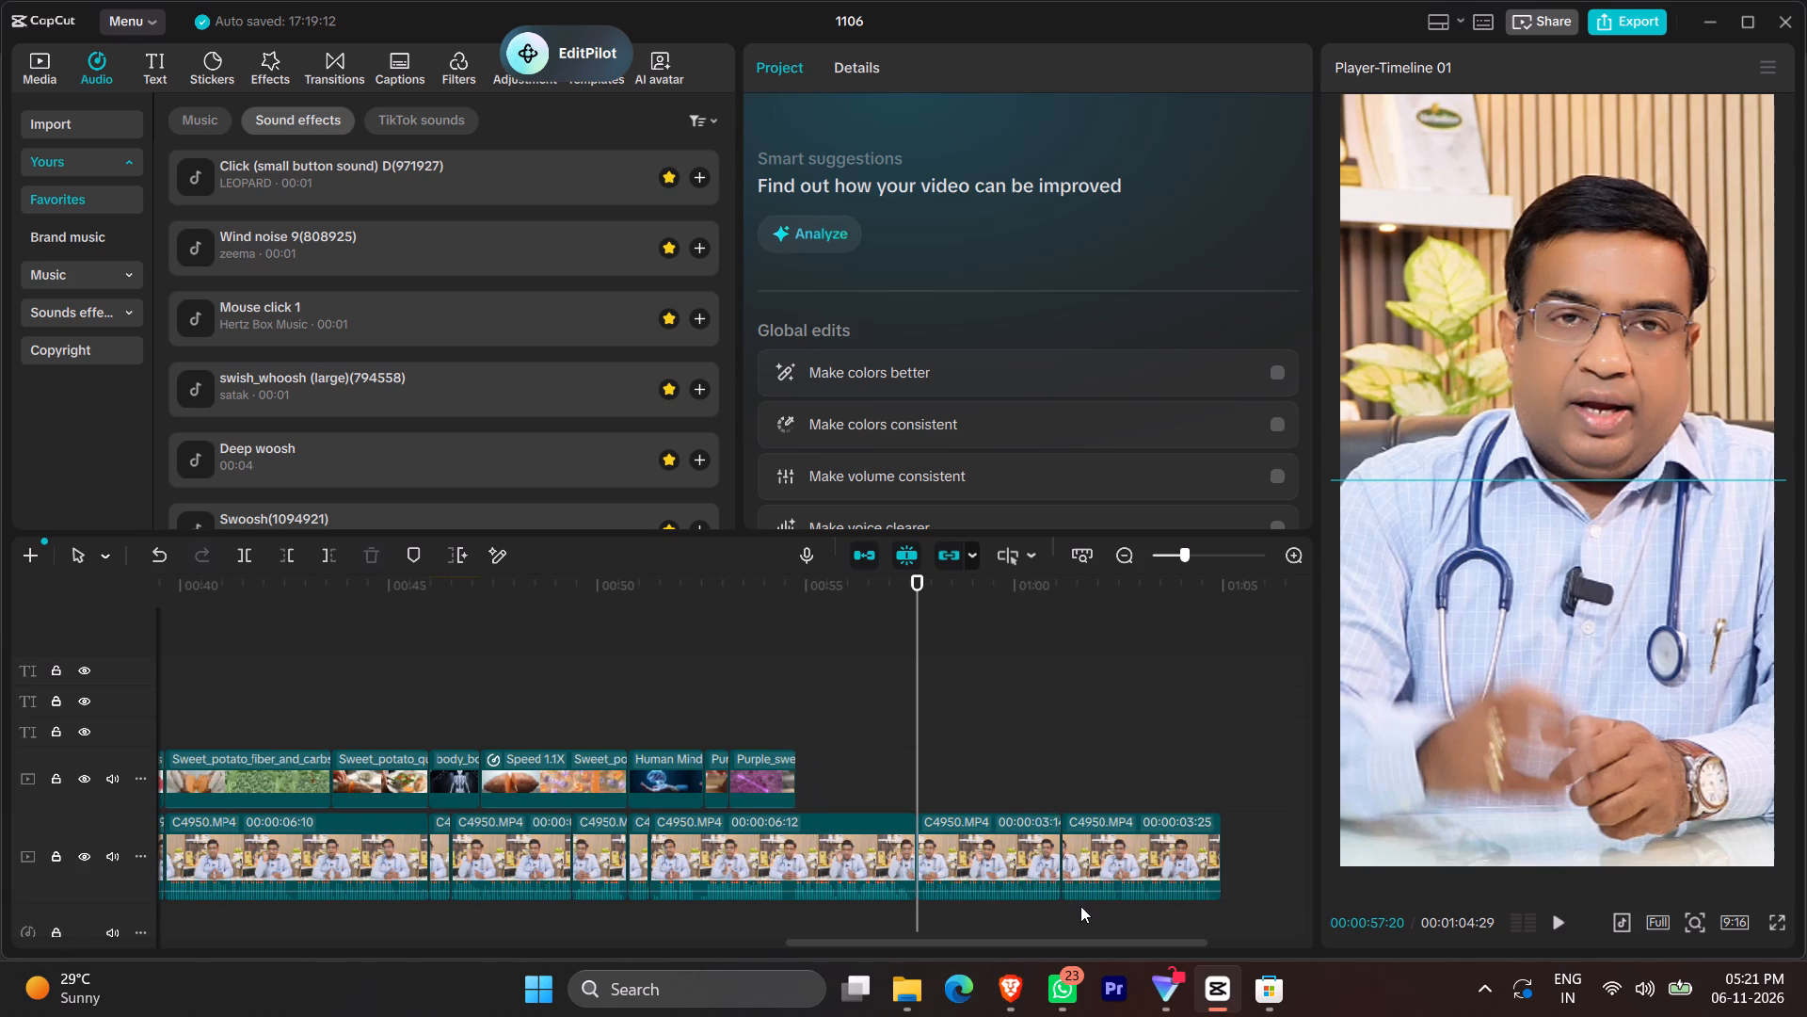
left_click(1063, 875)
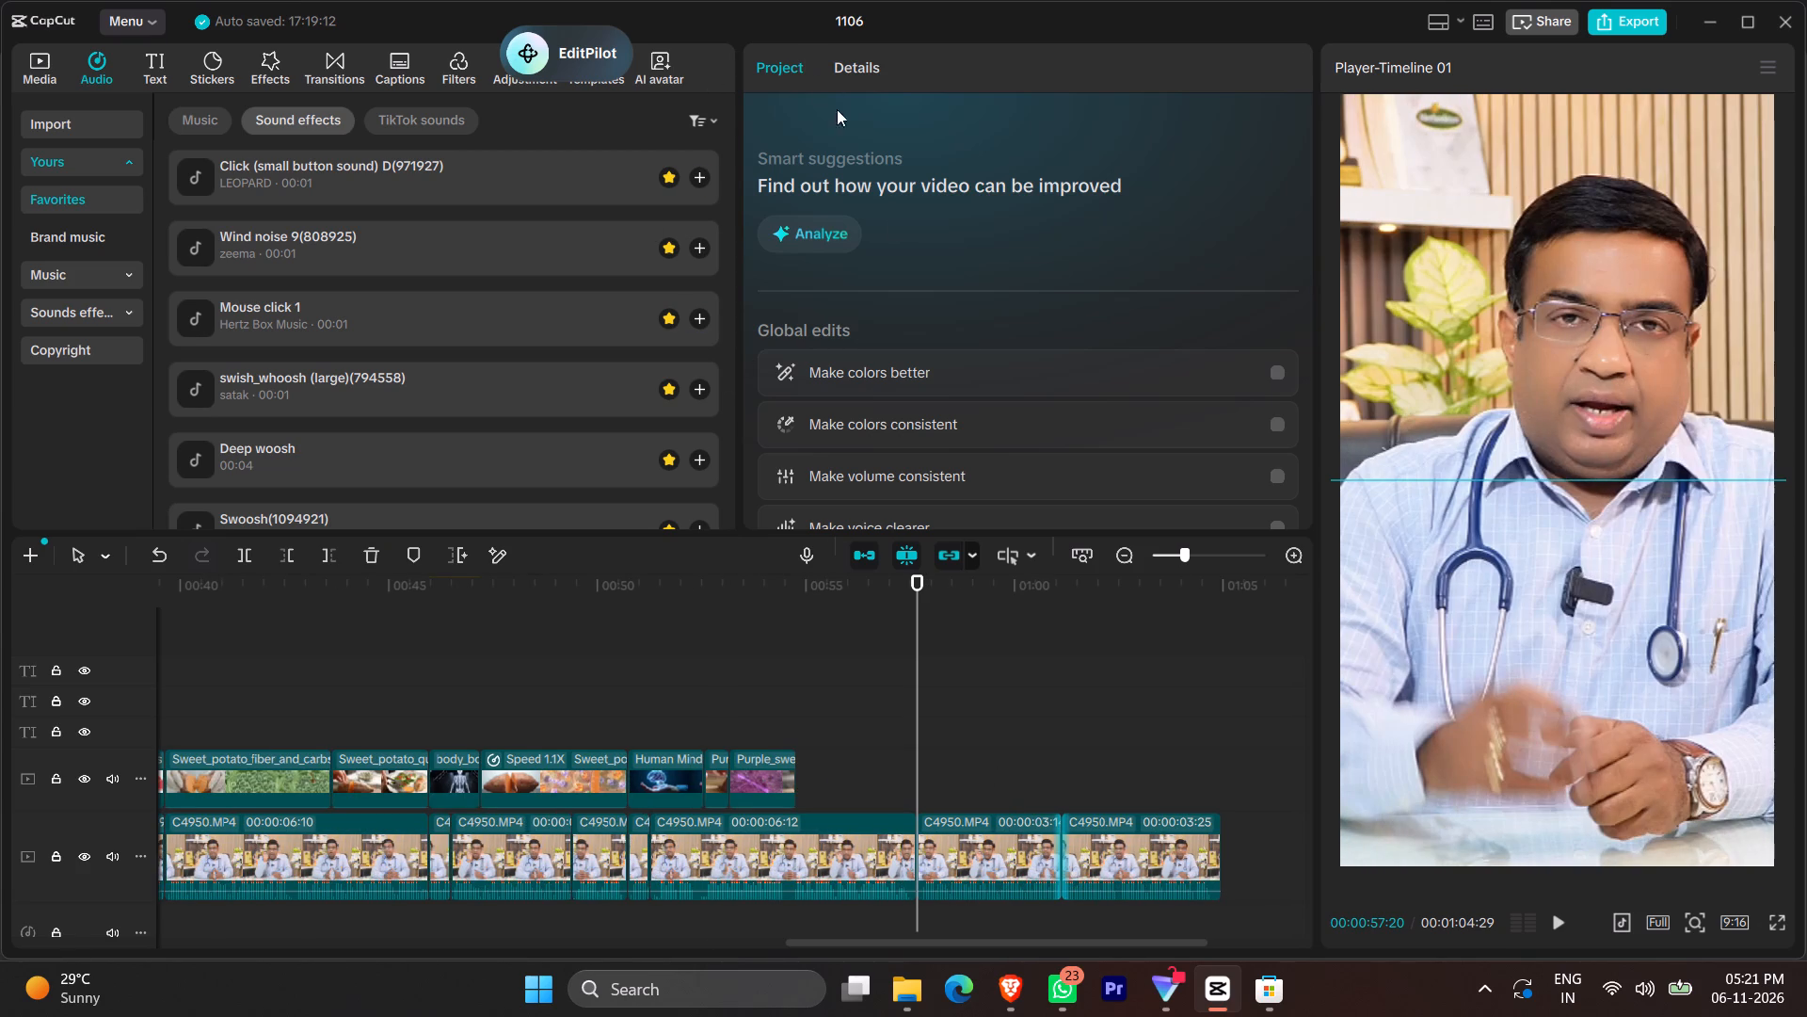
left_click(970, 806)
left_click(969, 830)
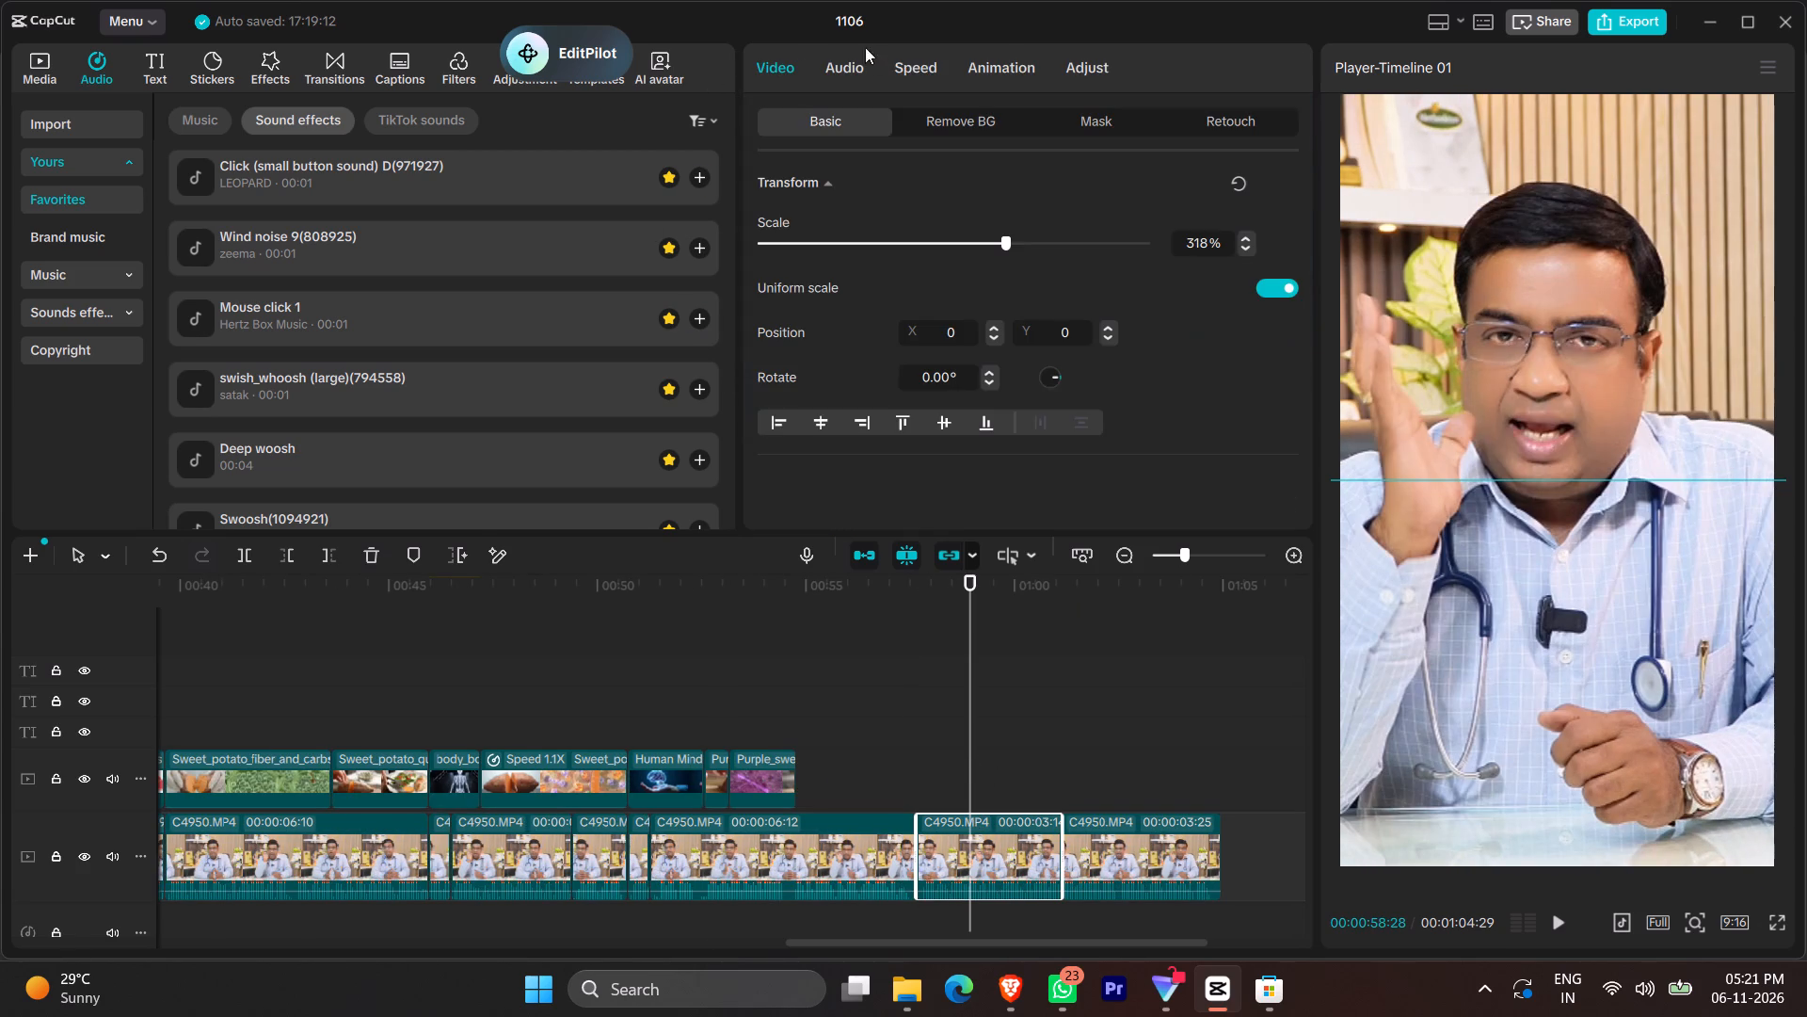
left_click(1025, 74)
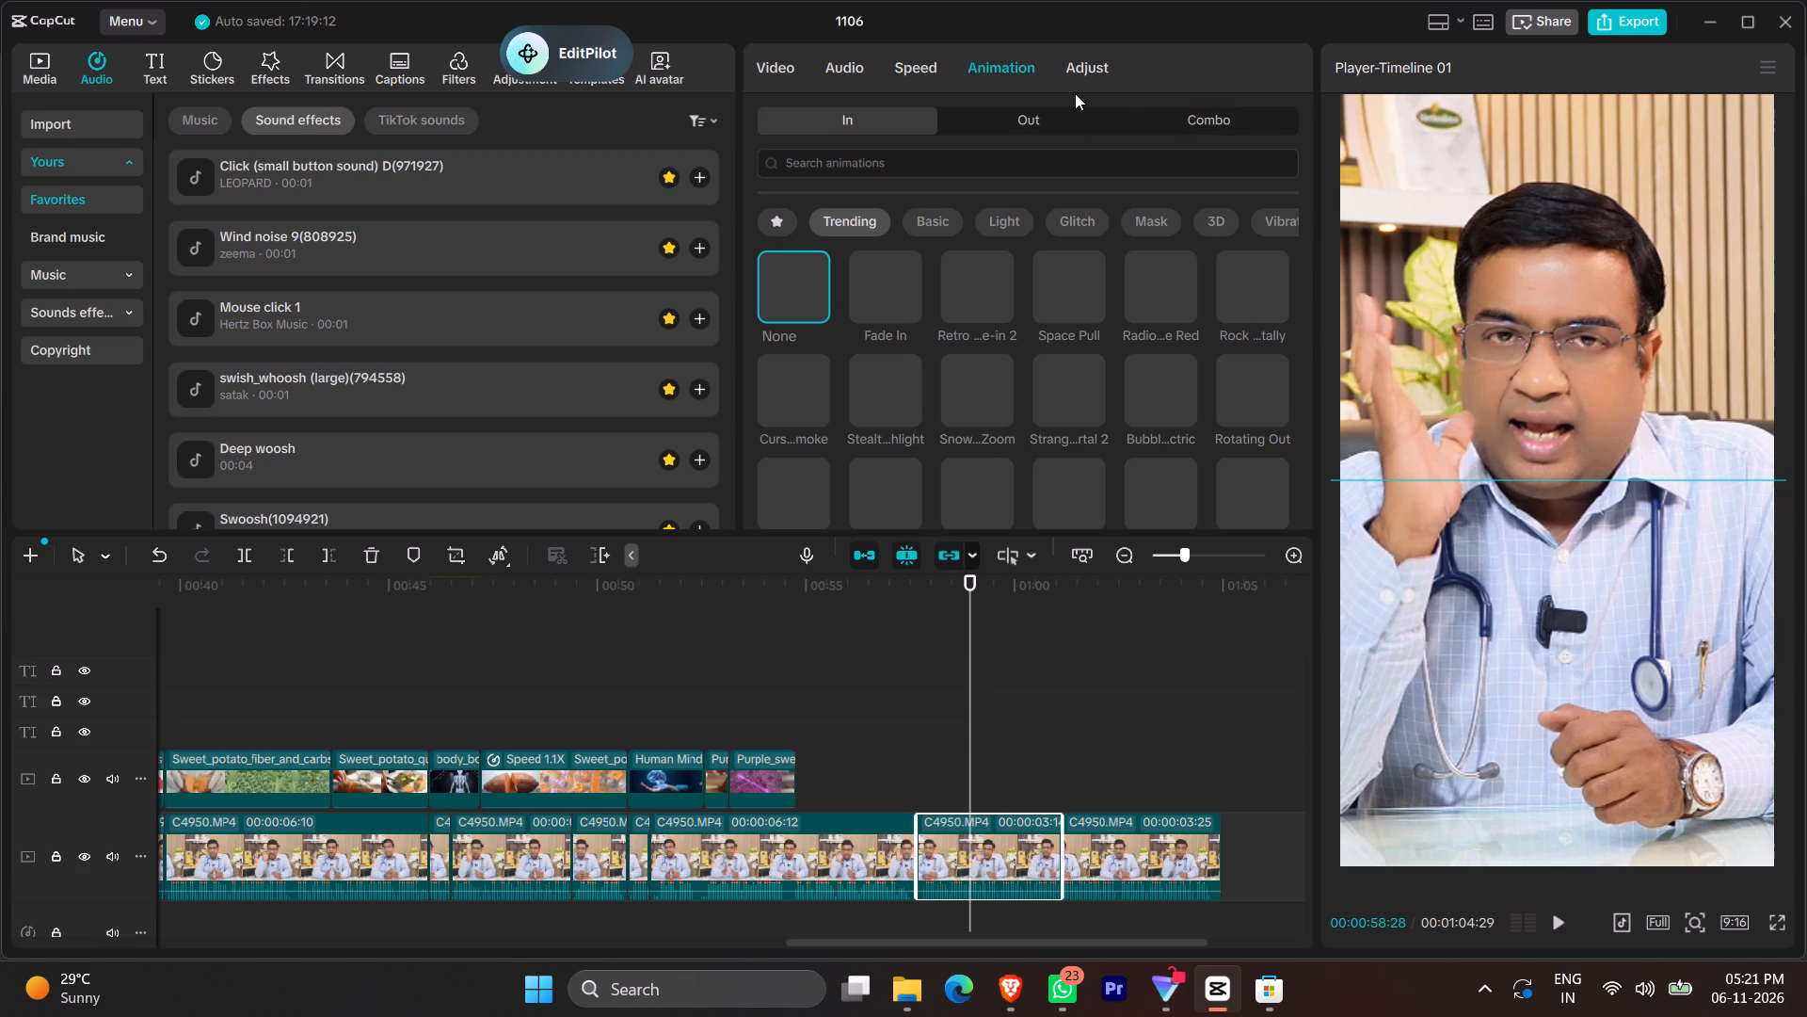
left_click(786, 224)
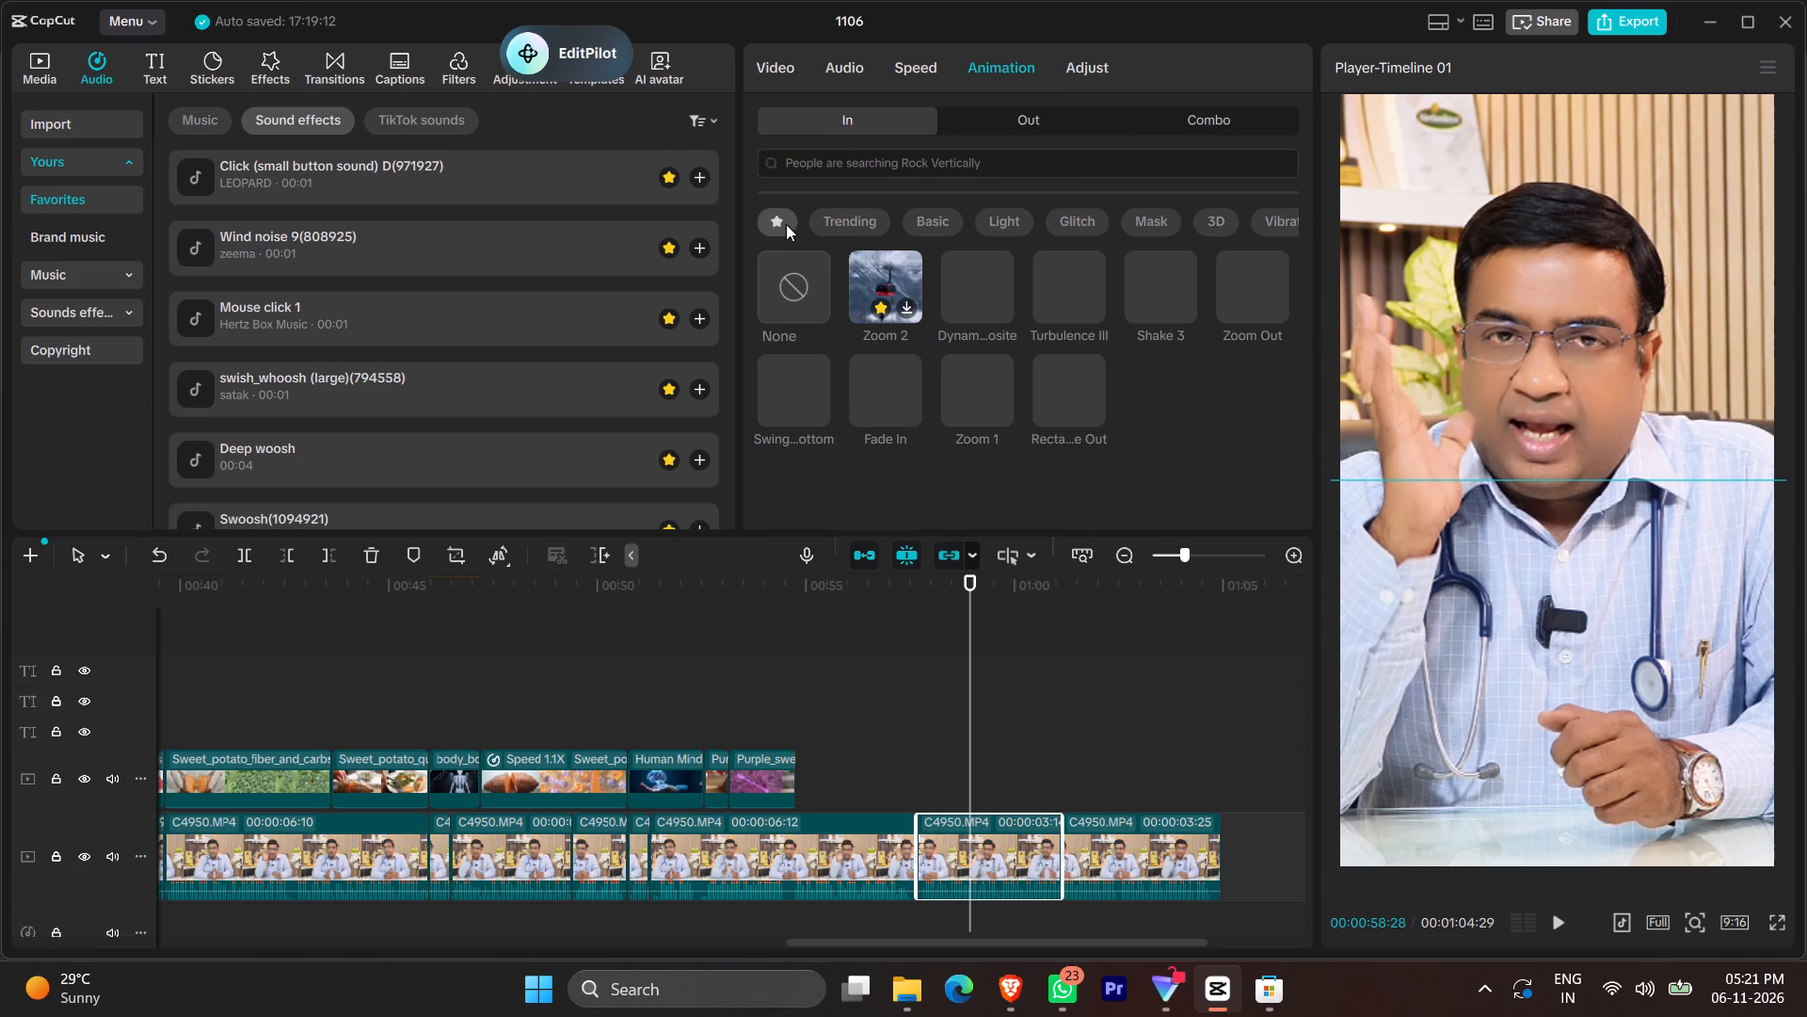
left_click(1241, 274)
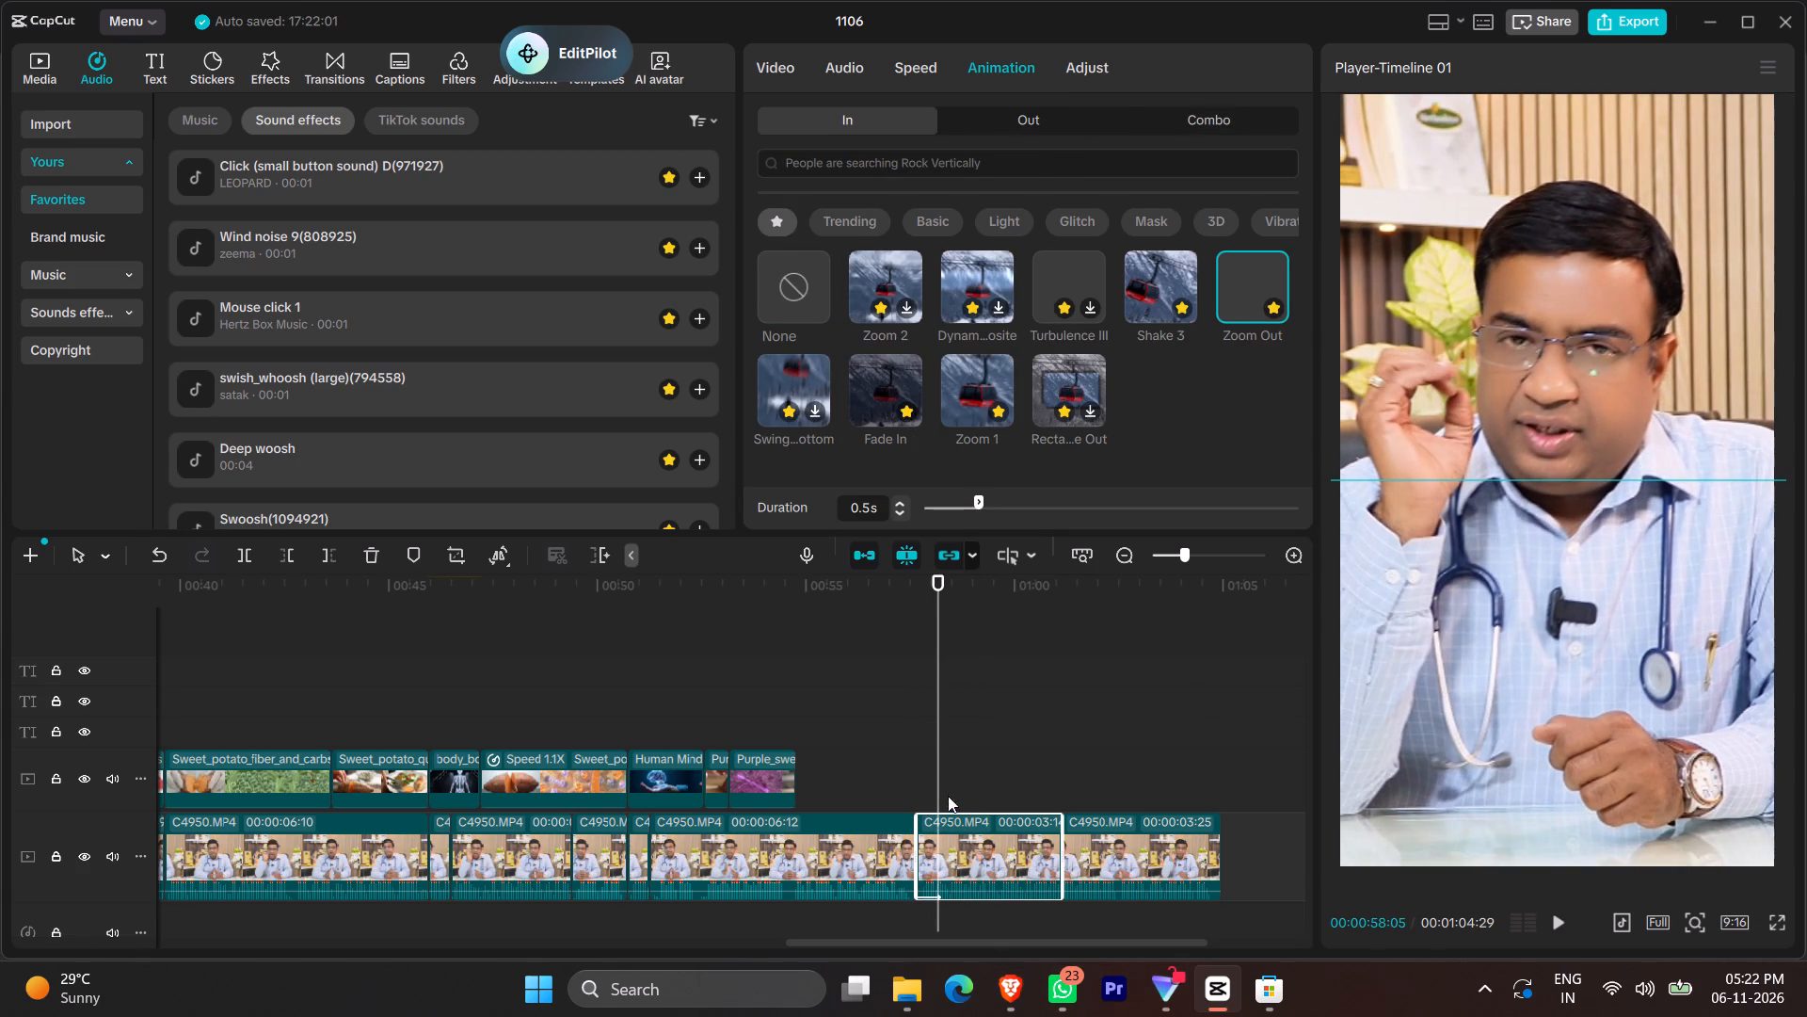
Keyframe a slow zoom on the animated doctor clip, with a transform keyframe after the entrance and 359% scale near its end.
left_click(999, 846)
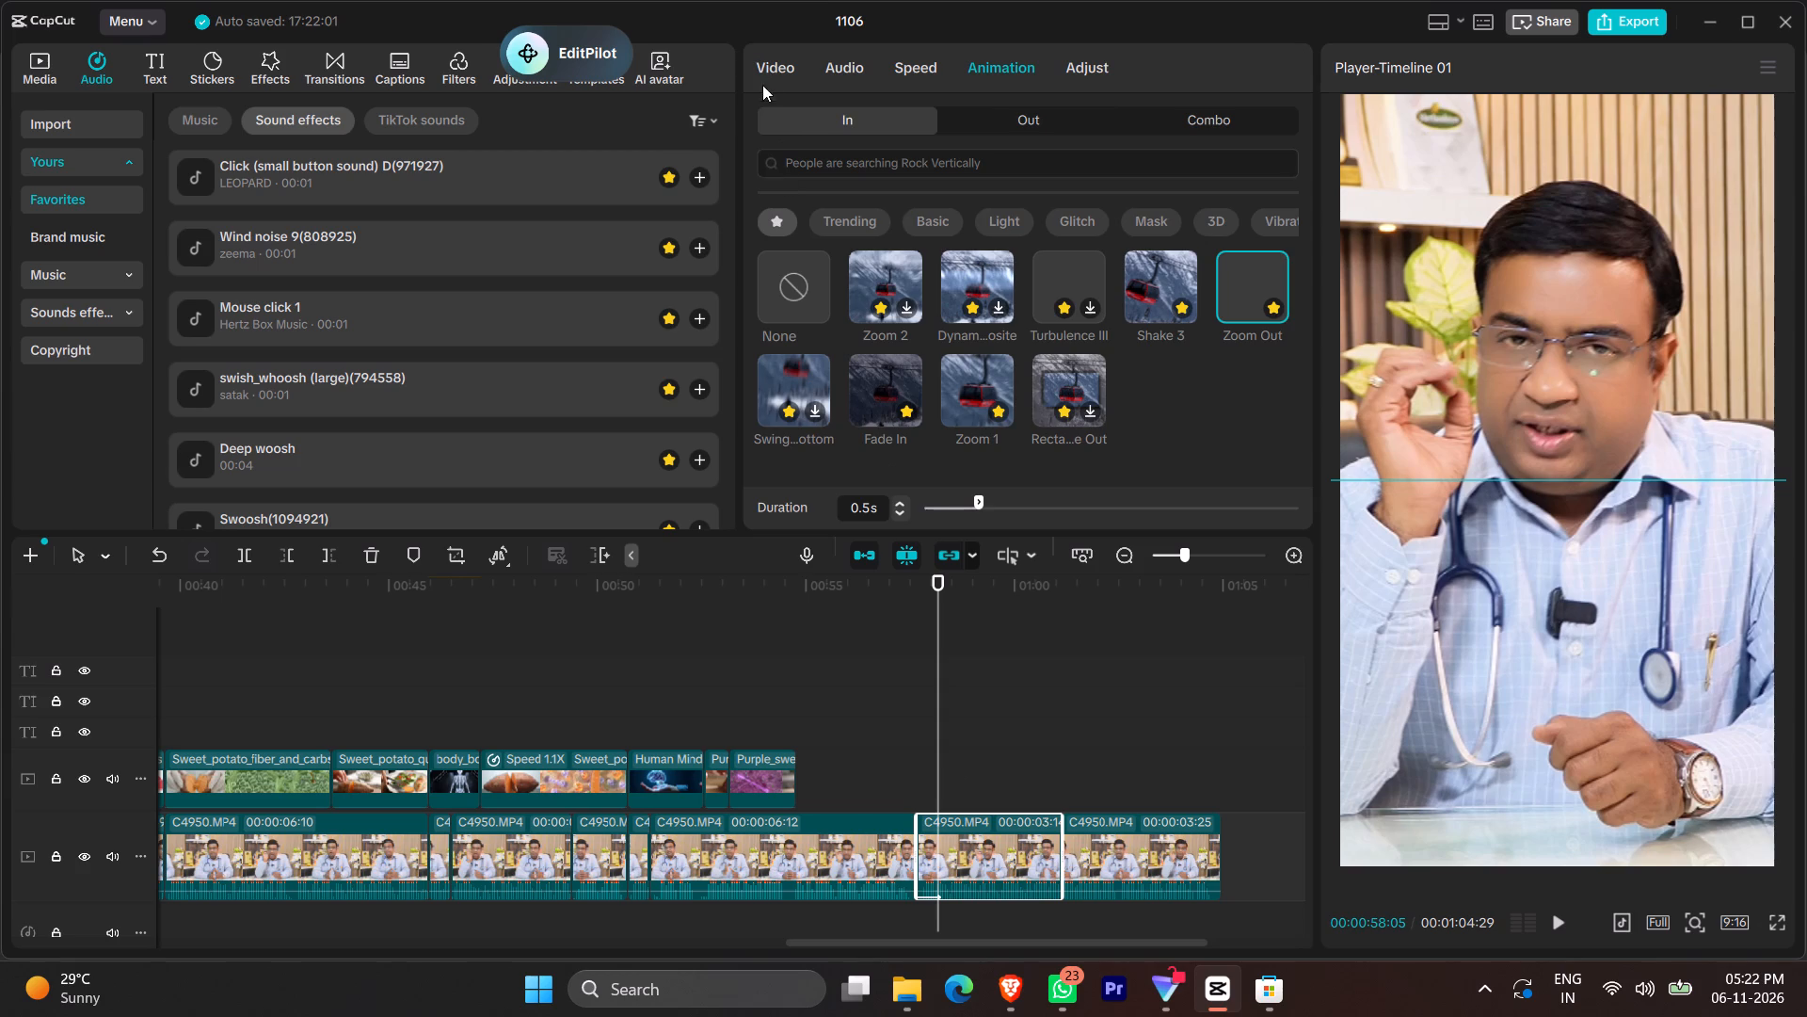
left_click(771, 65)
left_click(1287, 180)
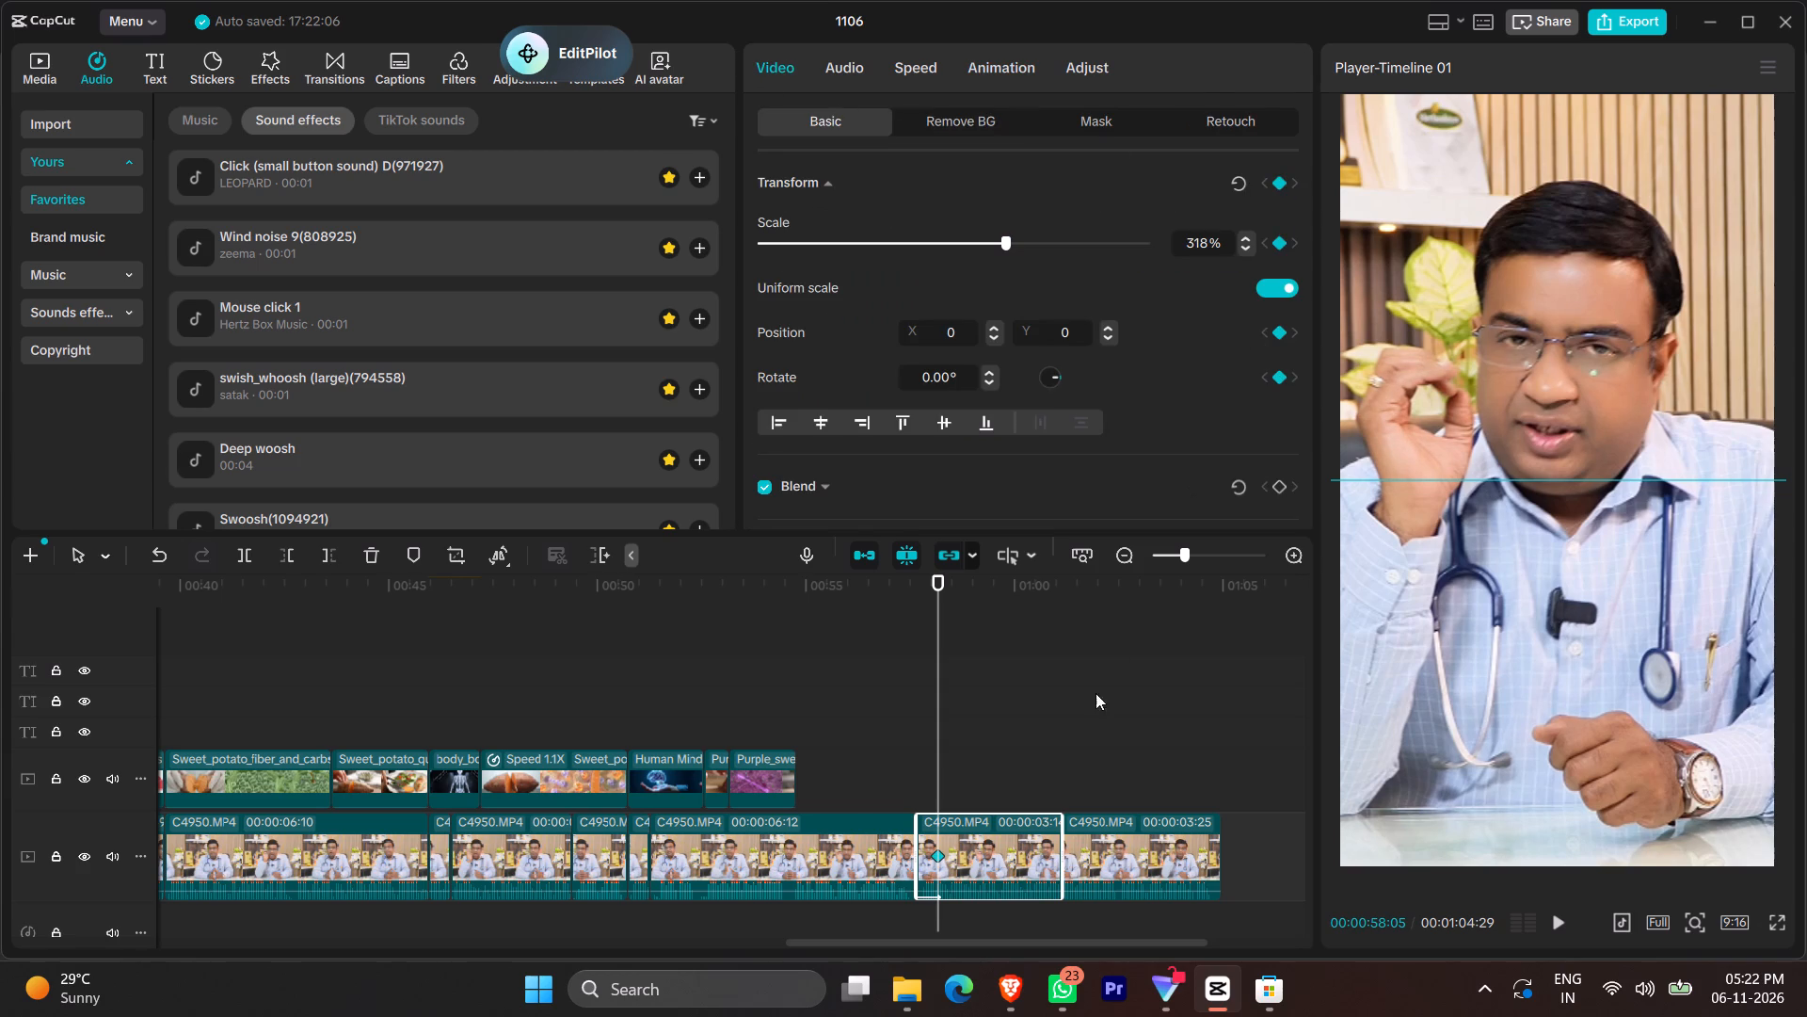
left_click(1055, 769)
left_click(1052, 766)
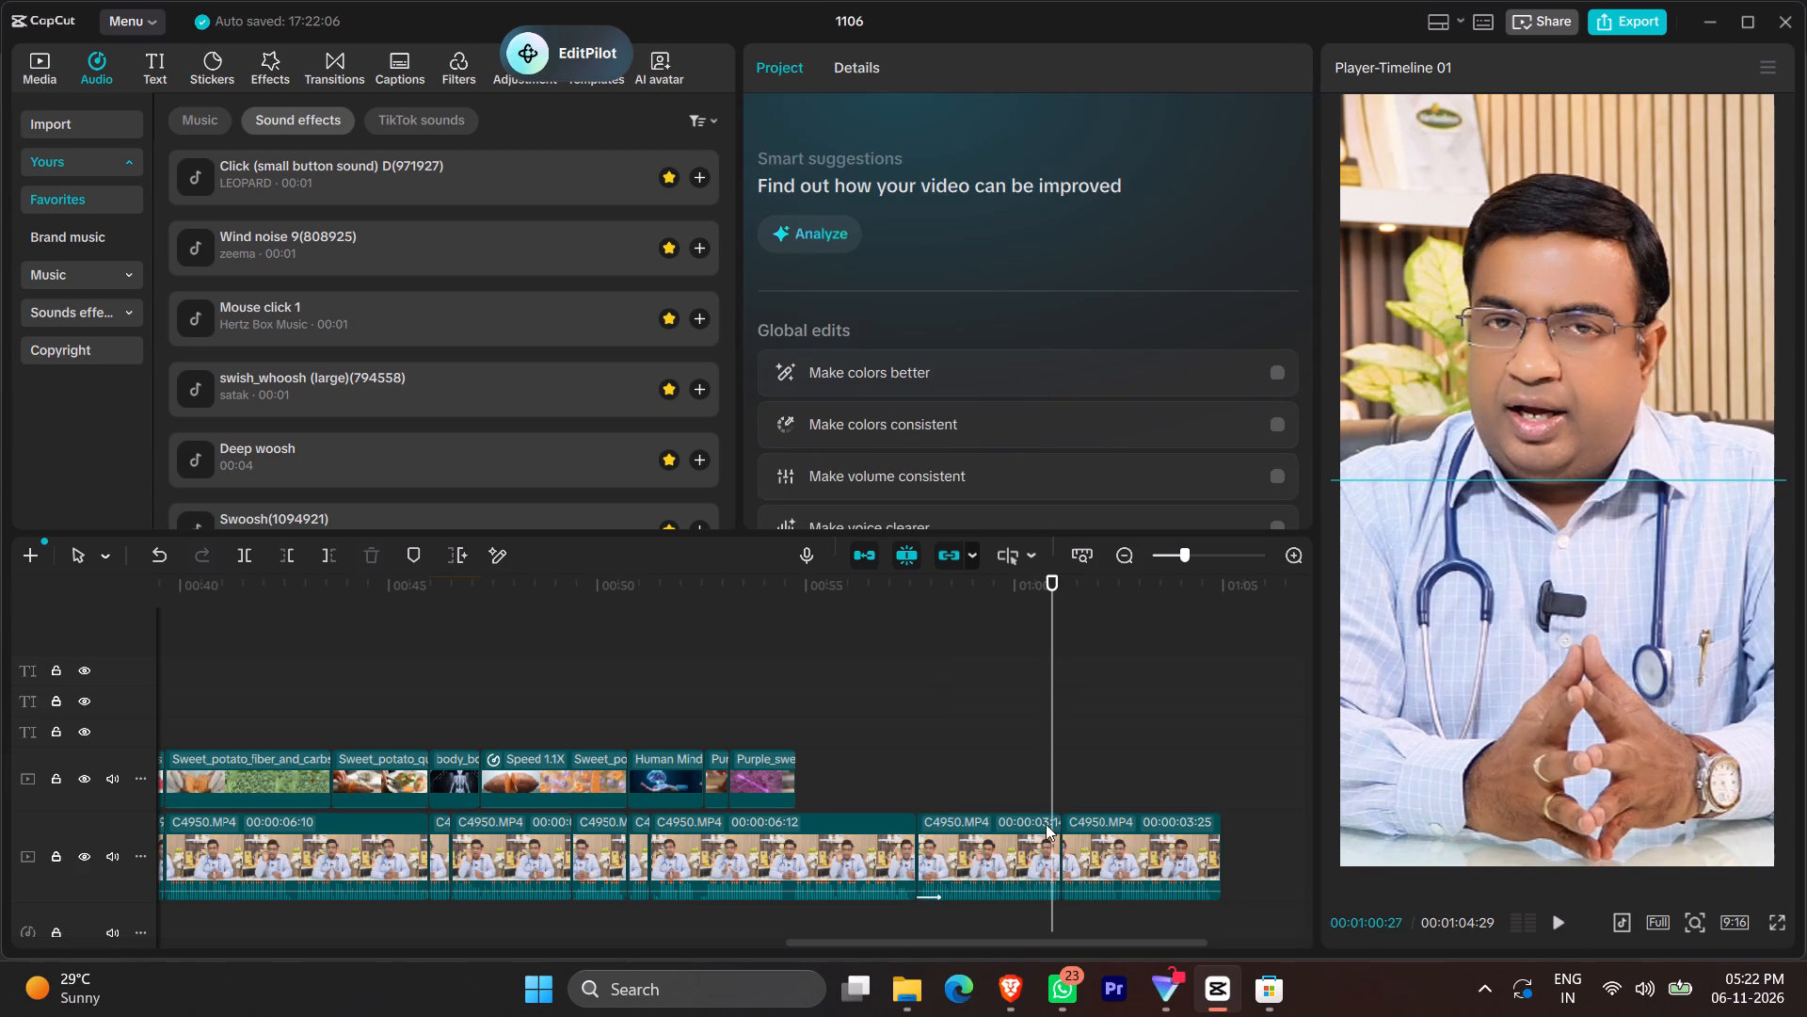
left_click(1044, 831)
left_click(1024, 244)
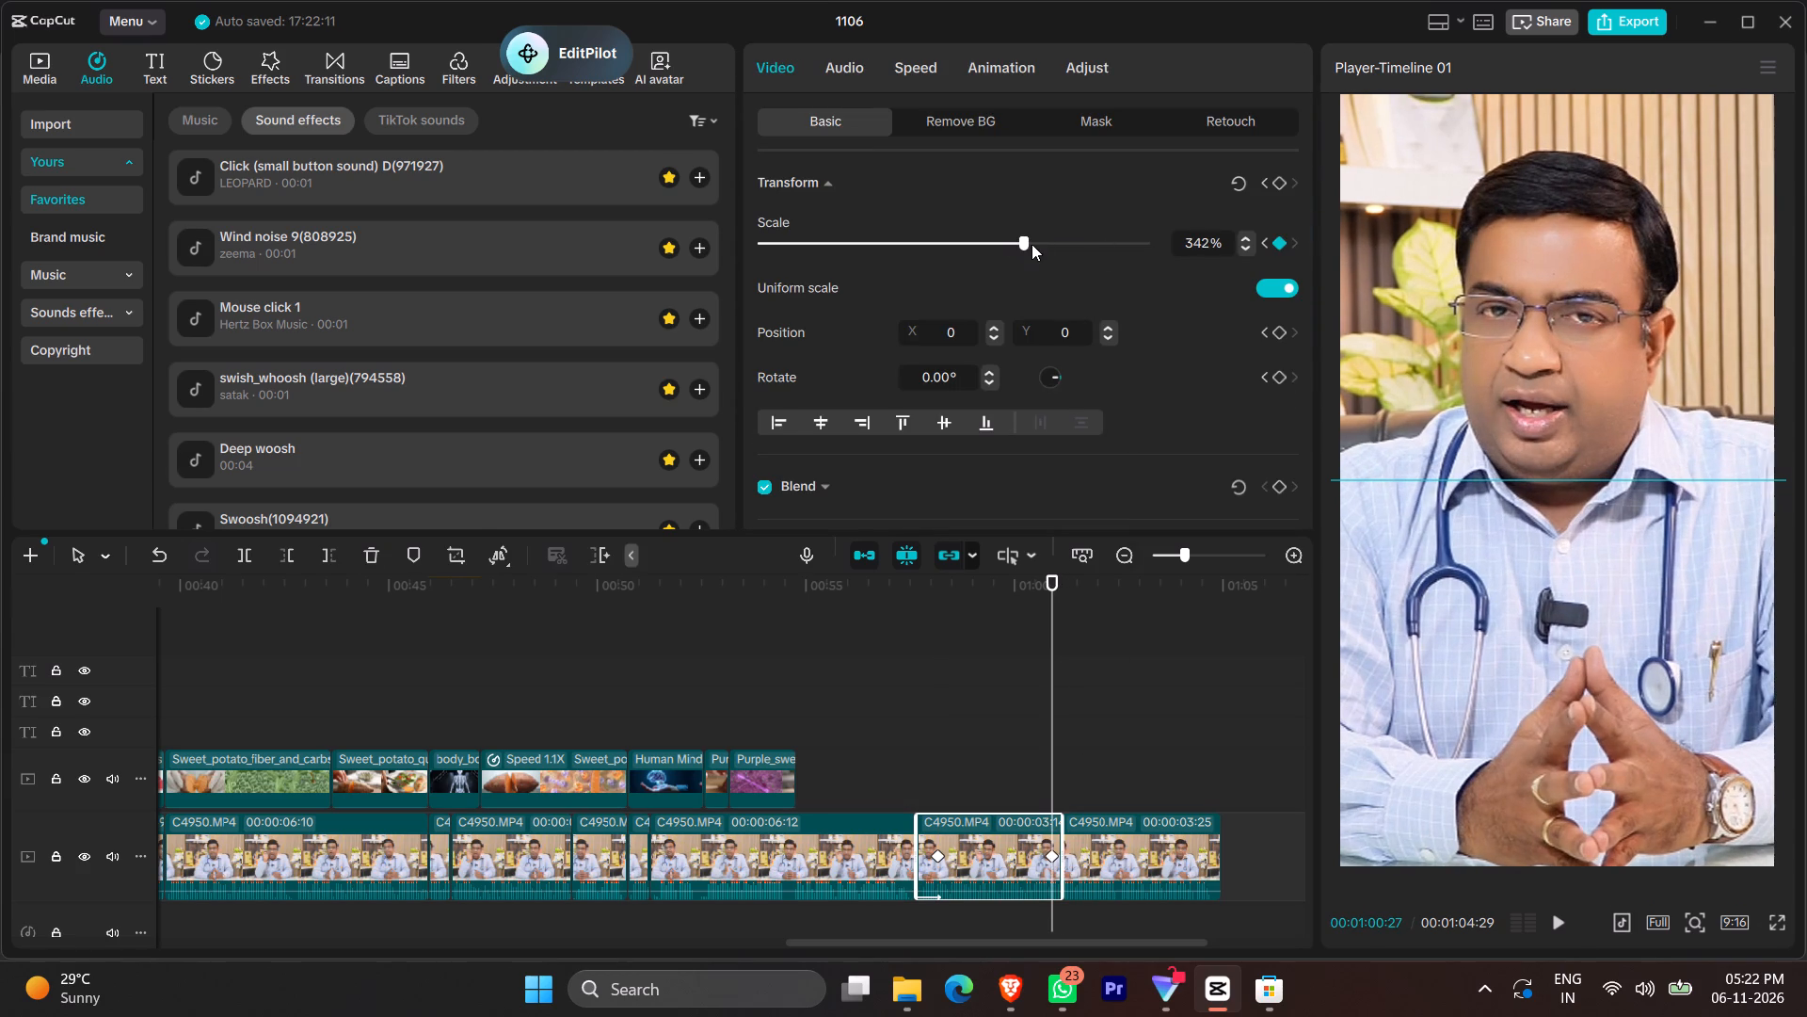
left_click(1037, 244)
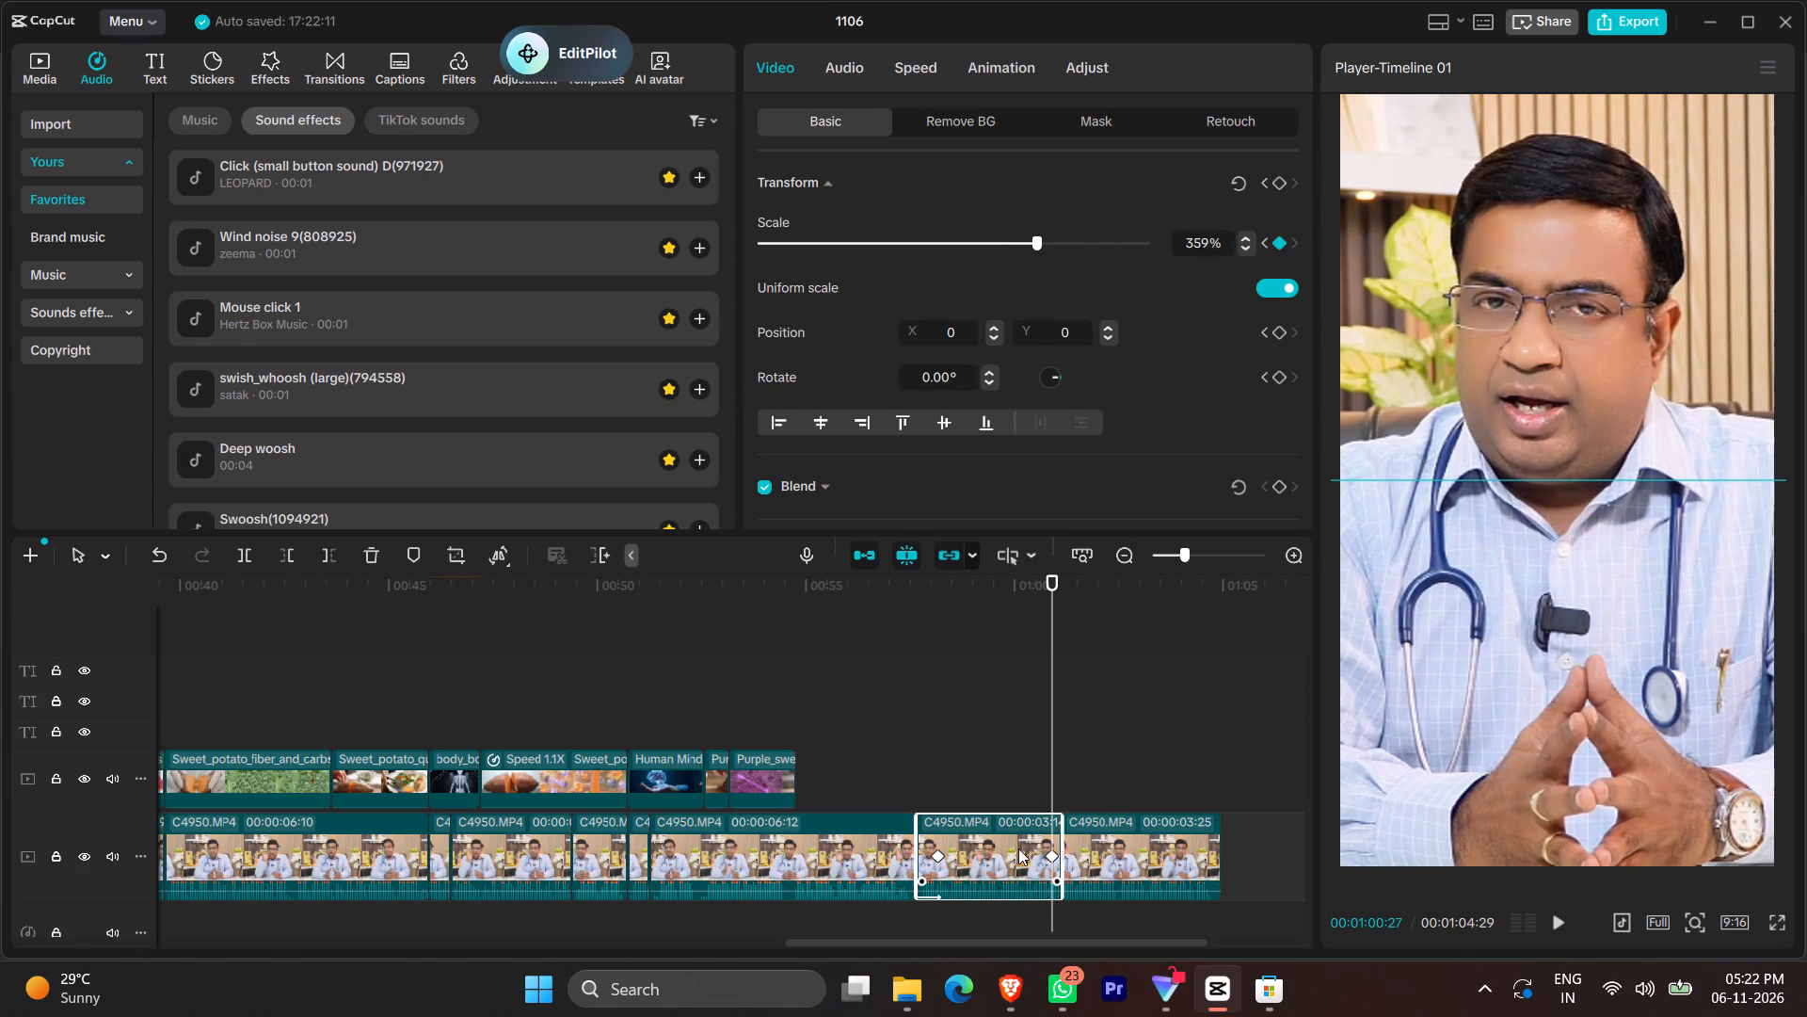
Move the 359% scale keyframe to the very end of the close-up doctor clip.
left_click_drag(1051, 858, 1069, 852)
left_click(1061, 794)
left_click(1024, 886)
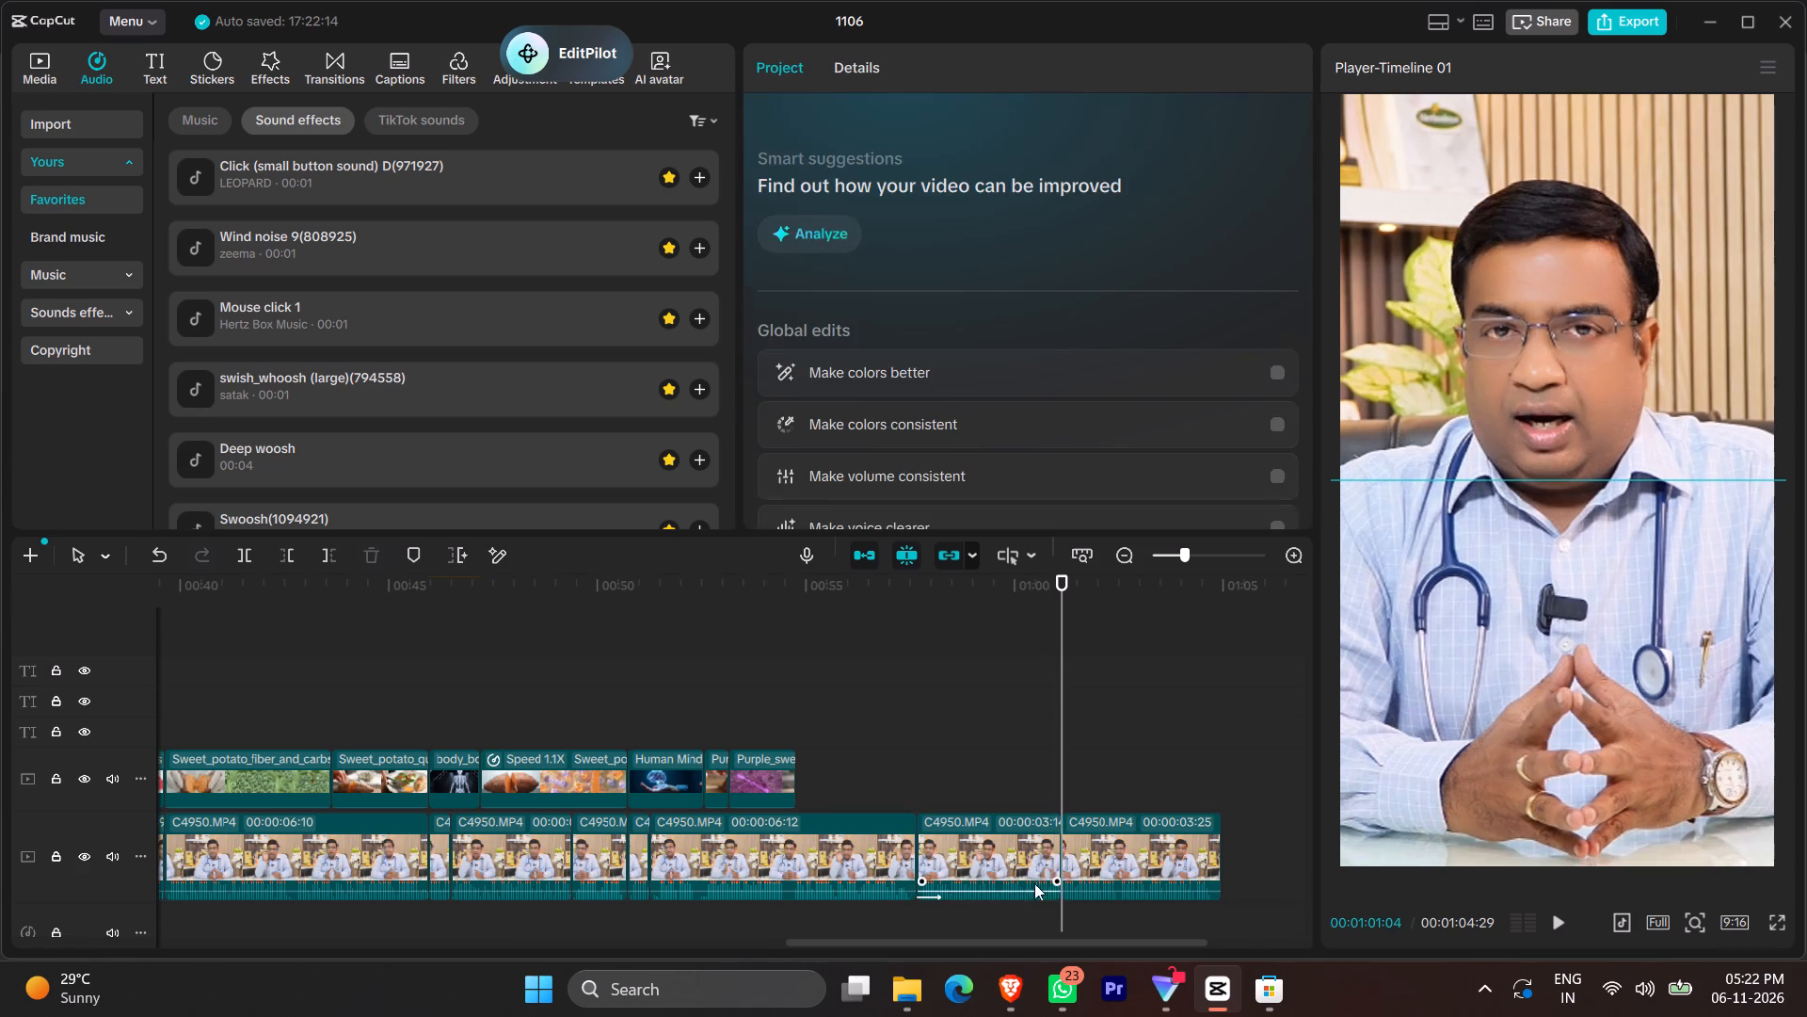
left_click_drag(1054, 853, 1076, 853)
Set the scale of the final doctor clip, starting at about 00:01:01:04, to 359%.
left_click(1133, 878)
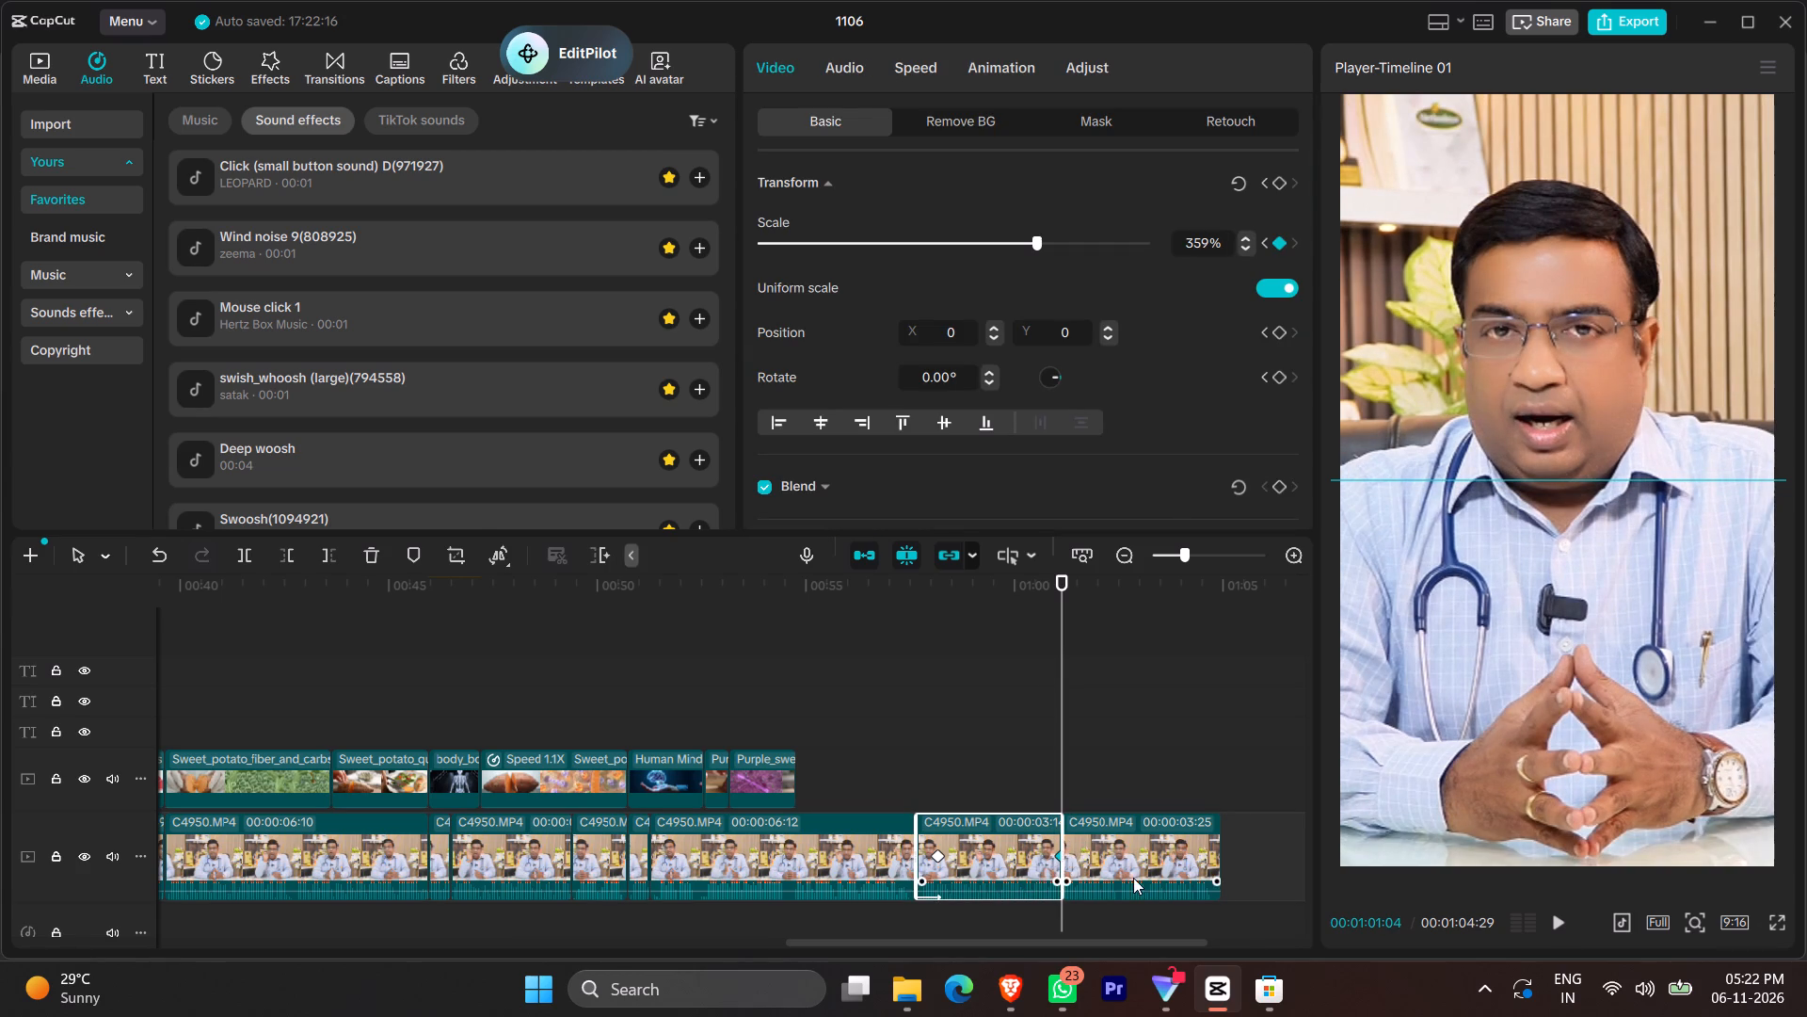
left_click(1205, 250)
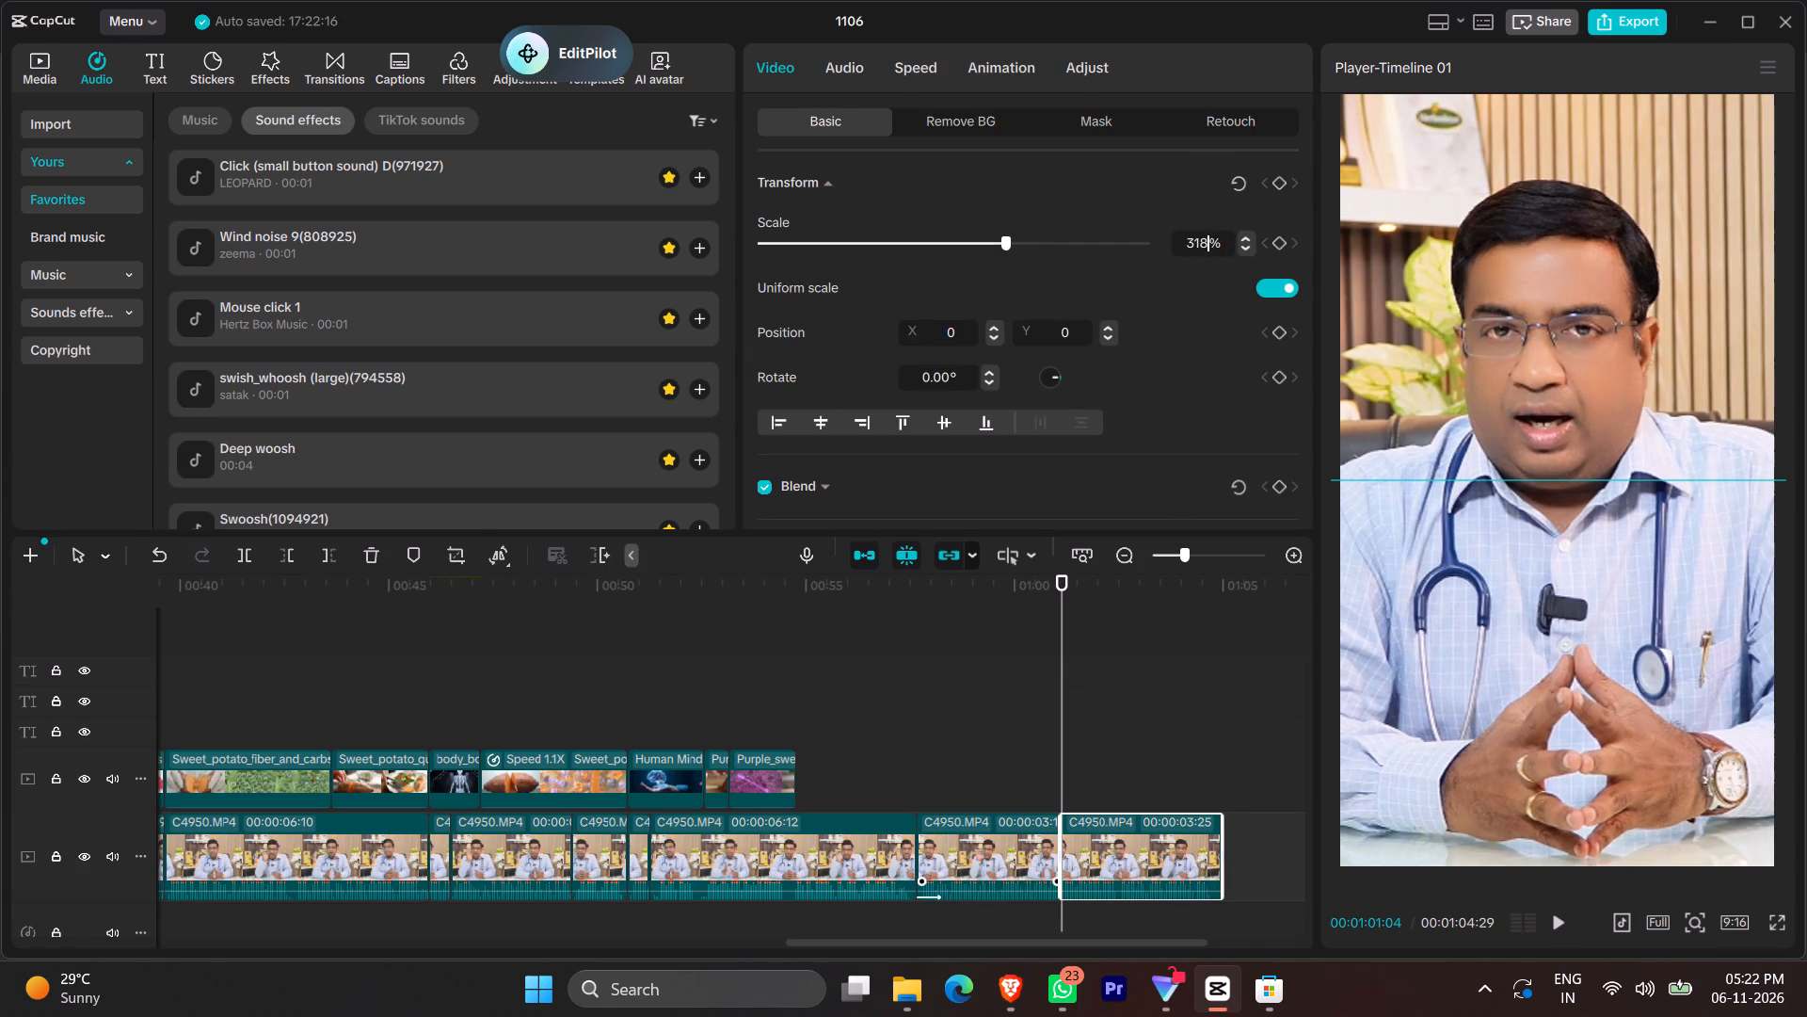
key("BackSpace")
key("BackSpace")
type("59")
left_click(1093, 861)
left_click(1138, 749)
left_click(1125, 841)
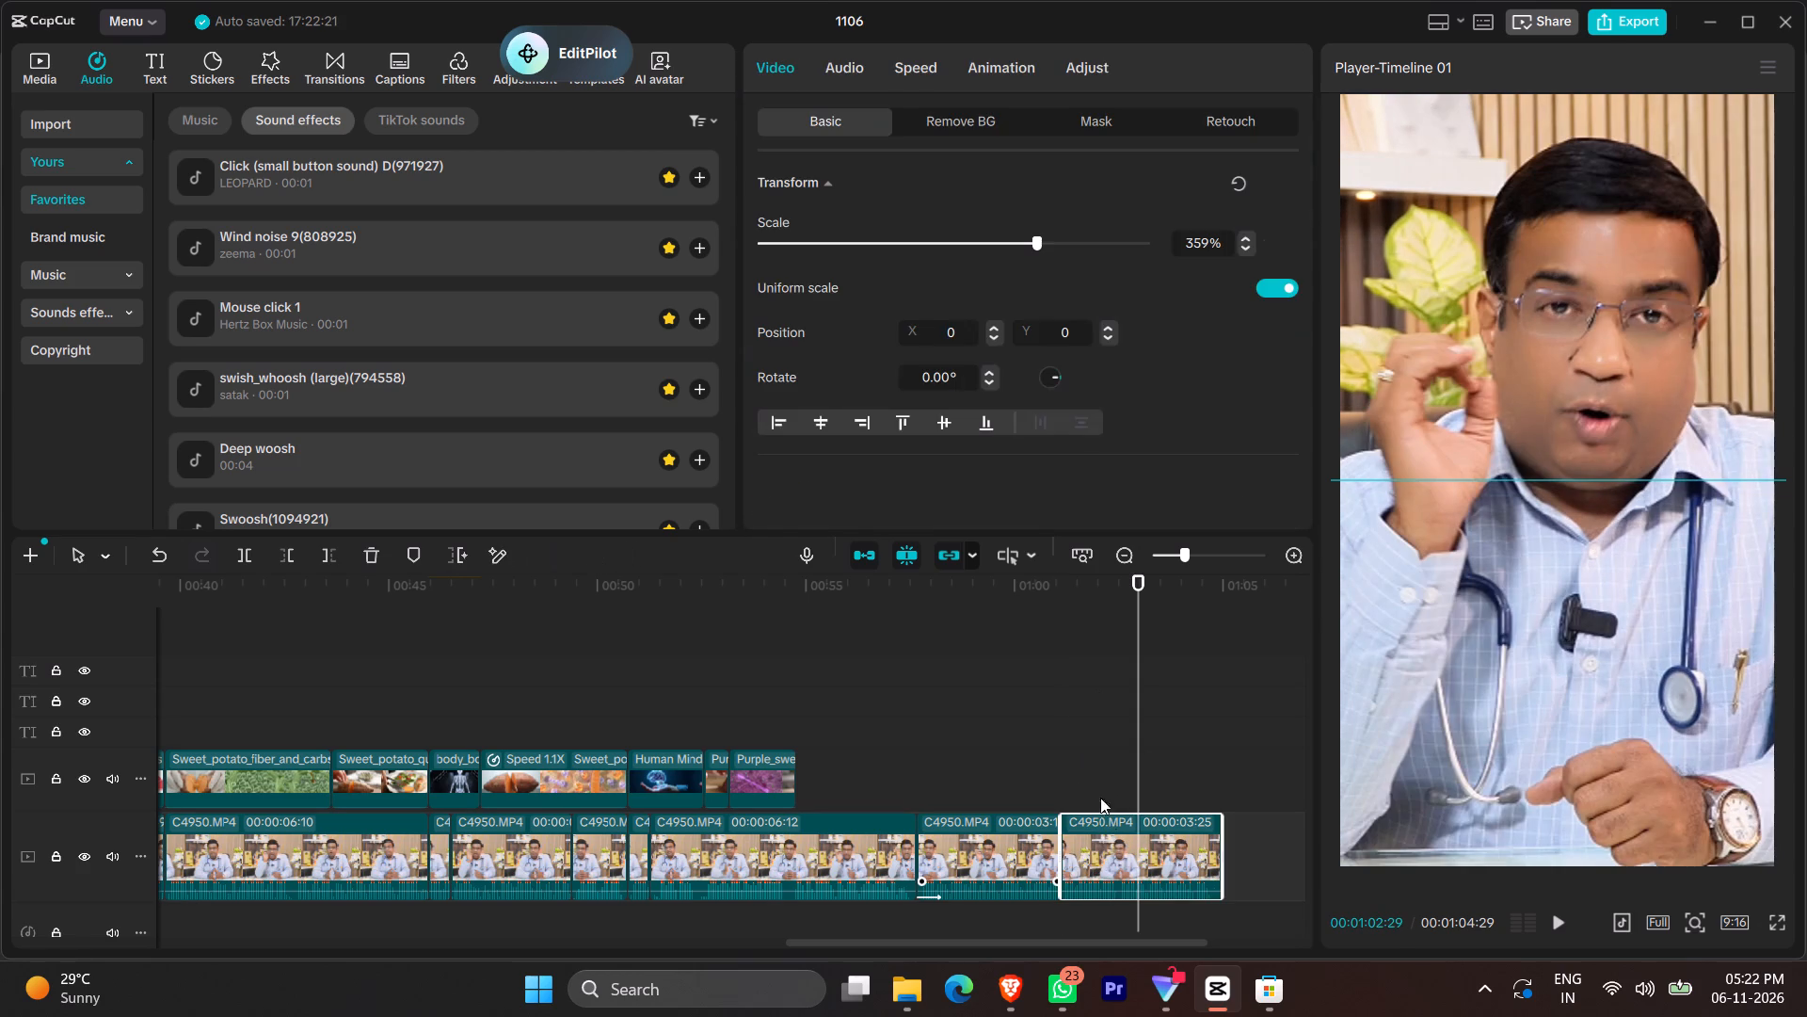
Keyframe a slow zoom-out on the final doctor clip, with a transform keyframe at its start and 319% scale near its end.
left_click(1068, 754)
left_click(1092, 826)
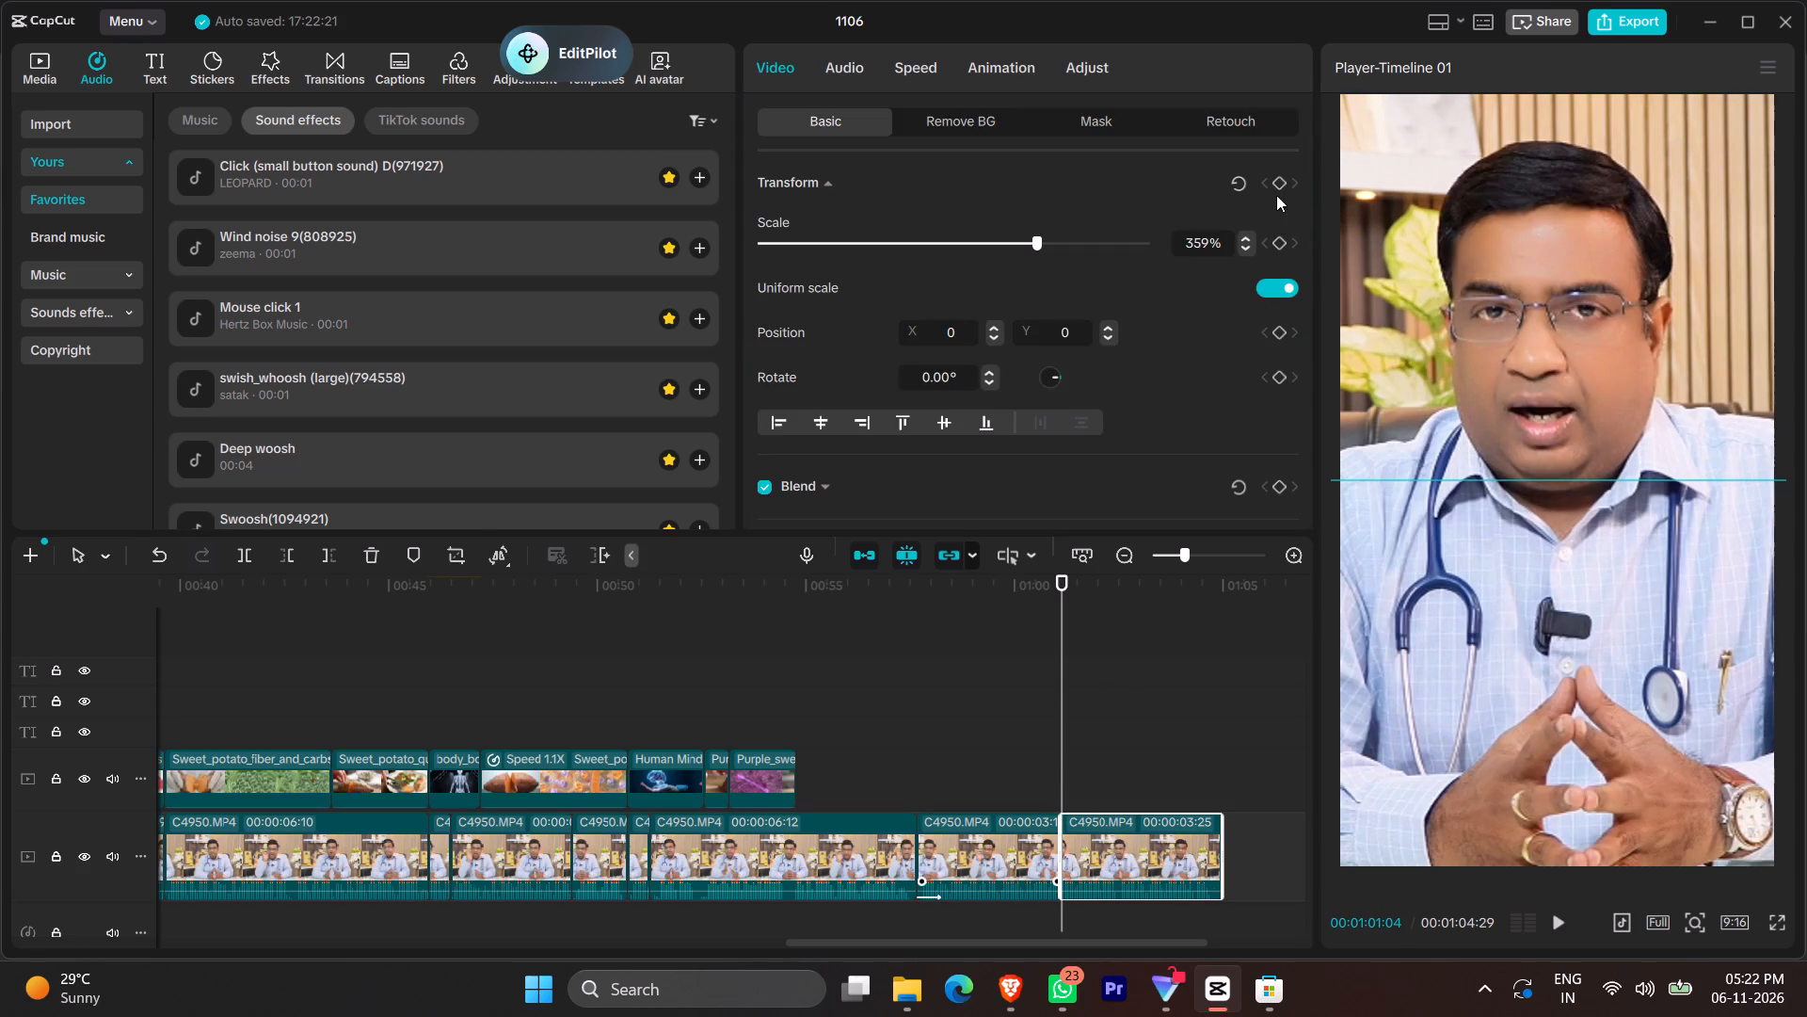
left_click(1275, 188)
left_click(1202, 760)
left_click(1188, 847)
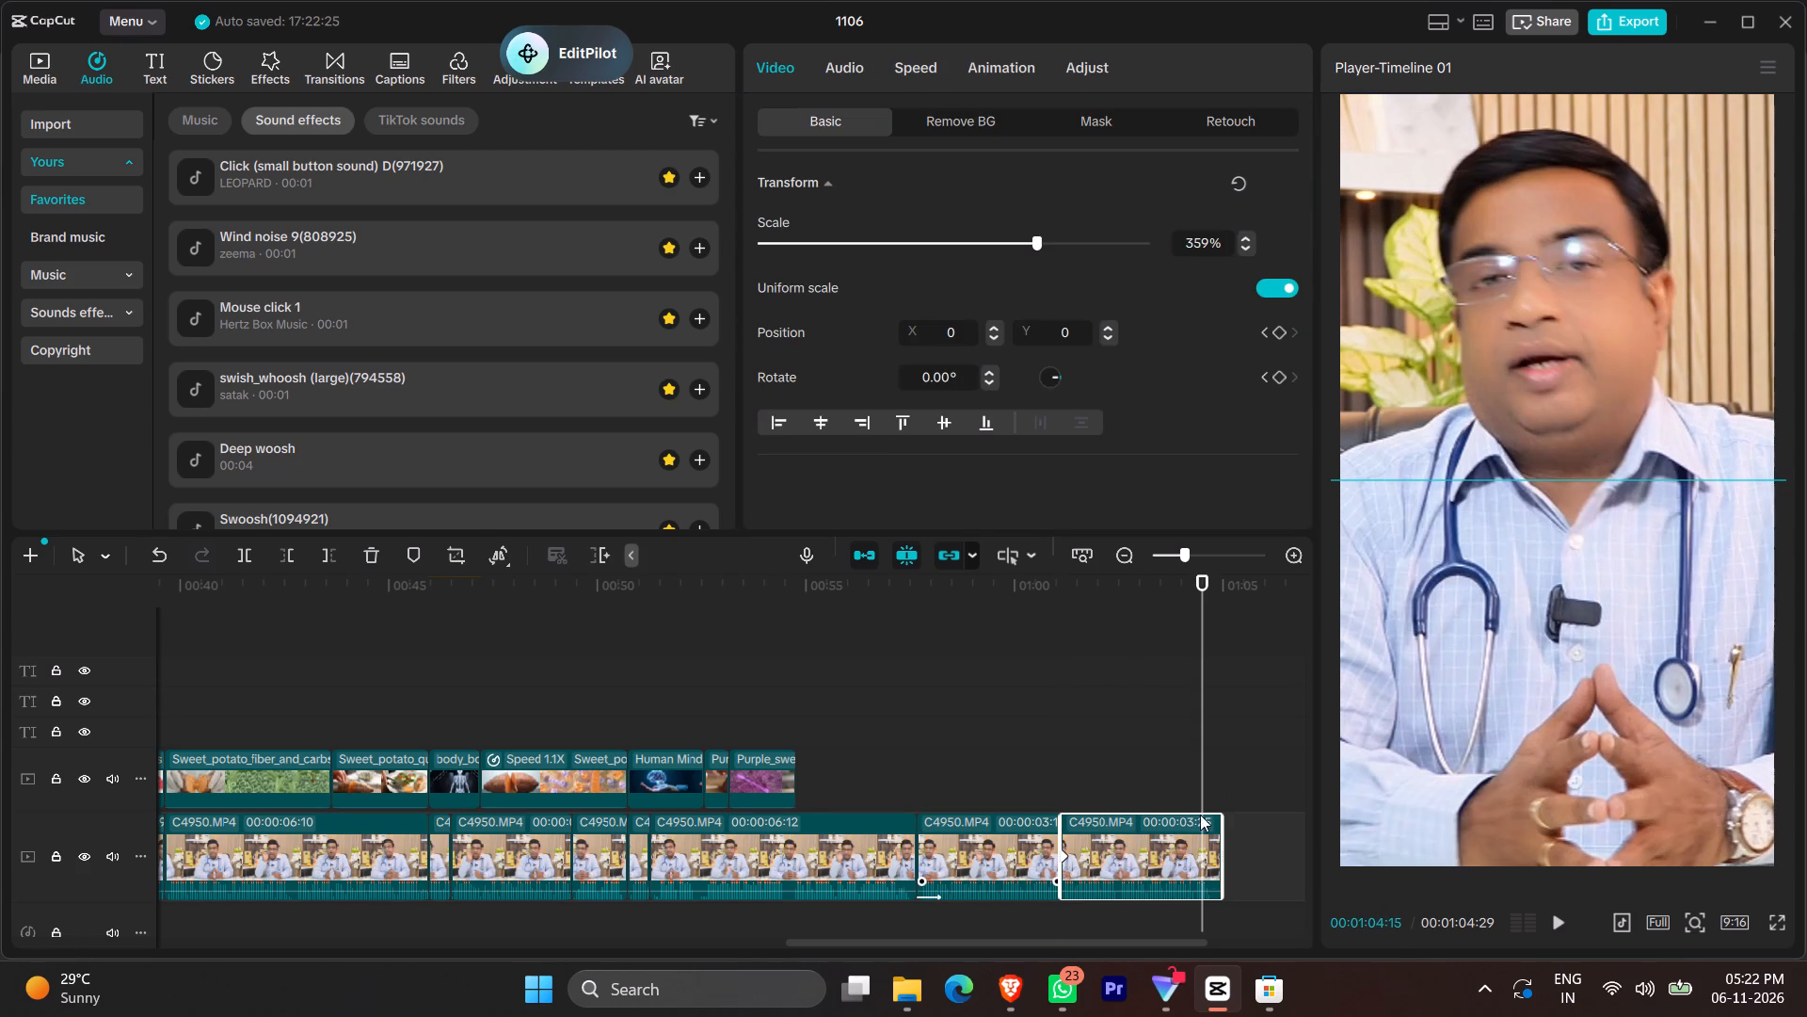
left_click(1199, 237)
scroll(1199, 237, "down", 8)
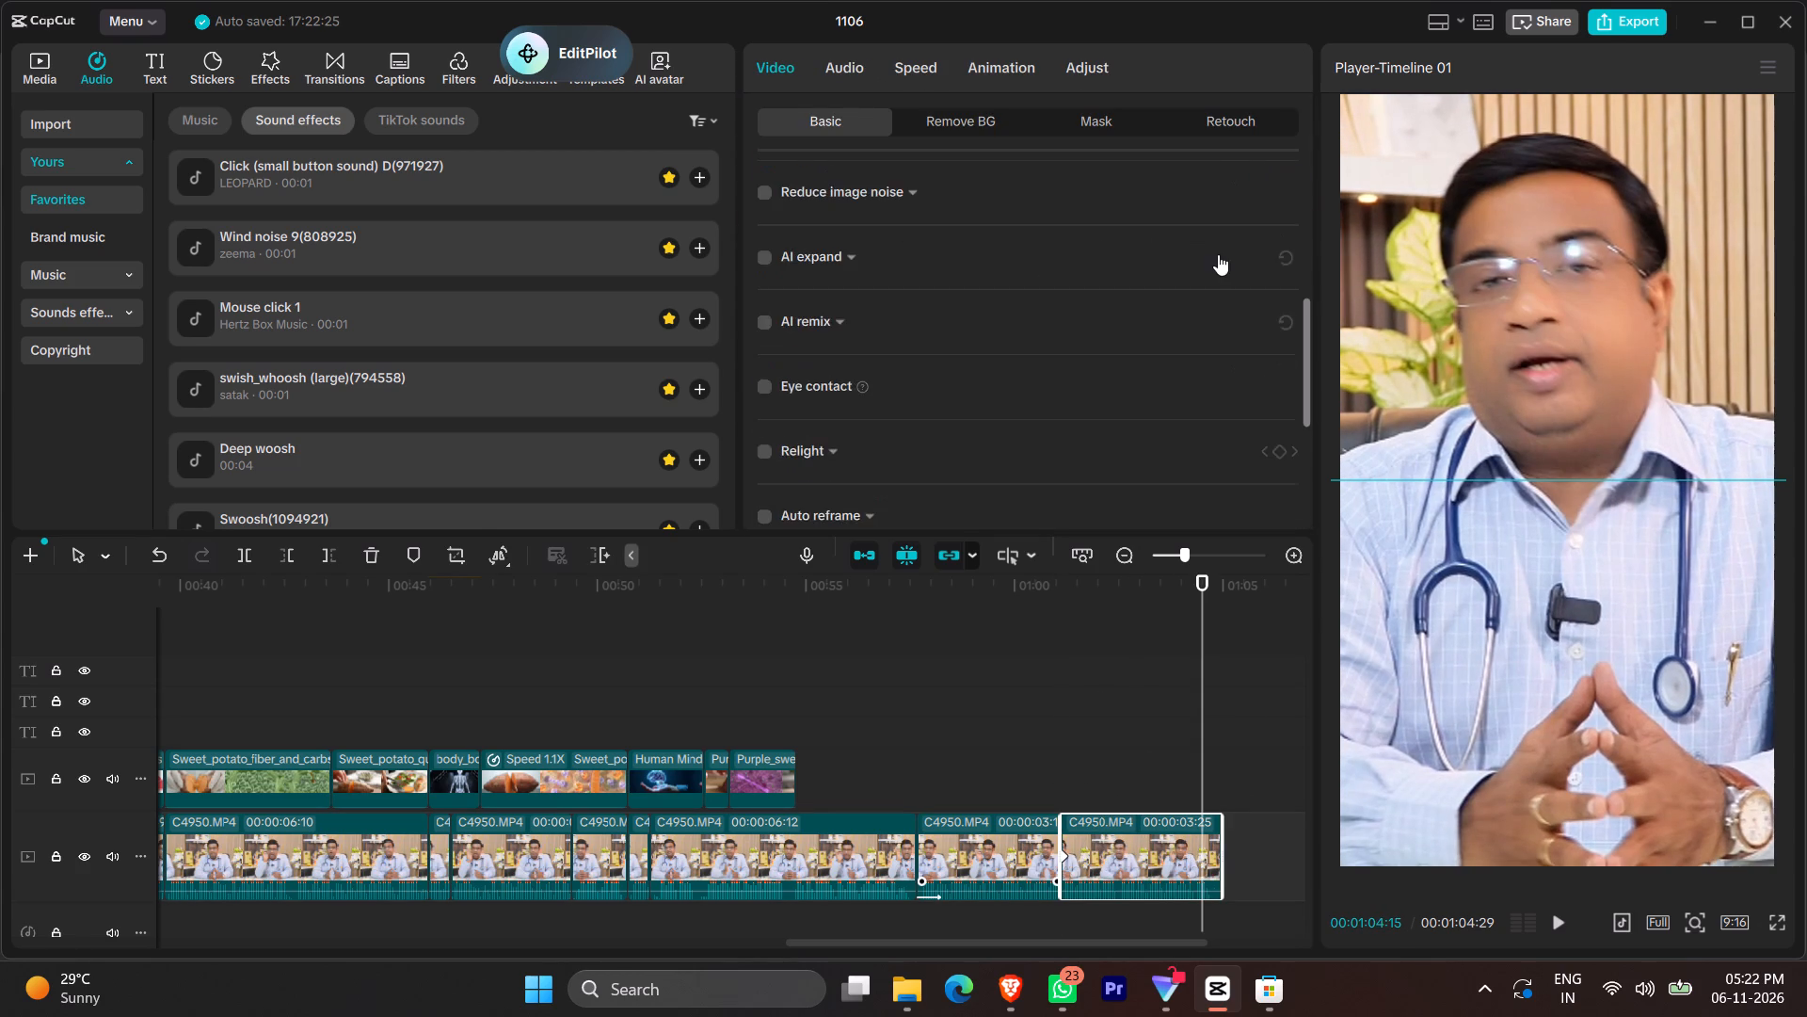
scroll(1205, 247, "up", 5)
scroll(1205, 247, "down", 19)
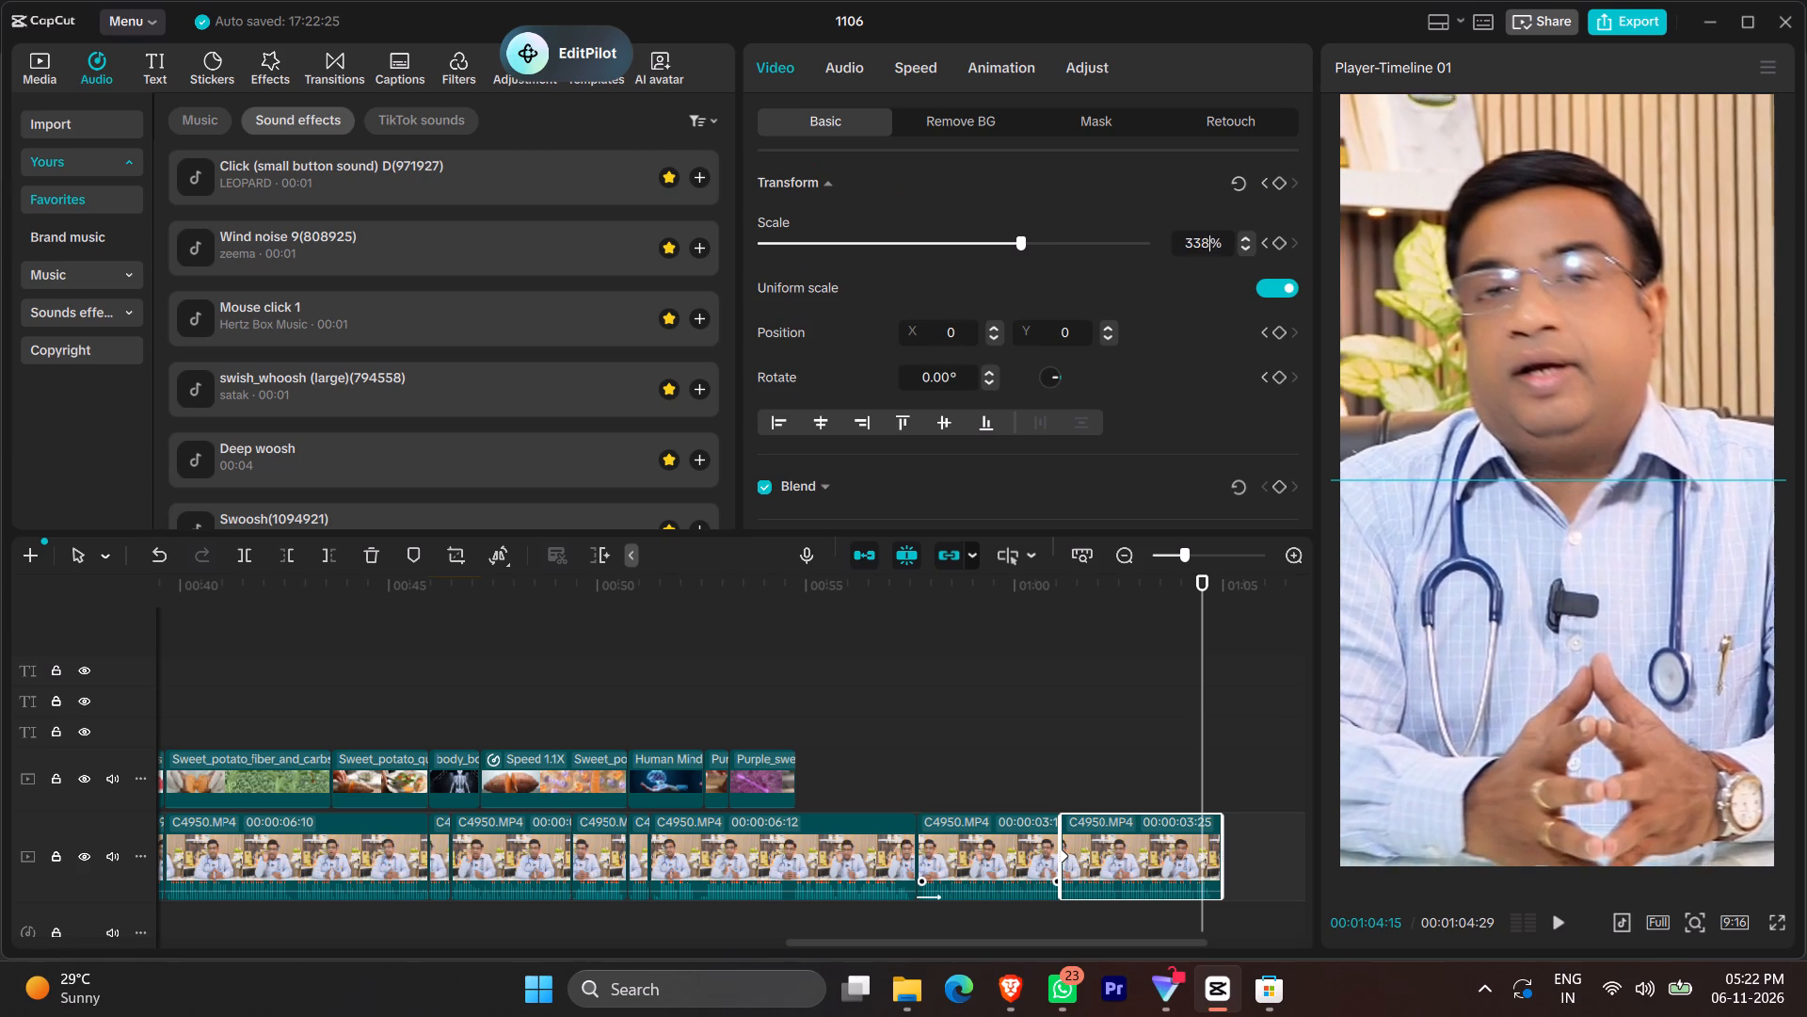
scroll(1213, 250, "down", 19)
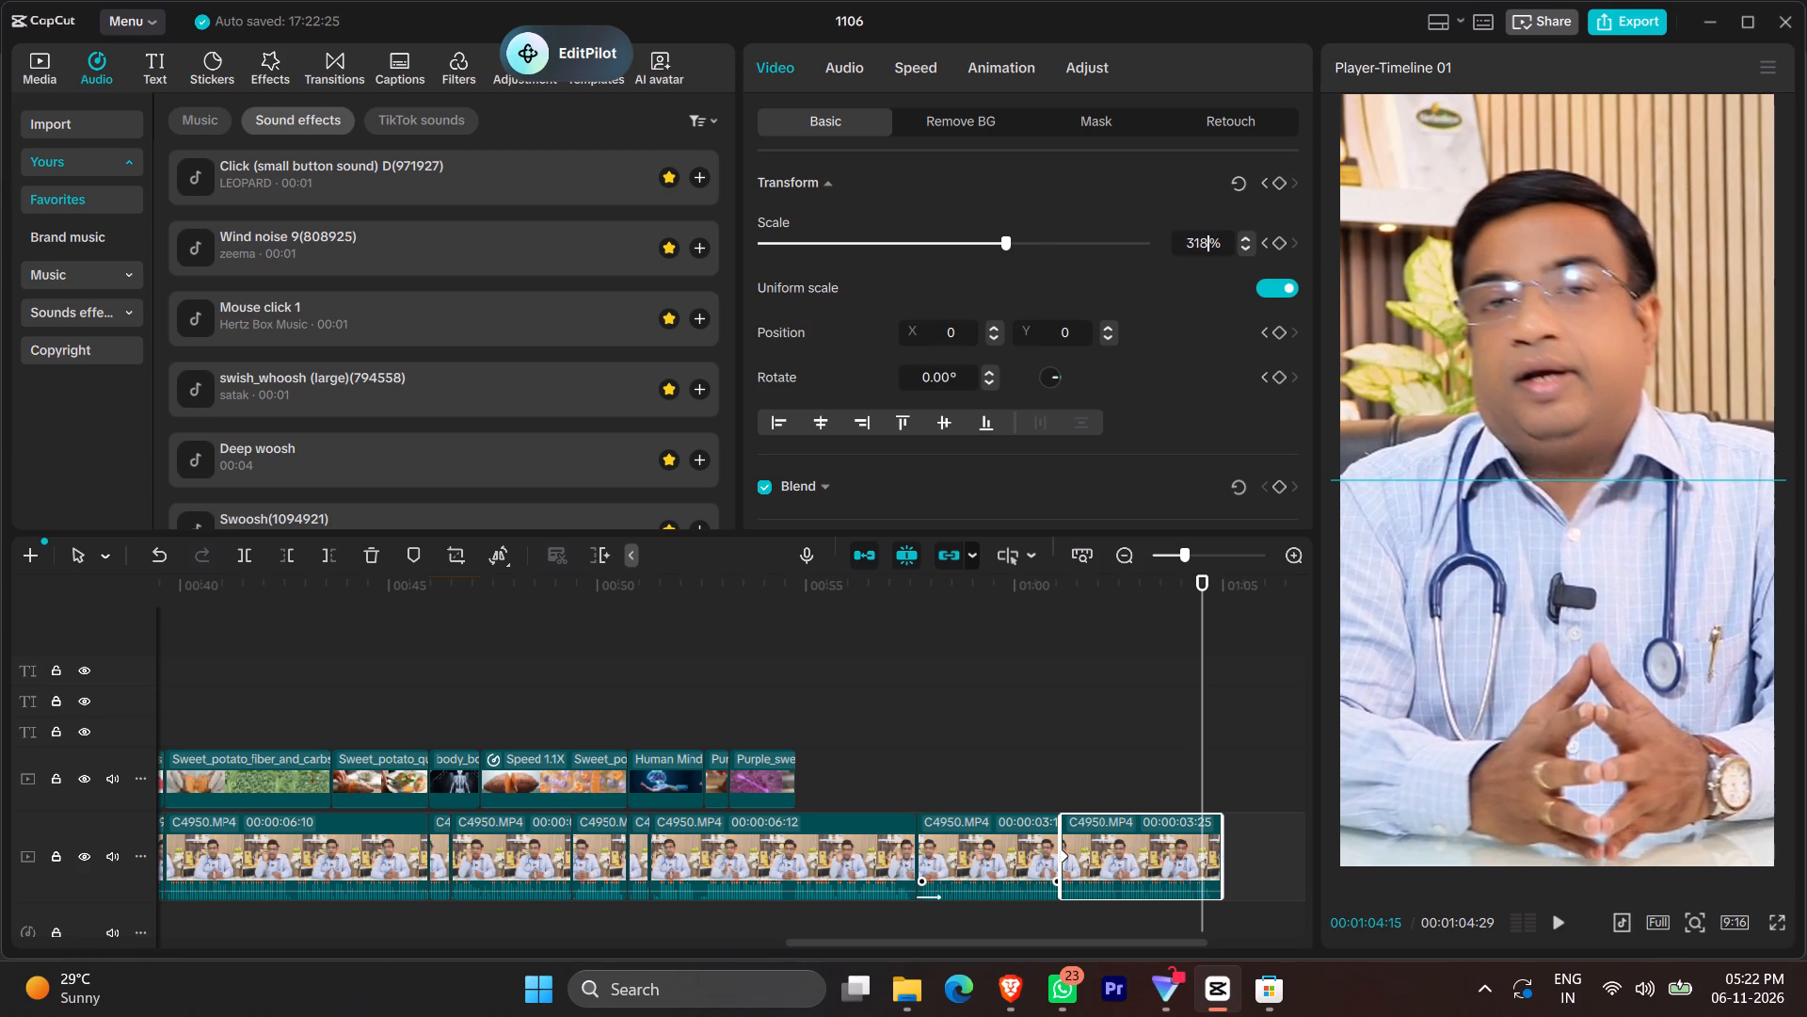
scroll(1213, 250, "up", 1)
left_click(1184, 847)
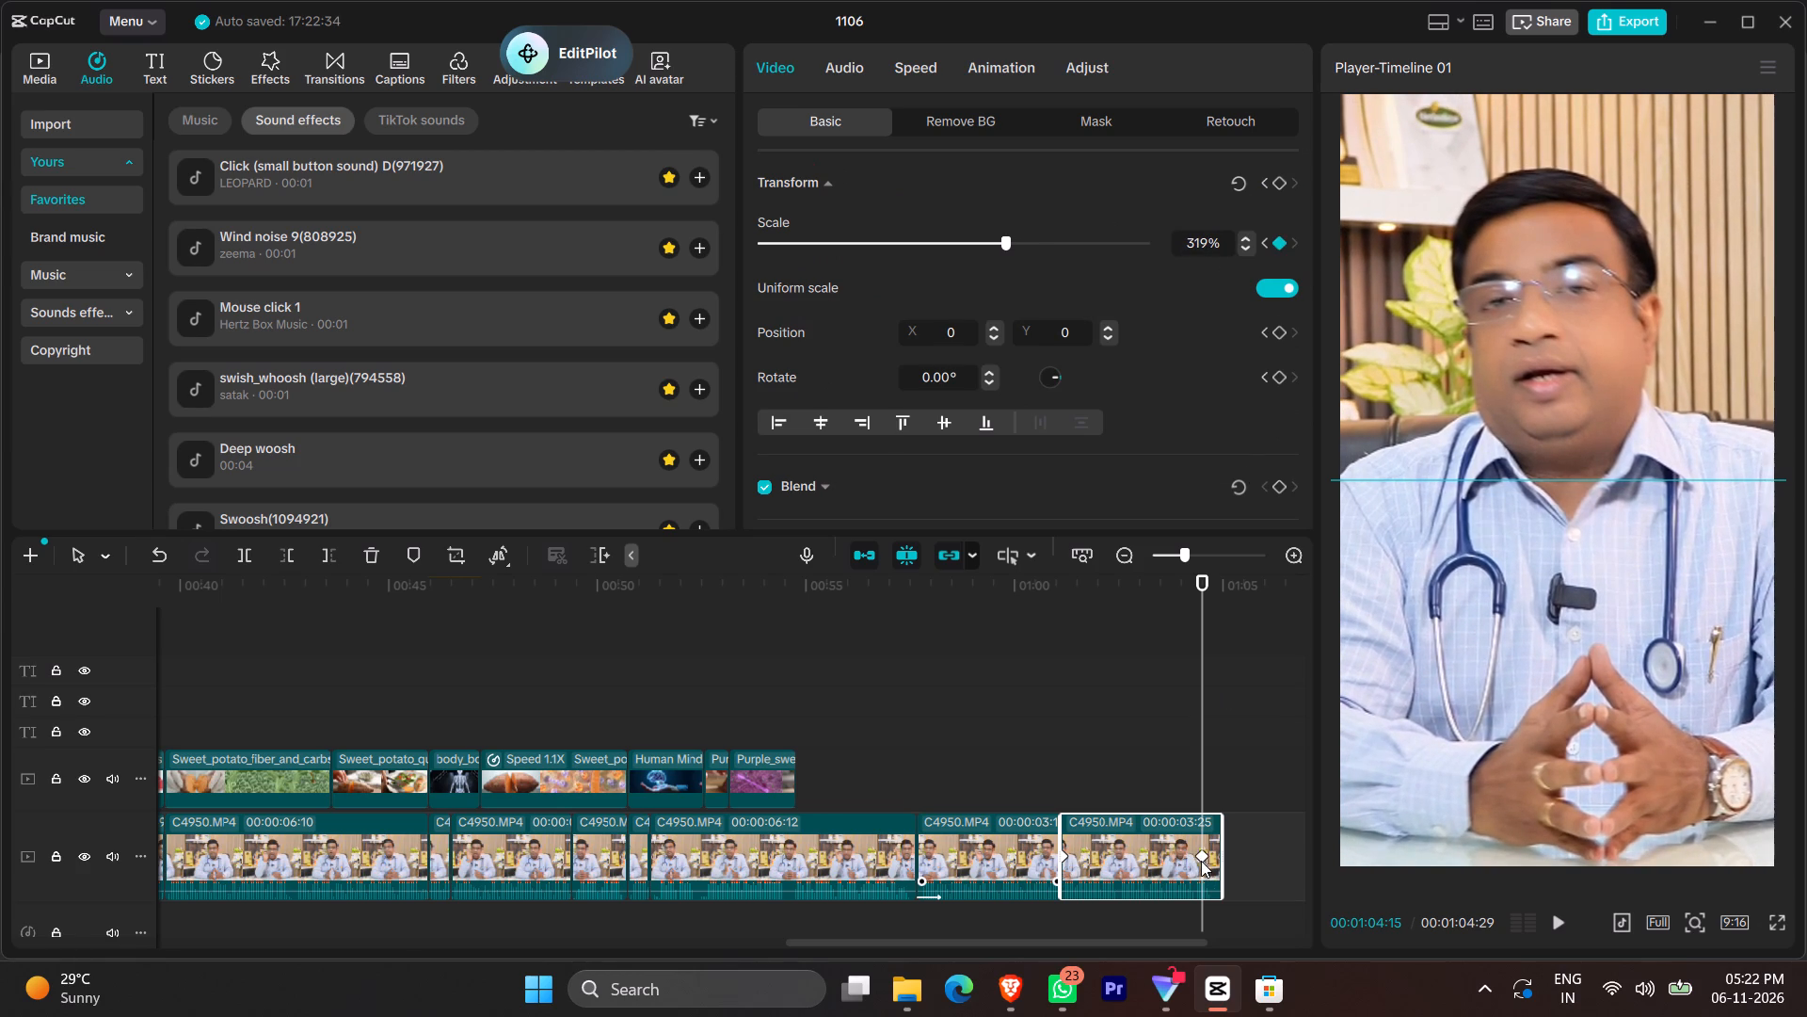
Move the 319% scale keyframe to the very end of the final doctor clip and play back the zoom transition.
left_click_drag(1201, 861, 1368, 848)
left_click(919, 755)
key("space")
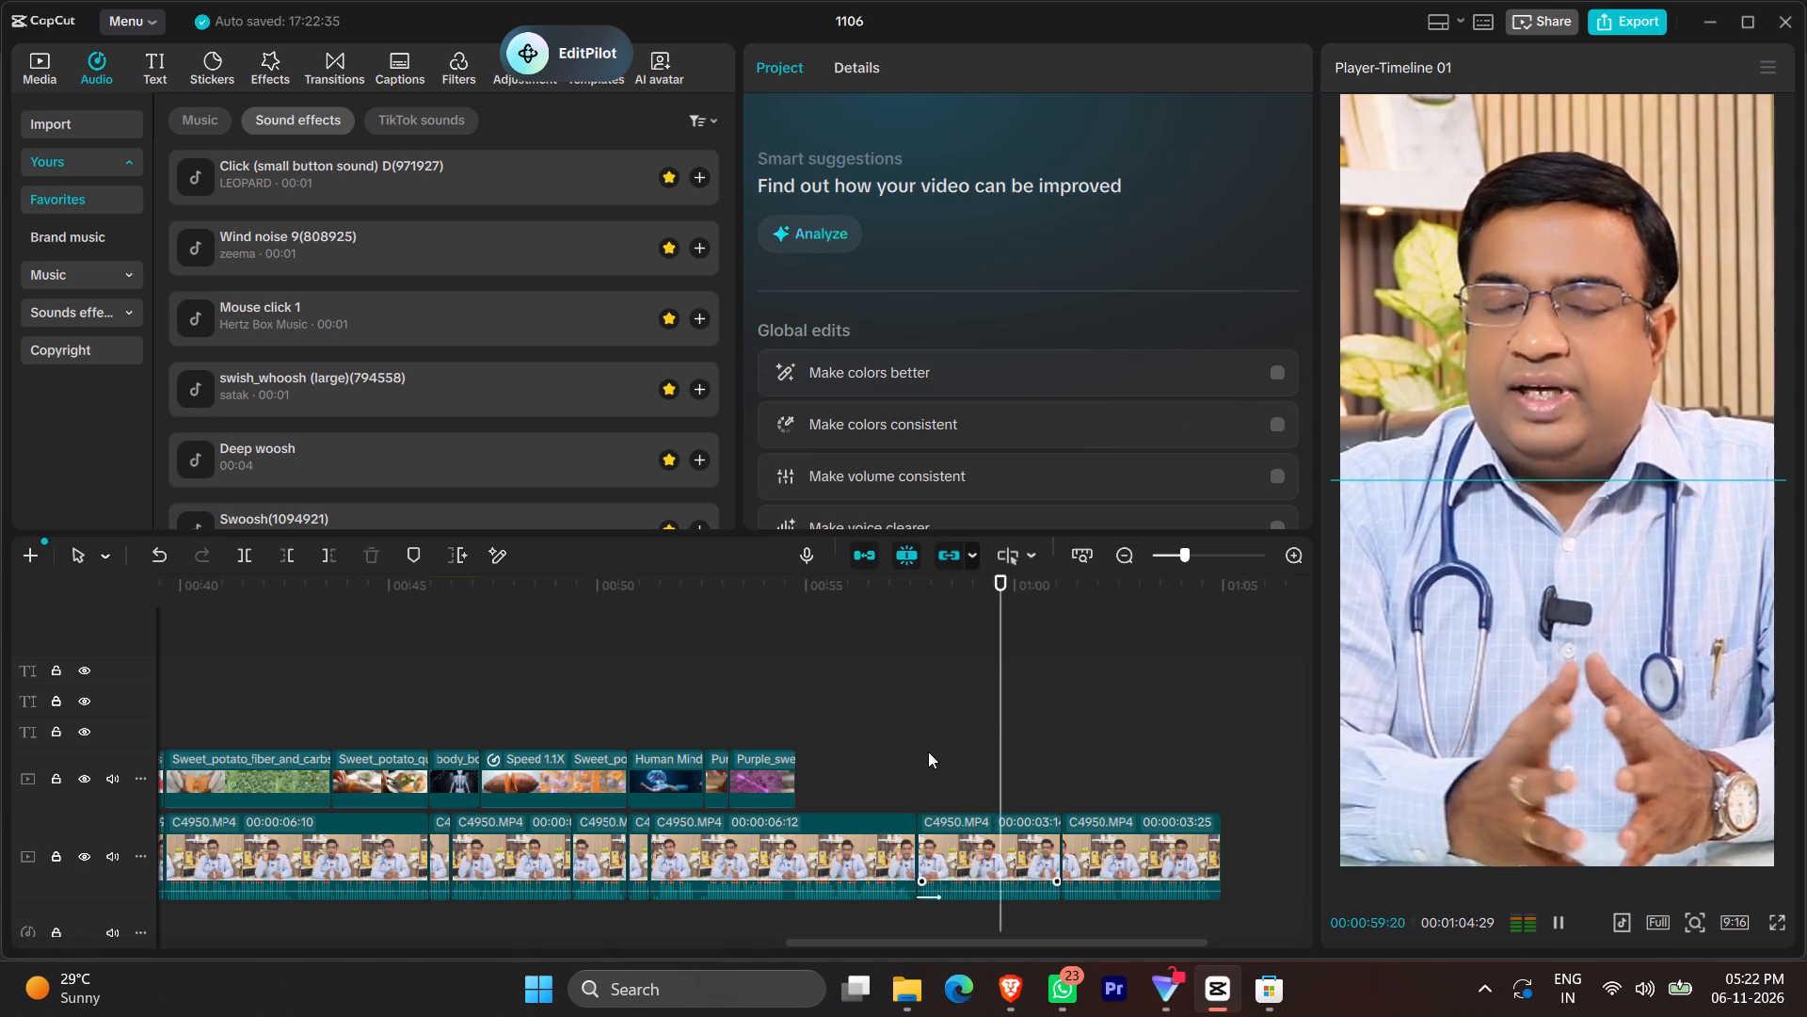
key("space")
Set the ending scale keyframe of the preceding close-up doctor clip to 345% and place it at the clip's very end.
left_click(1051, 836)
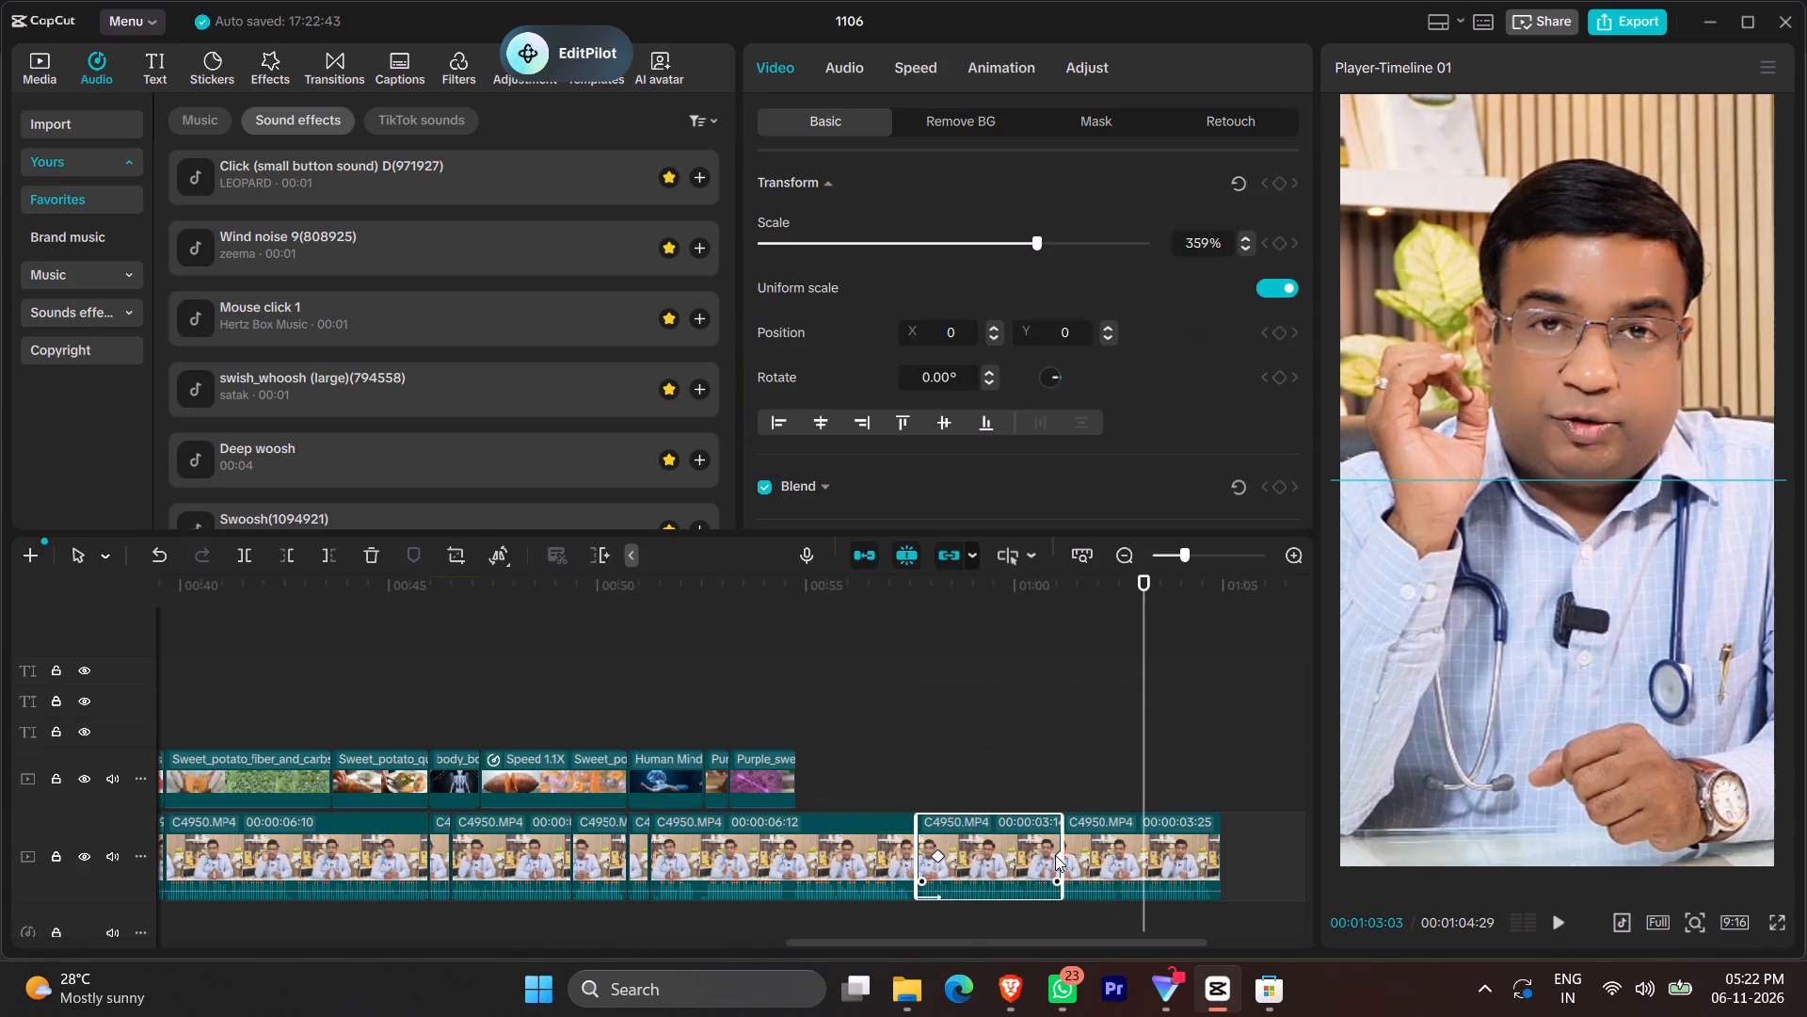
left_click(1055, 855)
left_click(1053, 857)
left_click(1200, 248)
scroll(1200, 248, "down", 3)
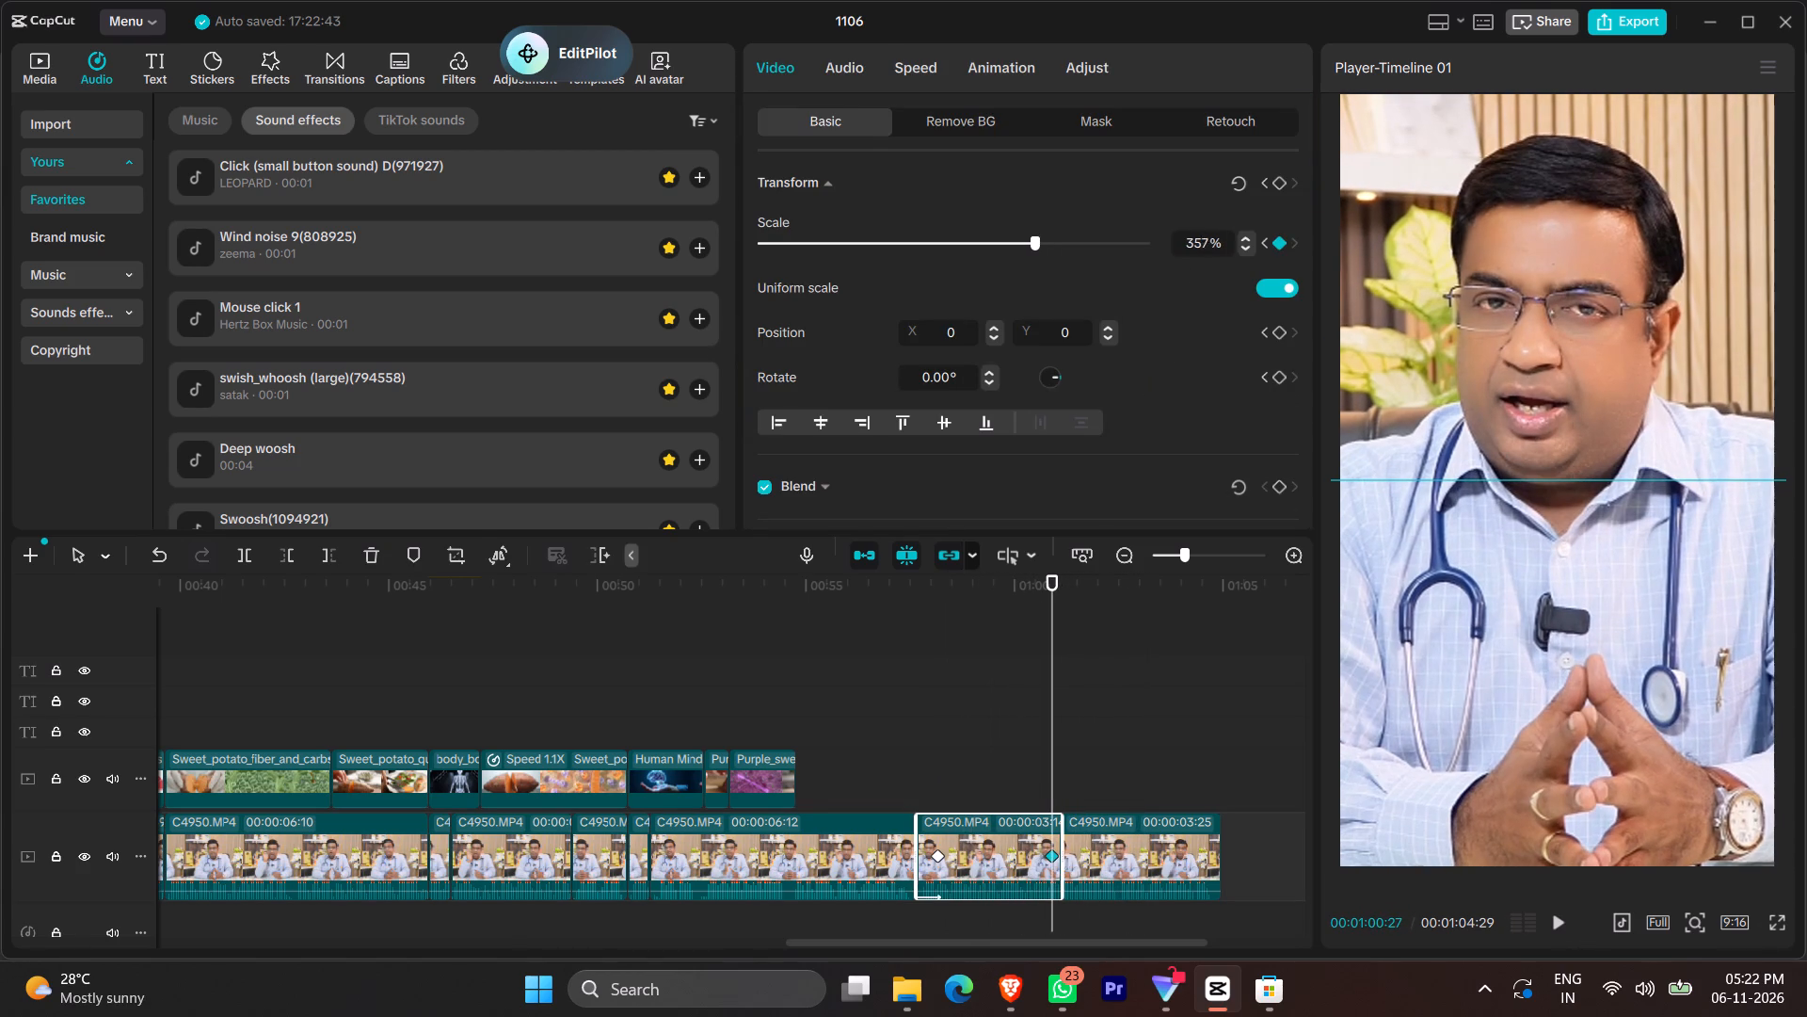
scroll(1200, 248, "down", 6)
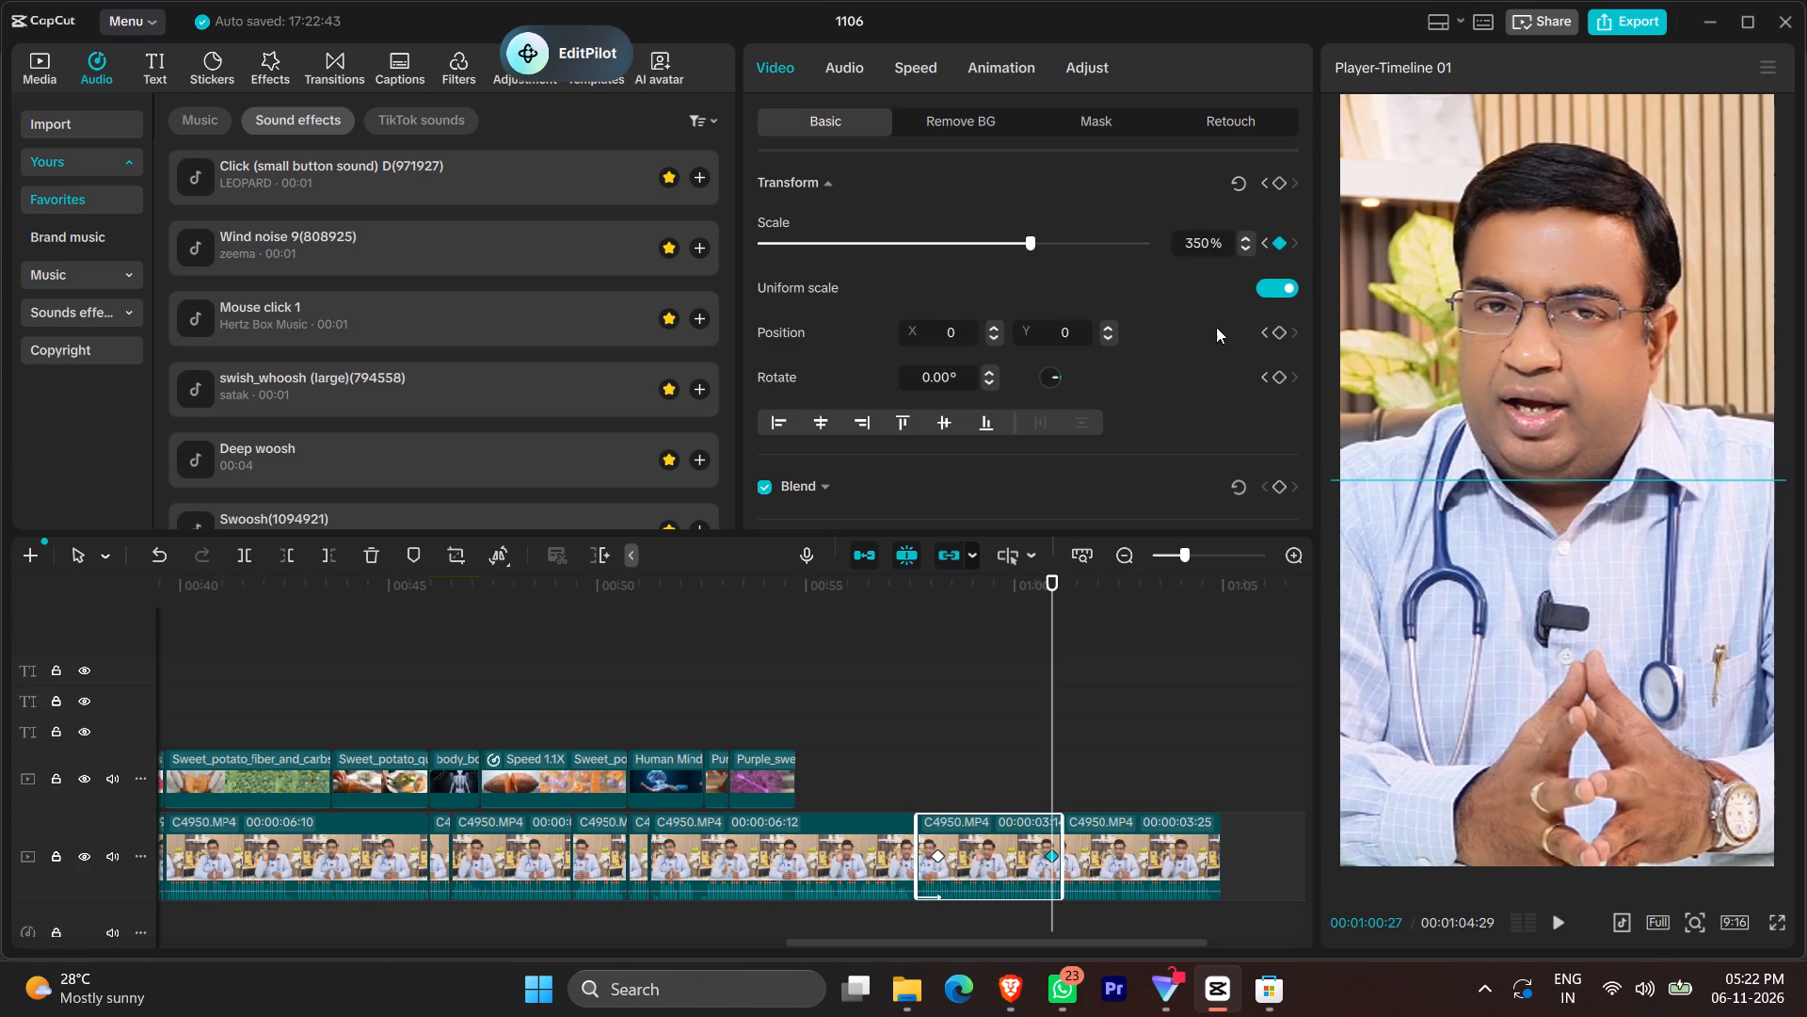
scroll(1207, 243, "down", 3)
scroll(1207, 243, "up", 1)
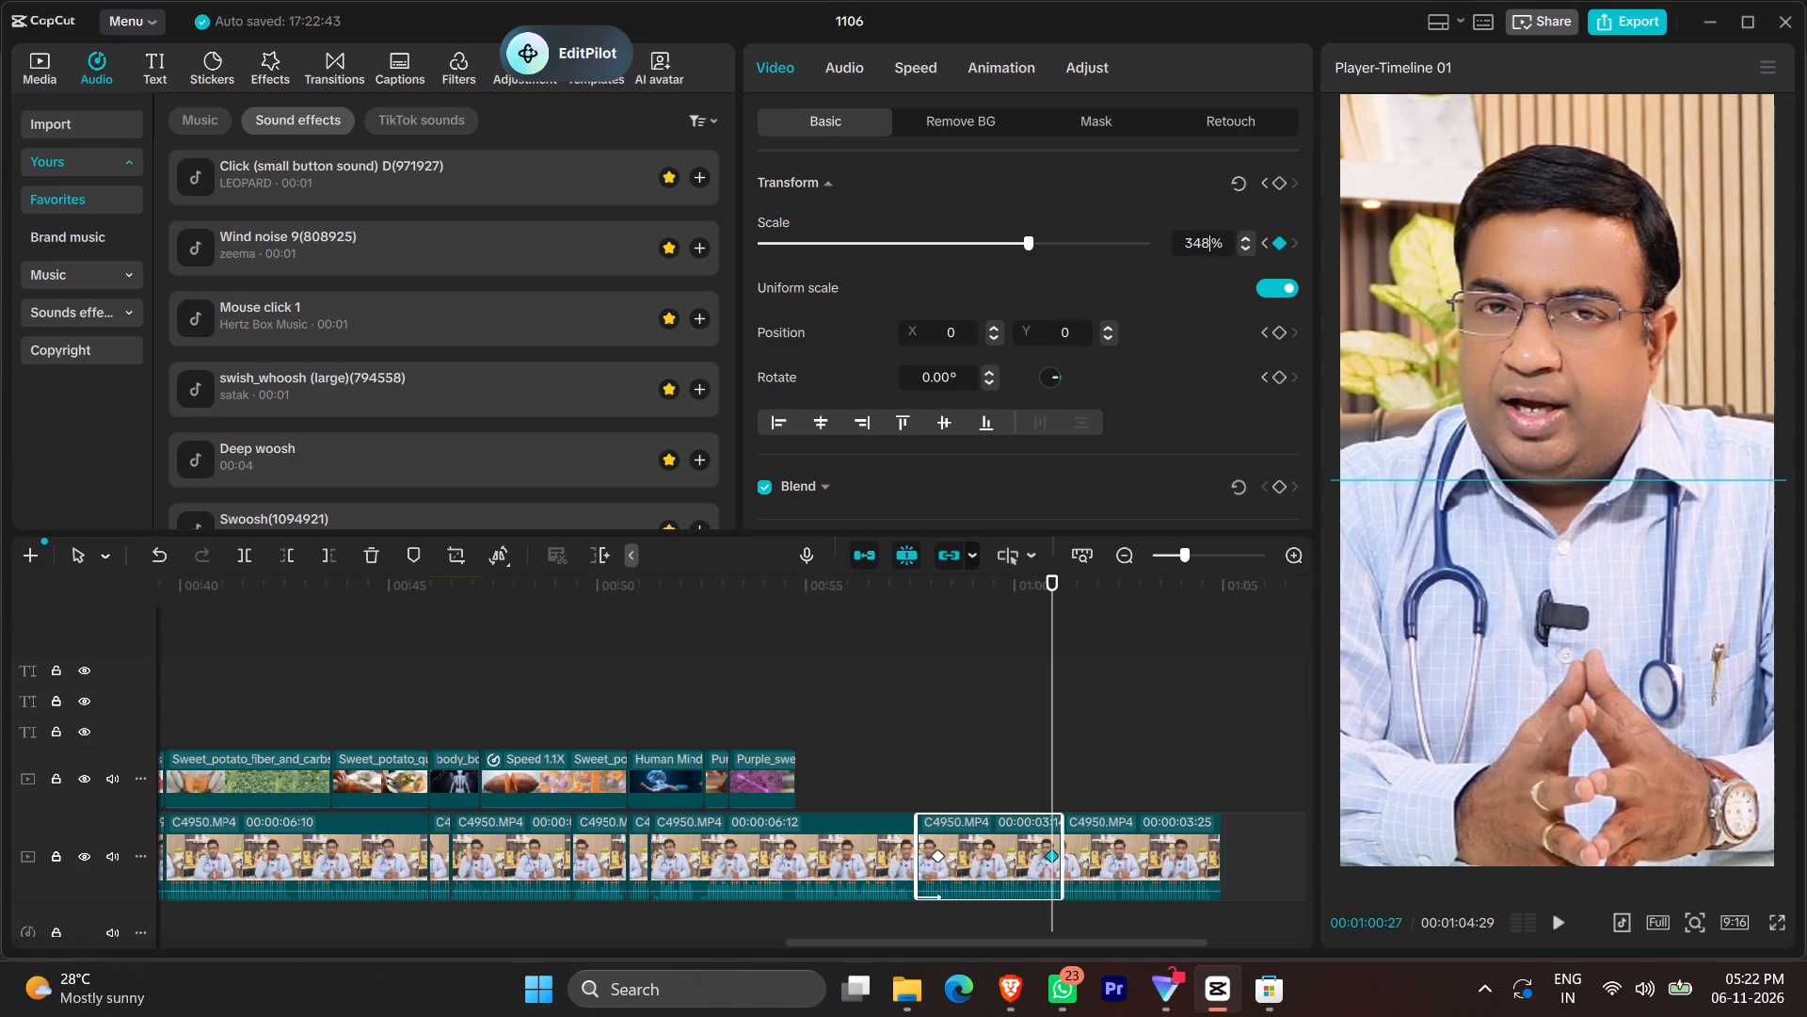
scroll(1207, 243, "down", 3)
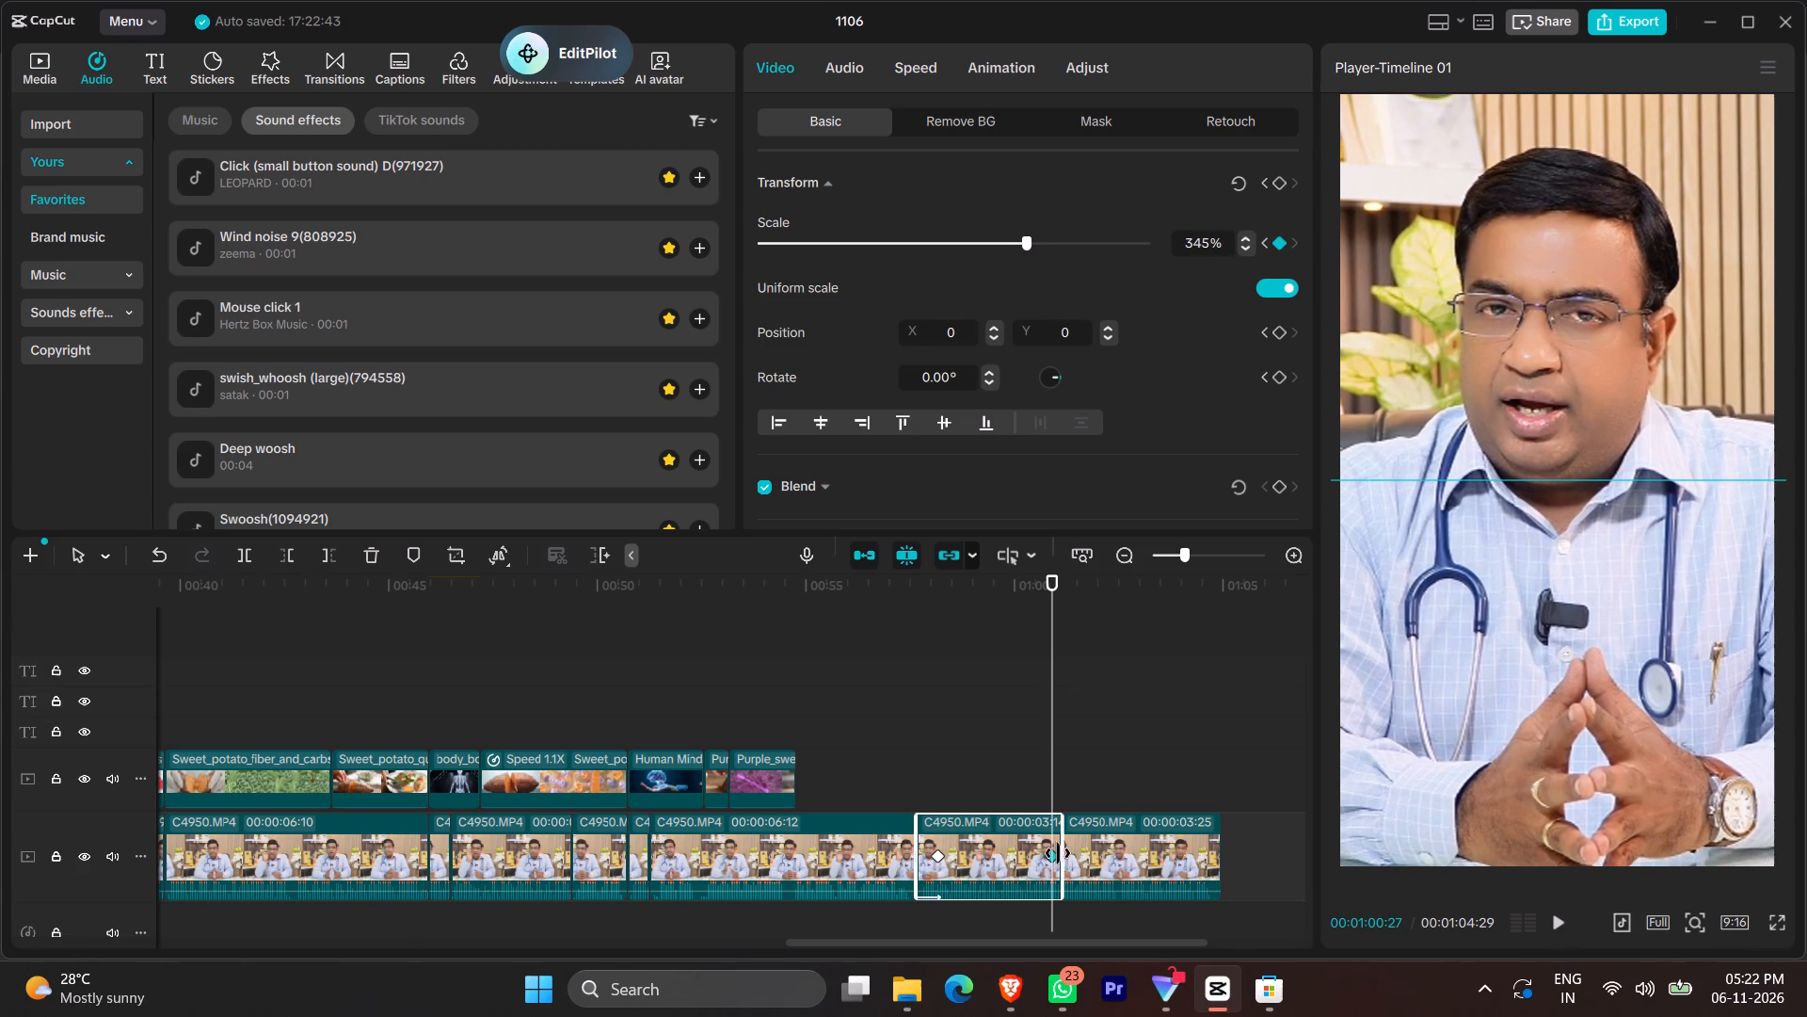
left_click_drag(1054, 855, 1106, 850)
Set the final doctor clip's opening keyframe to 345% scale, return it to the clip's start, and play back the cut.
left_click(1101, 849)
left_click_drag(1063, 860, 1073, 859)
left_click(1073, 850)
left_click(1194, 251)
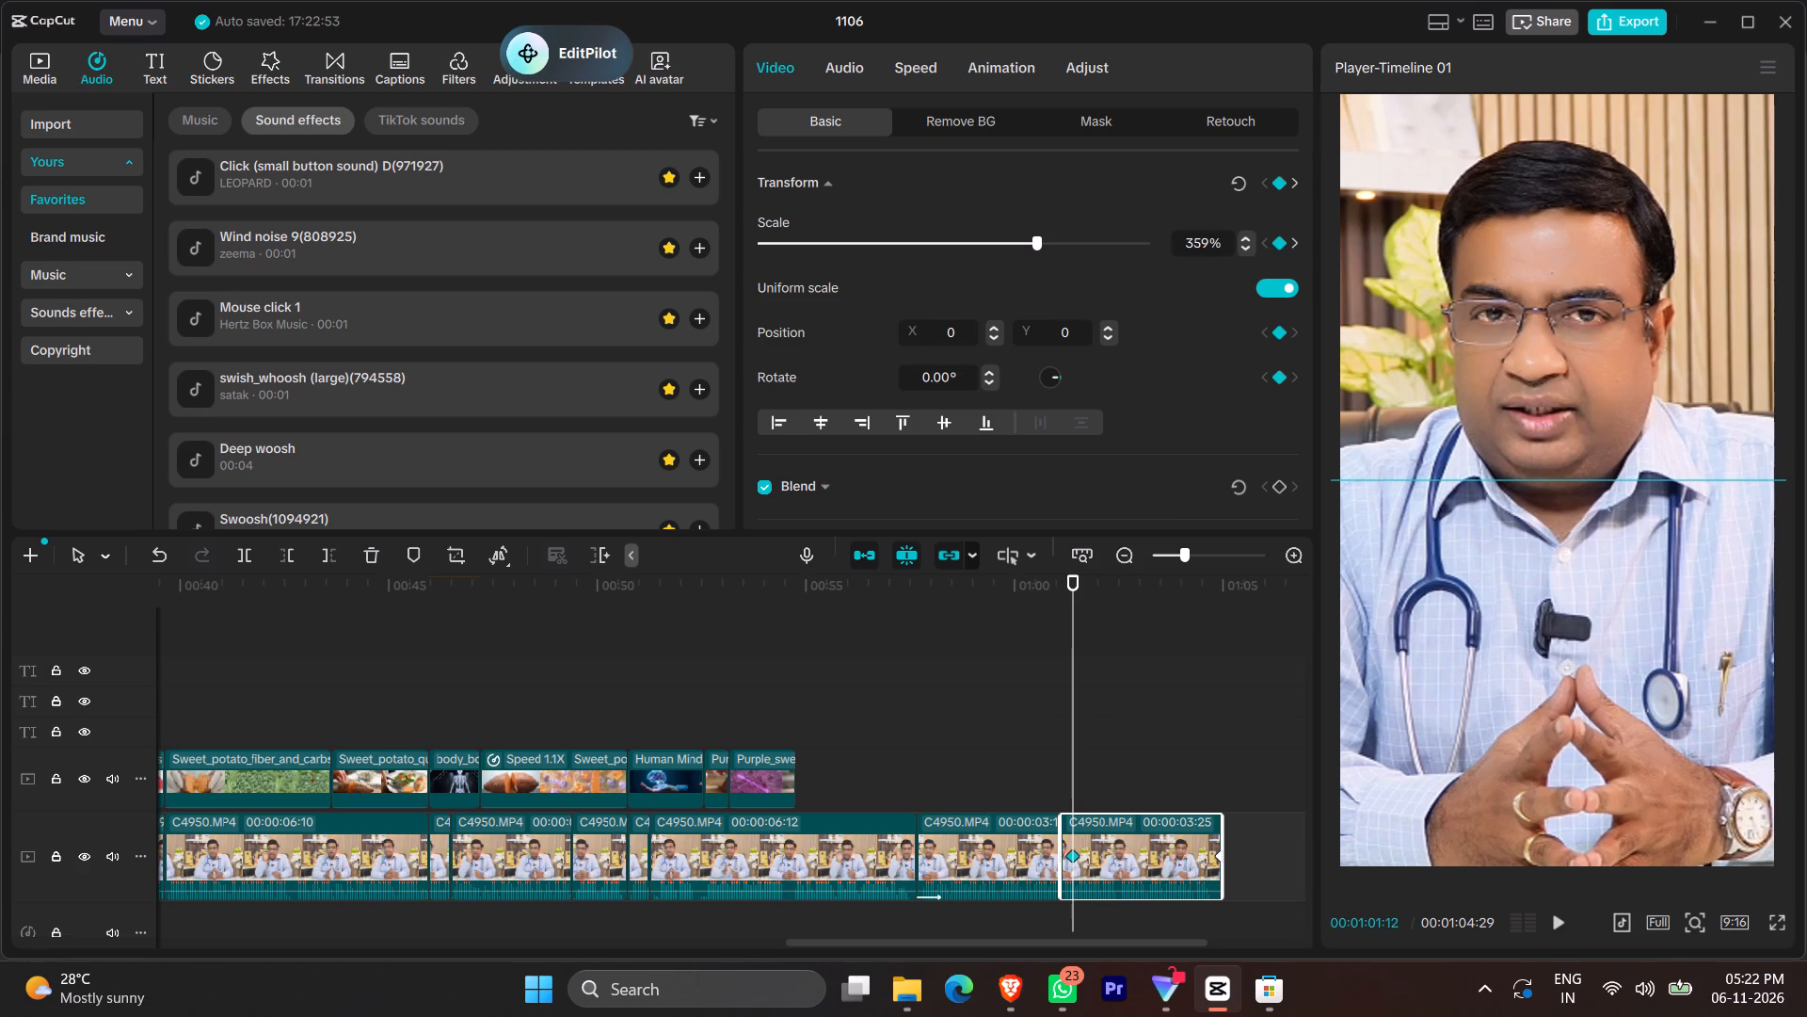
scroll(1194, 251, "down", 15)
scroll(1194, 251, "up", 1)
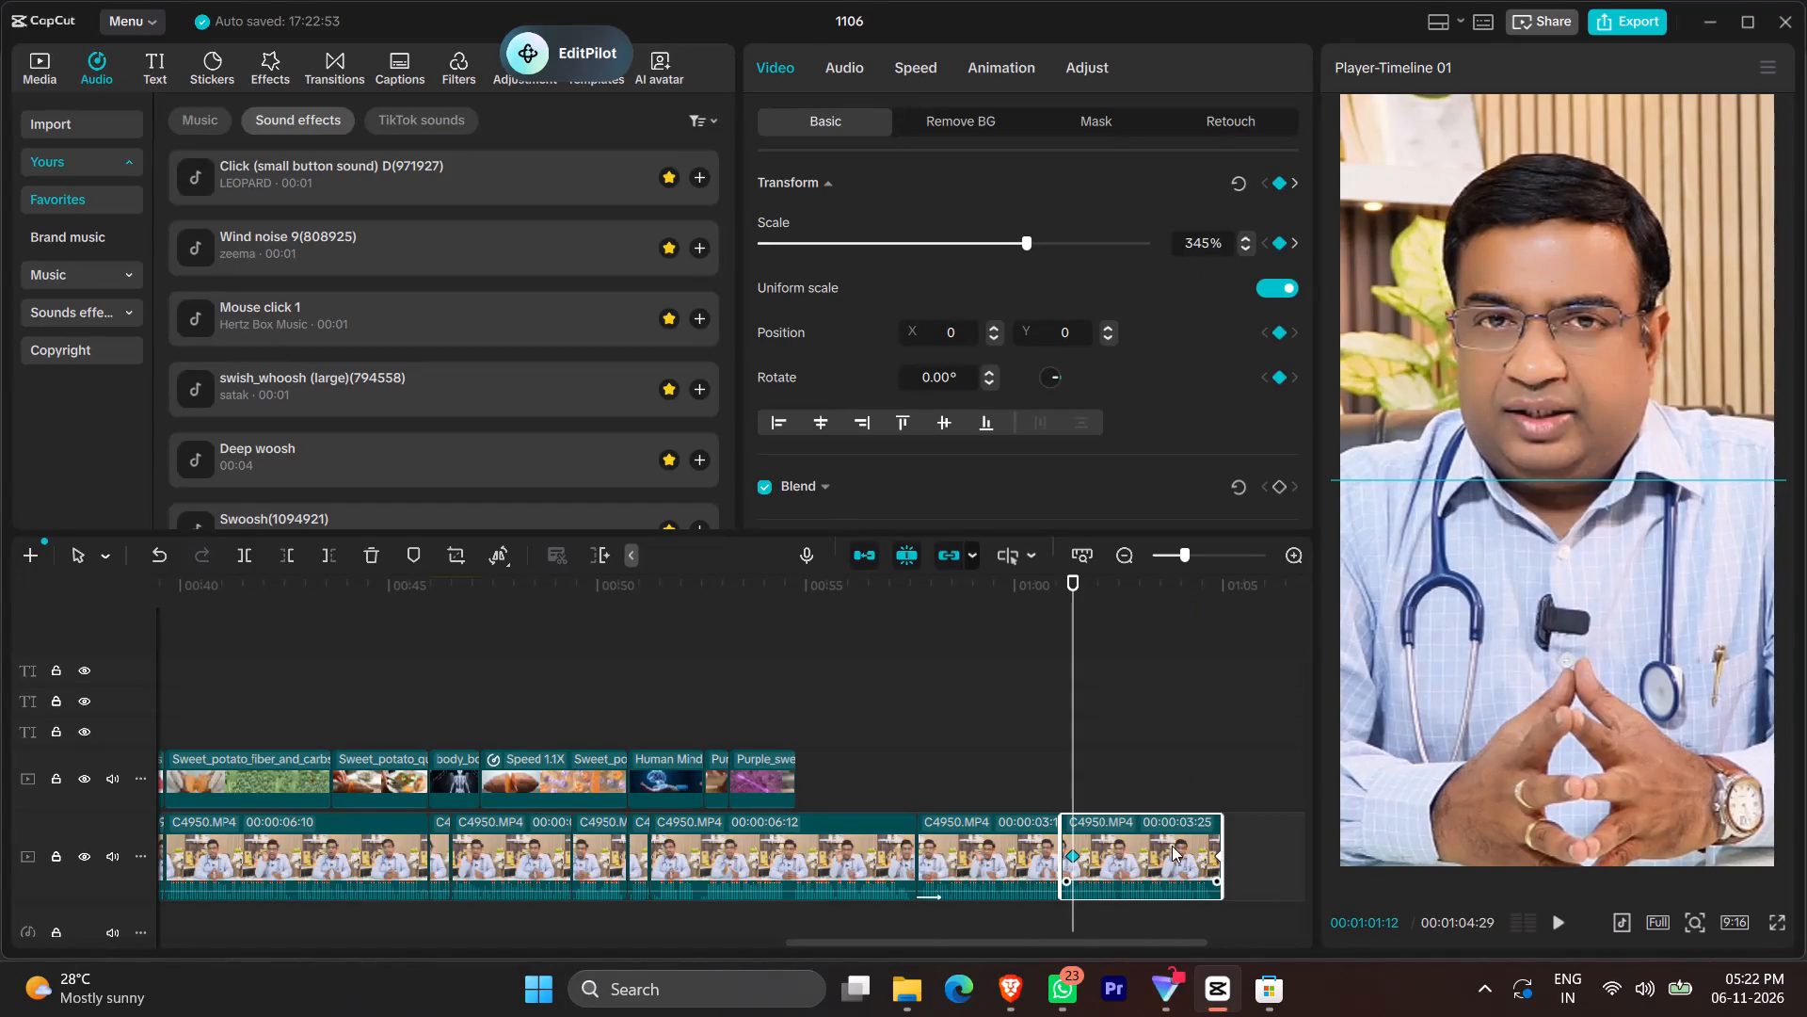
left_click_drag(1075, 855, 1048, 857)
left_click(1019, 738)
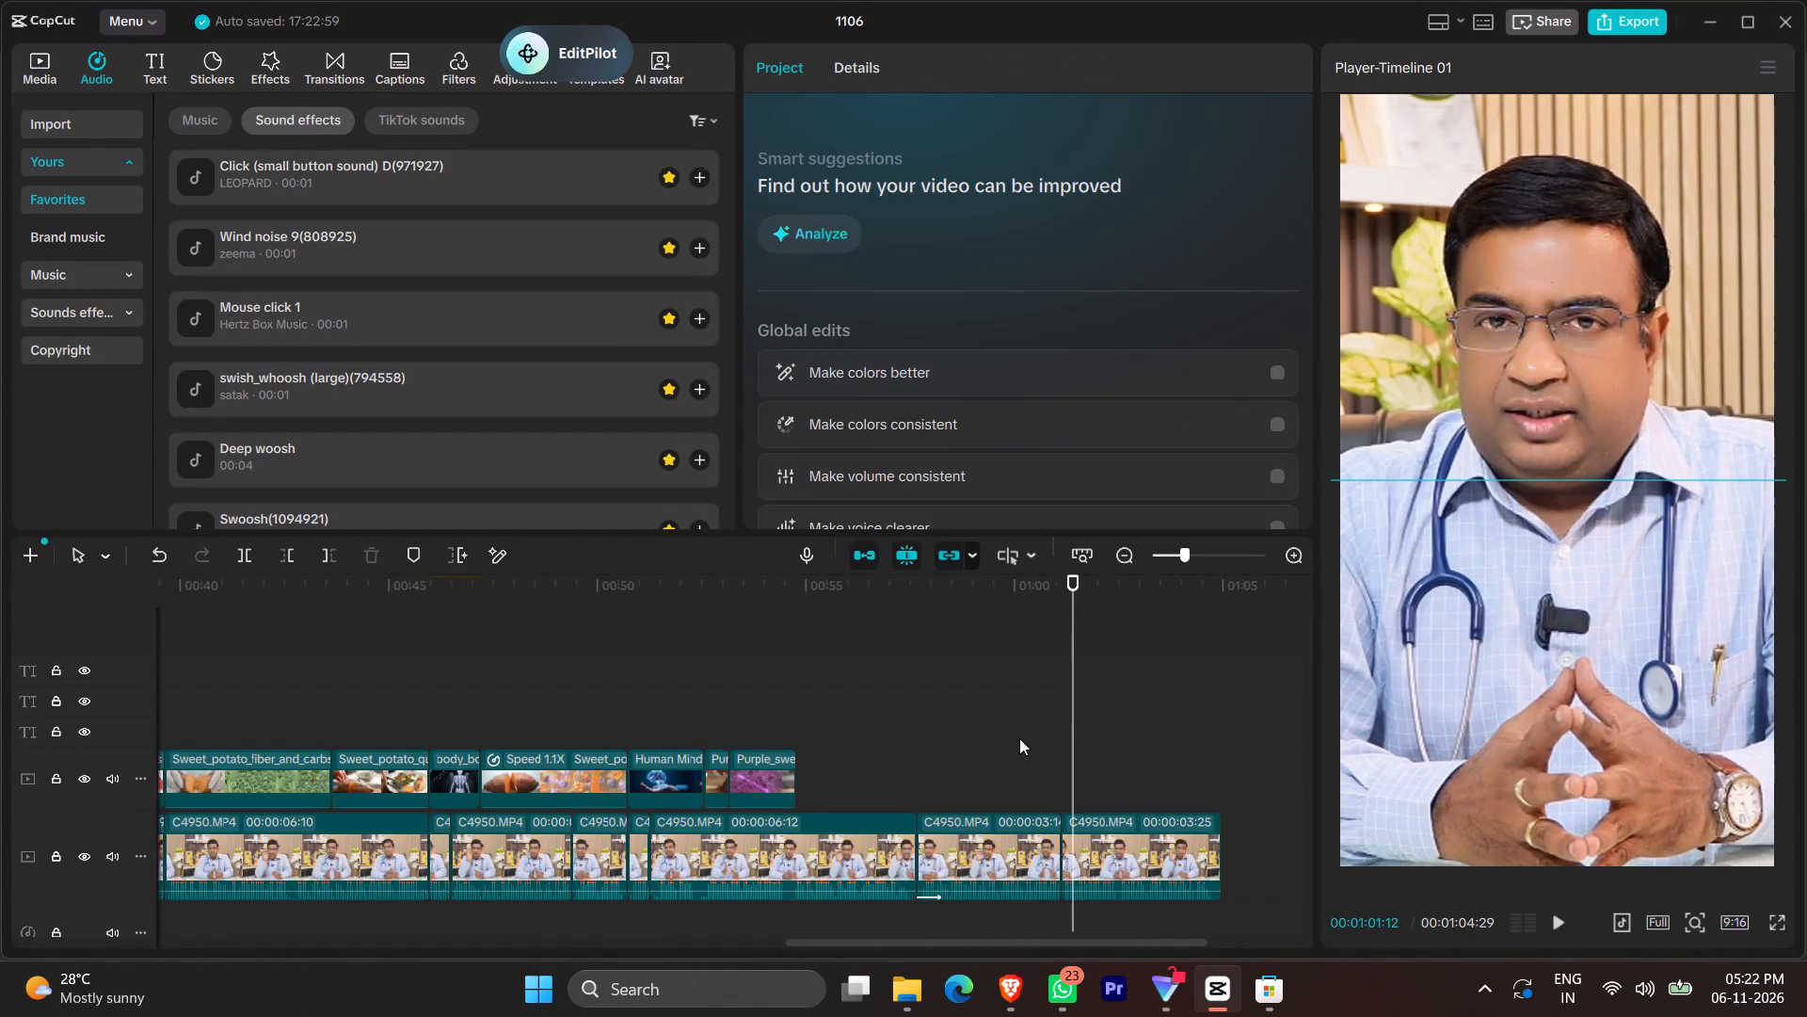
key("space")
left_click(960, 726)
key("space")
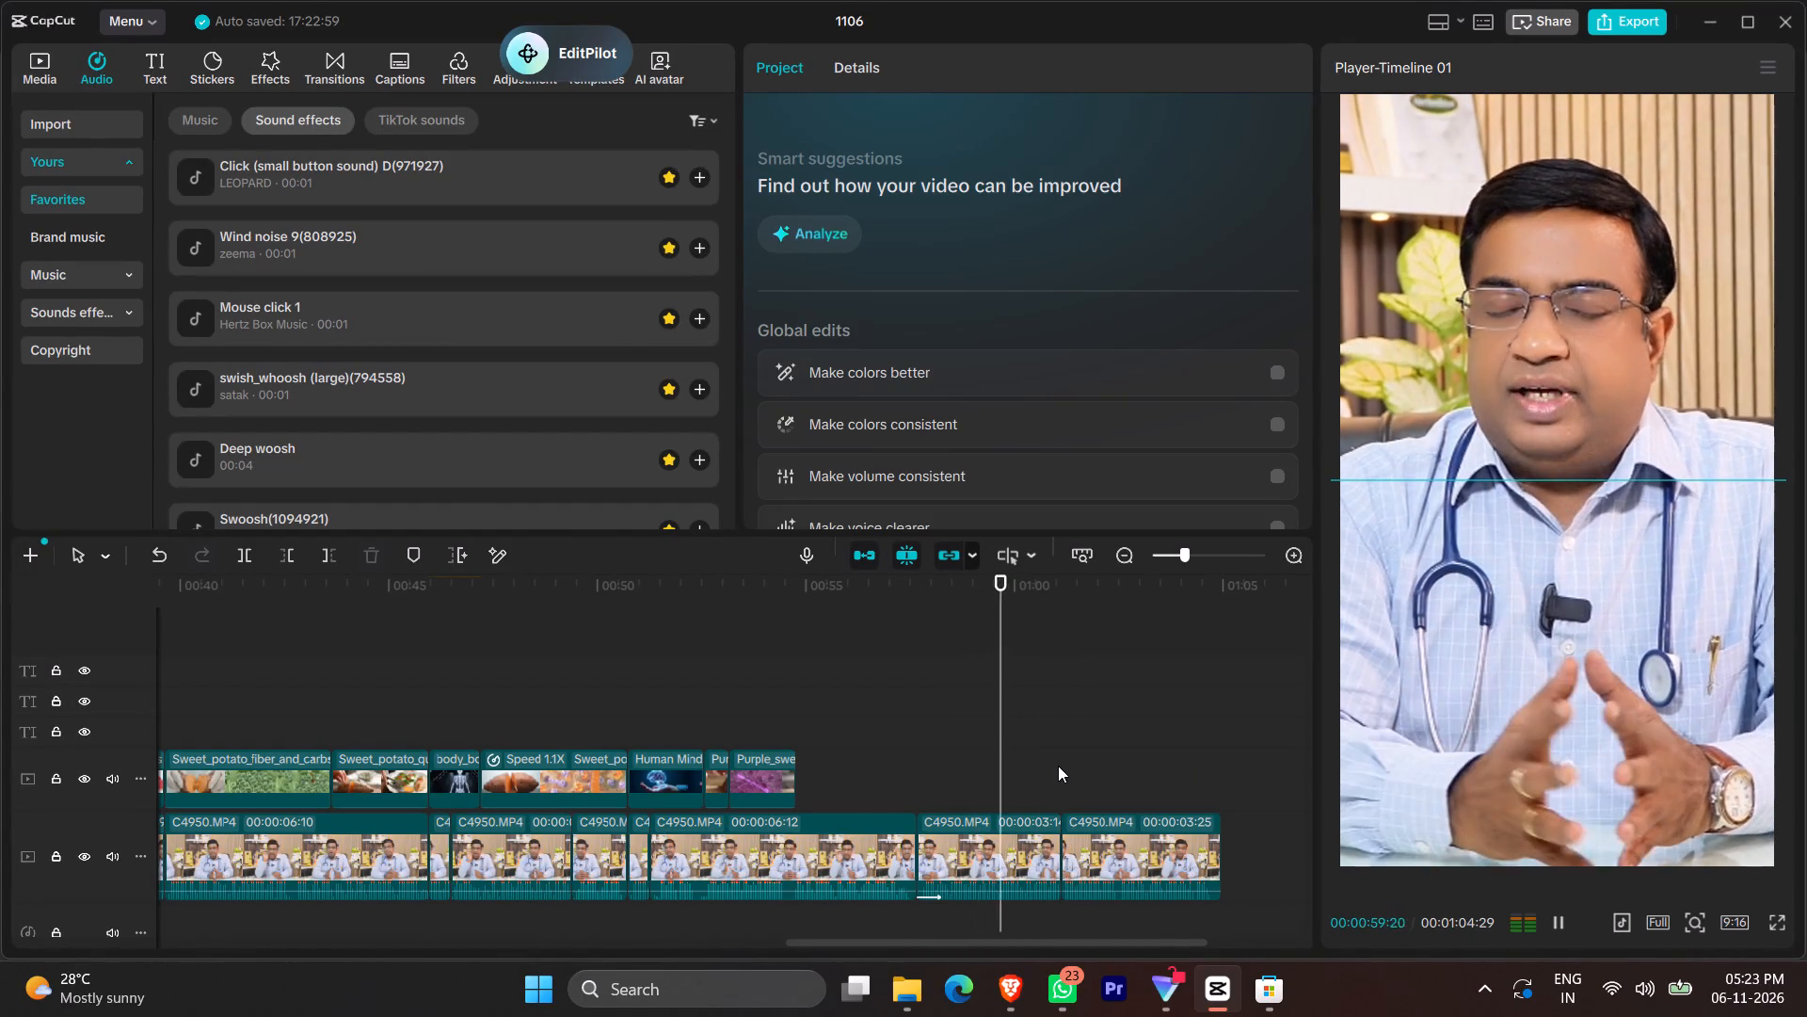
key("space")
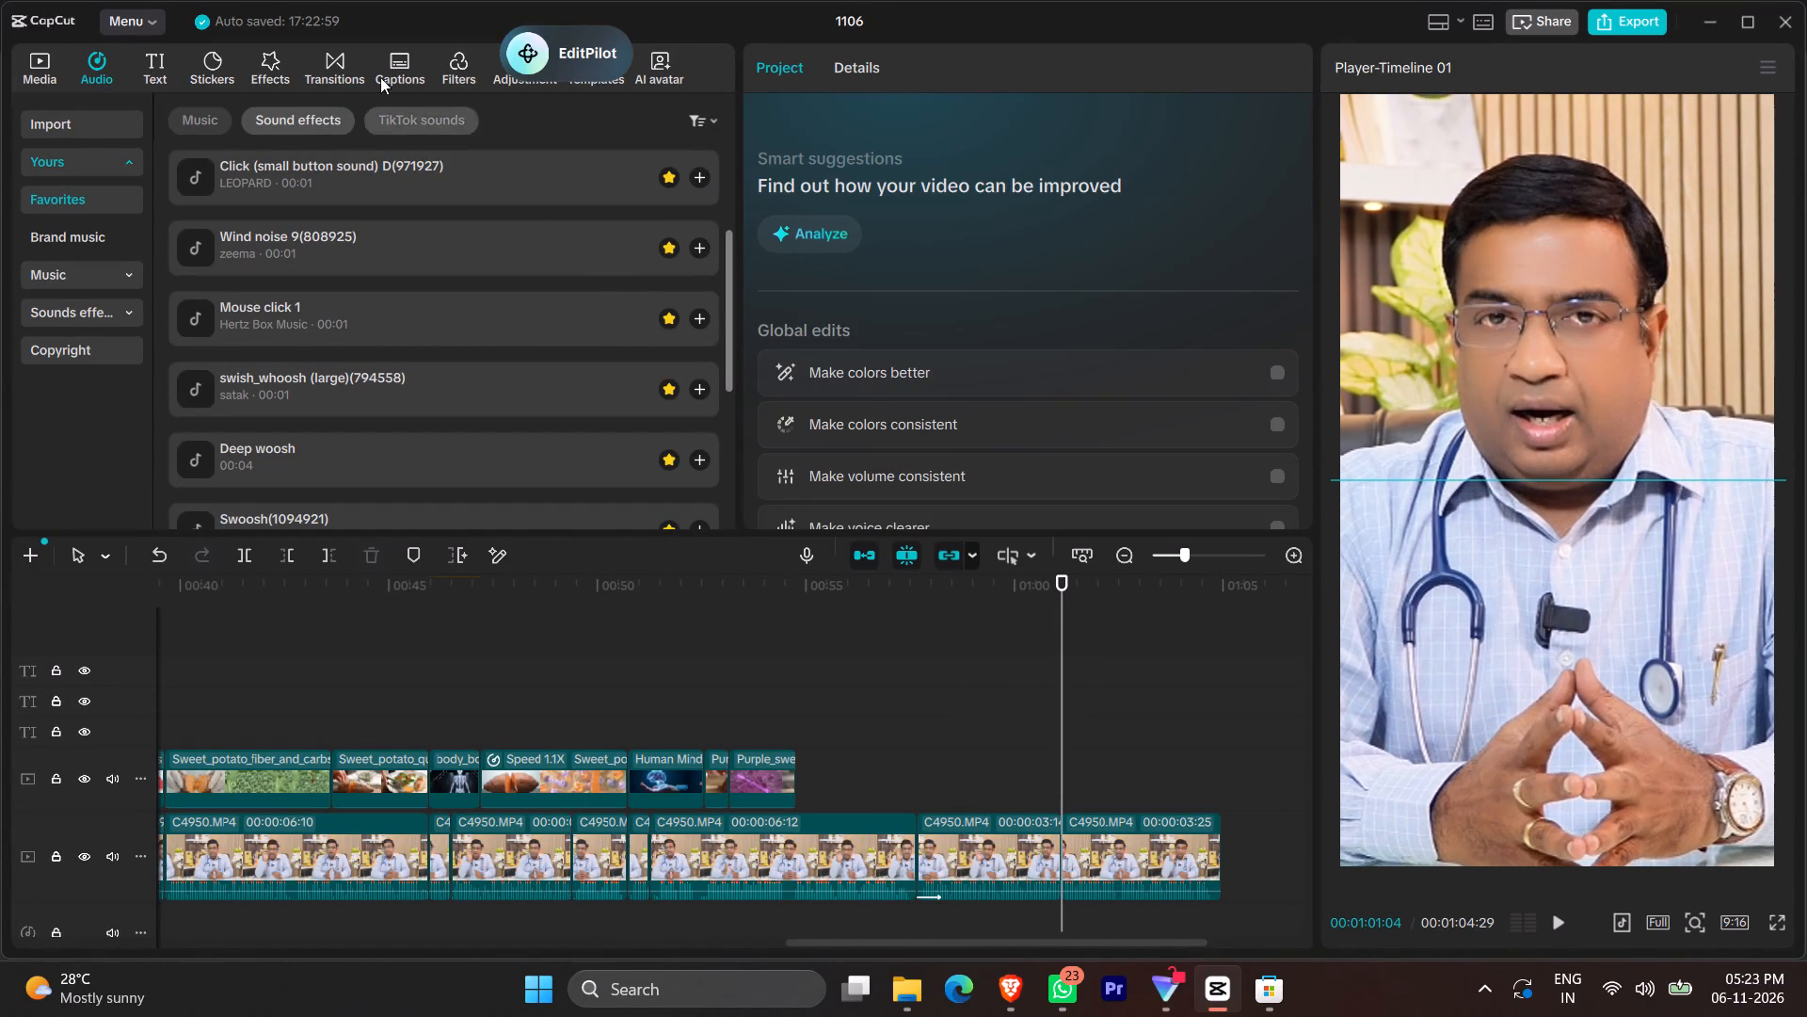
Open the transitions library.
left_click(337, 65)
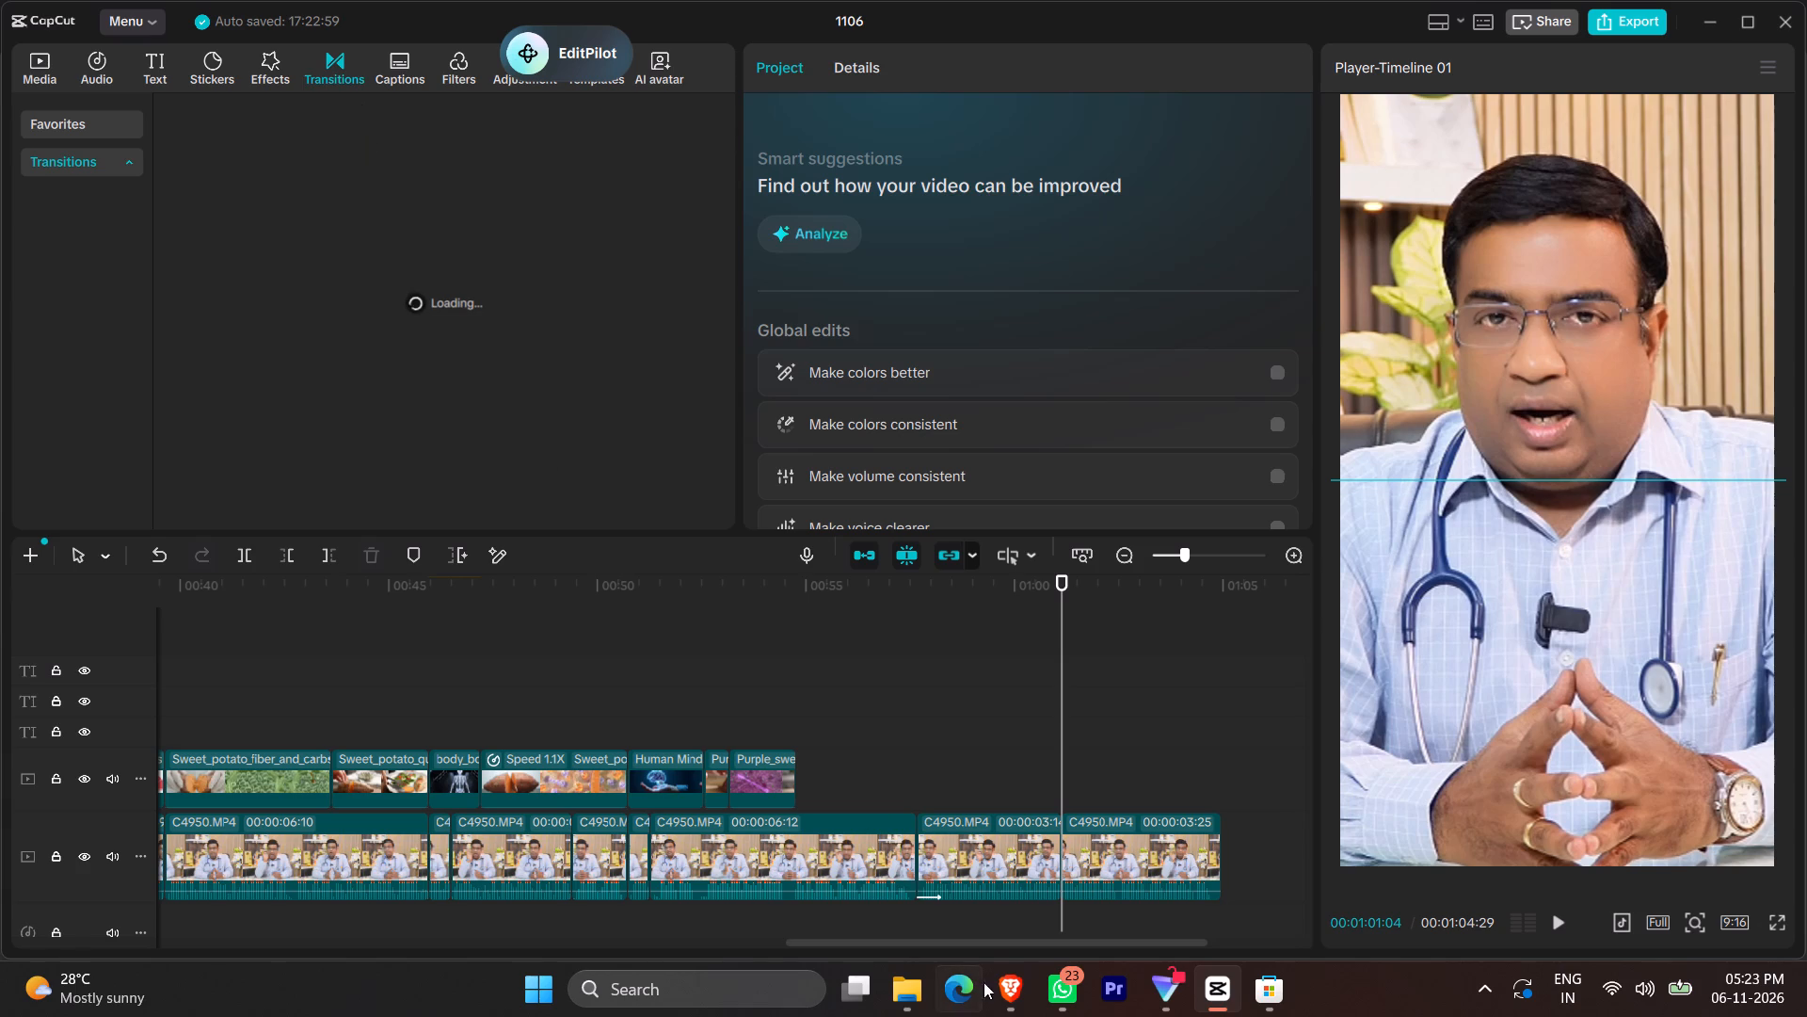
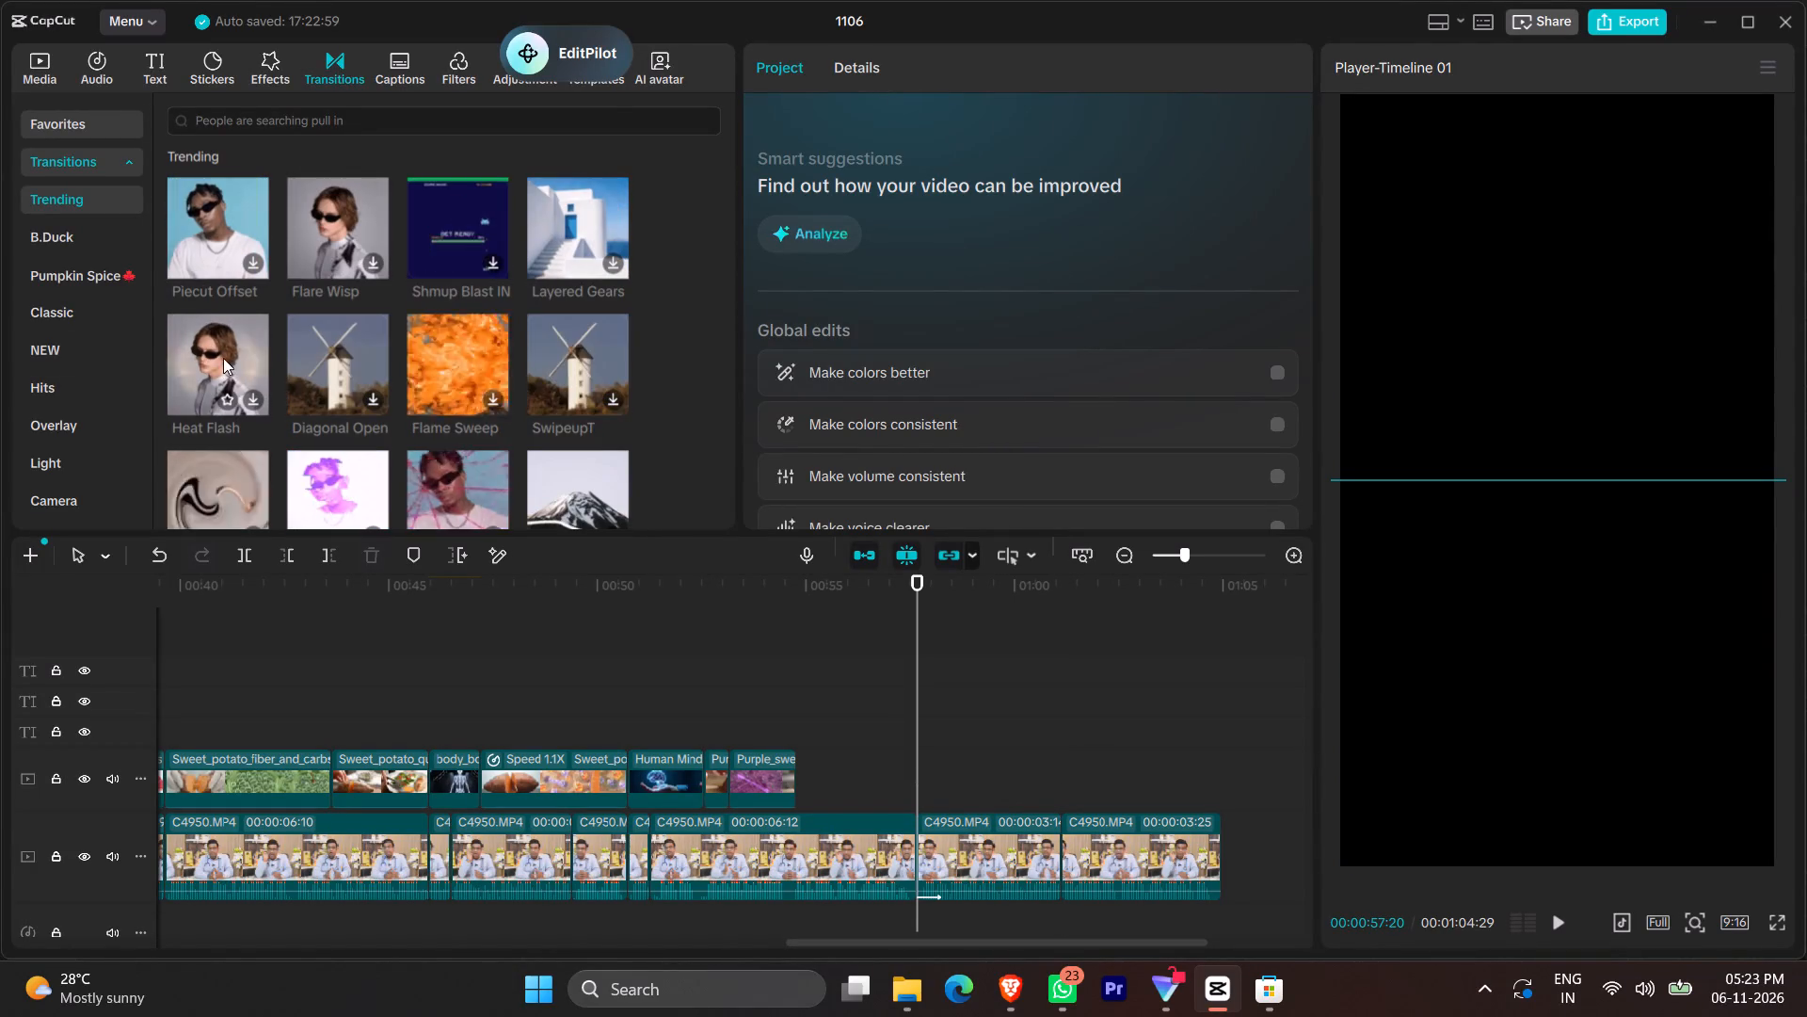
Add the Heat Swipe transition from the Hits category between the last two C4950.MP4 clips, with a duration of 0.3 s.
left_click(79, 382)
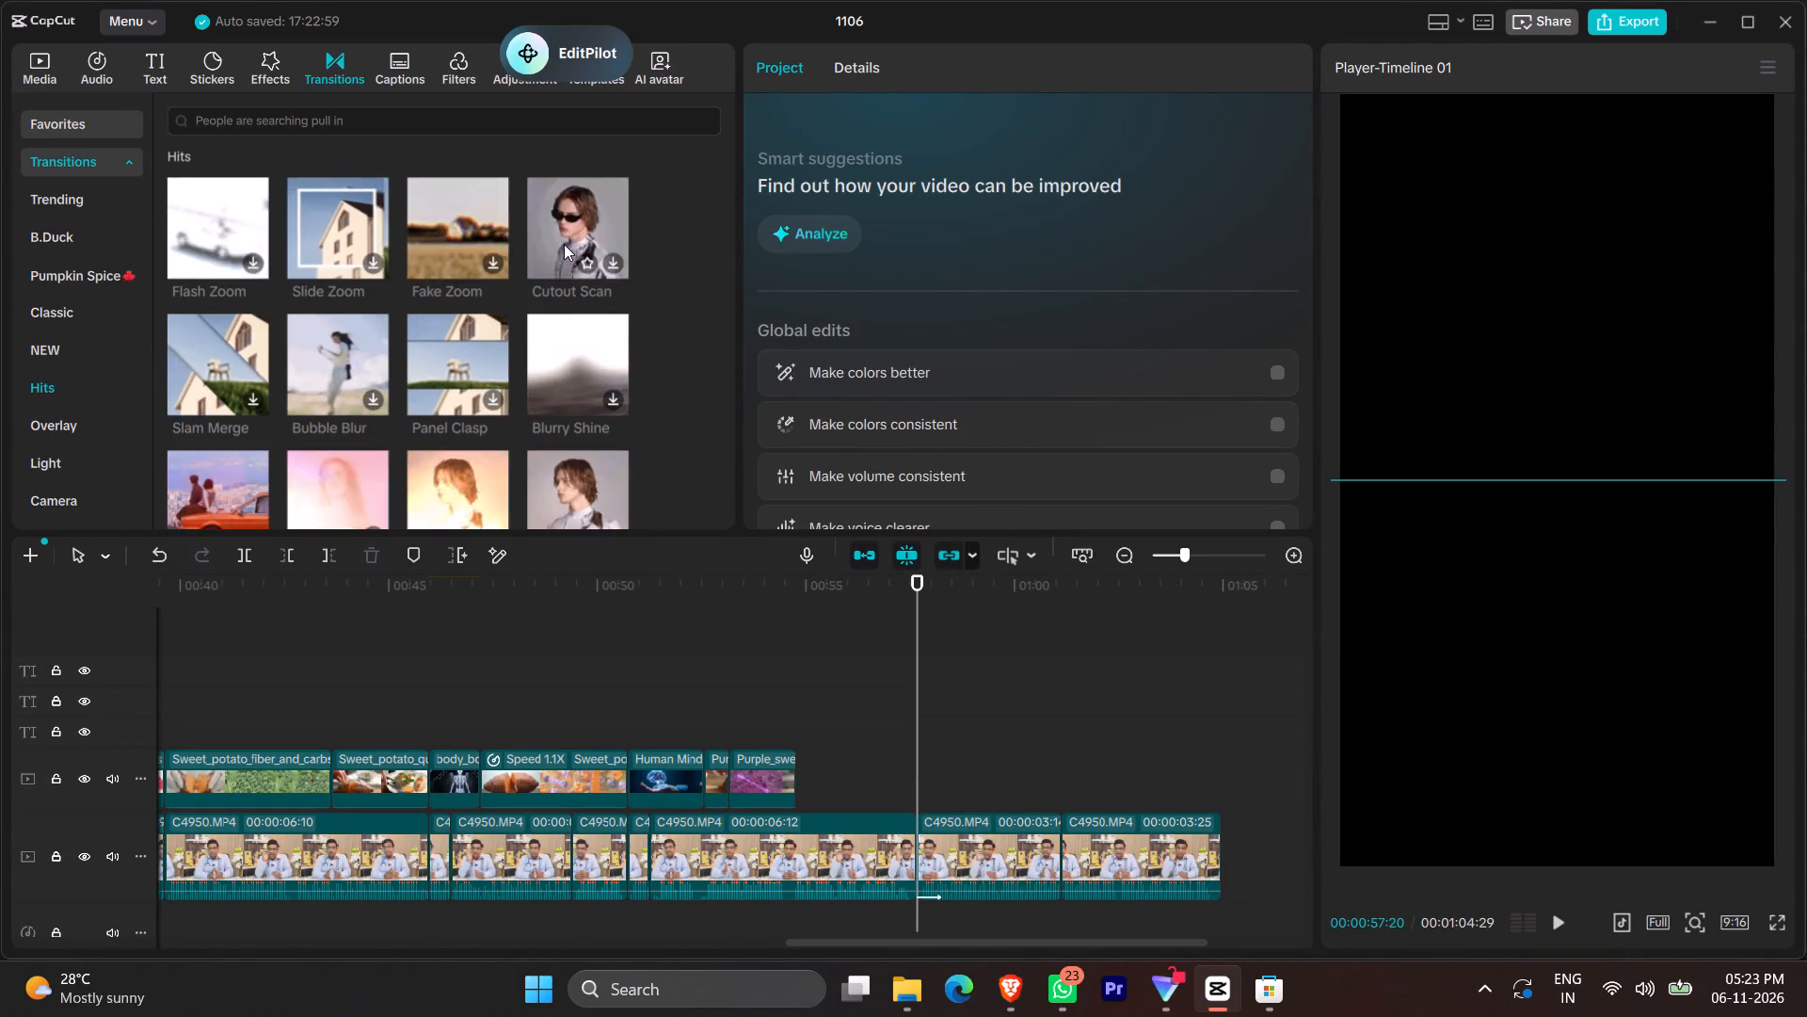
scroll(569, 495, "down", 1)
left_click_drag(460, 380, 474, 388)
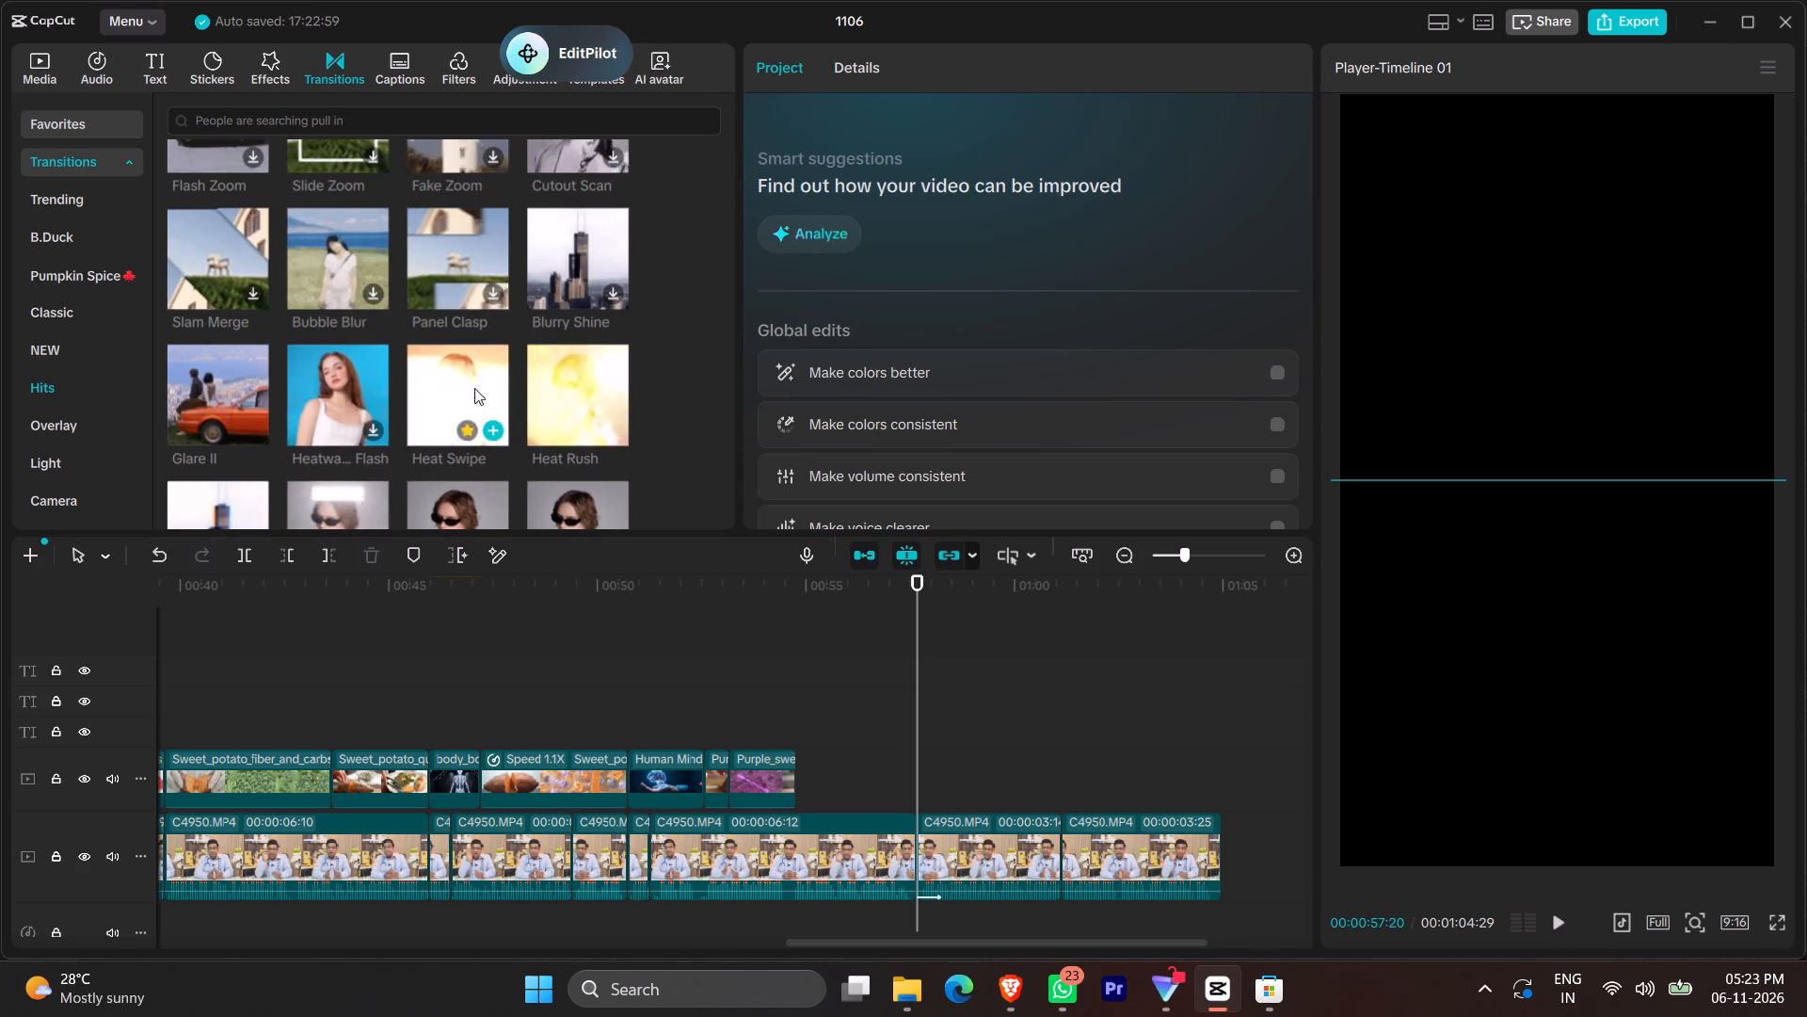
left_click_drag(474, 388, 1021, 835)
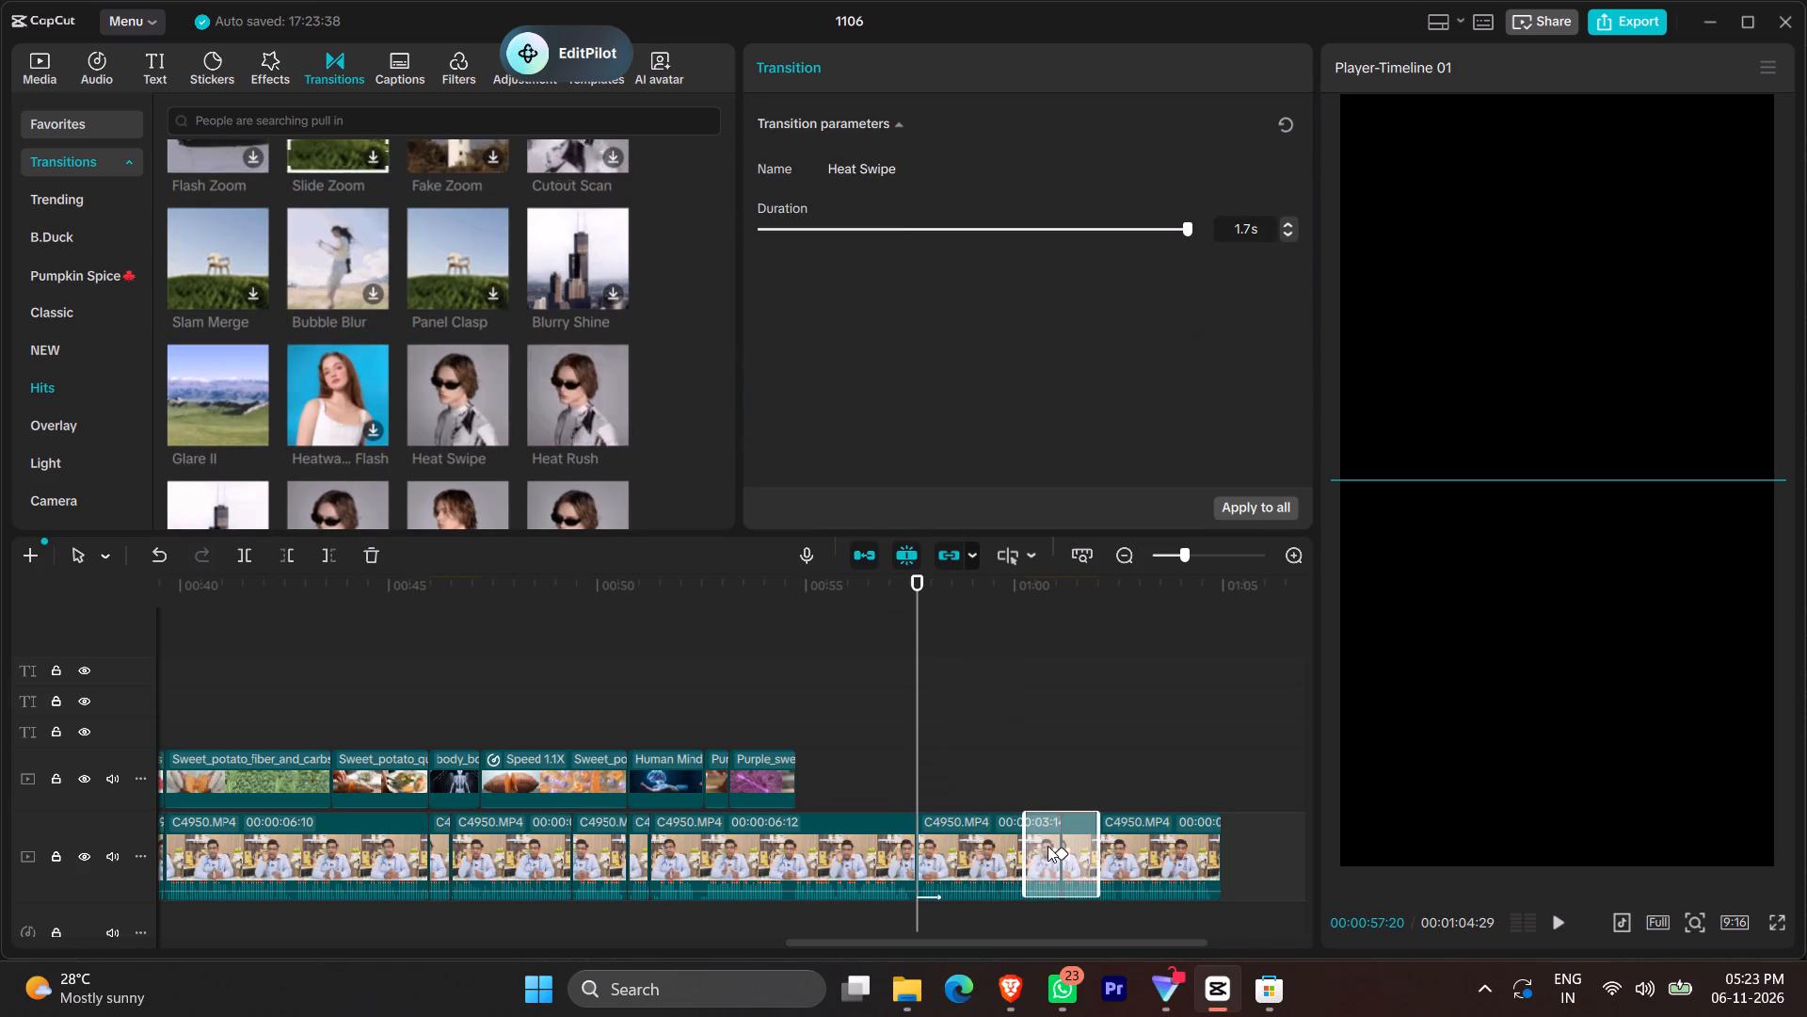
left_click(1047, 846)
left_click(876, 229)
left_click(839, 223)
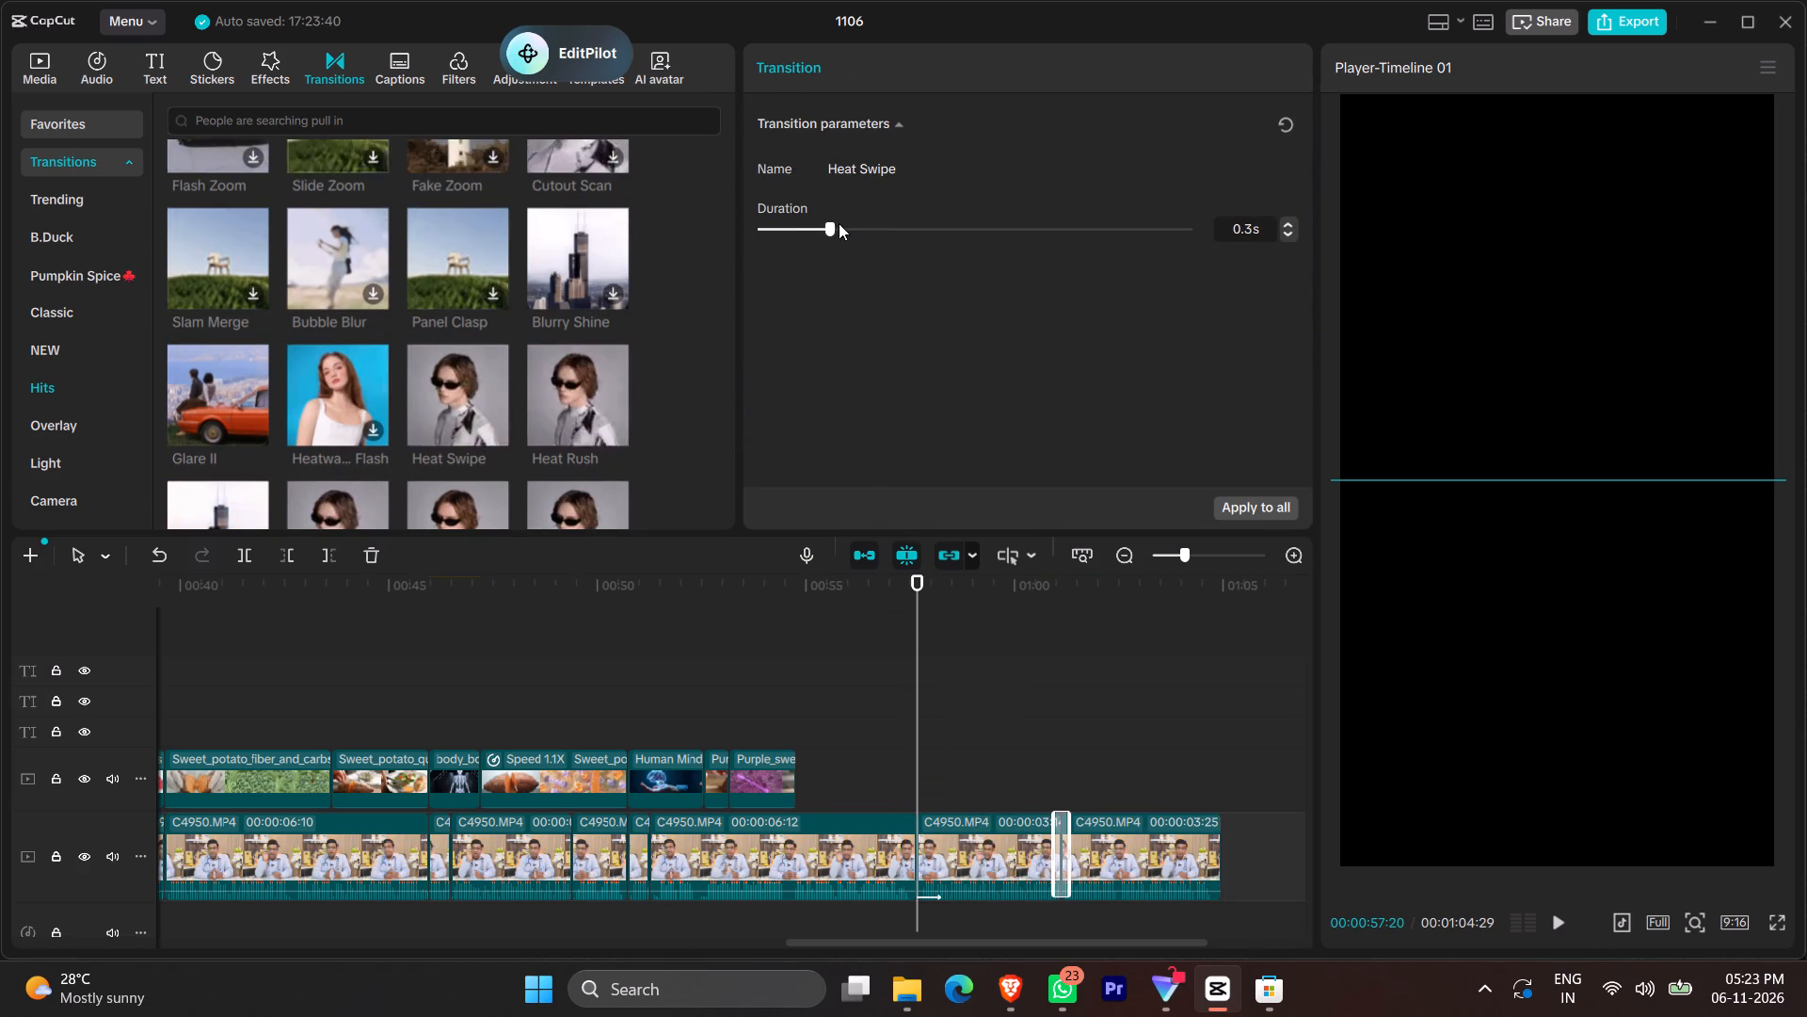
Play back the cut between the last two C4950.MP4 clips to check the Heat Swipe transition.
left_click(1045, 755)
key("space")
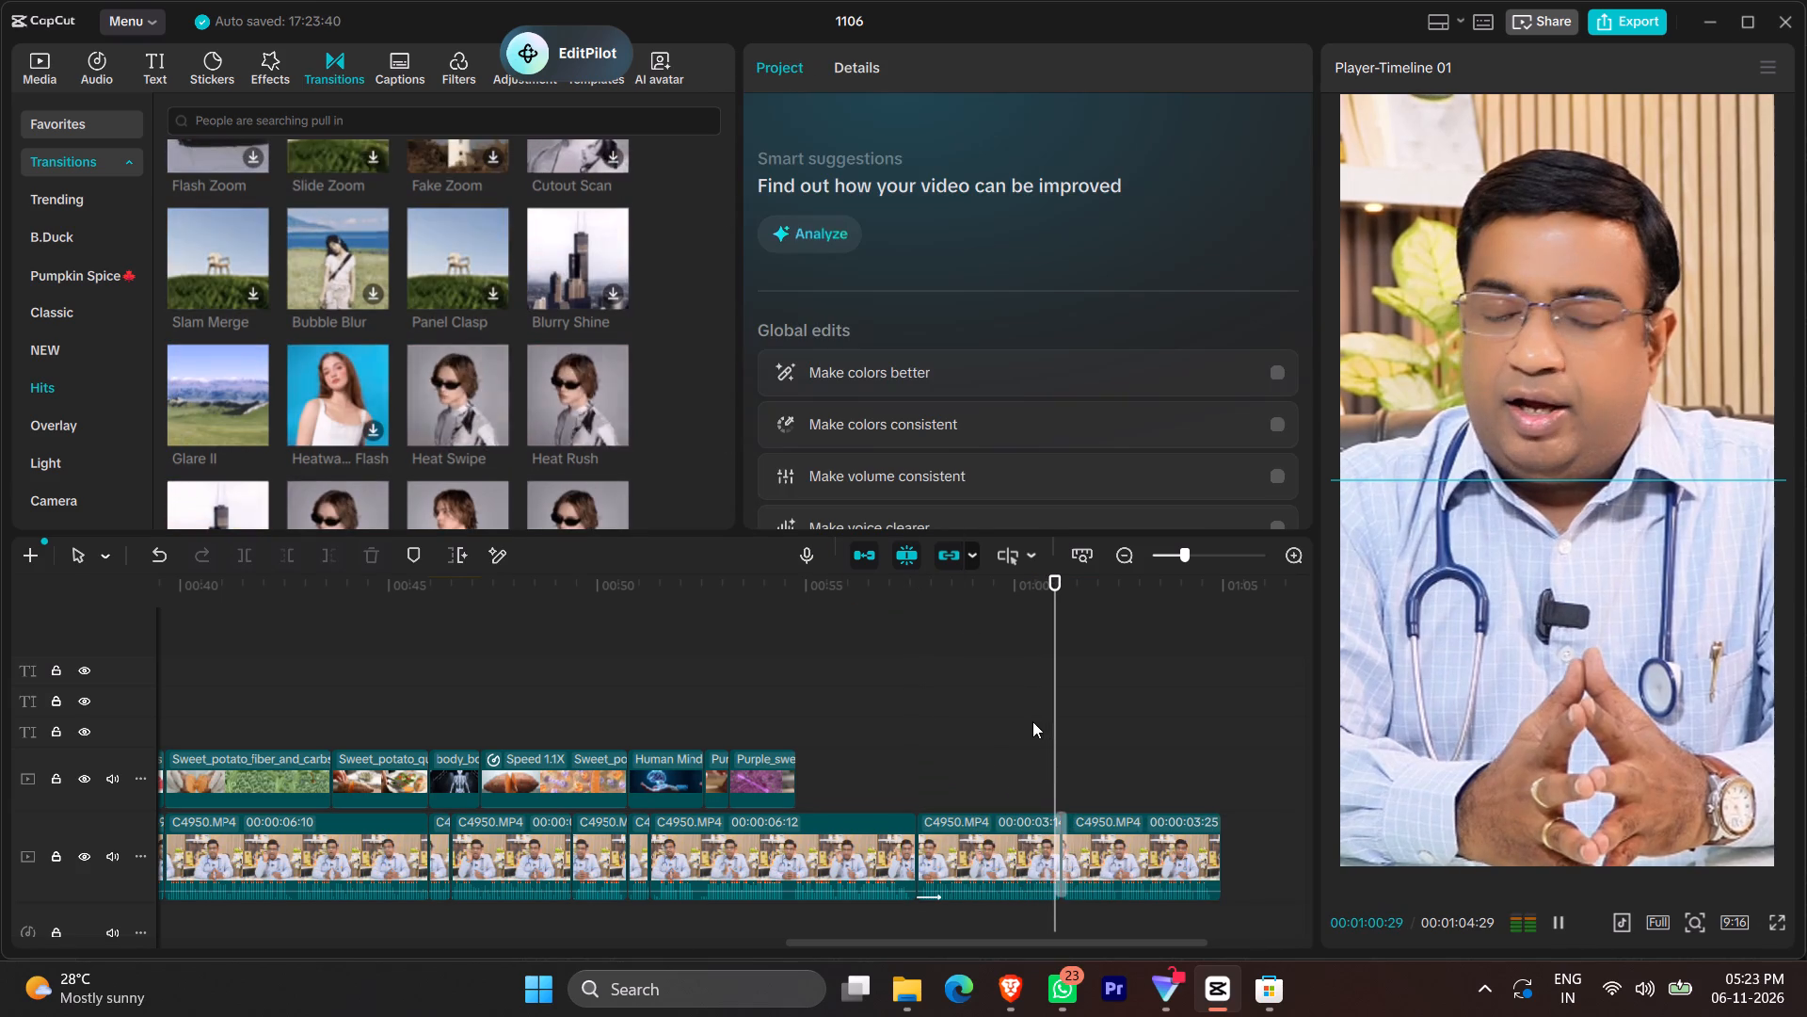
left_click(1040, 744)
left_click(1045, 751)
key("space")
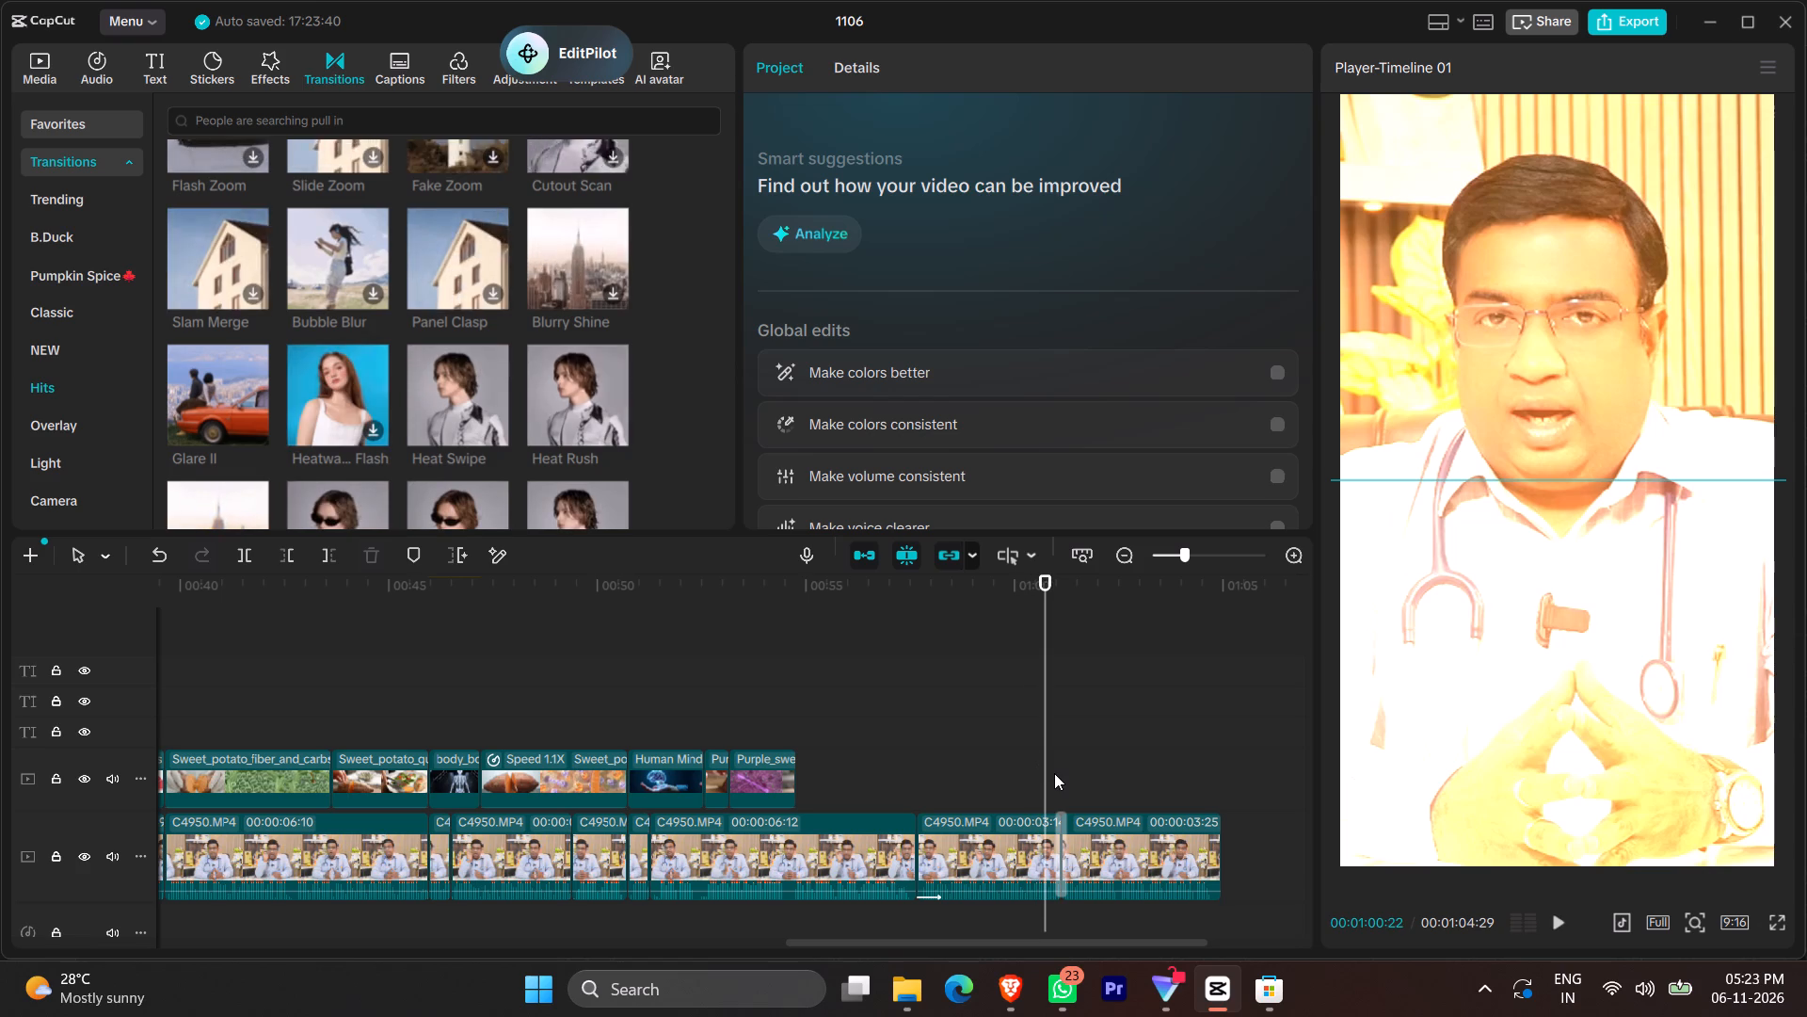
left_click(1054, 773)
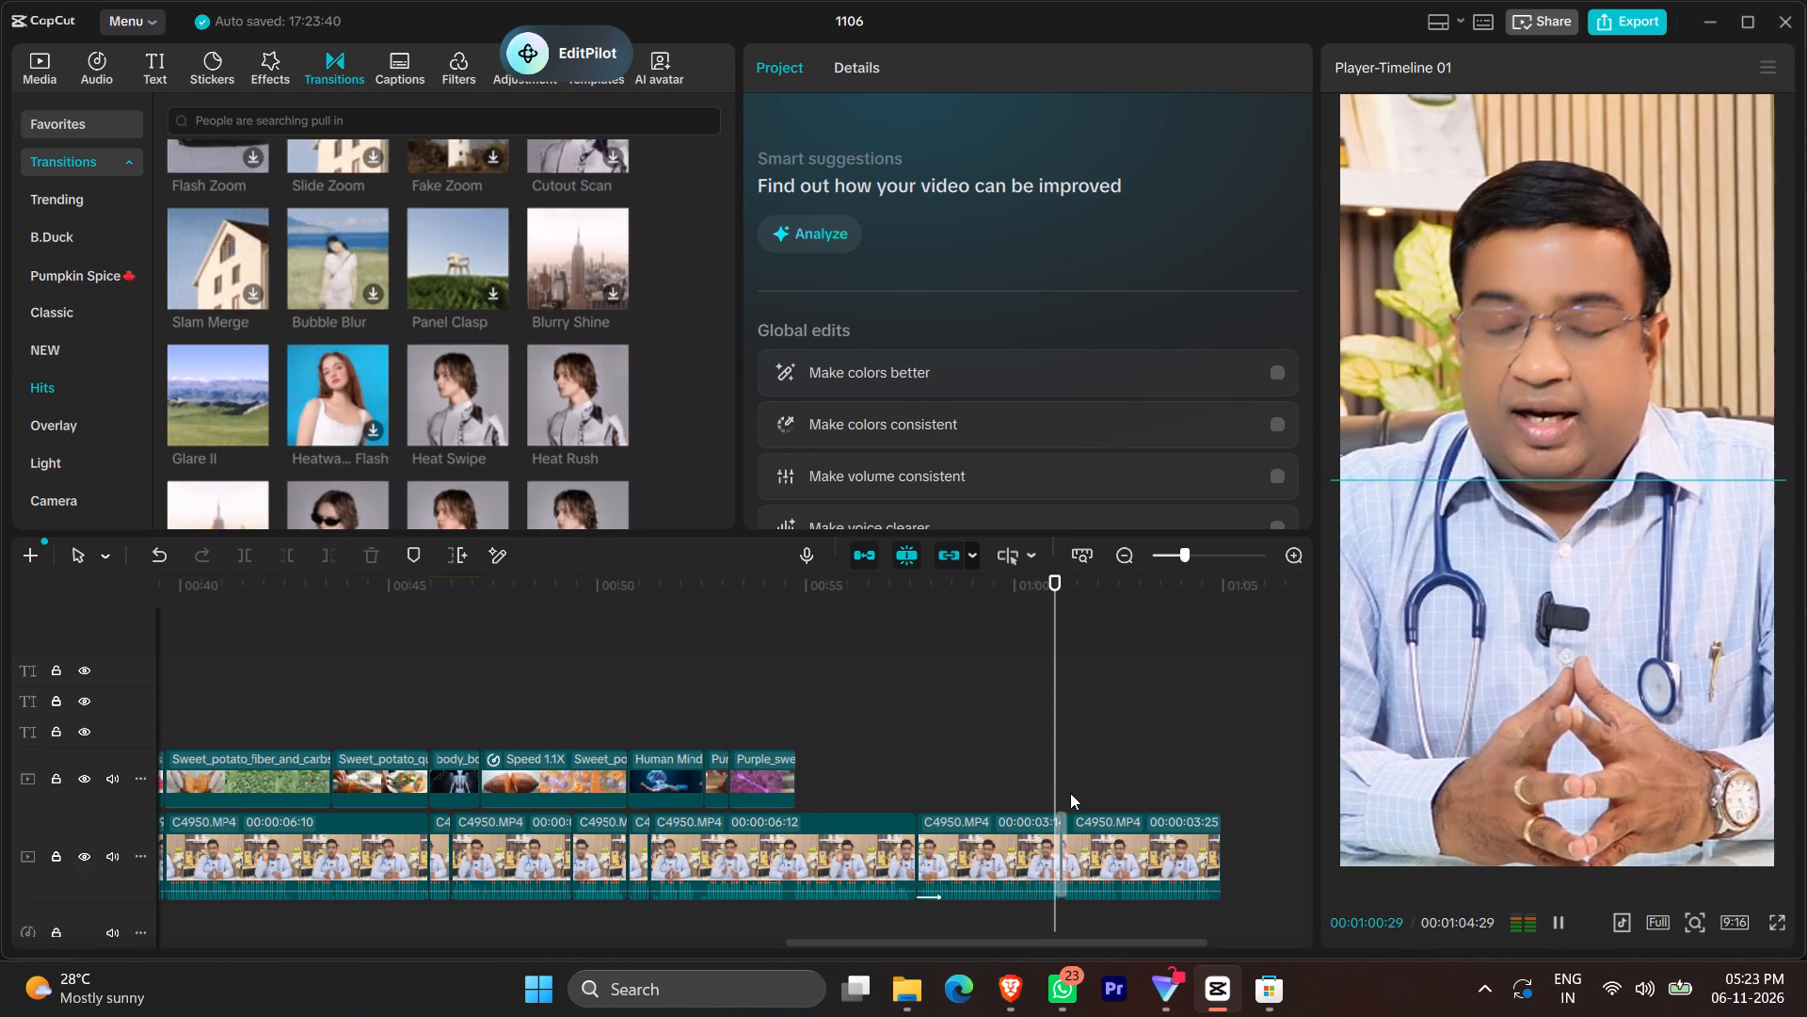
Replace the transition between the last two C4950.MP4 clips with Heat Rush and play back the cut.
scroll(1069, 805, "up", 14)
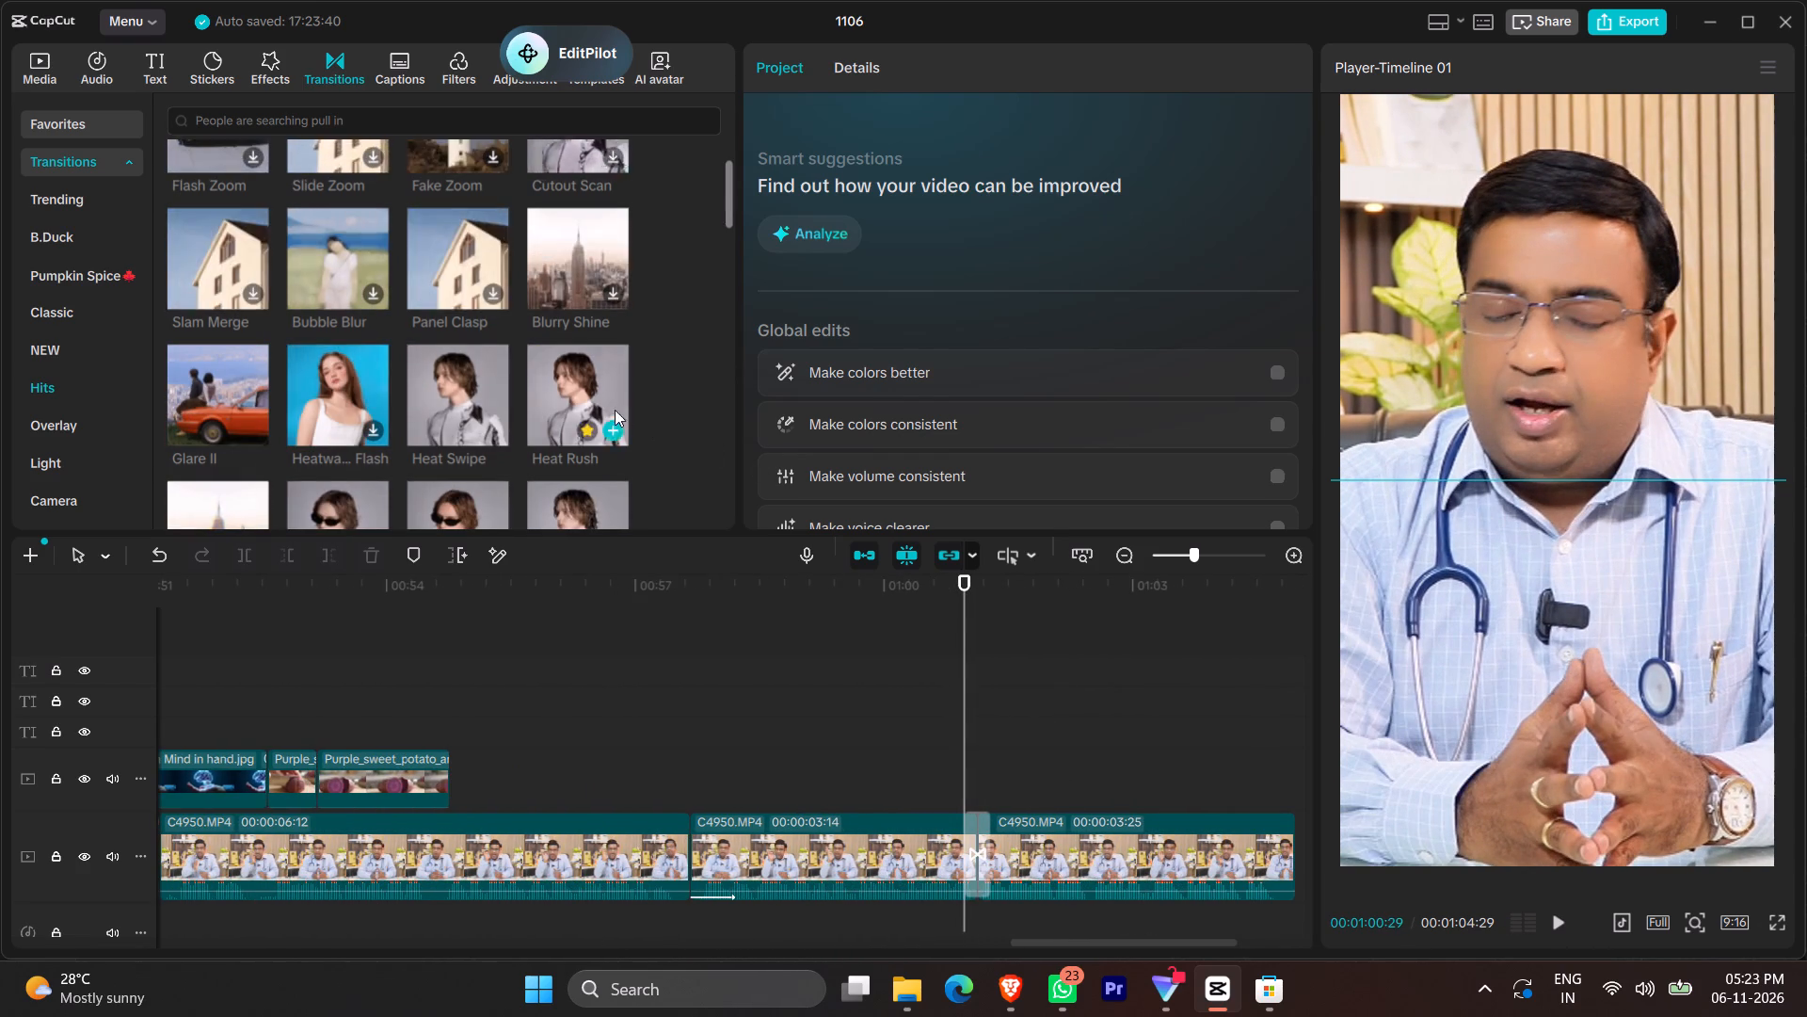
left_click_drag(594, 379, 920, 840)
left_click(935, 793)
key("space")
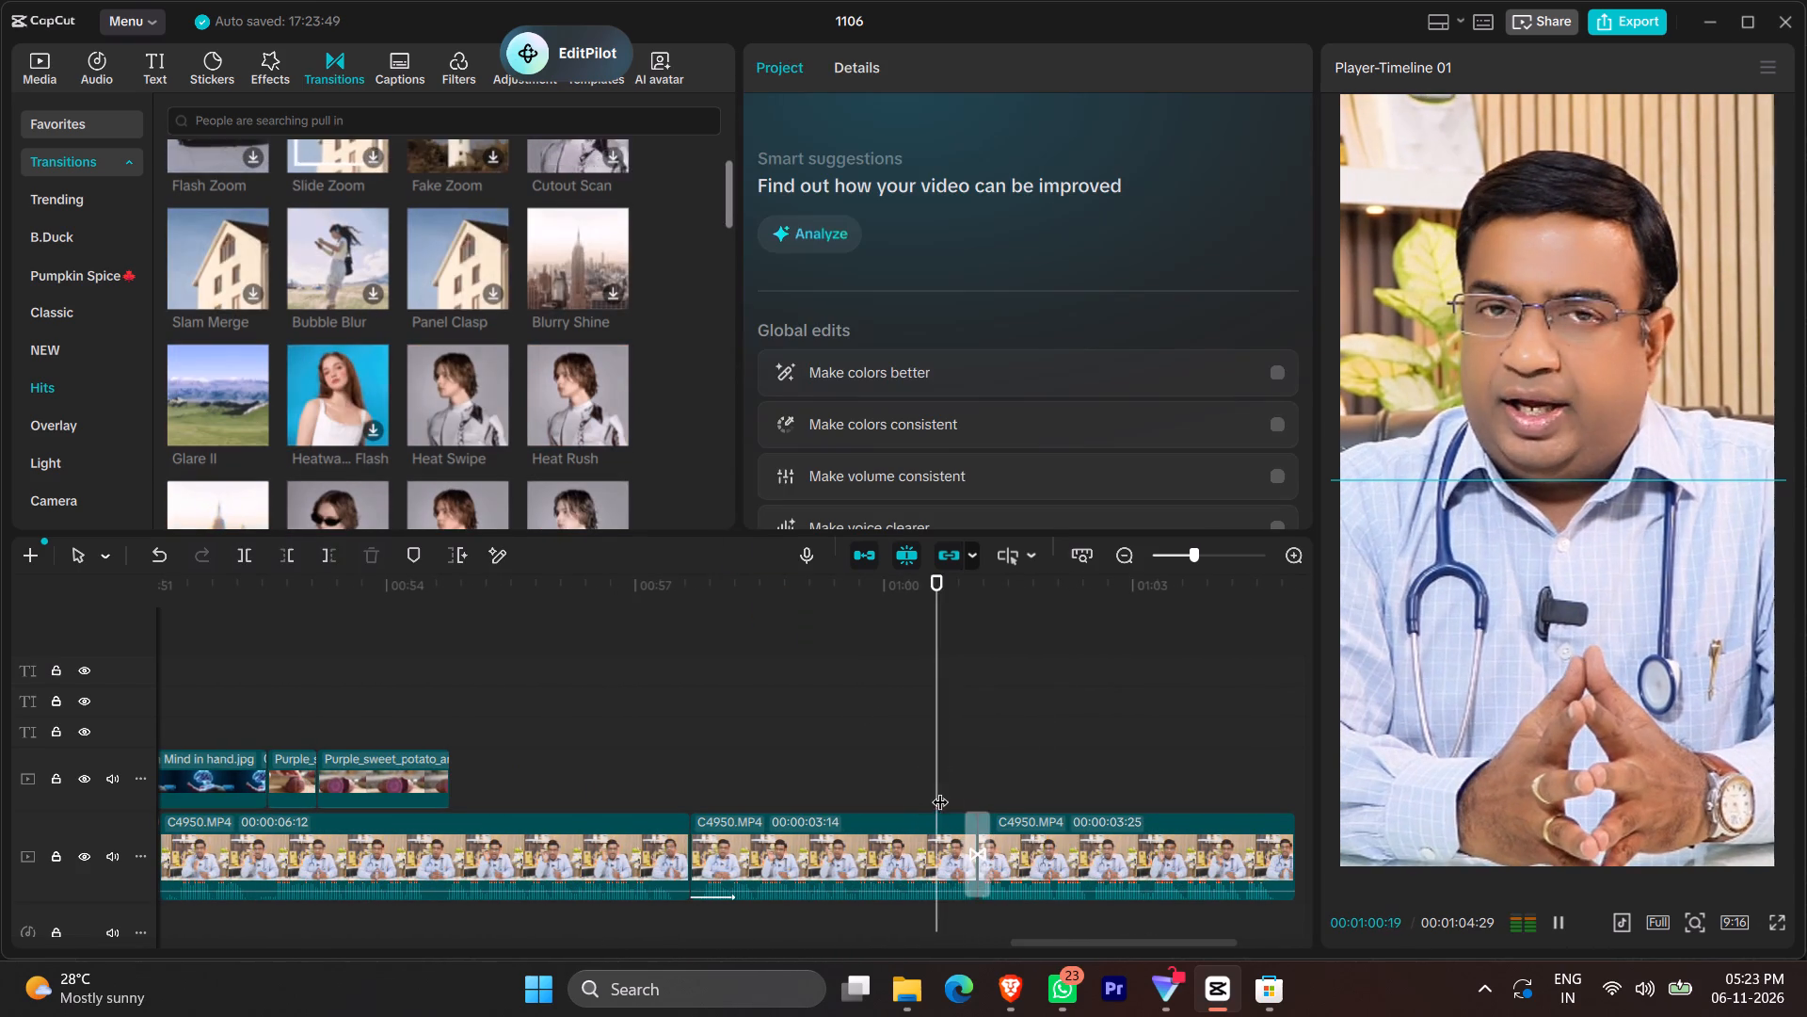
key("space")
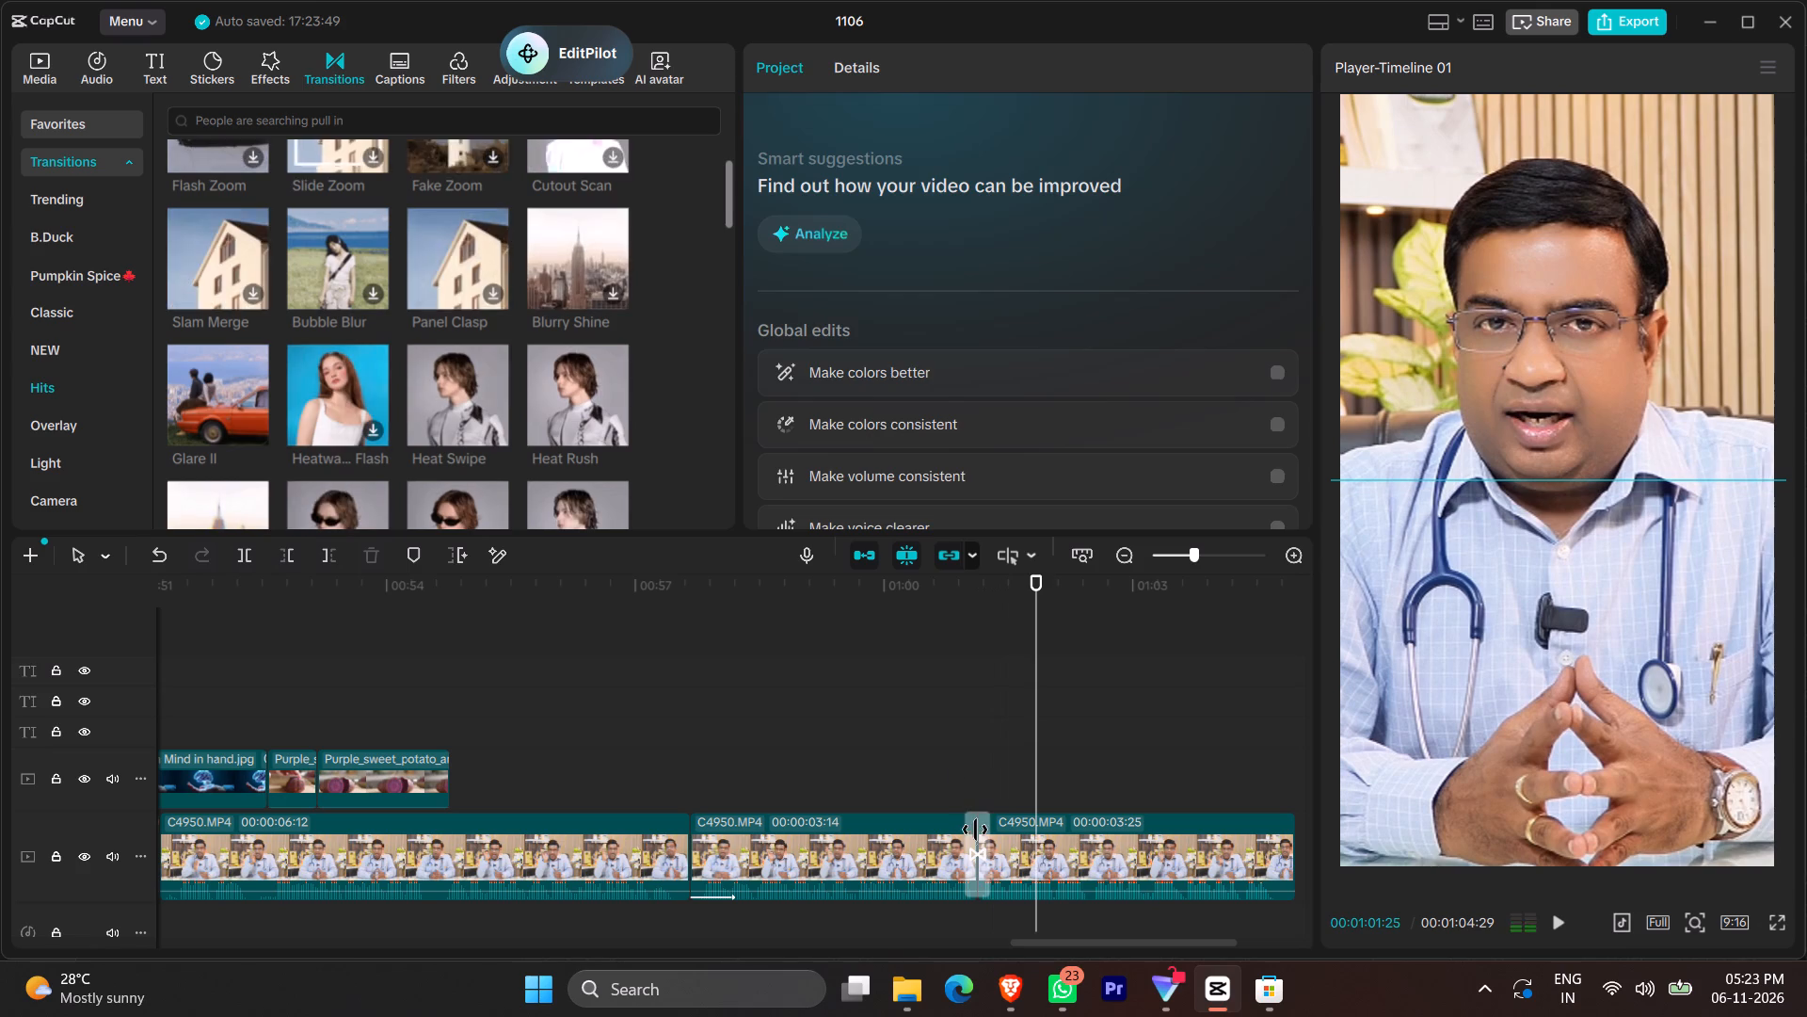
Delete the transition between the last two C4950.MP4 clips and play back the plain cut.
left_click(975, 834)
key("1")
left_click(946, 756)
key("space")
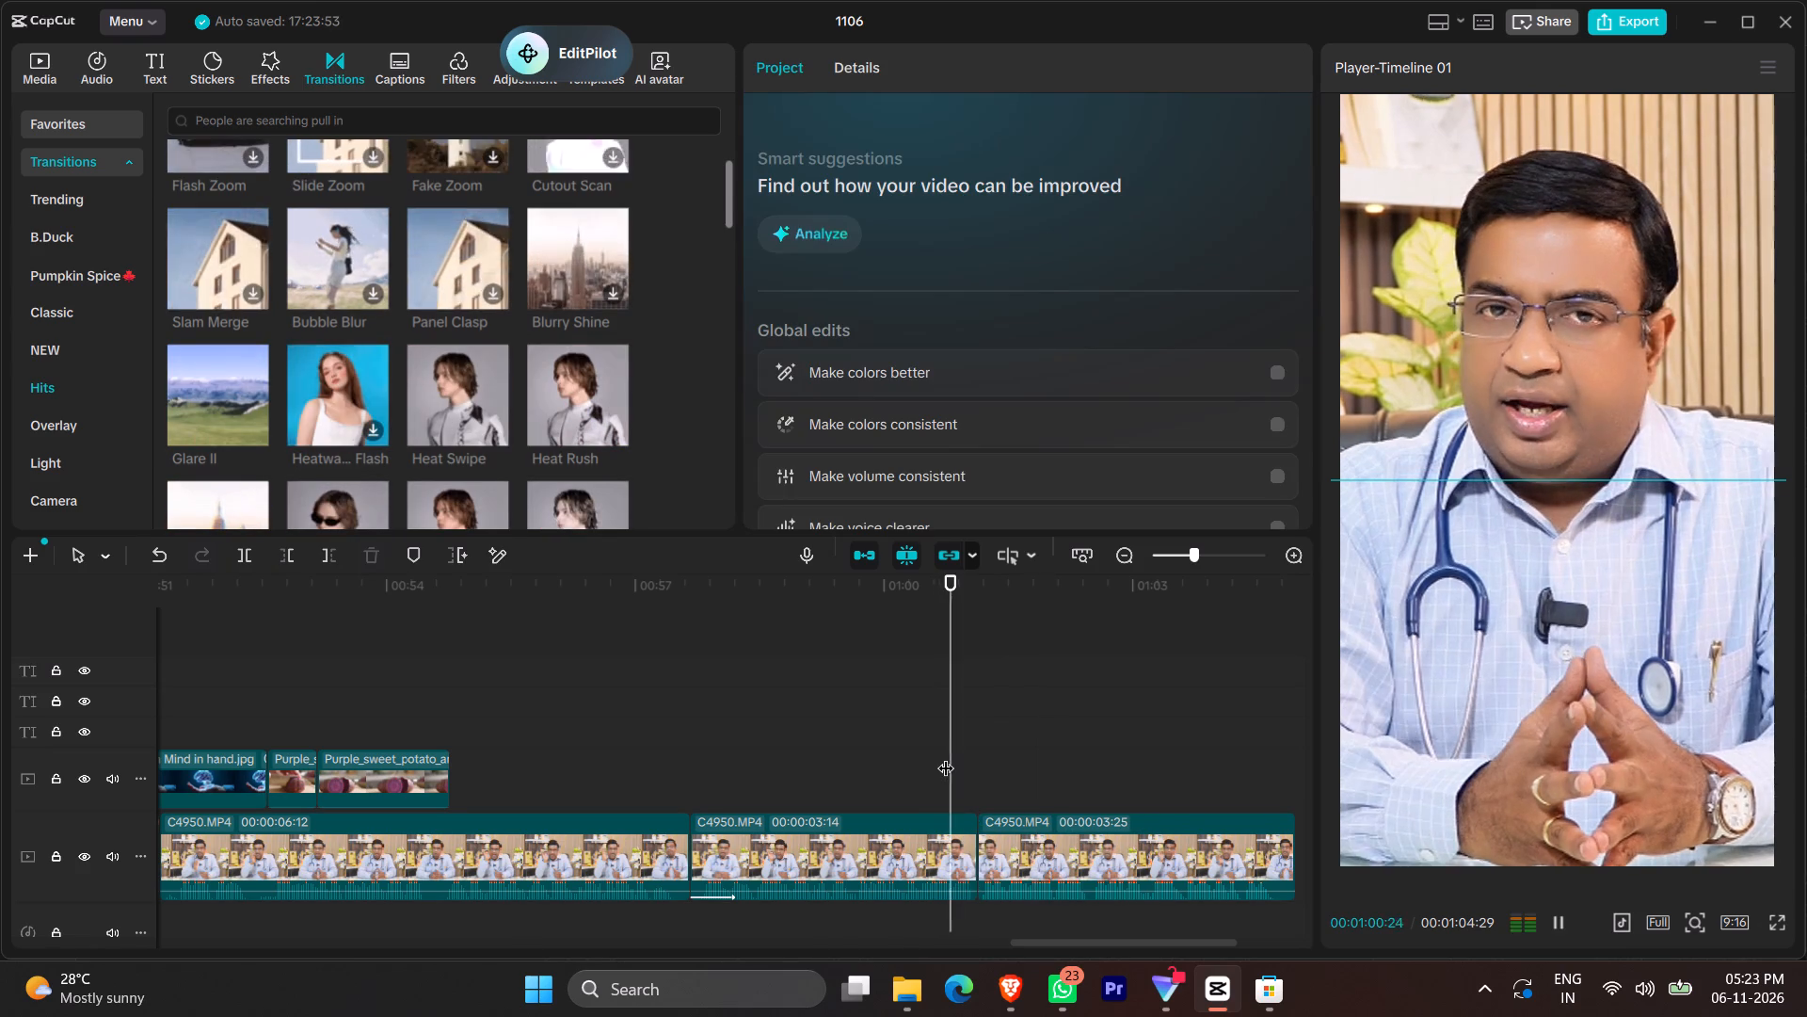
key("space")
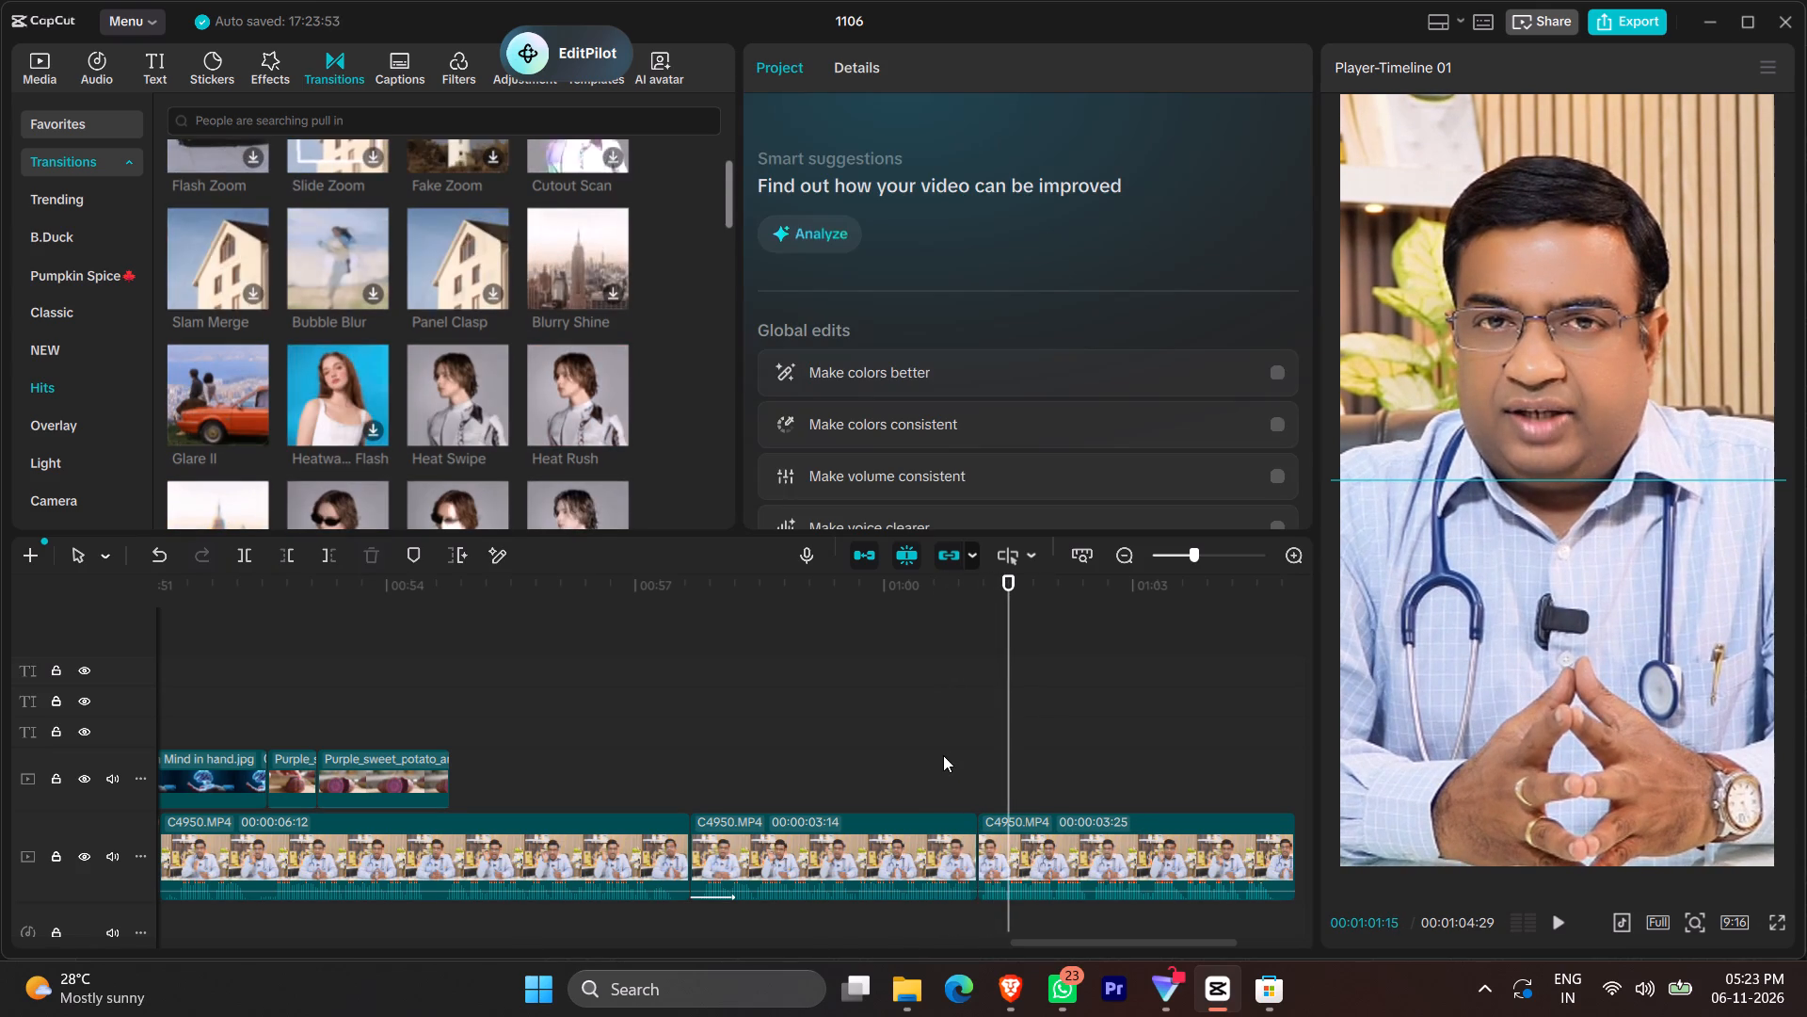
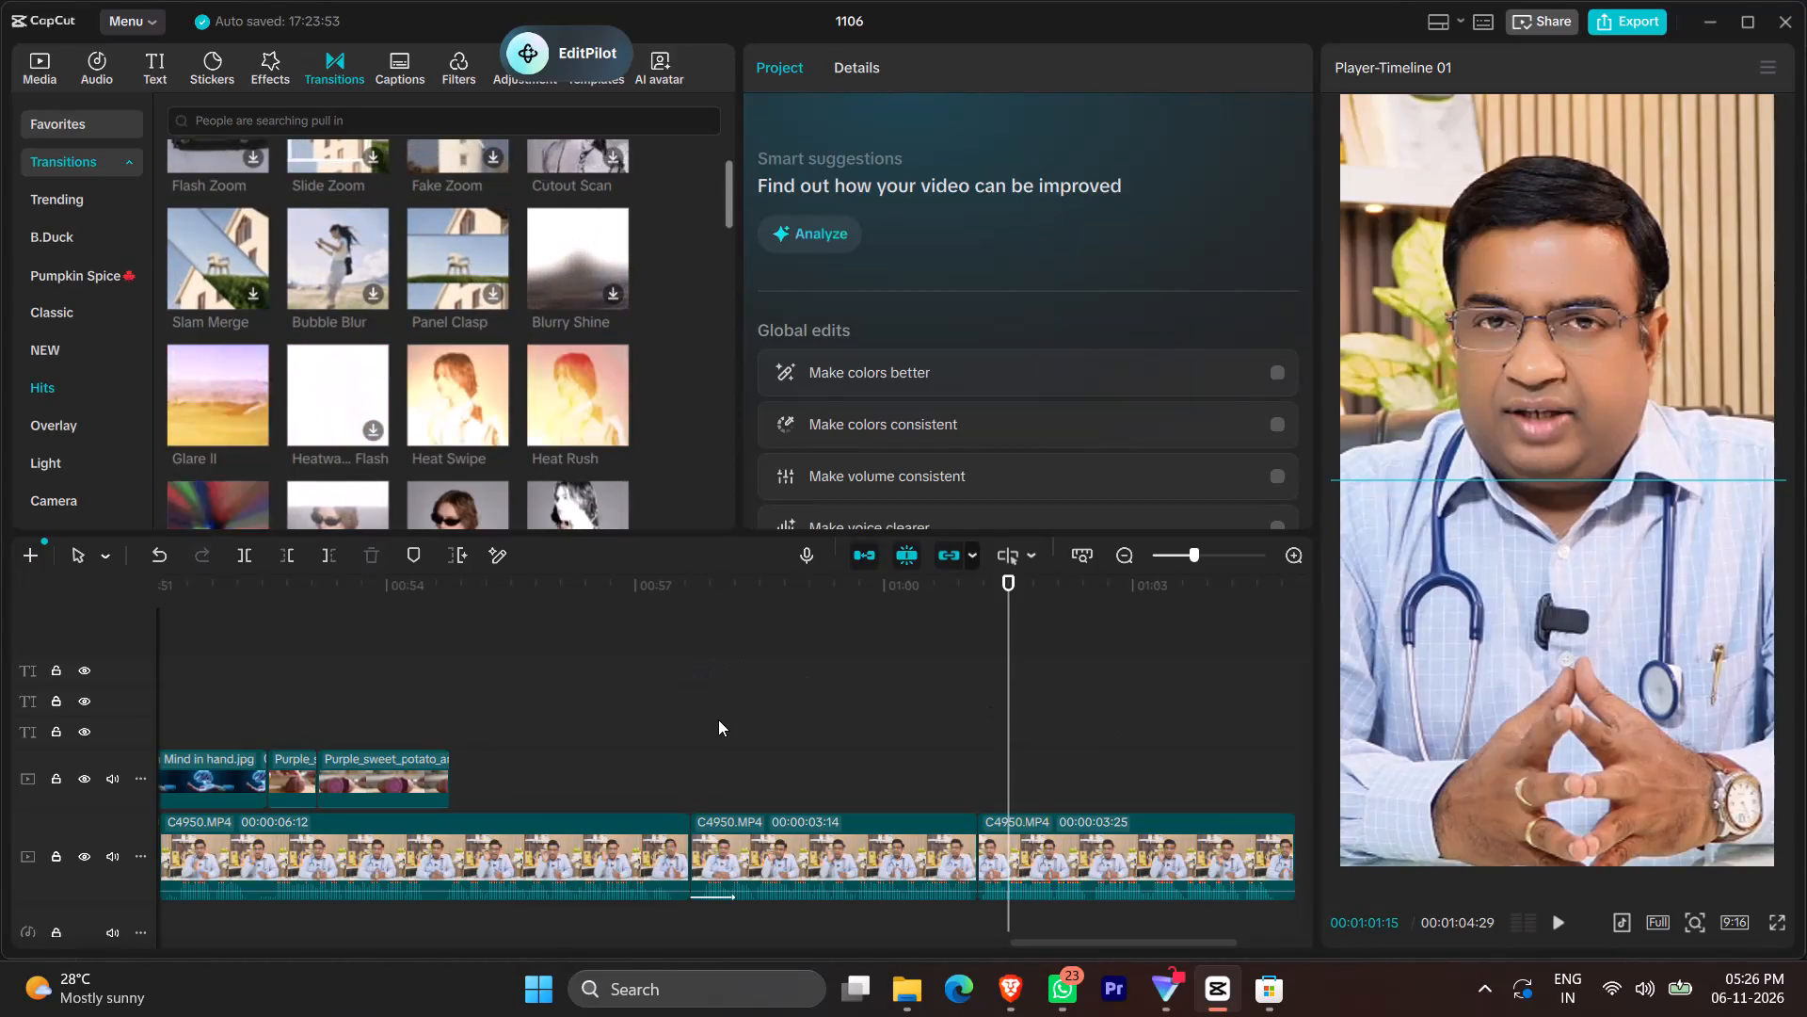
Play back the plain cut between the last two C4950.MP4 clips.
left_click(877, 721)
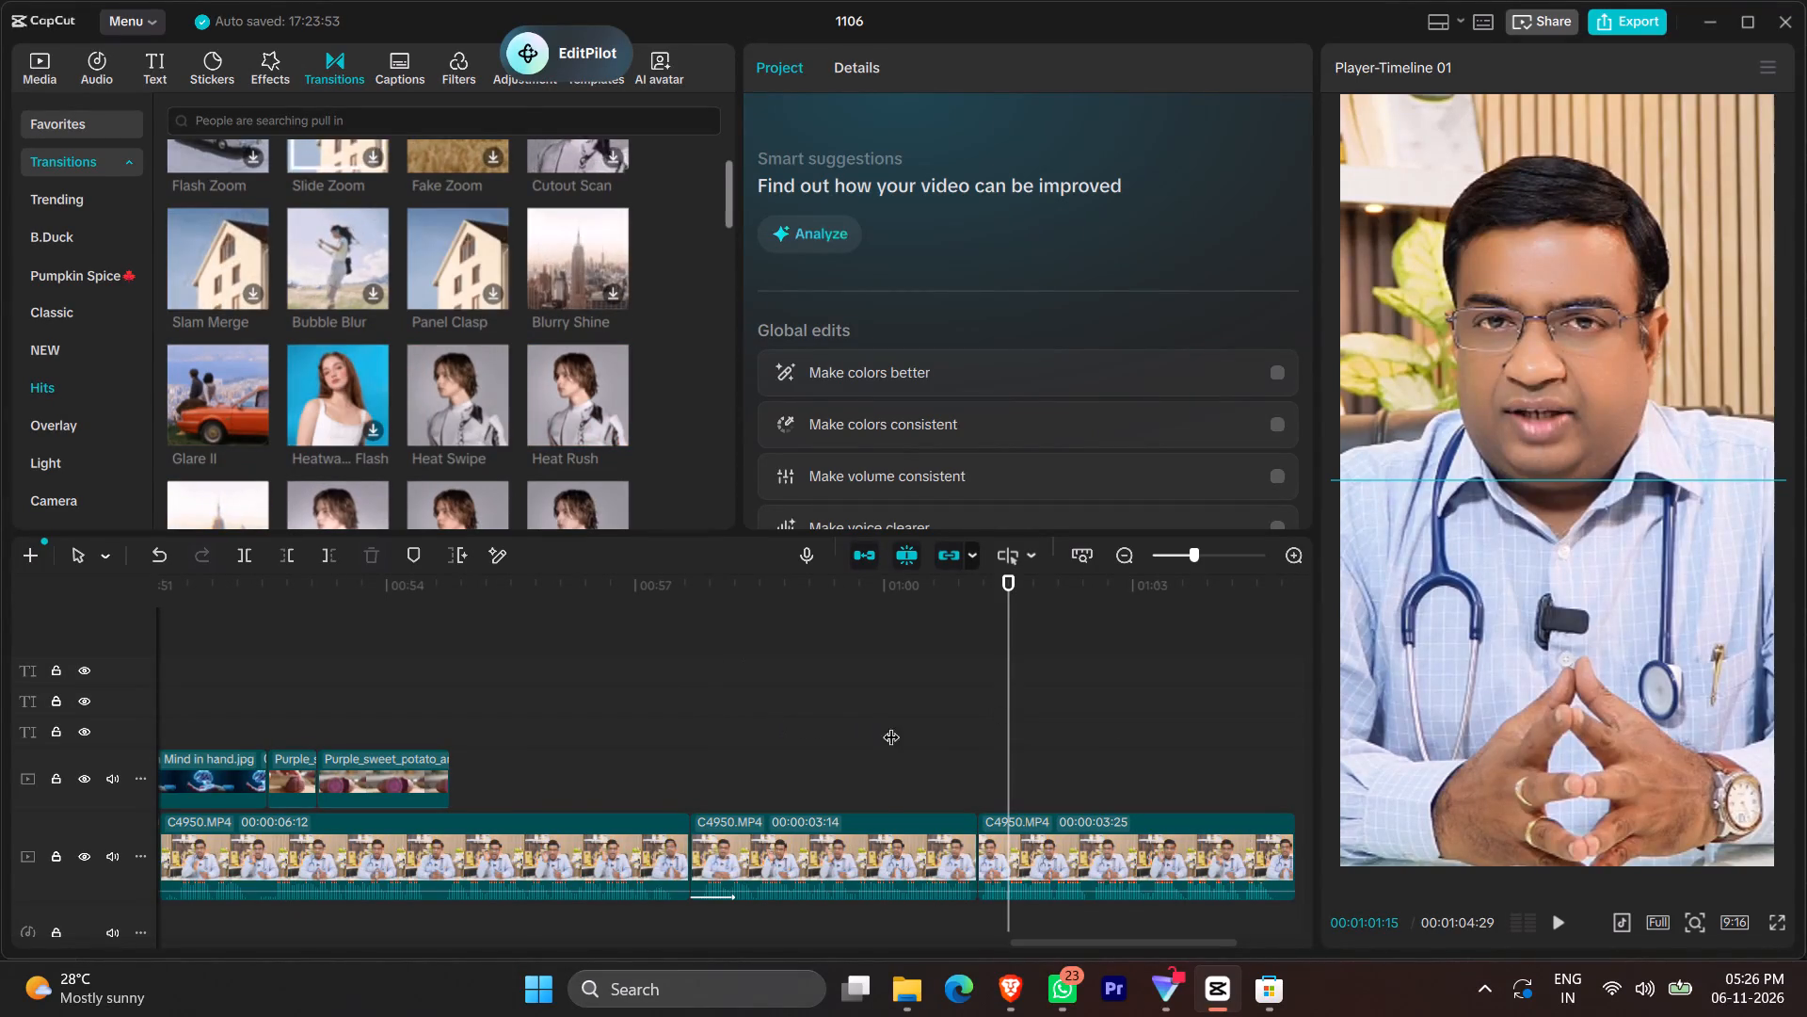
left_click(960, 741)
key("space")
key("space")
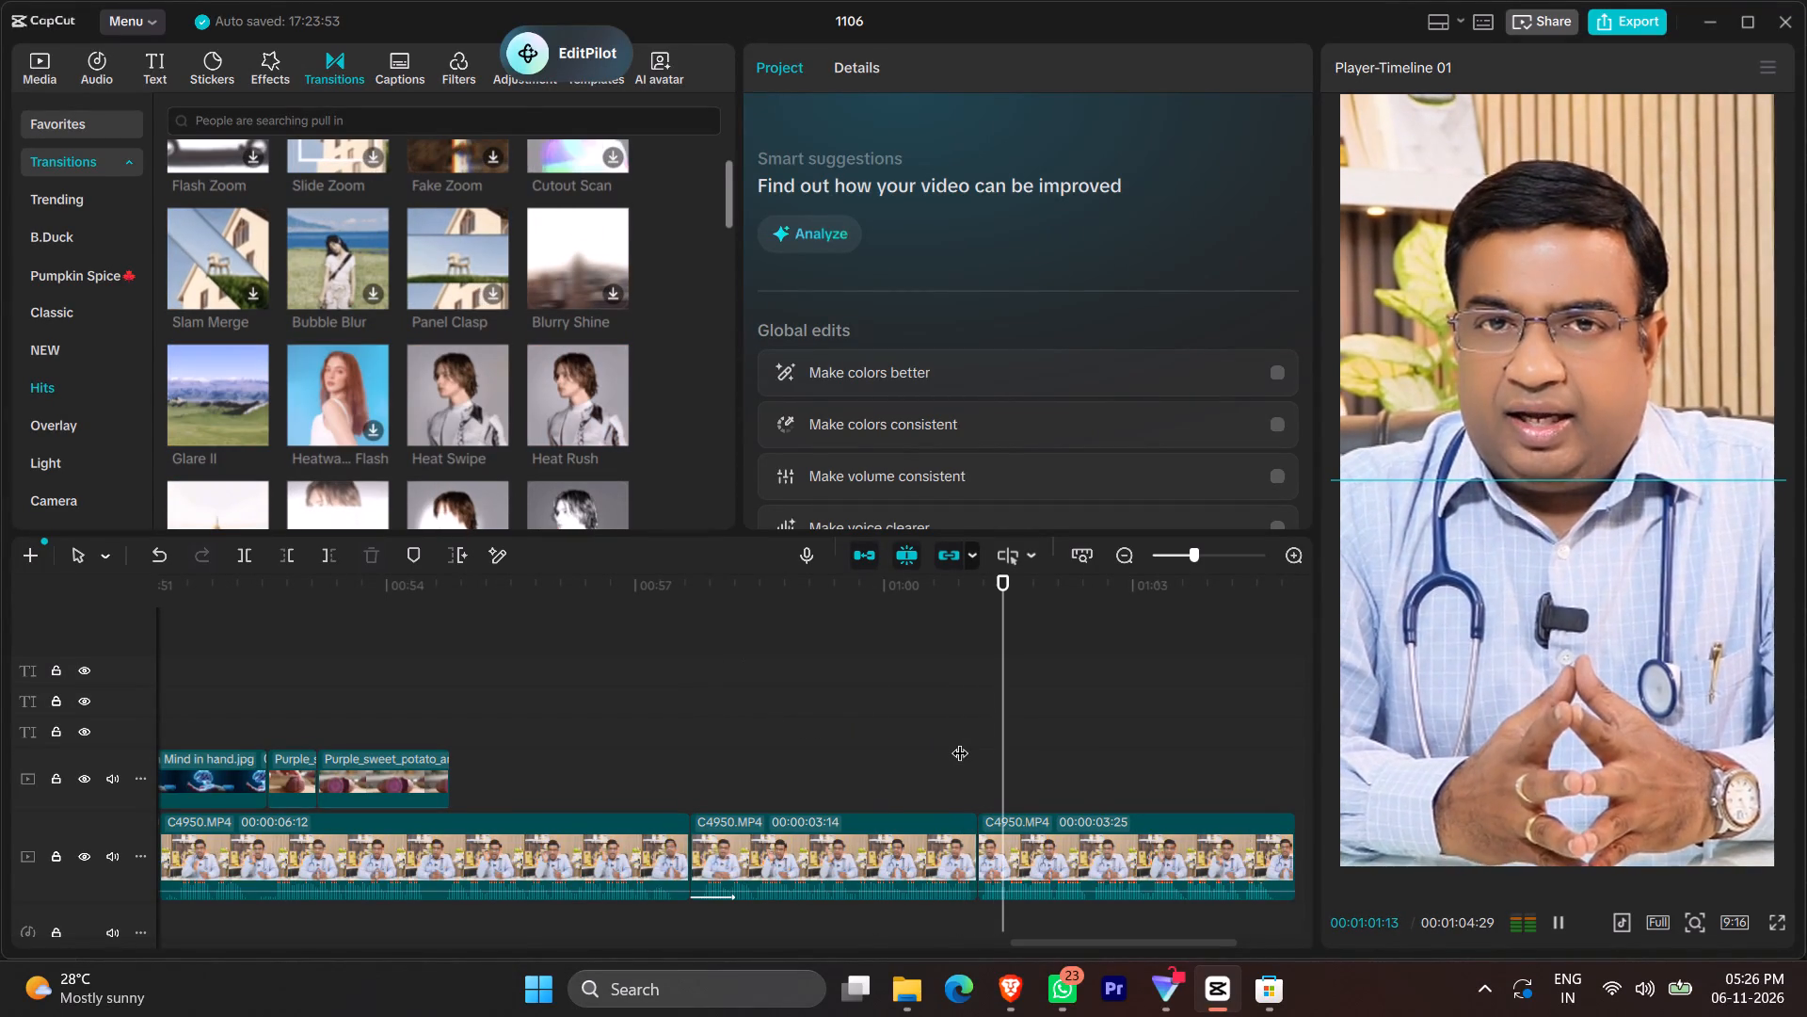
left_click(963, 744)
left_click(954, 748)
key("space")
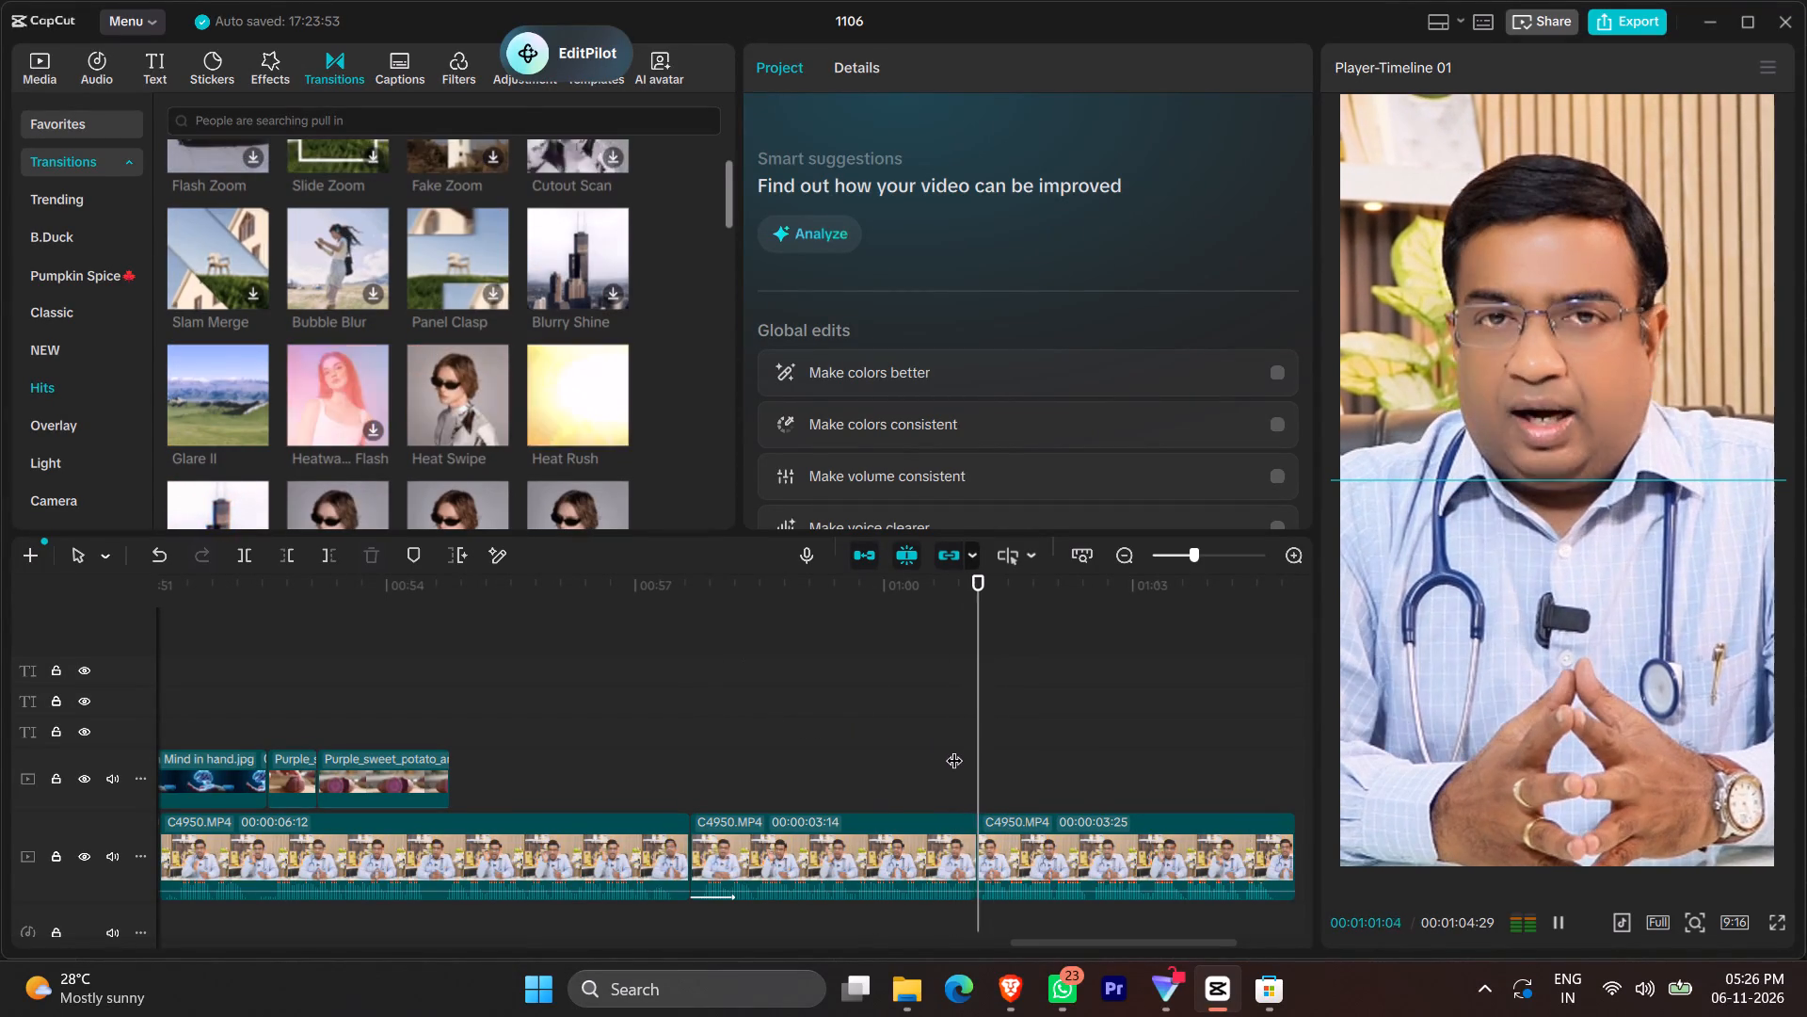
key("space")
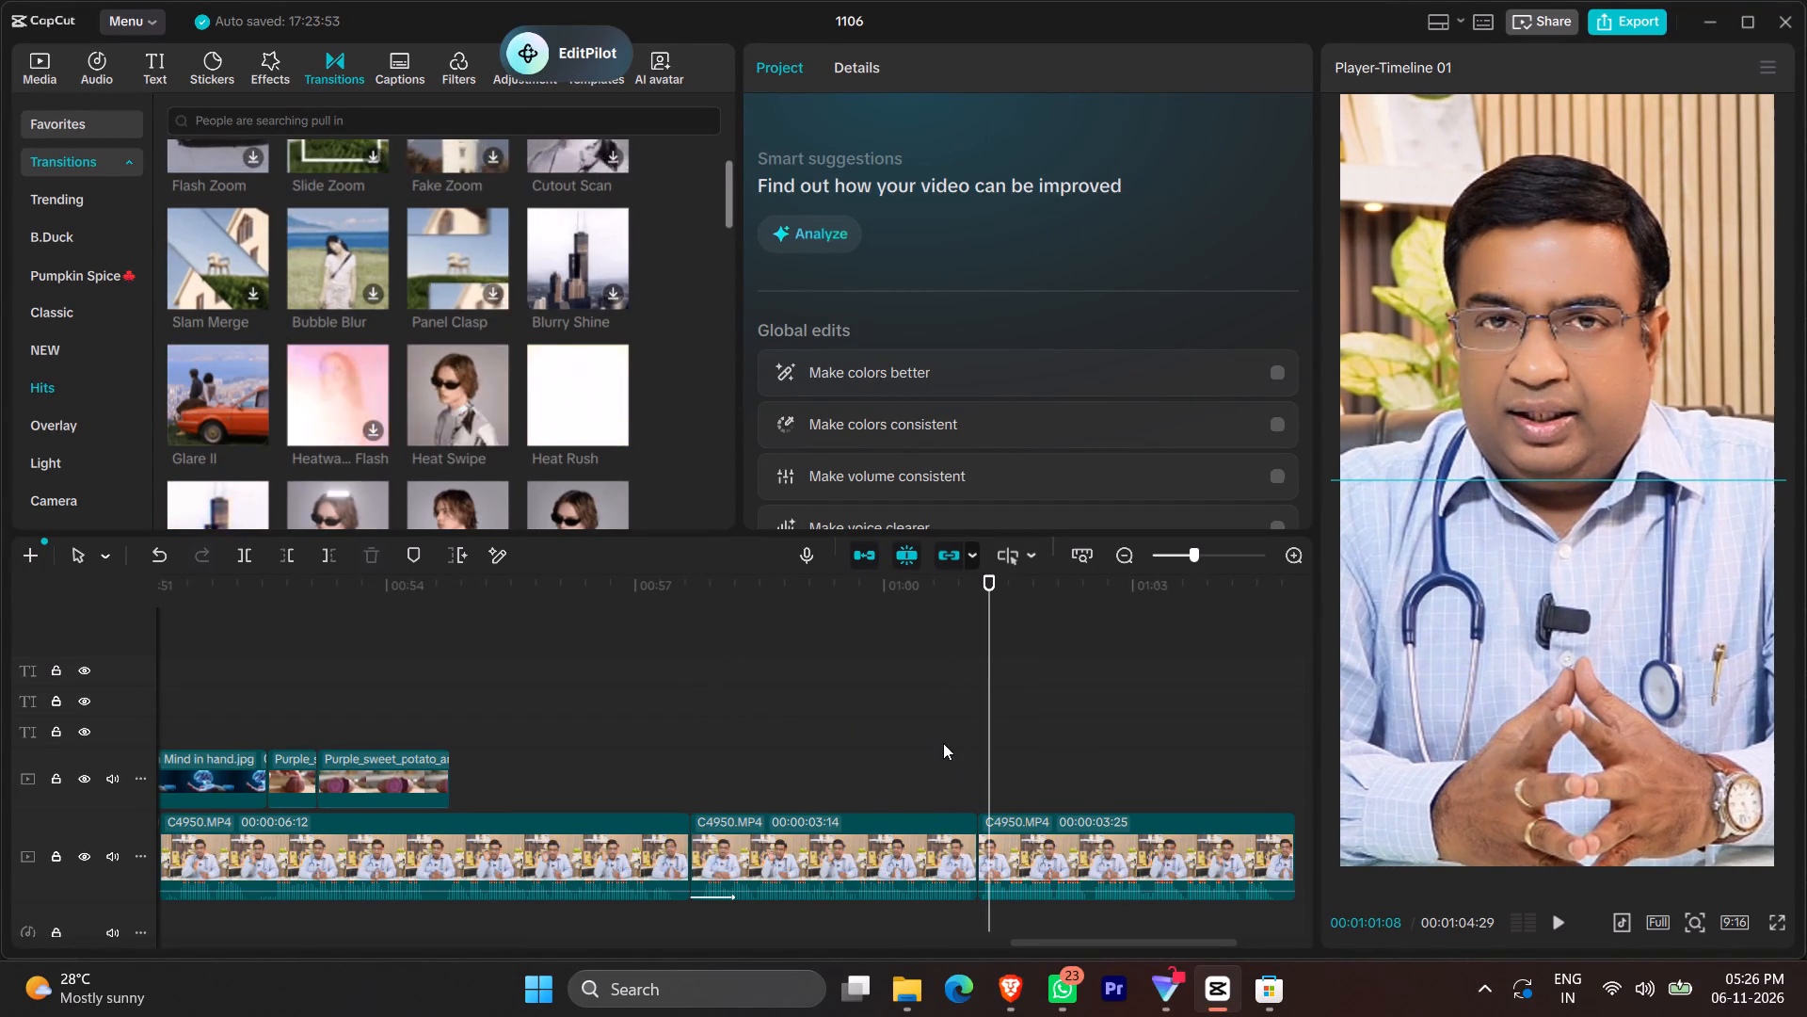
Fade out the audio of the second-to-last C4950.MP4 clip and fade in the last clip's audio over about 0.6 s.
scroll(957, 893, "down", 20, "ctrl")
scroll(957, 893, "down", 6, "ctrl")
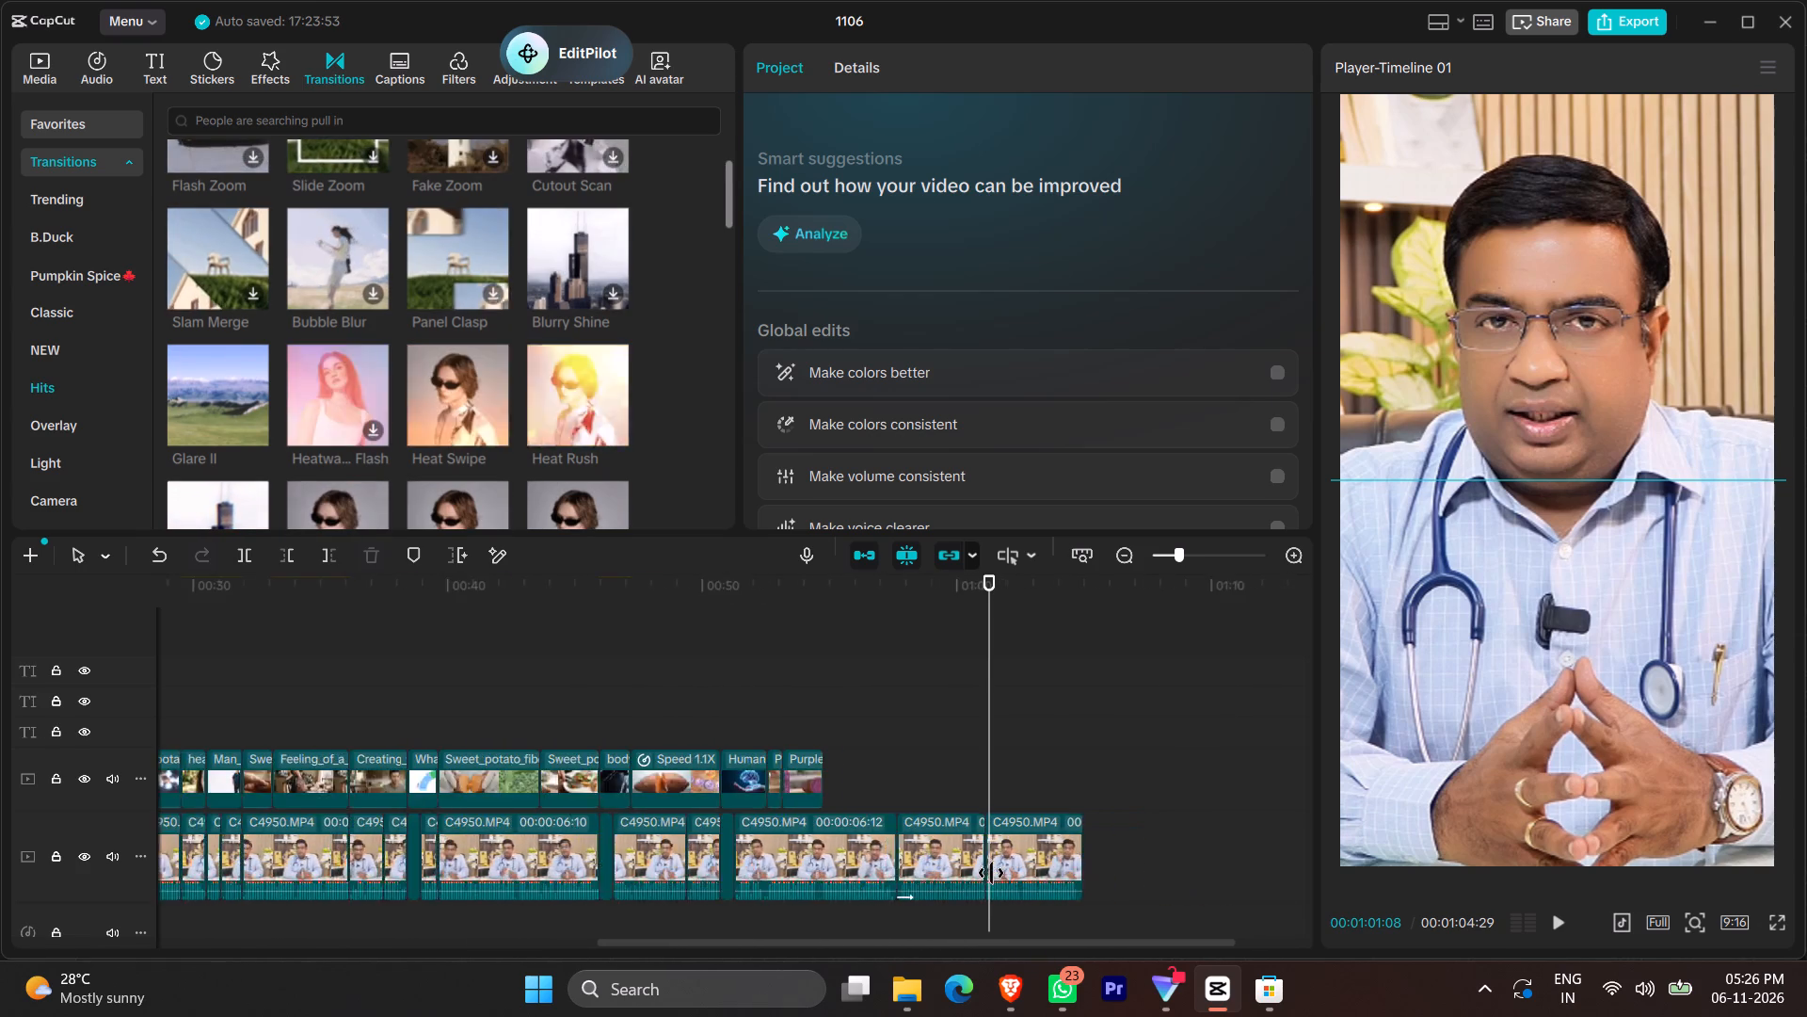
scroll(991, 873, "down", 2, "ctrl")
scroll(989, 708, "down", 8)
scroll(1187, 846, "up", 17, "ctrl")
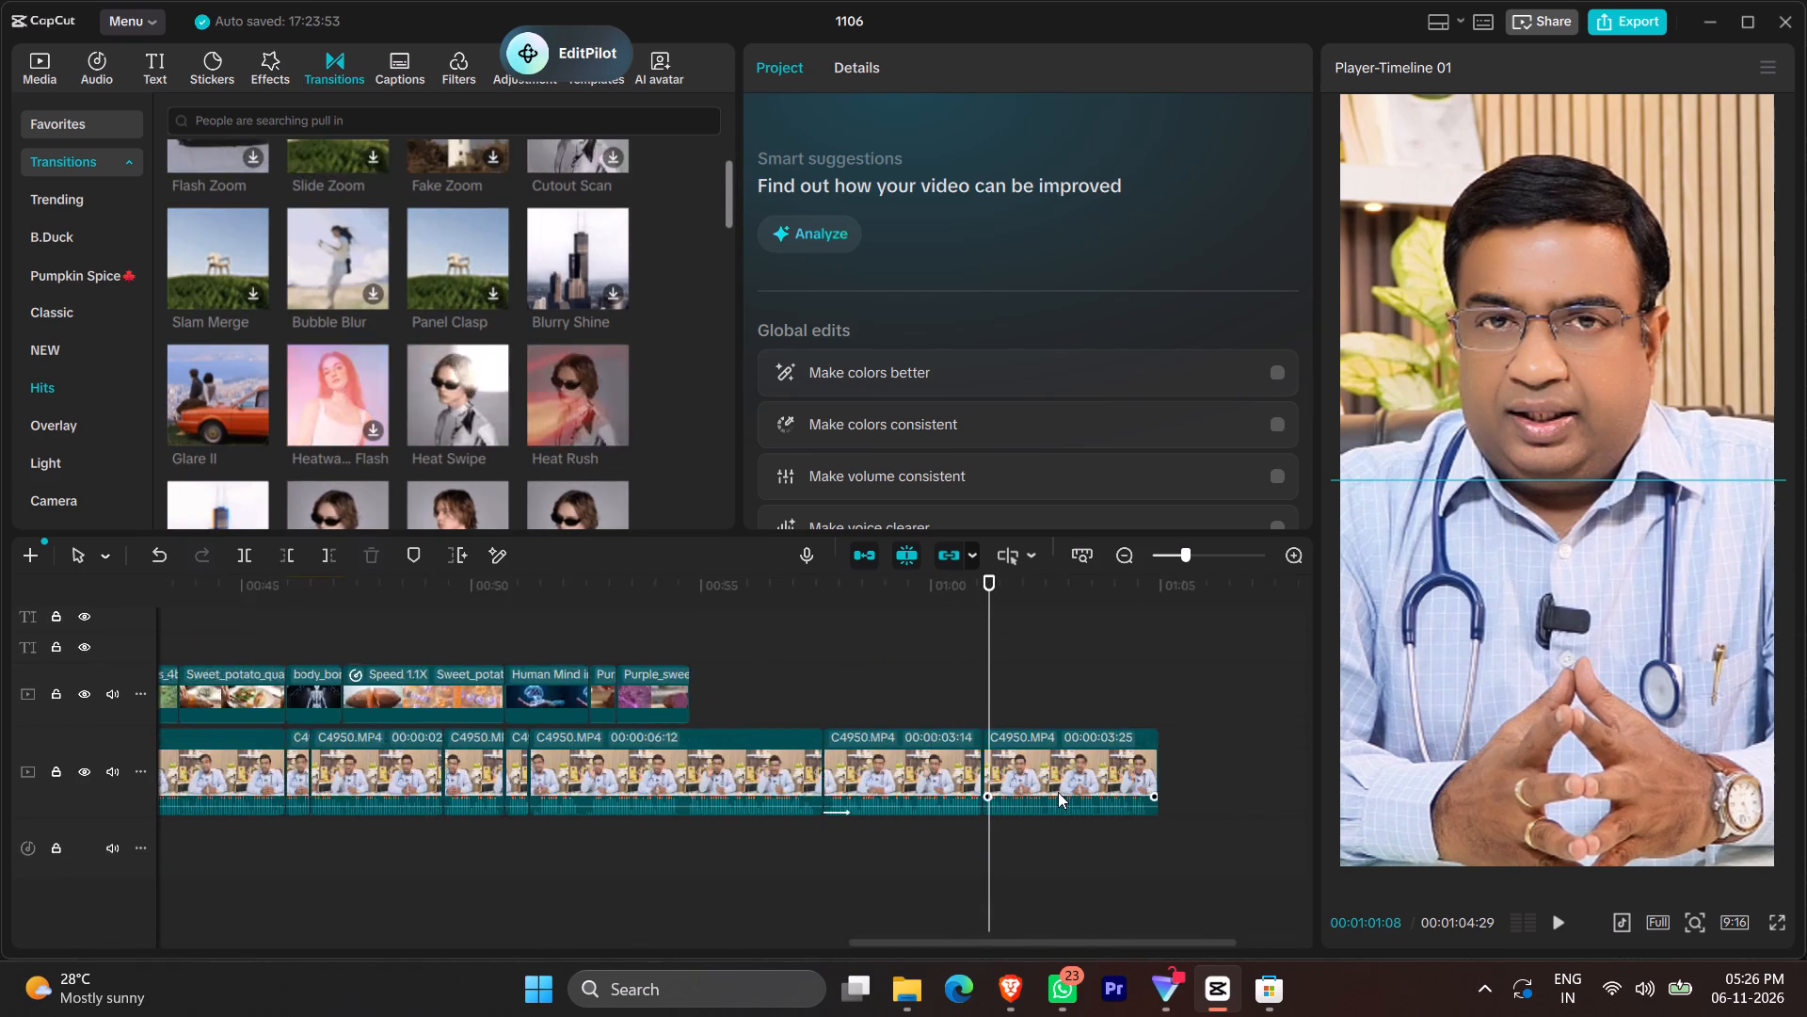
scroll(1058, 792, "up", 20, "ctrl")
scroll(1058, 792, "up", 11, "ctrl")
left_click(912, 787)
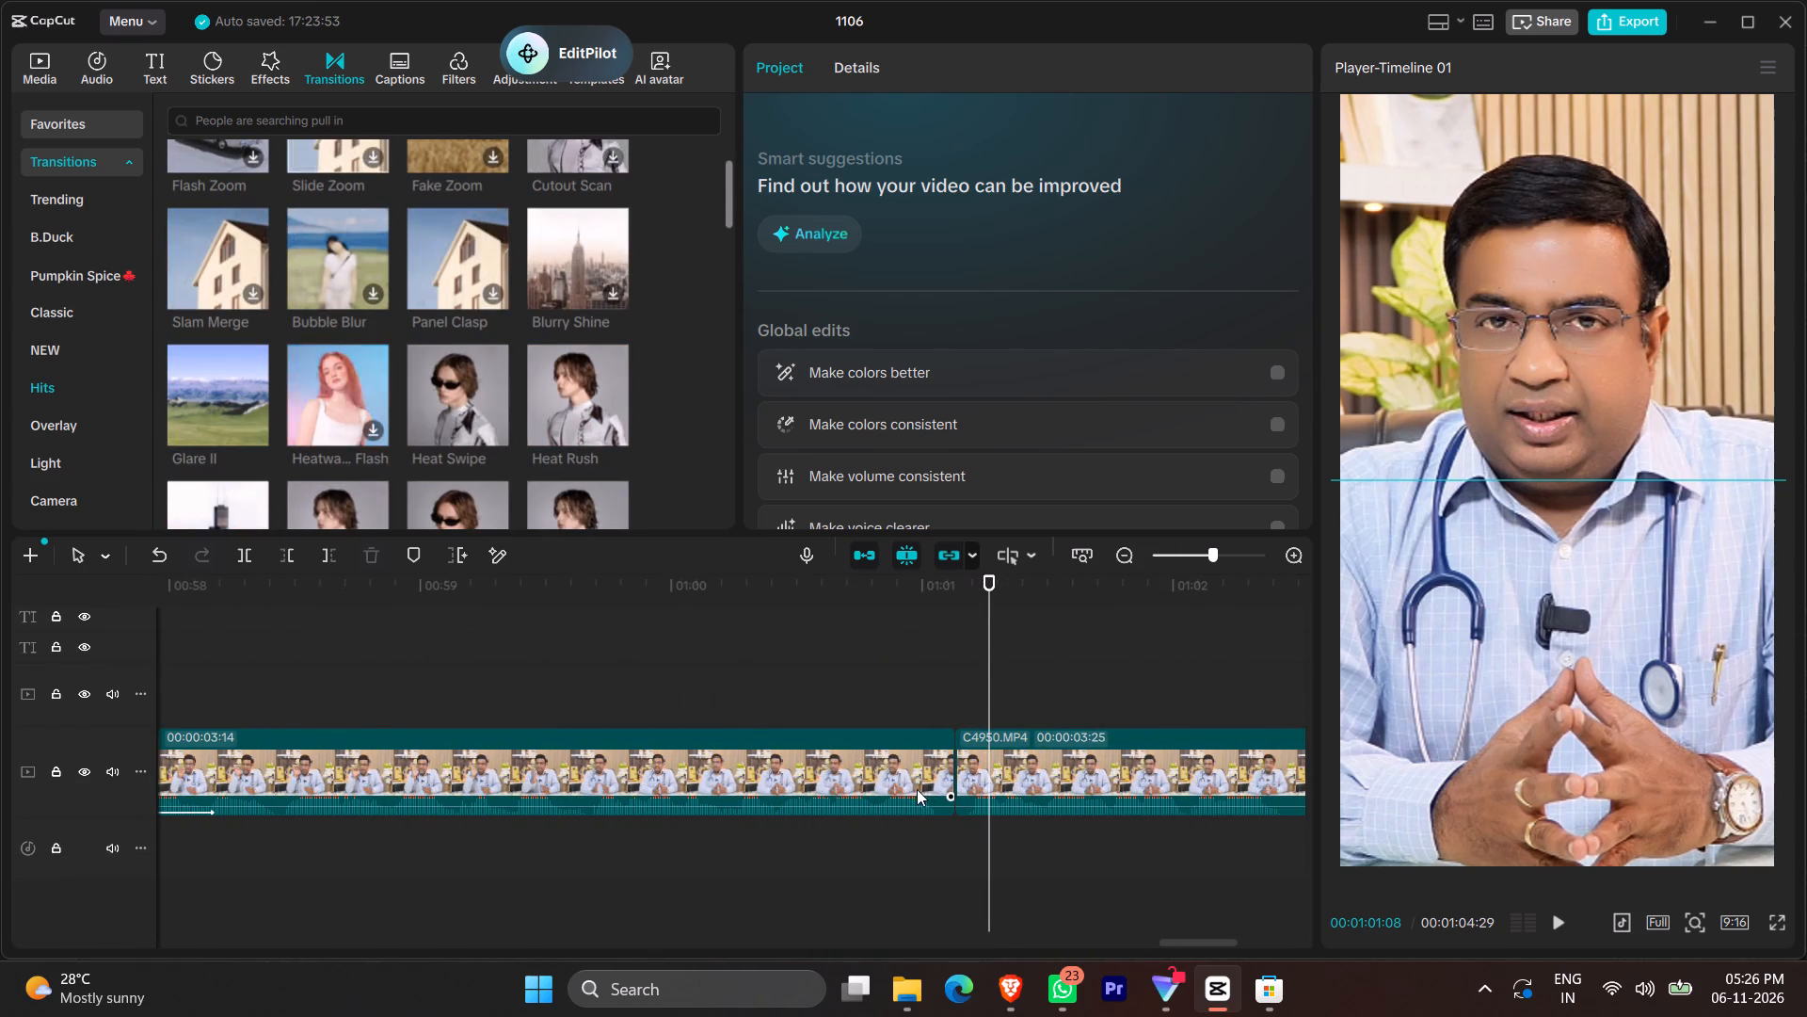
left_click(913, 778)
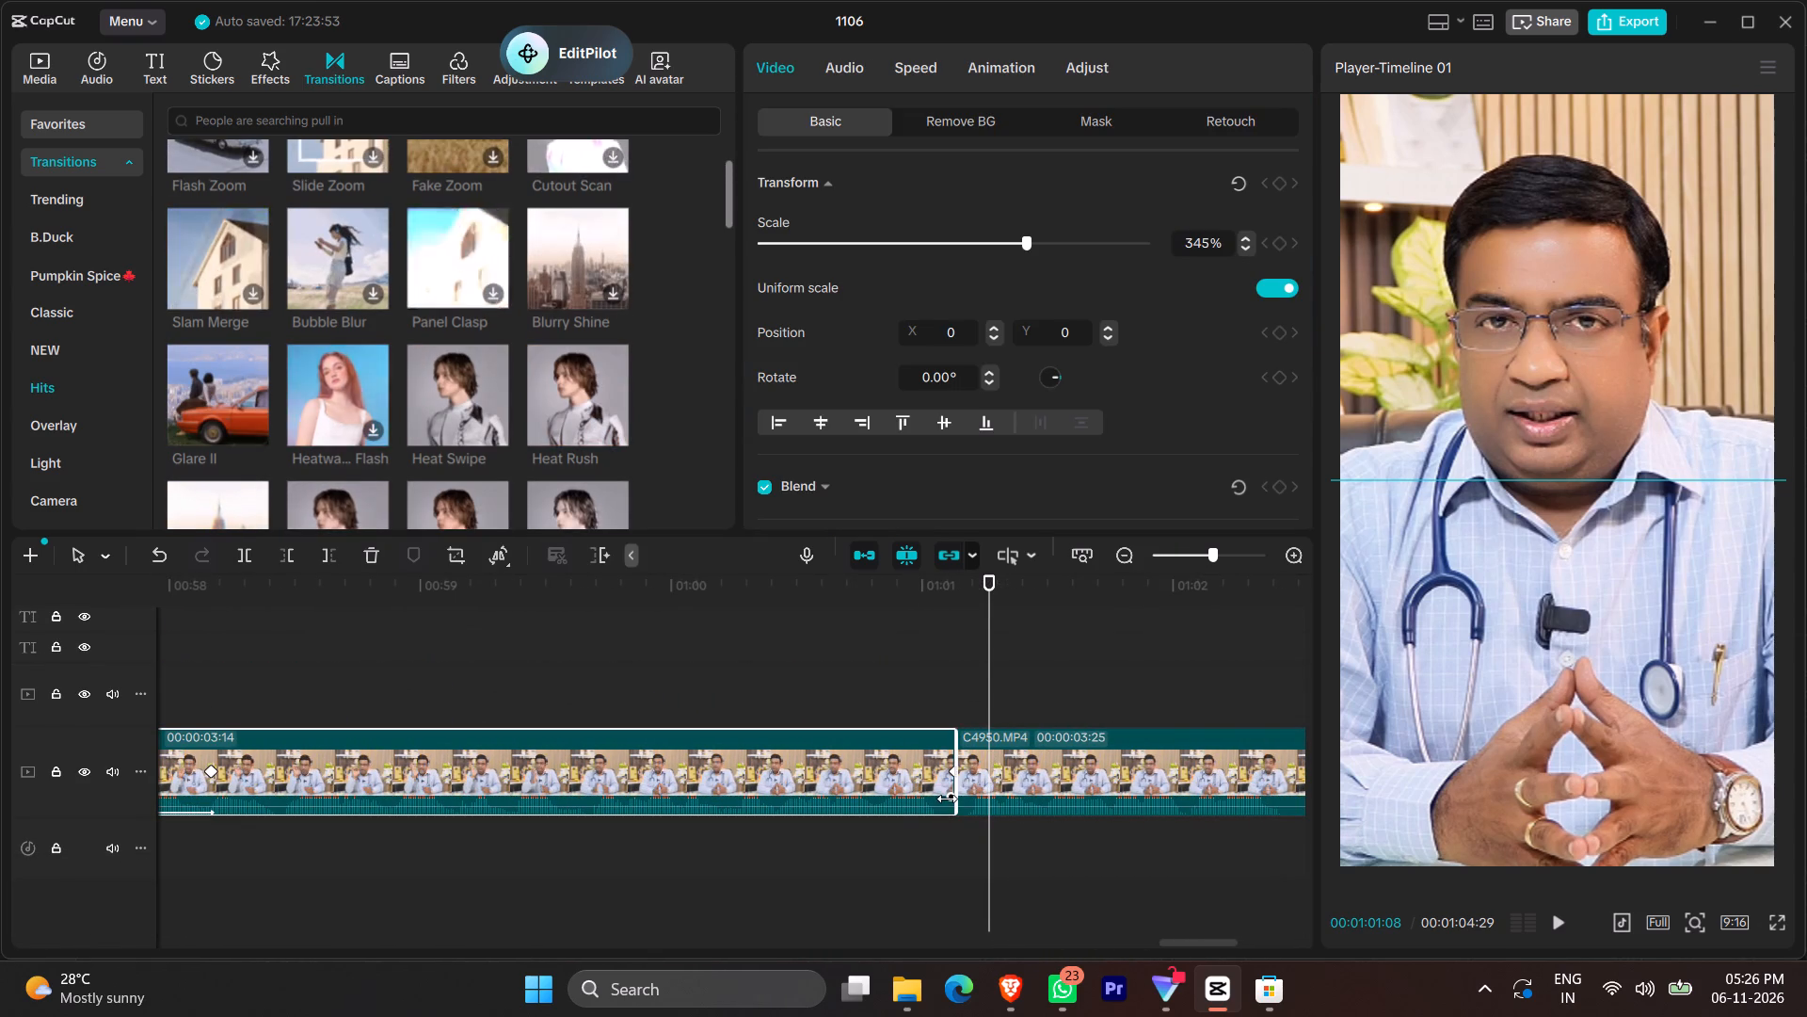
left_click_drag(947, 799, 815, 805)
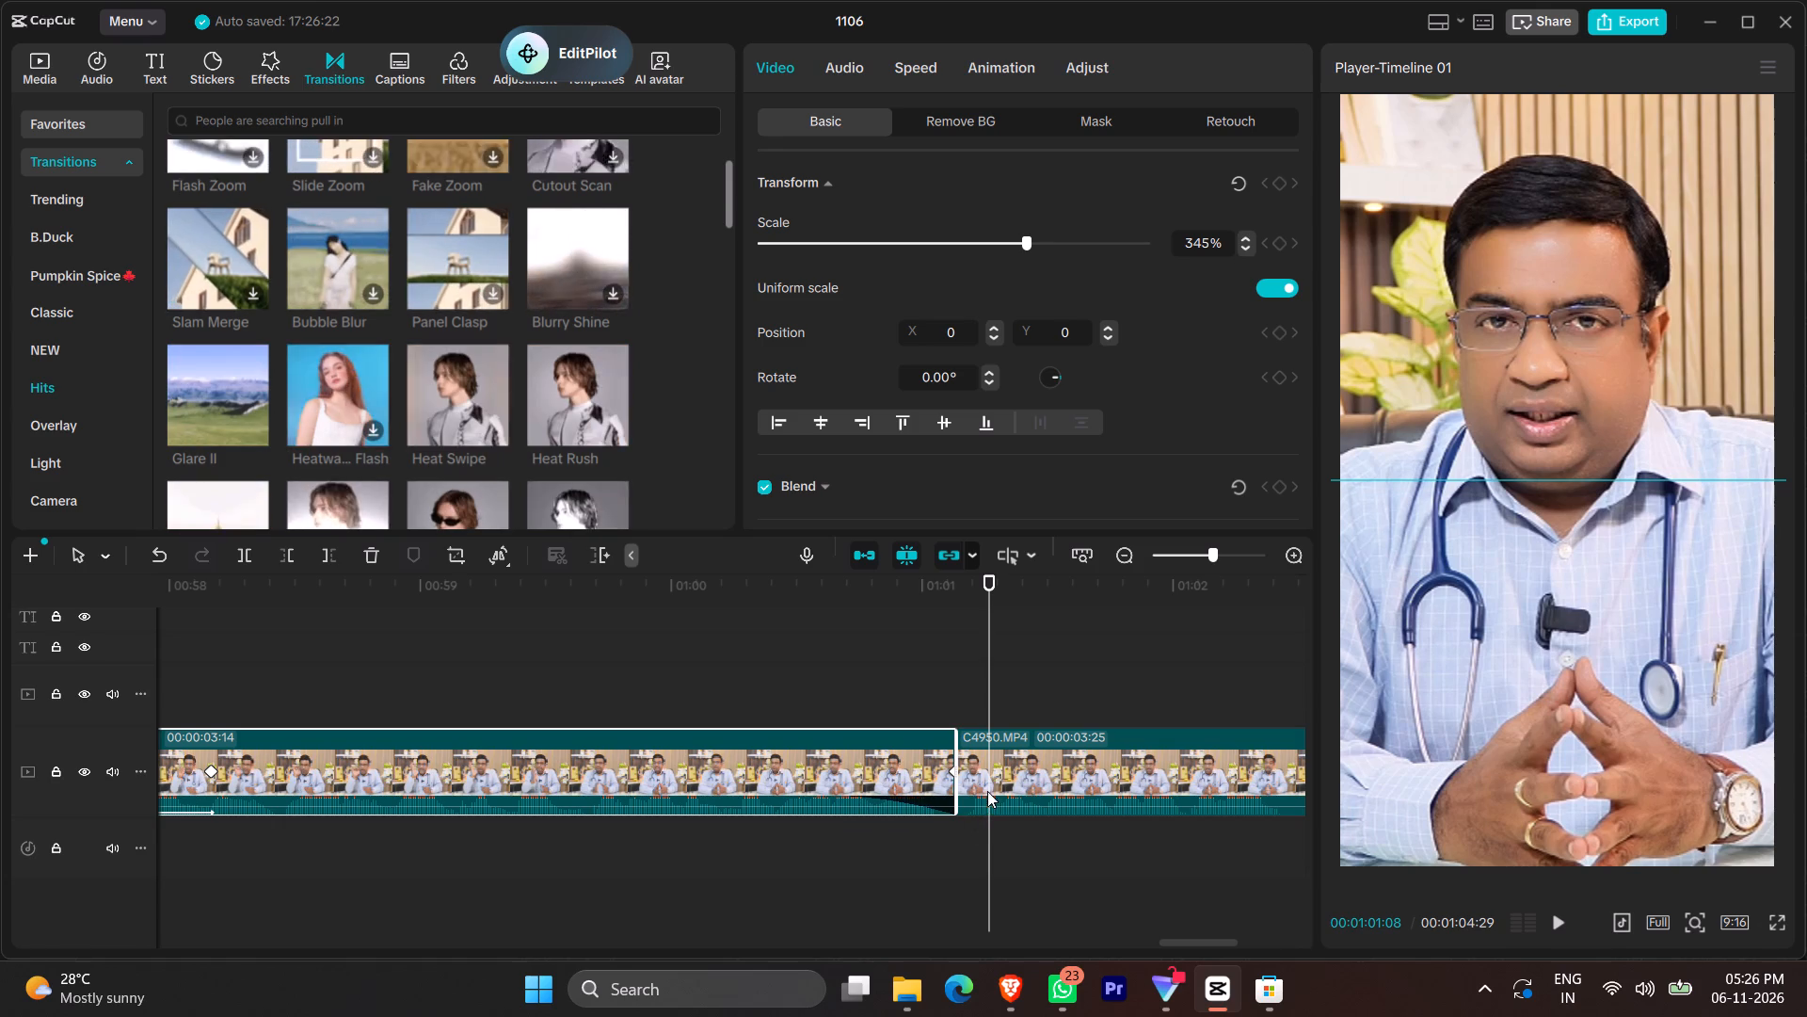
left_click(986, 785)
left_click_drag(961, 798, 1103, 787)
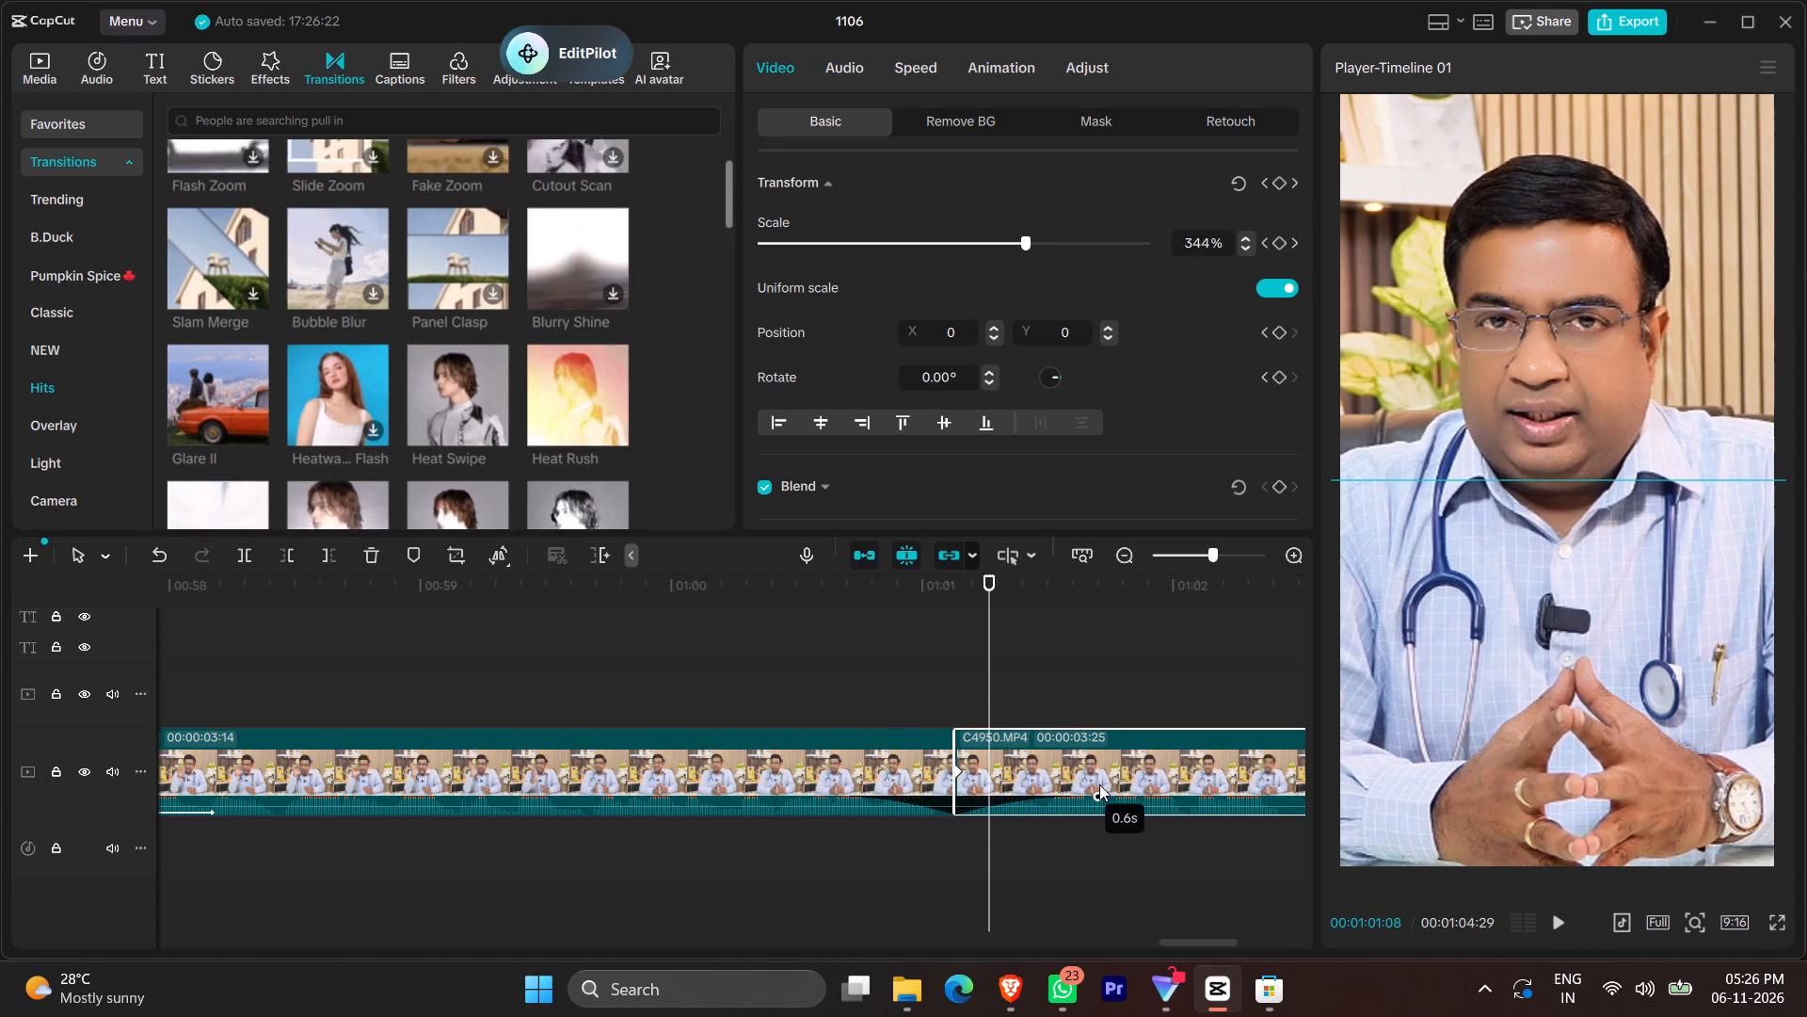
Play back the cut between the last two C4950.MP4 clips to check the audio fades.
left_click(769, 680)
key("space")
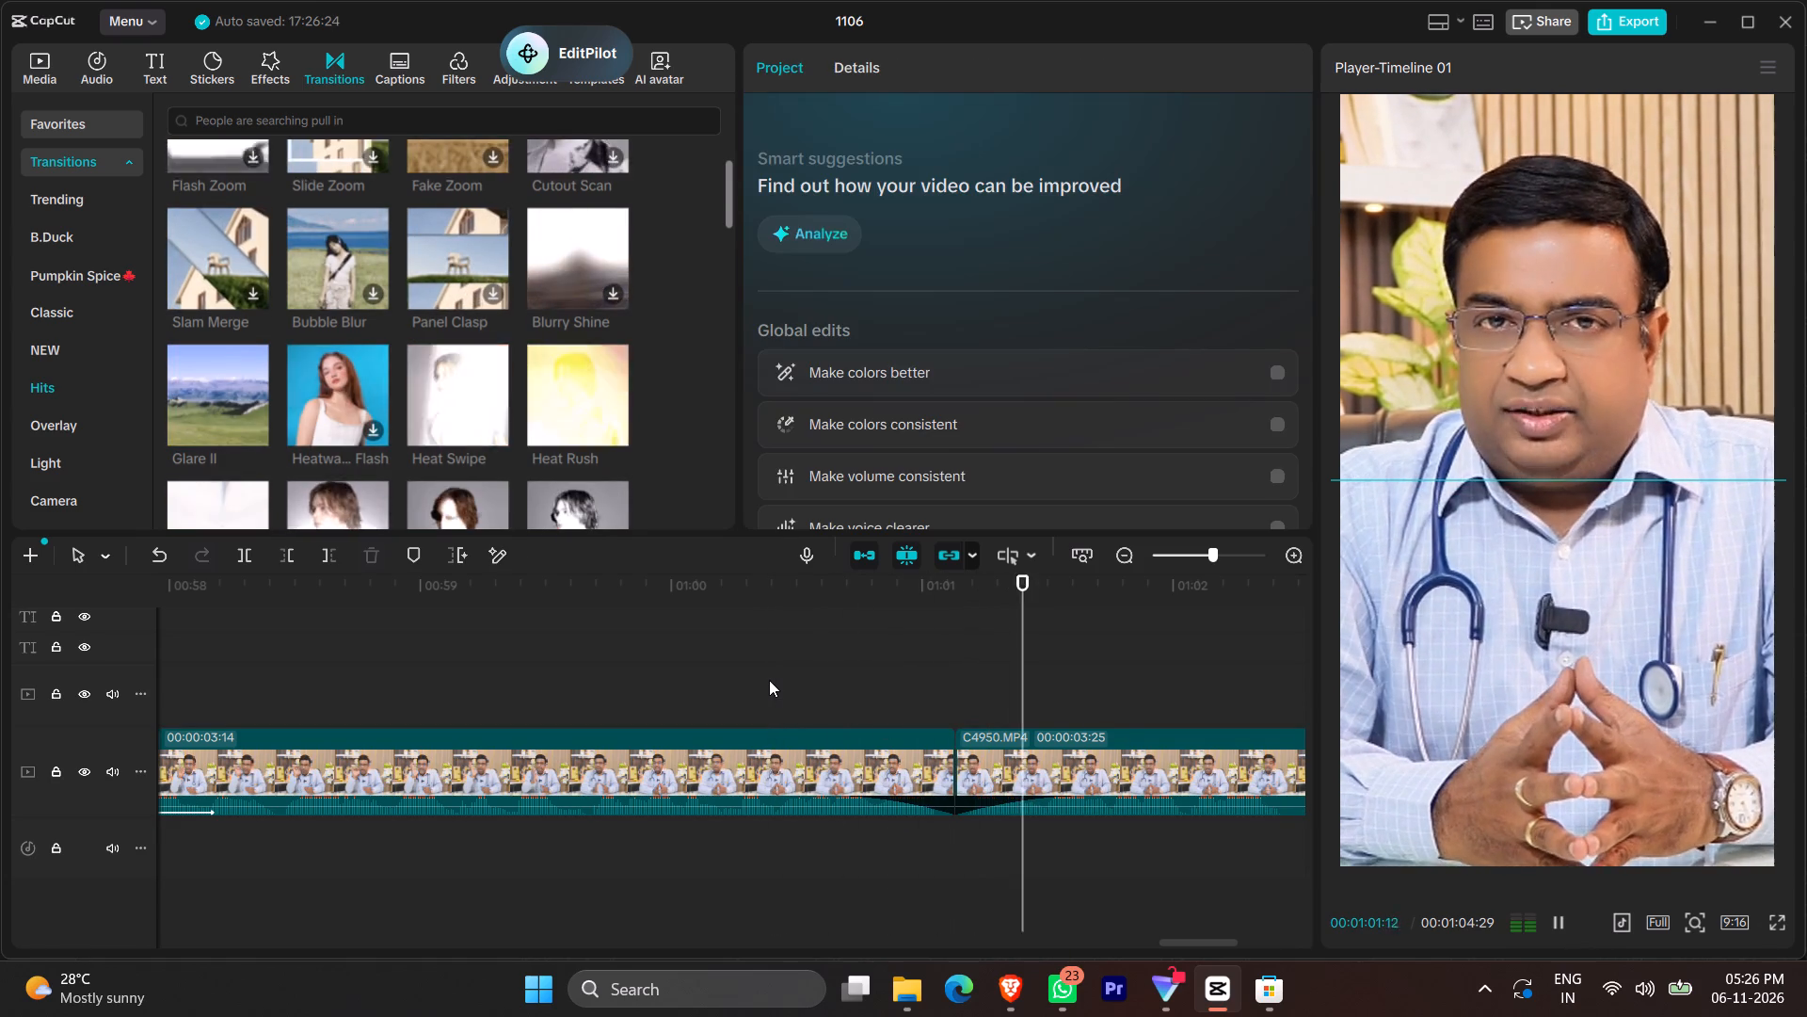
left_click(769, 680)
key("space")
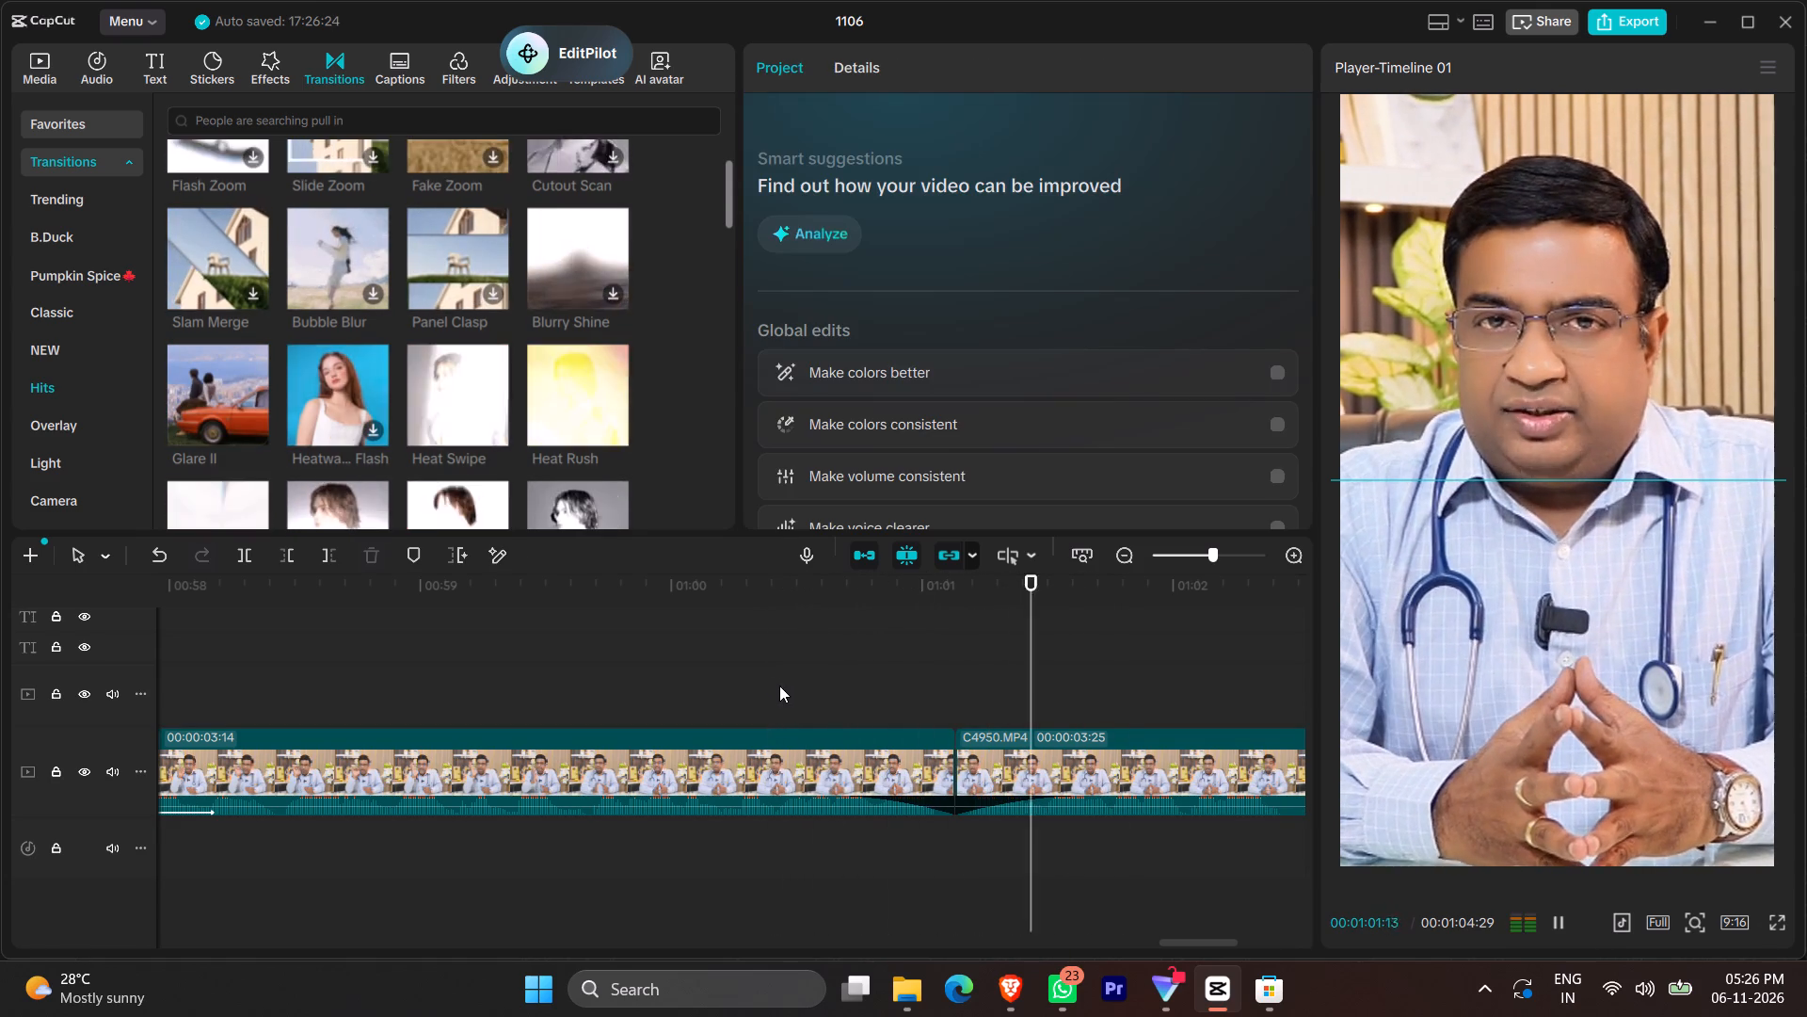
key("space")
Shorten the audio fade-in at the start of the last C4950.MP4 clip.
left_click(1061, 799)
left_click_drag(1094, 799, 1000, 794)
Play back the cut between the last two C4950.MP4 clips several times to check the shortened audio fade-in.
left_click(831, 664)
key("space")
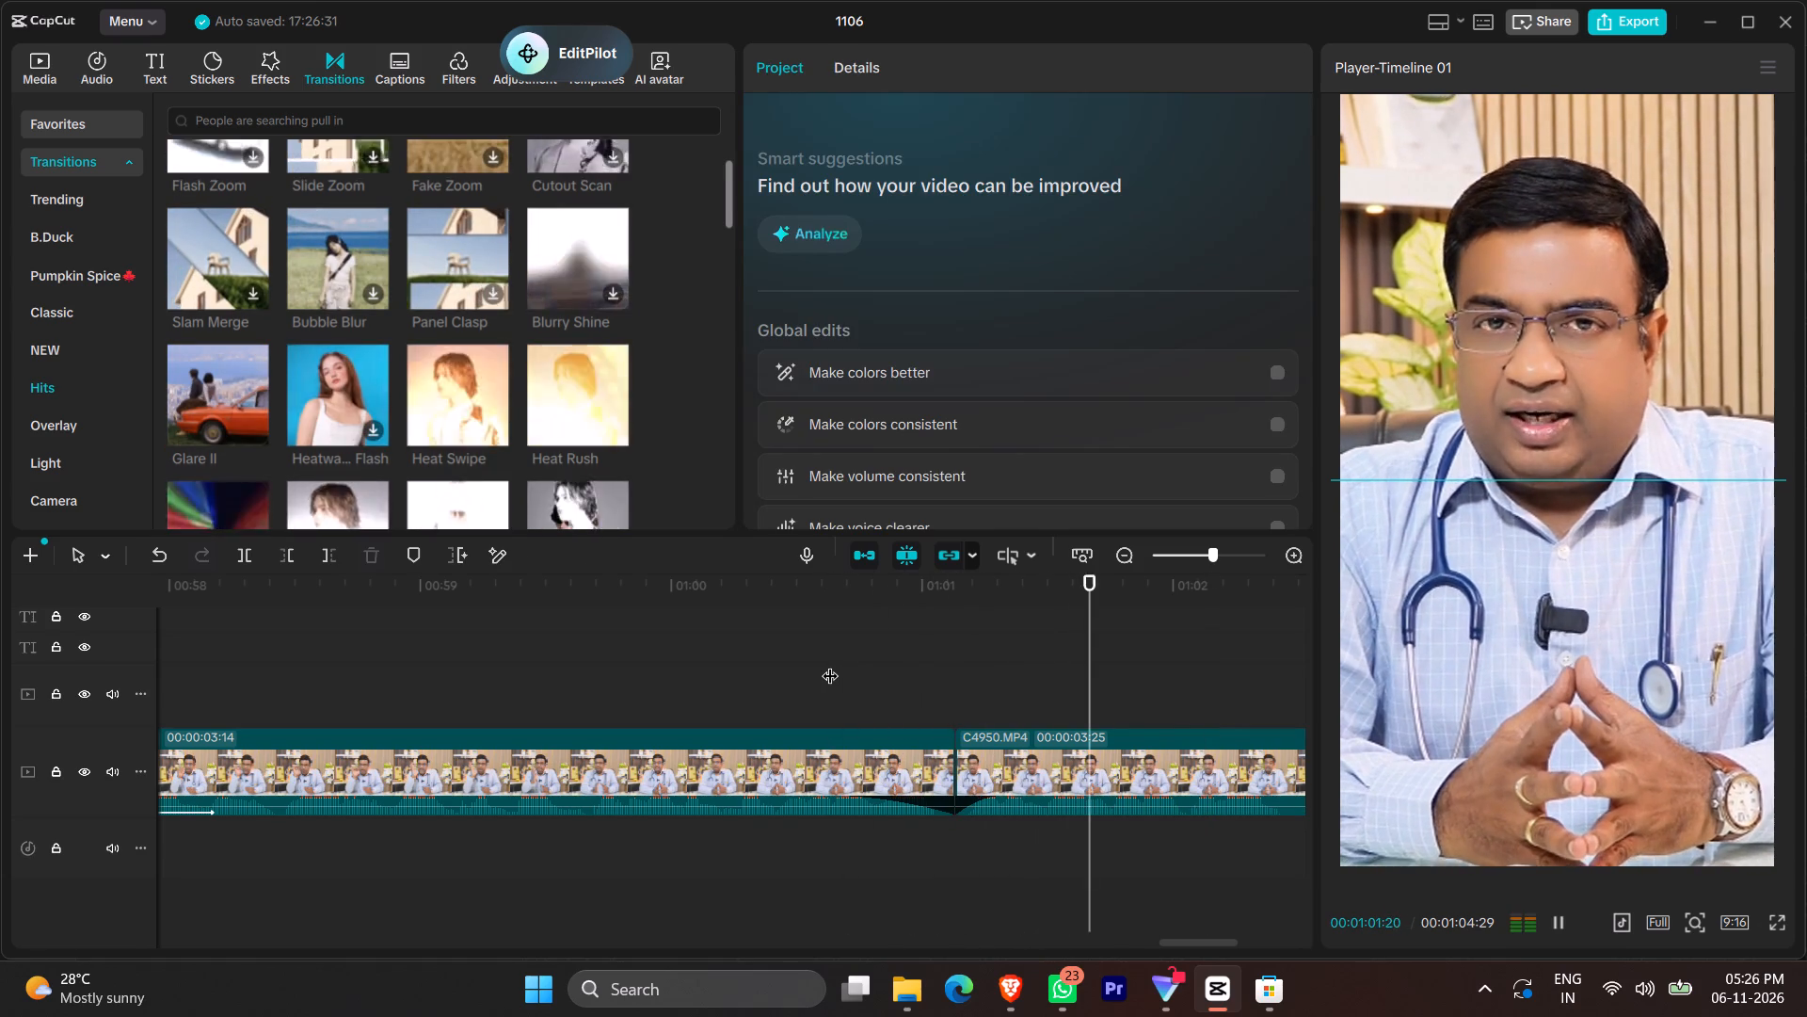
left_click(717, 664)
key("space")
key("space")
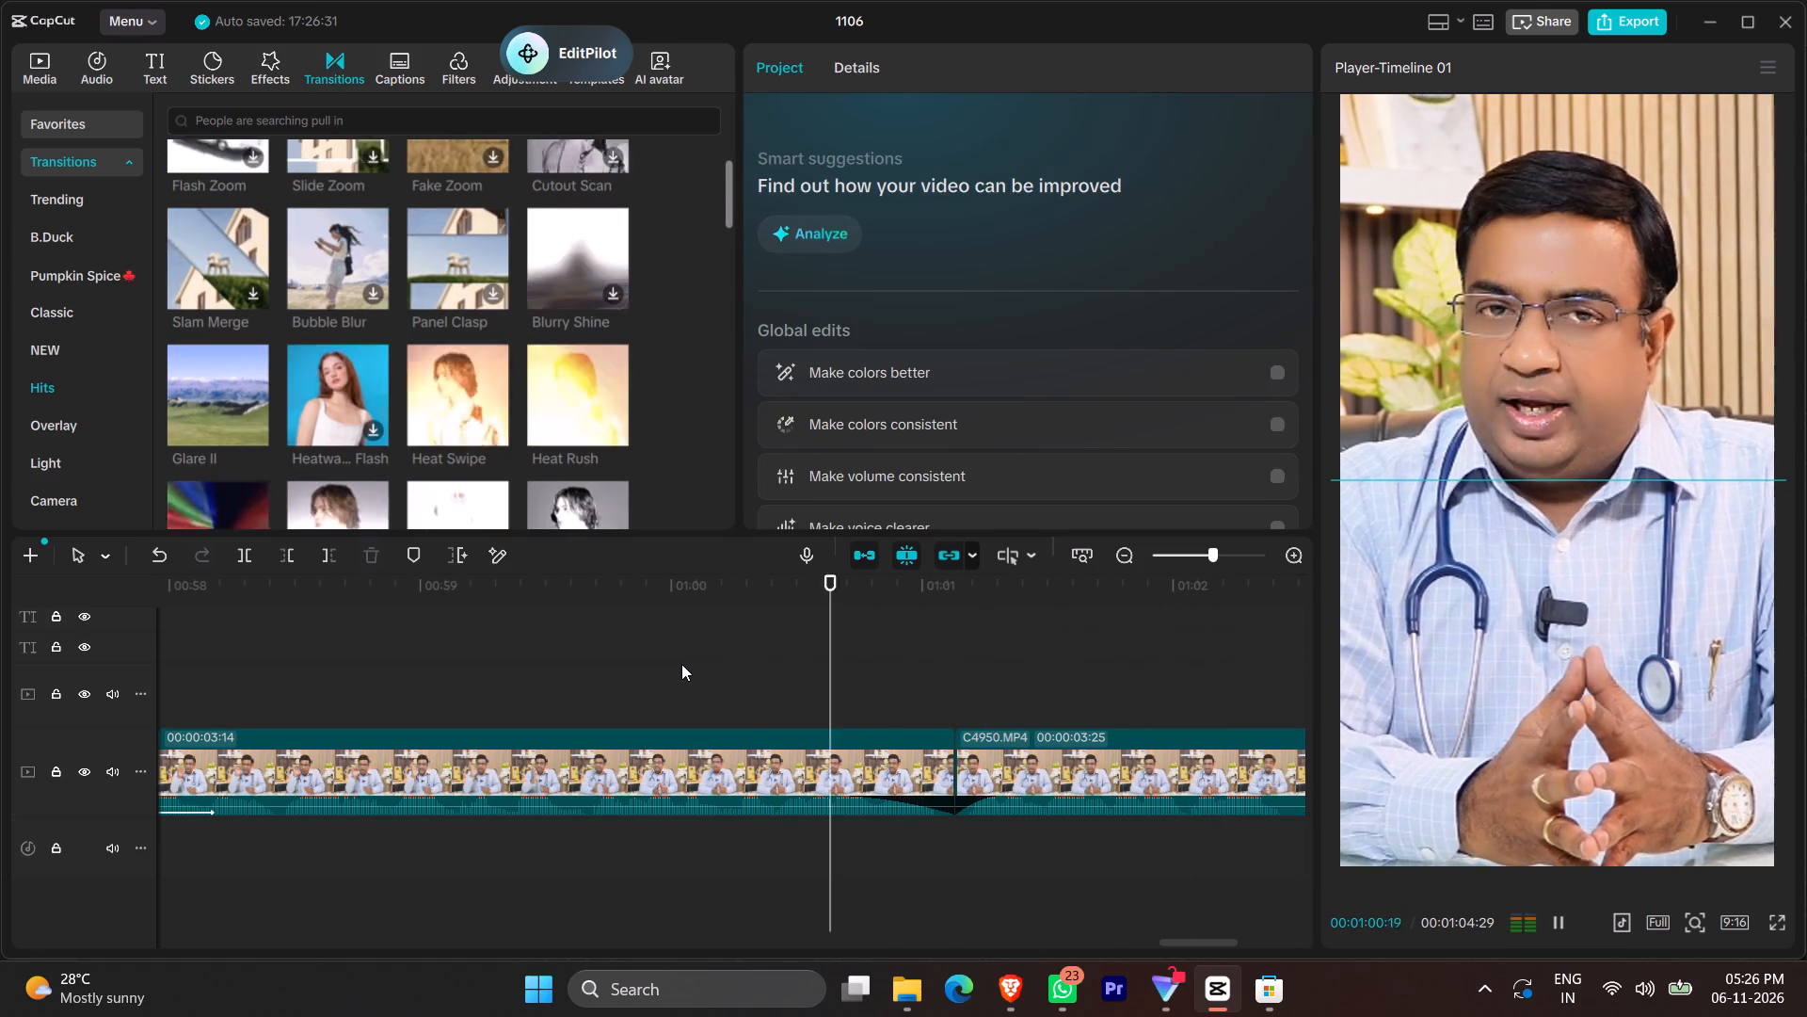
left_click(681, 664)
key("space")
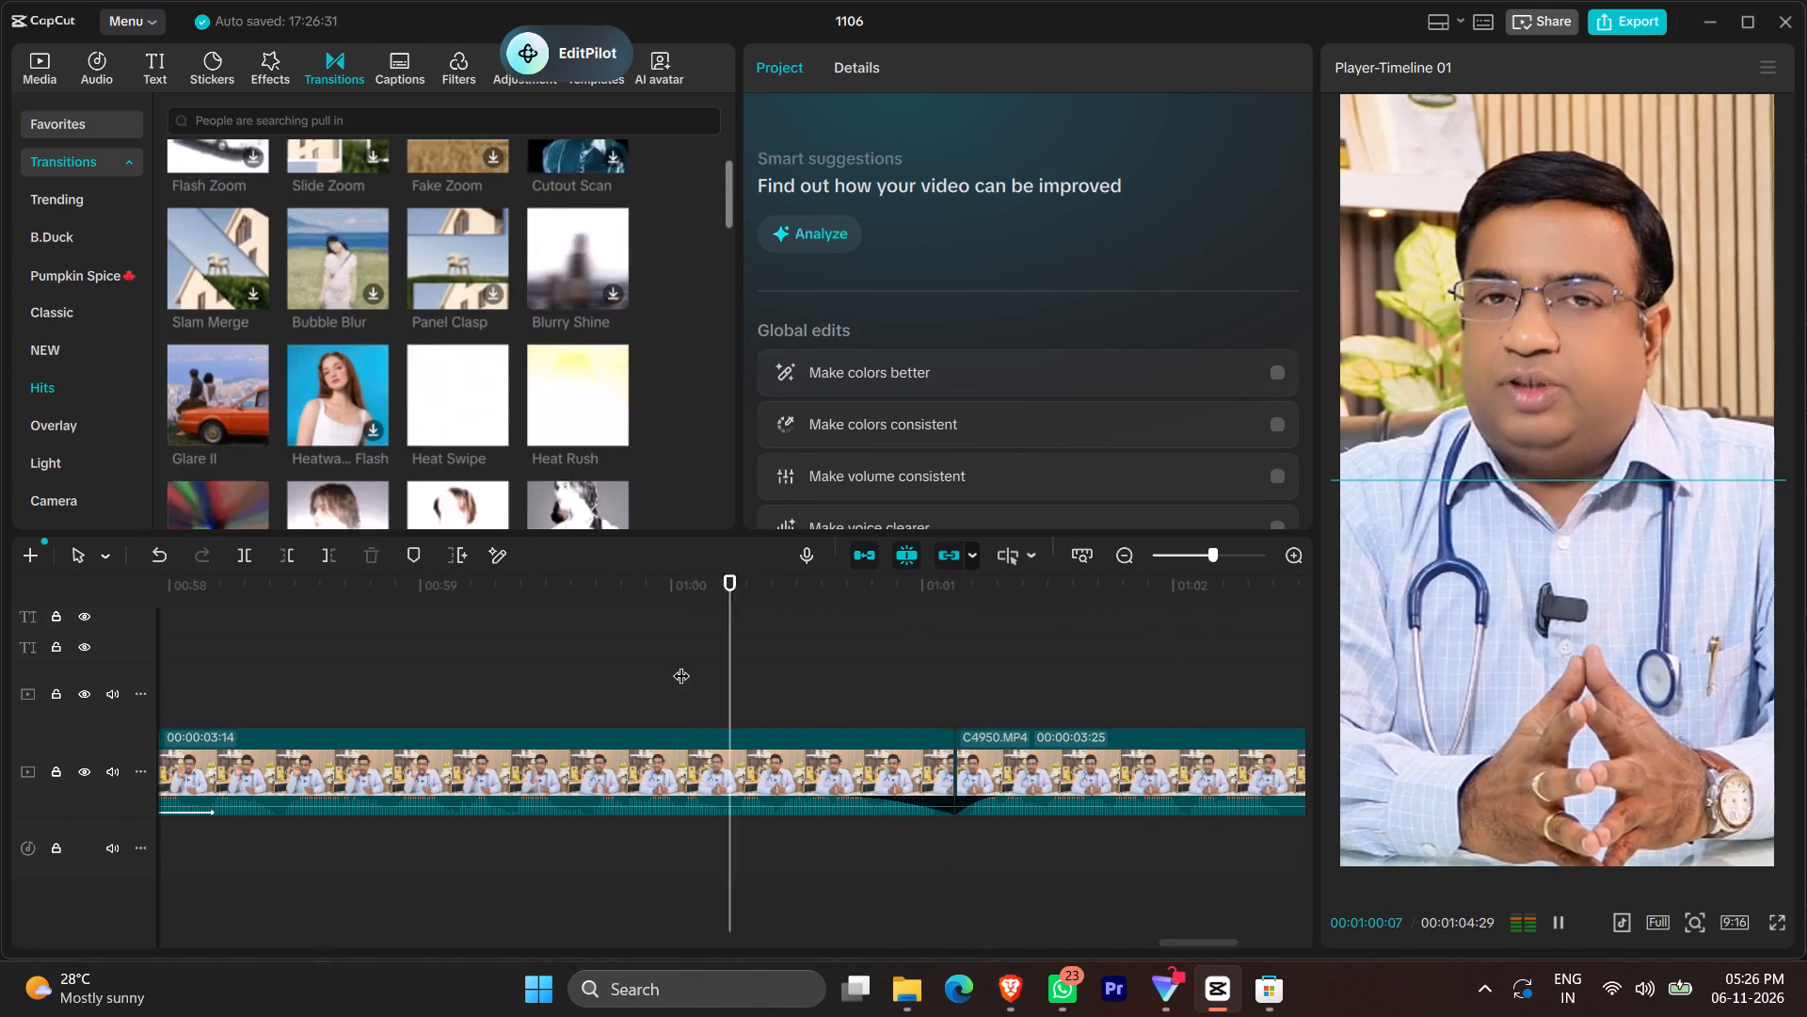
left_click(681, 664)
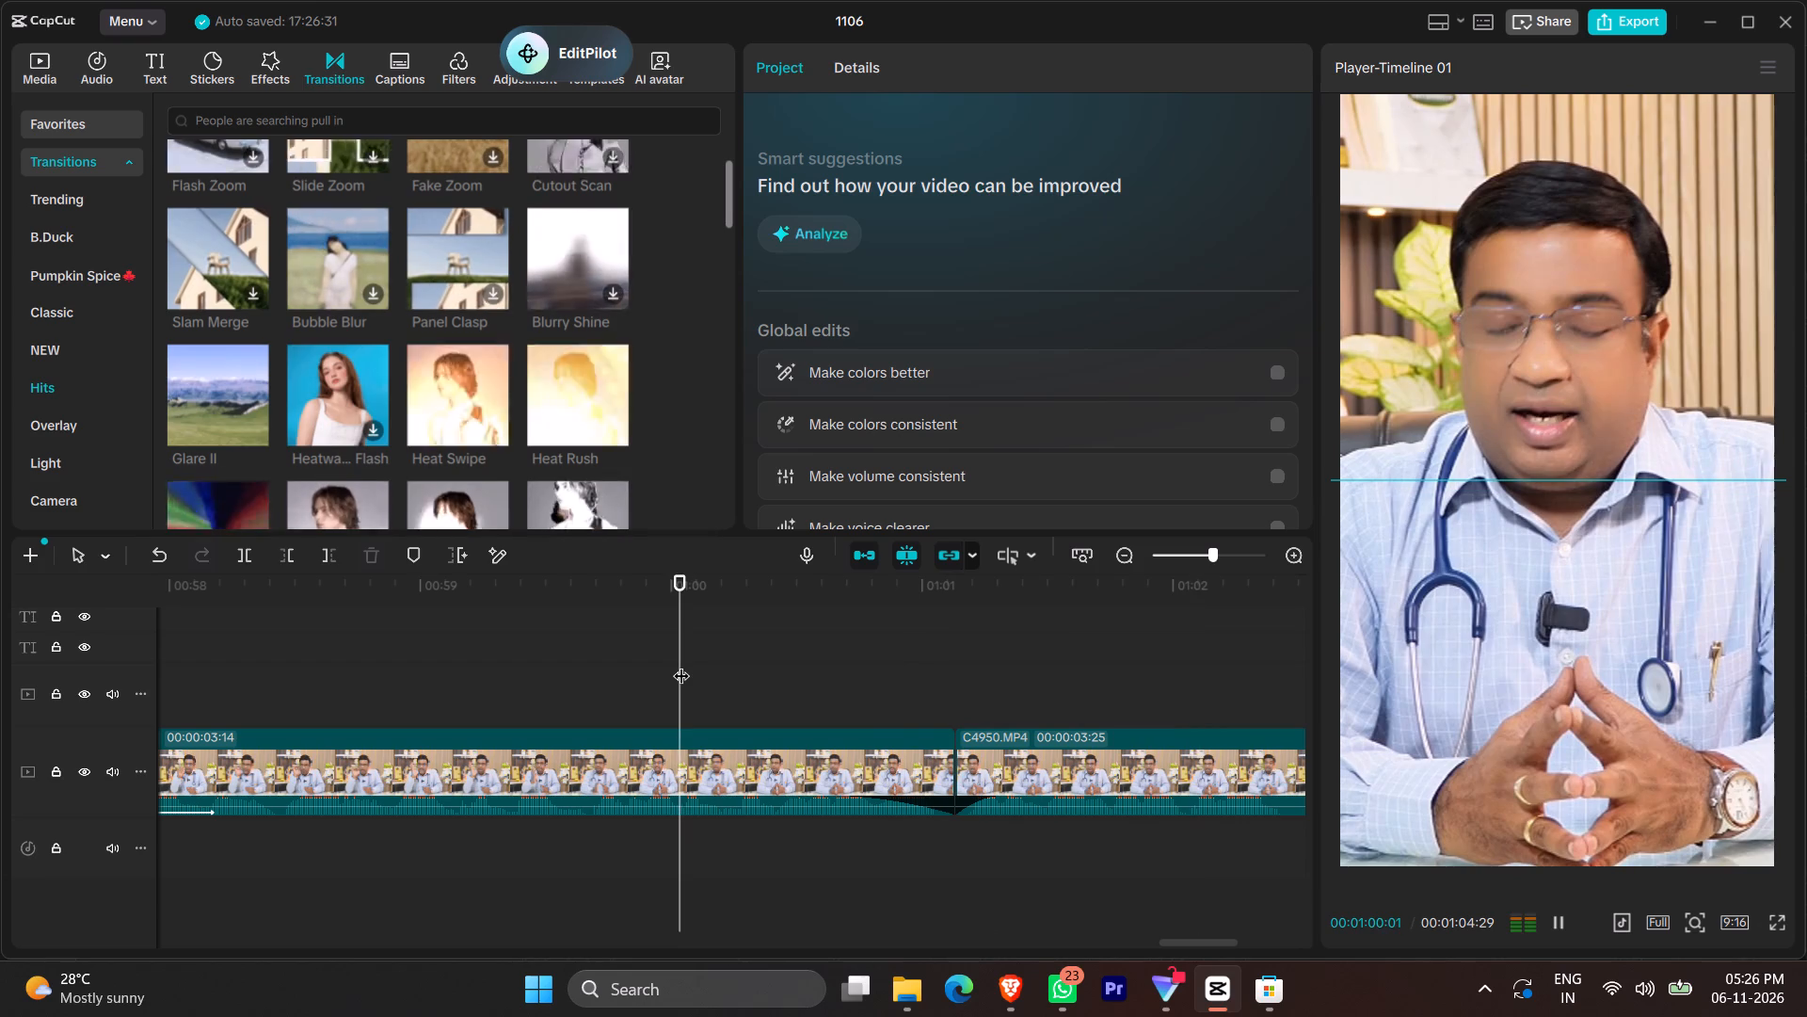
key("space")
key("space")
left_click(681, 664)
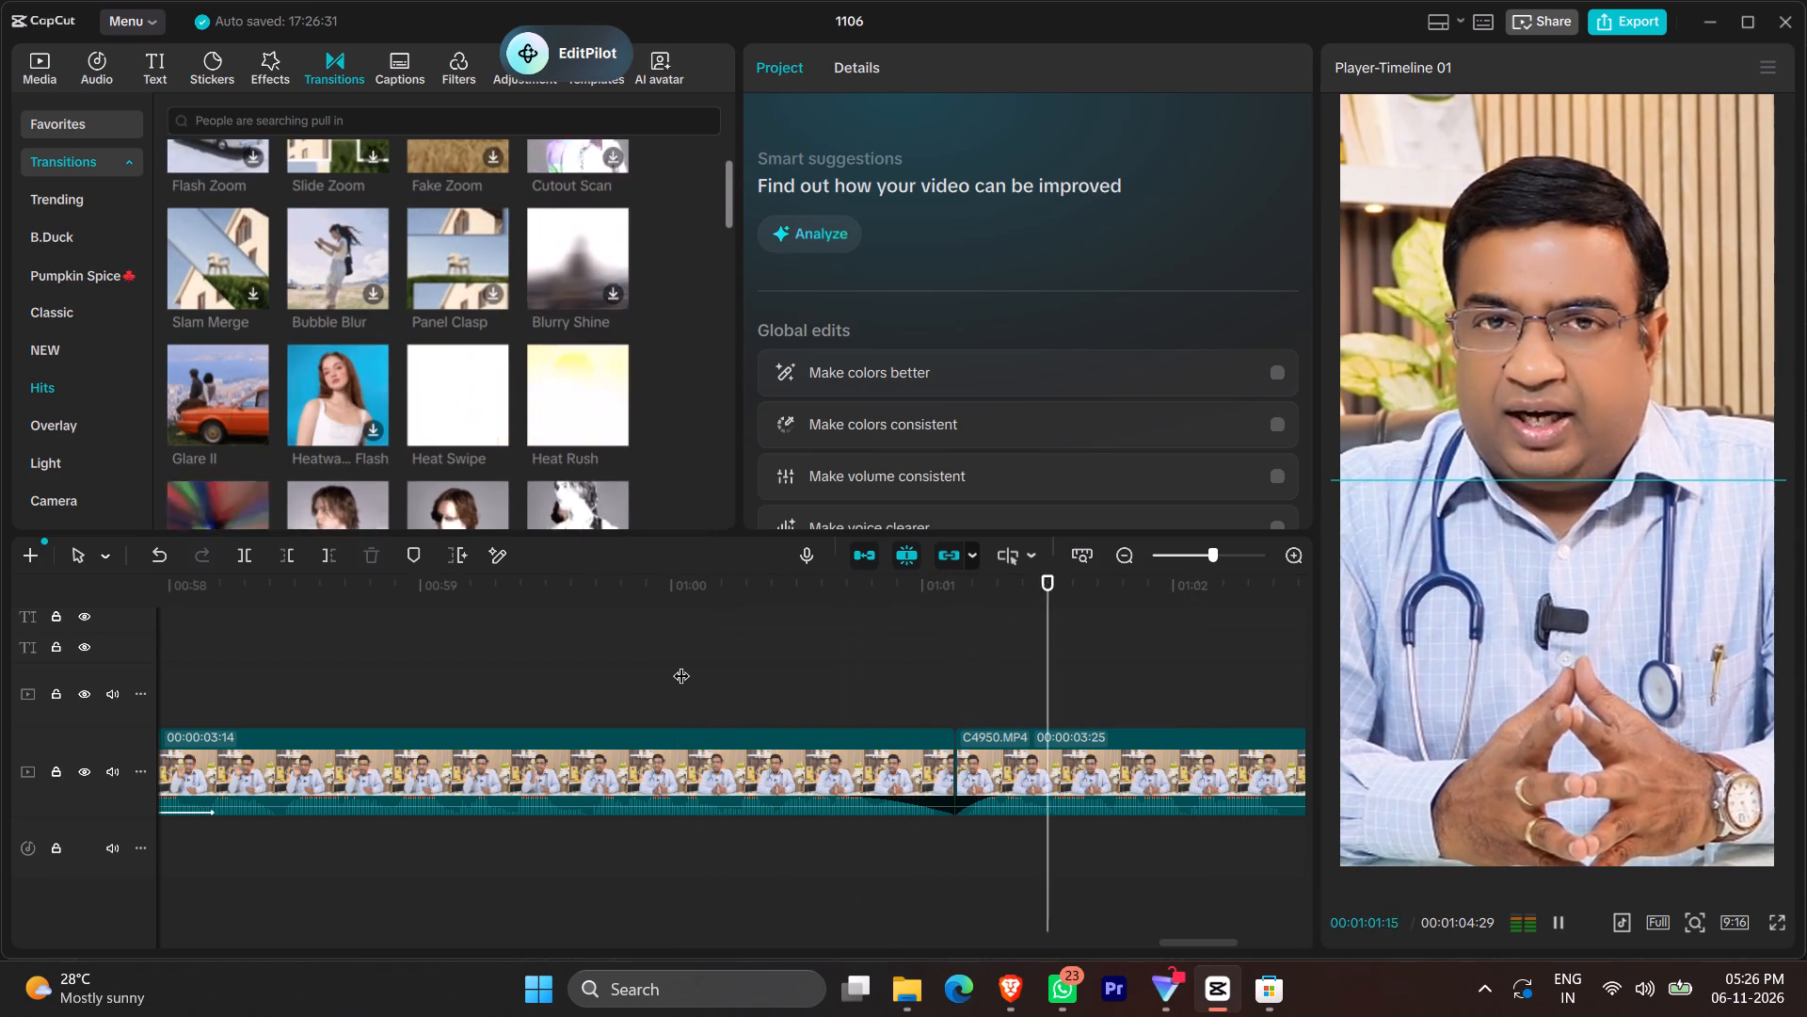
key("space")
key("space")
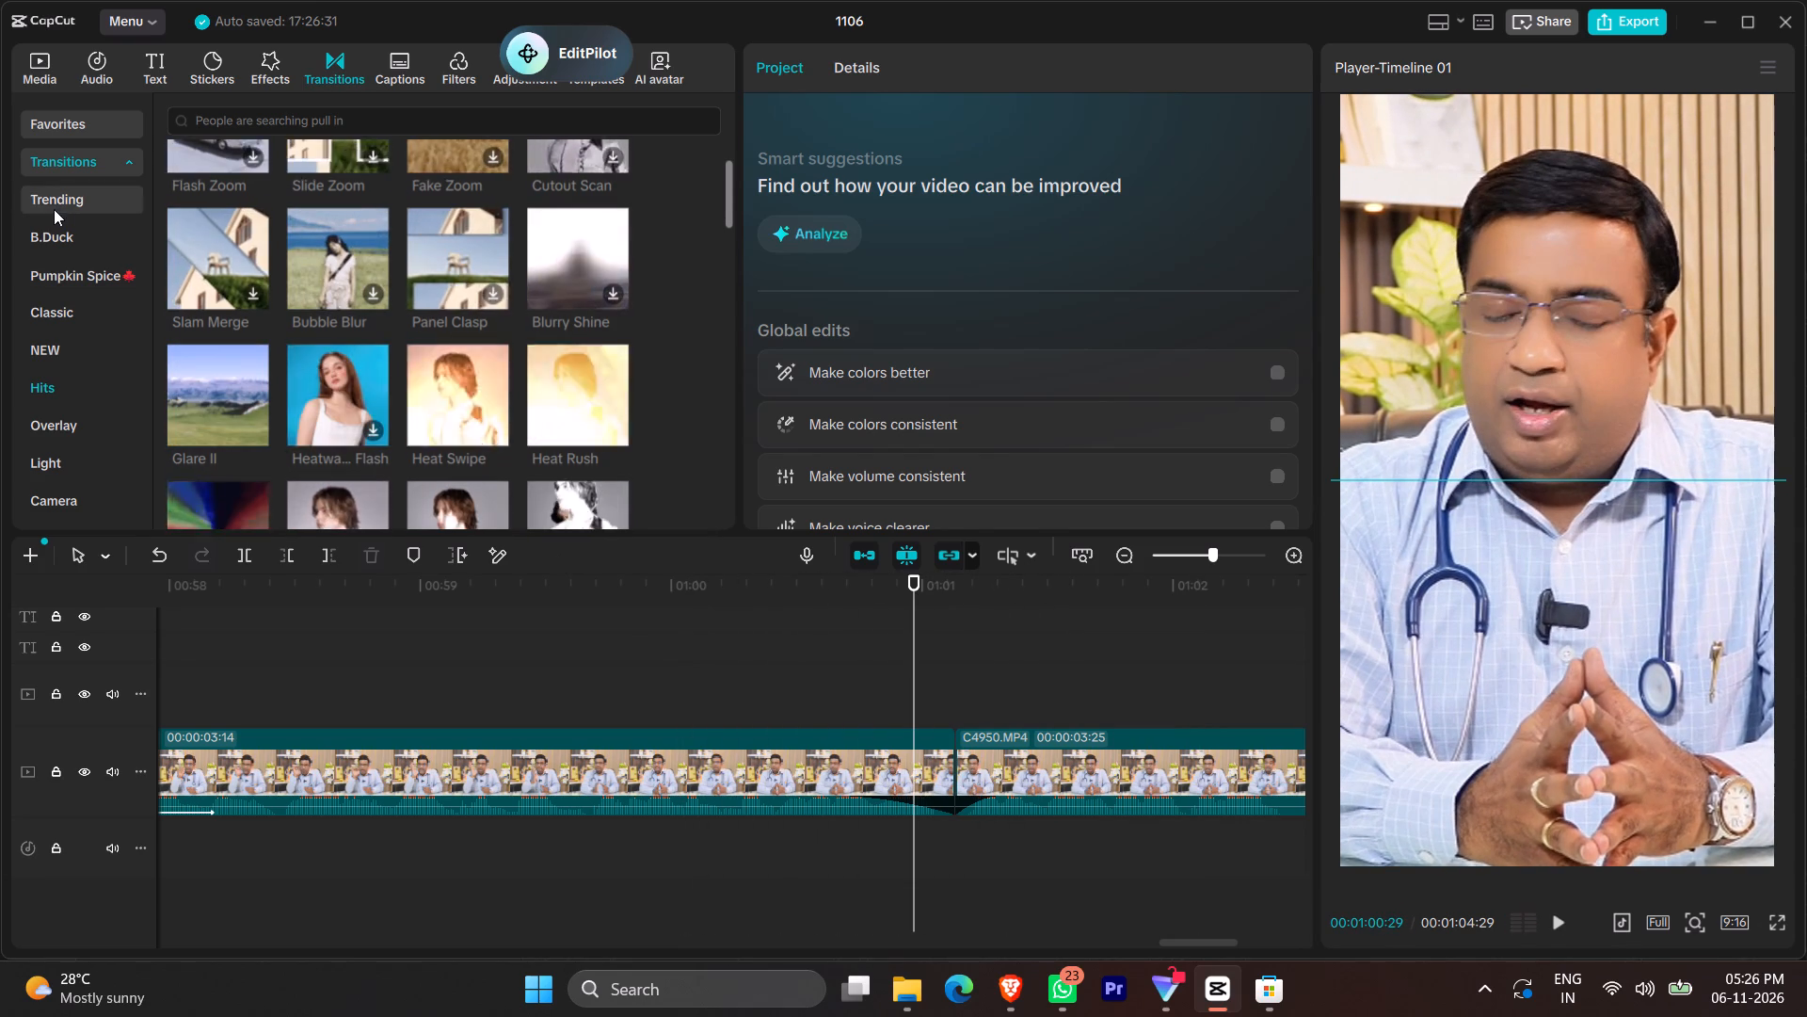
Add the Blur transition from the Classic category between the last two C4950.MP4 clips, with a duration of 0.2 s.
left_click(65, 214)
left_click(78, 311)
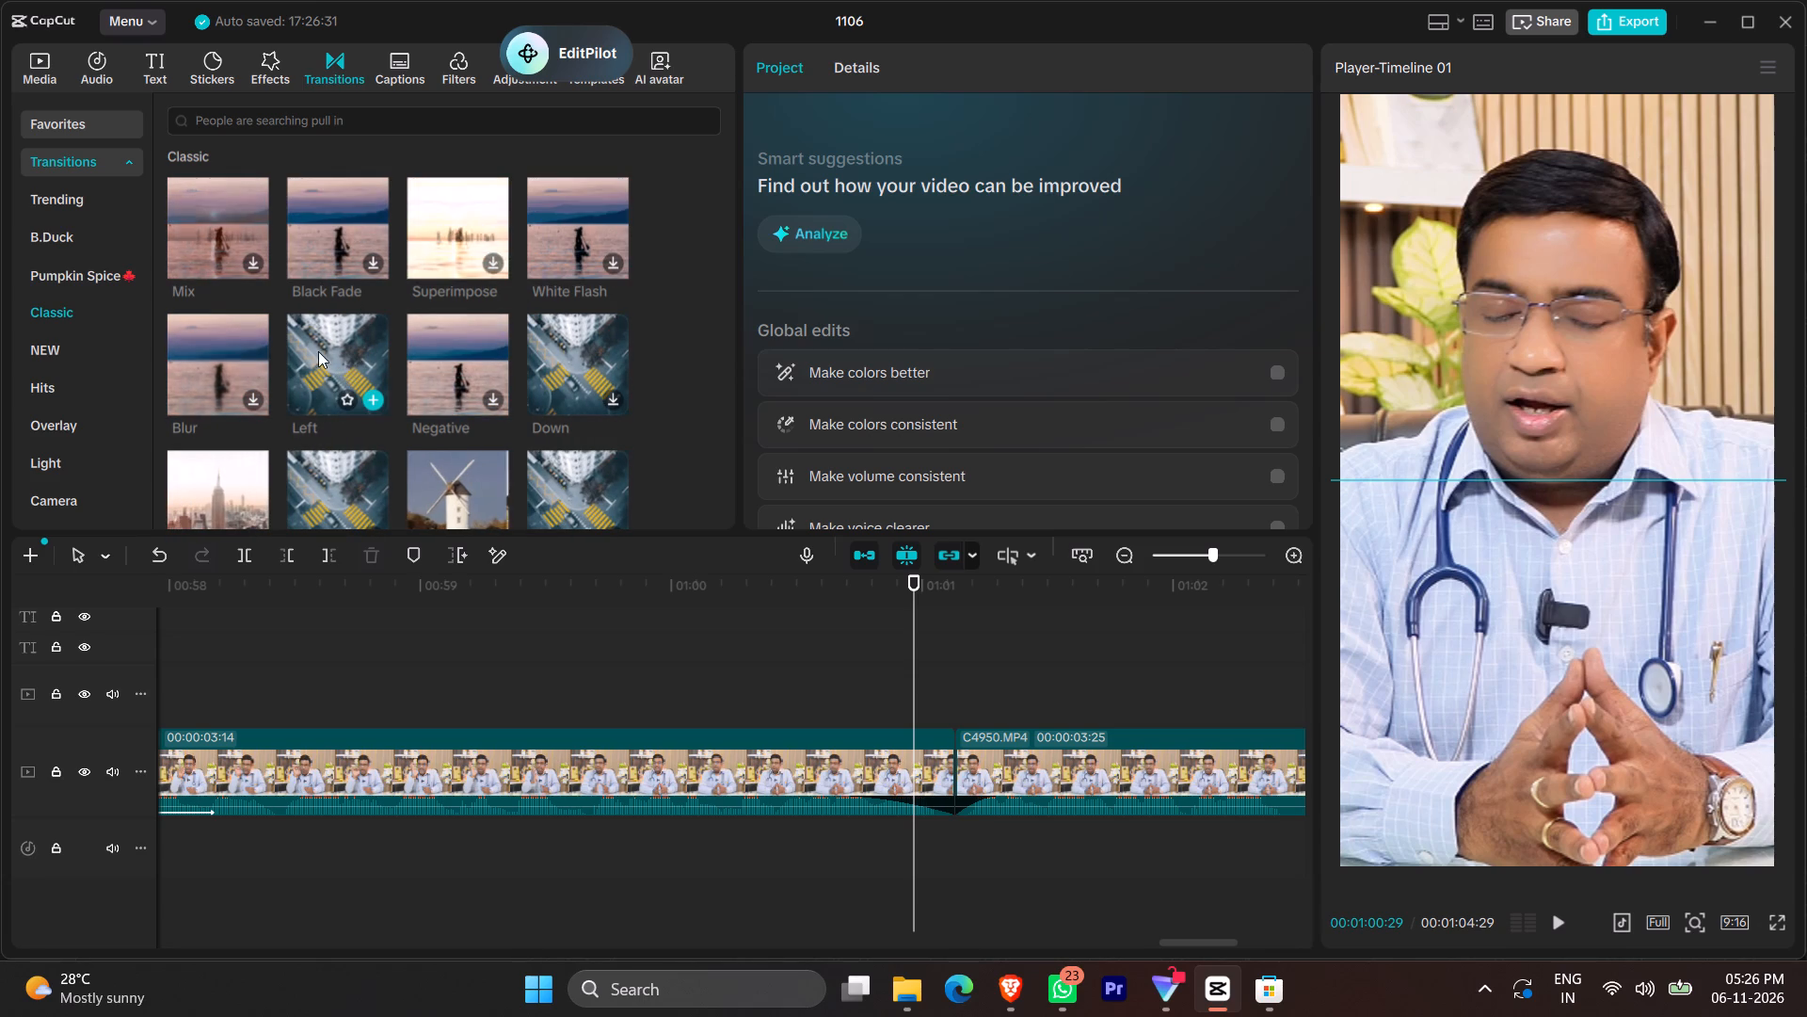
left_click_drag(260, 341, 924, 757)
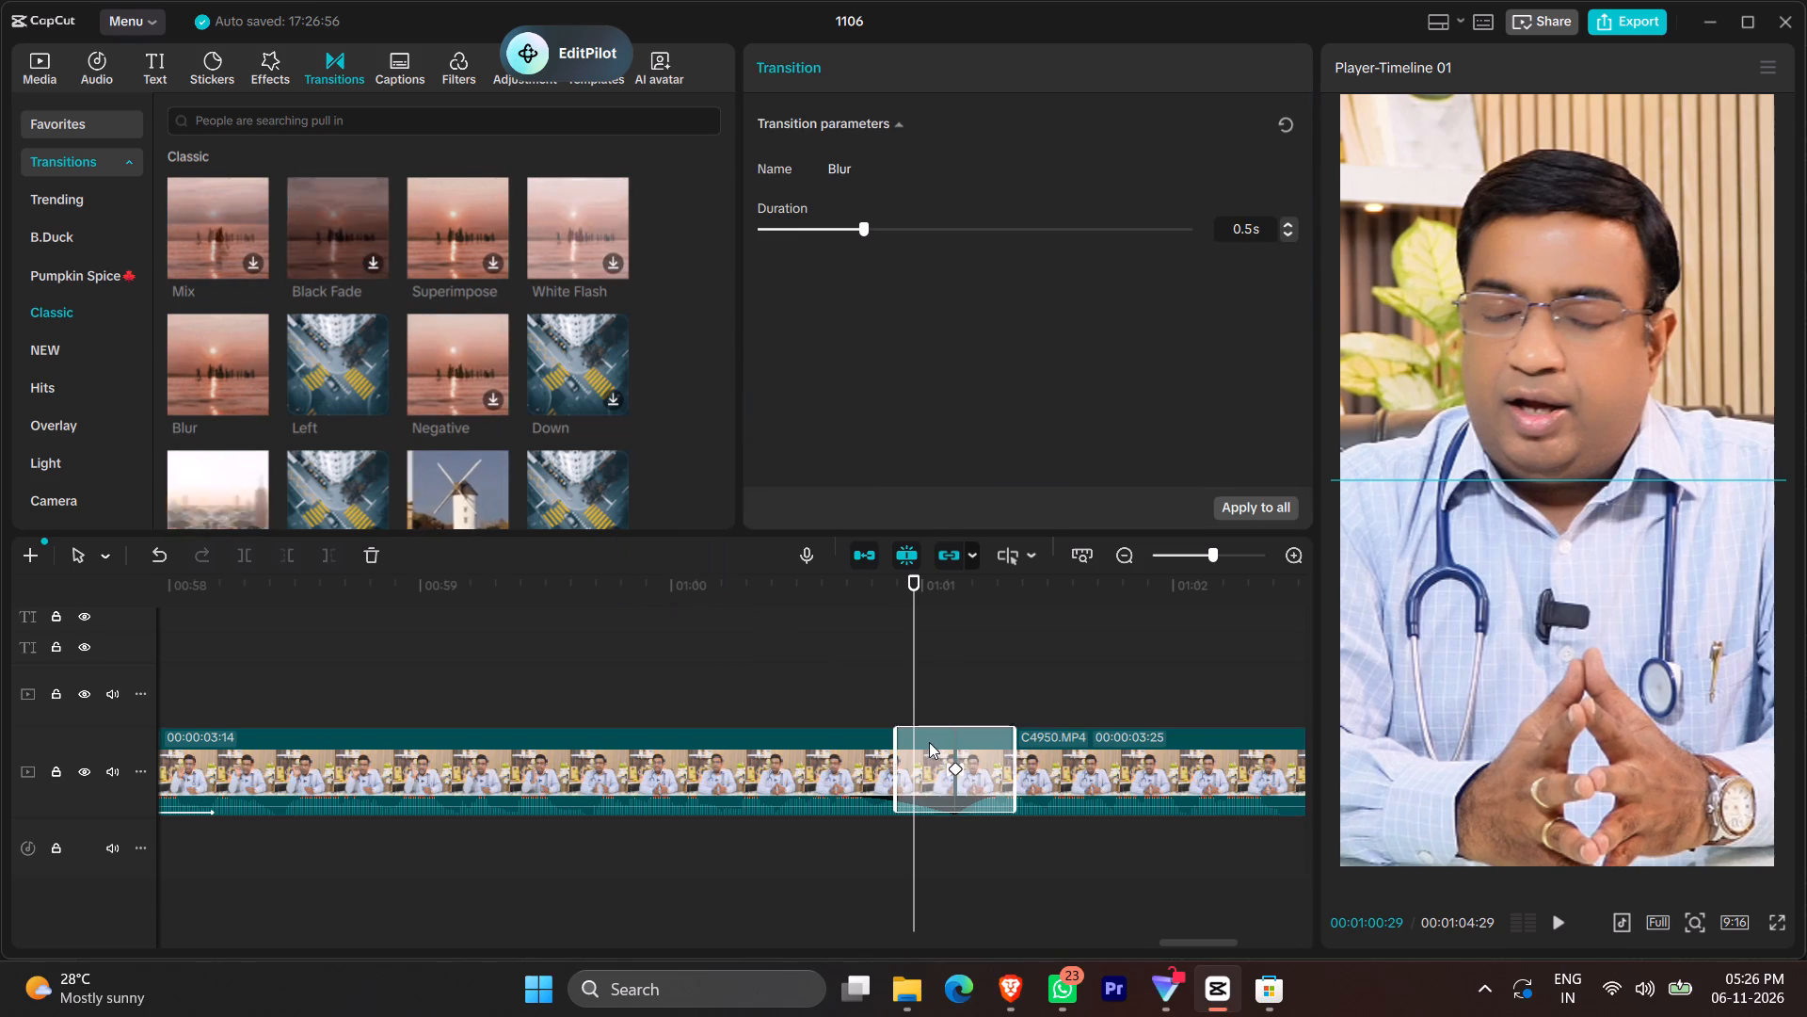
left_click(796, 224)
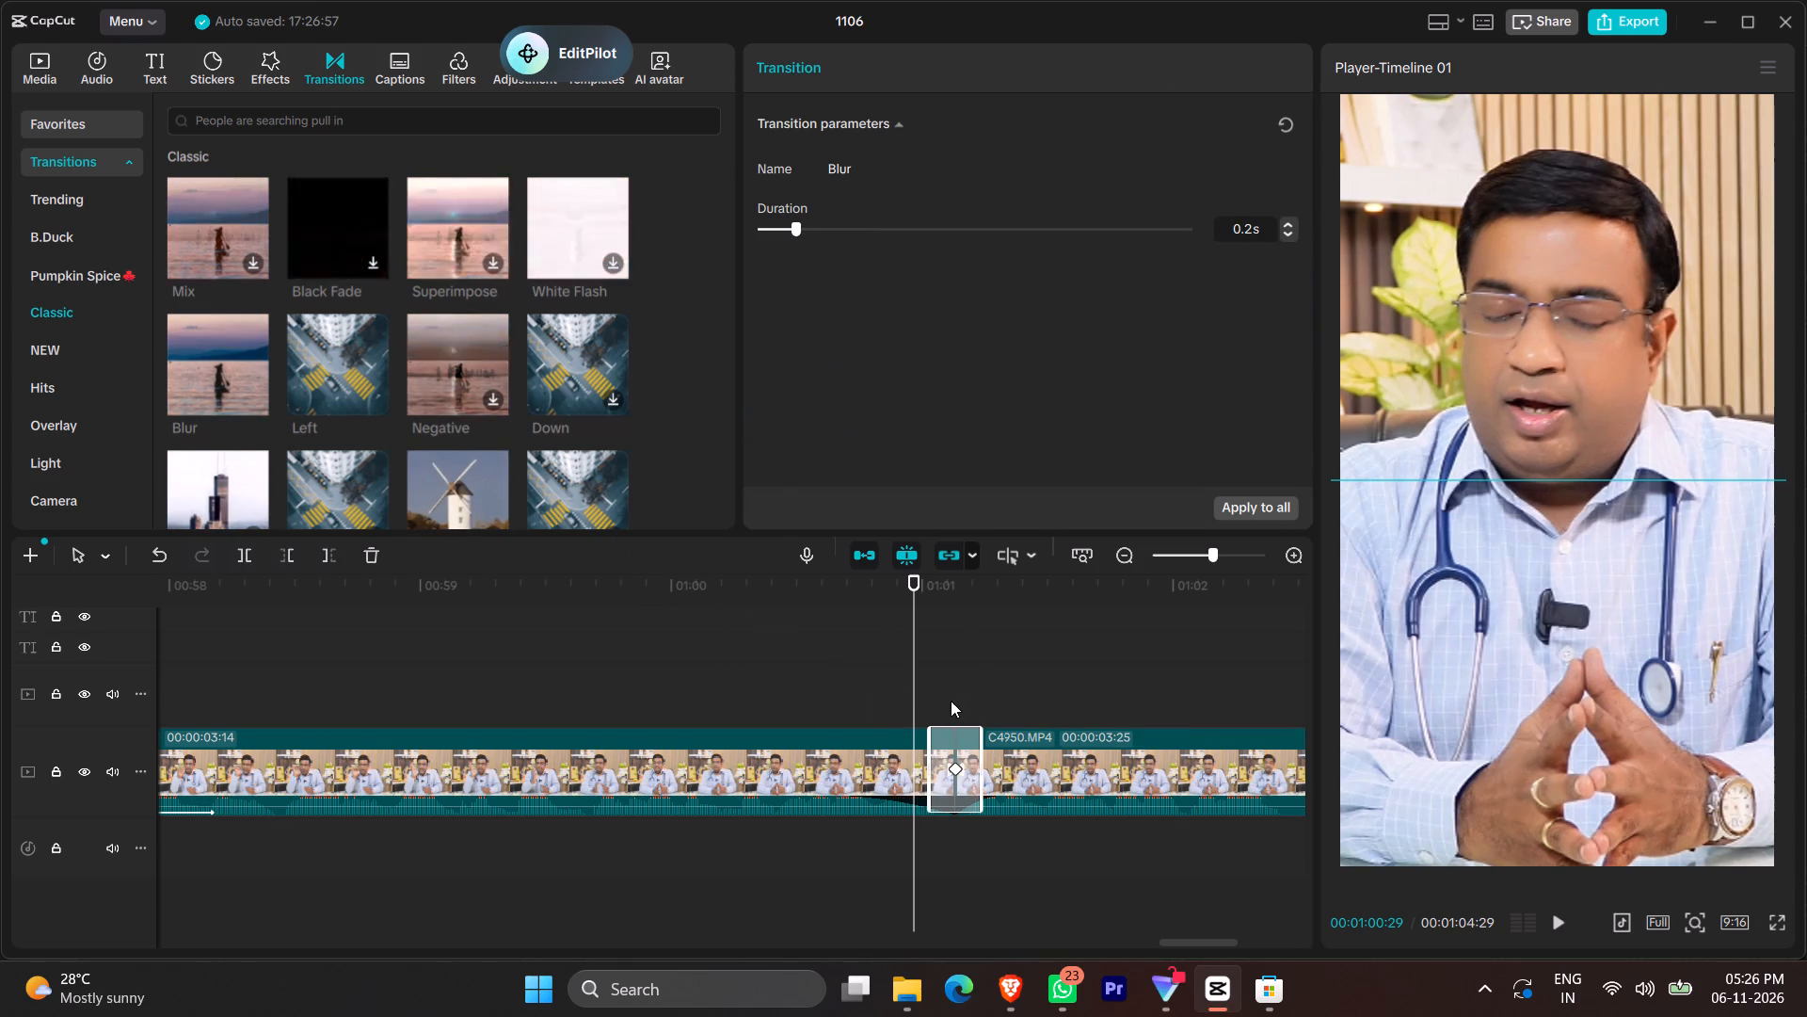
Play back the cut between the last two C4950.MP4 clips to check the Blur transition.
left_click(930, 698)
left_click(901, 702)
key("space")
key("space")
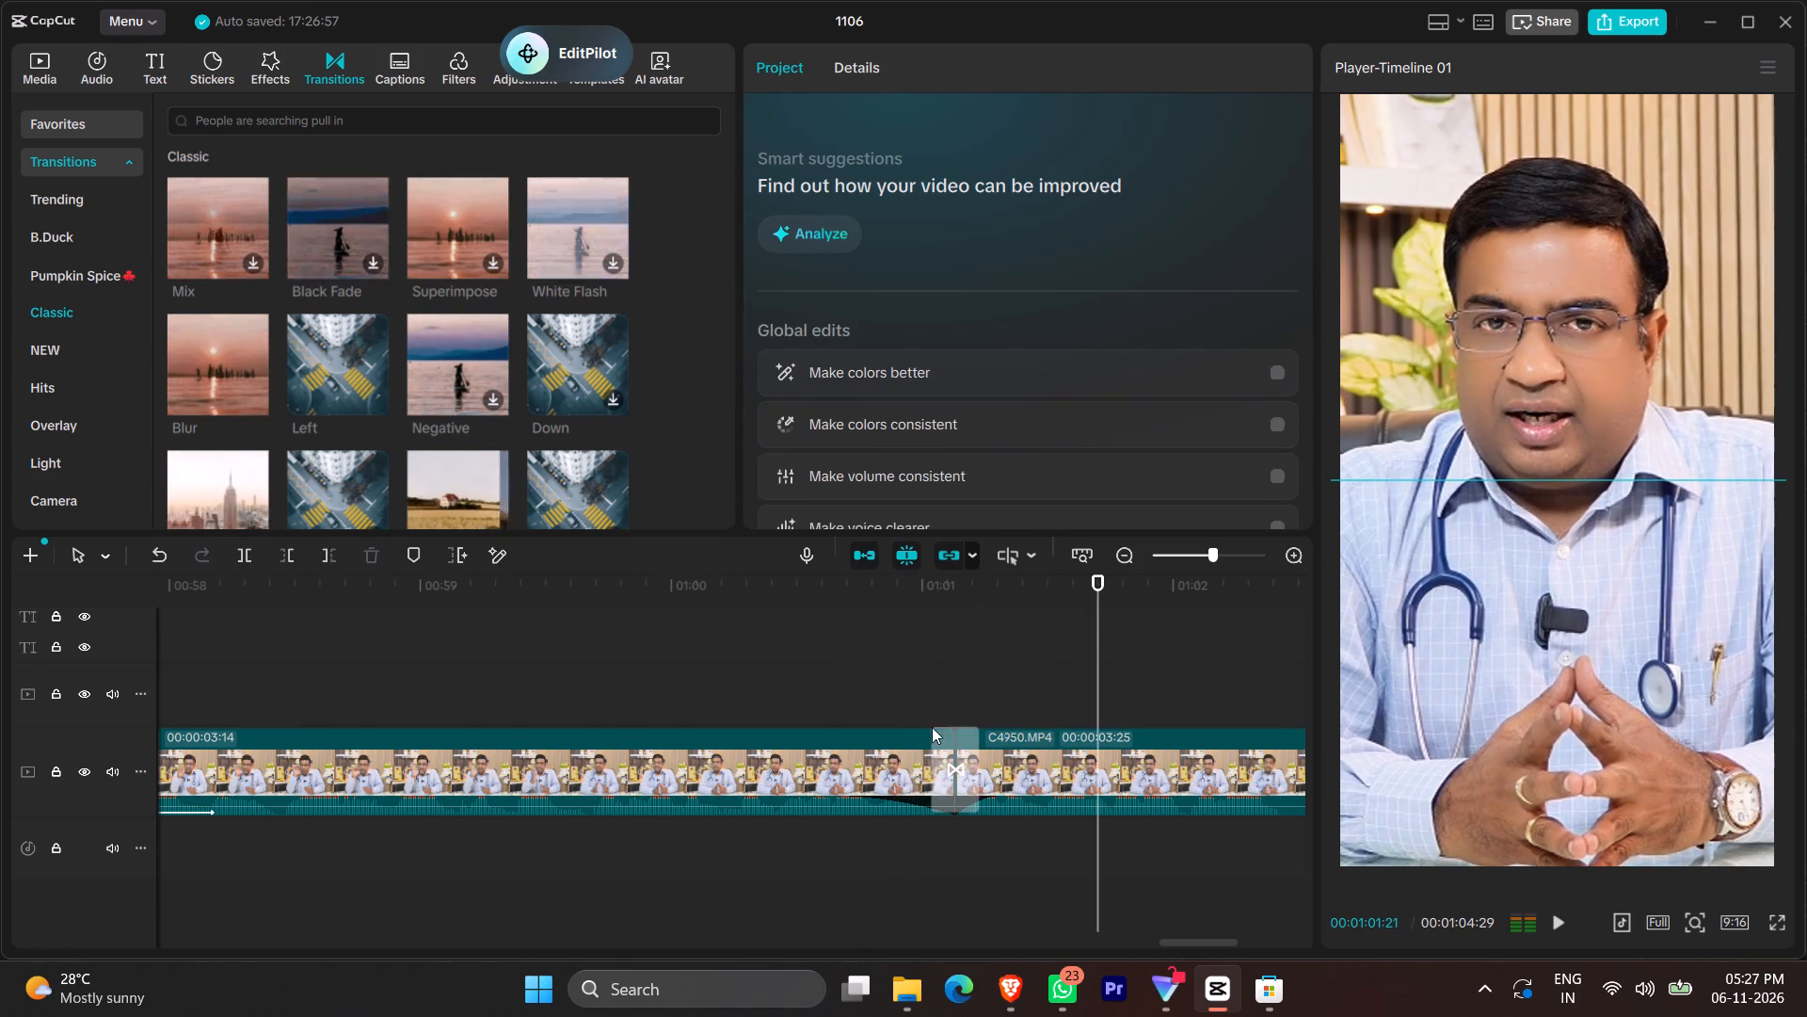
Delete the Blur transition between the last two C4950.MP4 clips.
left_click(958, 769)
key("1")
Play back the cut between the last two C4950.MP4 clips with only the audio fades in place.
left_click(900, 674)
key("space")
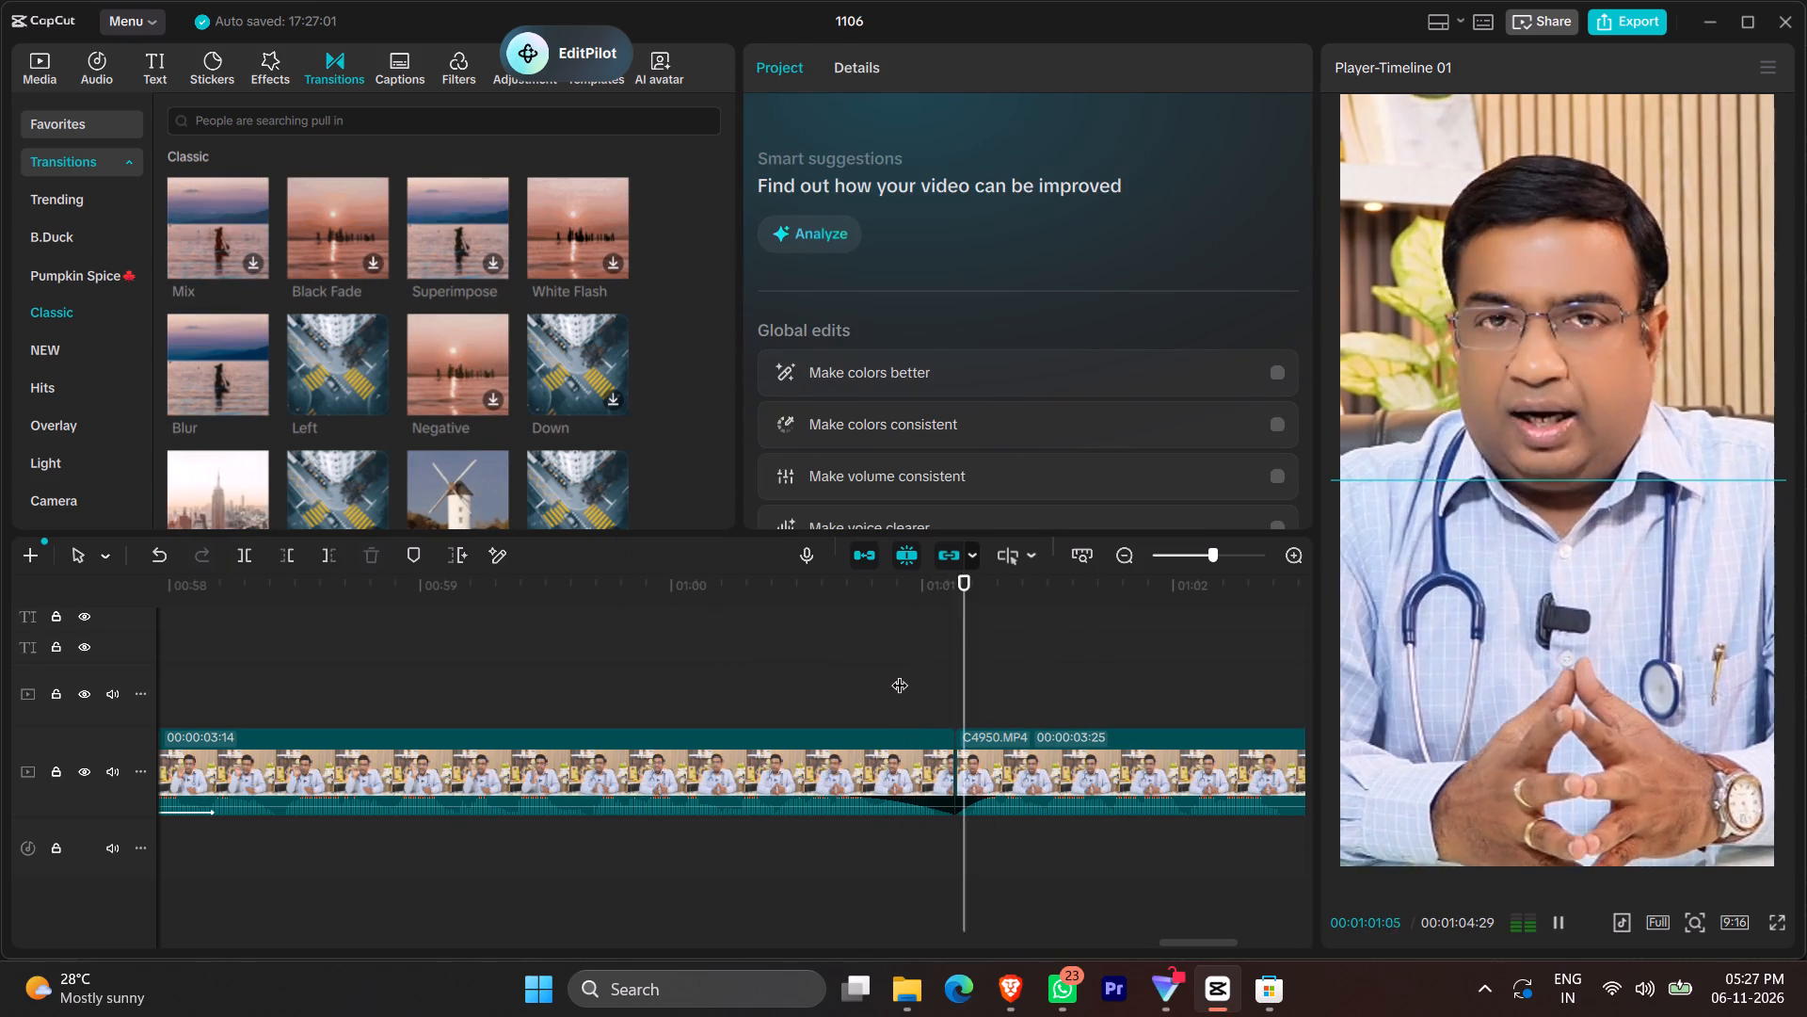
scroll(1041, 671, "down", 16, "ctrl")
left_click(951, 647)
key("space")
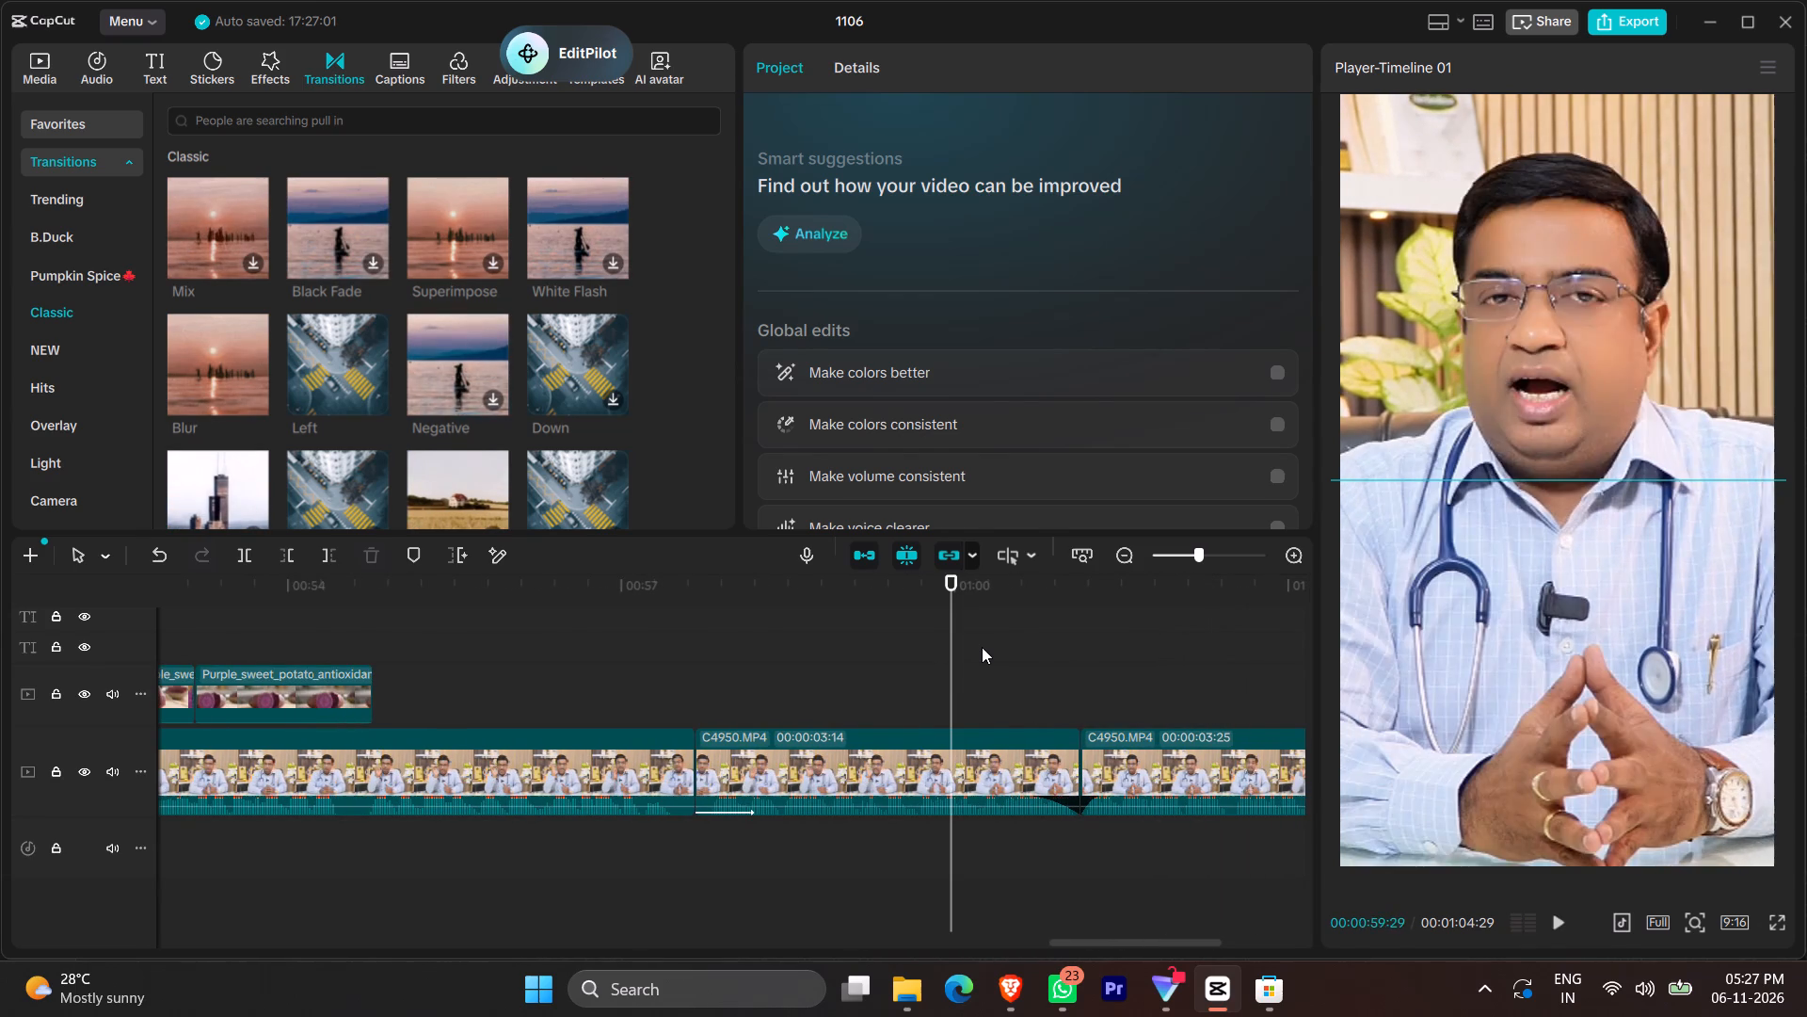
key("space")
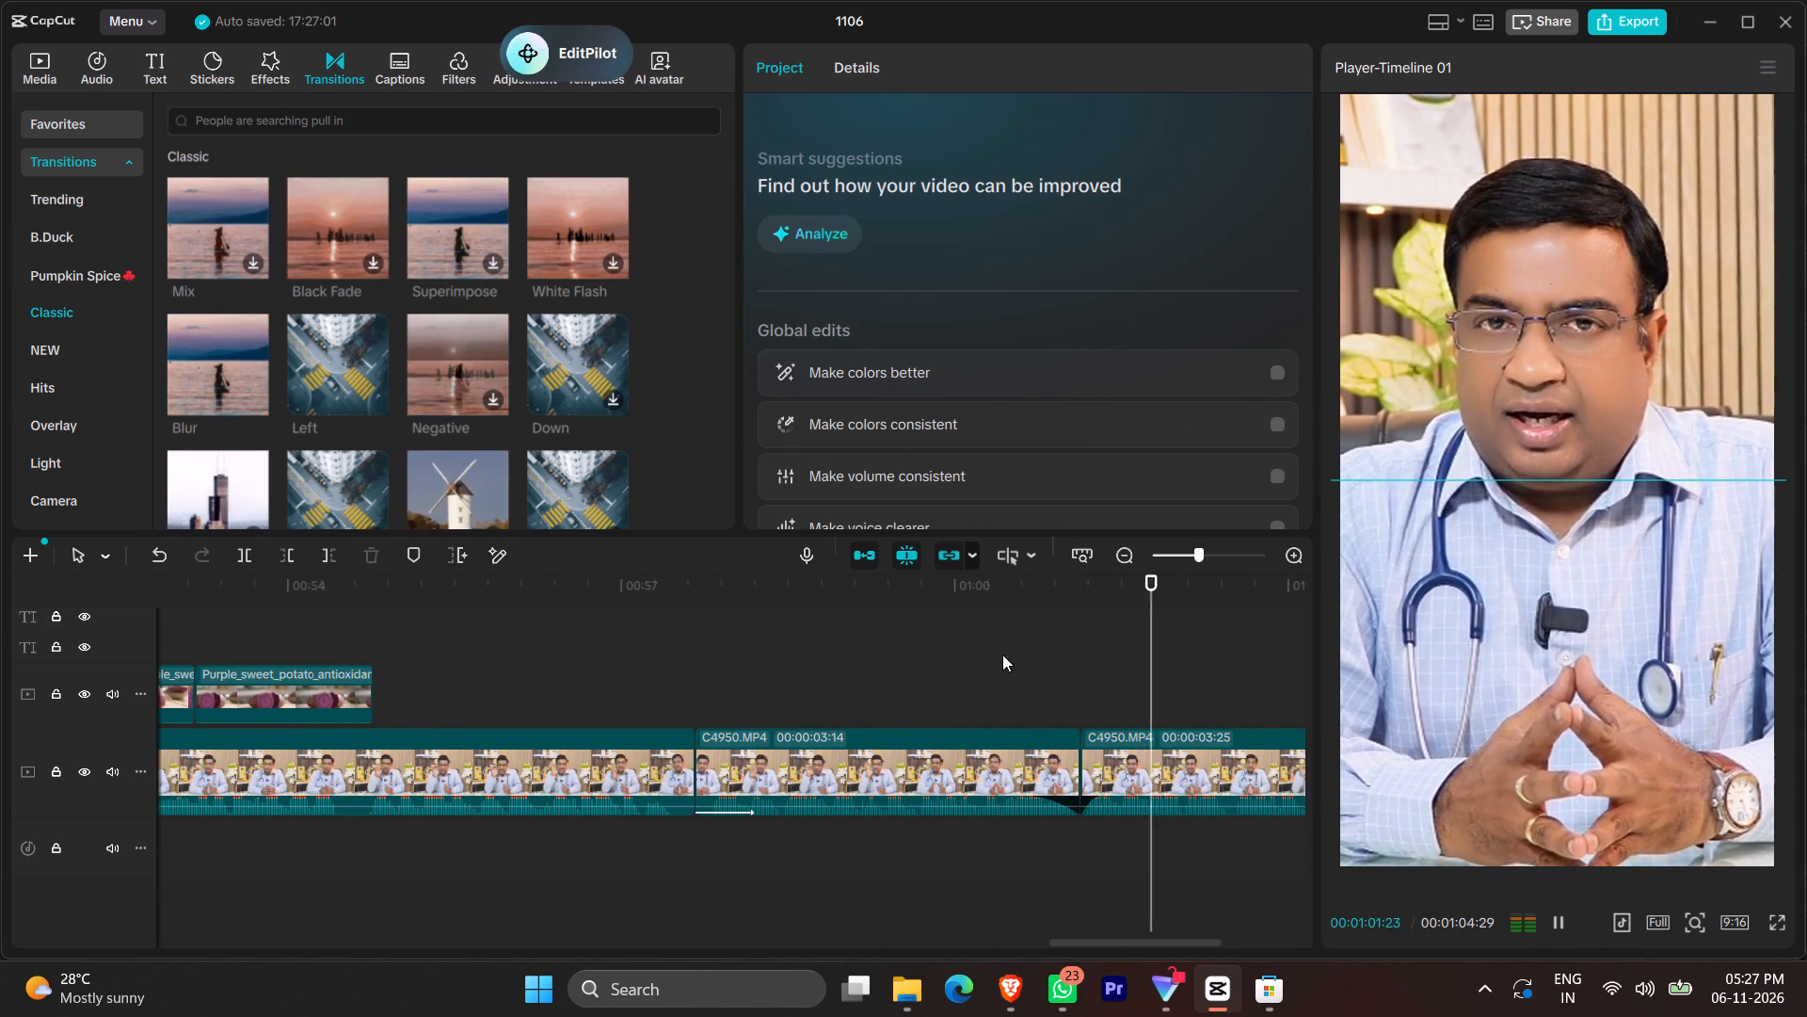
scroll(1015, 659, "down", 11, "ctrl")
key("space")
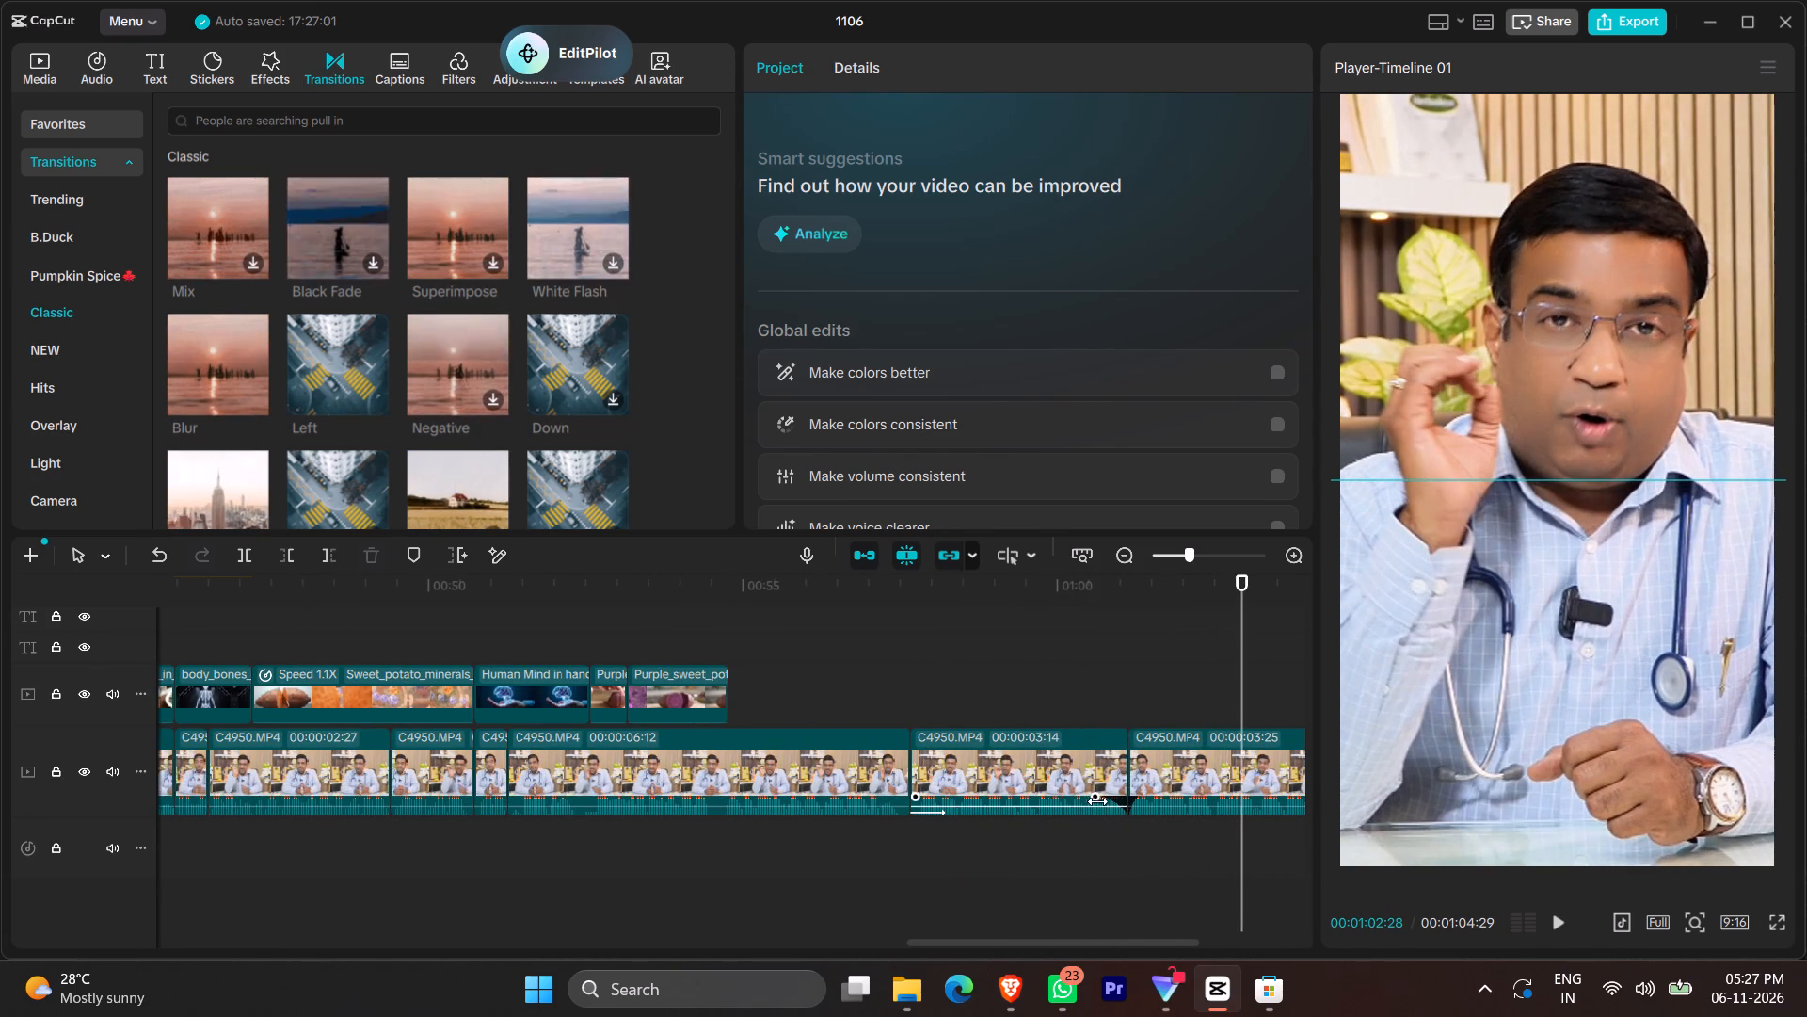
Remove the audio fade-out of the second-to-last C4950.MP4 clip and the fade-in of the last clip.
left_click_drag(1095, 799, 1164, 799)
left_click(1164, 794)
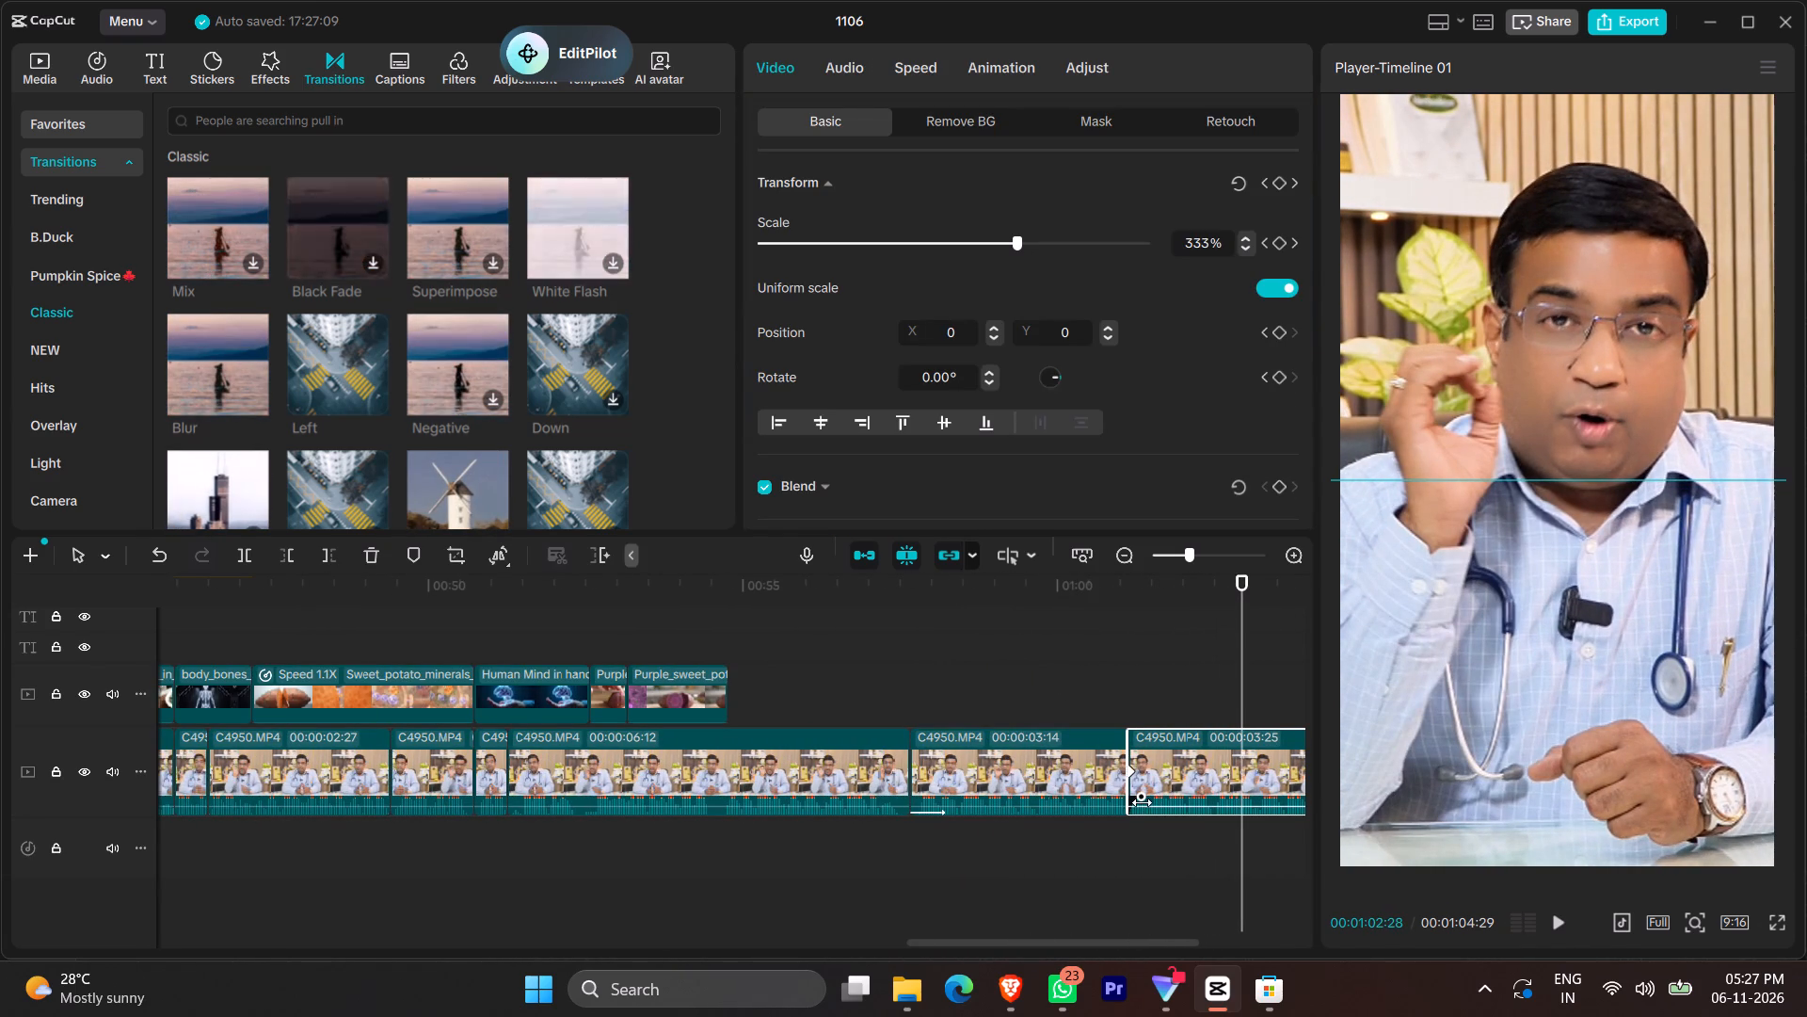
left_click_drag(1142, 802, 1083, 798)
Play back the cut between the last two C4950.MP4 clips without fades, continuing through to the end of the video.
left_click(1078, 692)
left_click(1099, 688)
left_click(1109, 688)
key("space")
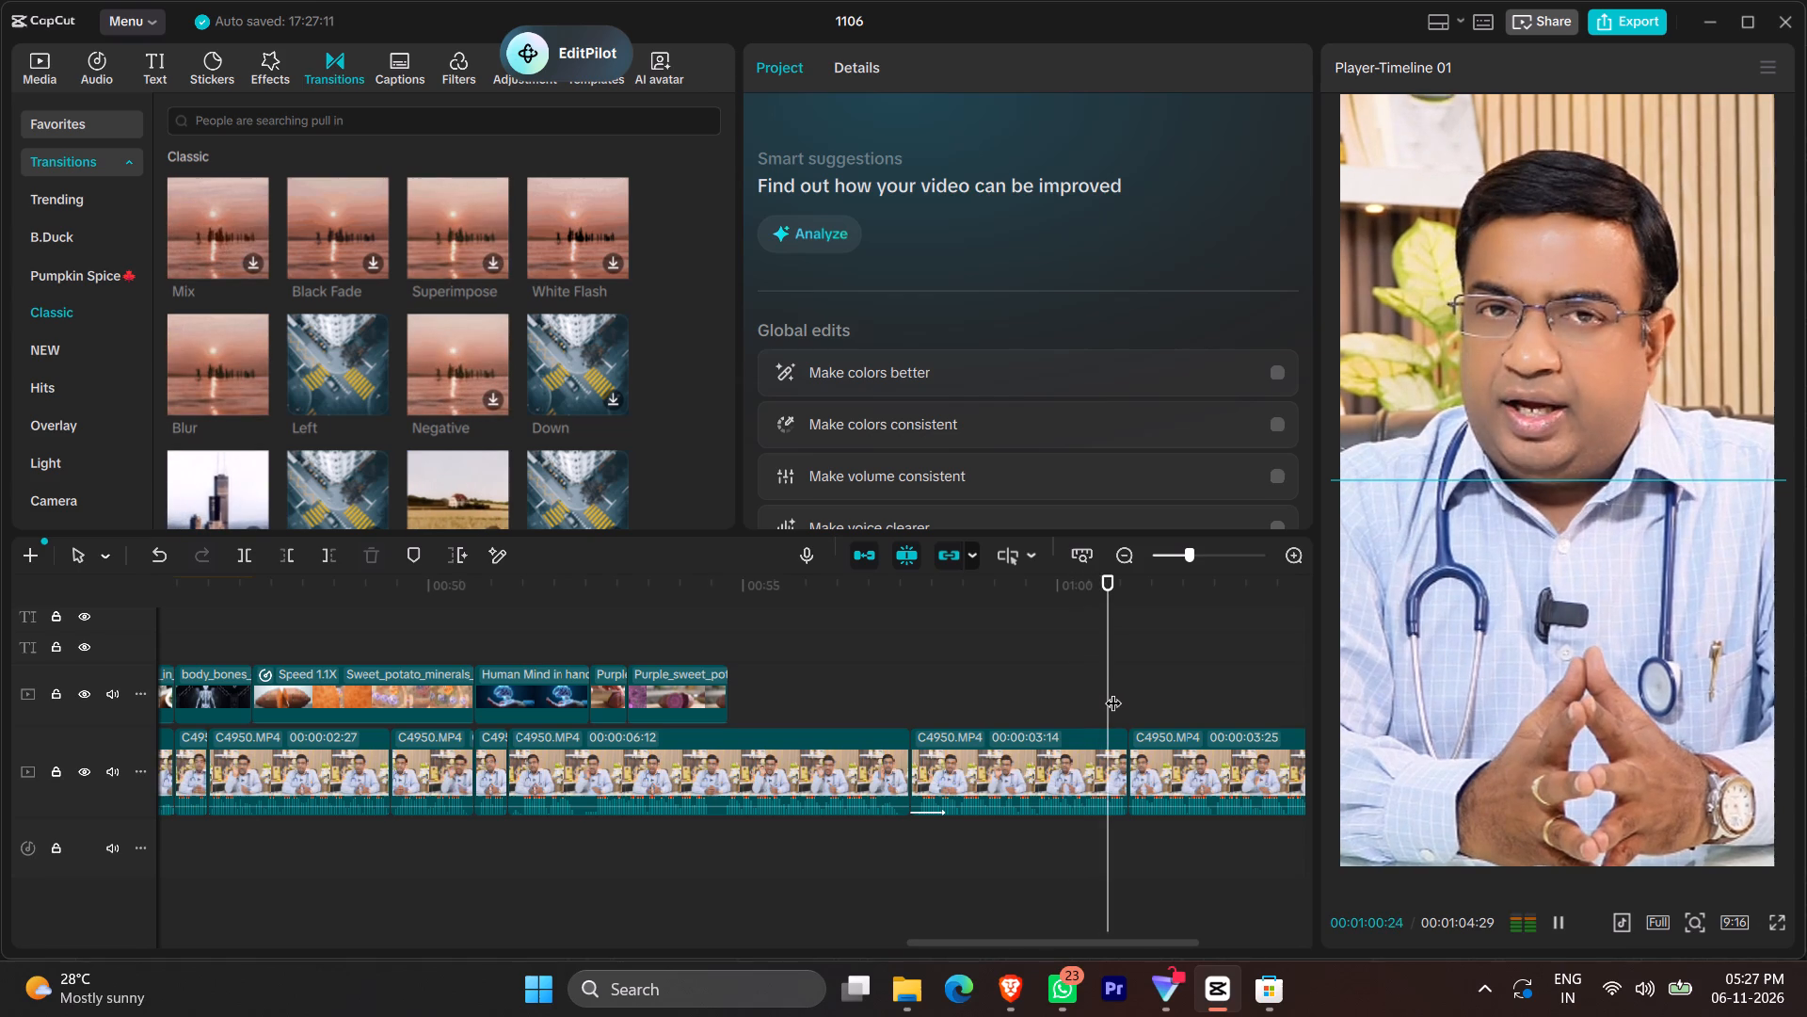
left_click(1097, 686)
left_click(1077, 679)
key("space")
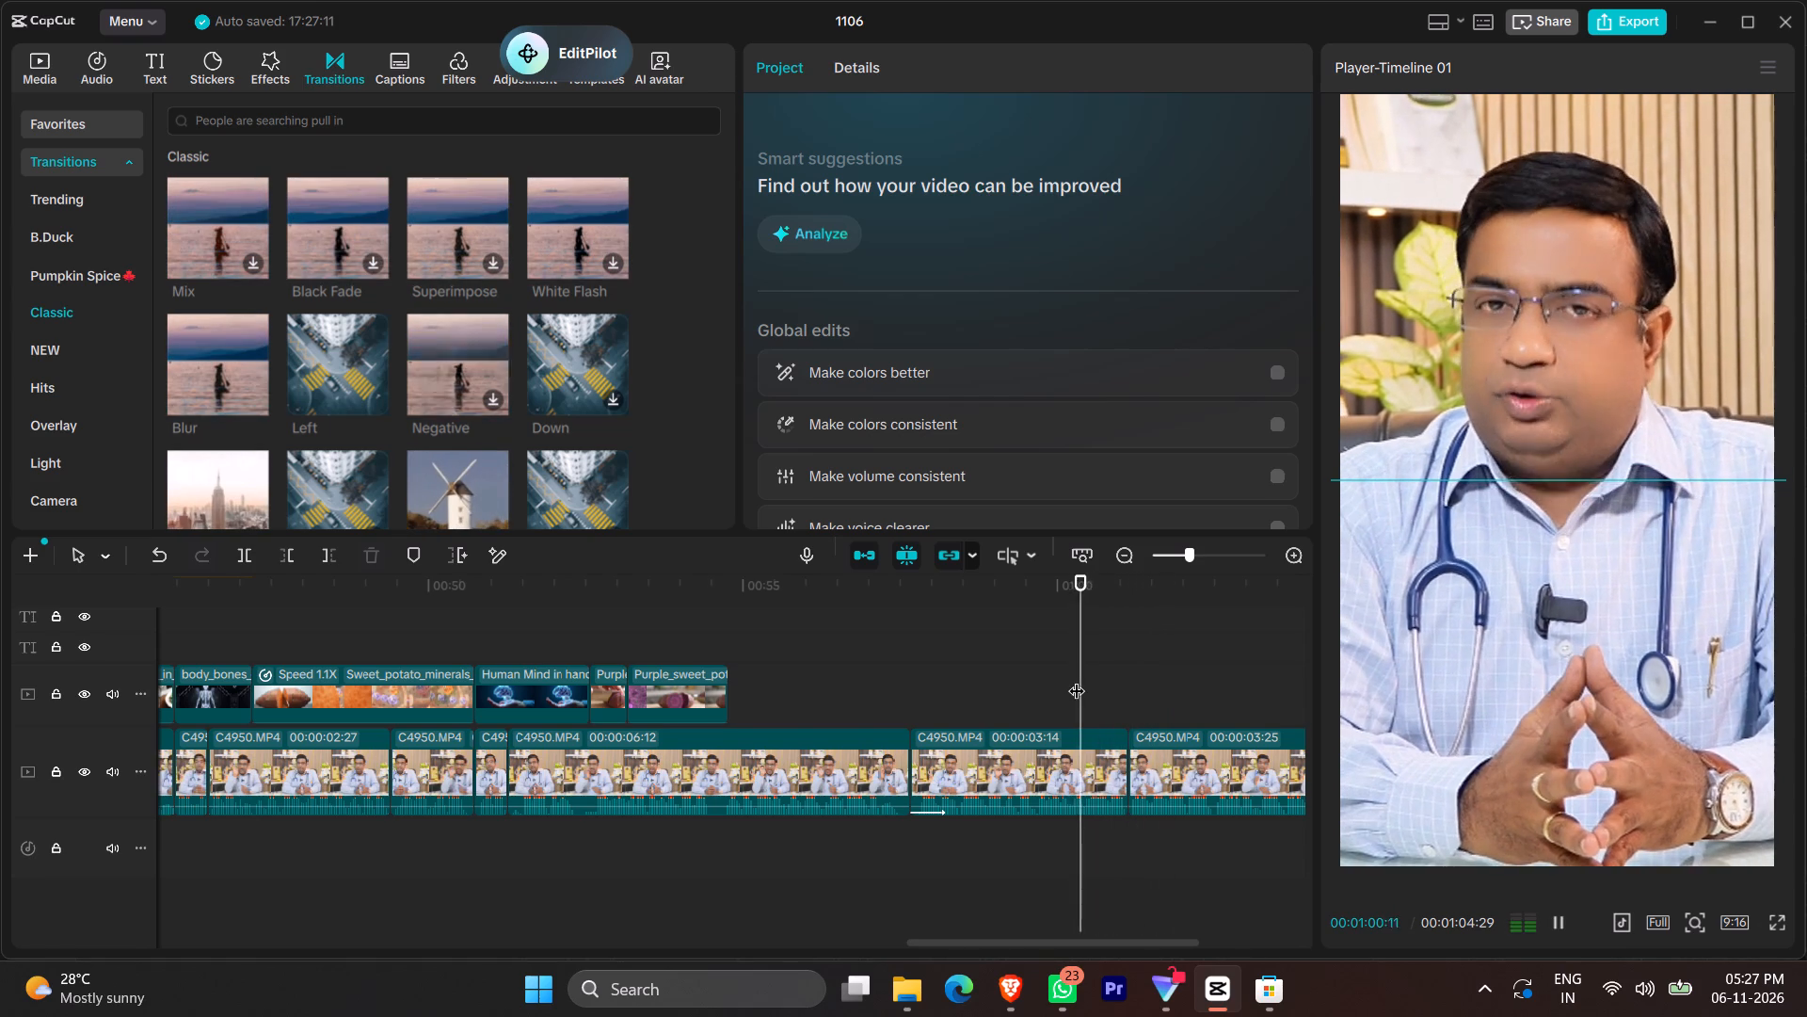
left_click(1077, 679)
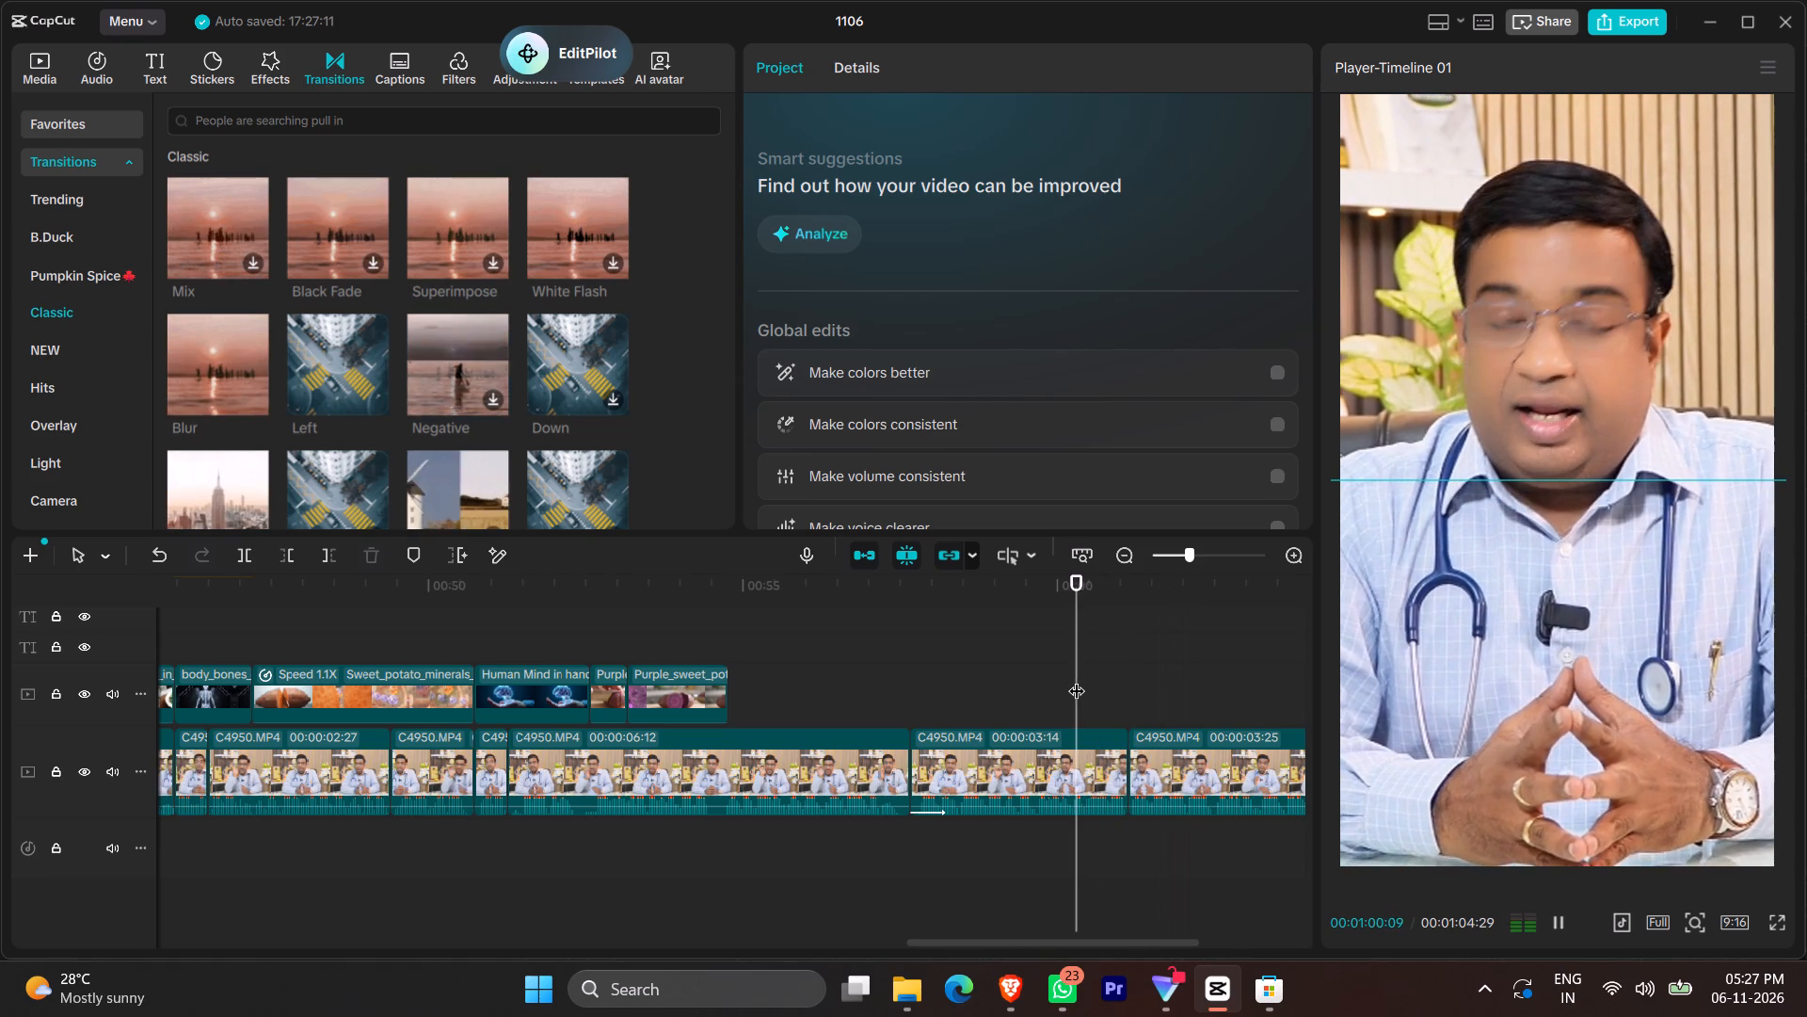
key("space")
key("space")
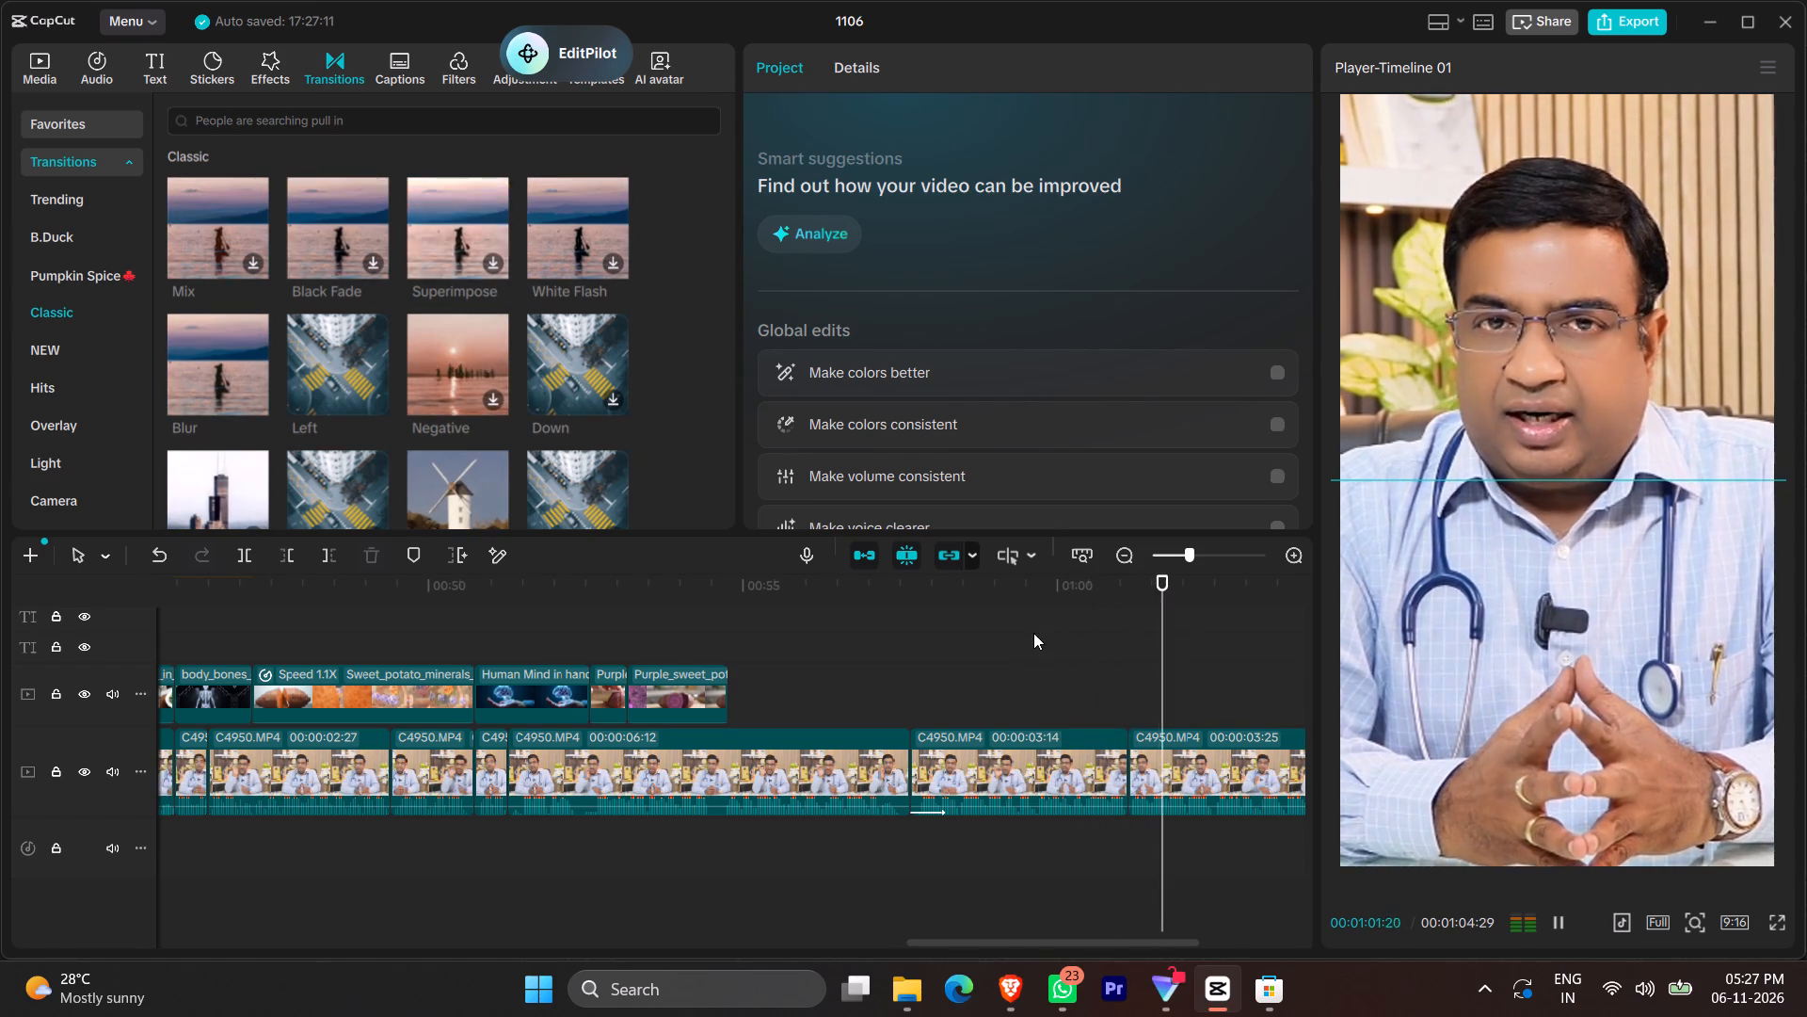
scroll(1205, 733, "left", 1)
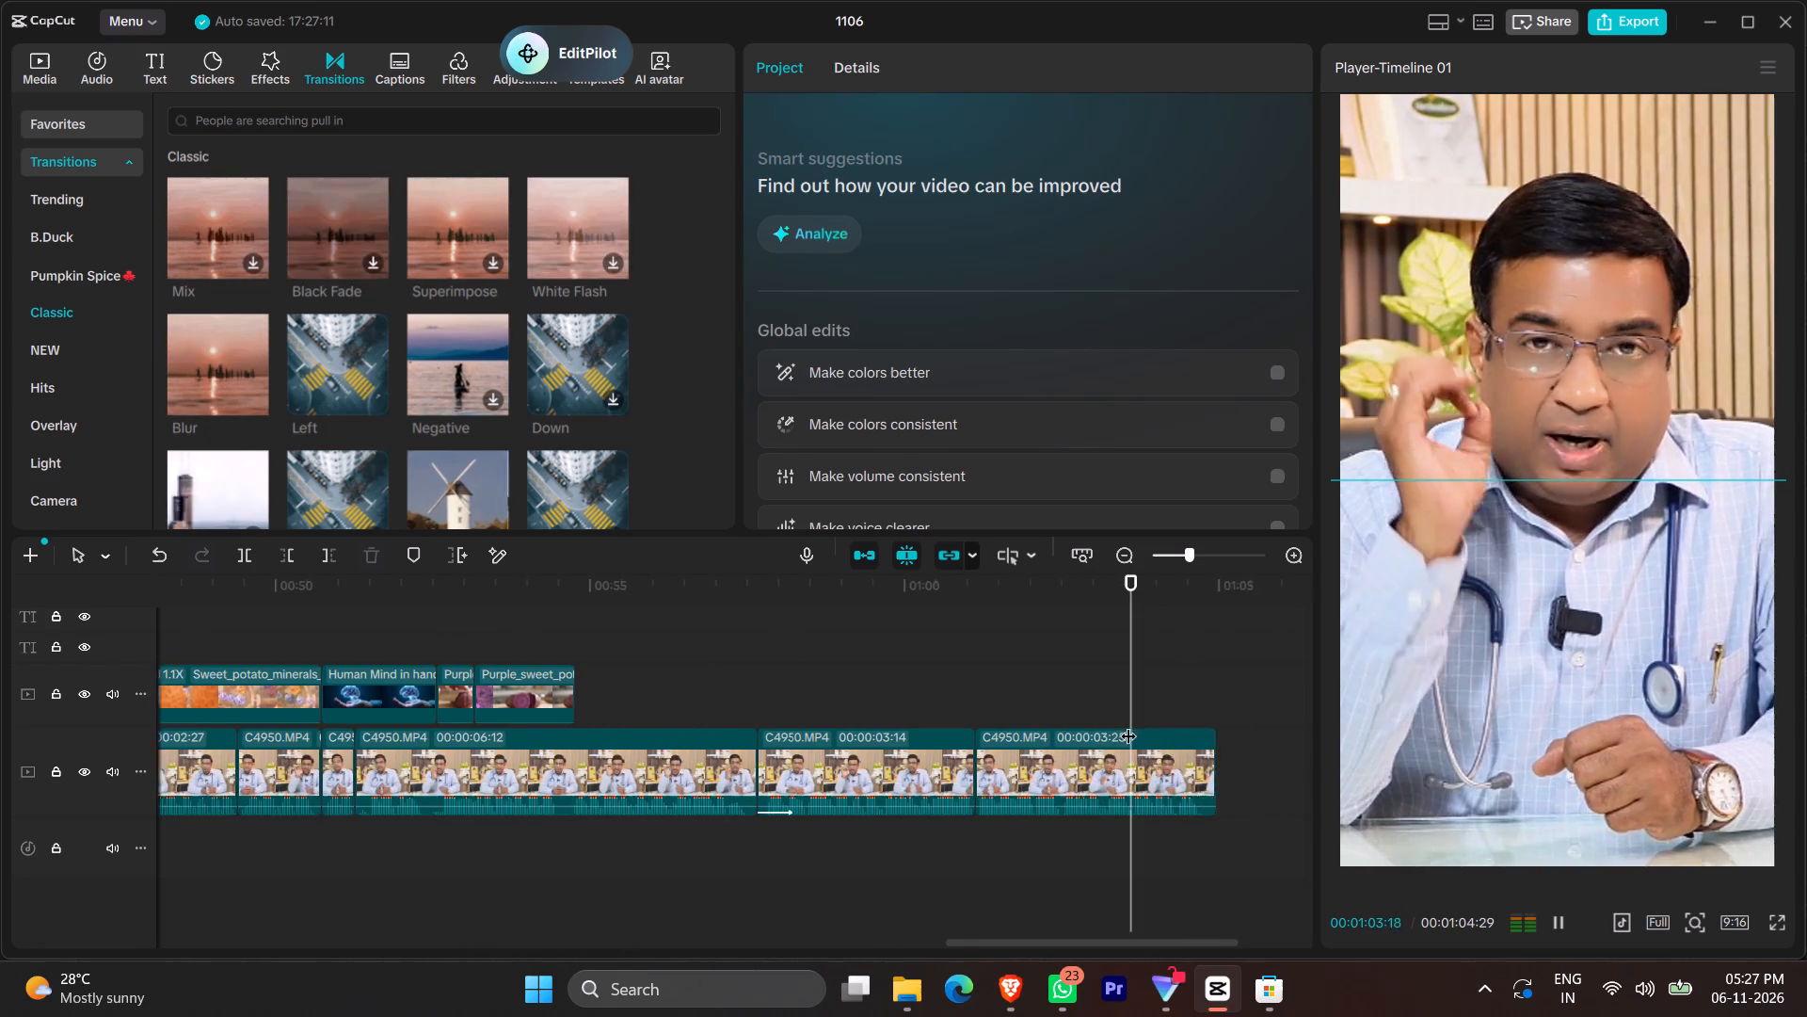
scroll(1128, 724, "left", 1)
key("space")
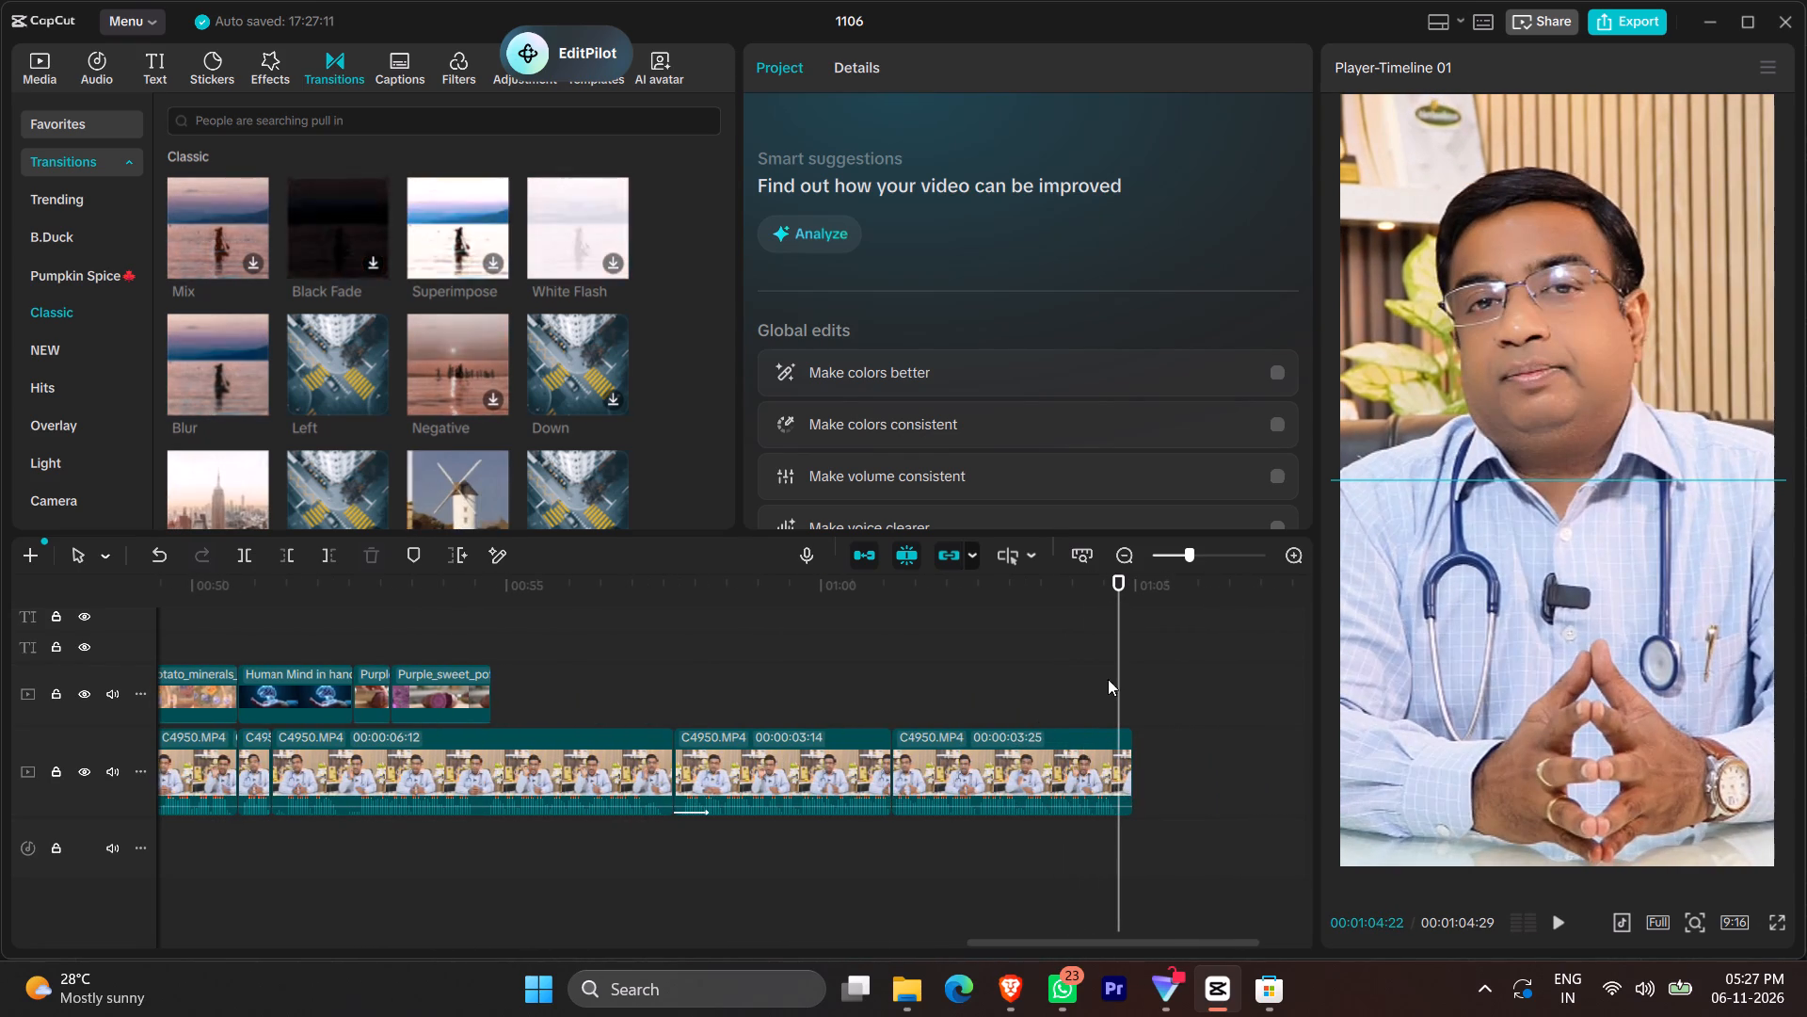
left_click(1104, 747)
key("space")
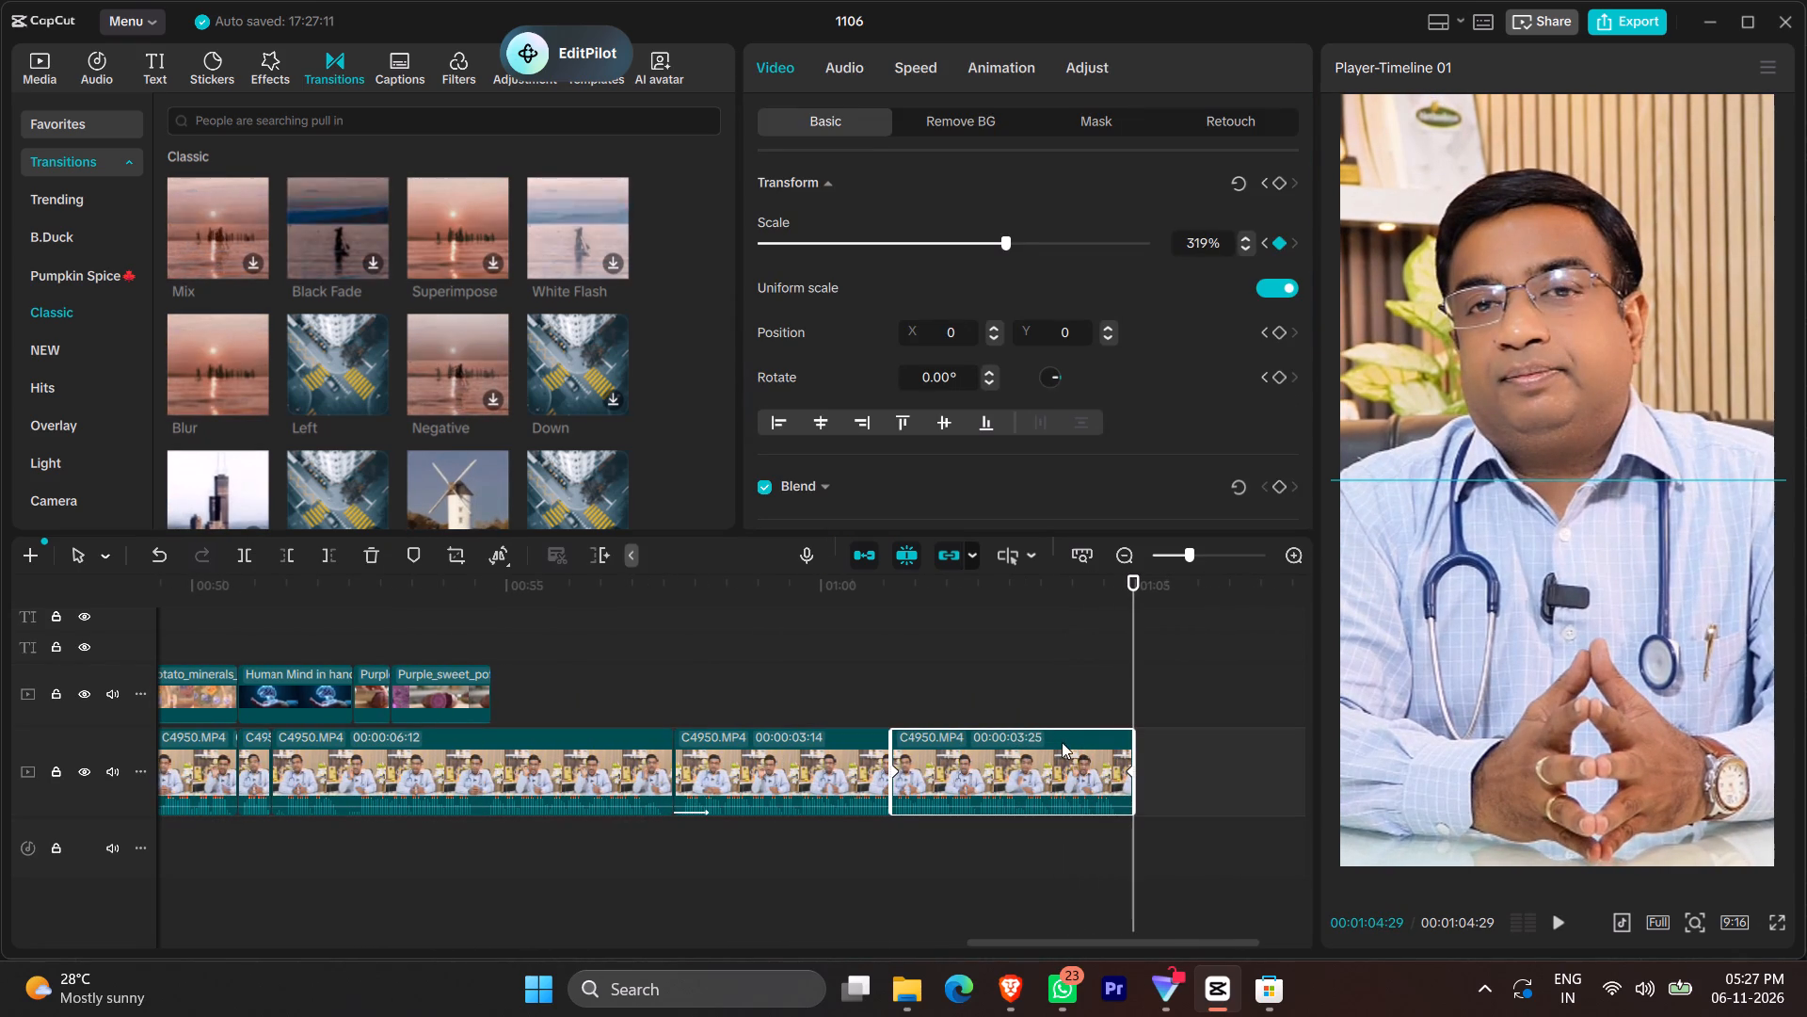
scroll(831, 672, "right", 1)
left_click(1063, 697)
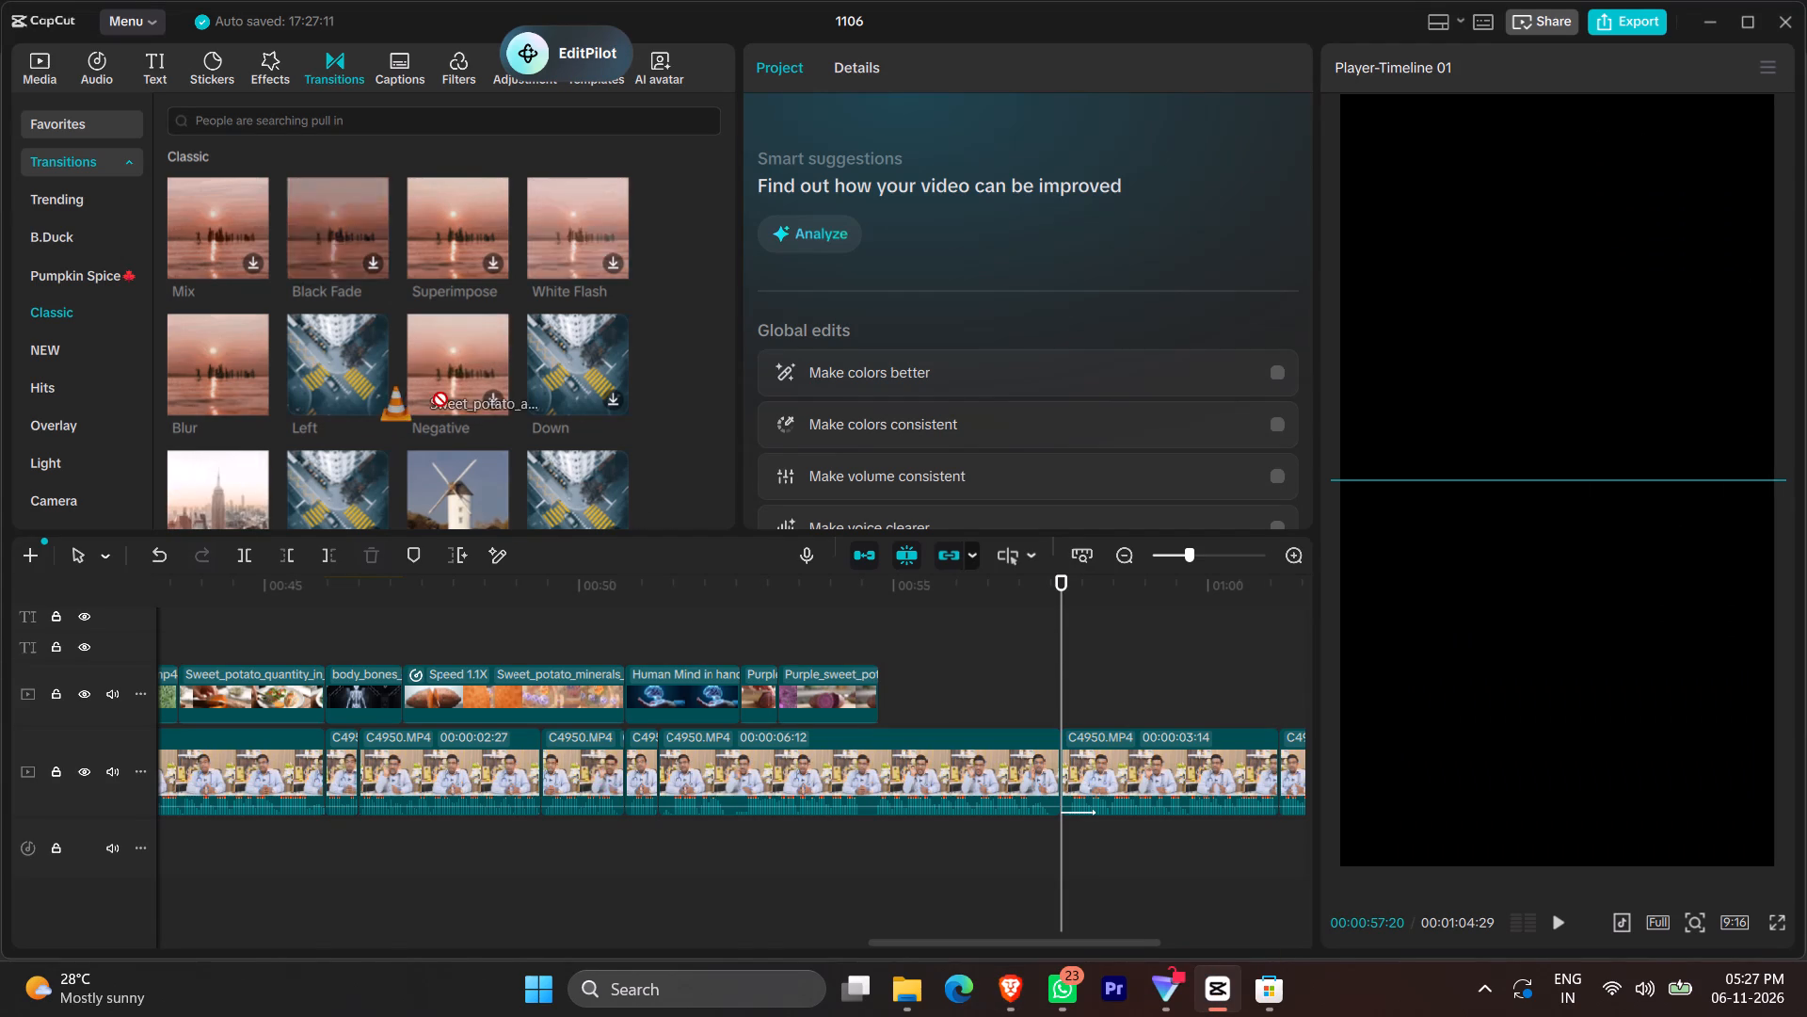
left_click_drag(440, 399, 1046, 659)
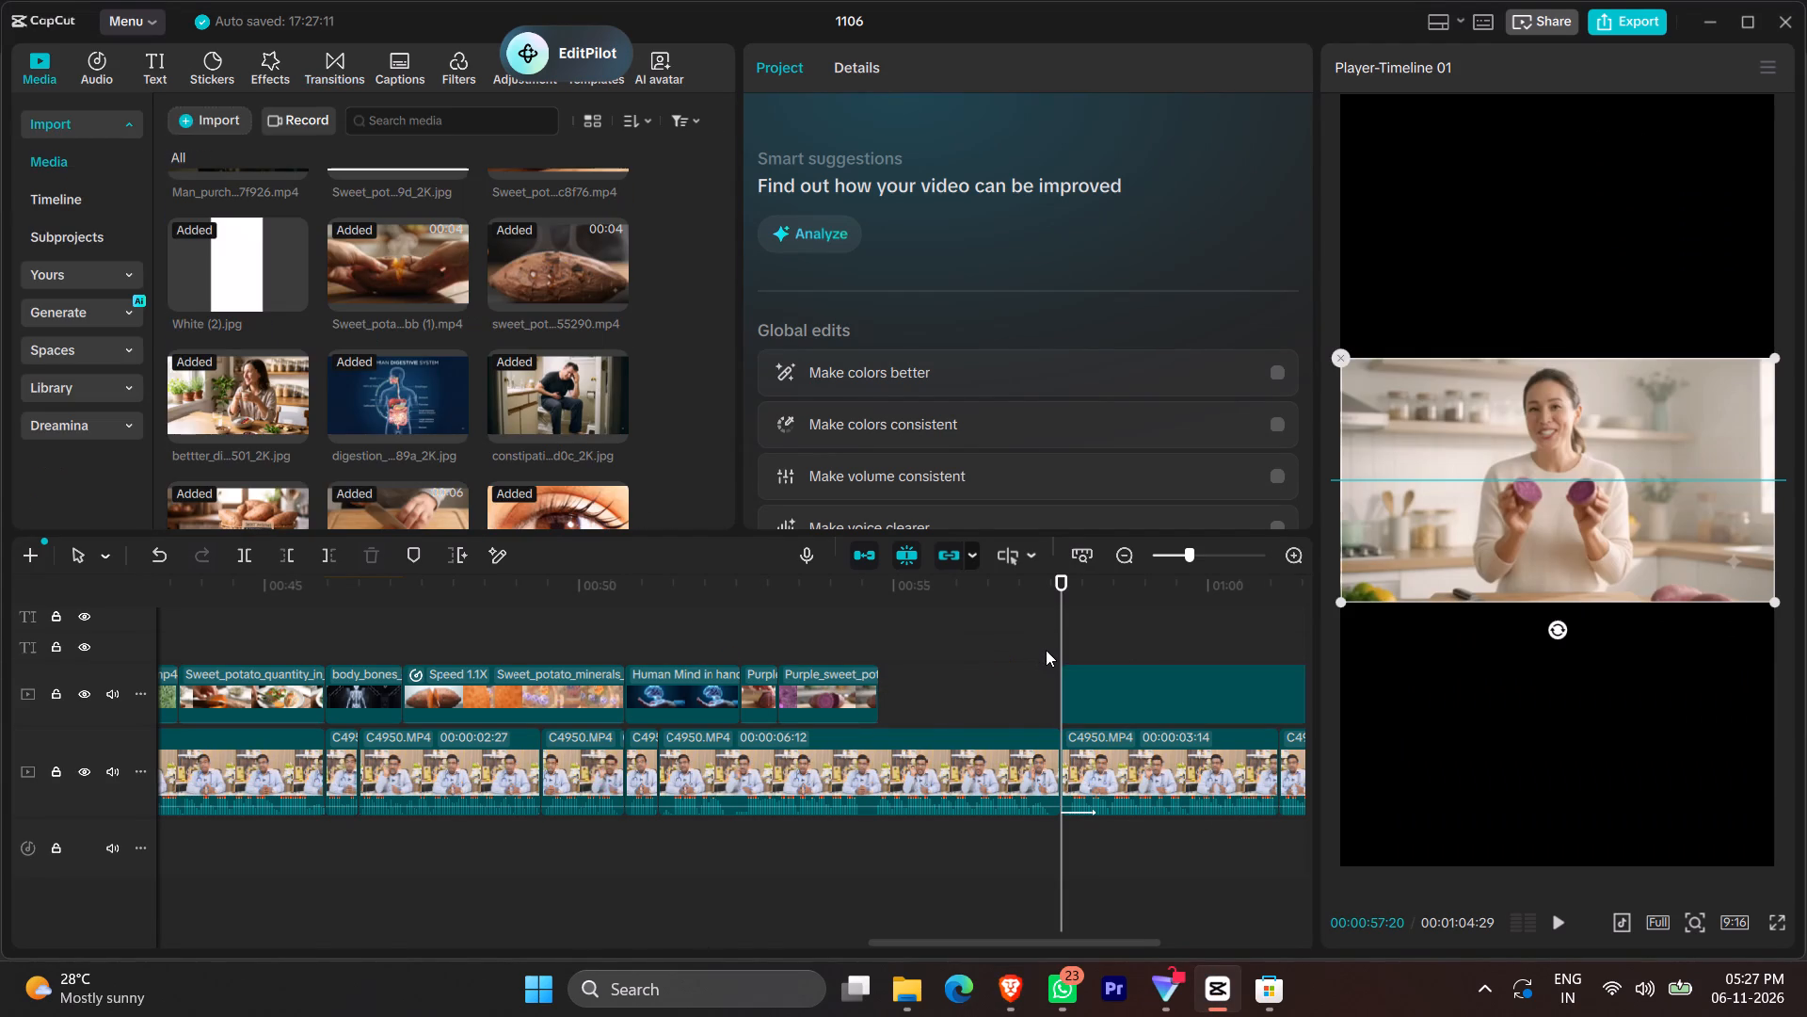
Trim about 1.5 s off the start of the Sweet_potato_antioxidants clip and move it directly after the last Purple_sweet_potato clip.
scroll(1085, 716, "down", 14, "ctrl")
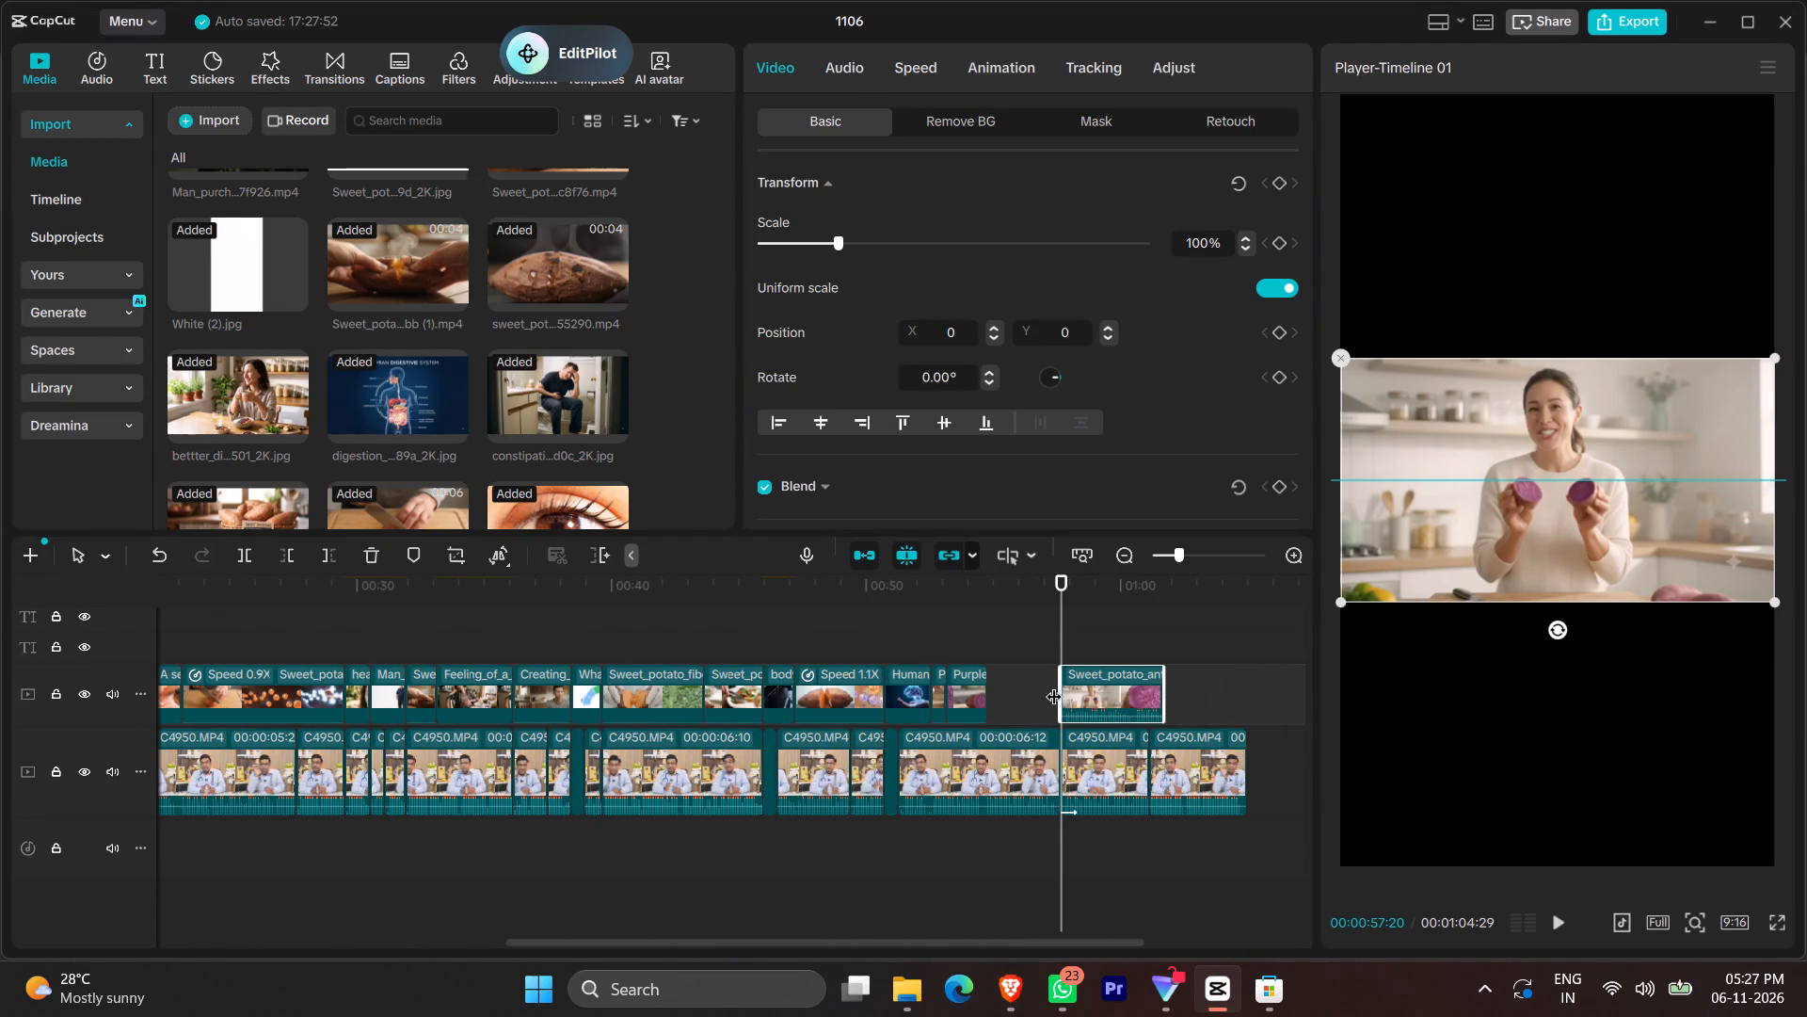
left_click_drag(1061, 687, 1102, 688)
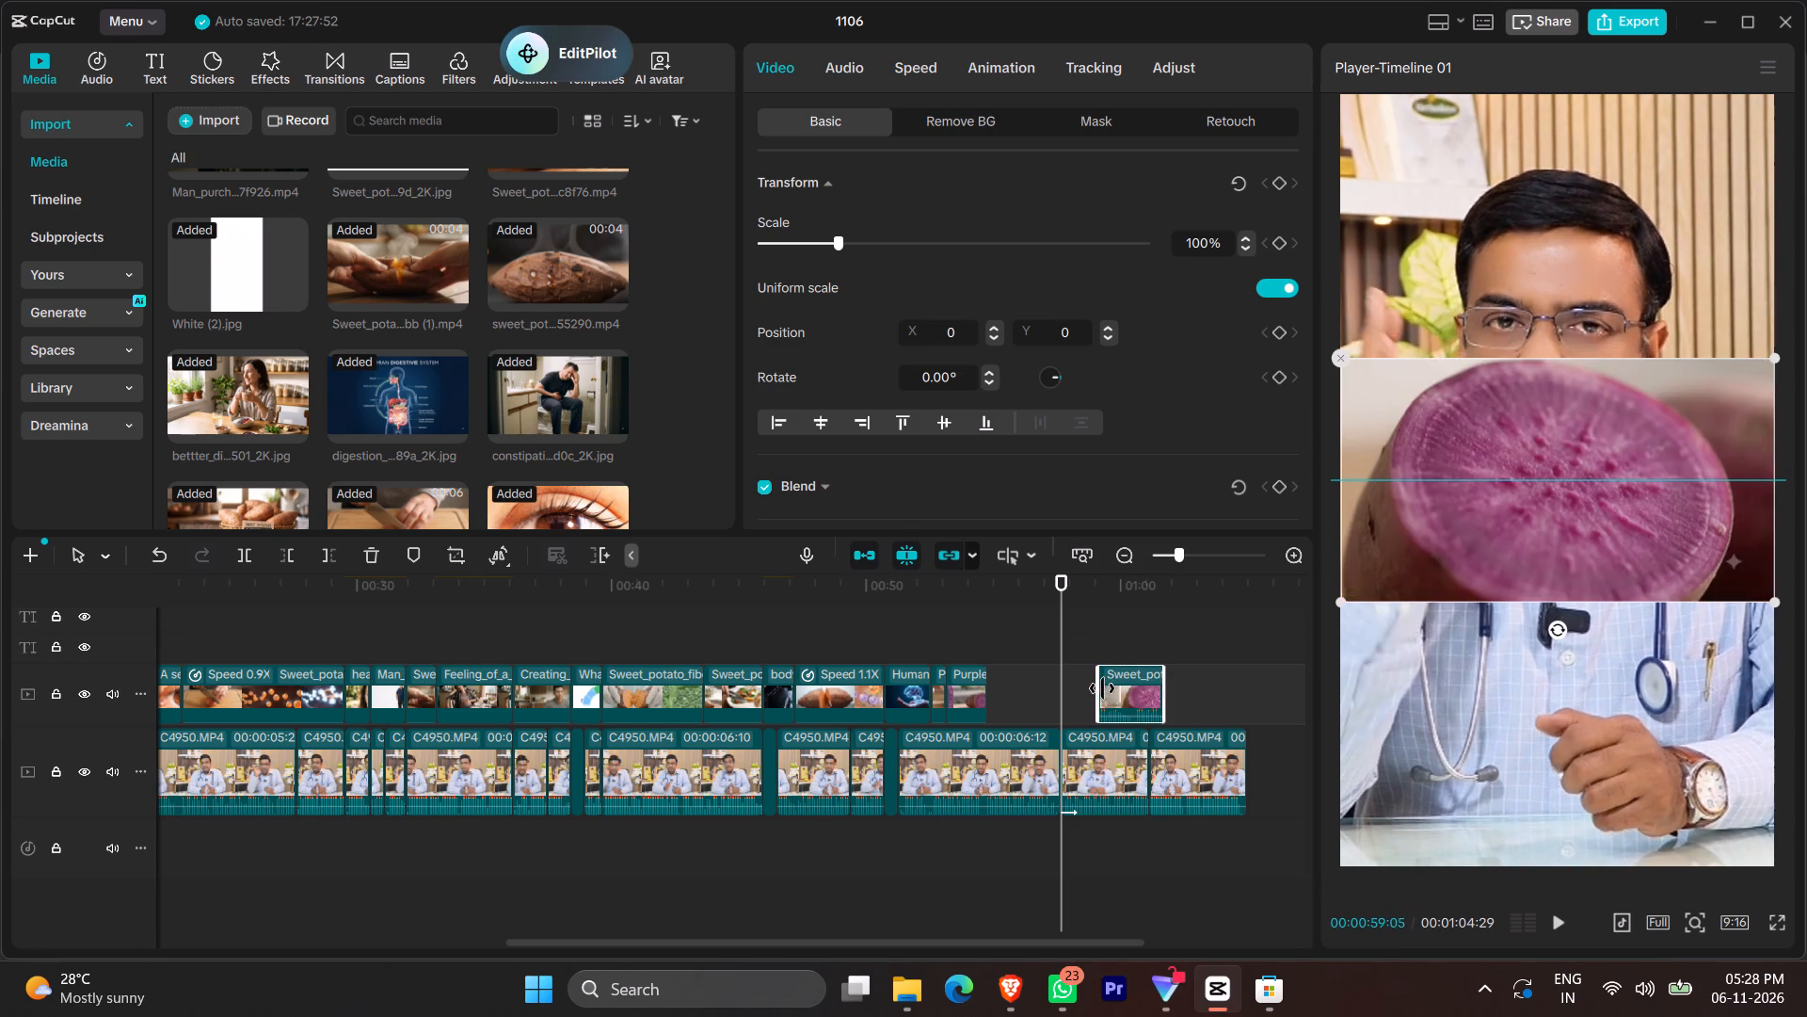
left_click_drag(1102, 688, 1104, 690)
left_click_drag(1133, 687, 1025, 684)
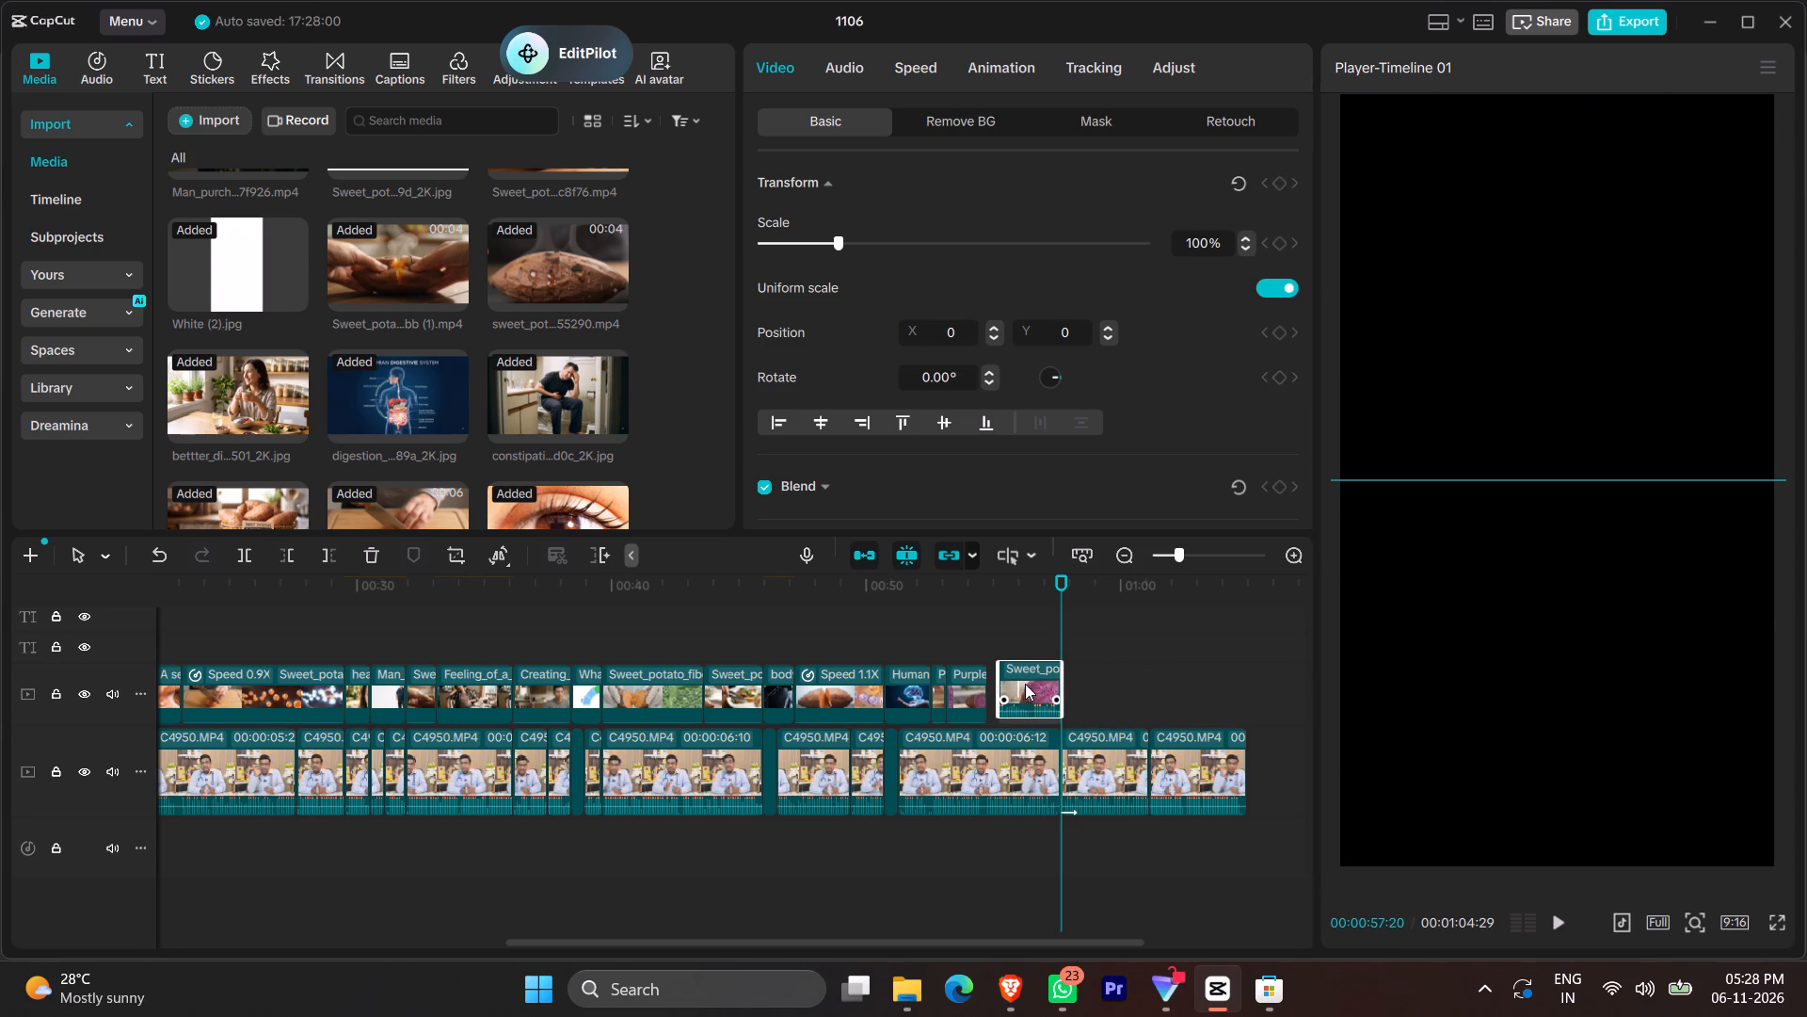
left_click_drag(1025, 684, 1024, 685)
Copy the attributes of the last Purple_sweet_potato clip and paste them onto the Sweet_potato_antioxidants clip.
scroll(1032, 746, "up", 10, "ctrl")
left_click(814, 659)
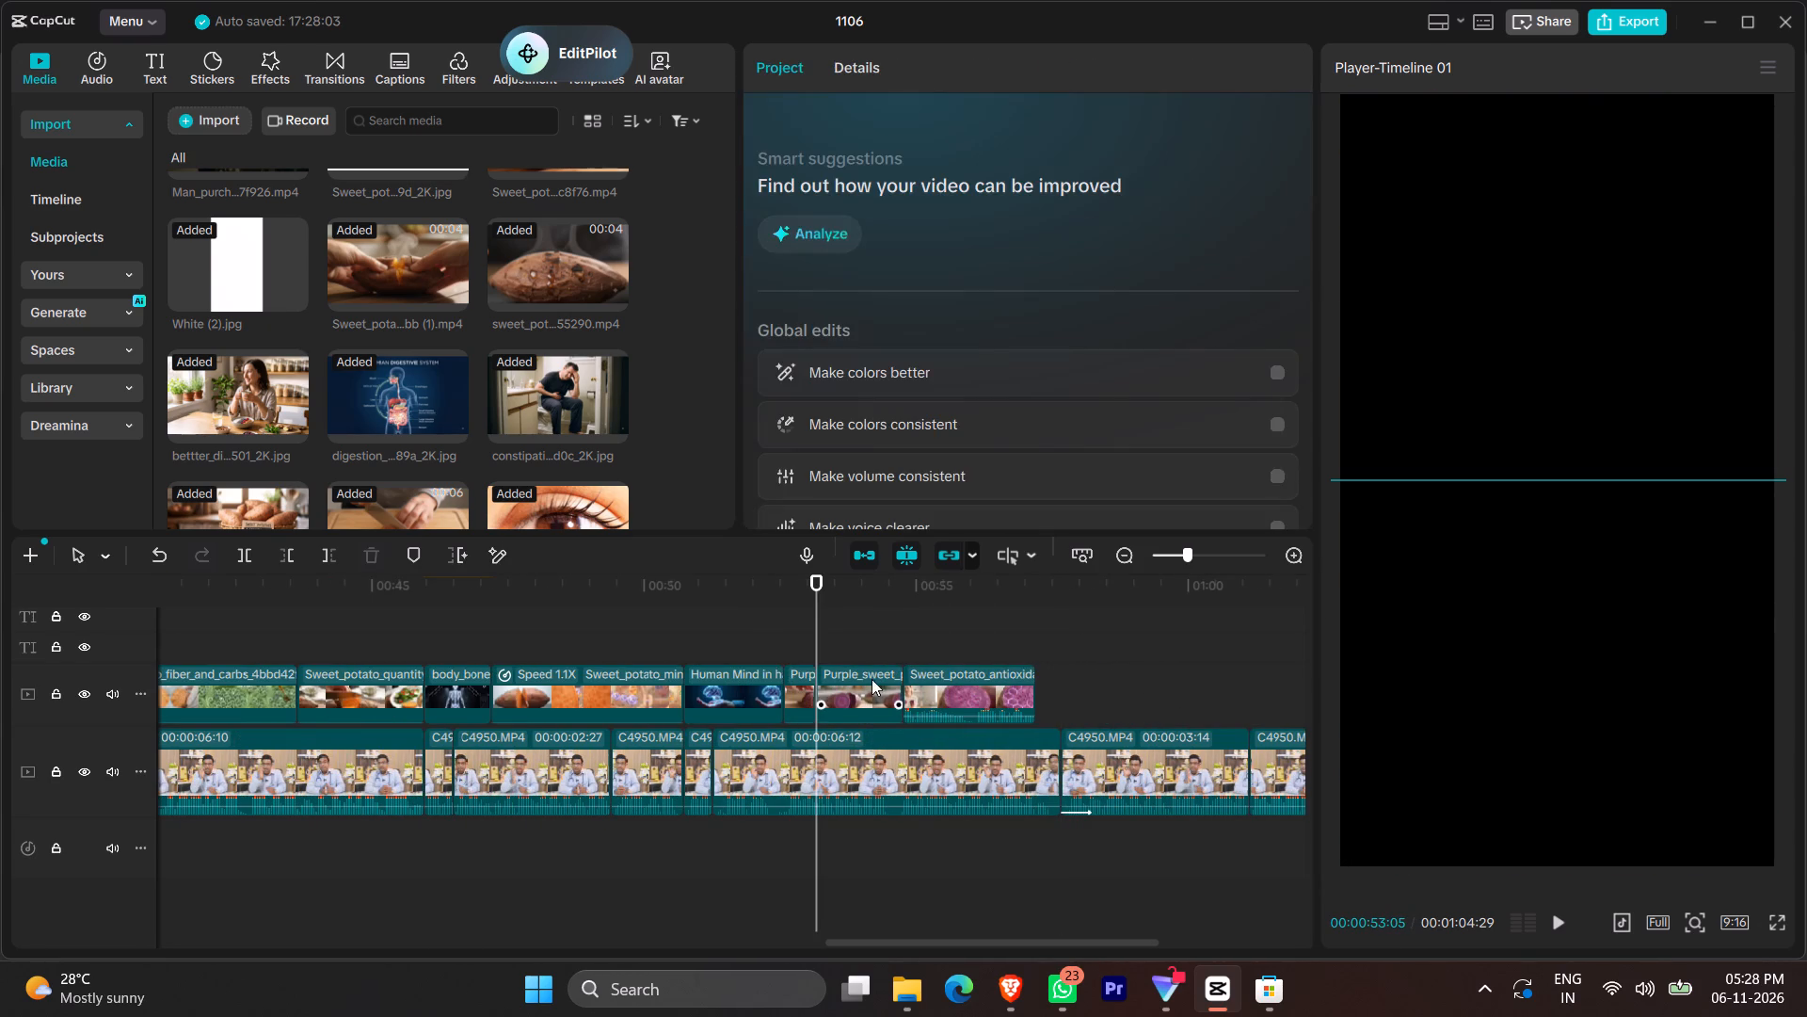
left_click(877, 688)
right_click(877, 688)
left_click(965, 124)
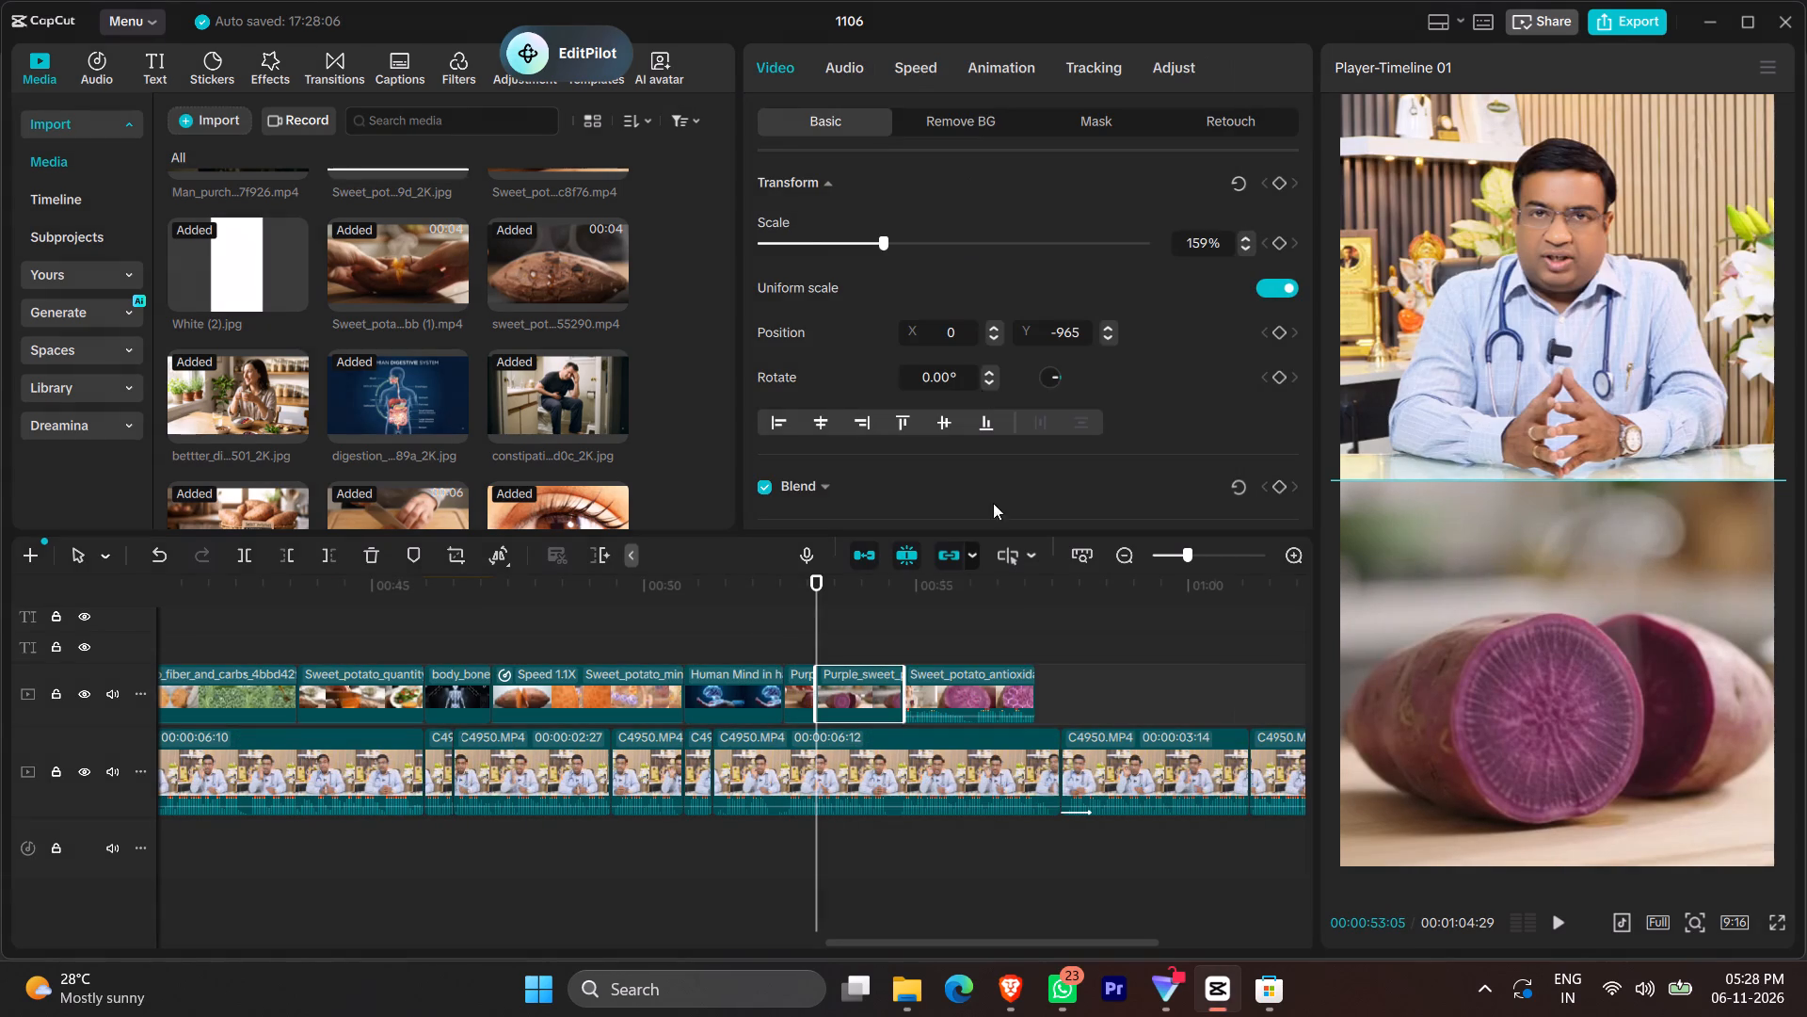
left_click(999, 685)
right_click(999, 685)
left_click(1081, 161)
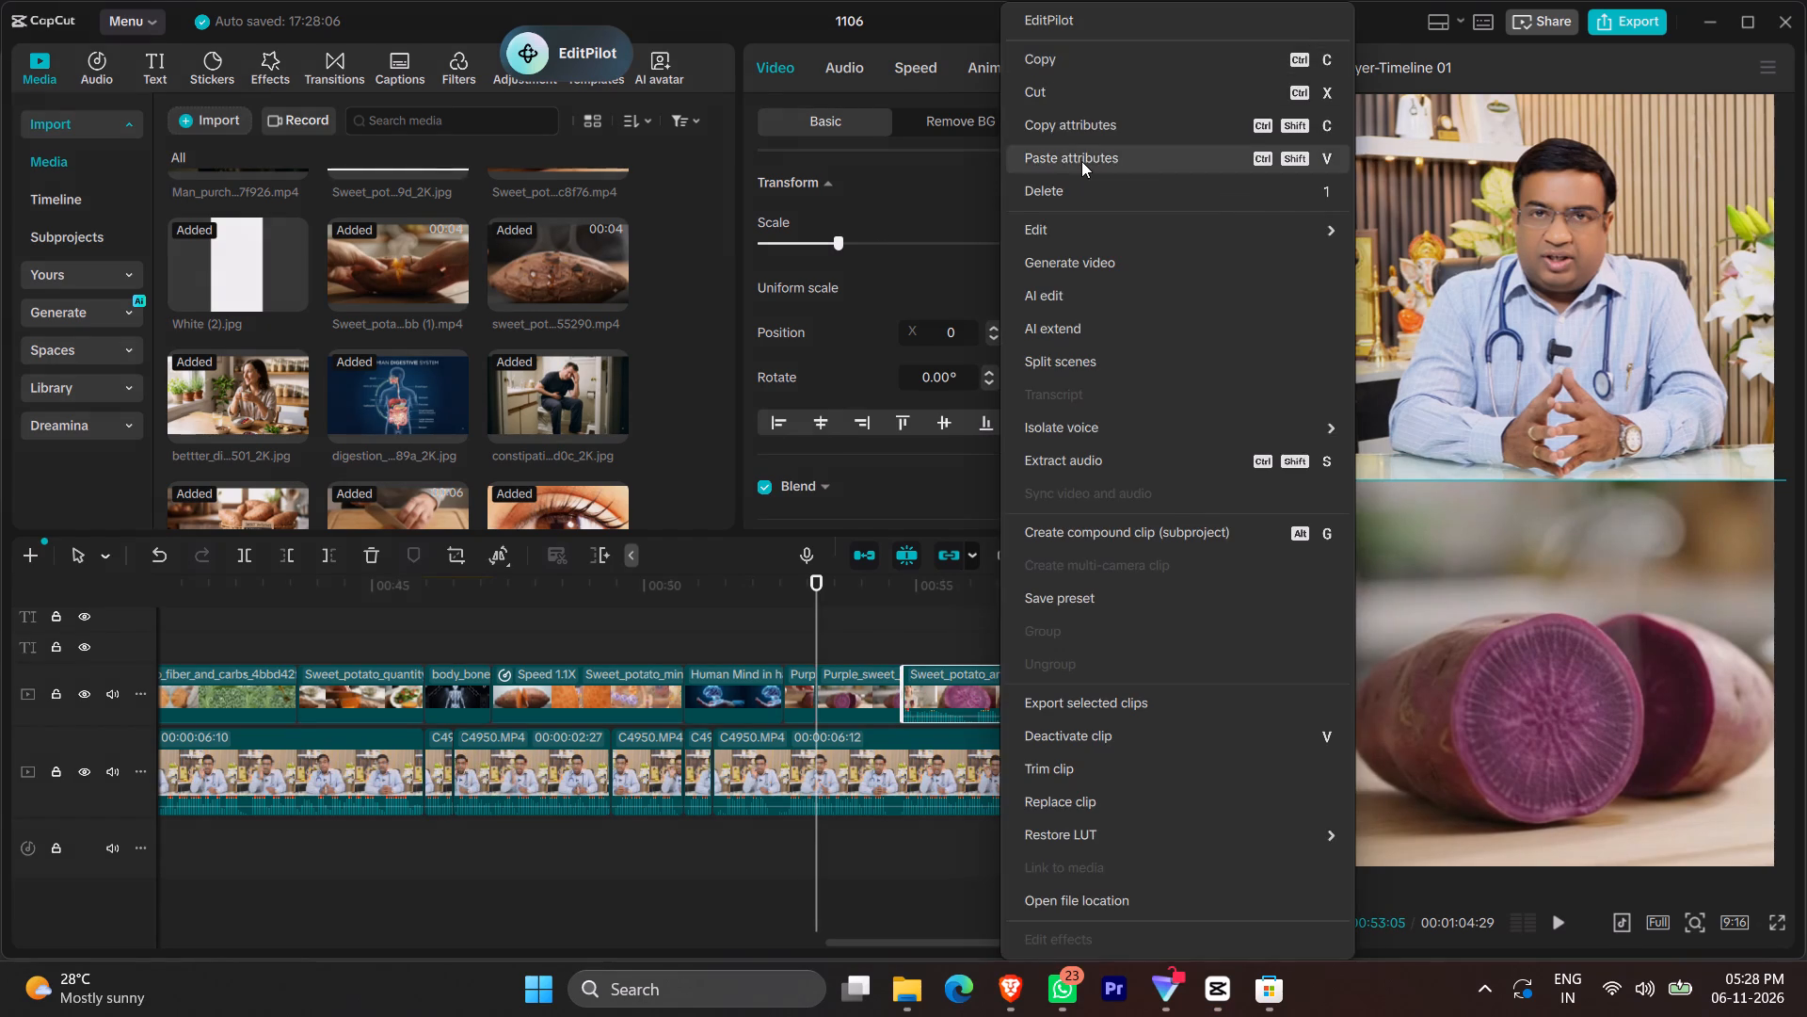
left_click(1177, 657)
Play back from 00:00:53:05 through the end of the Sweet_potato_antioxidants overlay clip.
left_click(876, 630)
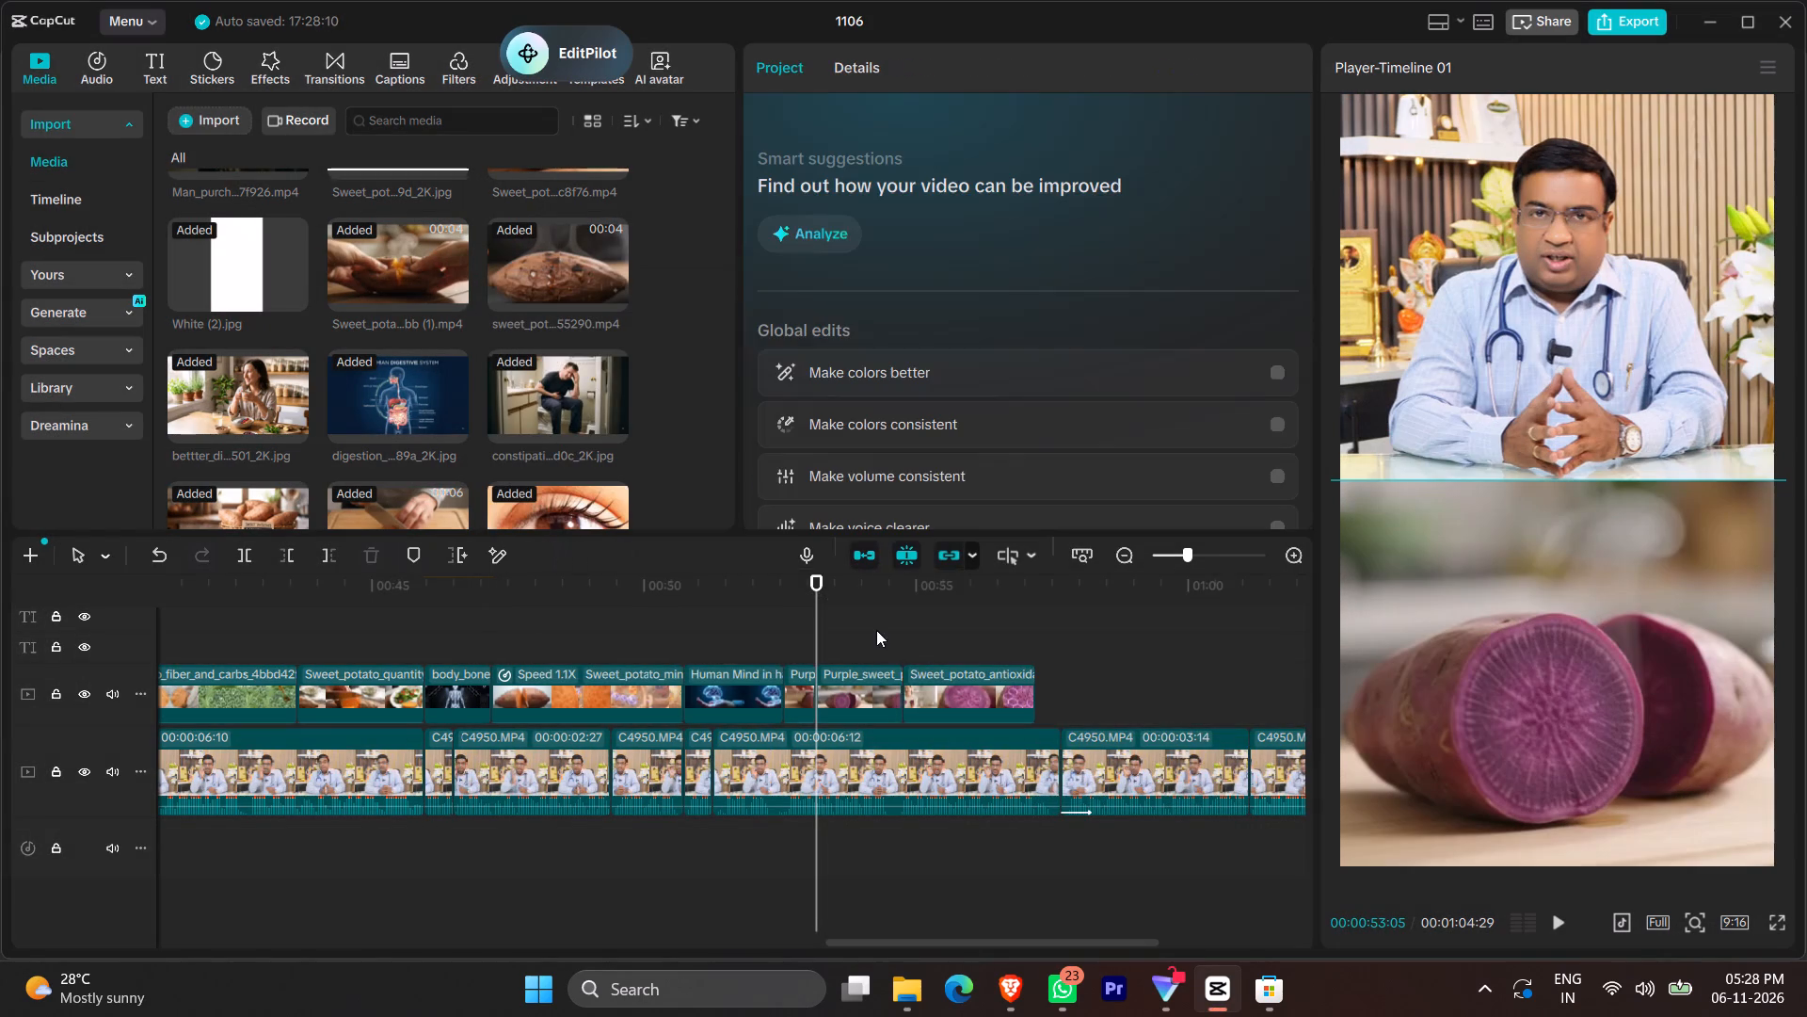
key("space")
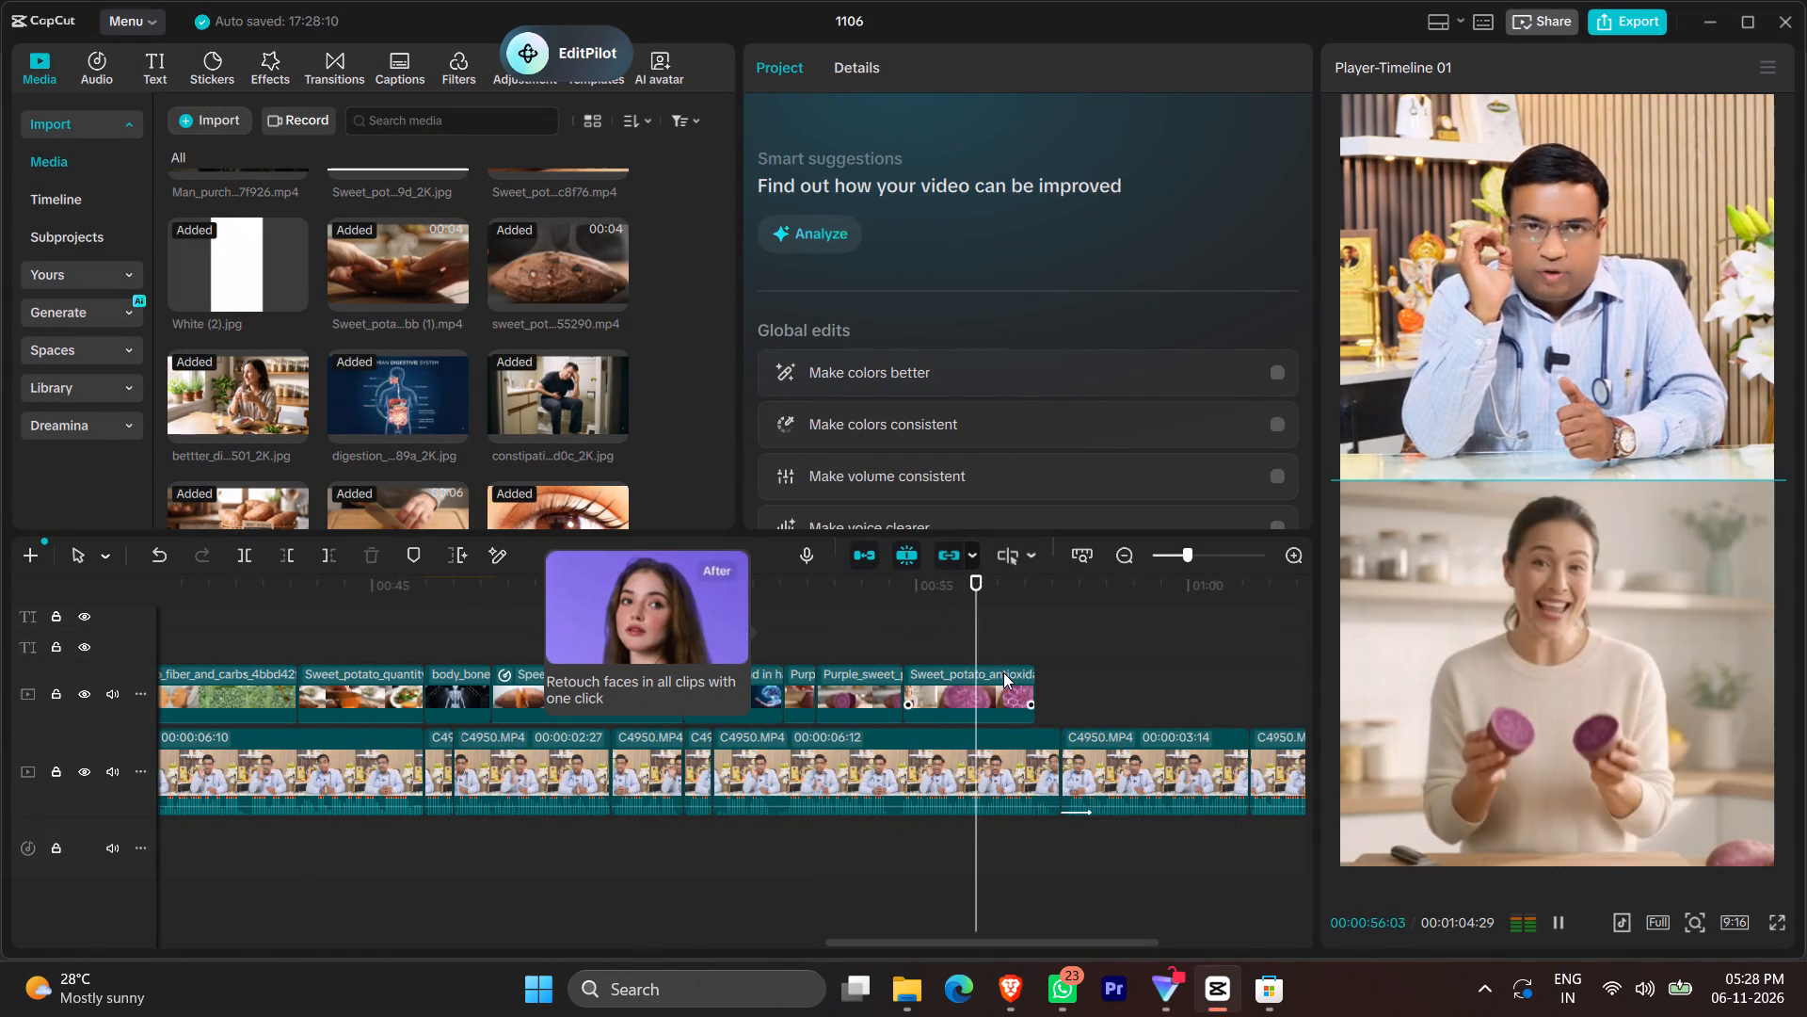
key("space")
key("space")
key("space")
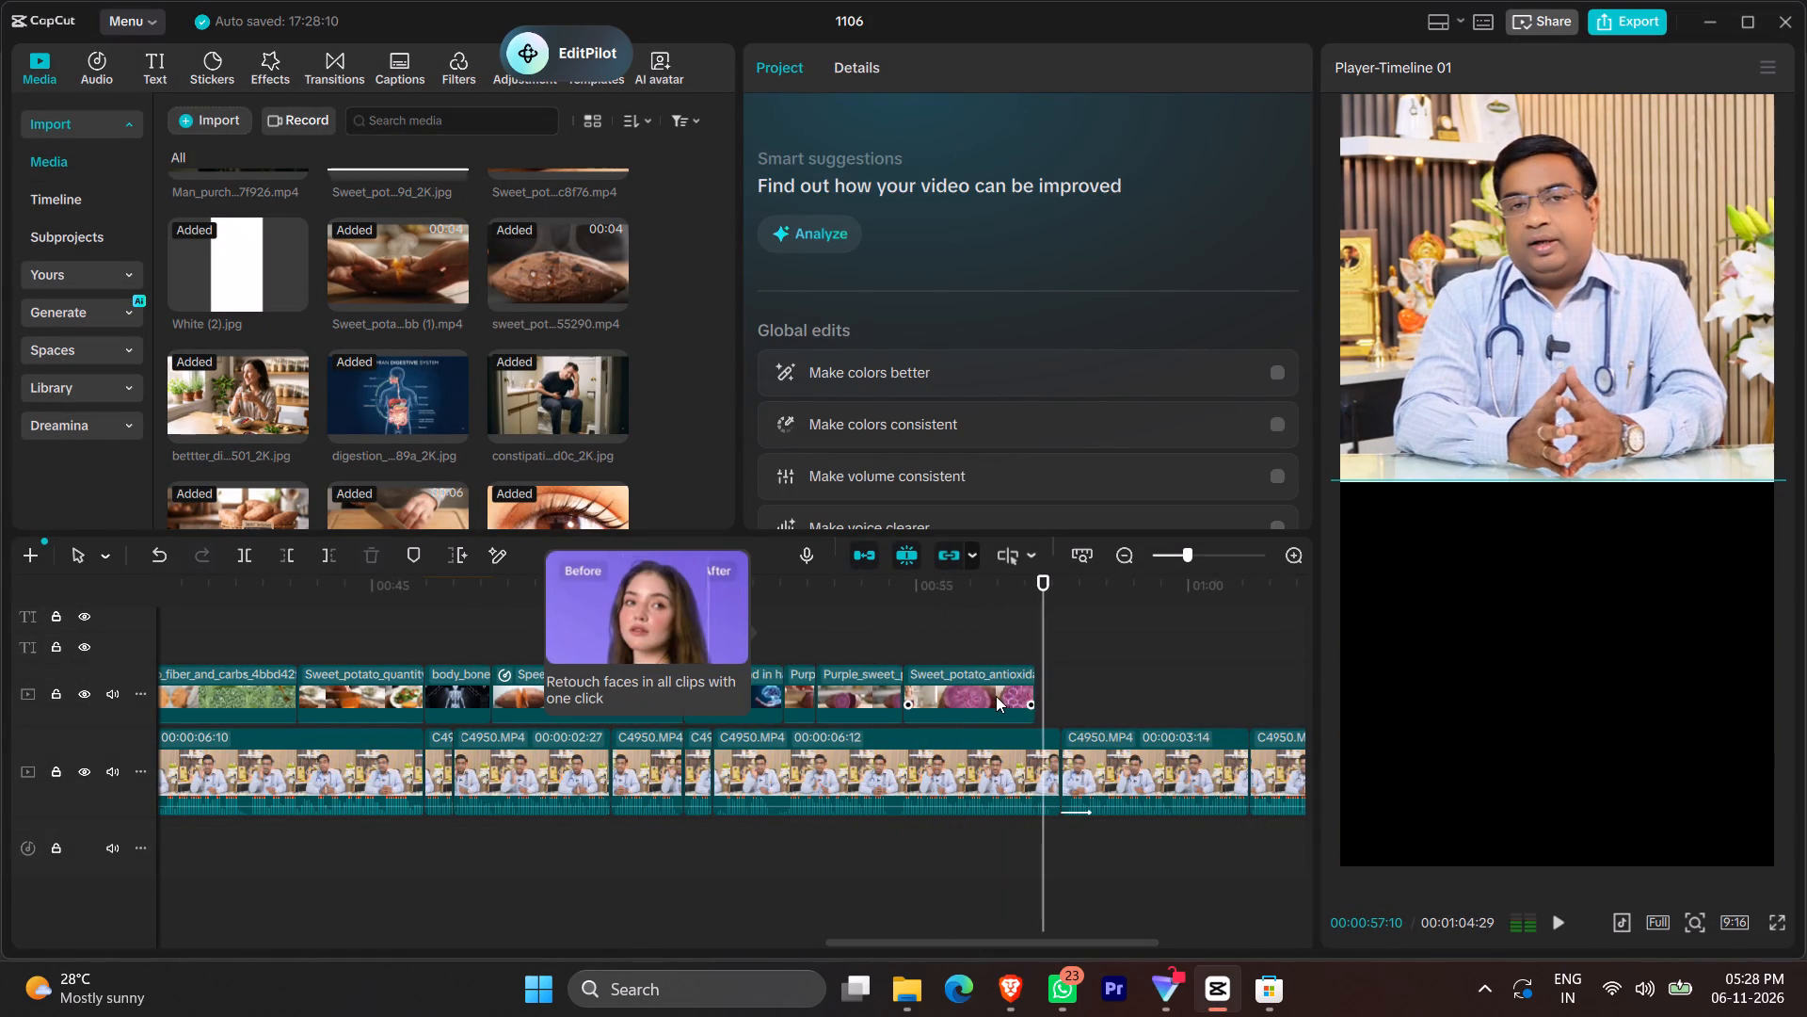
Shift the Sweet_potato_antioxidants clip to end at the 00:00:57:20 cut, extend its start back to the Purple_sweet_potato clip, and preview the join.
left_click_drag(996, 696, 1021, 702)
left_click_drag(919, 693, 904, 691)
left_click(938, 691)
left_click_drag(930, 690, 884, 690)
left_click(904, 641)
key("space")
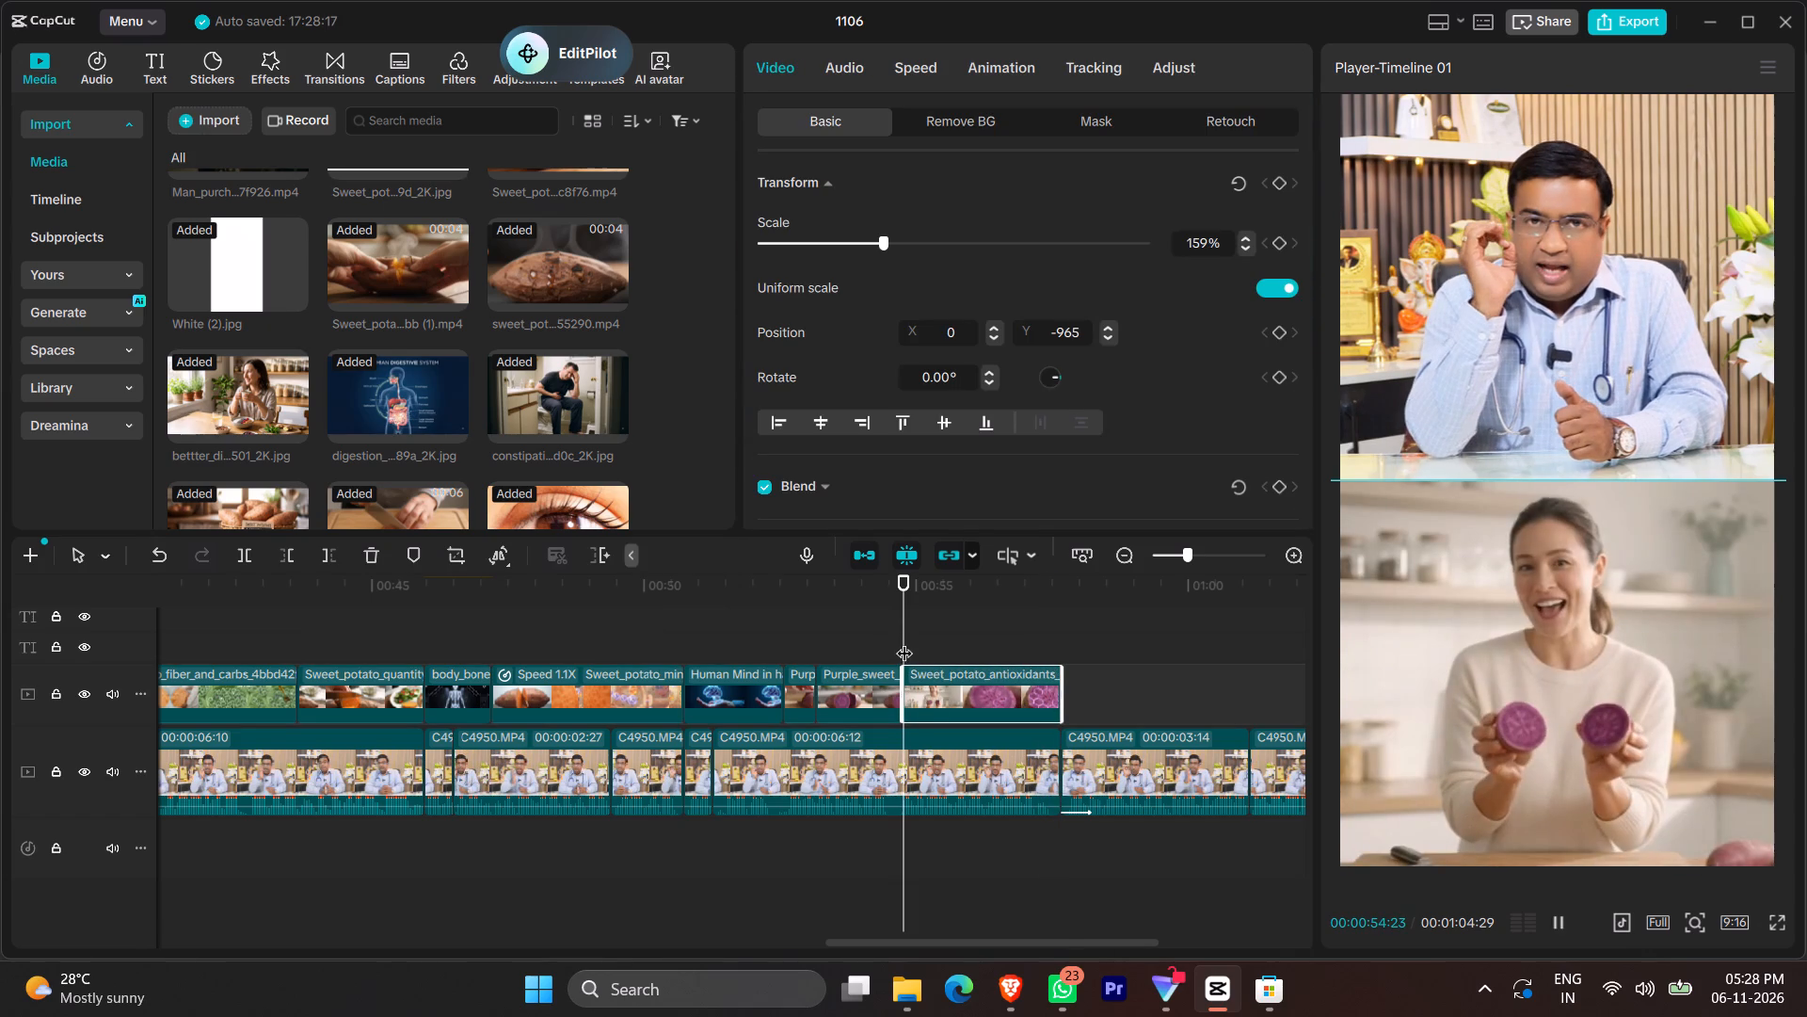
key("space")
Split the Sweet_potato_antioxidants clip at 00:00:55:07 and delete the short piece before the split.
left_click(932, 654)
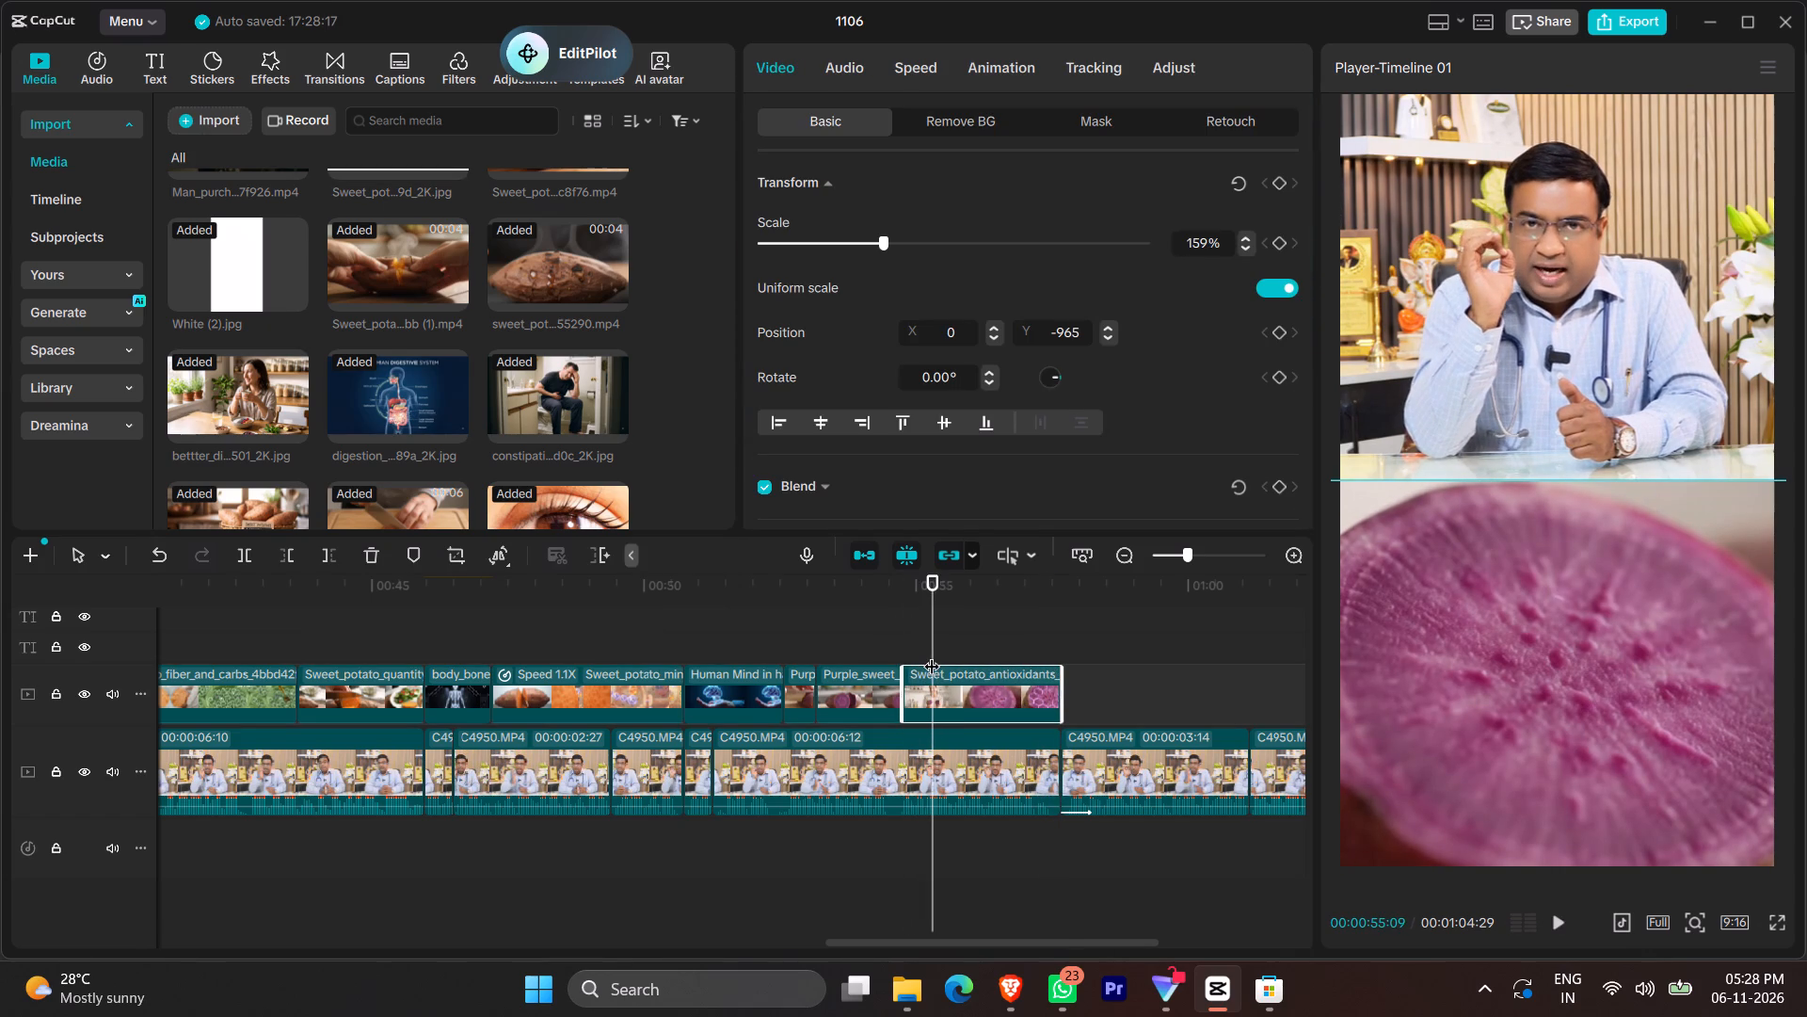
left_click_drag(932, 654, 929, 663)
left_click(919, 707)
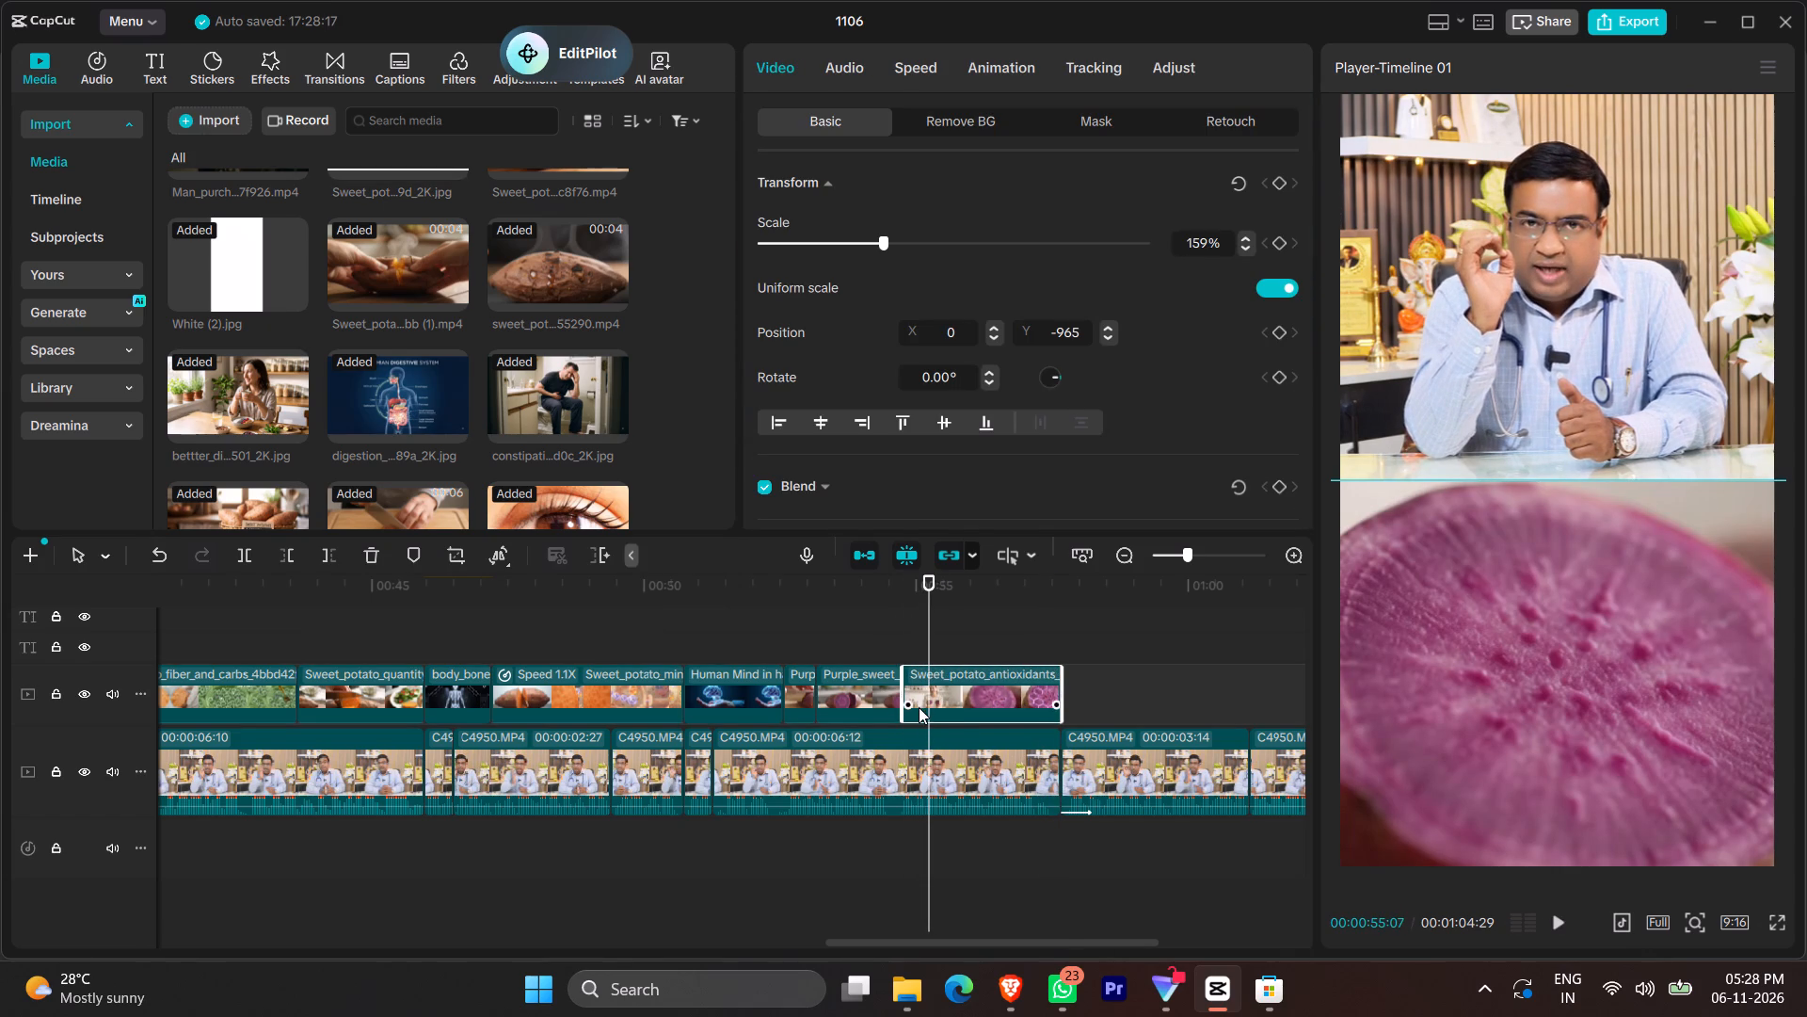
key("ctrl+b")
left_click(920, 678)
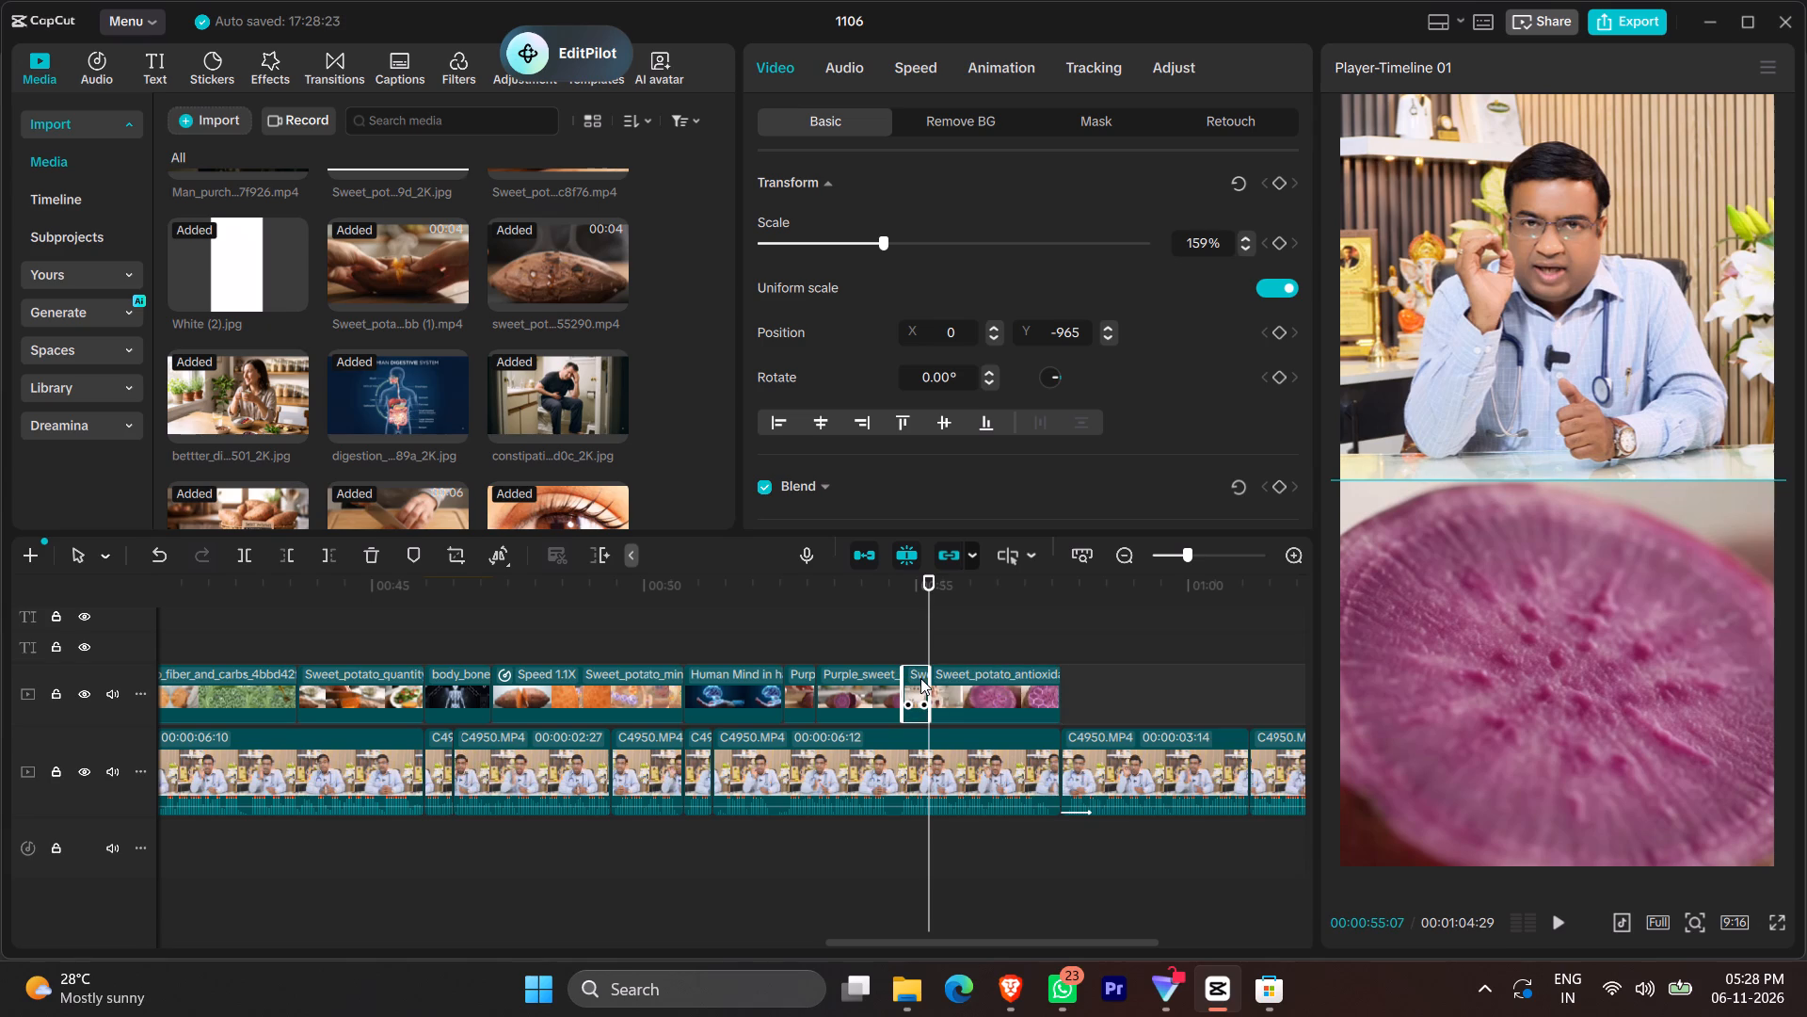
key("1")
Set the speed of the last Purple_sweet_potato clip to 0.90x.
left_click(877, 638)
left_click(866, 702)
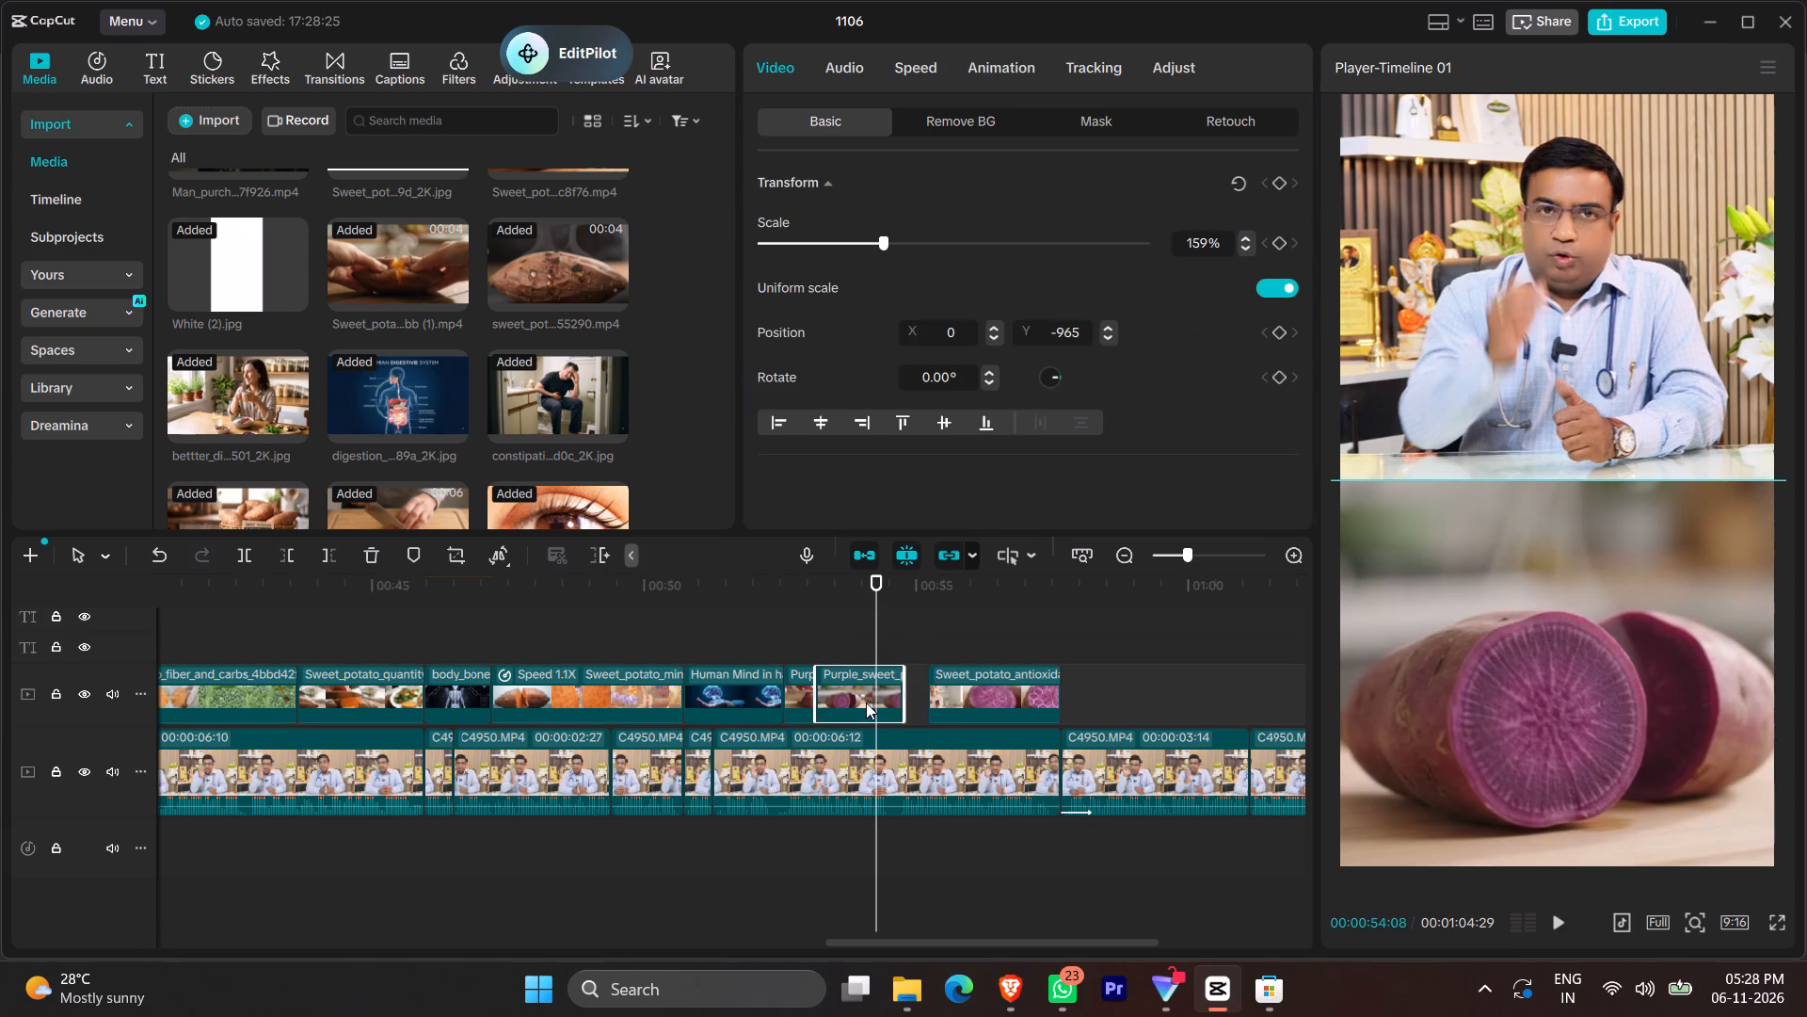
left_click(908, 68)
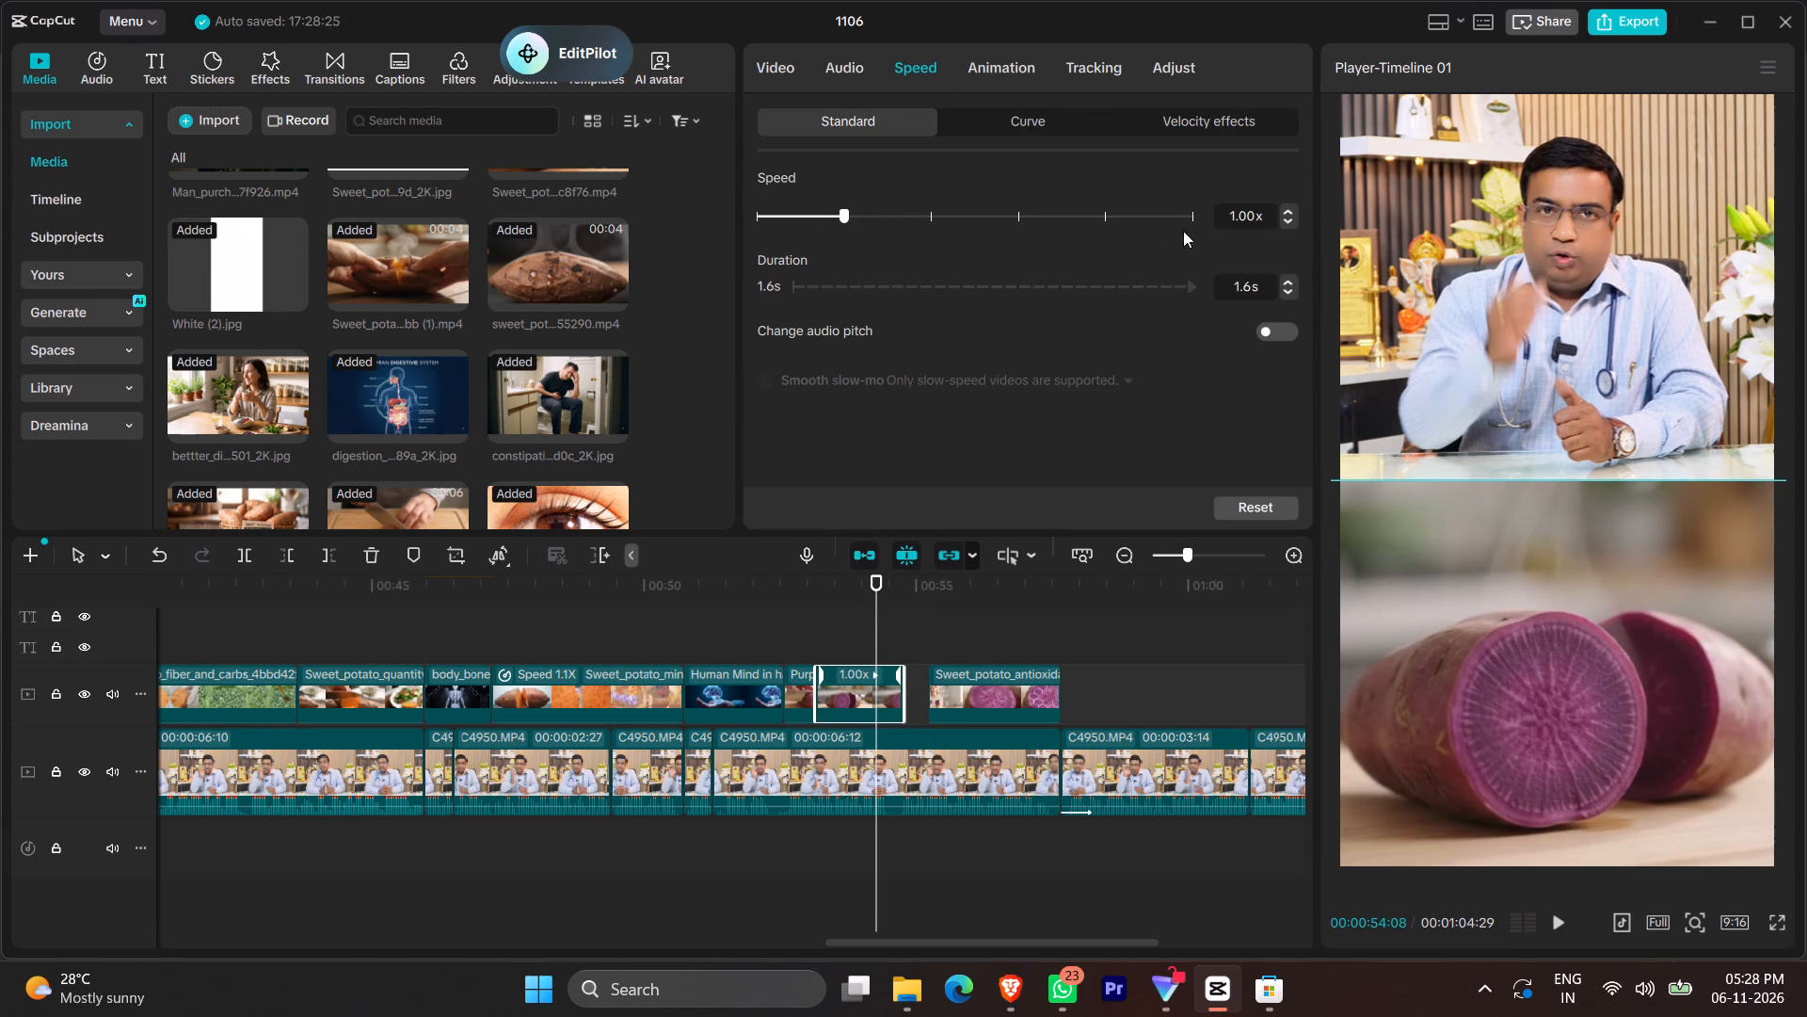
left_click(1248, 216)
scroll(1249, 216, "down", 1)
left_click(1243, 171)
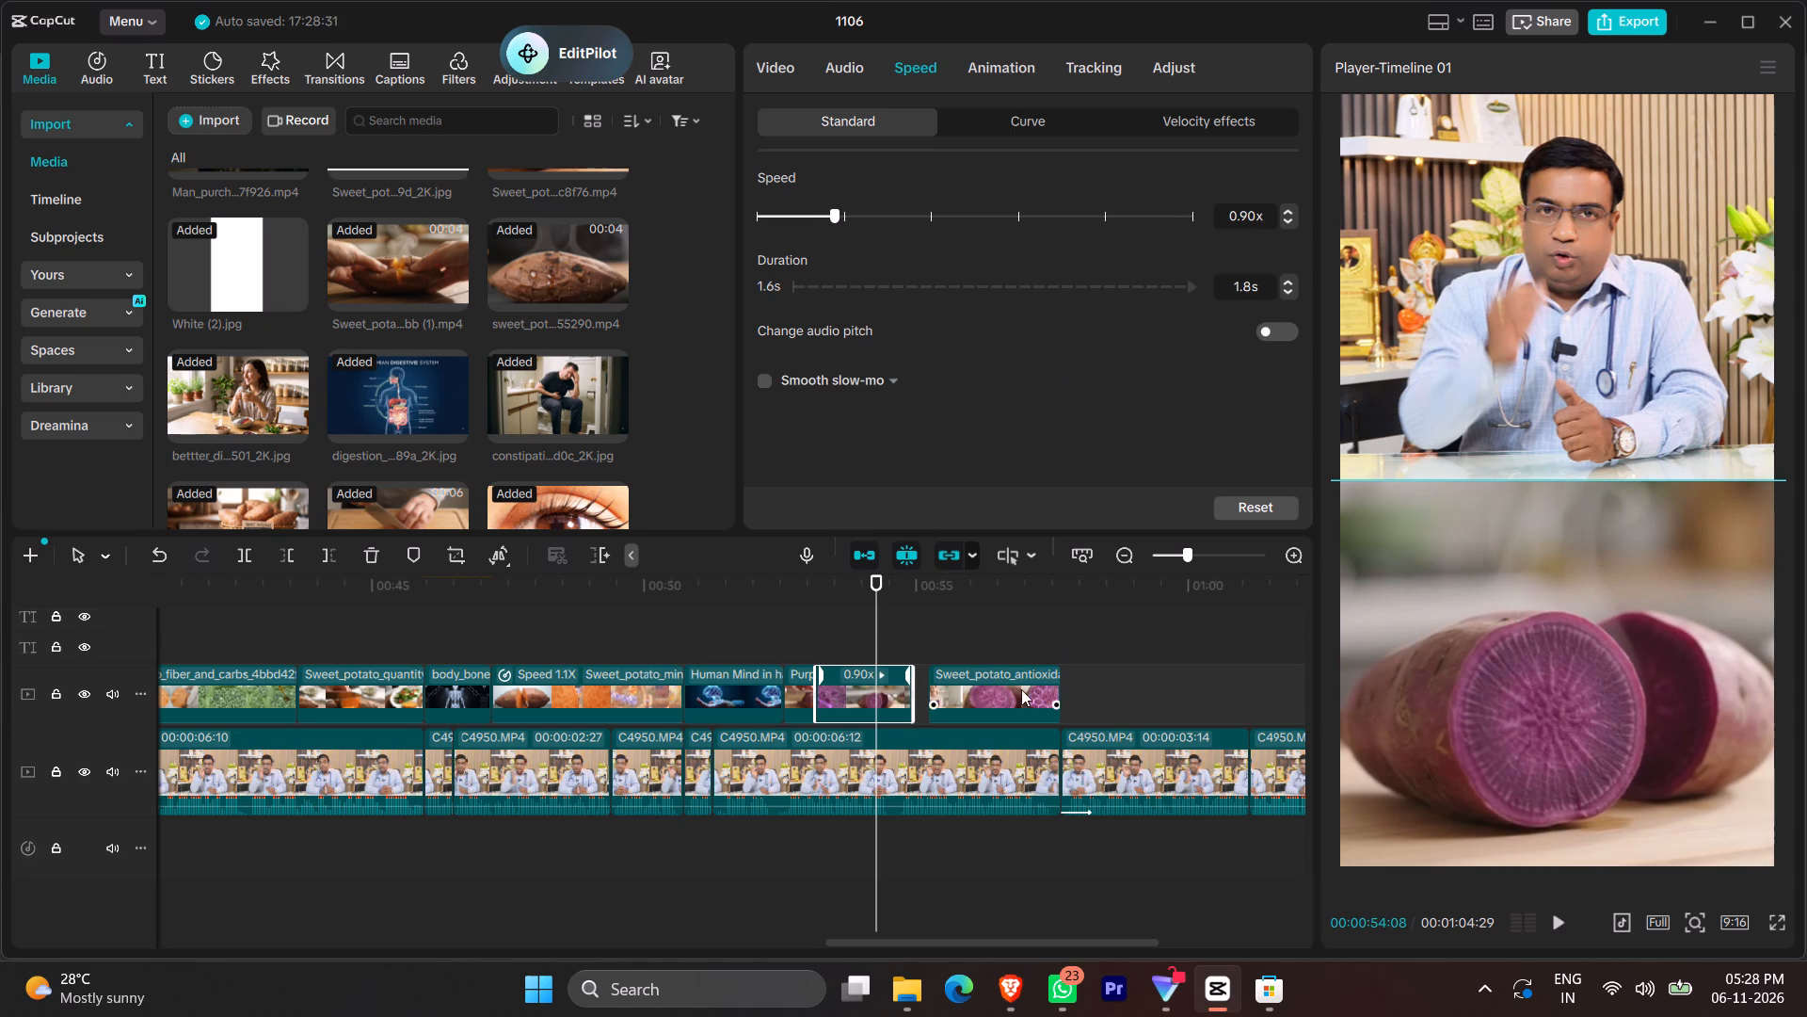
Set the Sweet_potato_antioxidants clip's speed to 0.80x and move it back against the end of the Purple_sweet_potato clip.
left_click(1021, 689)
left_click(1255, 225)
scroll(1248, 221, "down", 1)
left_click(1255, 261)
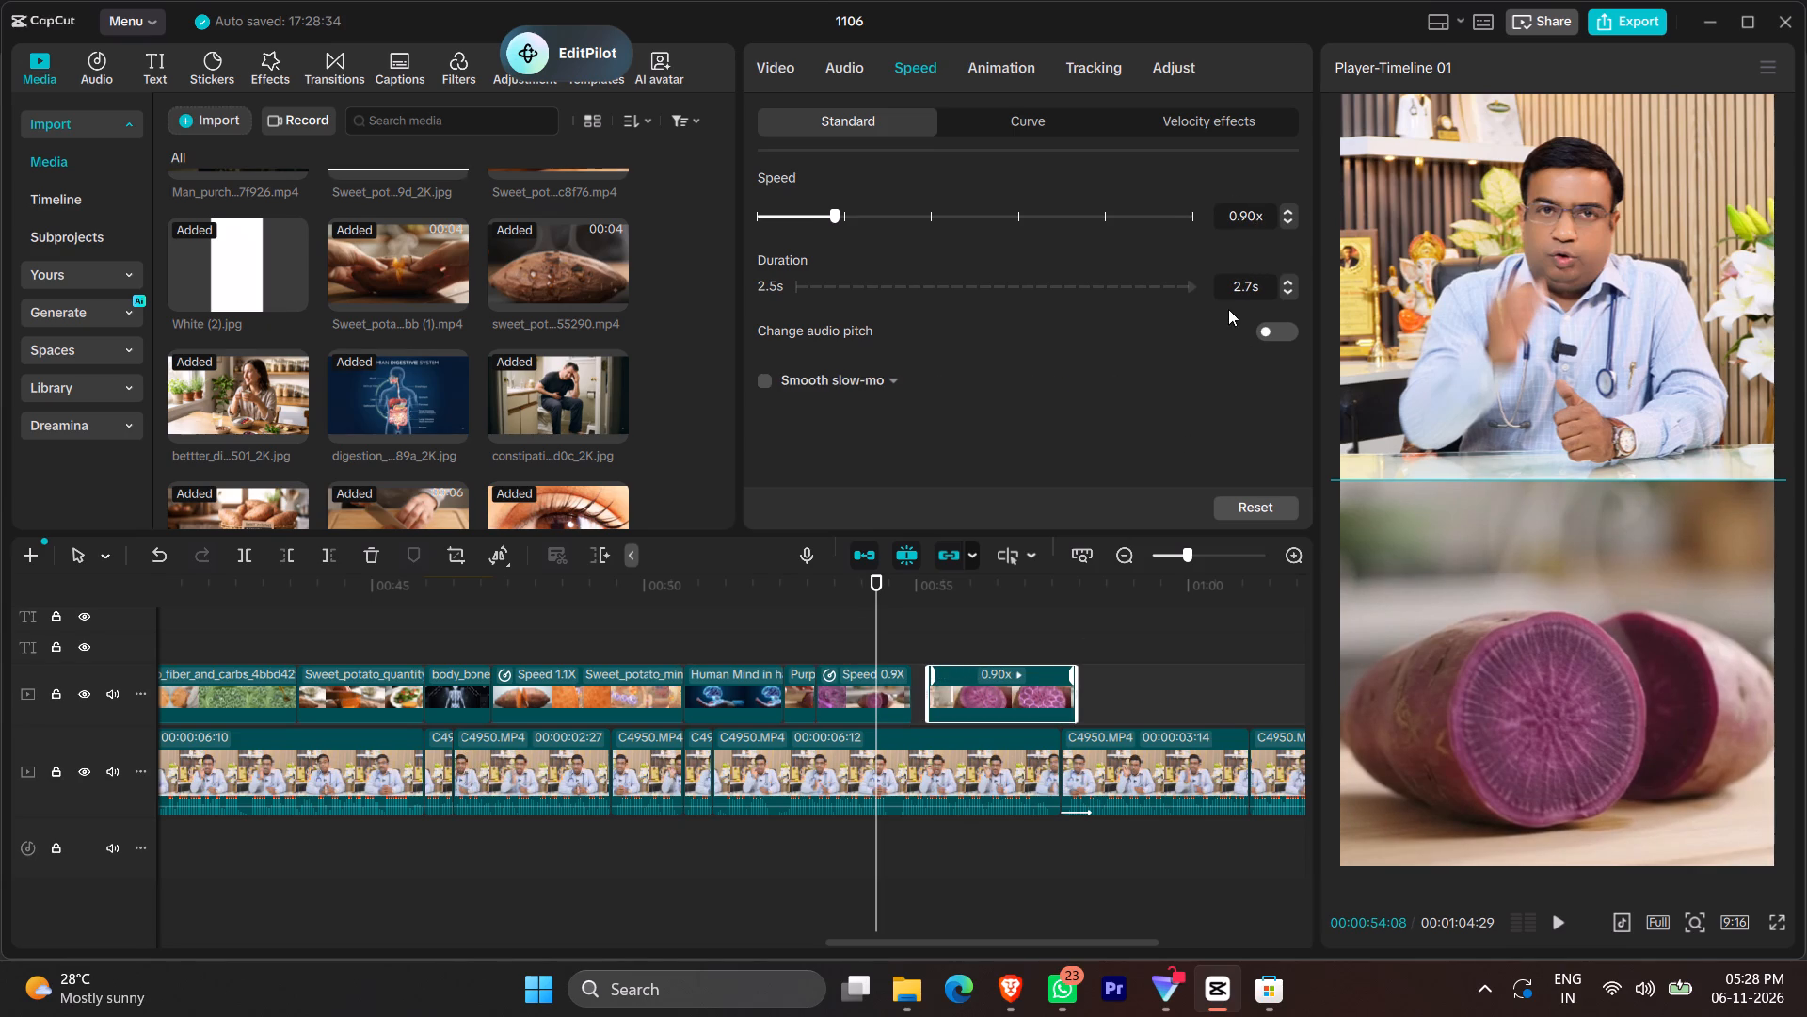
left_click(1248, 207)
scroll(1246, 203, "down", 1)
left_click(1236, 234)
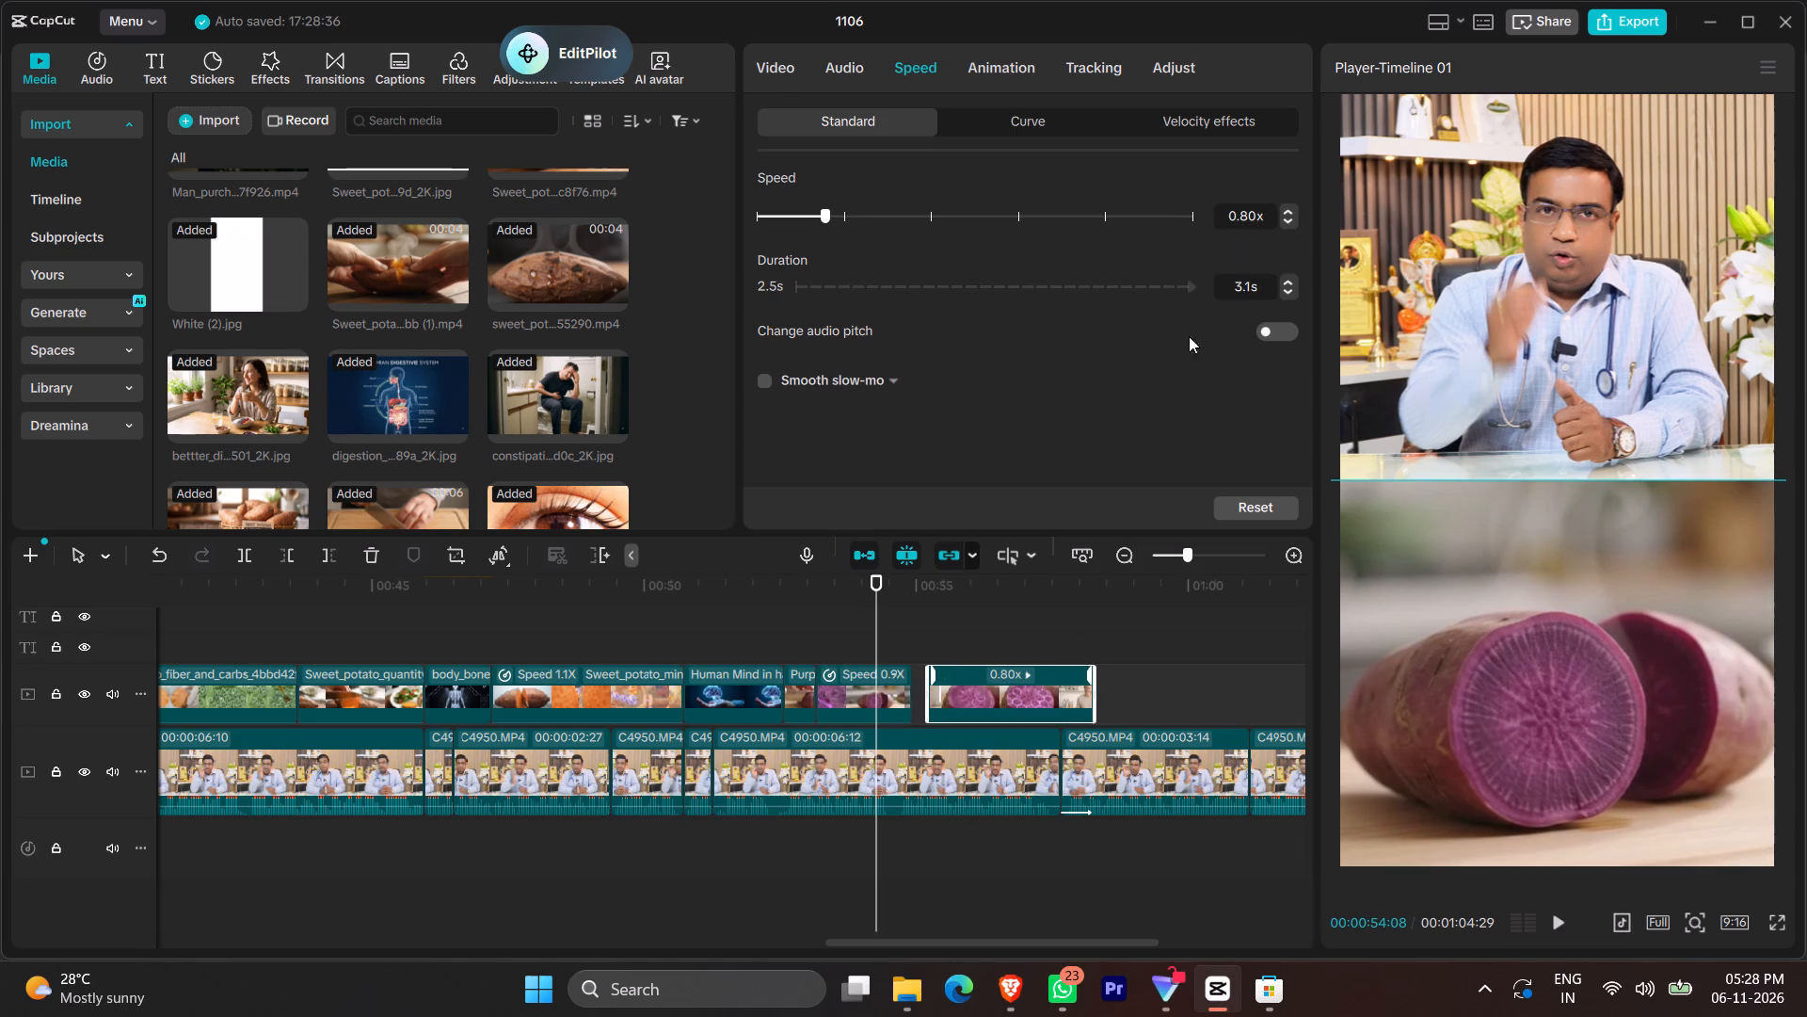
left_click_drag(1053, 688, 1036, 686)
Play back the two slowed overlay clips from 00:00:53:05 up to the cut near 00:00:57:20.
left_click(813, 623)
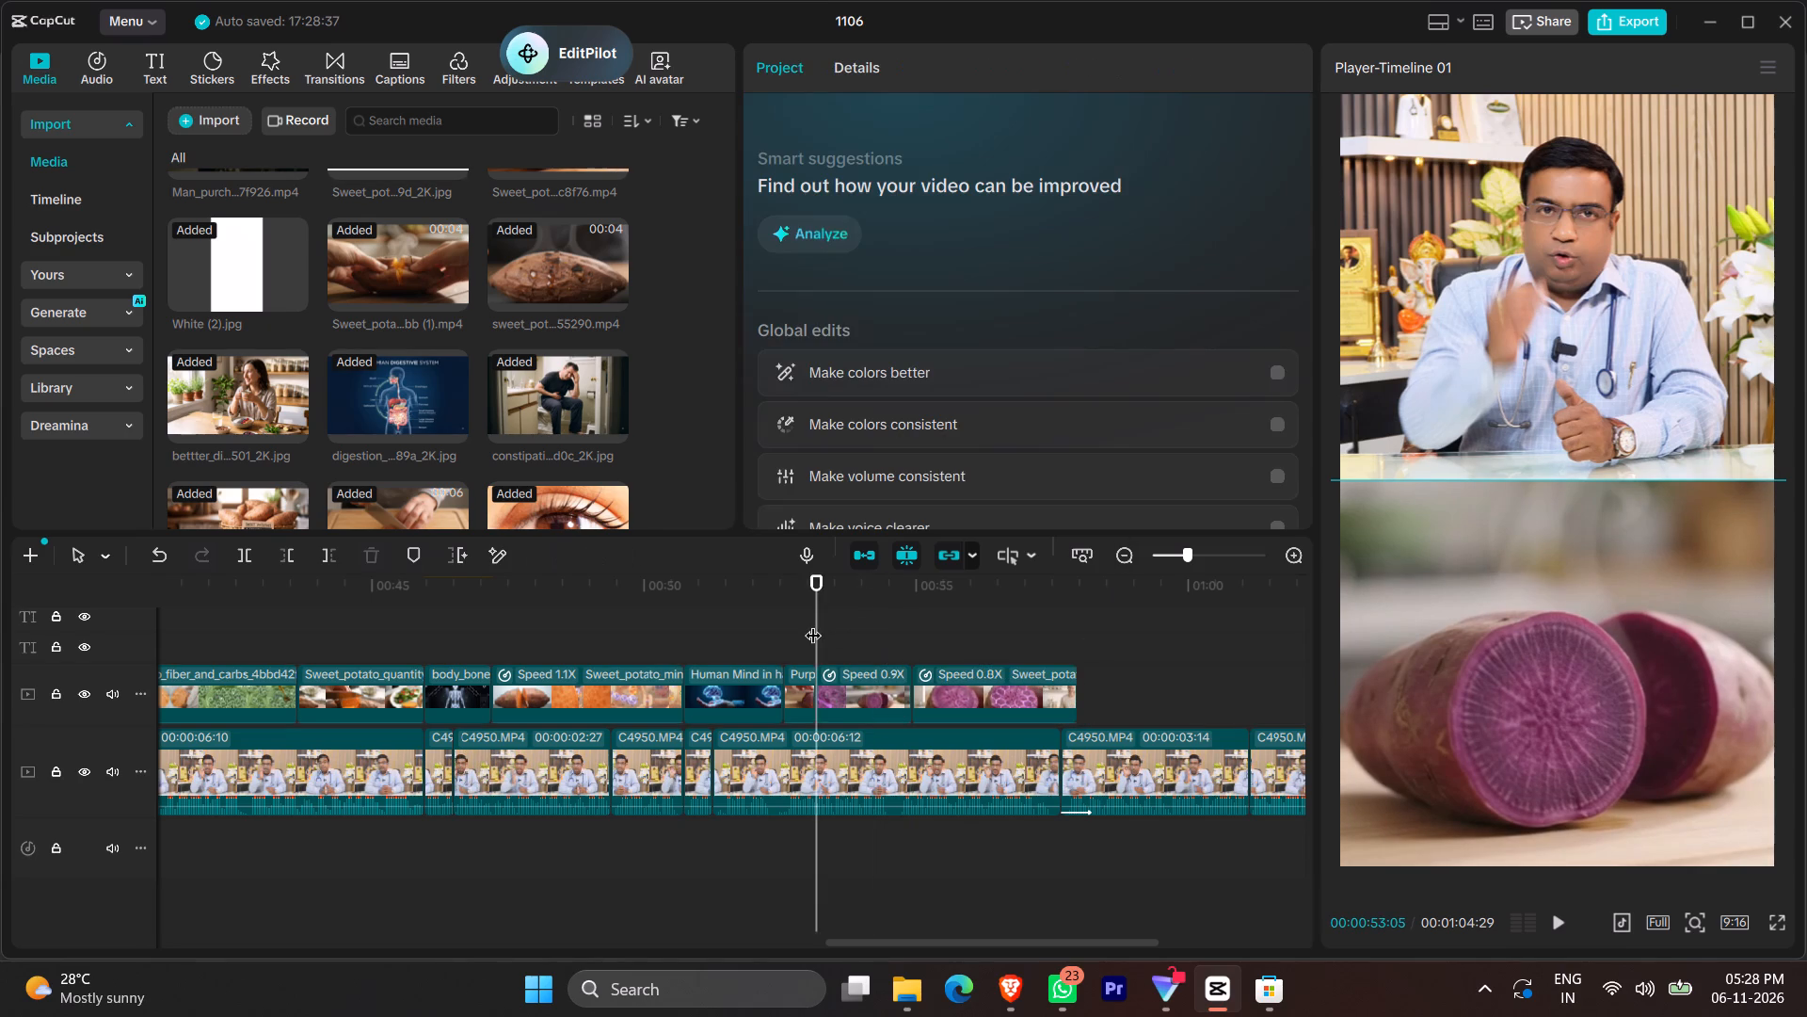
key("space")
key("space")
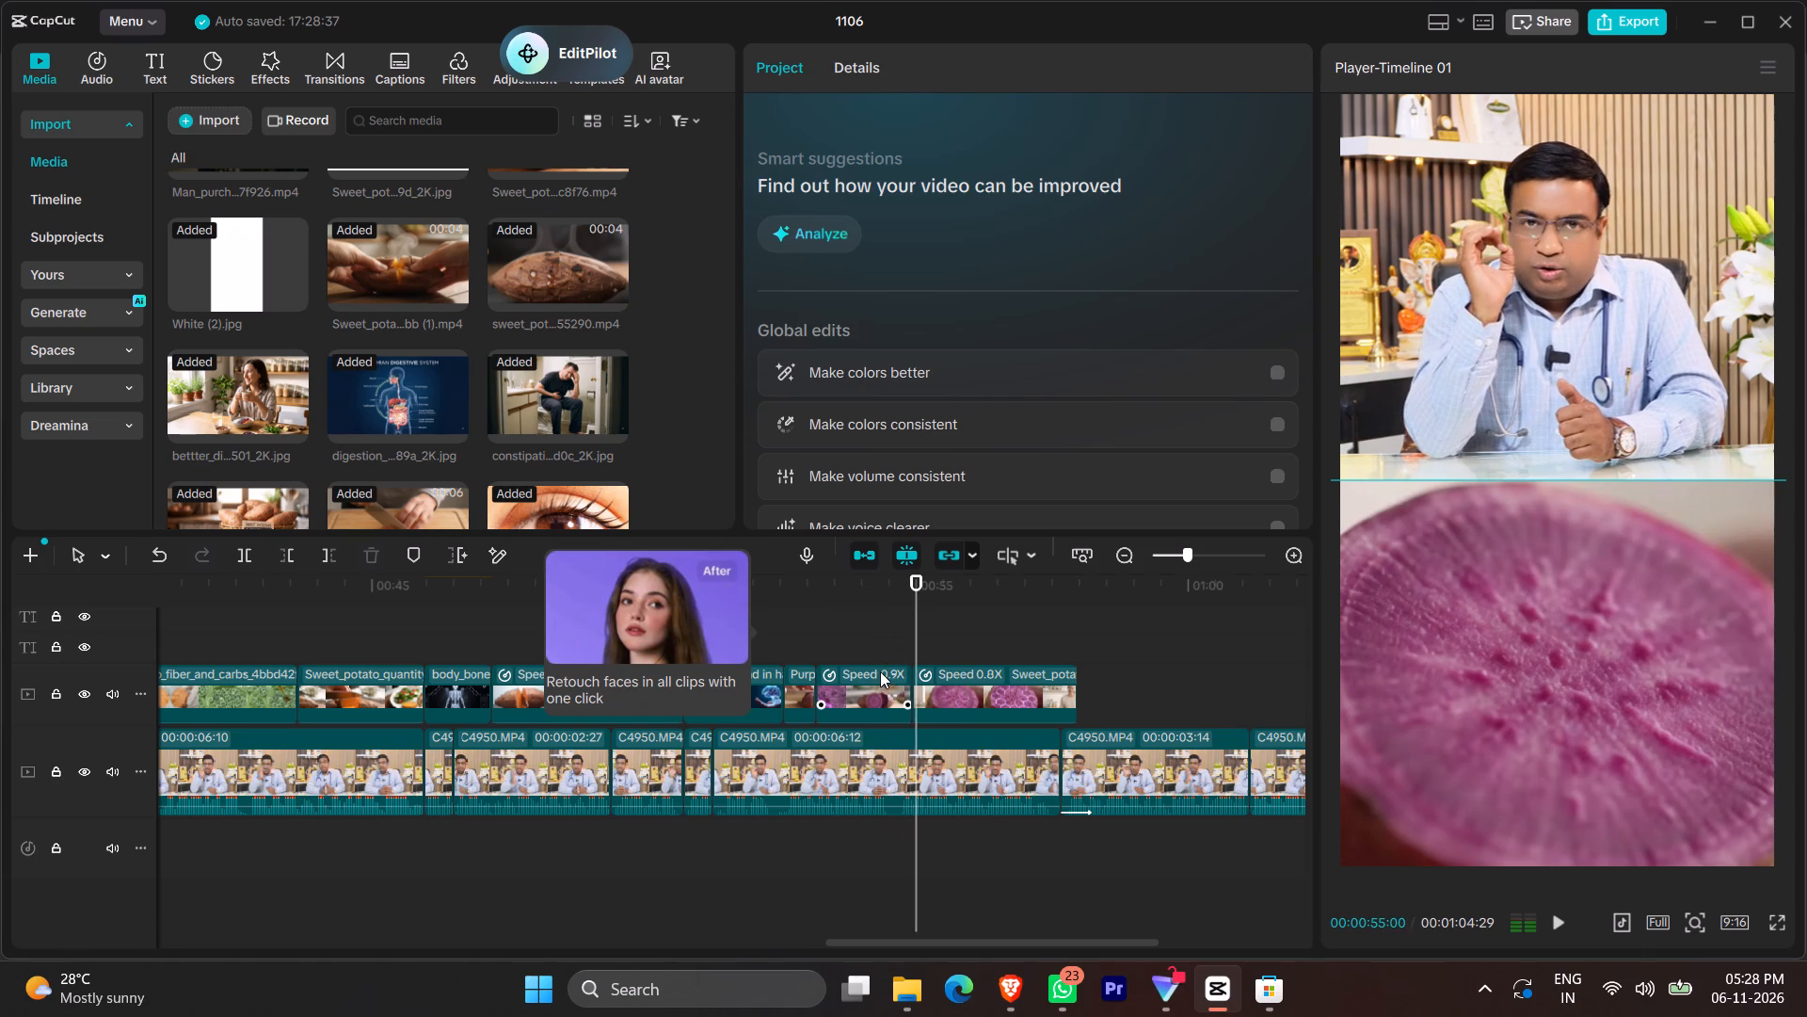
key("space")
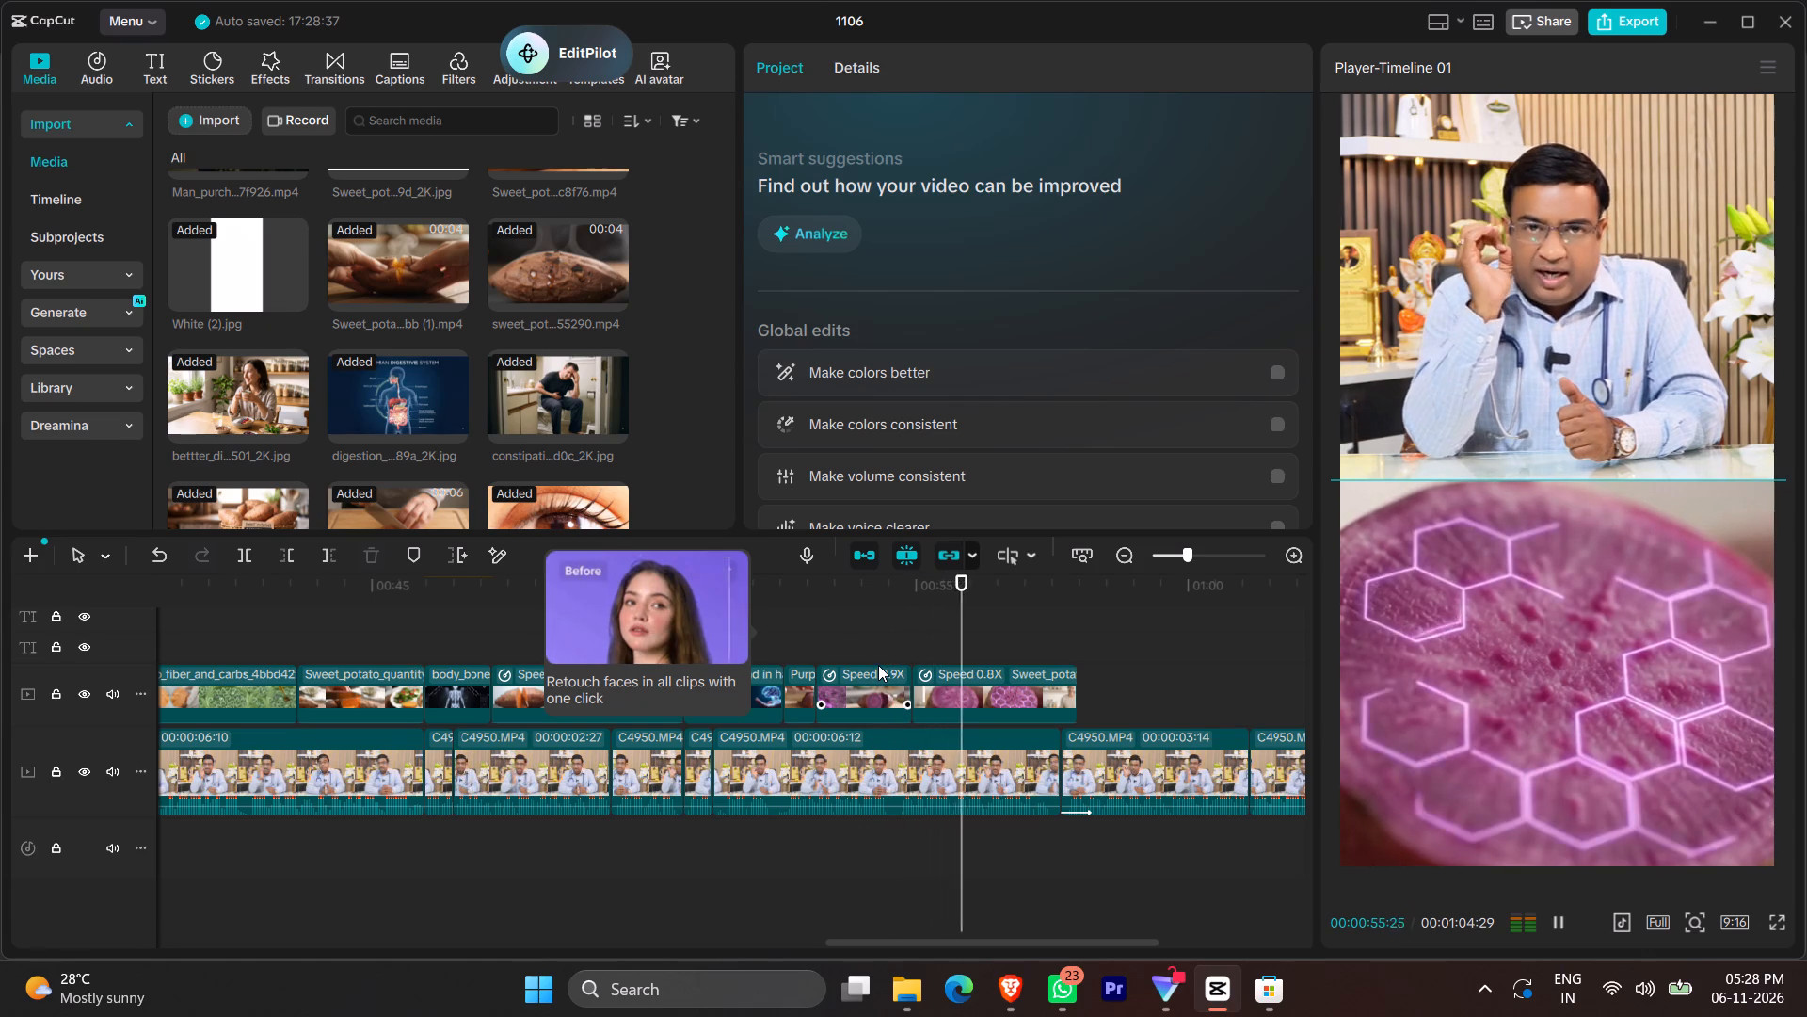
key("space")
key("space")
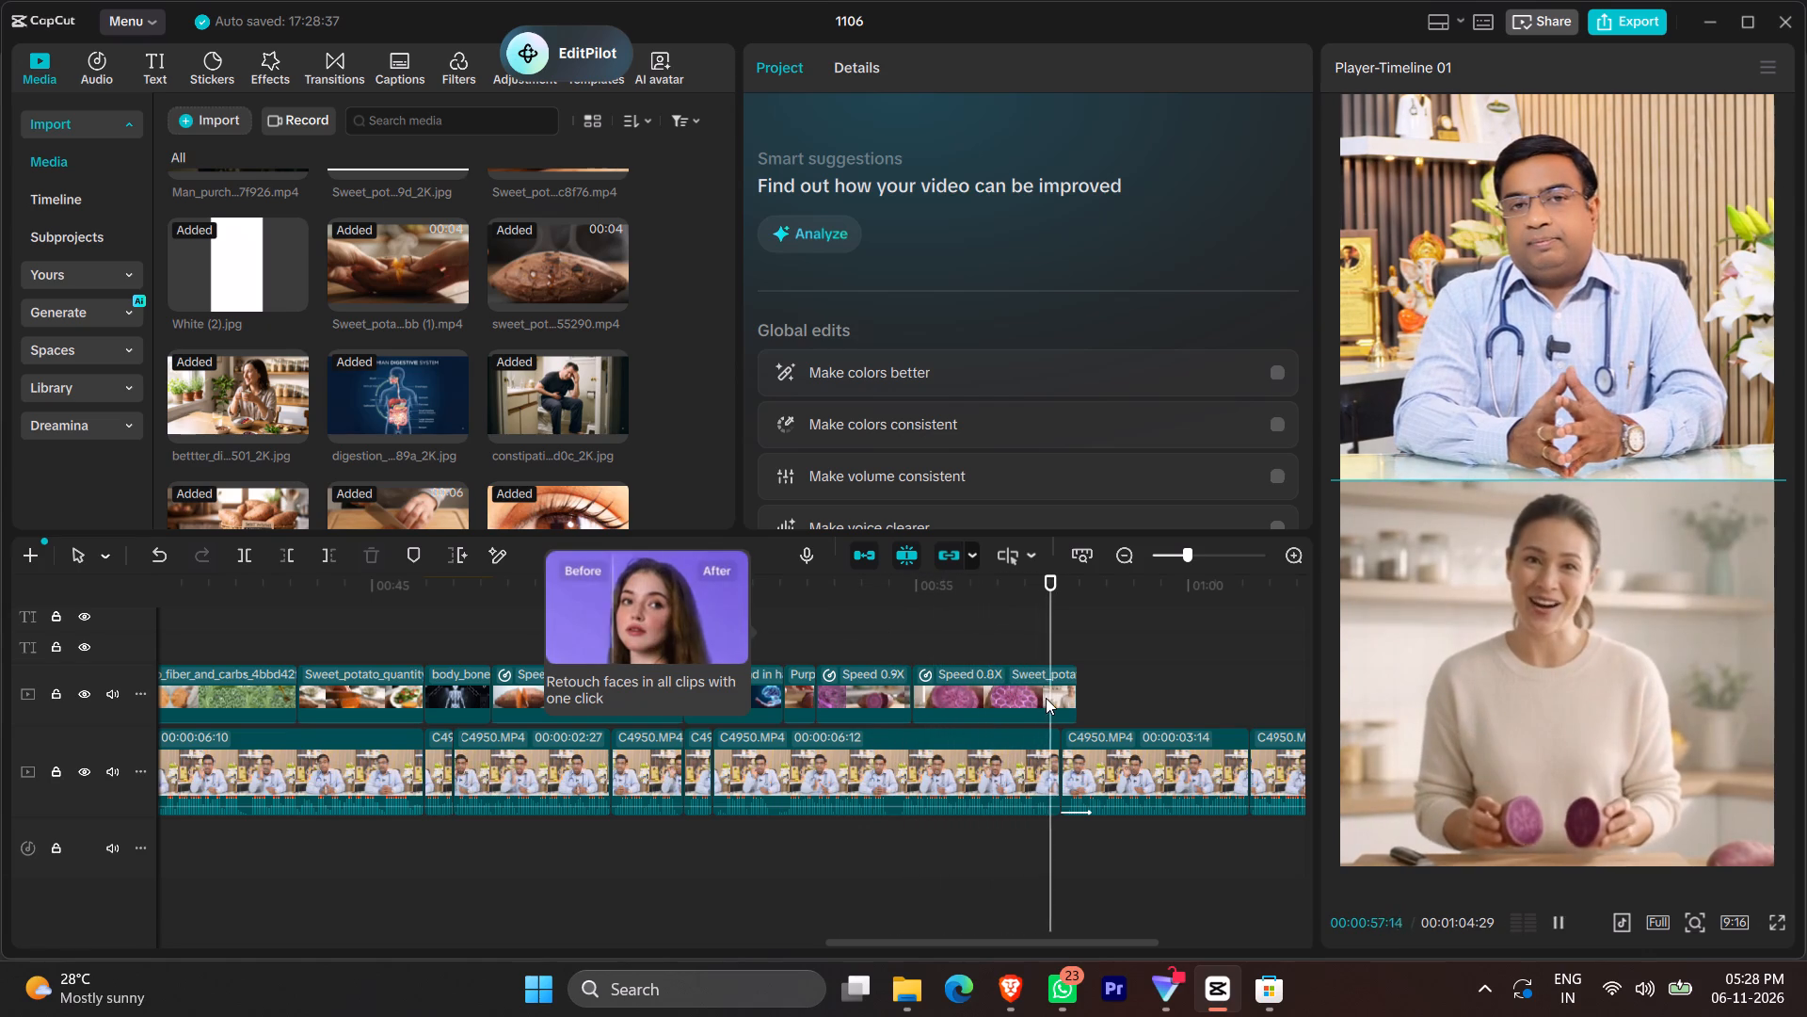
key("space")
Trim the end of the Sweet_potato_antioxidants clip to the C4950.MP4 cut at 00:00:57:20.
left_click(1059, 694)
left_click_drag(1074, 687, 1051, 687)
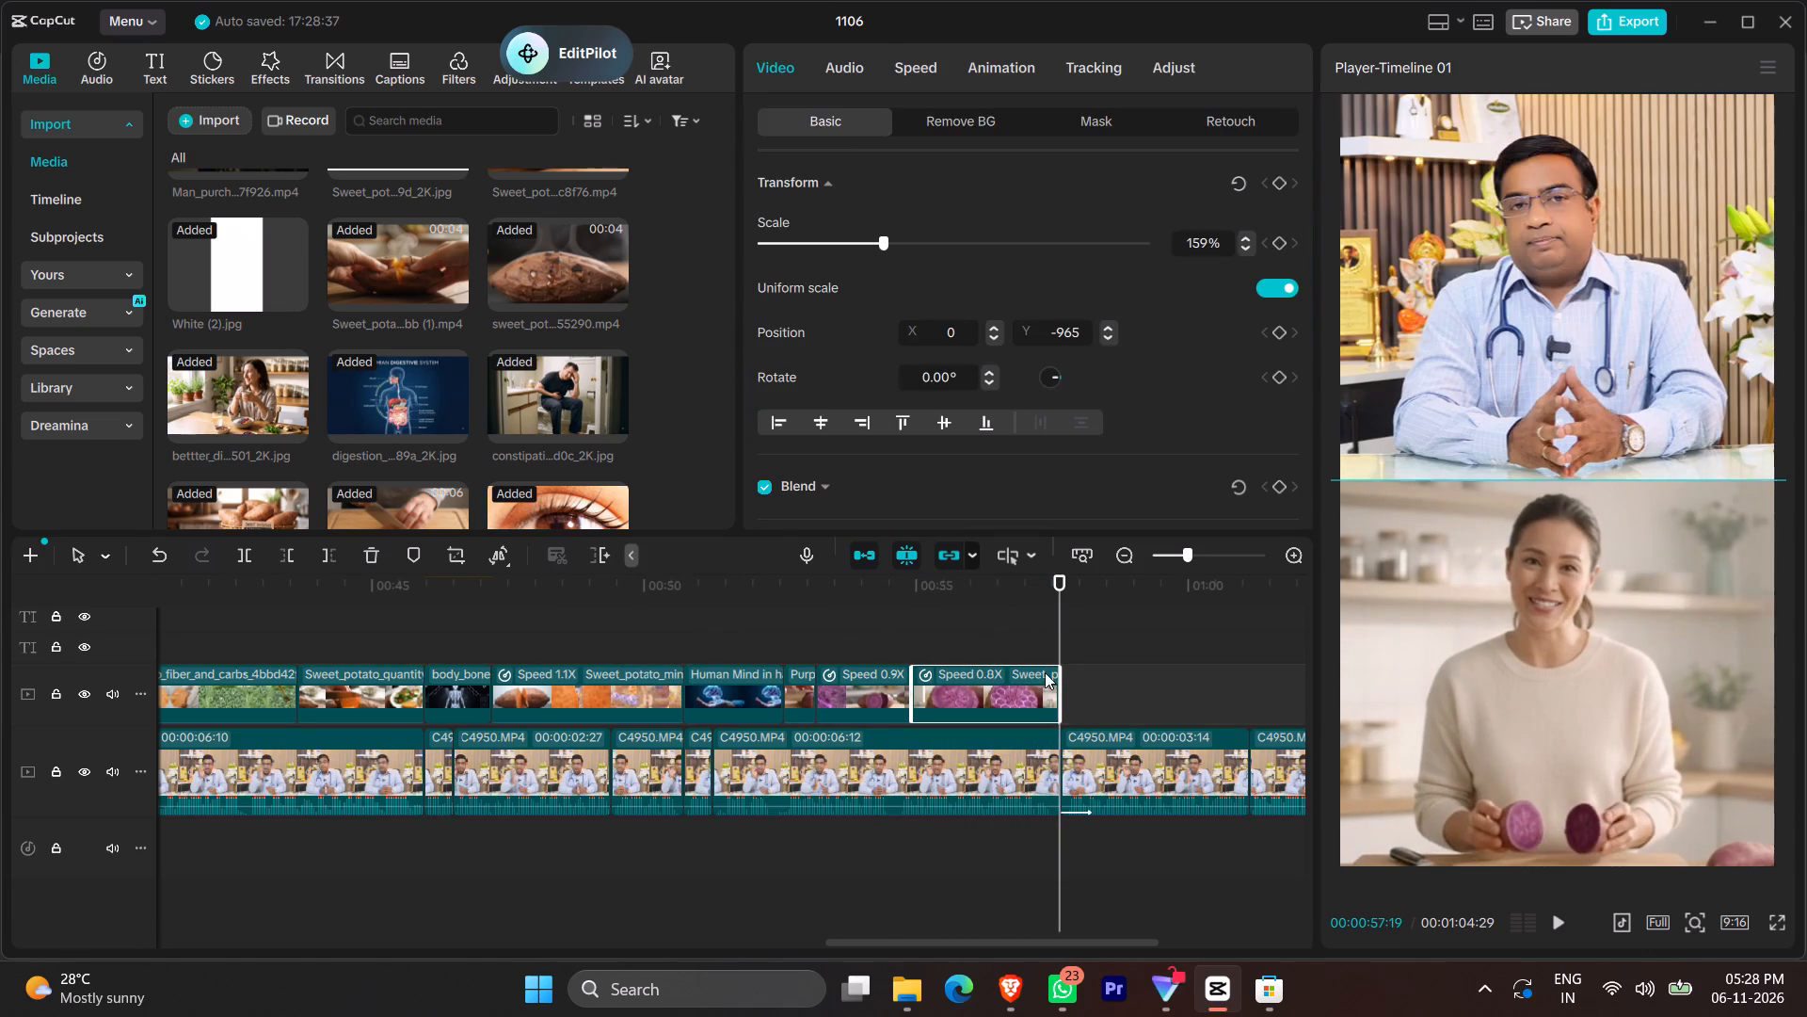
Play back the change from the antioxidants overlay to the full-screen doctor shot around 00:00:57:20.
left_click(1050, 621)
key("space")
left_click(1007, 629)
key("space")
key("space")
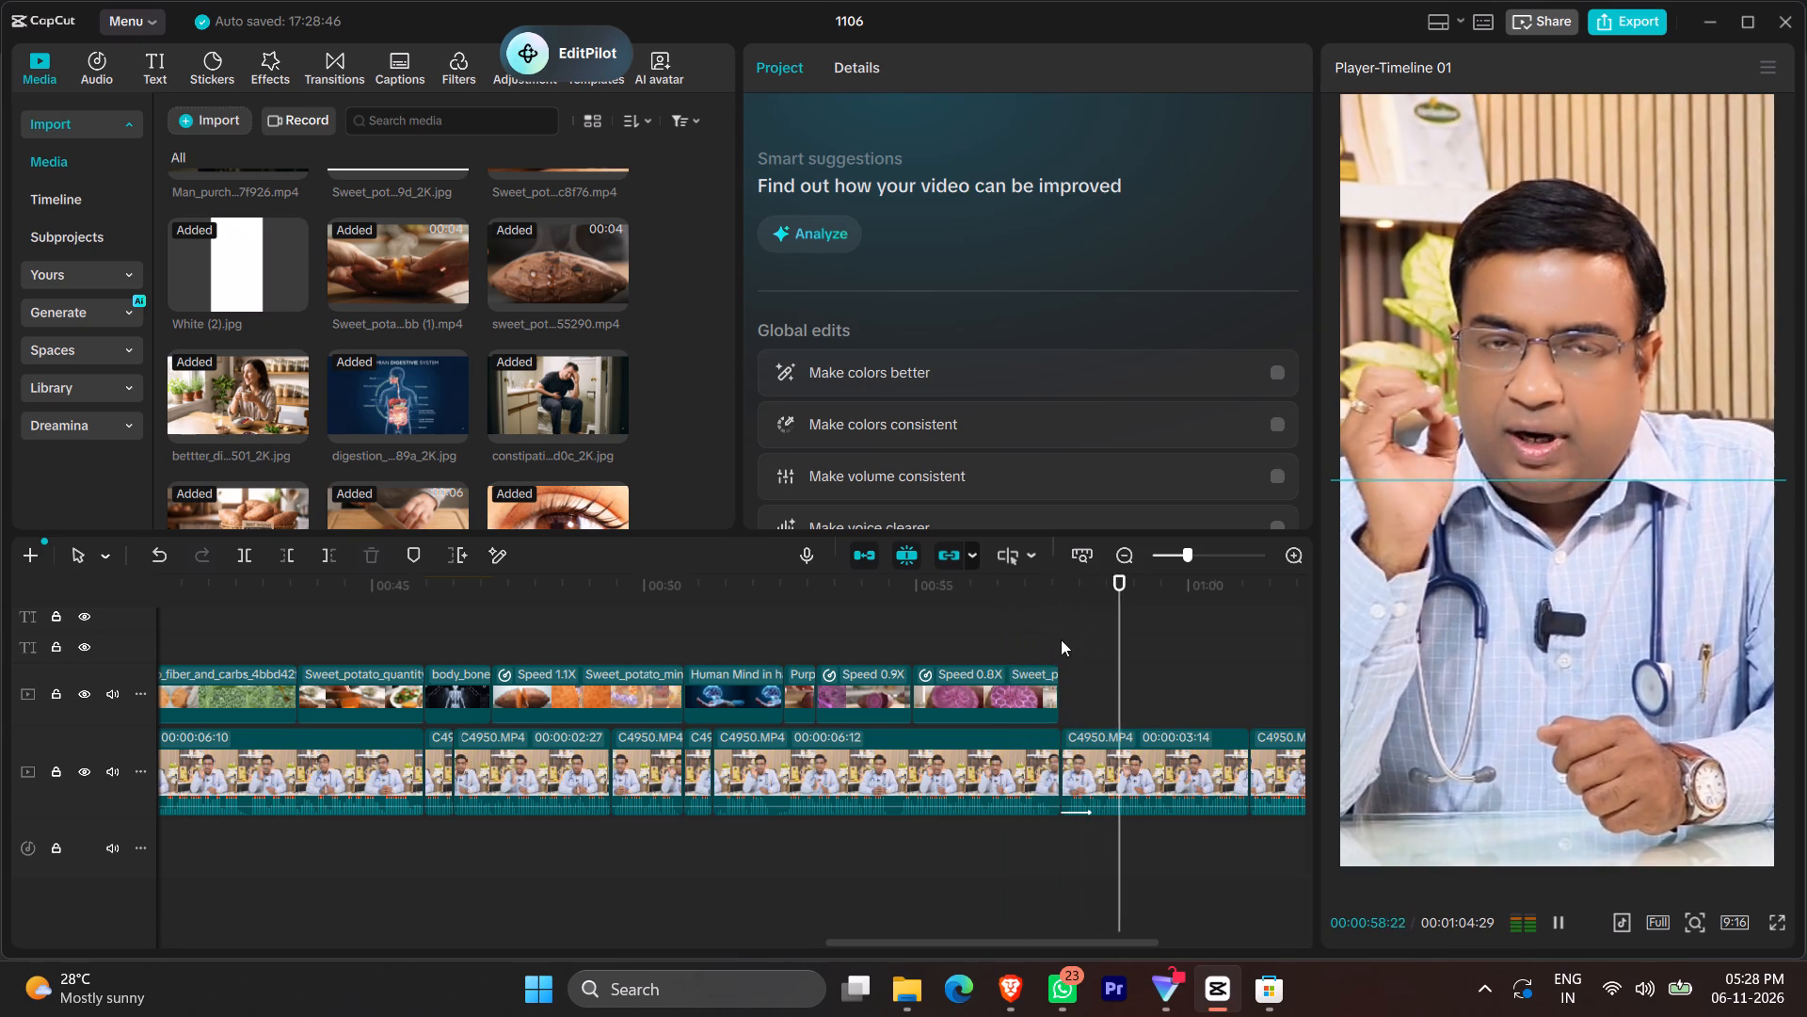
key("space")
Split the C4950.MP4 clip at 00:00:54:28 and combine its second part with the Sweet_potato_antioxidants overlay into a compound clip.
left_click(908, 644)
left_click(959, 760)
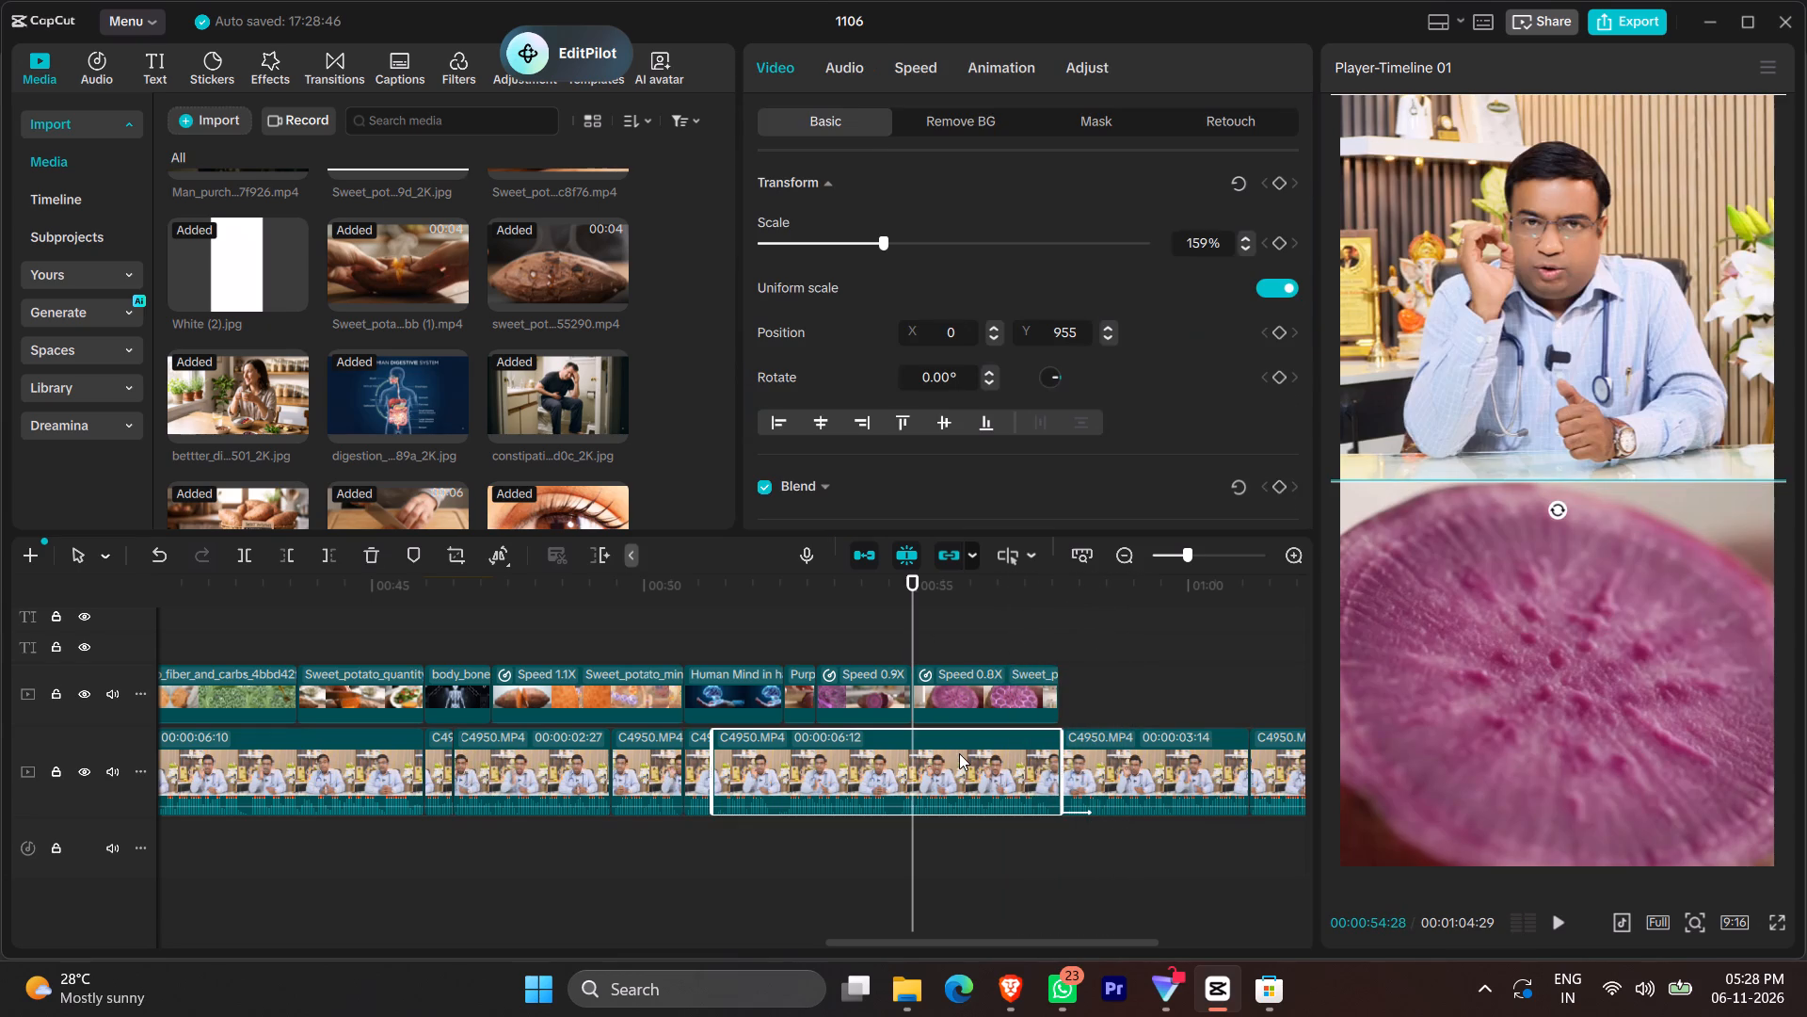
key("ctrl+b")
left_click_drag(1006, 847, 967, 636)
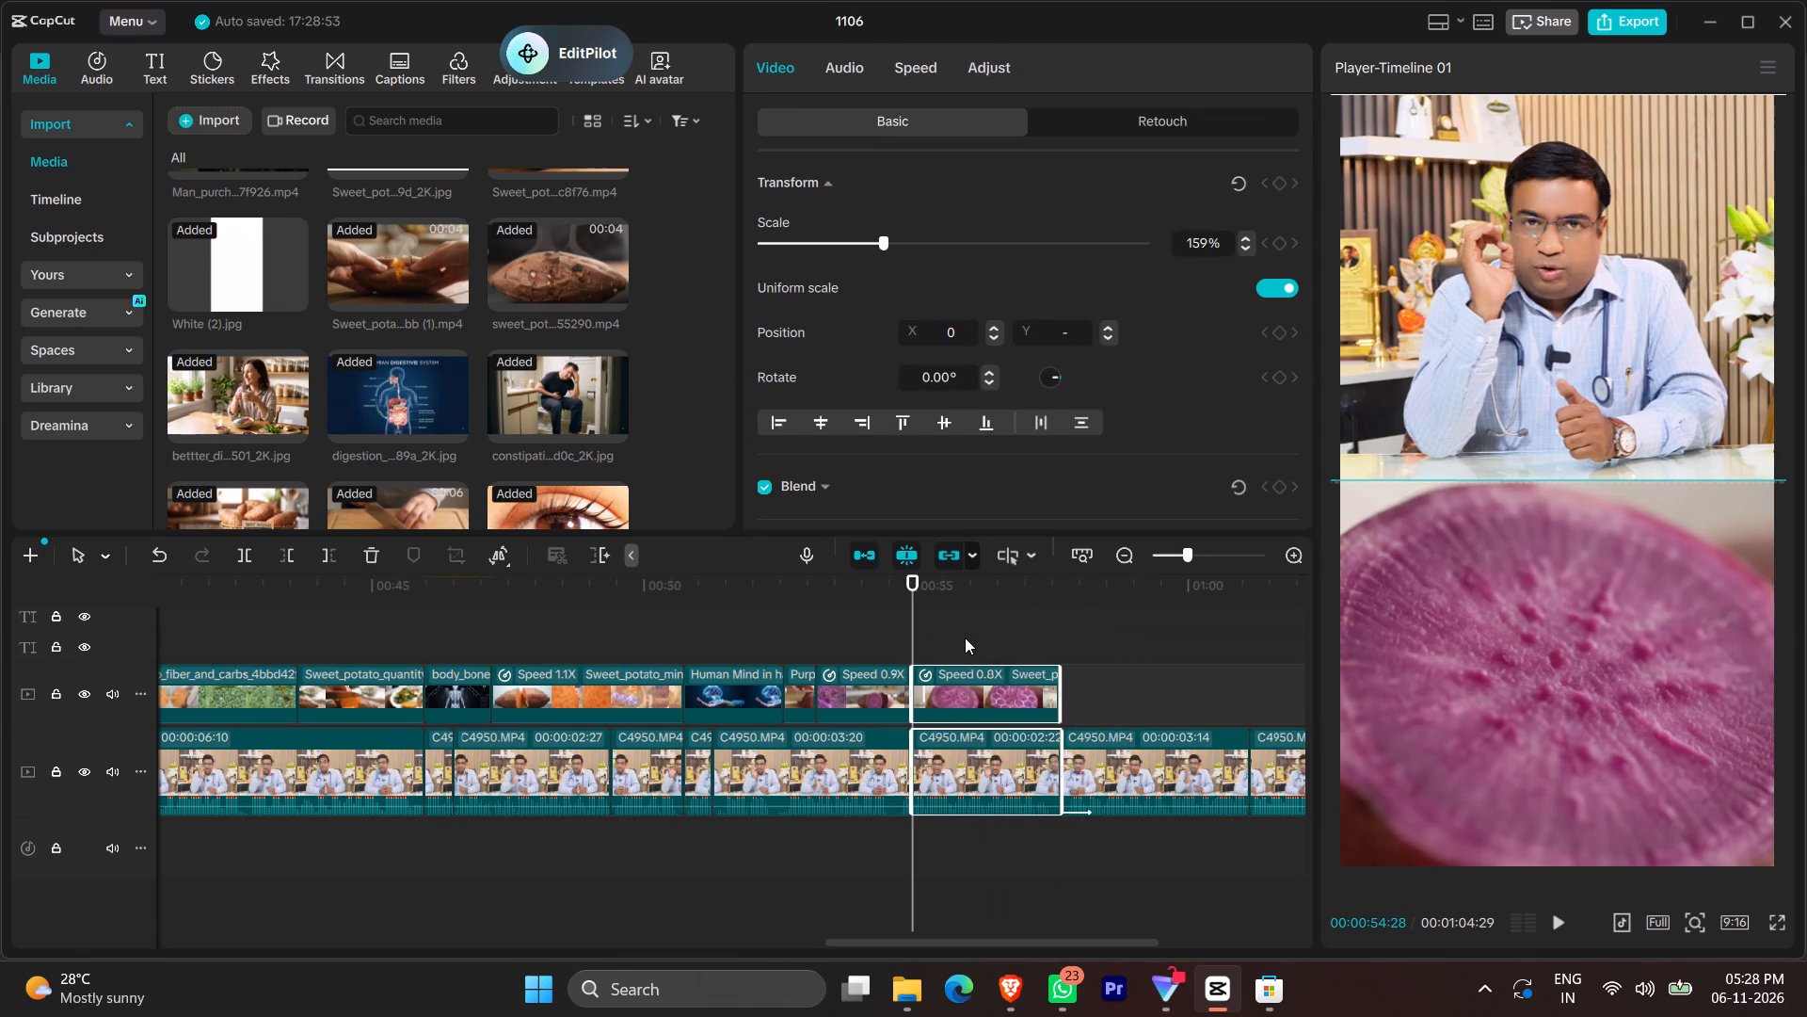
key("alt+g")
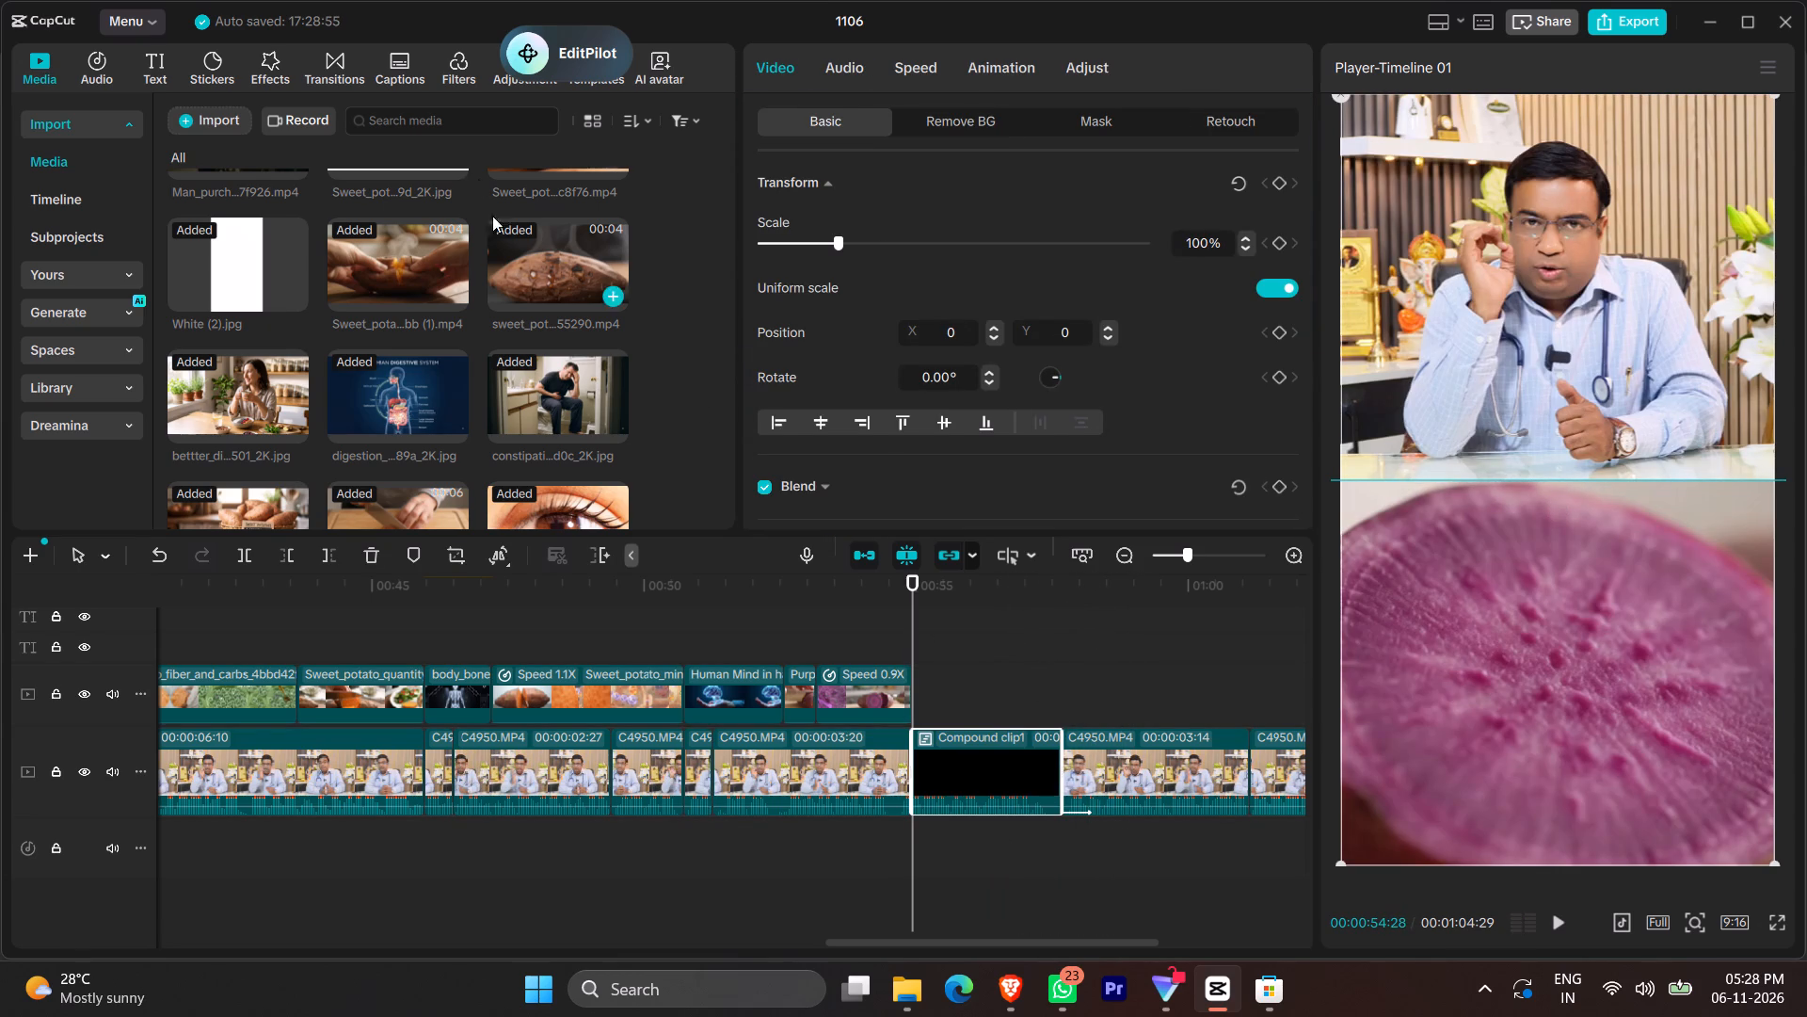
Add the Heat Rush transition between the compound clip and the following C4950.MP4 clip, with a duration of 0.5 s.
left_click(333, 60)
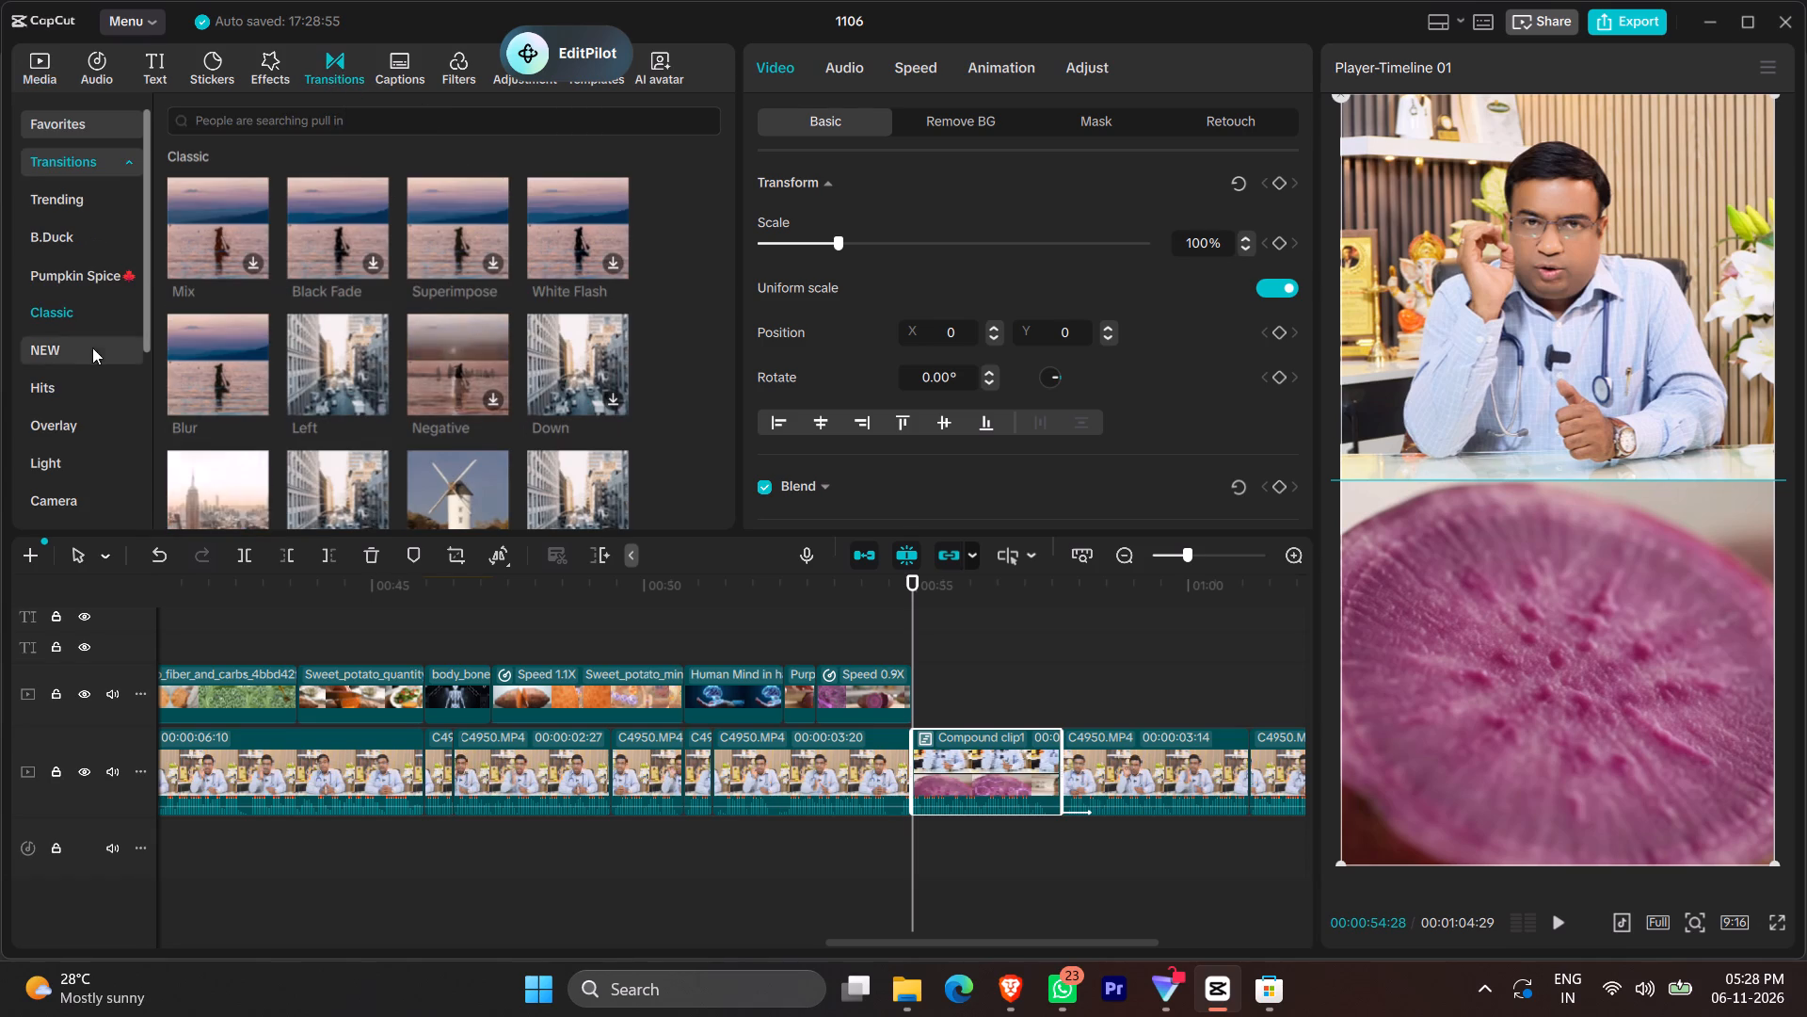
left_click(88, 373)
left_click(91, 384)
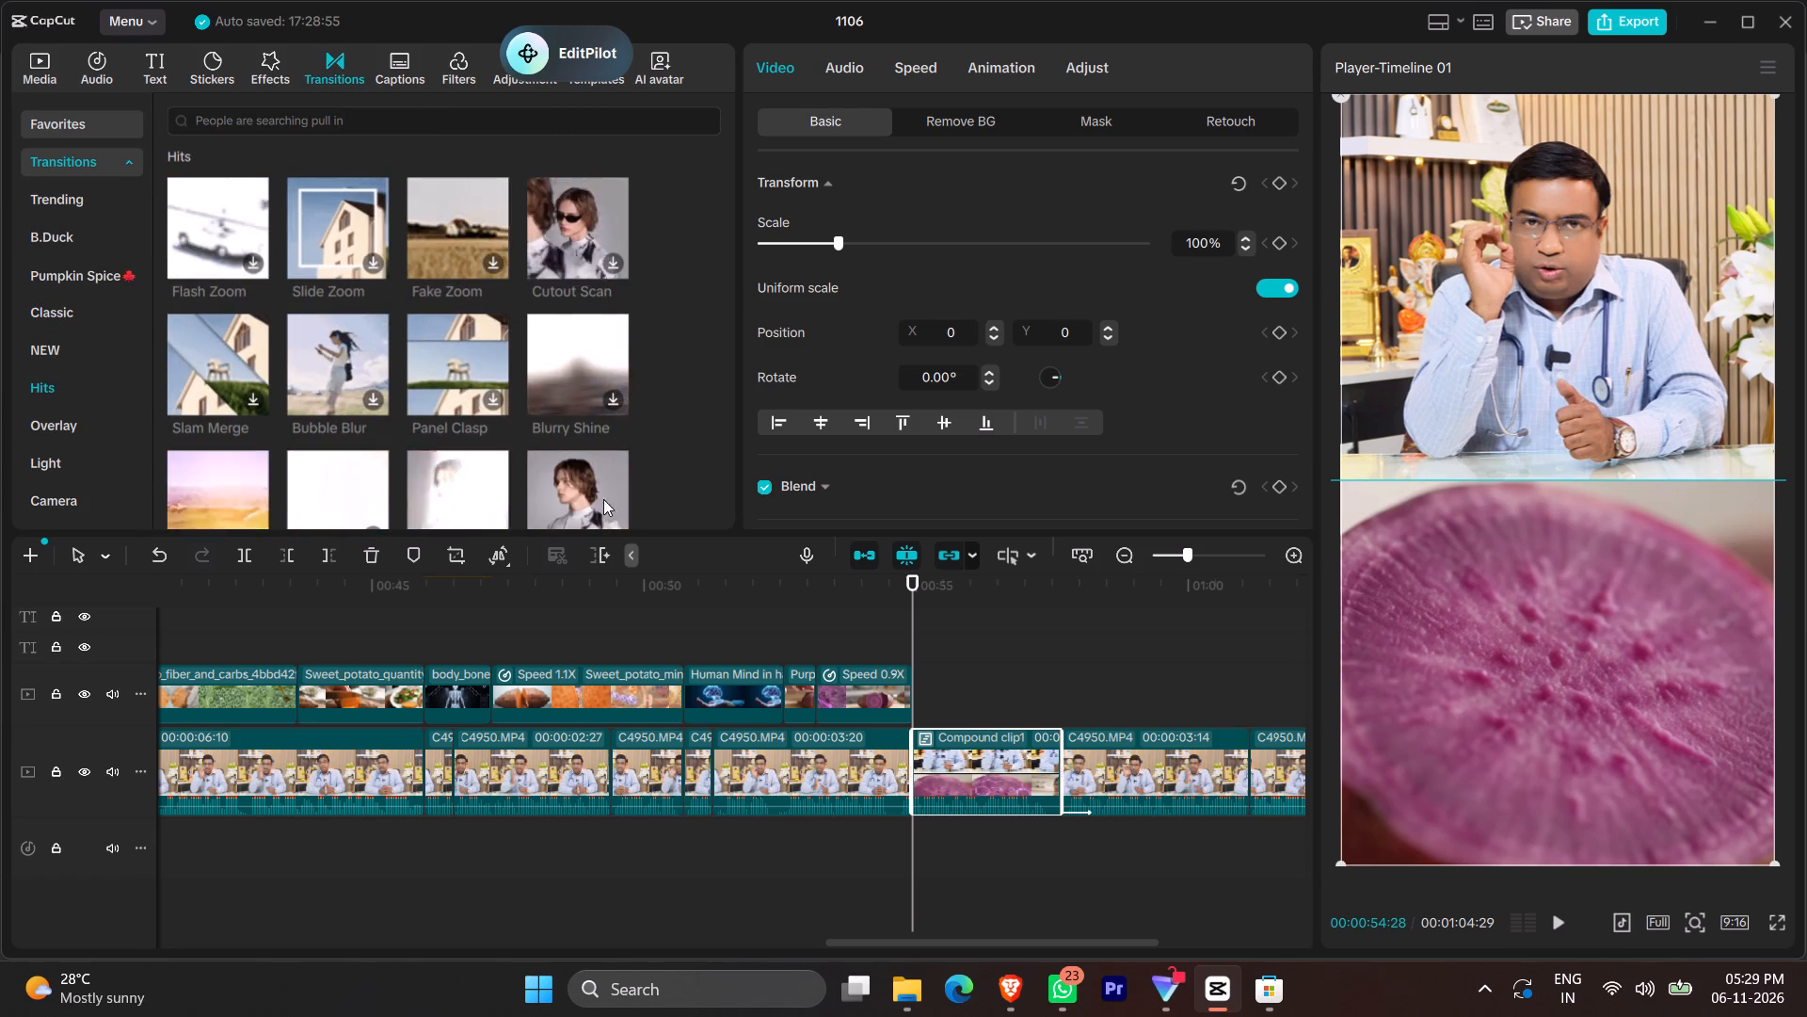
scroll(521, 384, "down", 1)
left_click_drag(586, 385, 1032, 718)
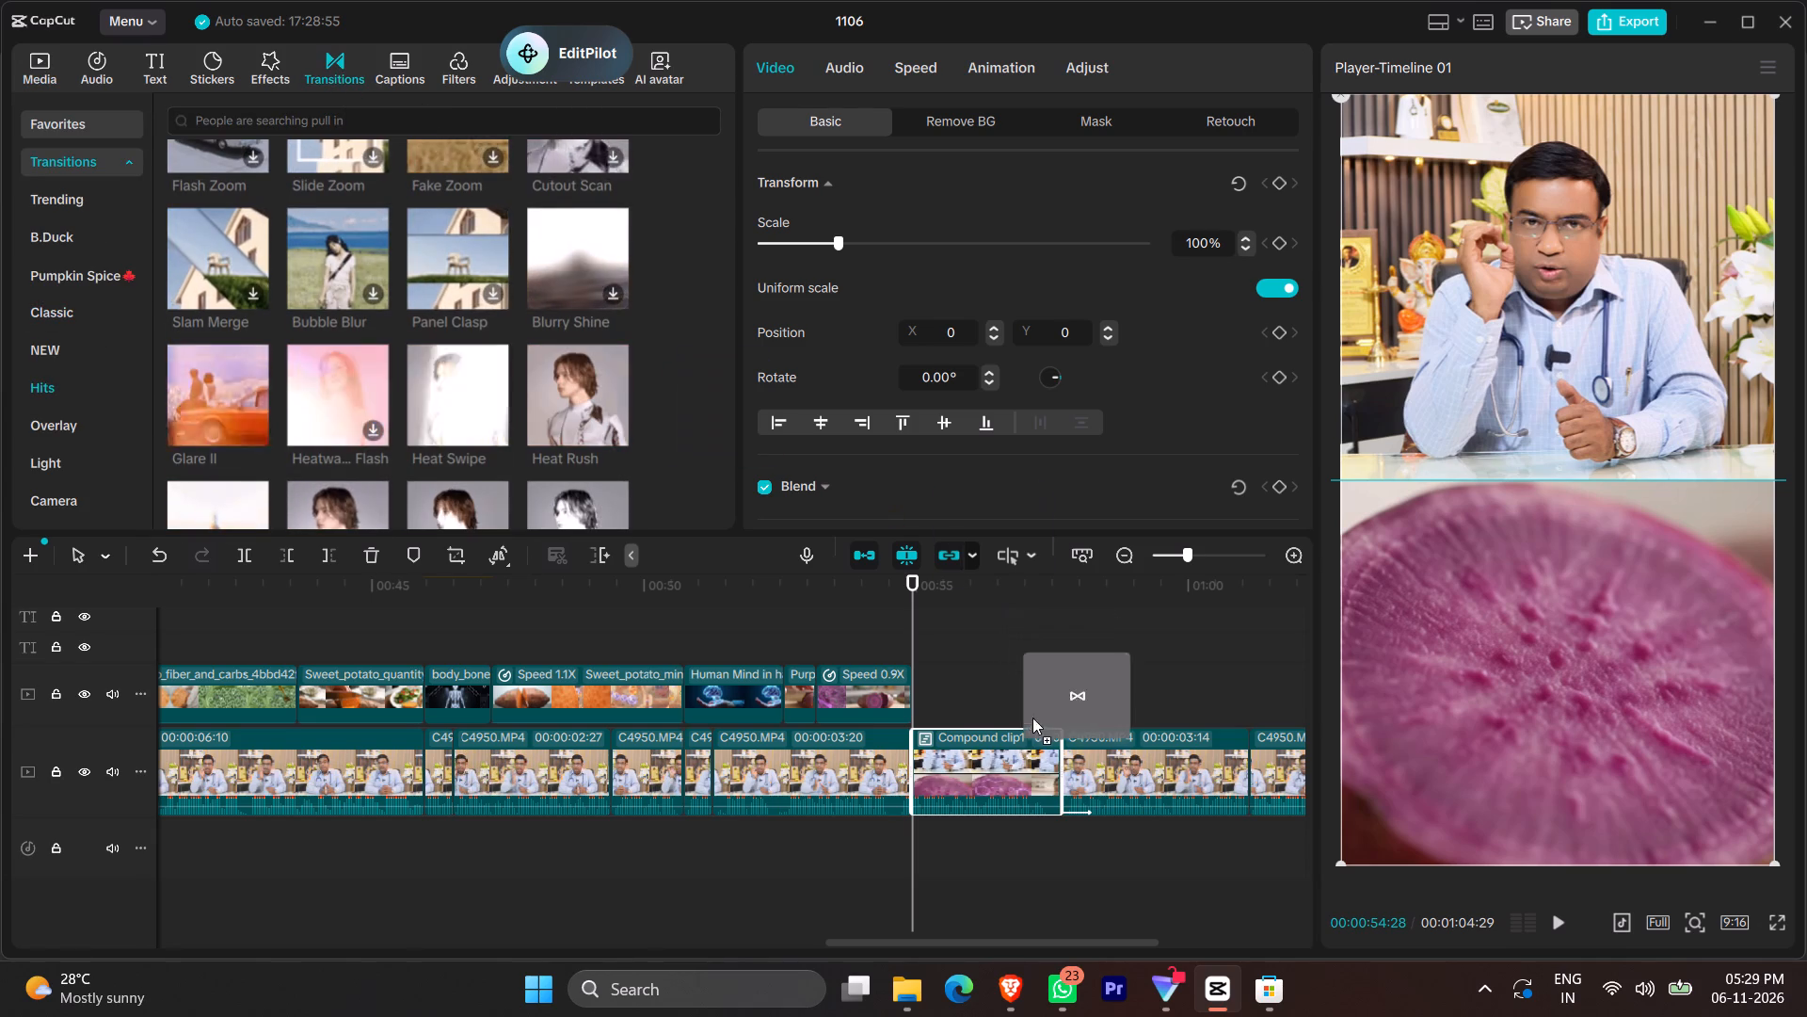
left_click_drag(1032, 718, 1016, 741)
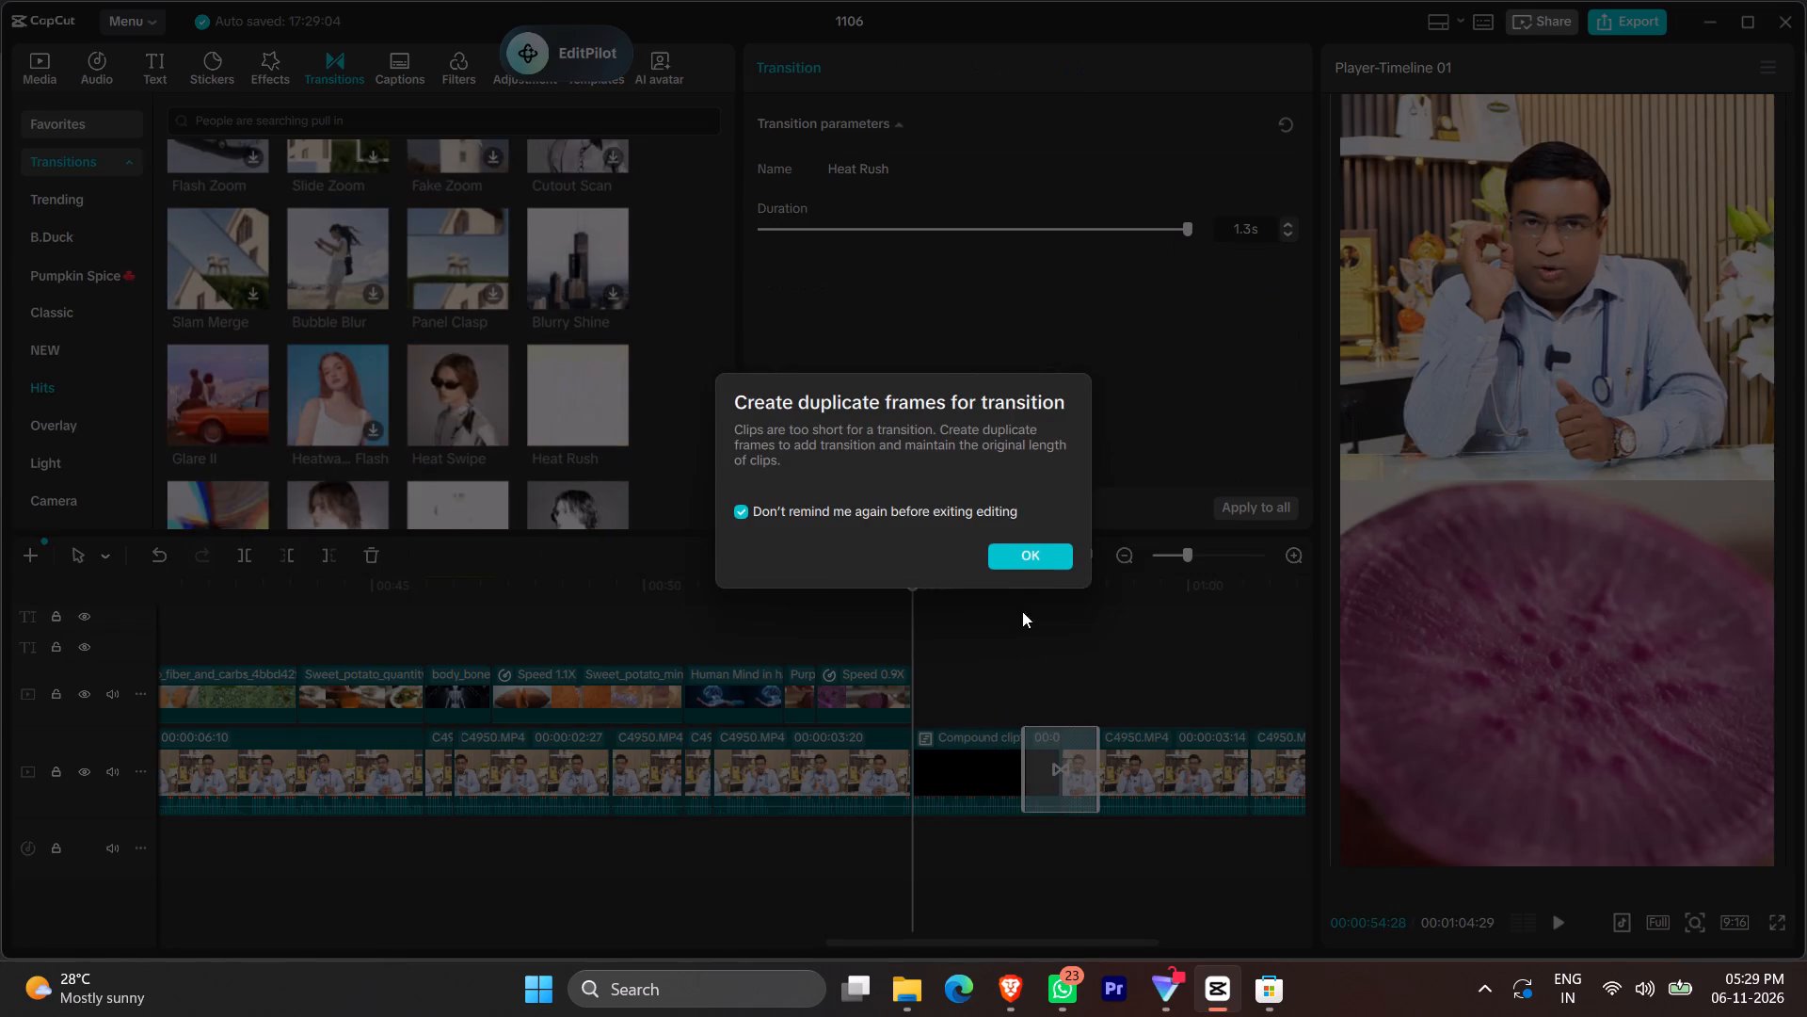
left_click(1062, 557)
left_click(897, 233)
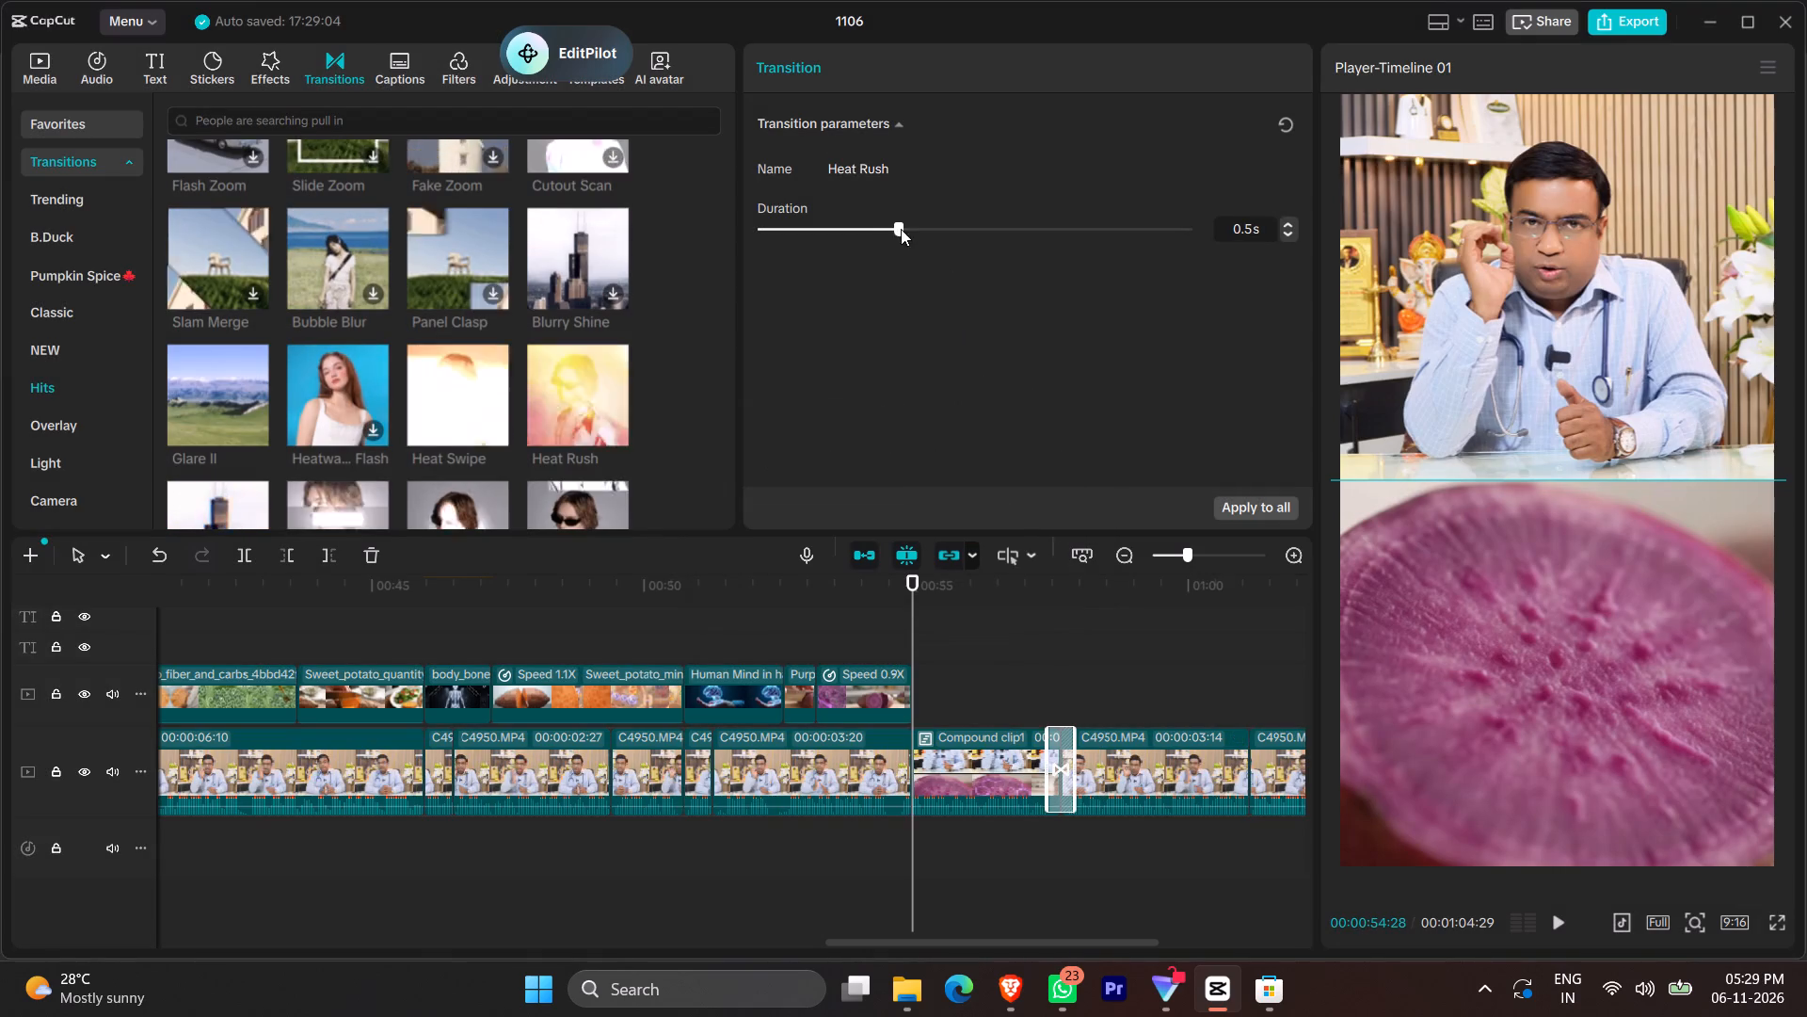
Play back the Heat Rush transition around 00:00:57:20.
left_click(1024, 686)
key("space")
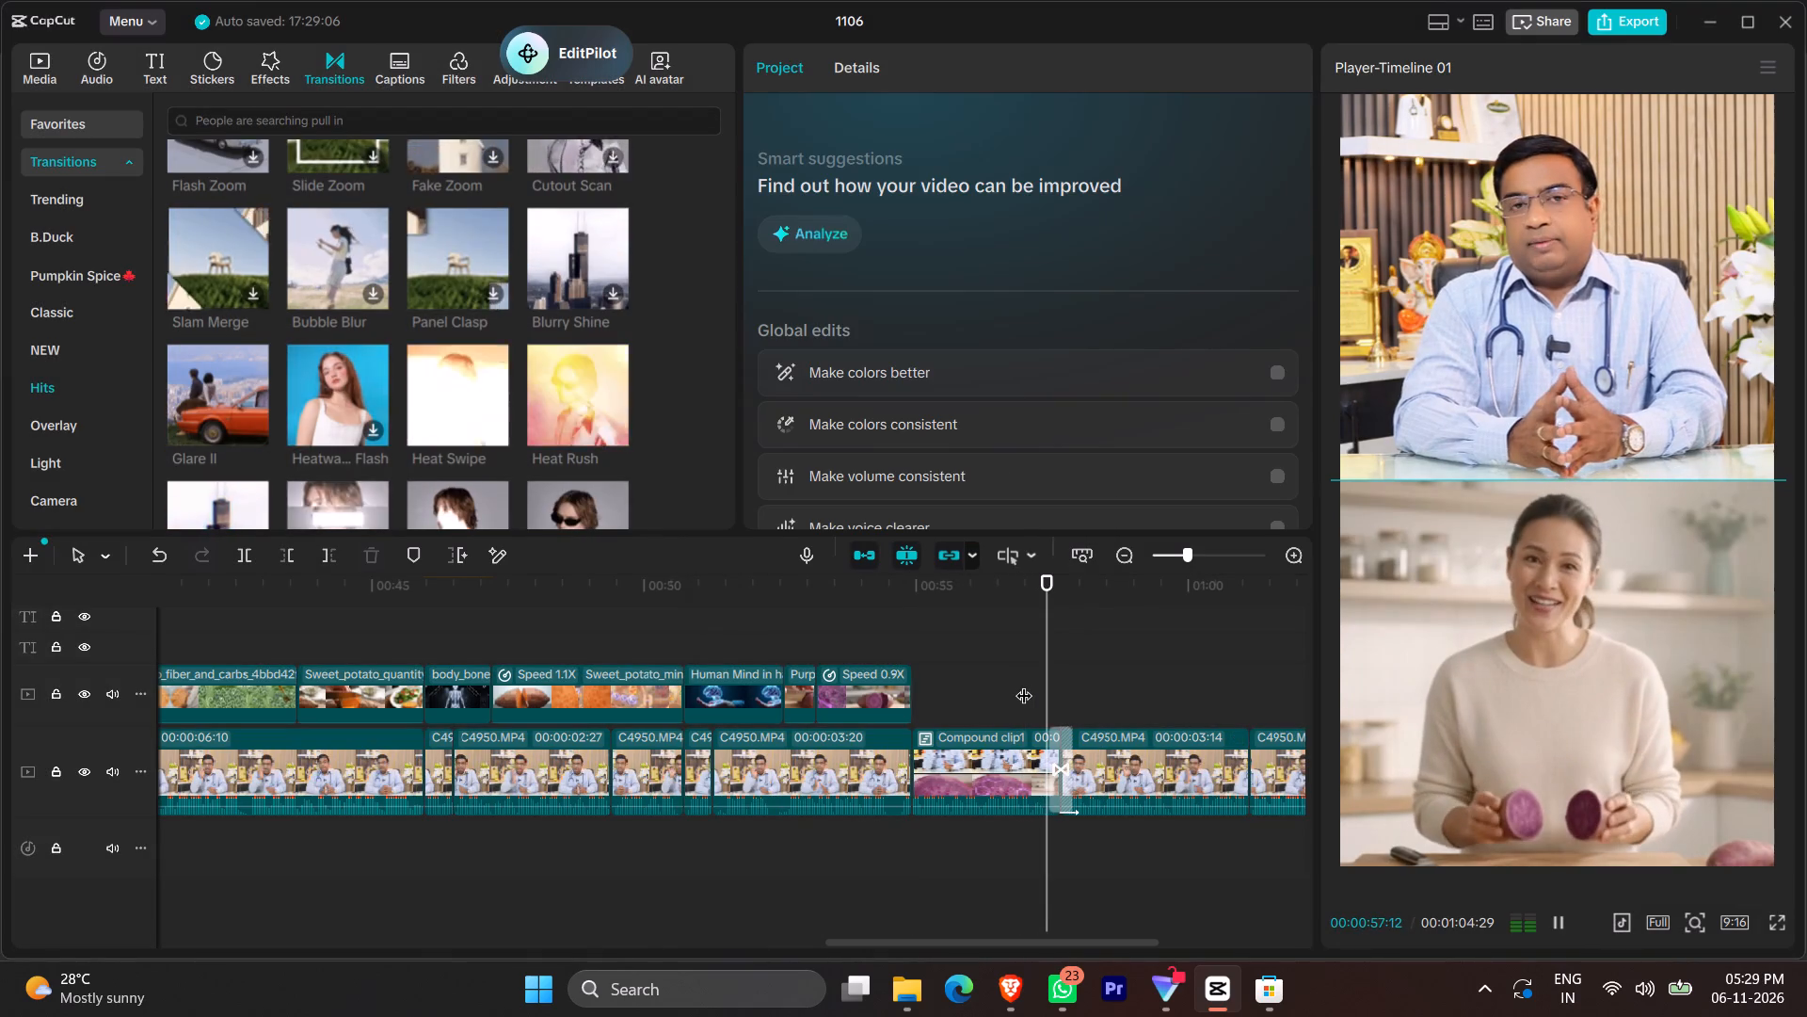
key("space")
Add the favourite sound effect StingerCameraShut SDT012601 under the Heat Rush transition, starting at about 00:00:57:10.
left_click(1057, 700)
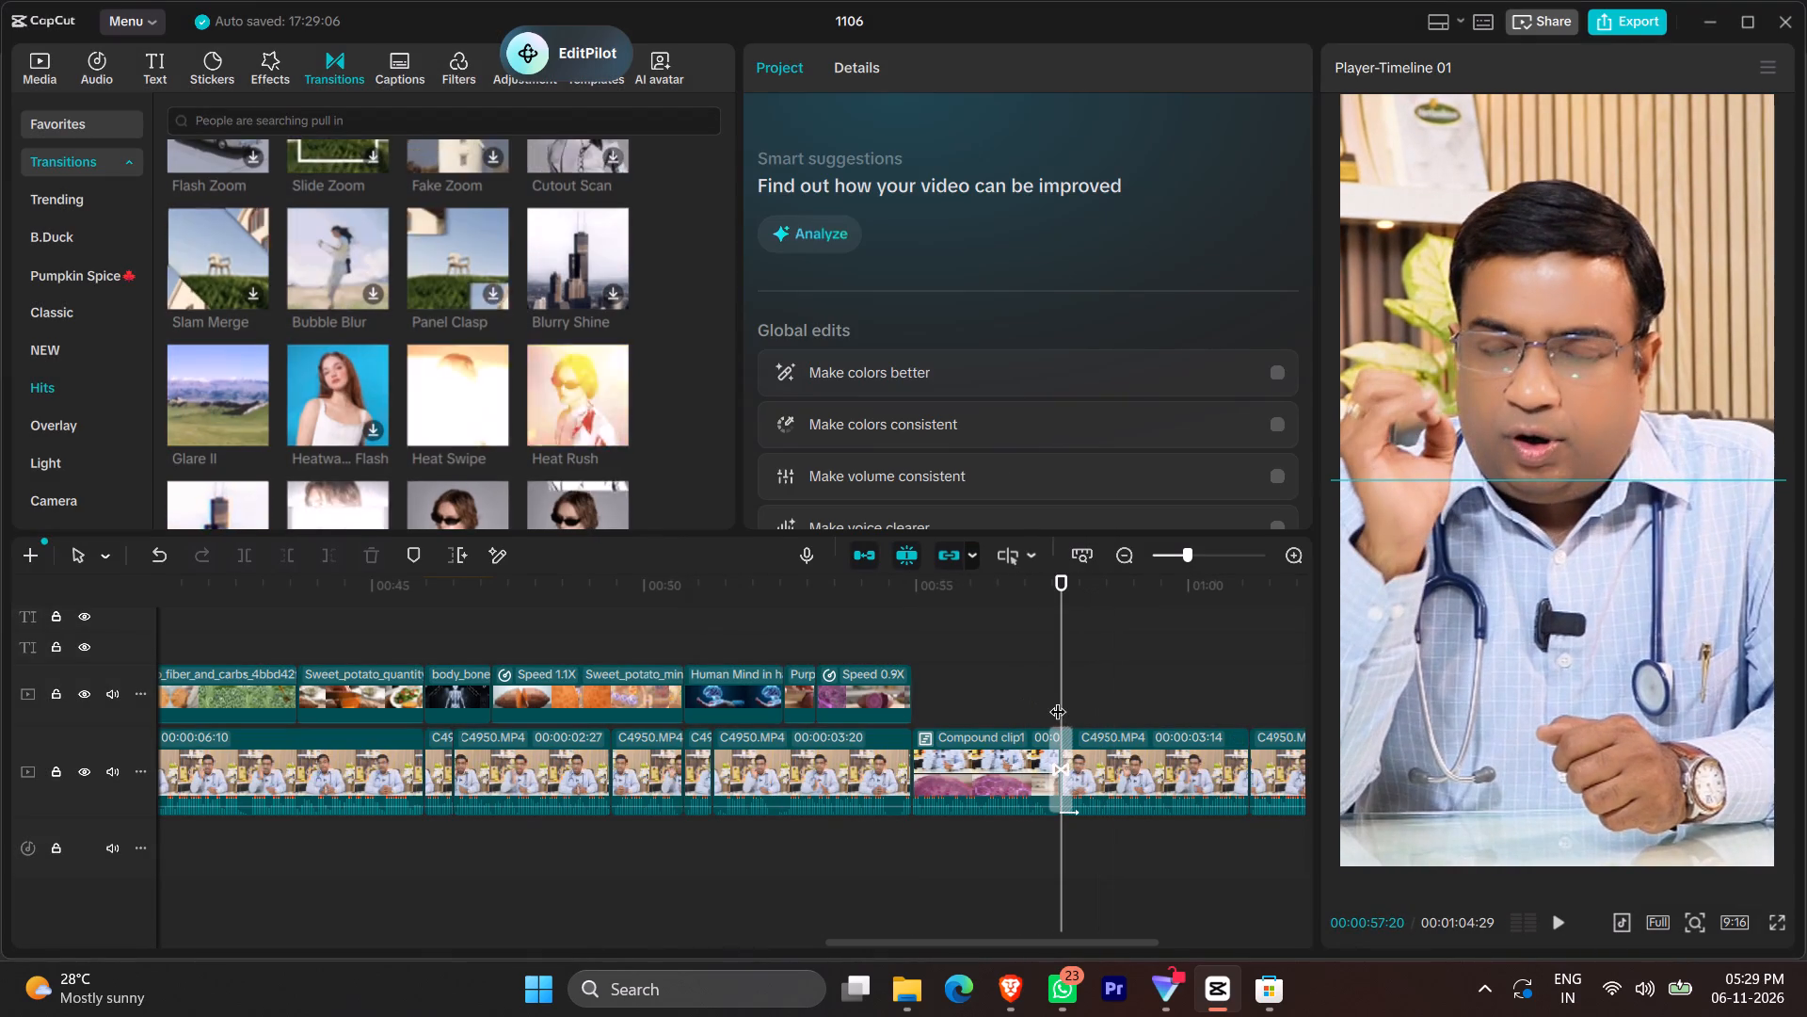
left_click(102, 75)
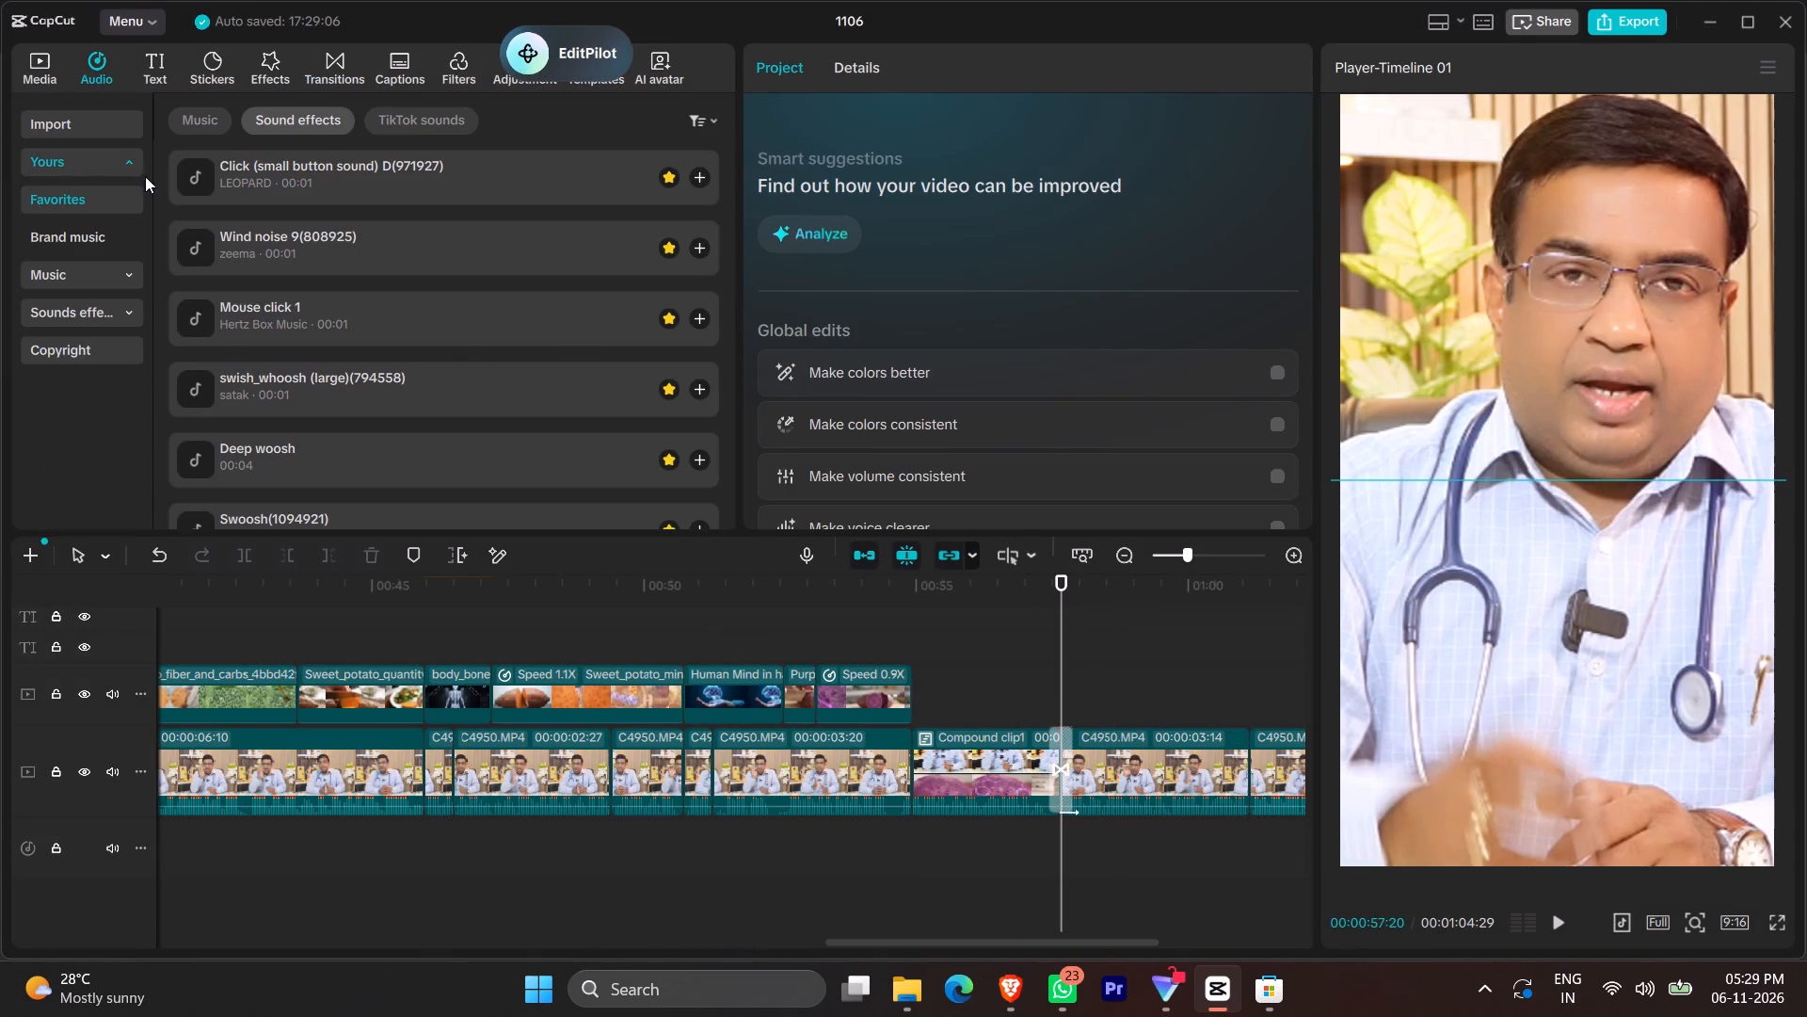
scroll(541, 194, "up", 6)
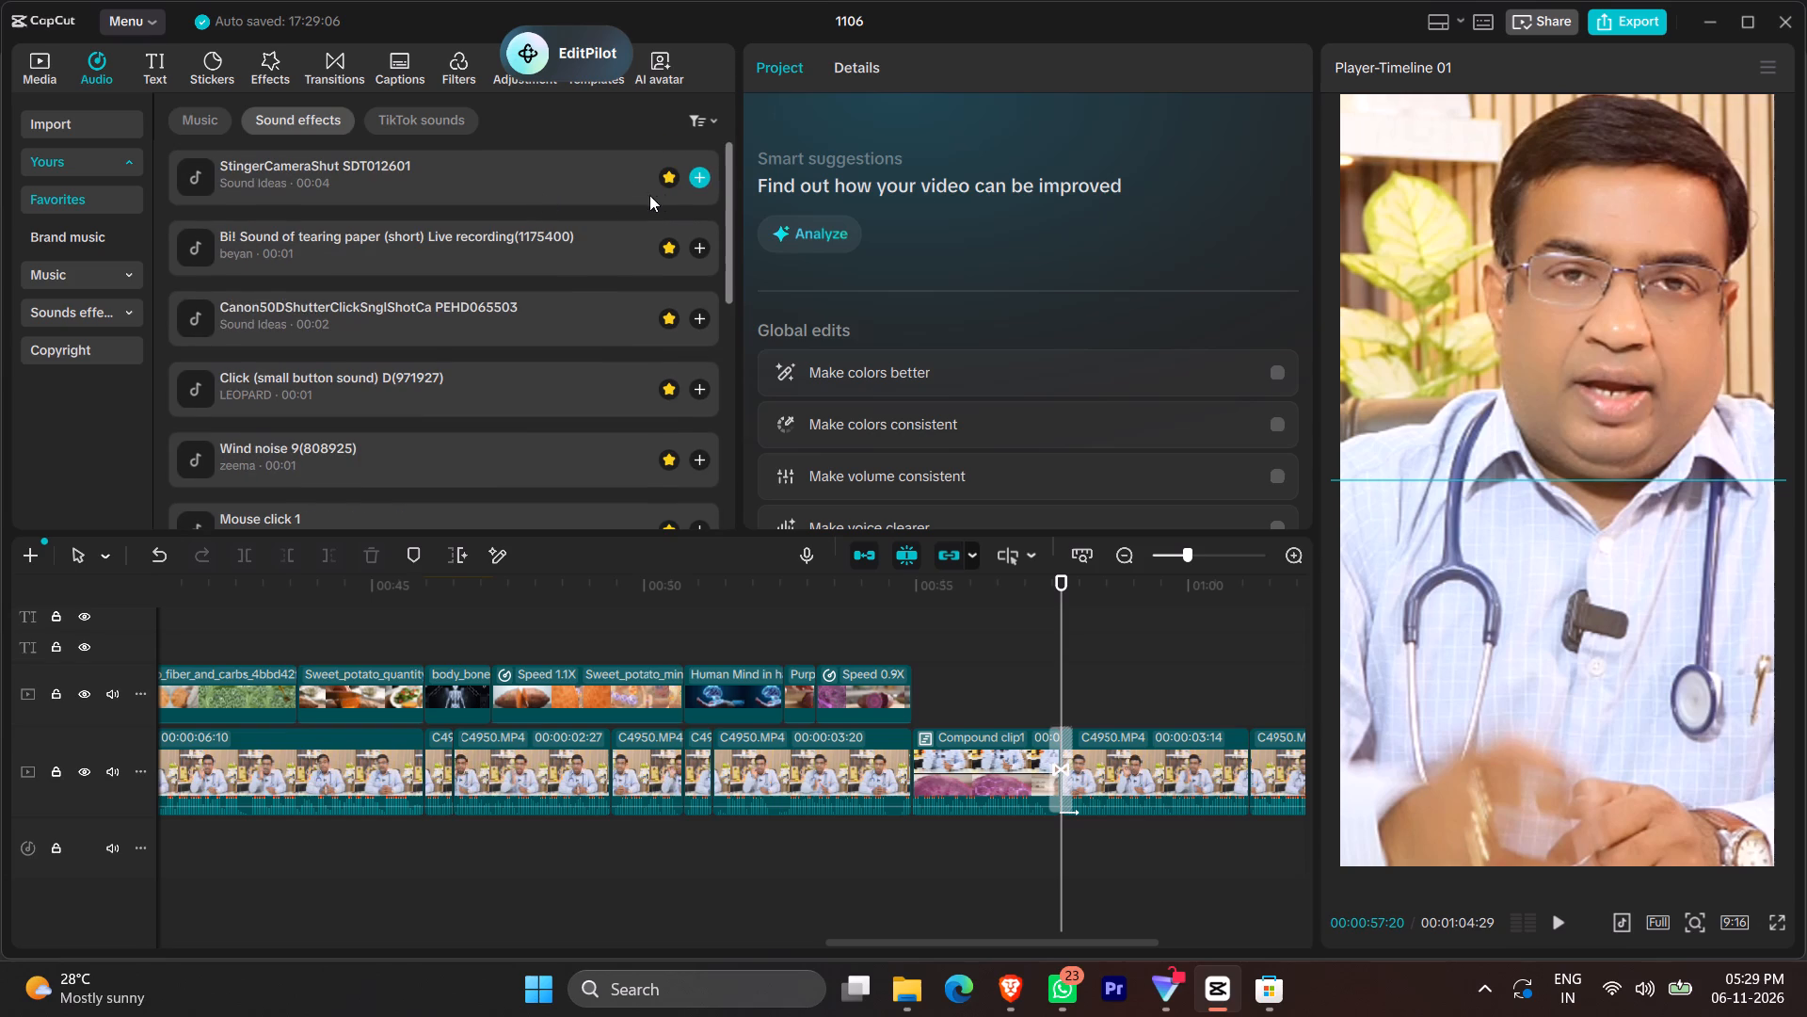
left_click(702, 177)
scroll(1162, 870, "up", 5, "ctrl")
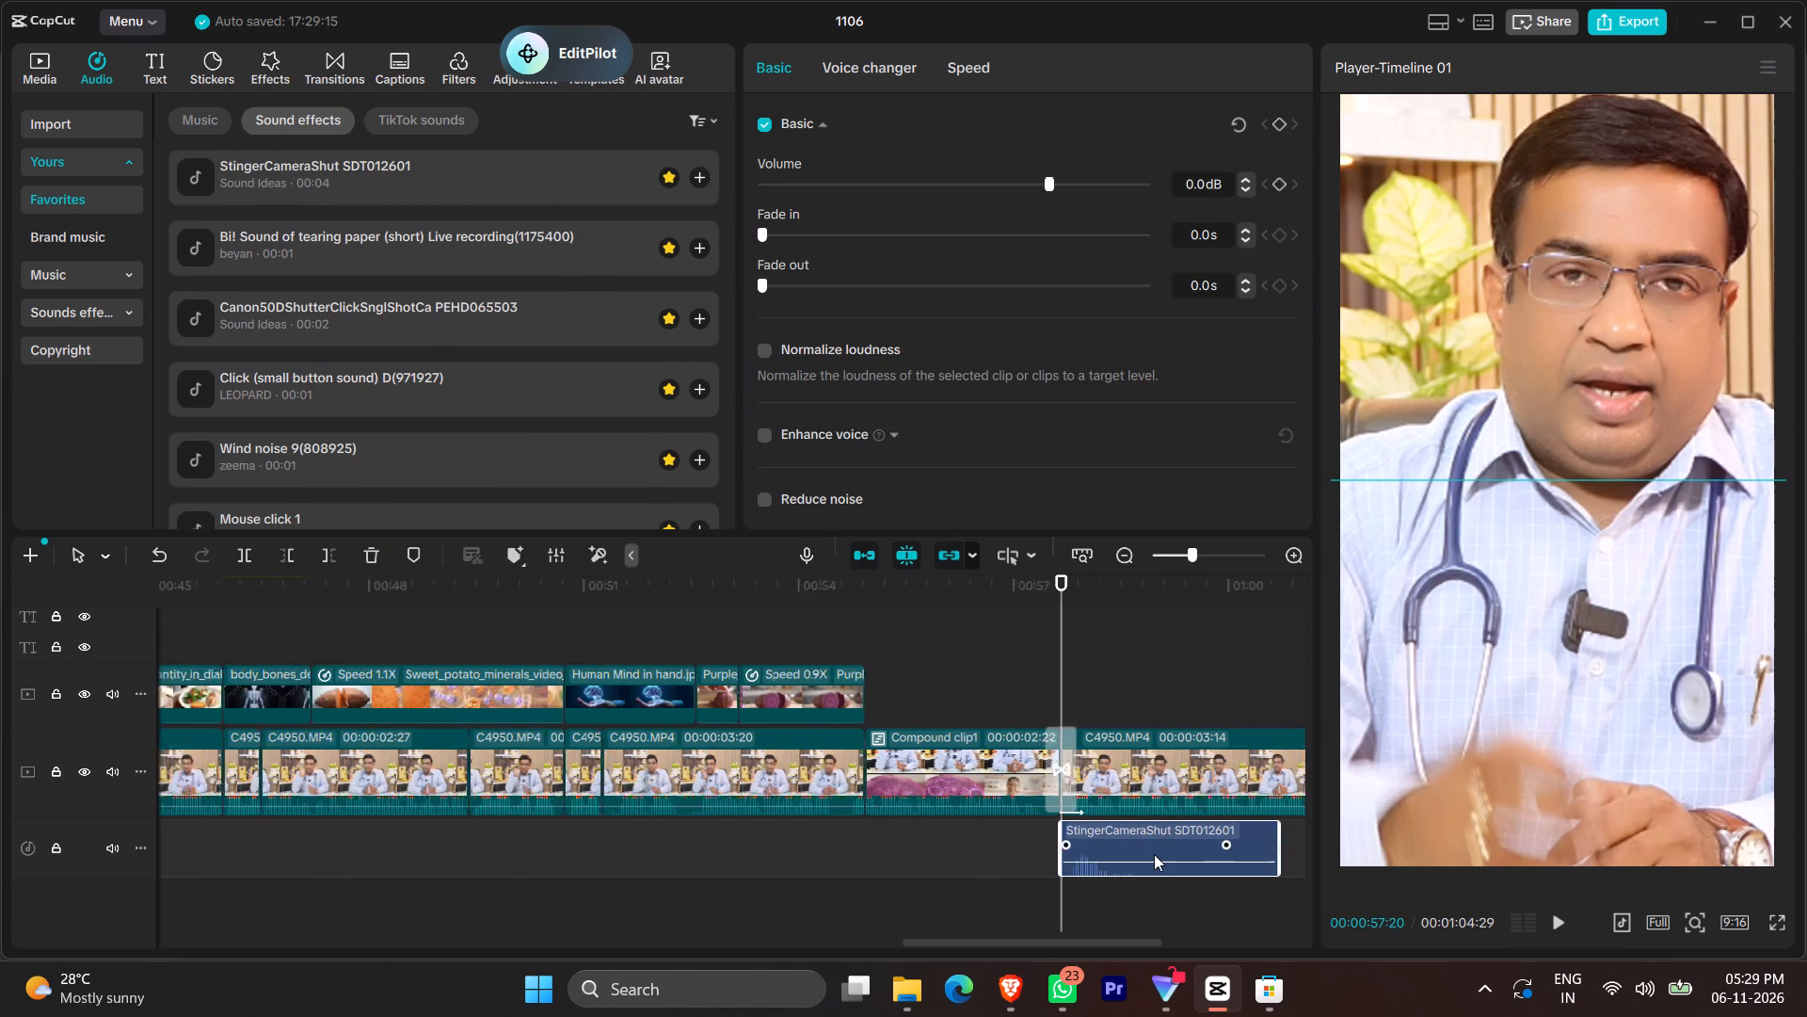
scroll(1154, 854, "up", 17, "ctrl")
left_click_drag(1155, 848, 1128, 845)
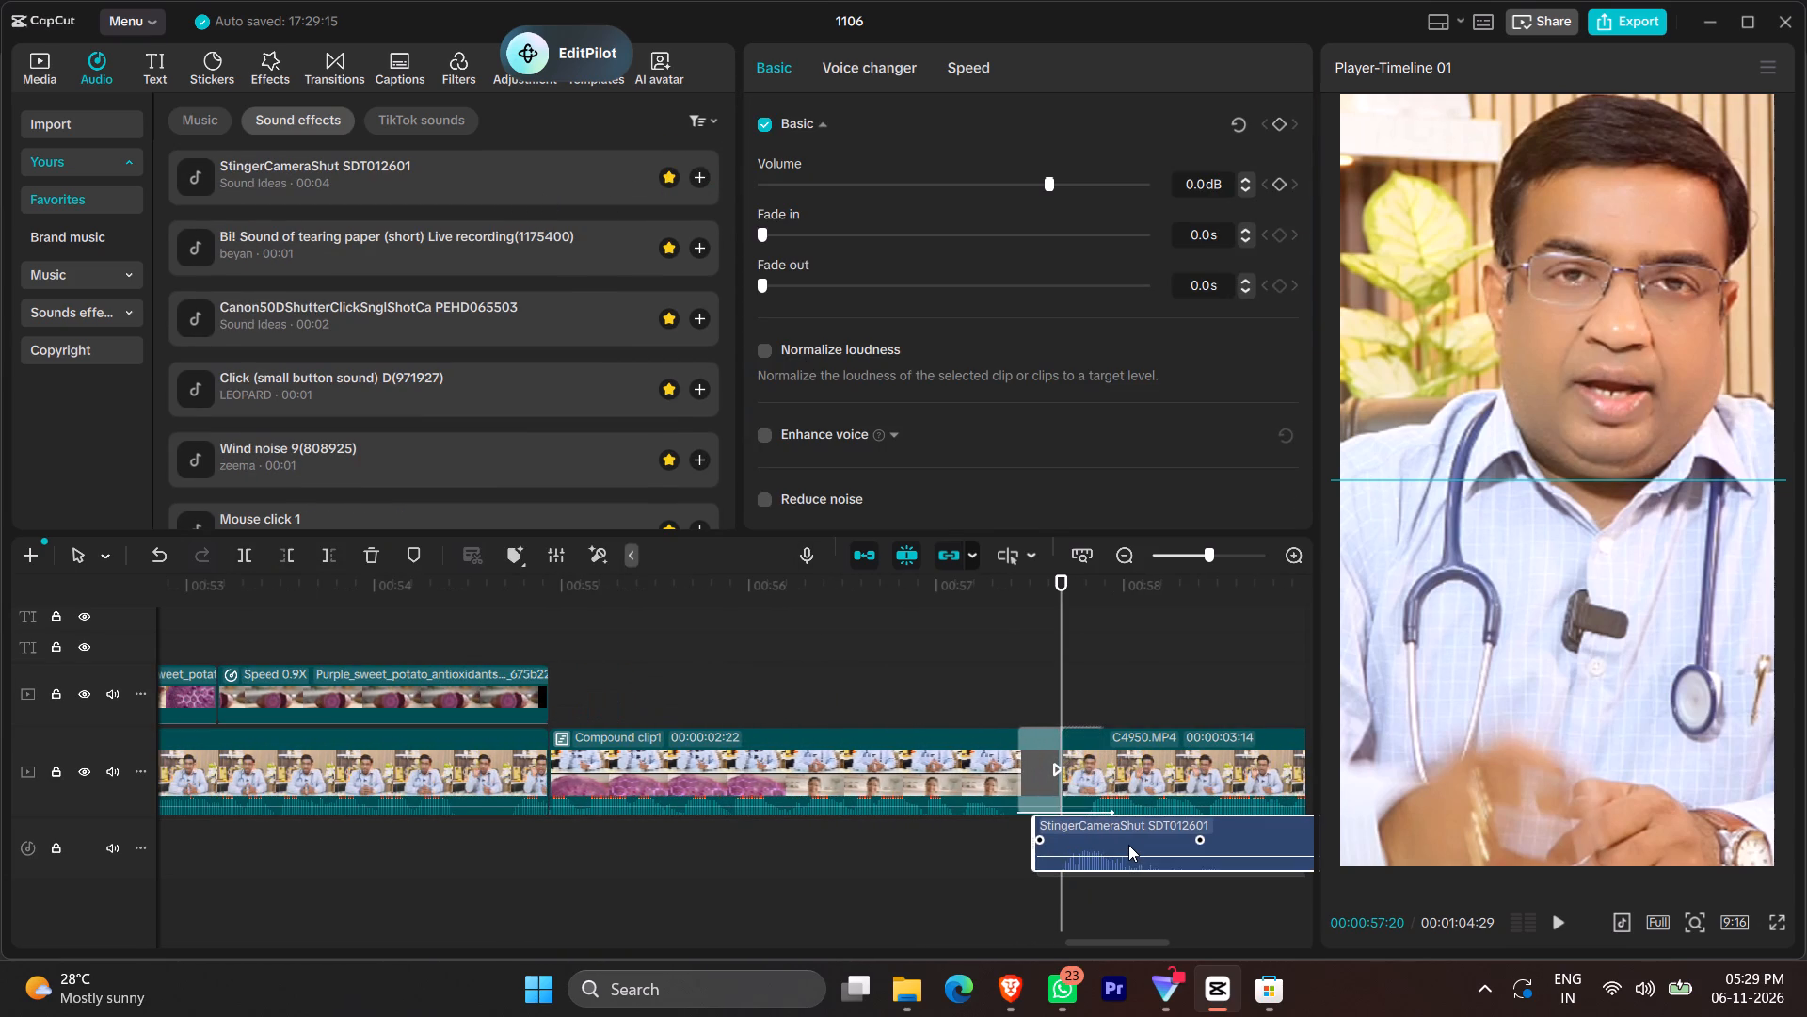
left_click_drag(1128, 845, 1093, 847)
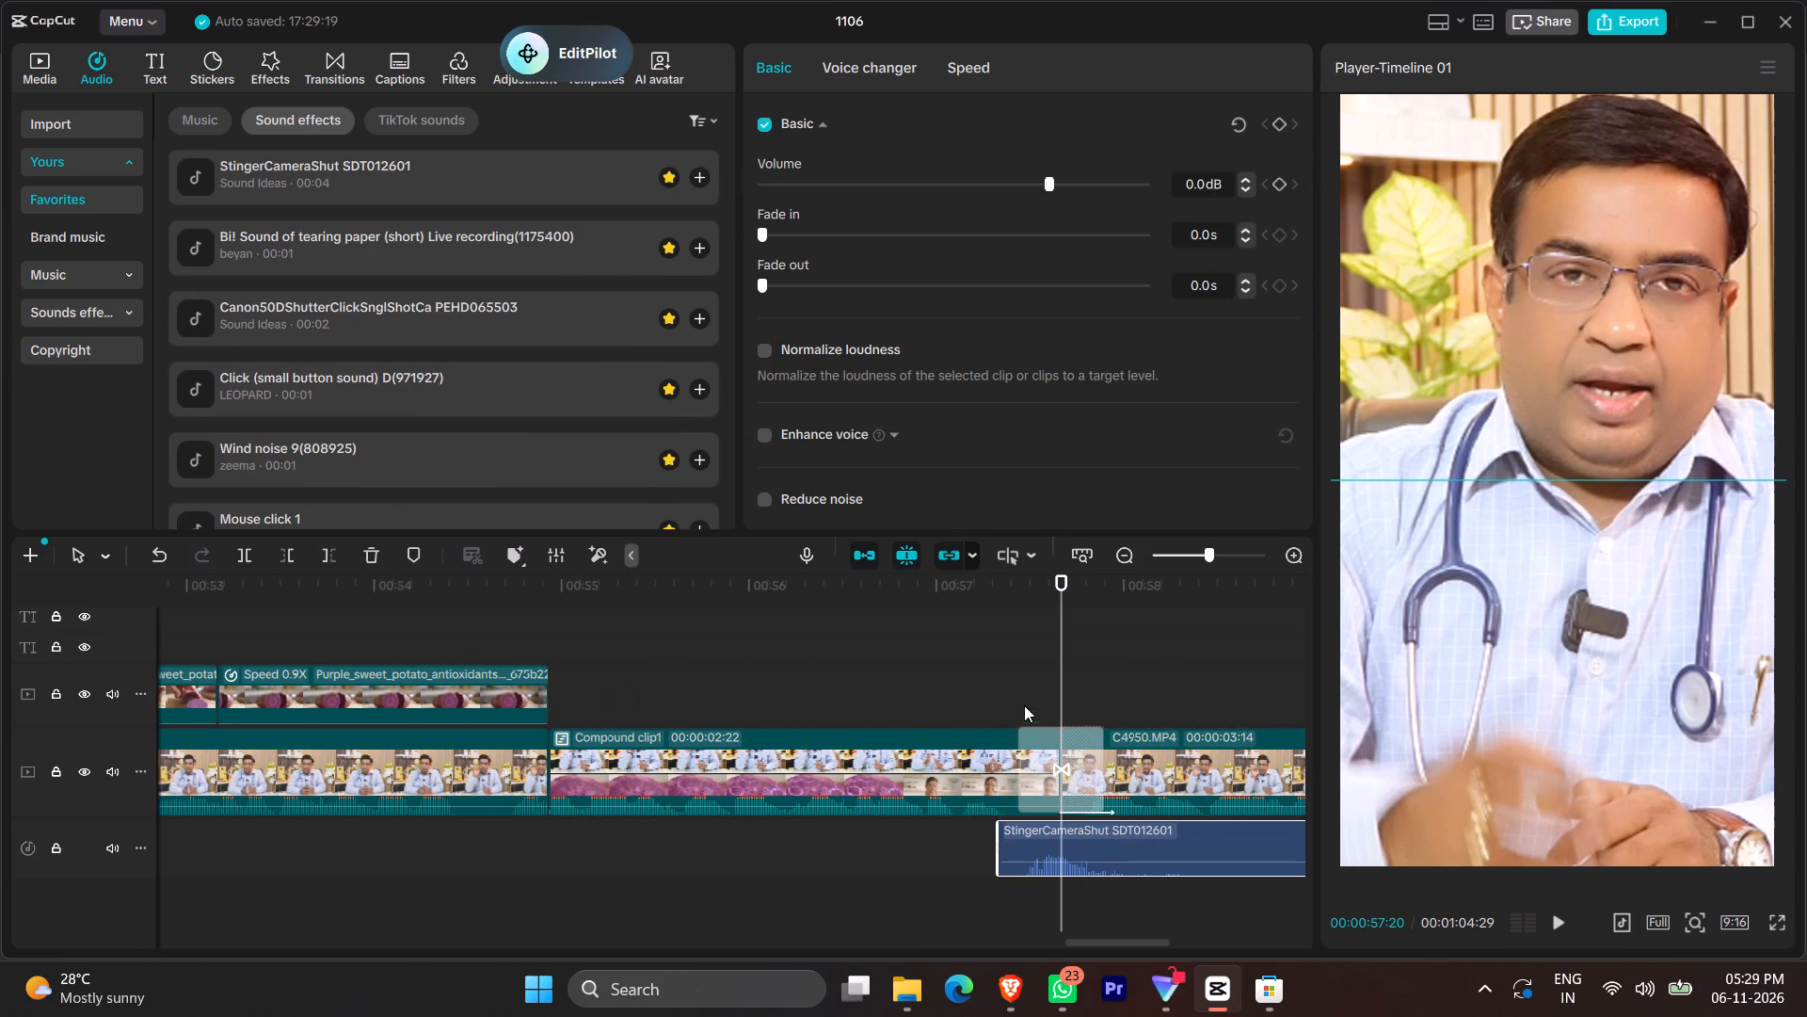
Play back the Heat Rush transition with the camera shutter sound to check their timing.
left_click(1019, 689)
left_click(1020, 689)
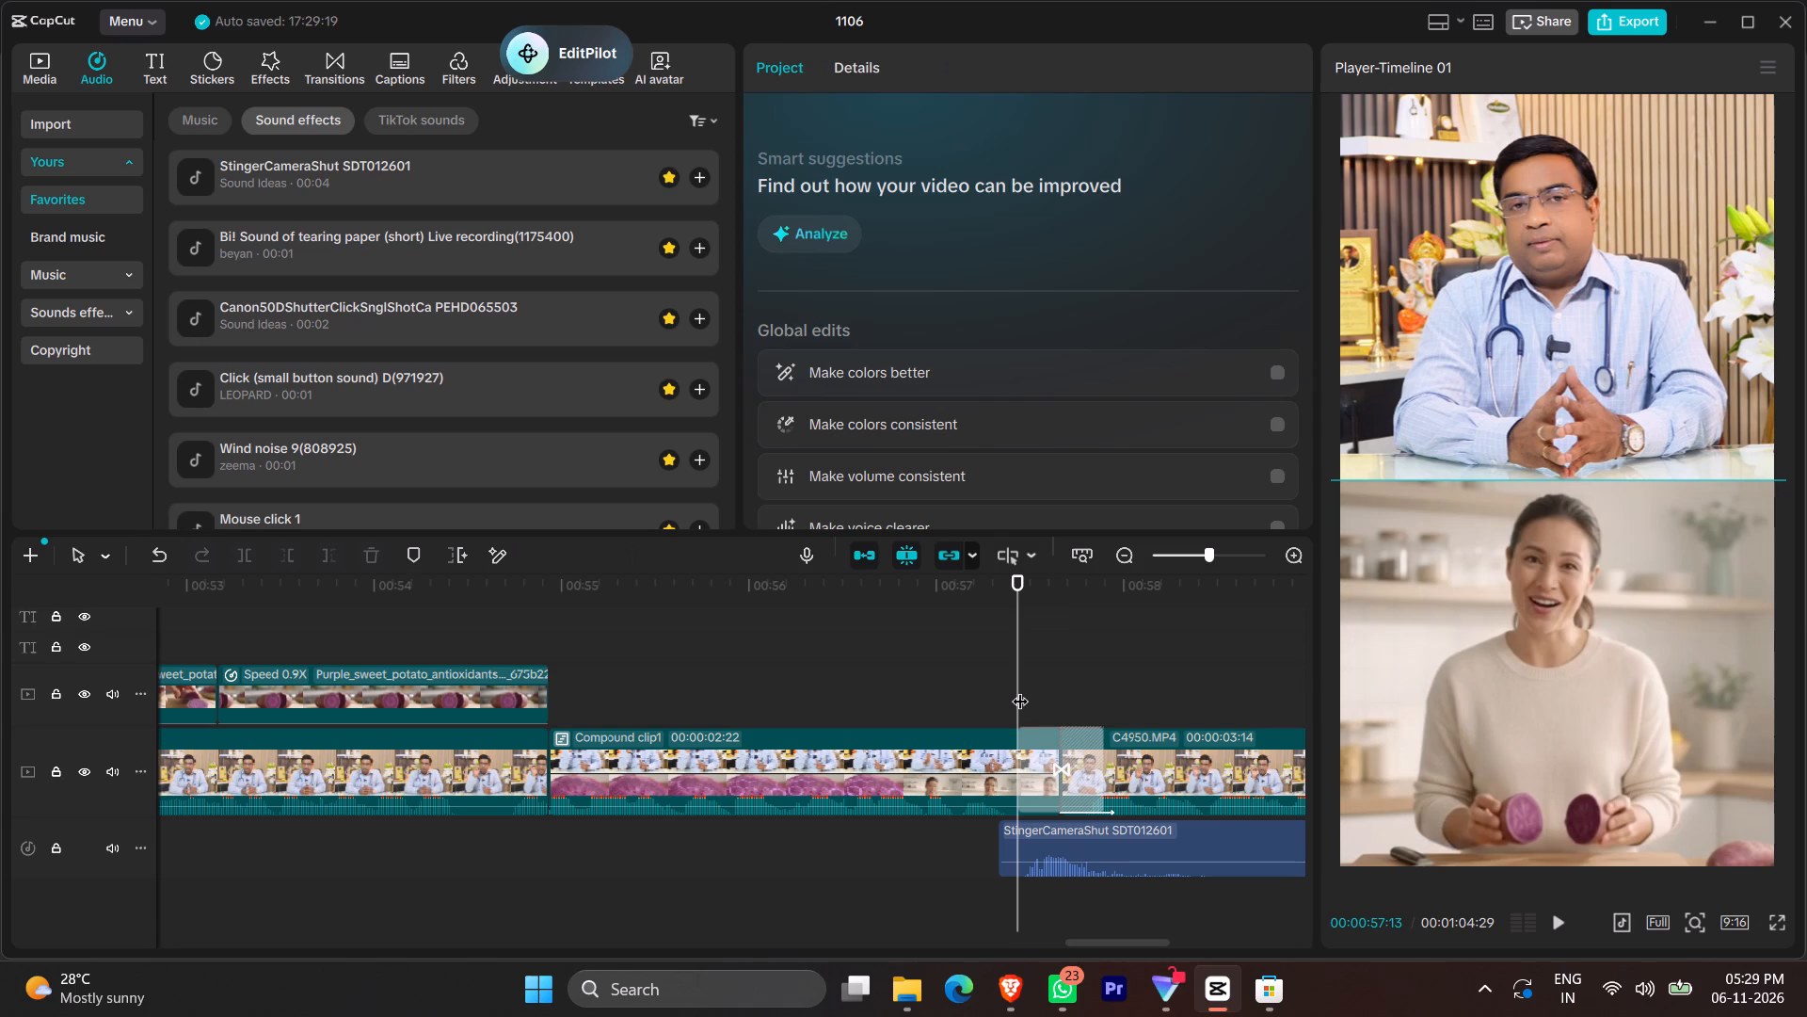
key("space")
key("space")
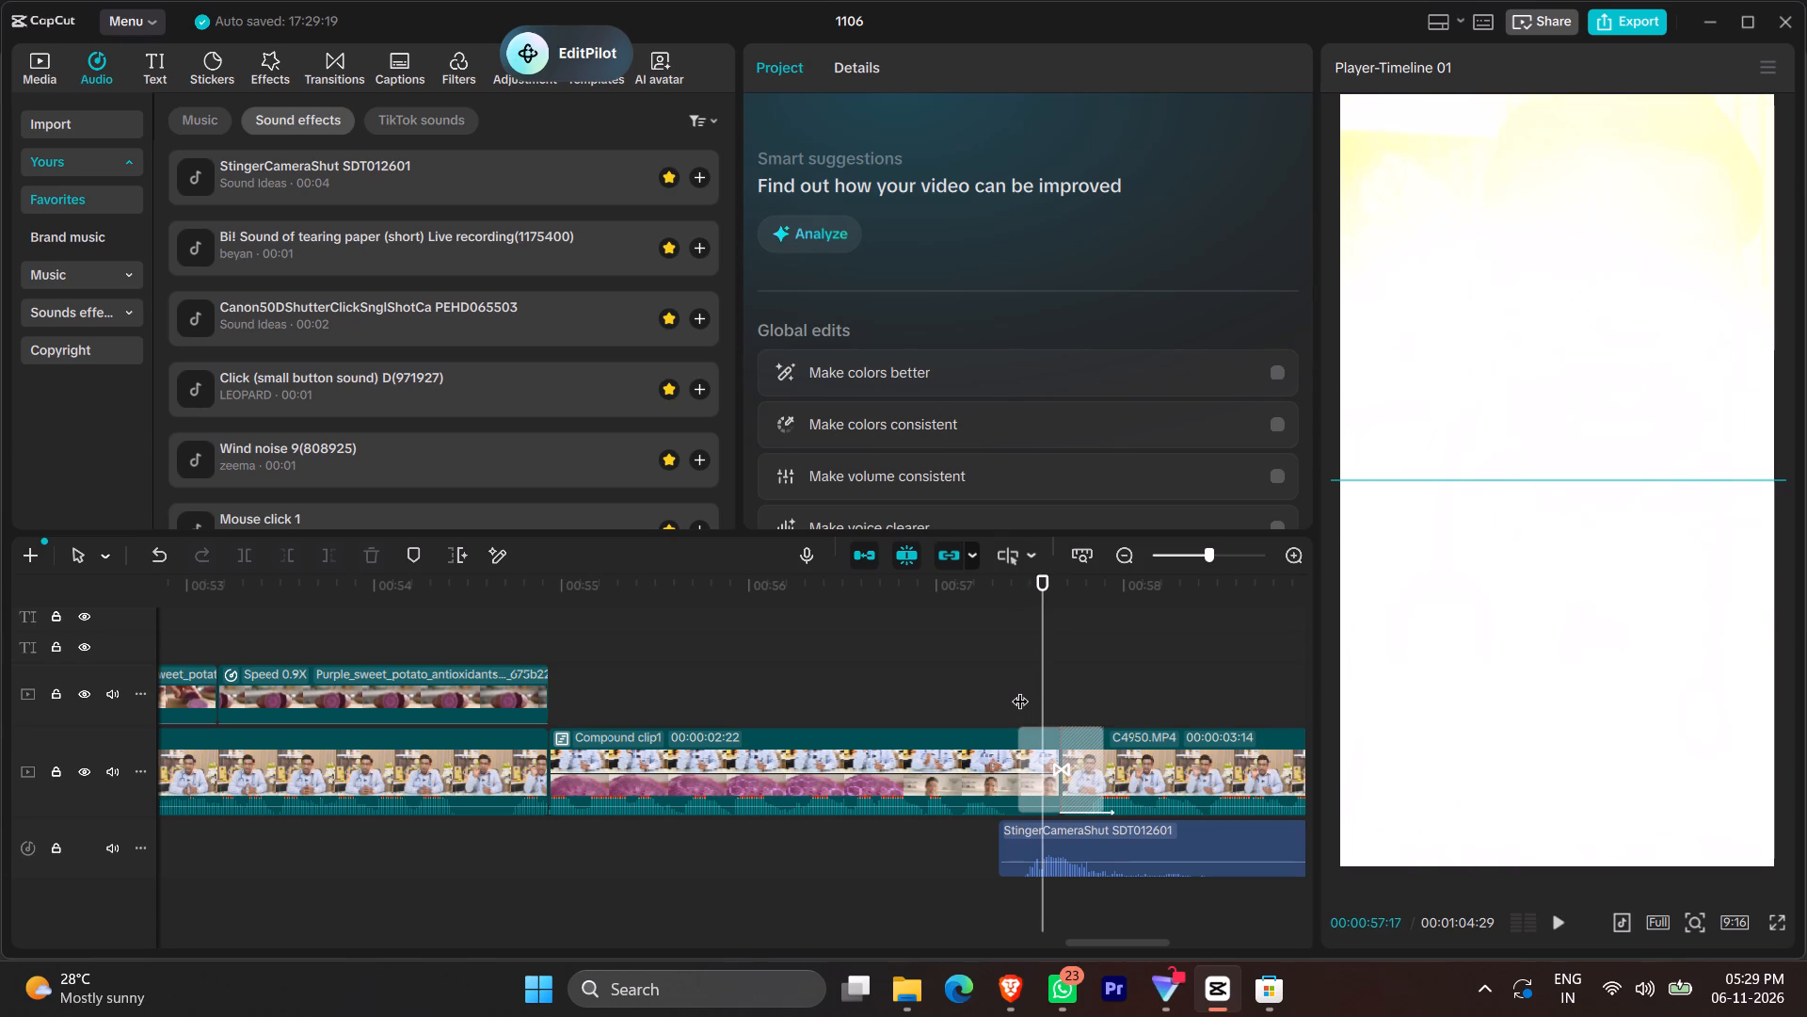
key("space")
left_click(933, 679)
key("space")
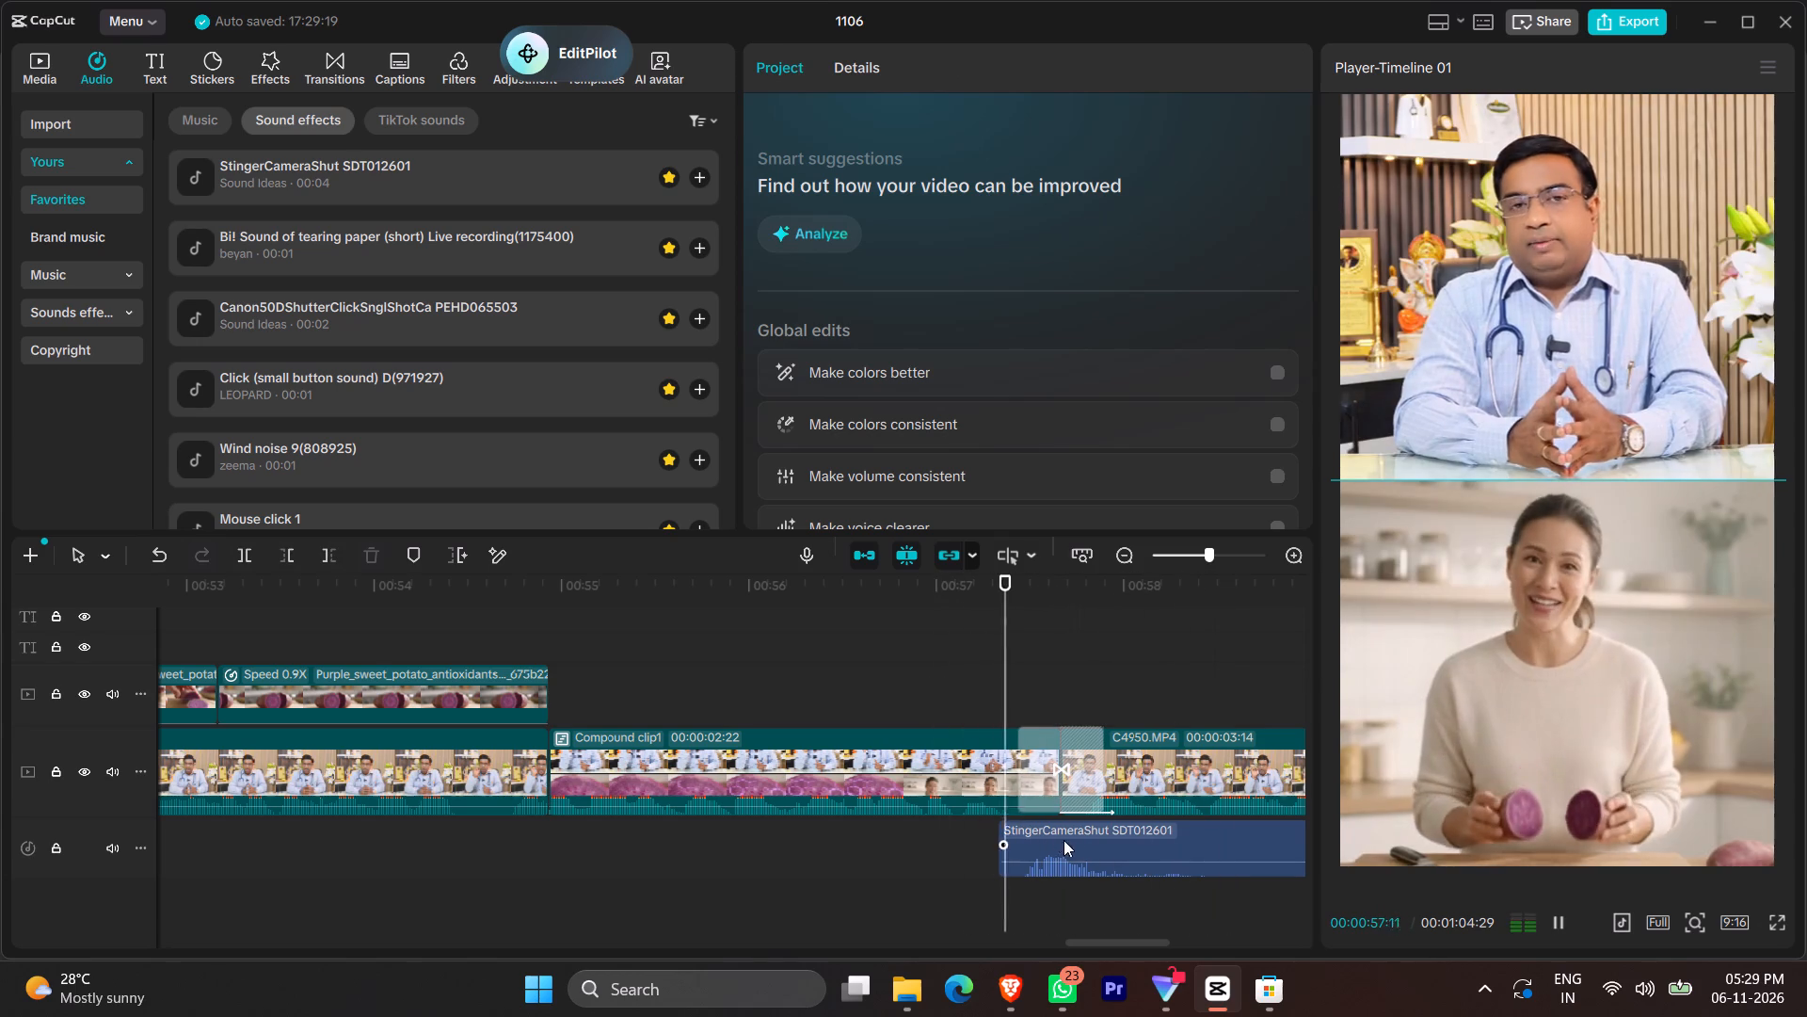
key("space")
Raise the volume of the StingerCameraShut sound effect slightly.
left_click_drag(1076, 861, 1066, 860)
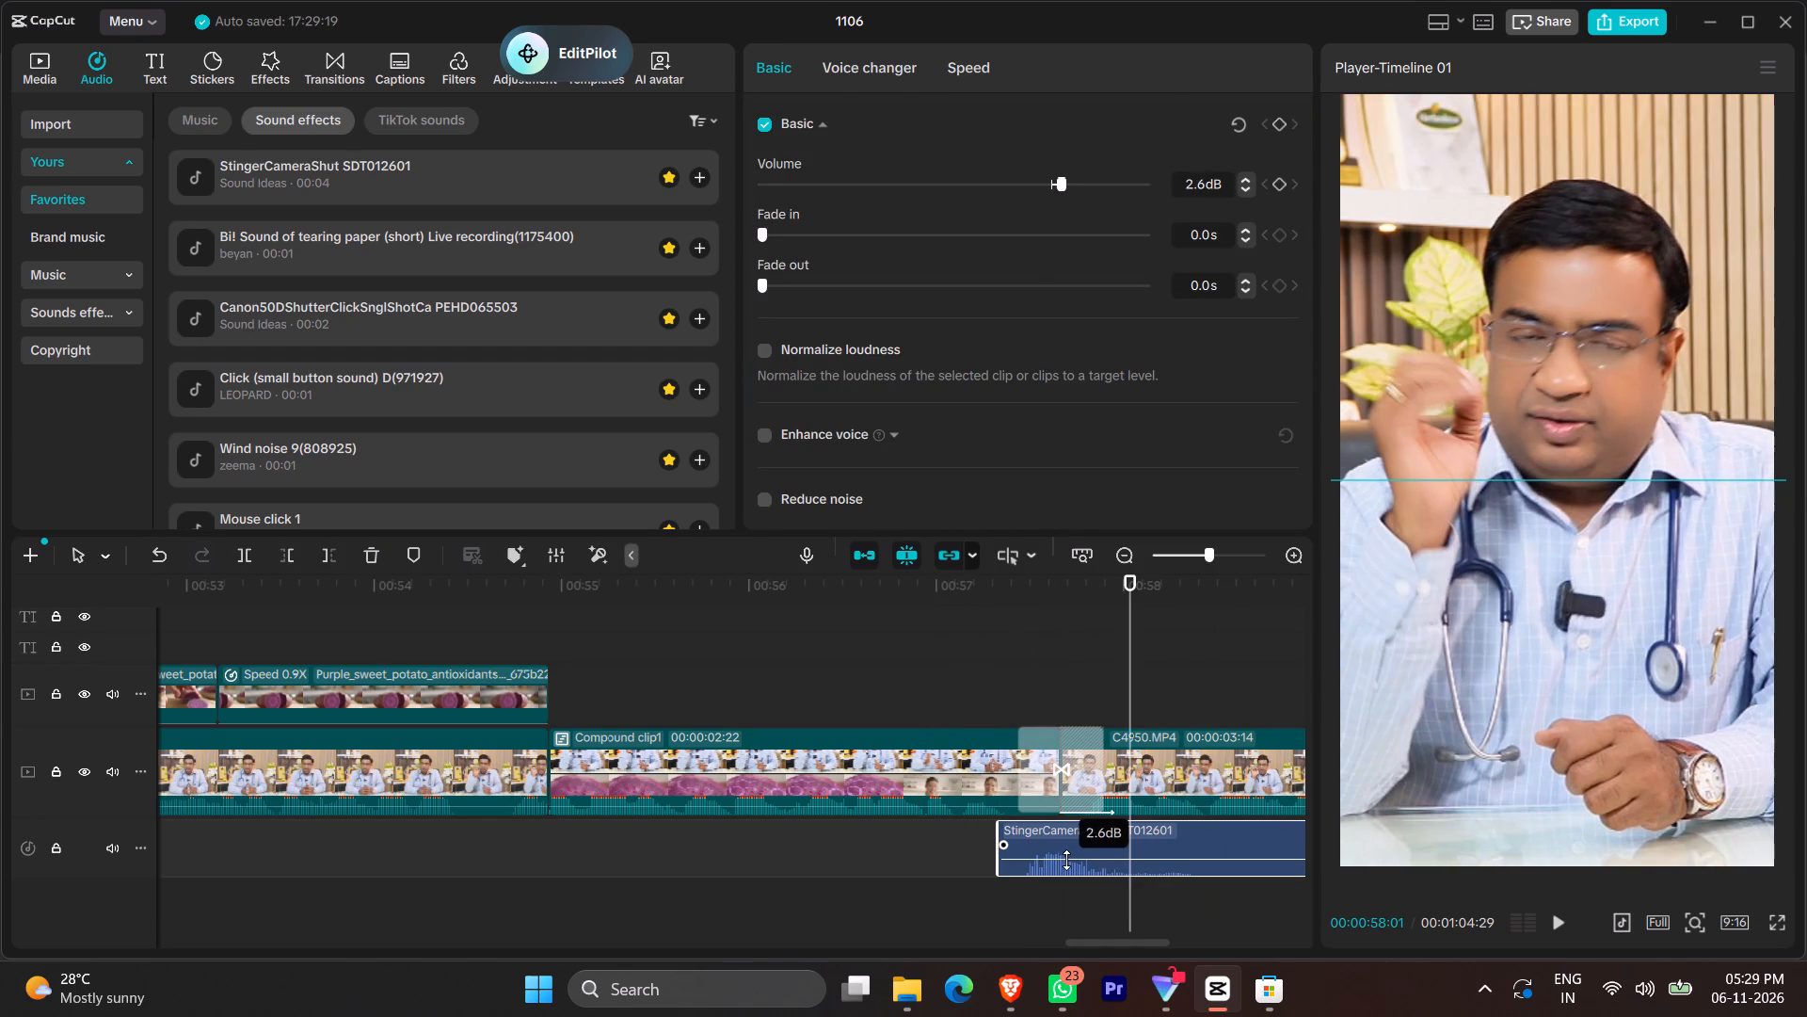
left_click_drag(1066, 860, 1063, 859)
Play back the louder shutter sound at the transition and continue through to the end of the video.
left_click(929, 683)
key("space")
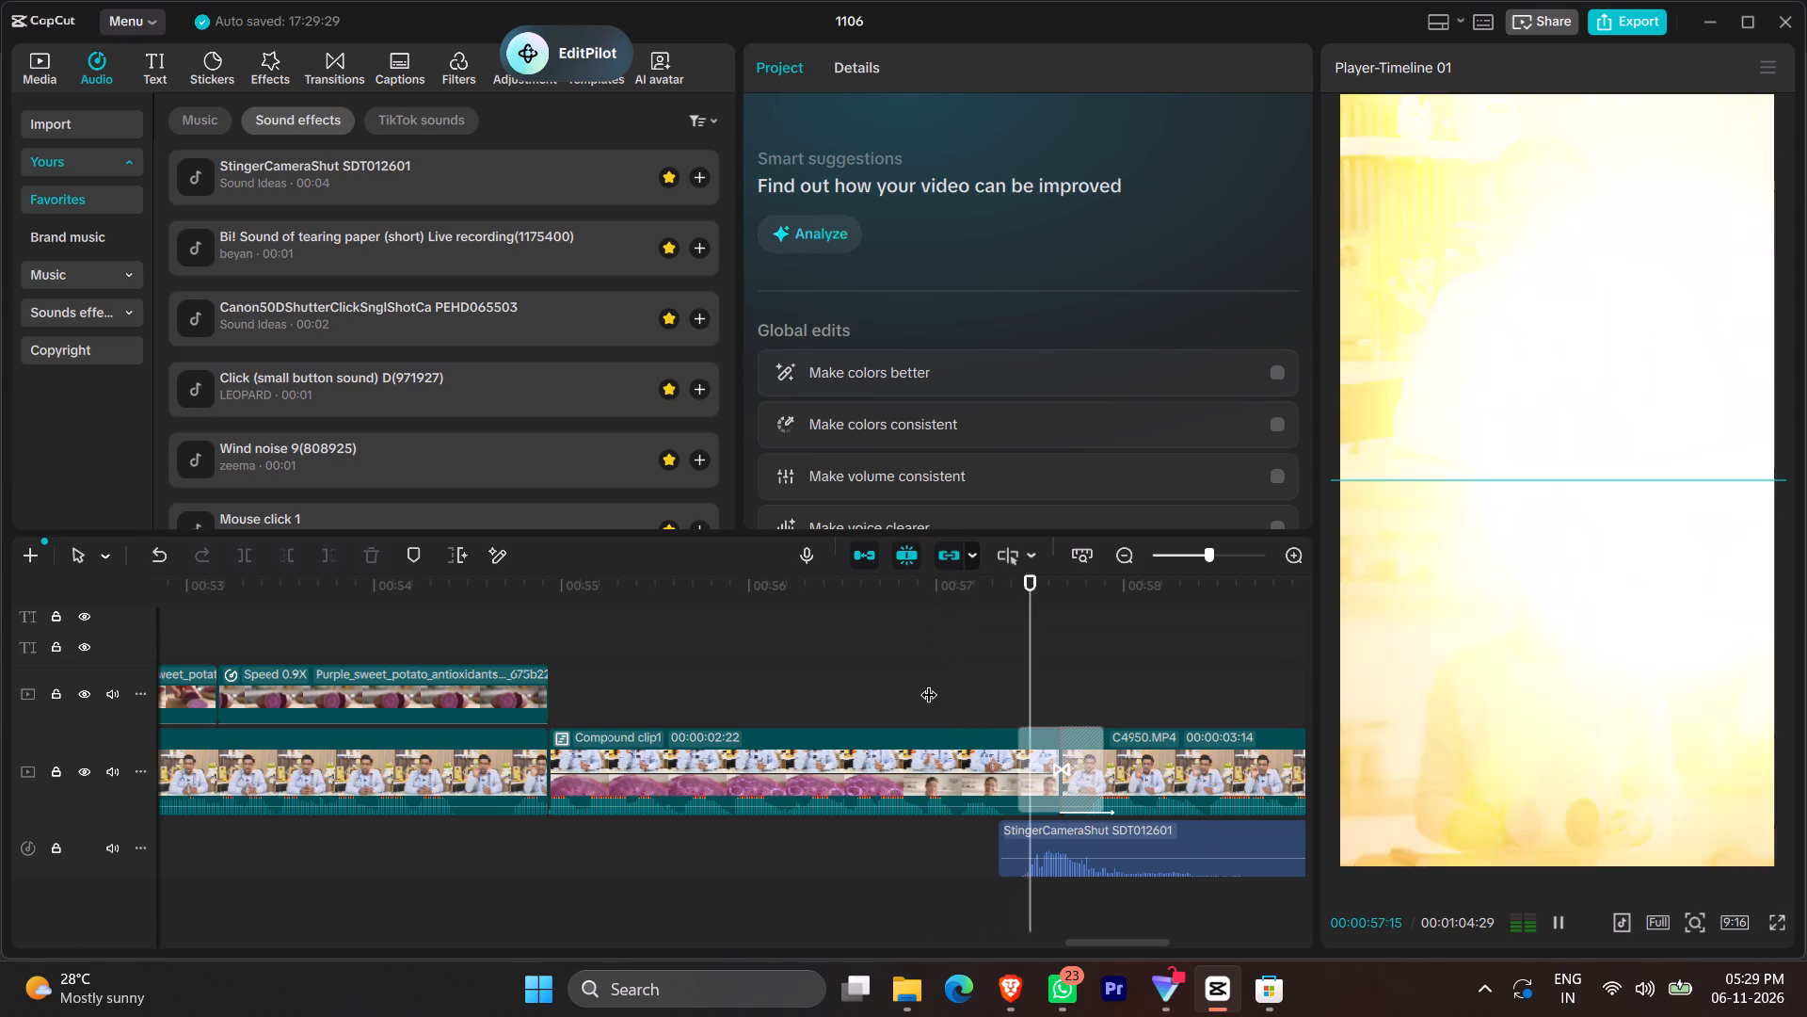
left_click(960, 681)
key("space")
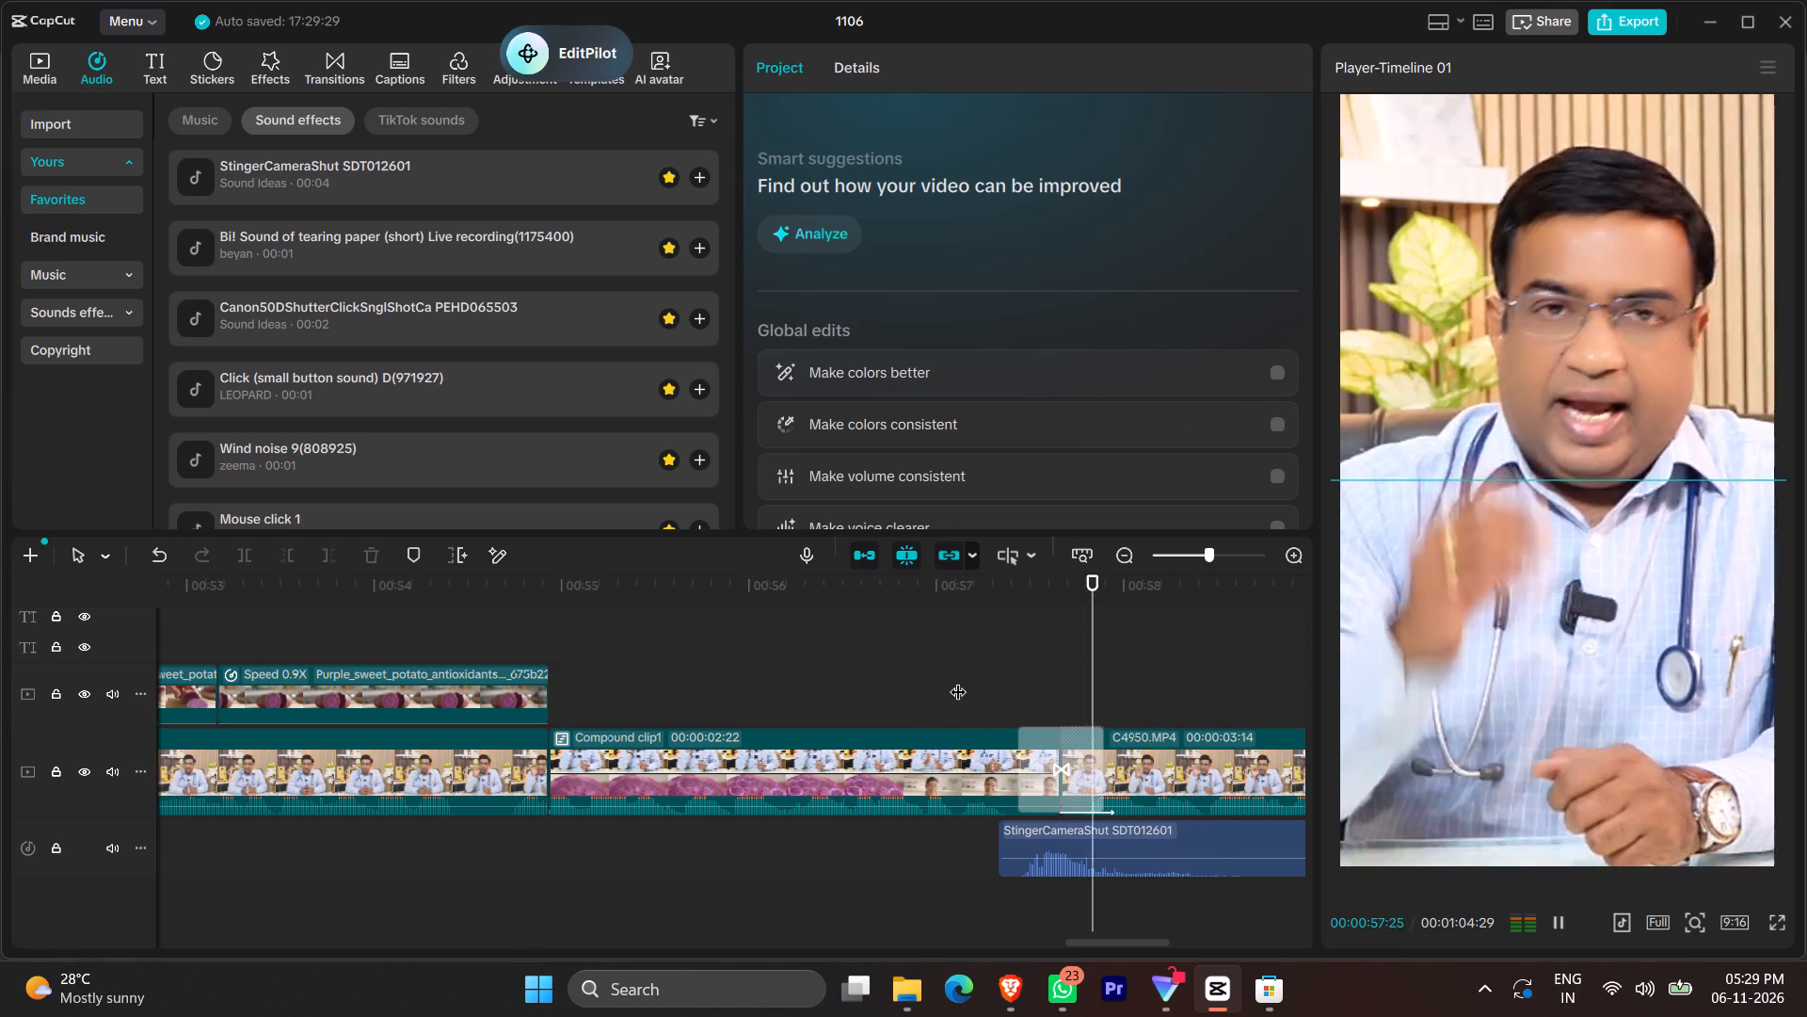
scroll(1108, 734, "down", 20, "ctrl")
scroll(1108, 734, "down", 14, "ctrl")
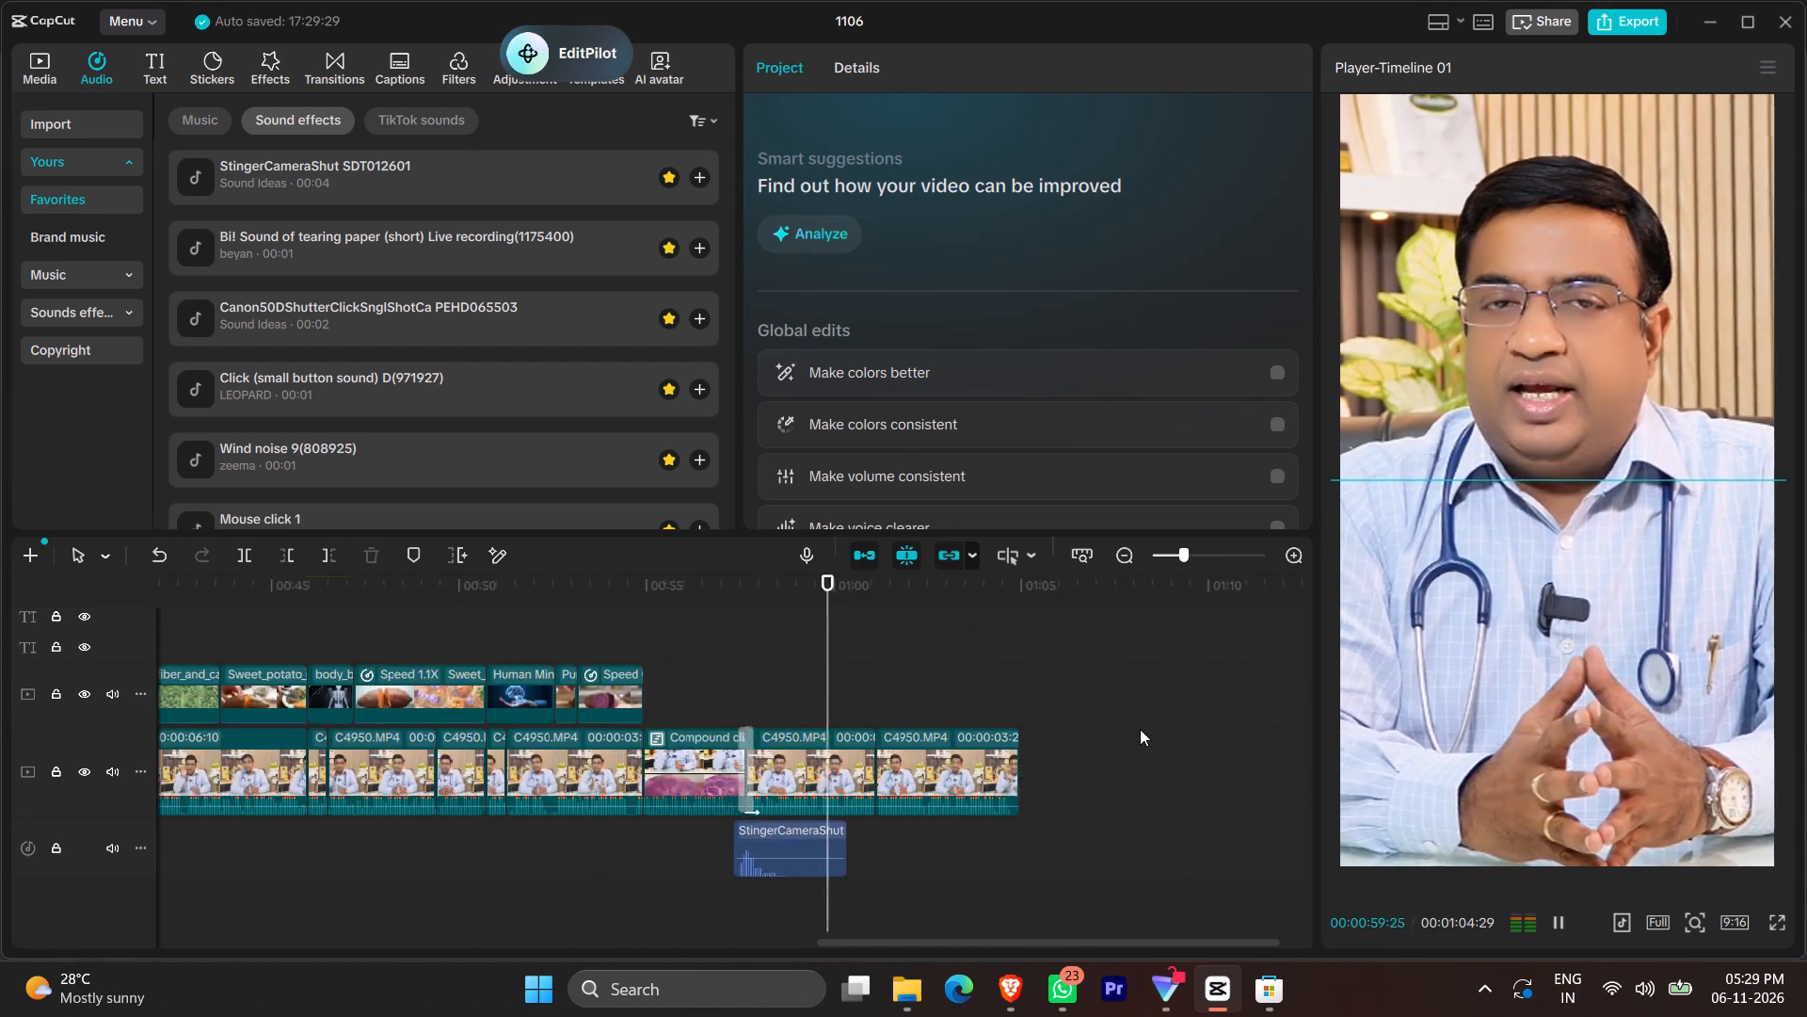
scroll(1140, 729, "down", 15, "ctrl")
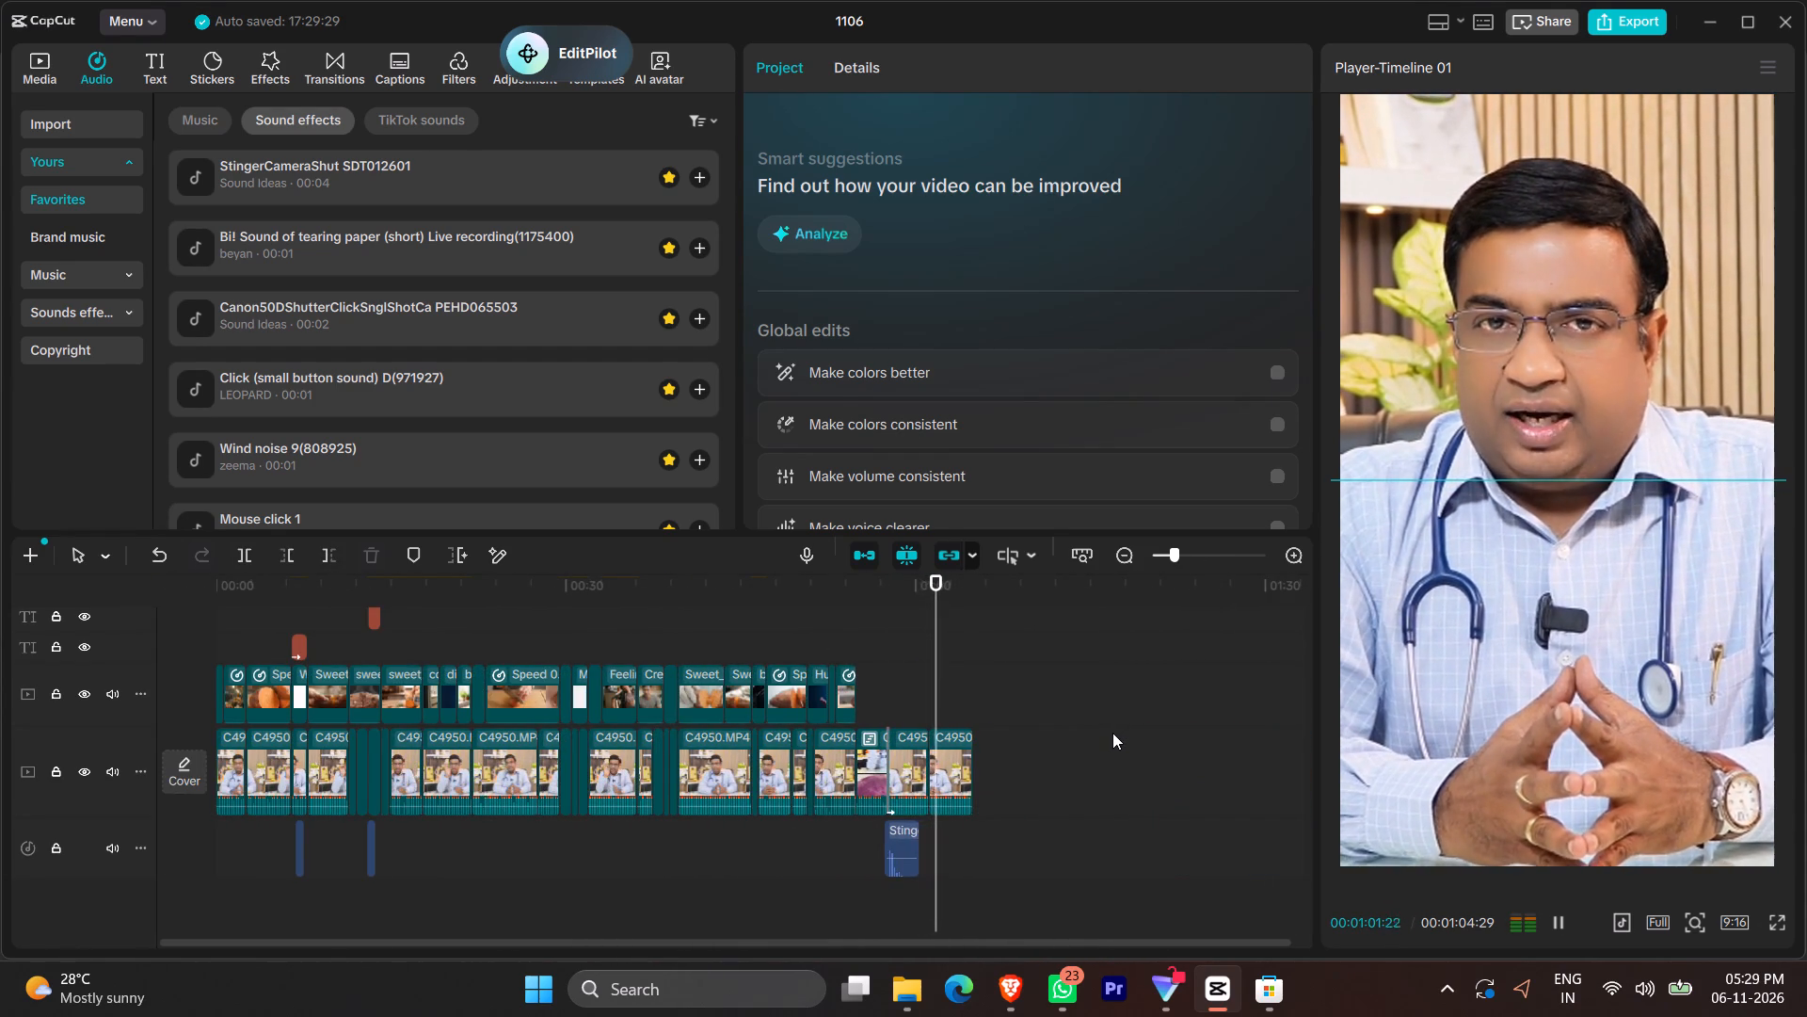
scroll(1112, 733, "down", 6, "ctrl")
scroll(1016, 745, "up", 7, "ctrl")
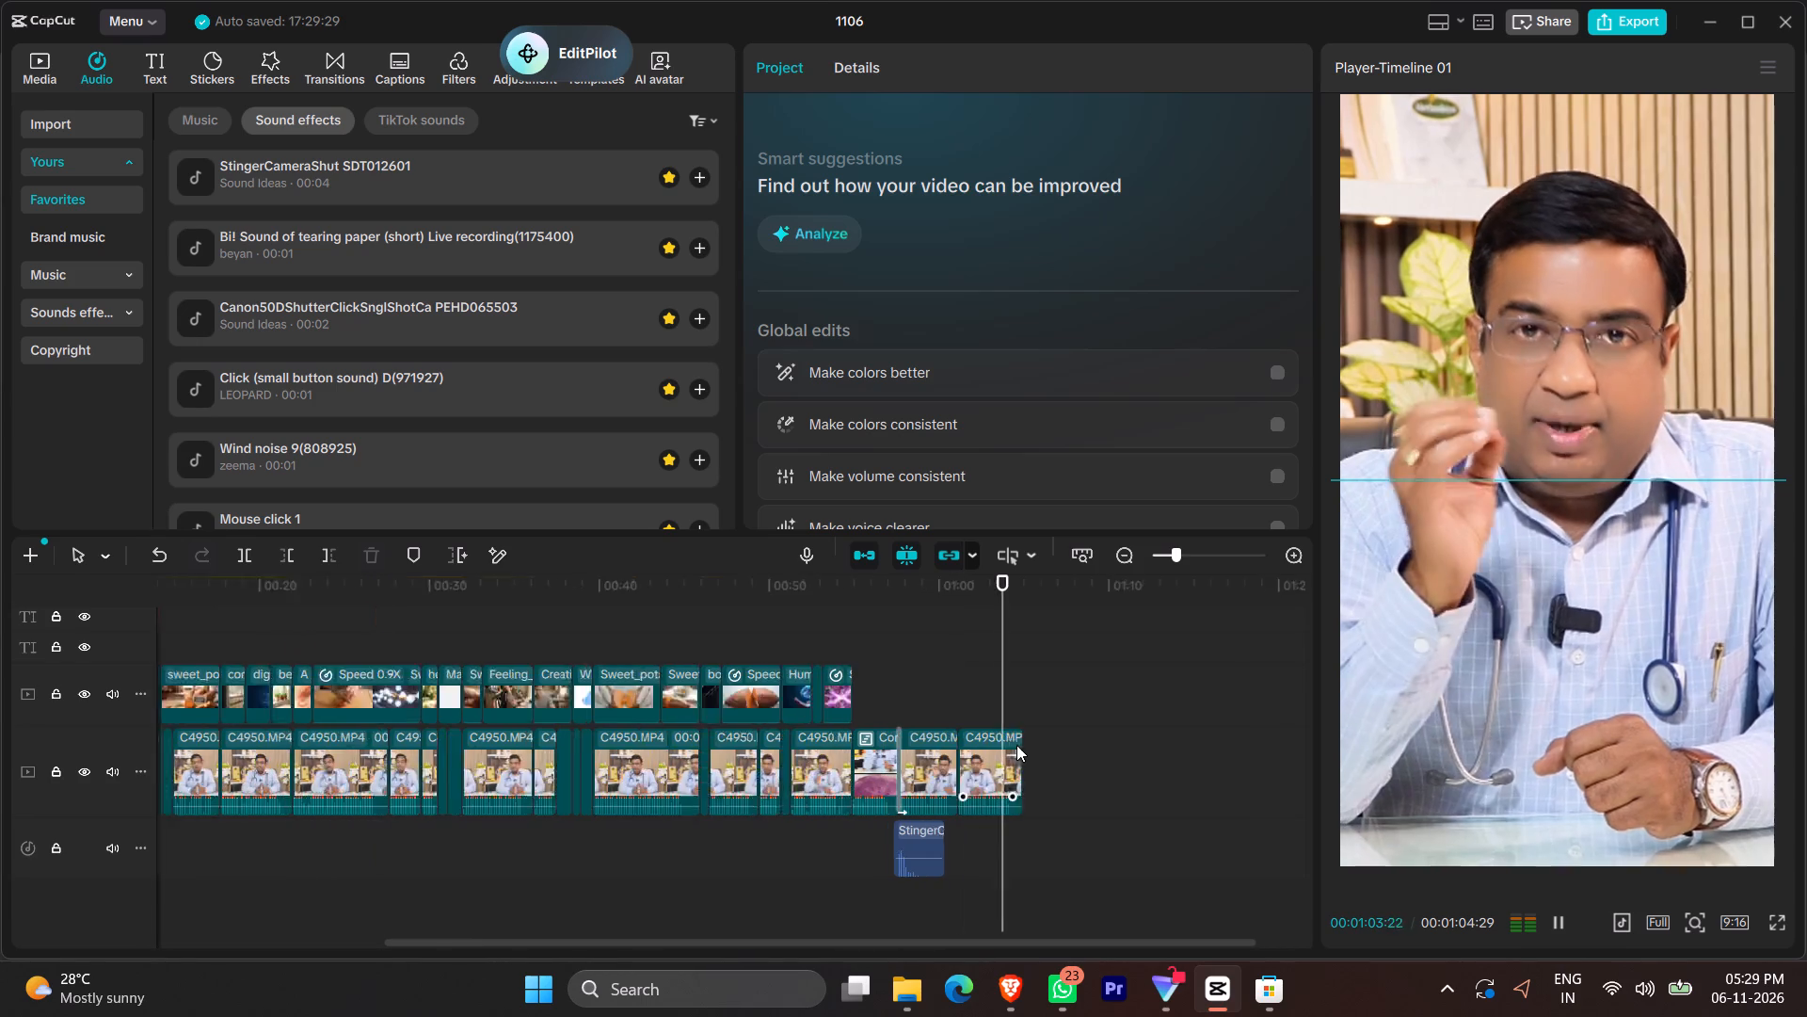
scroll(1016, 745, "up", 5, "ctrl")
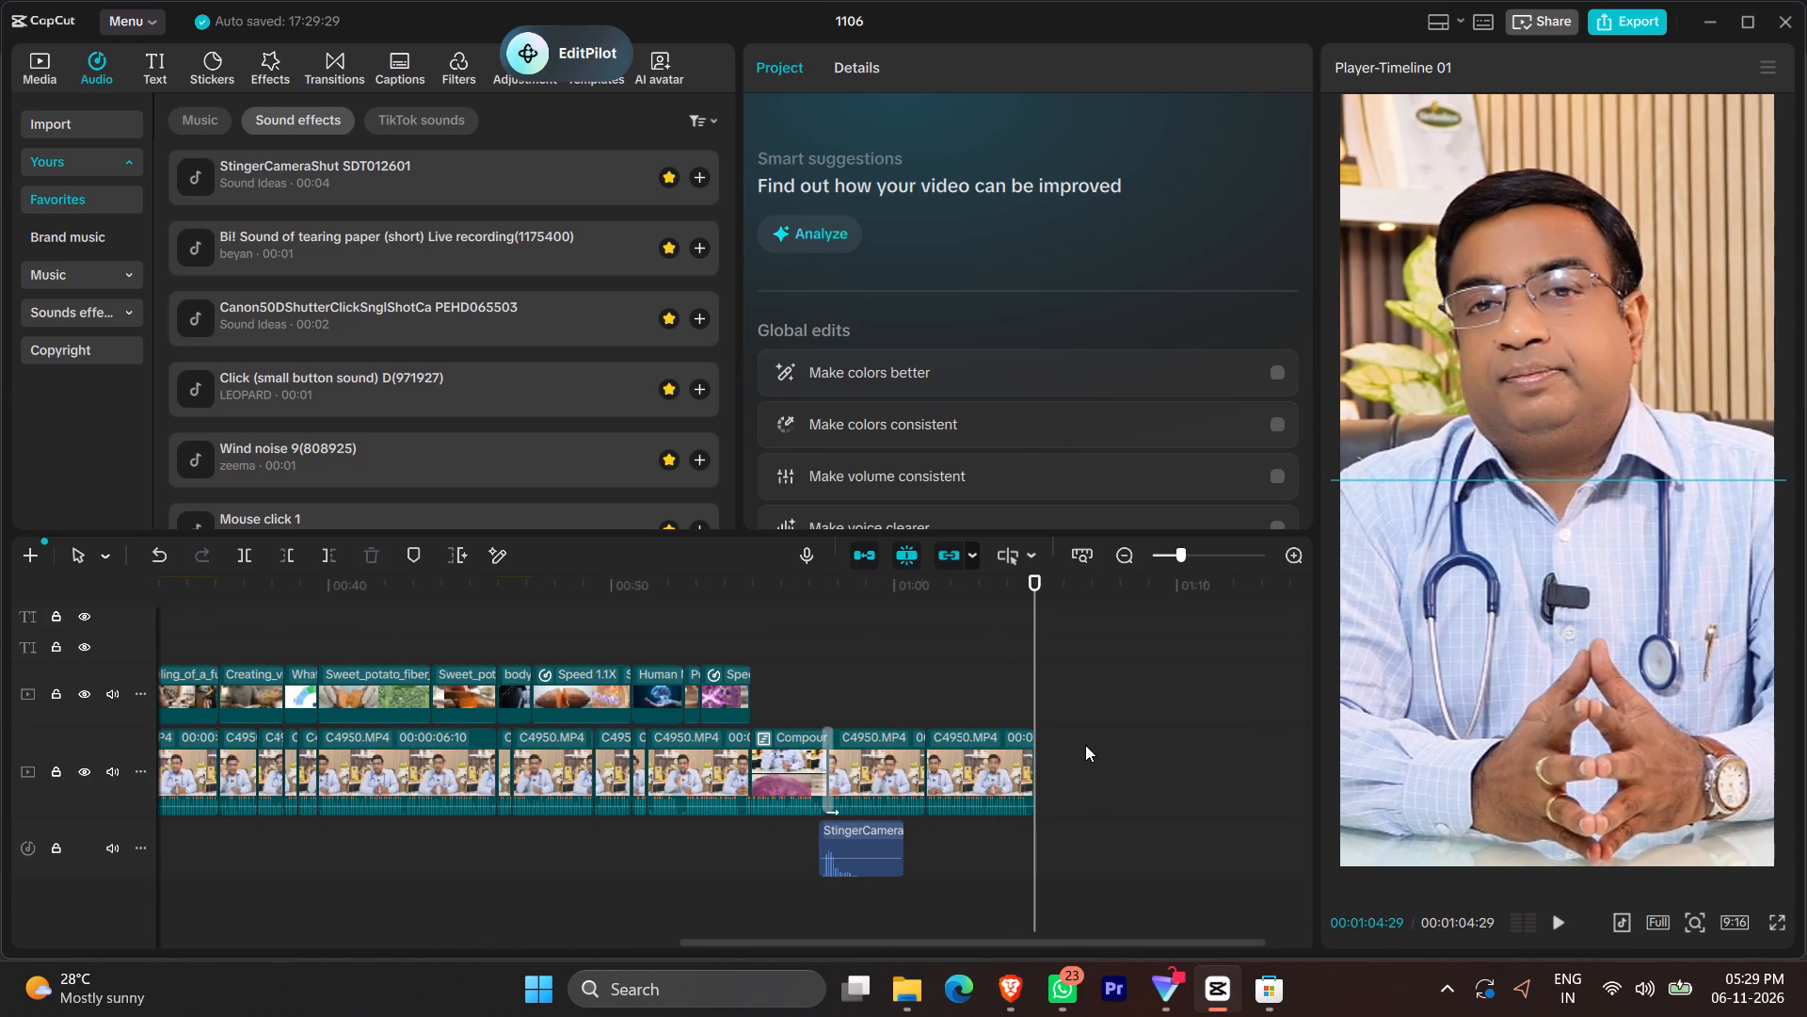
Play back the whole video from its beginning.
type("0")
key("space")
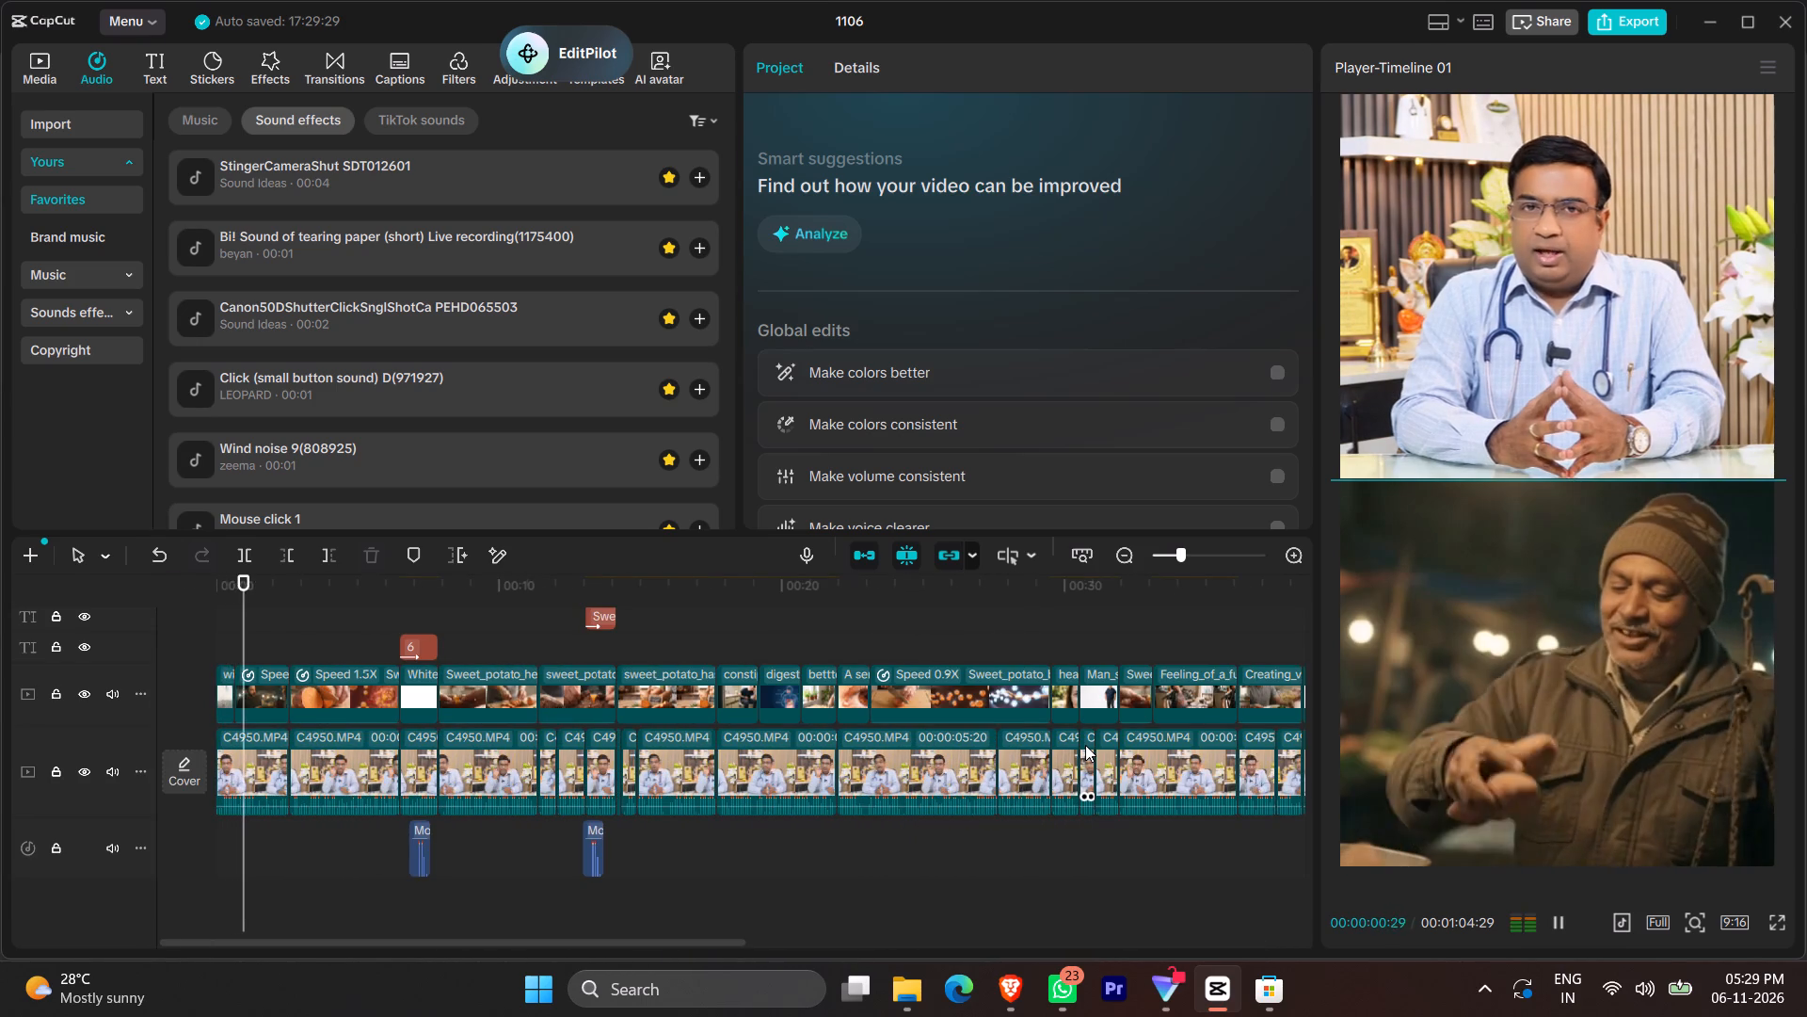
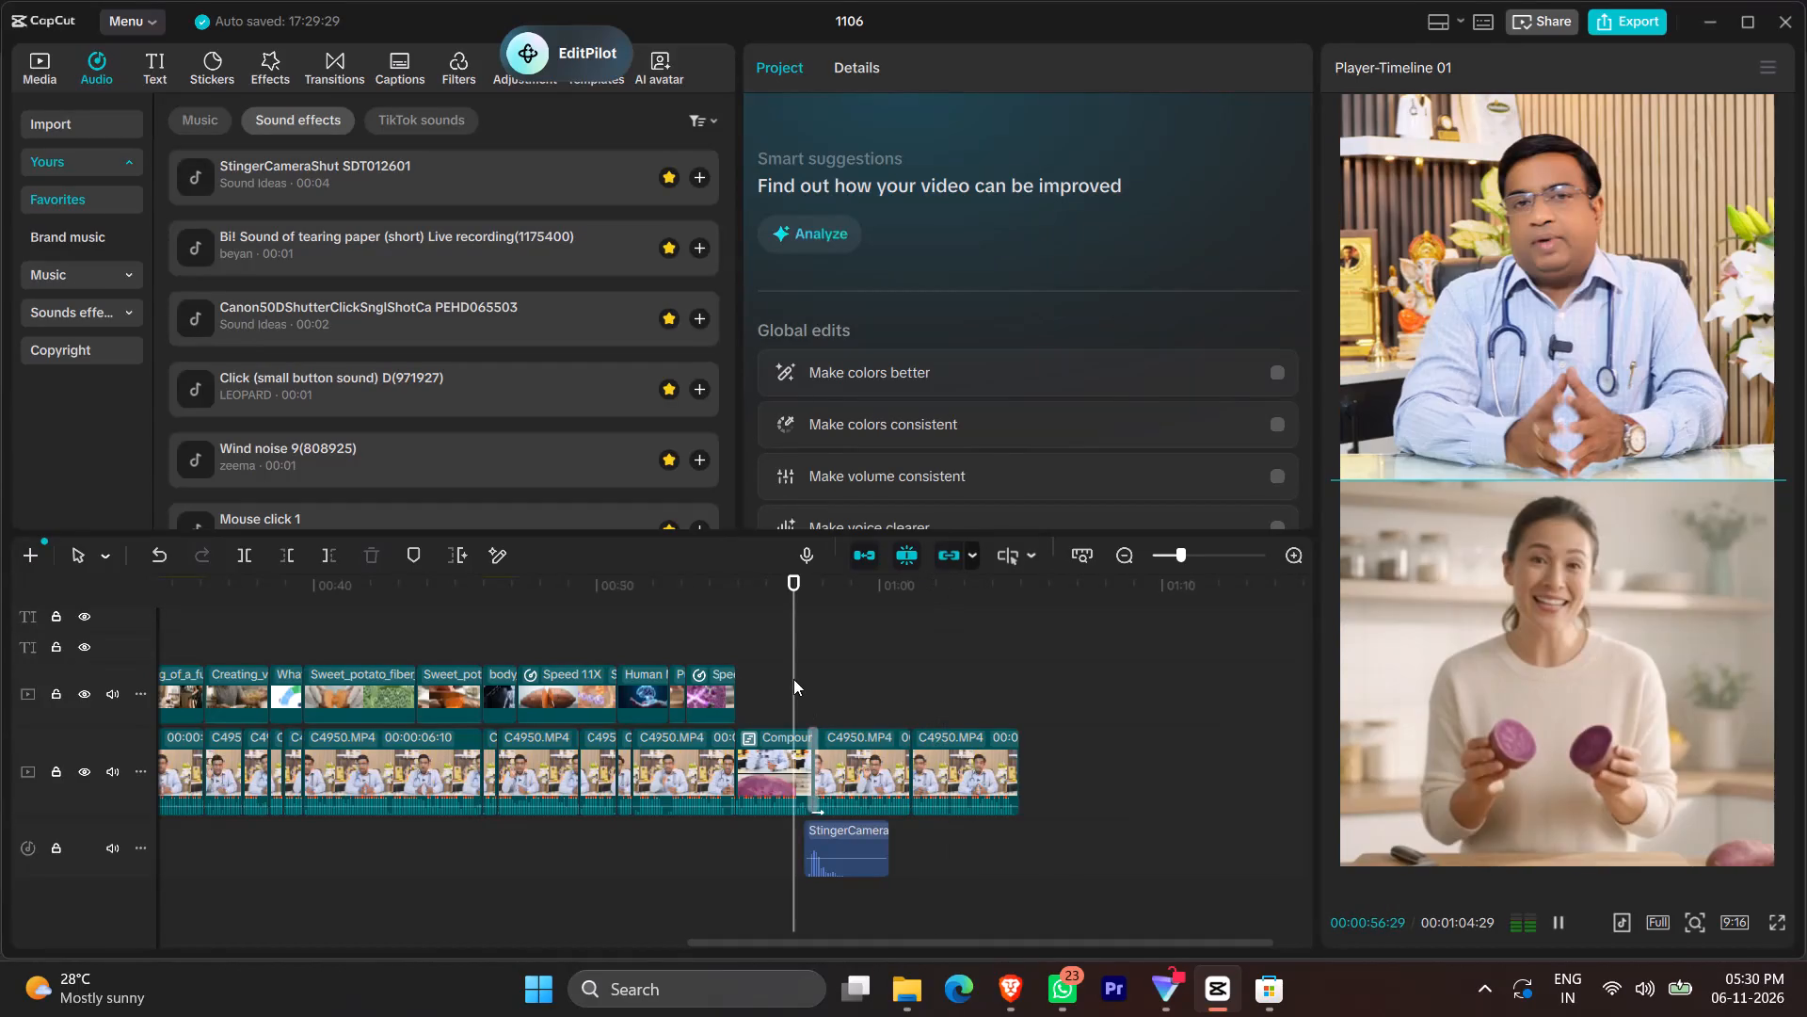
Play back the closing section from the sweet potato split-screen through to the end of the video.
key("space")
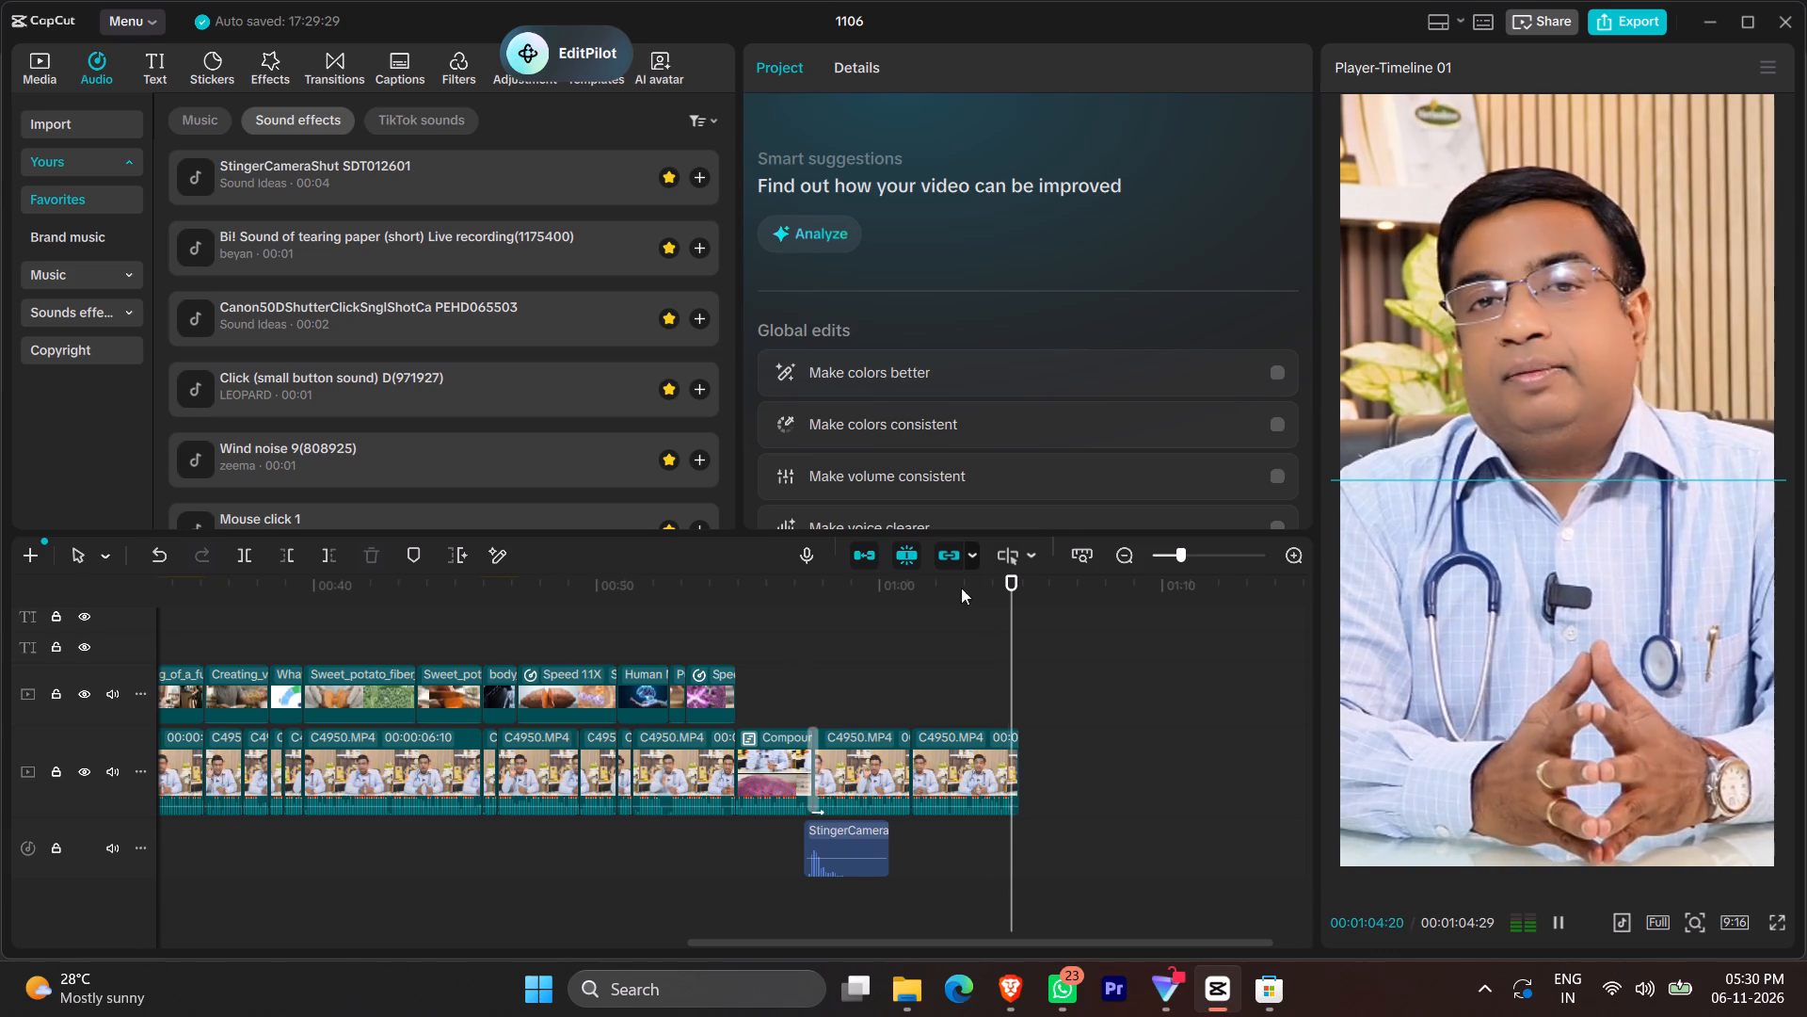
Set up the export of the 1106 timeline with Video output enabled and Audio output turned off.
left_click(1635, 15)
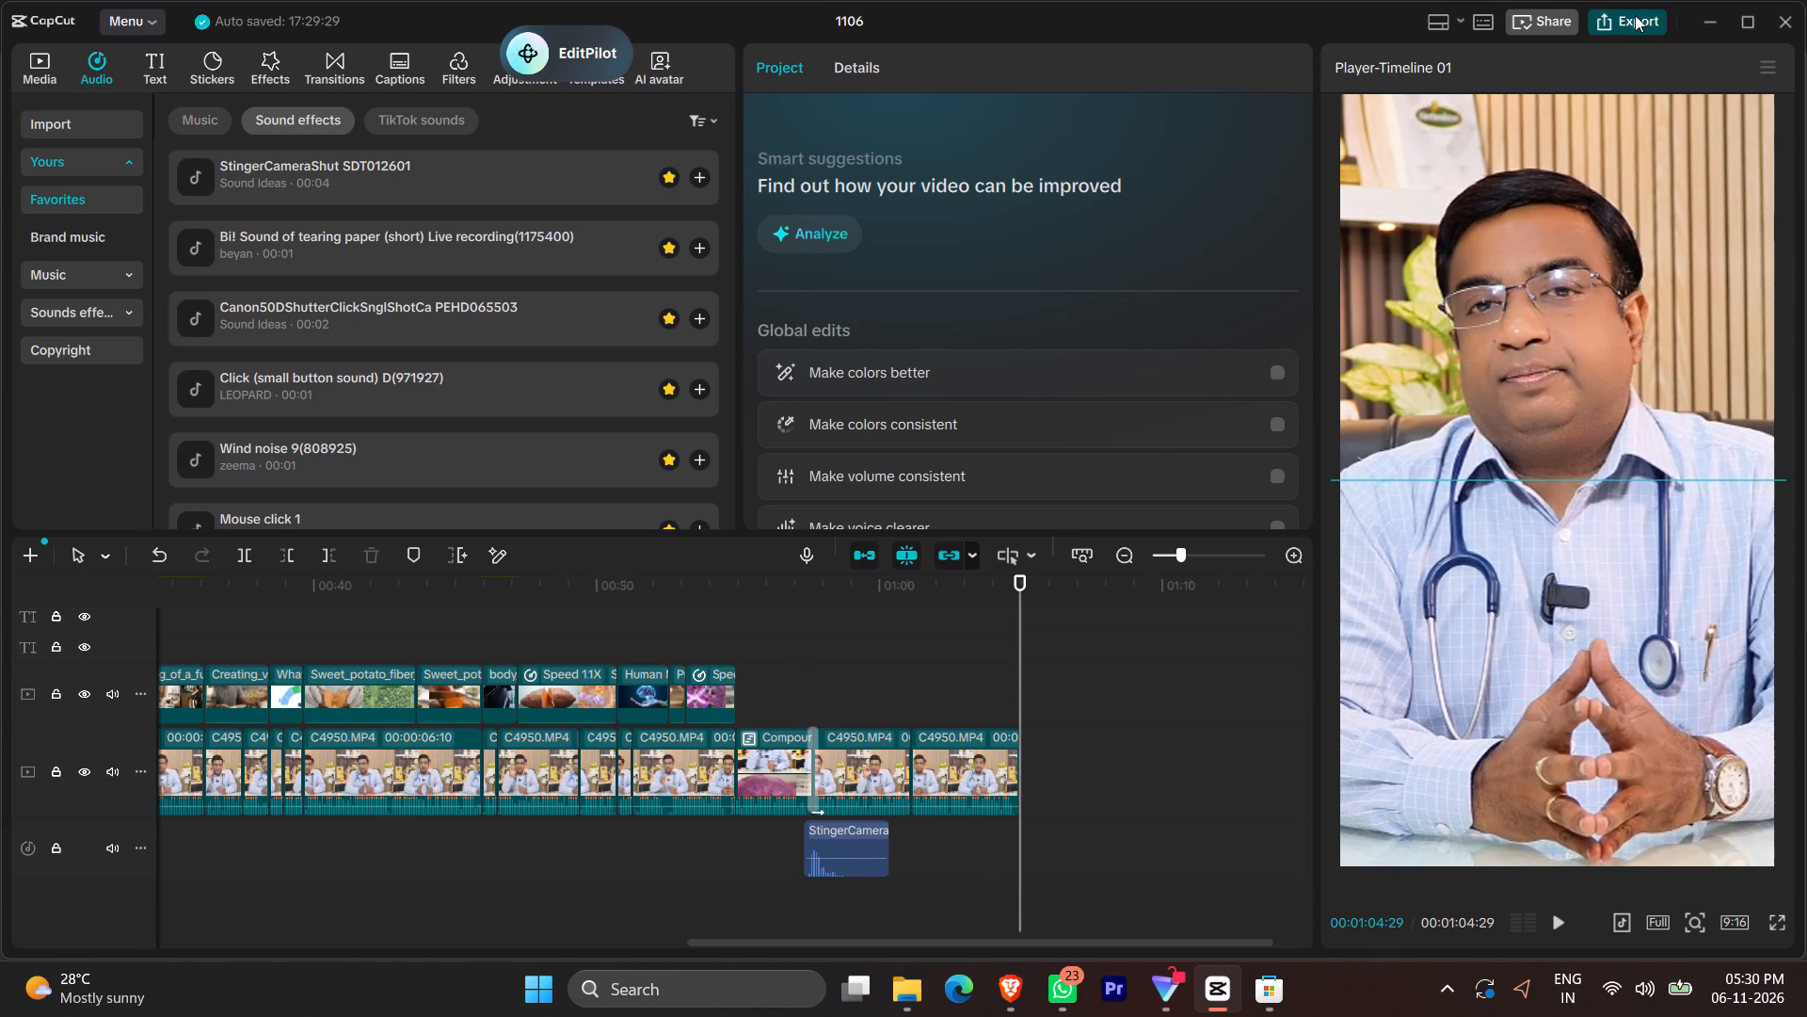
left_click(912, 317)
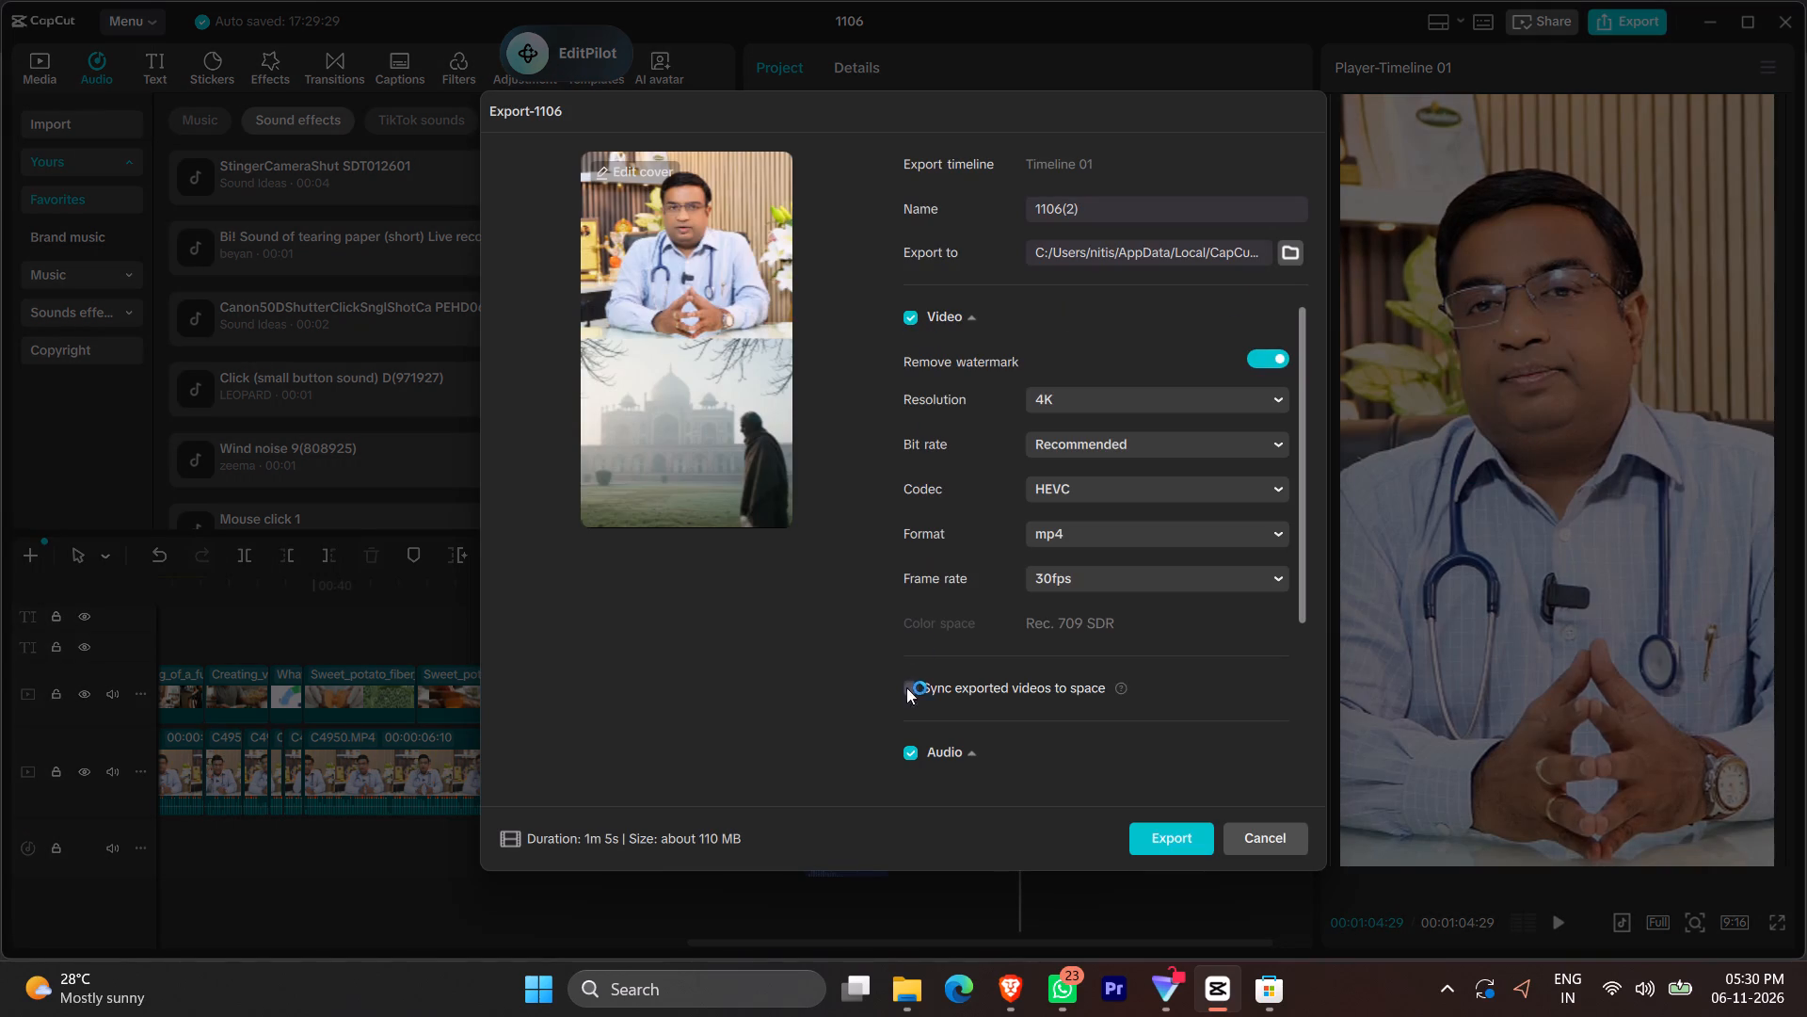
left_click(907, 753)
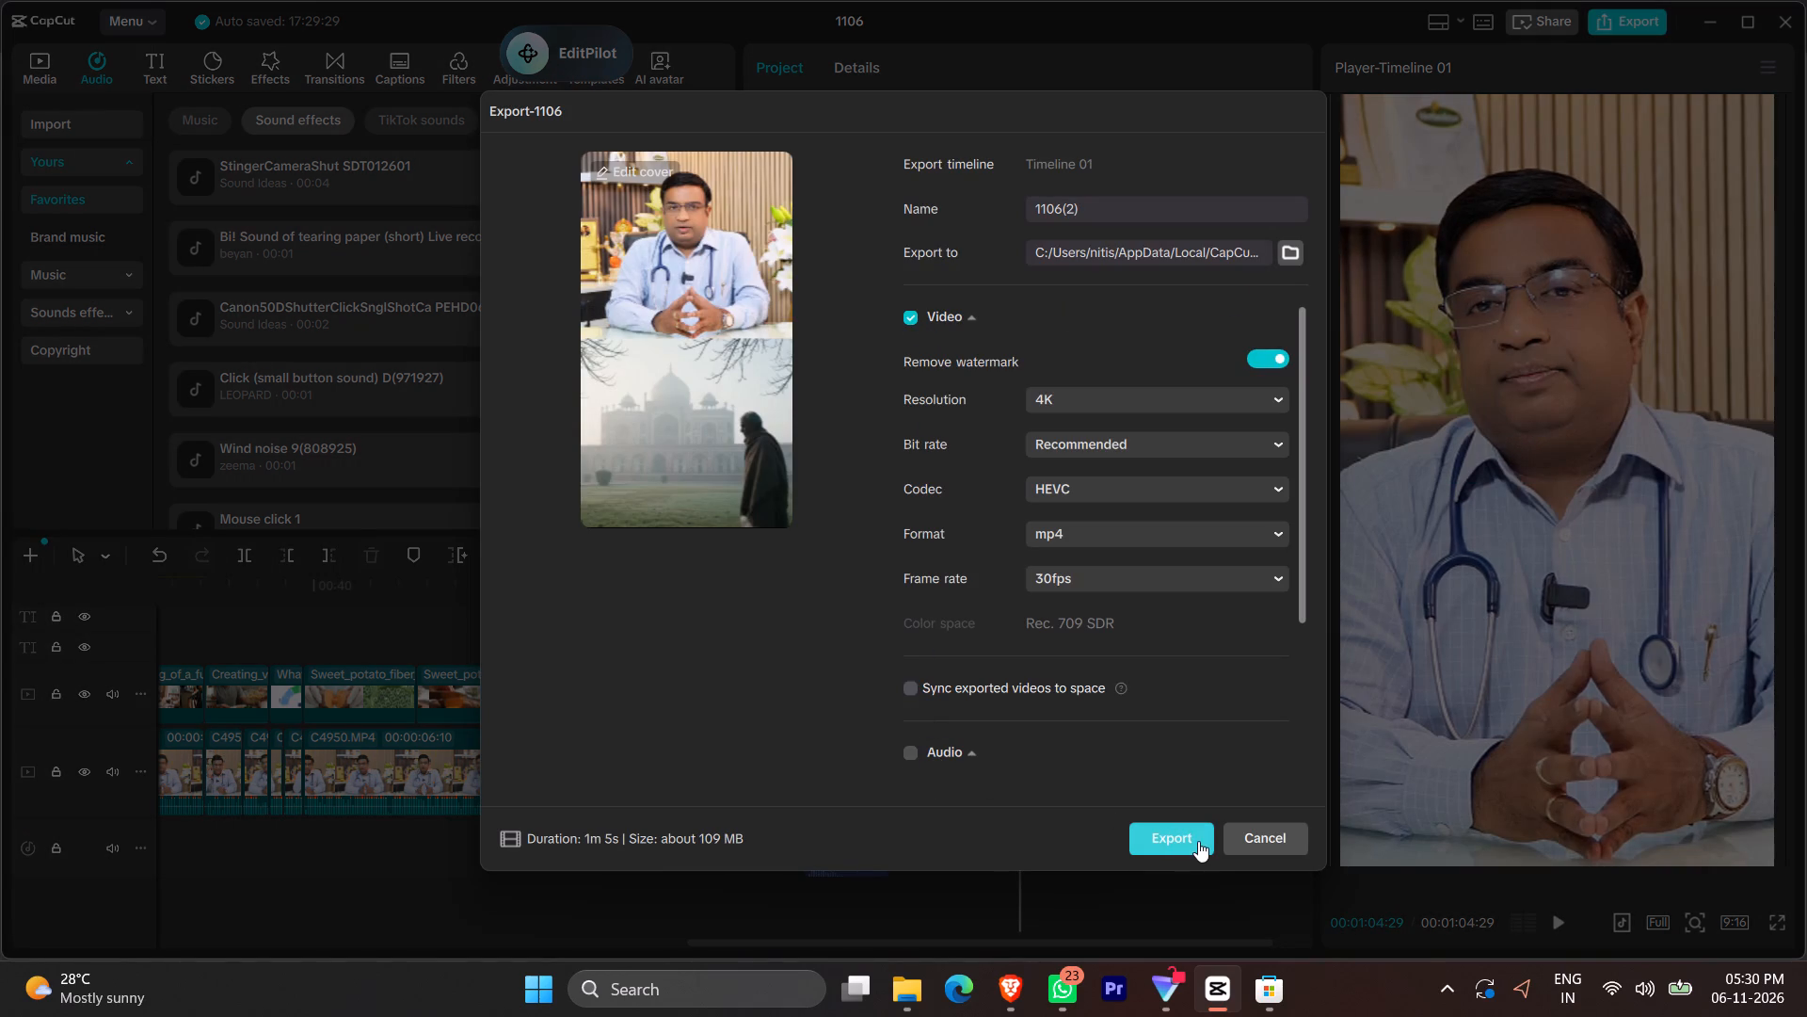
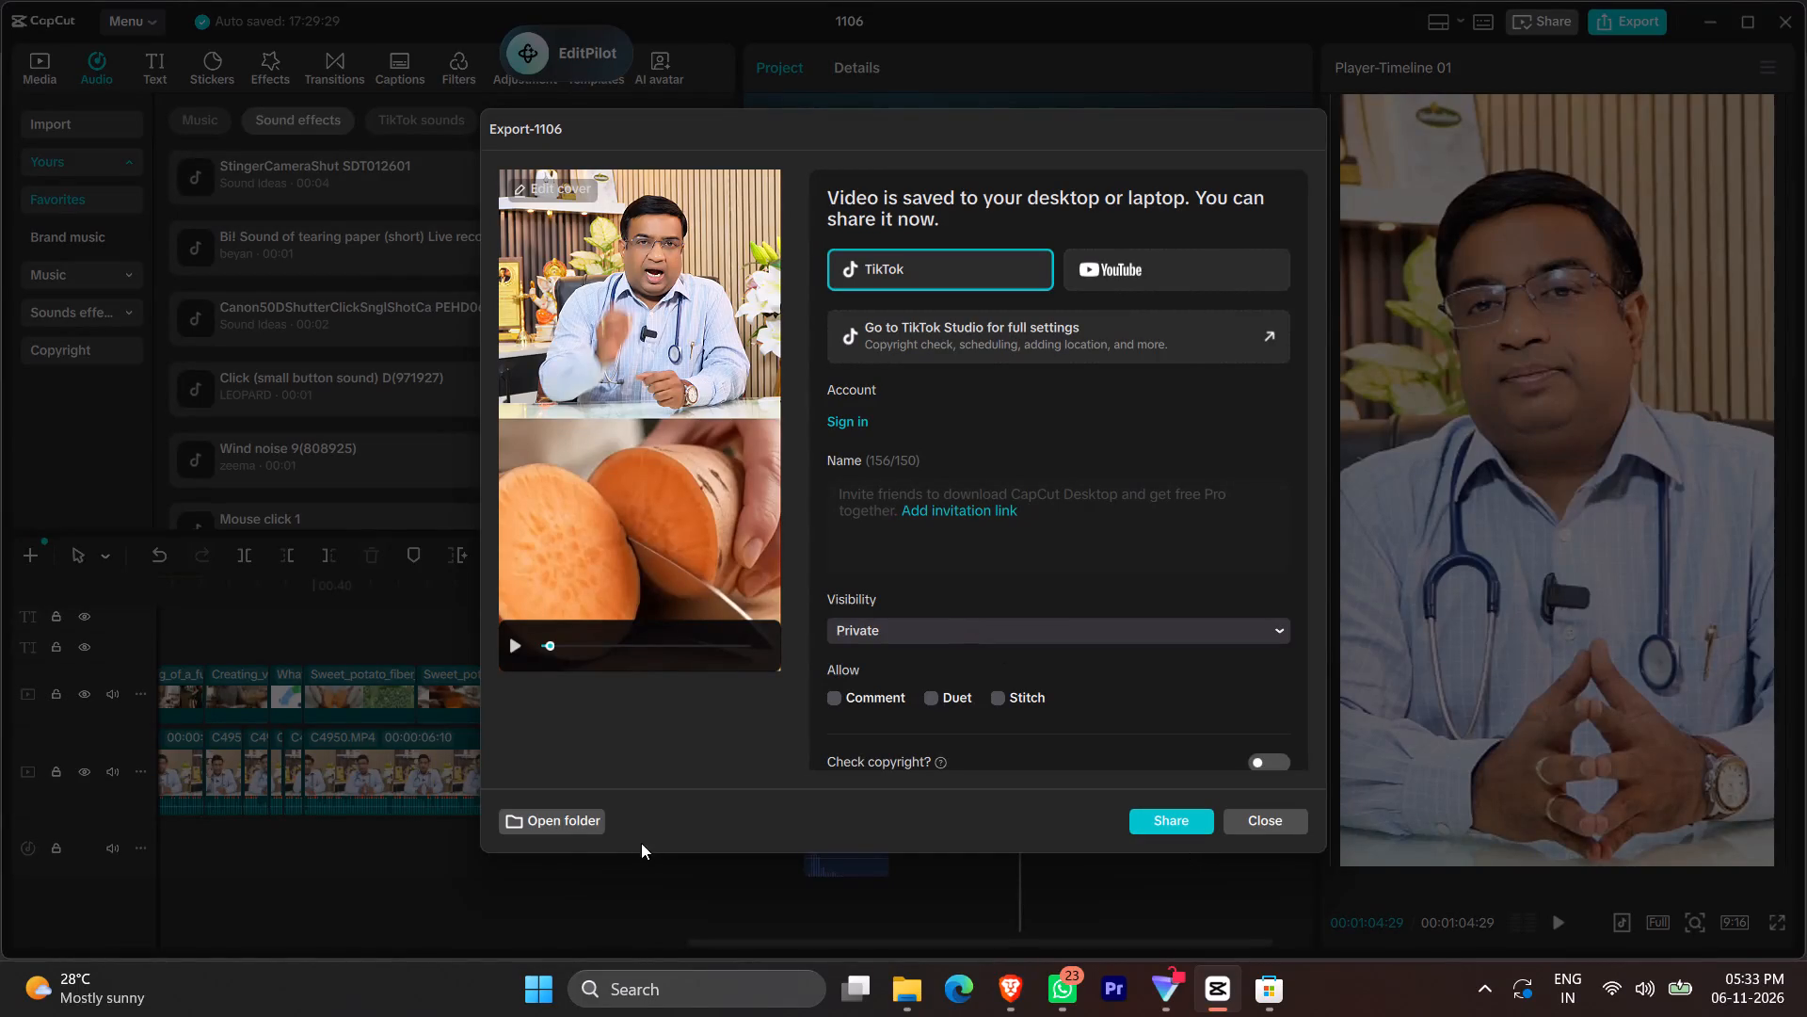
Open the folder holding the exported 1106 video, then return and close the finished export window.
left_click(560, 830)
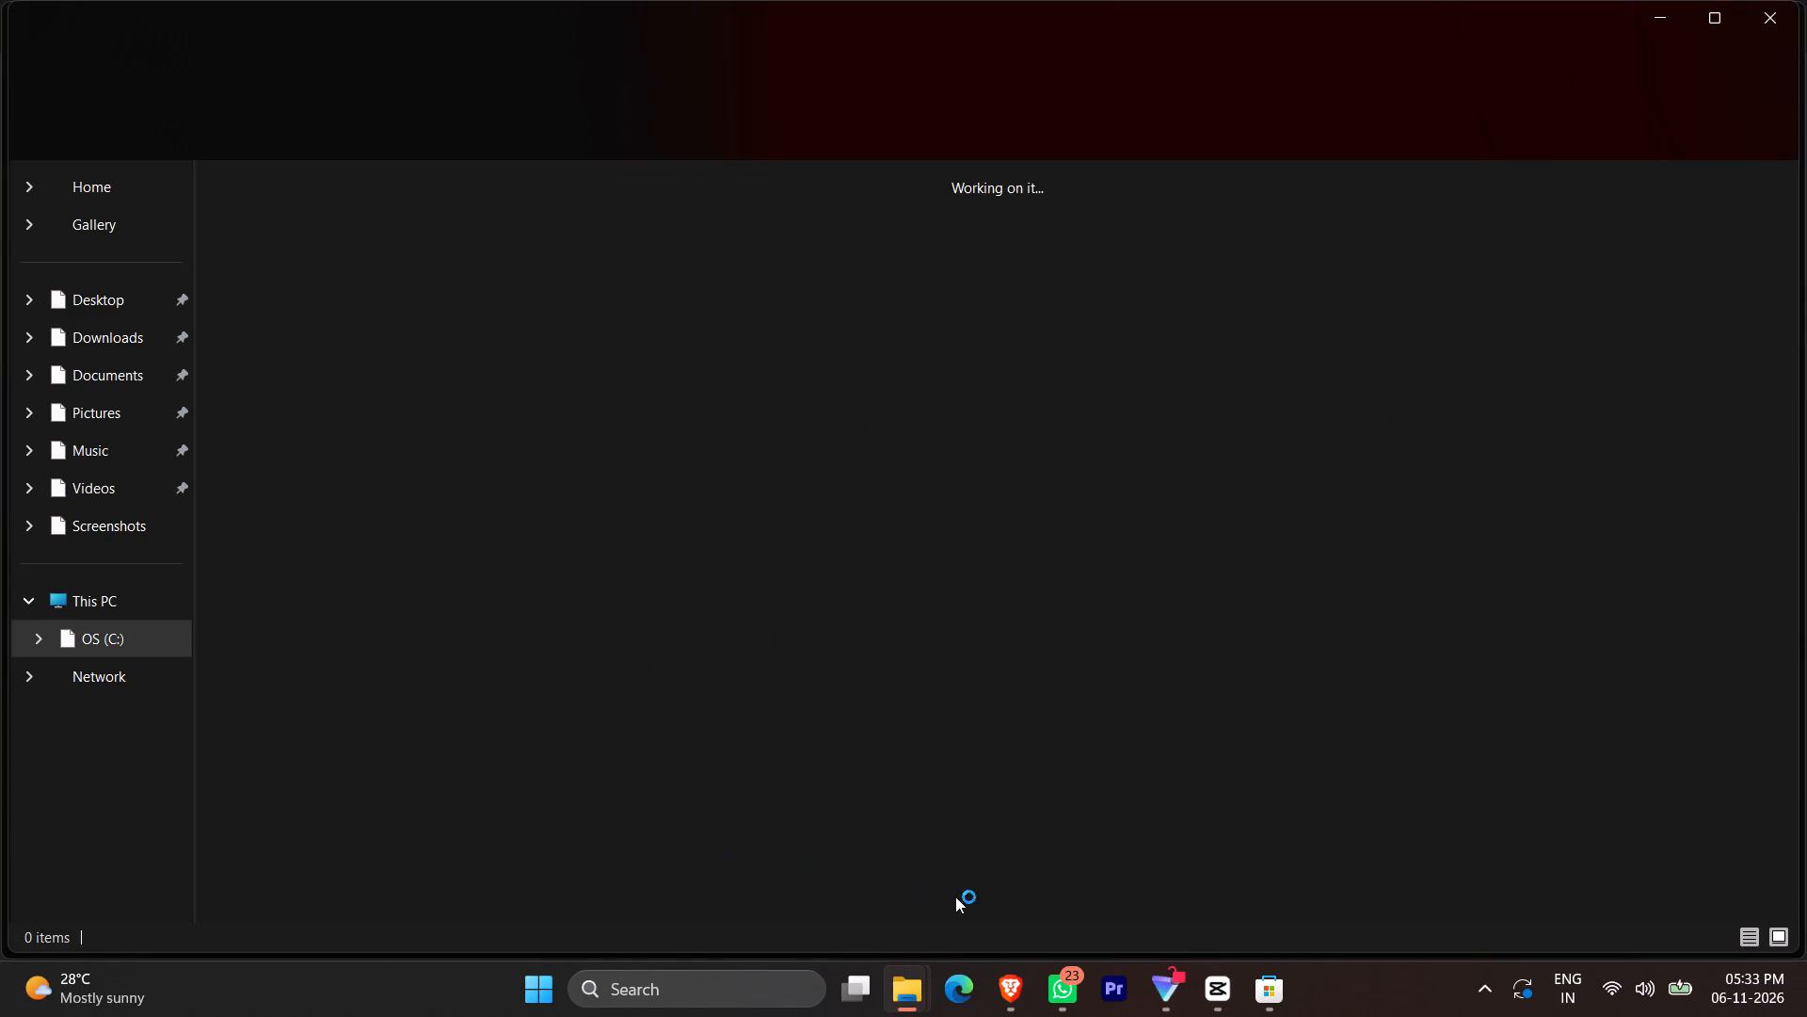
left_click(1207, 1016)
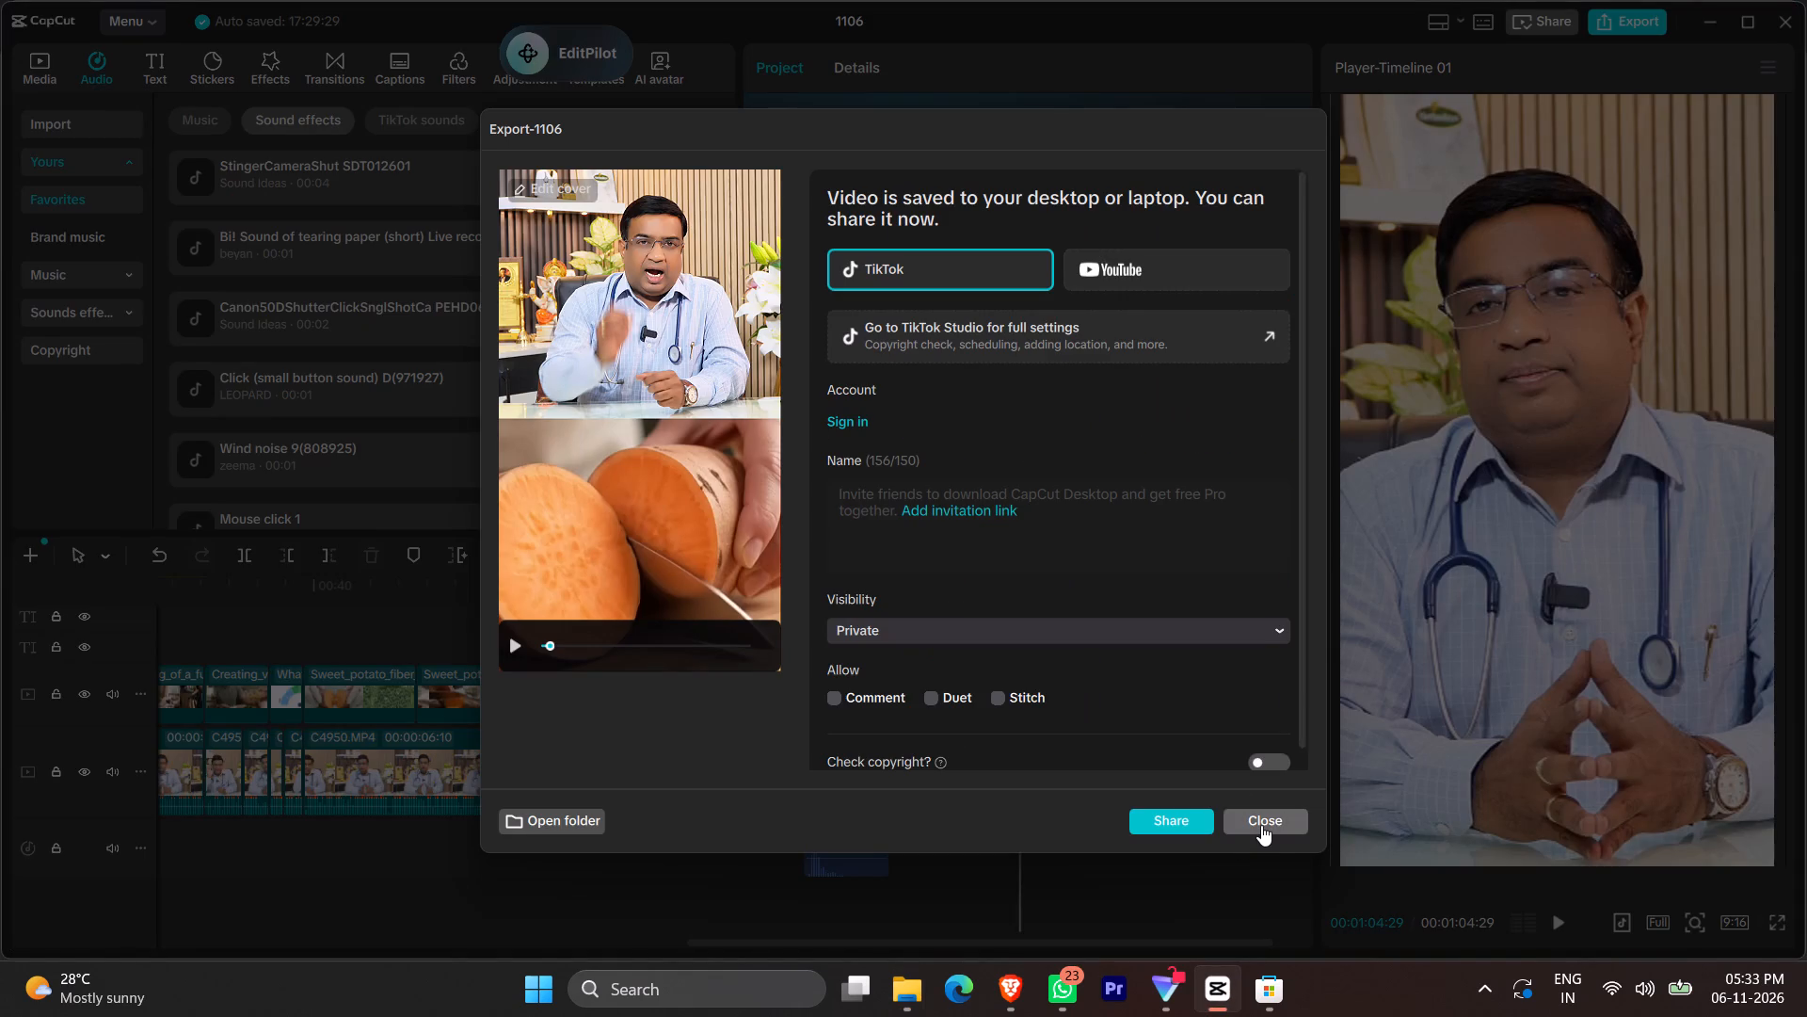
left_click(1261, 824)
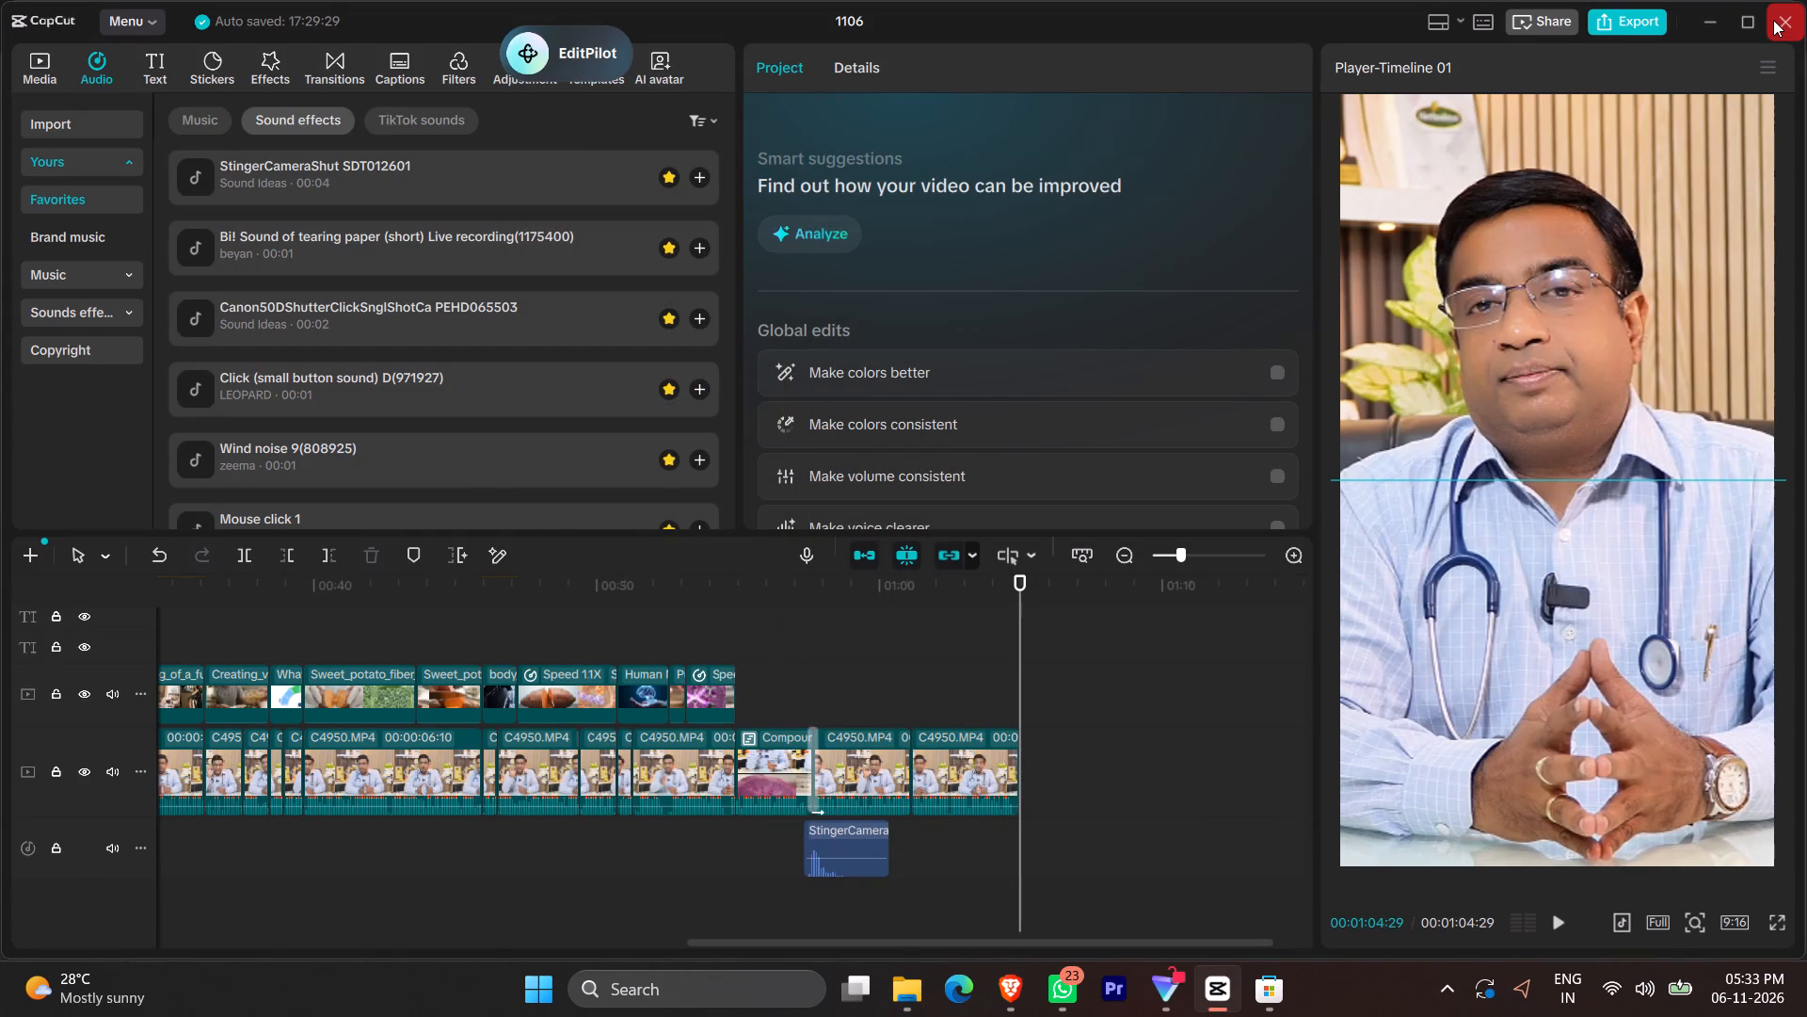
Close project 1106 and open project 1017 from the project list.
left_click(1773, 20)
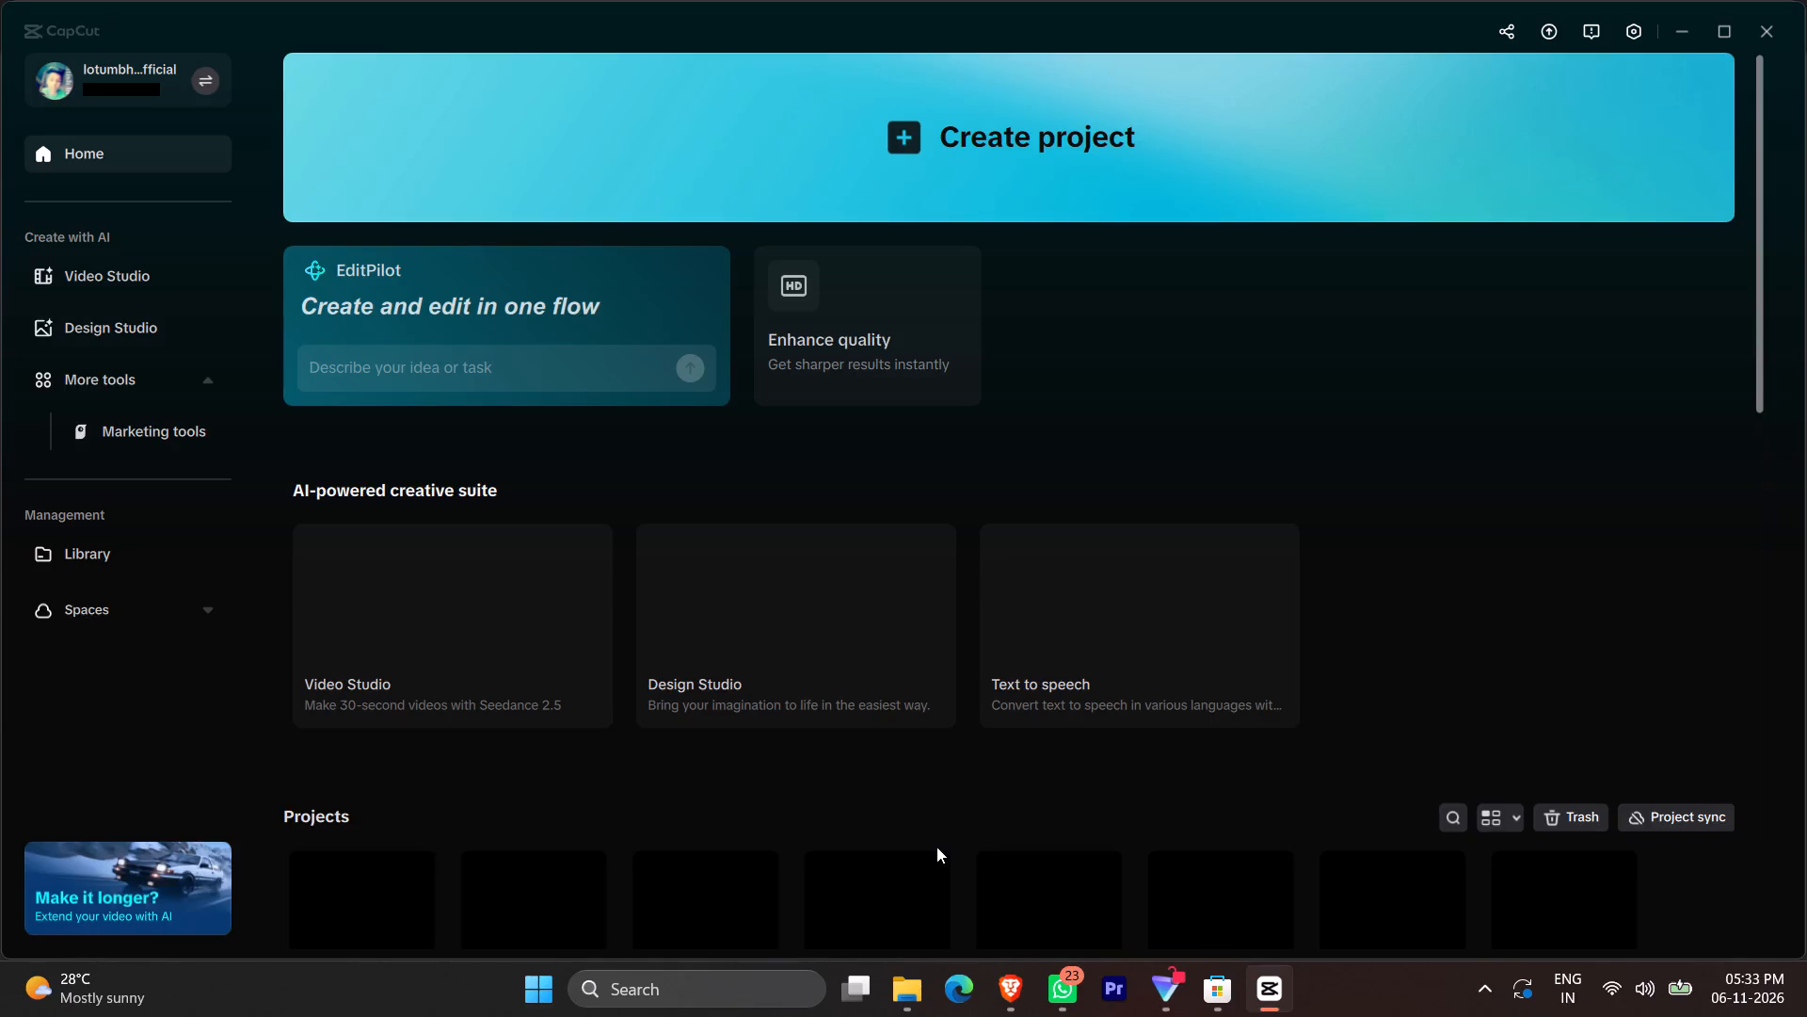
scroll(1437, 531, "down", 1)
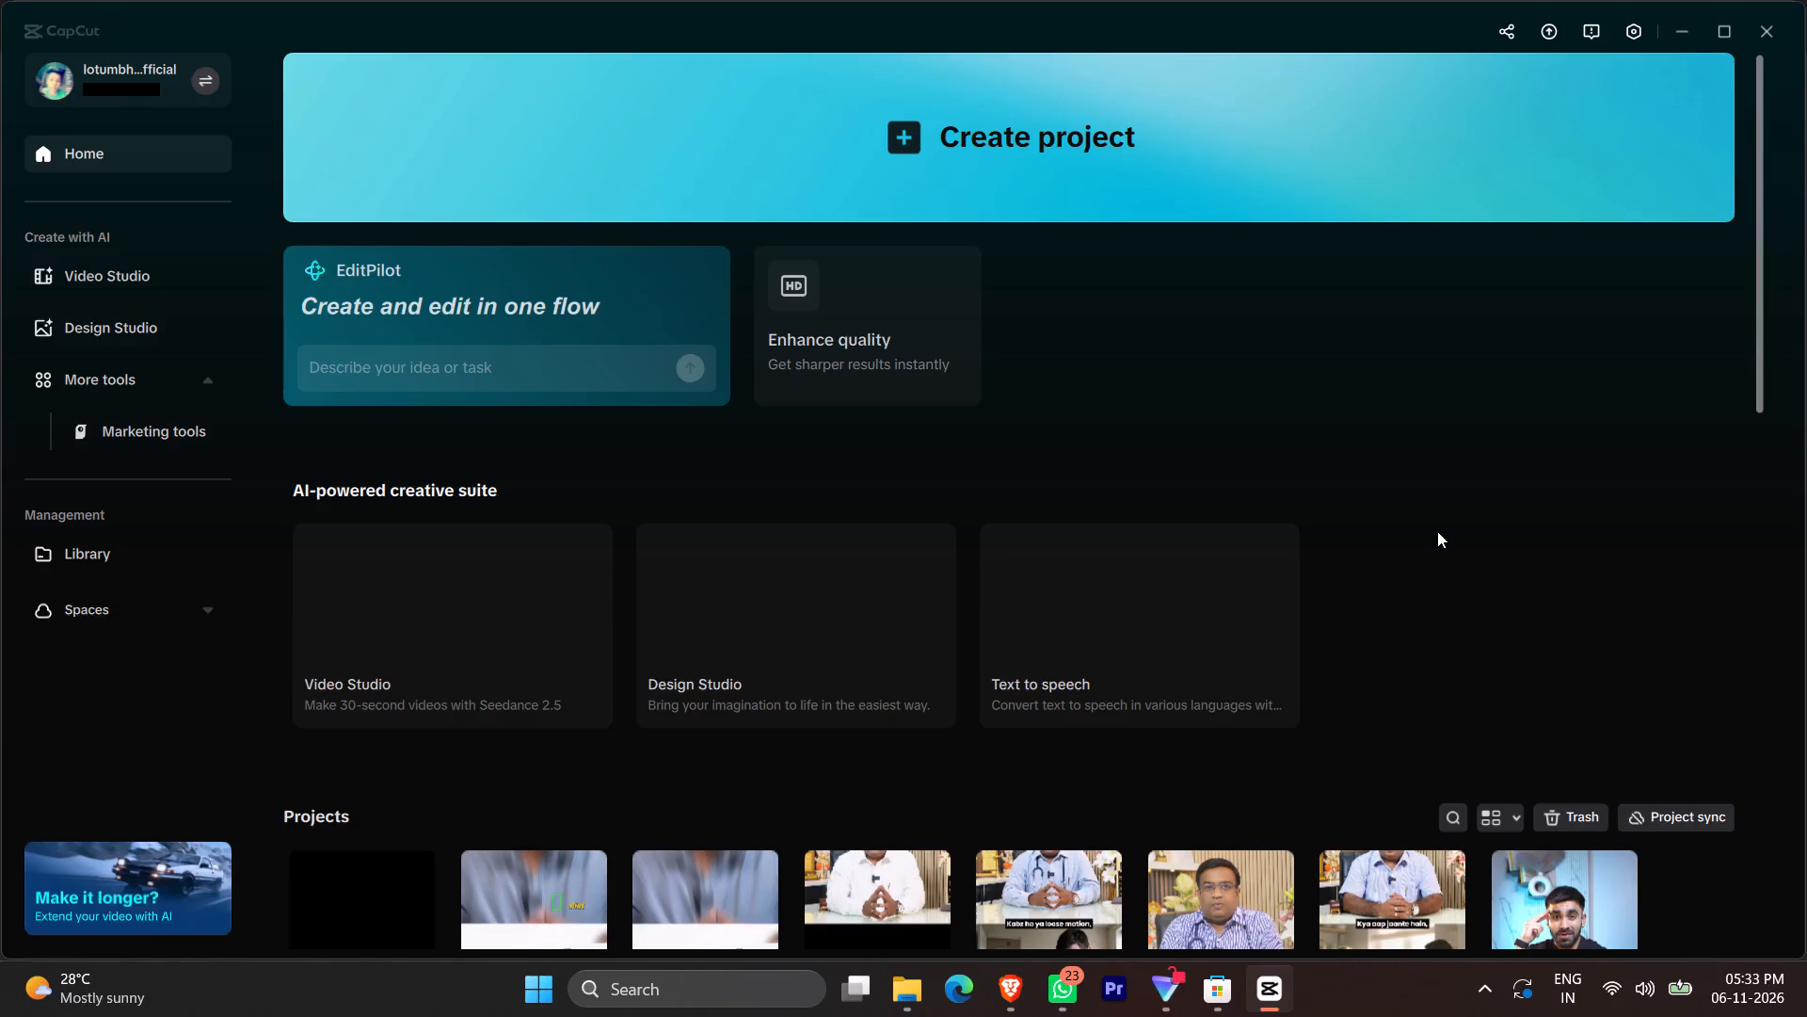
scroll(1437, 531, "down", 2)
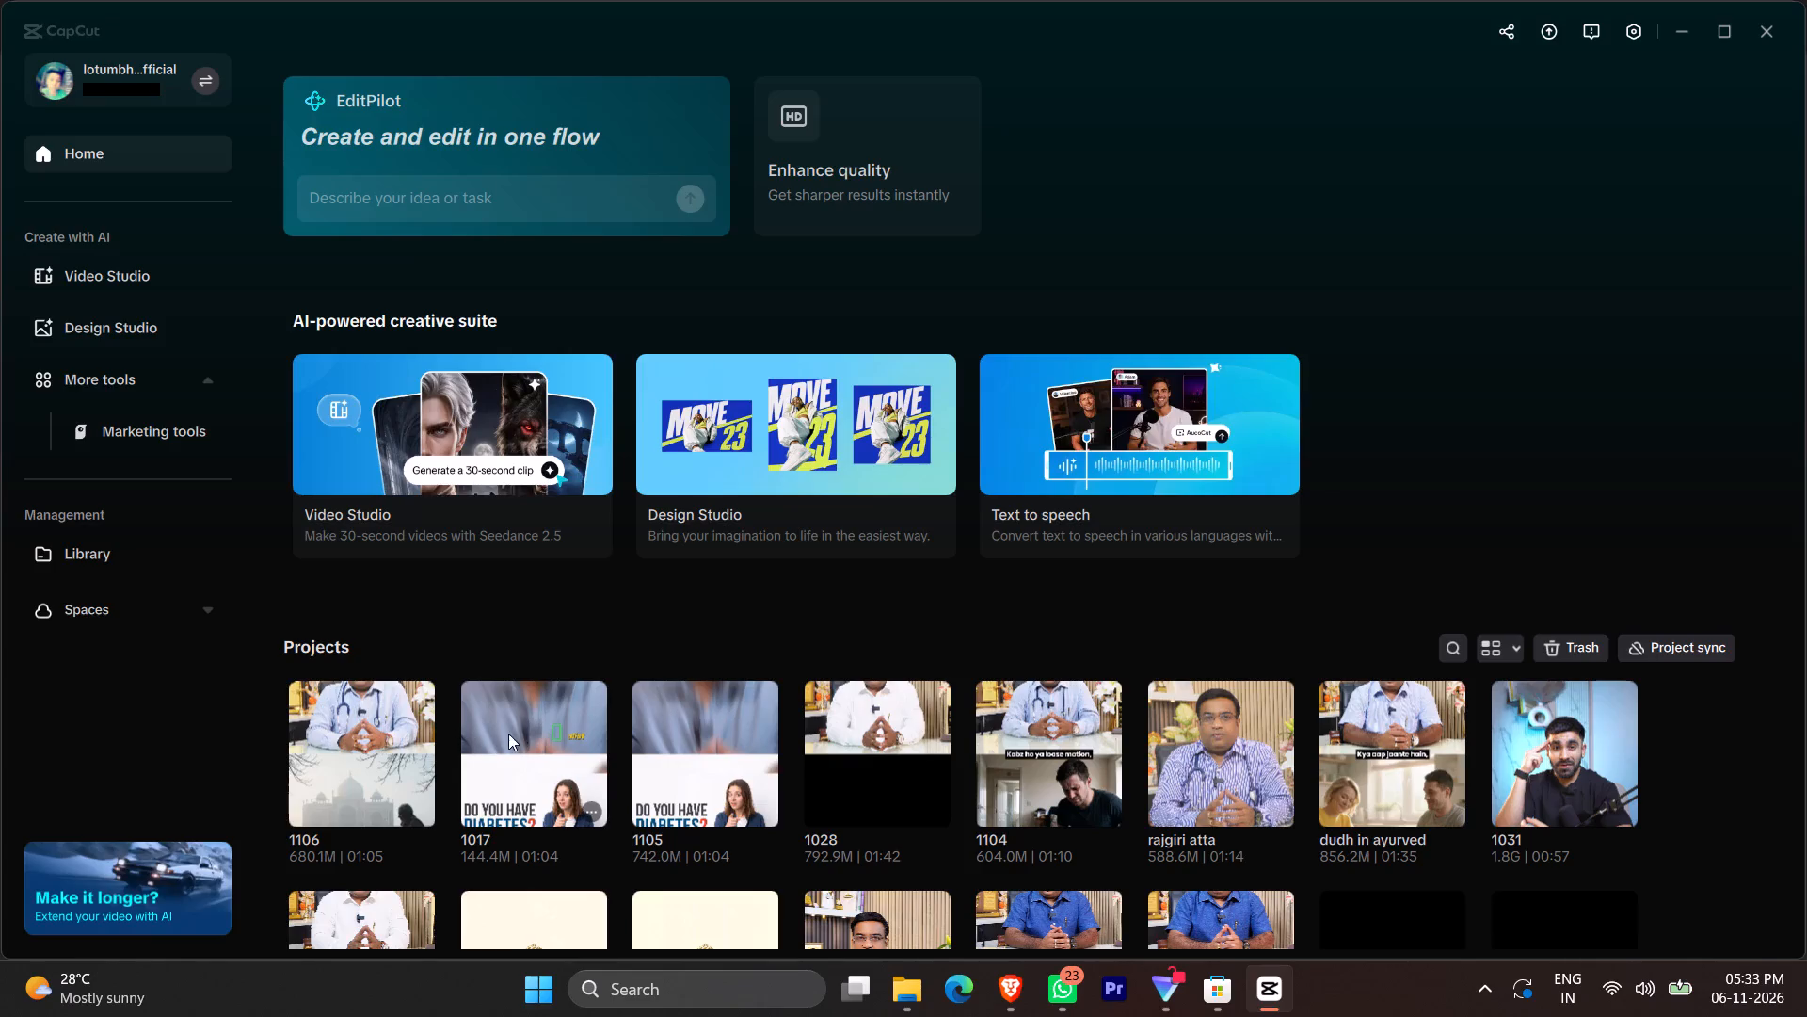
left_click(536, 728)
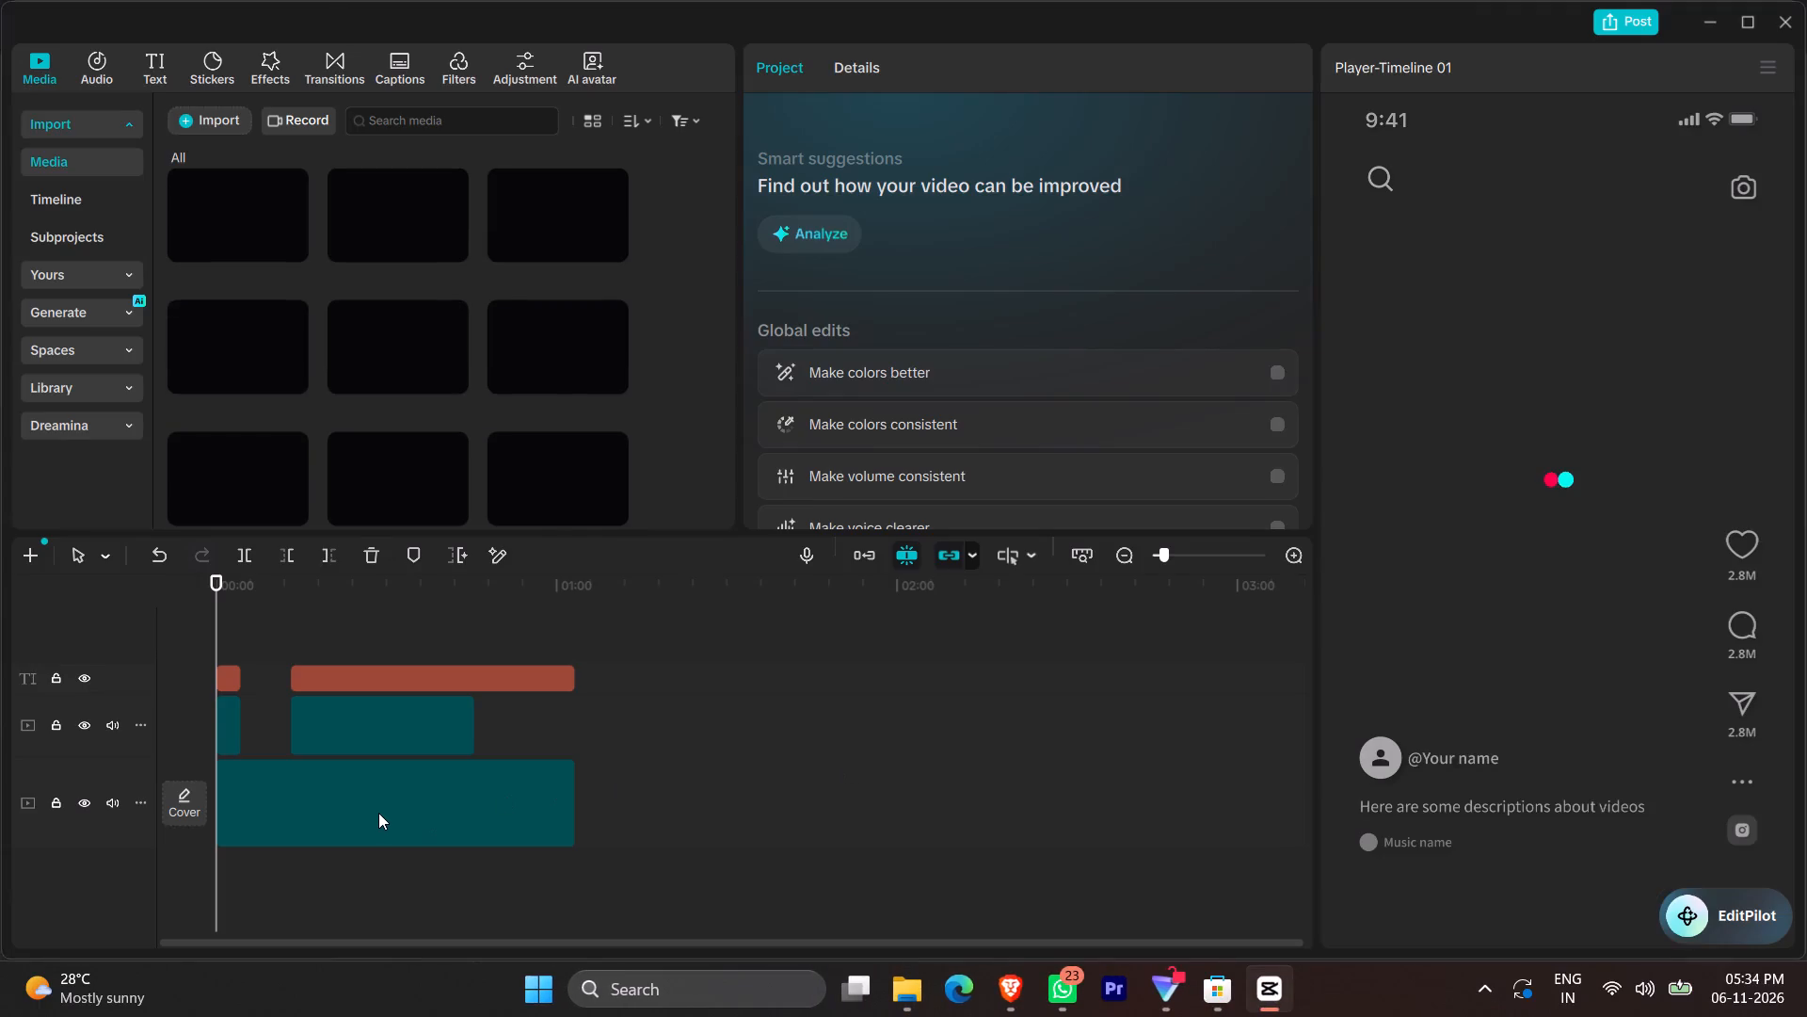
left_click(1171, 713)
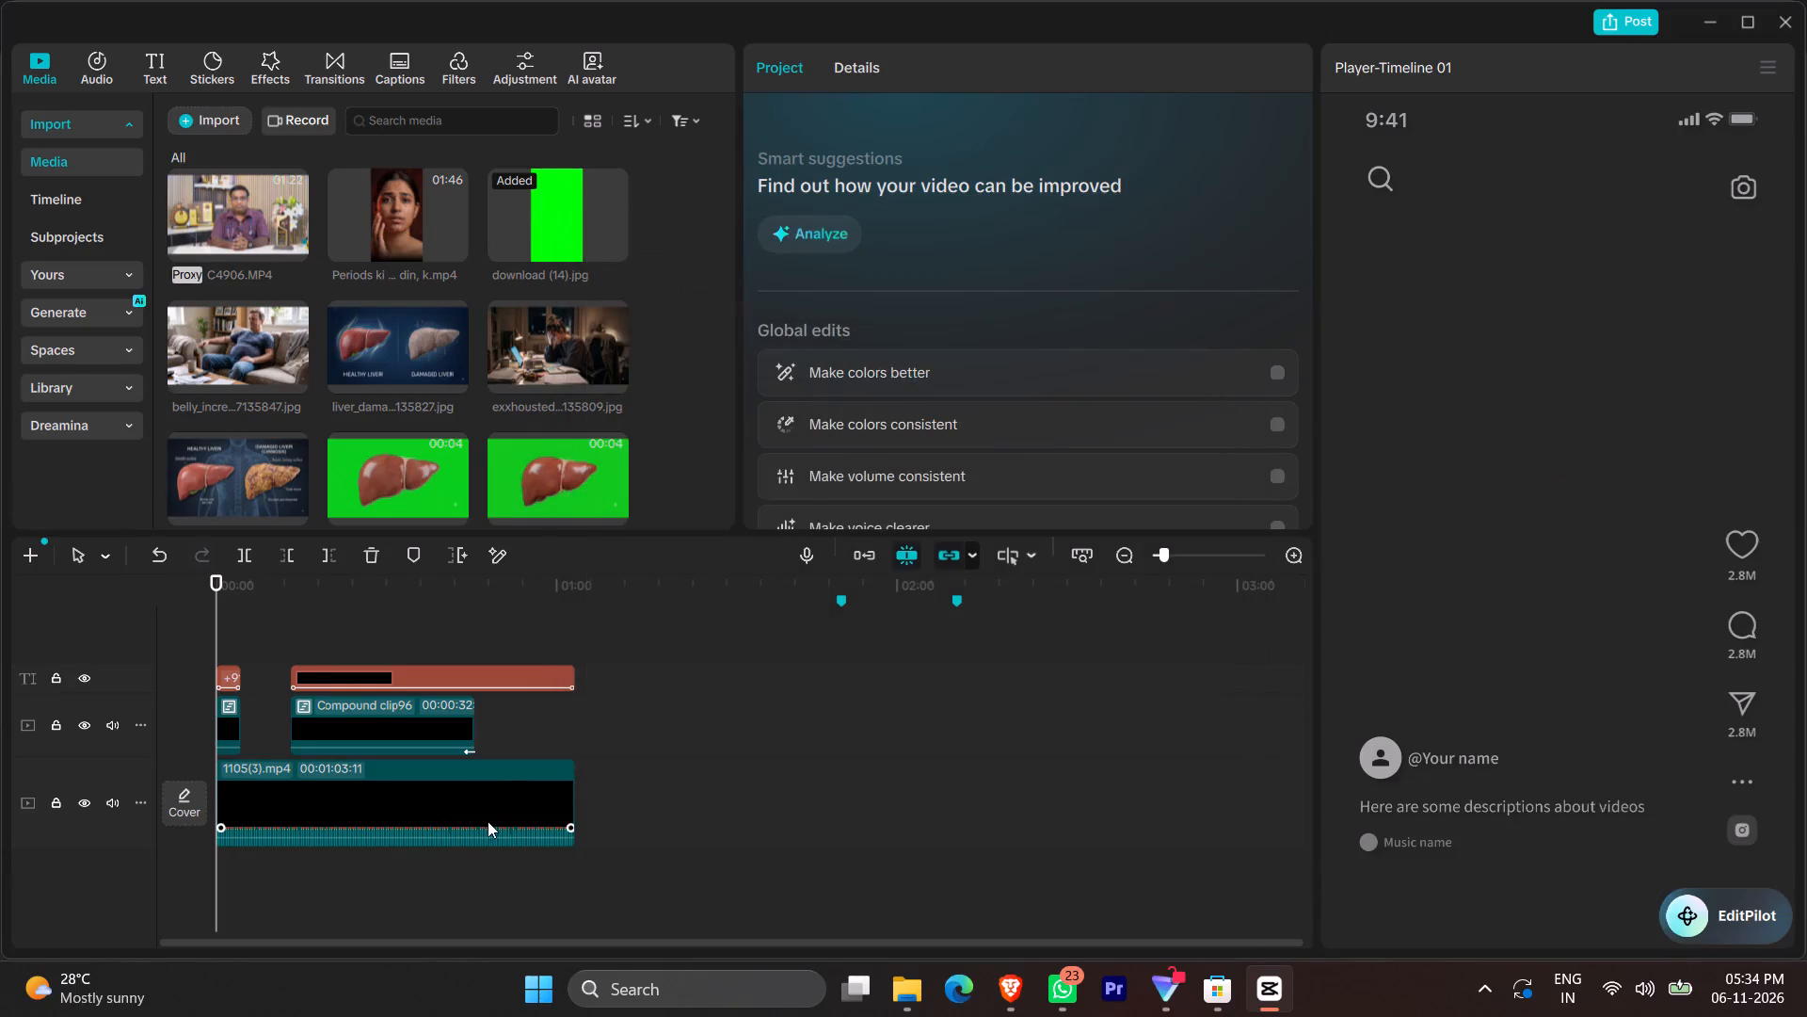
Turn off auto snapping and linkage, and remove the old 1105(3).mp4 clip from the timeline.
left_click_drag(480, 818, 352, 831)
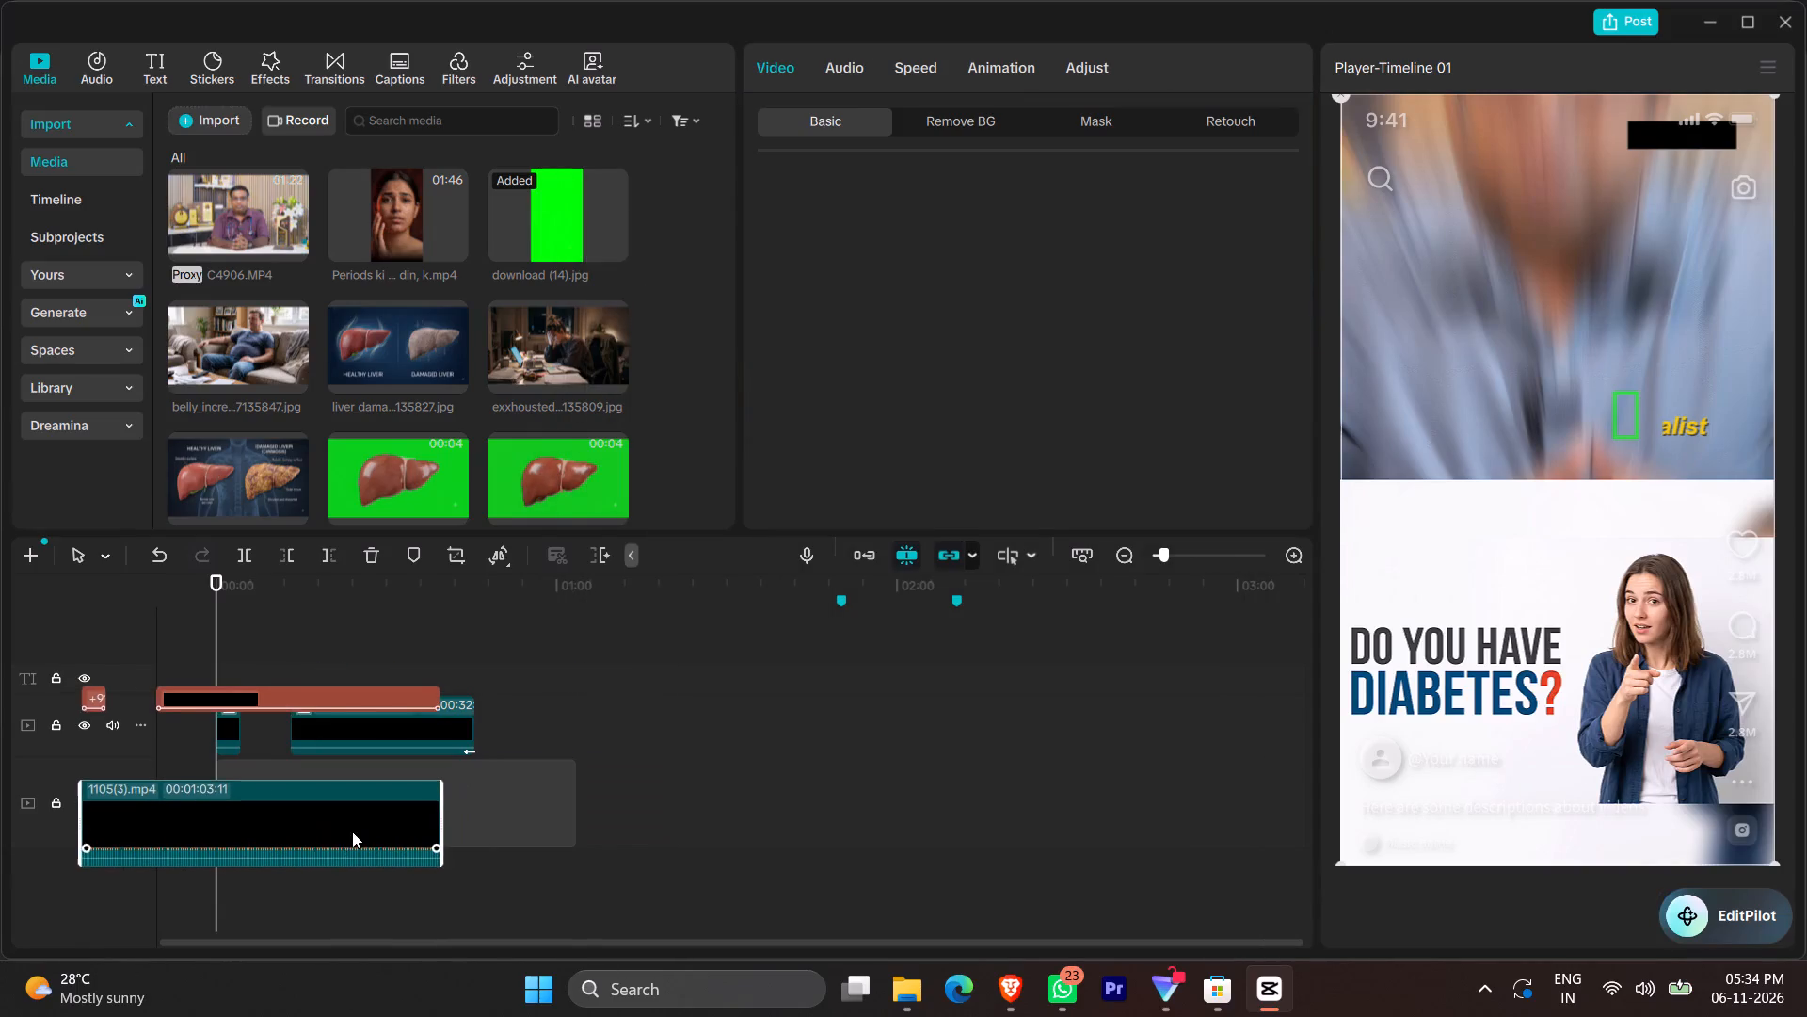
left_click_drag(352, 831, 321, 808)
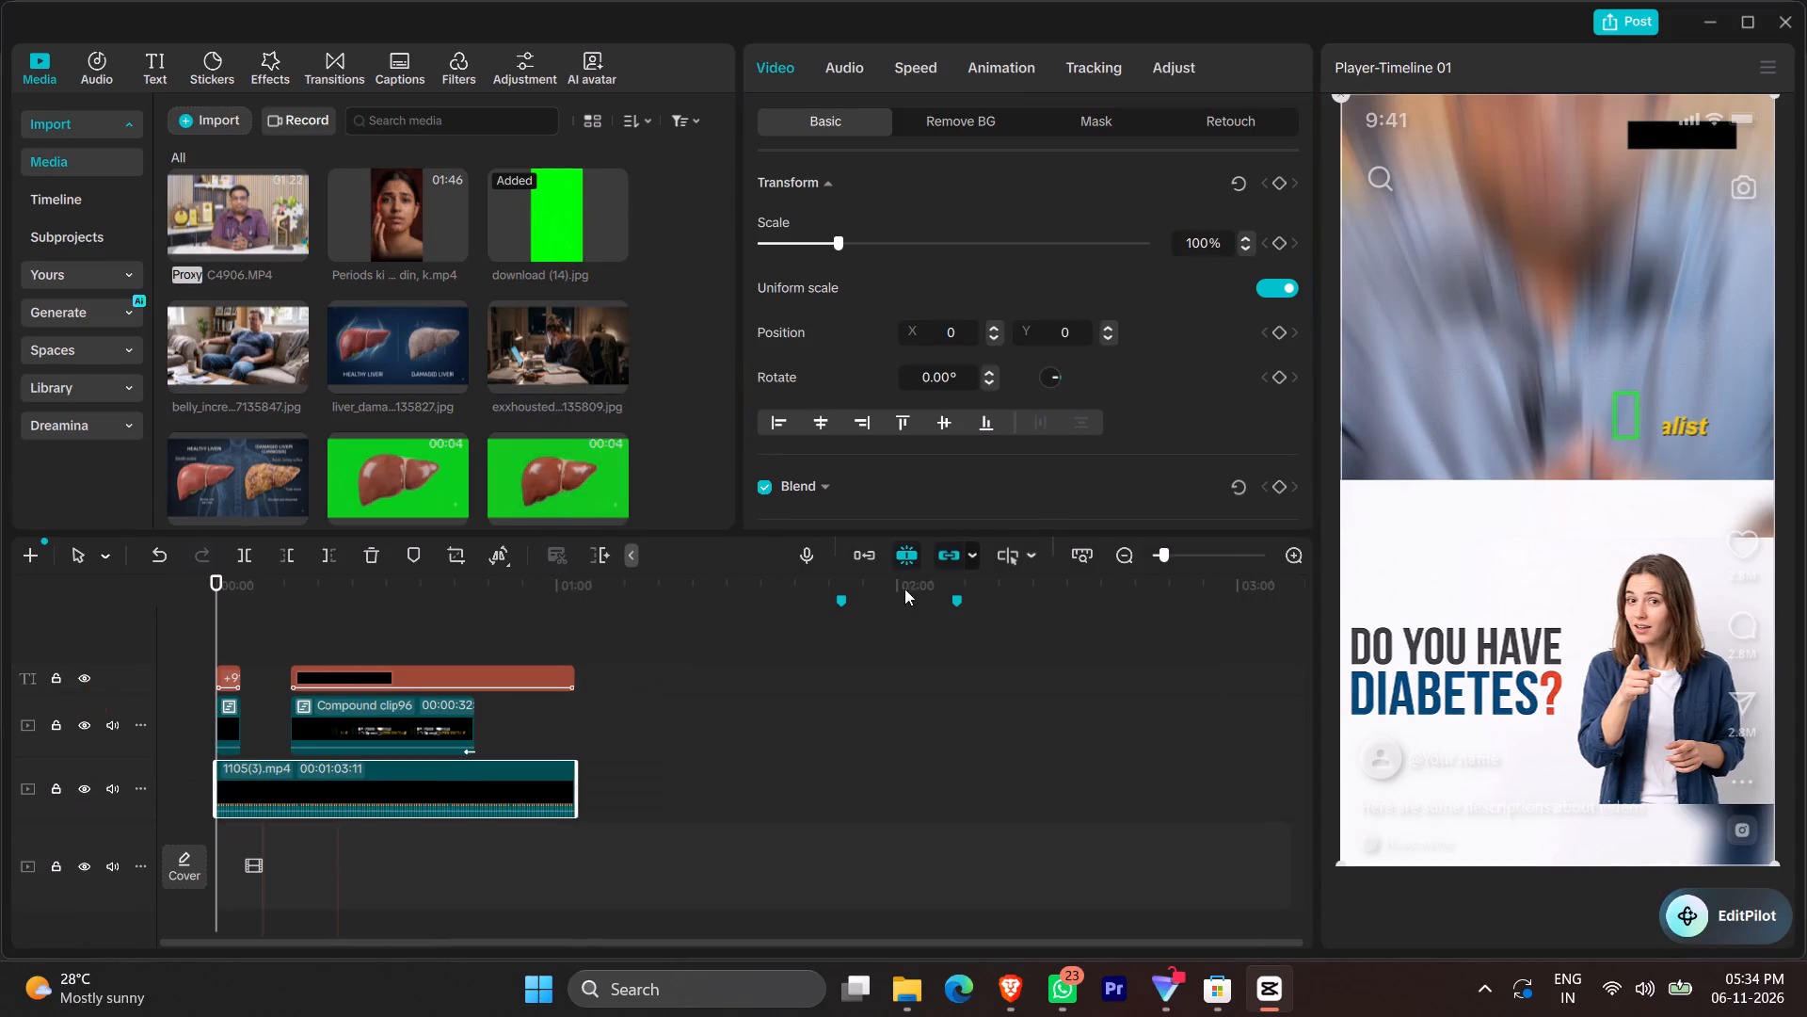
left_click(905, 558)
left_click(961, 552)
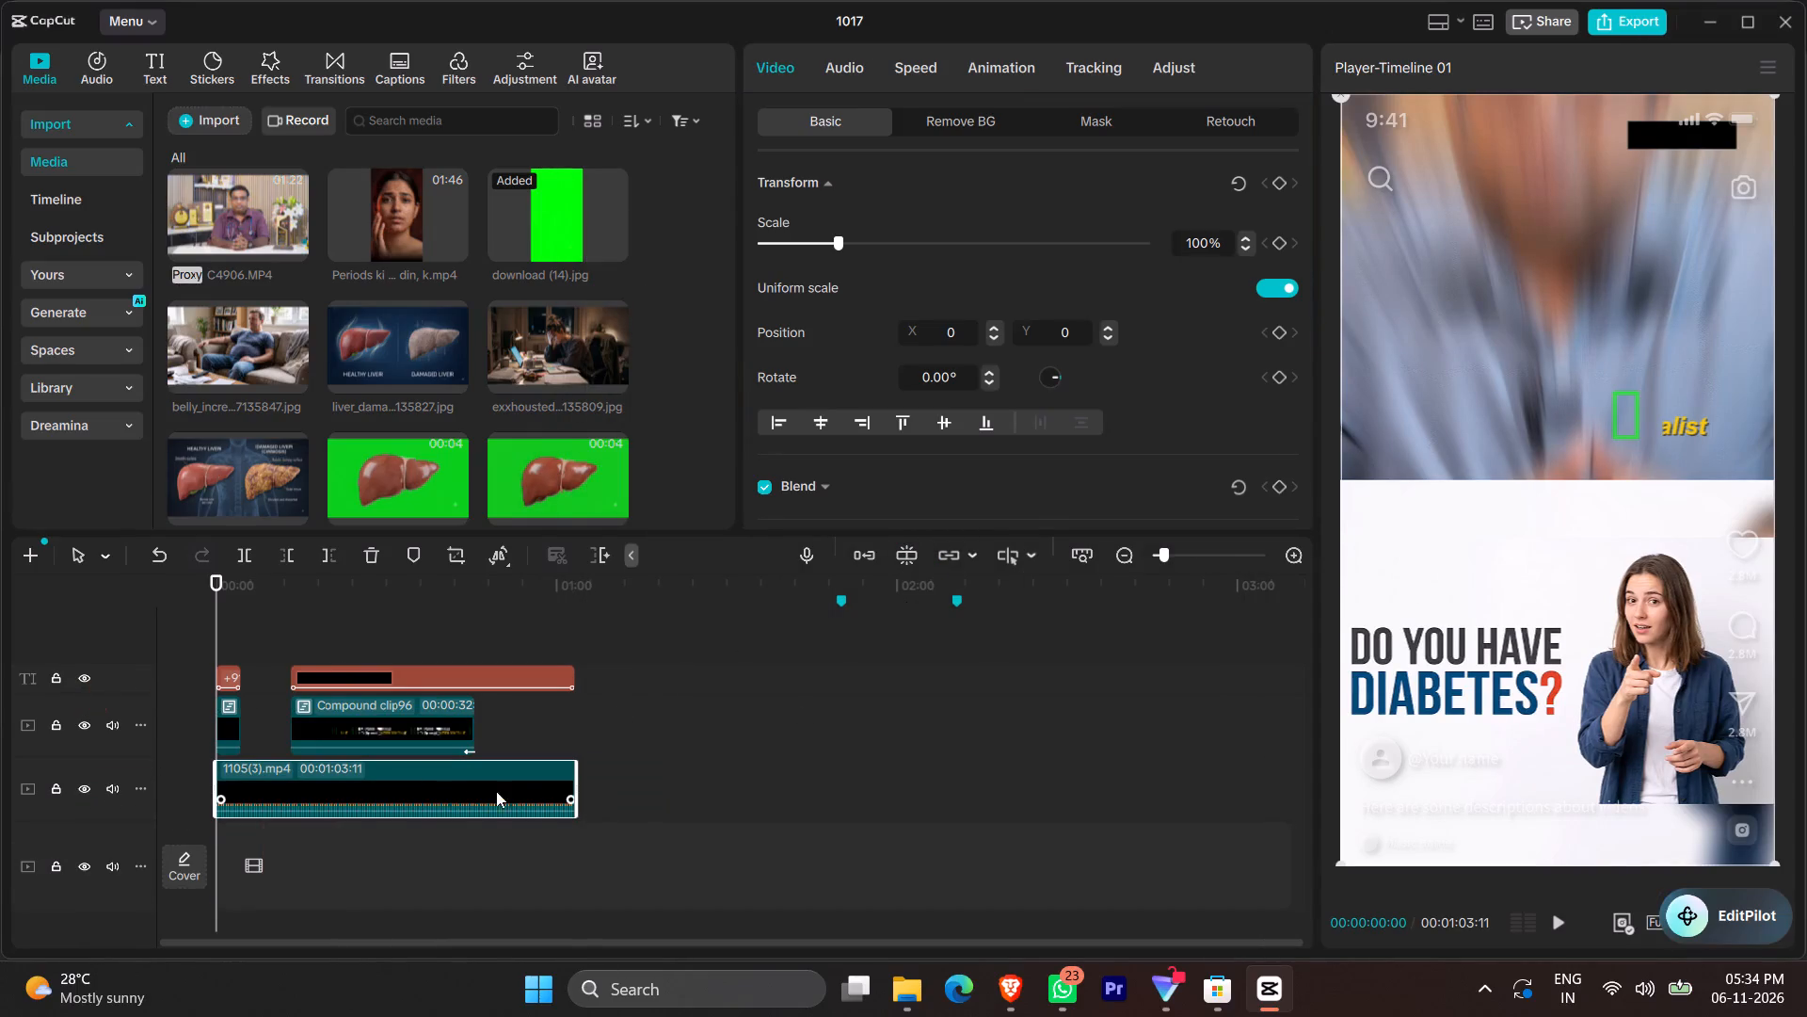
left_click(450, 794)
left_click_drag(452, 794, 971, 791)
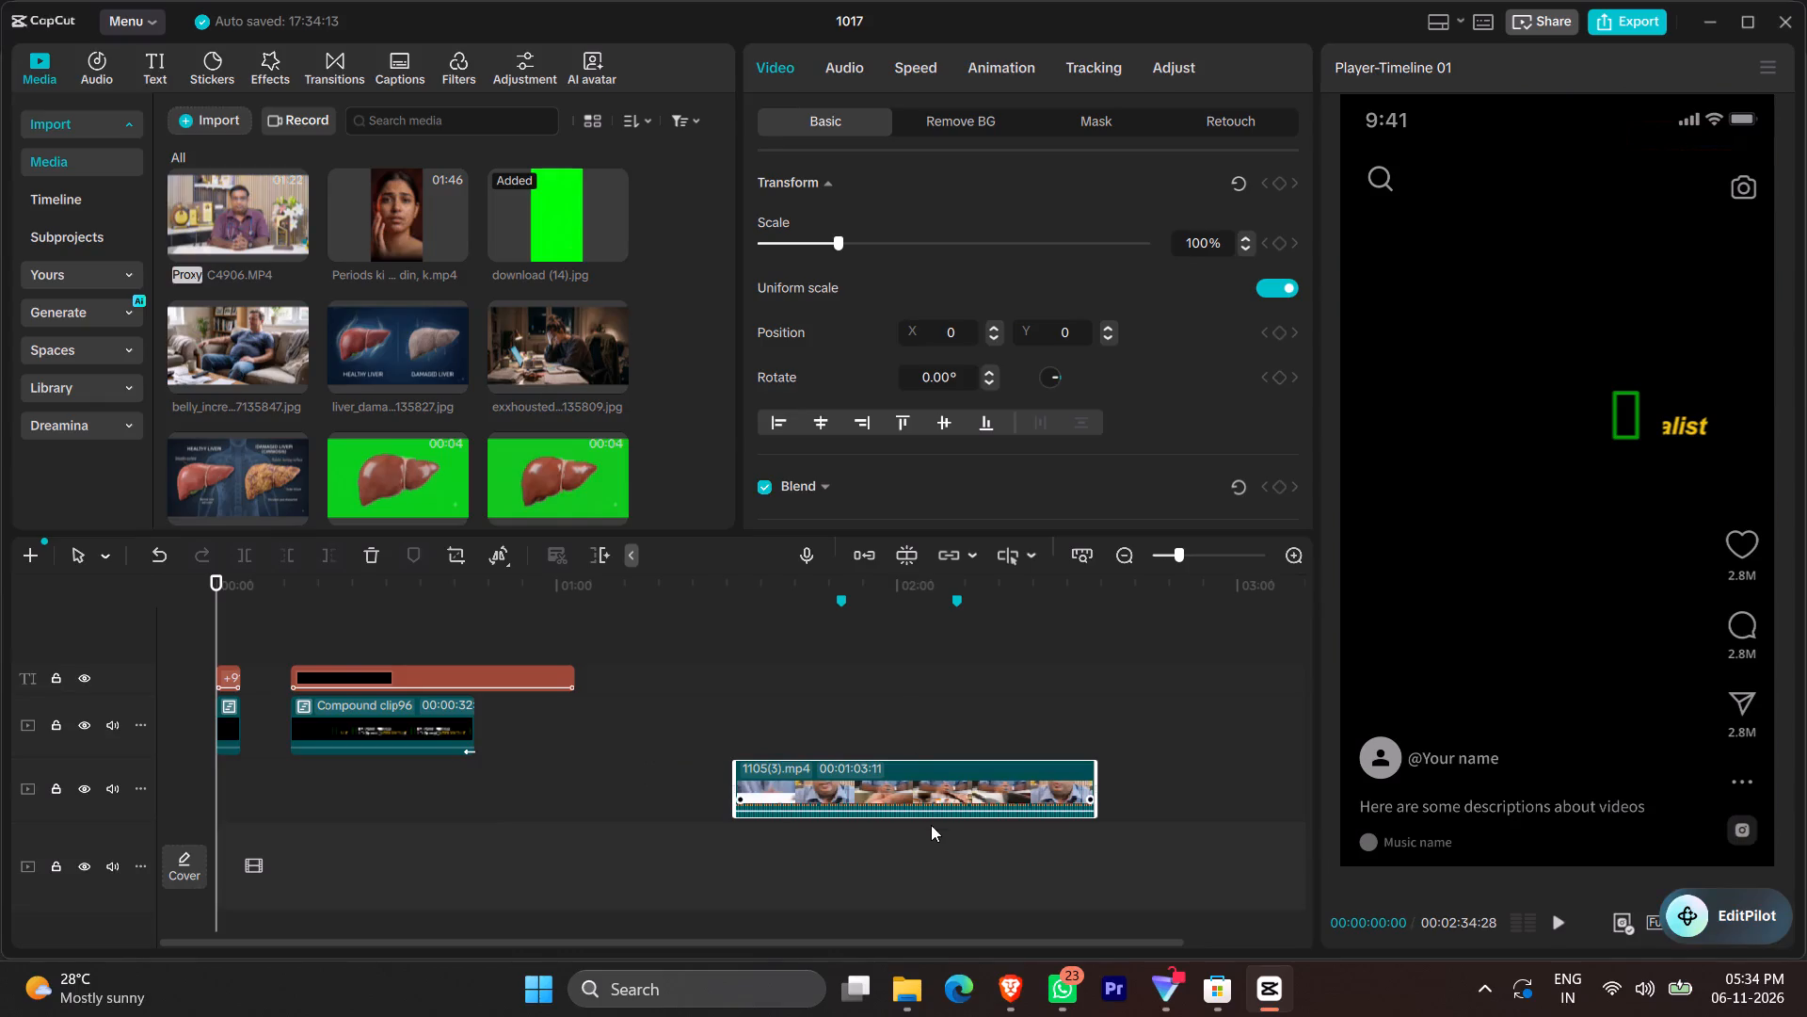
left_click(926, 773)
key("1")
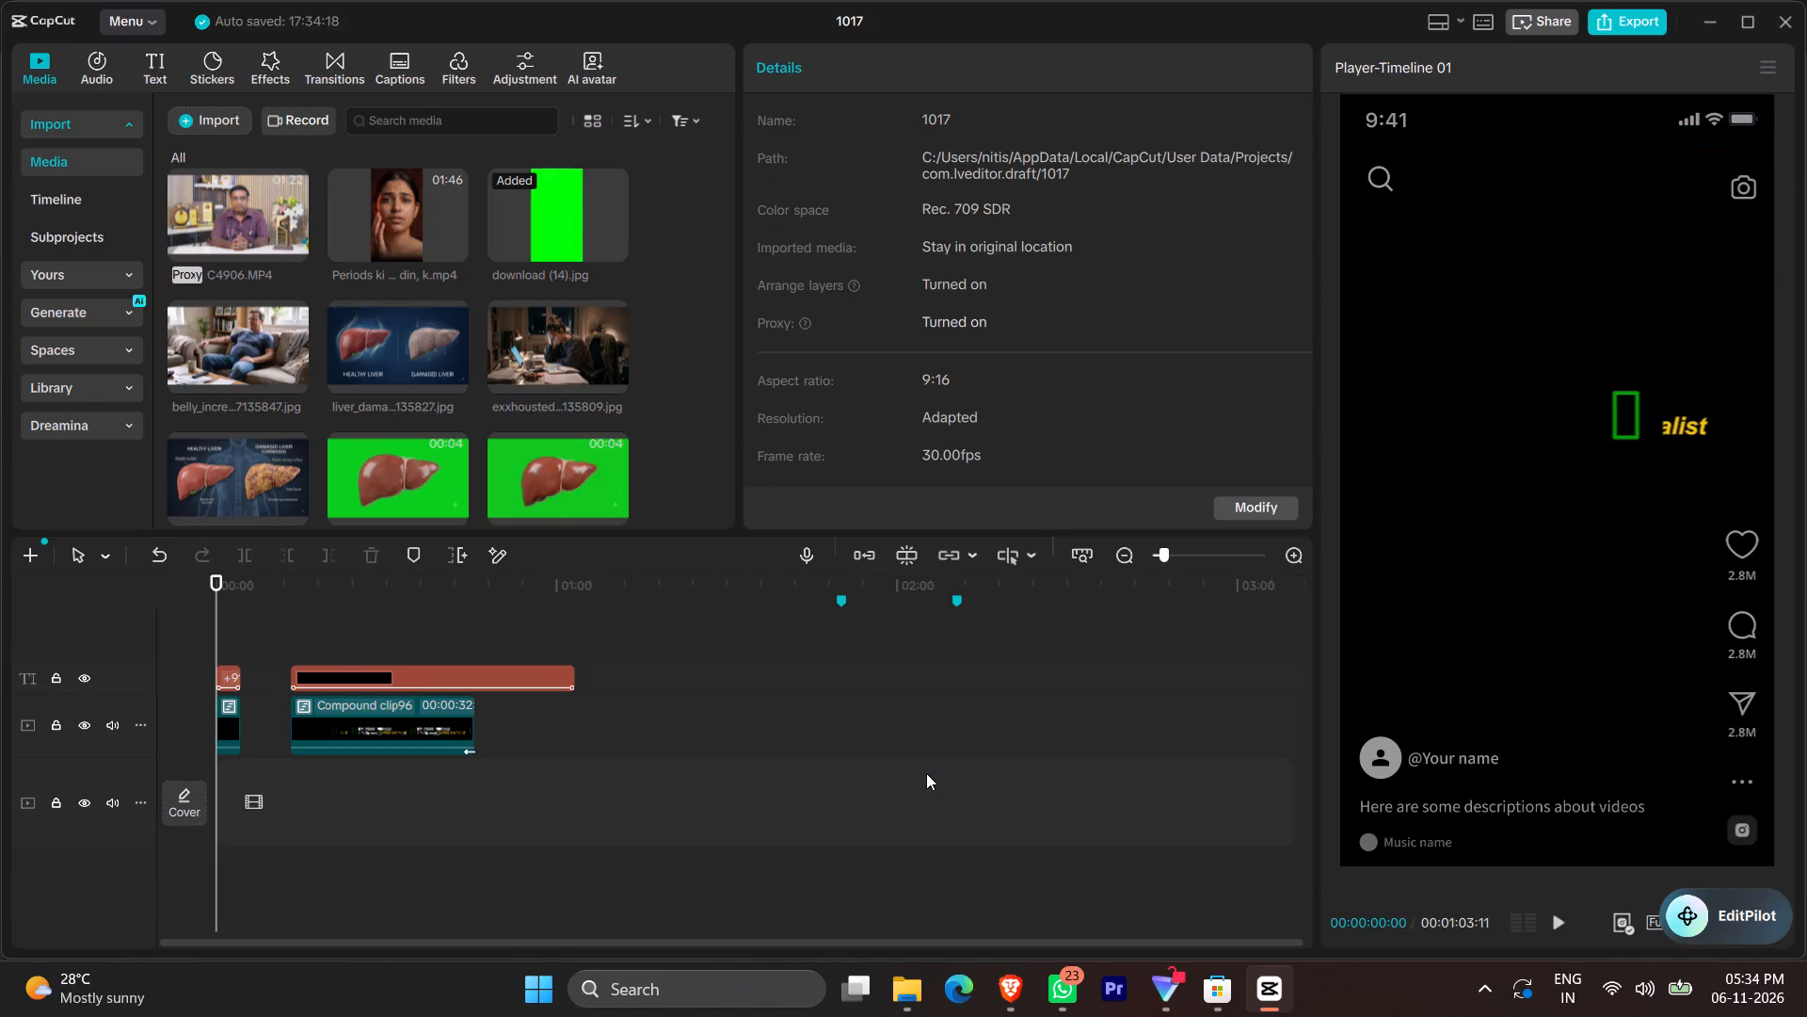
Bring the exported 1106(2).mp4 from the Videos folder onto the main track, starting at 00:00.
left_click(1274, 1006)
left_click_drag(794, 226, 1215, 810)
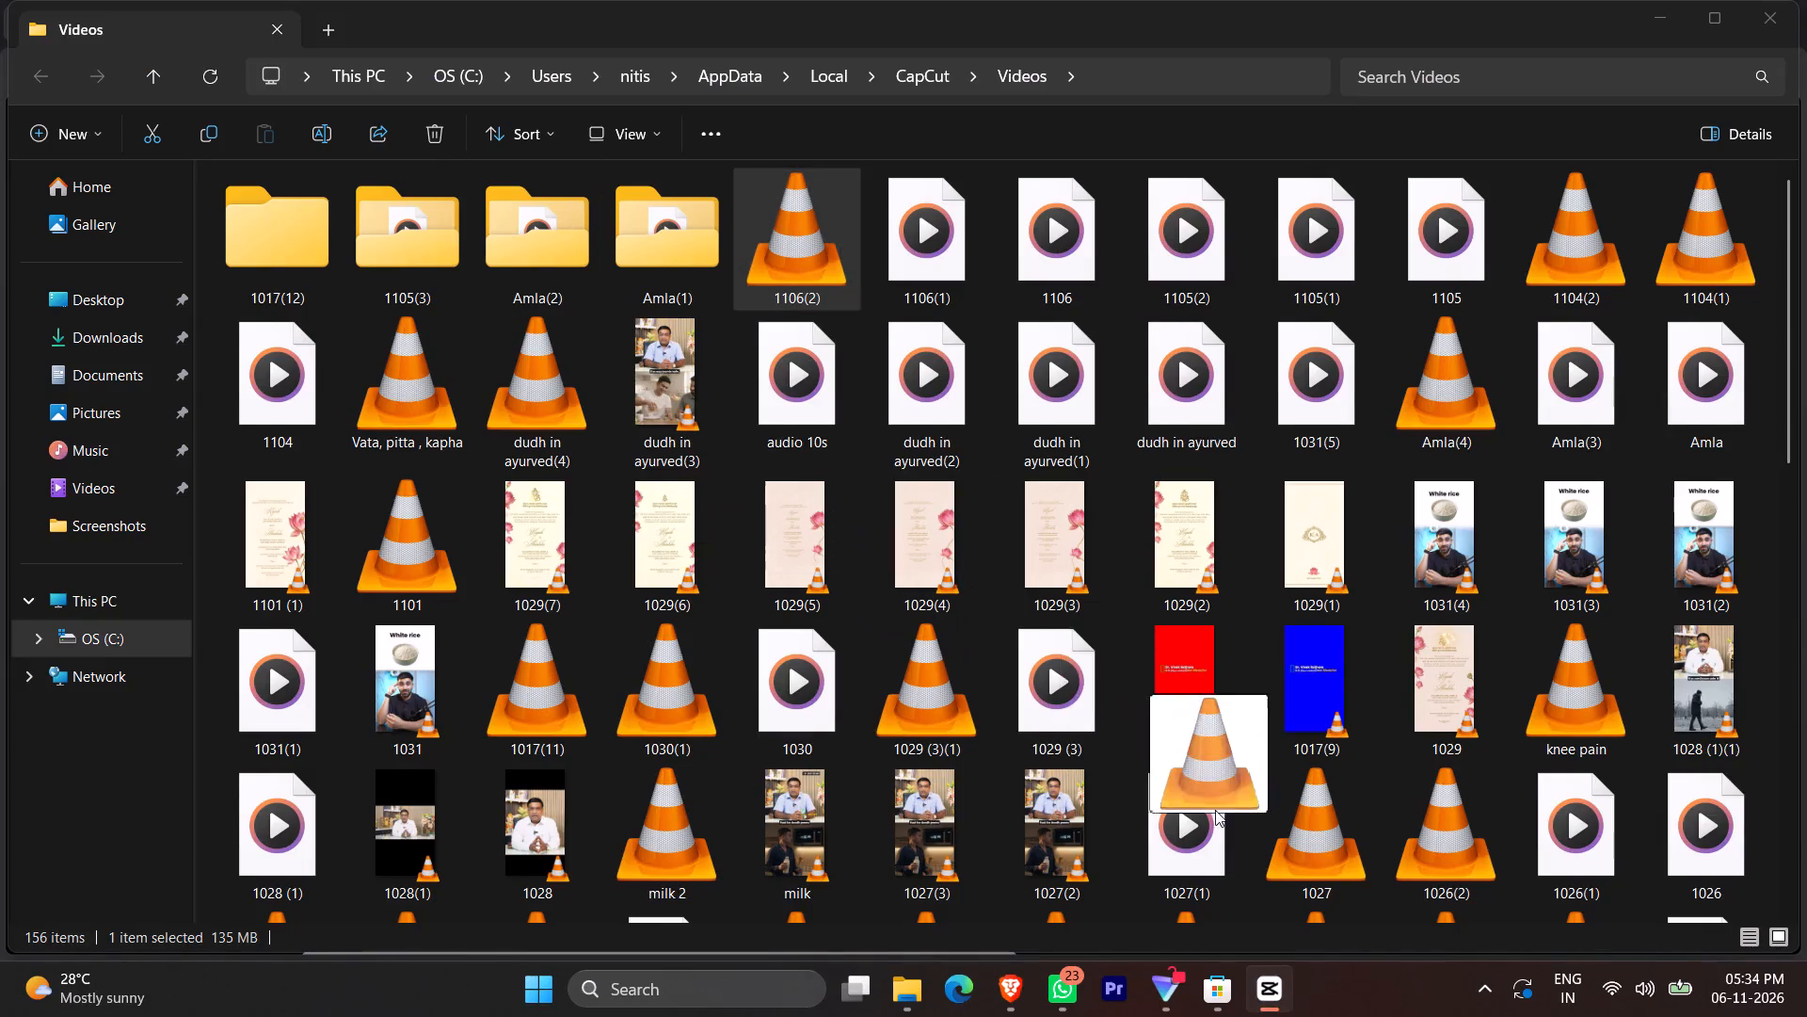
left_click_drag(1215, 810, 409, 827)
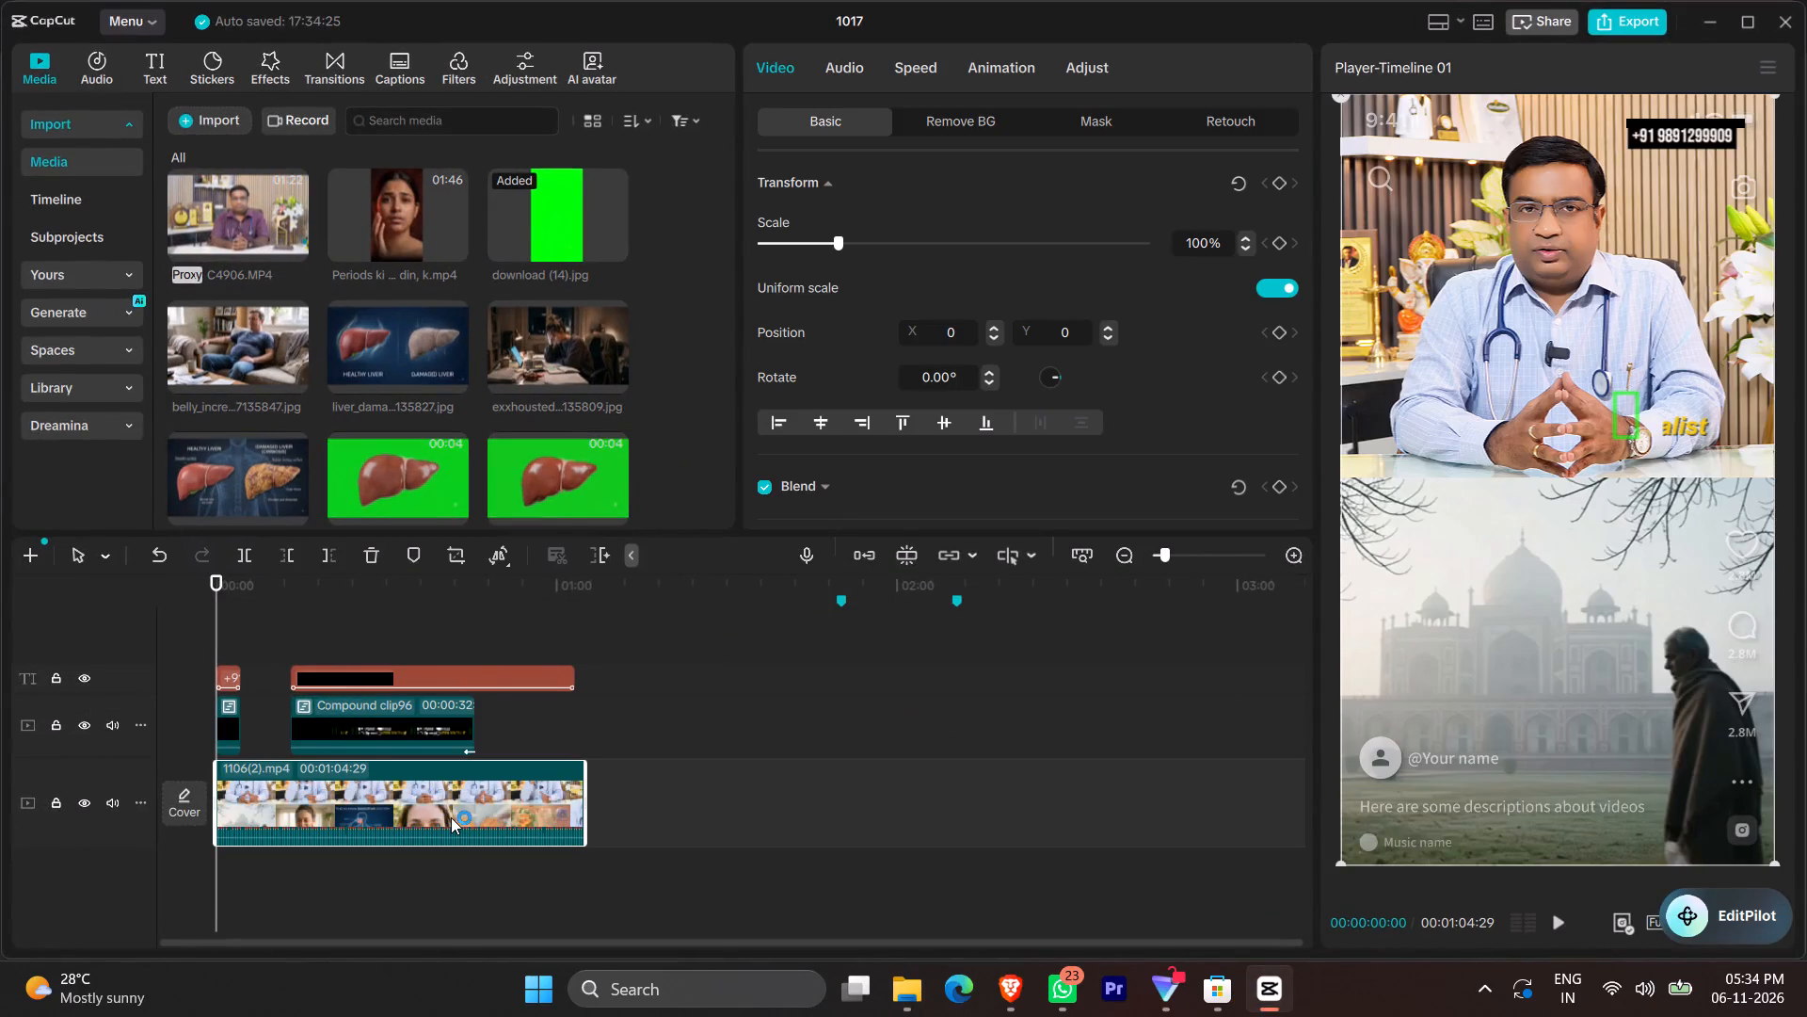
left_click_drag(415, 815, 310, 801)
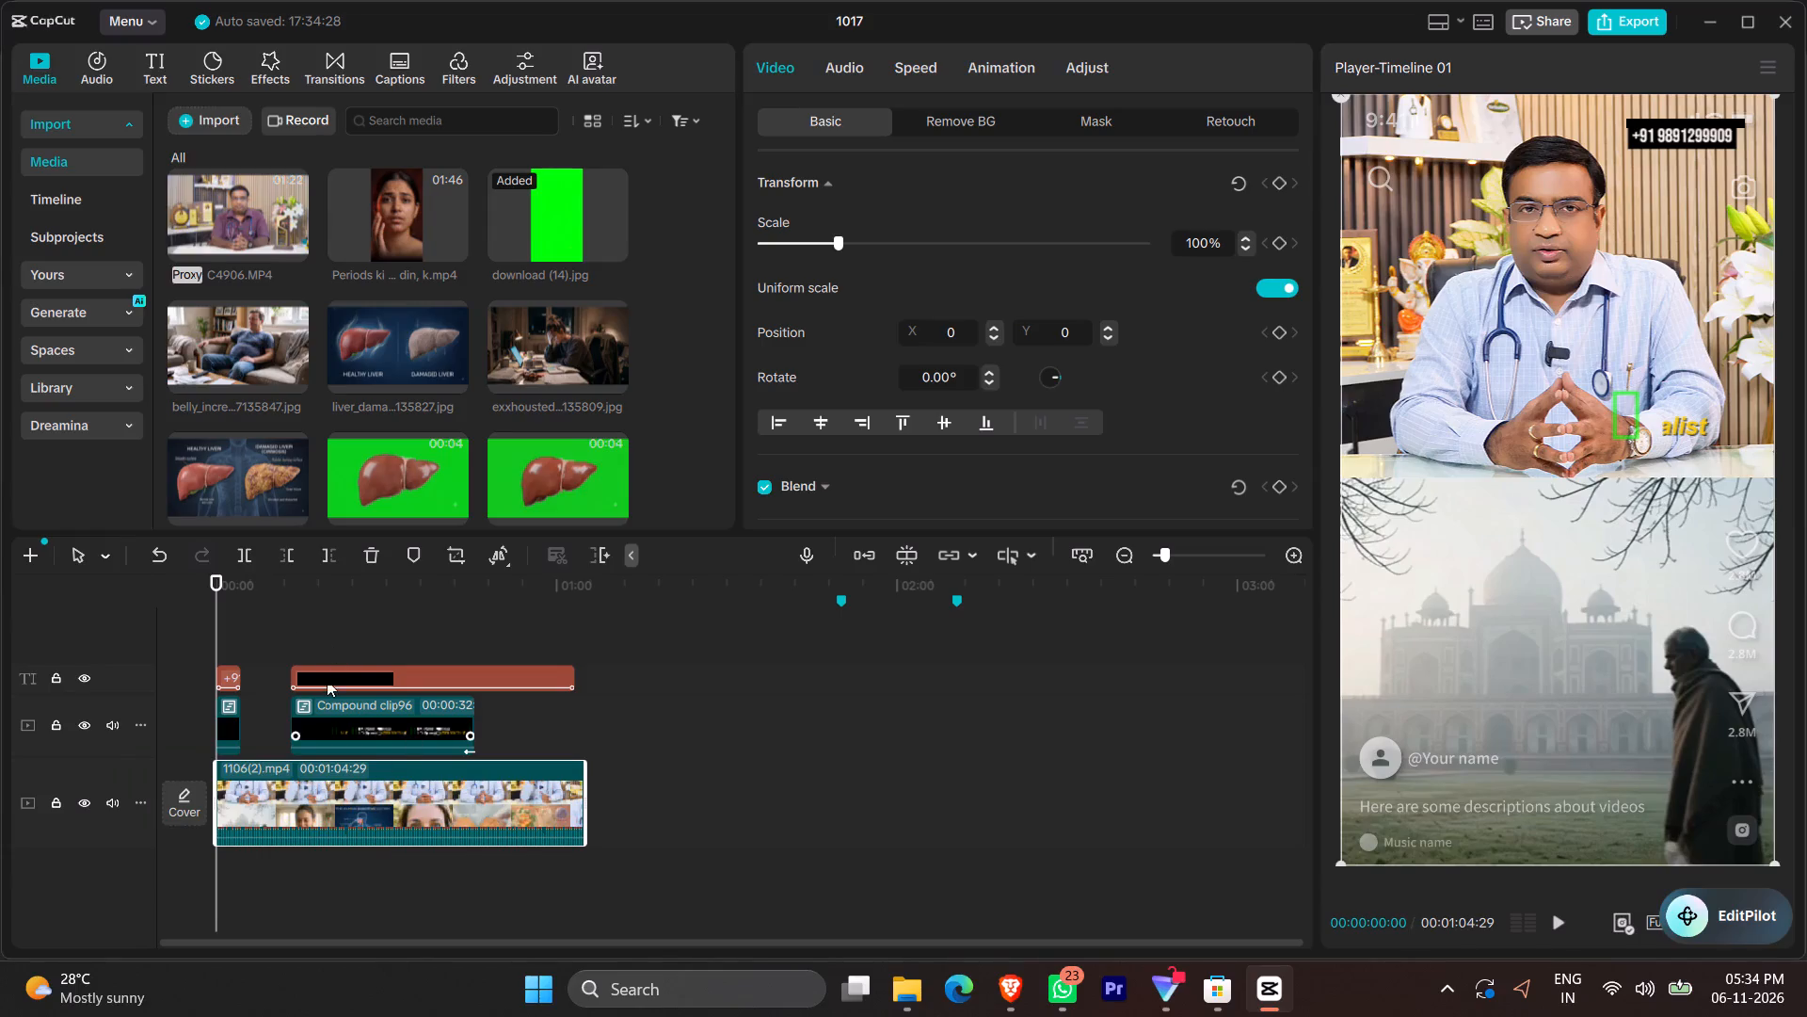
Move the longer phone-number text and its Compound clip96 together to empty timeline space beyond the end of the 1106(2).mp4 clip.
left_click_drag(257, 676, 315, 750)
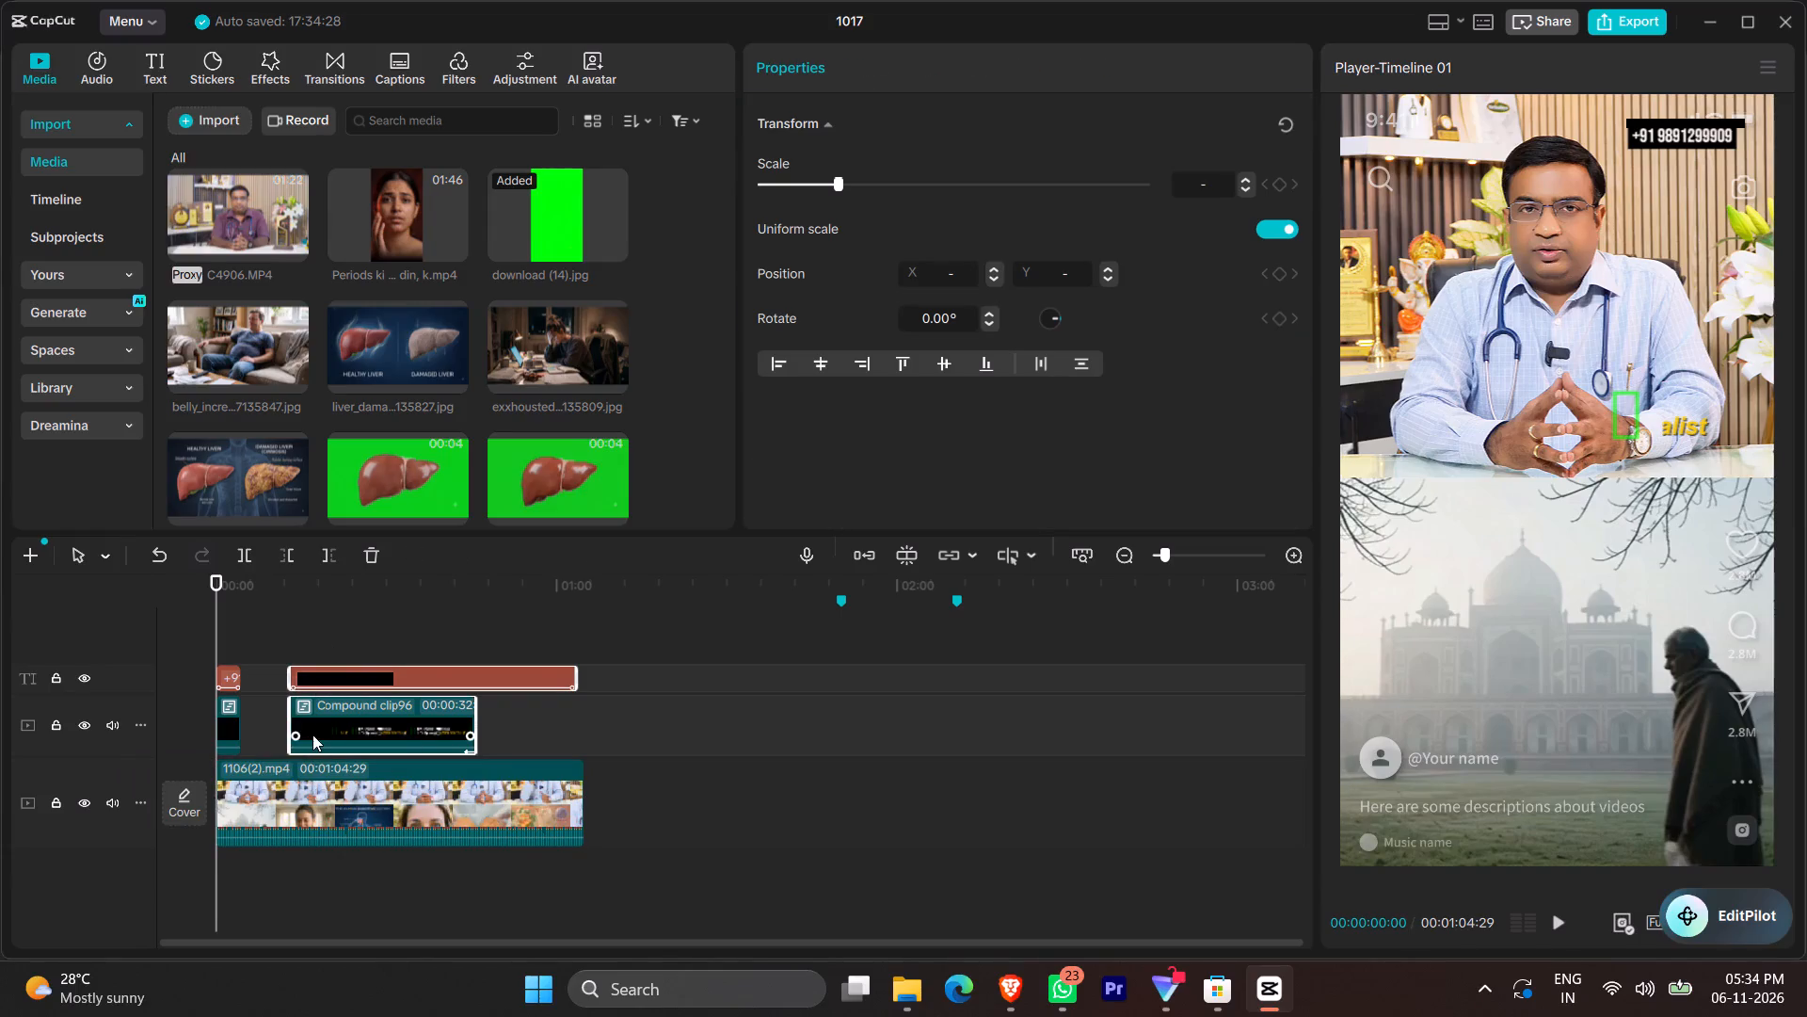
left_click_drag(312, 734, 871, 802)
Extend the short phone-number text and name-title compound clip at the timeline start together to 00:00:54:28.
left_click_drag(275, 672, 248, 719)
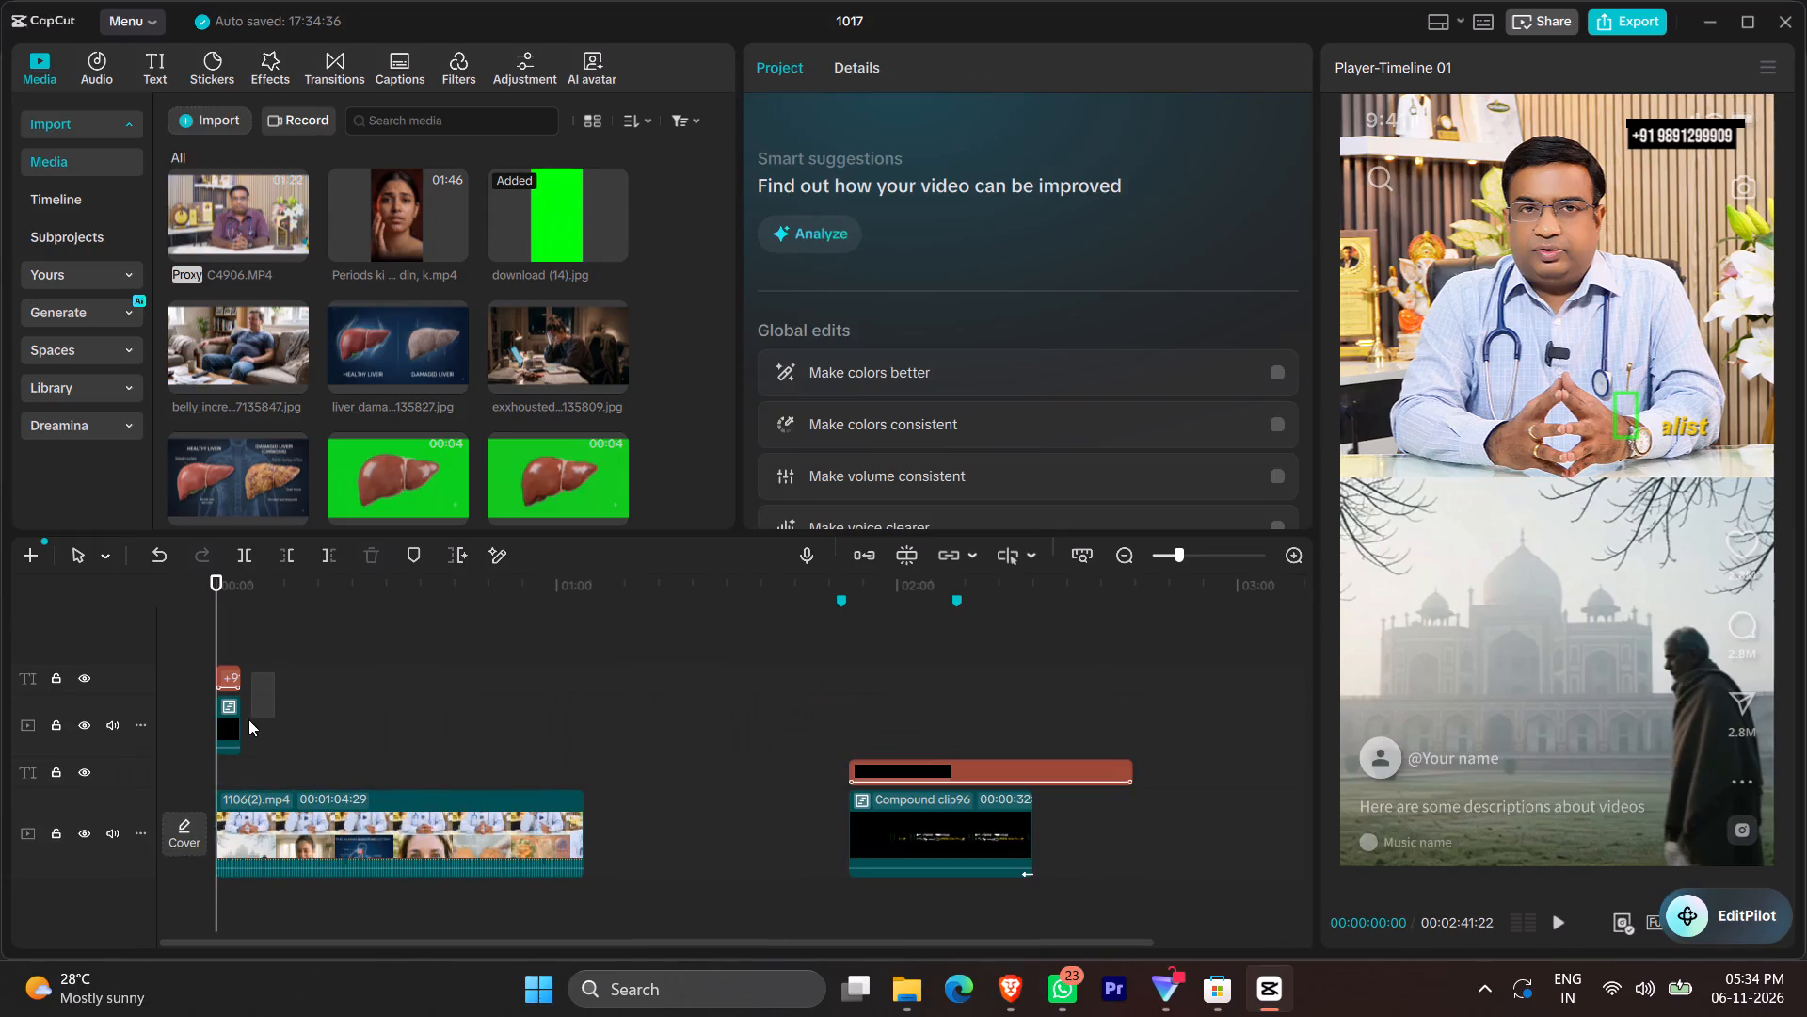
left_click_drag(248, 719, 237, 725)
left_click_drag(244, 725, 573, 766)
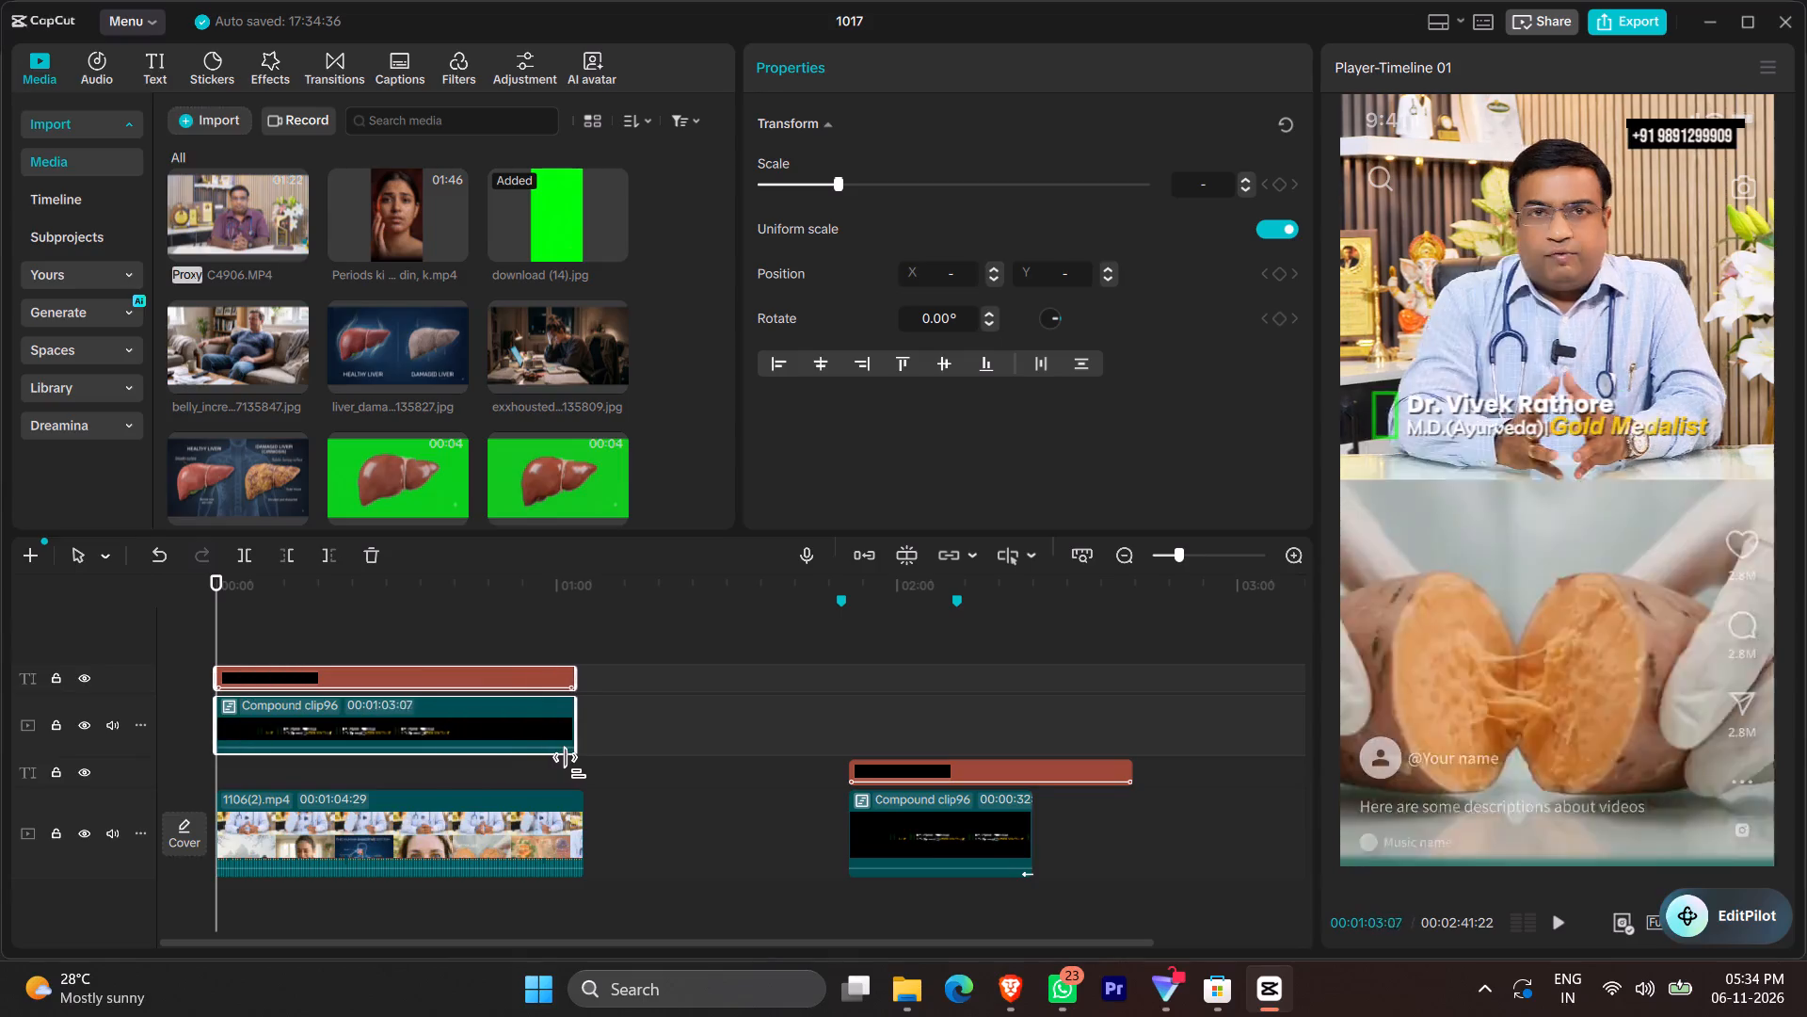
left_click_drag(573, 766, 517, 766)
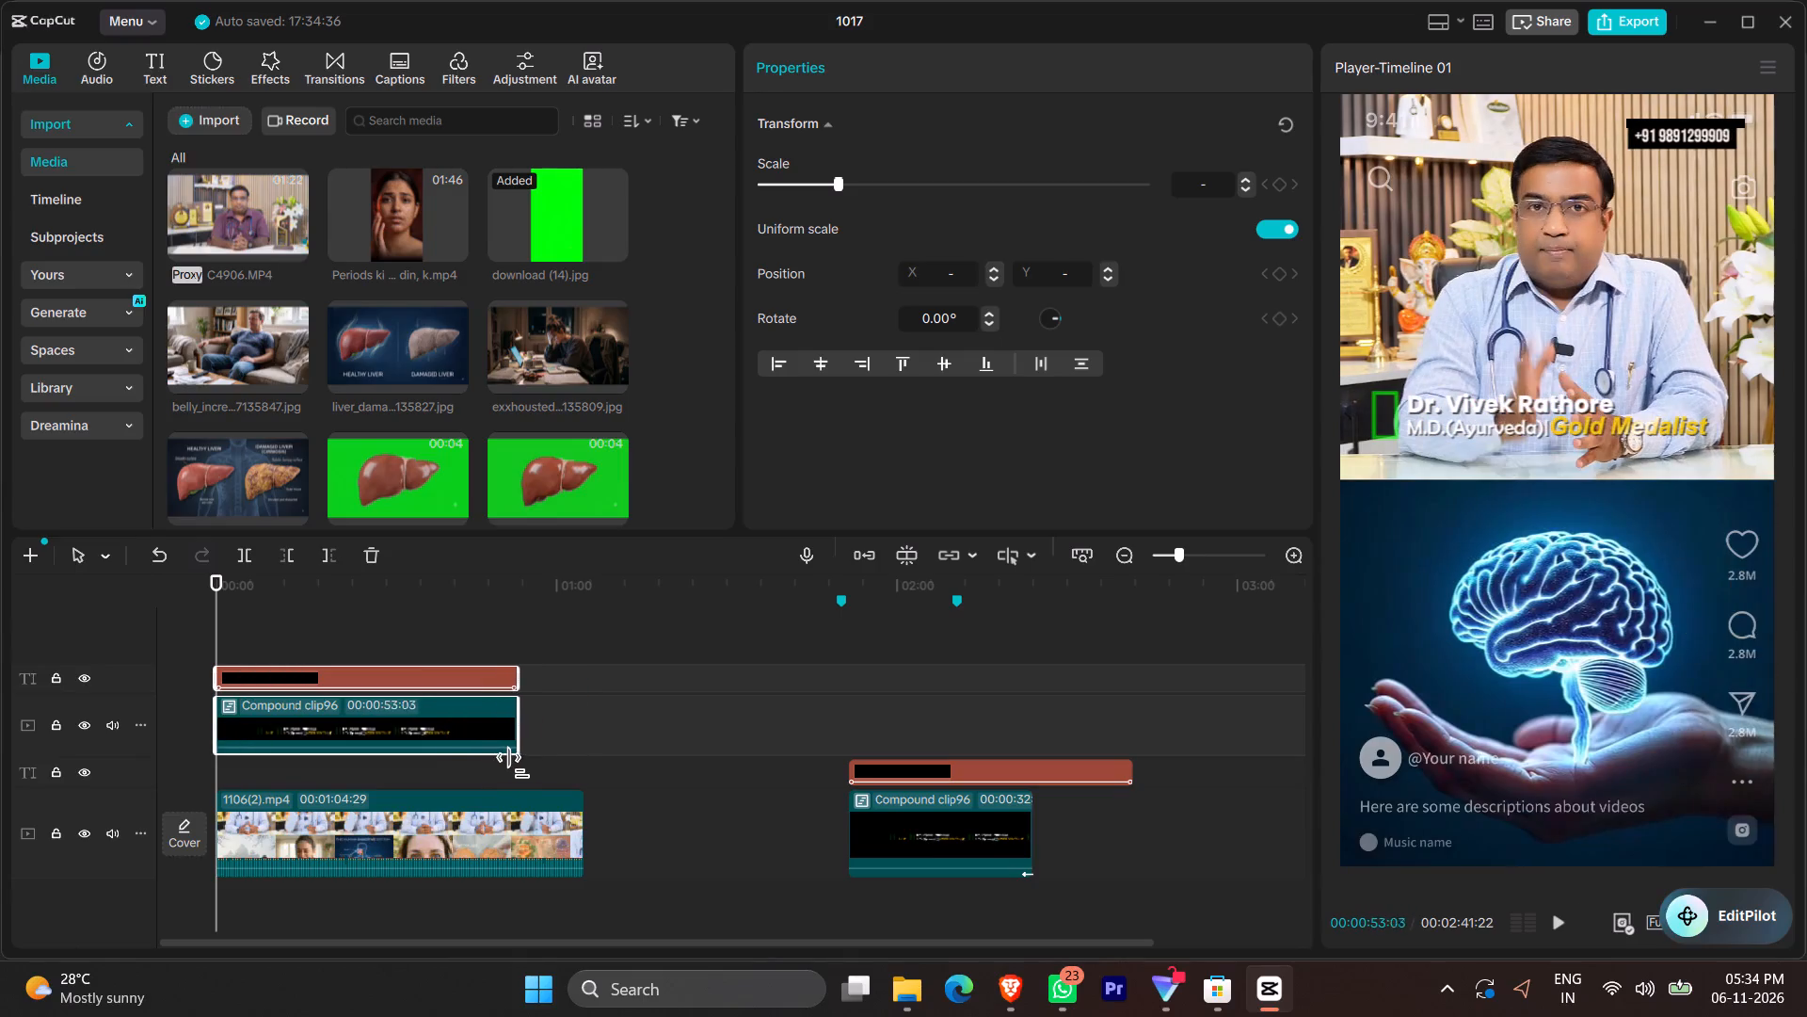
left_click_drag(517, 766, 524, 761)
Locate the last split-screen frame before the flash at 00:00:57:12 and extend the phone-number text and name-title compound clip up to it.
left_click(527, 640)
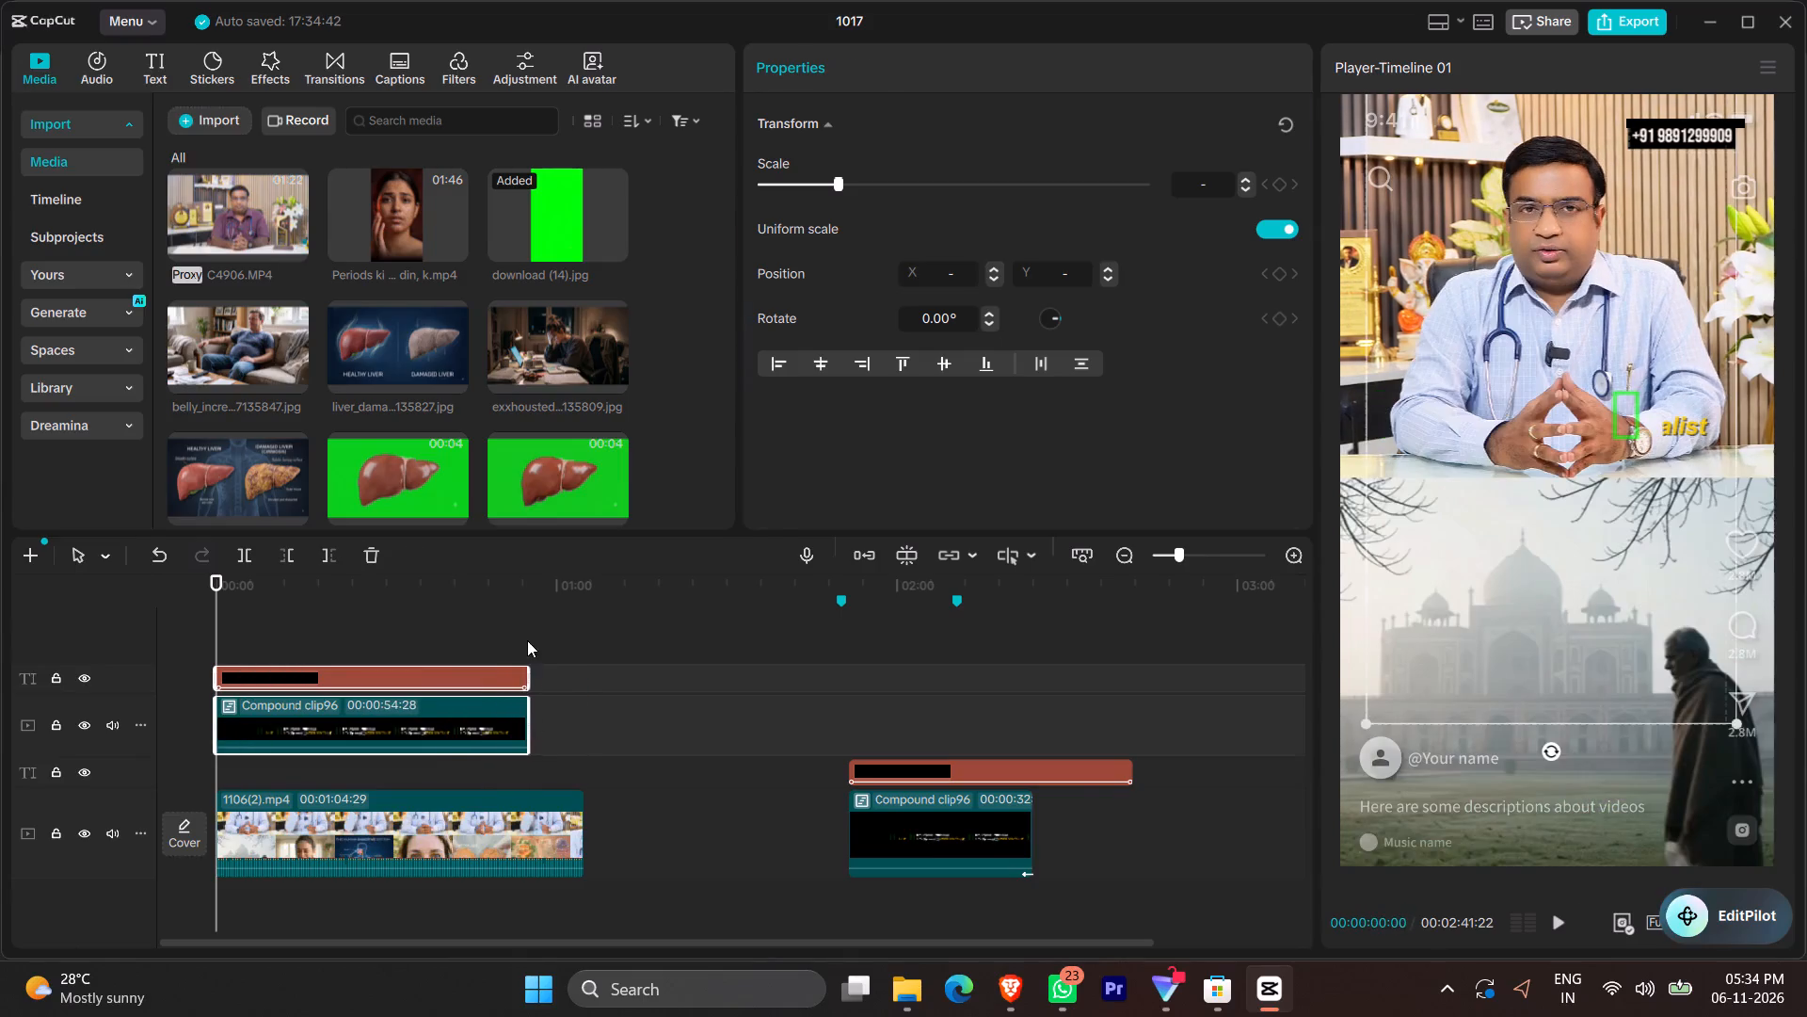
scroll(579, 745, "up", 15, "ctrl")
key("space")
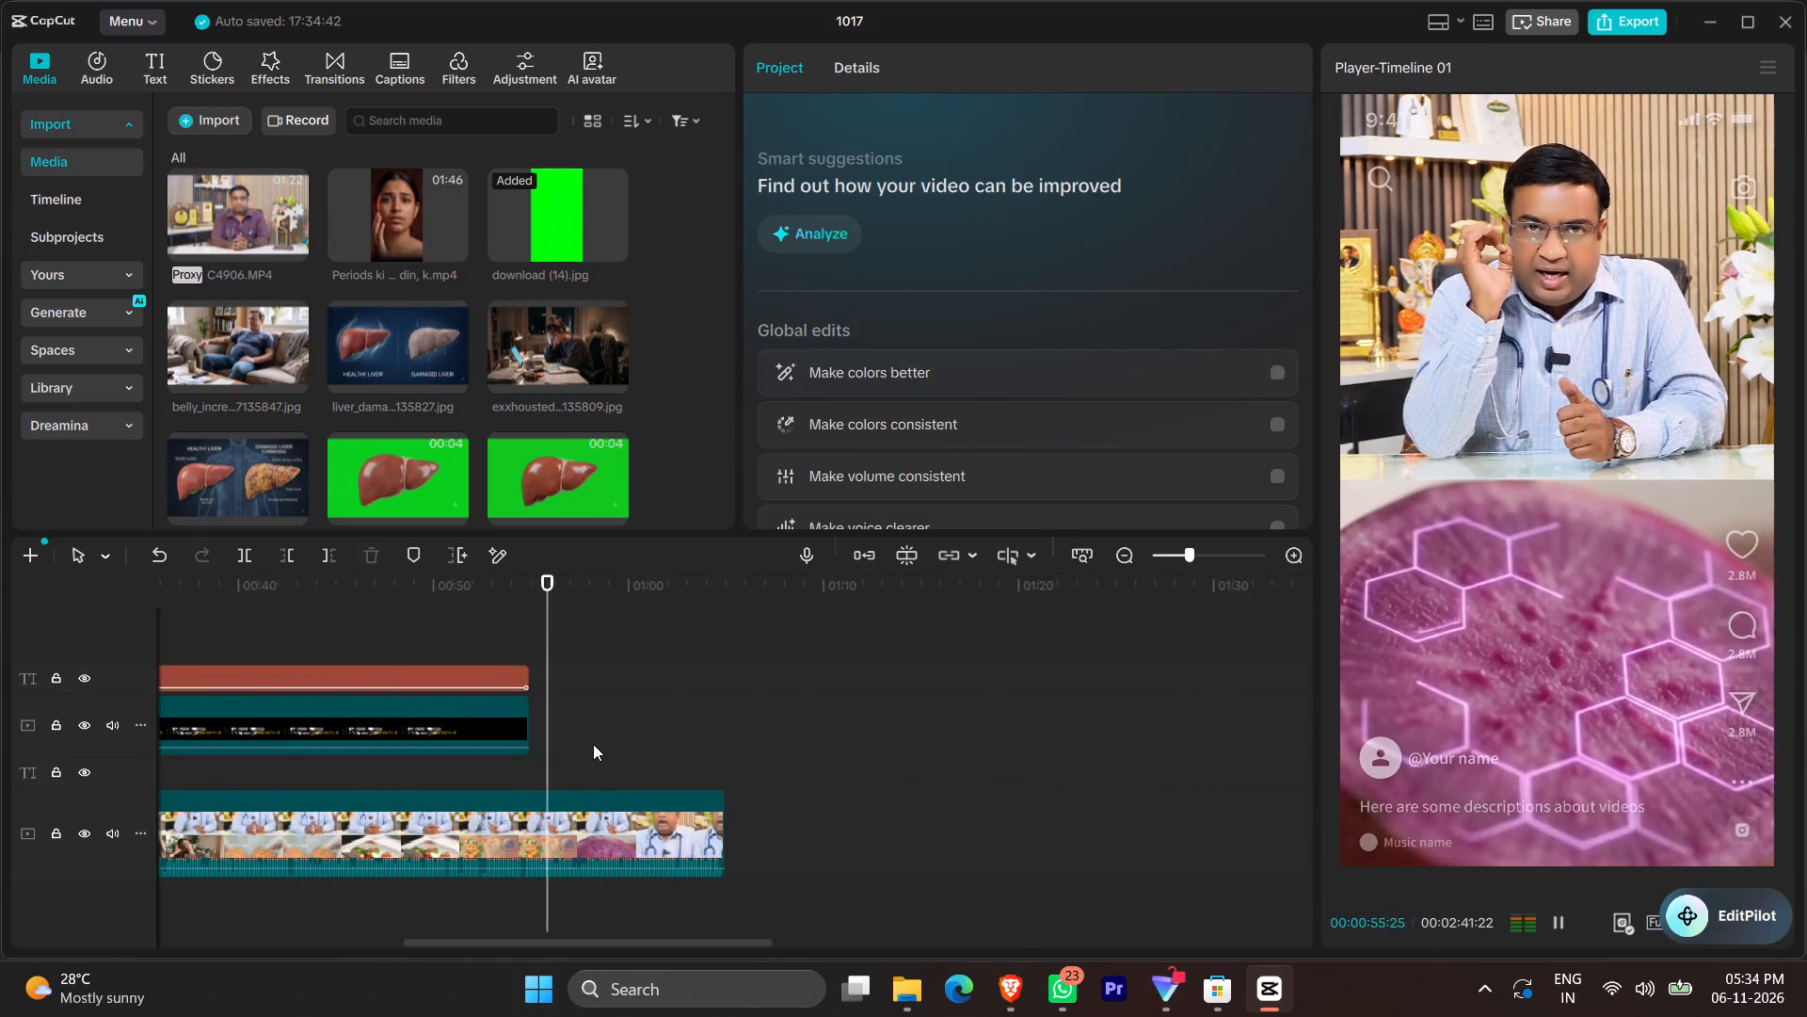
key("space")
key("space")
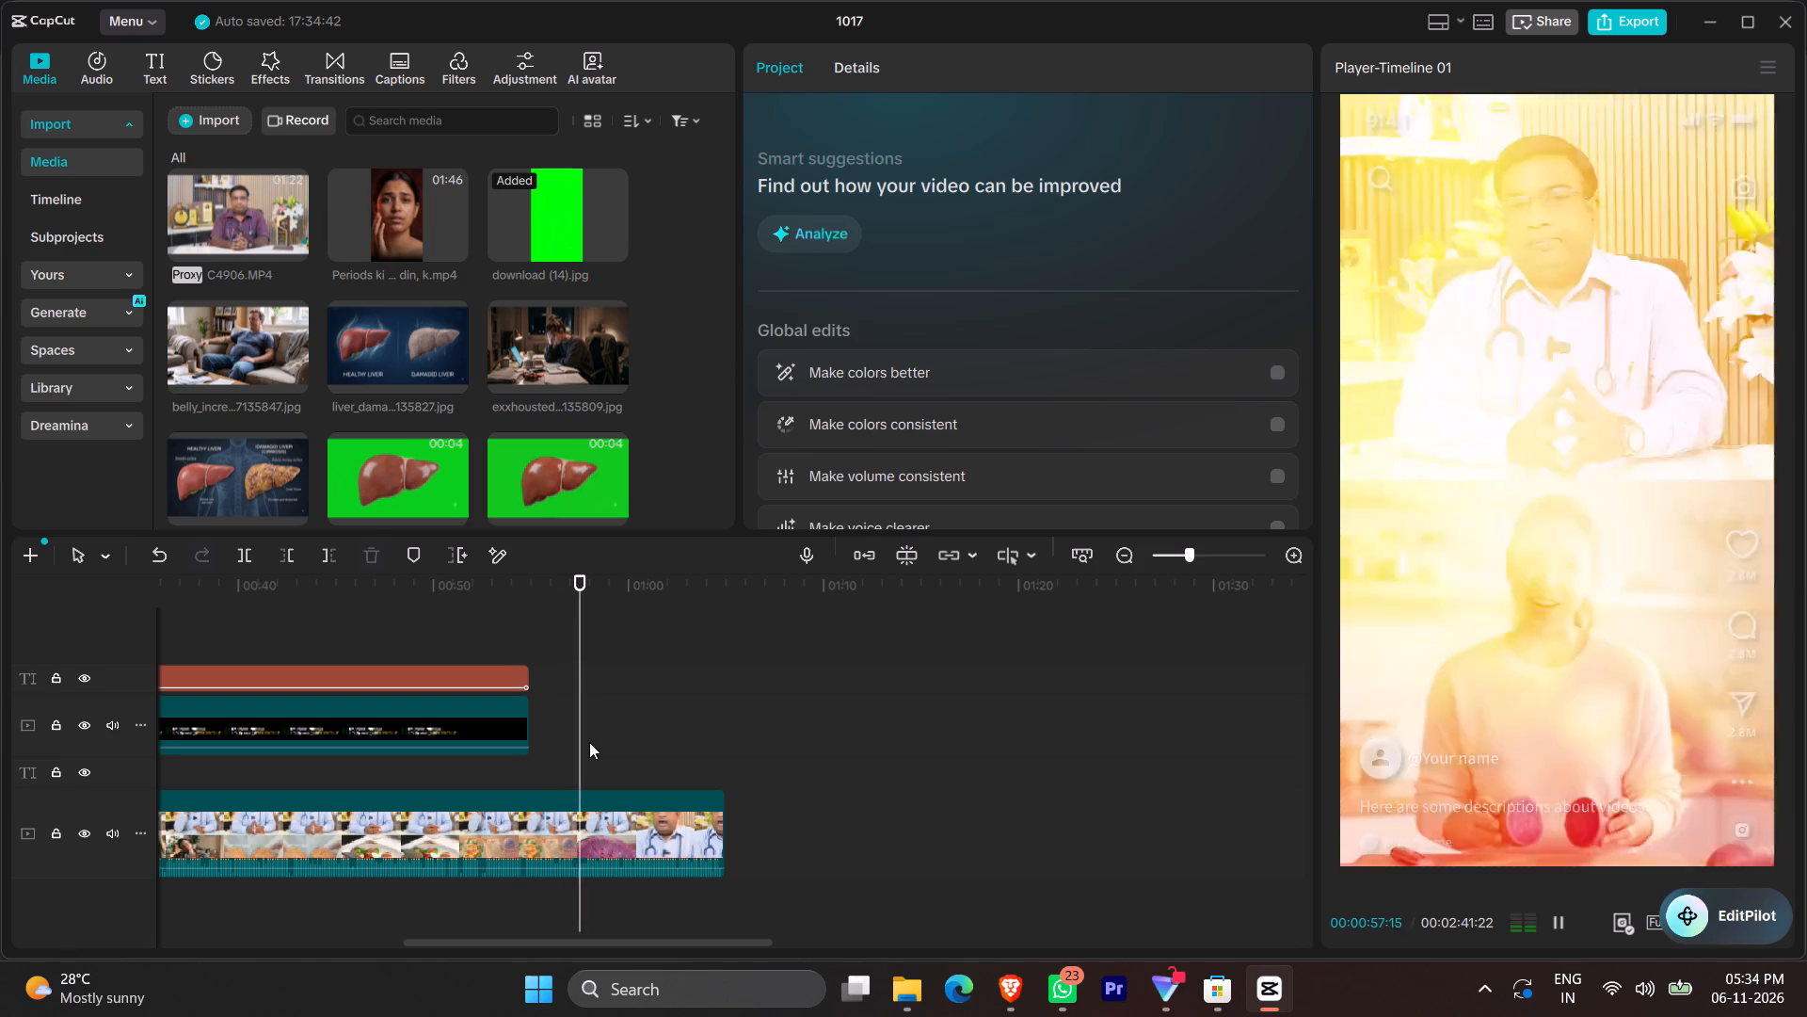
key("space")
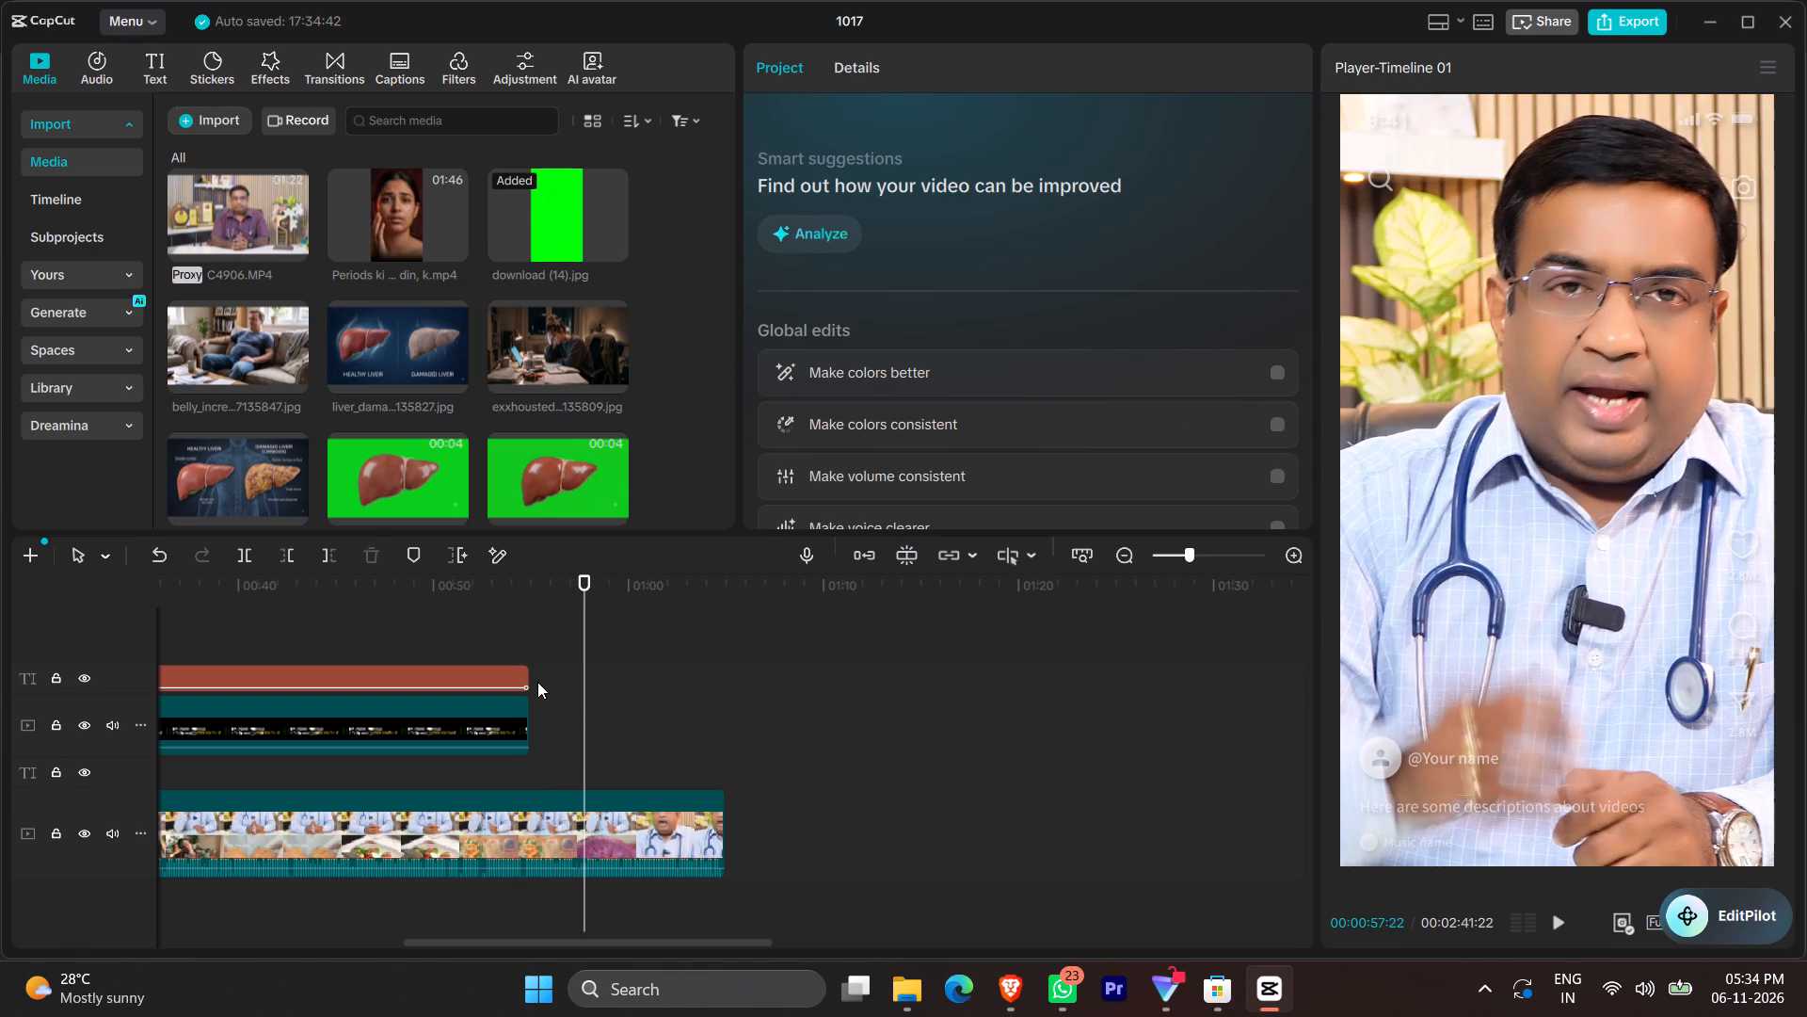
key("Left")
key("Left")
key("Left")
key("Left")
key("Left")
key("Left")
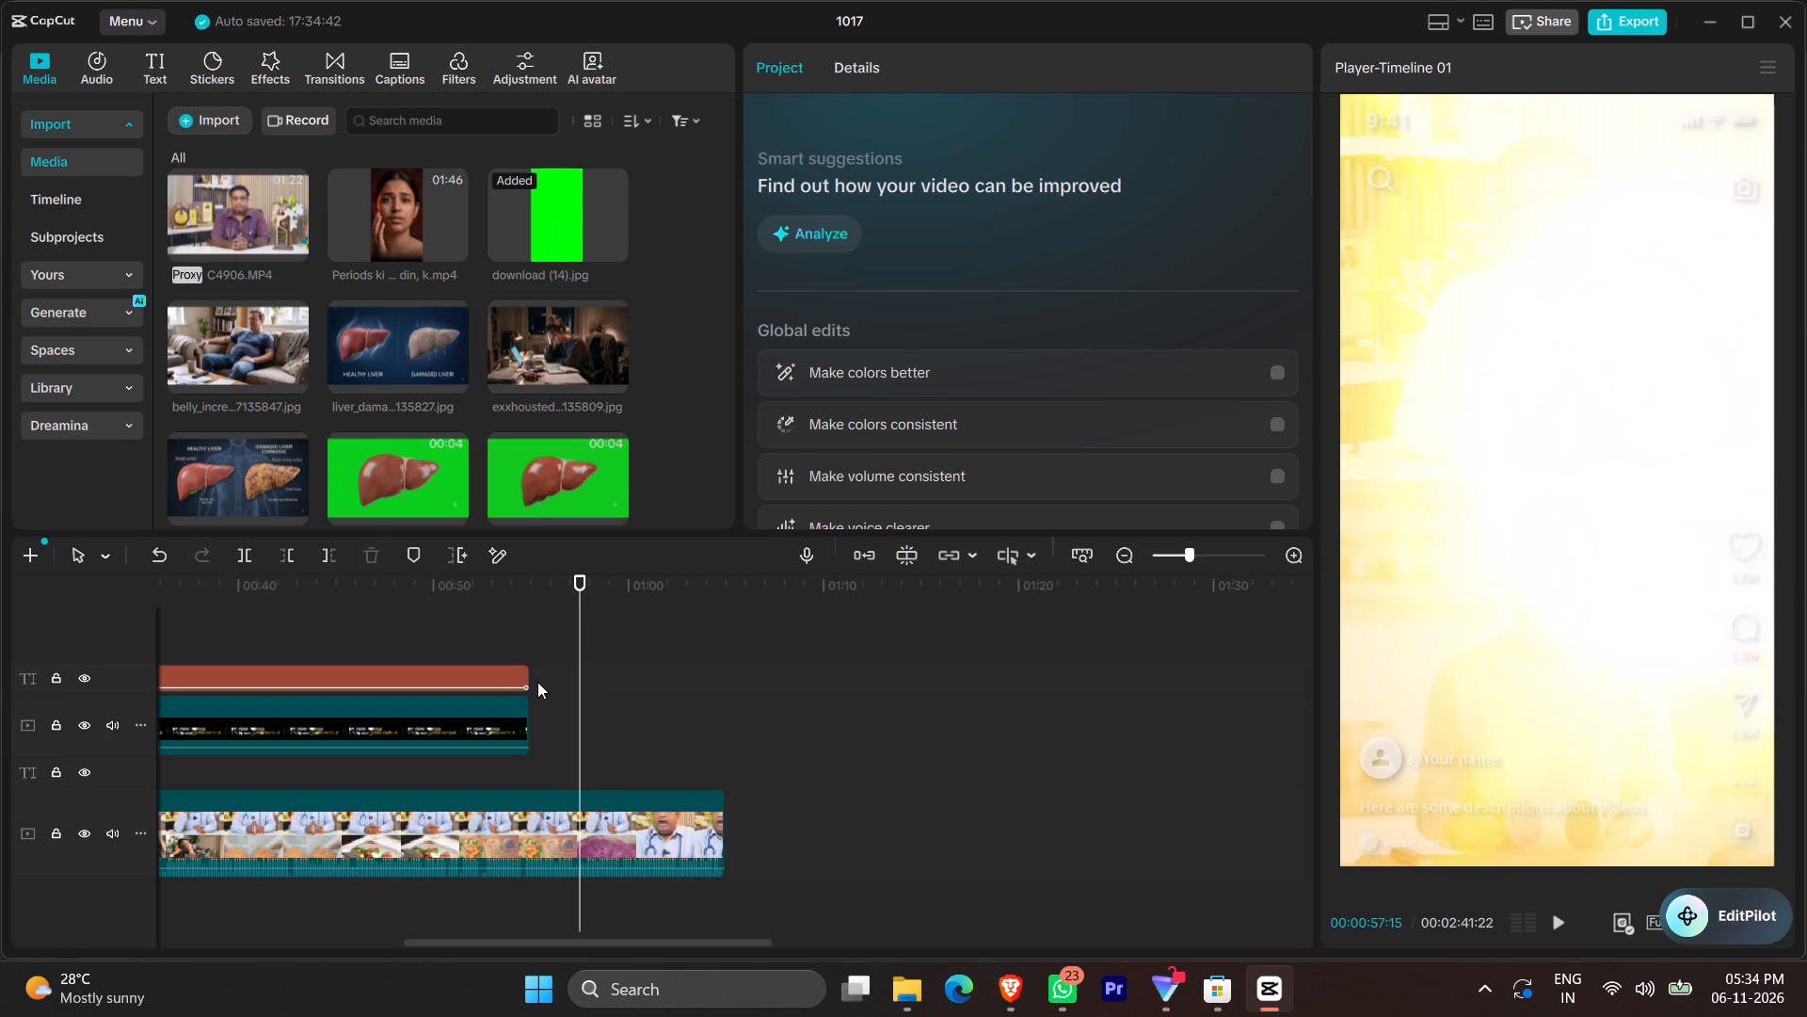
key("Left")
key("Left")
key("Left")
key("Left")
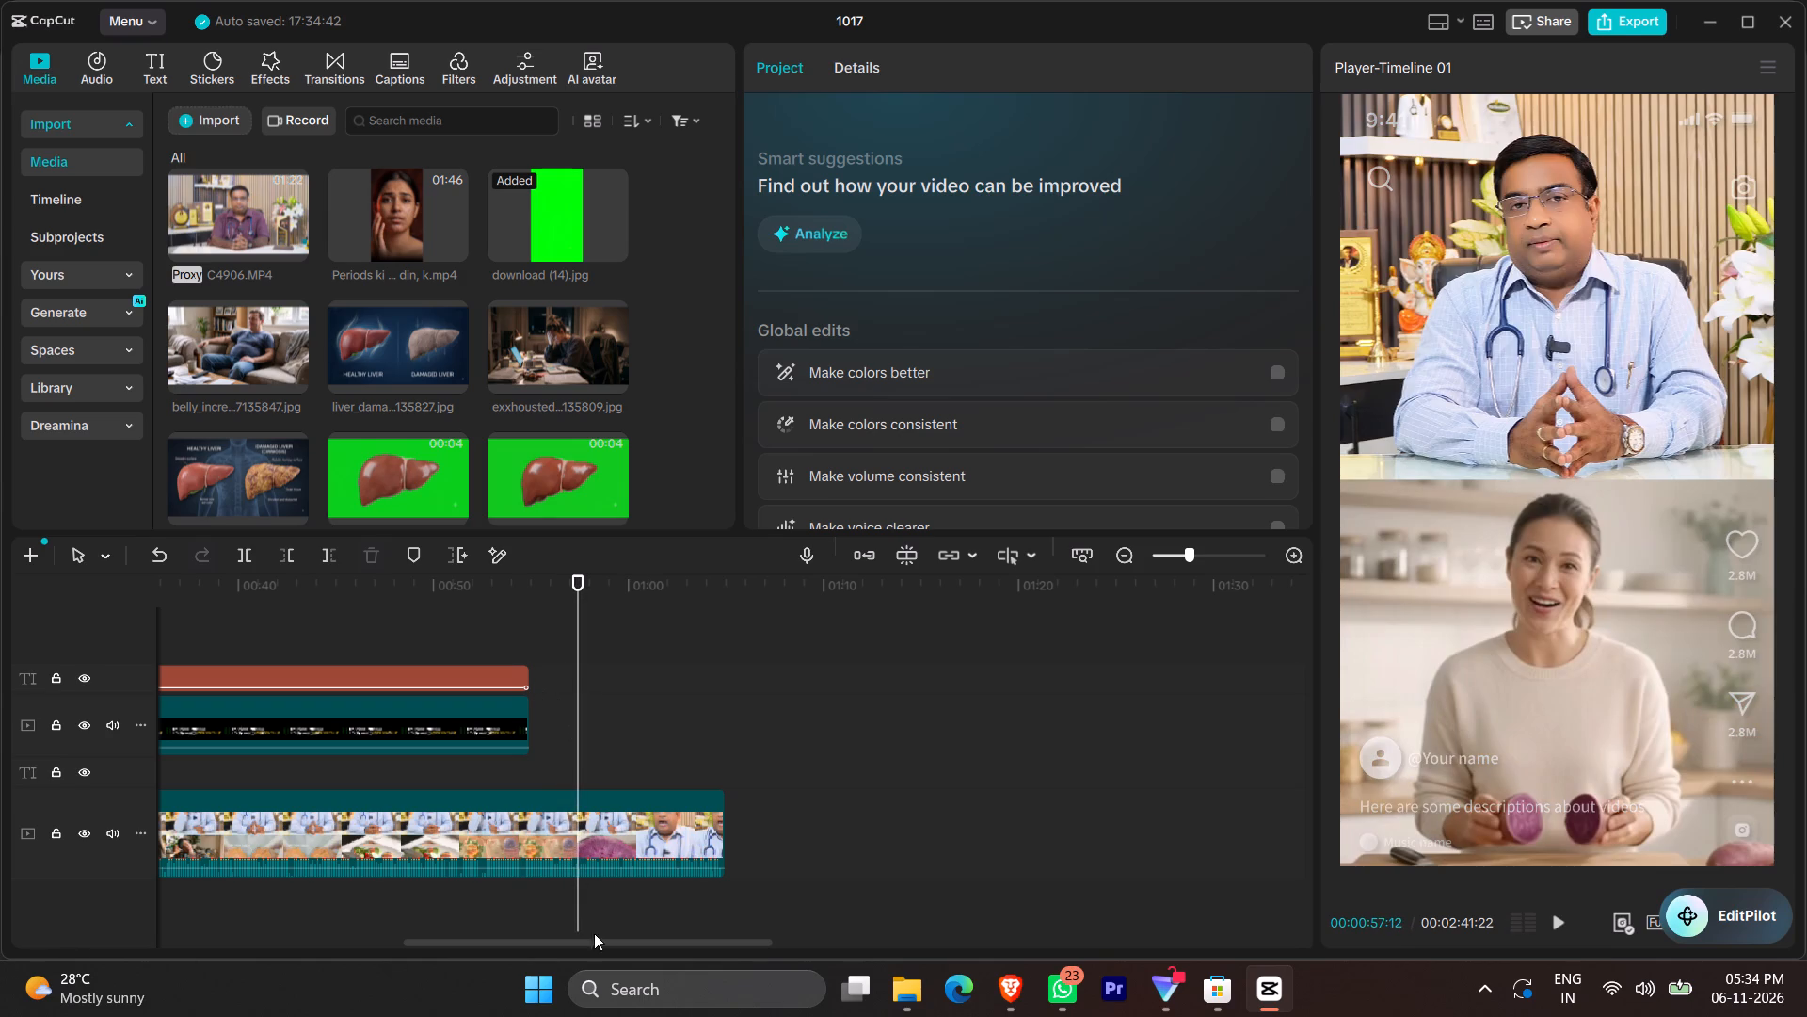
left_click_drag(673, 684, 520, 742)
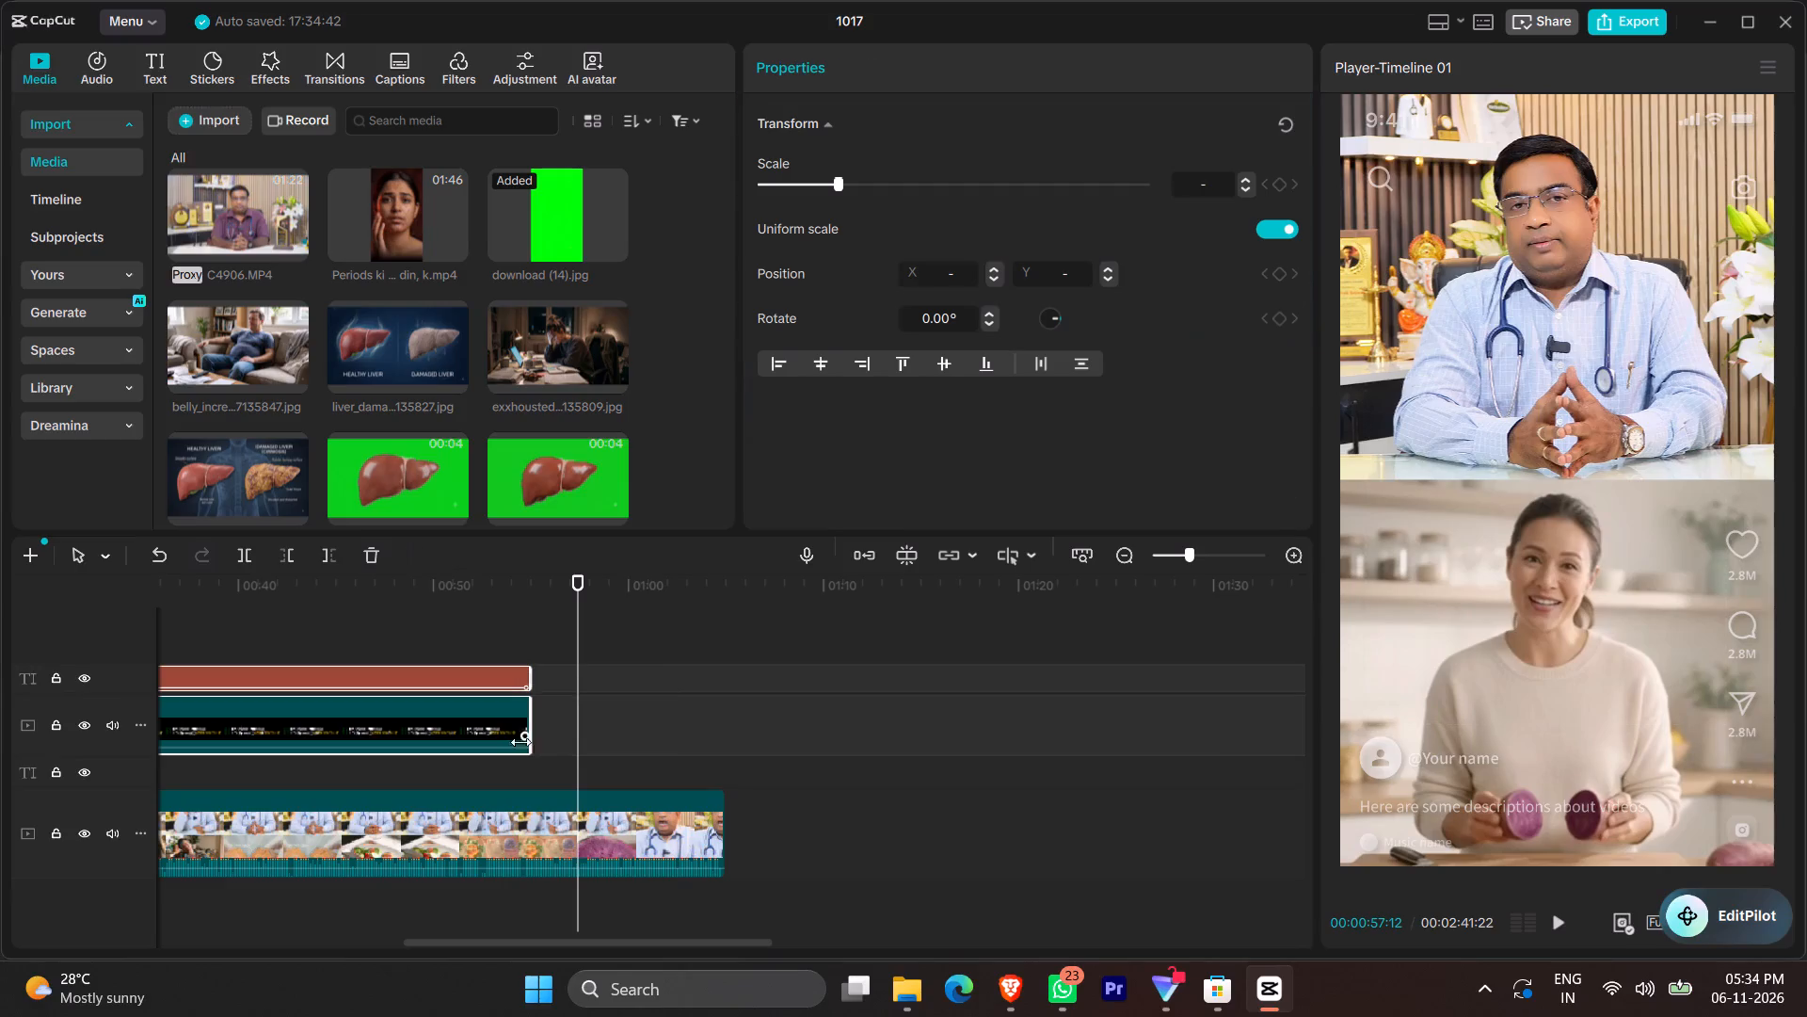
left_click_drag(536, 728, 573, 742)
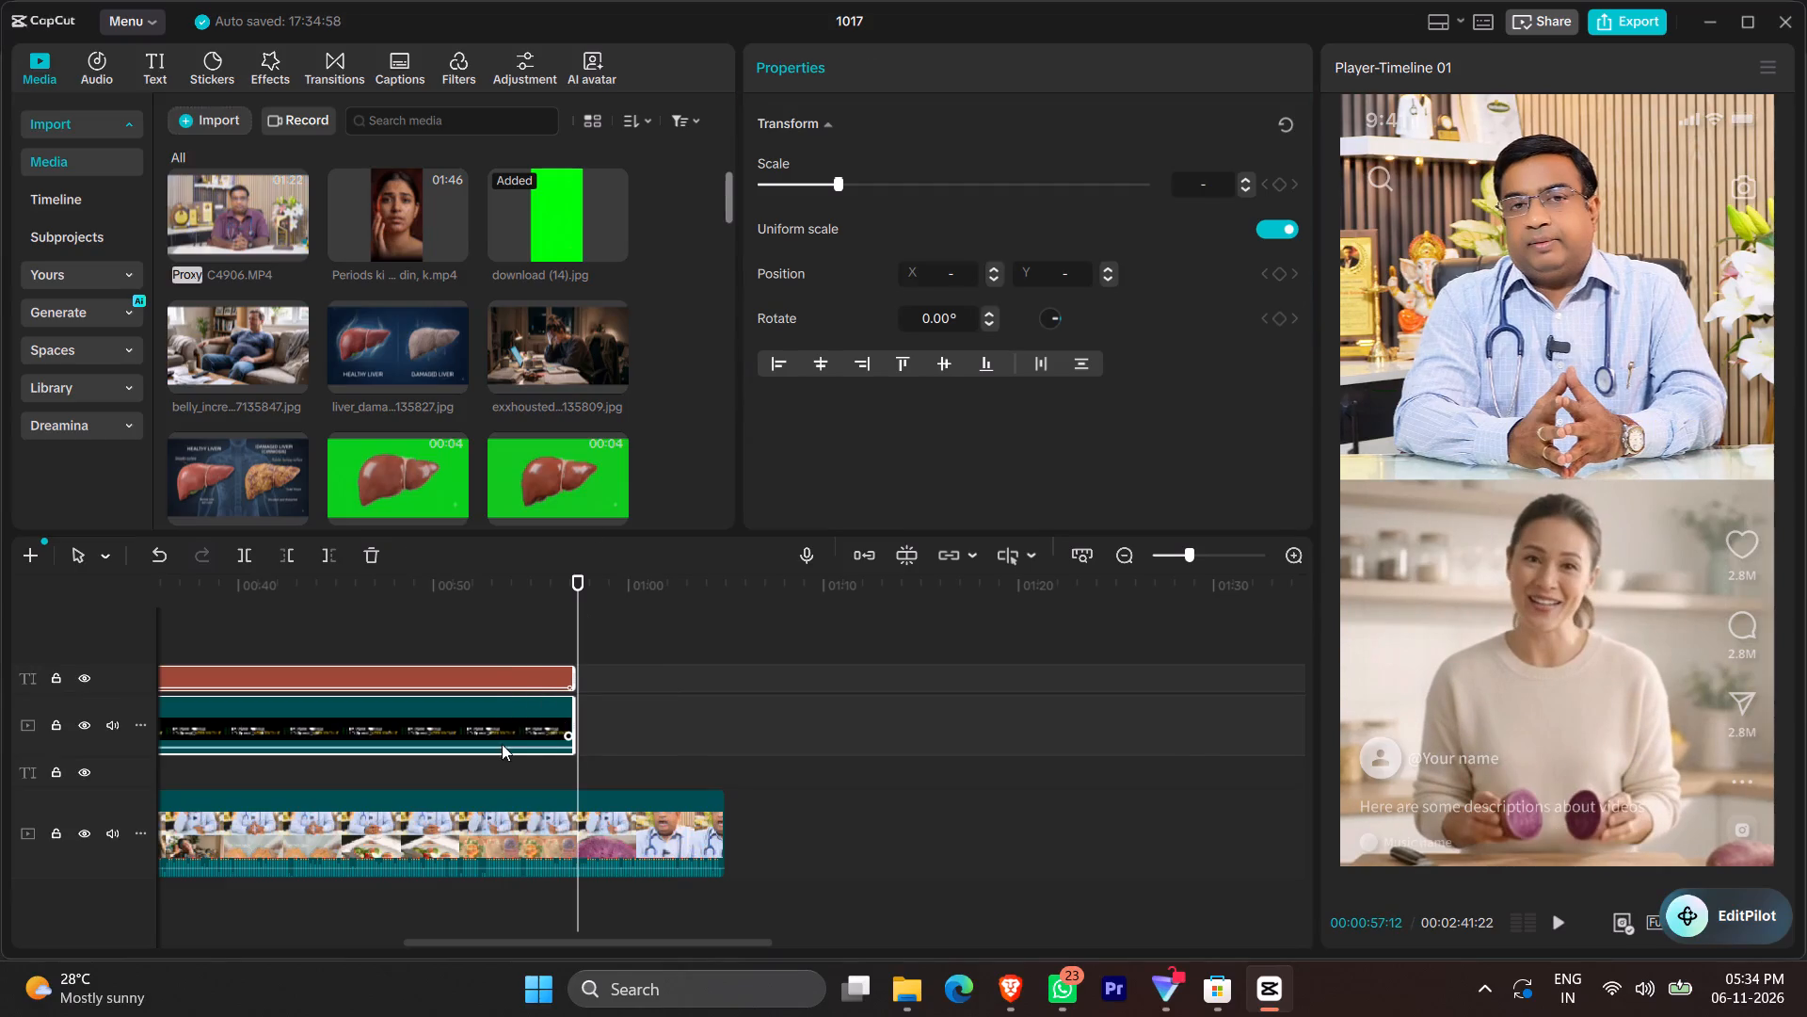
Extend the phone-number text alone to the exact end of the 1106(2).mp4 clip, with auto snapping and linkage turned on.
left_click(526, 723)
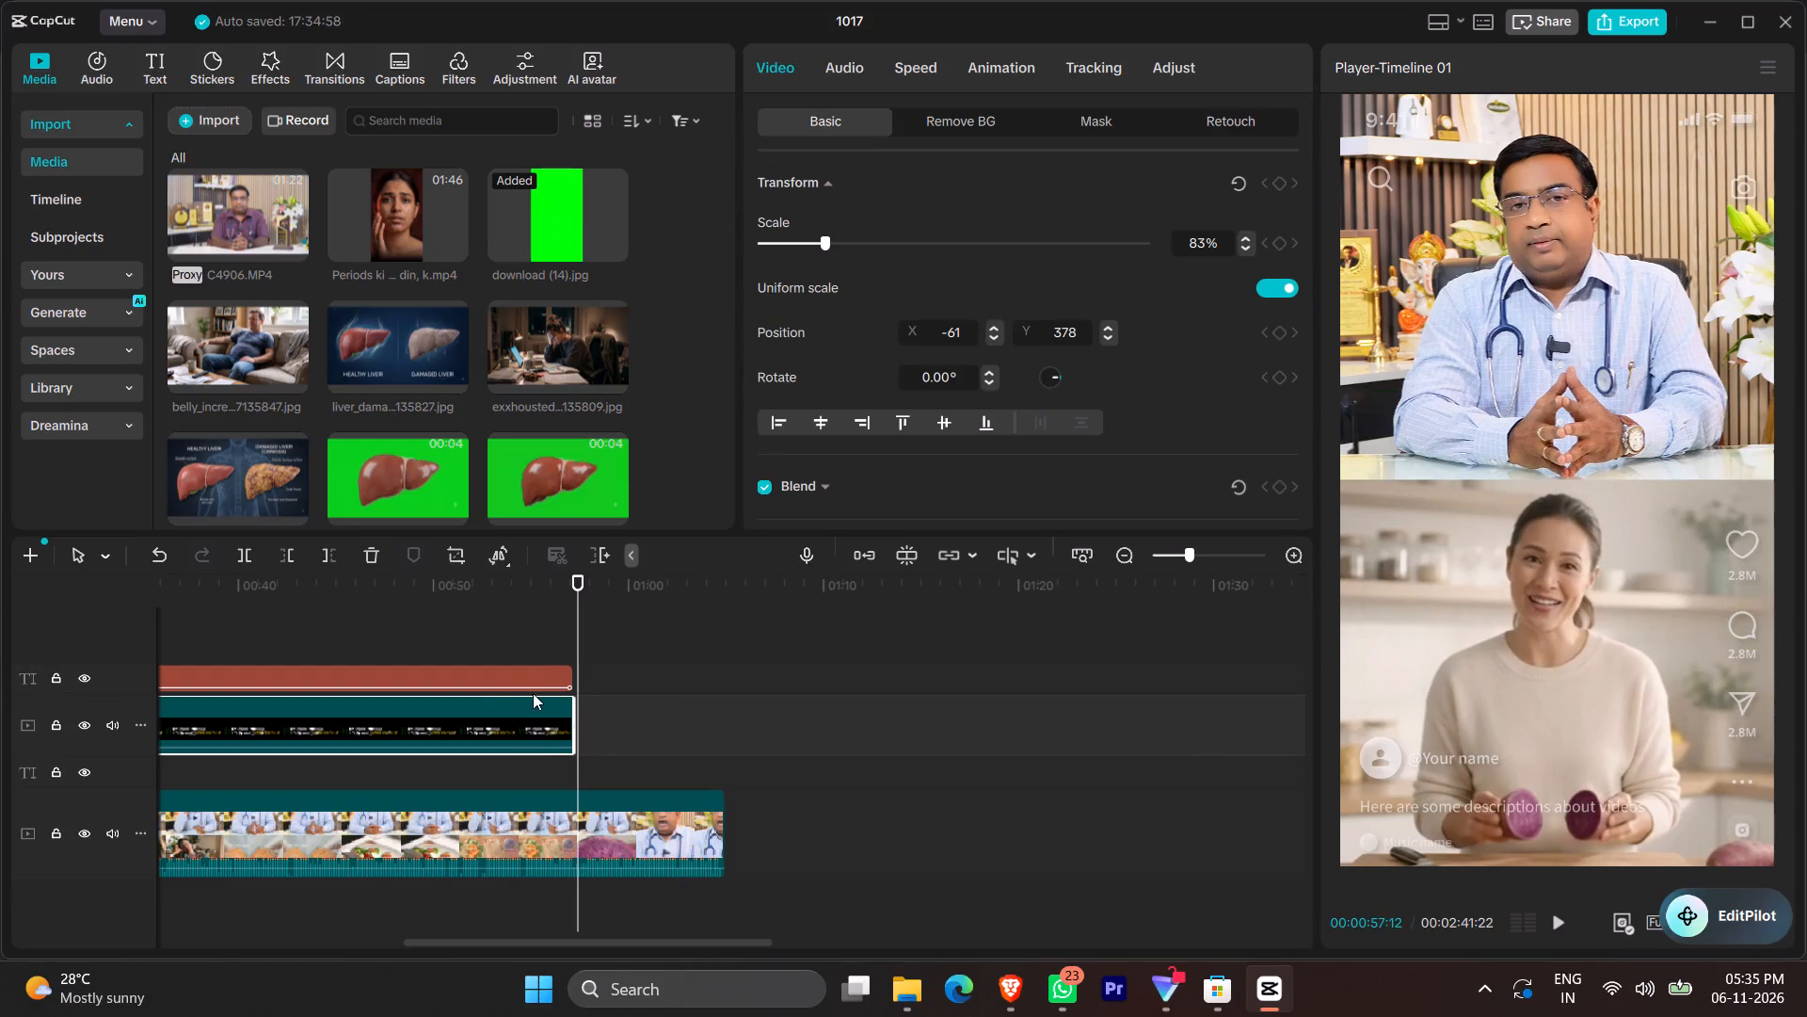
left_click(553, 688)
left_click_drag(582, 680, 604, 677)
left_click_drag(575, 673, 703, 671)
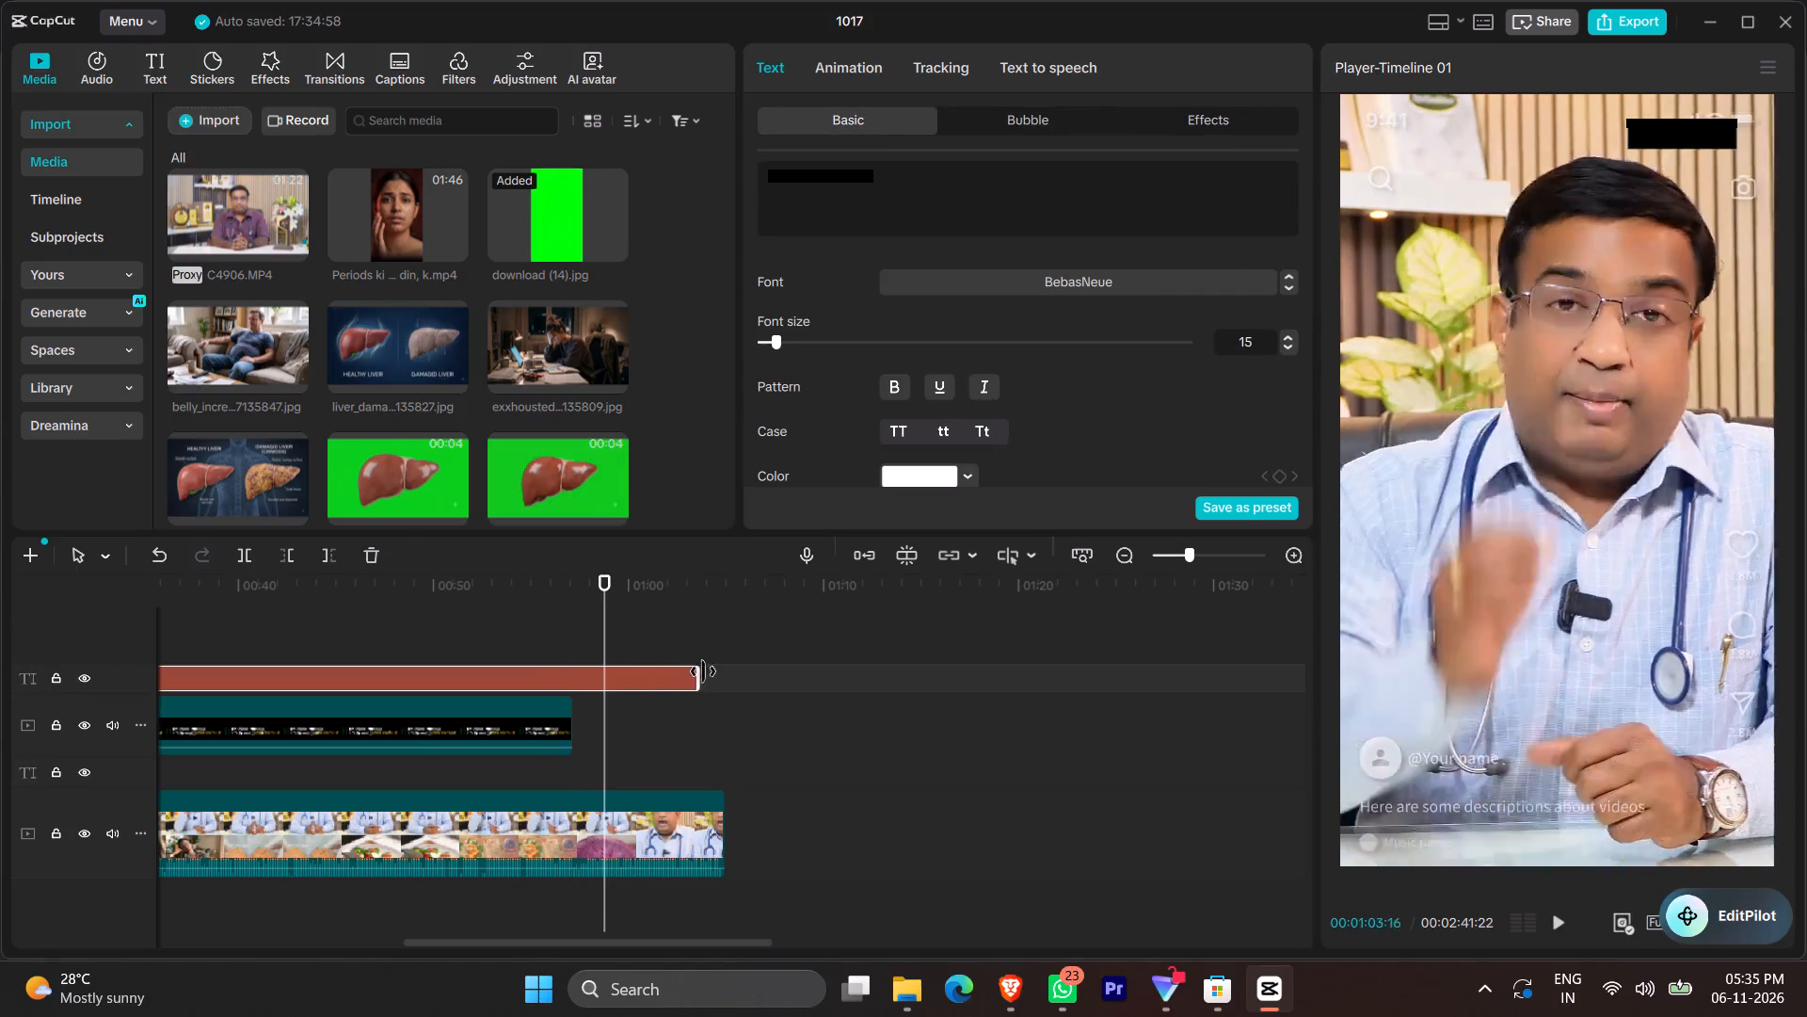
left_click_drag(703, 671, 723, 674)
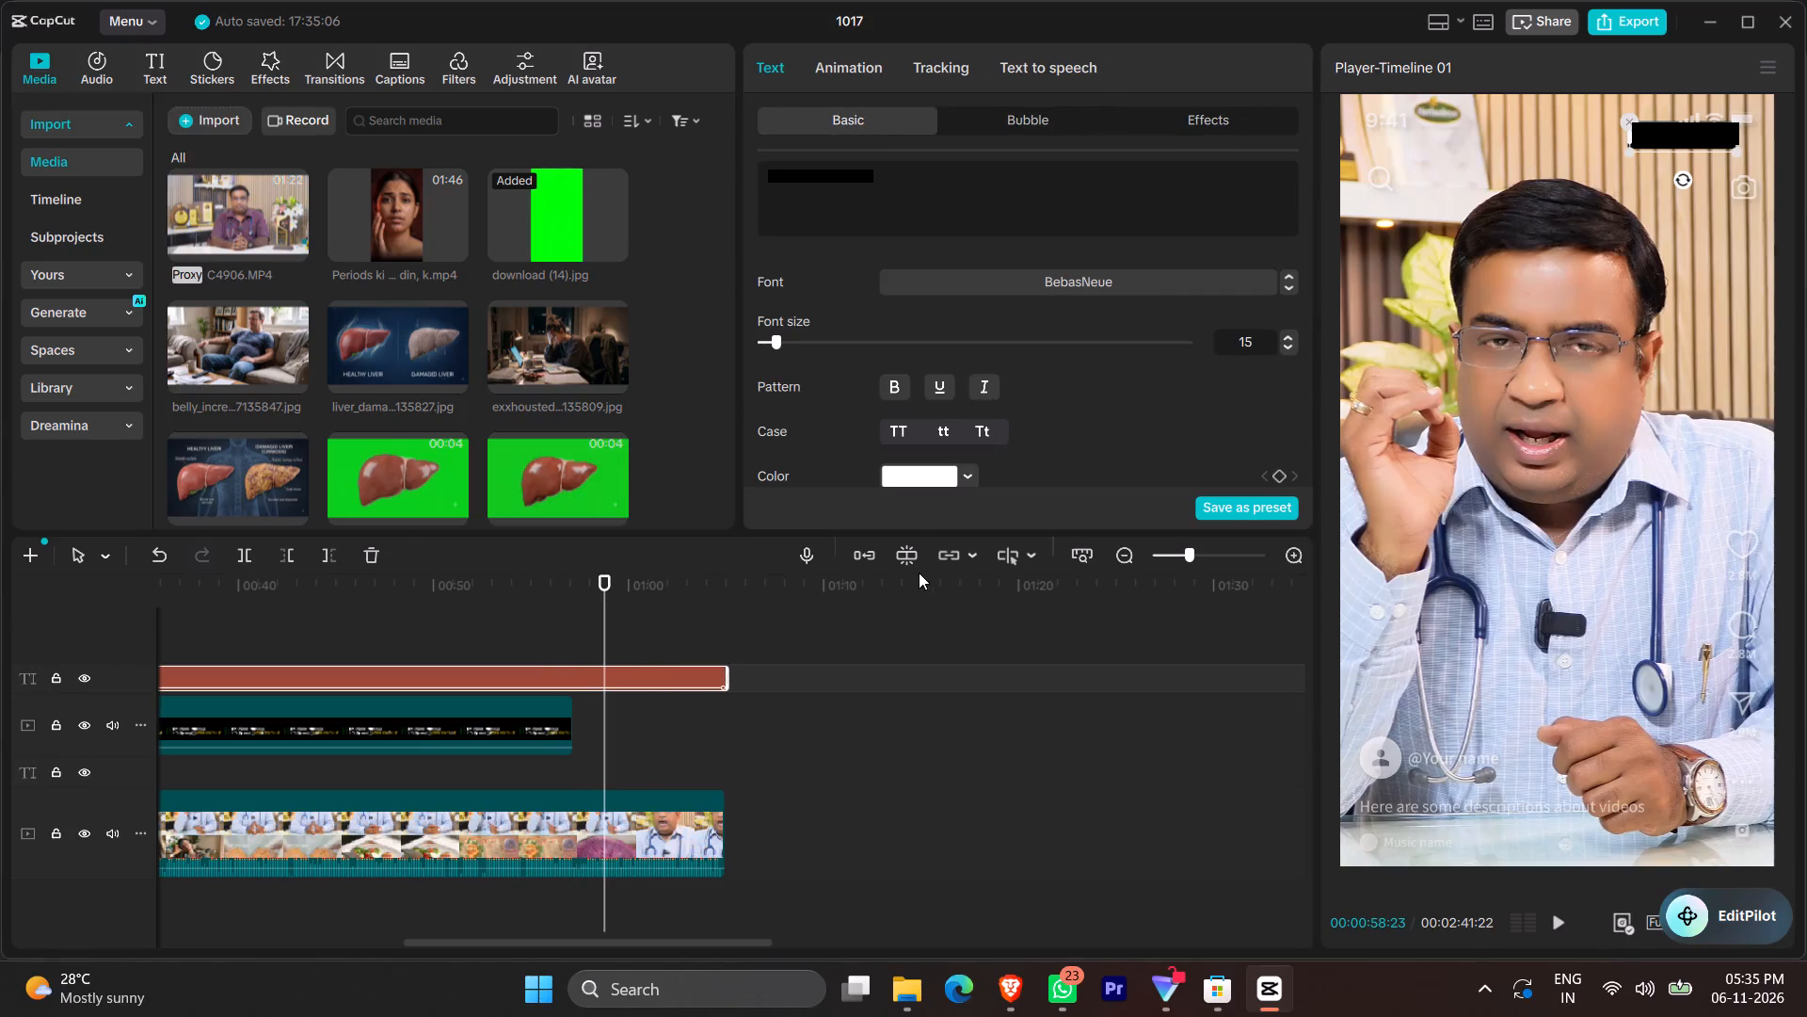
left_click(915, 555)
left_click(957, 557)
left_click_drag(728, 674, 719, 681)
Apply a Fade Out animation with a 1.3 s duration to the name-title Compound clip96 above the main clip.
left_click(526, 712)
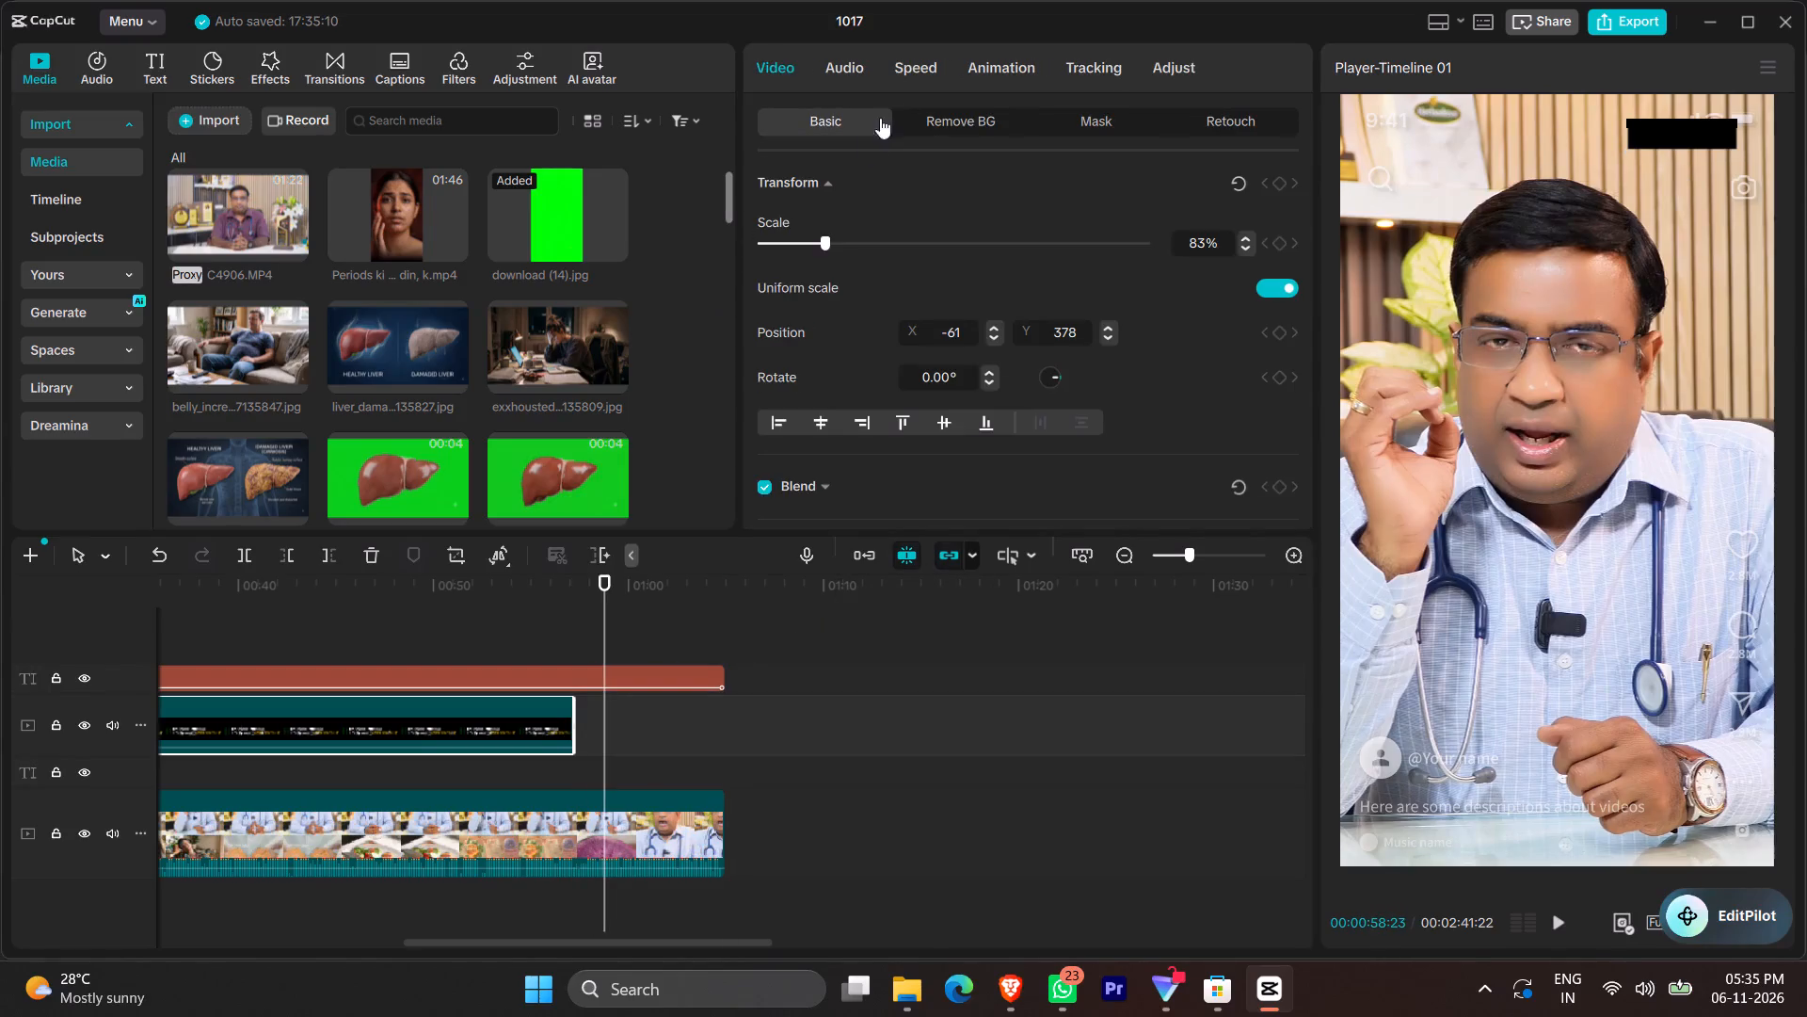
left_click(999, 73)
left_click(1004, 123)
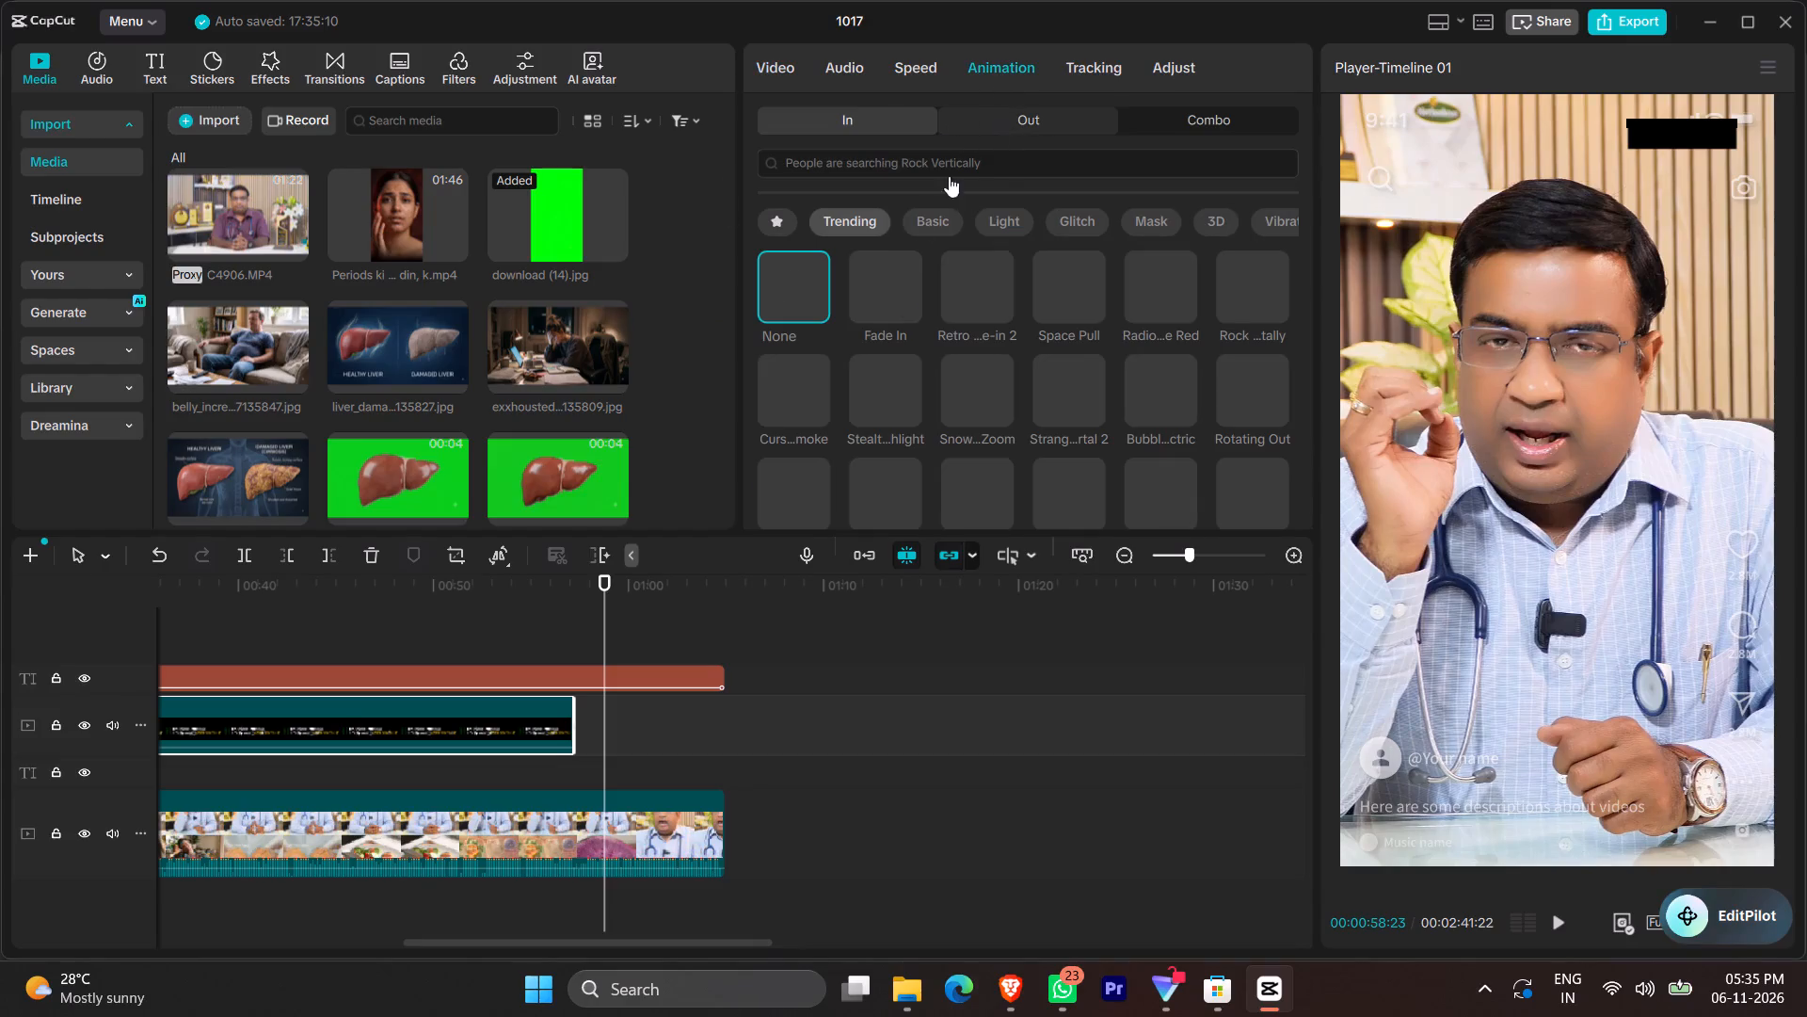
left_click(877, 284)
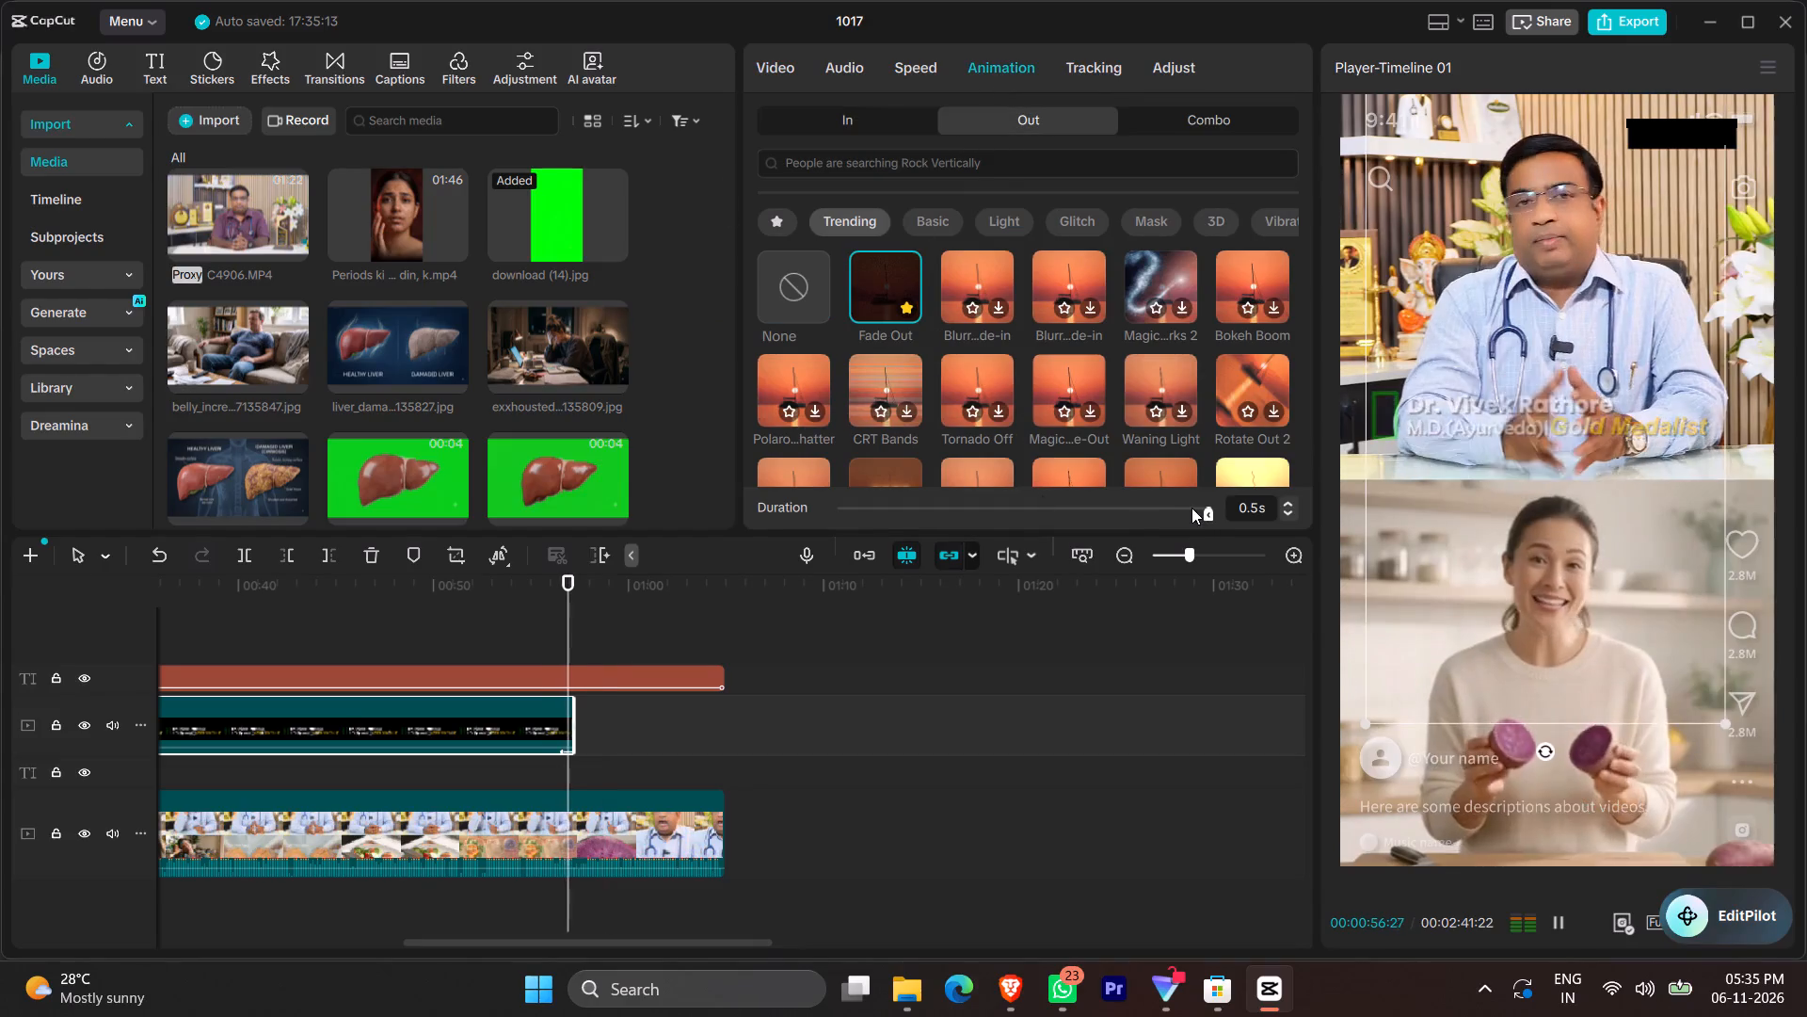
left_click(1180, 506)
left_click(1193, 508)
left_click(1200, 509)
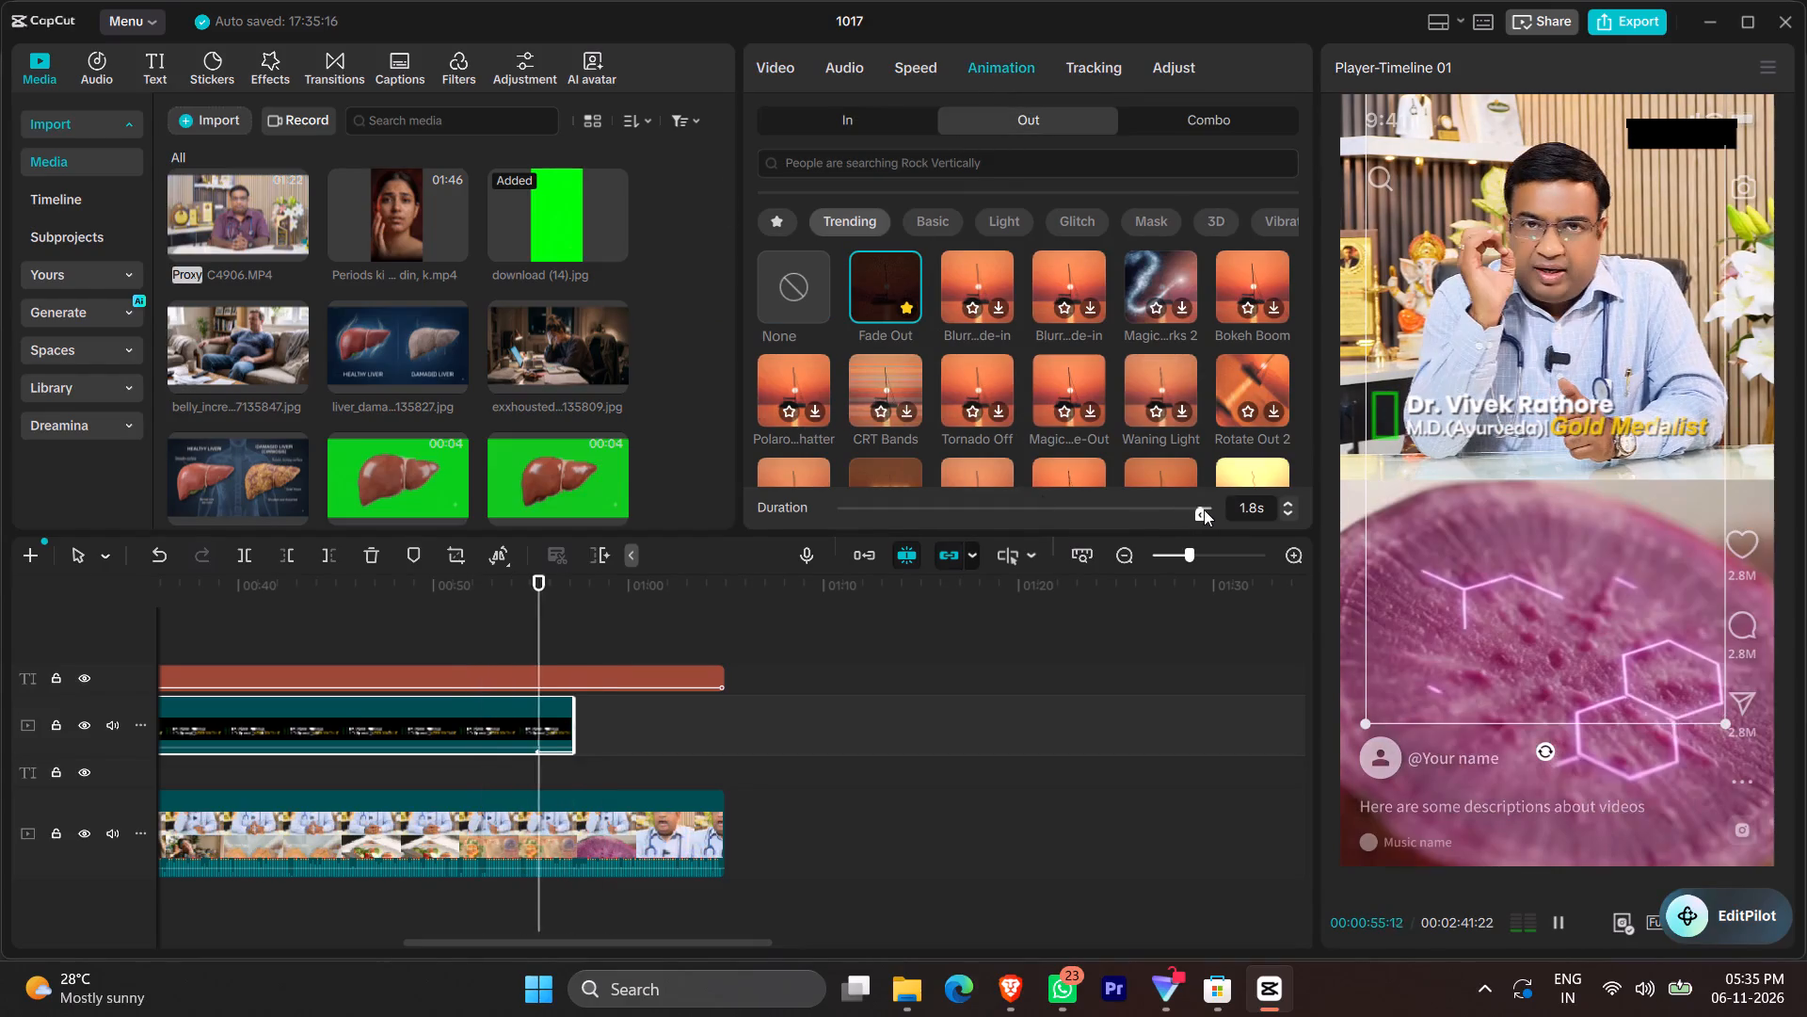
left_click(1204, 509)
left_click(1209, 509)
left_click(1205, 509)
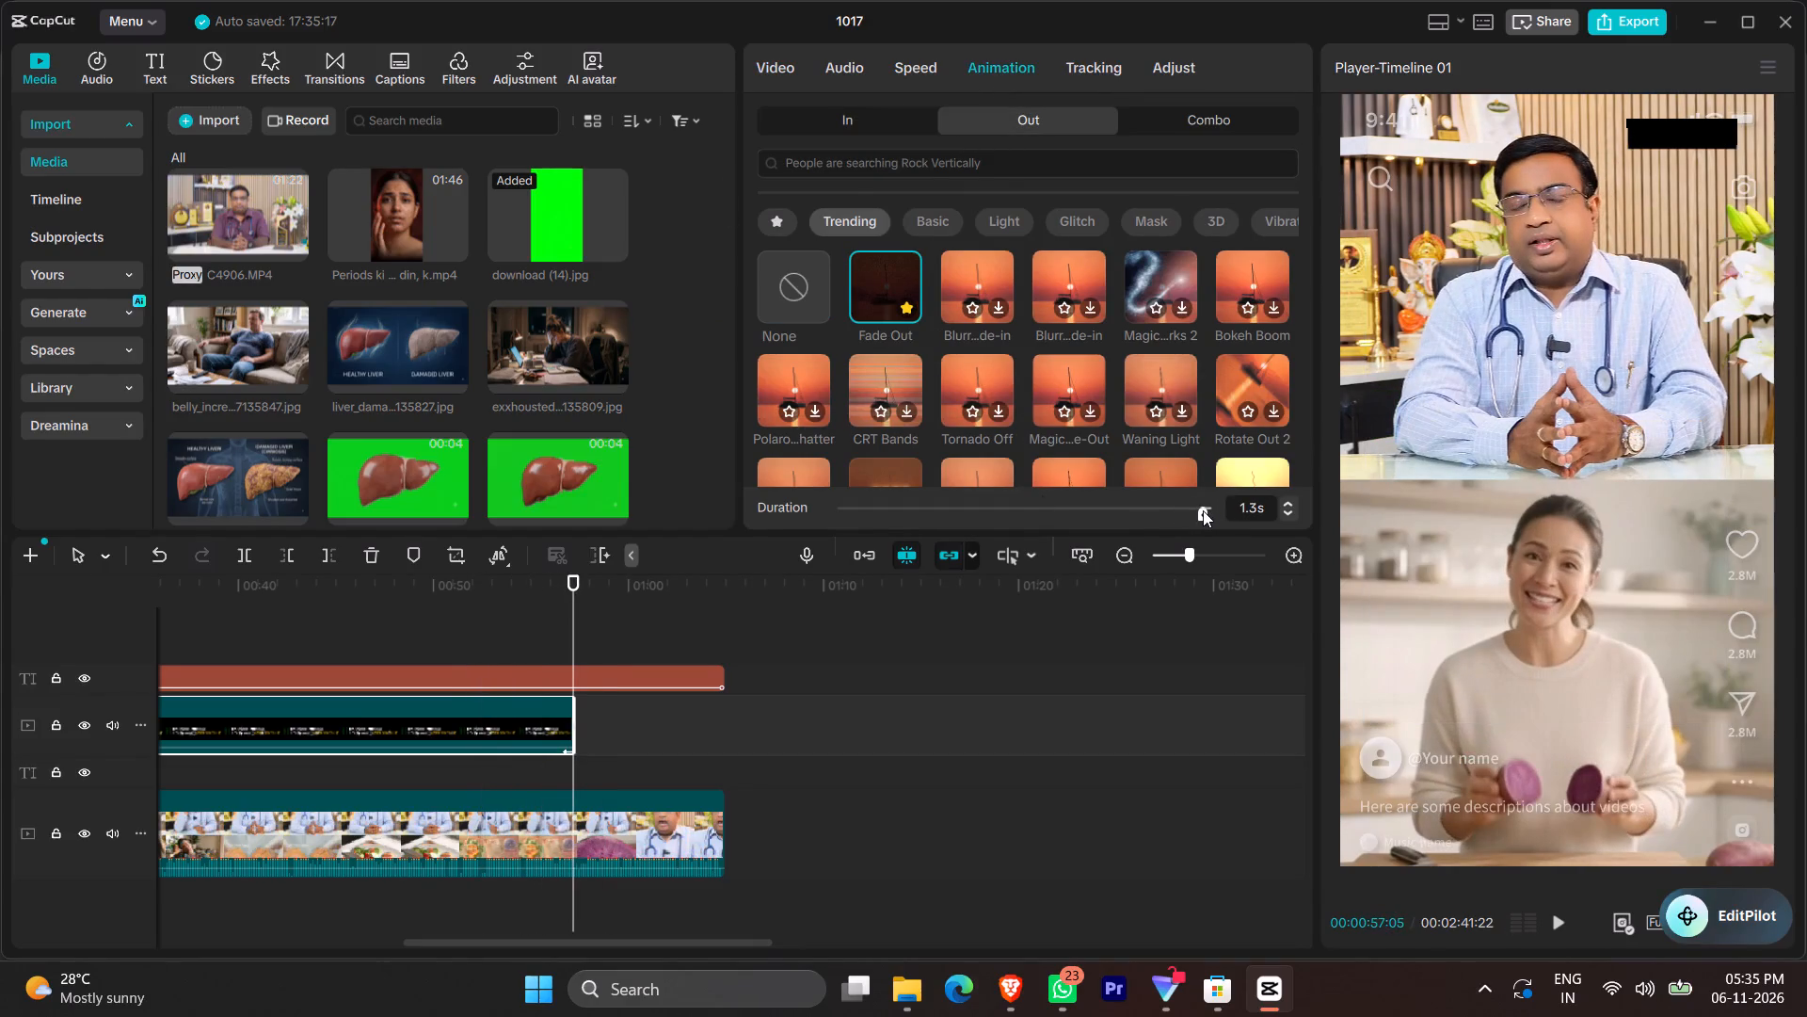
left_click(501, 619)
key("space")
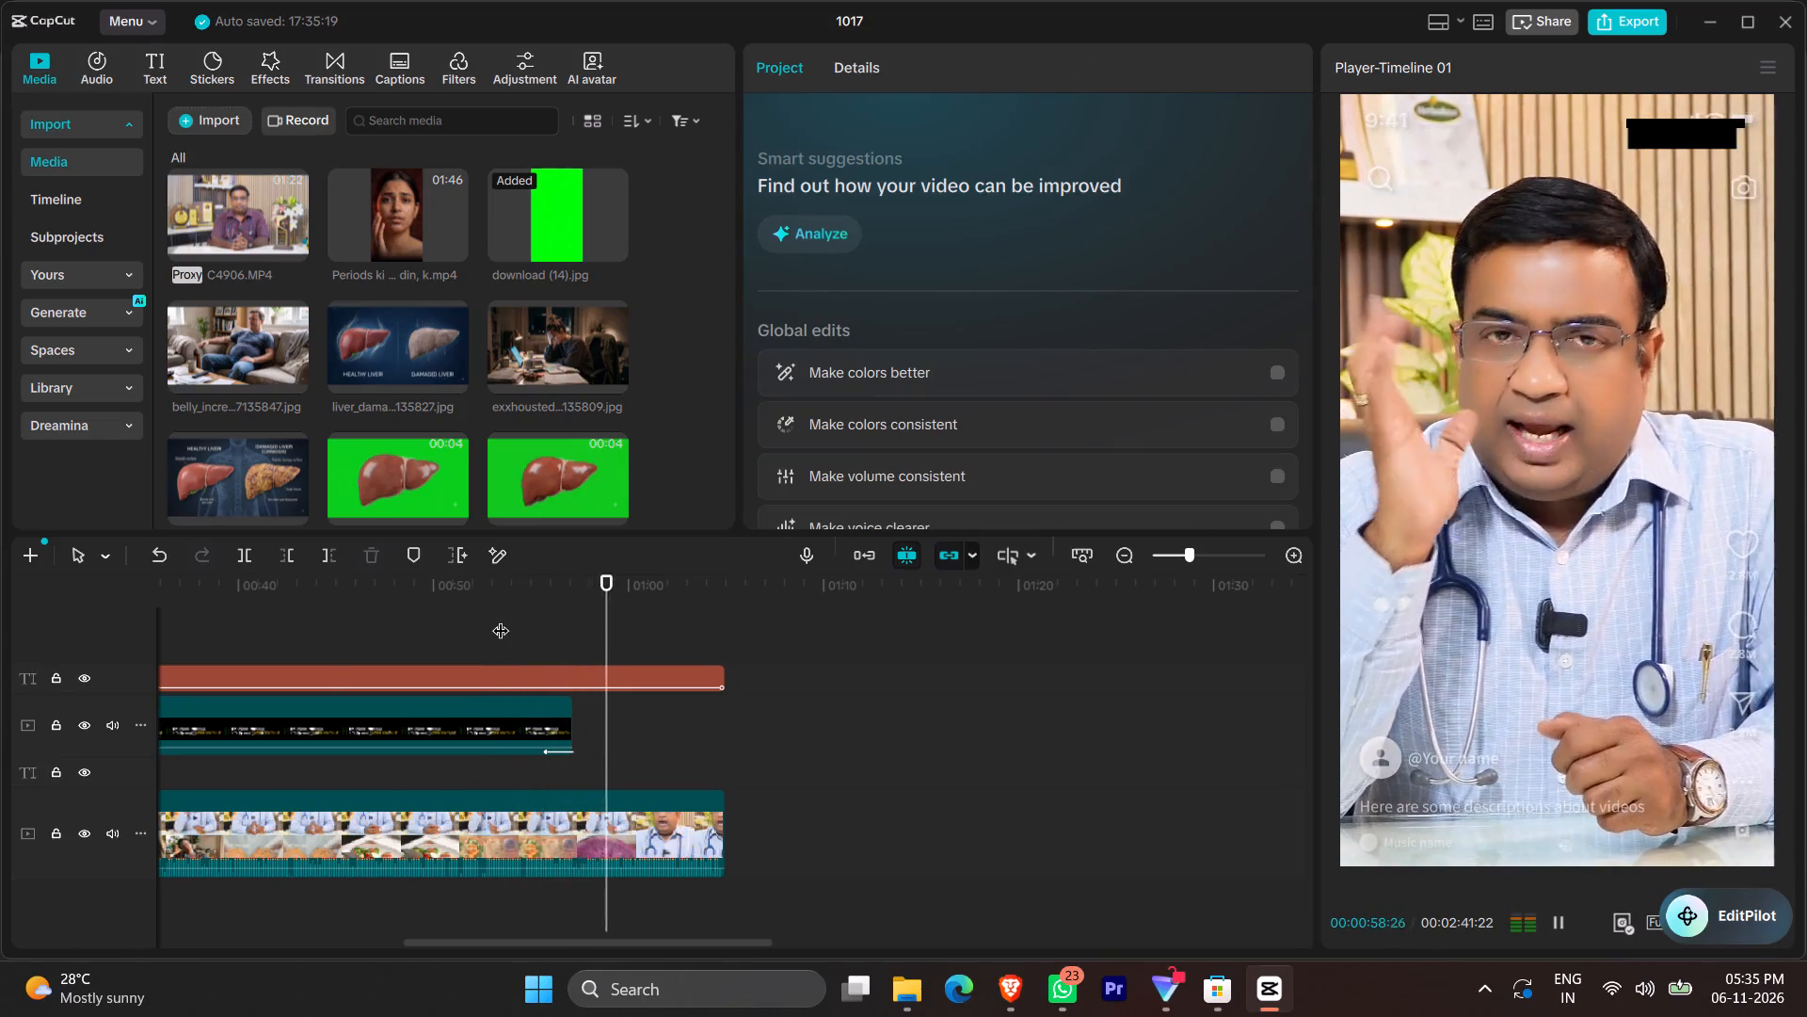
Play the video from 00:00 to review the phone-number and name-title overlays across the whole timeline.
key("0")
scroll(745, 640, "down", 9, "ctrl")
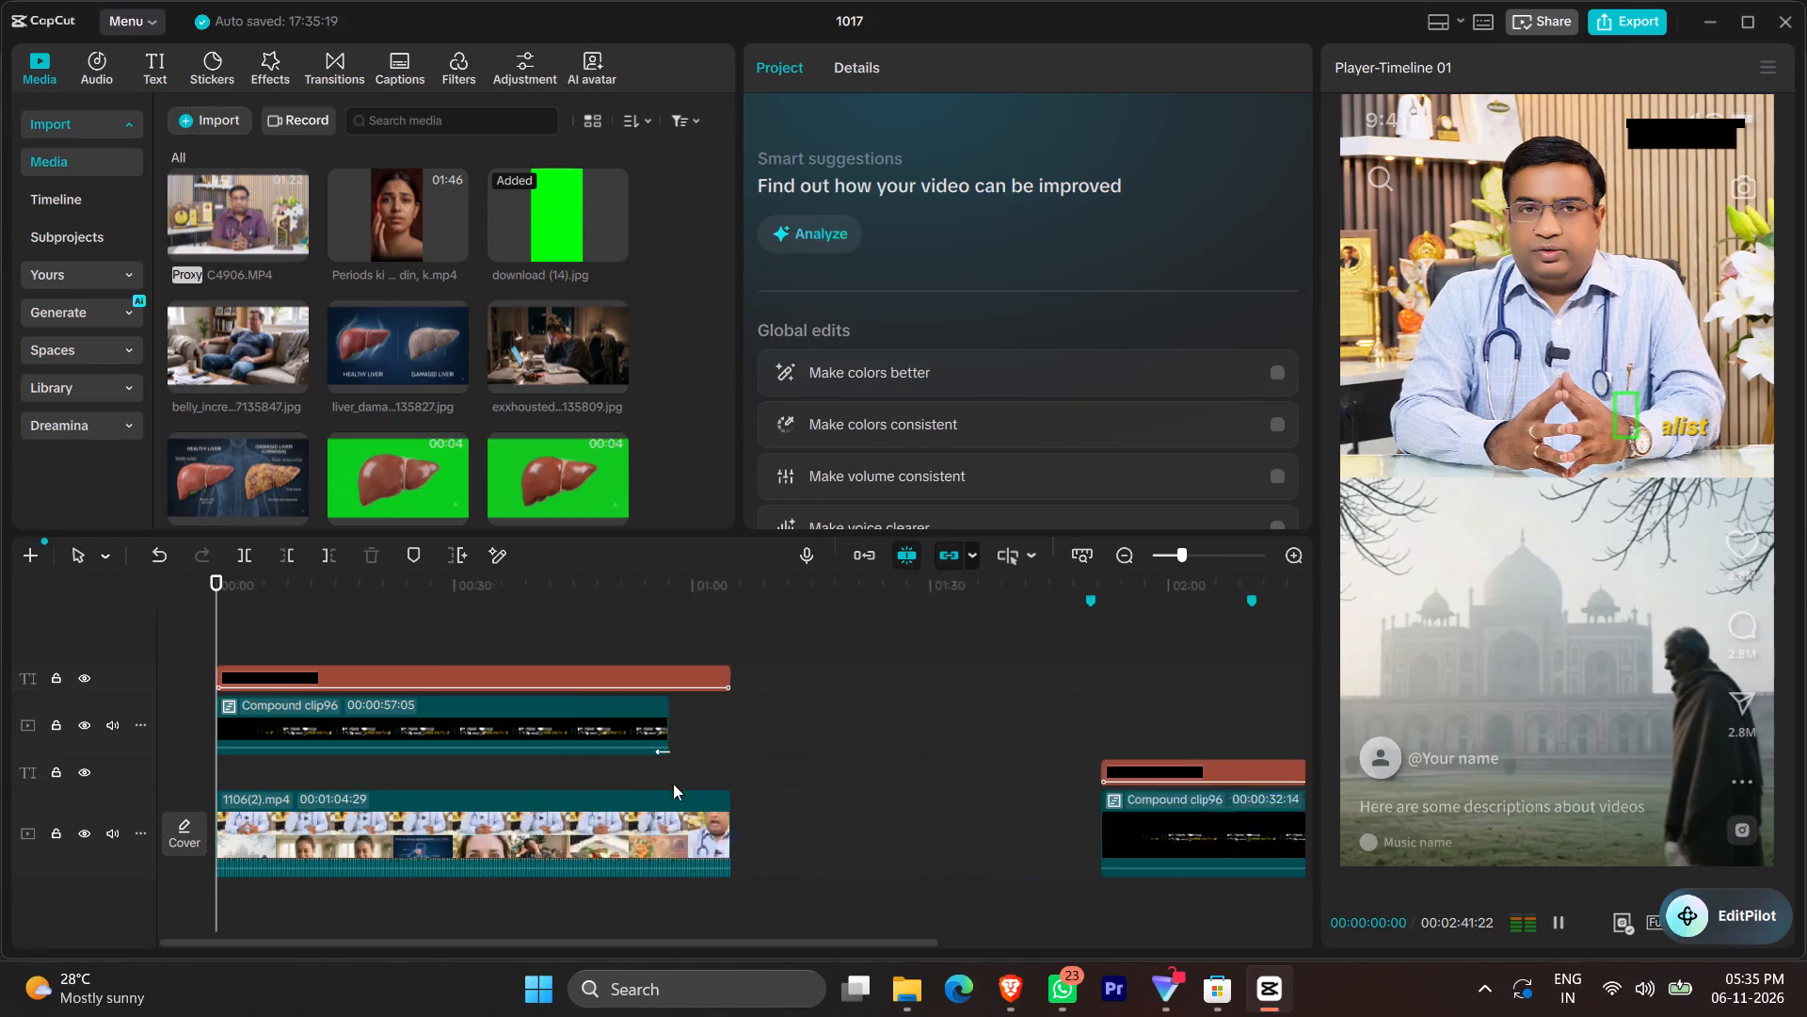
scroll(673, 783, "down", 1, "ctrl")
key("space")
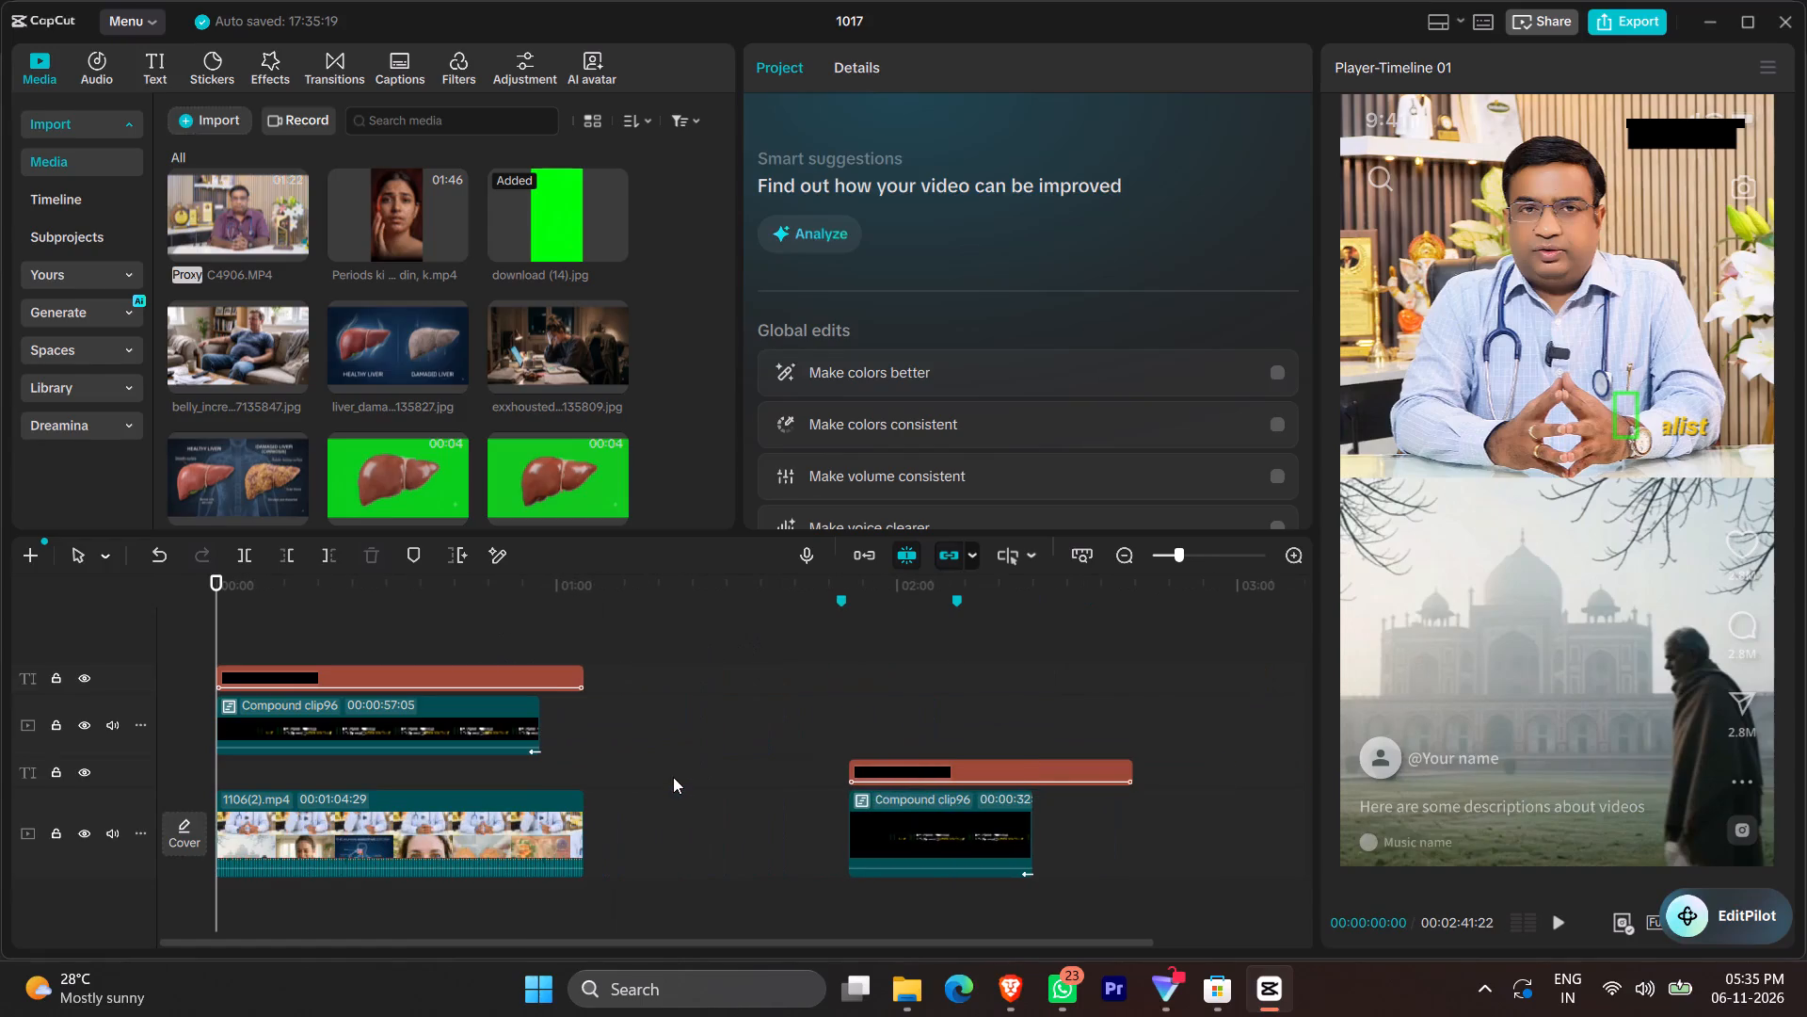
key("space")
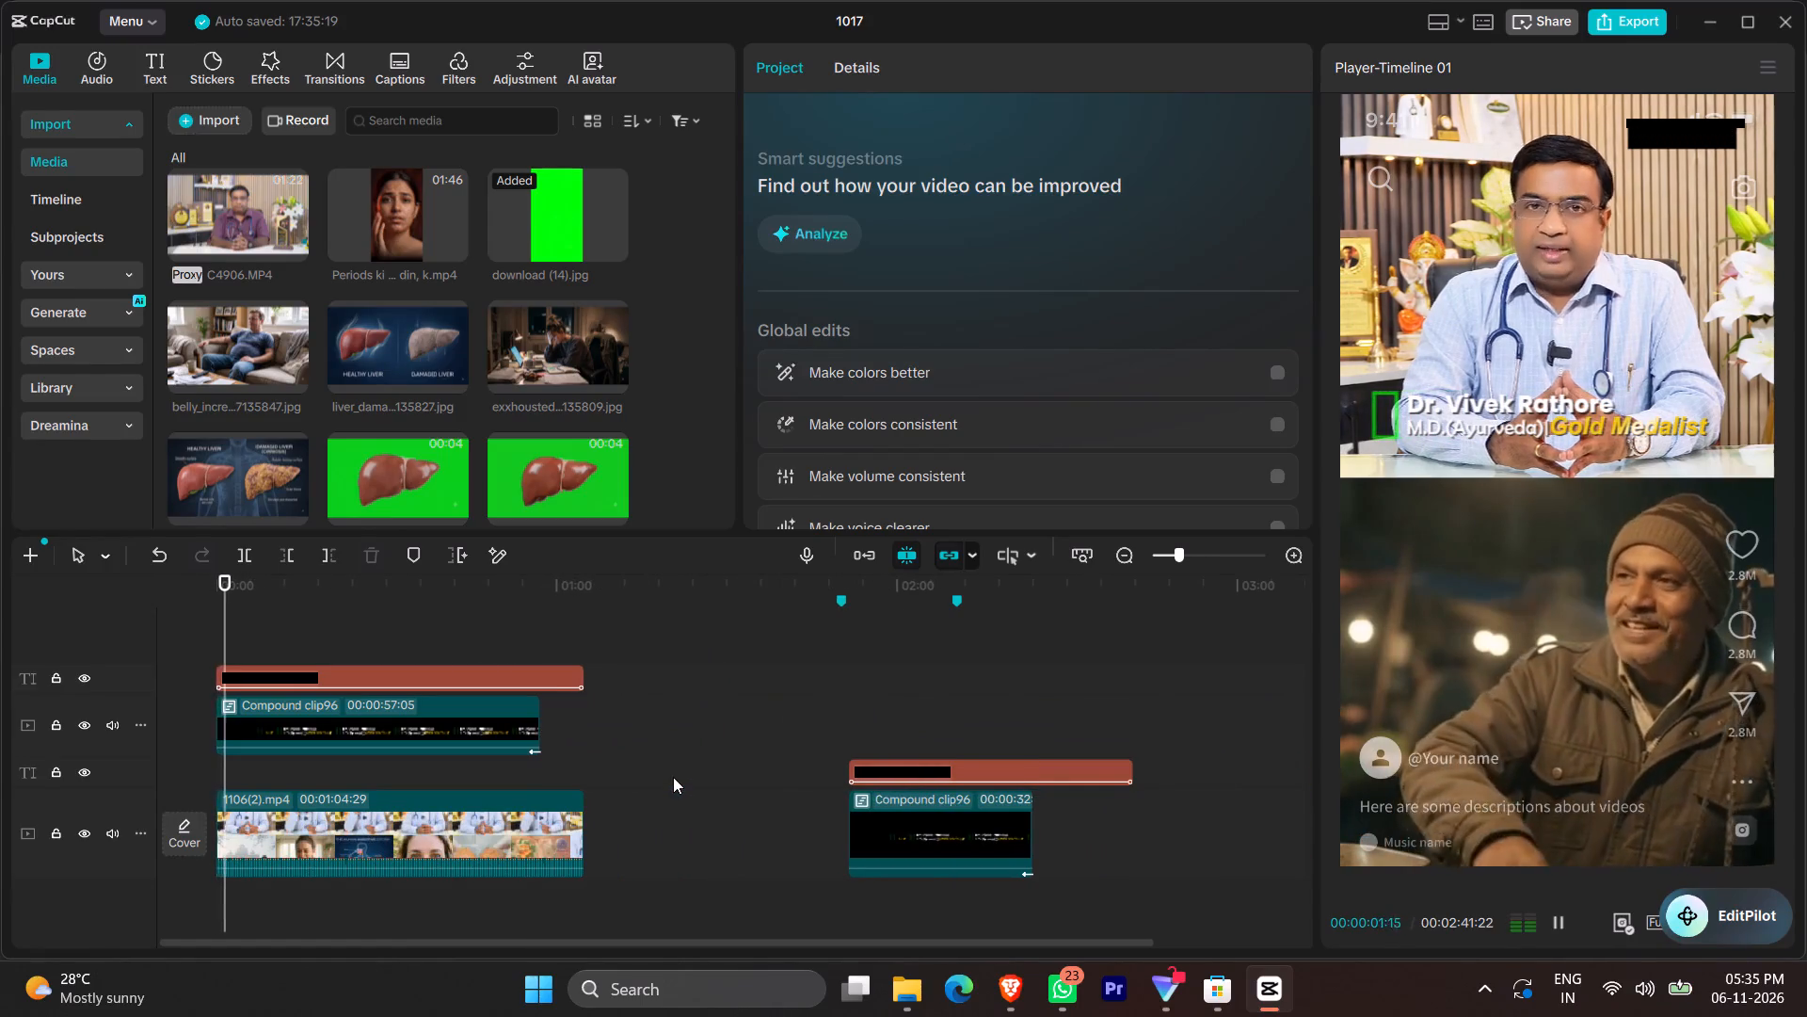
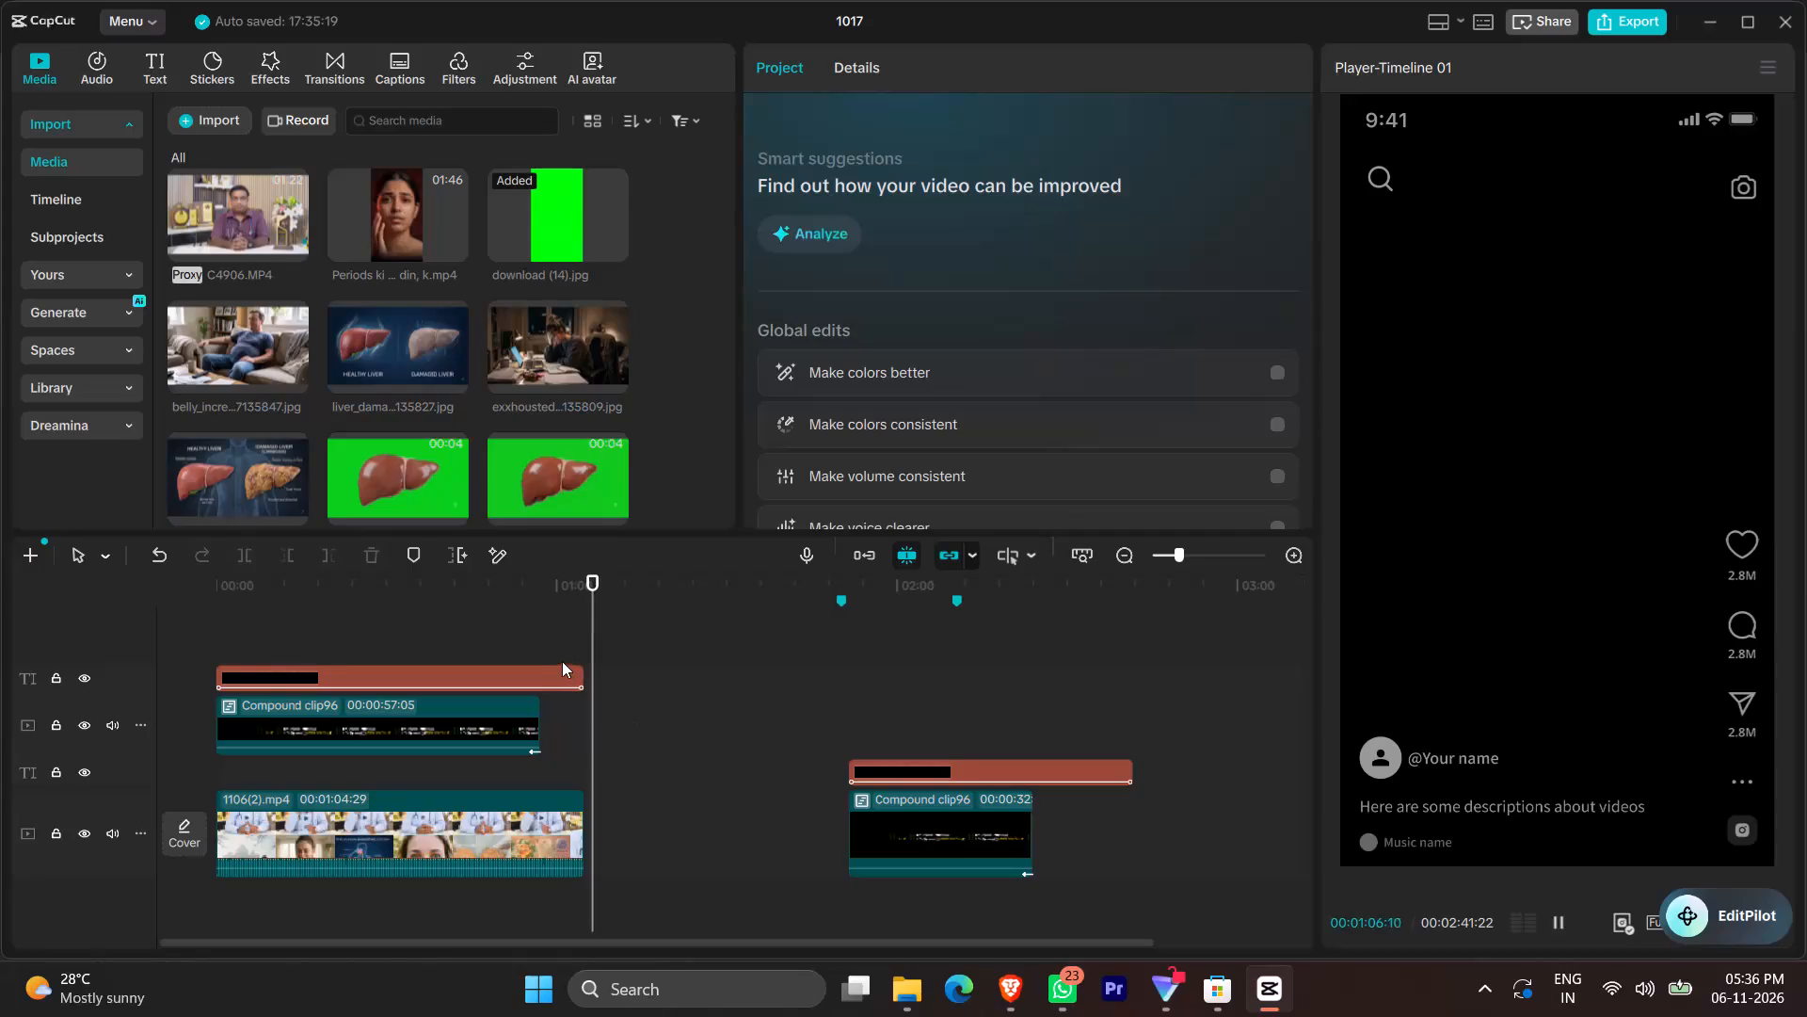
Replay the ending of the 1106(2).mp4 cut from about 00:00:56 to check the name-title fade-out and phone-number text.
left_click(550, 654)
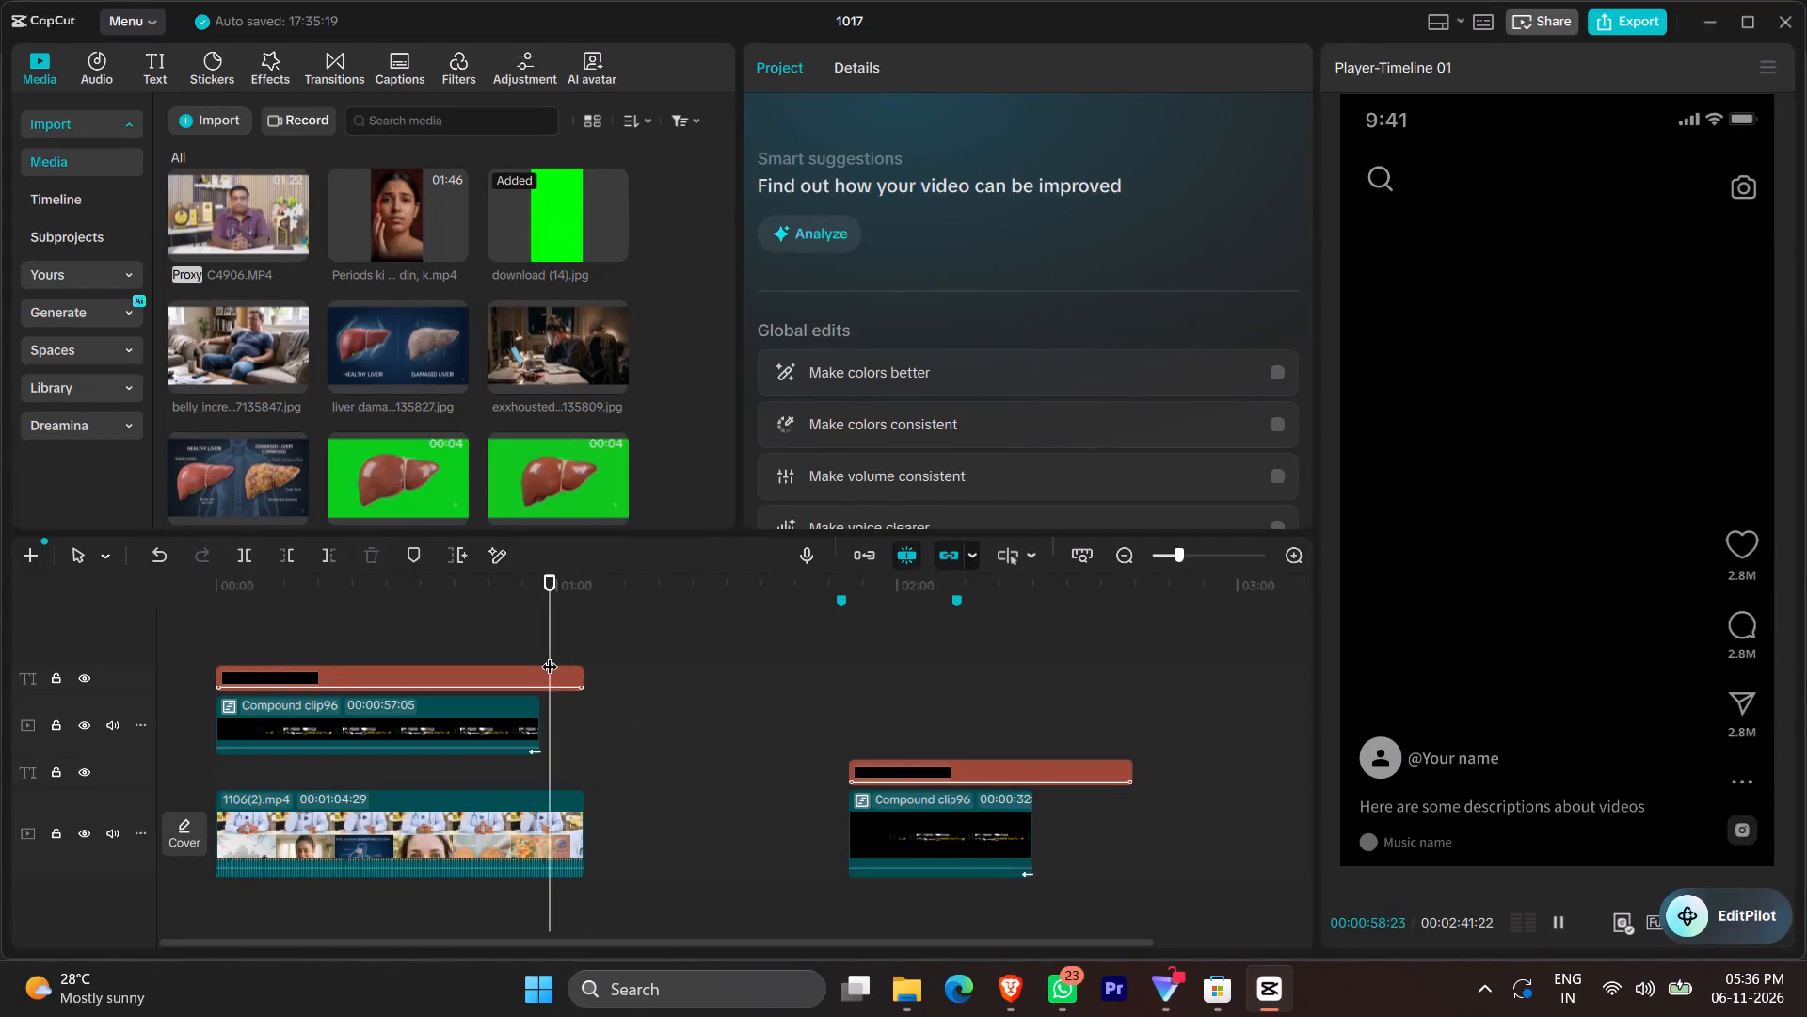
left_click(547, 654)
key("space")
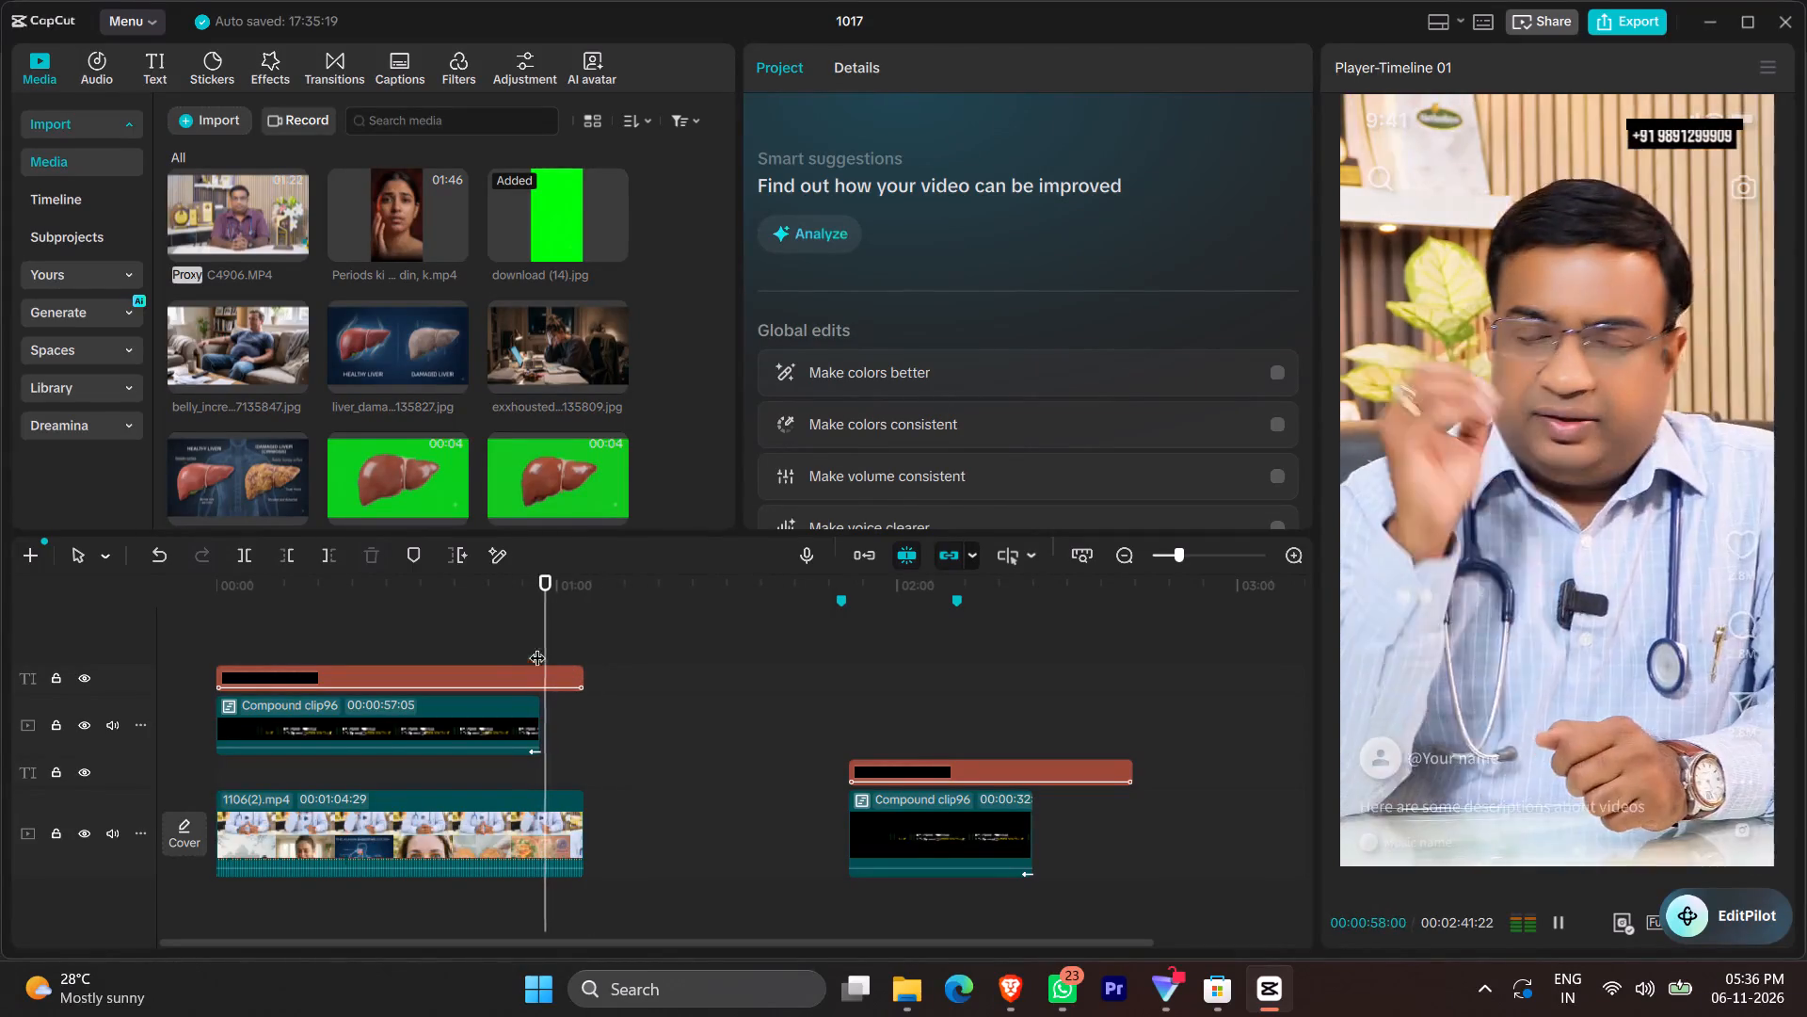
left_click(529, 635)
key("space")
Delete the leftover phone-number text and Compound clip96 copies lying beyond the end of the 1106(2).mp4 clip.
scroll(689, 741, "up", 1, "ctrl")
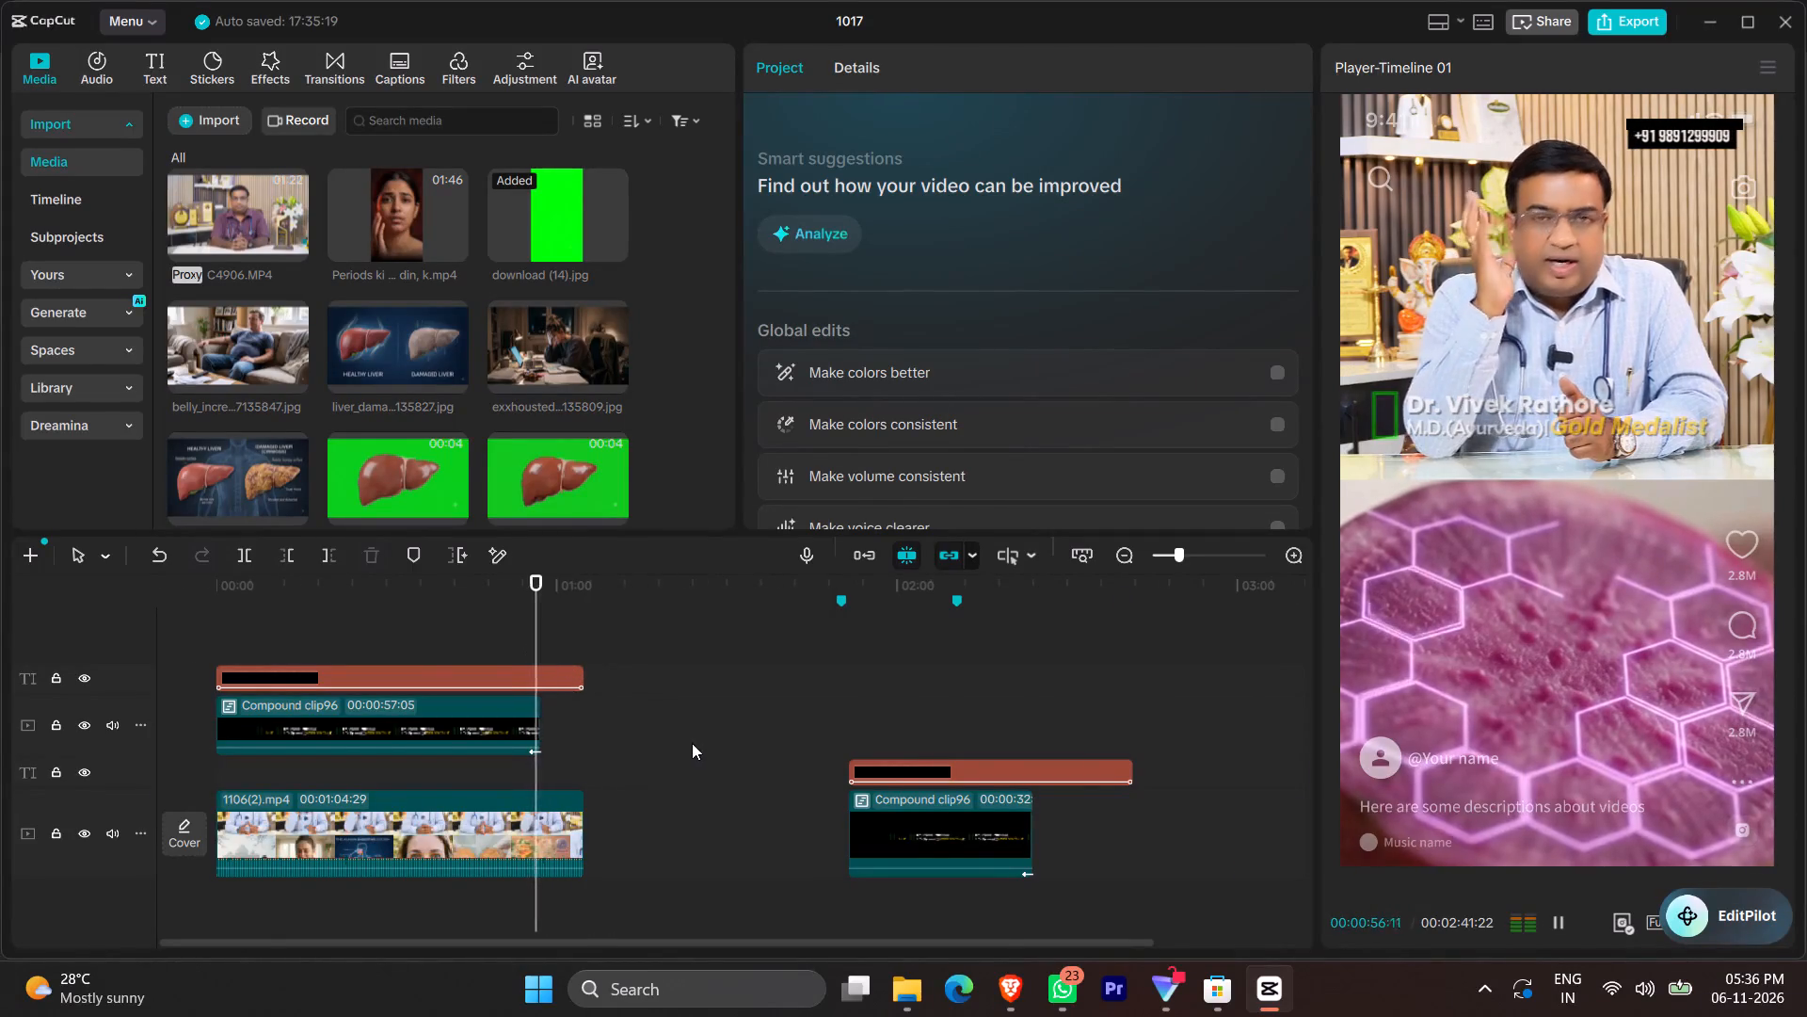
scroll(692, 743, "up", 9, "ctrl")
scroll(817, 763, "down", 4, "ctrl")
scroll(817, 763, "down", 2)
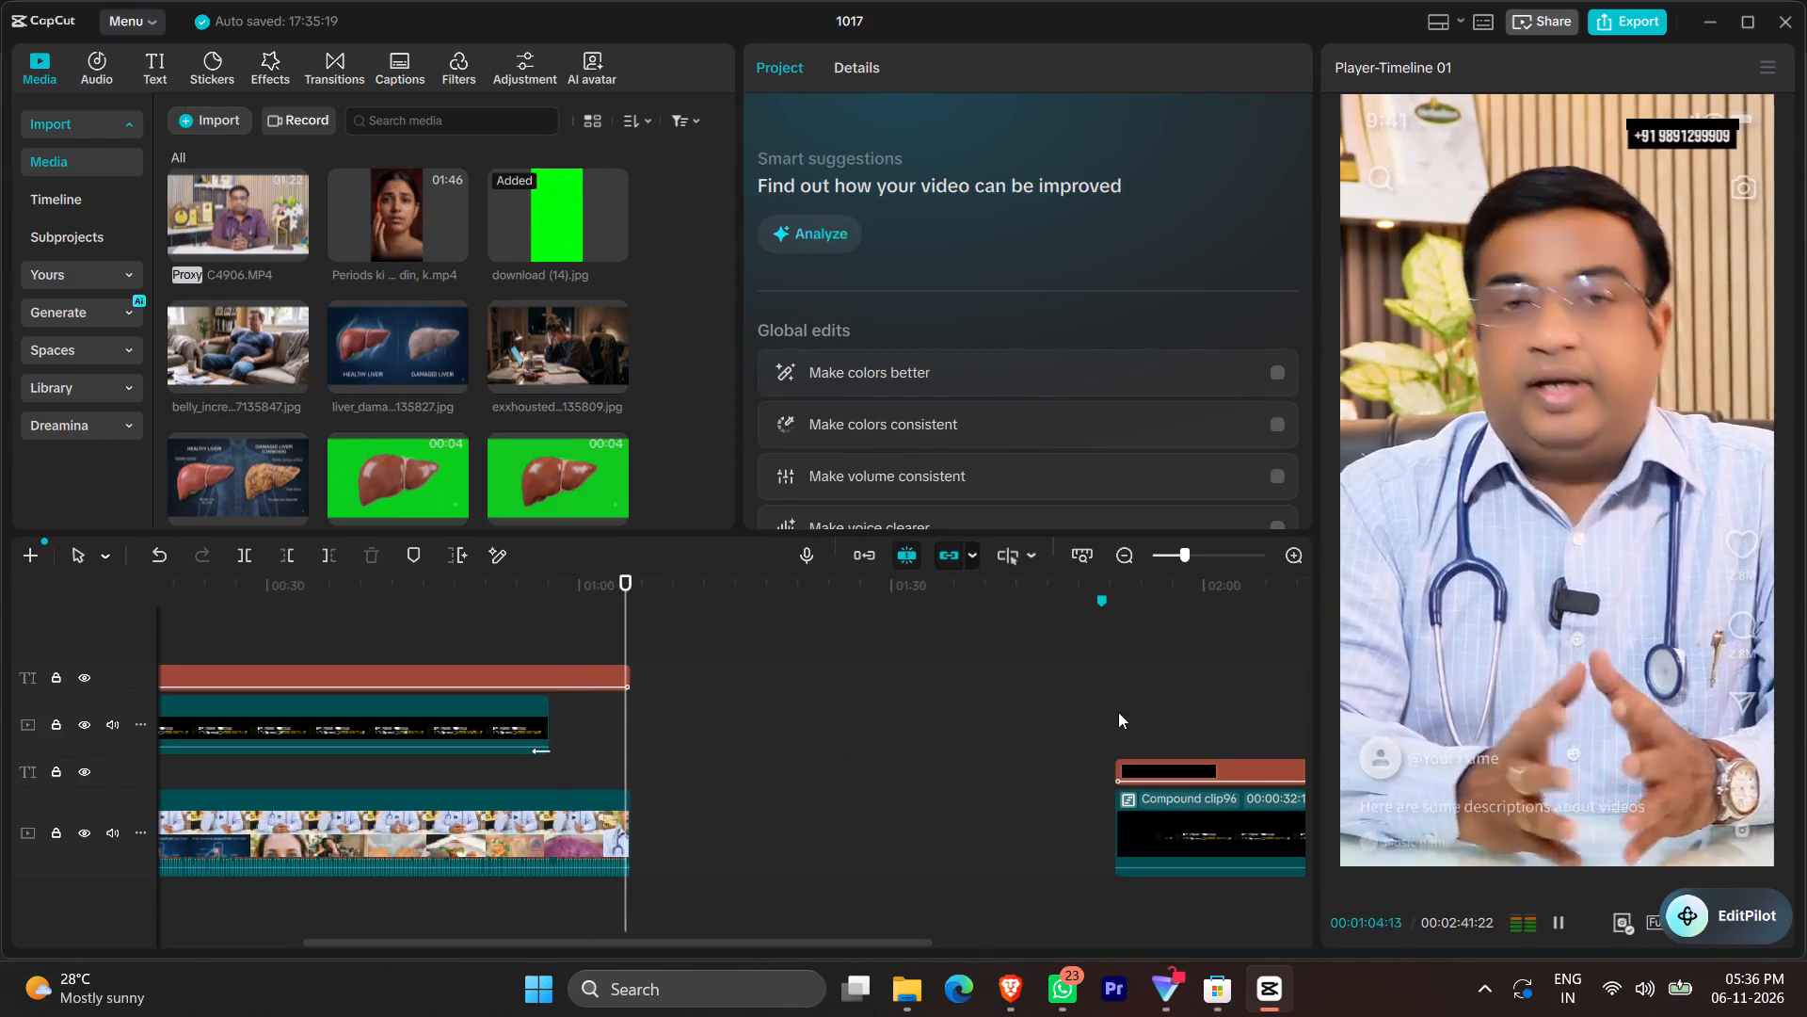
left_click_drag(1073, 725, 1194, 863)
key("1")
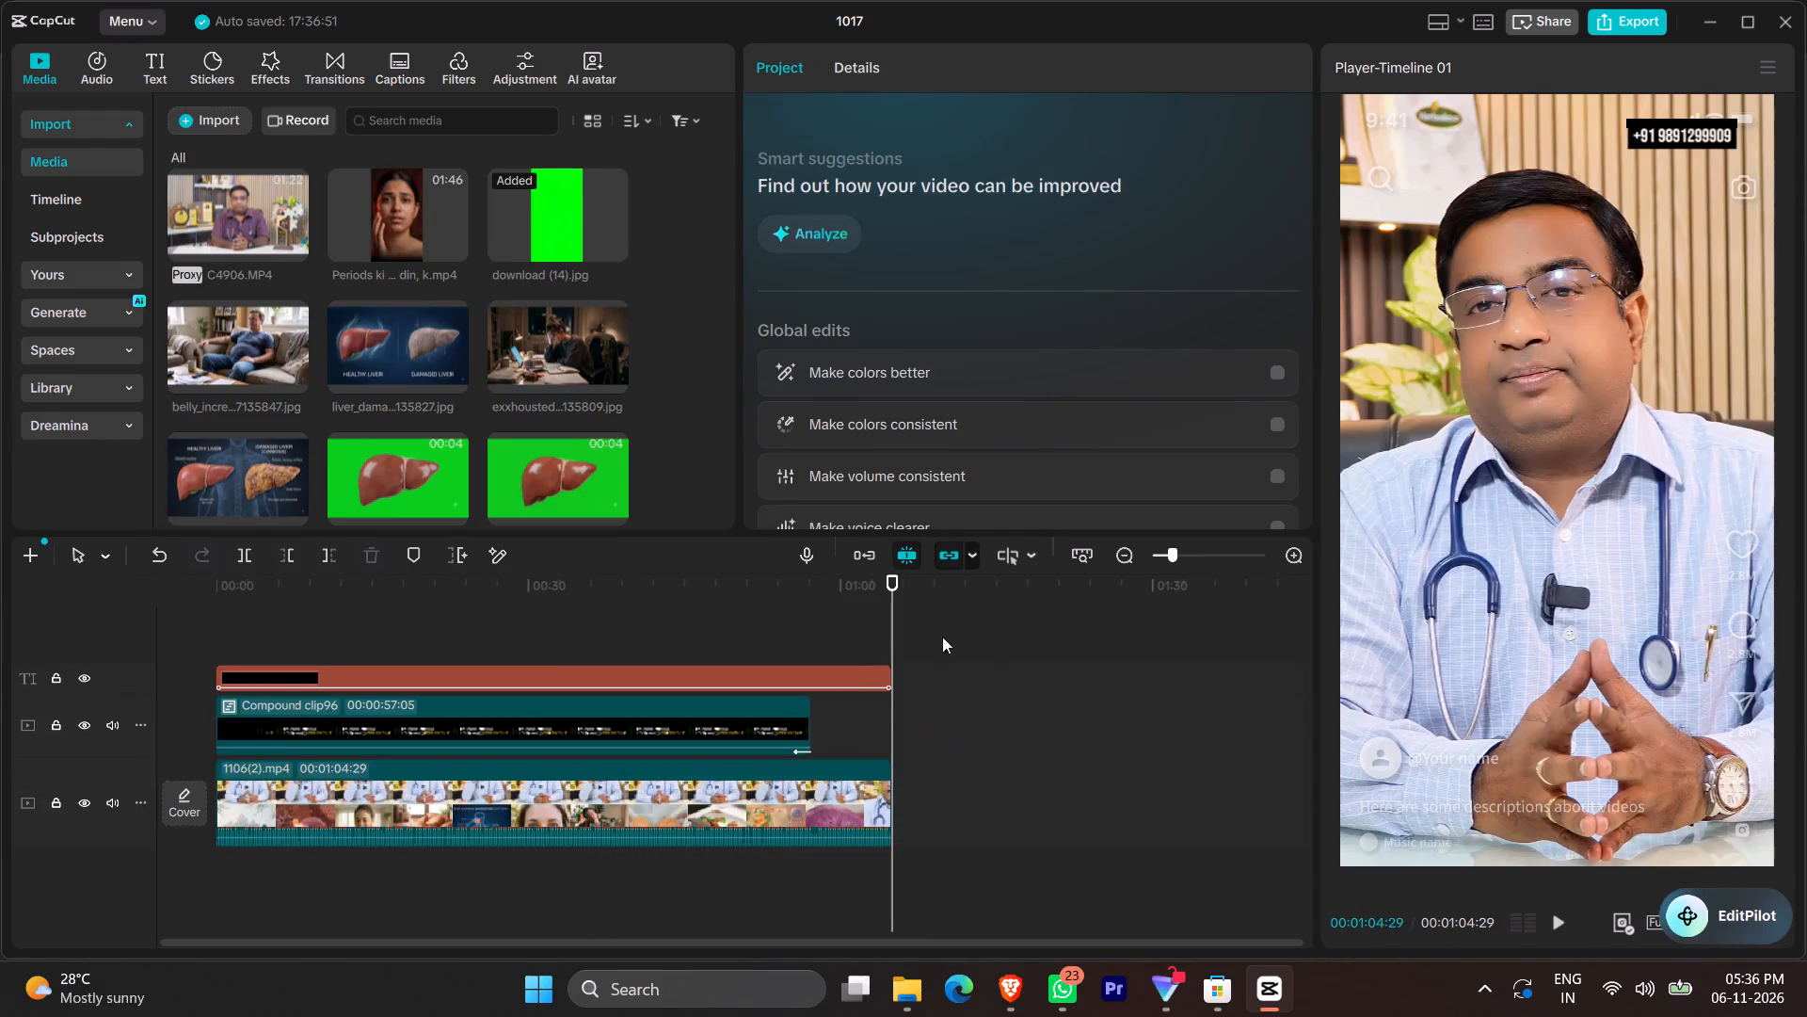
Check the overlay and clip ends on the timeline, return the playhead to 00:00 and open the video export settings.
scroll(1015, 739, "up", 20, "ctrl")
scroll(1015, 739, "up", 20, "ctrl")
scroll(1015, 739, "up", 3, "ctrl")
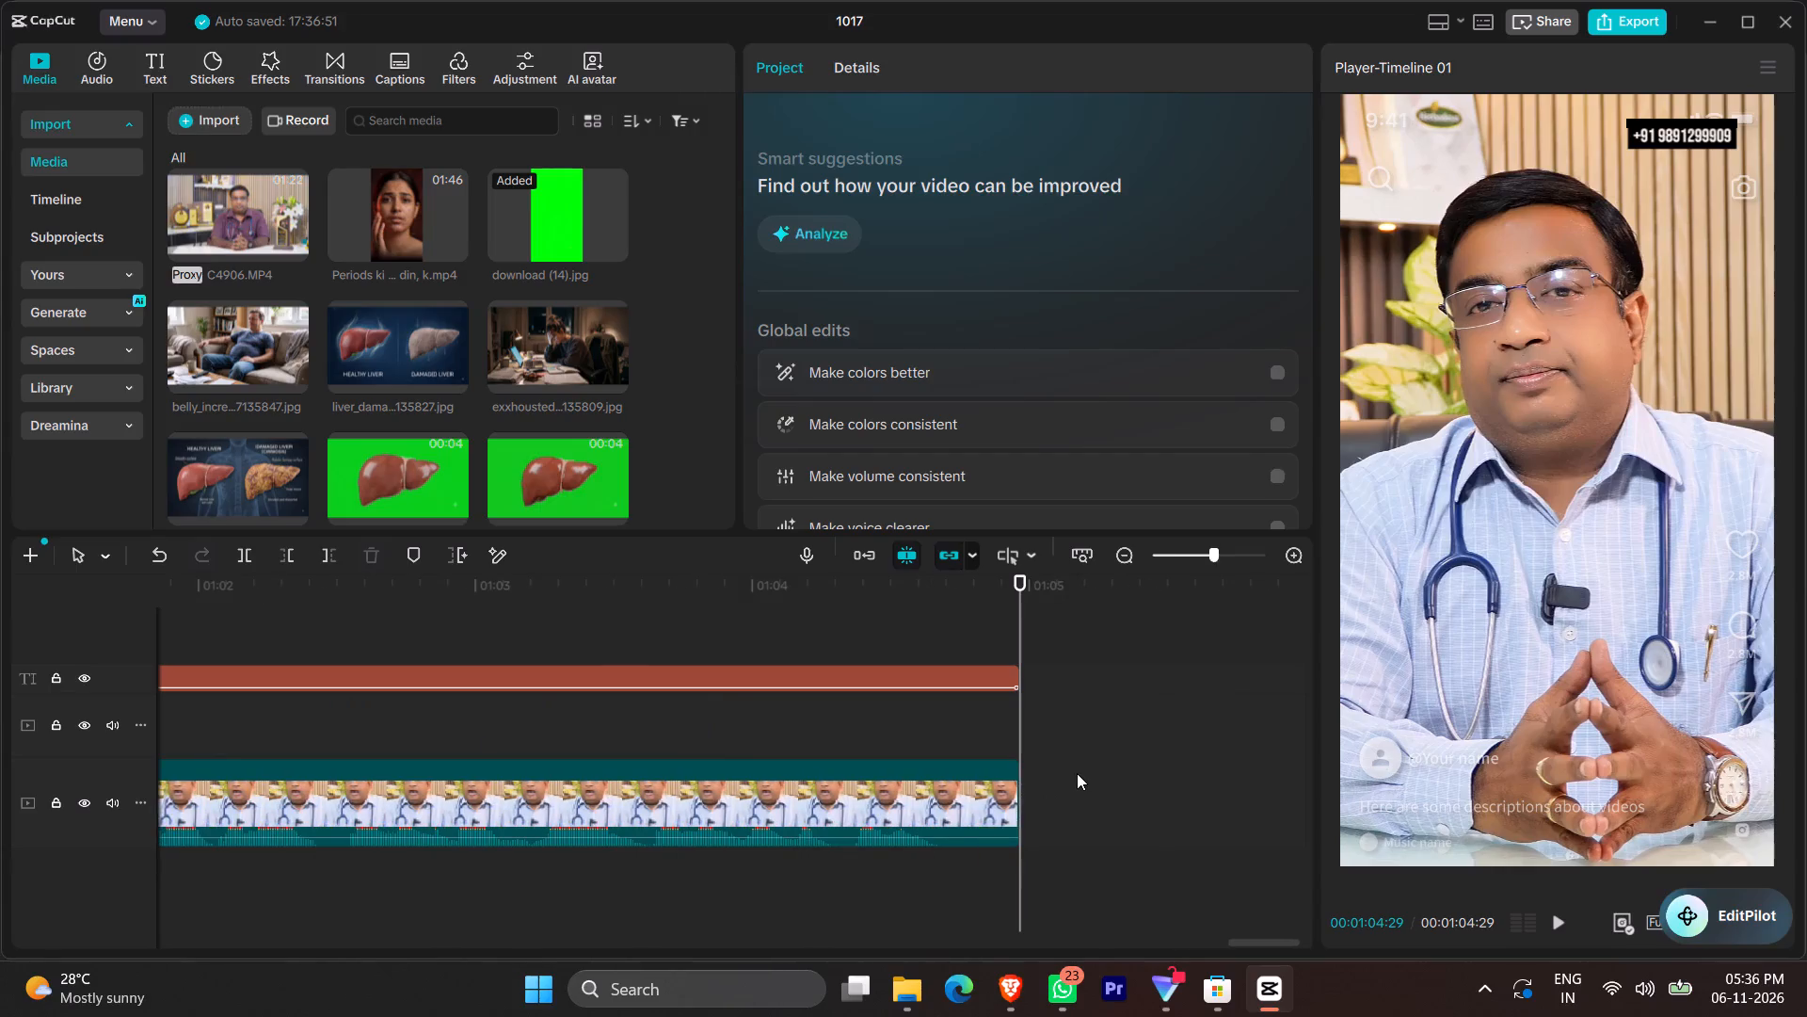
scroll(1077, 773, "down", 8, "ctrl")
scroll(1057, 787, "down", 20, "ctrl")
scroll(1057, 787, "down", 20, "ctrl")
scroll(1057, 787, "down", 4, "ctrl")
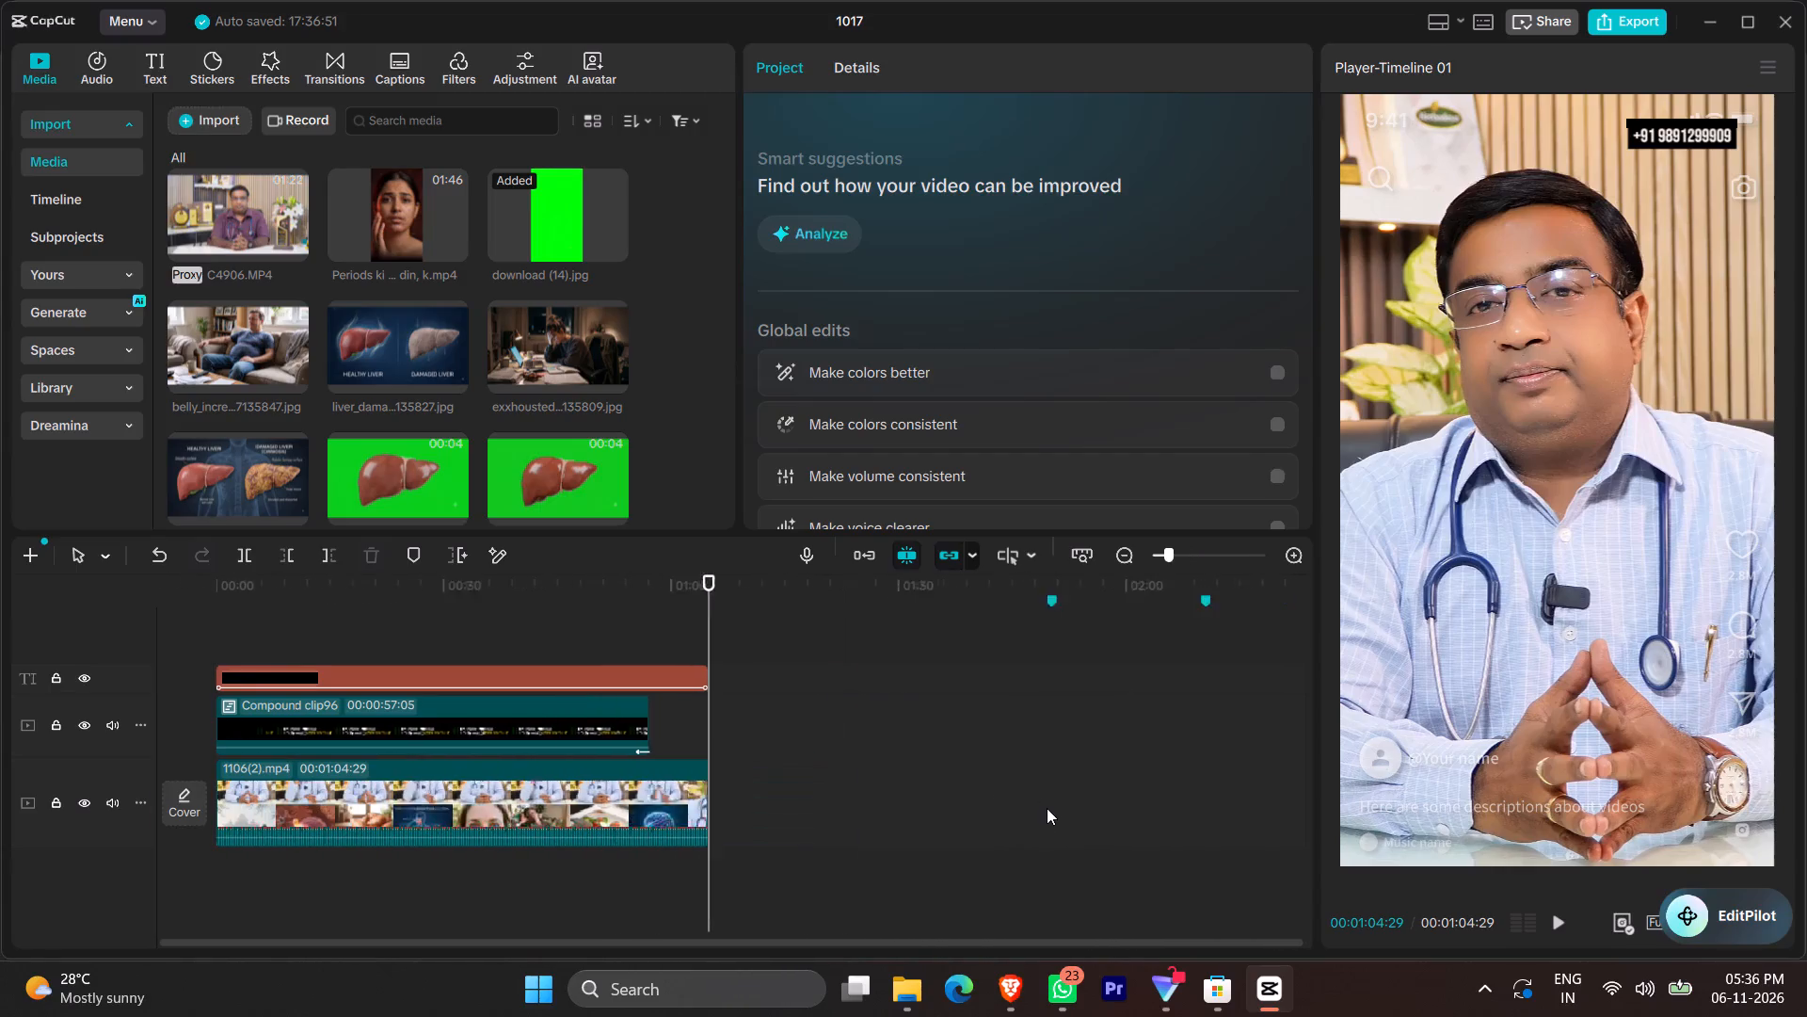
left_click(606, 625)
left_click_drag(605, 624, 15, 686)
left_click(1639, 13)
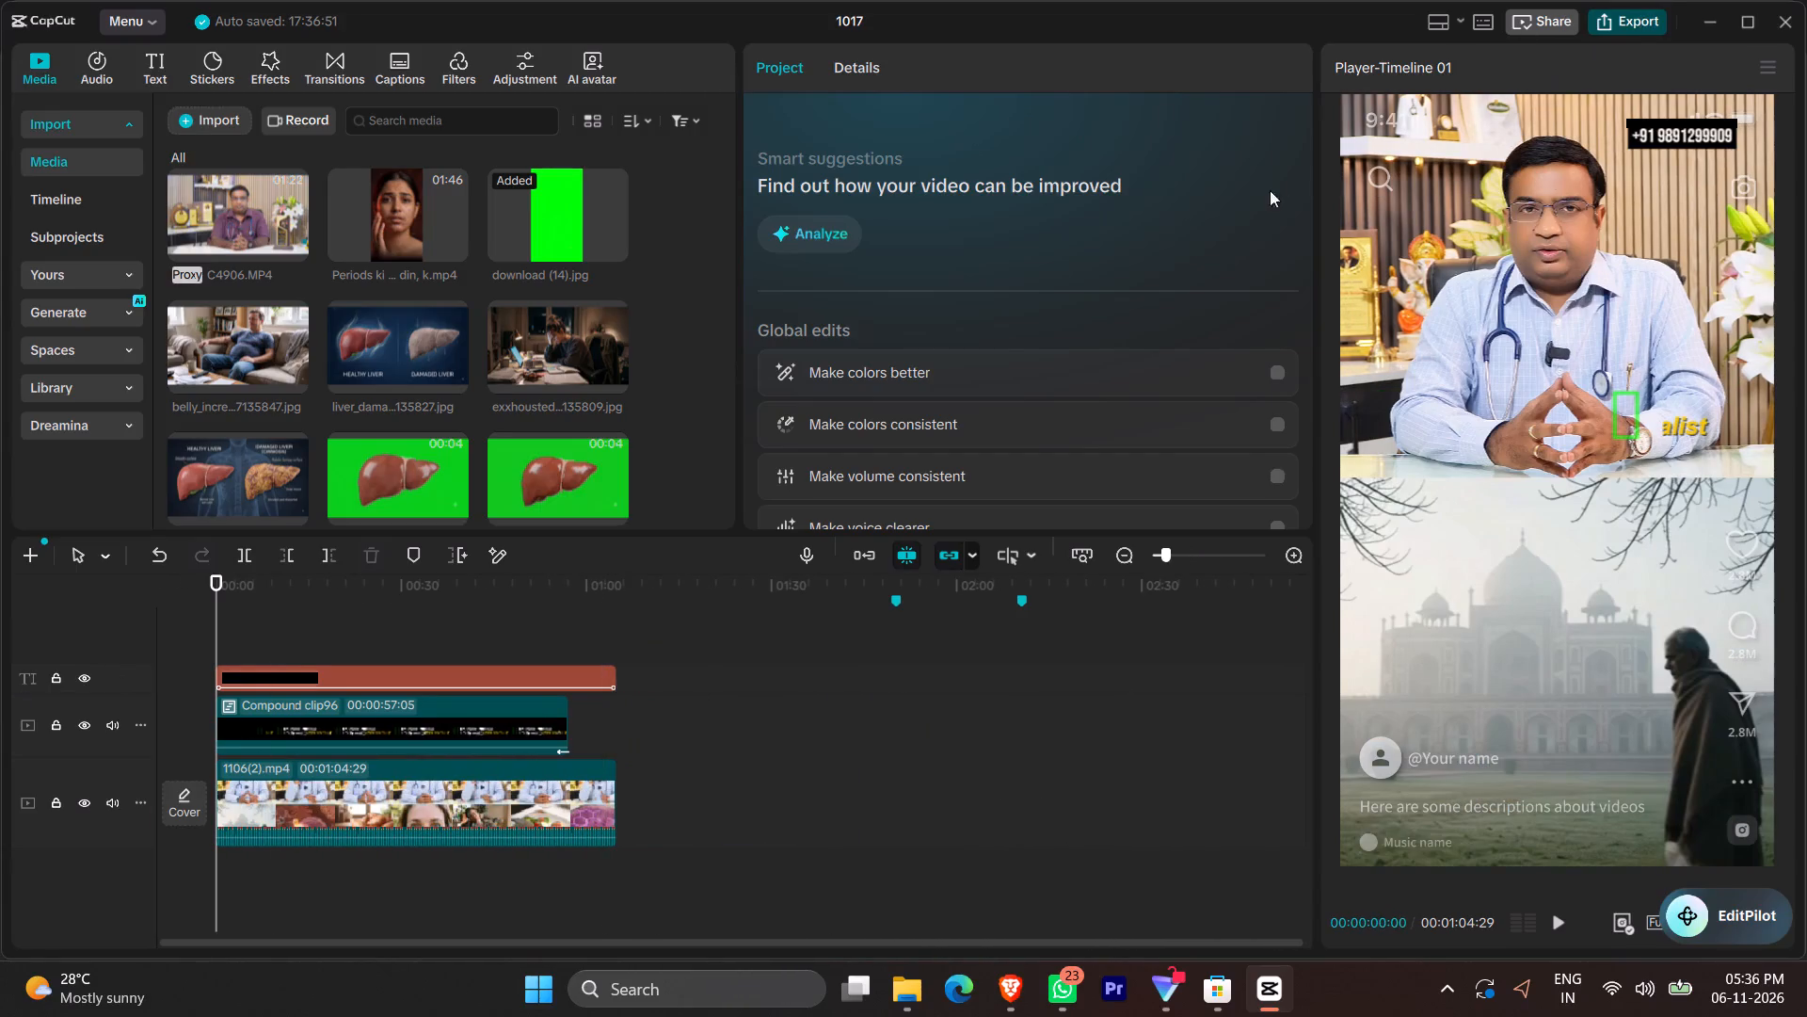
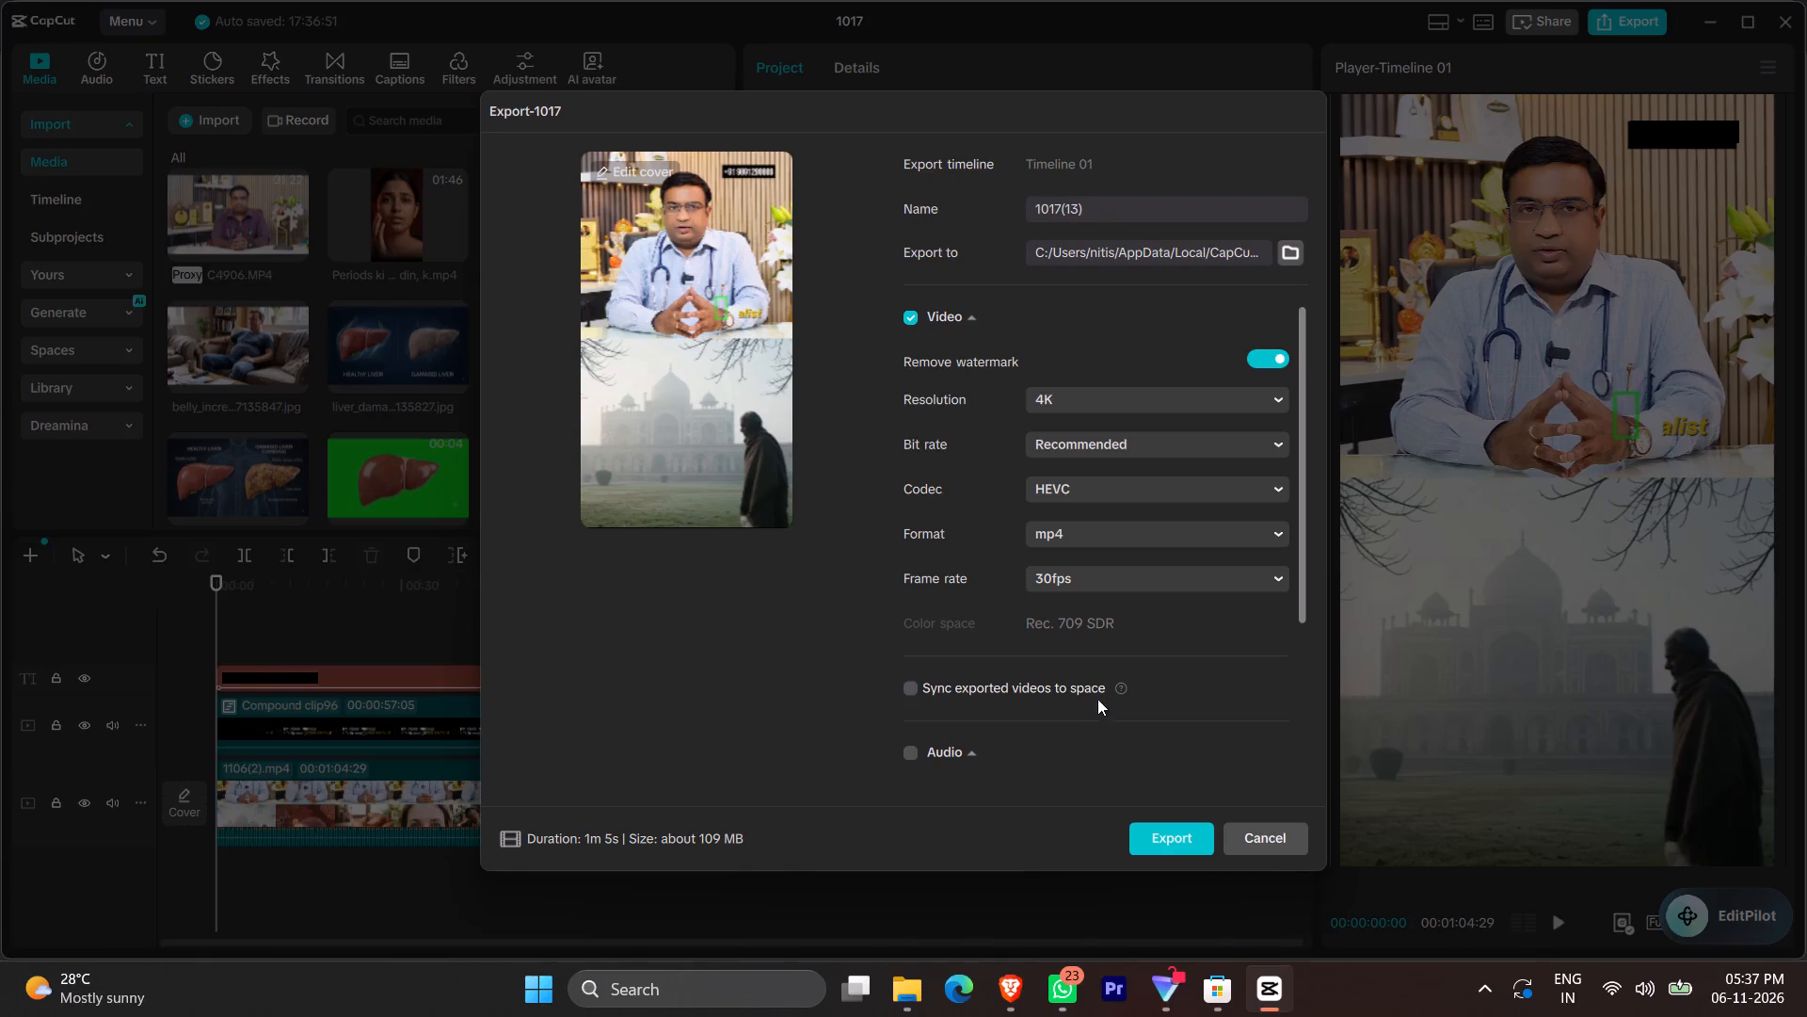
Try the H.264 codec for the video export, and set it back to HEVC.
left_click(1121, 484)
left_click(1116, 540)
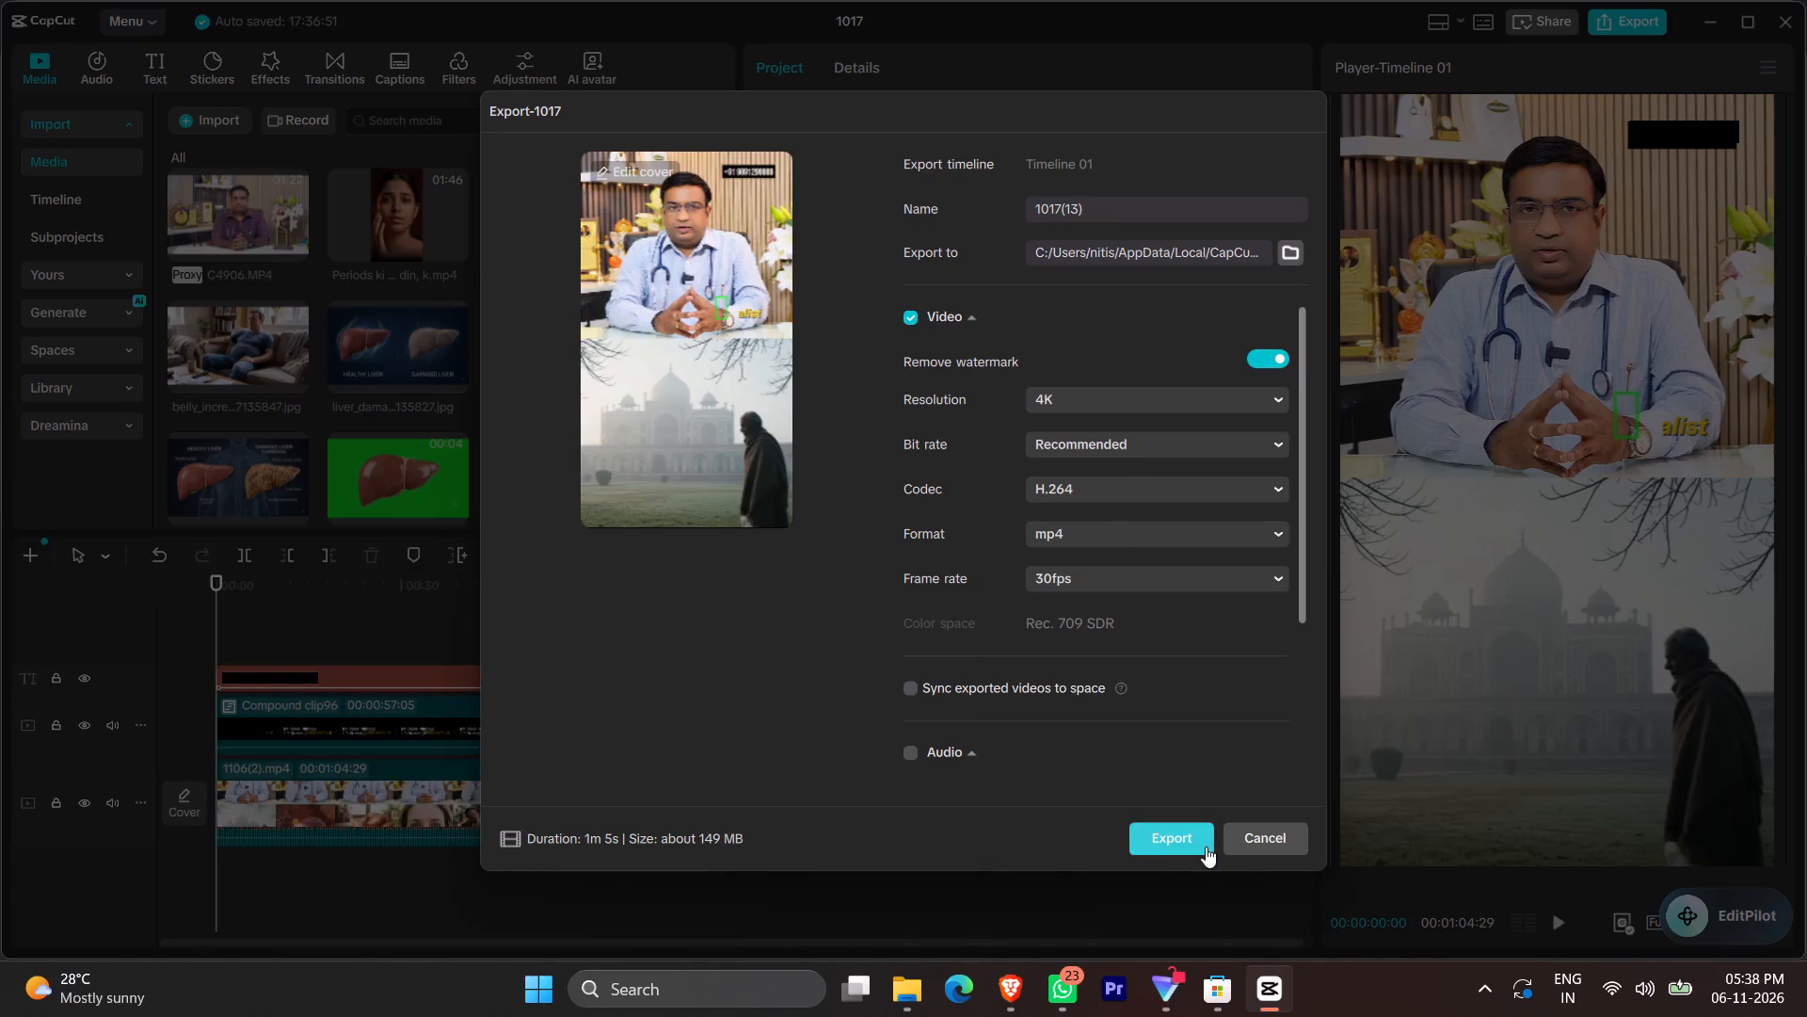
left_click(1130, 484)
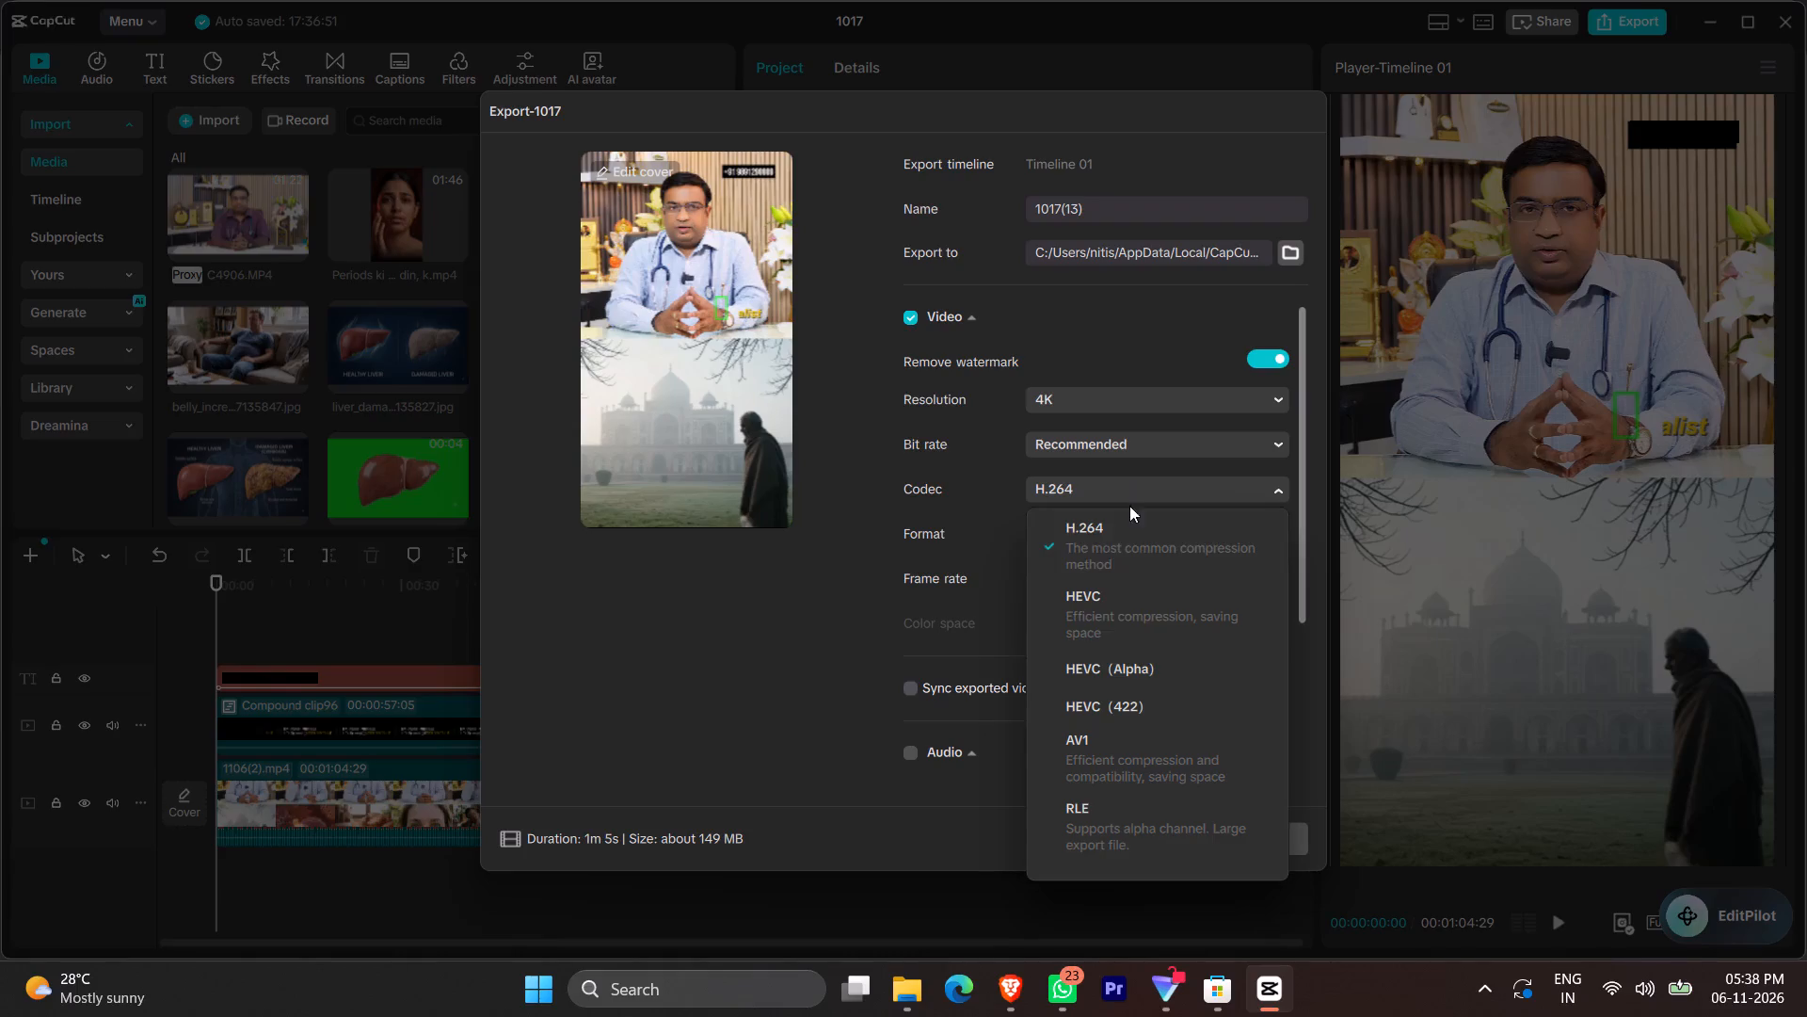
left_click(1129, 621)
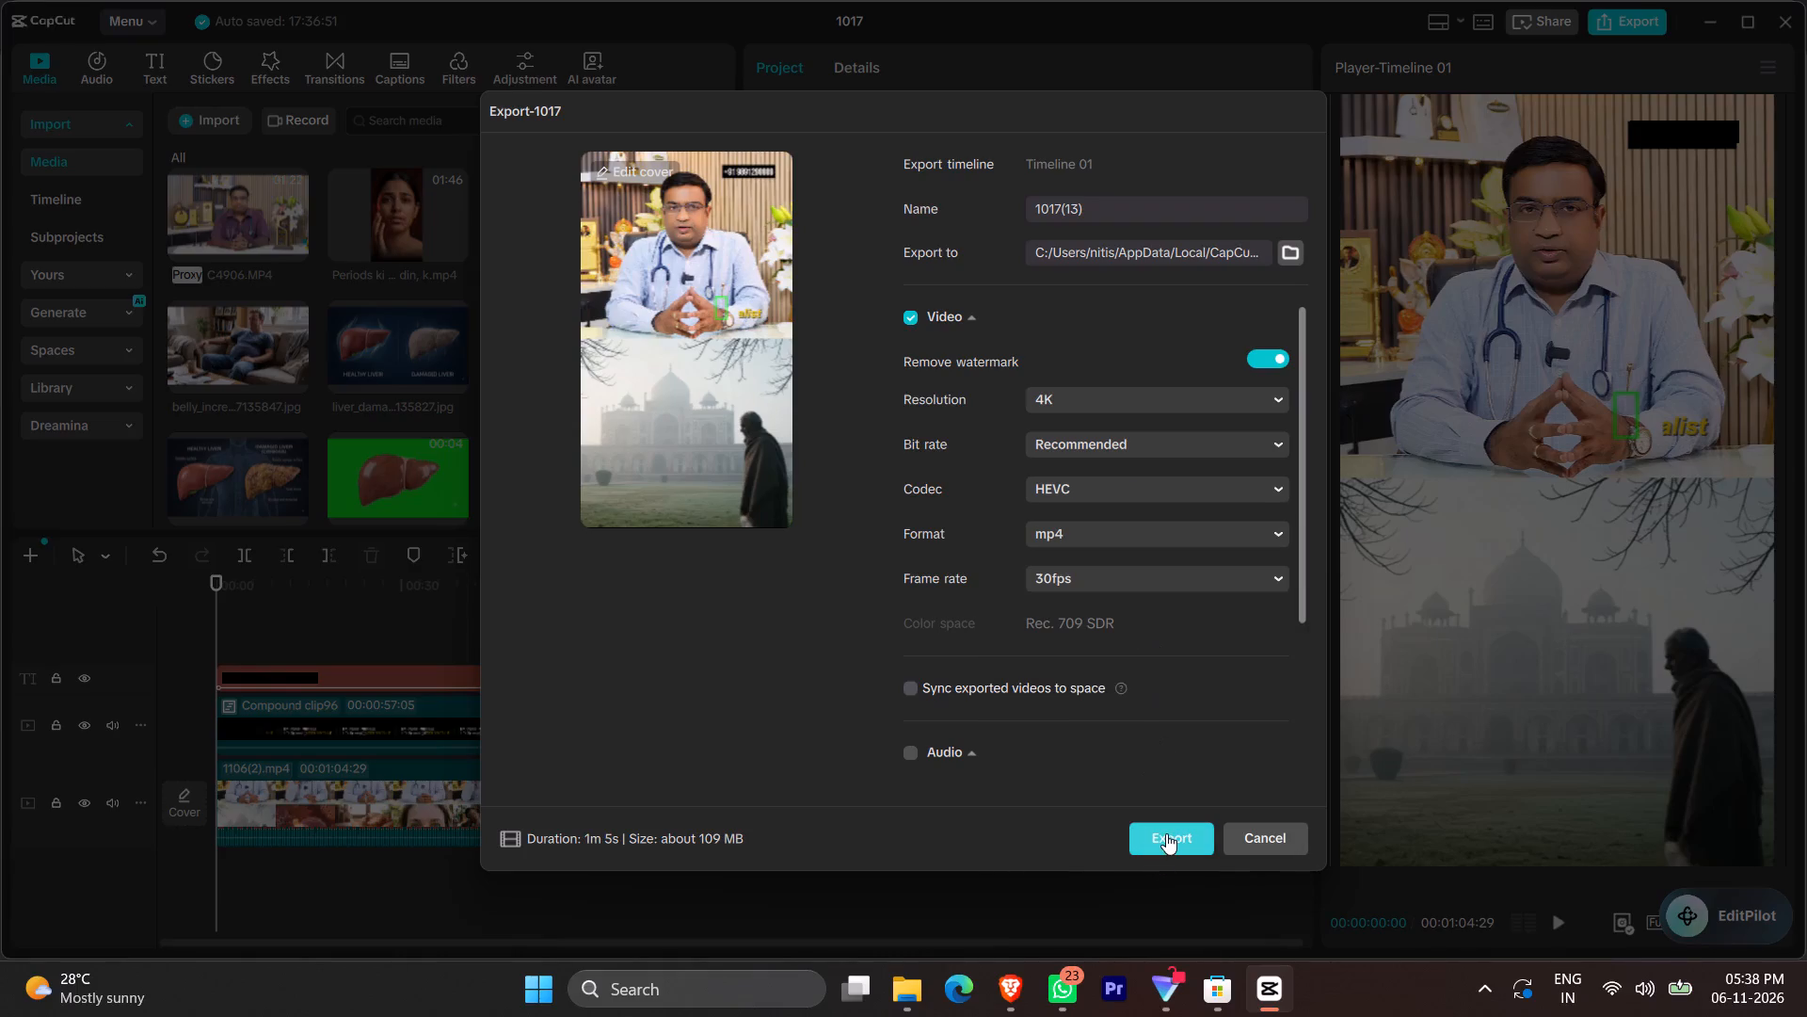
Export the video as 1017(13) in 4K mp4 at 30fps with the HEVC codec and recommended bit rate.
left_click(1166, 833)
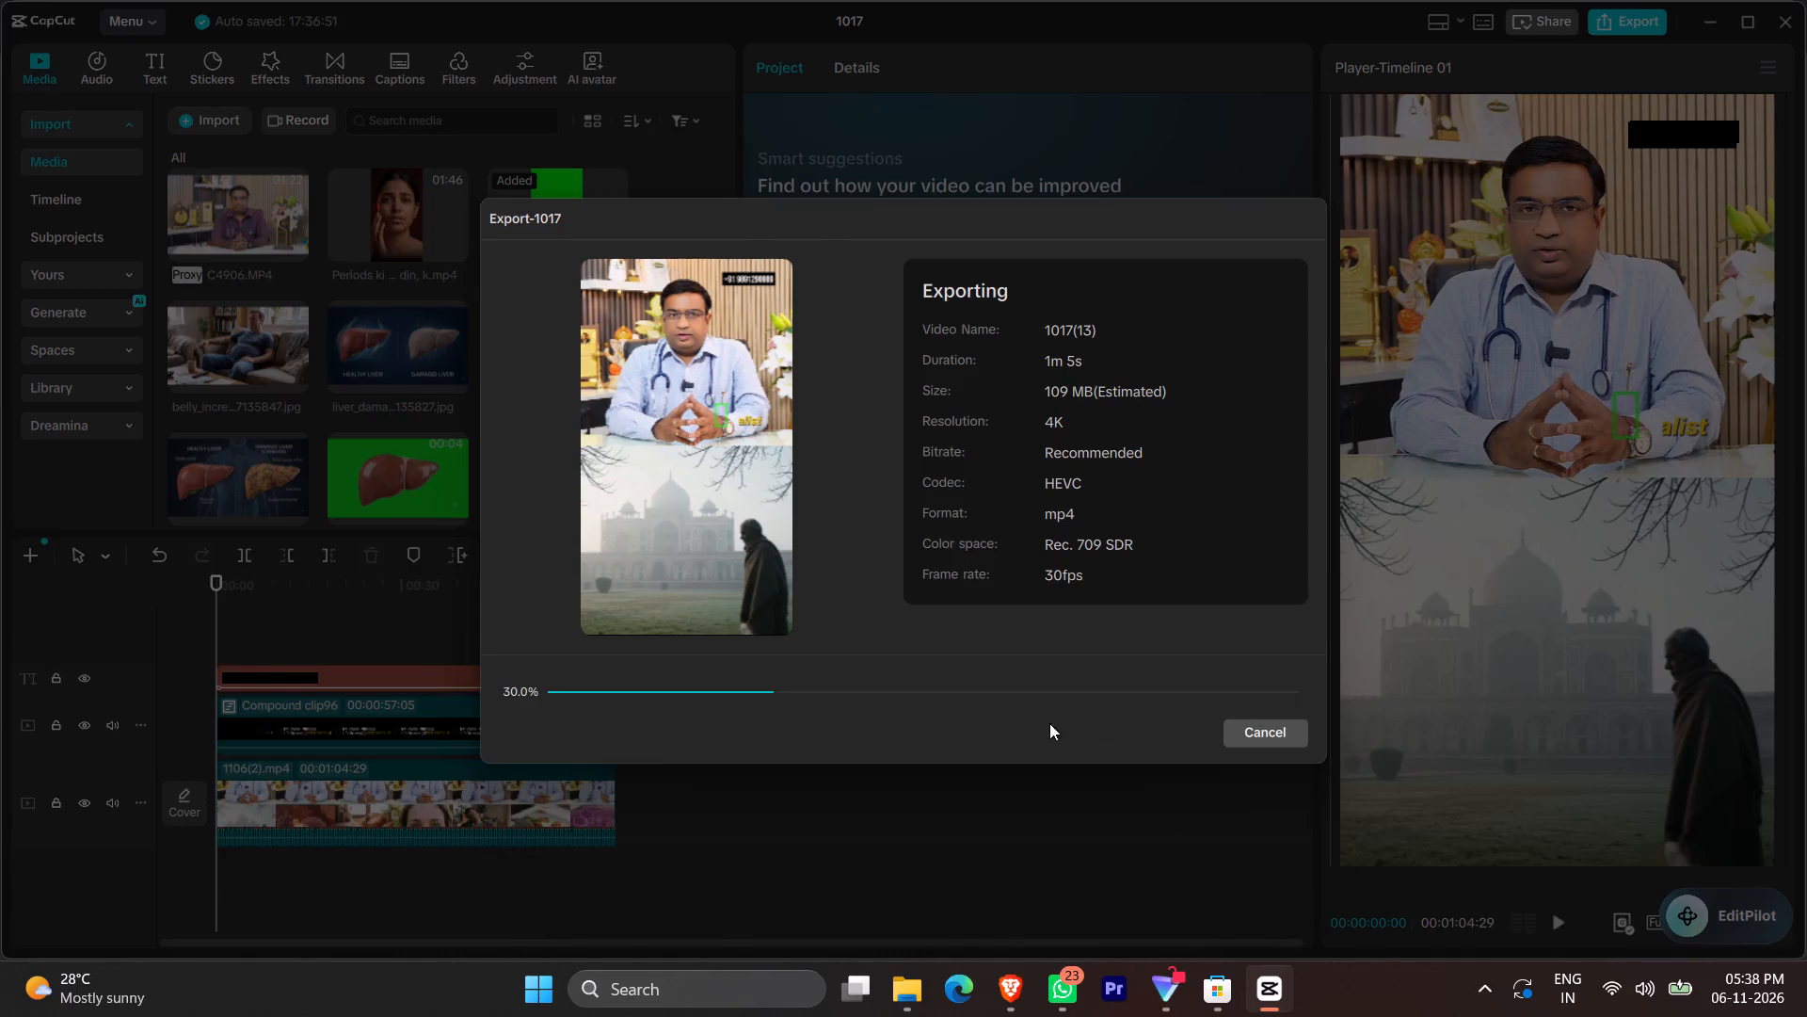
Switch to the Brave browser, open Google Drive in a new tab and bring up the list of Google accounts.
left_click(1004, 991)
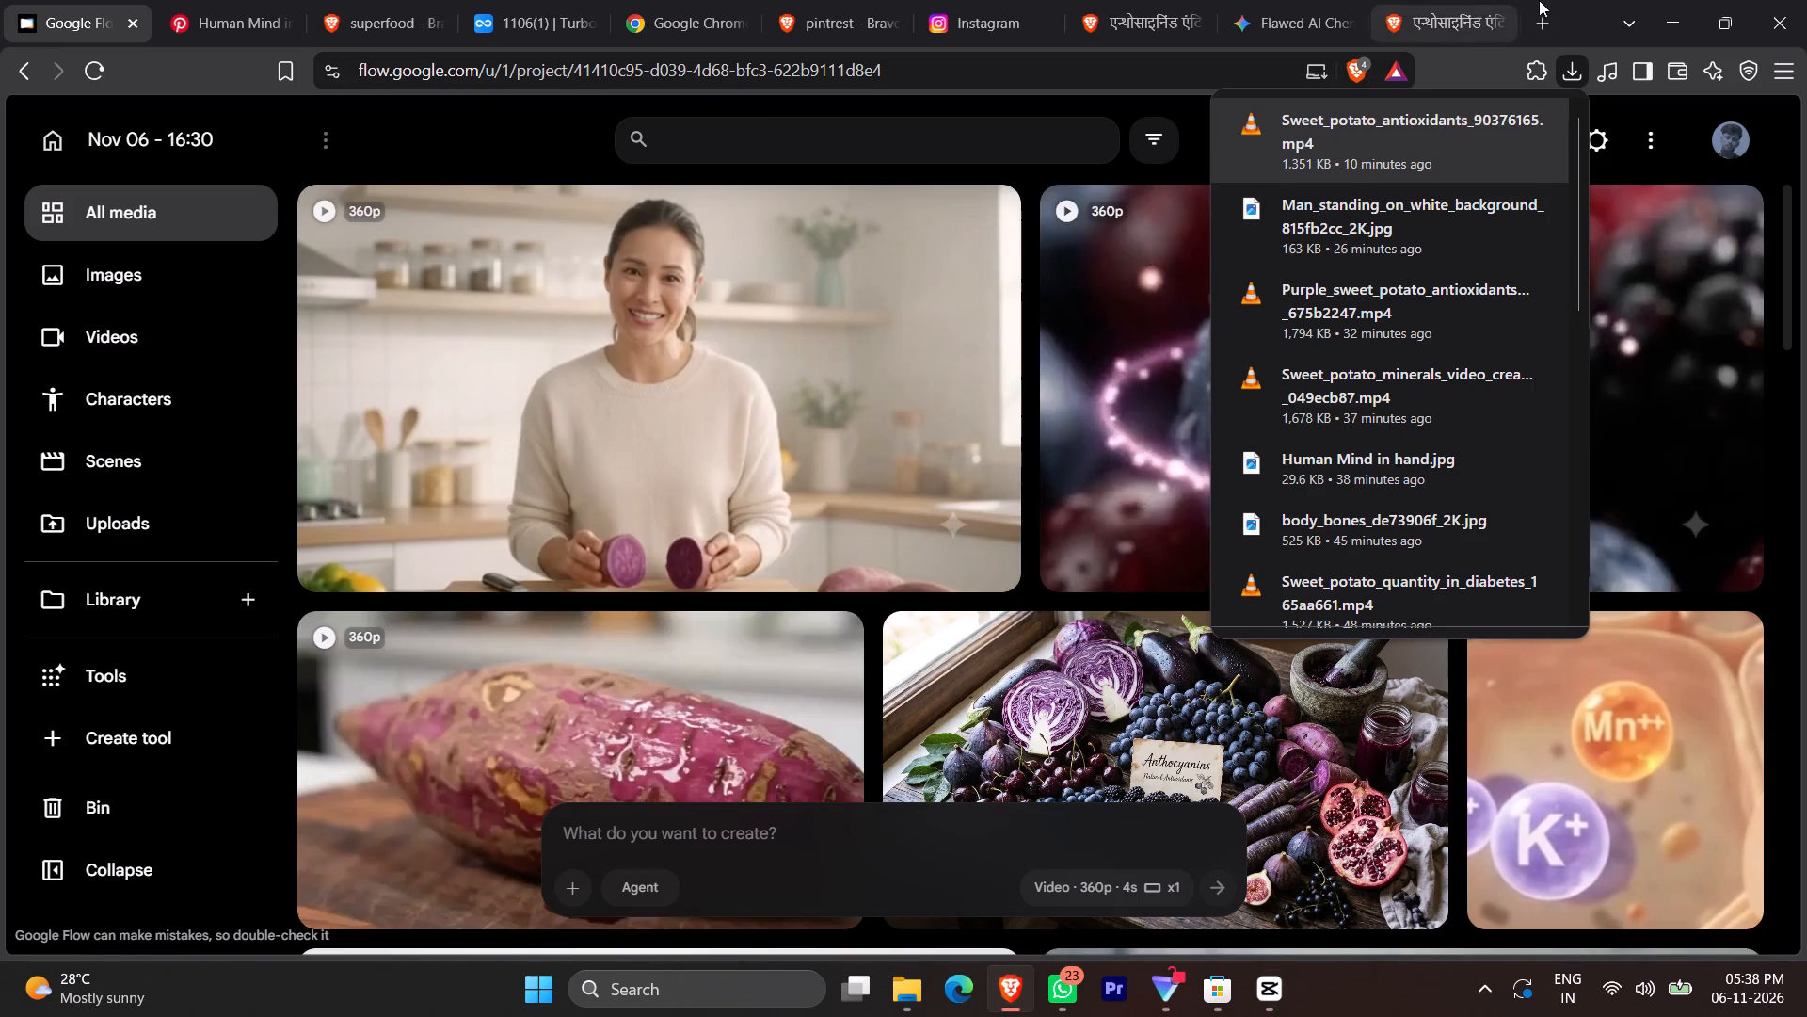
left_click(1545, 14)
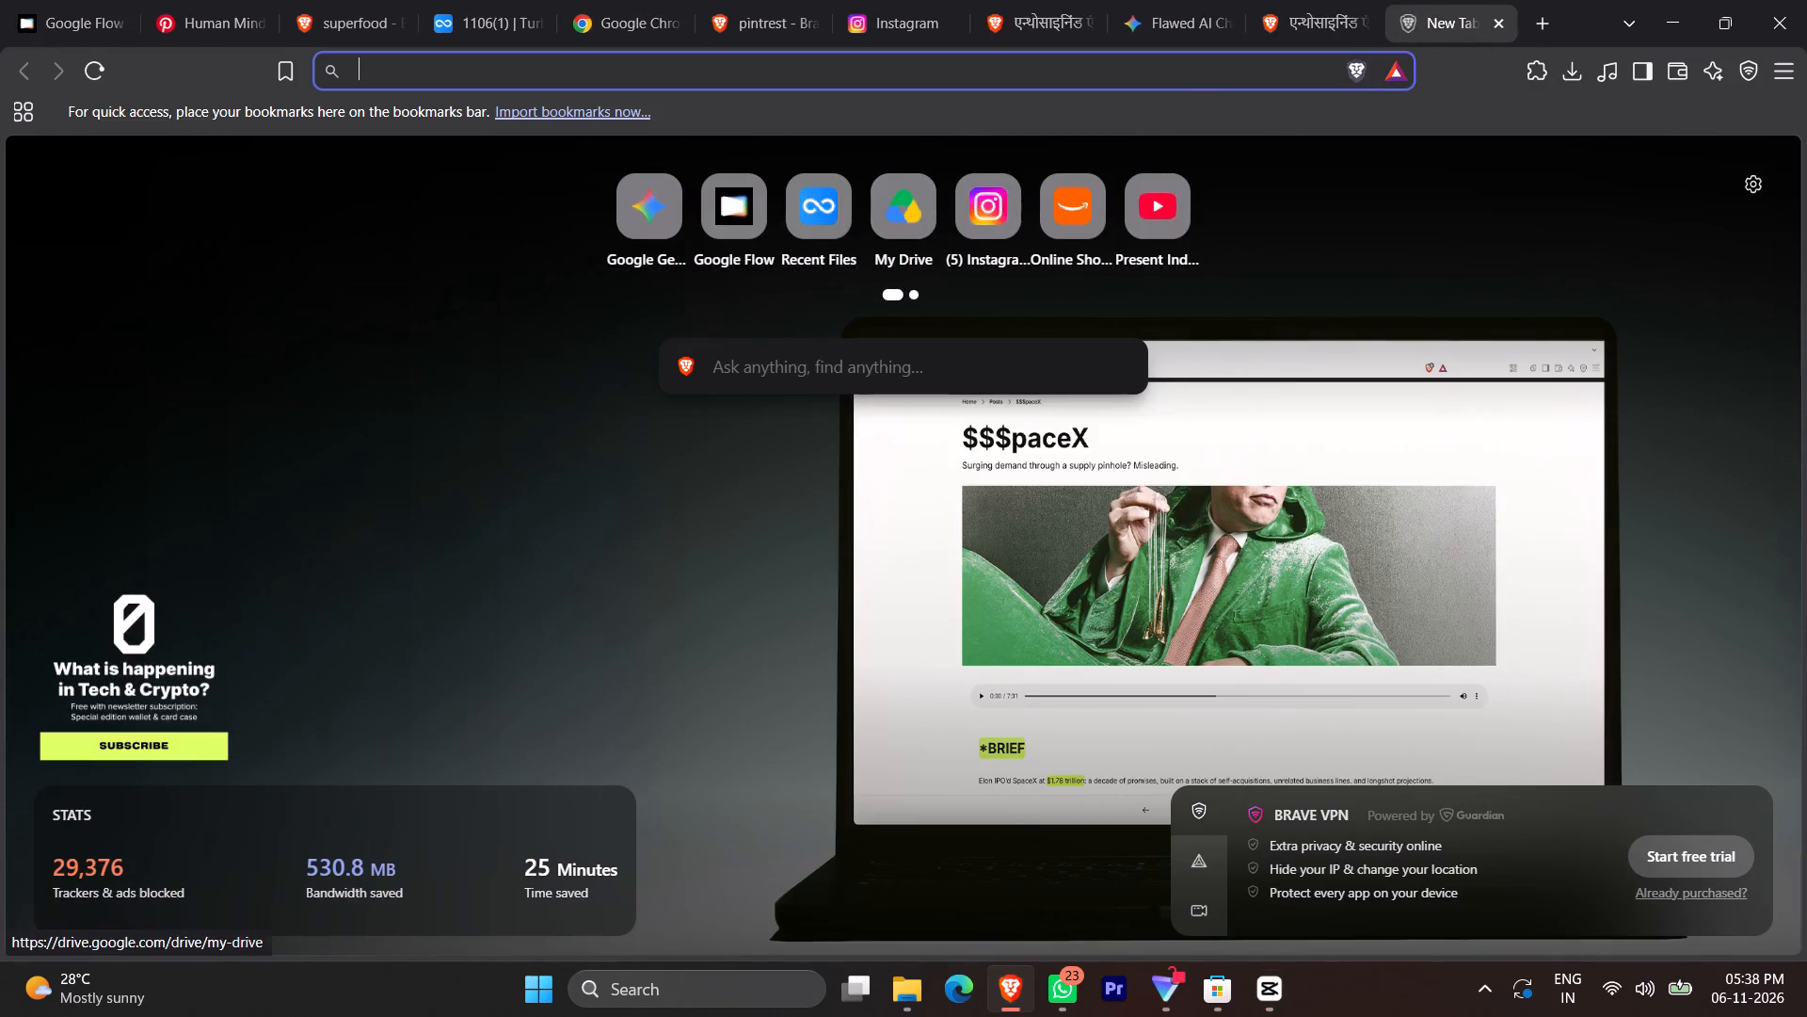
left_click(923, 201)
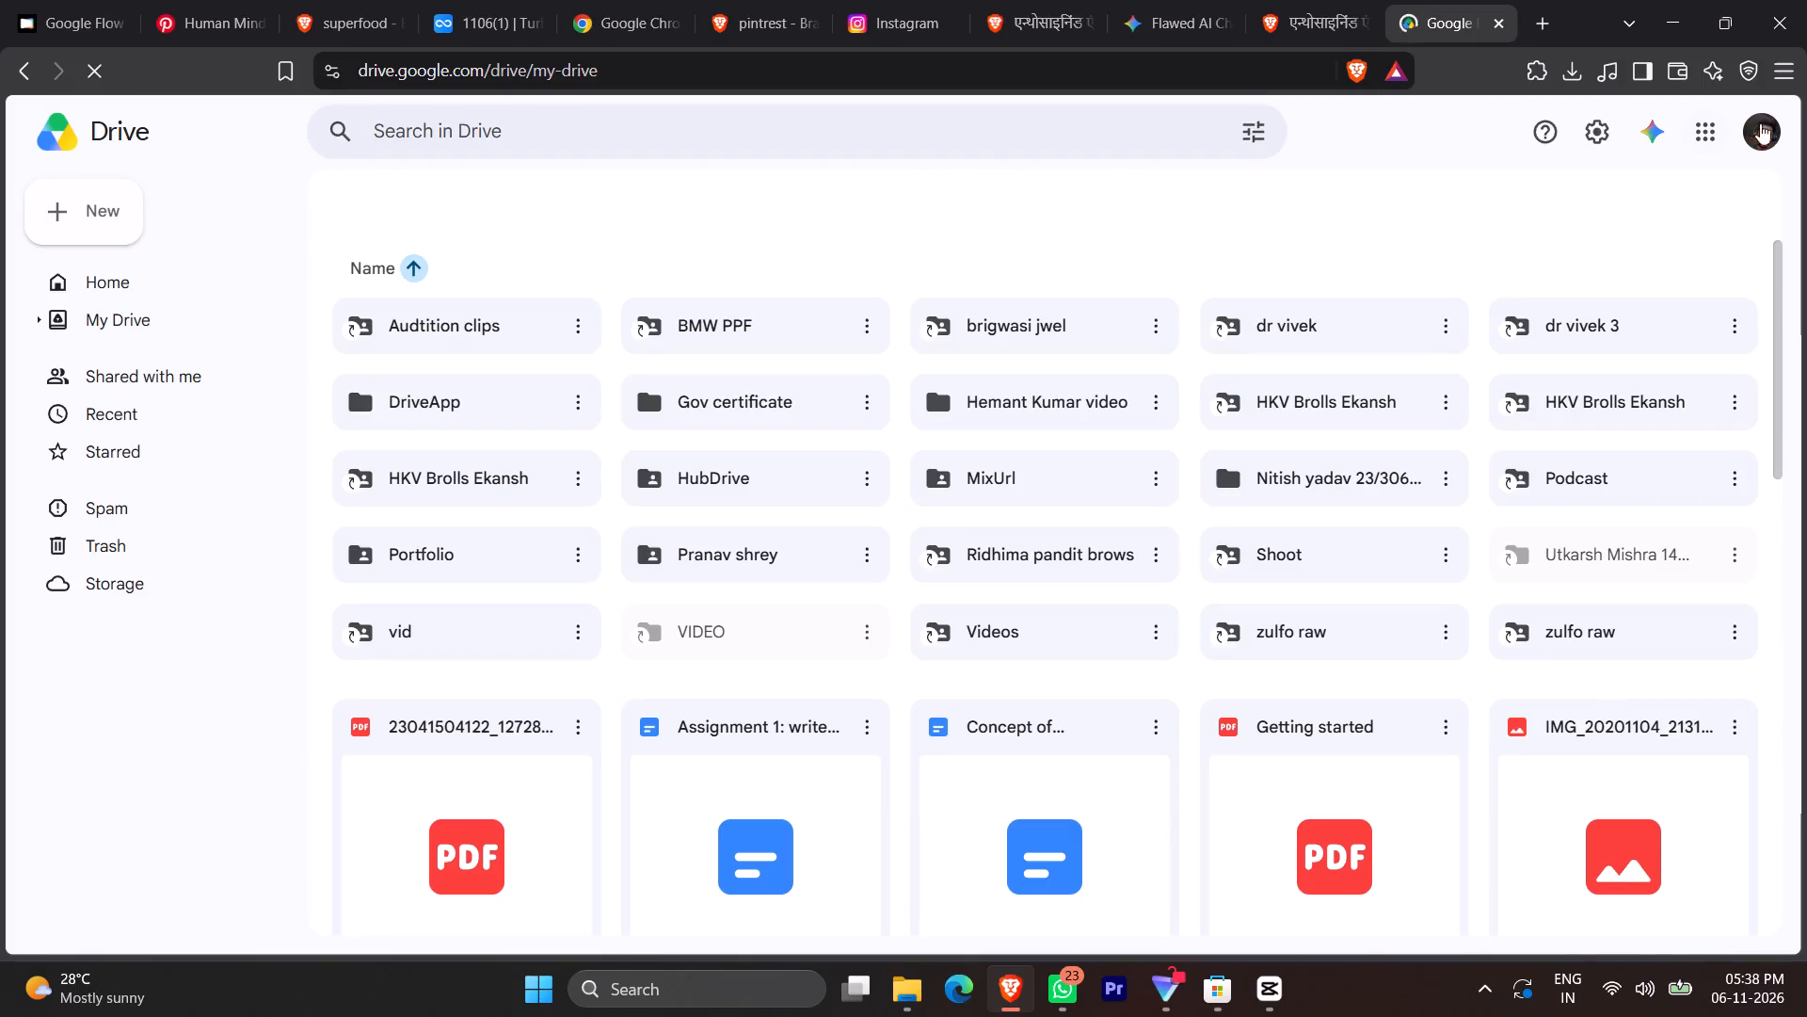
left_click(1766, 128)
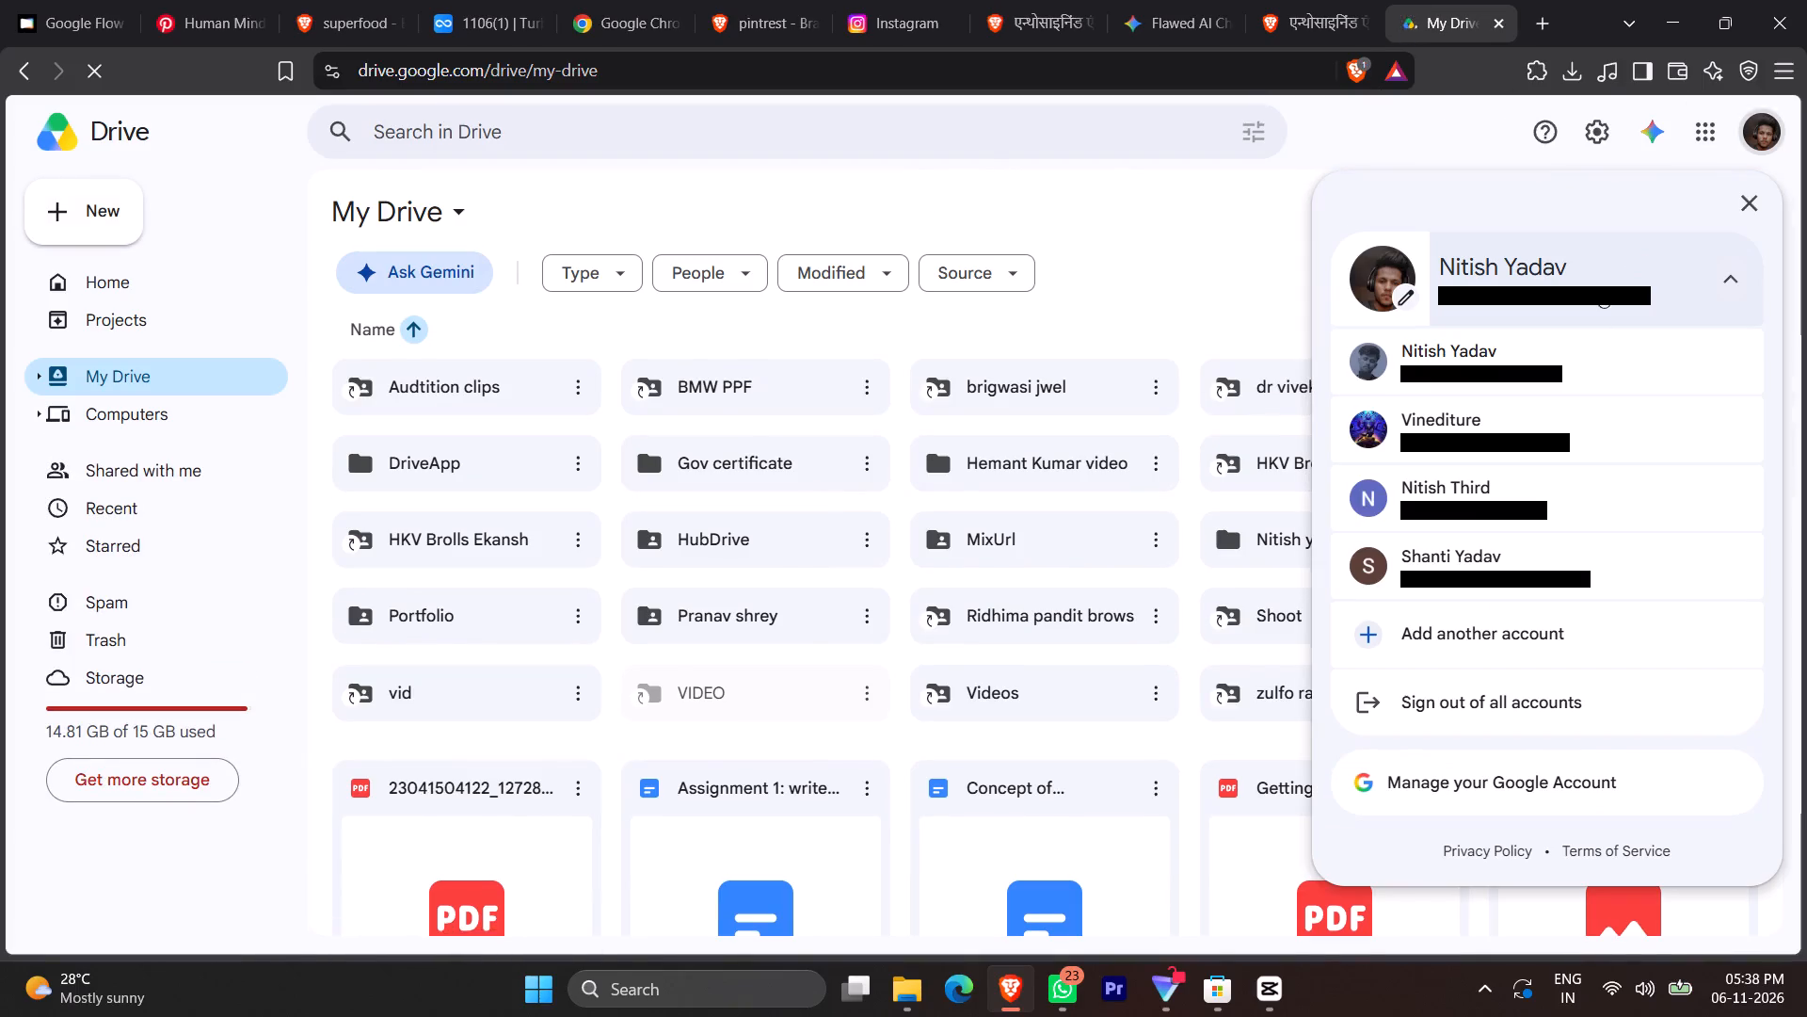
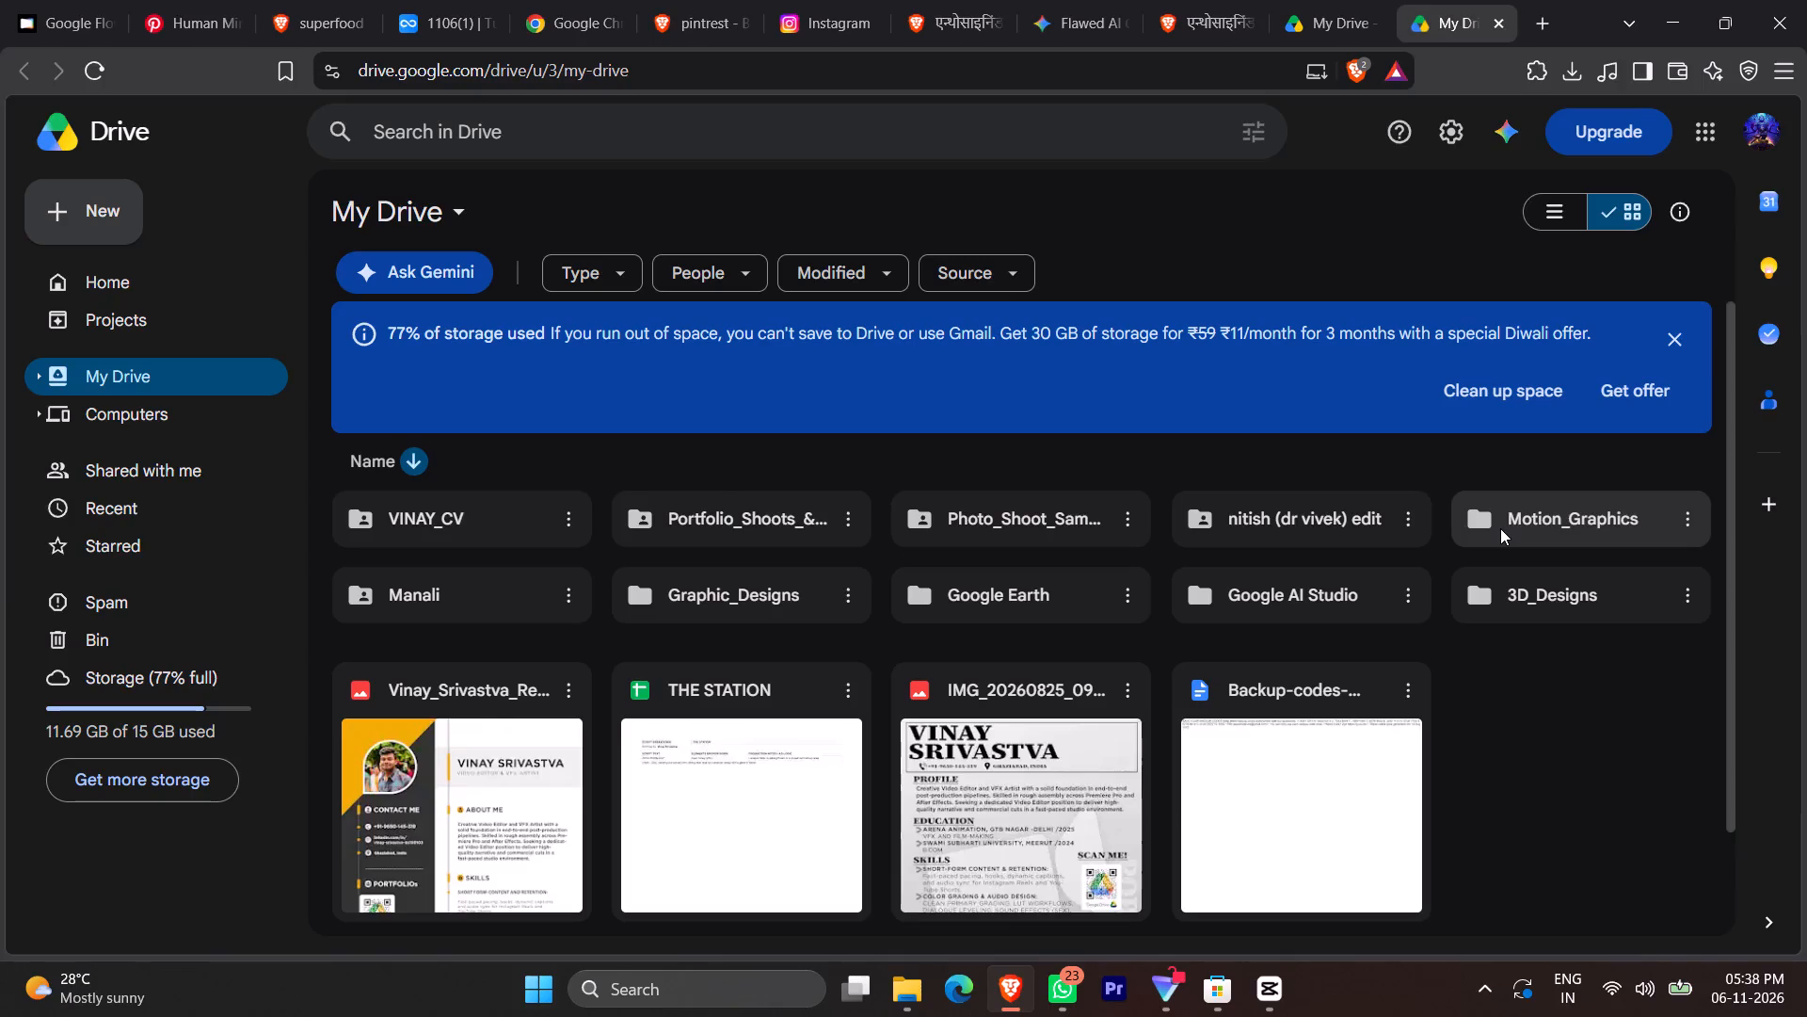
Open the "nitish (dr vivek) edit" folder in My Drive and look through its videos.
left_click(1335, 546)
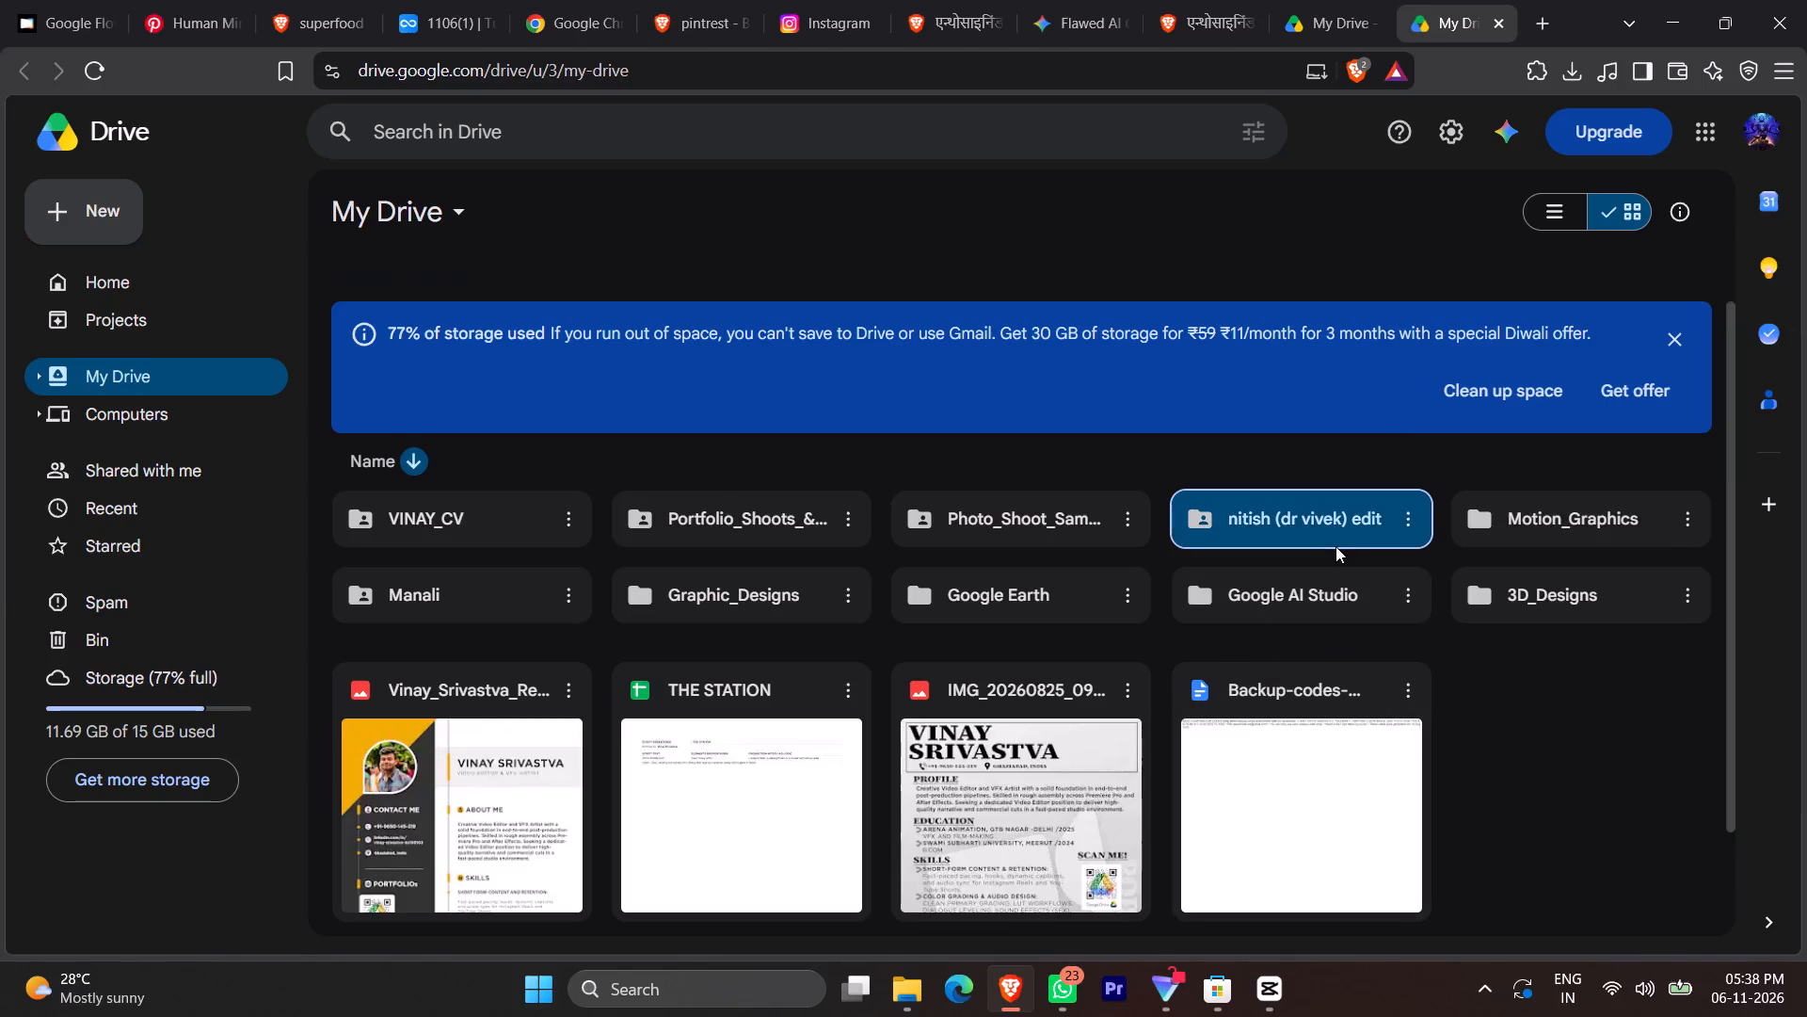
double_click(1319, 524)
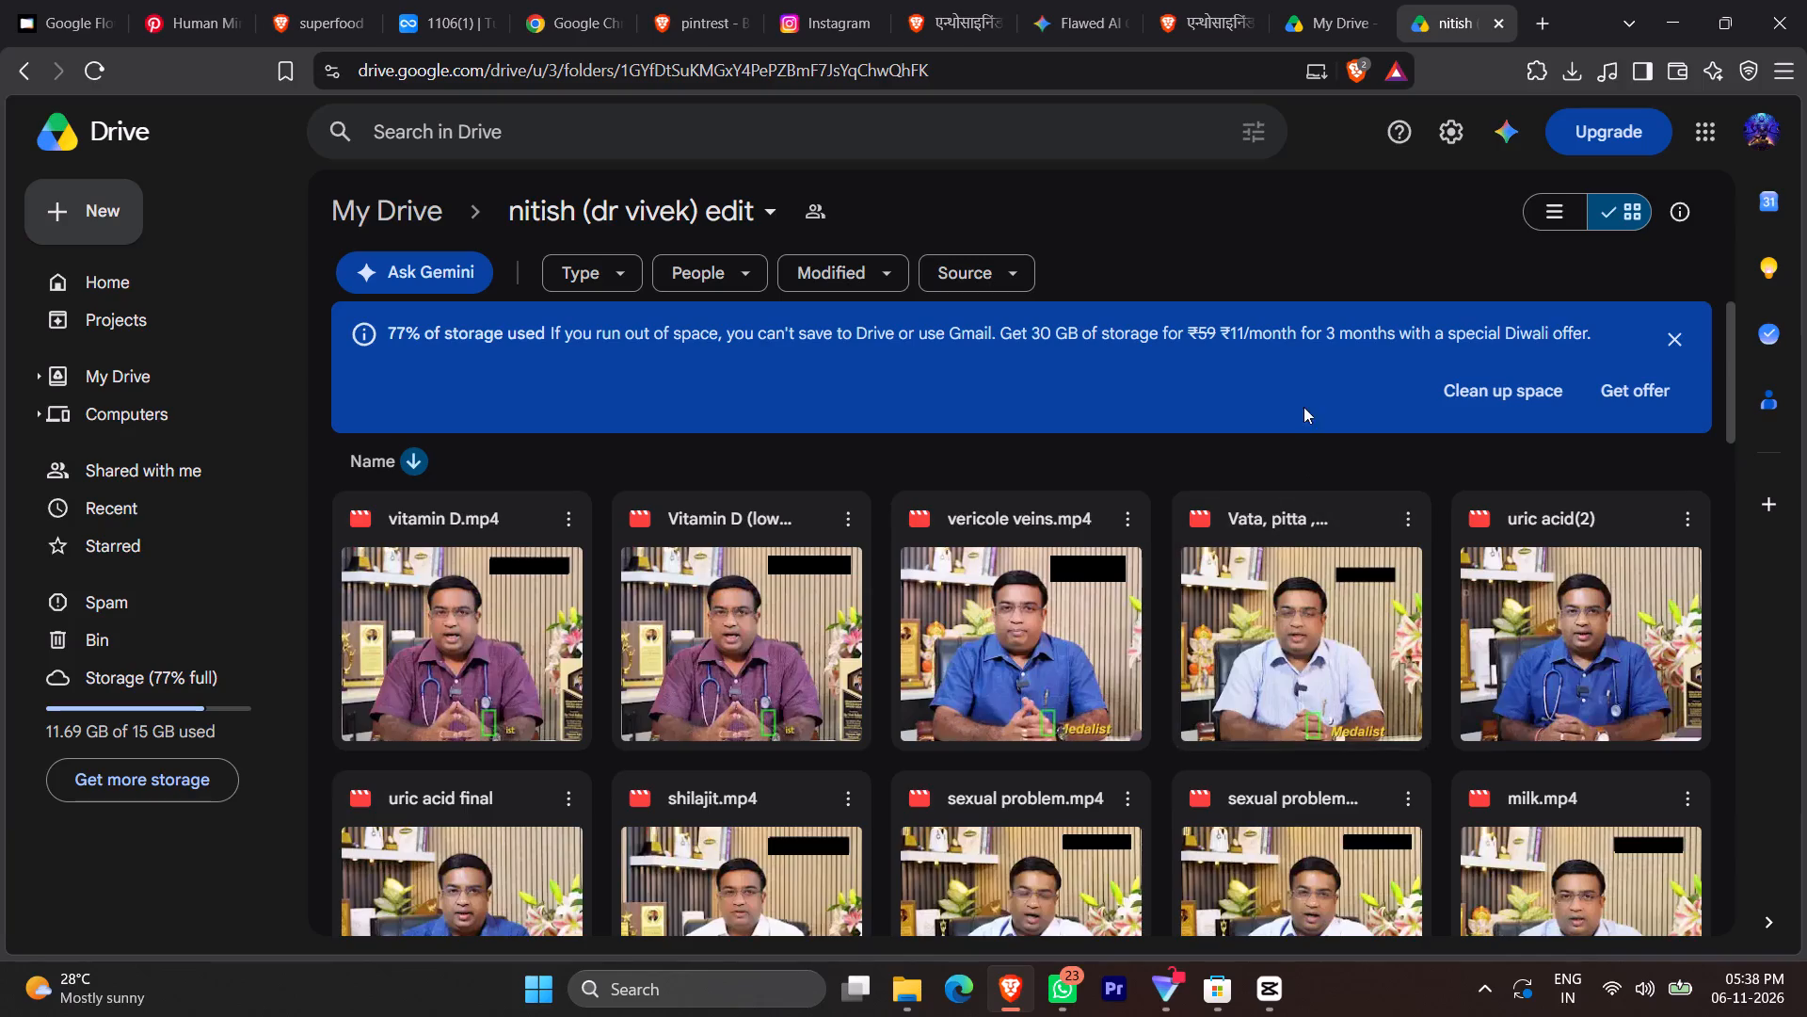
scroll(1168, 742, "down", 4)
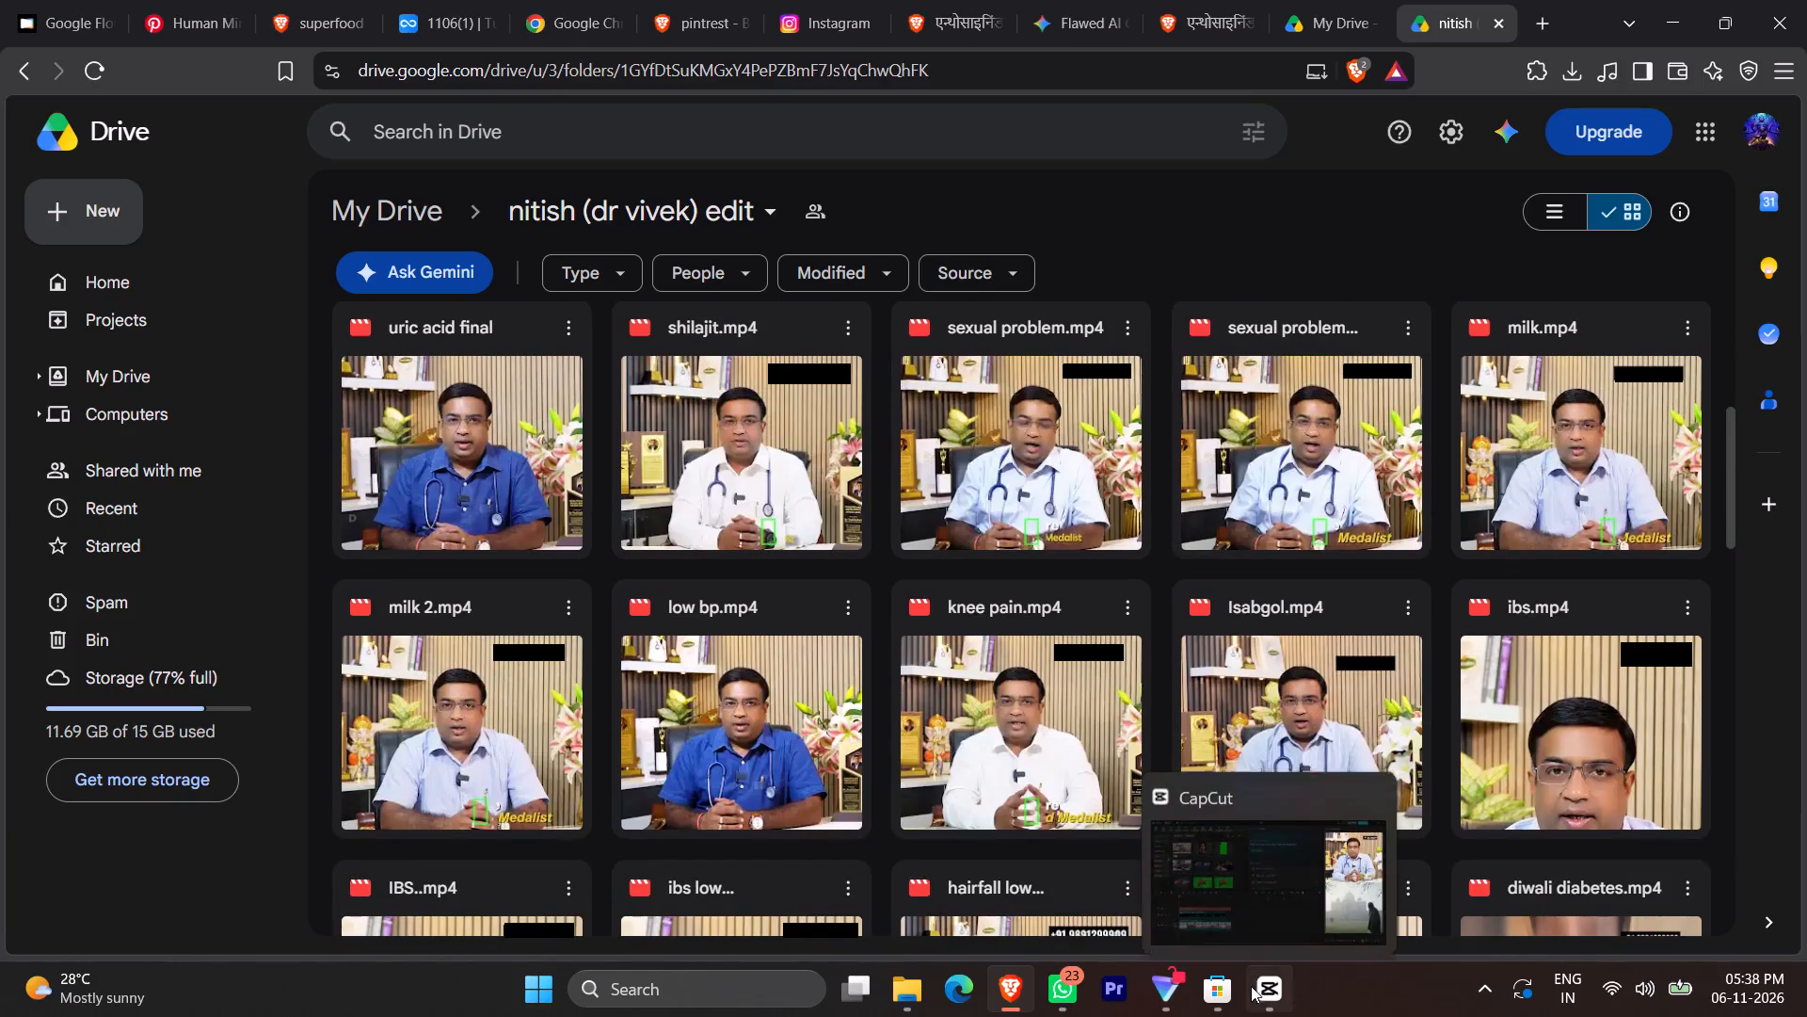
Switch to CapCut, open the folder holding the exported video and close the finished export window.
left_click(1261, 986)
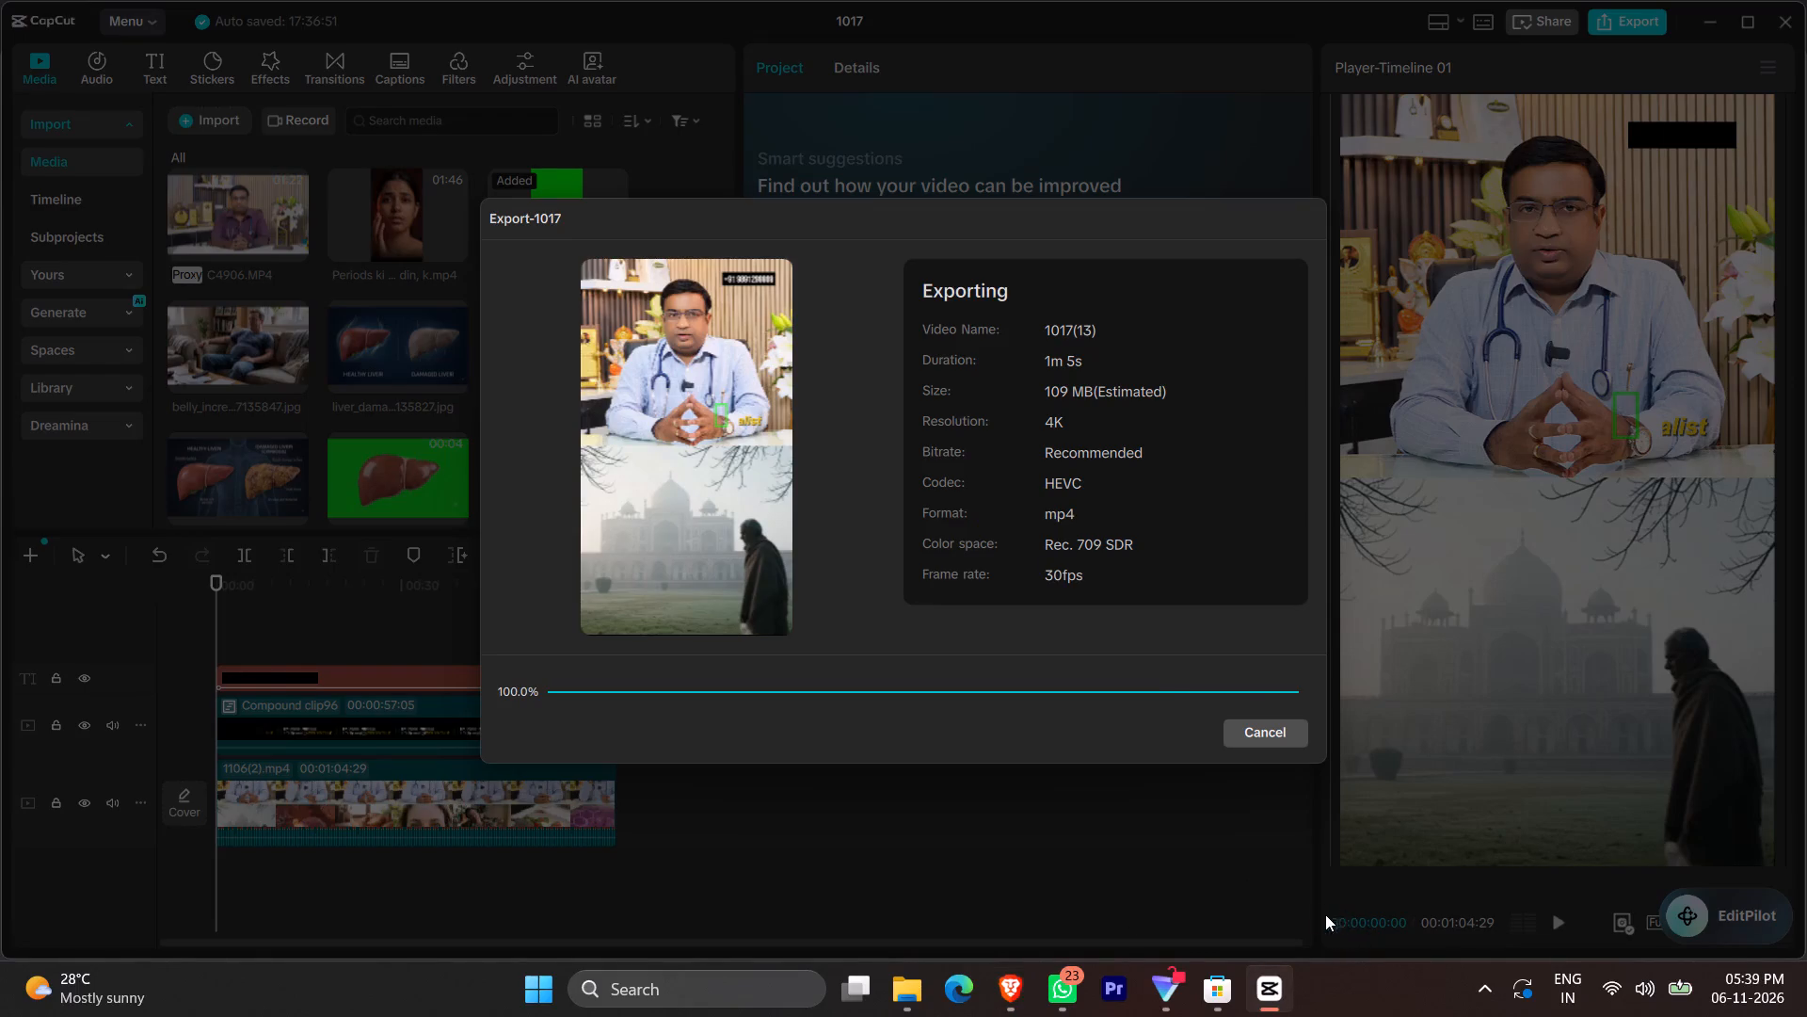
left_click(575, 536)
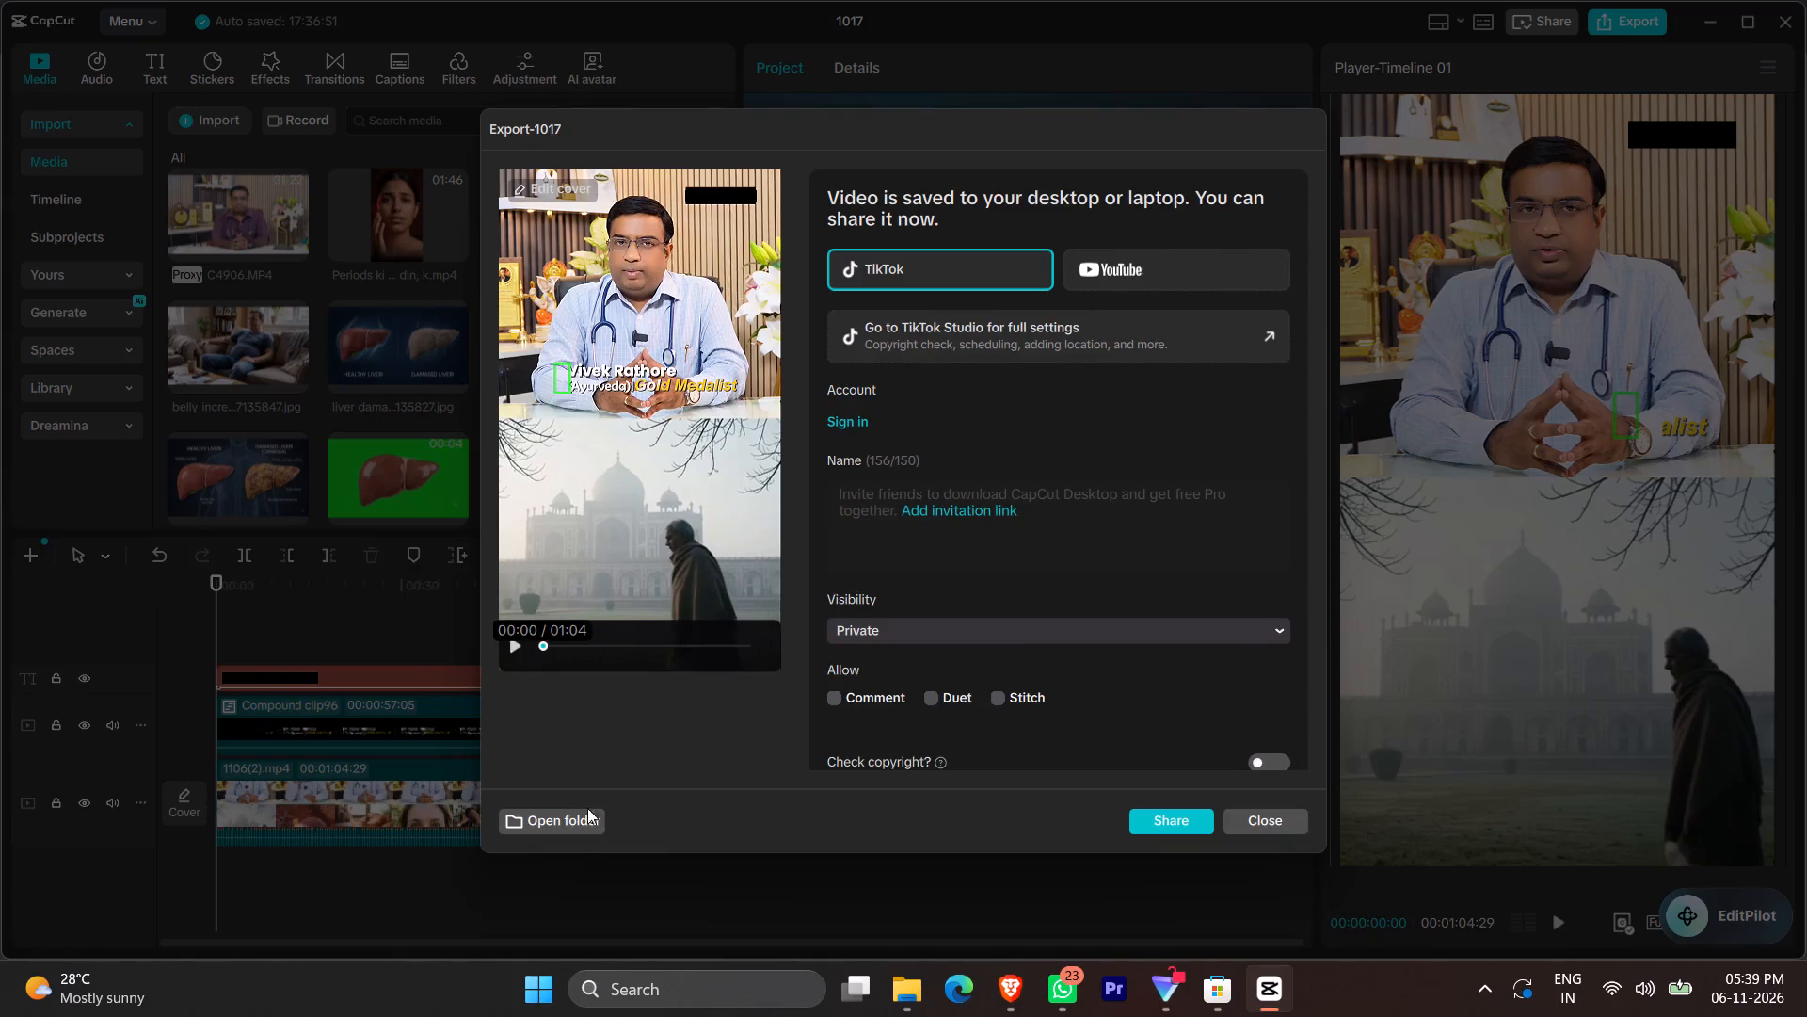
left_click(591, 823)
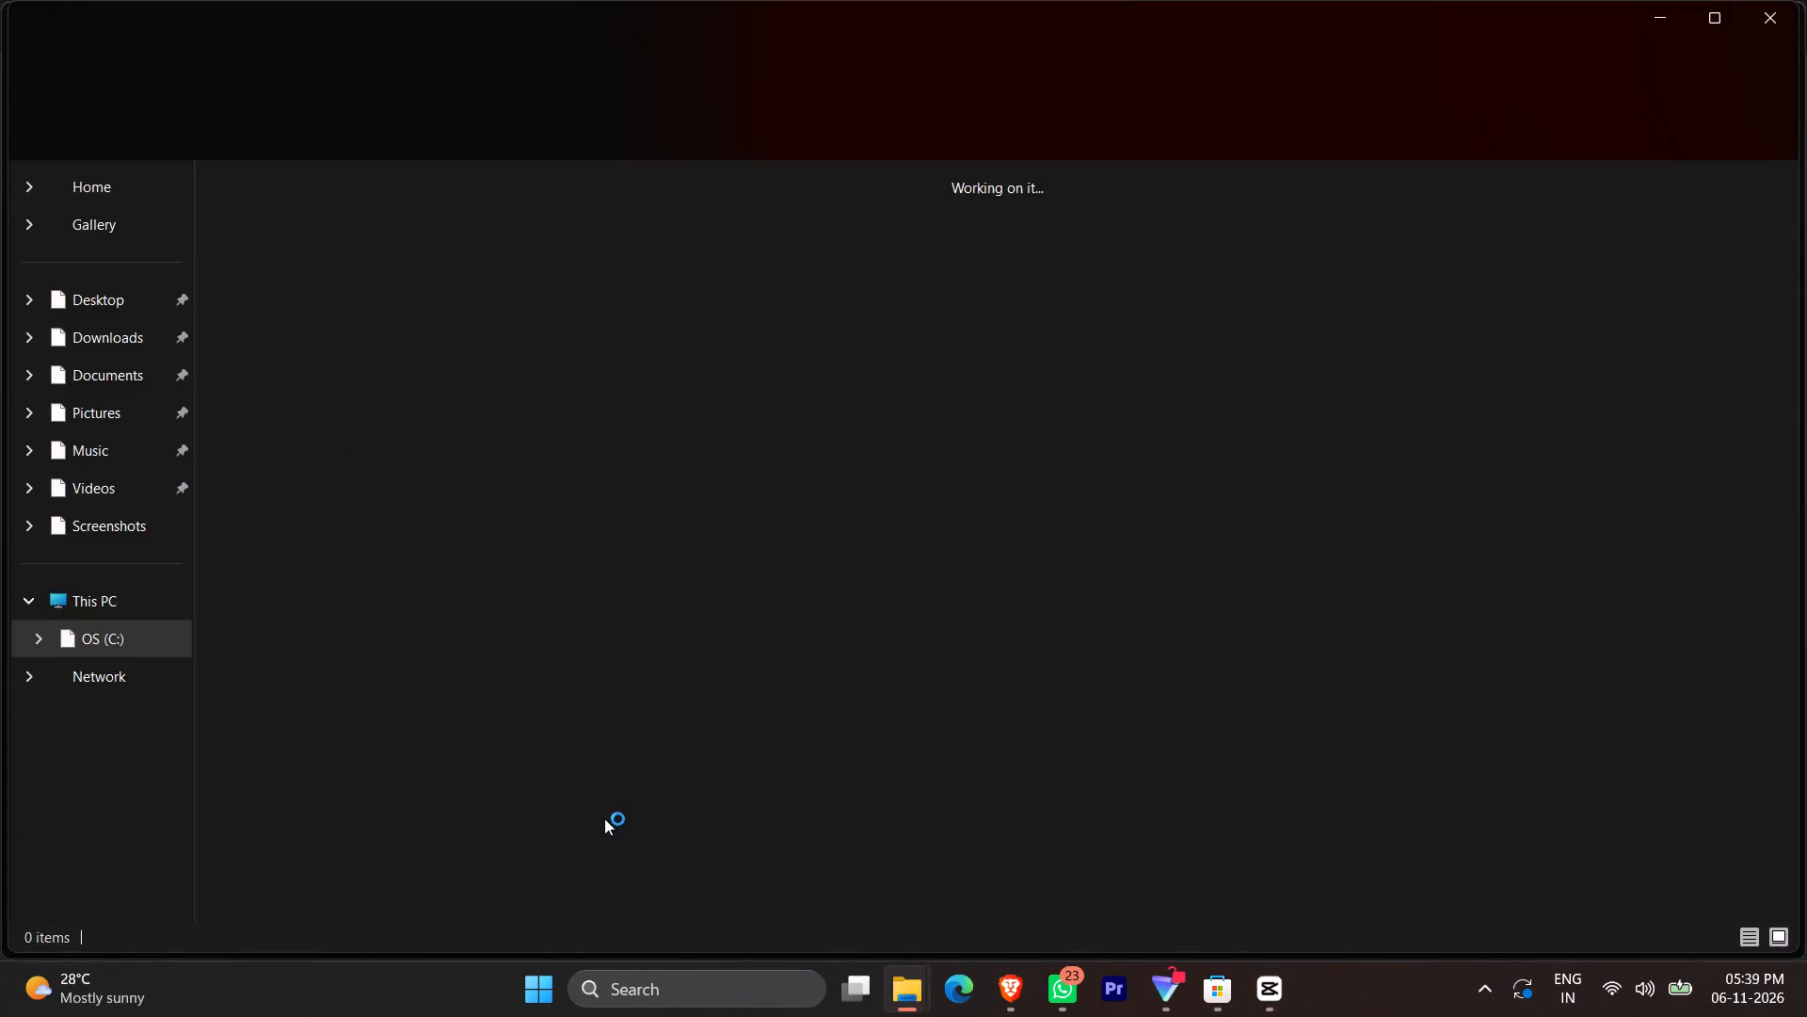
left_click(1273, 1004)
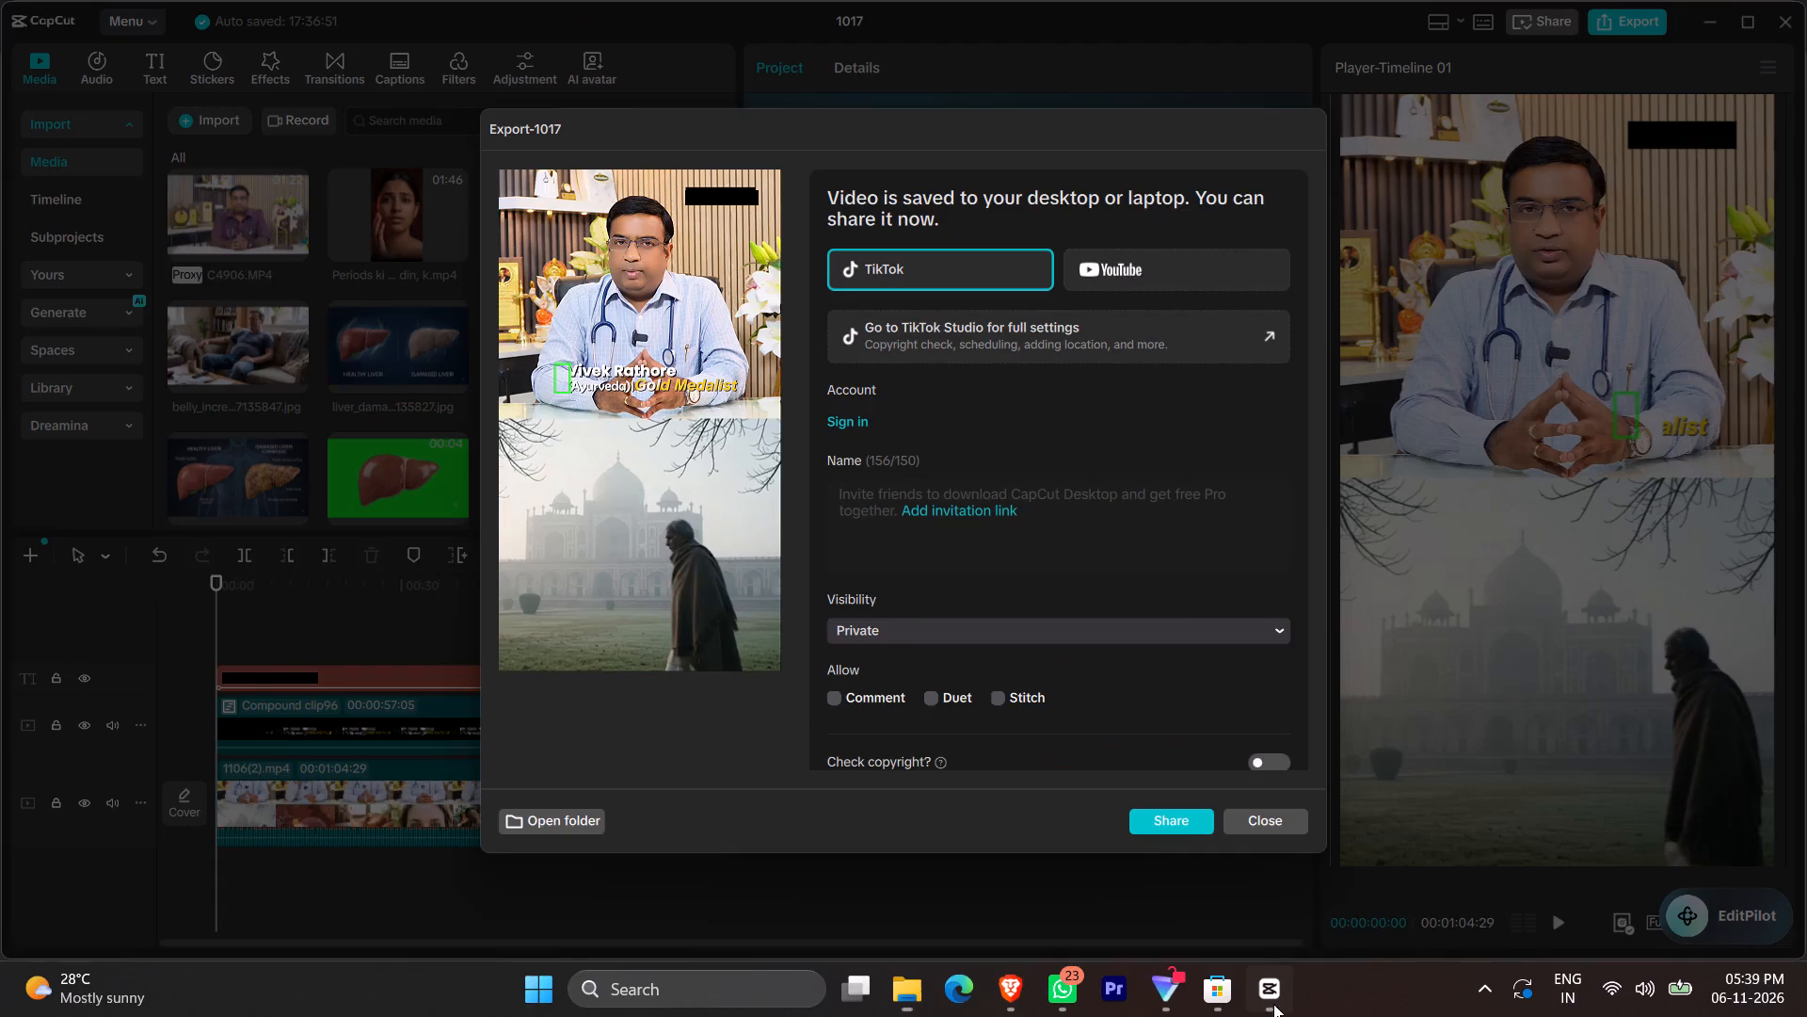
left_click(1270, 815)
left_click(1282, 991)
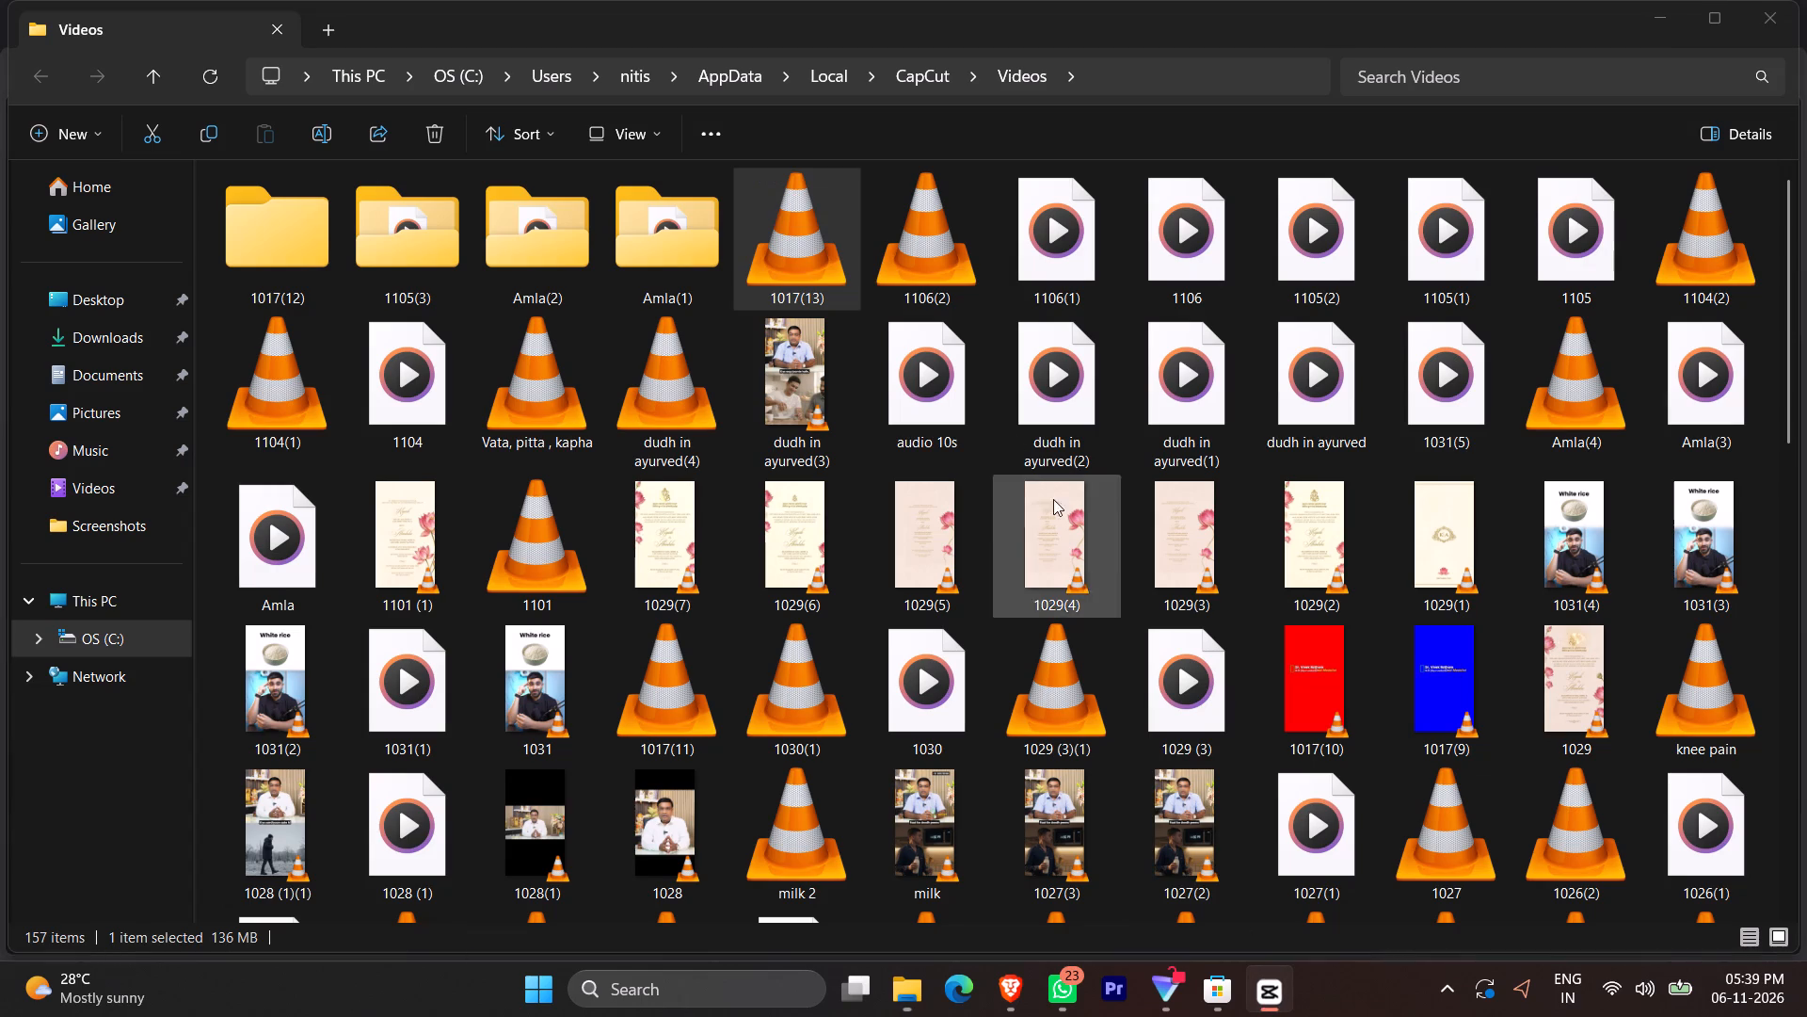
Rename the exported video 1017(13) in the CapCut Videos folder as sweet potato.
right_click(785, 233)
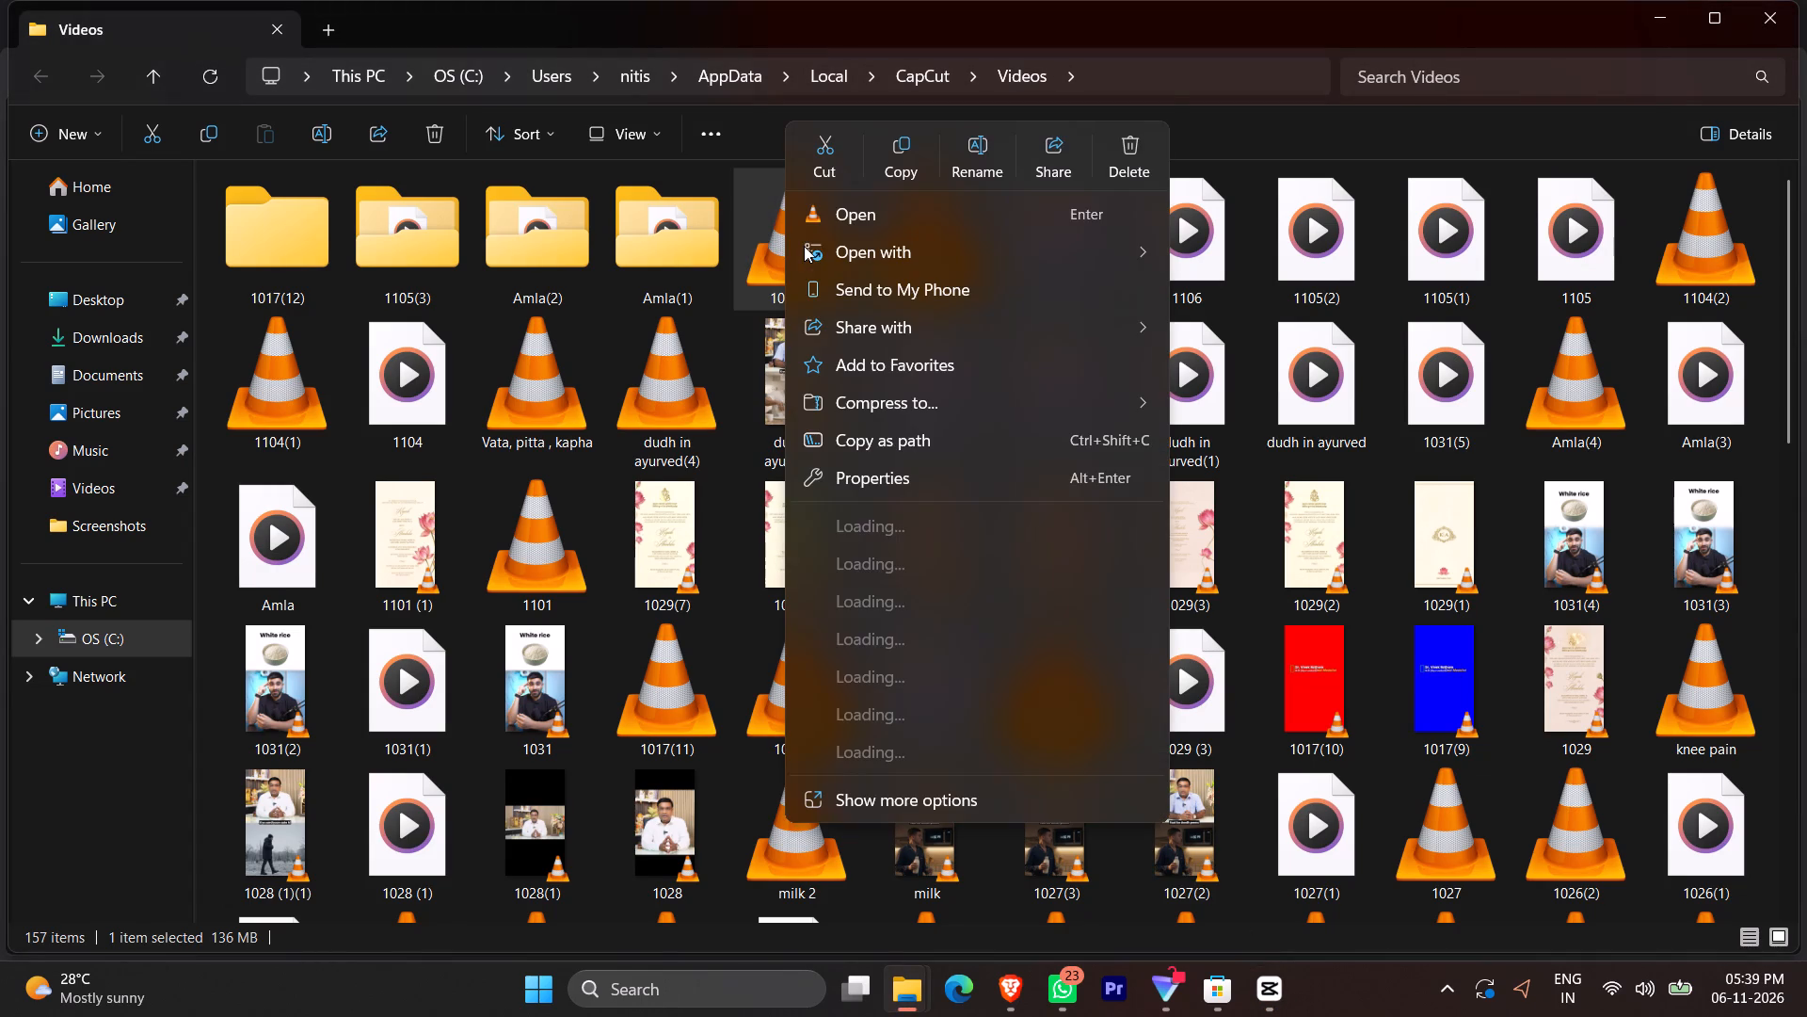
left_click(990, 154)
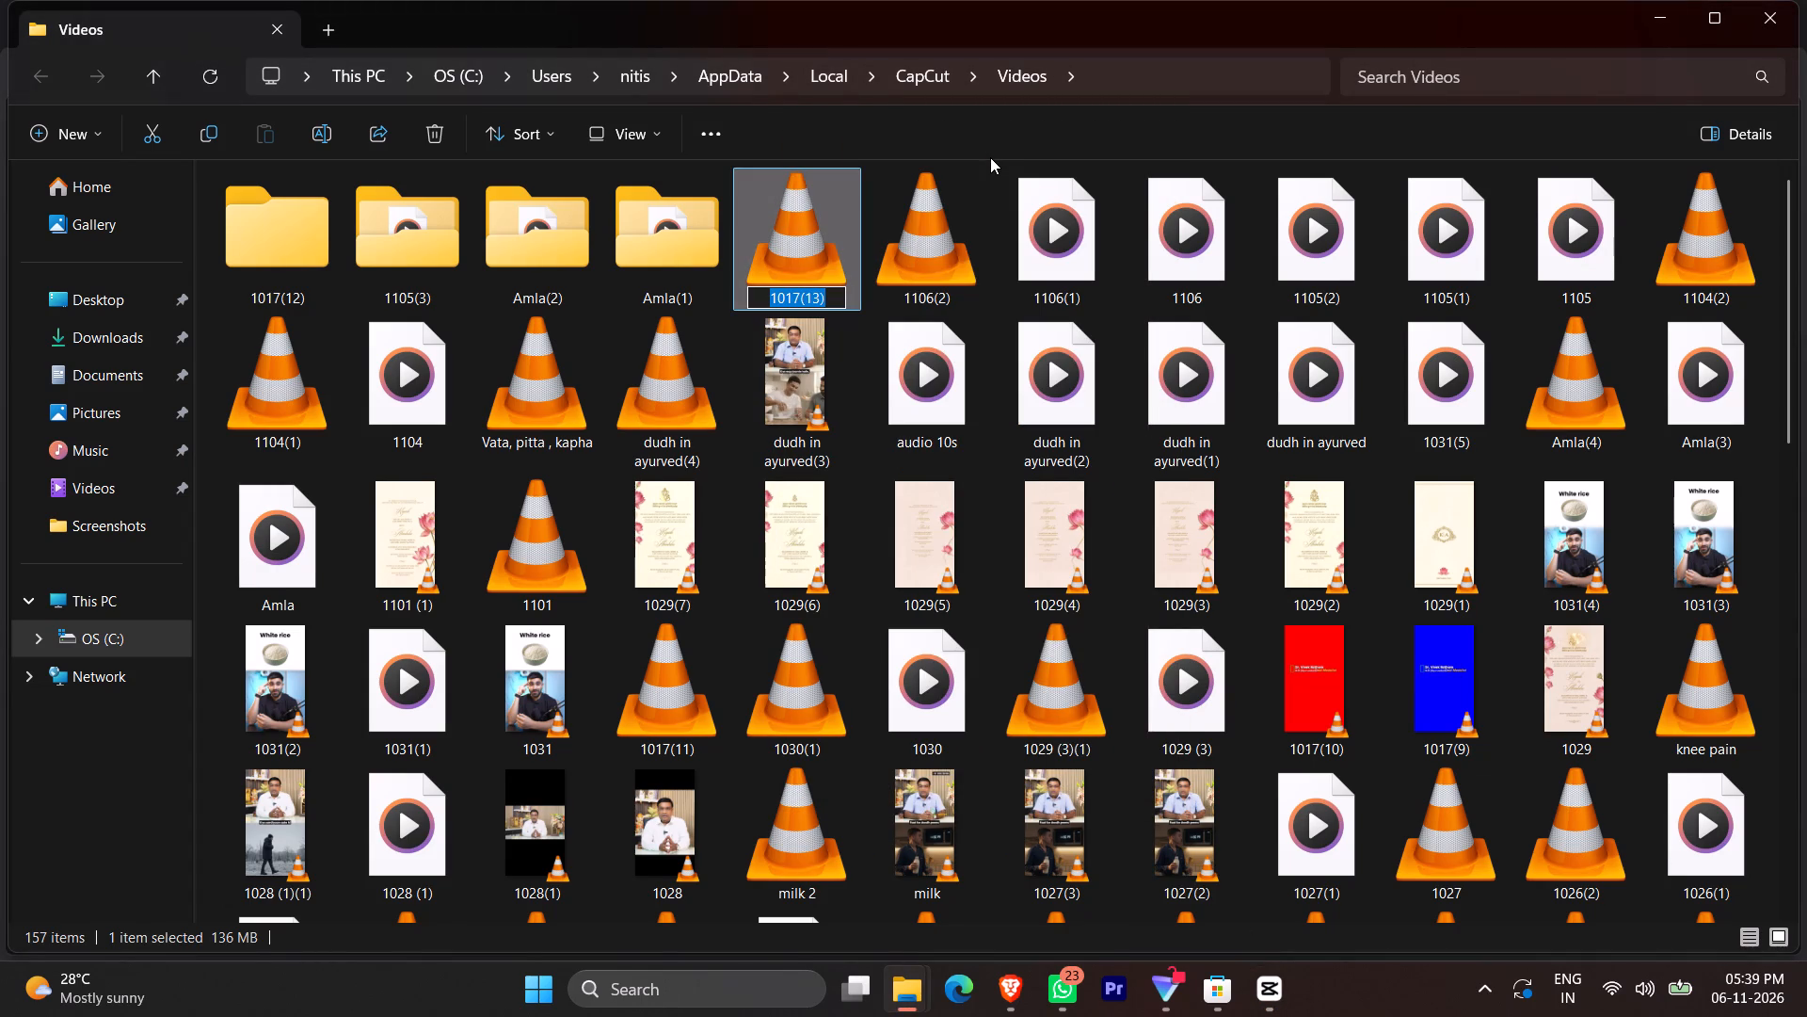
key("BackSpace")
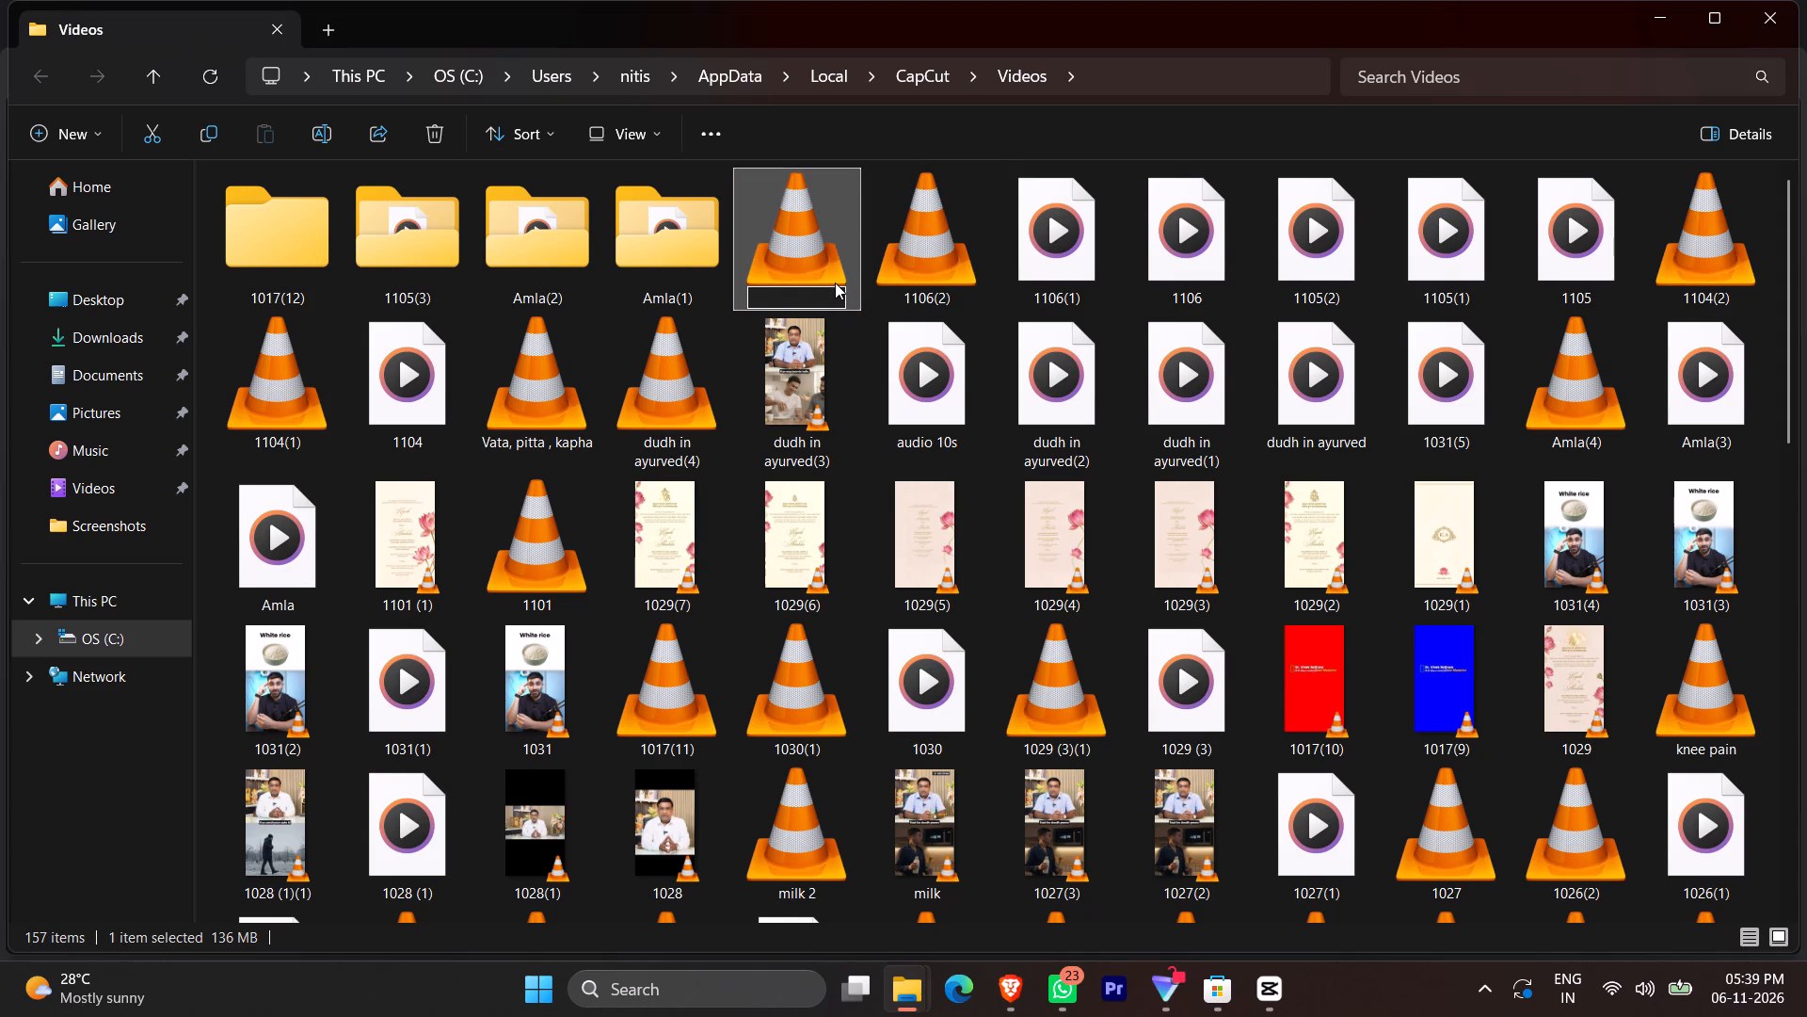
type("swee")
type("t pota")
key("t")
key("o")
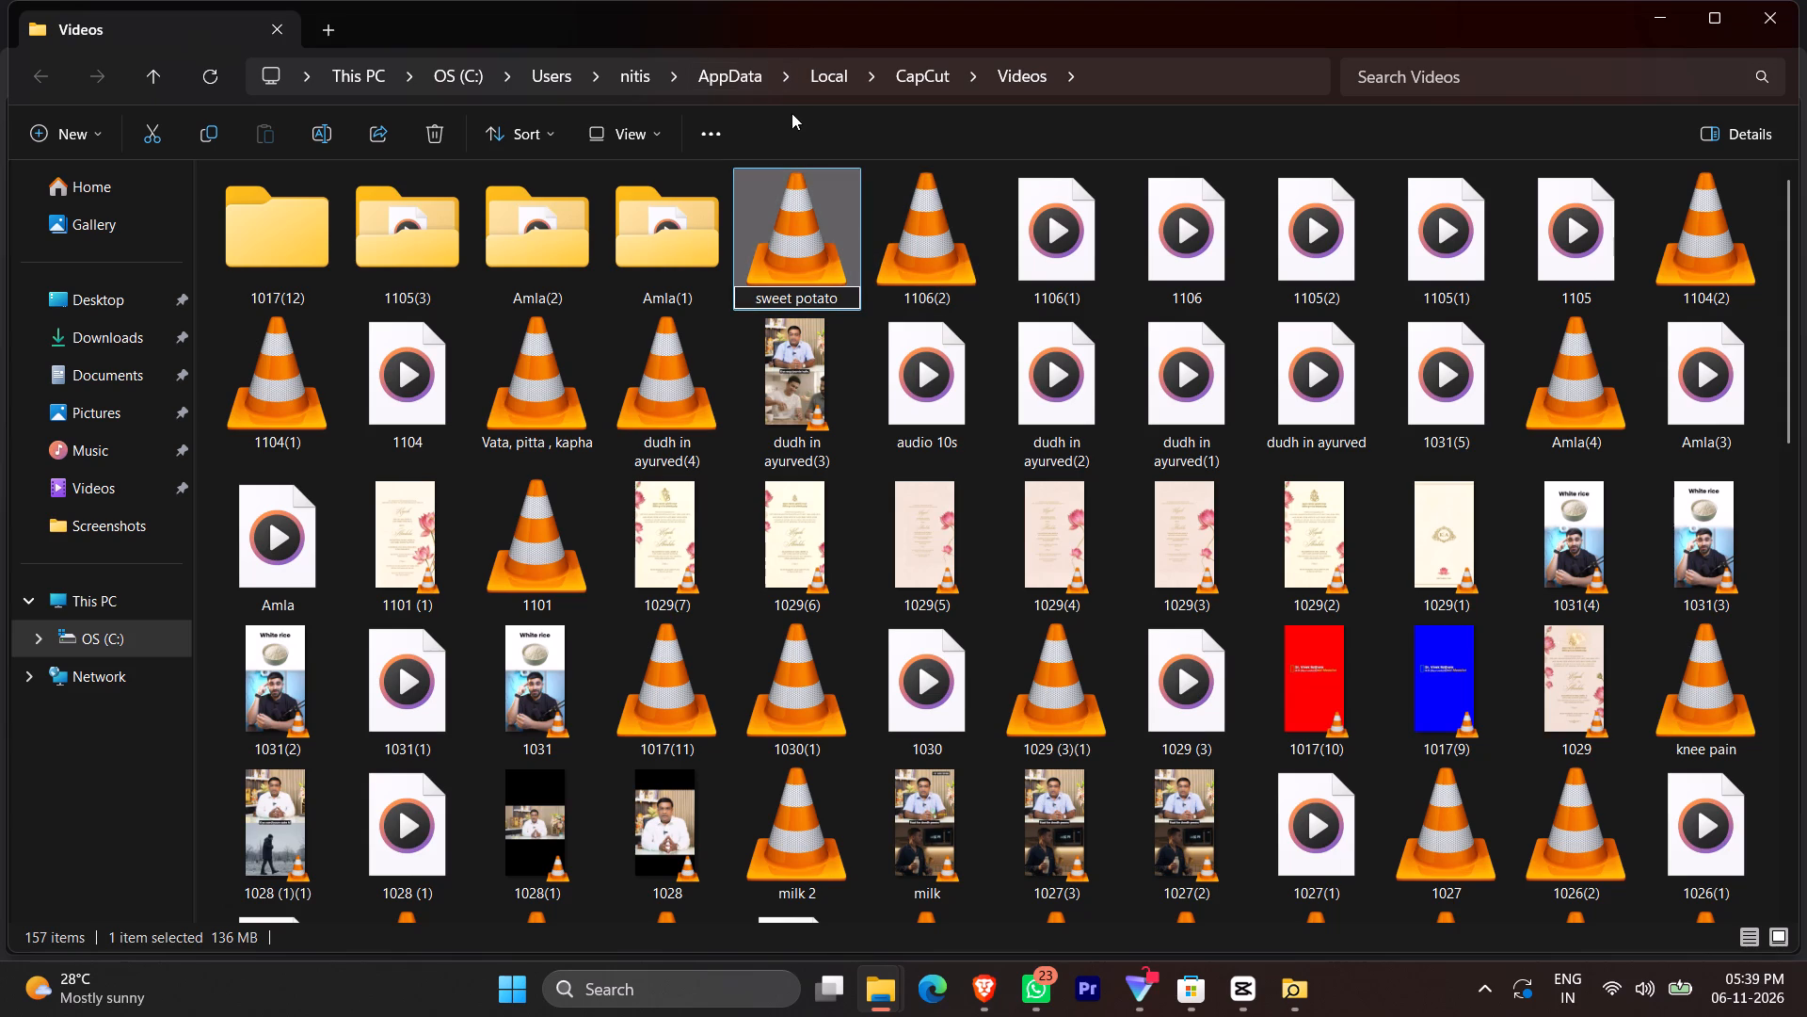
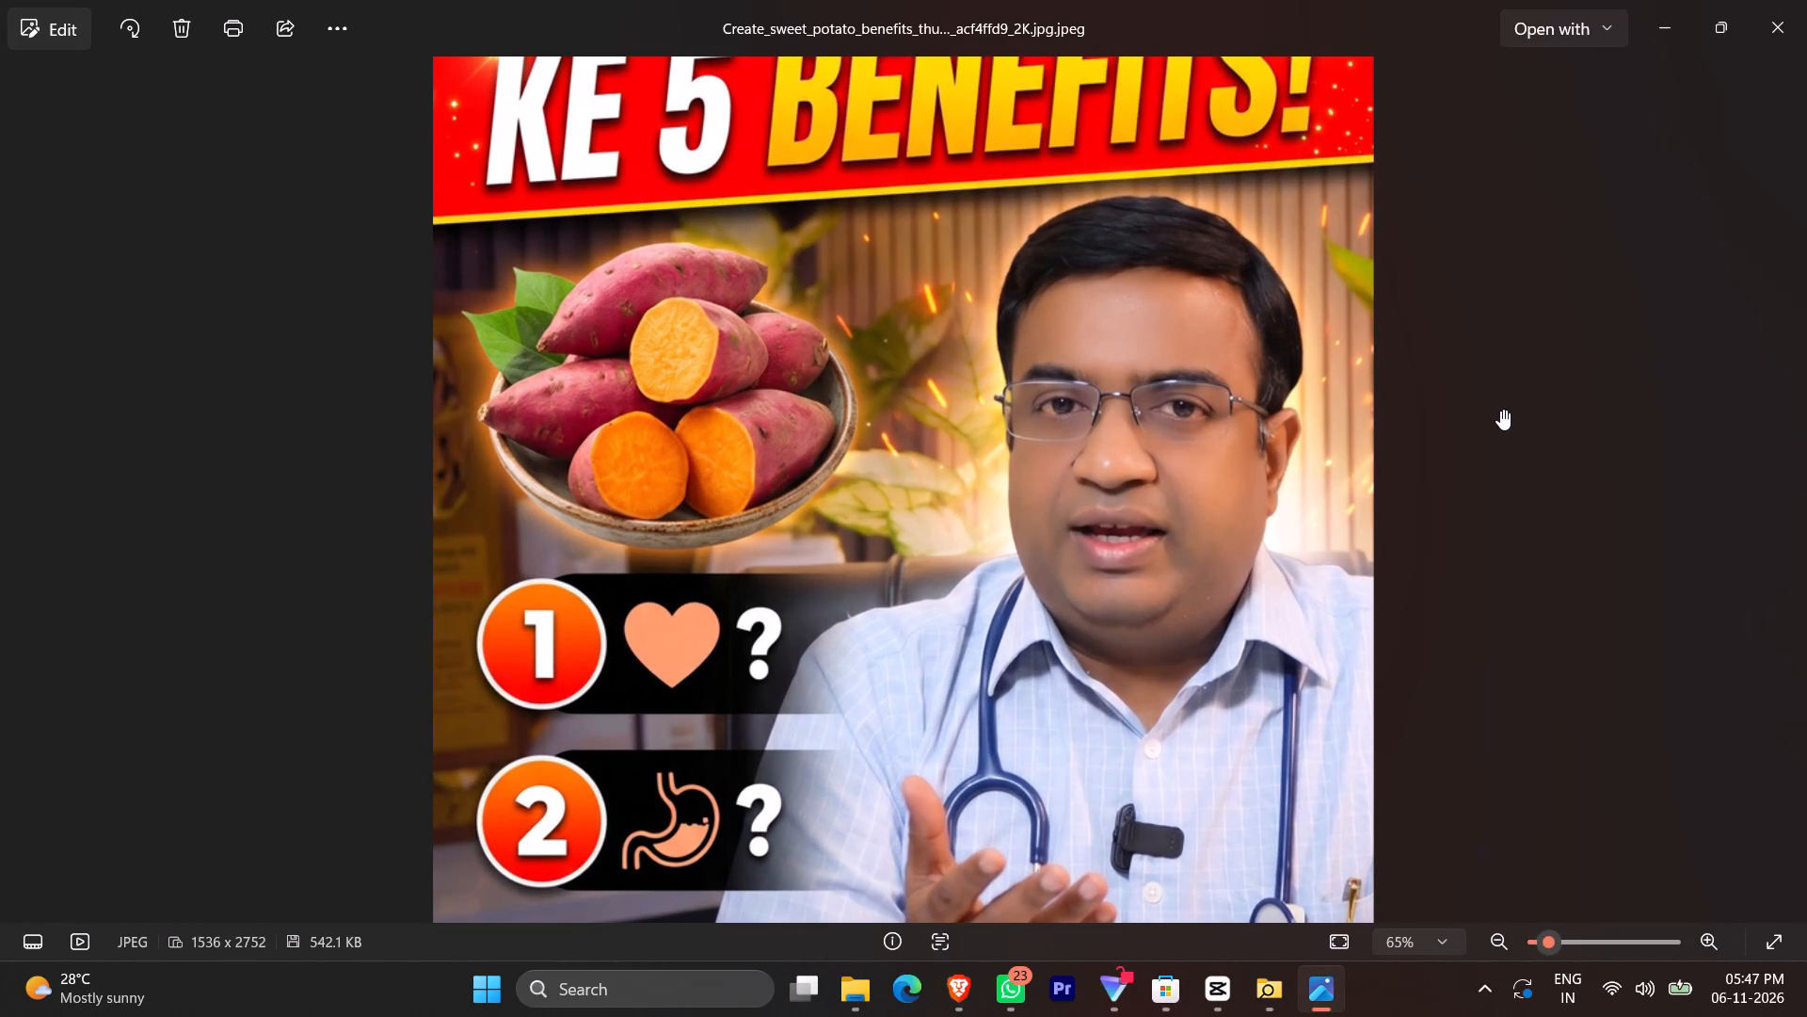
Check the downloaded "Sweet Potato ke 5 Benefits" thumbnail up close and as a whole image.
scroll(1480, 363, "up", 2)
scroll(1476, 359, "down", 12)
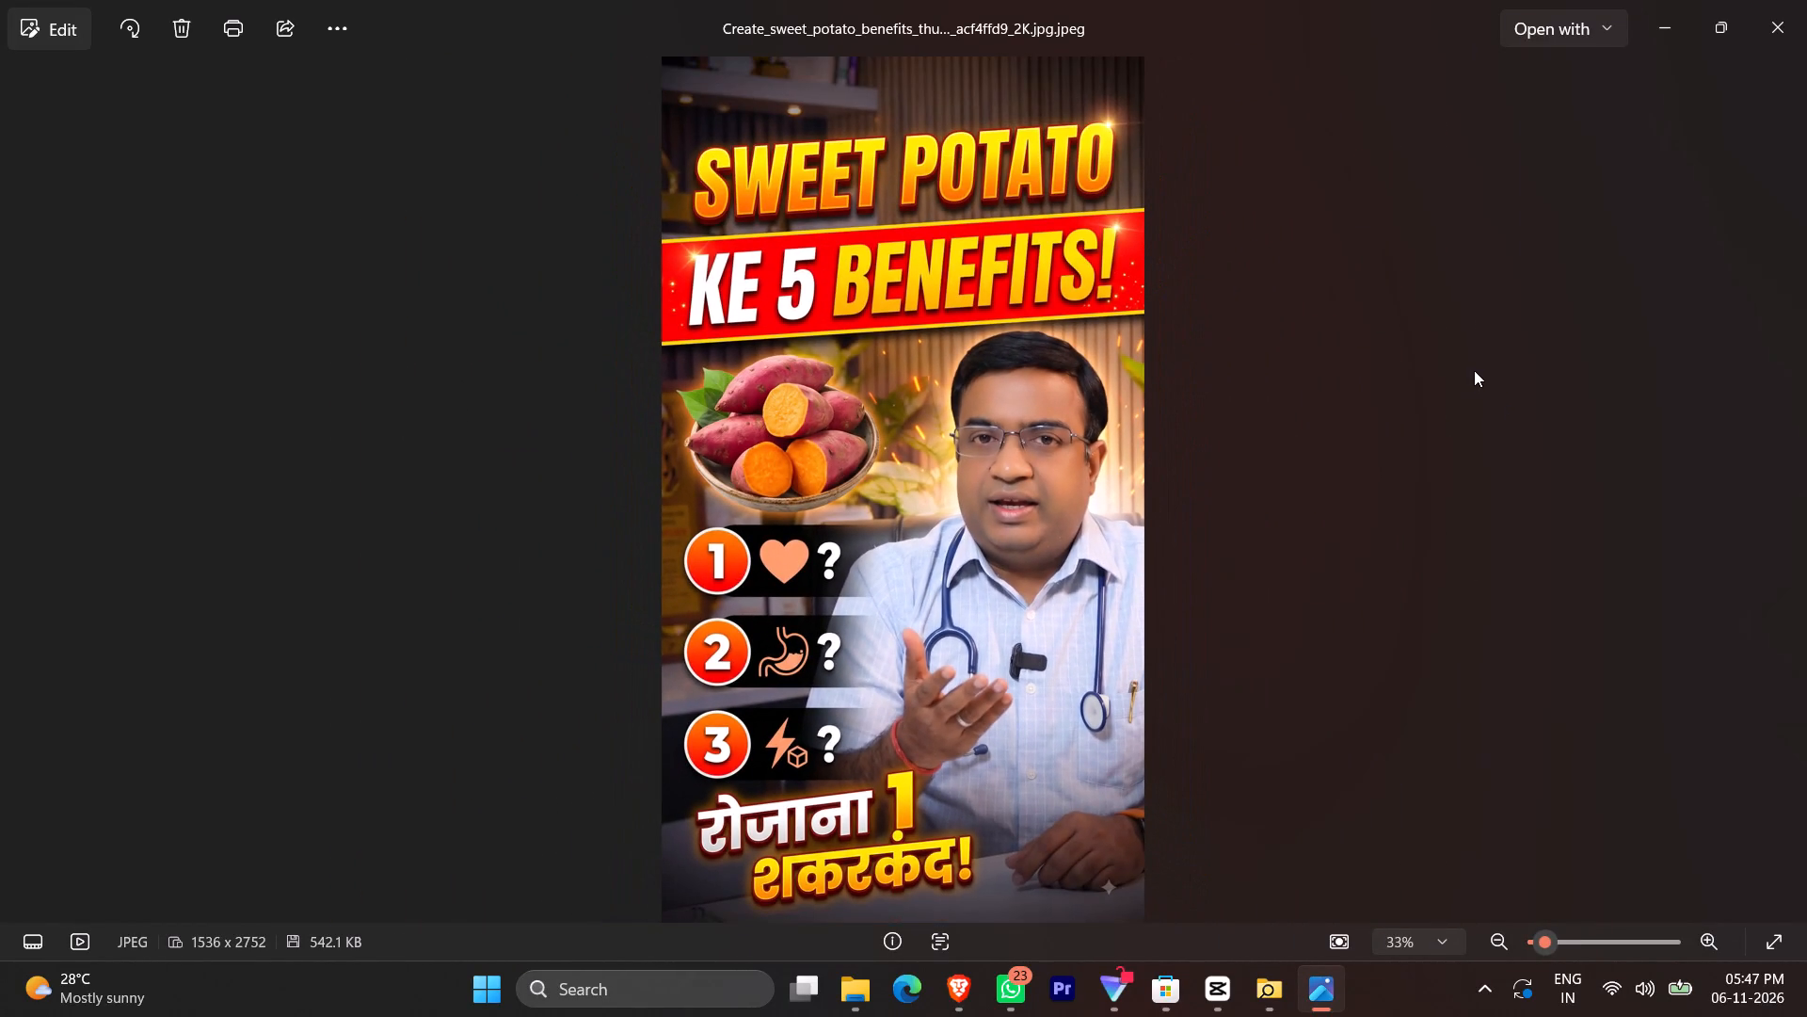
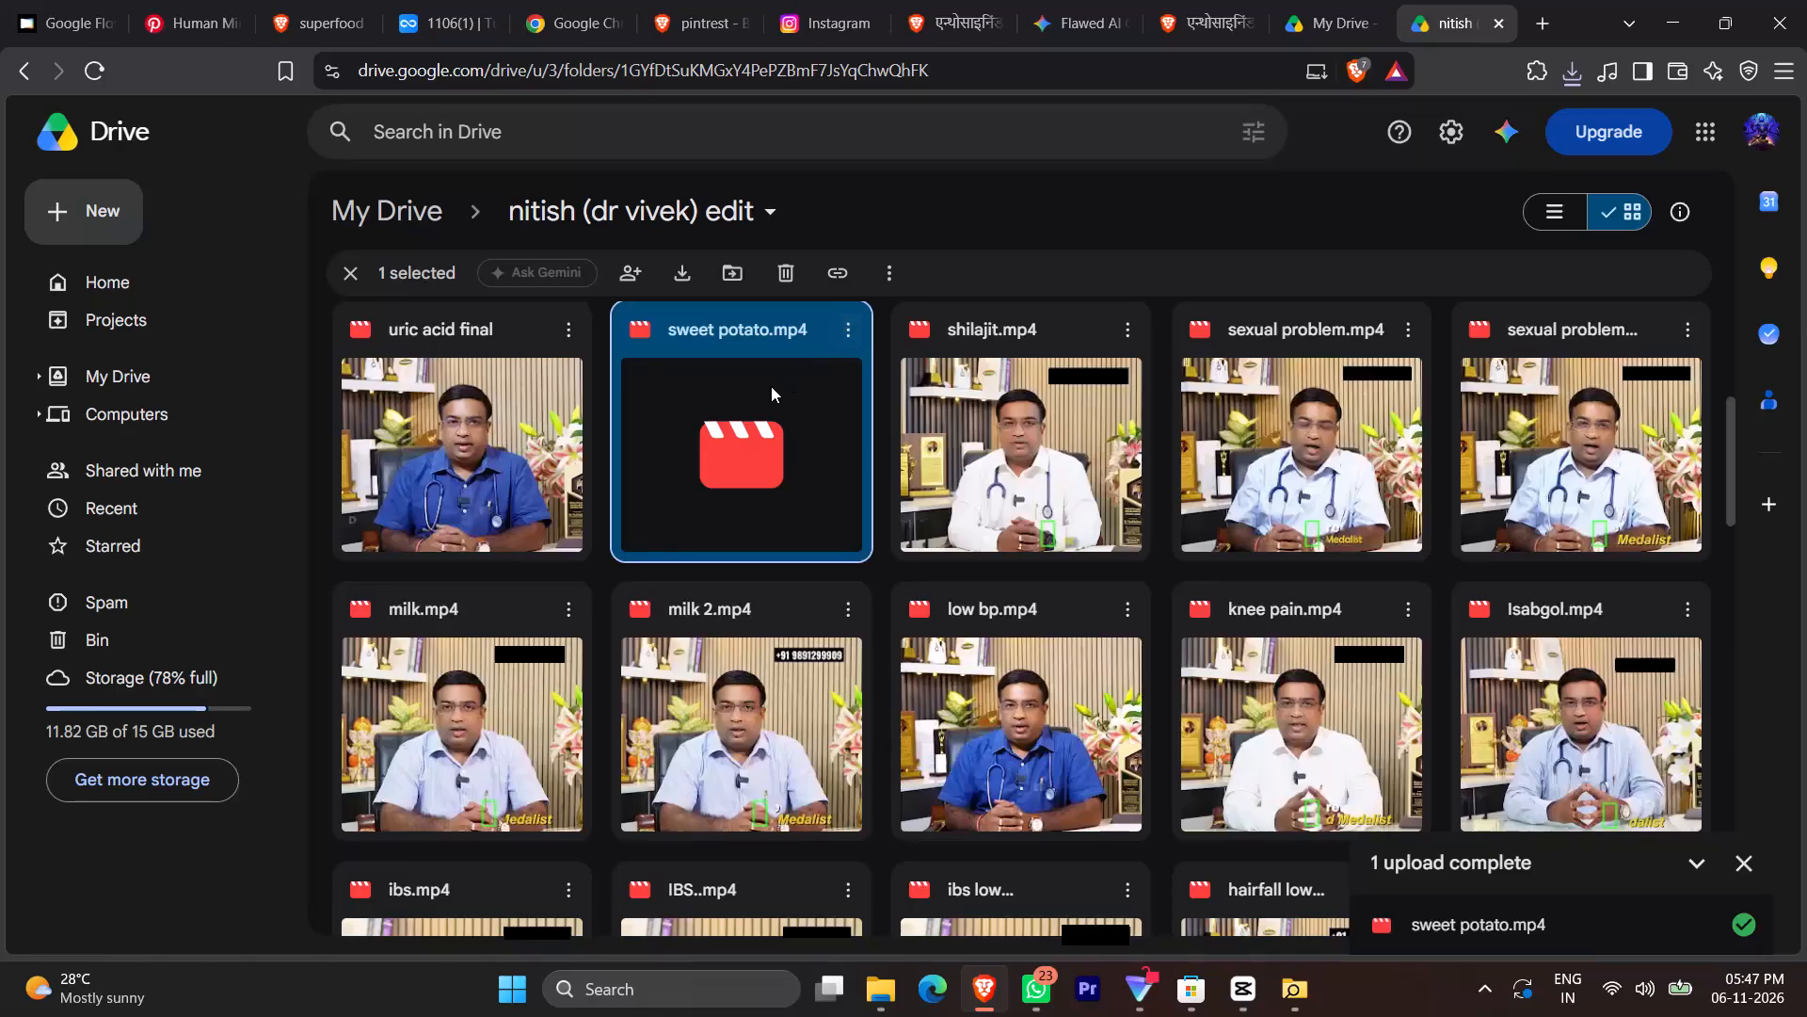
Preview the uploaded sweet potato.mp4 in the "nitish (dr vivek) edit" Drive folder, then reload the folder and preview the video again.
left_click(1581, 419)
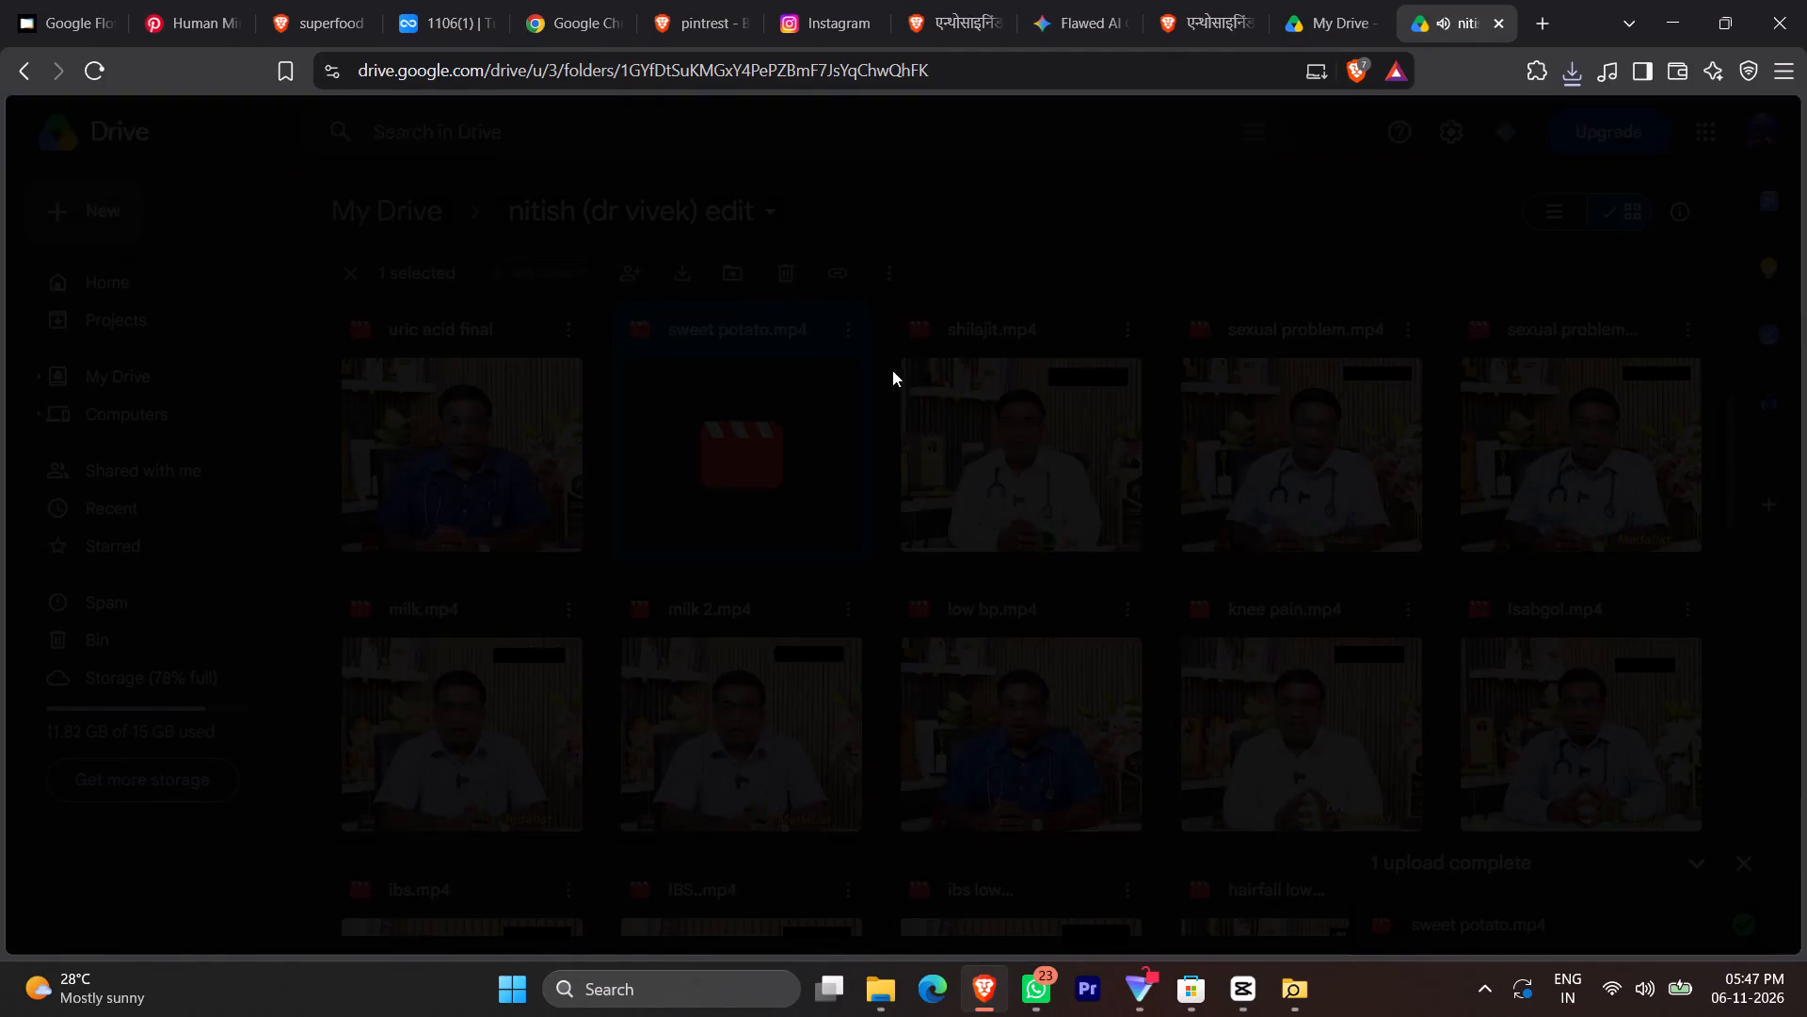
double_click(809, 398)
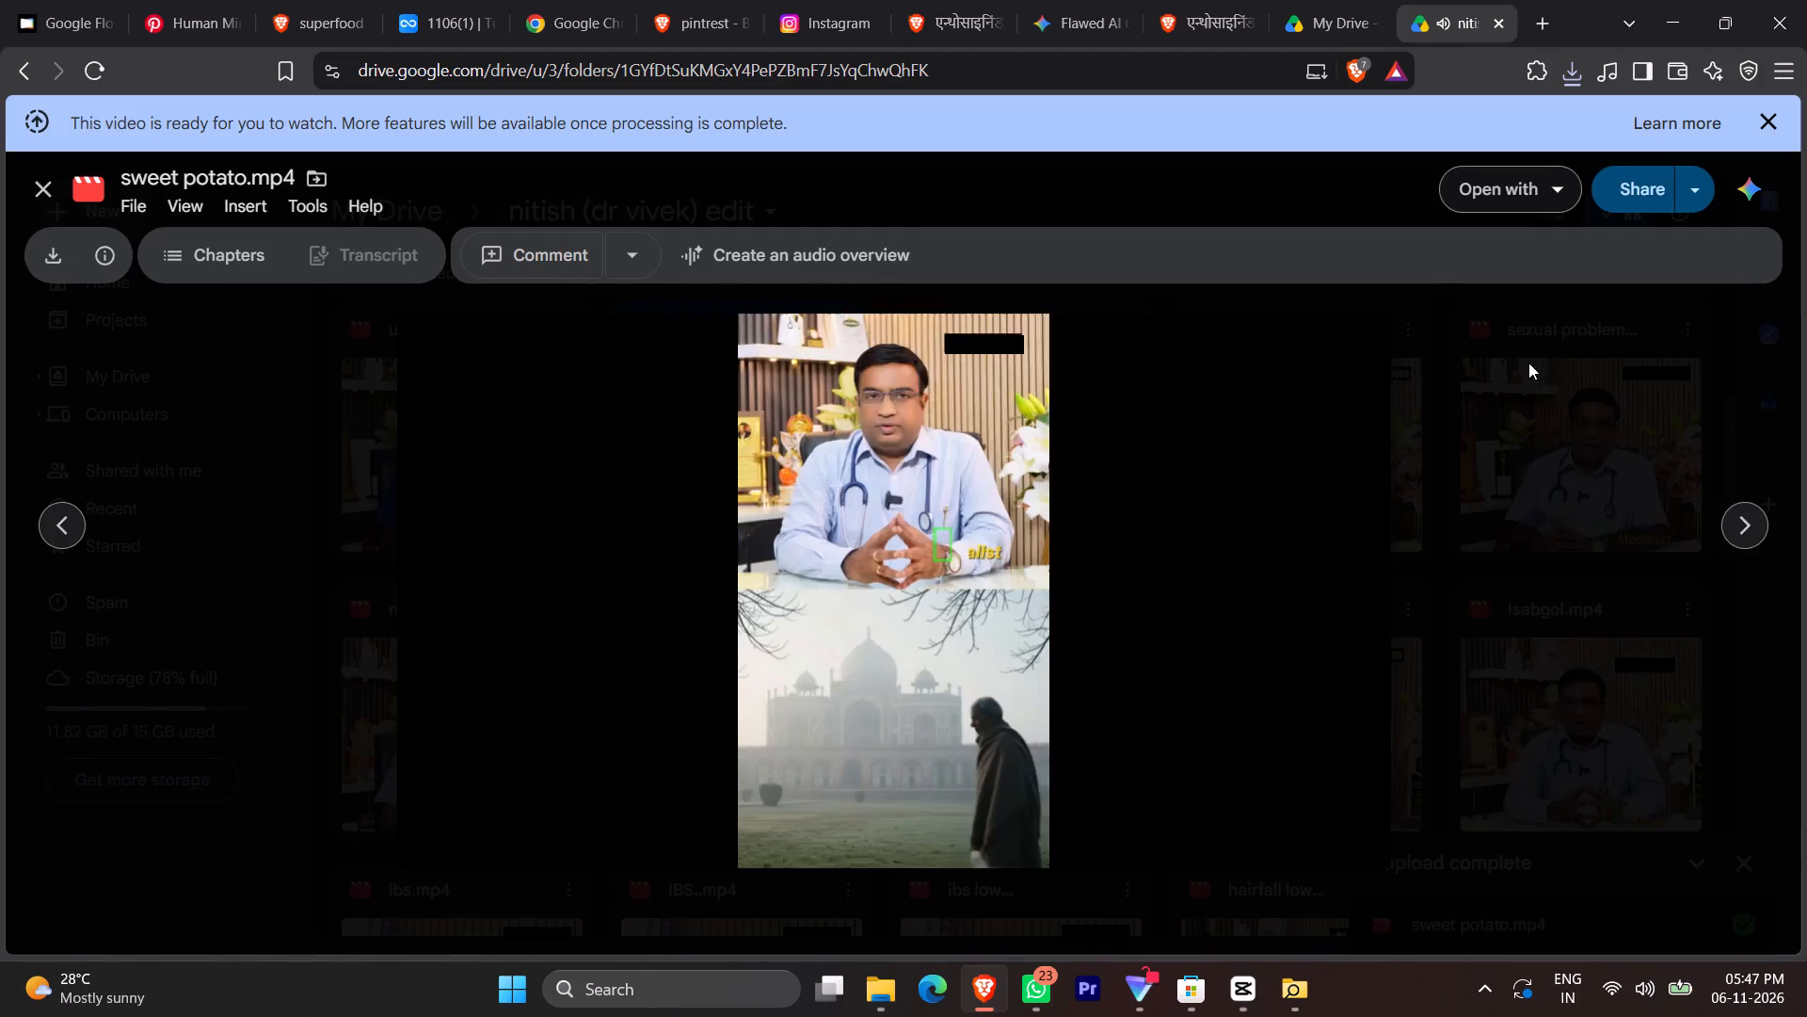
left_click(1528, 363)
left_click(88, 75)
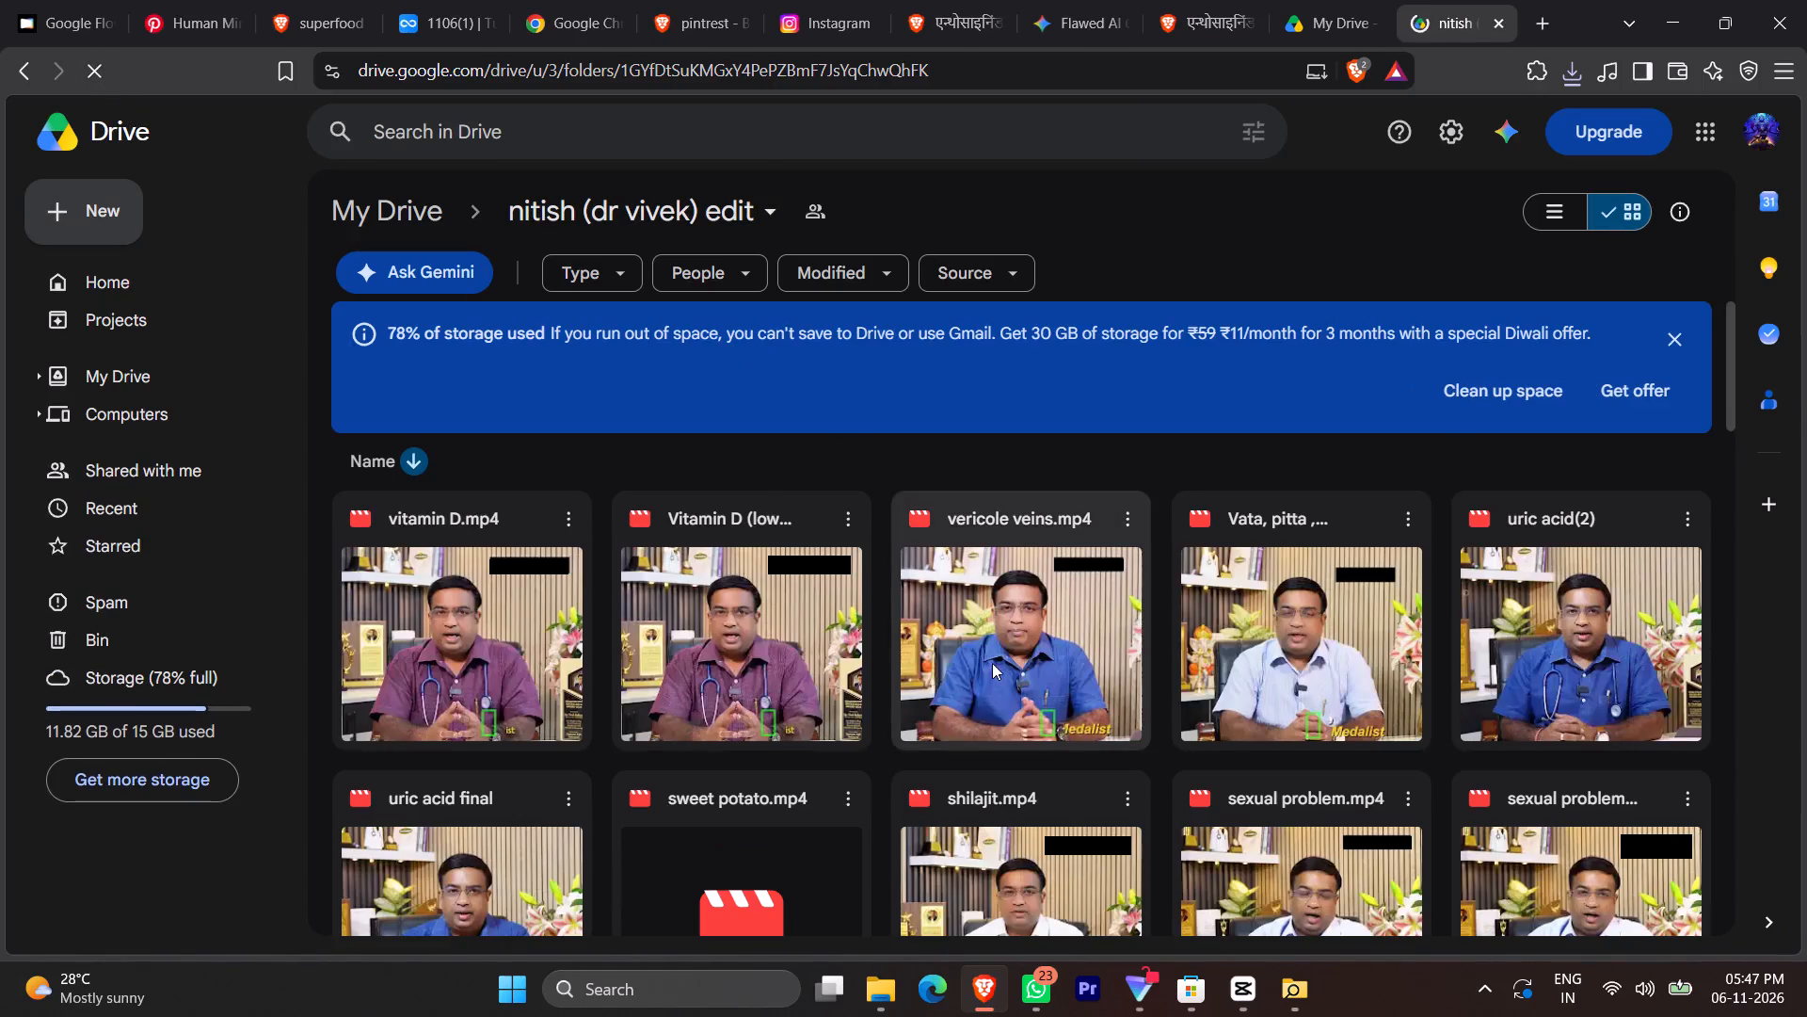
scroll(957, 713, "down", 1)
scroll(776, 738, "down", 1)
double_click(760, 630)
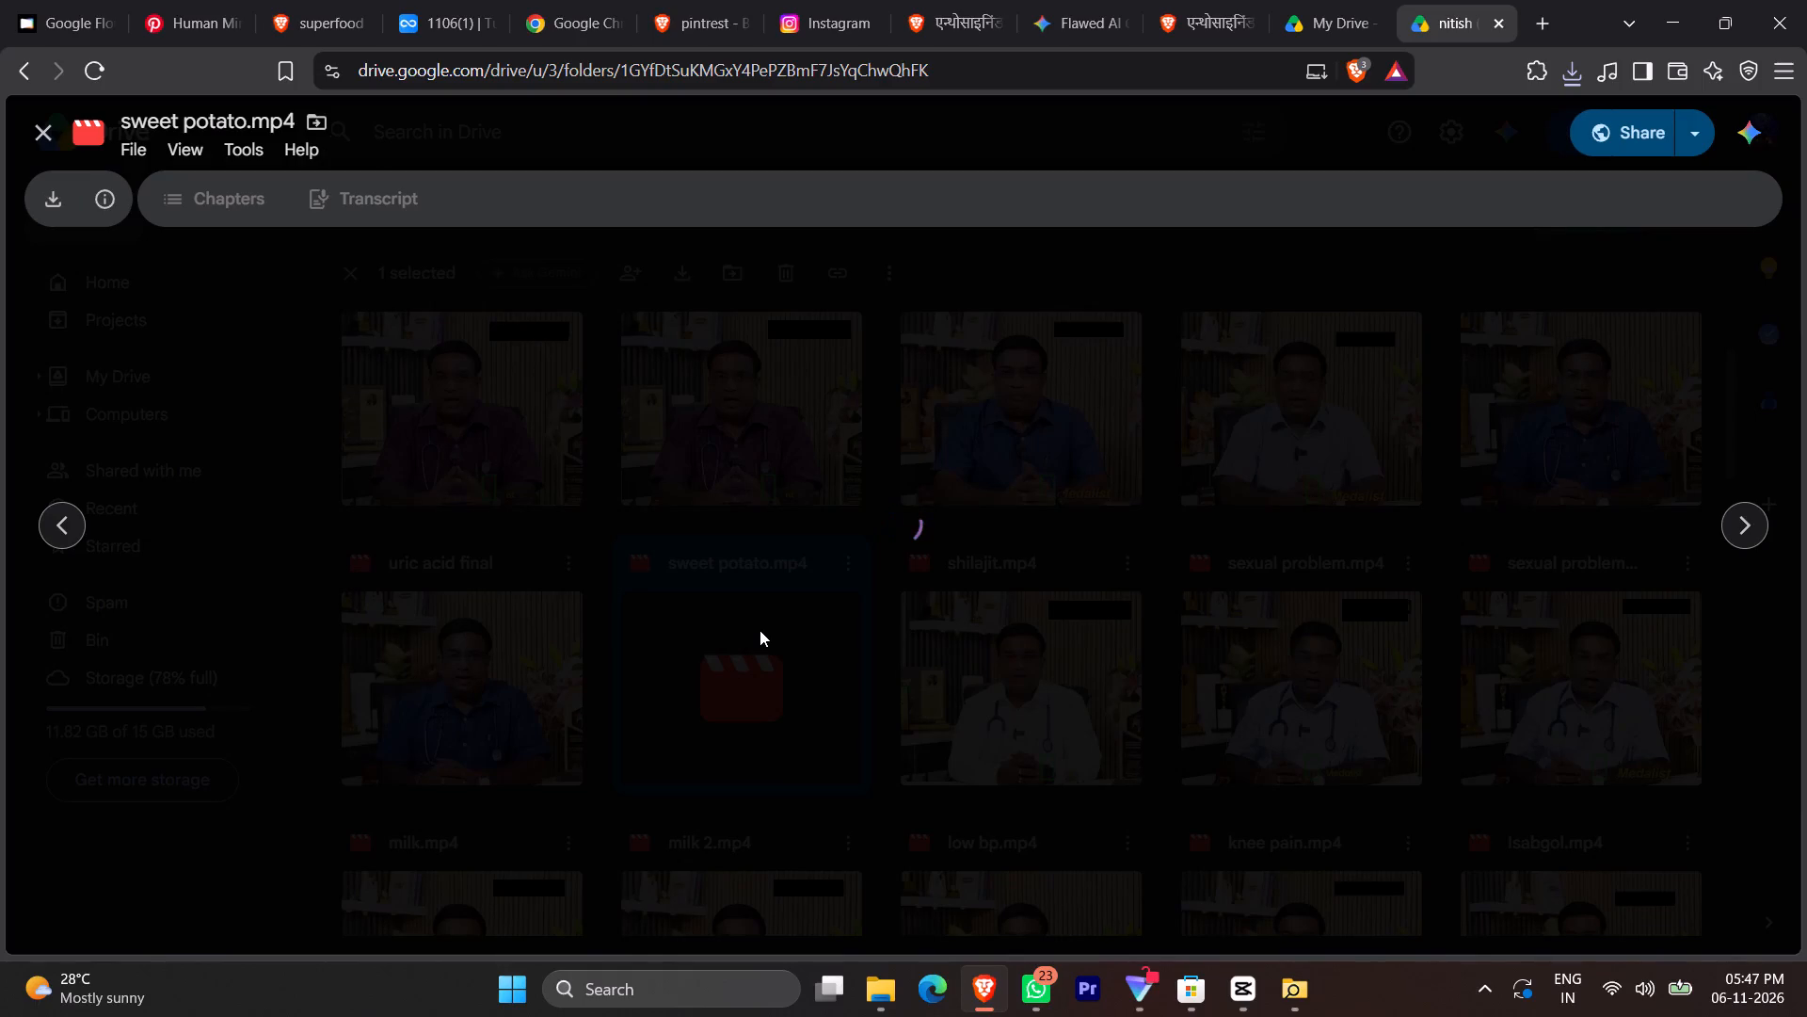
left_click(1473, 409)
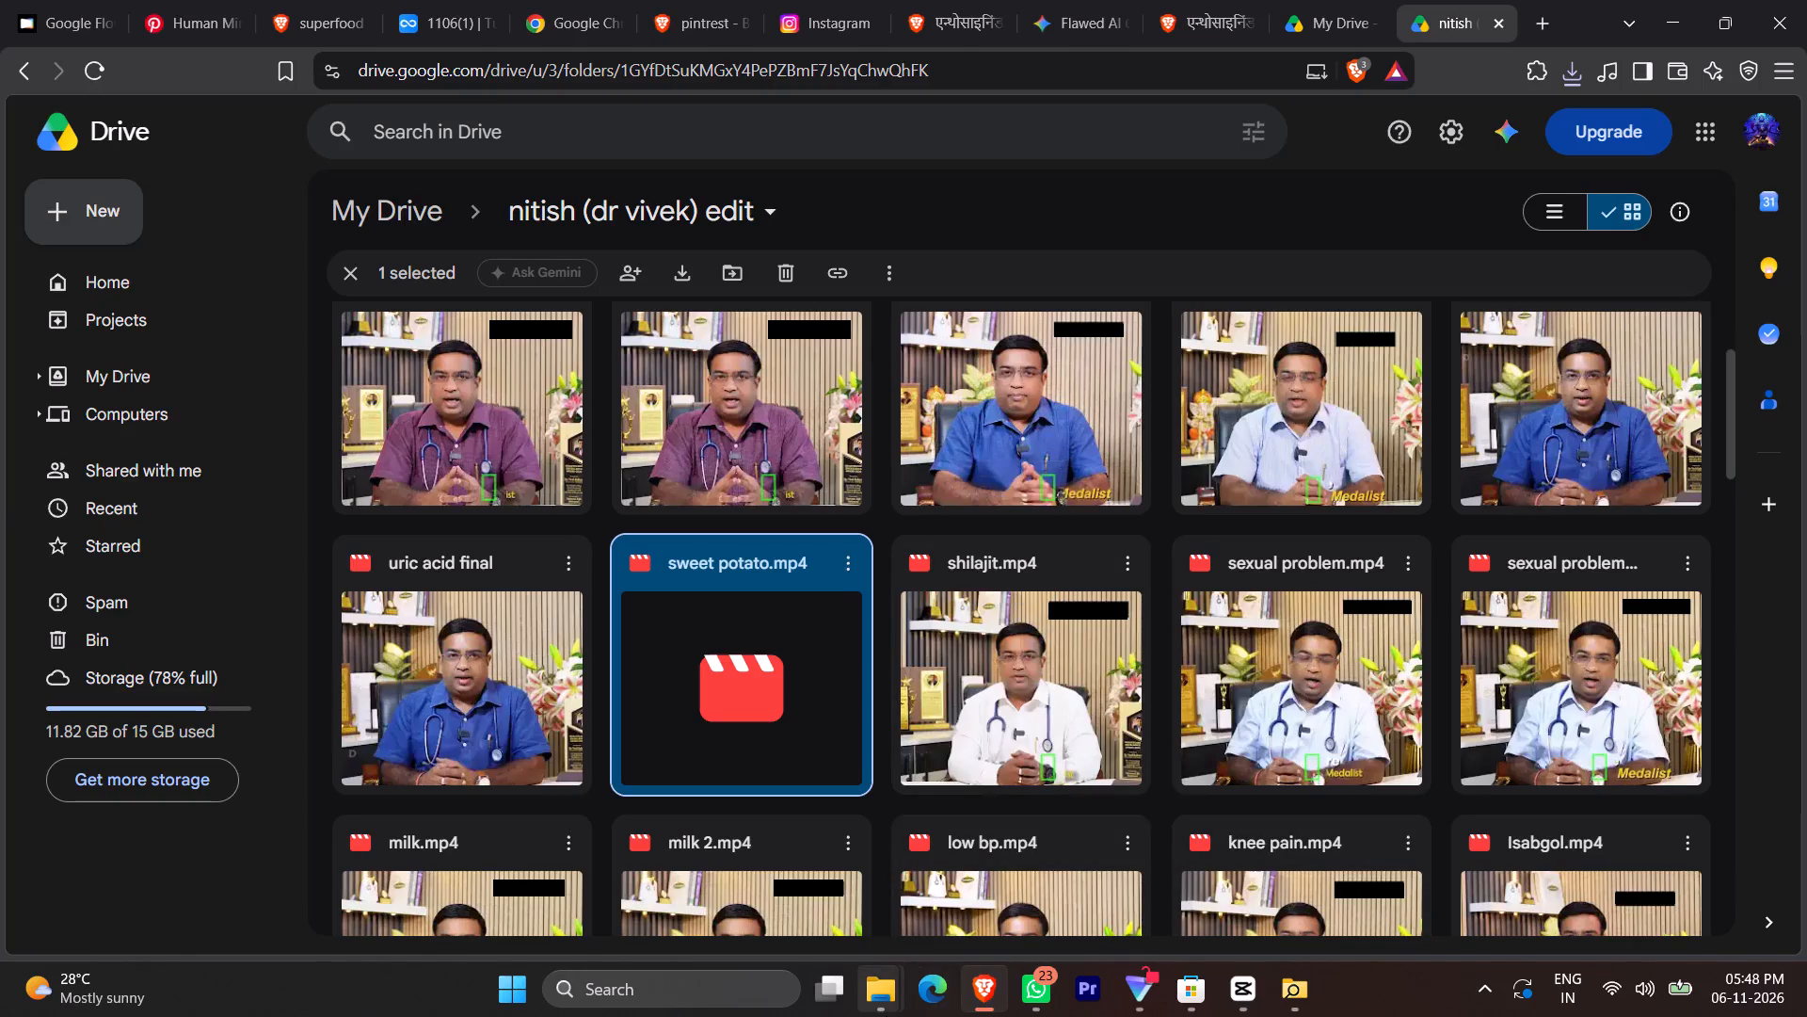
Switch to File Explorer and play the local "sweet potato" video from the CapCut Videos folder in VLC media player.
left_click(1312, 837)
scroll(910, 545, "up", 6)
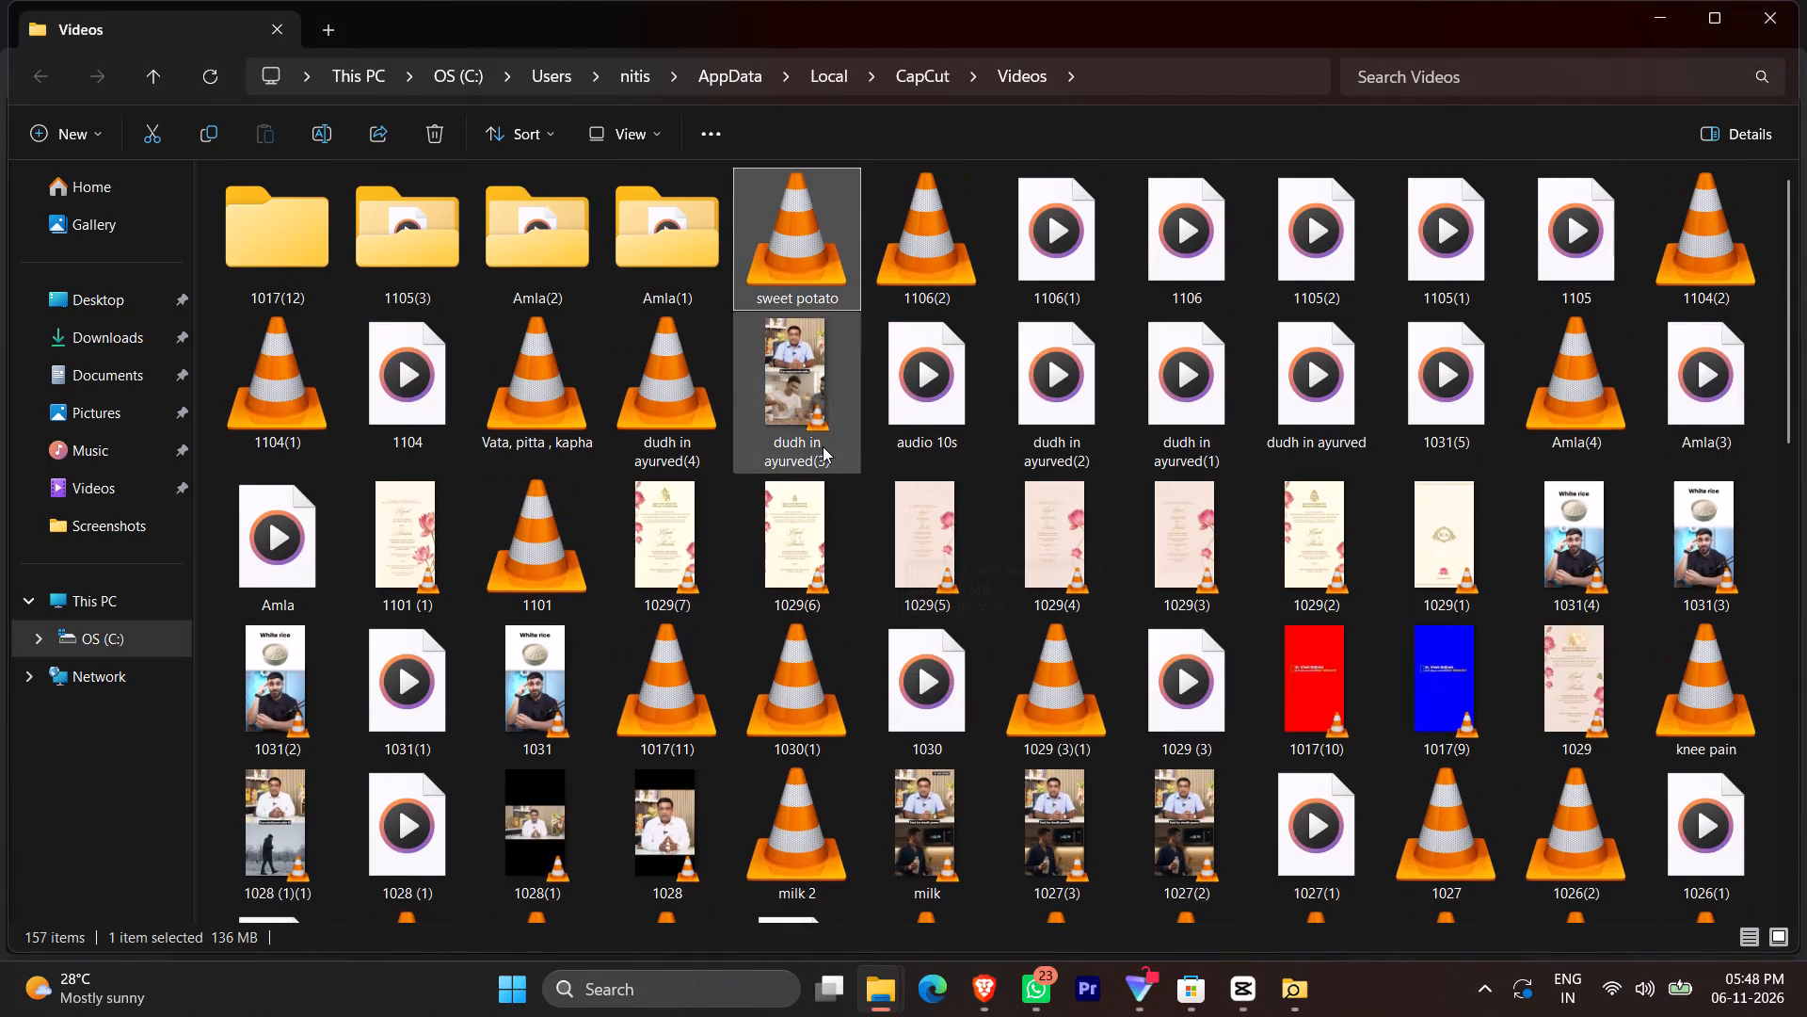
double_click(779, 248)
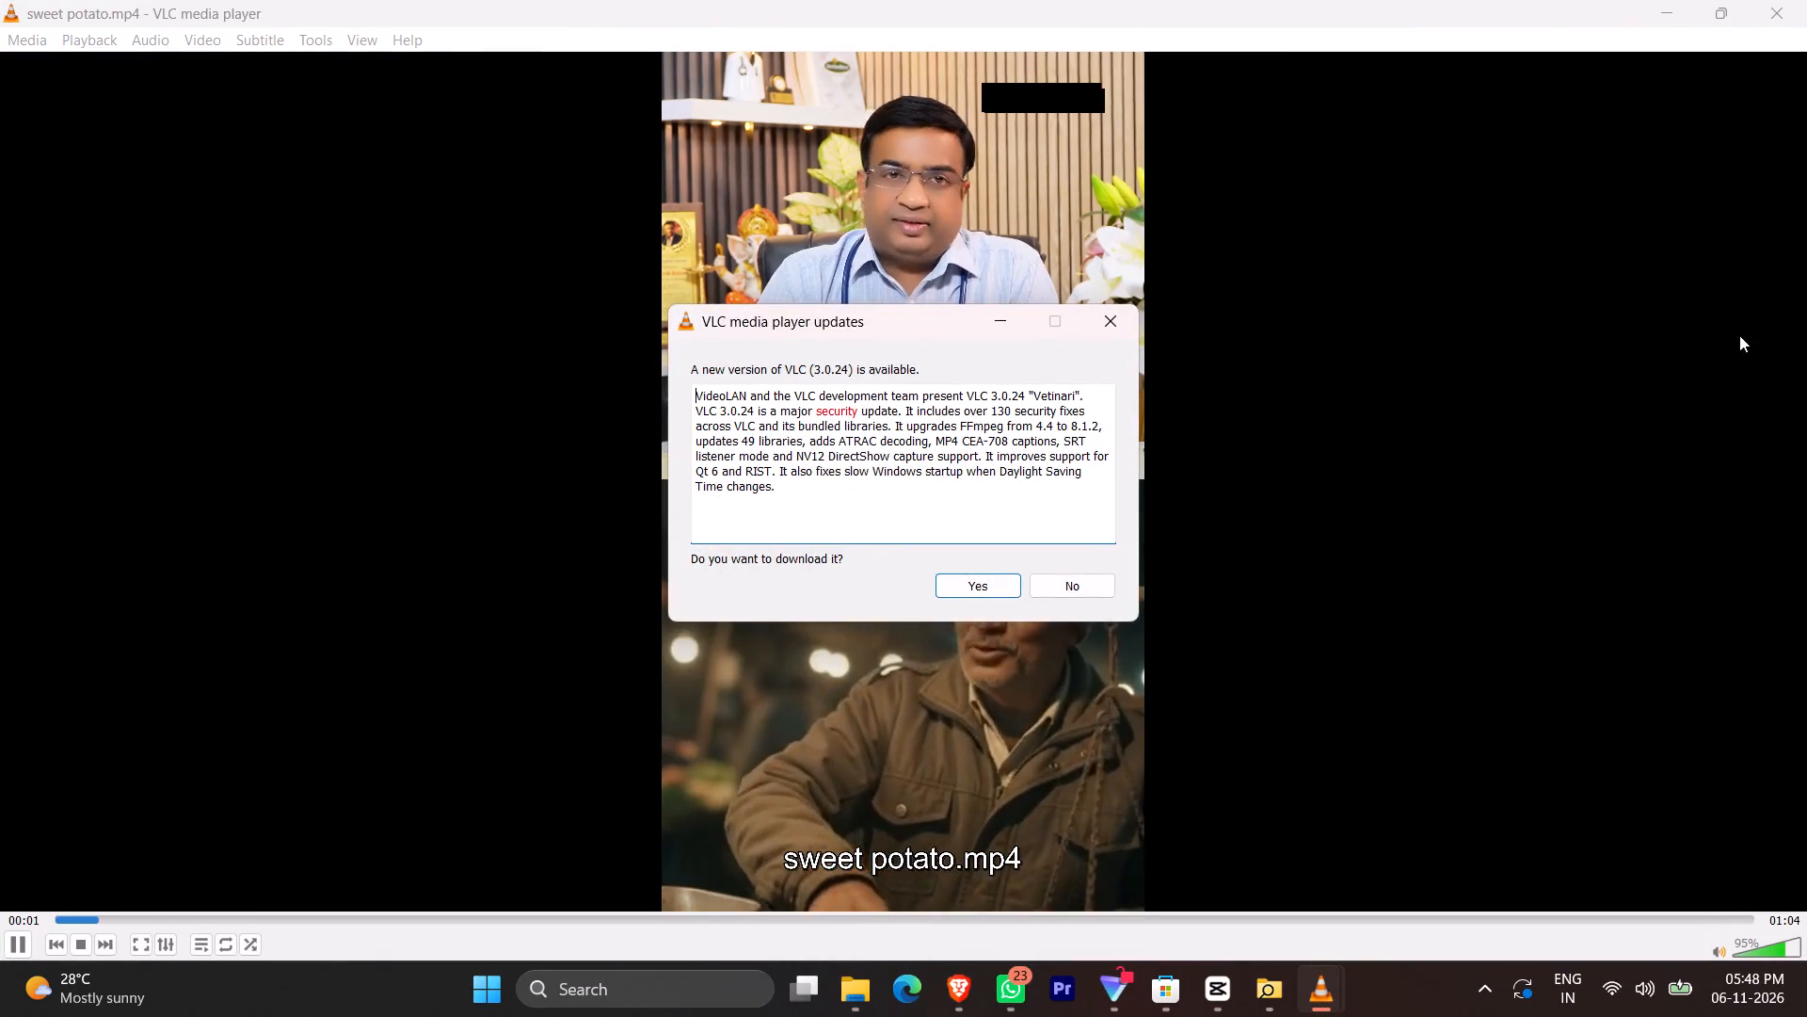
left_click(1095, 317)
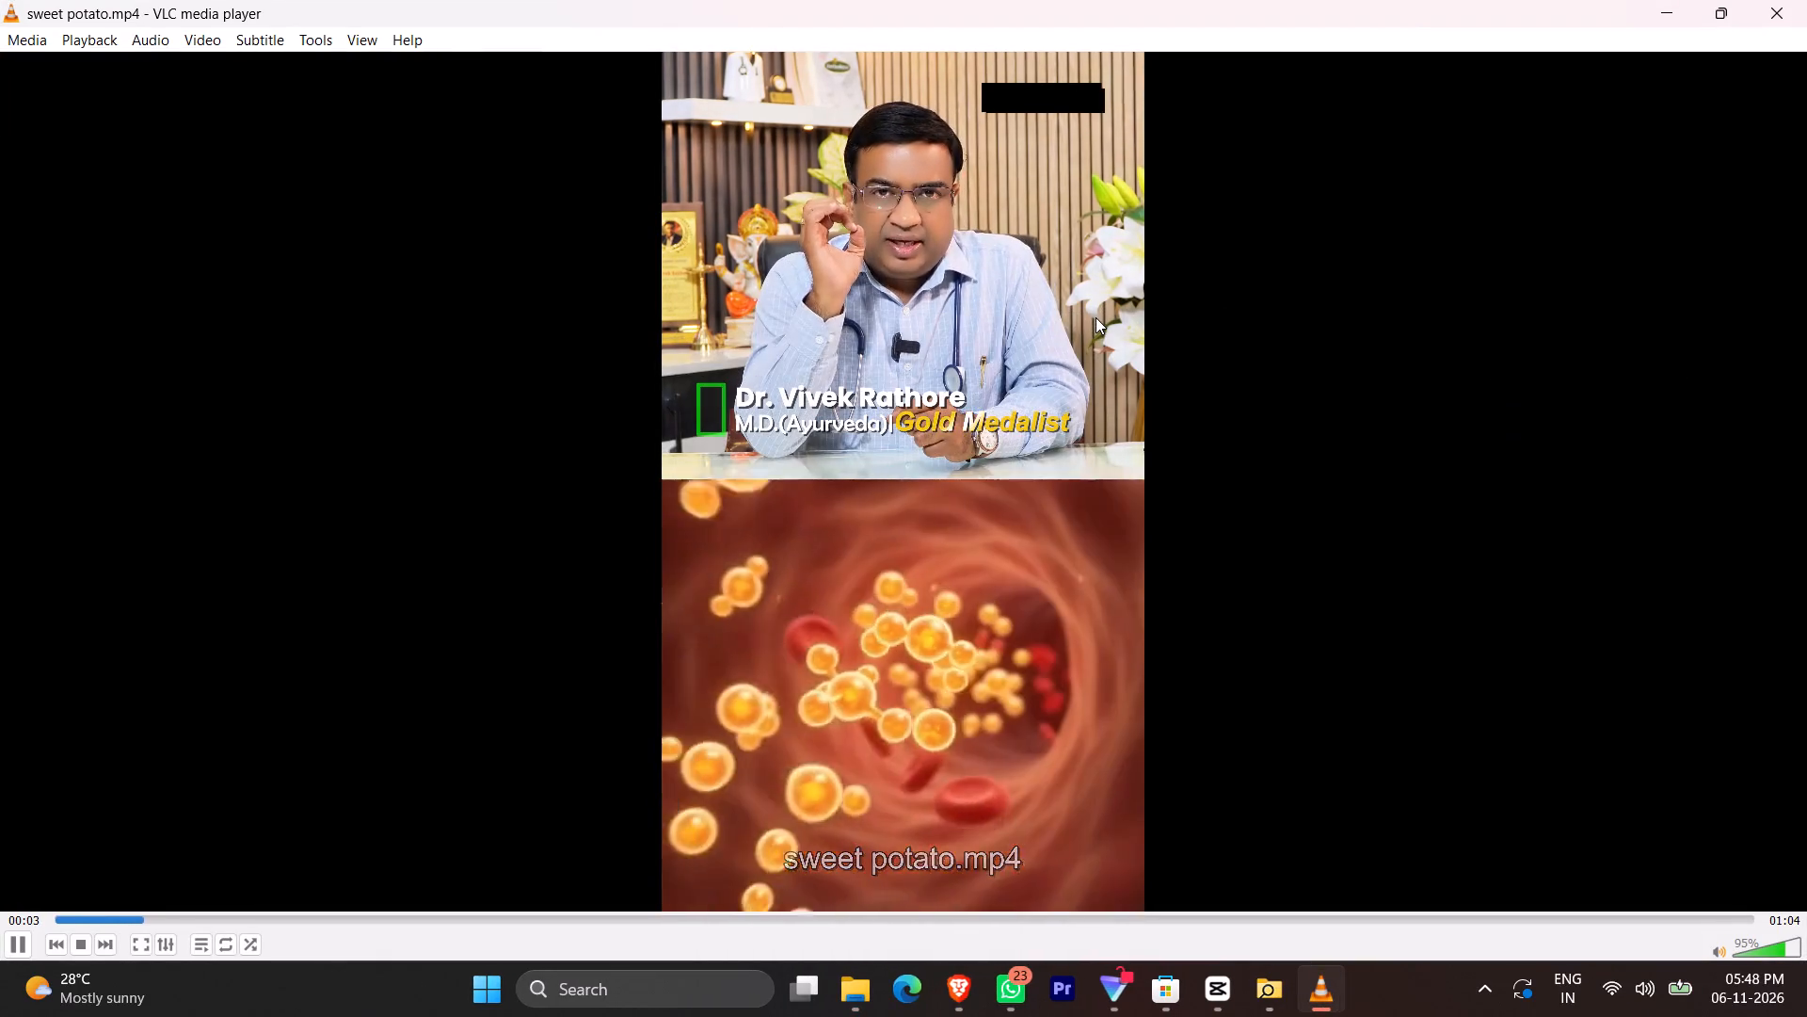
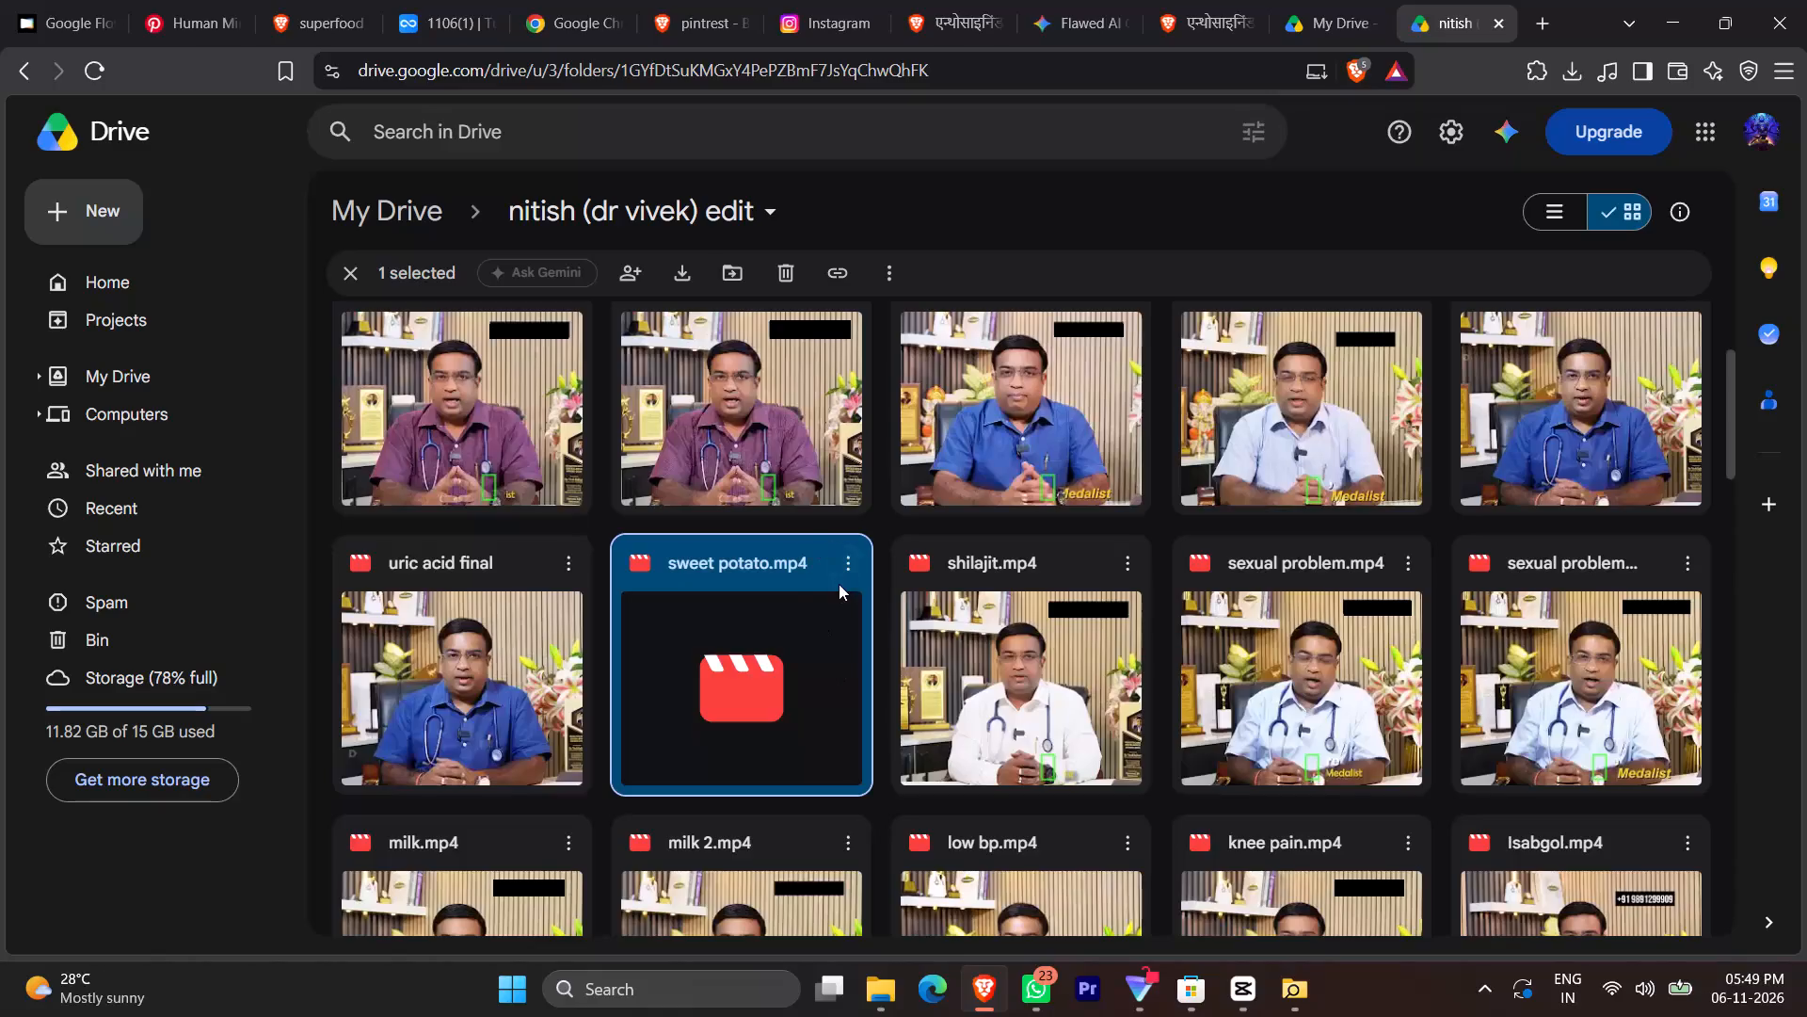
Copy the sharing link of sweet potato.mp4 in the "nitish (dr vivek) edit" Drive folder.
left_click(845, 565)
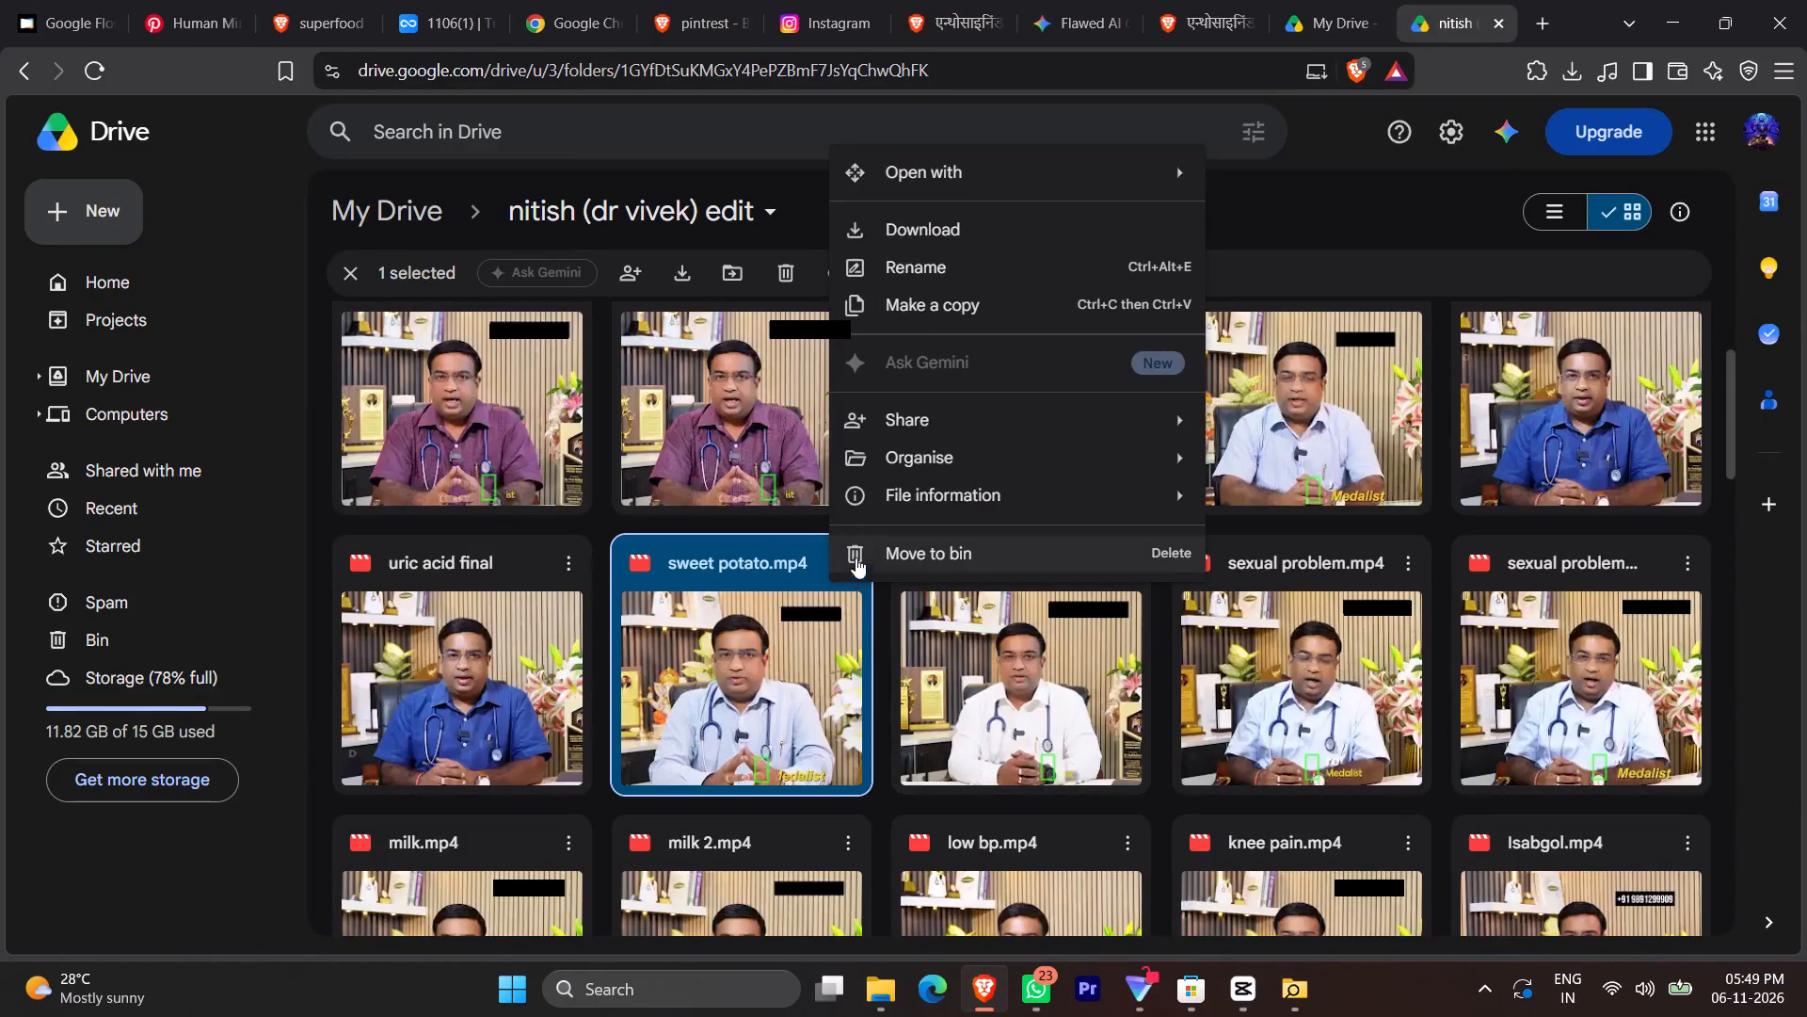
left_click(1315, 470)
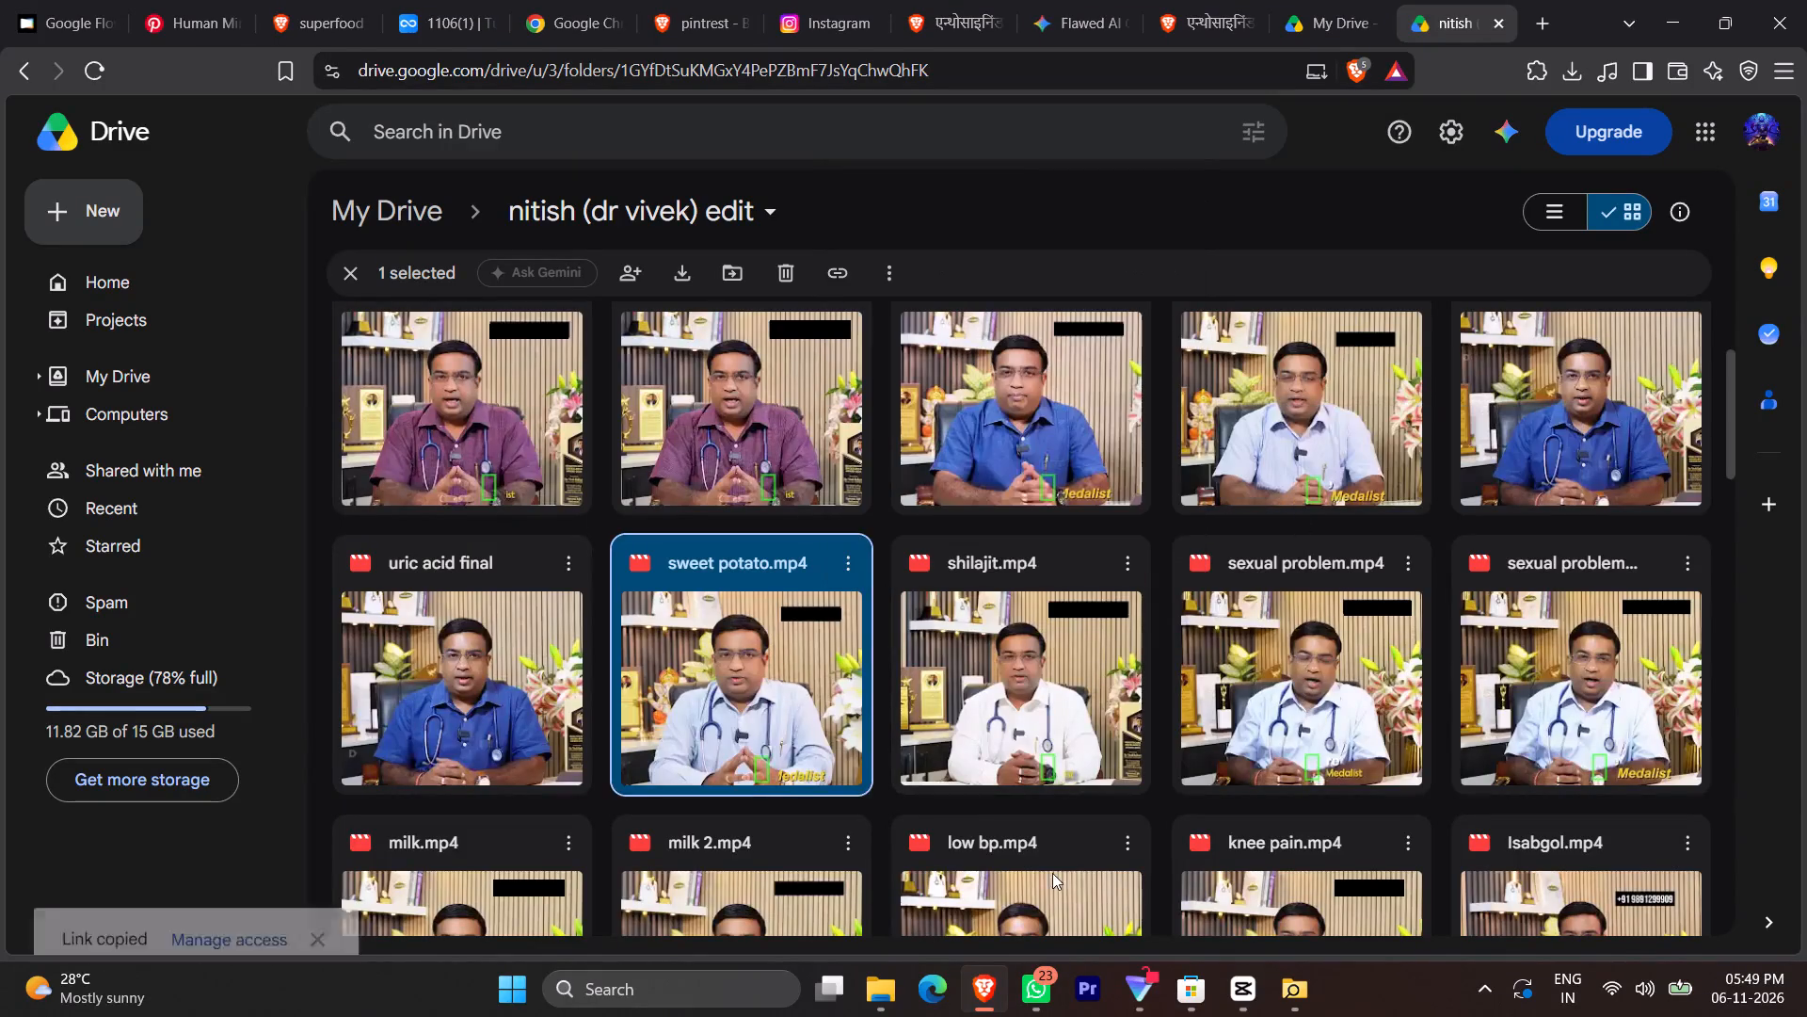
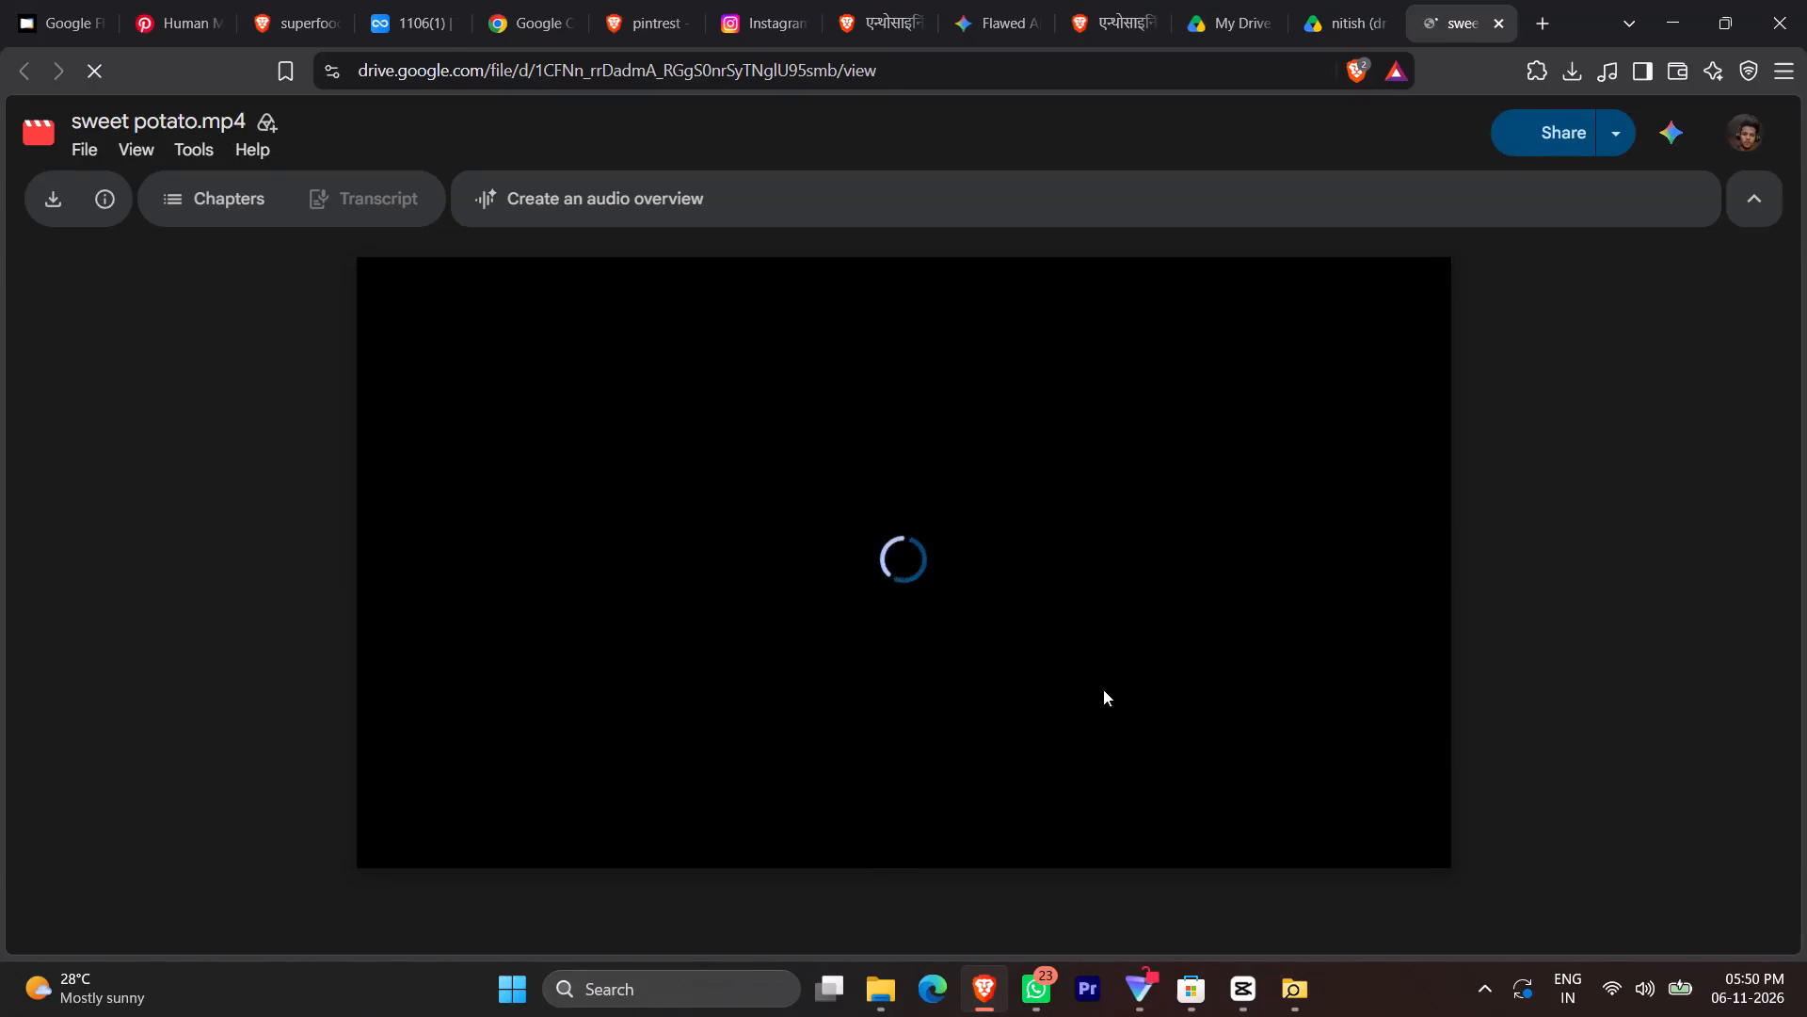
Play sweet potato.mp4 from its shared Drive link to check the uploaded video, and pause it after the opening section.
left_click(888, 560)
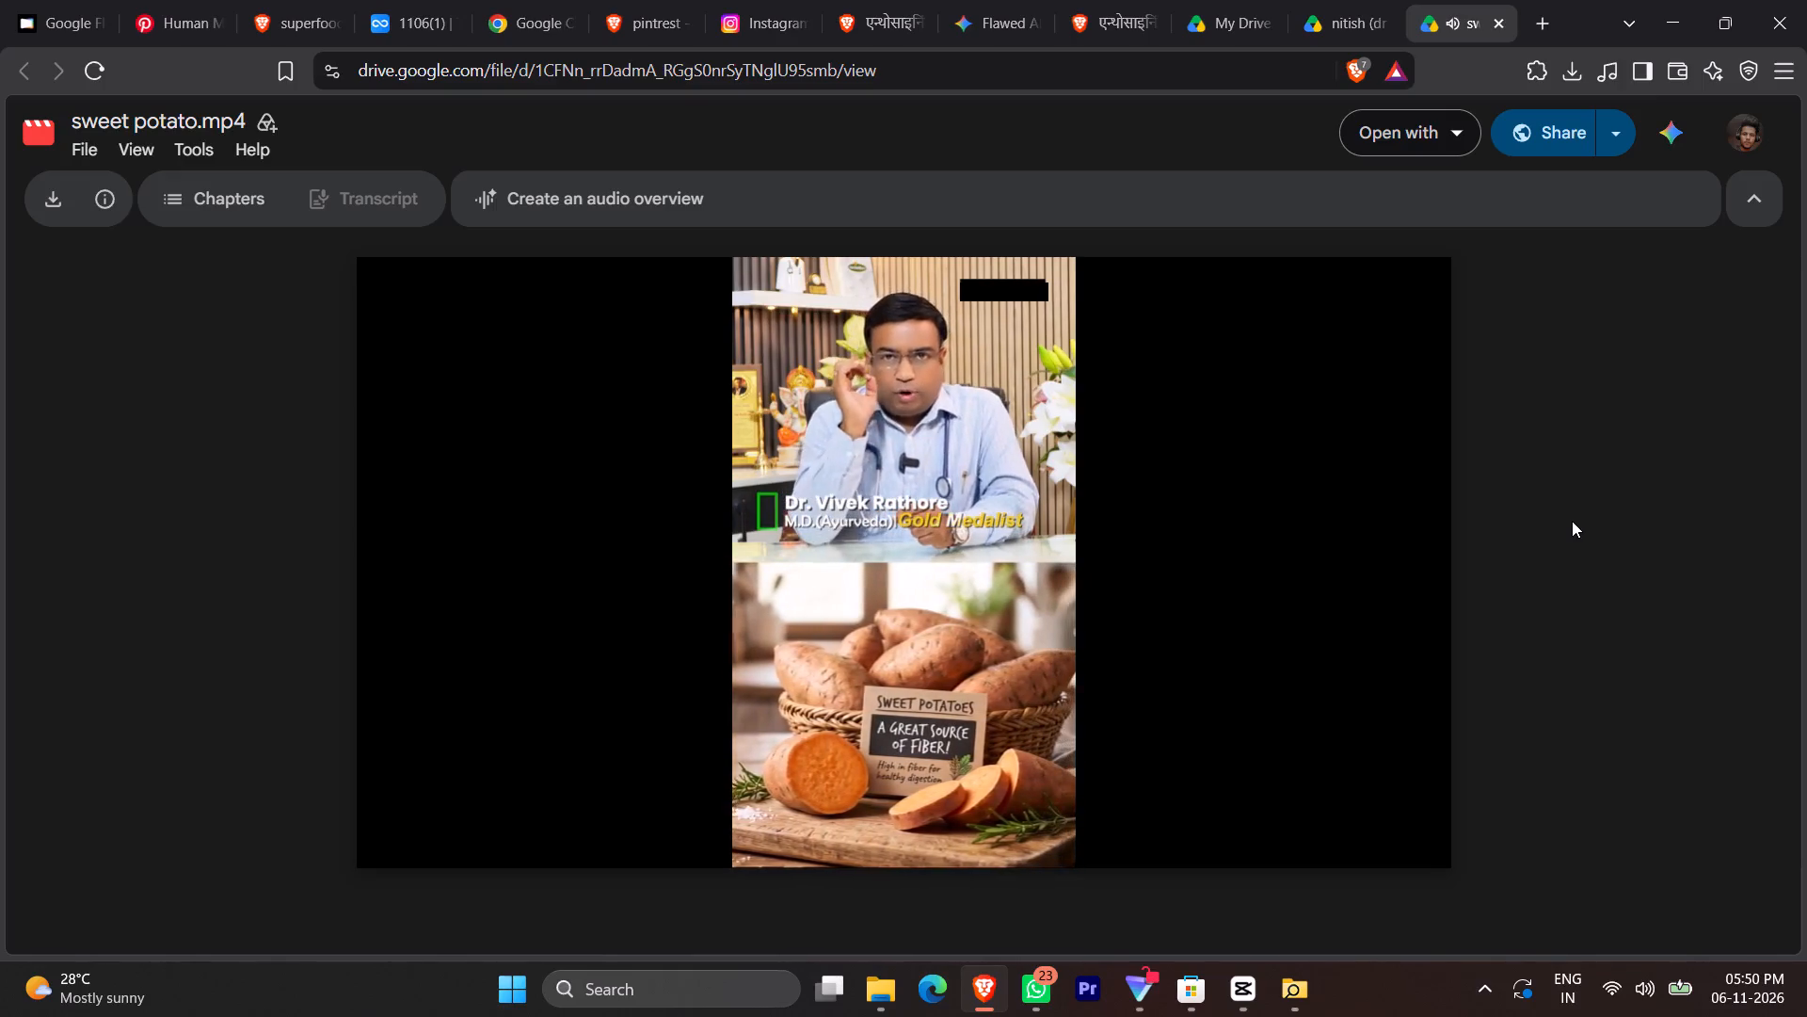
left_click(1572, 521)
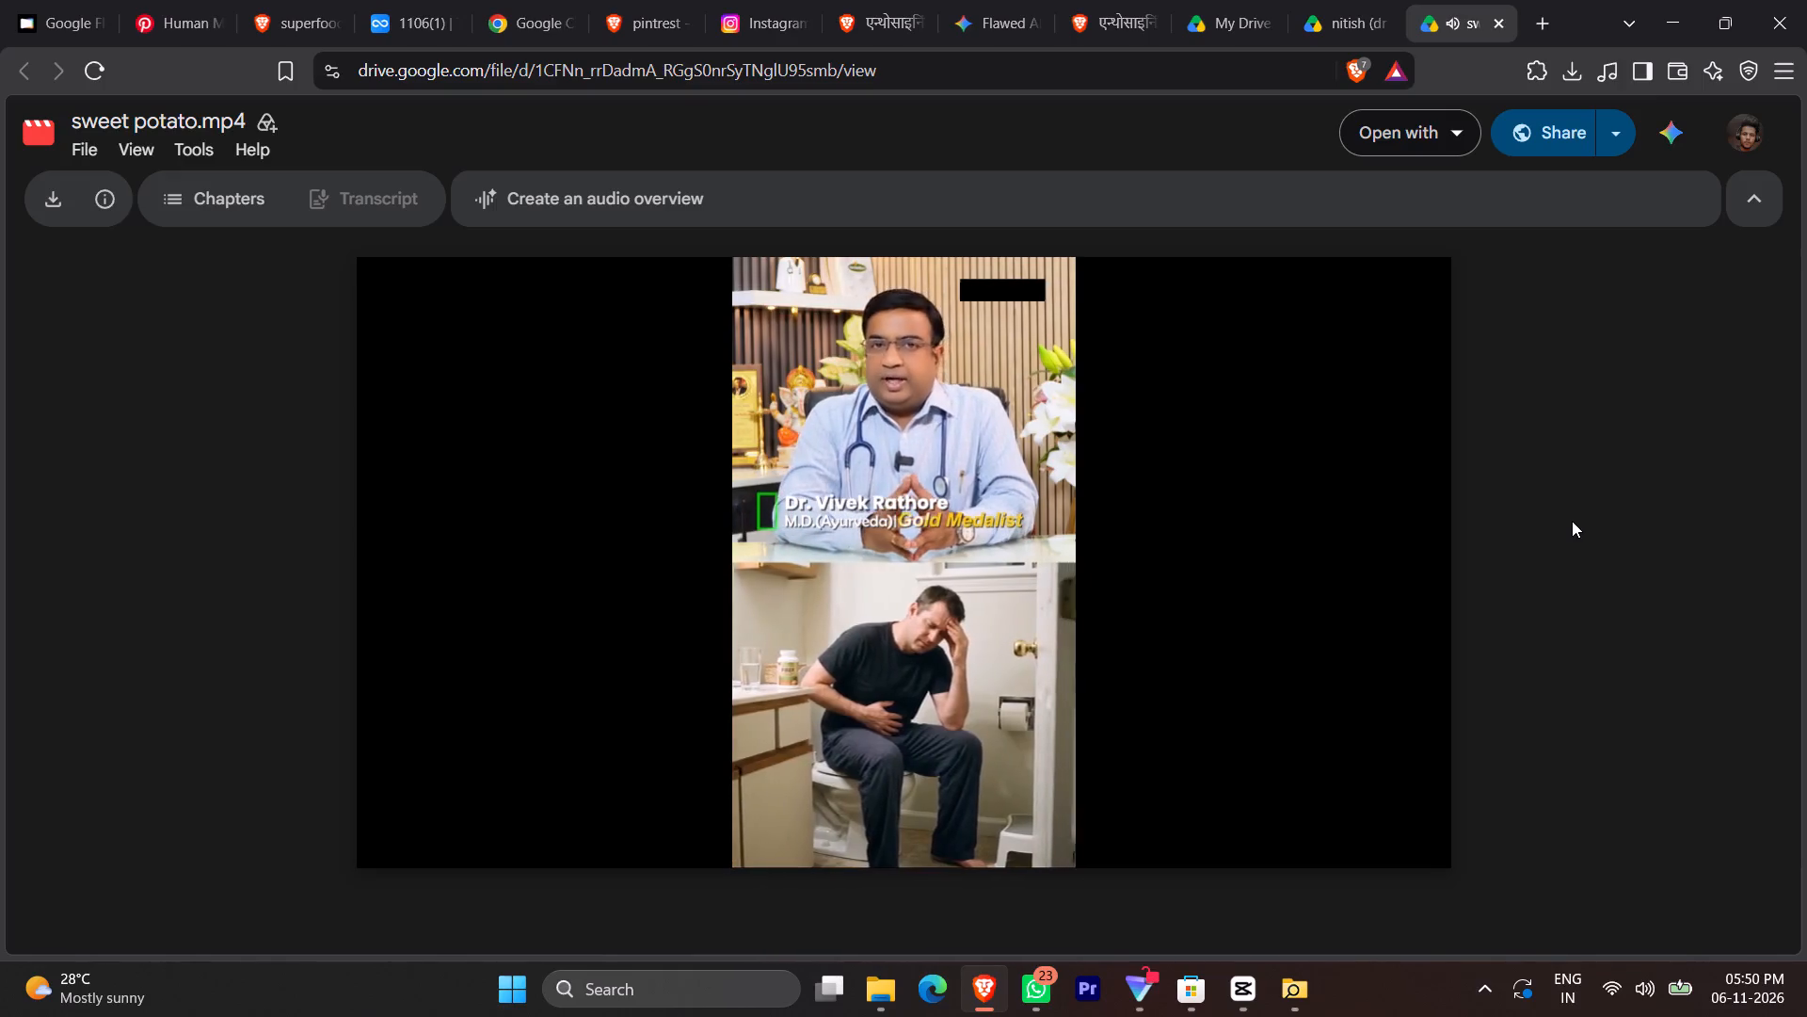
left_click(764, 399)
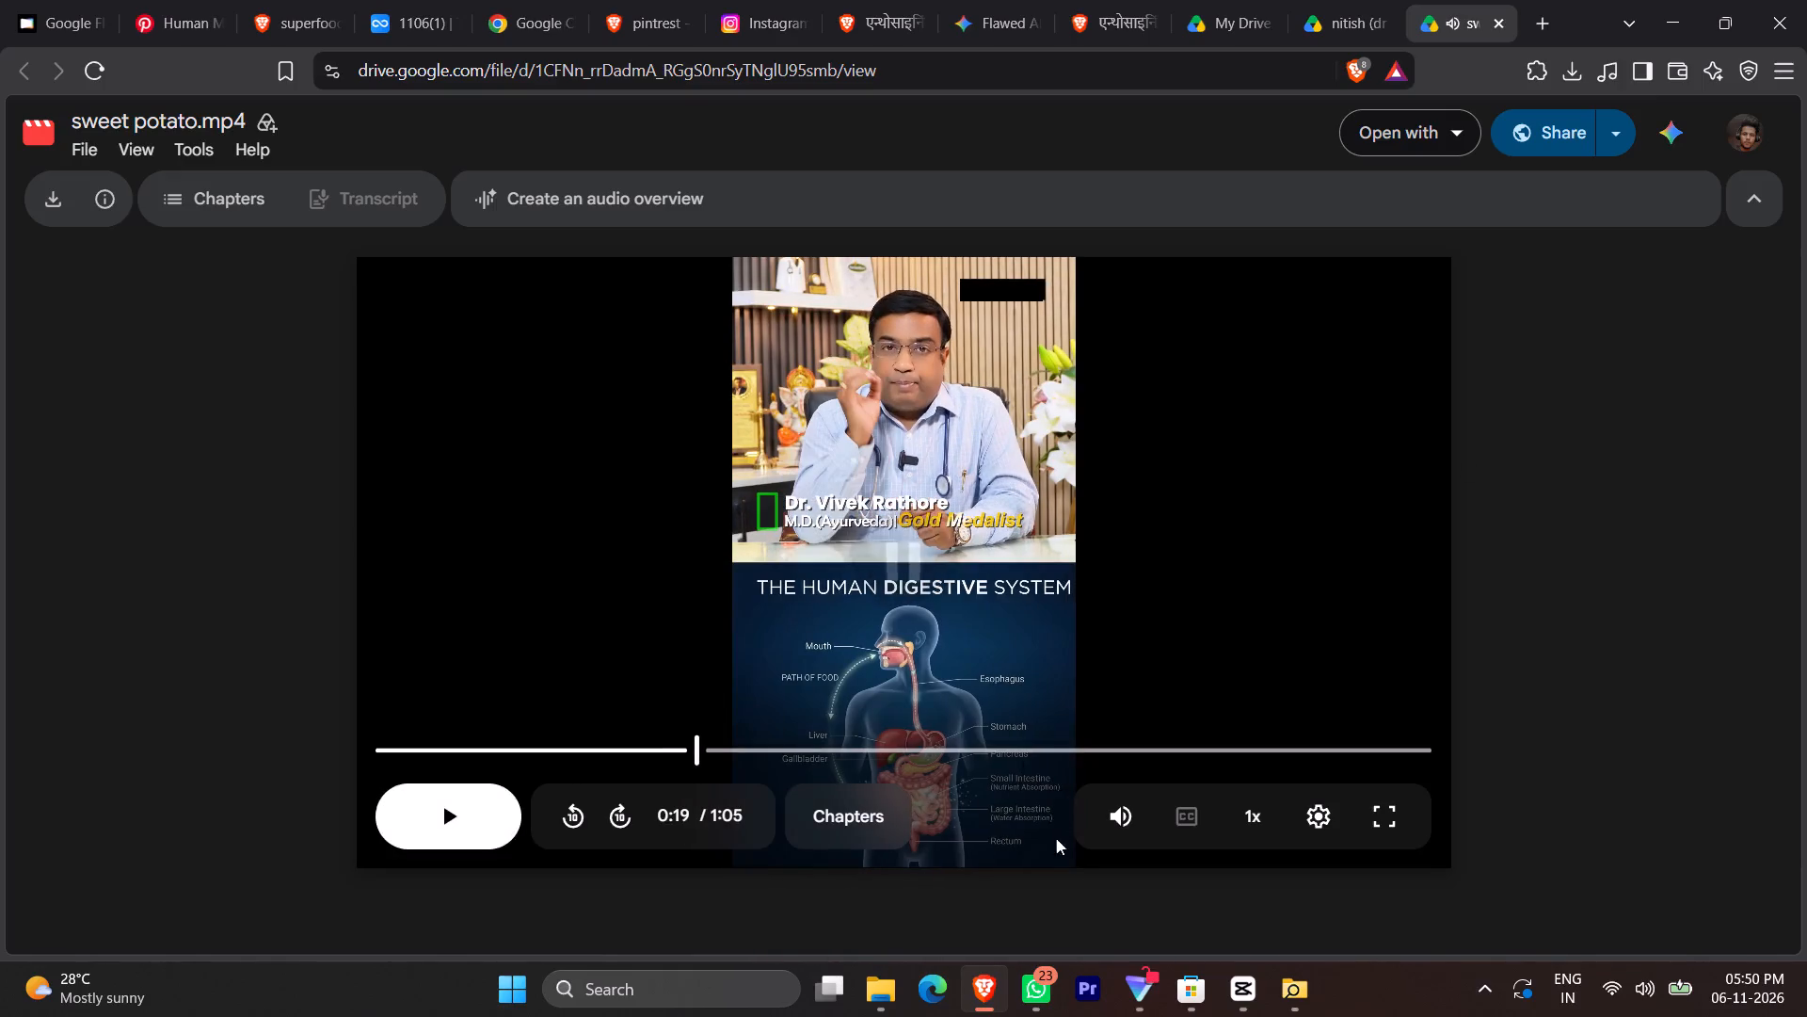